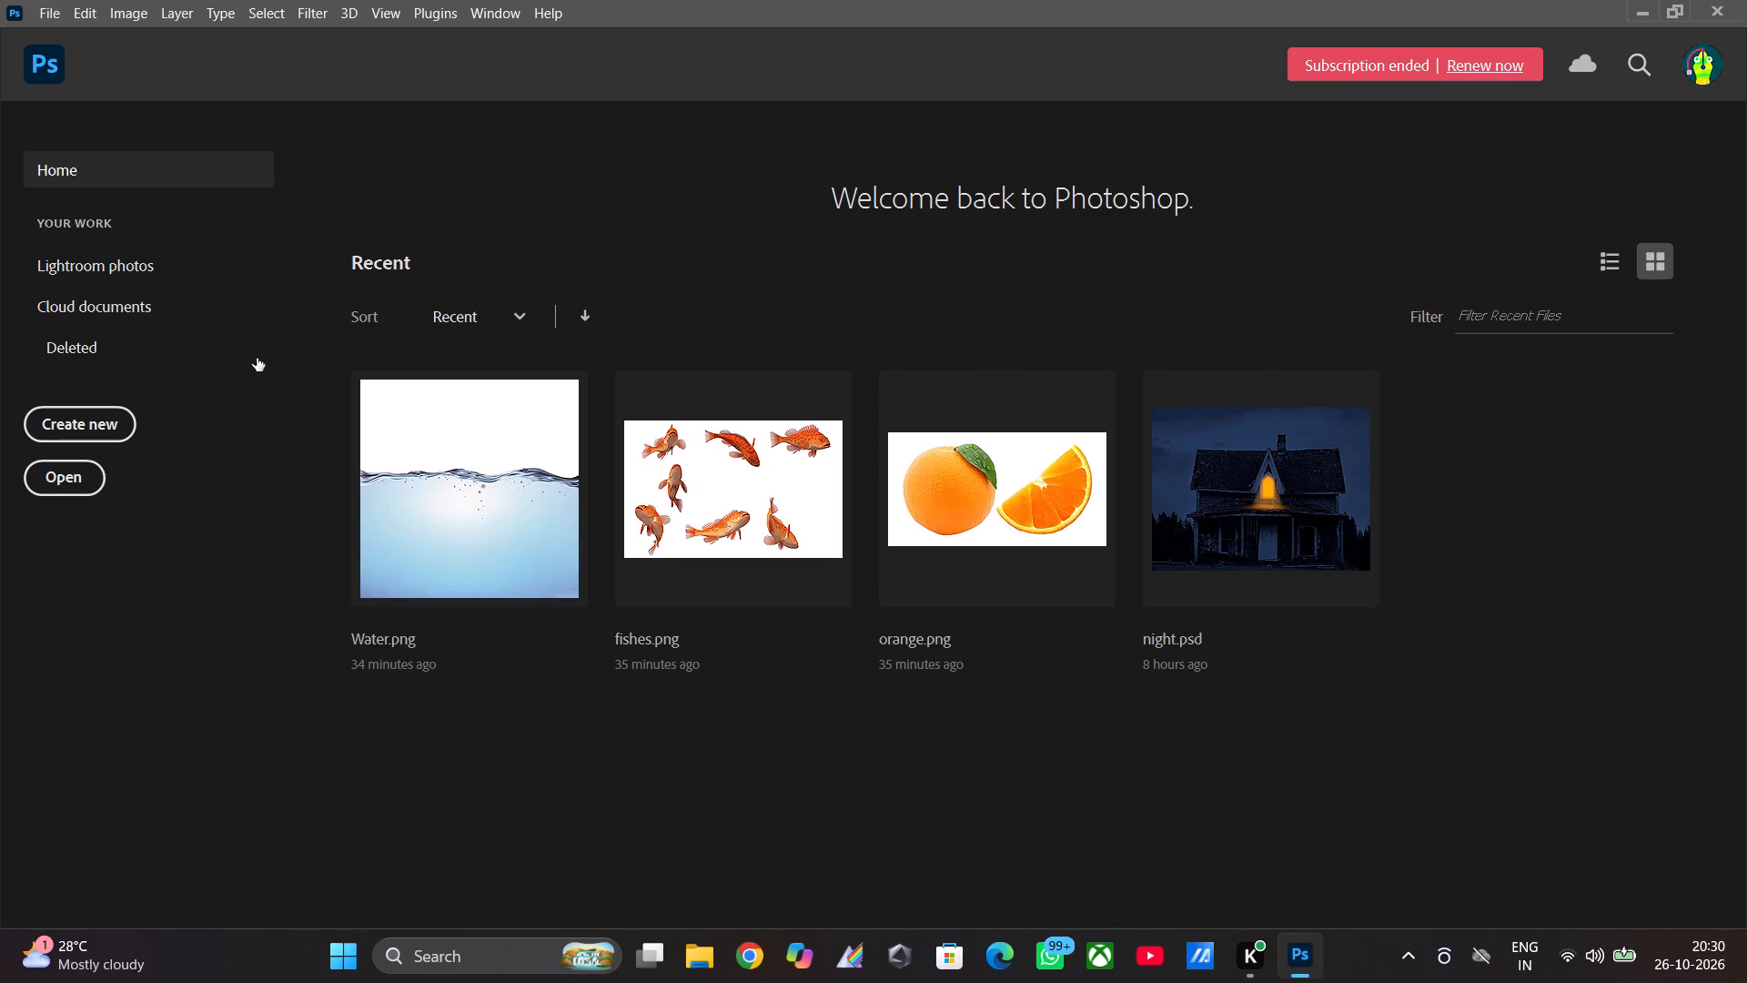
Create a new landscape document from the Default Photoshop Size preset, 16 x 12 cm at 118.11 pixels/cm with a white background.
{"action": "left_click", "coordinate": [71, 416]}
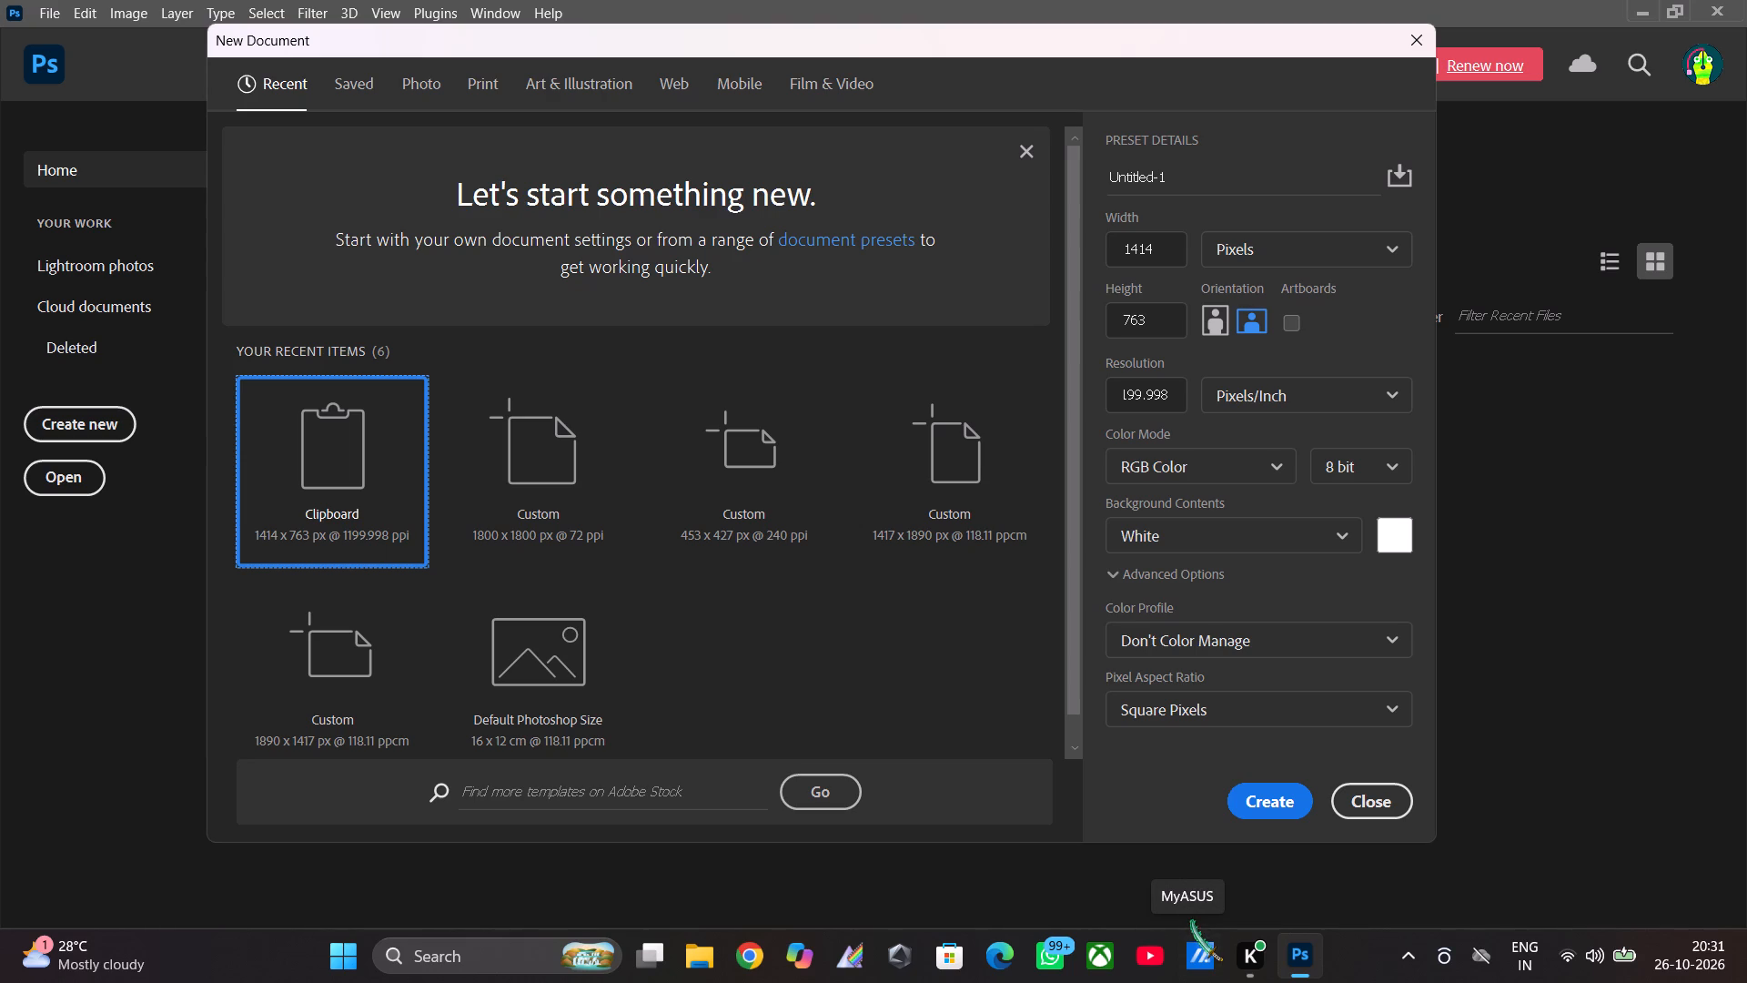
{"action": "left_click", "coordinate": [1257, 325]}
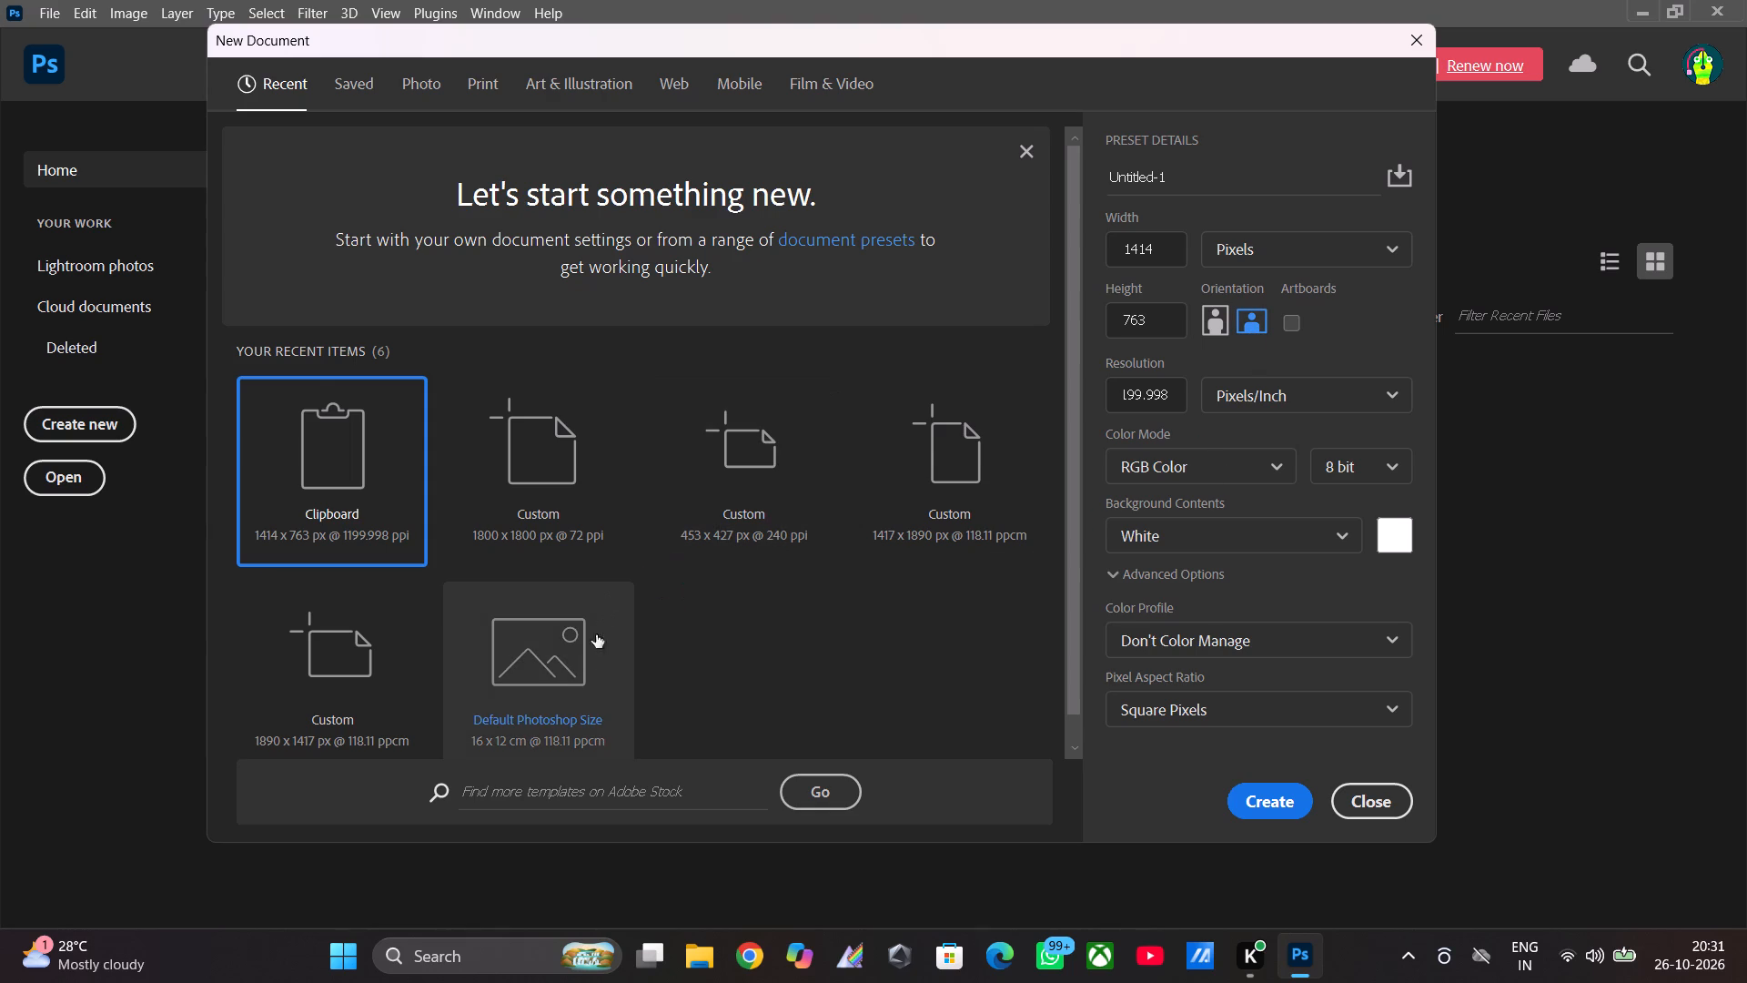
{"action": "left_click", "coordinate": [564, 680]}
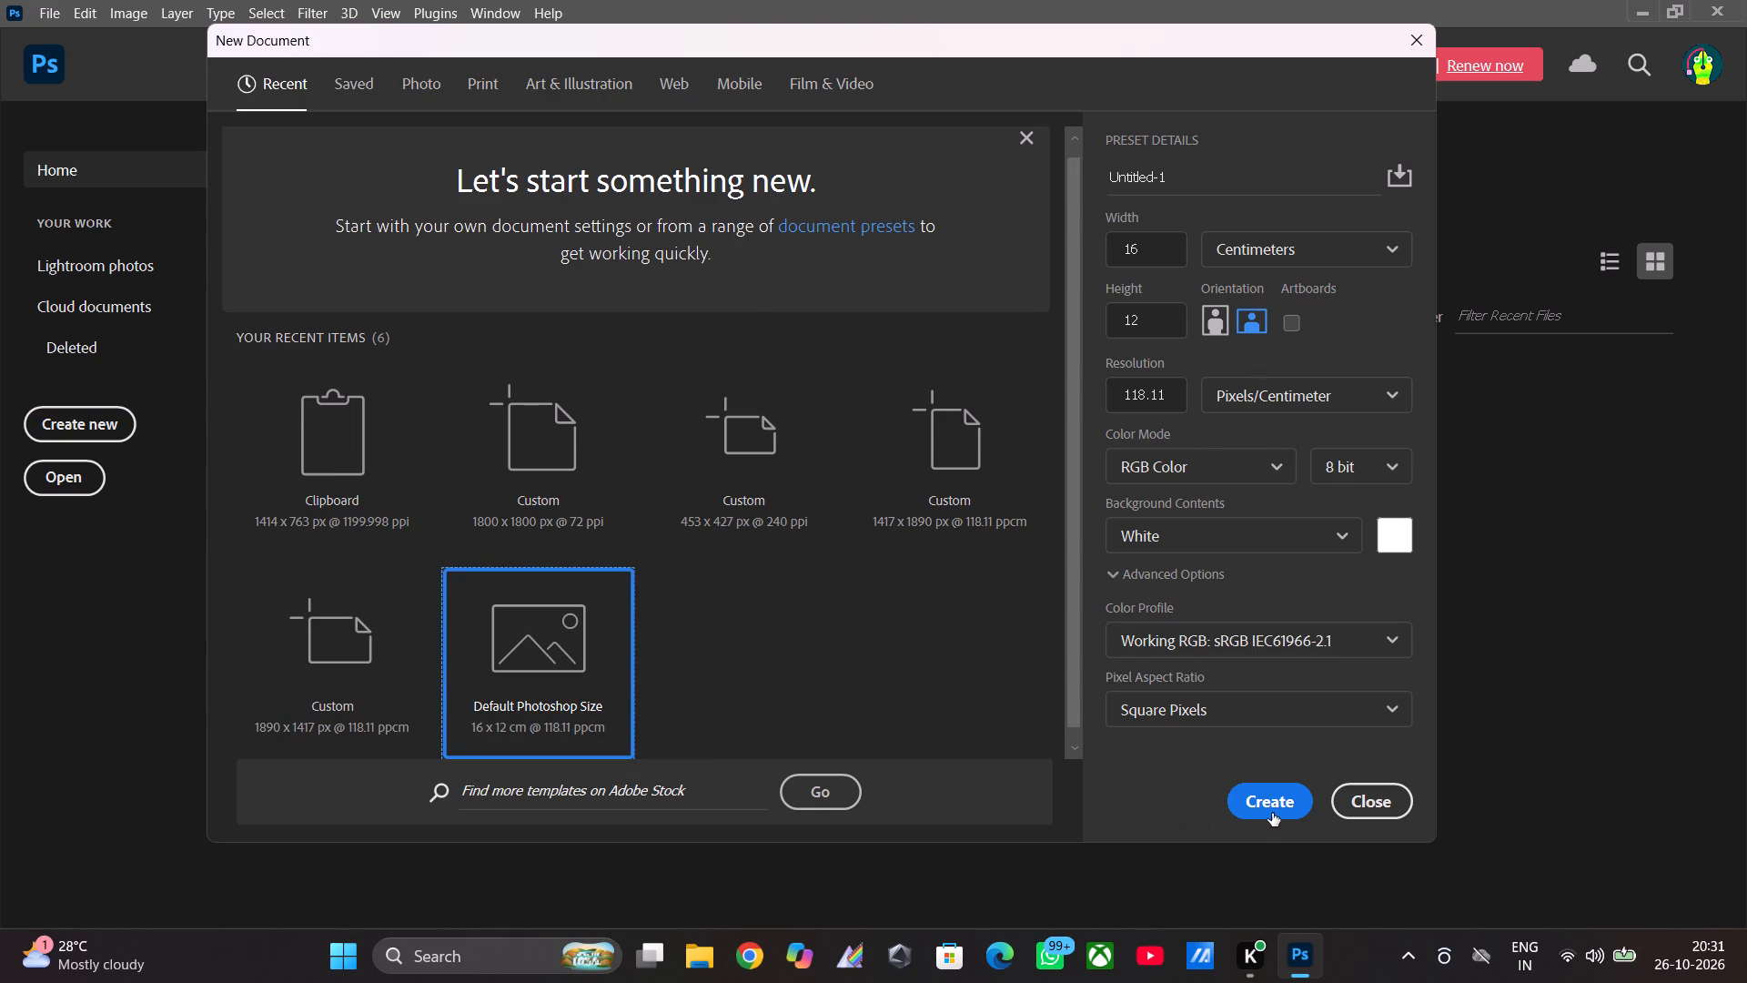
{"action": "left_click", "coordinate": [1285, 812]}
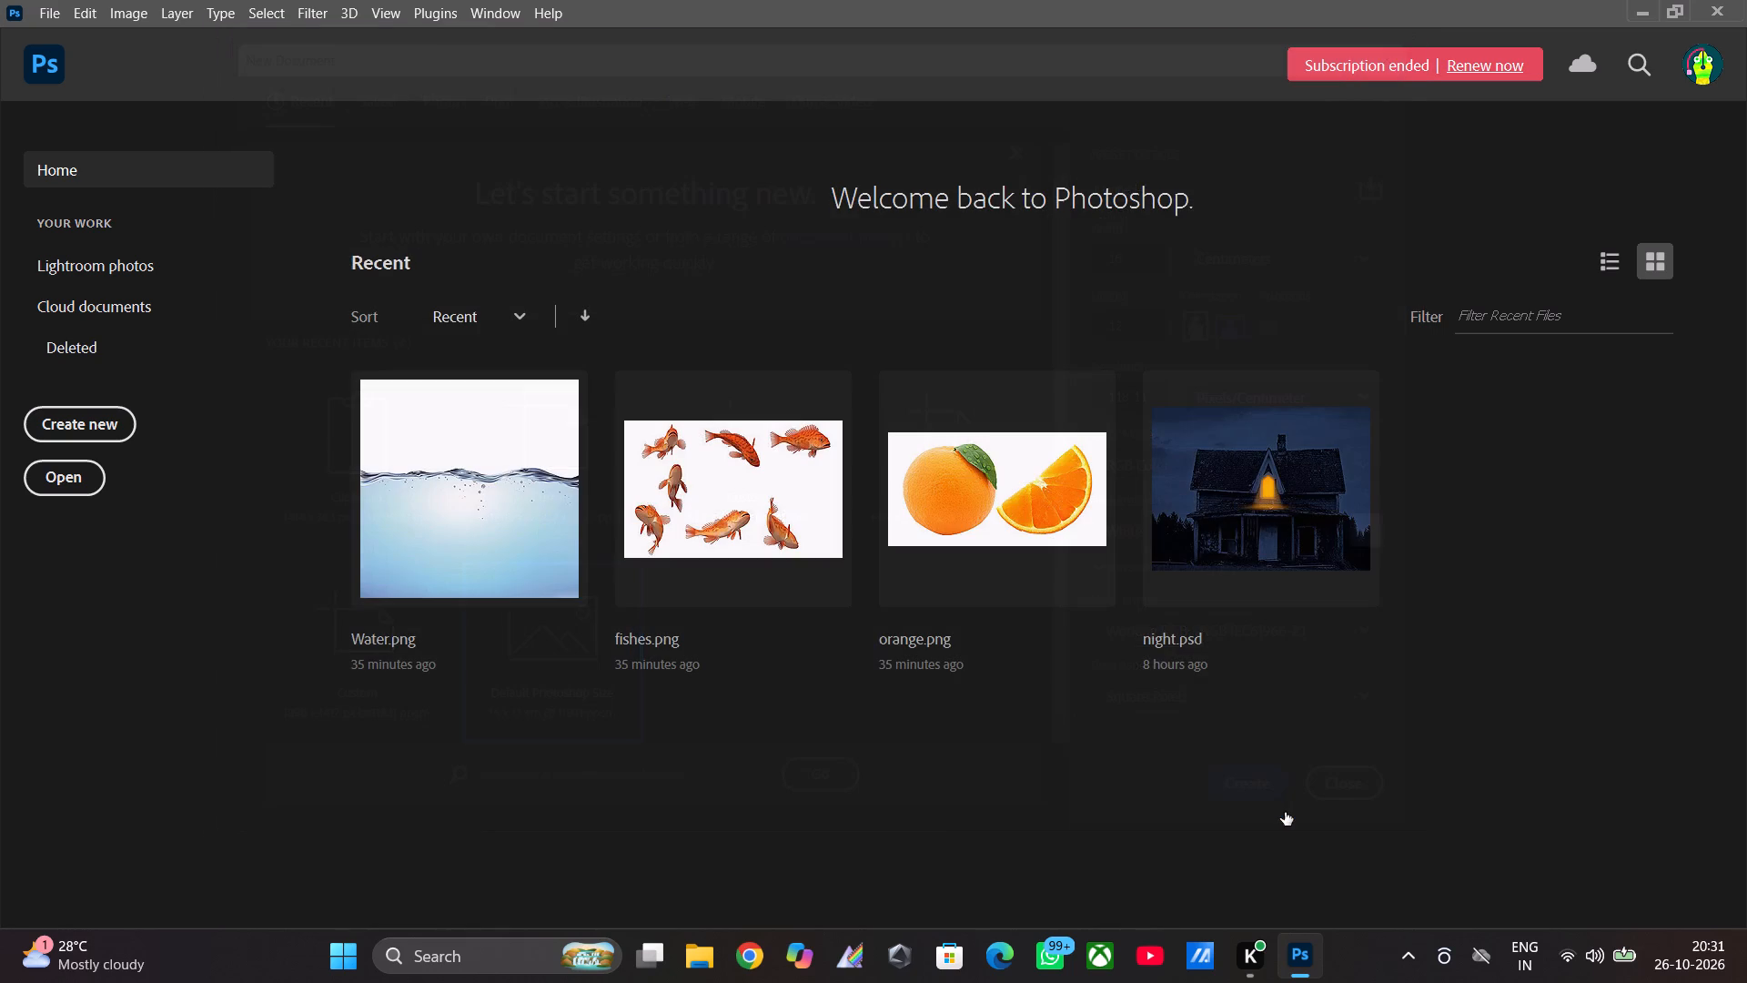
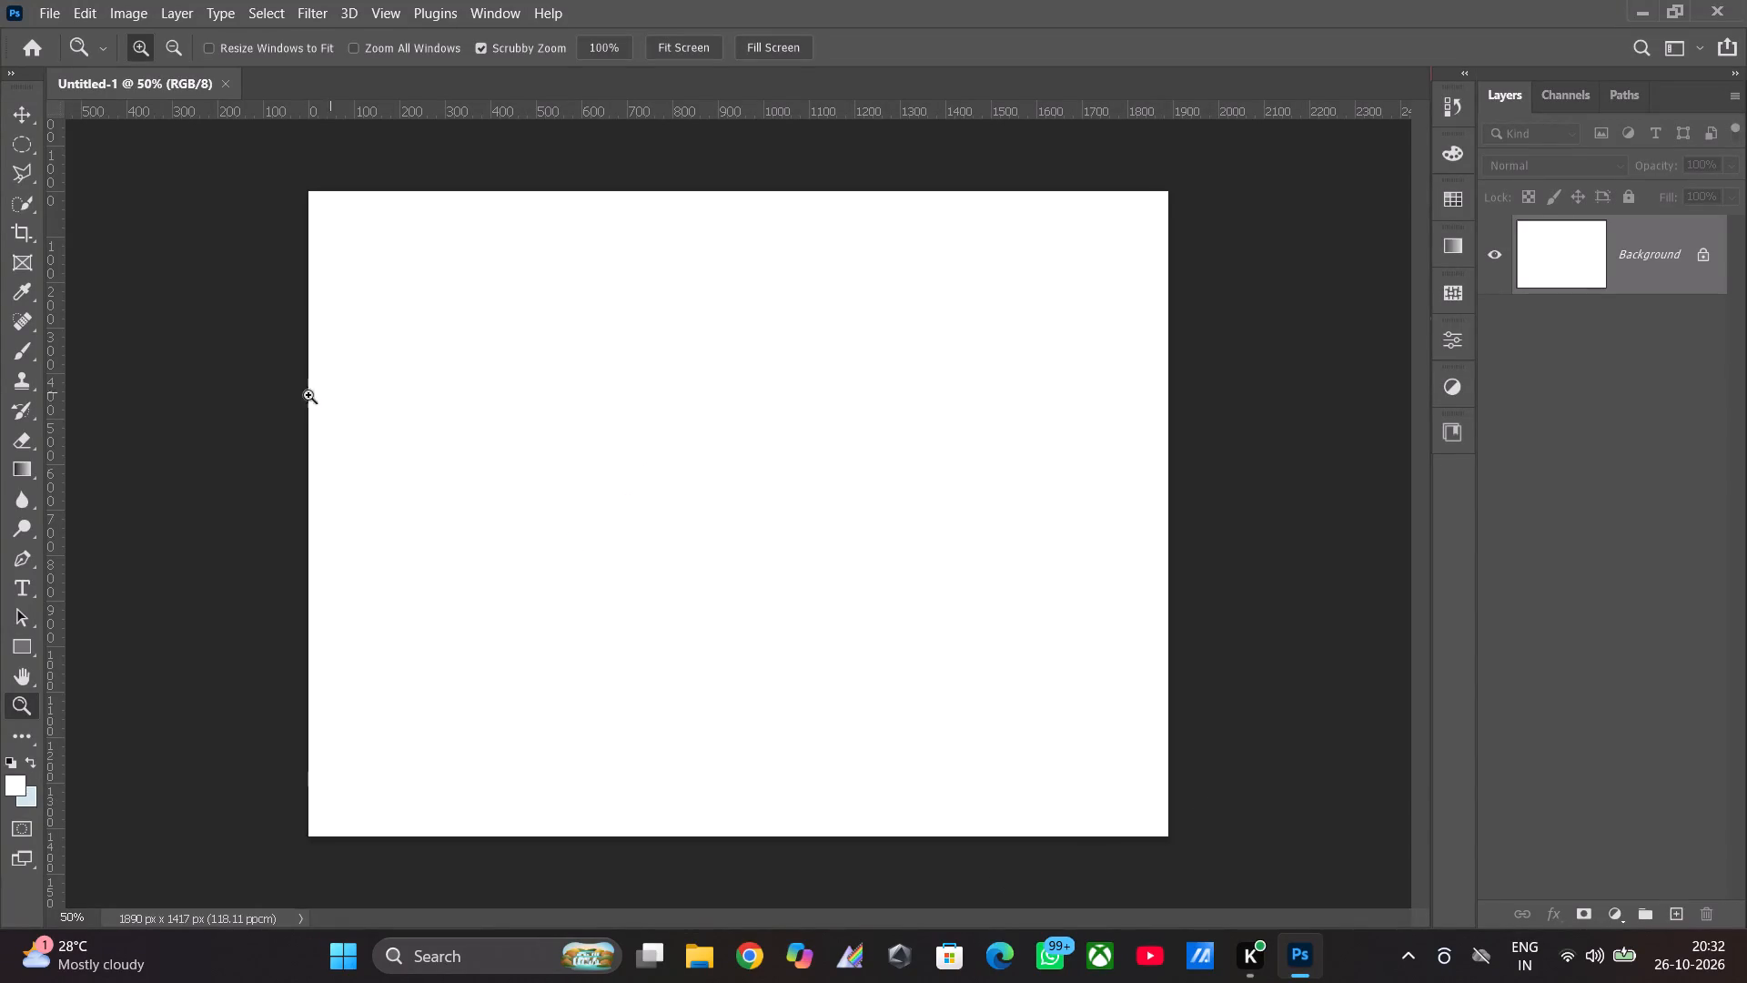
Switch to File Explorer and open the Comp folder inside Downloads > 2 > 2.
{"action": "left_click", "coordinate": [700, 960]}
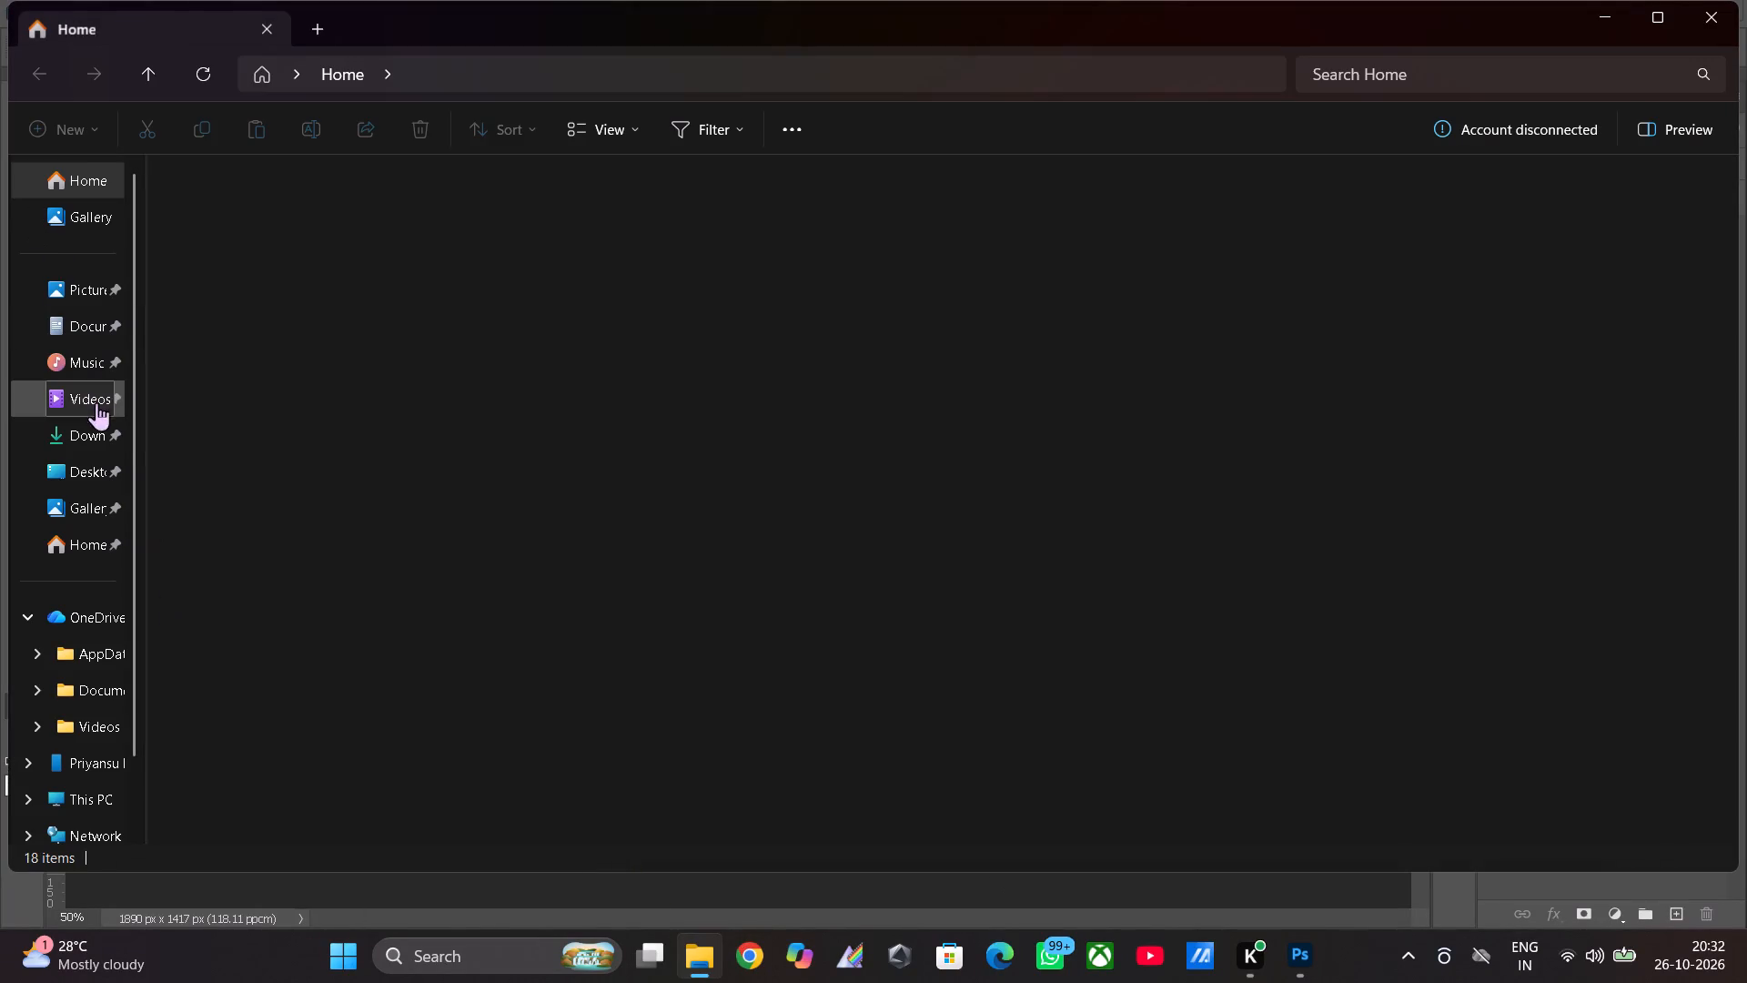
{"action": "left_click", "coordinate": [96, 429]}
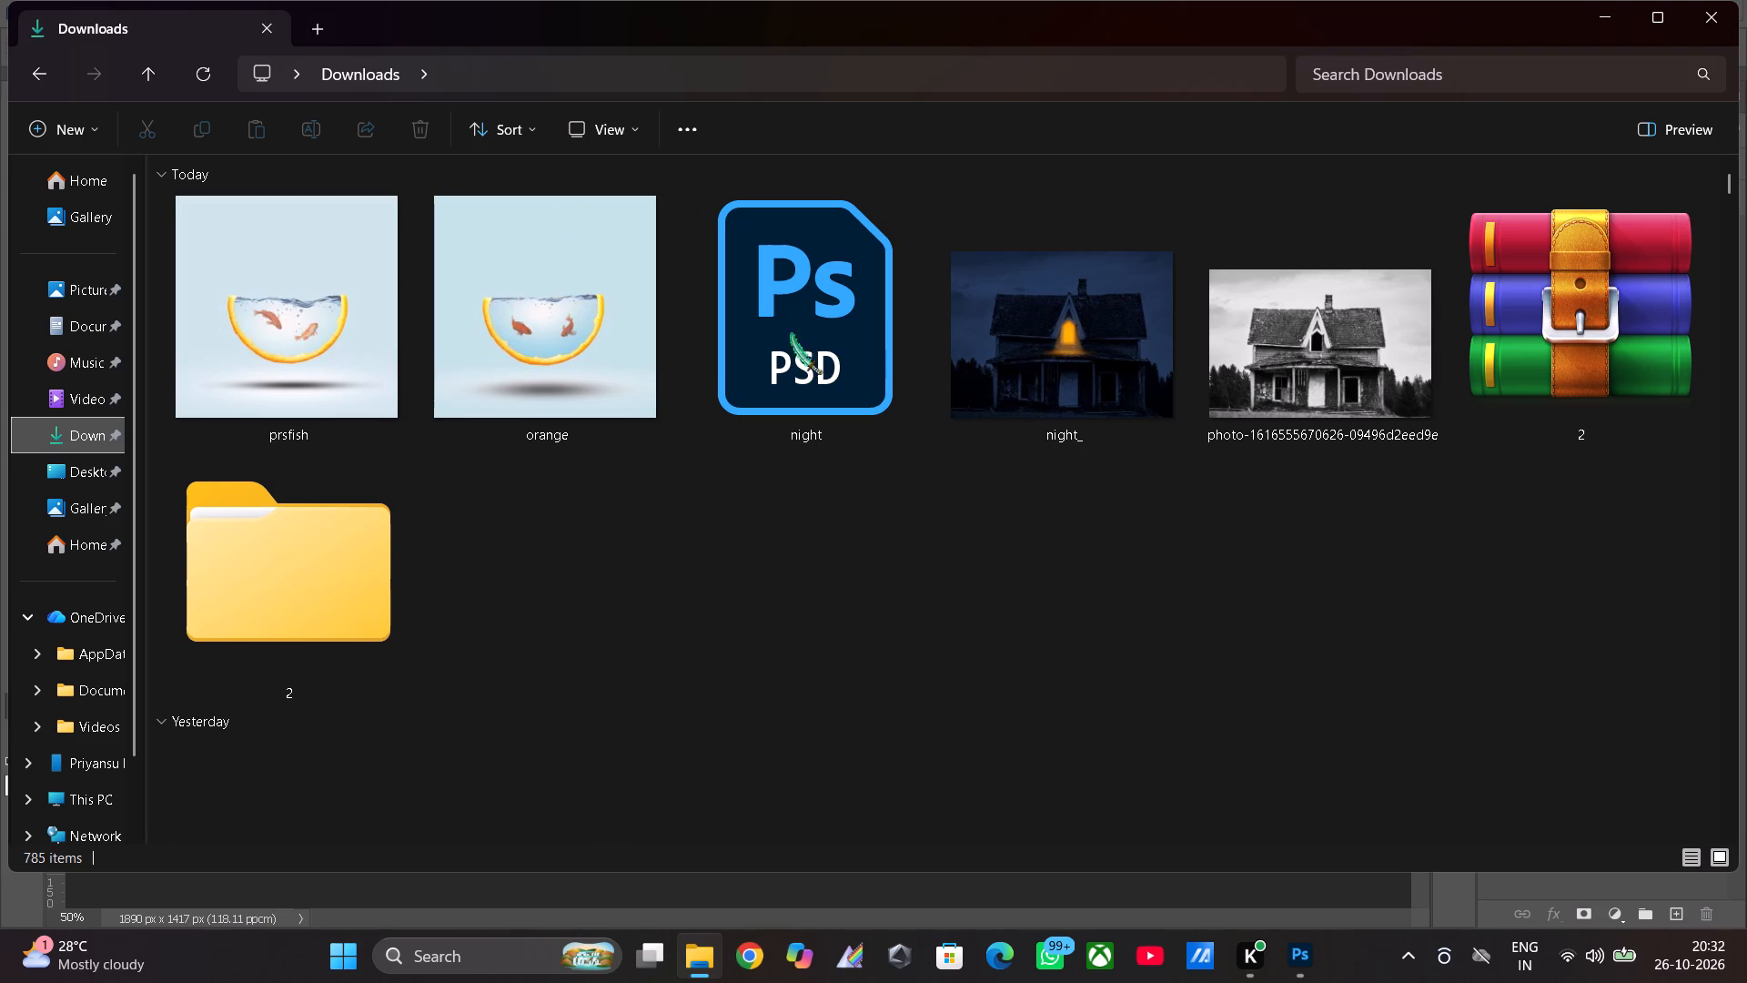
{"action": "left_click", "coordinate": [293, 589]}
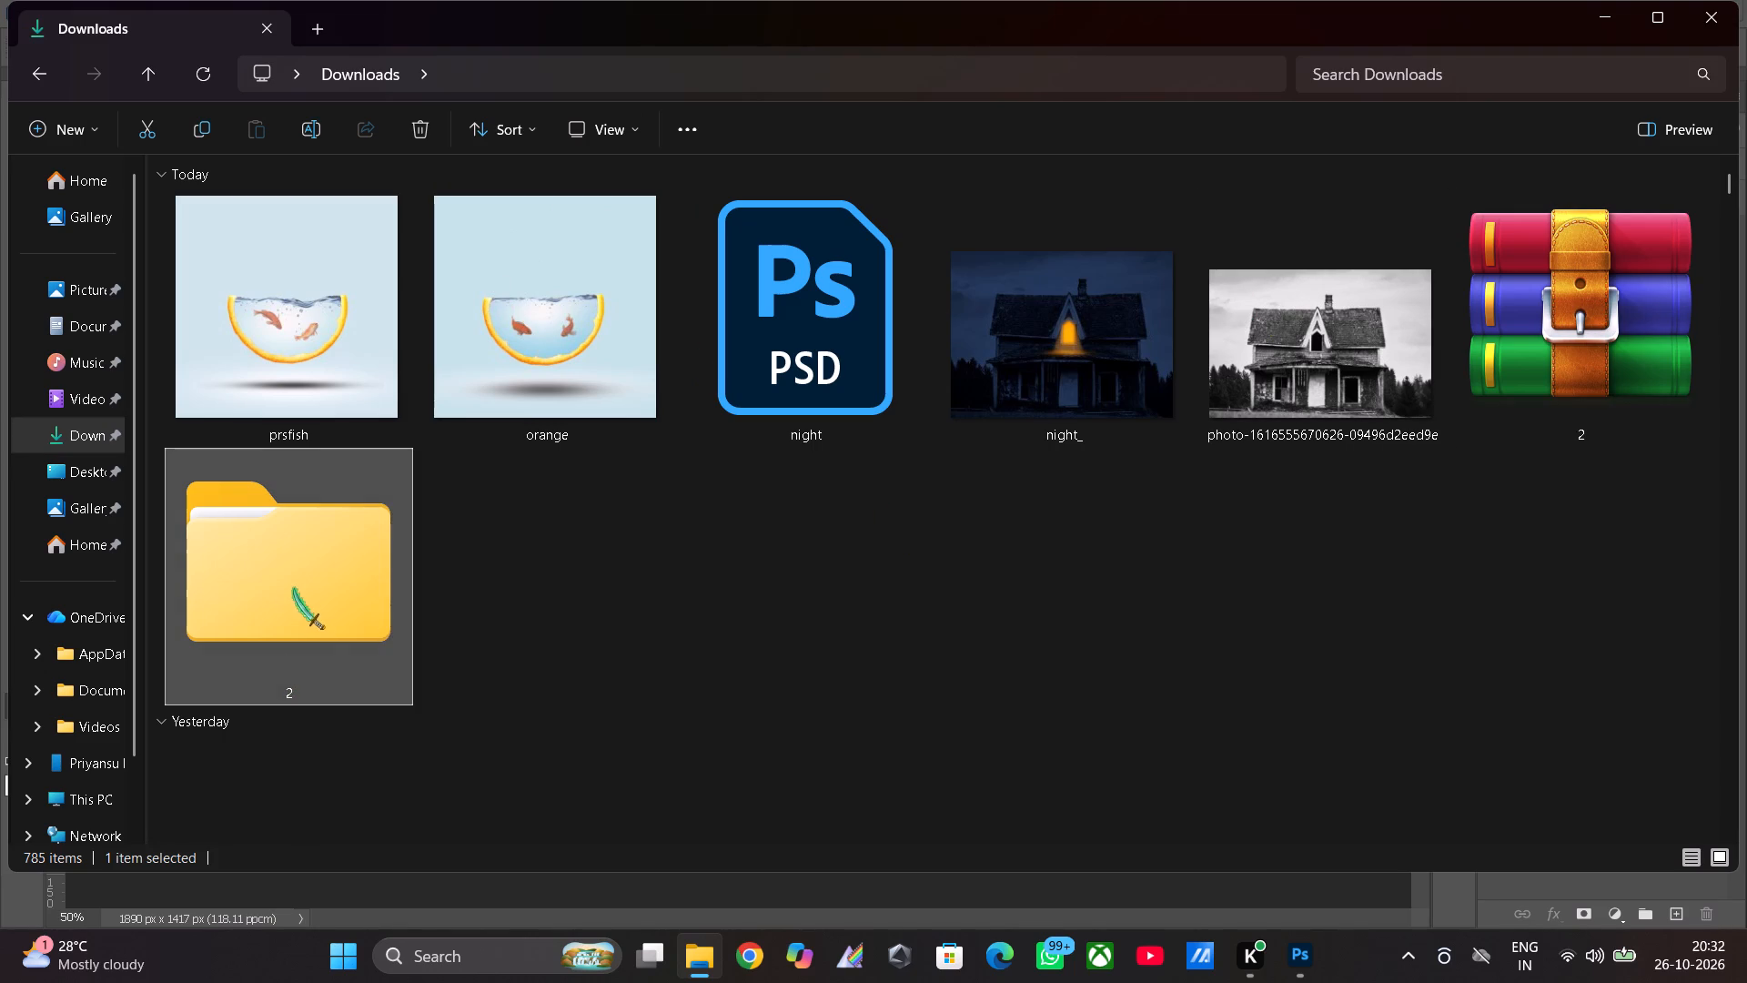
{"action": "double_click", "coordinate": [294, 589]}
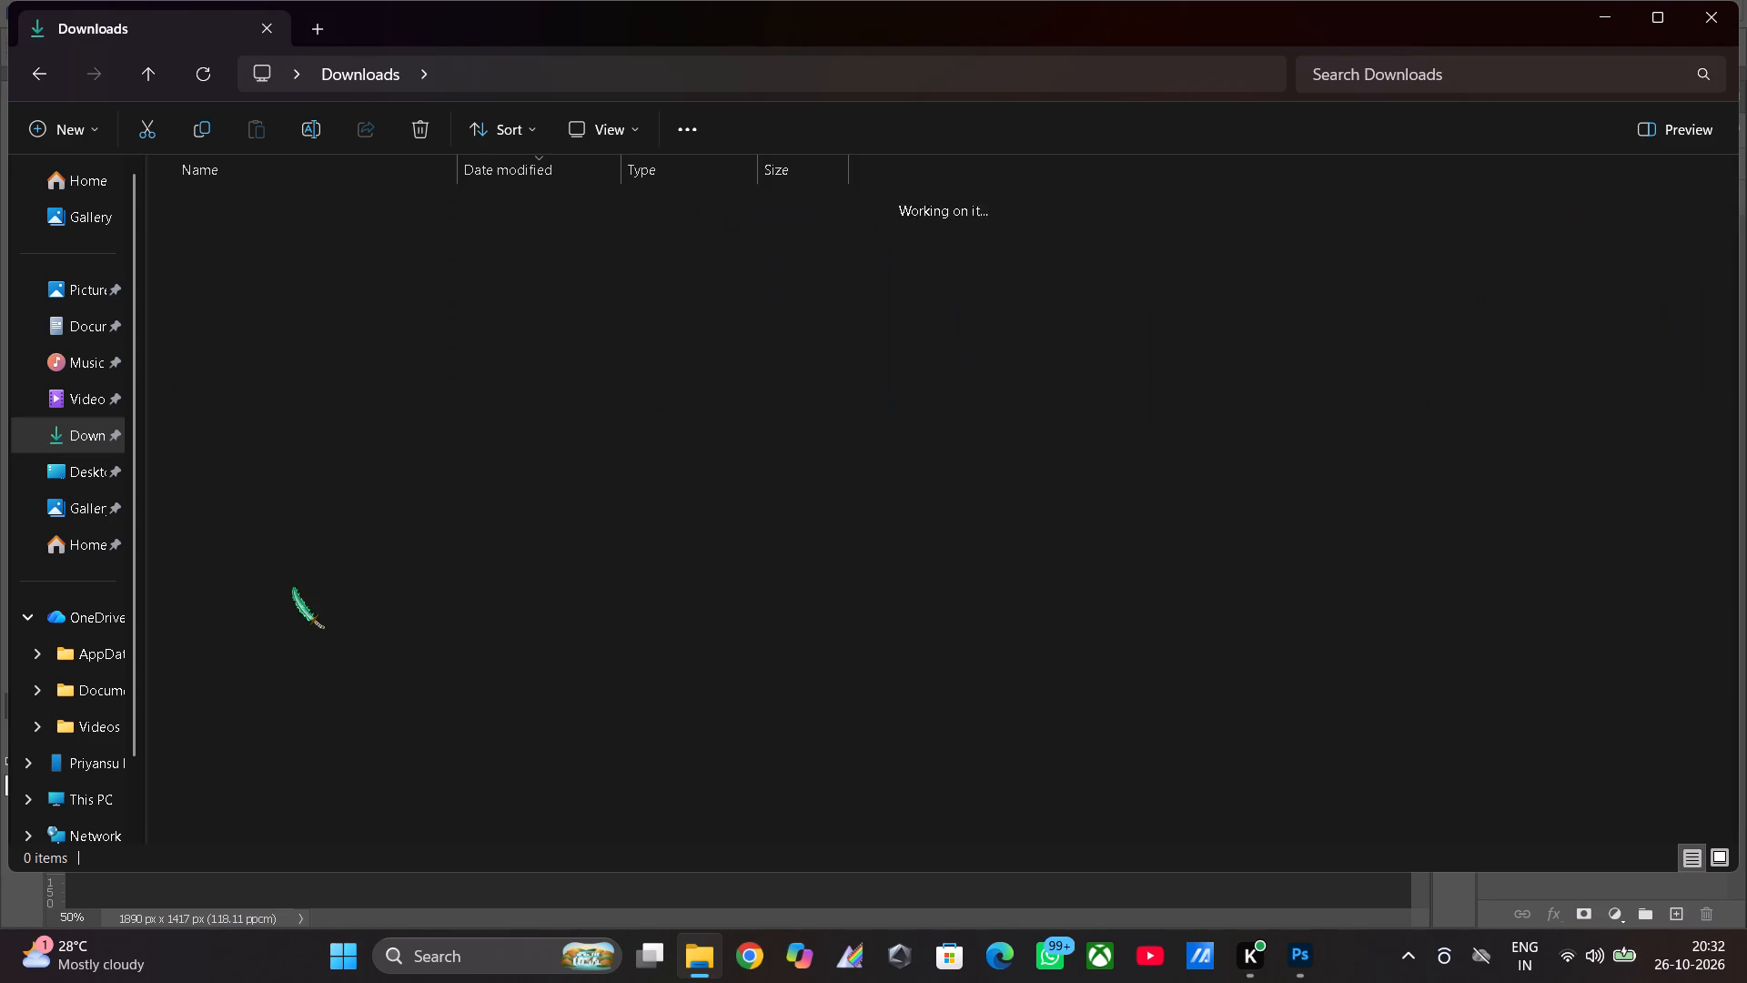
{"action": "left_click", "coordinate": [325, 230]}
{"action": "left_click", "coordinate": [325, 230]}
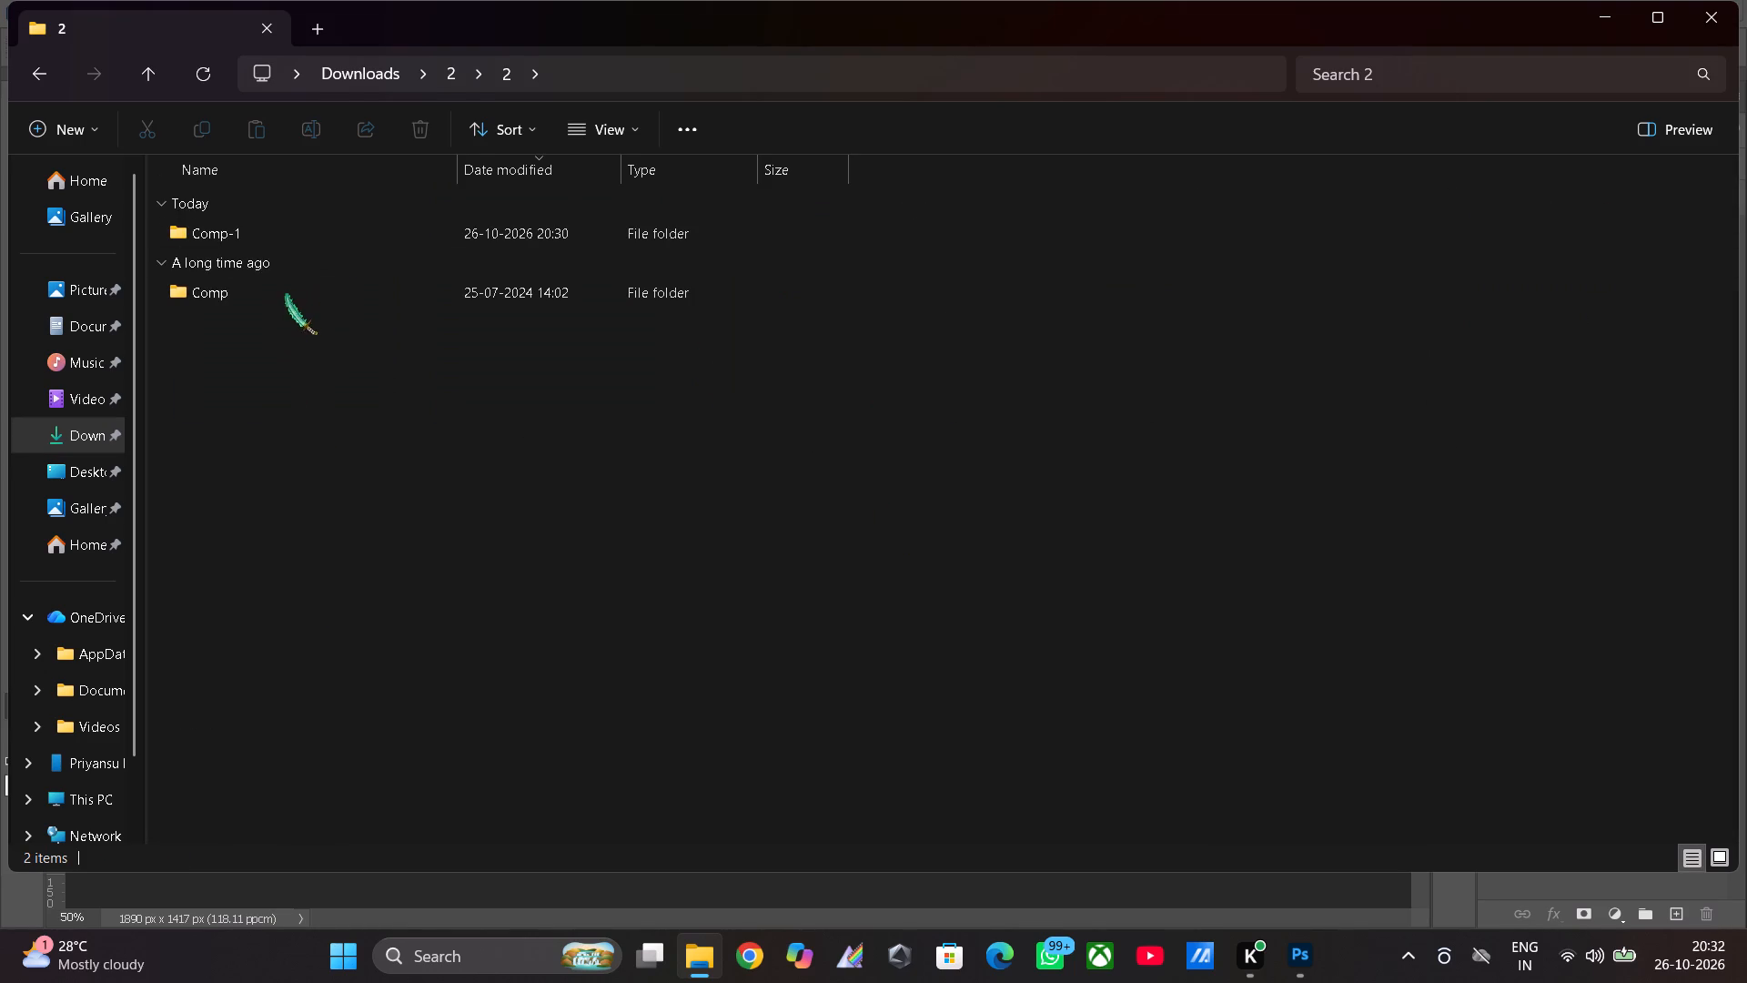
{"action": "double_click", "coordinate": [274, 298]}
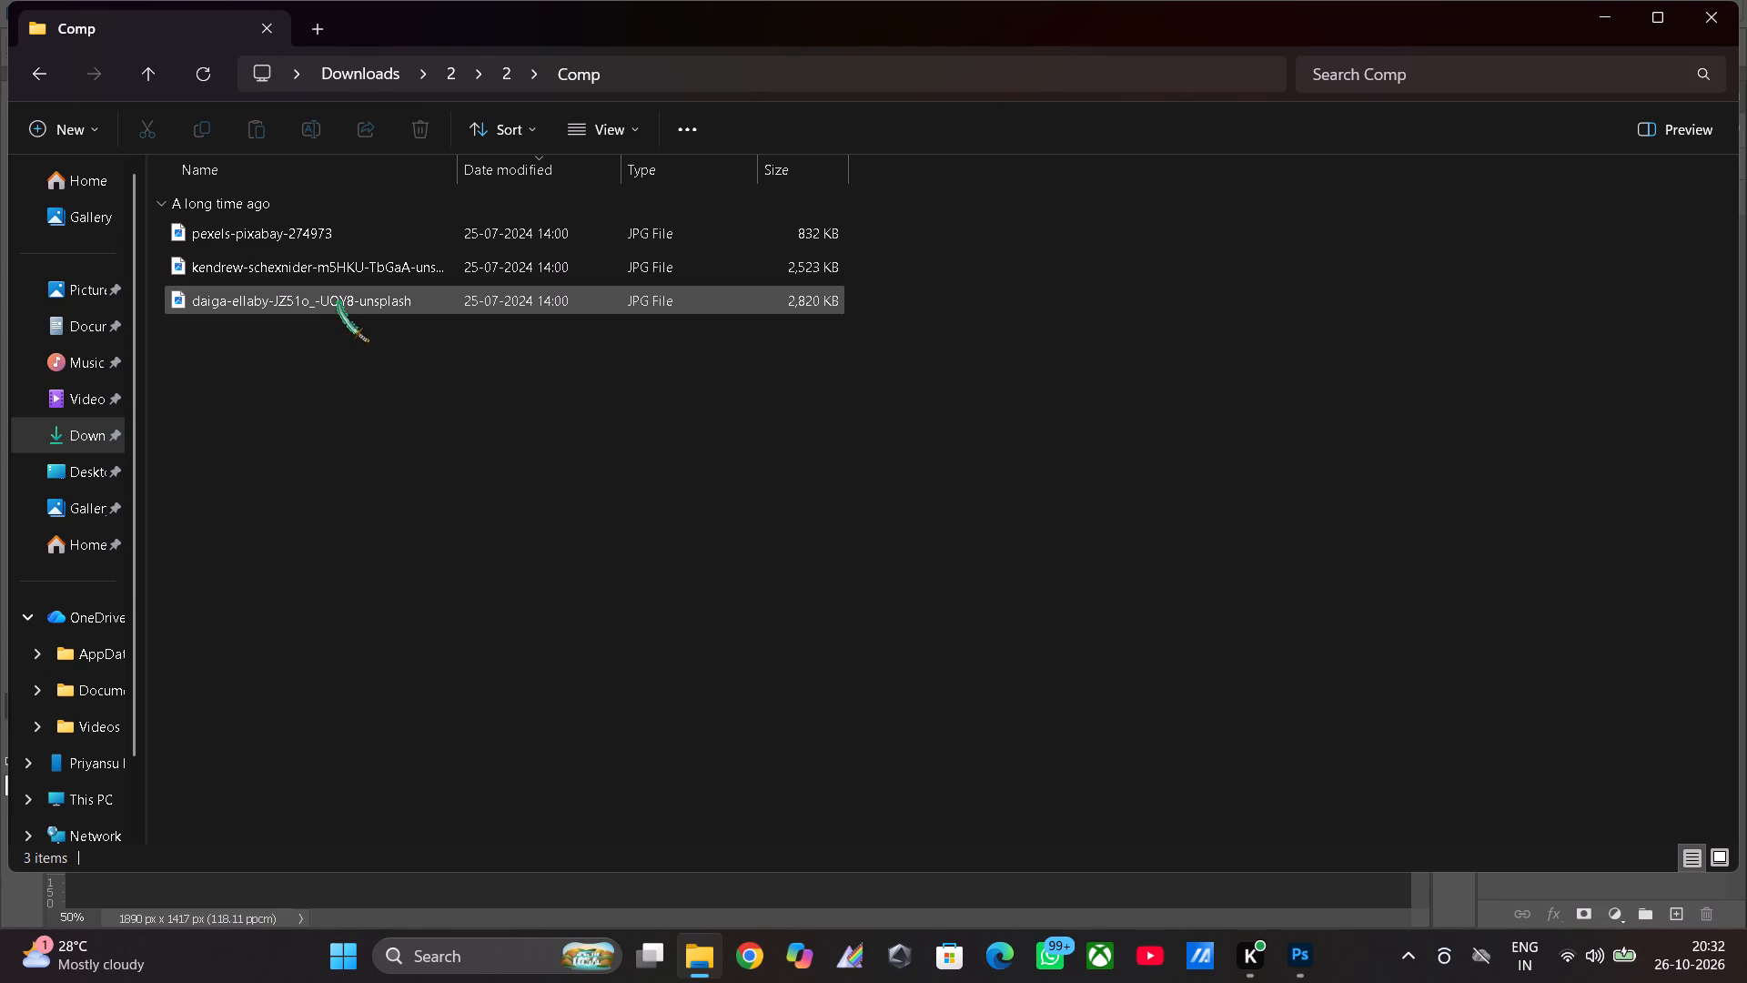
Check the pexels-pixabay-274973 photo in the image viewer and place it onto the blank Untitled-1 canvas in Photoshop.
{"action": "double_click", "coordinate": [255, 226]}
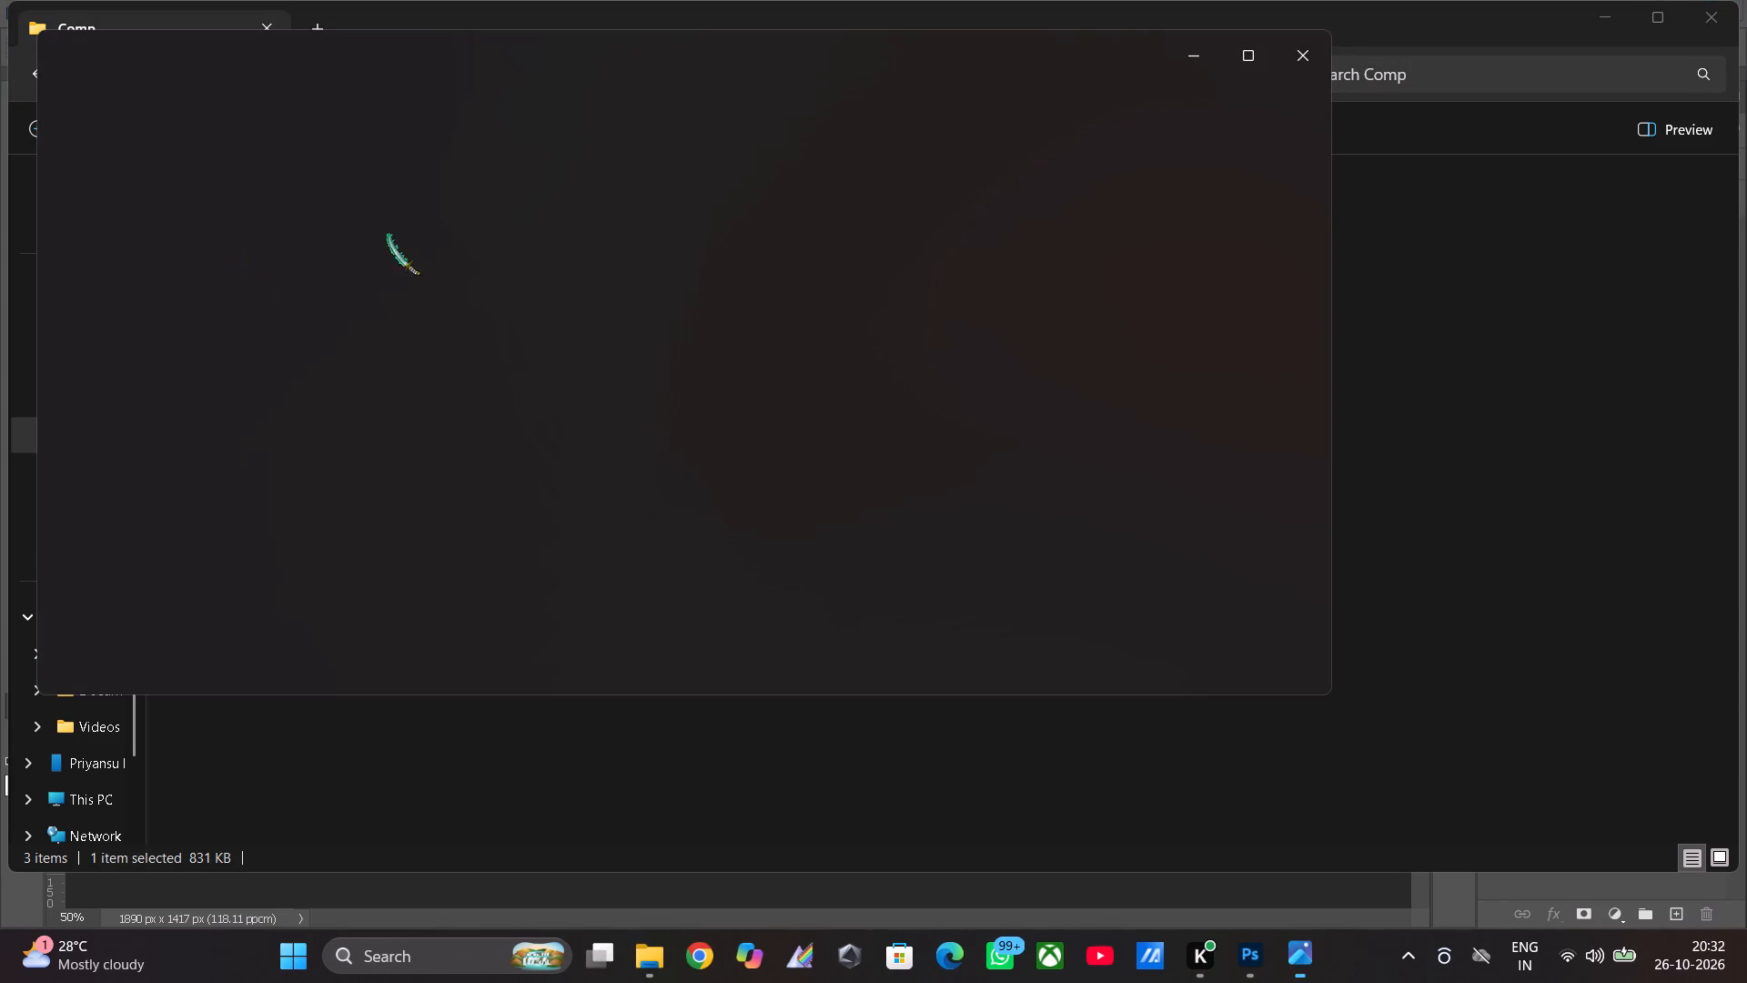
{"action": "left_click", "coordinate": [1313, 51]}
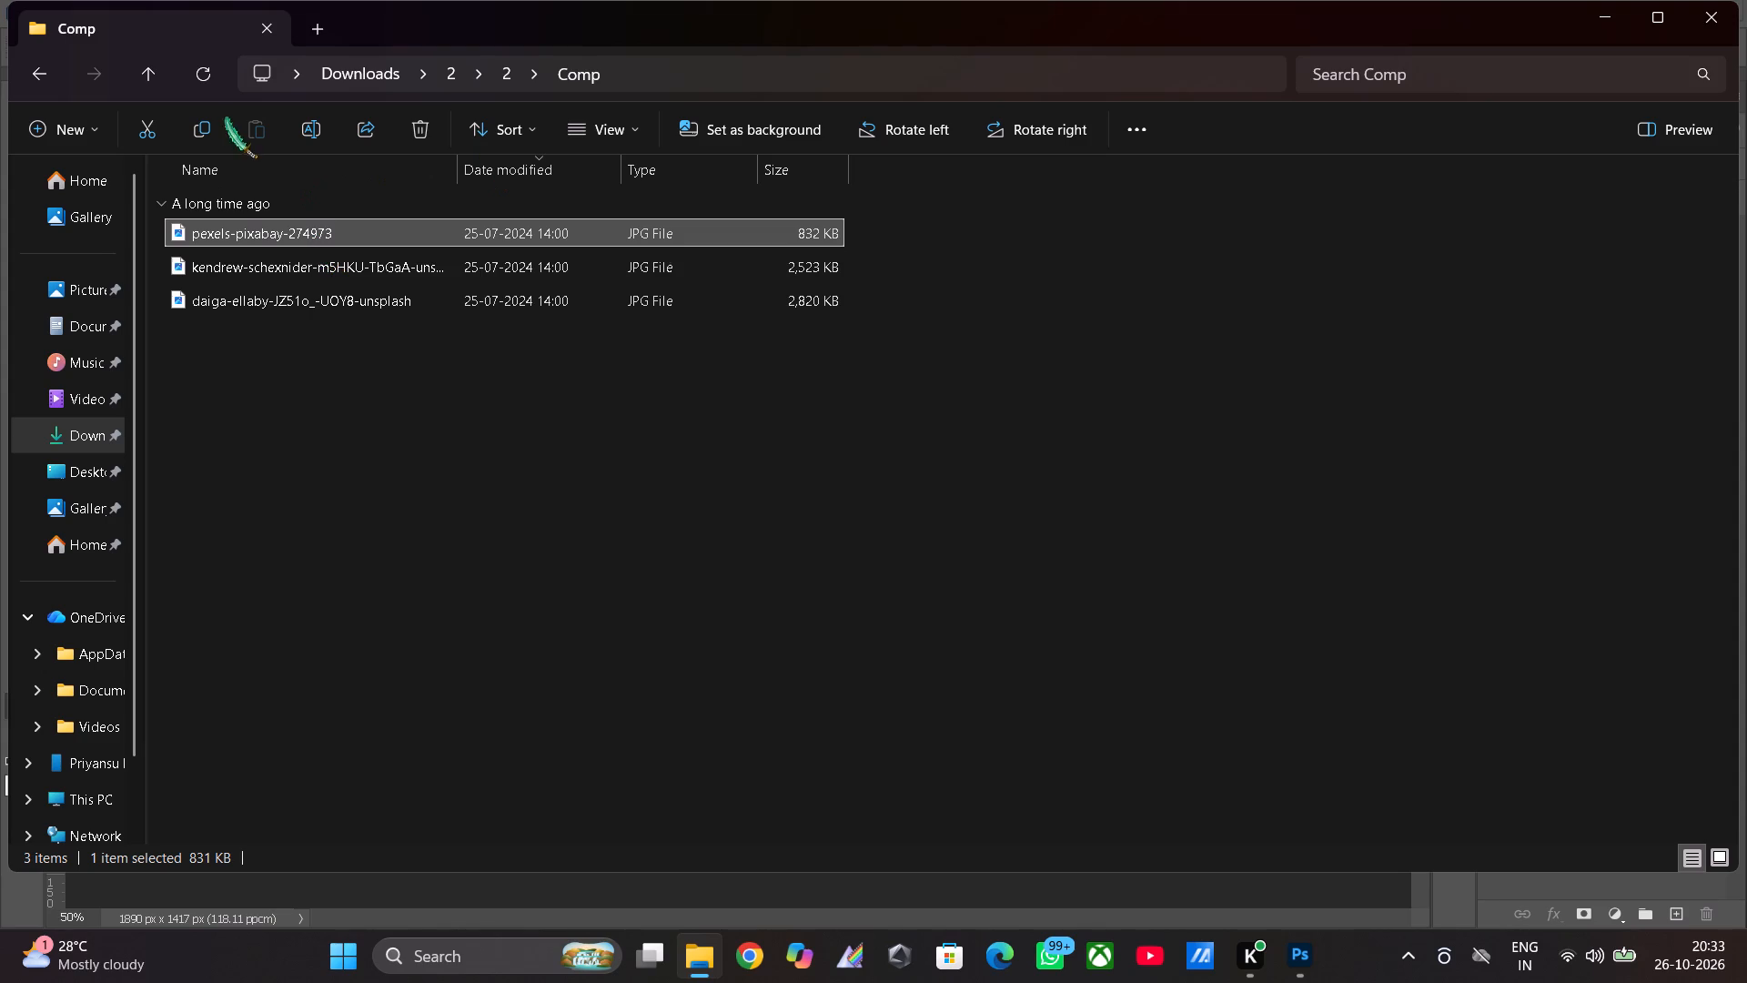
{"action": "left_click_drag", "start_coordinate": [289, 226], "coordinate": [750, 390]}
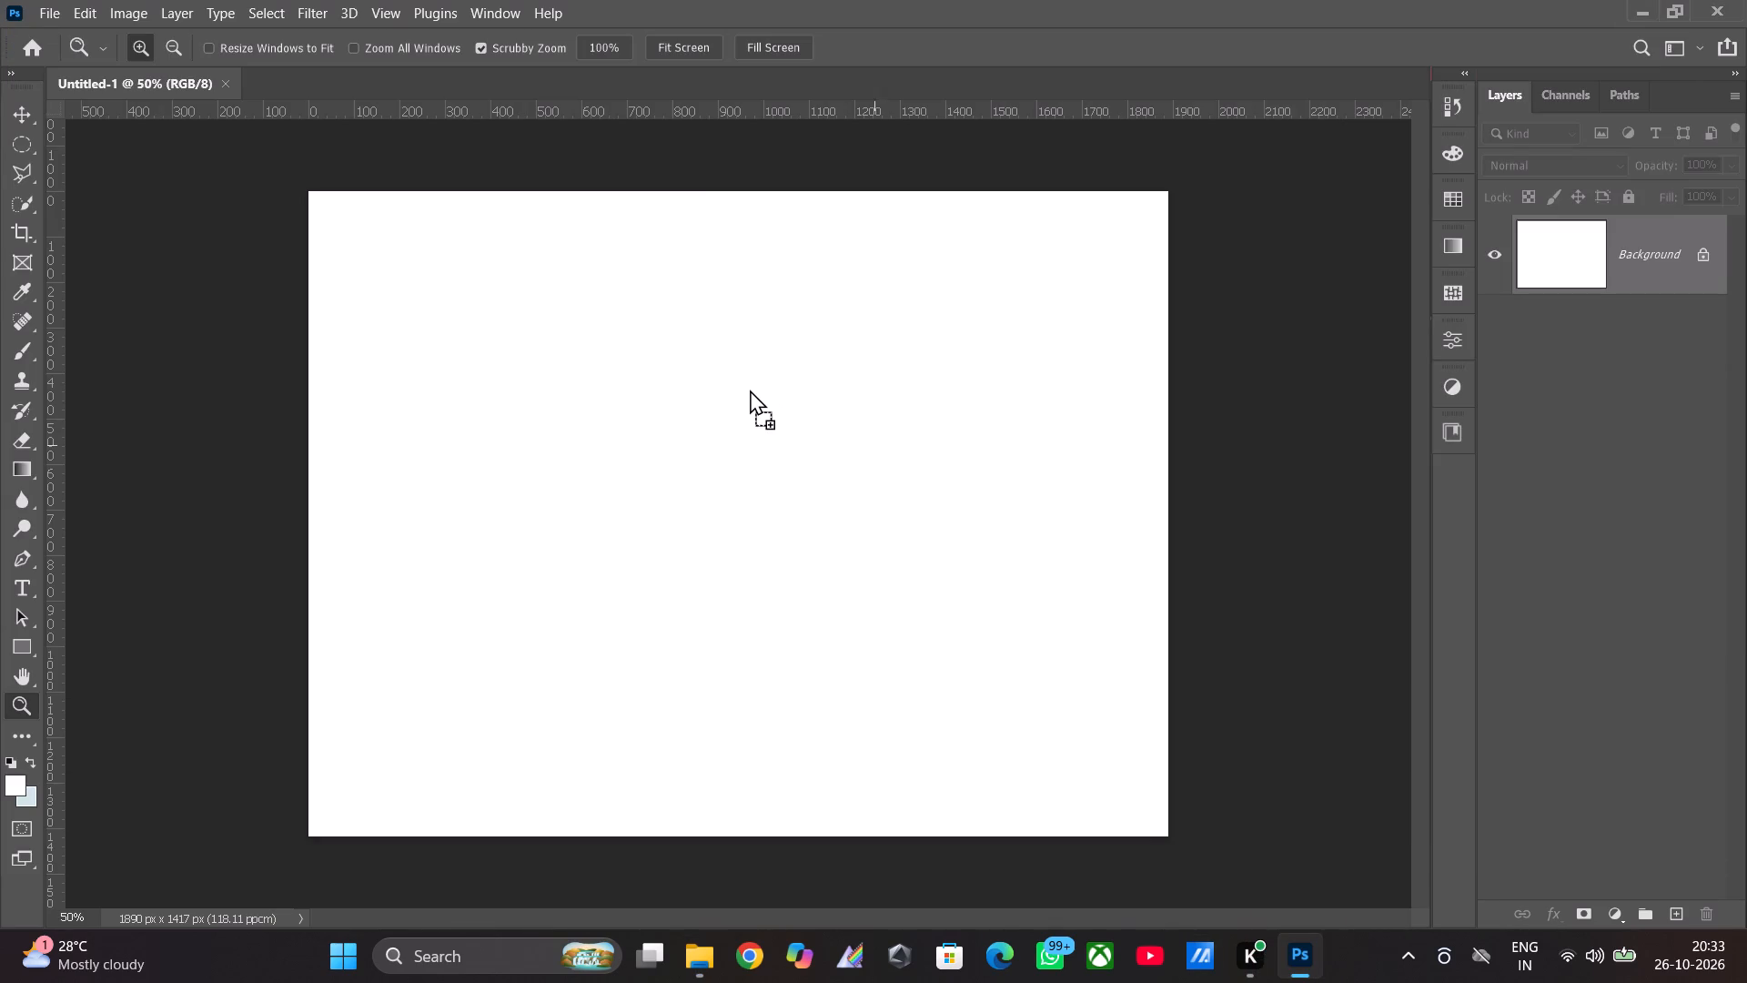
{"action": "left_click_drag", "start_coordinate": [750, 390], "coordinate": [747, 388]}
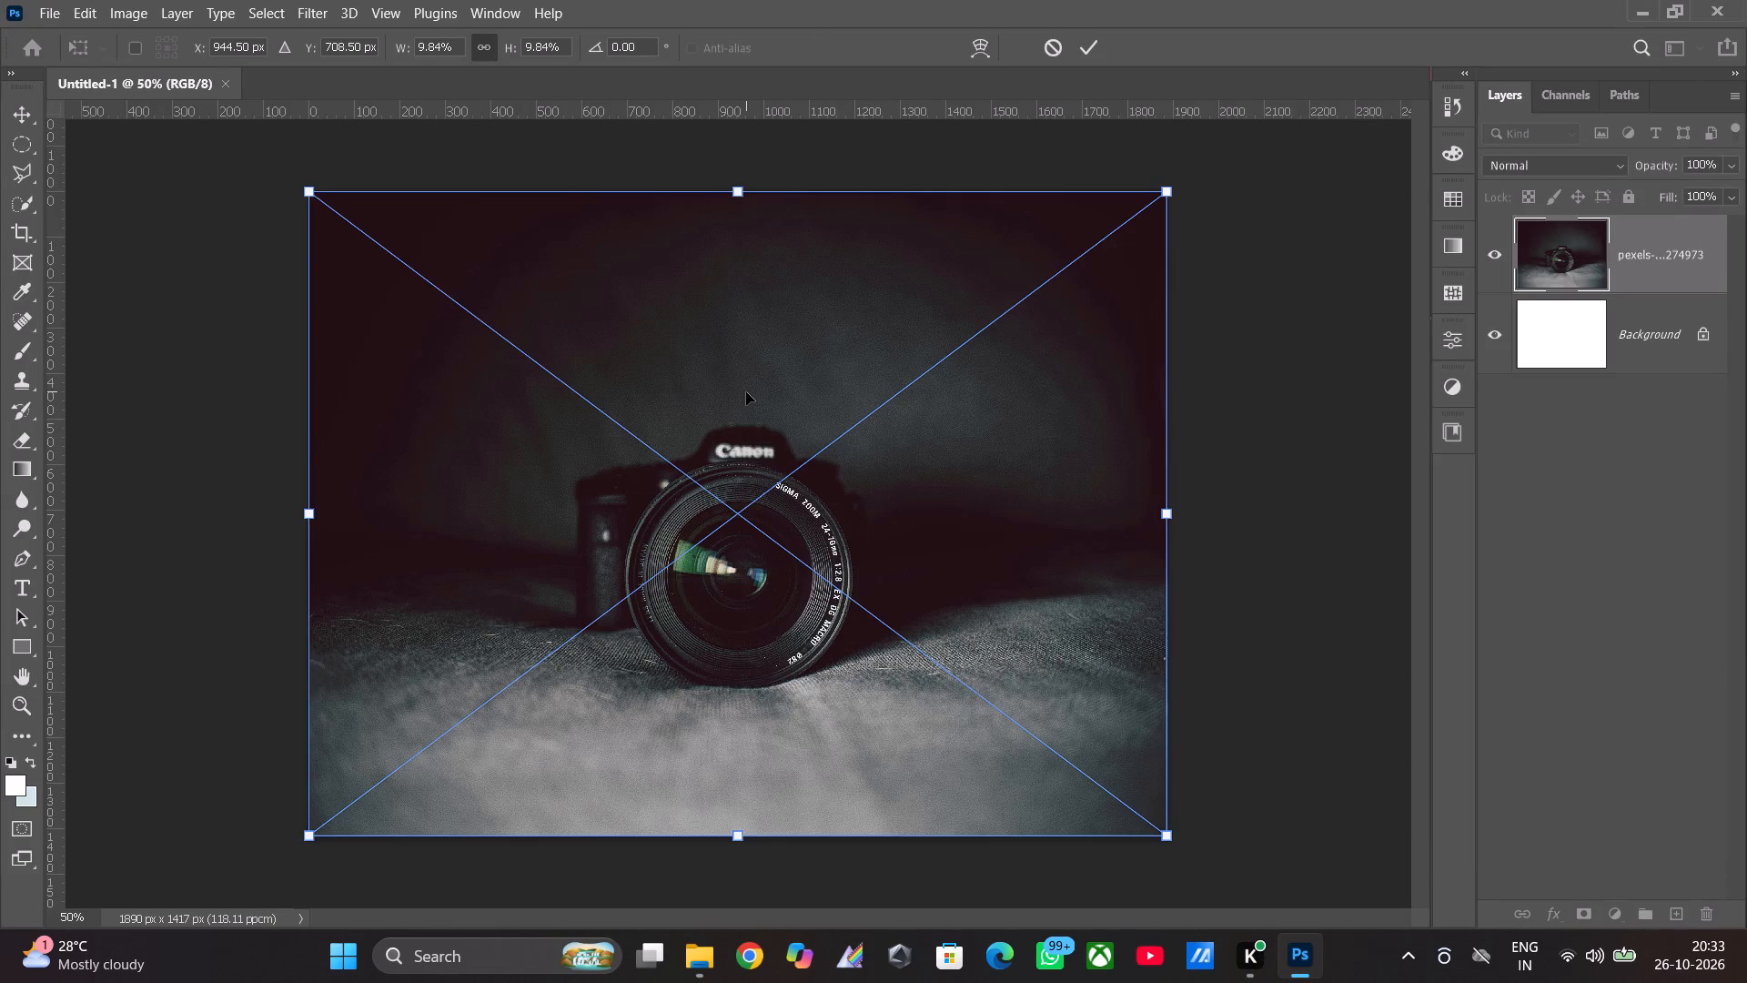
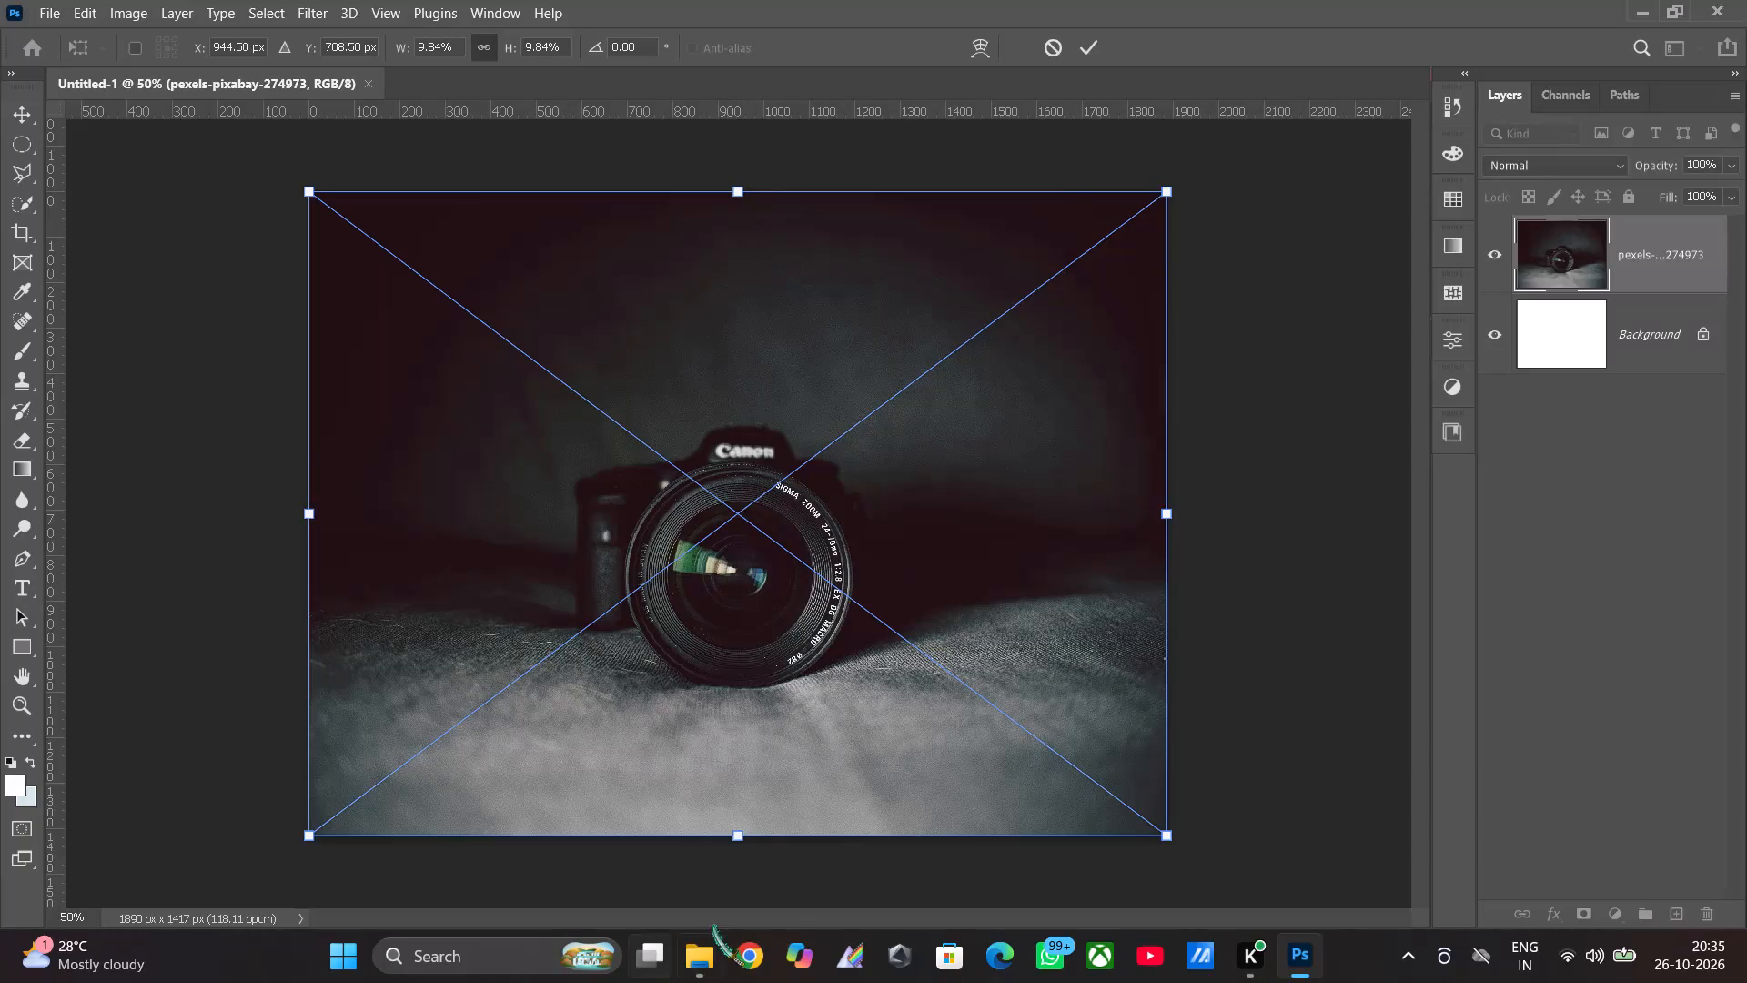
Switch to Chrome and open it with the PRS STATUS profile.
{"action": "double_click", "coordinate": [742, 958]}
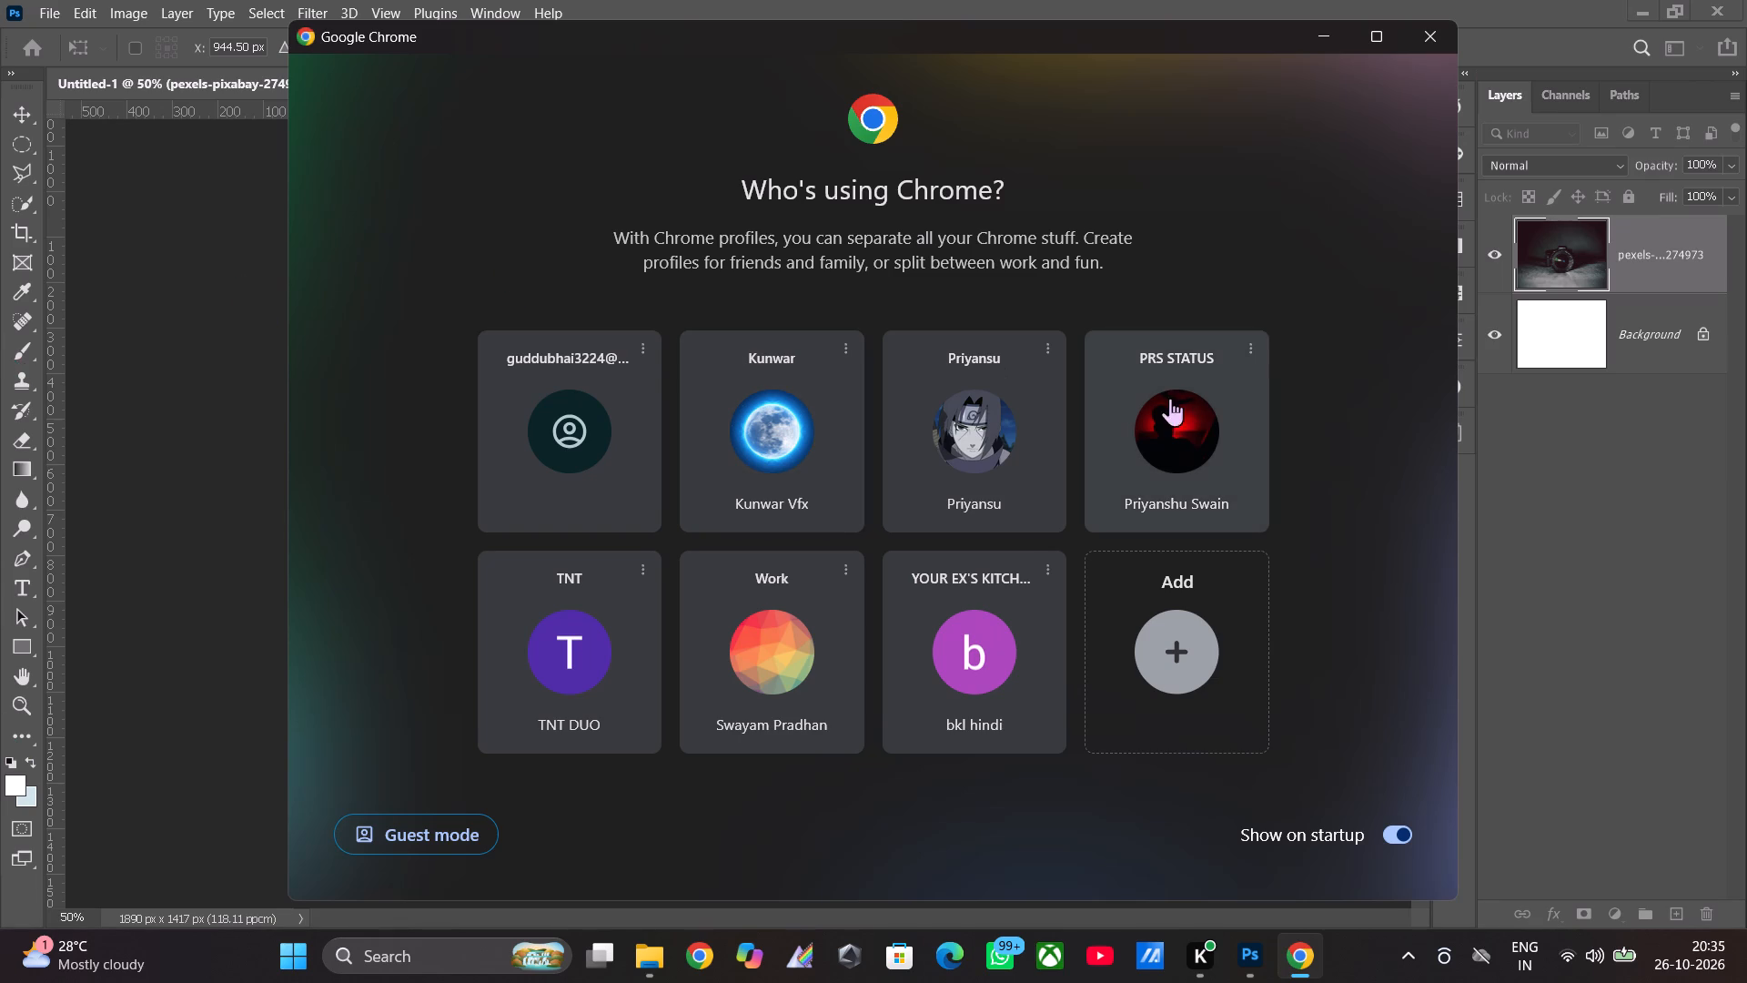
{"action": "double_click", "coordinate": [1184, 429]}
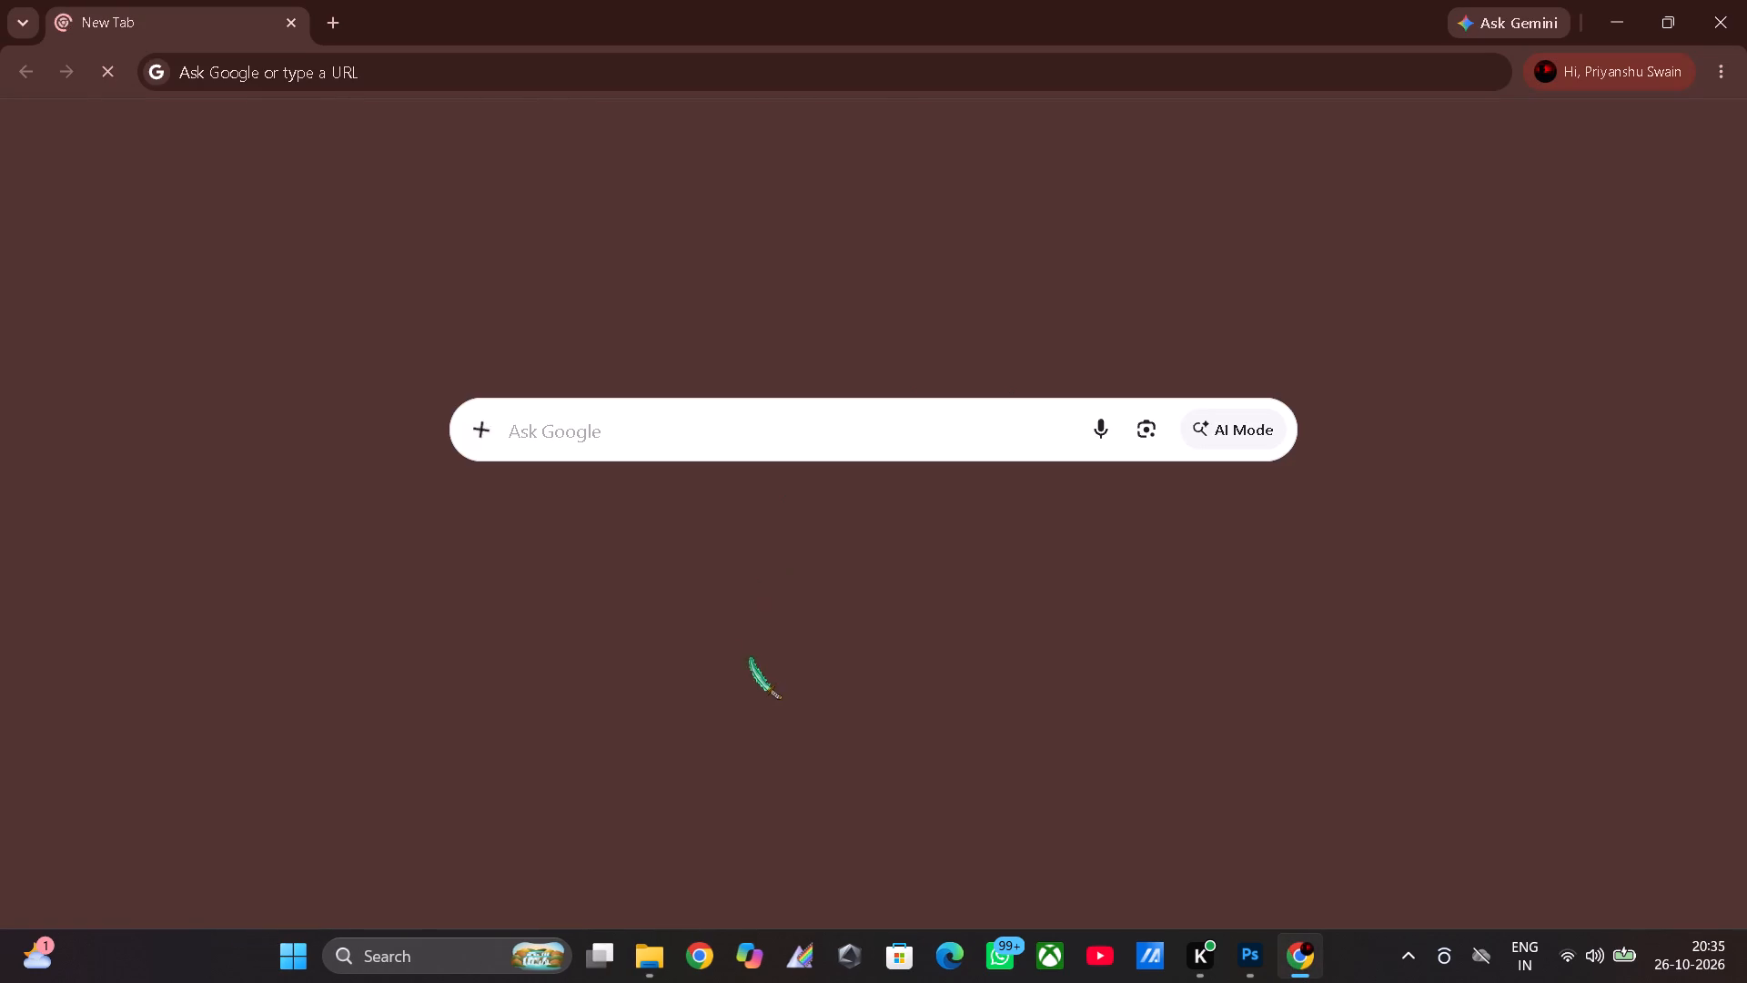
Search Google for "super hero serio background".
{"action": "left_click", "coordinate": [649, 430]}
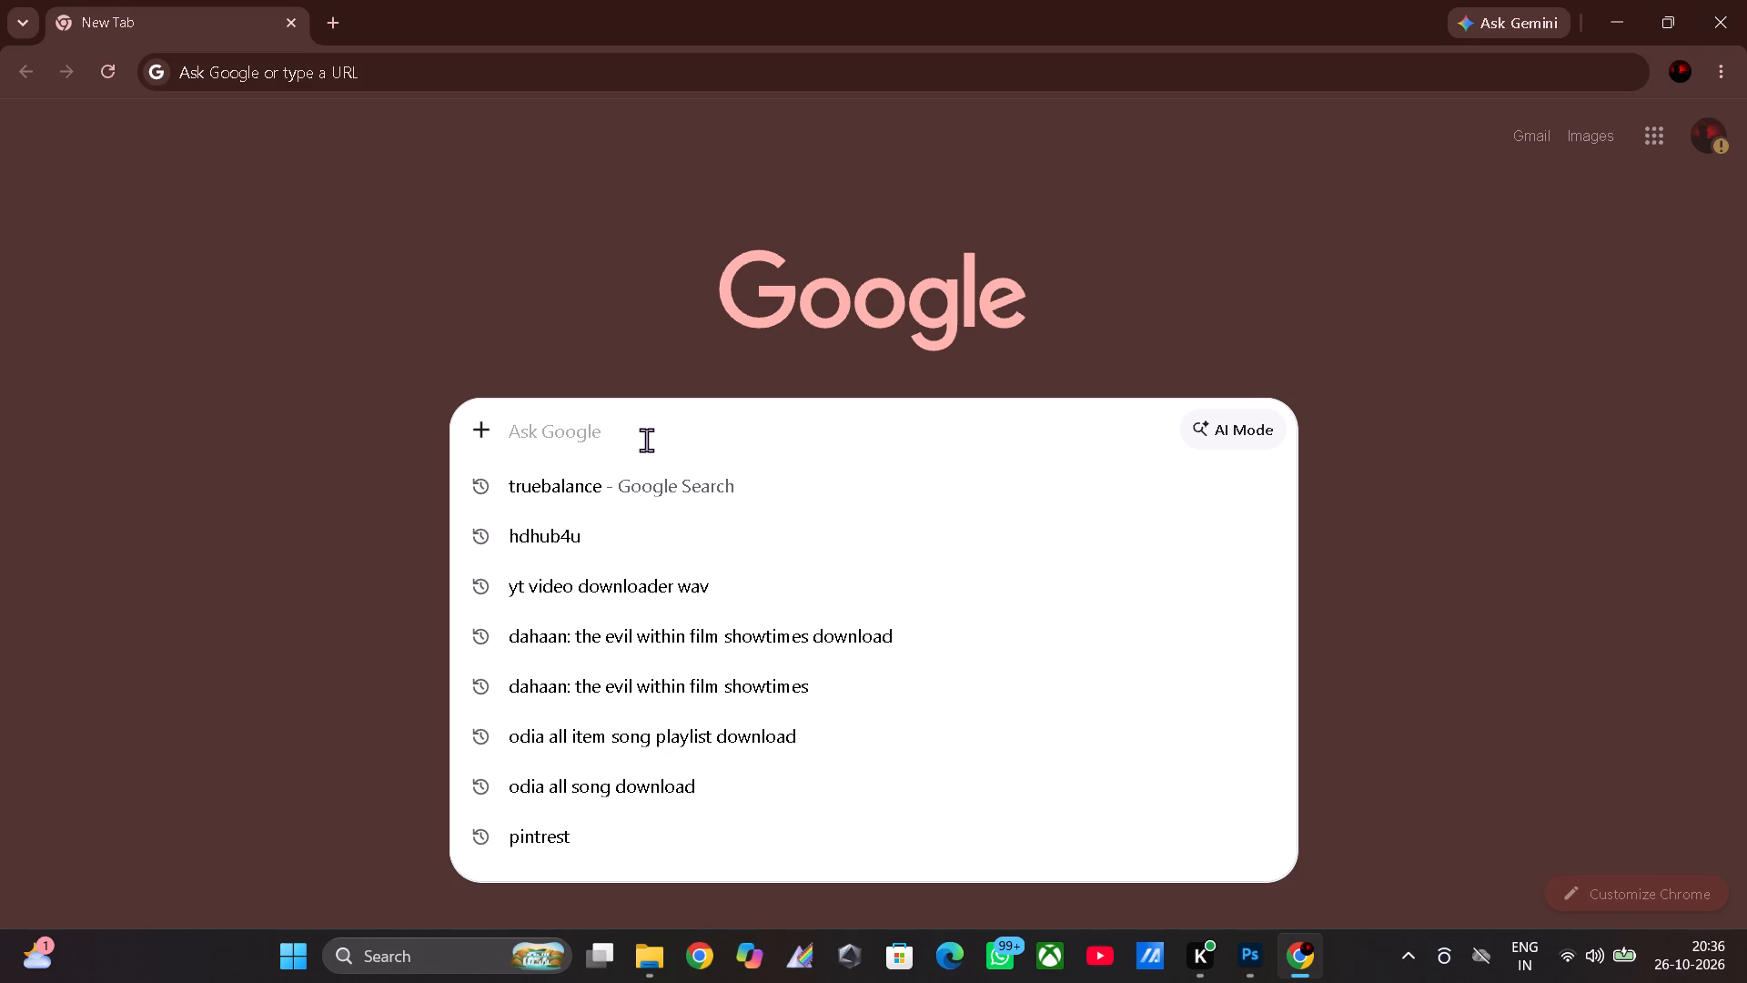
{"action": "key", "text": "s"}
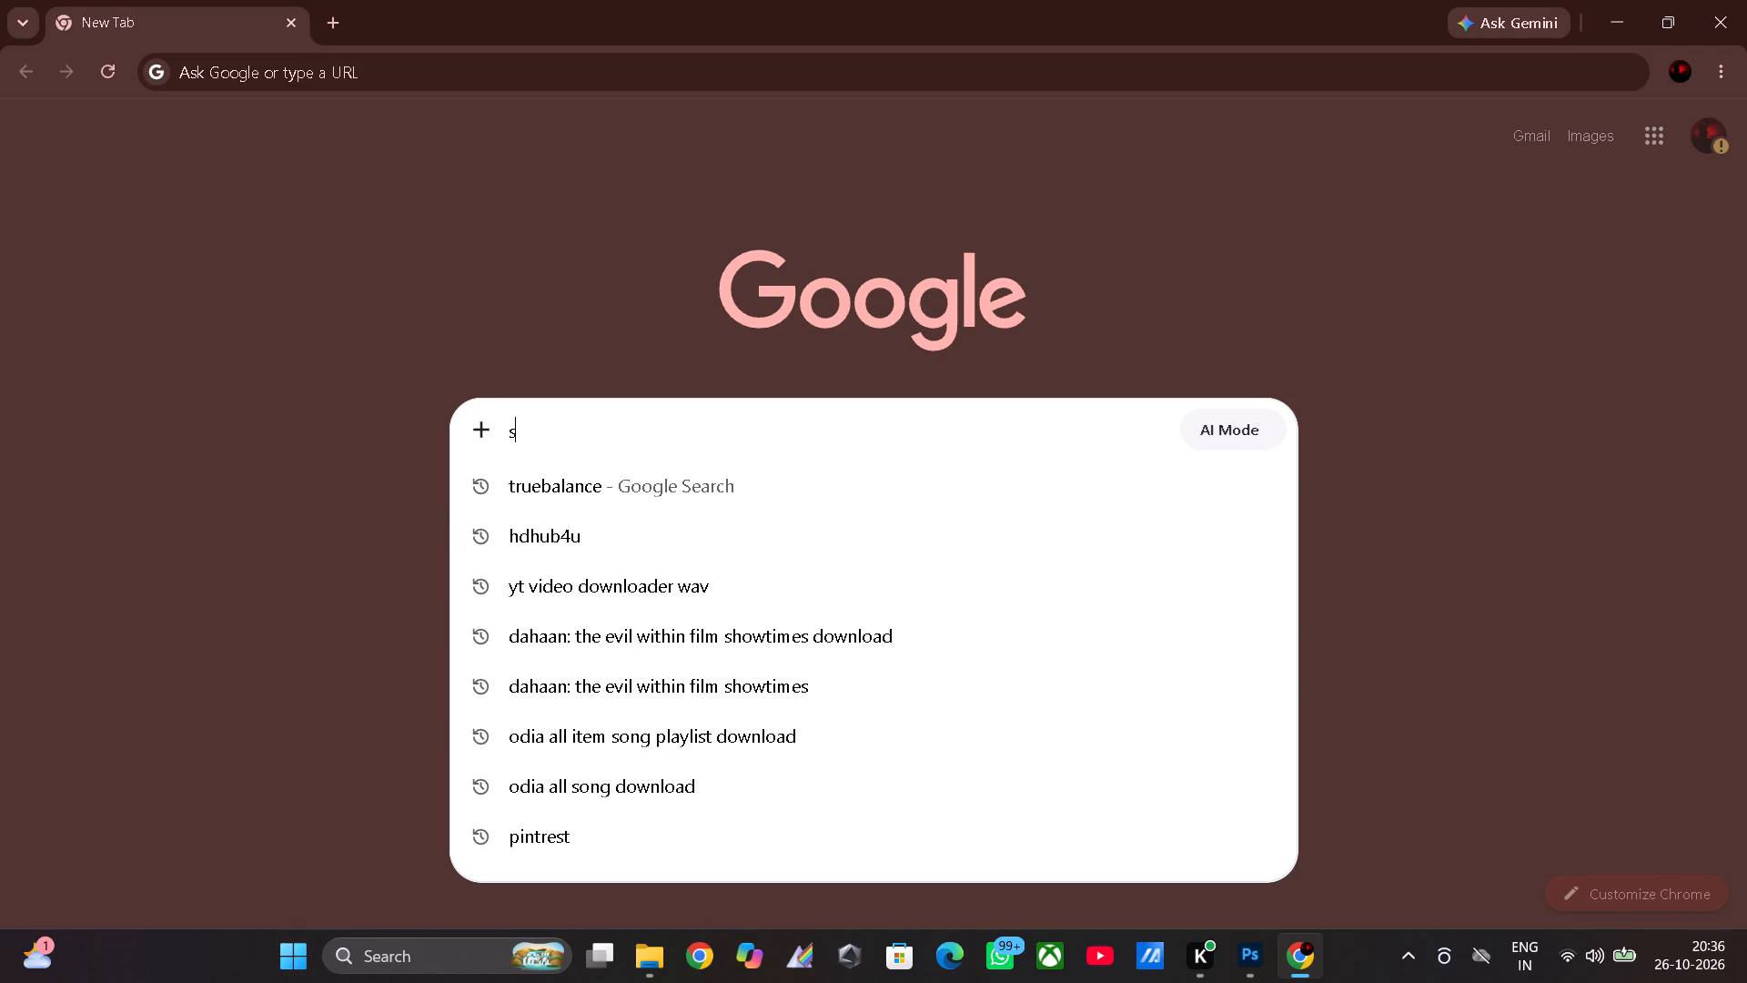
{"action": "key", "text": "u"}
{"action": "type", "text": "per hero"}
{"action": "key", "text": "space"}
{"action": "key", "text": "s"}
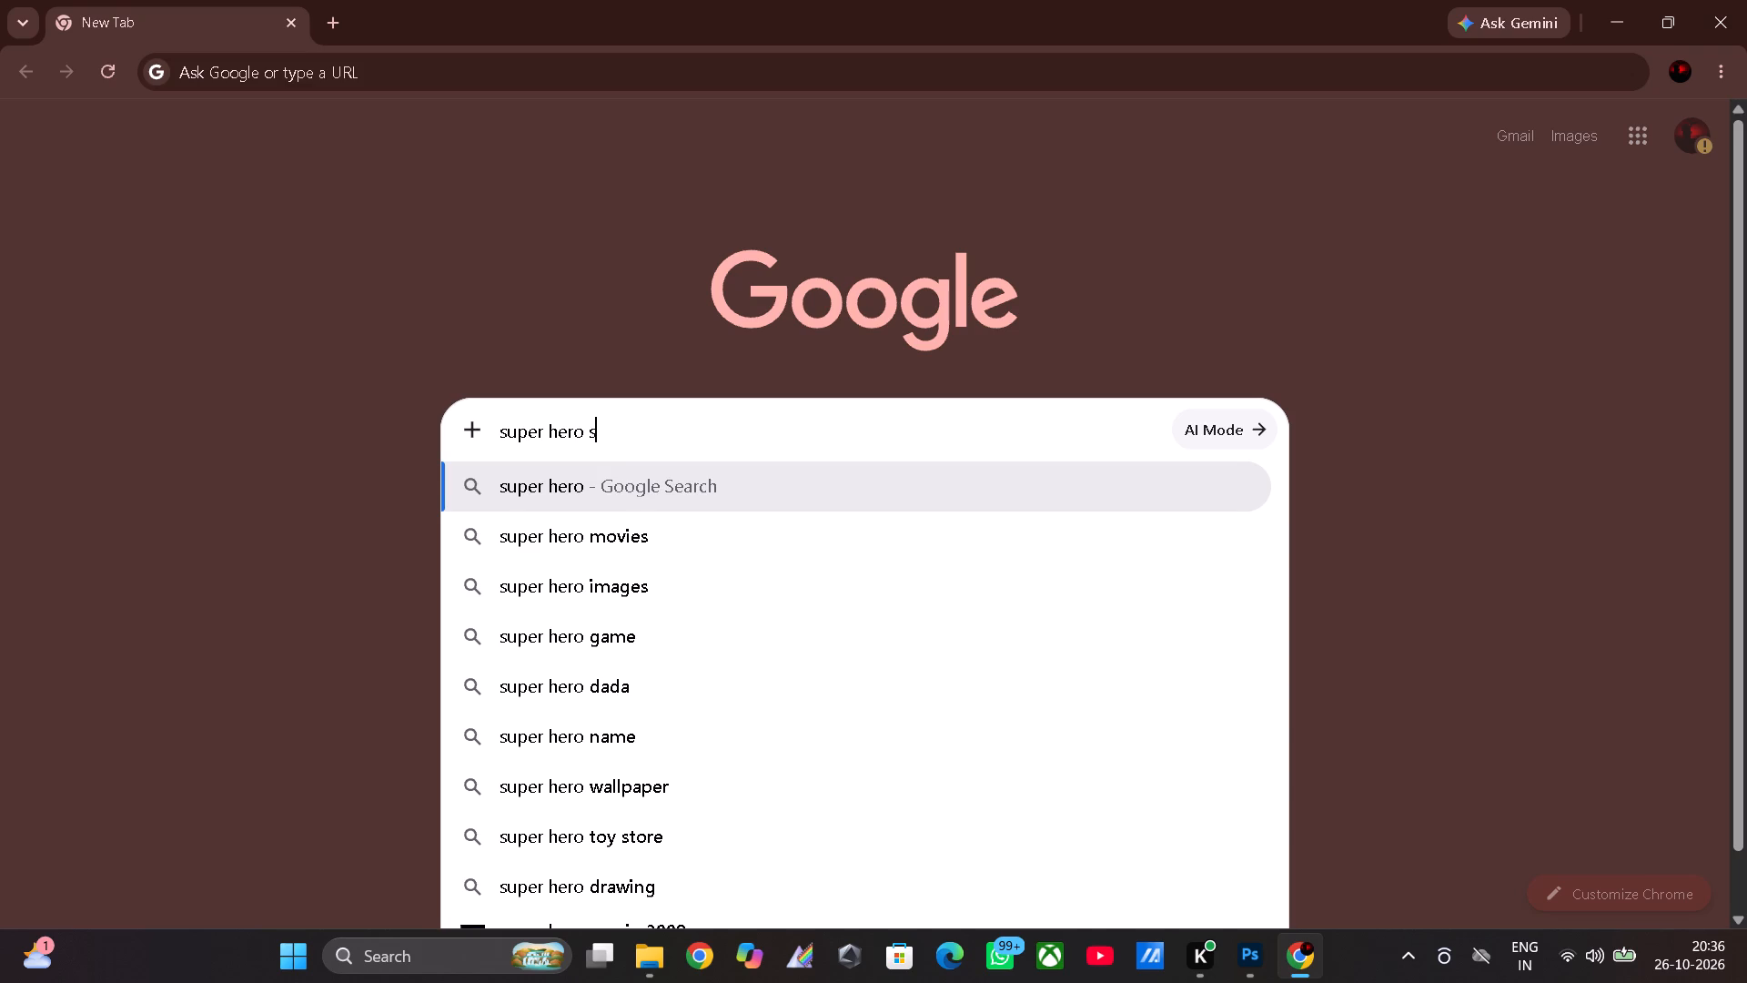
{"action": "key", "text": "e"}
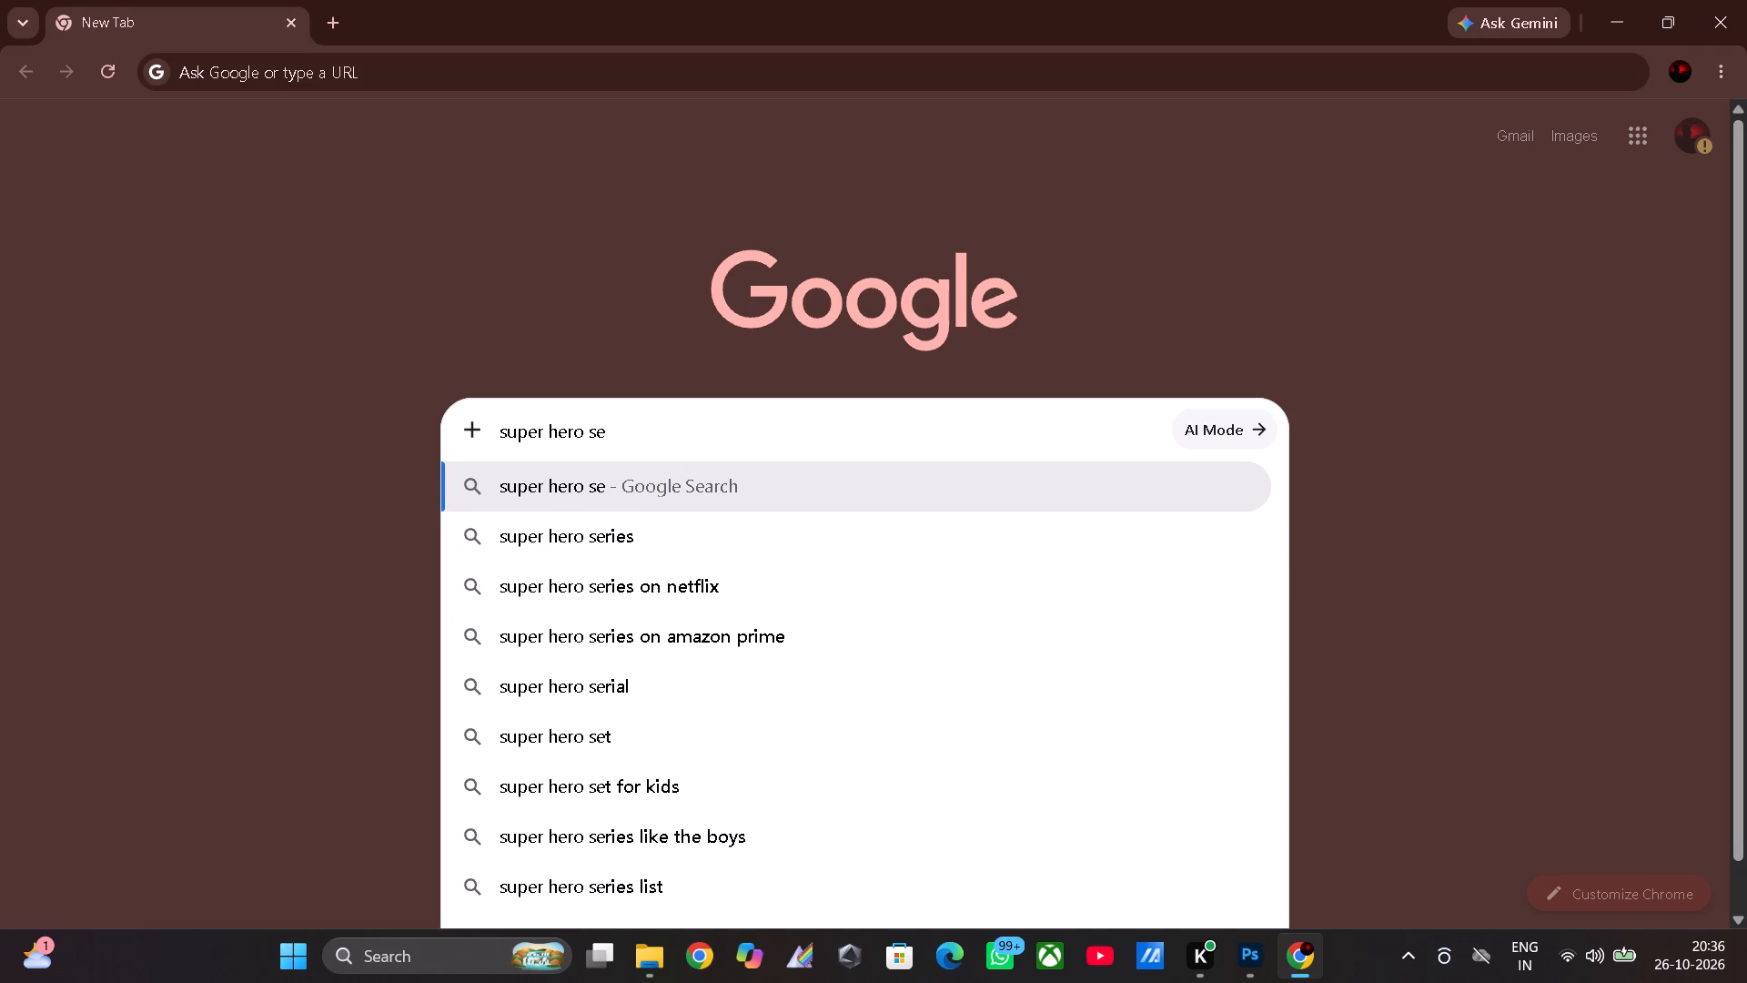
{"action": "key", "text": "r"}
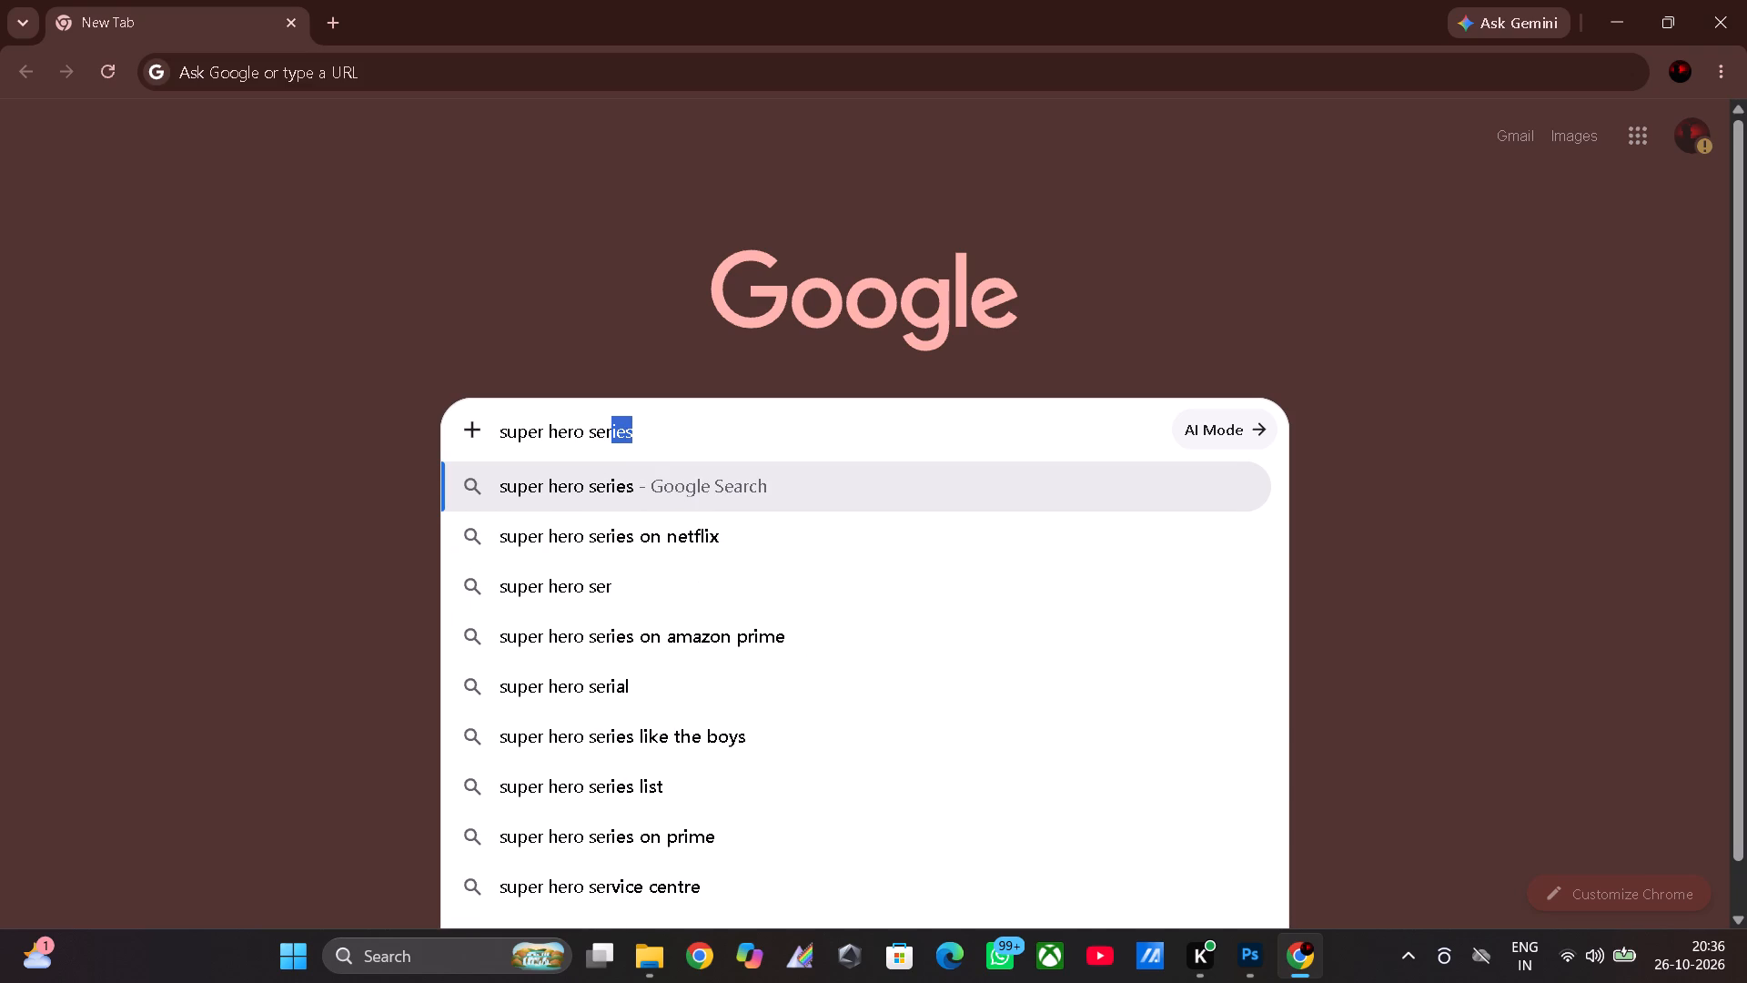
{"action": "key", "text": "i"}
{"action": "key", "text": "o"}
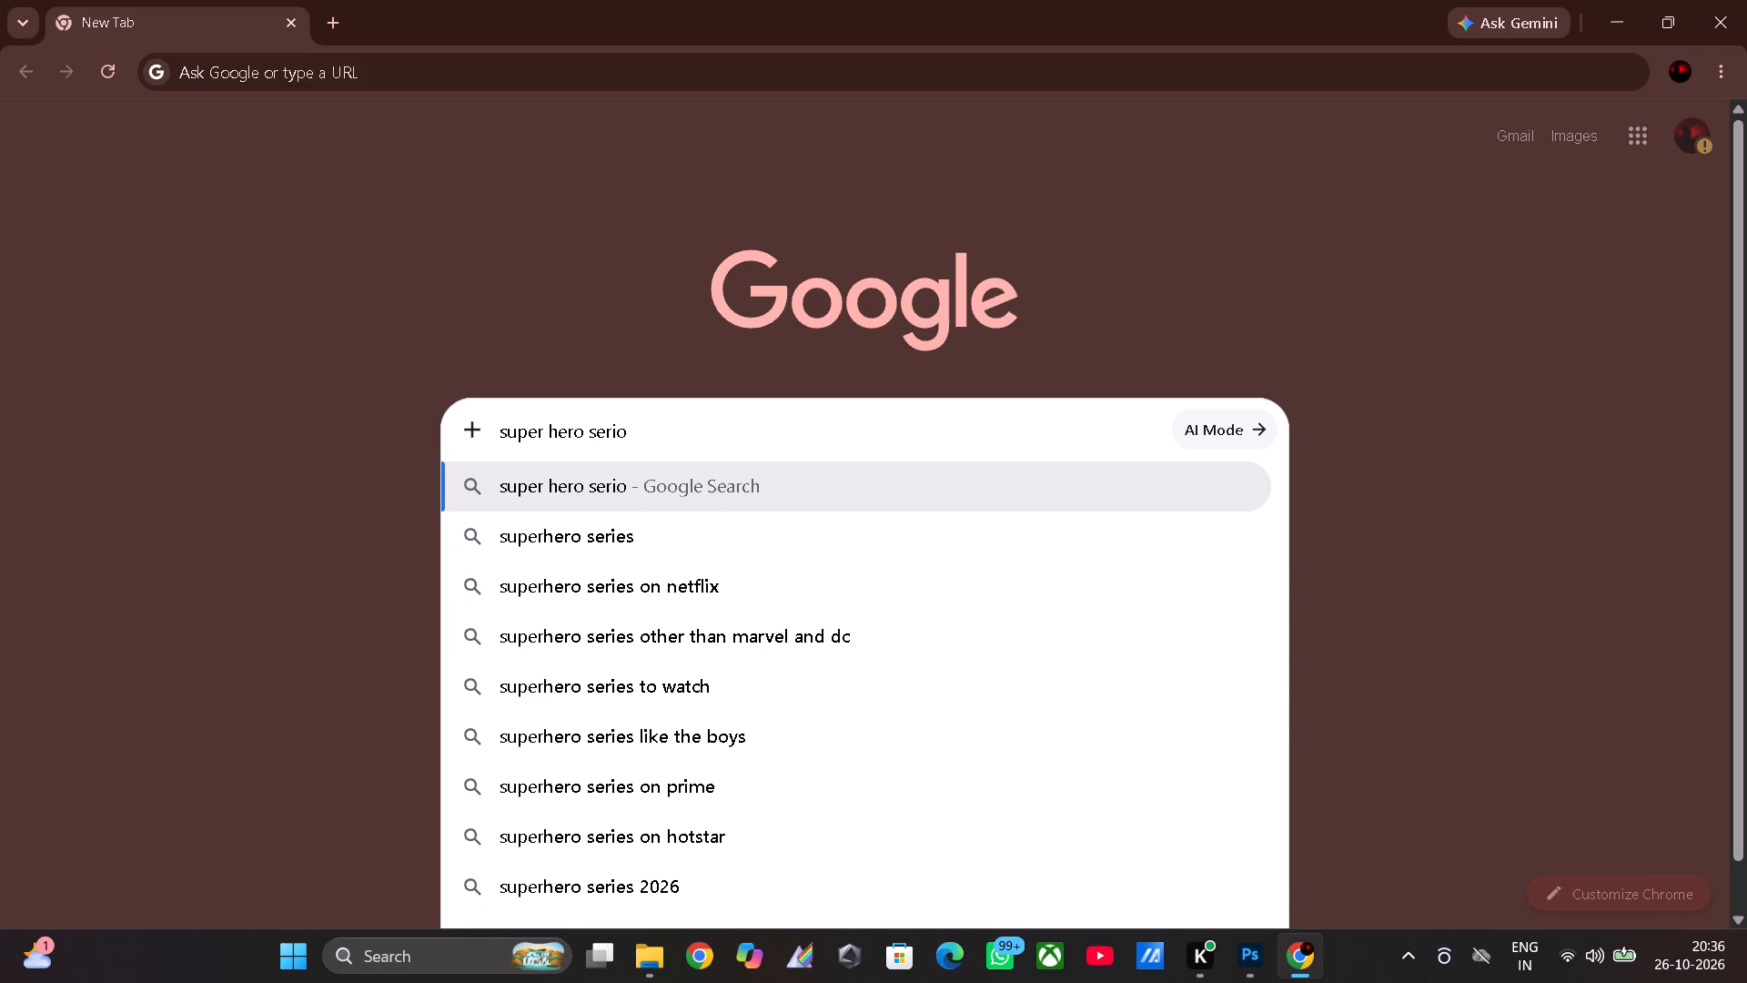
{"action": "key", "text": "space"}
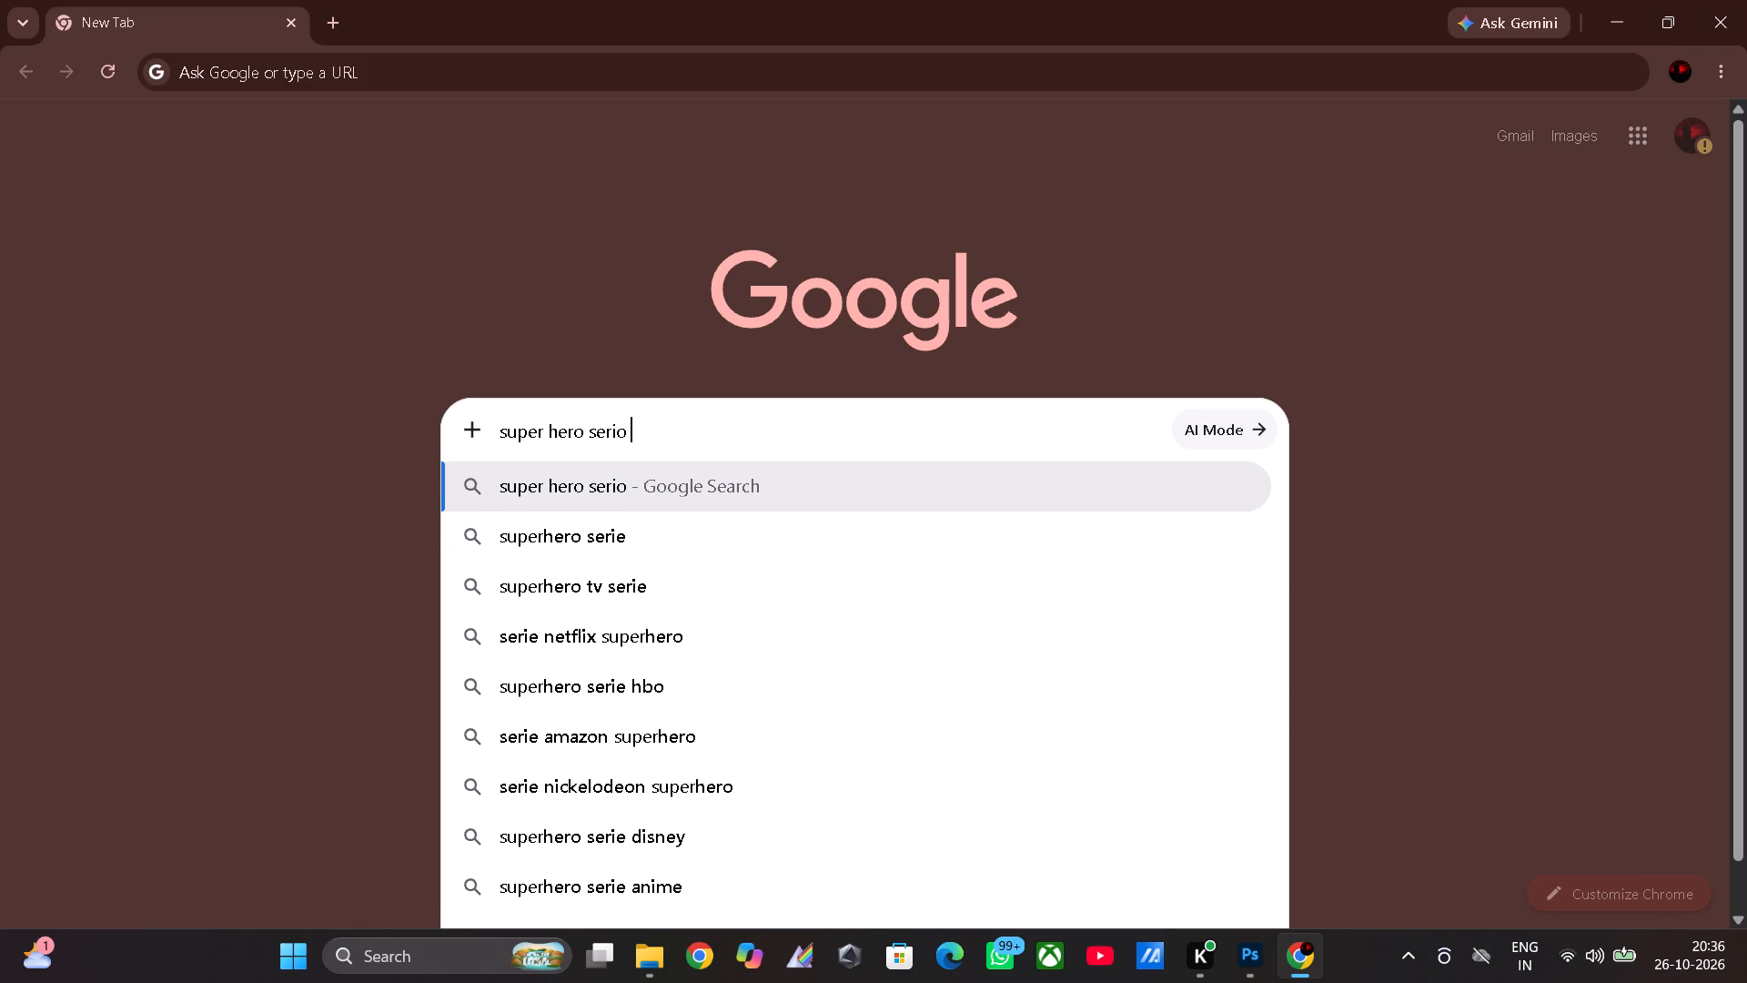
{"action": "type", "text": "ba"}
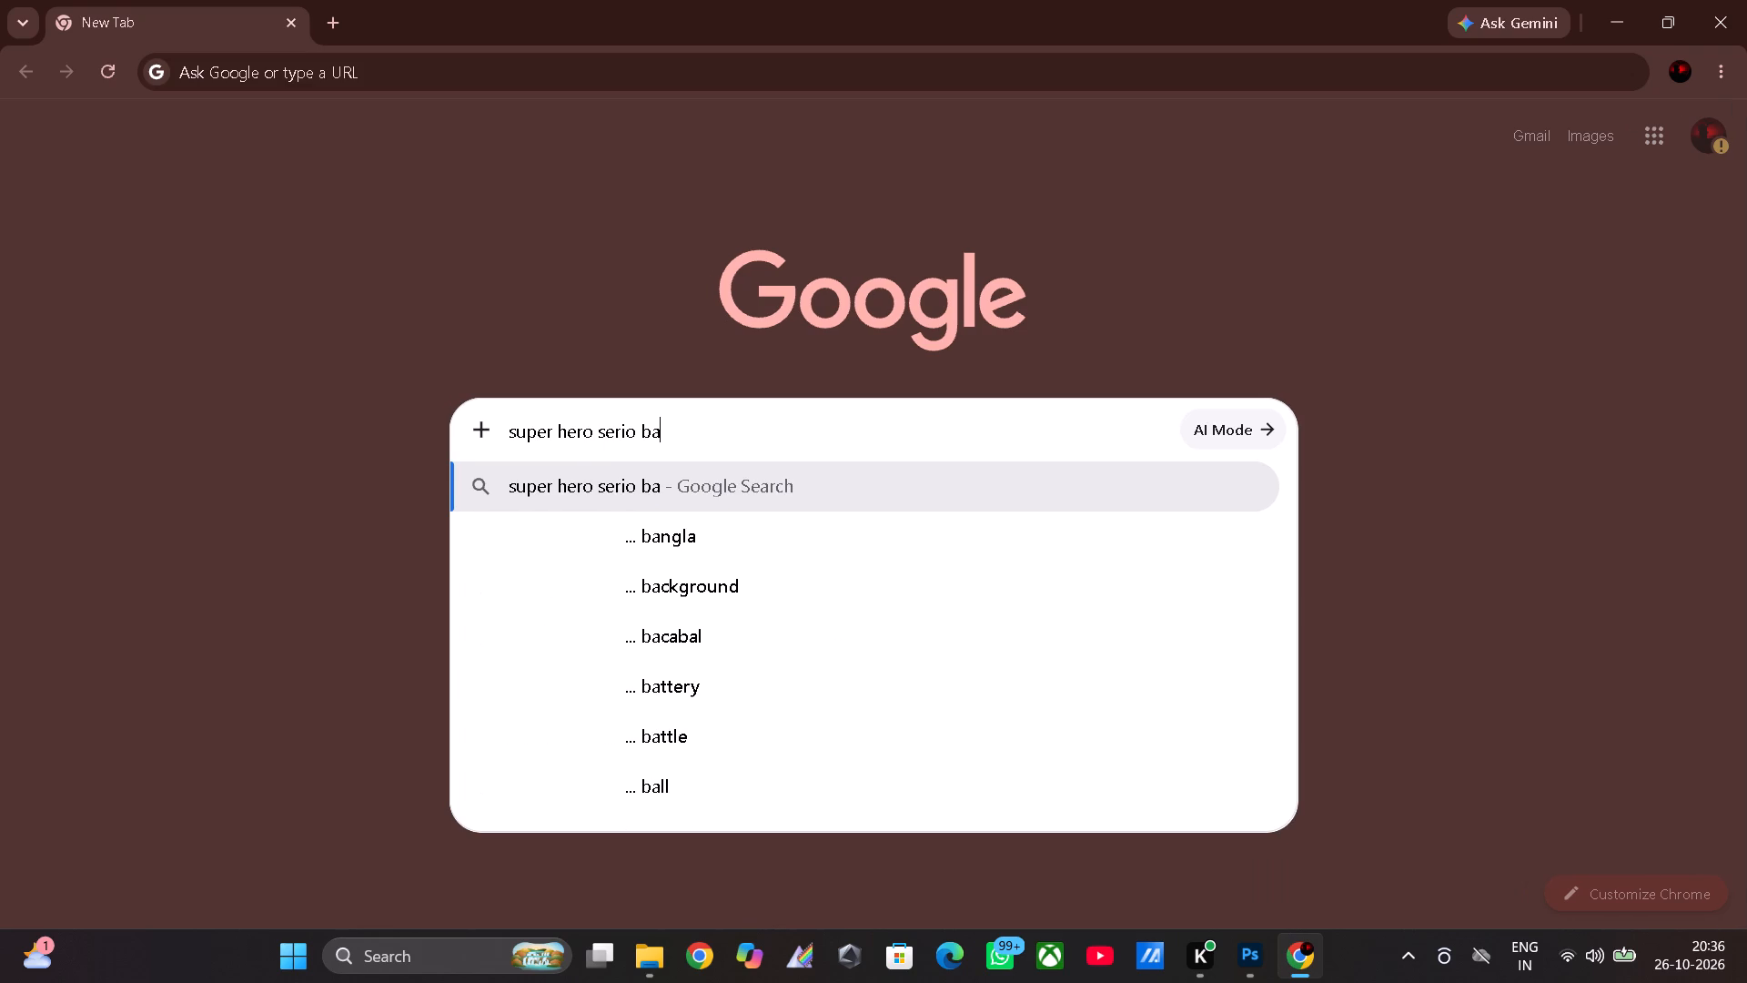
{"action": "left_click", "coordinate": [756, 604]}
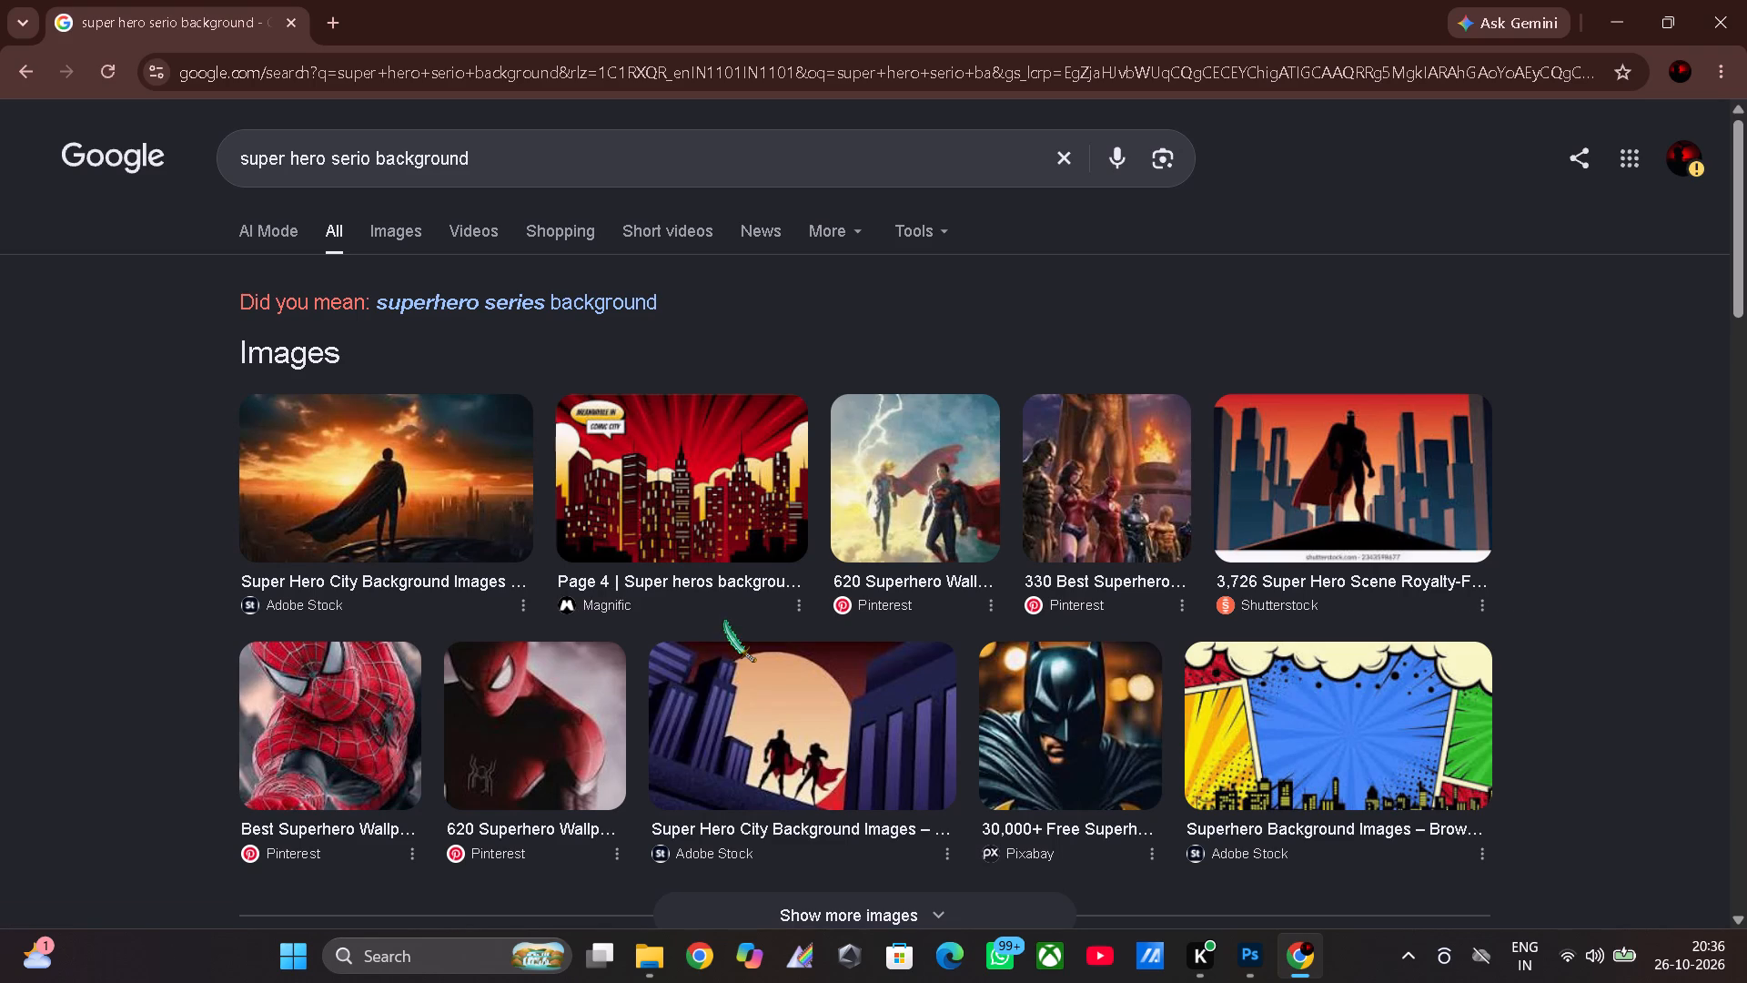
Show only image results and open the Wallpaper Flare picture of a caped figure standing before a large round window.
{"action": "scroll", "coordinate": [725, 622], "scroll_direction": "down", "scroll_amount": 1}
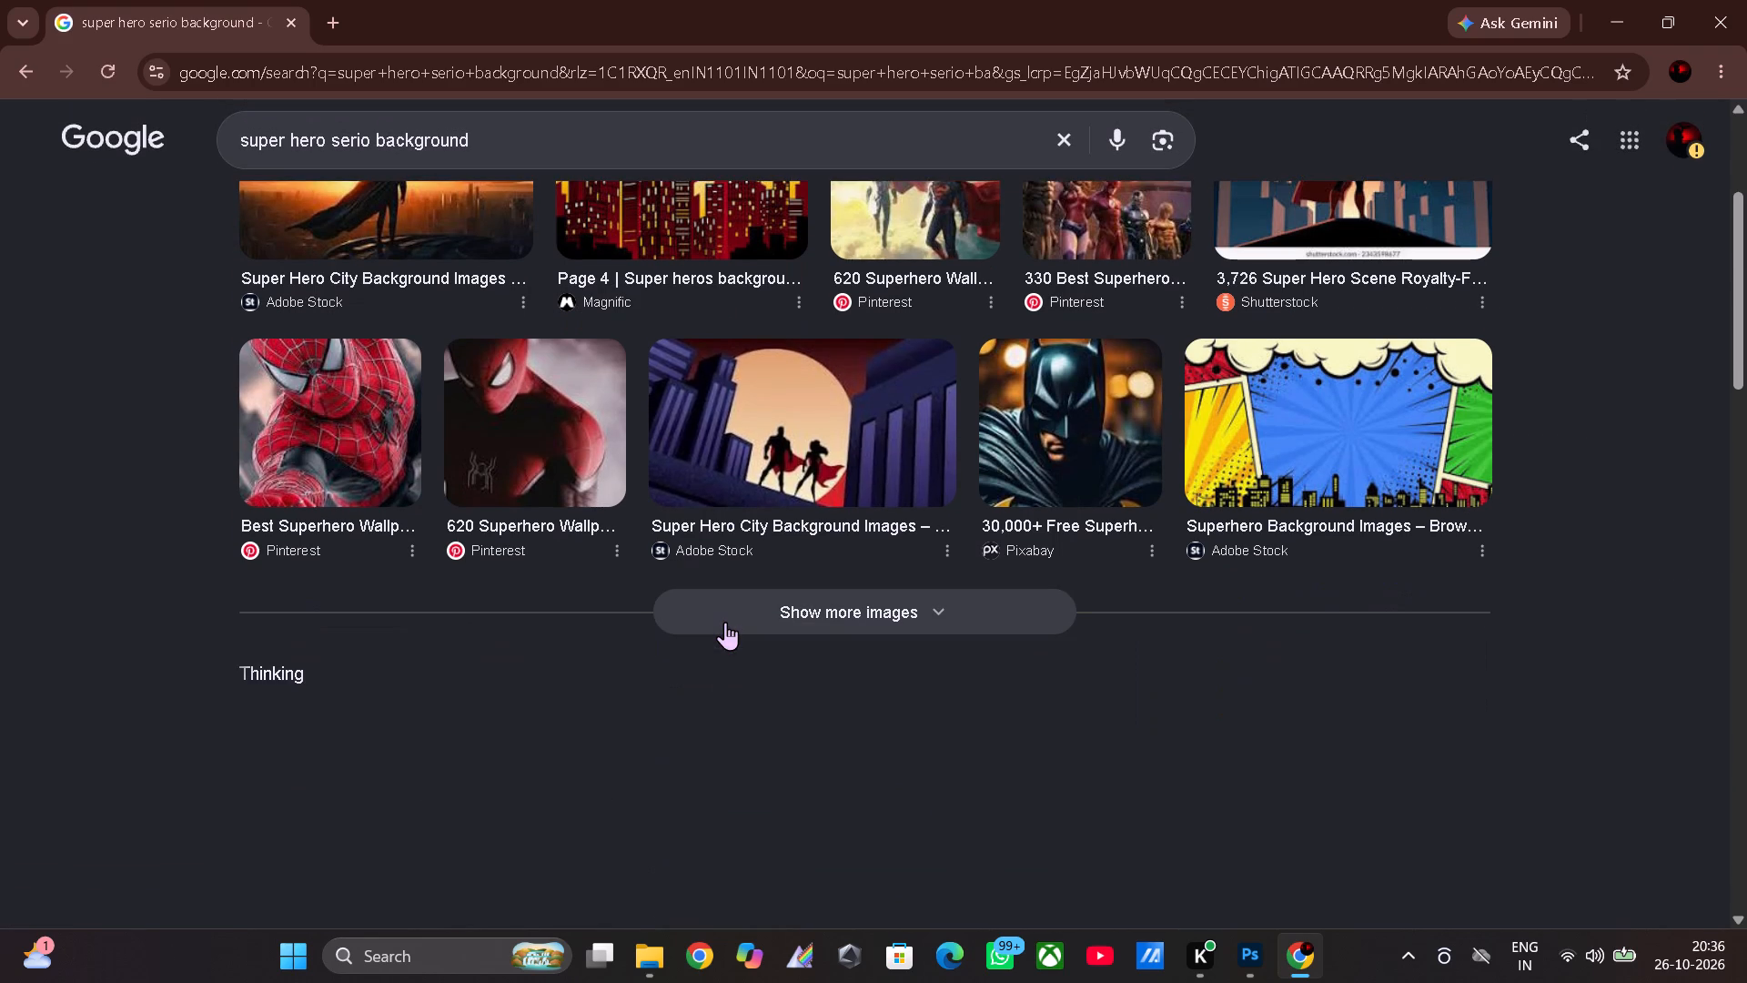
{"action": "scroll", "coordinate": [725, 622], "scroll_direction": "up", "scroll_amount": 2}
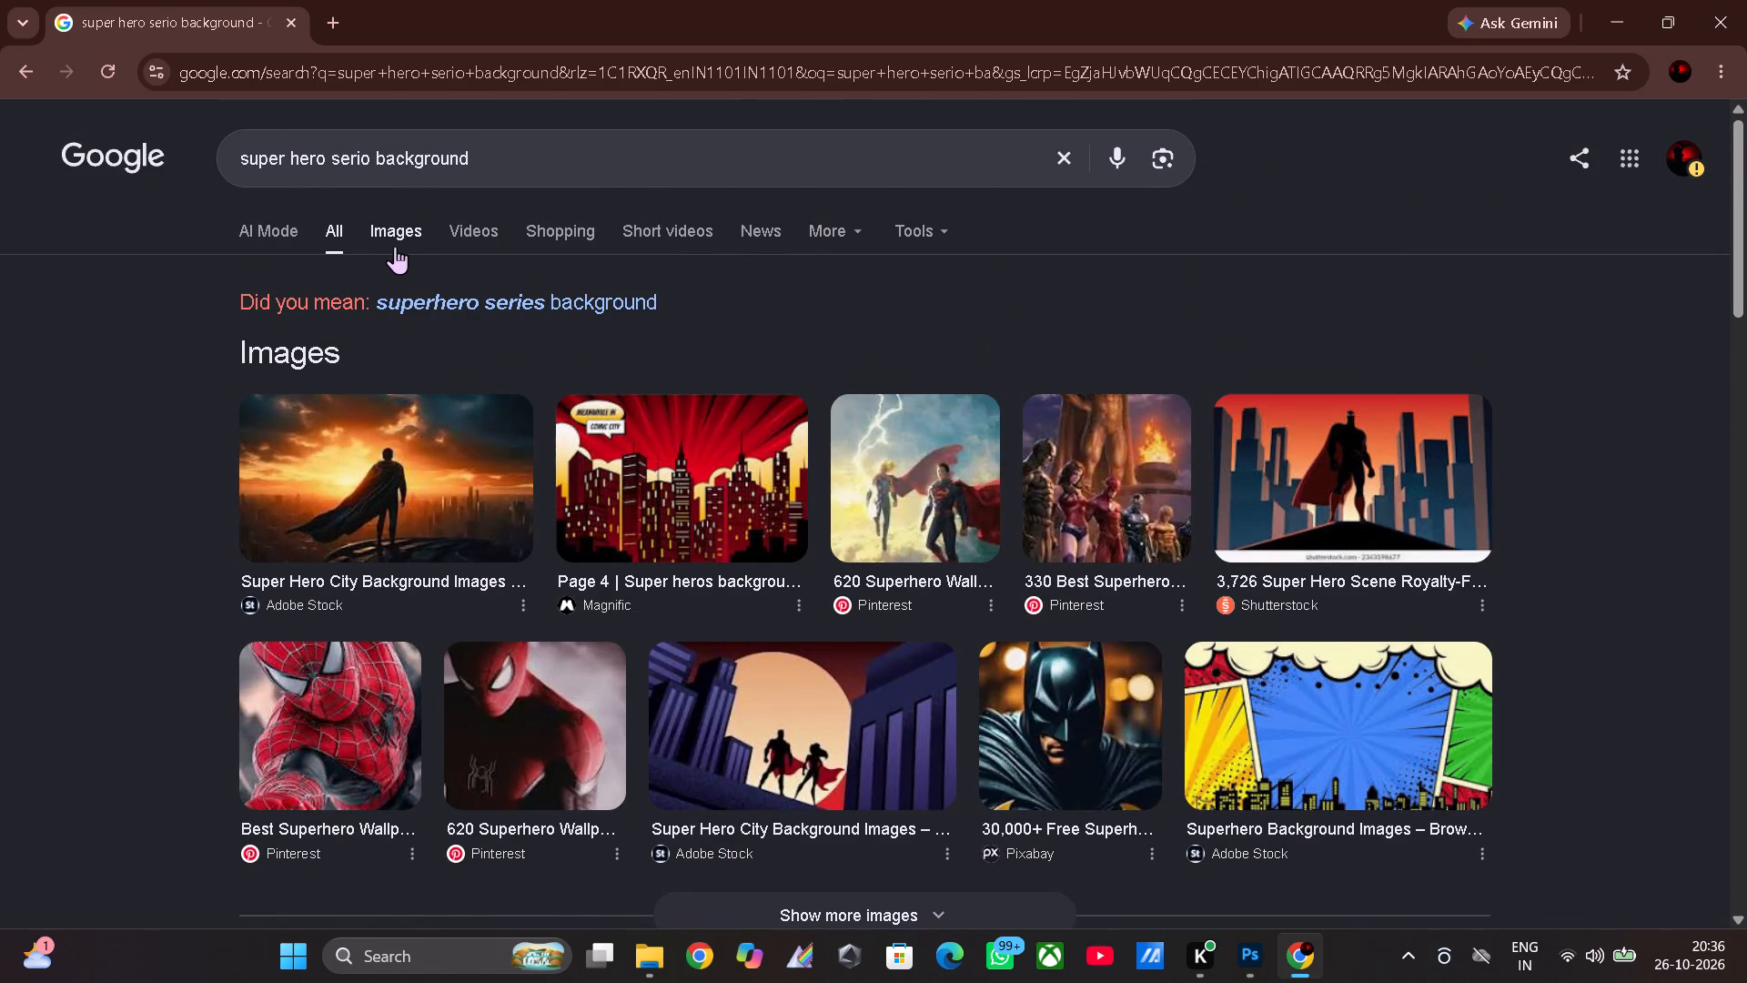
{"action": "left_click", "coordinate": [393, 240]}
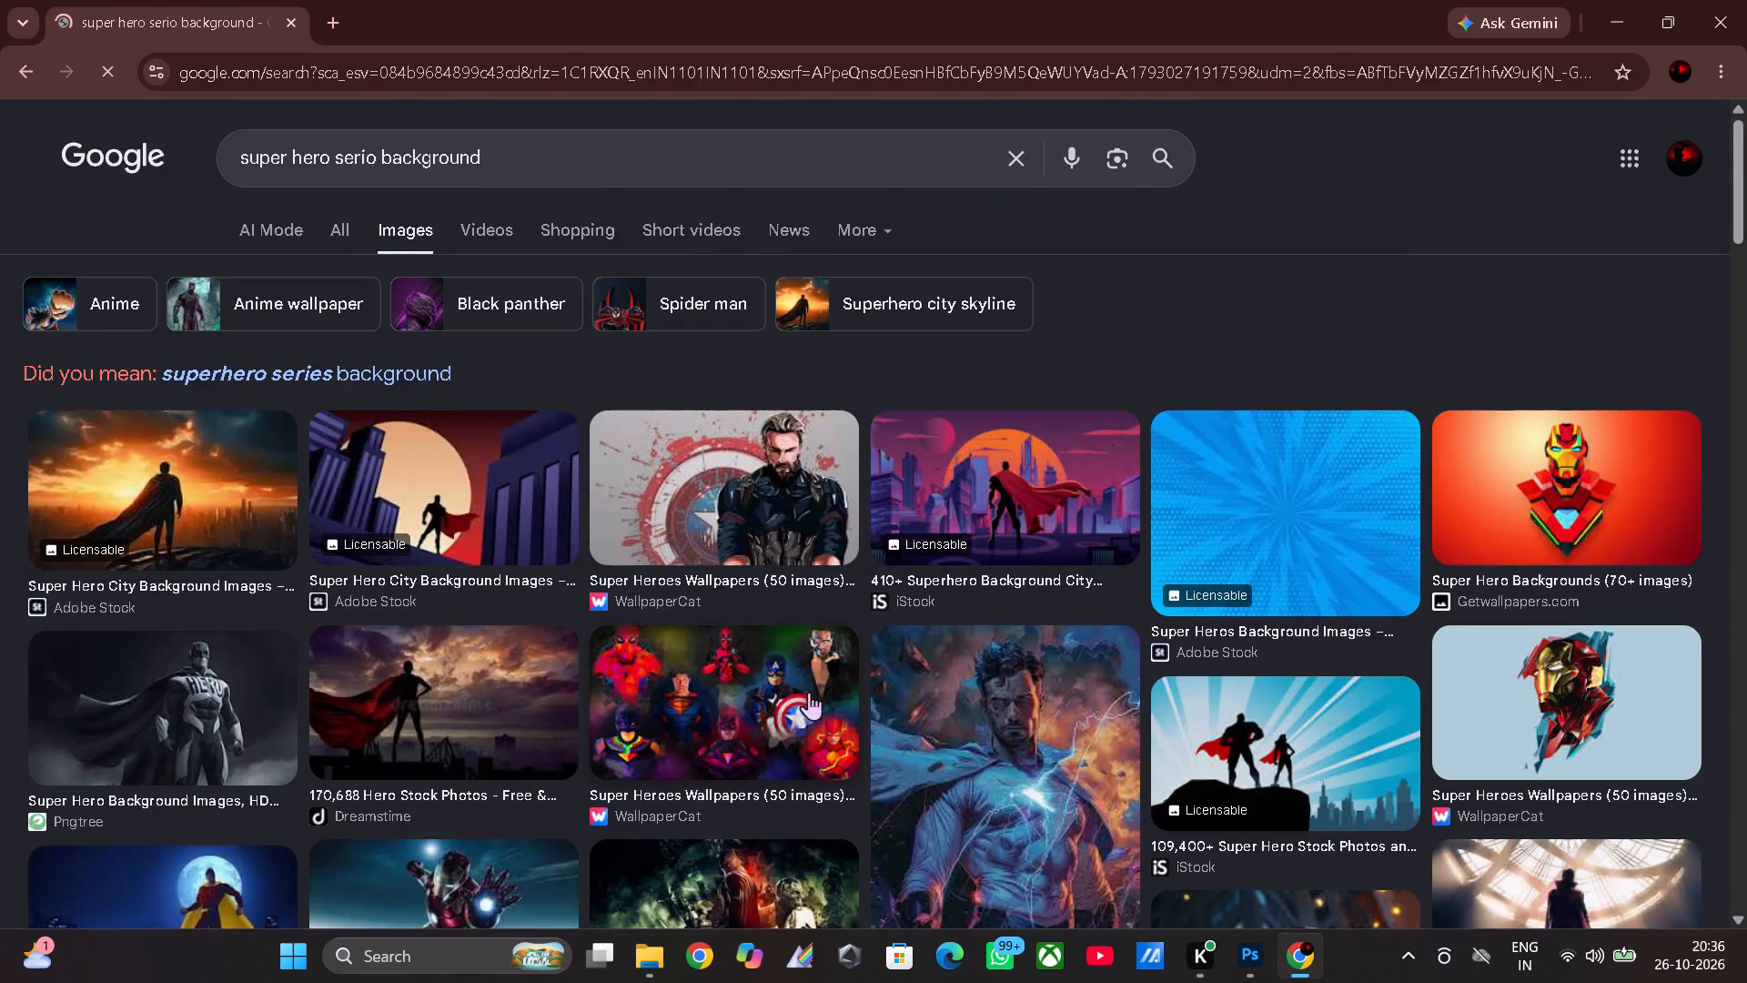
{"action": "scroll", "coordinate": [821, 810], "scroll_direction": "down", "scroll_amount": 1}
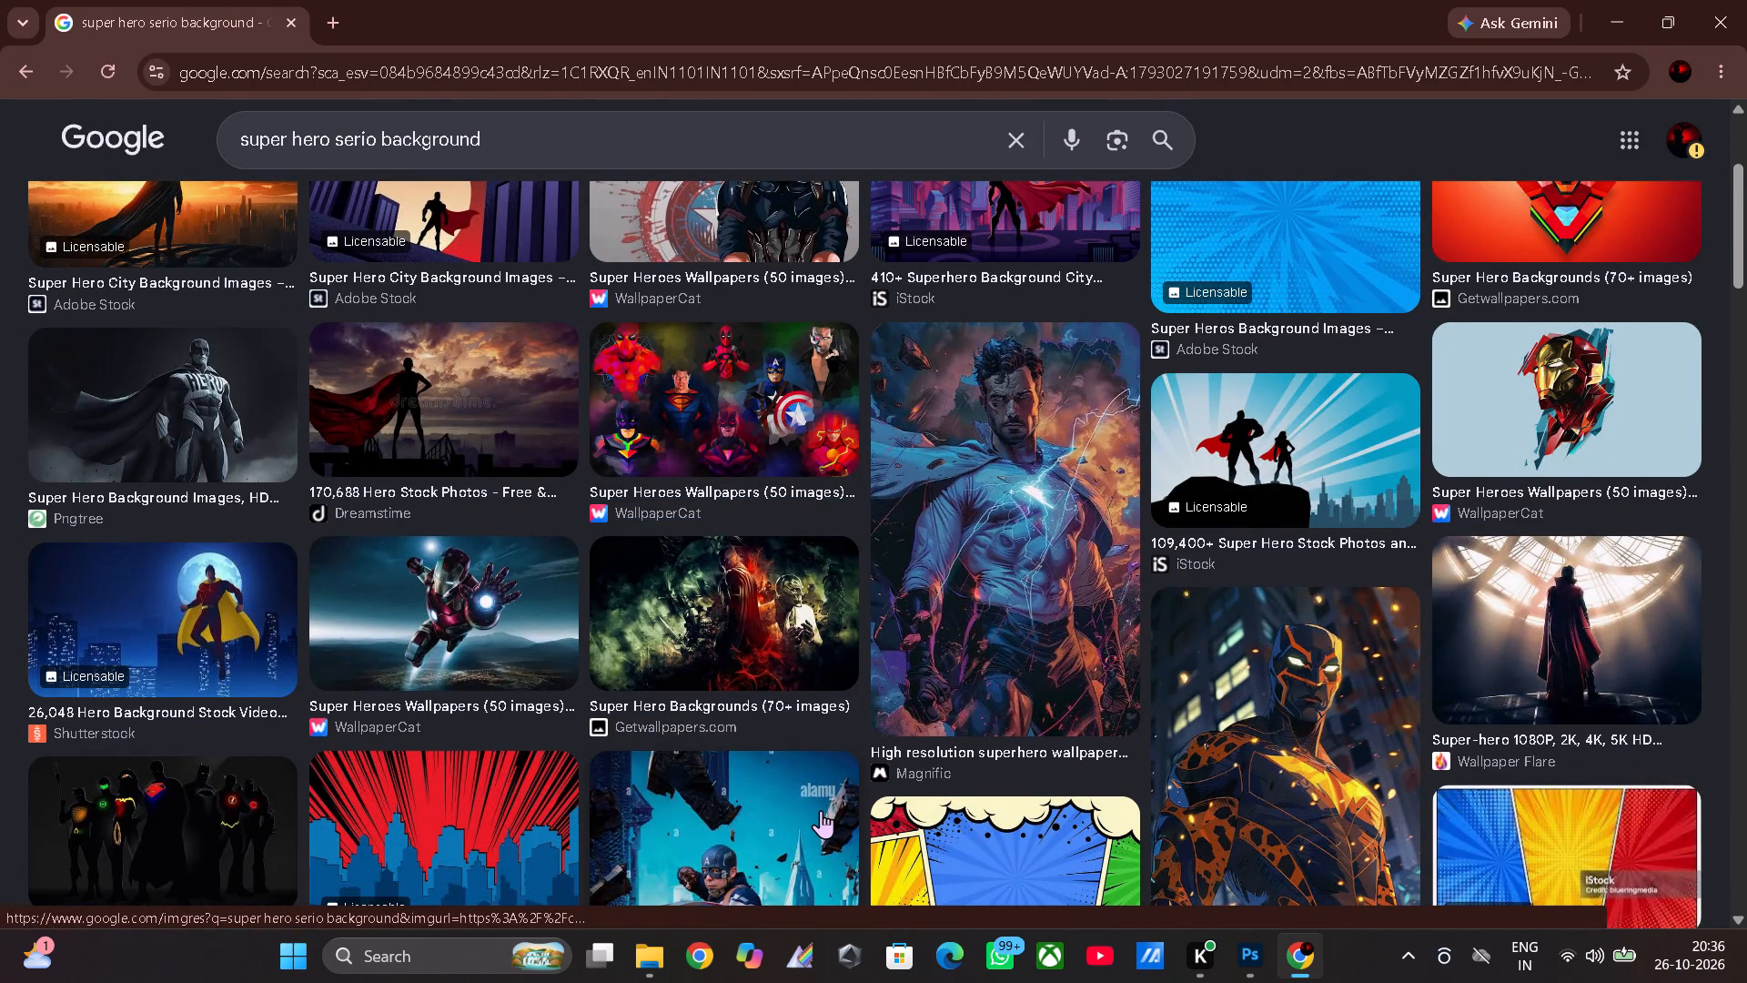
{"action": "left_click", "coordinate": [1578, 681]}
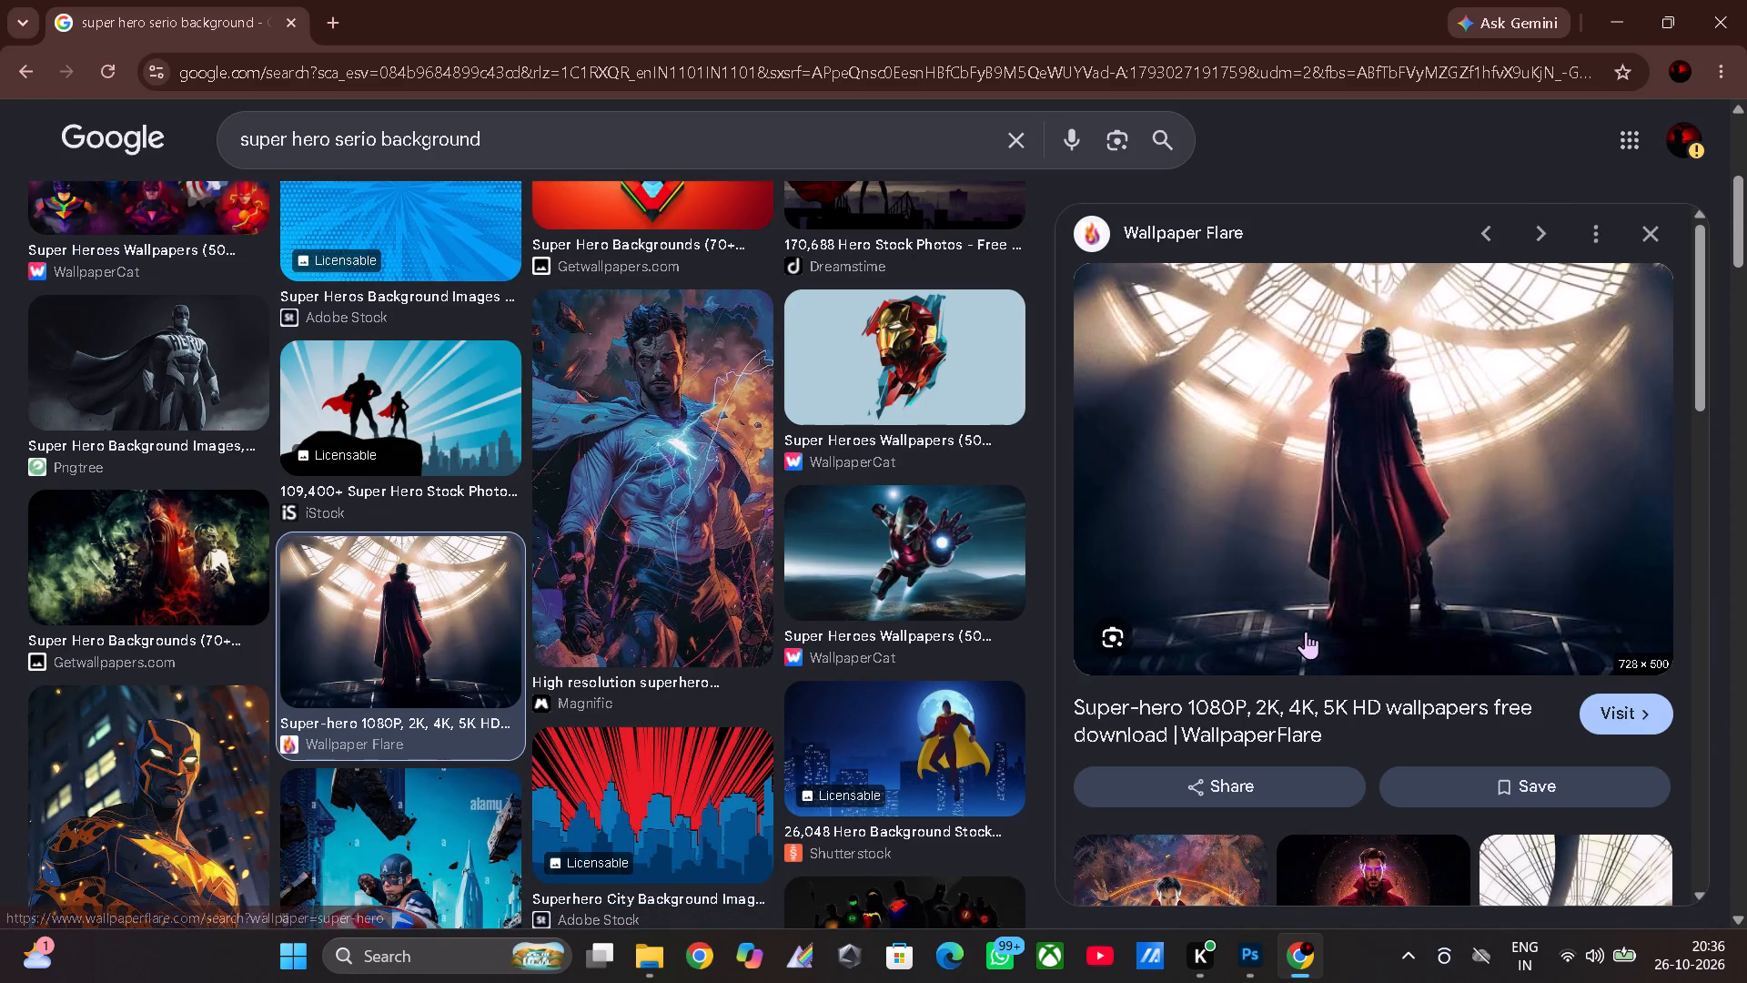
{"action": "scroll", "coordinate": [1293, 635], "scroll_direction": "down", "scroll_amount": 2}
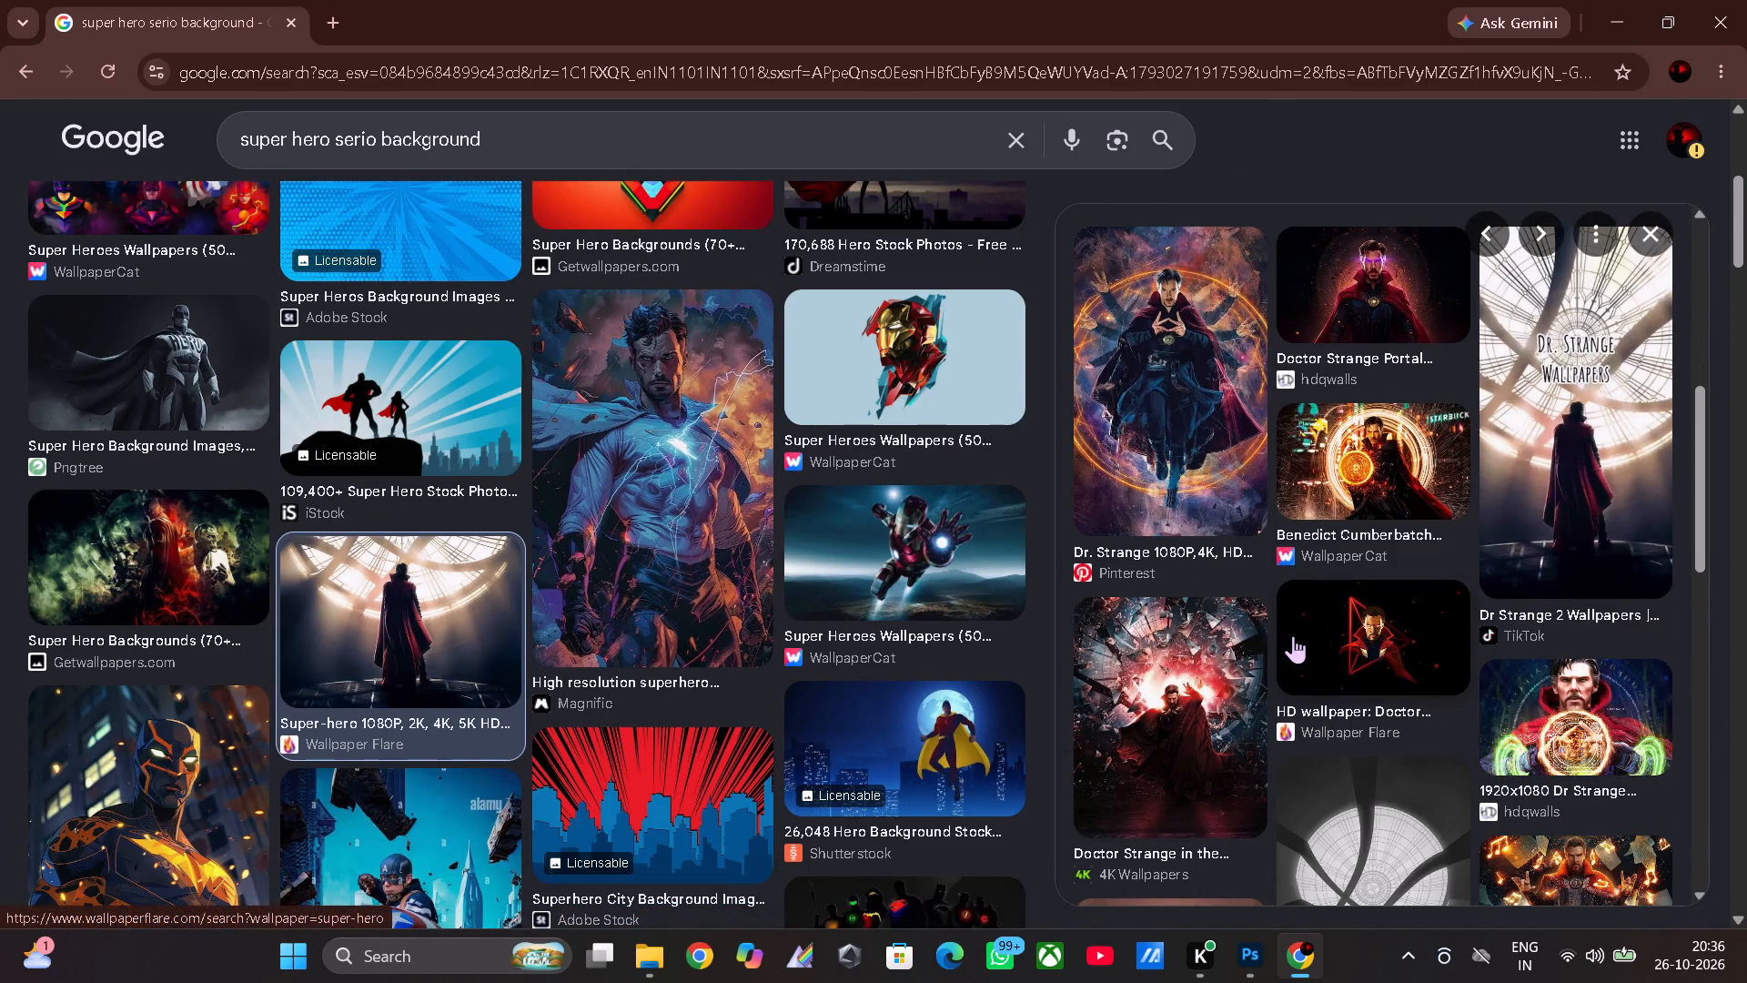
{"action": "scroll", "coordinate": [1293, 635], "scroll_direction": "up", "scroll_amount": 2}
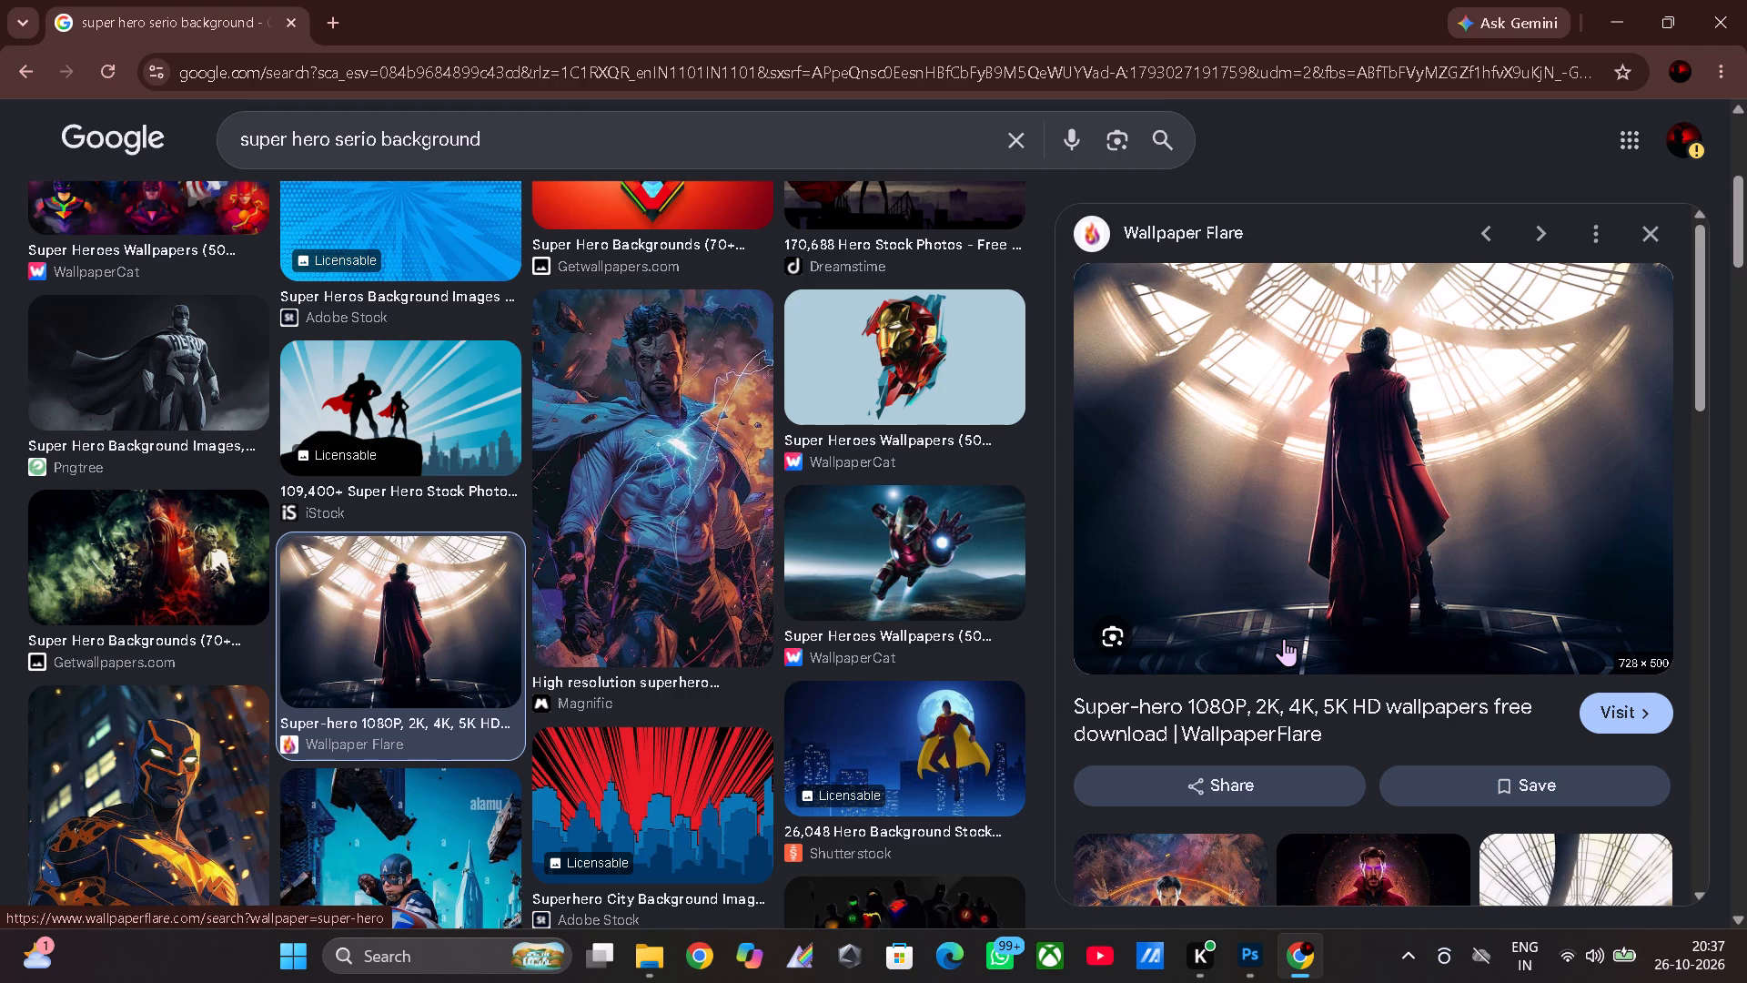
{"action": "scroll", "coordinate": [1284, 638], "scroll_direction": "down", "scroll_amount": 1}
{"action": "scroll", "coordinate": [1284, 638], "scroll_direction": "up", "scroll_amount": 1}
{"action": "right_click", "coordinate": [1257, 473]}
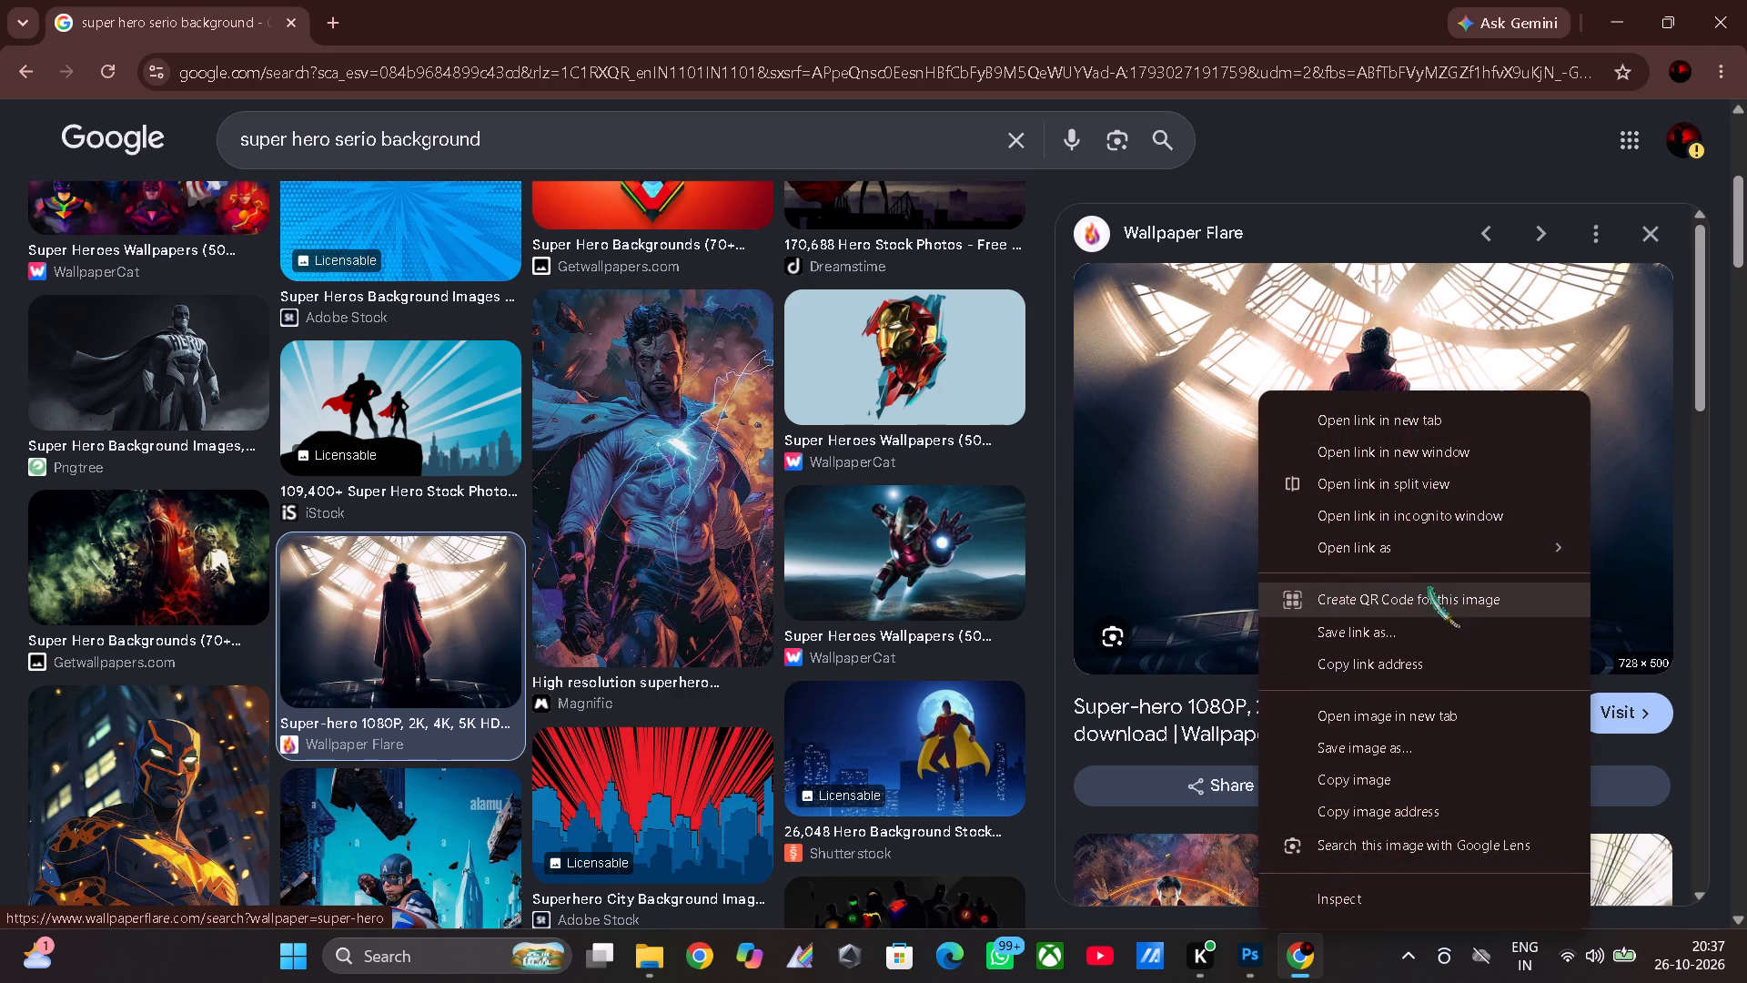
{"action": "left_click", "coordinate": [1431, 753]}
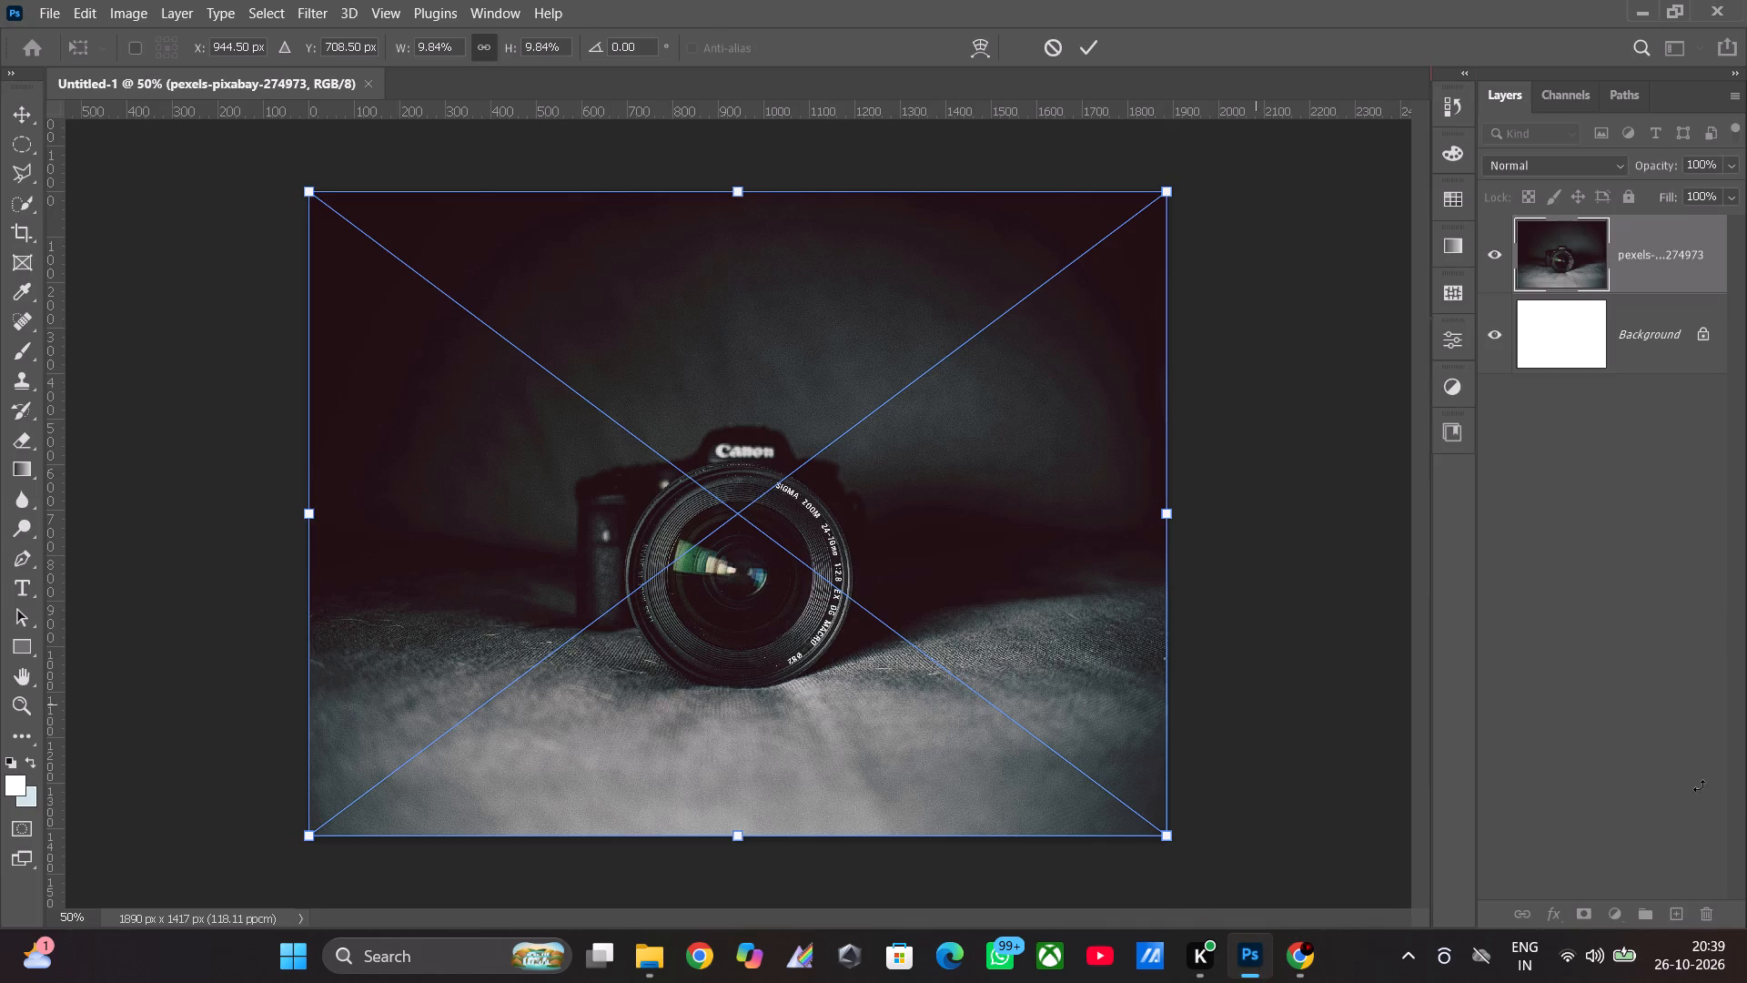
{"action": "left_click", "coordinate": [1724, 768]}
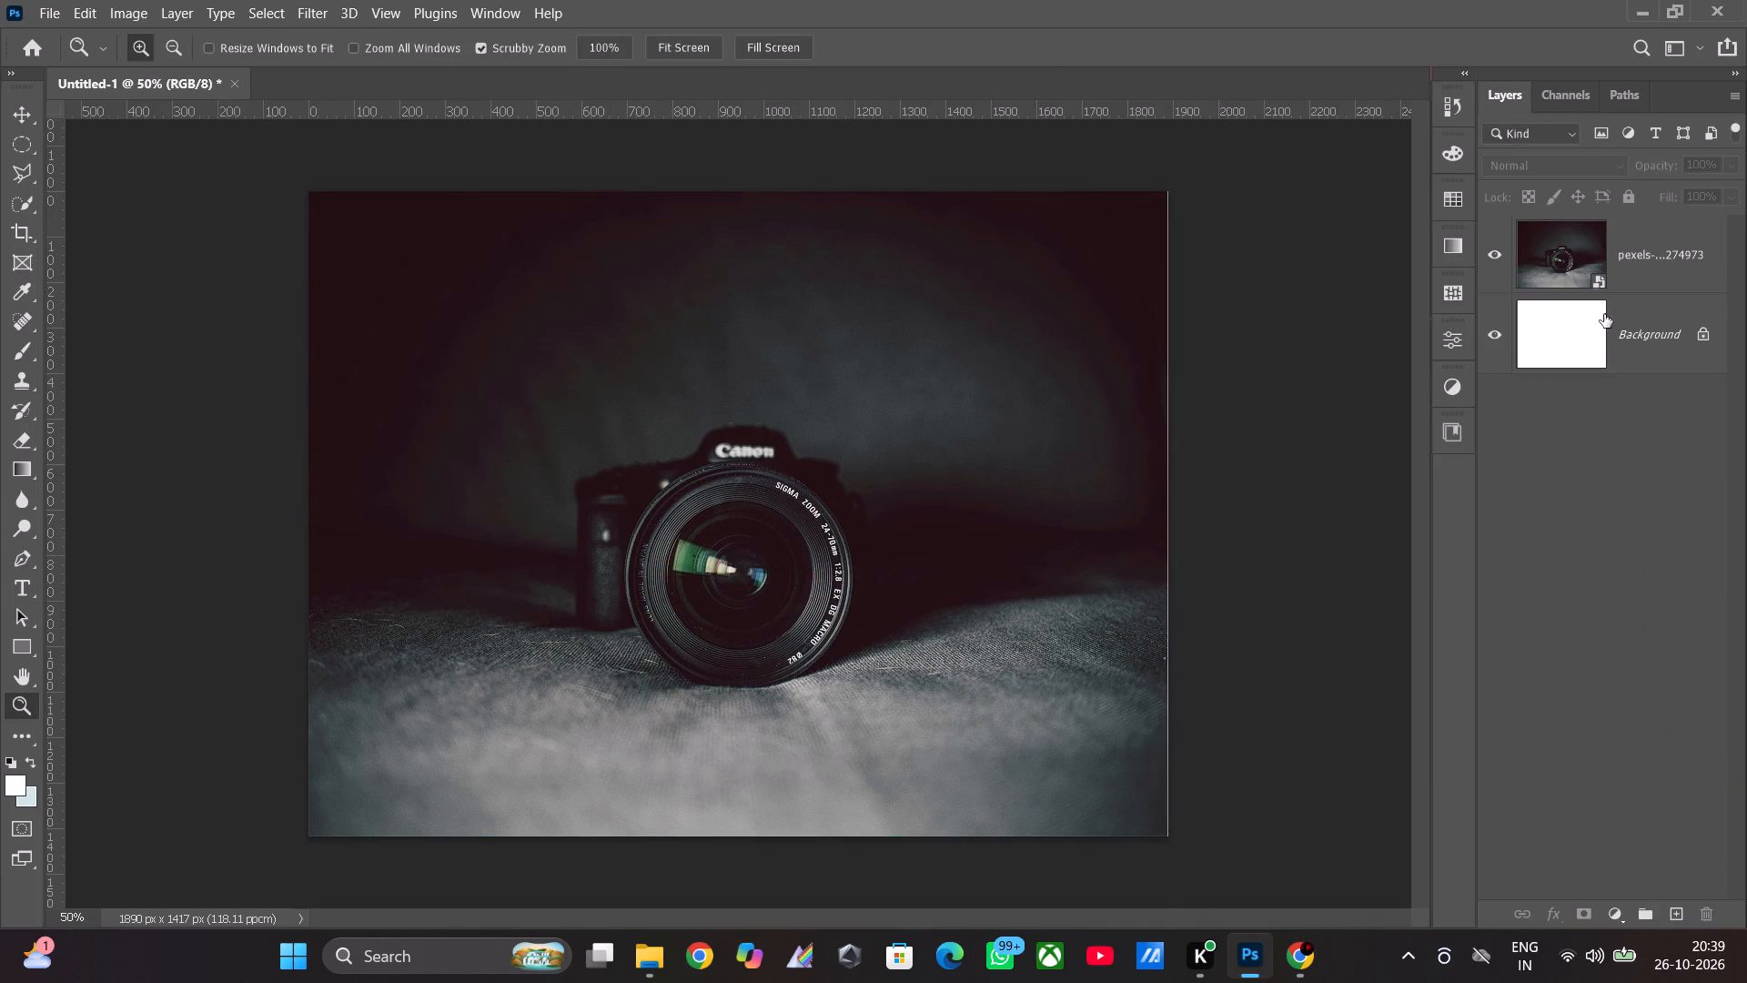
{"action": "key", "text": "ctrl+t"}
{"action": "left_click", "coordinate": [1531, 271]}
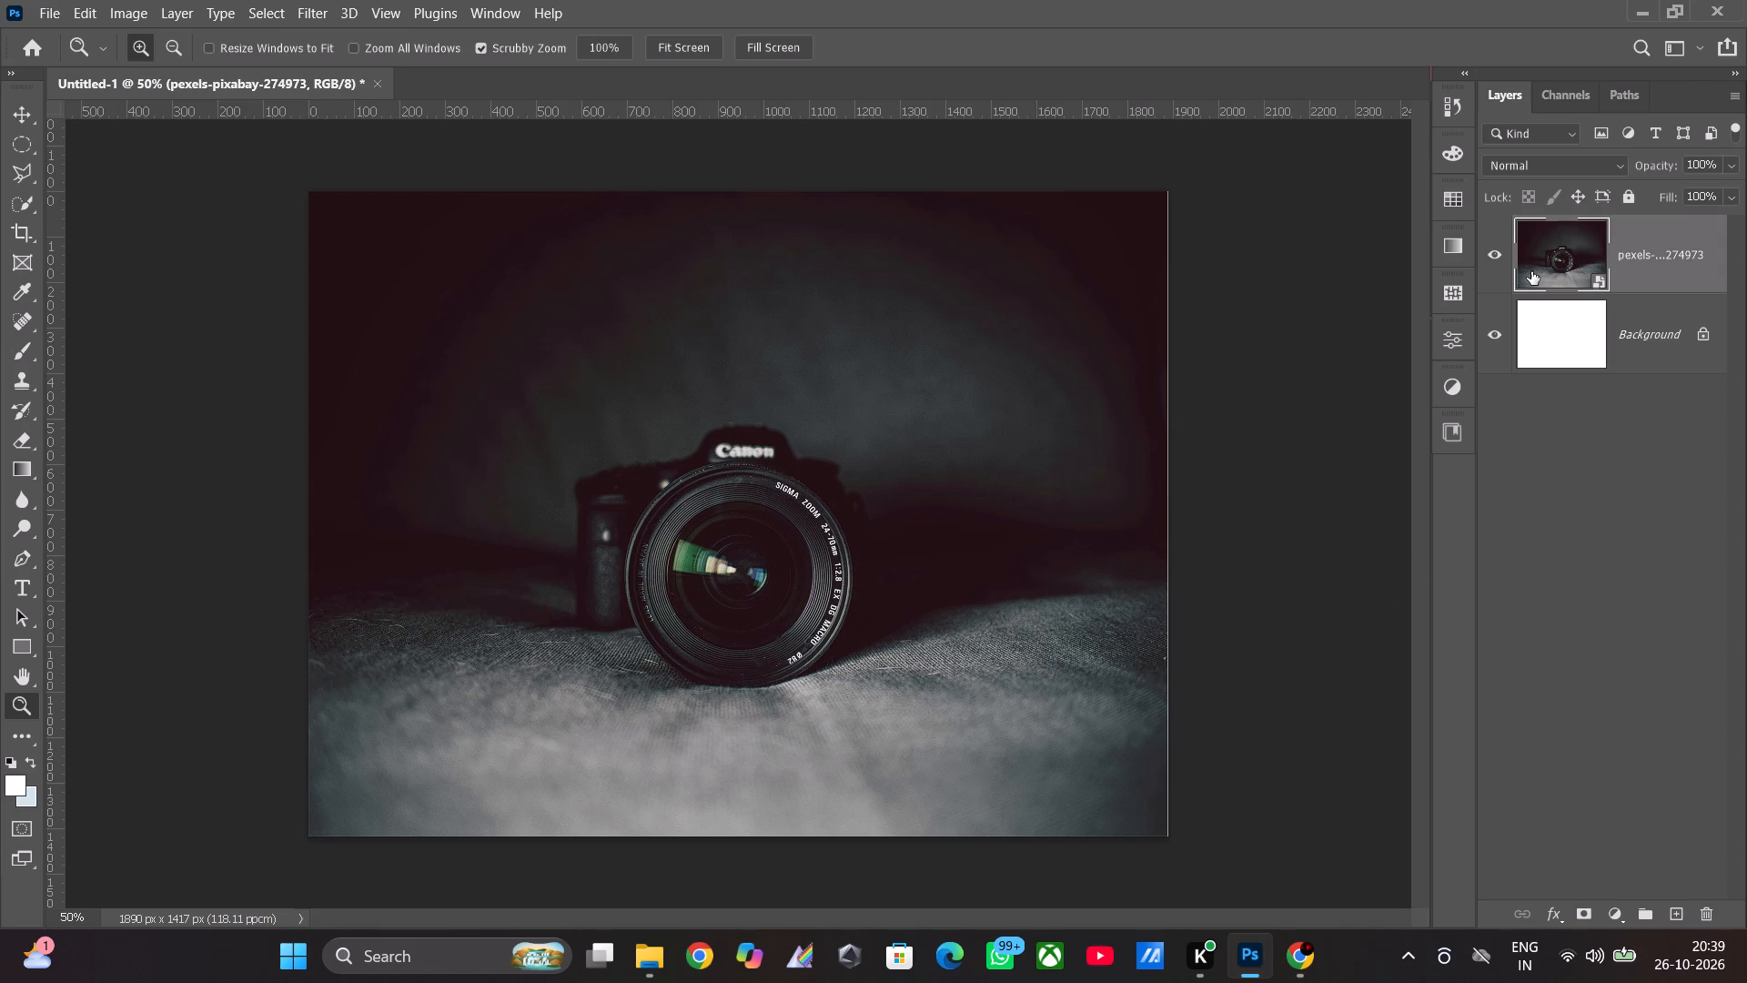
{"action": "key", "text": "ctrl+t"}
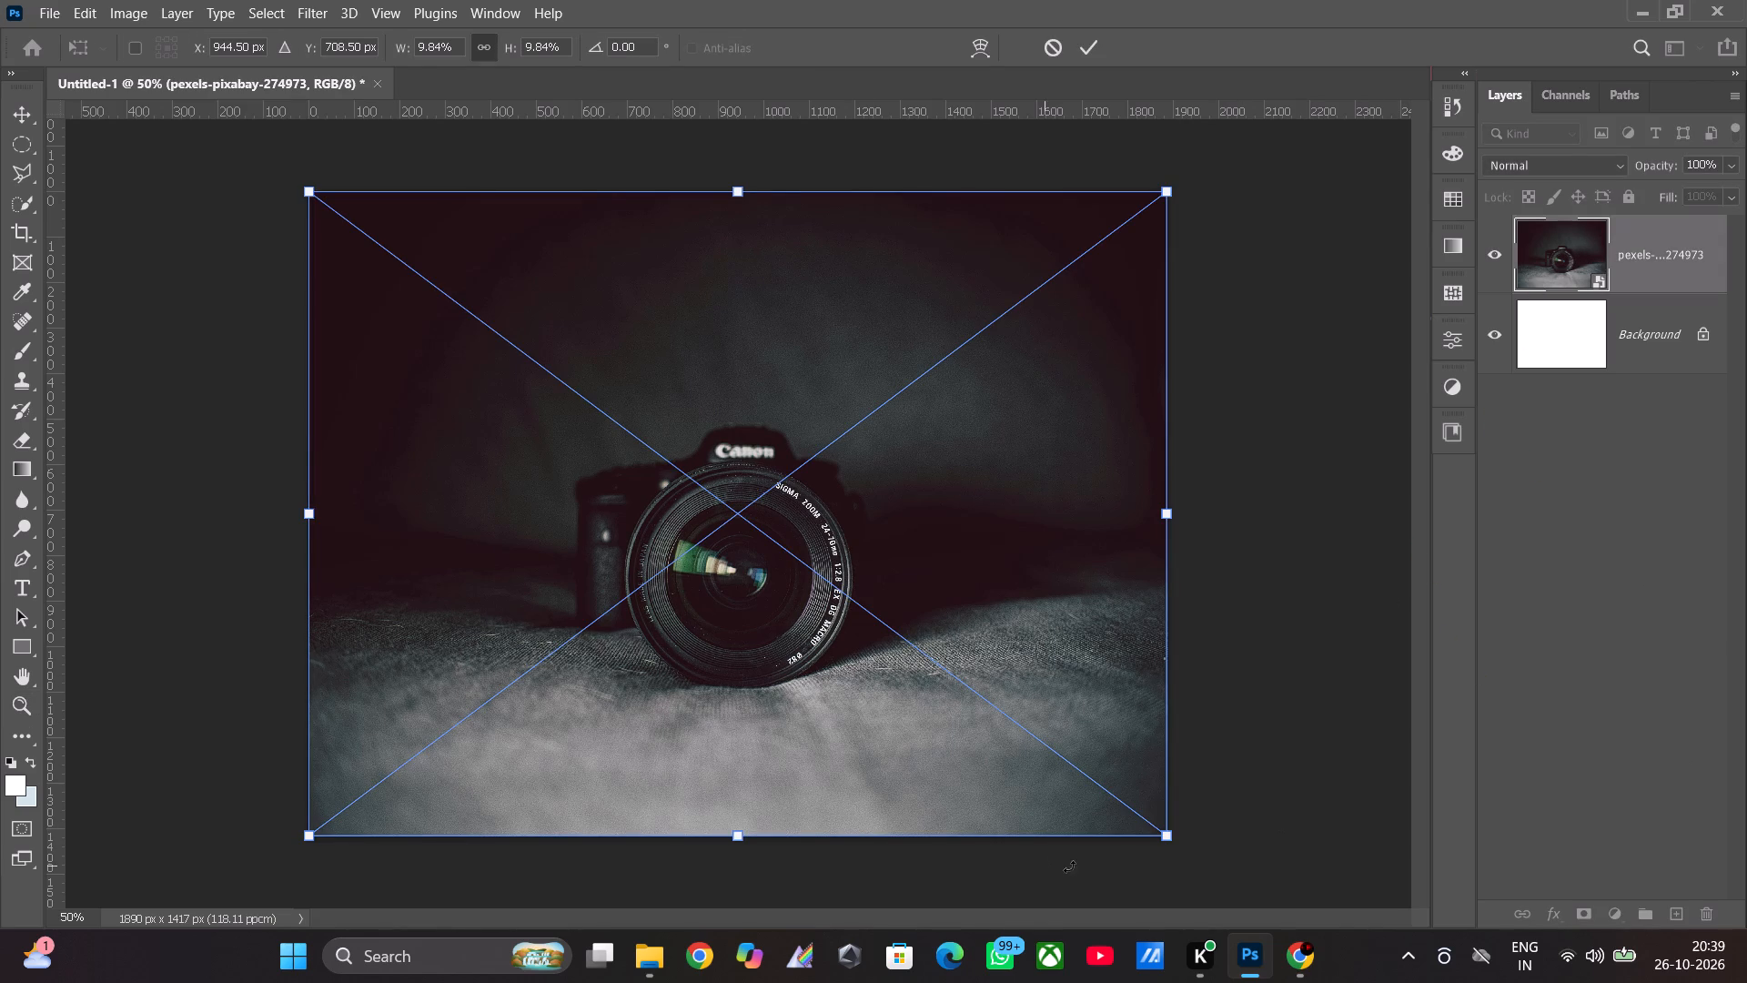
{"action": "left_click_drag", "start_coordinate": [1169, 836], "coordinate": [1253, 886], "text": "shift"}
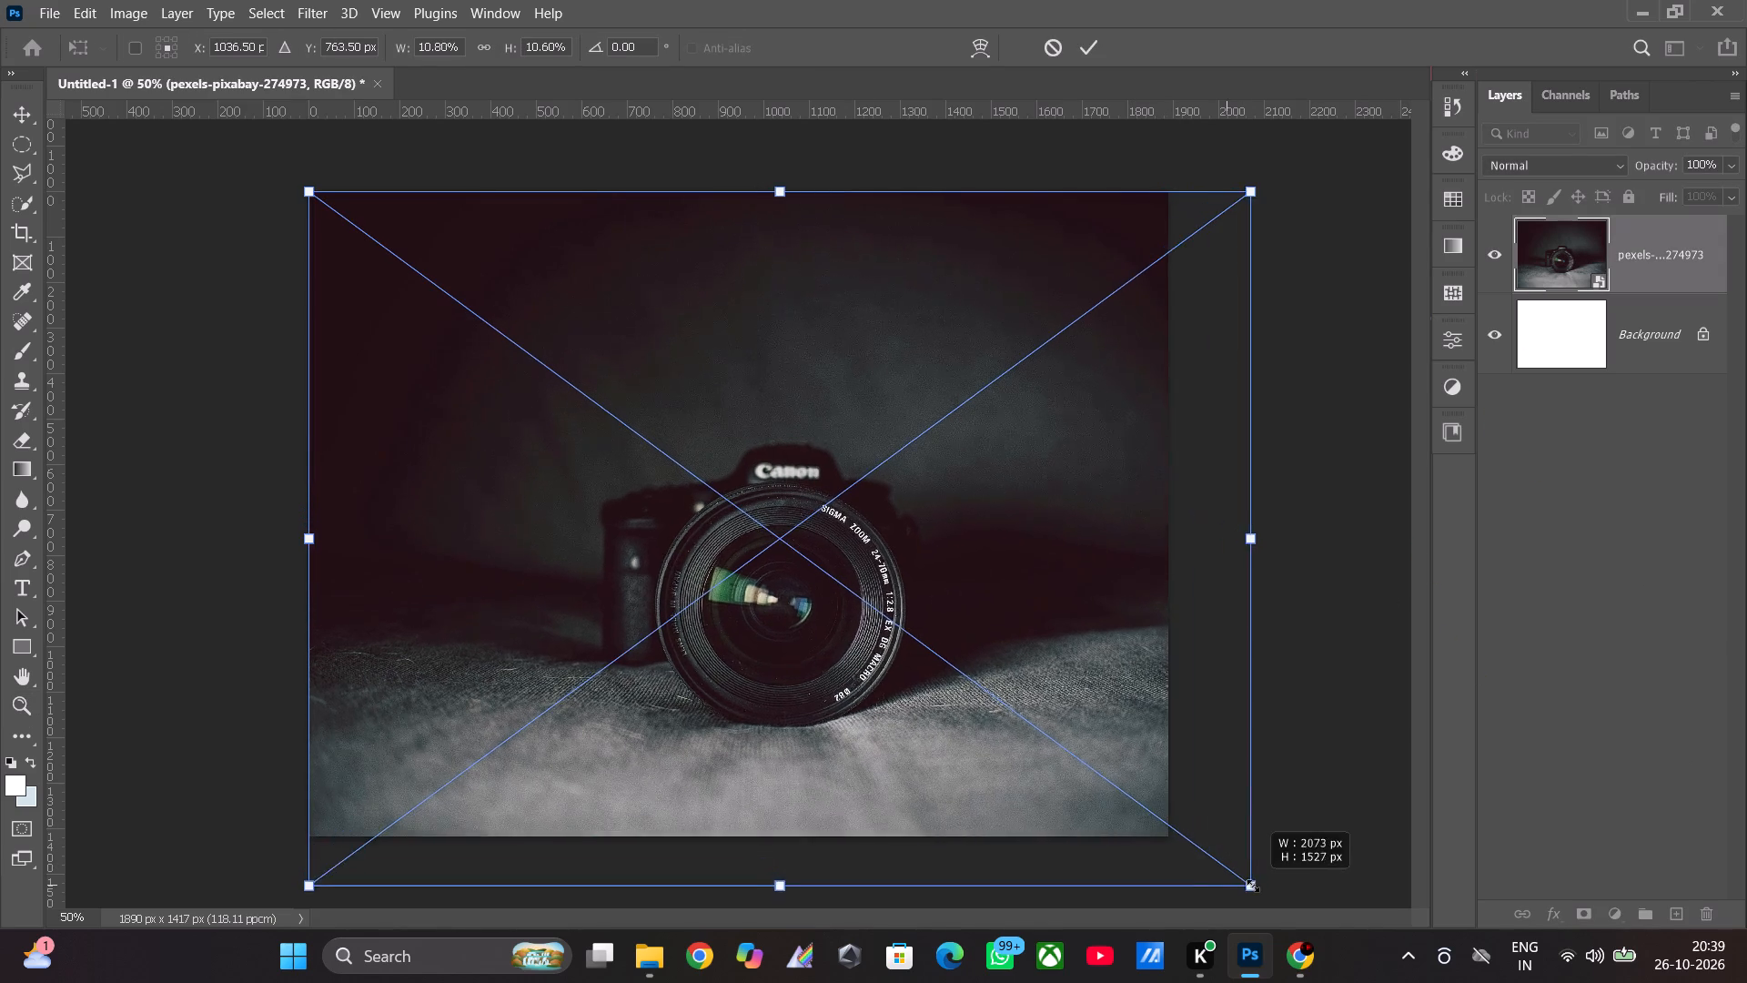
{"action": "left_click_drag", "start_coordinate": [1253, 886], "coordinate": [1368, 969], "text": "shift"}
{"action": "left_click_drag", "start_coordinate": [1059, 726], "coordinate": [985, 615]}
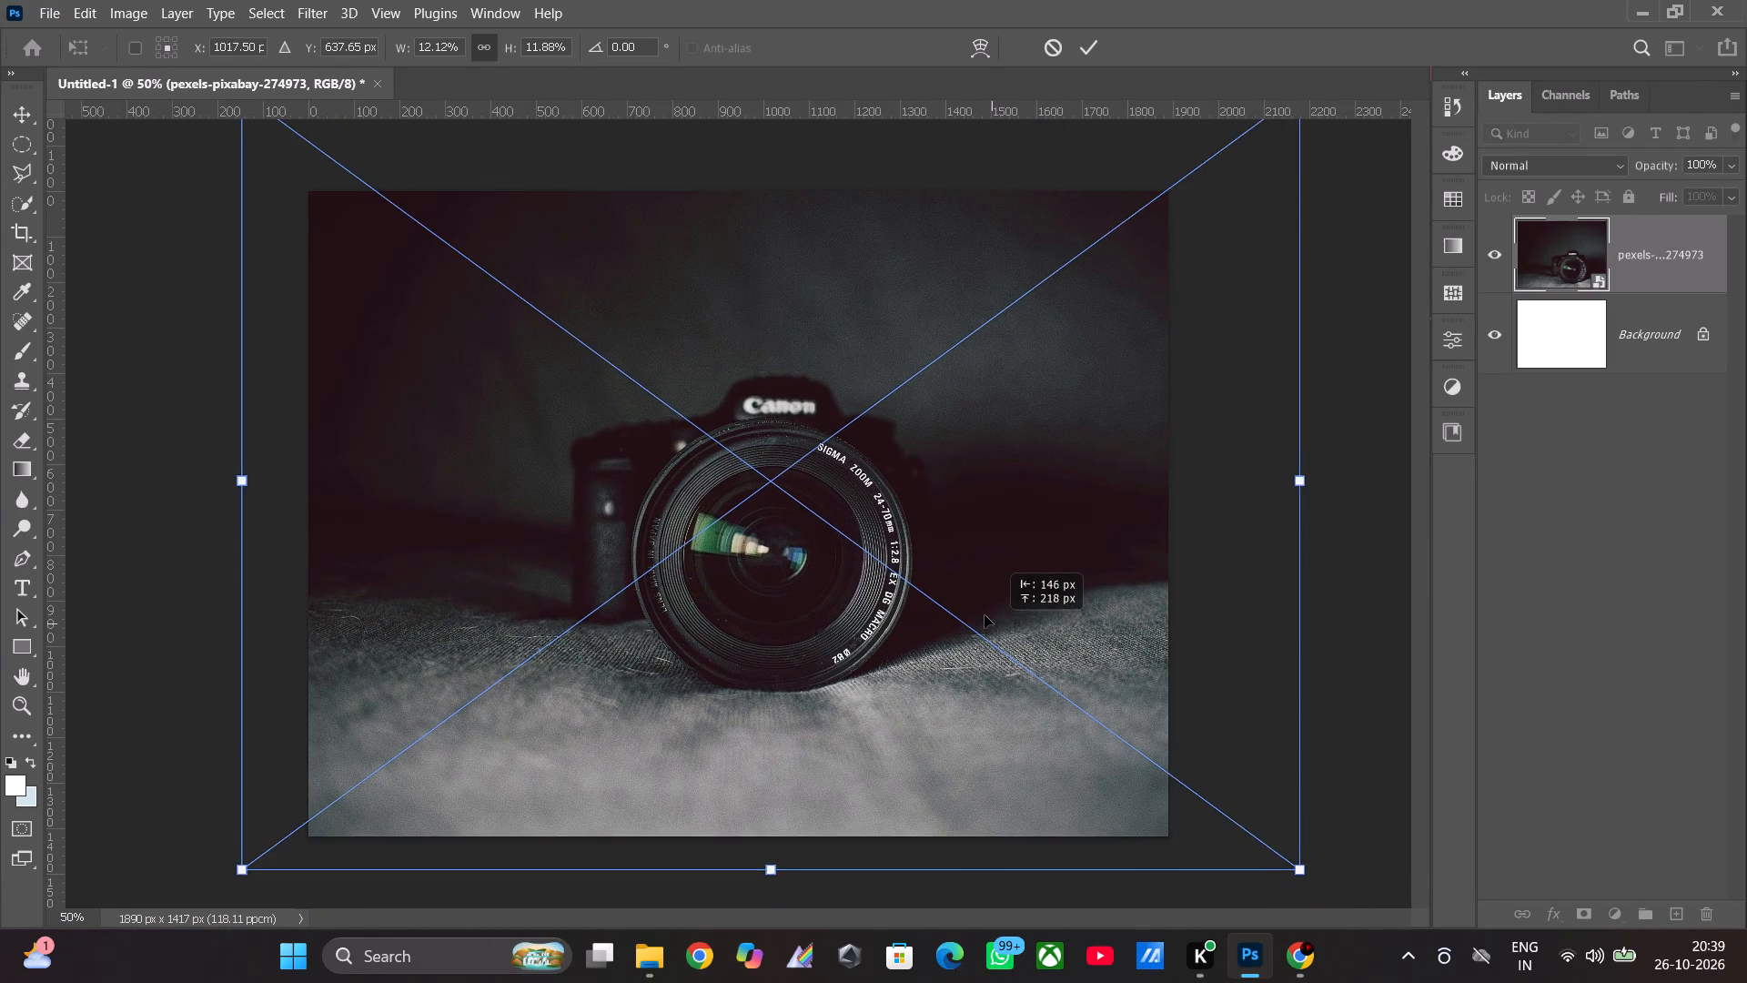
{"action": "left_click_drag", "start_coordinate": [985, 615], "coordinate": [990, 601]}
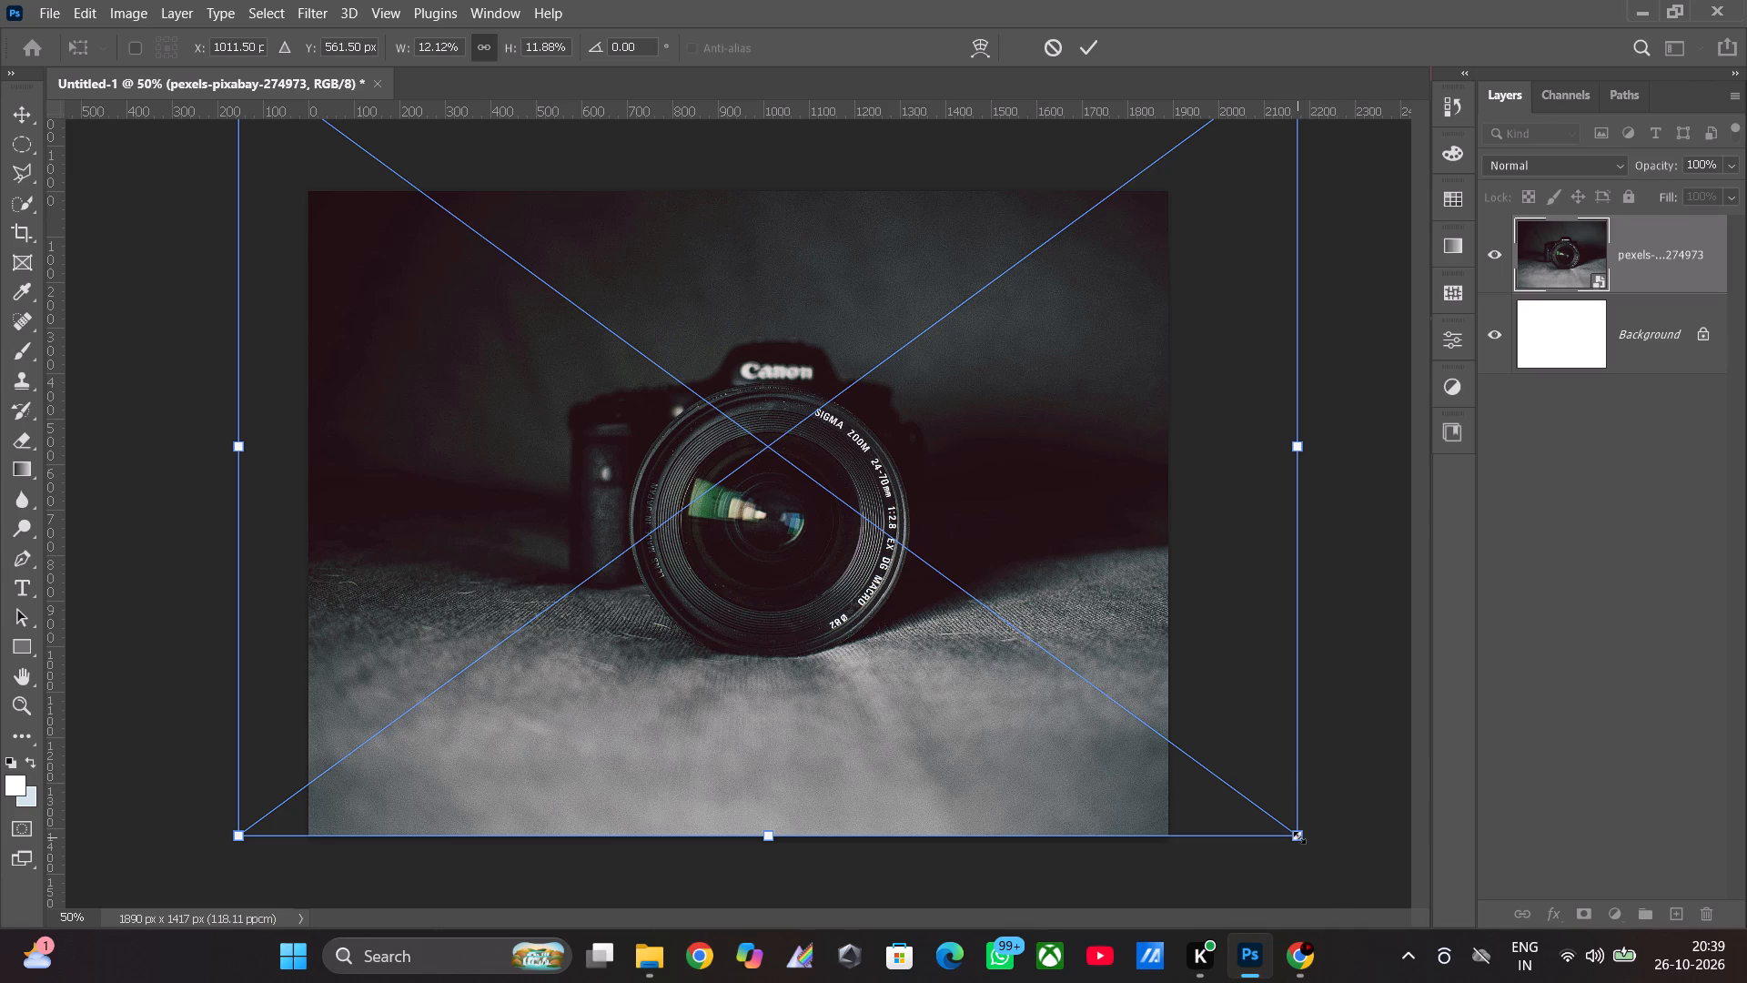
{"action": "left_click_drag", "start_coordinate": [1299, 837], "coordinate": [1362, 878], "text": "shift"}
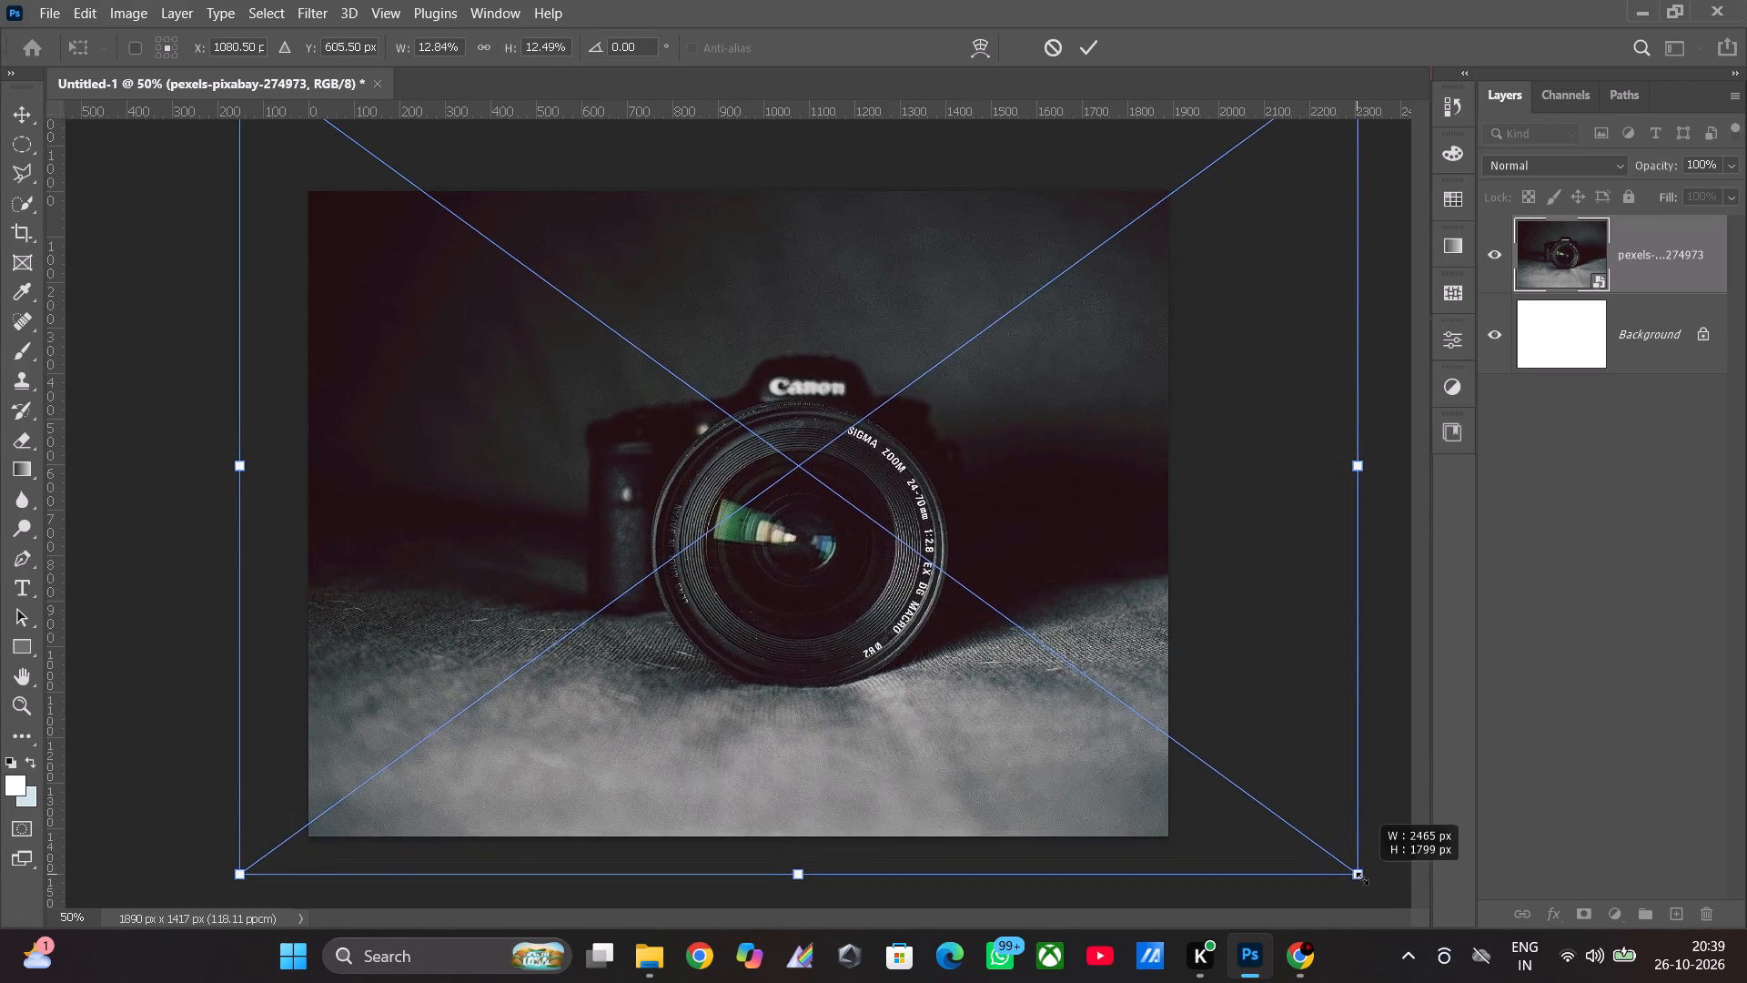
{"action": "left_click_drag", "start_coordinate": [1362, 878], "coordinate": [1366, 882], "text": "shift"}
{"action": "left_click_drag", "start_coordinate": [1087, 648], "coordinate": [1048, 634]}
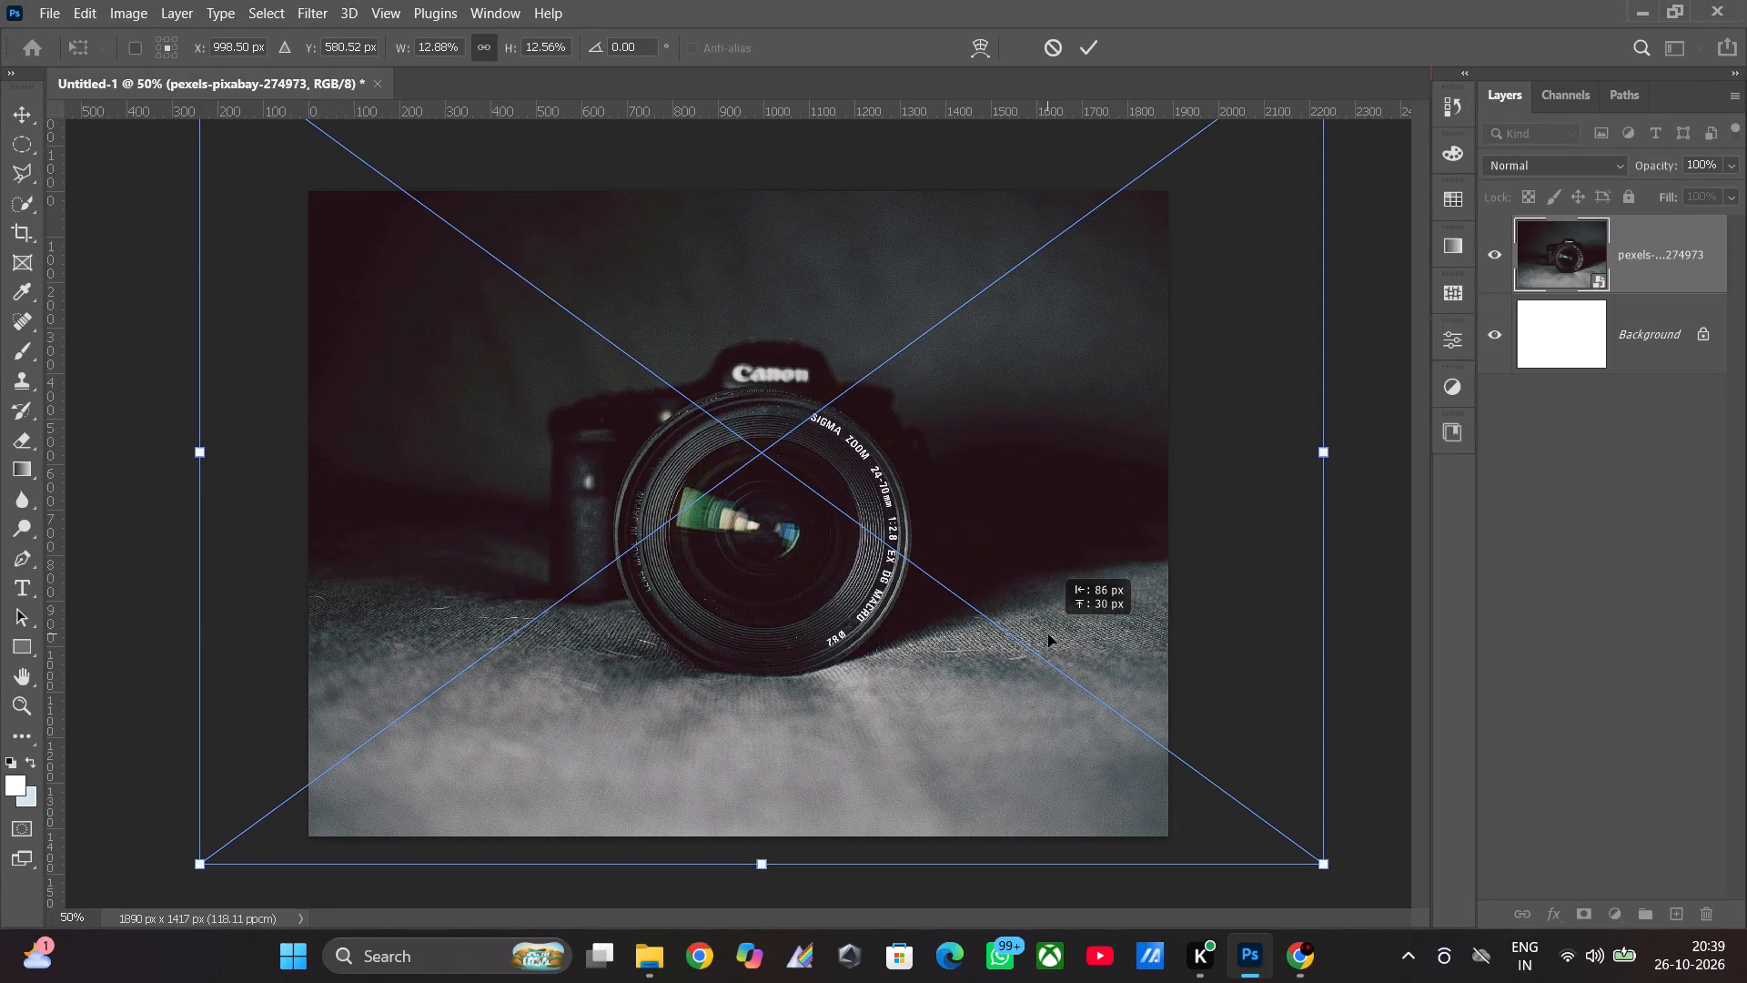
{"action": "left_click_drag", "start_coordinate": [1048, 634], "coordinate": [1050, 627]}
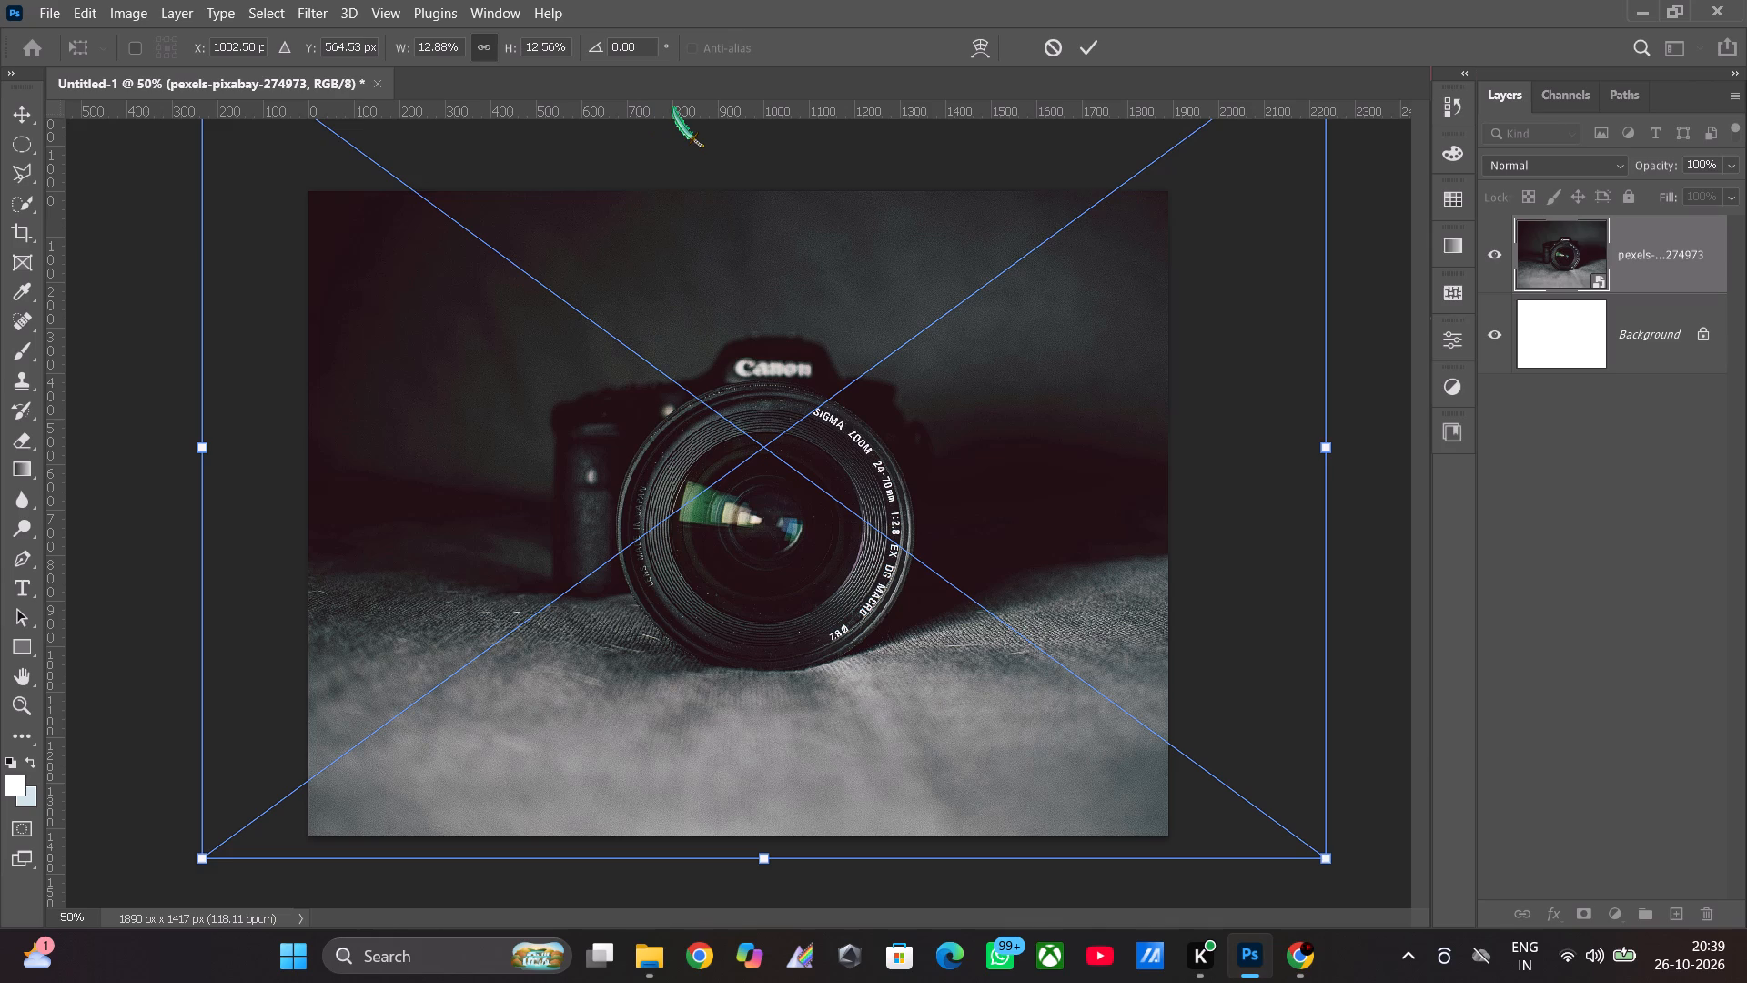
Place a horizontal guide at about Y 530 px and a vertical guide at about X 788 px, touching the lens's inner glass edge.
{"action": "left_click_drag", "start_coordinate": [673, 107], "coordinate": [751, 426]}
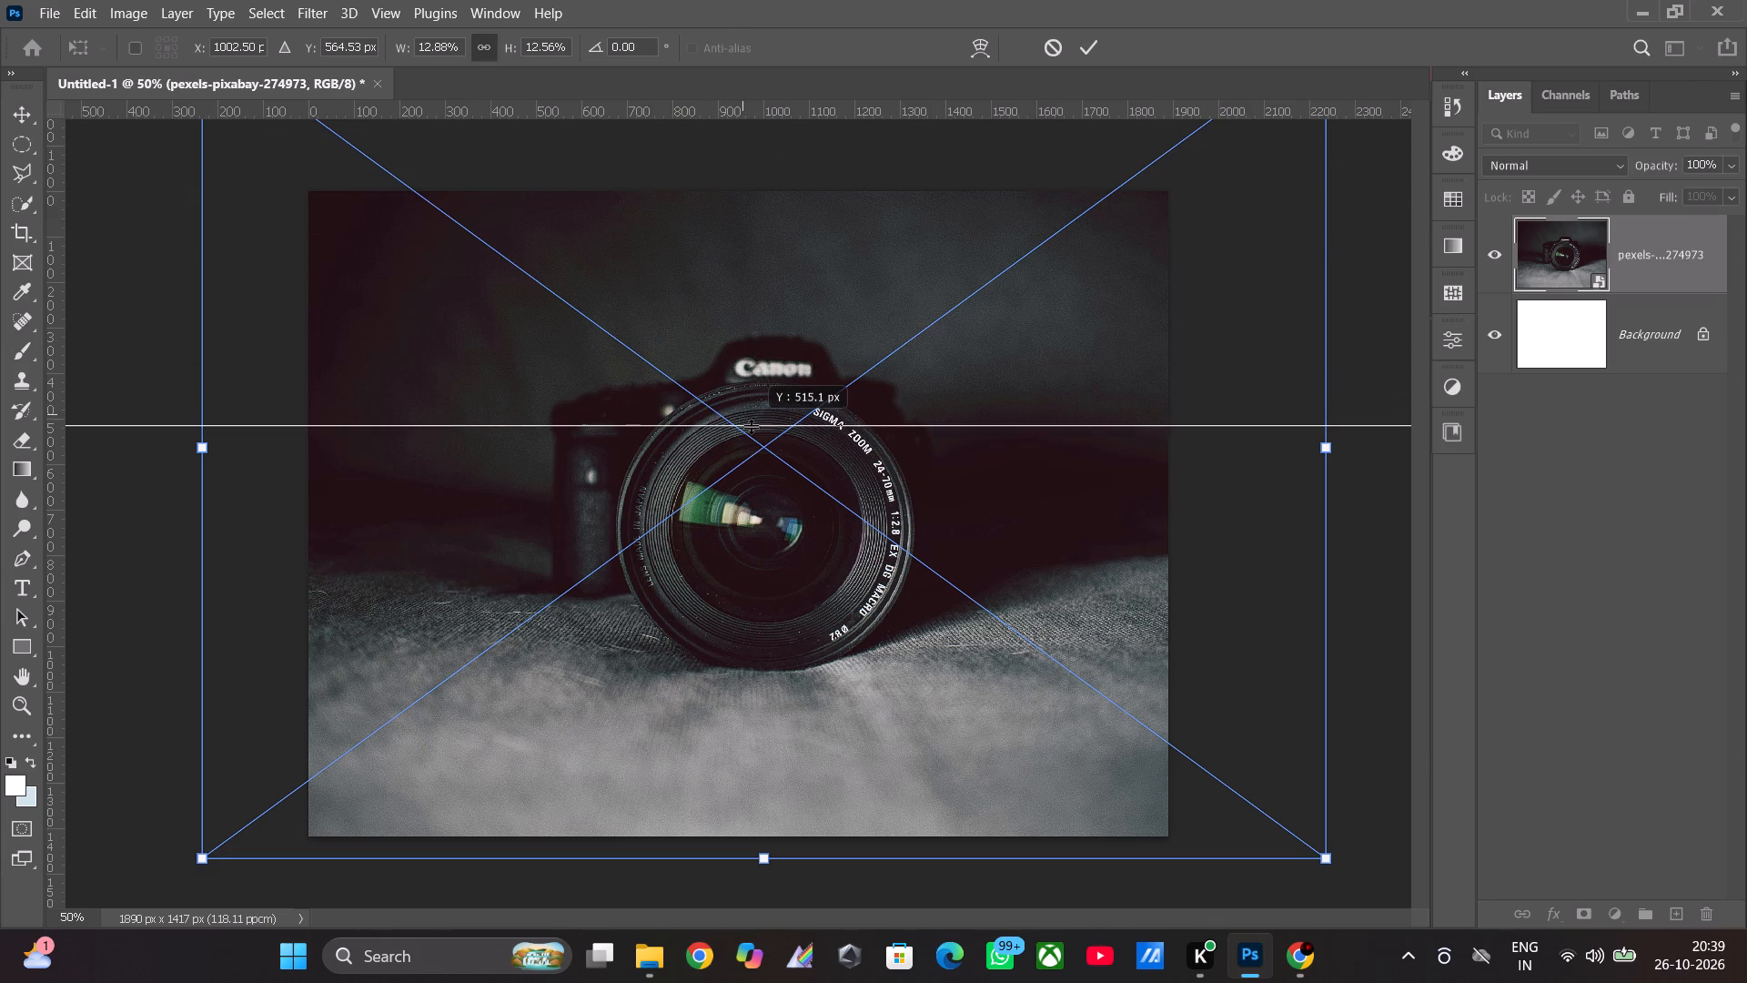
{"action": "left_click_drag", "start_coordinate": [751, 426], "coordinate": [752, 434]}
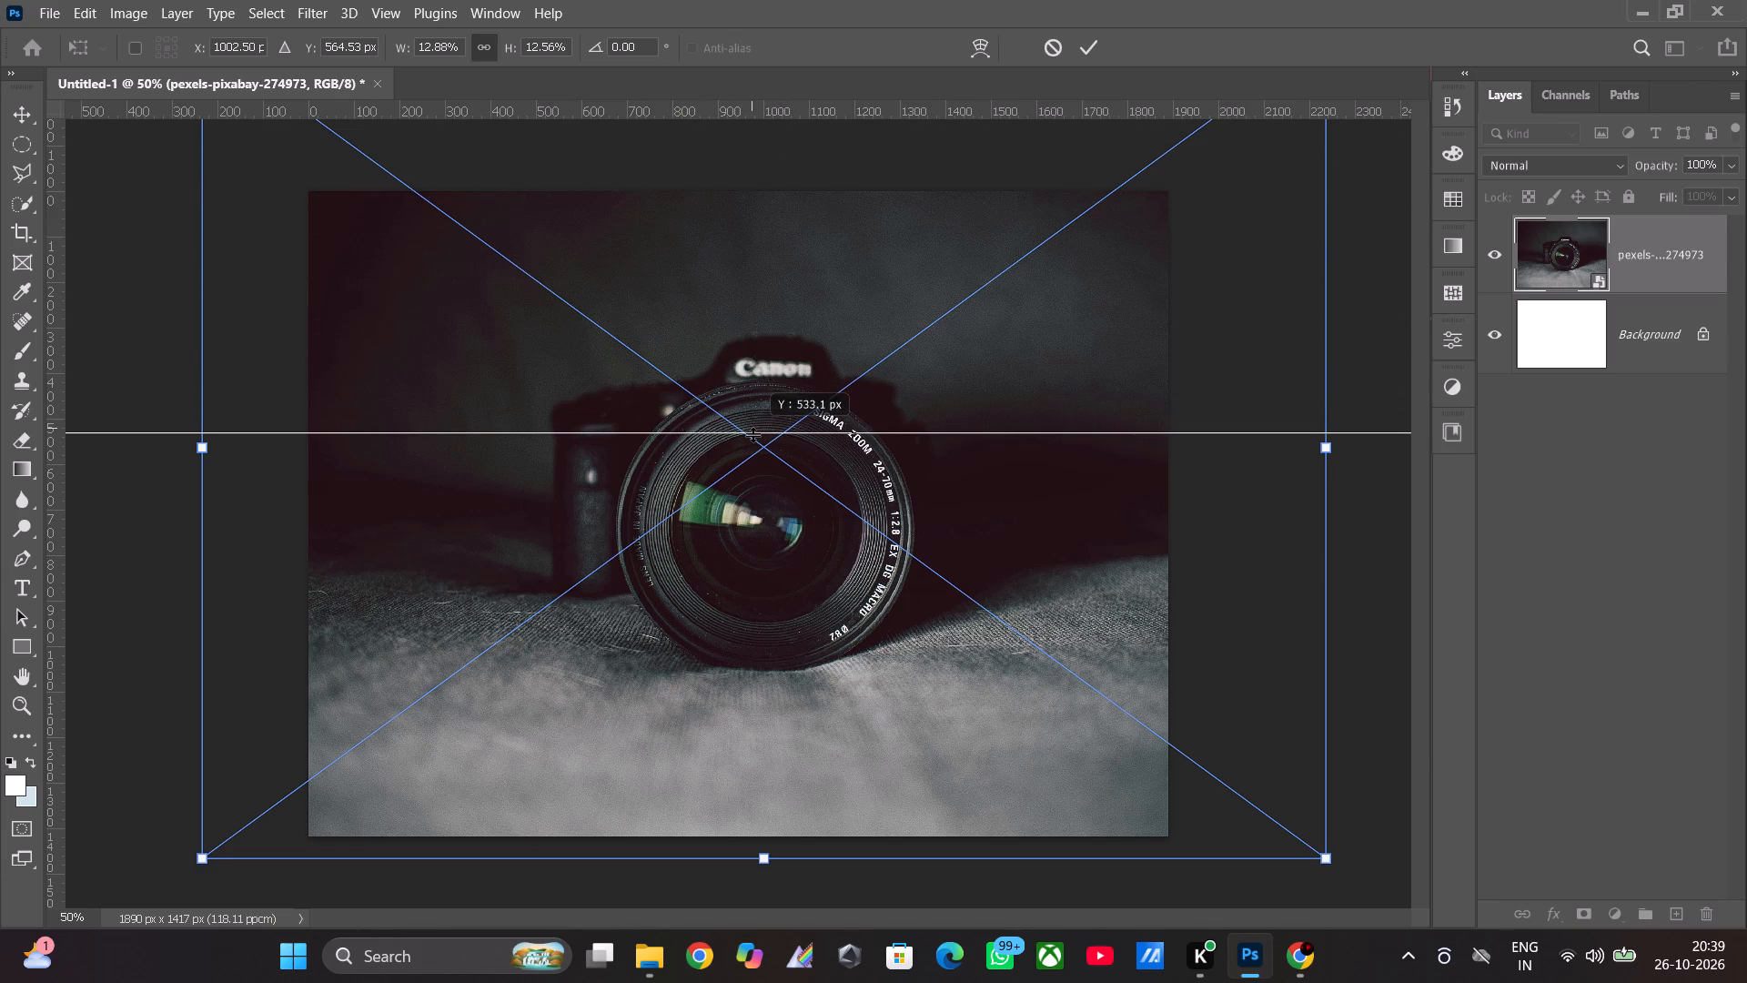
{"action": "left_click_drag", "start_coordinate": [752, 434], "coordinate": [753, 431]}
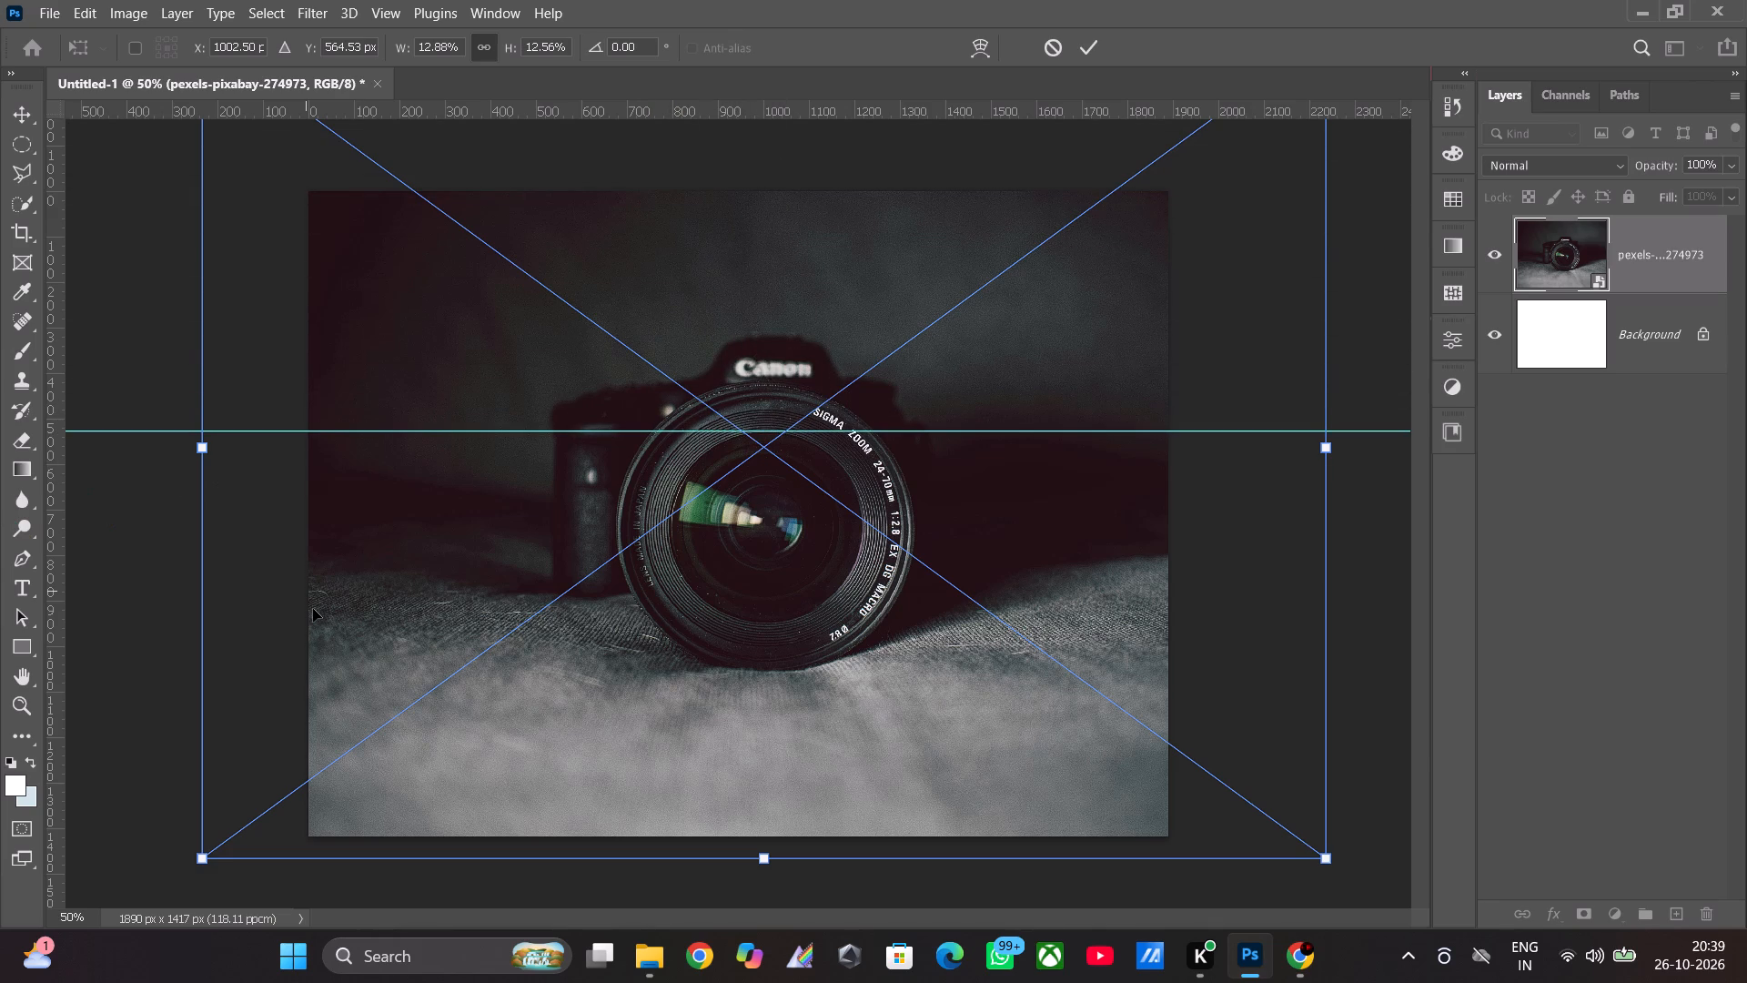
{"action": "left_click_drag", "start_coordinate": [48, 523], "coordinate": [548, 521]}
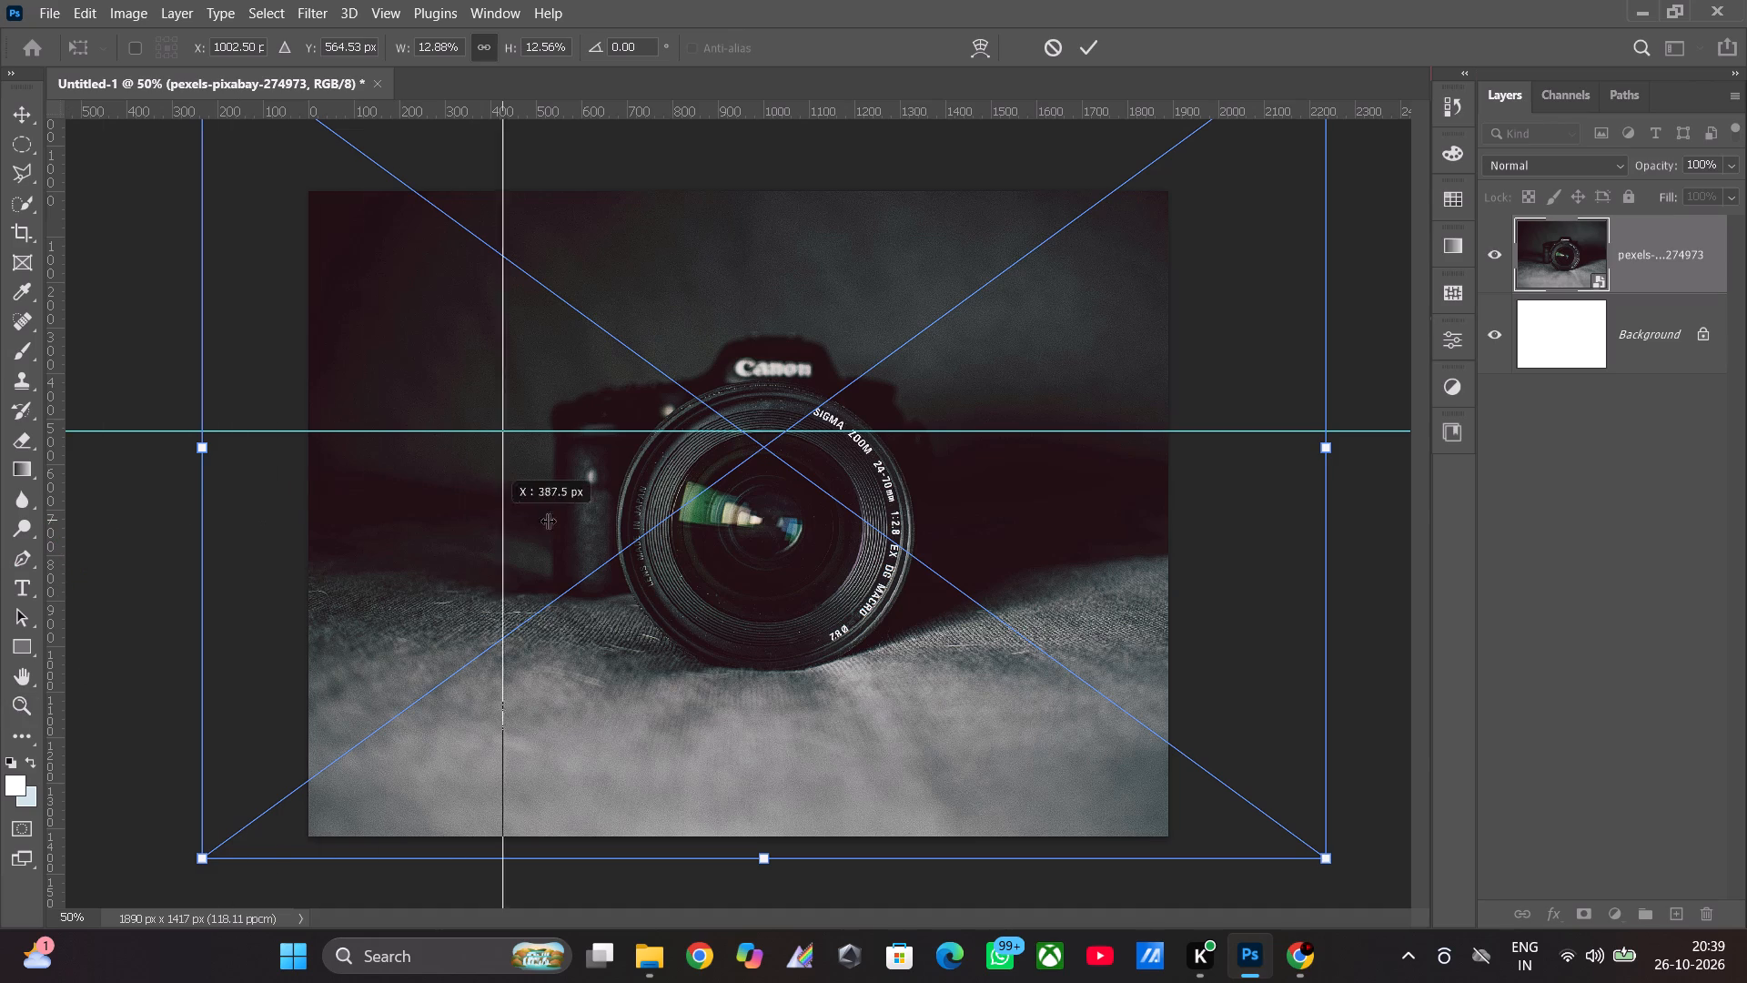
{"action": "left_click_drag", "start_coordinate": [548, 521], "coordinate": [667, 514]}
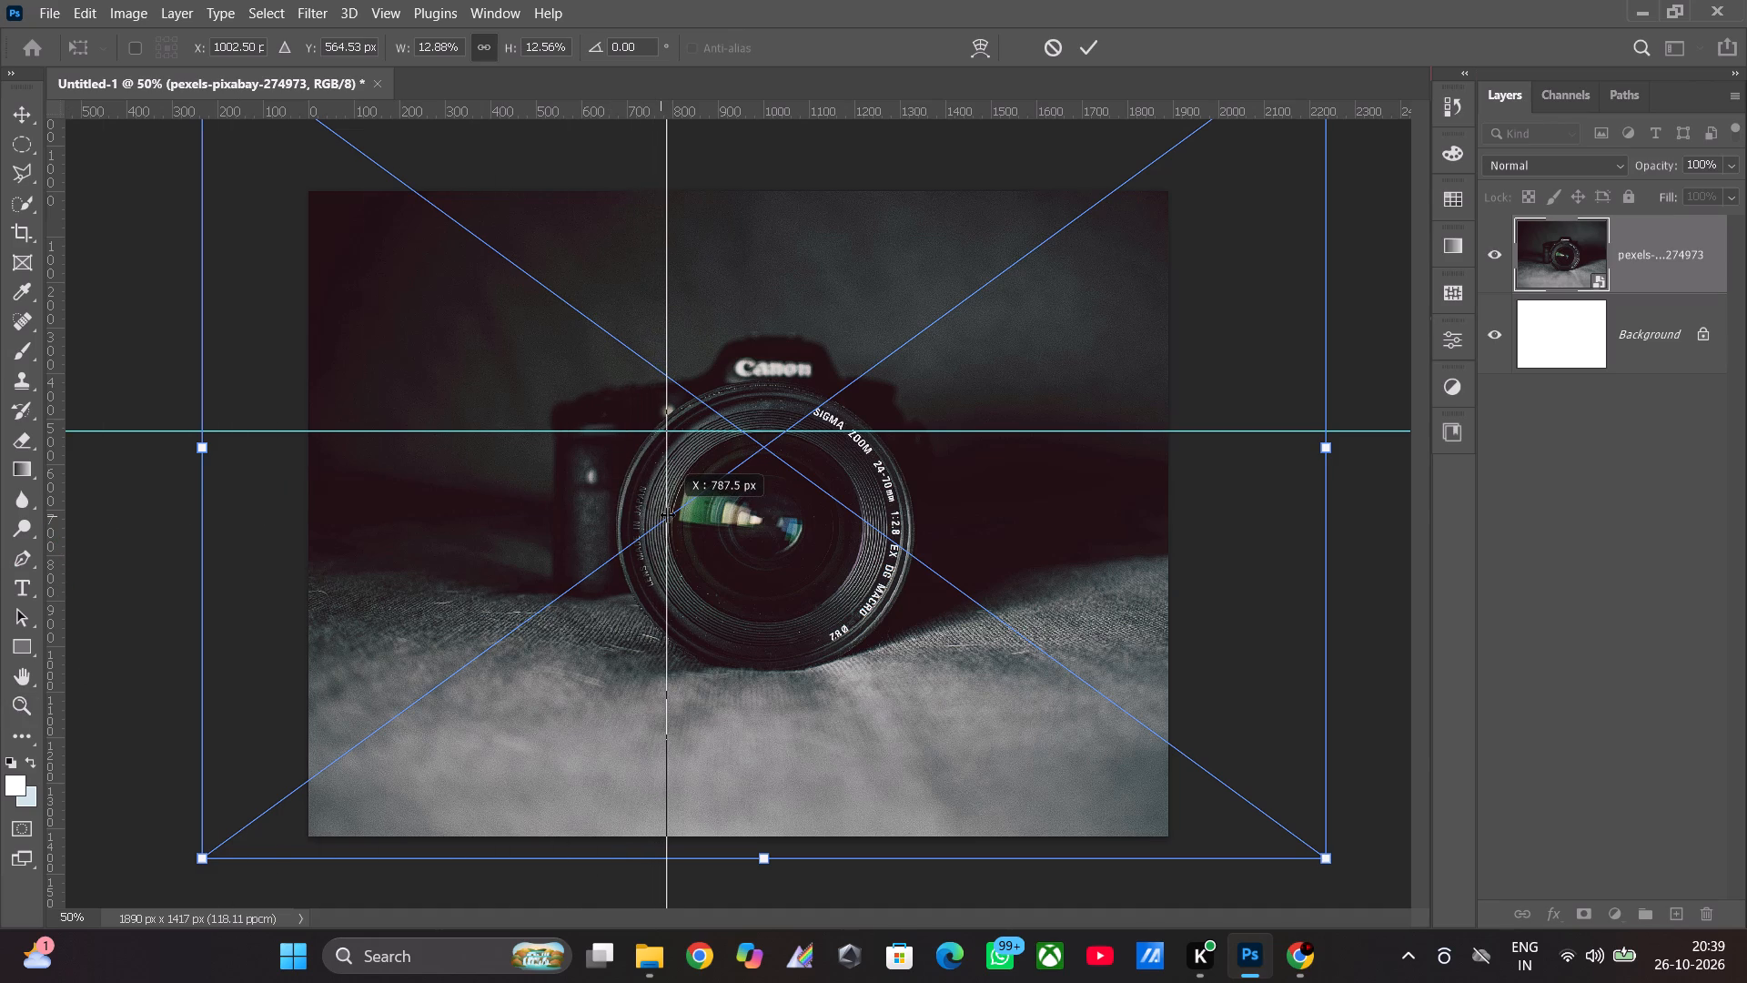
{"action": "left_click_drag", "start_coordinate": [667, 514], "coordinate": [668, 514]}
Draw a circular marquee selection about 422 px across from the guide intersection and fit it to the lens's inner glass.
{"action": "left_click", "coordinate": [25, 148]}
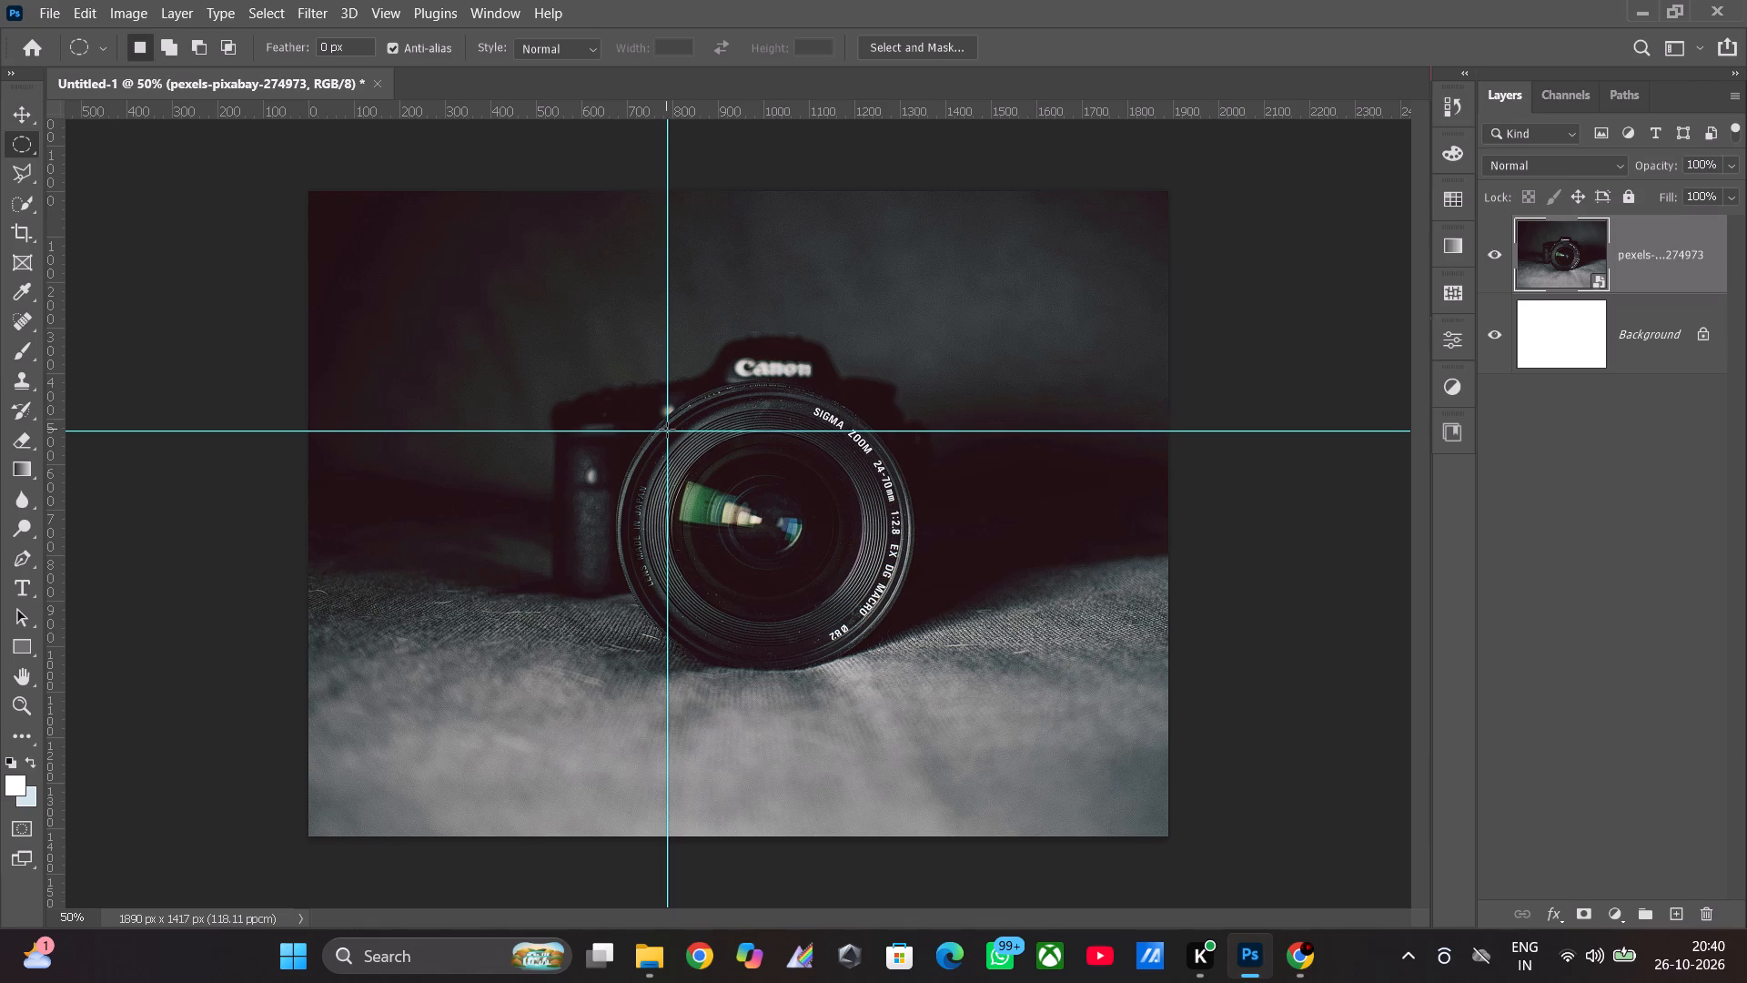
{"action": "left_click_drag", "start_coordinate": [667, 430], "coordinate": [786, 505], "text": "shift"}
{"action": "left_click_drag", "start_coordinate": [786, 505], "coordinate": [1019, 623], "text": "shift"}
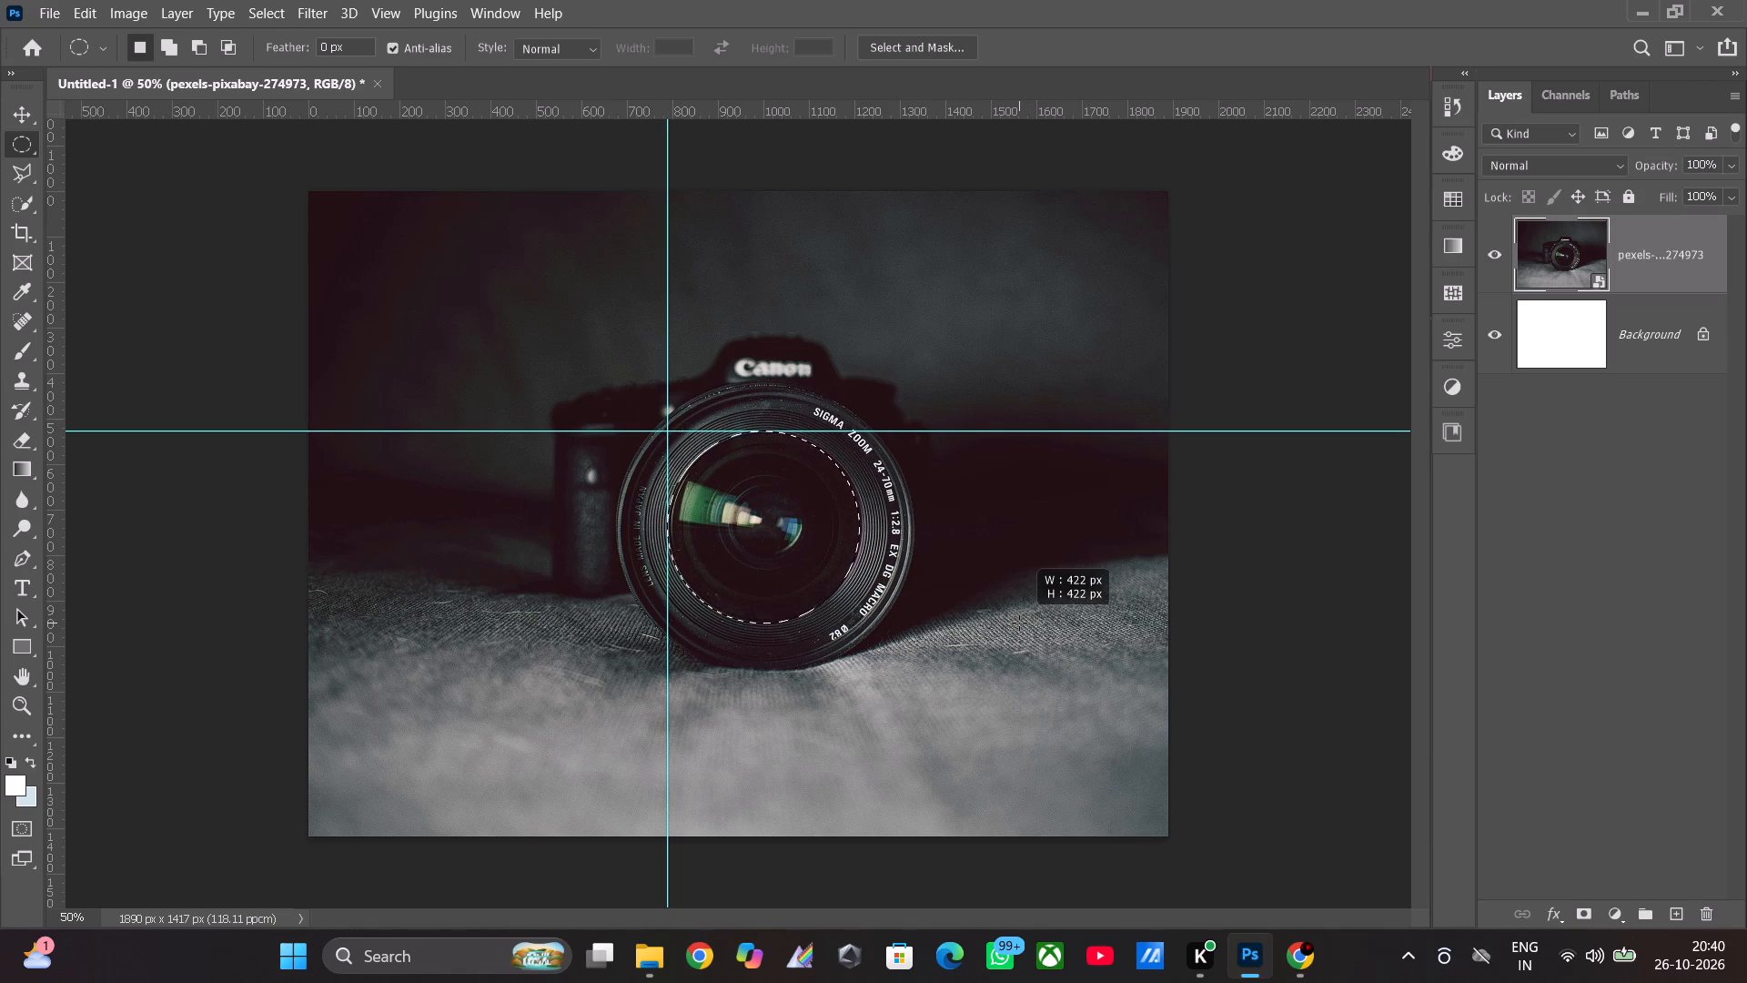
{"action": "left_click_drag", "start_coordinate": [1019, 623], "coordinate": [1024, 623], "text": "shift"}
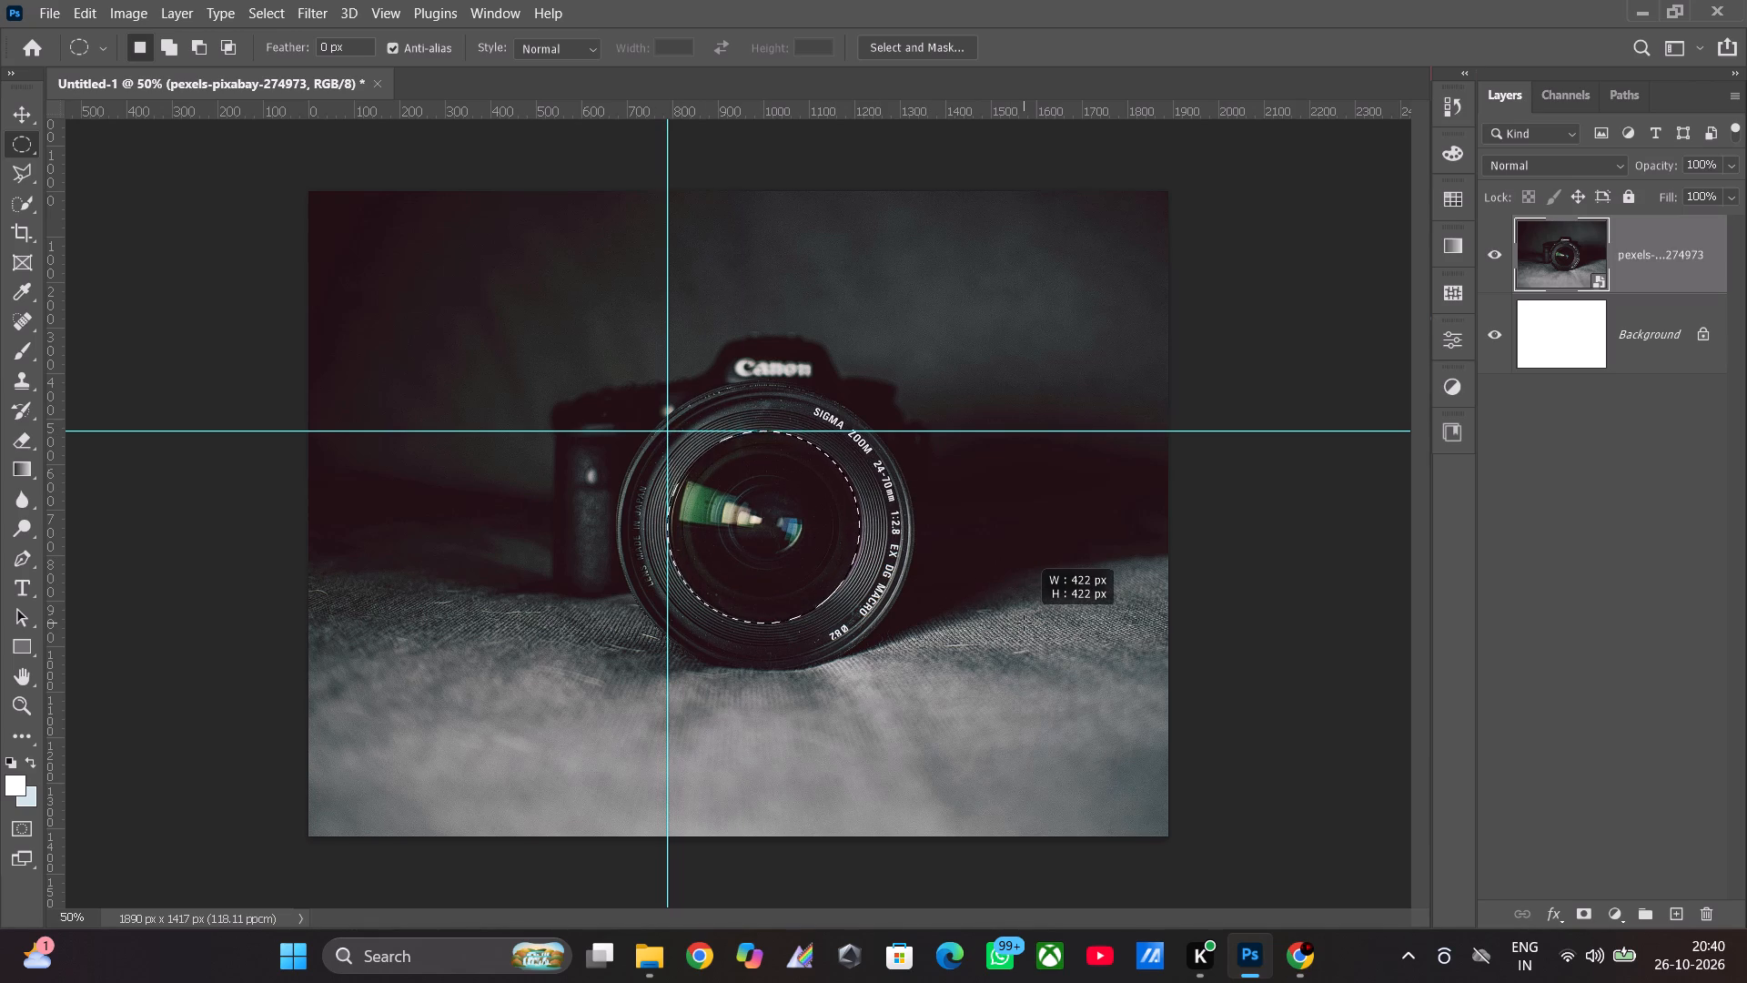
{"action": "left_click_drag", "start_coordinate": [1024, 623], "coordinate": [1025, 623], "text": "shift"}
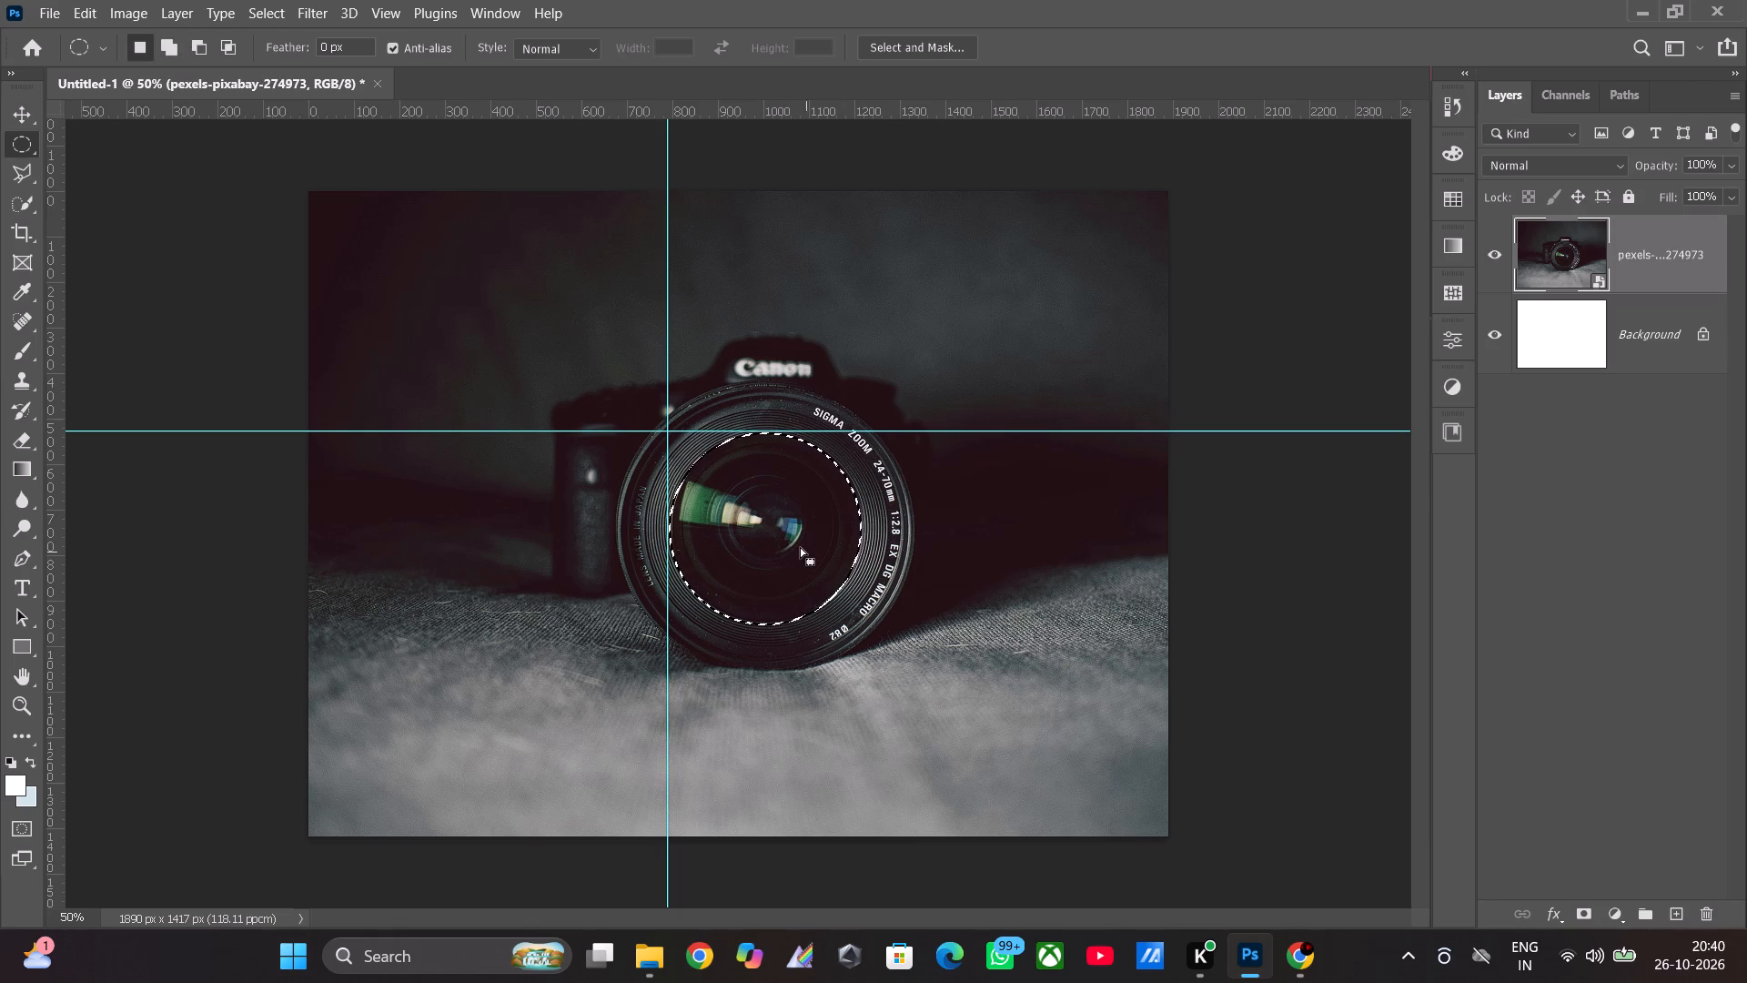
{"action": "left_click_drag", "start_coordinate": [798, 547], "coordinate": [807, 545]}
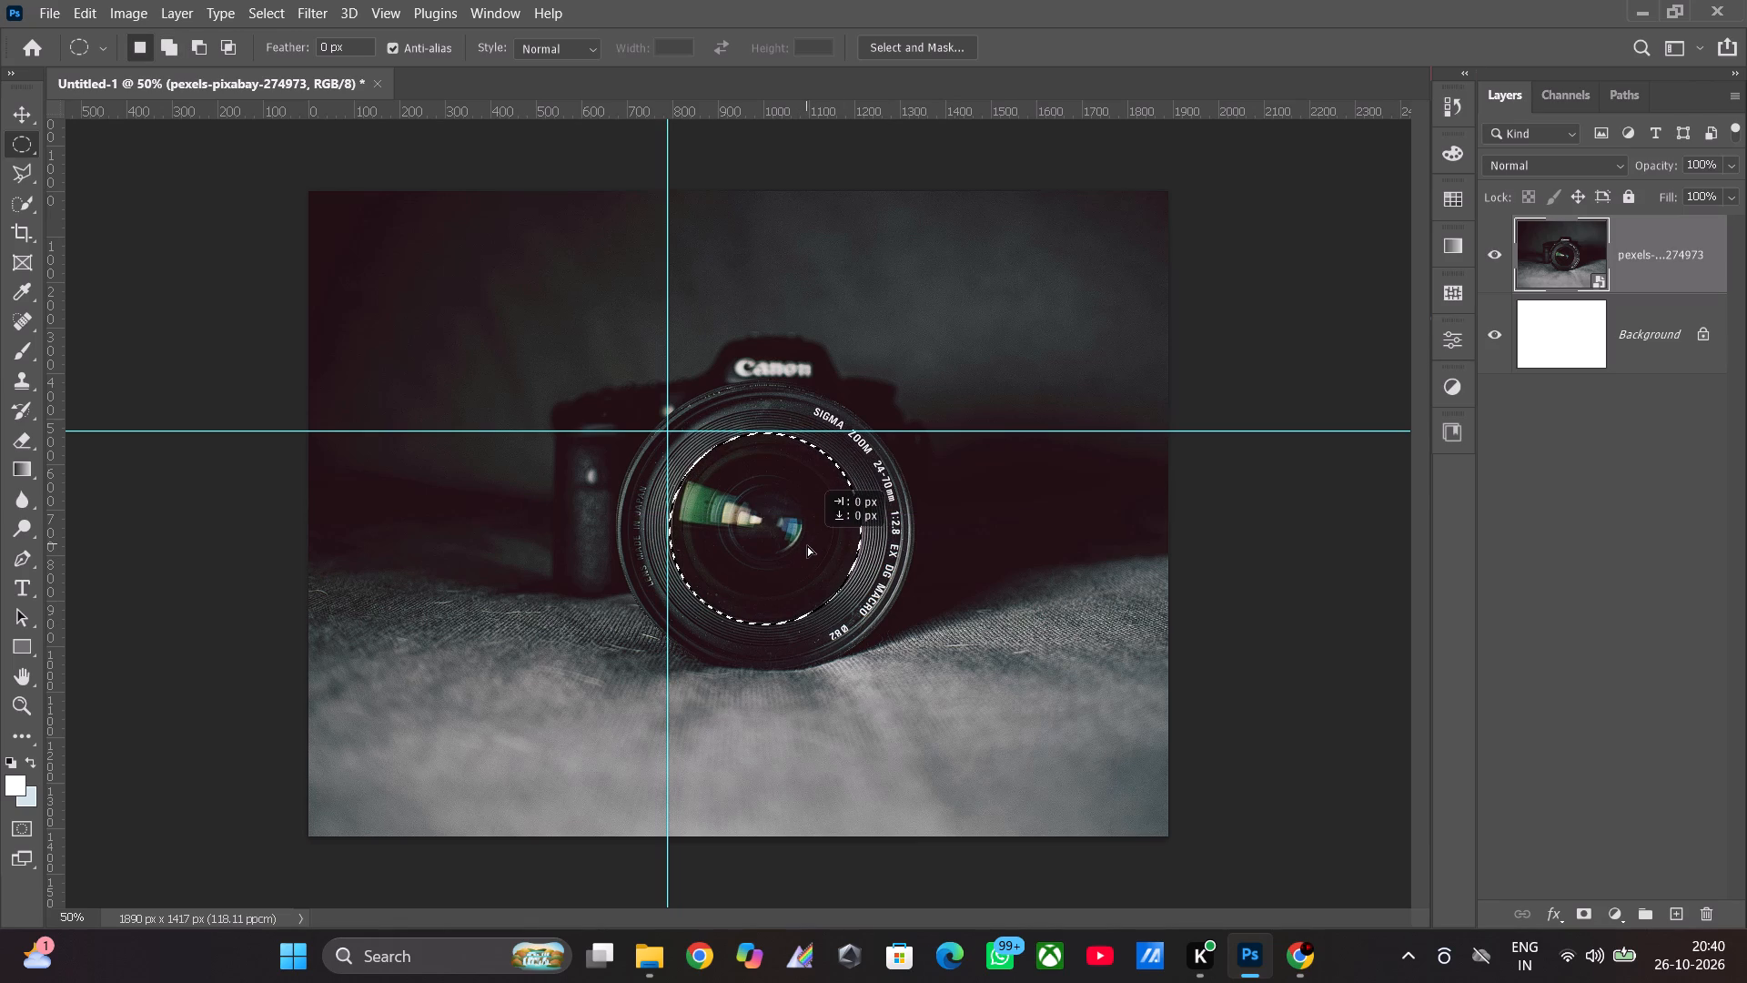
{"action": "left_click_drag", "start_coordinate": [807, 545], "coordinate": [806, 546]}
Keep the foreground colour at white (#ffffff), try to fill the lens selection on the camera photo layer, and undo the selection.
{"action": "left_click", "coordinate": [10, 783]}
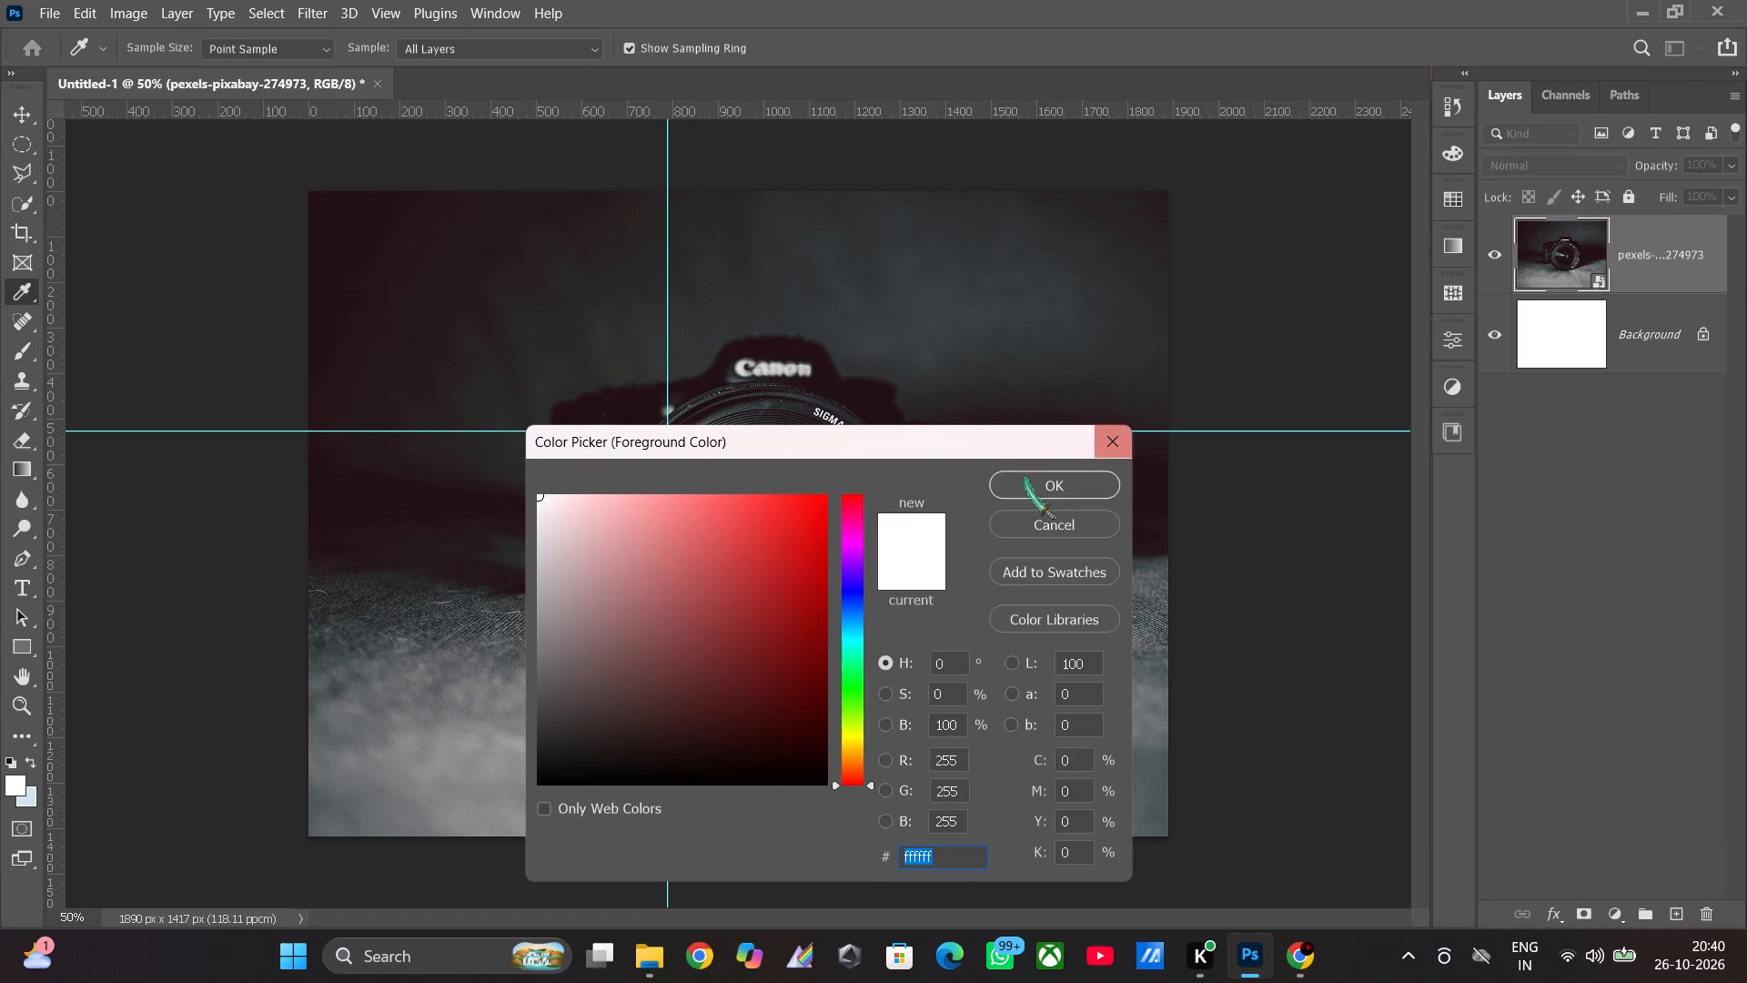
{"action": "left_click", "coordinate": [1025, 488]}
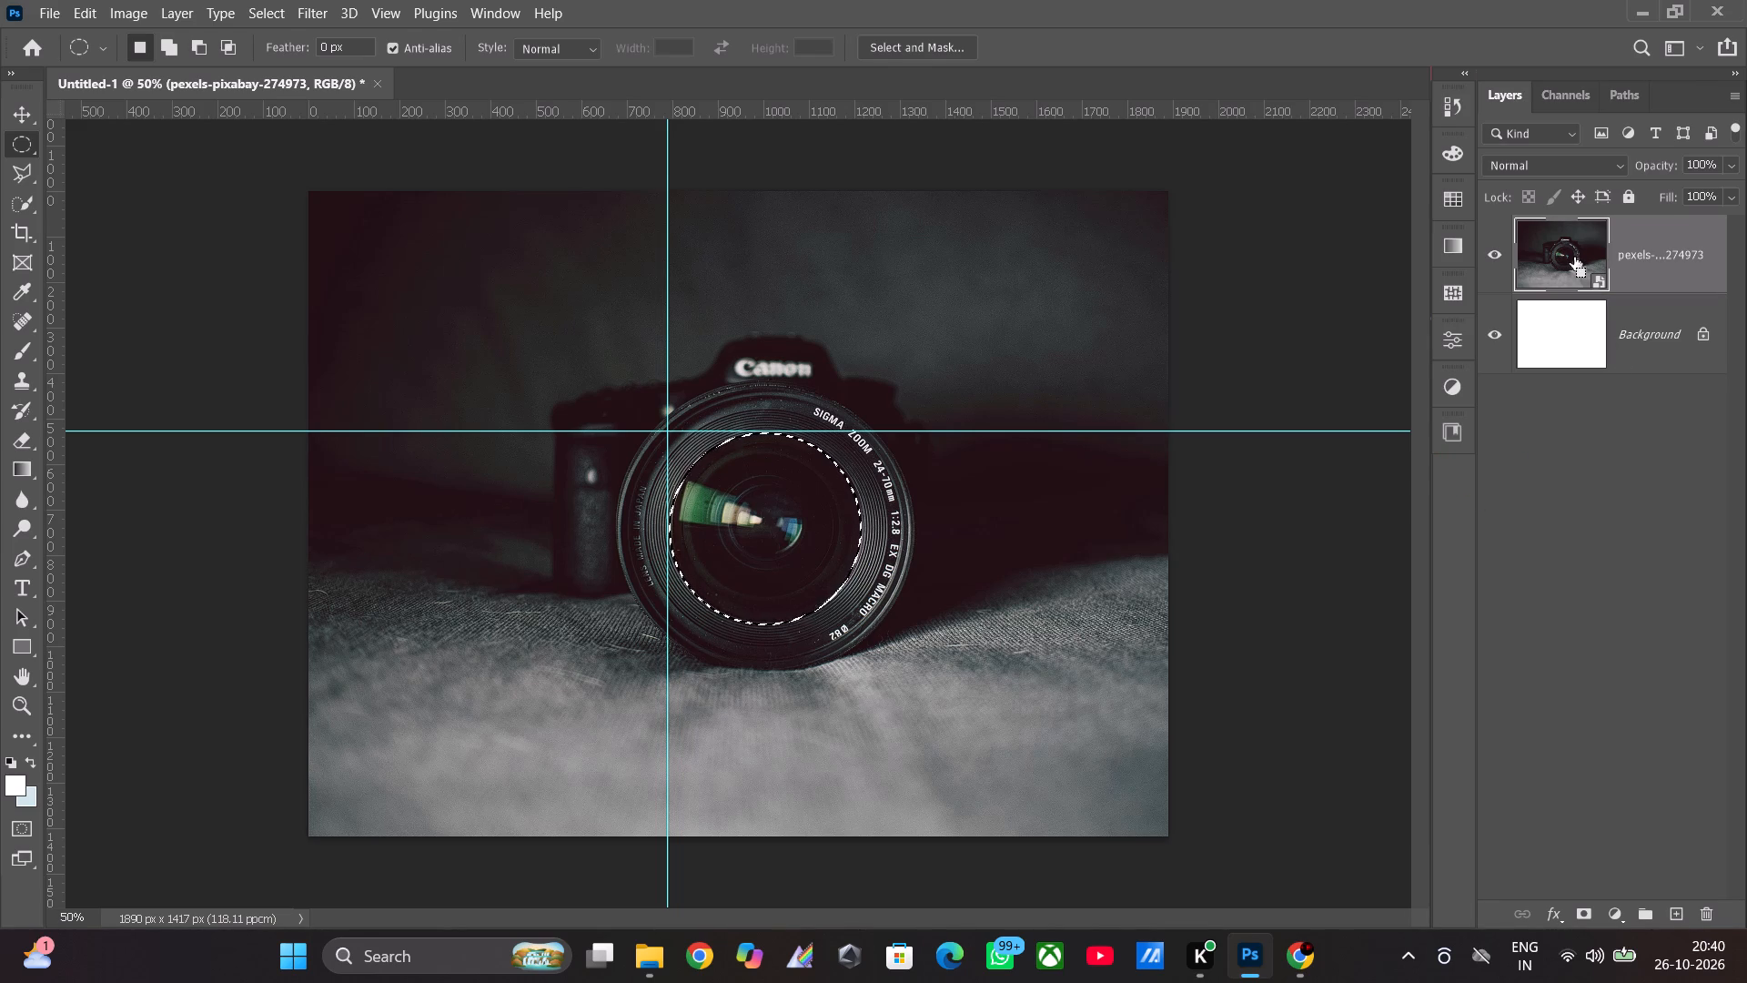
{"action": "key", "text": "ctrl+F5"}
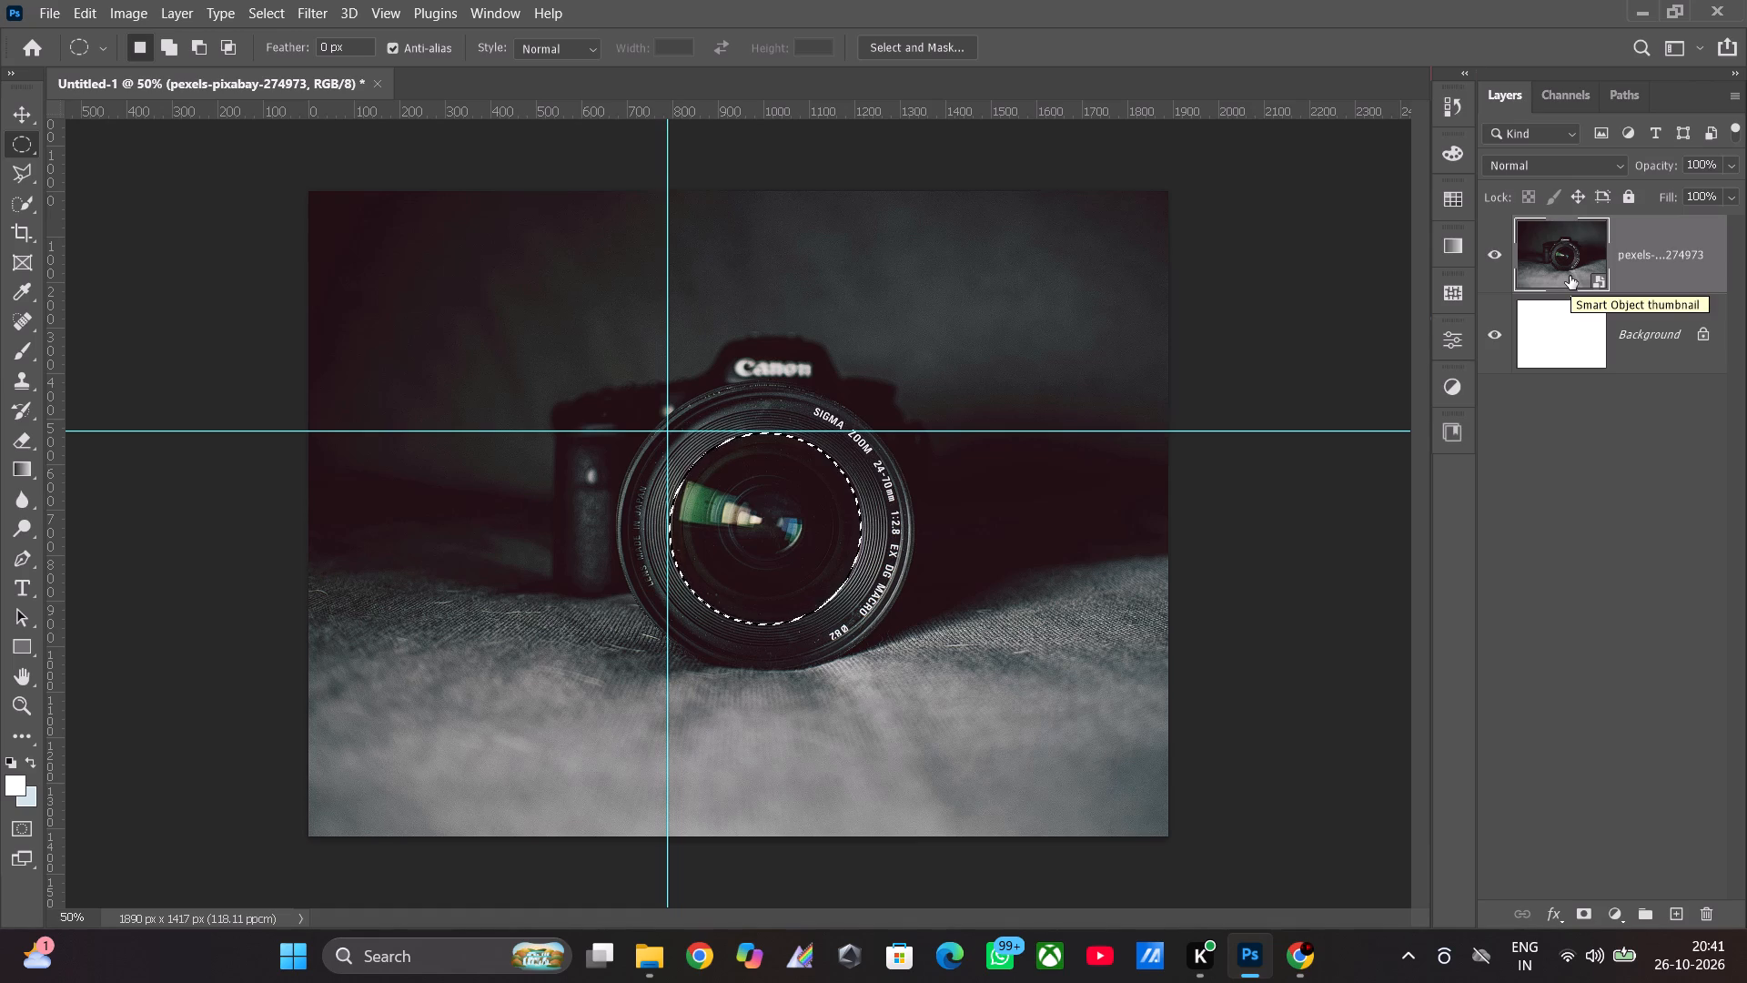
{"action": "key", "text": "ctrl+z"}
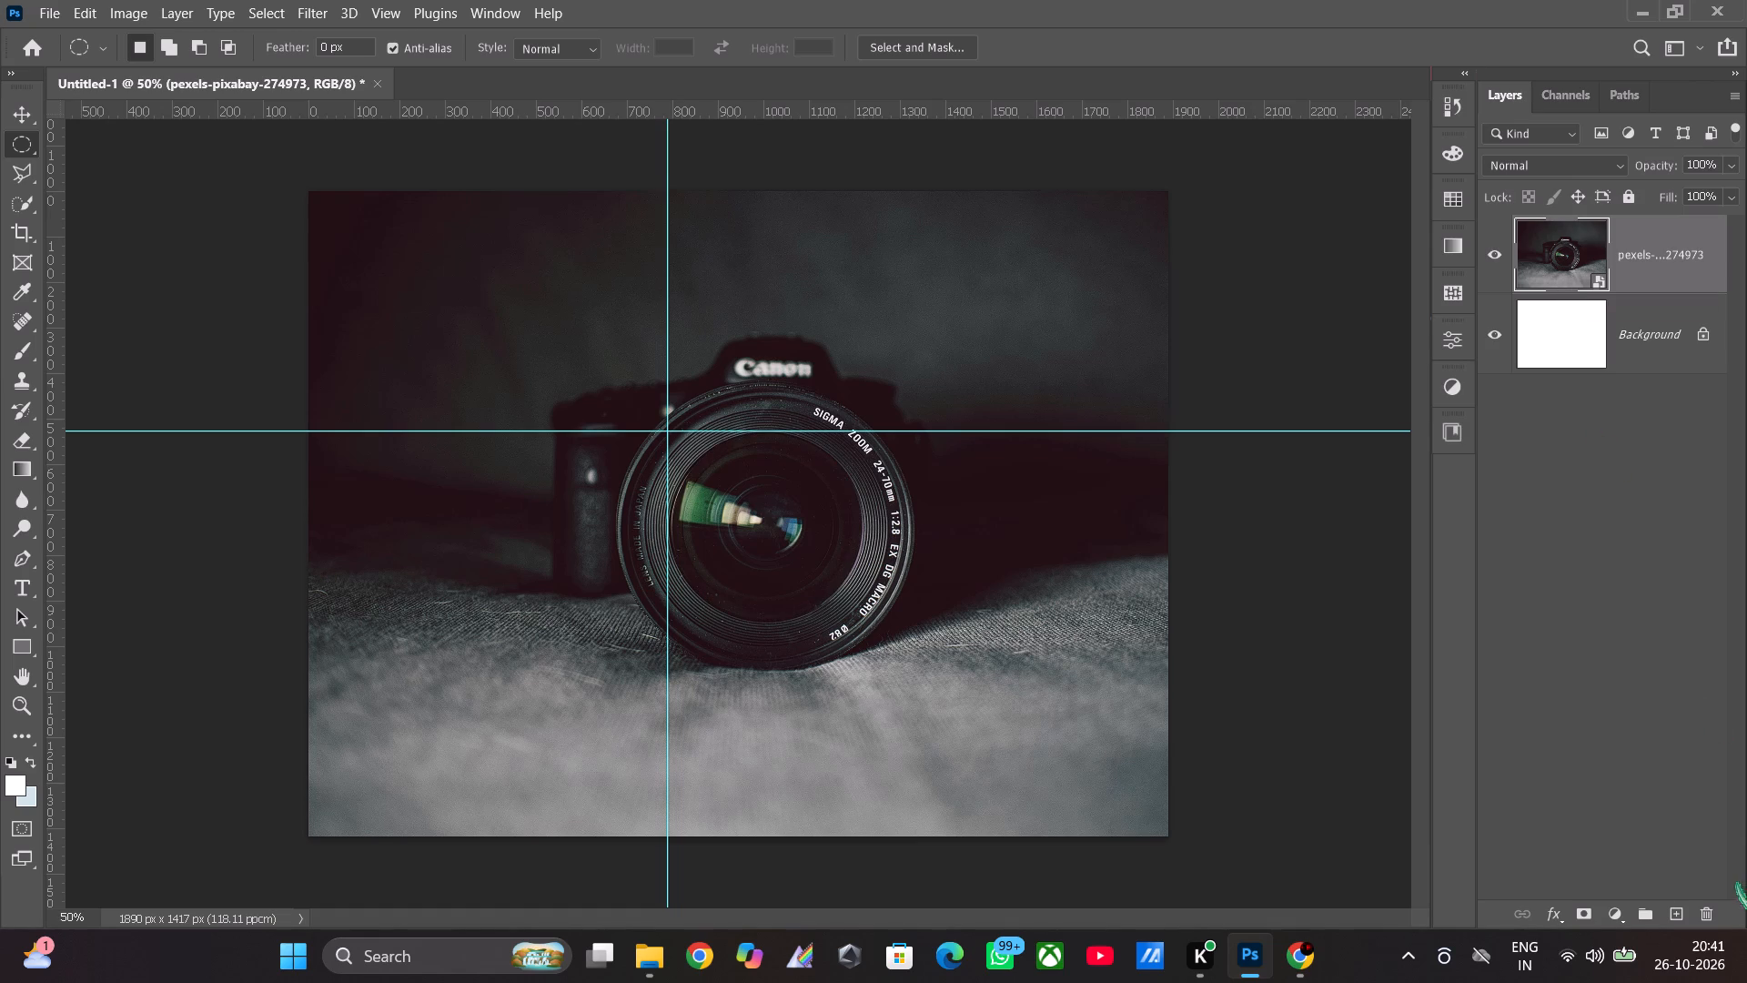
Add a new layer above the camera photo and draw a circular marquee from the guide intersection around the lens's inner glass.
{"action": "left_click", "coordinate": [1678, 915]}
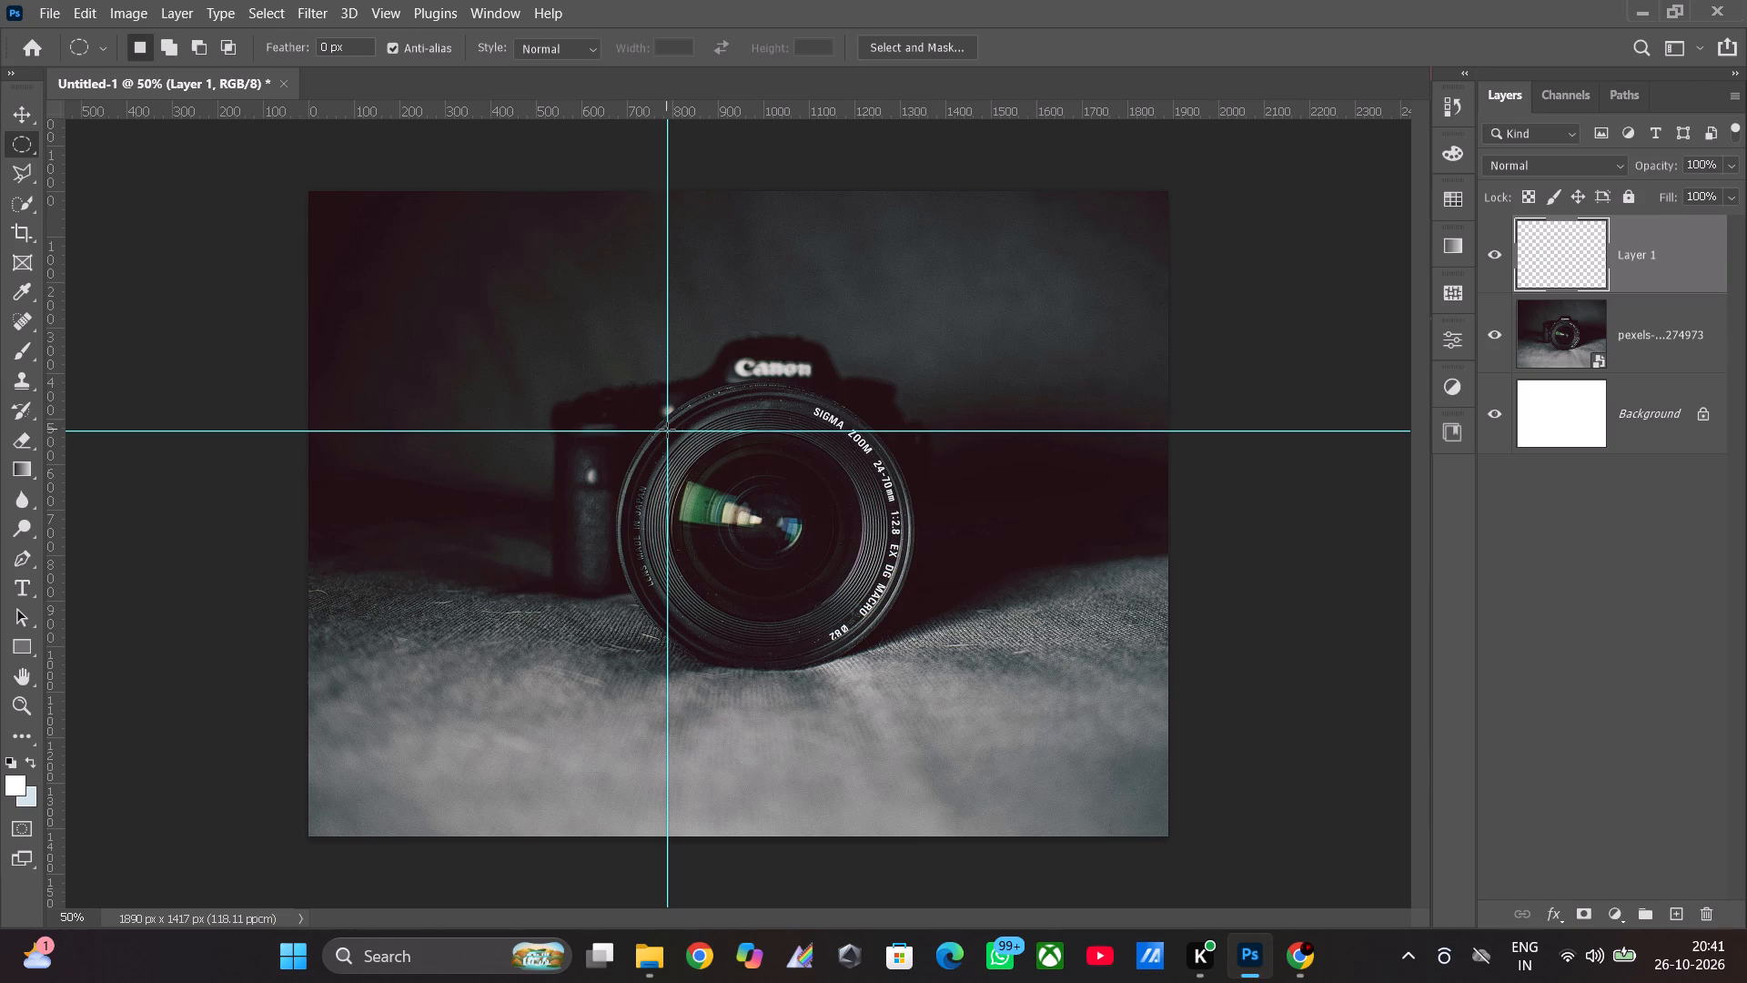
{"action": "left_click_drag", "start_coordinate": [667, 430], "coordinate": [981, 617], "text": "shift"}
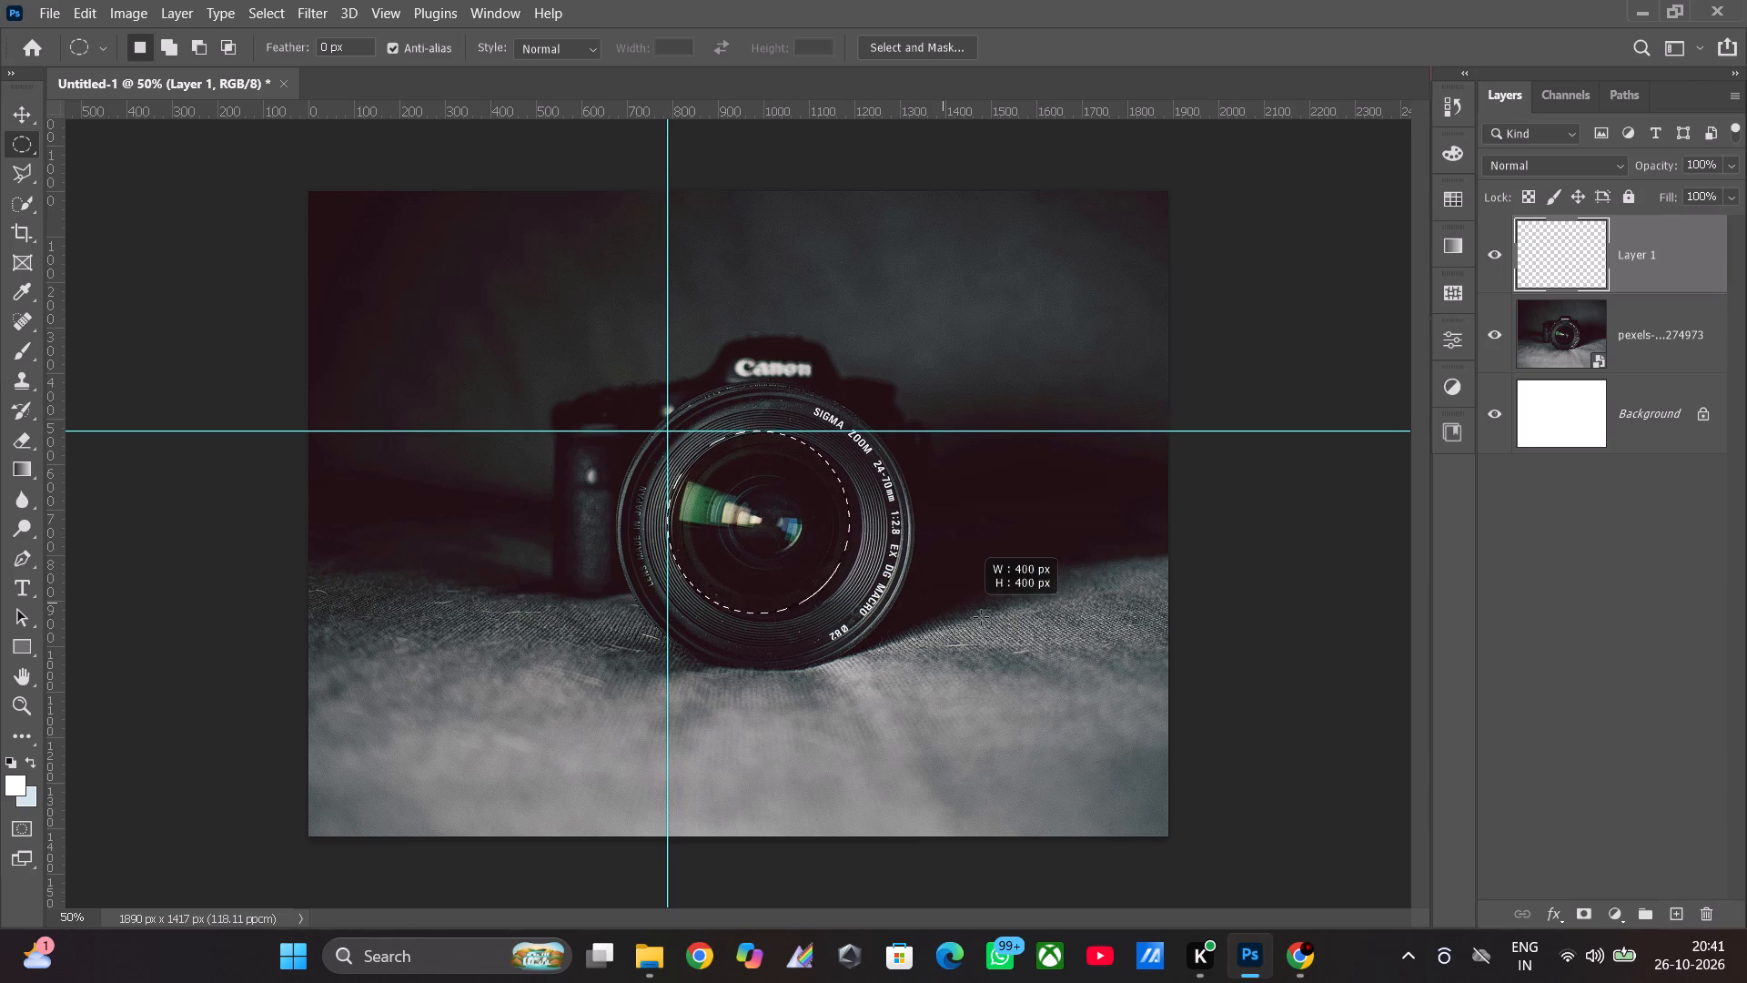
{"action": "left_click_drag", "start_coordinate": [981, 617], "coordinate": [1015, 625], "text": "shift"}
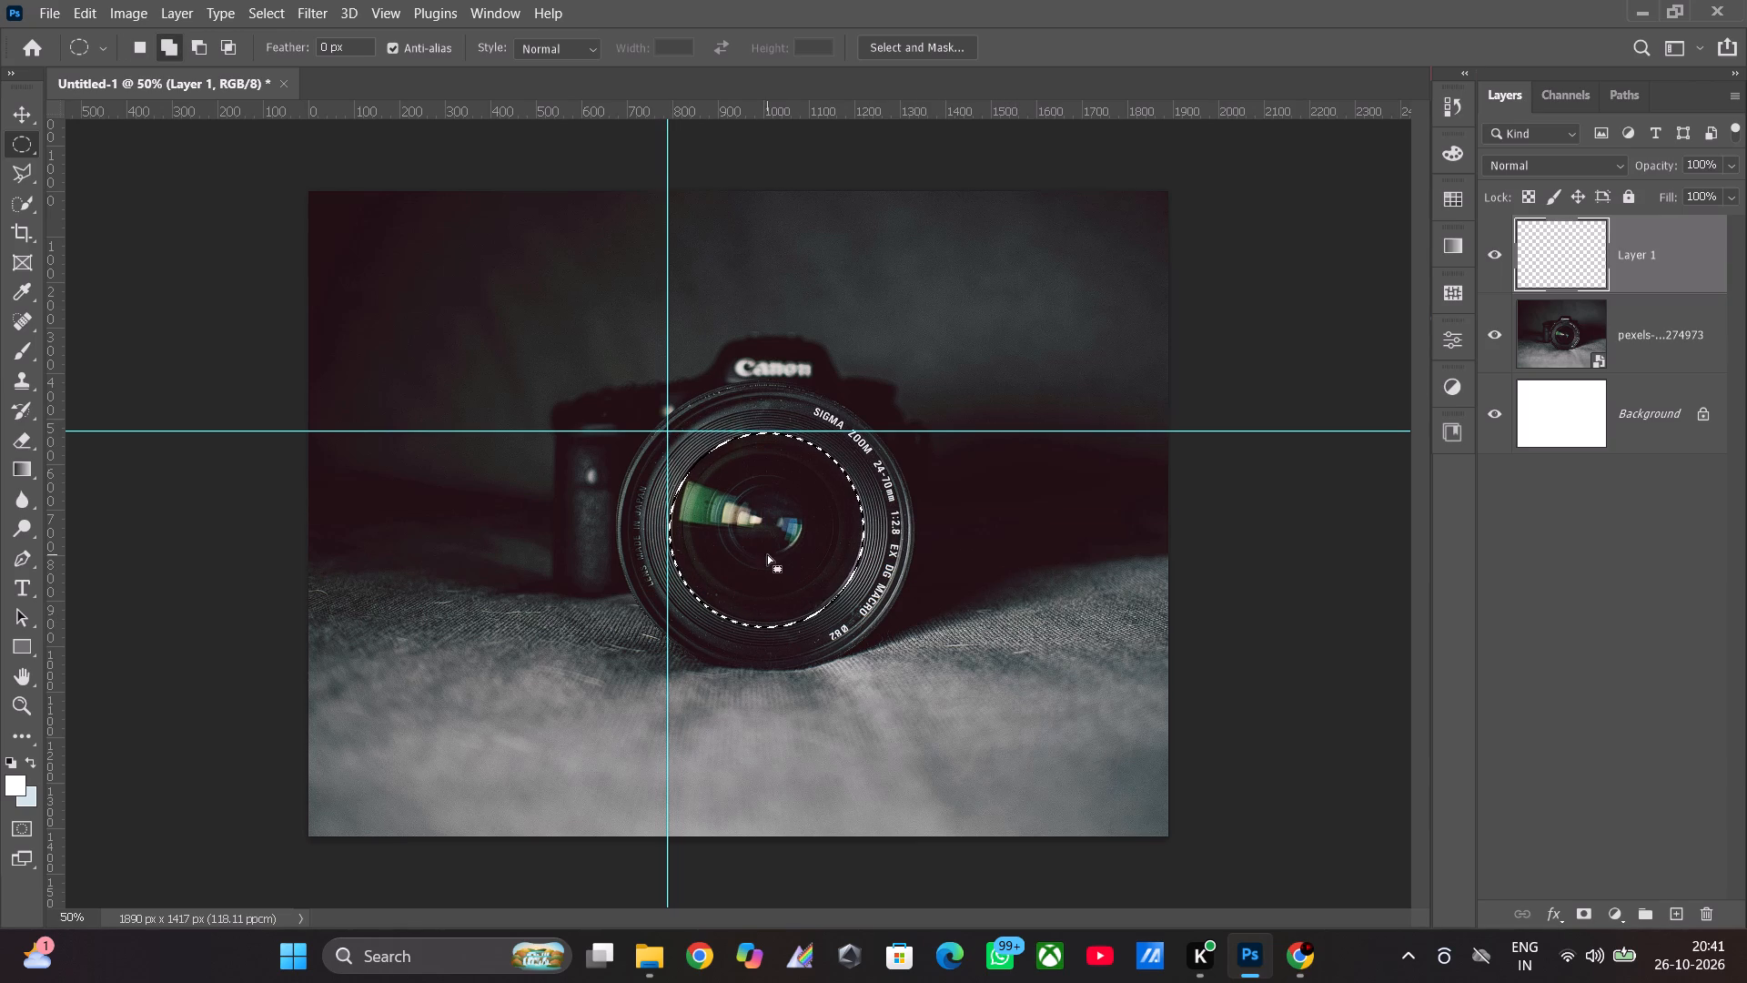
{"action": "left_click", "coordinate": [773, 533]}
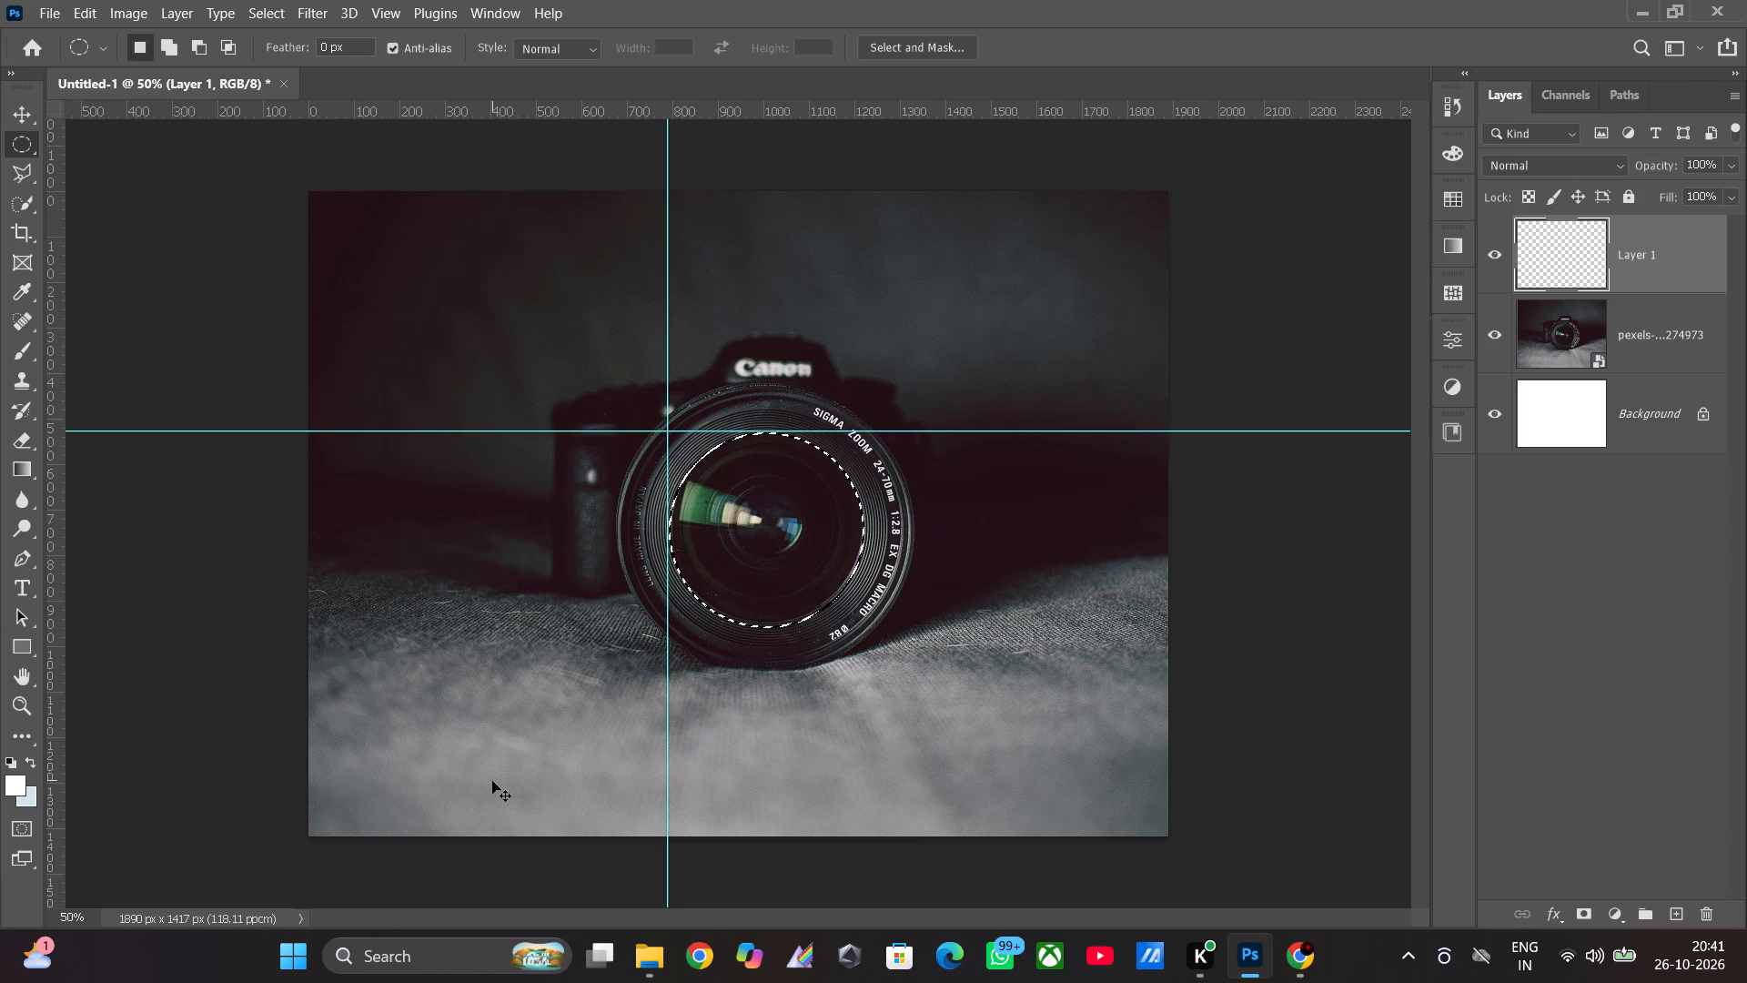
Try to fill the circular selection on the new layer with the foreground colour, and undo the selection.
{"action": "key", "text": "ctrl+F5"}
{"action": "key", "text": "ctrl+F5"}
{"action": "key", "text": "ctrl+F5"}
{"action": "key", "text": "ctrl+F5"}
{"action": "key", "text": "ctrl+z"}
Draw a white-filled circle shape about 426 px across from the guide intersection and align it over the lens's inner glass.
{"action": "left_click", "coordinate": [16, 653]}
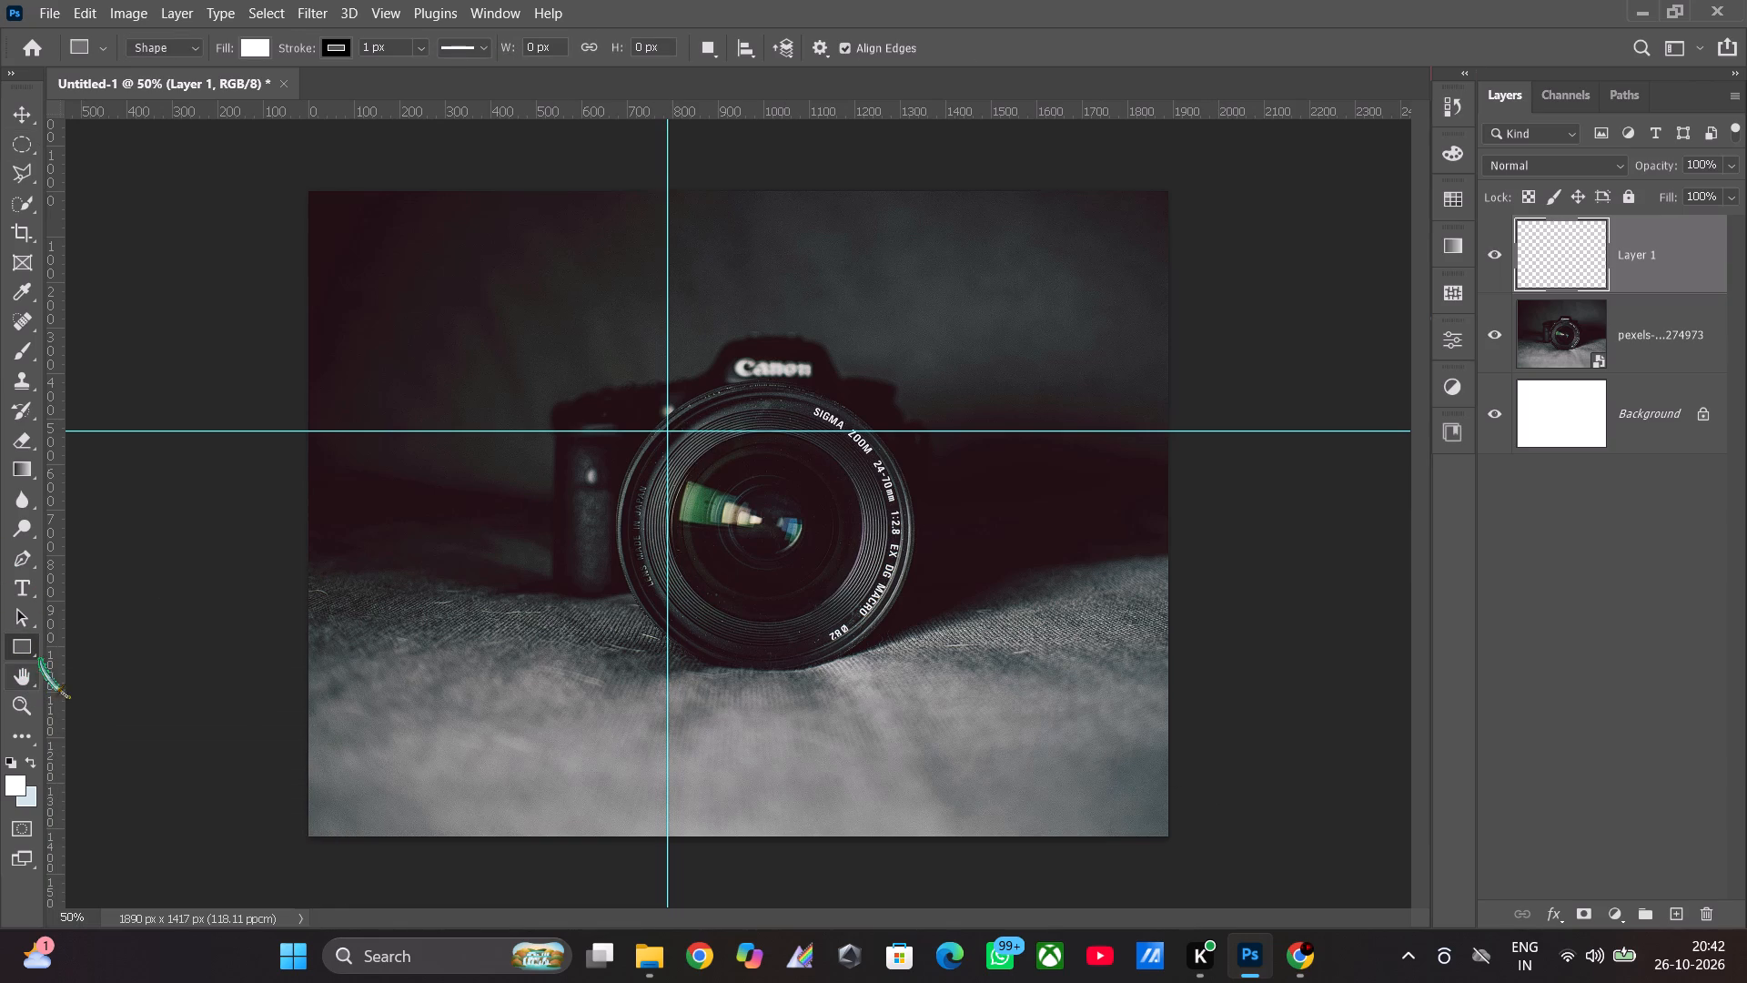
{"action": "right_click", "coordinate": [21, 649]}
{"action": "left_click", "coordinate": [119, 694]}
{"action": "left_click_drag", "start_coordinate": [667, 430], "coordinate": [934, 620], "text": "shift"}
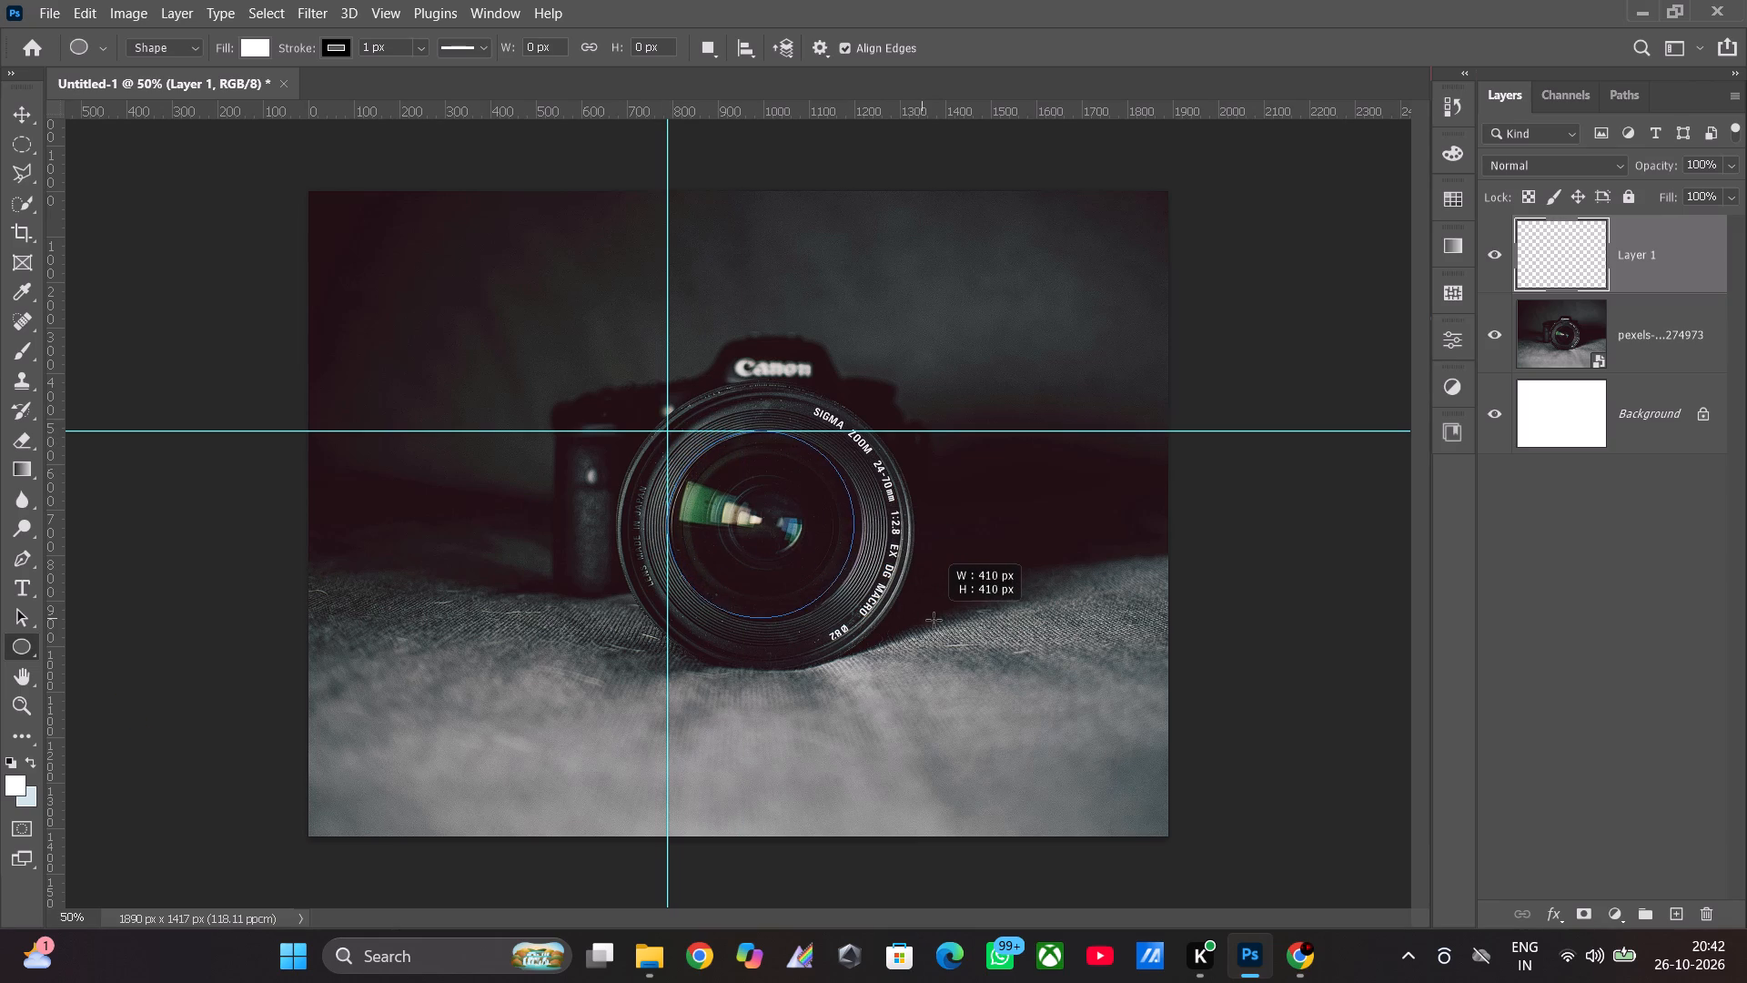
{"action": "left_click_drag", "start_coordinate": [934, 620], "coordinate": [947, 625], "text": "shift"}
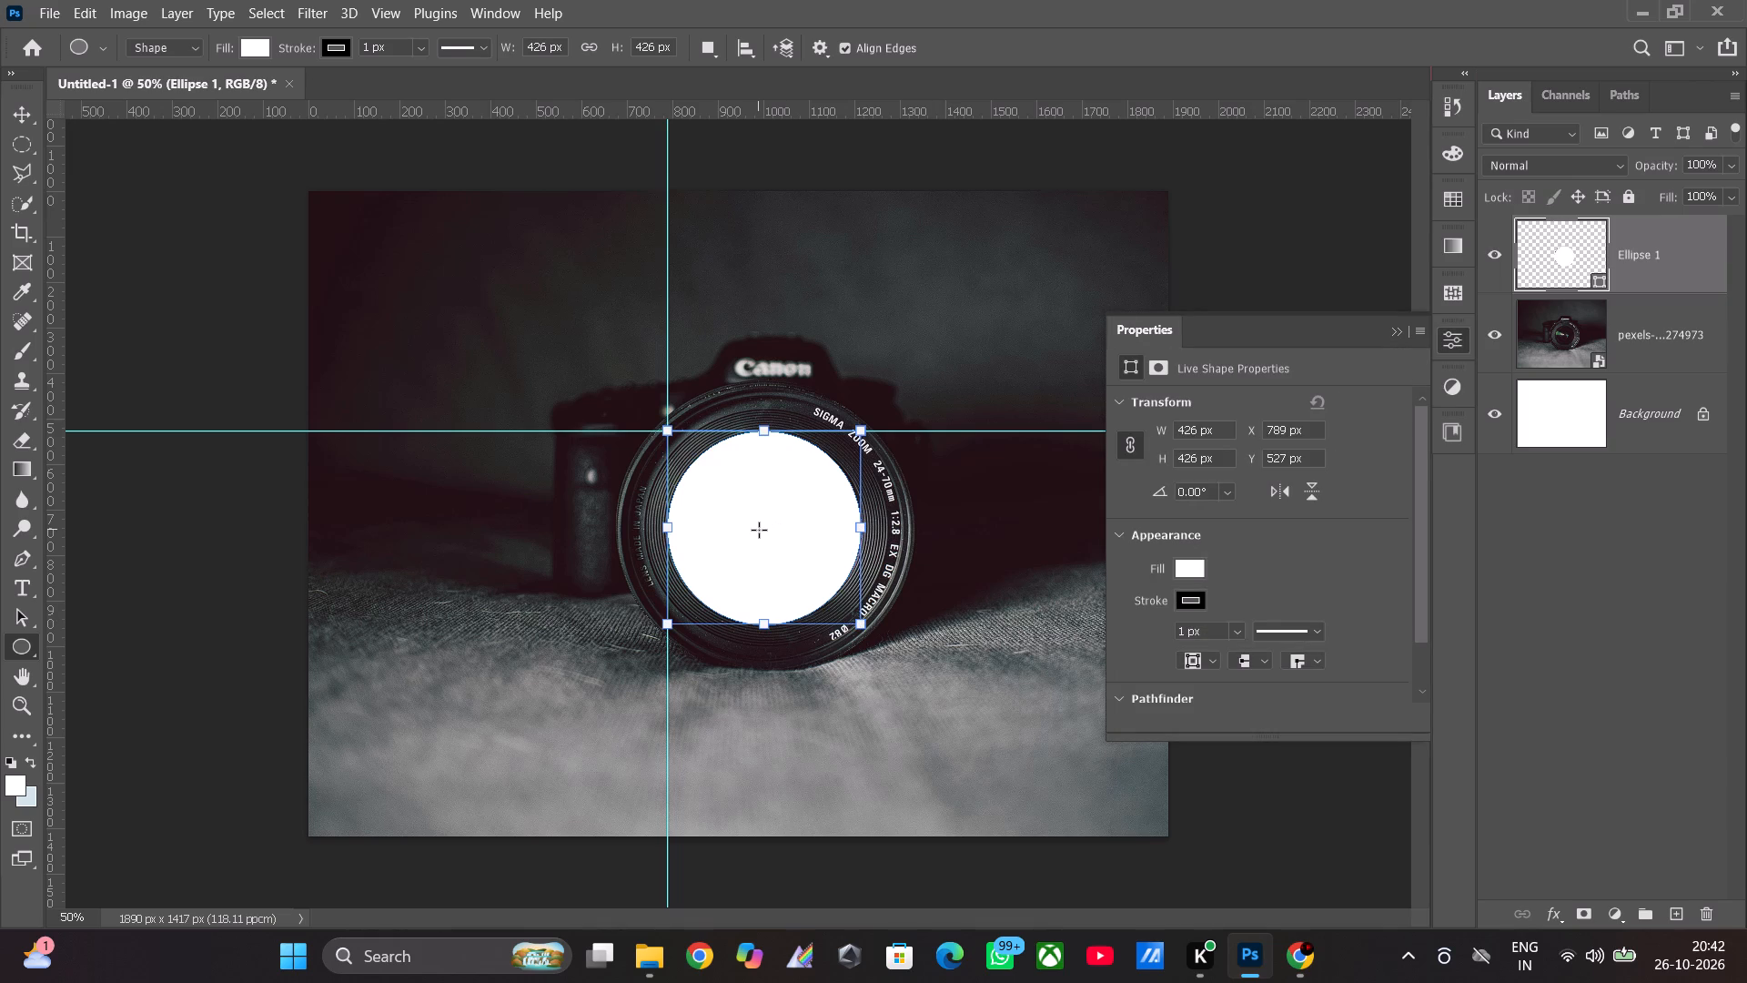
{"action": "left_click", "coordinate": [1426, 329]}
{"action": "left_click", "coordinate": [1395, 327]}
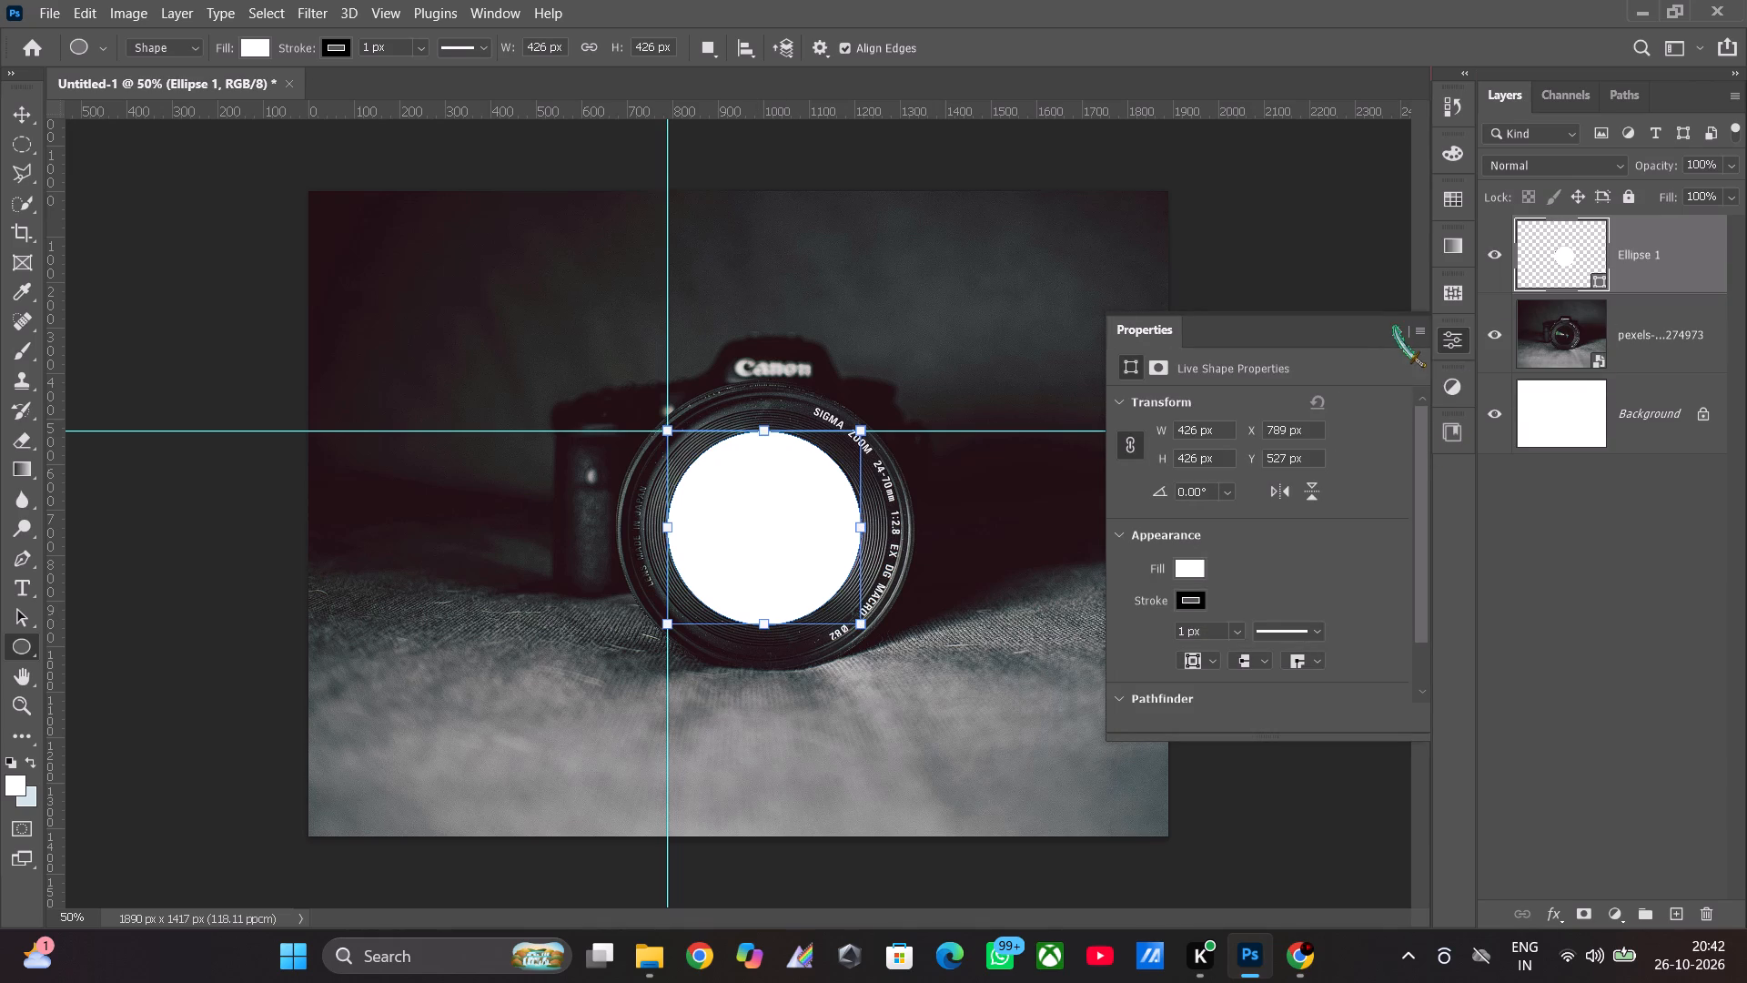
{"action": "left_click", "coordinate": [1397, 329]}
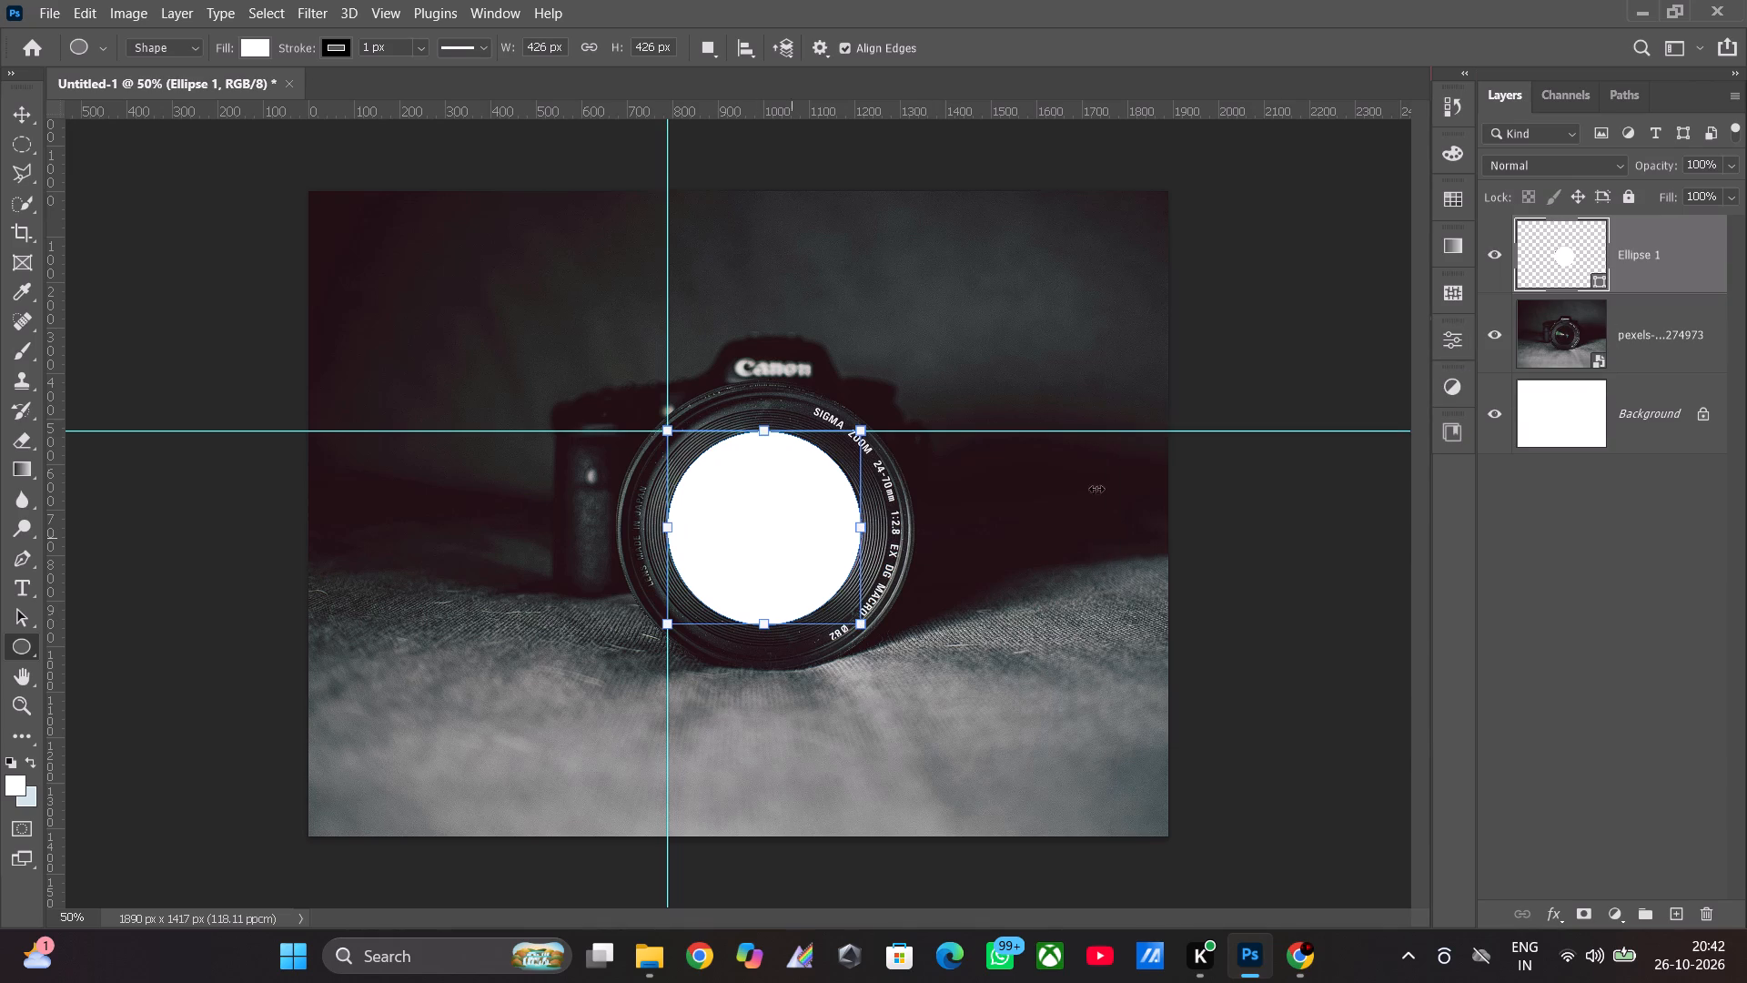
{"action": "right_click", "coordinate": [1559, 262]}
{"action": "left_click", "coordinate": [1548, 254]}
{"action": "left_click", "coordinate": [24, 108]}
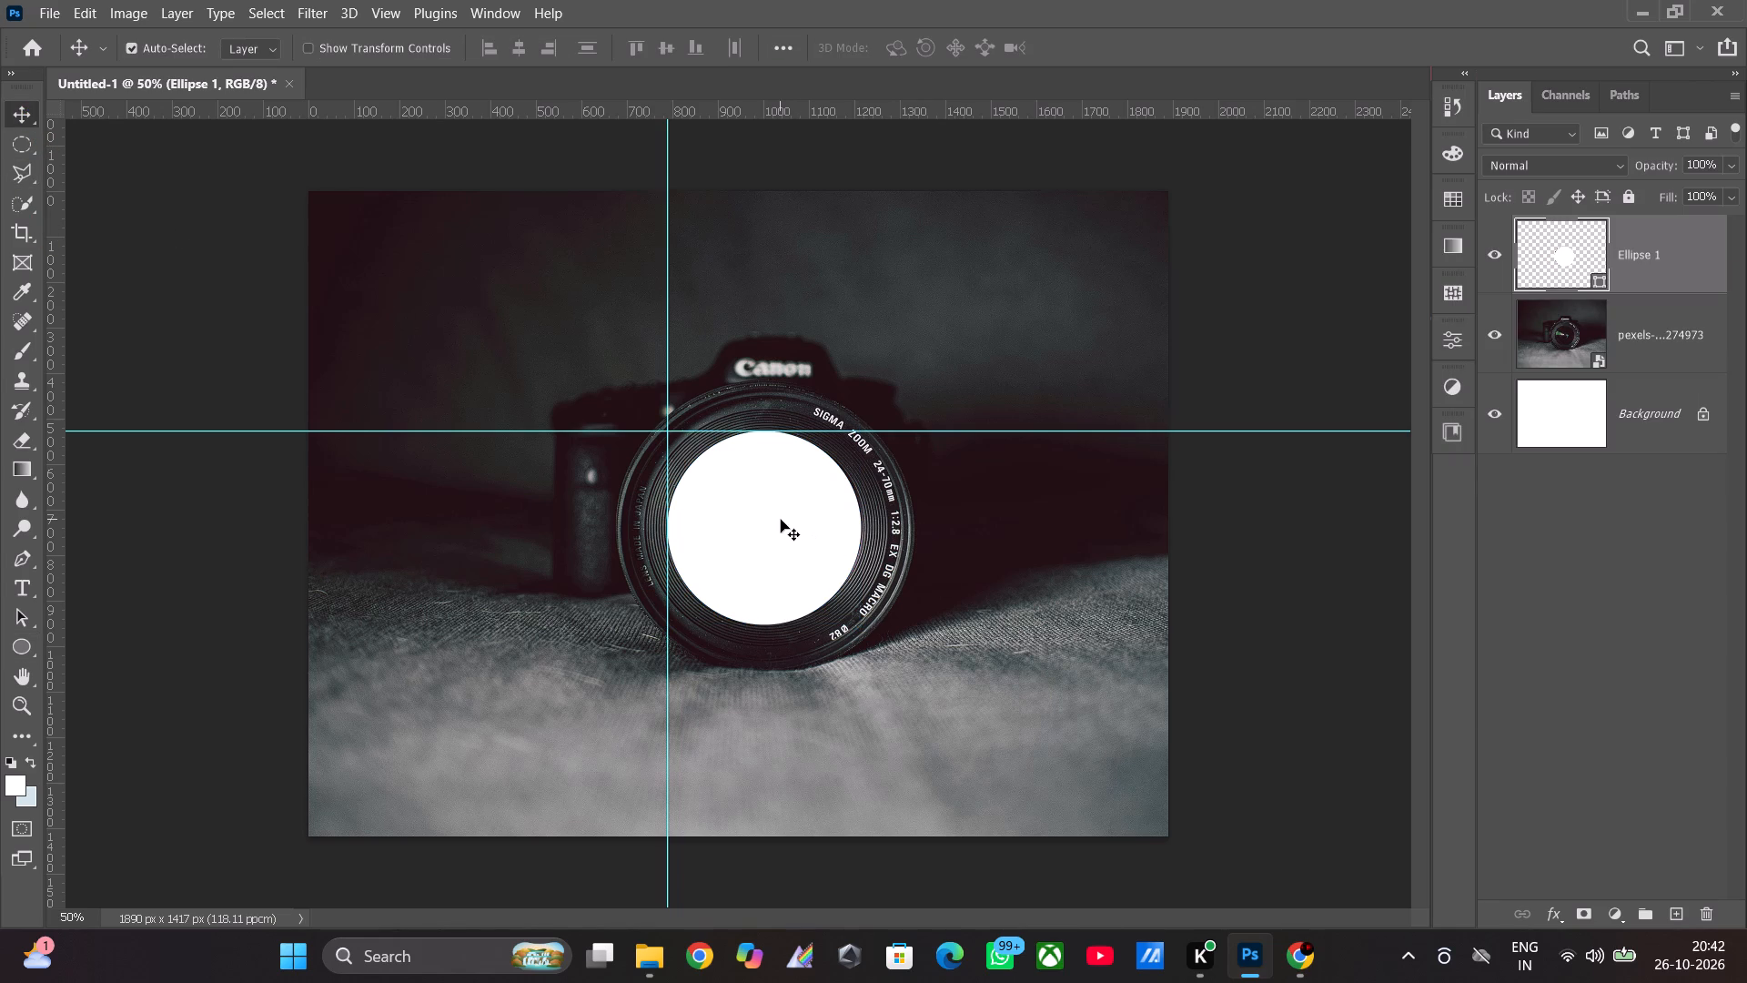
{"action": "left_click", "coordinate": [770, 526]}
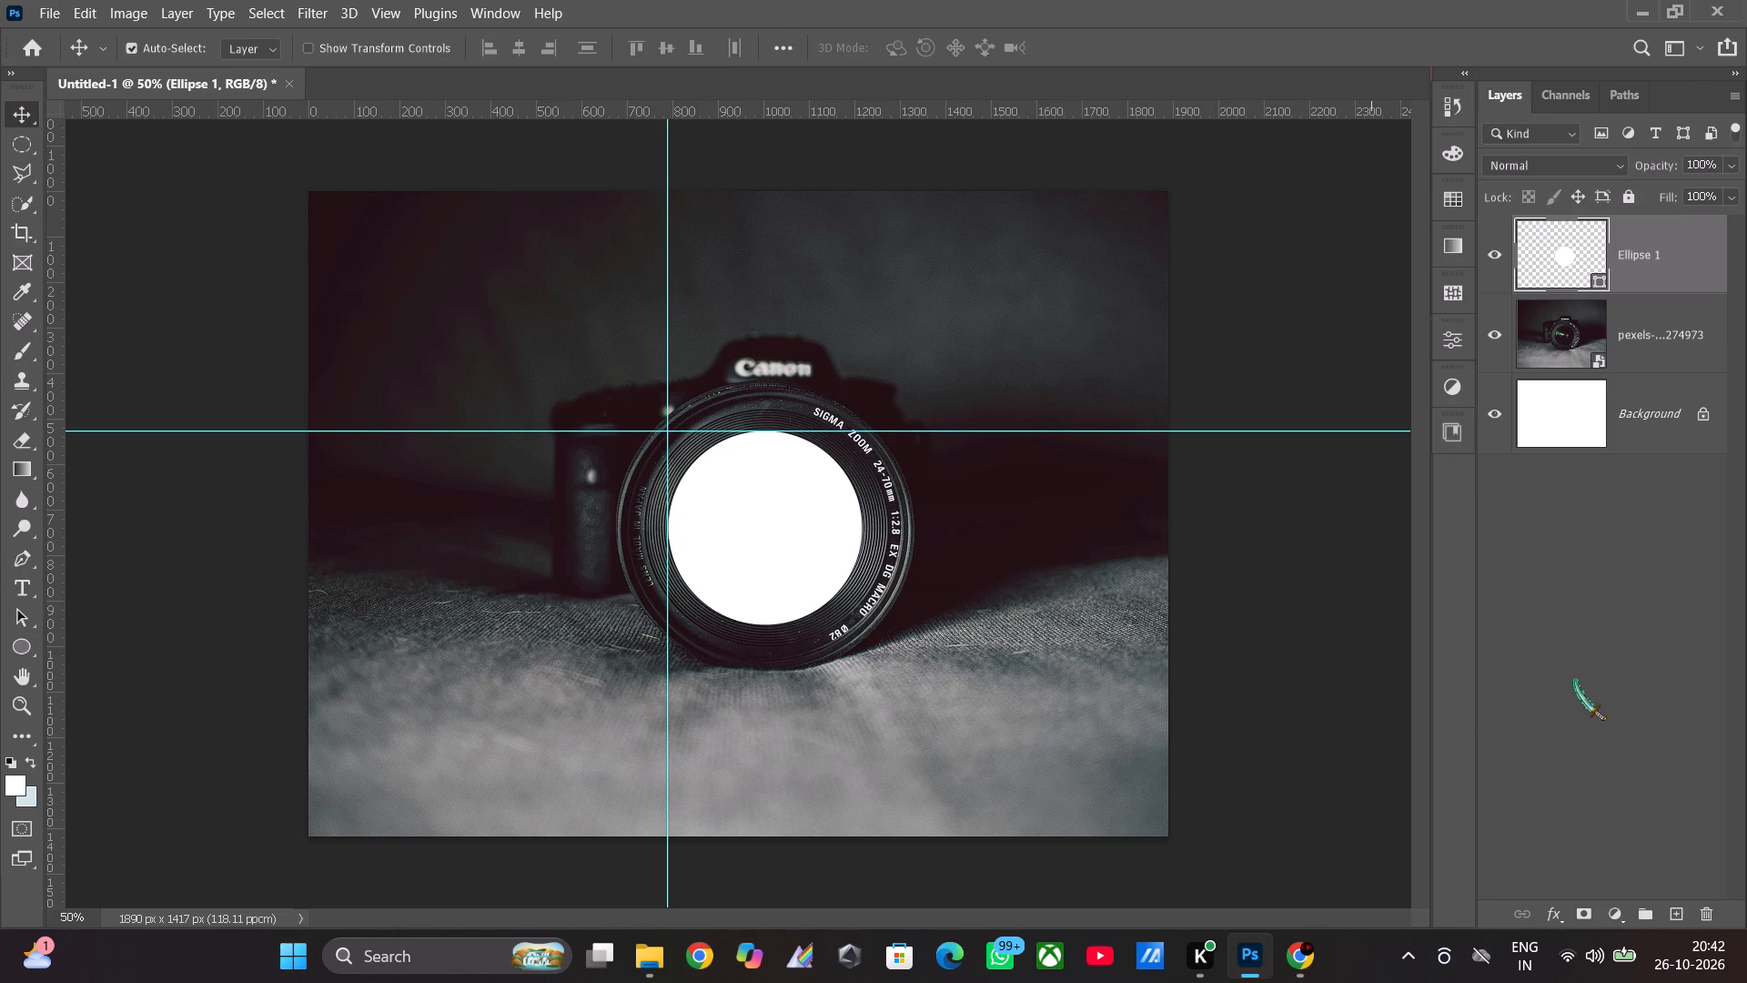
Place the generated dome-window background image from the Downloads folder into the composite above the white circle layer.
{"action": "left_click", "coordinate": [1590, 258]}
{"action": "left_click", "coordinate": [654, 958]}
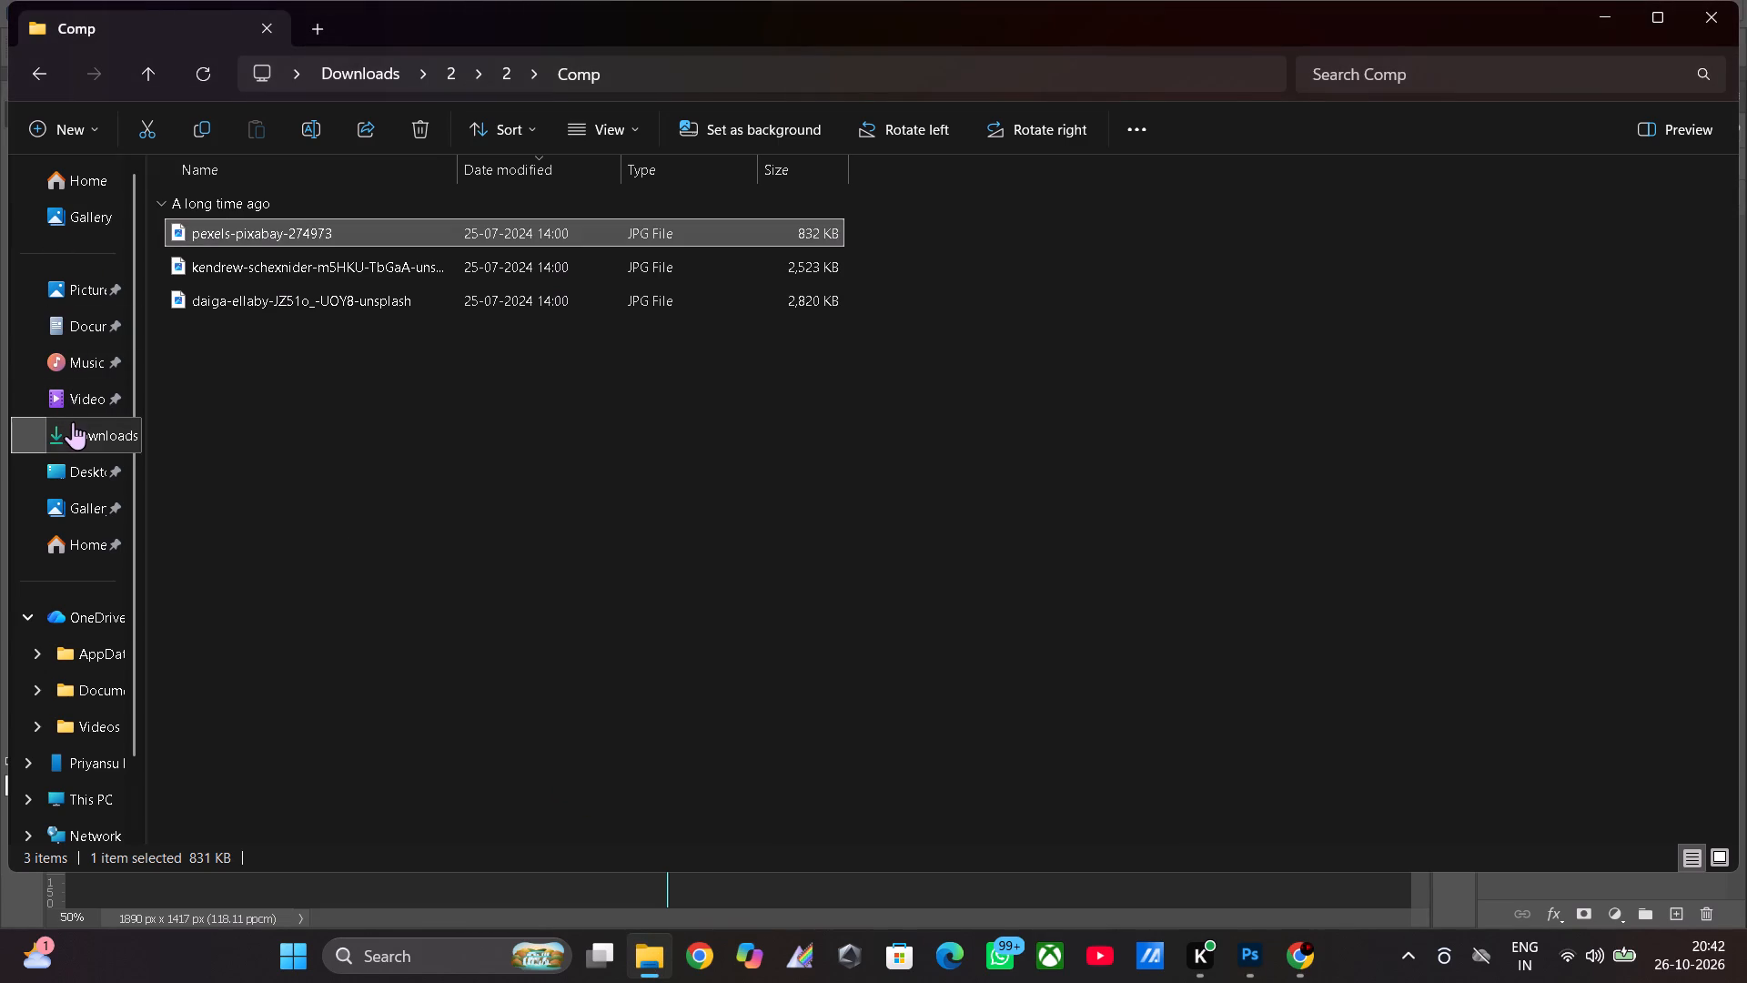
{"action": "left_click", "coordinate": [73, 424]}
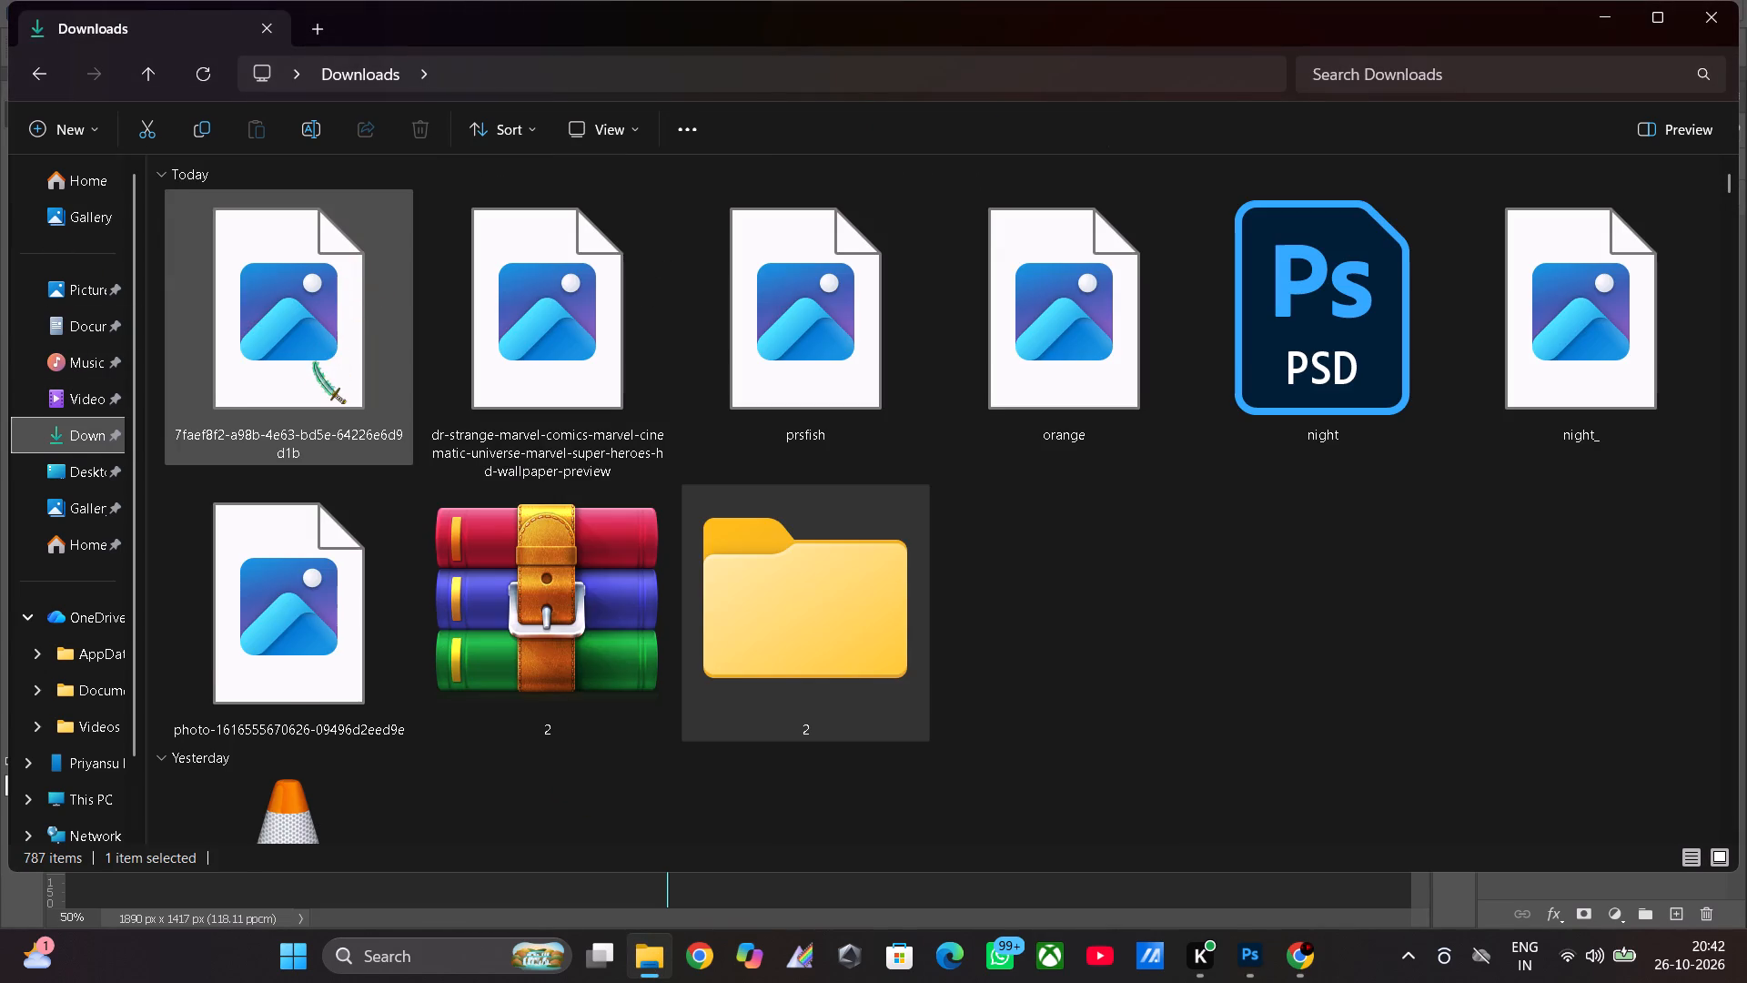
{"action": "left_click", "coordinate": [315, 363]}
{"action": "left_click_drag", "start_coordinate": [309, 348], "coordinate": [1188, 843]}
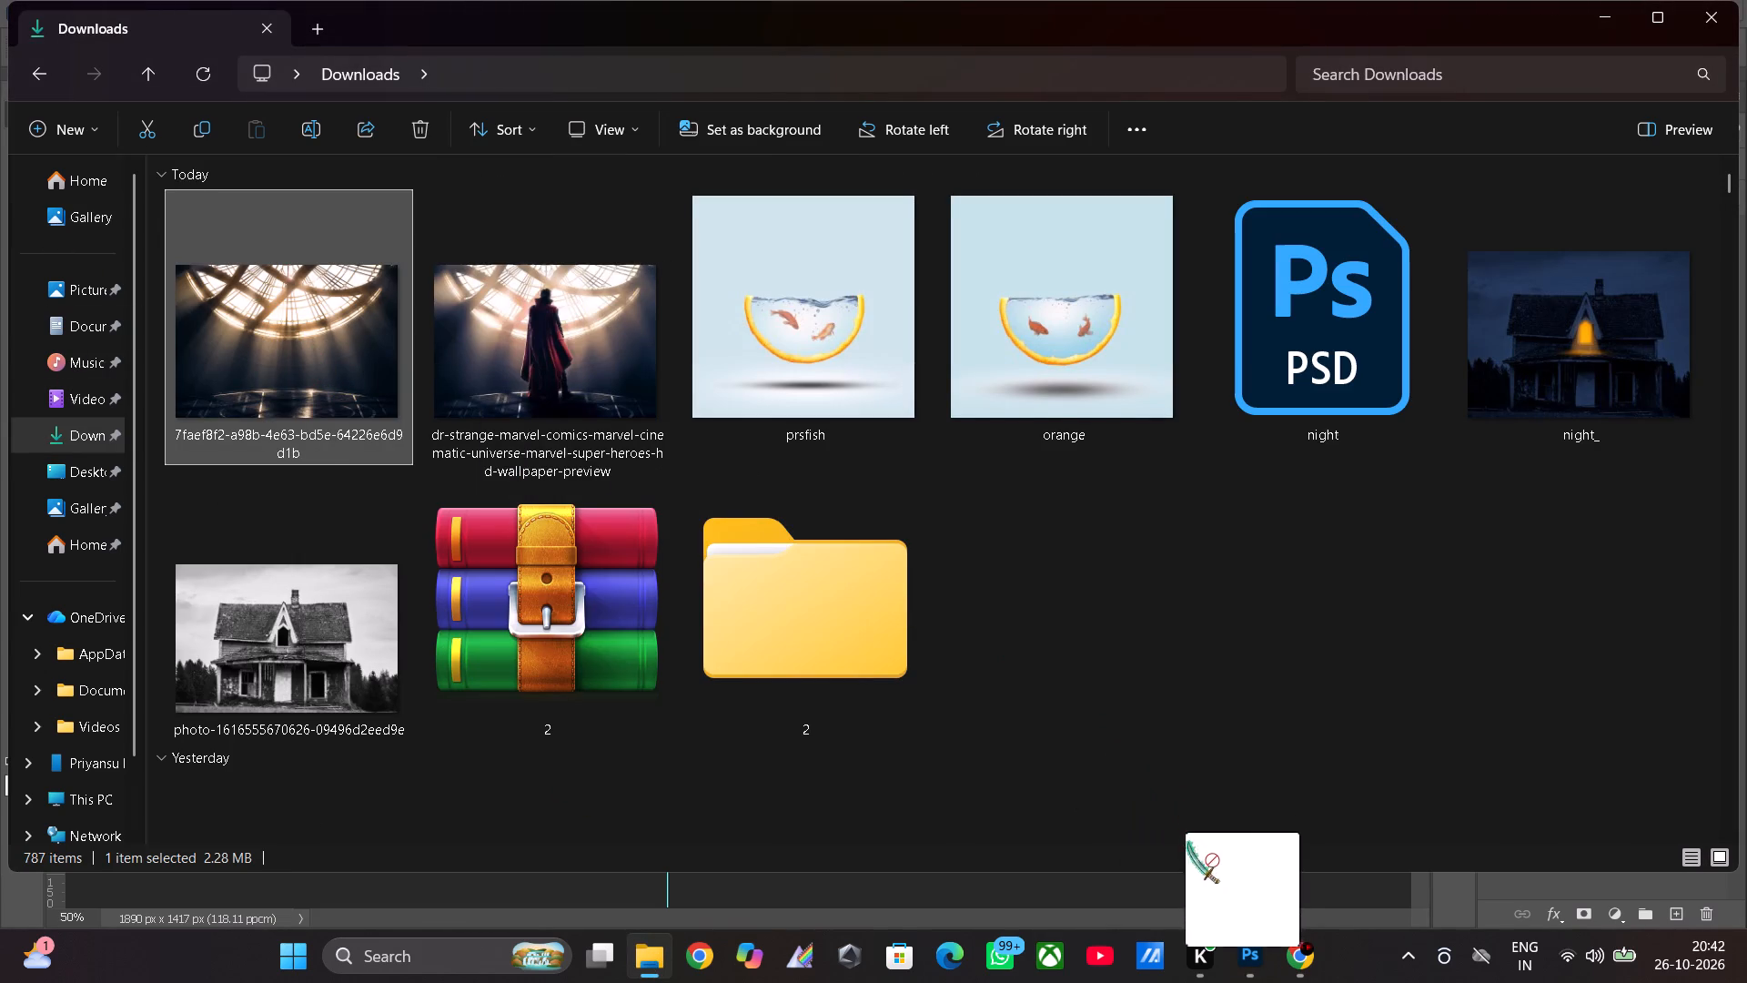
{"action": "left_click_drag", "start_coordinate": [1188, 843], "coordinate": [1260, 949]}
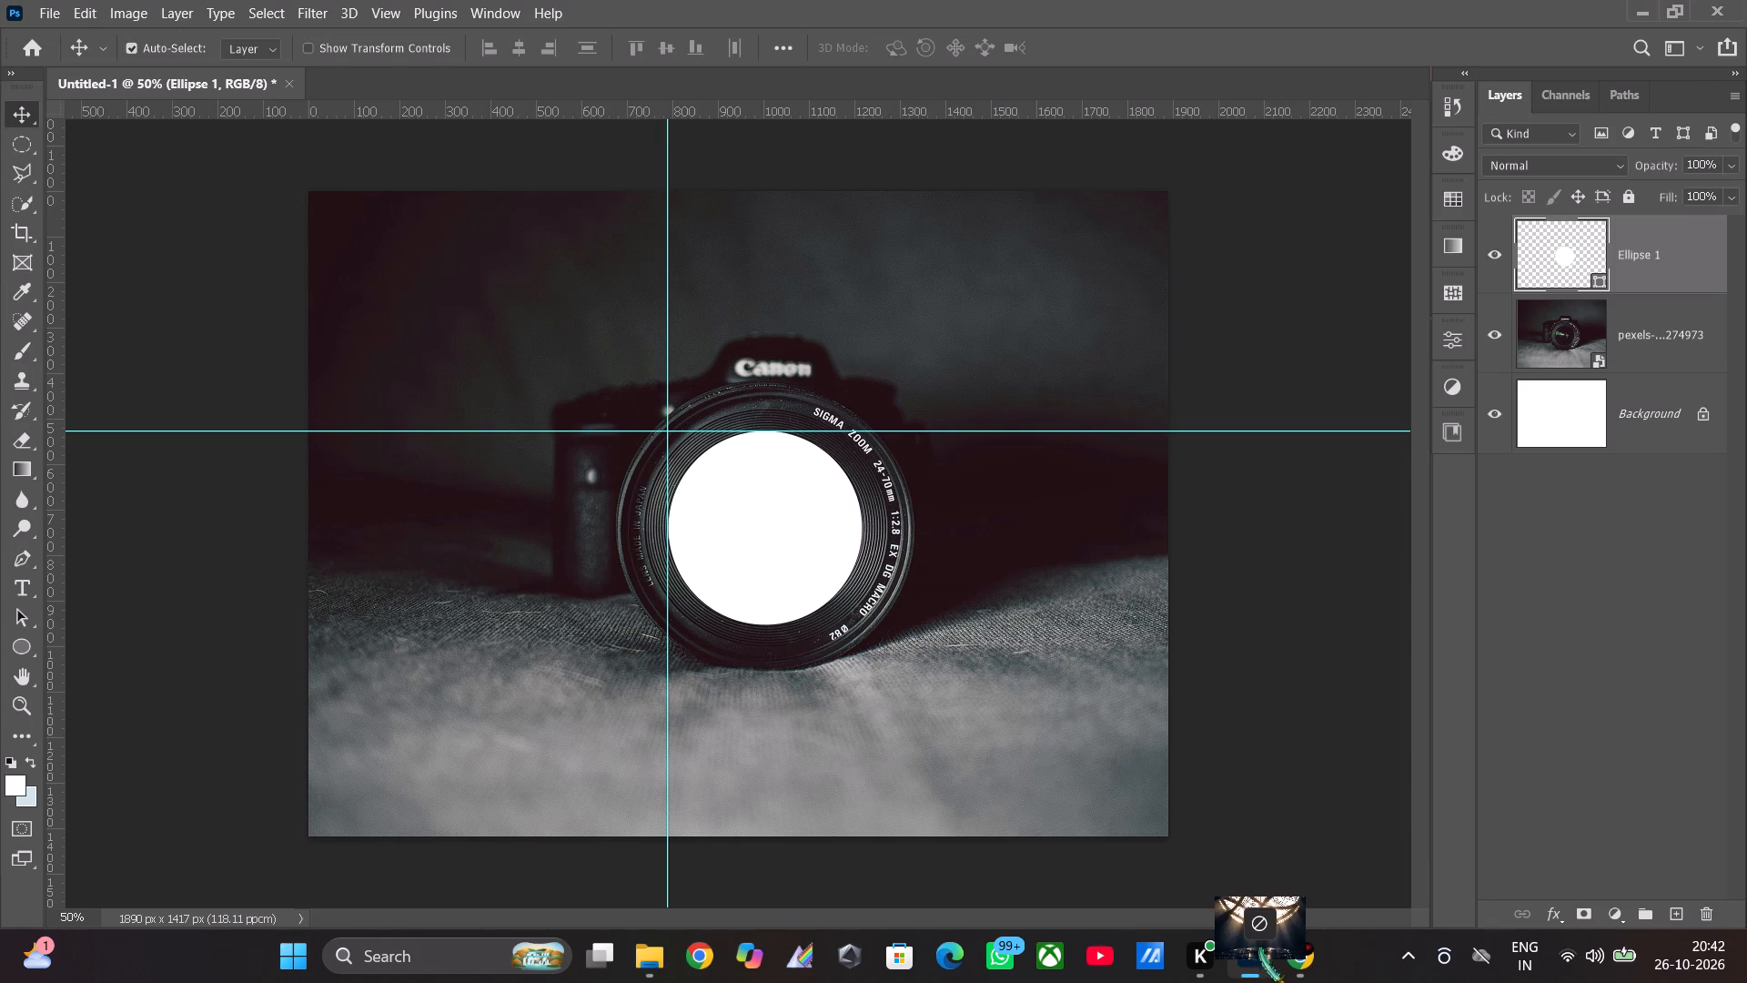
{"action": "left_click_drag", "start_coordinate": [1260, 949], "coordinate": [746, 507]}
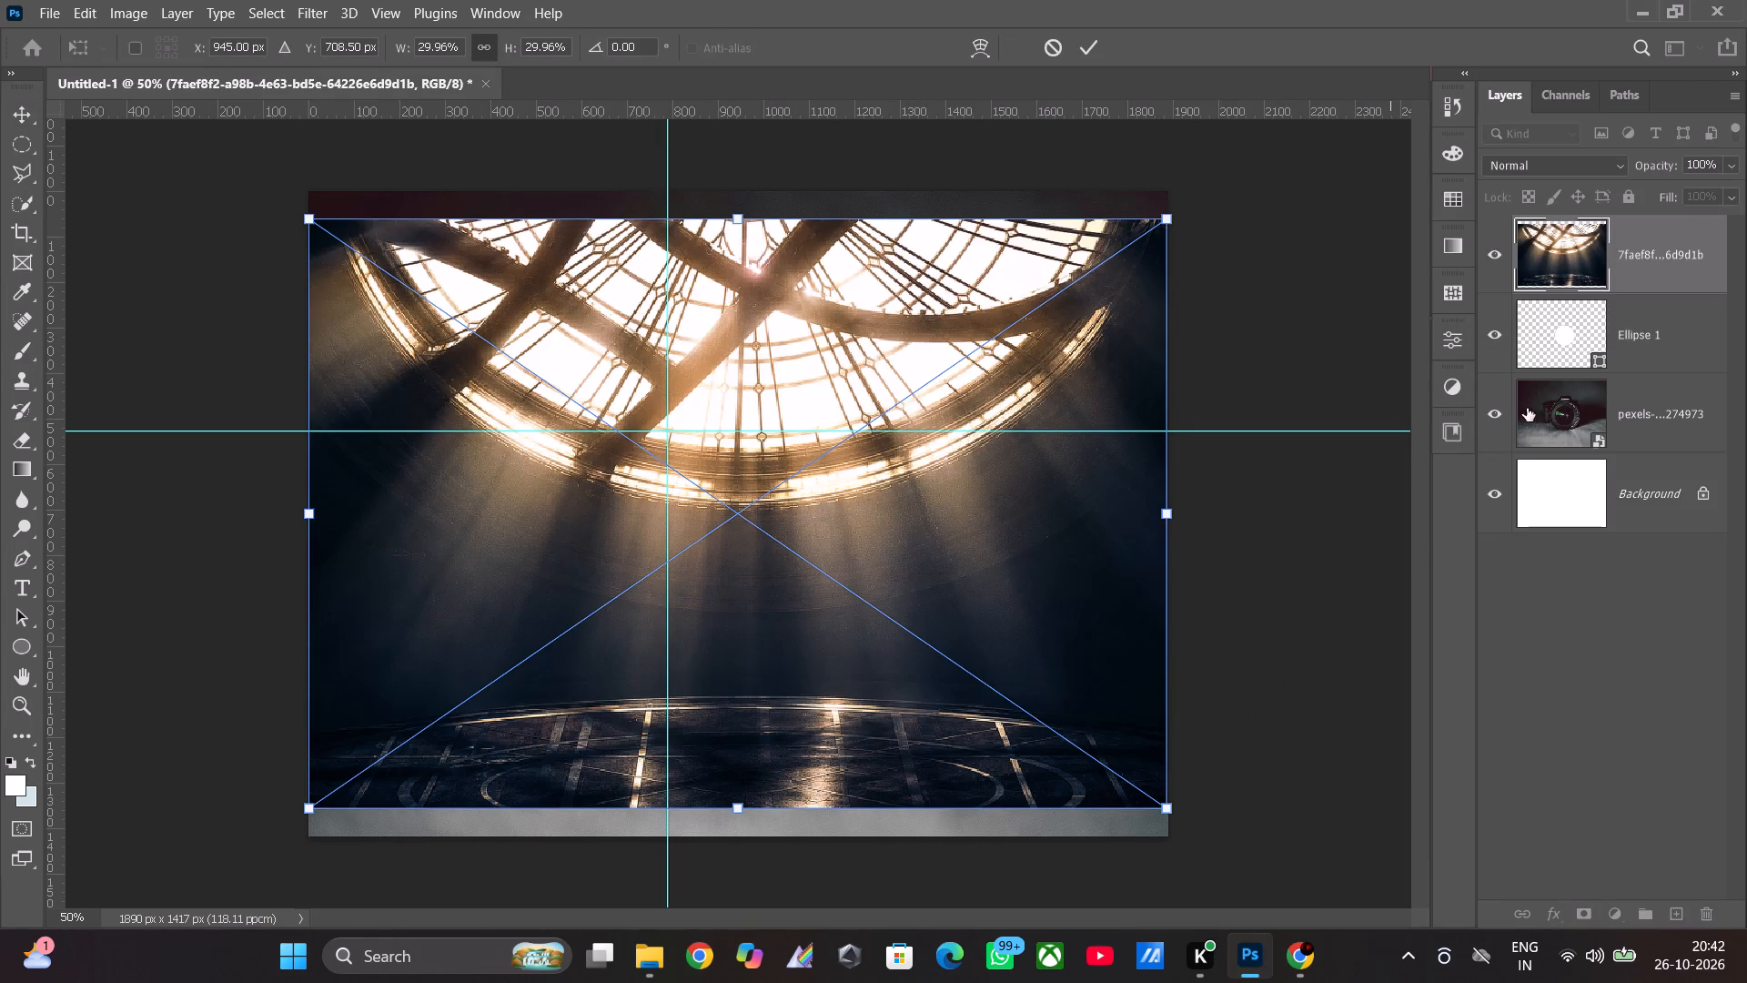
{"action": "left_click", "coordinate": [1555, 329]}
Clip the placed background image to the white circle layer with a clipping mask.
{"action": "left_click", "coordinate": [1570, 263]}
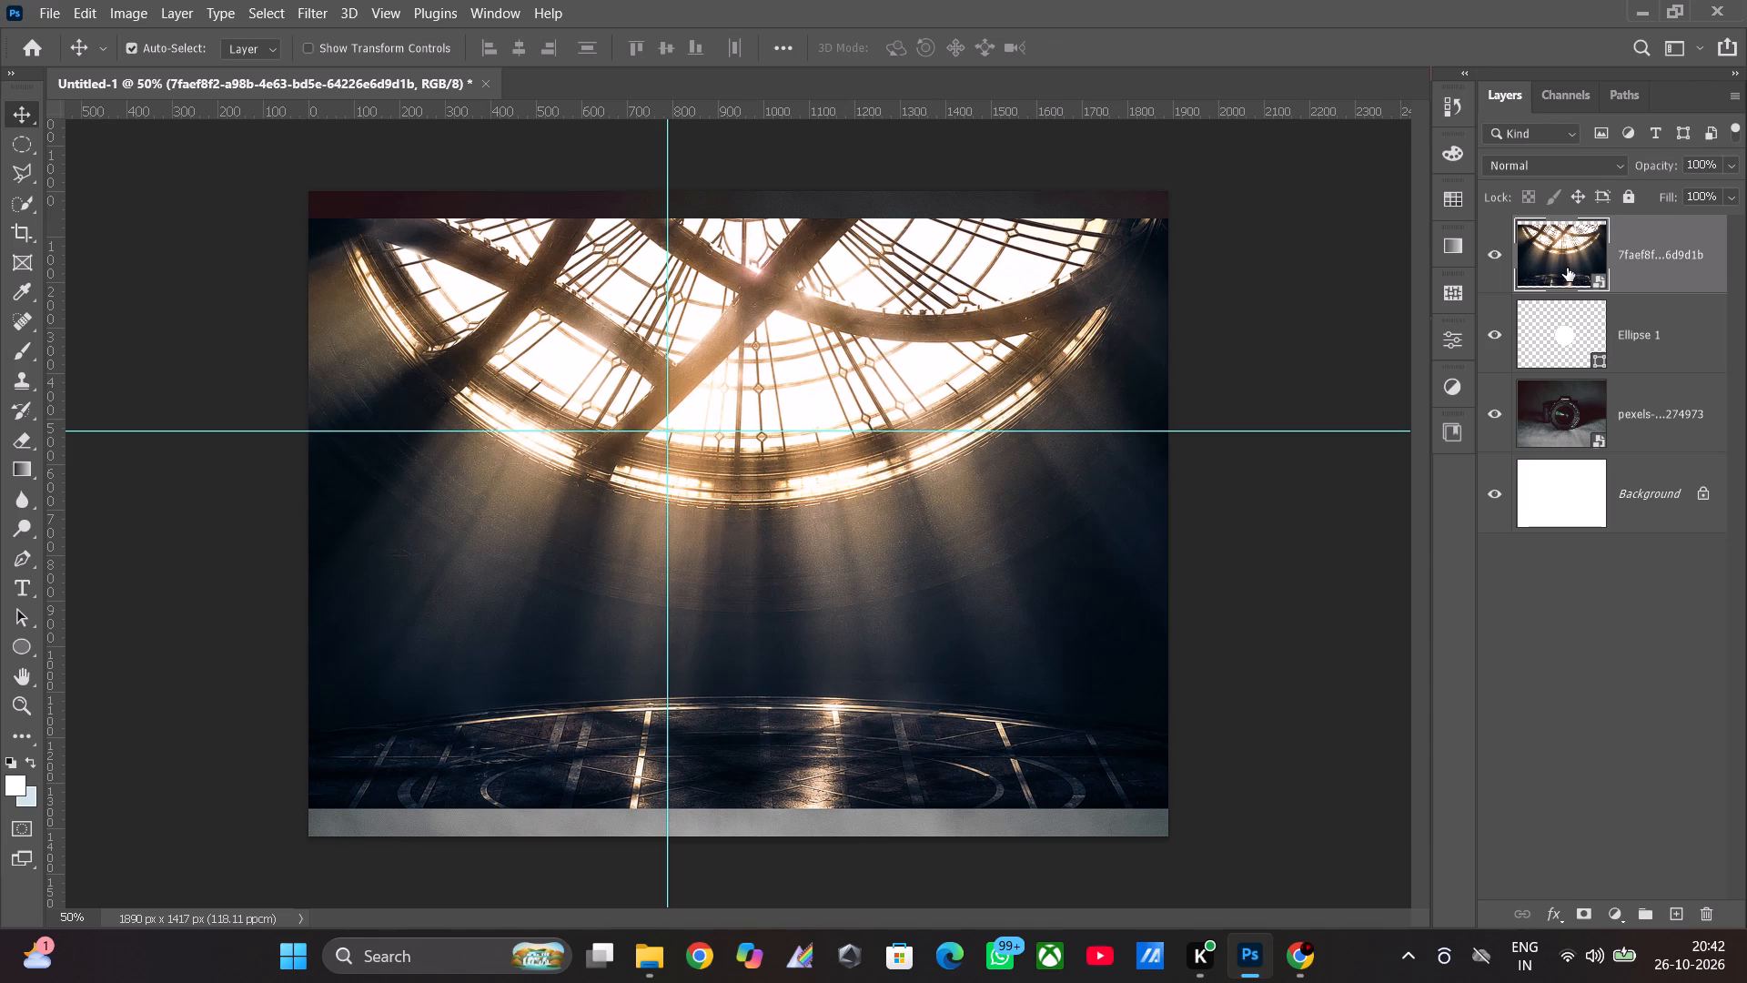
{"action": "key", "text": "ctrl+alt+g"}
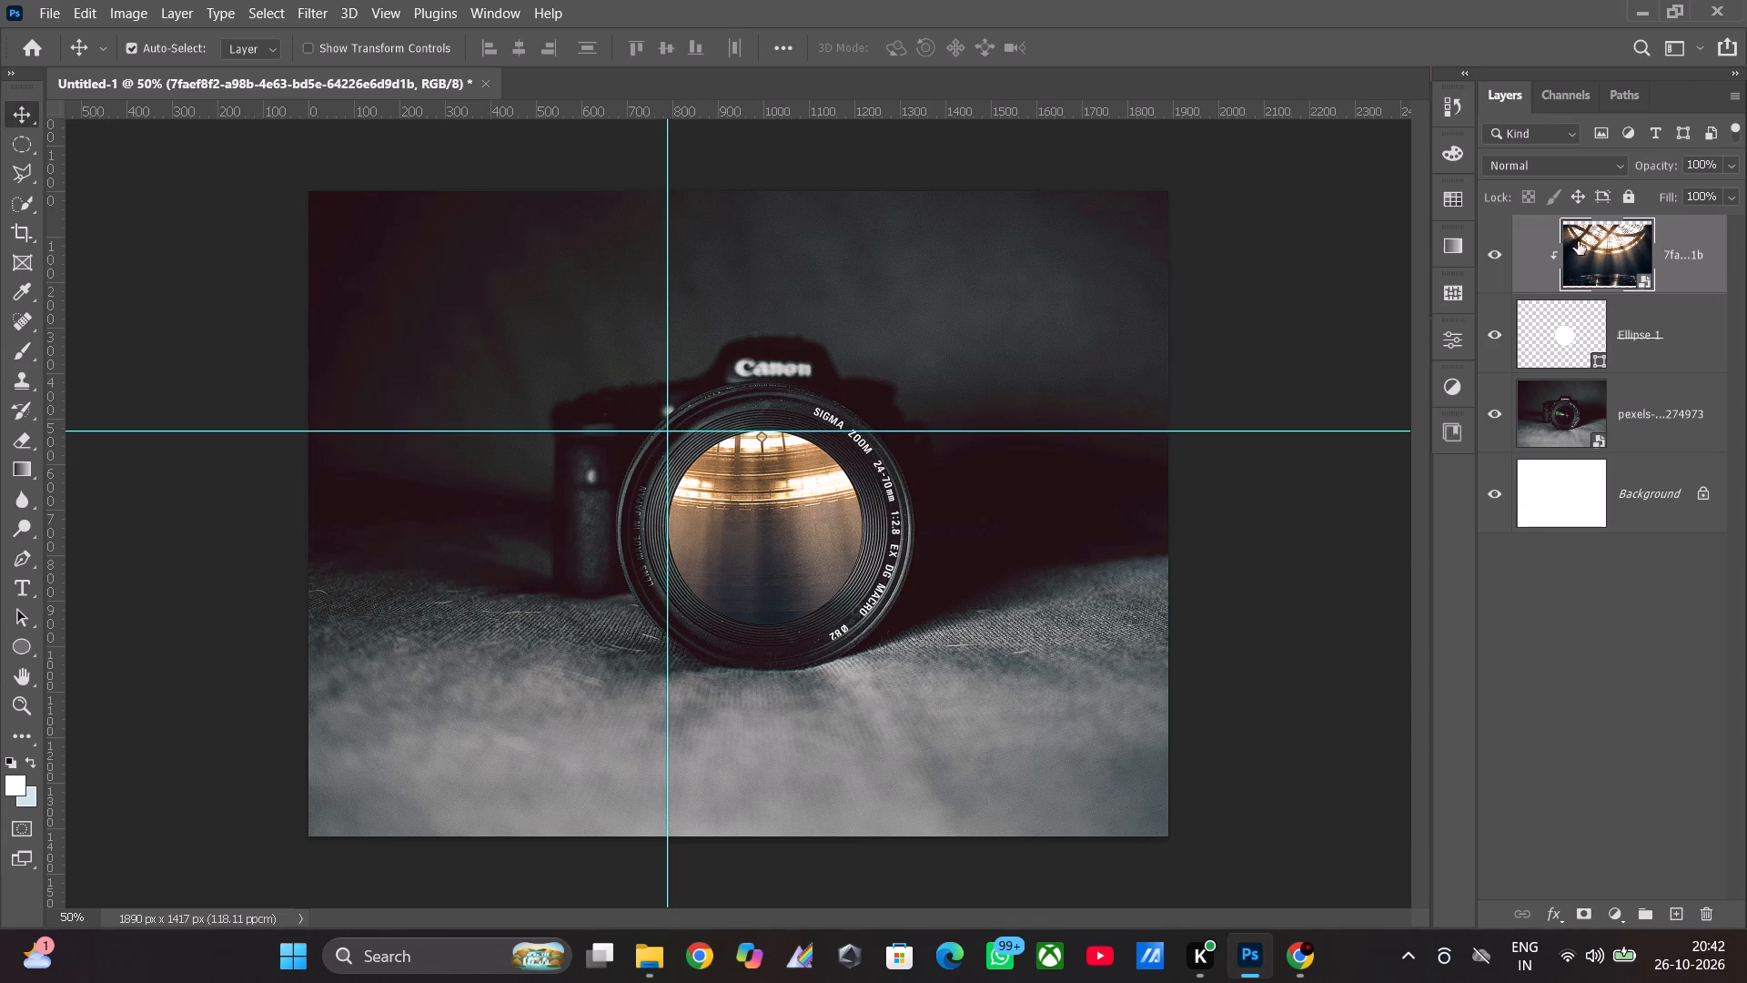
Scale the clipped background non-proportionally to about 8.2% width and 10.3% height, centred on the lens at about X 1002.5, Y 730 px.
{"action": "key", "text": "ctrl+t"}
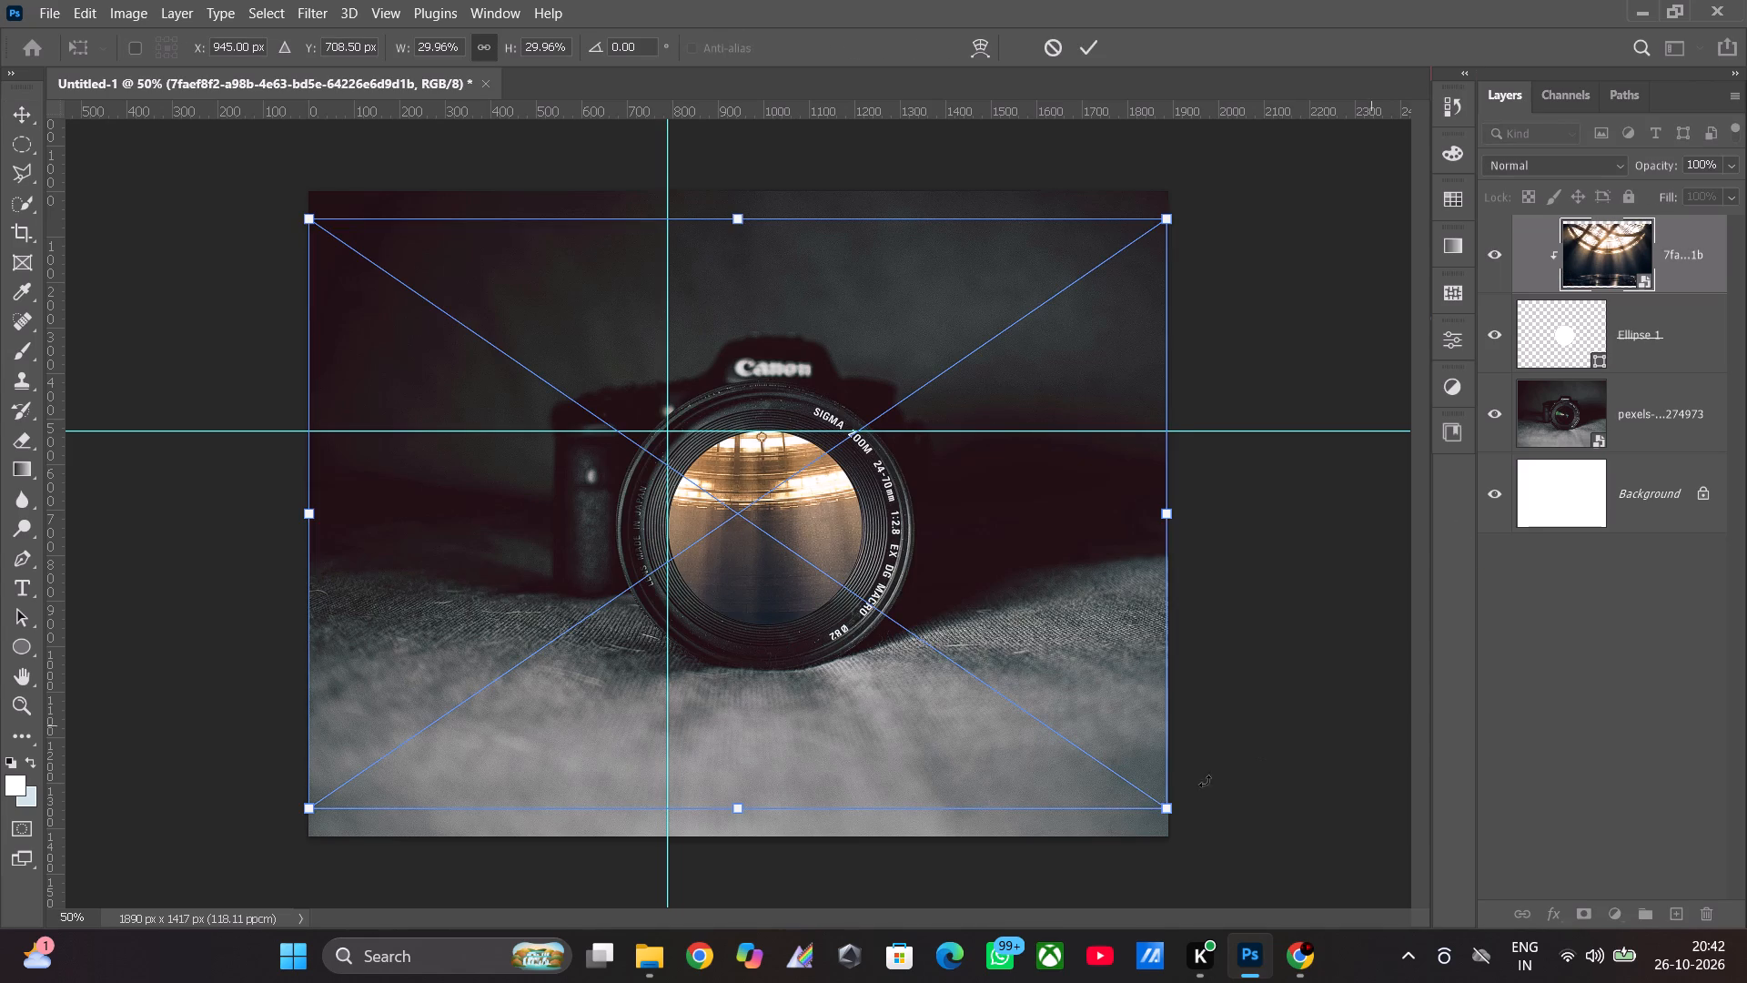
{"action": "left_click_drag", "start_coordinate": [1167, 805], "coordinate": [1153, 797], "text": "shift"}
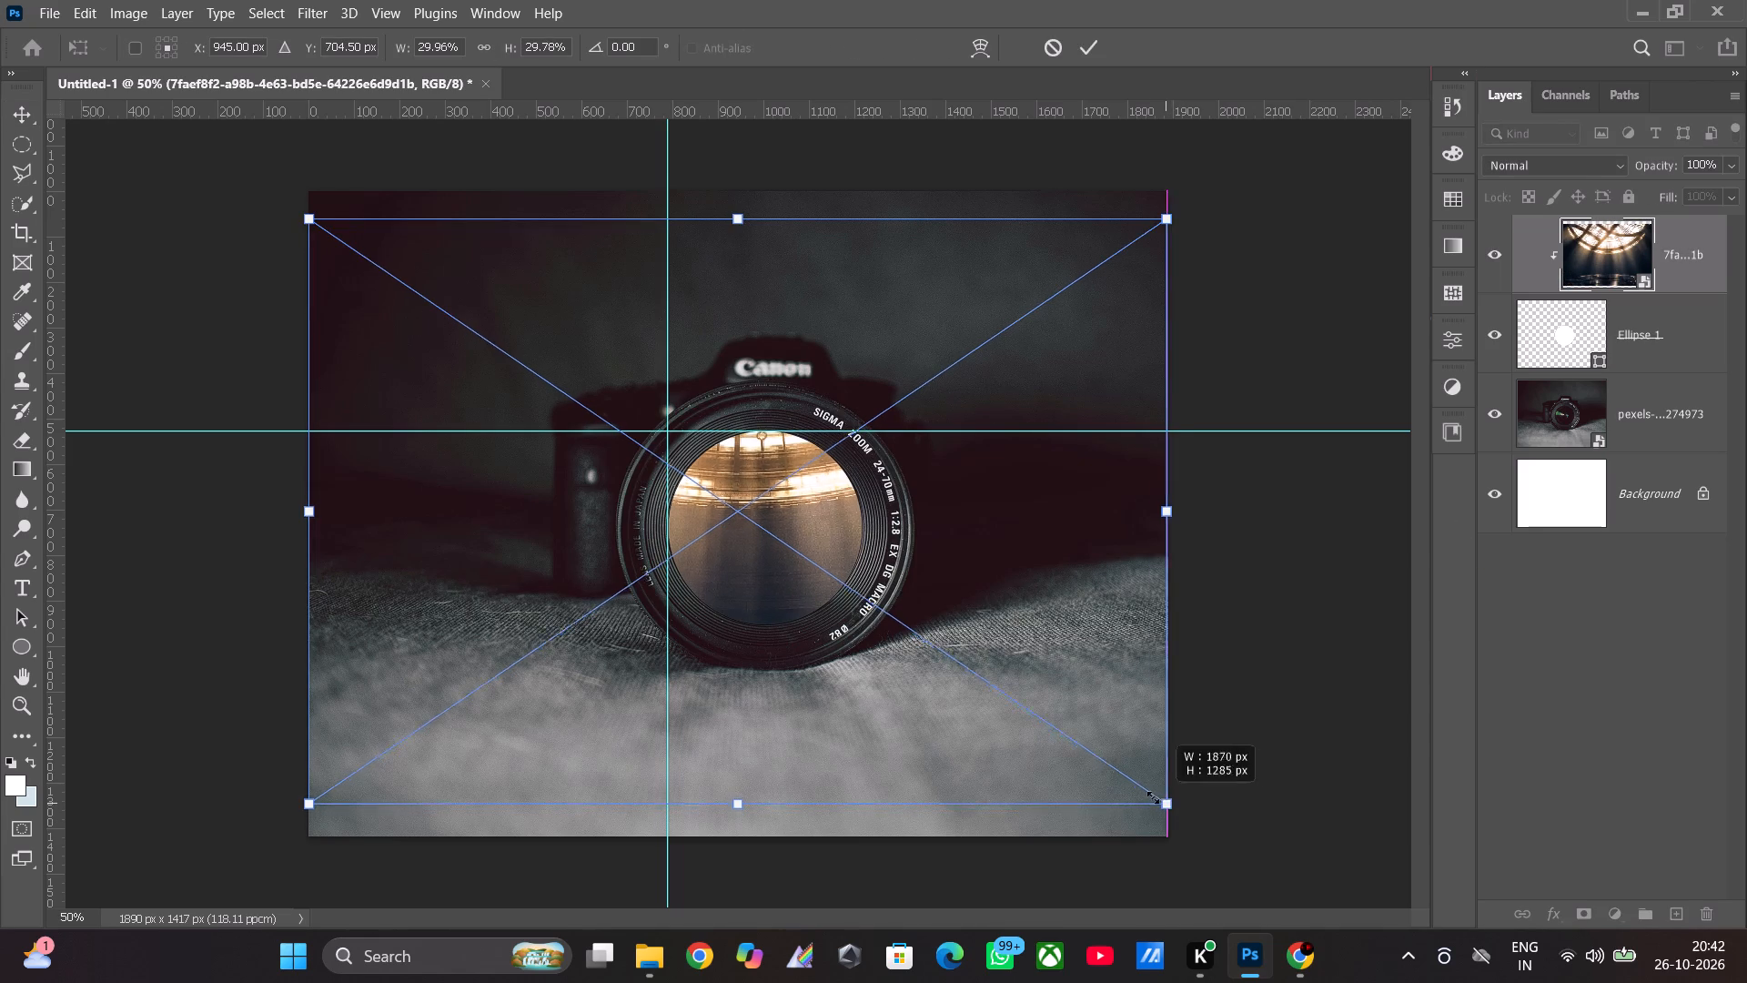
{"action": "left_click_drag", "start_coordinate": [1153, 797], "coordinate": [586, 502], "text": "shift"}
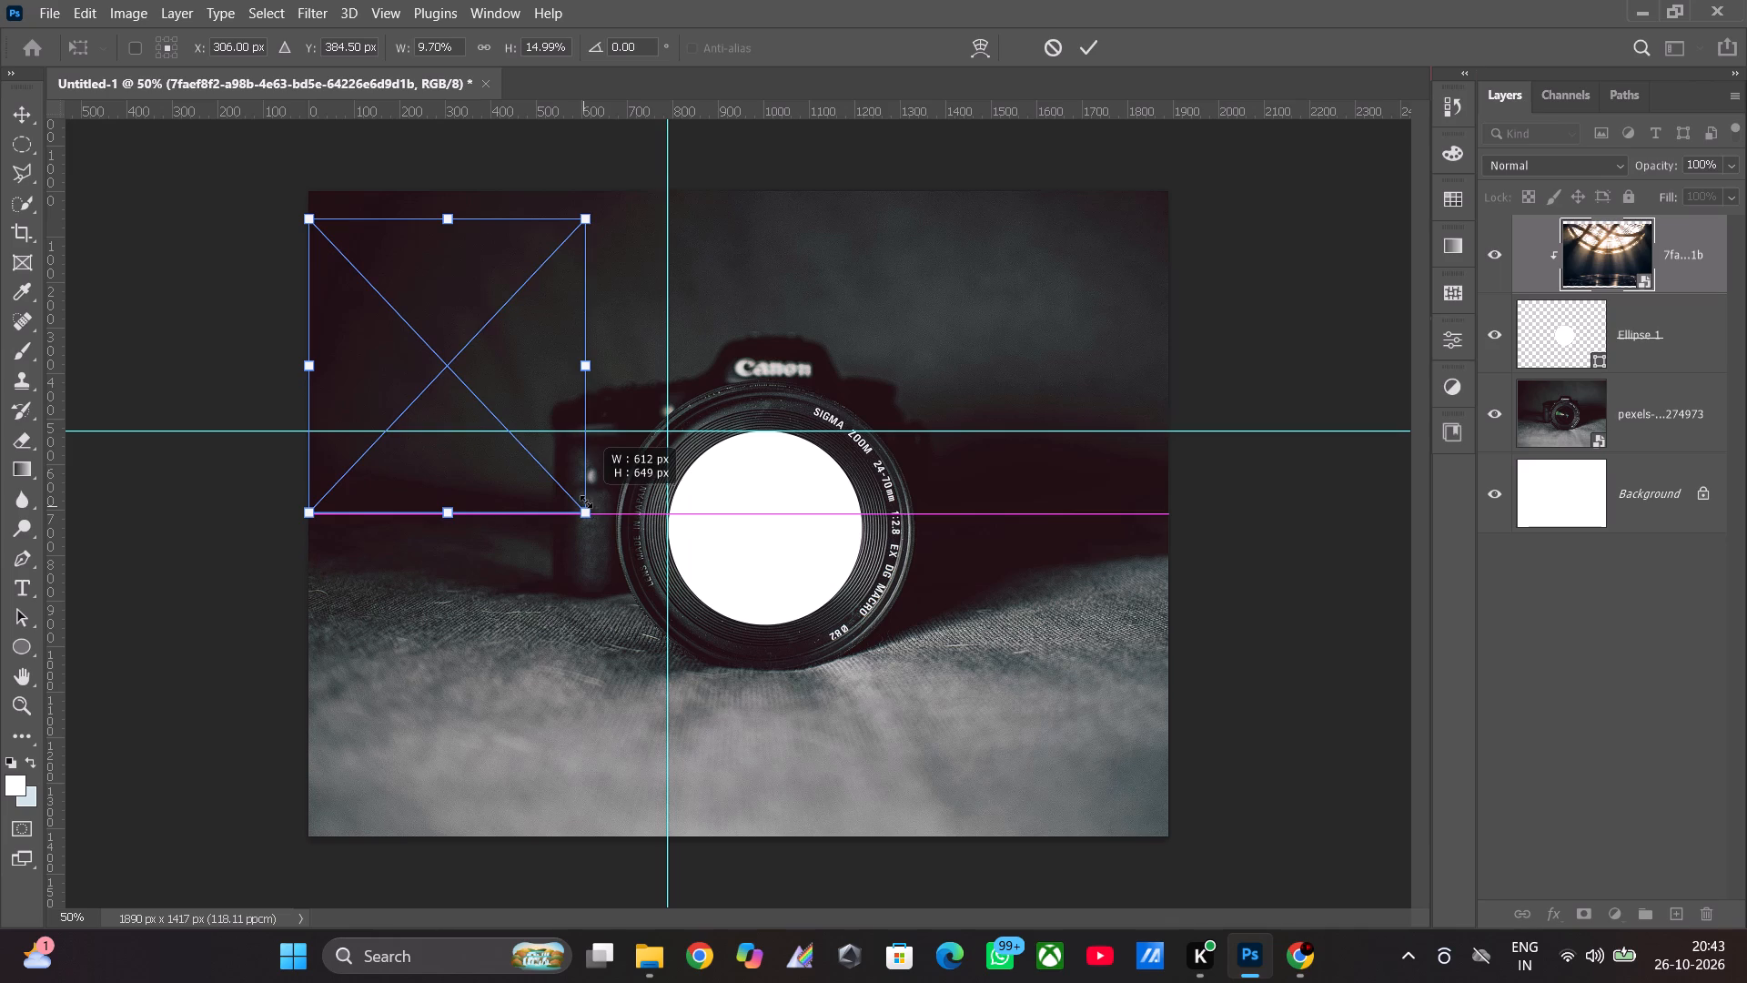
{"action": "left_click_drag", "start_coordinate": [586, 502], "coordinate": [610, 498], "text": "shift"}
{"action": "left_click_drag", "start_coordinate": [477, 414], "coordinate": [519, 433]}
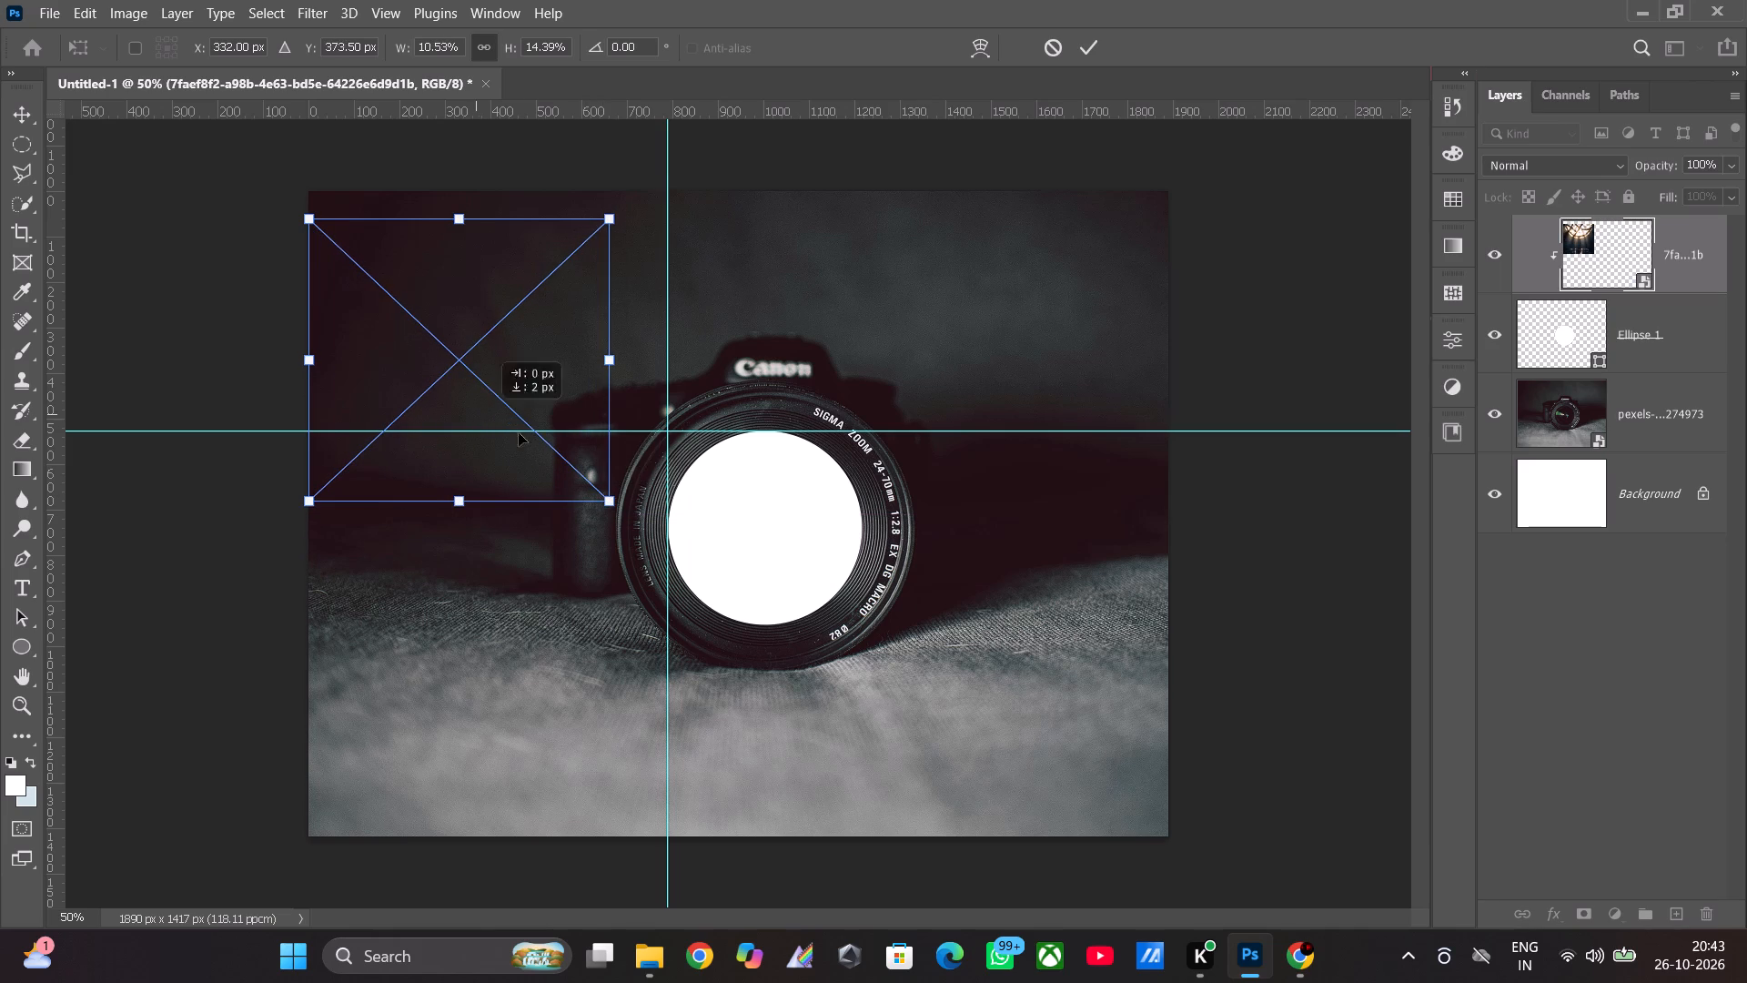
{"action": "left_click_drag", "start_coordinate": [519, 433], "coordinate": [789, 572]}
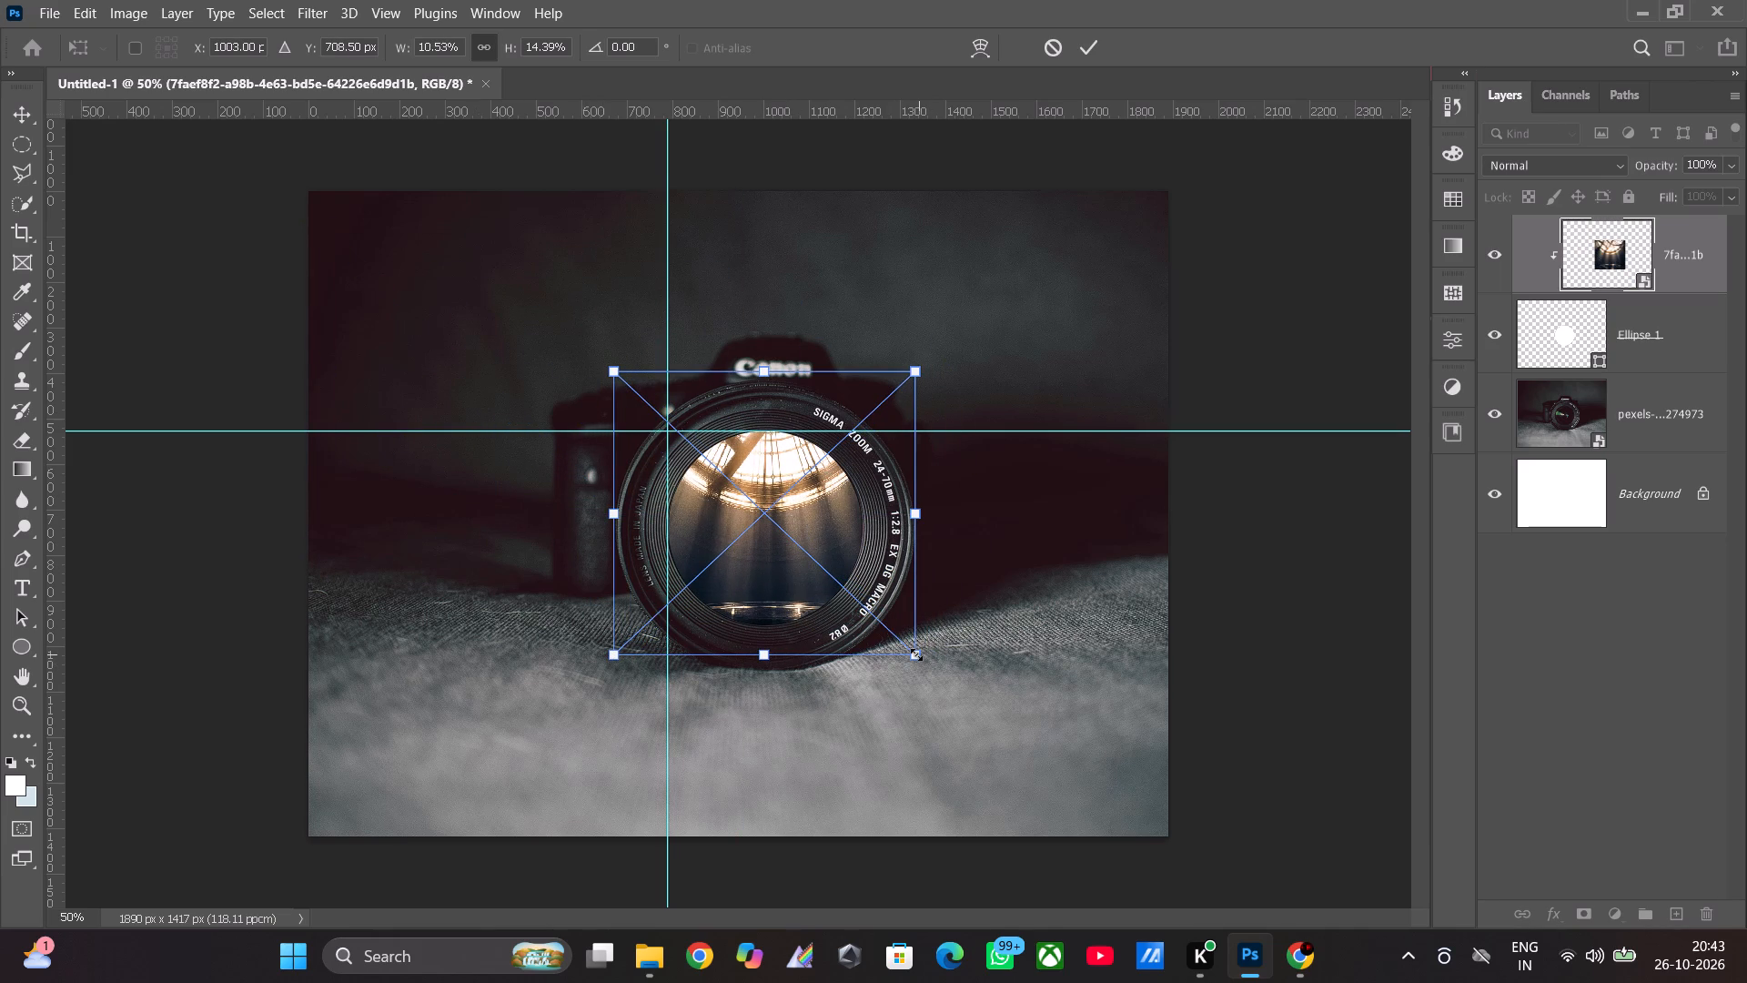
{"action": "left_click_drag", "start_coordinate": [916, 654], "coordinate": [863, 619], "text": "shift"}
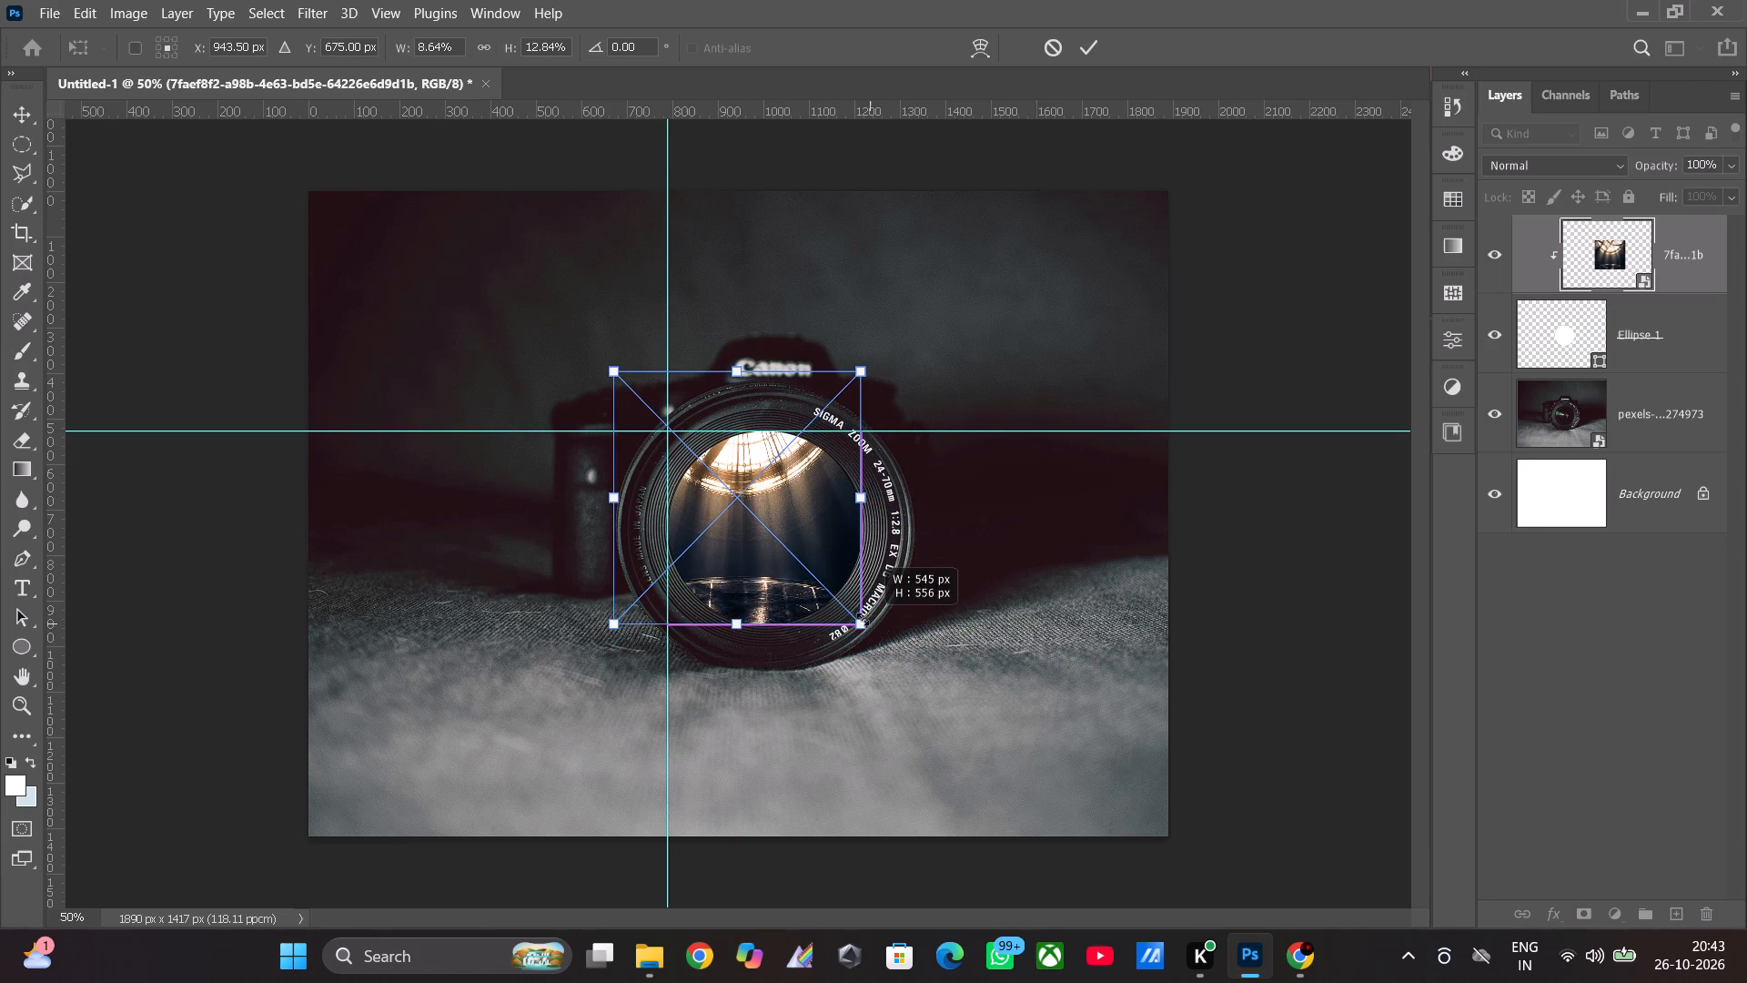
{"action": "left_click_drag", "start_coordinate": [863, 619], "coordinate": [863, 583], "text": "shift"}
{"action": "left_click_drag", "start_coordinate": [778, 532], "coordinate": [801, 585]}
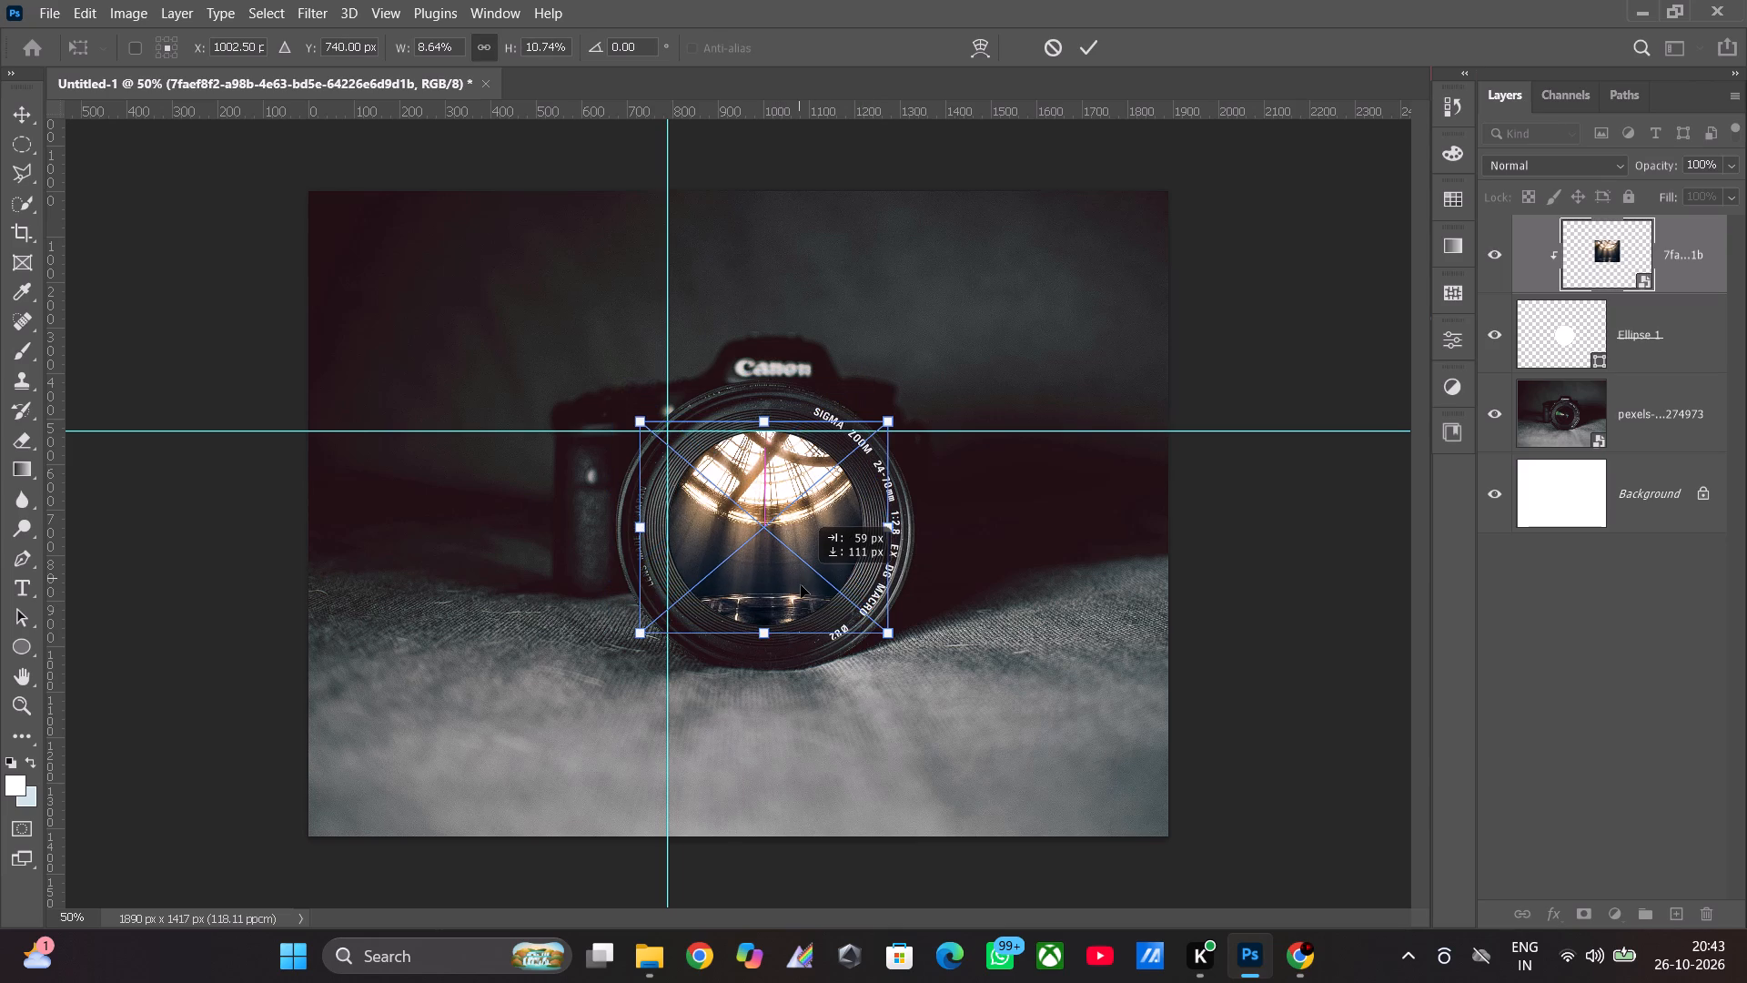
{"action": "left_click_drag", "start_coordinate": [801, 585], "coordinate": [798, 585]}
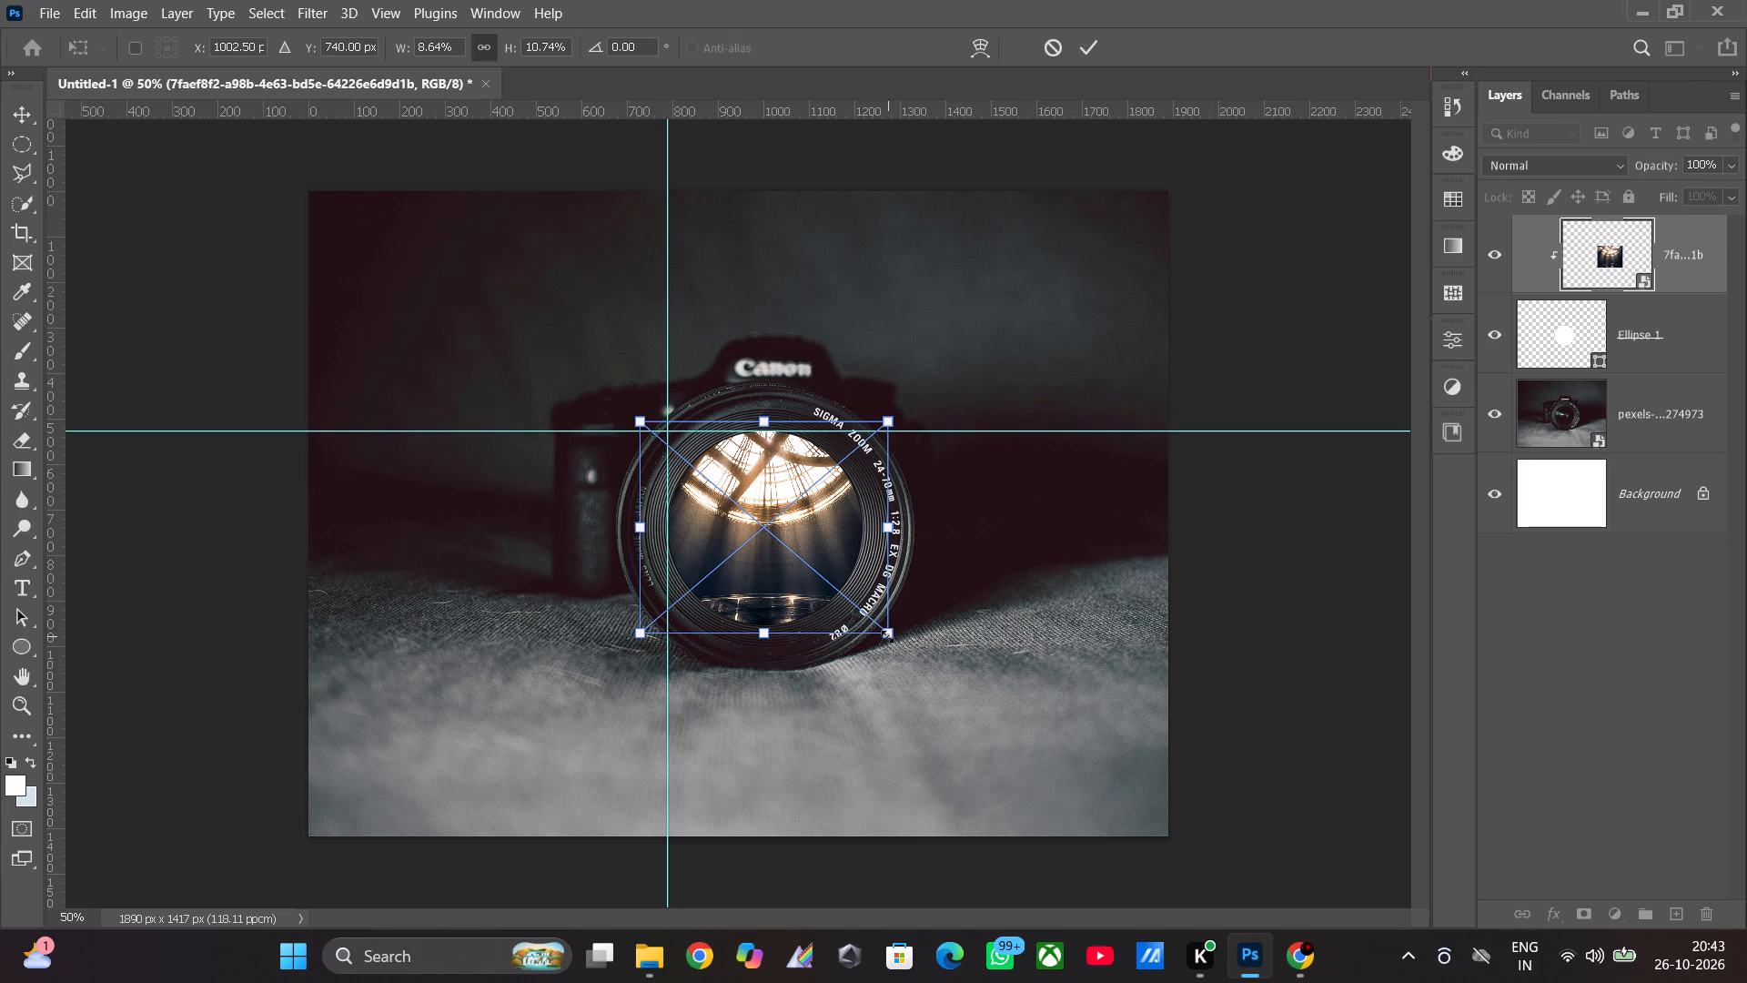
{"action": "left_click_drag", "start_coordinate": [887, 636], "coordinate": [875, 629], "text": "shift"}
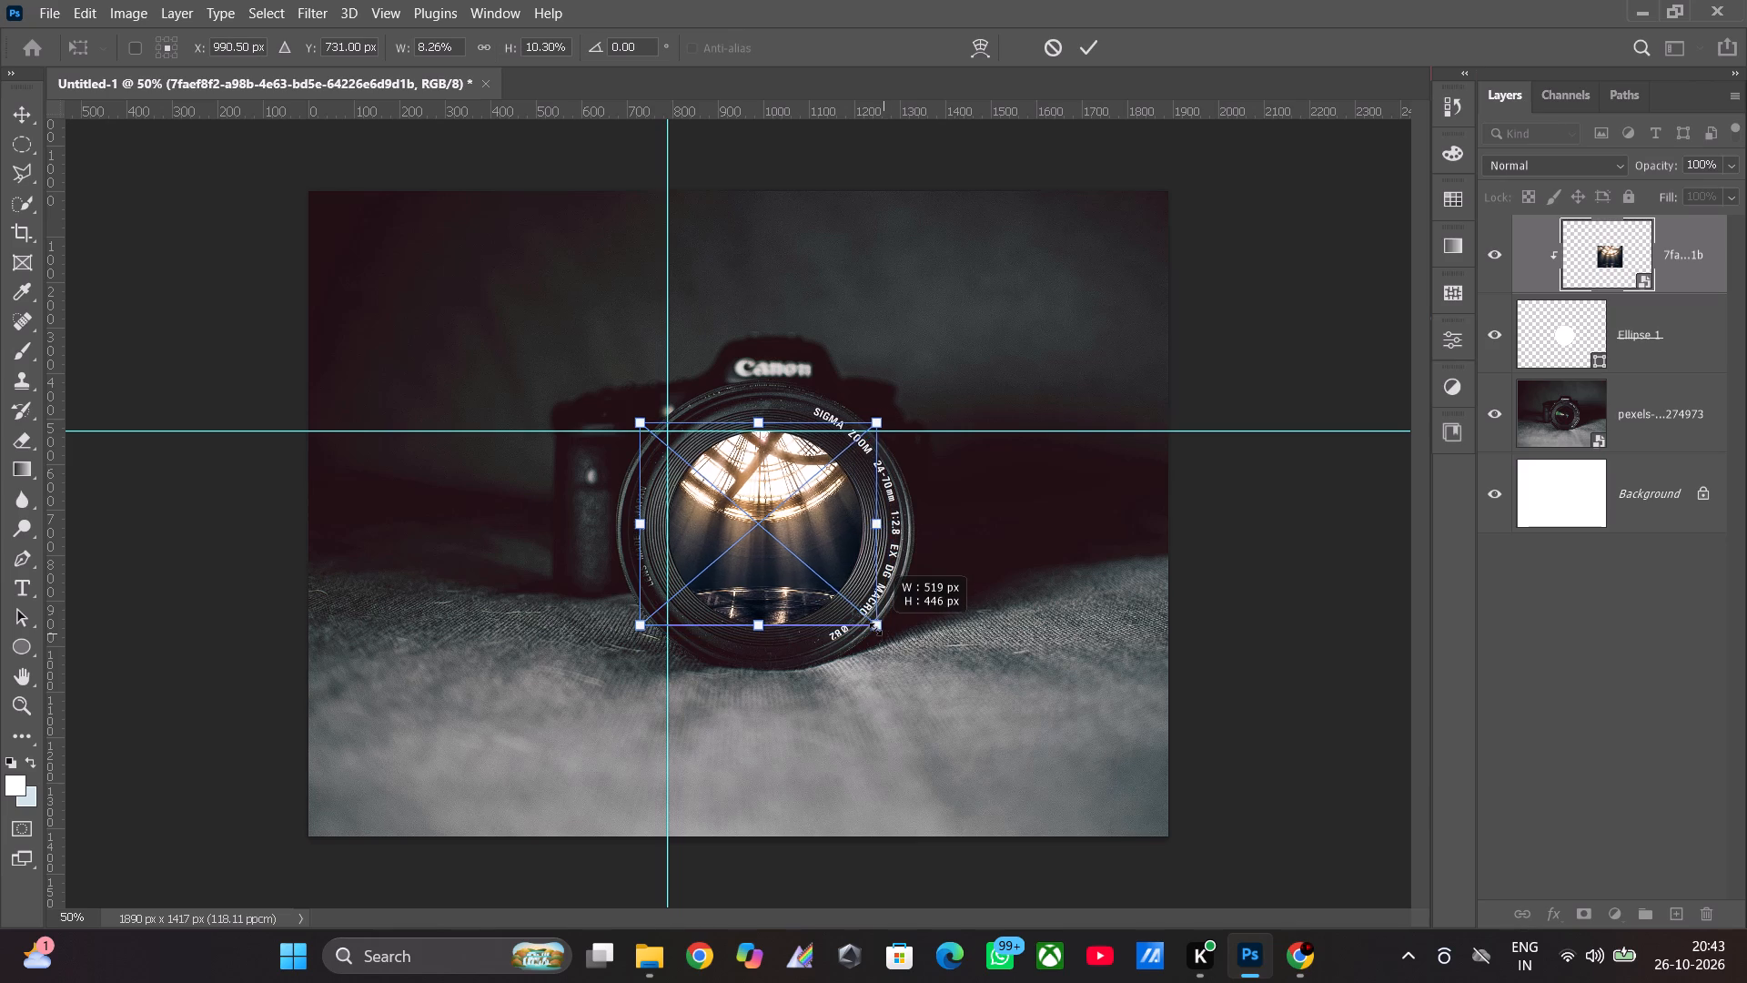
{"action": "left_click_drag", "start_coordinate": [875, 629], "coordinate": [875, 625], "text": "shift"}
{"action": "left_click", "coordinate": [773, 561]}
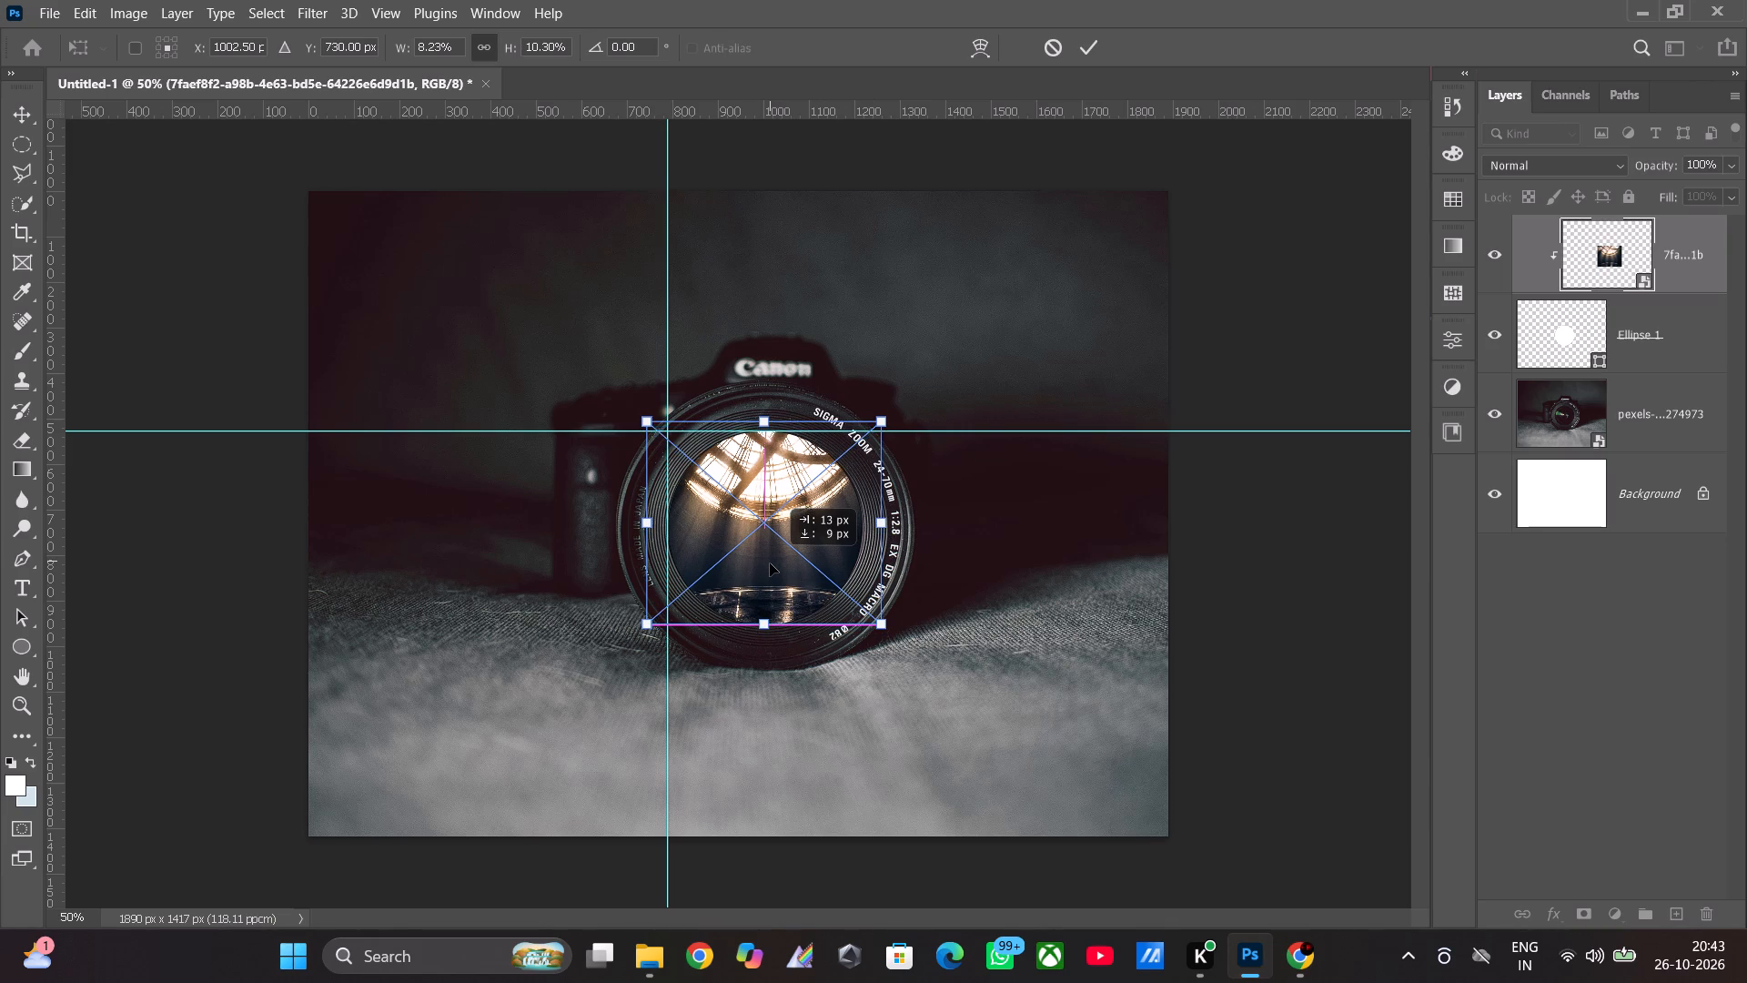
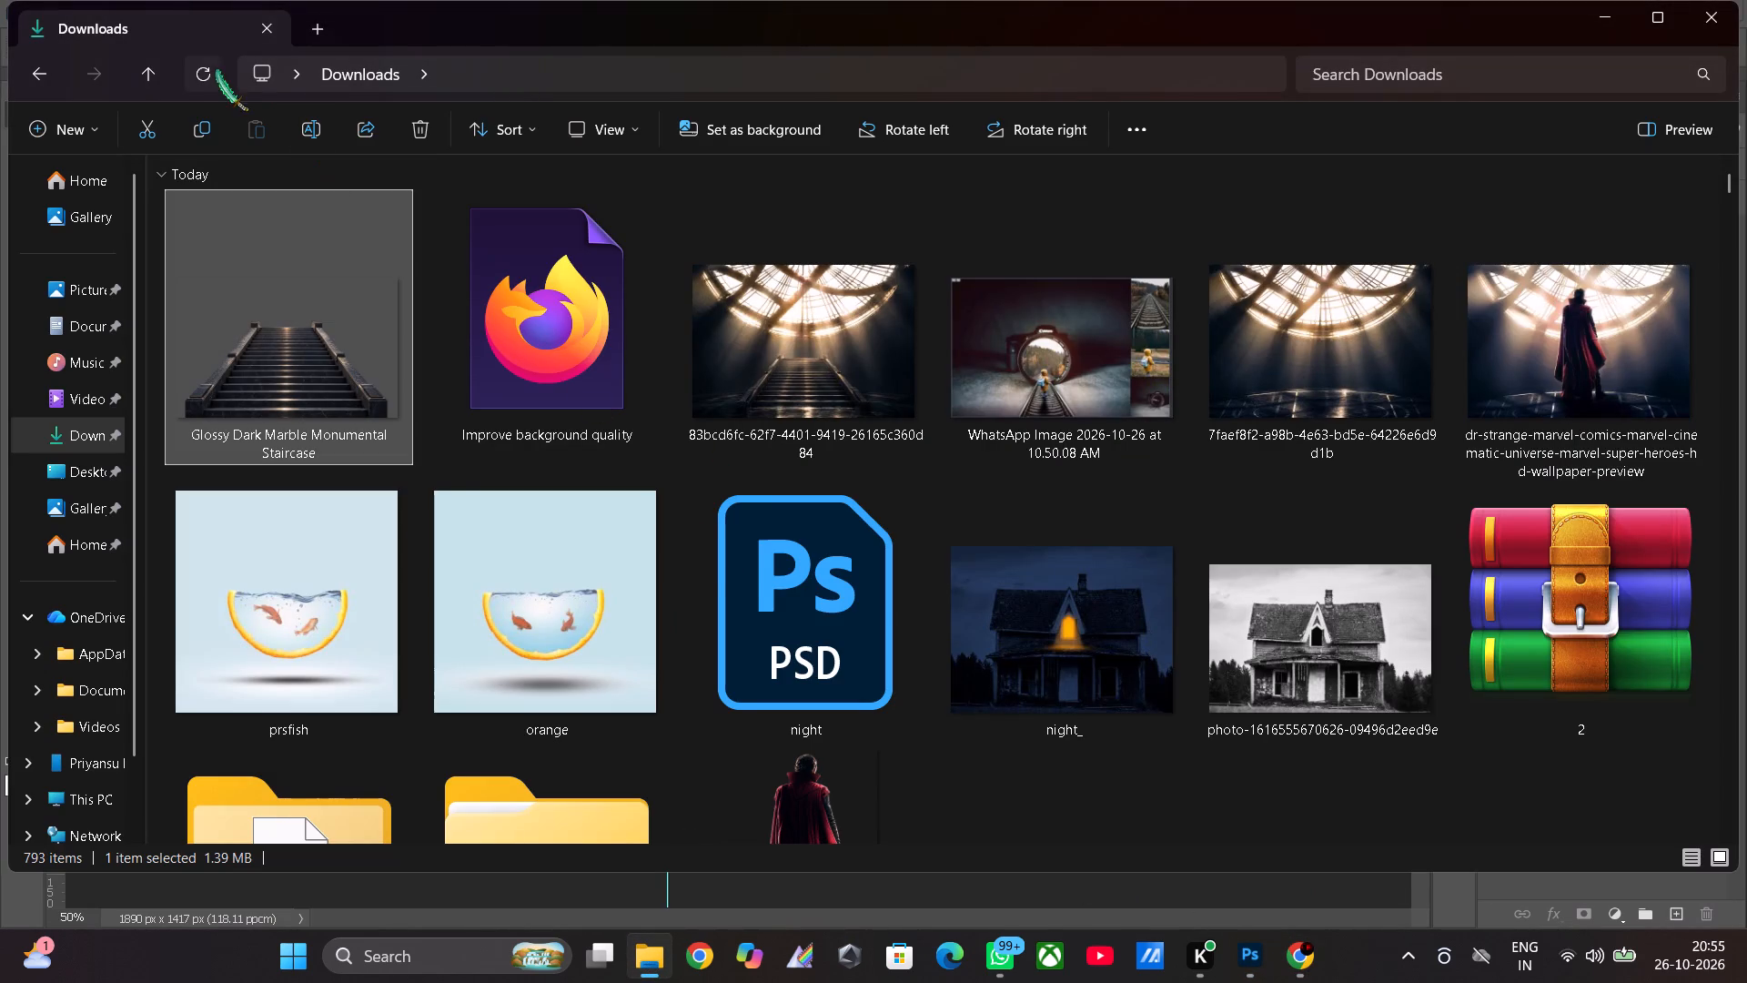
{"action": "left_click", "coordinate": [212, 67]}
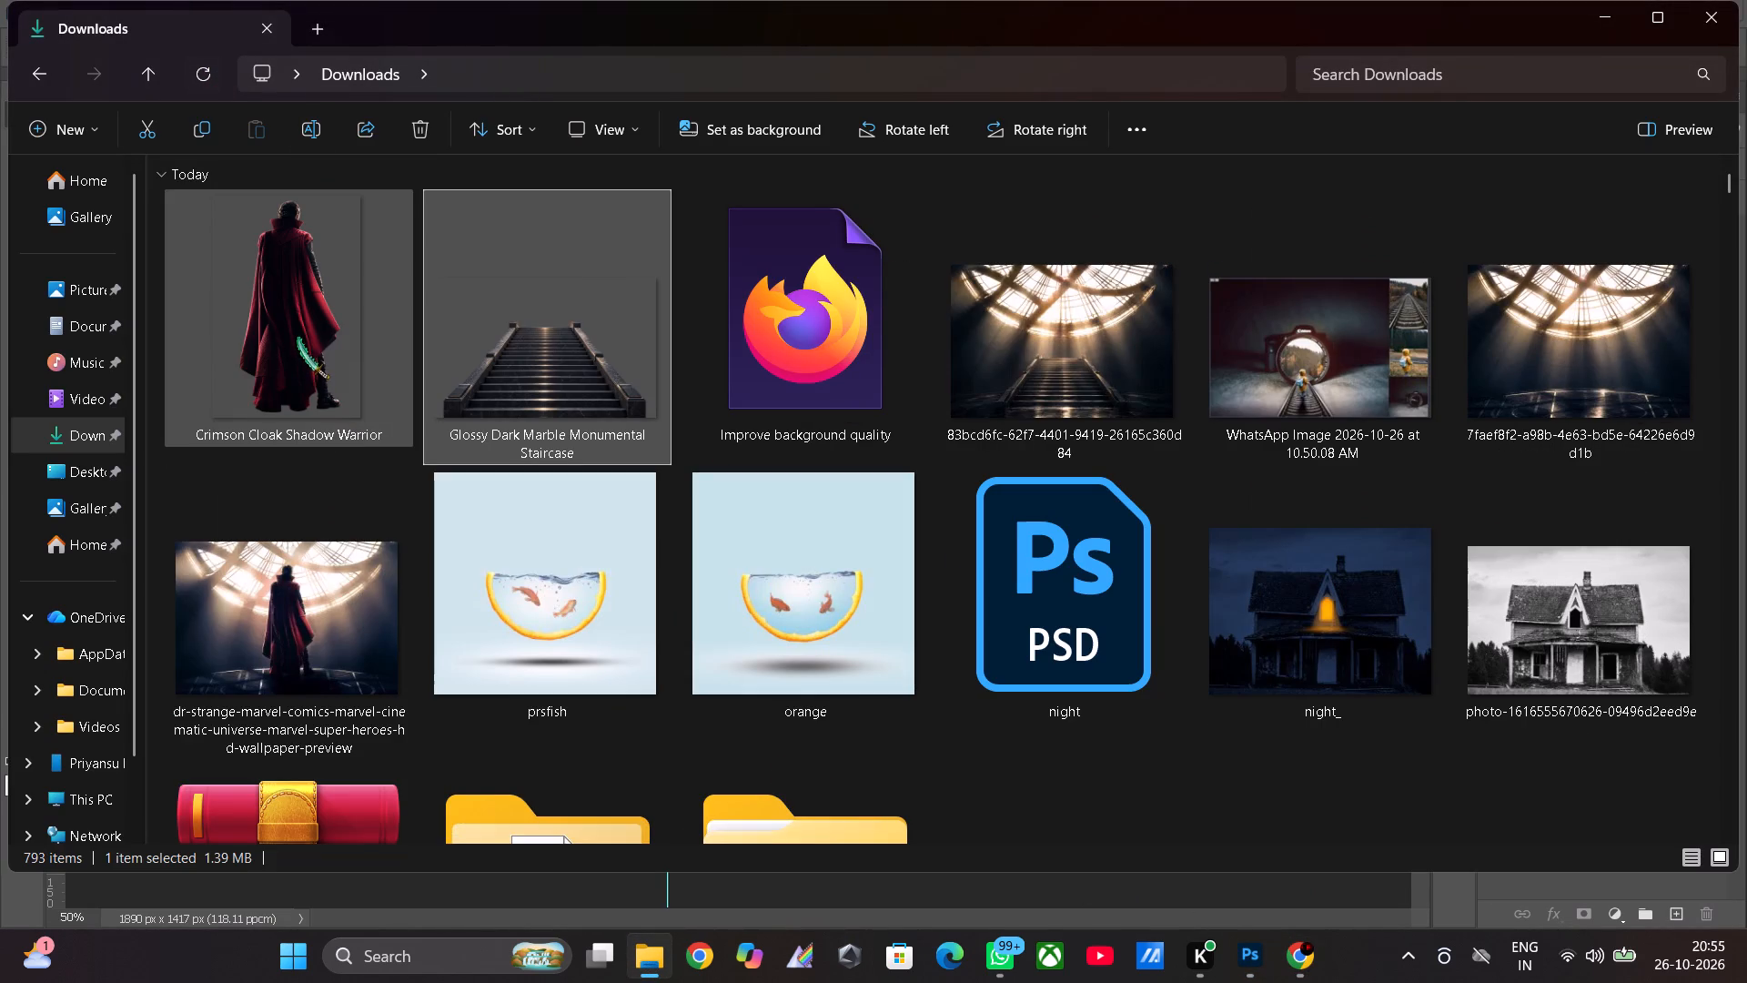
{"action": "left_click", "coordinate": [298, 339]}
{"action": "left_click_drag", "start_coordinate": [298, 339], "coordinate": [1252, 950]}
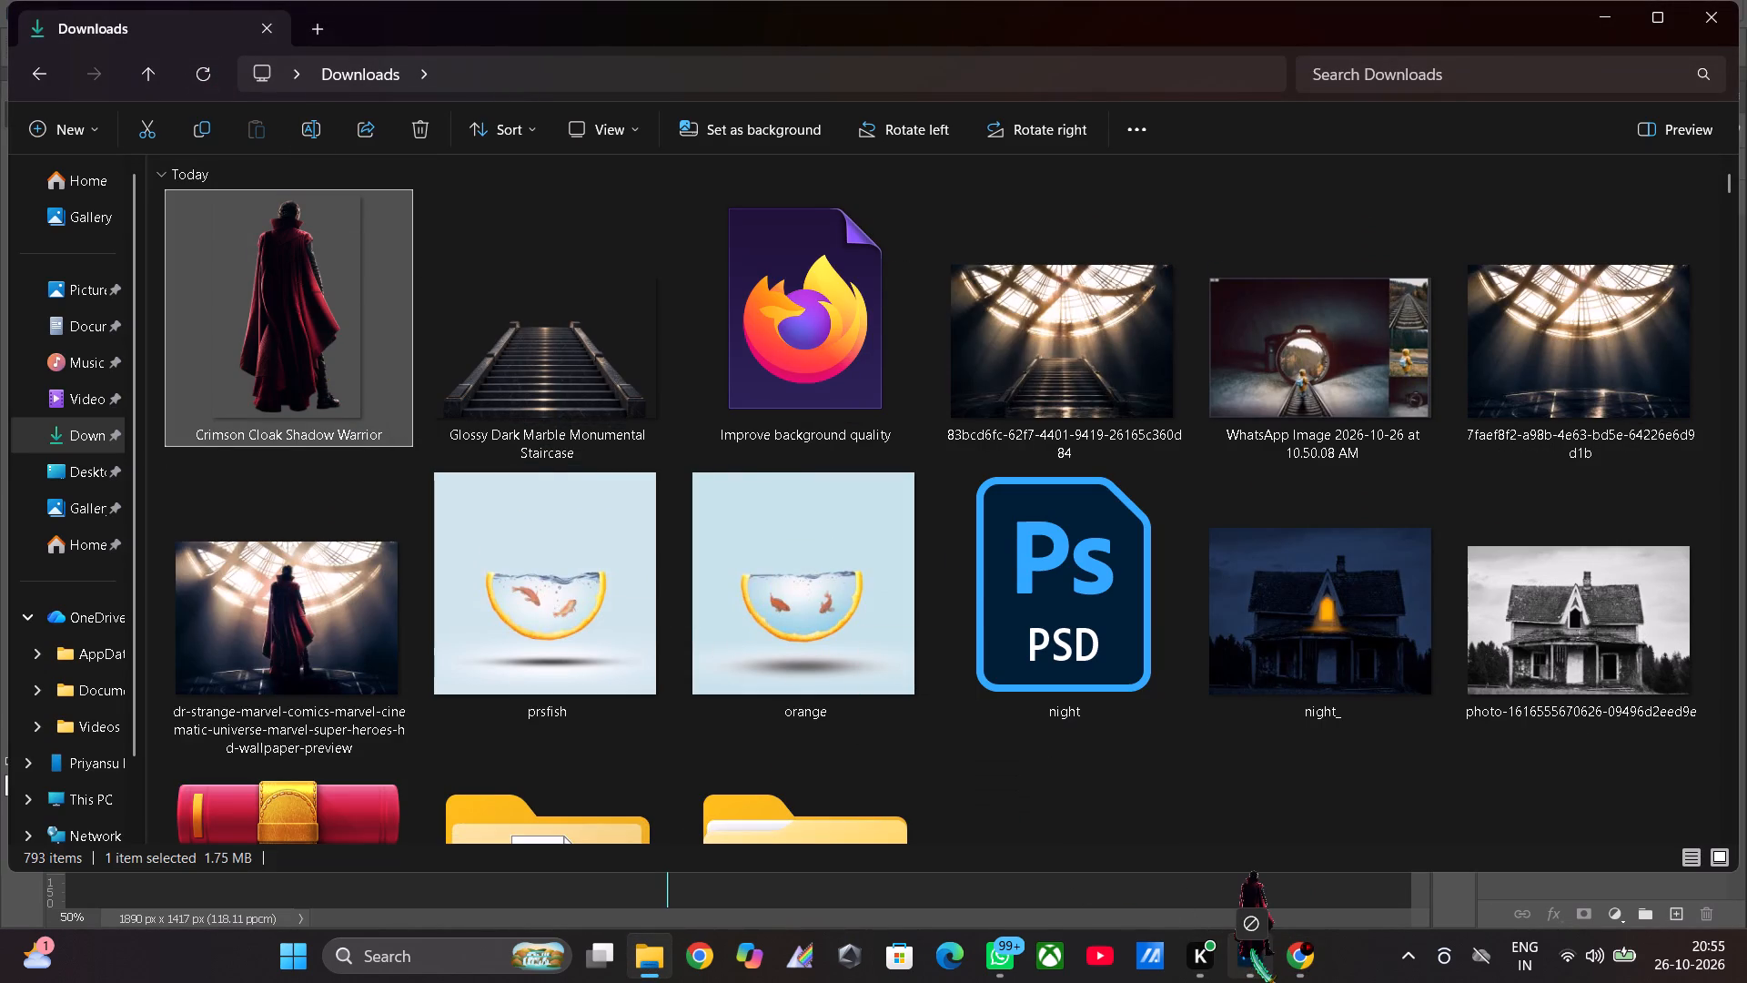
{"action": "left_click_drag", "start_coordinate": [1252, 950], "coordinate": [759, 574]}
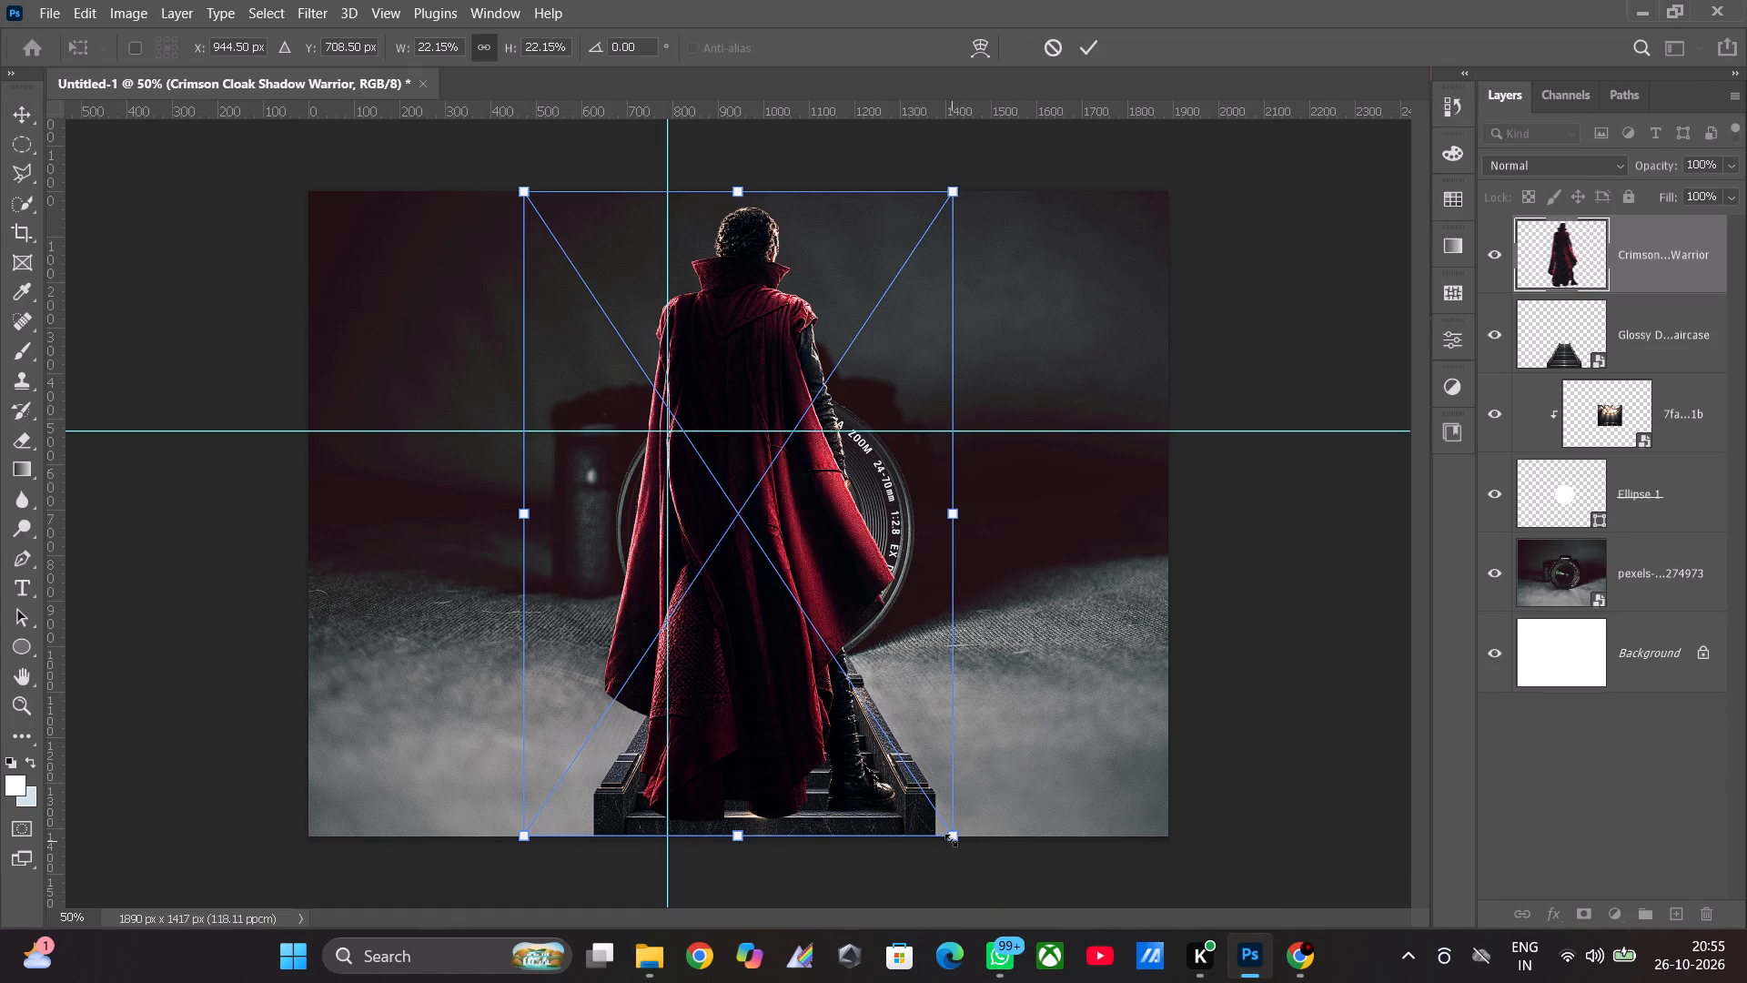
Scale the placed superhero down to about 3.54% width and height.
{"action": "left_click_drag", "start_coordinate": [951, 840], "coordinate": [823, 533], "text": "shift"}
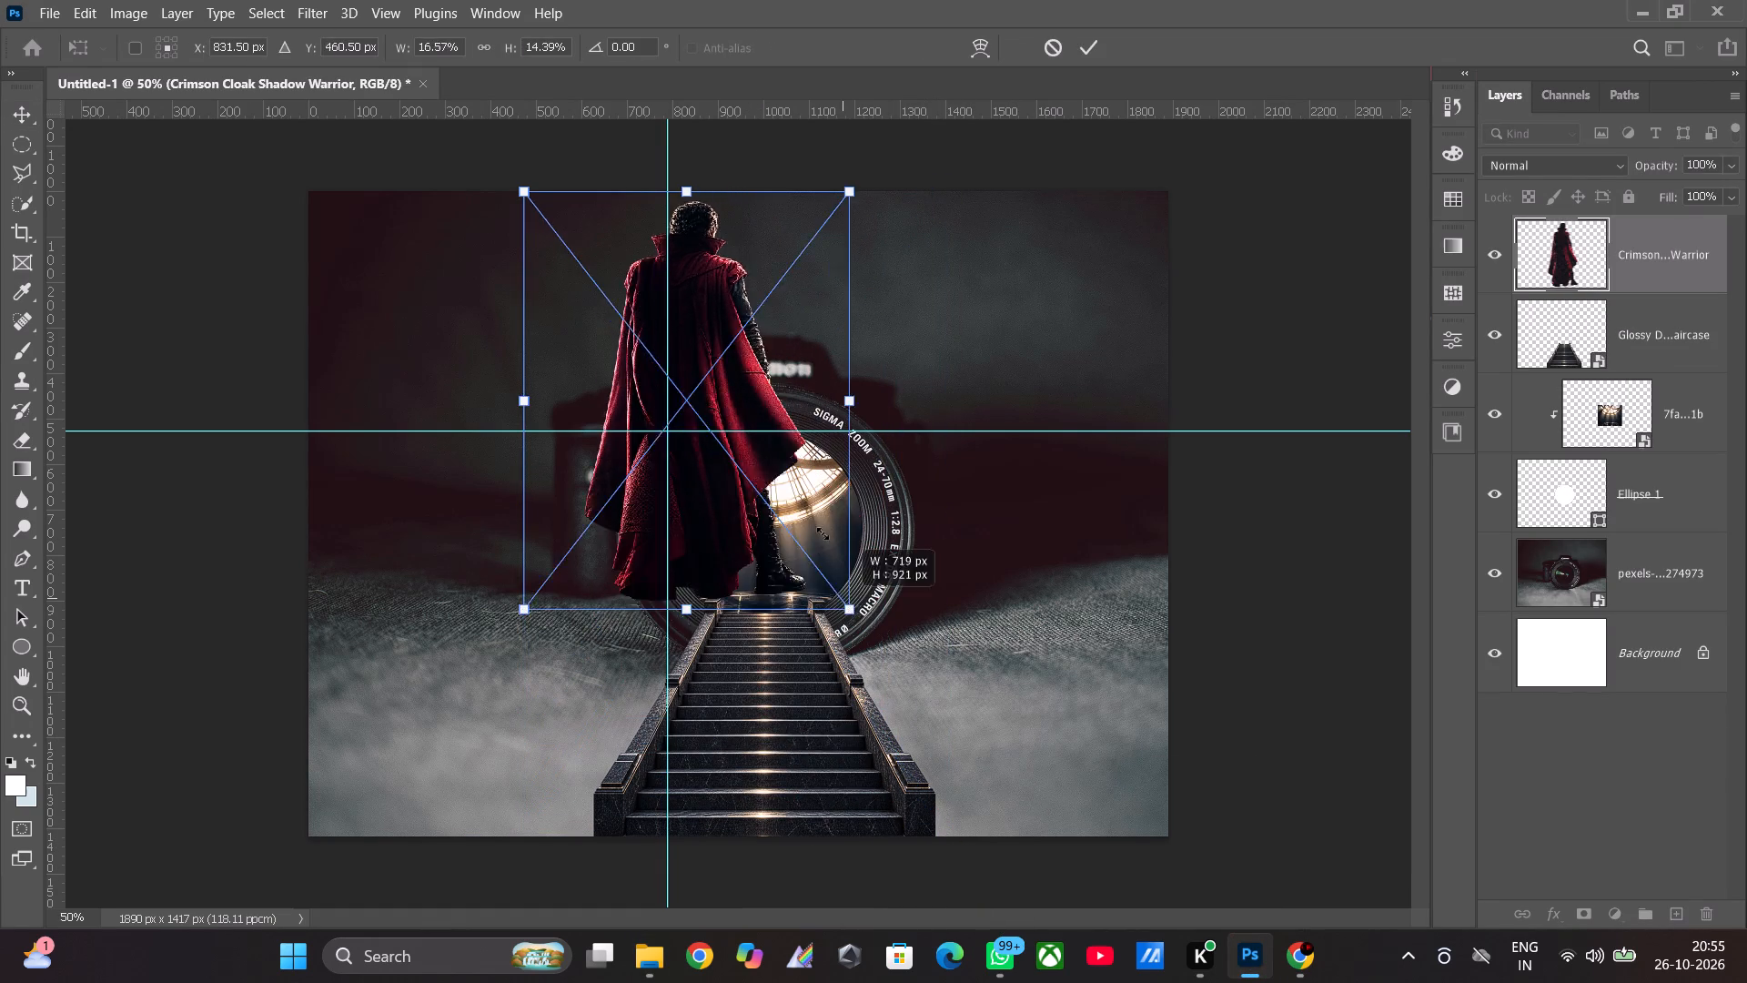
{"action": "left_click_drag", "start_coordinate": [823, 533], "coordinate": [655, 376], "text": "shift"}
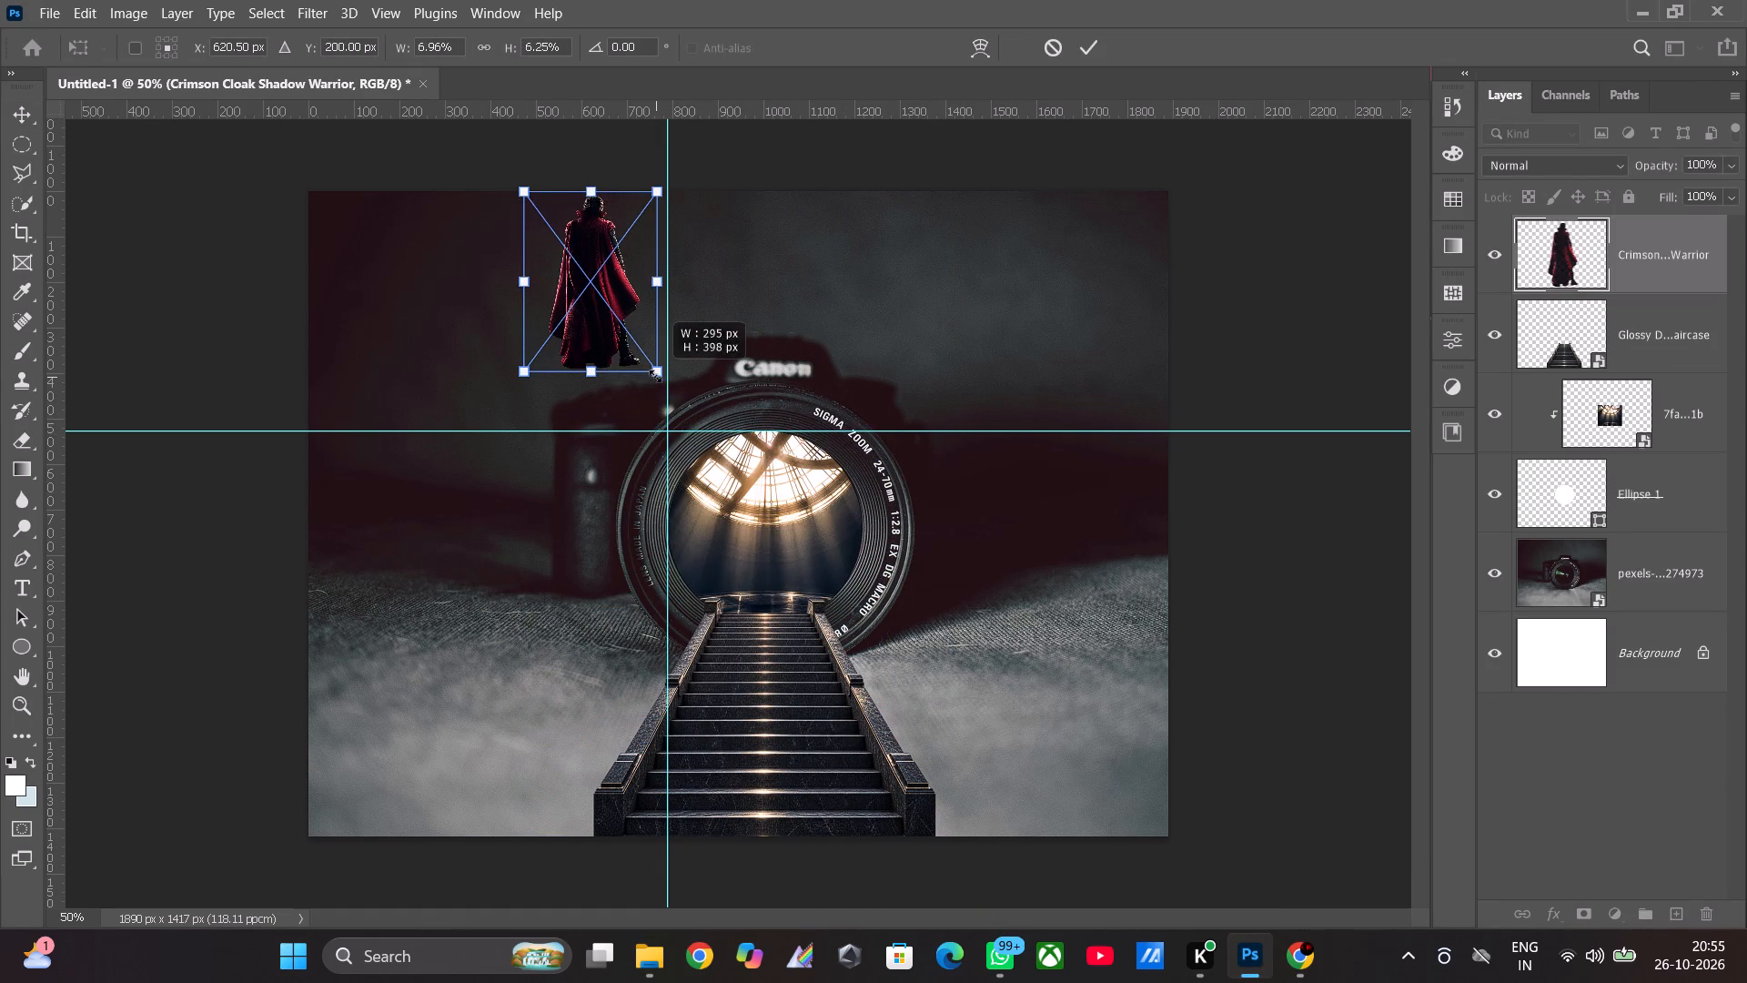
{"action": "left_click_drag", "start_coordinate": [655, 376], "coordinate": [614, 311], "text": "shift"}
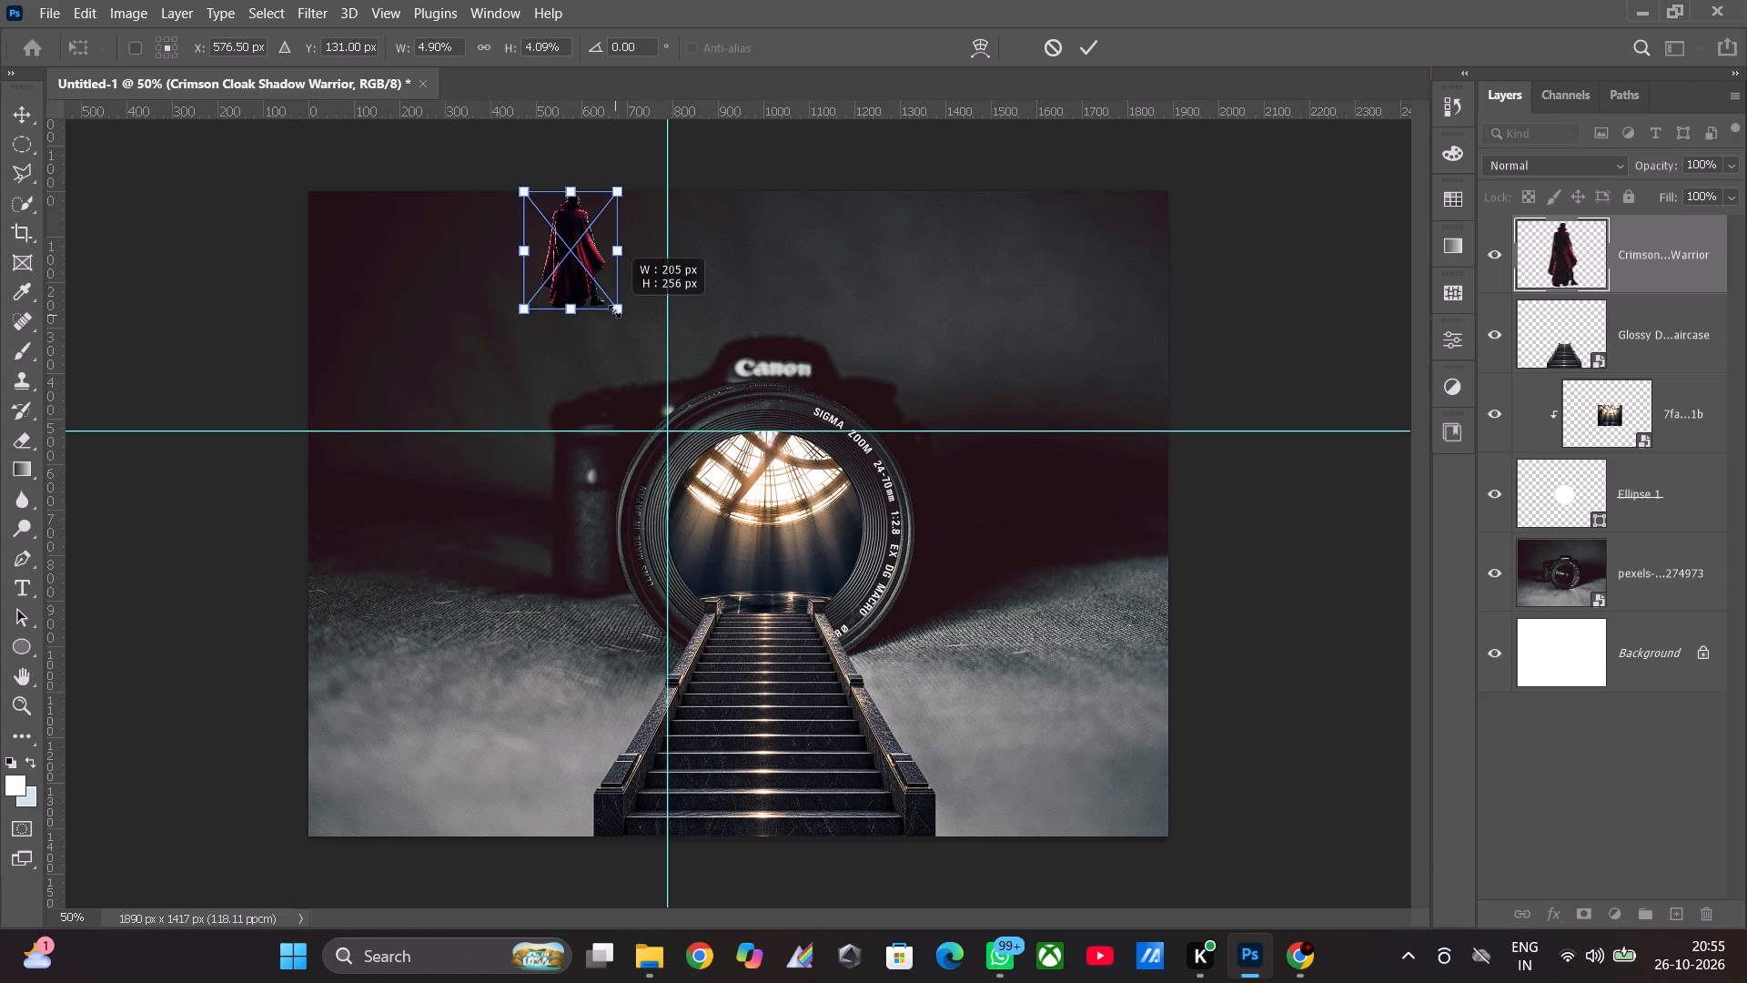
{"action": "left_click_drag", "start_coordinate": [614, 311], "coordinate": [596, 299], "text": "shift"}
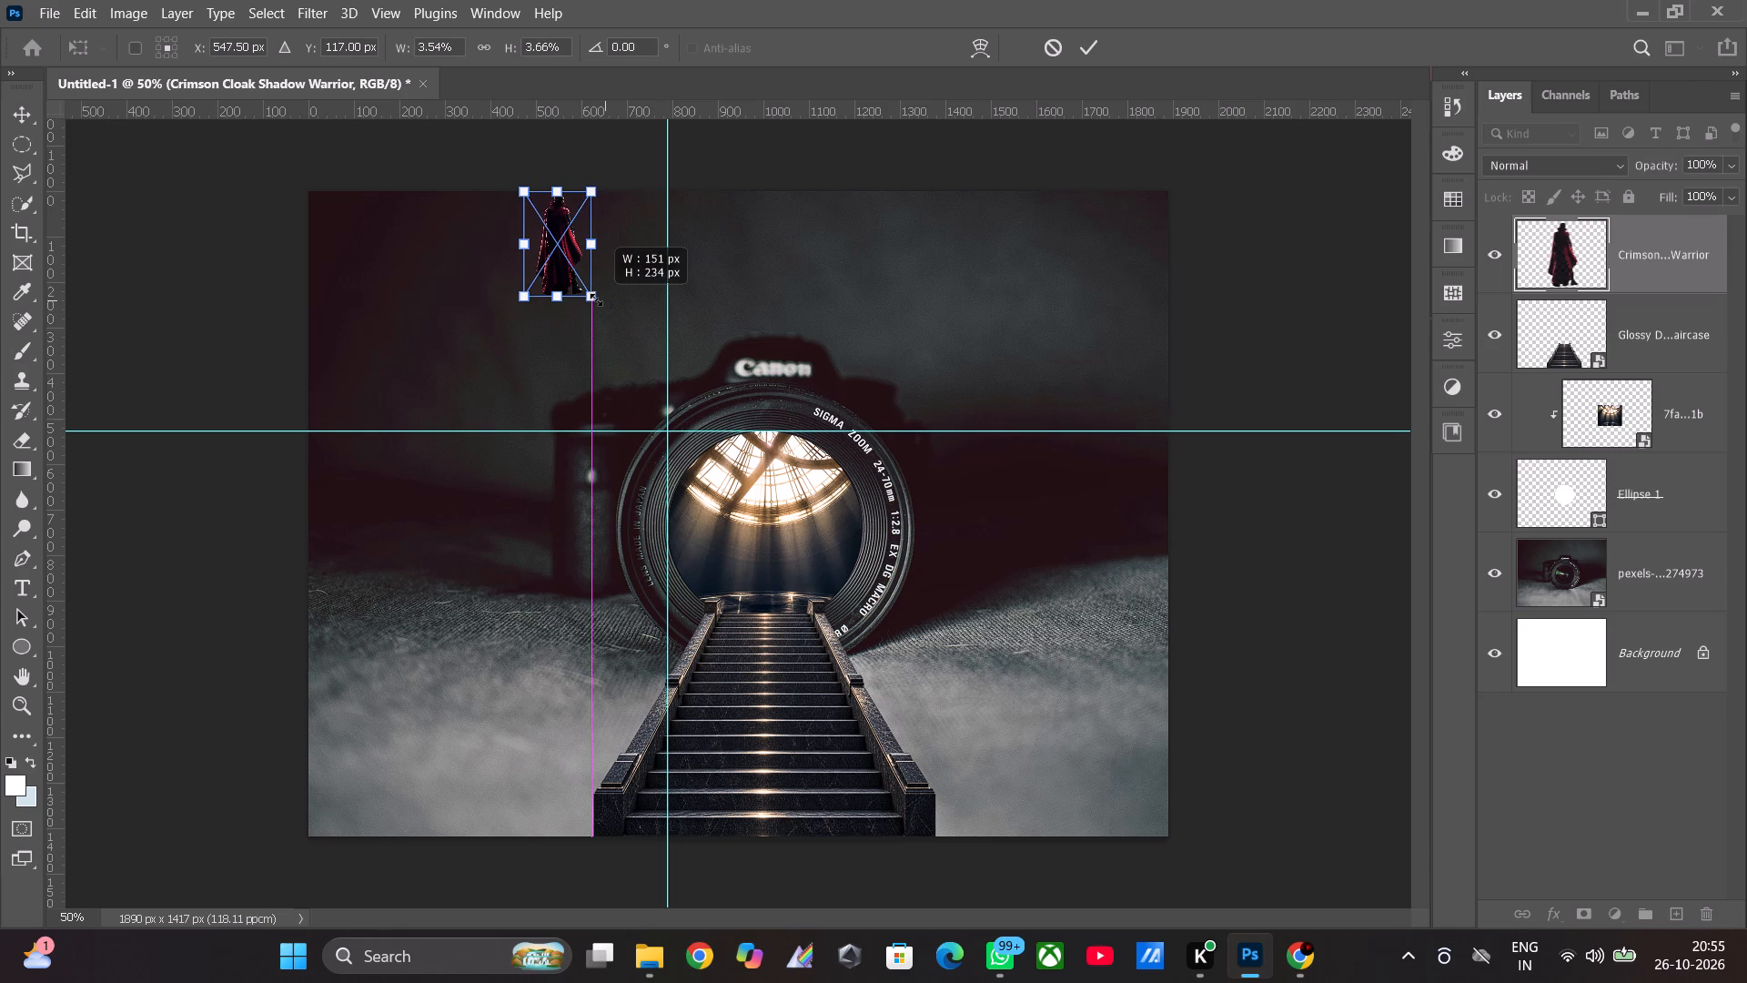
{"action": "left_click_drag", "start_coordinate": [596, 299], "coordinate": [594, 290], "text": "shift"}
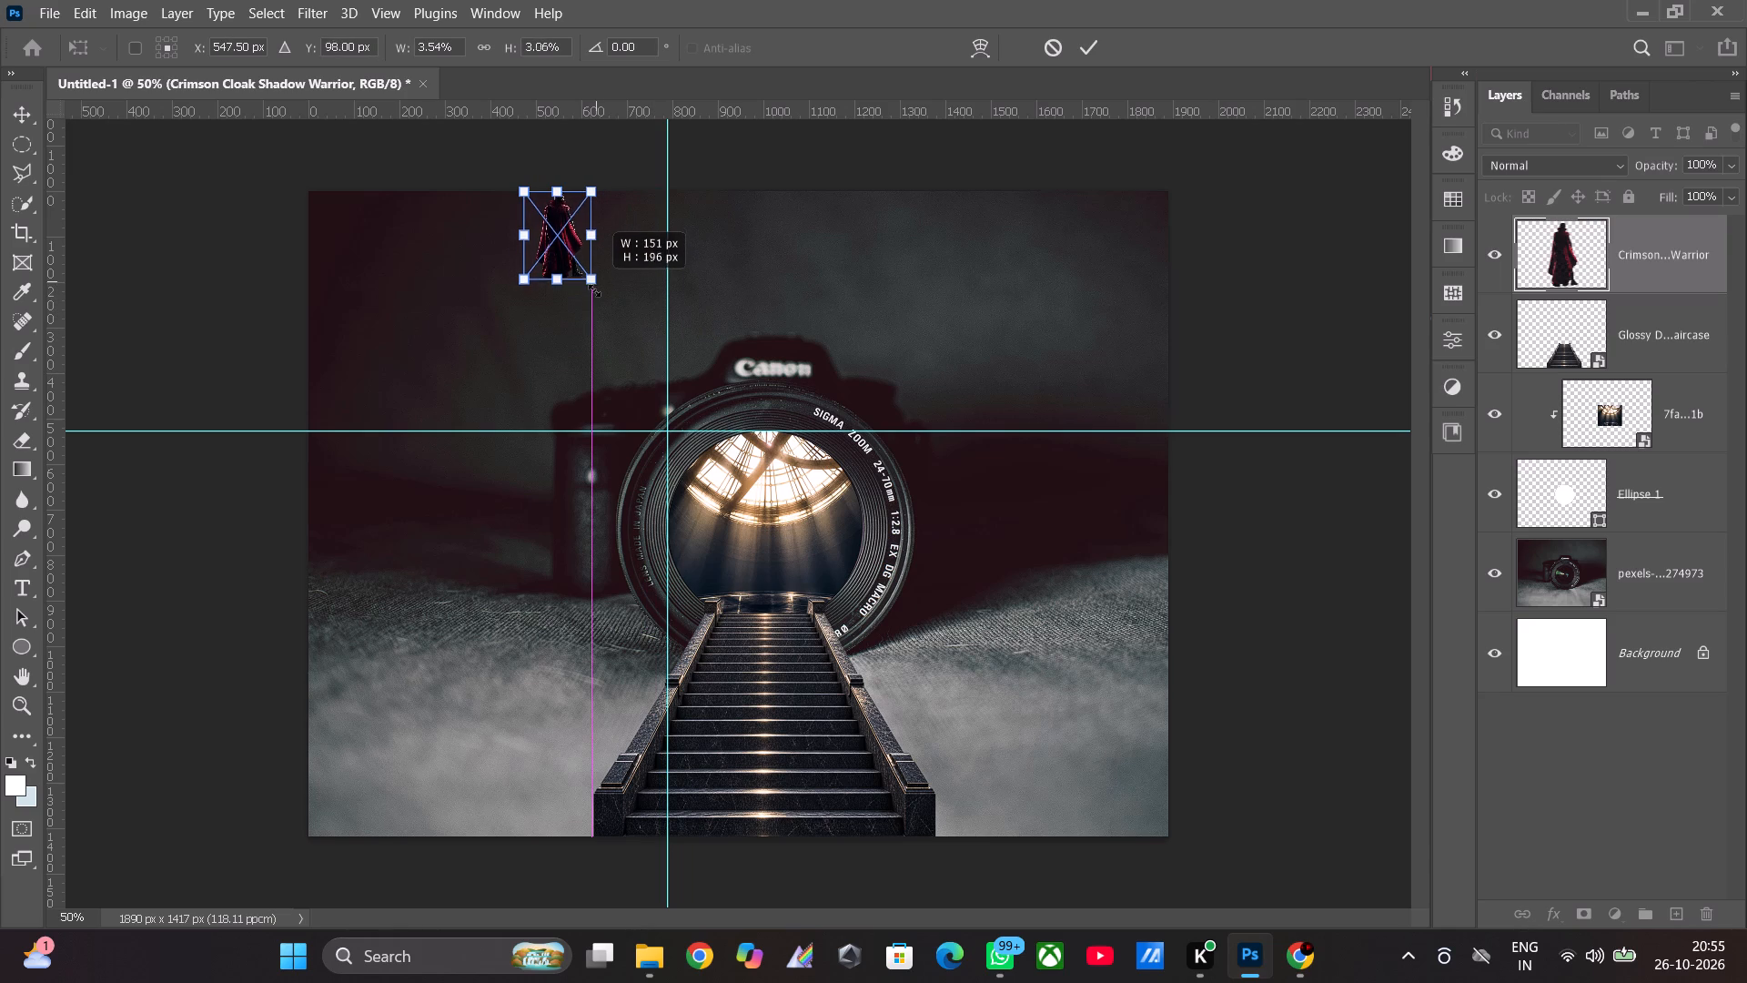
{"action": "left_click_drag", "start_coordinate": [594, 290], "coordinate": [593, 301], "text": "shift"}
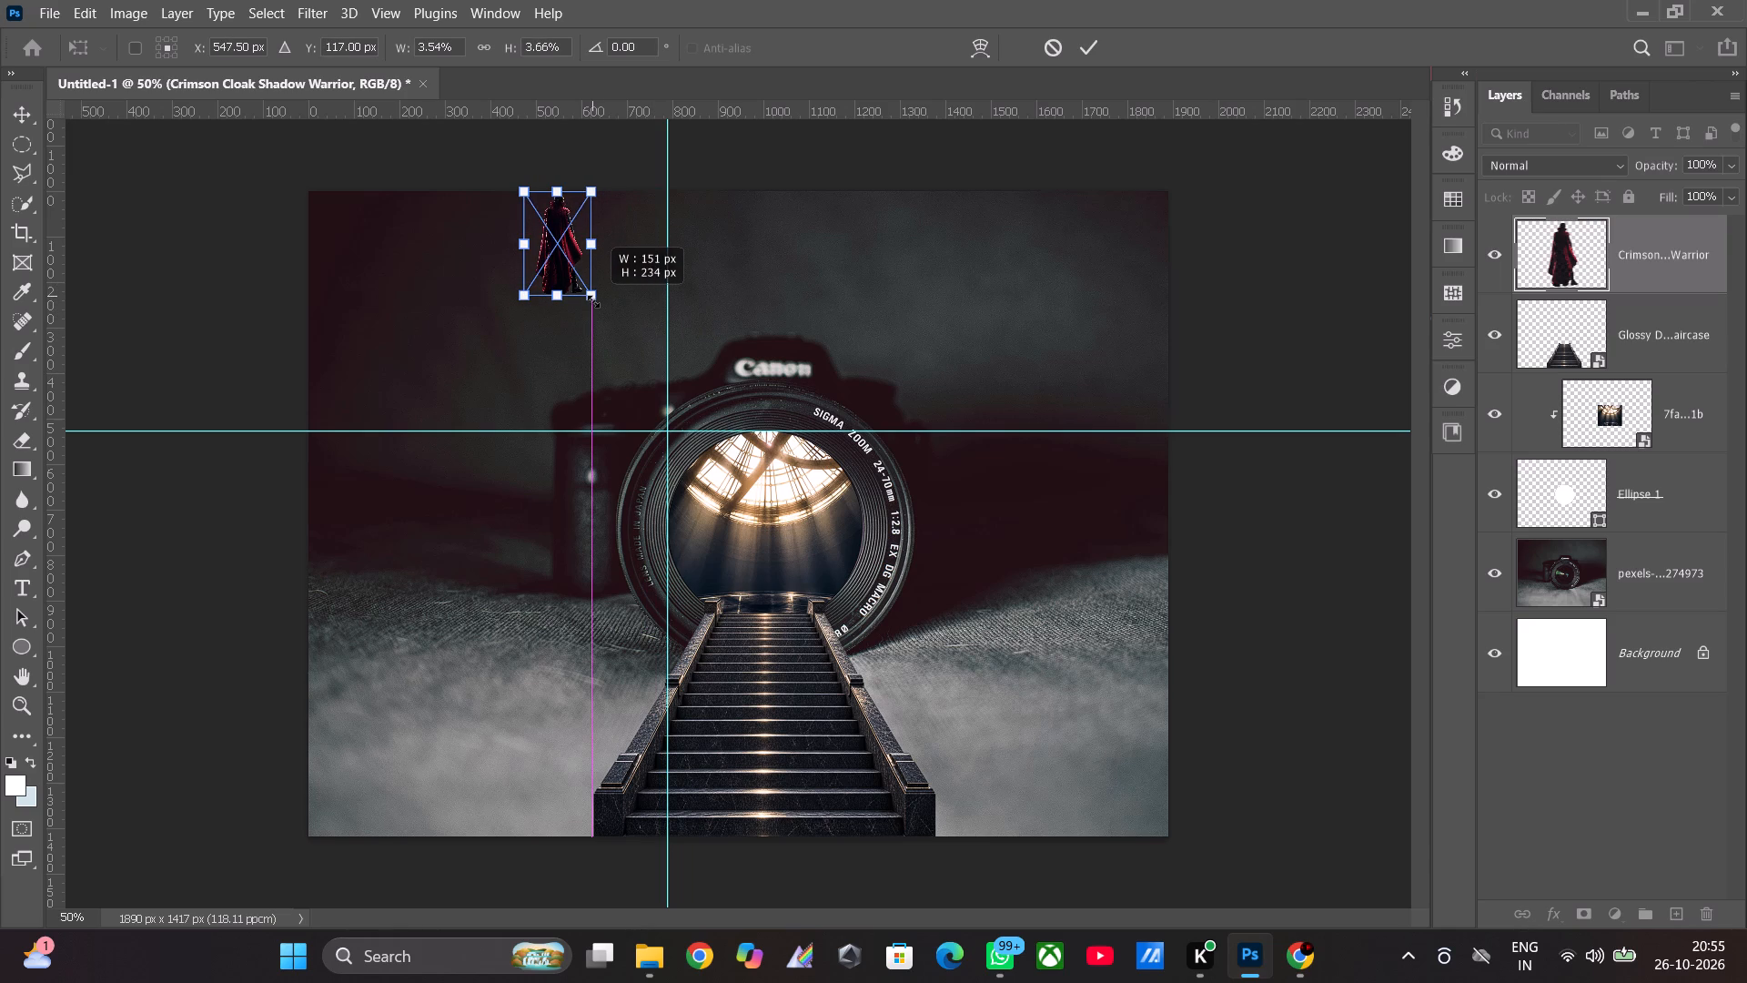
{"action": "left_click_drag", "start_coordinate": [593, 301], "coordinate": [593, 297], "text": "shift"}
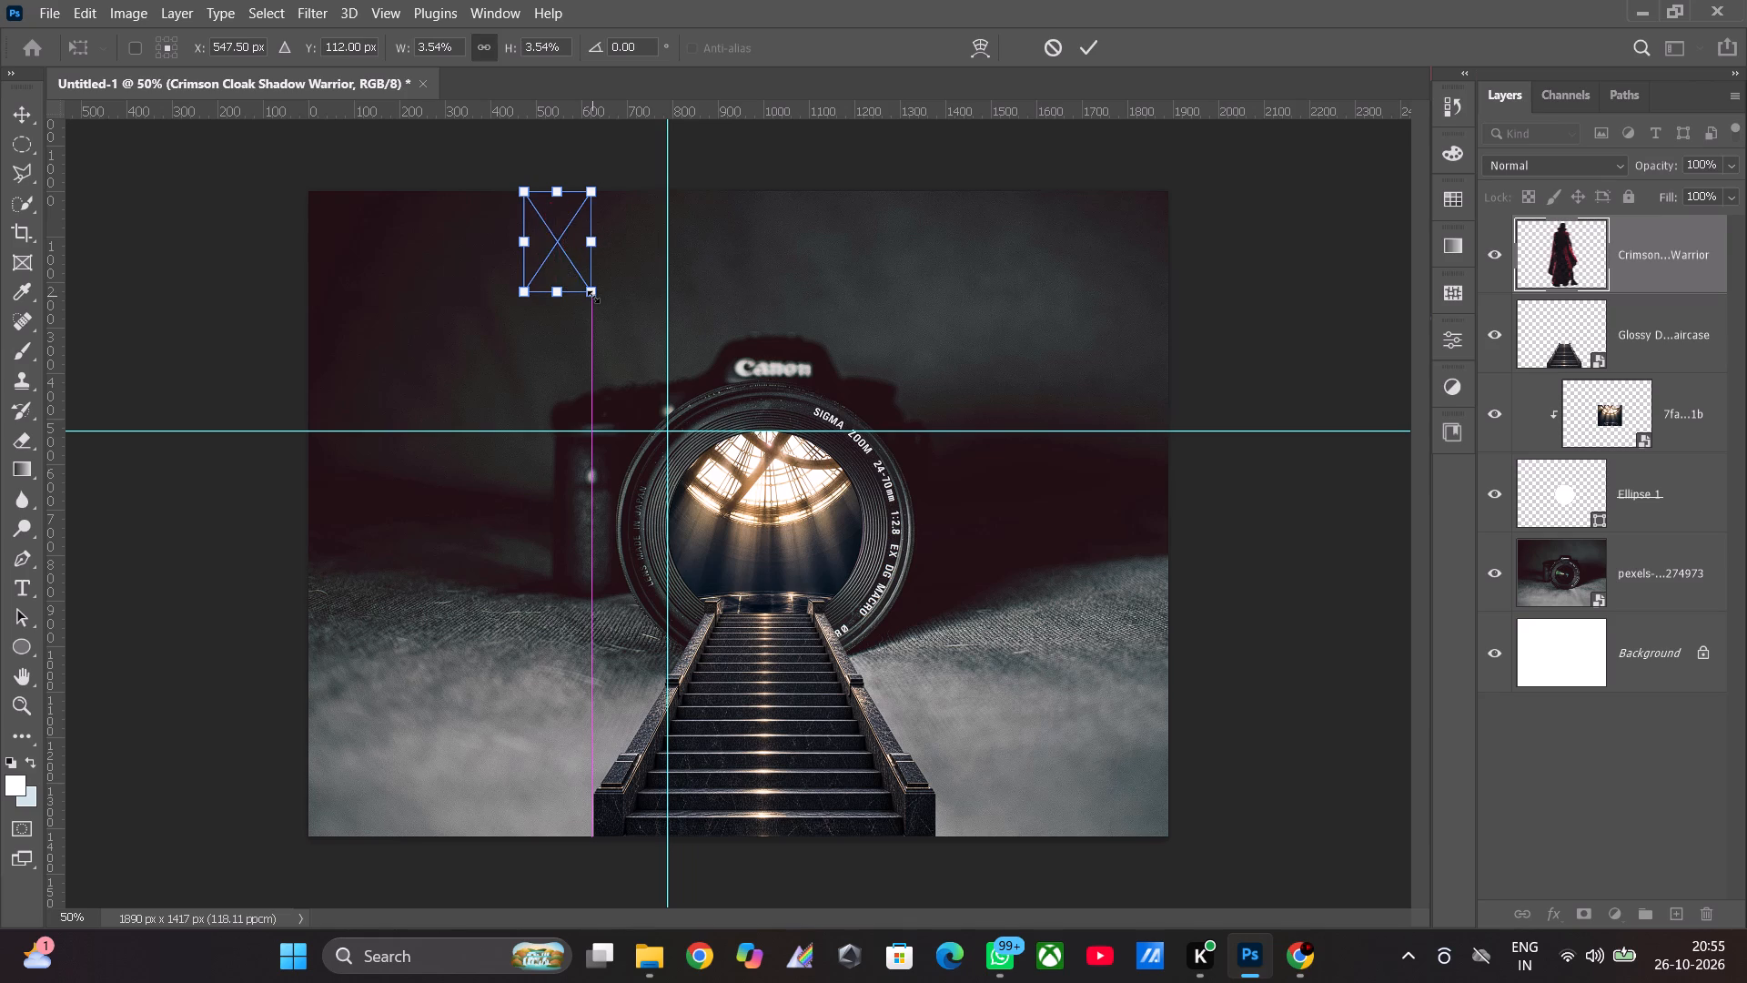
Move the small superhero into the centre of the lens opening at the top of the staircase and commit the placement.
{"action": "left_click_drag", "start_coordinate": [567, 269], "coordinate": [809, 608]}
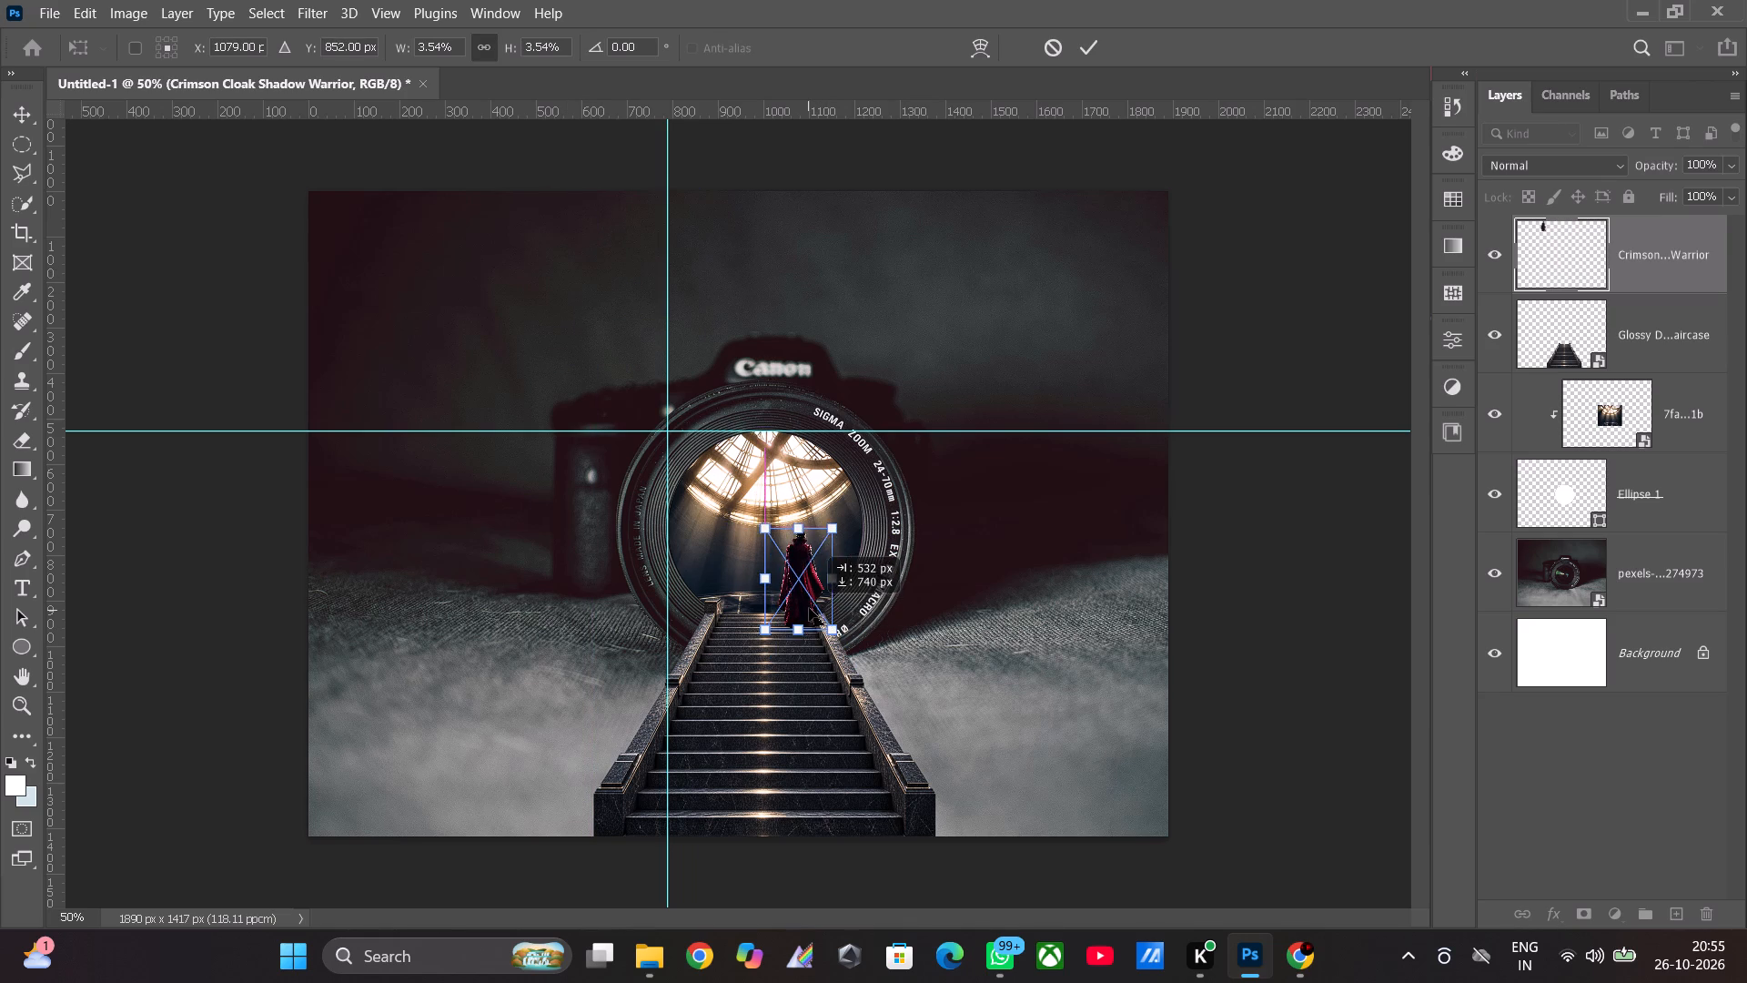
{"action": "left_click_drag", "start_coordinate": [809, 608], "coordinate": [785, 590]}
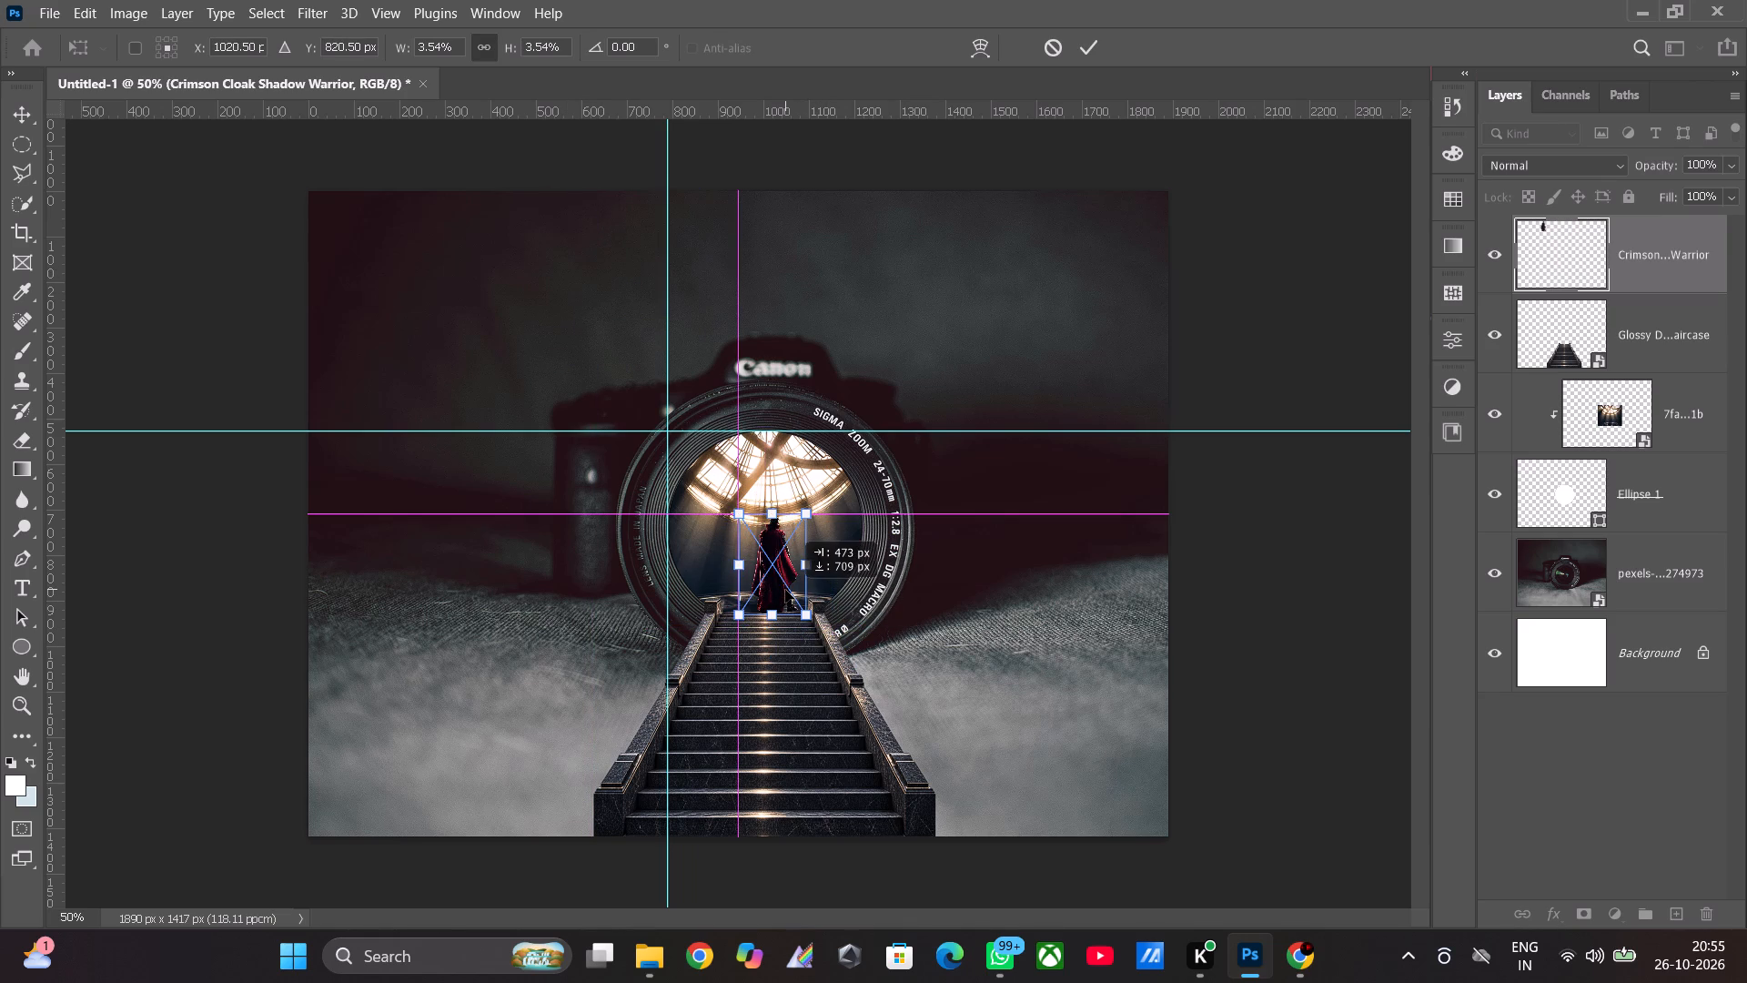
{"action": "left_click_drag", "start_coordinate": [785, 590], "coordinate": [780, 590]}
{"action": "left_click_drag", "start_coordinate": [780, 590], "coordinate": [773, 588]}
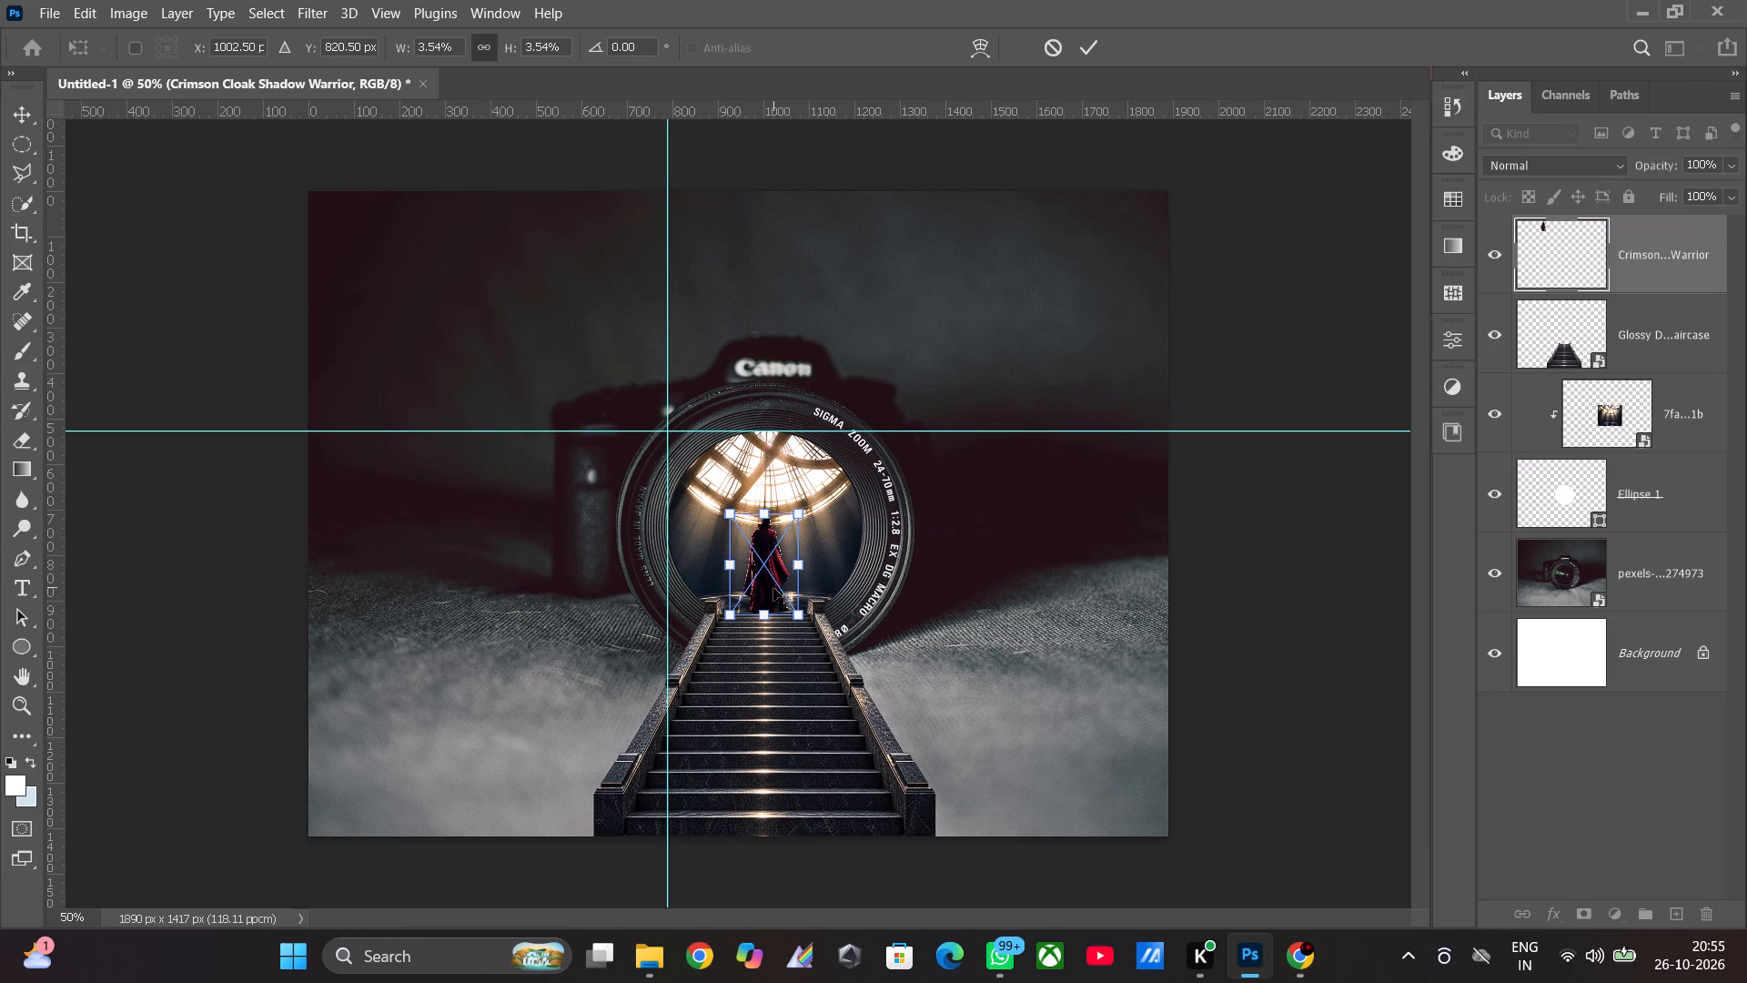
{"action": "left_click", "coordinate": [1661, 809]}
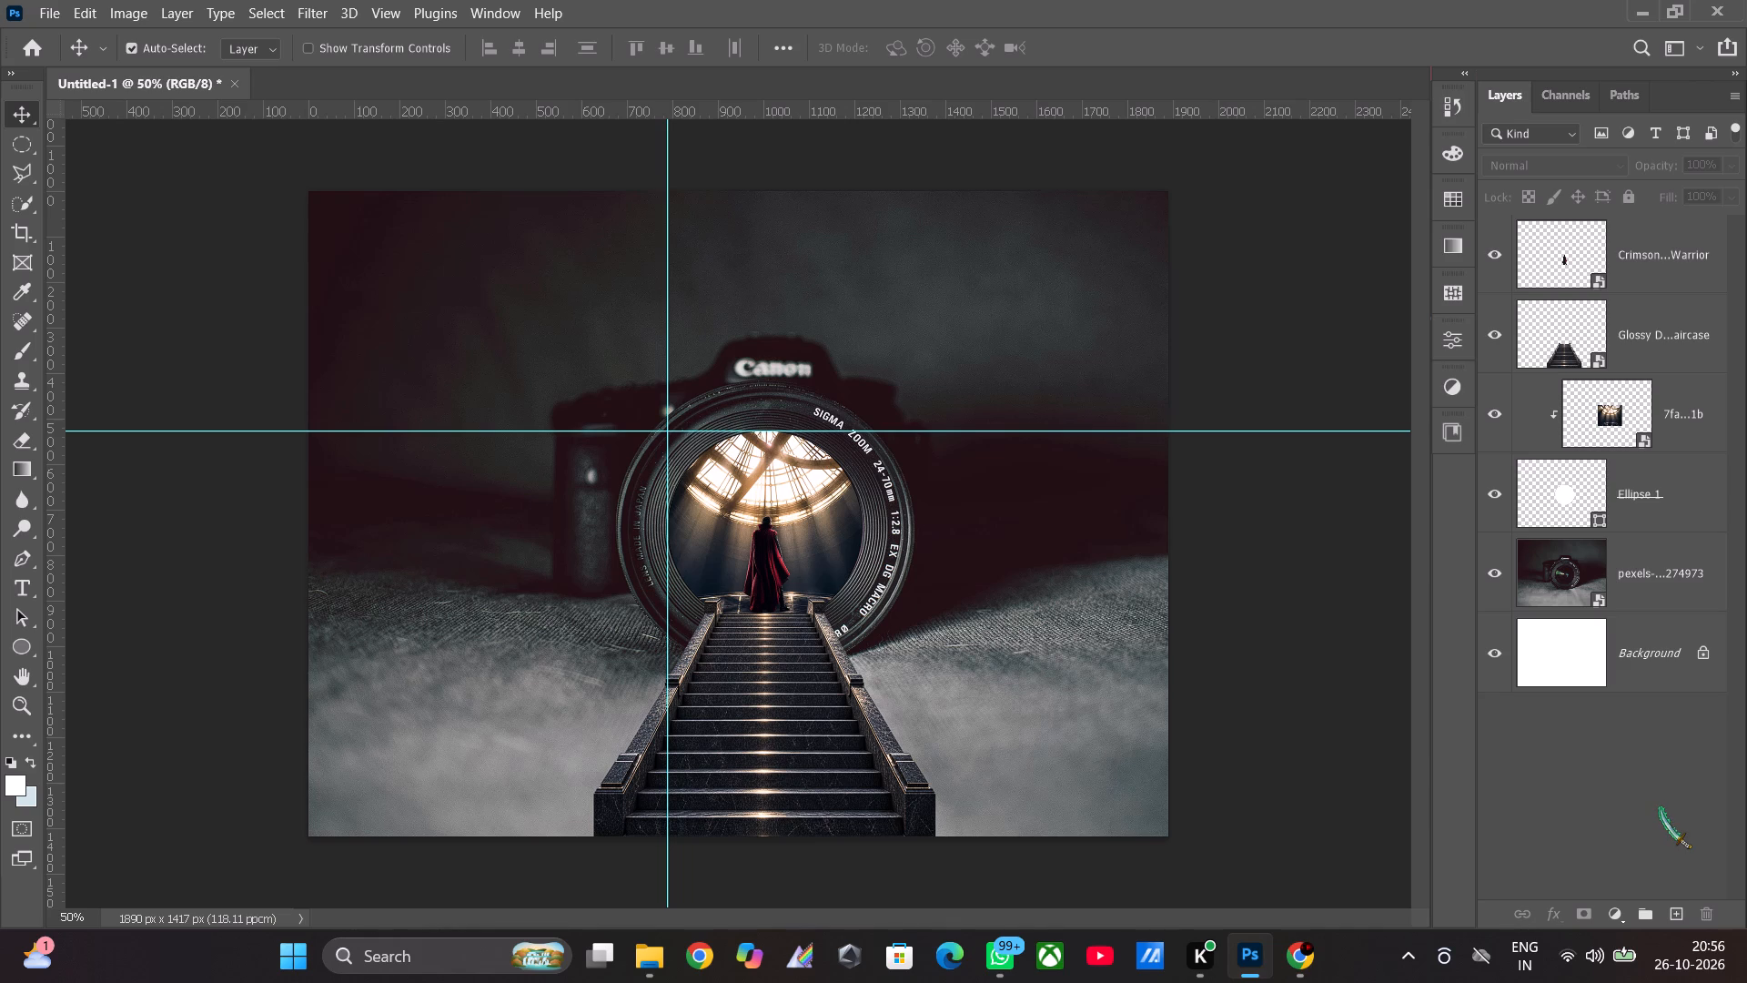
Enlarge the superhero to about 3.77% width and 3.89% height, recentre it at about X 1002.5, Y 828.5 px, and commit.
{"action": "left_click", "coordinate": [762, 572]}
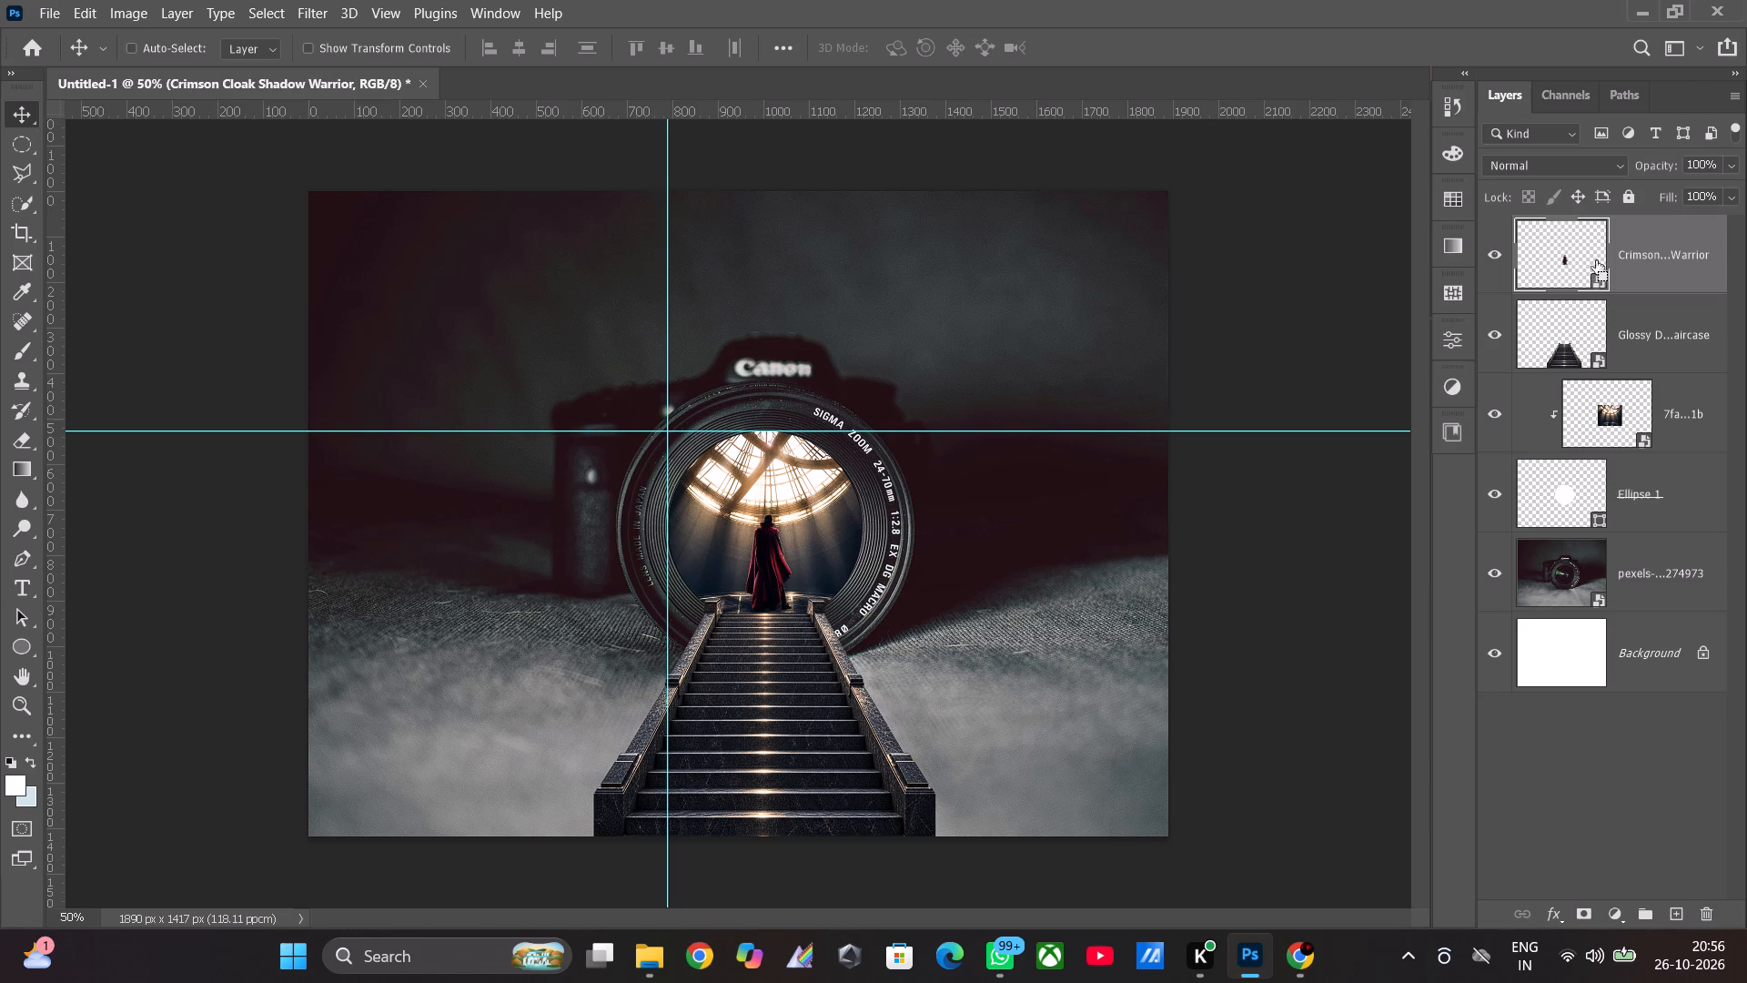
{"action": "key", "text": "ctrl+t"}
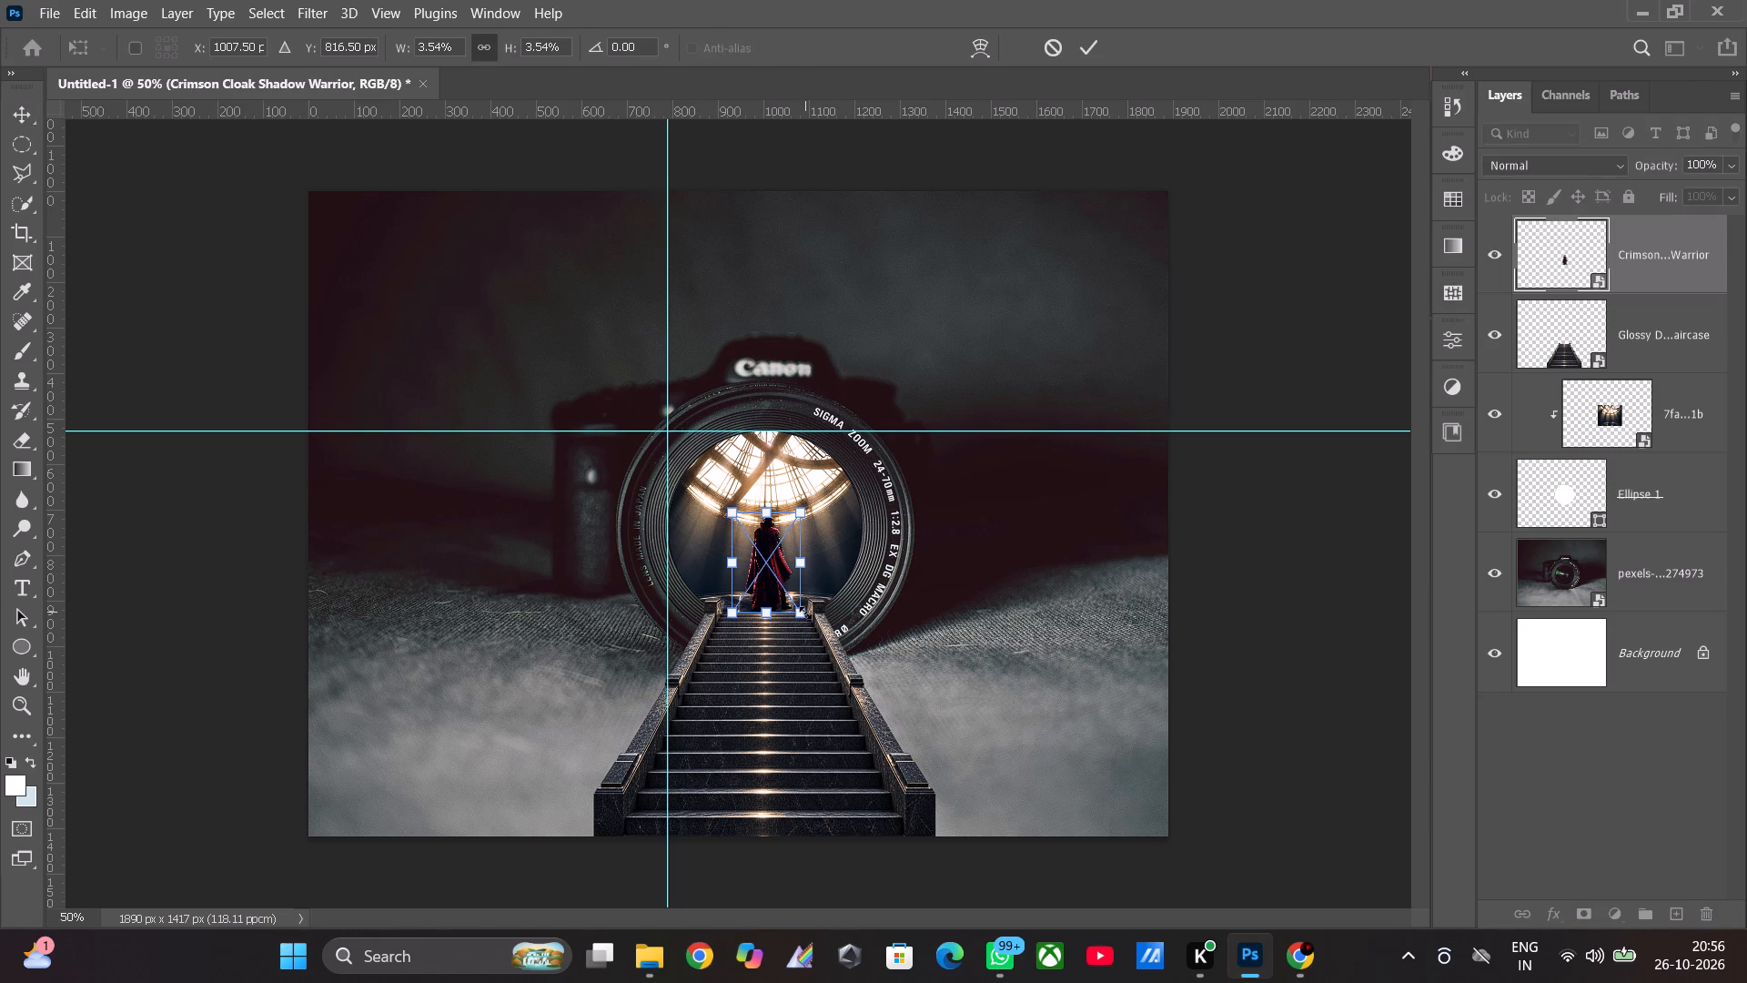
{"action": "left_click", "coordinate": [805, 613], "text": "shift"}
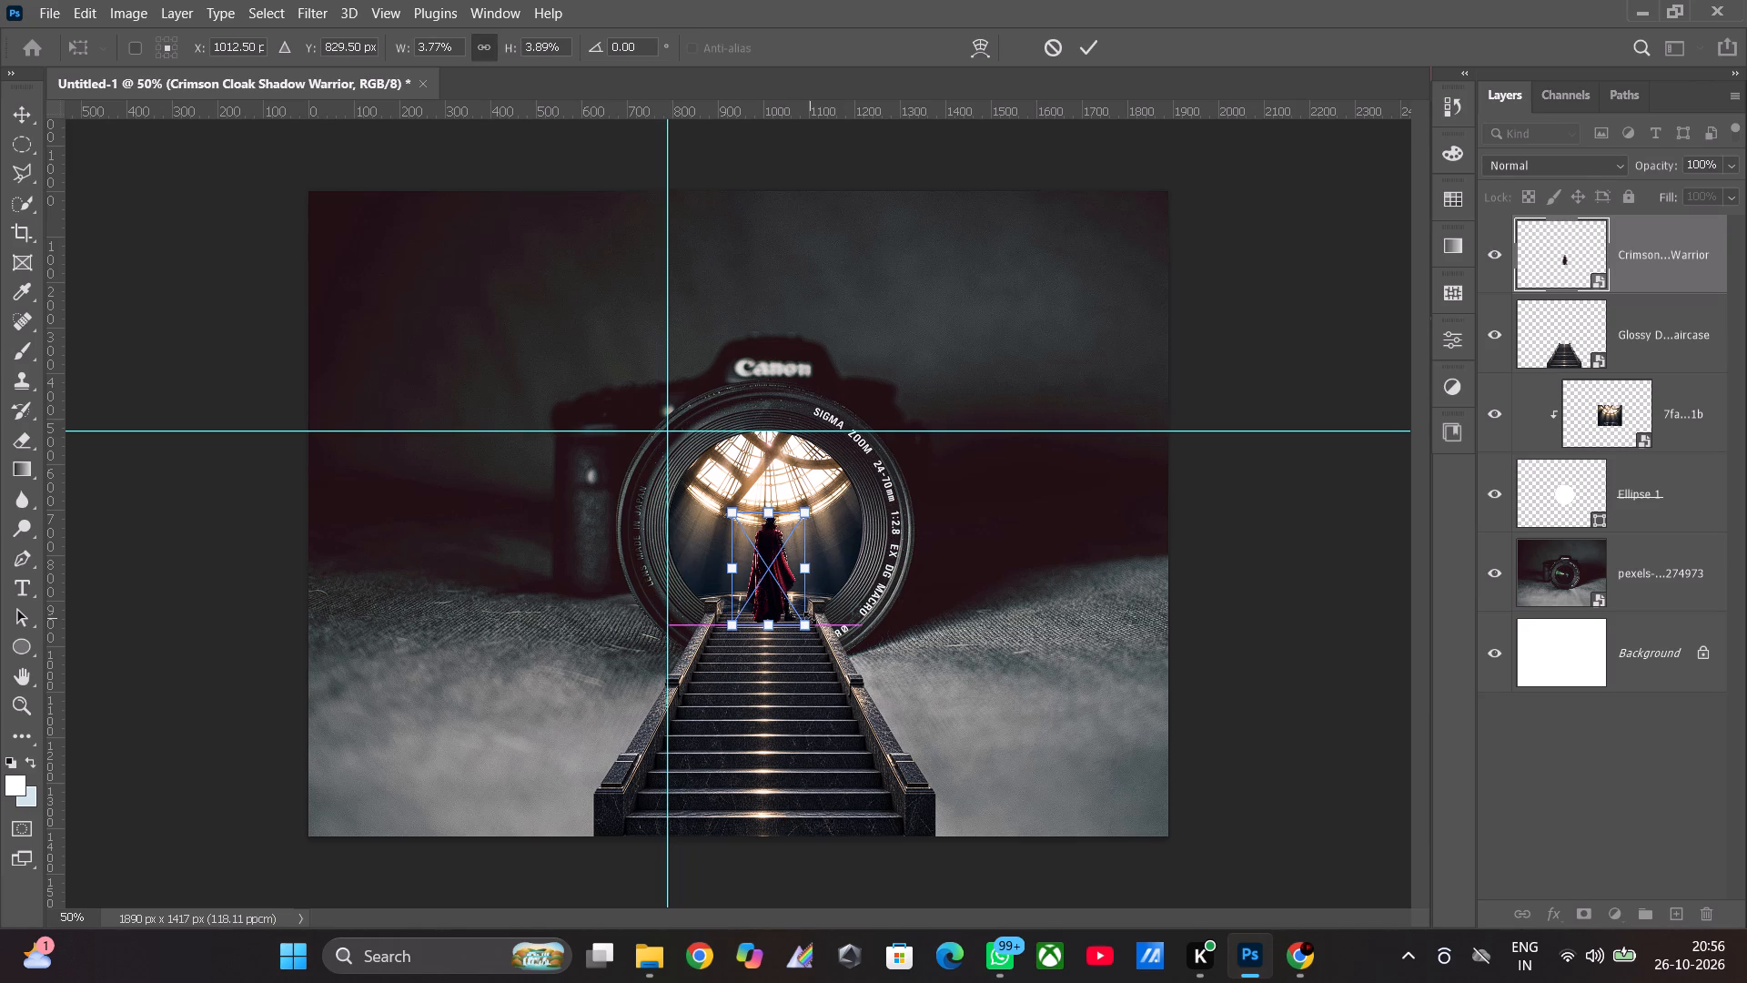
{"action": "left_click_drag", "start_coordinate": [780, 584], "coordinate": [769, 584]}
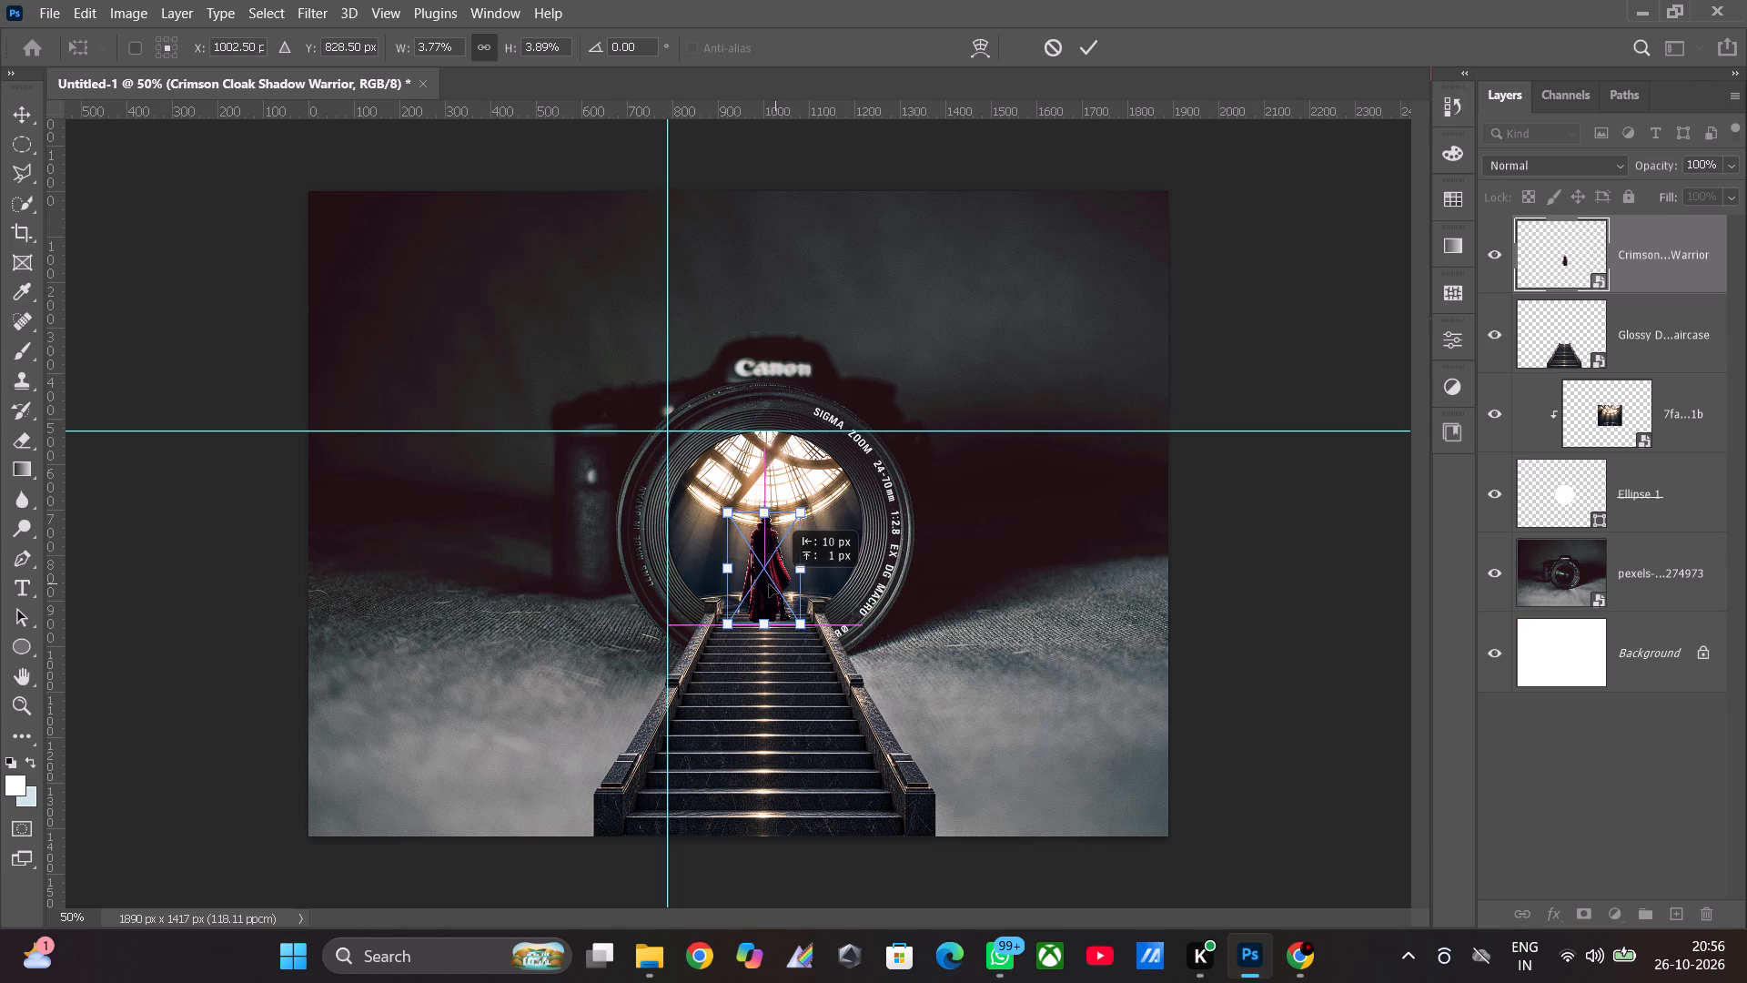
{"action": "left_click_drag", "start_coordinate": [769, 584], "coordinate": [772, 576]}
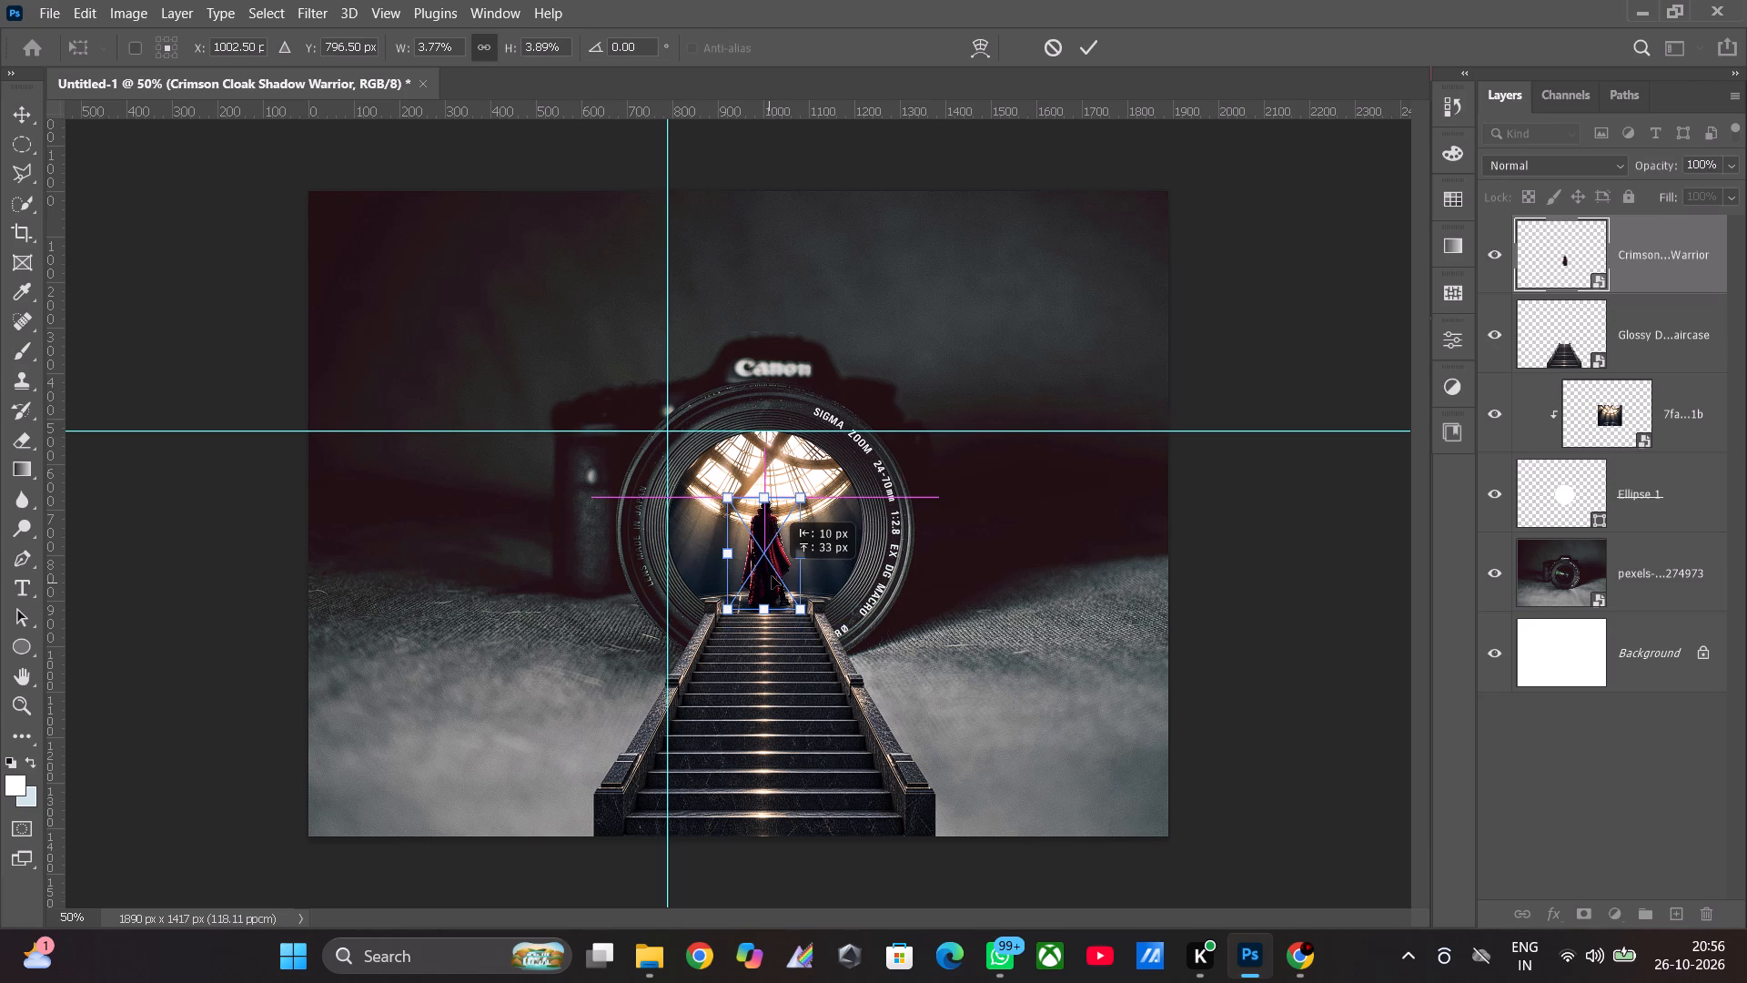
{"action": "left_click_drag", "start_coordinate": [772, 576], "coordinate": [772, 578]}
{"action": "left_click", "coordinate": [1582, 795]}
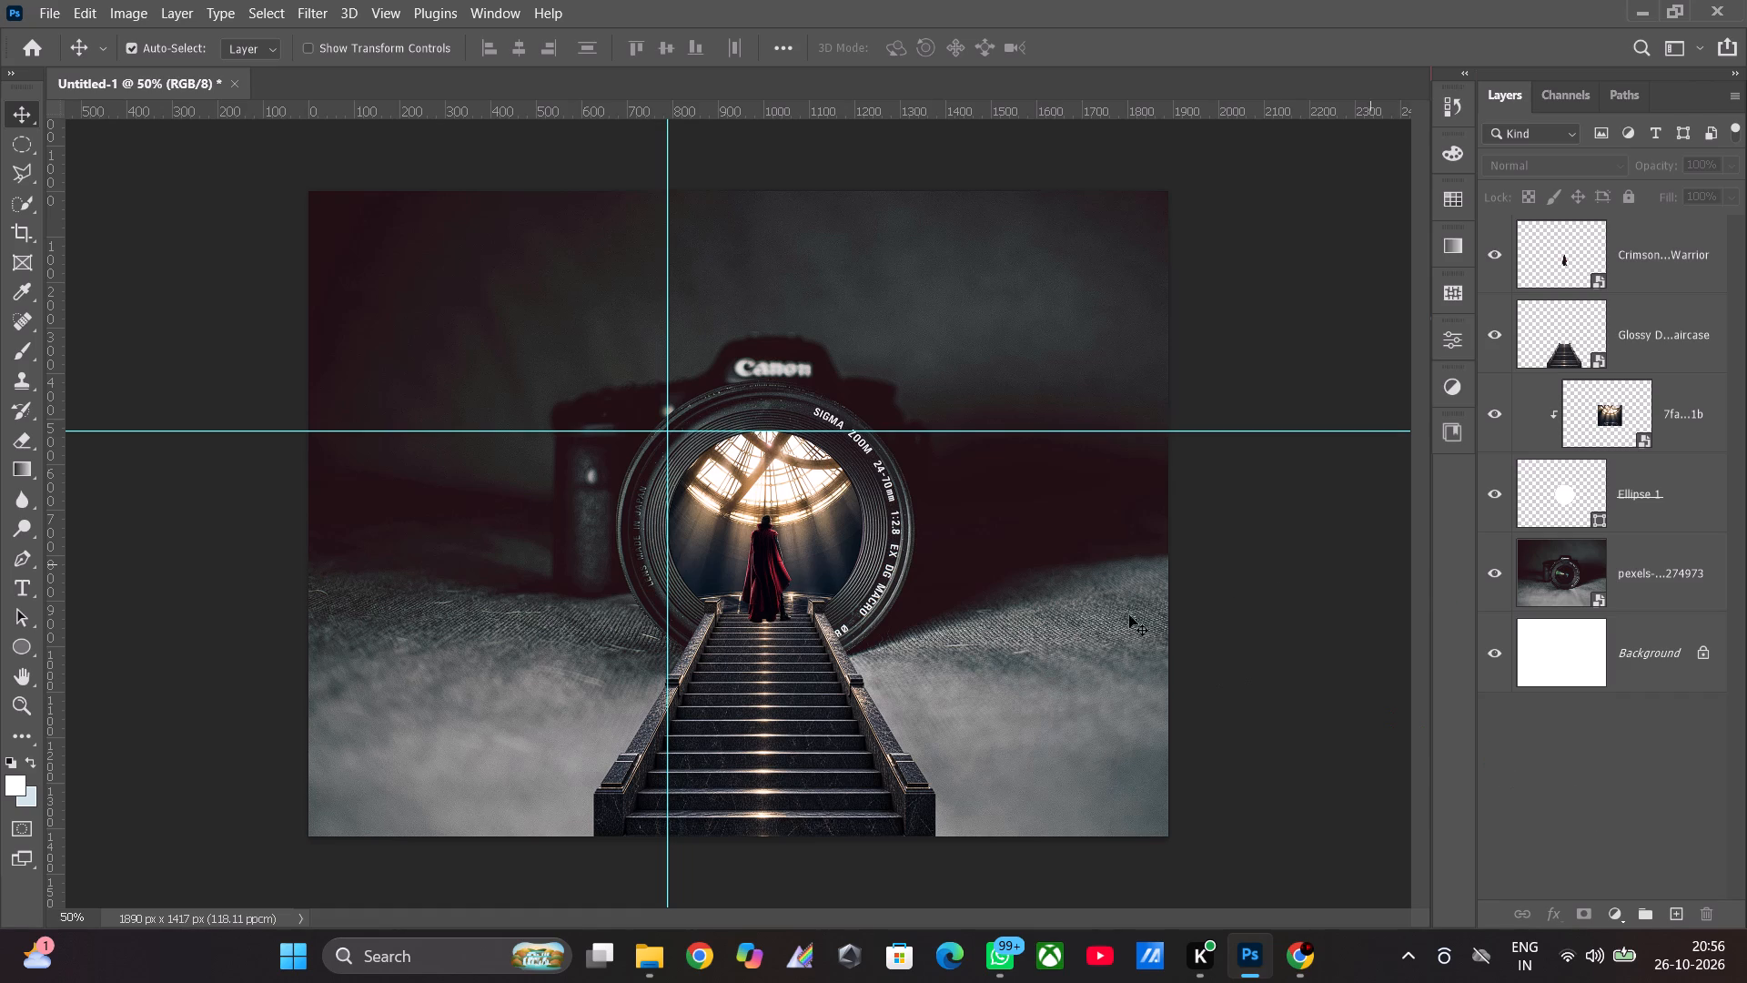
Move the Crimson Cloak superhero up to about X 1002.5, Y 815 px so the feet meet the top stair.
{"action": "left_click", "coordinate": [15, 697]}
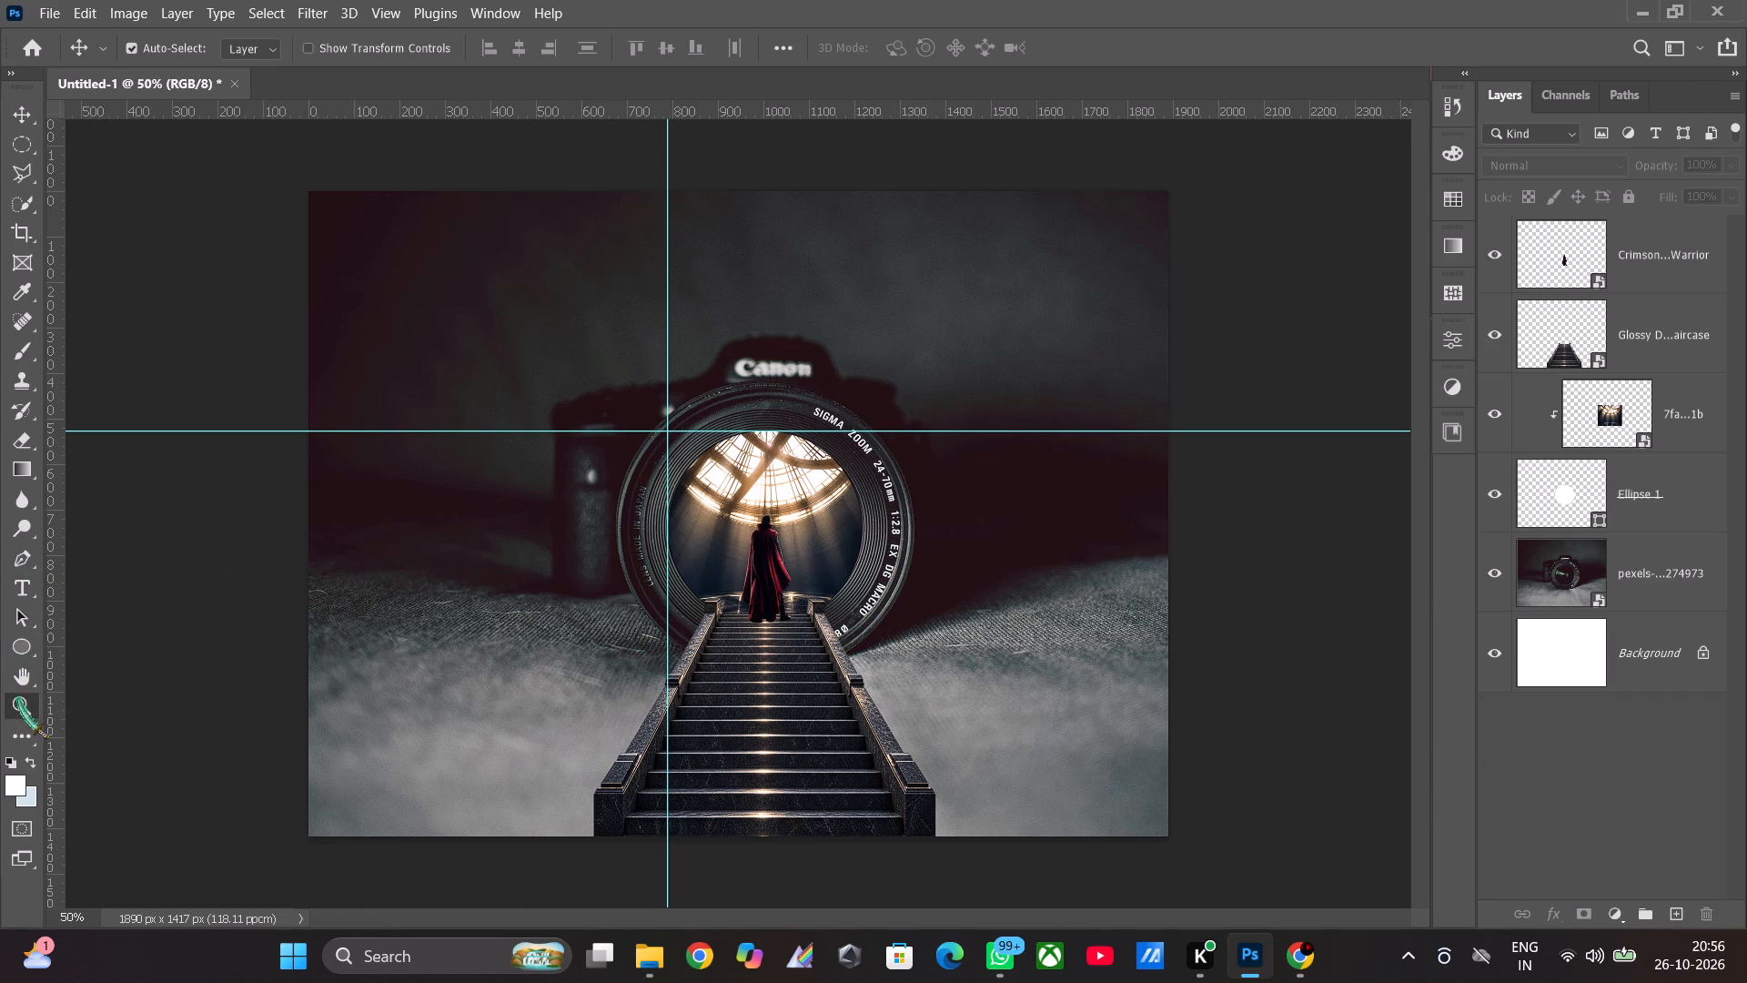
{"action": "left_click_drag", "start_coordinate": [793, 541], "coordinate": [883, 533]}
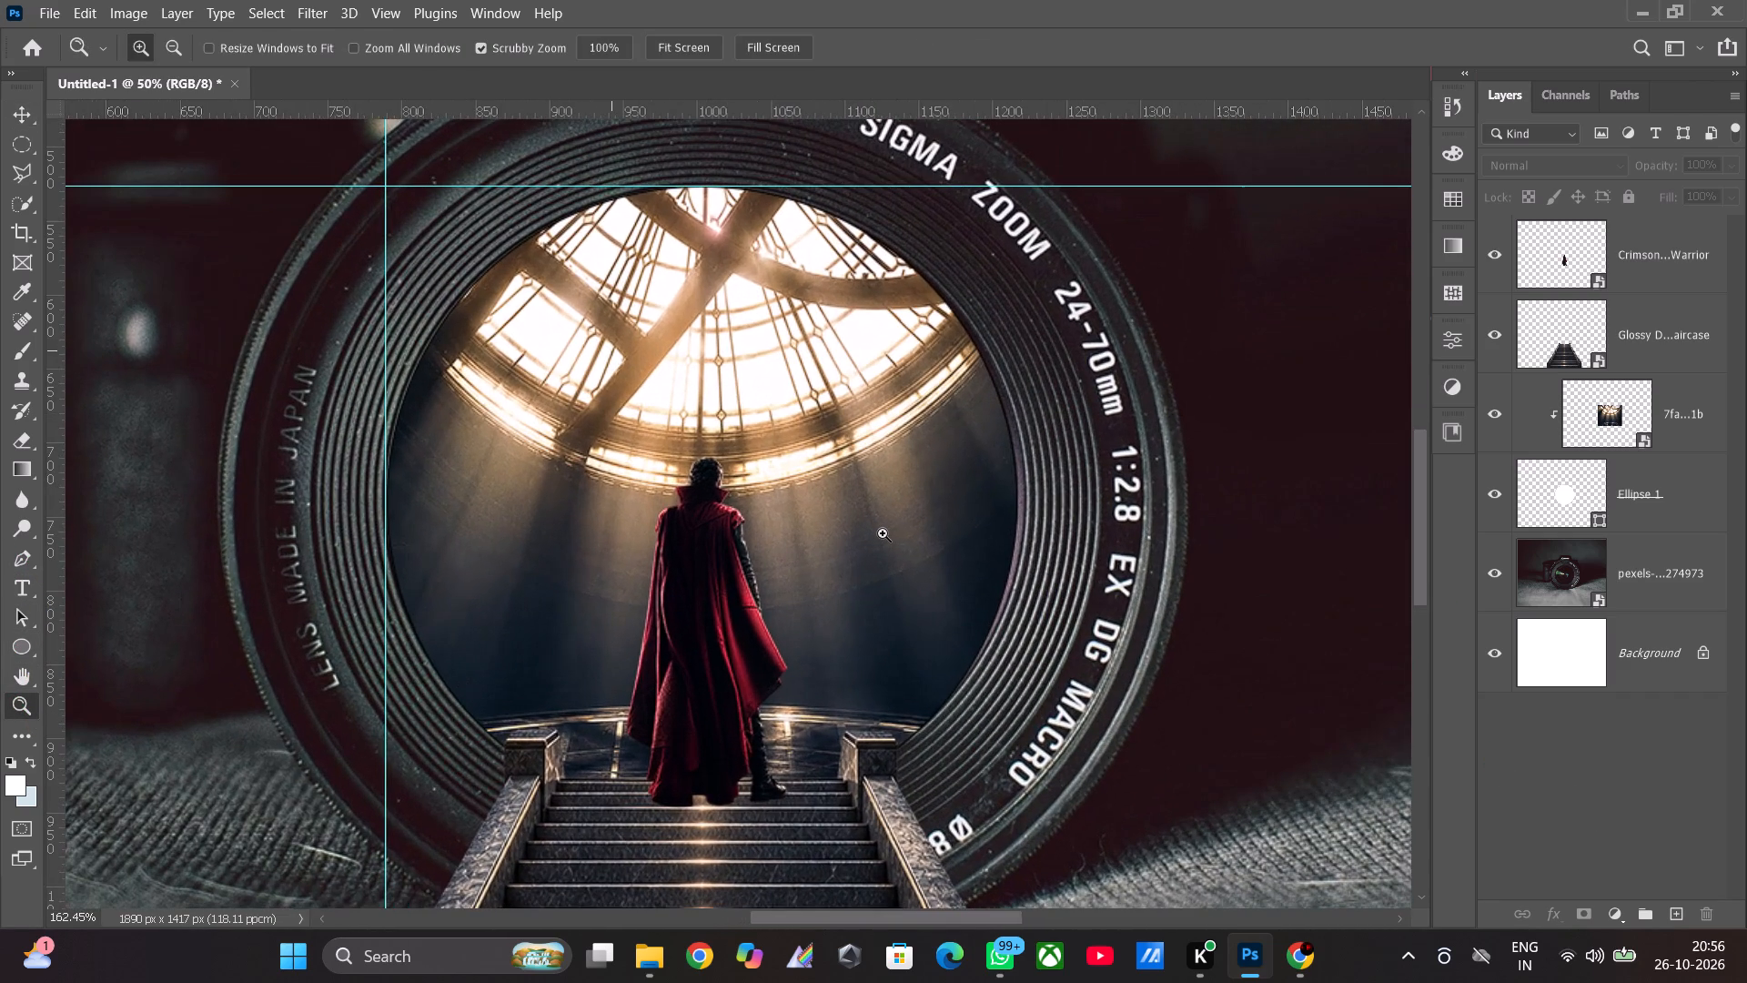
{"action": "left_click_drag", "start_coordinate": [883, 533], "coordinate": [887, 529]}
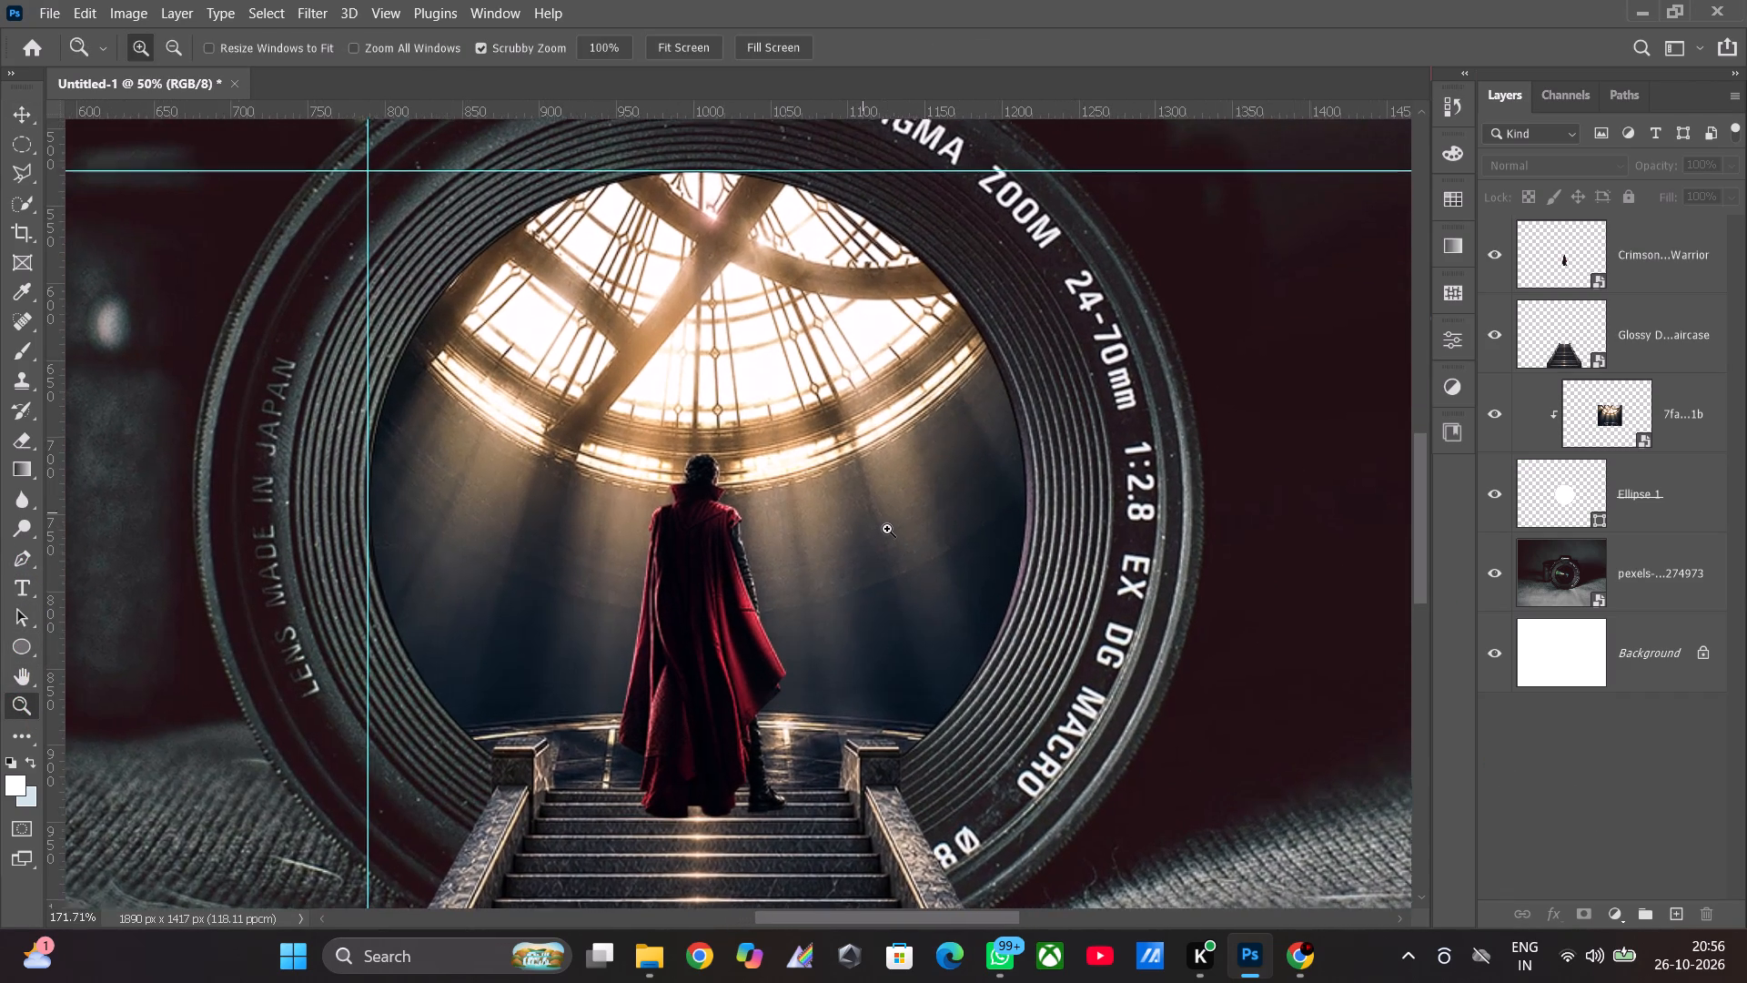
{"action": "left_click_drag", "start_coordinate": [887, 529], "coordinate": [904, 525]}
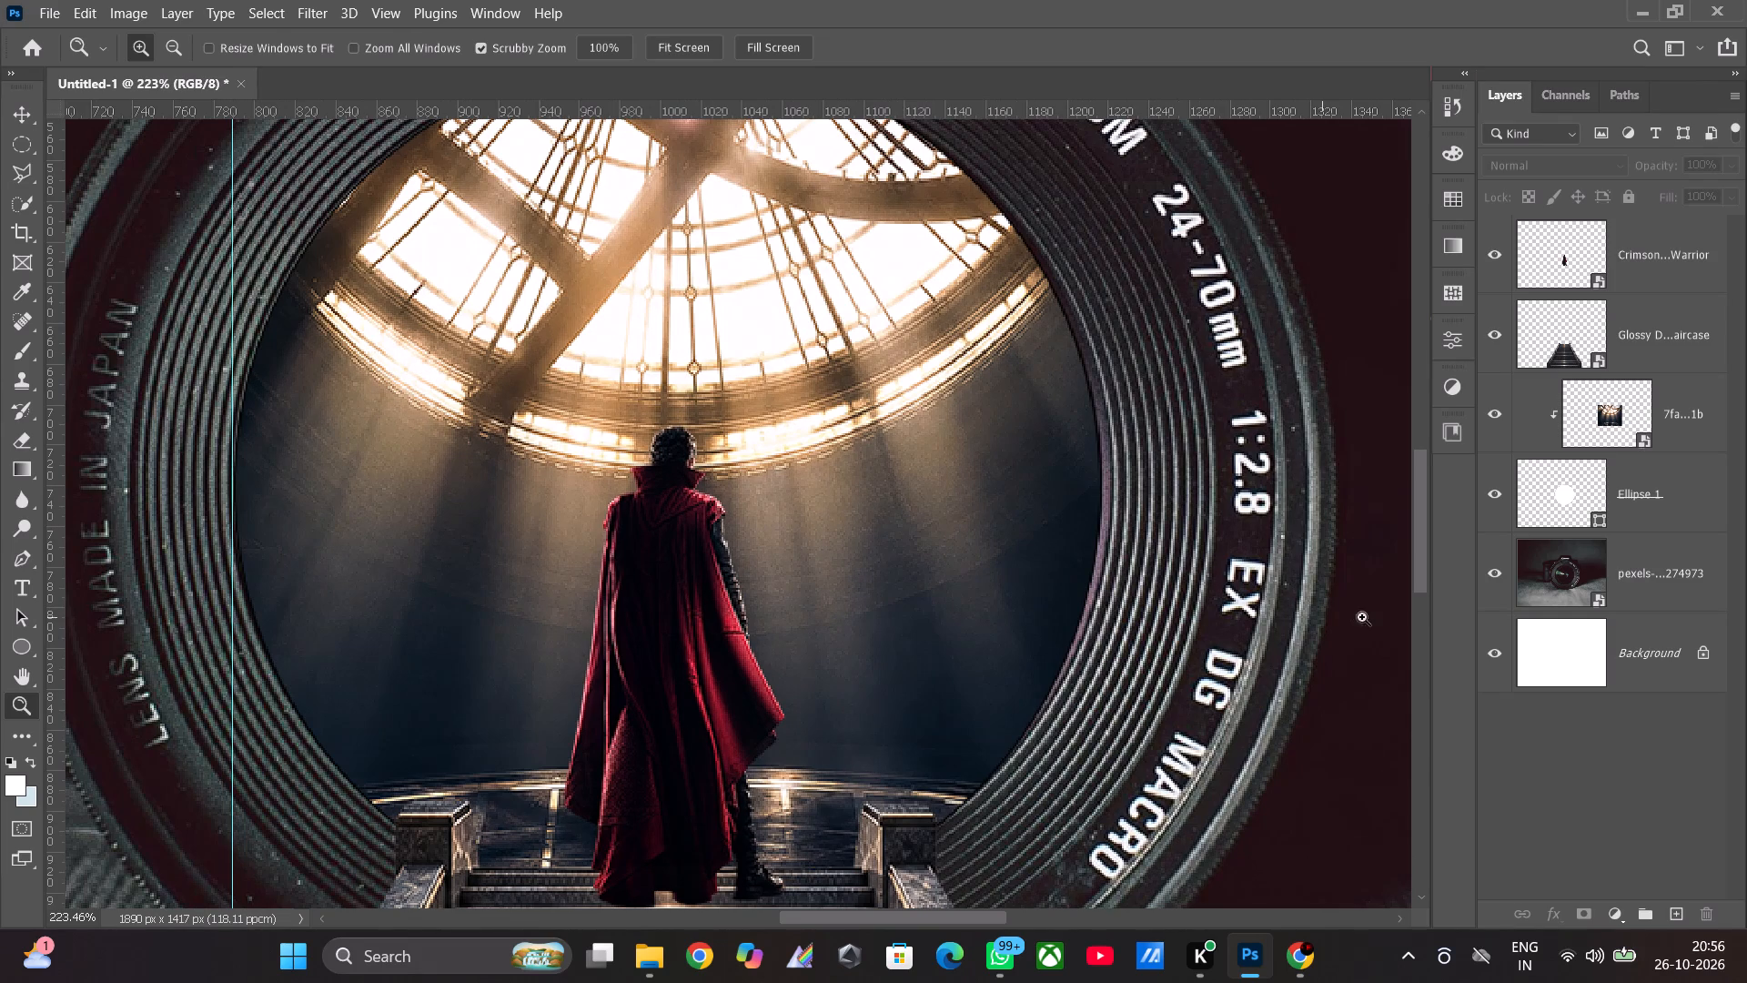
{"action": "left_click_drag", "start_coordinate": [1422, 563], "coordinate": [1416, 593]}
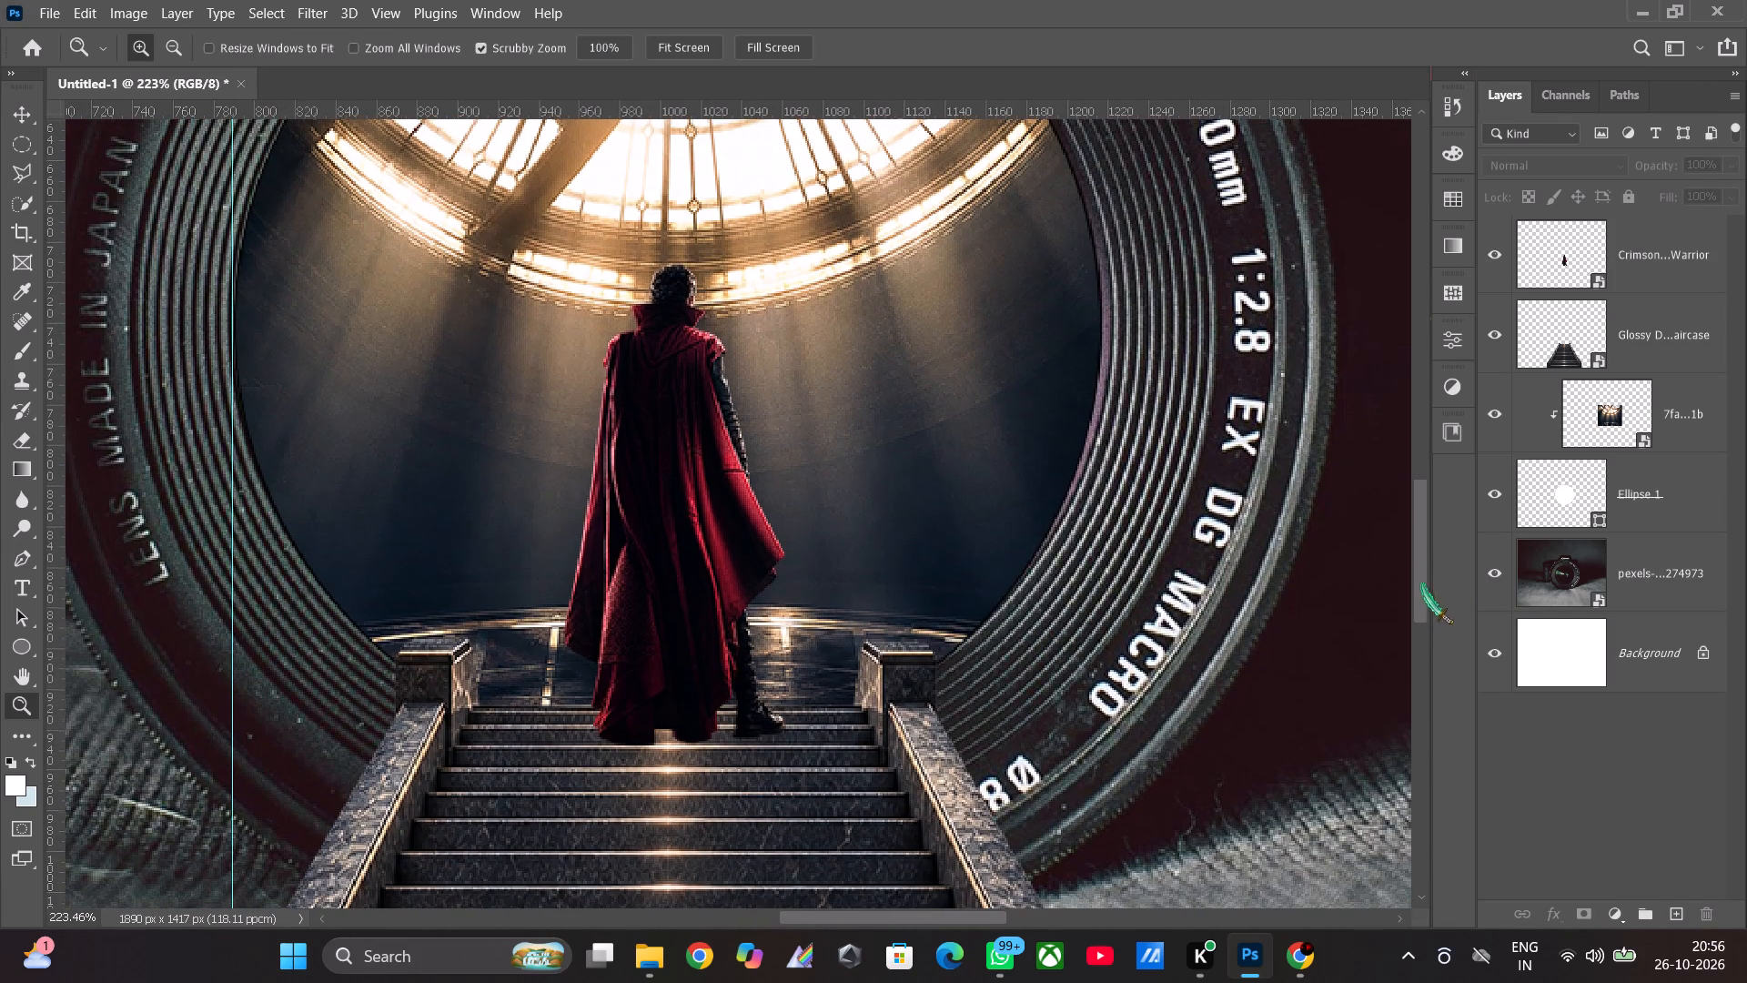
{"action": "left_click", "coordinate": [1559, 267]}
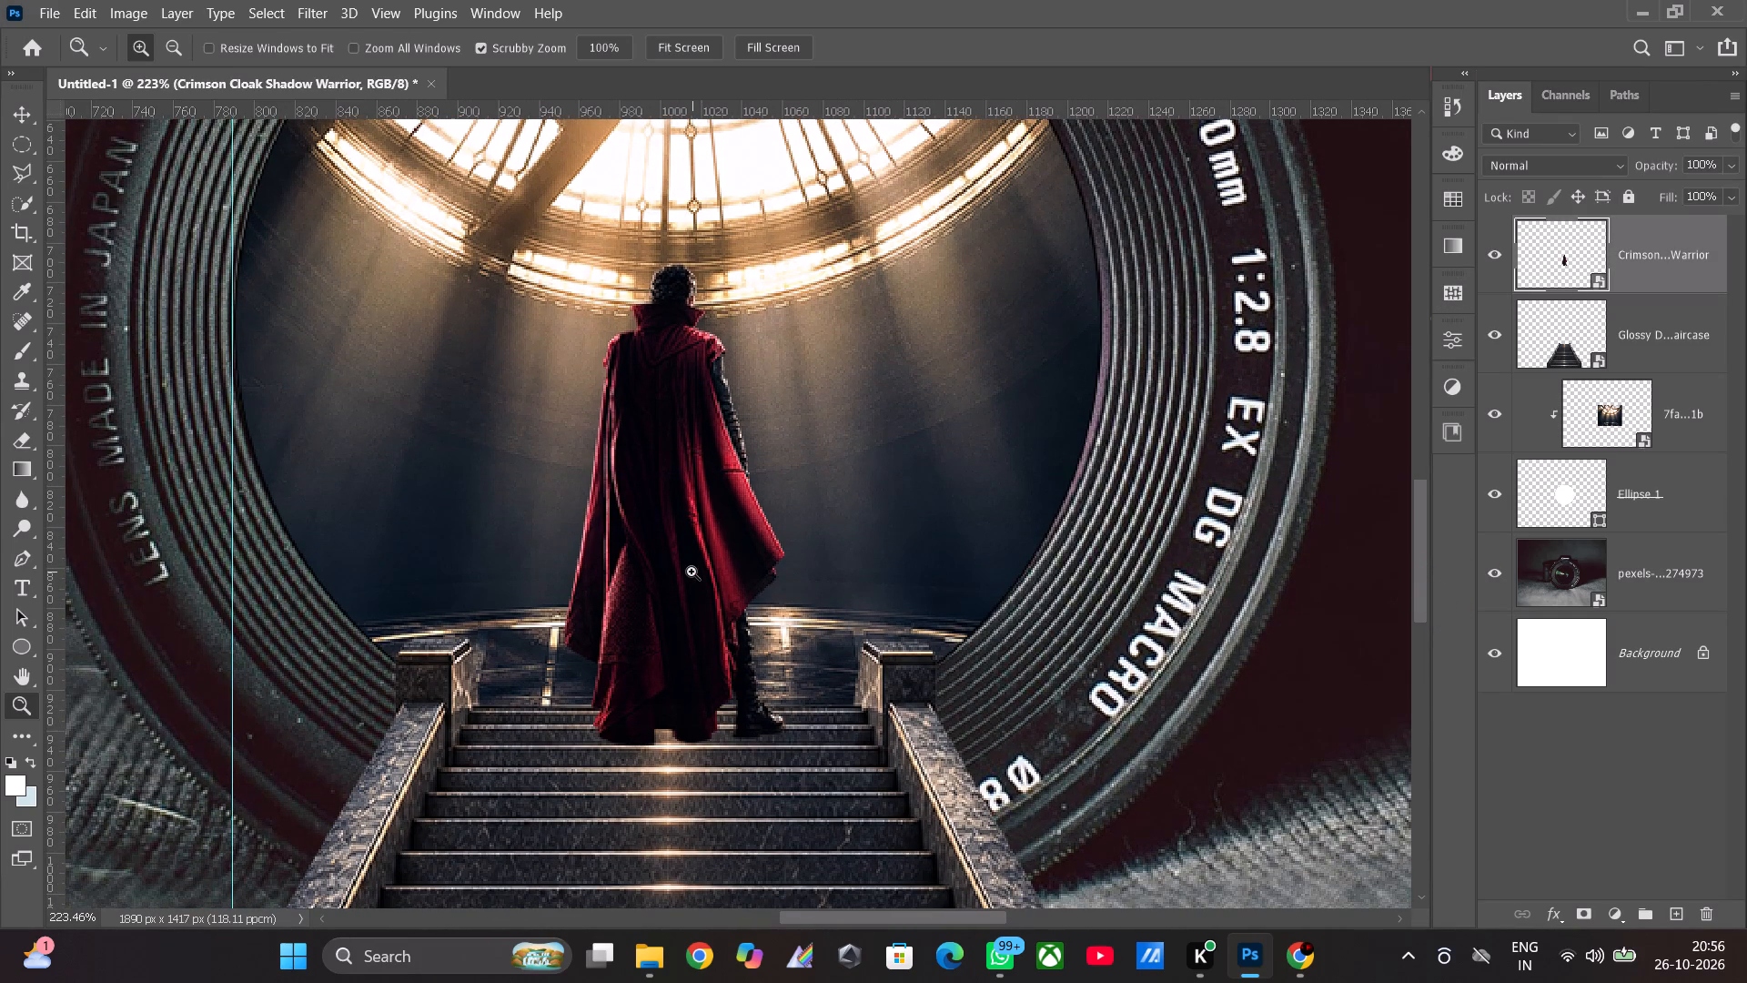
{"action": "key", "text": "ctrl+t"}
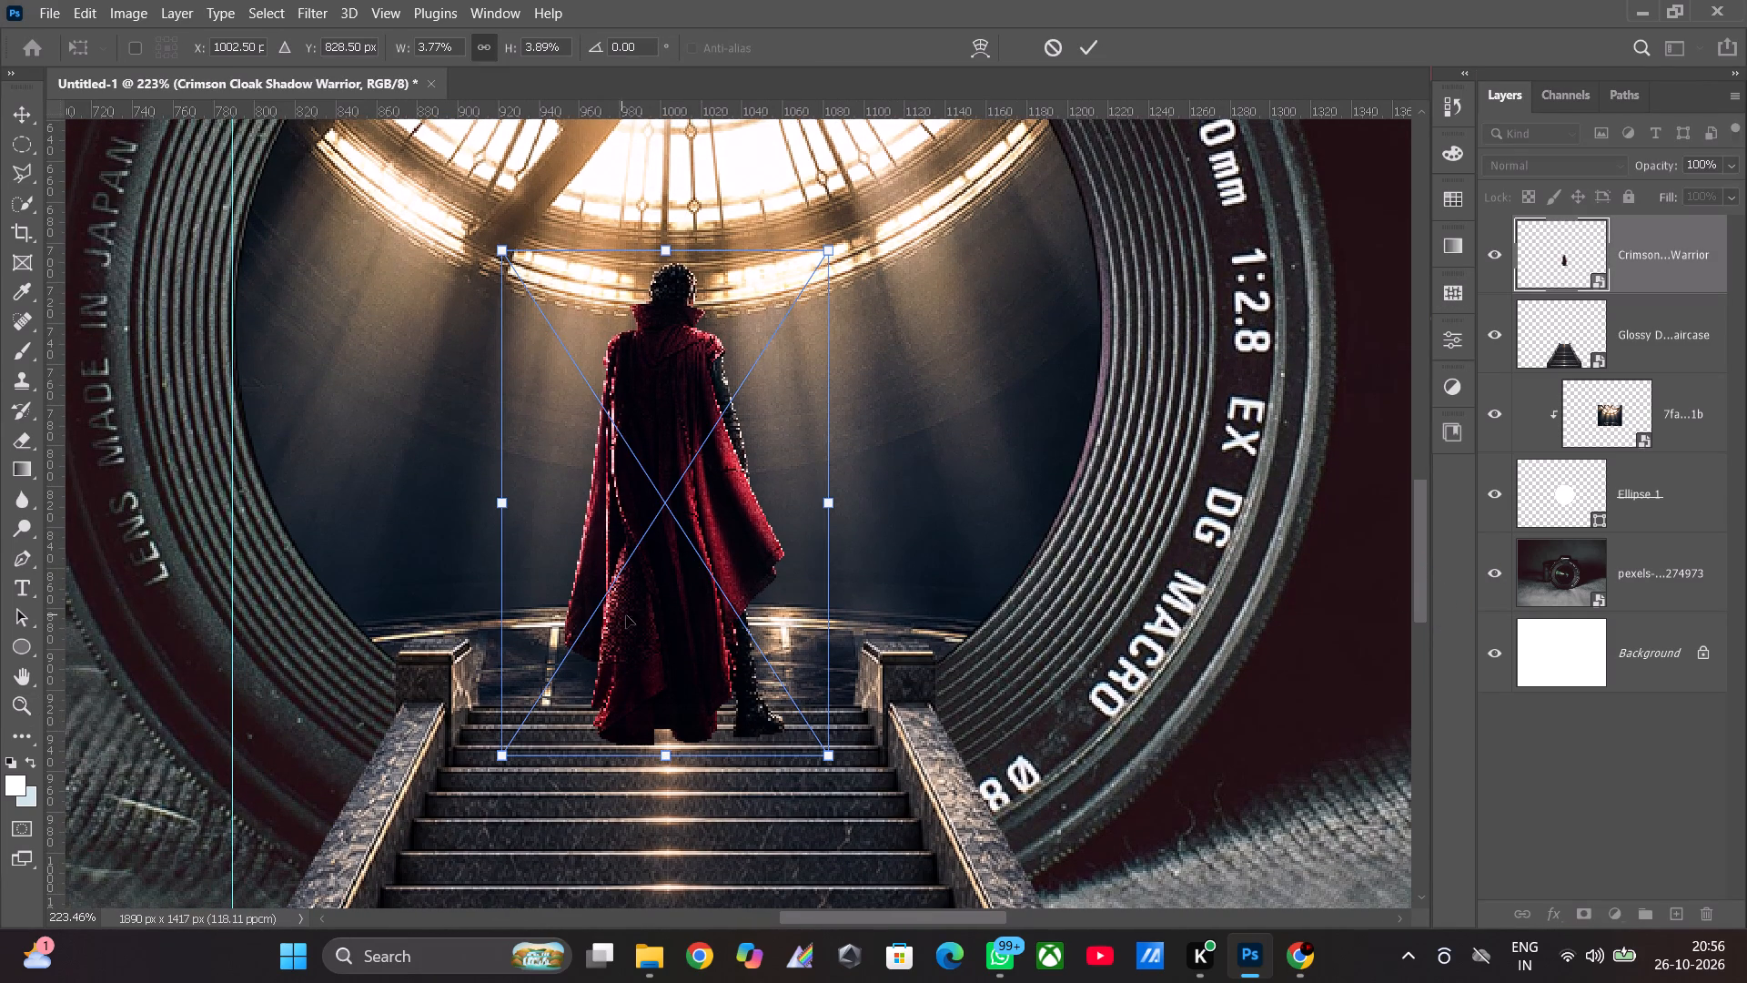
{"action": "left_click_drag", "start_coordinate": [696, 629], "coordinate": [697, 609]}
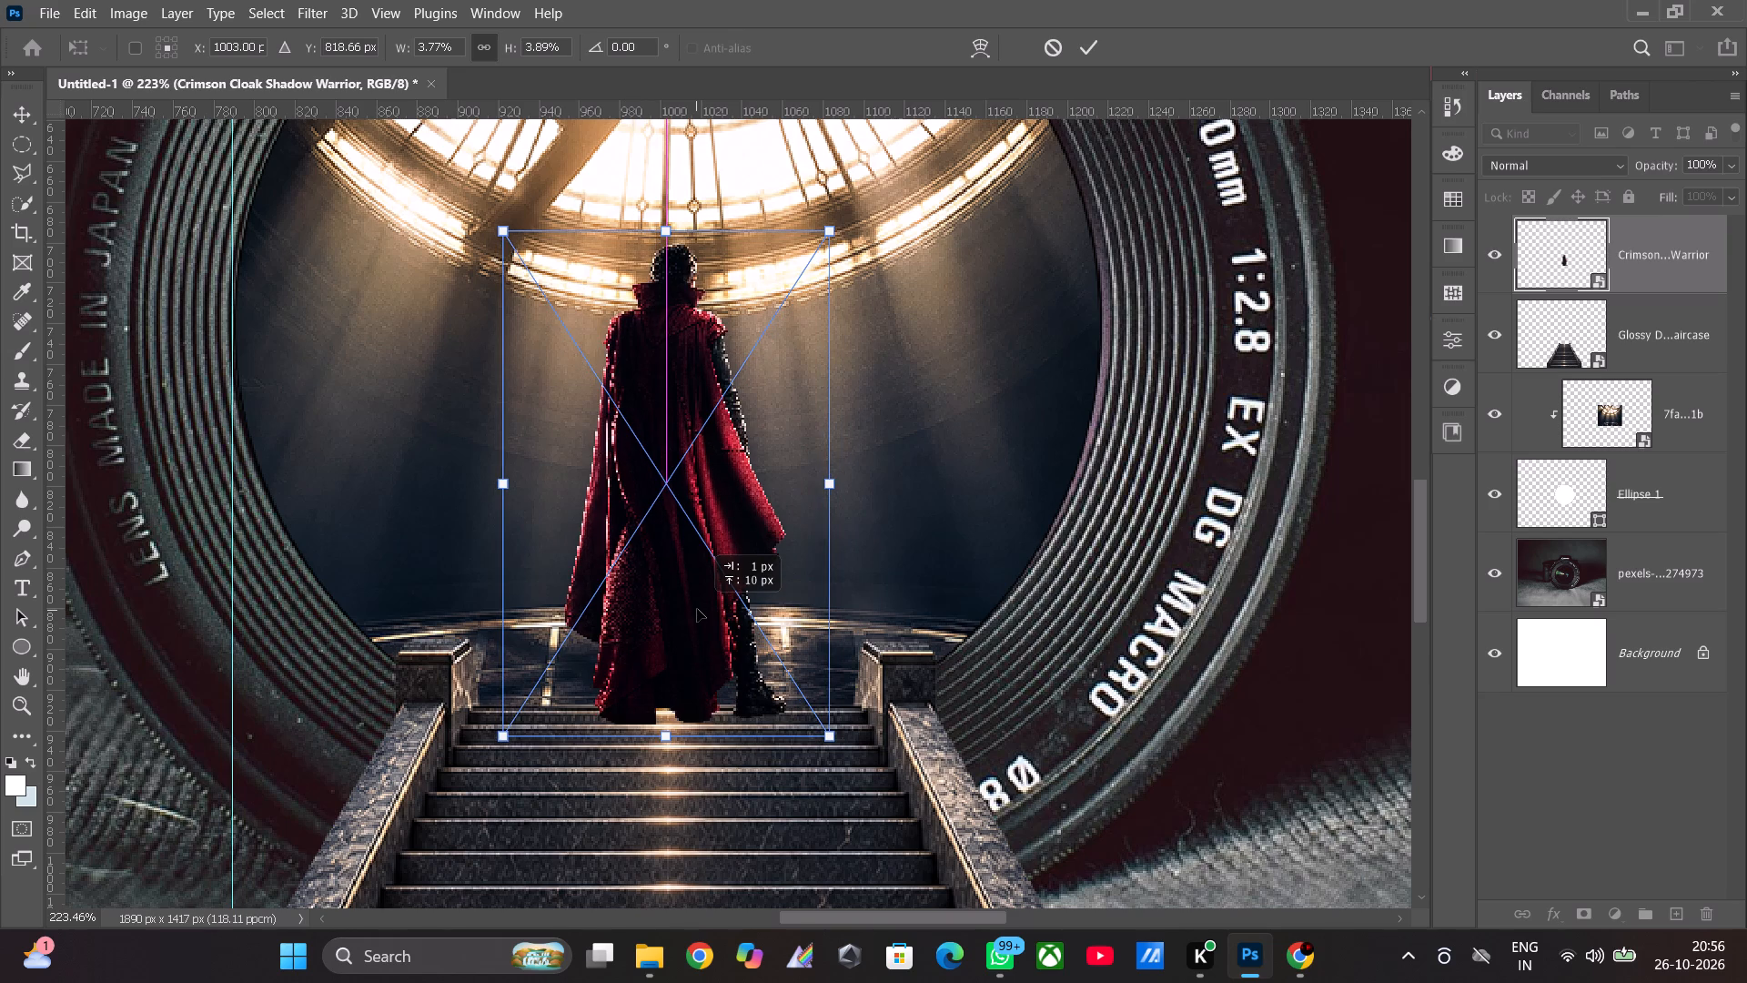
{"action": "left_click_drag", "start_coordinate": [697, 609], "coordinate": [695, 602]}
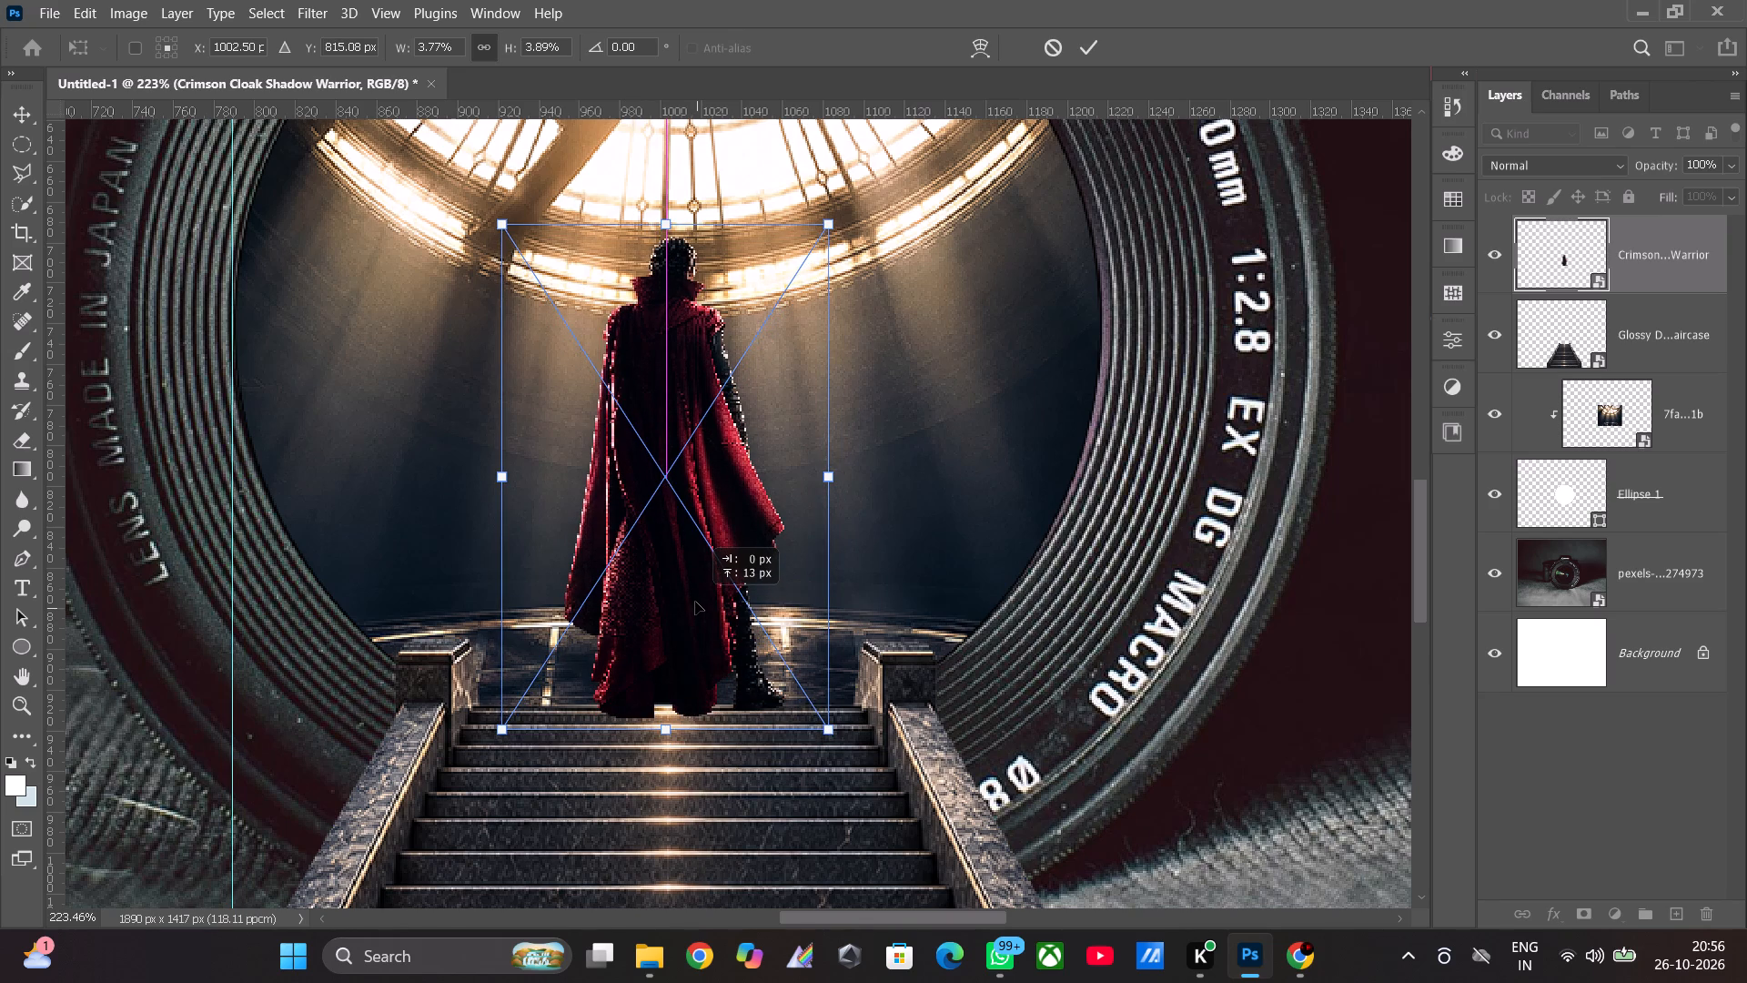
{"action": "left_click_drag", "start_coordinate": [695, 602], "coordinate": [685, 602]}
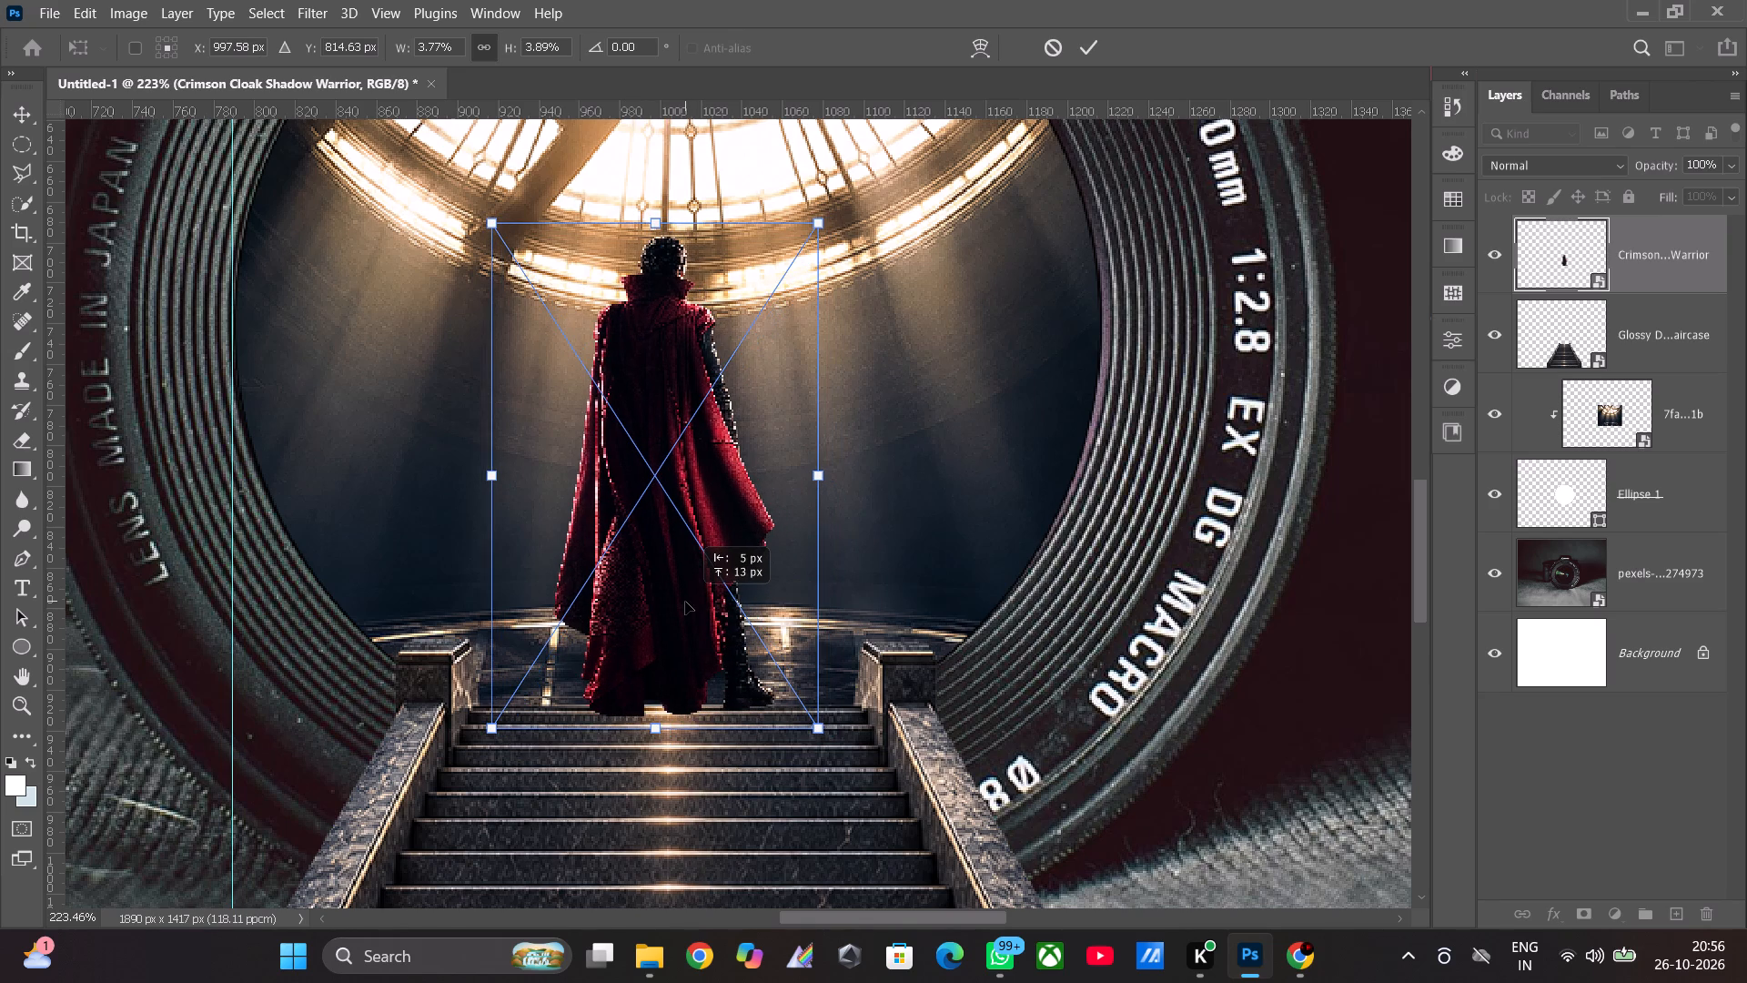
{"action": "left_click_drag", "start_coordinate": [685, 602], "coordinate": [687, 602]}
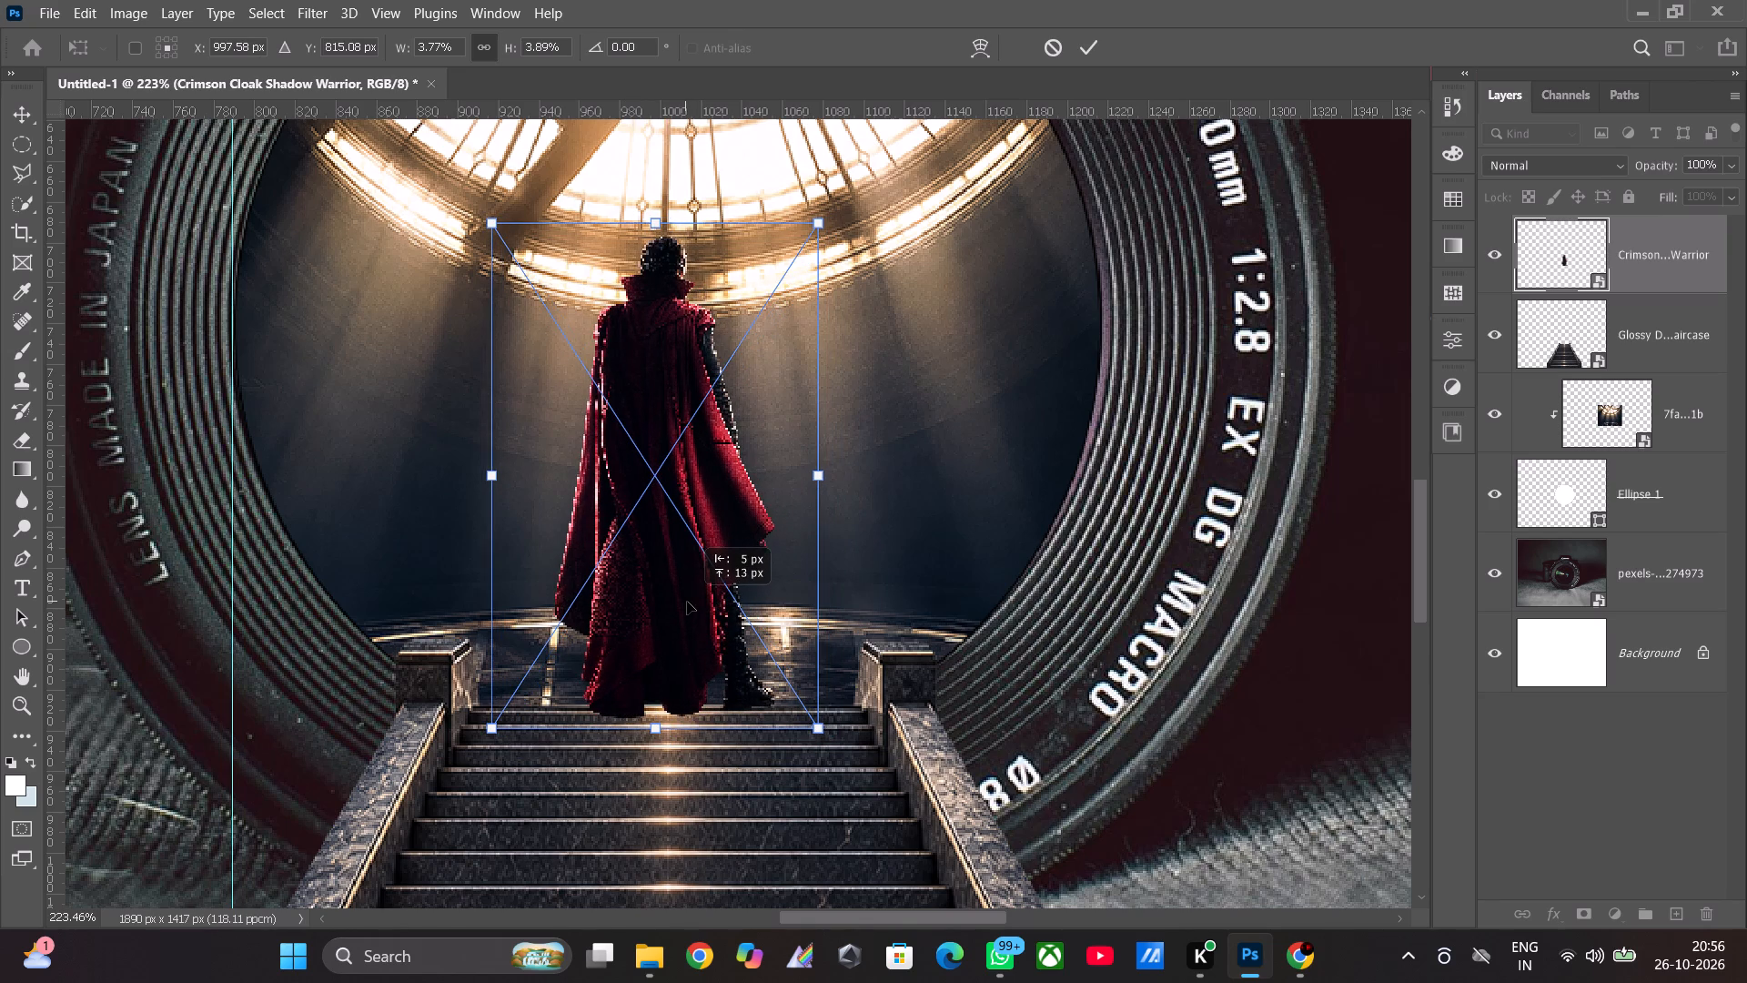
{"action": "left_click_drag", "start_coordinate": [687, 602], "coordinate": [689, 602]}
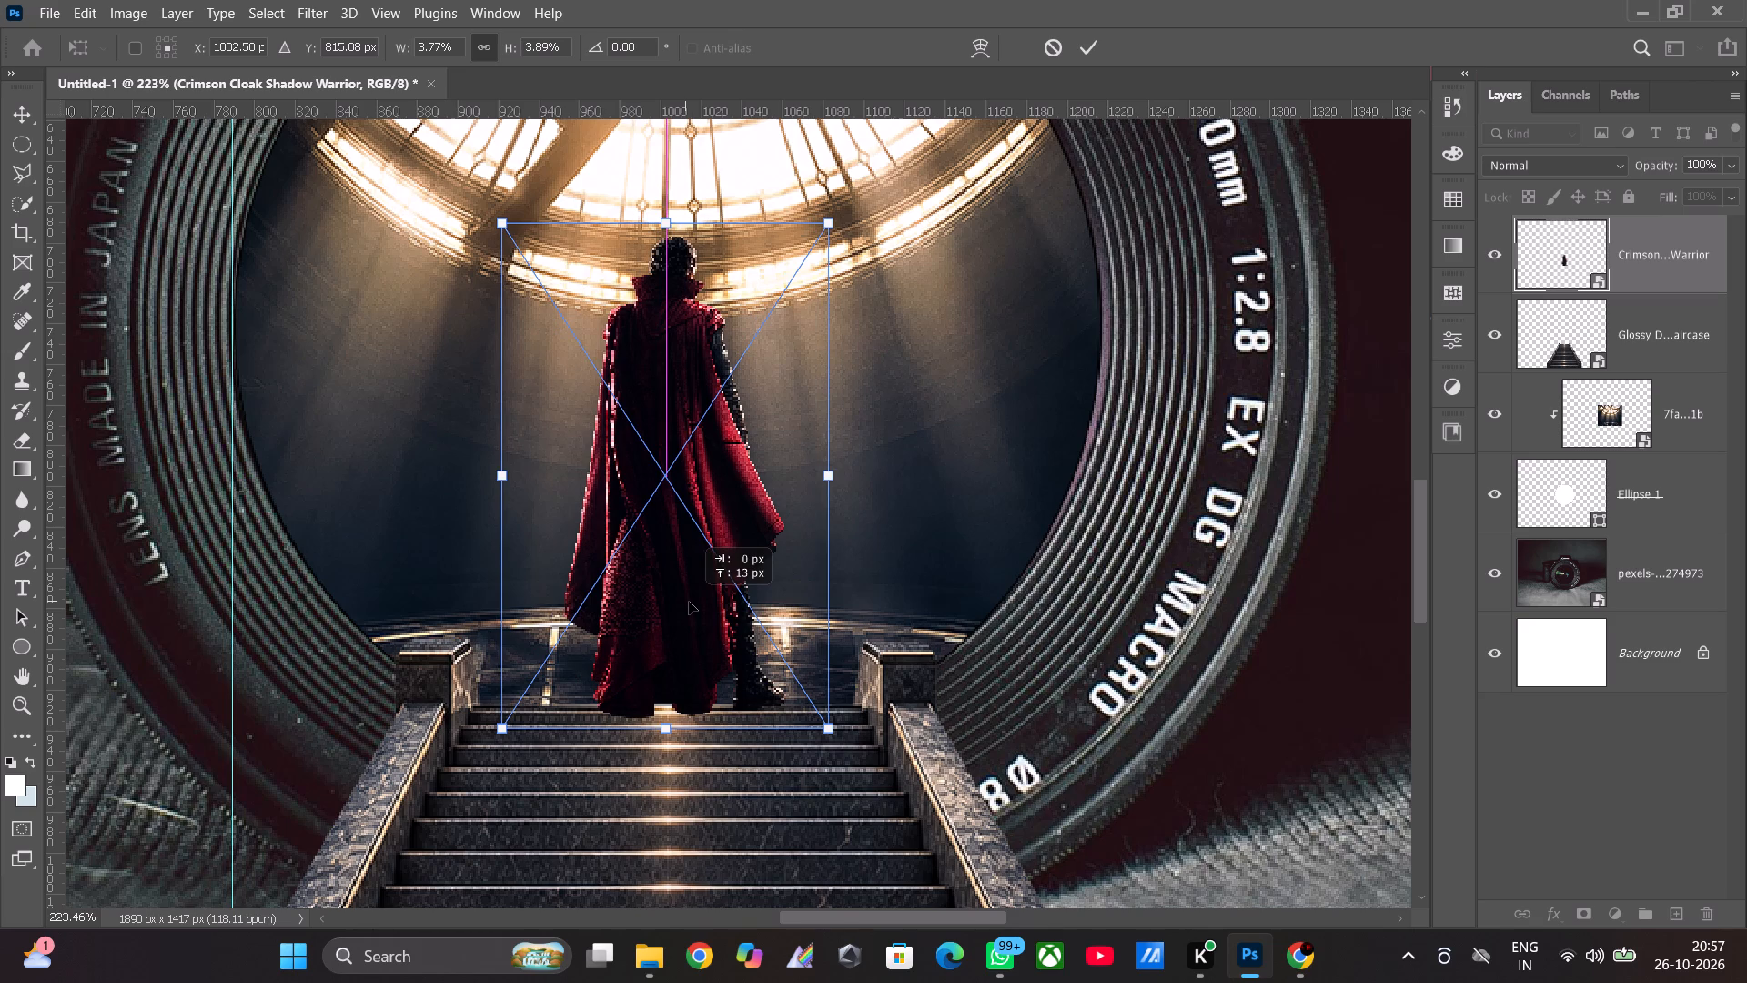
{"action": "left_click_drag", "start_coordinate": [689, 602], "coordinate": [688, 602]}
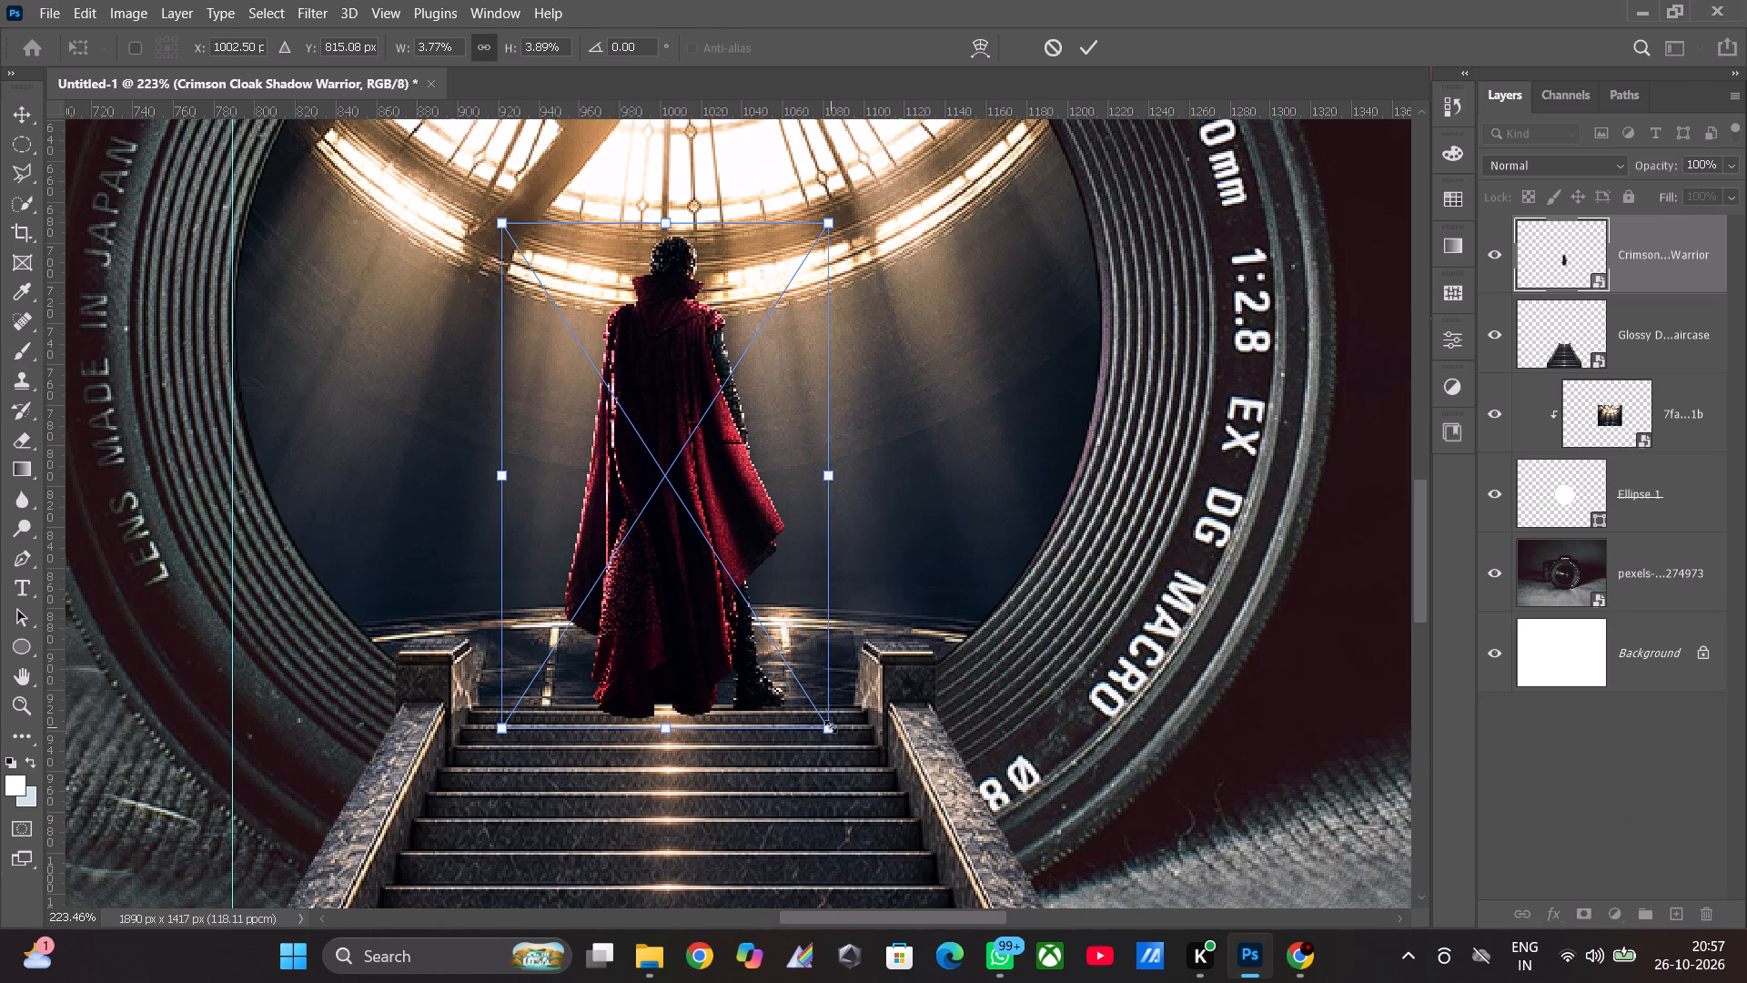
Enlarge the superhero to about 4.22% width and 4.09% height, recentre it at about X 1003.5, Y 812 px, and commit.
{"action": "left_click_drag", "start_coordinate": [831, 726], "coordinate": [846, 737], "text": "shift"}
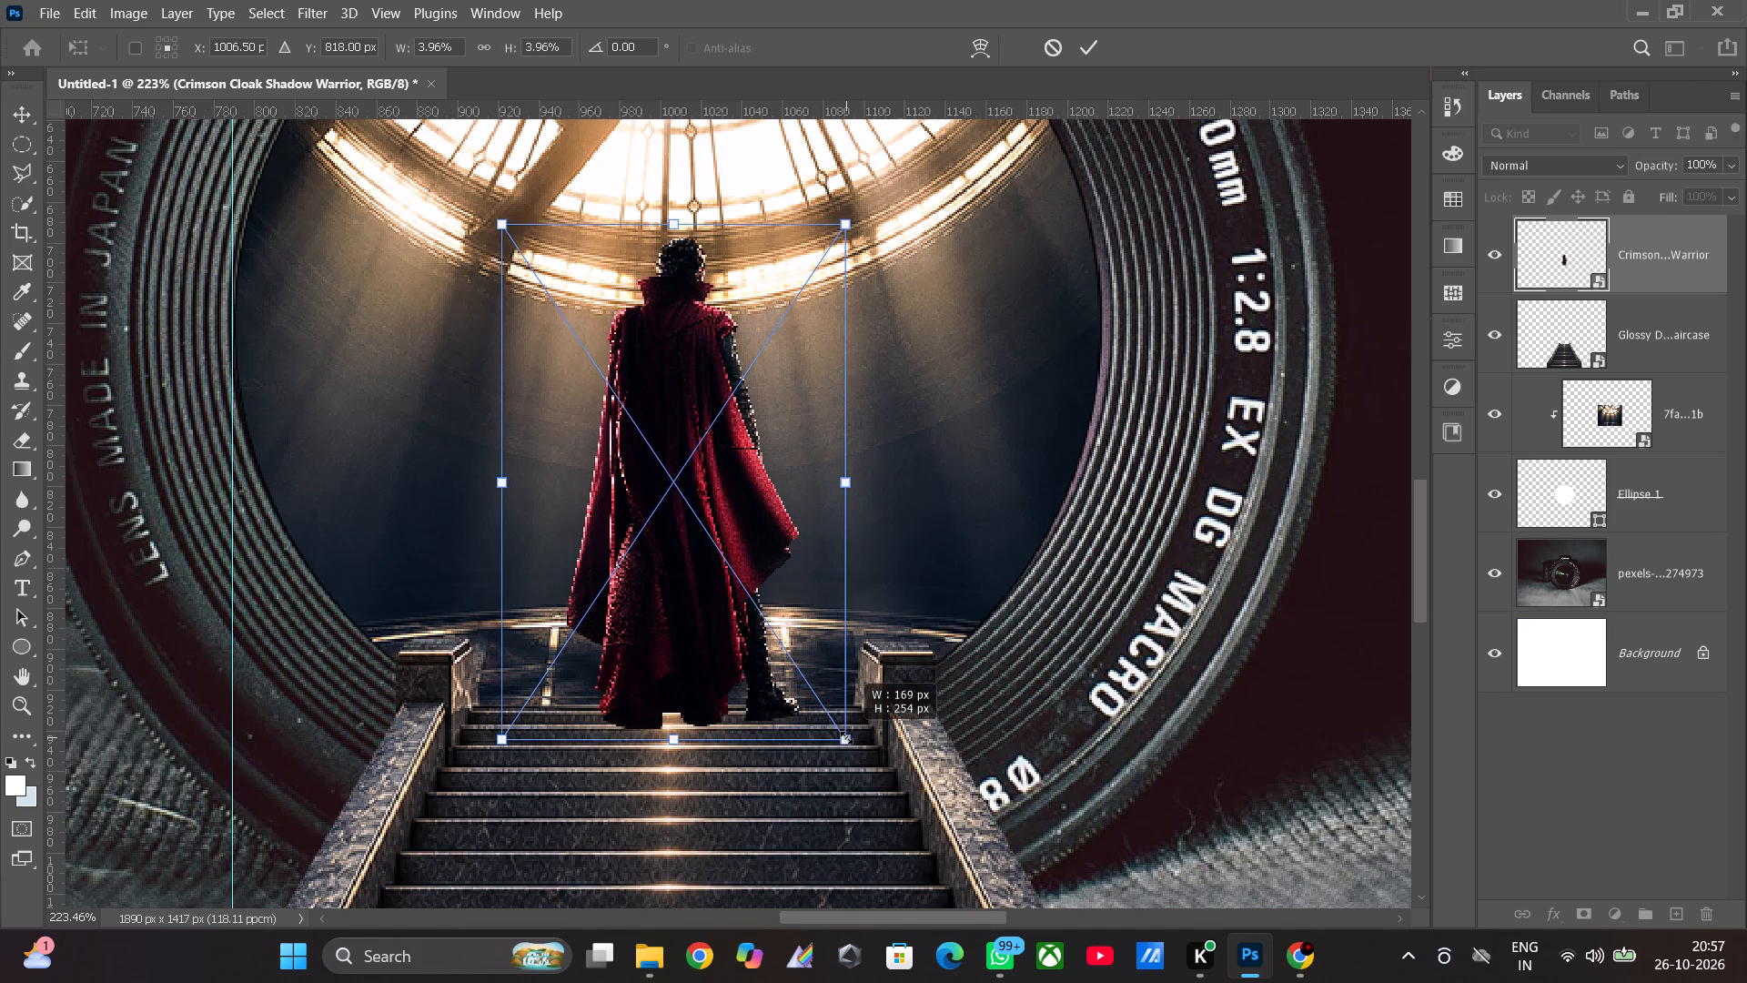
{"action": "left_click_drag", "start_coordinate": [846, 737], "coordinate": [866, 751], "text": "shift"}
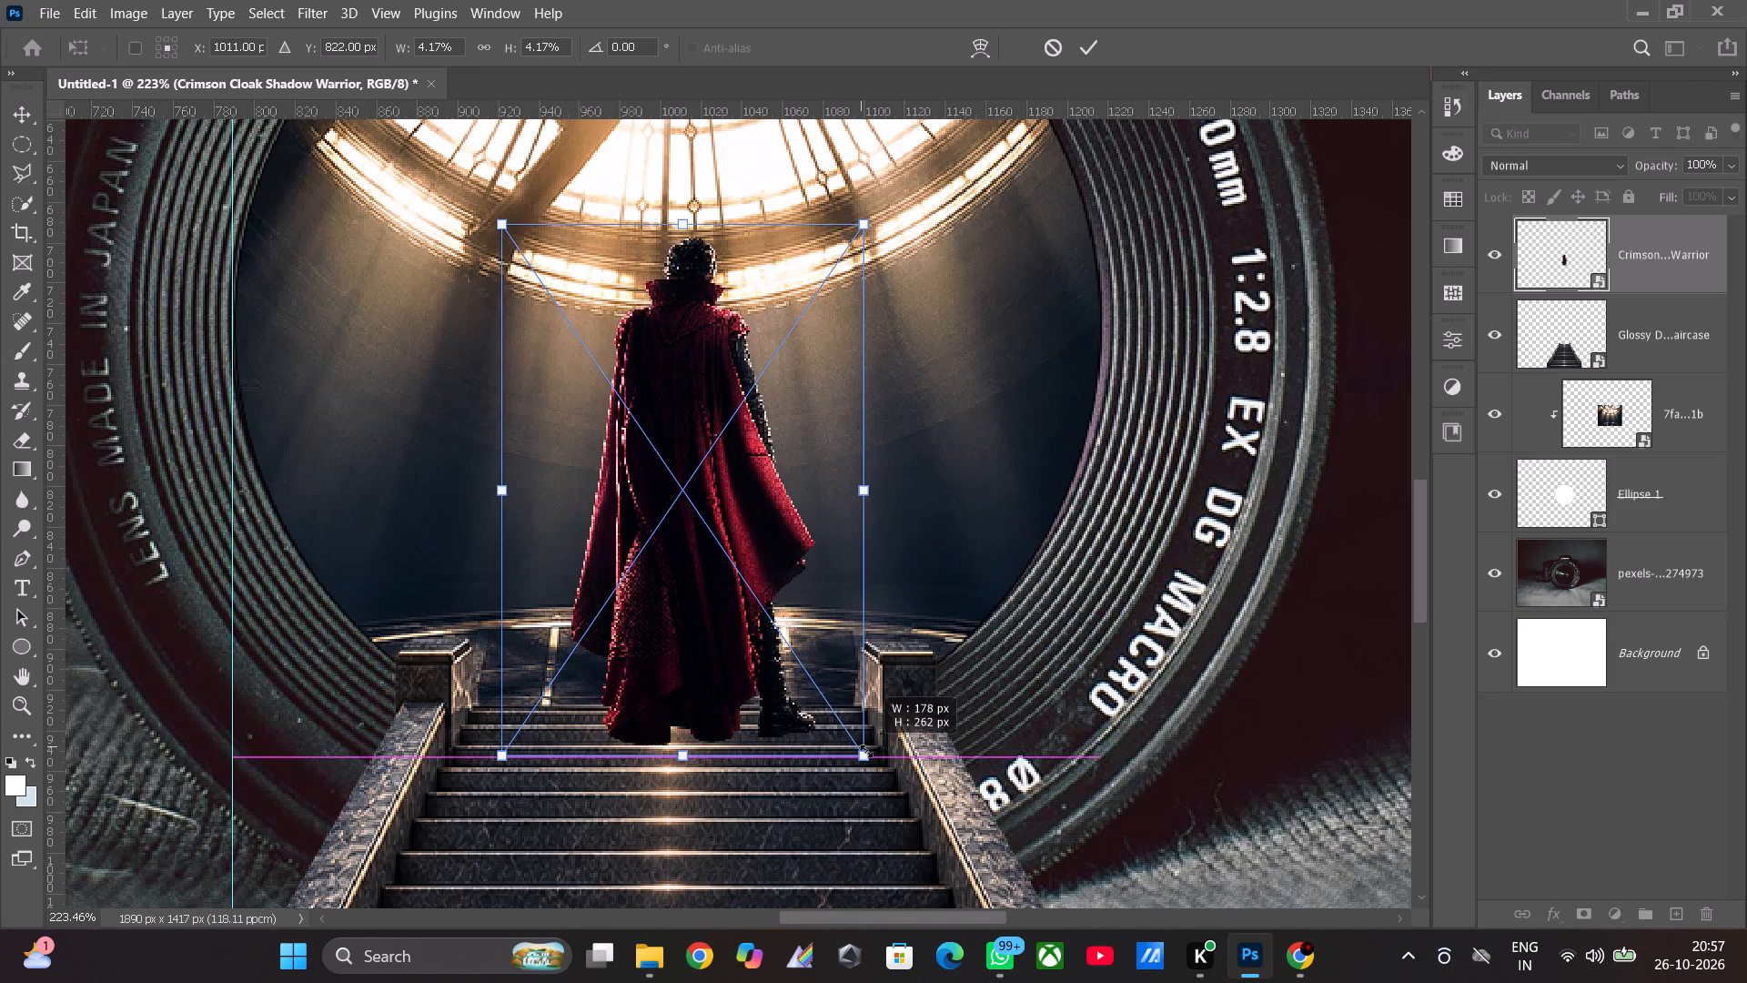
{"action": "left_click_drag", "start_coordinate": [866, 751], "coordinate": [869, 752], "text": "shift"}
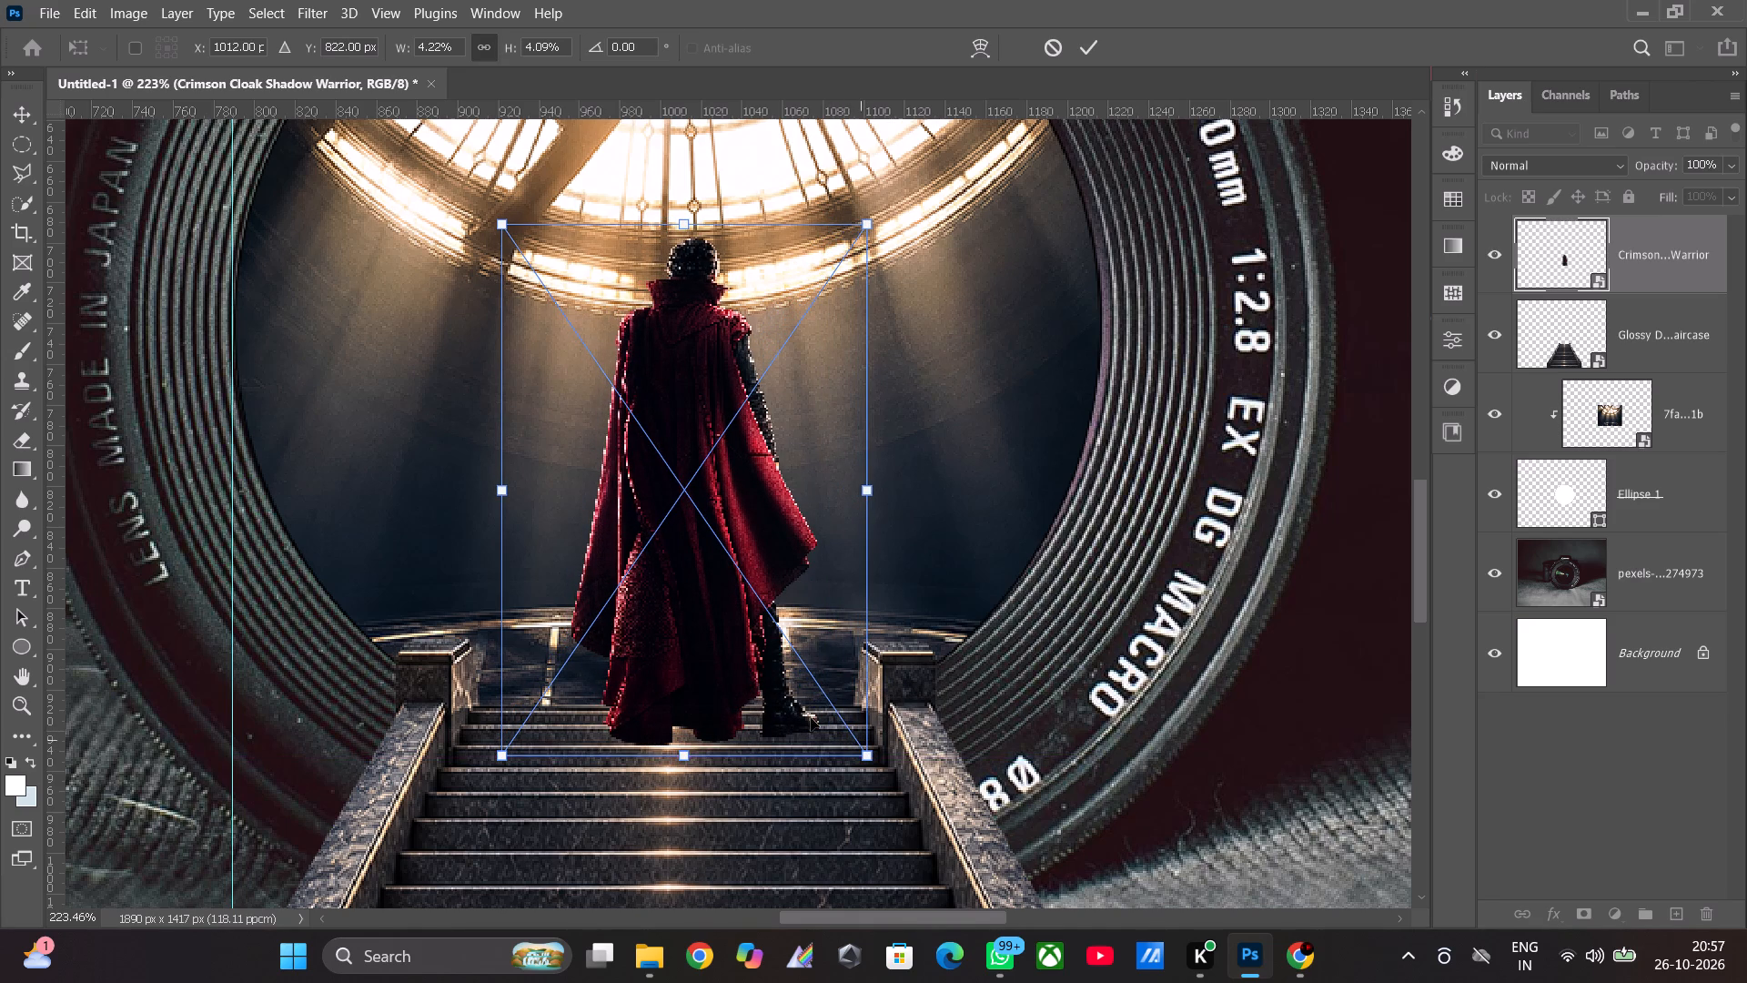
{"action": "left_click_drag", "start_coordinate": [710, 661], "coordinate": [714, 652]}
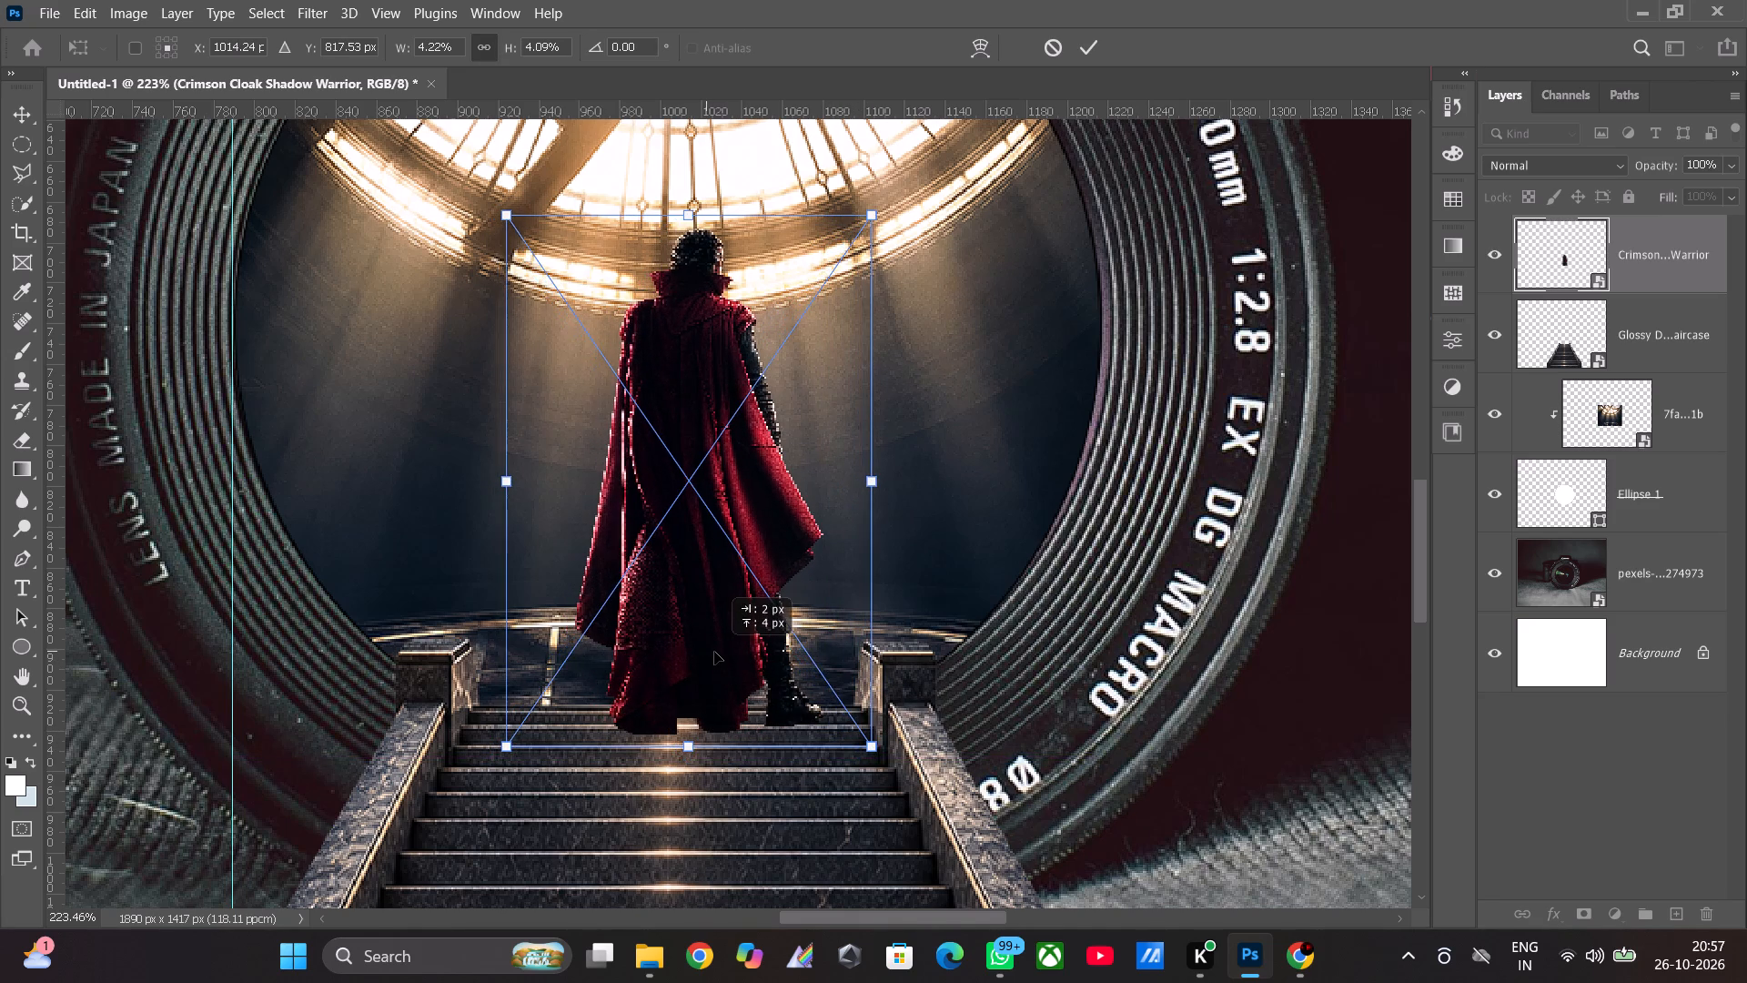
{"action": "left_click_drag", "start_coordinate": [714, 652], "coordinate": [691, 654]}
{"action": "left_click_drag", "start_coordinate": [691, 654], "coordinate": [694, 650]}
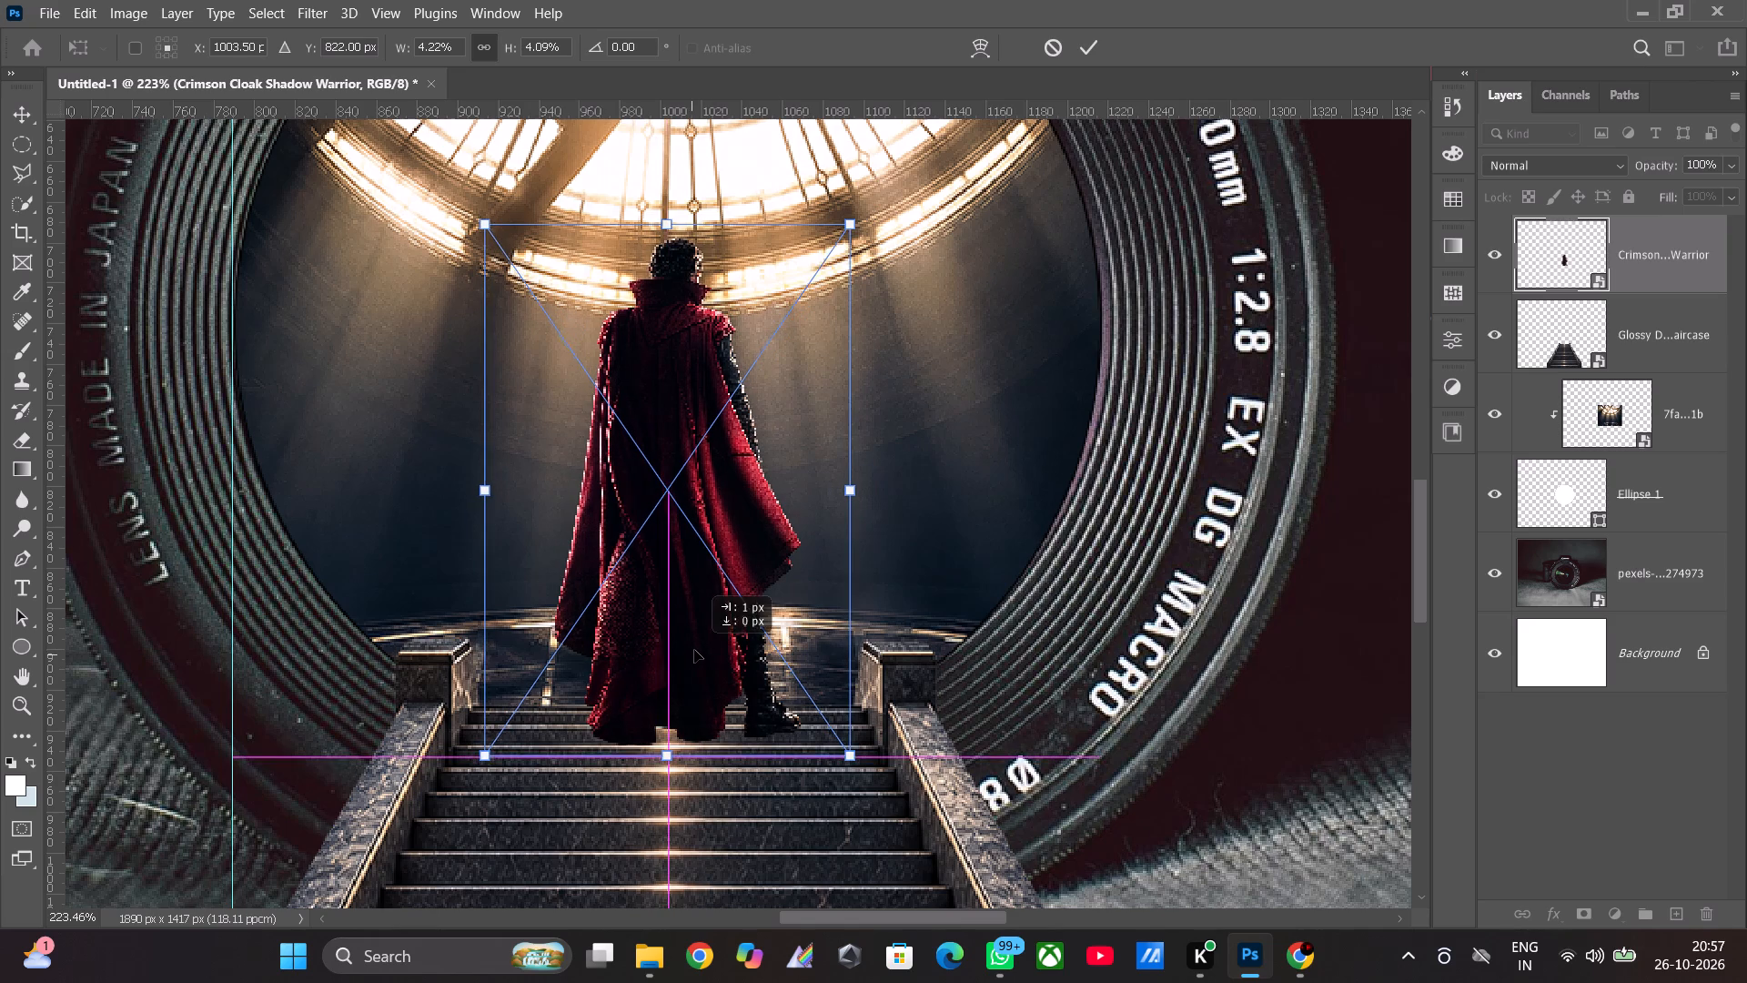
{"action": "left_click_drag", "start_coordinate": [694, 650], "coordinate": [698, 634]}
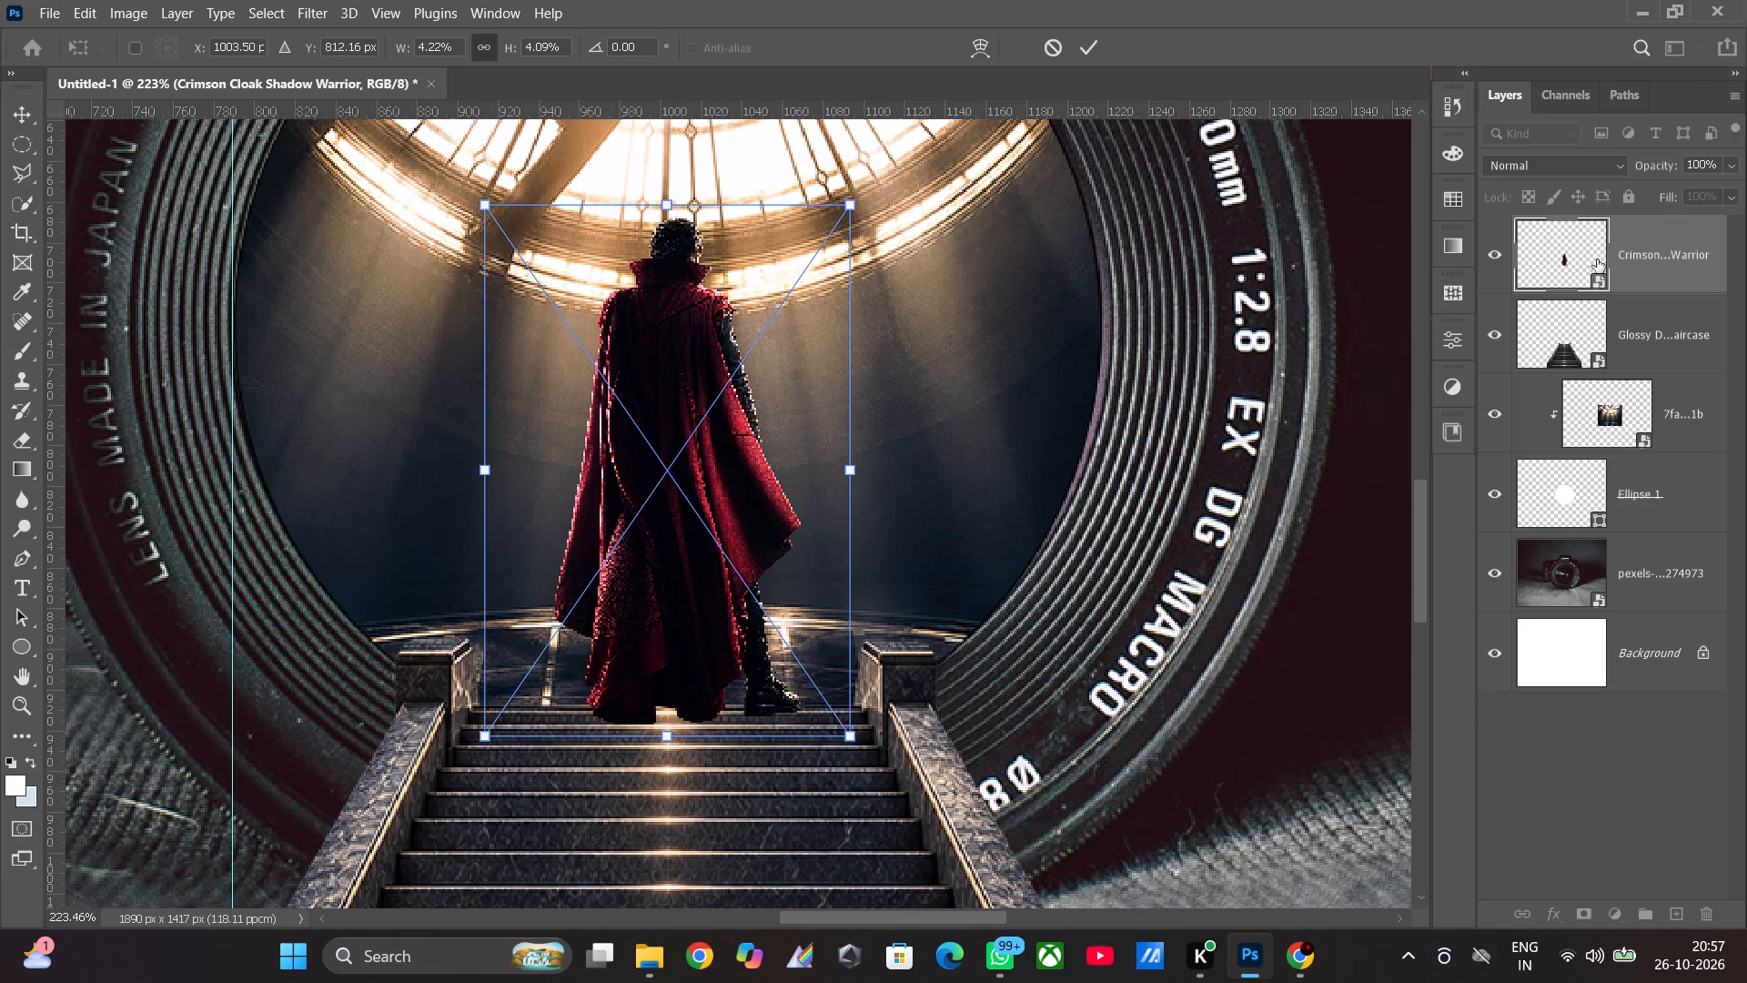
{"action": "left_click", "coordinate": [1585, 258]}
Duplicate the Crimson Cloak Shadow Warrior layer.
{"action": "right_click", "coordinate": [1568, 260]}
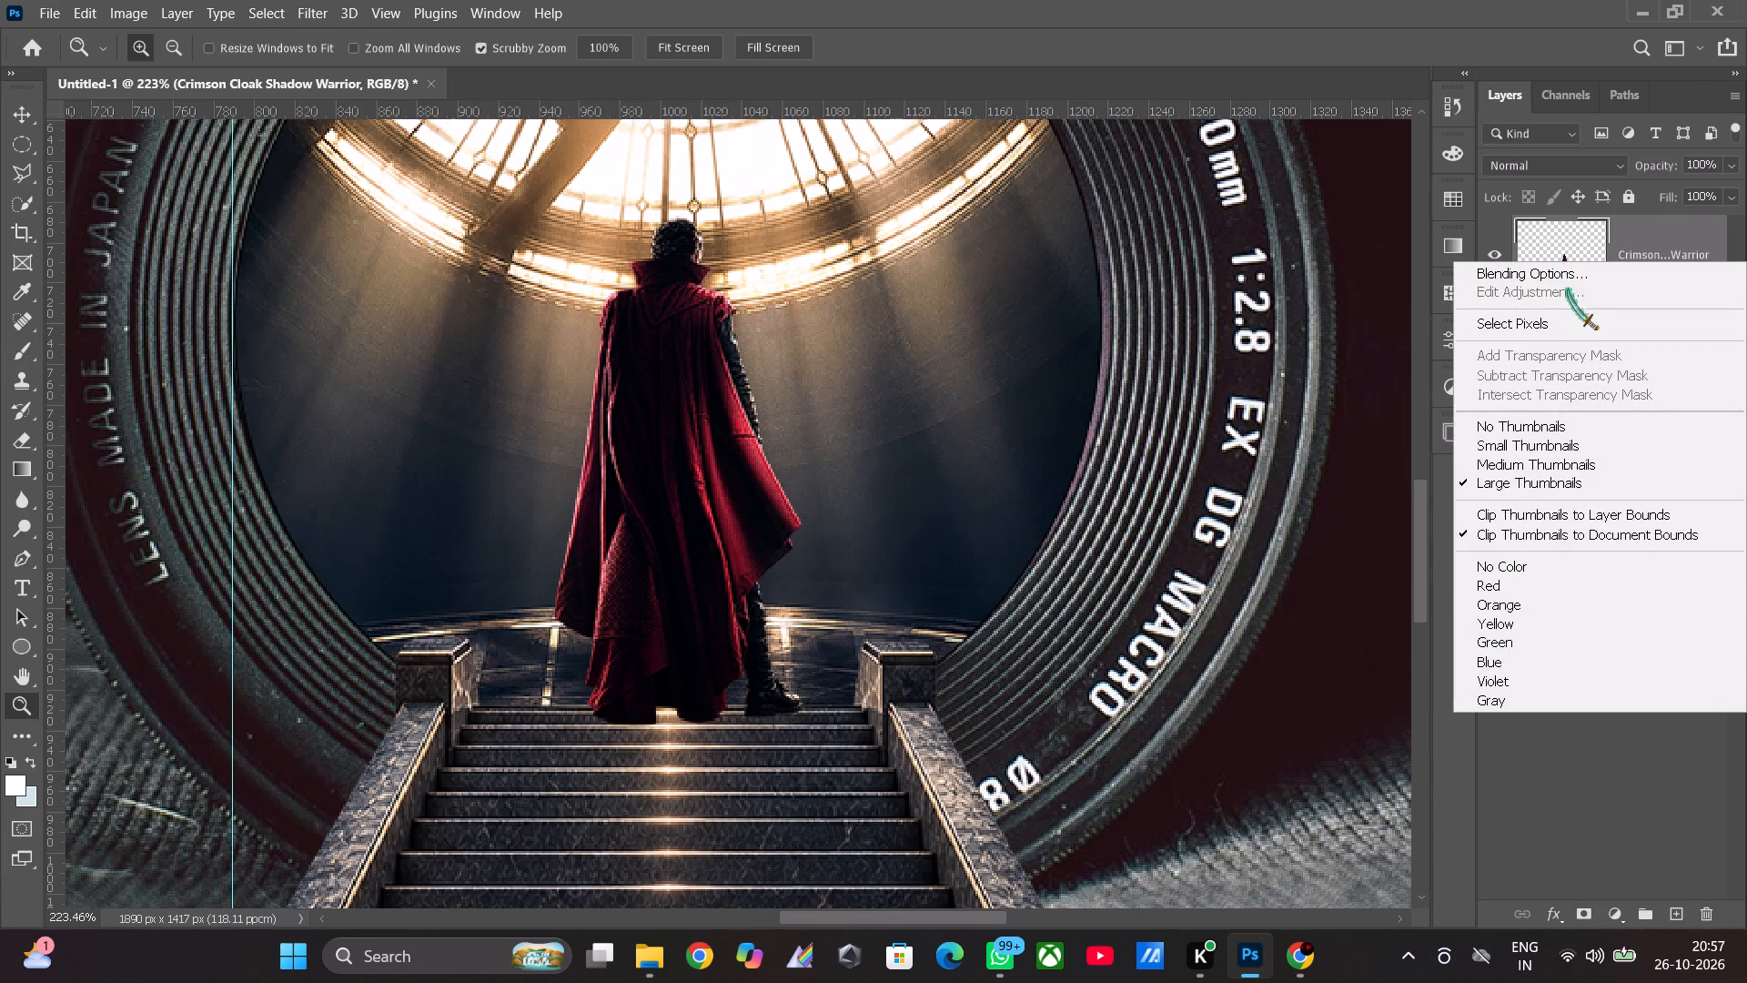
{"action": "left_click", "coordinate": [1566, 223]}
{"action": "right_click", "coordinate": [1566, 223]}
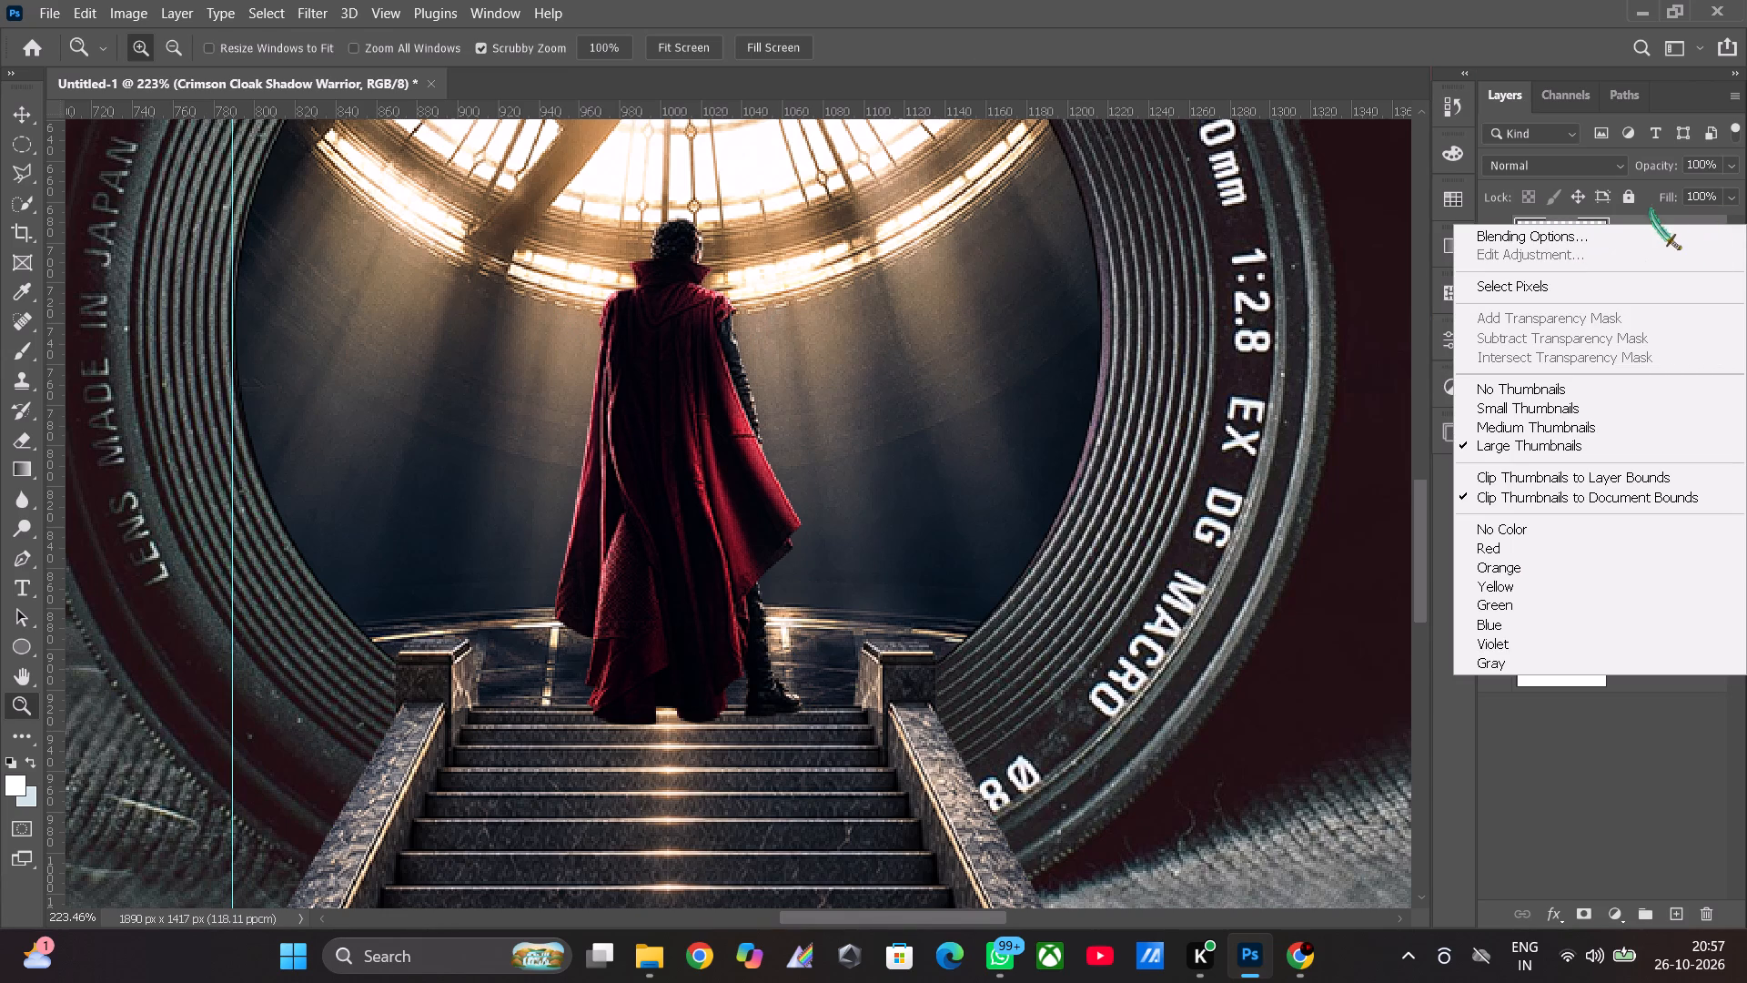
{"action": "left_click", "coordinate": [1612, 208]}
{"action": "right_click", "coordinate": [1687, 245]}
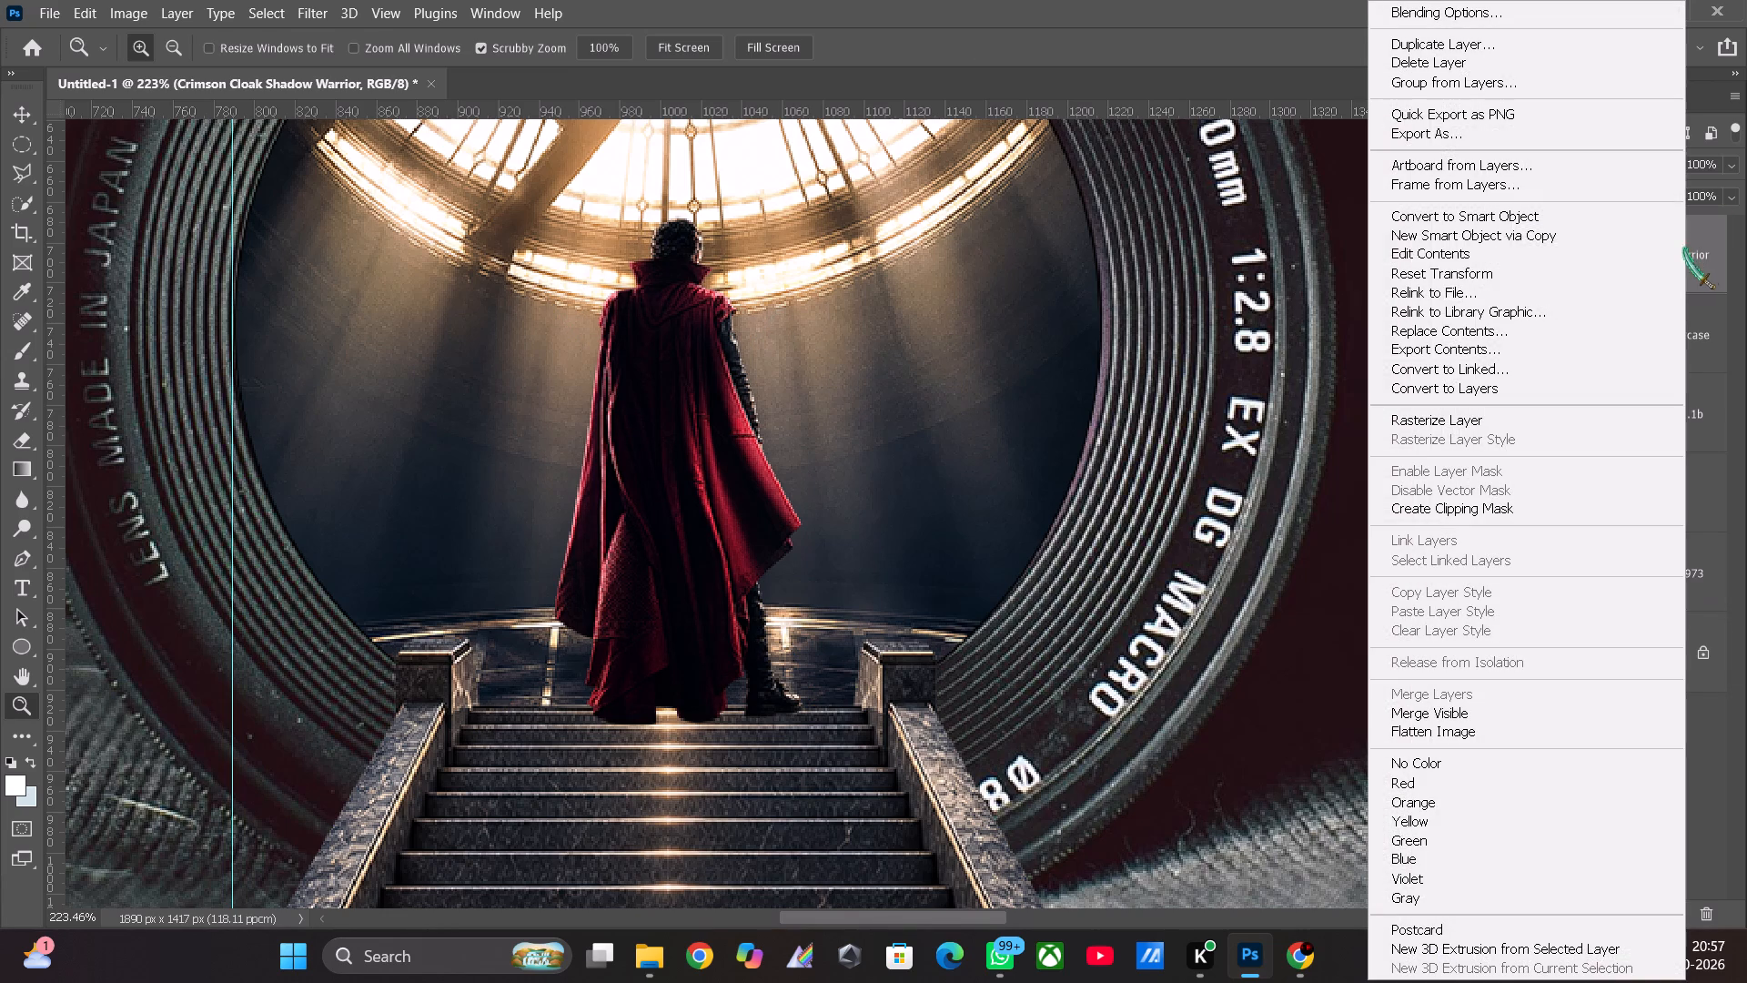
{"action": "left_click", "coordinate": [1450, 41]}
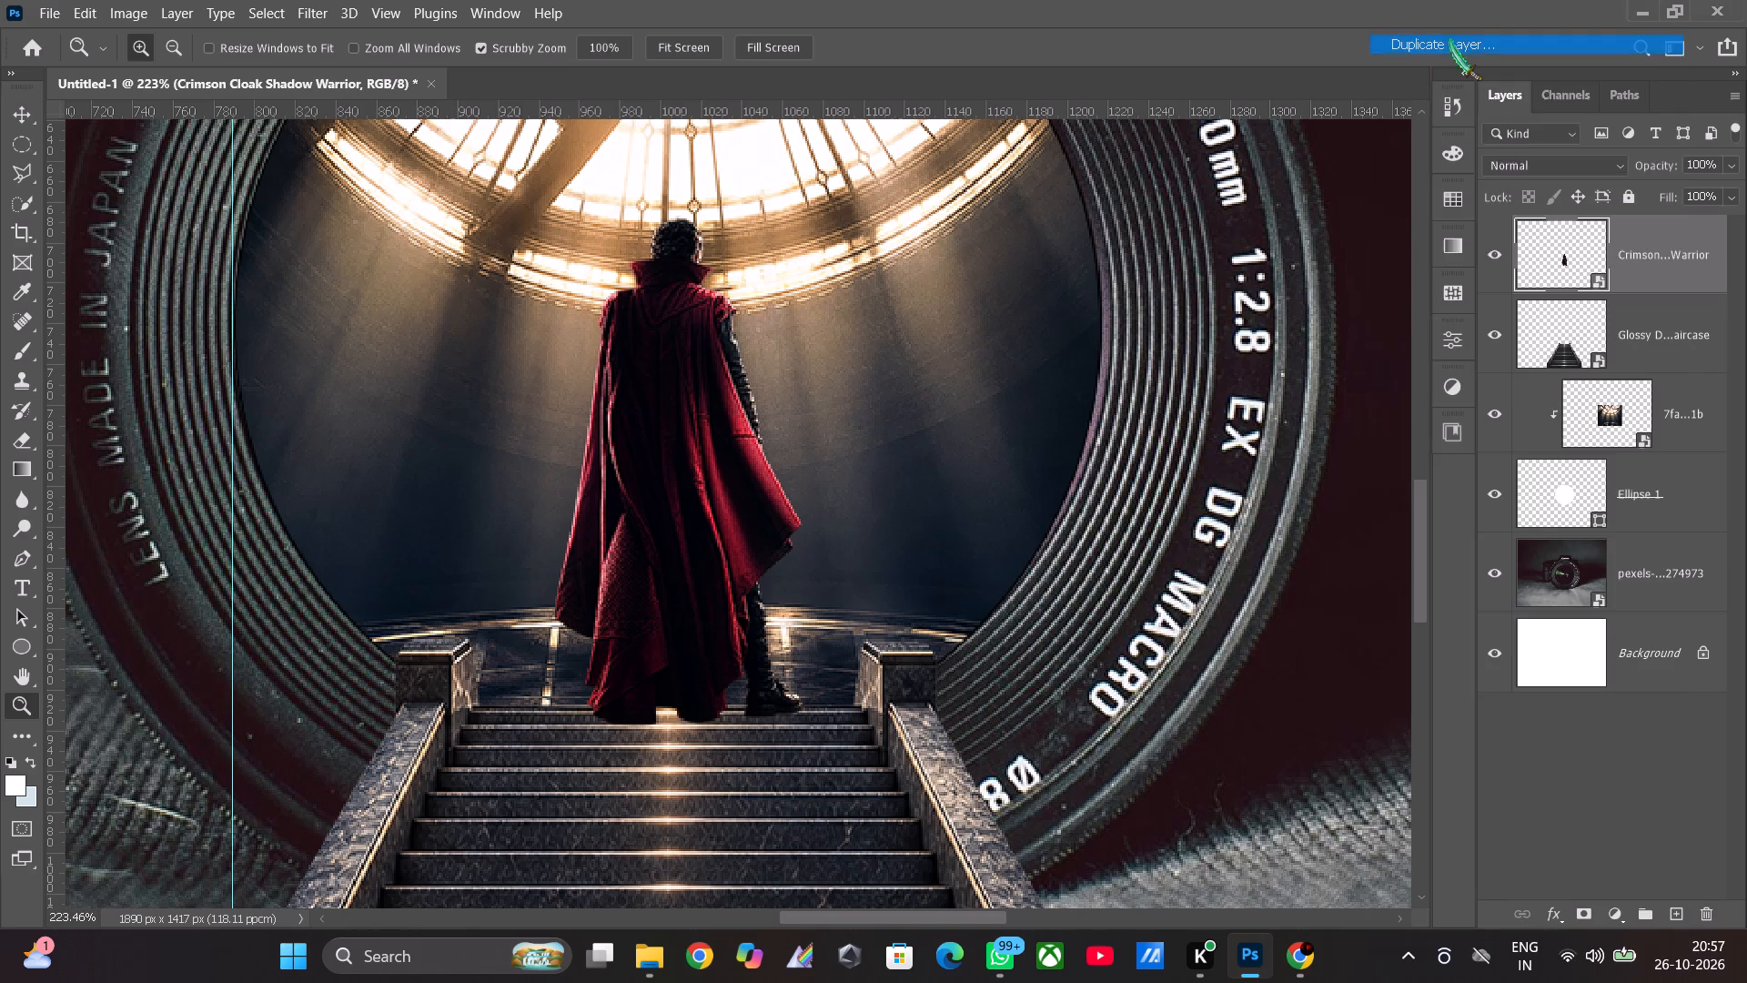
{"action": "left_click", "coordinate": [1079, 259]}
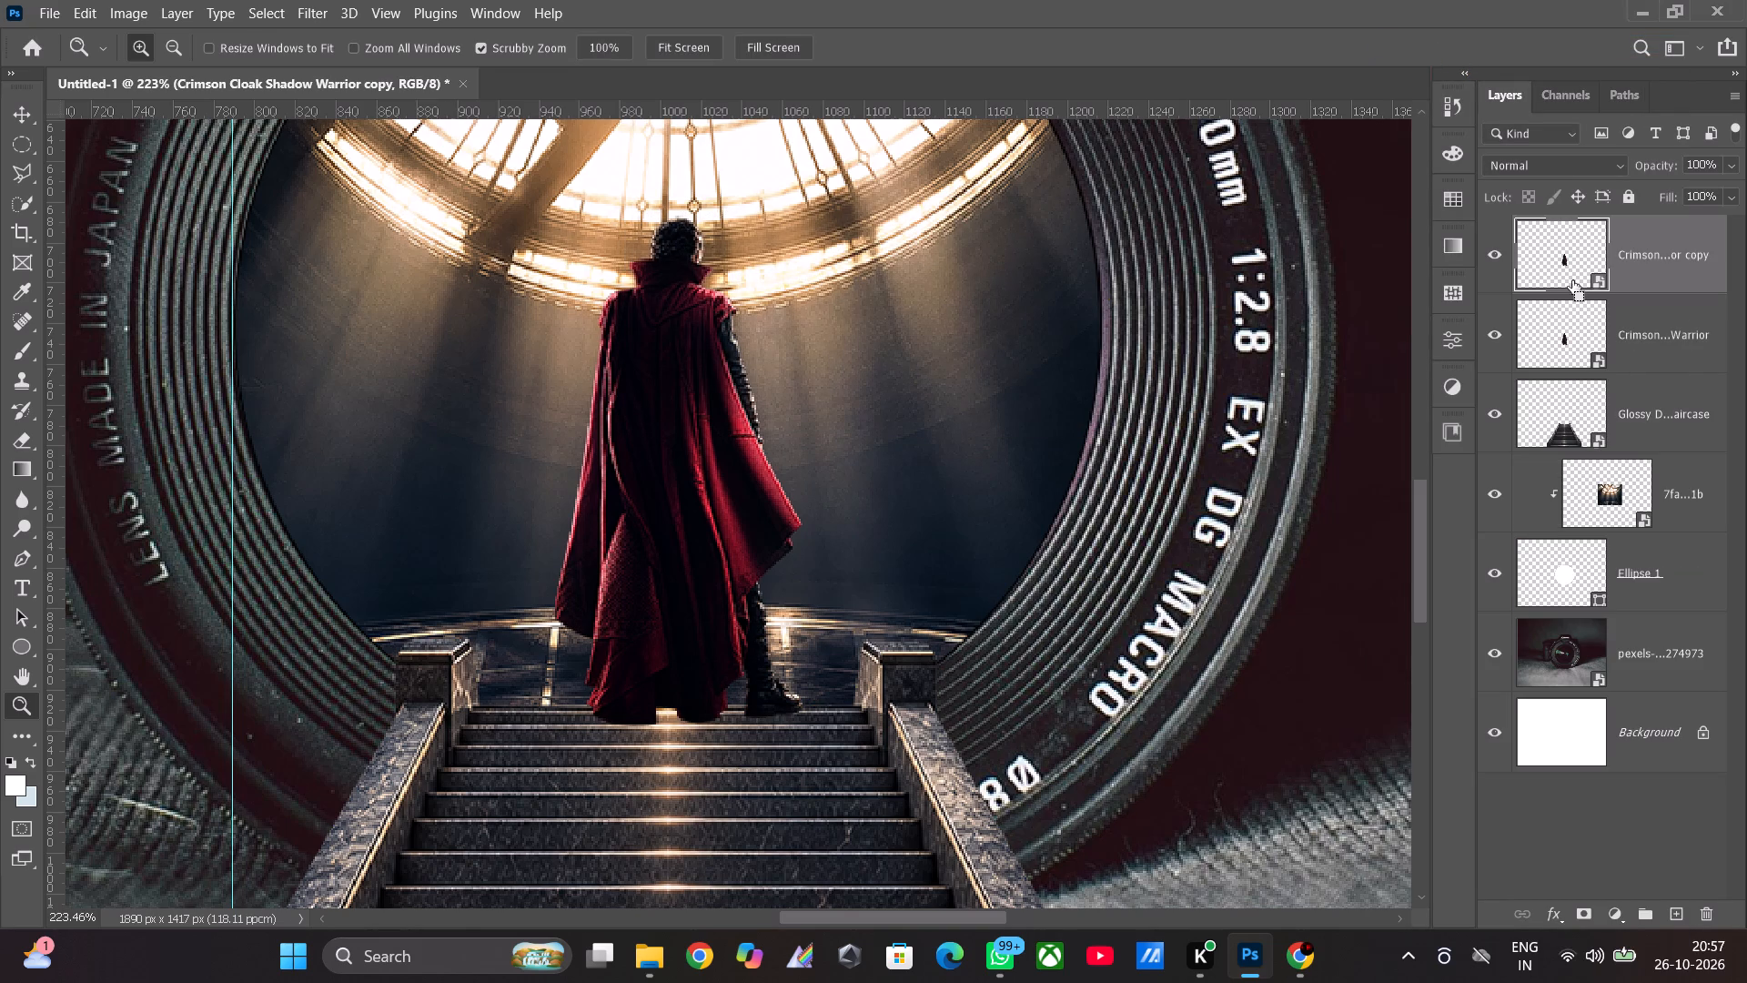
Rotate the duplicated superhero upside down, to an angle of about 179.65 degrees.
{"action": "key", "text": "ctrl+t"}
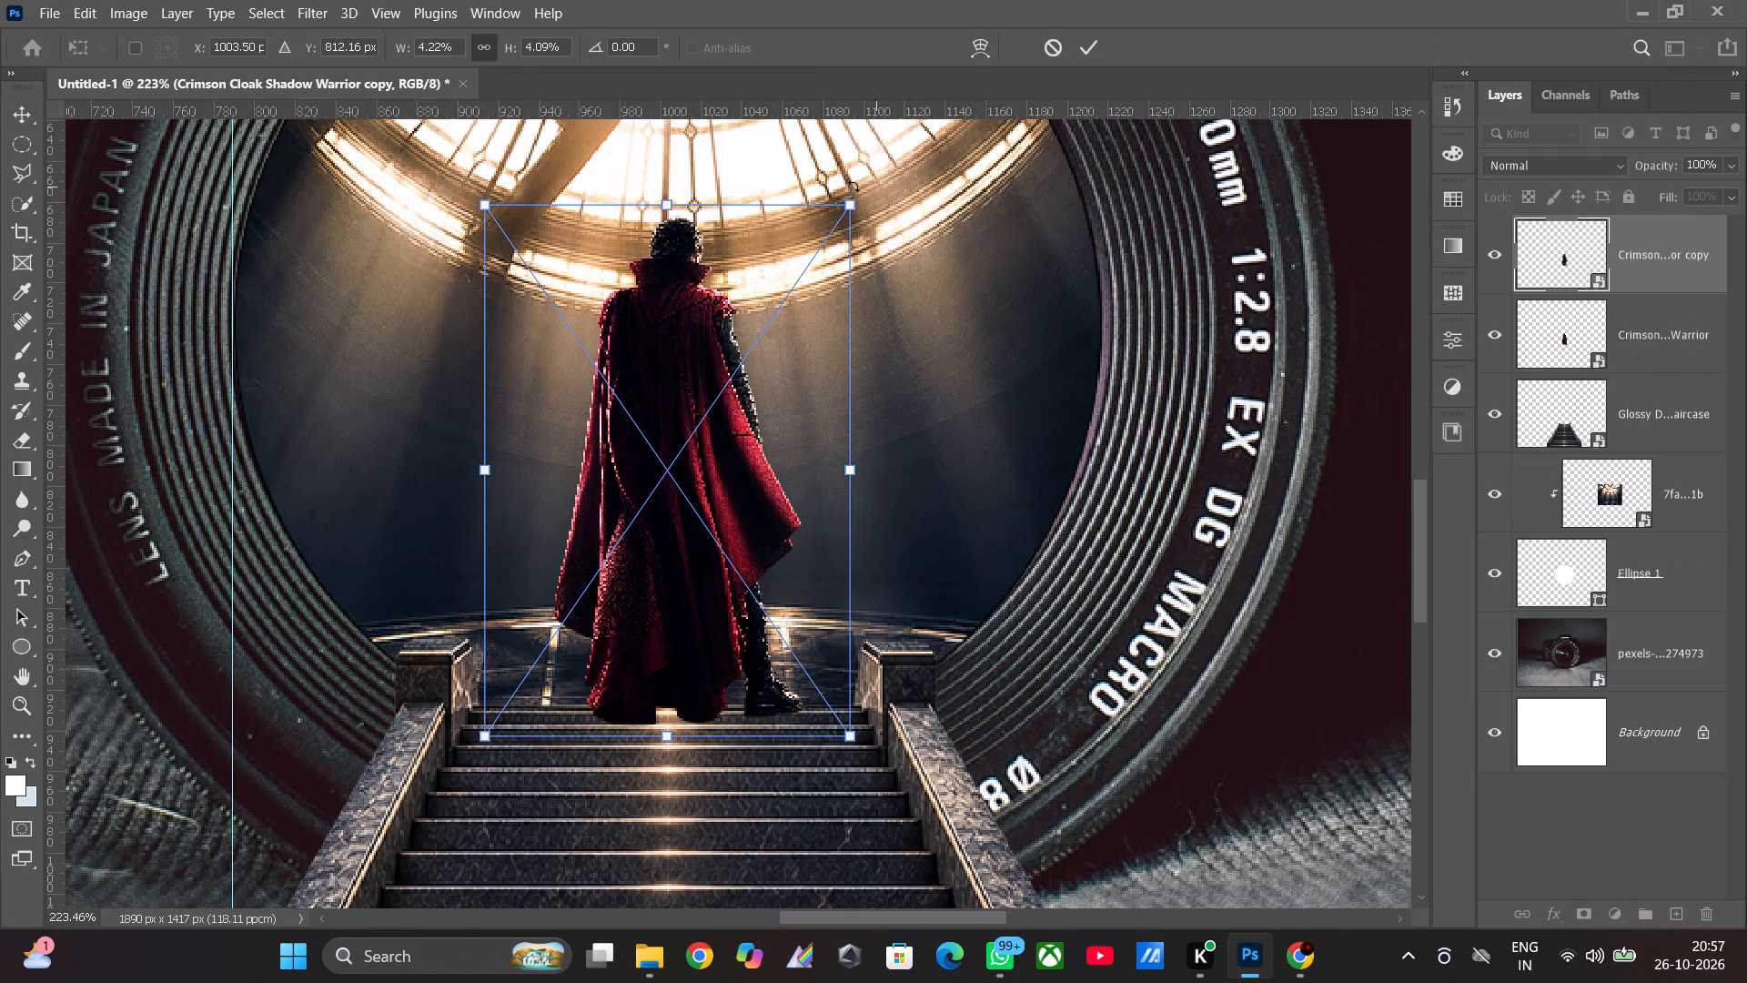
{"action": "left_click_drag", "start_coordinate": [868, 198], "coordinate": [634, 979]}
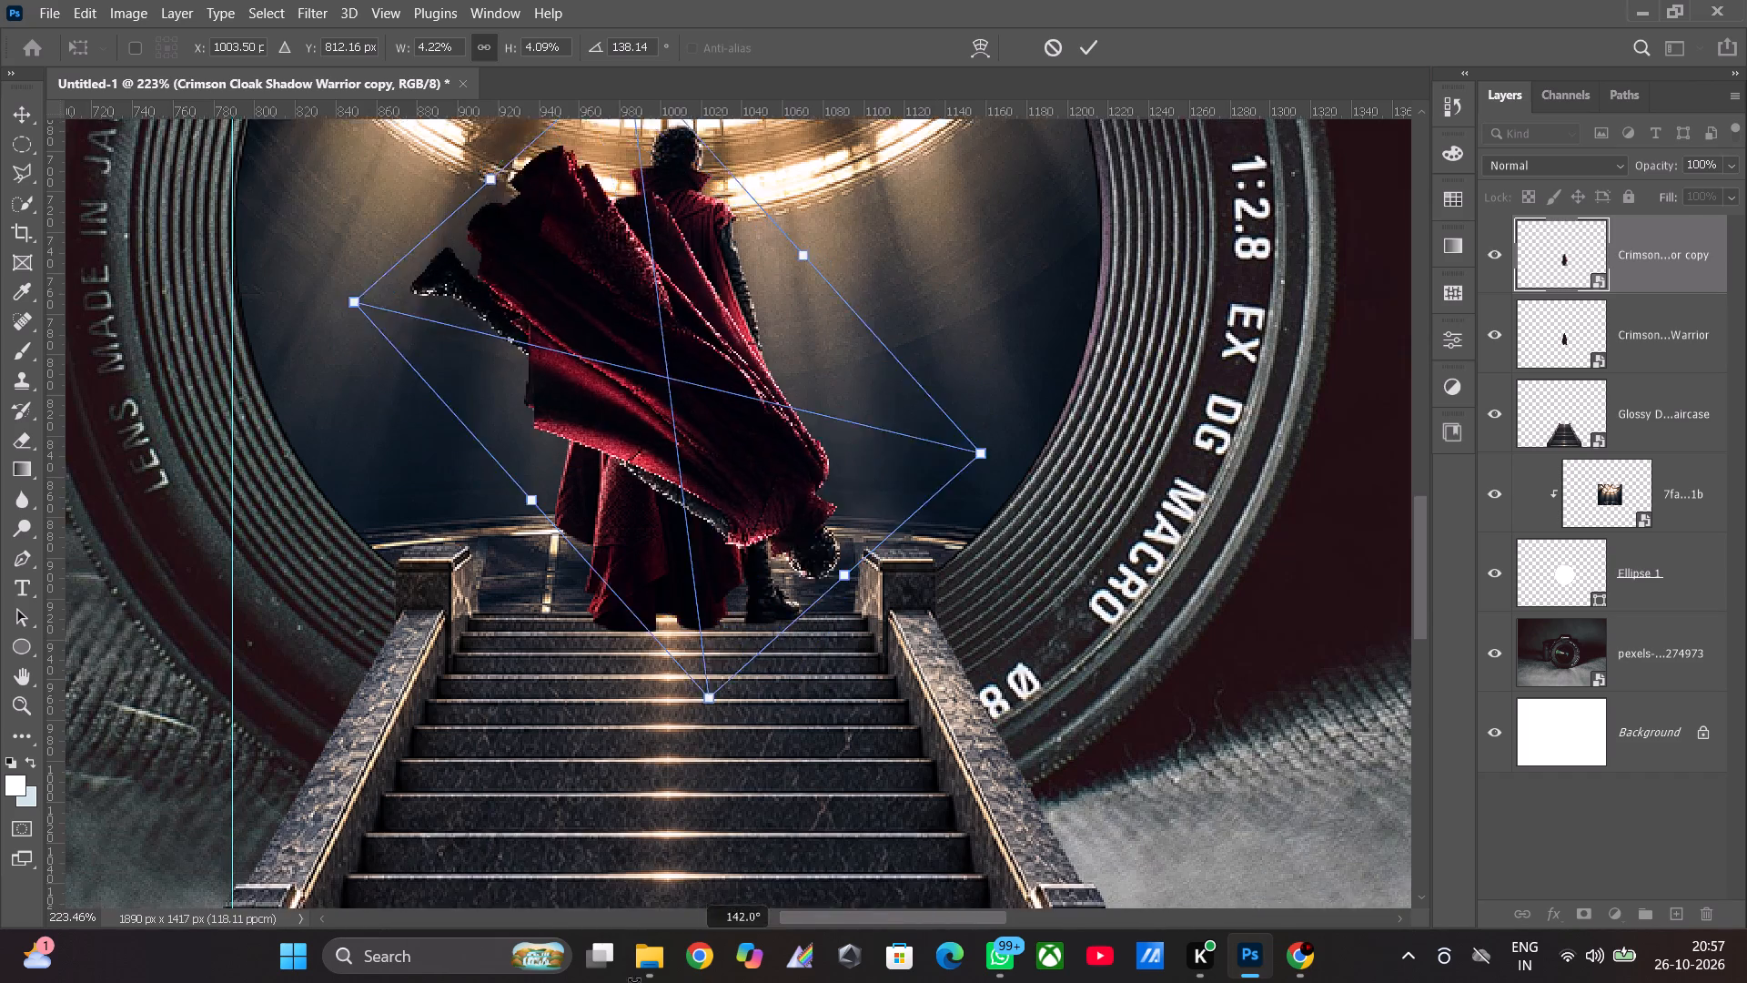
{"action": "left_click_drag", "start_coordinate": [634, 979], "coordinate": [397, 691]}
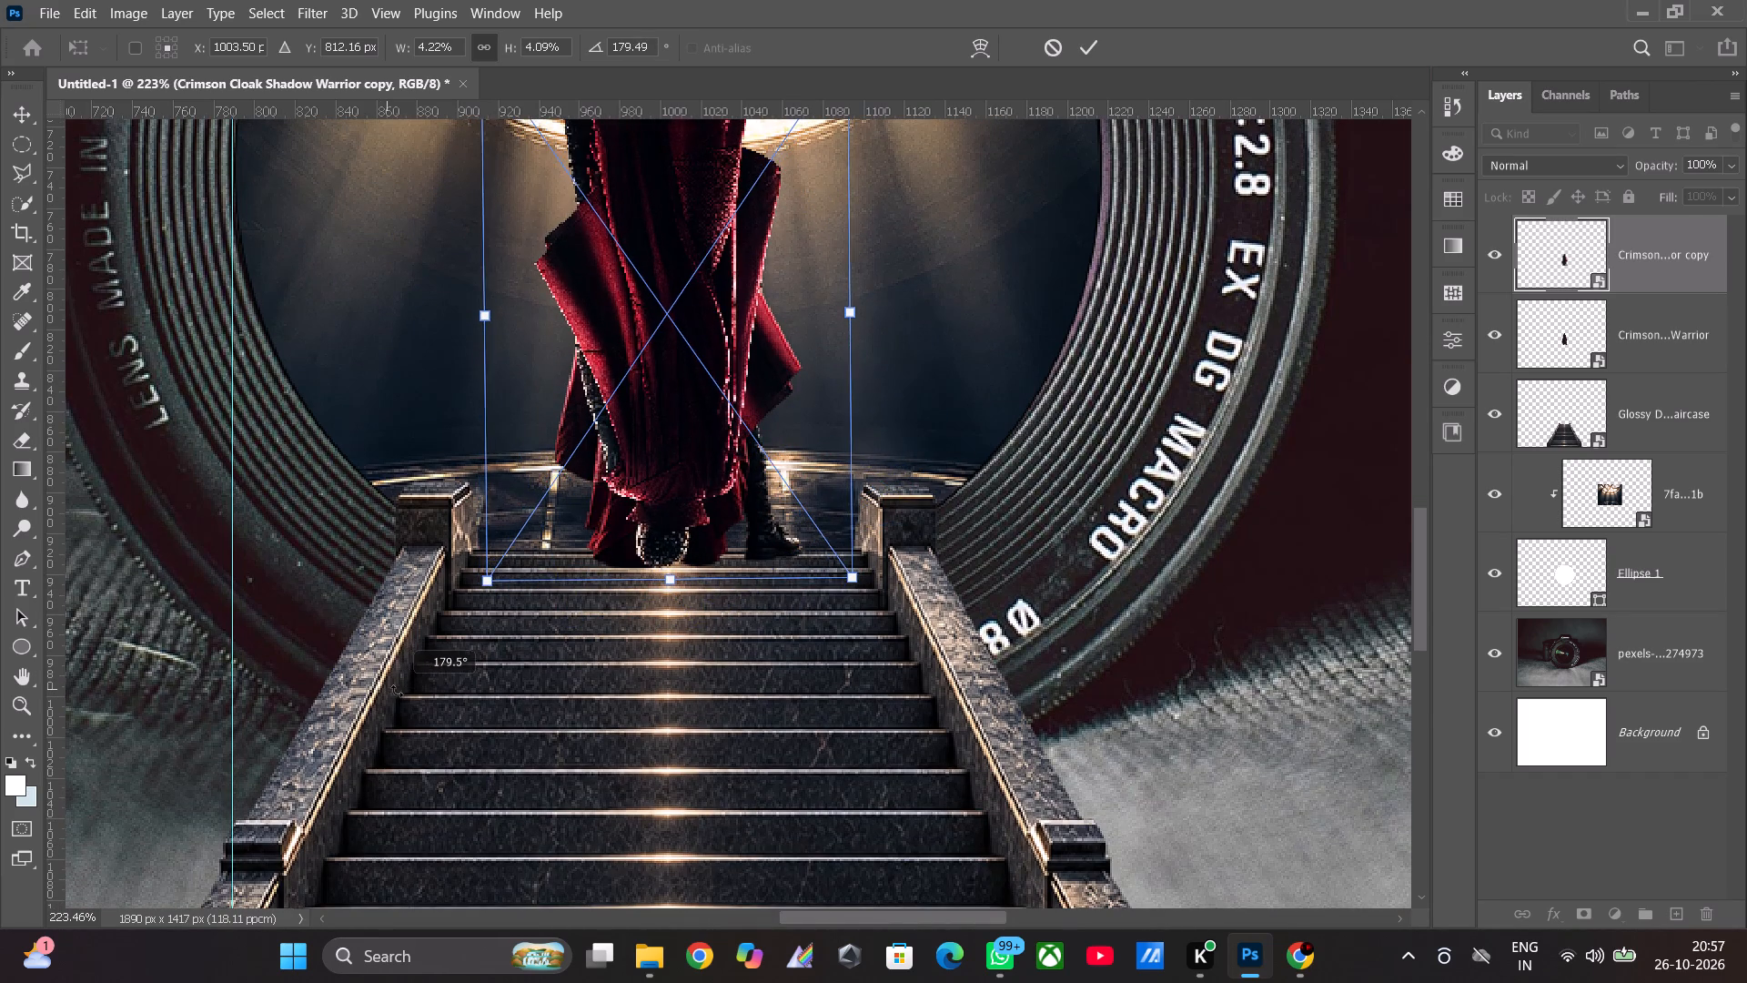
{"action": "left_click_drag", "start_coordinate": [397, 691], "coordinate": [399, 684]}
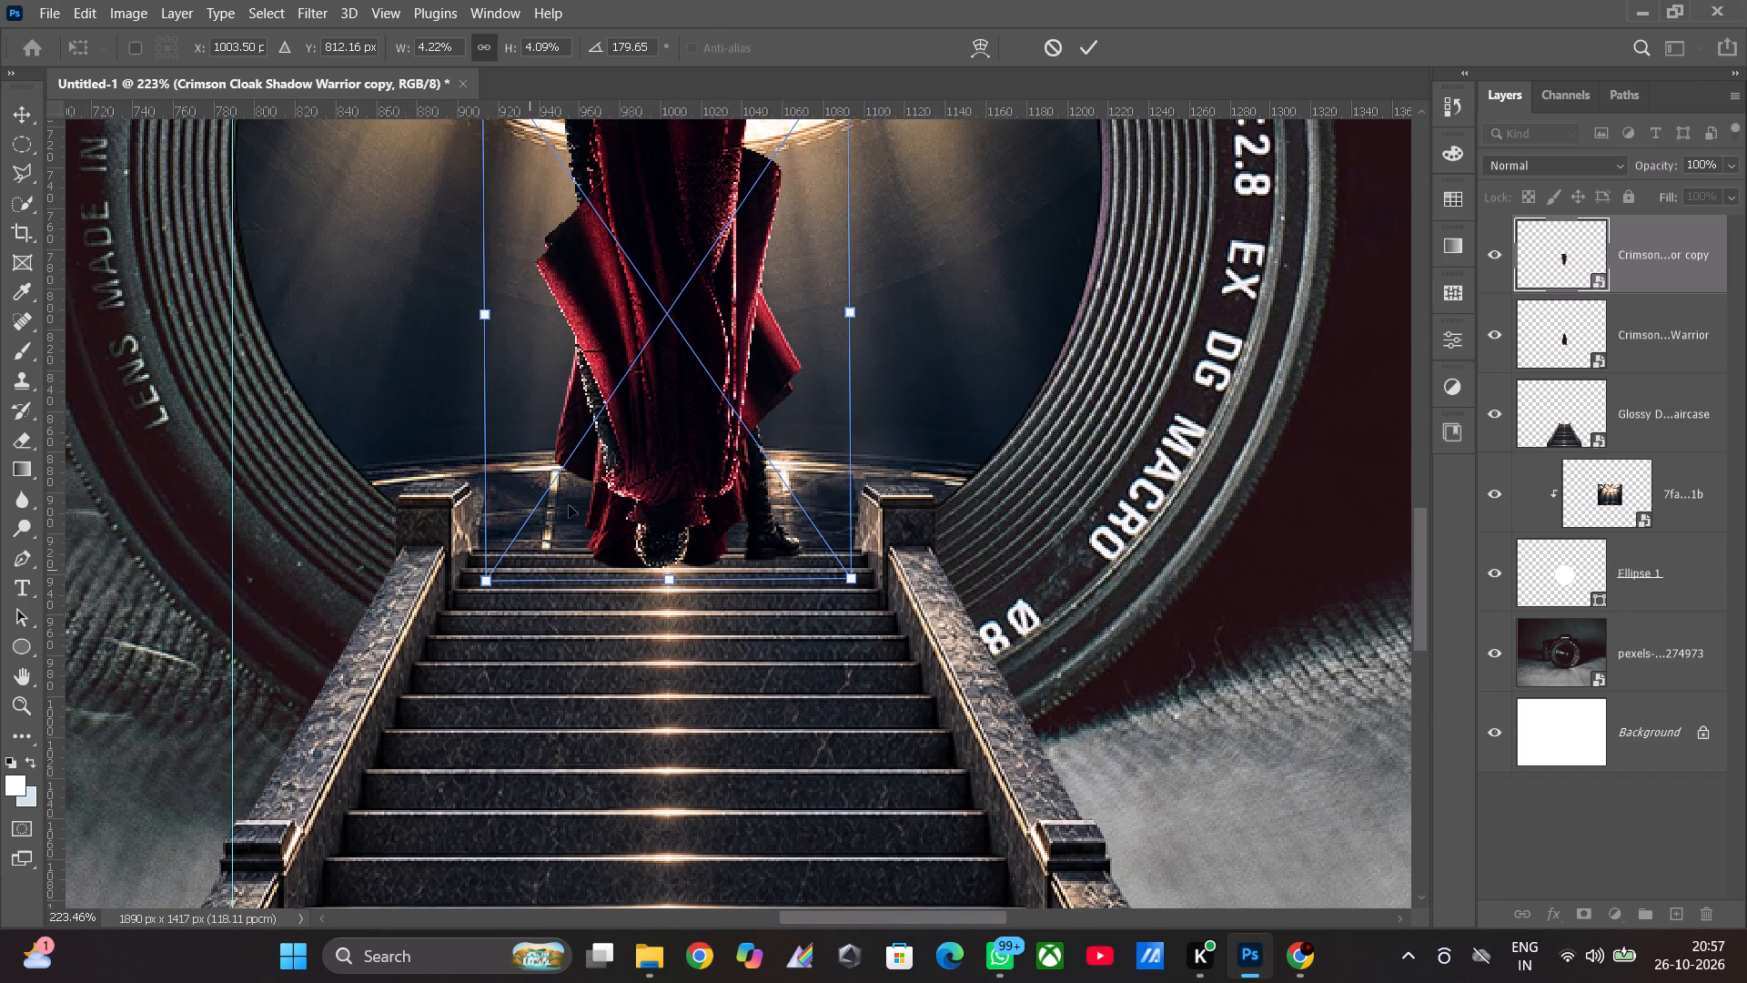
Move the inverted superhero copy down the stairs below the original's feet, to about X 1004.8, Y 1061 px, and commit.
{"action": "left_click_drag", "start_coordinate": [689, 418], "coordinate": [694, 829]}
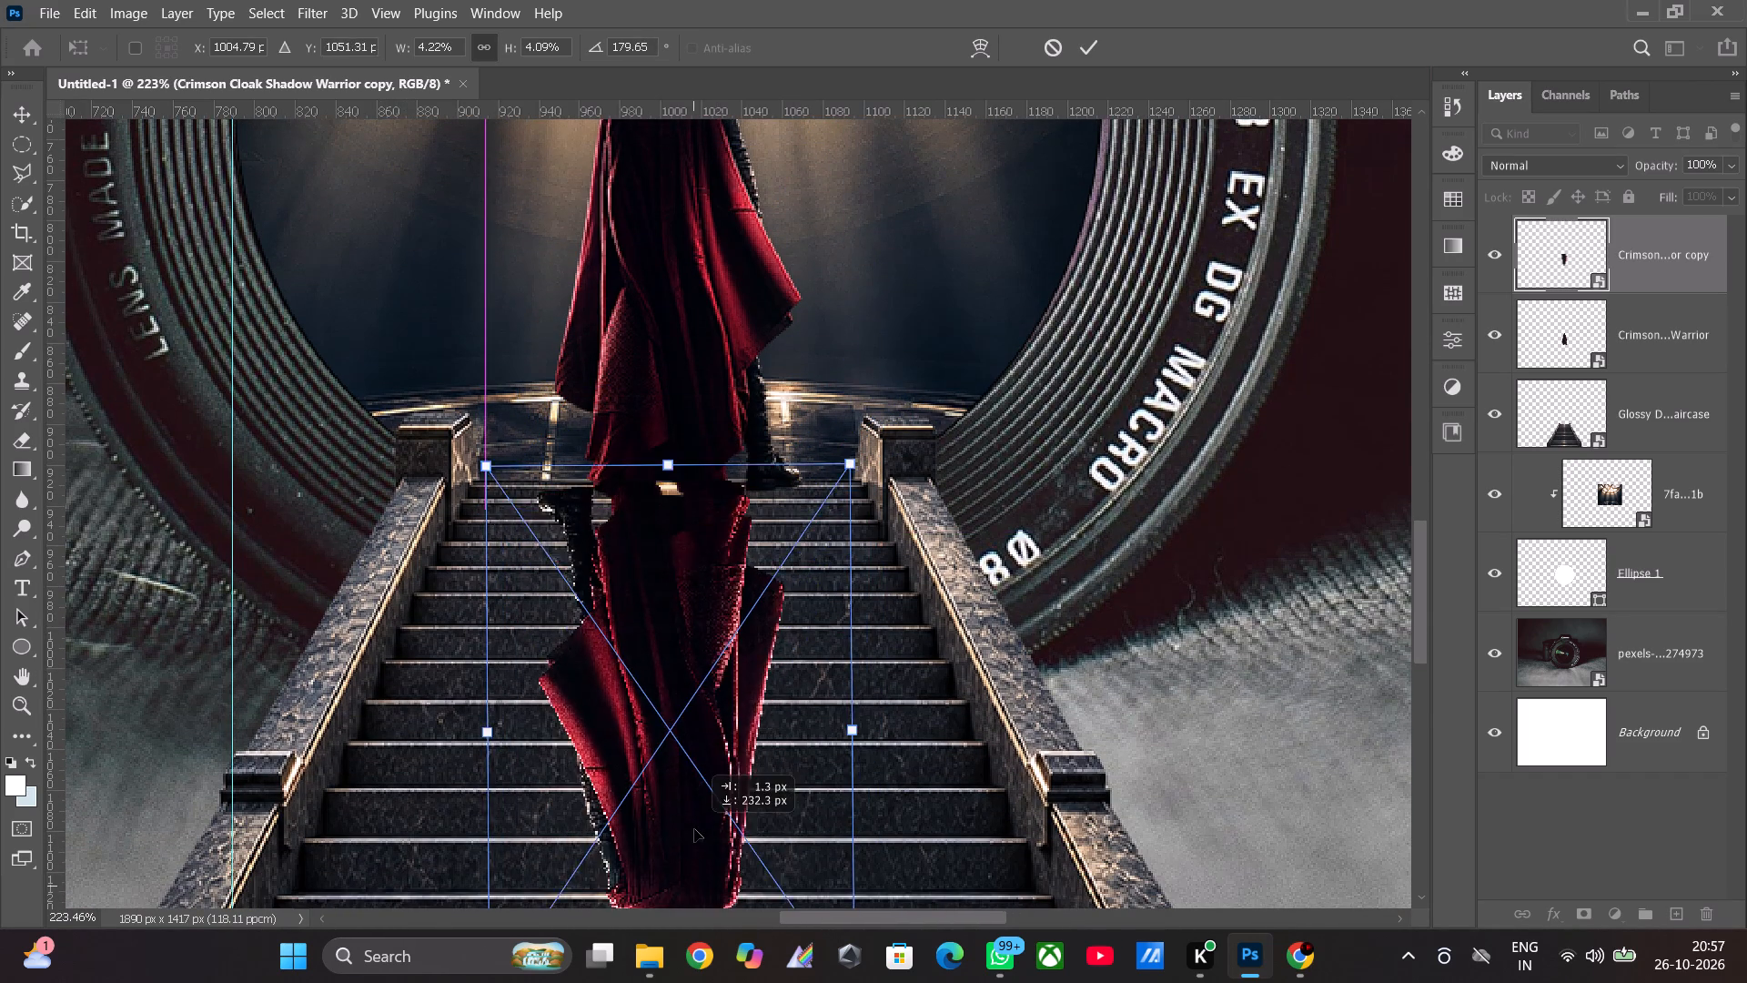
{"action": "left_click_drag", "start_coordinate": [694, 829], "coordinate": [706, 853]}
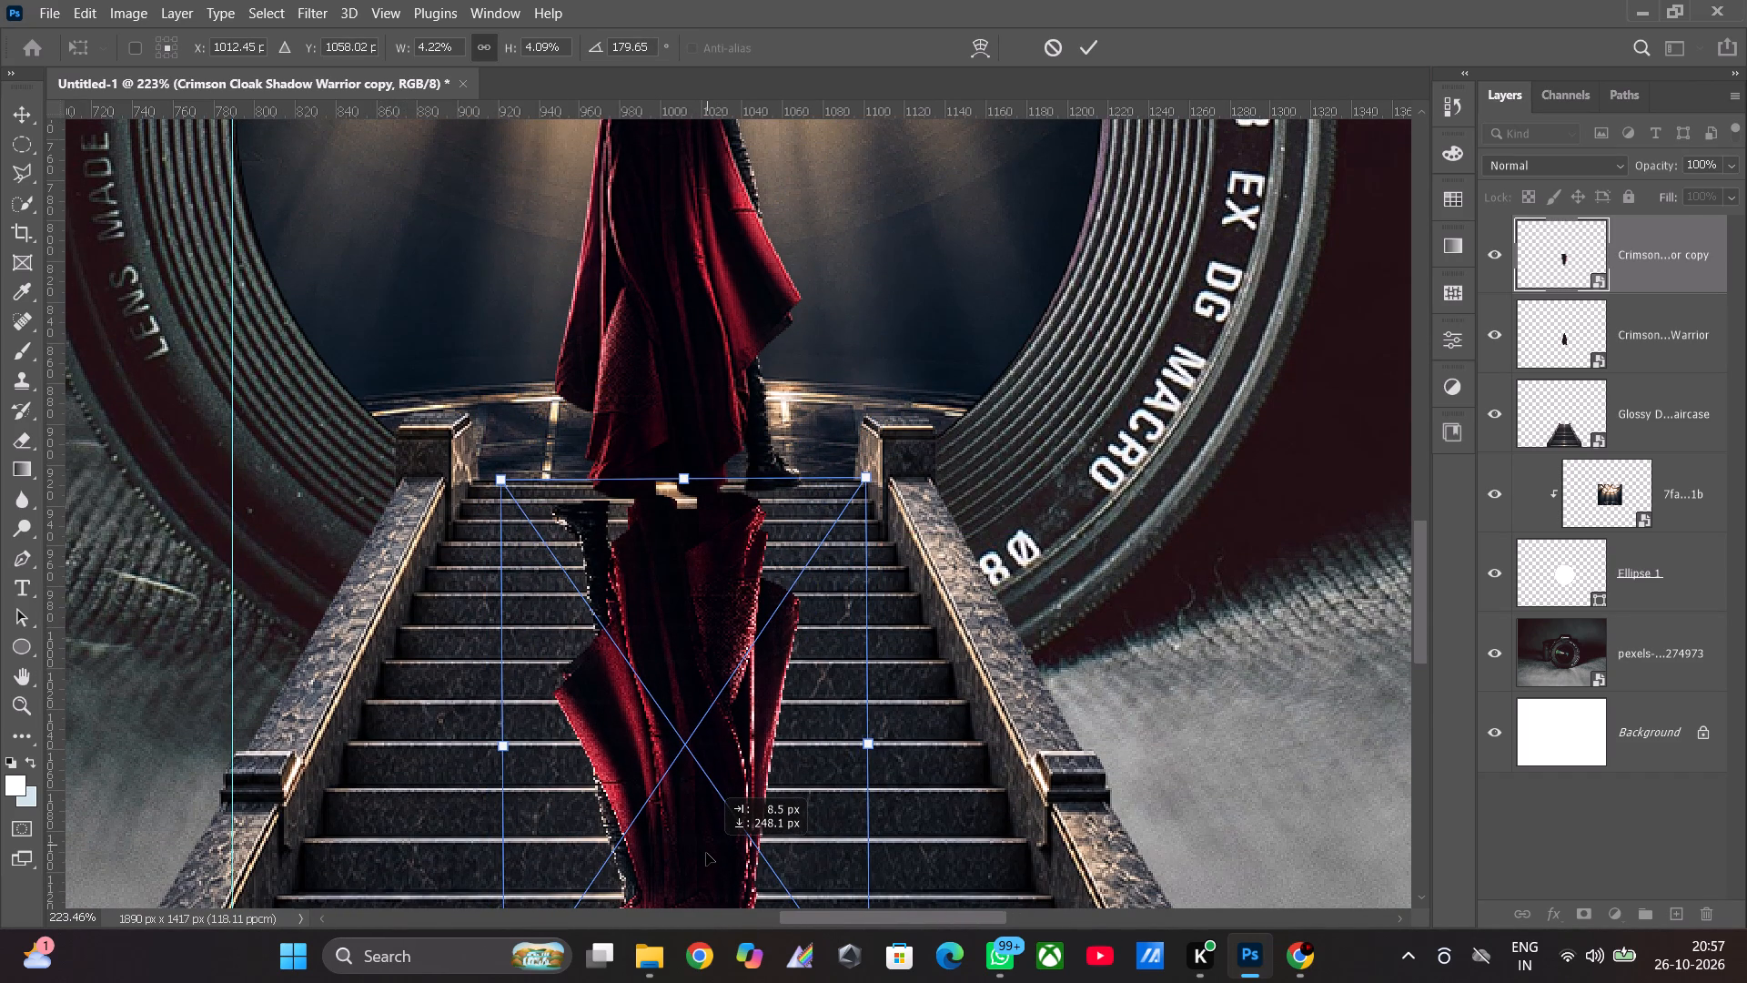
{"action": "left_click_drag", "start_coordinate": [706, 853], "coordinate": [702, 856]}
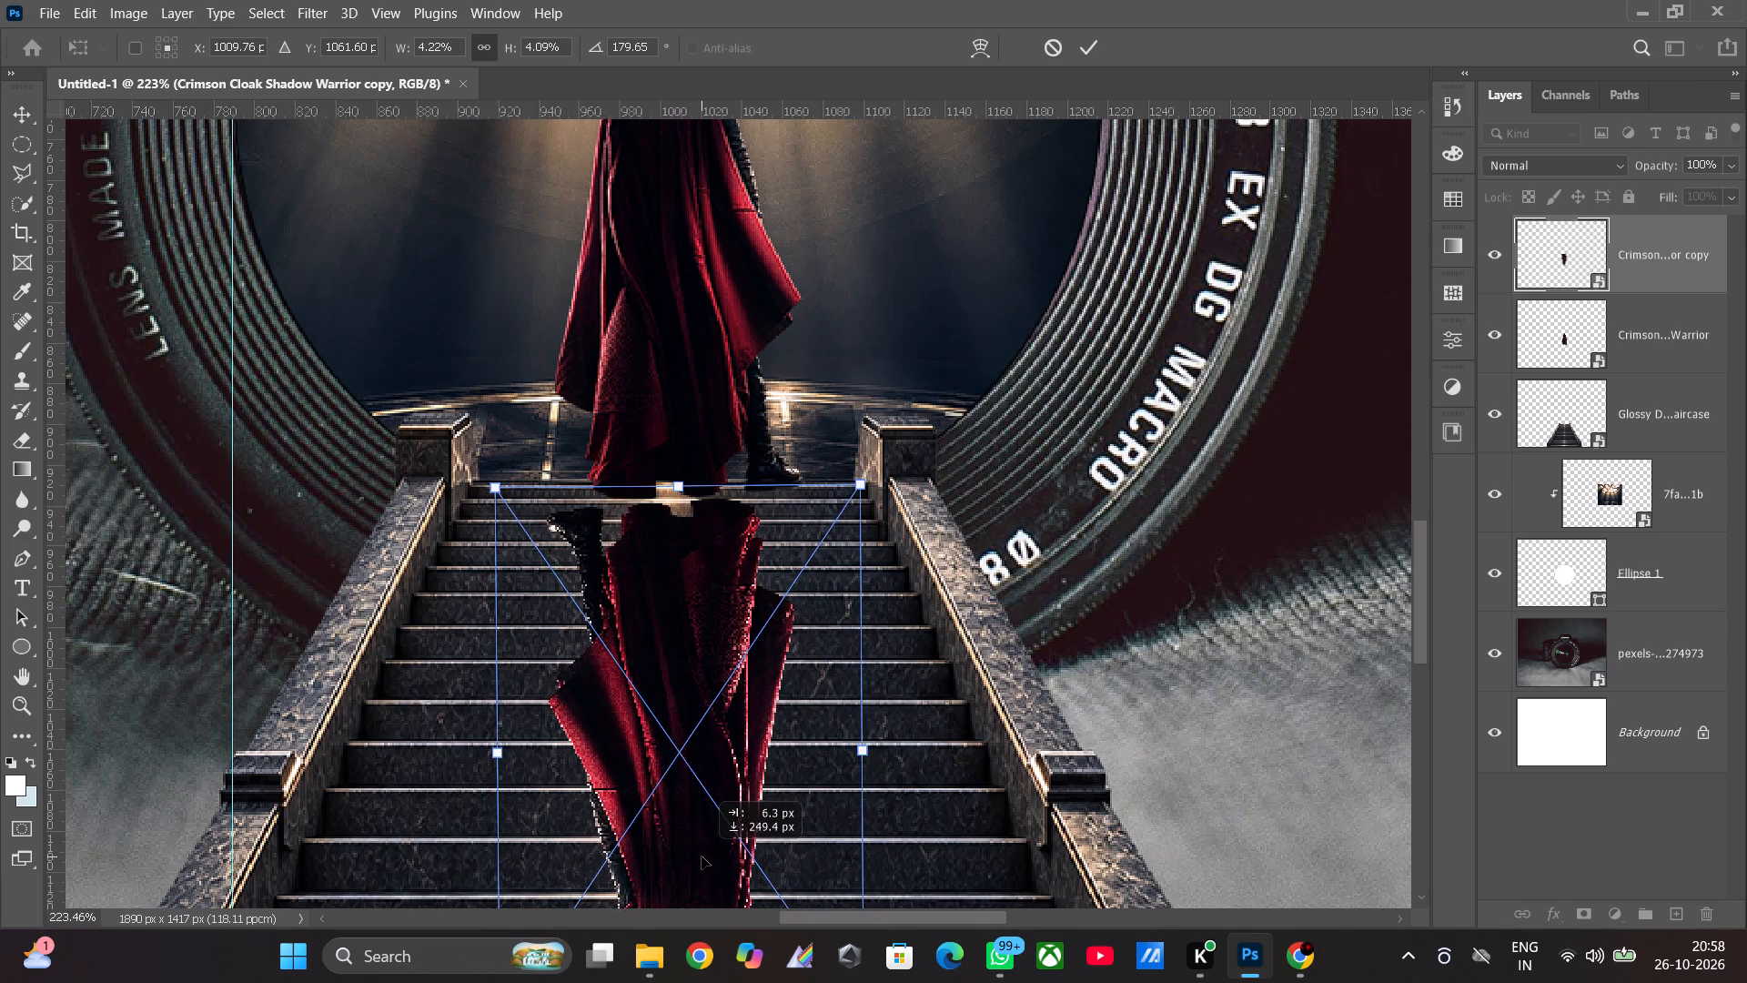
{"action": "left_click_drag", "start_coordinate": [702, 856], "coordinate": [697, 855]}
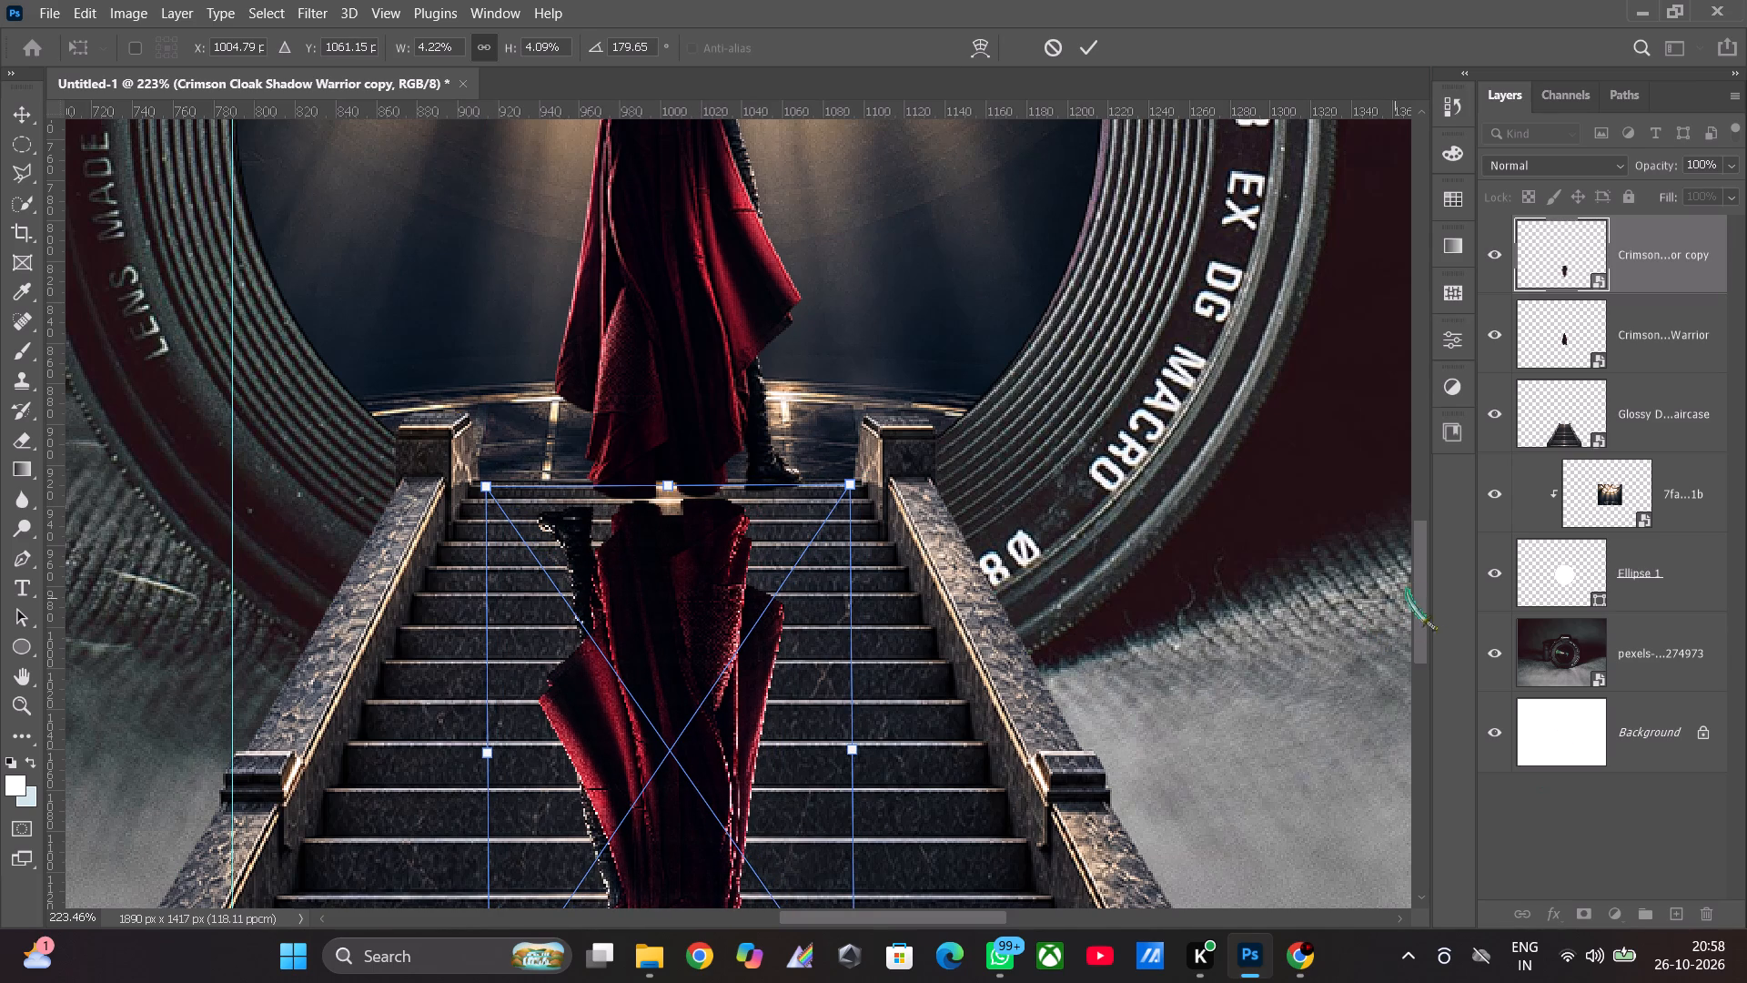
{"action": "left_click_drag", "start_coordinate": [1419, 578], "coordinate": [1423, 621]}
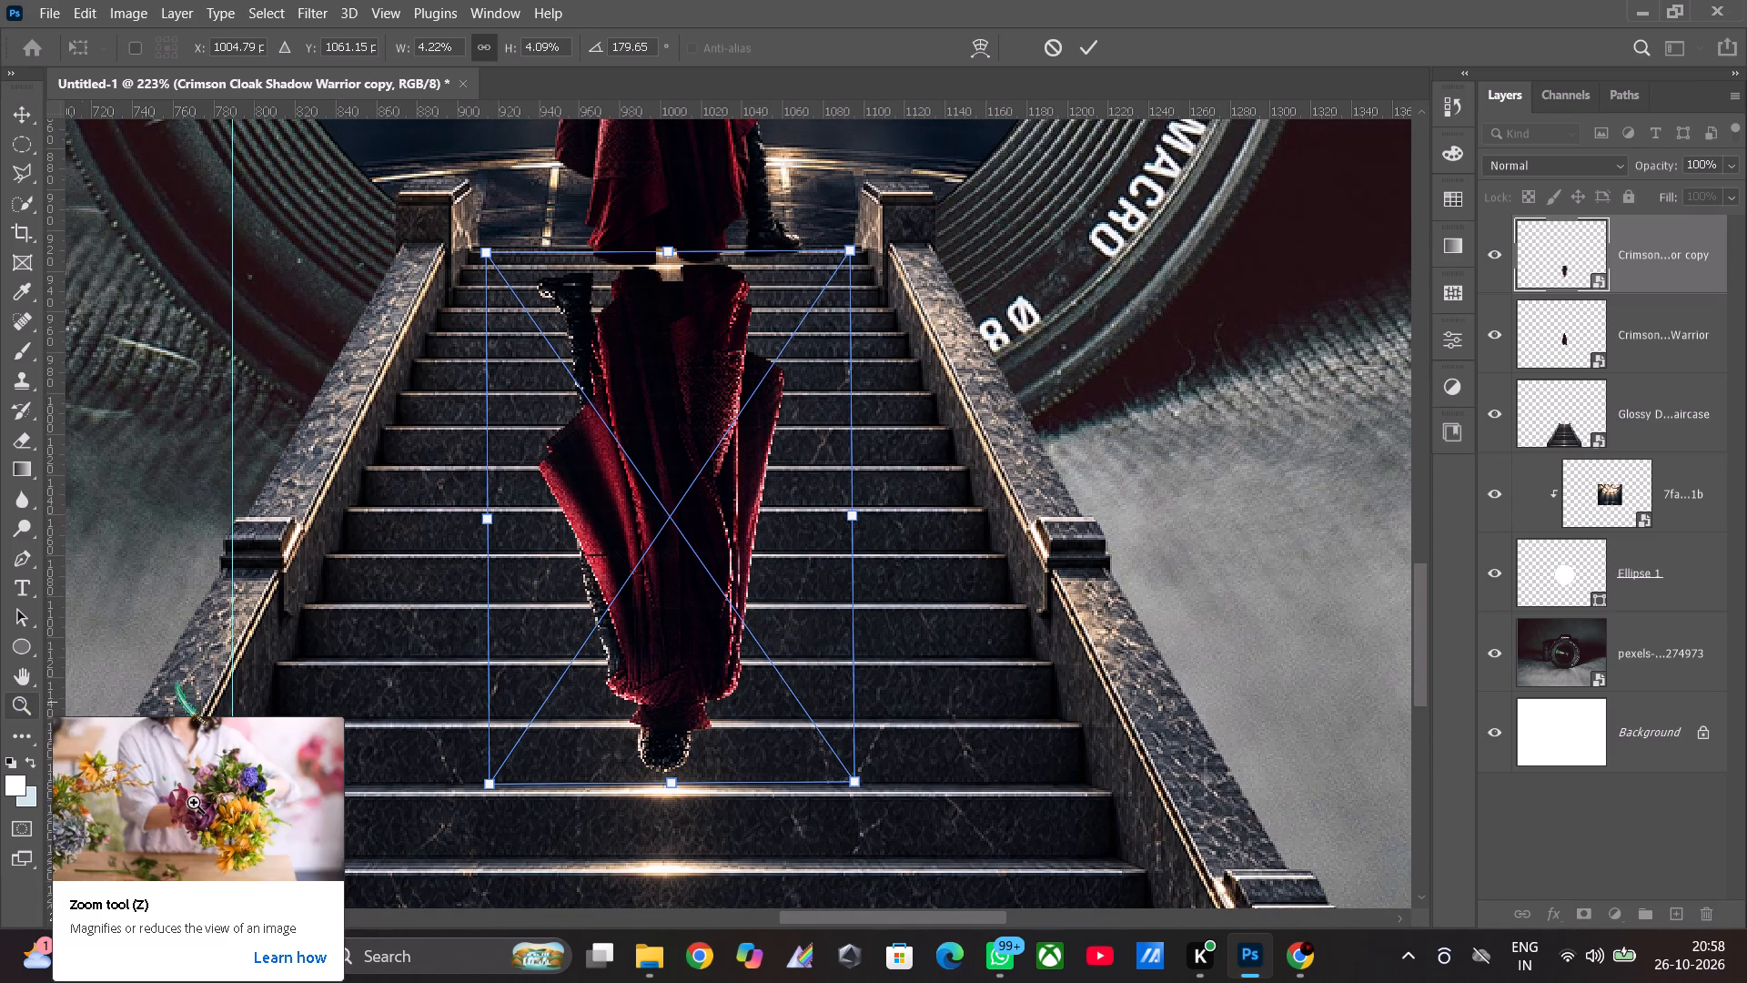
{"action": "right_click", "coordinate": [1560, 239]}
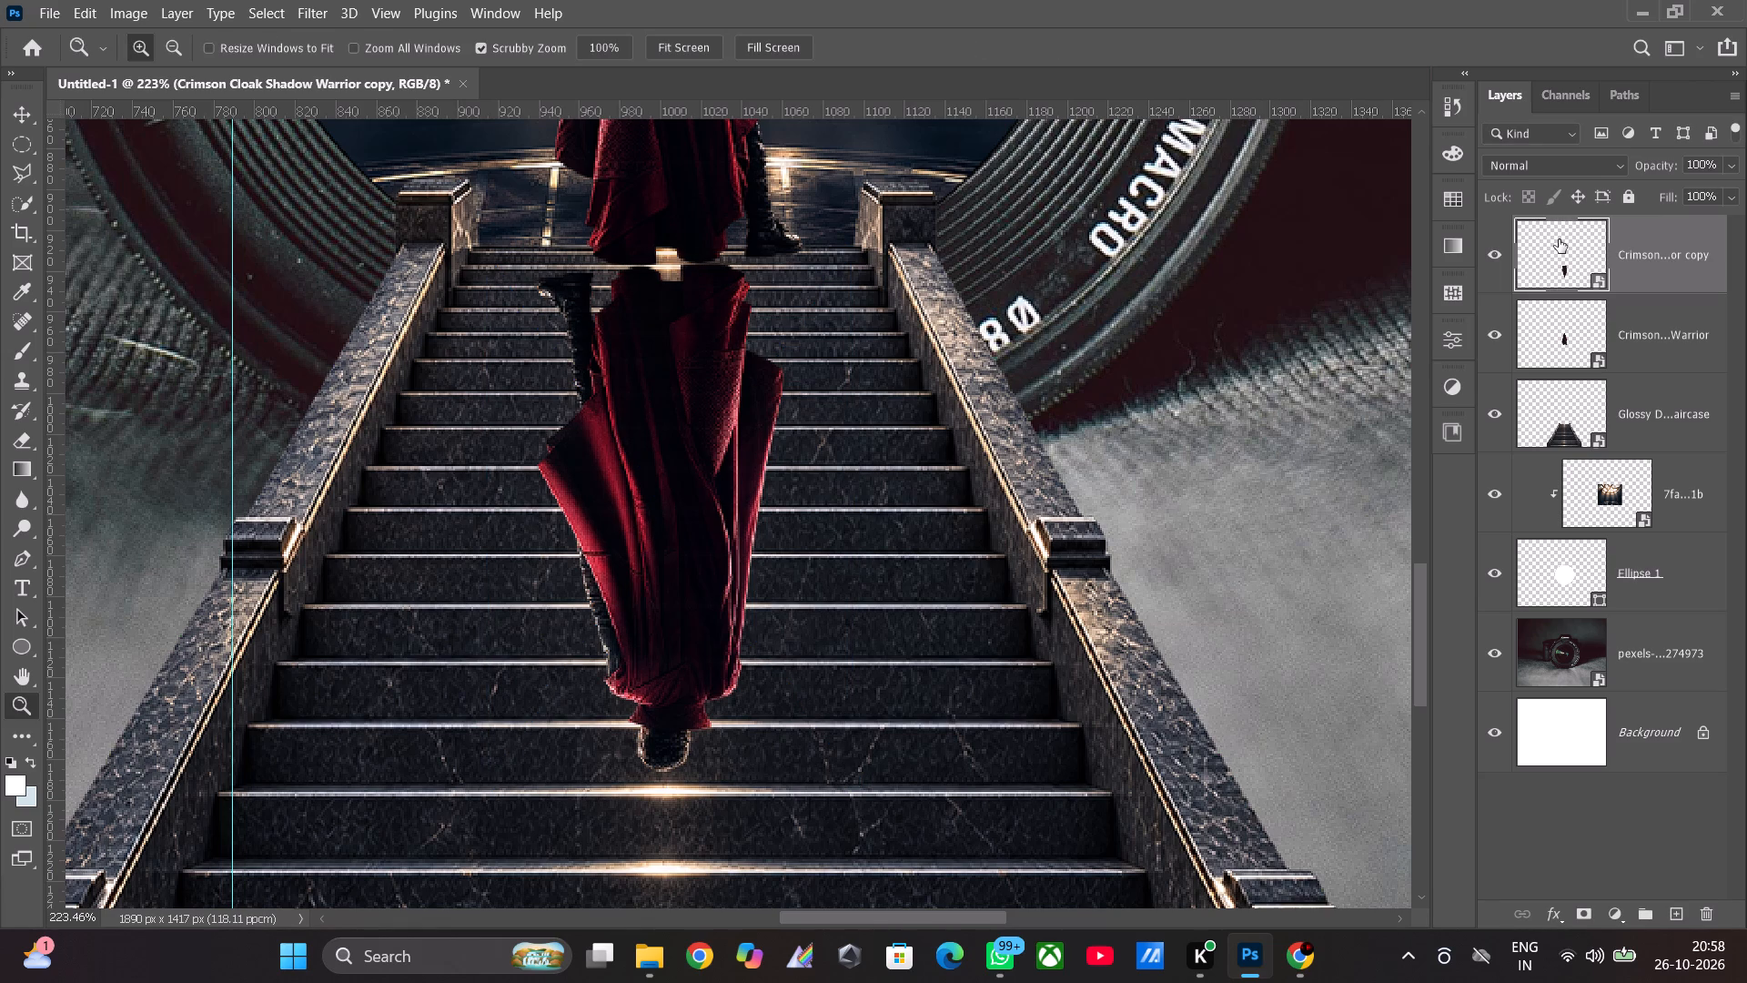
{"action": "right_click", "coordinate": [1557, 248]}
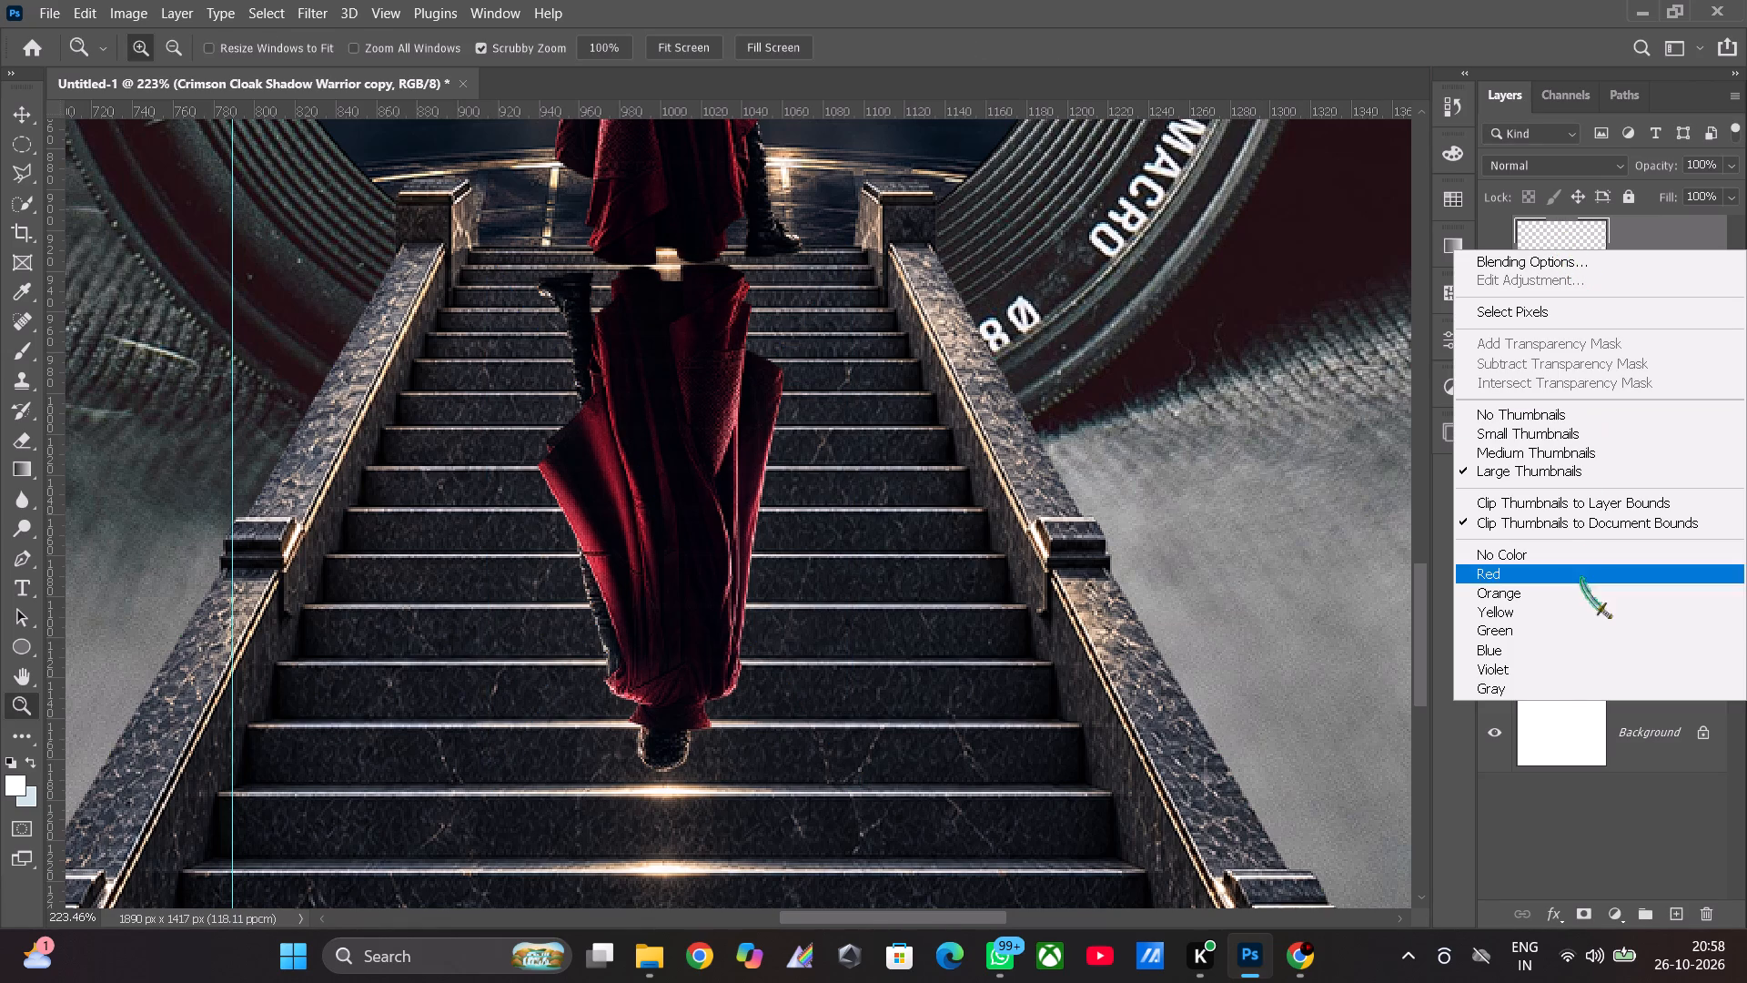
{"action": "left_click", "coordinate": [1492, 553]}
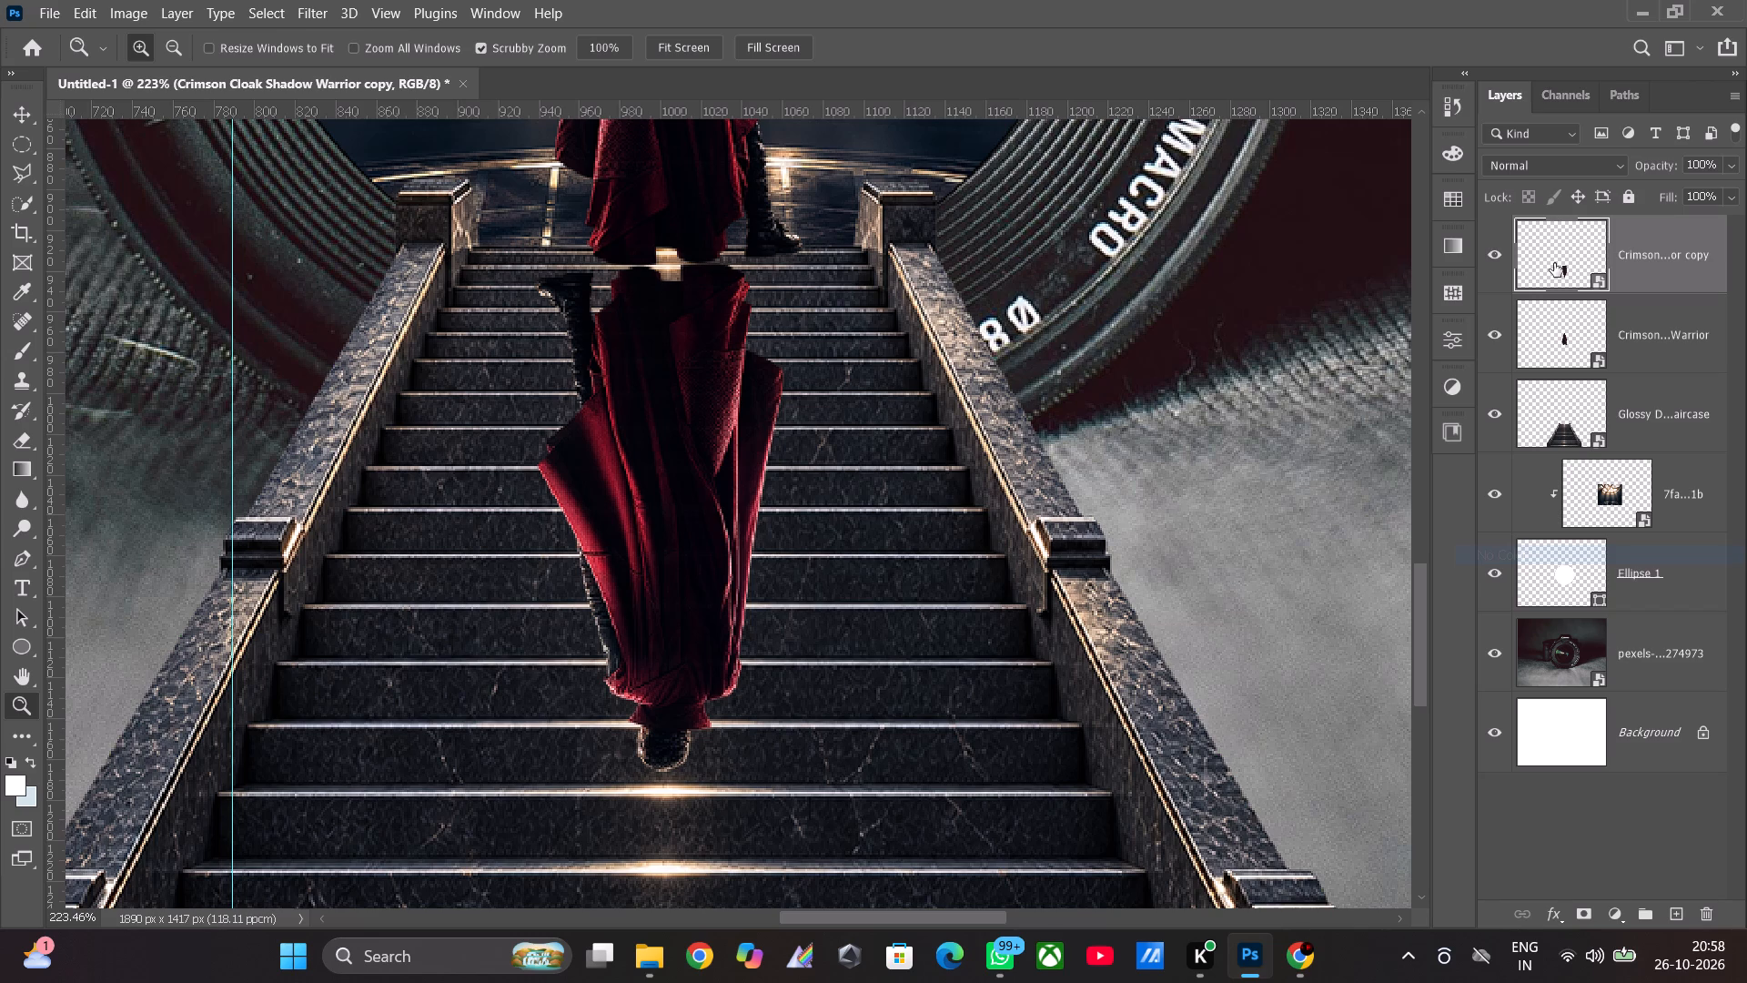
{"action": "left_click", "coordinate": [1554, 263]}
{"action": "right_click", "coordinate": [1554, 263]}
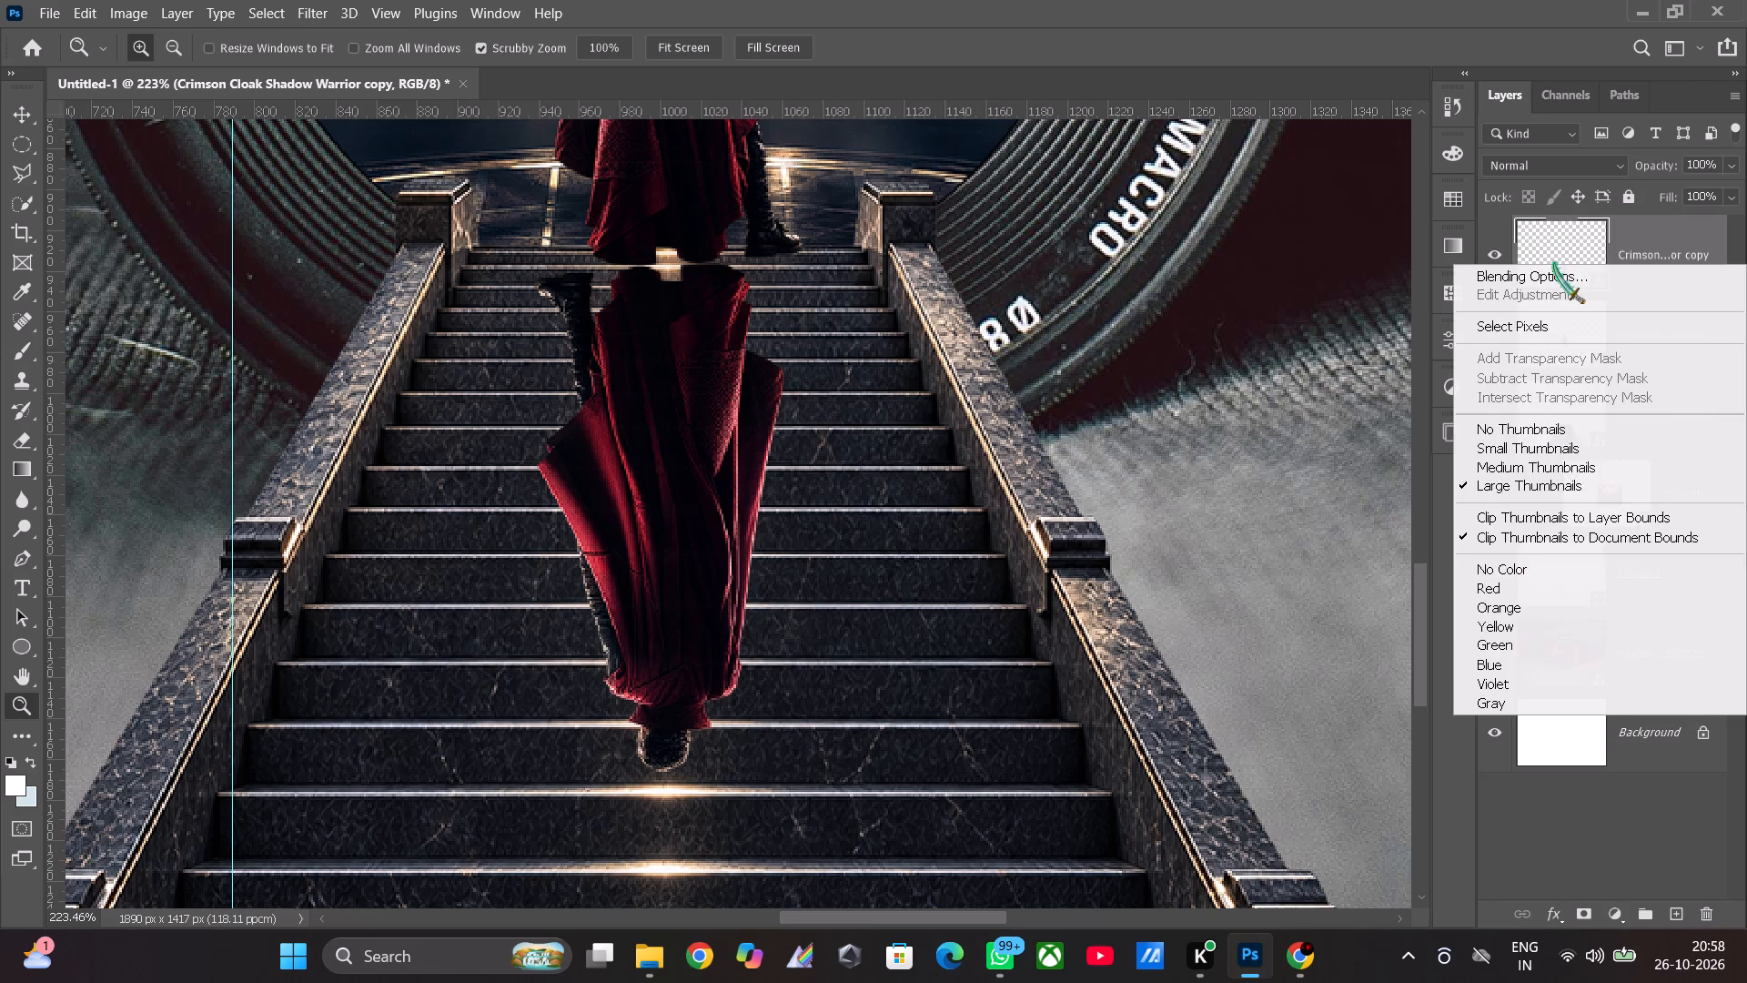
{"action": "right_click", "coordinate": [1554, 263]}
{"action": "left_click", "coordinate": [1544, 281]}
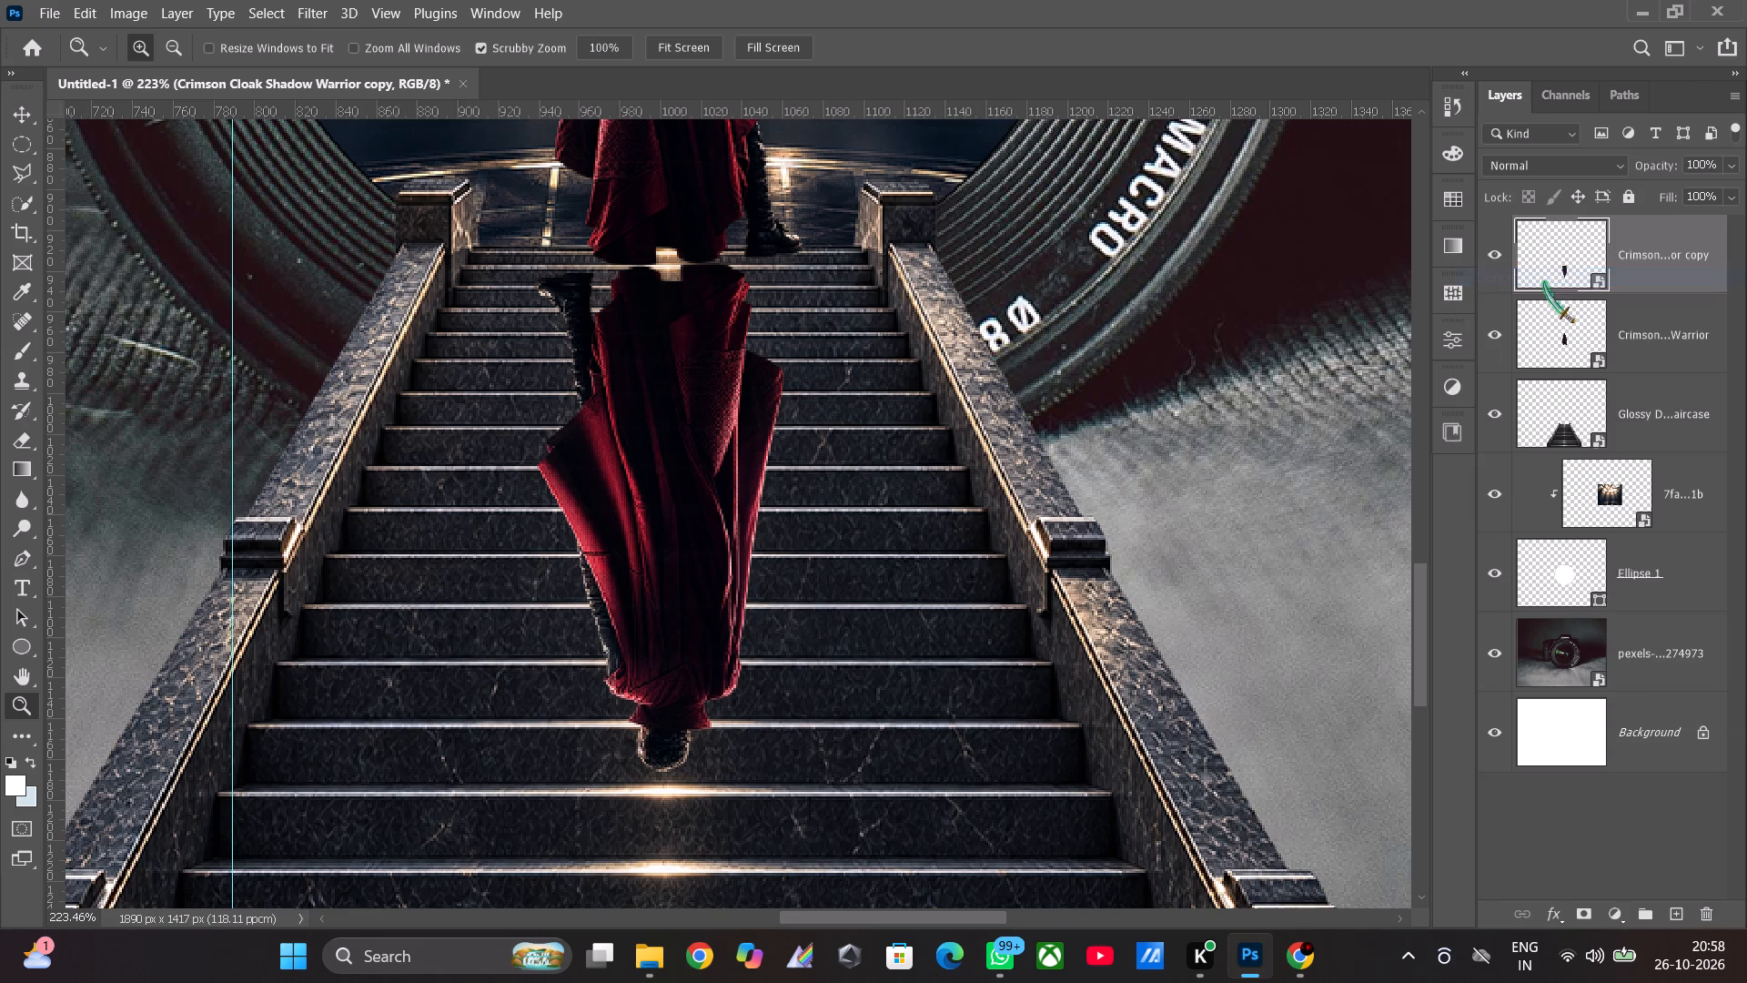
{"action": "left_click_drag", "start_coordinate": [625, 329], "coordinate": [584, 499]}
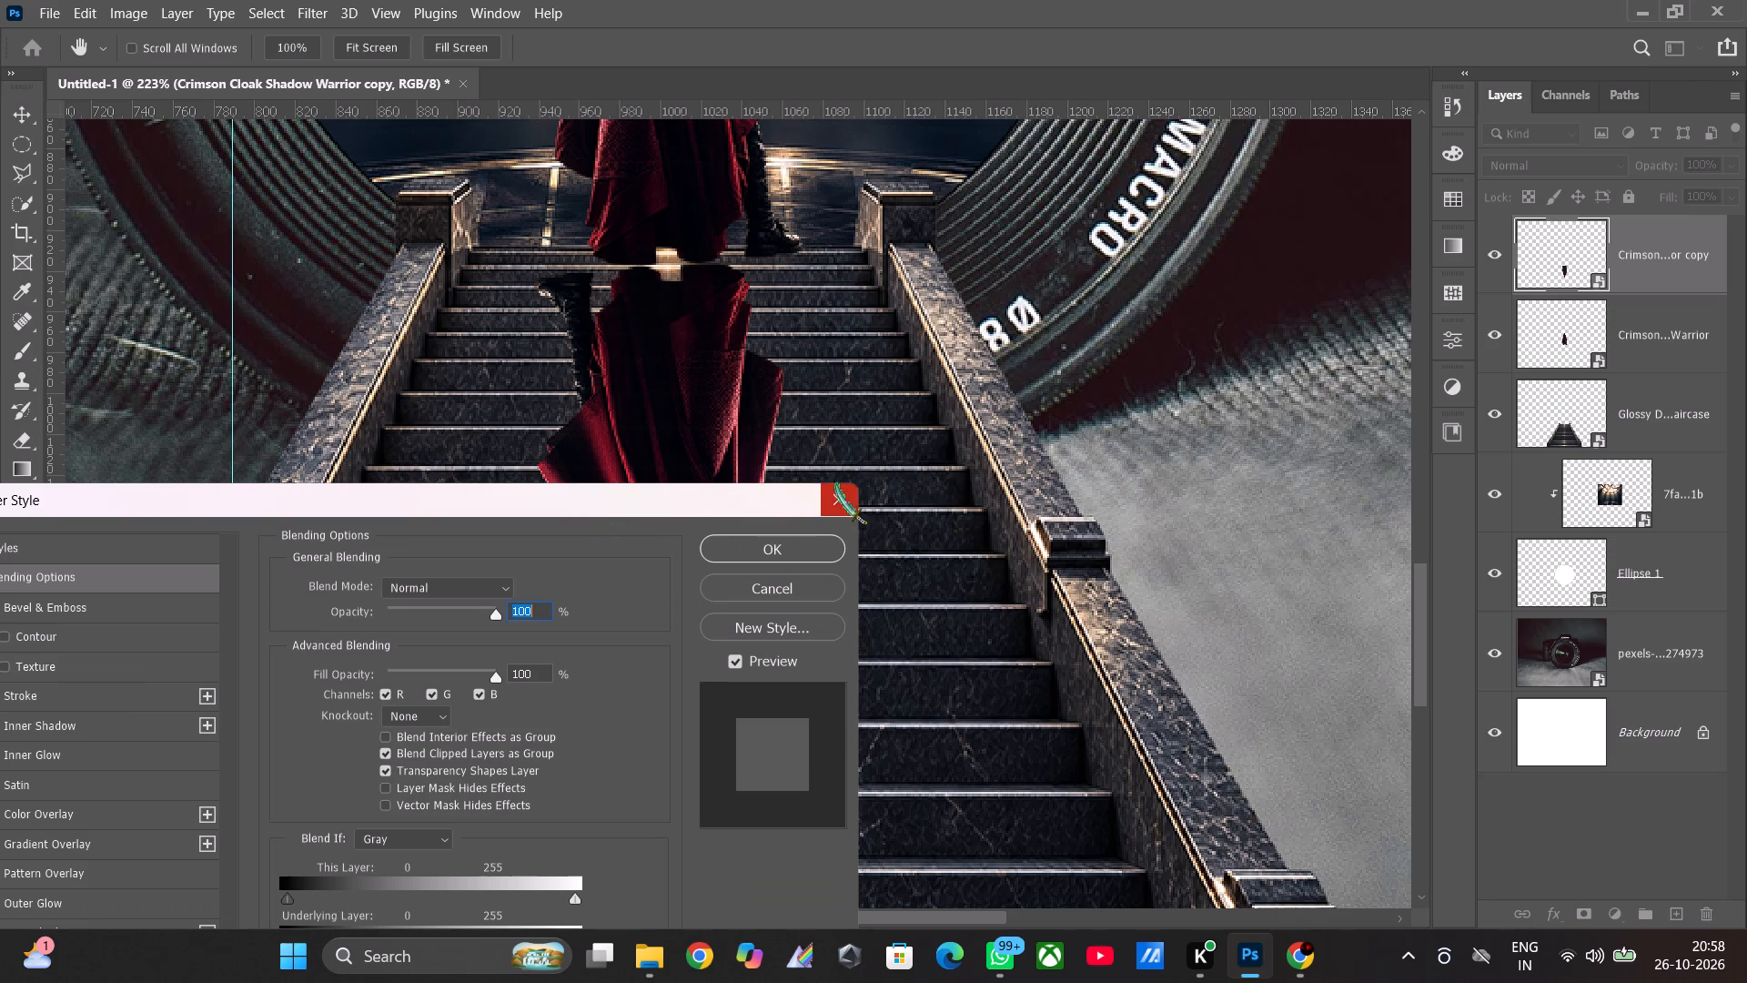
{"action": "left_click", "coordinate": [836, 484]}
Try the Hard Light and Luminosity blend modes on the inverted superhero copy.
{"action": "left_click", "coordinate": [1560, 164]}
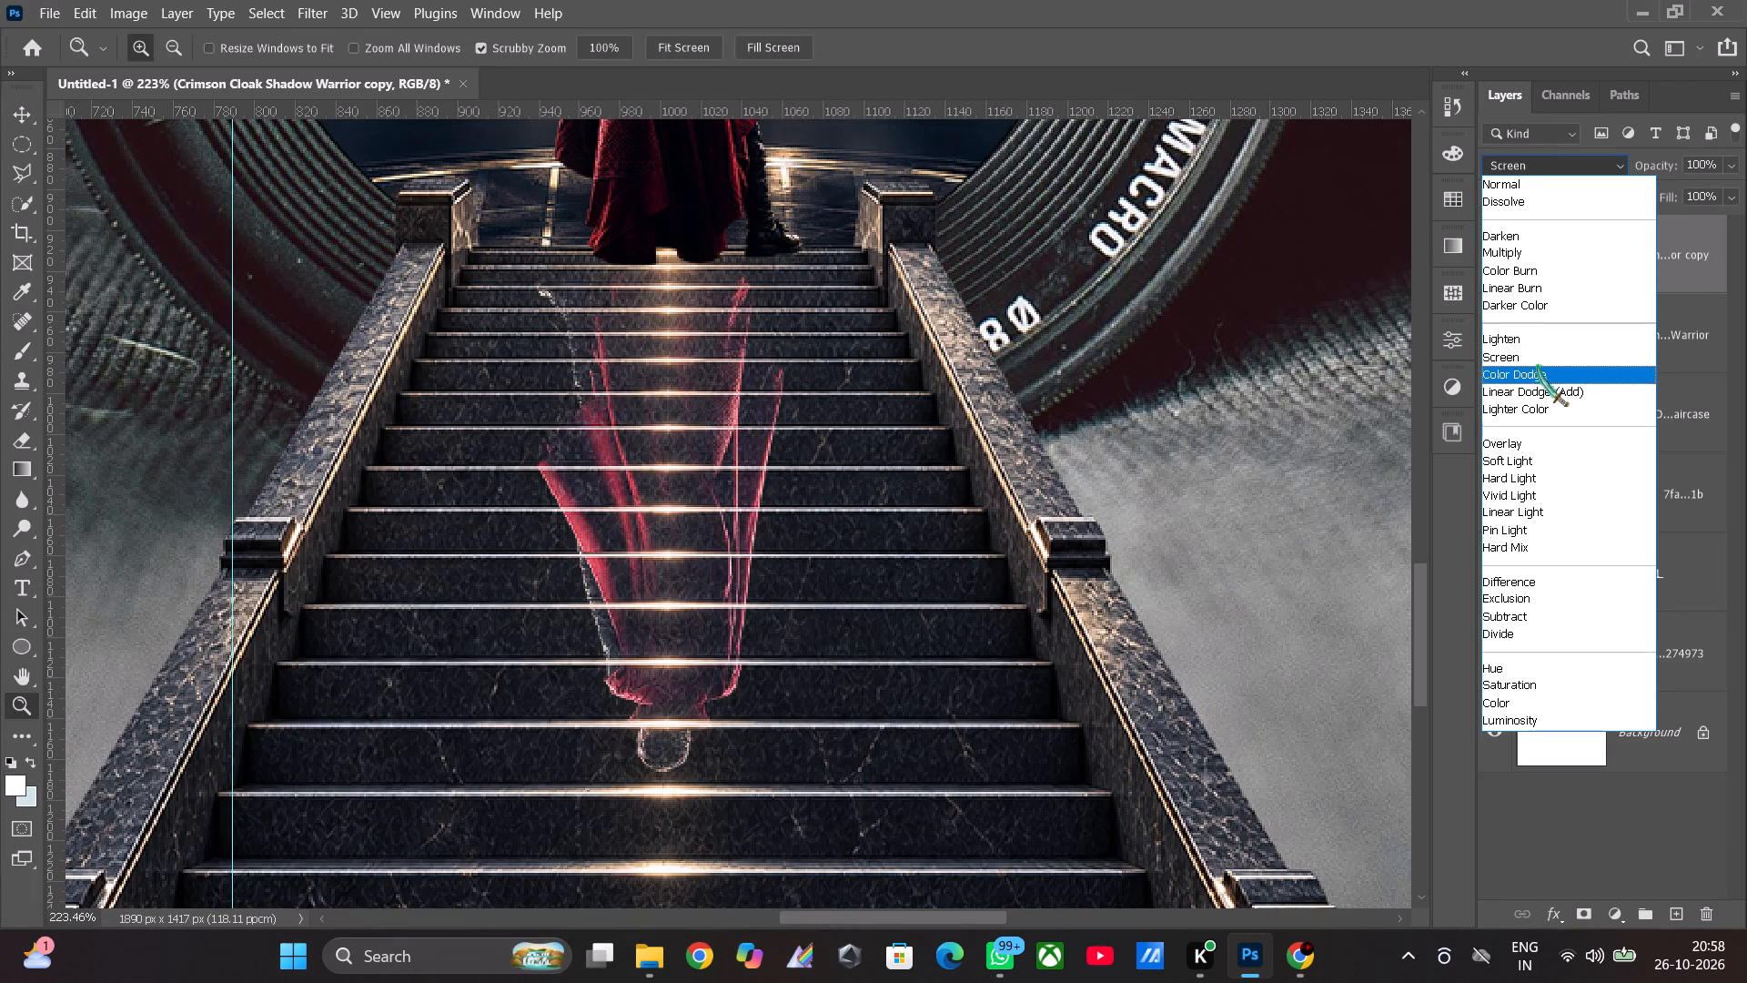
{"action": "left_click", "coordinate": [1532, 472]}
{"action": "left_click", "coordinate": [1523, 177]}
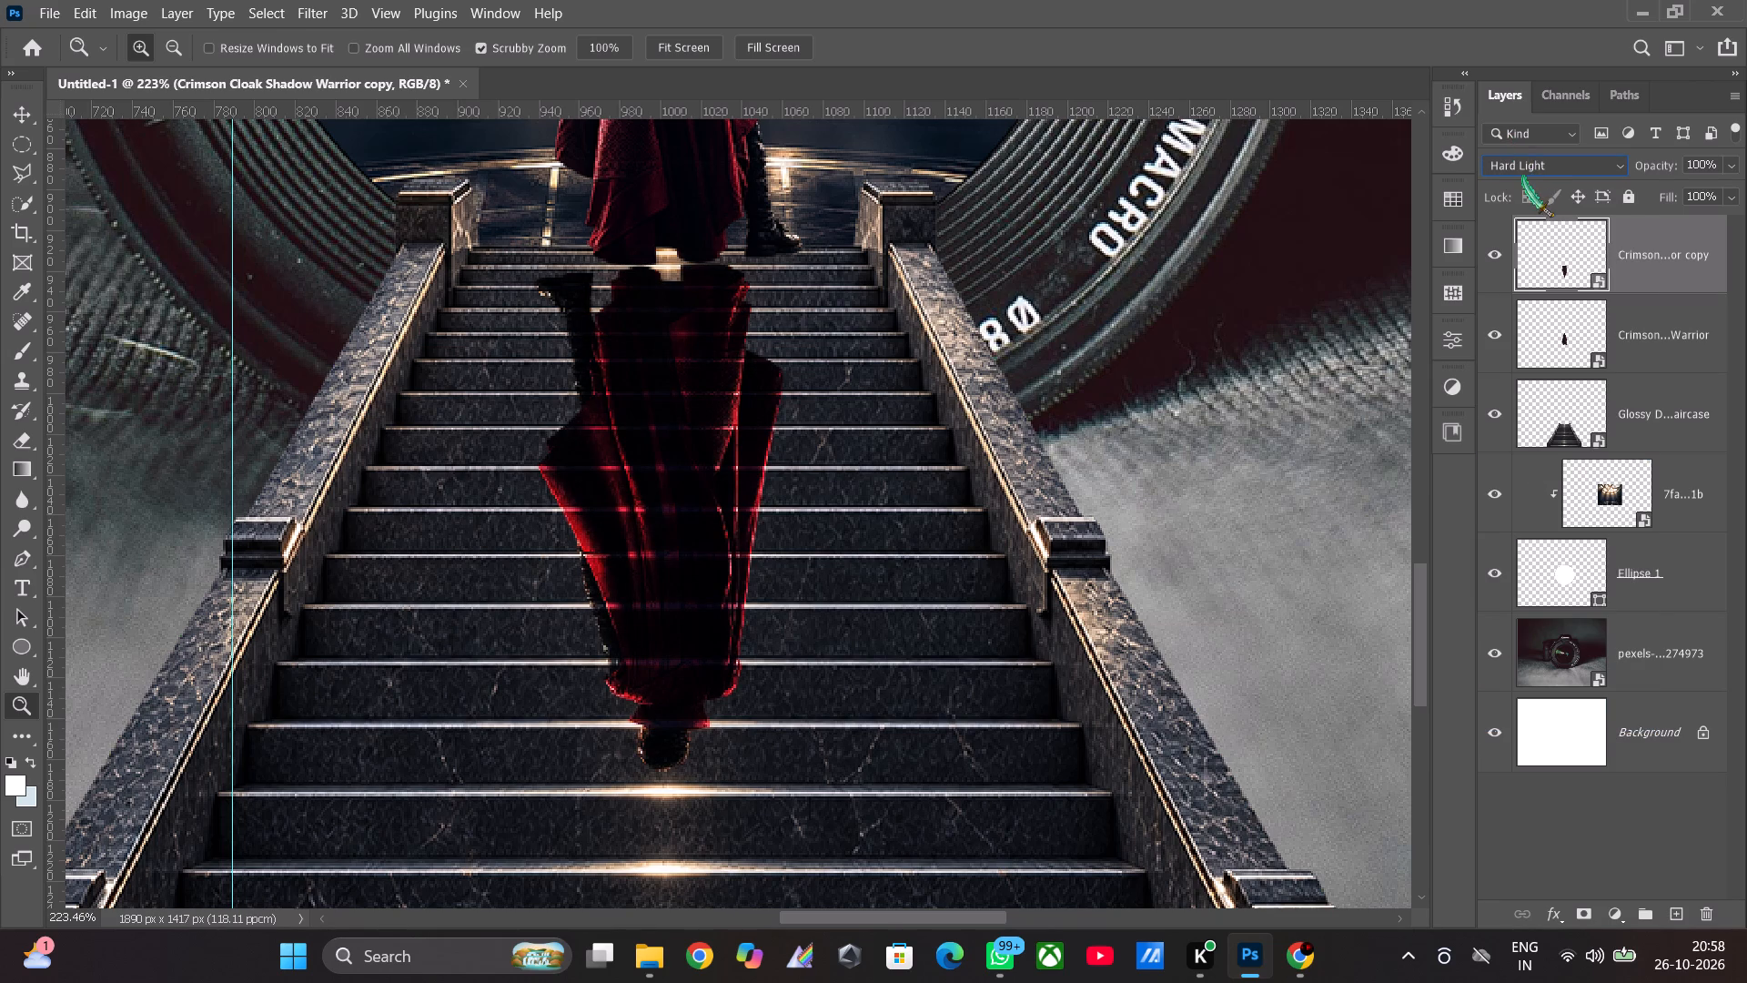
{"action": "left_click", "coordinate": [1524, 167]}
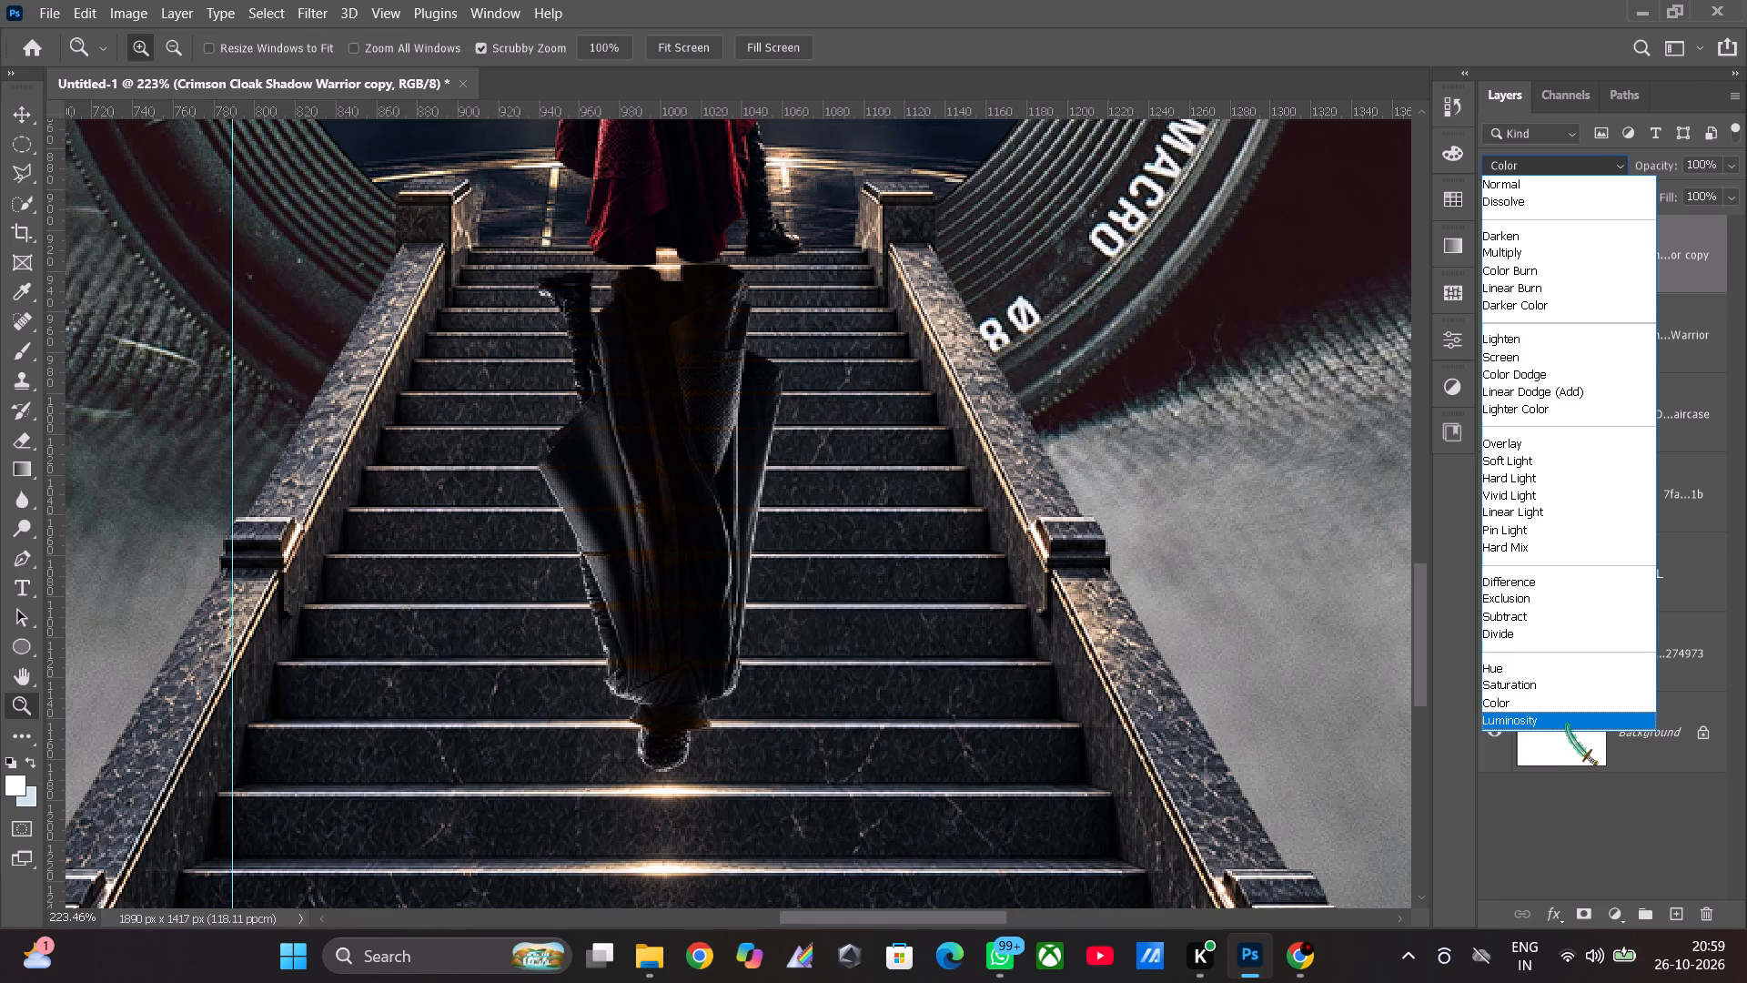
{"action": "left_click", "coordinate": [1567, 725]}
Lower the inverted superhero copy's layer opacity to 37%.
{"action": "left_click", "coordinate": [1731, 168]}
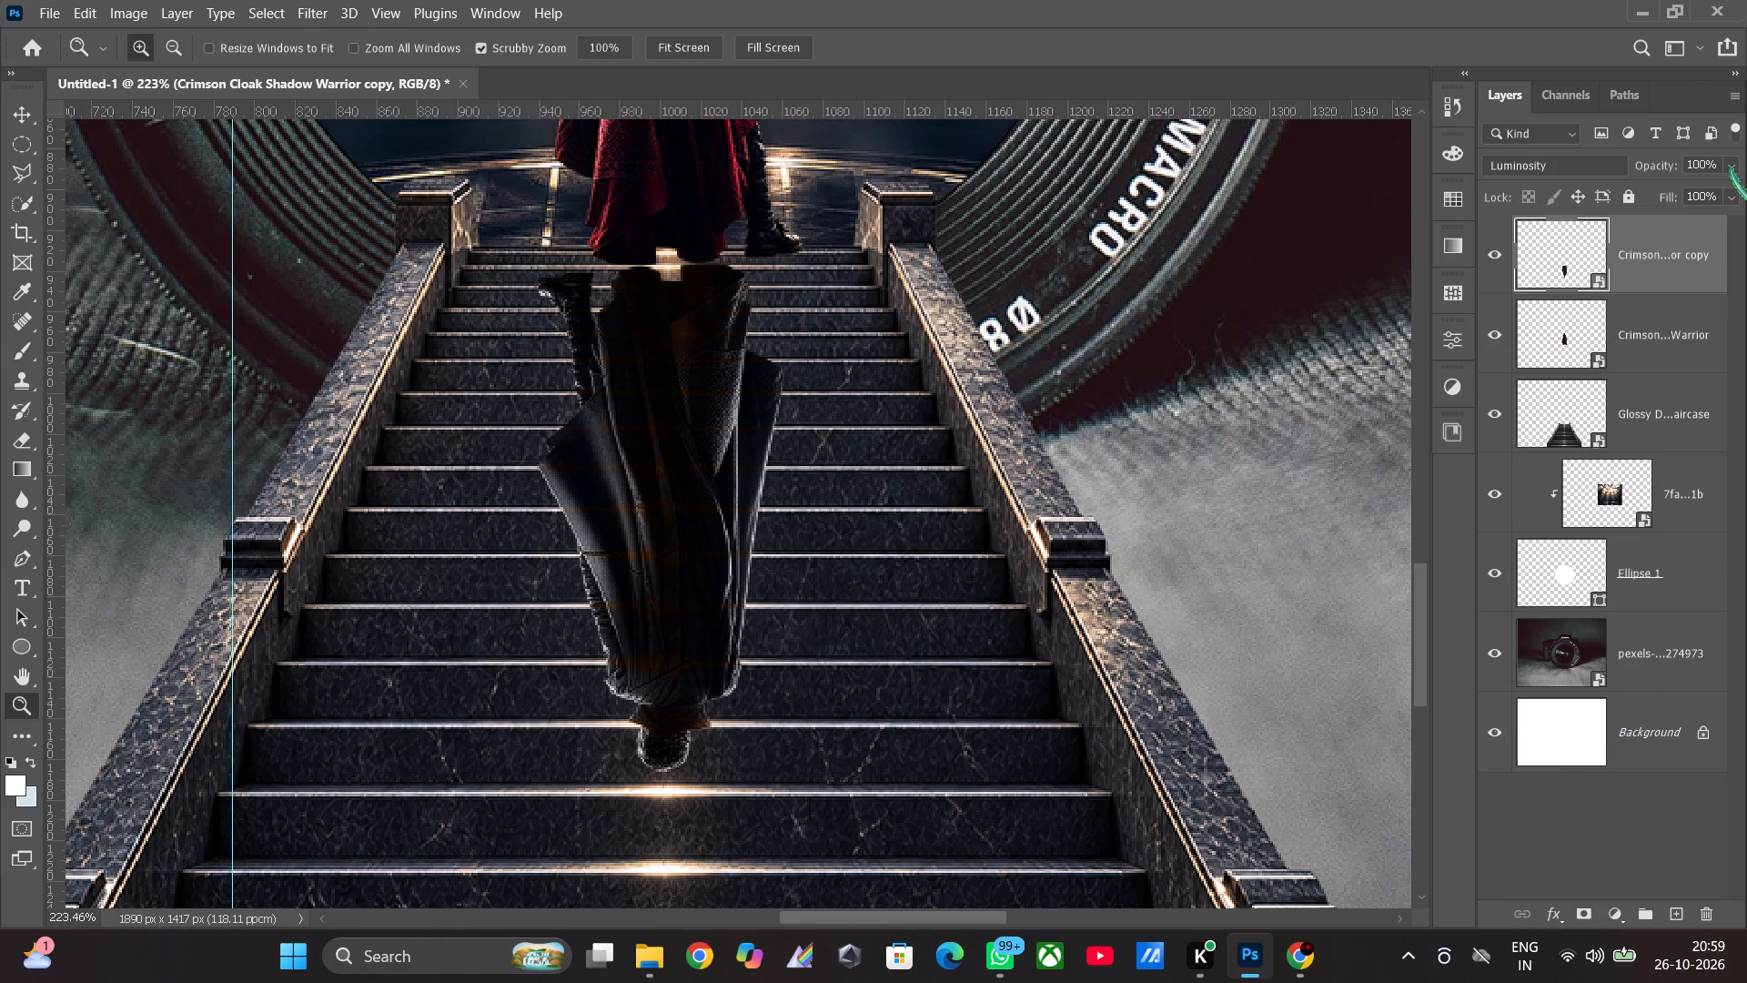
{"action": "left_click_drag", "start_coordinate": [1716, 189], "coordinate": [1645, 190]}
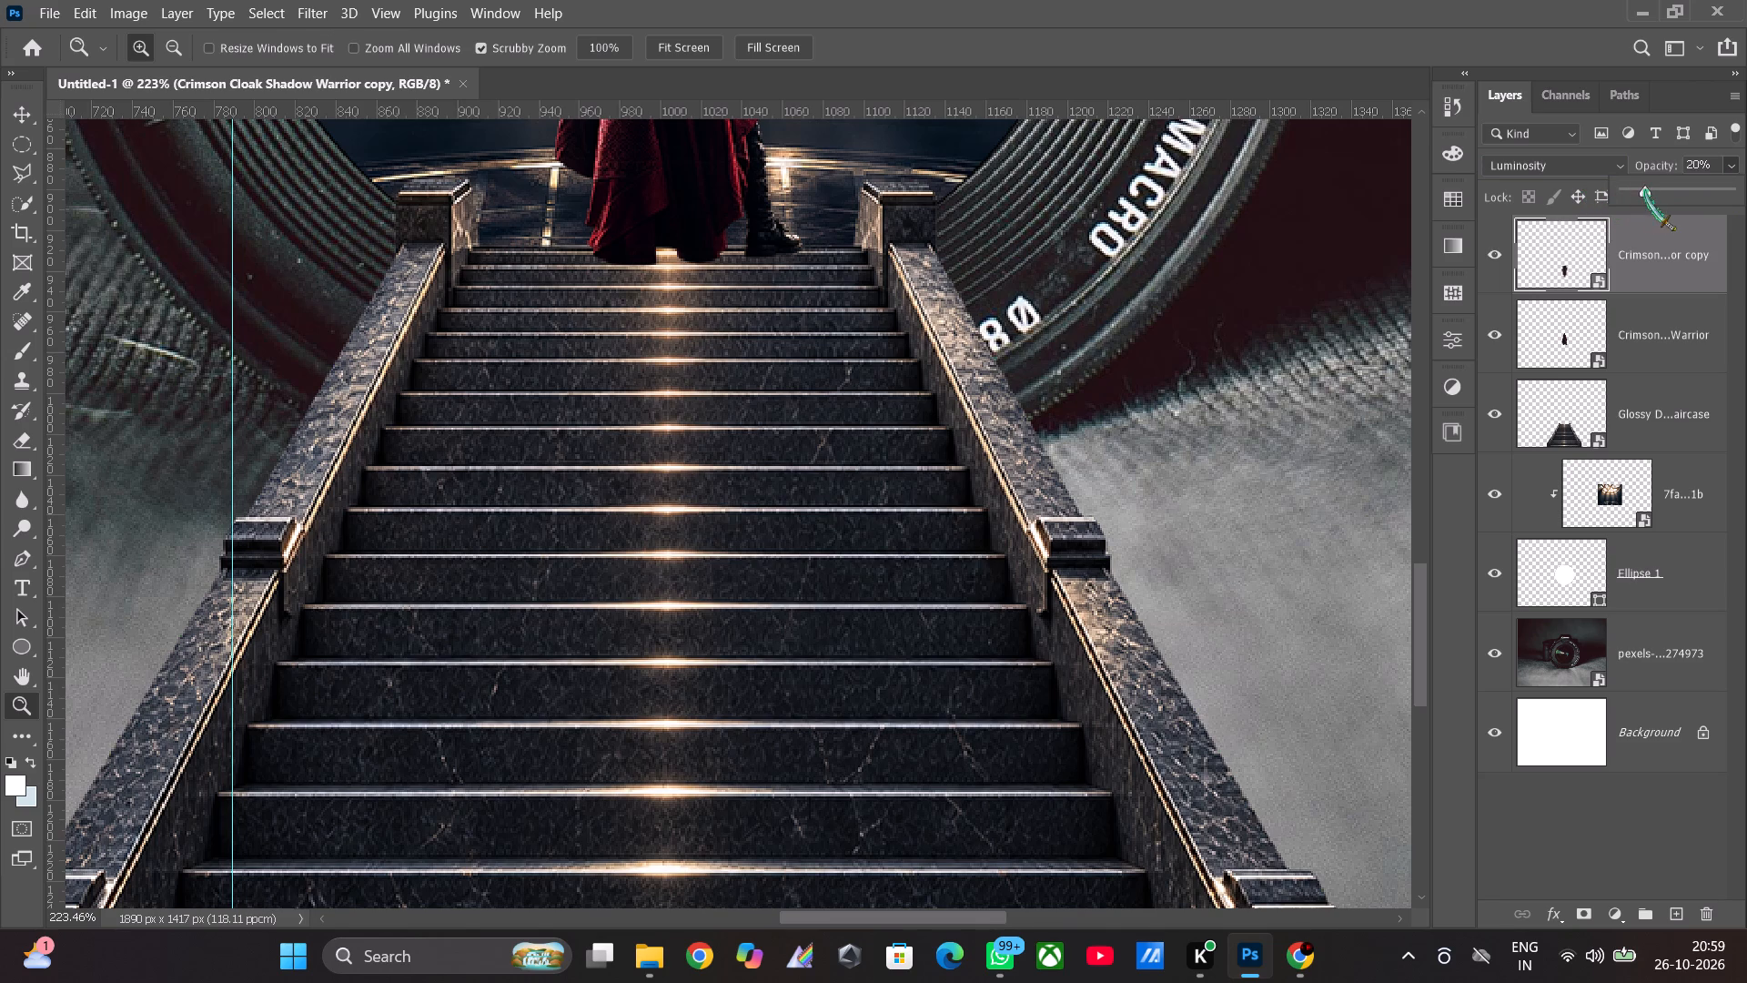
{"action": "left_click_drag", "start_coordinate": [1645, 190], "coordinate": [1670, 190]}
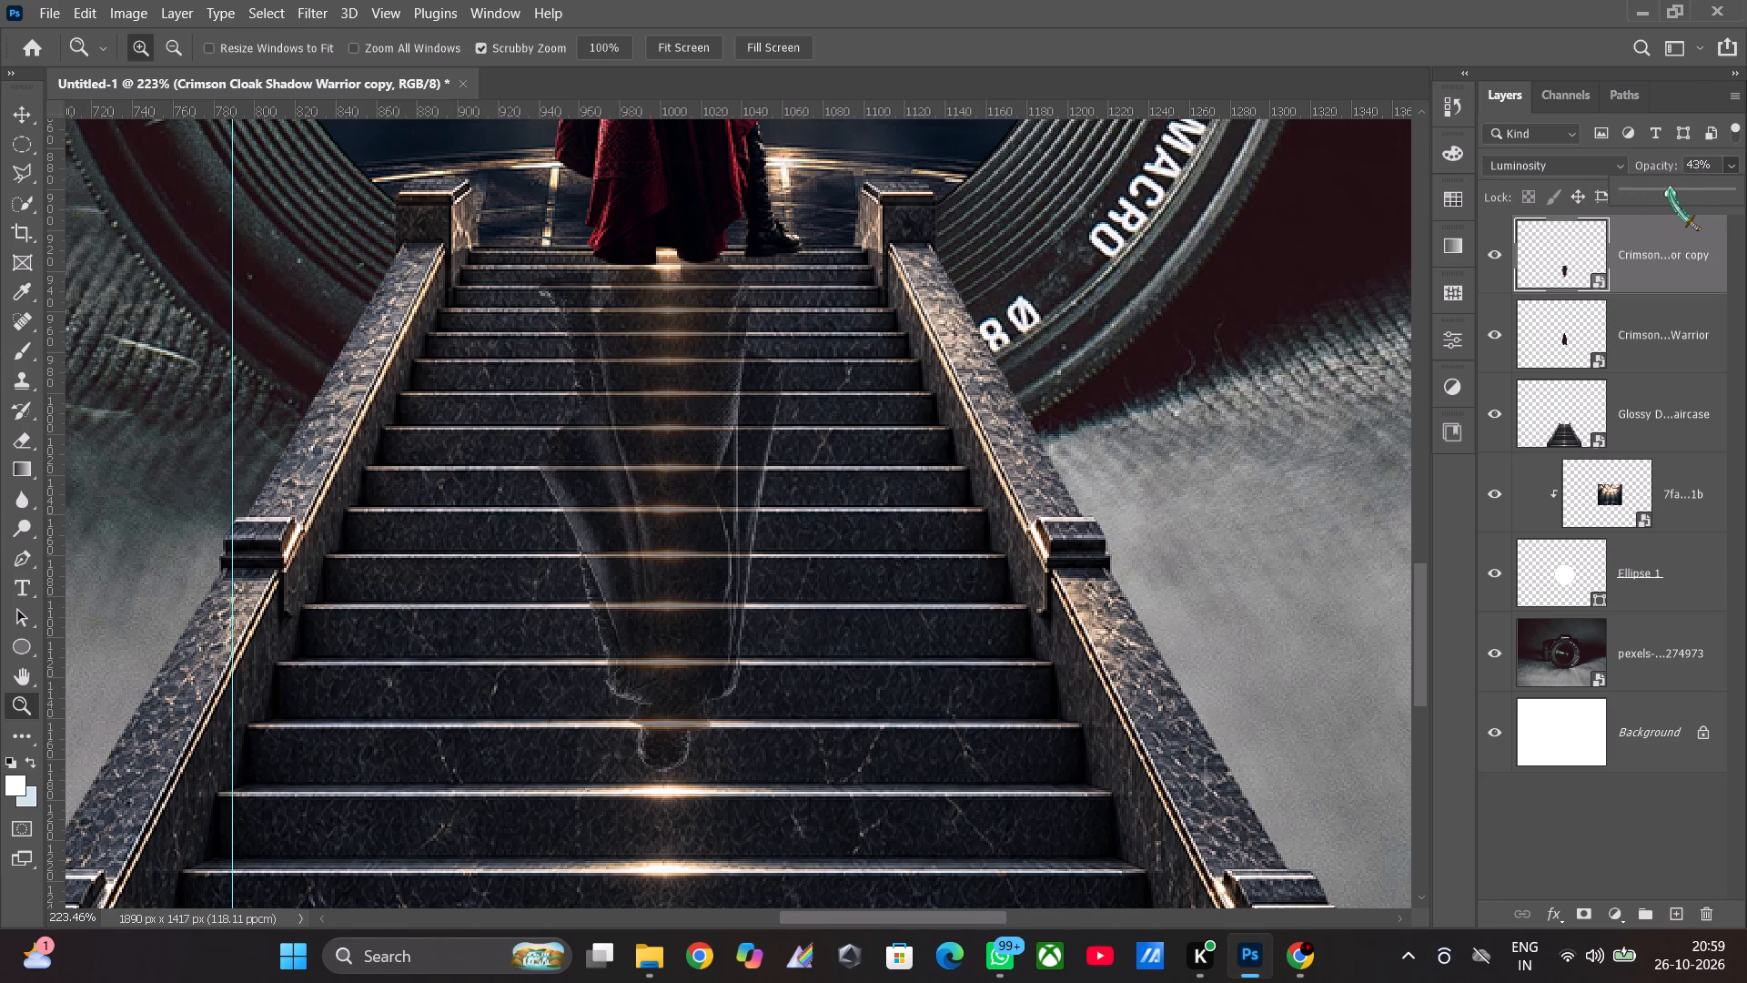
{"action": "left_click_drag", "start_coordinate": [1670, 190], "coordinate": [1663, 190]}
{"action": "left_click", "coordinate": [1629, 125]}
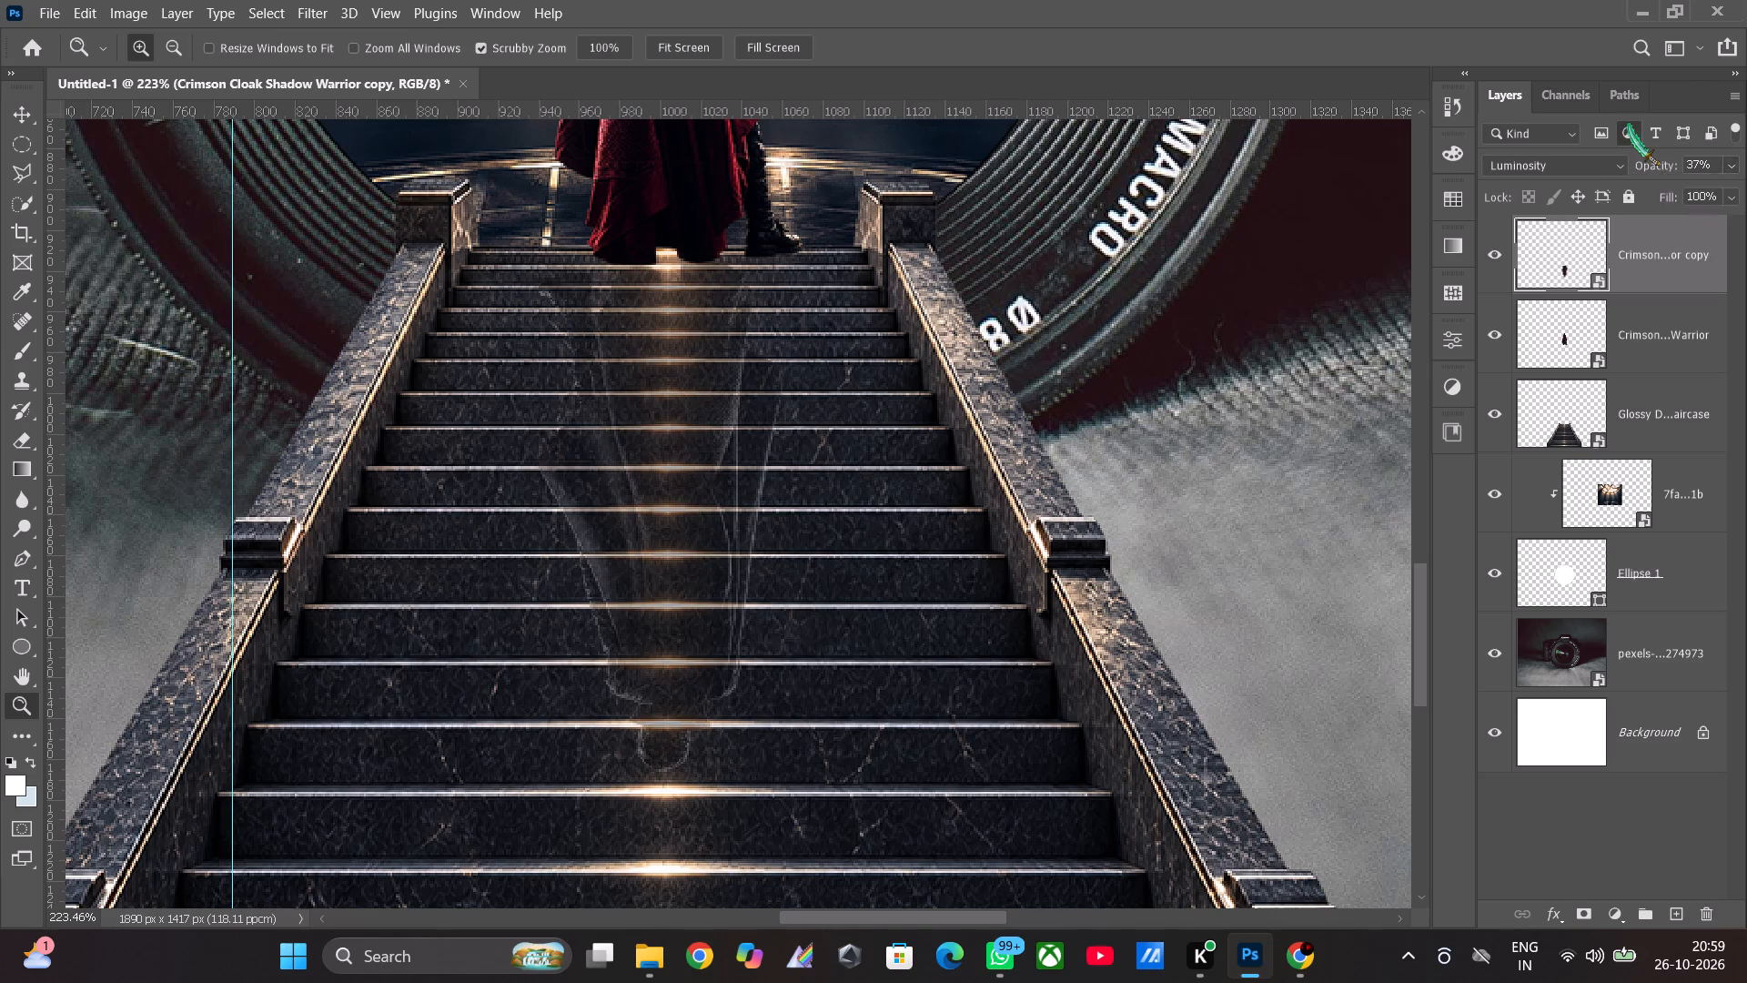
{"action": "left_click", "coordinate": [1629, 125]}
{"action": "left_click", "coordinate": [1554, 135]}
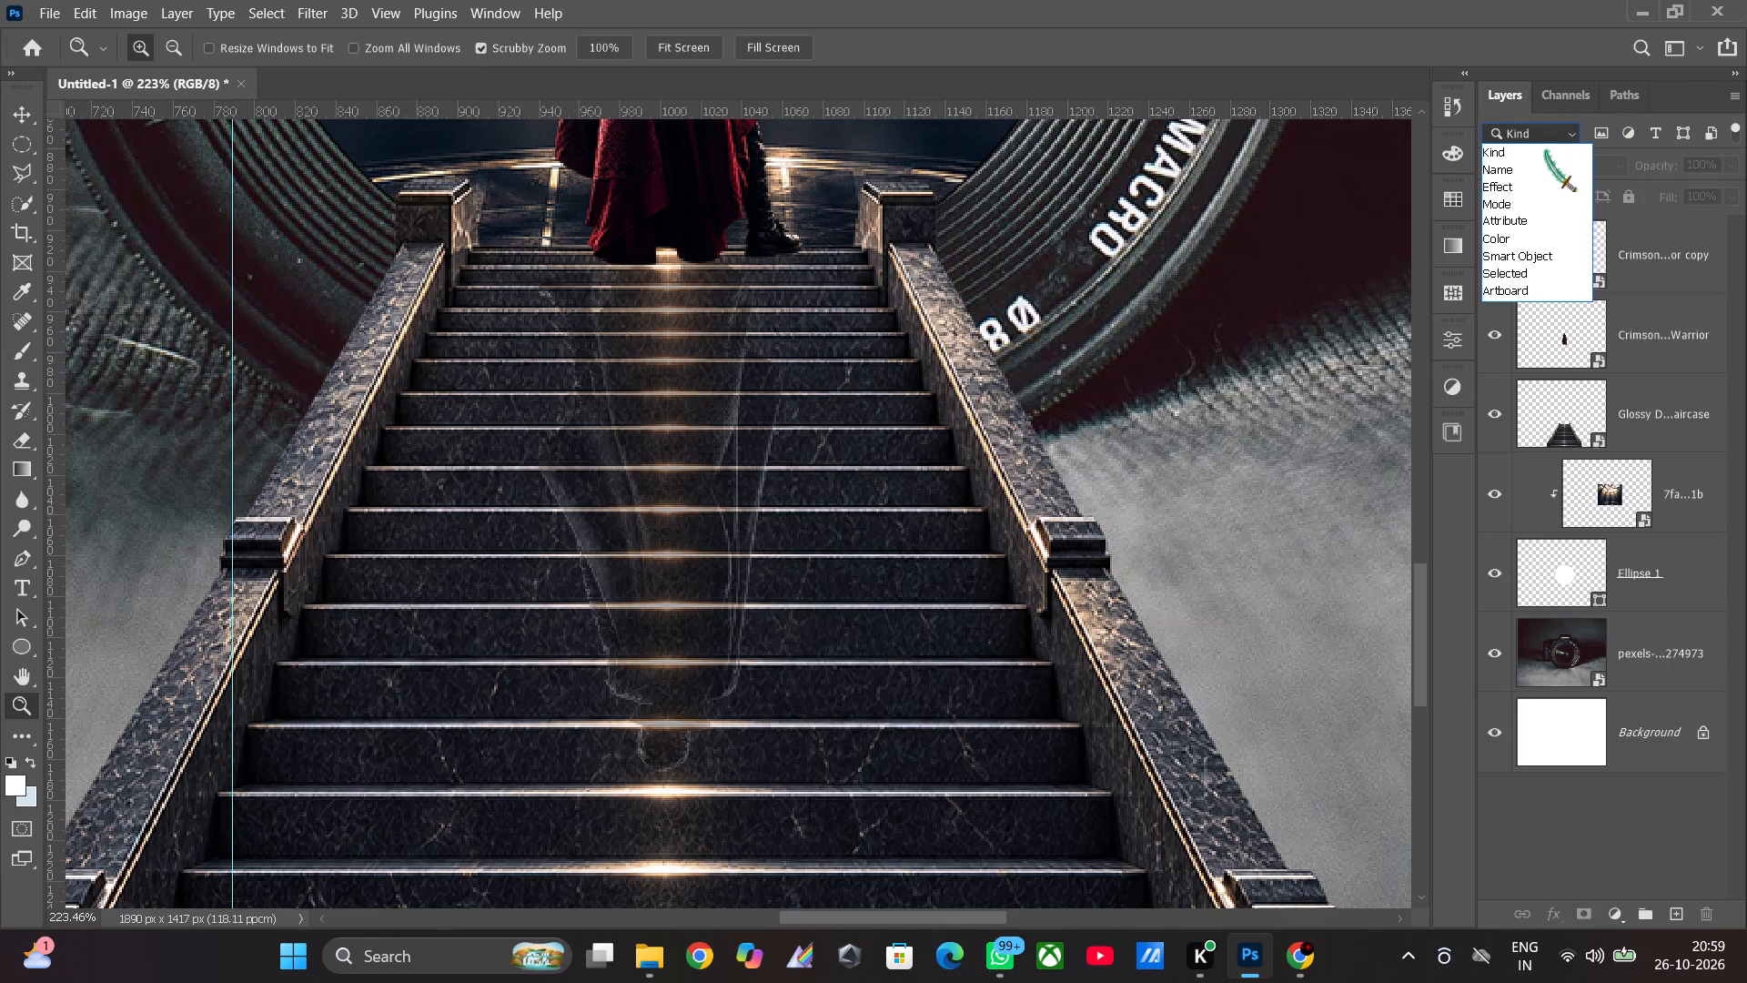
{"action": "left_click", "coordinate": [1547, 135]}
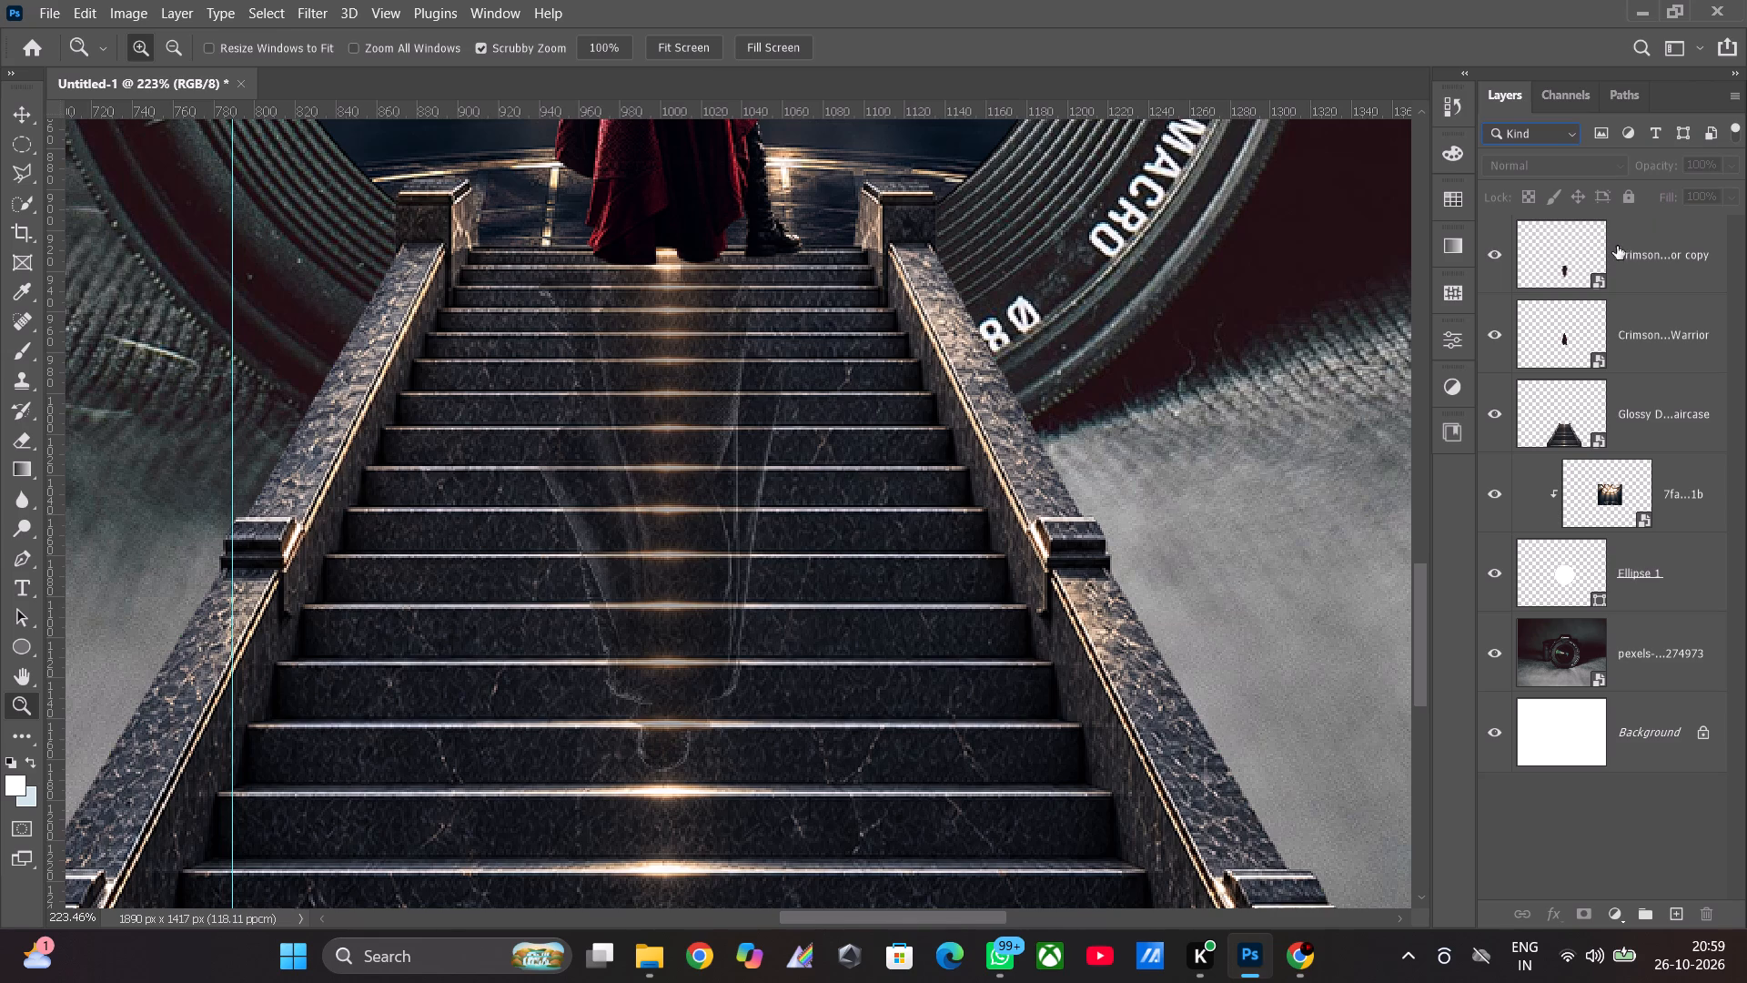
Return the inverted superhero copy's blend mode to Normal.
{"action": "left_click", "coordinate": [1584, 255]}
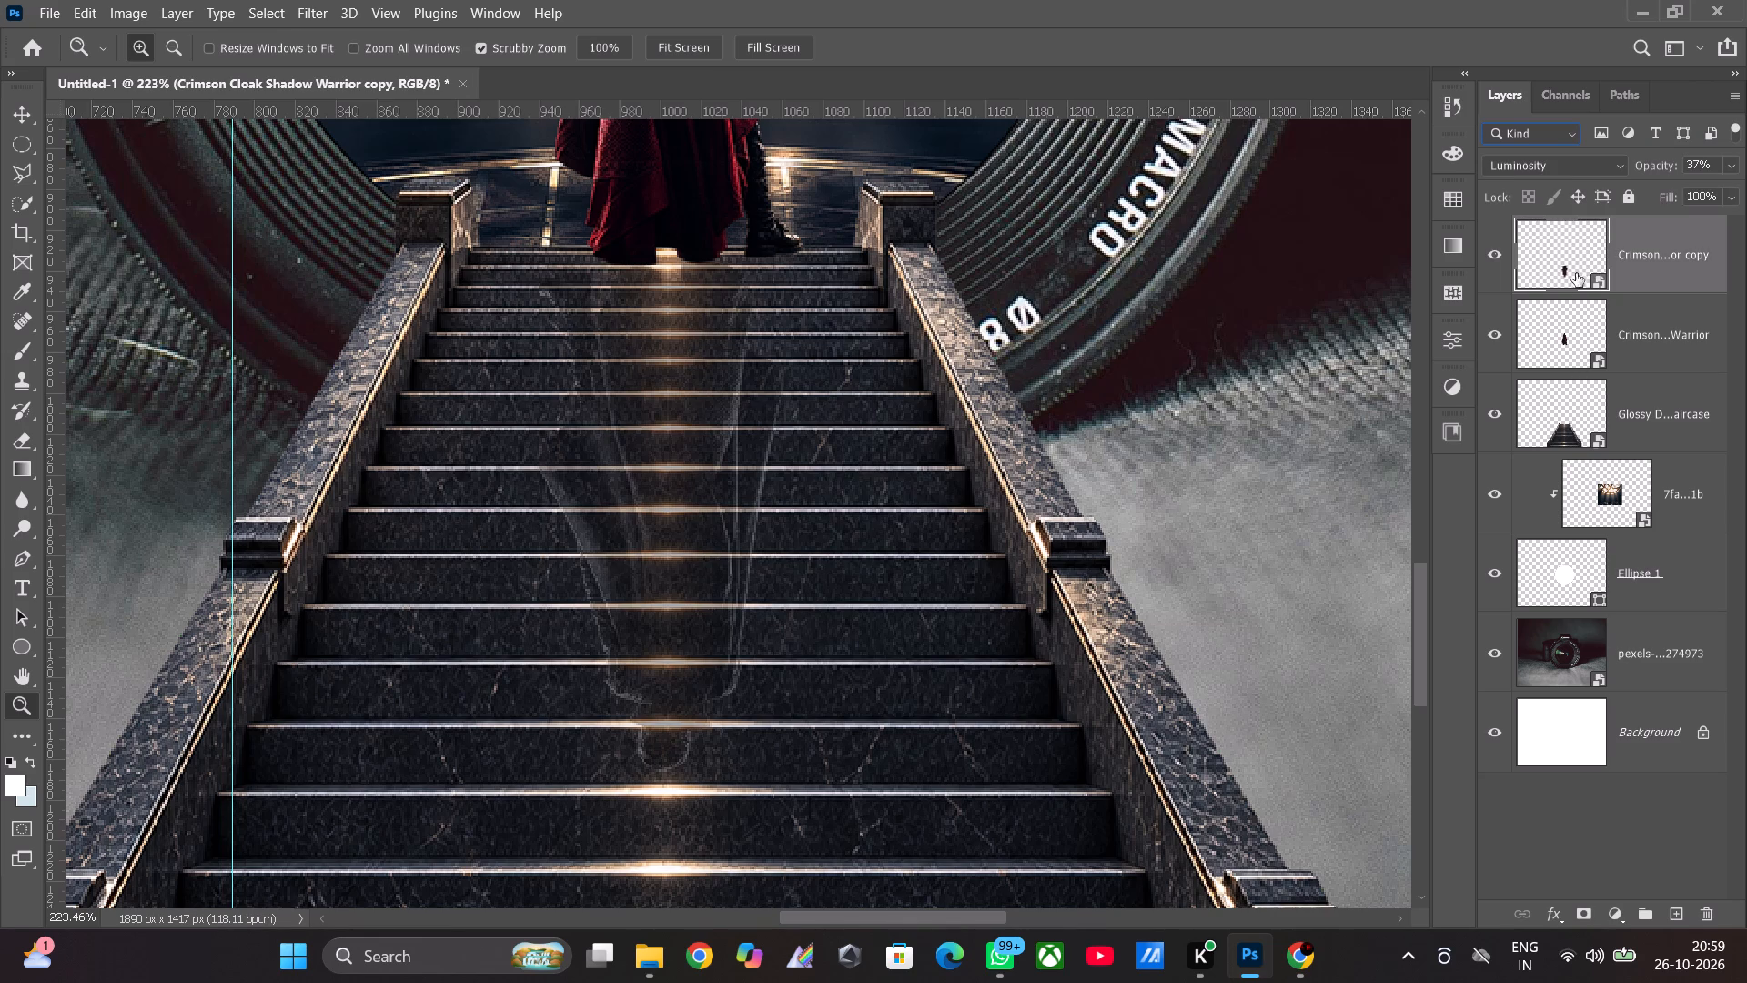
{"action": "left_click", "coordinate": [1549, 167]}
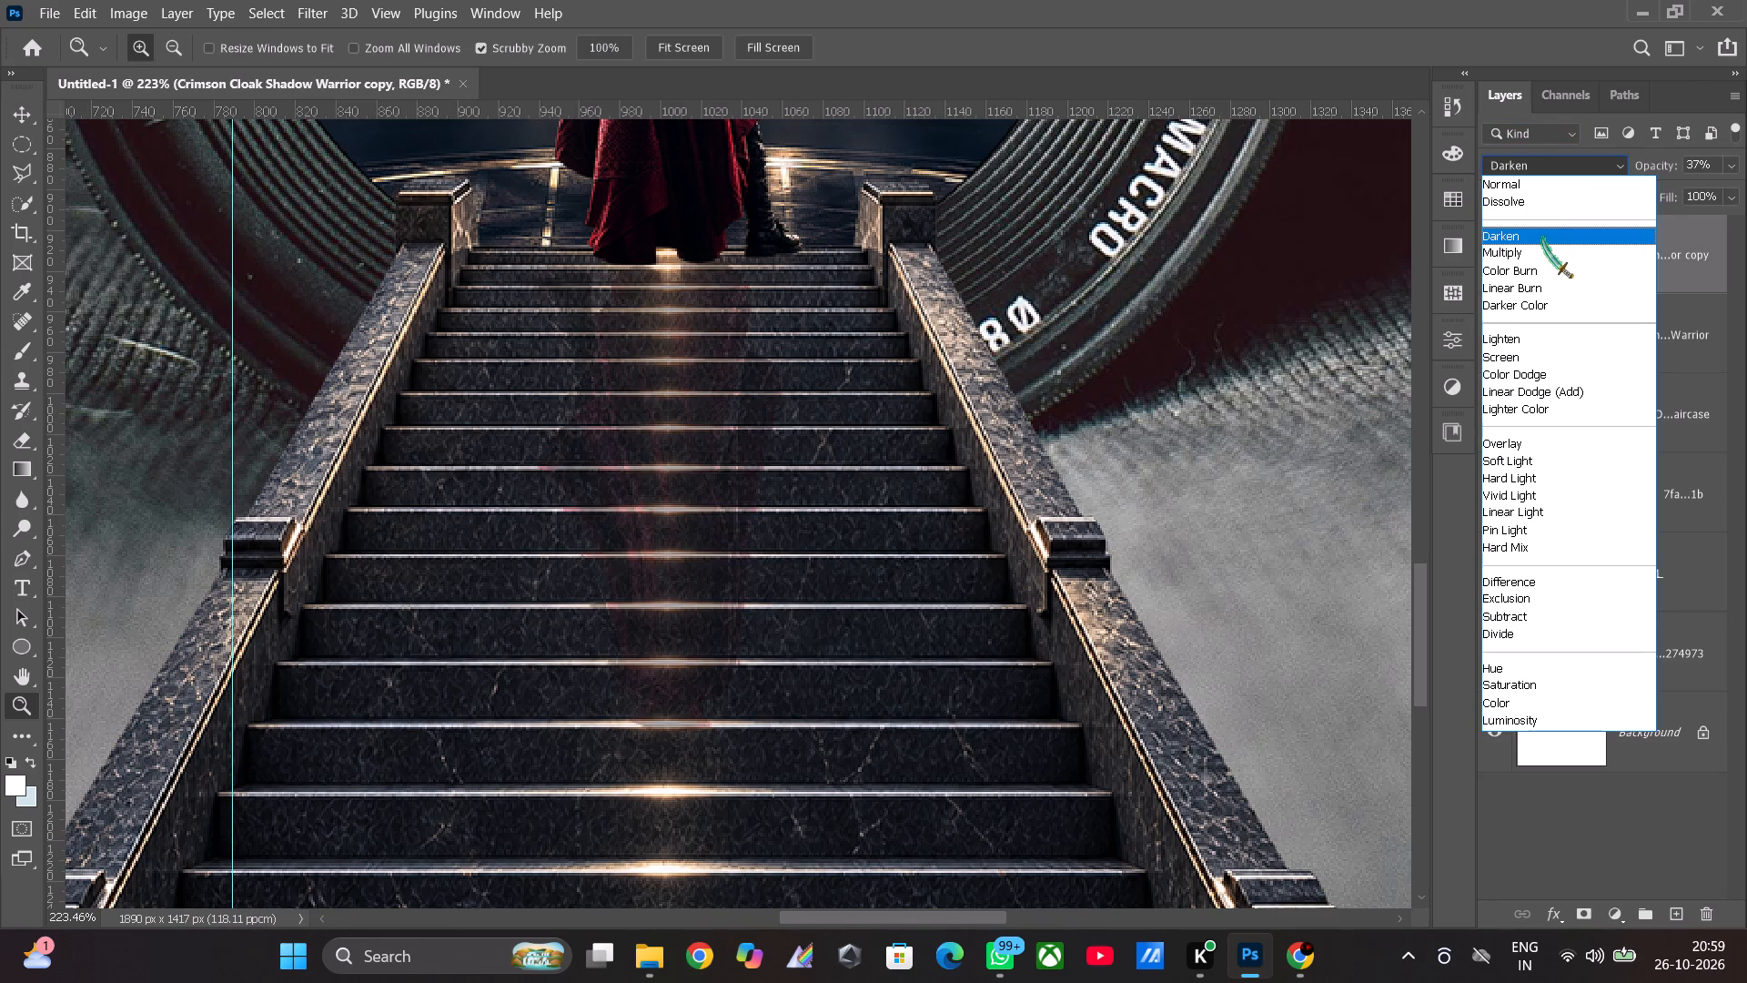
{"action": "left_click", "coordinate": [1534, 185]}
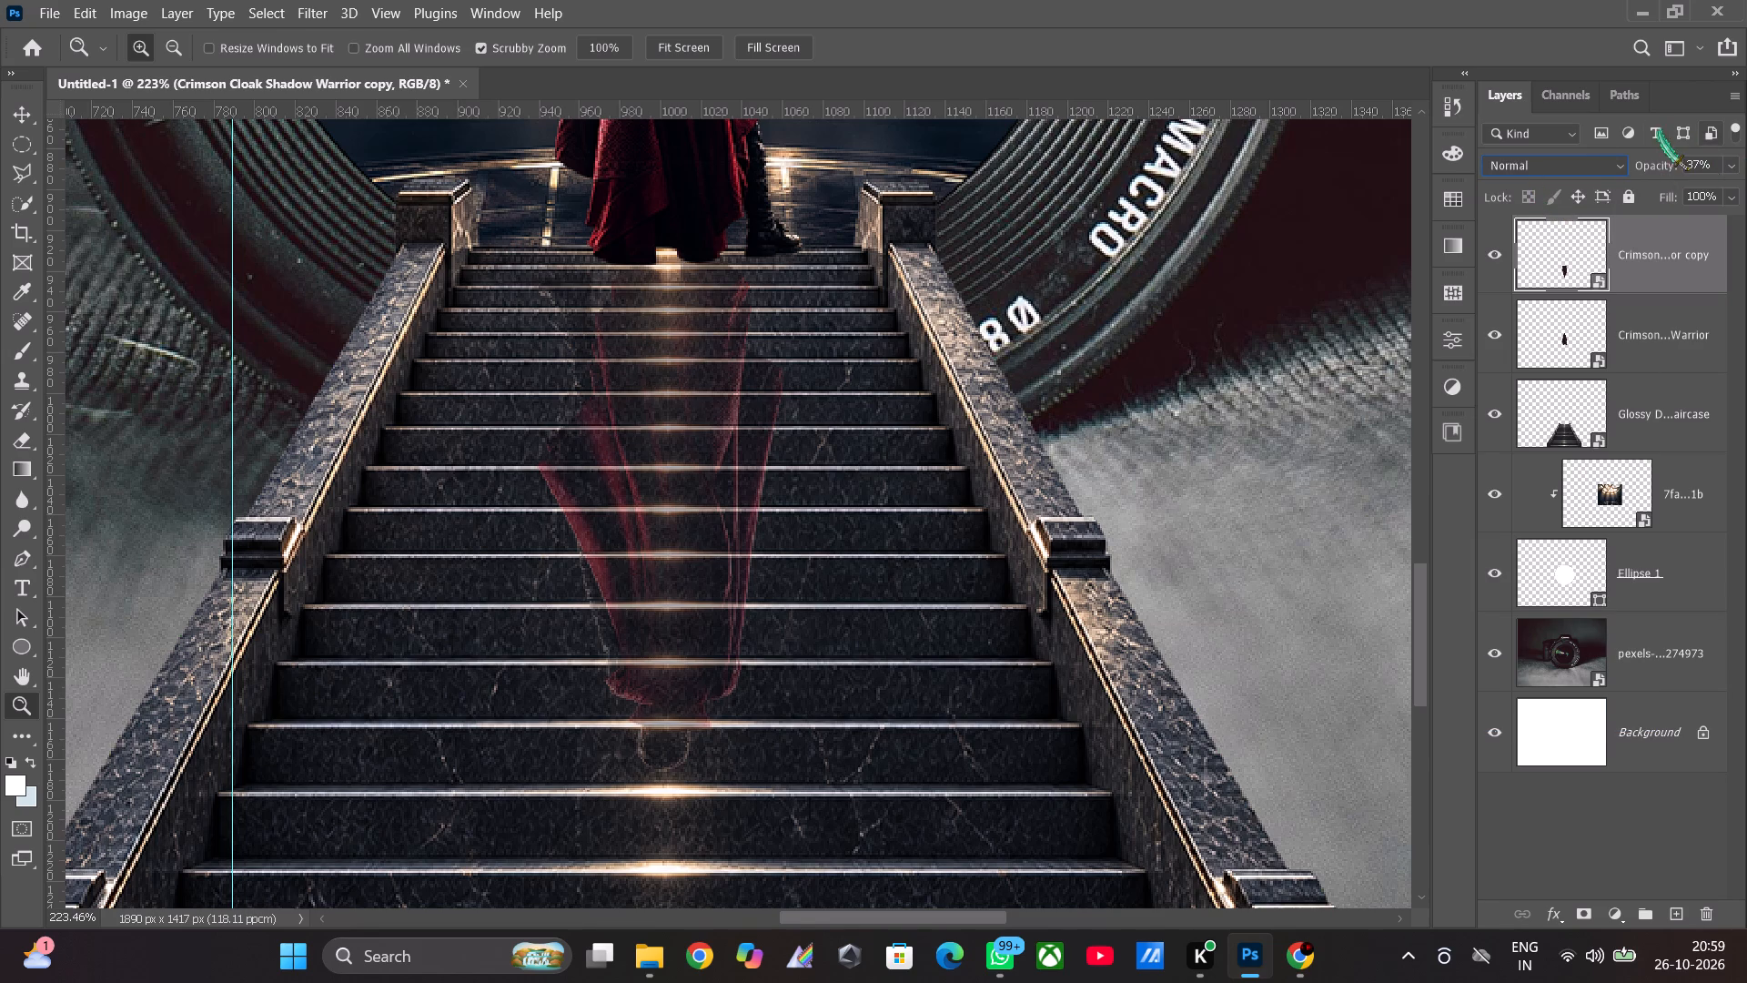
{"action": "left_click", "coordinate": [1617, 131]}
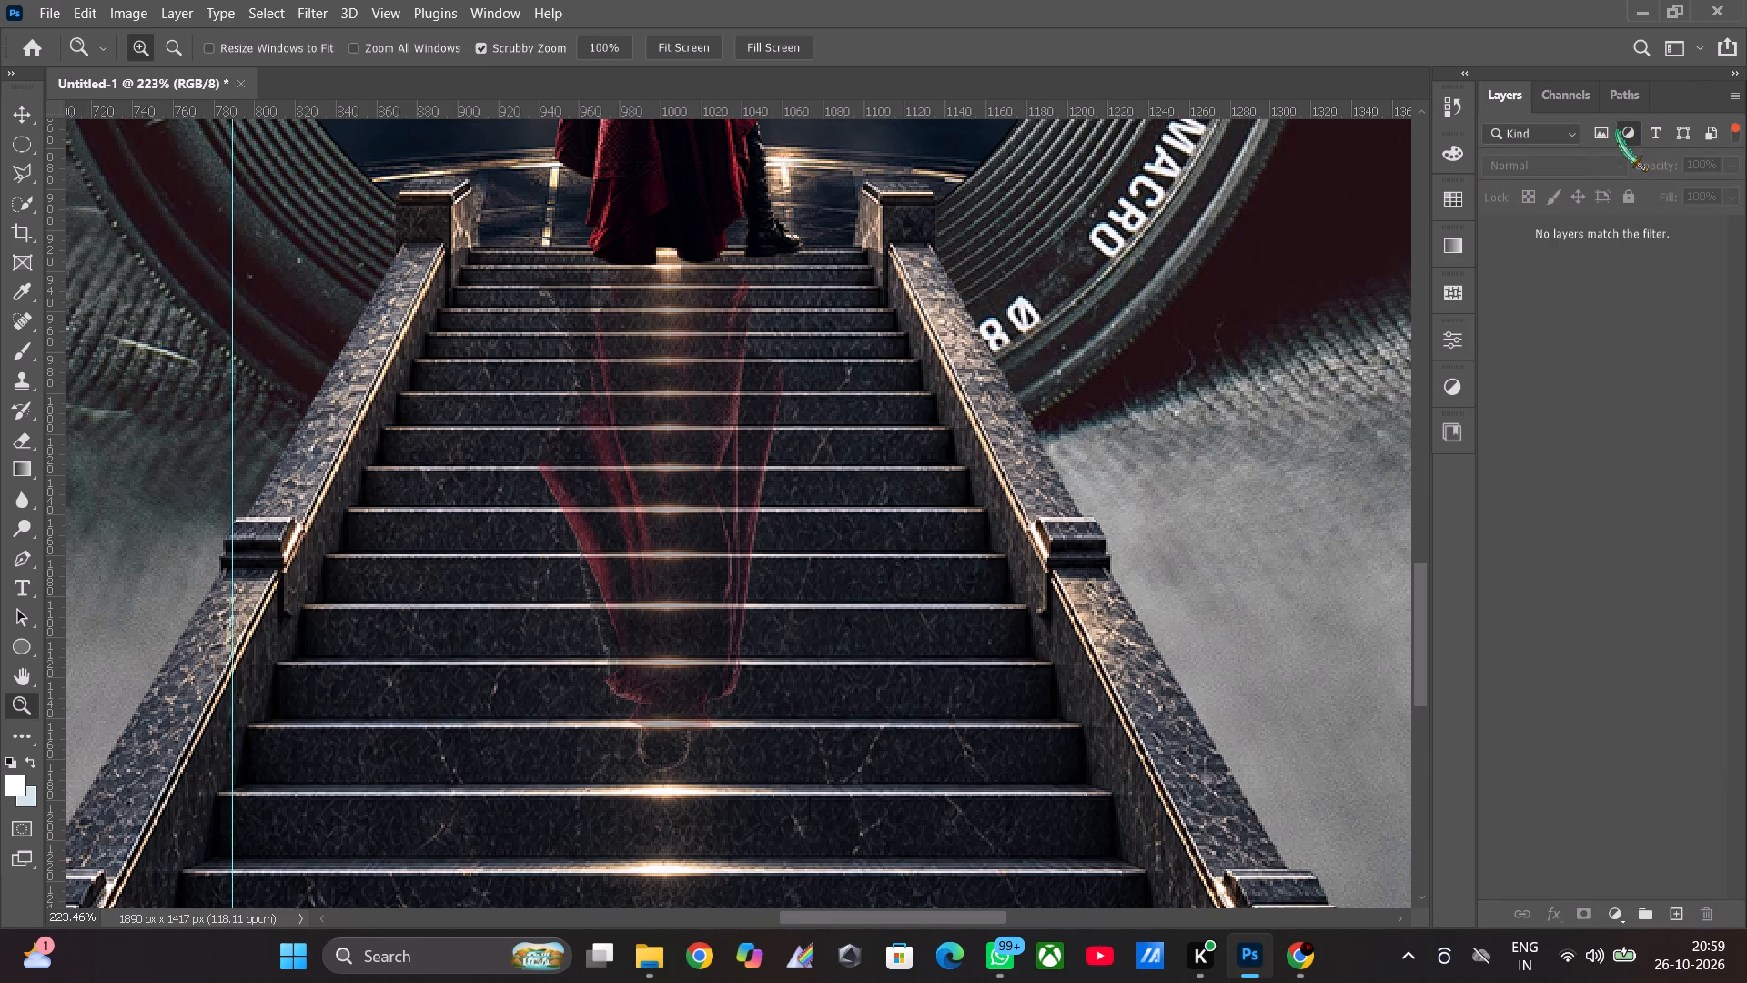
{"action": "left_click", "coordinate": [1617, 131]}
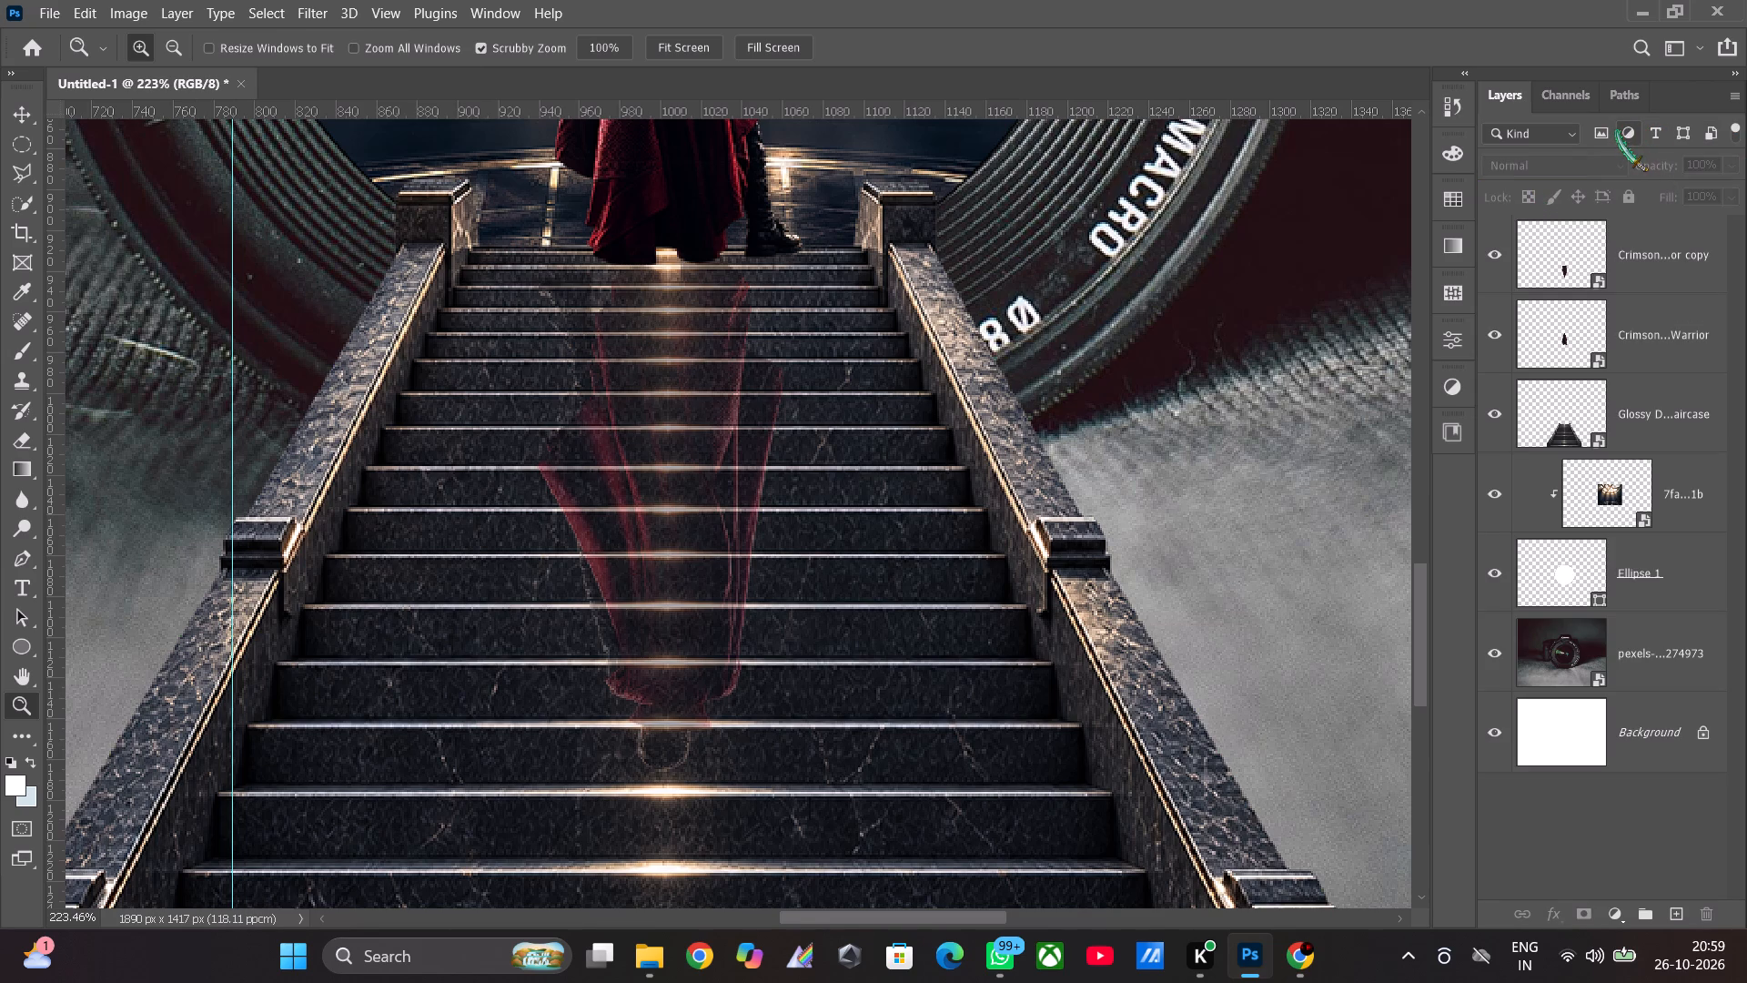
Set the foreground colour to black (#000000) with the inverted superhero copy layer selected.
{"action": "left_click", "coordinate": [1573, 261]}
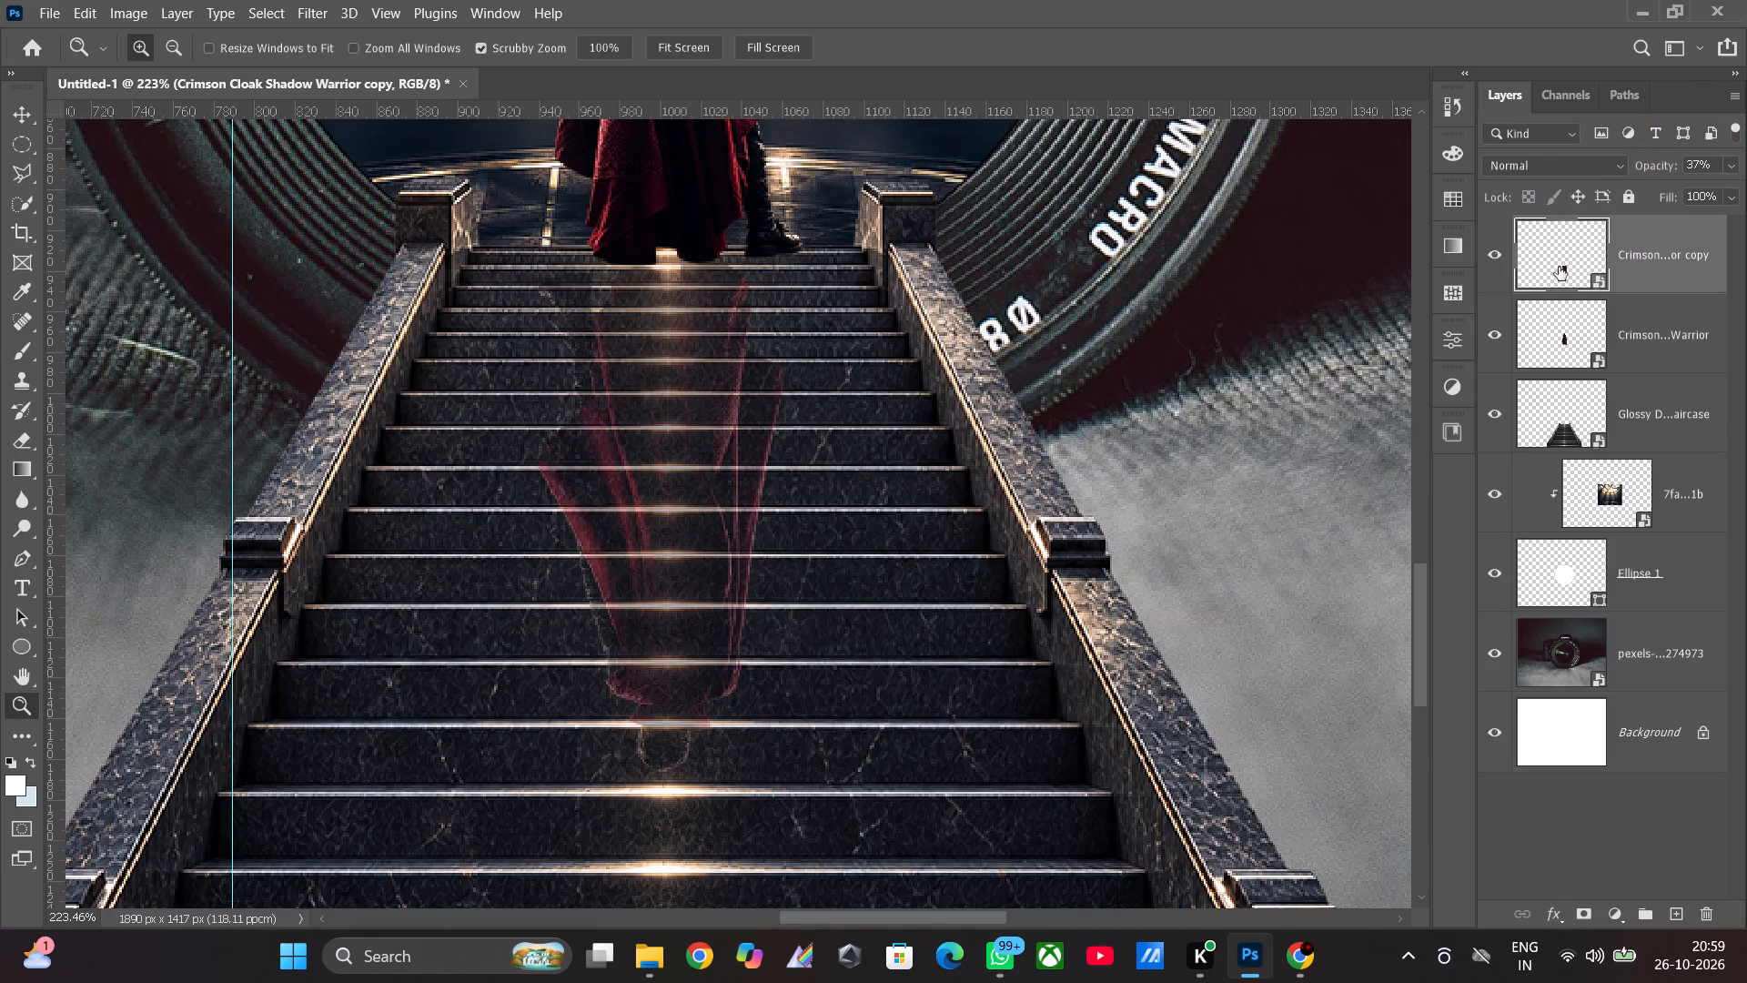
{"action": "left_click", "coordinate": [7, 784]}
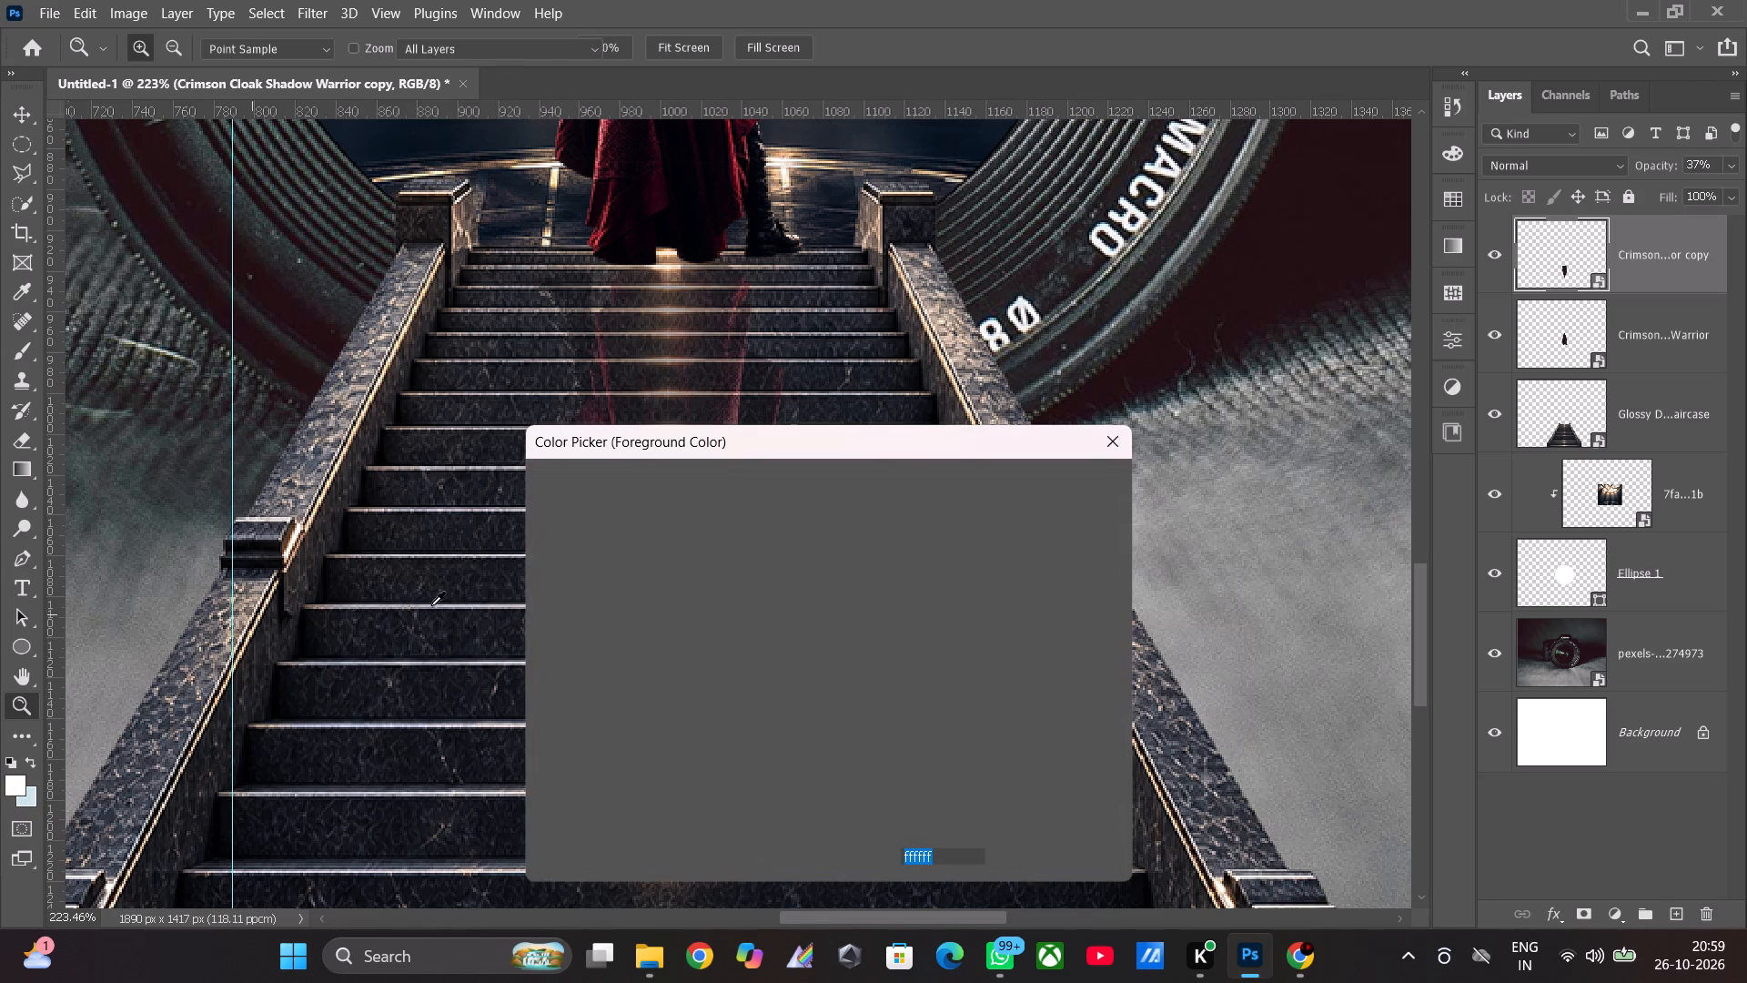
{"action": "left_click_drag", "start_coordinate": [631, 622], "coordinate": [503, 815]}
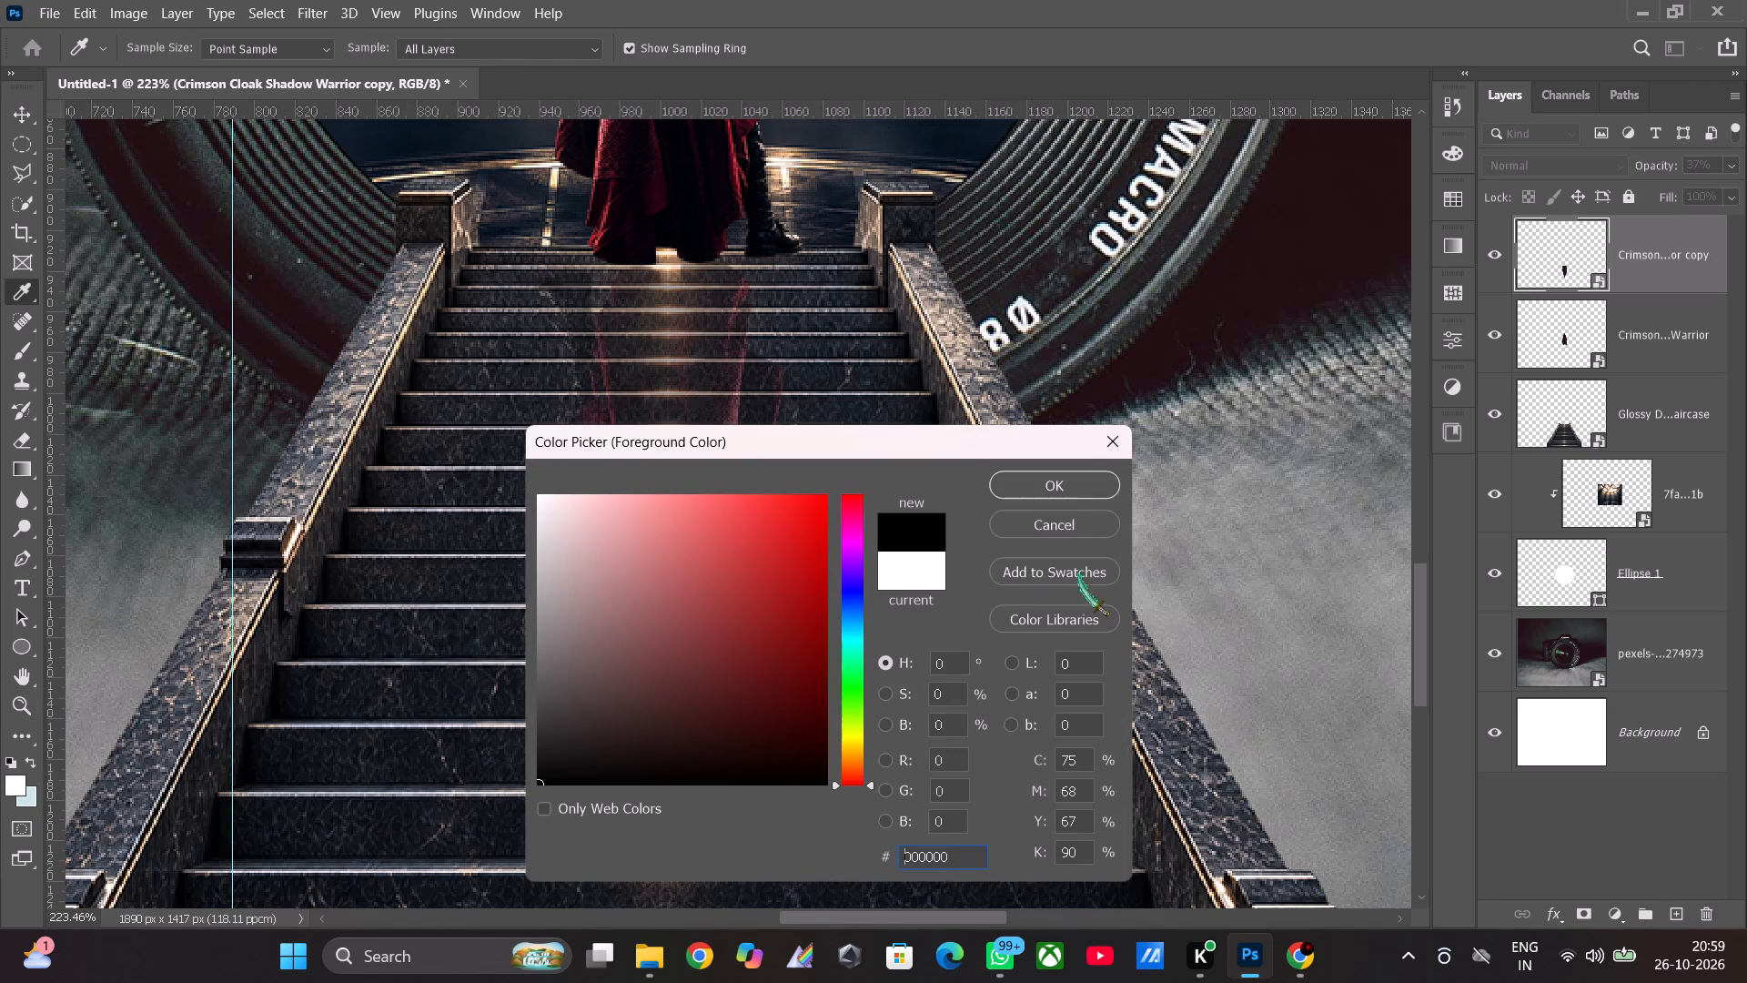
{"action": "left_click", "coordinate": [1046, 481]}
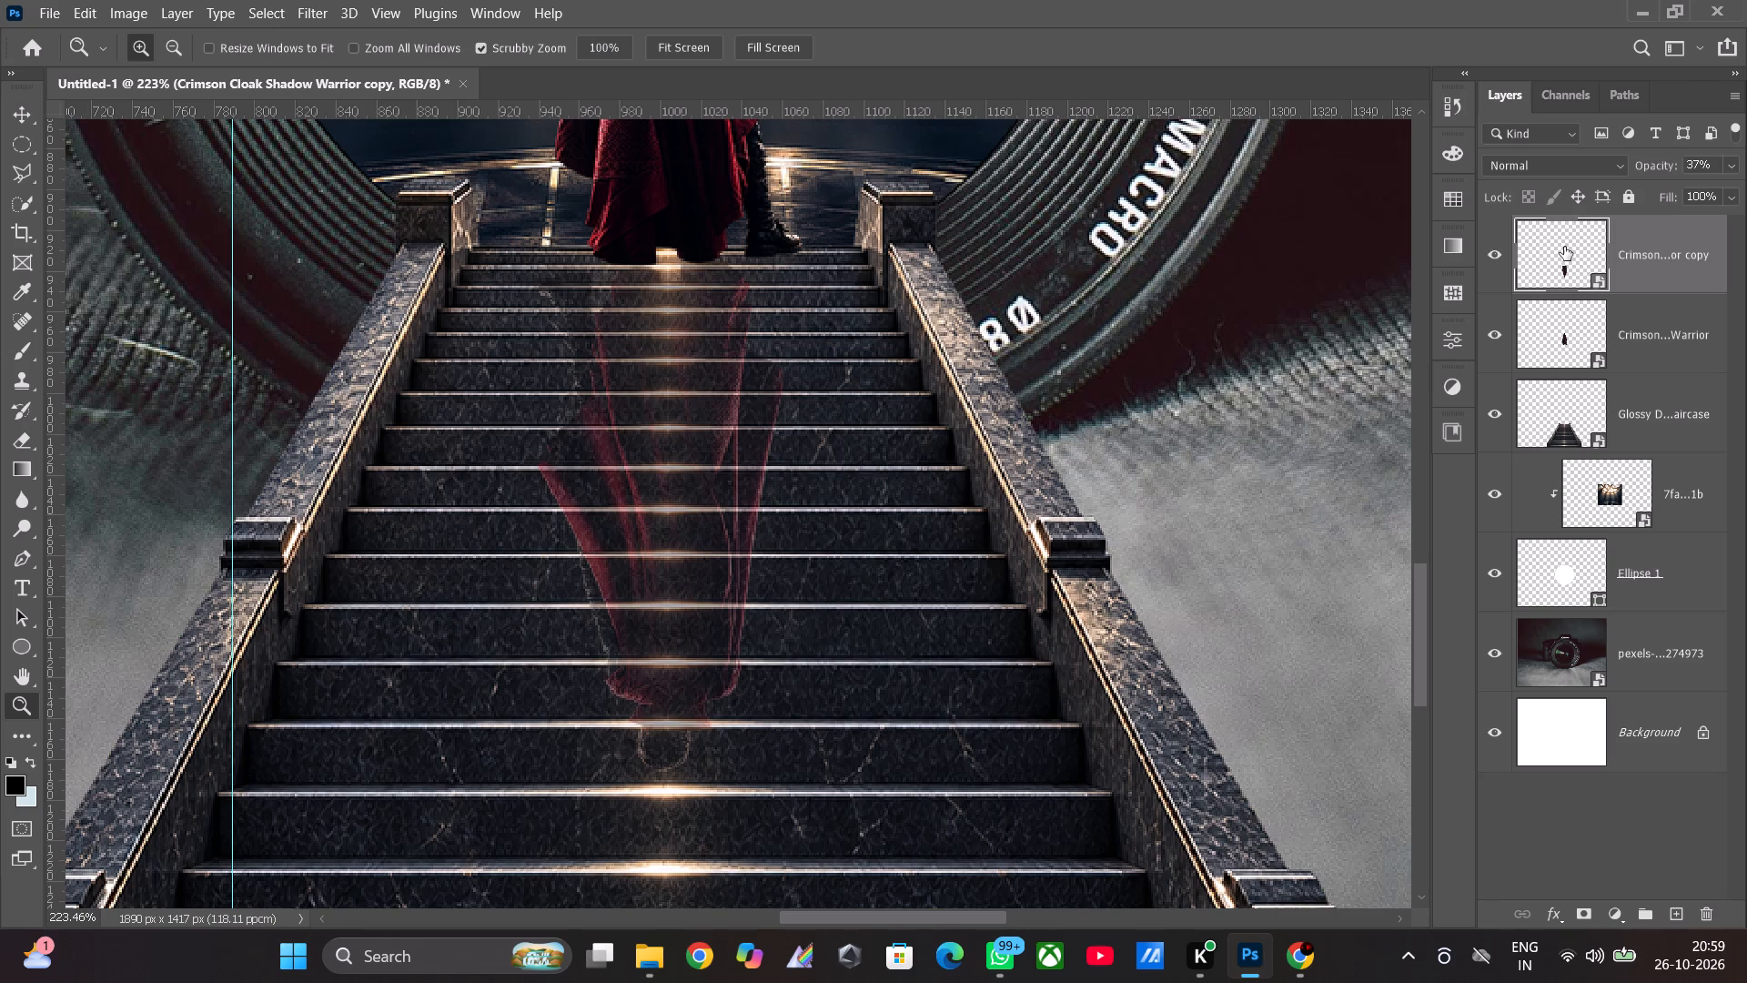
{"action": "key", "text": "ctrl+F5"}
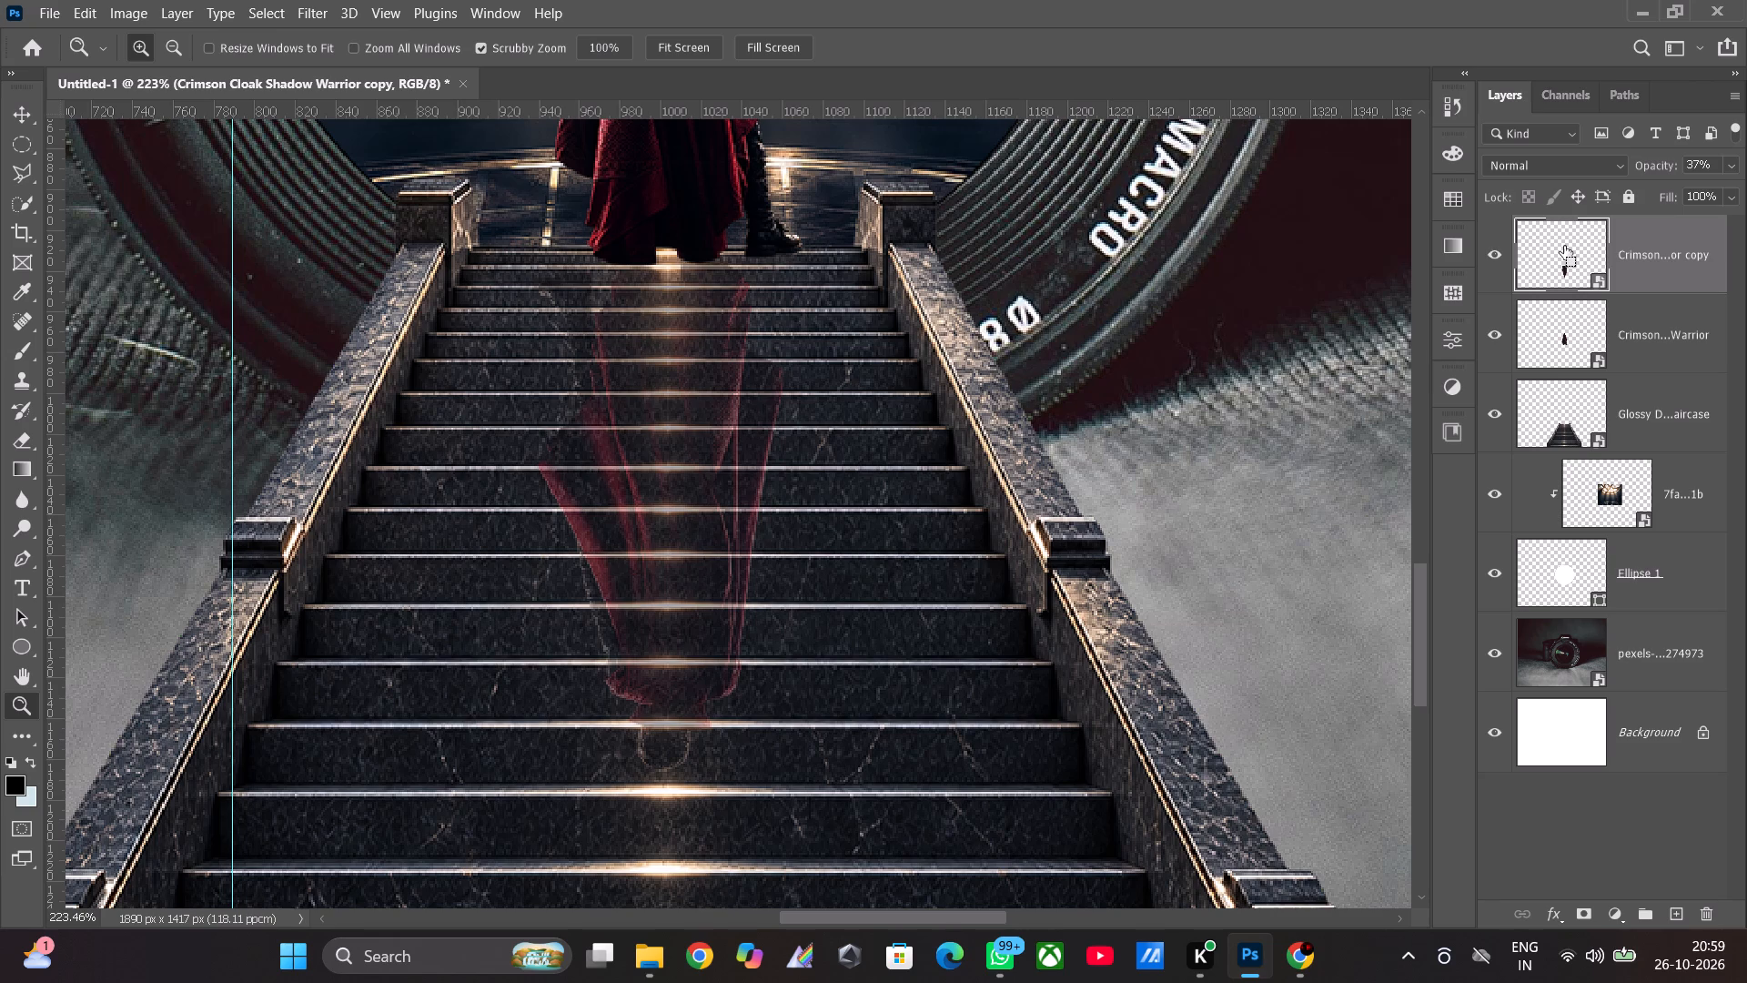
In the inverted copy's blending options, try the This Layer black Blend If slider, return it to 0, and set opacity to 55%.
{"action": "right_click", "coordinate": [1568, 245]}
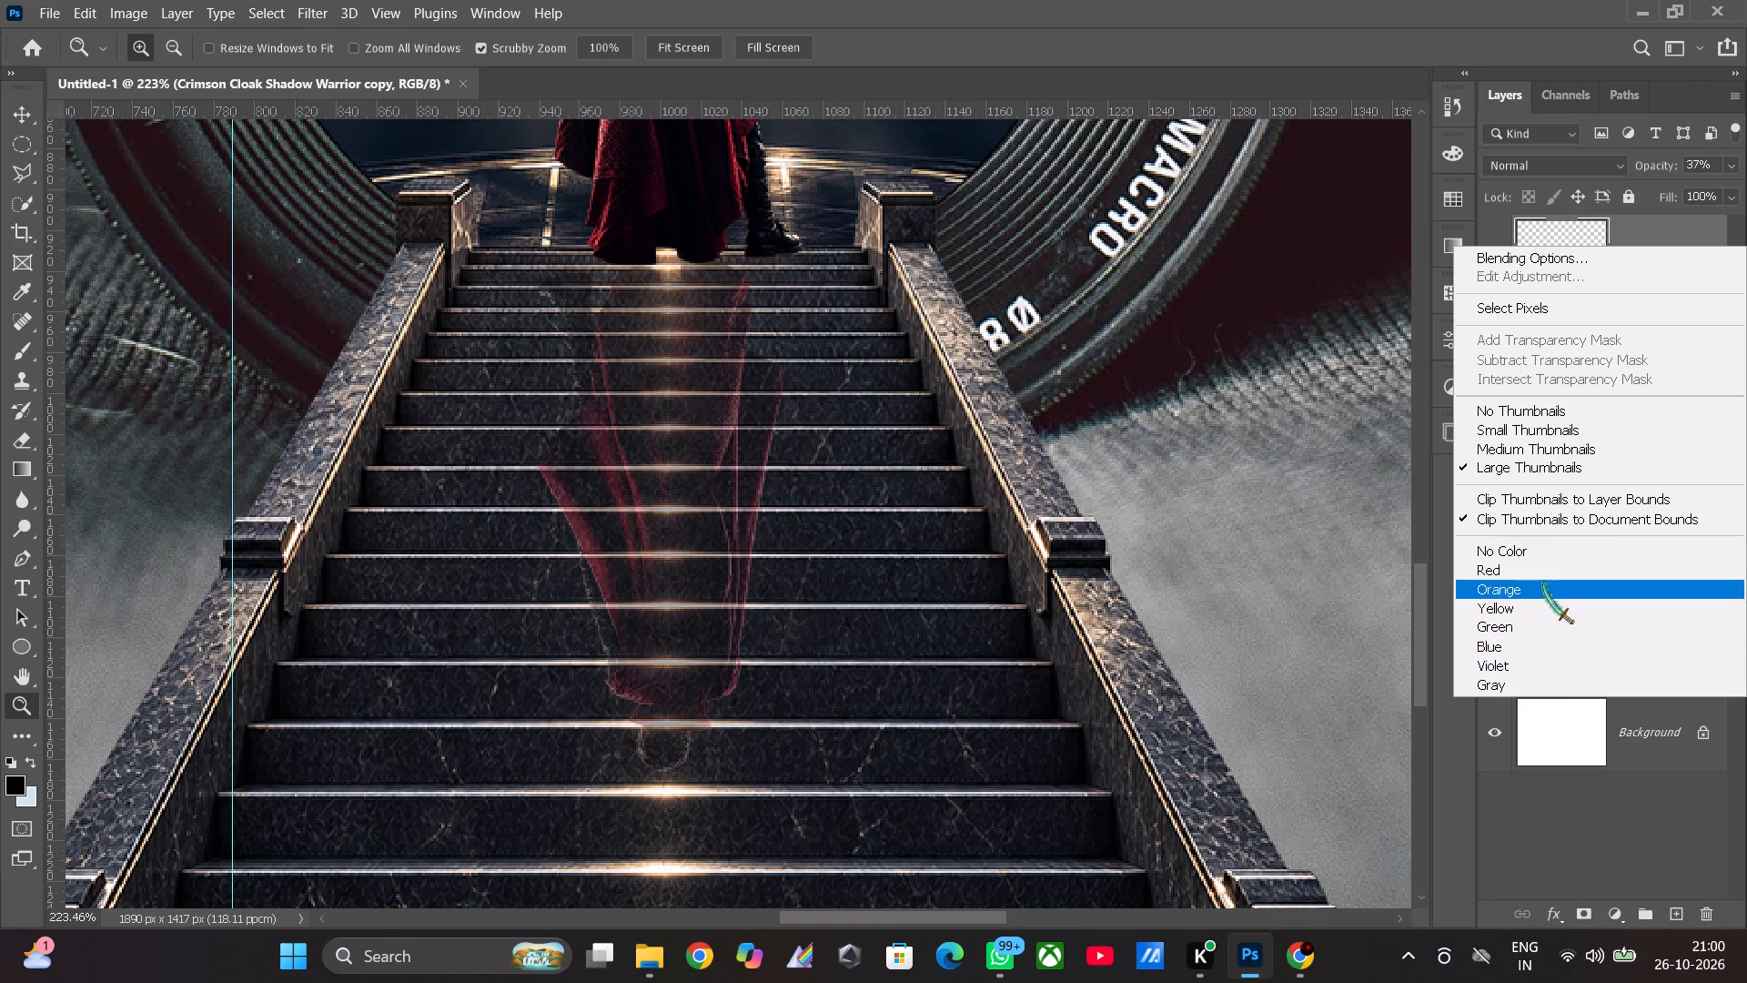
{"action": "left_click", "coordinate": [1524, 252]}
{"action": "left_click", "coordinate": [1601, 285]}
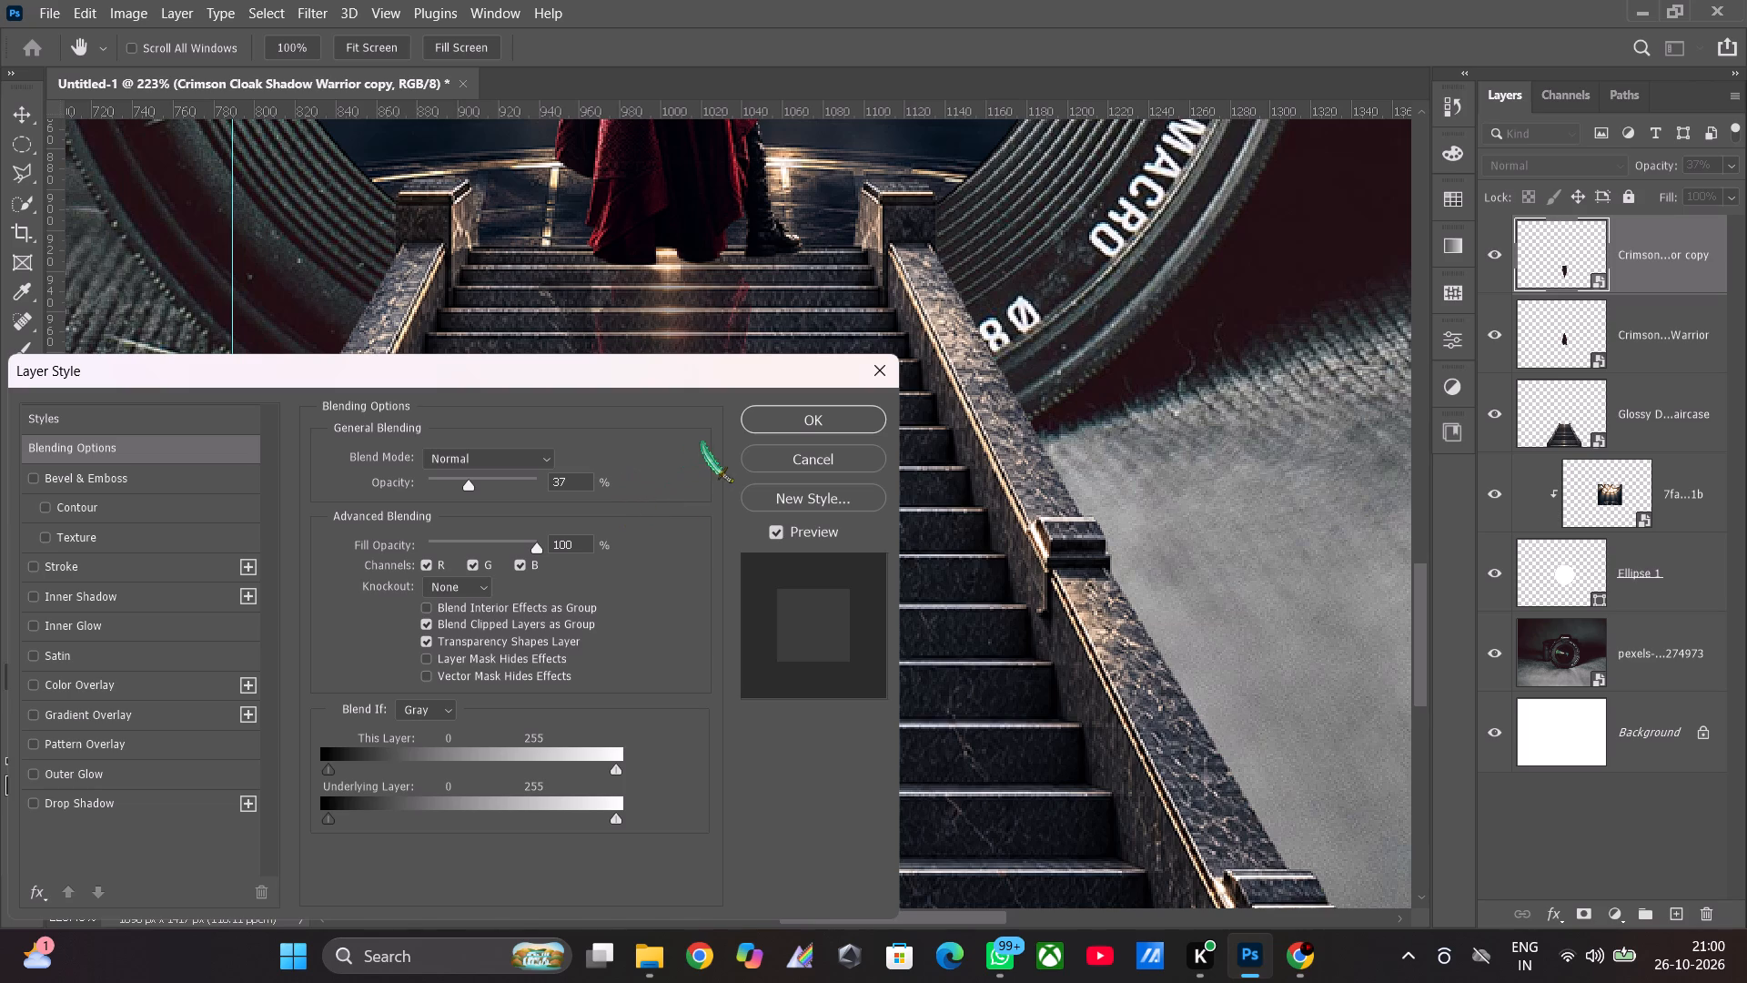
{"action": "left_click", "coordinate": [351, 756]}
{"action": "left_click_drag", "start_coordinate": [351, 756], "coordinate": [306, 761]}
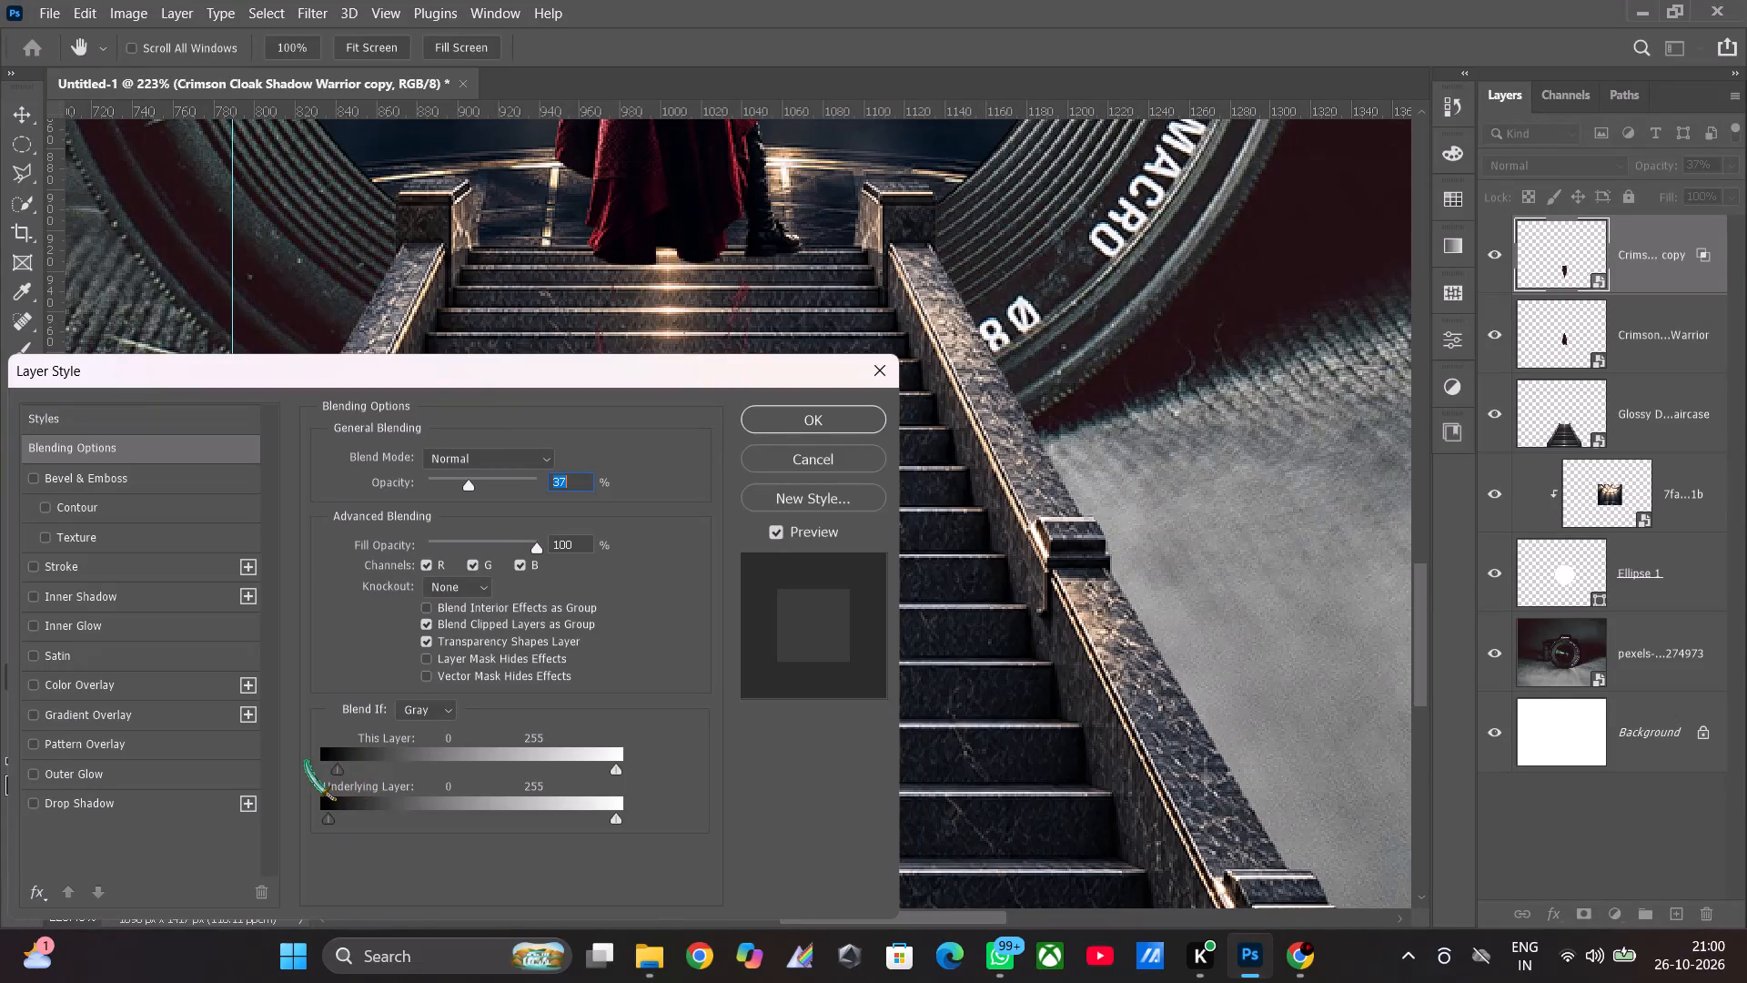
{"action": "left_click_drag", "start_coordinate": [306, 761], "coordinate": [287, 760]}
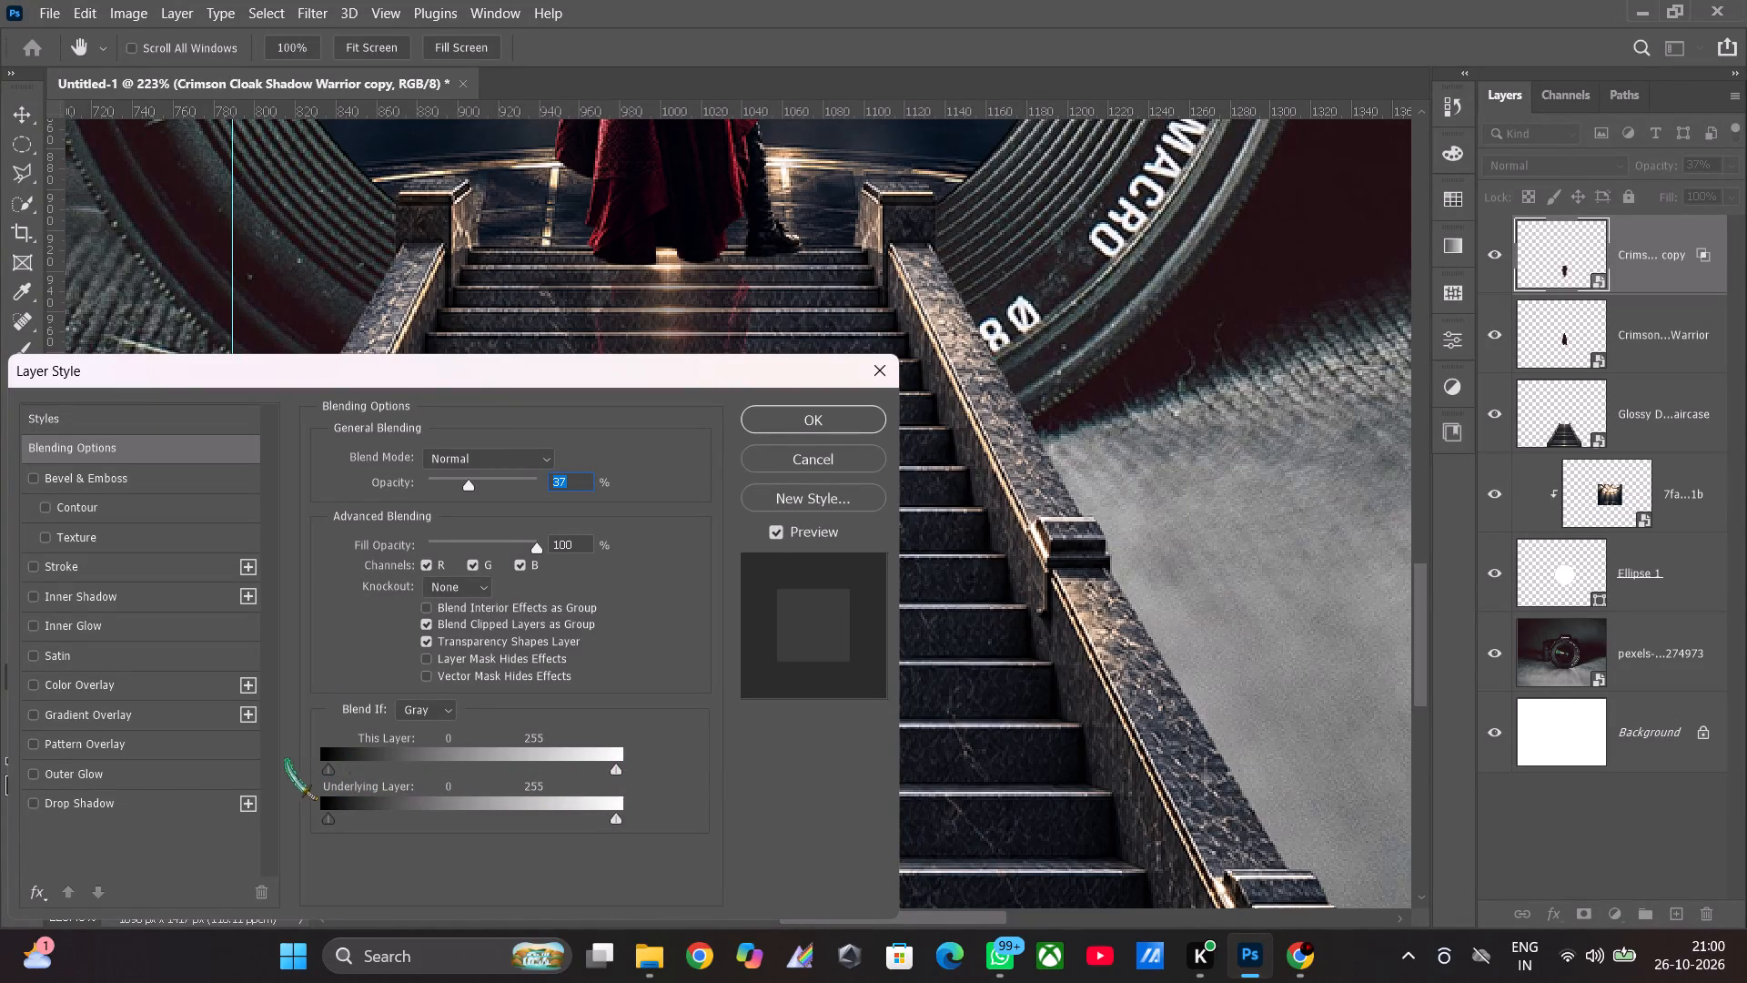
{"action": "left_click_drag", "start_coordinate": [287, 760], "coordinate": [268, 757]}
{"action": "left_click", "coordinate": [437, 703]}
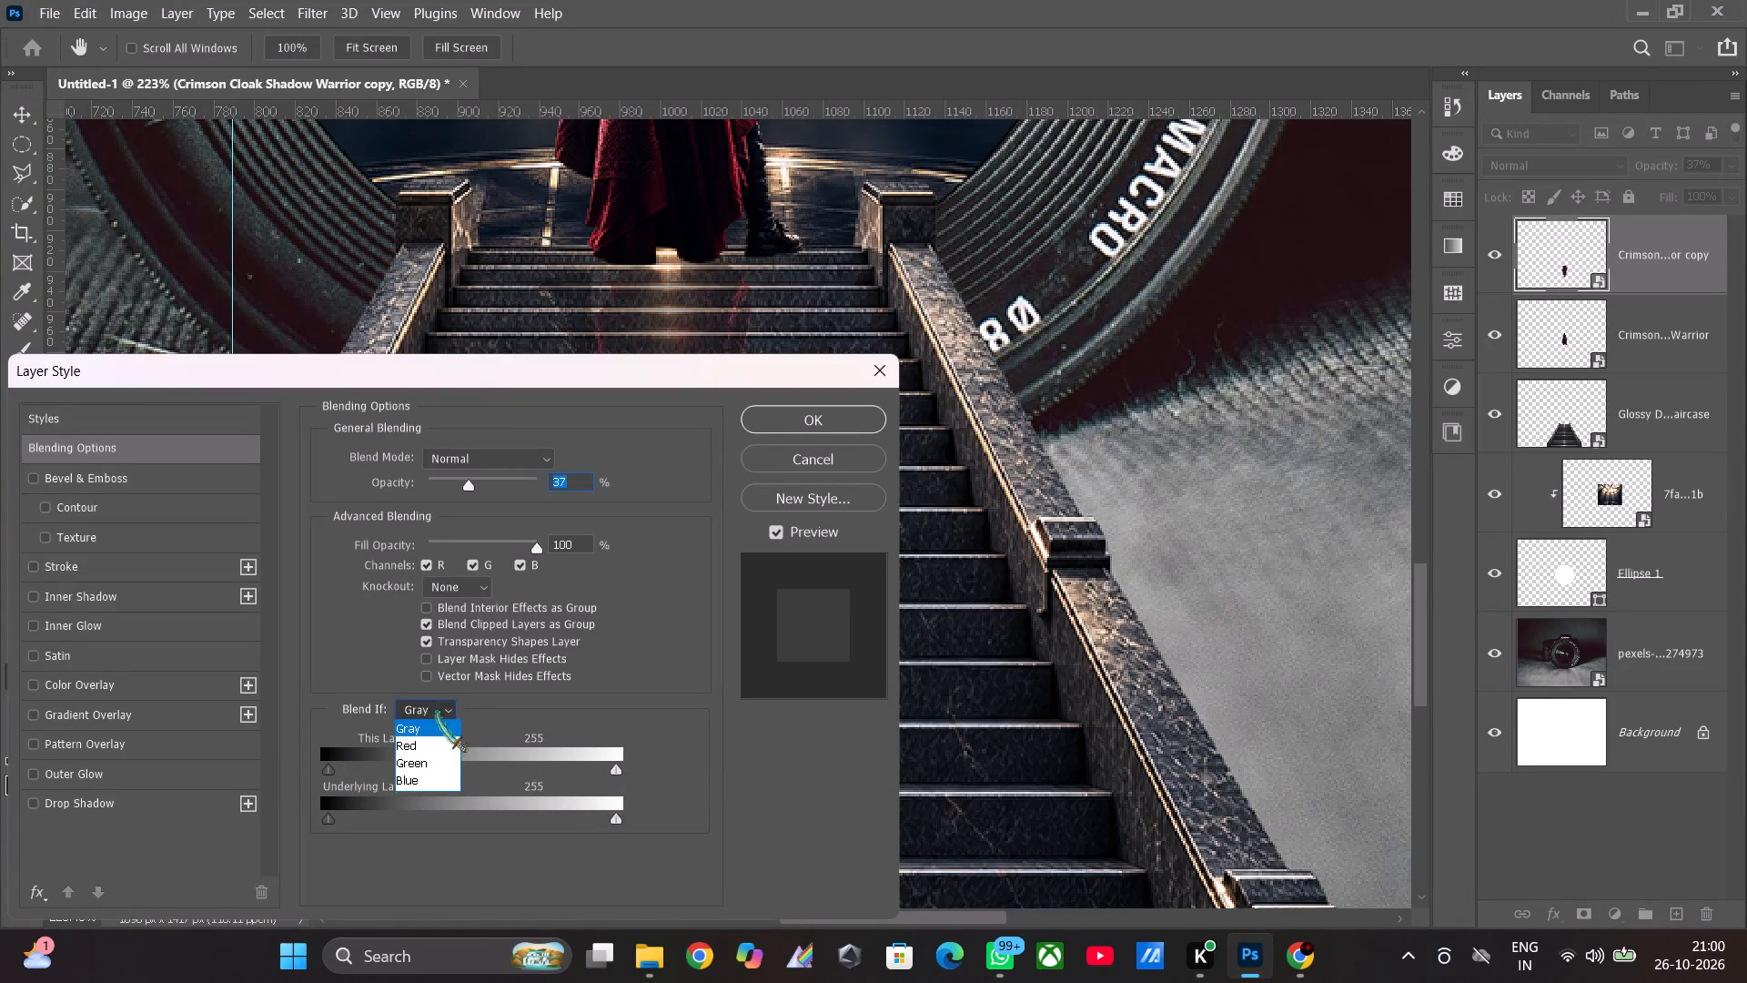
{"action": "left_click", "coordinate": [429, 712]}
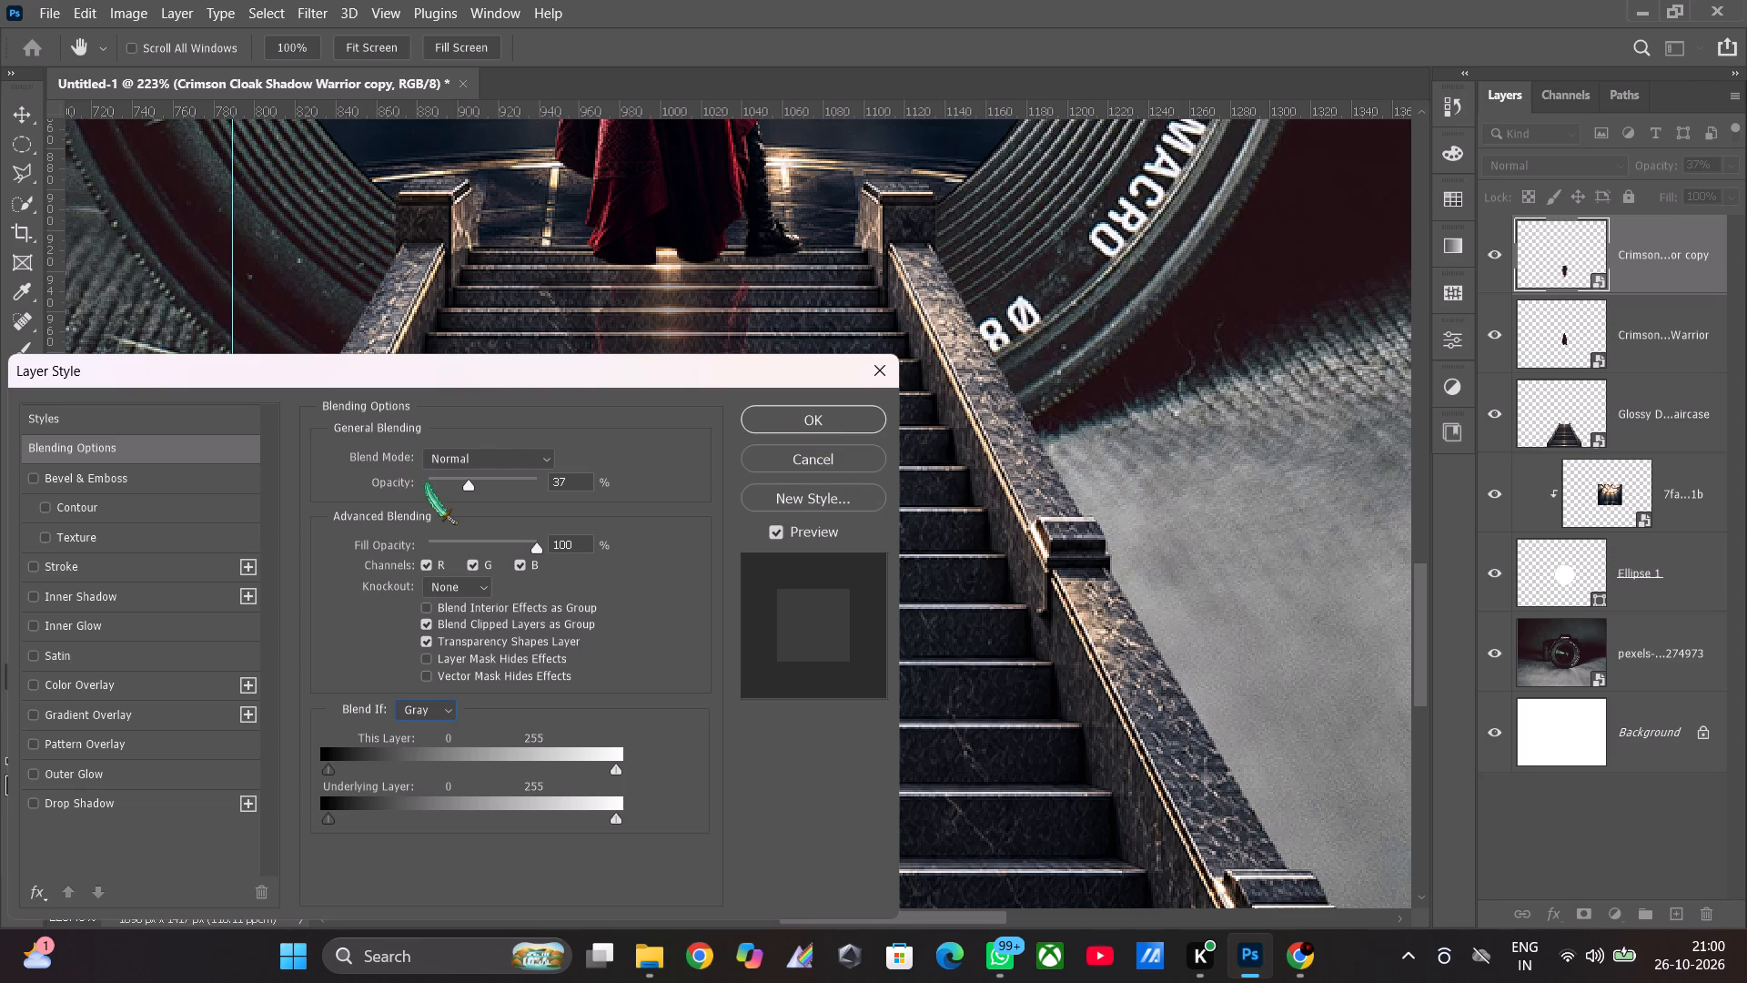
{"action": "left_click", "coordinate": [489, 480]}
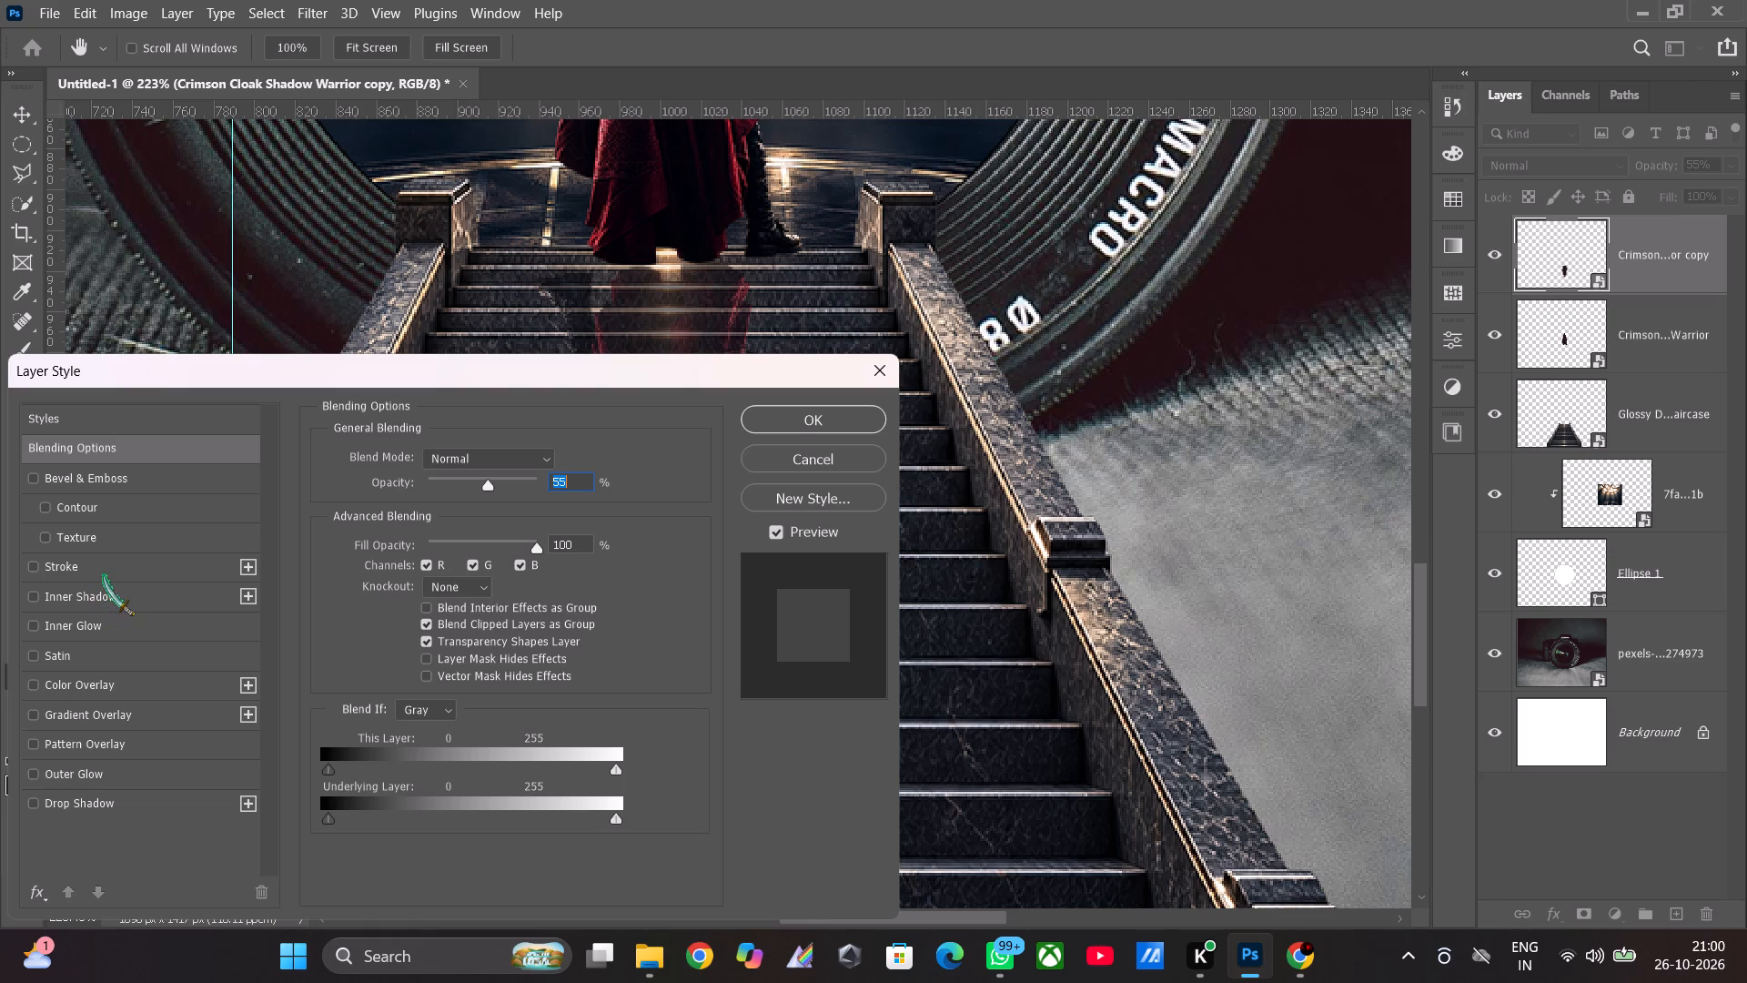
Apply a black (#000000) Color Overlay in Normal mode at 100% opacity to the inverted superhero copy.
{"action": "left_click", "coordinate": [109, 686]}
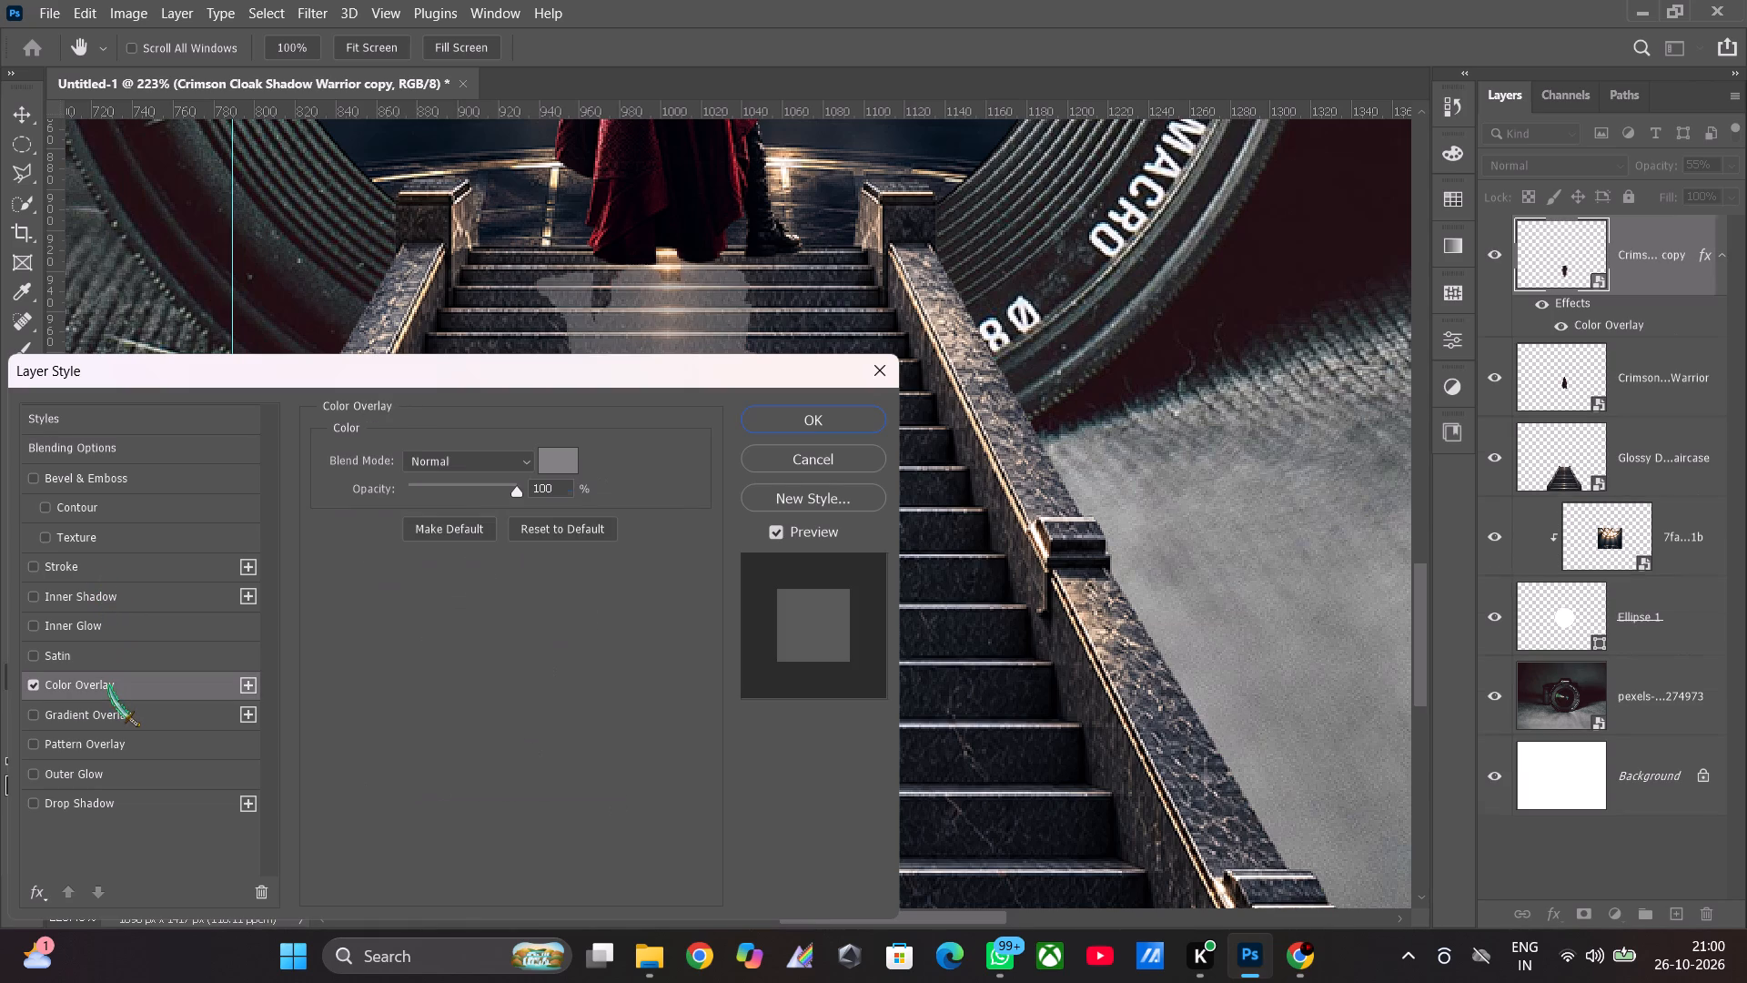
{"action": "left_click", "coordinate": [566, 464]}
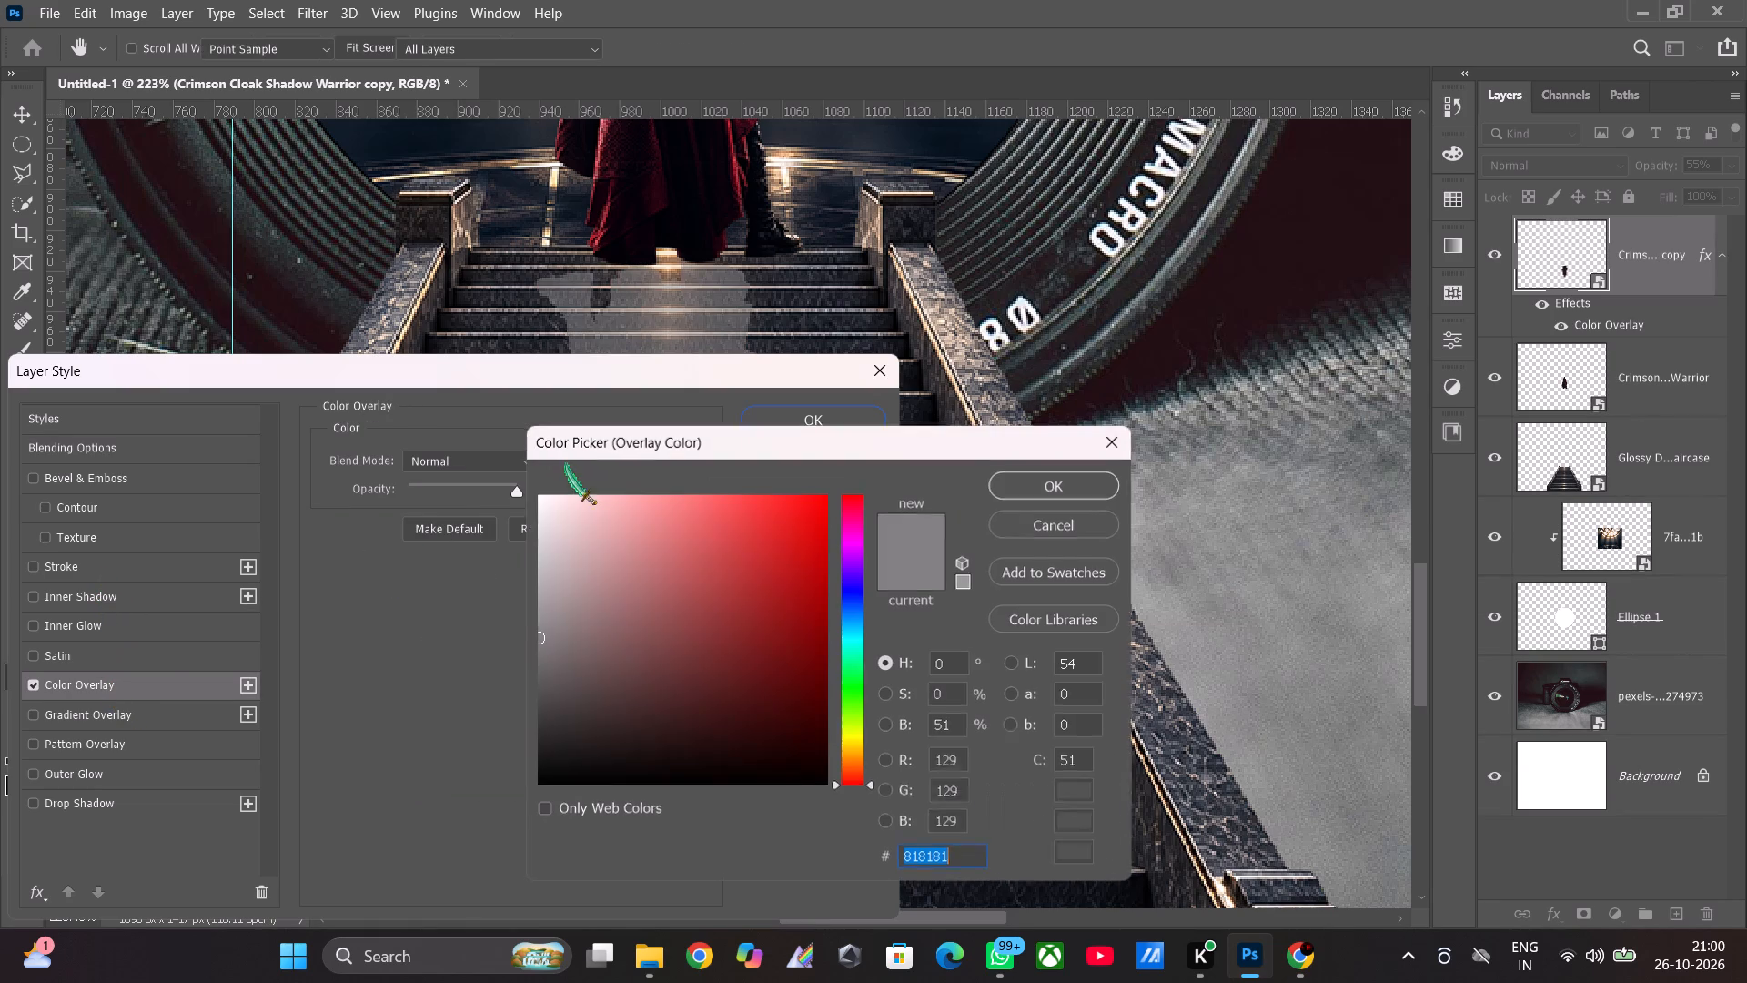
{"action": "left_click_drag", "start_coordinate": [518, 639], "coordinate": [516, 775]}
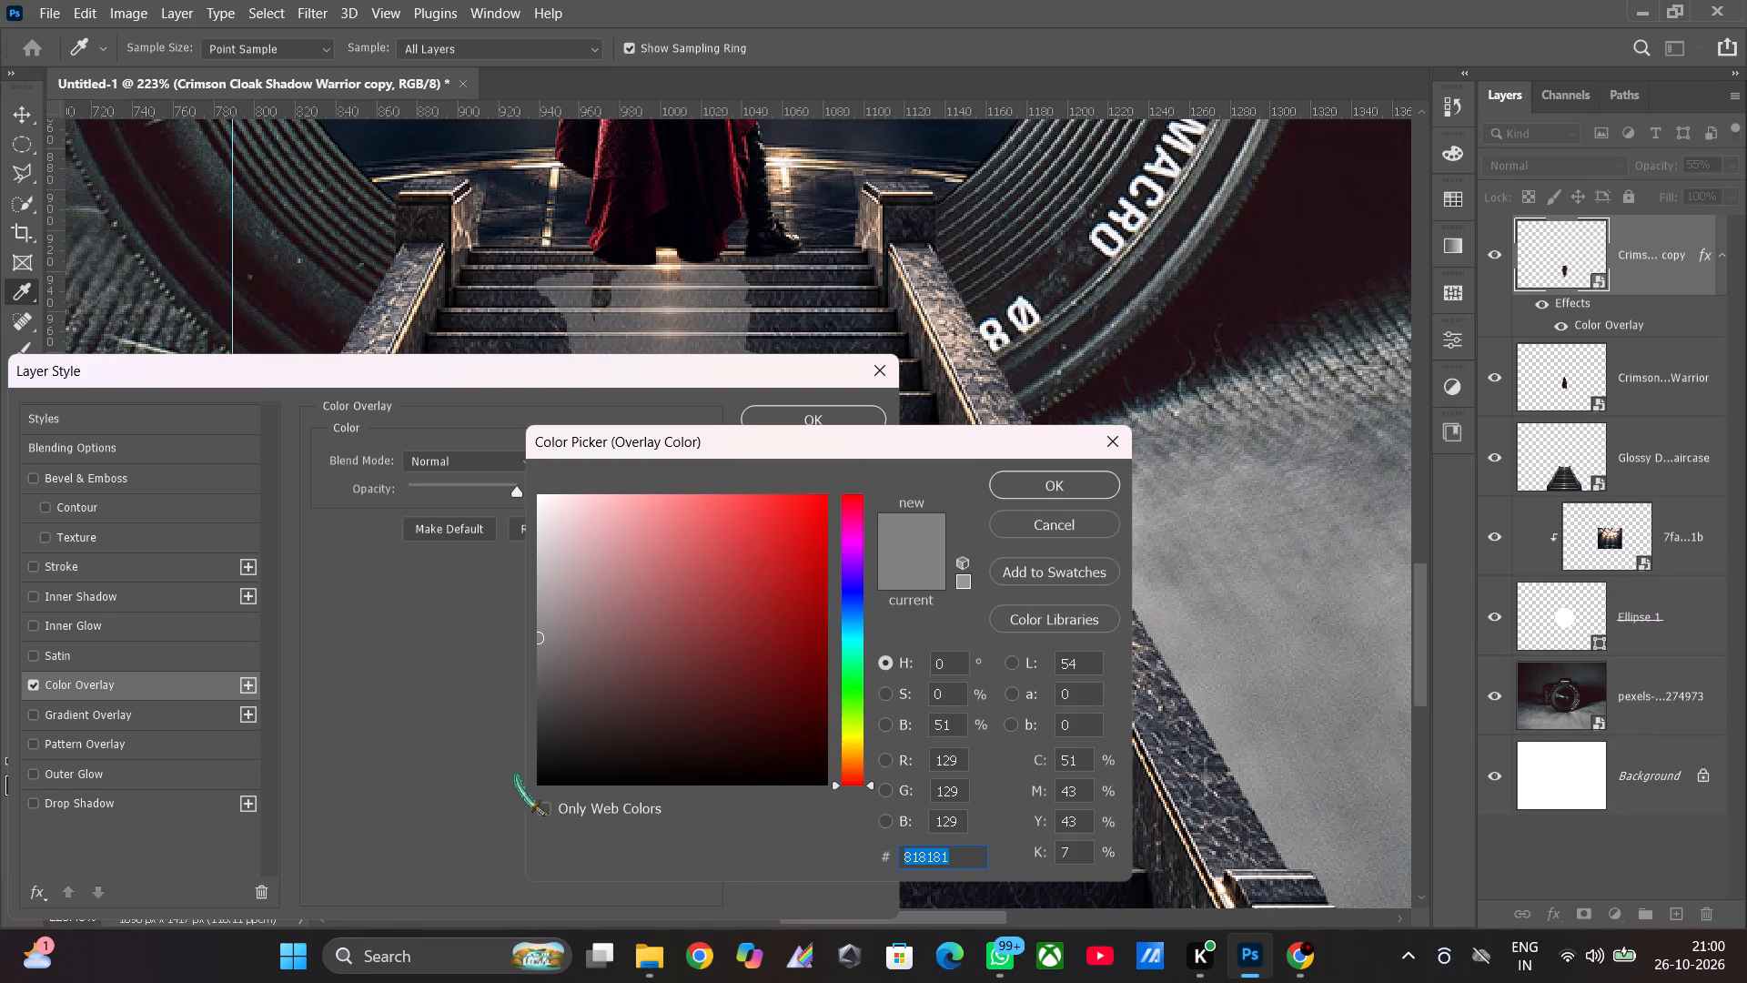
{"action": "left_click_drag", "start_coordinate": [516, 775], "coordinate": [524, 748]}
{"action": "left_click_drag", "start_coordinate": [550, 713], "coordinate": [557, 830]}
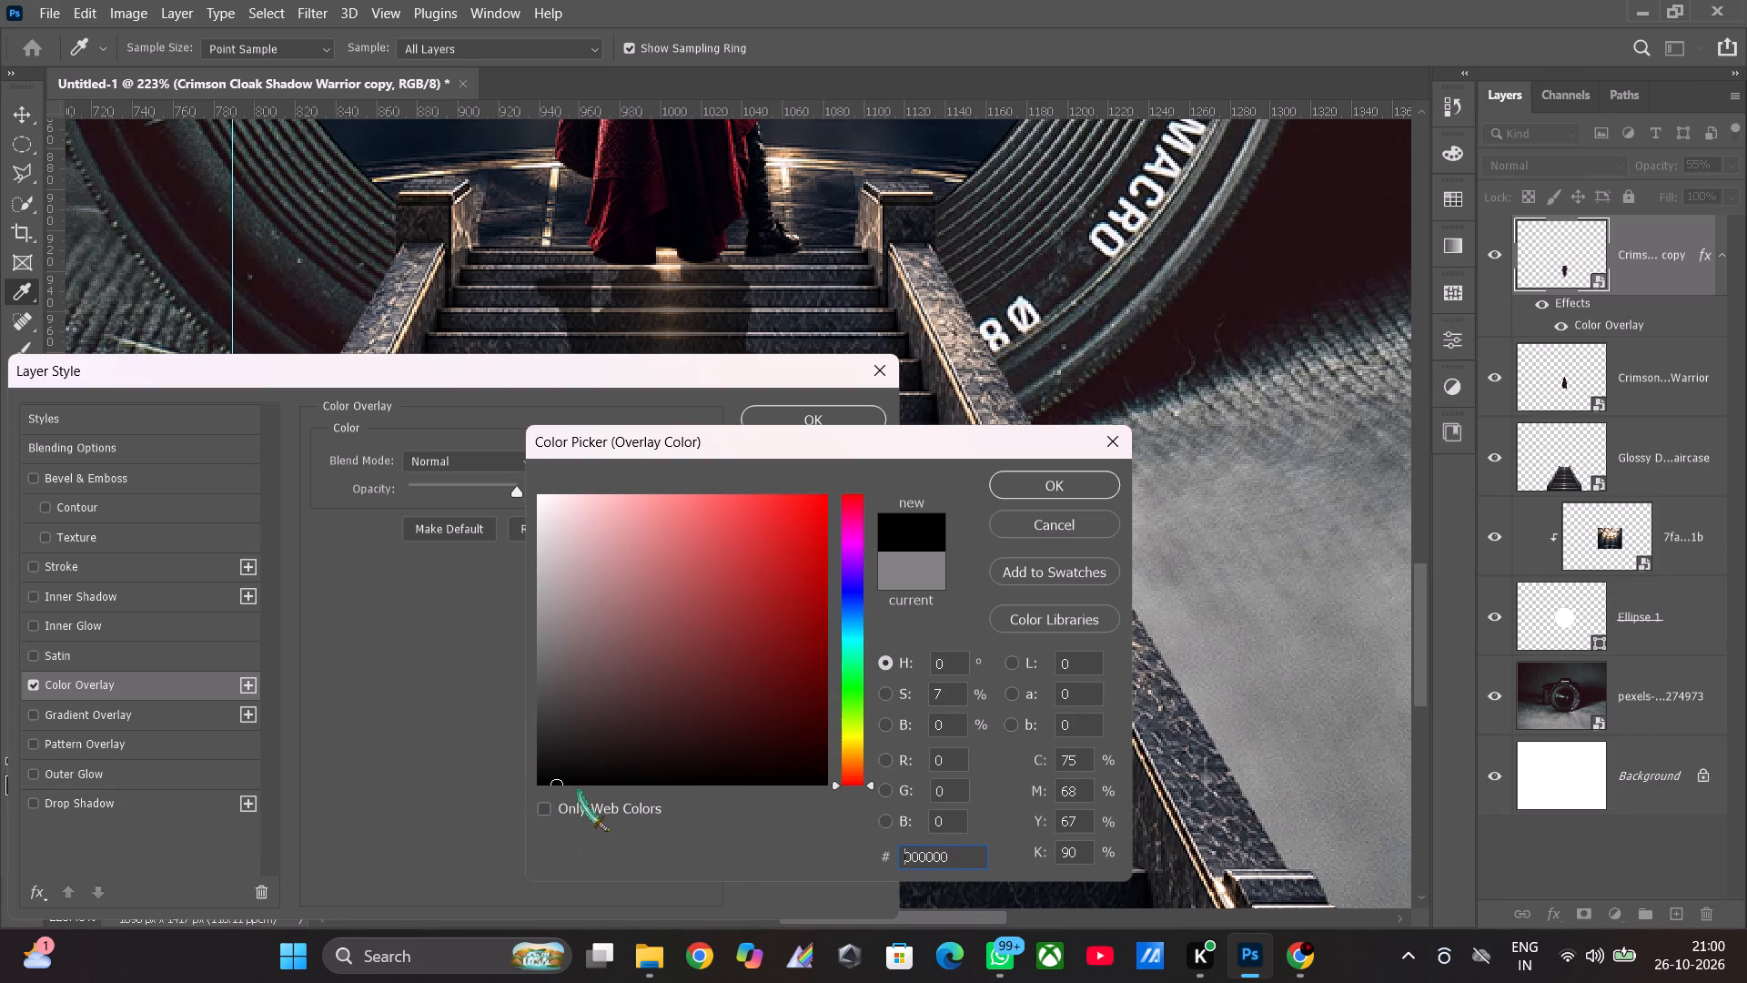
{"action": "left_click_drag", "start_coordinate": [557, 780], "coordinate": [480, 801]}
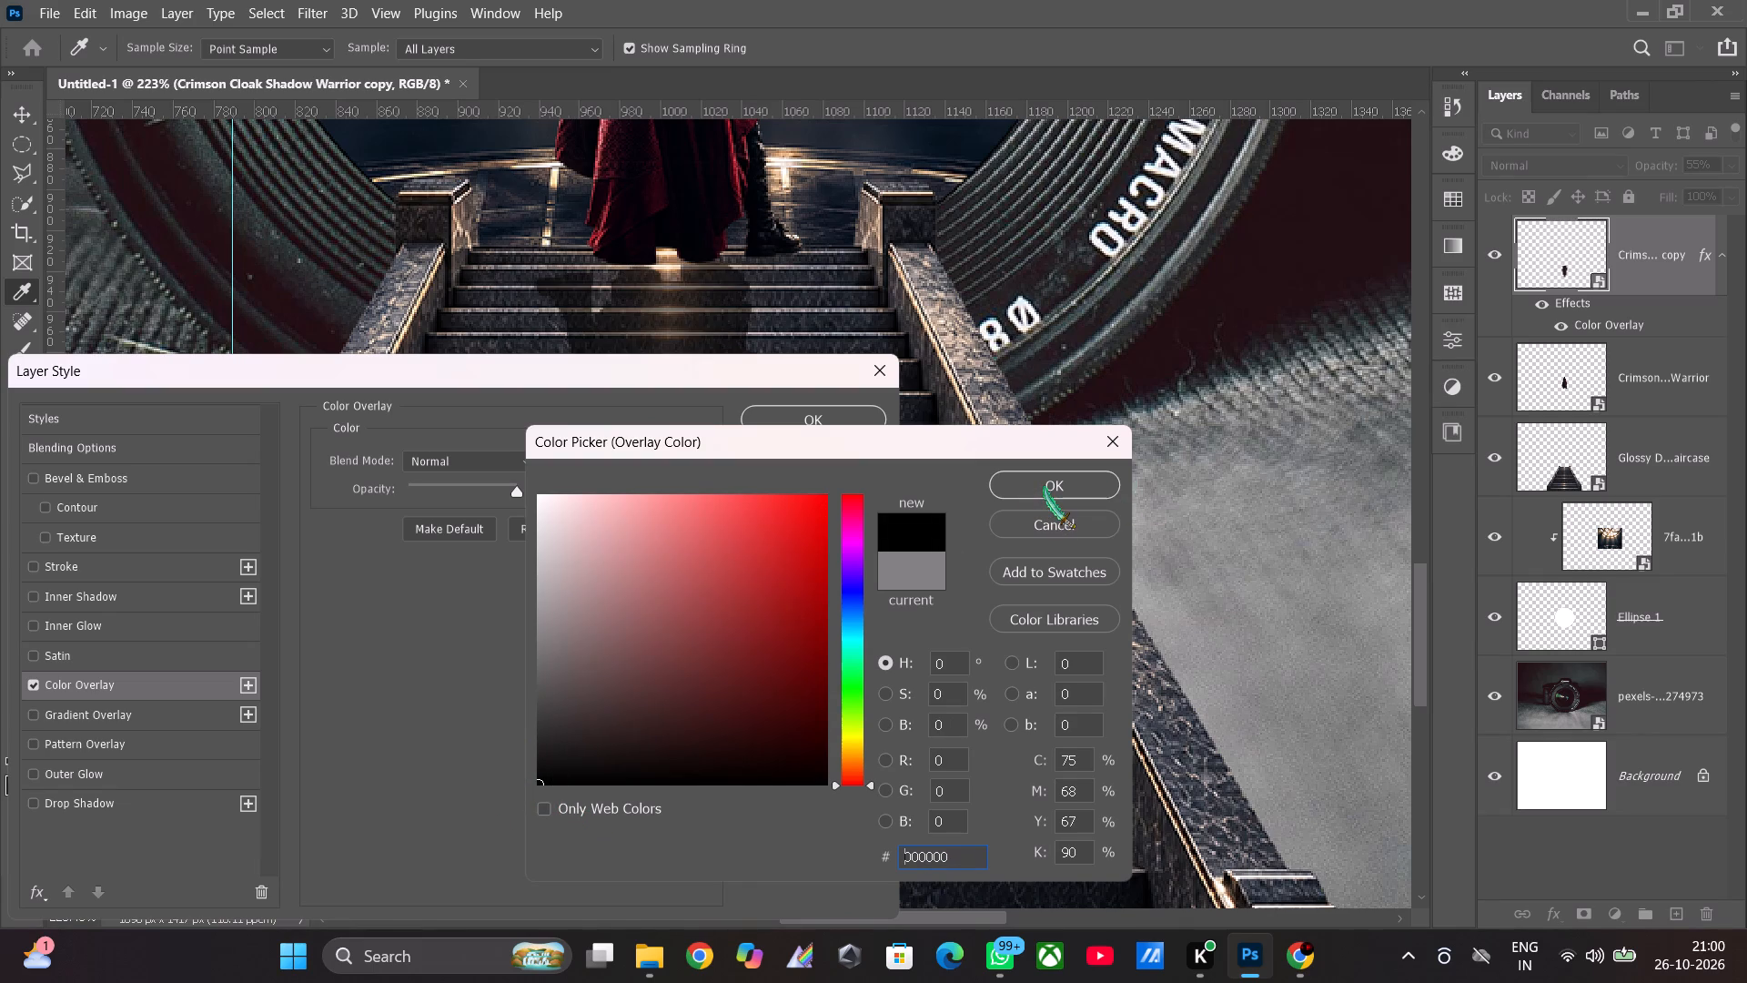
{"action": "left_click", "coordinate": [1045, 487]}
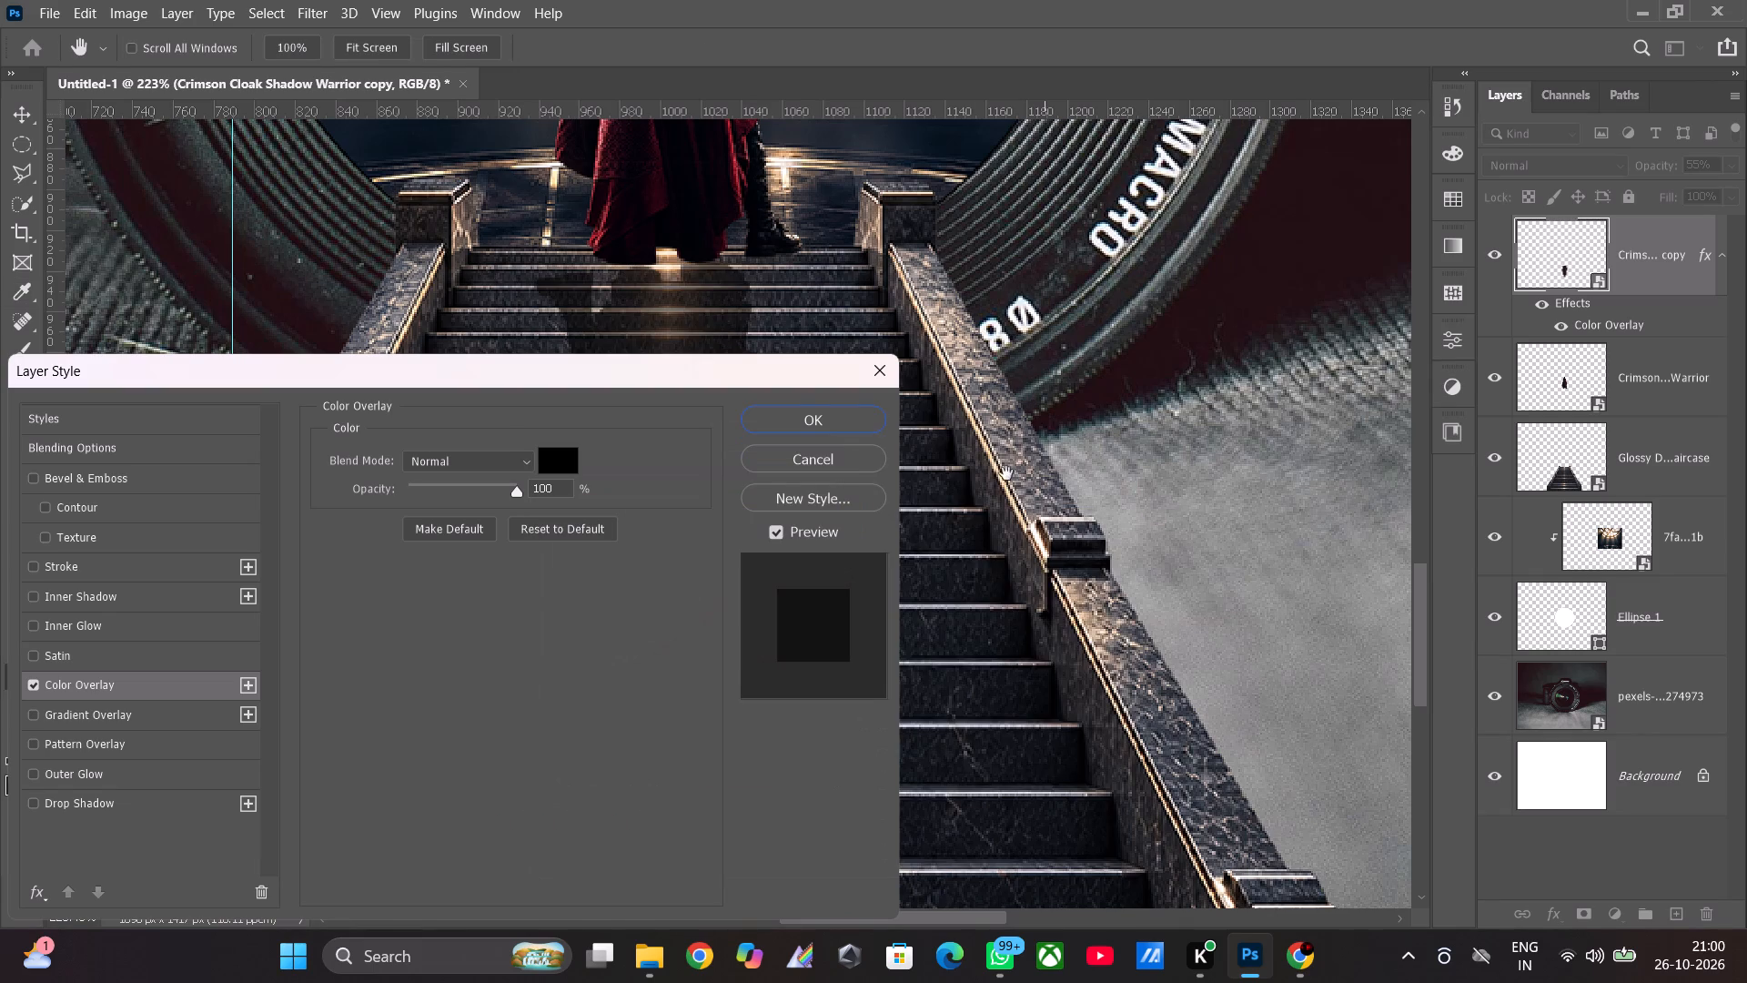
{"action": "left_click", "coordinate": [826, 426]}
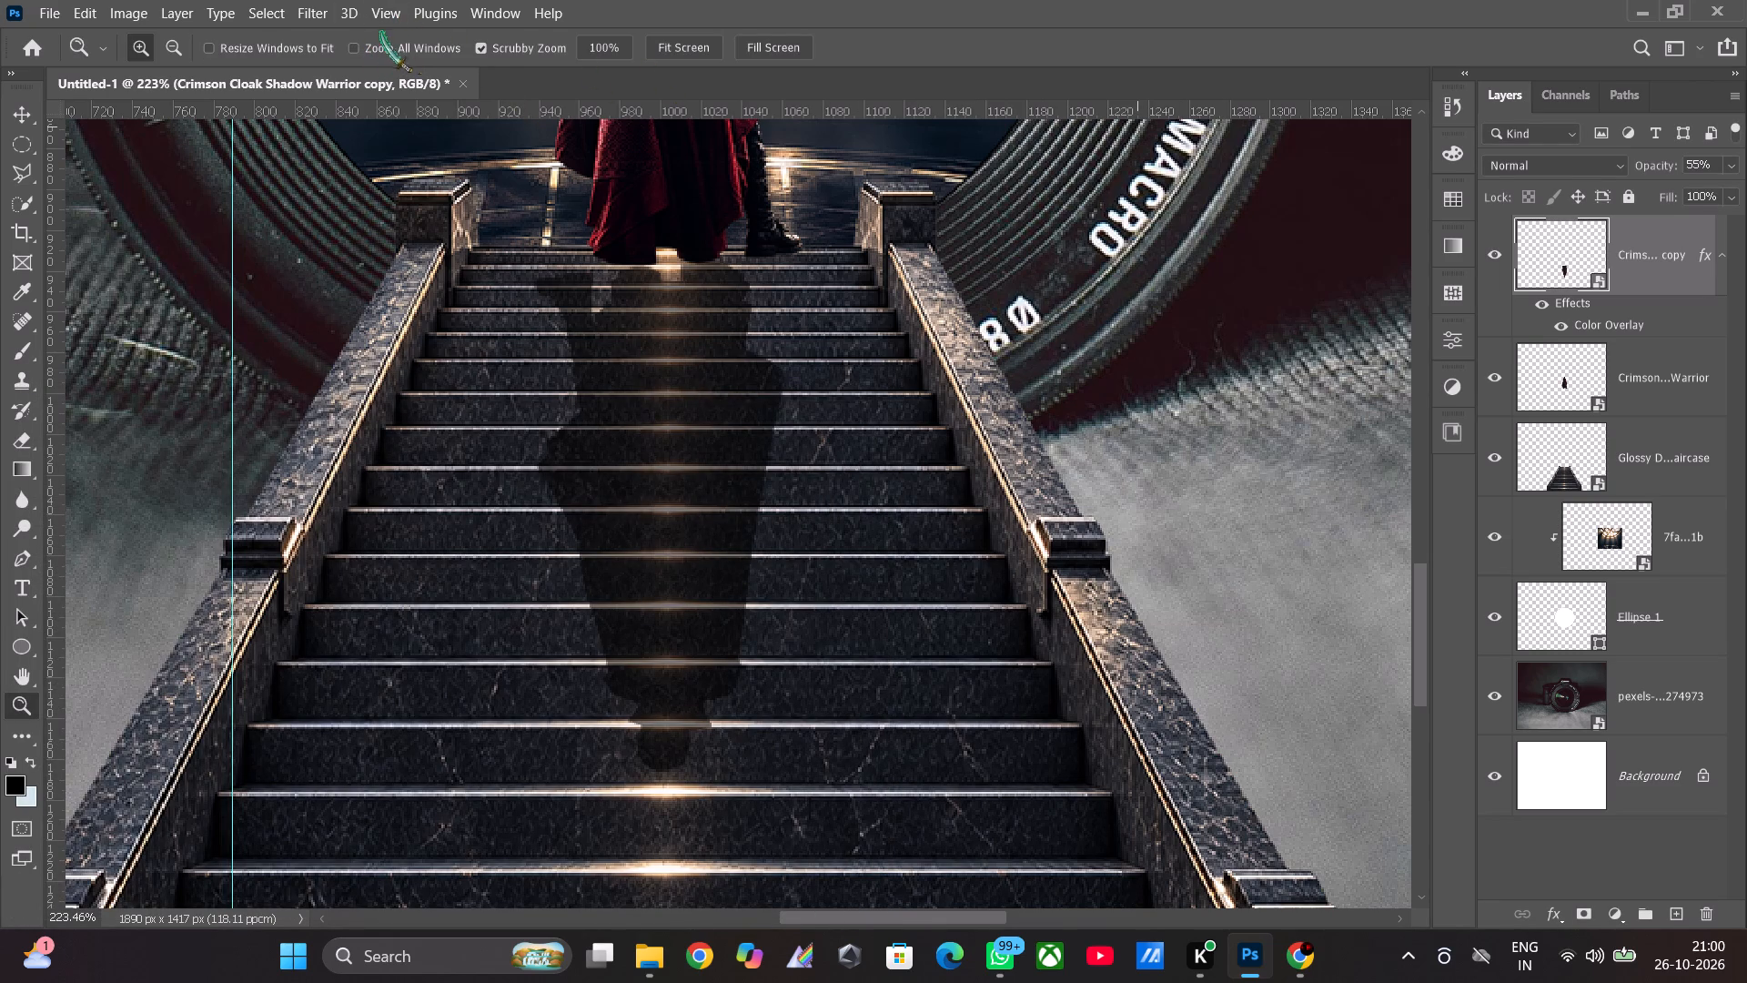
Apply a Gaussian Blur with a 6.4-pixel radius to the black superhero shadow on the stairs.
{"action": "left_click", "coordinate": [318, 14]}
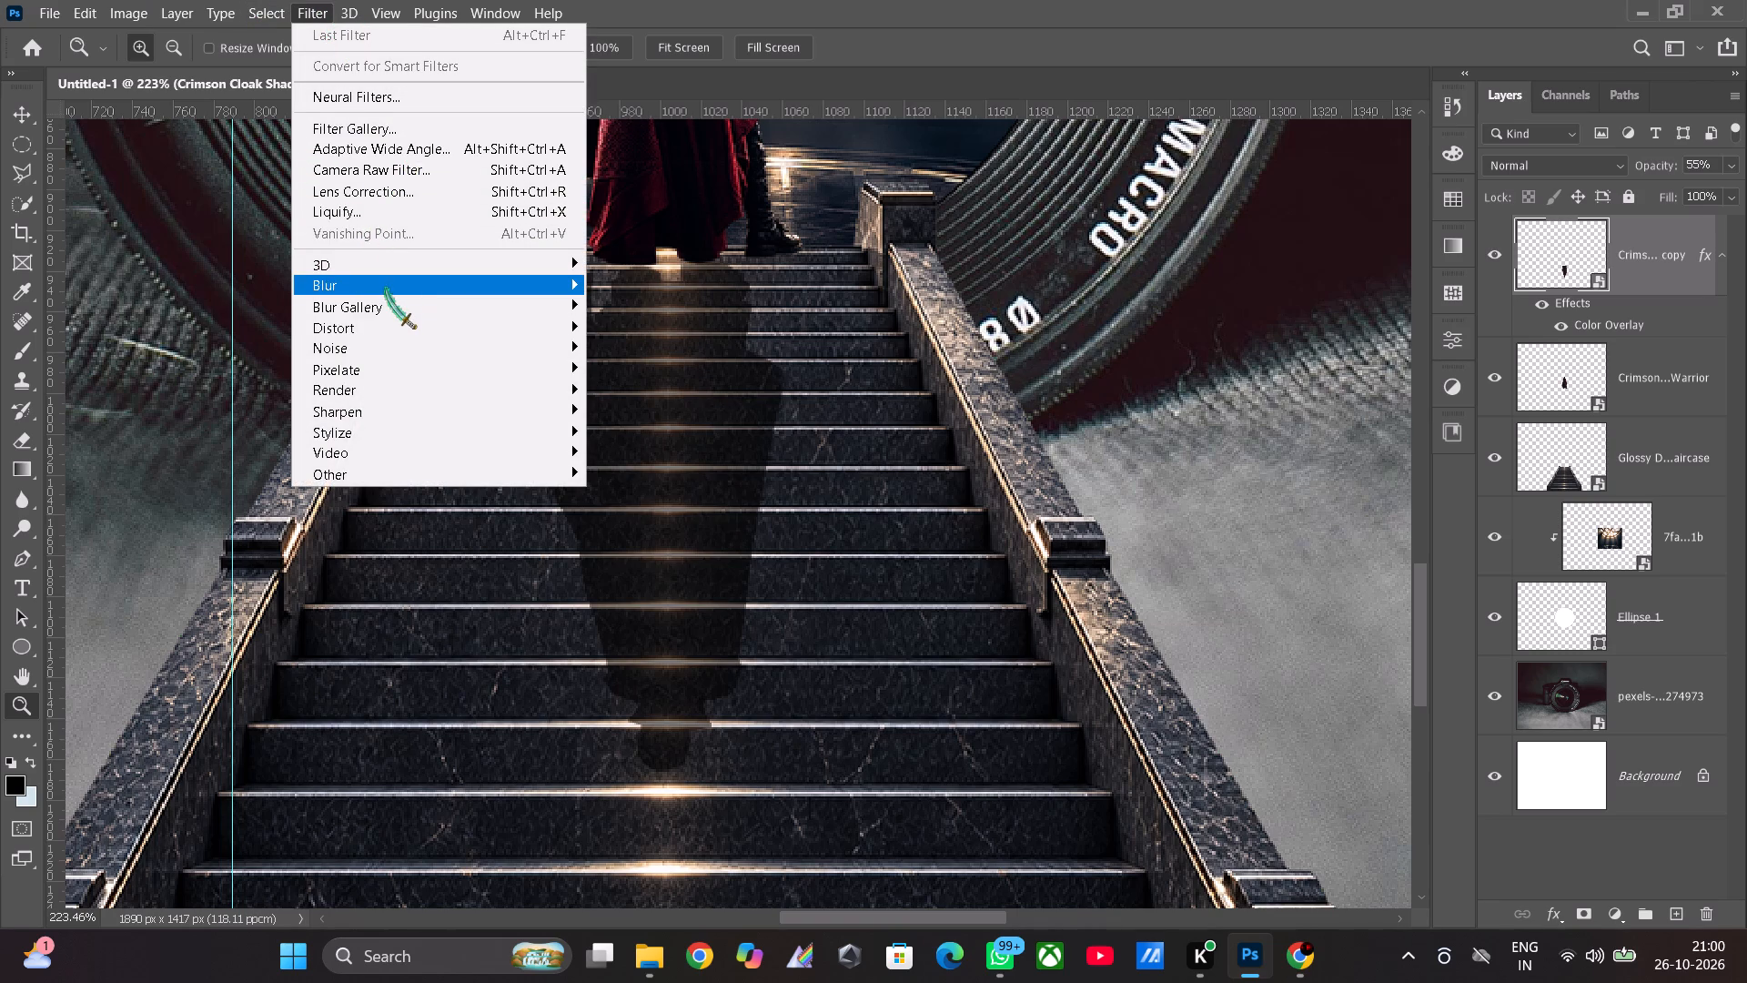
{"action": "left_click", "coordinate": [638, 369]}
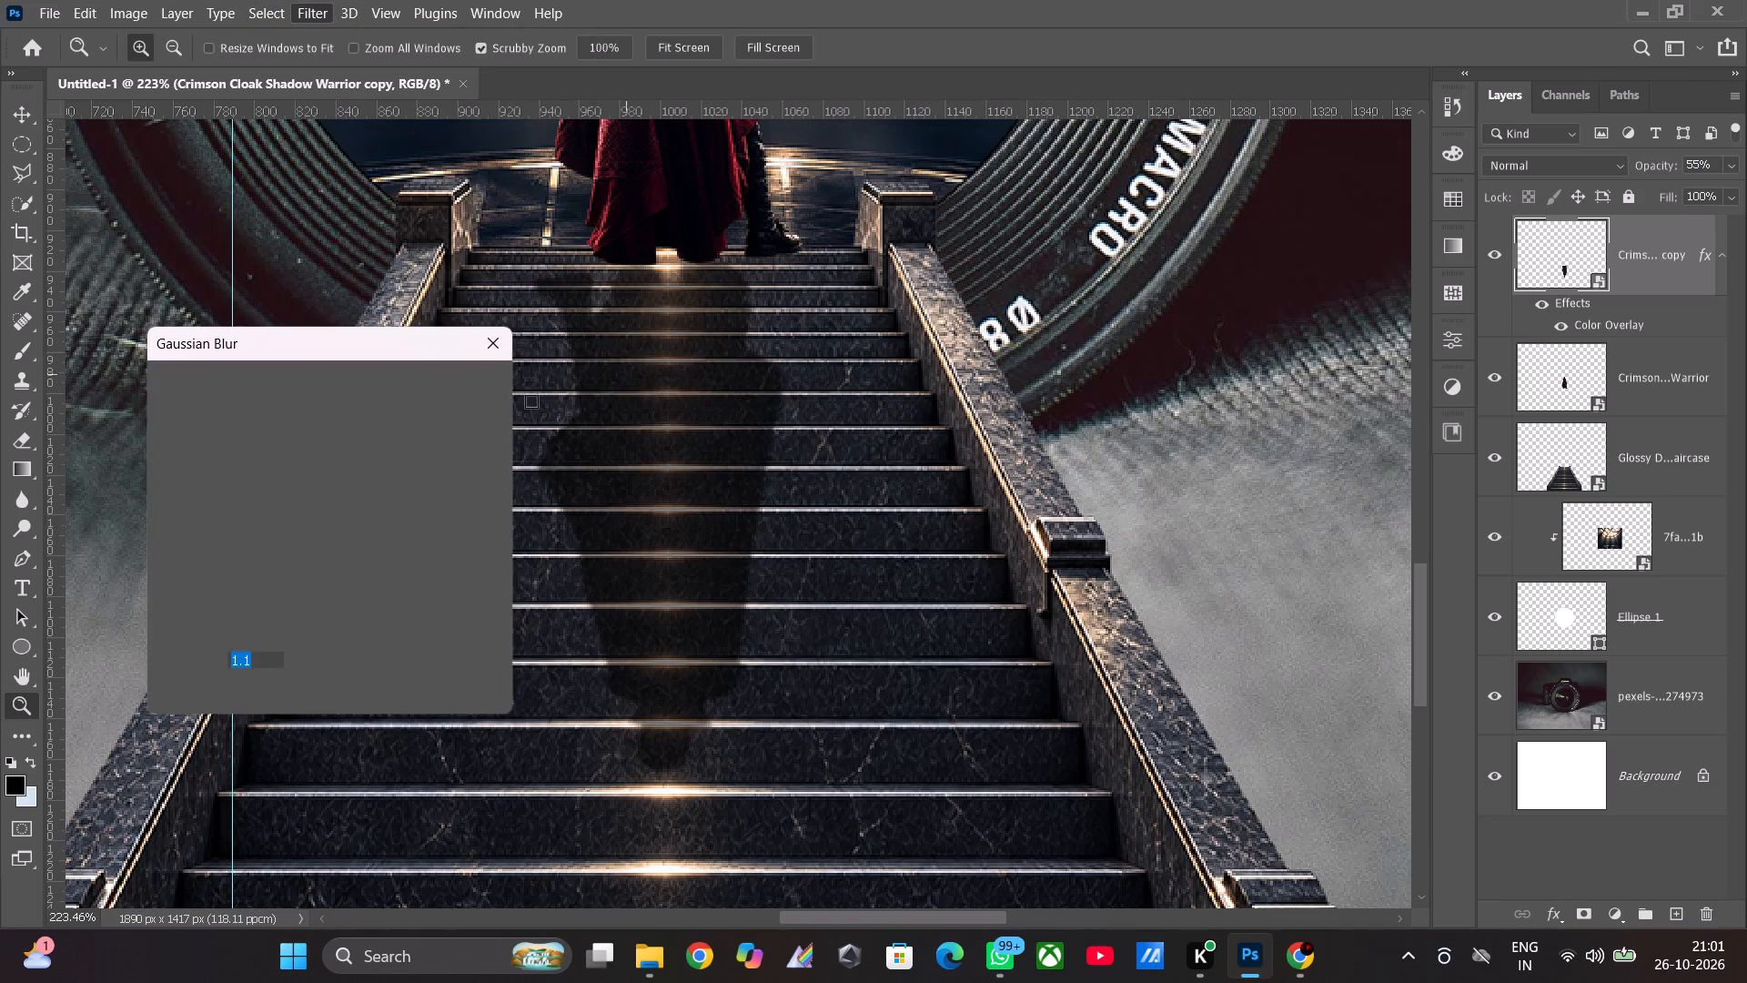
{"action": "left_click", "coordinate": [212, 684]}
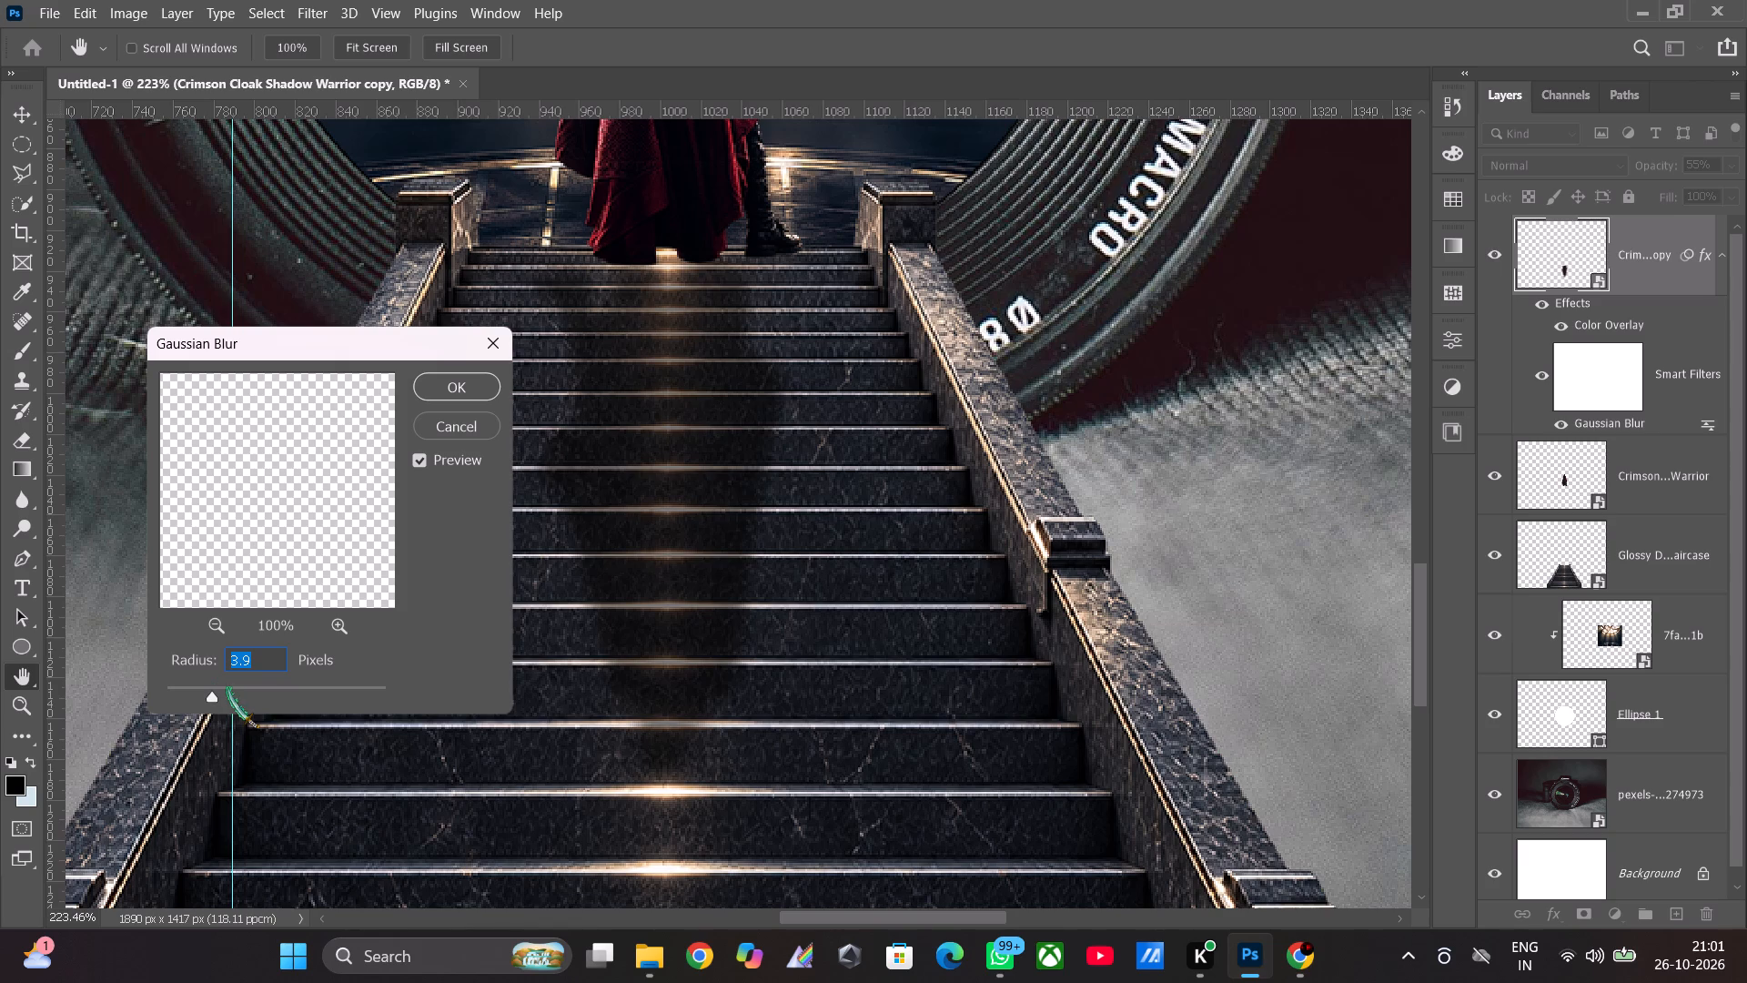
{"action": "left_click", "coordinate": [244, 687]}
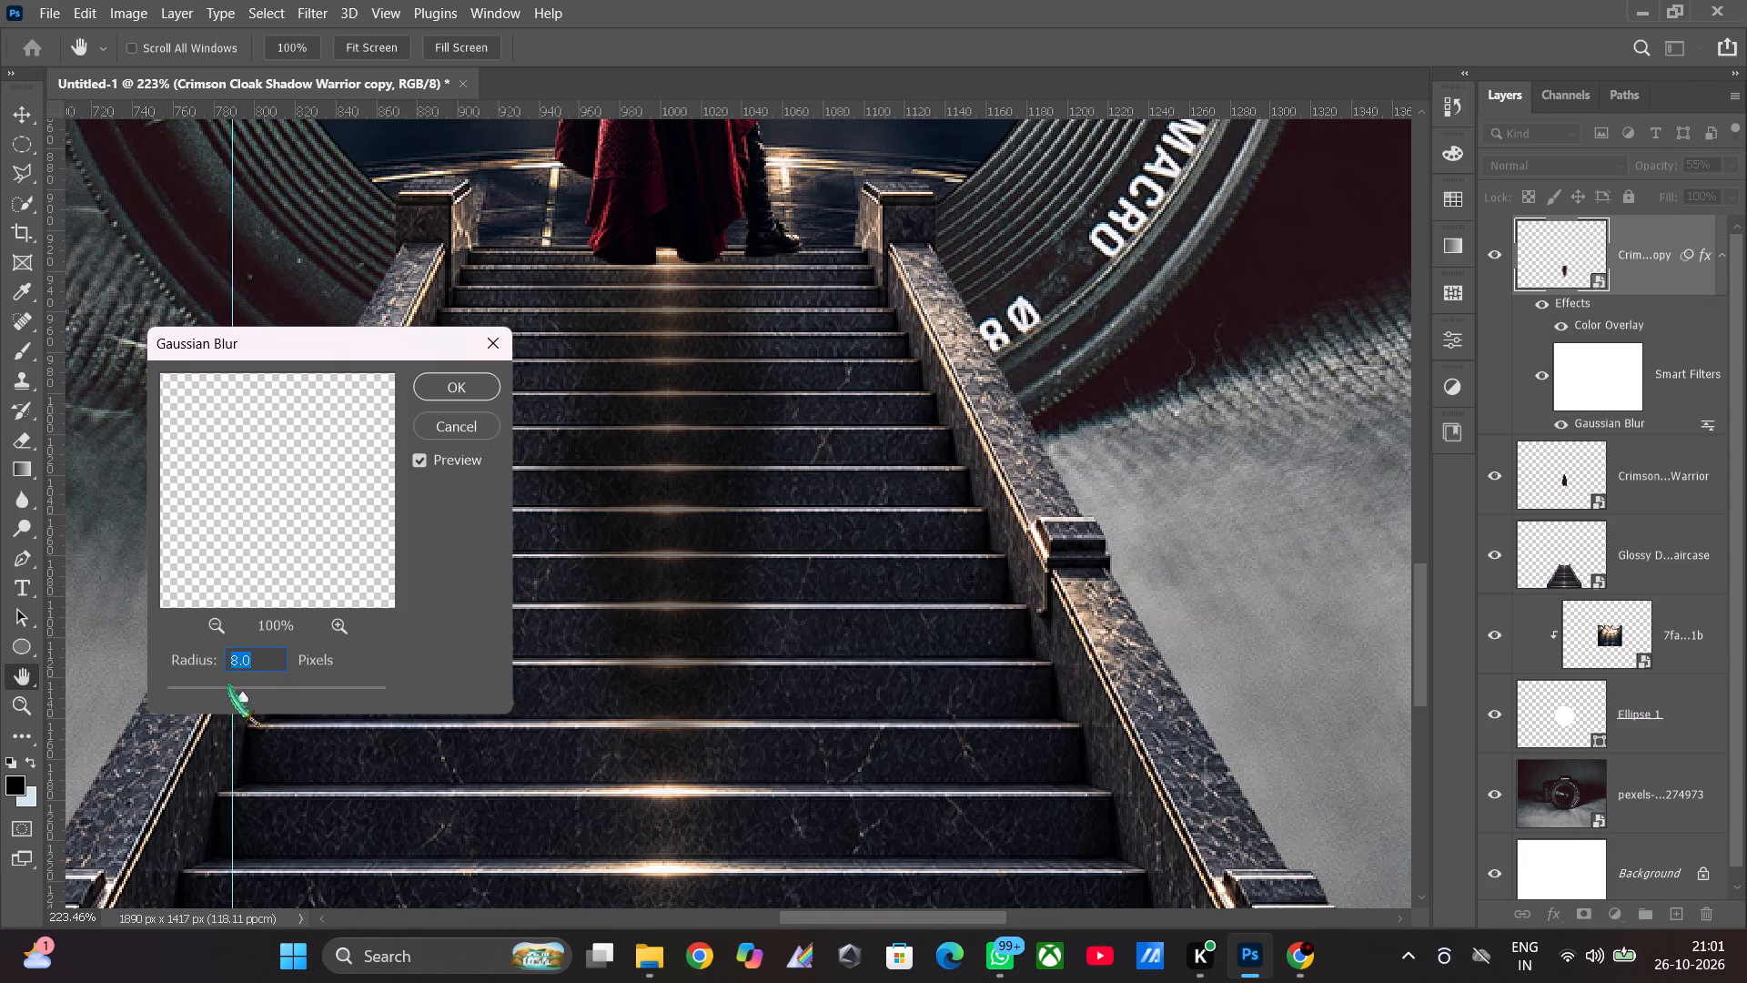
{"action": "left_click", "coordinate": [234, 686]}
{"action": "left_click", "coordinate": [476, 387]}
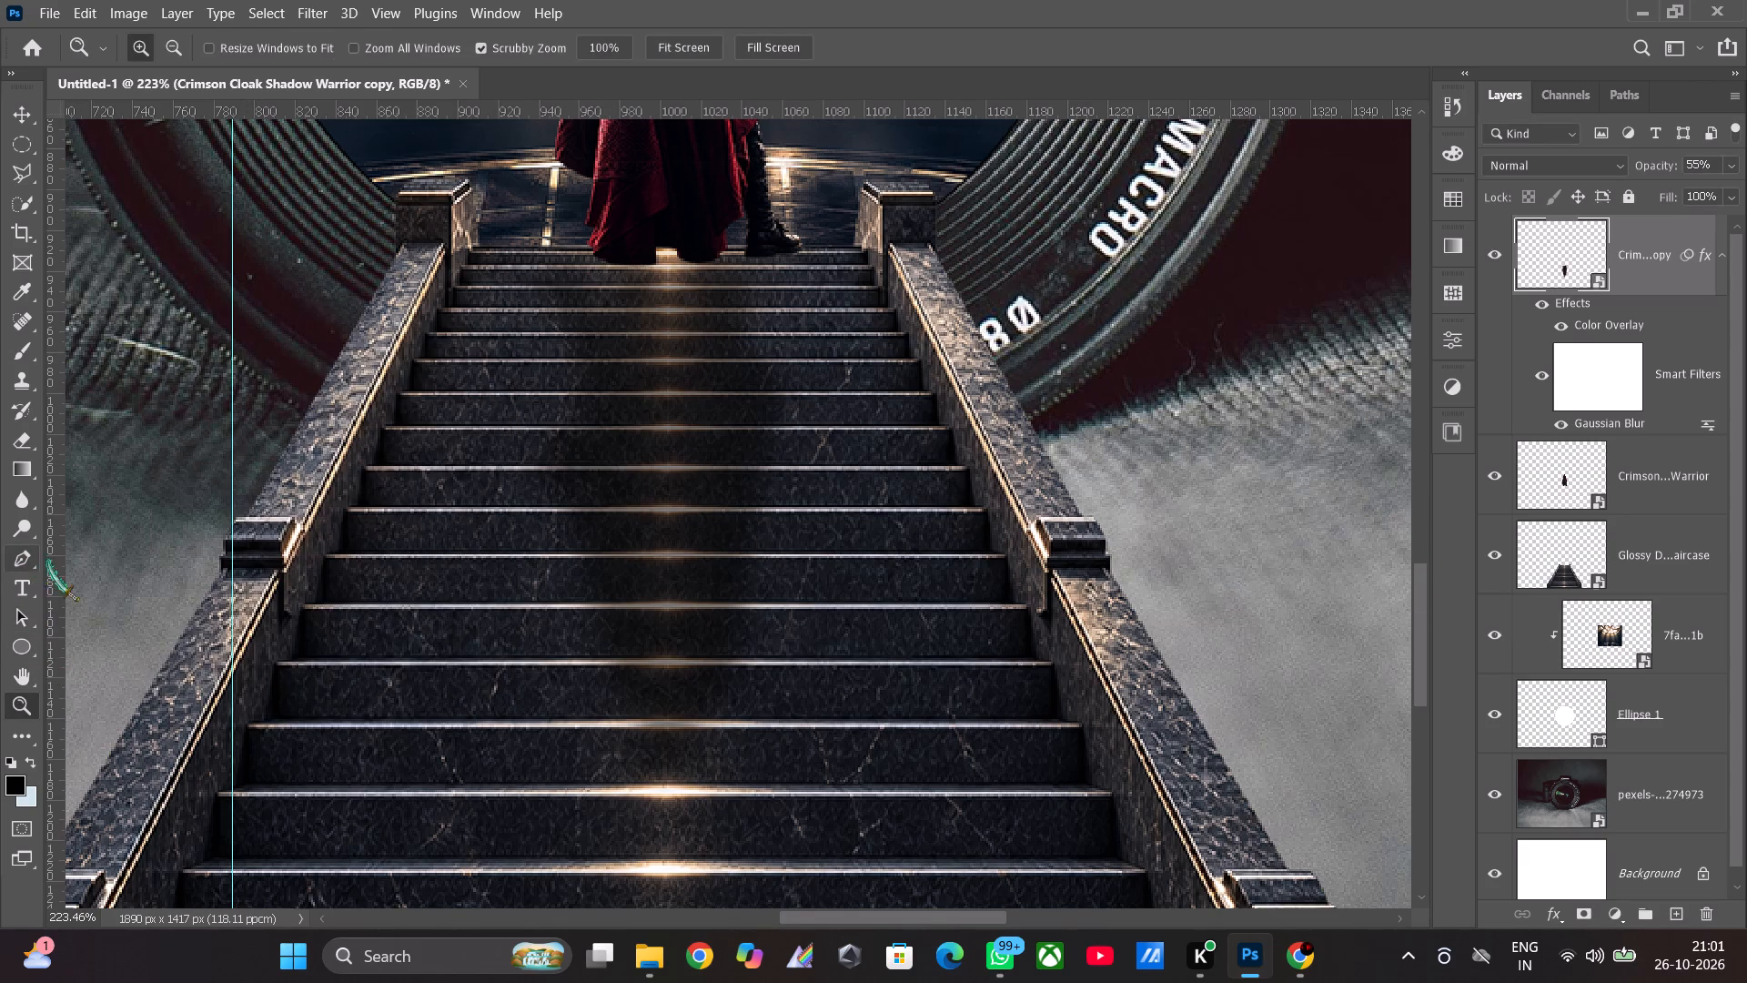
Activate the Brush tool and add a new empty layer above the blurred shadow layer.
{"action": "left_click", "coordinate": [32, 684]}
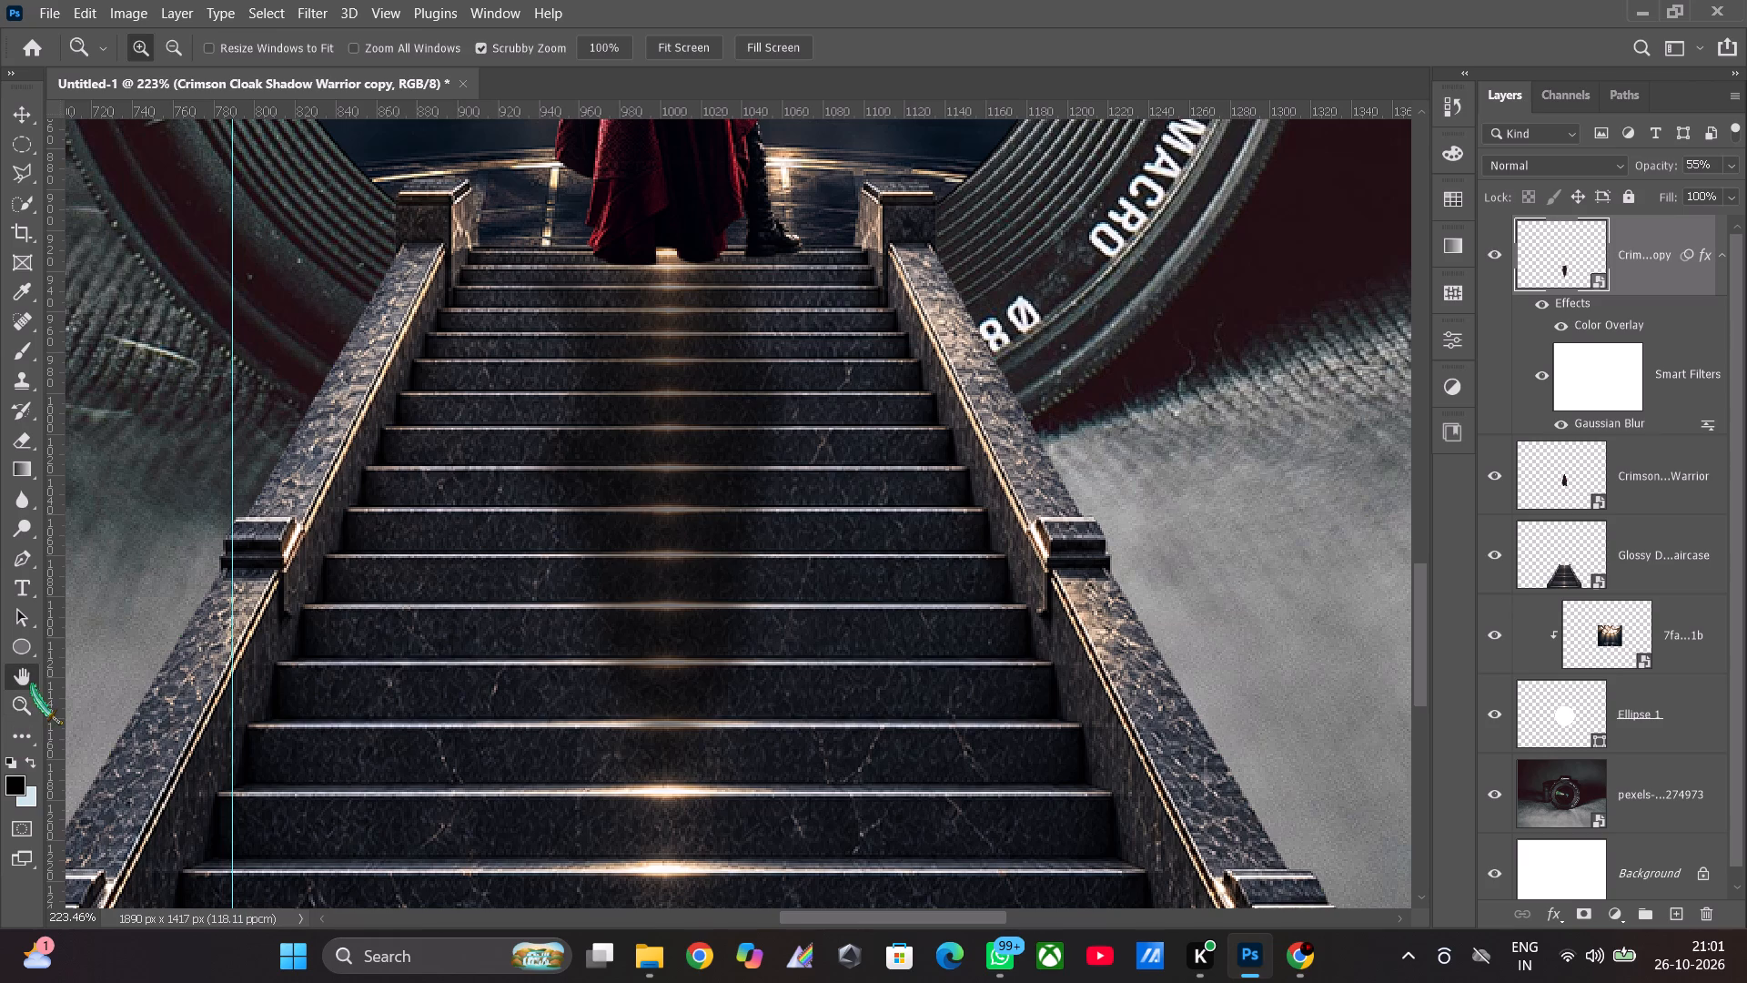
{"action": "left_click_drag", "start_coordinate": [993, 635], "coordinate": [1010, 630]}
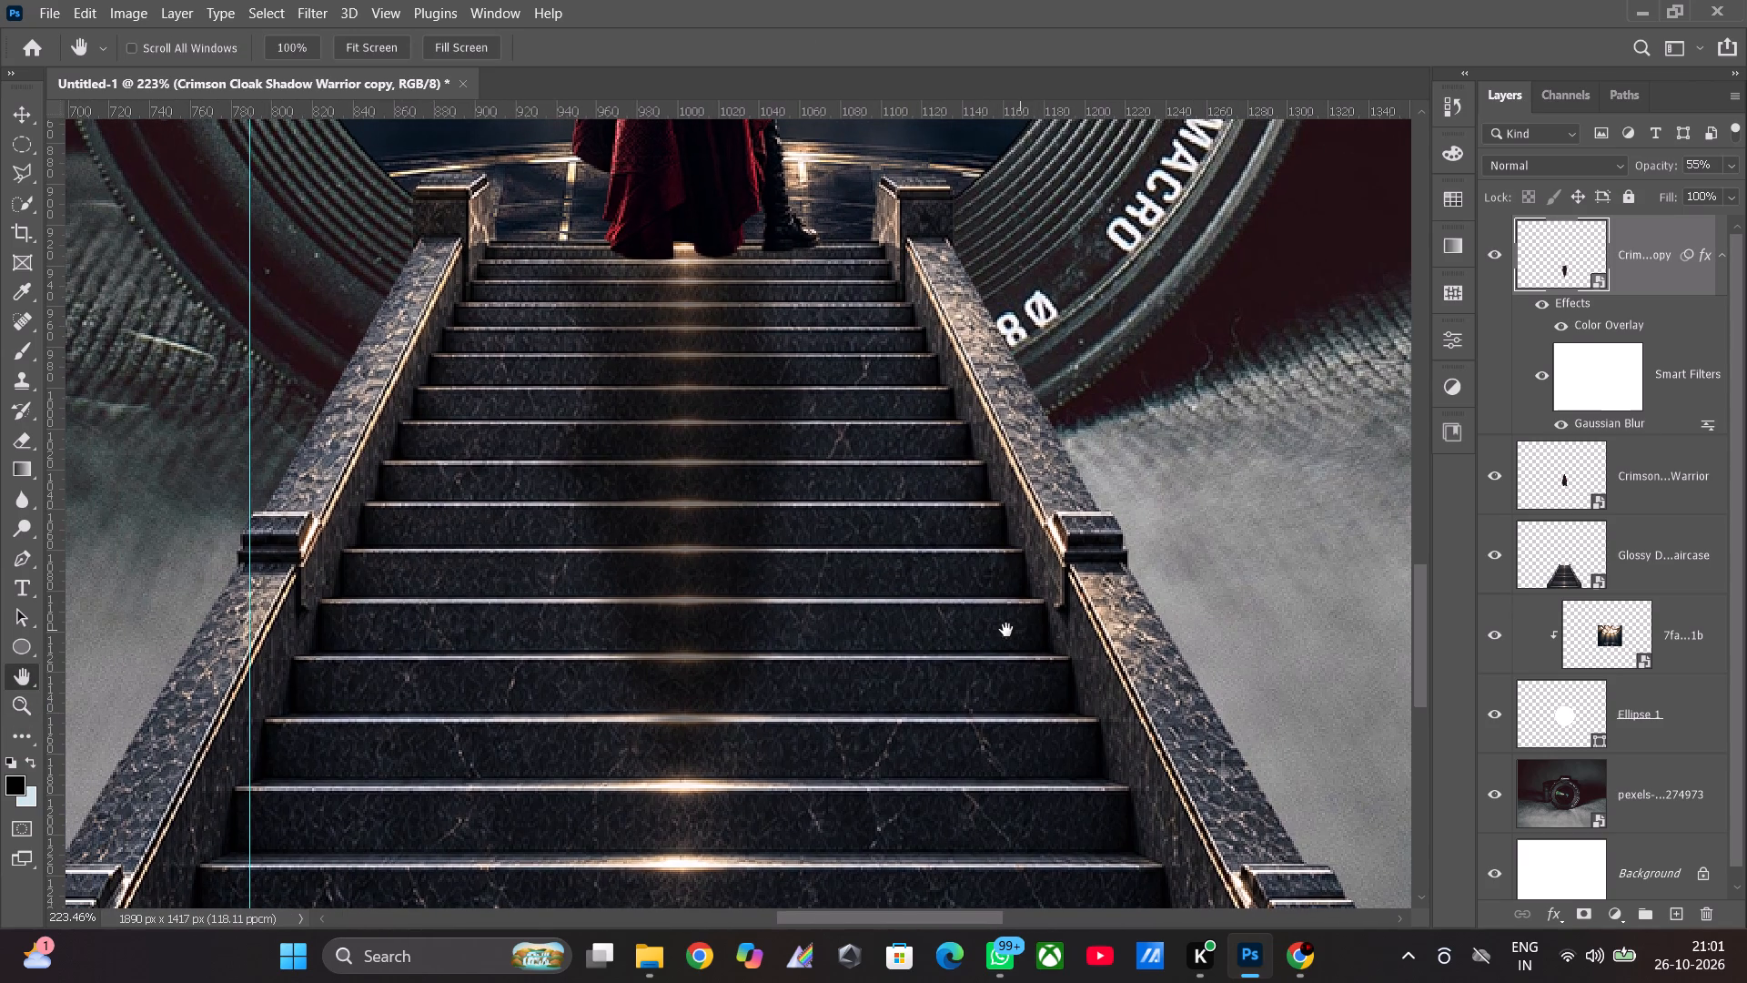
{"action": "left_click", "coordinate": [4, 719]}
{"action": "left_click_drag", "start_coordinate": [1281, 696], "coordinate": [1210, 694]}
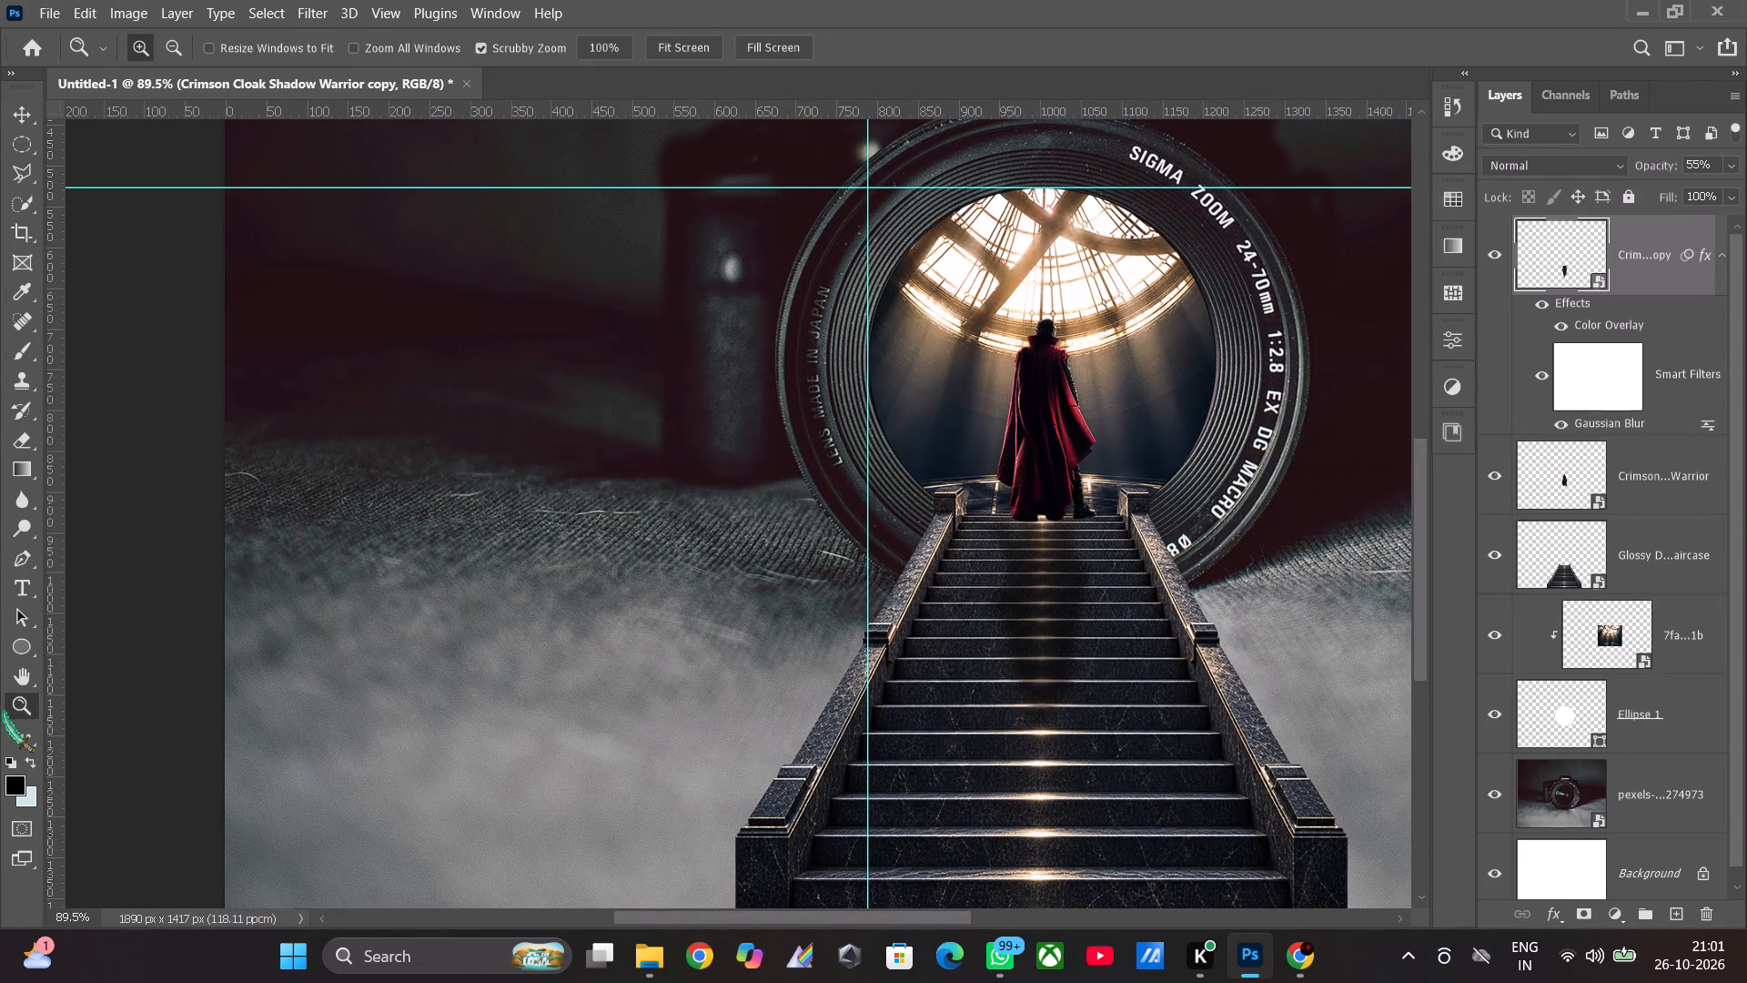
{"action": "left_click", "coordinate": [35, 675]}
{"action": "left_click_drag", "start_coordinate": [1372, 585], "coordinate": [1312, 585]}
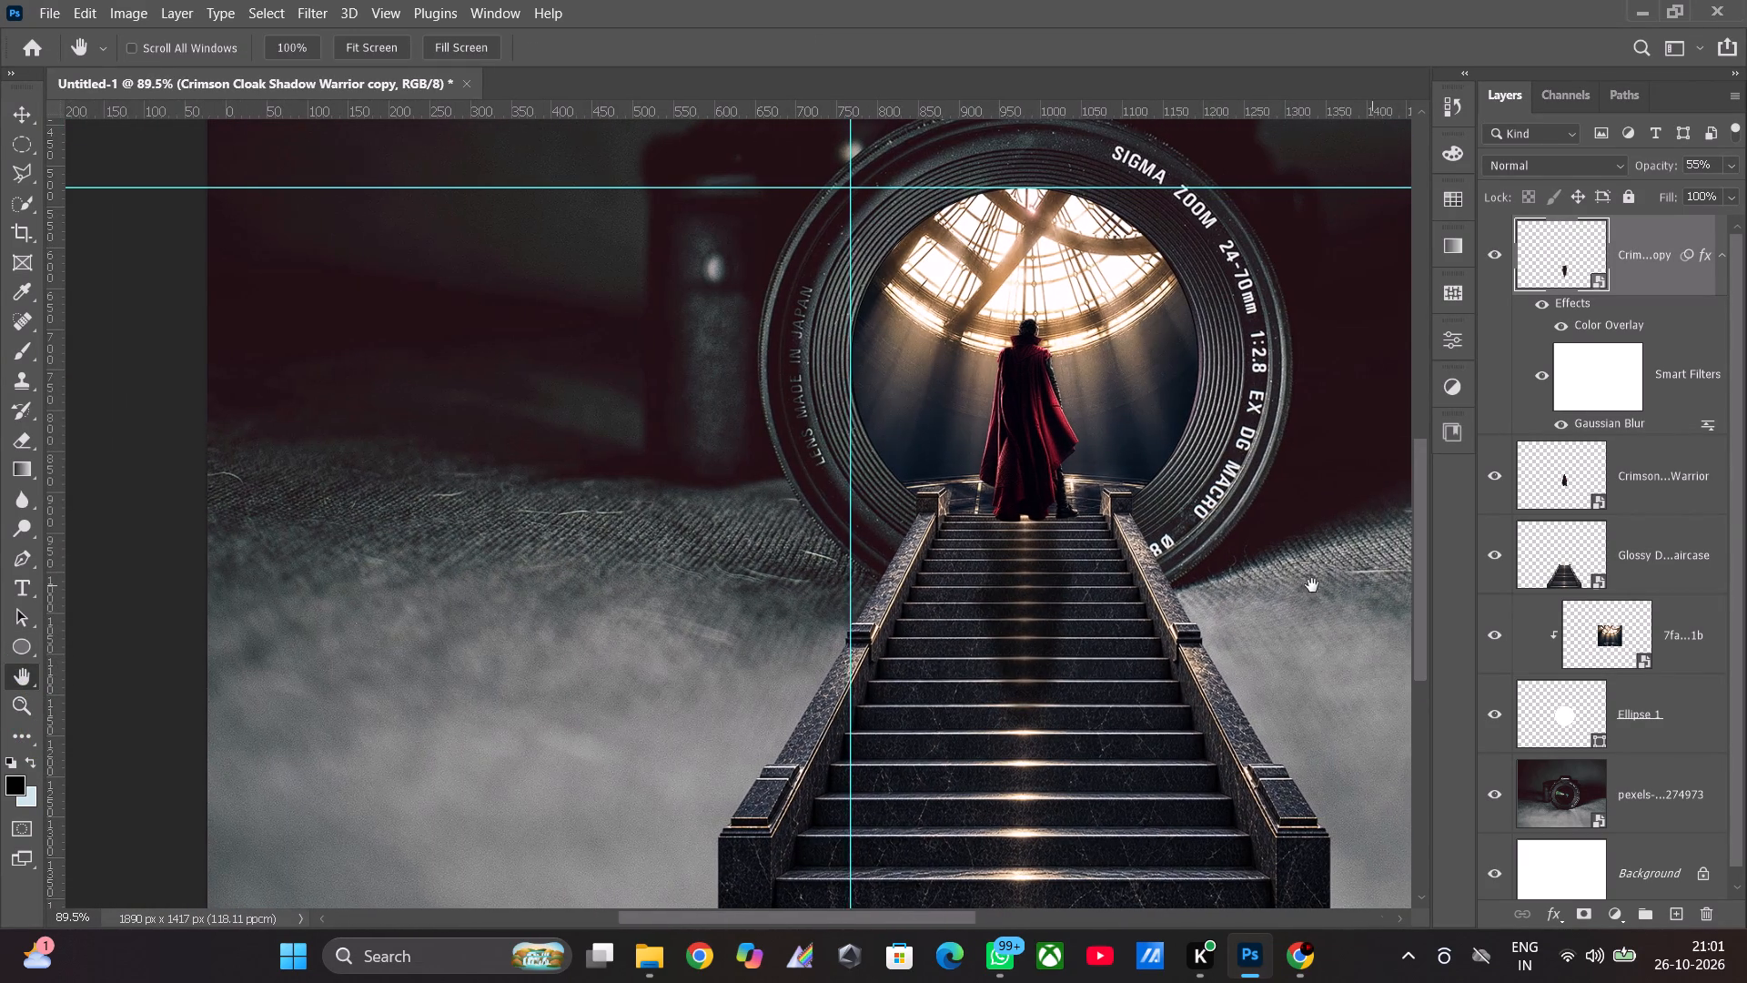
{"action": "left_click_drag", "start_coordinate": [1312, 585], "coordinate": [1146, 529]}
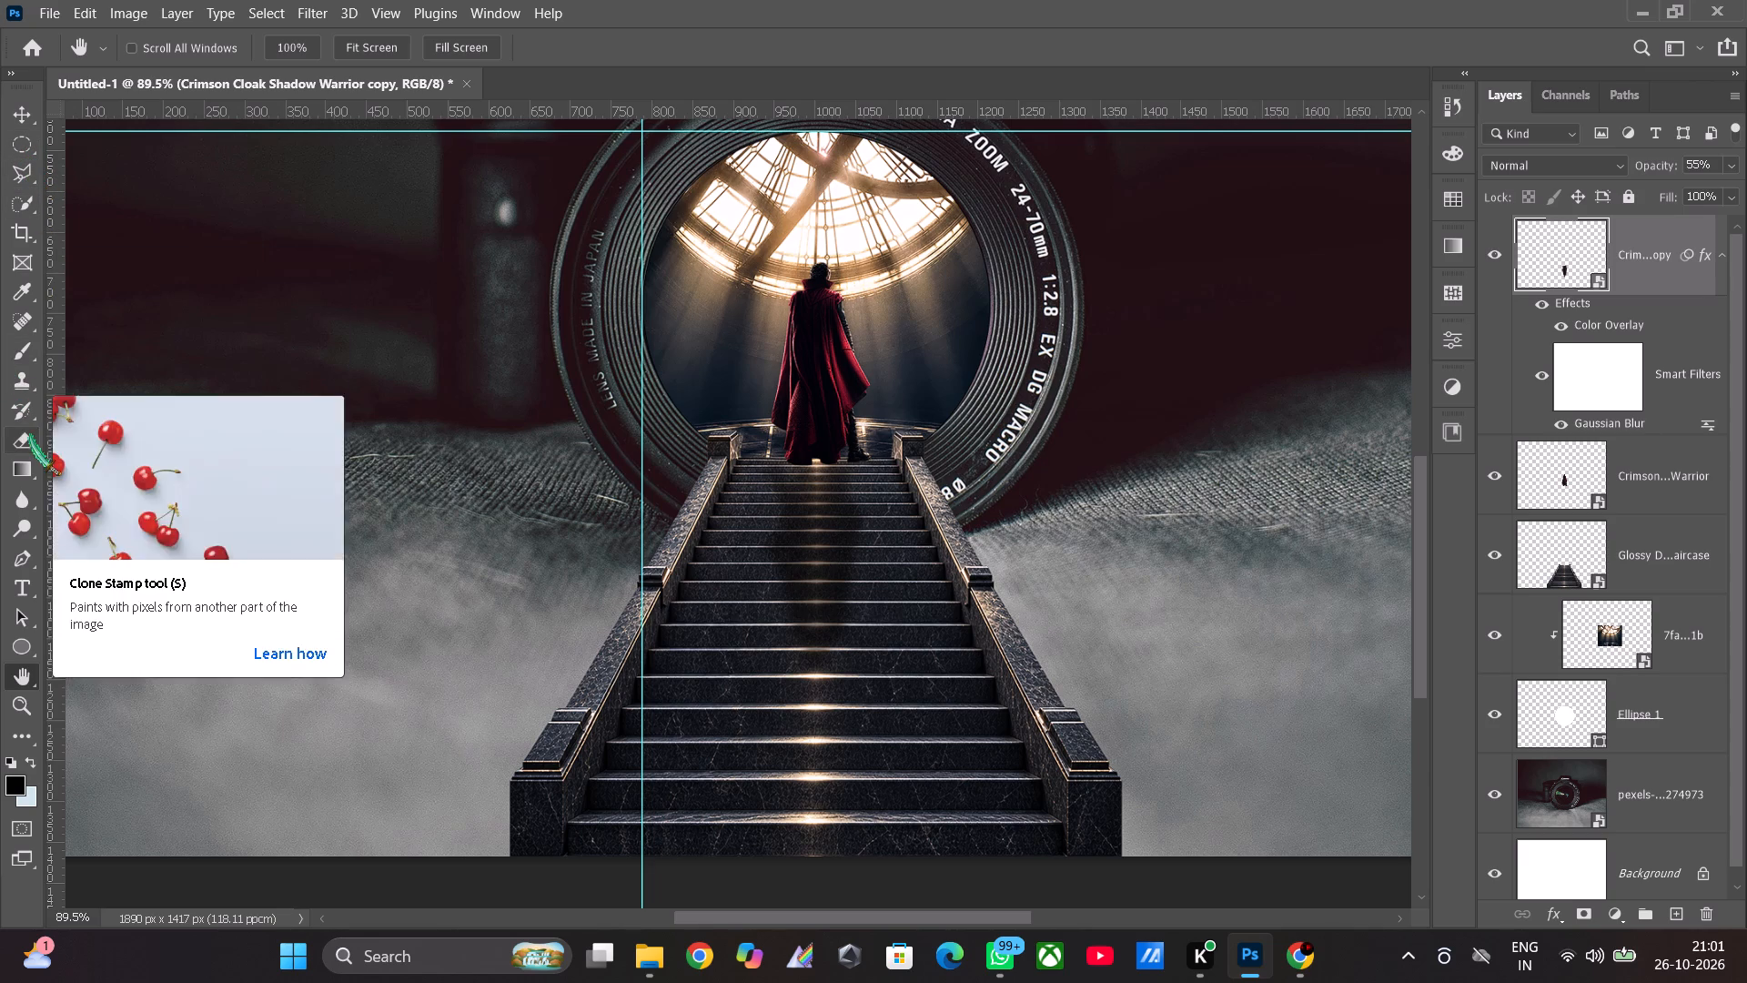
{"action": "left_click", "coordinate": [22, 350]}
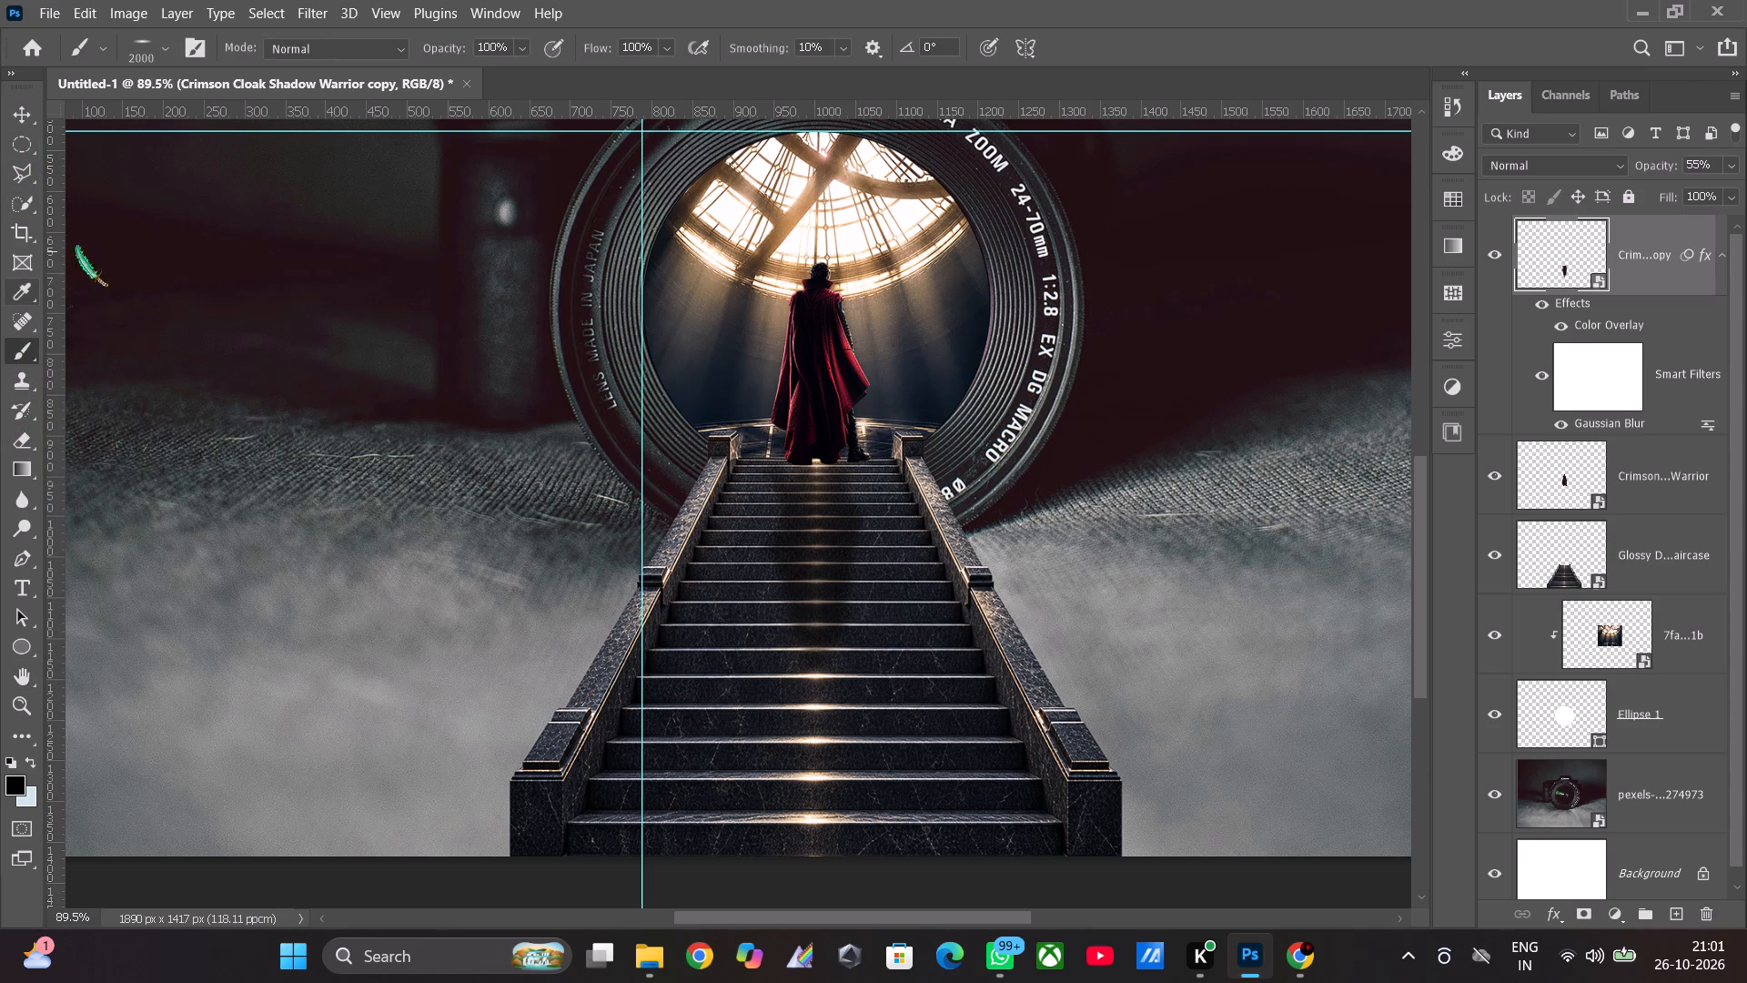
{"action": "left_click", "coordinate": [166, 46]}
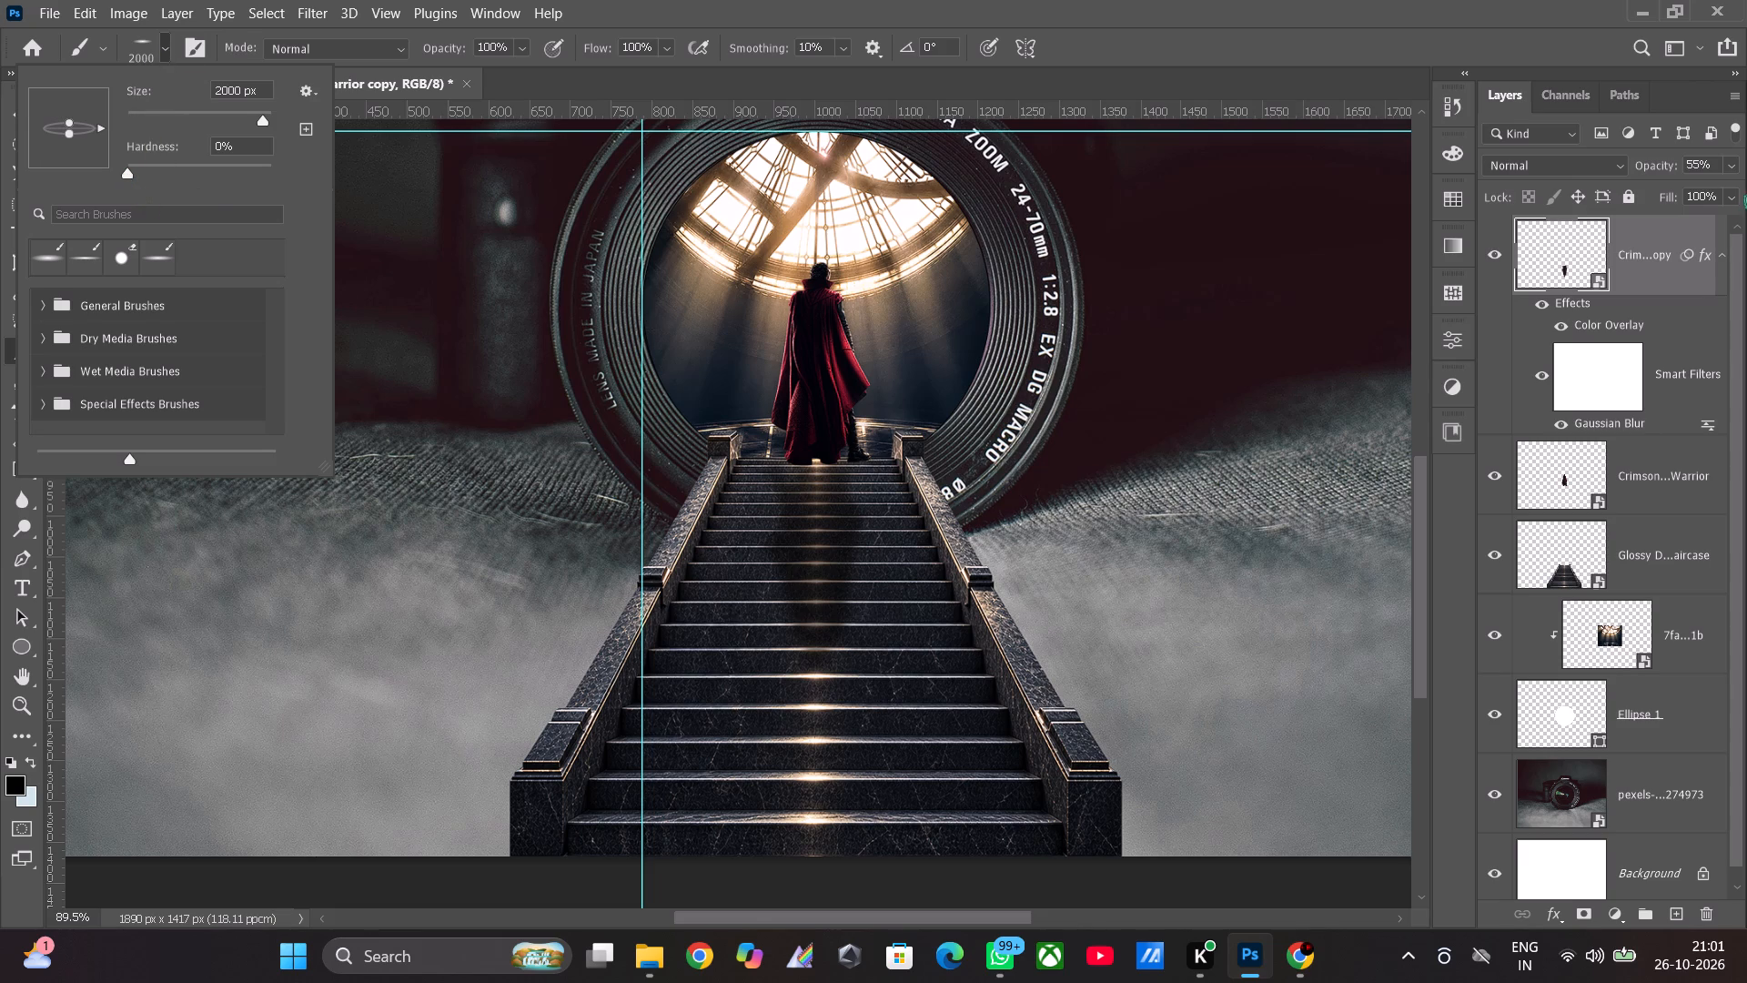
{"action": "left_click", "coordinate": [1671, 918]}
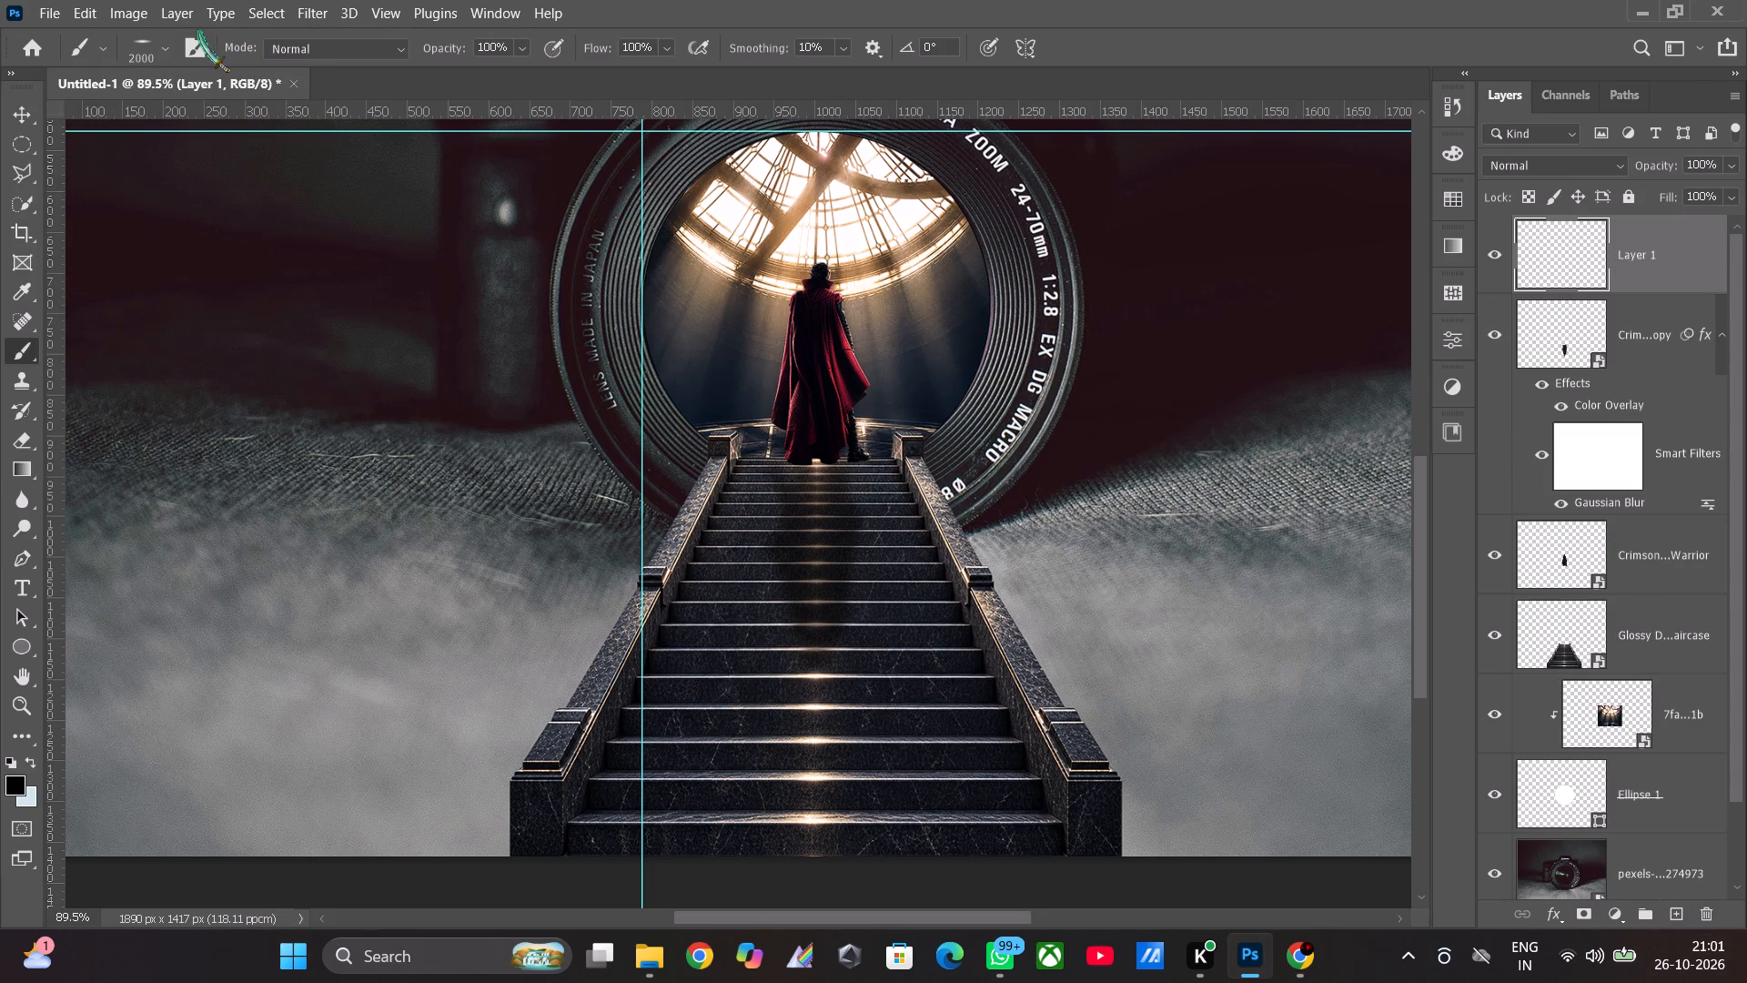
Reduce the soft brush's size to 53 px, keeping 0% hardness.
{"action": "left_click", "coordinate": [154, 43]}
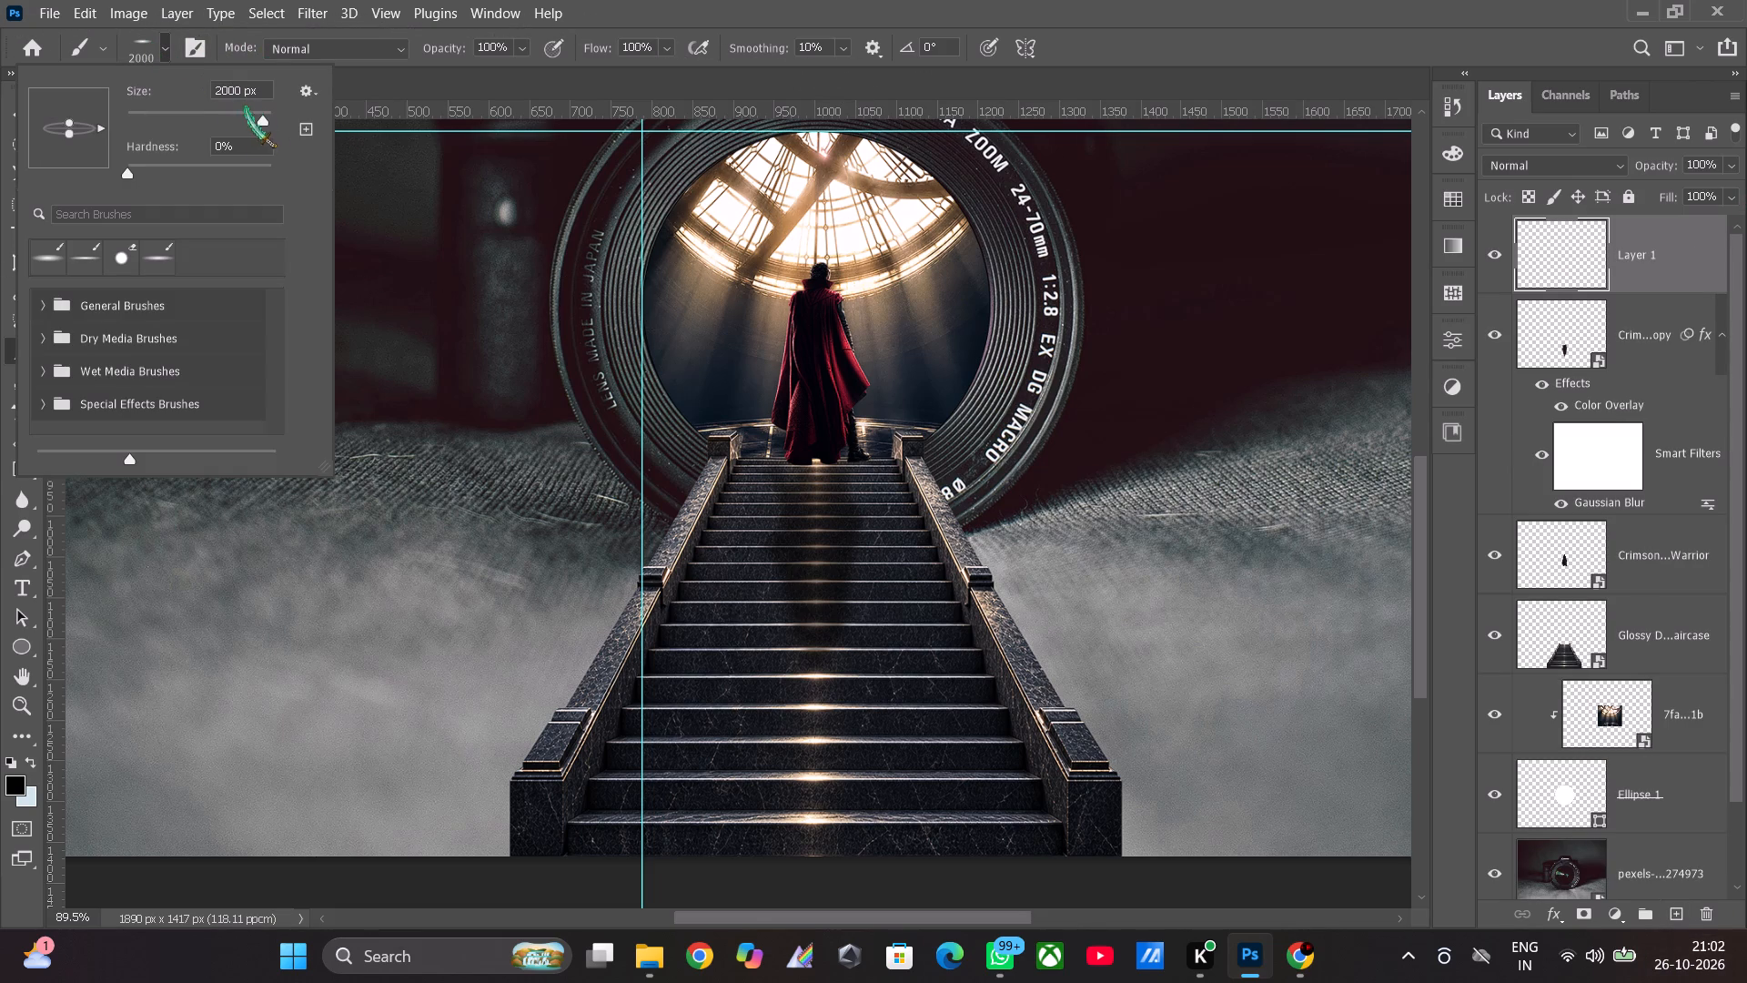
{"action": "left_click", "coordinate": [227, 107]}
{"action": "left_click", "coordinate": [218, 110]}
{"action": "left_click_drag", "start_coordinate": [218, 110], "coordinate": [141, 126]}
{"action": "left_click_drag", "start_coordinate": [141, 126], "coordinate": [166, 135]}
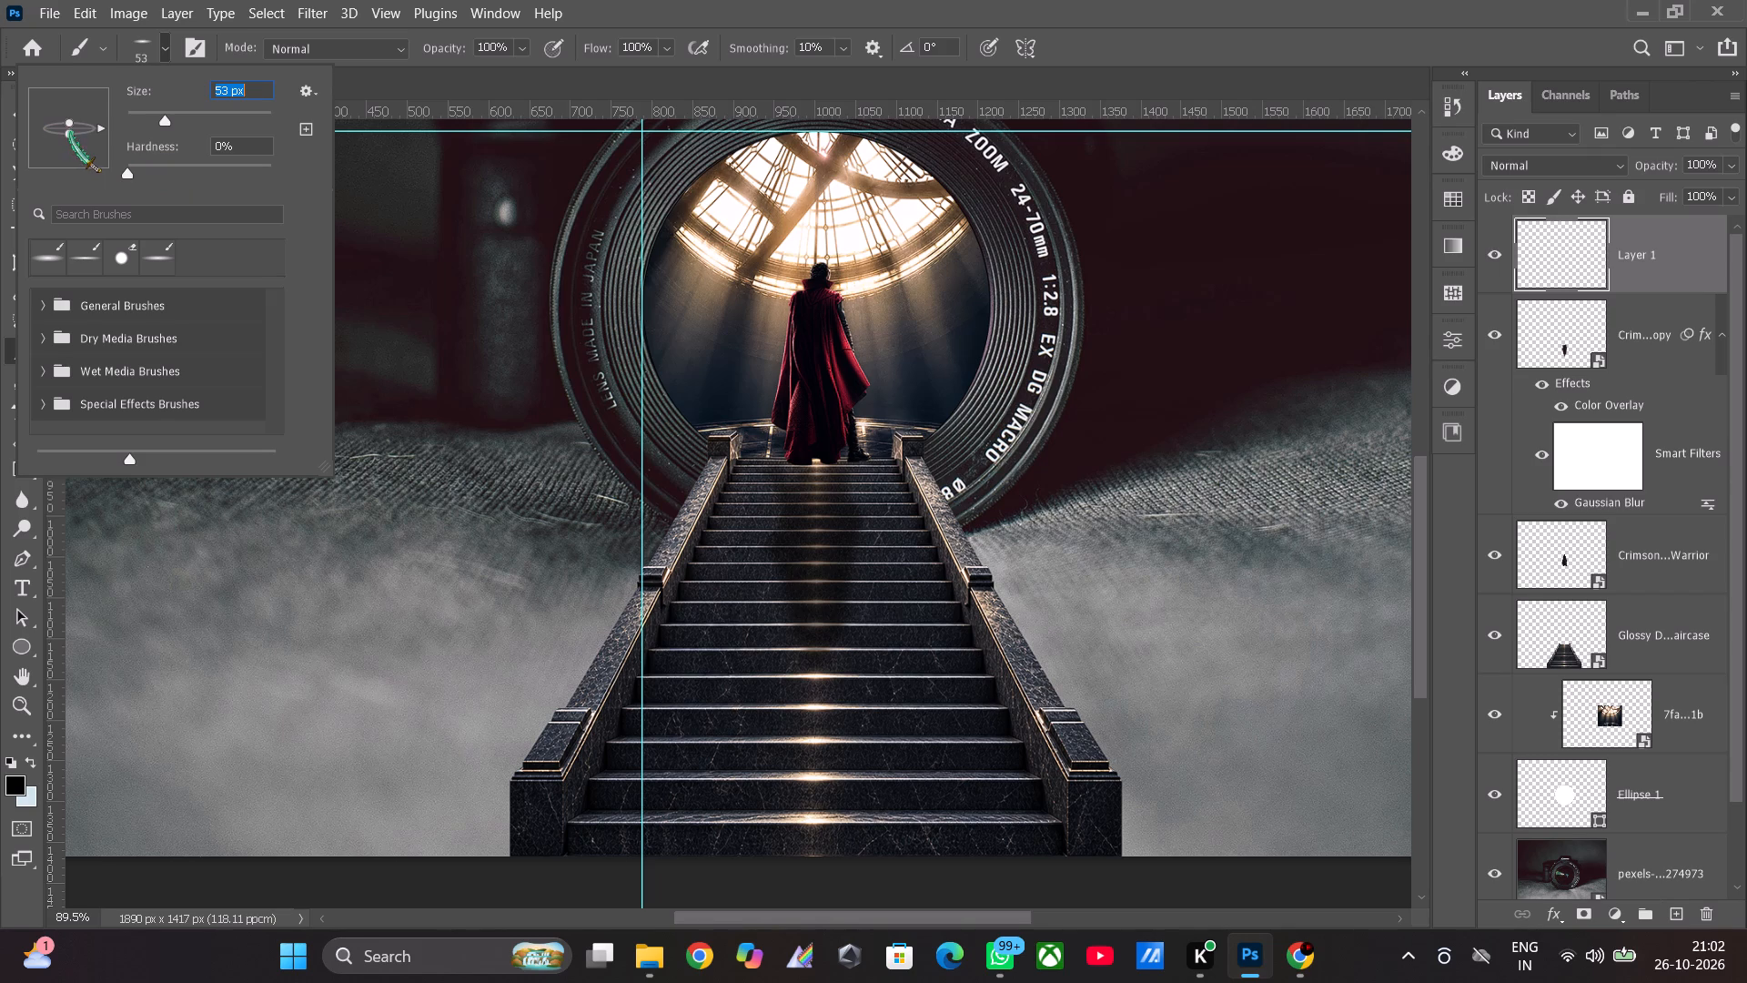
Reshape the brush tip into a narrow slanted ellipse at a 54° angle.
{"action": "left_click_drag", "start_coordinate": [70, 132], "coordinate": [70, 159]}
{"action": "left_click", "coordinate": [96, 129]}
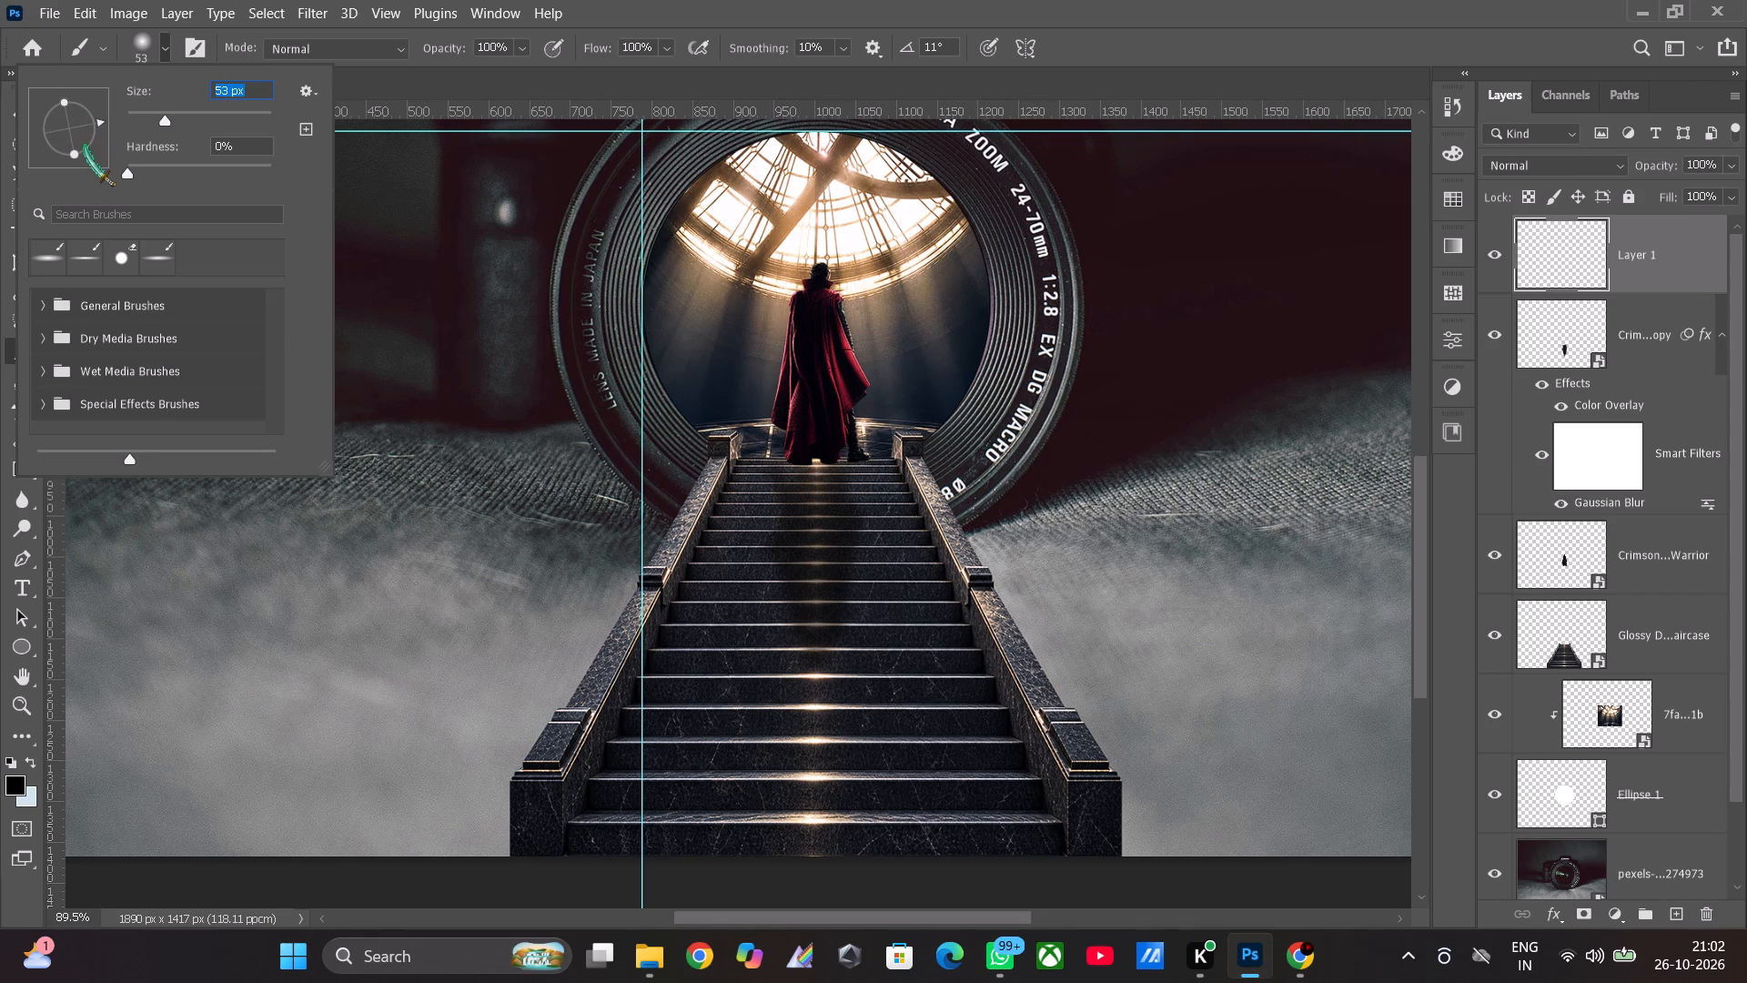
{"action": "left_click", "coordinate": [92, 126]}
{"action": "left_click_drag", "start_coordinate": [71, 151], "coordinate": [96, 118]}
{"action": "left_click_drag", "start_coordinate": [101, 127], "coordinate": [78, 76]}
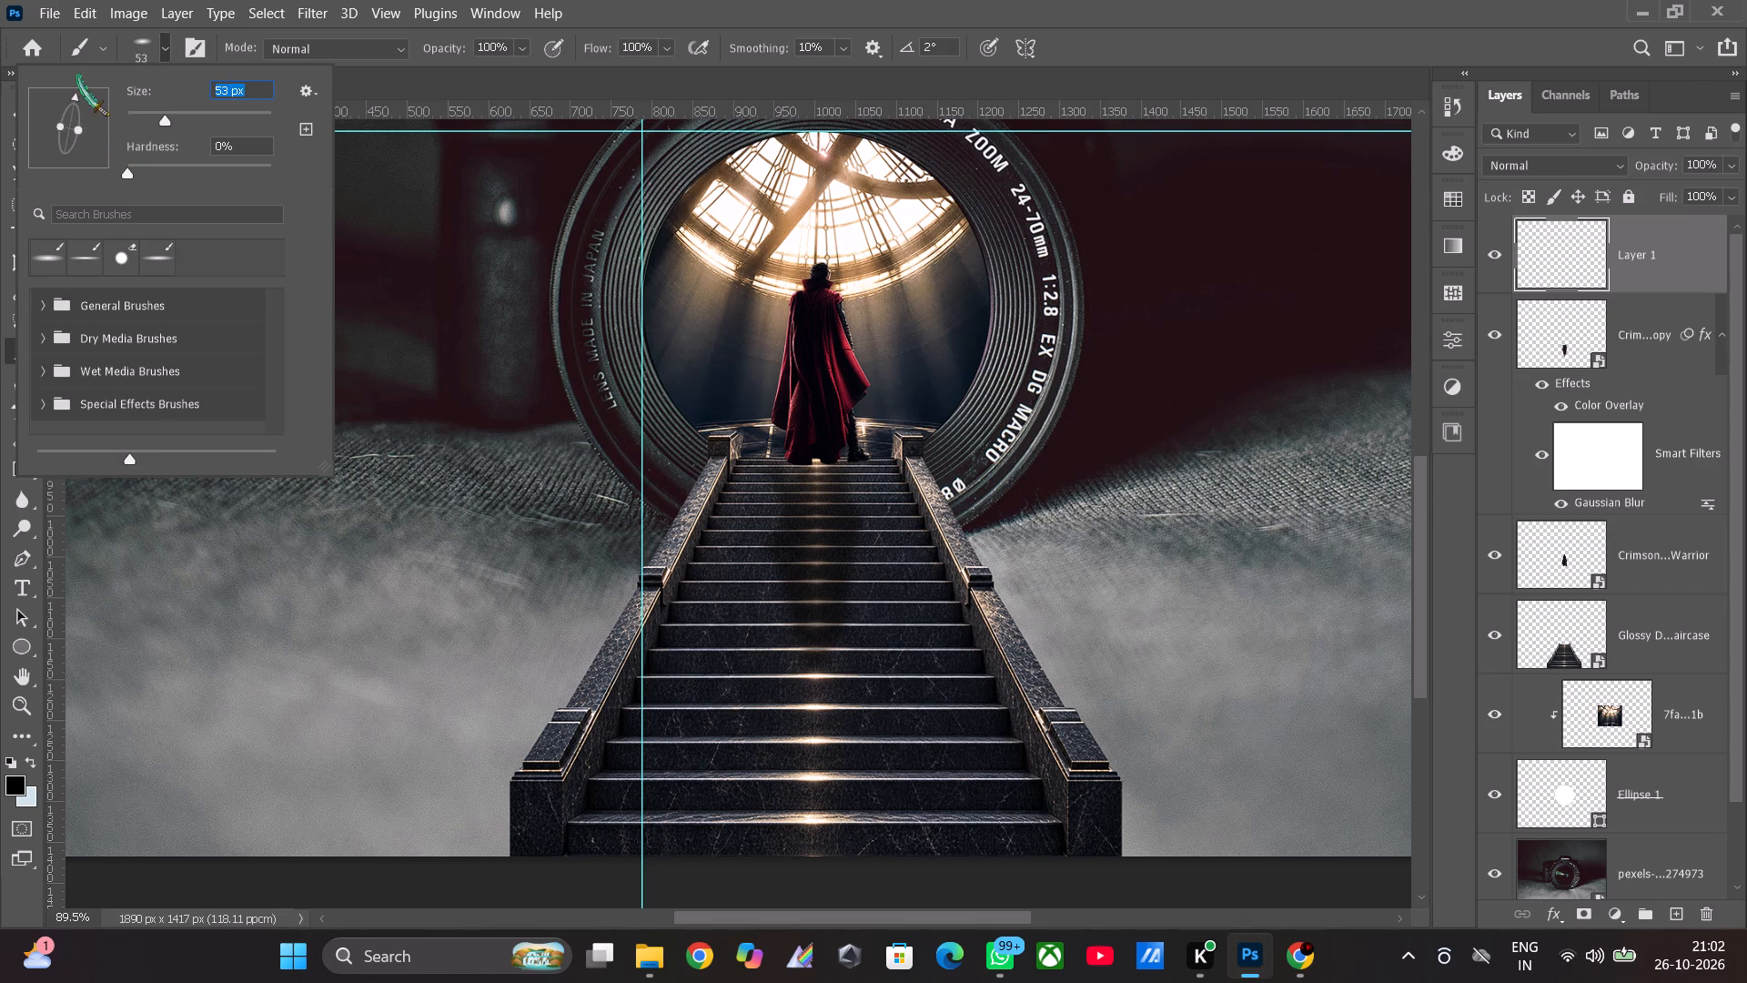
{"action": "left_click_drag", "start_coordinate": [78, 76], "coordinate": [68, 76]}
{"action": "left_click_drag", "start_coordinate": [68, 95], "coordinate": [70, 95]}
{"action": "left_click_drag", "start_coordinate": [70, 95], "coordinate": [82, 96]}
{"action": "left_click", "coordinate": [84, 95]}
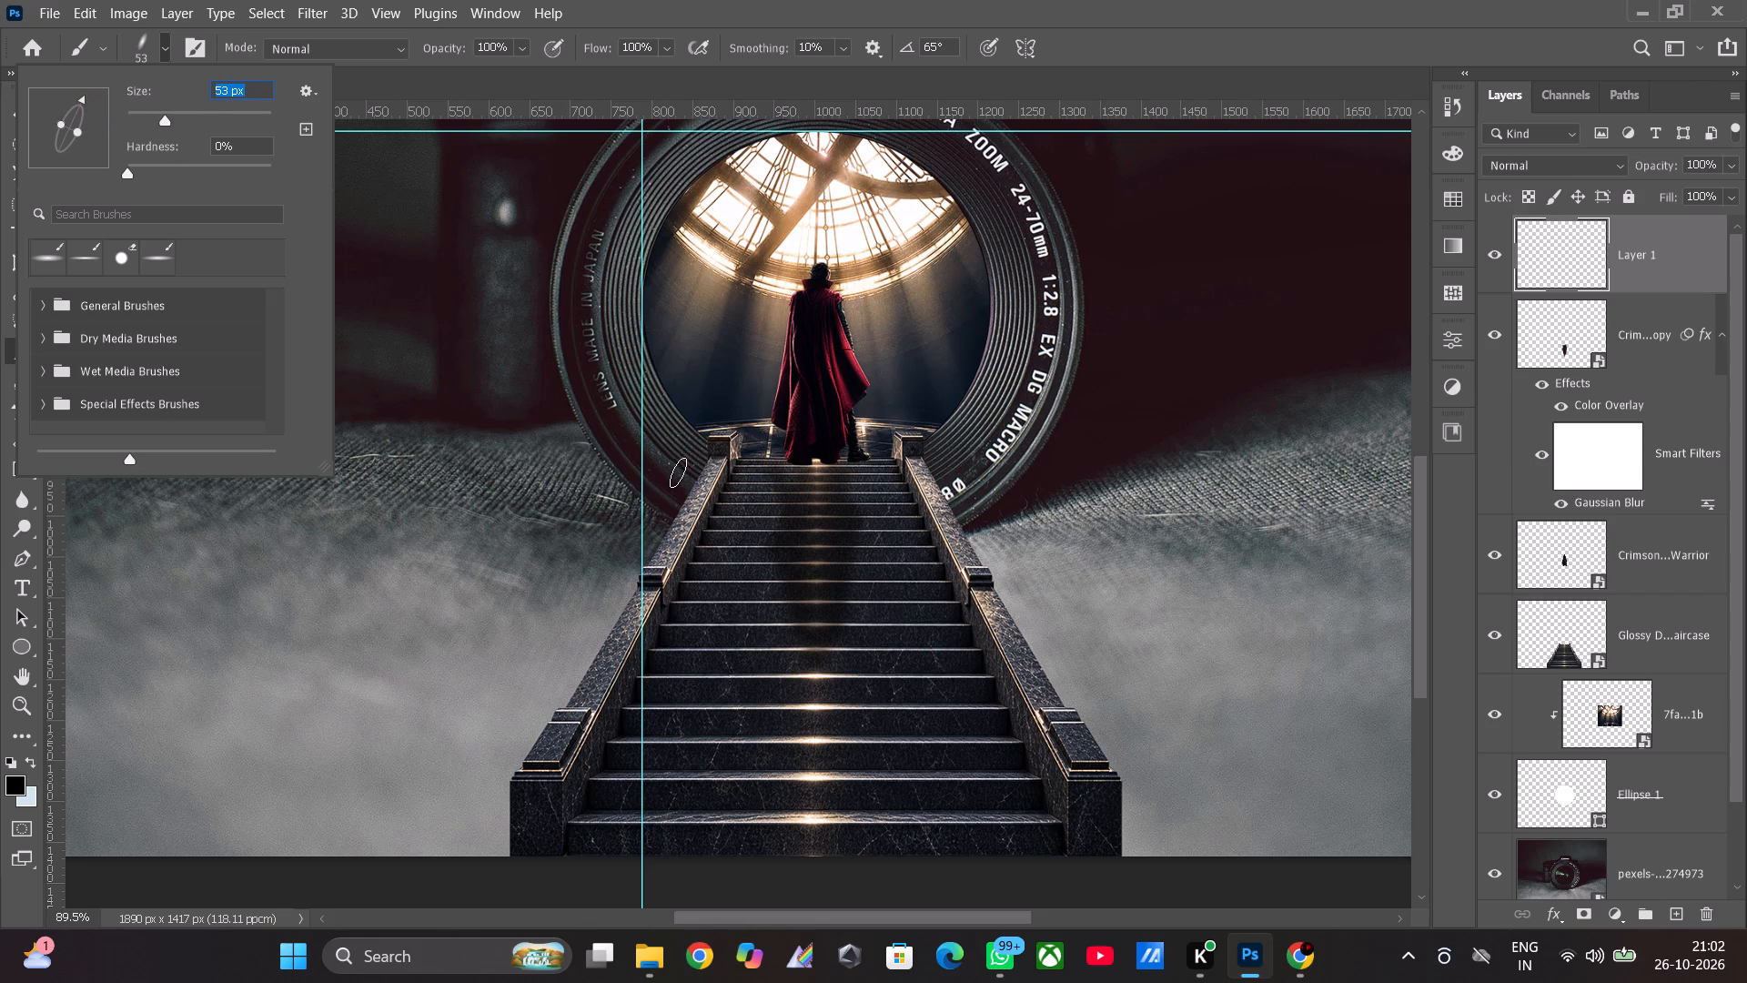
{"action": "left_click", "coordinate": [82, 98]}
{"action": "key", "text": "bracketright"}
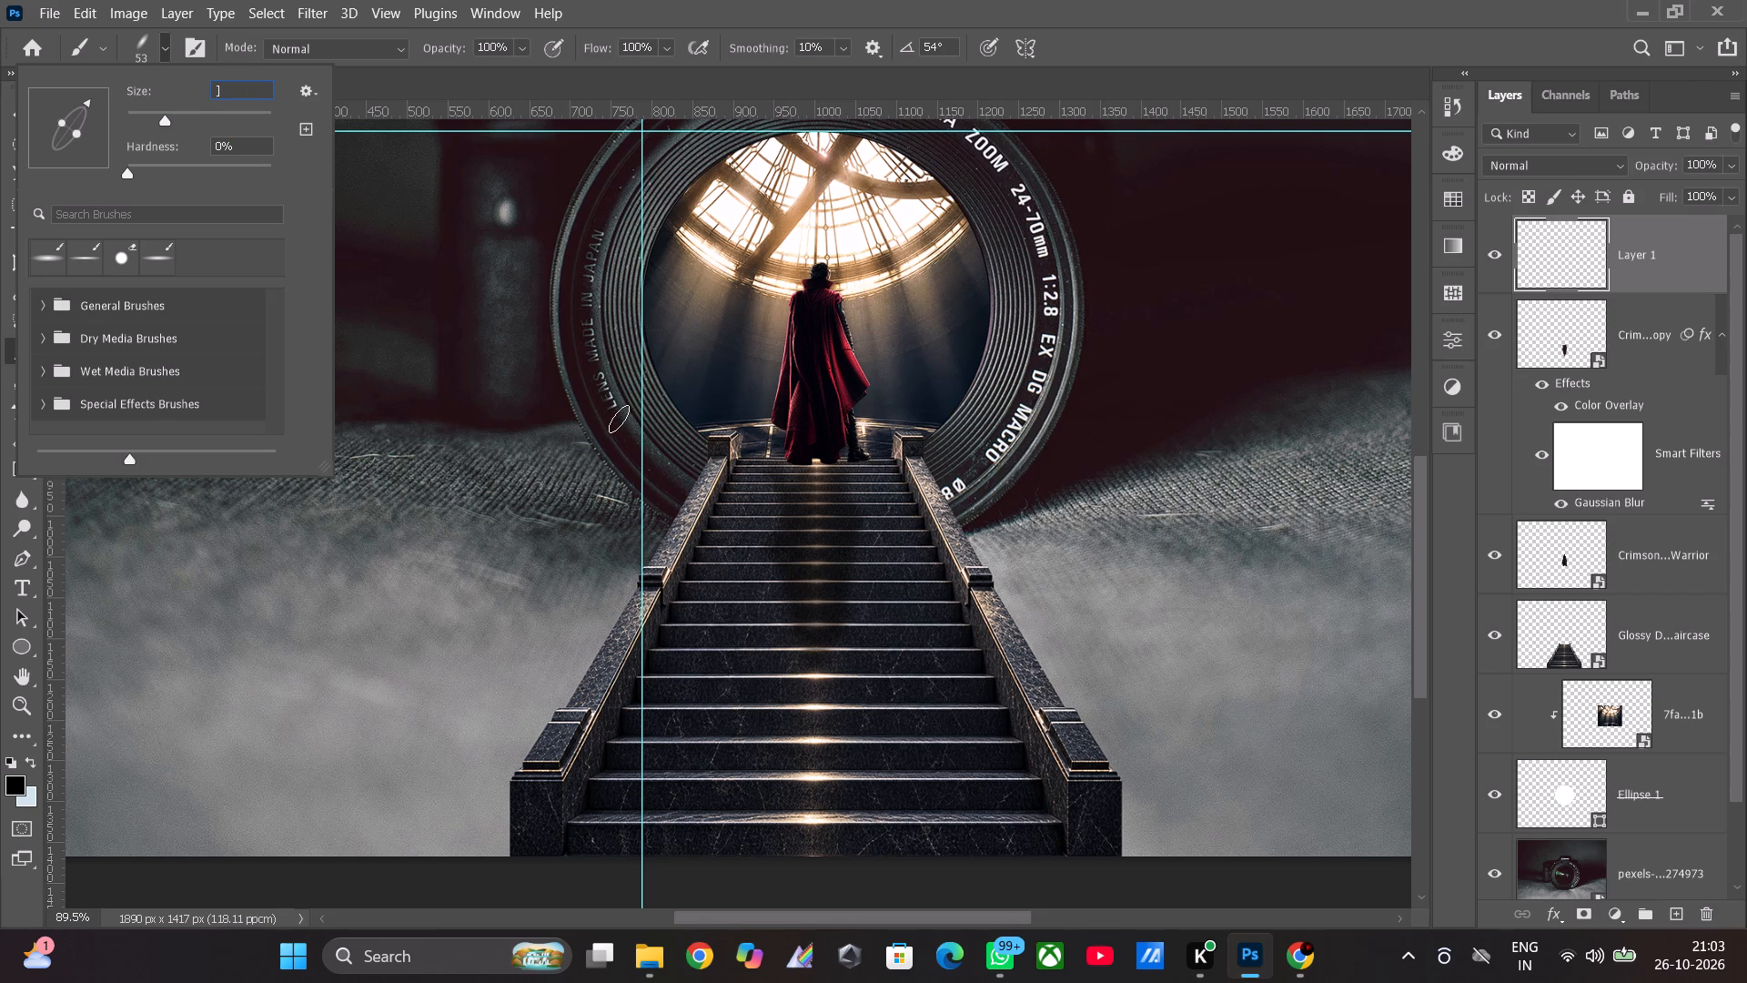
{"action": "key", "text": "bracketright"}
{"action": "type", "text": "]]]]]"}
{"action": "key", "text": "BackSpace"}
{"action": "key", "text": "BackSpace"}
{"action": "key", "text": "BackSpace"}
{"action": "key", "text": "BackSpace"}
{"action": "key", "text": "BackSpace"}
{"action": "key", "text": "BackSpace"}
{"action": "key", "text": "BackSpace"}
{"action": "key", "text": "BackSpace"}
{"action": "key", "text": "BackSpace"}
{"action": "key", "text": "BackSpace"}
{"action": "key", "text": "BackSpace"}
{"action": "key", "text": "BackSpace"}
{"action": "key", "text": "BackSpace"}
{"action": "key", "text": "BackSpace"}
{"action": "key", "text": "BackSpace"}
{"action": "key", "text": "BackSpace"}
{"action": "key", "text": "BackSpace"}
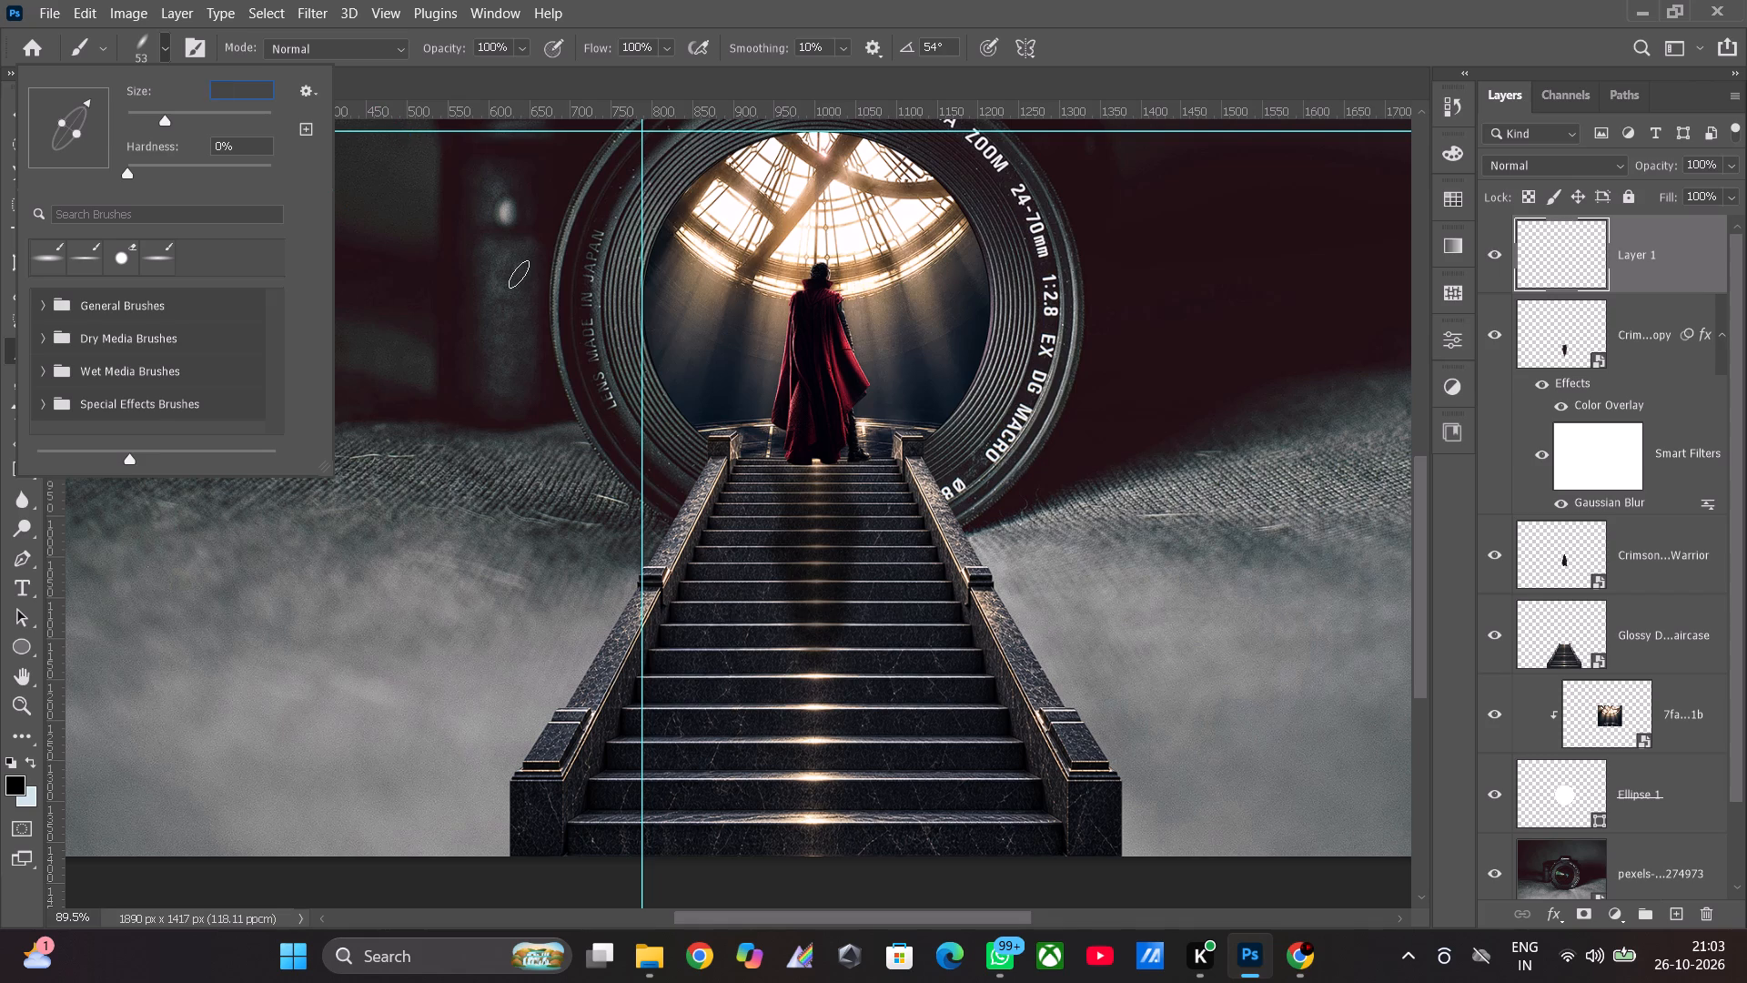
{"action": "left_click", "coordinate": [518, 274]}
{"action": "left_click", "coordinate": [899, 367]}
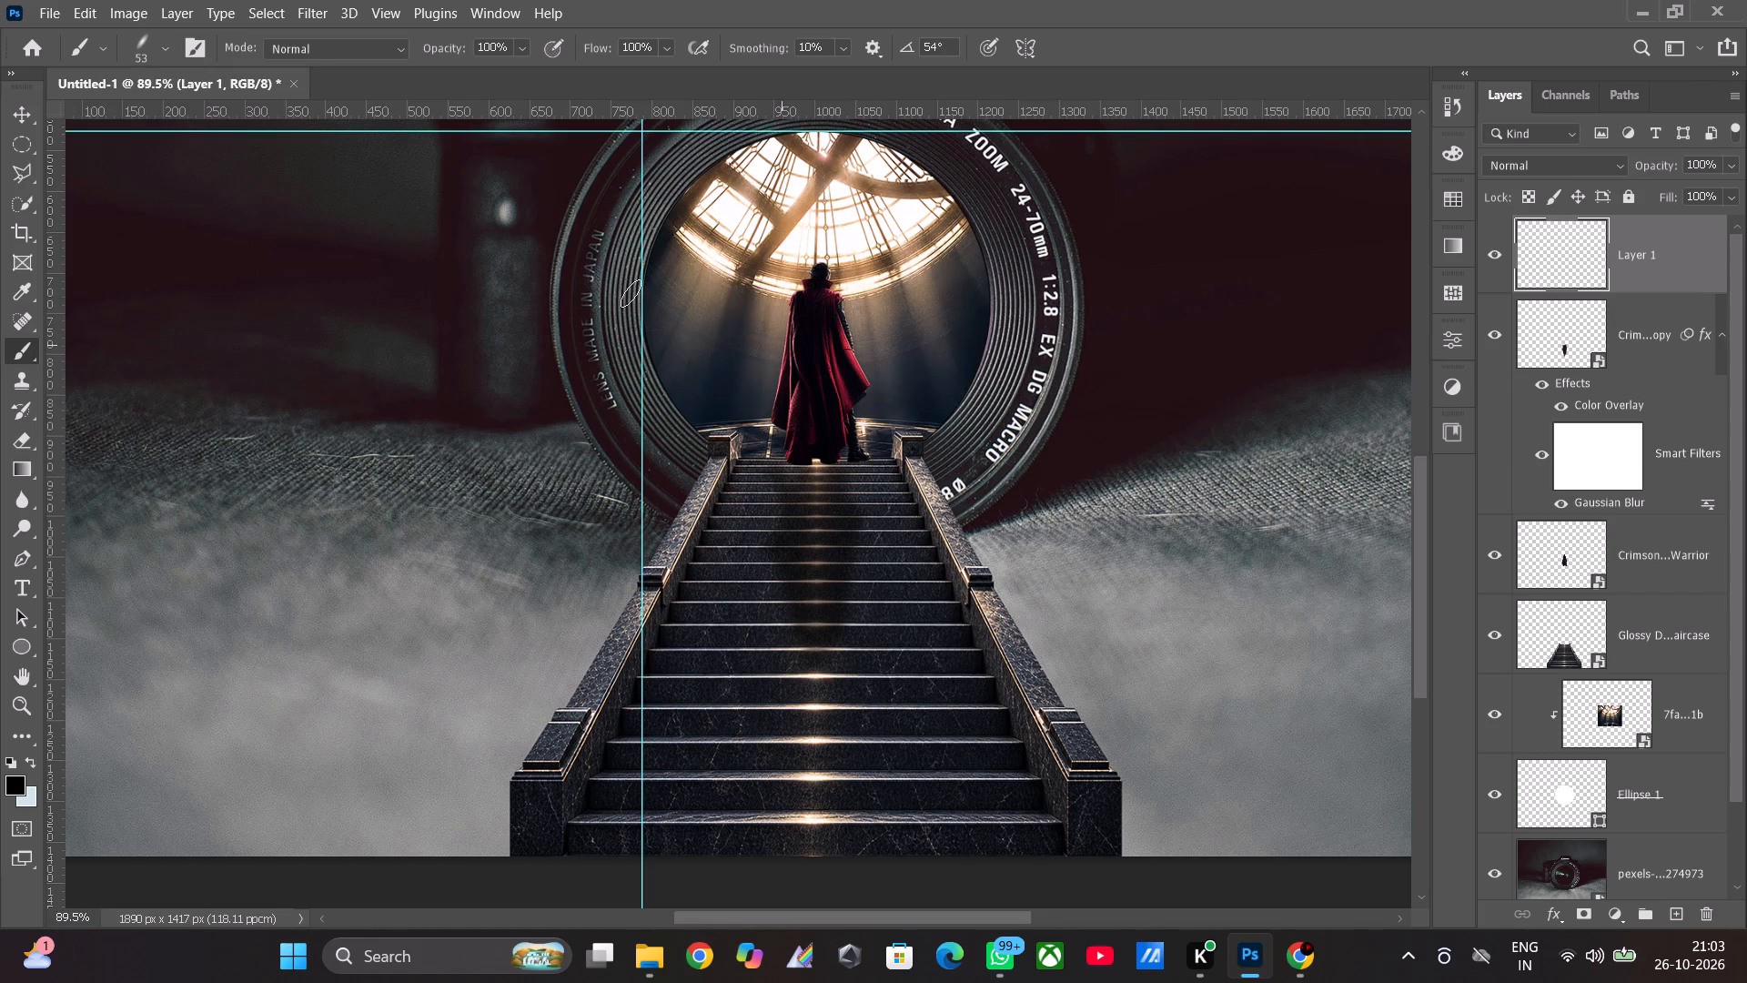
Enlarge the slanted soft brush to 125 px, sizing it against the staircase's left railing.
{"action": "key", "text": "bracketright"}
{"action": "key", "text": "bracketright"}
{"action": "key", "text": "bracketright"}
{"action": "key", "text": "bracketright"}
{"action": "key", "text": "bracketright"}
{"action": "key", "text": "bracketright"}
{"action": "key", "text": "bracketright"}
{"action": "key", "text": "bracketright"}
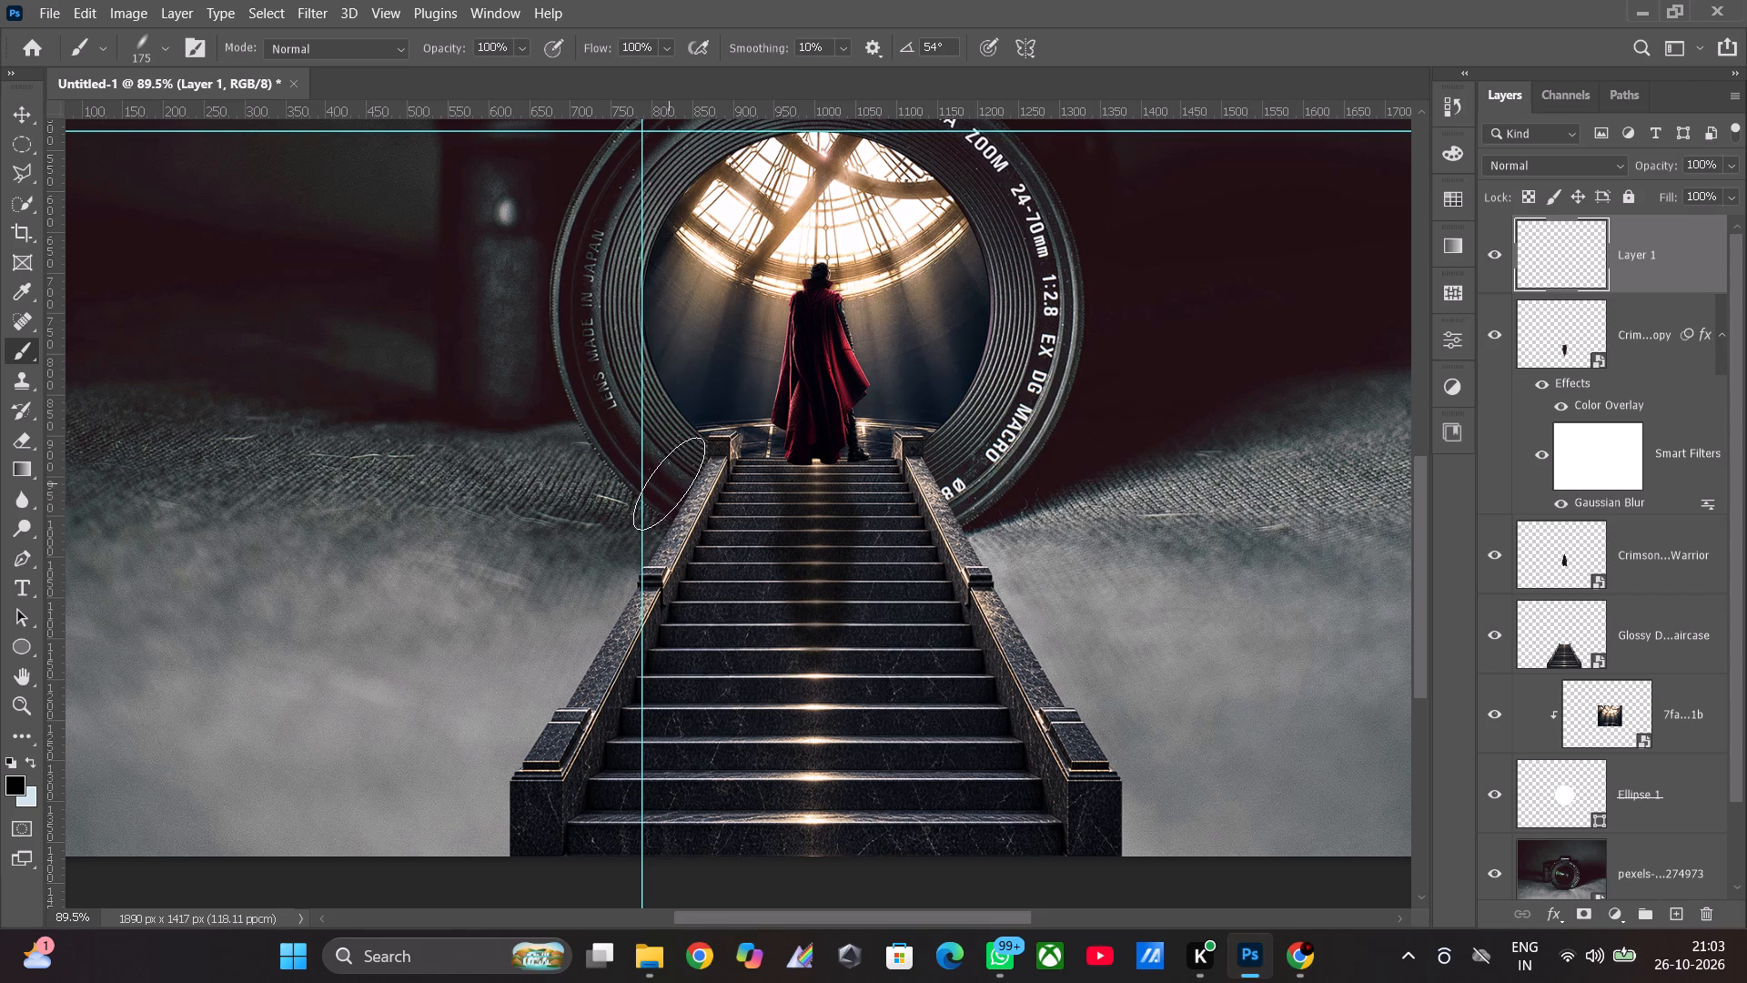
{"action": "key", "text": "bracketleft"}
{"action": "key", "text": "bracketleft"}
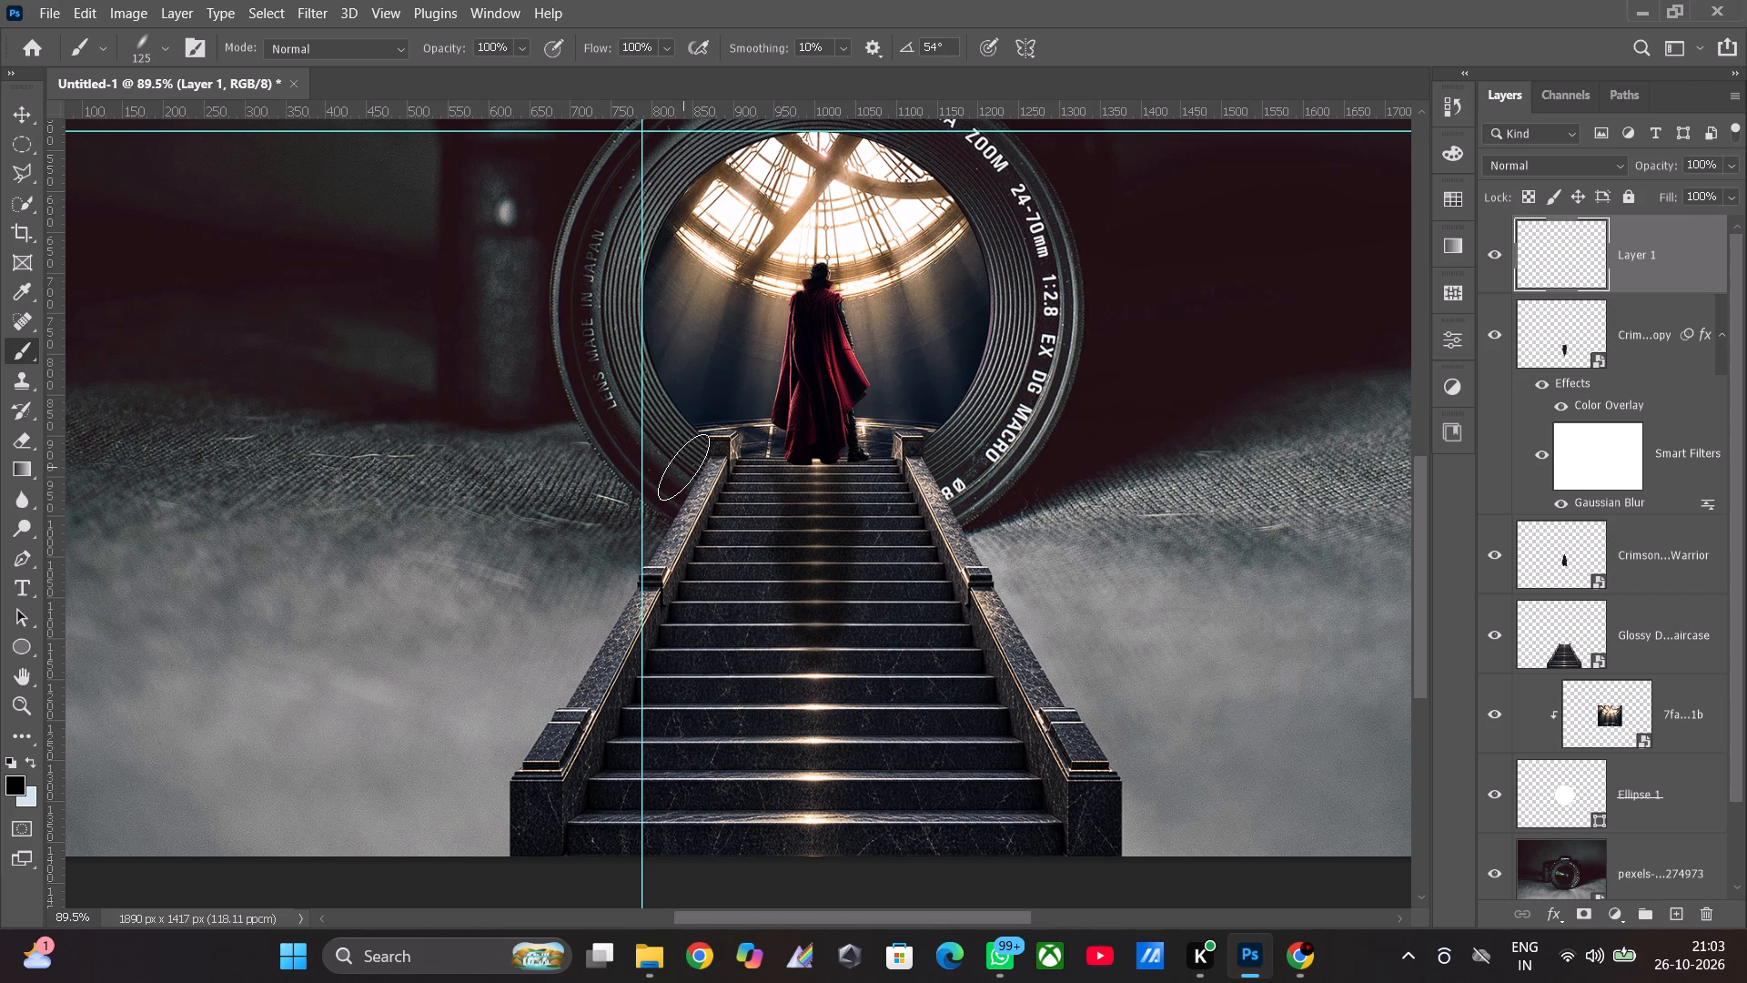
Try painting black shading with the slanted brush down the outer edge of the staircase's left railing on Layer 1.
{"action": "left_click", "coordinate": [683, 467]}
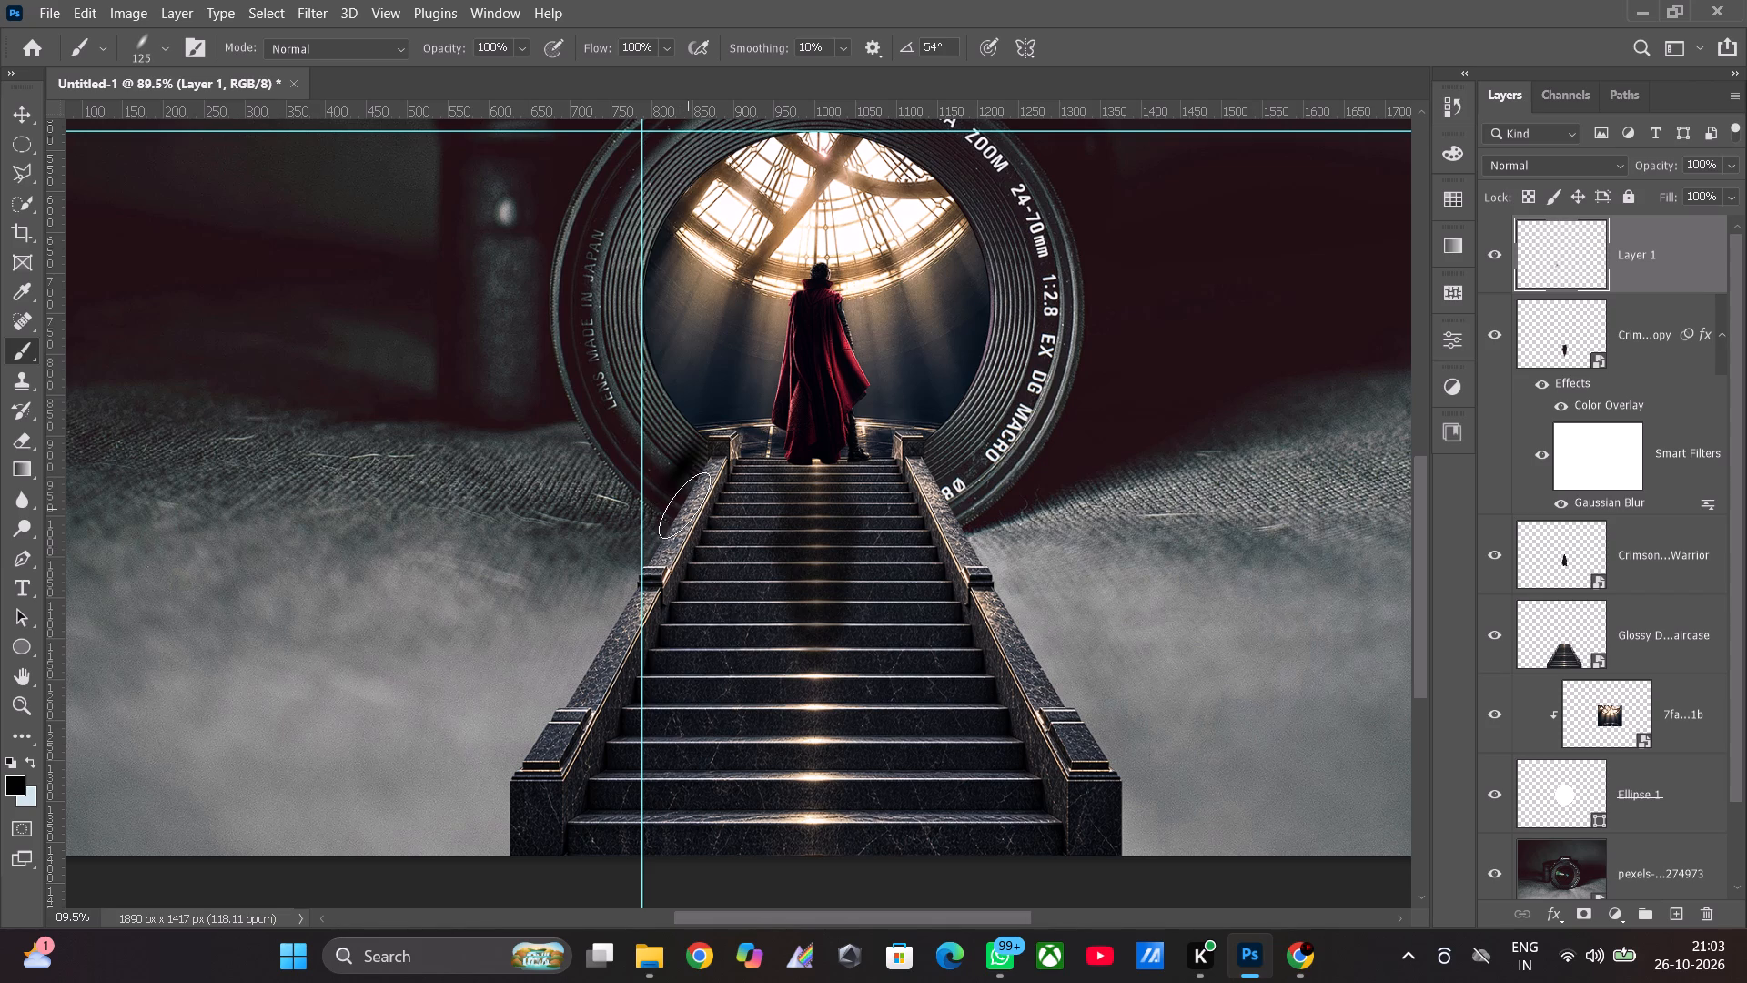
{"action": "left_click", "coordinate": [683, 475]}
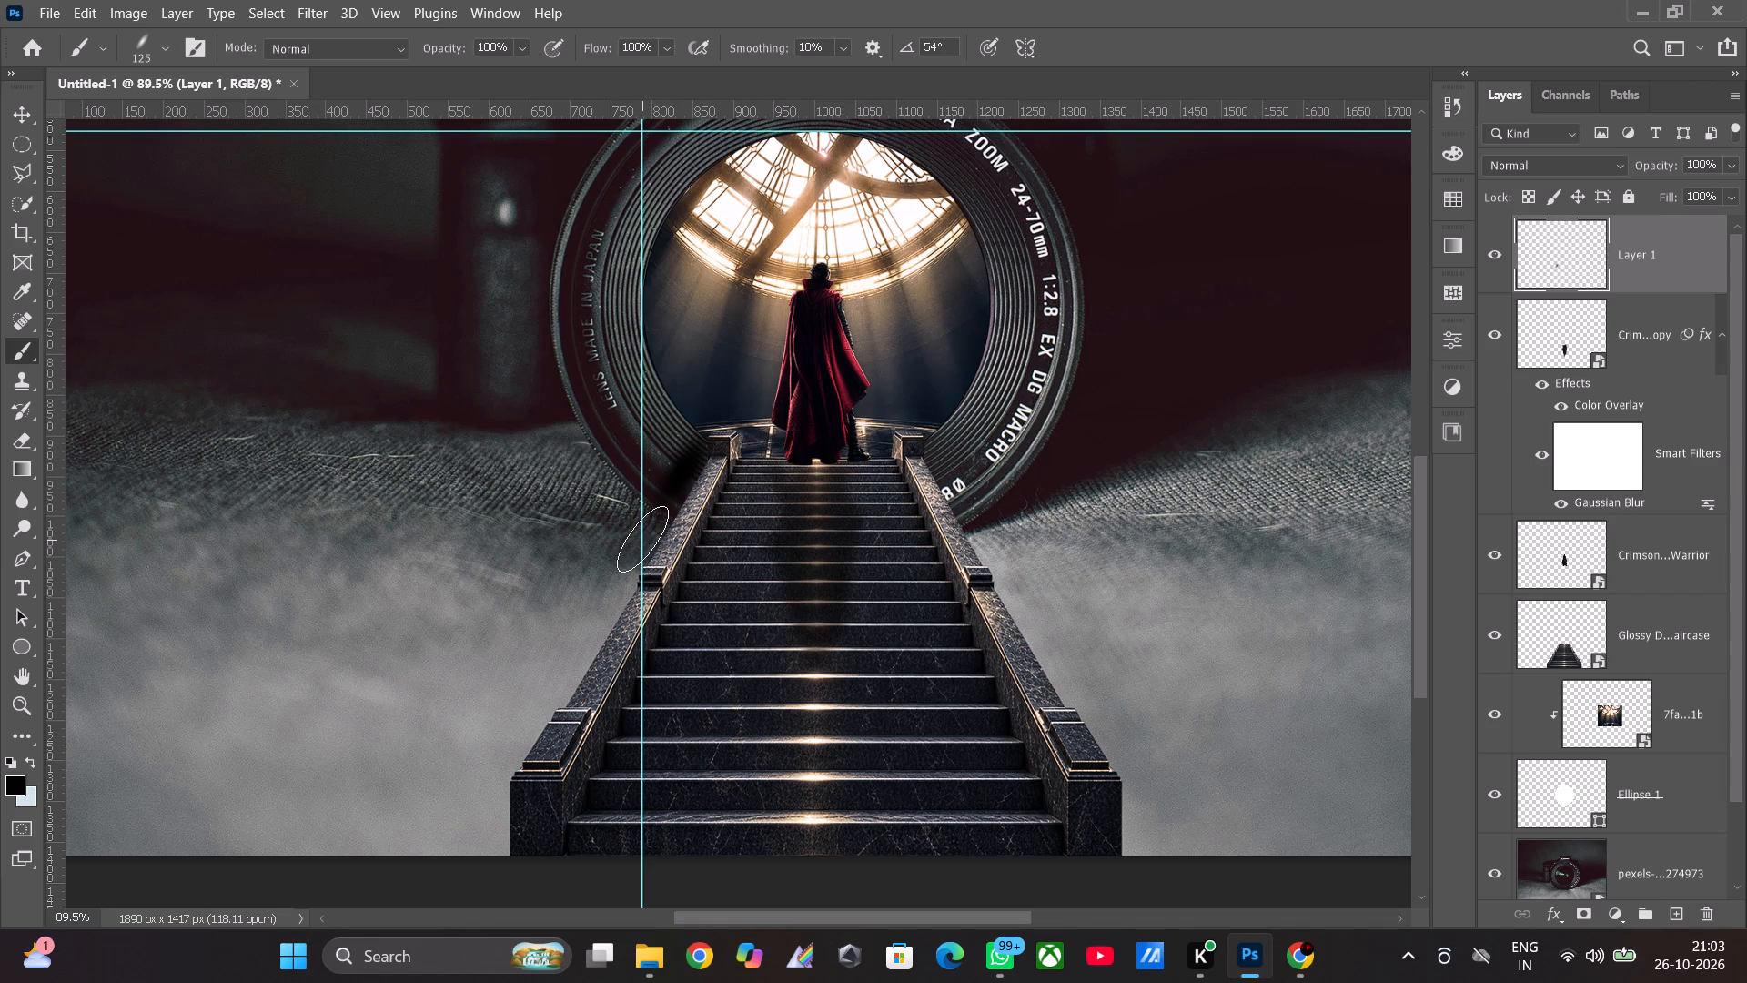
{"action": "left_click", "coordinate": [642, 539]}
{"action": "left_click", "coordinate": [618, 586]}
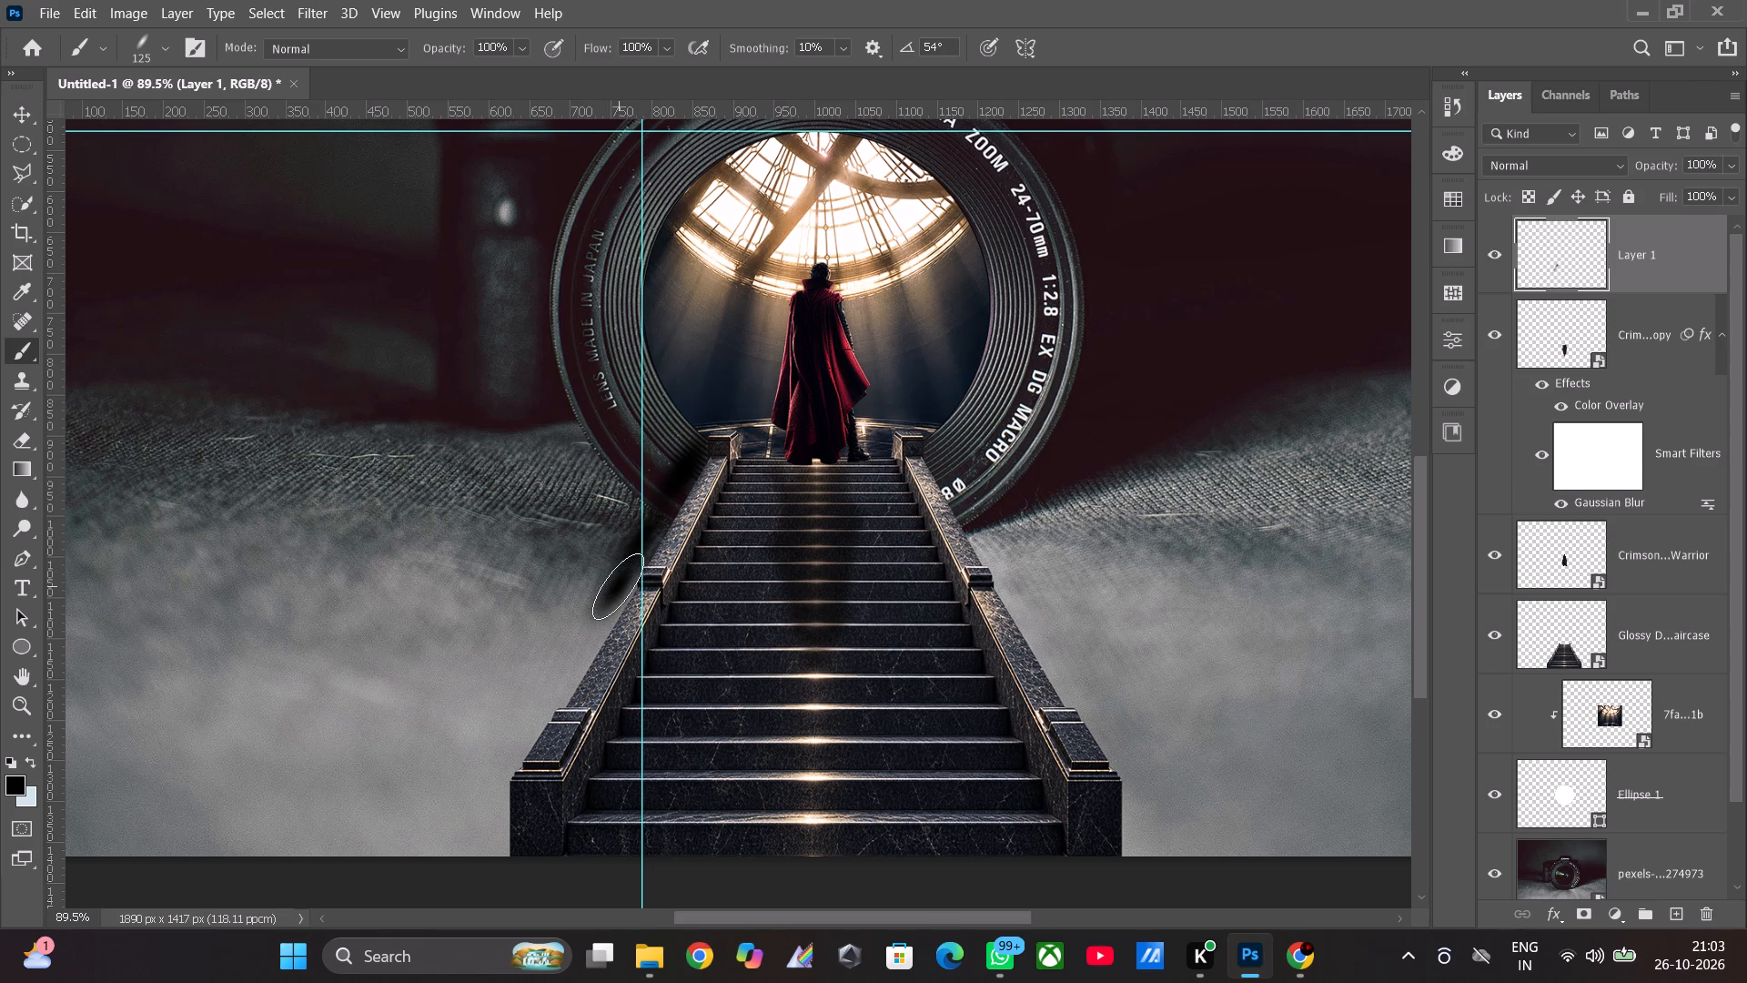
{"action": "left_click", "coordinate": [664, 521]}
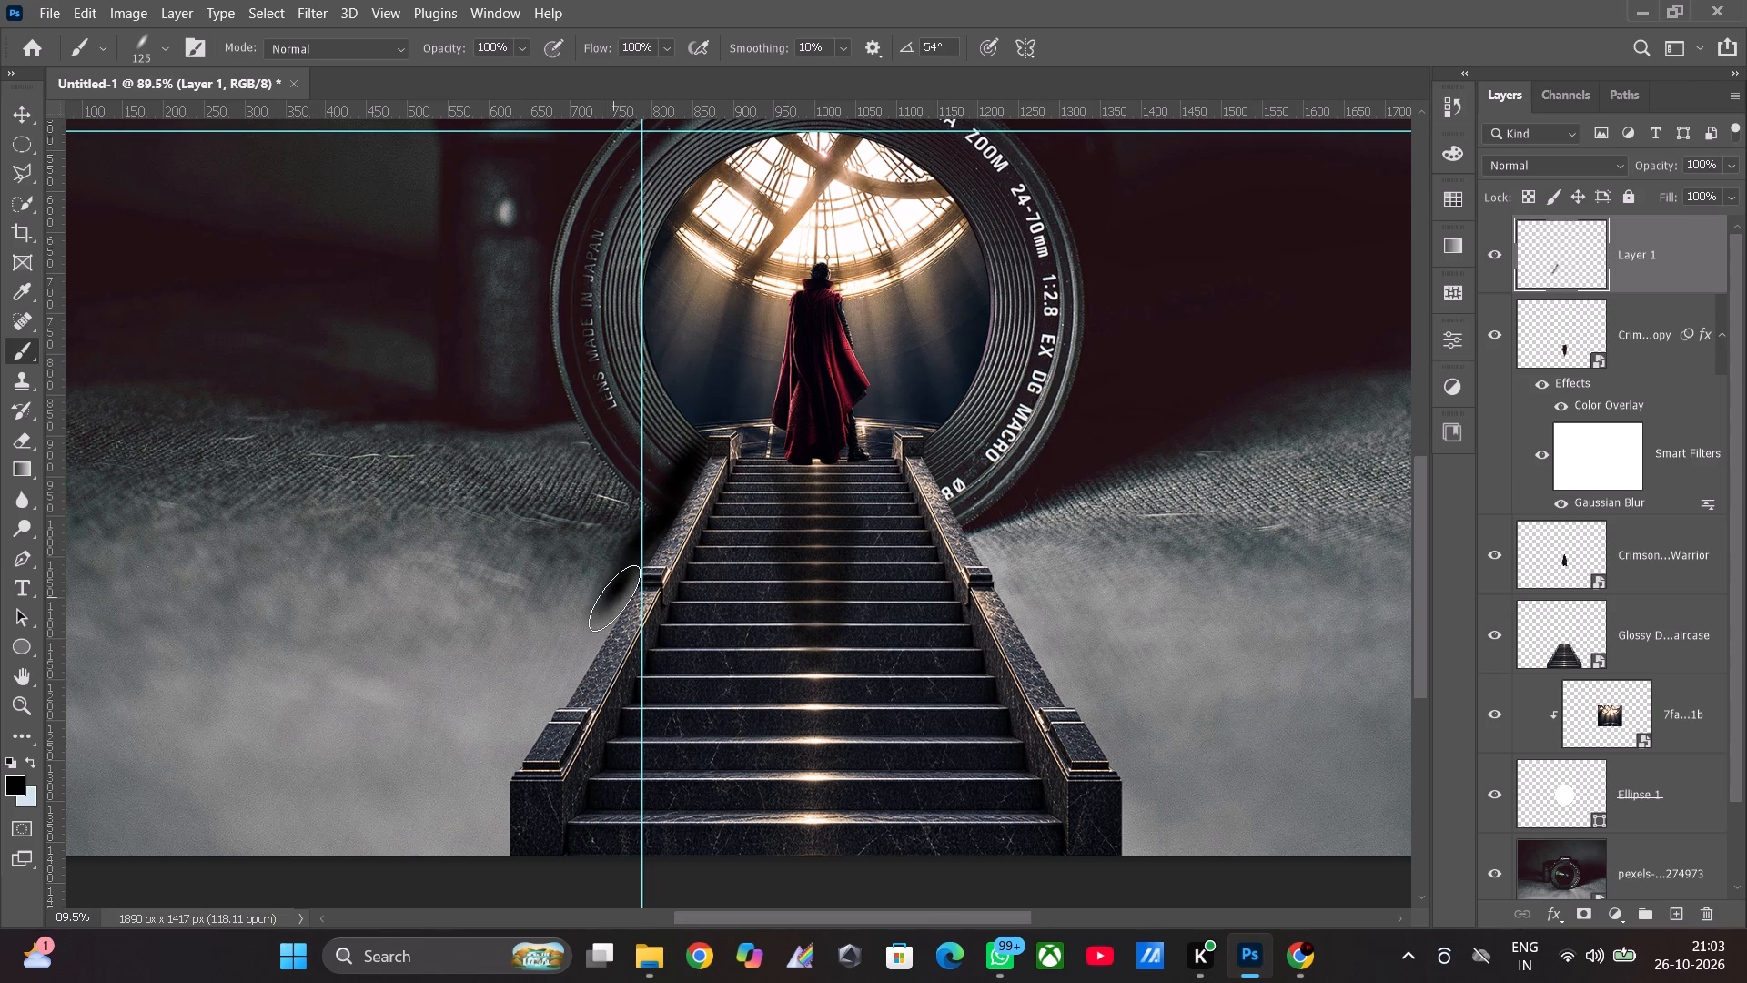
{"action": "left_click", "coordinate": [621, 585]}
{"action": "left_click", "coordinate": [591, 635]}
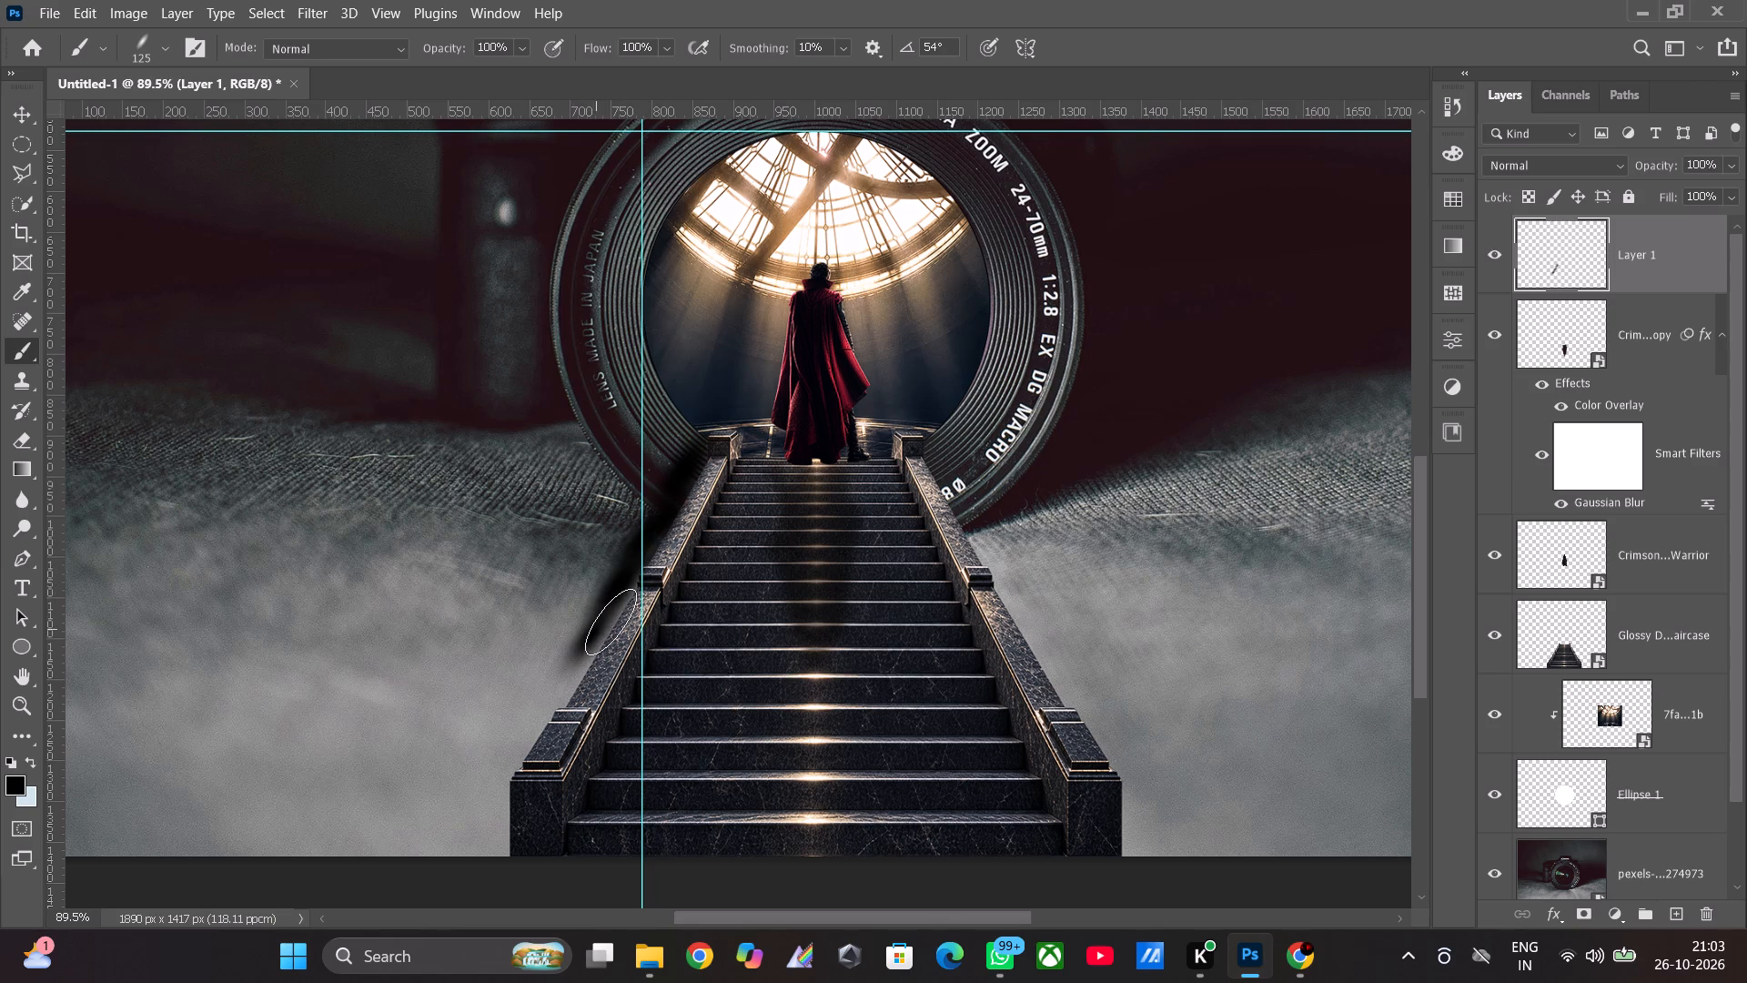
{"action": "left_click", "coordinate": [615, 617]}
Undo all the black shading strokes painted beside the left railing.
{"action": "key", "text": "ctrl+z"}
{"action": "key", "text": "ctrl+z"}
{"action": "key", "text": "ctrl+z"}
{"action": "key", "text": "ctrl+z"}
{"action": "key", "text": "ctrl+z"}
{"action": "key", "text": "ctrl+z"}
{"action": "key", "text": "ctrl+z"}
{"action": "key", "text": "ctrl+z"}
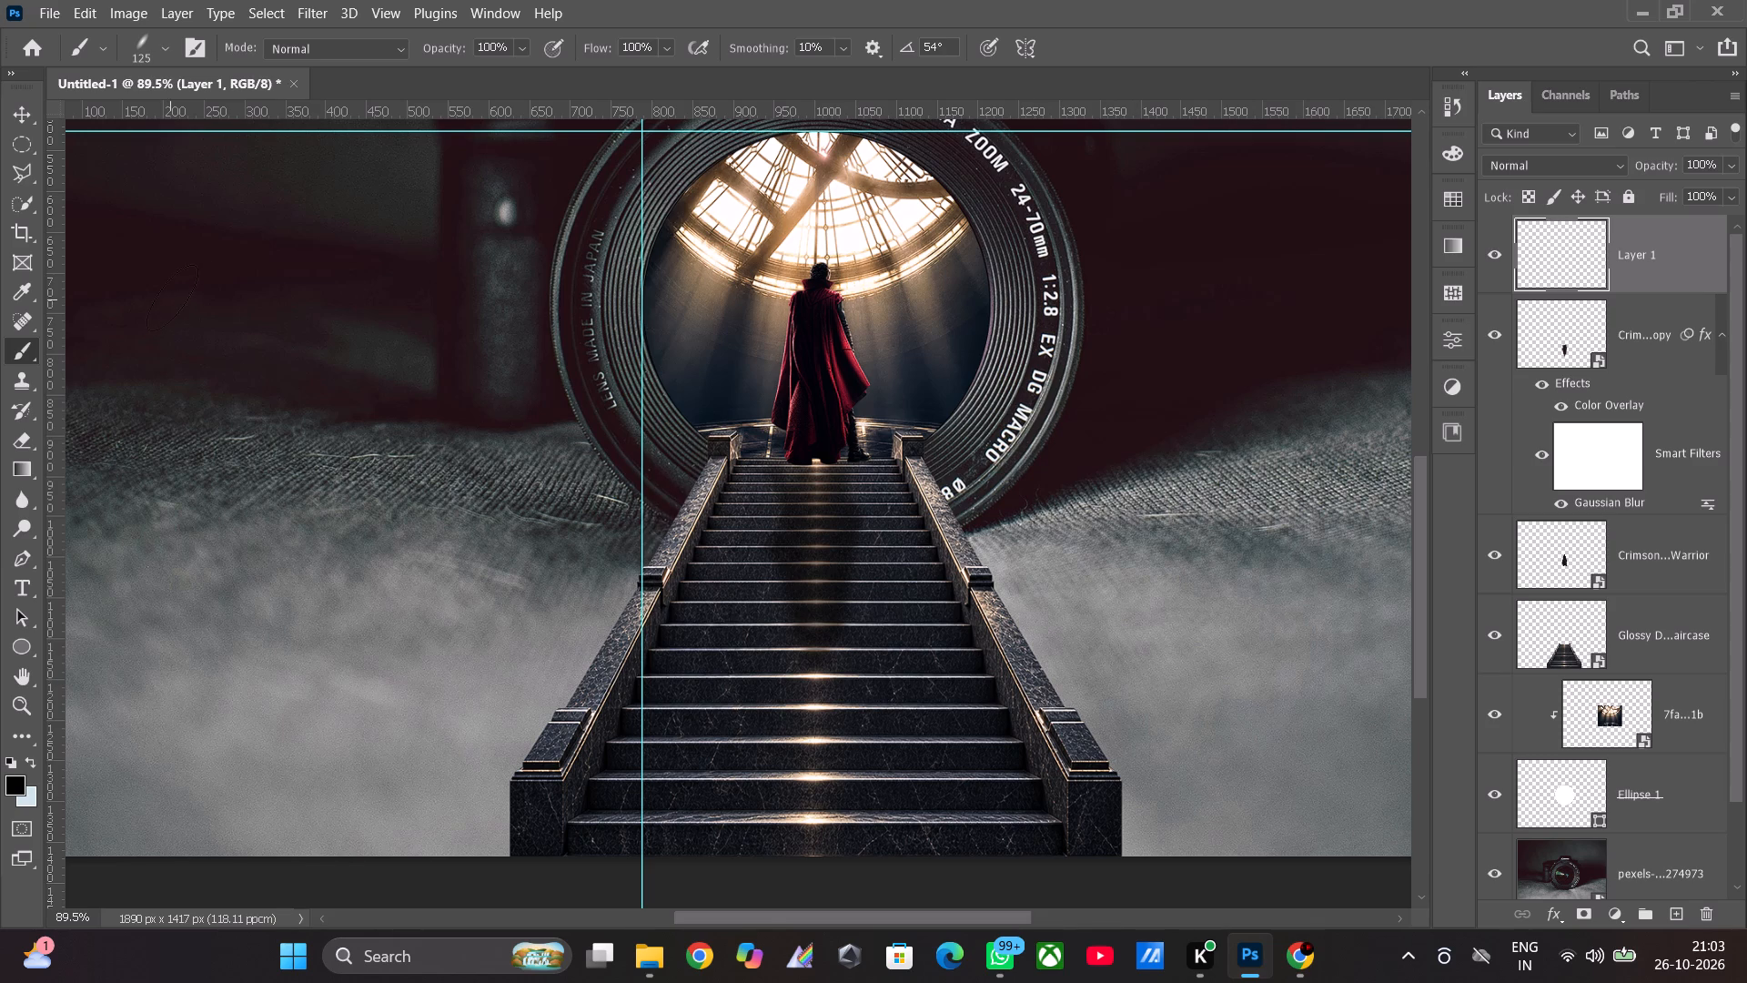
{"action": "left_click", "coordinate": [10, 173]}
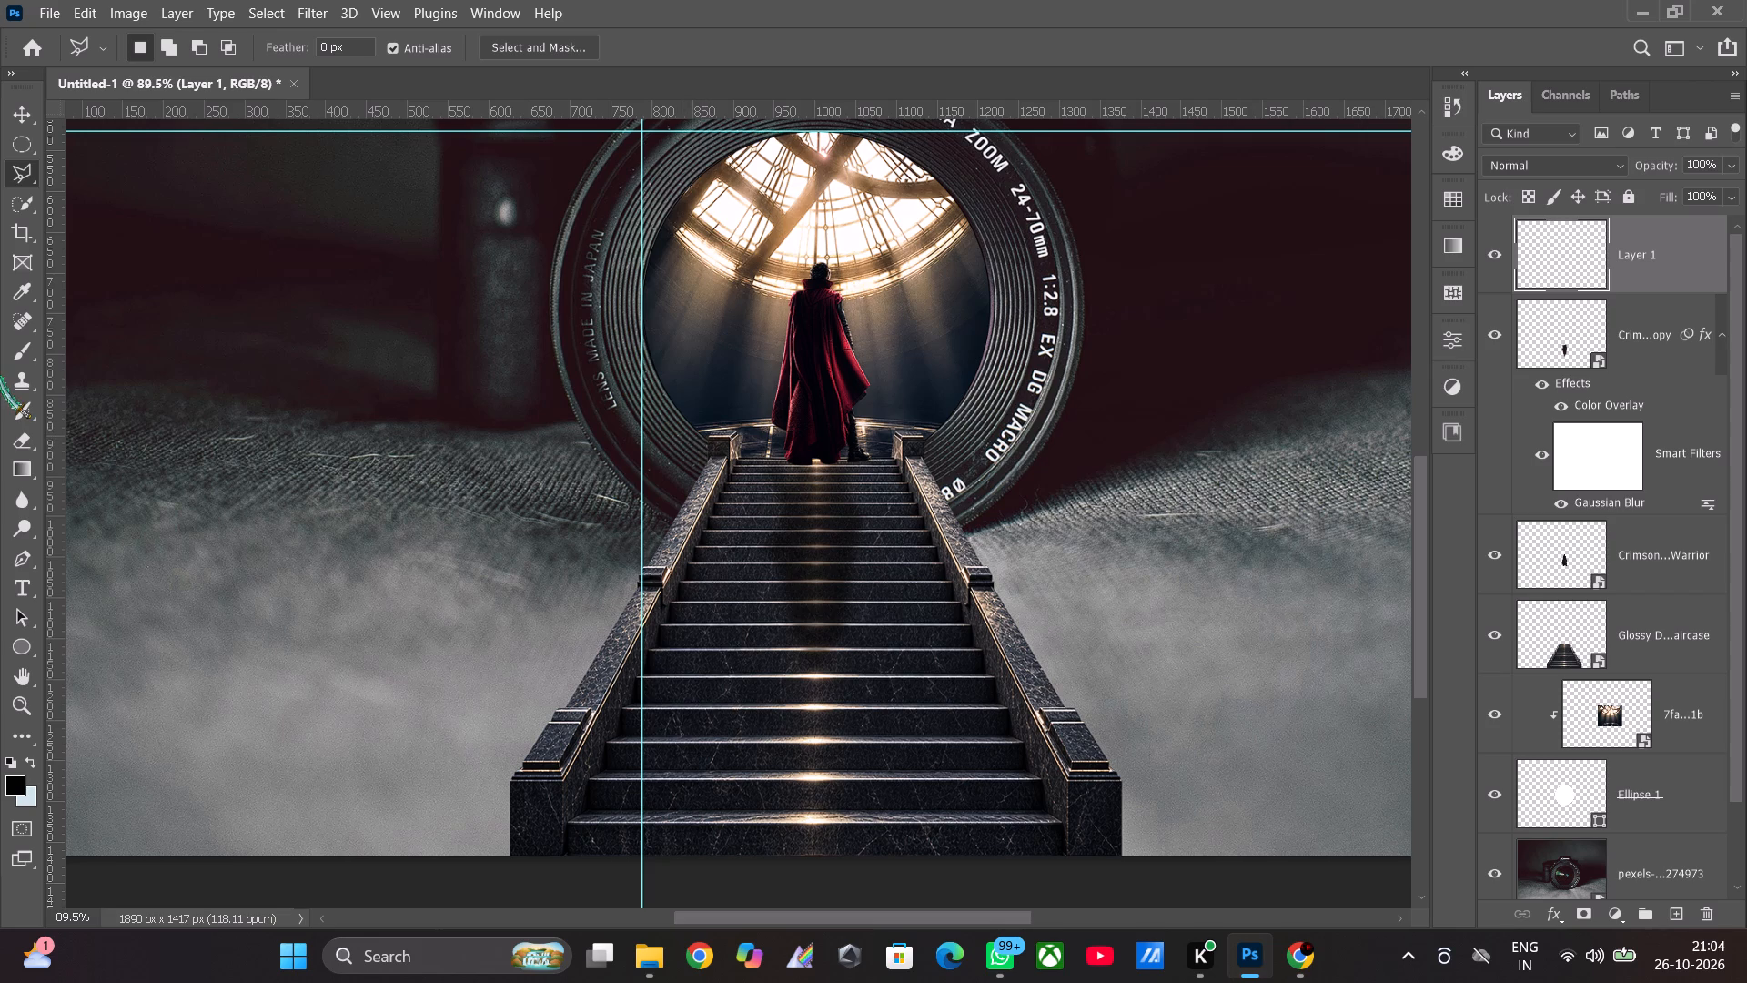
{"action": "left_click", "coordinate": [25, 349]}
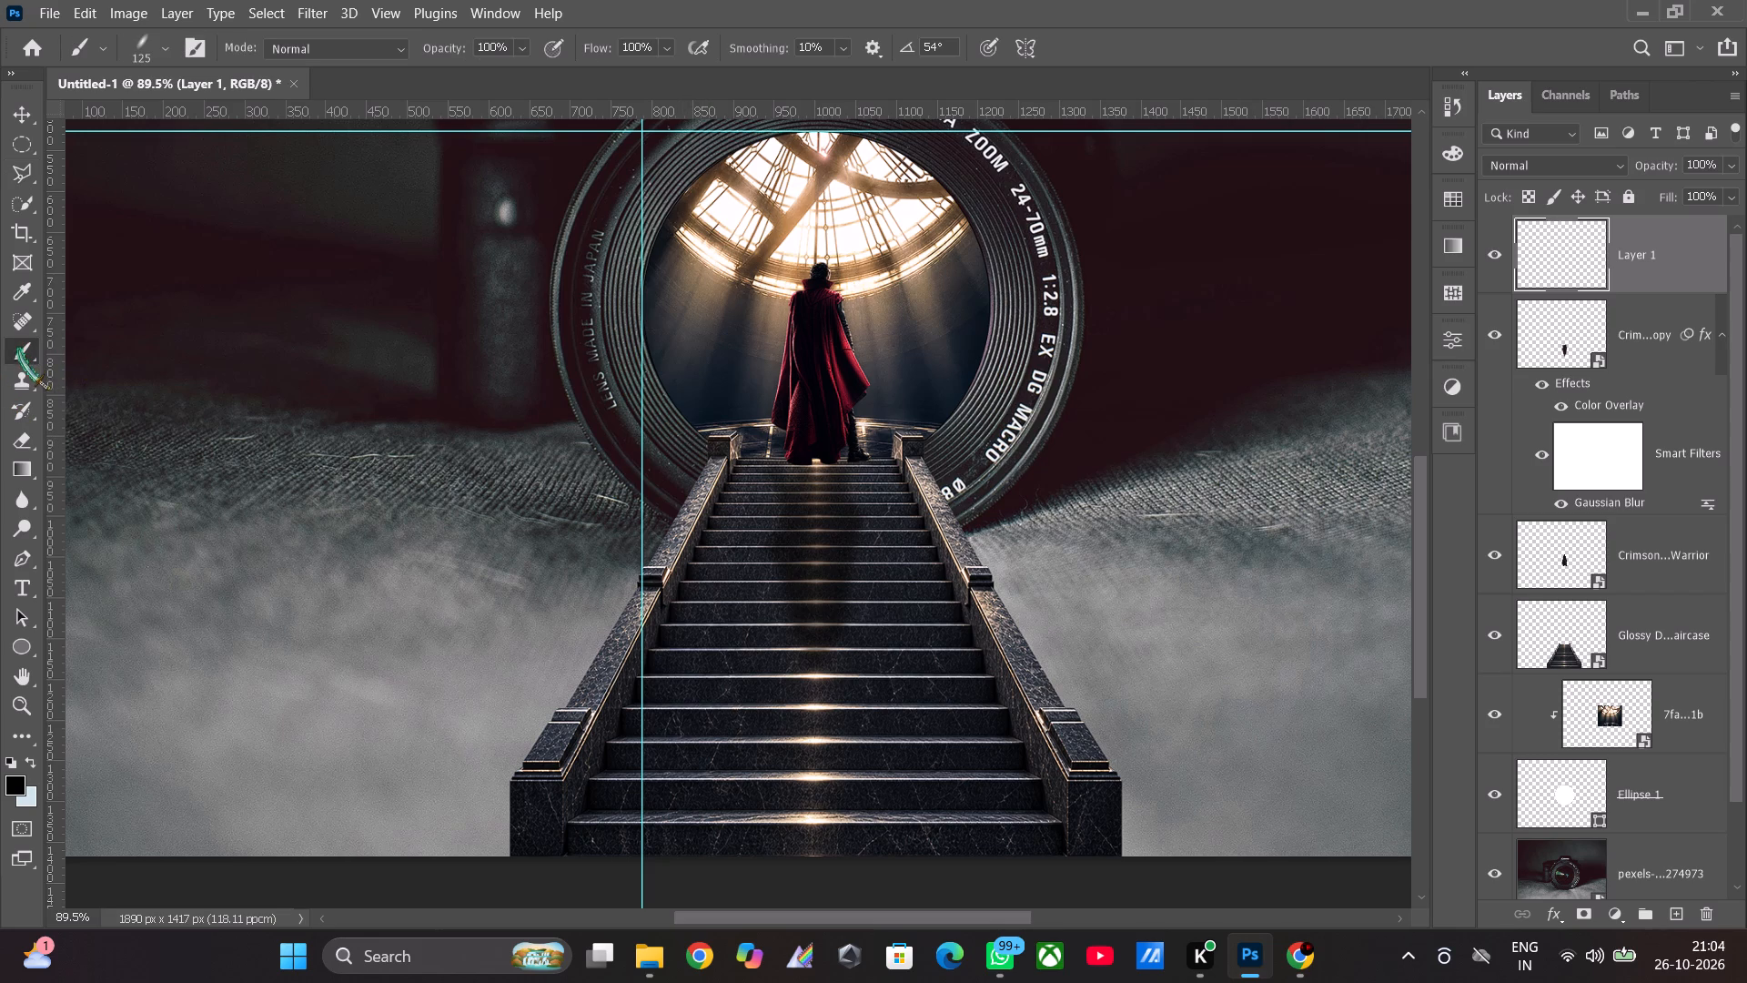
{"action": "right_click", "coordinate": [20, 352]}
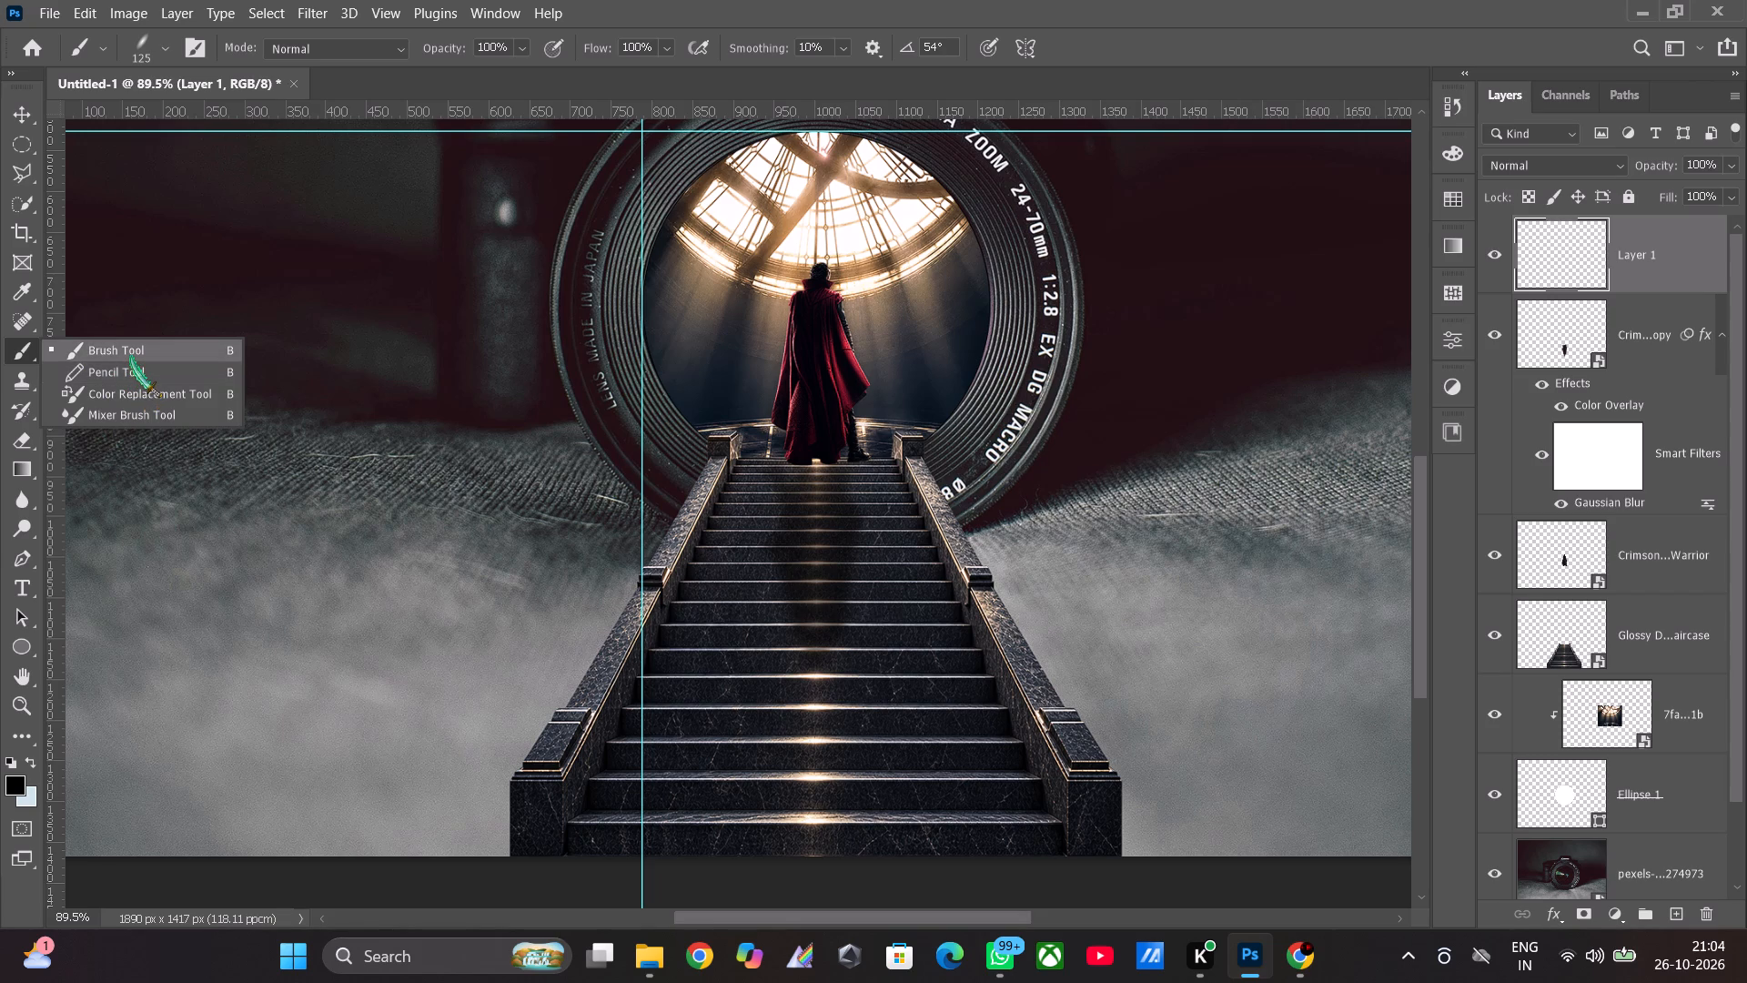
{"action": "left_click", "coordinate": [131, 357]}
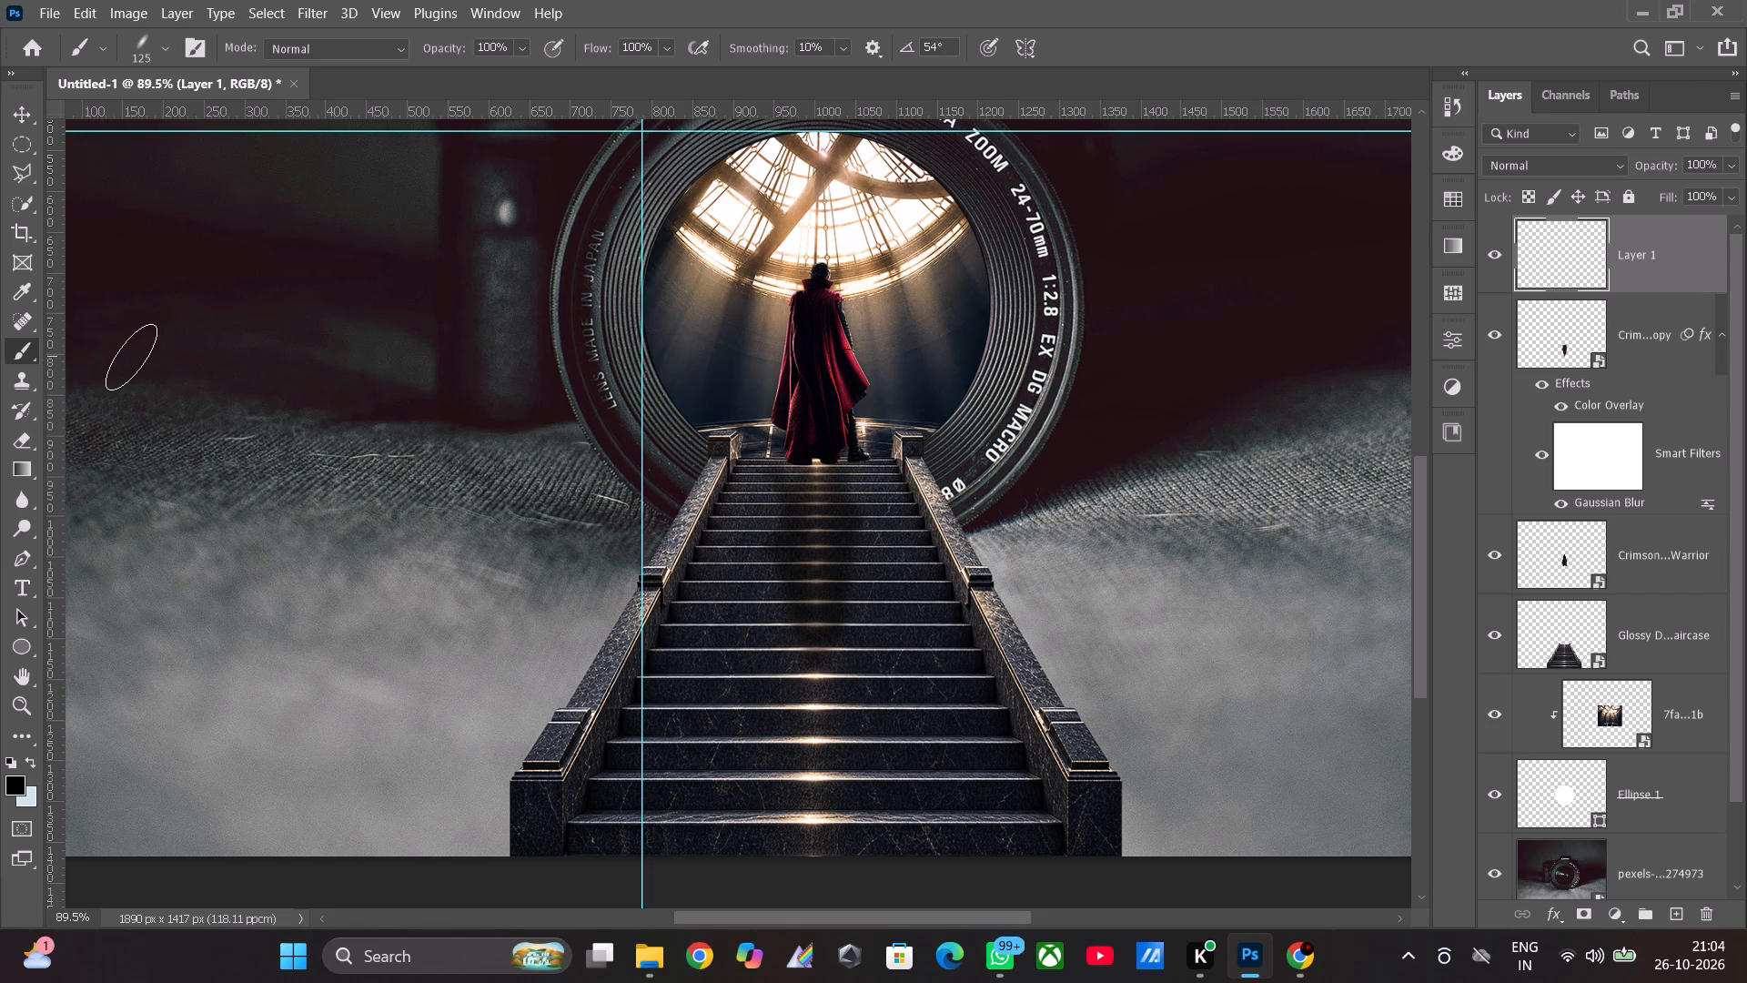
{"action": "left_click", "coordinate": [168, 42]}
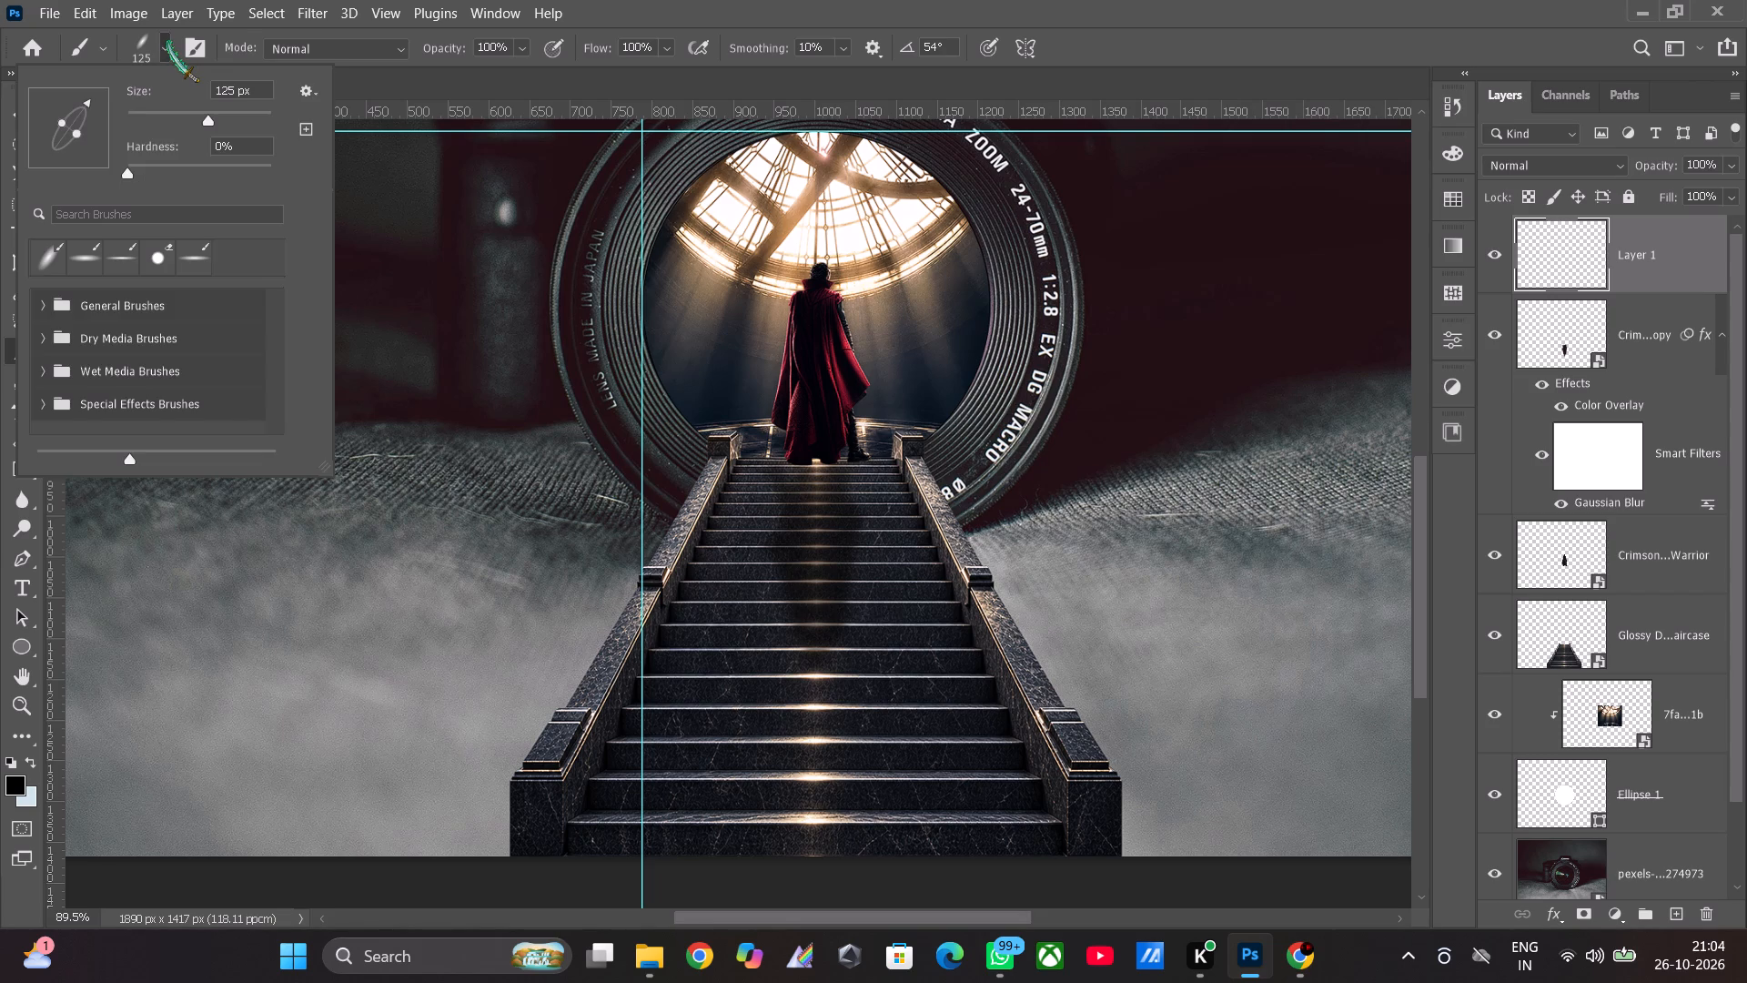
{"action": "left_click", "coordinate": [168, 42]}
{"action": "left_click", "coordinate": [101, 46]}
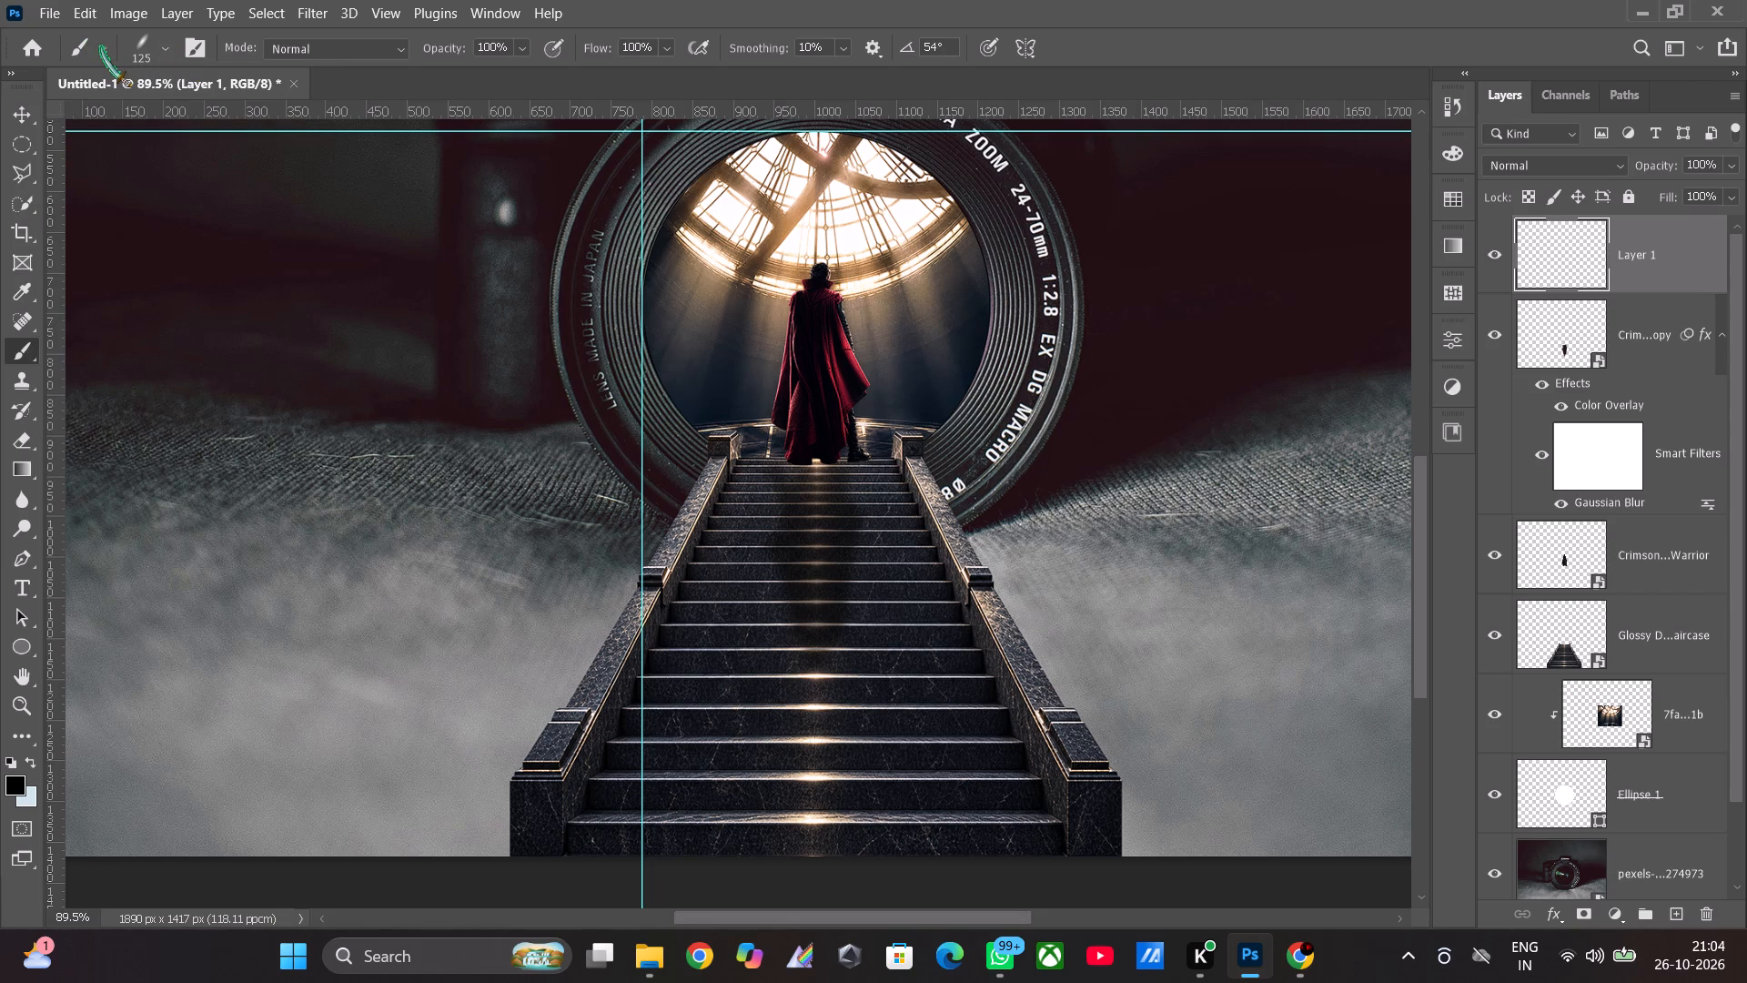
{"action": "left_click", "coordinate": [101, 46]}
Start a Pen tool path around the outer side of the left railing's top post, stepping down to the lens's lower rim.
{"action": "left_click", "coordinate": [21, 552]}
{"action": "left_click", "coordinate": [159, 559]}
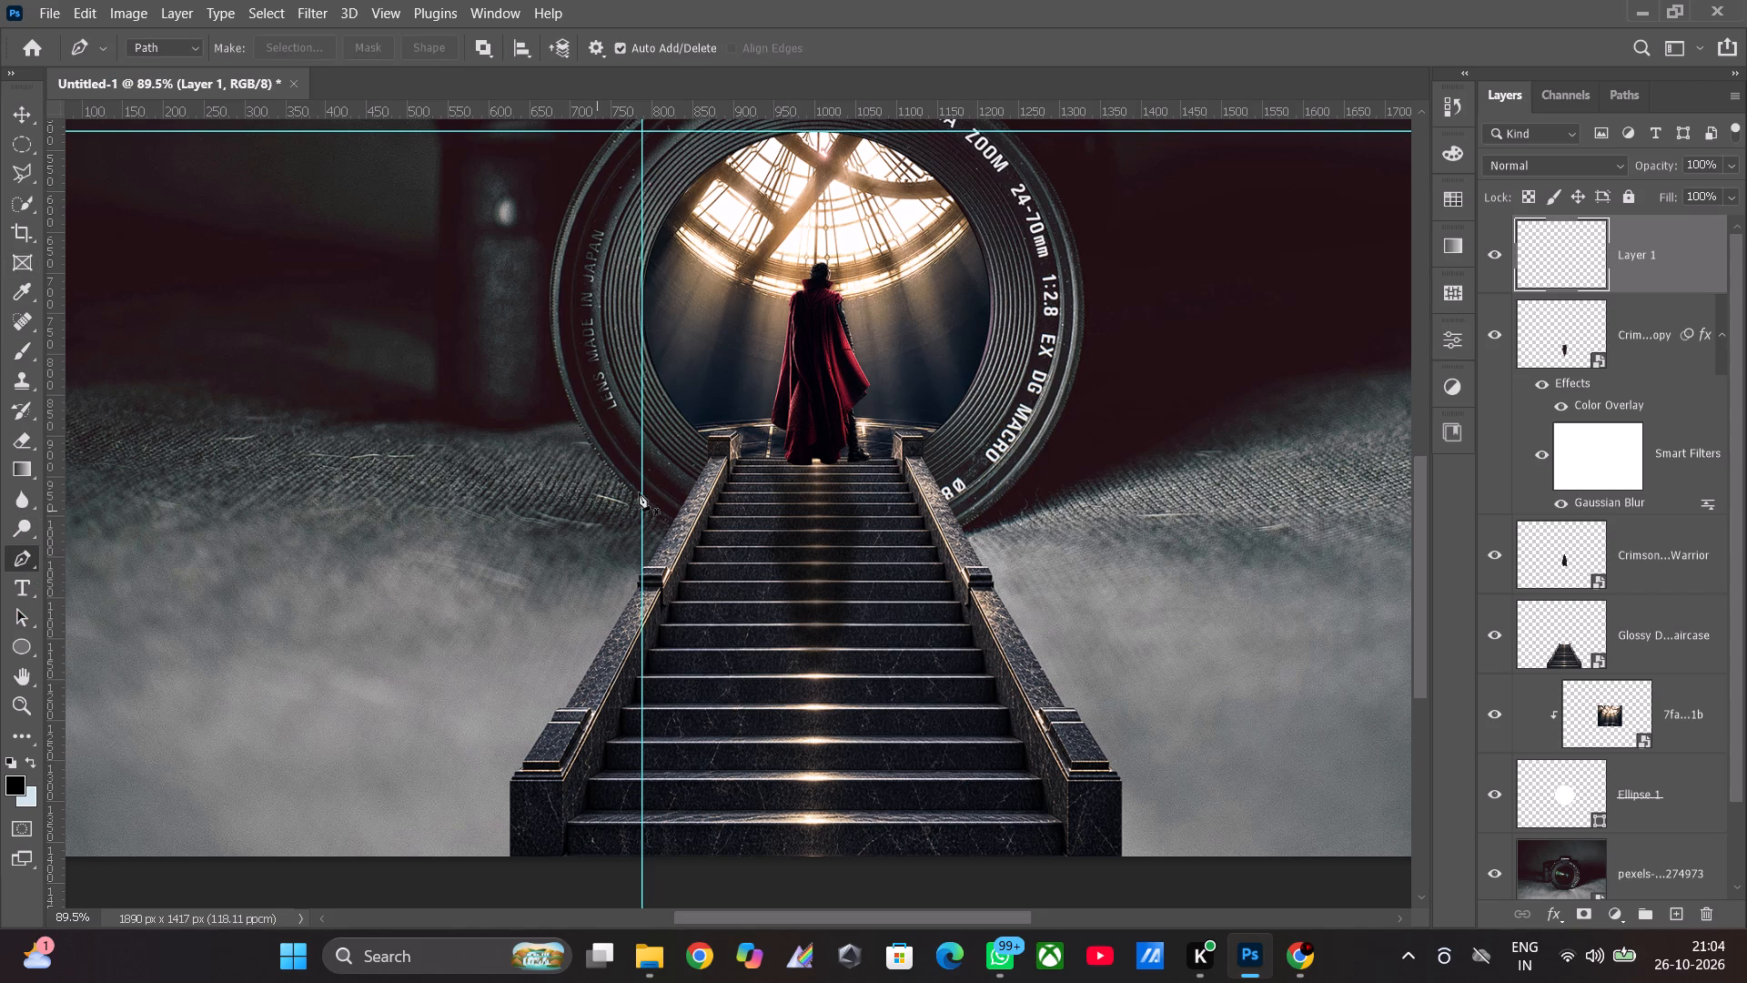
{"action": "left_click", "coordinate": [709, 436]}
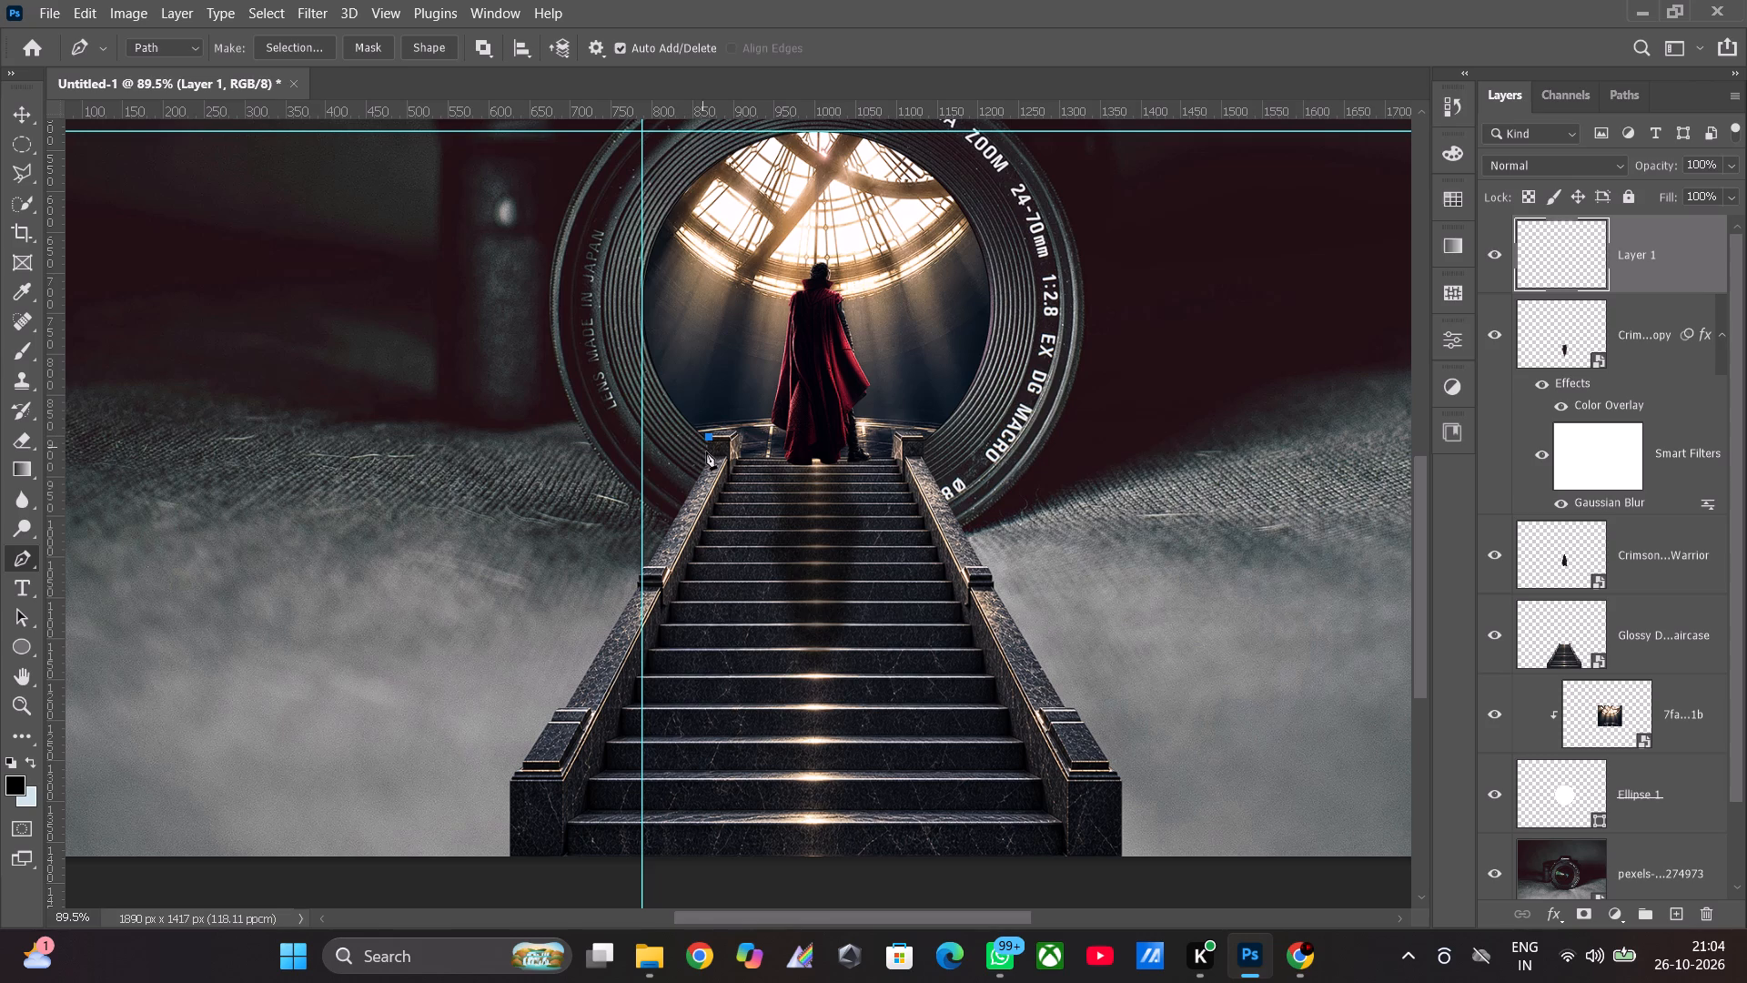
{"action": "left_click", "coordinate": [710, 457]}
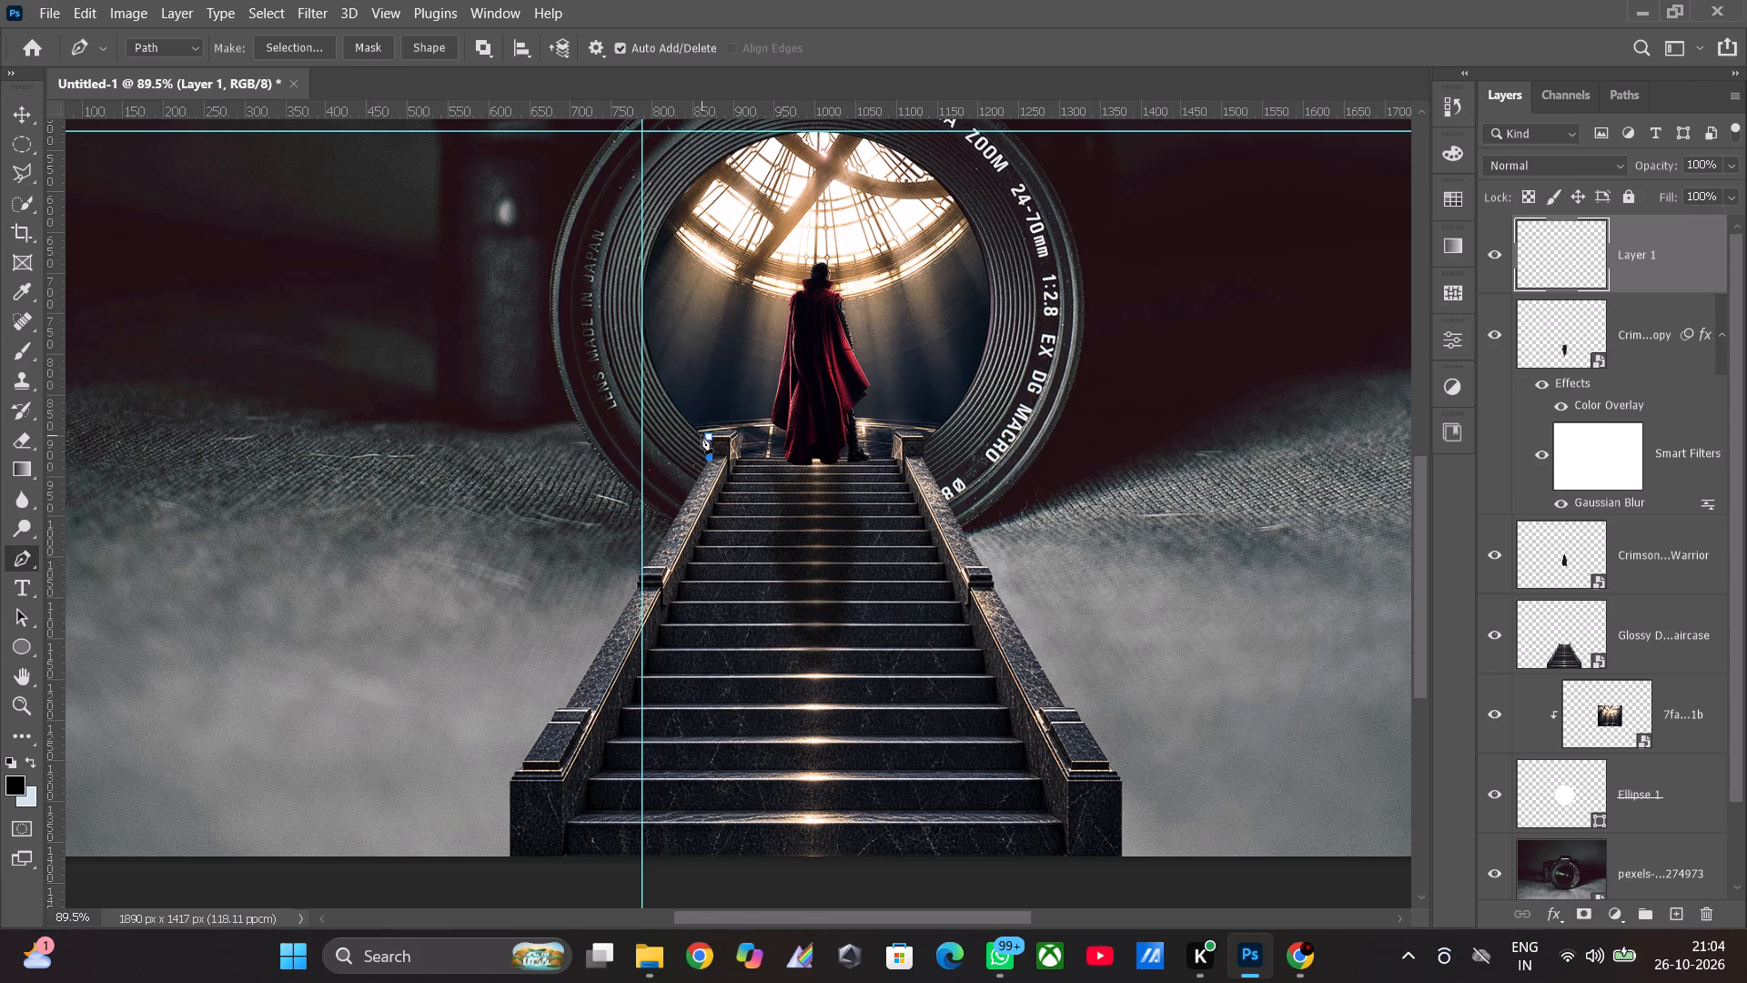
{"action": "left_click", "coordinate": [702, 435]}
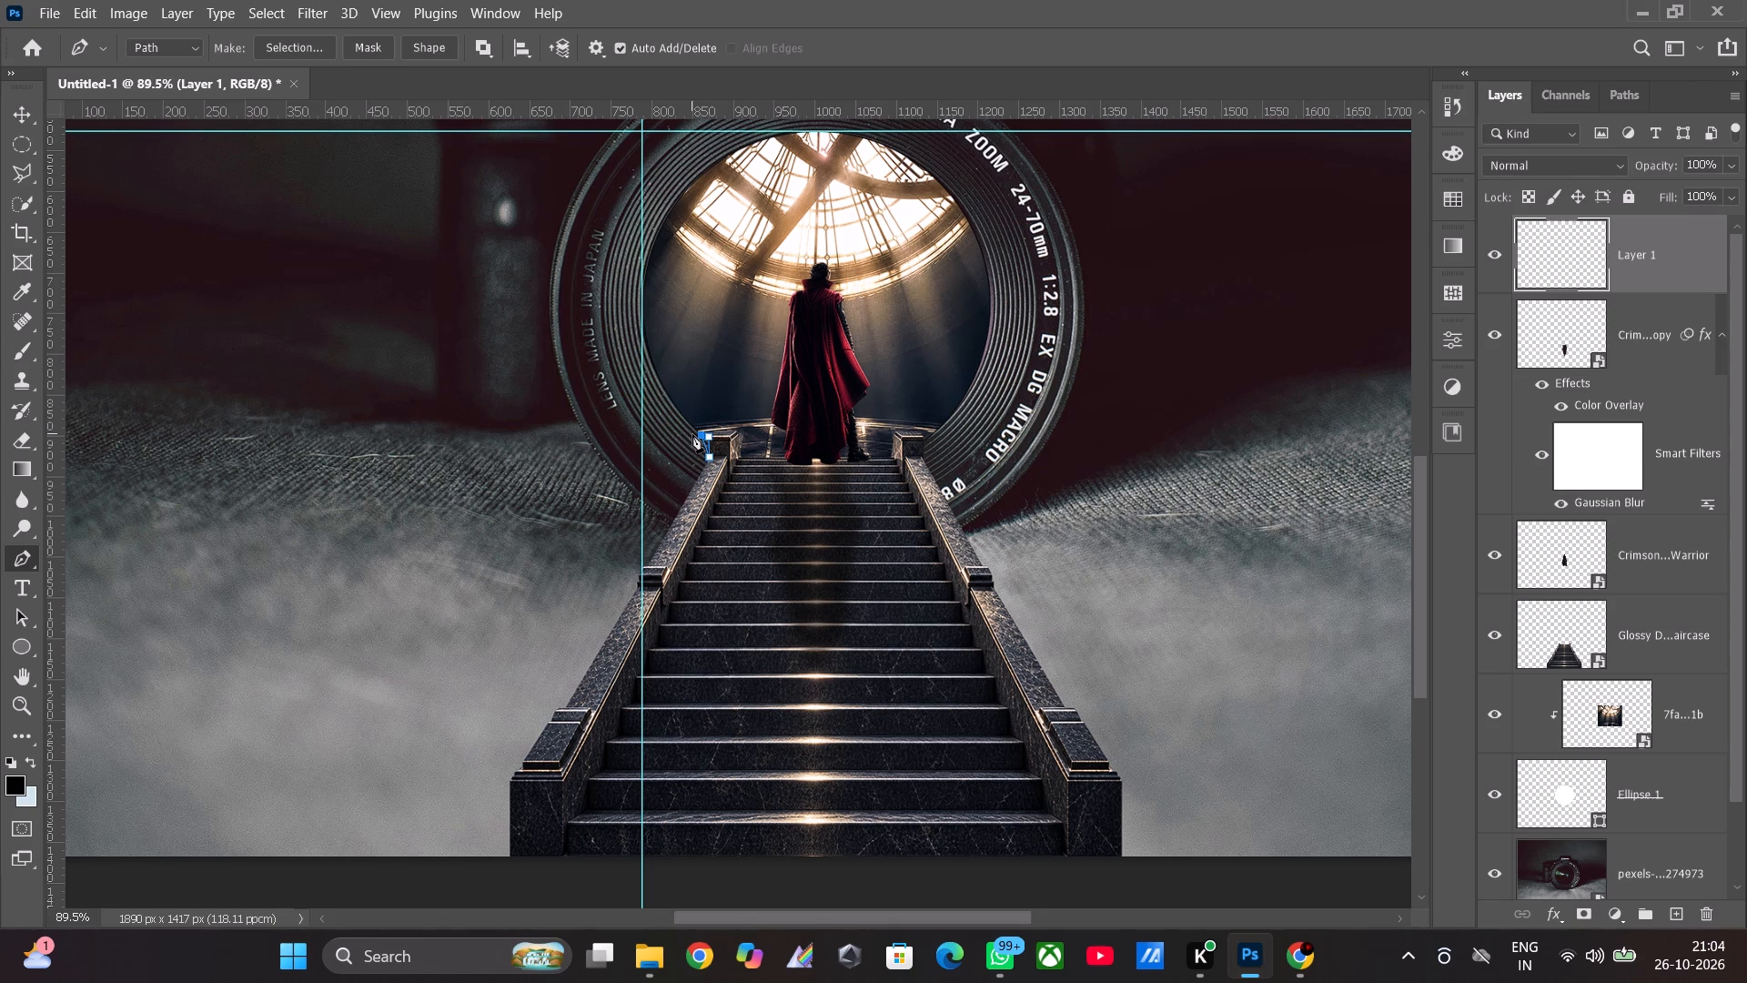
{"action": "left_click", "coordinate": [692, 434]}
{"action": "left_click", "coordinate": [685, 441]}
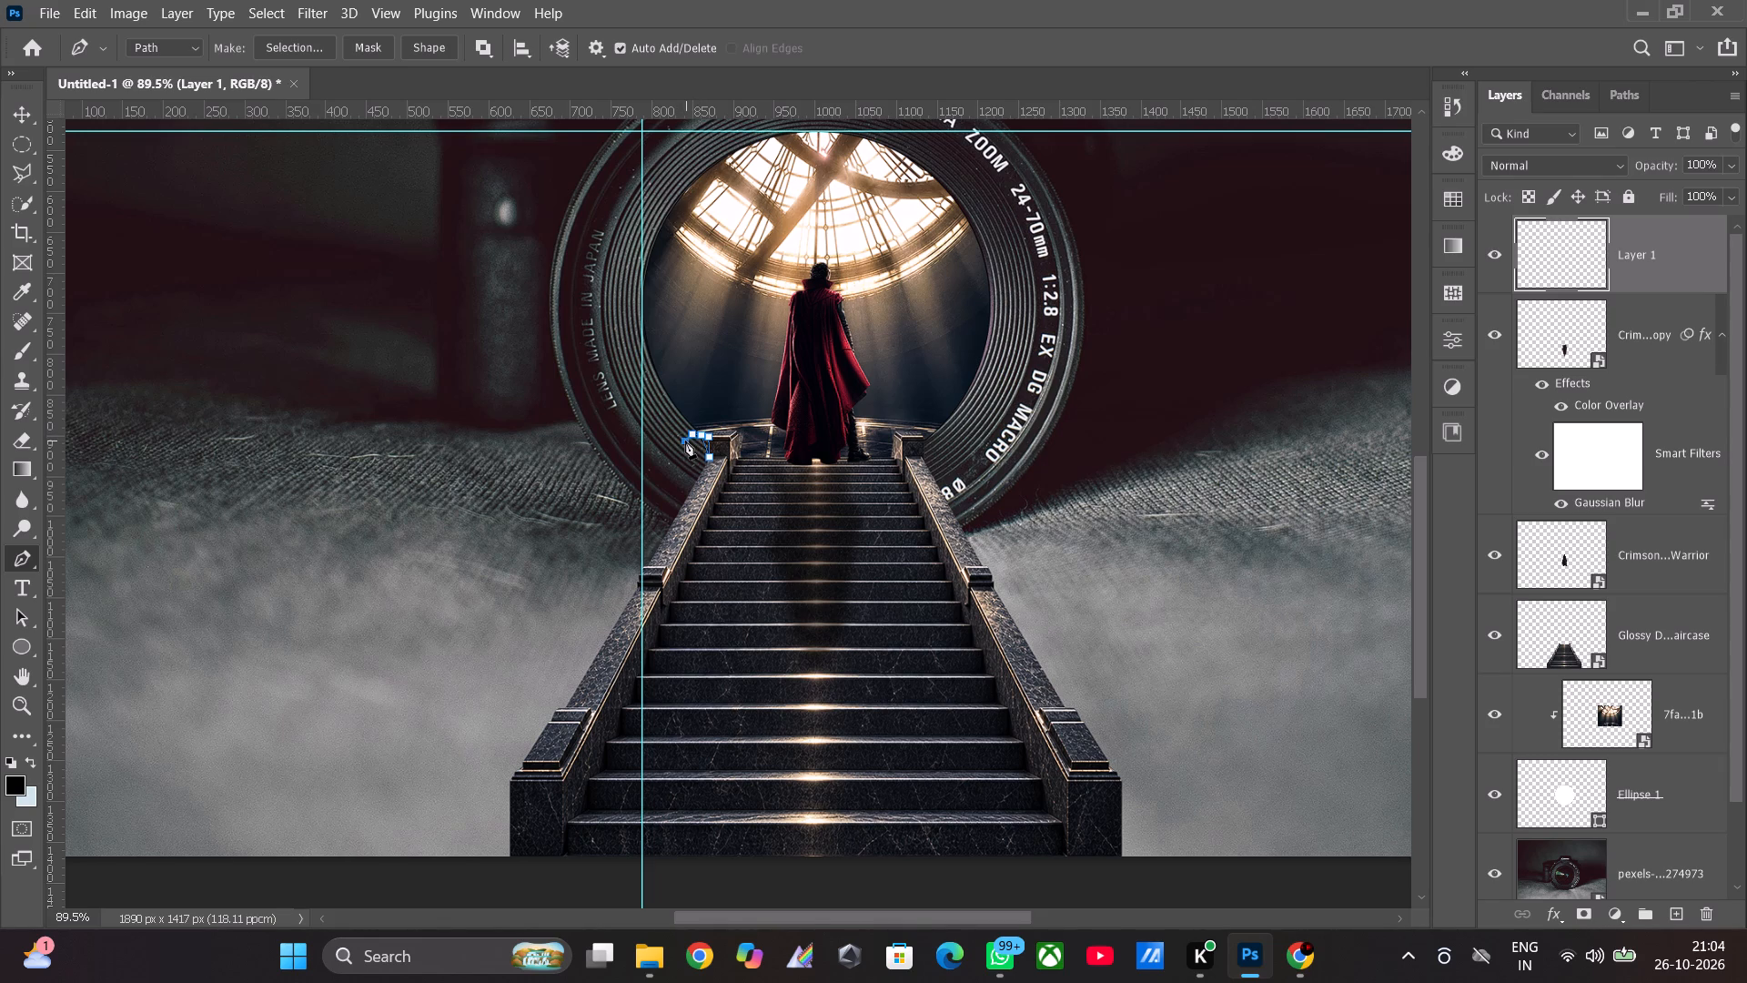
{"action": "left_click", "coordinate": [686, 450]}
{"action": "left_click", "coordinate": [686, 457]}
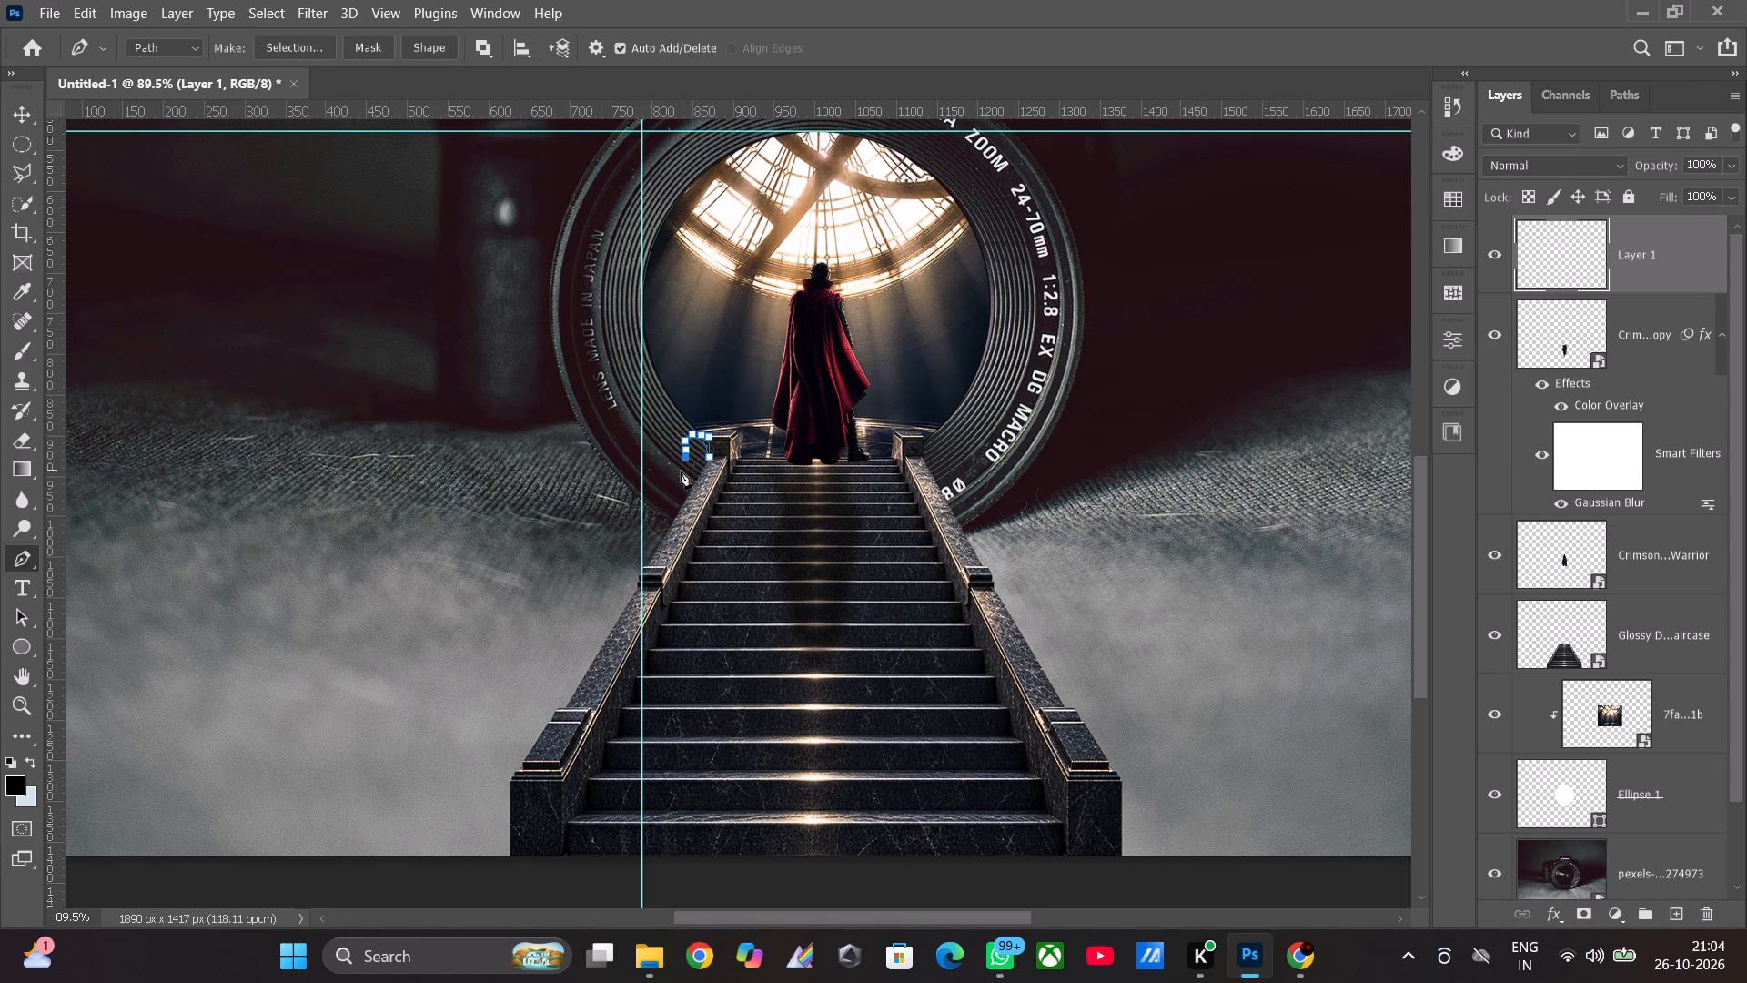
{"action": "left_click", "coordinate": [681, 471]}
{"action": "left_click", "coordinate": [672, 487]}
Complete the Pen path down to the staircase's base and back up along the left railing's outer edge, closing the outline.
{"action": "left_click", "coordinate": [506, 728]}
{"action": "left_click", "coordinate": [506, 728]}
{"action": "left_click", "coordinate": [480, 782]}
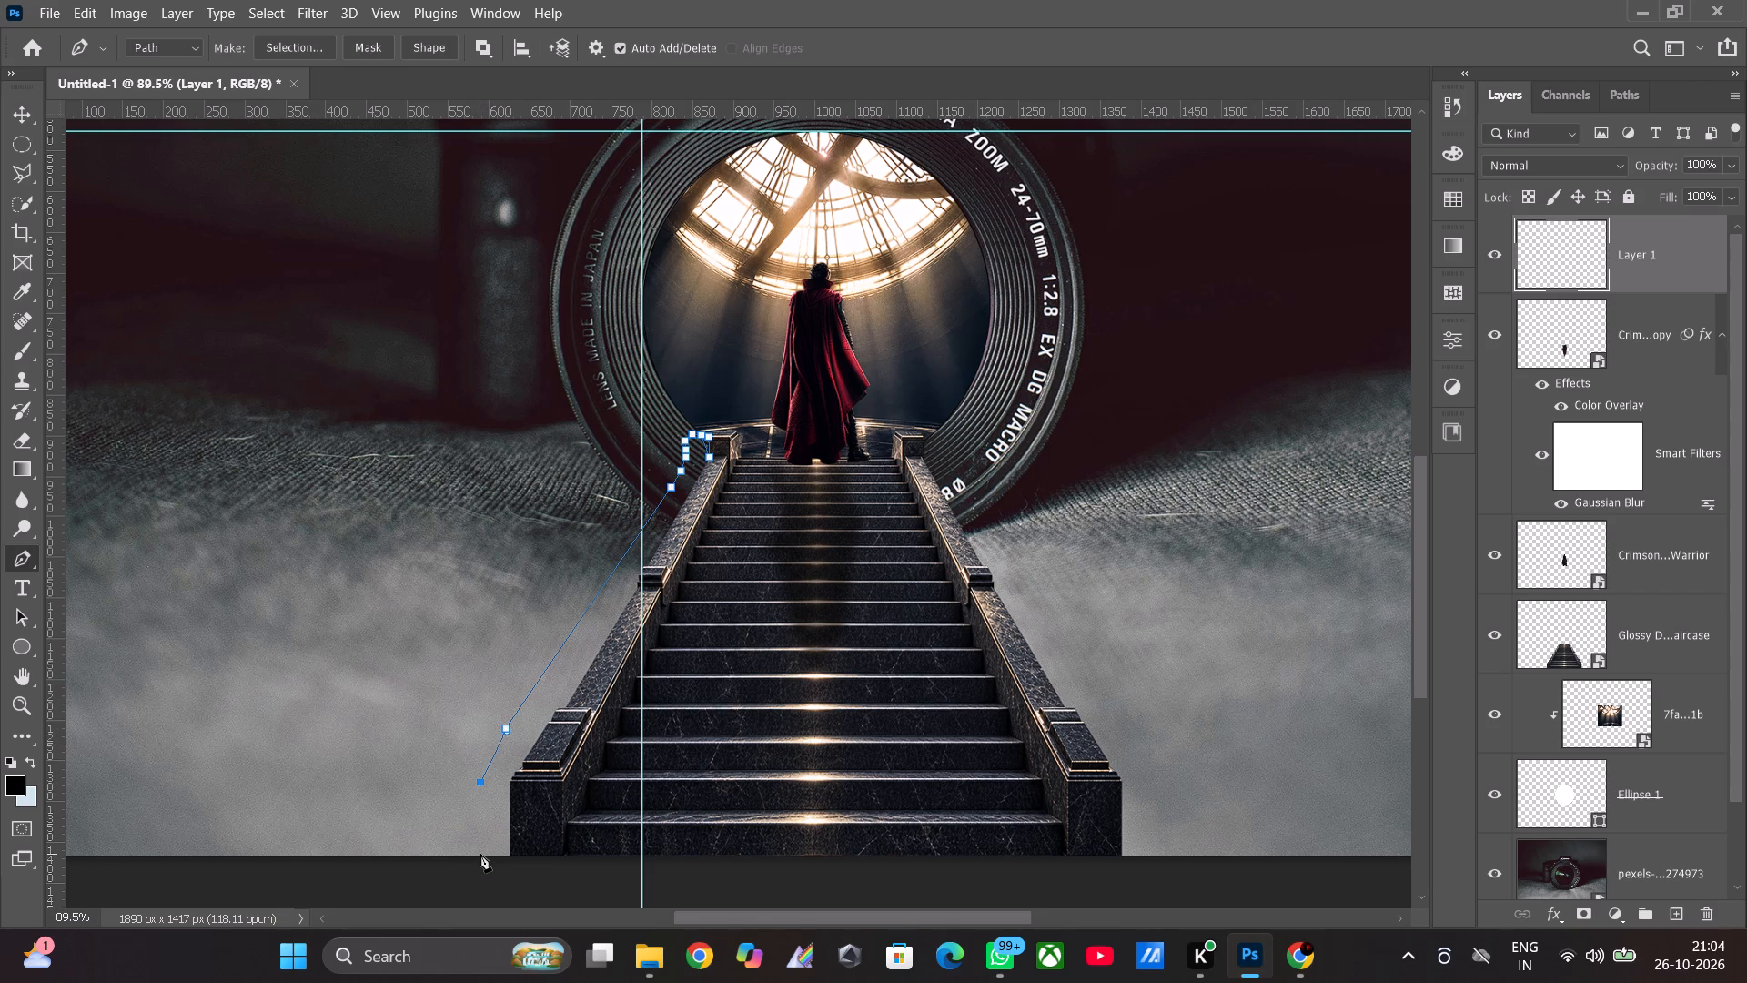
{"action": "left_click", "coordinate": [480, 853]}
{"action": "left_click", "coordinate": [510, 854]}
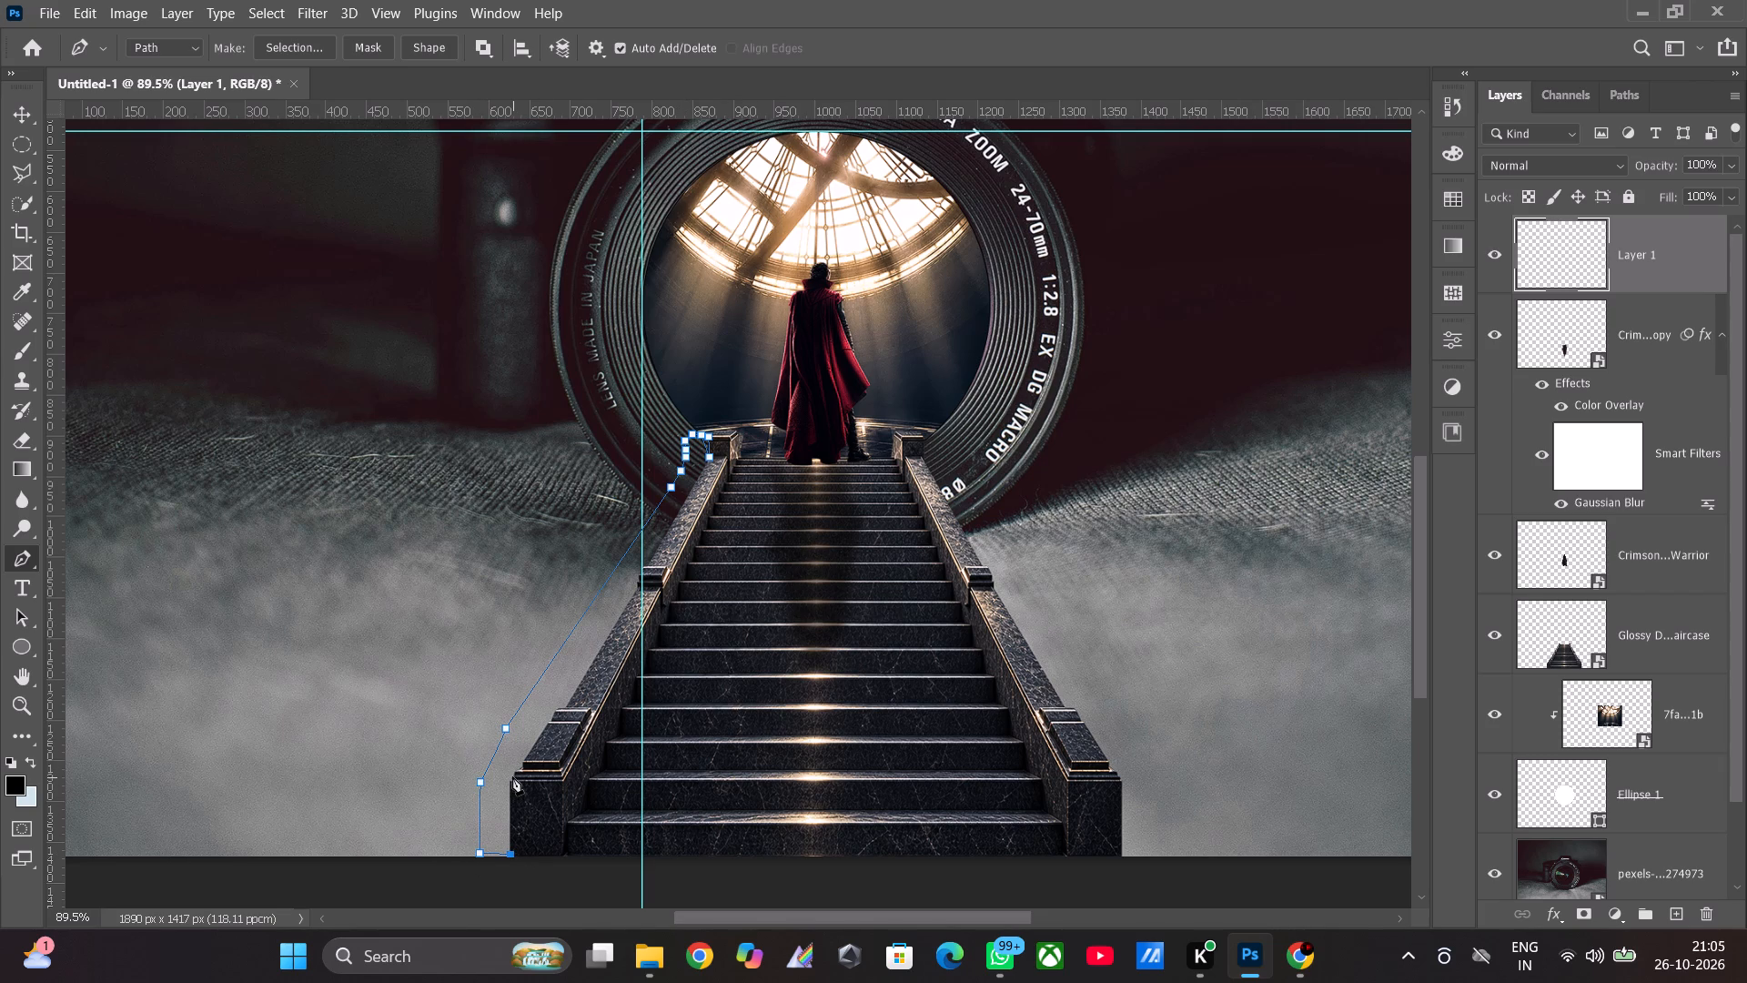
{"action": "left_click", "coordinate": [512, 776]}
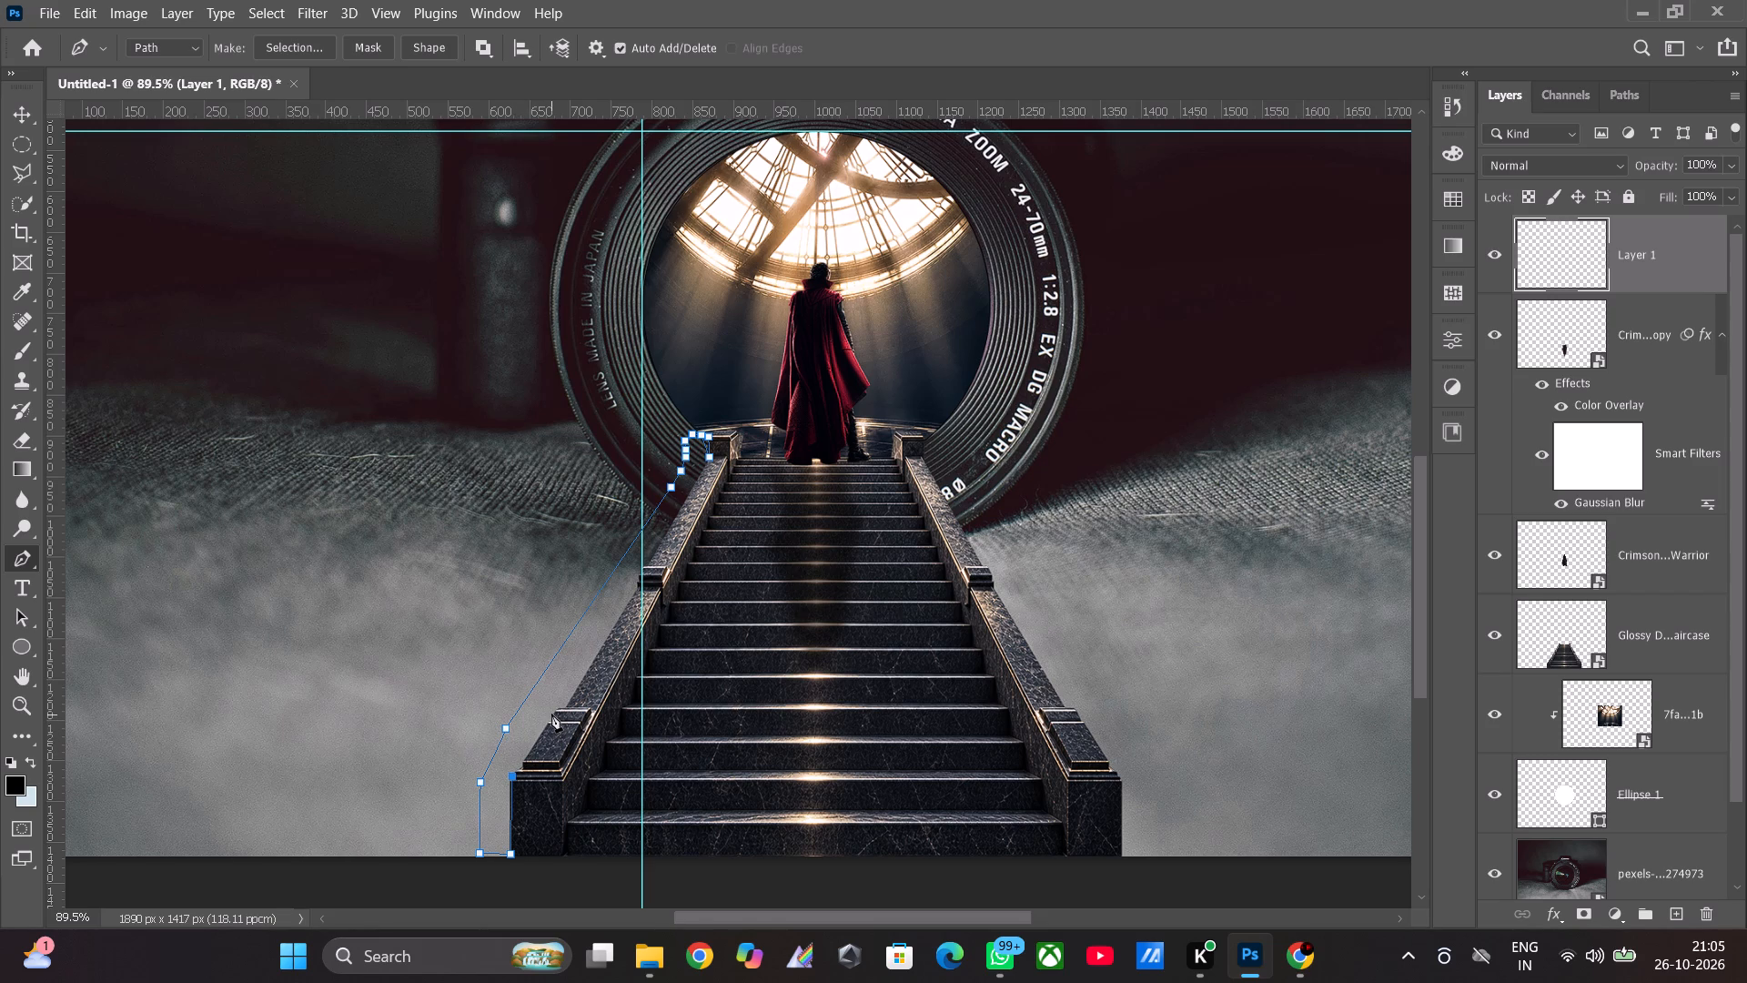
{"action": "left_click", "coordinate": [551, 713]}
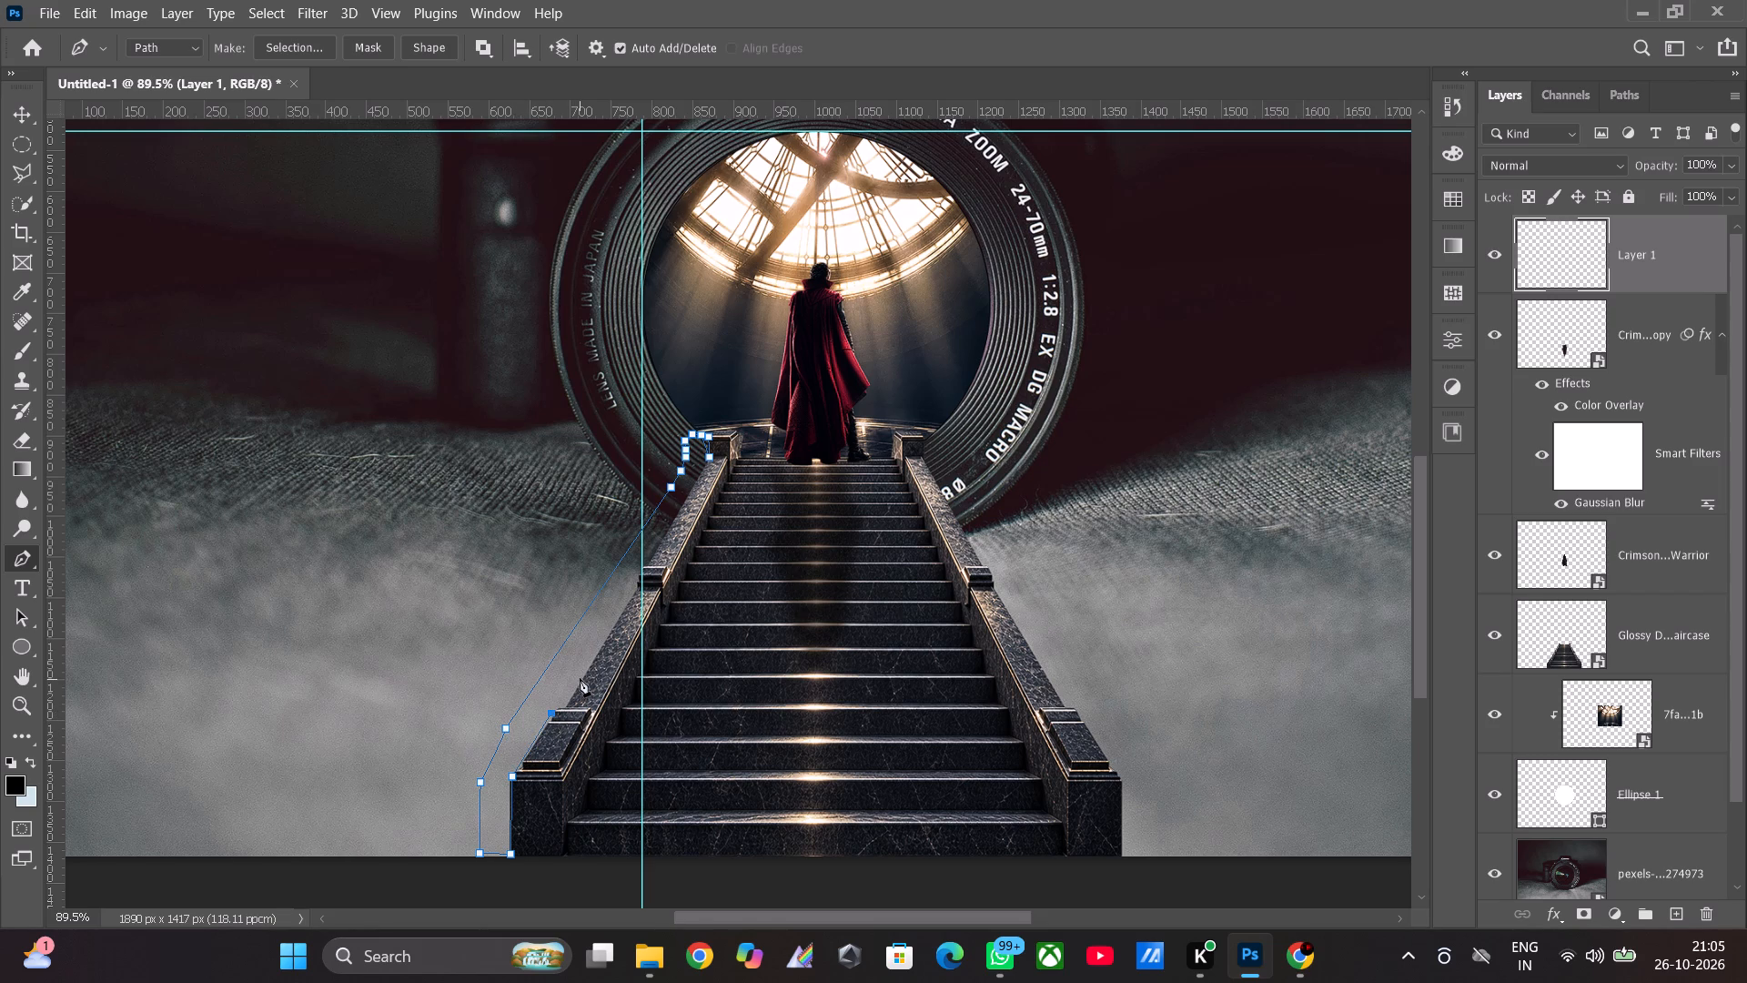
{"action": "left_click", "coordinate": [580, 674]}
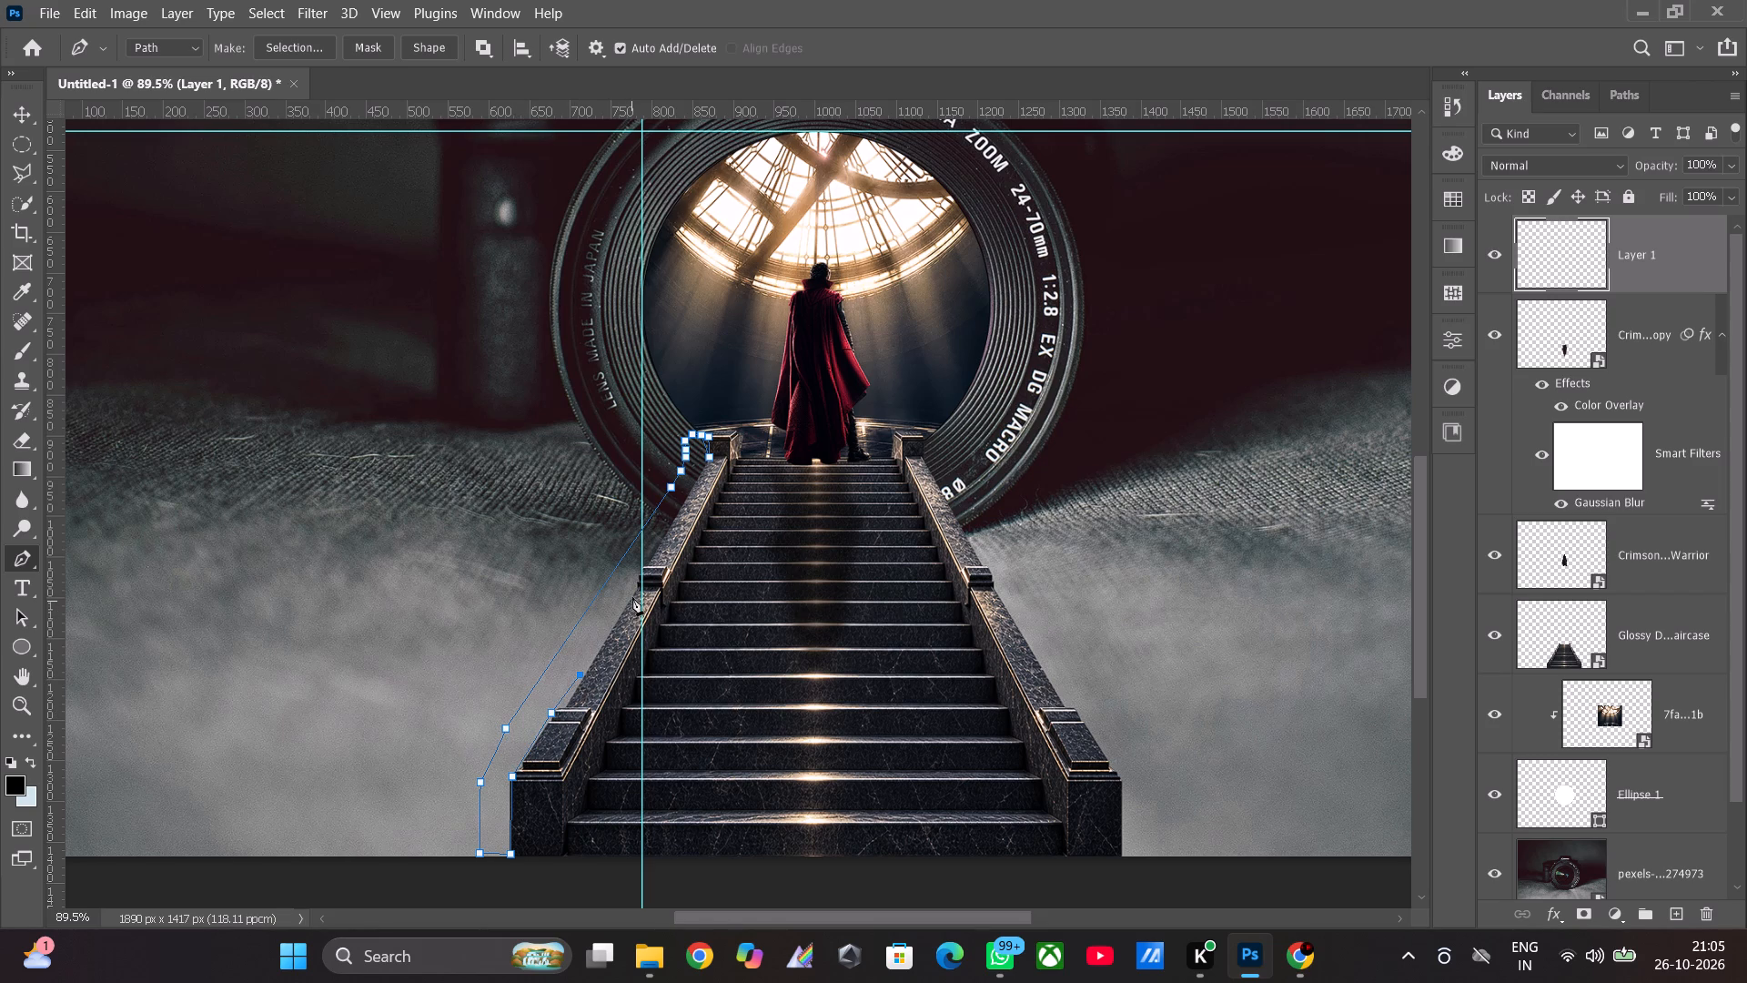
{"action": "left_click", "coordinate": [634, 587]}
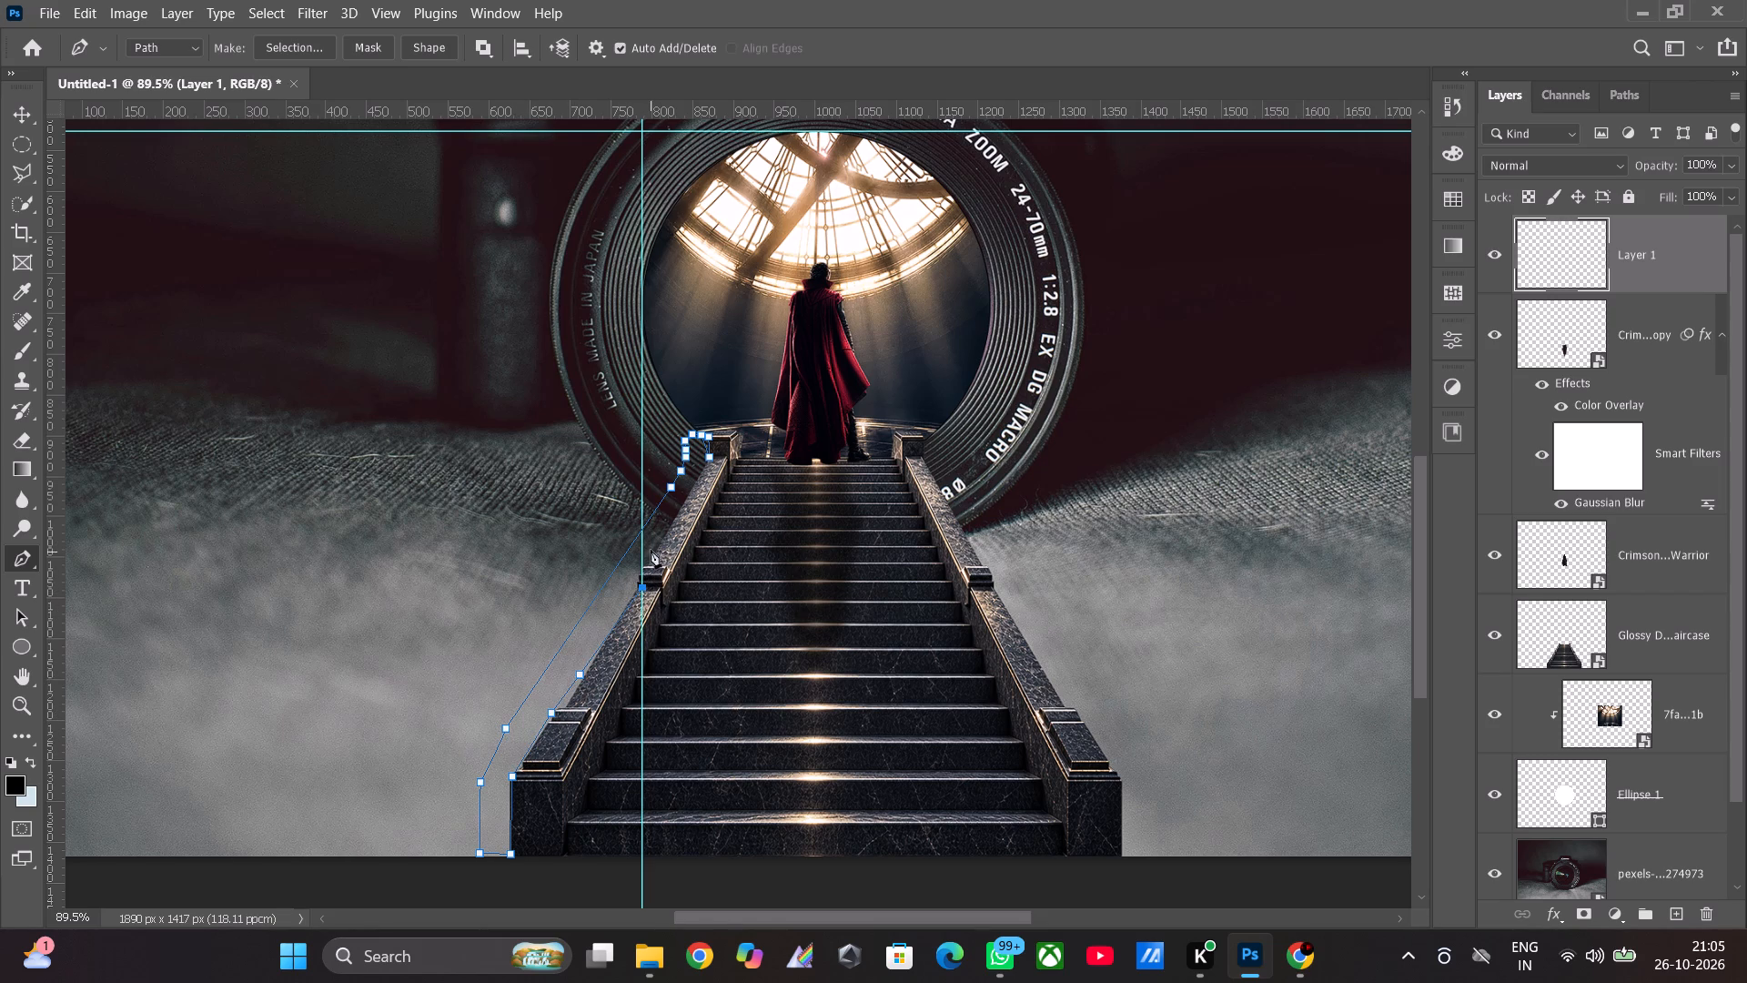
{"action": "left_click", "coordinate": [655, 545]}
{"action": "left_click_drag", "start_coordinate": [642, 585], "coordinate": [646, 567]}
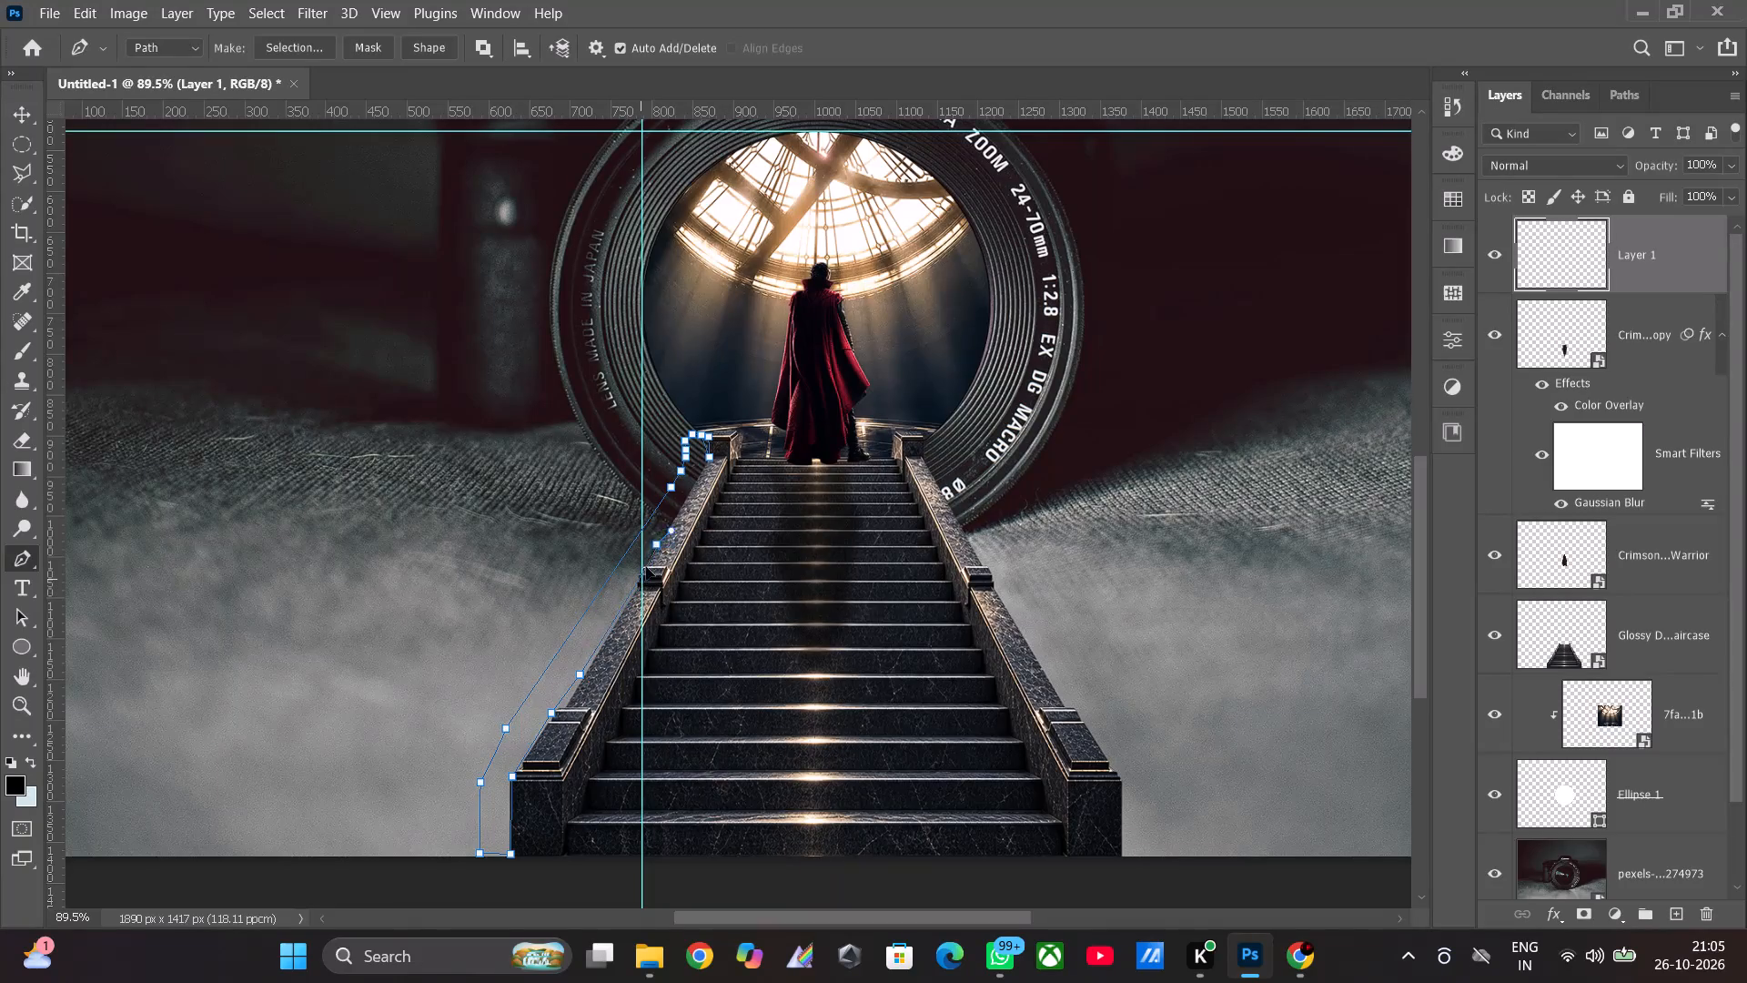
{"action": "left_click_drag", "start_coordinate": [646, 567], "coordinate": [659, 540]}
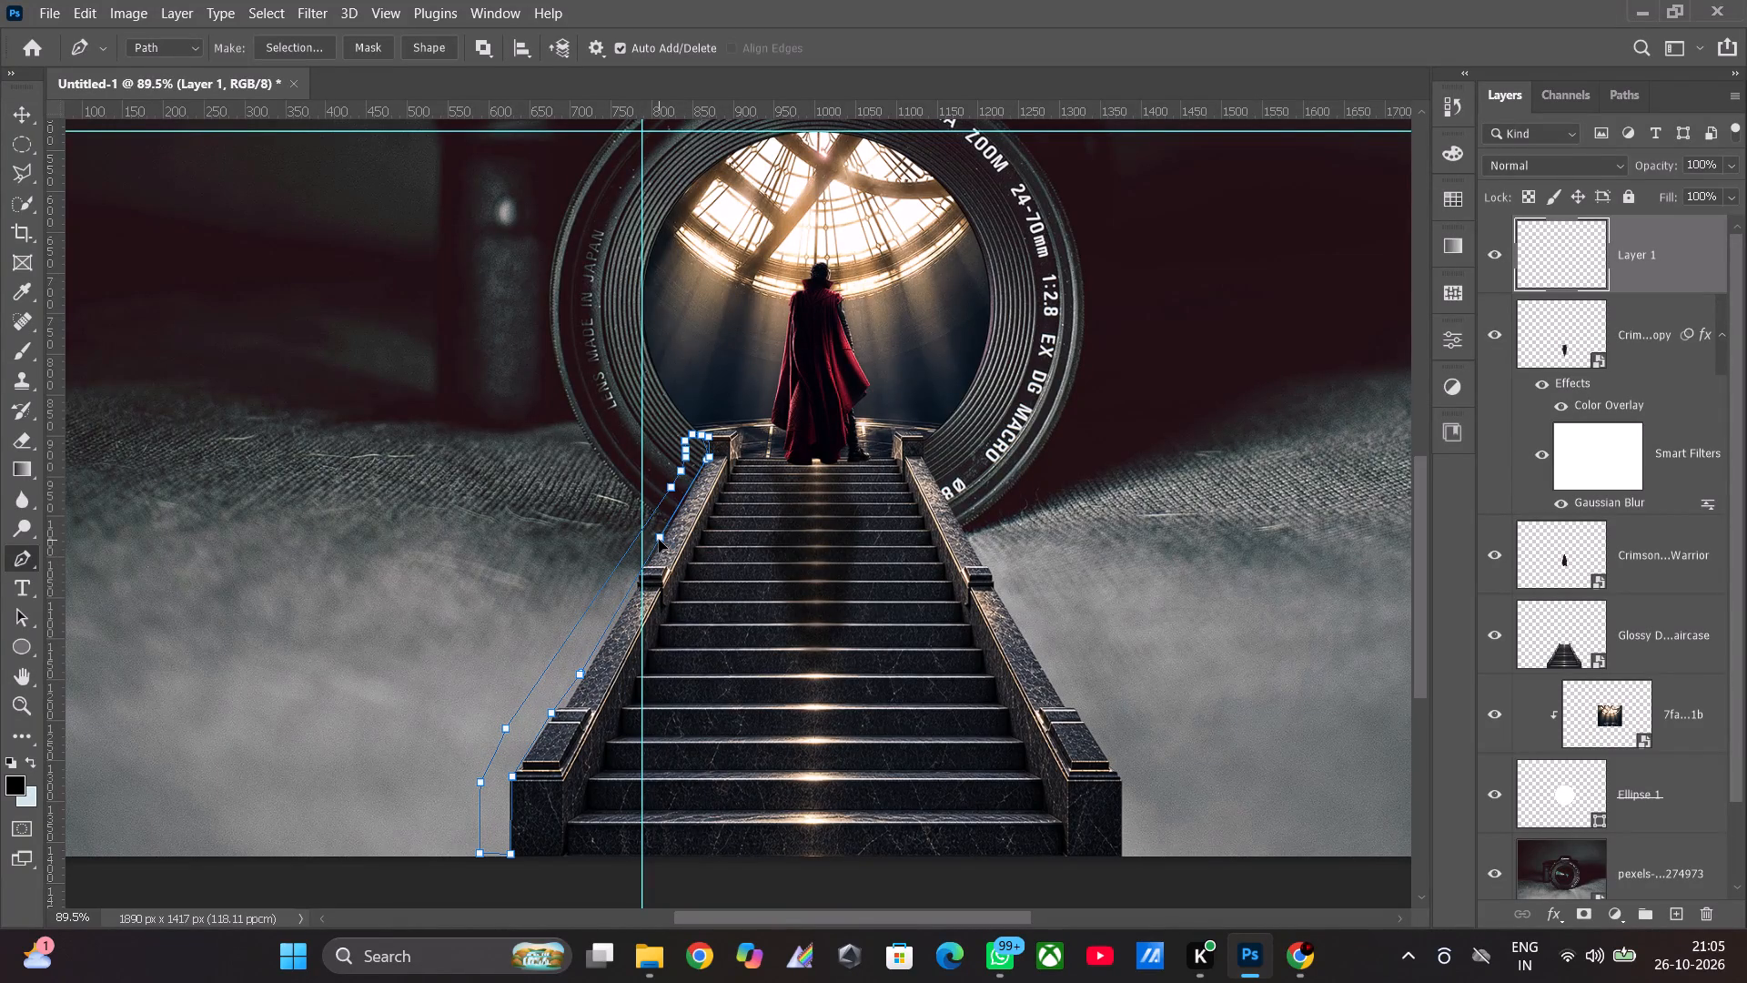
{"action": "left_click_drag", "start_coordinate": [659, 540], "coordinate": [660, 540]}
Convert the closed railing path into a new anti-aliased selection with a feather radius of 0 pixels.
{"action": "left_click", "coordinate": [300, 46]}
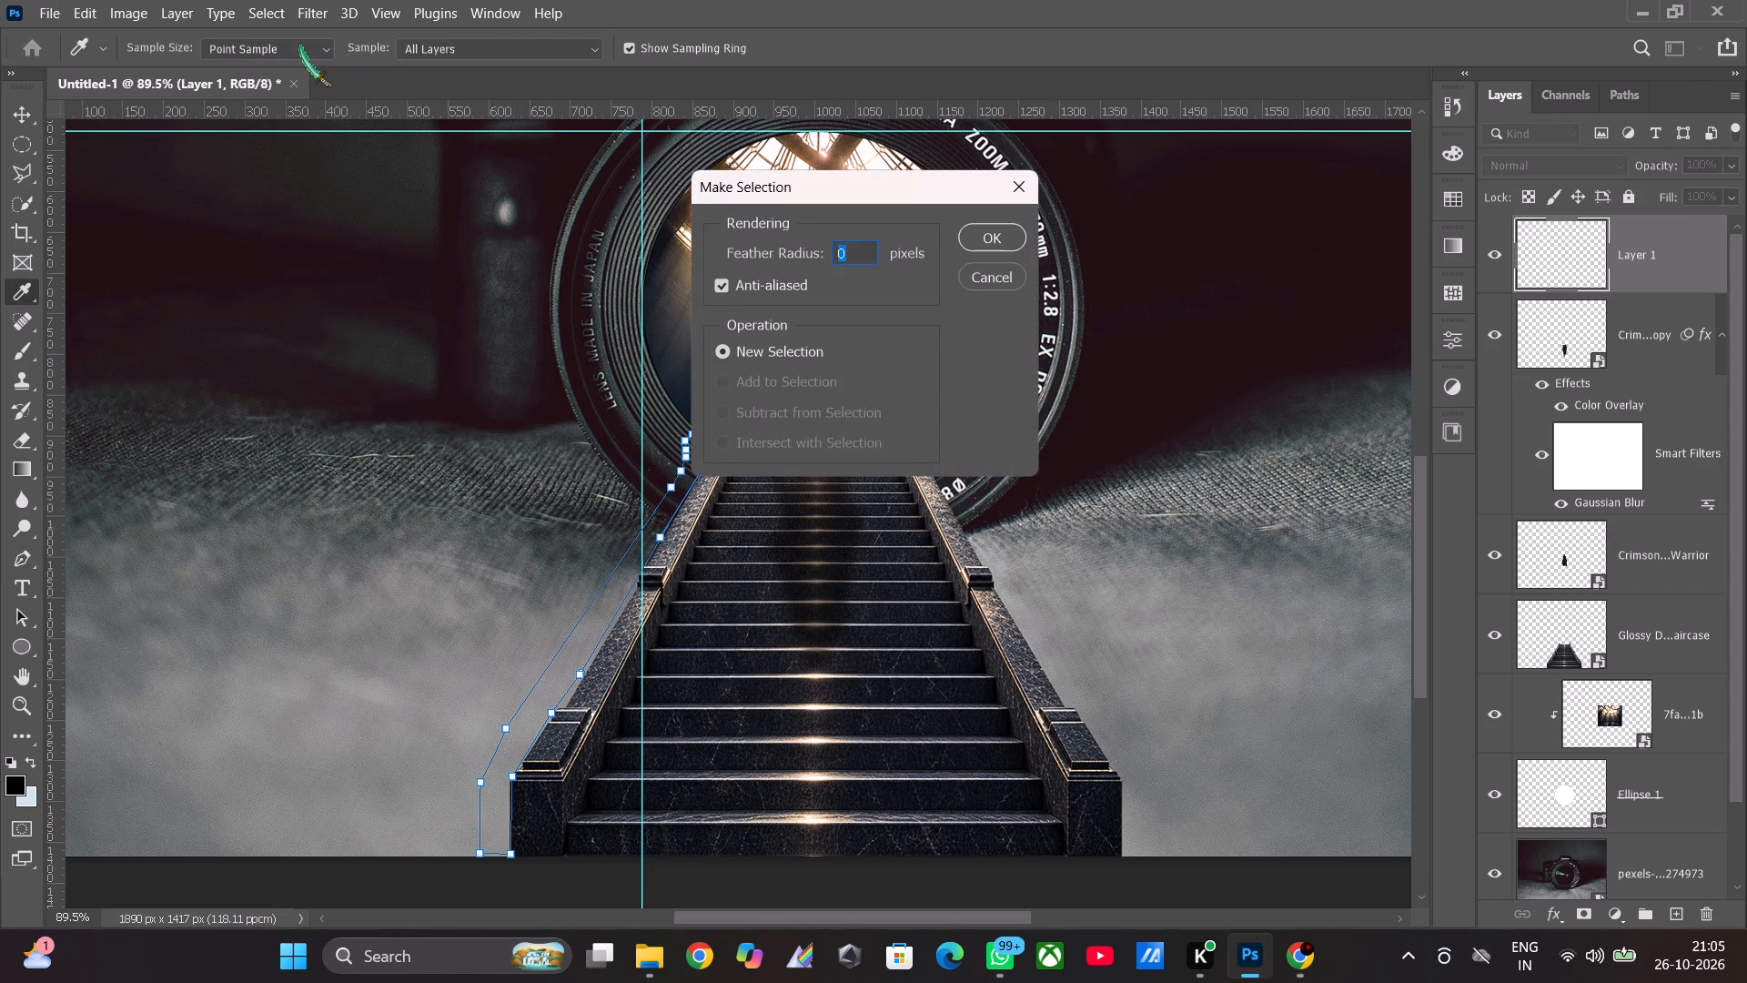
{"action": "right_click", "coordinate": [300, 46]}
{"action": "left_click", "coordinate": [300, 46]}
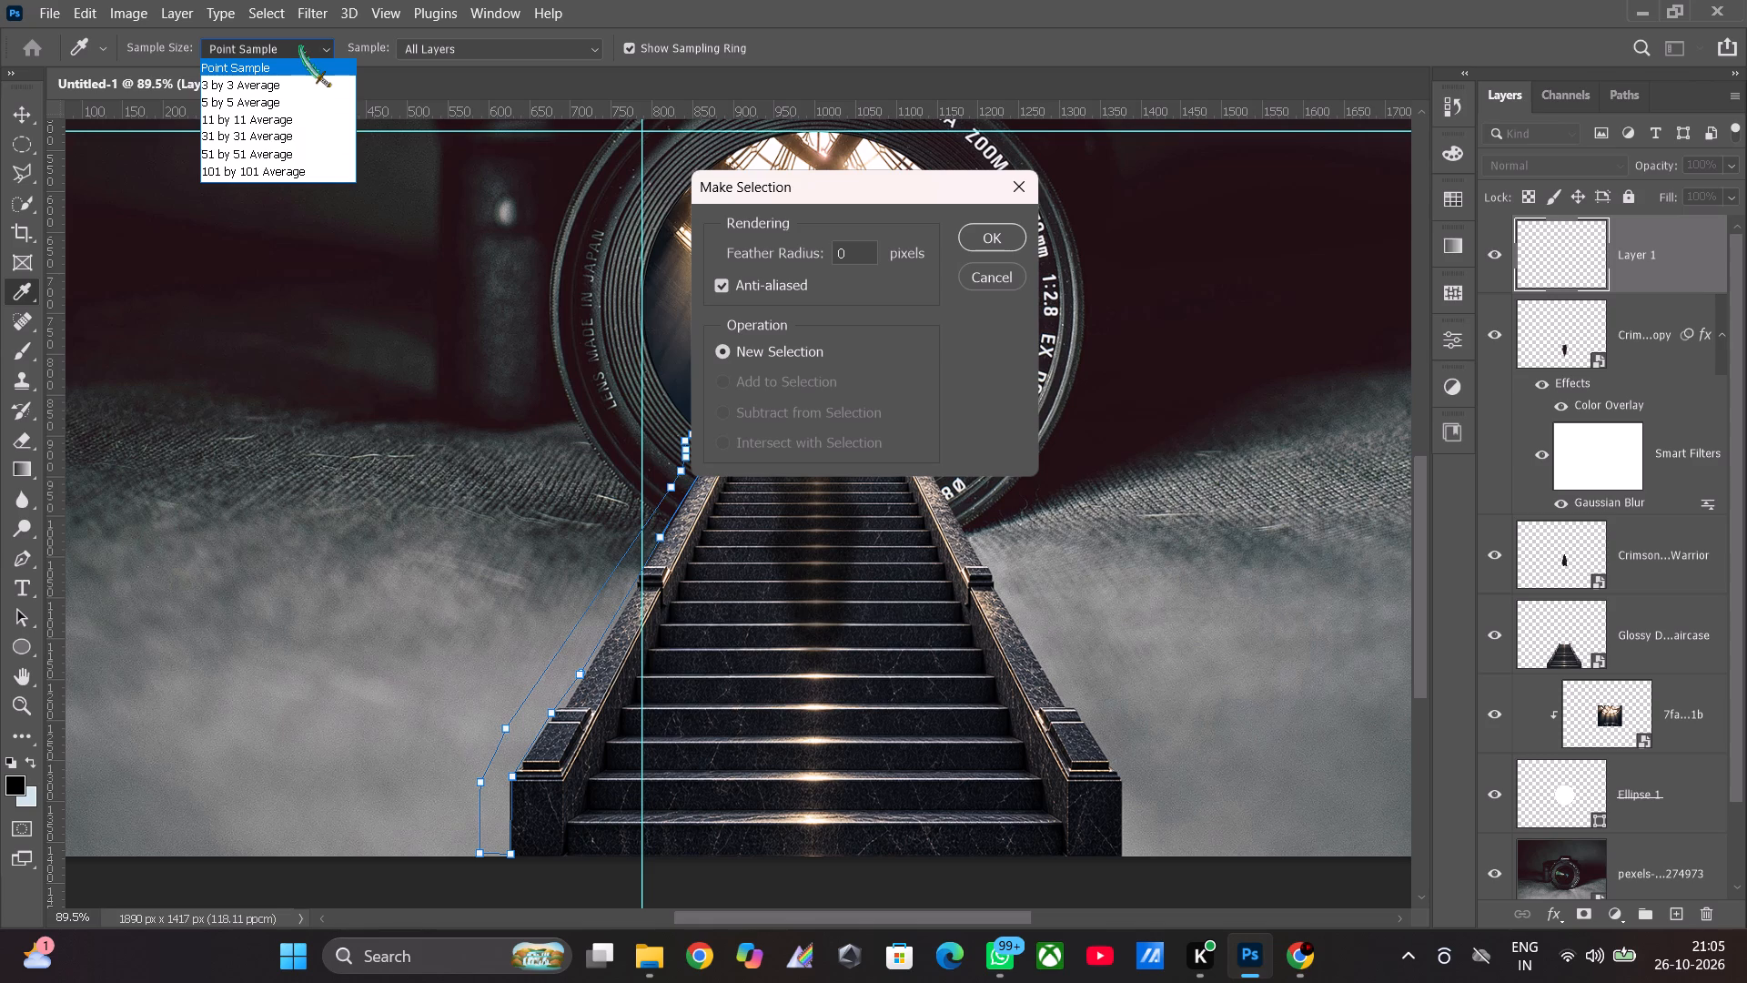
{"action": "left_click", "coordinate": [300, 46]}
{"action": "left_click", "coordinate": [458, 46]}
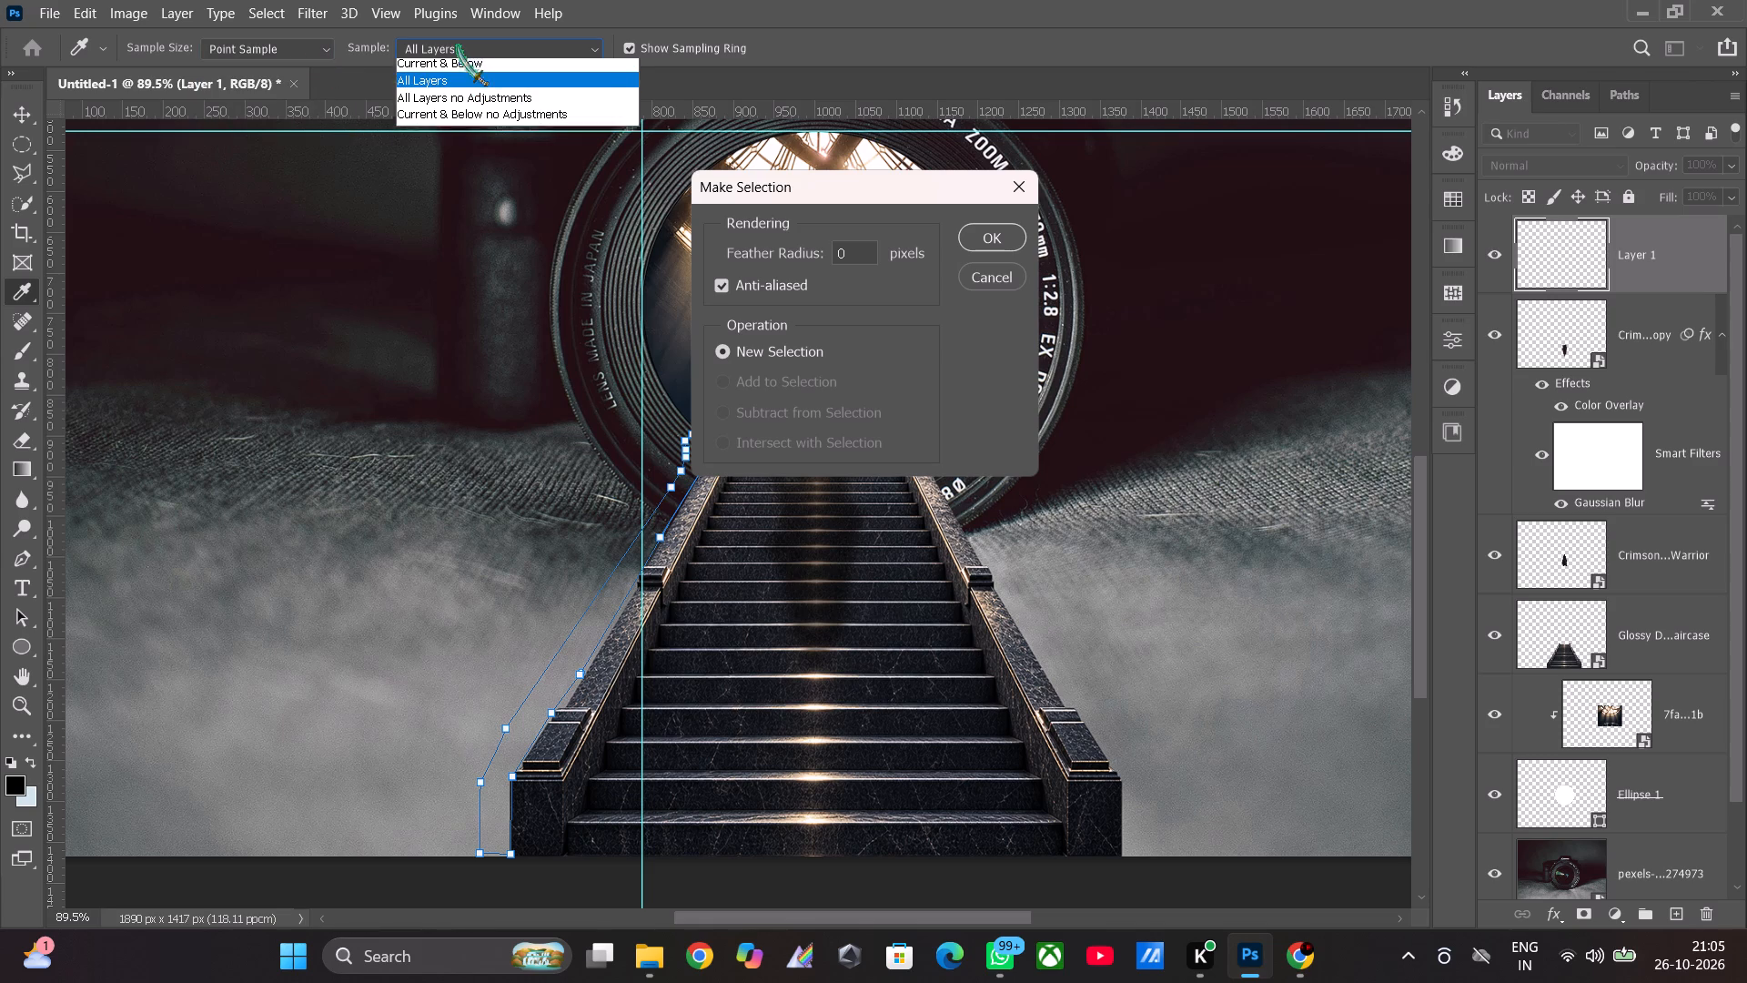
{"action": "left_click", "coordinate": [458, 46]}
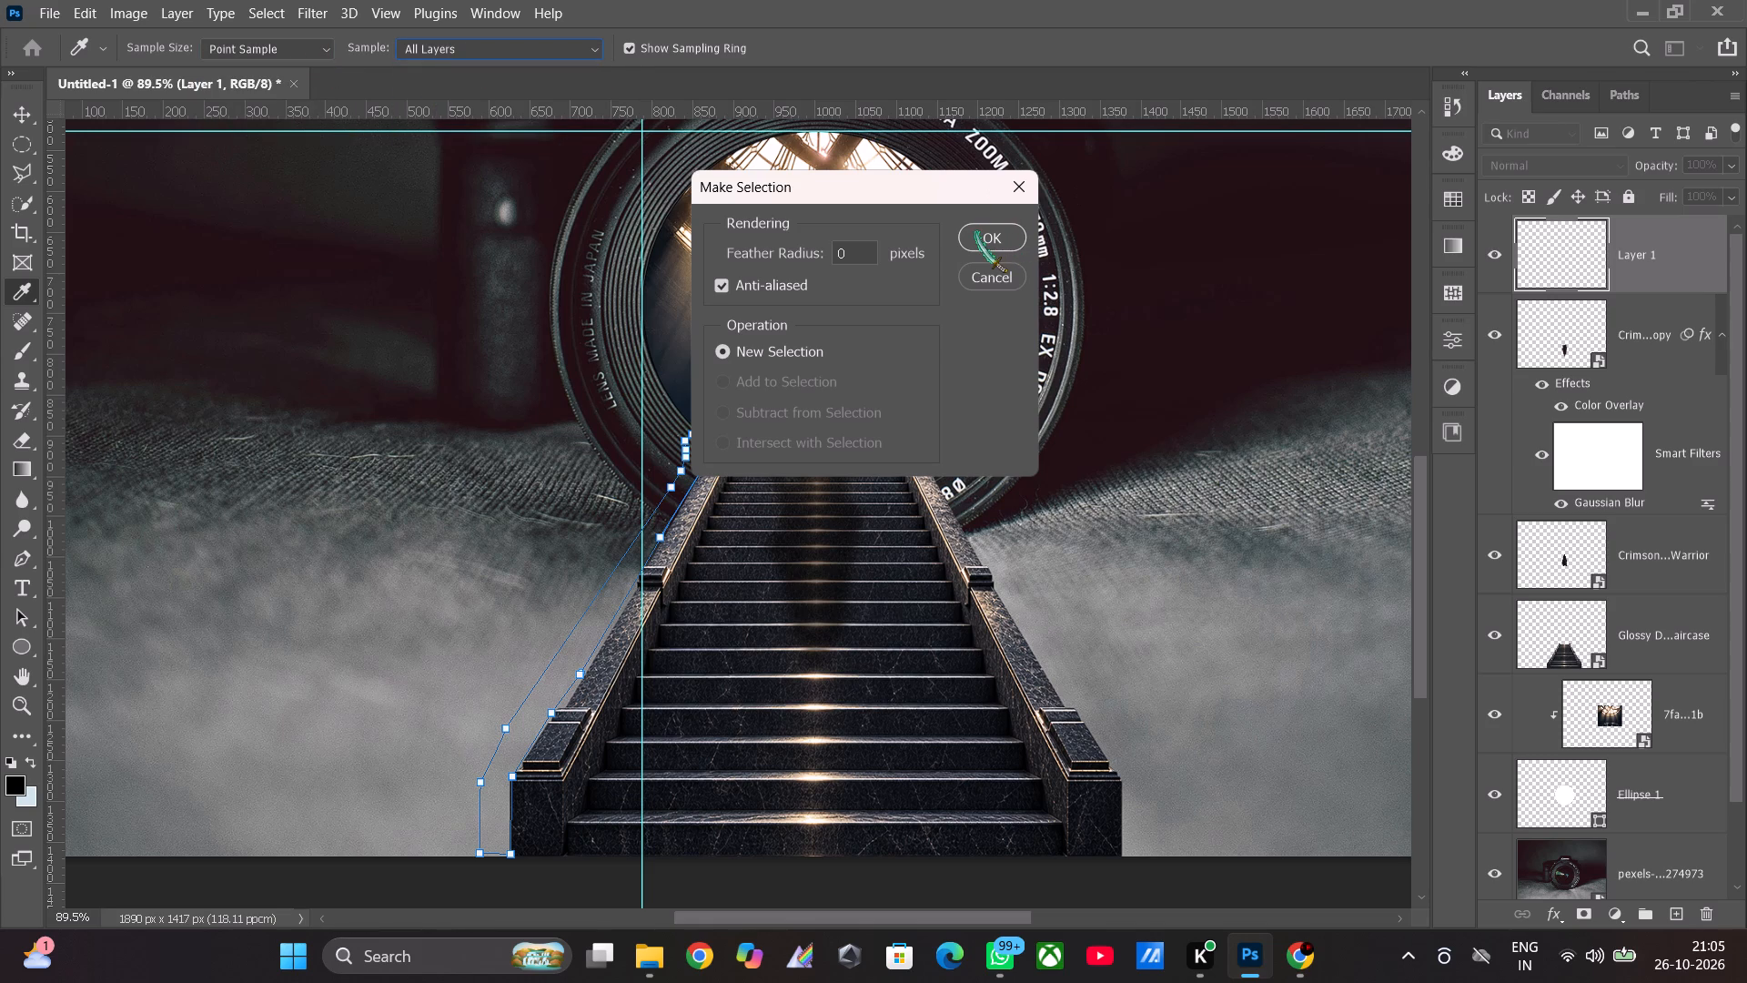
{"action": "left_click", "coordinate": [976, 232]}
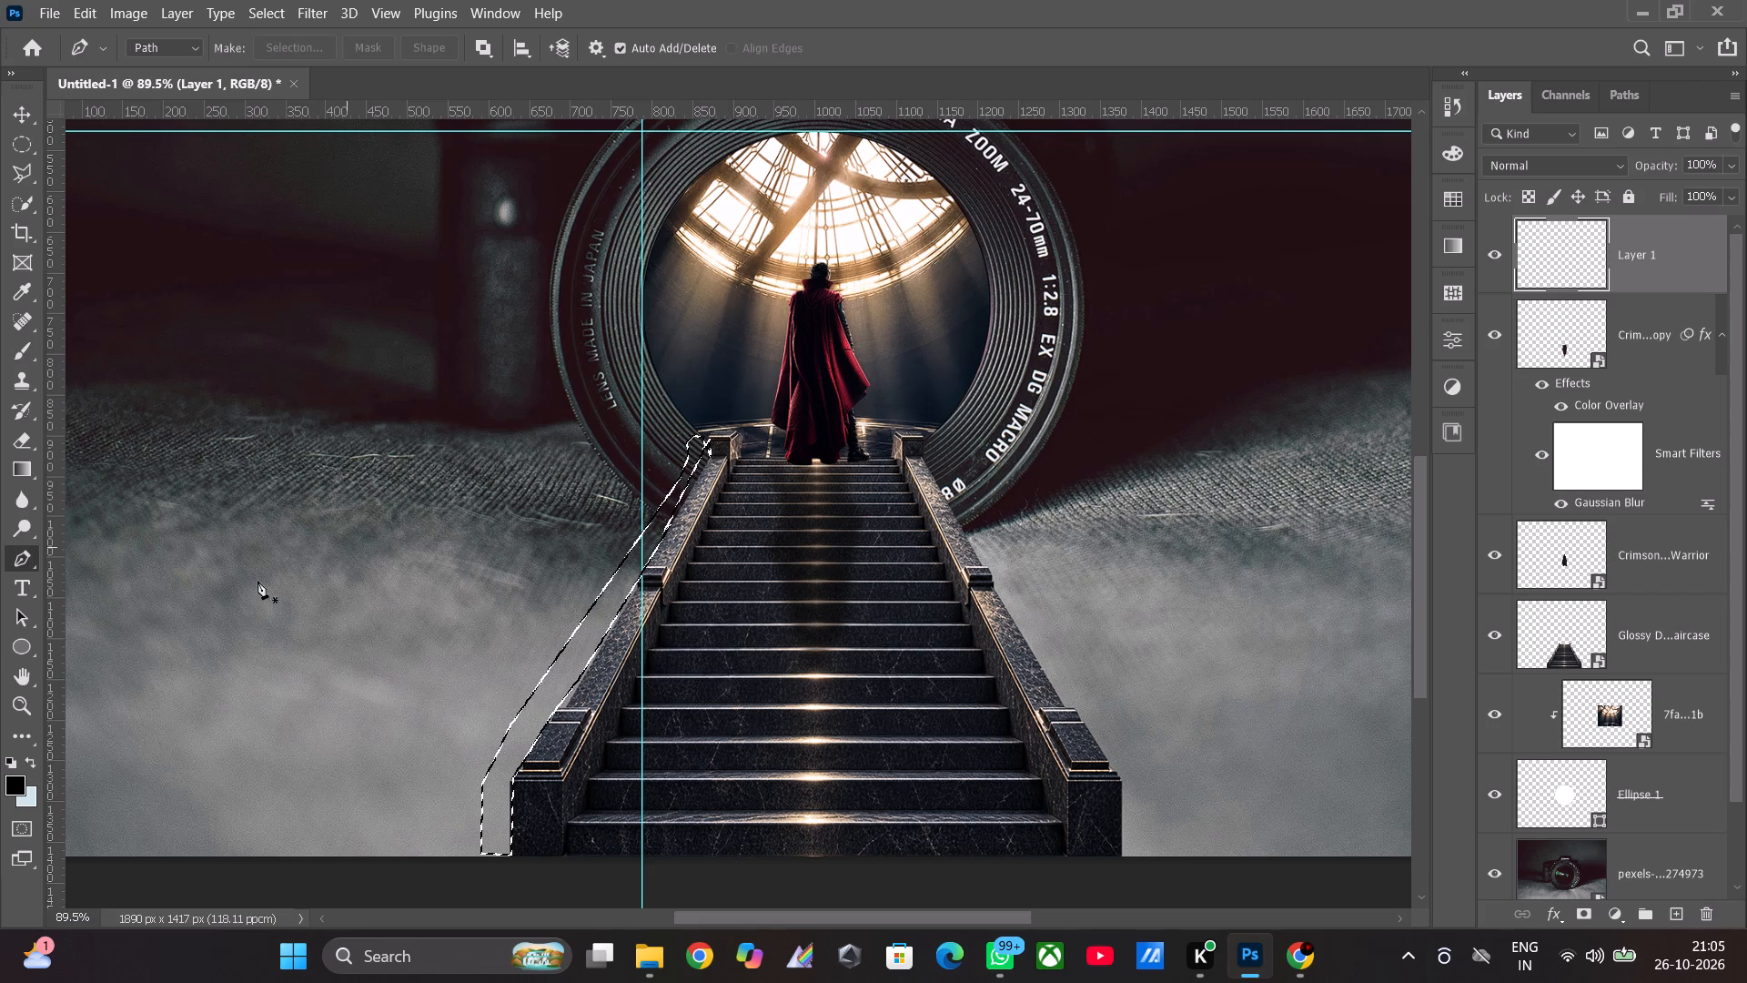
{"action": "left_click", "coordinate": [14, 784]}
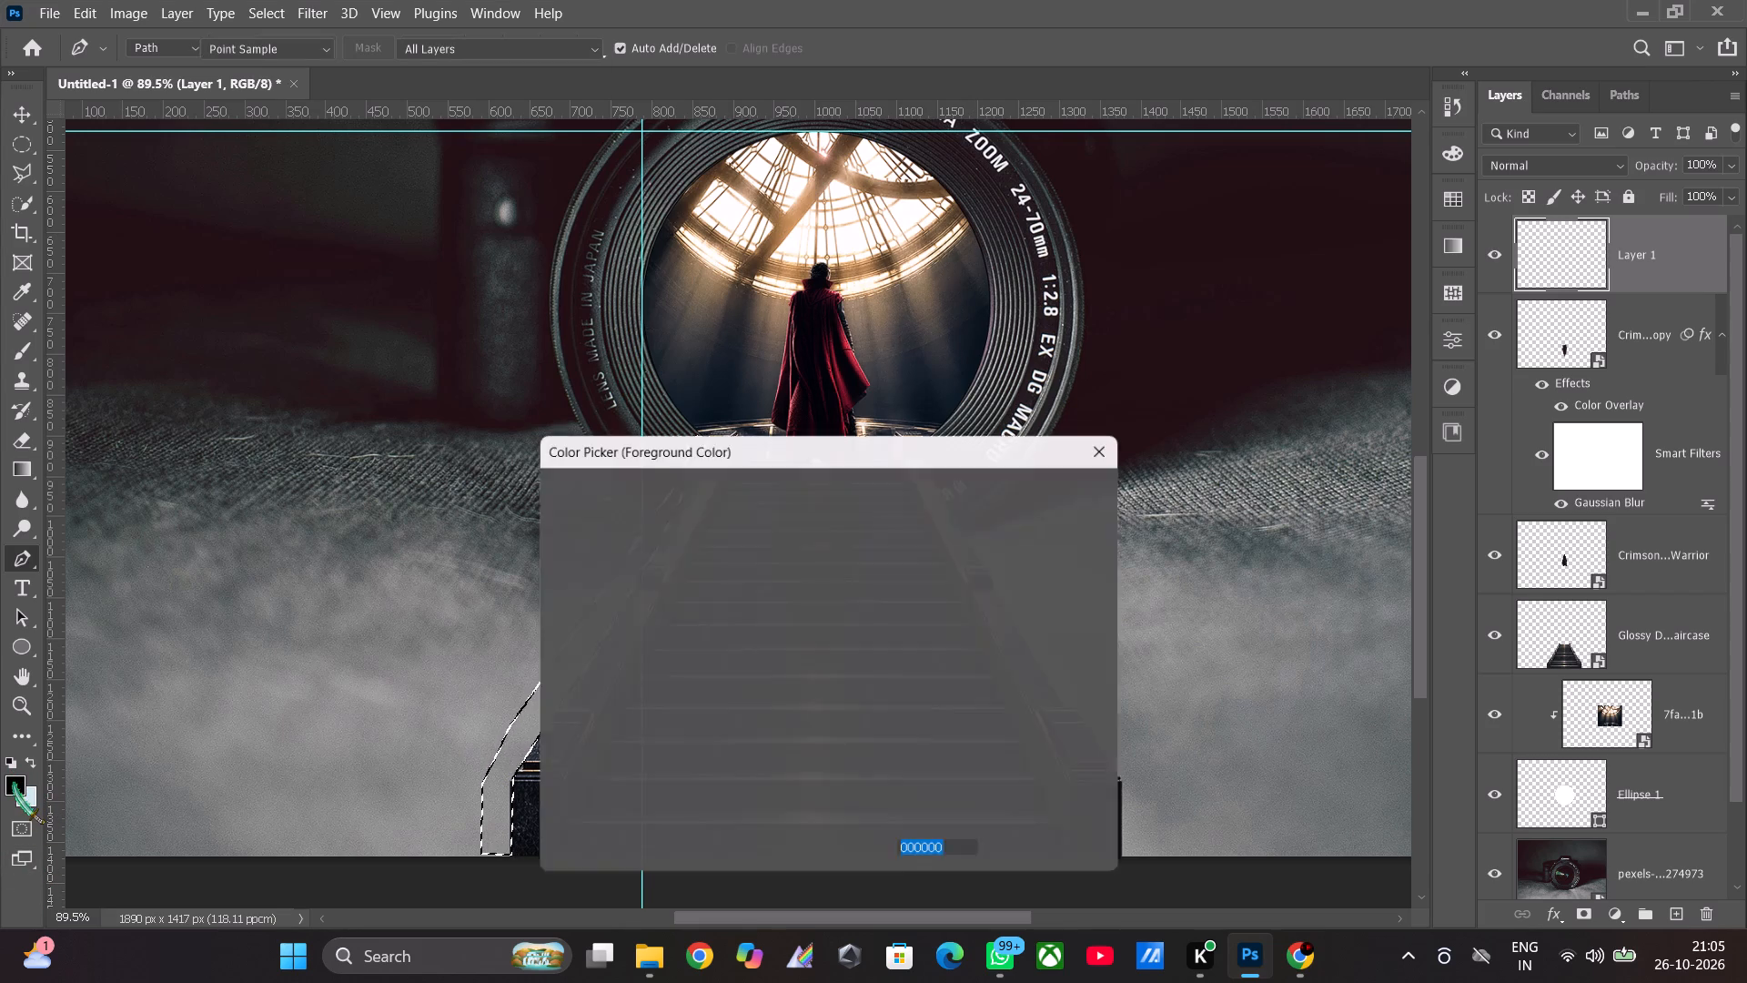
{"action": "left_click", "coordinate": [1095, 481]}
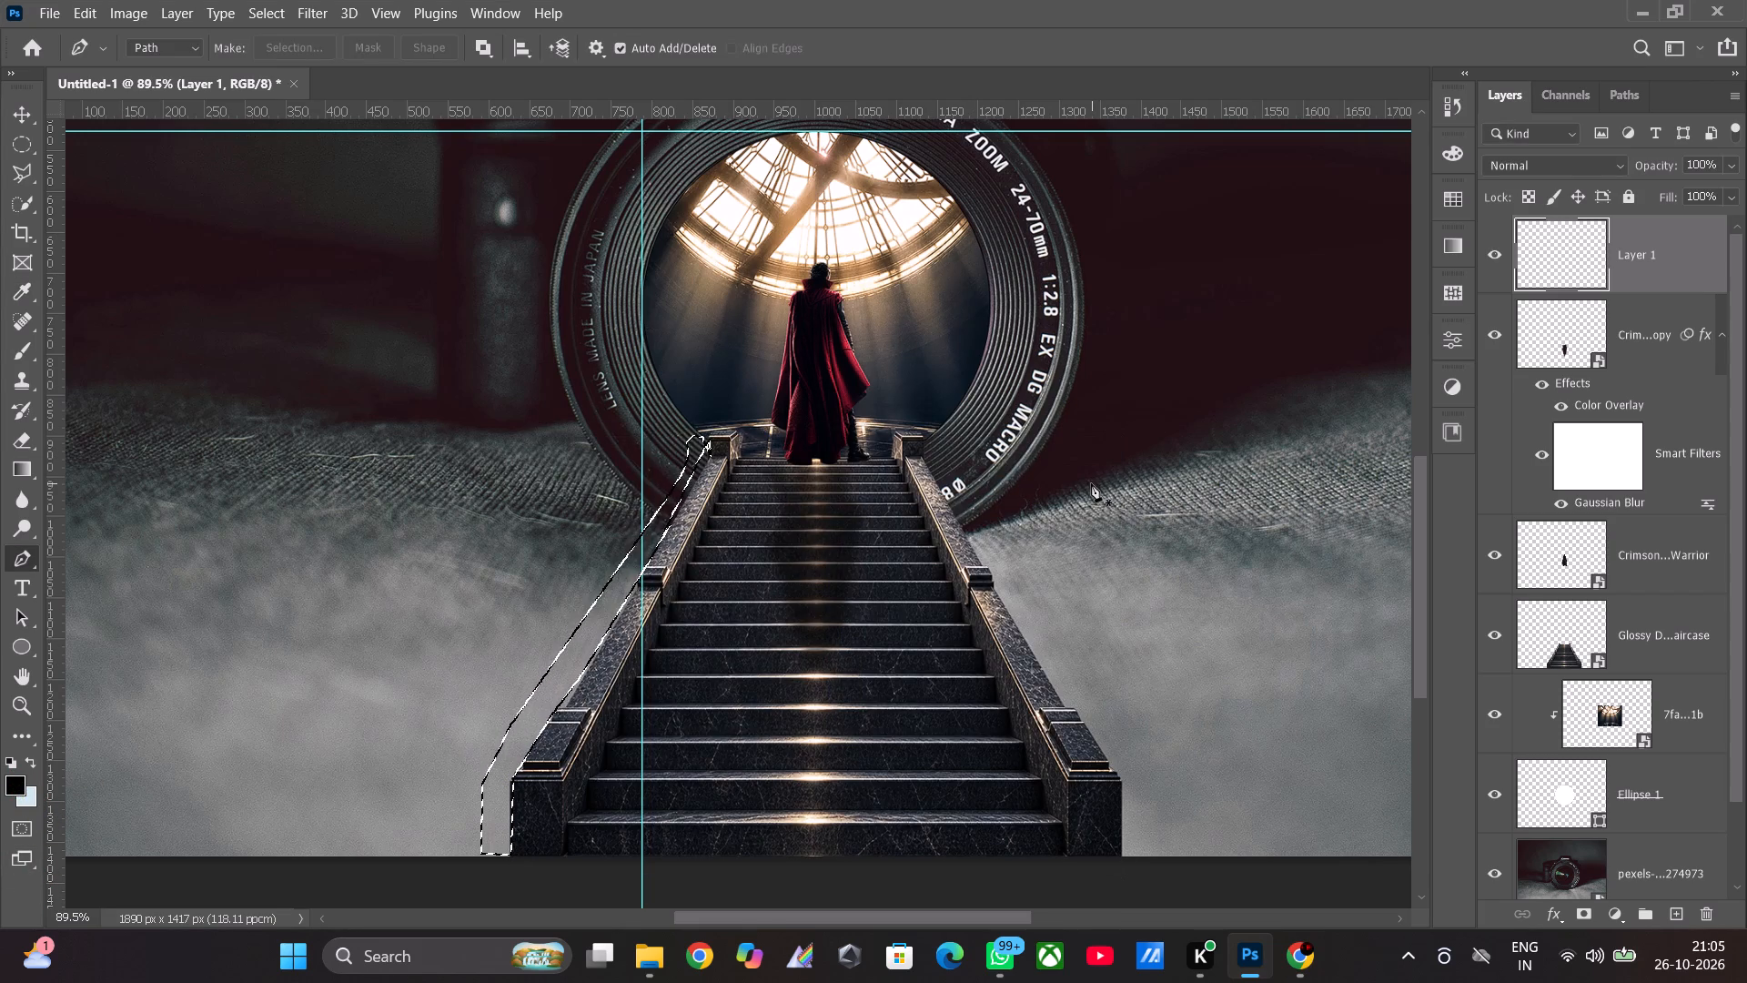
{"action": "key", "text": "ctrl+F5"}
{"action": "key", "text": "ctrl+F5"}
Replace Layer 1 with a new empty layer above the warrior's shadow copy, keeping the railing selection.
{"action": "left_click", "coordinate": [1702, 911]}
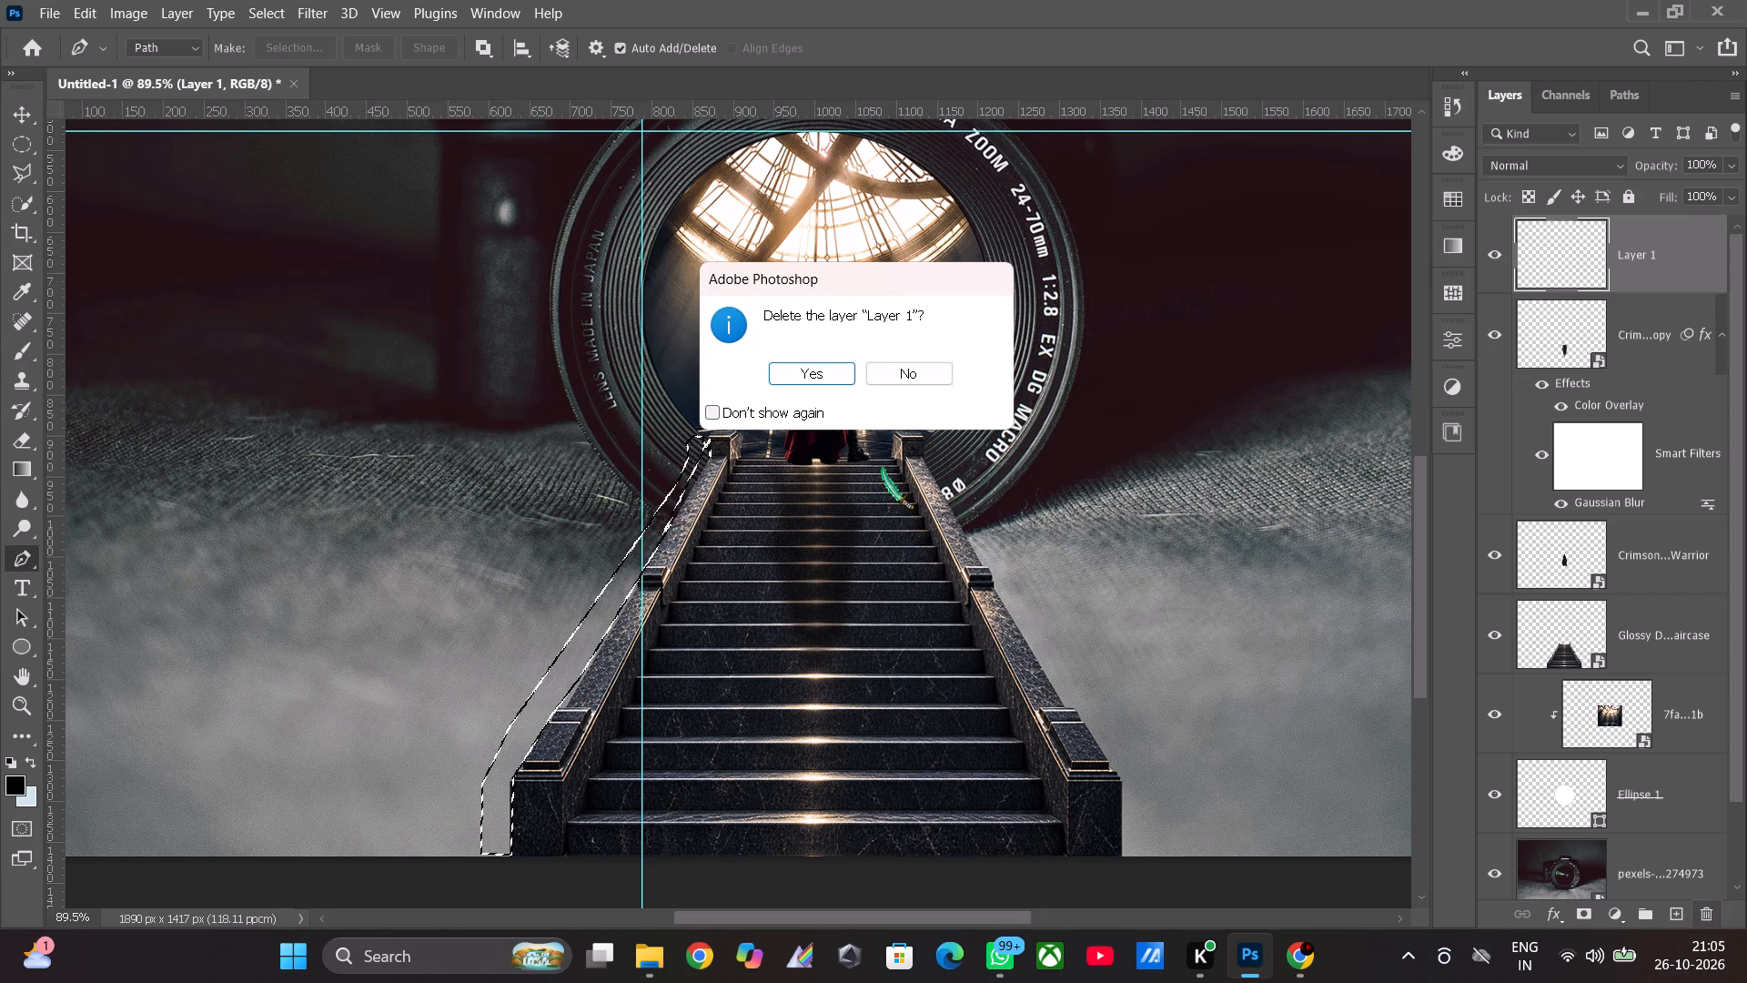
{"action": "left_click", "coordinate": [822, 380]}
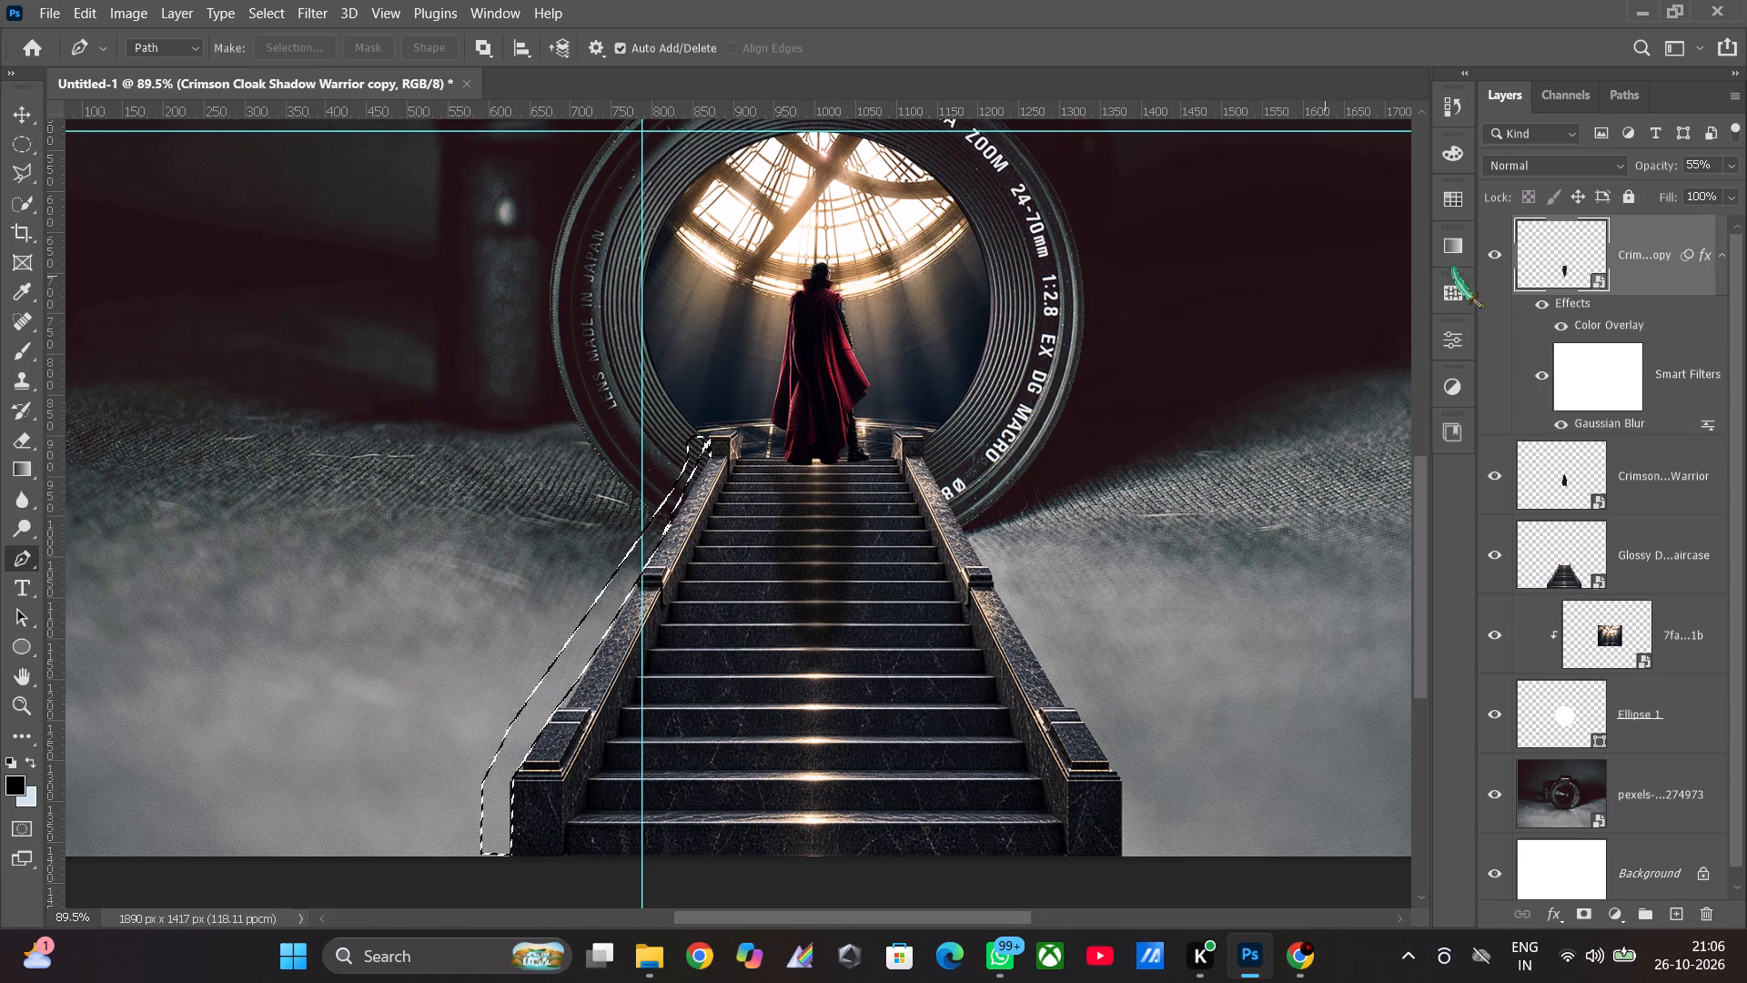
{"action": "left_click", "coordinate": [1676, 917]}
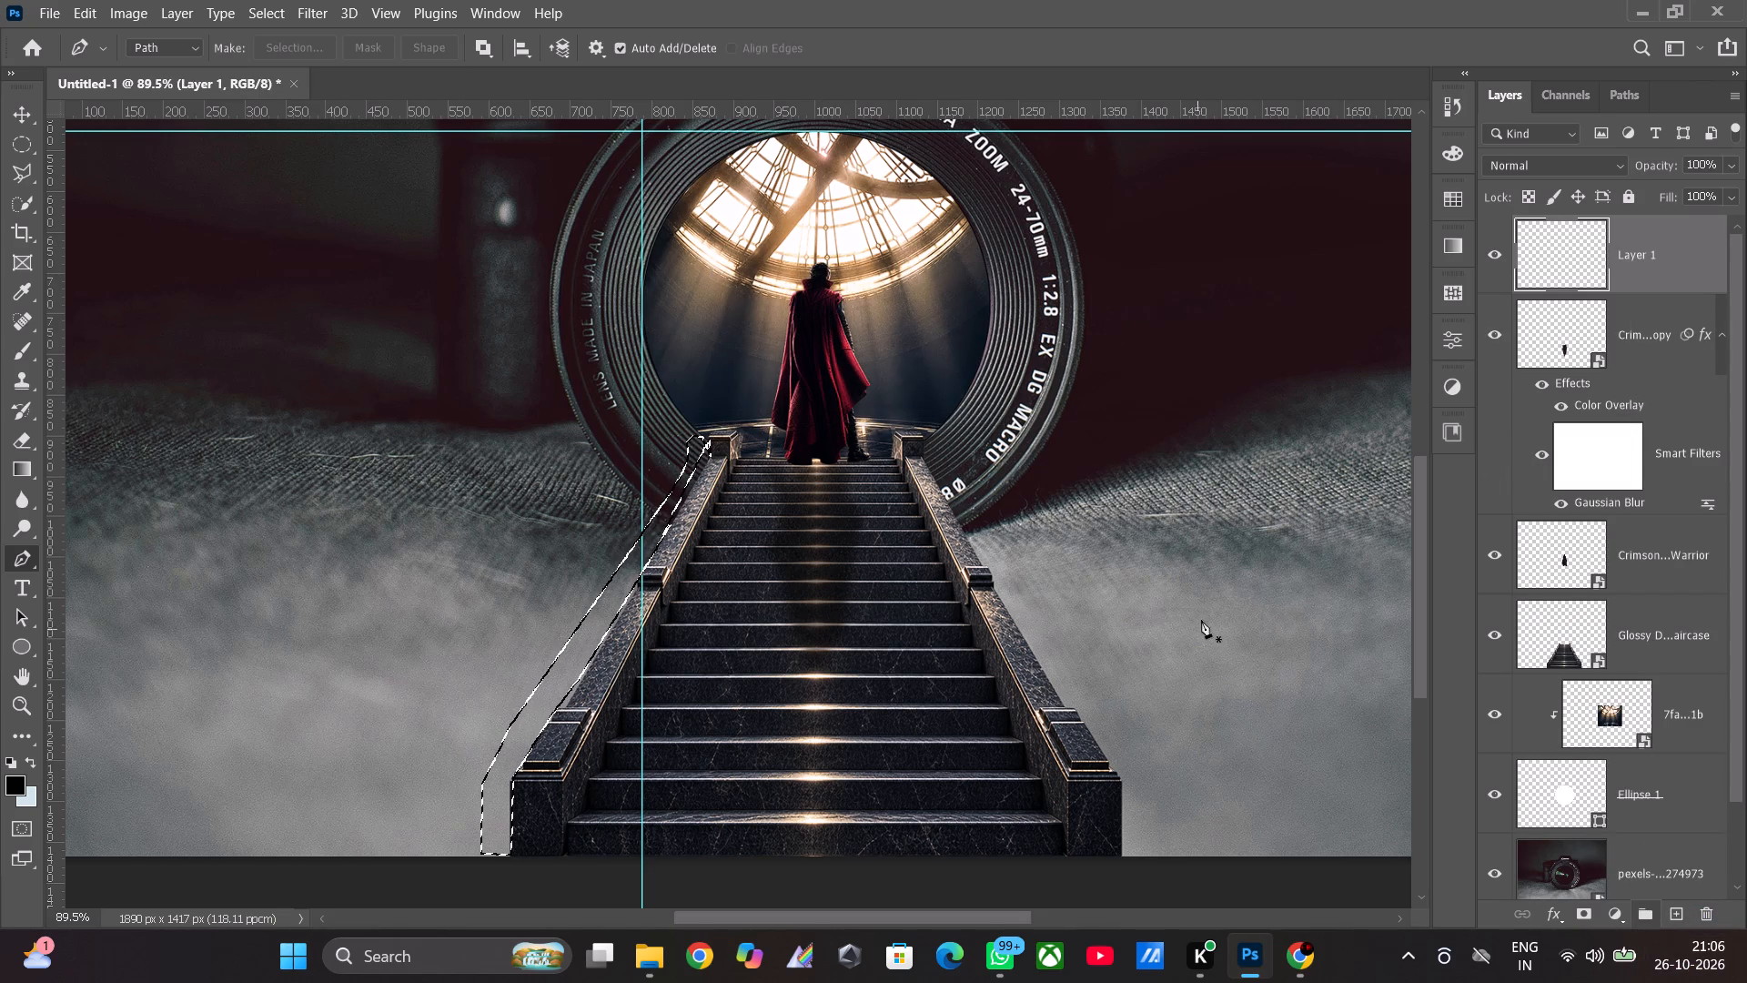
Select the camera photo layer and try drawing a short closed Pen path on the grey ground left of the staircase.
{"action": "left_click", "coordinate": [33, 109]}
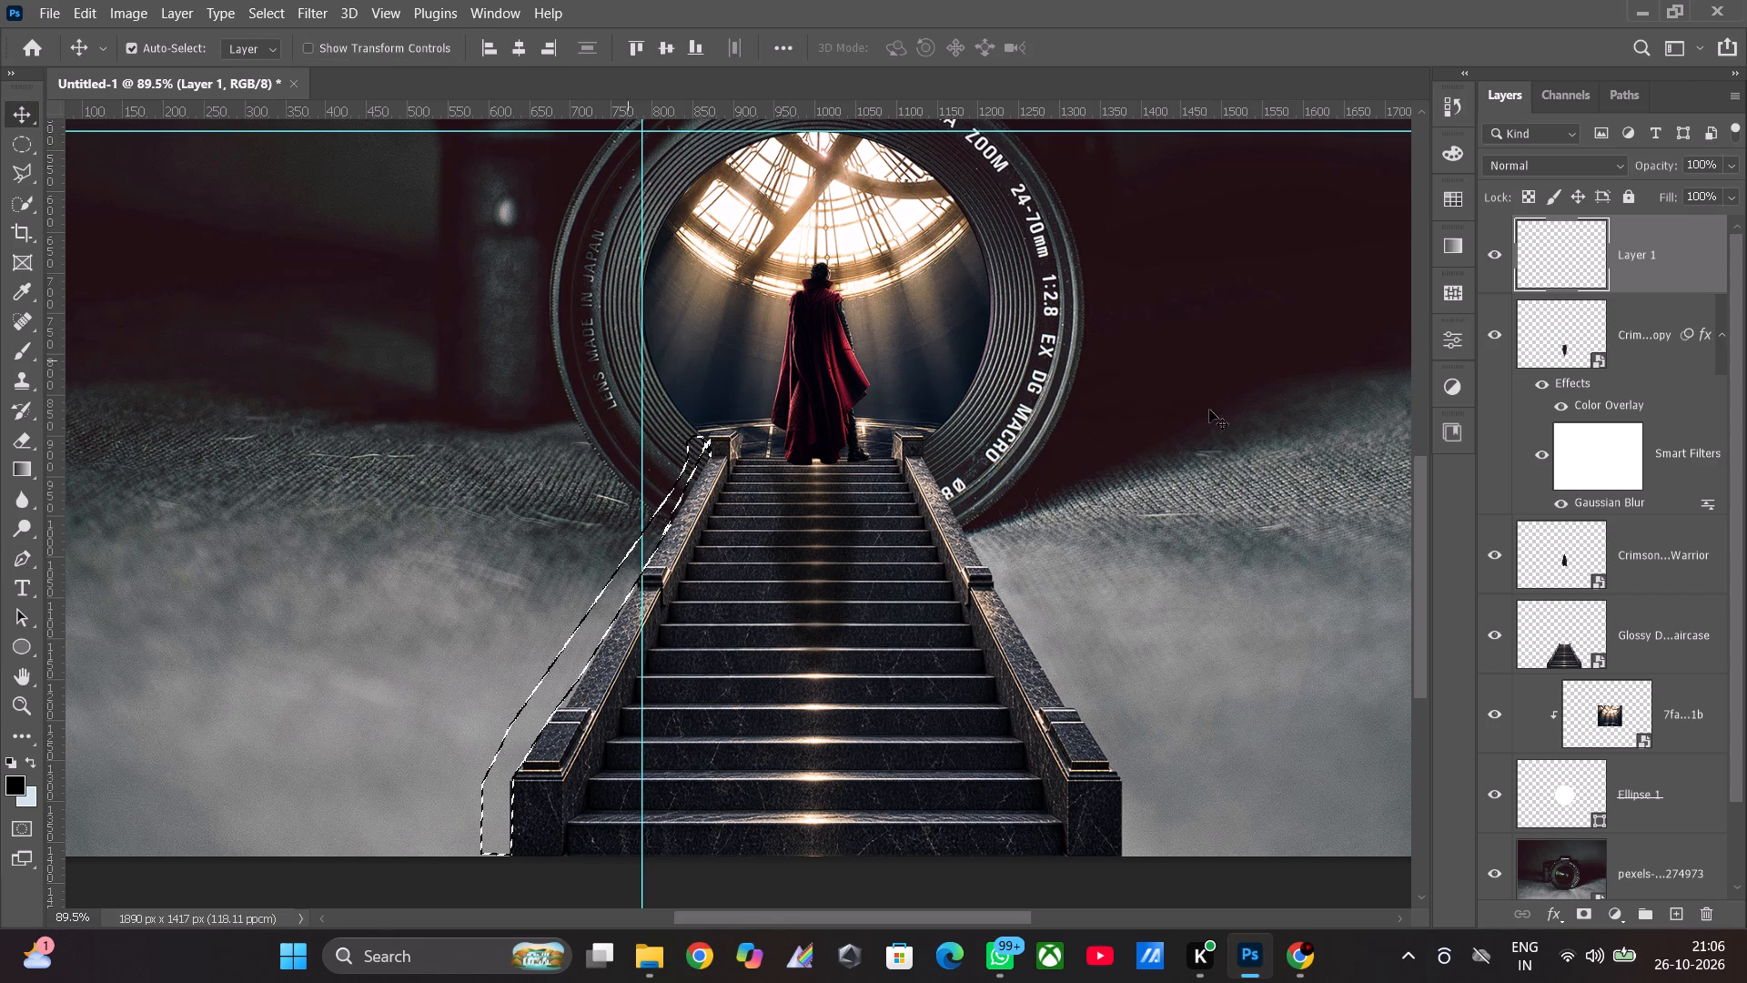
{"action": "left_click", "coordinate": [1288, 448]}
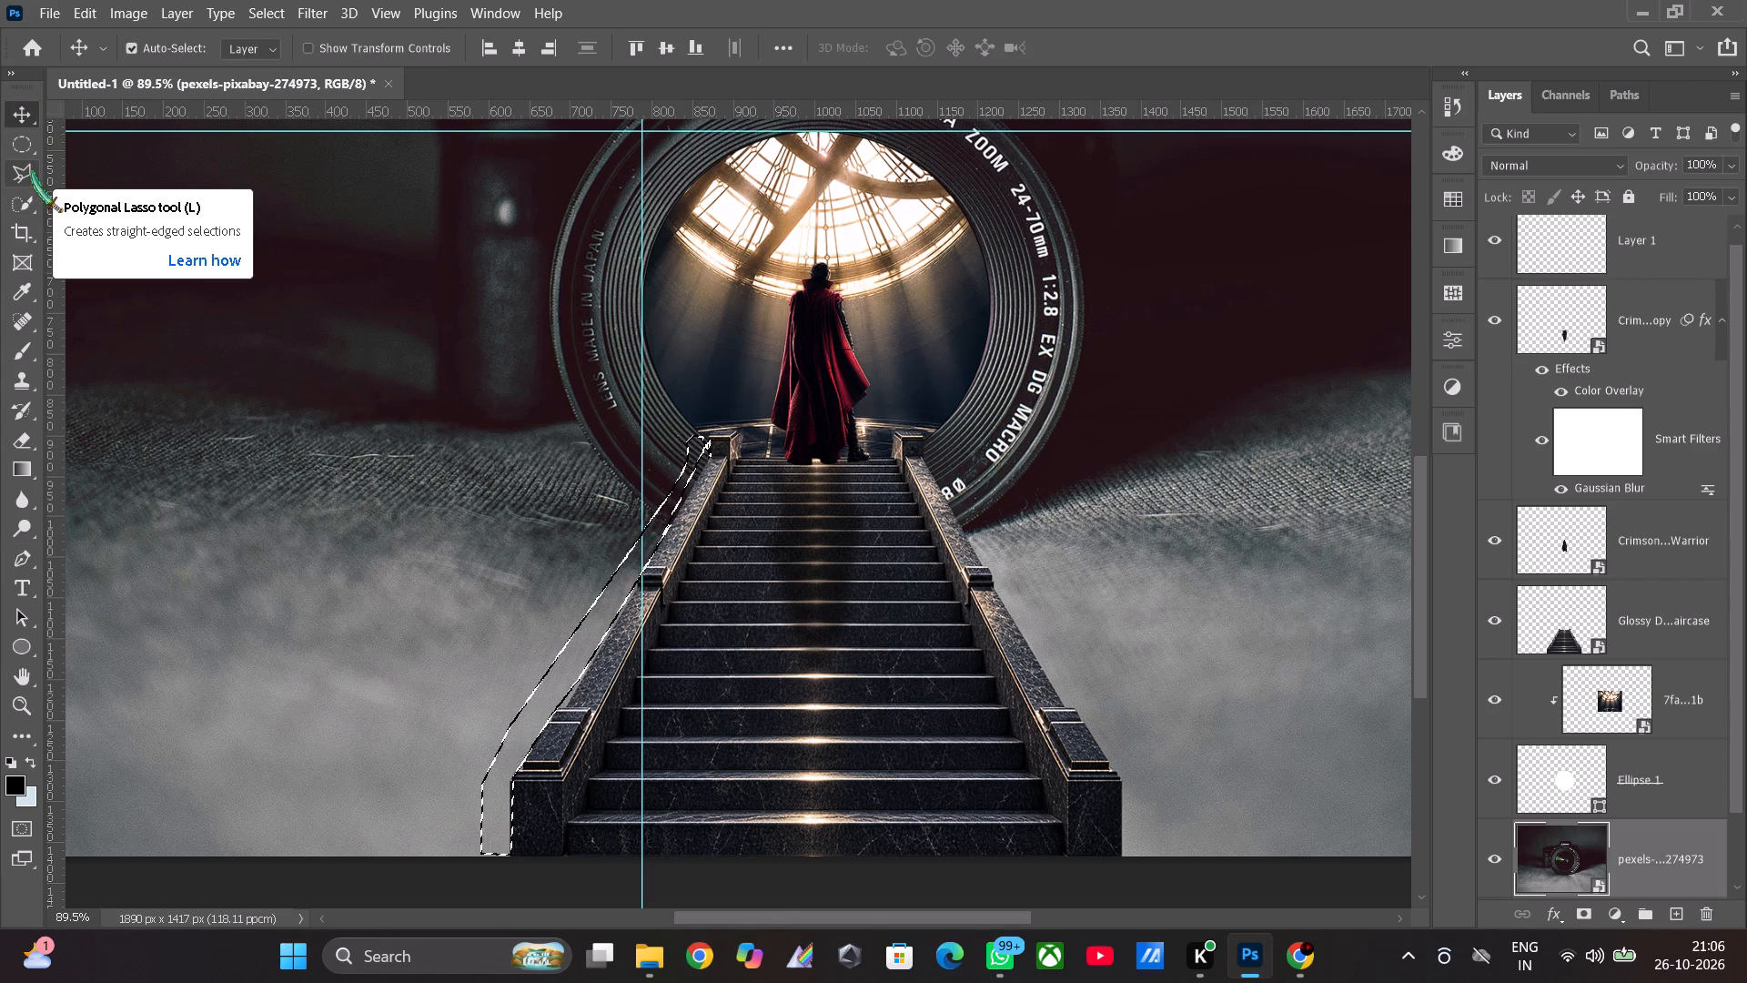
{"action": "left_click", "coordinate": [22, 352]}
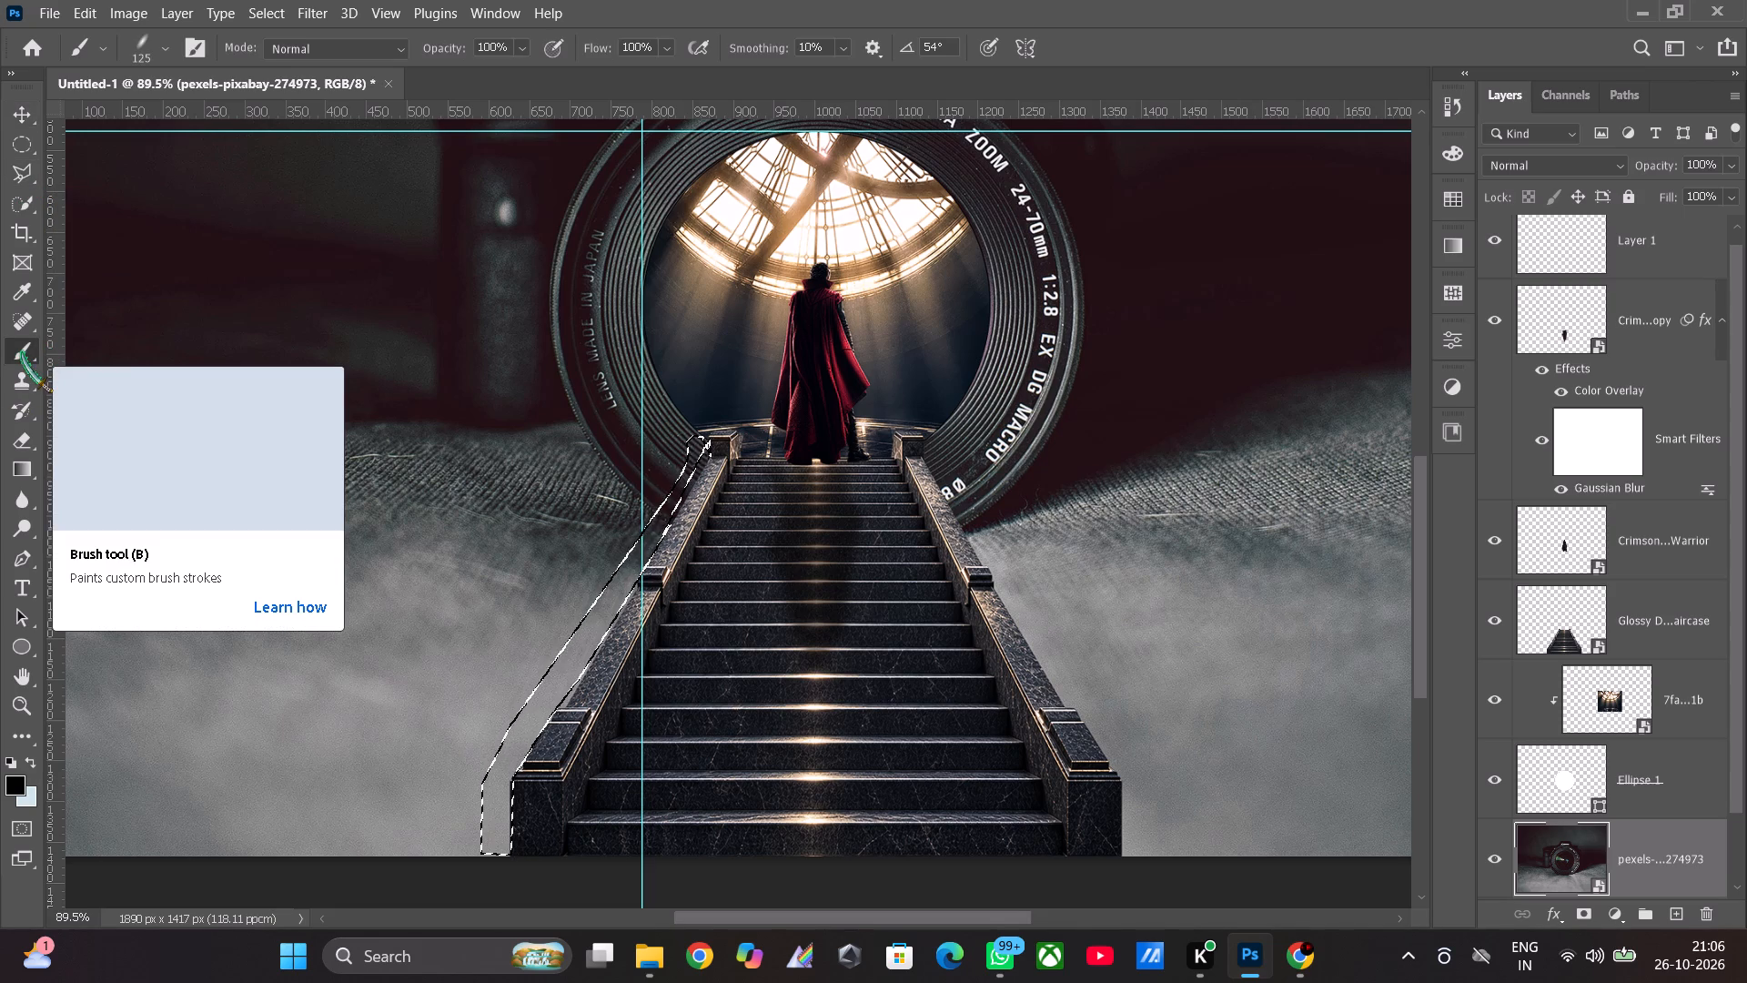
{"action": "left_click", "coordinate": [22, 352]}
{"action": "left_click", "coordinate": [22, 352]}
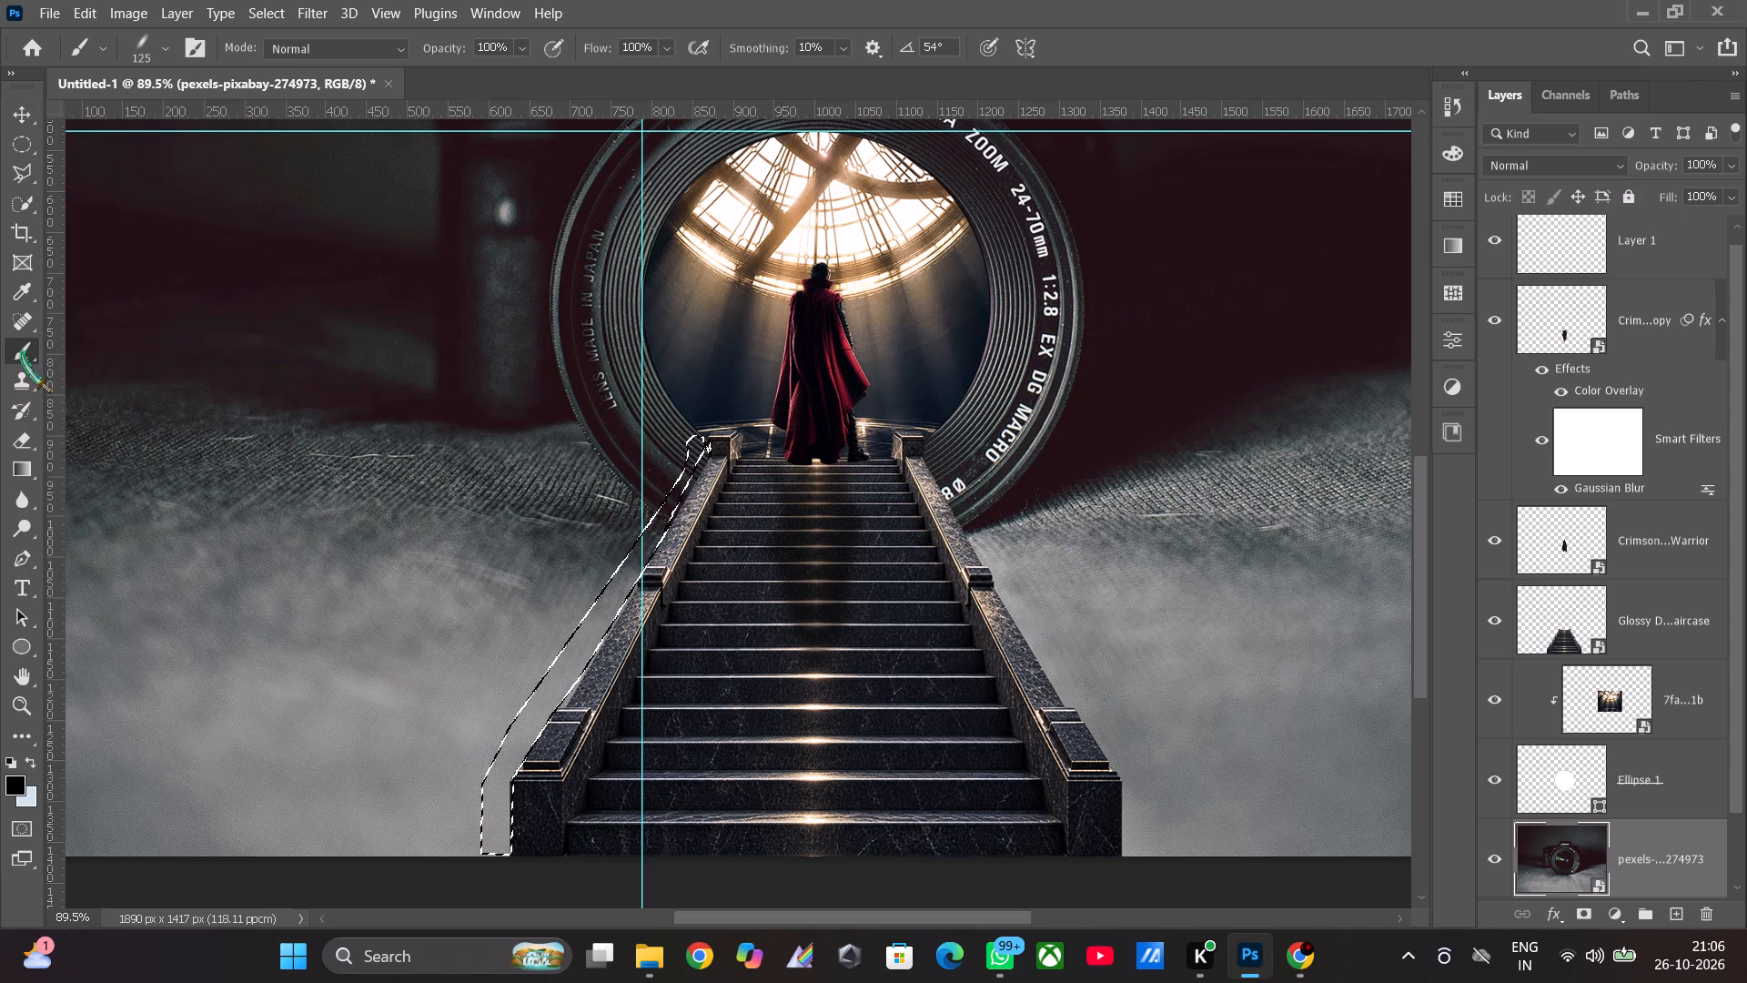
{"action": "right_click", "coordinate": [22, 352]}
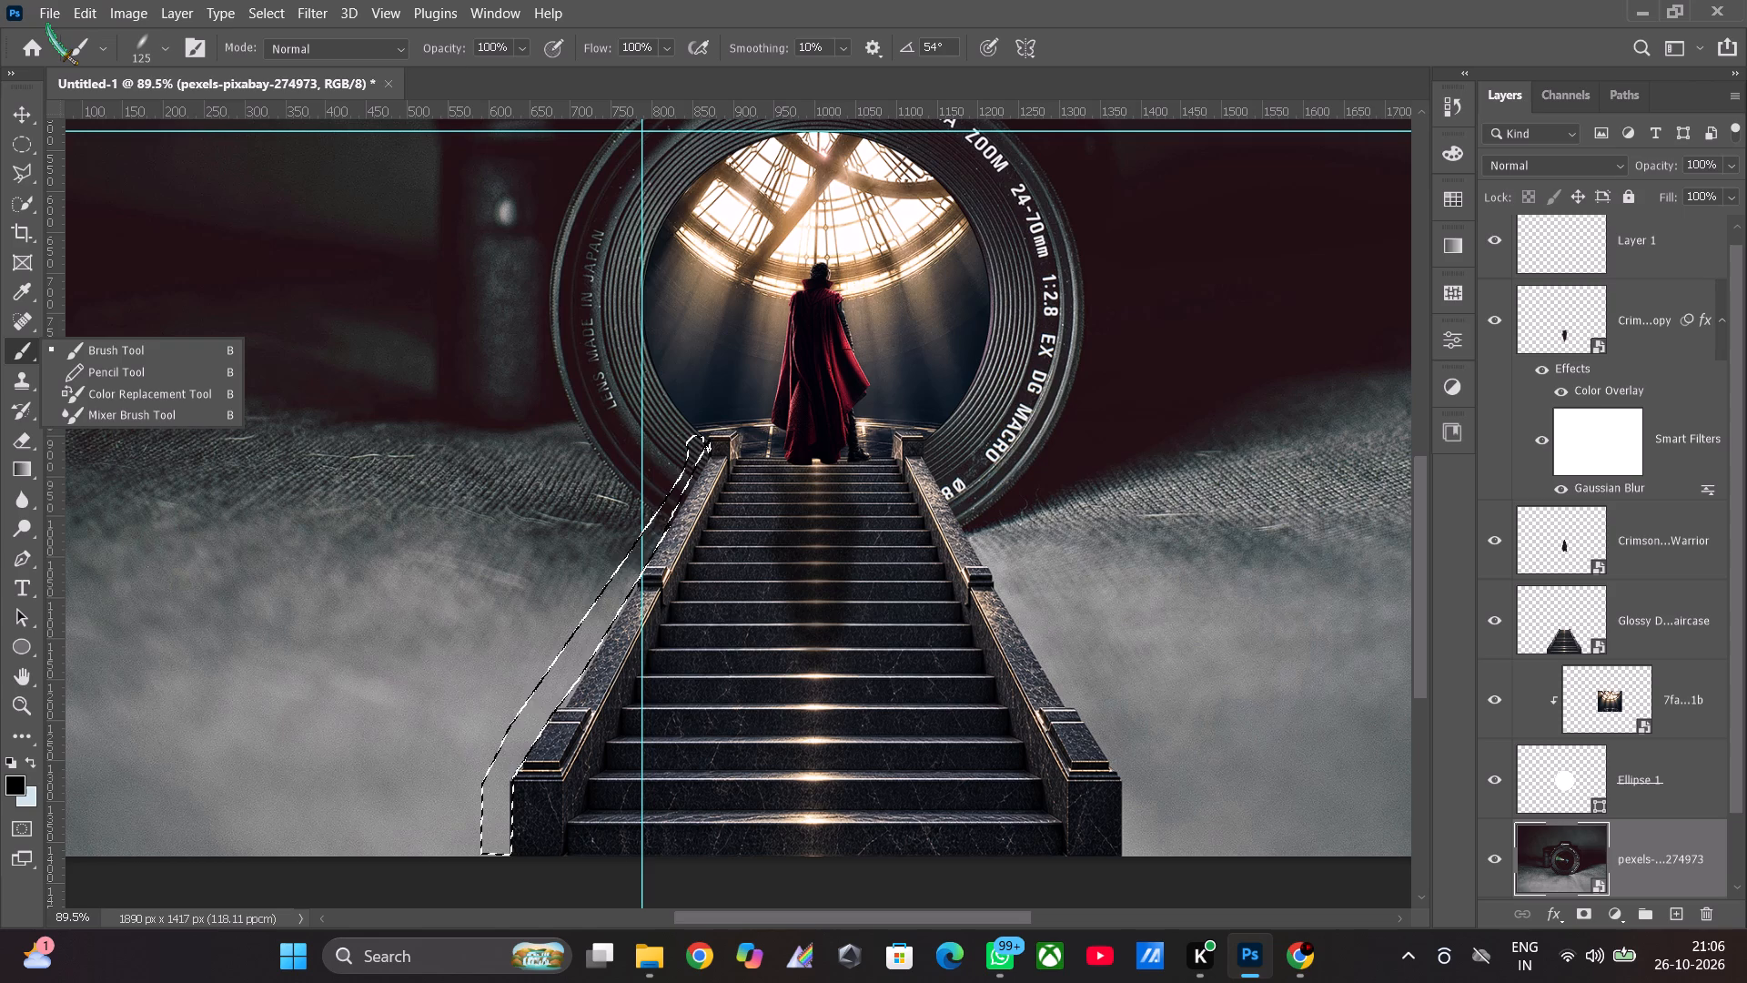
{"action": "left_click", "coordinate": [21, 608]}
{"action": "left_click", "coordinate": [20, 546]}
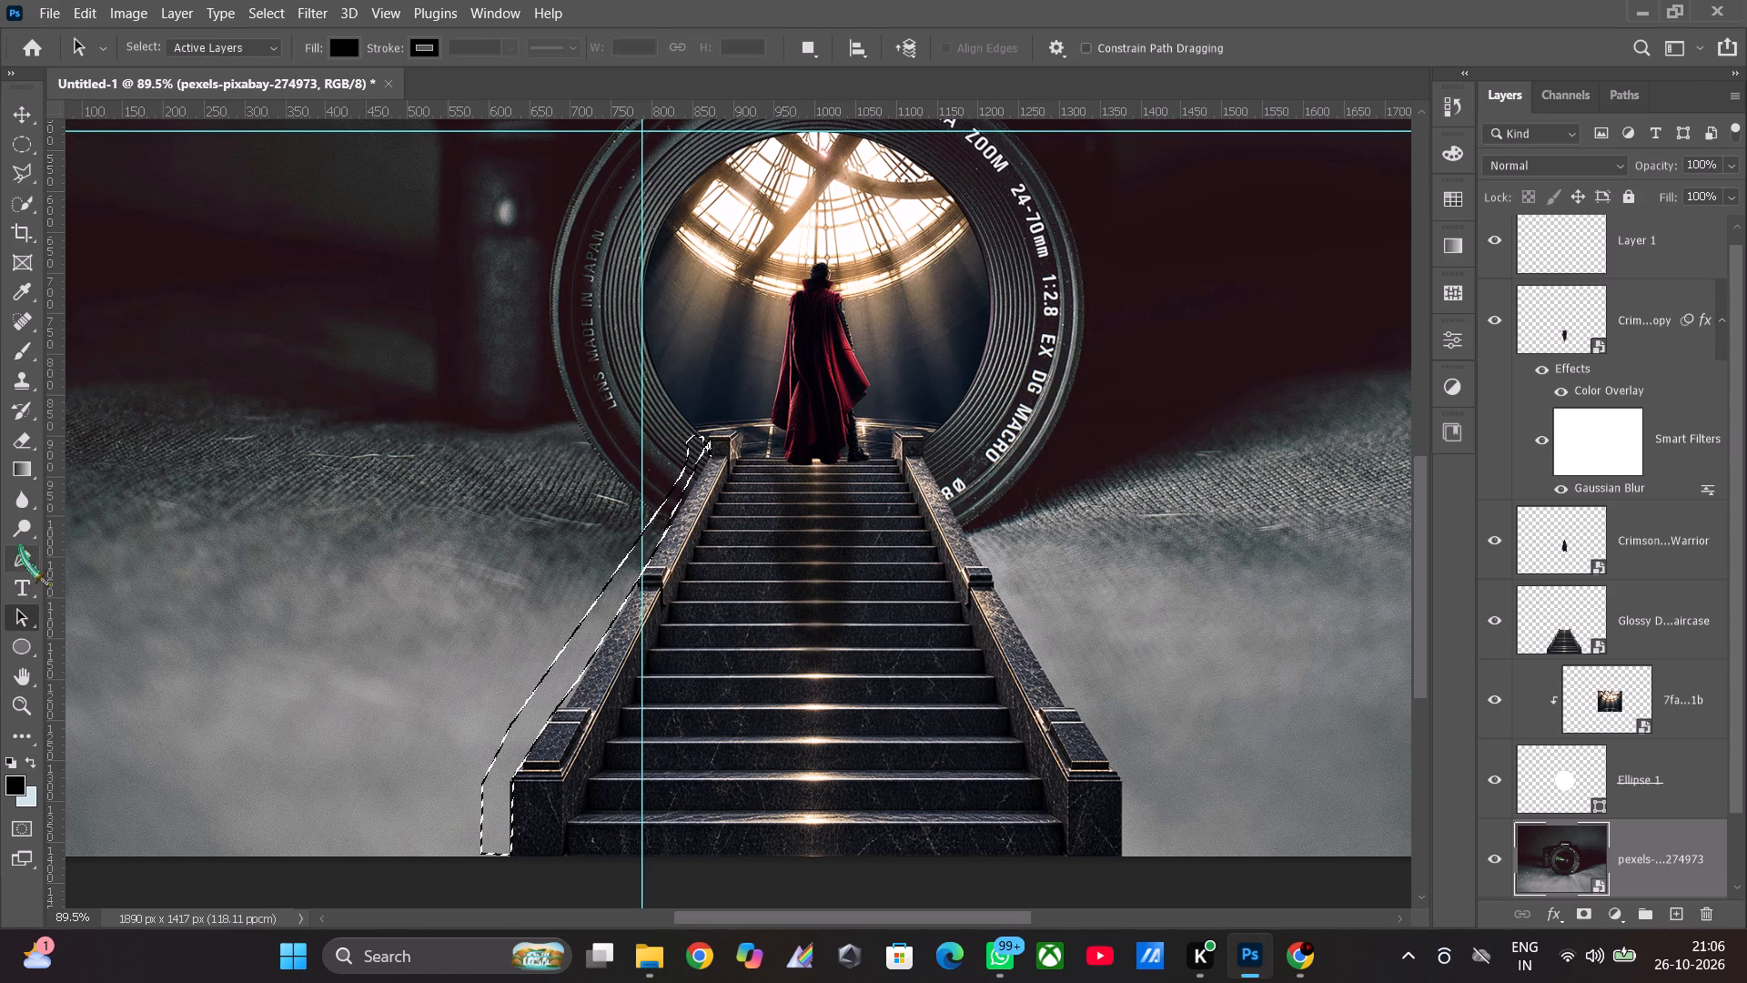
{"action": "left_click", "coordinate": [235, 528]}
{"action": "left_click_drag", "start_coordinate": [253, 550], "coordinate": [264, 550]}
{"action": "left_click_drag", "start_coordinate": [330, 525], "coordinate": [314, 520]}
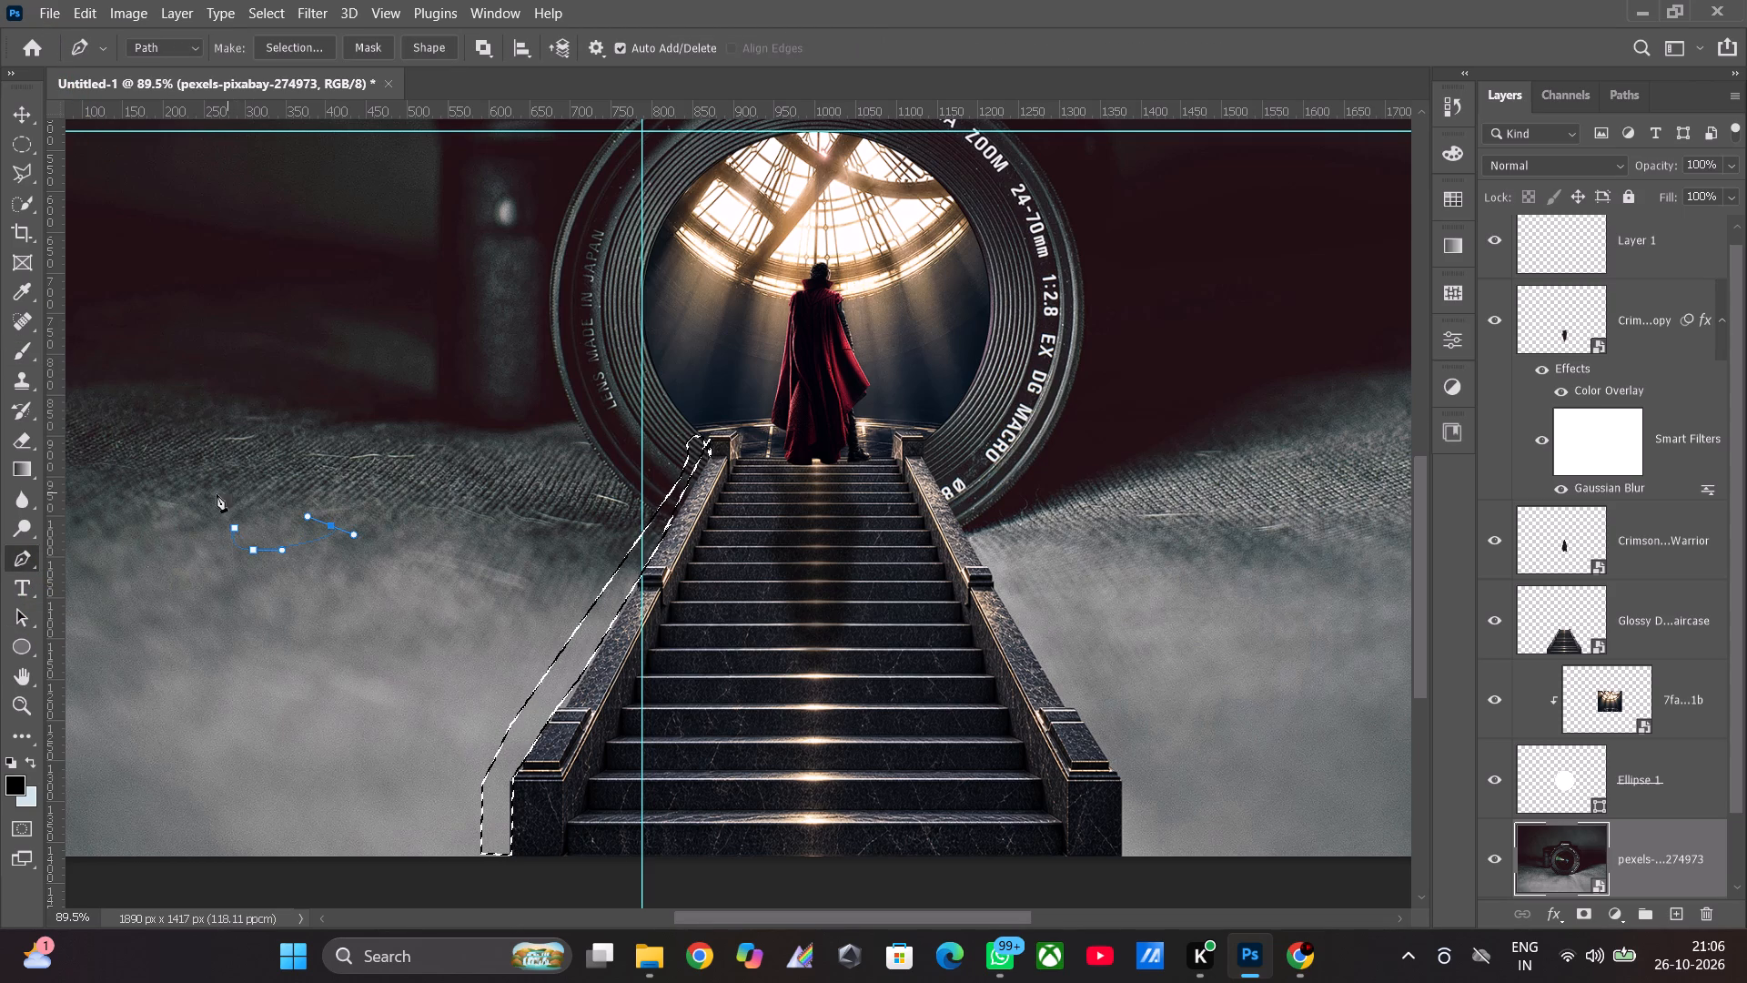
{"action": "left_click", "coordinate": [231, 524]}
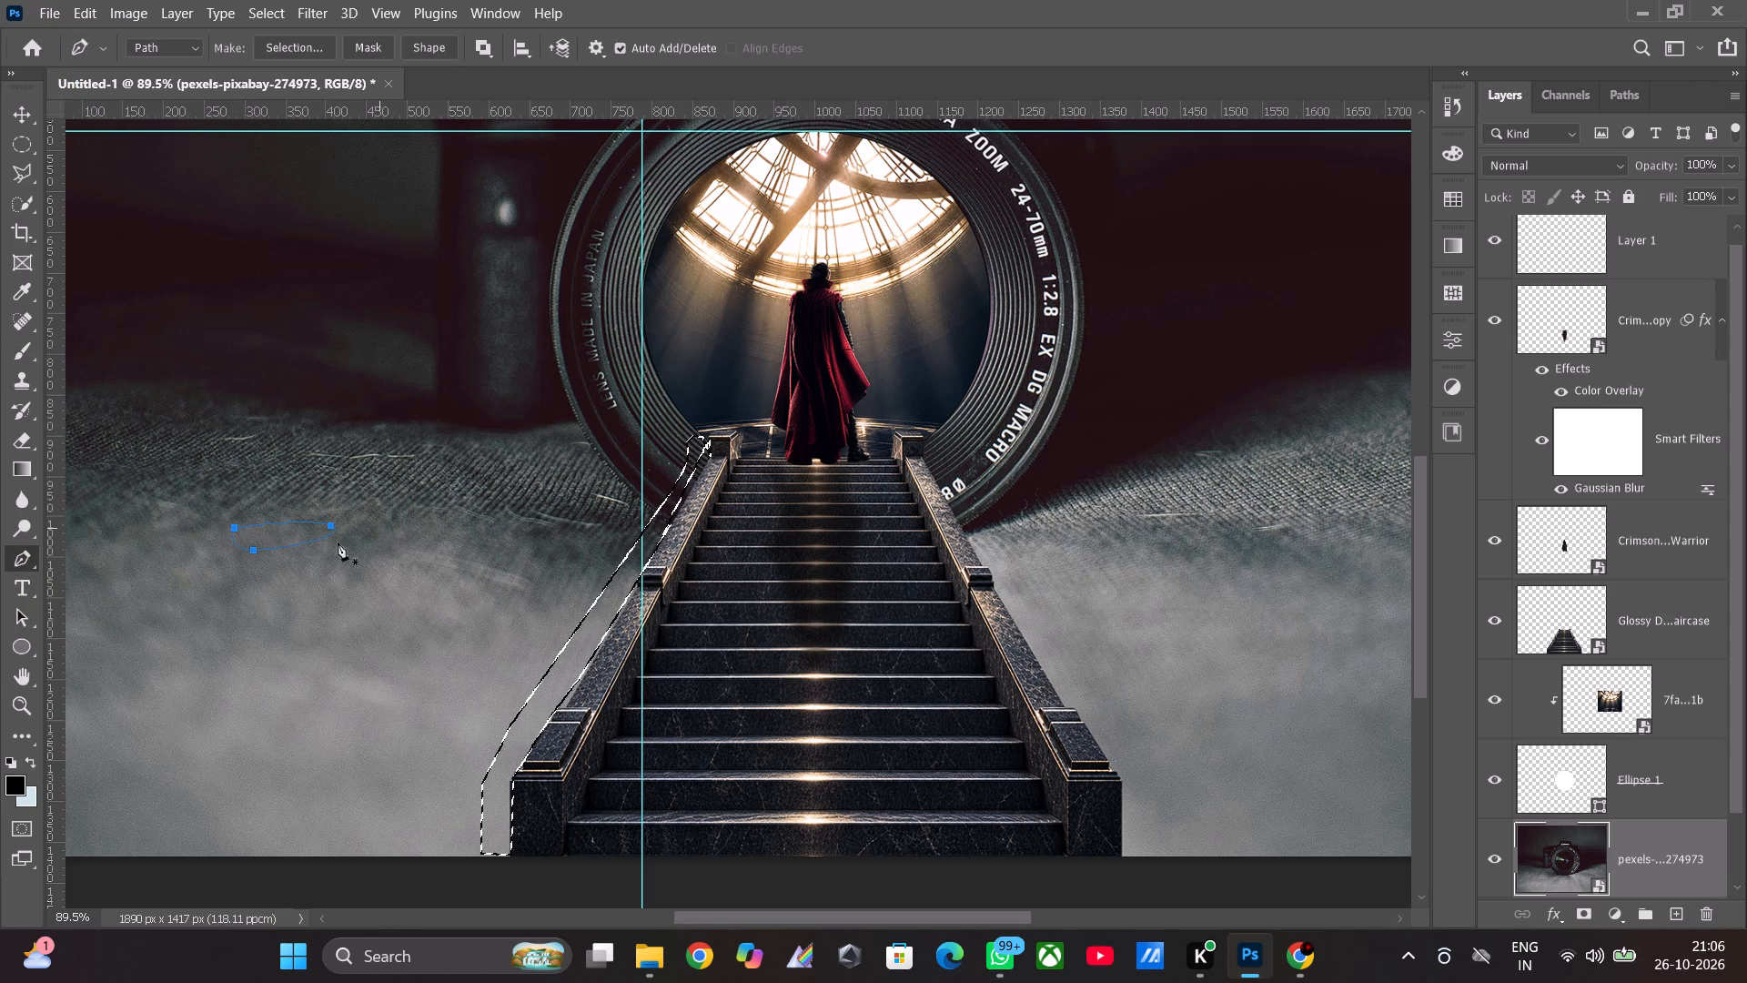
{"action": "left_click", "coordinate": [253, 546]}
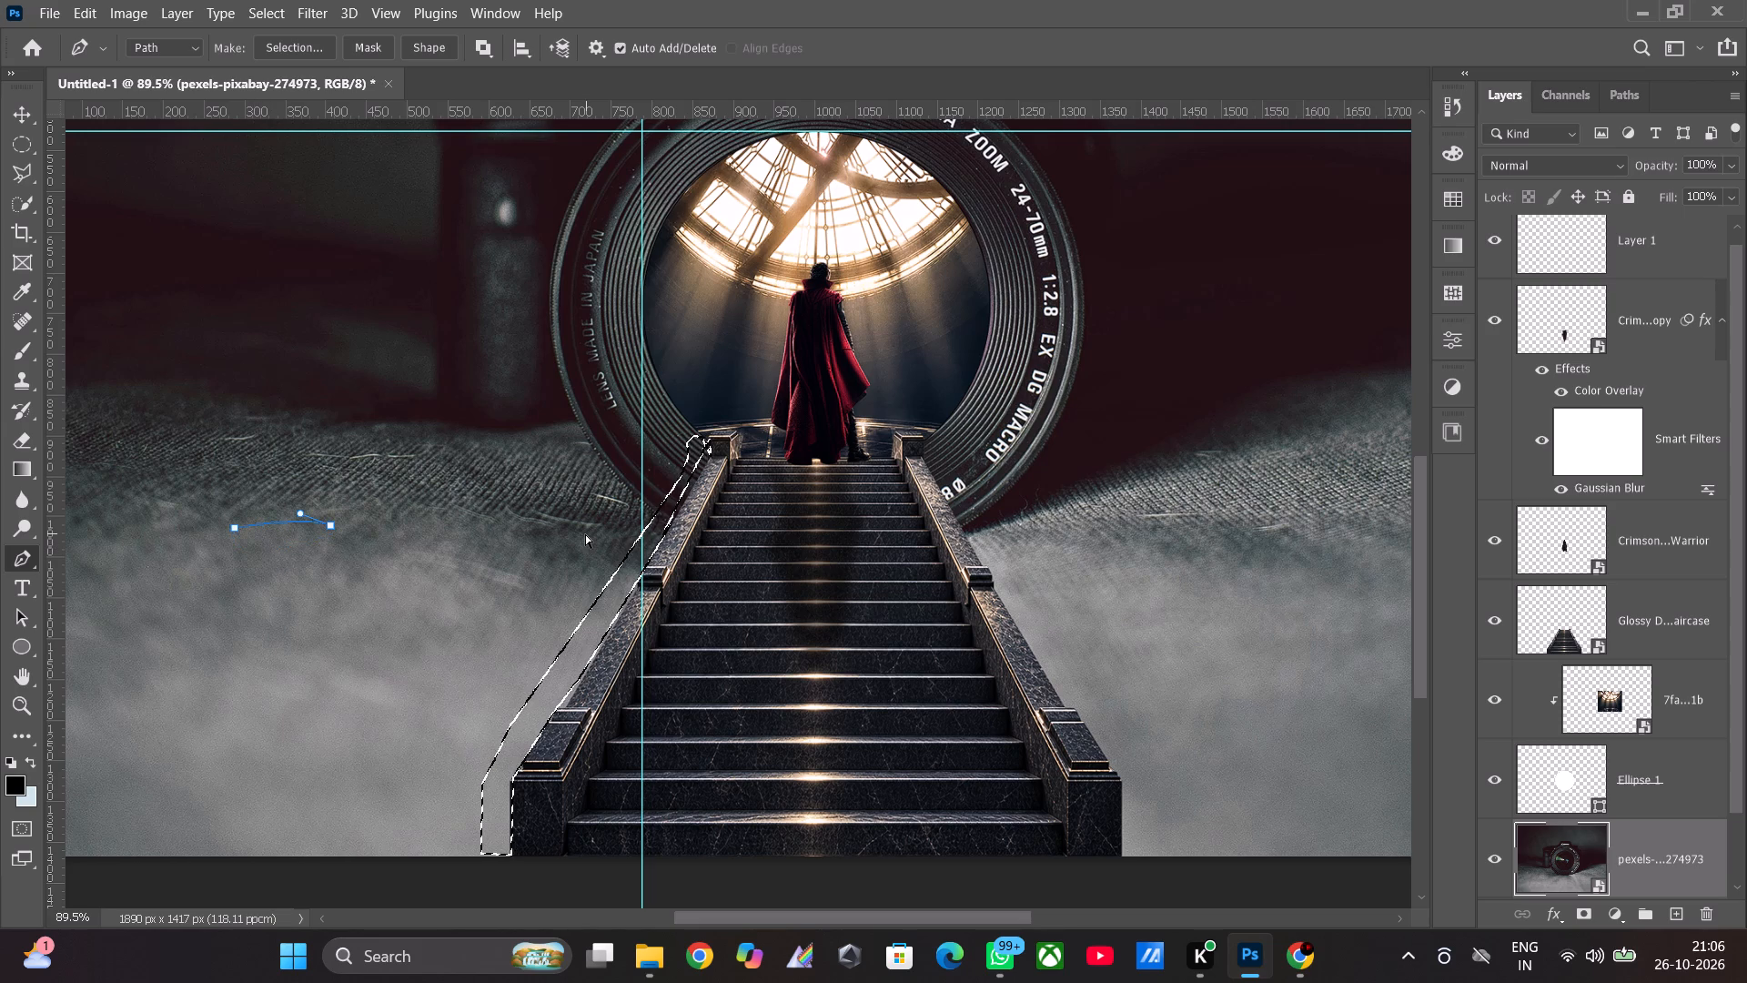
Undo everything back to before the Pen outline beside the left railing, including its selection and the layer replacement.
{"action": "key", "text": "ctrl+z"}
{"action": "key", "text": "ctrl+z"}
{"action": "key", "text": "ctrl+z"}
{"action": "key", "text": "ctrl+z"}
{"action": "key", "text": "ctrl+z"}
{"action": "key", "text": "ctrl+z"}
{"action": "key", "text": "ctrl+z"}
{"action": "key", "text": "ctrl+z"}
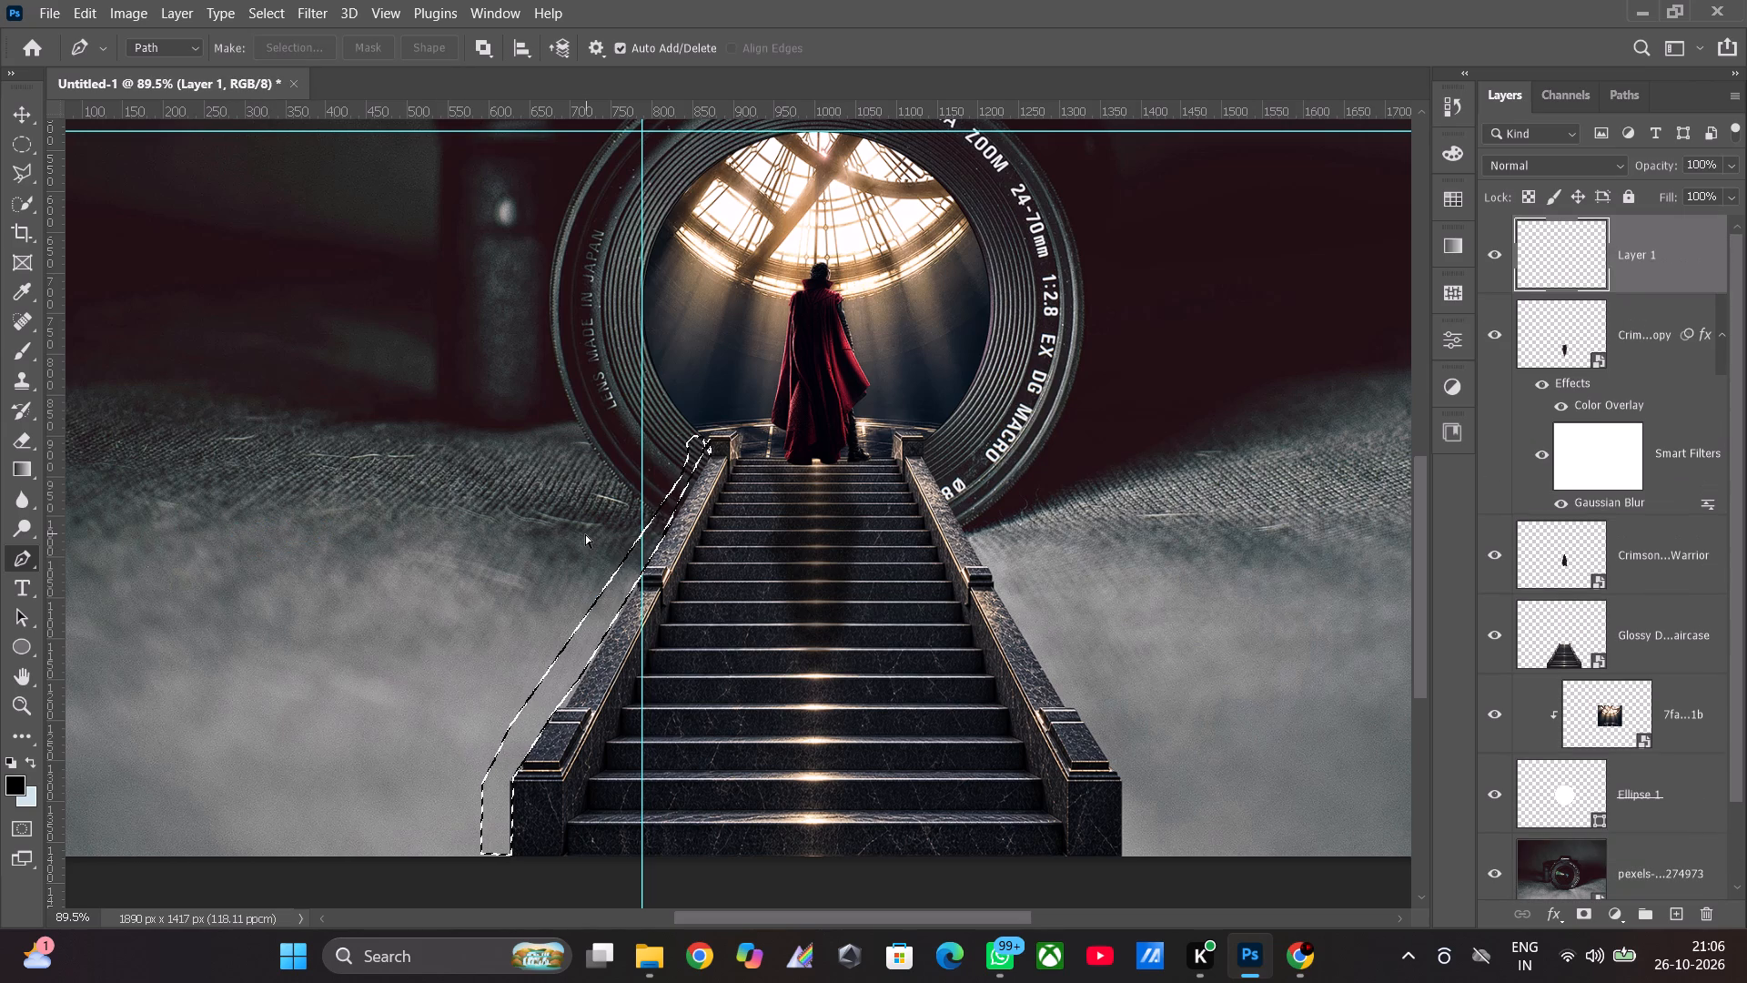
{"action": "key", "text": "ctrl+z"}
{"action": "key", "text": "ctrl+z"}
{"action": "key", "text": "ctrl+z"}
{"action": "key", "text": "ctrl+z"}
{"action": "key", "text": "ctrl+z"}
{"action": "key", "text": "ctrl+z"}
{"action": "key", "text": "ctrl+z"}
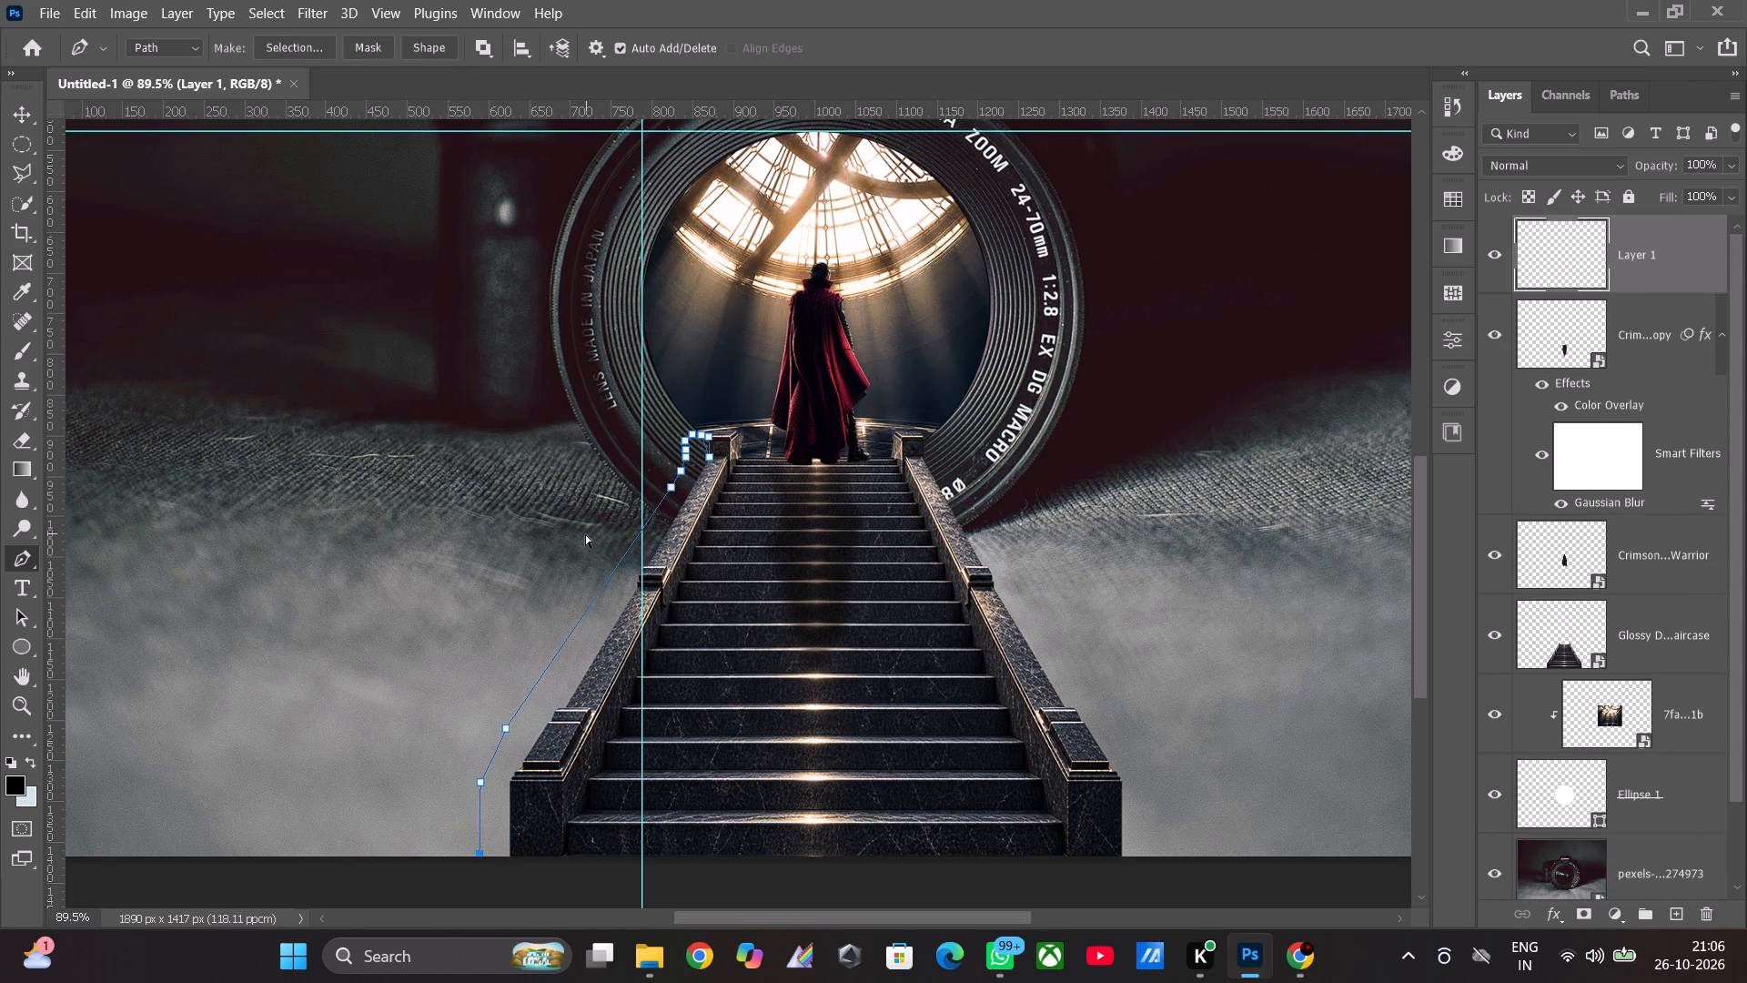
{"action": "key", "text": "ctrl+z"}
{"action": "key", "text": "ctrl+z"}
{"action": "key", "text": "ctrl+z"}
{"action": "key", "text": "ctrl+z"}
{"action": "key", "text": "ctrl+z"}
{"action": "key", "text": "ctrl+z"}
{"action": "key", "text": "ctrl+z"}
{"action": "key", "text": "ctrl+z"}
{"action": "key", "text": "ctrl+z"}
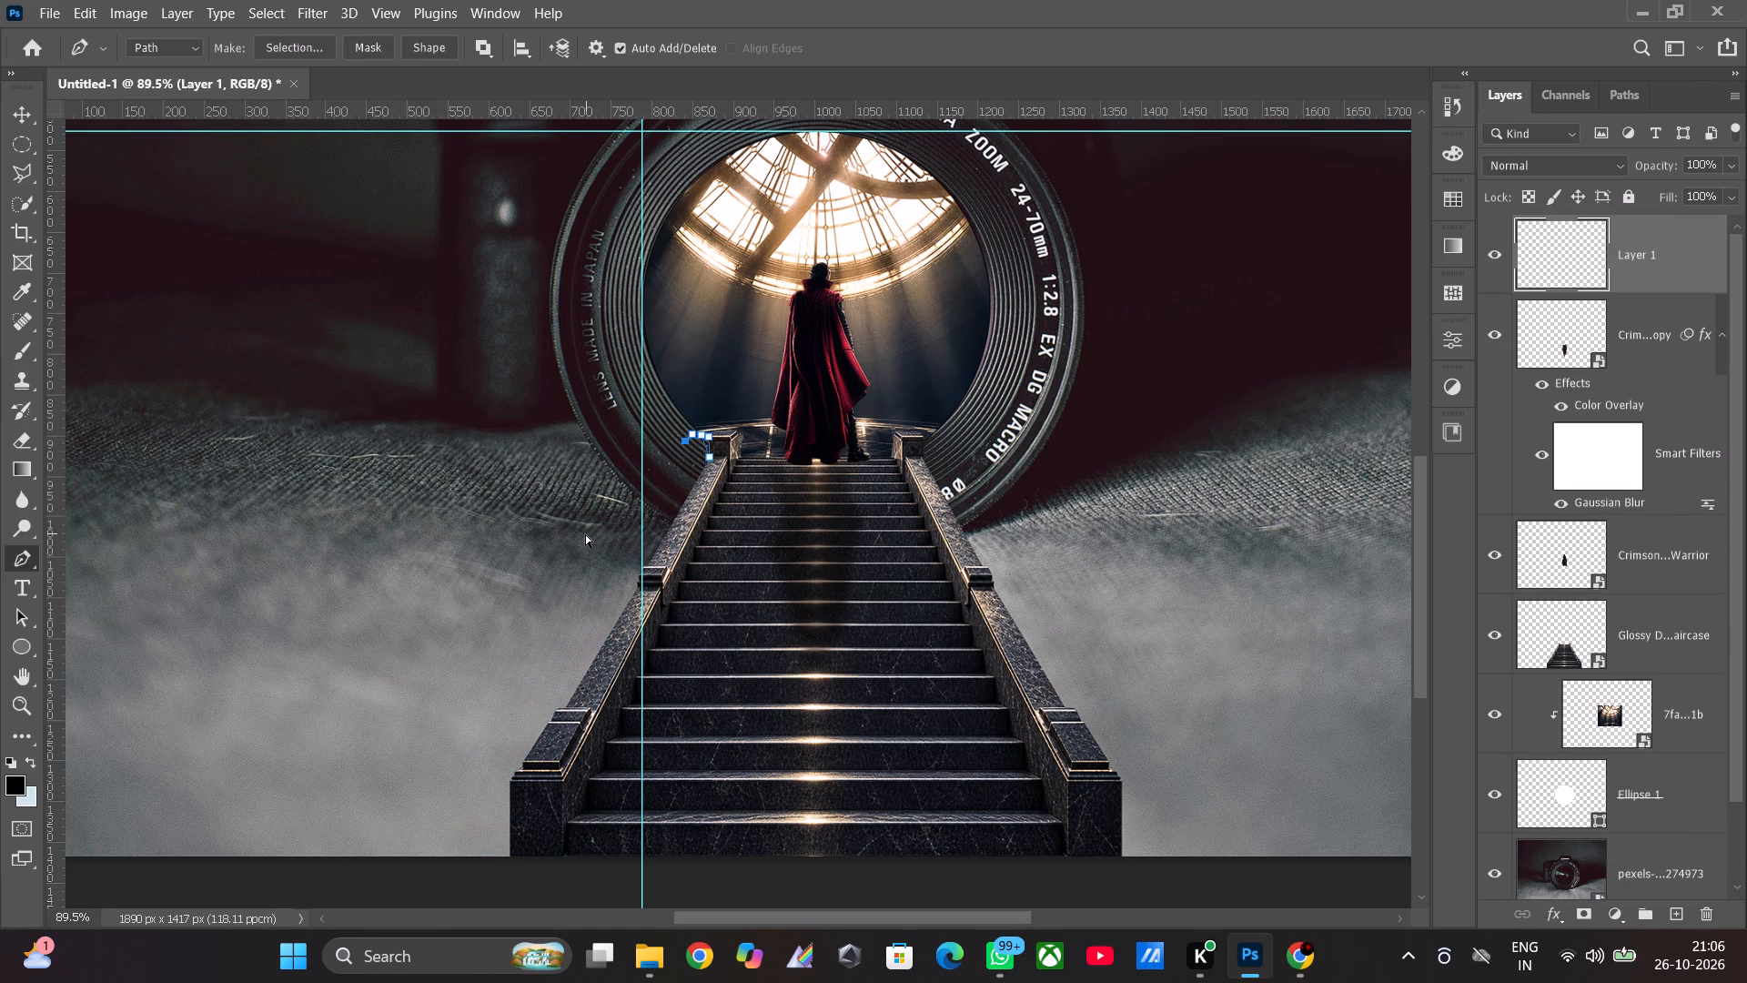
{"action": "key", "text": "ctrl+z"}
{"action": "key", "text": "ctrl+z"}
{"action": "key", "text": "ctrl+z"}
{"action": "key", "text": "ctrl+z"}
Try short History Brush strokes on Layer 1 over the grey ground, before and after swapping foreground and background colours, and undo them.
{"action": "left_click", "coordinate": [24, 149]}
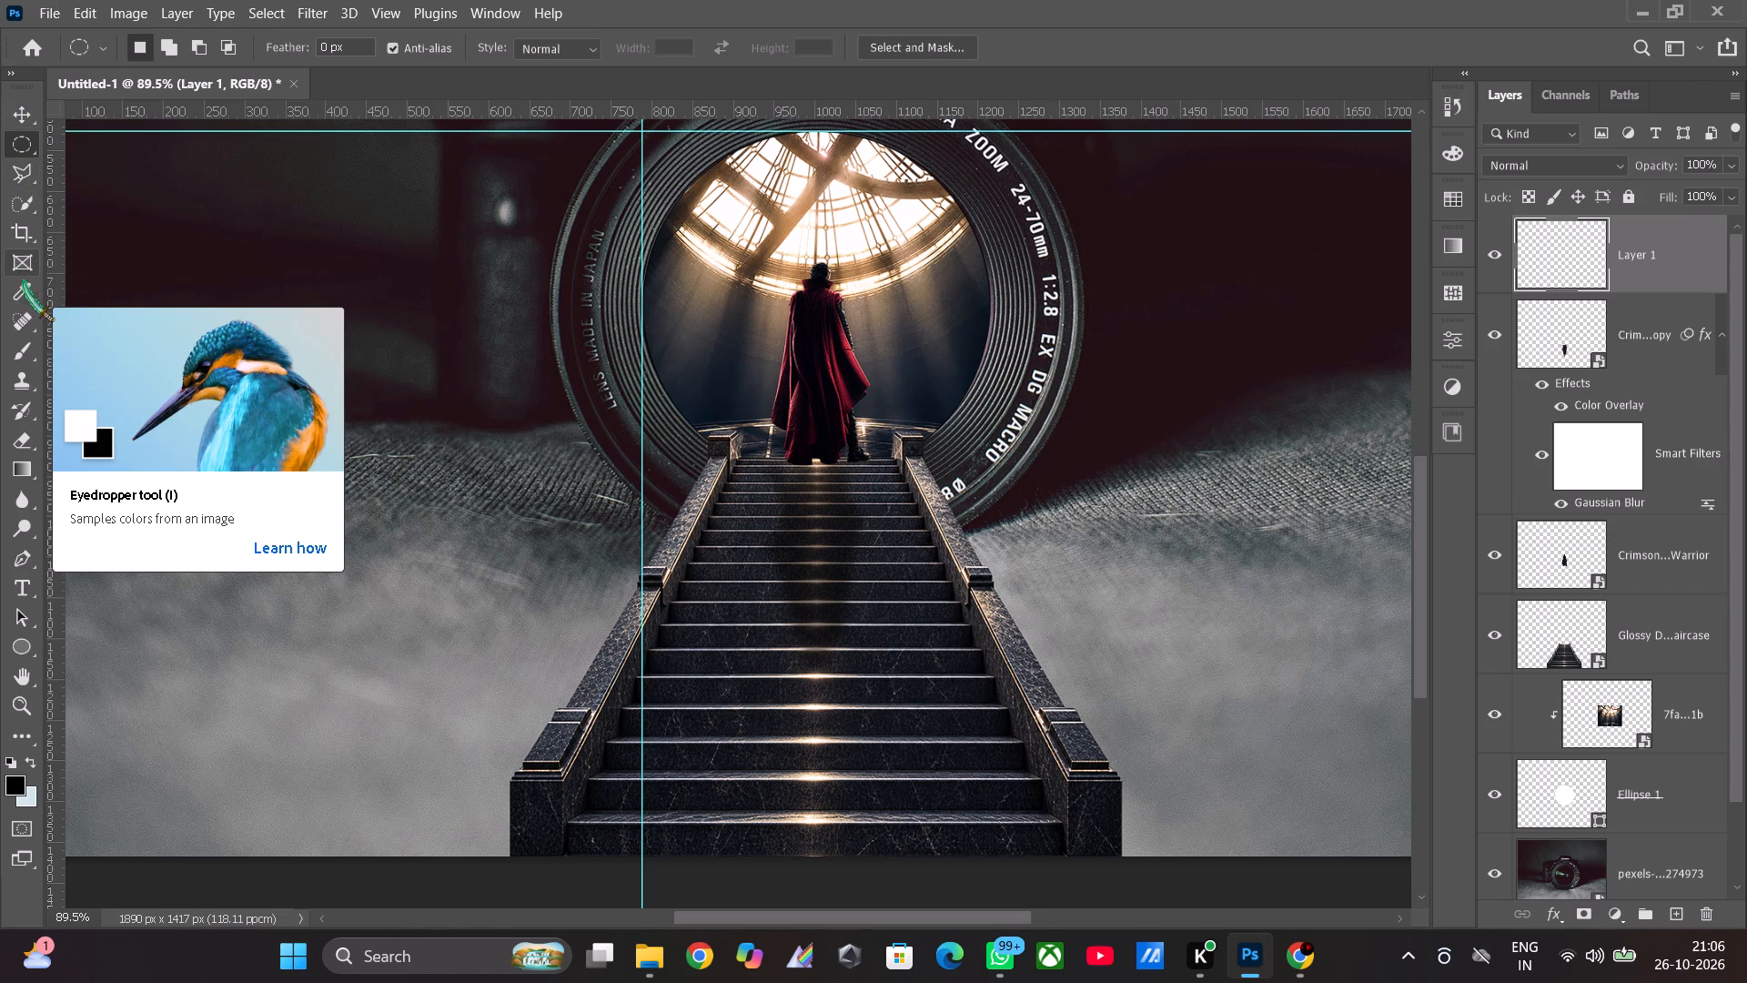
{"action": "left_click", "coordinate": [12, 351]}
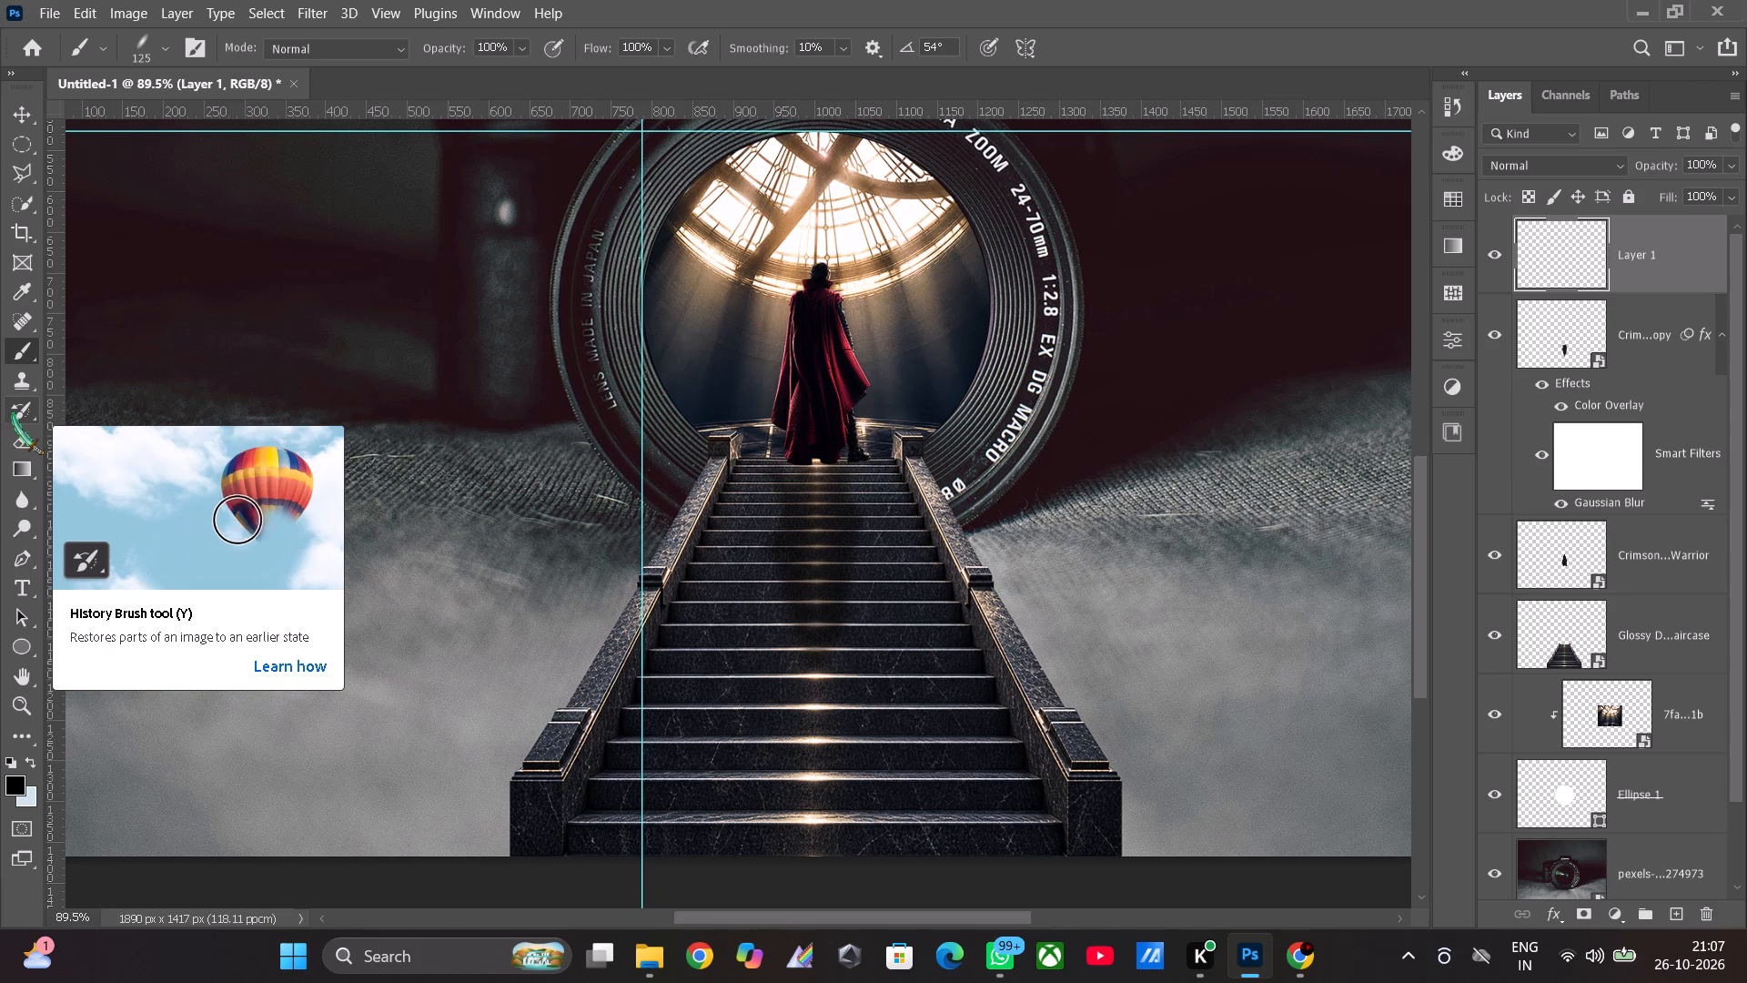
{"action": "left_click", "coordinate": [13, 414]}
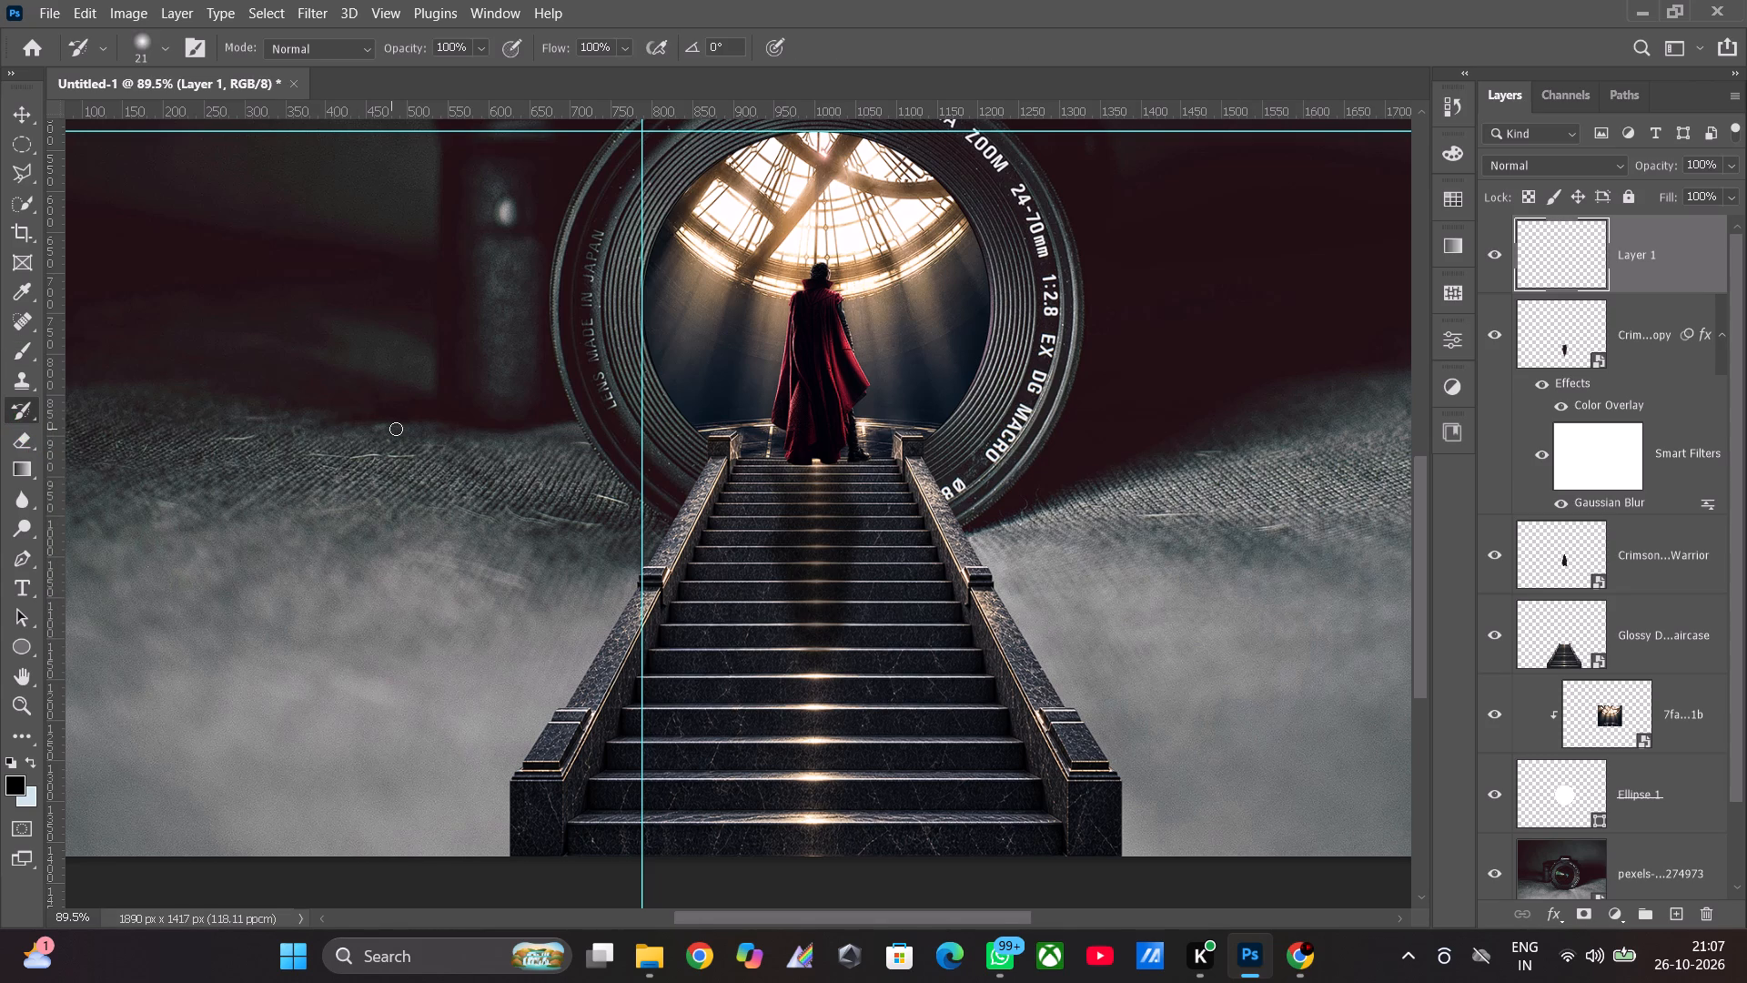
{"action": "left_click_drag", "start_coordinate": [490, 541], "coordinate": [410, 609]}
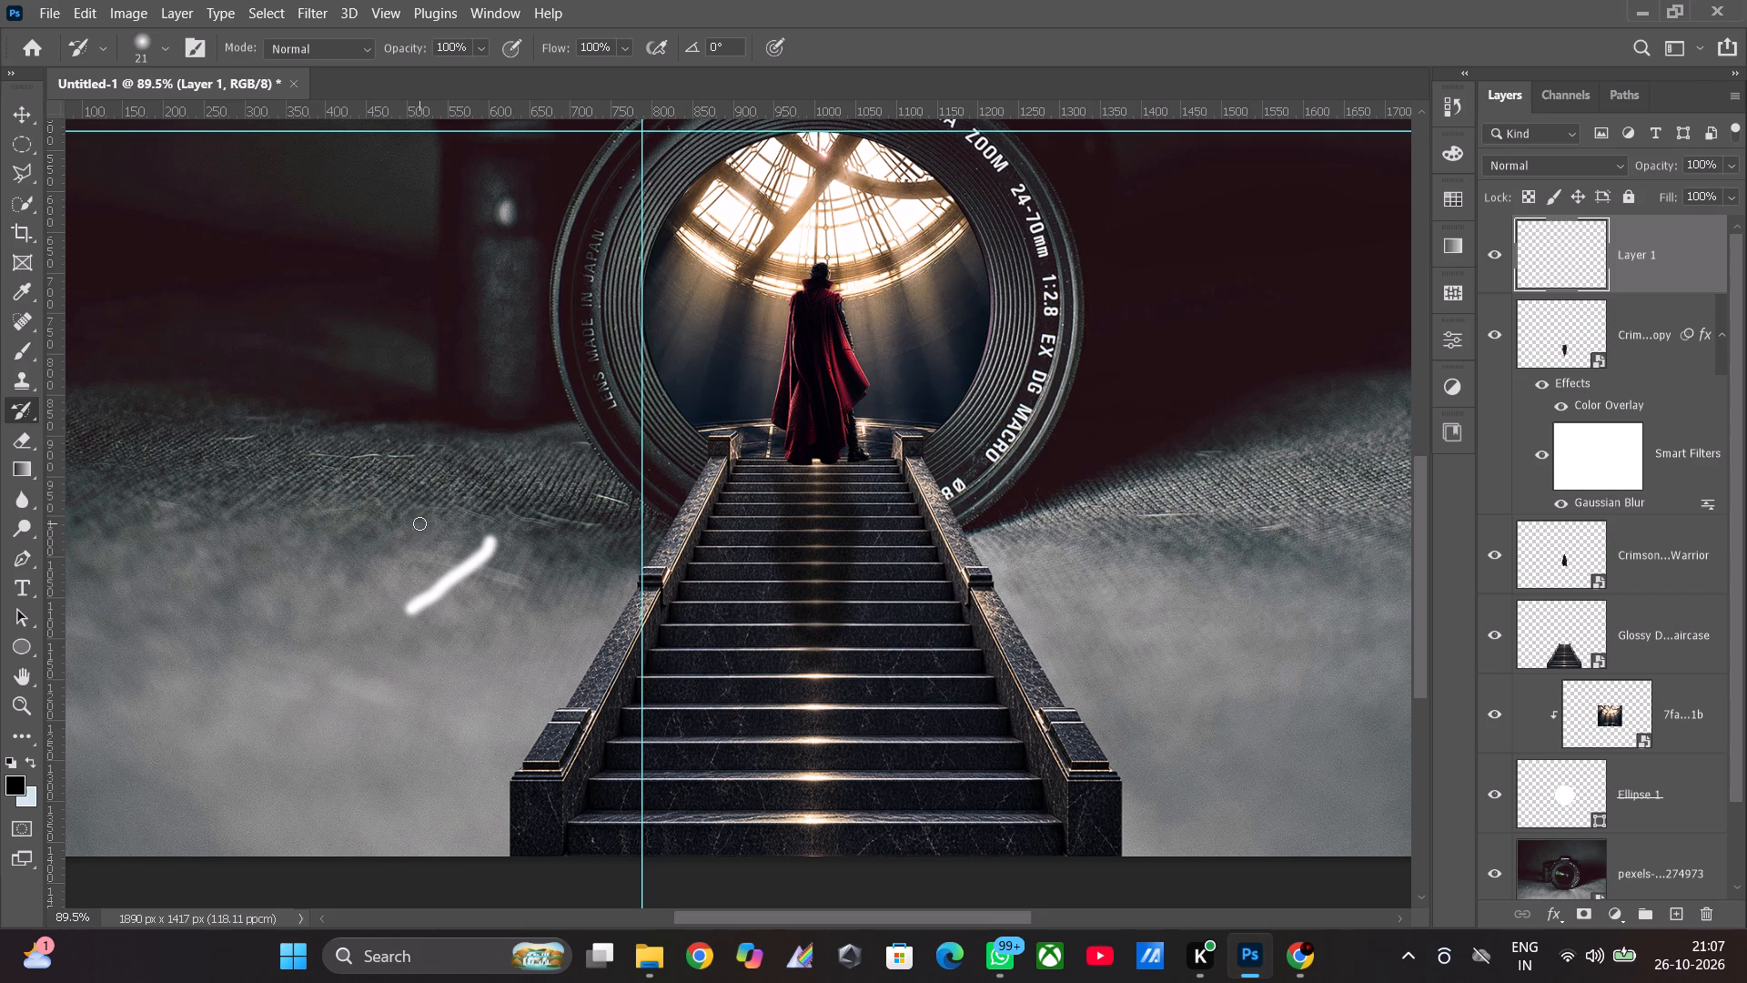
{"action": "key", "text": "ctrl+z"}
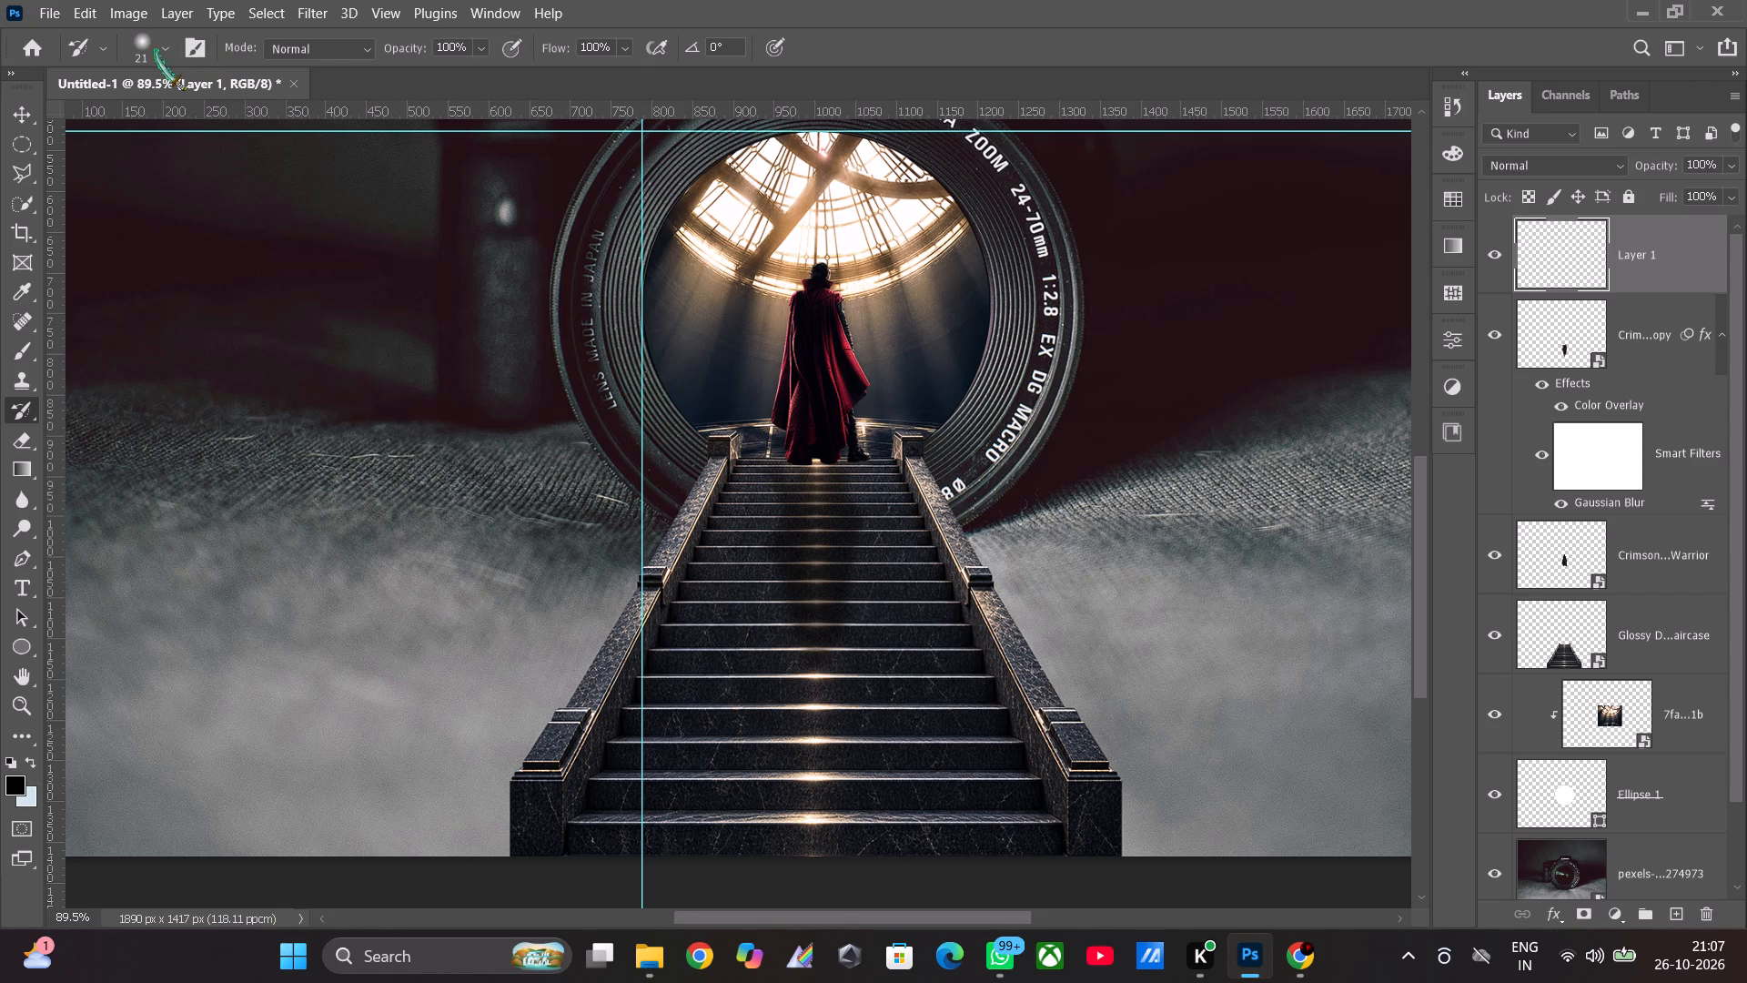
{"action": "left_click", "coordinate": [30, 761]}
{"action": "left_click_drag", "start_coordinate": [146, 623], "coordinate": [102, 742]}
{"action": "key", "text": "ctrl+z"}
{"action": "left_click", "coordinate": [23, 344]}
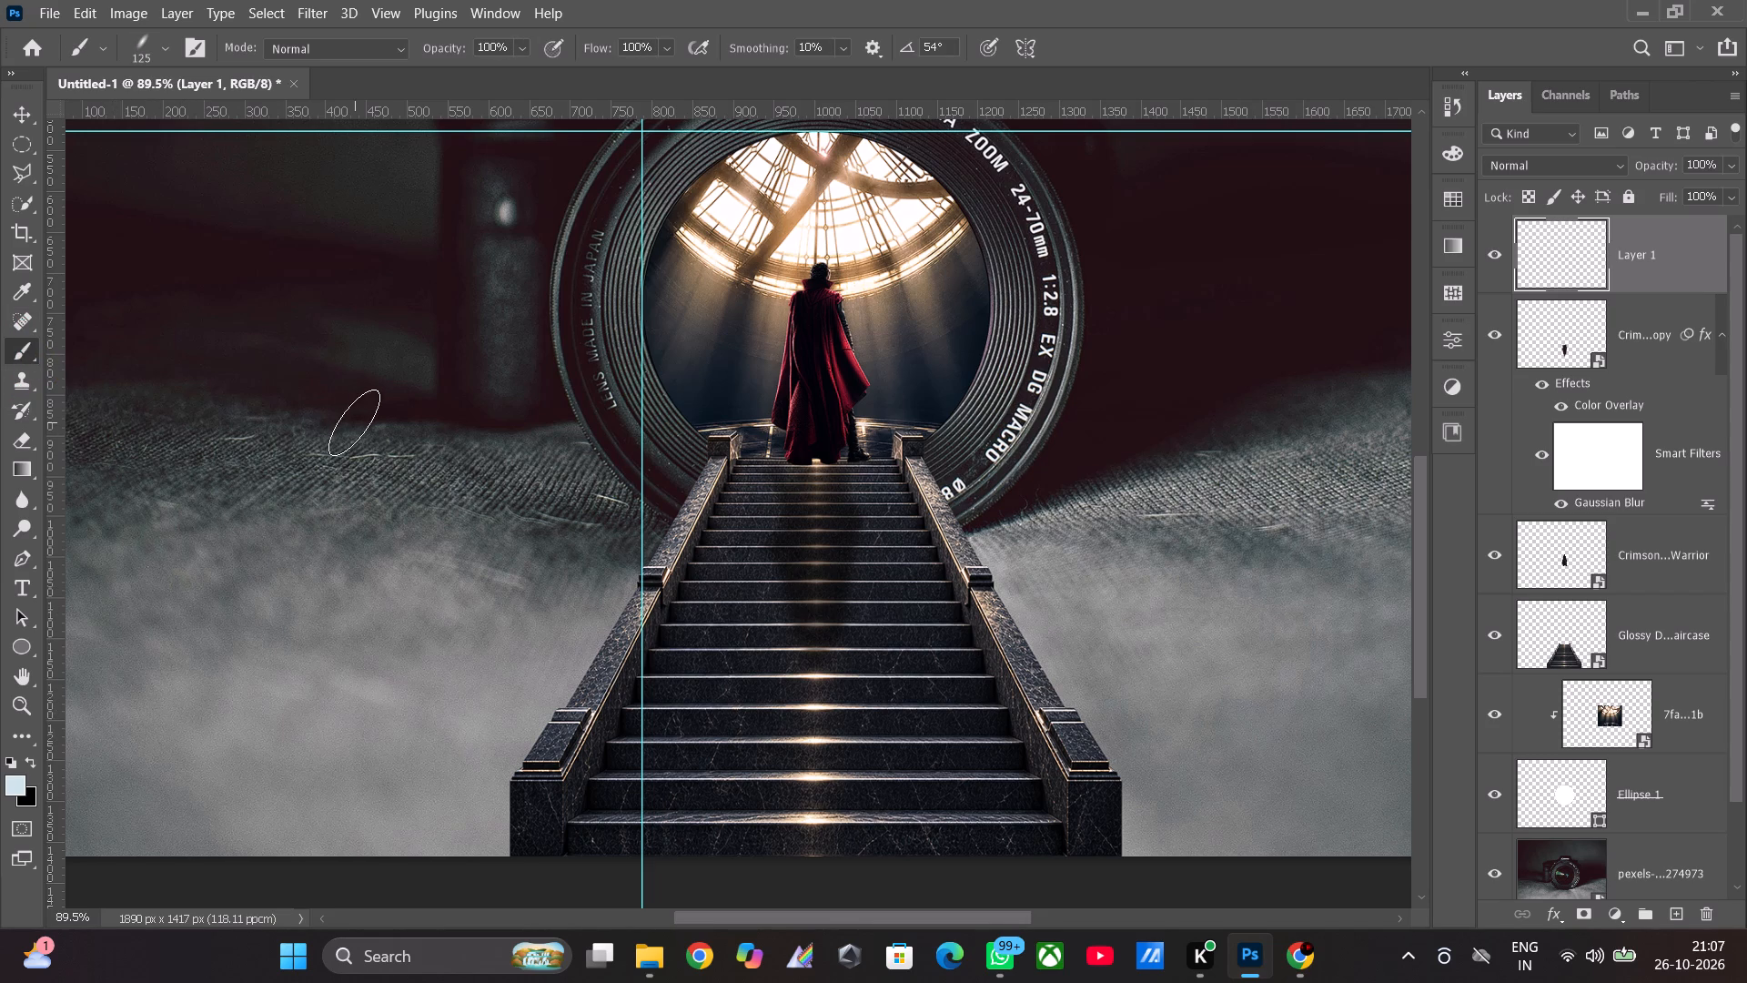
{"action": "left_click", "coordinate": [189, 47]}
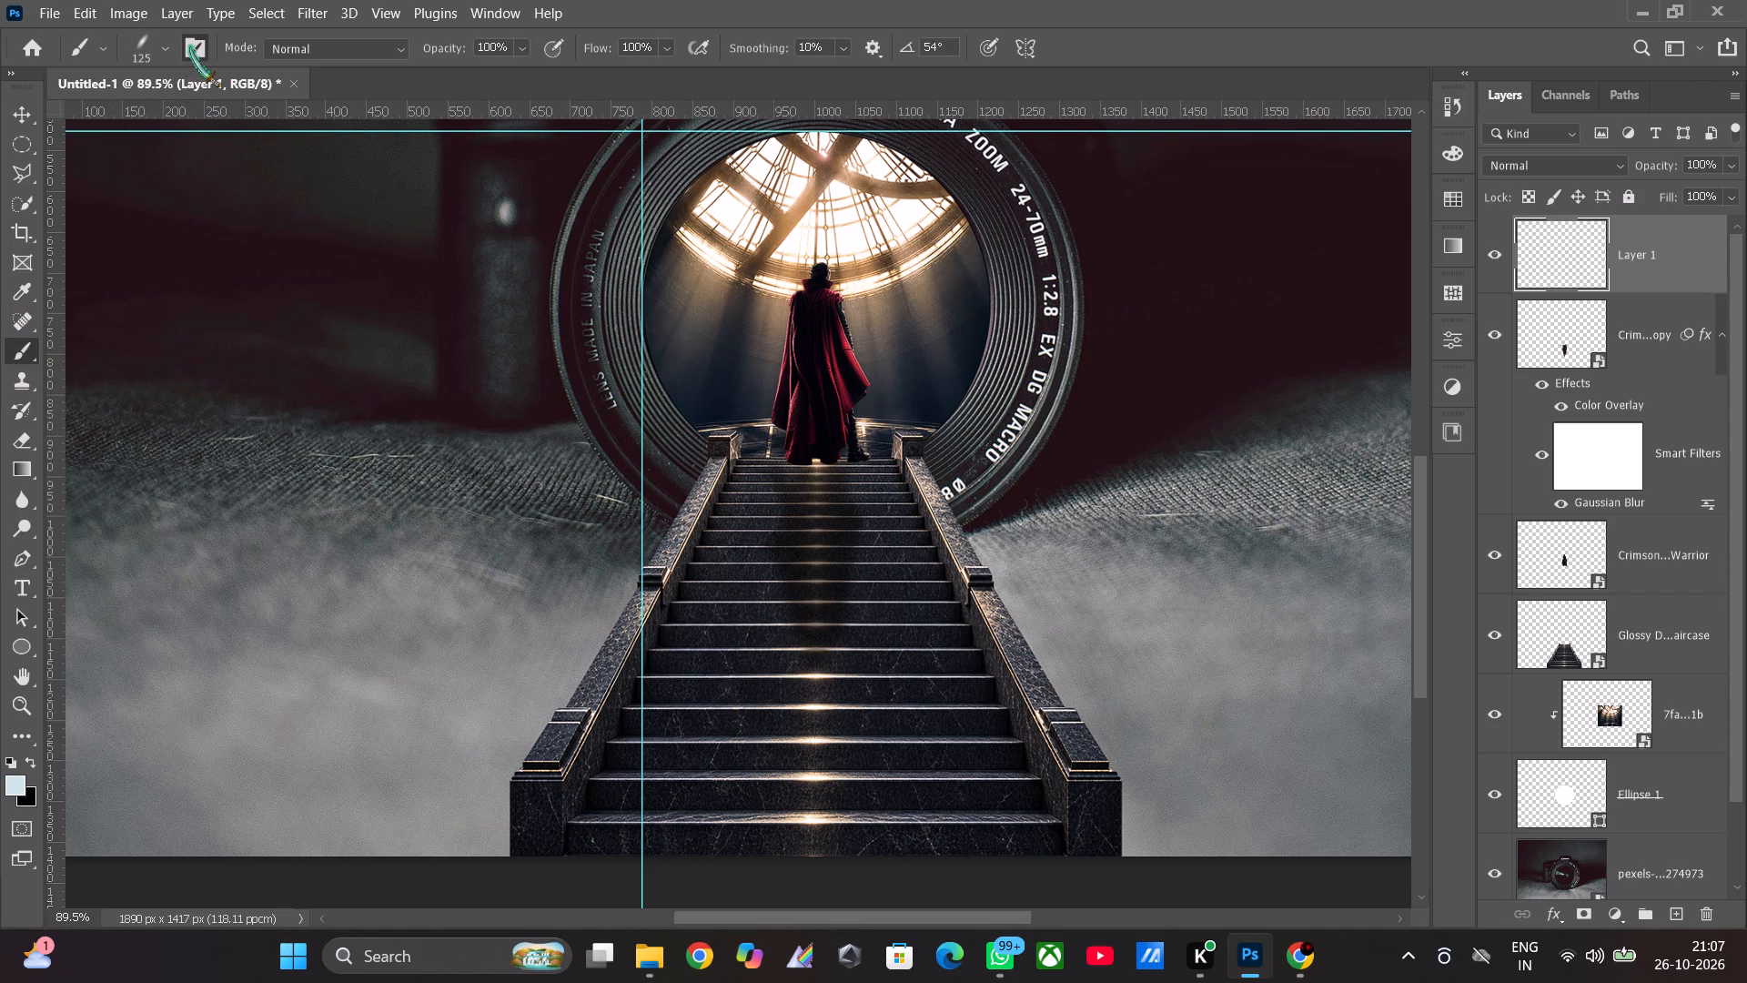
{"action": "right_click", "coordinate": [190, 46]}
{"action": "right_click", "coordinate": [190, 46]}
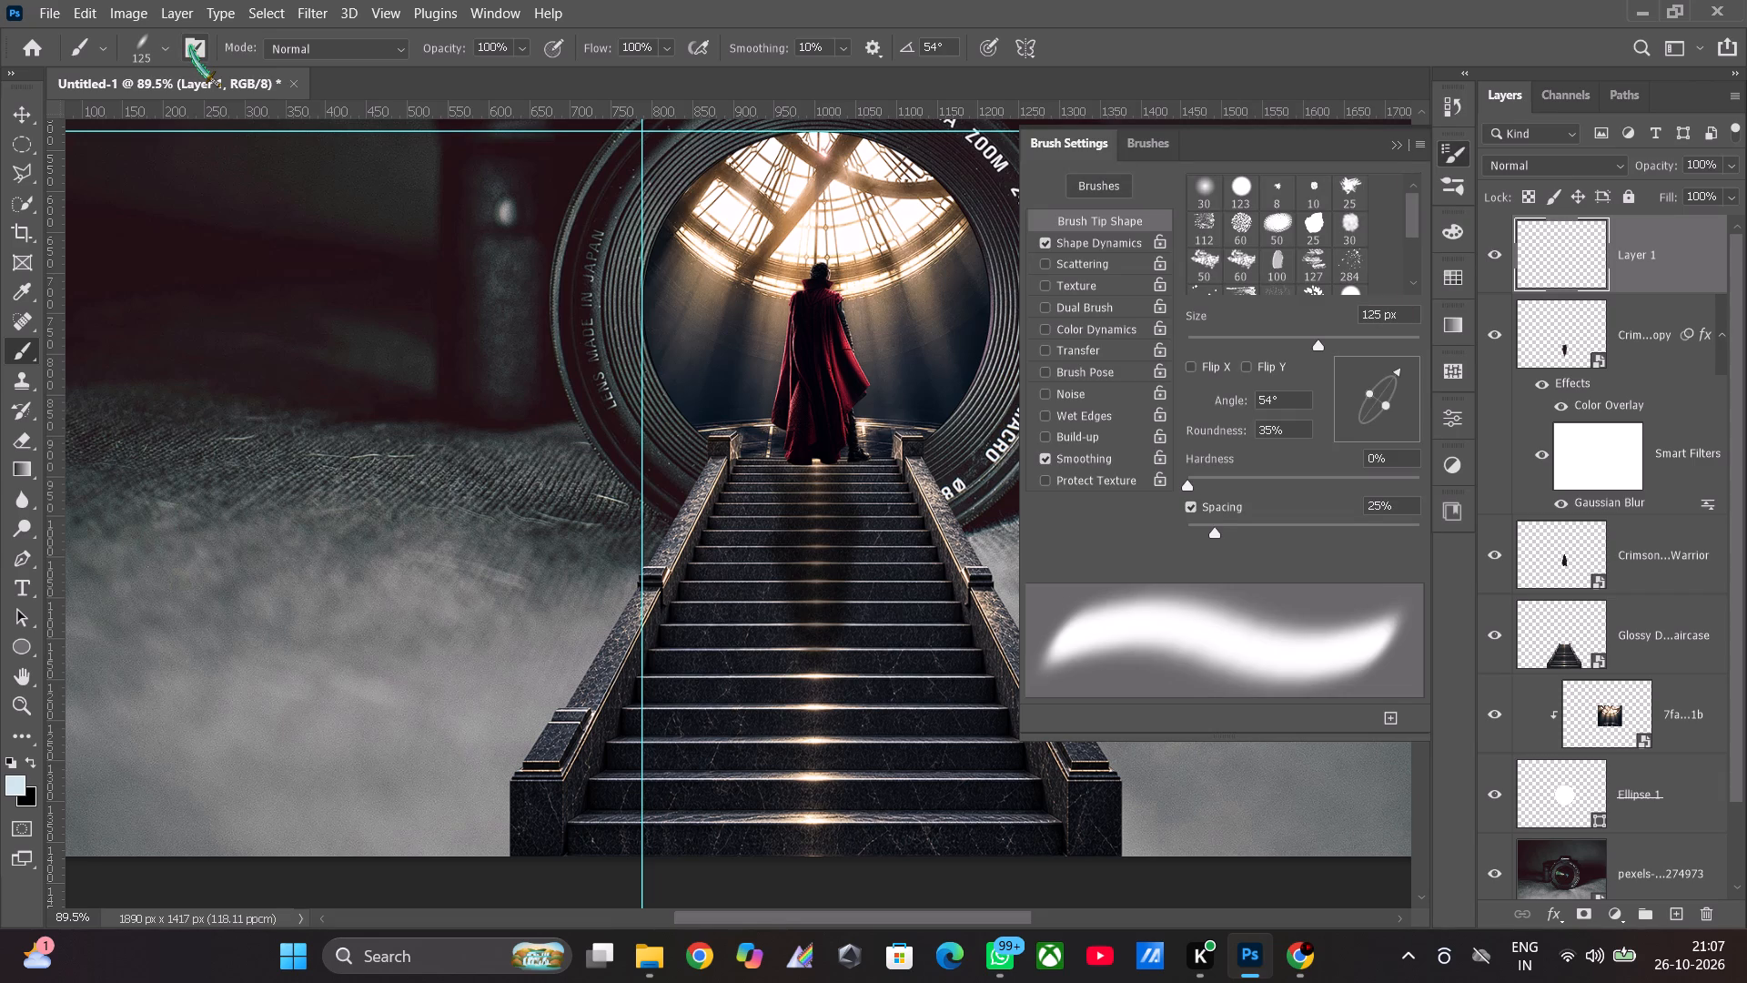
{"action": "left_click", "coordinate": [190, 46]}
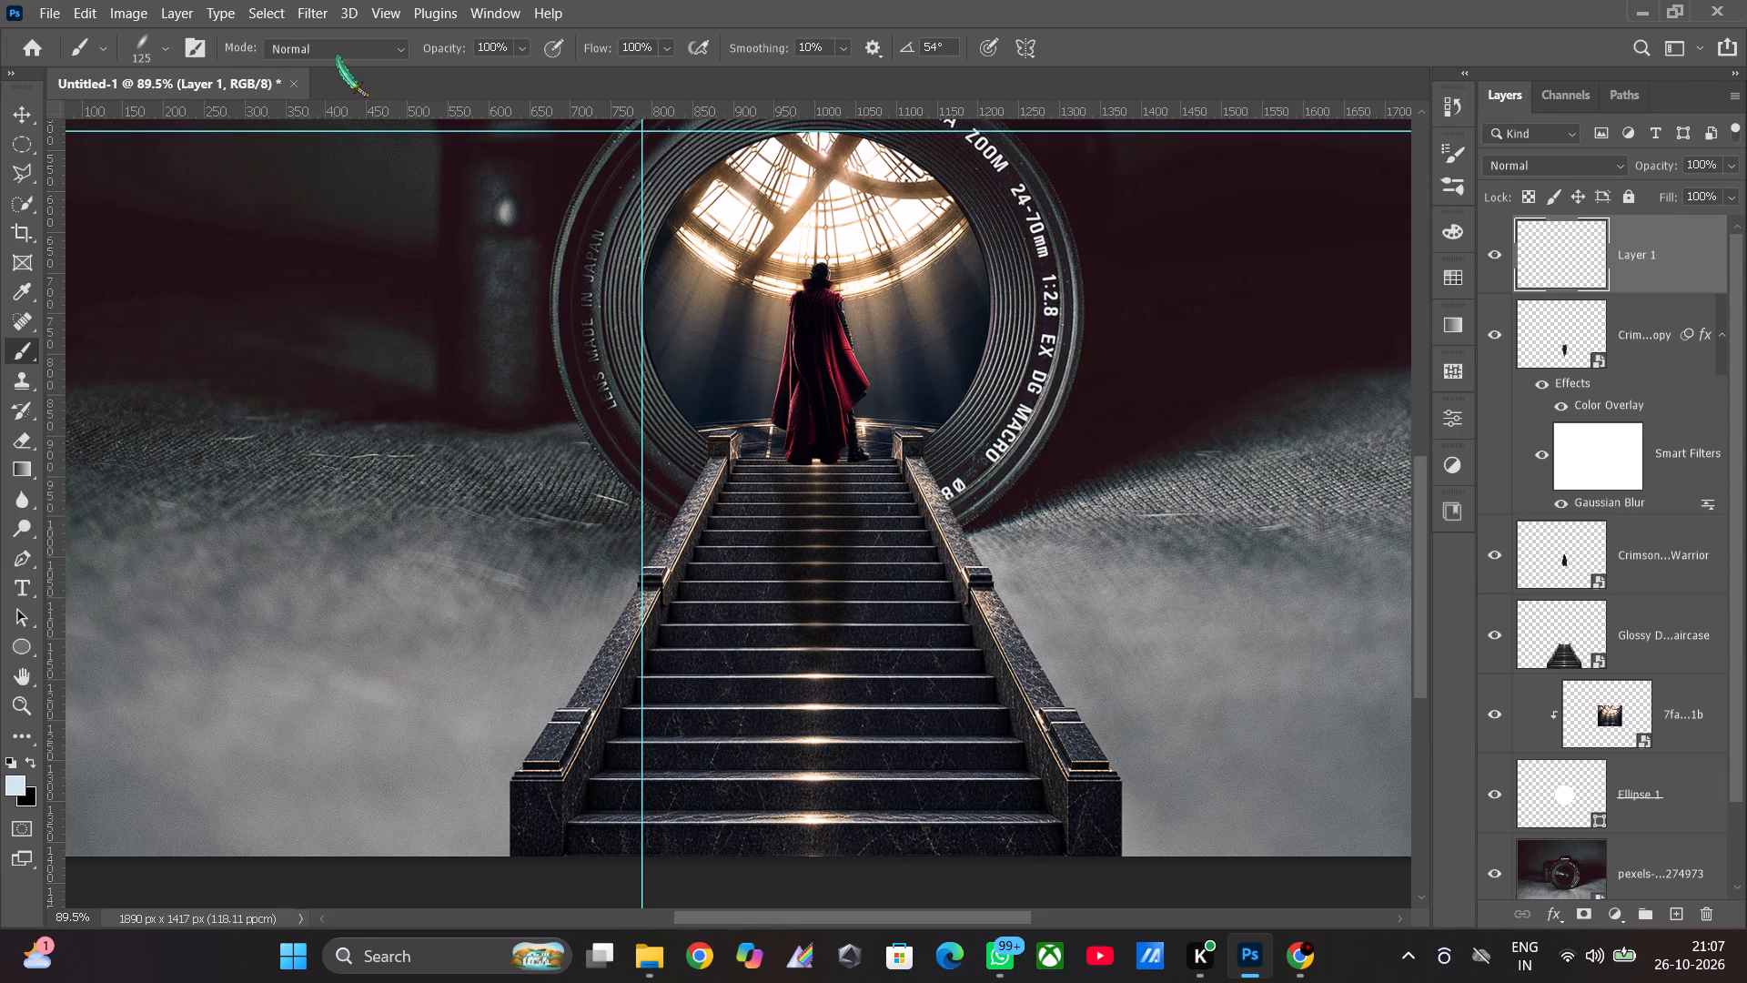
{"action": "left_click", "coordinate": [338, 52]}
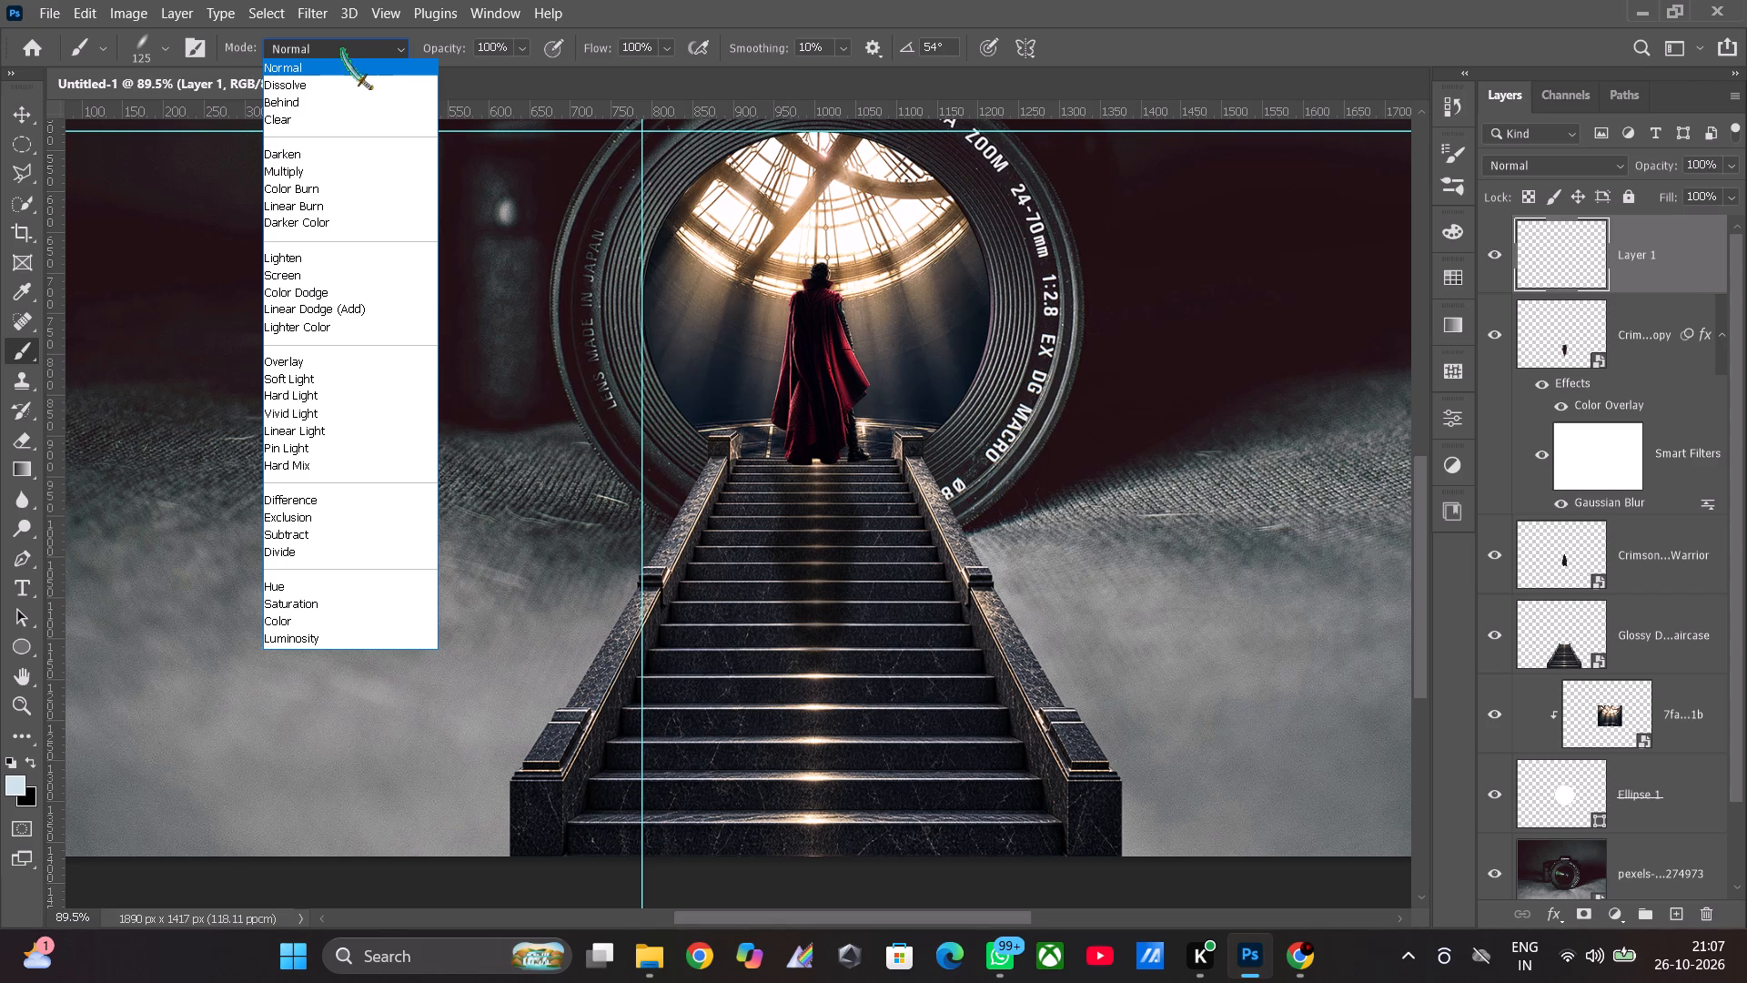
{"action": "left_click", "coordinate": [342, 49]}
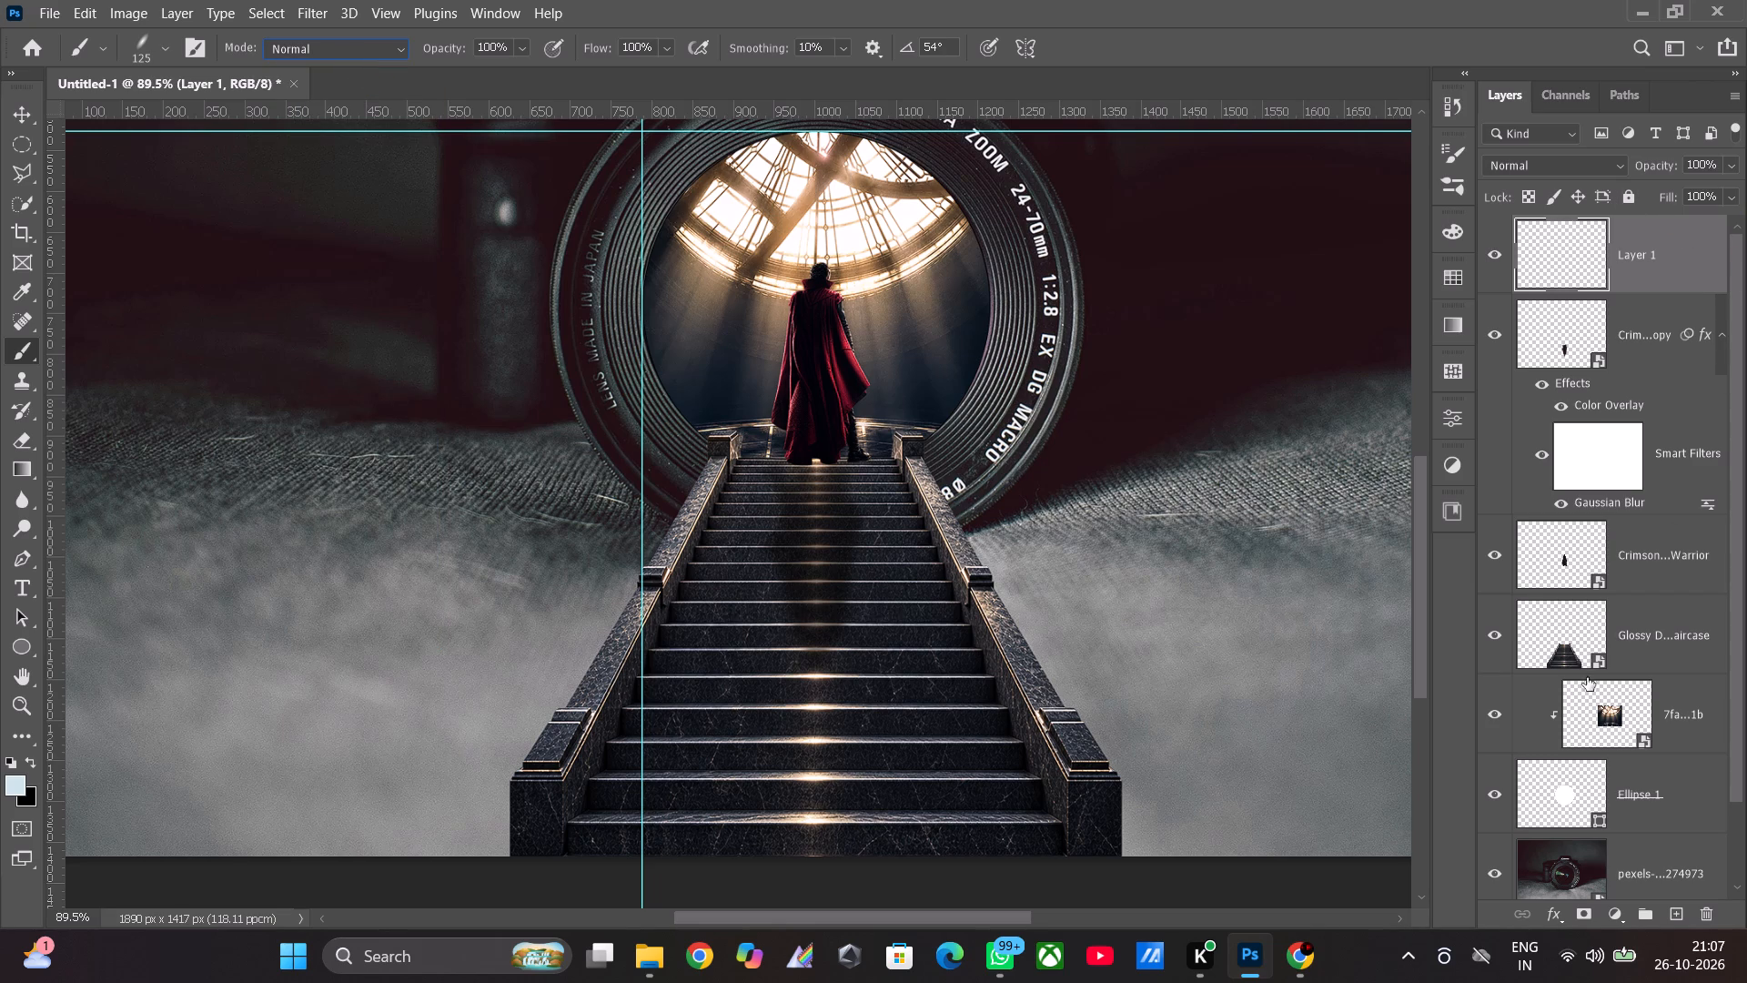
Duplicate the Glossy Dark Marble Monumental Staircase layer within Untitled-1 and place the copy directly beneath the original.
{"action": "left_click", "coordinate": [1579, 636]}
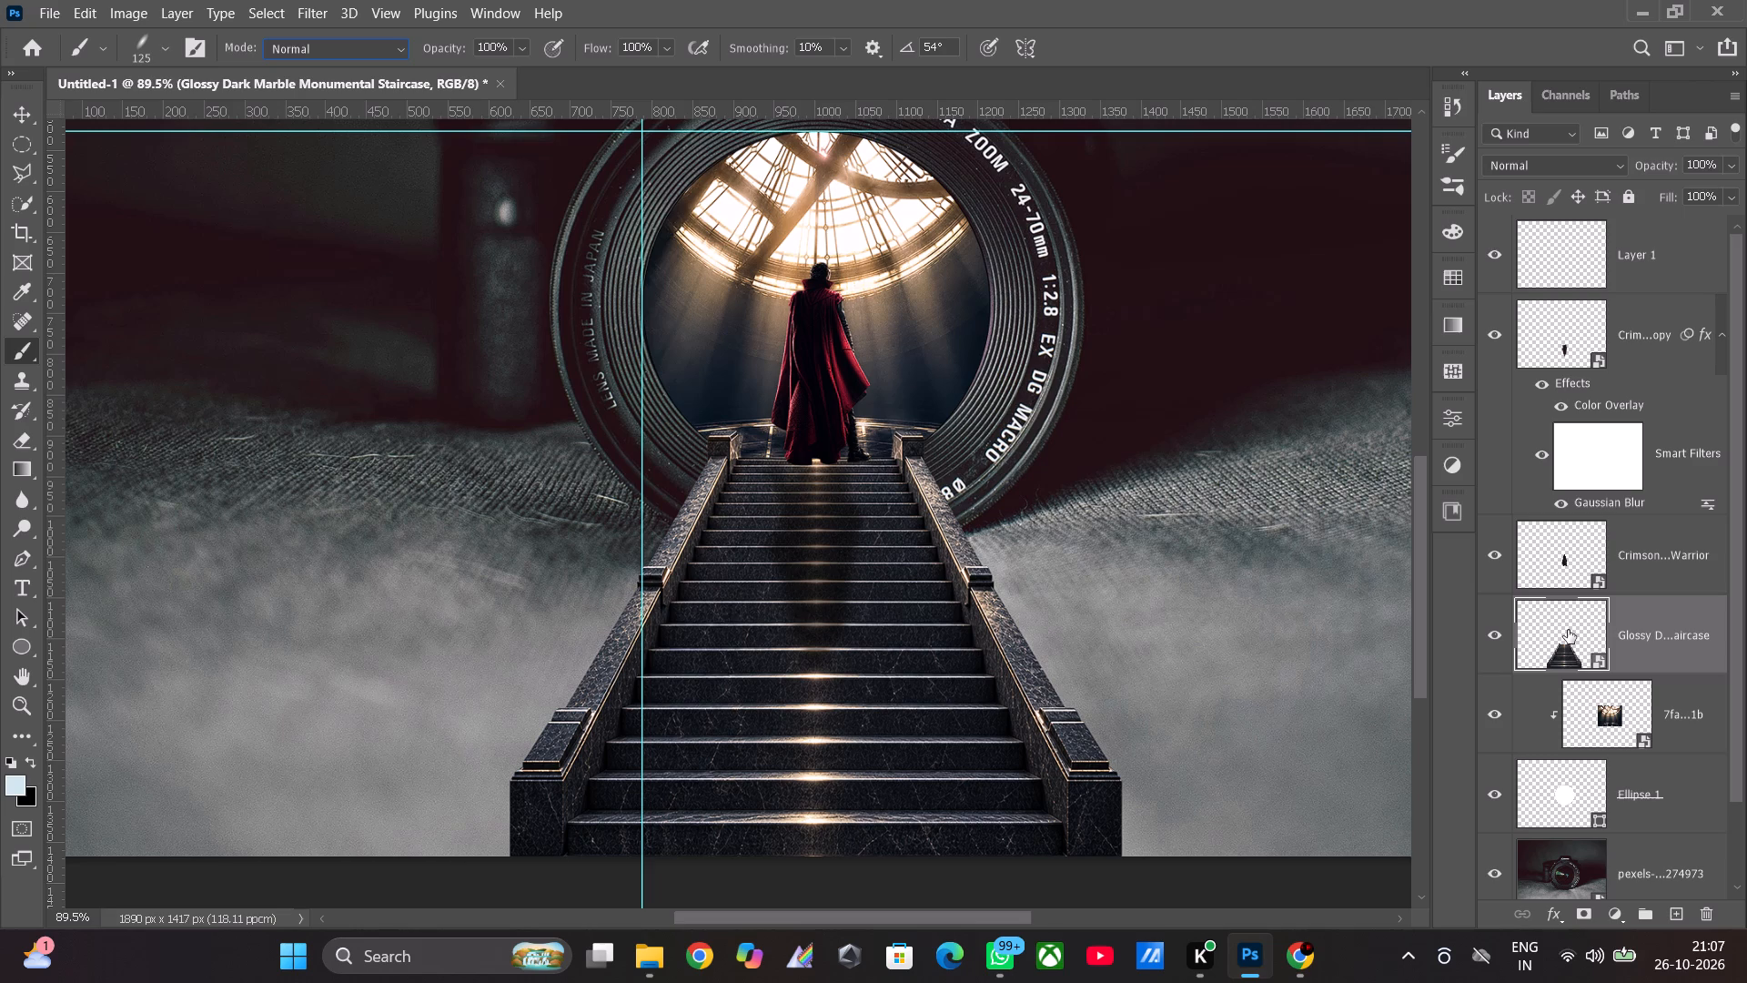
{"action": "right_click", "coordinate": [1568, 630]}
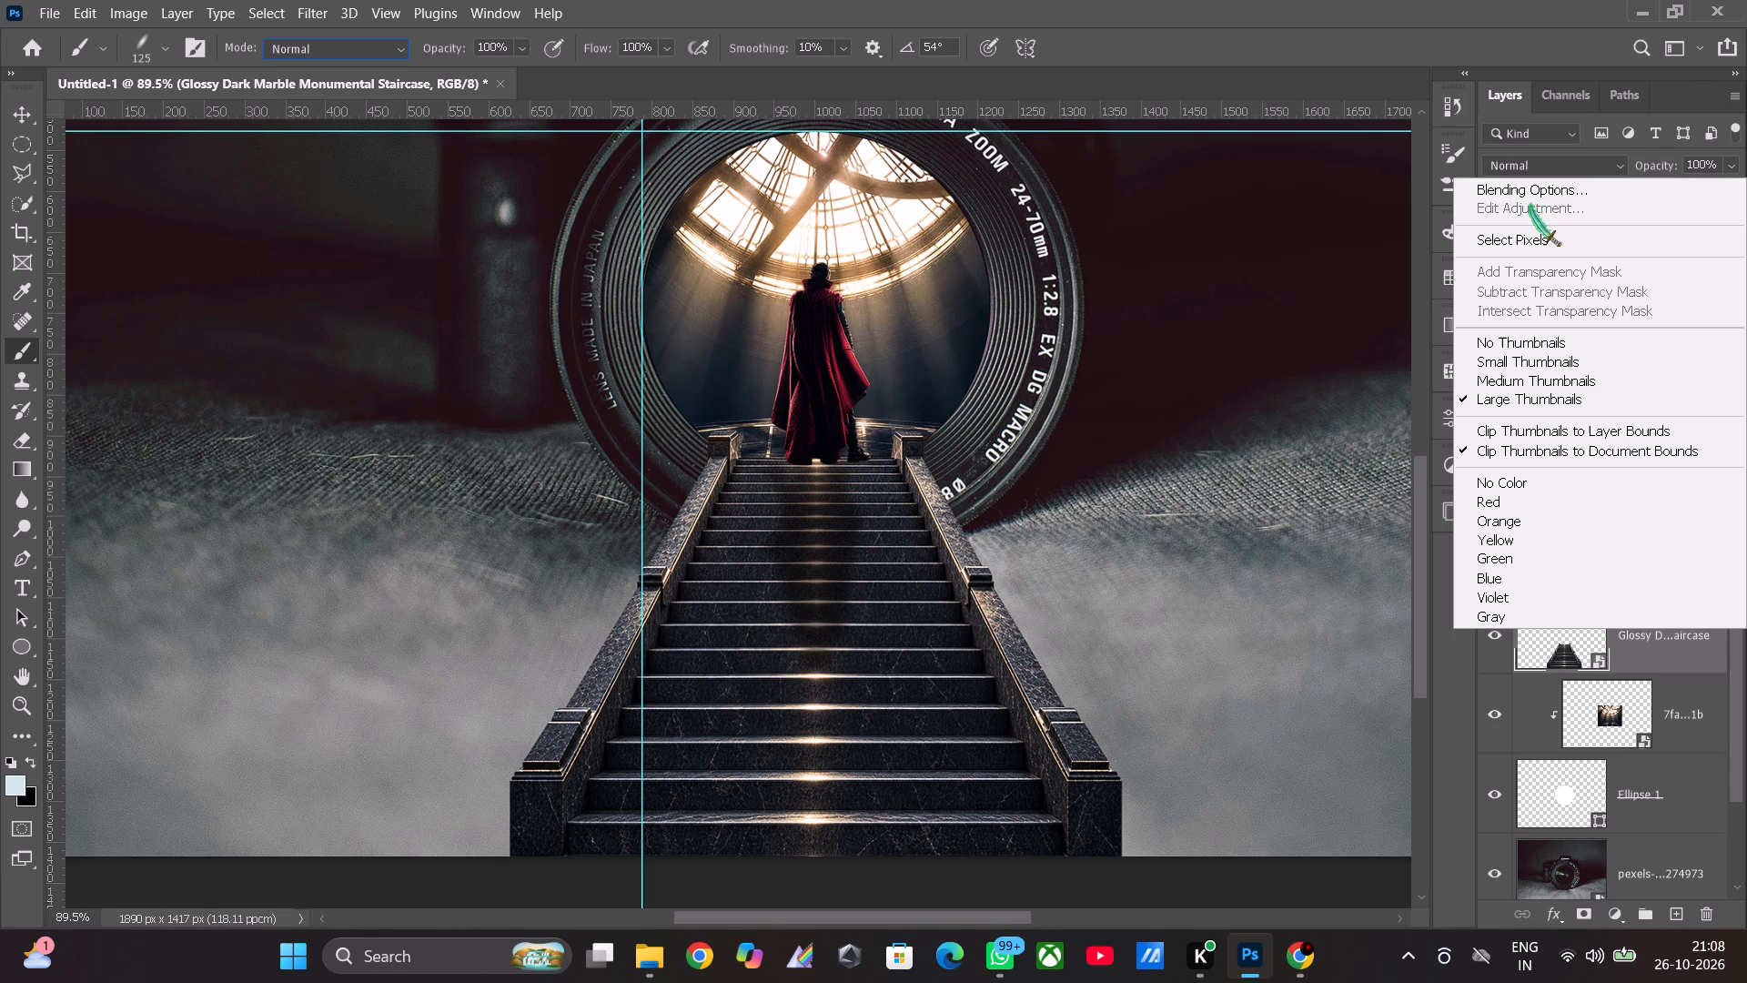
{"action": "left_click", "coordinate": [1367, 304]}
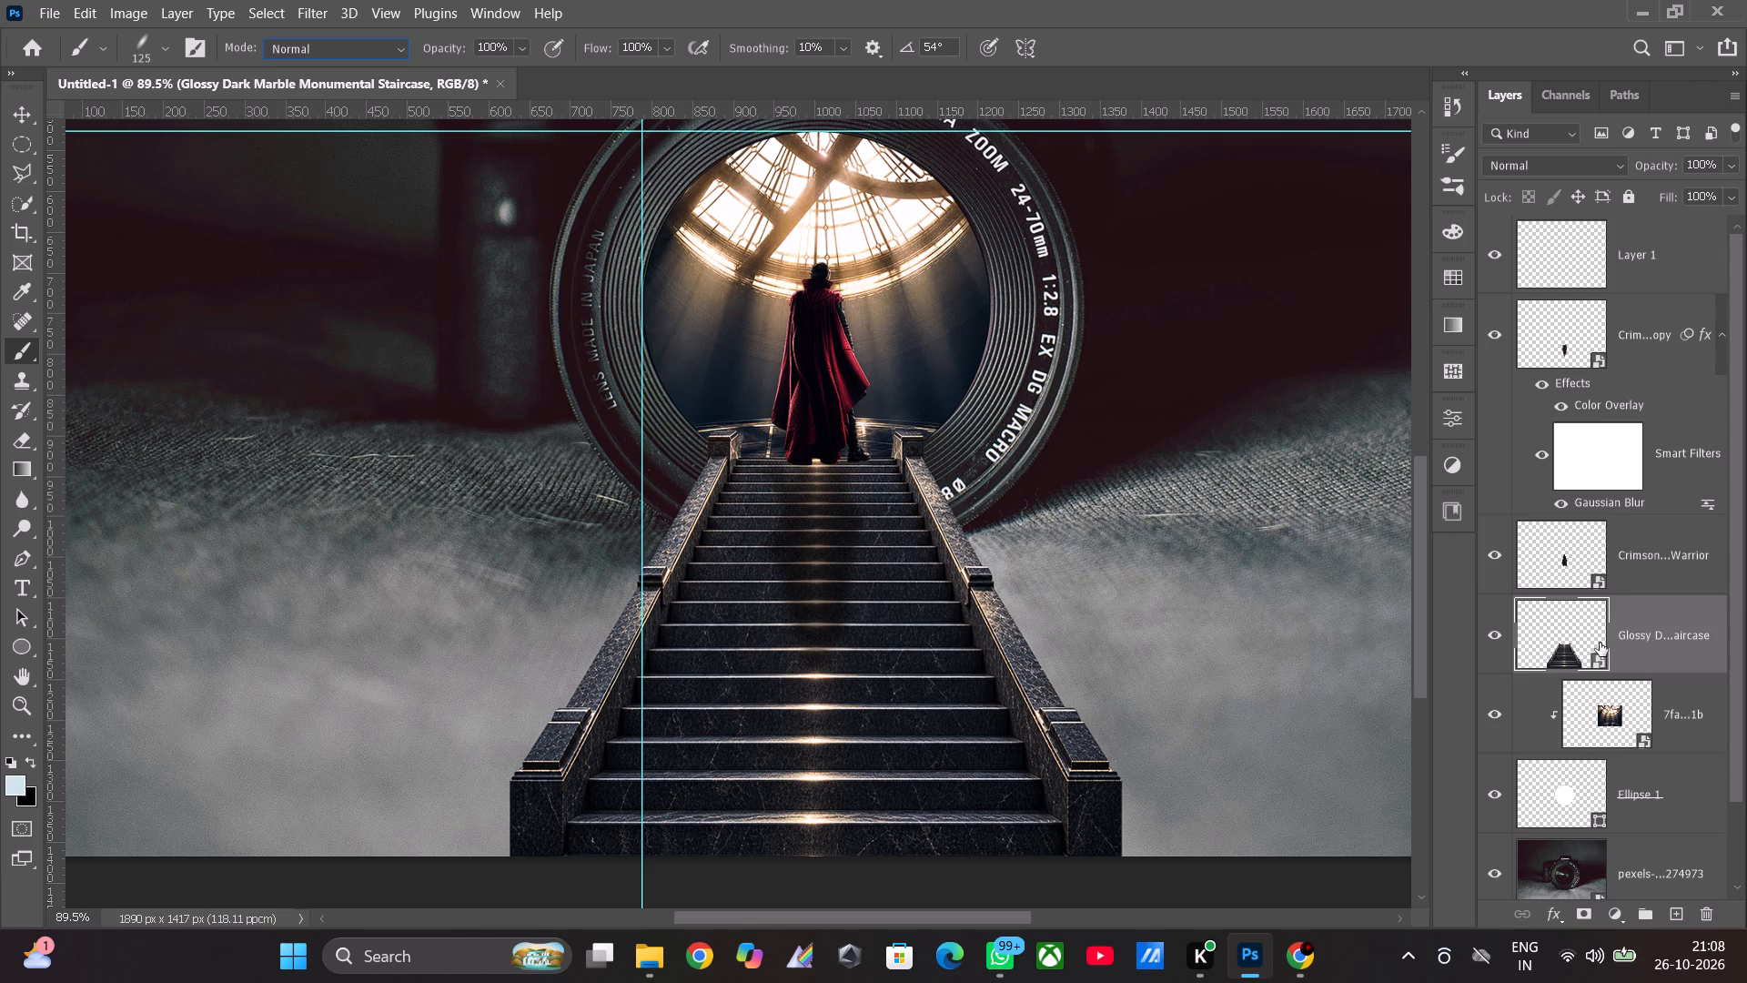
{"action": "right_click", "coordinate": [1551, 628]}
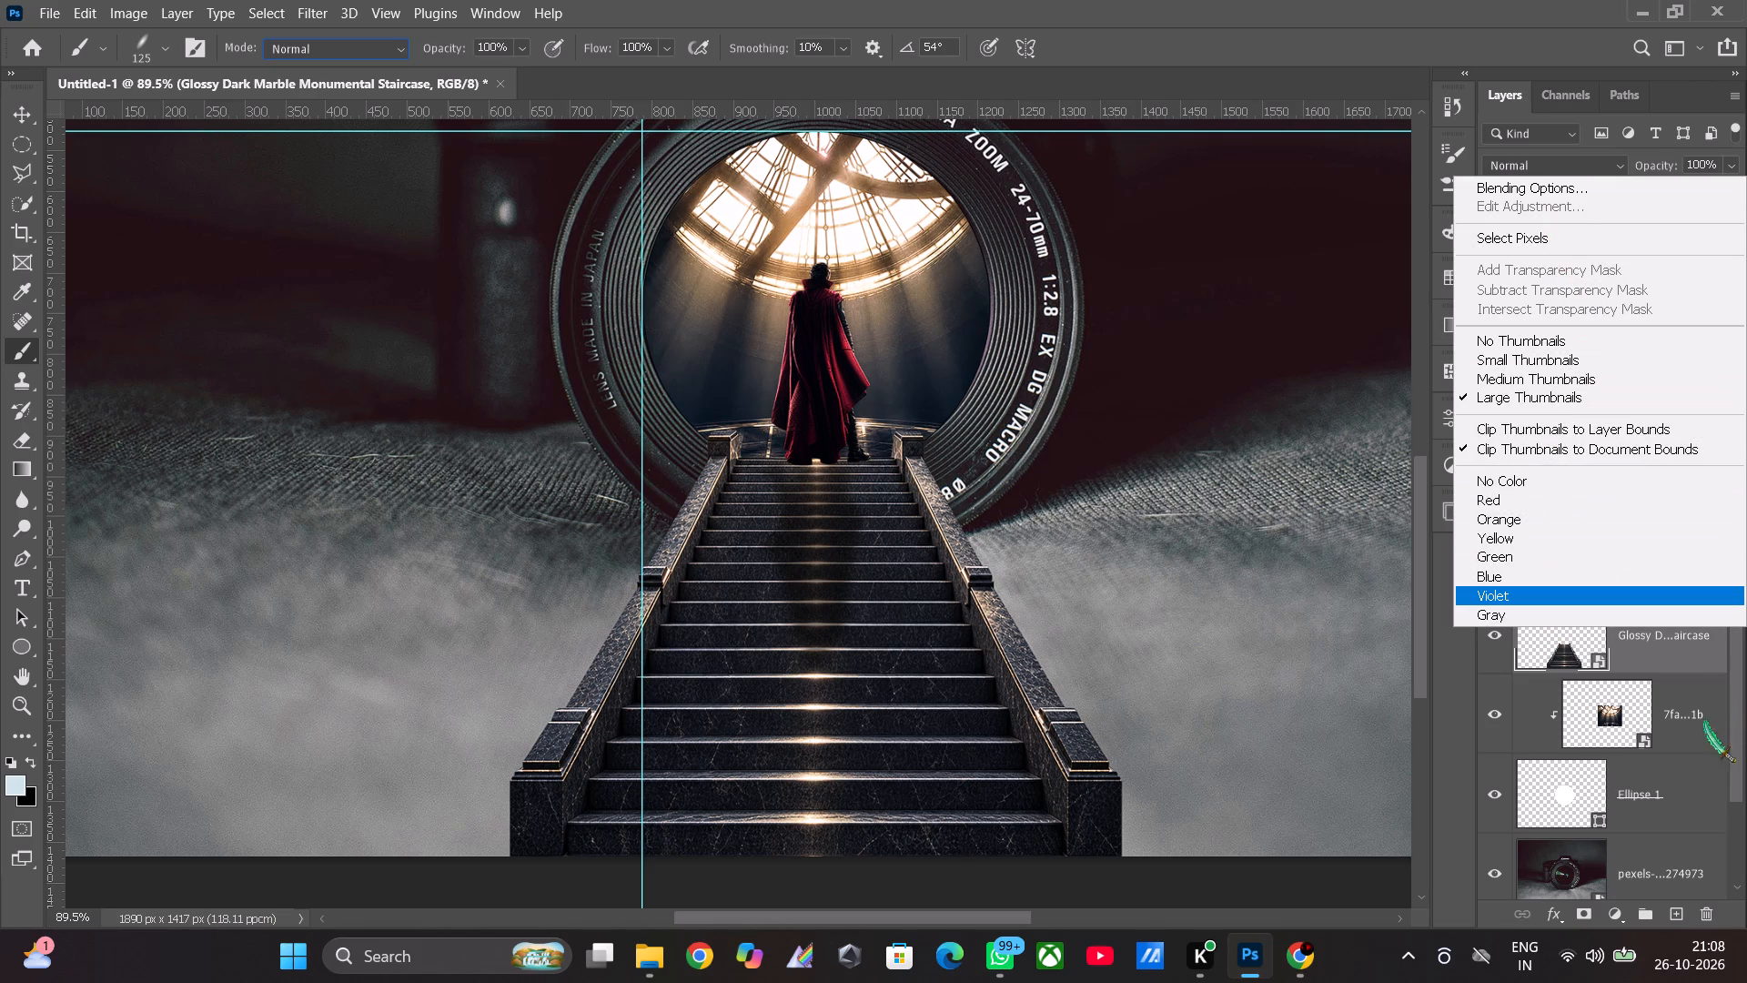
{"action": "right_click_drag", "start_coordinate": [1677, 628], "coordinate": [1672, 637]}
{"action": "left_click", "coordinate": [1420, 40]}
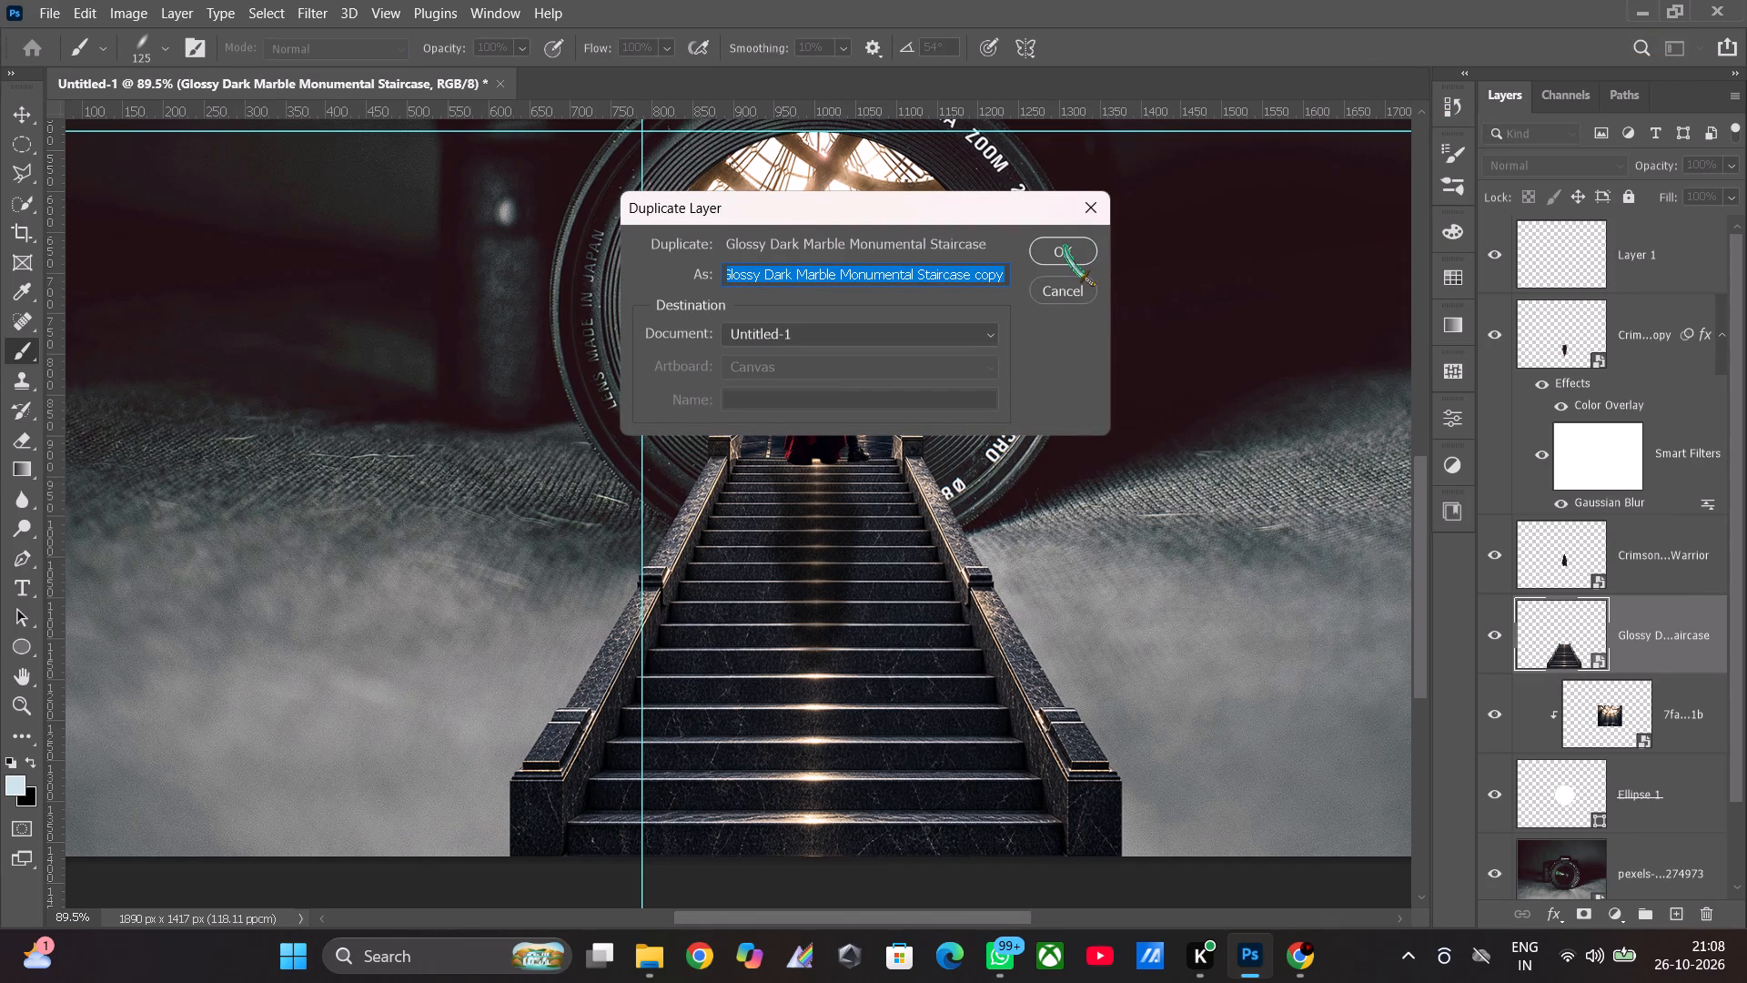
{"action": "left_click_drag", "start_coordinate": [1065, 246], "coordinate": [1065, 255]}
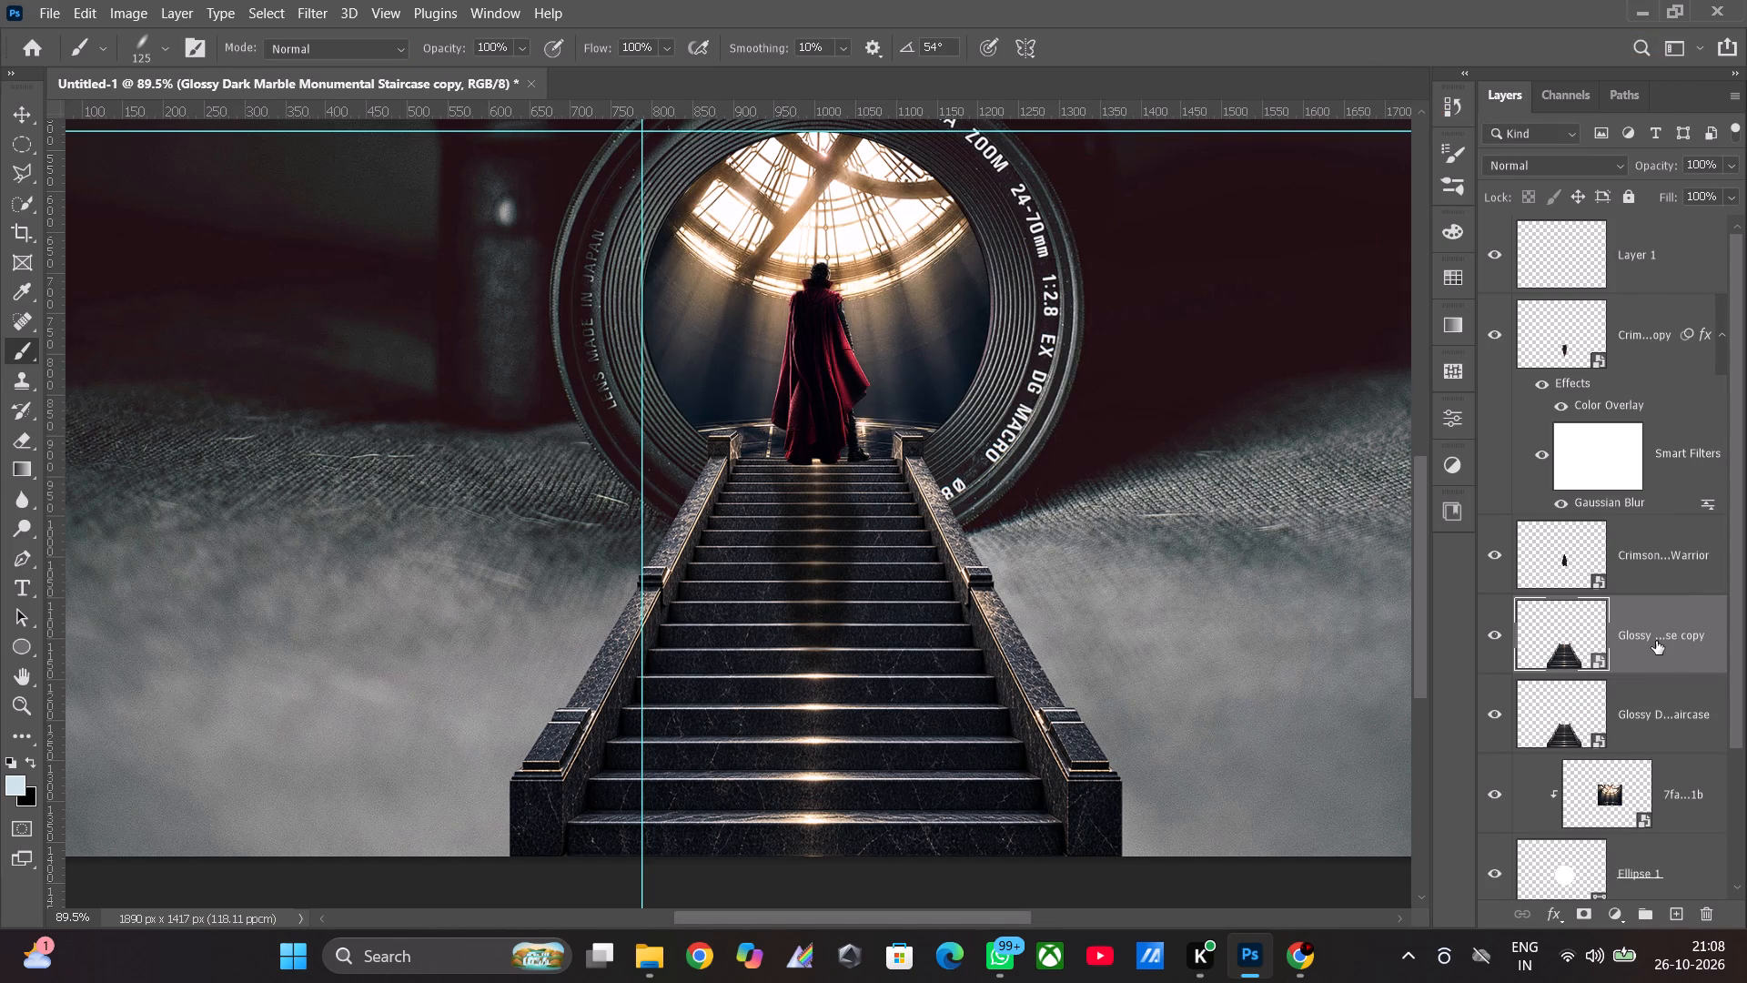
{"action": "left_click_drag", "start_coordinate": [1656, 640], "coordinate": [1674, 736]}
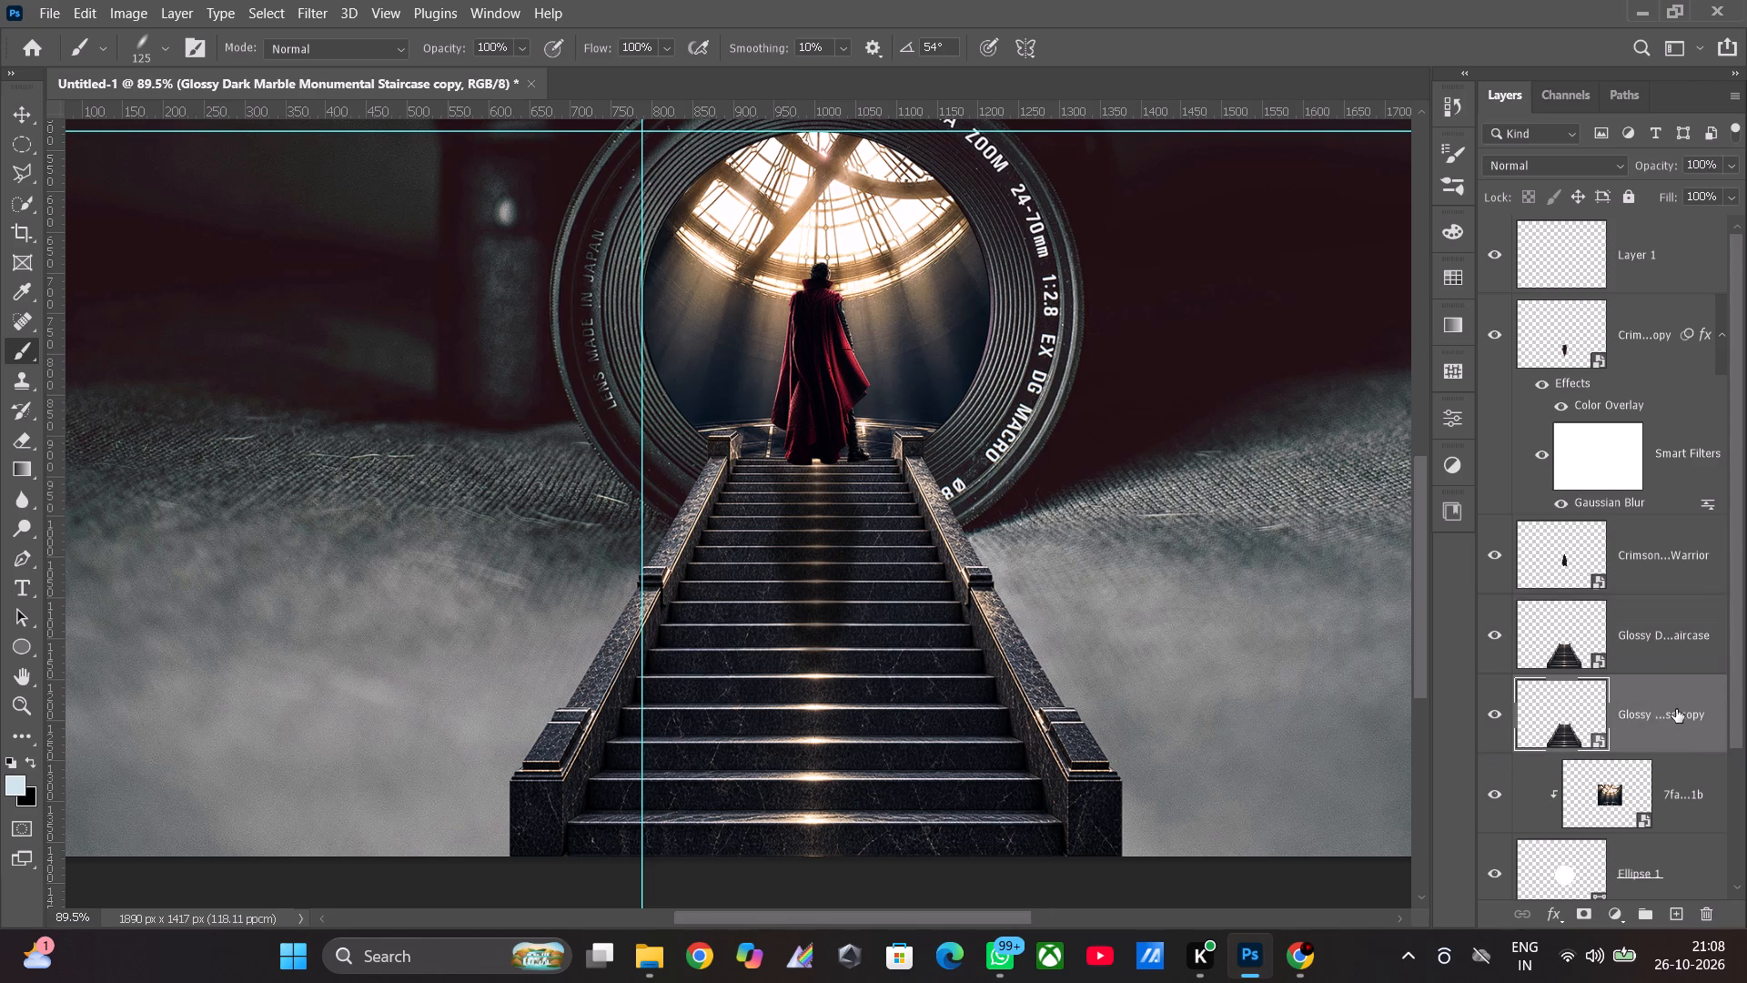
Stretch the staircase copy horizontally beyond both railings to about 13.5% width, and compare it by toggling the layer's visibility.
{"action": "key", "text": "ctrl+t"}
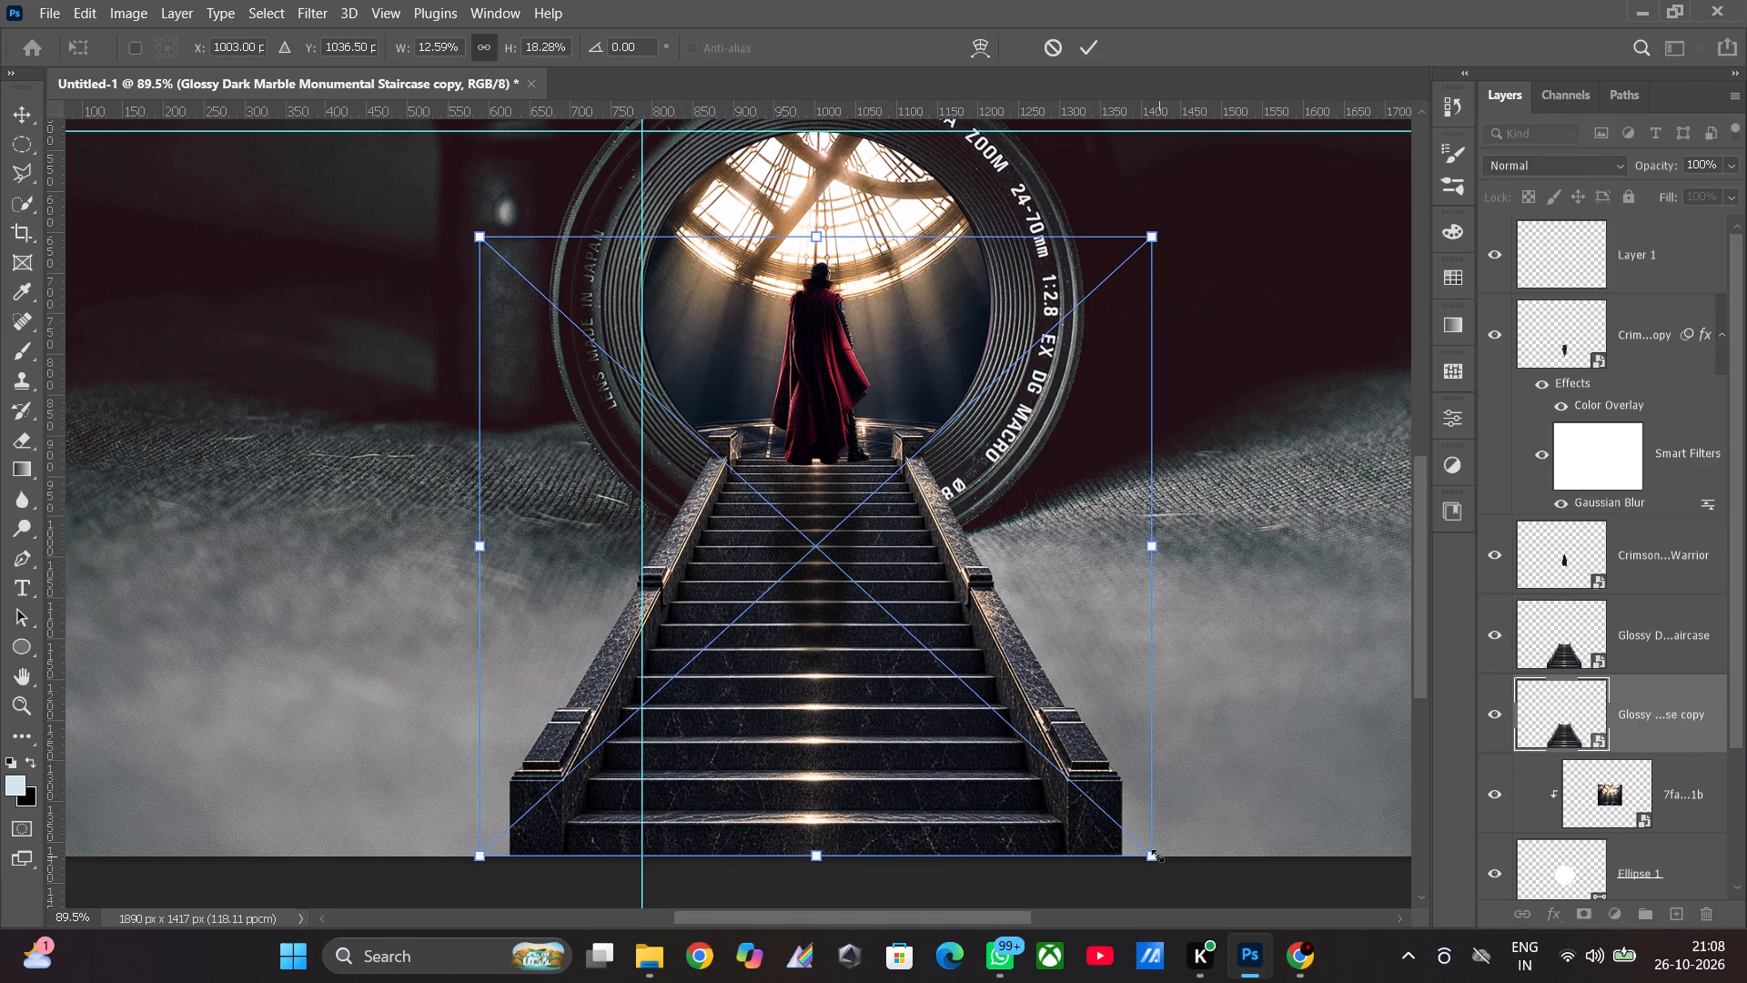
{"action": "left_click_drag", "start_coordinate": [1157, 855], "coordinate": [1184, 864], "text": "shift"}
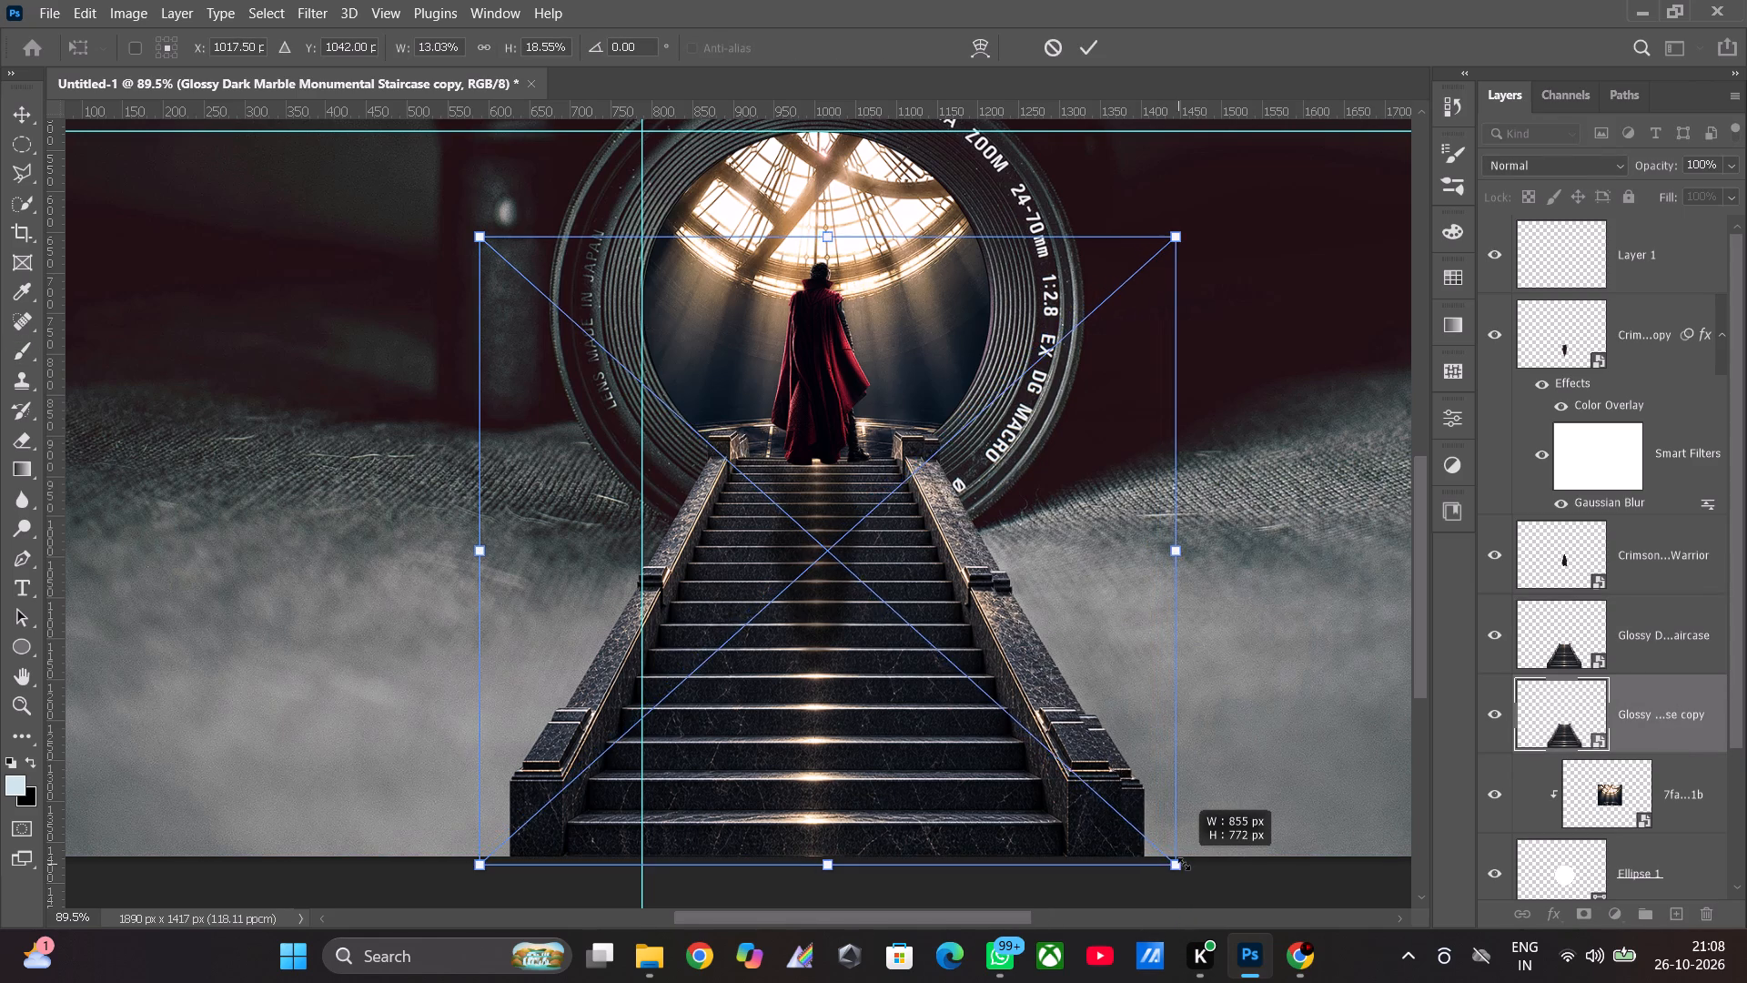
{"action": "left_click_drag", "start_coordinate": [1184, 864], "coordinate": [1197, 856], "text": "shift"}
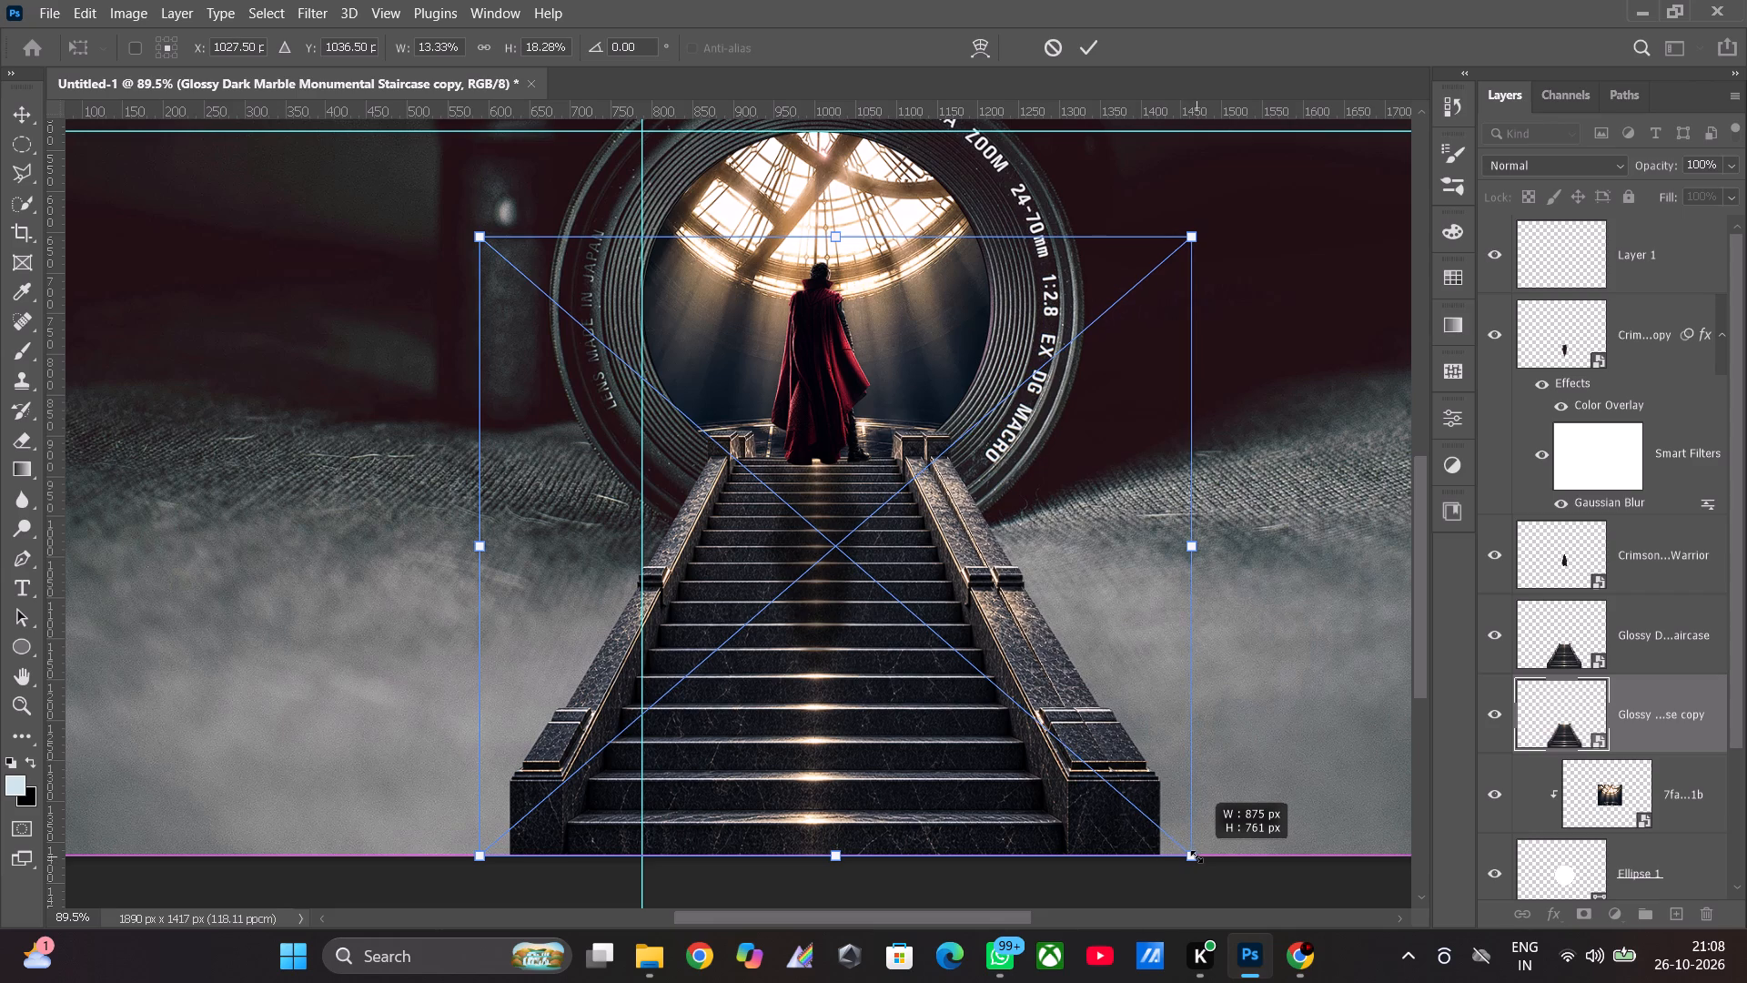
{"action": "left_click_drag", "start_coordinate": [1197, 856], "coordinate": [1186, 856], "text": "shift"}
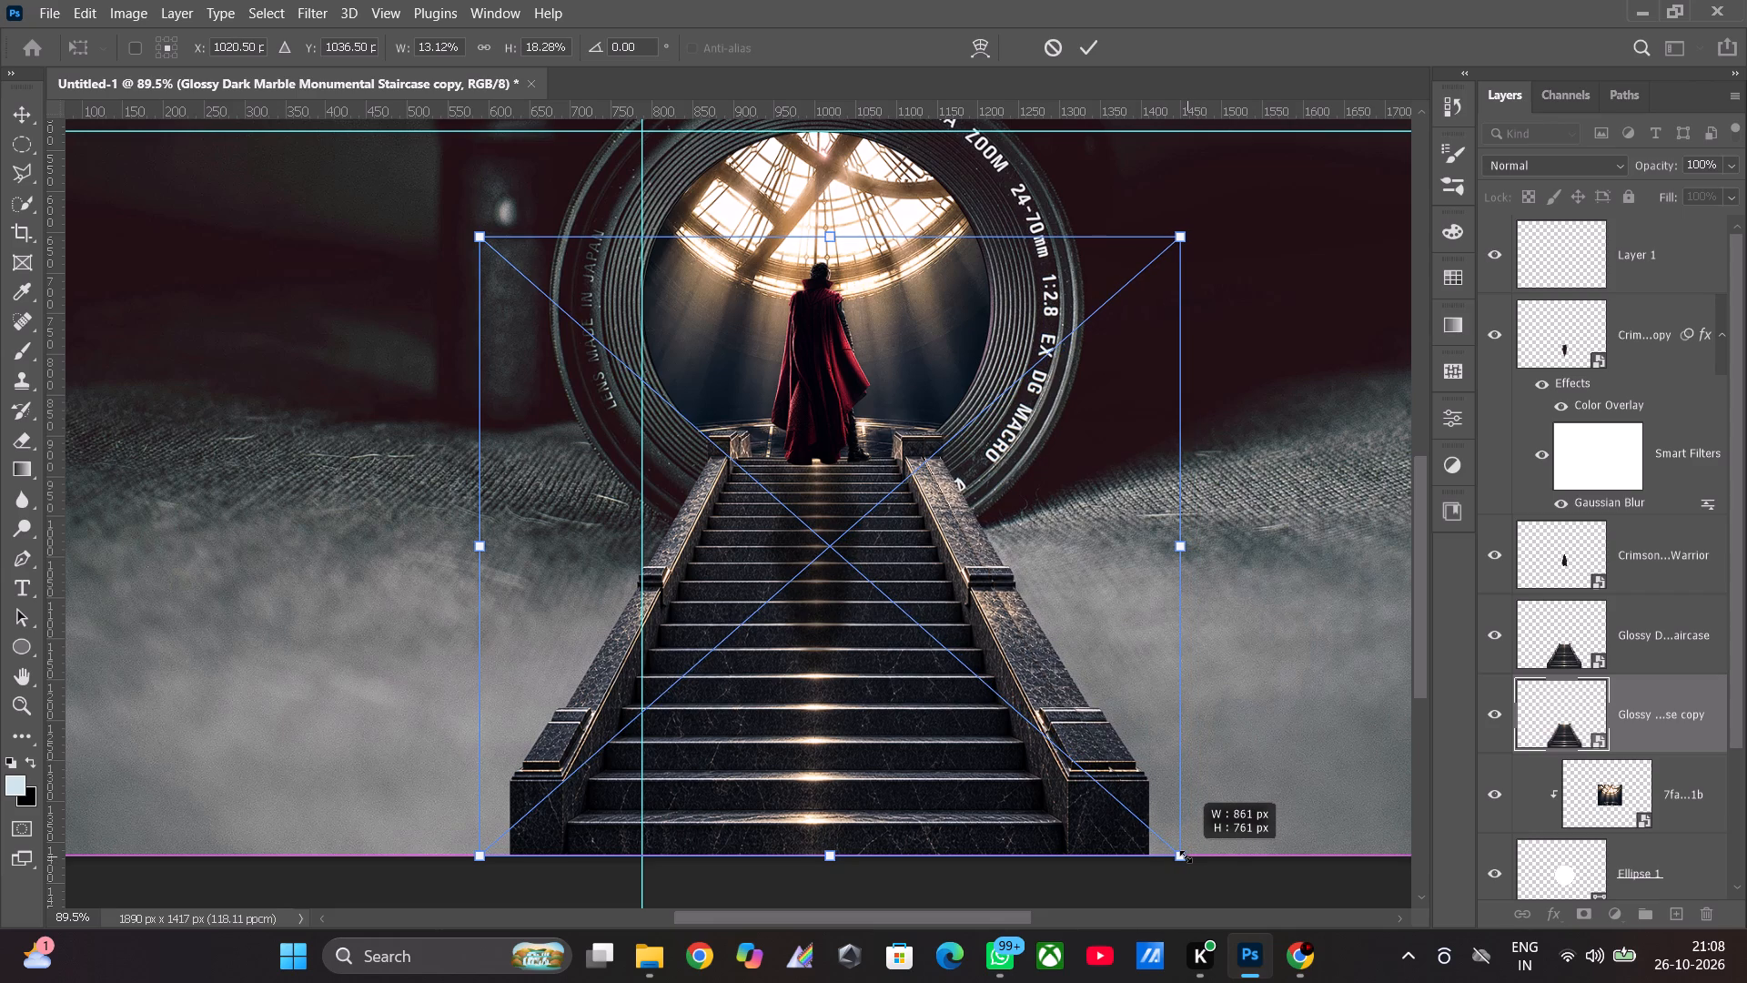
{"action": "left_click_drag", "start_coordinate": [1186, 856], "coordinate": [1175, 857], "text": "shift"}
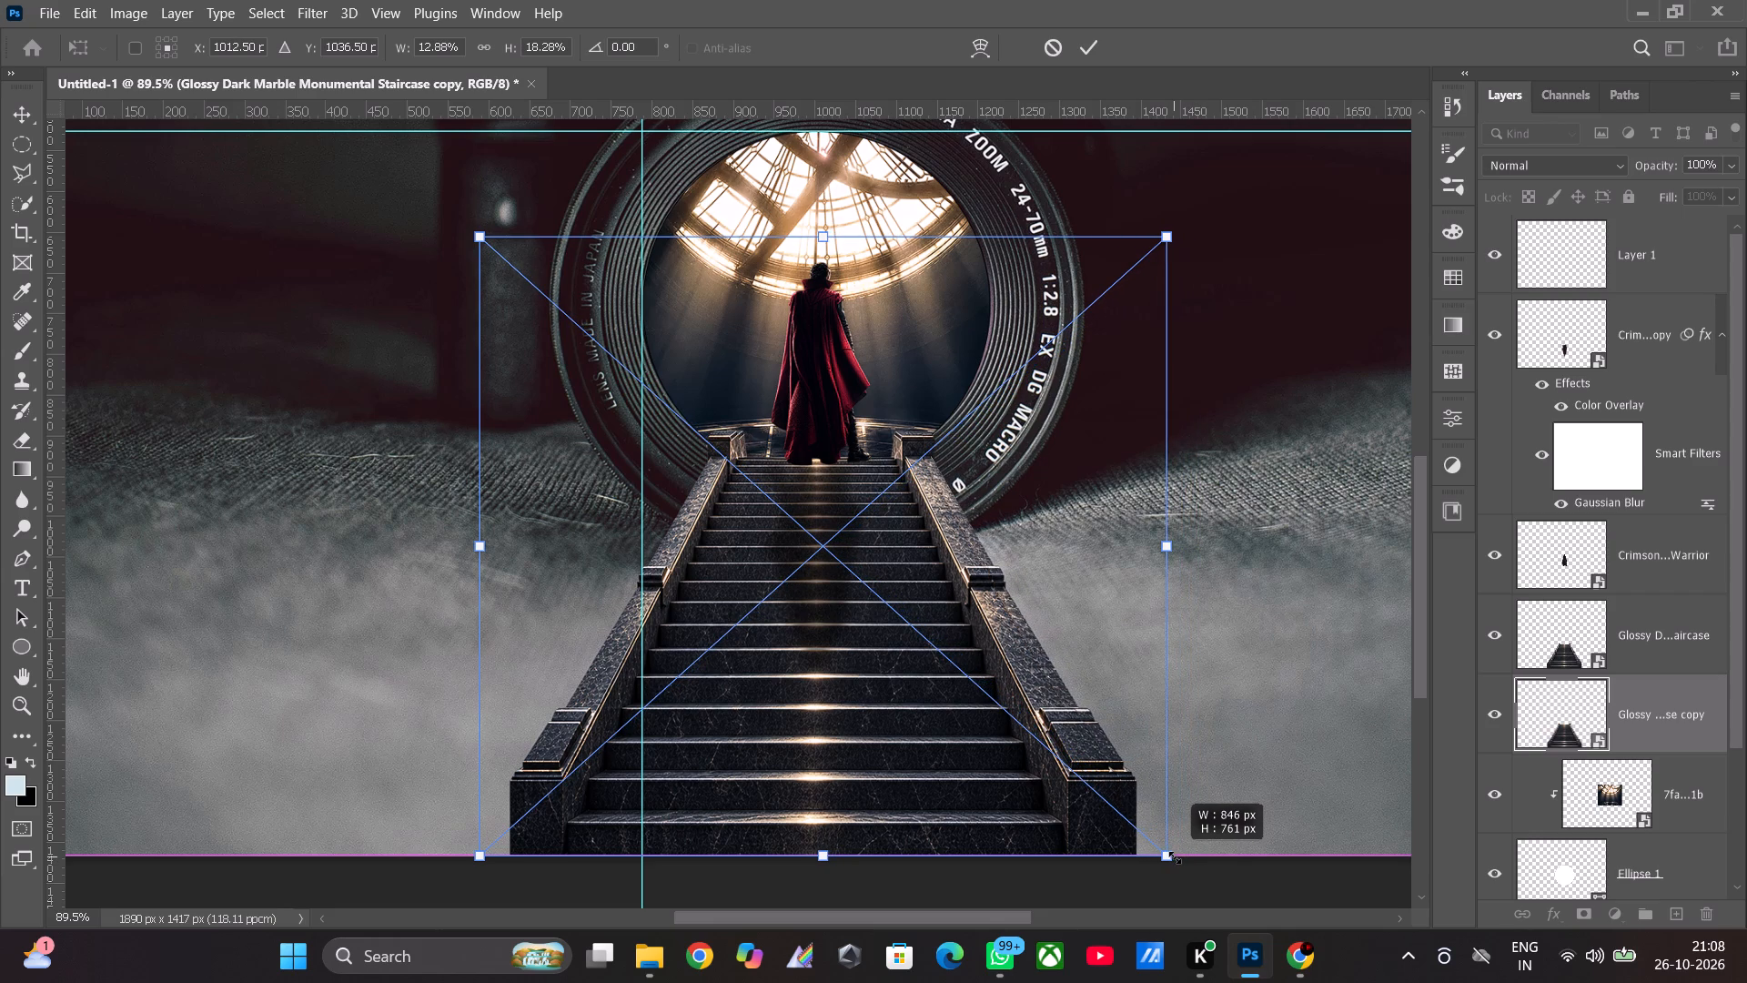
{"action": "left_click_drag", "start_coordinate": [1175, 857], "coordinate": [1178, 856], "text": "shift"}
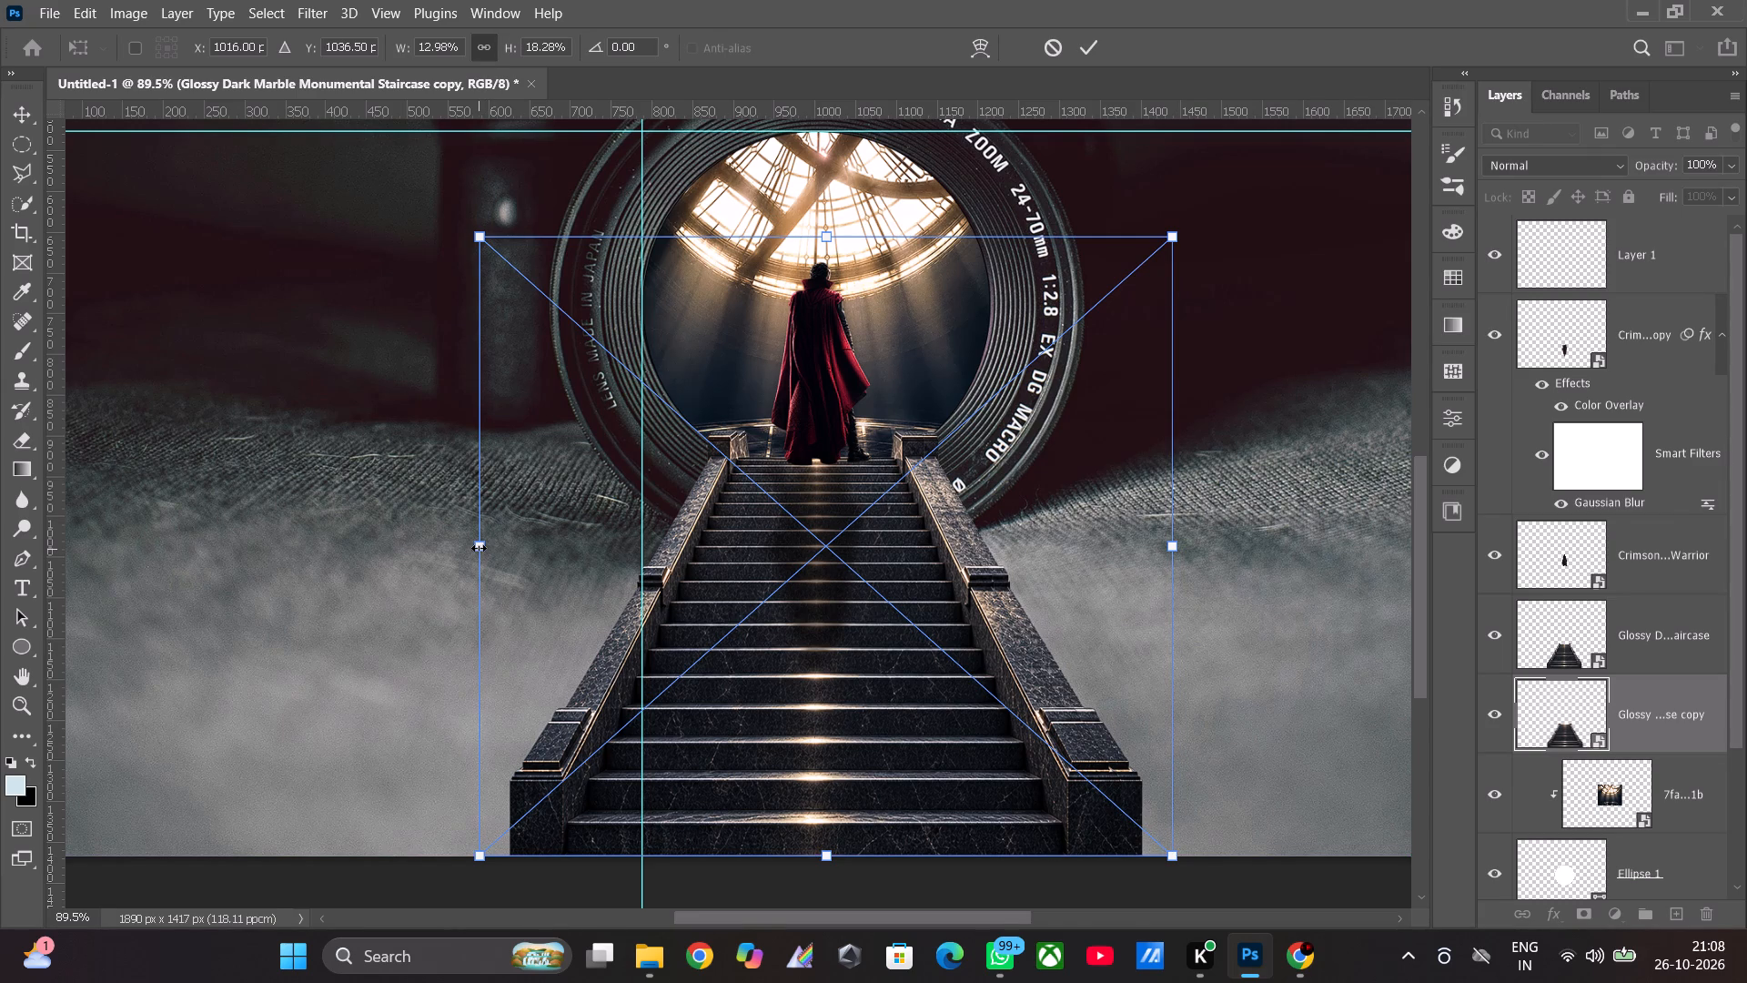
{"action": "left_click_drag", "start_coordinate": [479, 548], "coordinate": [459, 547]}
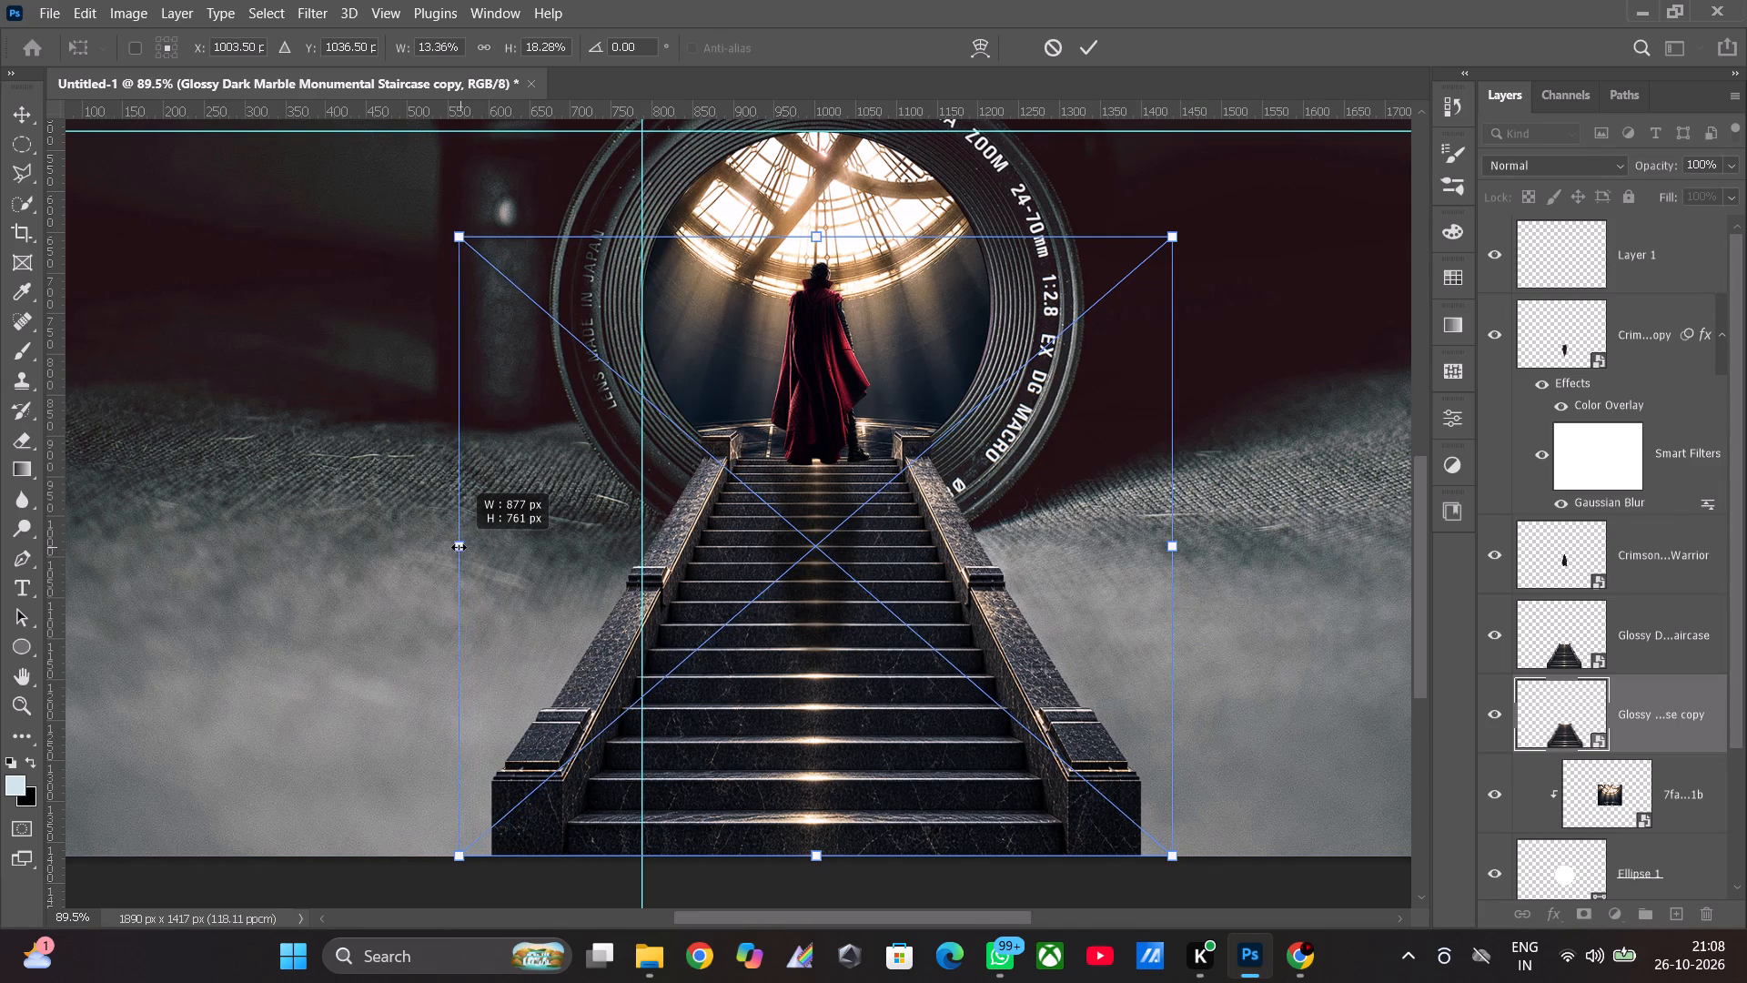
{"action": "left_click_drag", "start_coordinate": [459, 547], "coordinate": [452, 547]}
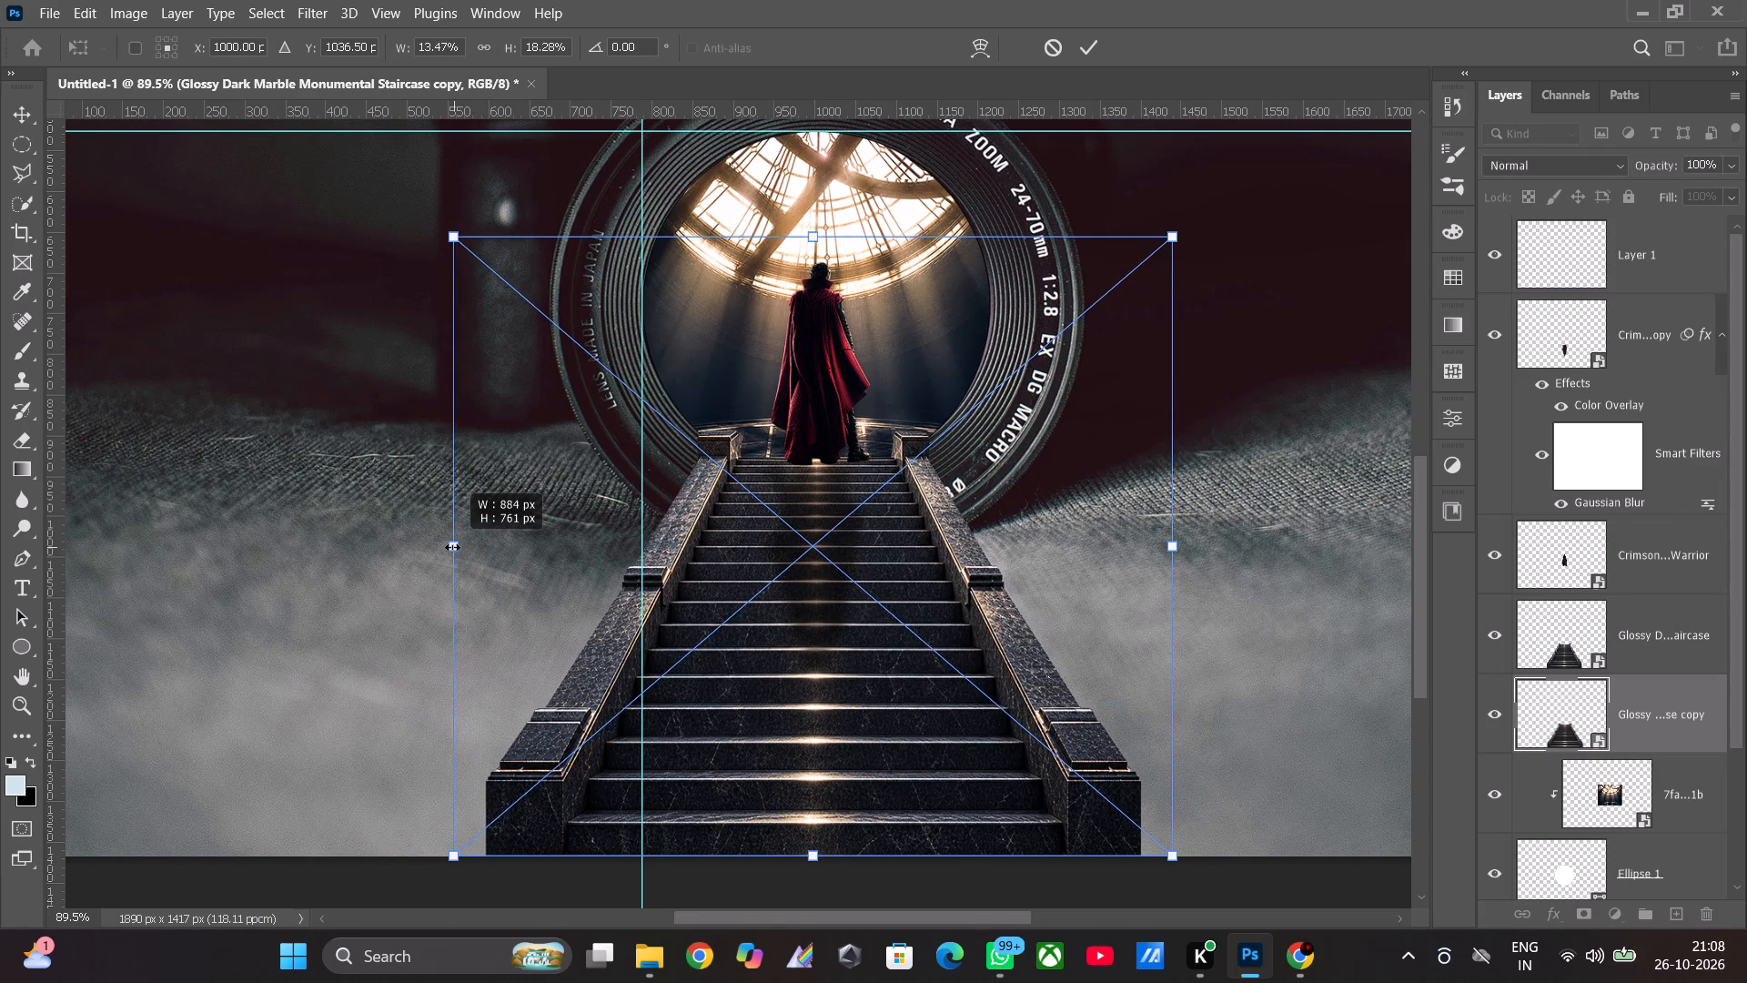
{"action": "left_click_drag", "start_coordinate": [452, 547], "coordinate": [452, 546]}
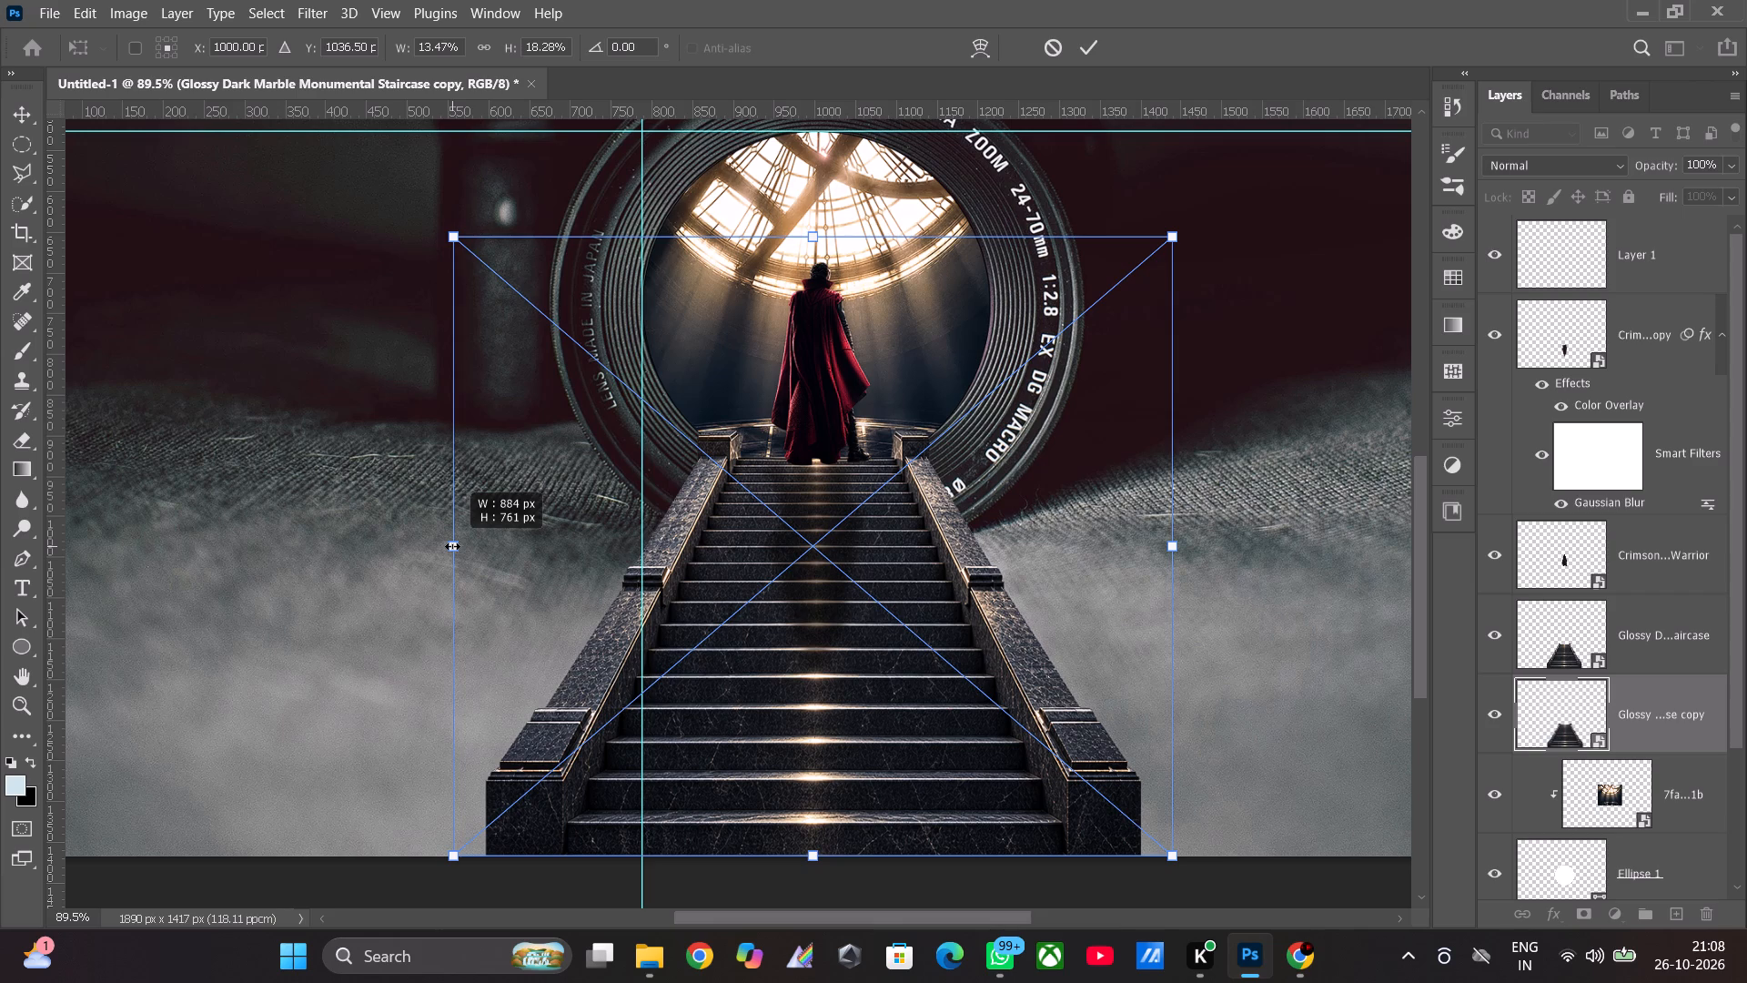
{"action": "left_click_drag", "start_coordinate": [452, 546], "coordinate": [451, 544]}
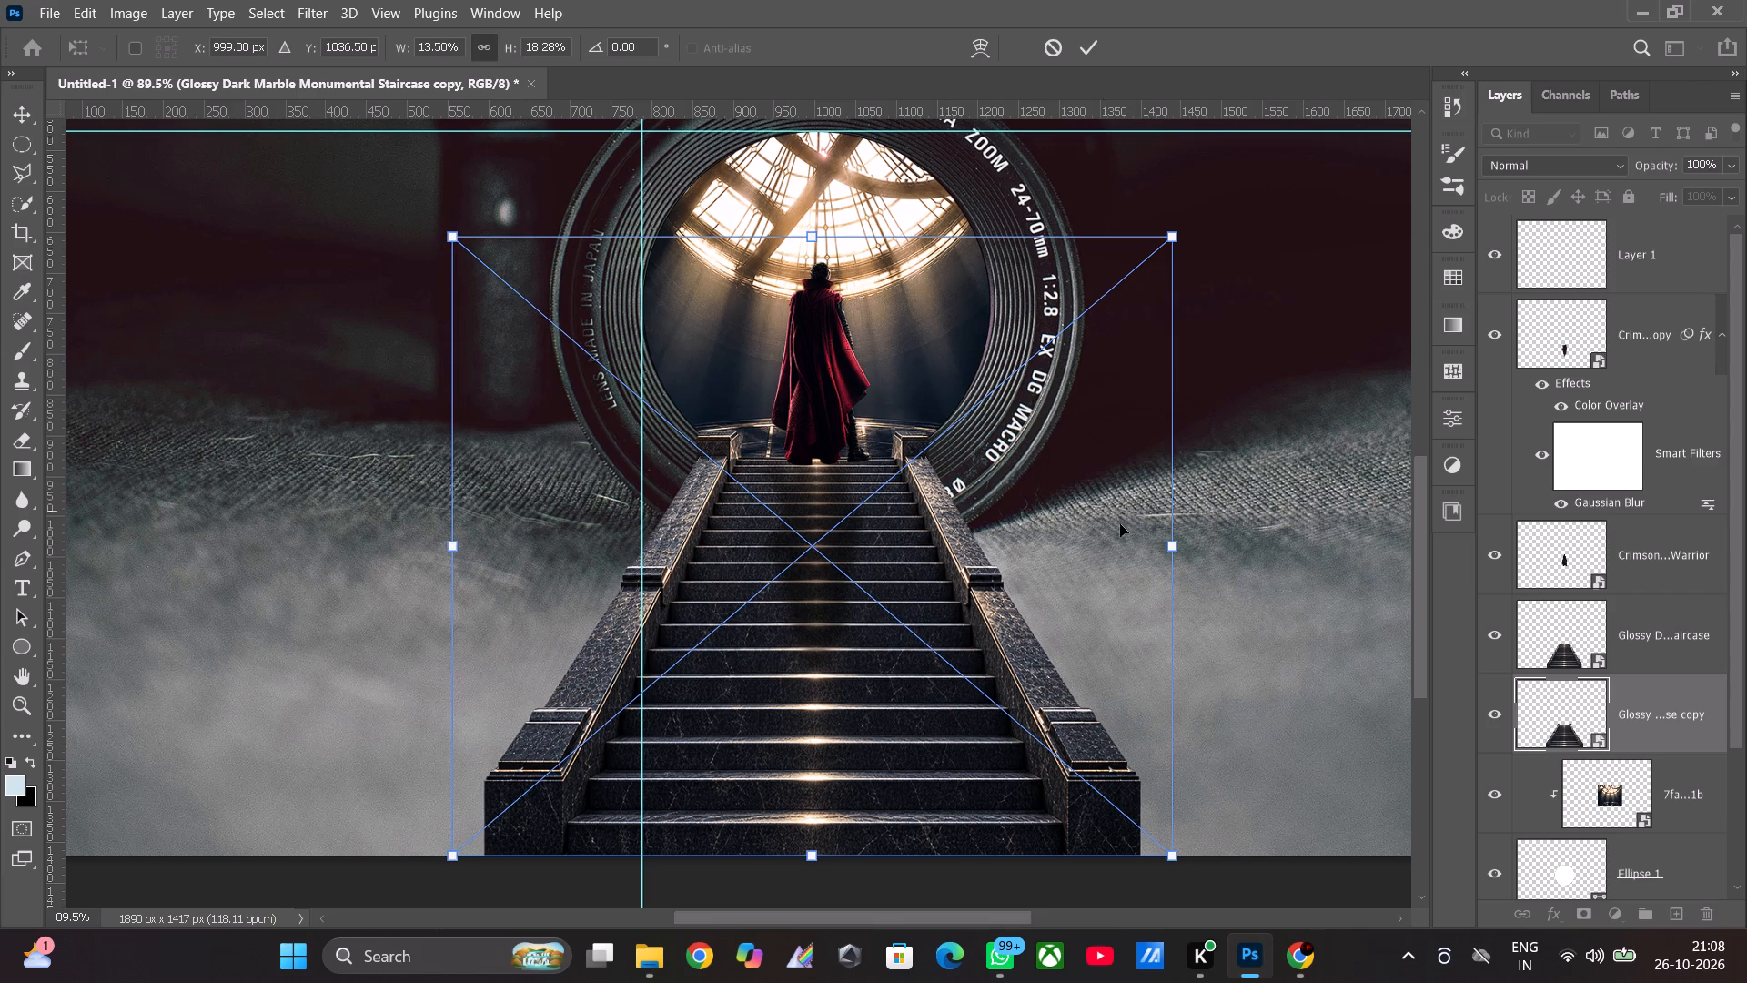
{"action": "left_click", "coordinate": [1490, 714]}
{"action": "left_click", "coordinate": [1490, 714]}
{"action": "left_click", "coordinate": [1490, 714]}
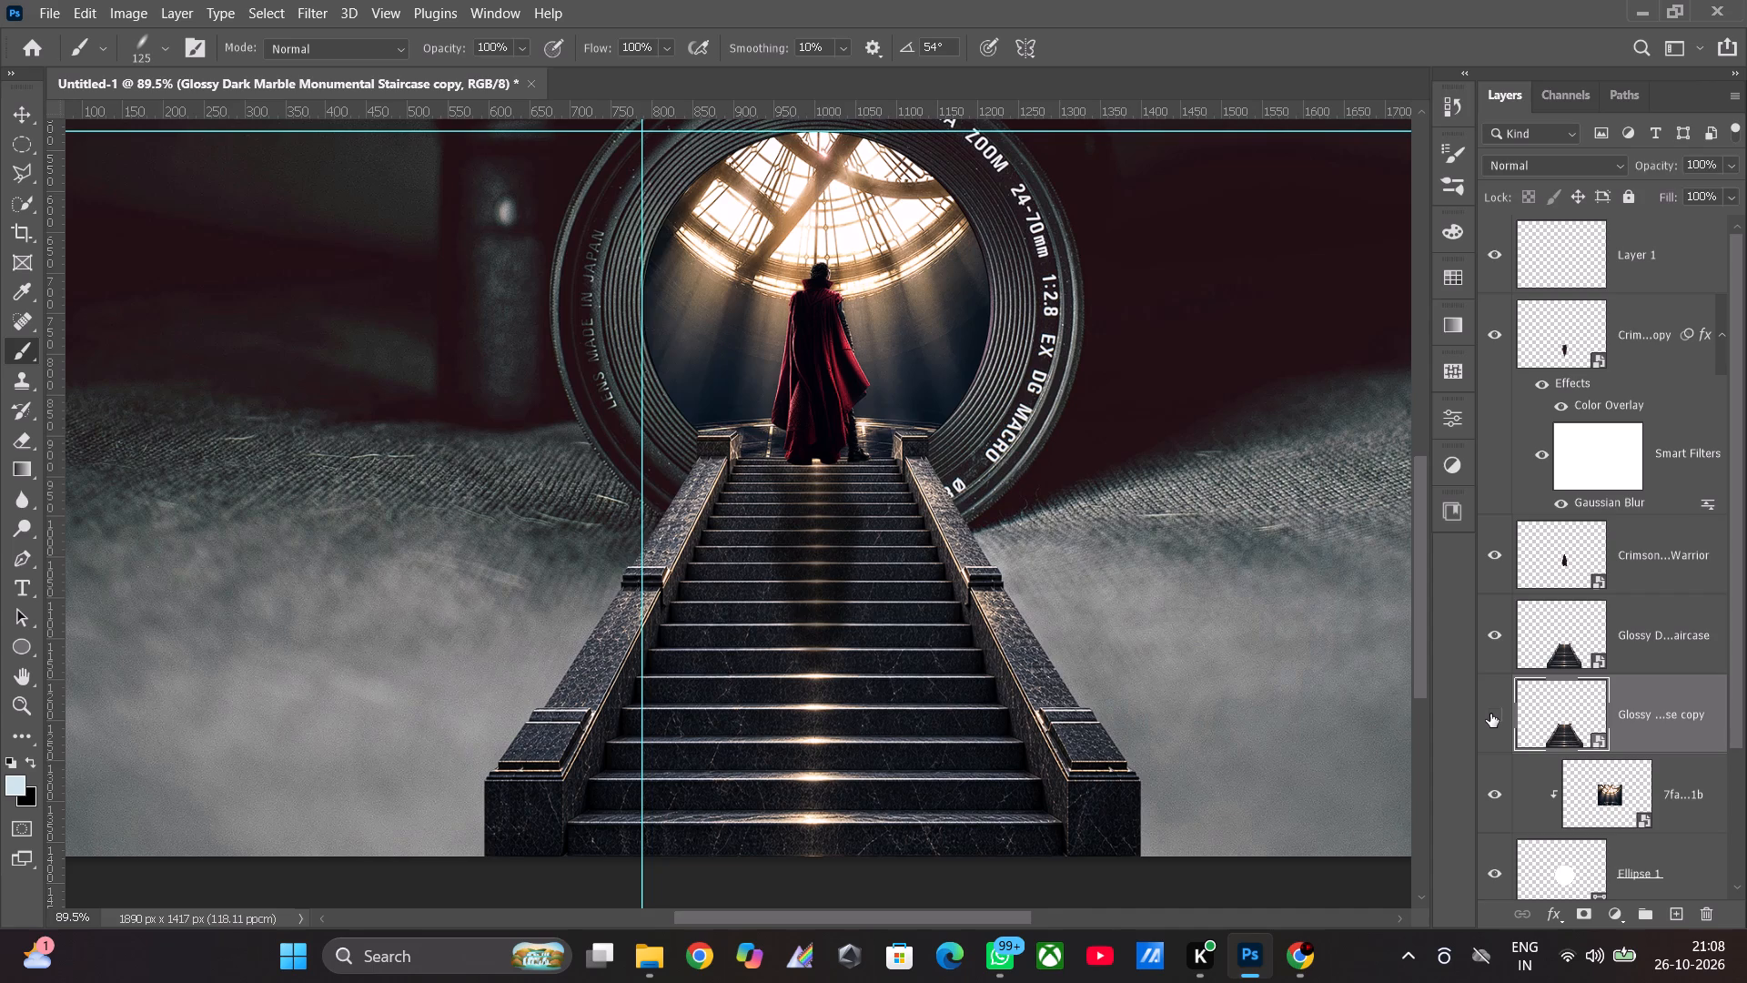
{"action": "left_click", "coordinate": [1490, 714]}
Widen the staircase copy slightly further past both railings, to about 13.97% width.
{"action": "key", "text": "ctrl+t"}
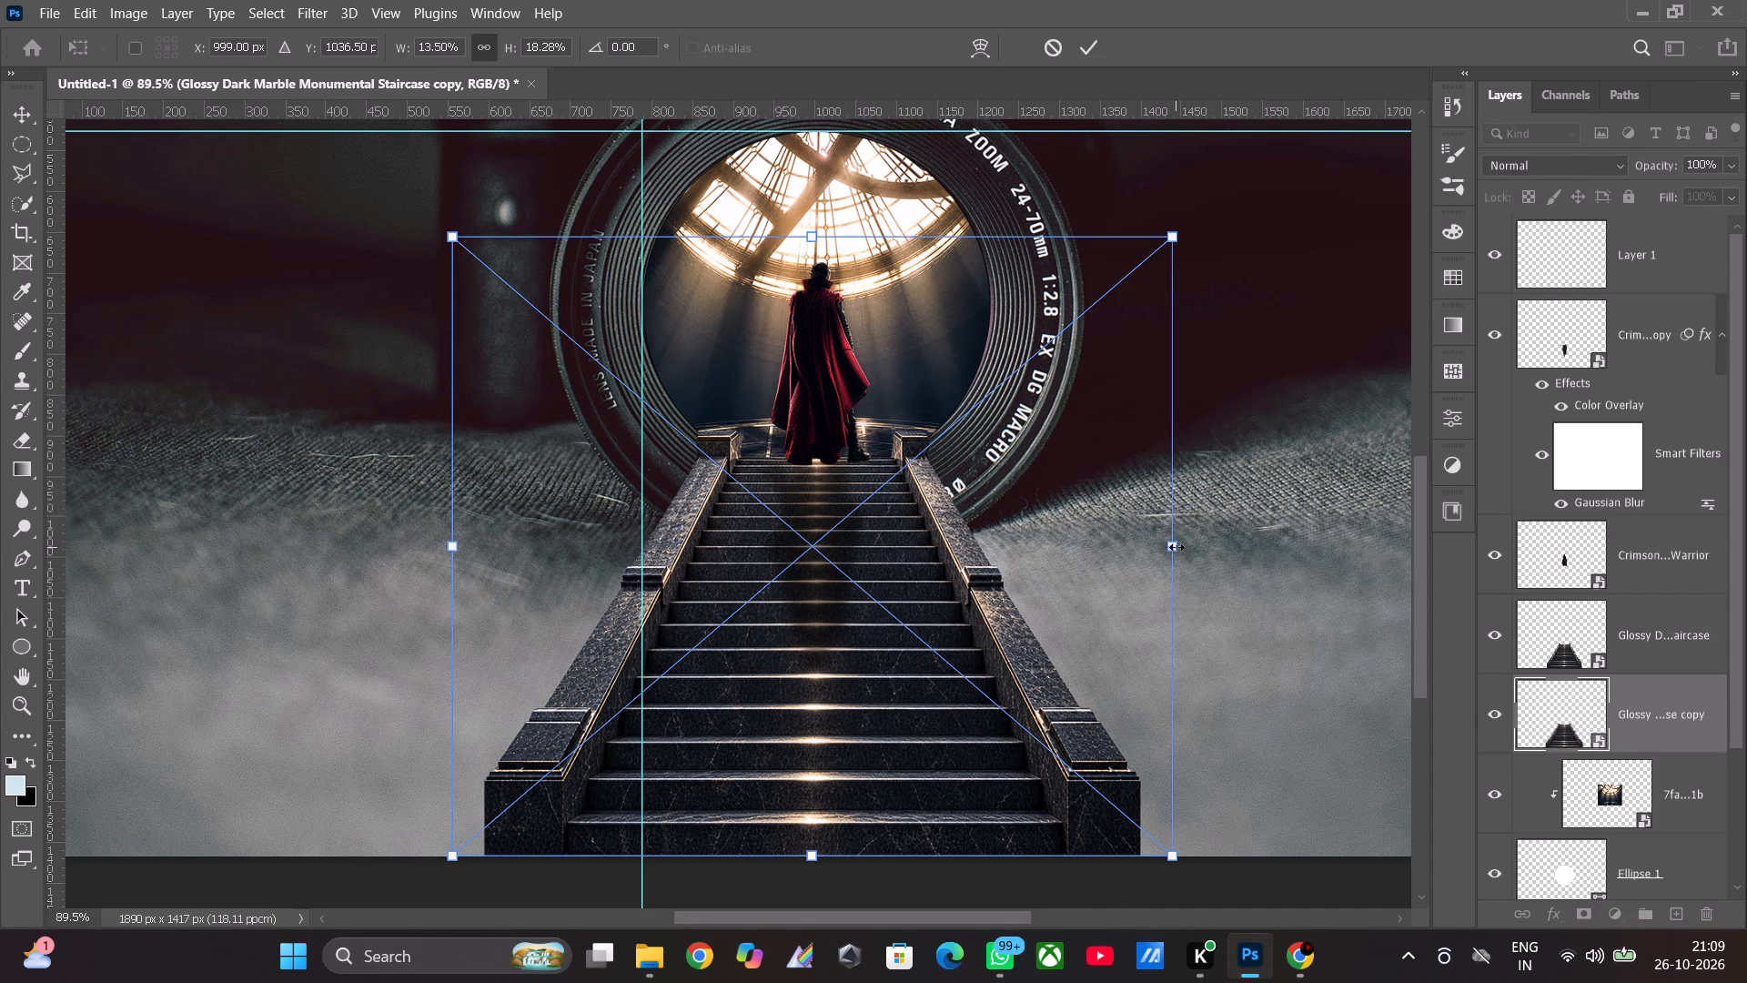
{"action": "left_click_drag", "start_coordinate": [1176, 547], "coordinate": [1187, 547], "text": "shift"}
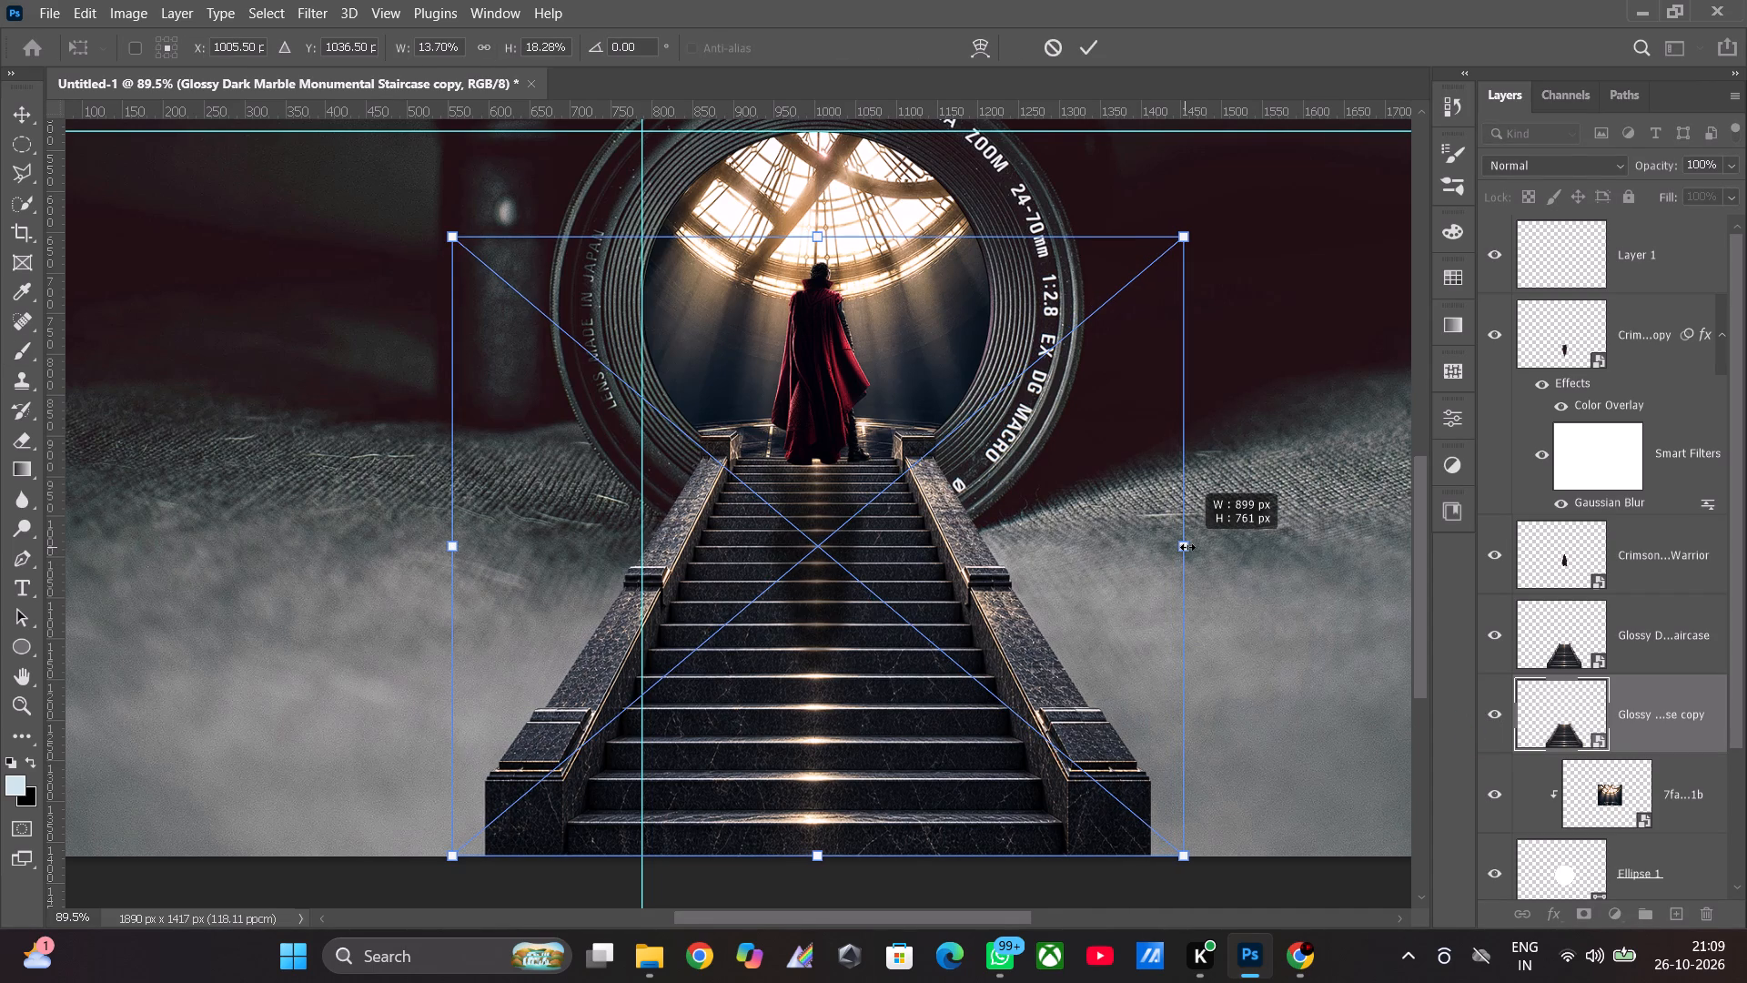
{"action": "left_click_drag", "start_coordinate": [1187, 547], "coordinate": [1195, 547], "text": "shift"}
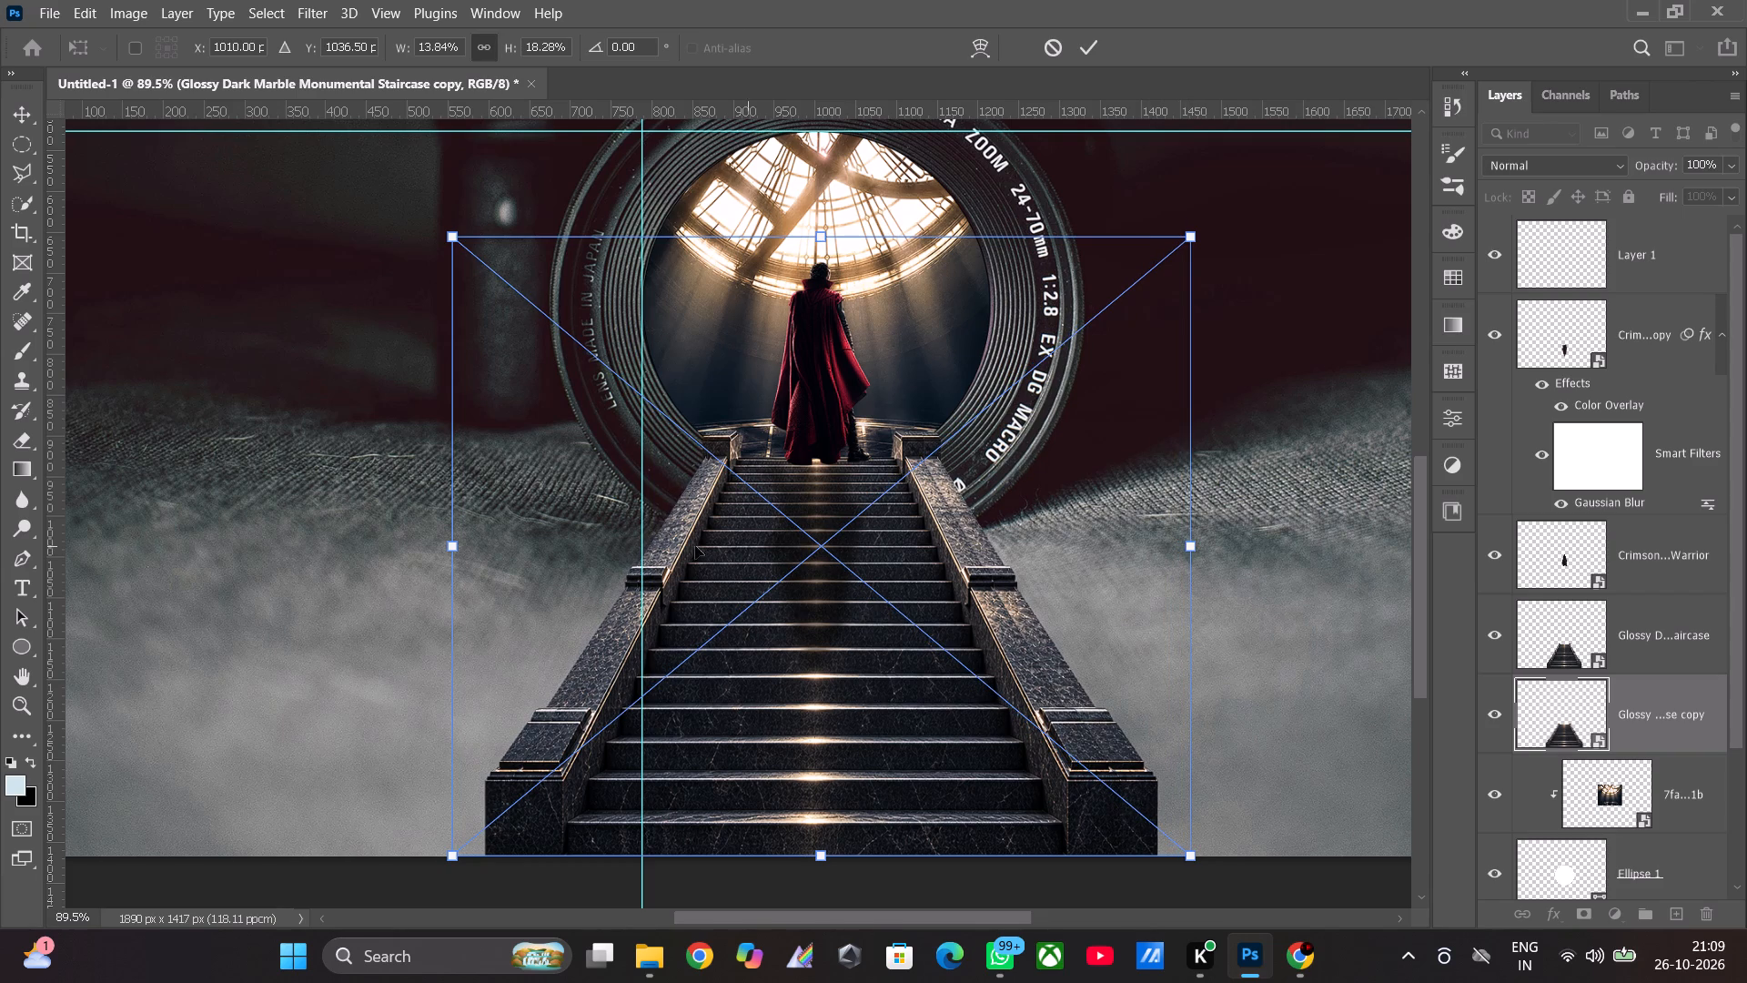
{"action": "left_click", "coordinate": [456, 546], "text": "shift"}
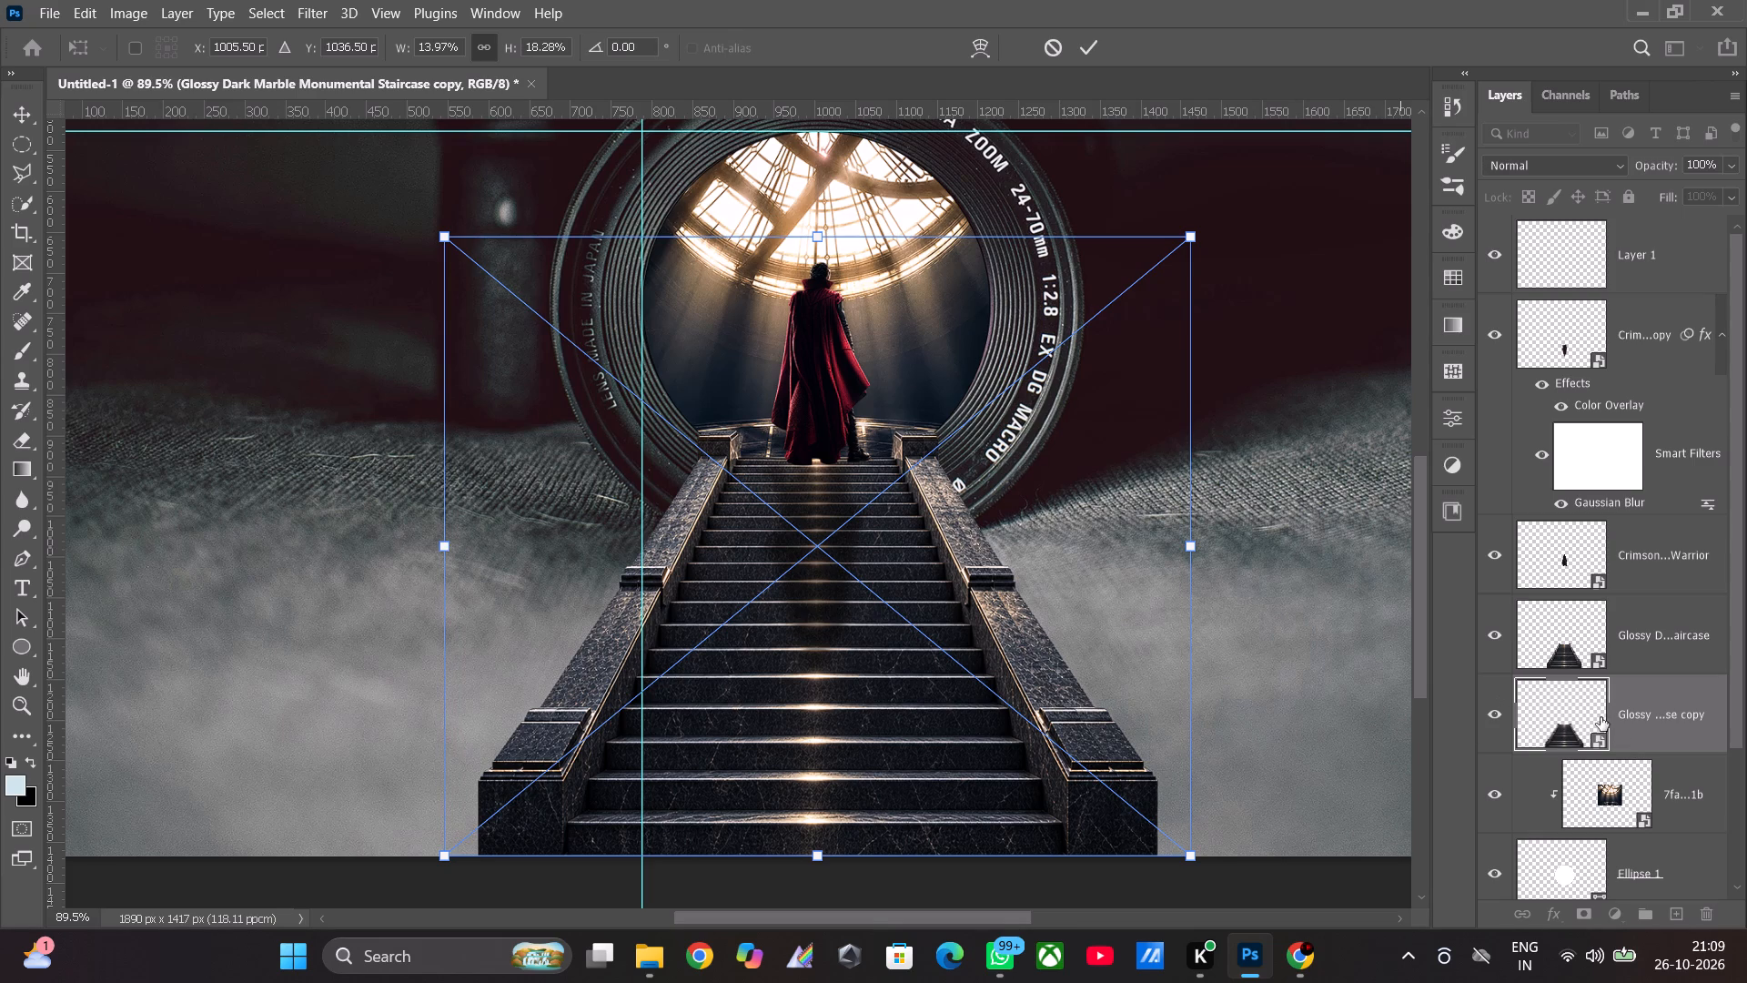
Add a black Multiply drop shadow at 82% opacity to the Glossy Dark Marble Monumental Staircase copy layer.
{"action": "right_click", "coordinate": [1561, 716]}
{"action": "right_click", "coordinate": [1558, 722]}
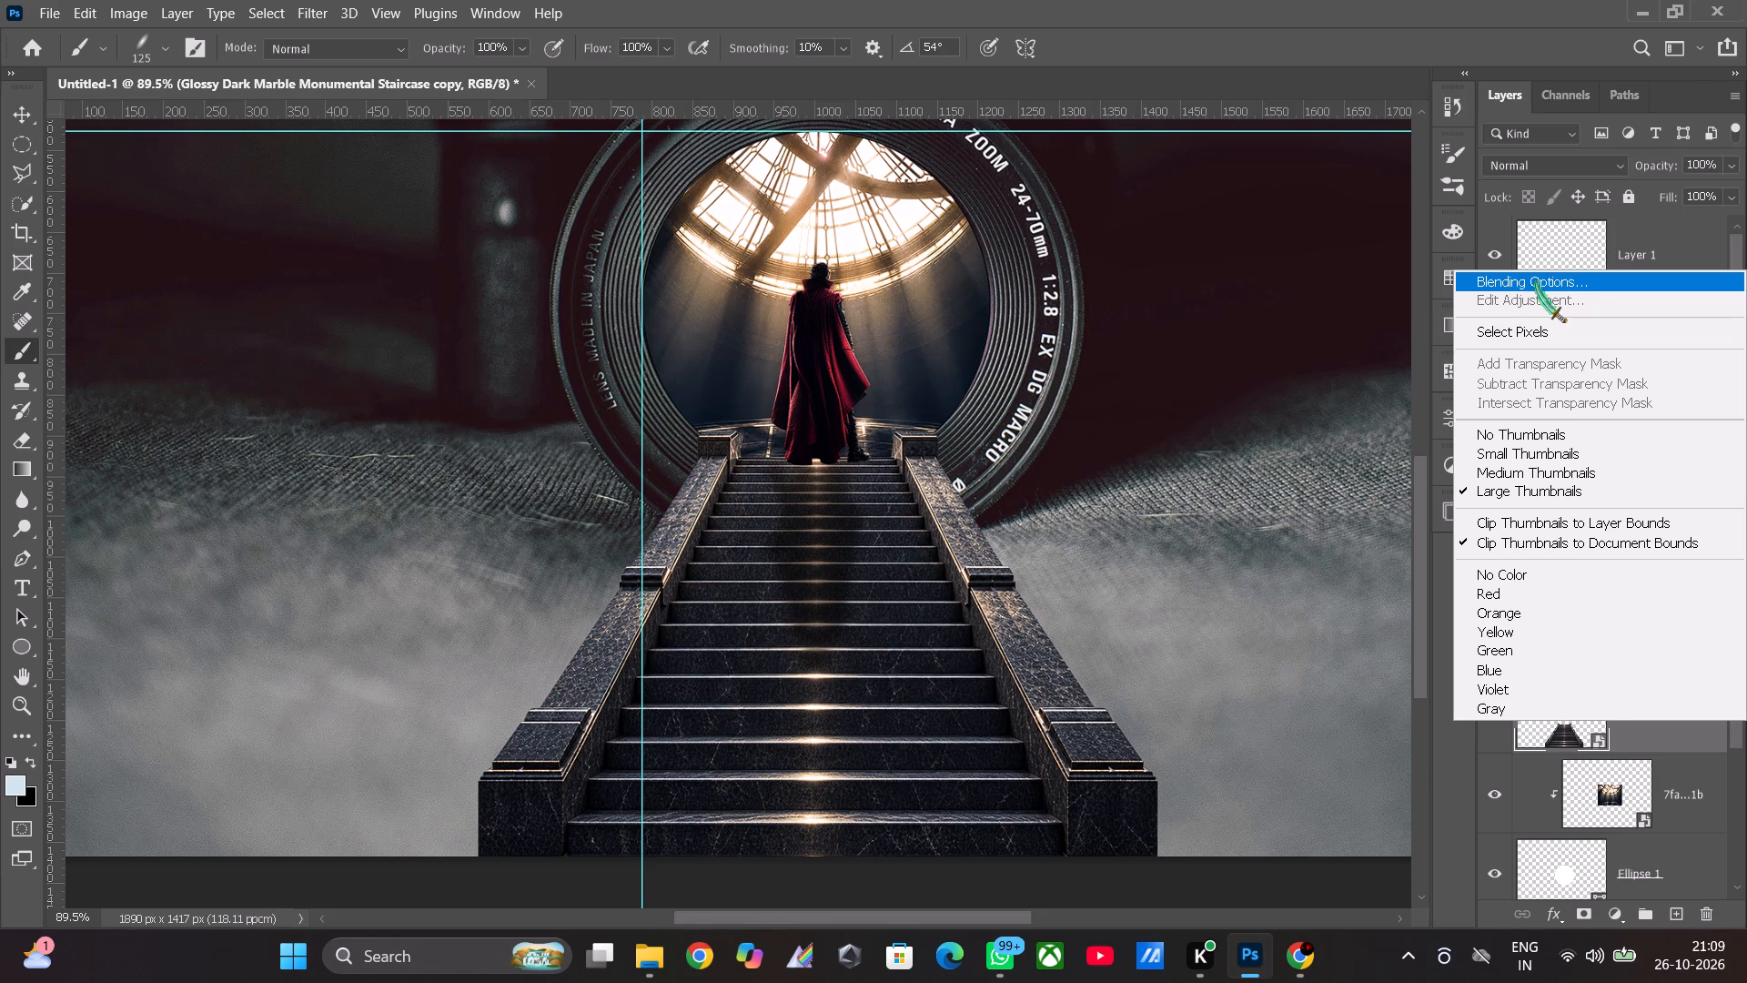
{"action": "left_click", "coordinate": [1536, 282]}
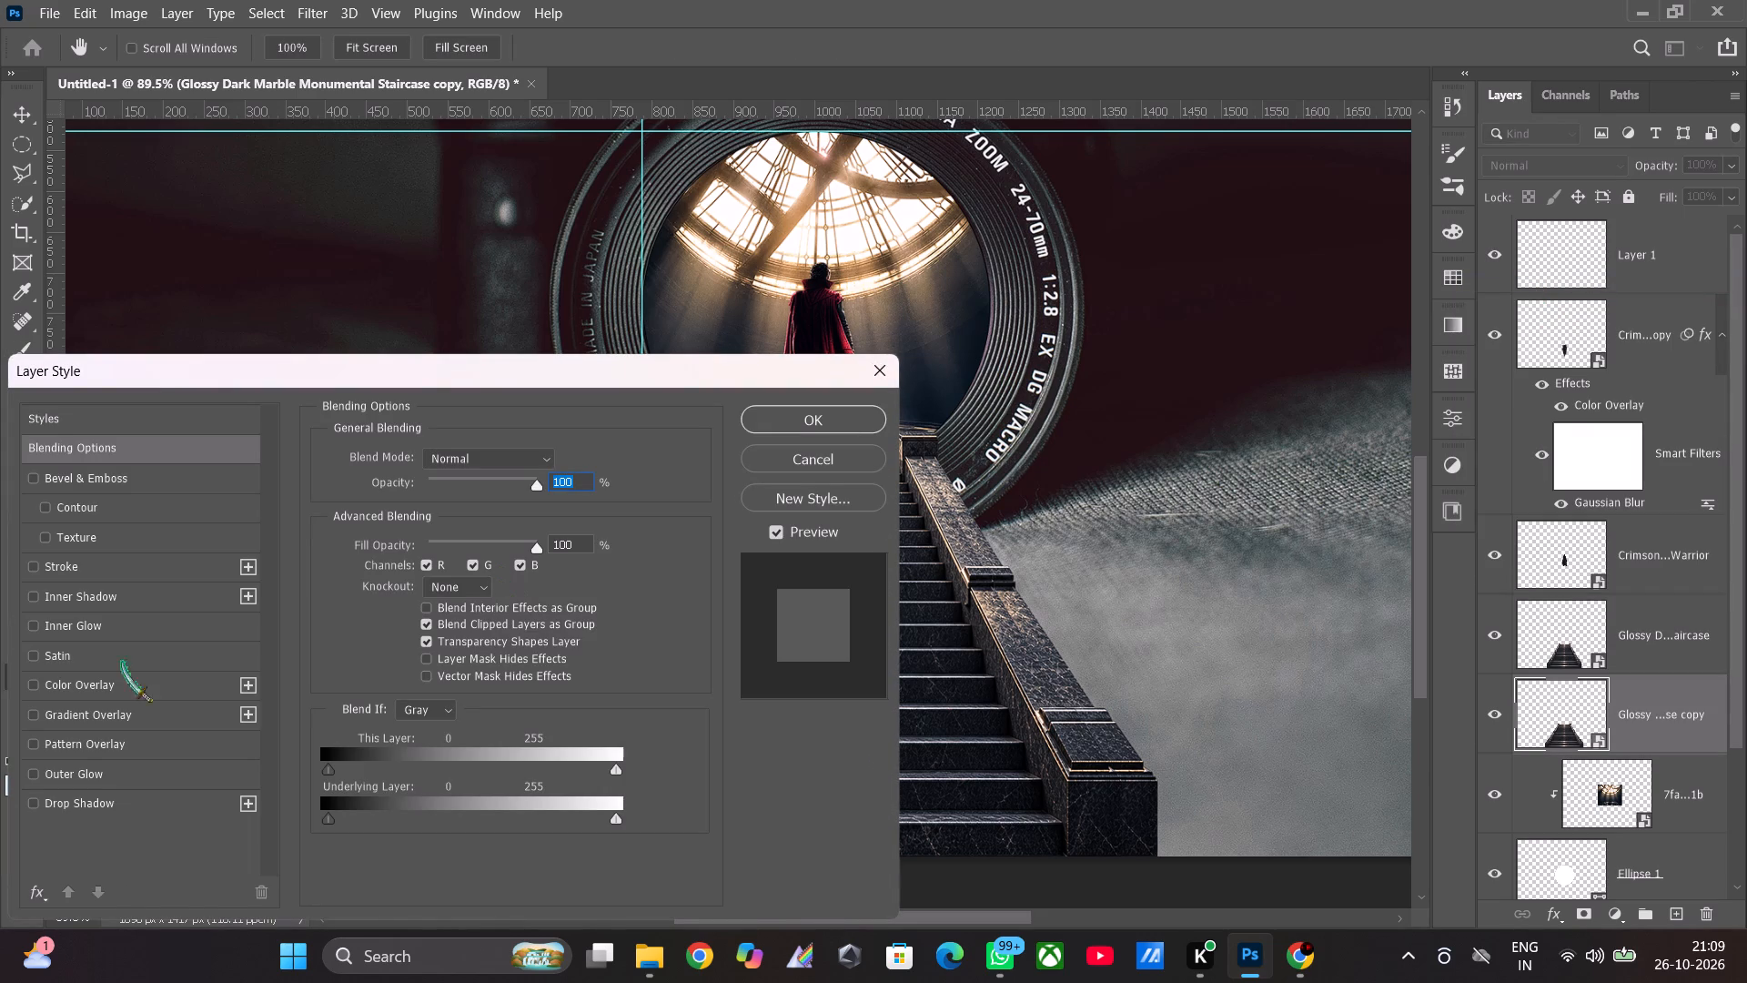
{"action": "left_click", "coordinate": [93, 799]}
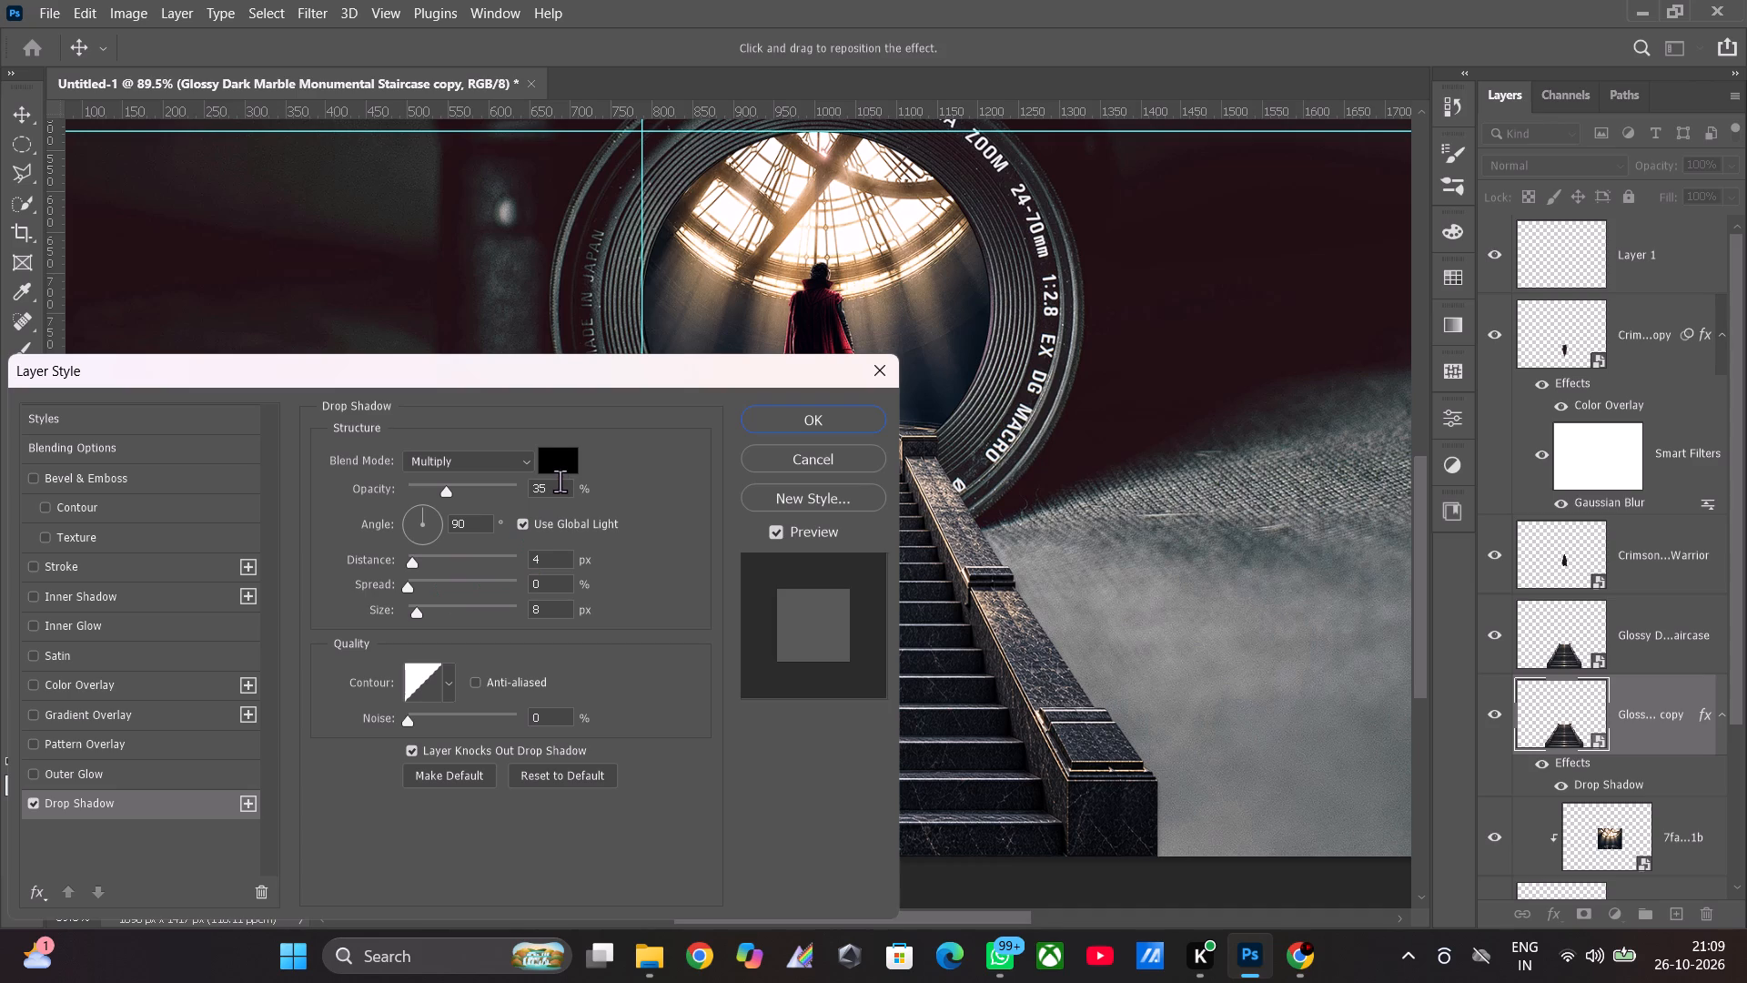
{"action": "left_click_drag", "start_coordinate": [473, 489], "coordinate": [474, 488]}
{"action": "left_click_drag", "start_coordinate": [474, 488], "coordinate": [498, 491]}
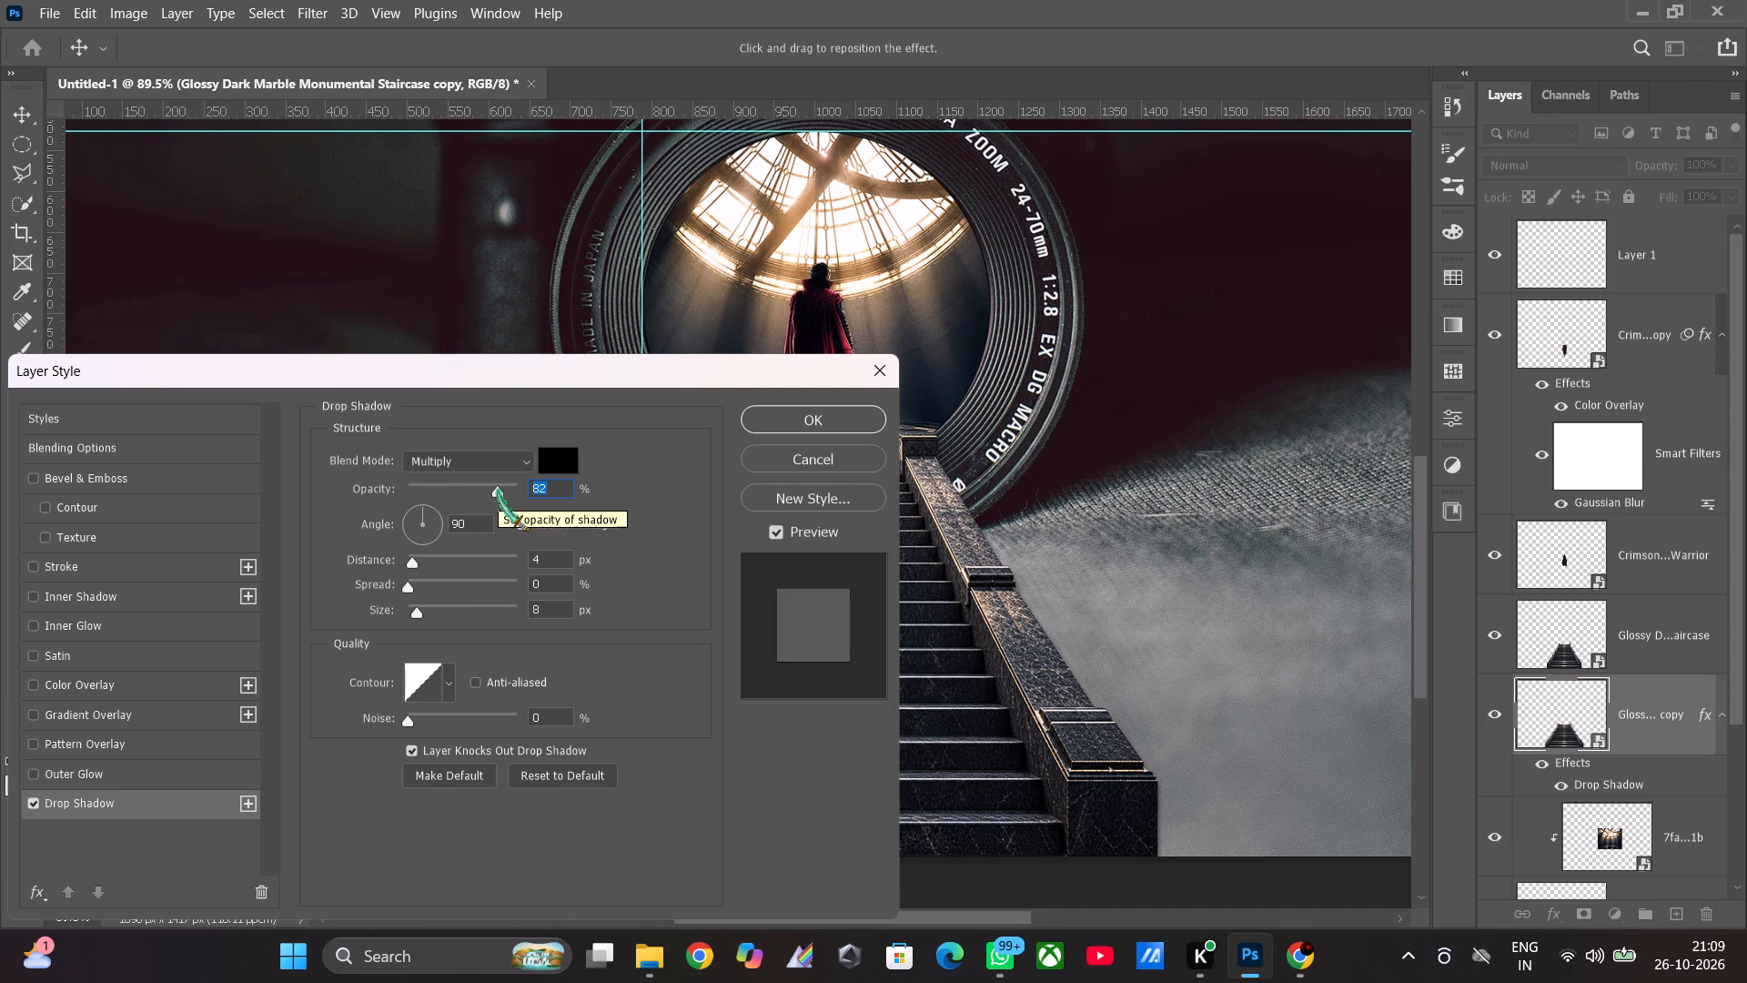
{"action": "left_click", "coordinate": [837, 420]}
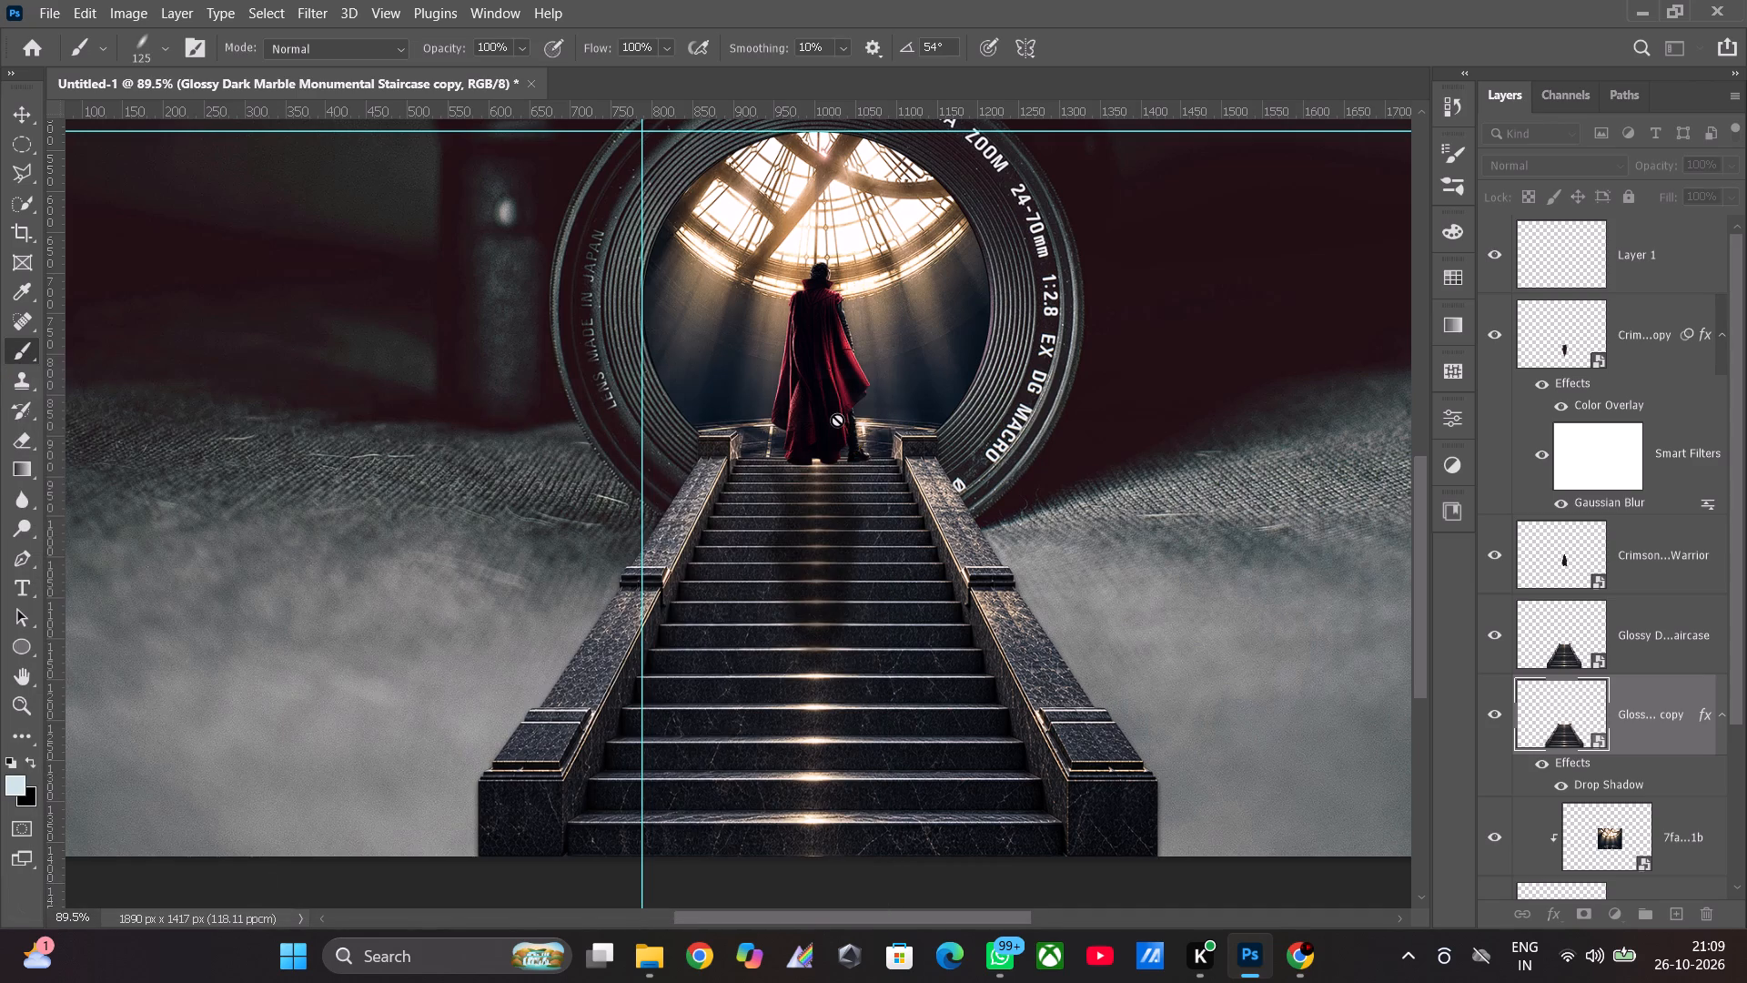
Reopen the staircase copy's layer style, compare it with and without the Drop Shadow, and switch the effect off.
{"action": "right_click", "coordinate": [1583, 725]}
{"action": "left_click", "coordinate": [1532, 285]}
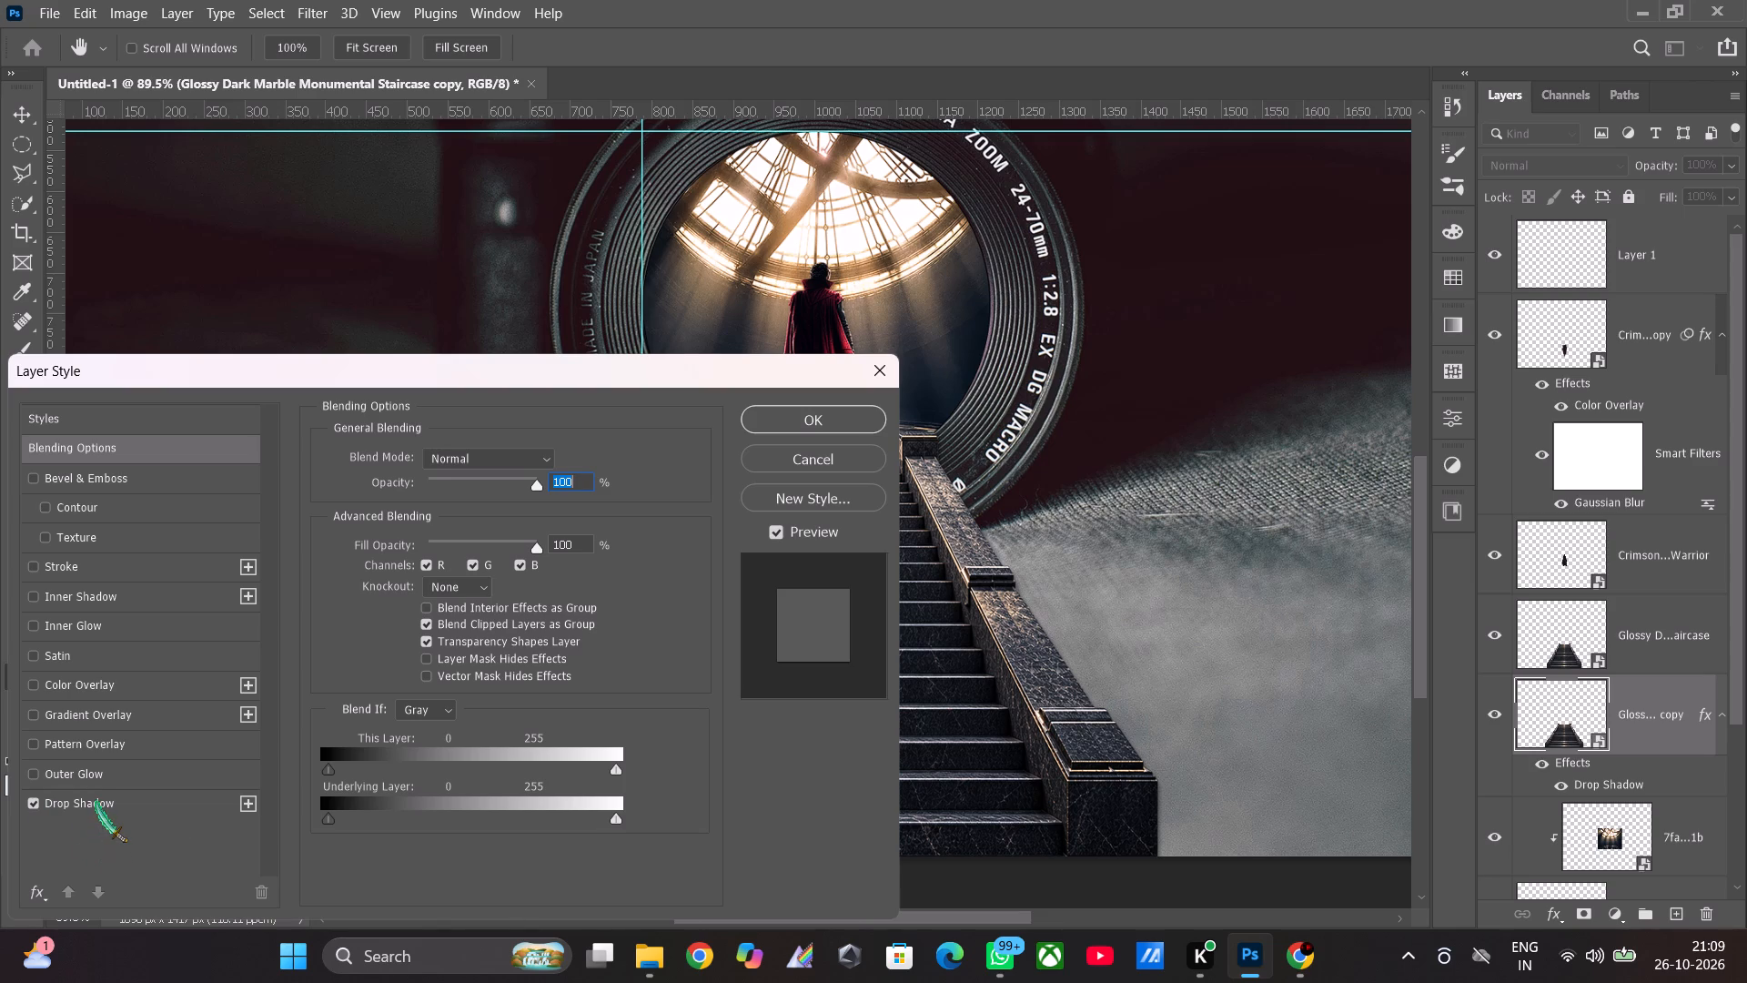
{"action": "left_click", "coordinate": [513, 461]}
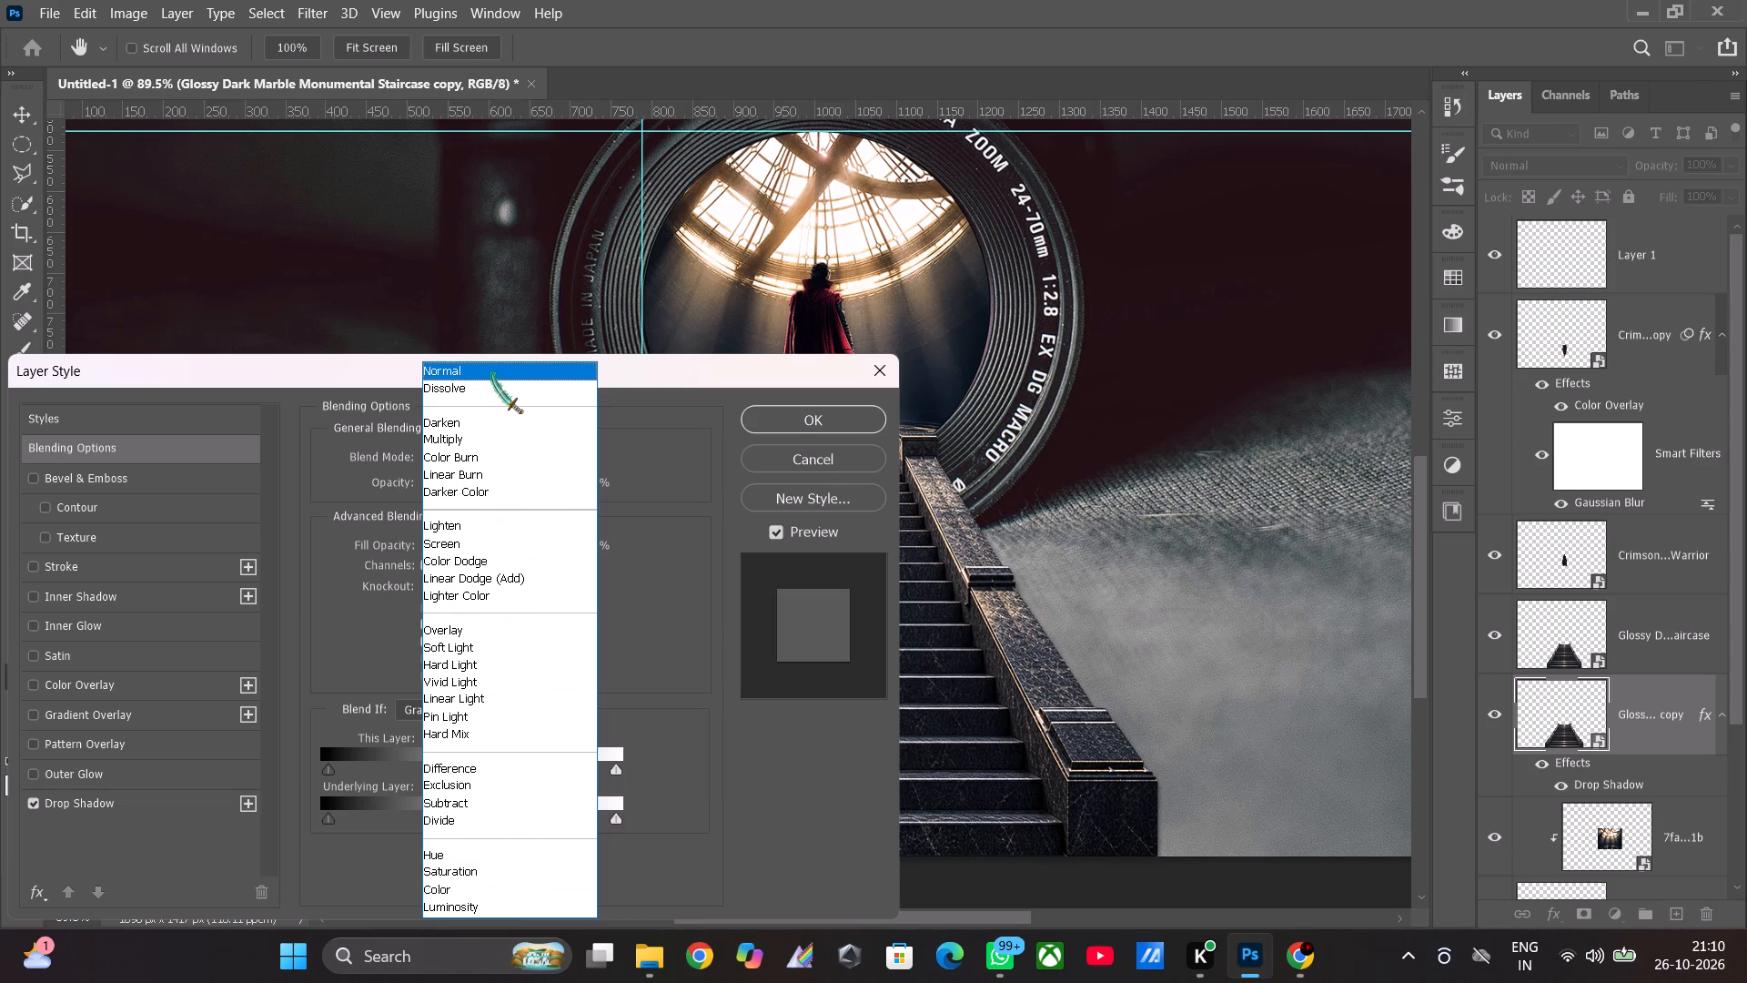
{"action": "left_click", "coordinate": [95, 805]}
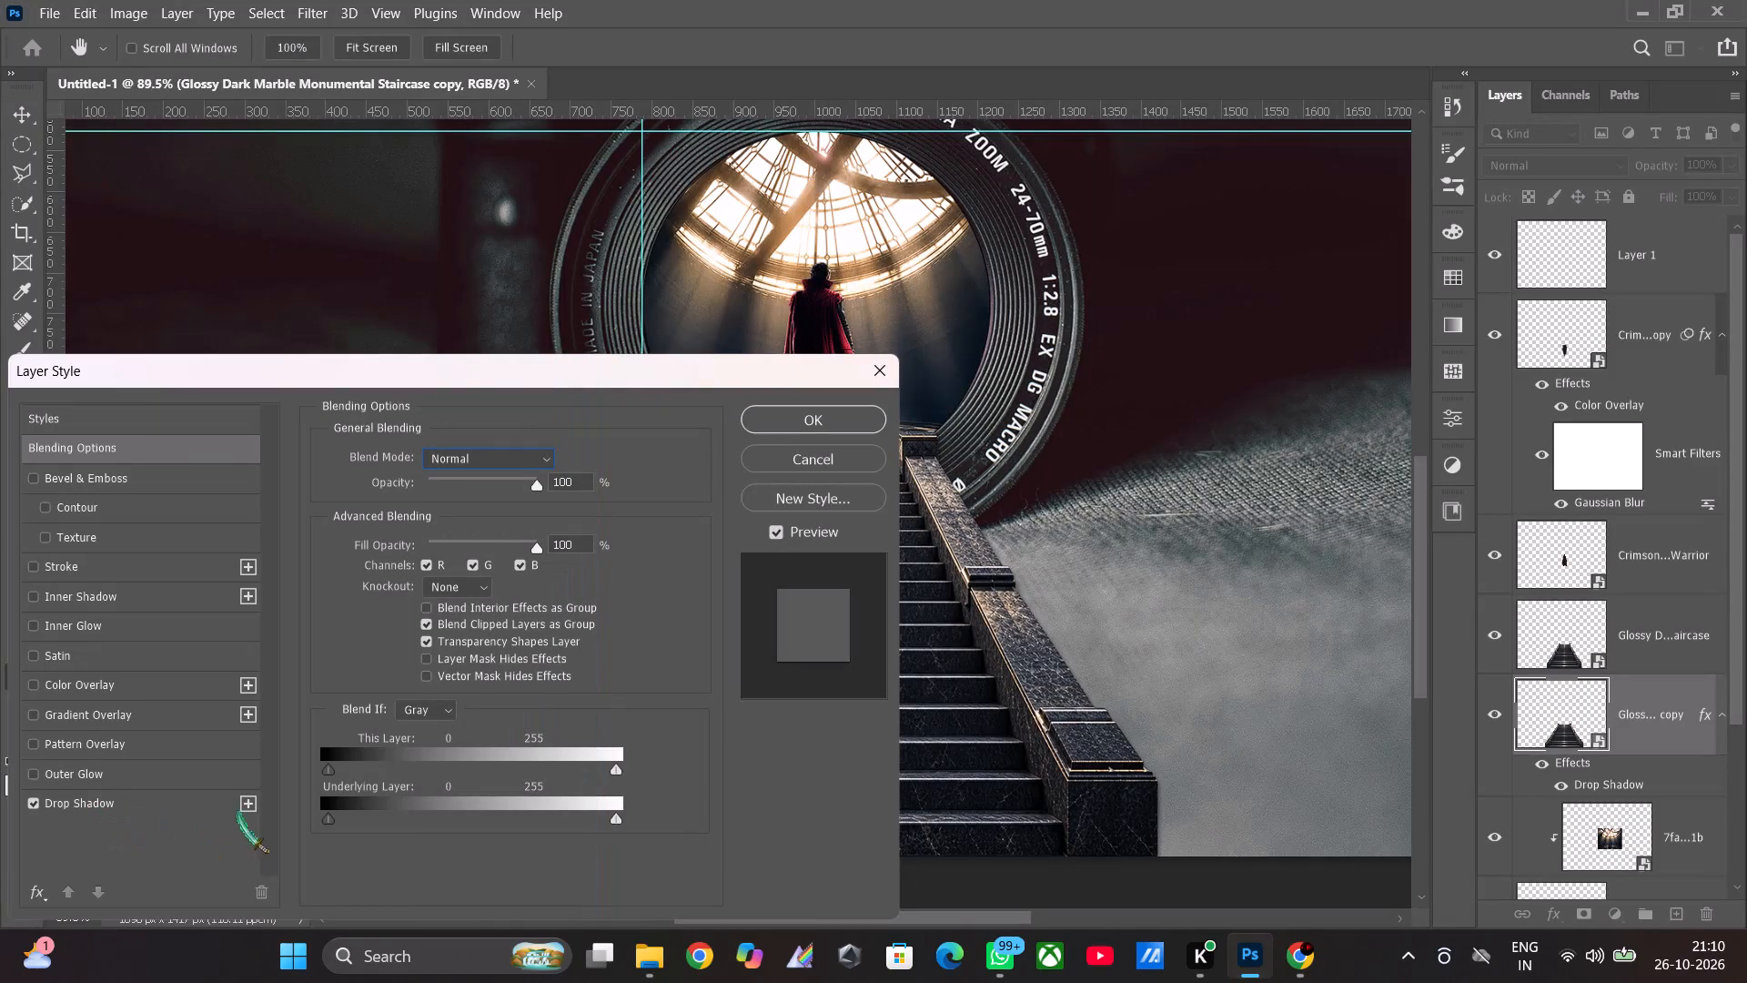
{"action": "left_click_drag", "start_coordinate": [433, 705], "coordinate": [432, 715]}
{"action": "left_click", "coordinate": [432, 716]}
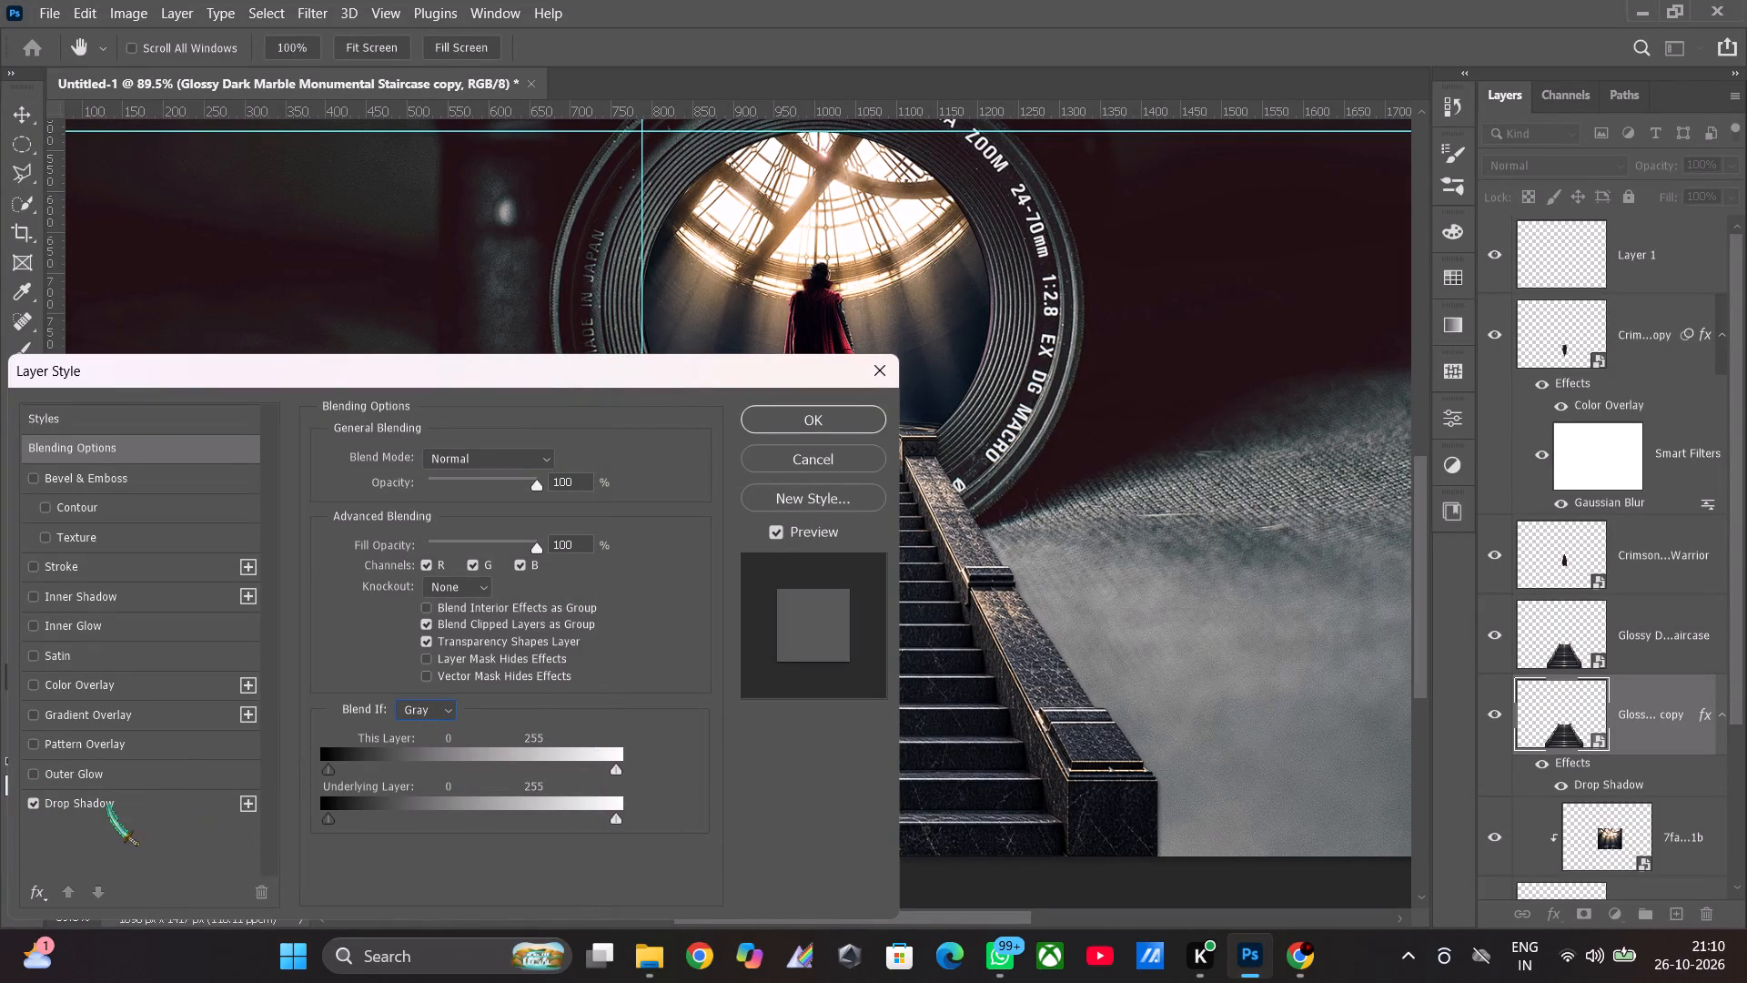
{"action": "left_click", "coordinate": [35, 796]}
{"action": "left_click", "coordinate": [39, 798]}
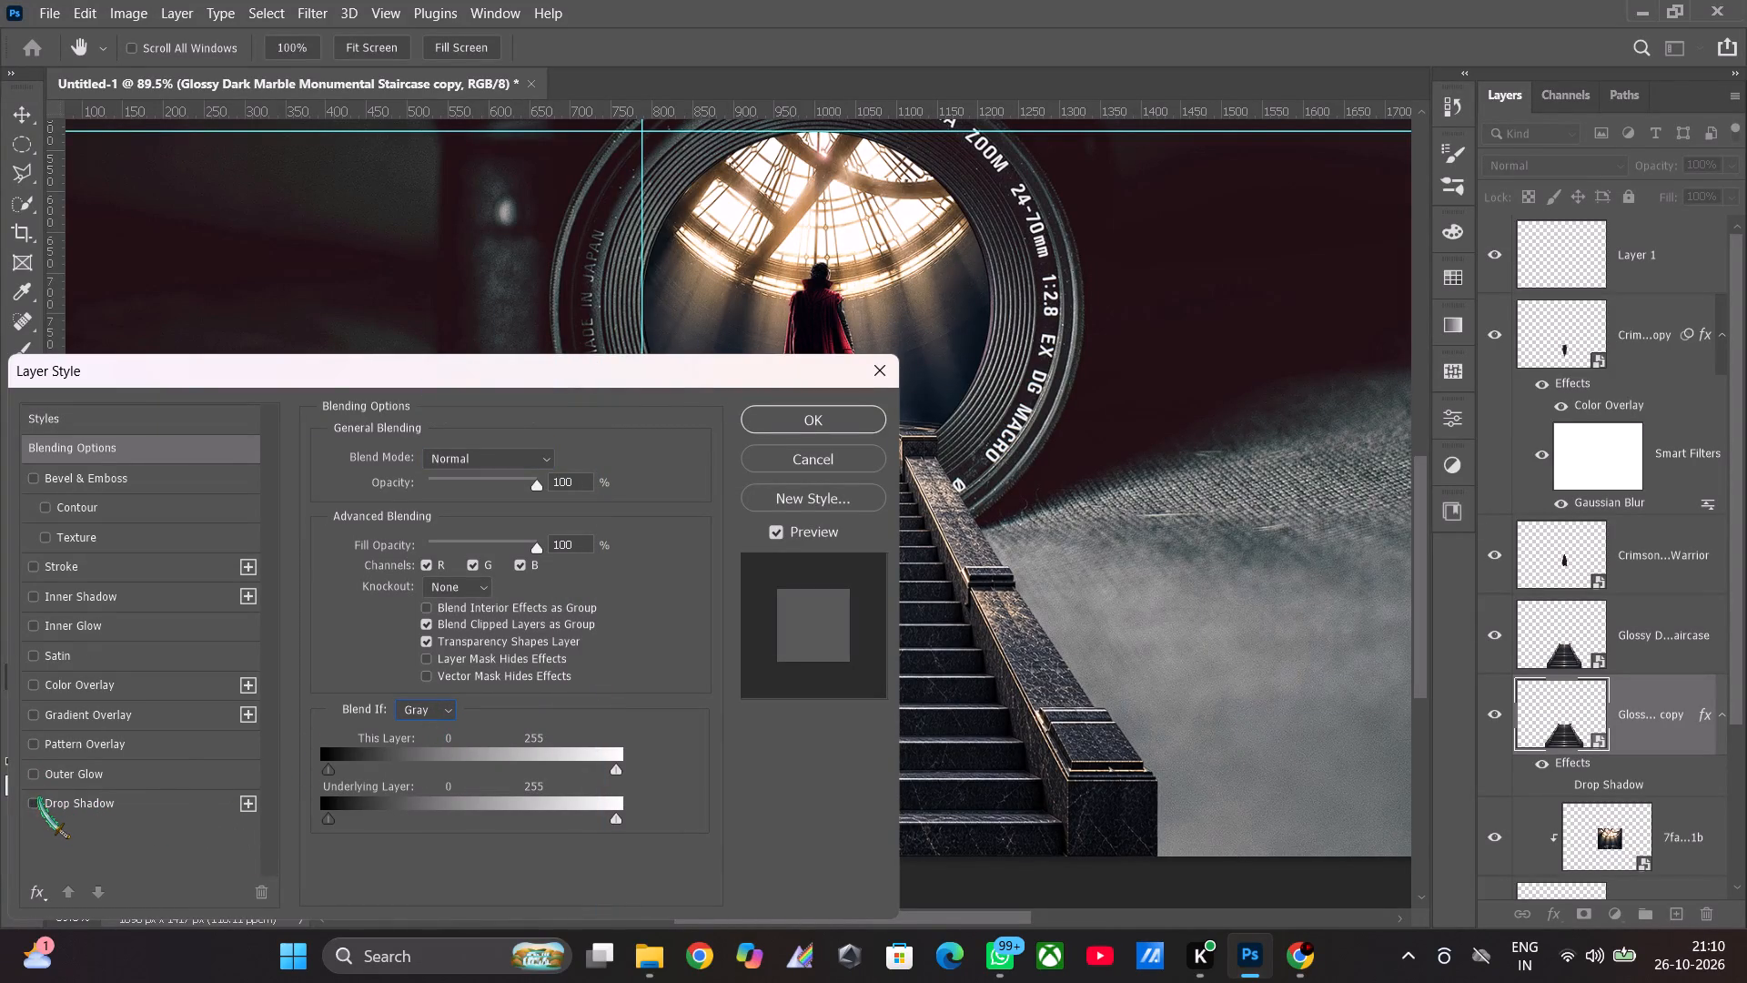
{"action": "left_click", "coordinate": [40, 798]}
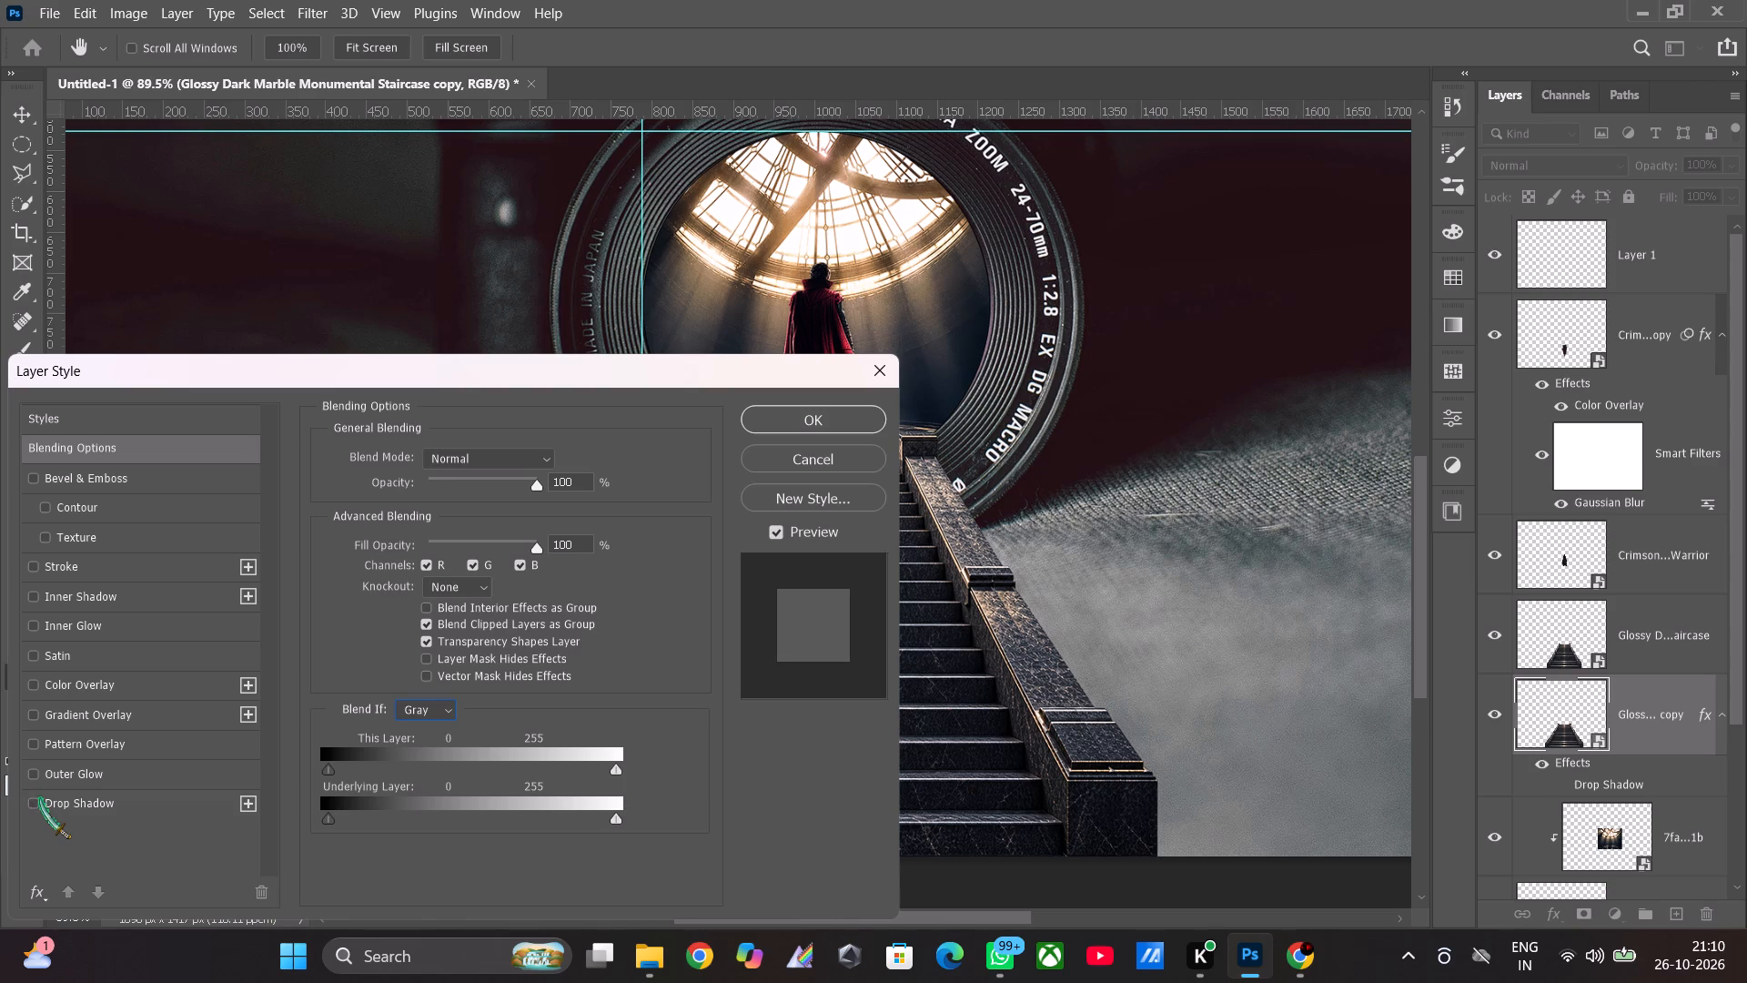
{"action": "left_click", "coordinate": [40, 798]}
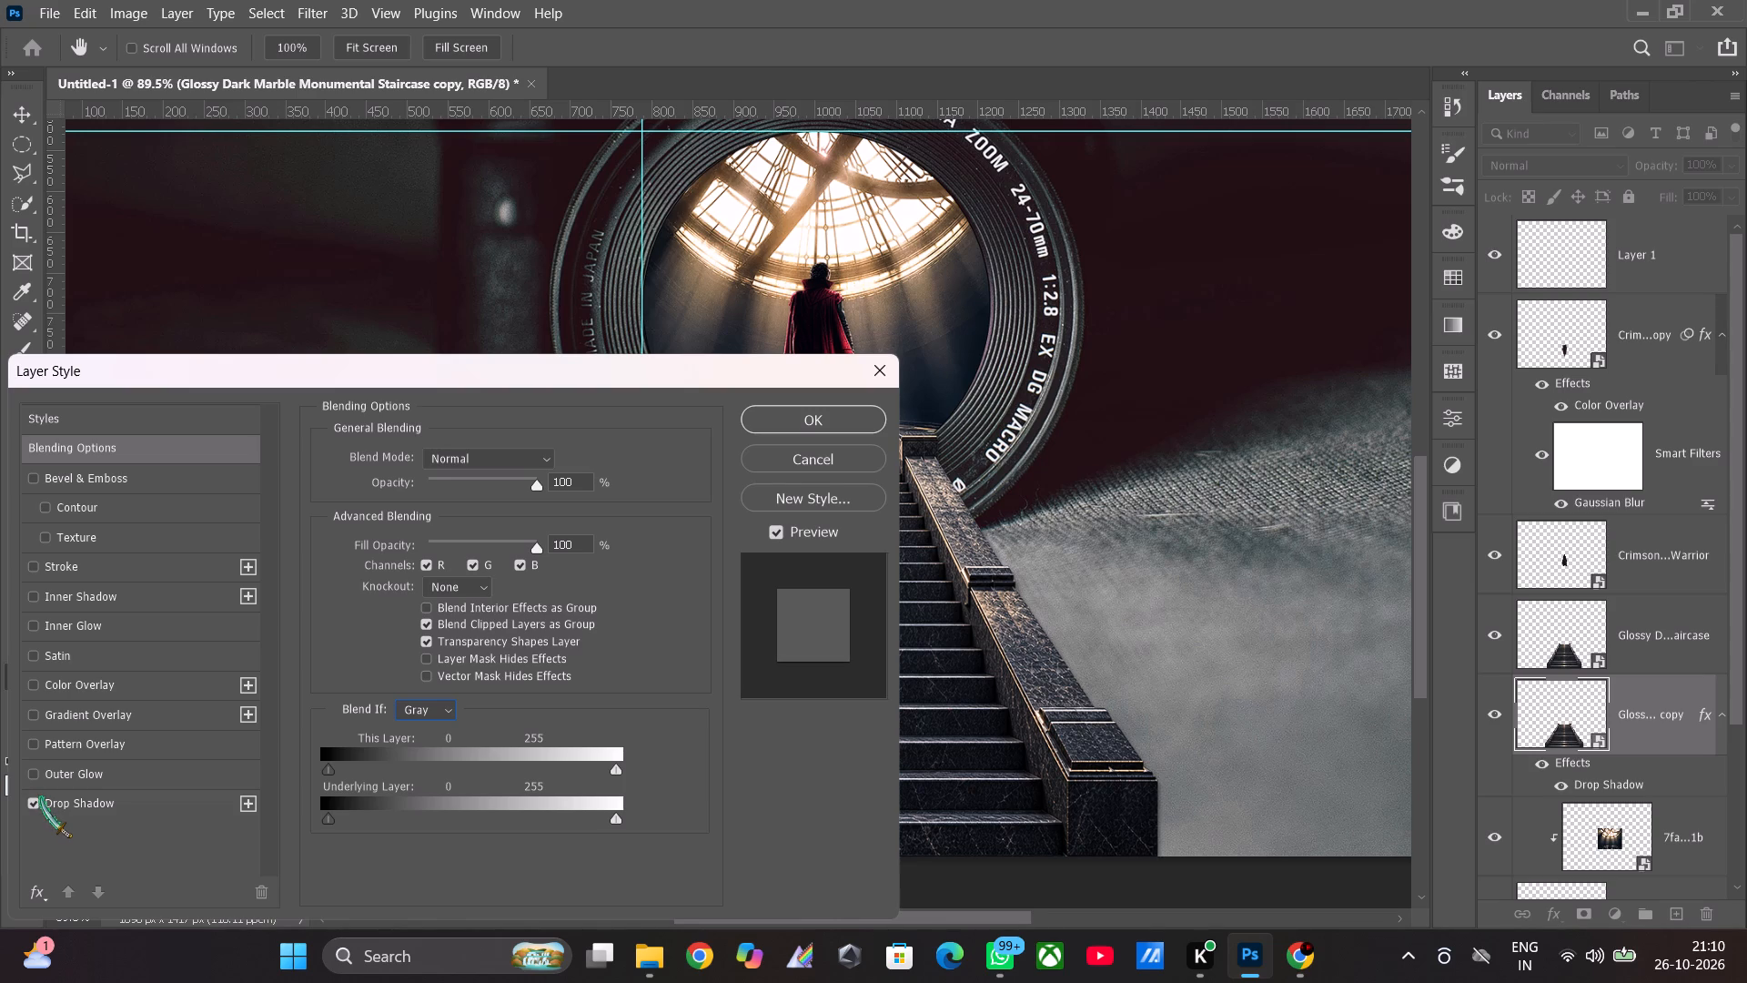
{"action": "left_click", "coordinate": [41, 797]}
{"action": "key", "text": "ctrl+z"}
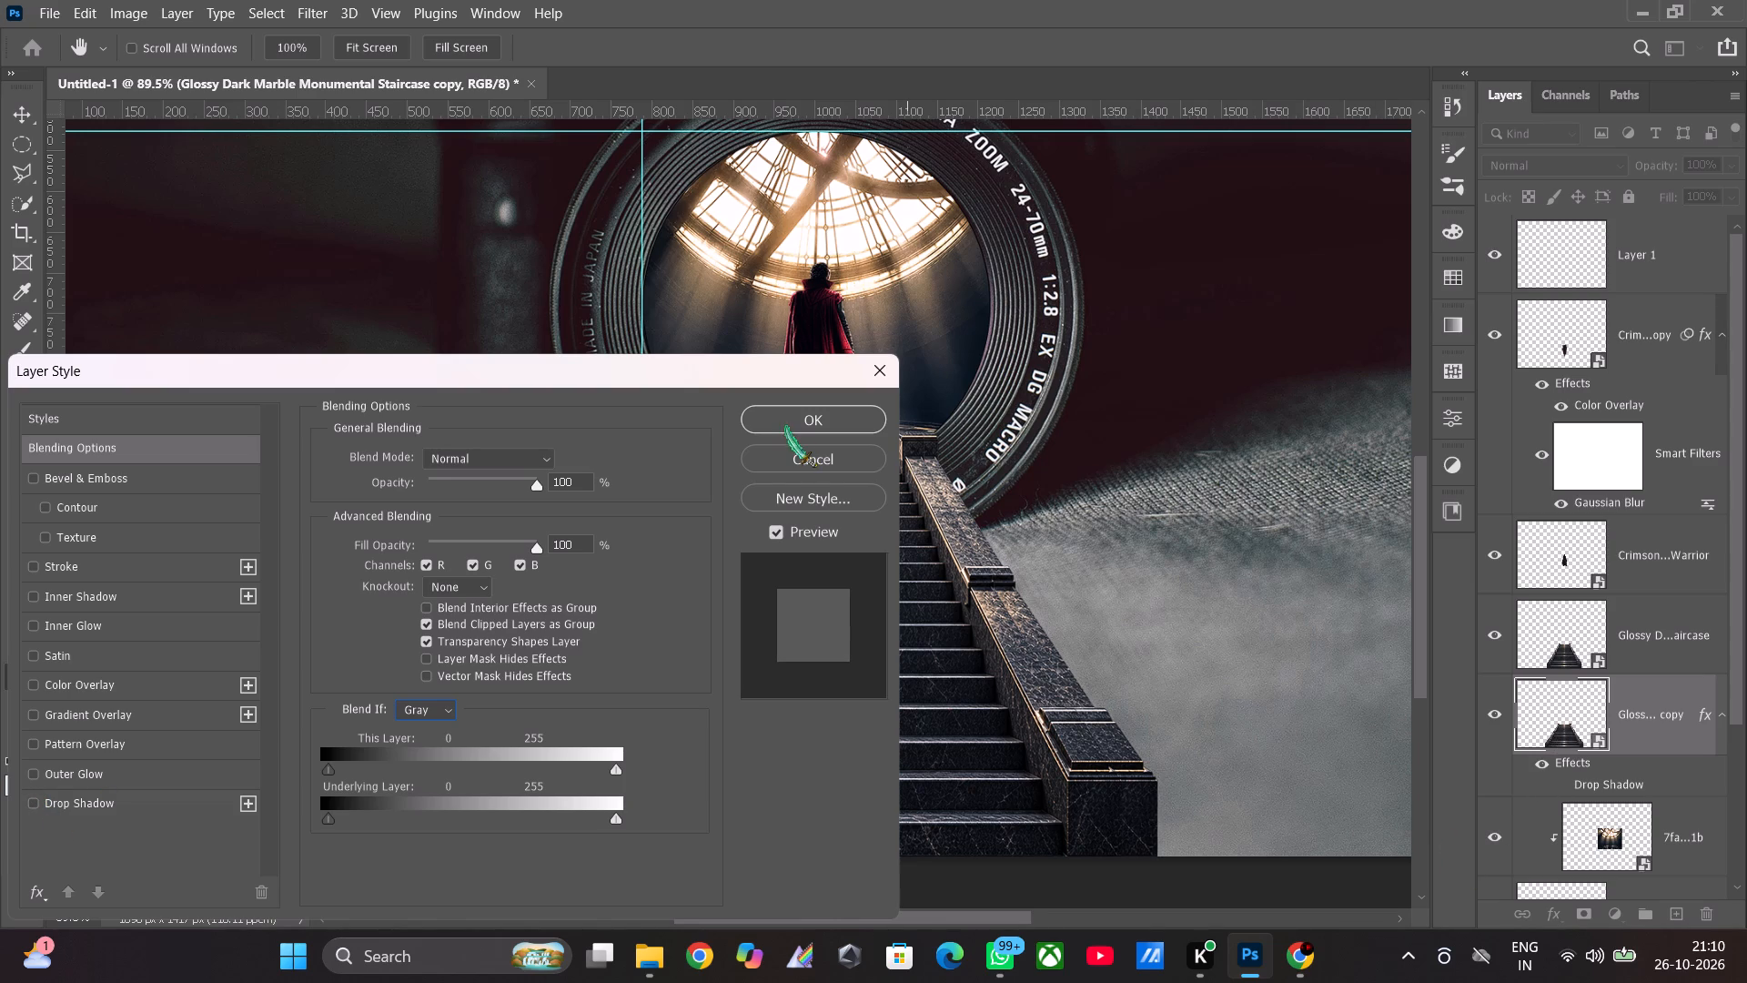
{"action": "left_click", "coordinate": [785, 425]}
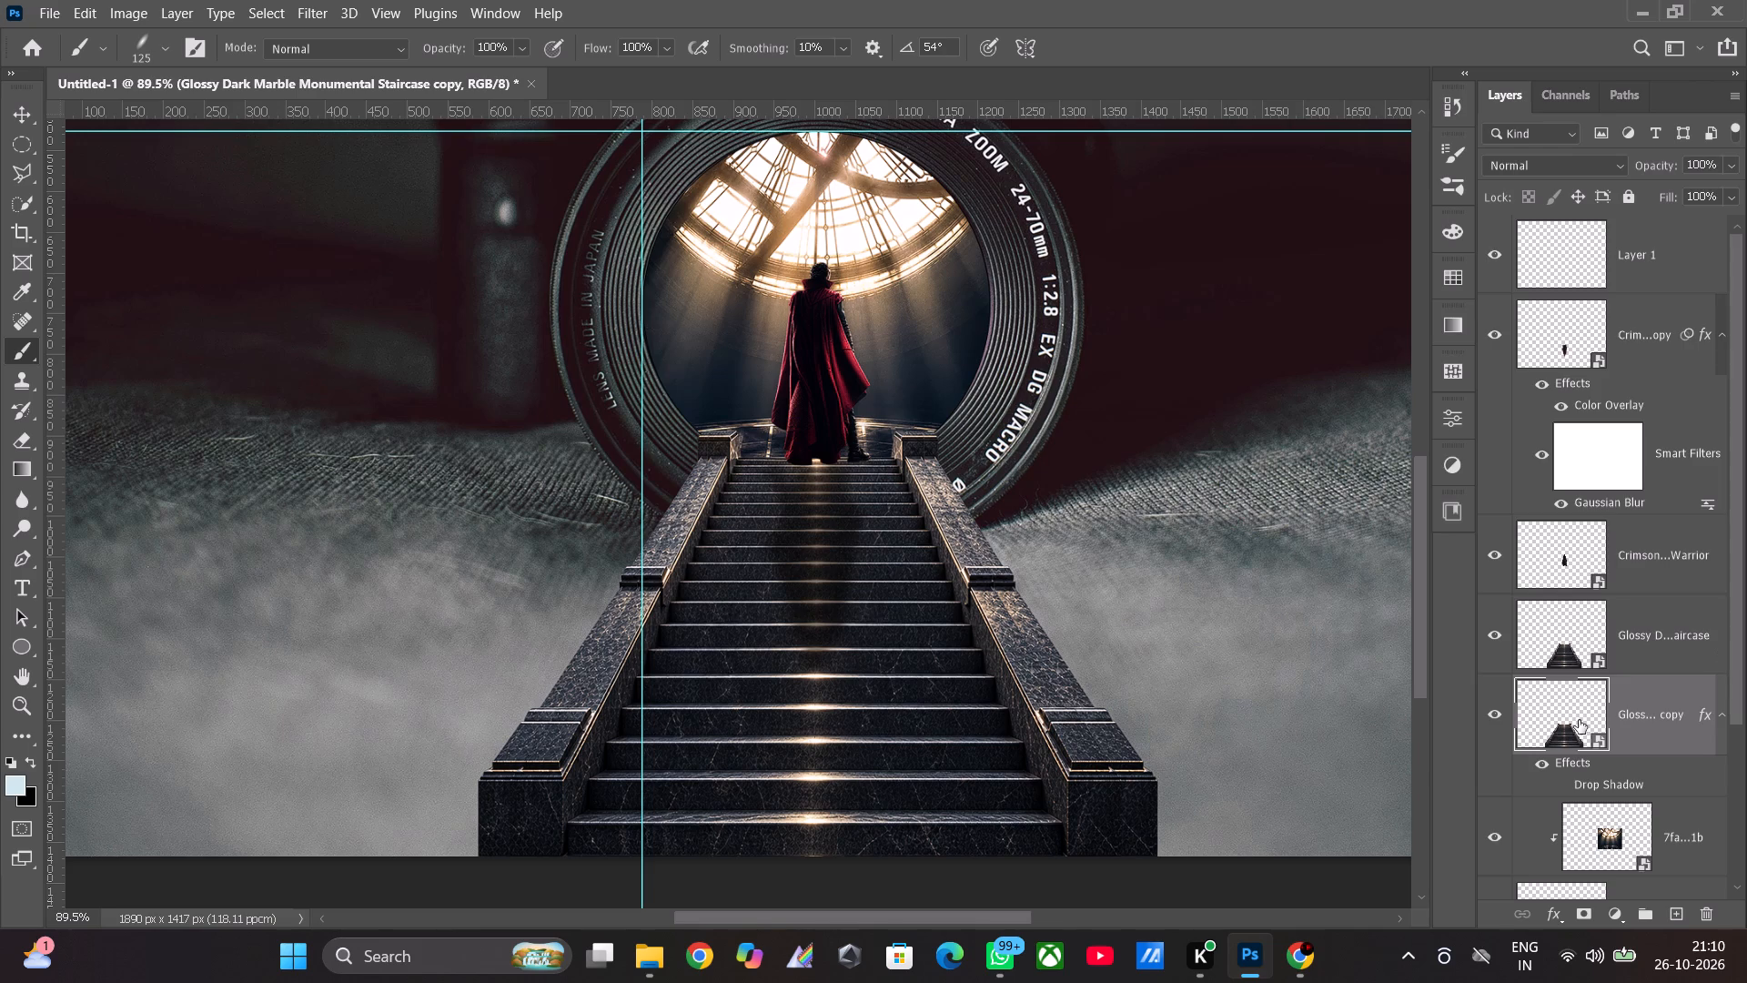
Delete the Glossy Dark Marble Monumental Staircase copy layer.
{"action": "right_click", "coordinate": [1579, 720]}
{"action": "left_click", "coordinate": [1579, 720]}
{"action": "left_click", "coordinate": [1709, 918]}
{"action": "left_click", "coordinate": [872, 366]}
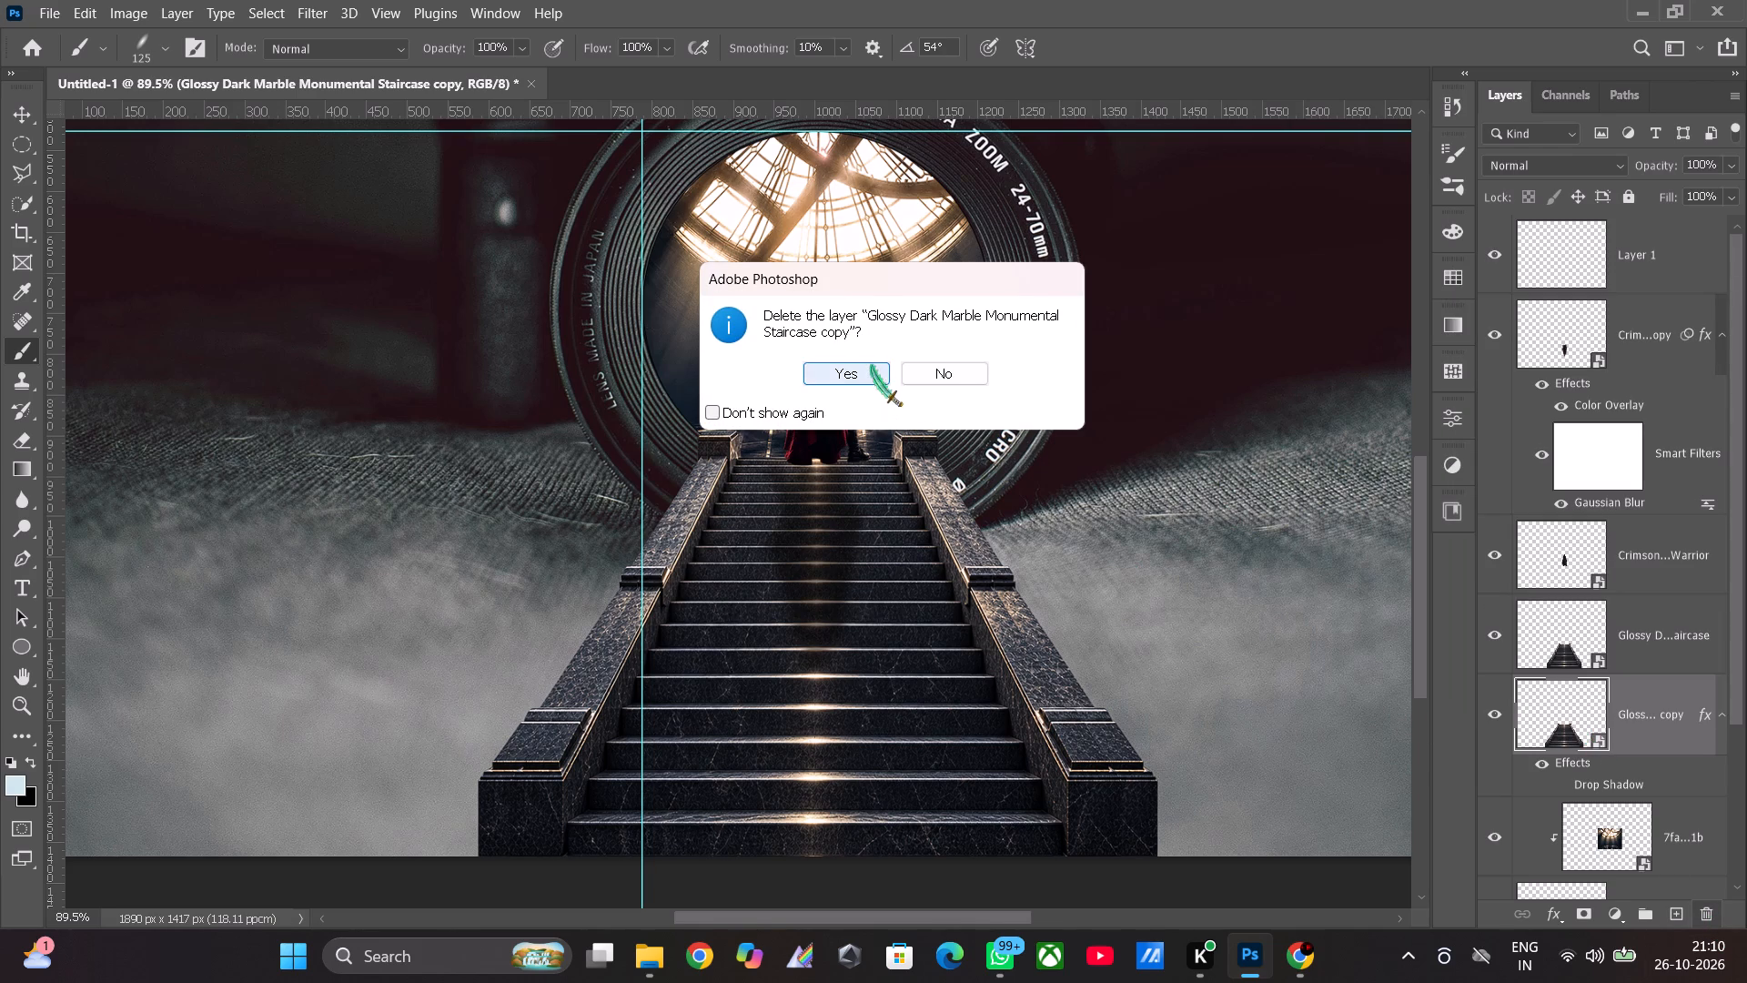
Add a black Multiply drop shadow to the original Glossy Dark Marble Monumental Staircase layer with 58% opacity.
{"action": "left_click", "coordinate": [1568, 639]}
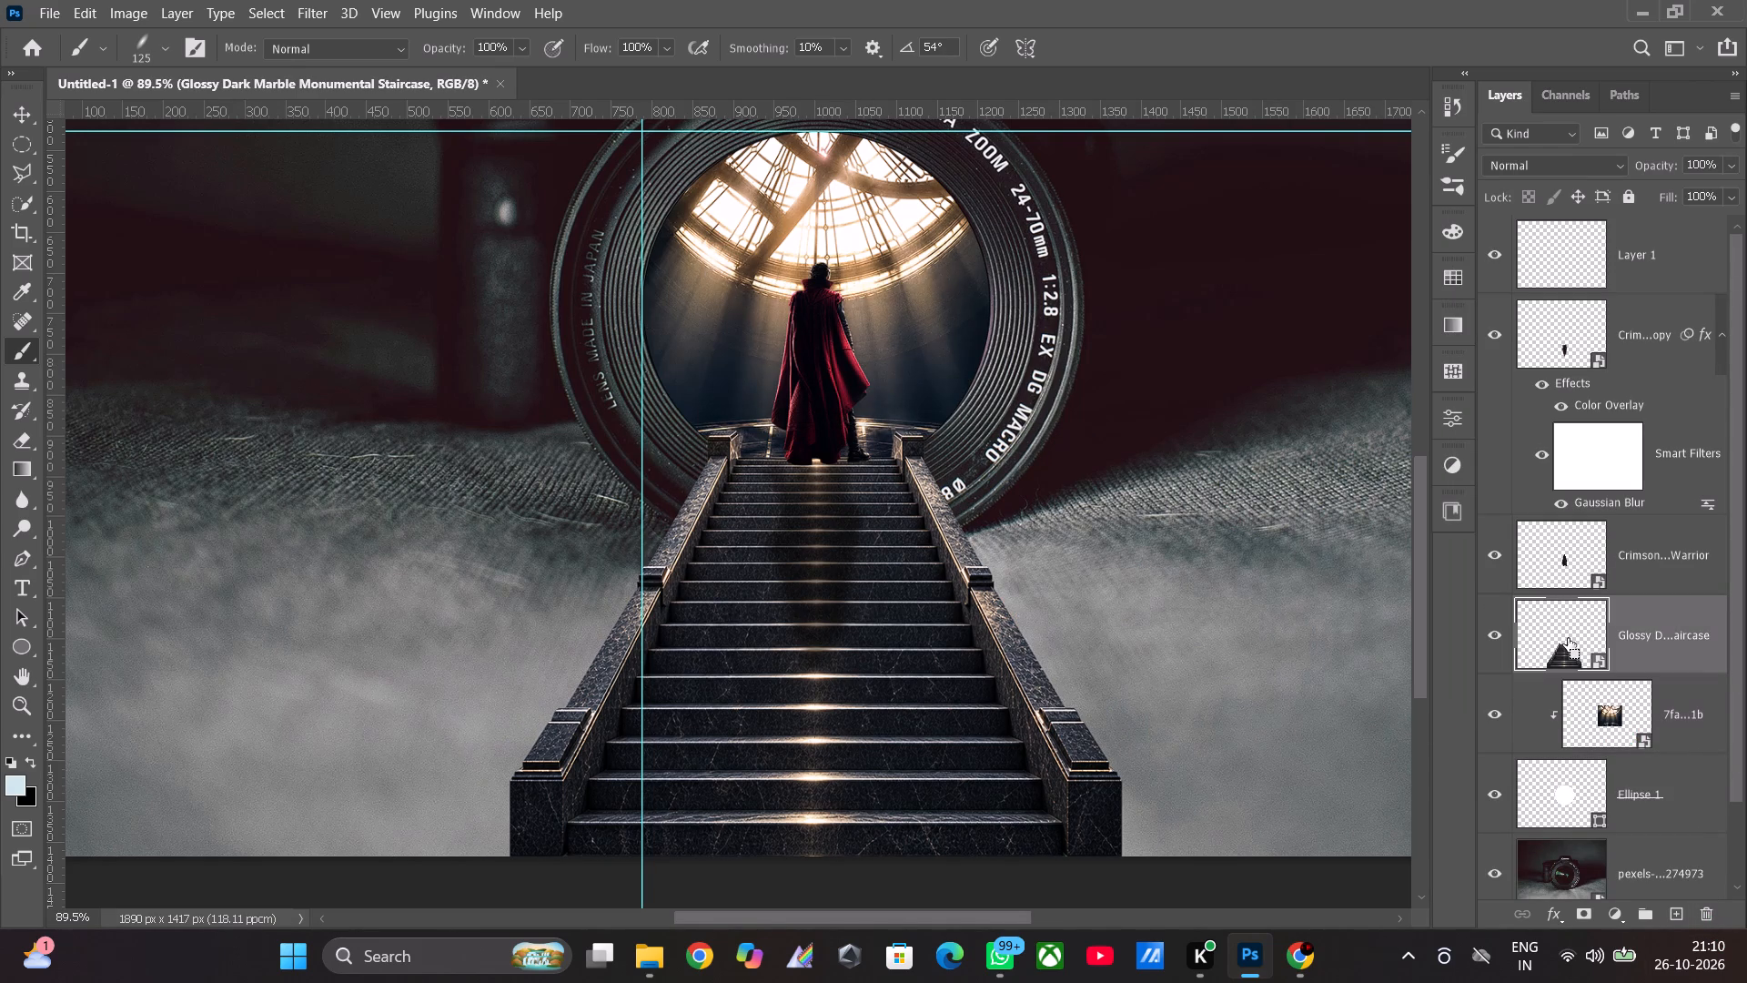
{"action": "right_click", "coordinate": [1568, 639]}
{"action": "left_click", "coordinate": [1511, 199]}
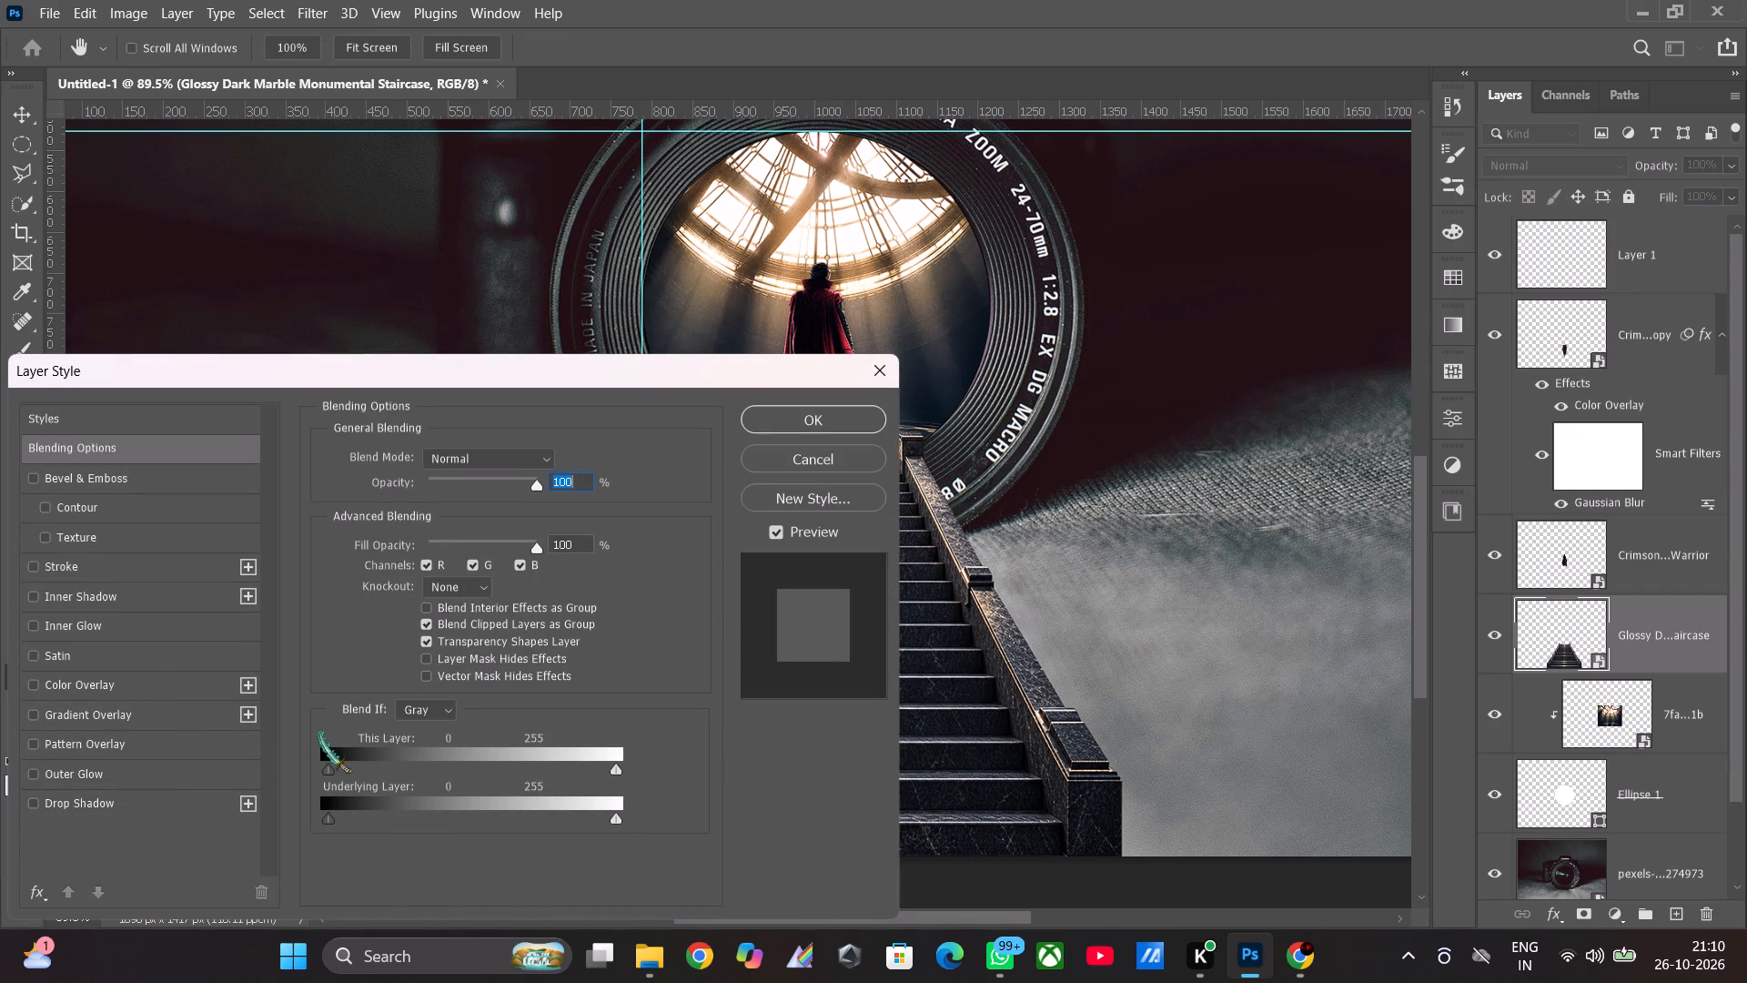
{"action": "left_click", "coordinate": [26, 801]}
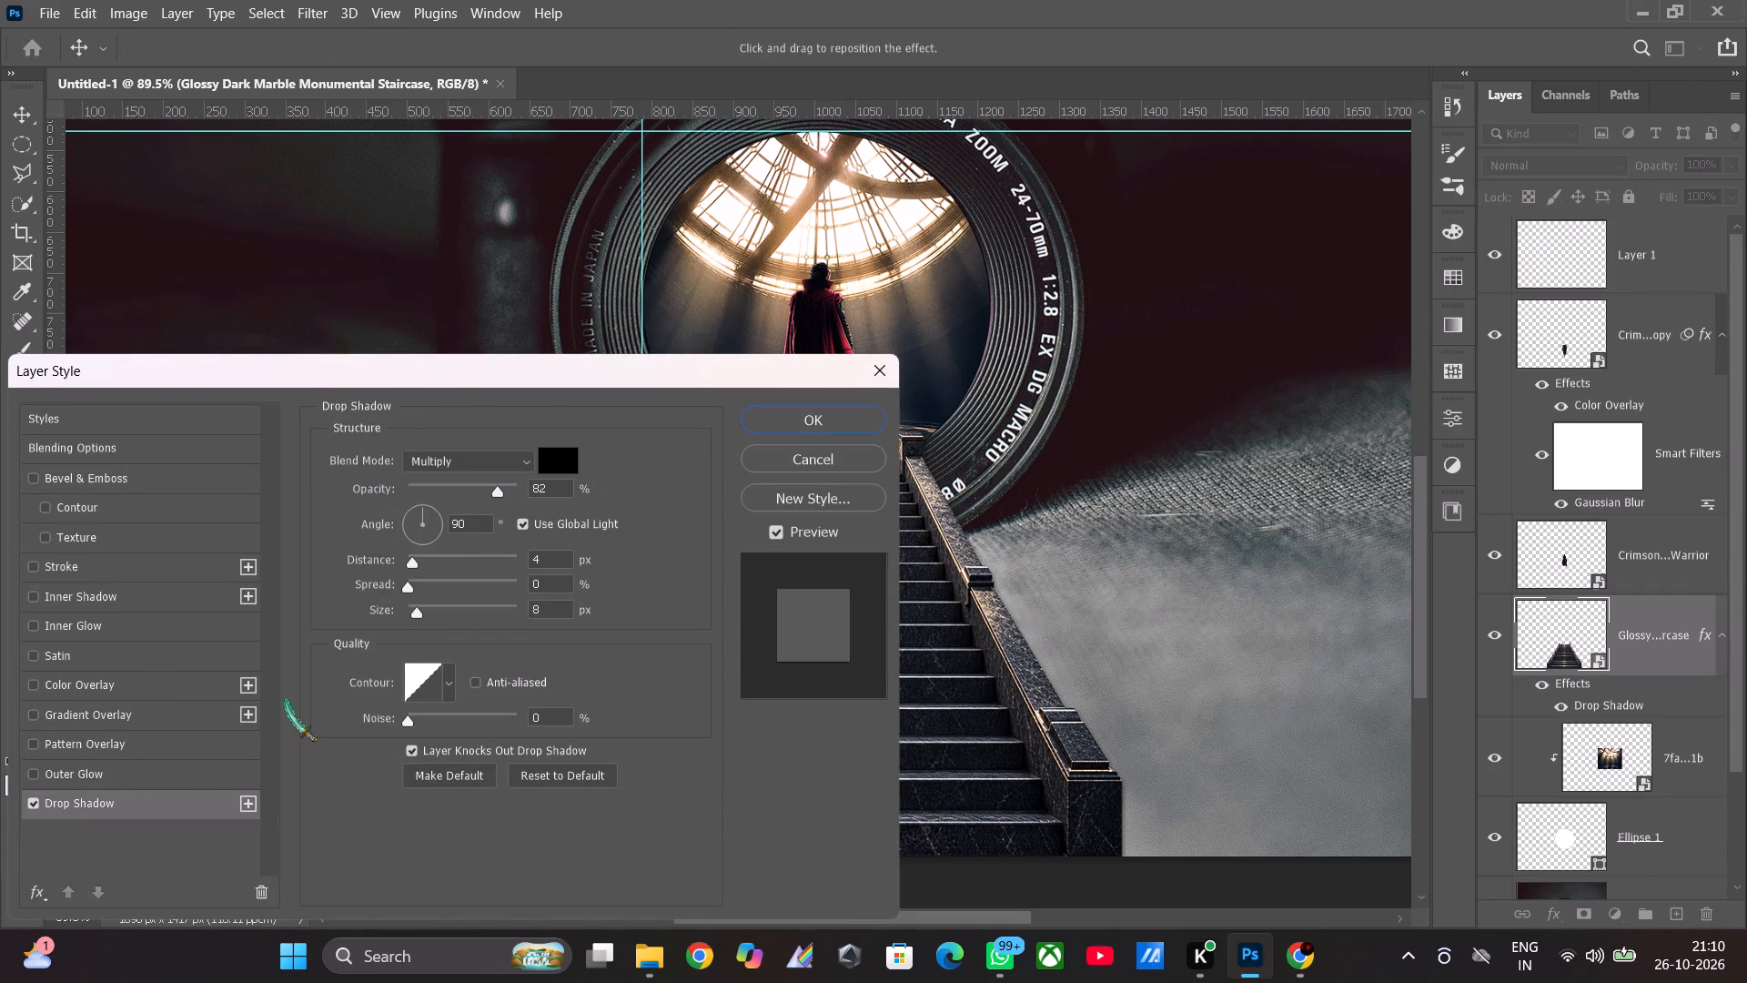
{"action": "left_click_drag", "start_coordinate": [498, 490], "coordinate": [504, 509]}
{"action": "left_click", "coordinate": [496, 511]}
{"action": "left_click_drag", "start_coordinate": [506, 494], "coordinate": [475, 505]}
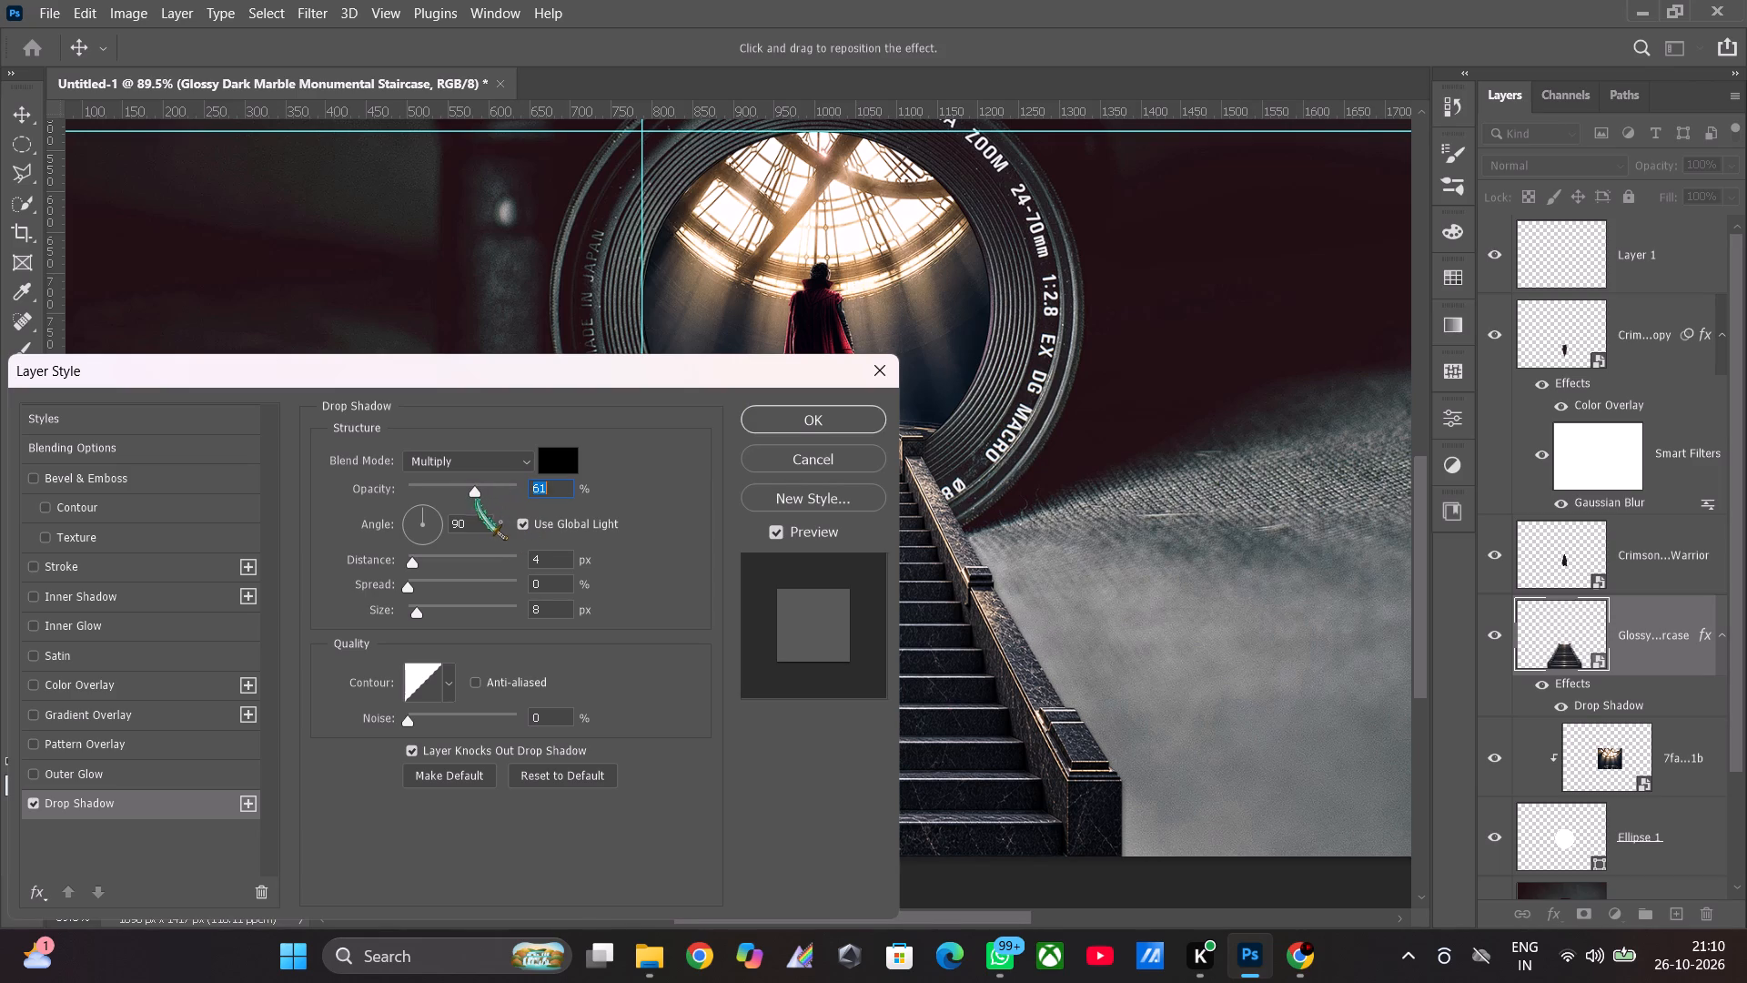
{"action": "left_click_drag", "start_coordinate": [478, 499], "coordinate": [463, 501]}
{"action": "left_click", "coordinate": [476, 493]}
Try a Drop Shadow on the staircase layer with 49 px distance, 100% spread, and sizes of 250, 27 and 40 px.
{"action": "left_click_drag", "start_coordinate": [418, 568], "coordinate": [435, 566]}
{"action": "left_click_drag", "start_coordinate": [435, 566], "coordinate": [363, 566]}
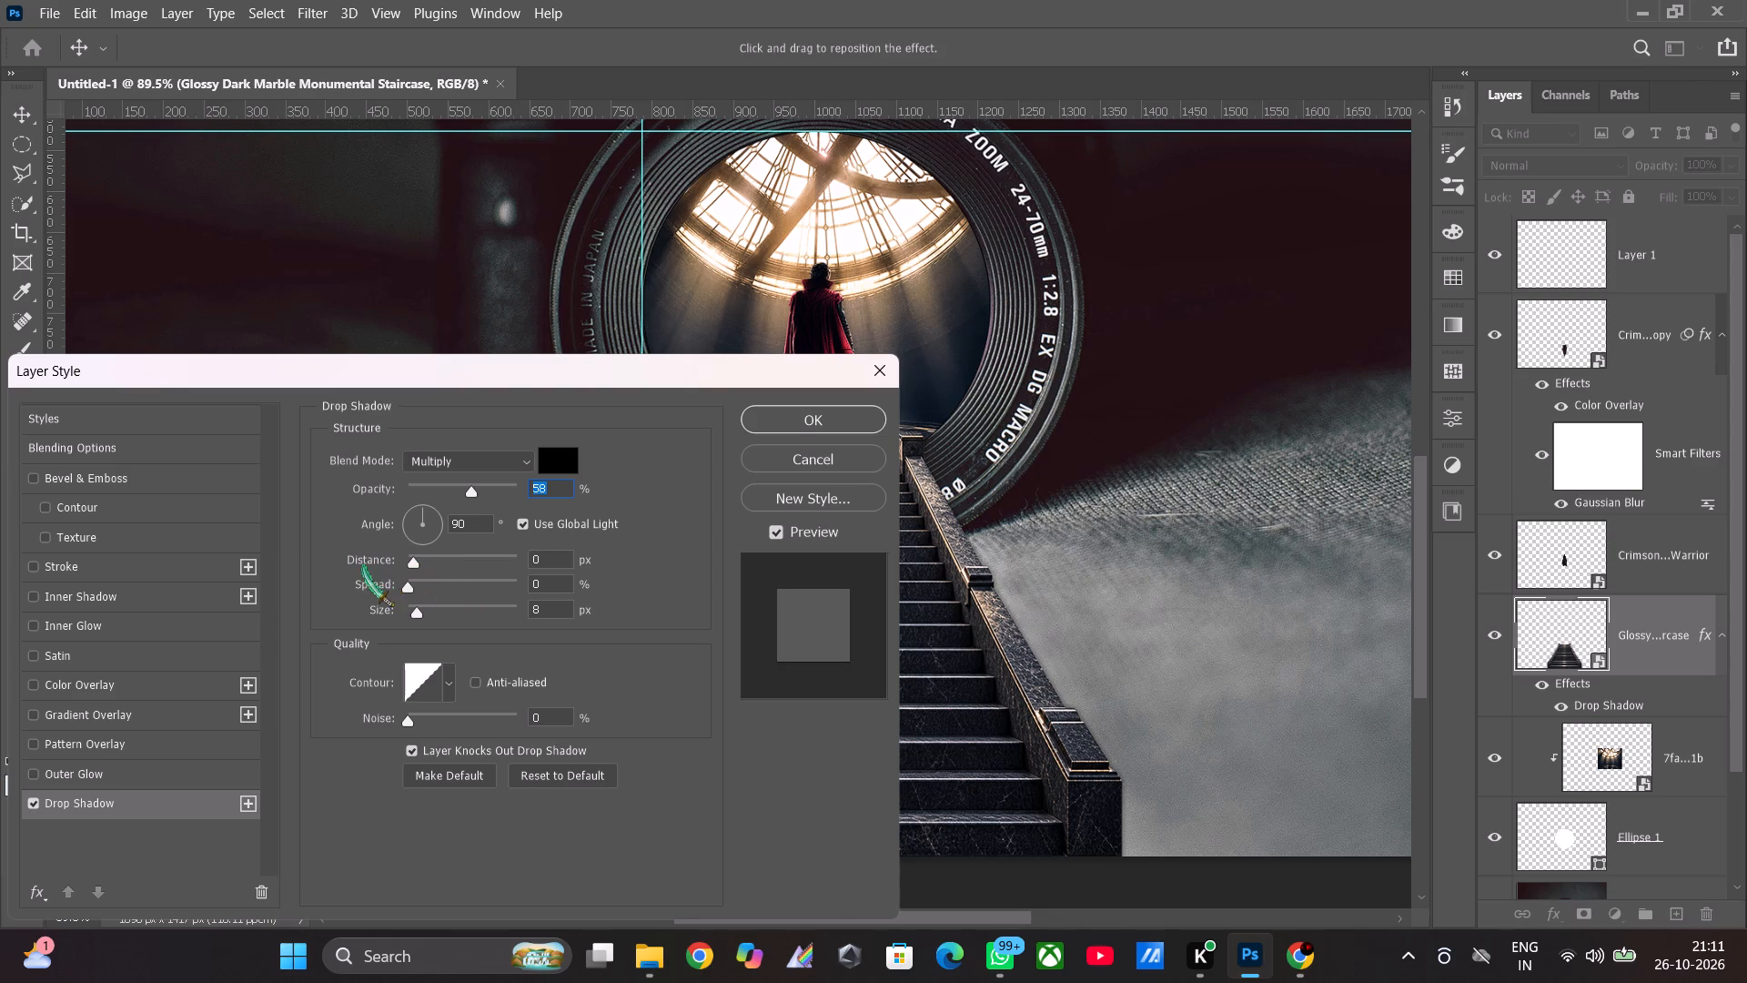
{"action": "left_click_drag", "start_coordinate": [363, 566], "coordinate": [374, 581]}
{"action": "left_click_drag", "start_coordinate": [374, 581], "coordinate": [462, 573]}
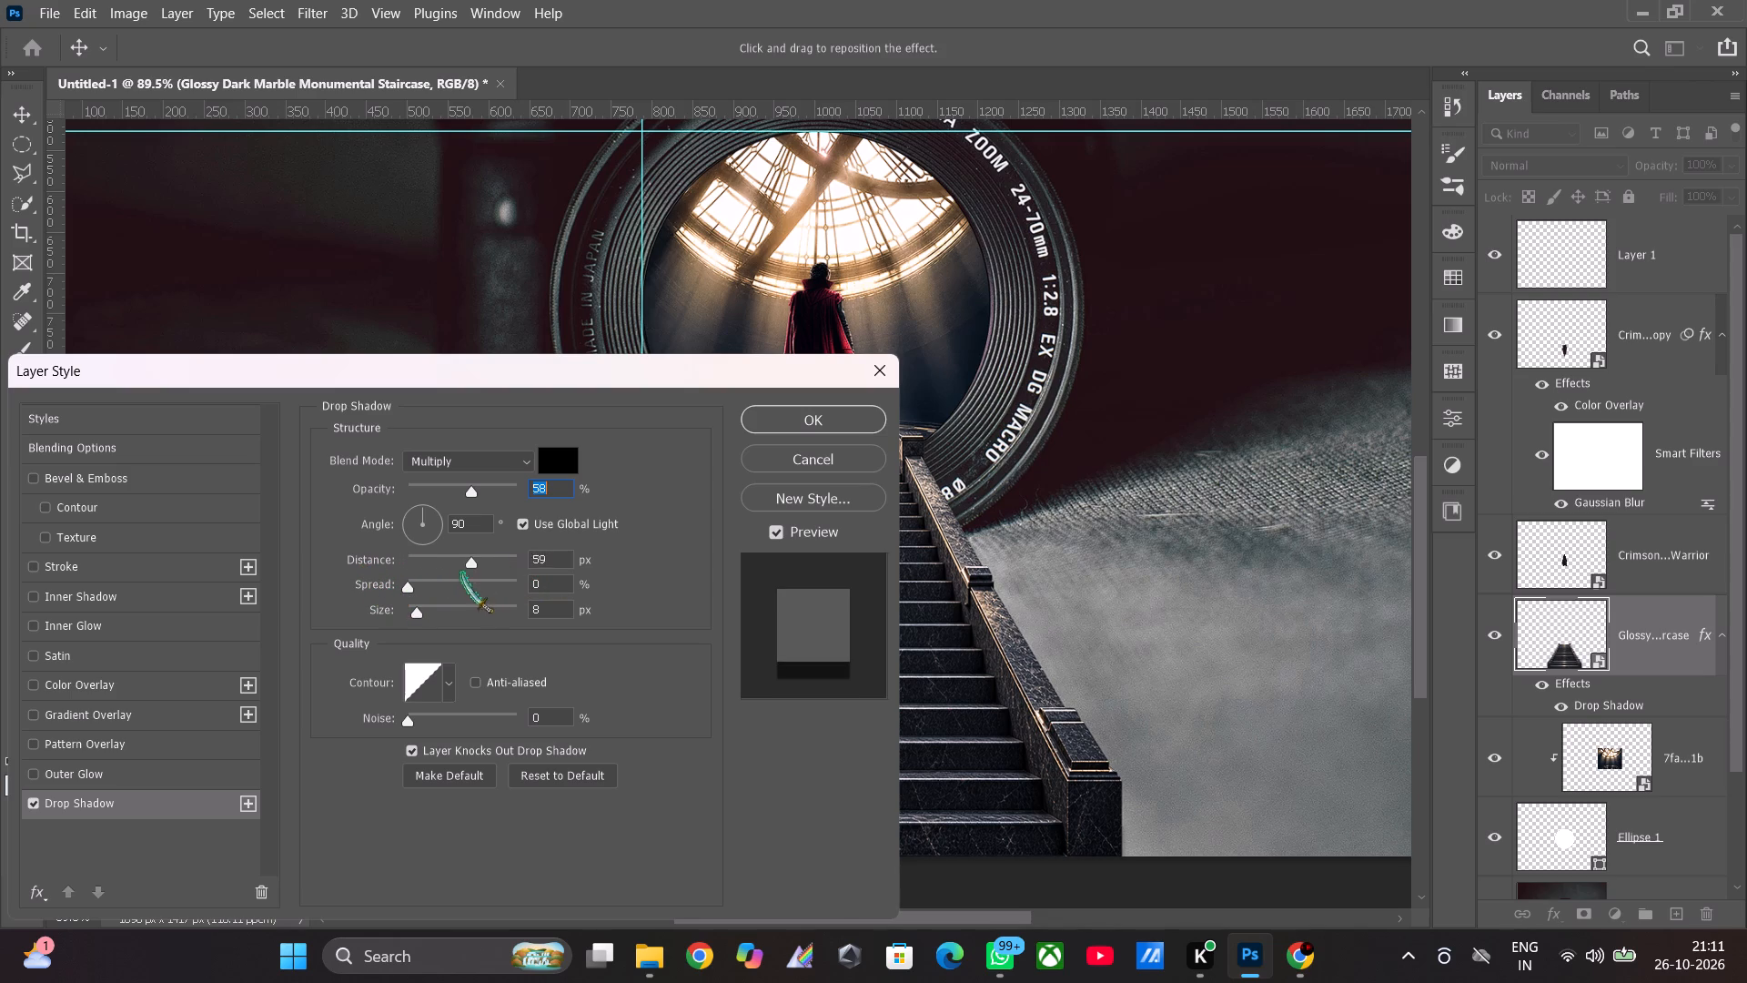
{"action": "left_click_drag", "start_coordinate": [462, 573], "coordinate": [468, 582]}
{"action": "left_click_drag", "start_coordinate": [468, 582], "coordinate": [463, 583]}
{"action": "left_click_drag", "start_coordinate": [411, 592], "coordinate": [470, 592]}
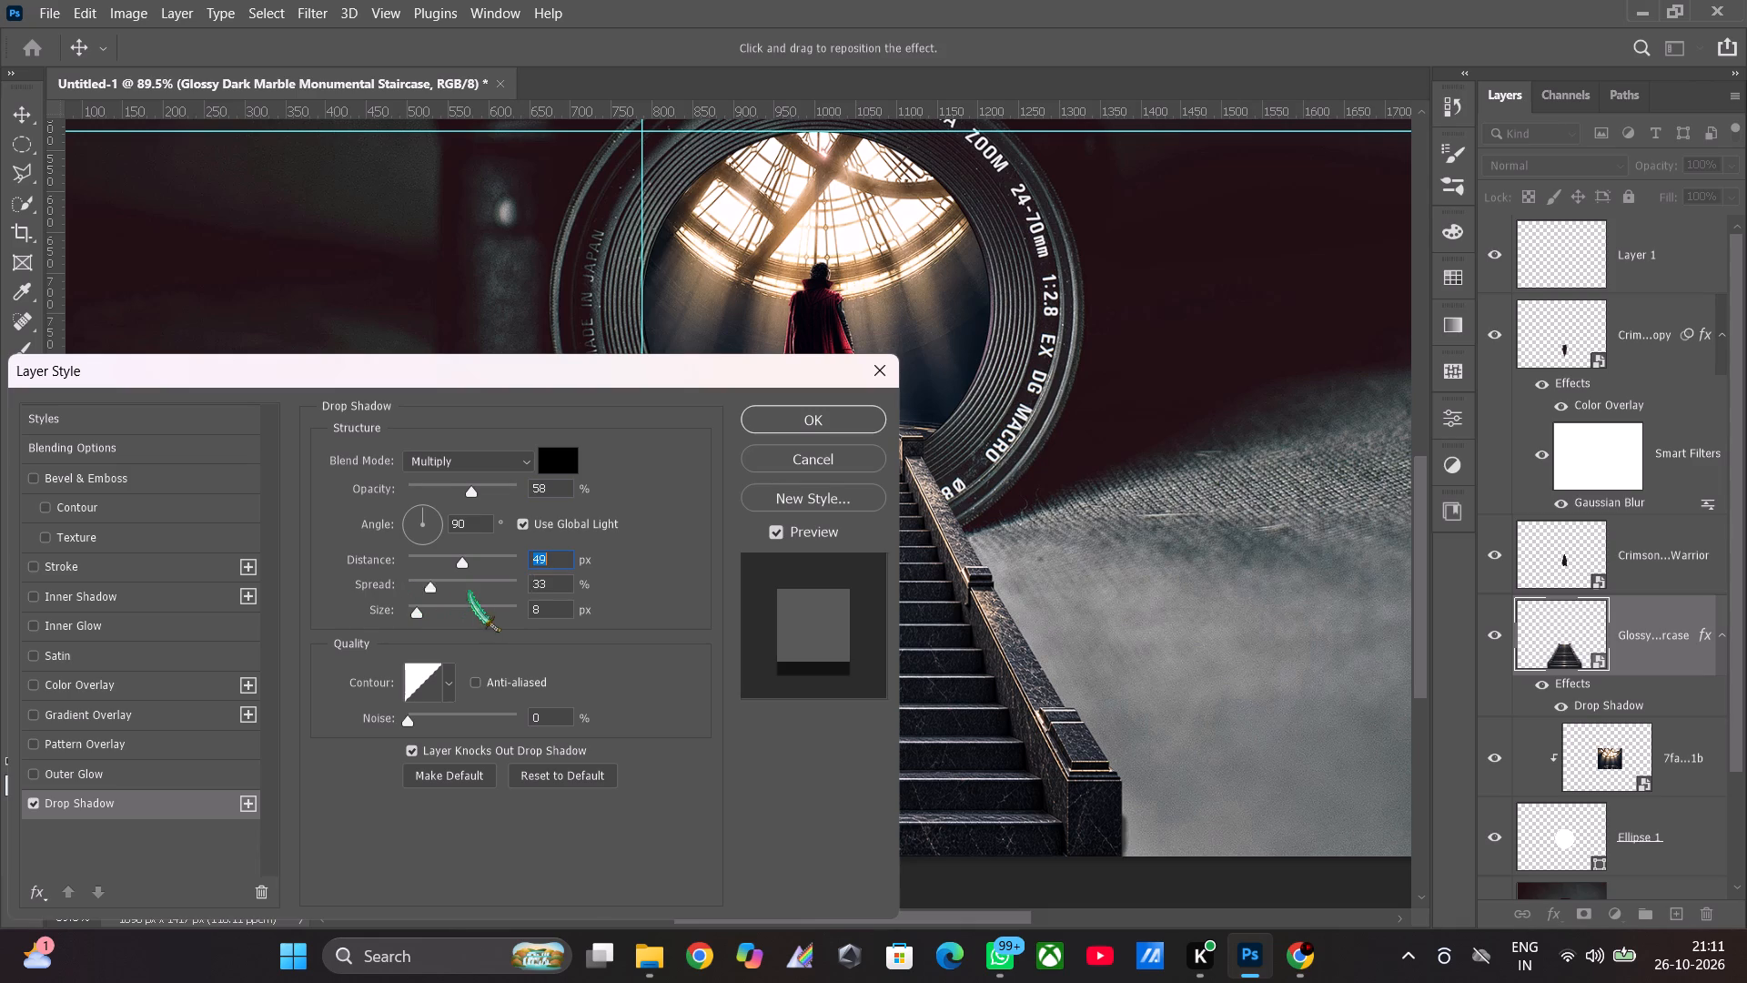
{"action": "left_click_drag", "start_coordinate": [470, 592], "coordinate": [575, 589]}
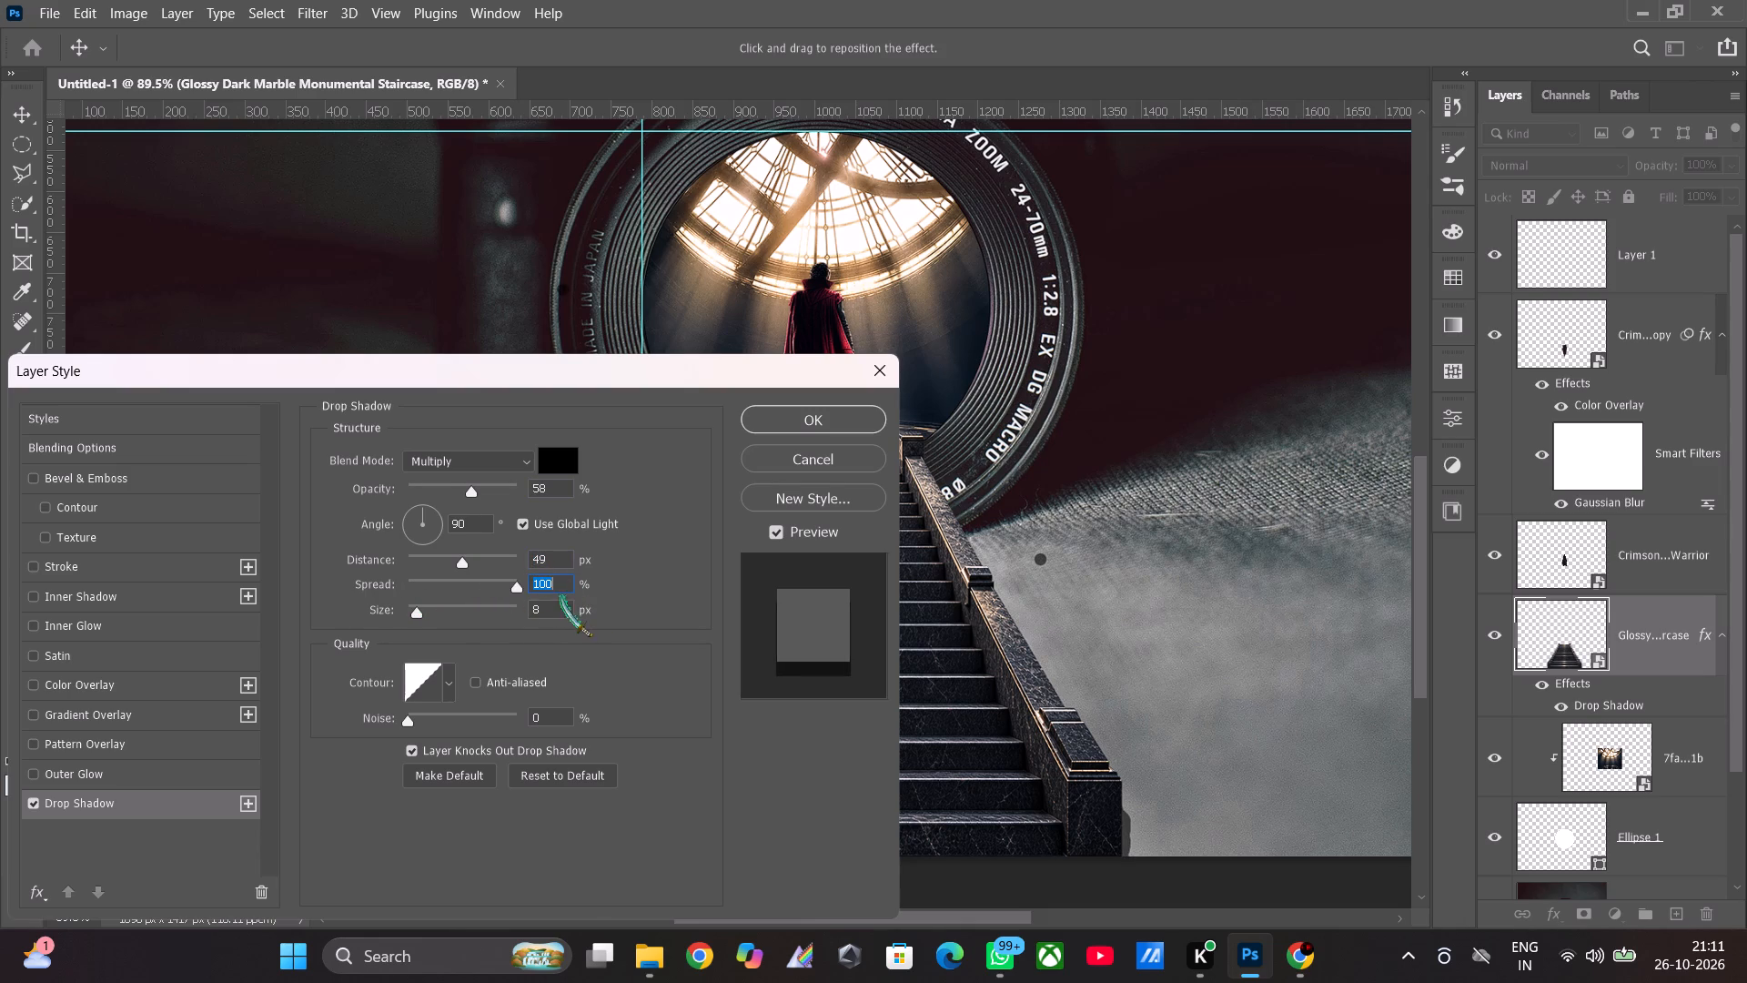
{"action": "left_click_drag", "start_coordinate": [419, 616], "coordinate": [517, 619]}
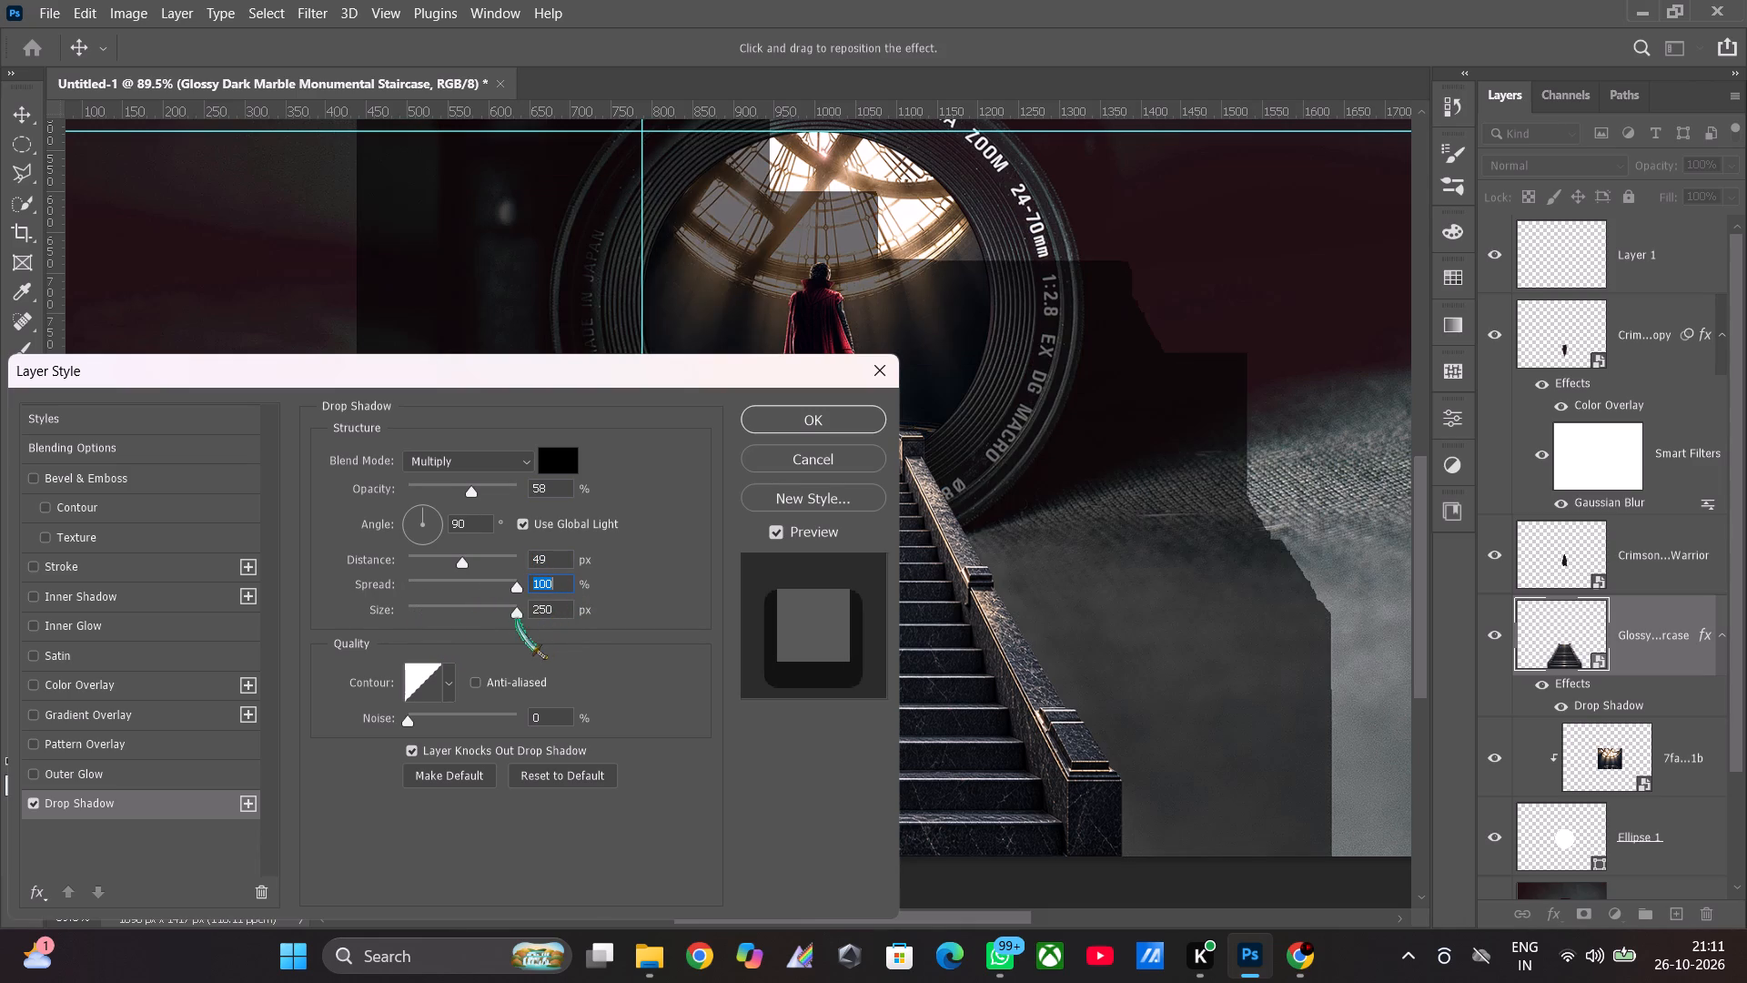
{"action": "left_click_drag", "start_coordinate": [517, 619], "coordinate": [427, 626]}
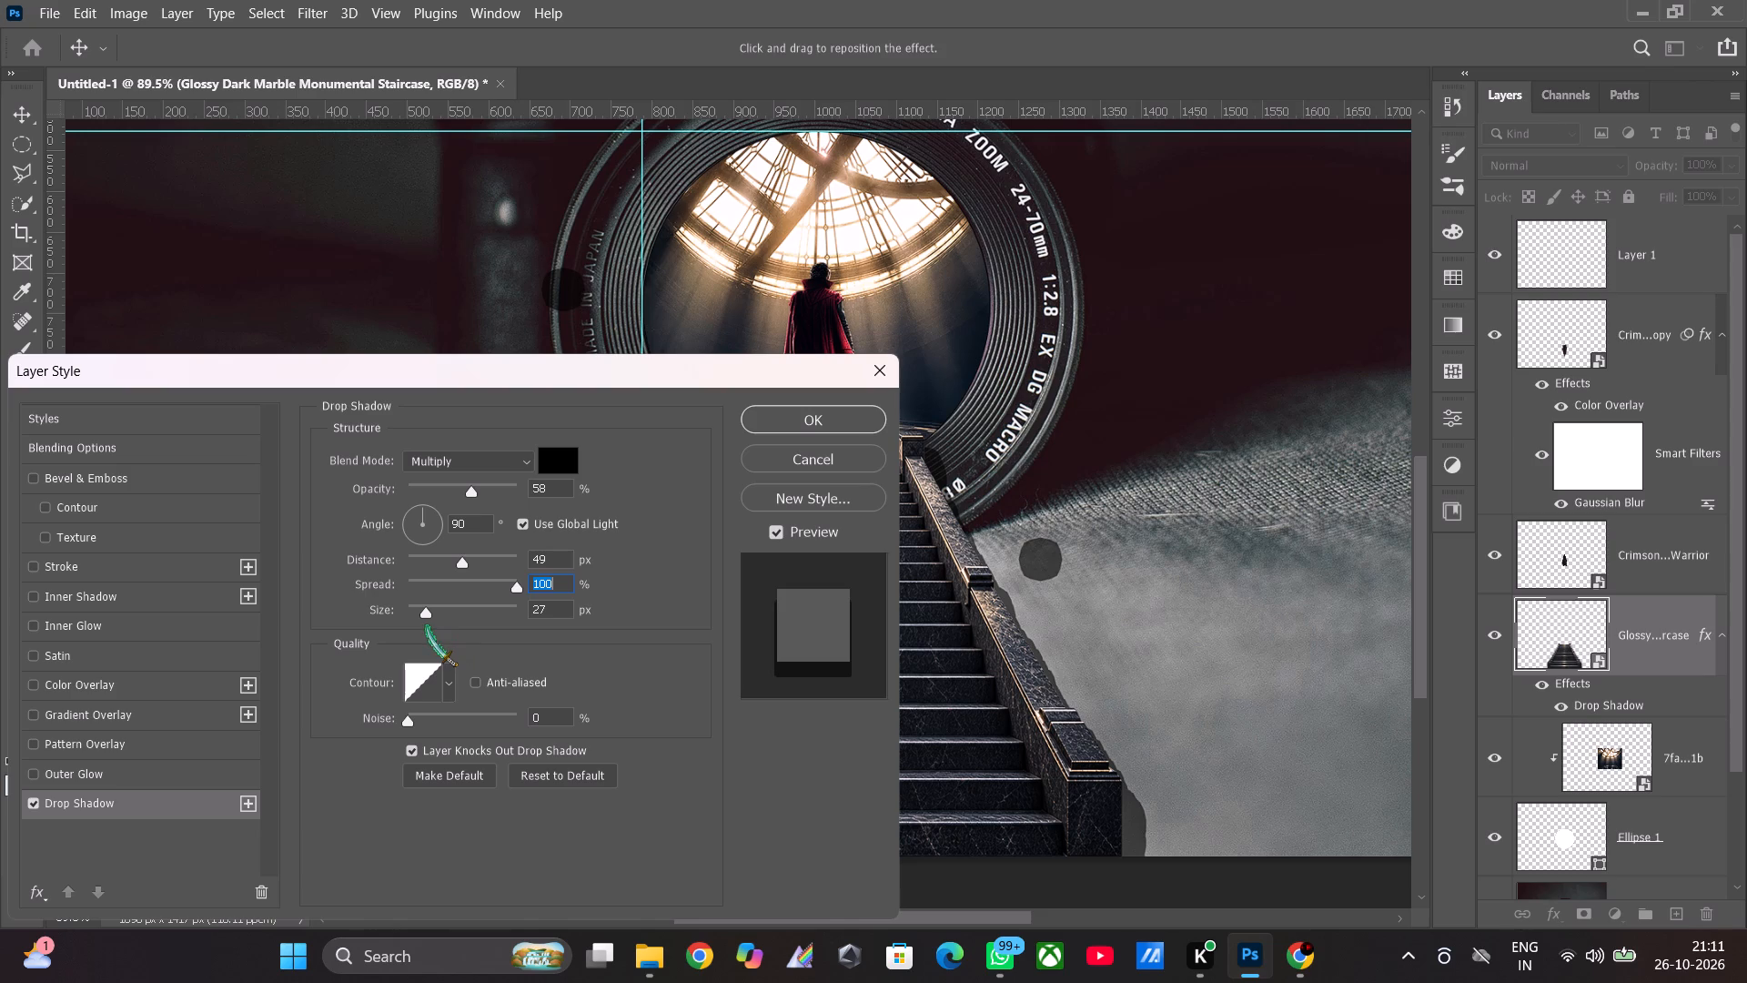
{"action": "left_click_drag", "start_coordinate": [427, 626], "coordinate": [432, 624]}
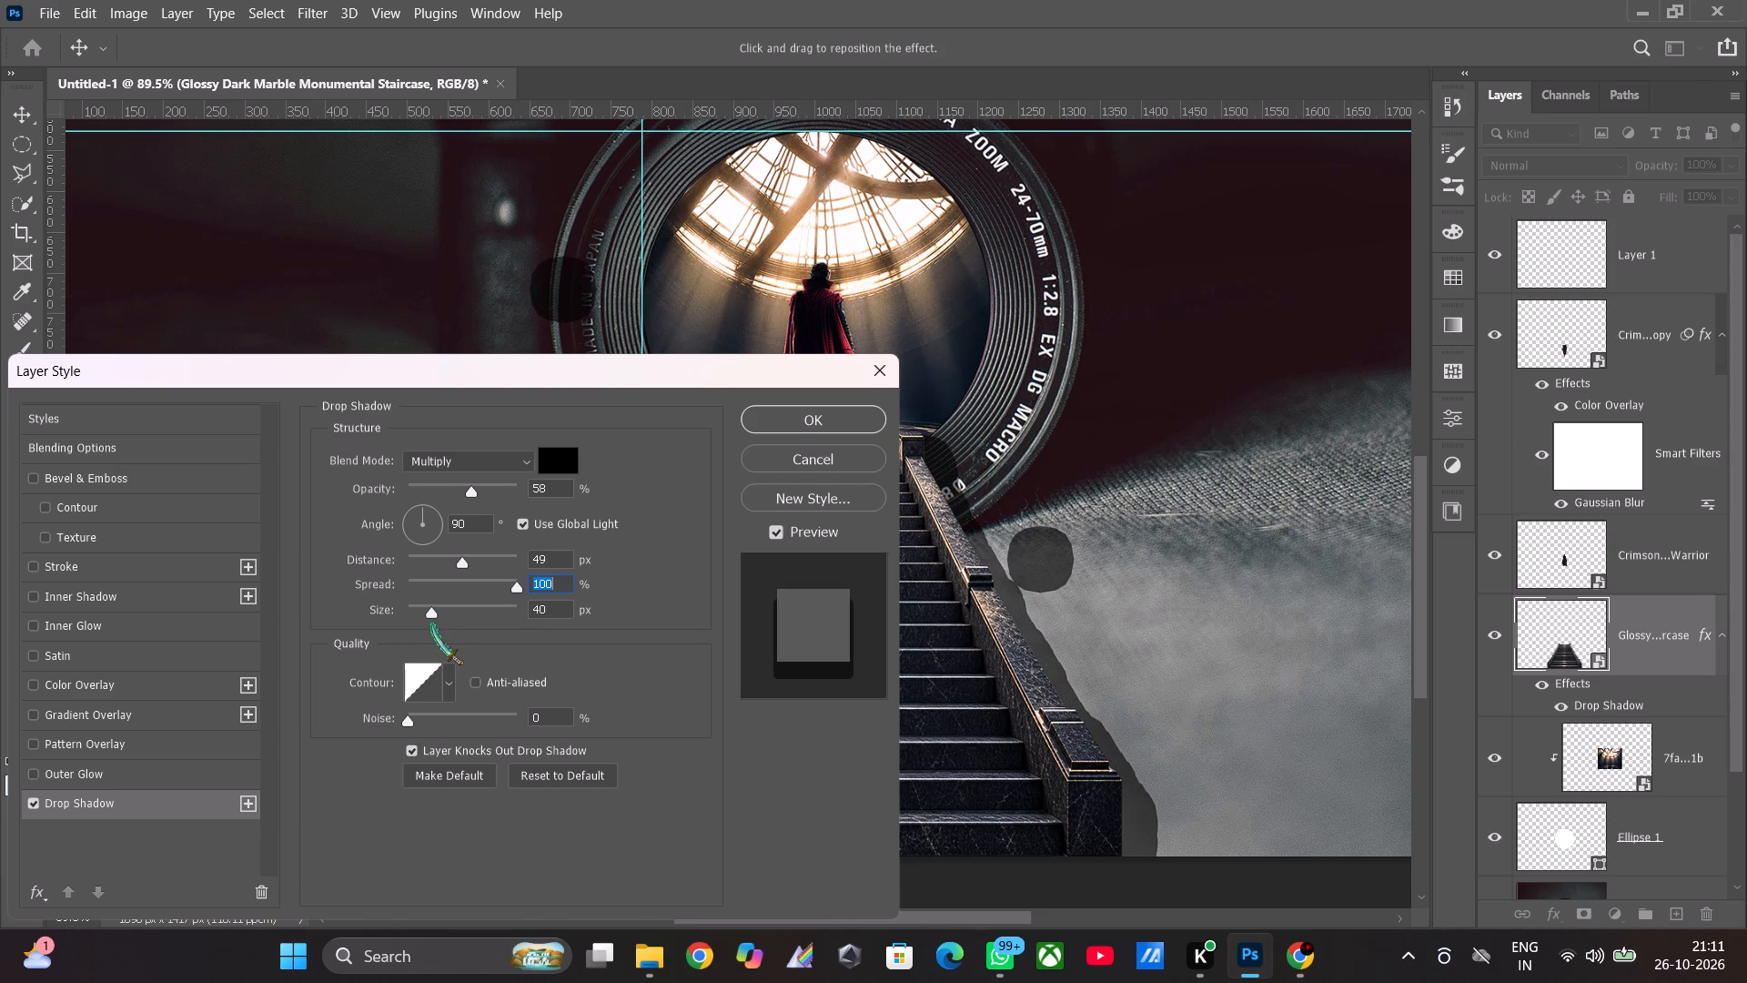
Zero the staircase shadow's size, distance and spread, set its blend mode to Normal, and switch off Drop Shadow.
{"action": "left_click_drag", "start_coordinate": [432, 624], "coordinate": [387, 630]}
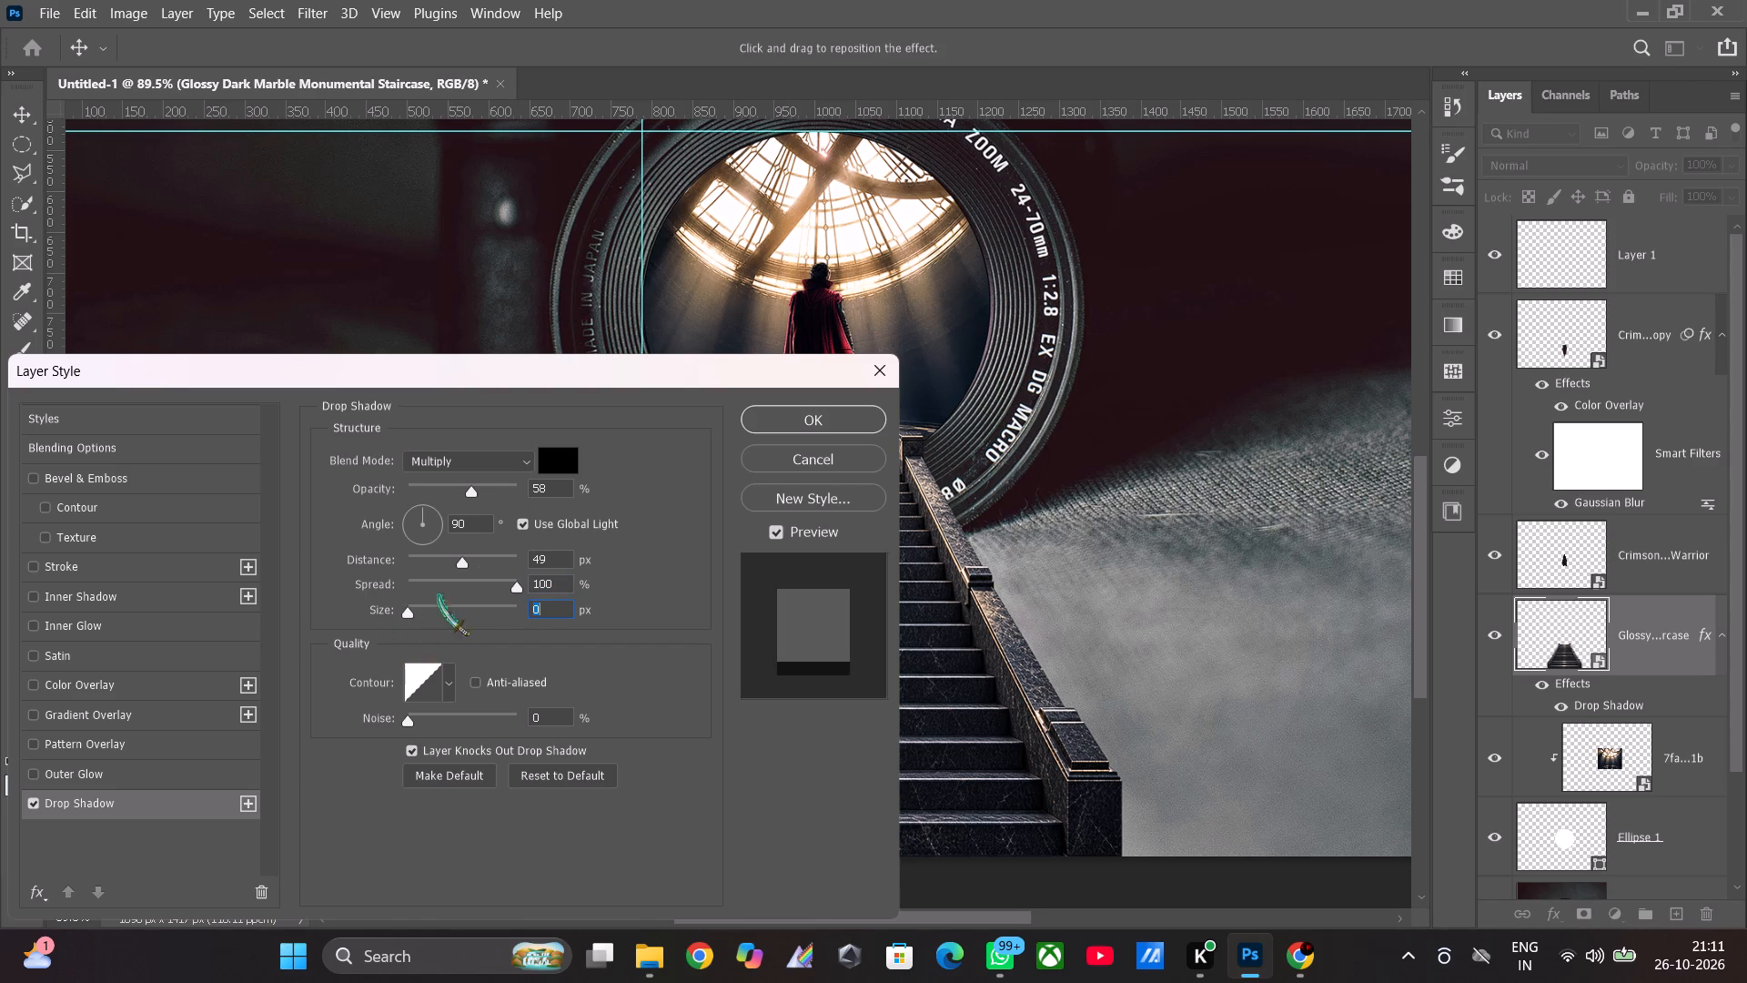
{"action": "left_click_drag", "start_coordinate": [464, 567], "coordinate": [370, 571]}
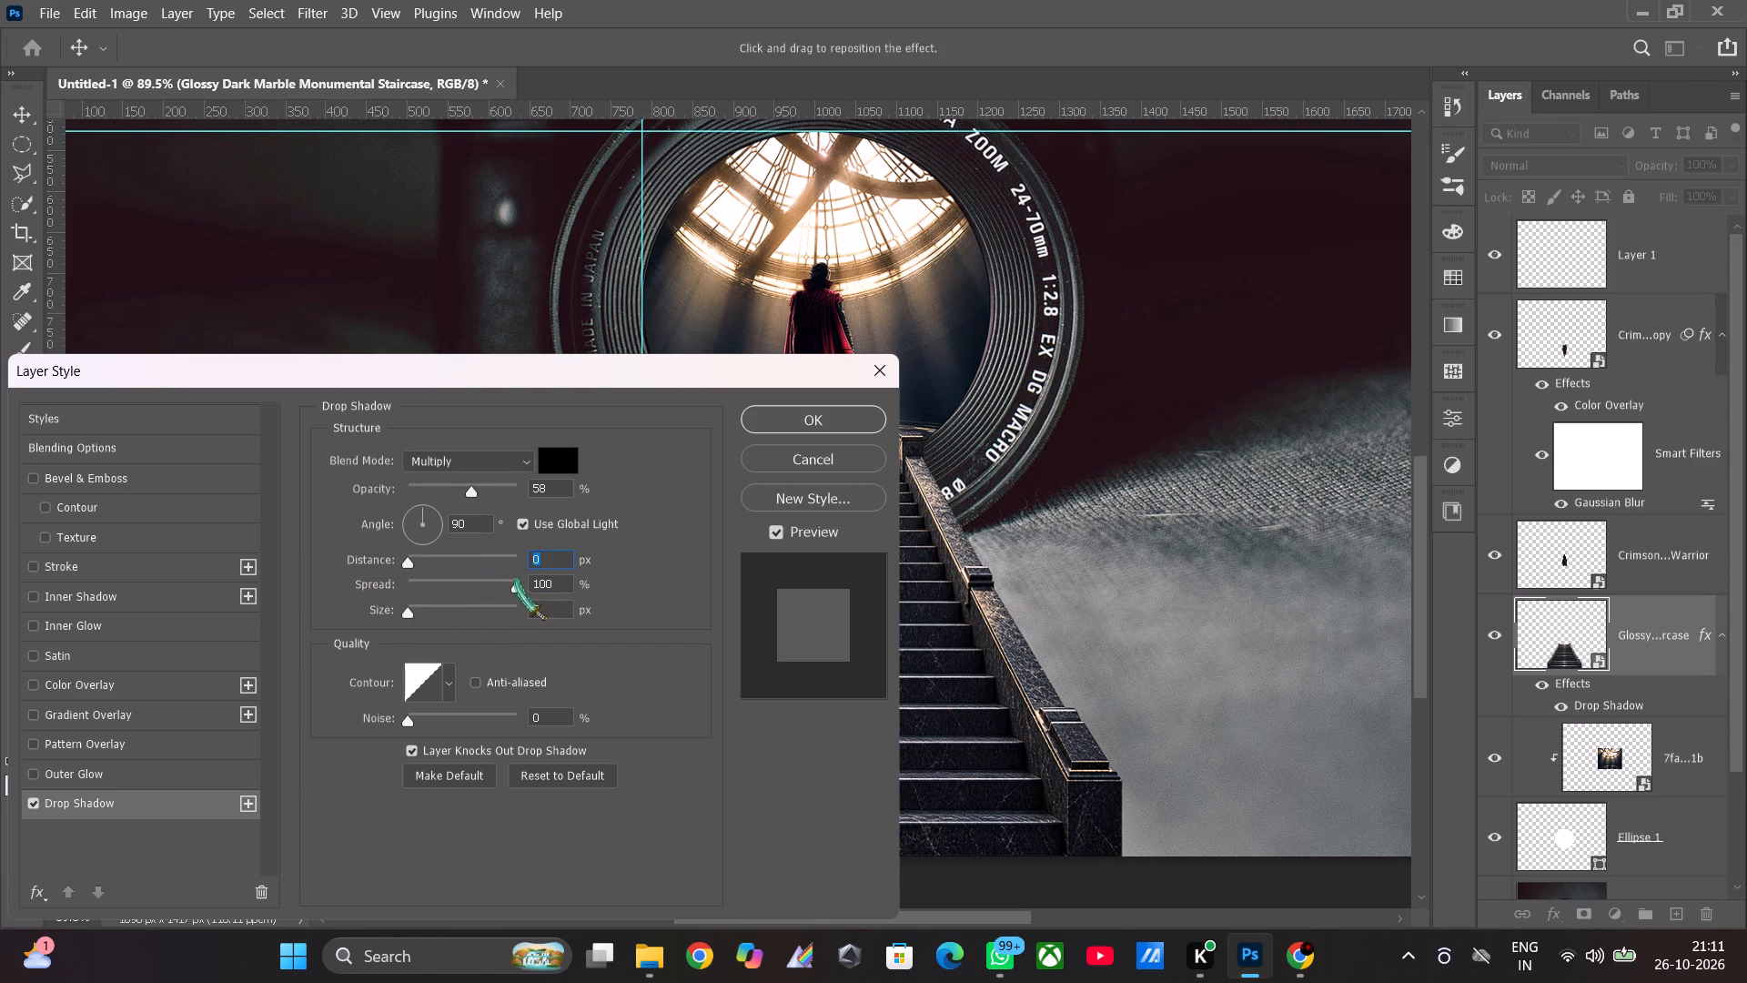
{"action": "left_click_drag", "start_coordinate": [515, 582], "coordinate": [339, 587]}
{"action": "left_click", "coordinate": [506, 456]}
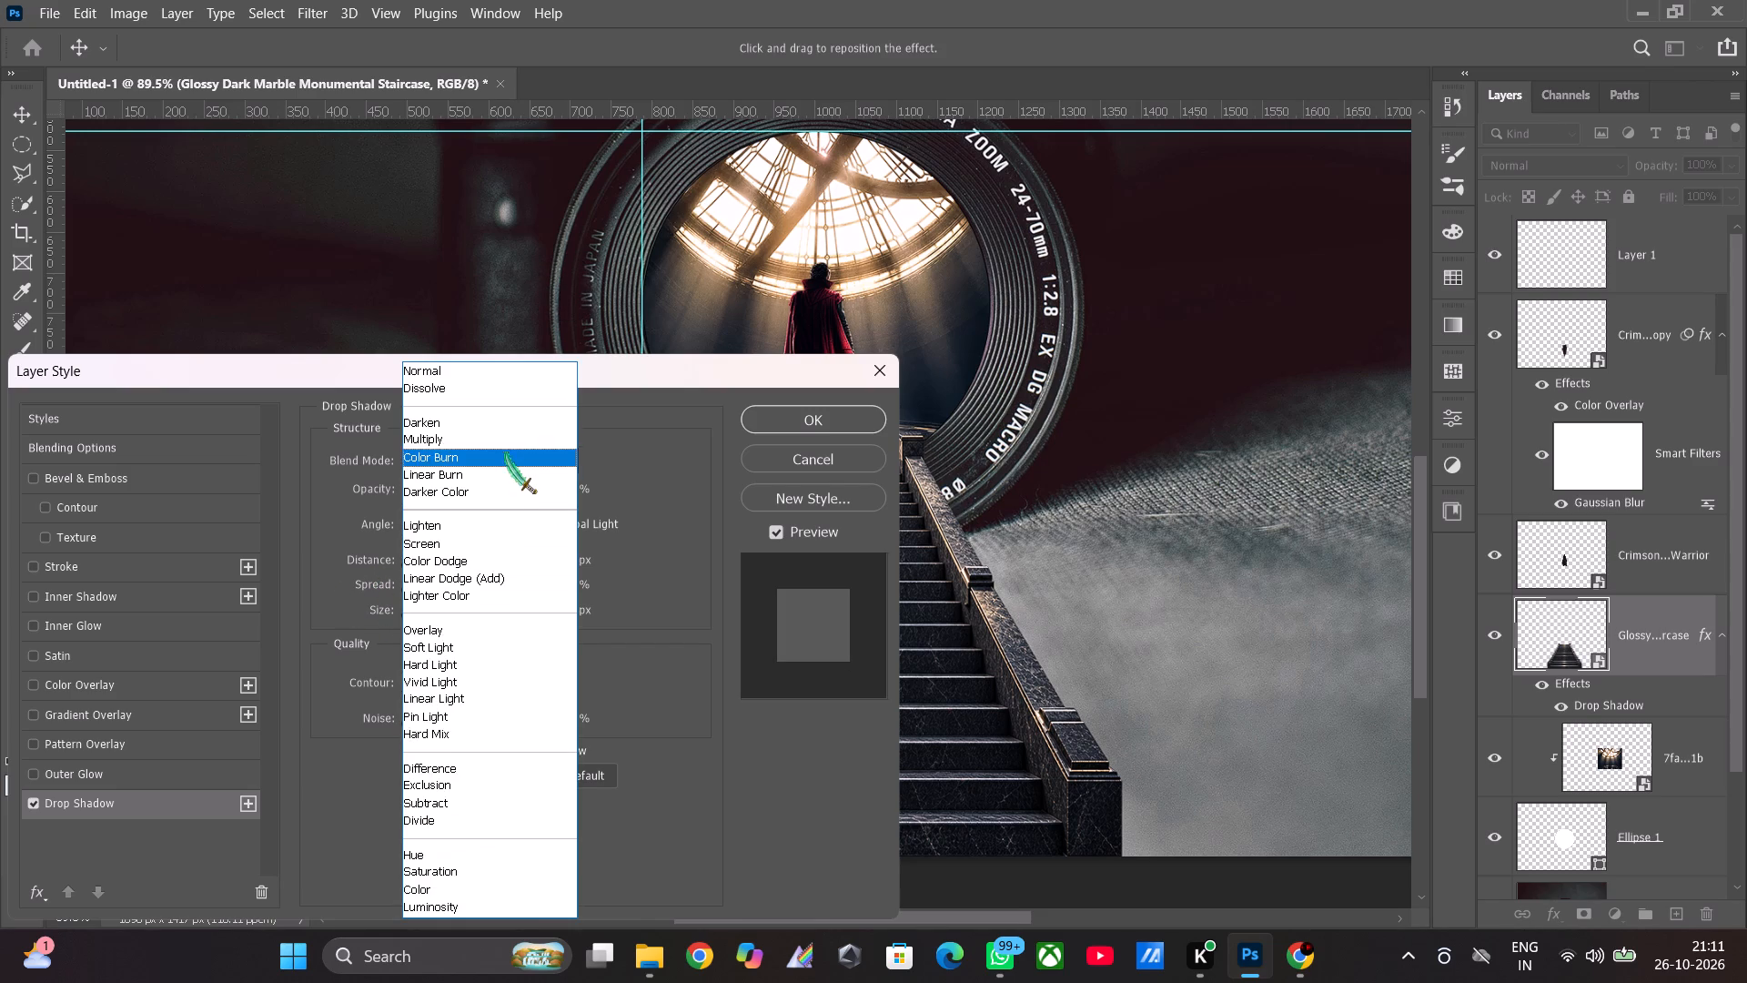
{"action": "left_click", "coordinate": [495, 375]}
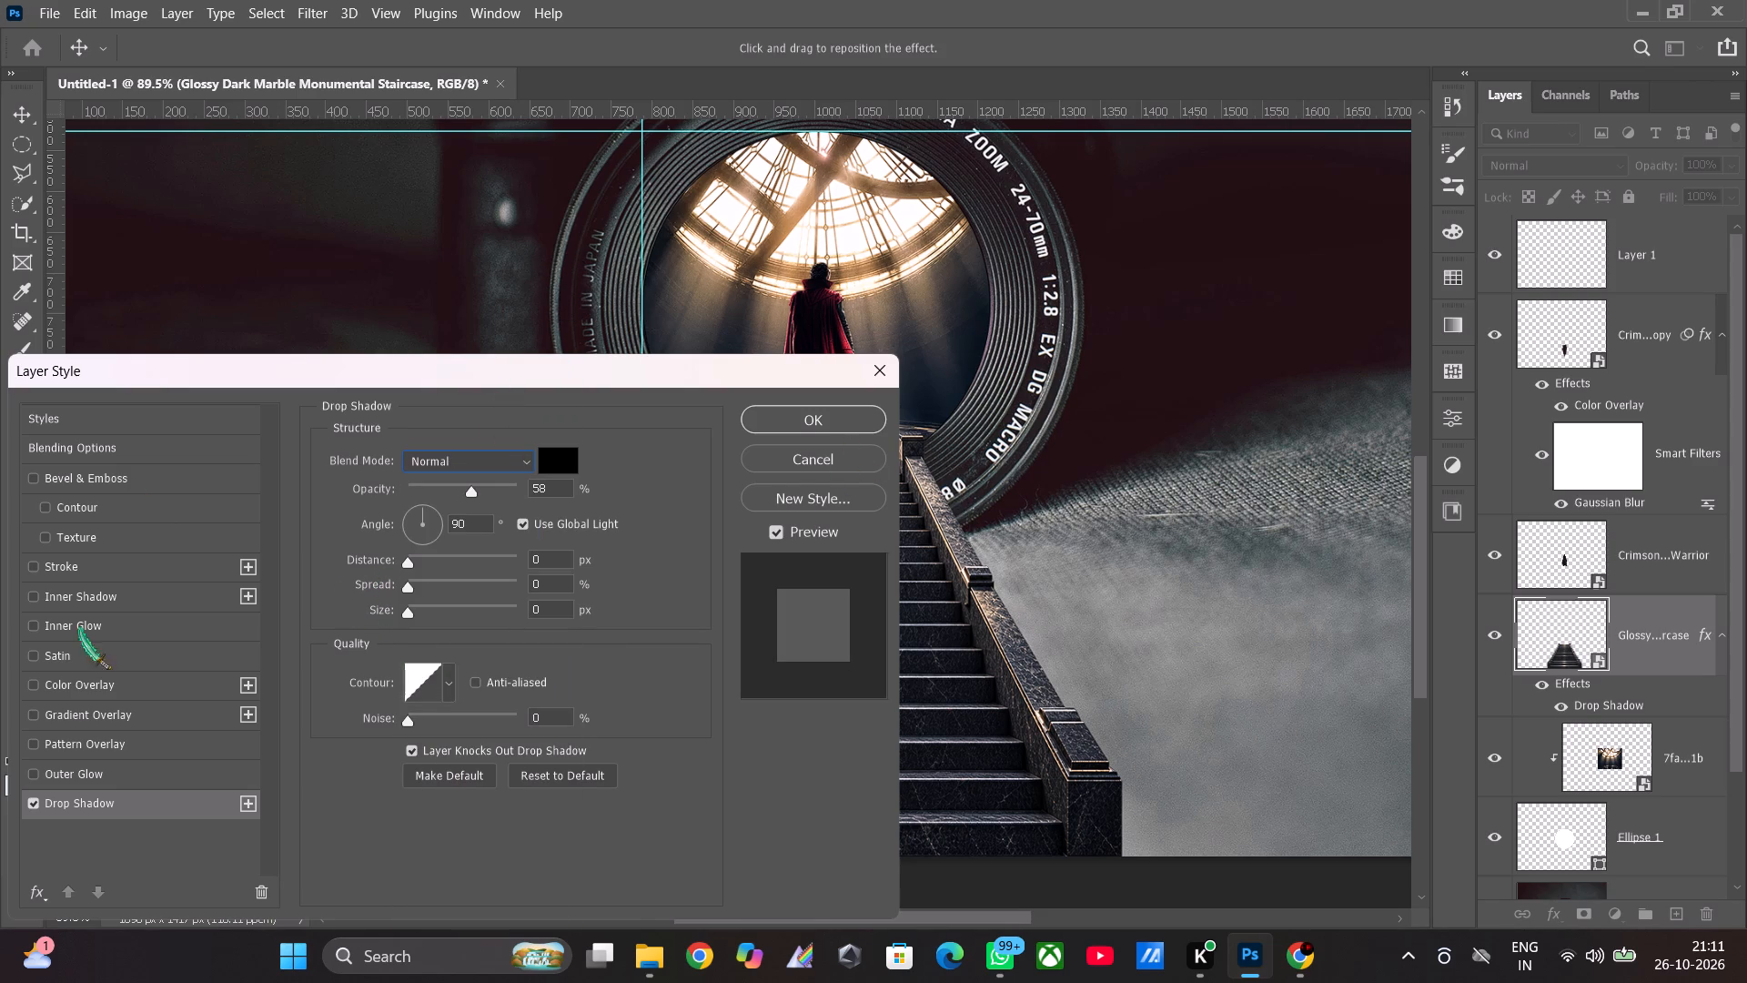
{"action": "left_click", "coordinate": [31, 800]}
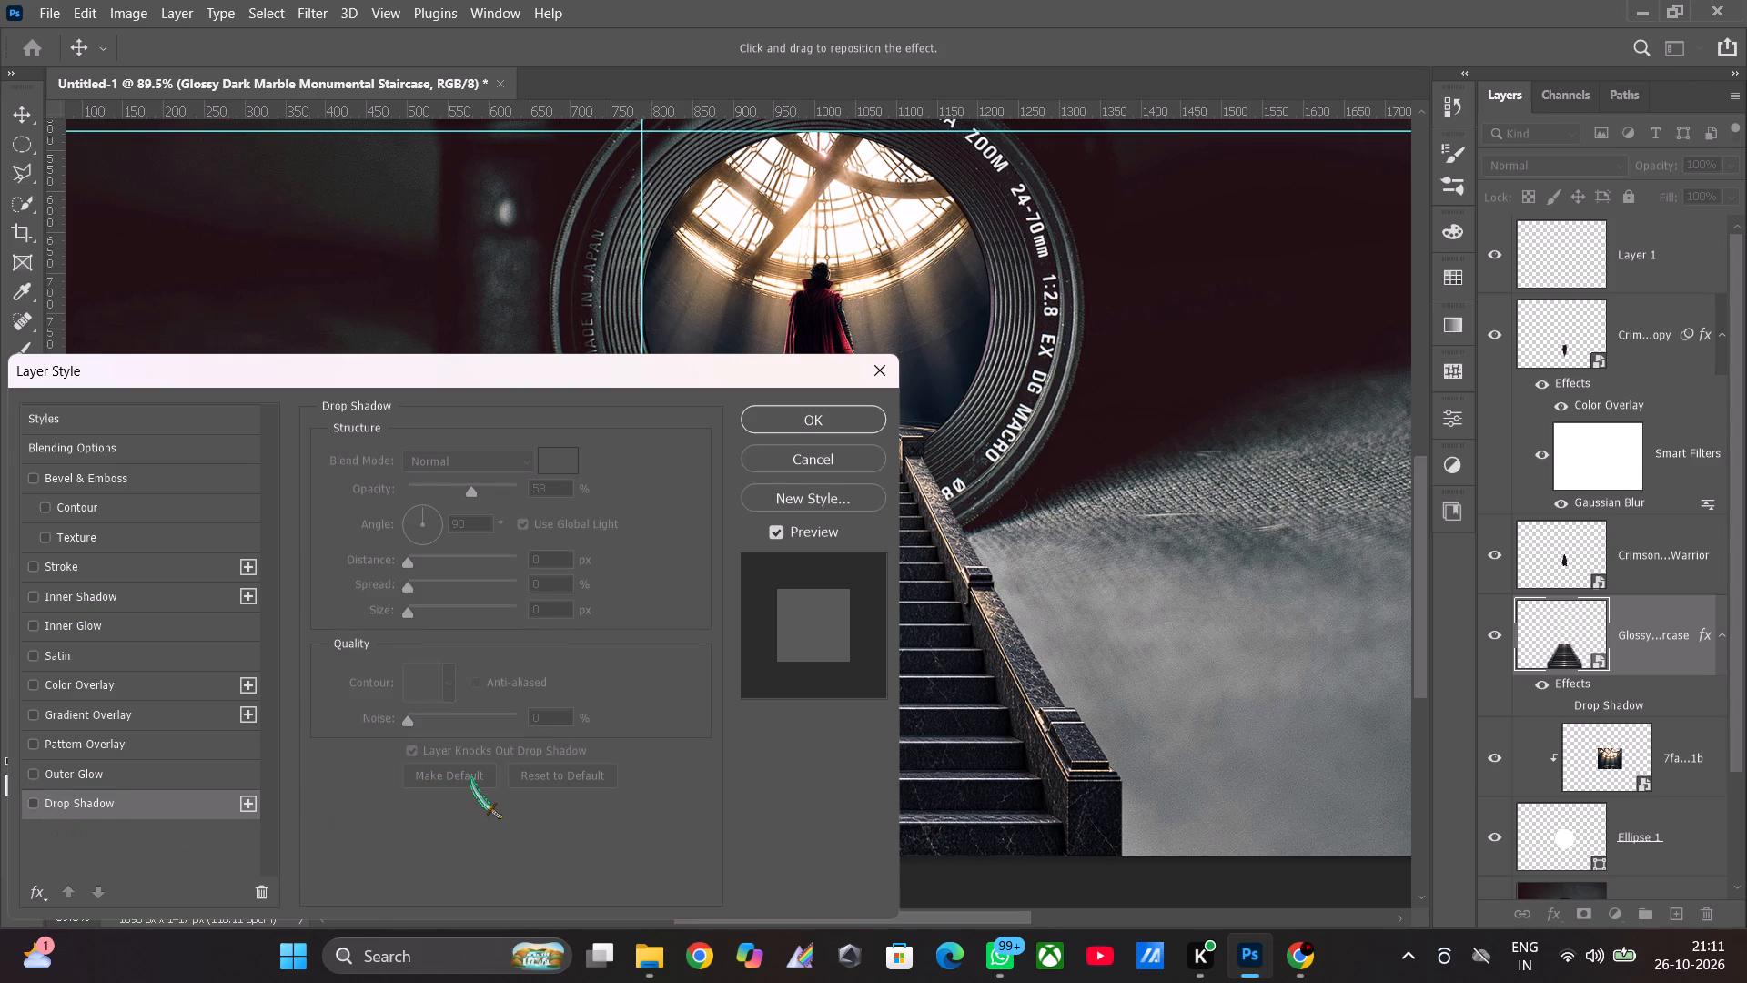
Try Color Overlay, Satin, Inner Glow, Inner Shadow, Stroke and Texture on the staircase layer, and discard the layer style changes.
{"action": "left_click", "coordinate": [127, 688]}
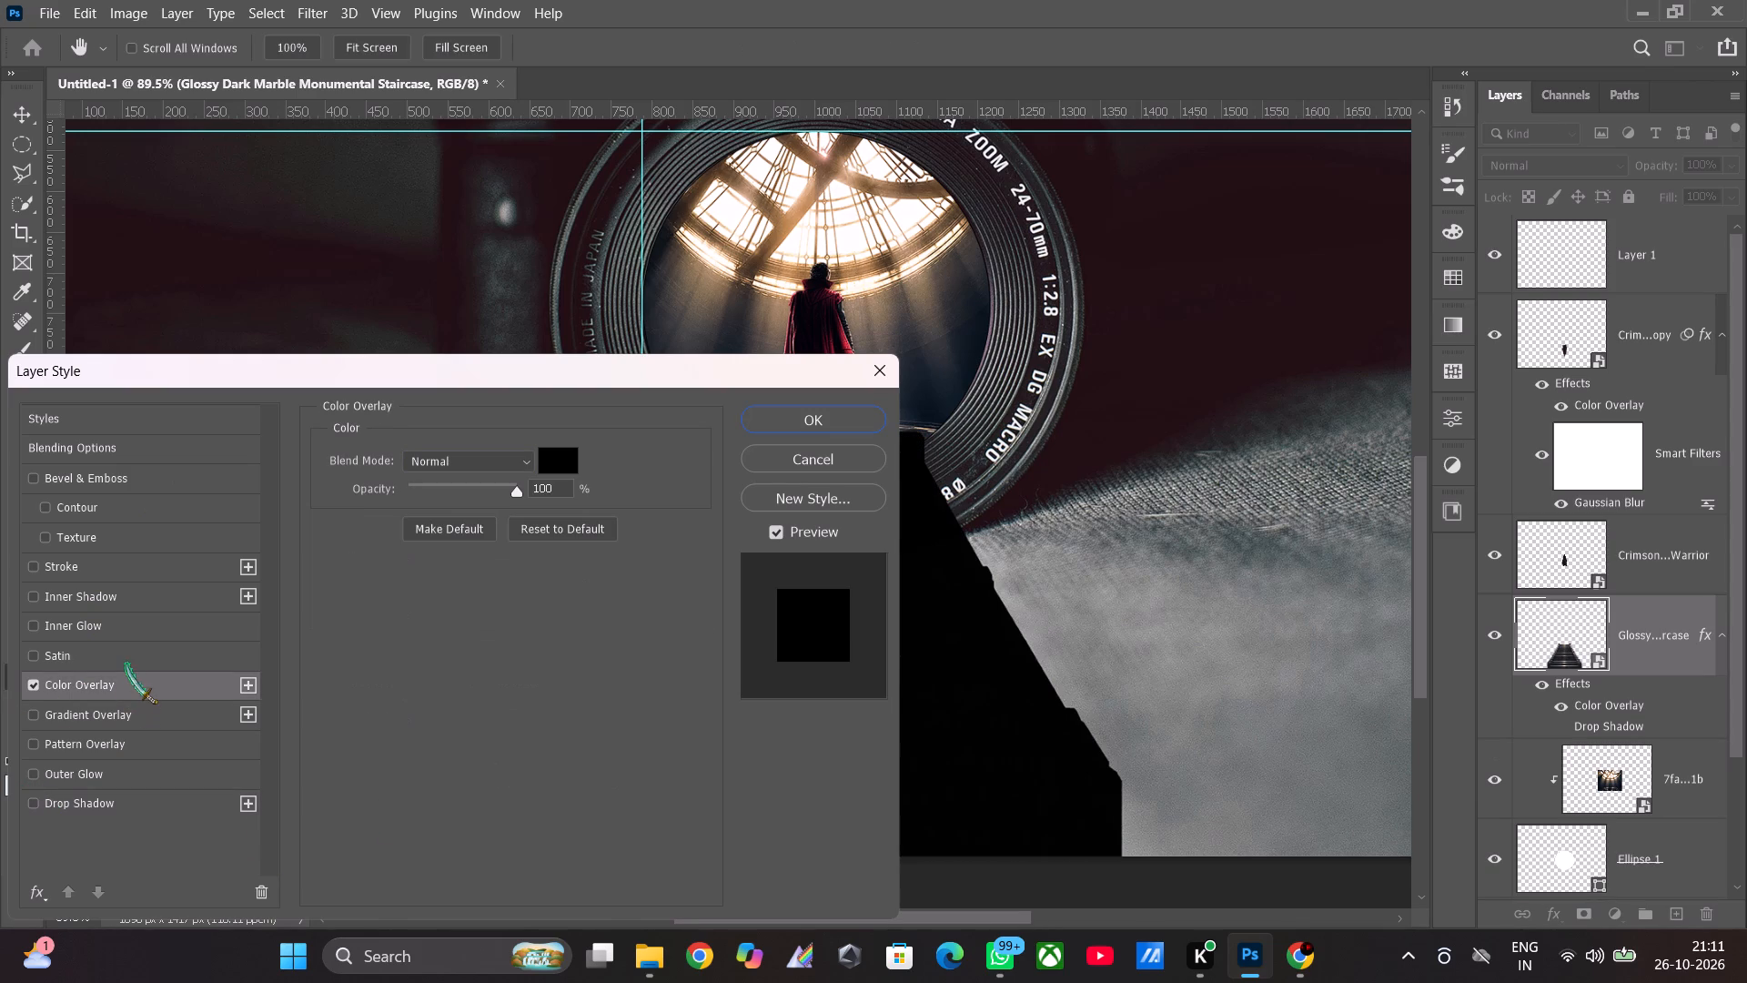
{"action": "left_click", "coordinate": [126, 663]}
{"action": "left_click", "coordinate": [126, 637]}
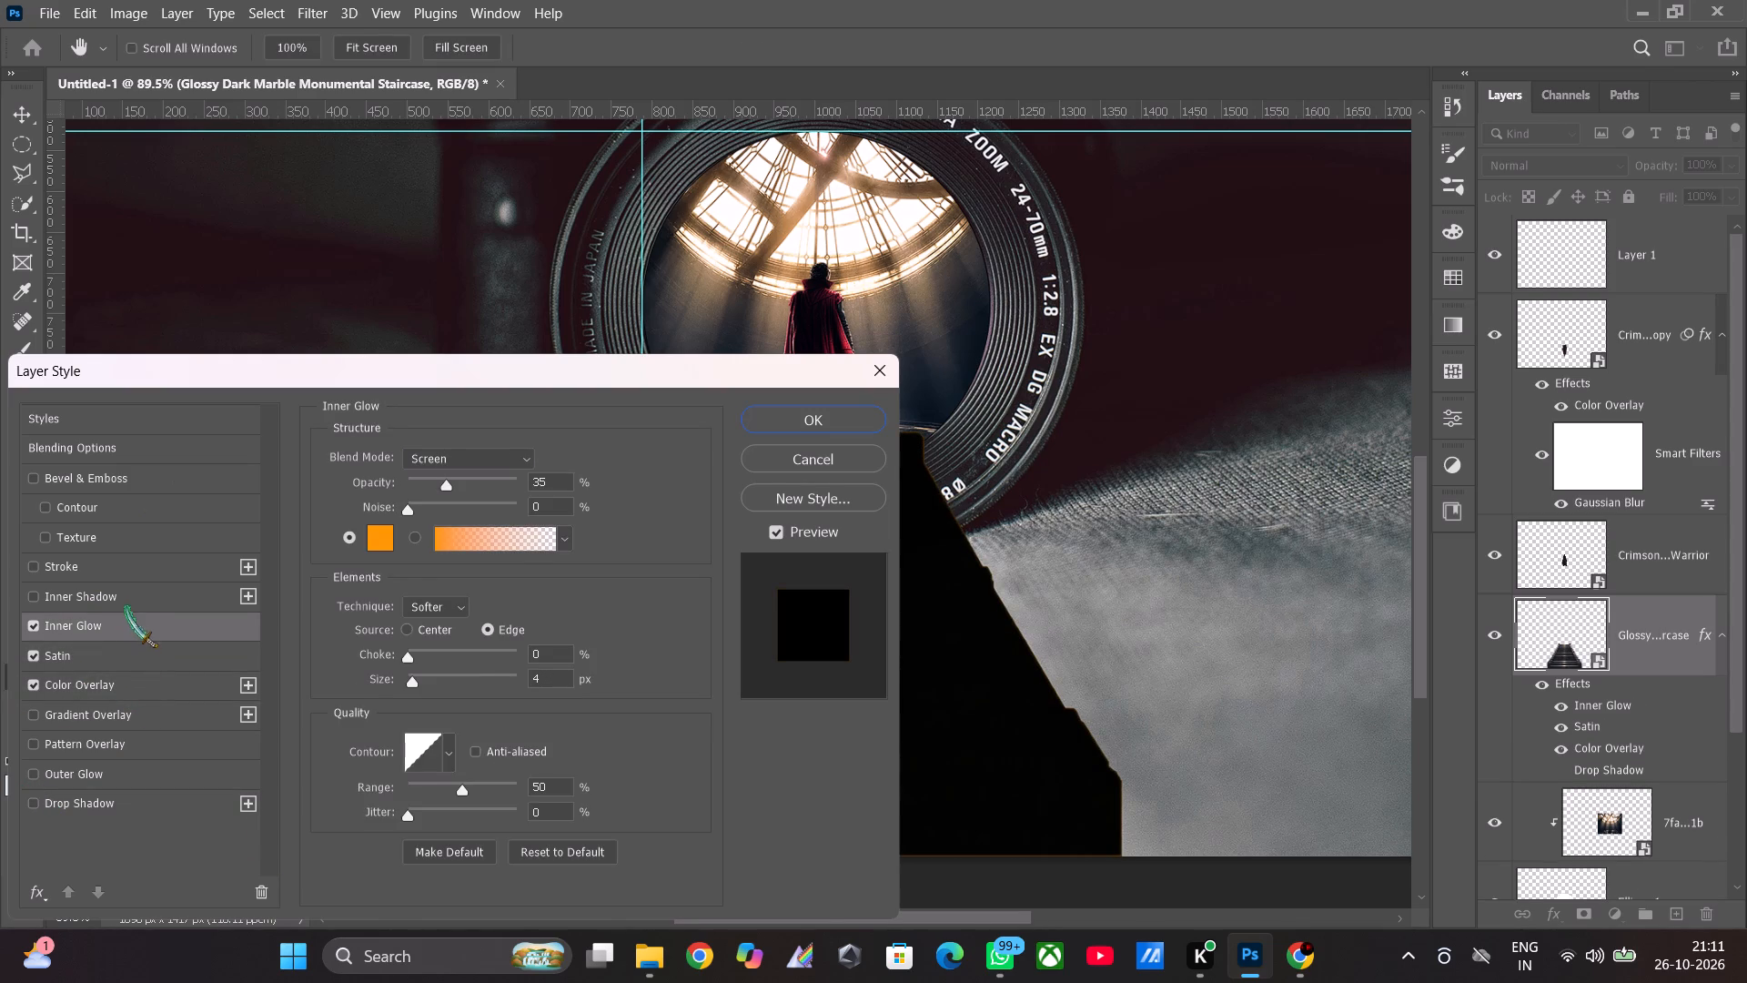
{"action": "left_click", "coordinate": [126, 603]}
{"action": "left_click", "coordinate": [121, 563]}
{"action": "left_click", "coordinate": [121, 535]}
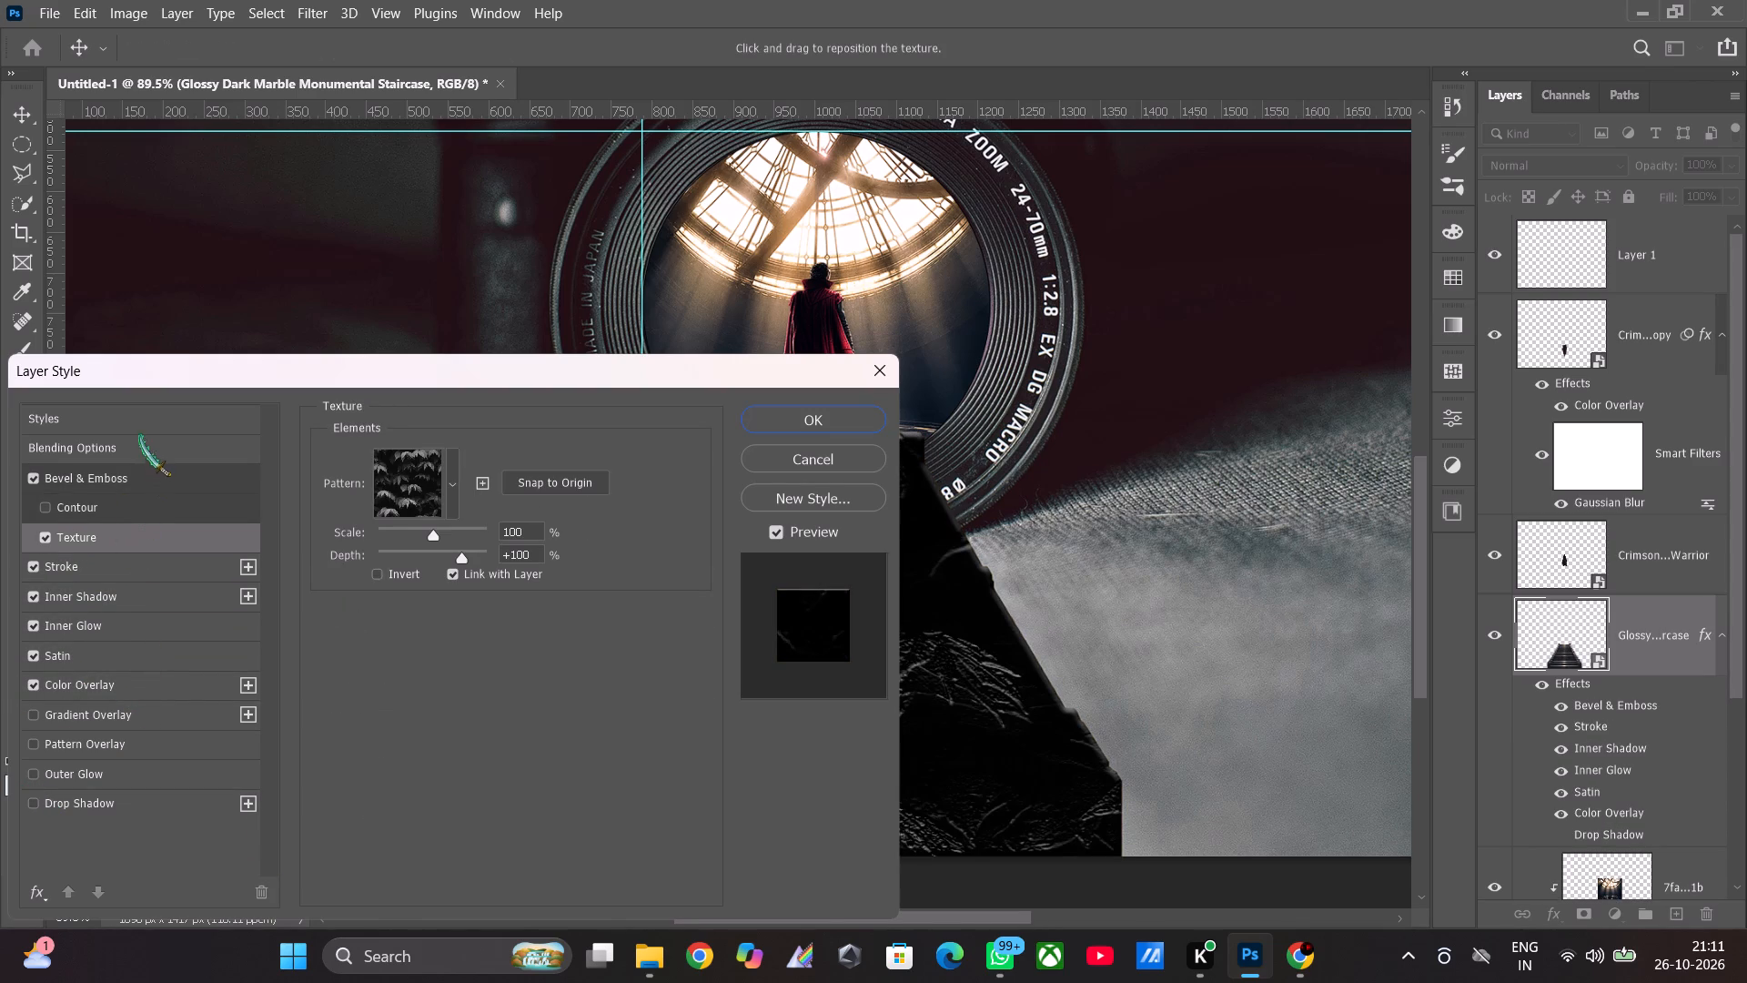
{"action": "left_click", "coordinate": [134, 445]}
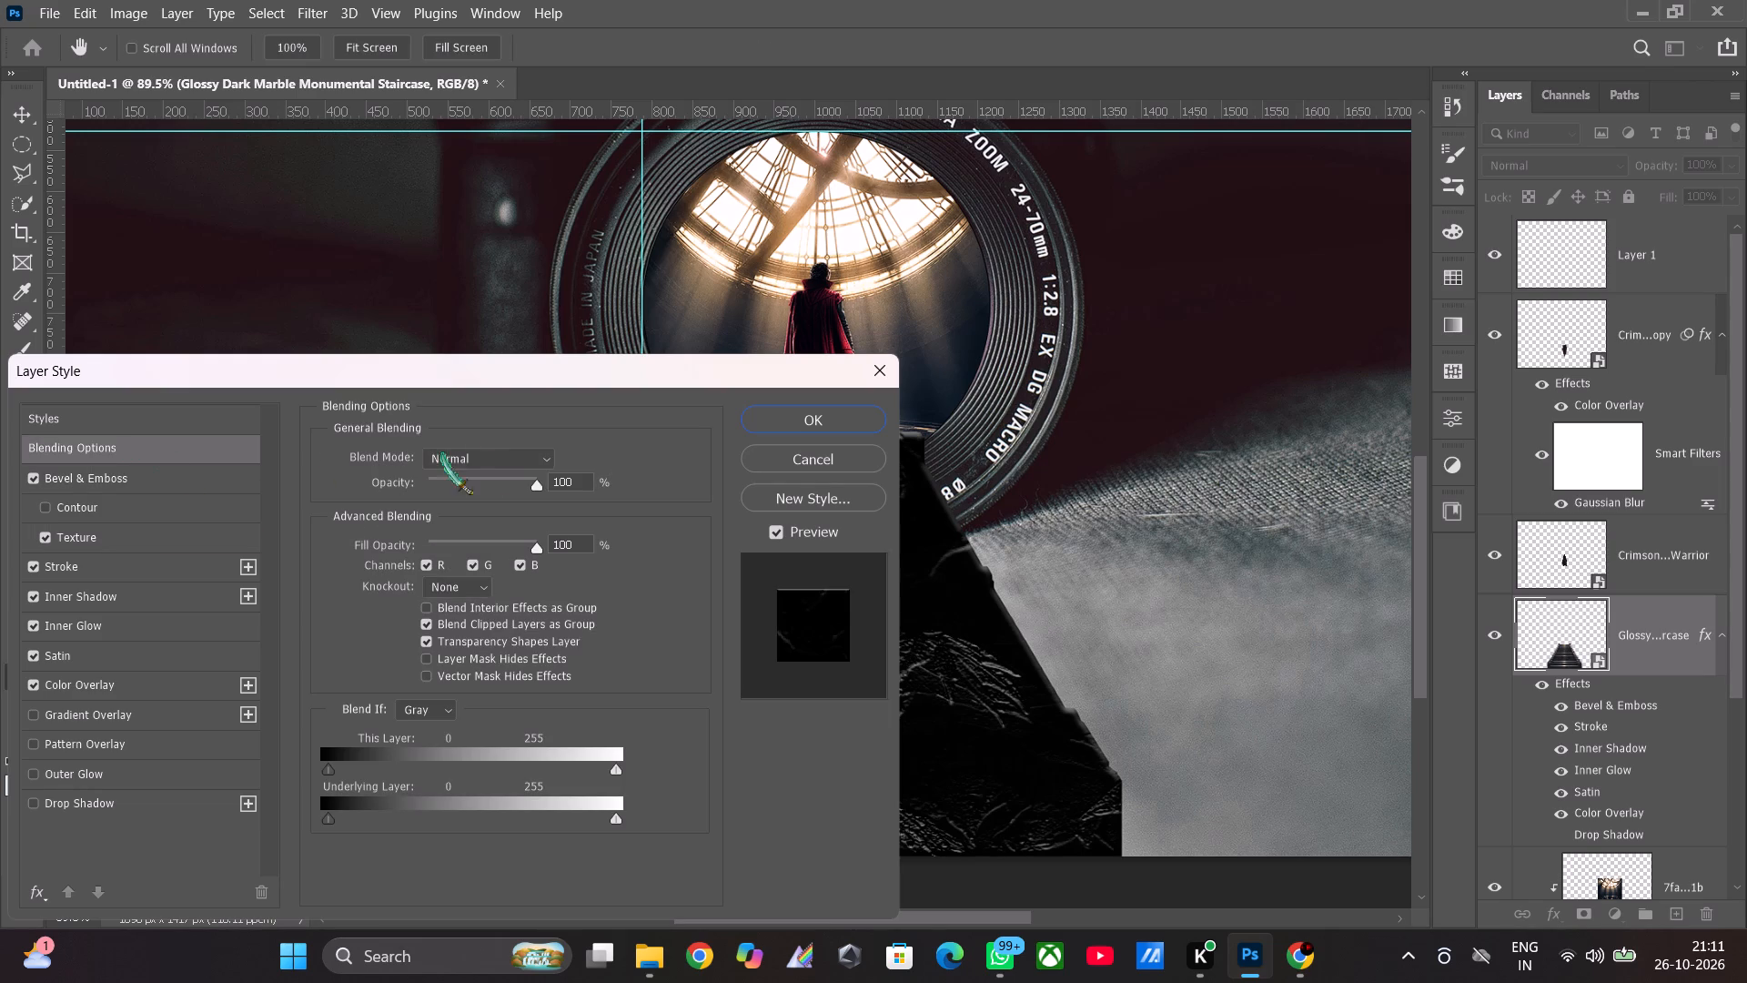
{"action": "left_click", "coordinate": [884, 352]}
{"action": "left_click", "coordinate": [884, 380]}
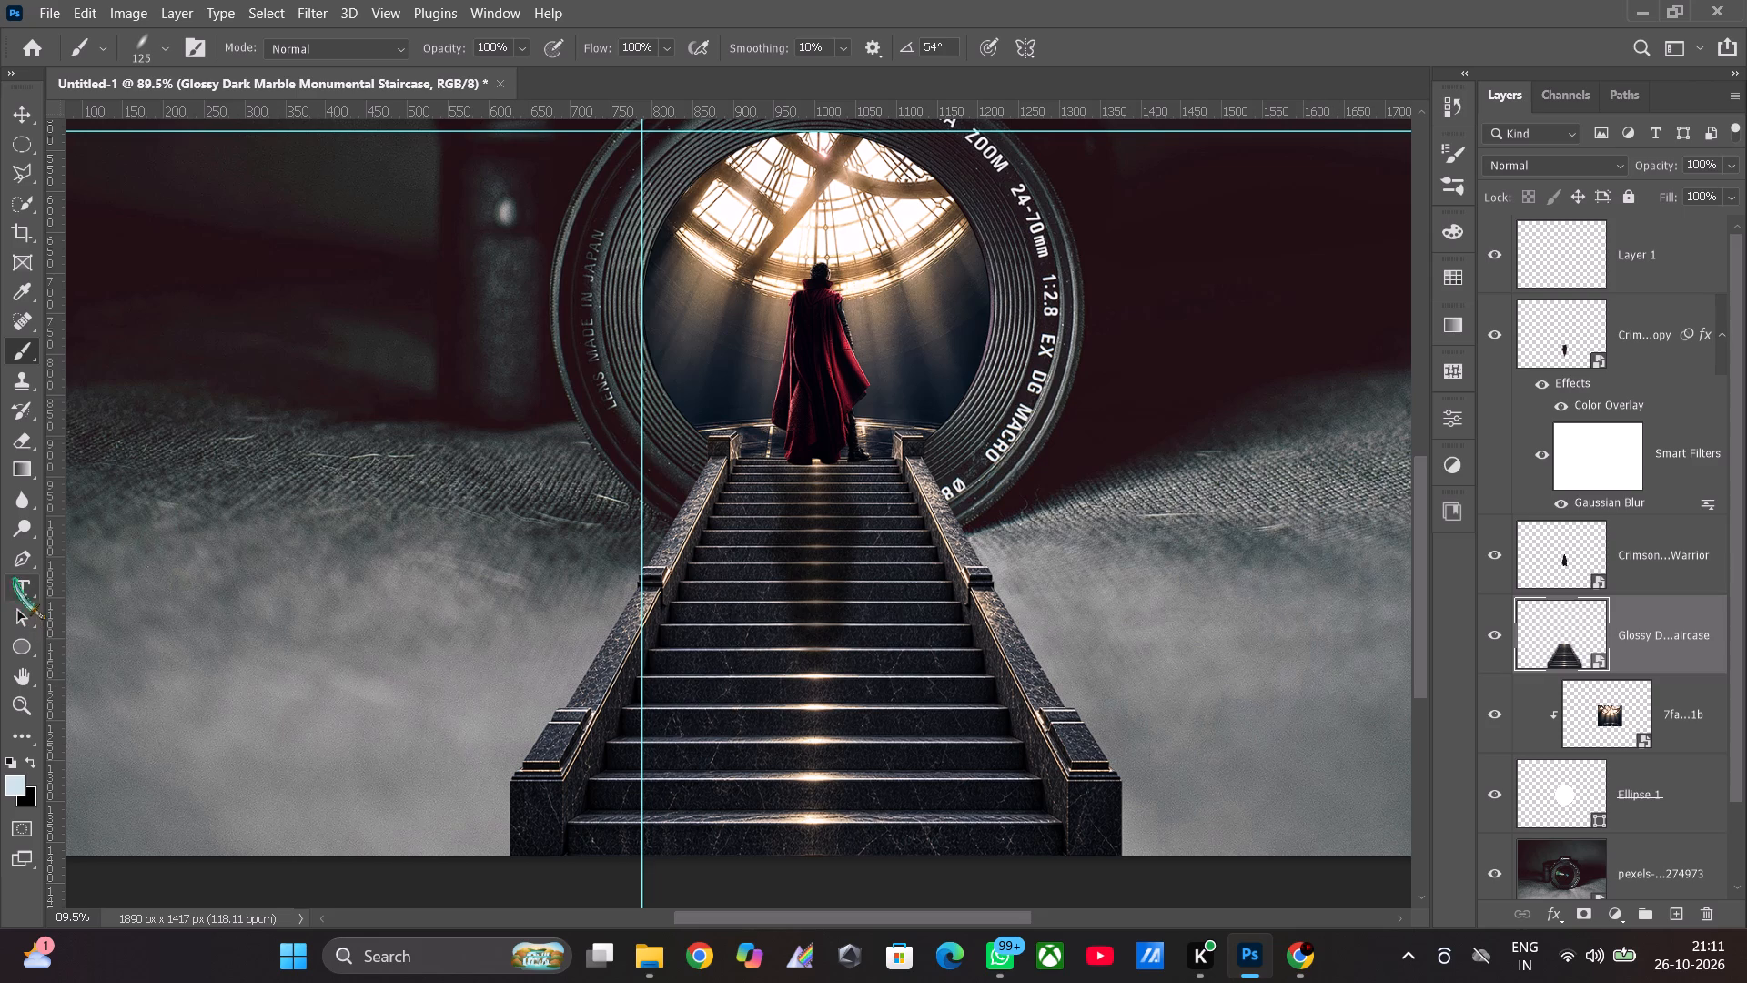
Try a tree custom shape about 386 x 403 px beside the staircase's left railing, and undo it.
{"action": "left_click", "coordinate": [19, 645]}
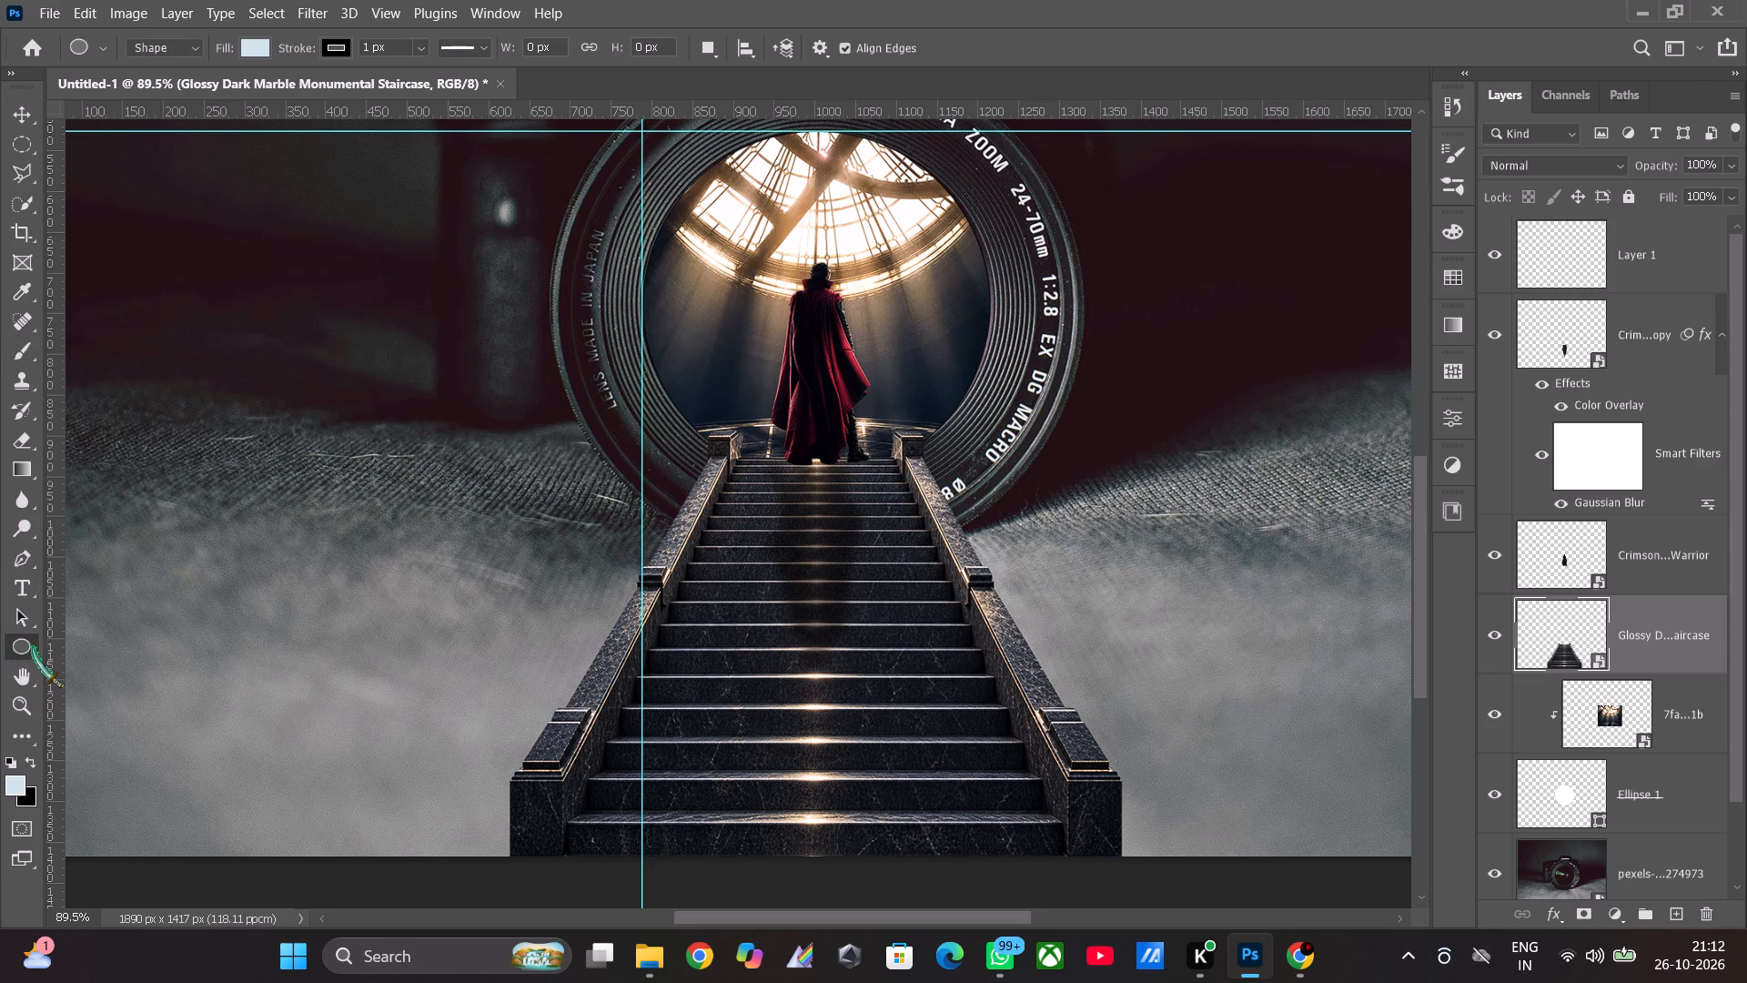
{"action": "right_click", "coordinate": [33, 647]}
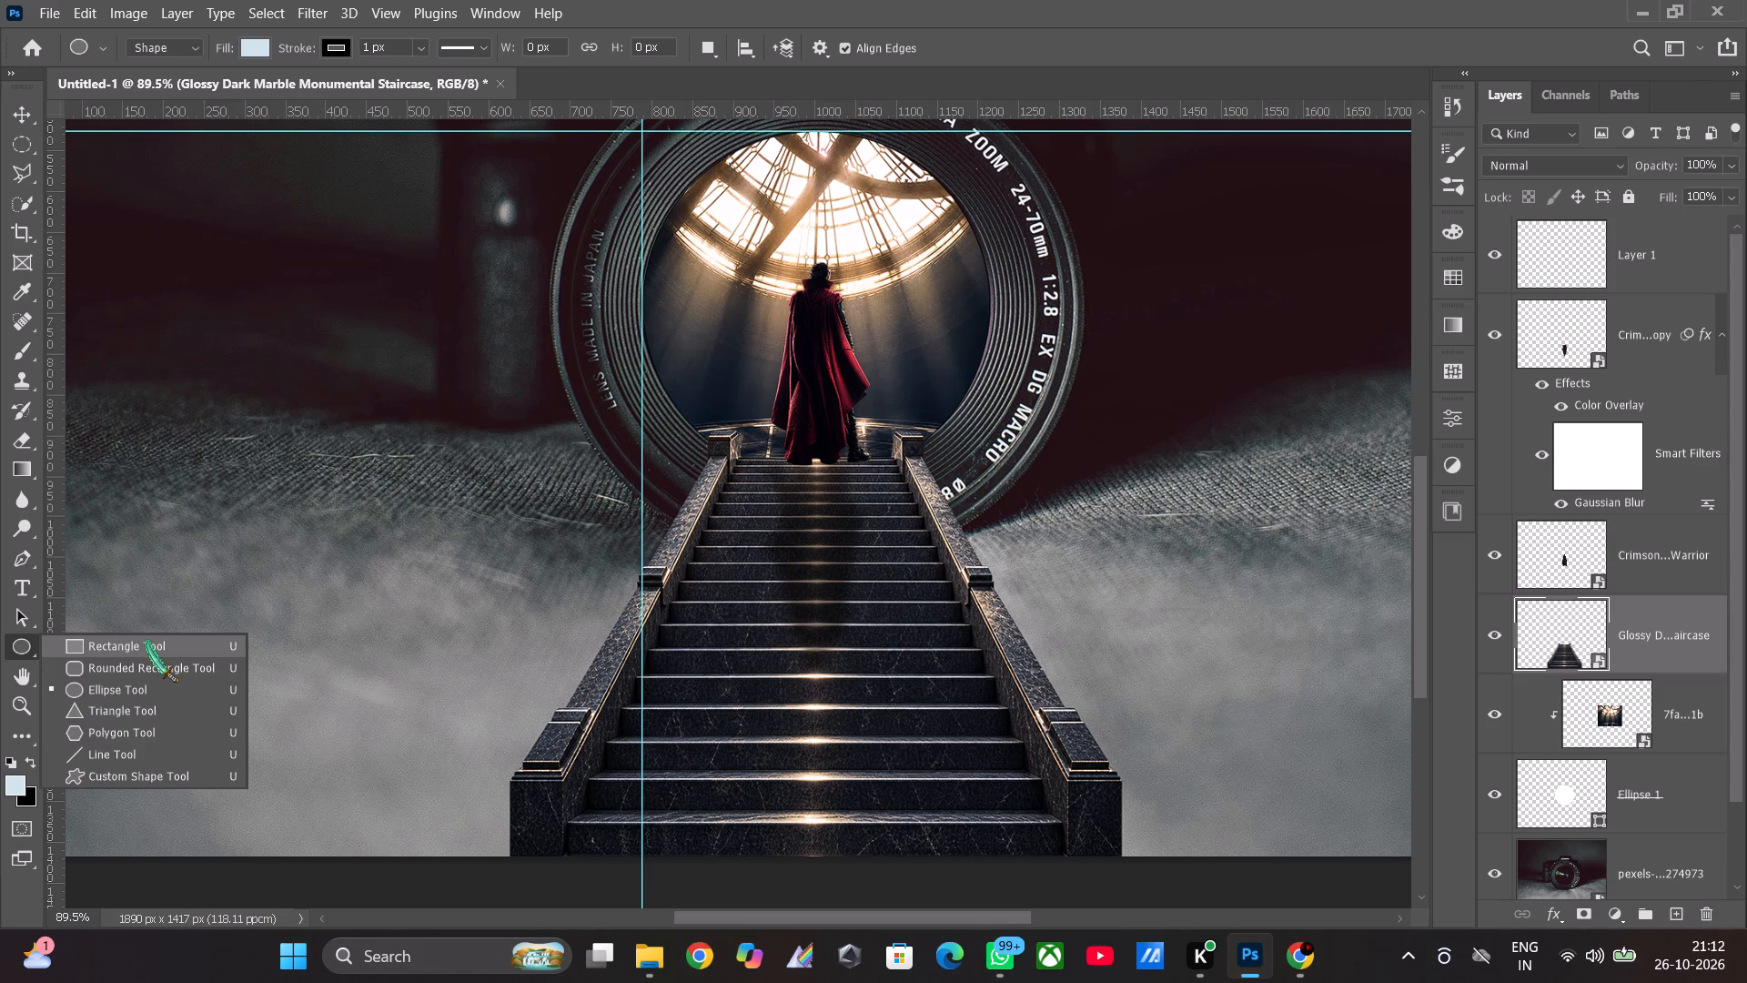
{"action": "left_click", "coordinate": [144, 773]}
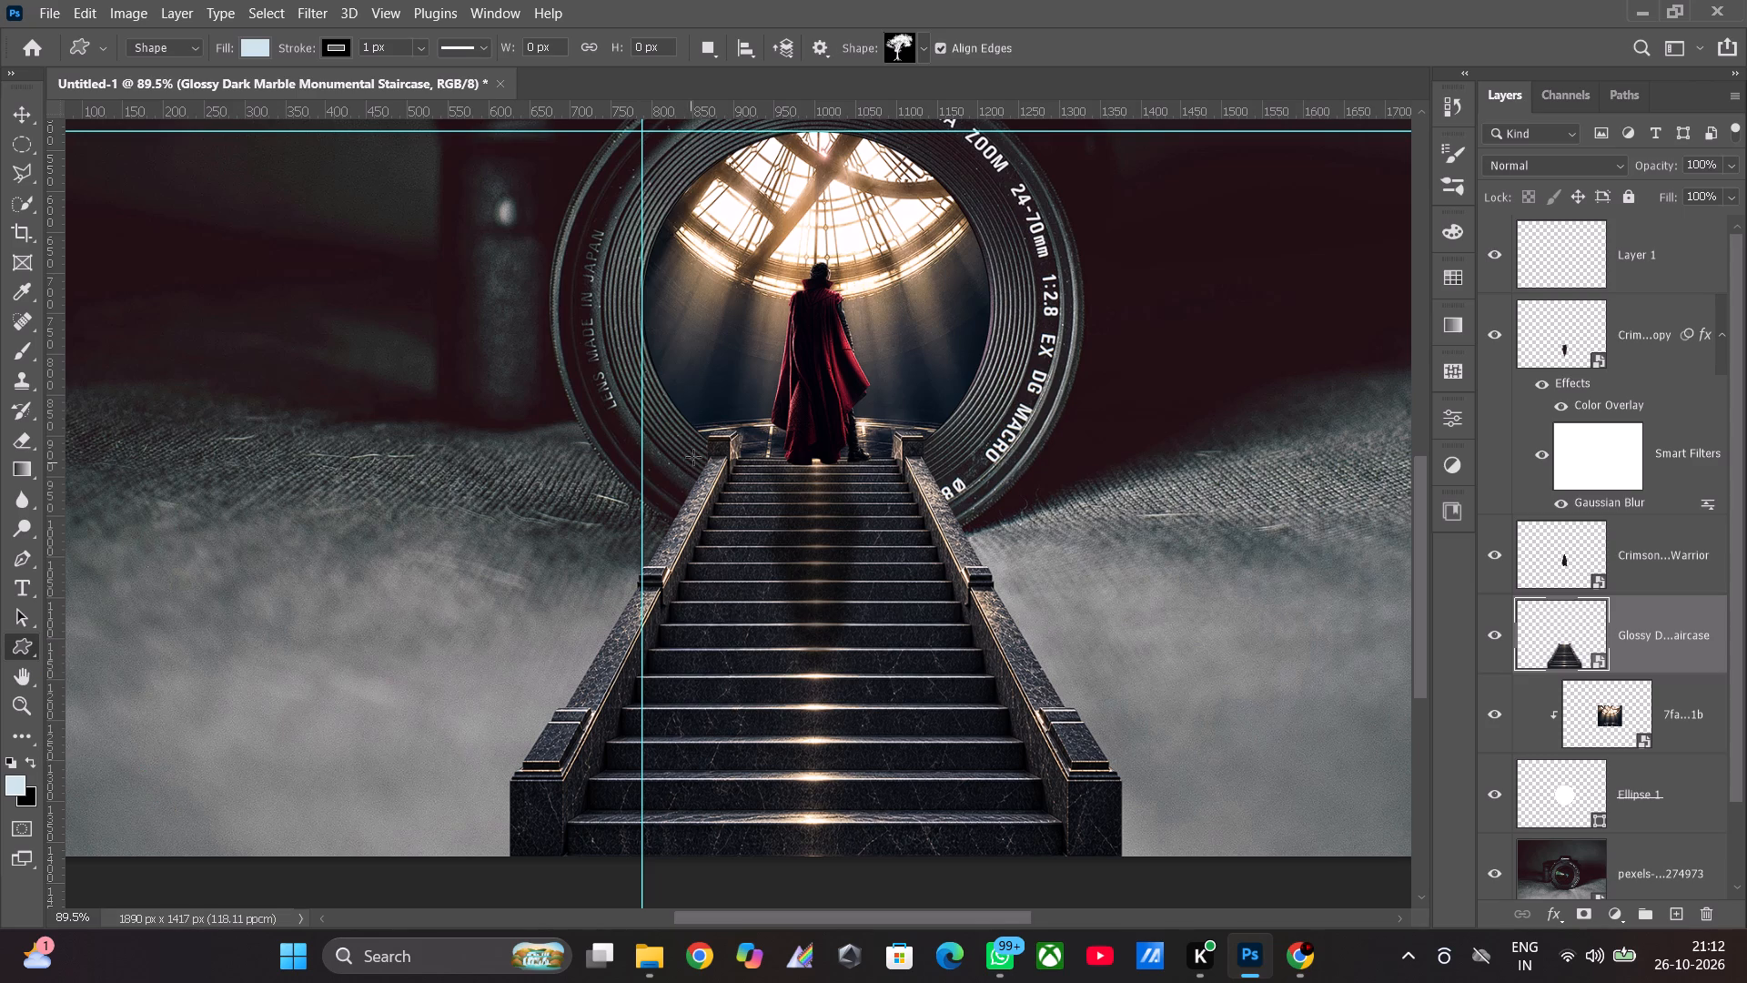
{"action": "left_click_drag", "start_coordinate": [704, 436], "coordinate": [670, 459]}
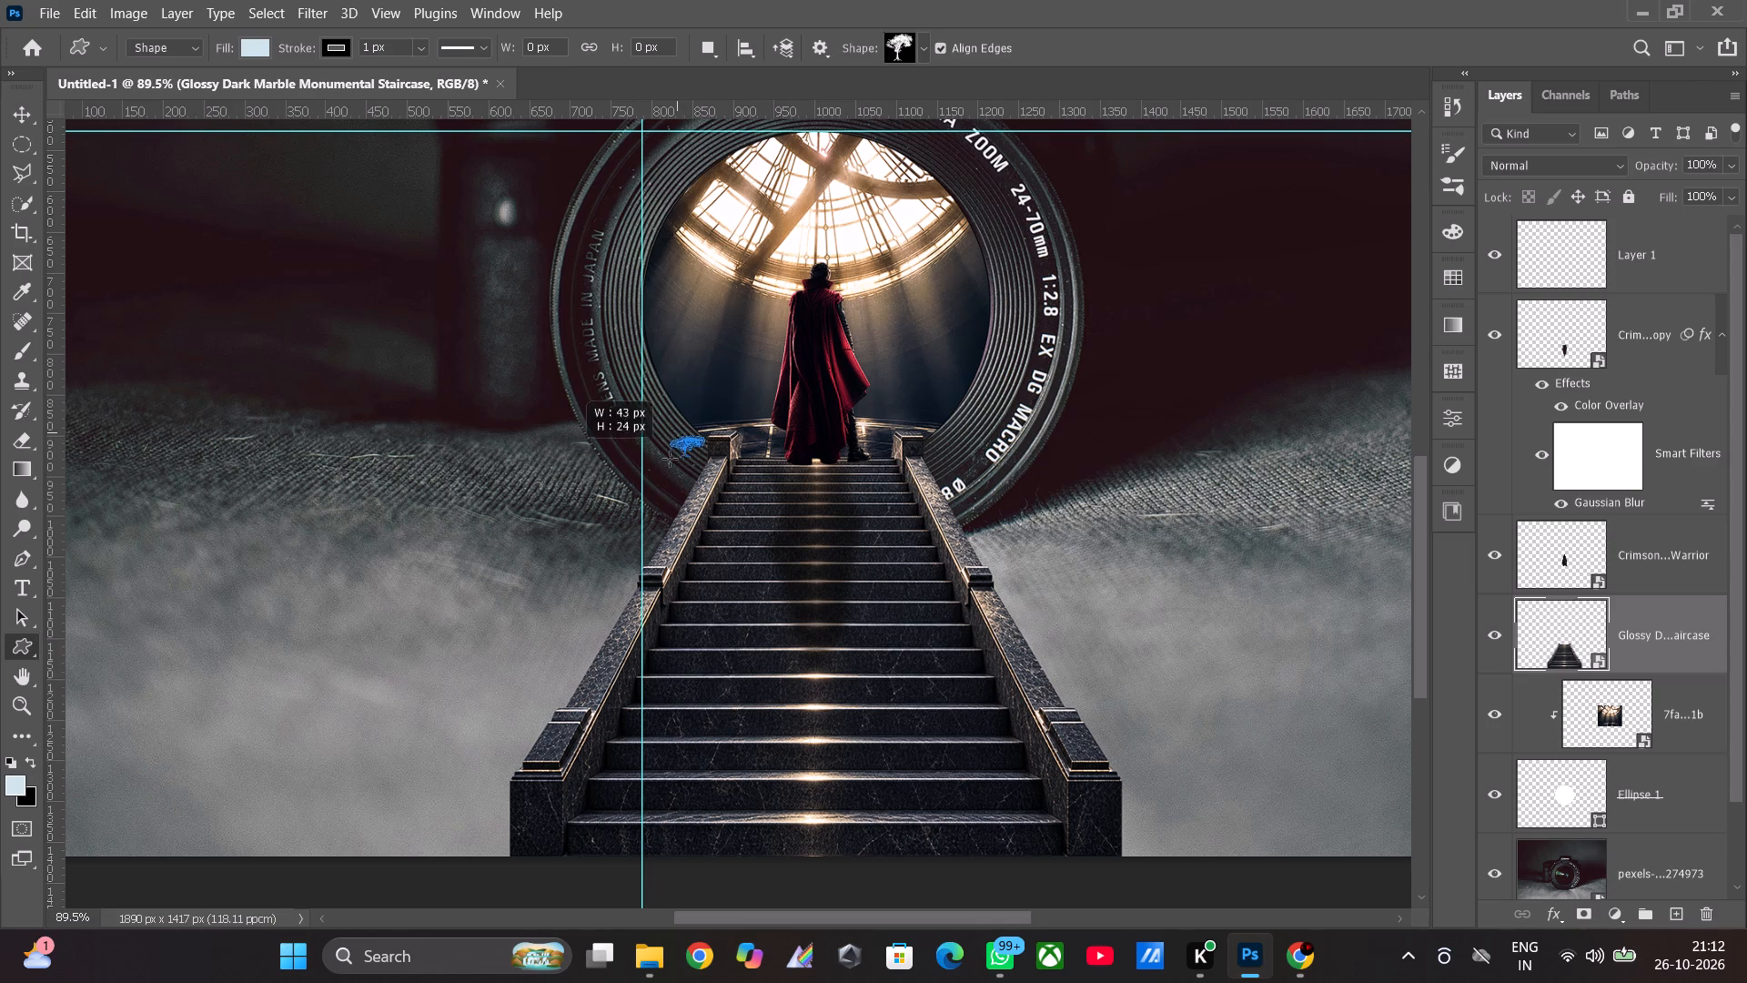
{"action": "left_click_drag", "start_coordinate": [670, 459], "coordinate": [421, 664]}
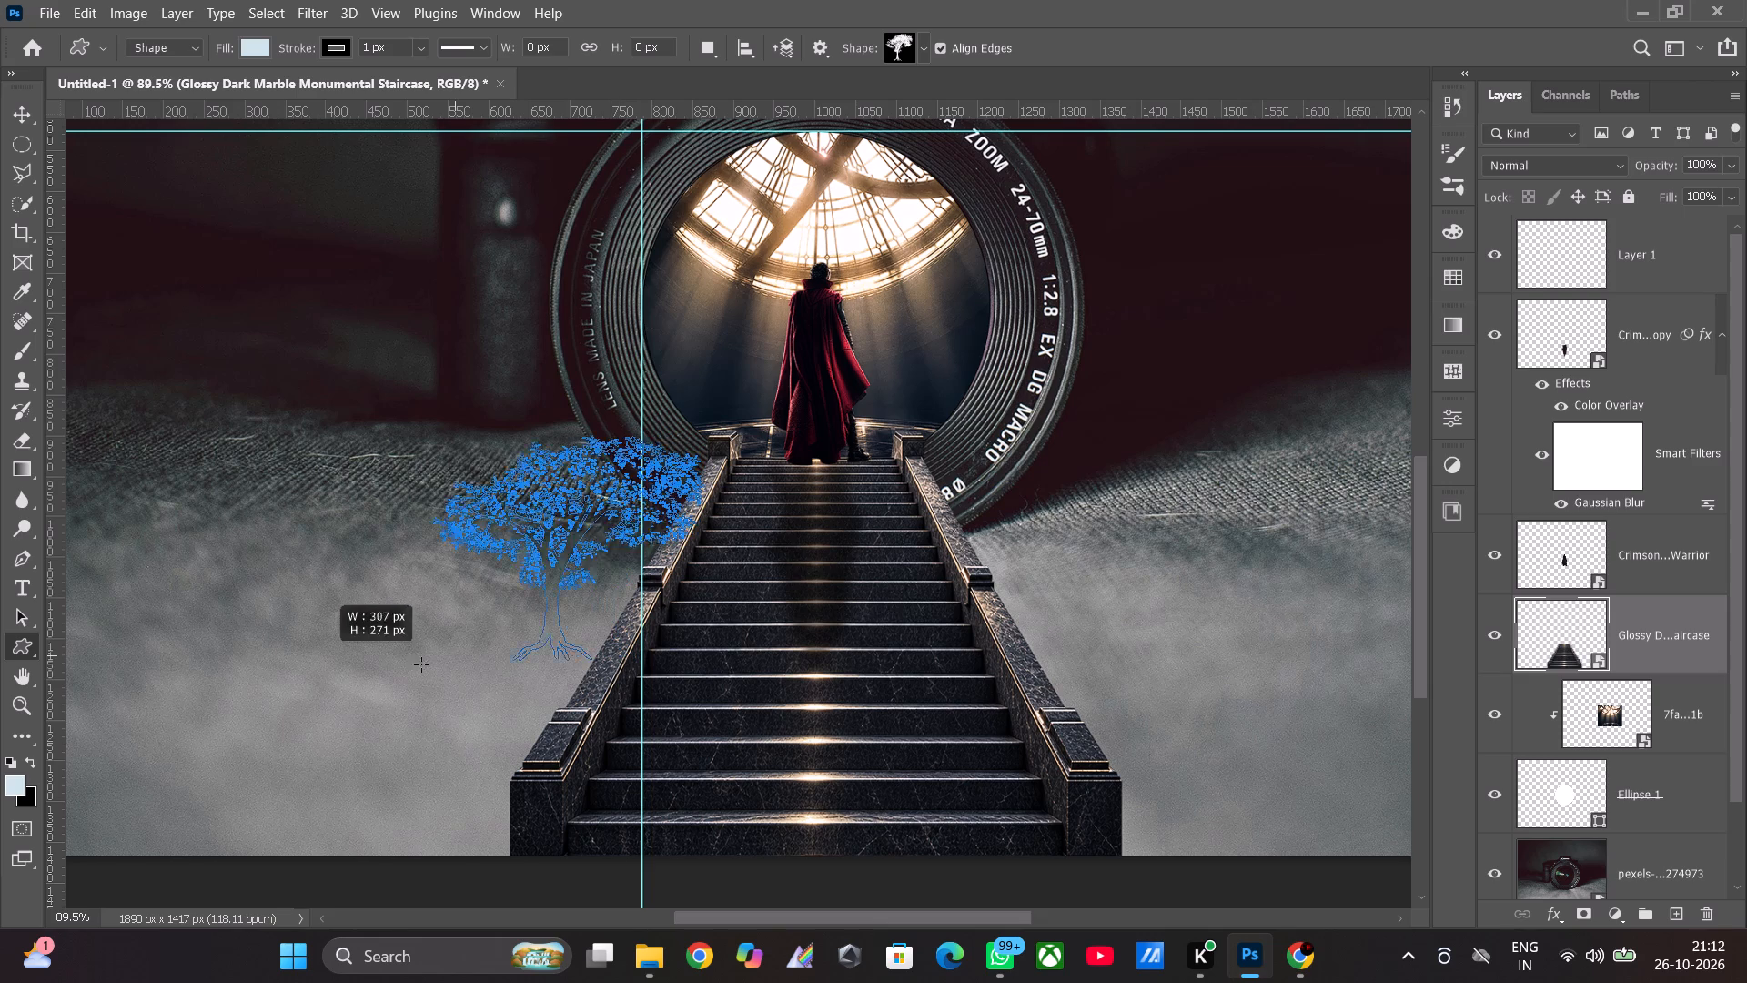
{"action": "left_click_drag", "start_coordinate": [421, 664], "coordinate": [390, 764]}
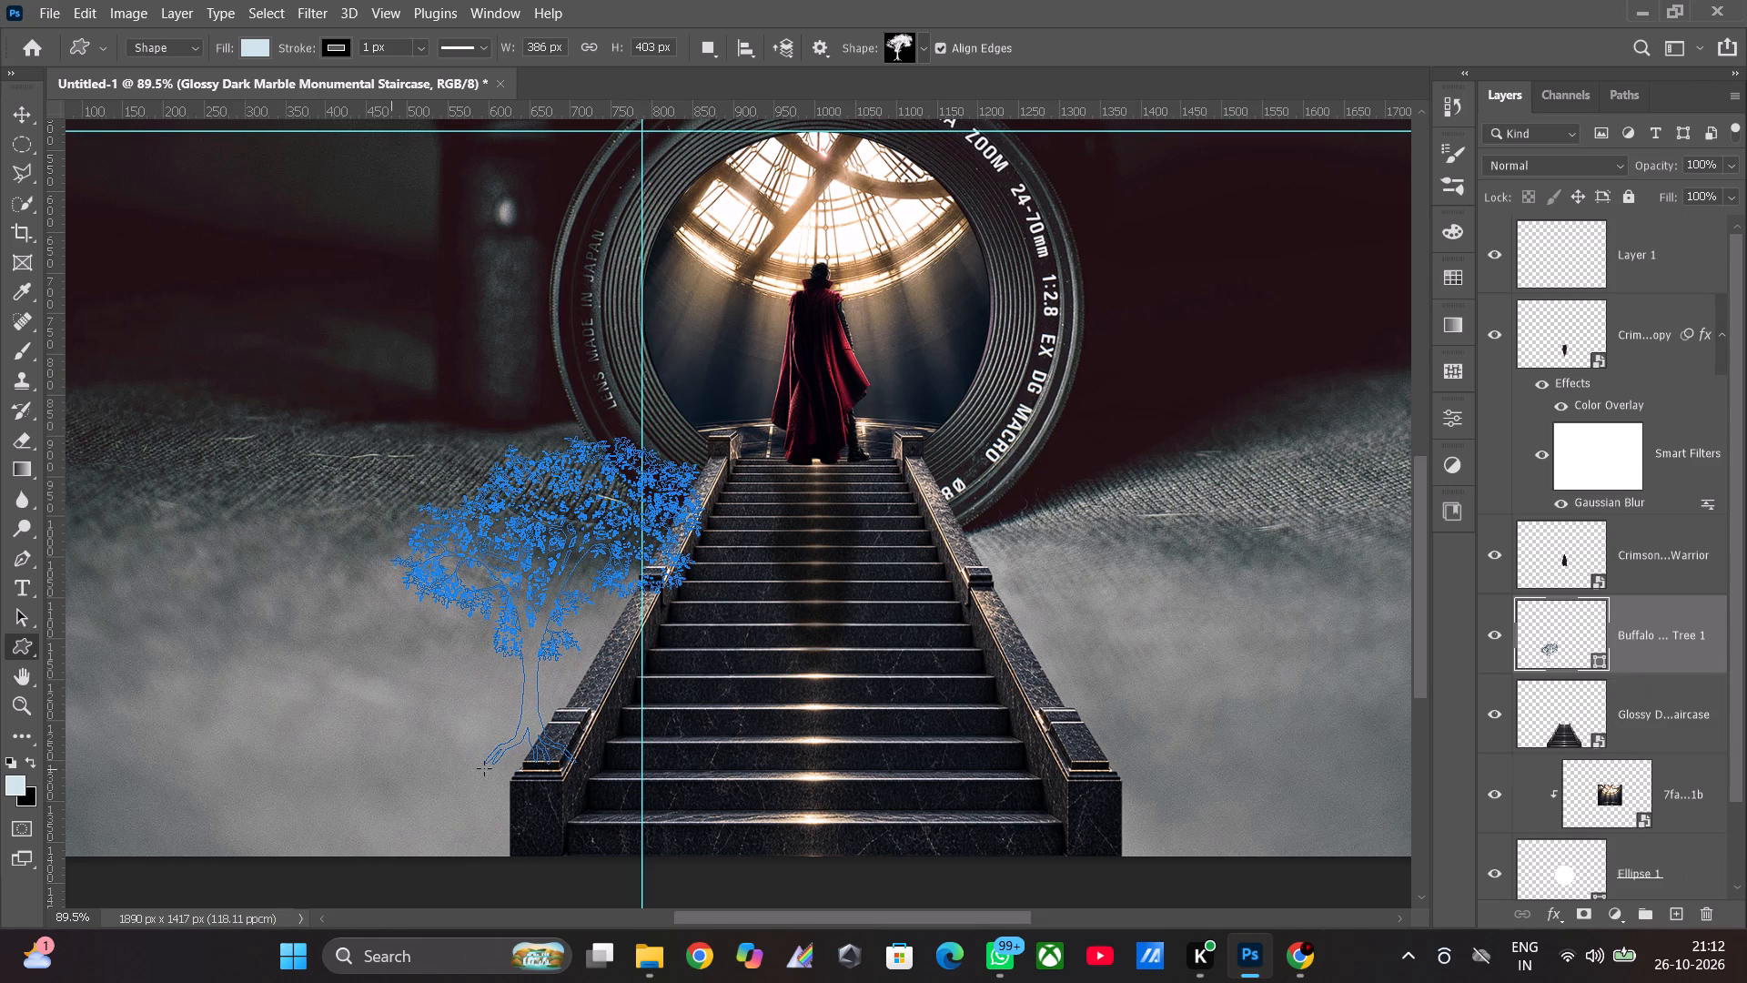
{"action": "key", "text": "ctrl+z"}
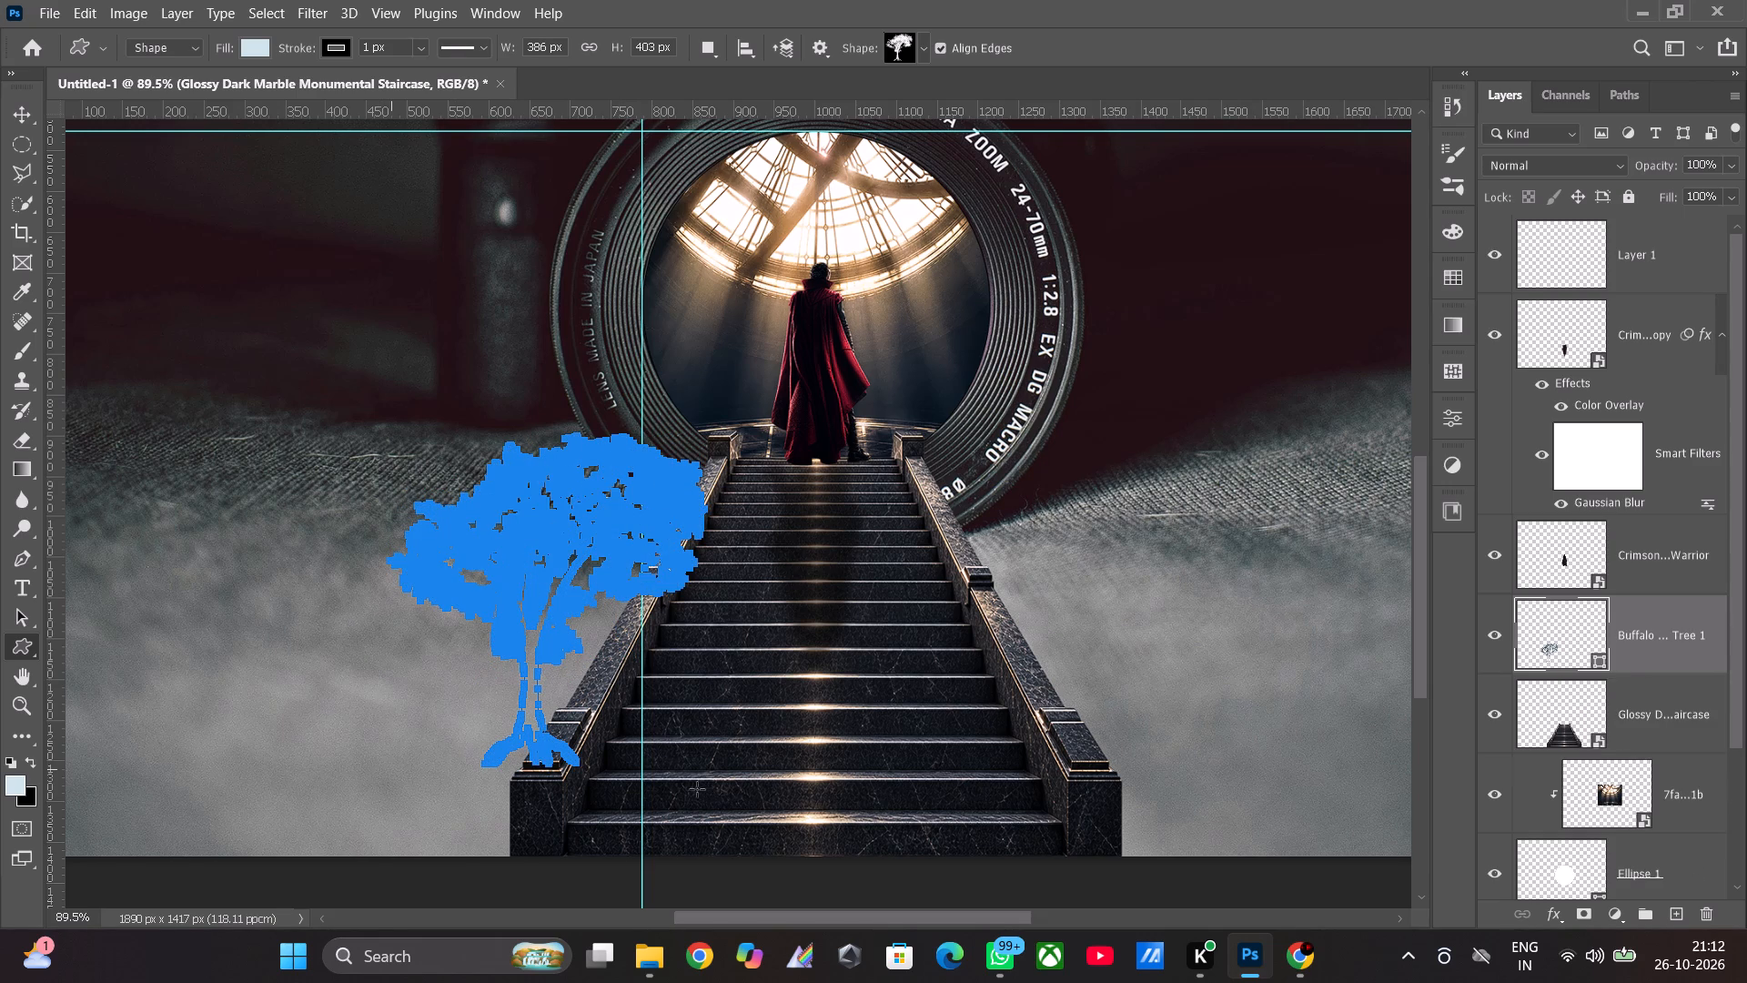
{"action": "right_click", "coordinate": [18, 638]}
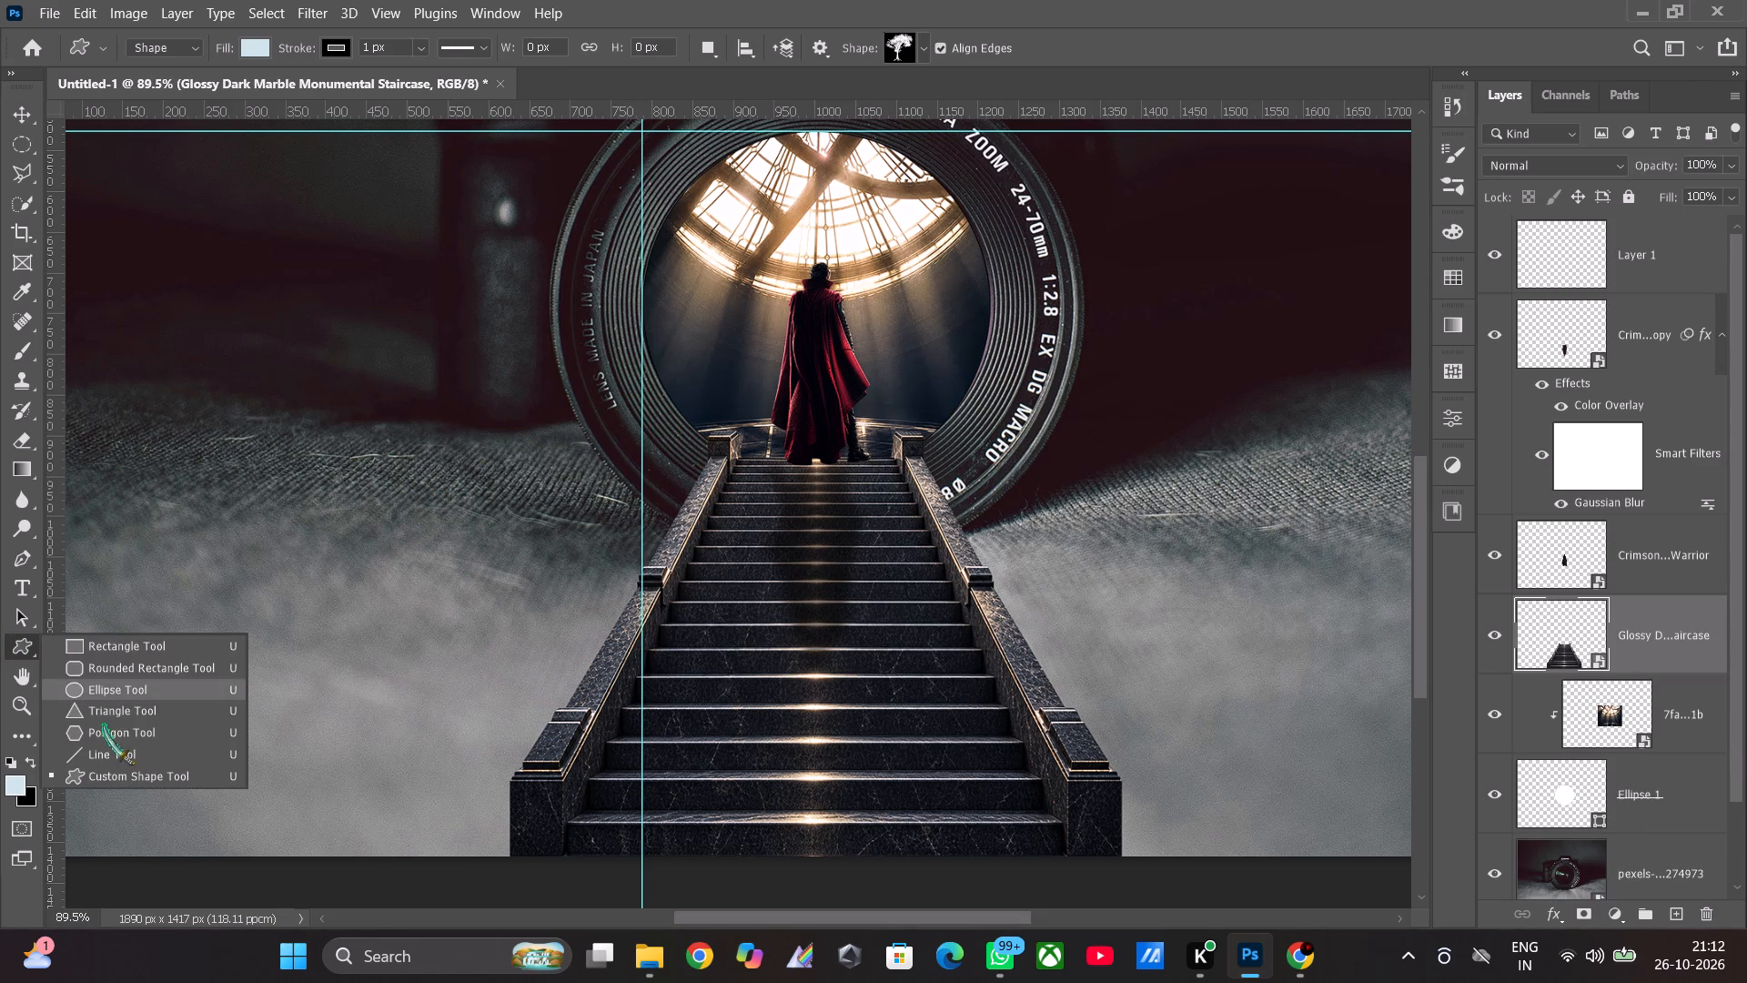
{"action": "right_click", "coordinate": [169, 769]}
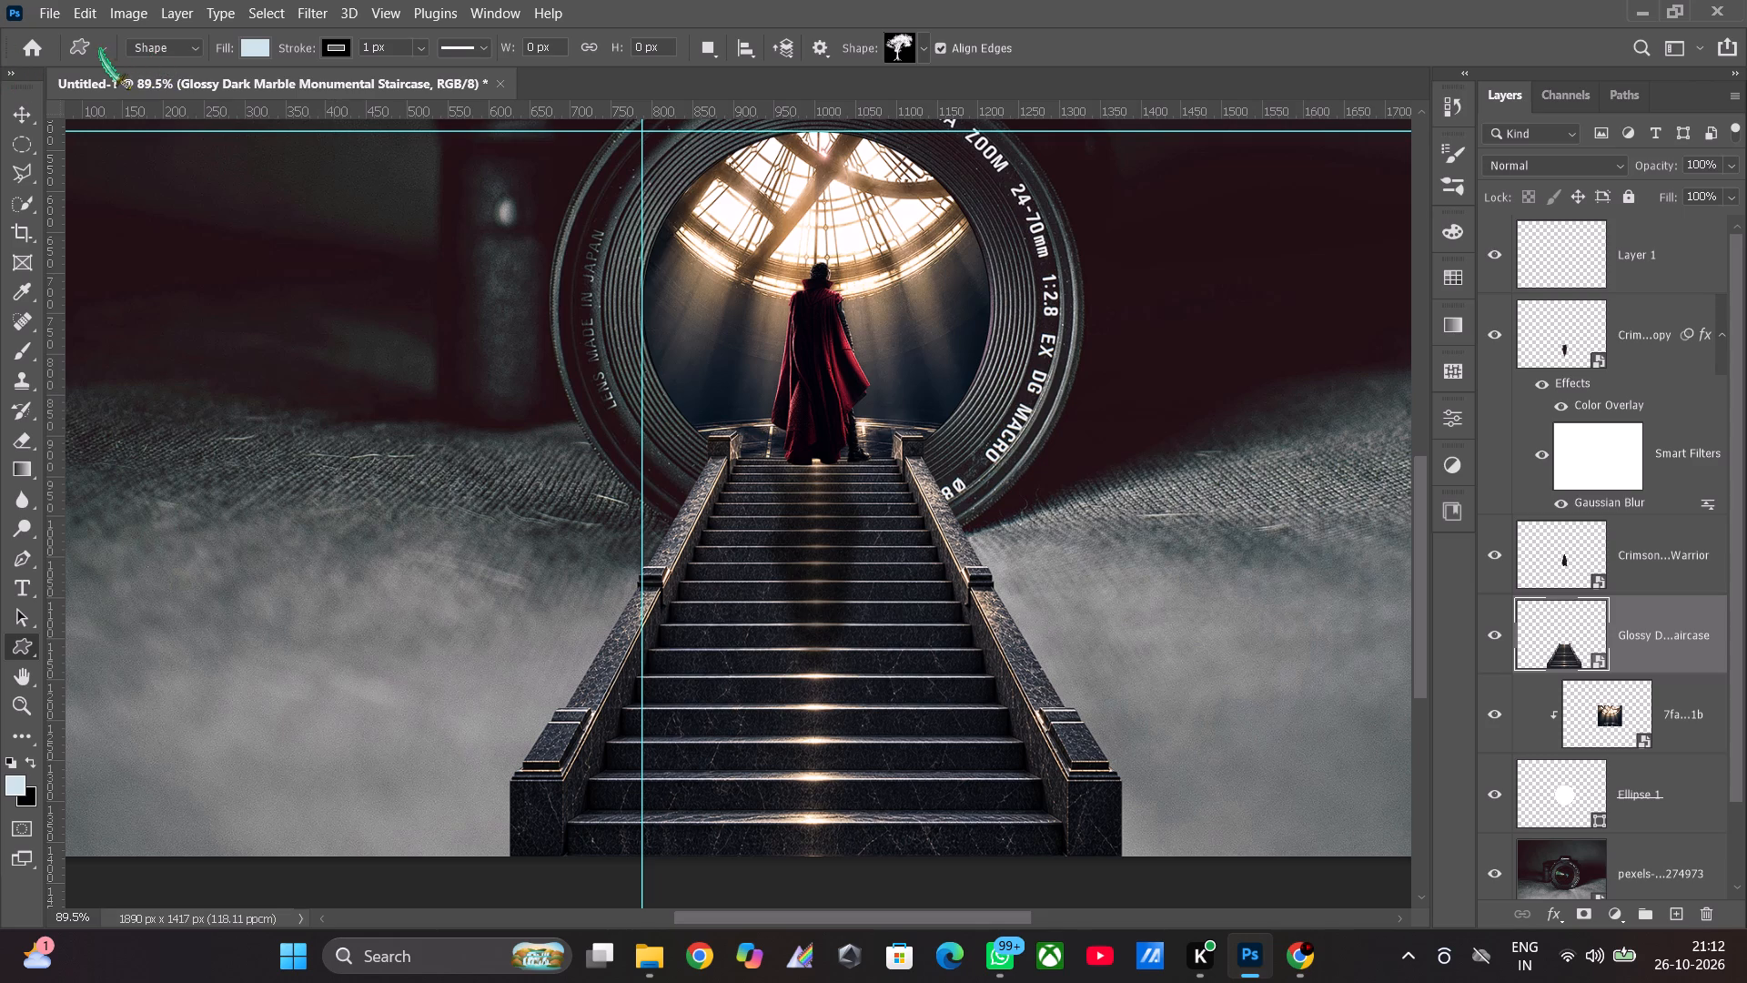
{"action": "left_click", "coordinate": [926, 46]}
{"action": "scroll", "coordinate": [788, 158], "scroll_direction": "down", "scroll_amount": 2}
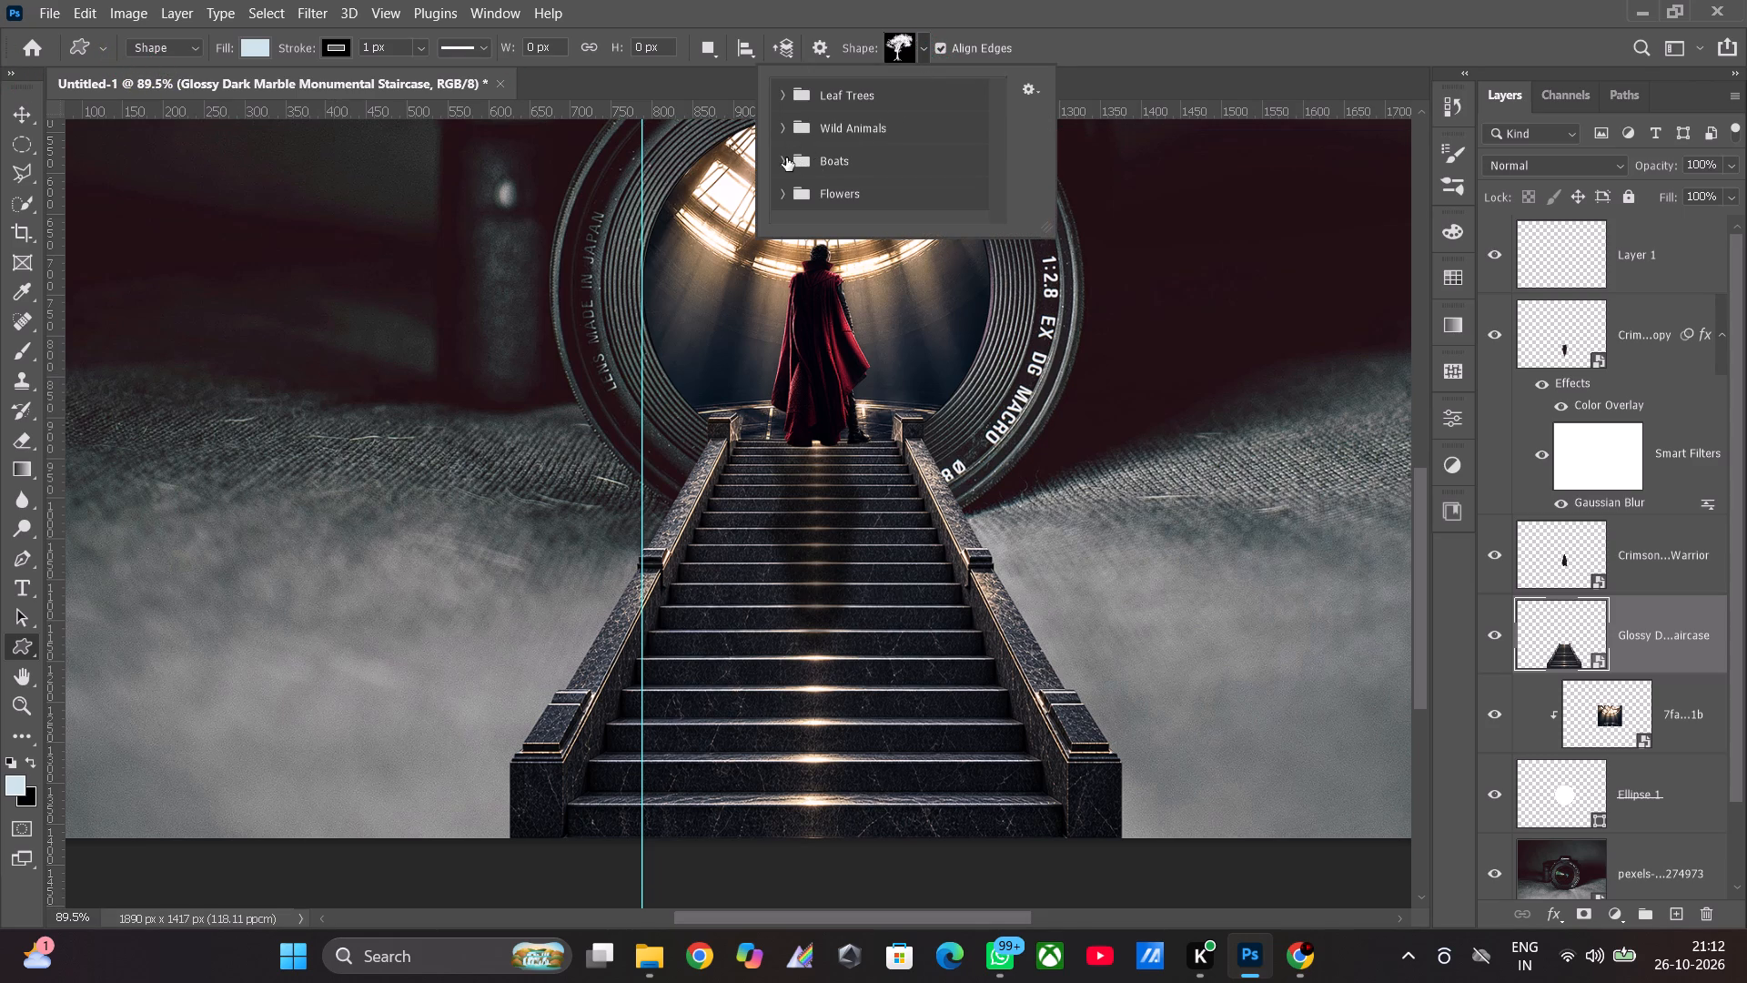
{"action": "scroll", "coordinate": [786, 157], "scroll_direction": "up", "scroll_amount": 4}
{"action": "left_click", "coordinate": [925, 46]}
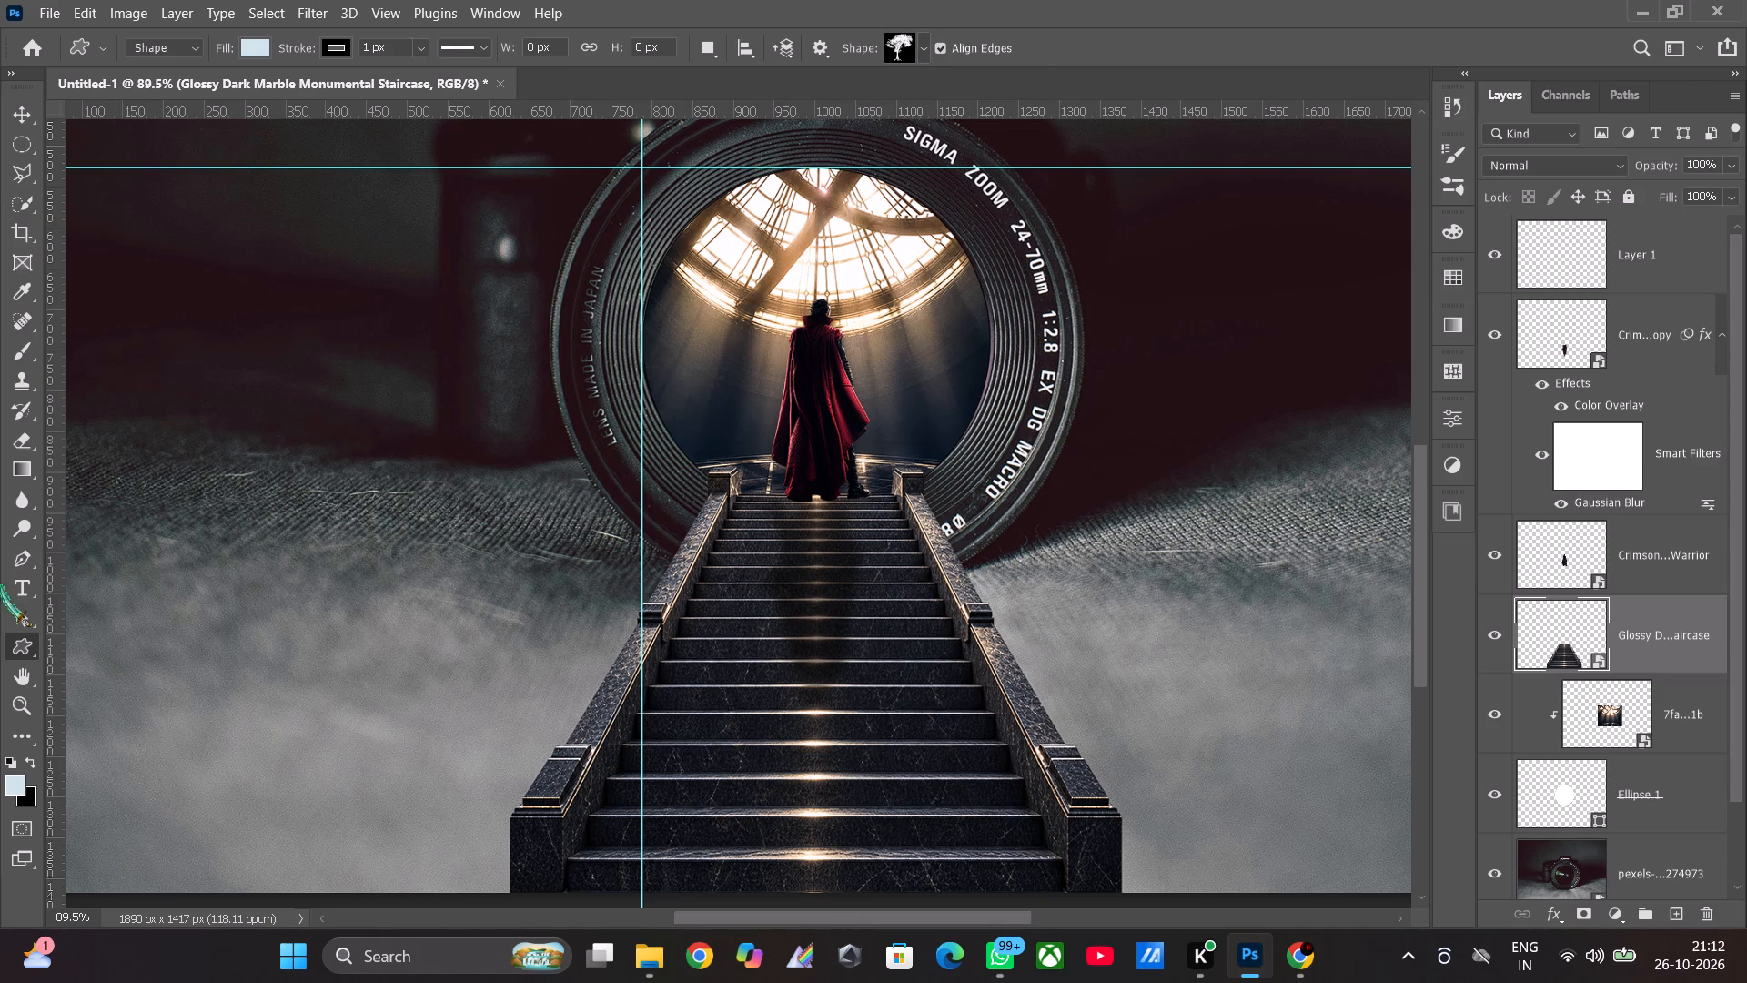
Draw a horizontal rectangle shape about 839 x 48 px, reaching from the canvas's left edge to the top of the staircase's left railing.
{"action": "left_click", "coordinate": [26, 655]}
{"action": "right_click", "coordinate": [26, 652]}
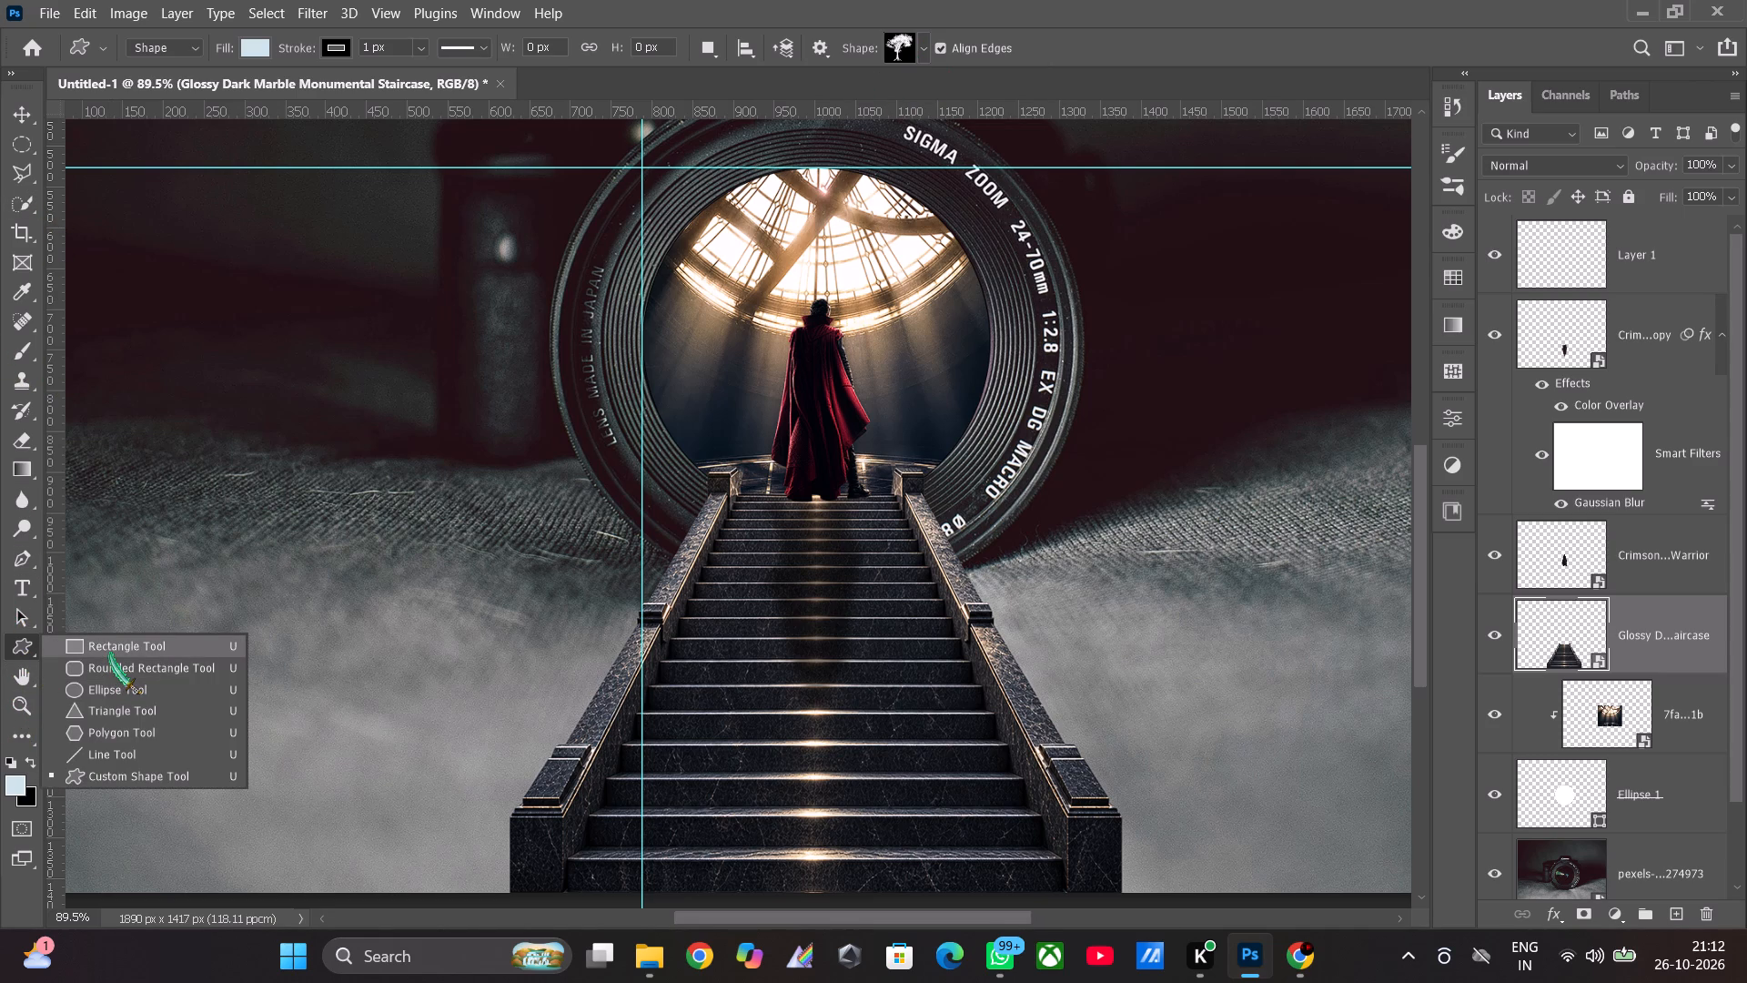
{"action": "left_click", "coordinate": [110, 652]}
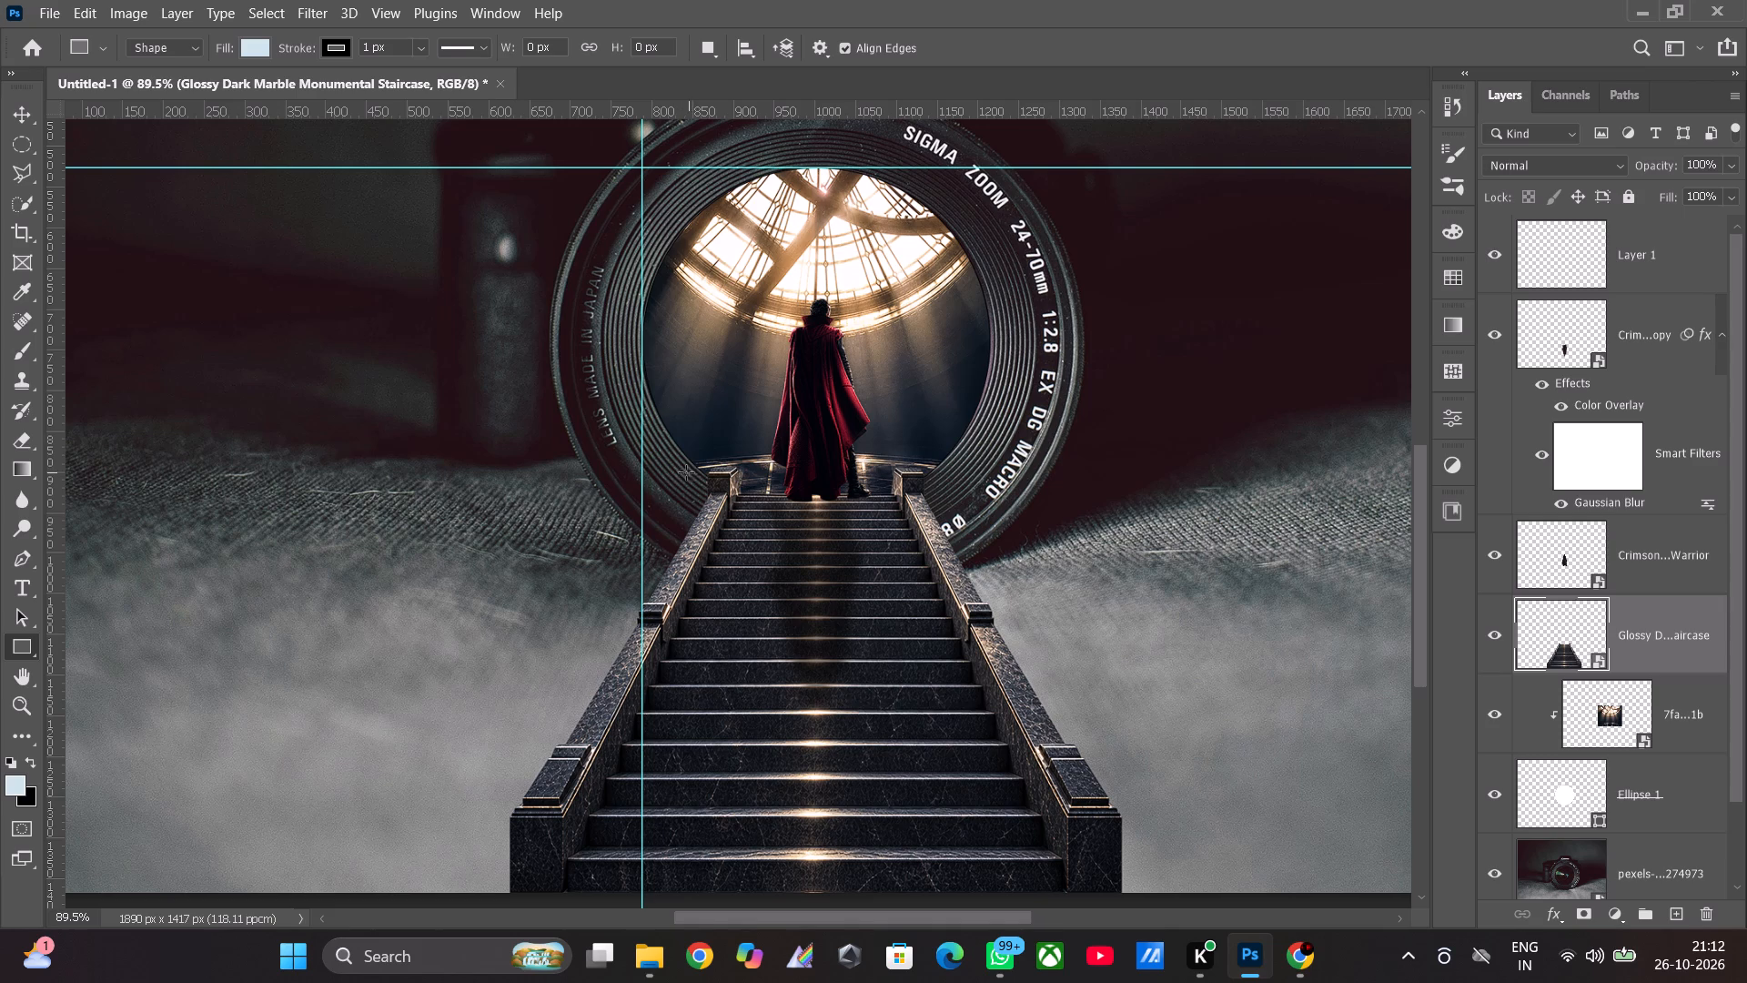
{"action": "left_click_drag", "start_coordinate": [690, 479], "coordinate": [703, 506]}
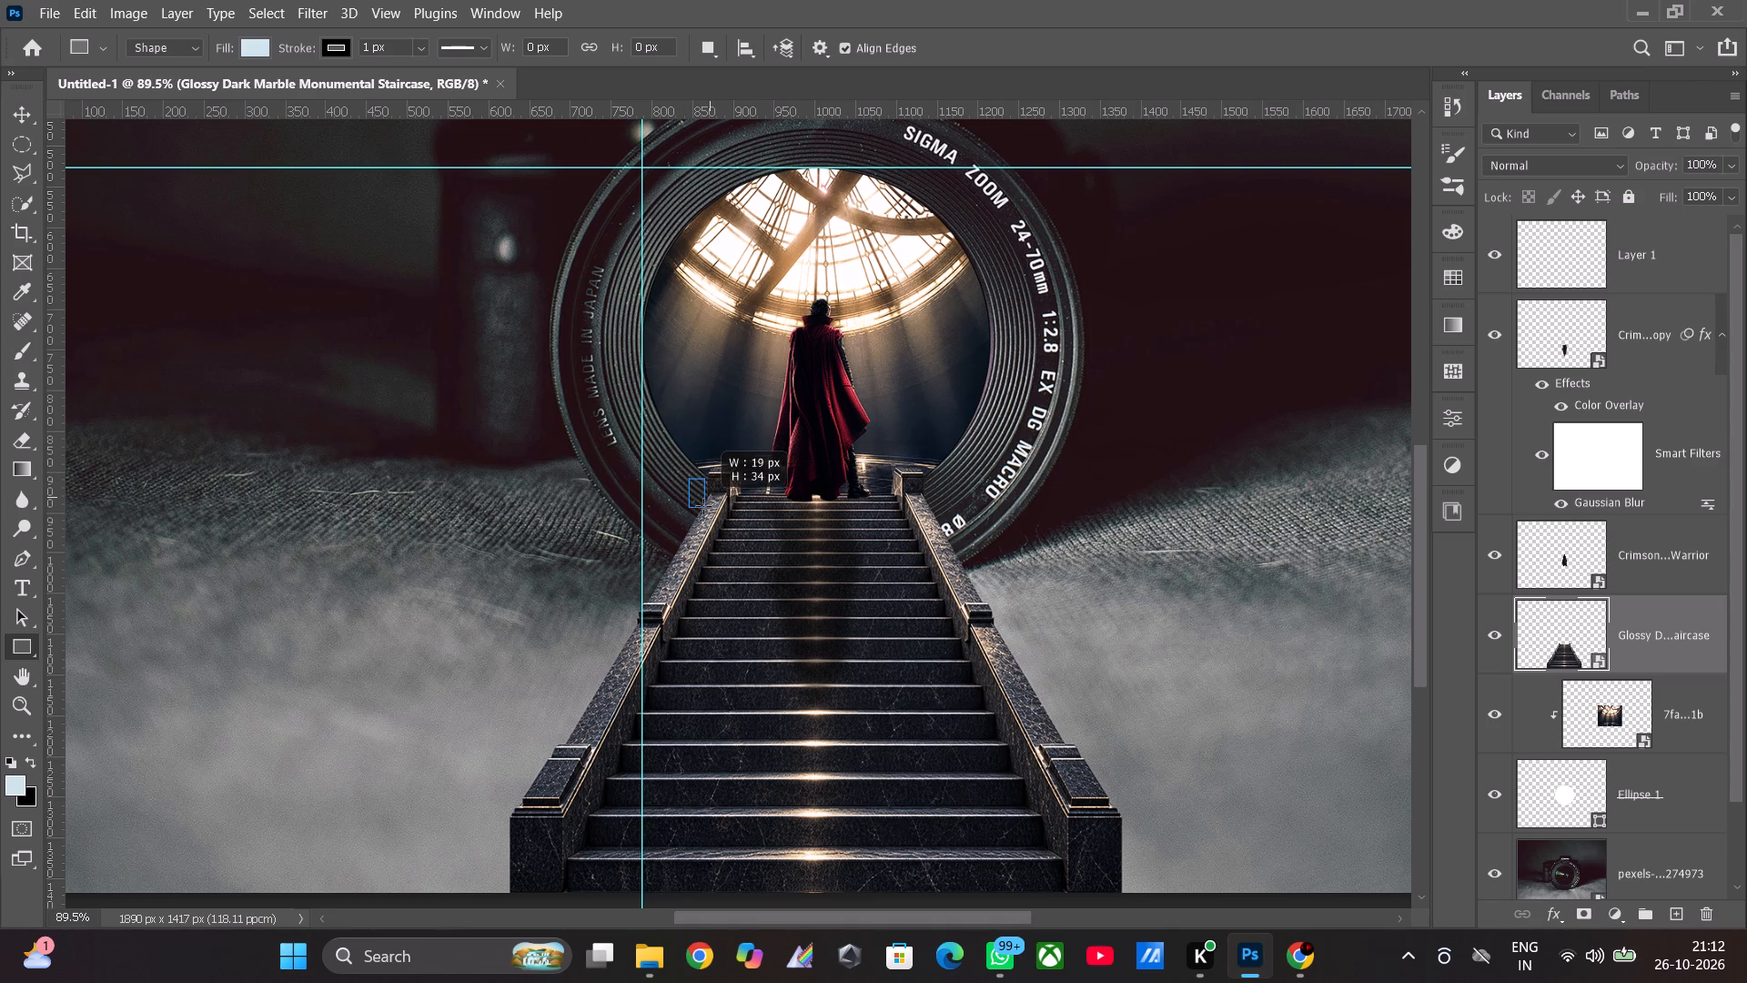
{"action": "left_click_drag", "start_coordinate": [703, 506], "coordinate": [688, 730]}
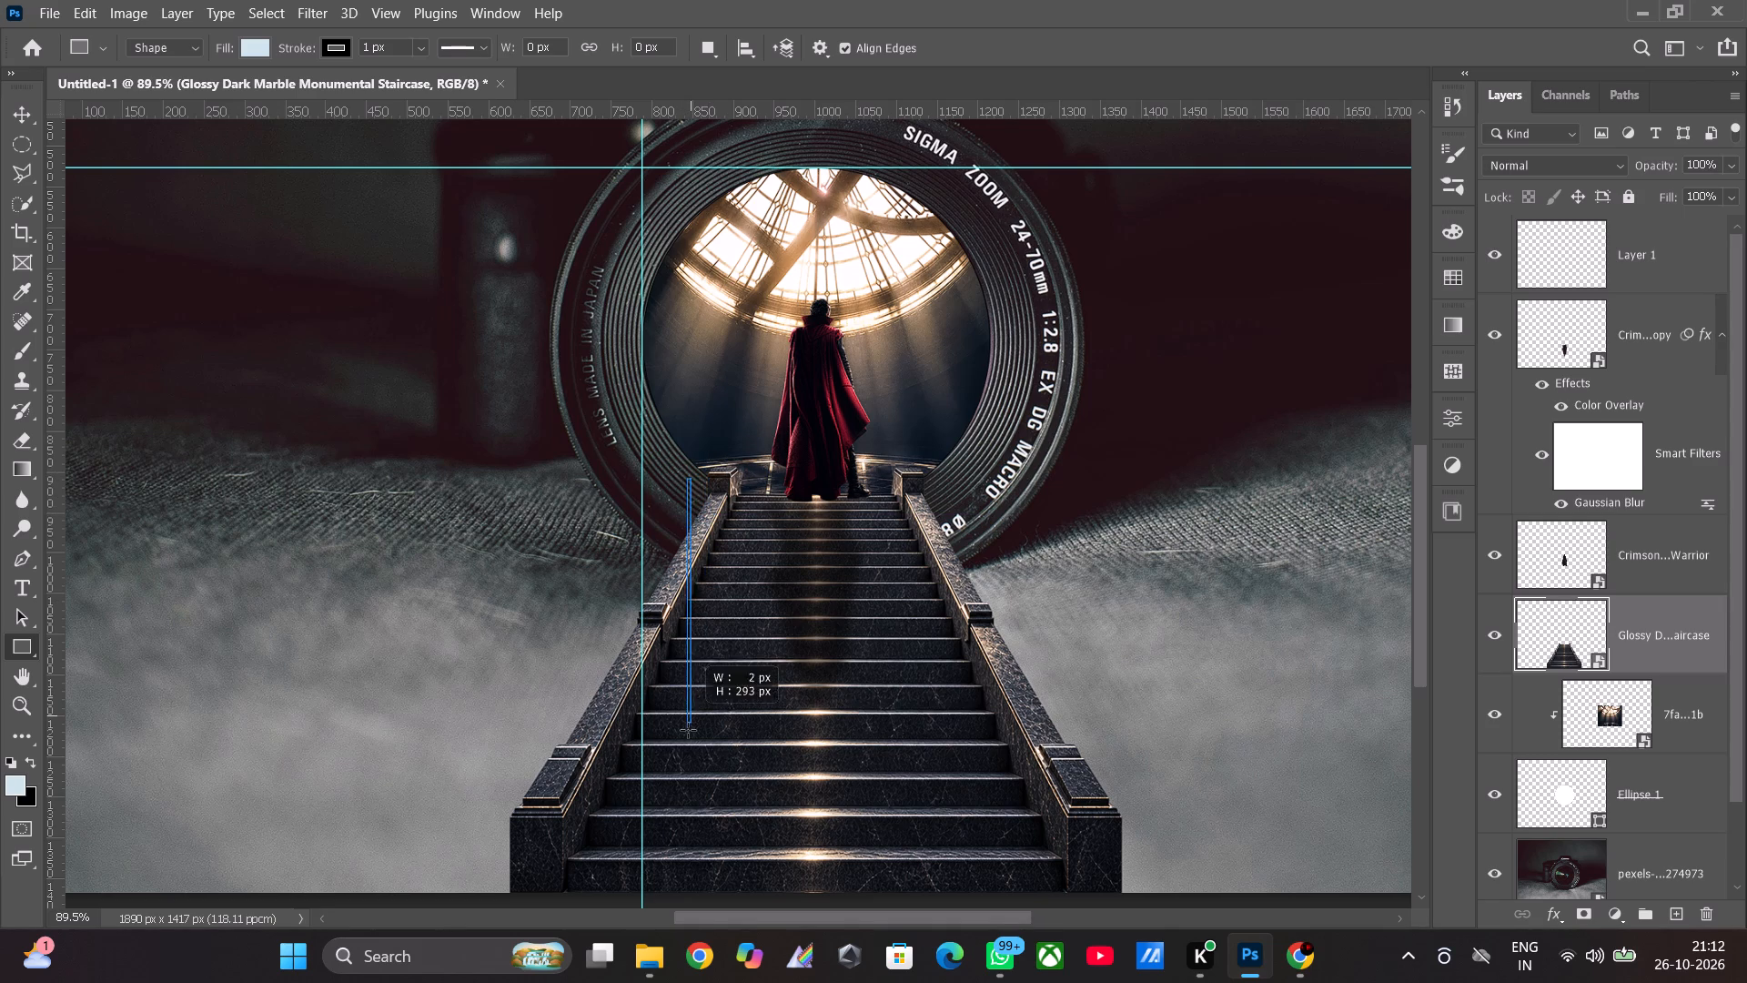
{"action": "left_click_drag", "start_coordinate": [688, 730], "coordinate": [654, 856]}
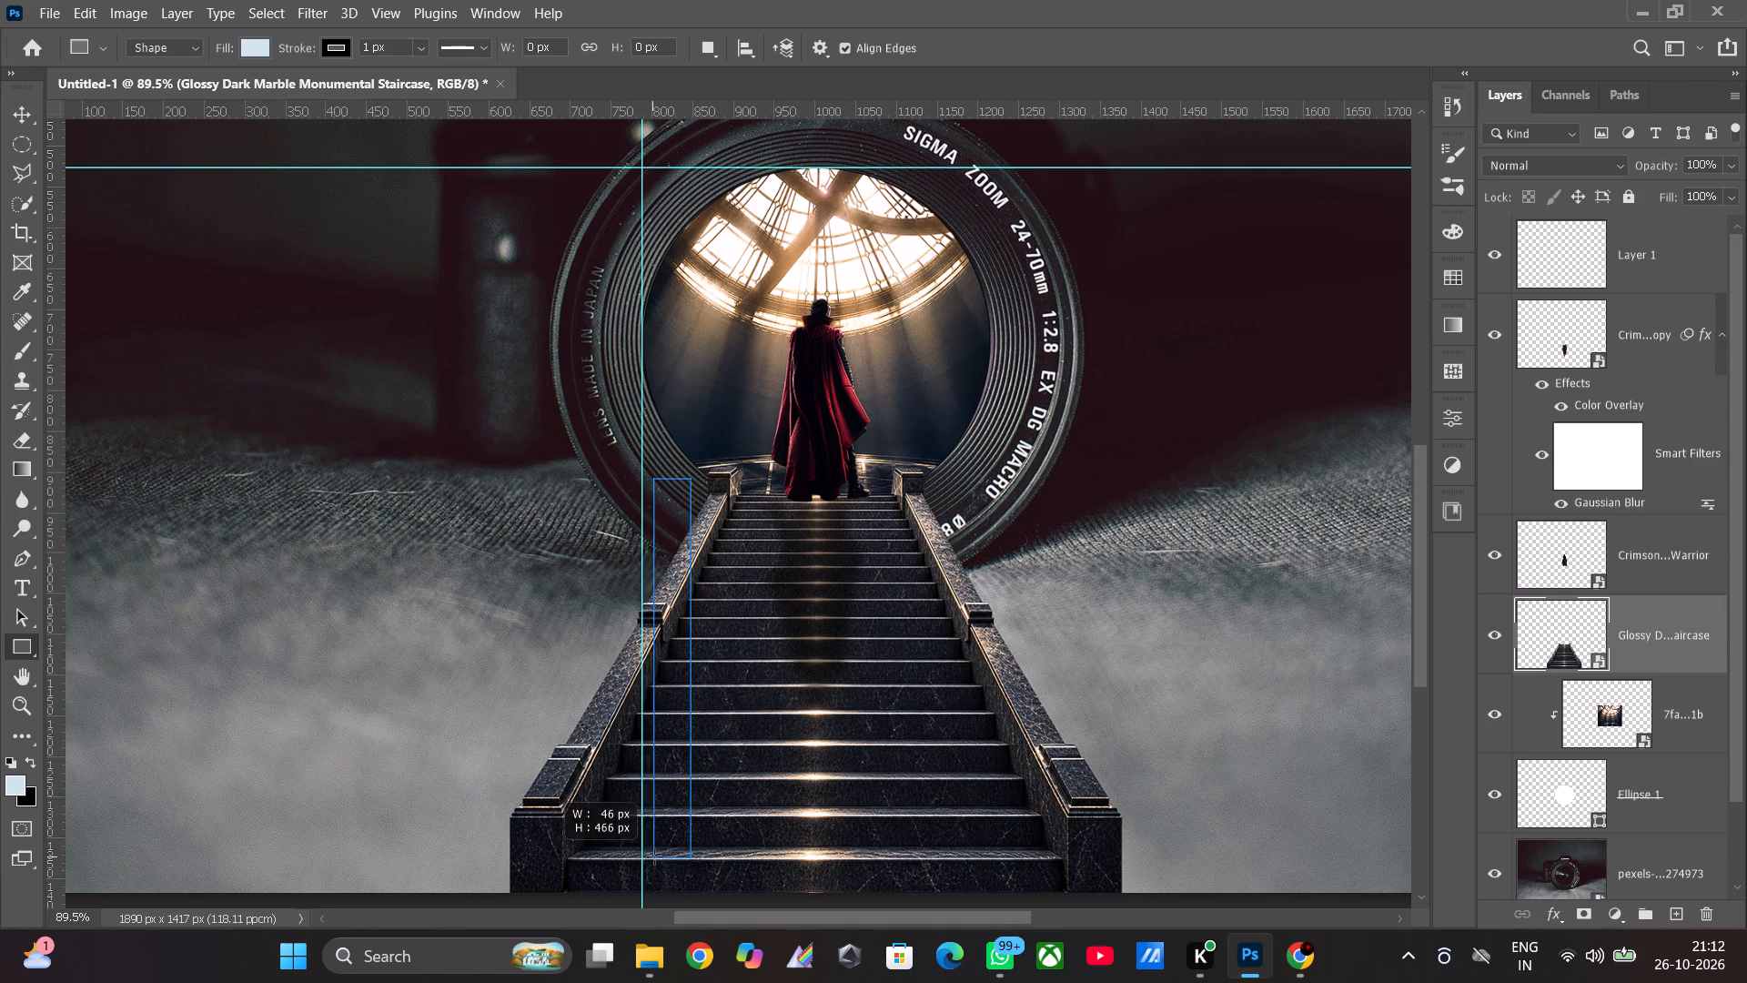
{"action": "left_click_drag", "start_coordinate": [654, 856], "coordinate": [631, 896]}
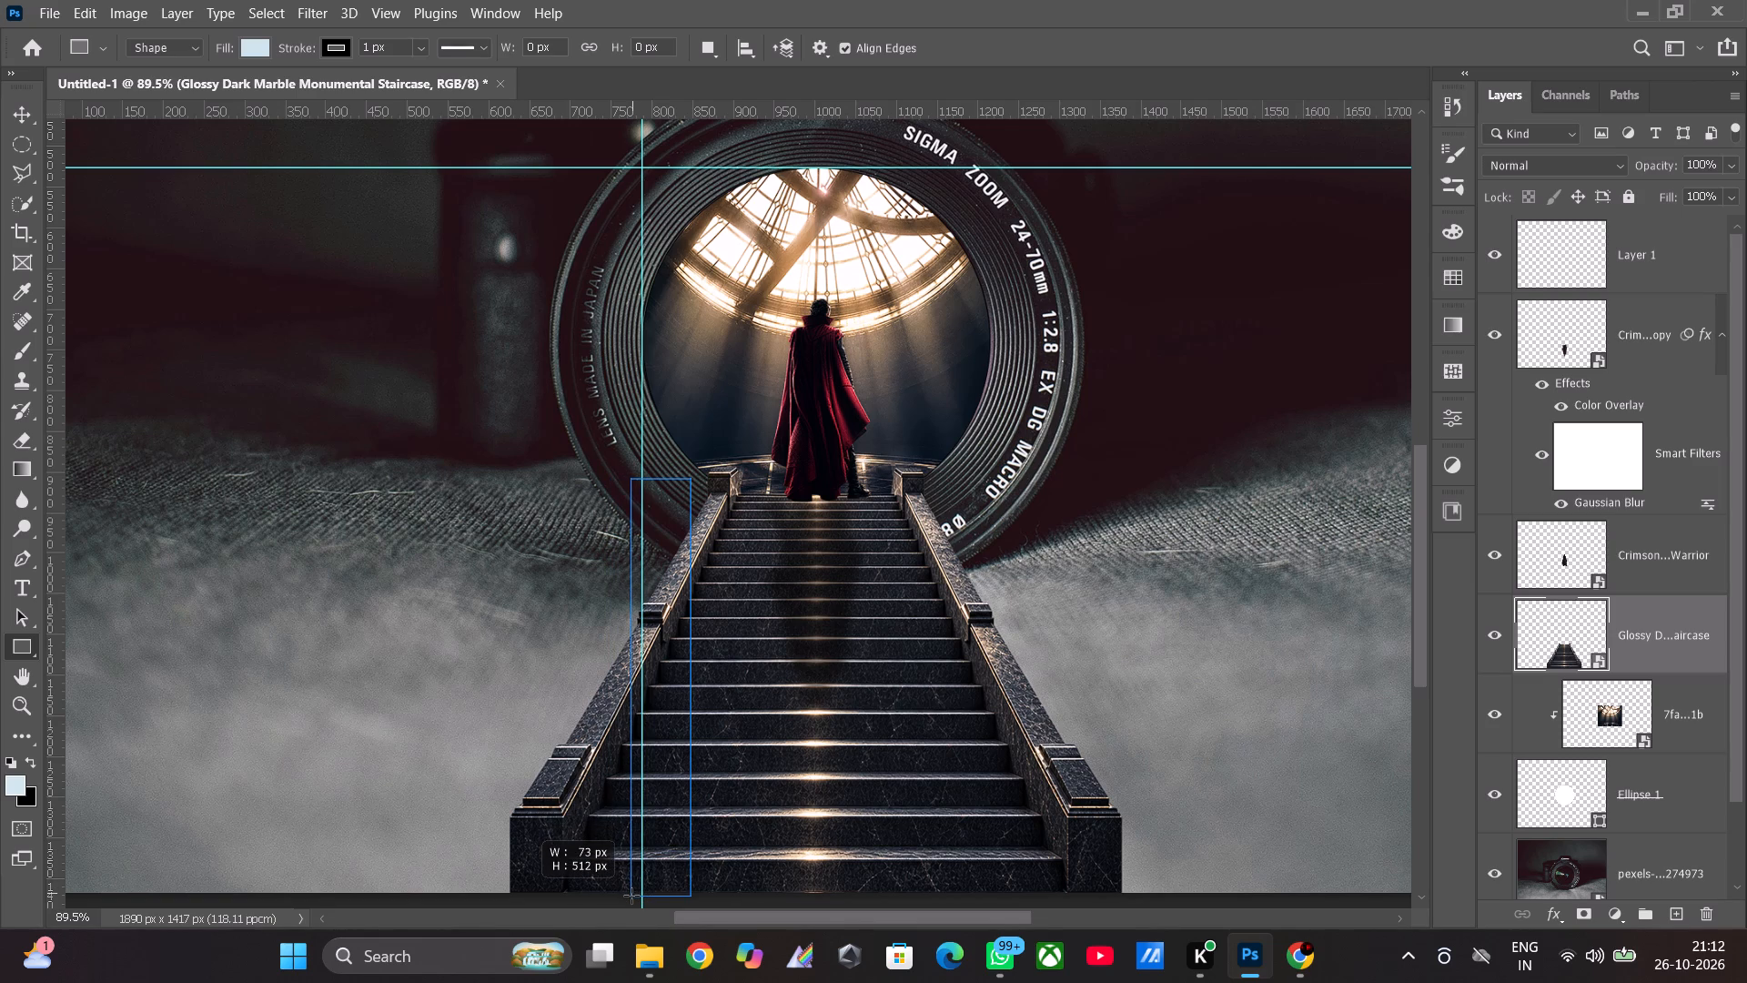
{"action": "left_click_drag", "start_coordinate": [631, 896], "coordinate": [288, 406]}
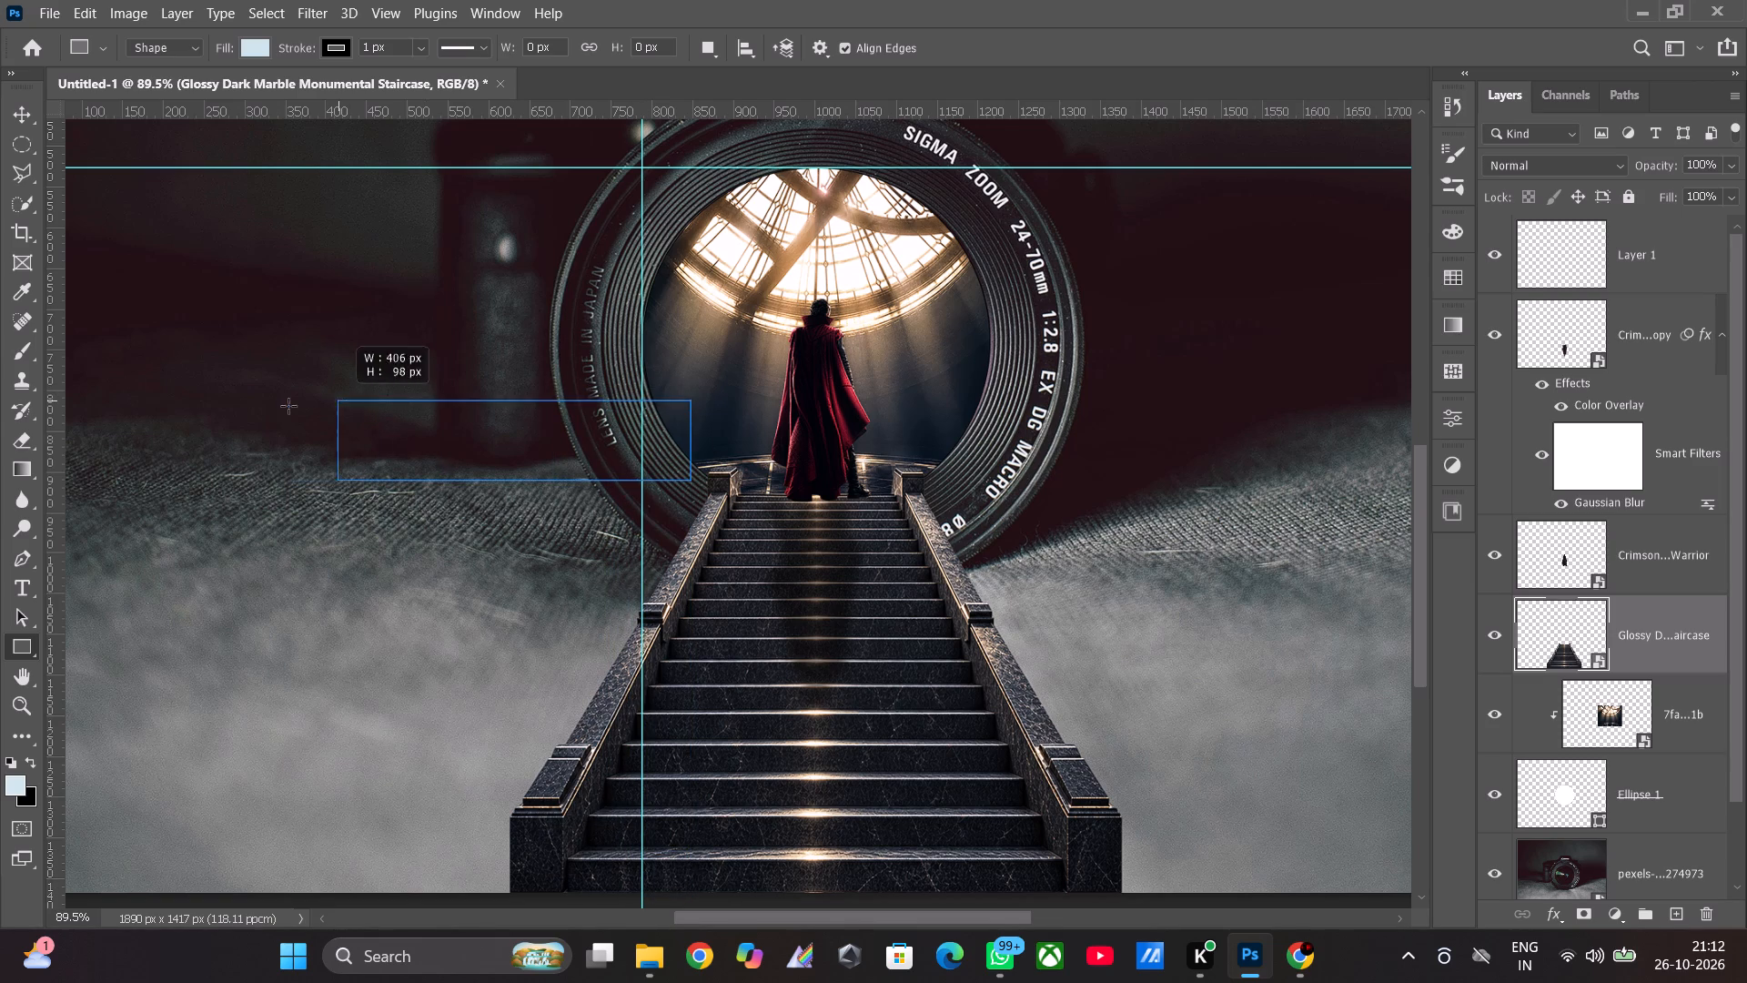
{"action": "left_click_drag", "start_coordinate": [288, 406], "coordinate": [73, 435]}
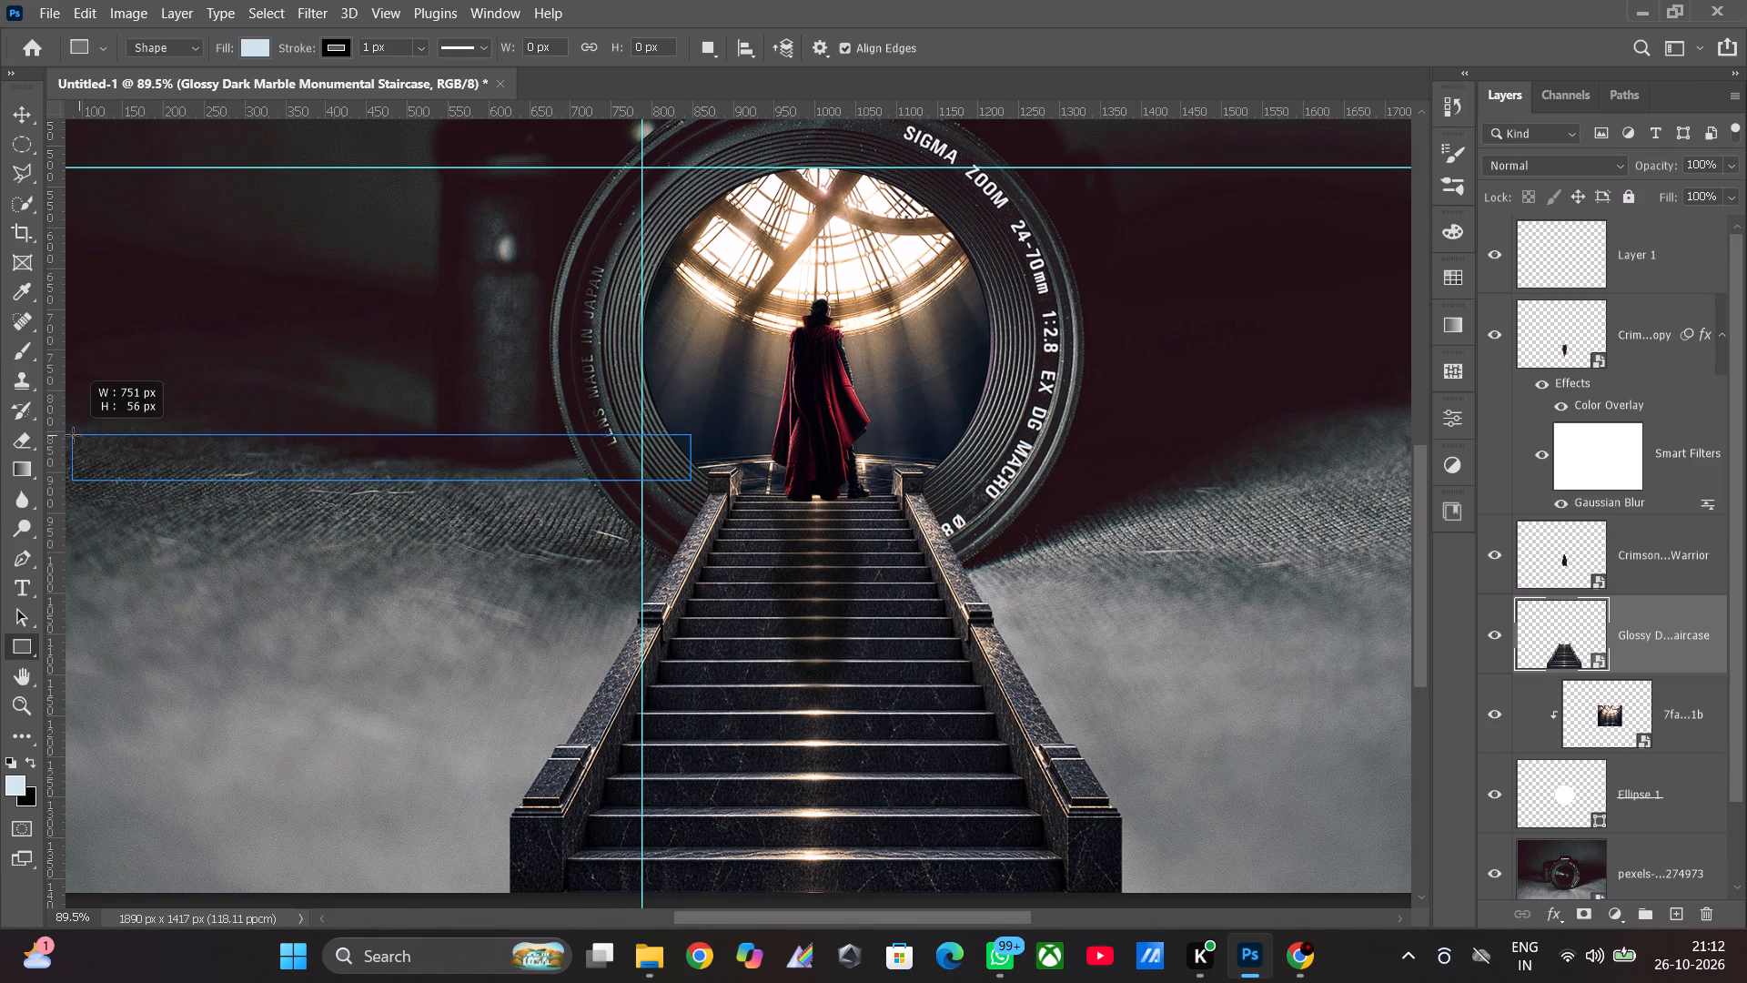
{"action": "left_click_drag", "start_coordinate": [73, 435], "coordinate": [53, 432]}
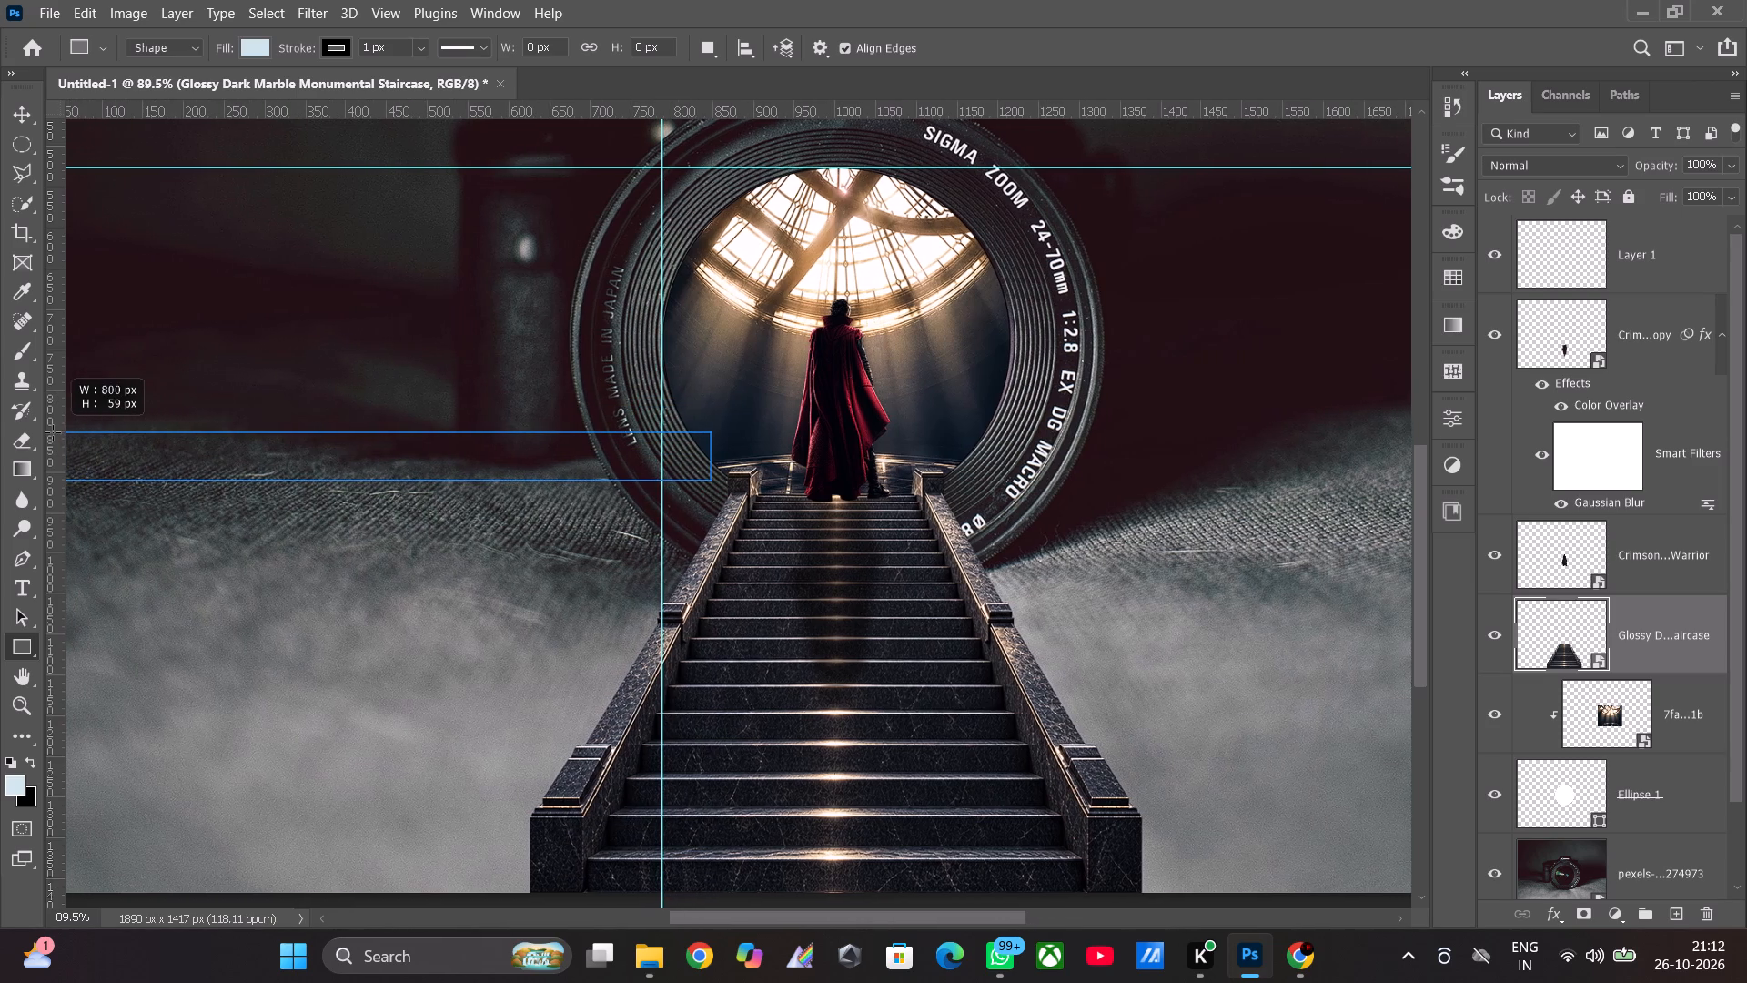
{"action": "left_click_drag", "start_coordinate": [53, 432], "coordinate": [86, 441]}
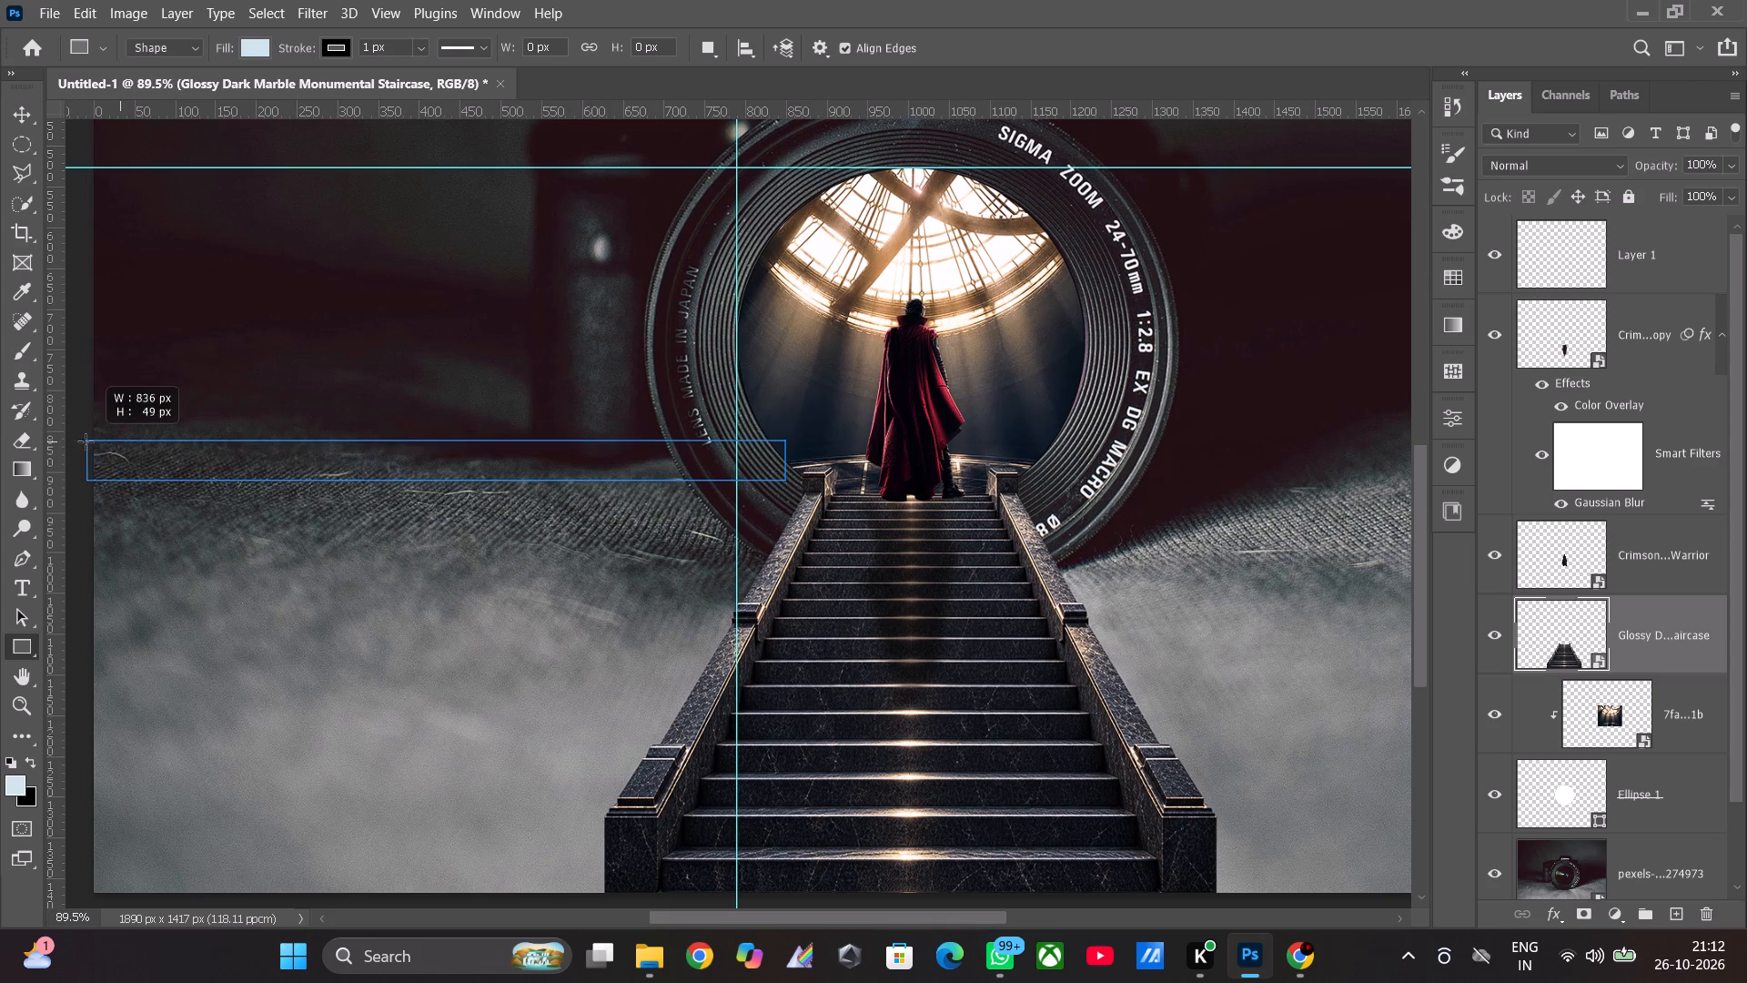
{"action": "left_click_drag", "start_coordinate": [86, 441], "coordinate": [96, 431]}
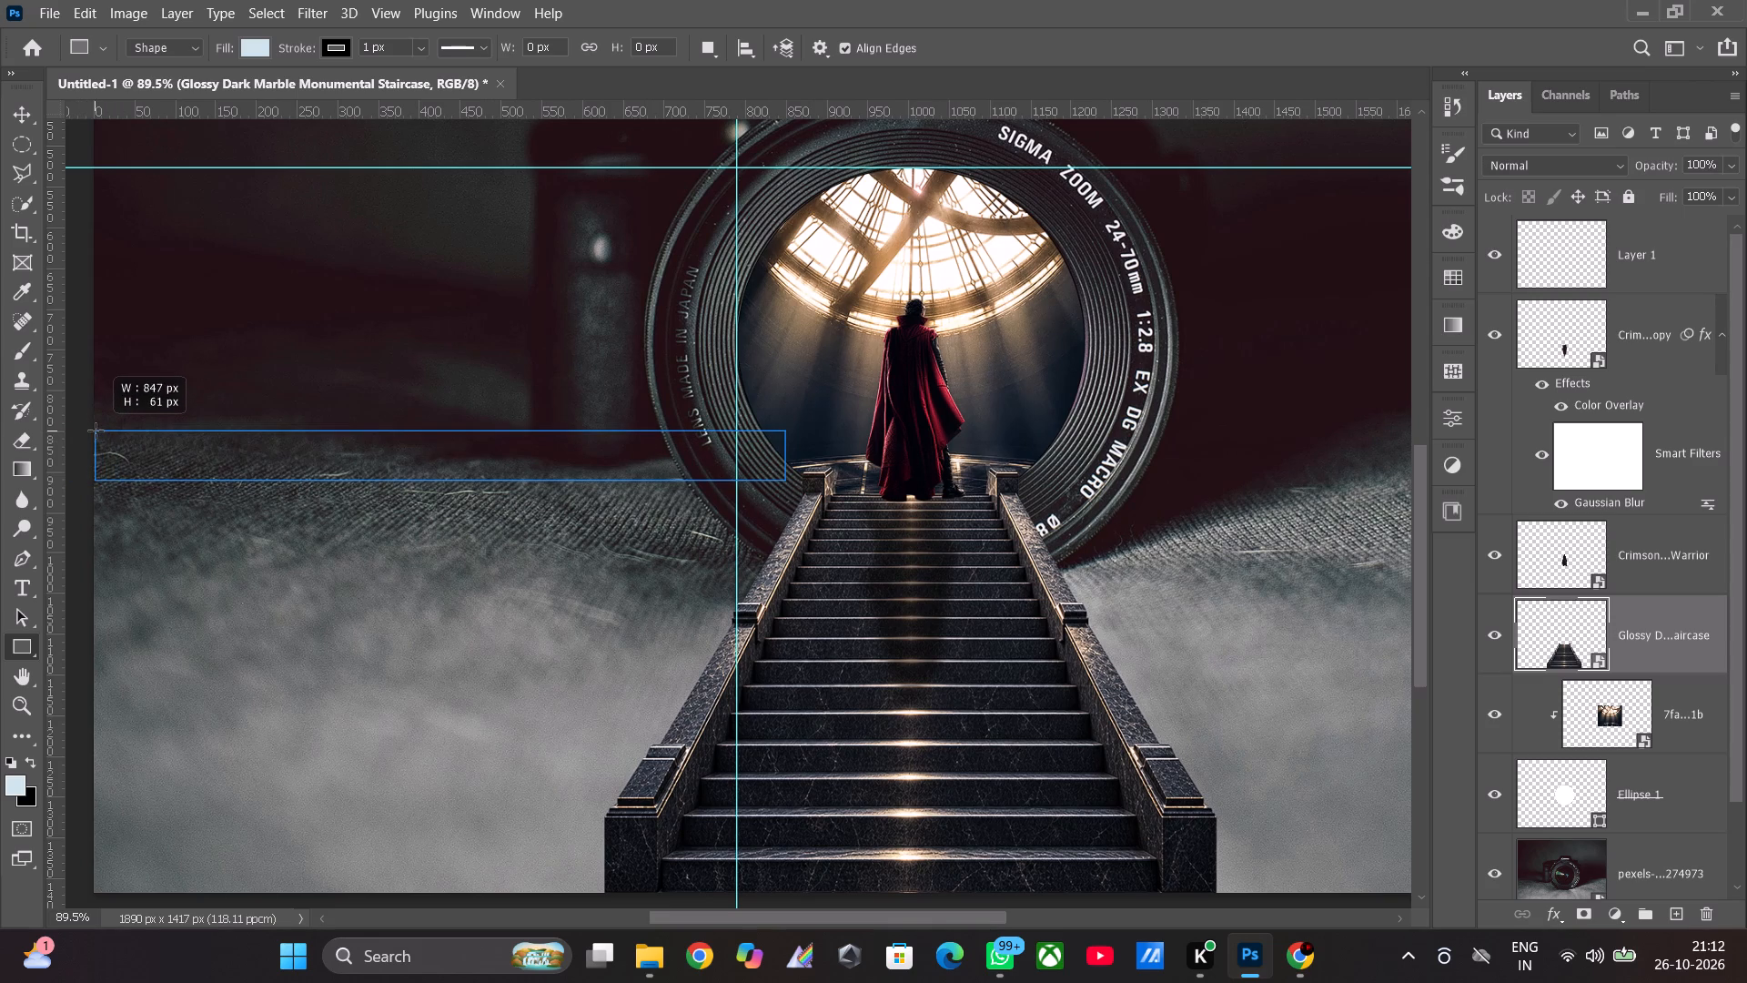
{"action": "left_click_drag", "start_coordinate": [96, 431], "coordinate": [106, 441]}
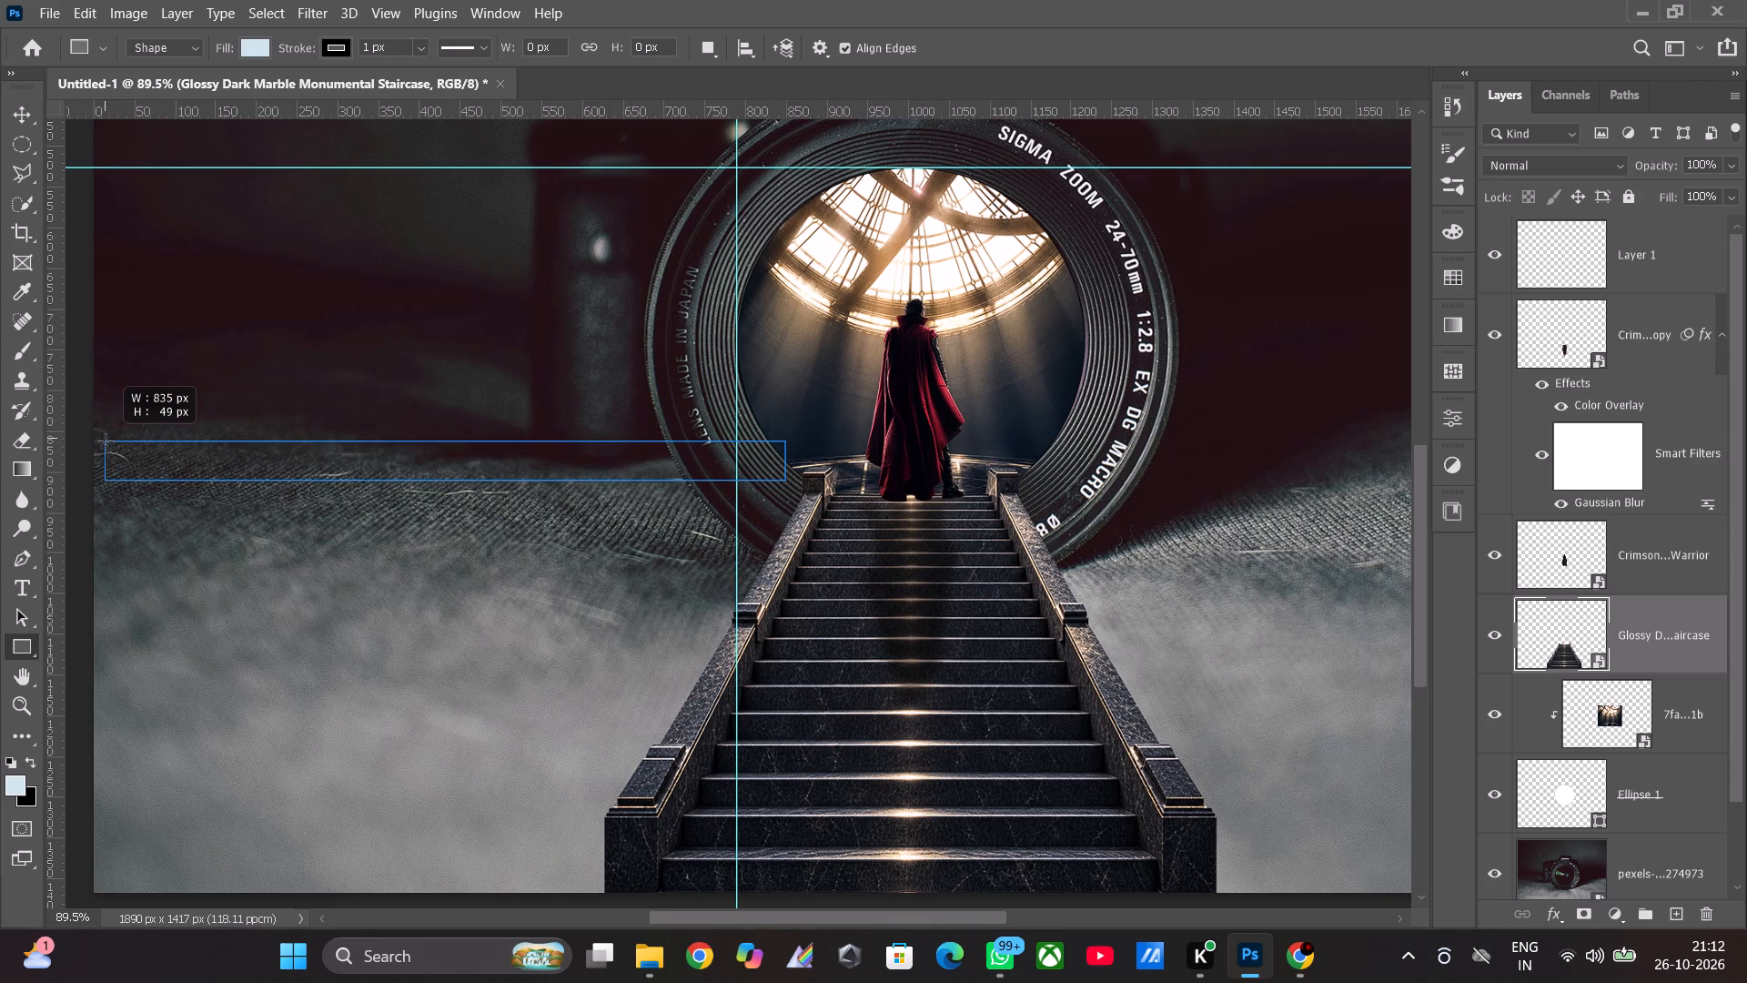
{"action": "left_click_drag", "start_coordinate": [106, 441], "coordinate": [102, 441]}
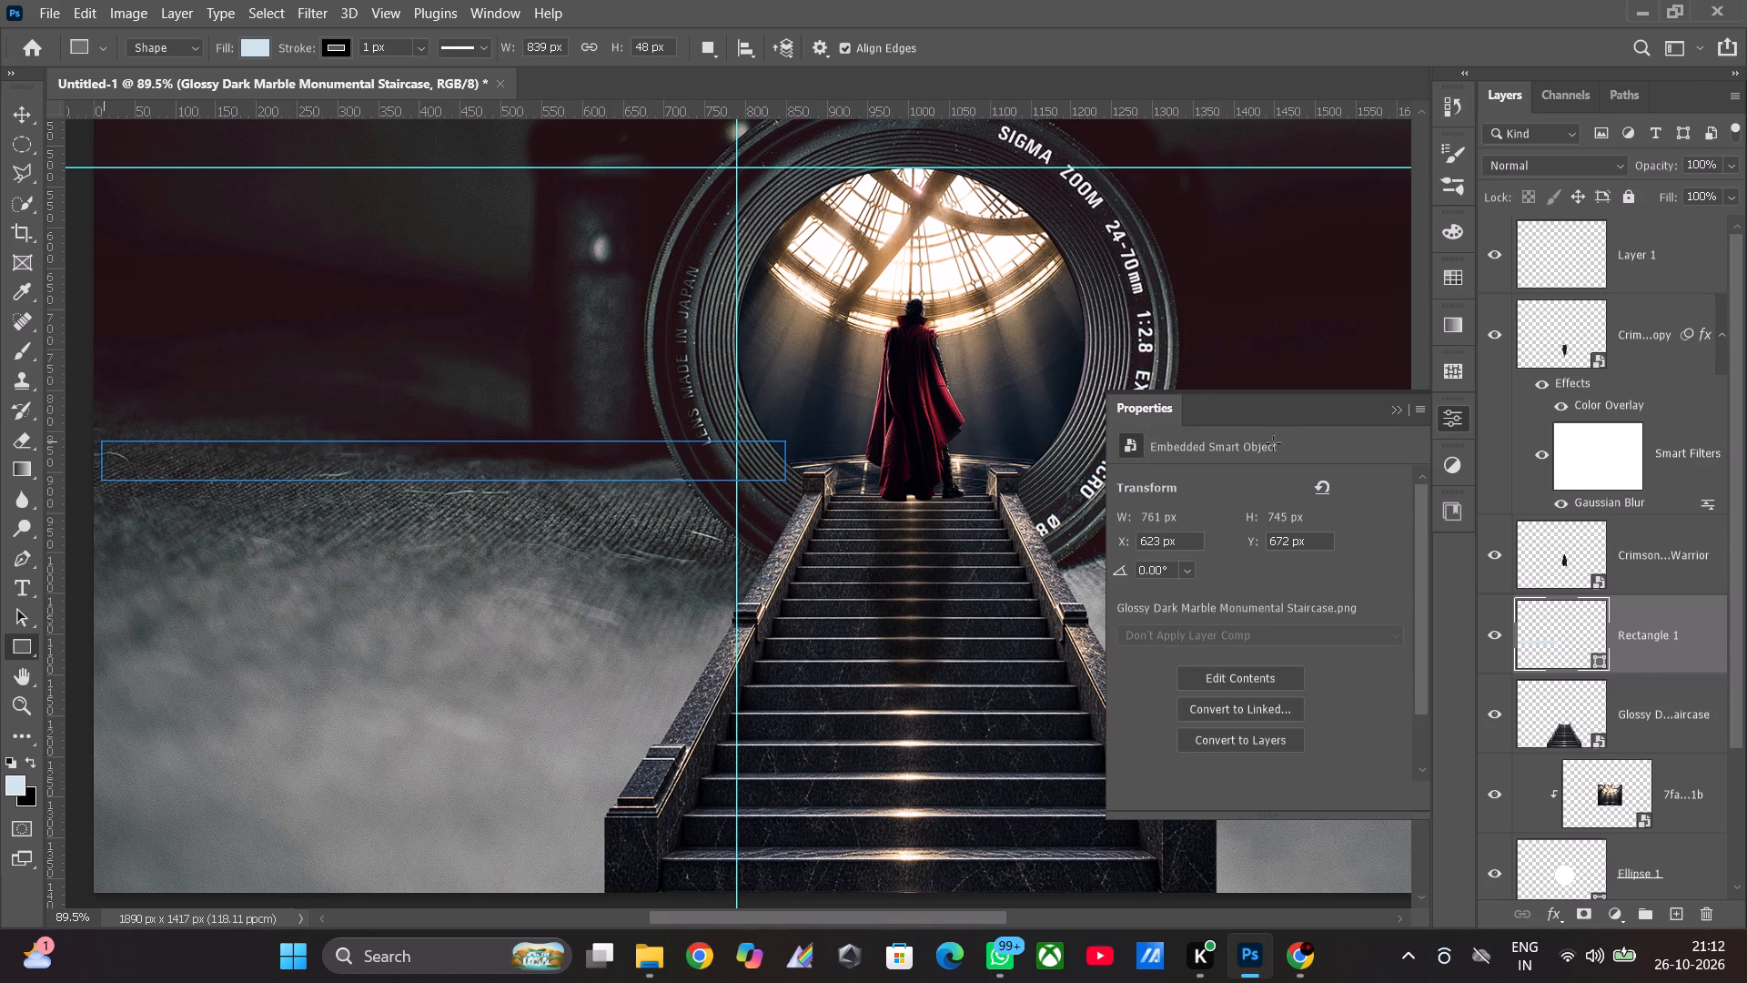
Fill the new rectangle with black.
{"action": "left_click", "coordinate": [263, 47]}
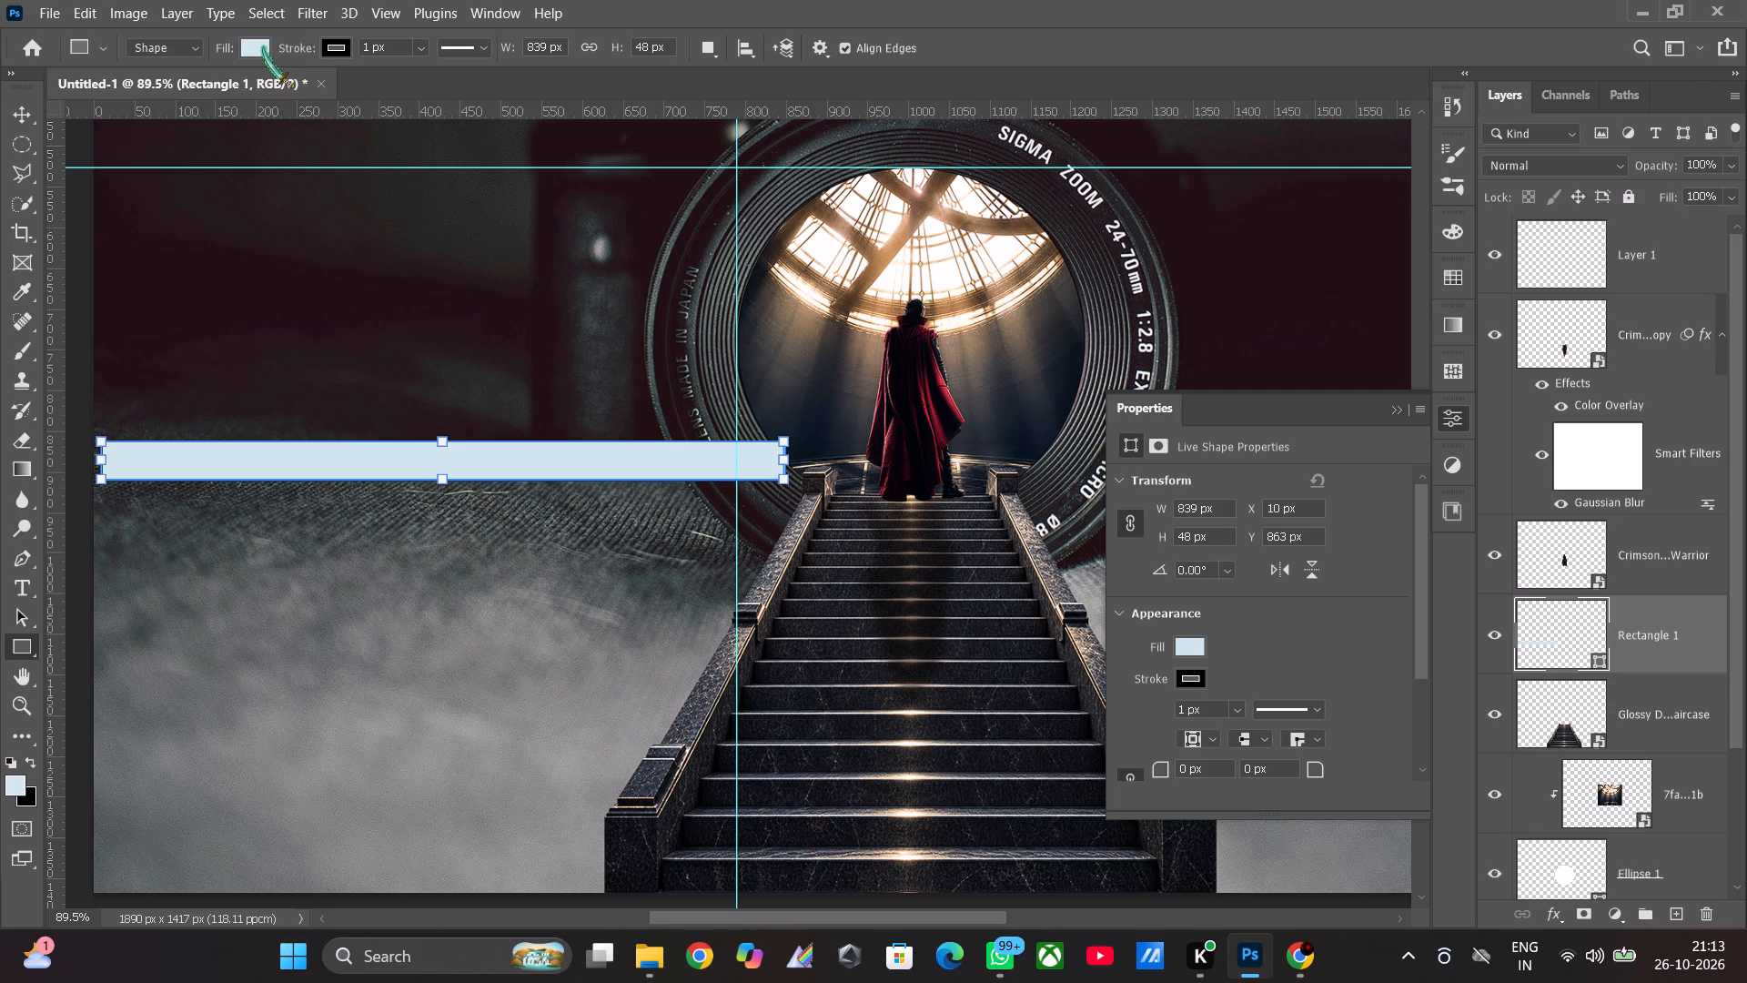
{"action": "left_click", "coordinate": [134, 174]}
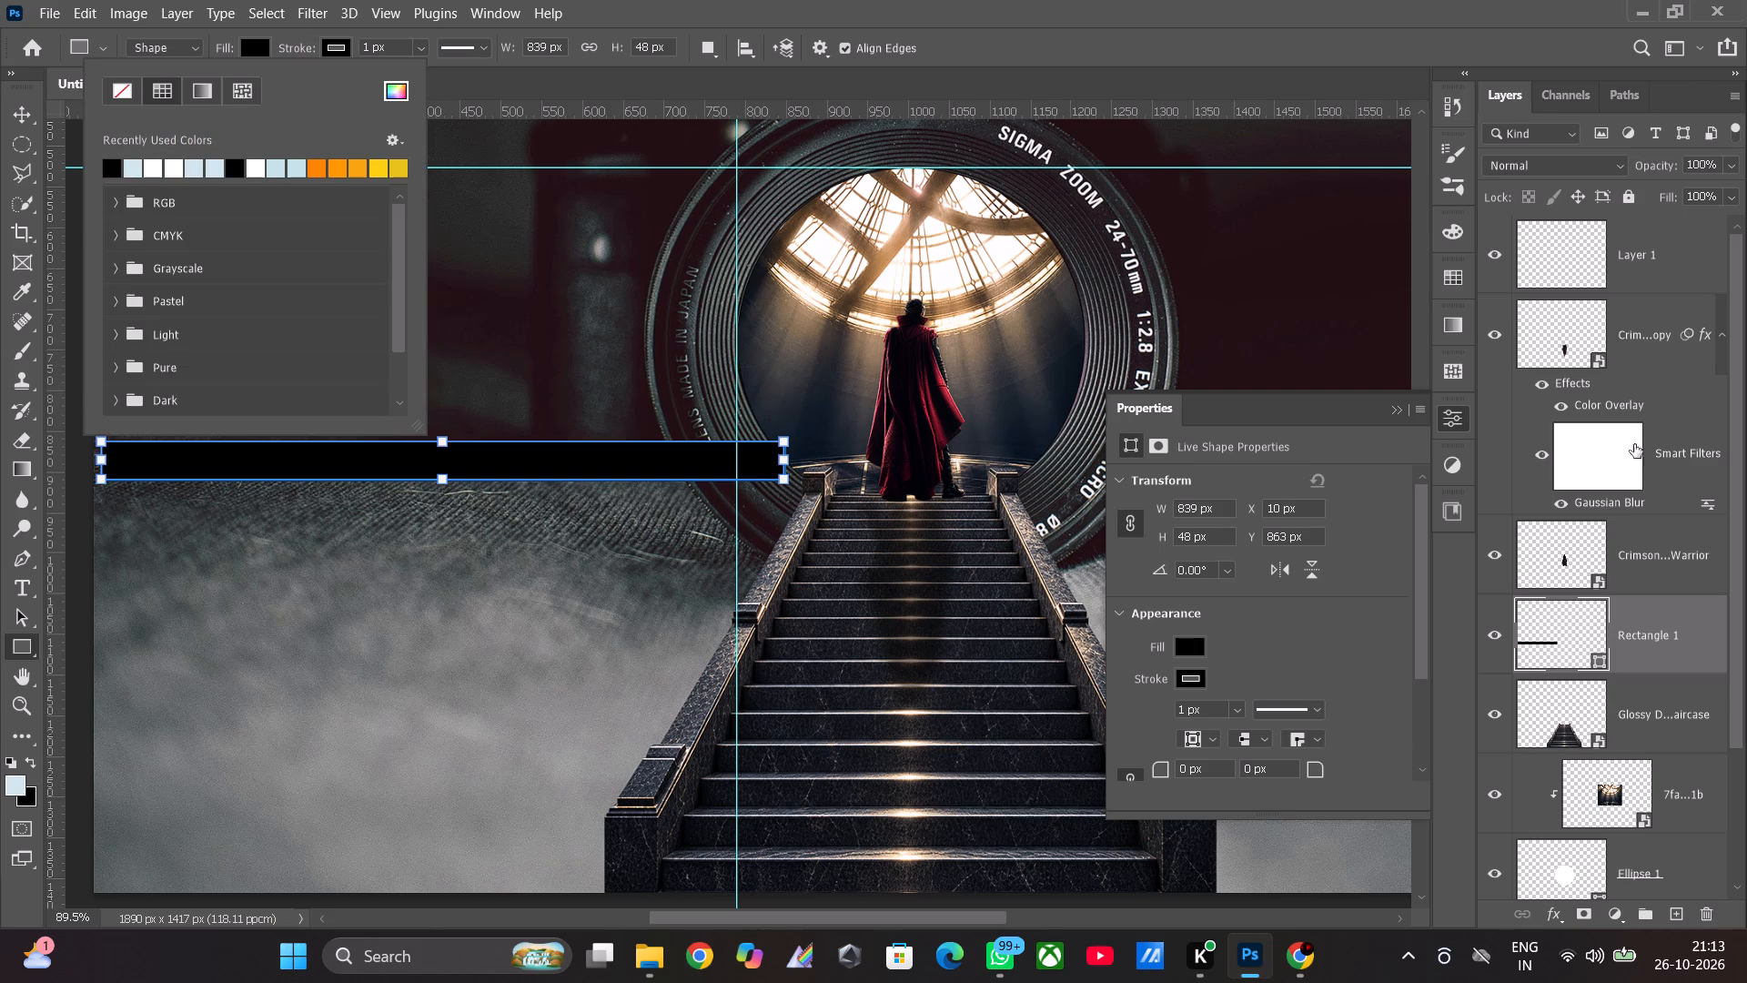
{"action": "left_click", "coordinate": [1404, 409]}
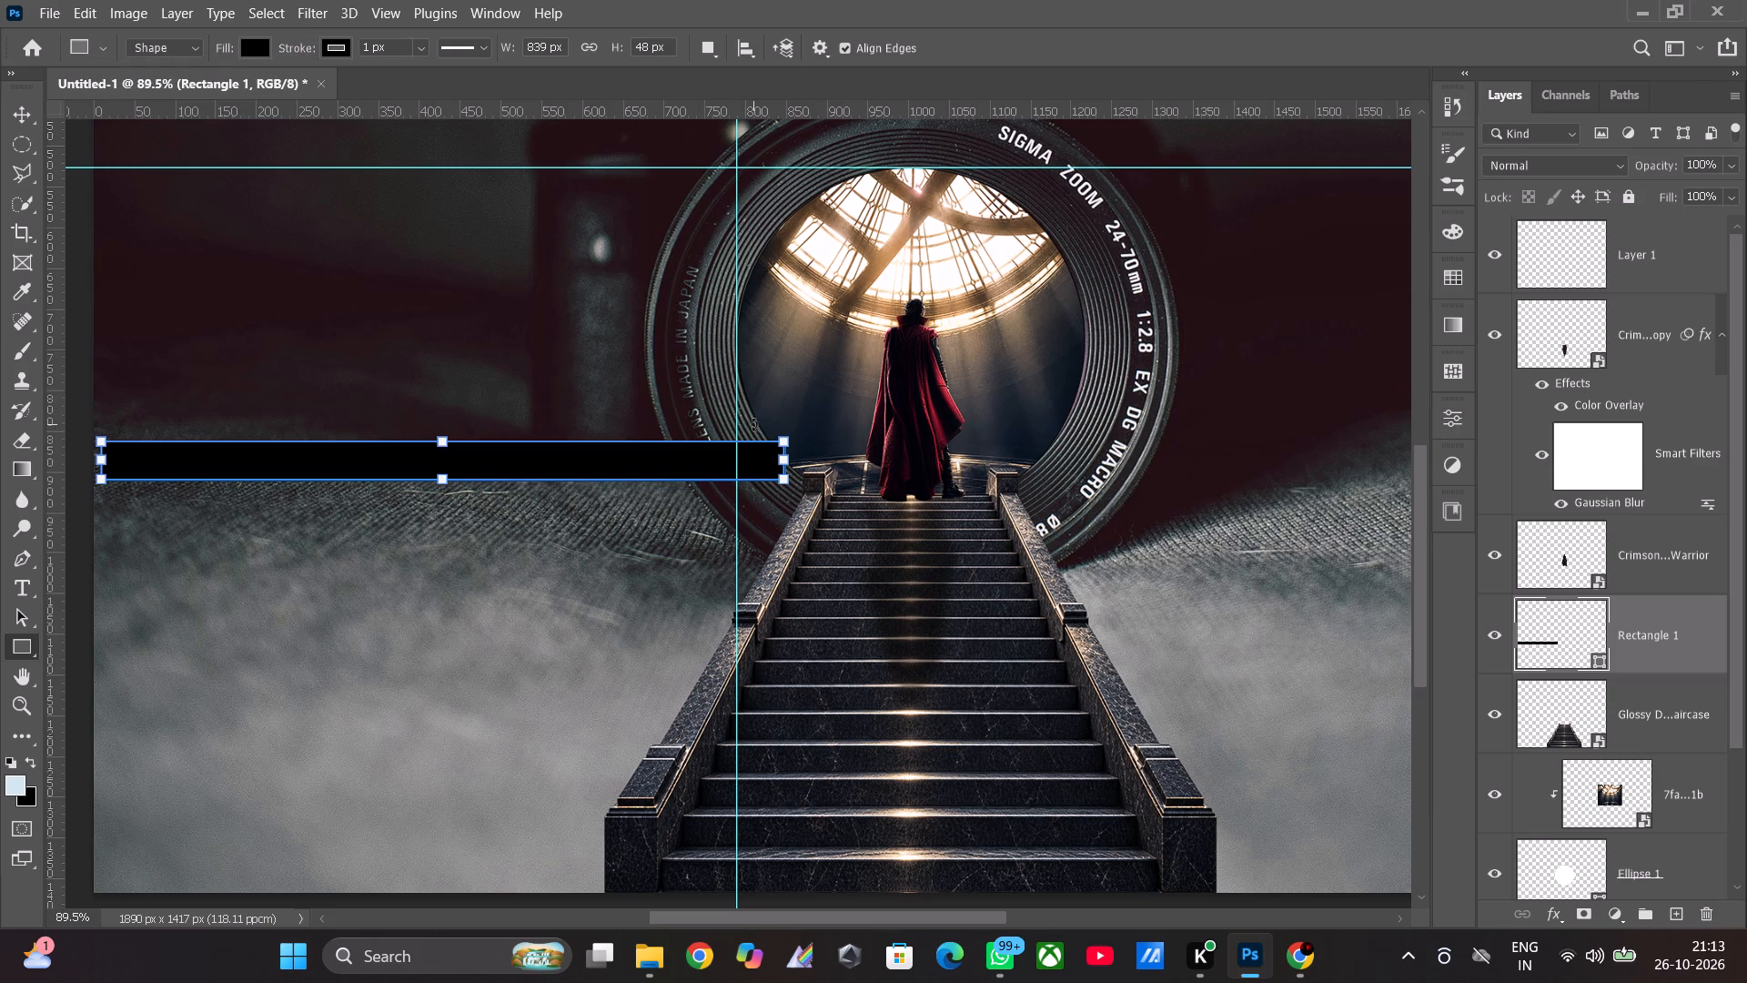
Rotate the black rectangle counterclockwise to a slope of about 53° and scale it down to about 750 x 43 px.
{"action": "left_click_drag", "start_coordinate": [808, 432], "coordinate": [731, 289]}
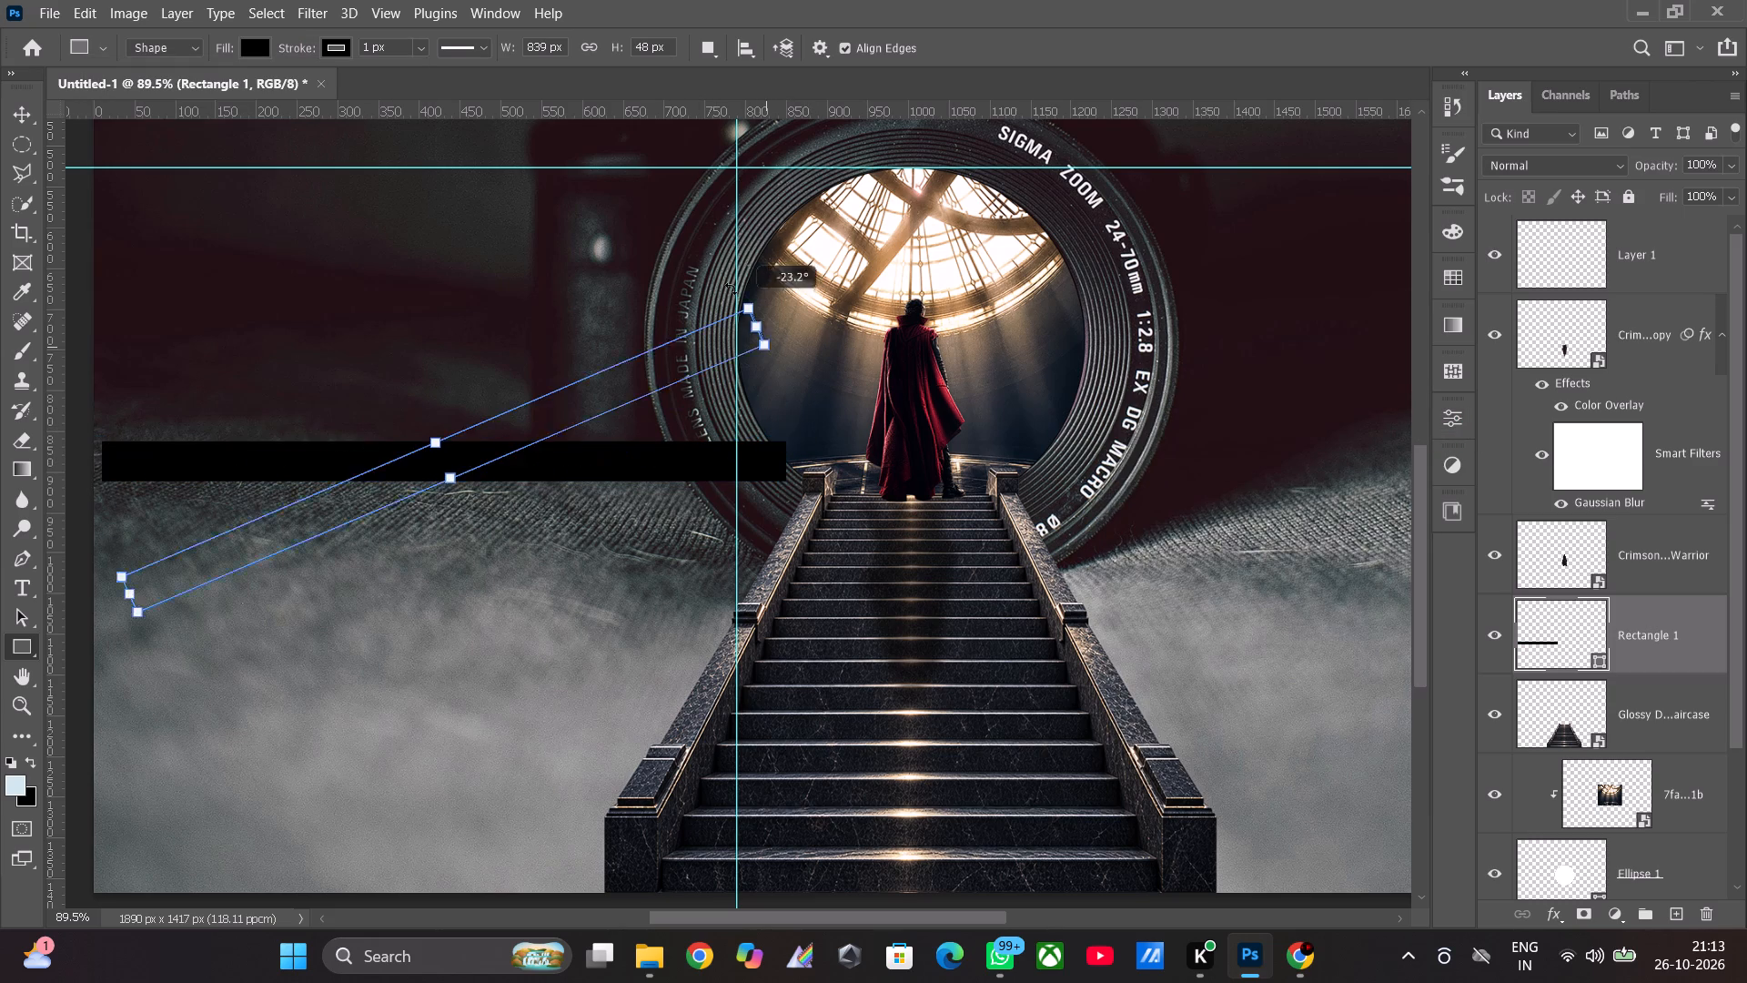
{"action": "left_click_drag", "start_coordinate": [731, 289], "coordinate": [679, 236]}
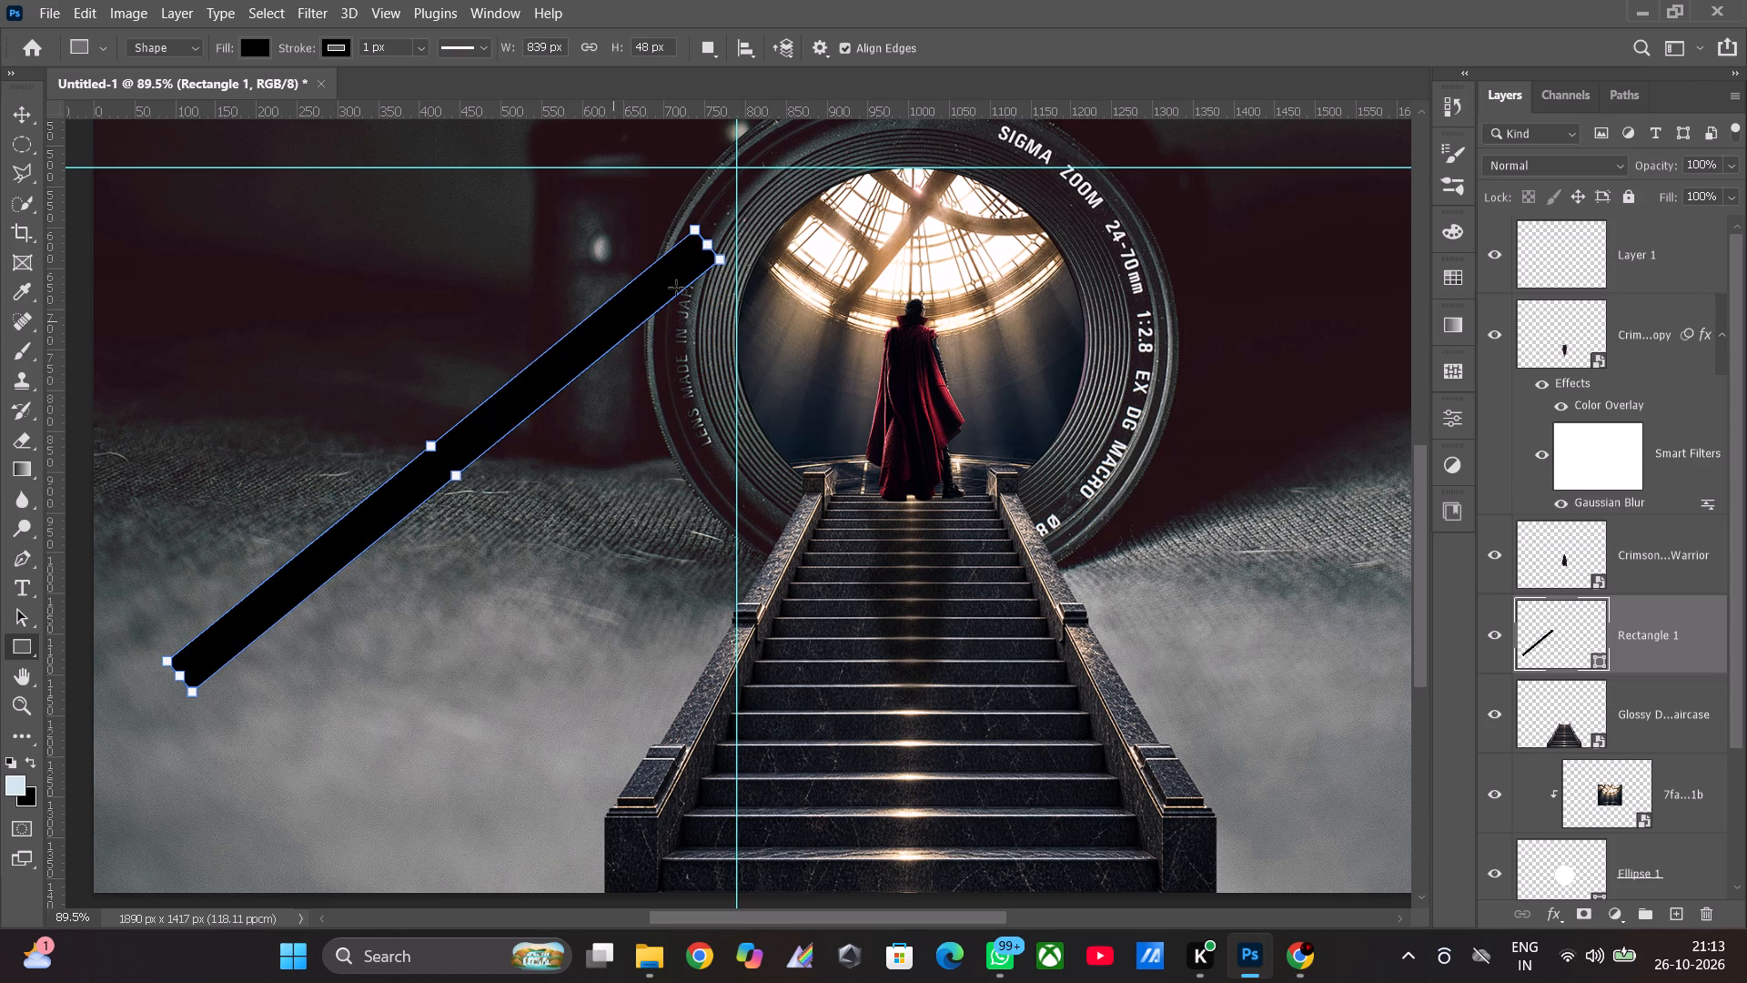
{"action": "left_click_drag", "start_coordinate": [707, 206], "coordinate": [631, 158]}
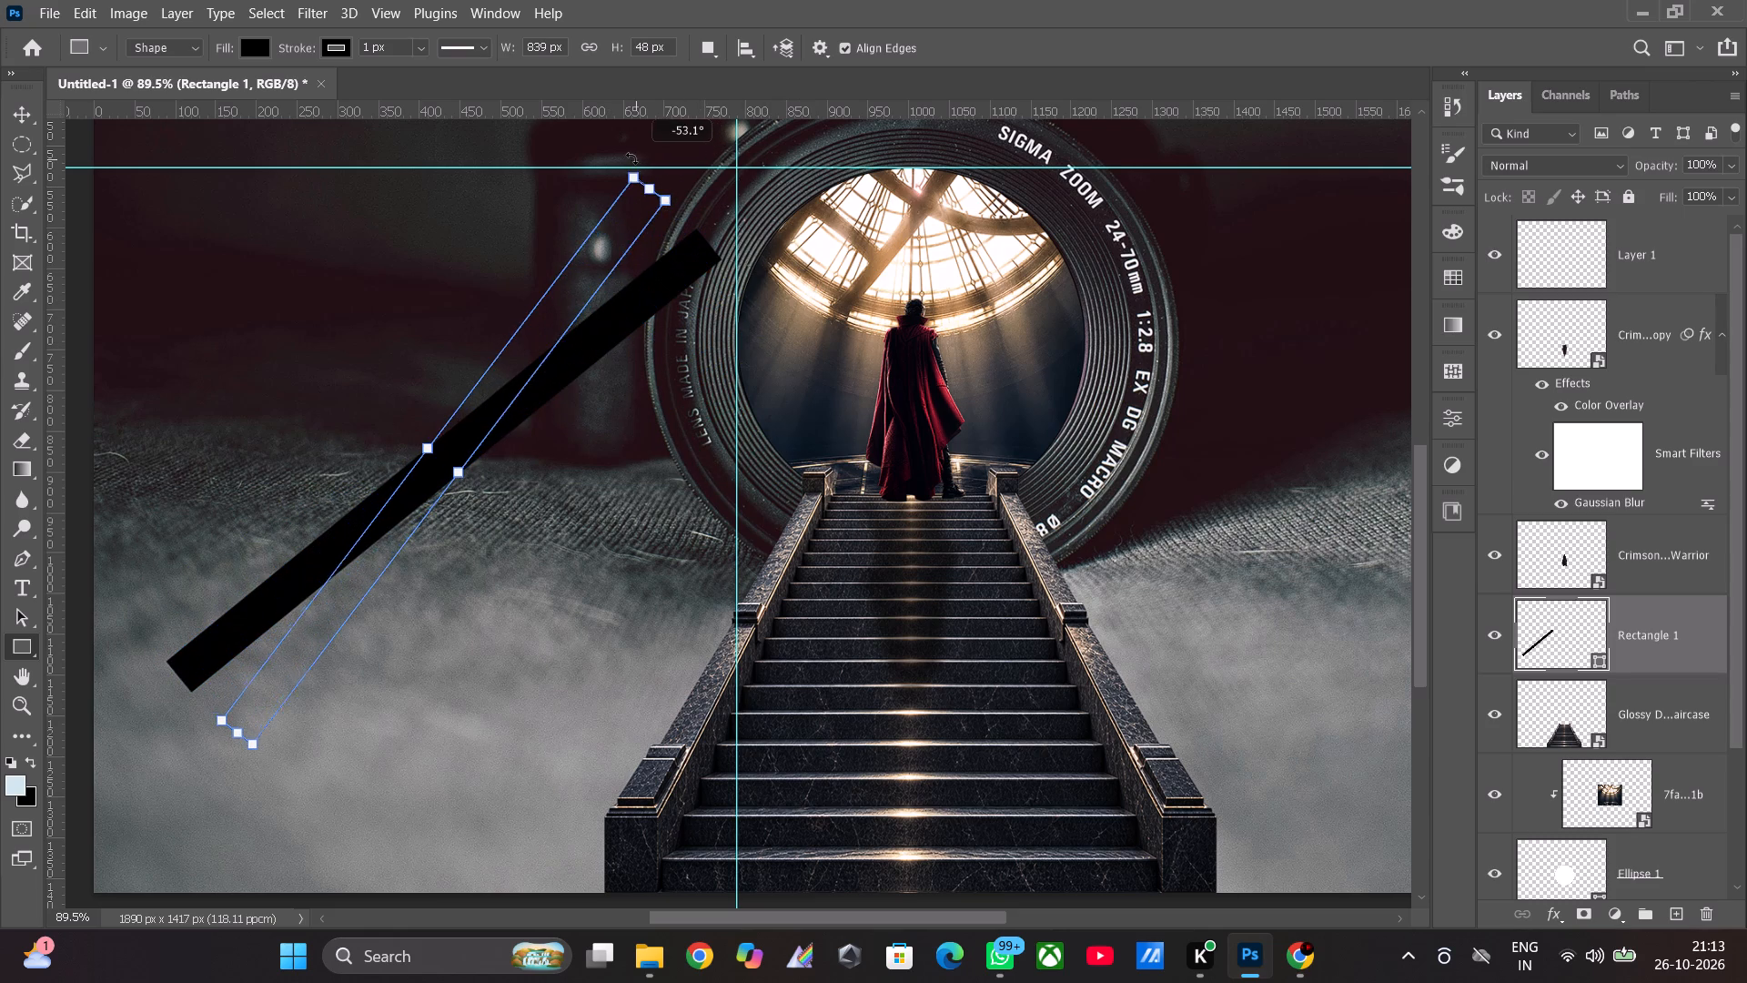
{"action": "left_click_drag", "start_coordinate": [631, 158], "coordinate": [624, 155]}
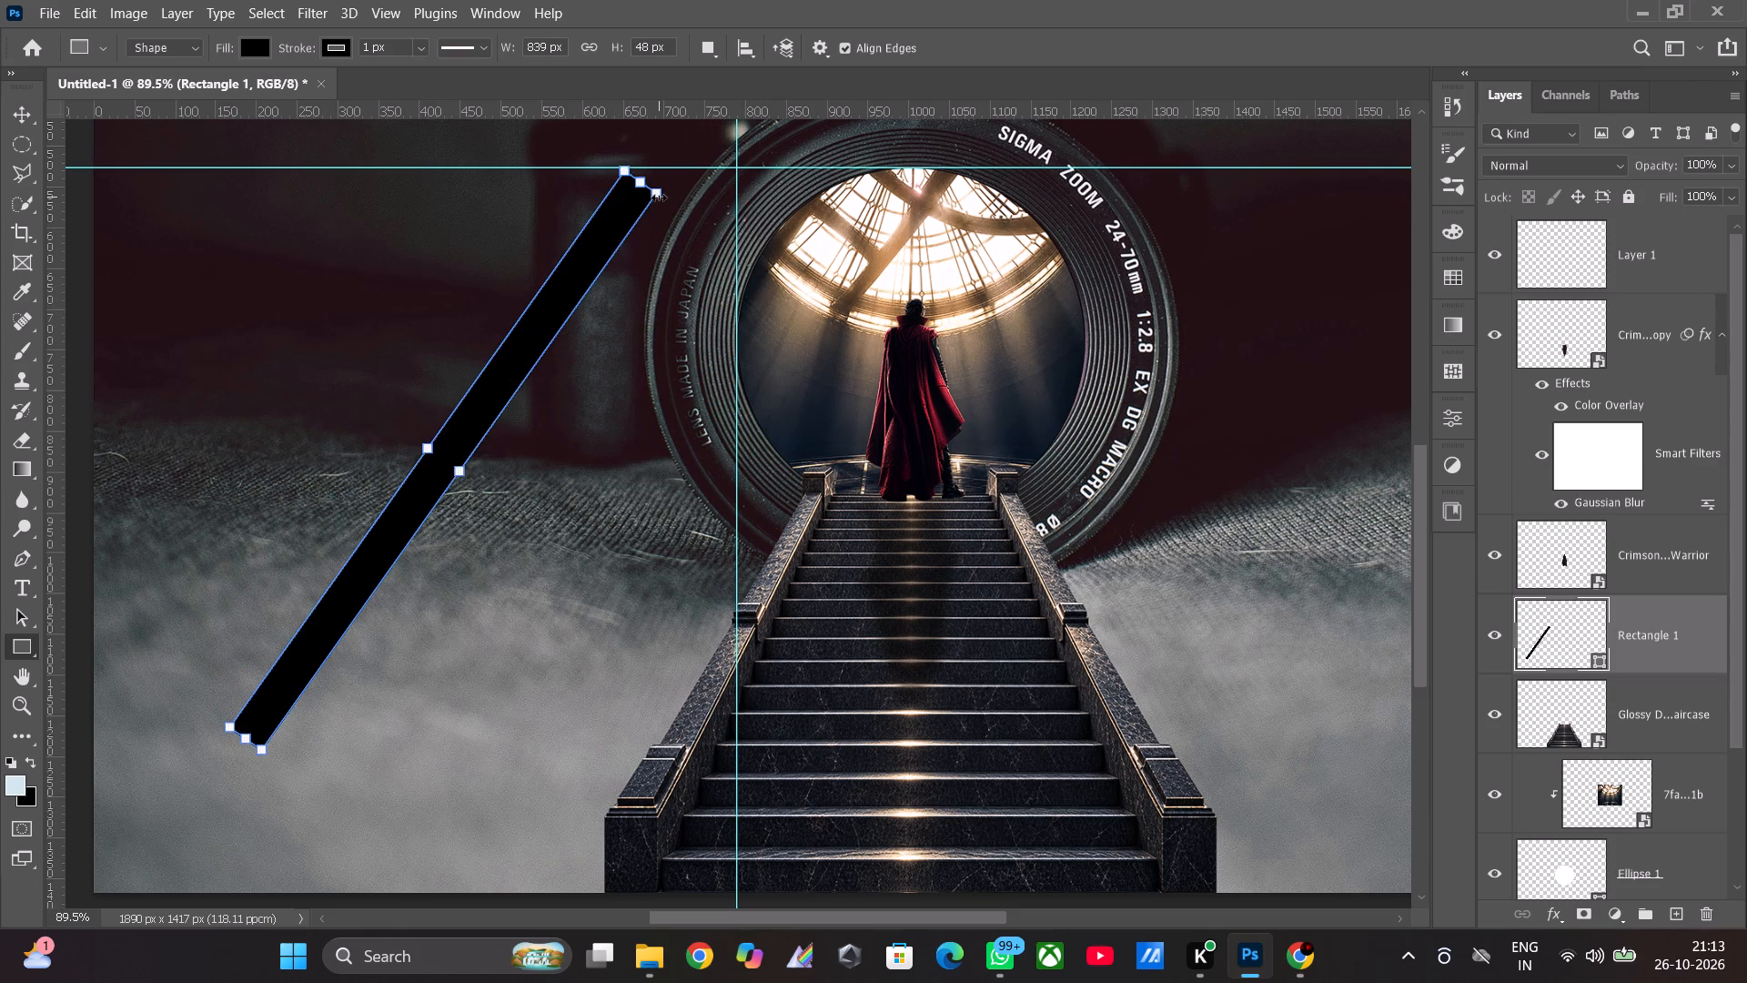
{"action": "left_click_drag", "start_coordinate": [659, 197], "coordinate": [611, 228], "text": "shift"}
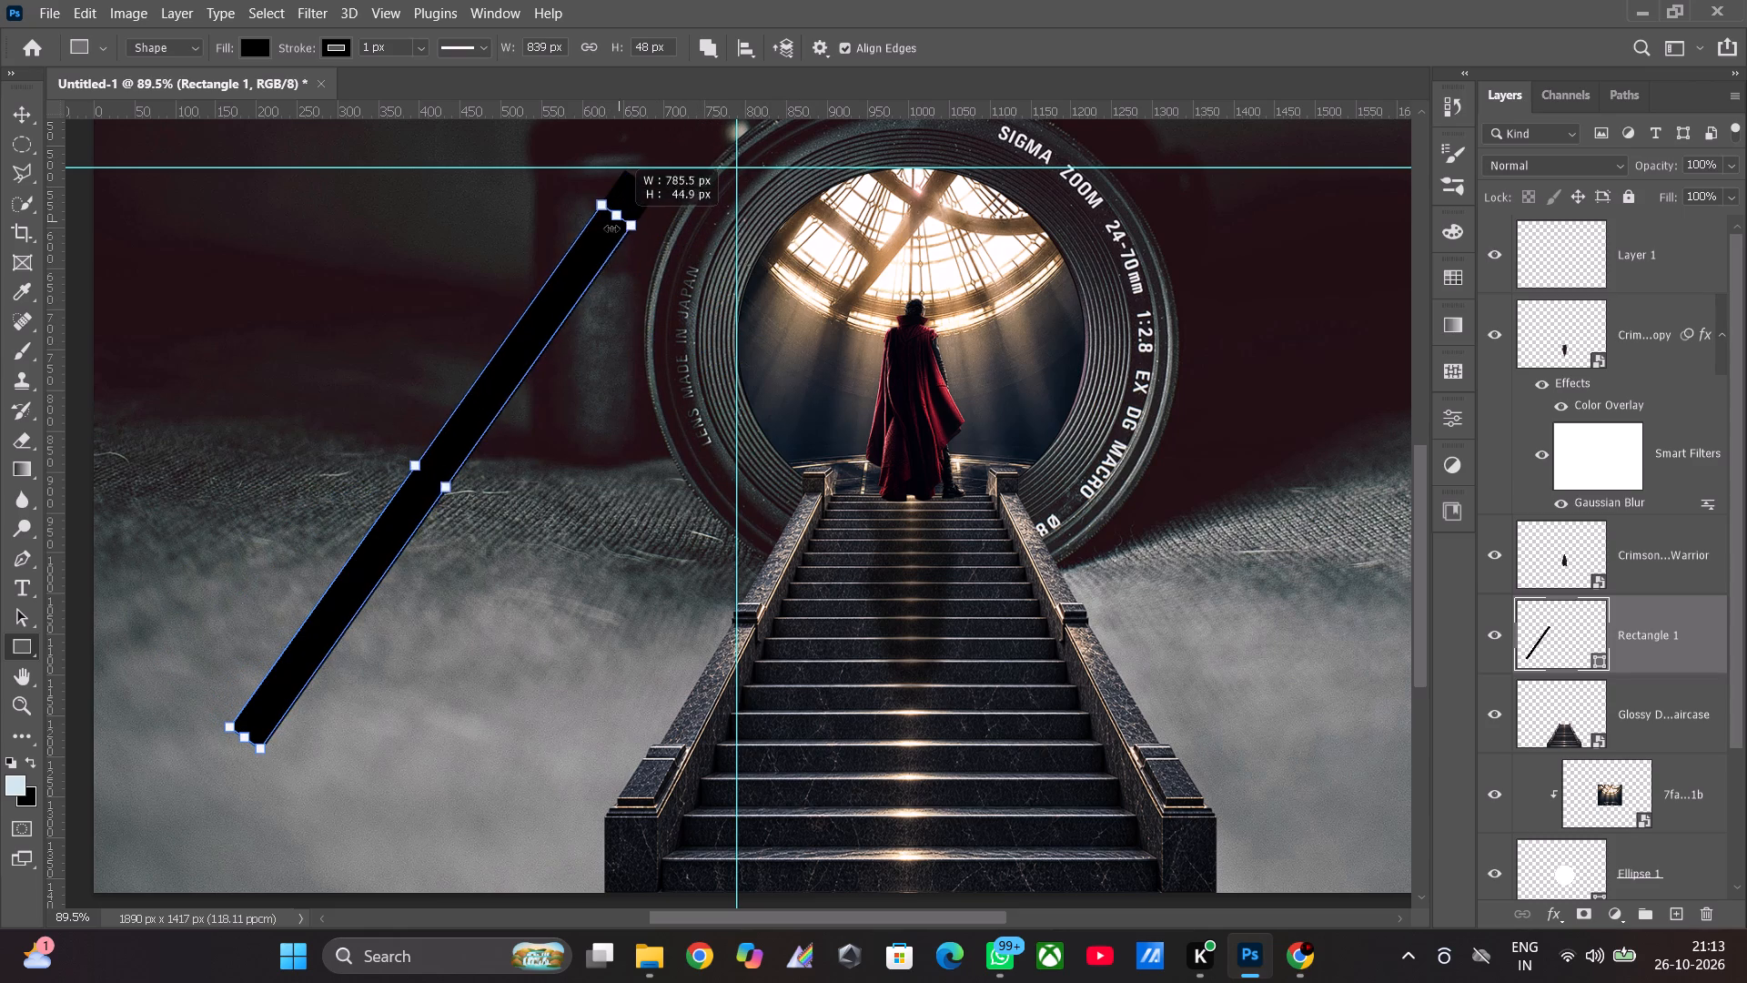
{"action": "left_click_drag", "start_coordinate": [611, 228], "coordinate": [601, 244], "text": "shift"}
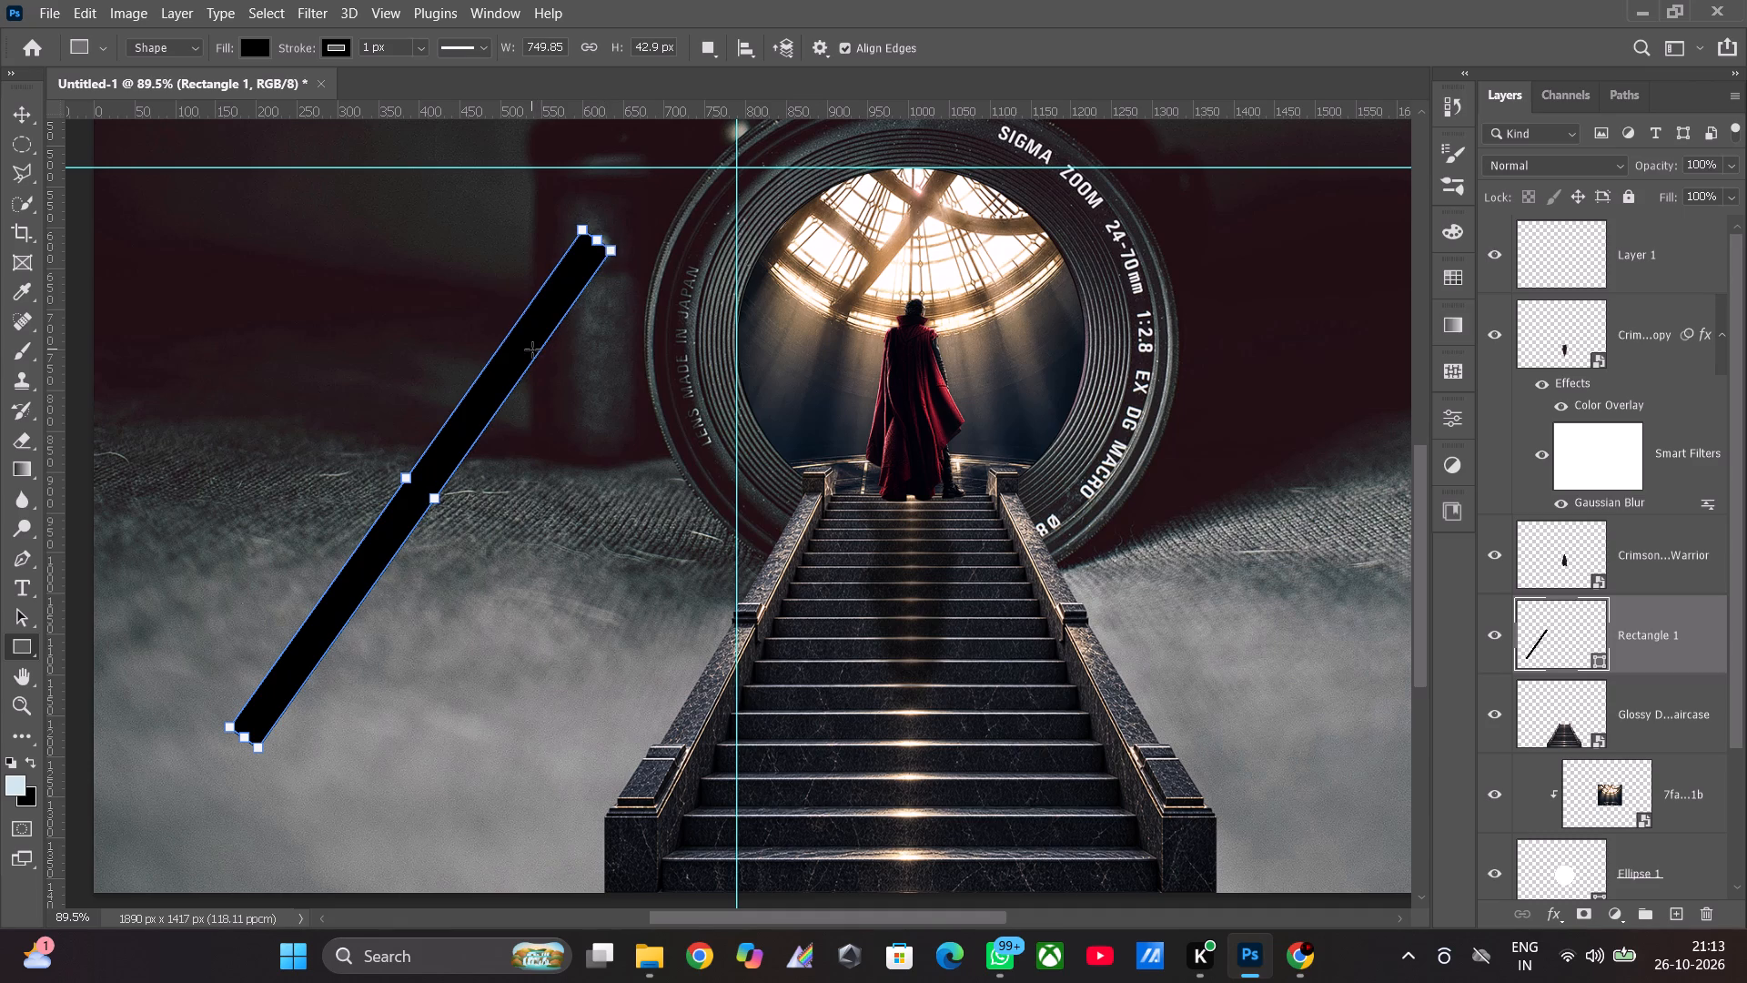
Move the black rectangle against the staircase's left railing and rotate it about 5° further counterclockwise to follow the railing's slope.
{"action": "left_click", "coordinate": [18, 120]}
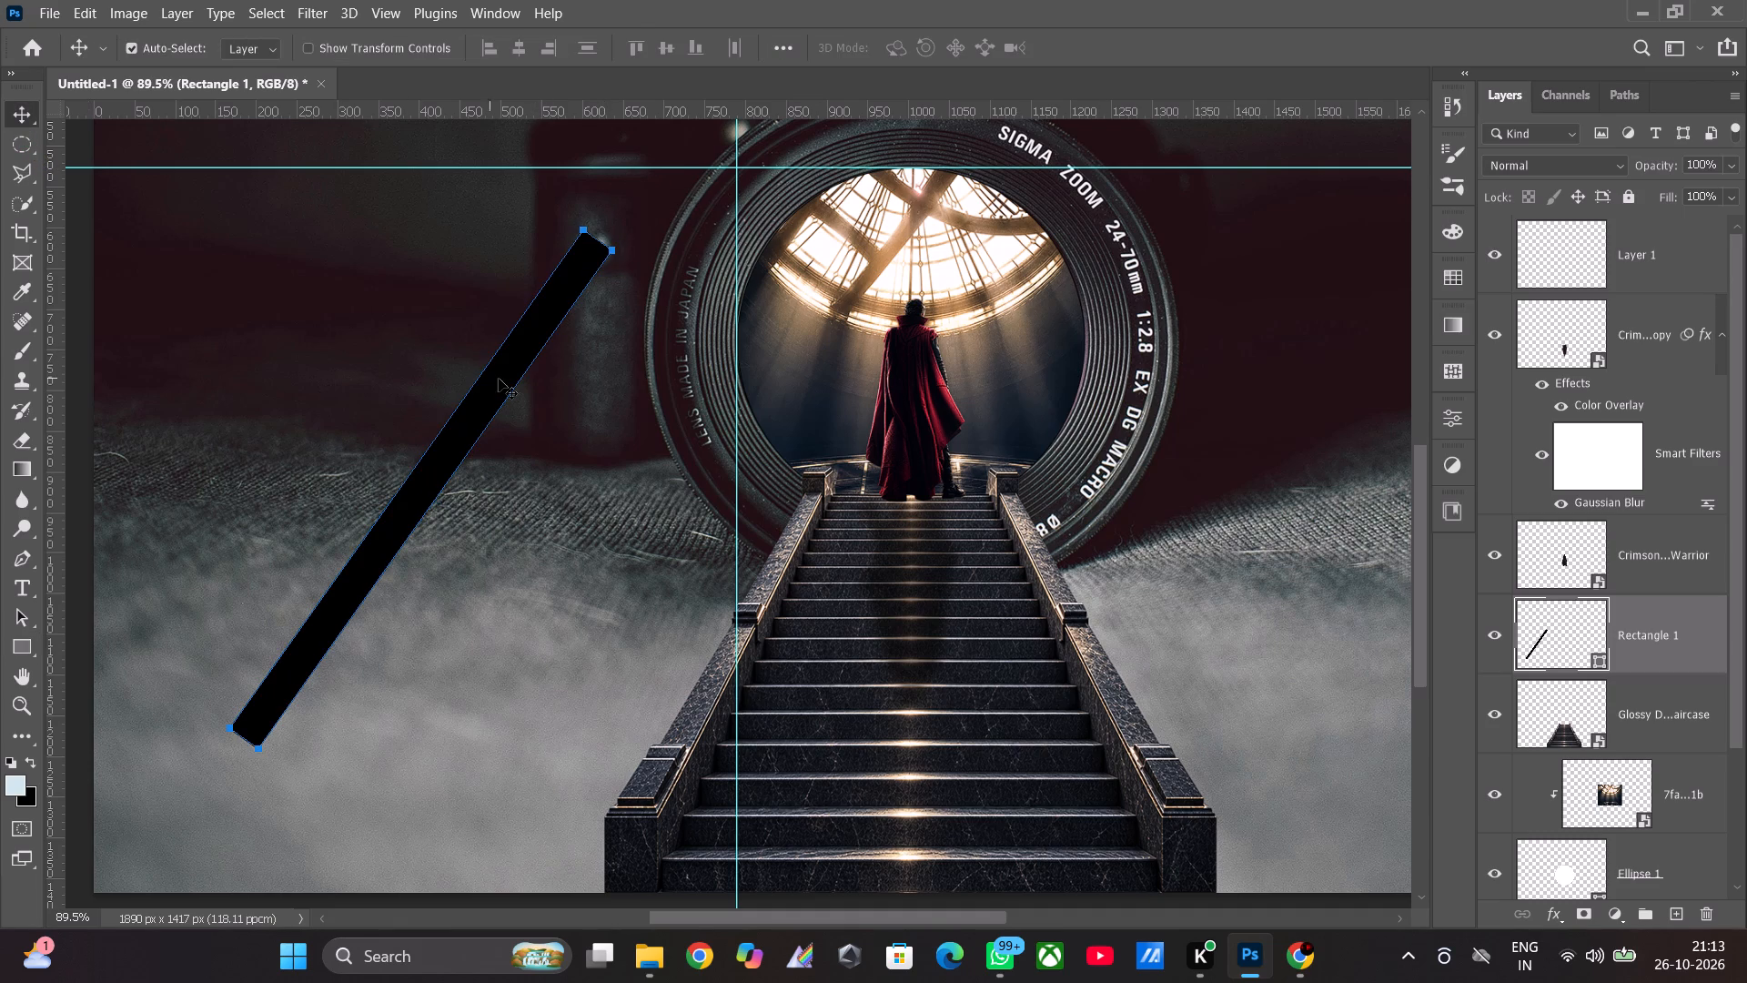
{"action": "left_click_drag", "start_coordinate": [500, 379], "coordinate": [724, 562]}
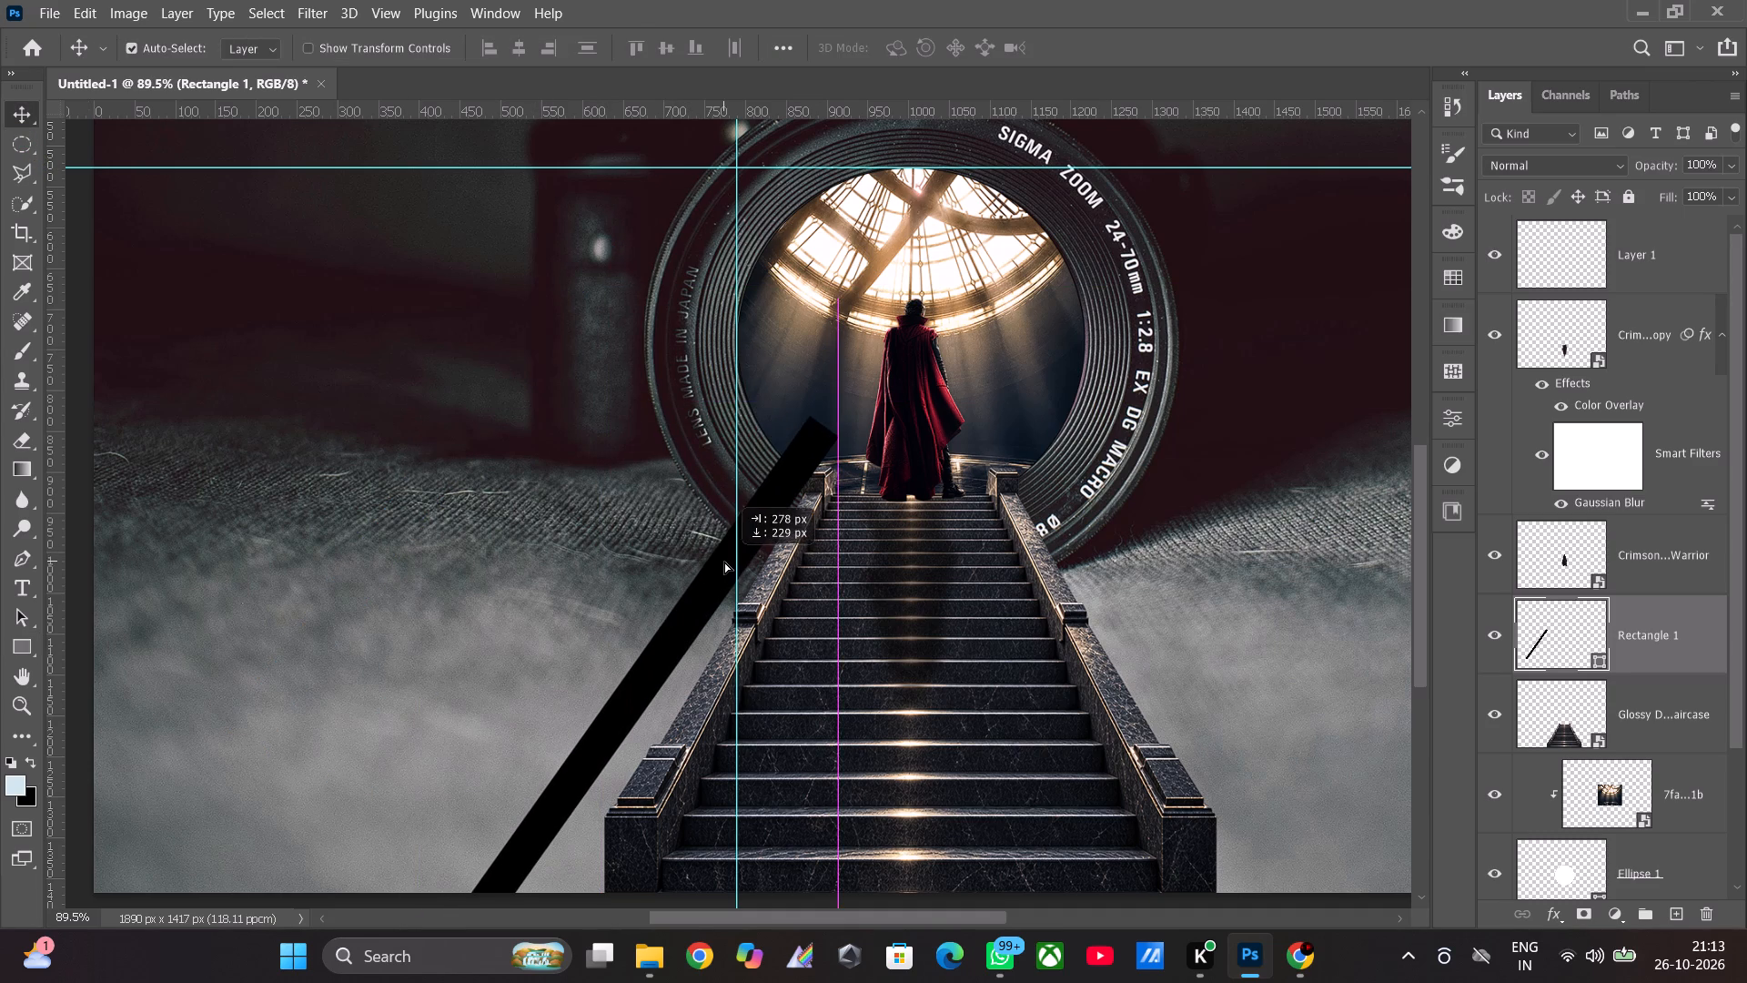
{"action": "left_click_drag", "start_coordinate": [724, 562], "coordinate": [722, 552]}
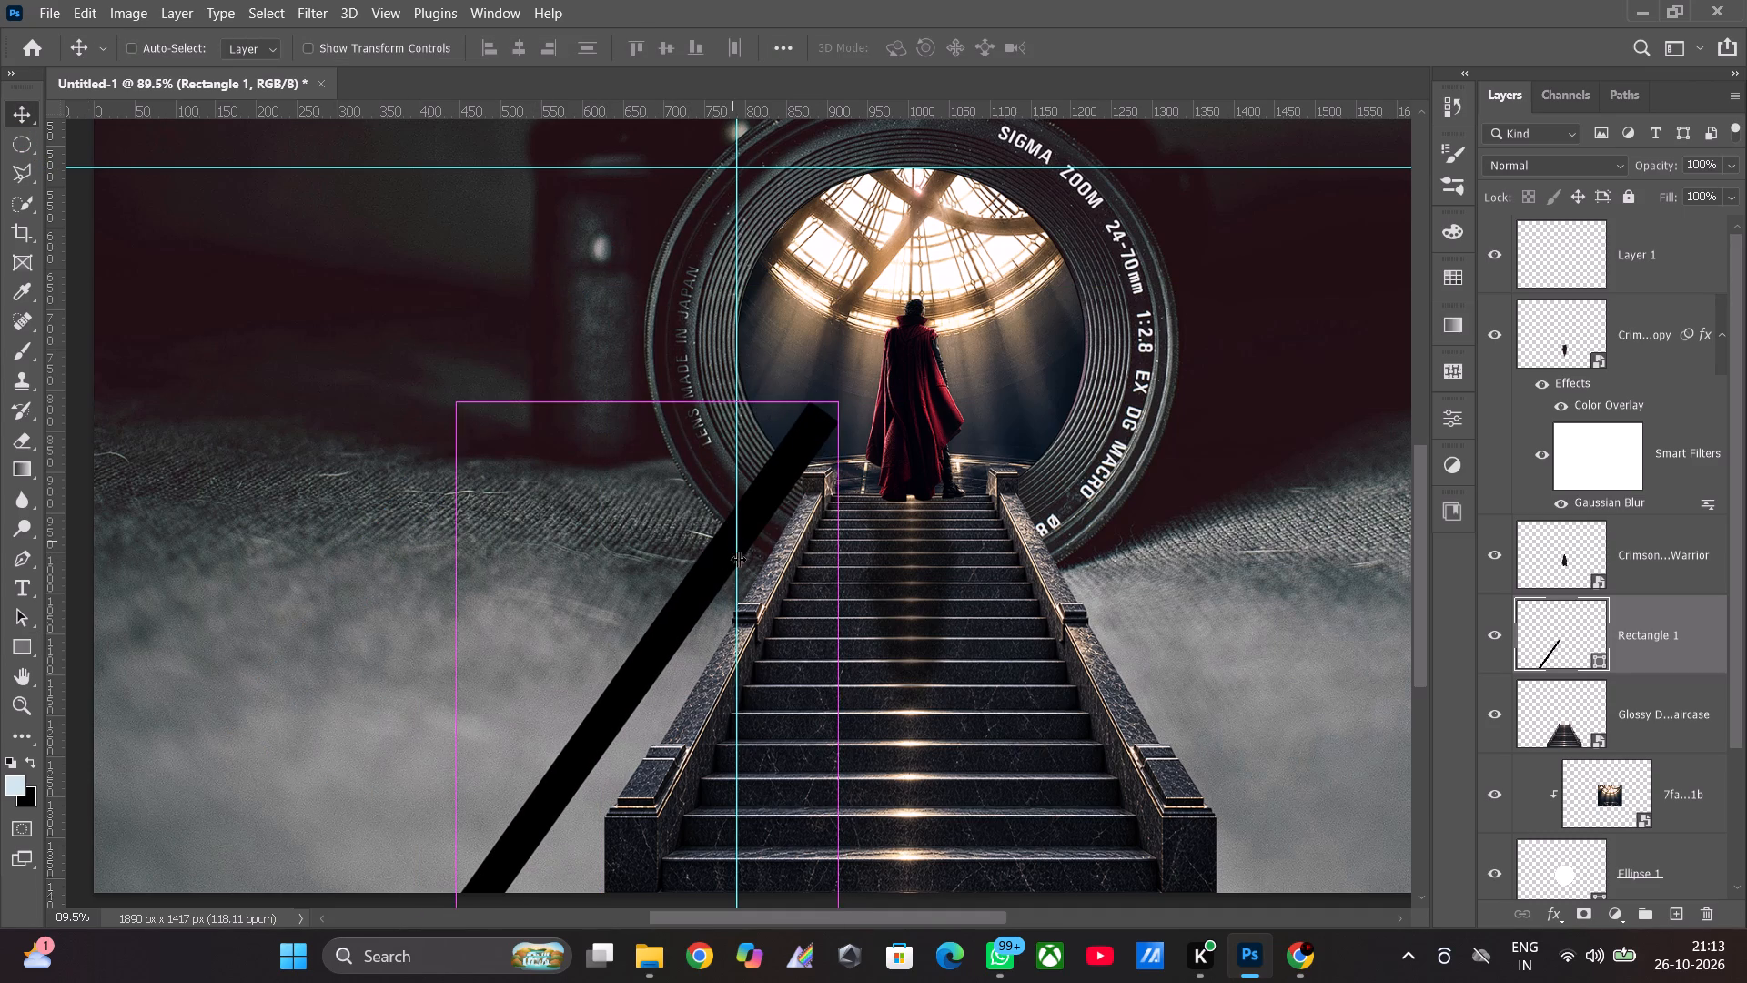
{"action": "key", "text": "ctrl+t"}
{"action": "left_click_drag", "start_coordinate": [853, 383], "coordinate": [827, 344]}
{"action": "left_click_drag", "start_coordinate": [753, 481], "coordinate": [781, 492]}
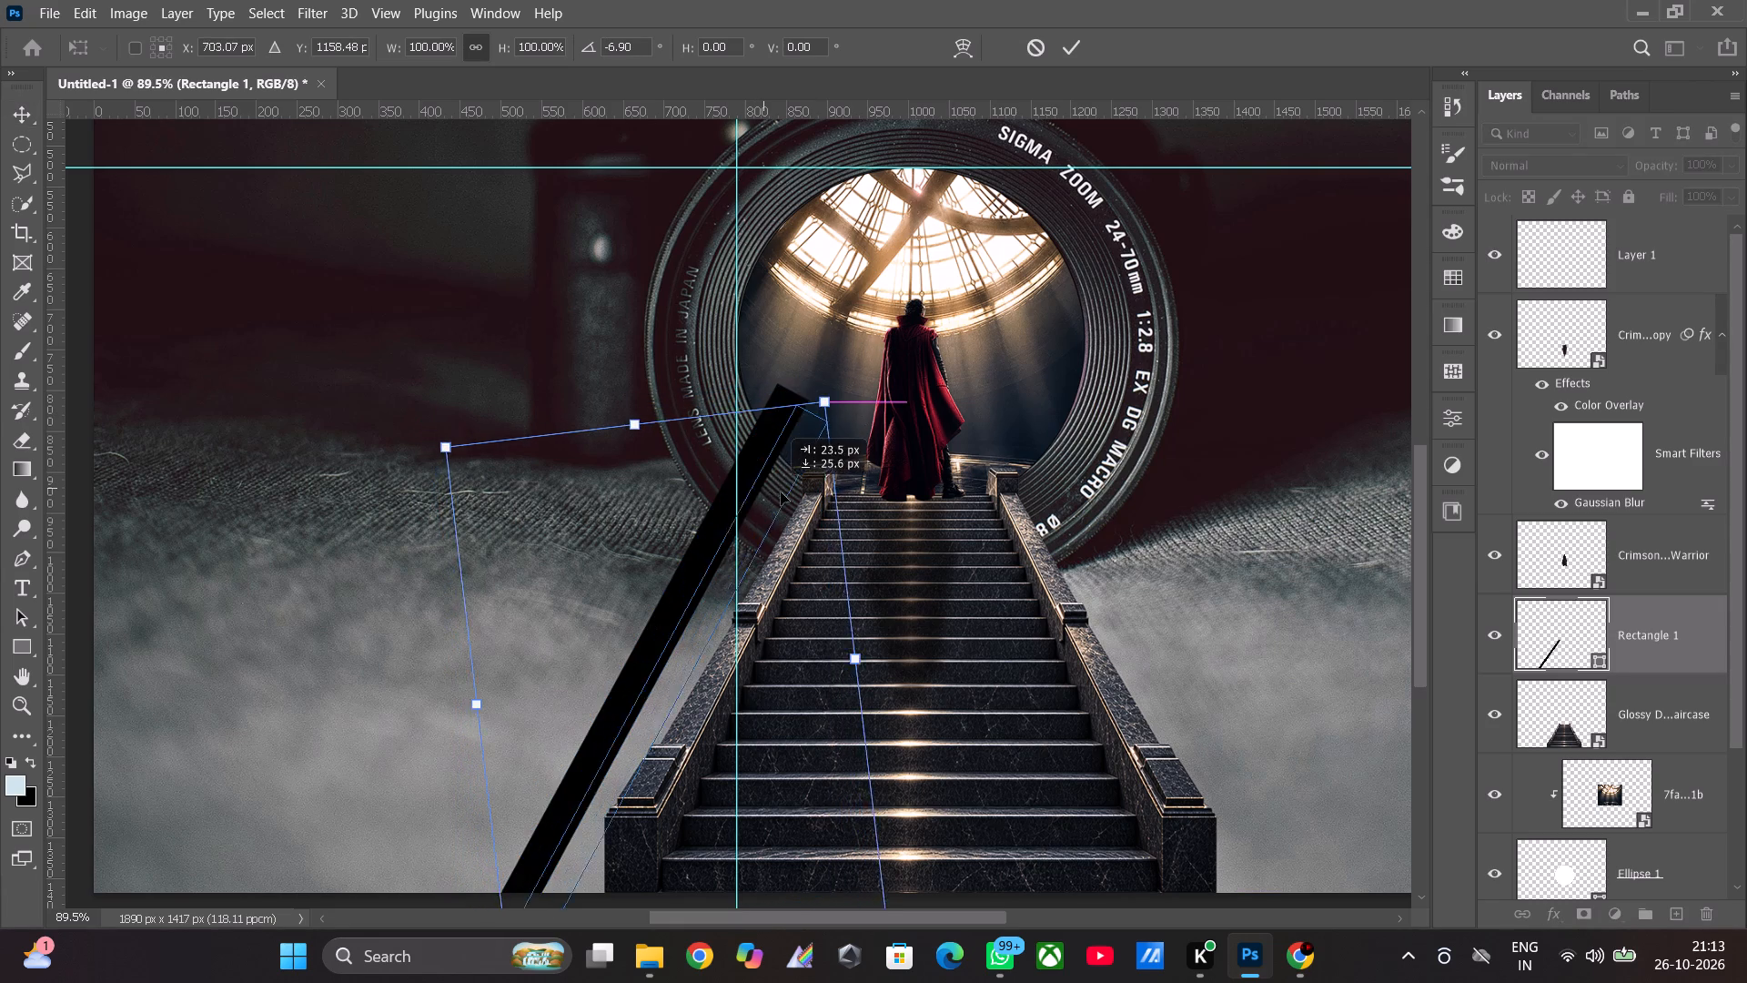
{"action": "left_click_drag", "start_coordinate": [781, 492], "coordinate": [799, 482]}
{"action": "left_click_drag", "start_coordinate": [853, 358], "coordinate": [858, 360]}
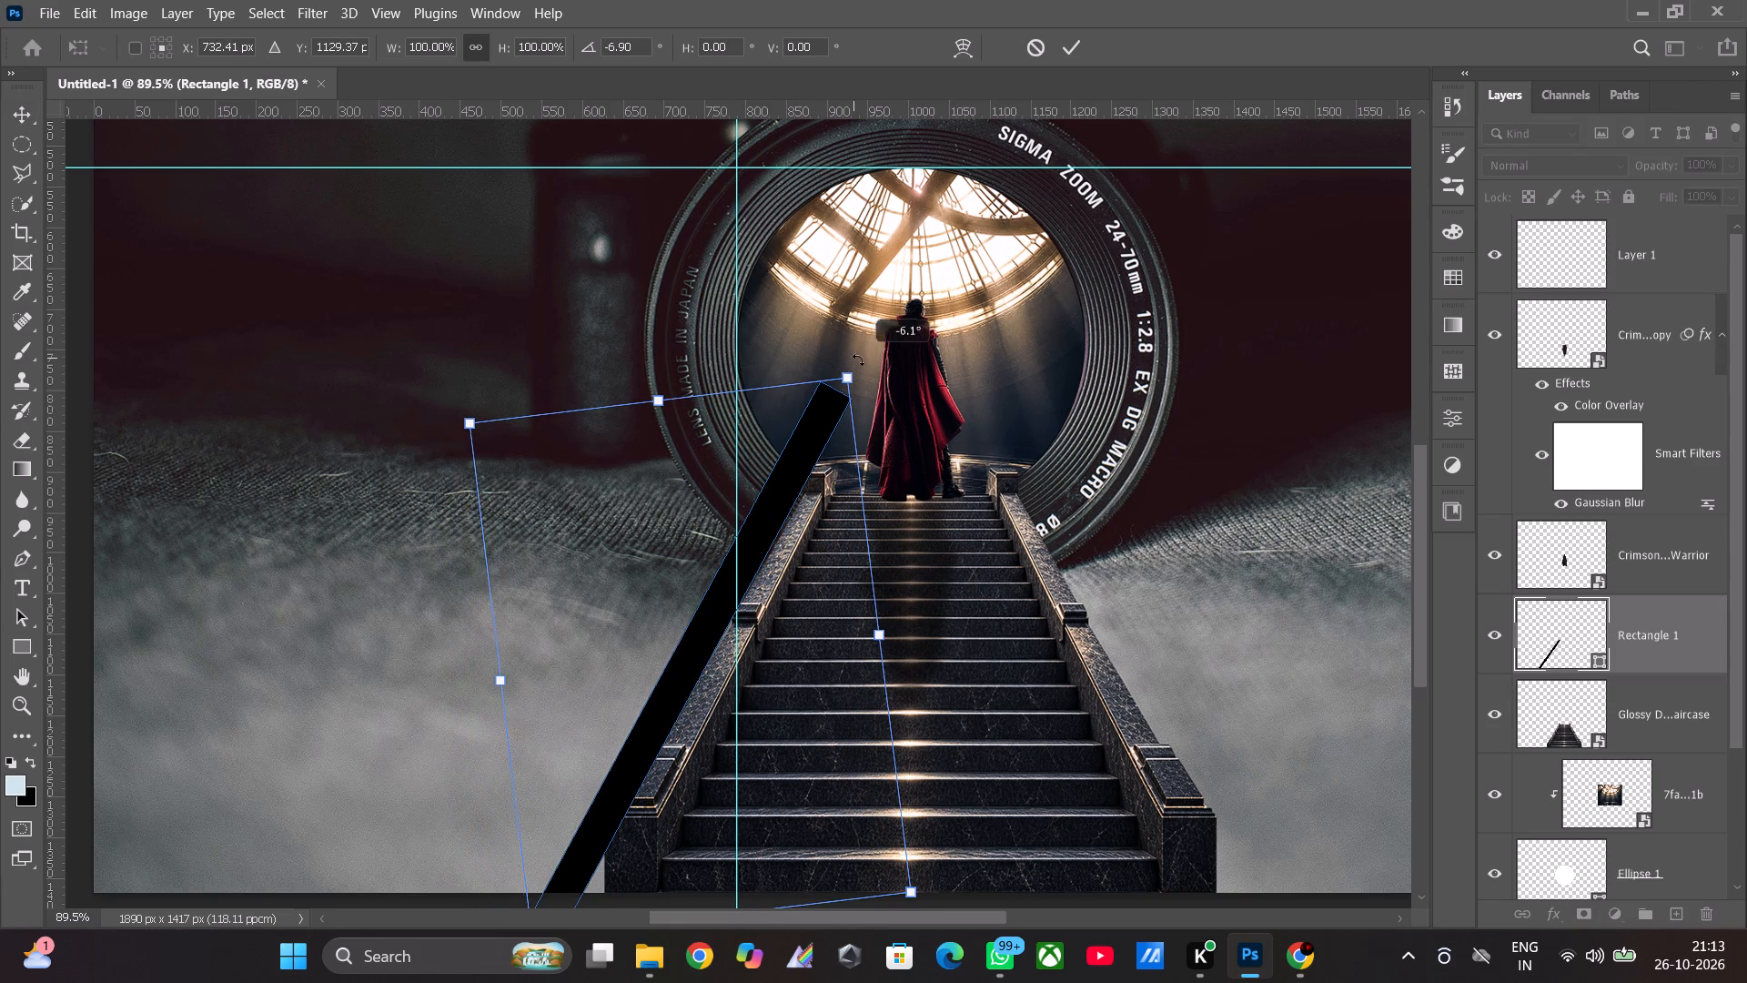
{"action": "left_click_drag", "start_coordinate": [858, 360], "coordinate": [865, 359]}
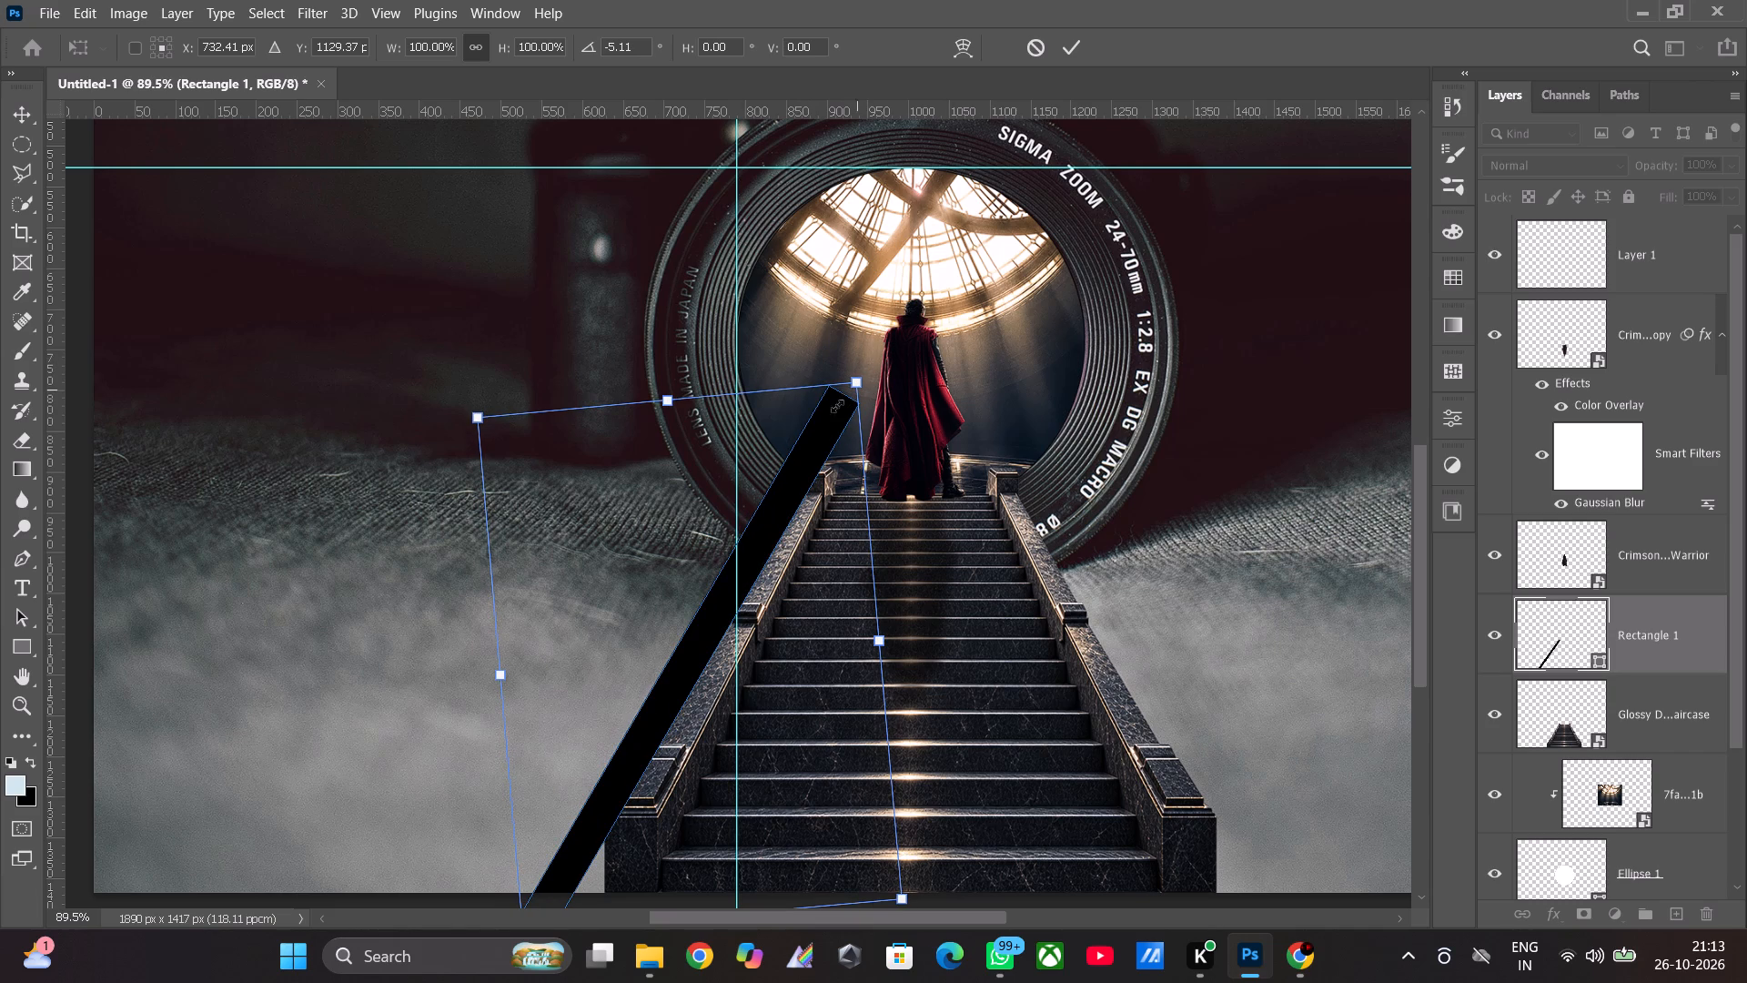
{"action": "left_click", "coordinate": [793, 475]}
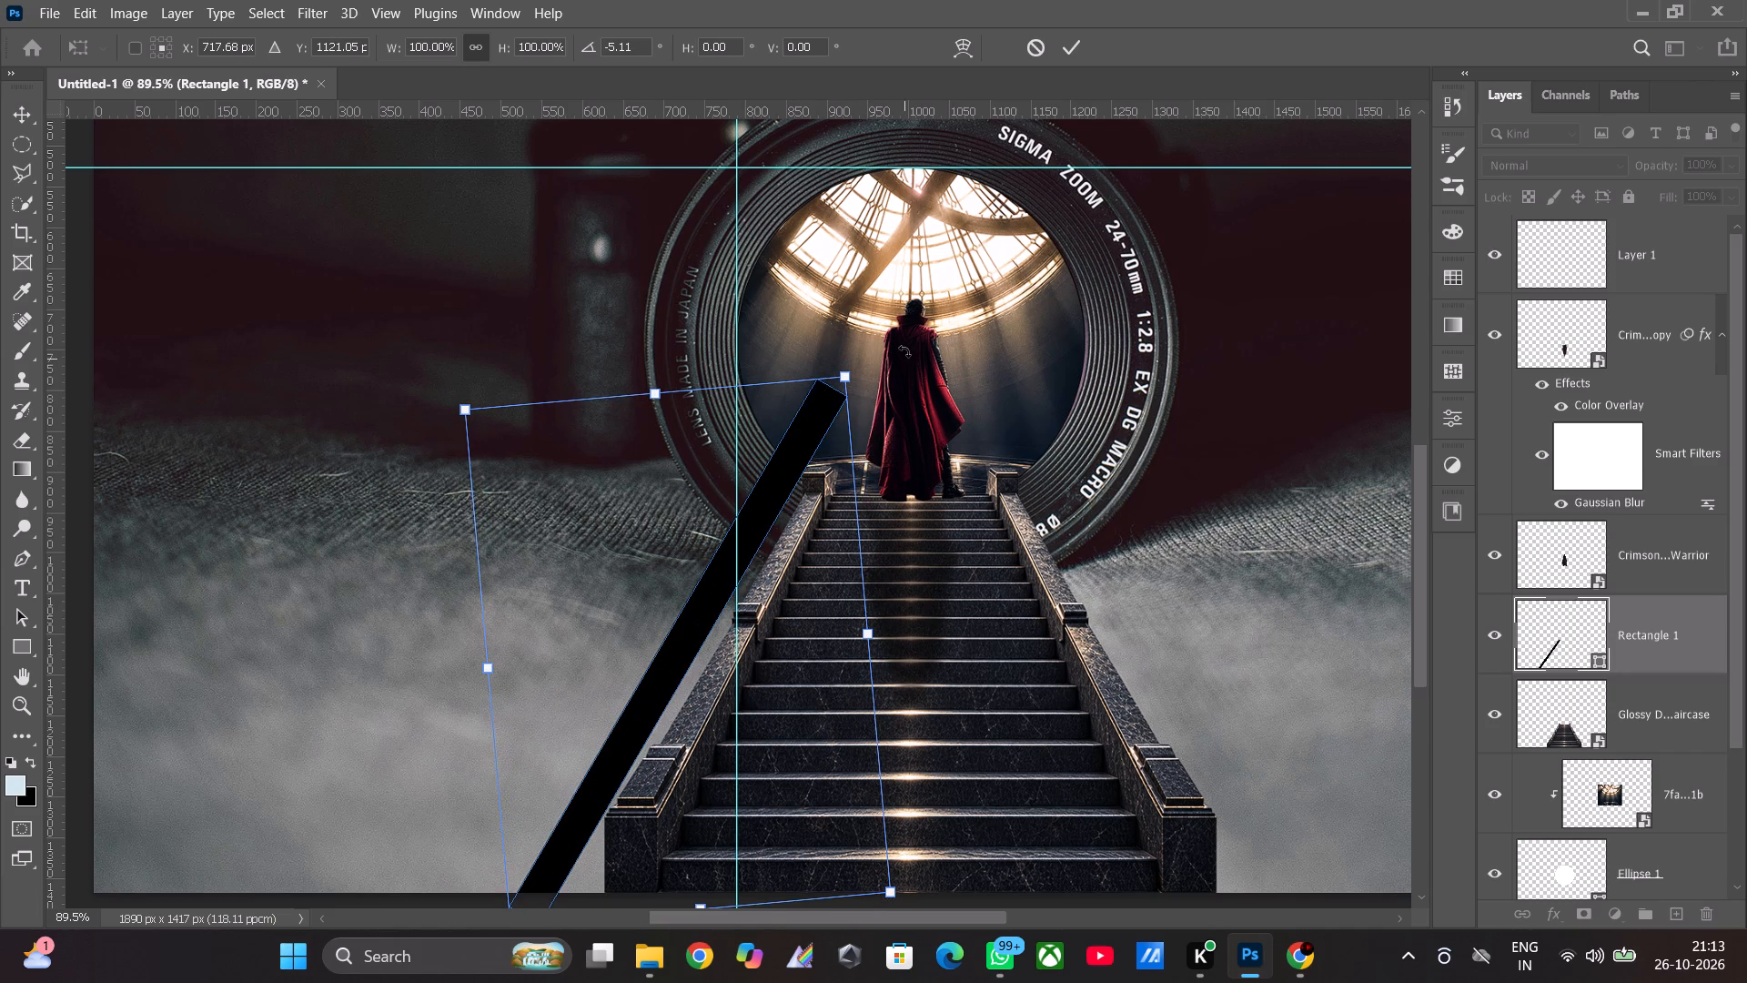
{"action": "left_click", "coordinate": [861, 370]}
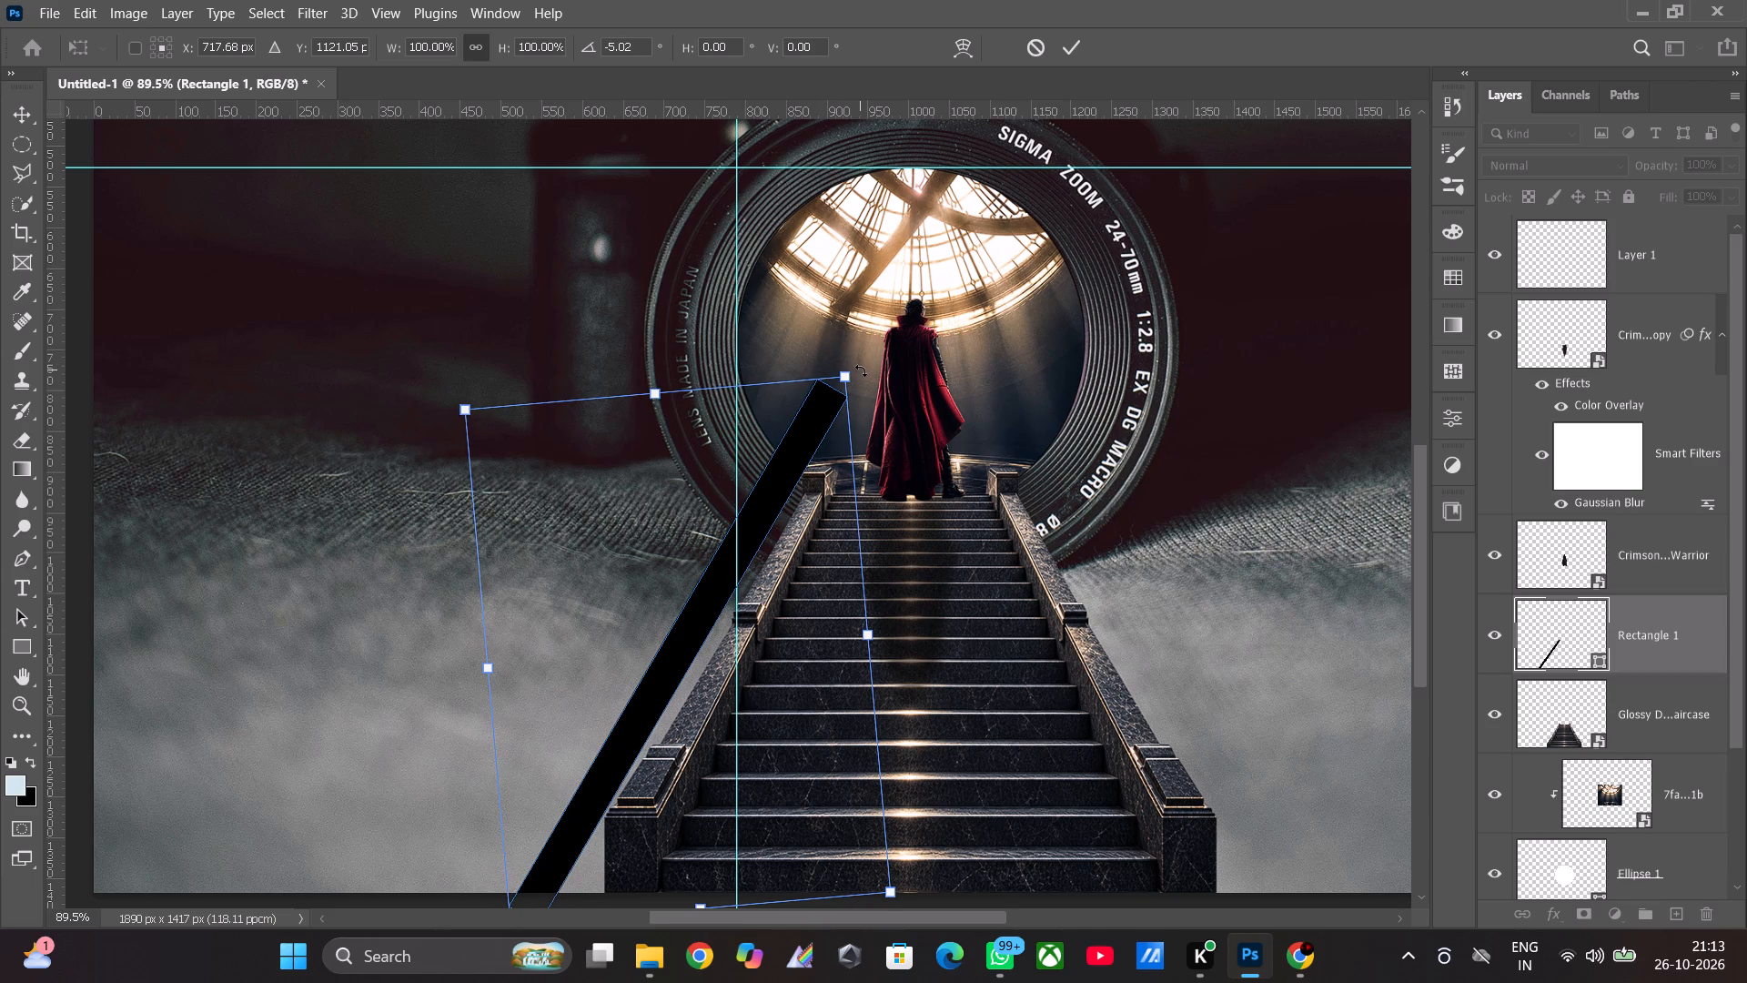
{"action": "left_click_drag", "start_coordinate": [784, 491], "coordinate": [784, 520]}
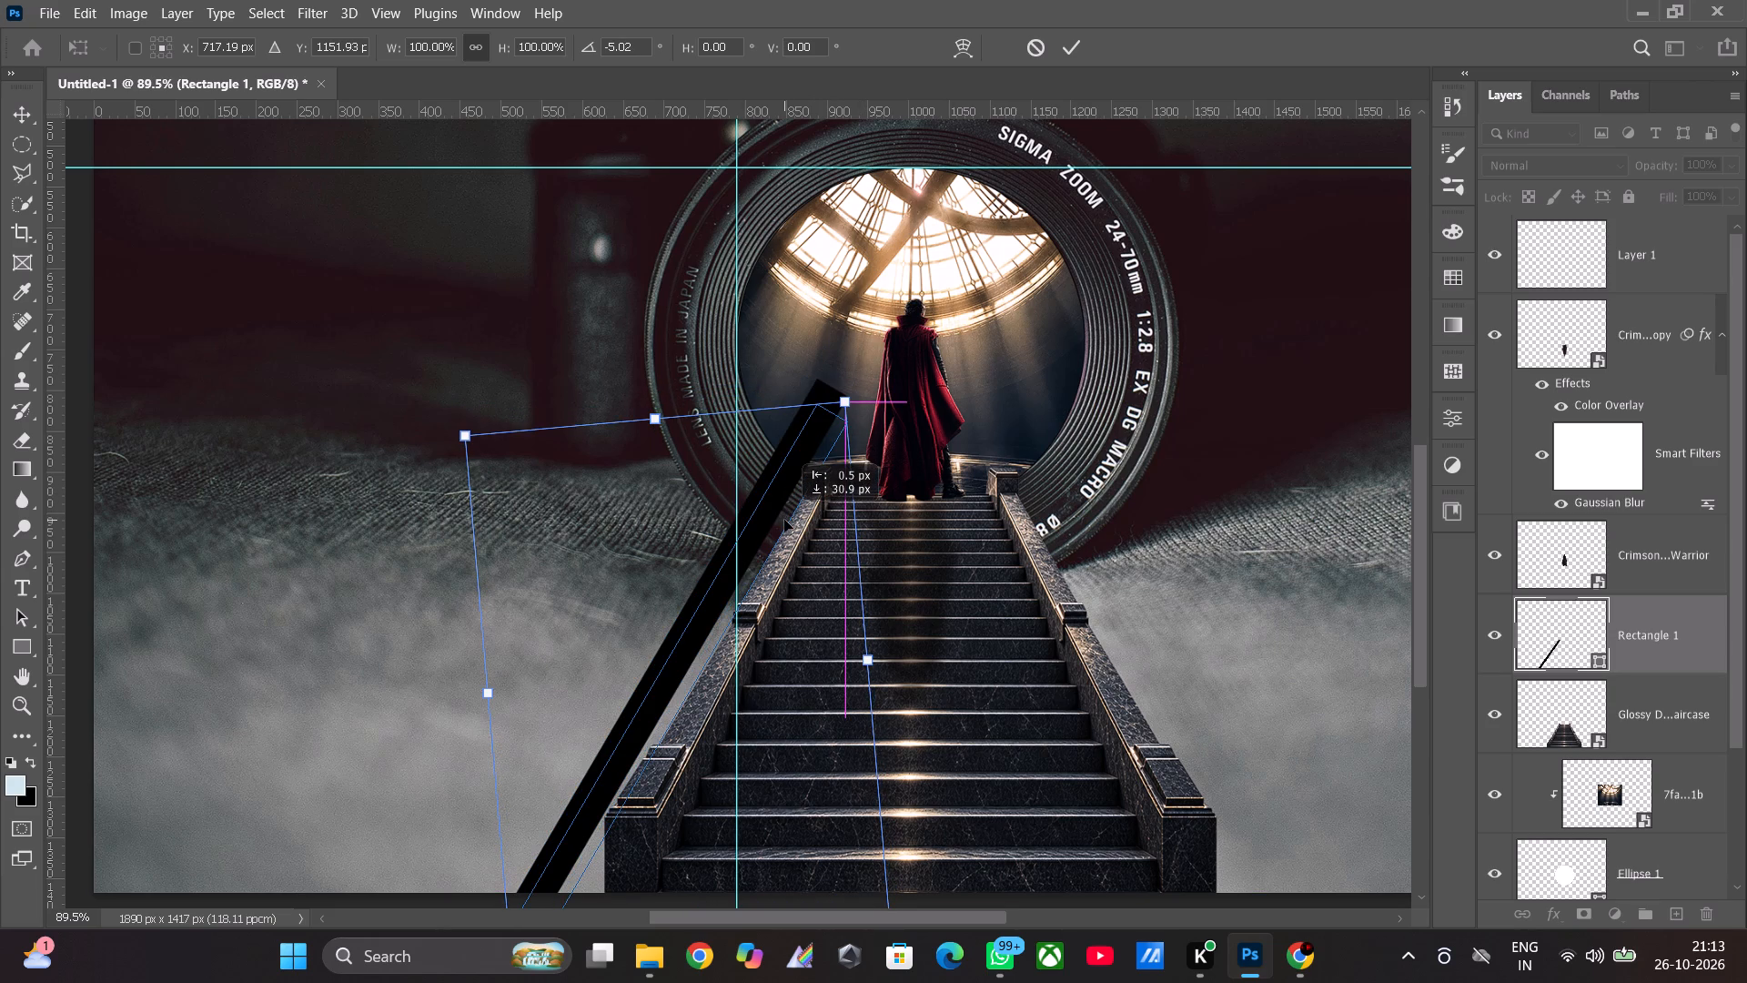
{"action": "left_click_drag", "start_coordinate": [784, 520], "coordinate": [785, 520]}
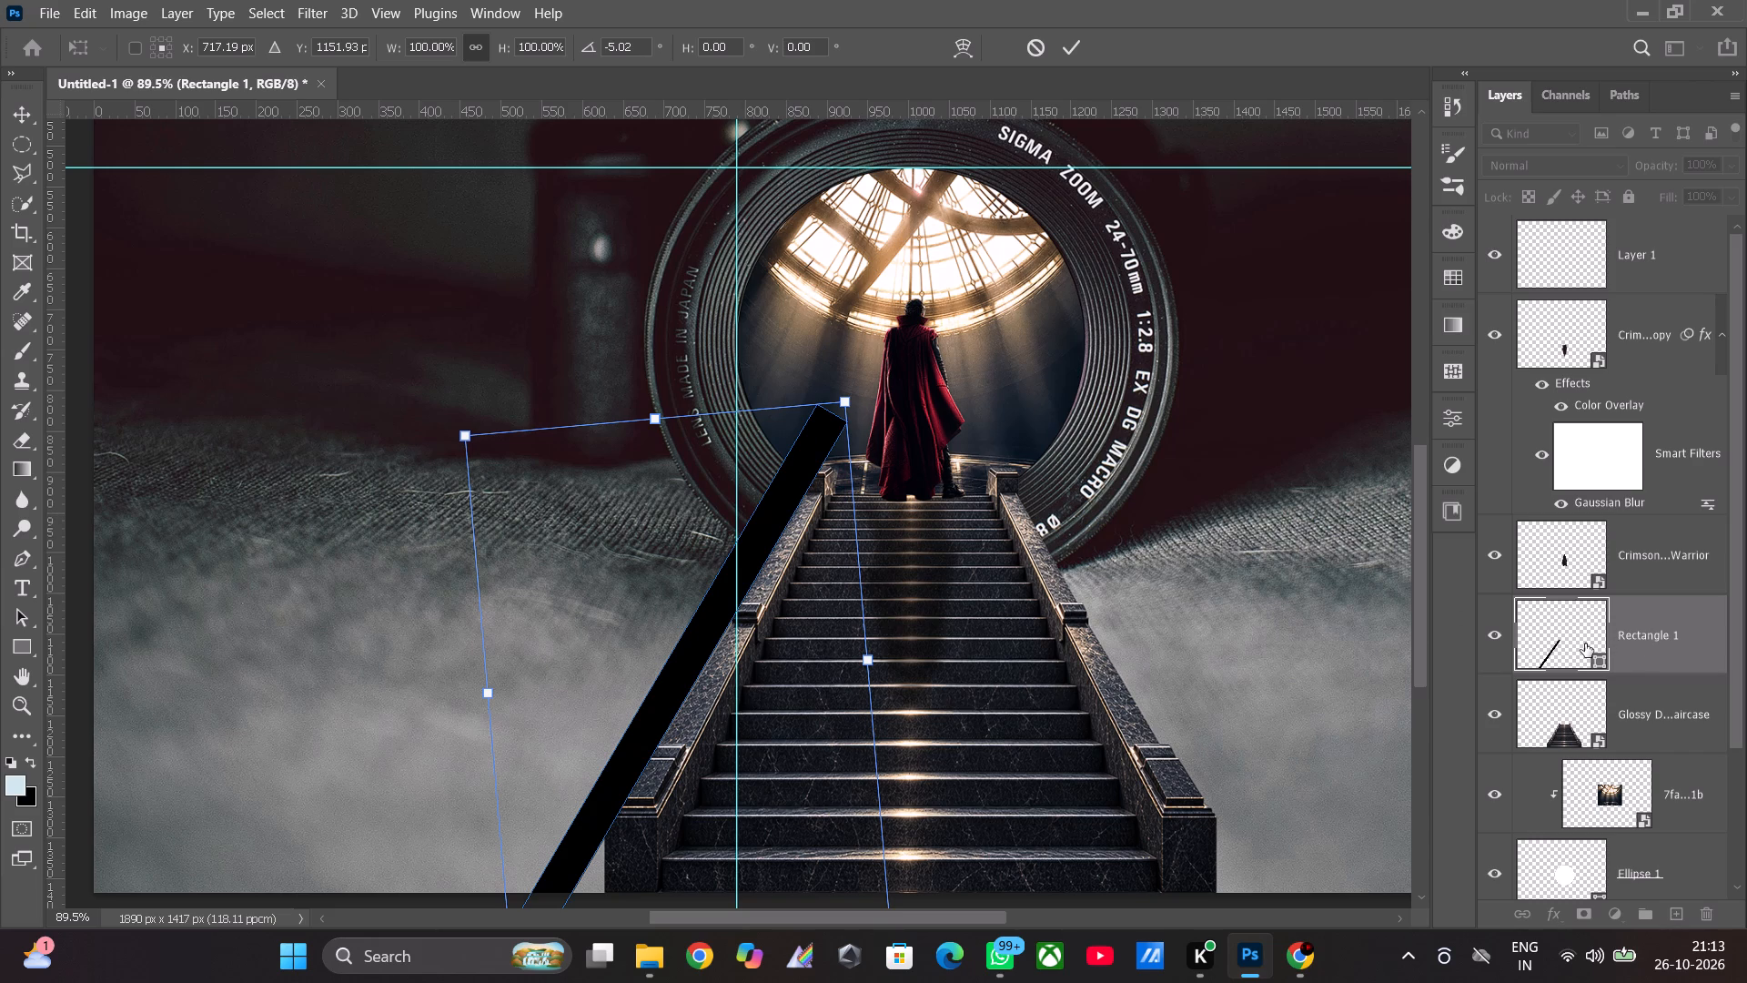
Place the Rectangle 1 layer directly below the staircase layer.
{"action": "left_click_drag", "start_coordinate": [1585, 644], "coordinate": [1588, 735]}
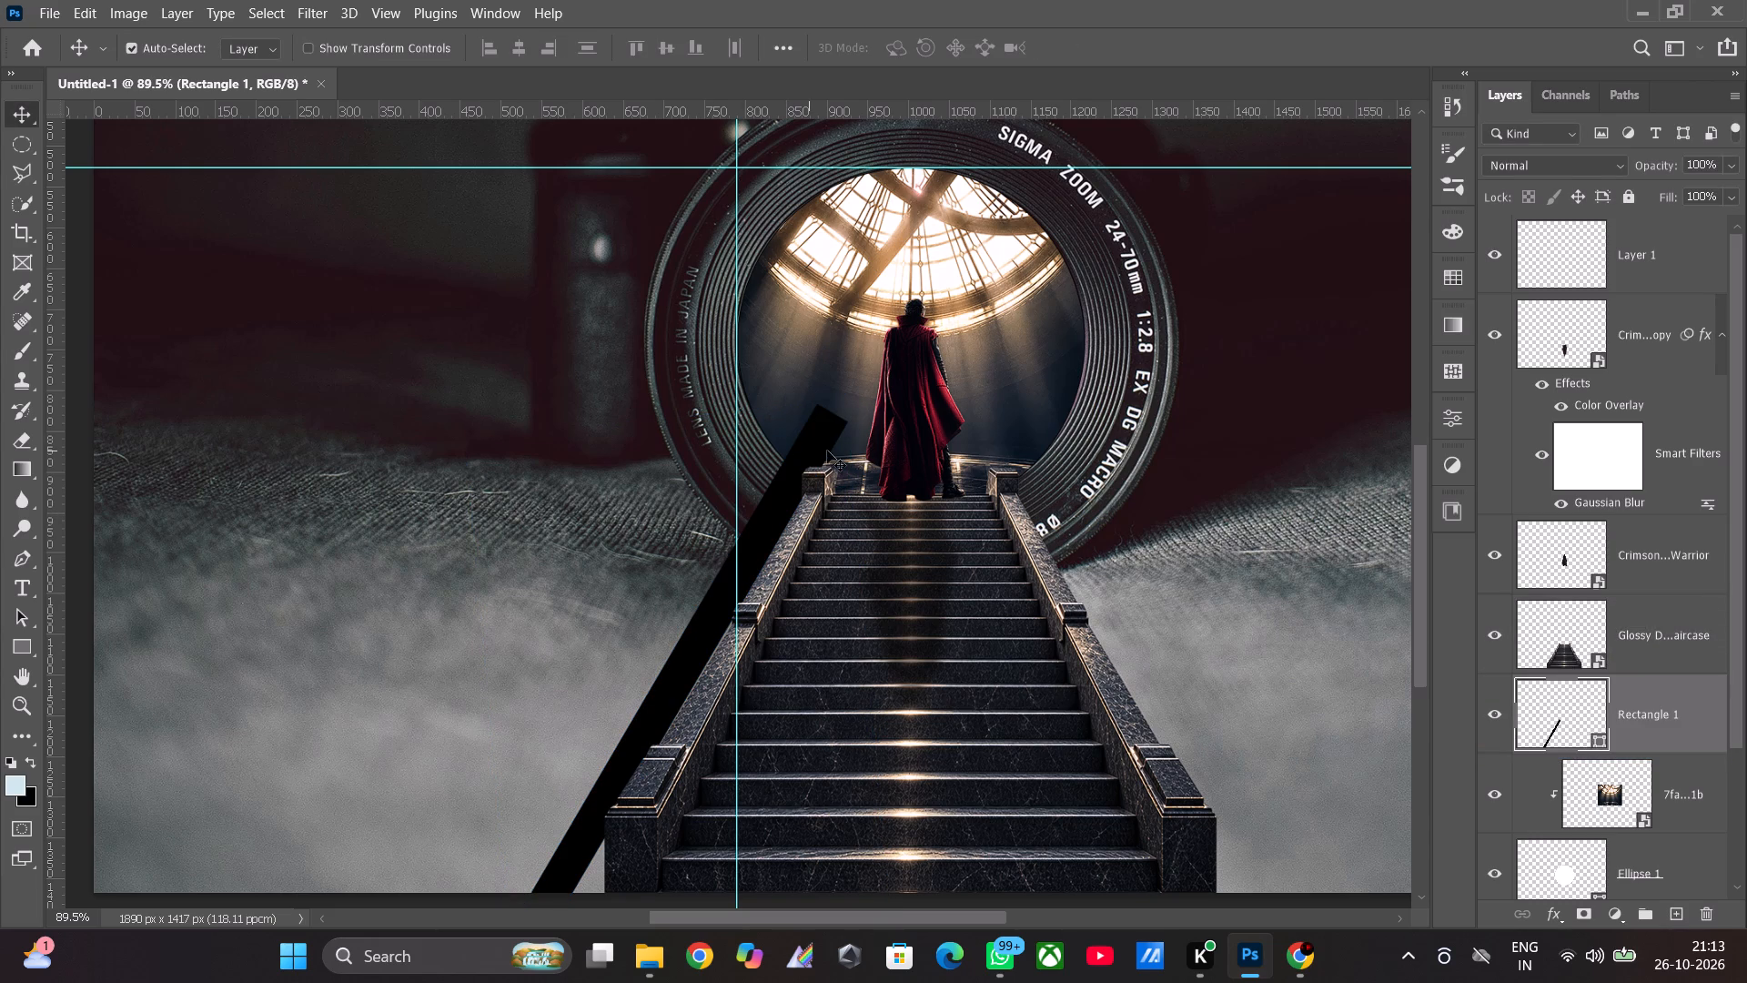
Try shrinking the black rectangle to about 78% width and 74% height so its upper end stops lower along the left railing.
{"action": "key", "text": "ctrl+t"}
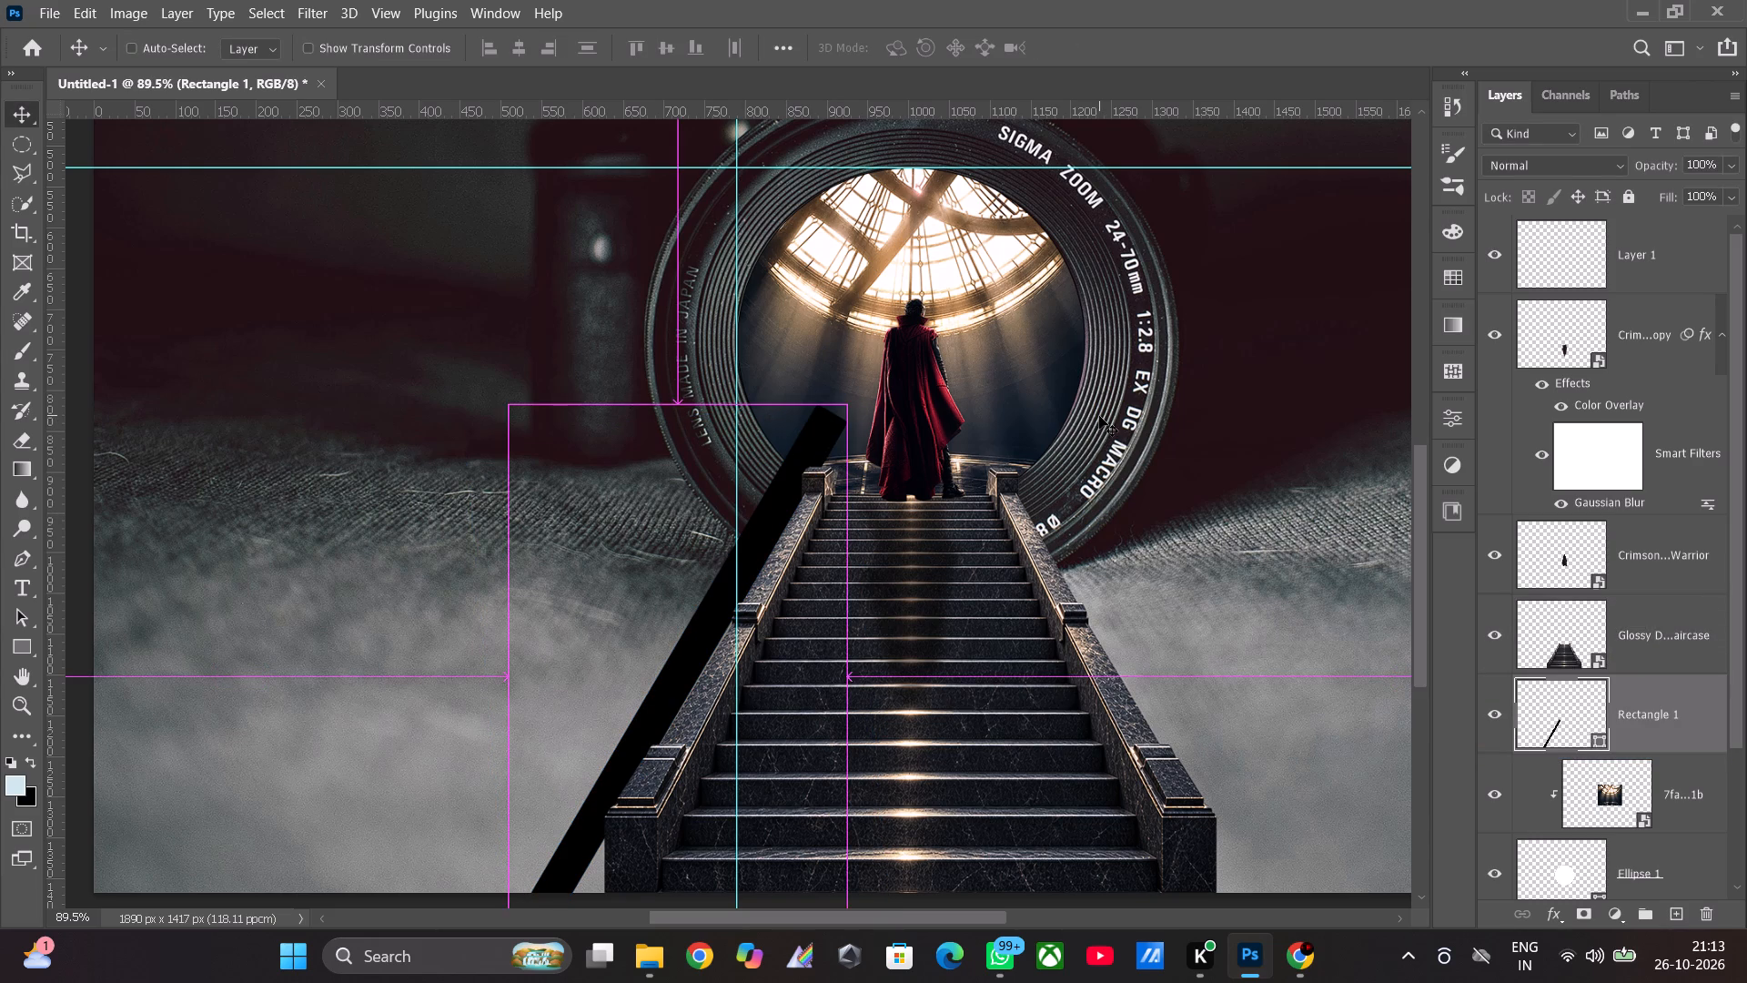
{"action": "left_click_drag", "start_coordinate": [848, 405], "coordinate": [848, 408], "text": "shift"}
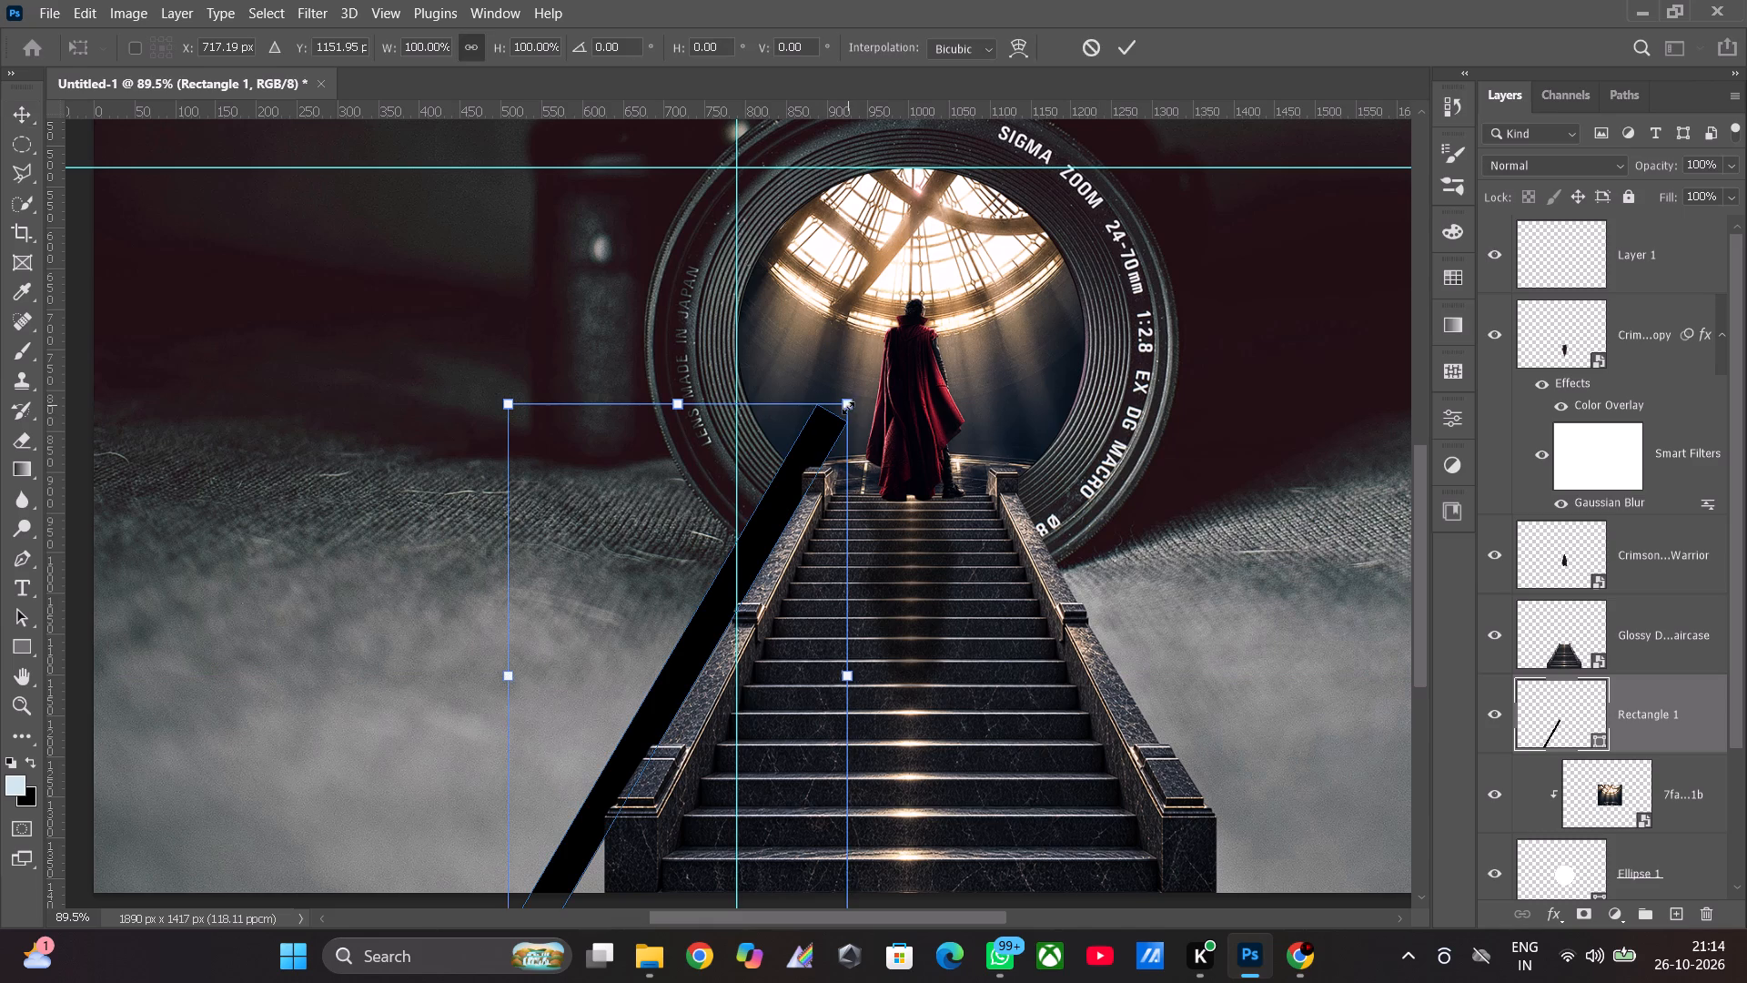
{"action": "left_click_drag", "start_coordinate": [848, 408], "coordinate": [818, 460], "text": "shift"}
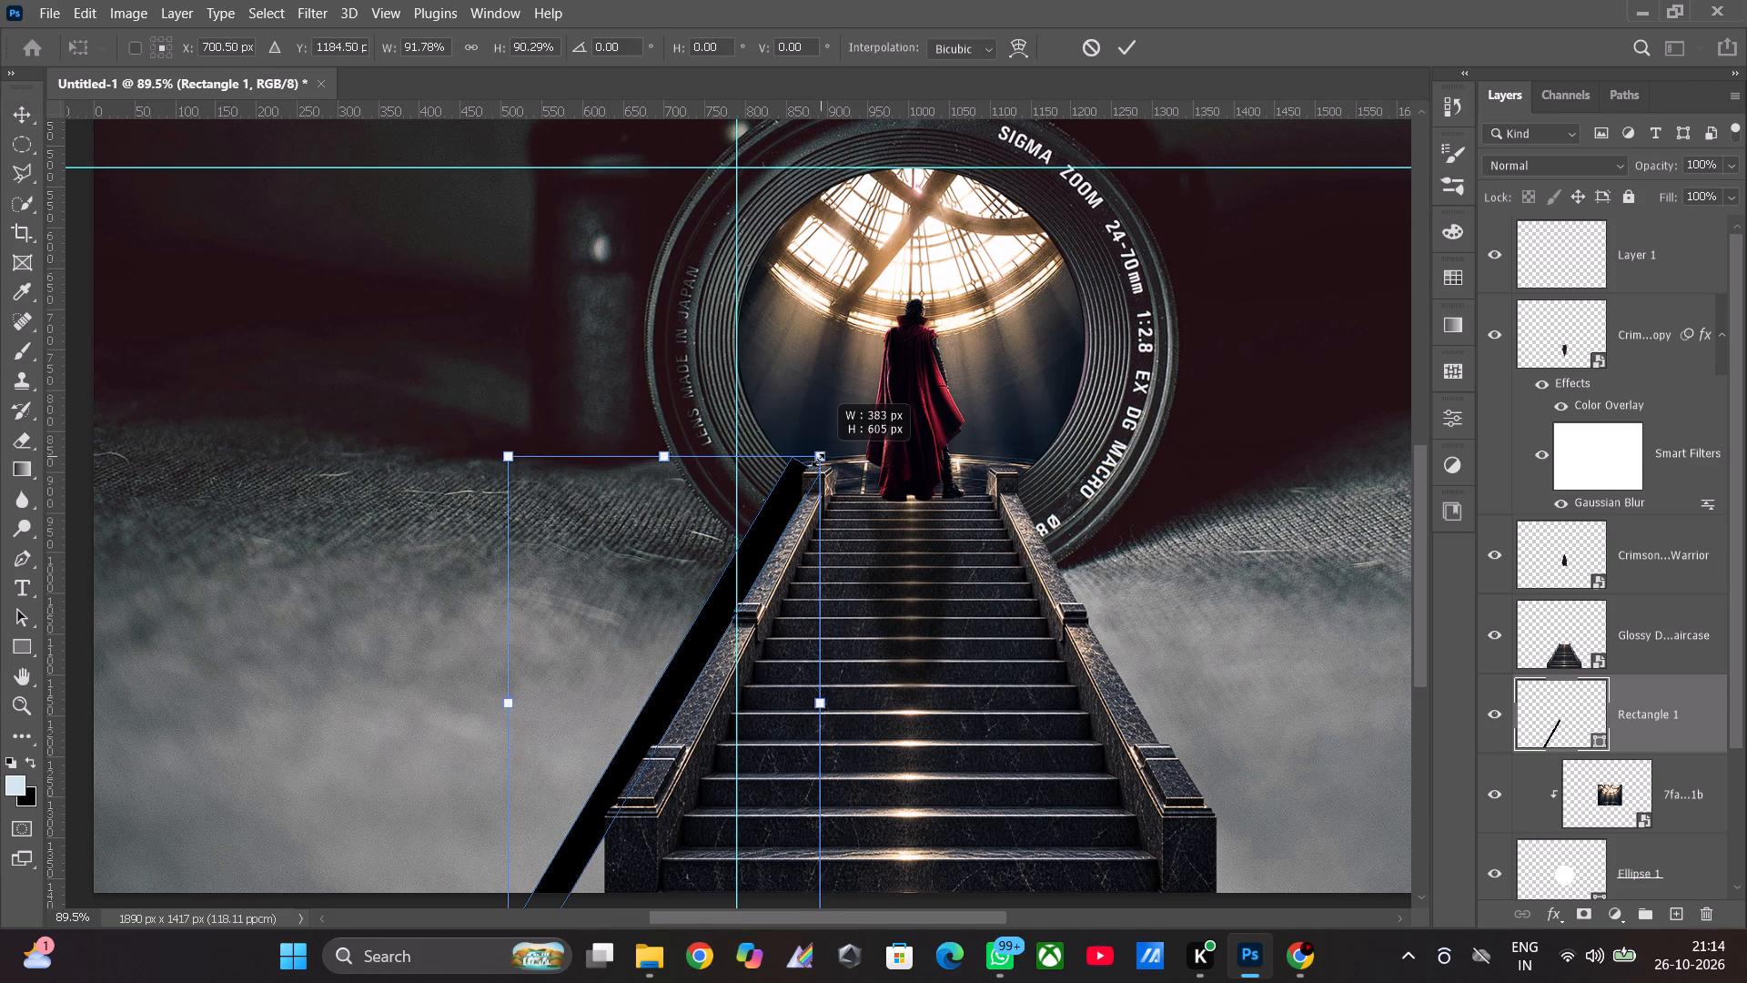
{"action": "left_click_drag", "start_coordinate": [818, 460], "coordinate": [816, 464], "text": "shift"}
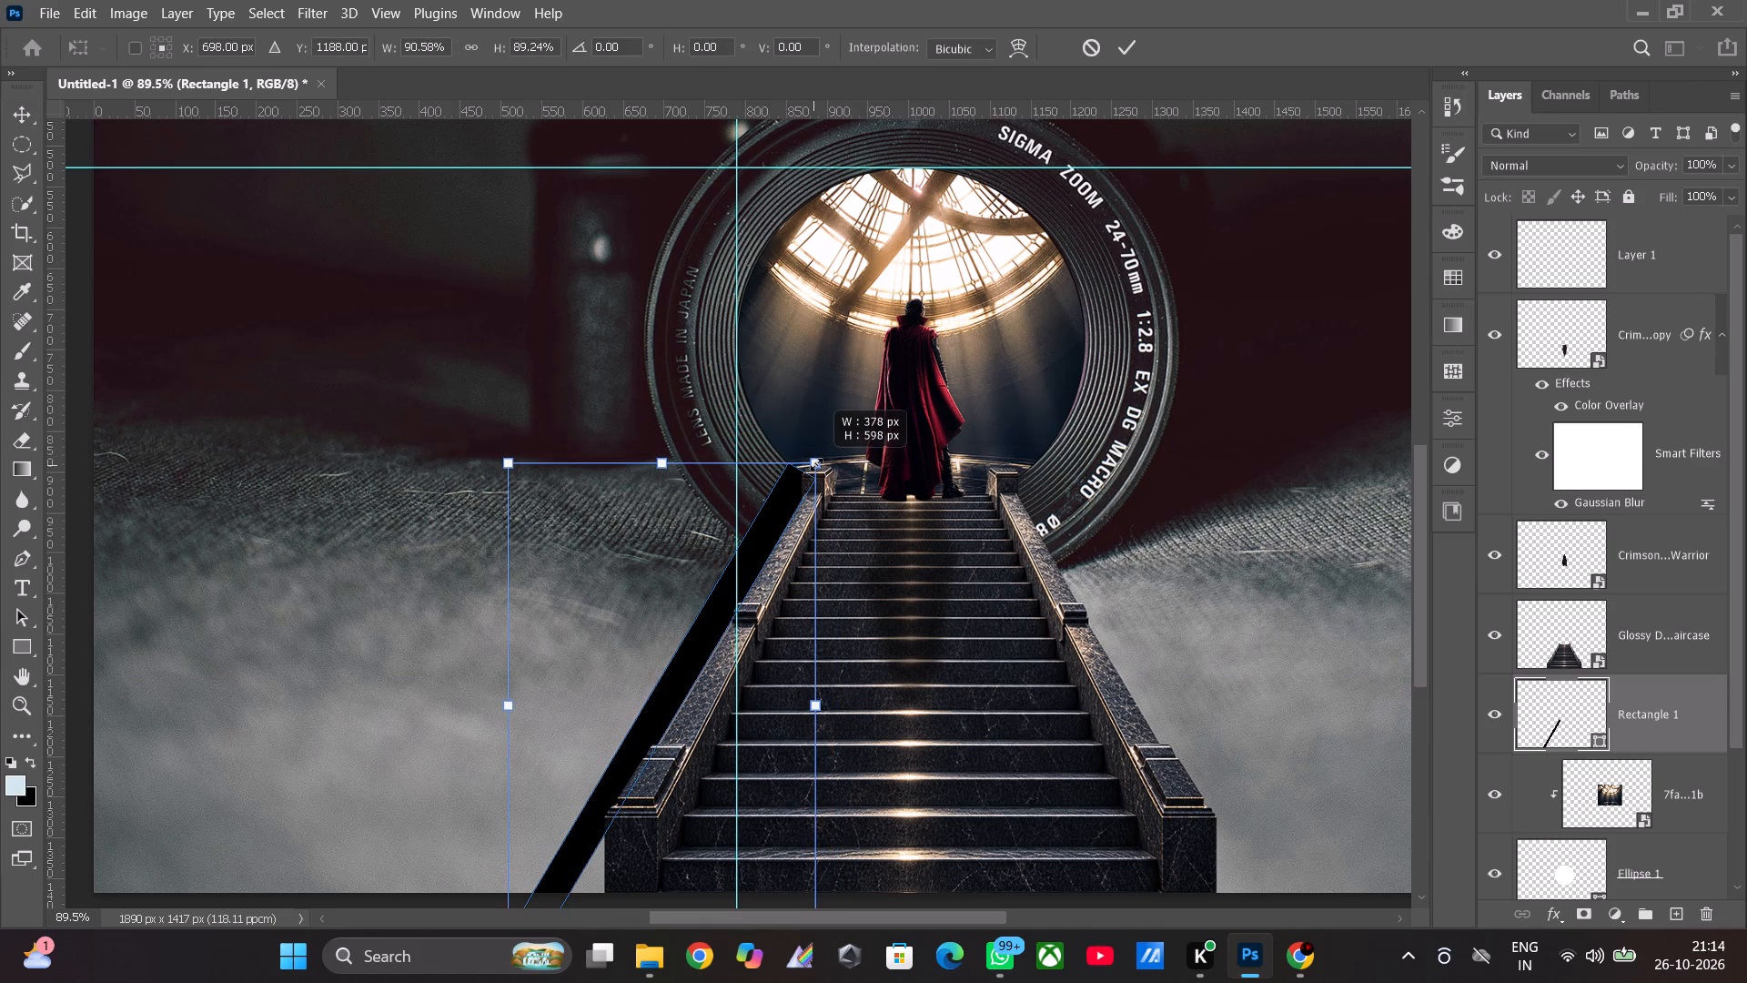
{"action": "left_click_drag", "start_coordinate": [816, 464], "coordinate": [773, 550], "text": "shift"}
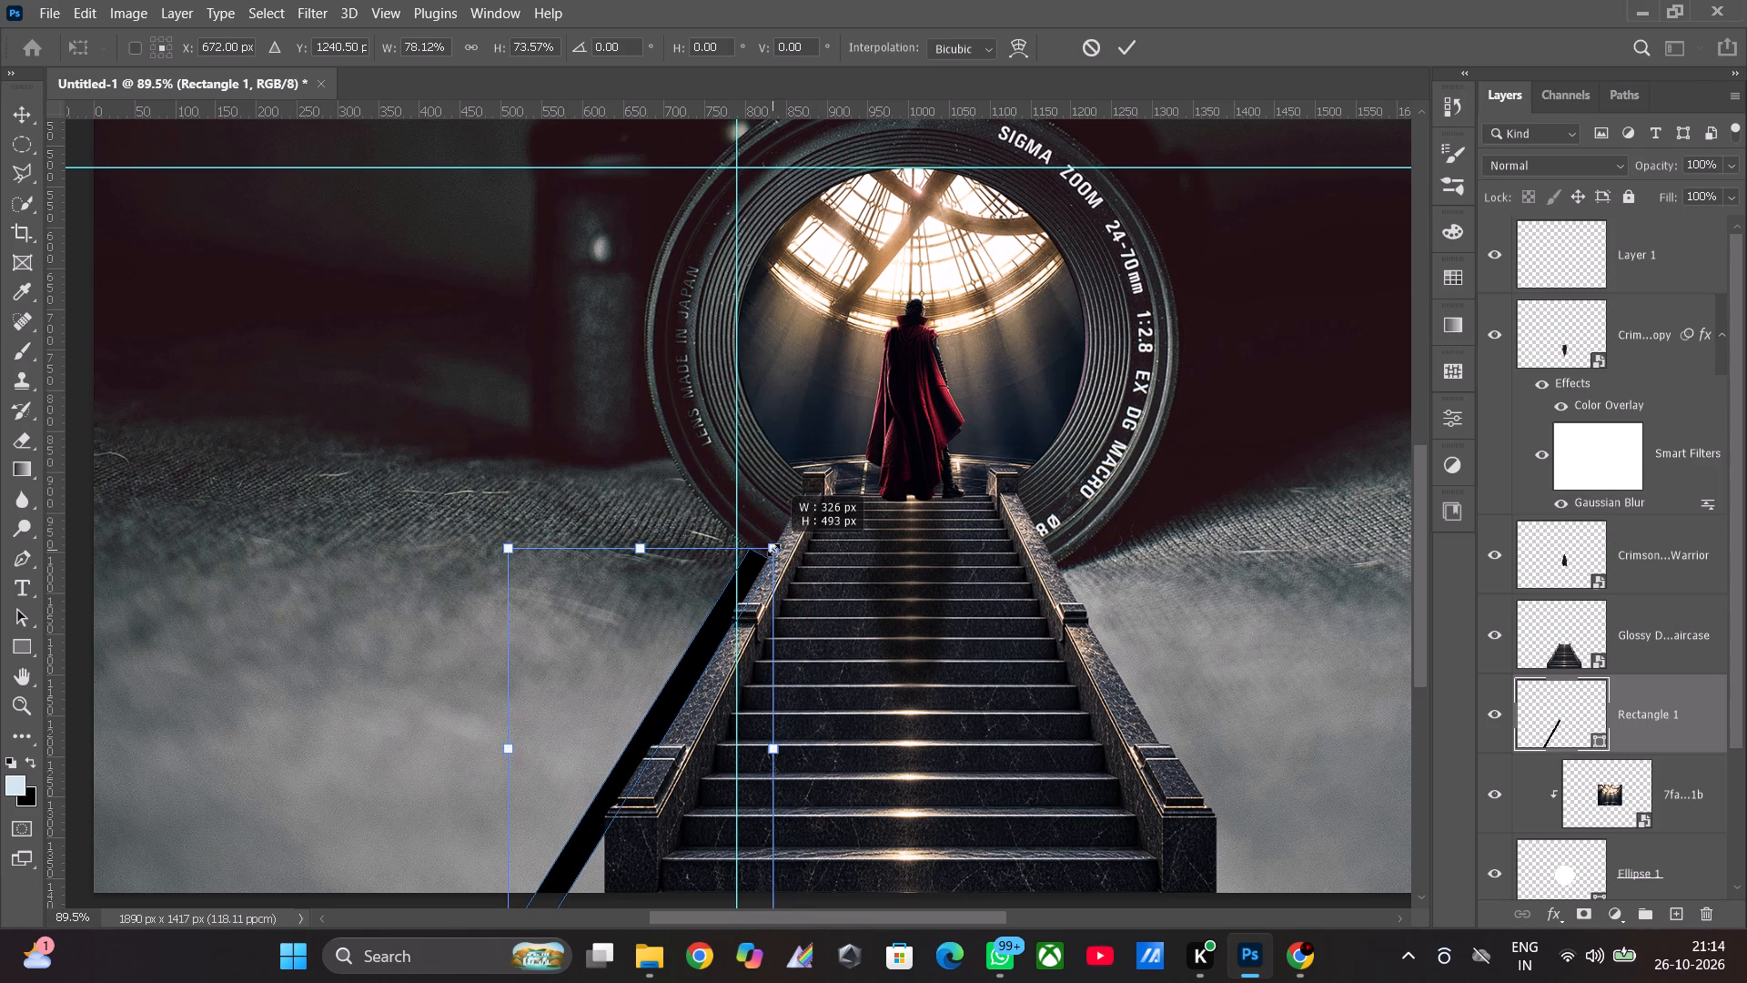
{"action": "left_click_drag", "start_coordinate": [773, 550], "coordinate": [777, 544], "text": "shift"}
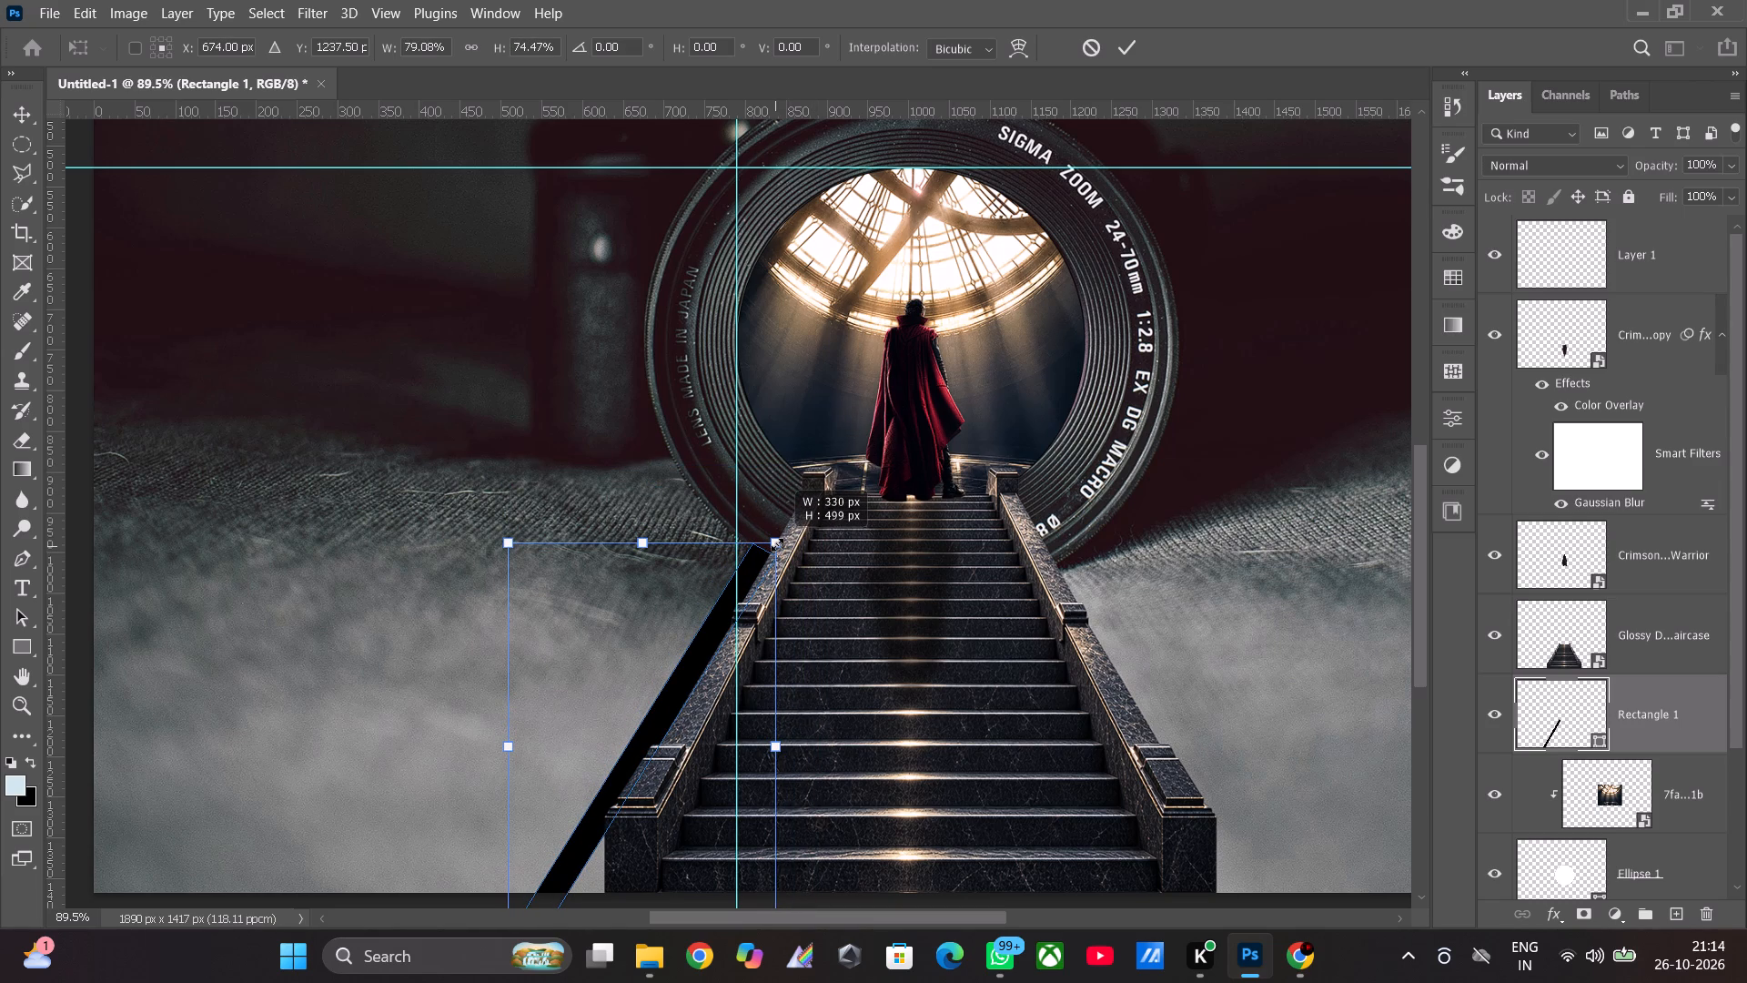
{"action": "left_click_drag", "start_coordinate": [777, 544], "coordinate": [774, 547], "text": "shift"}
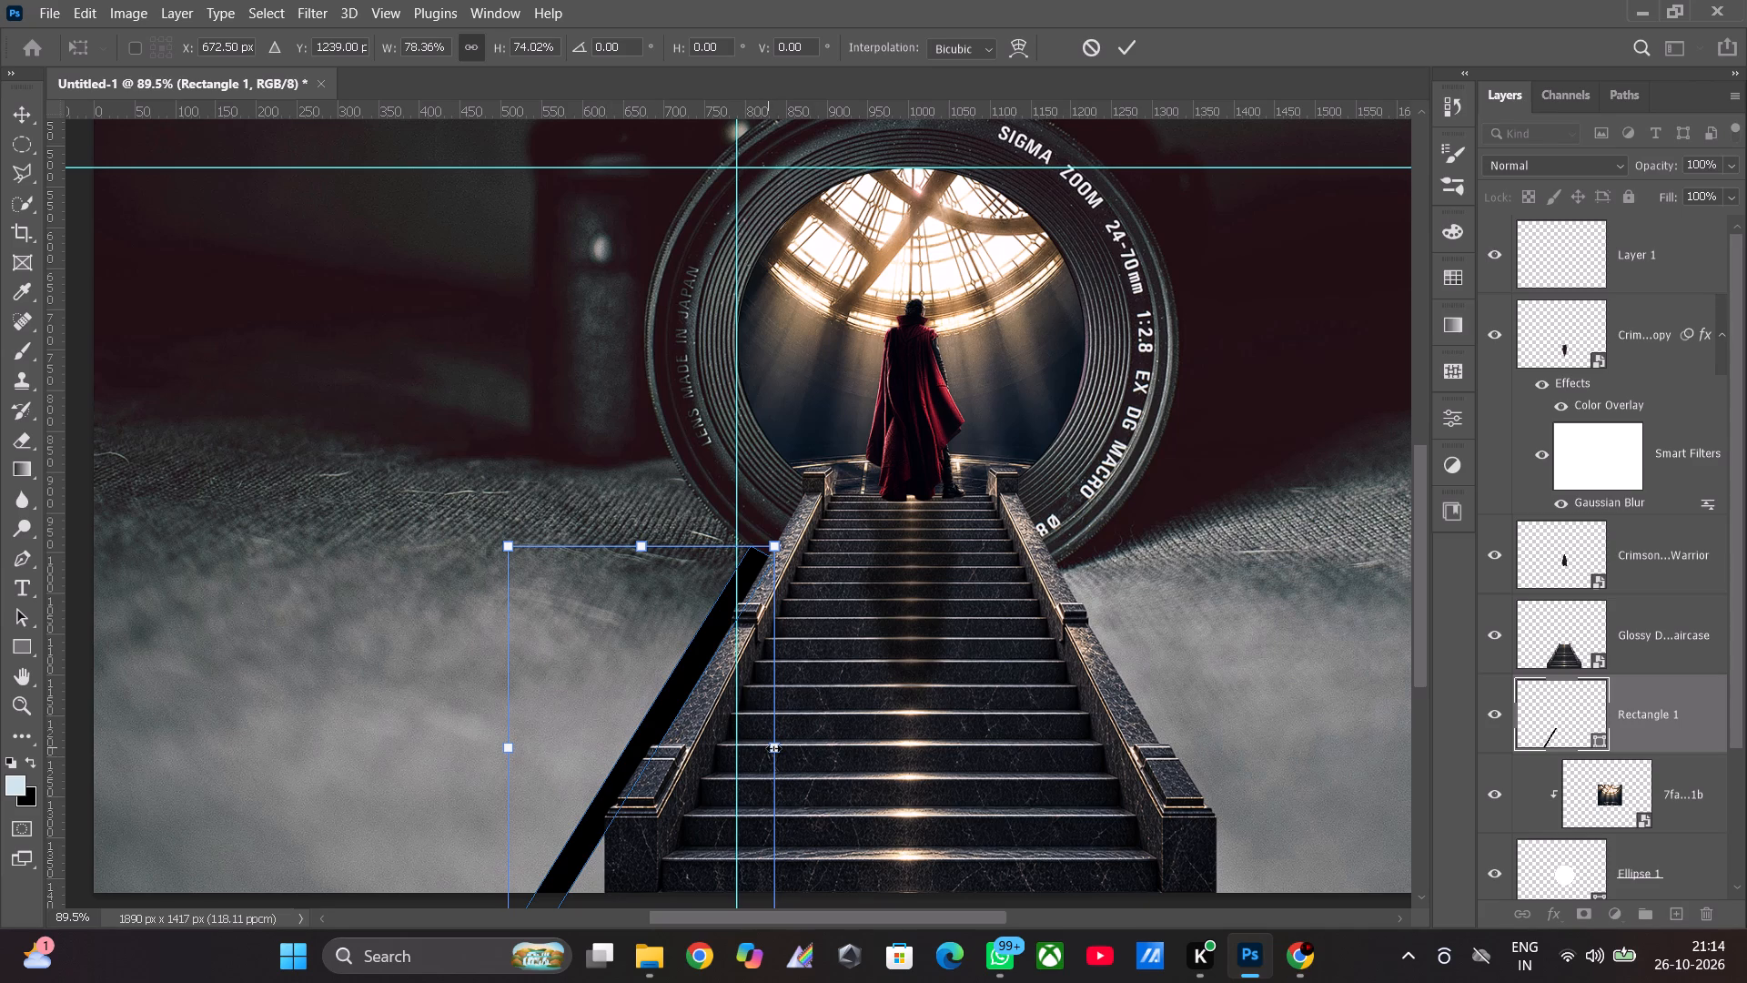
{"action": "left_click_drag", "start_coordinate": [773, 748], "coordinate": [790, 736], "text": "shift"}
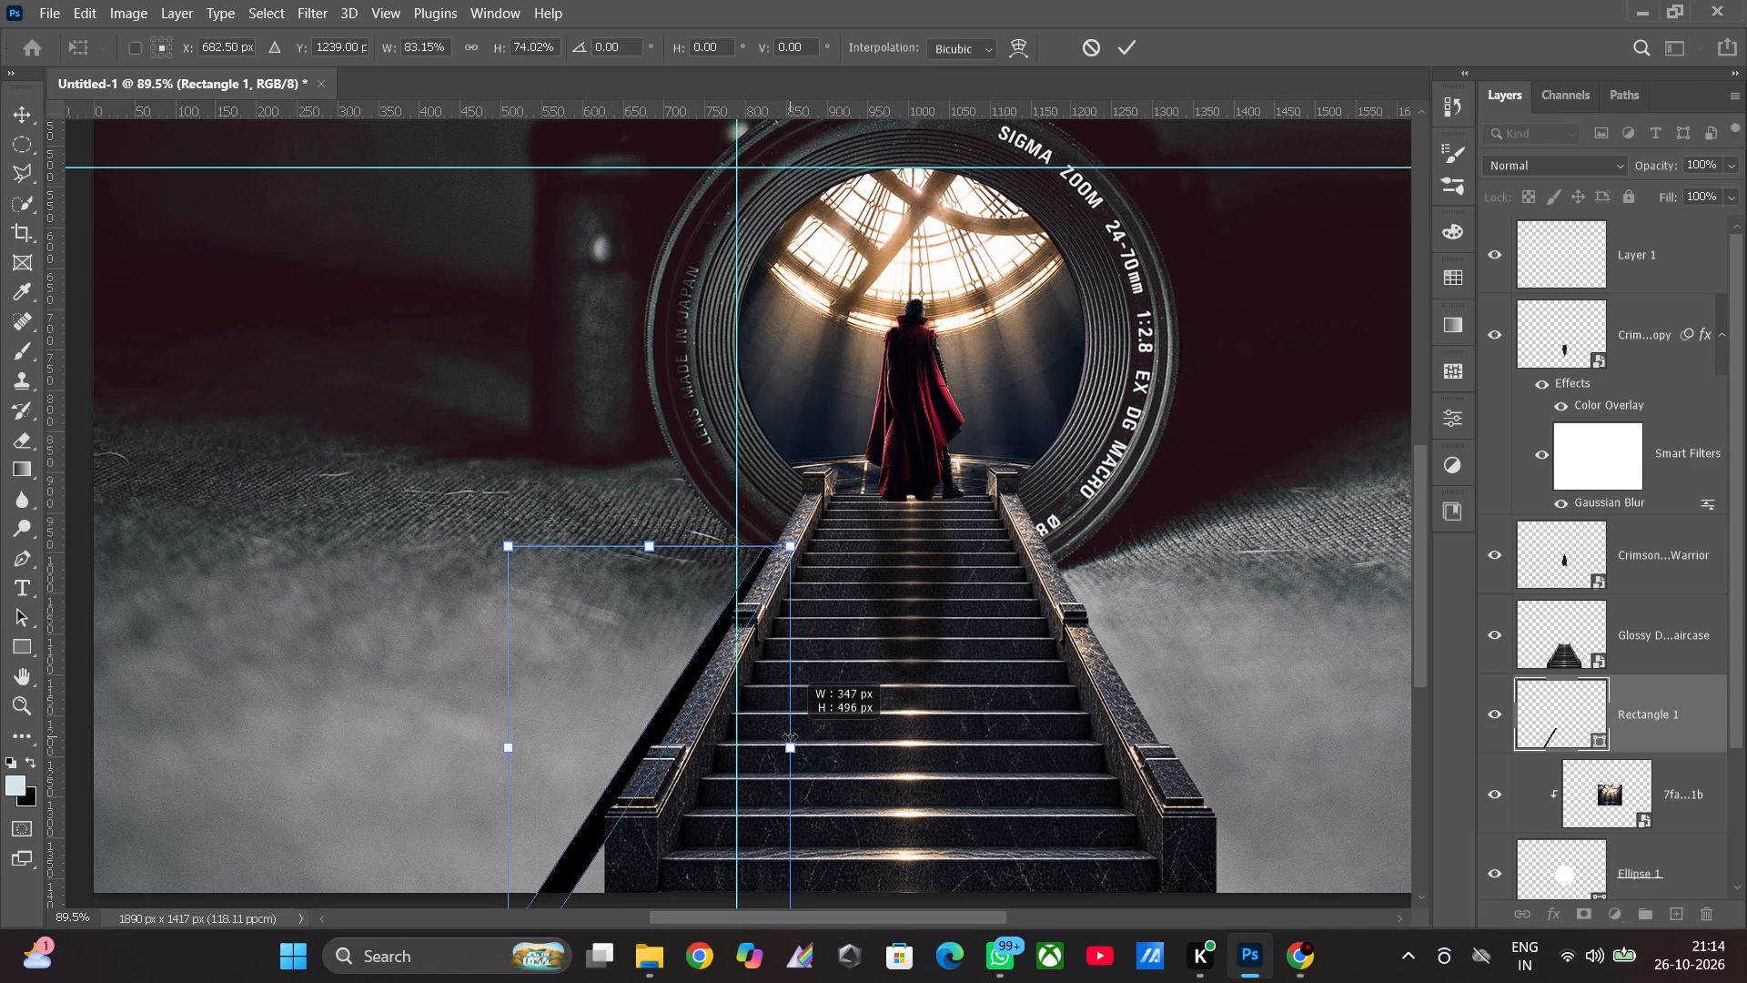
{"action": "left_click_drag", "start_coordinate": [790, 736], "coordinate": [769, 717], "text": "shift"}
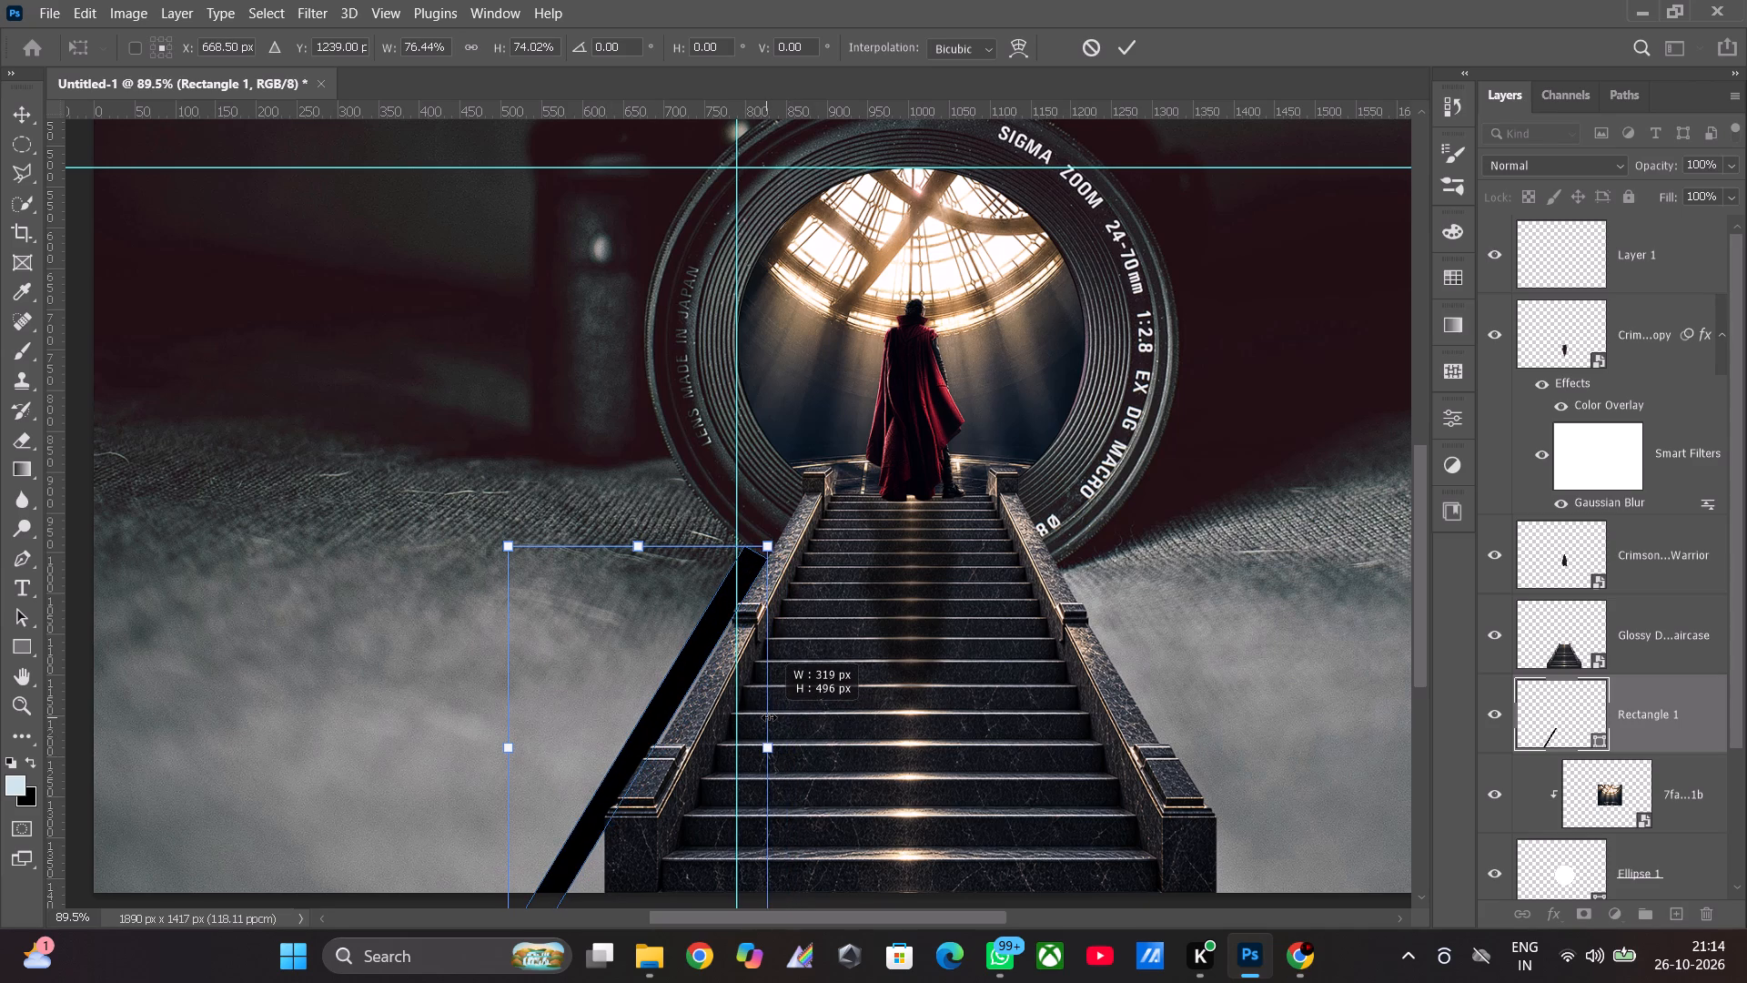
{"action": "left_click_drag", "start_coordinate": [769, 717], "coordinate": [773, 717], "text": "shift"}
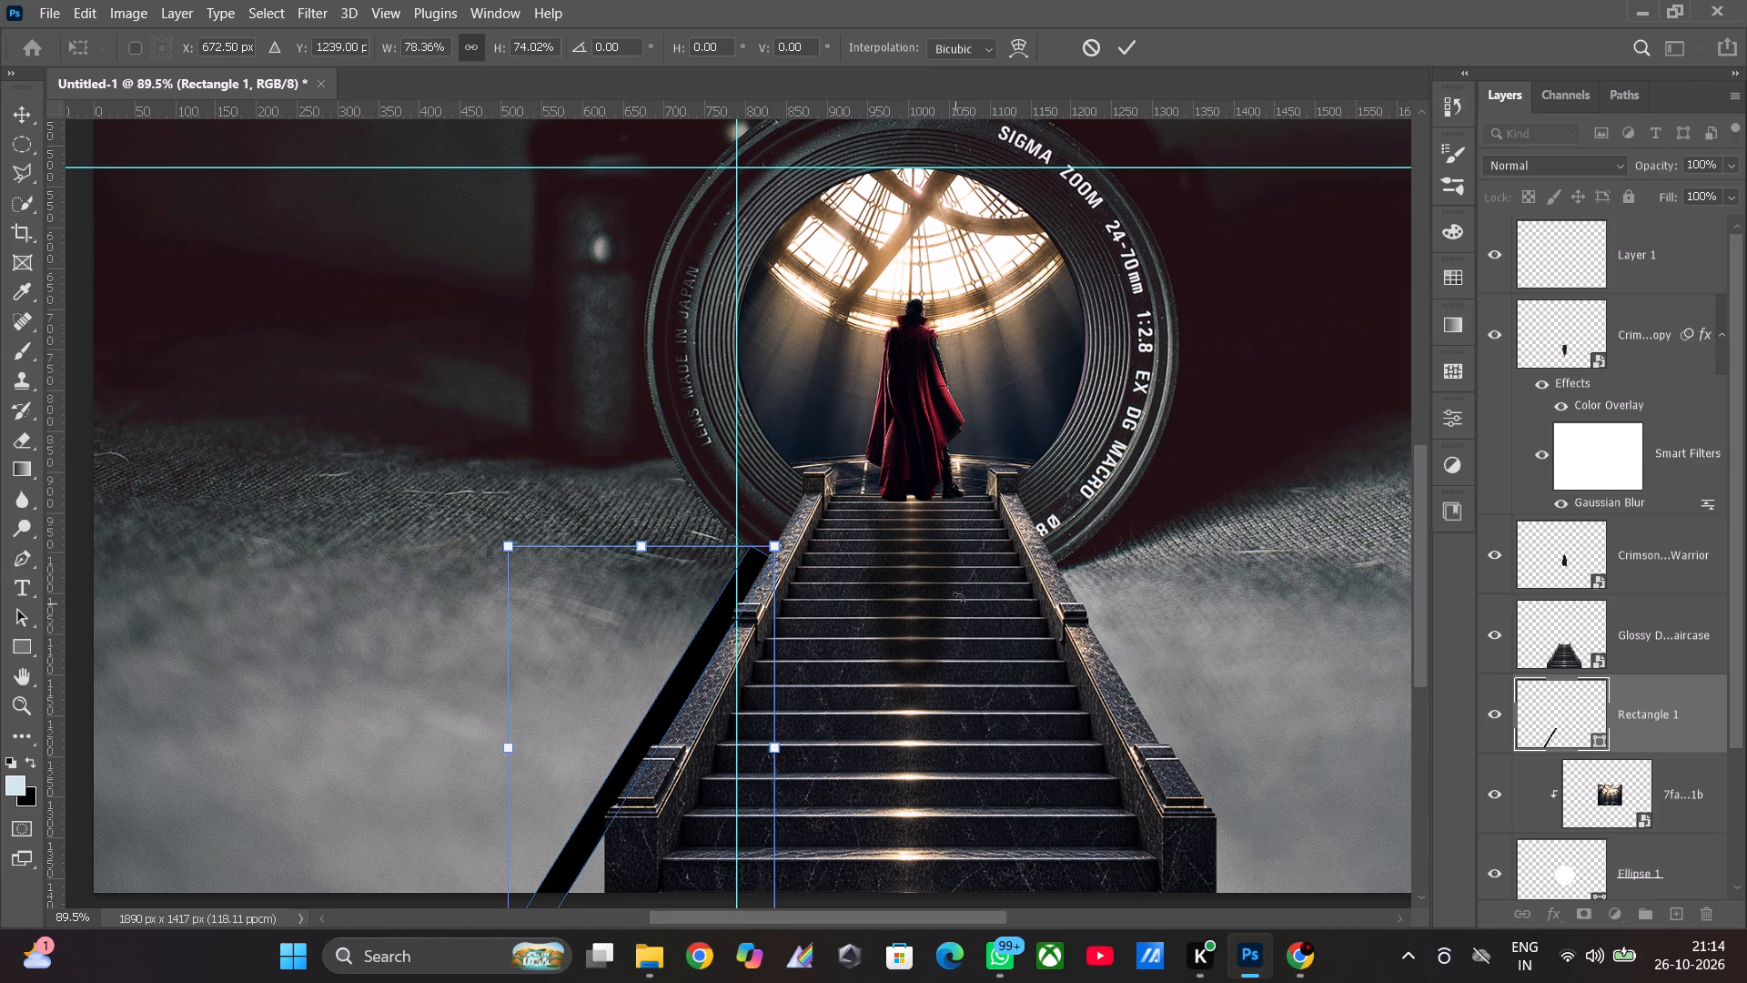
Skew the black rectangle vertically by about -1.2° and scale it to about 77% x 74%.
{"action": "scroll", "coordinate": [959, 598], "scroll_direction": "down", "scroll_amount": 11}
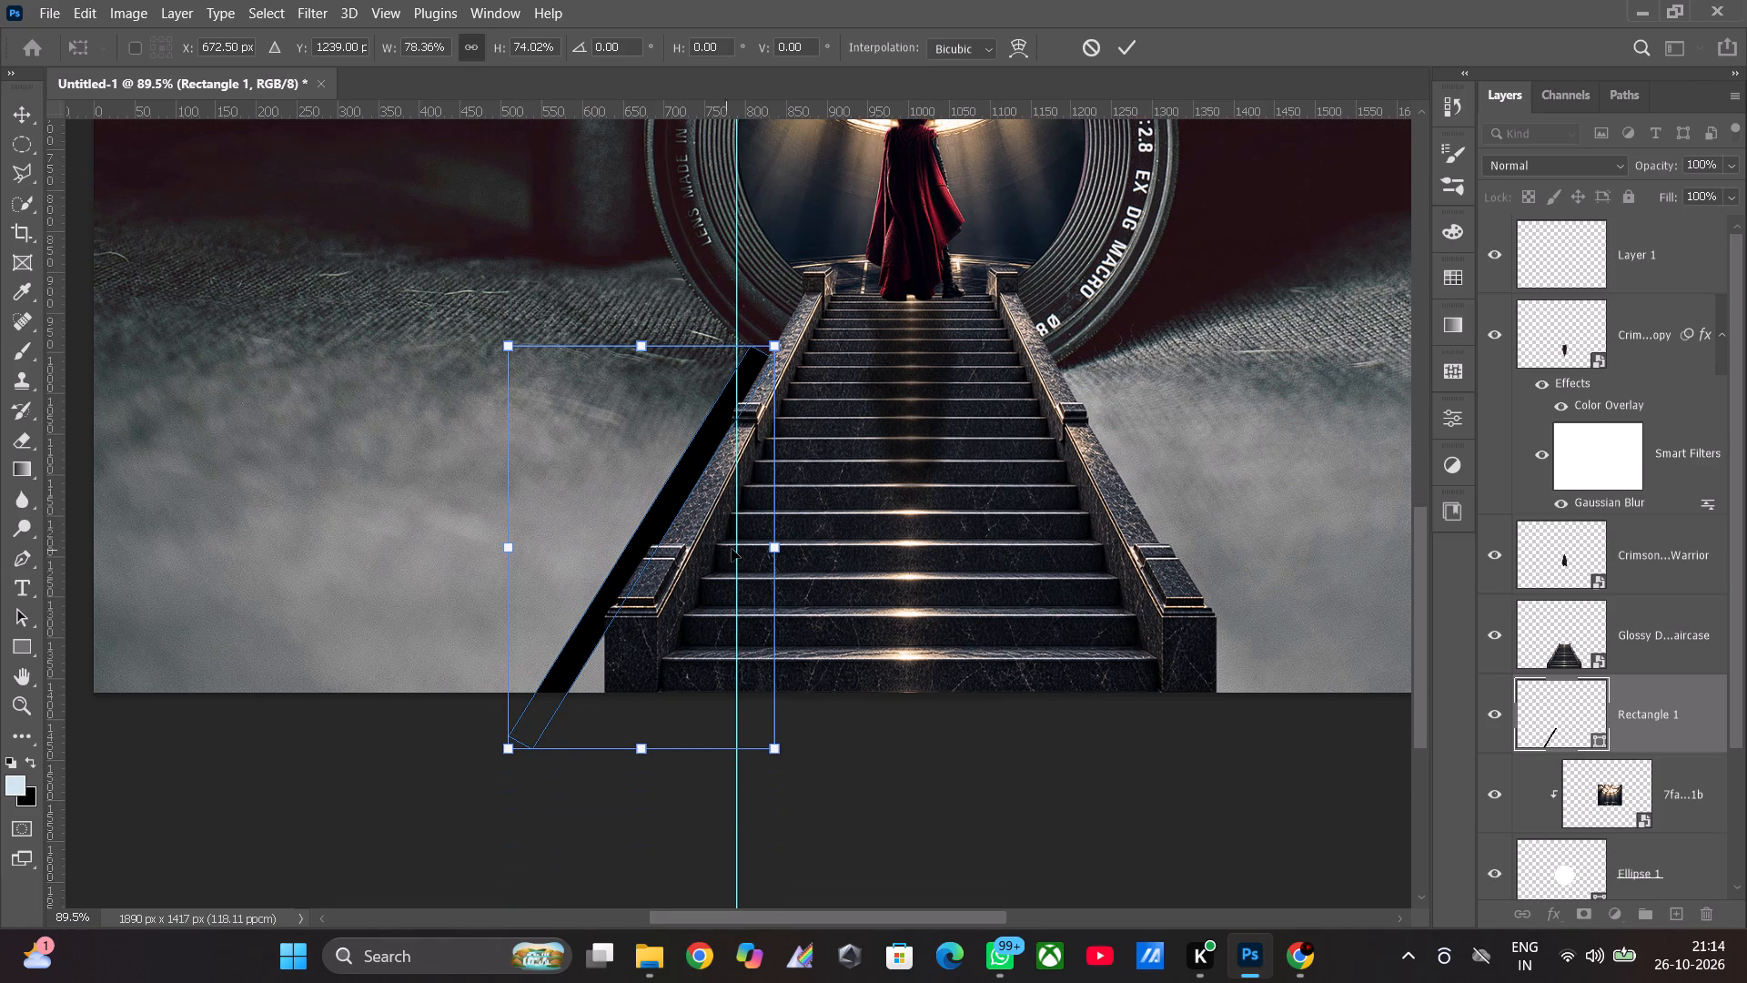
{"action": "left_click", "coordinate": [779, 547], "text": "ctrl"}
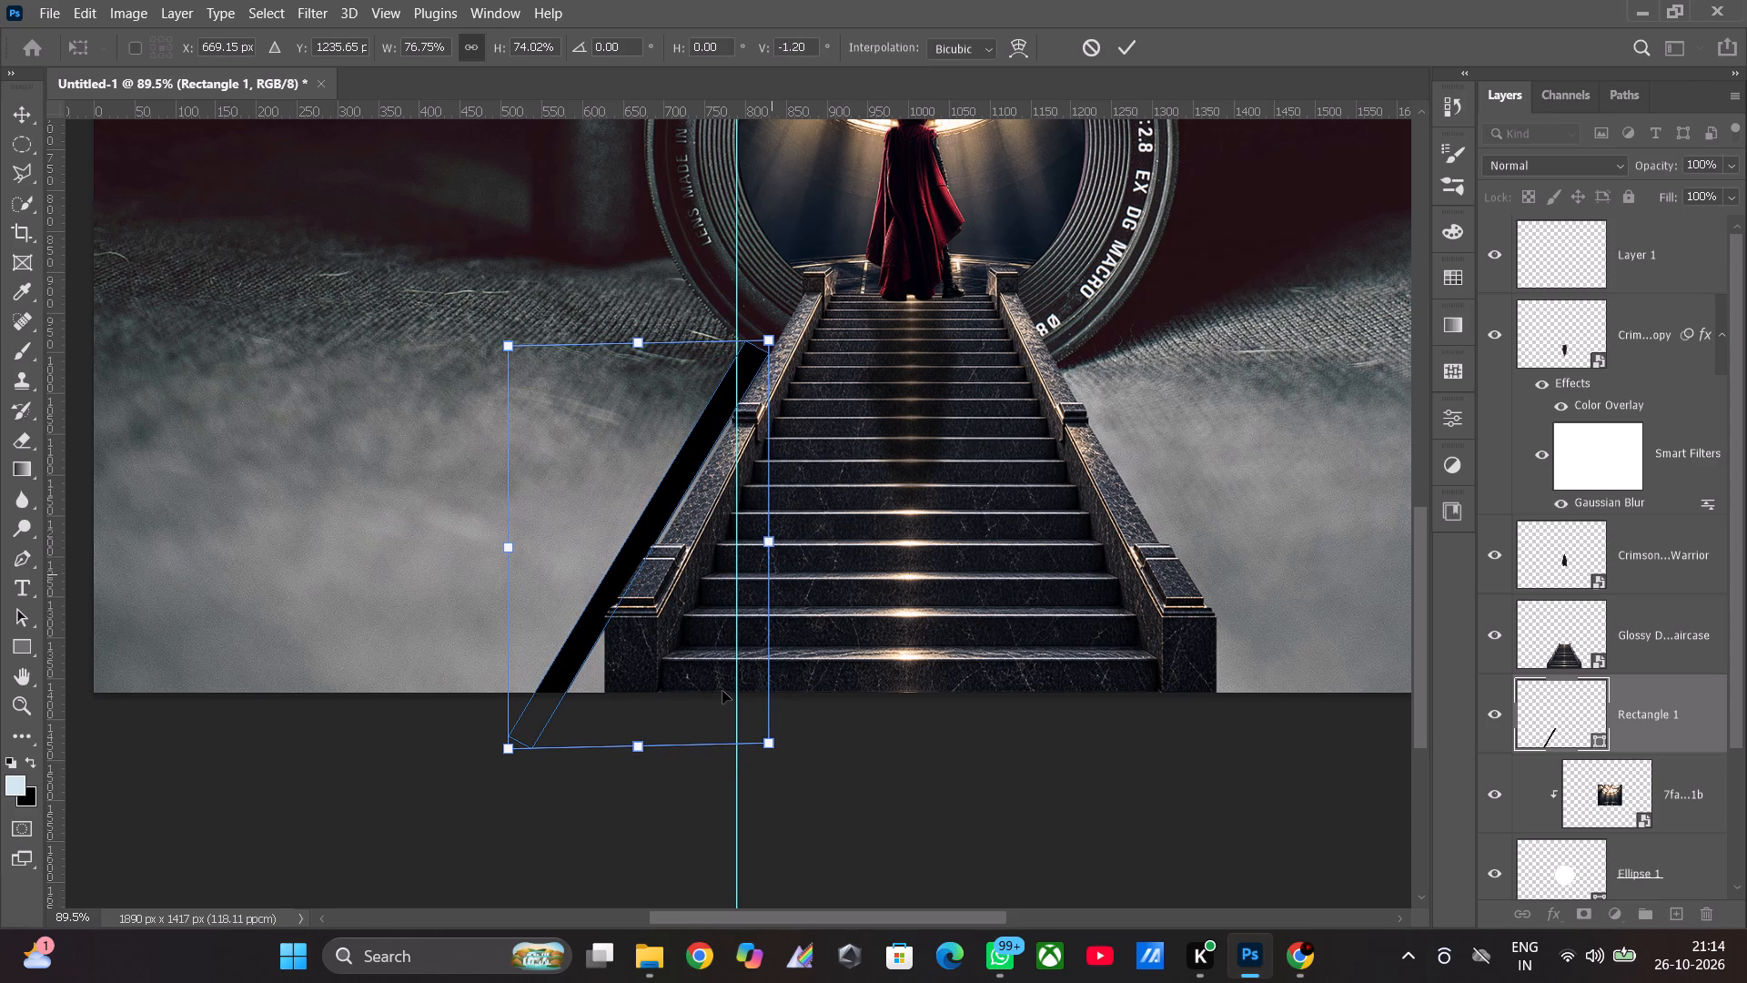
{"action": "left_click", "coordinate": [775, 745], "text": "shift"}
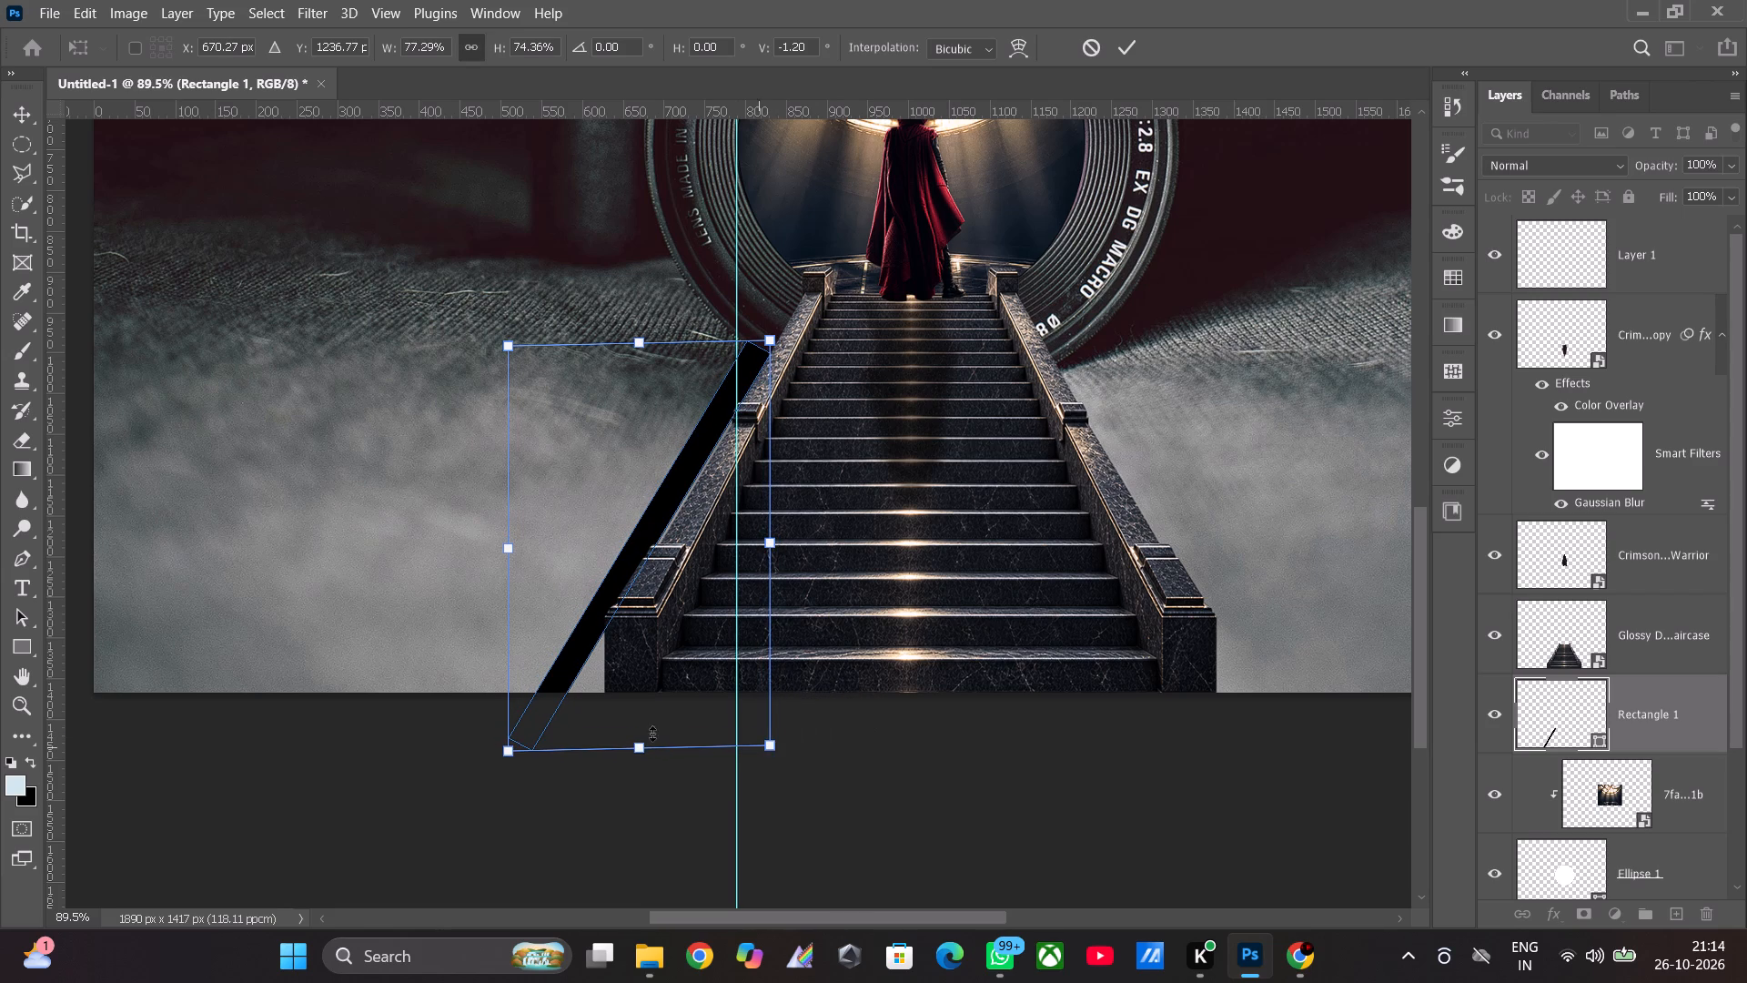
{"action": "left_click", "coordinate": [906, 837]}
Enlarge the black rectangle to about 168% x 143%, rotate it about 5.9° counterclockwise, and place it beside the staircase's left railing.
{"action": "left_click_drag", "start_coordinate": [508, 351], "coordinate": [210, 114], "text": "shift"}
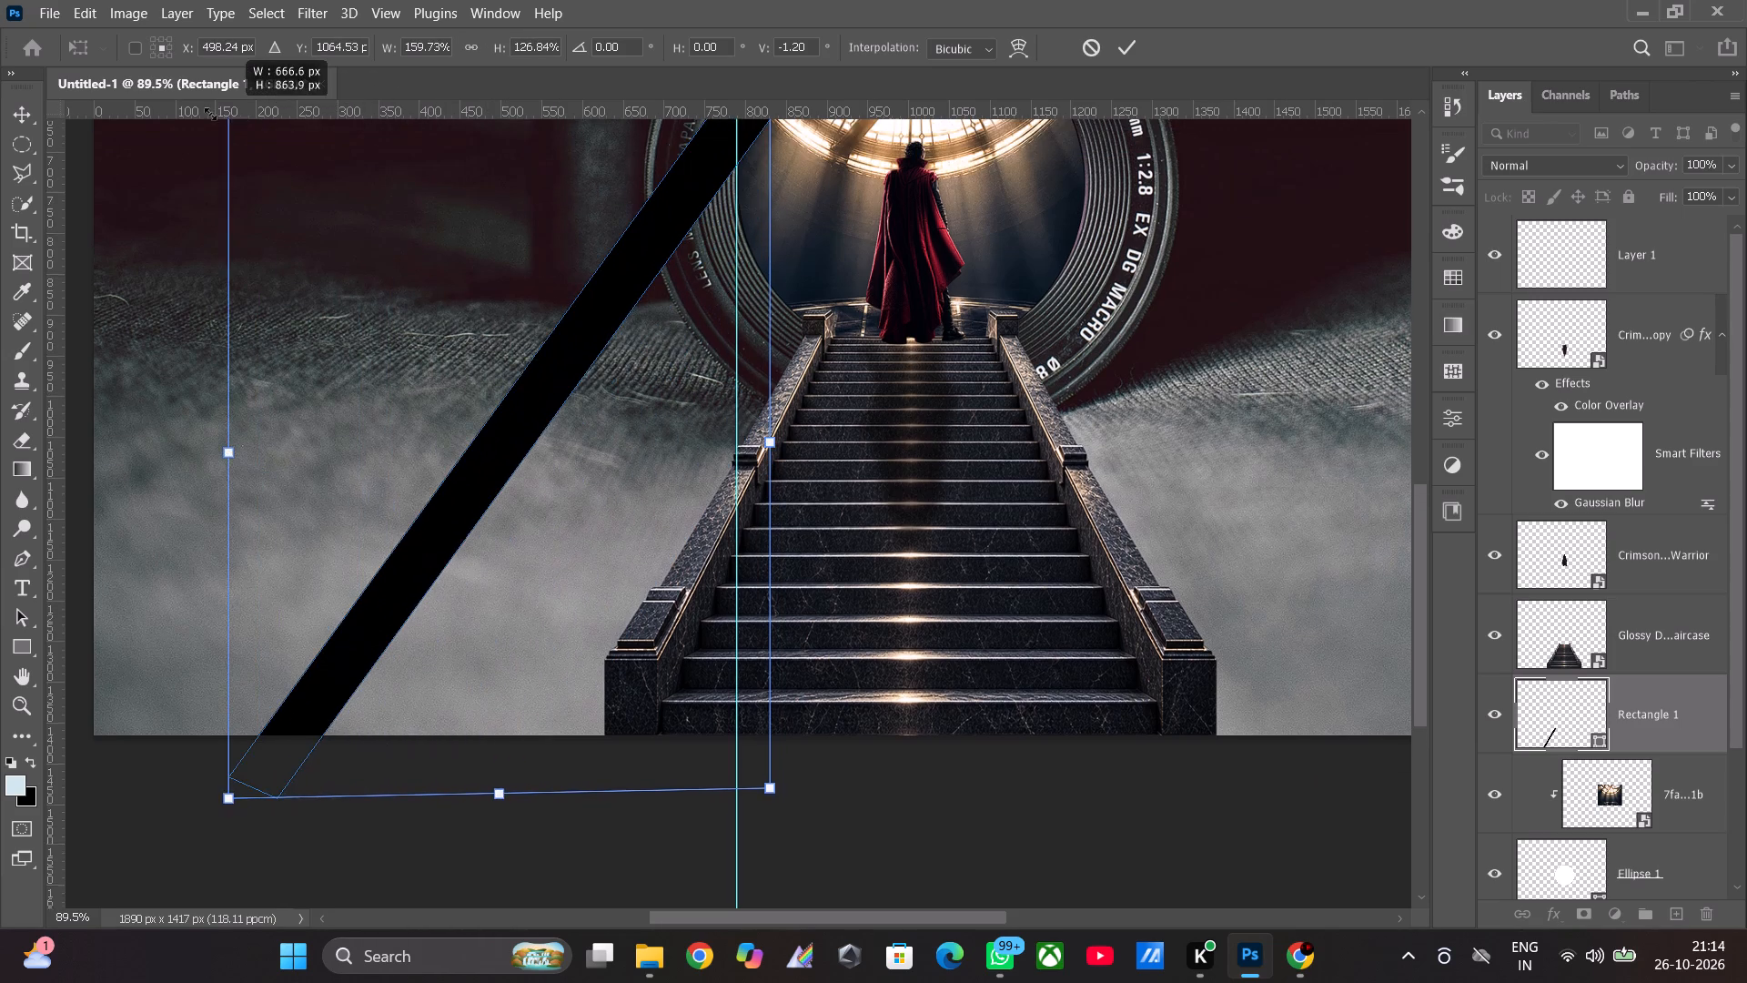
{"action": "left_click_drag", "start_coordinate": [210, 114], "coordinate": [200, 114], "text": "shift"}
{"action": "left_click_drag", "start_coordinate": [494, 478], "coordinate": [576, 760]}
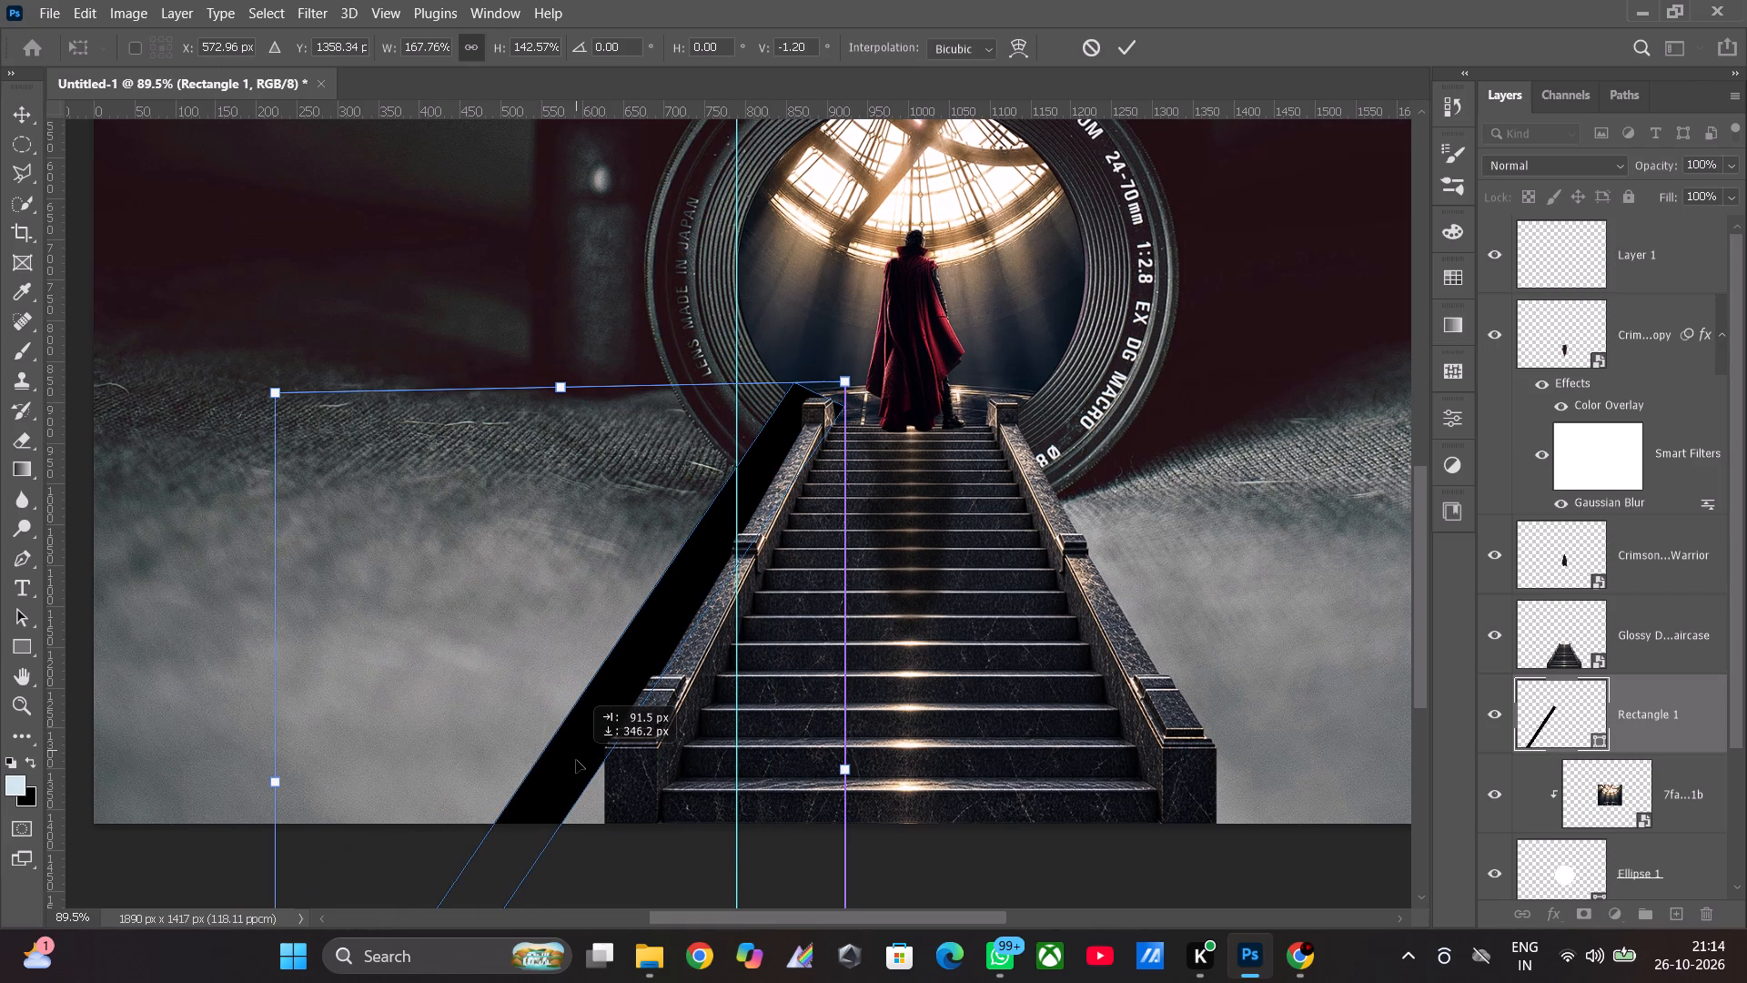
{"action": "left_click_drag", "start_coordinate": [576, 760], "coordinate": [572, 756]}
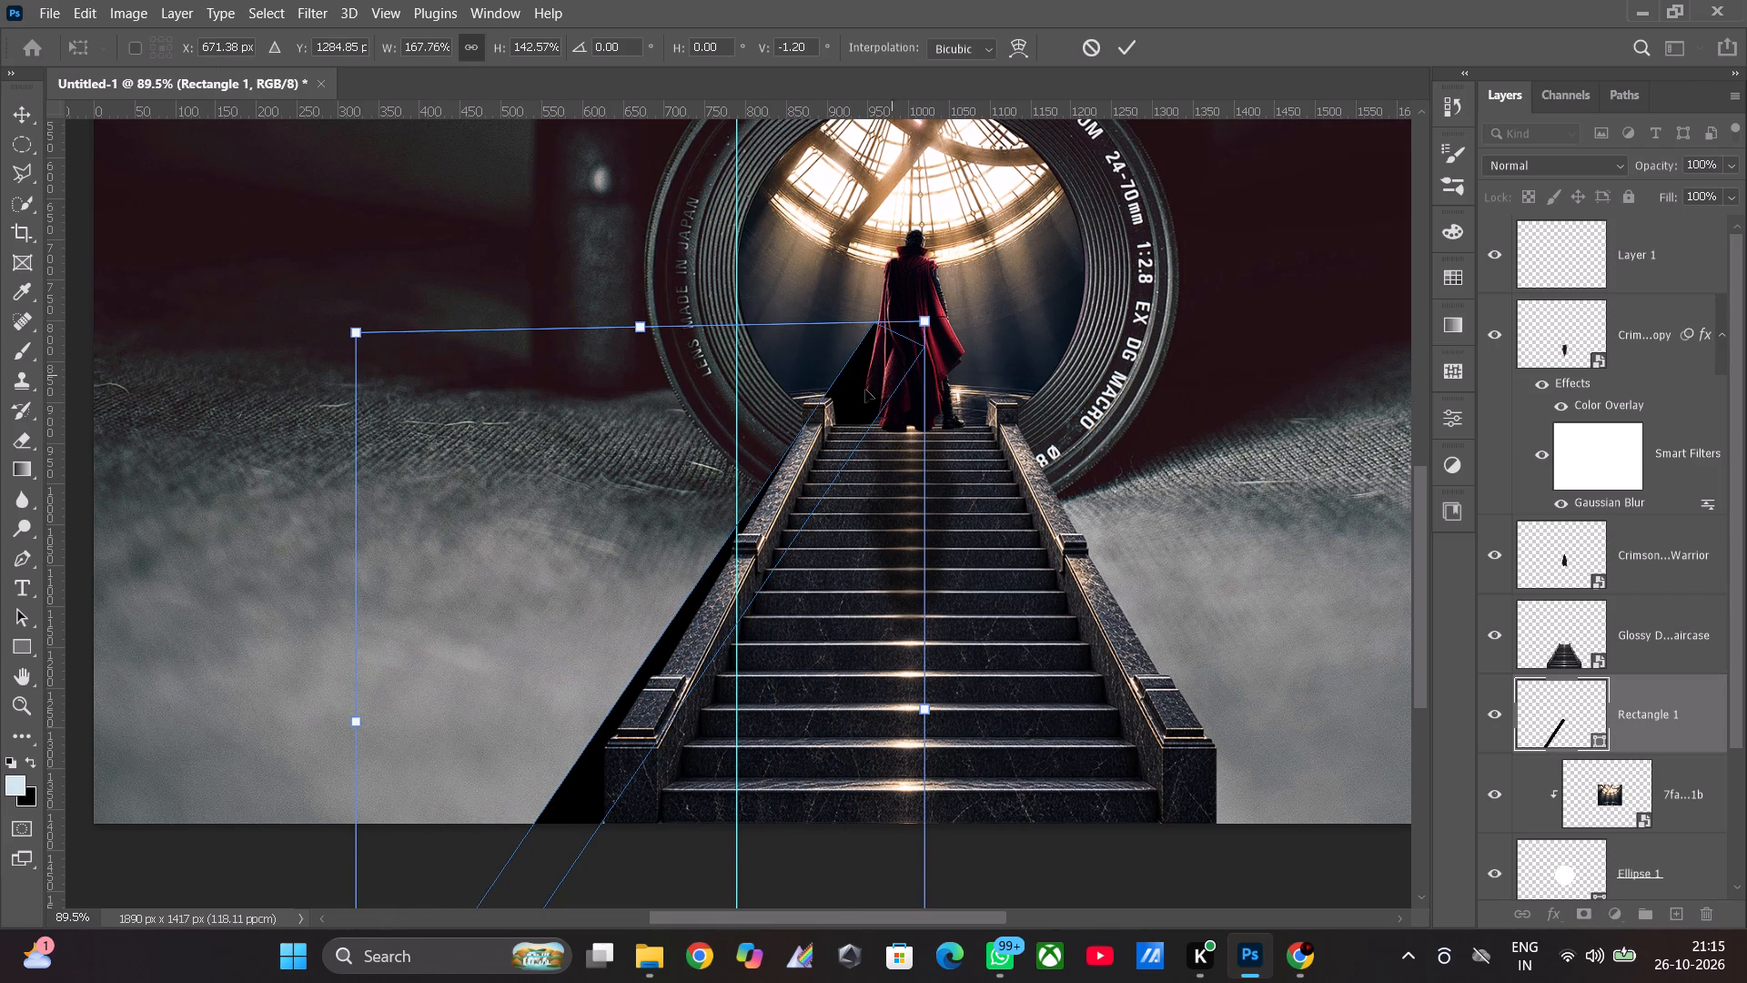
{"action": "left_click_drag", "start_coordinate": [848, 400], "coordinate": [706, 517]}
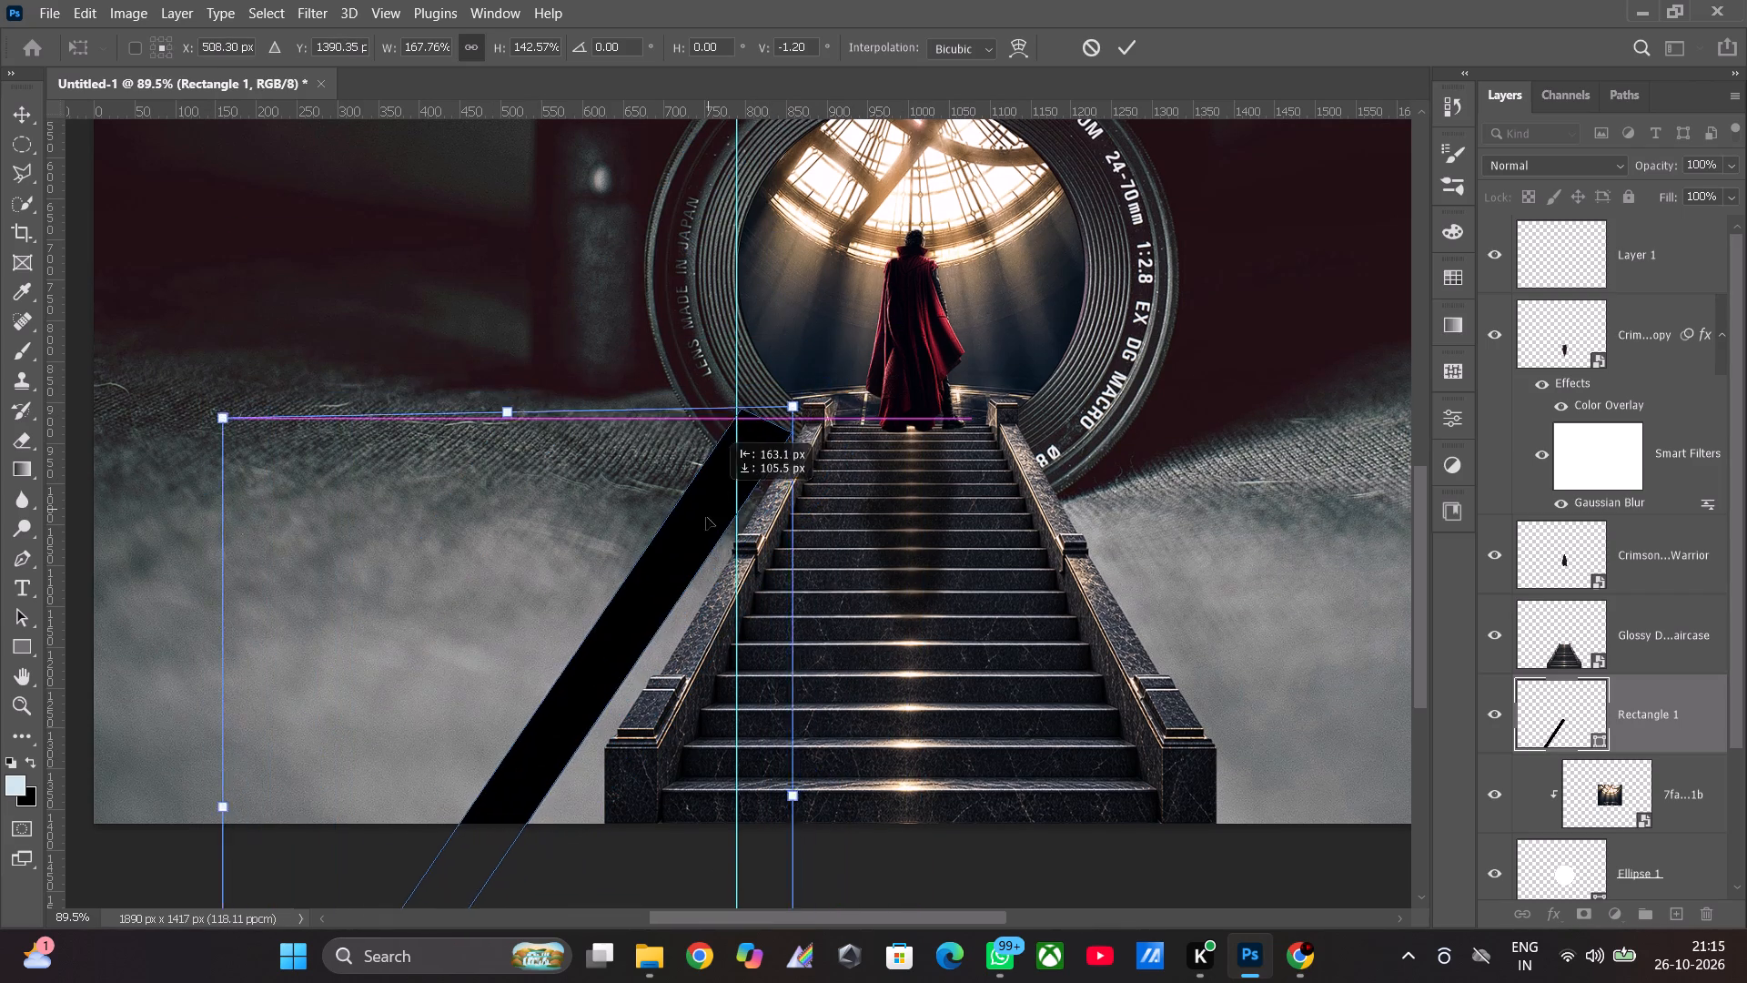
{"action": "left_click_drag", "start_coordinate": [706, 517], "coordinate": [701, 535]}
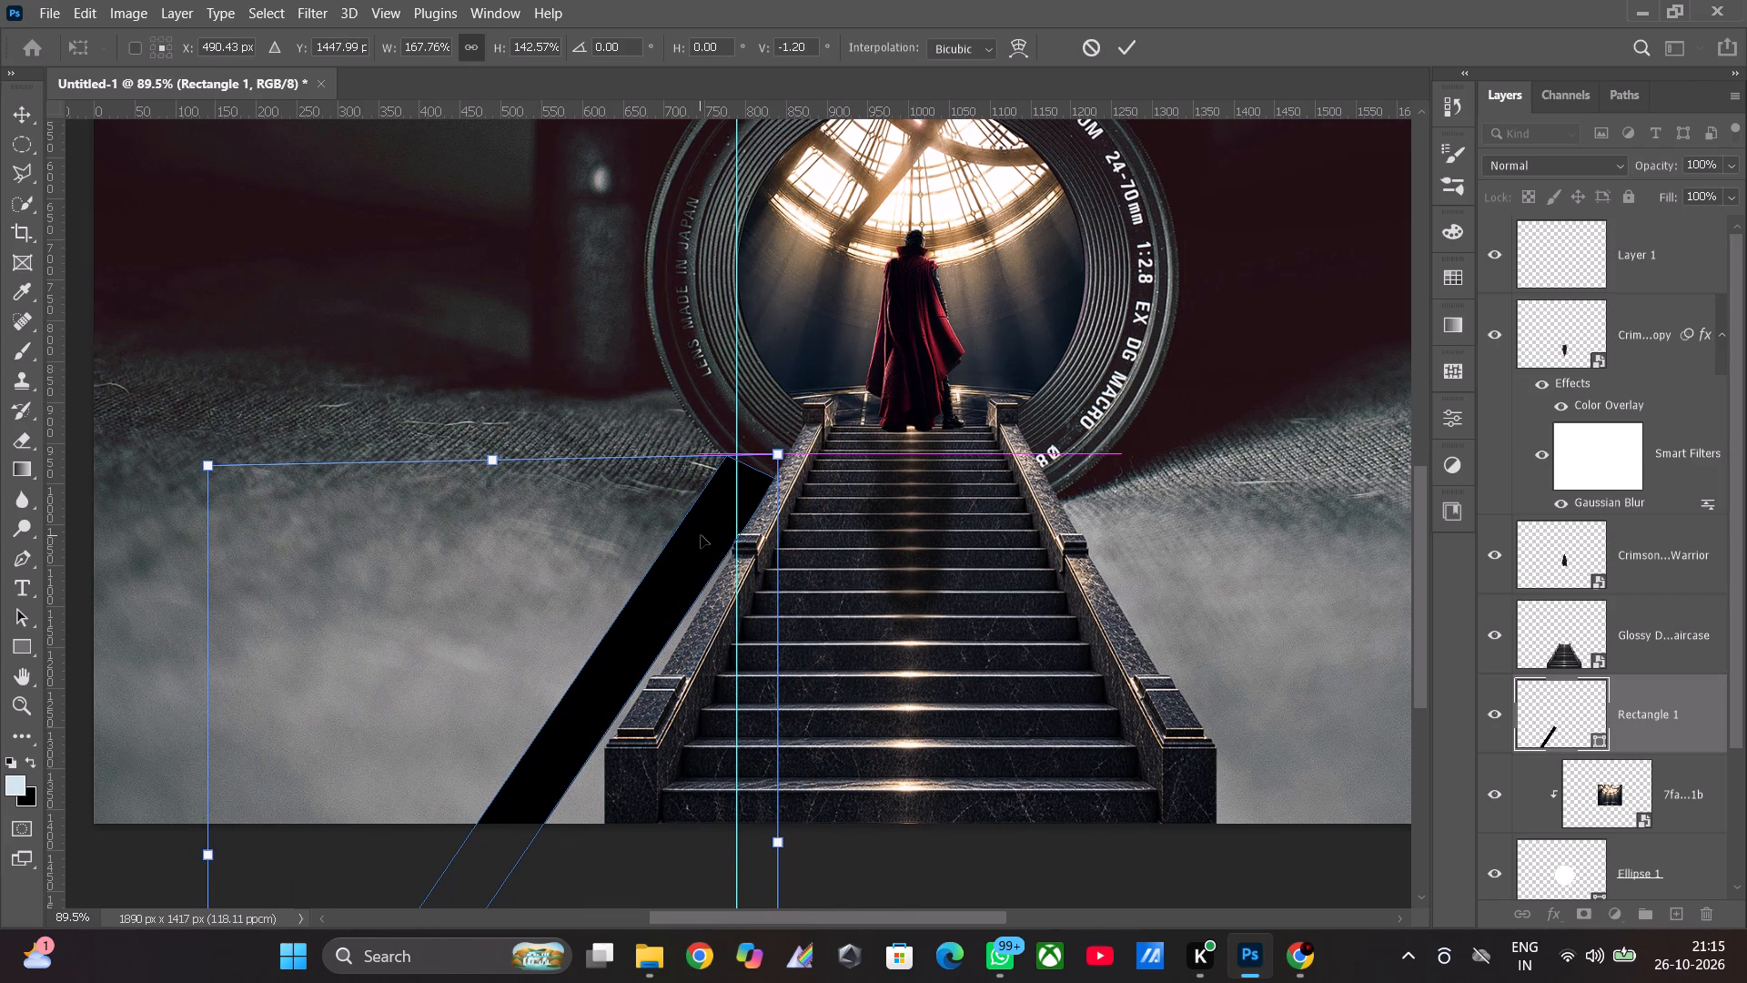
{"action": "left_click_drag", "start_coordinate": [812, 434], "coordinate": [774, 413]}
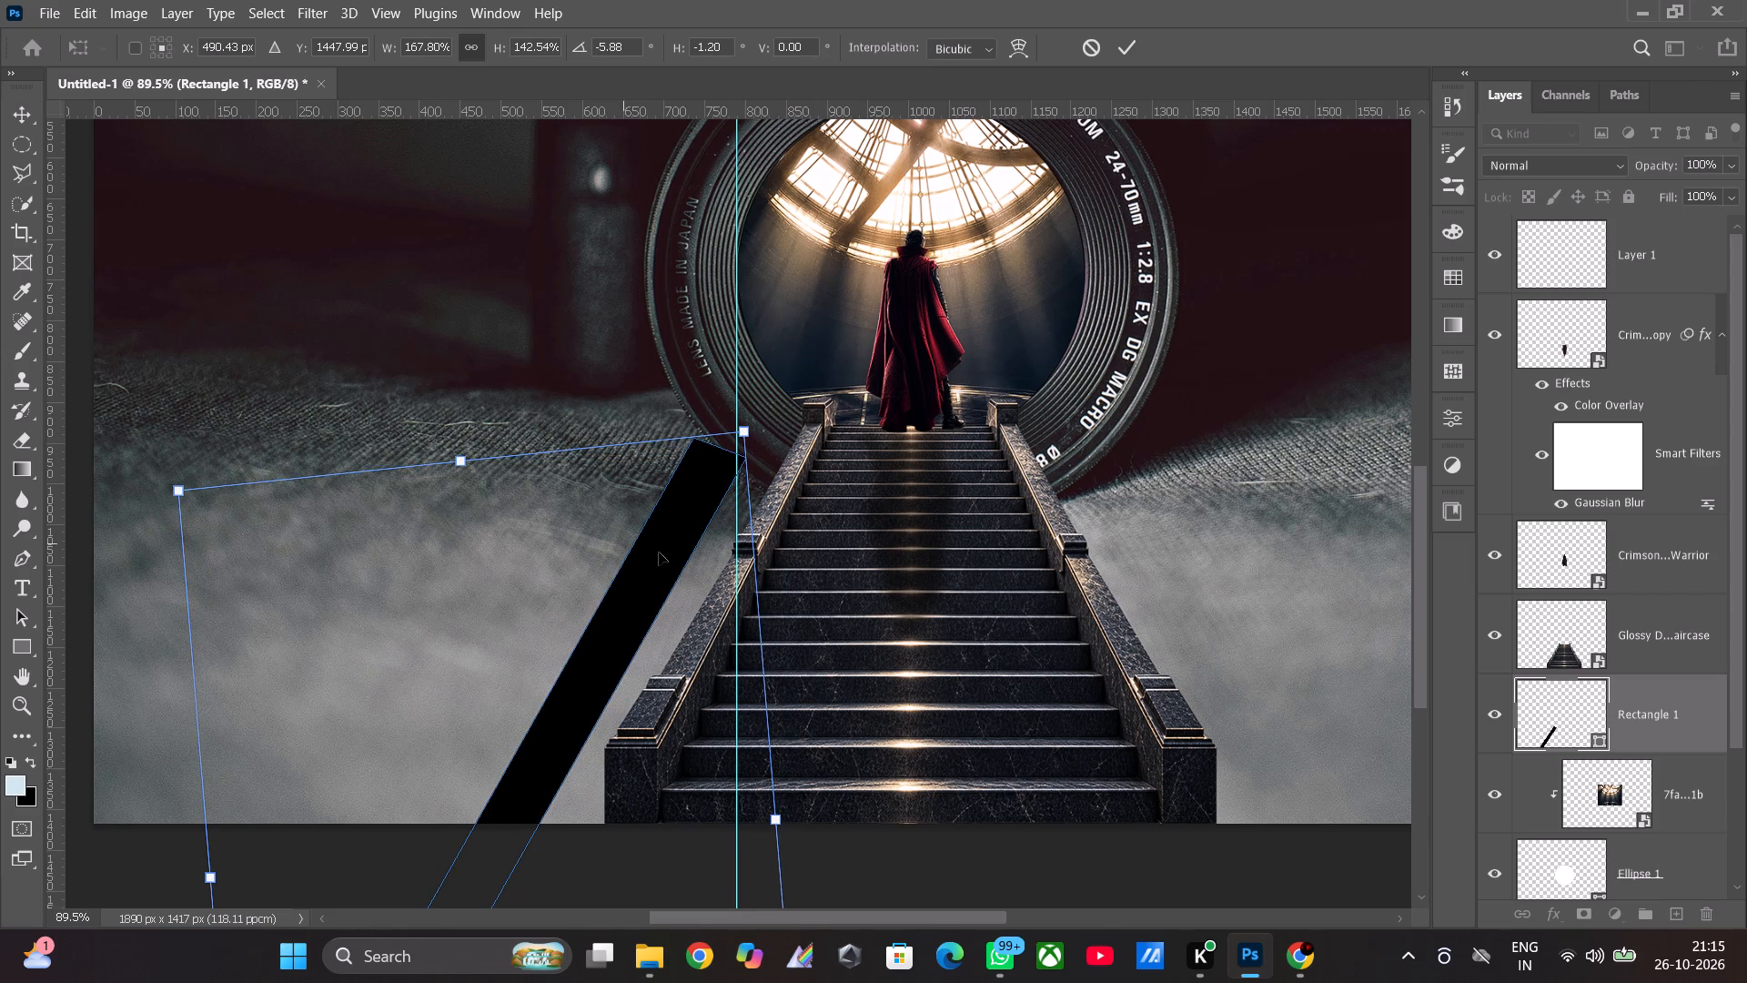
{"action": "left_click_drag", "start_coordinate": [665, 552], "coordinate": [709, 570]}
Enlarge the black rectangle to about 203% x 156%, rotate it to about -9.3°, and tuck it partly behind the left railing.
{"action": "left_click_drag", "start_coordinate": [785, 452], "coordinate": [786, 450], "text": "shift"}
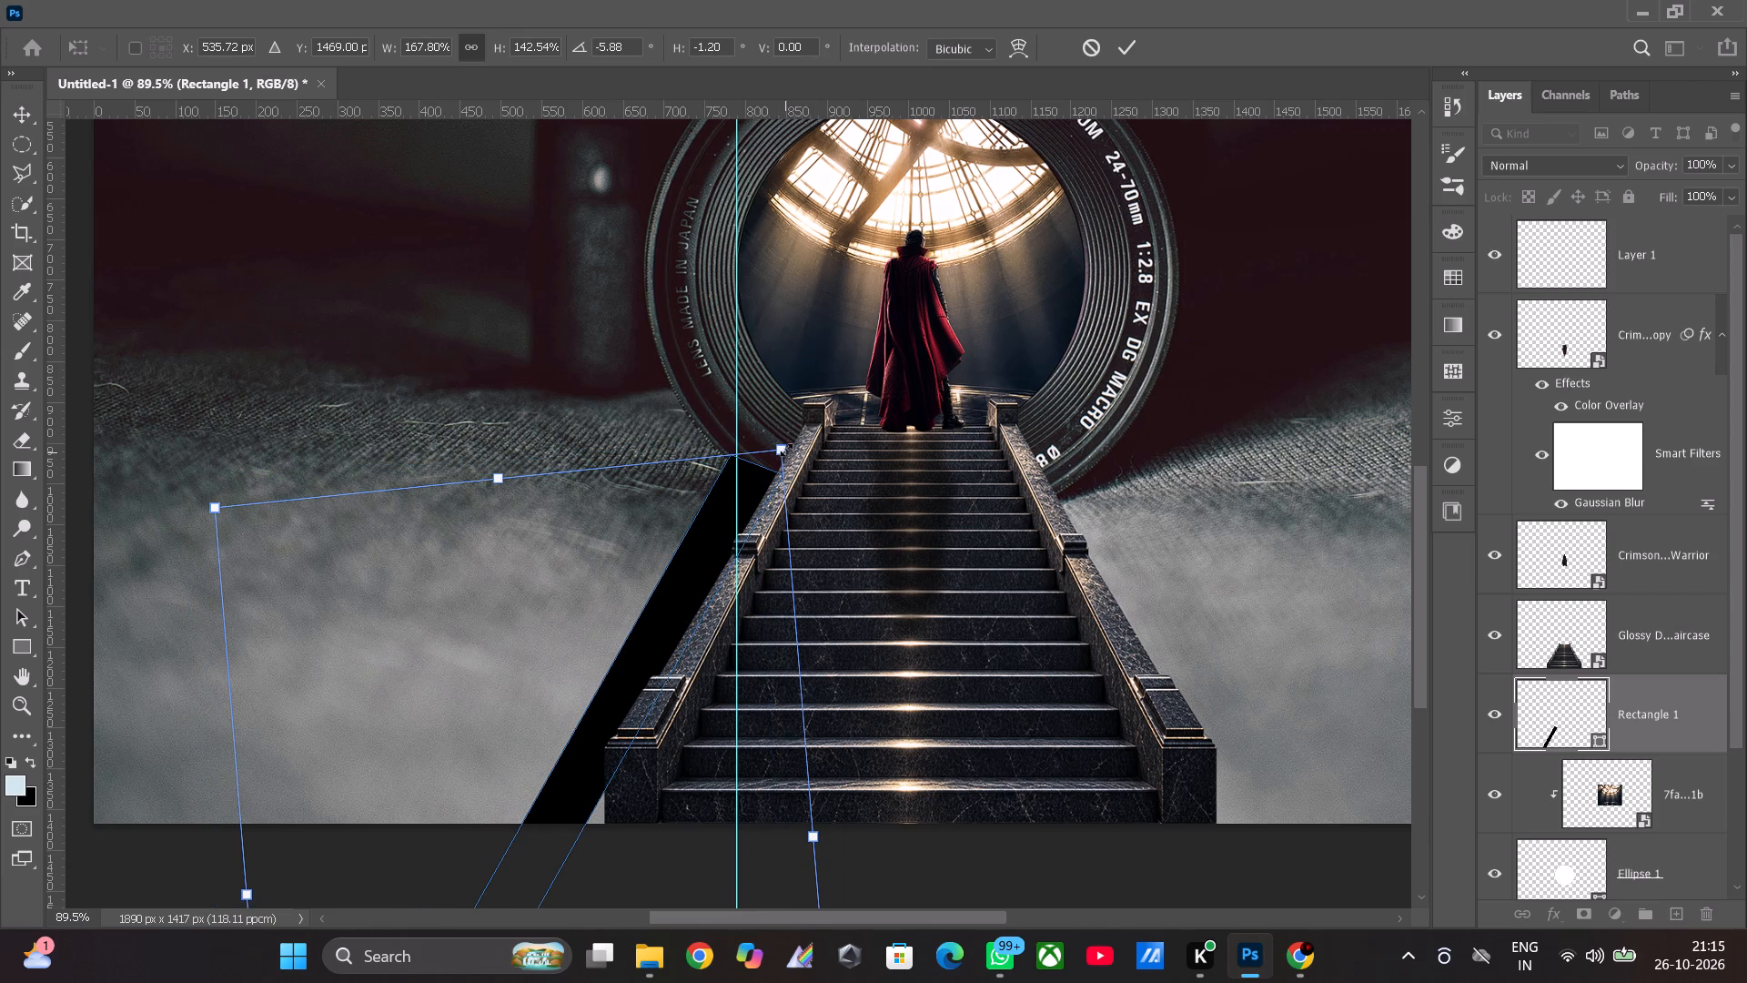
{"action": "left_click_drag", "start_coordinate": [786, 450], "coordinate": [897, 369], "text": "shift"}
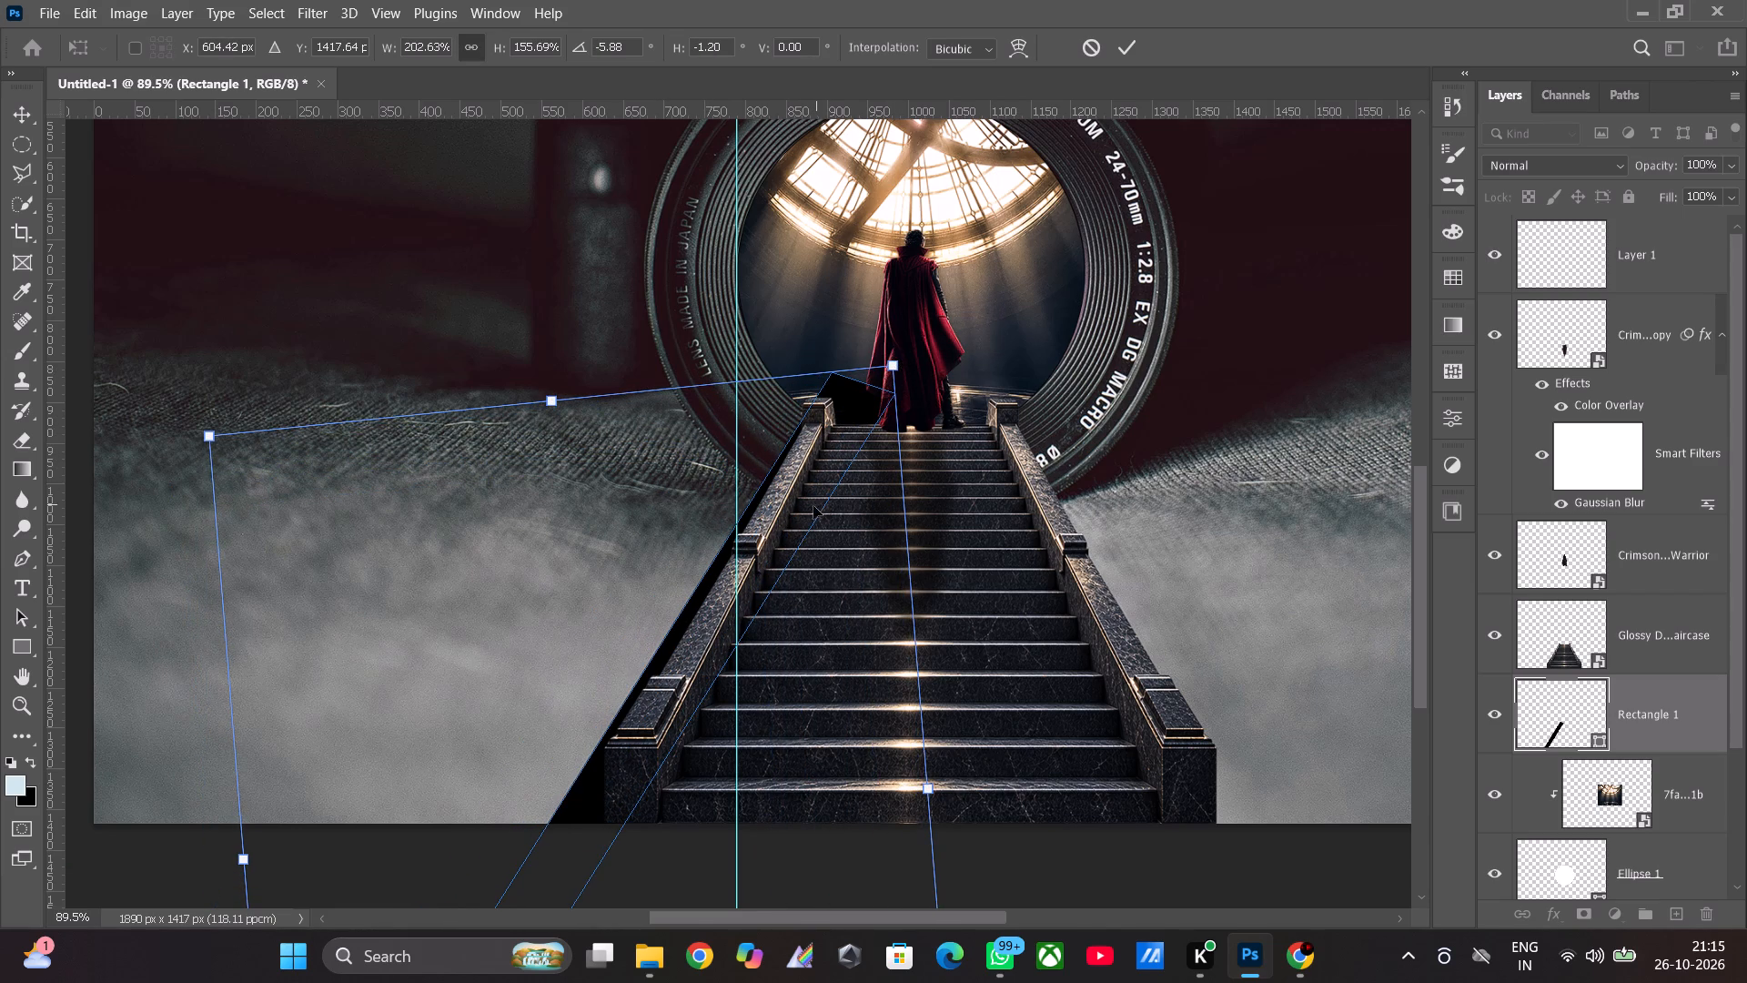
{"action": "left_click_drag", "start_coordinate": [808, 512], "coordinate": [703, 585]}
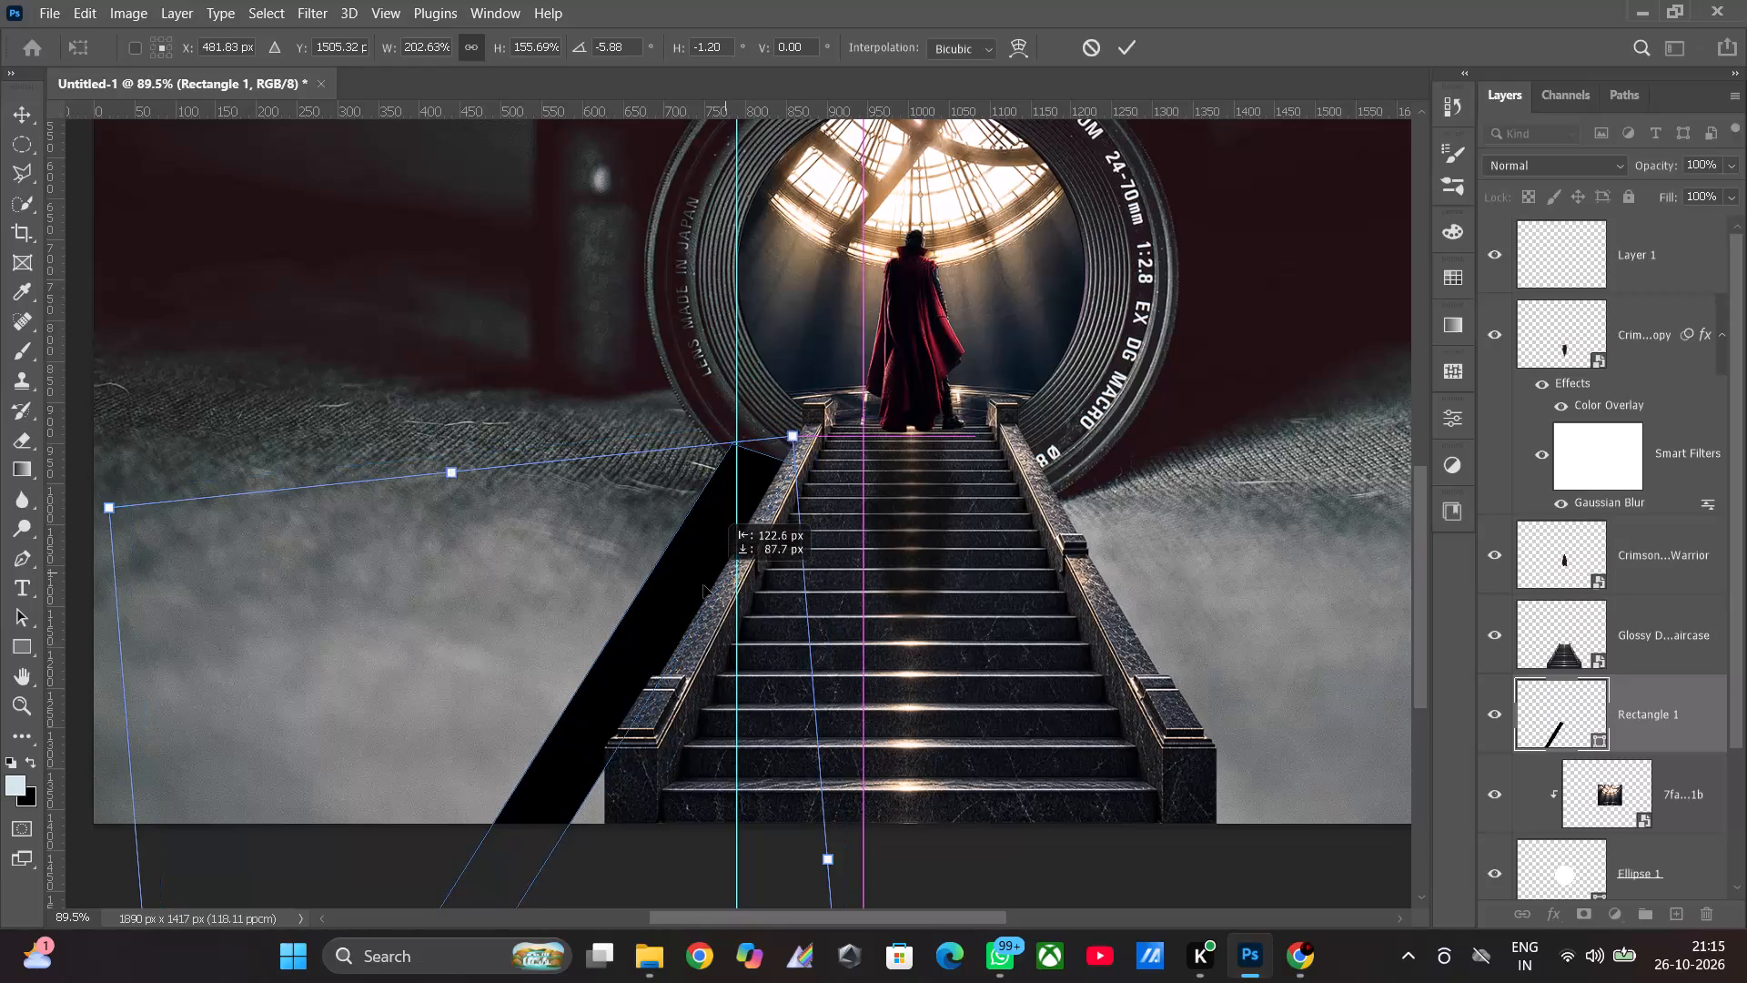
{"action": "left_click_drag", "start_coordinate": [703, 585], "coordinate": [700, 606]}
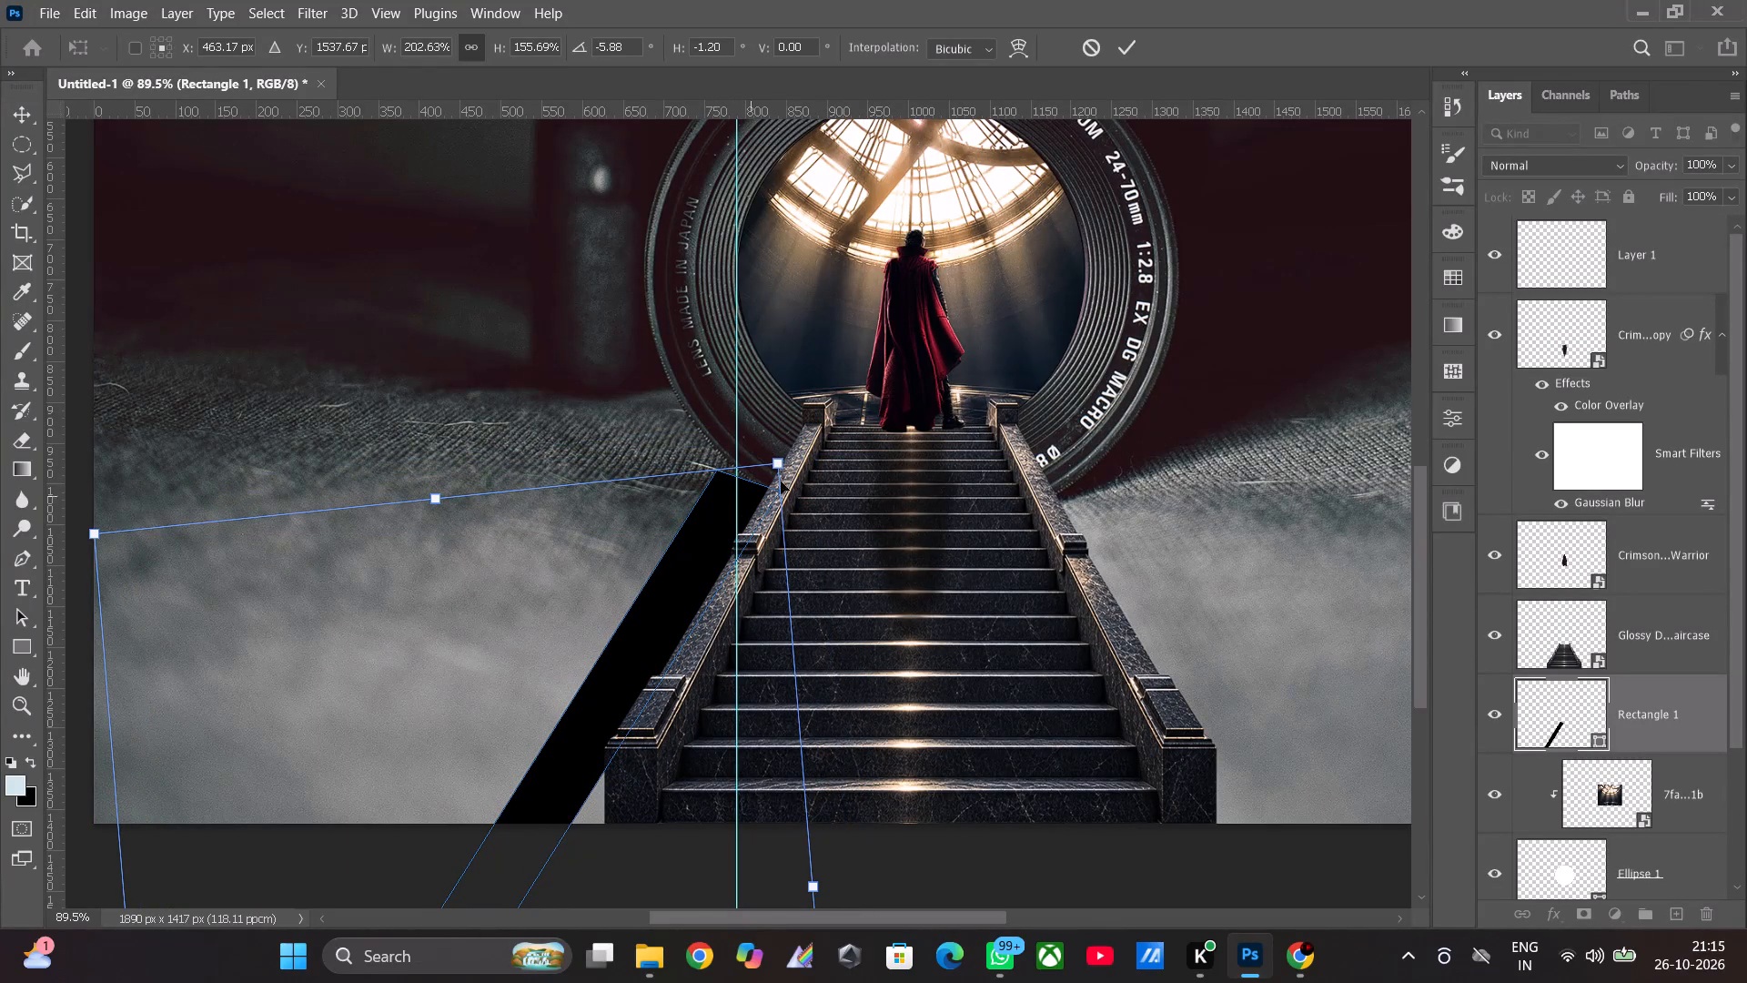
{"action": "left_click_drag", "start_coordinate": [807, 443], "coordinate": [783, 415]}
{"action": "left_click_drag", "start_coordinate": [641, 585], "coordinate": [695, 585]}
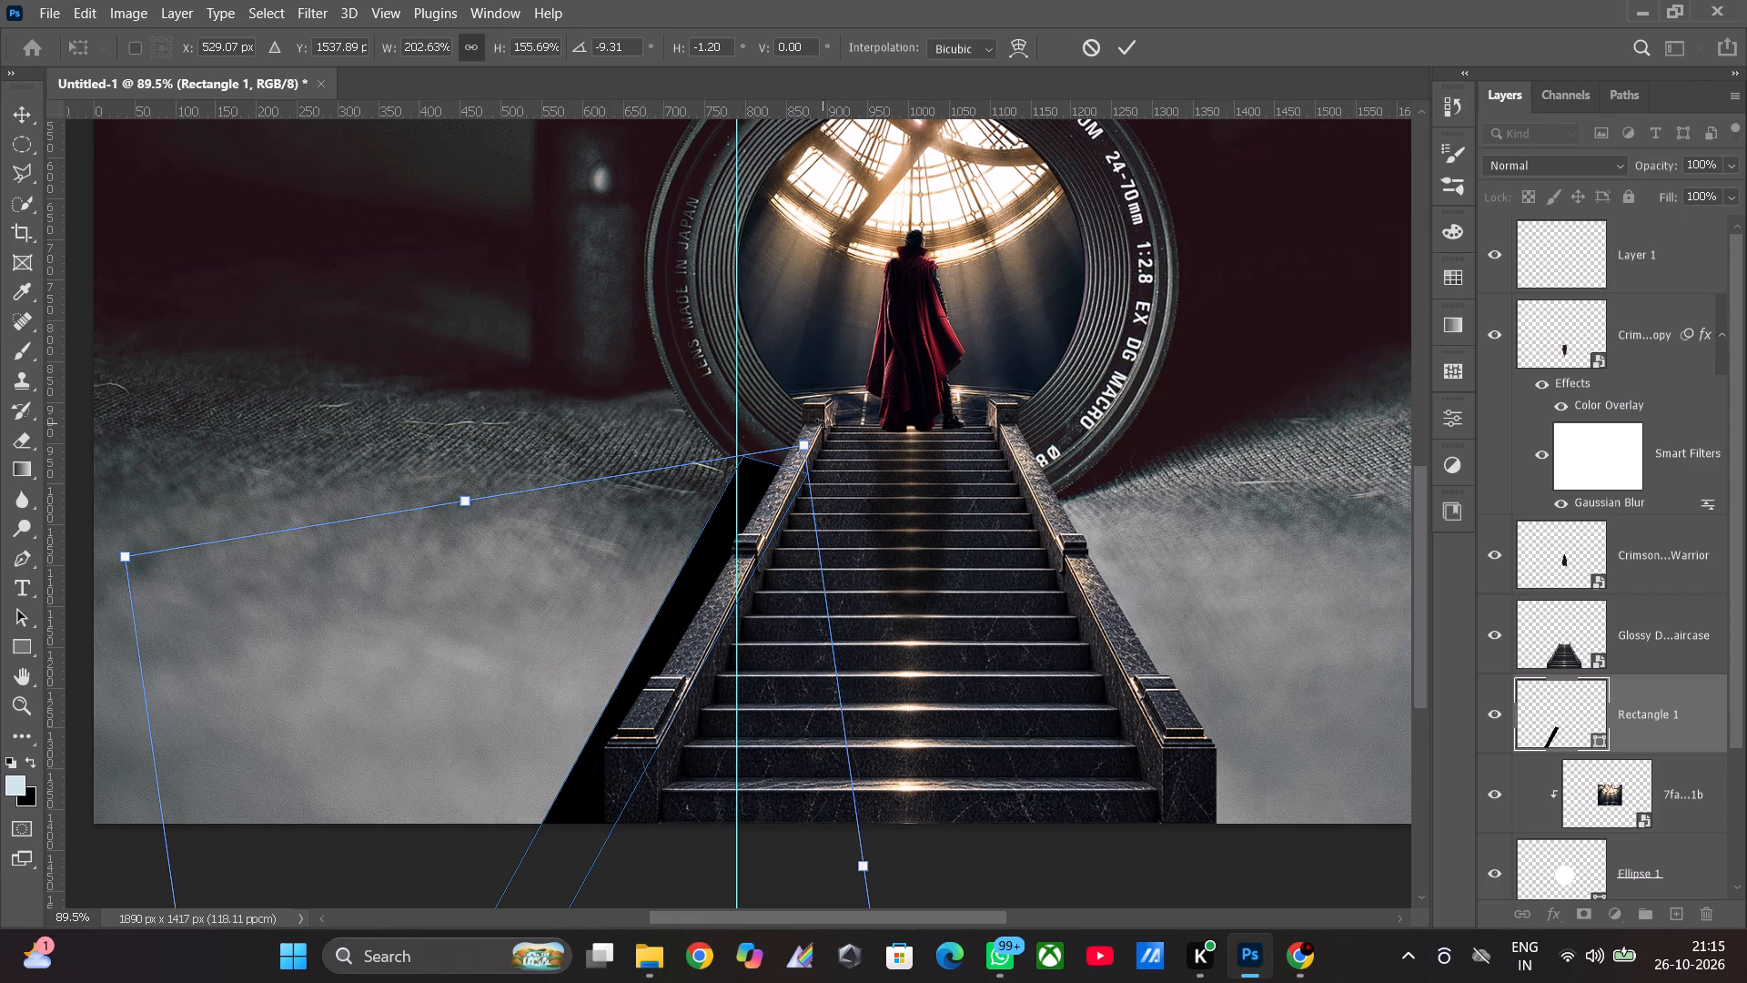
Adjust the black rectangle's rotation to about -6.1°, nudge it along the left railing's outer edge, and apply the transform.
{"action": "left_click_drag", "start_coordinate": [817, 425], "coordinate": [825, 452]}
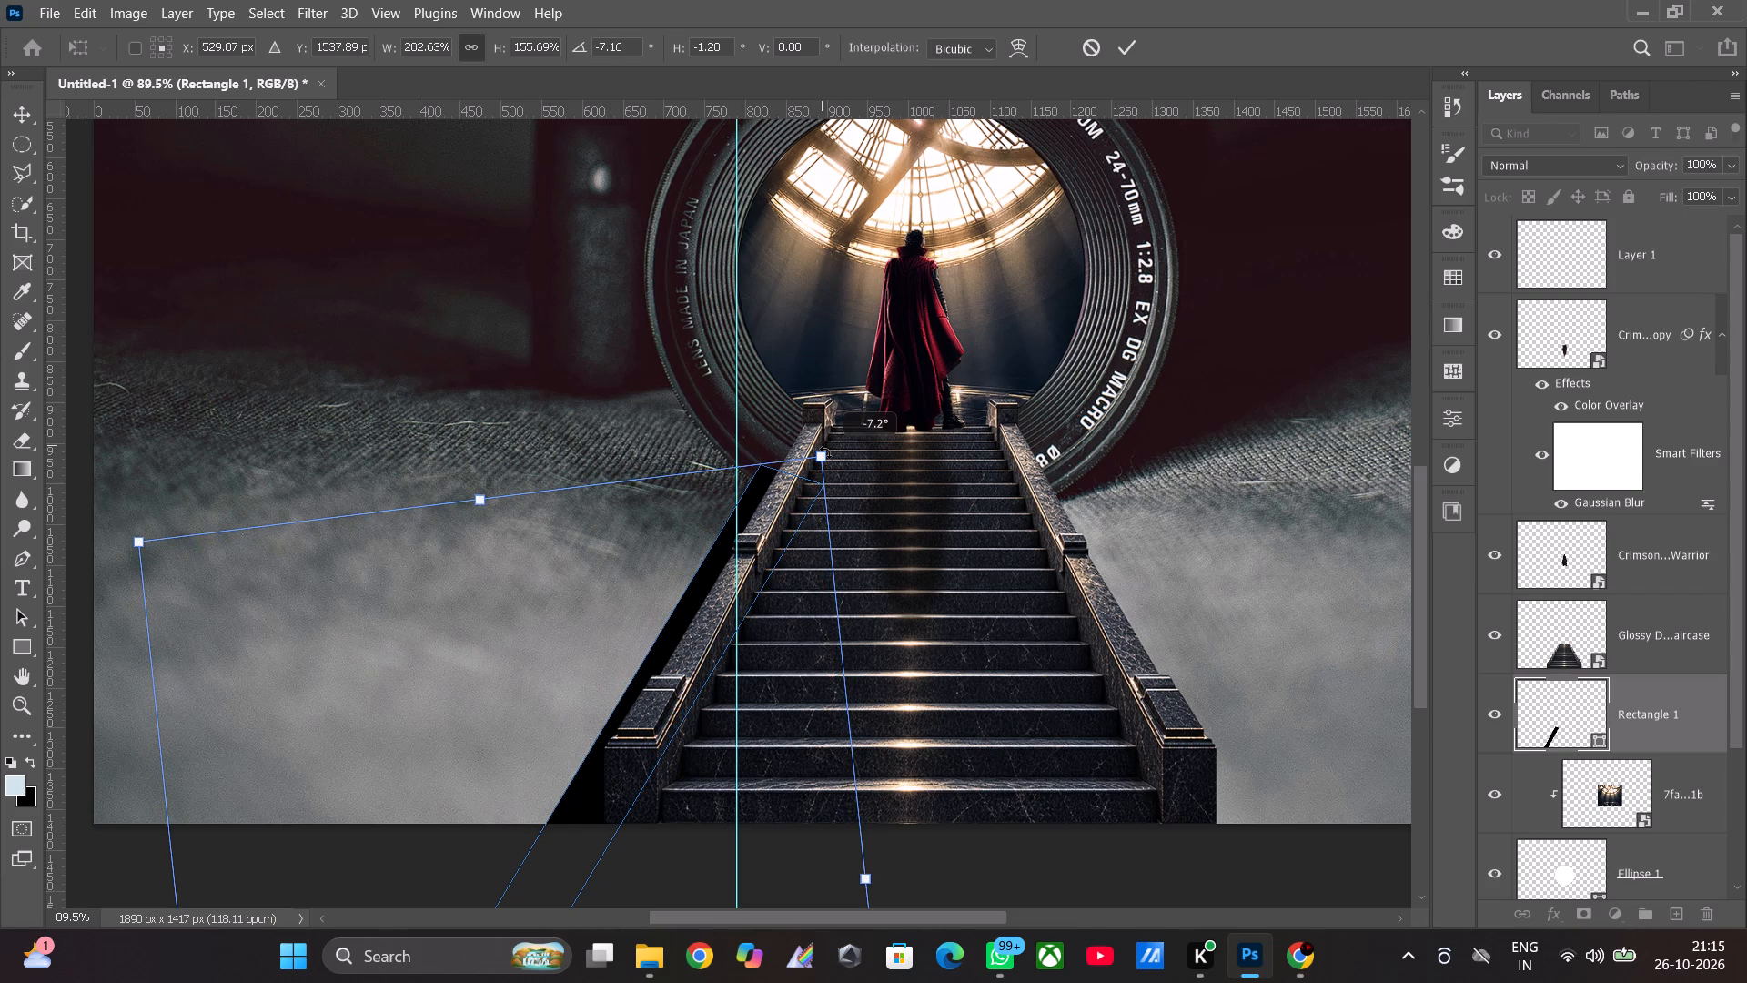
{"action": "left_click_drag", "start_coordinate": [825, 452], "coordinate": [825, 453]}
{"action": "left_click_drag", "start_coordinate": [765, 504], "coordinate": [752, 512]}
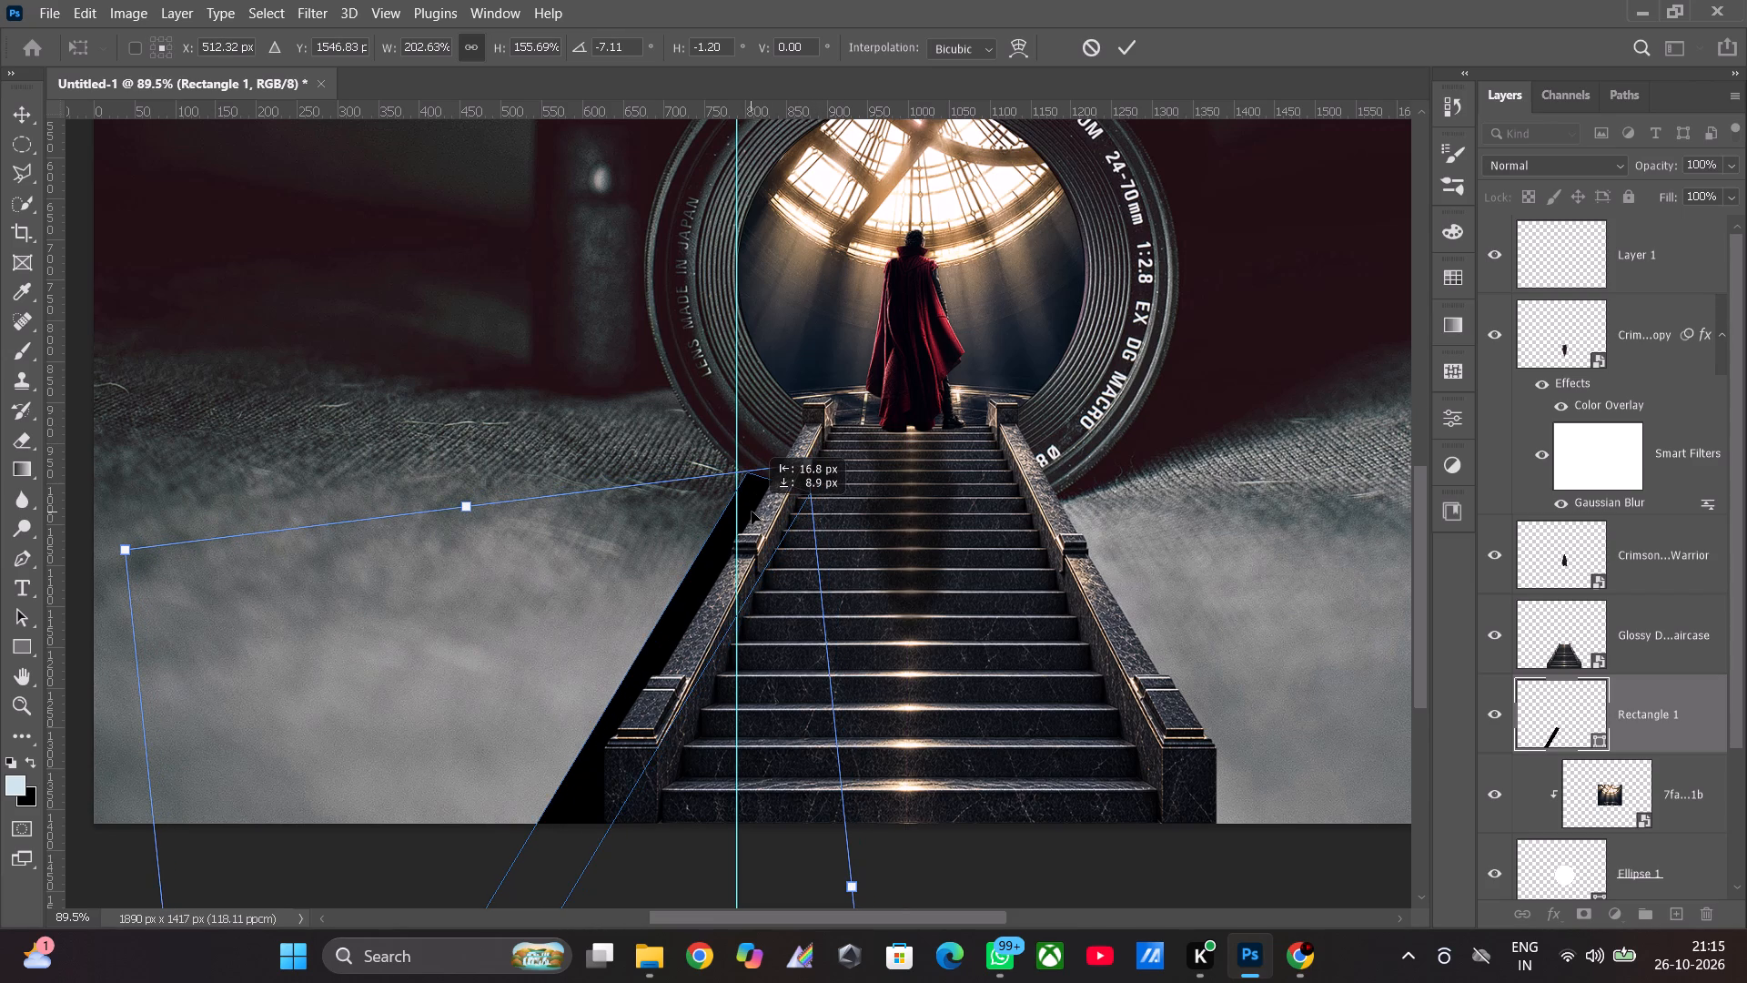
{"action": "left_click_drag", "start_coordinate": [752, 512], "coordinate": [750, 512]}
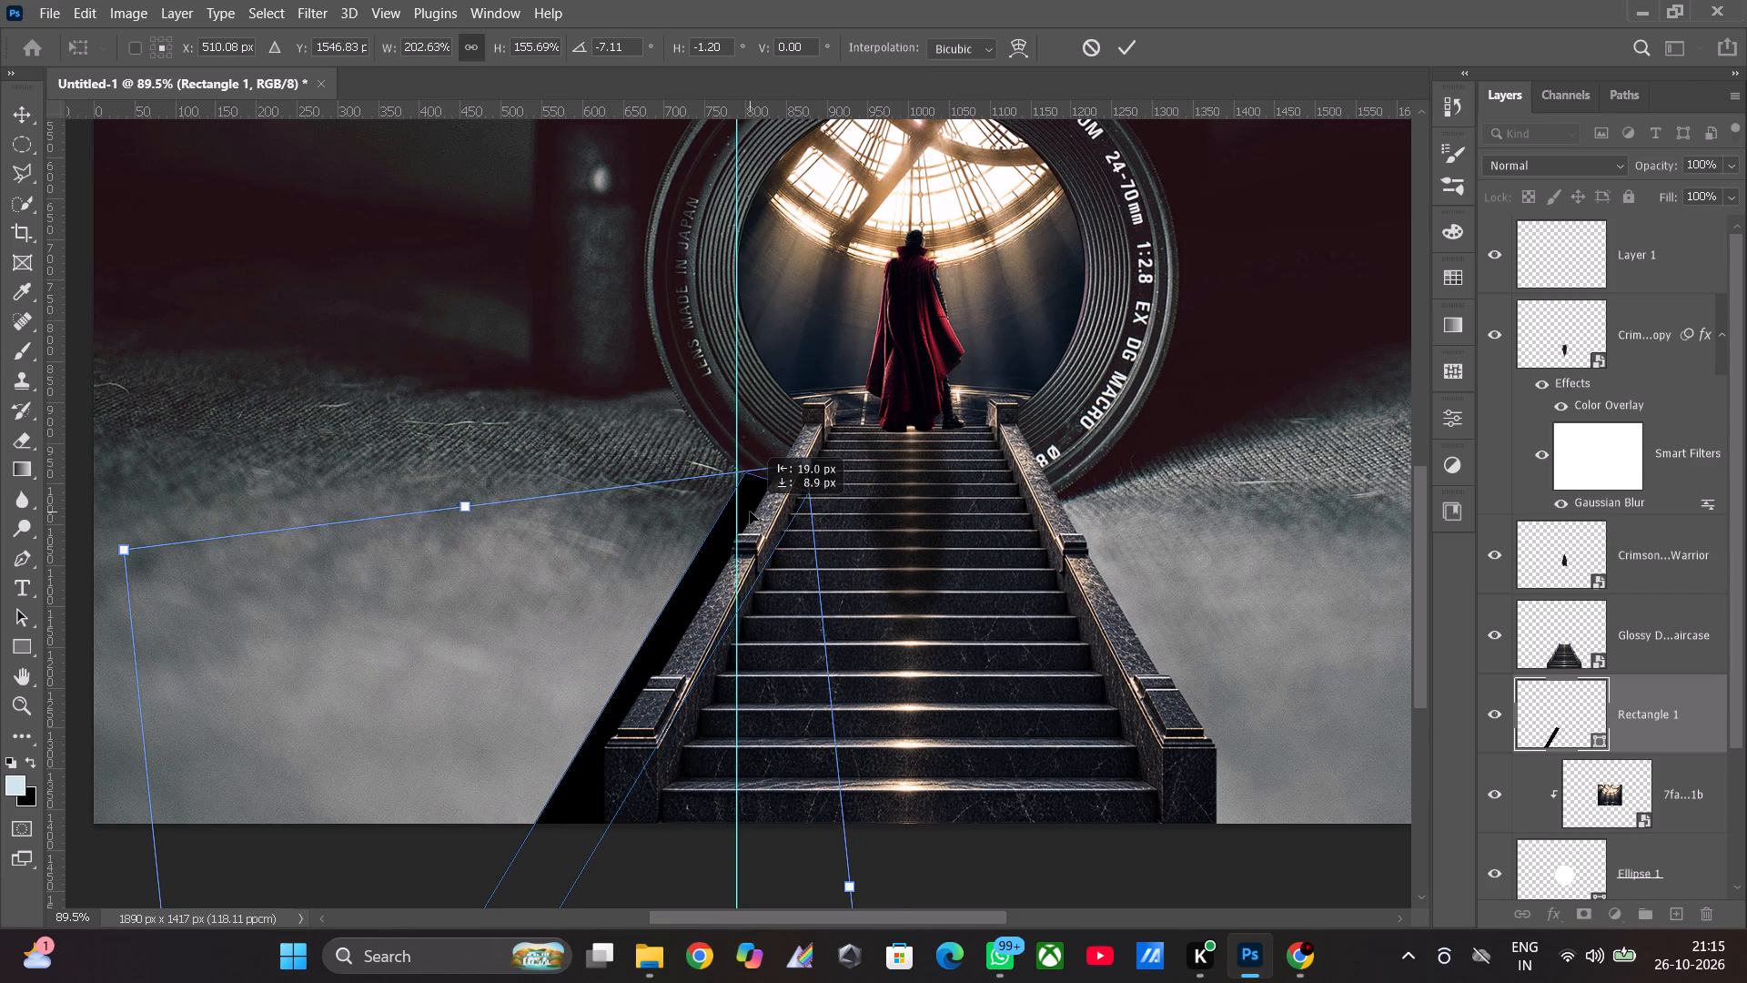
{"action": "left_click_drag", "start_coordinate": [750, 512], "coordinate": [748, 512]}
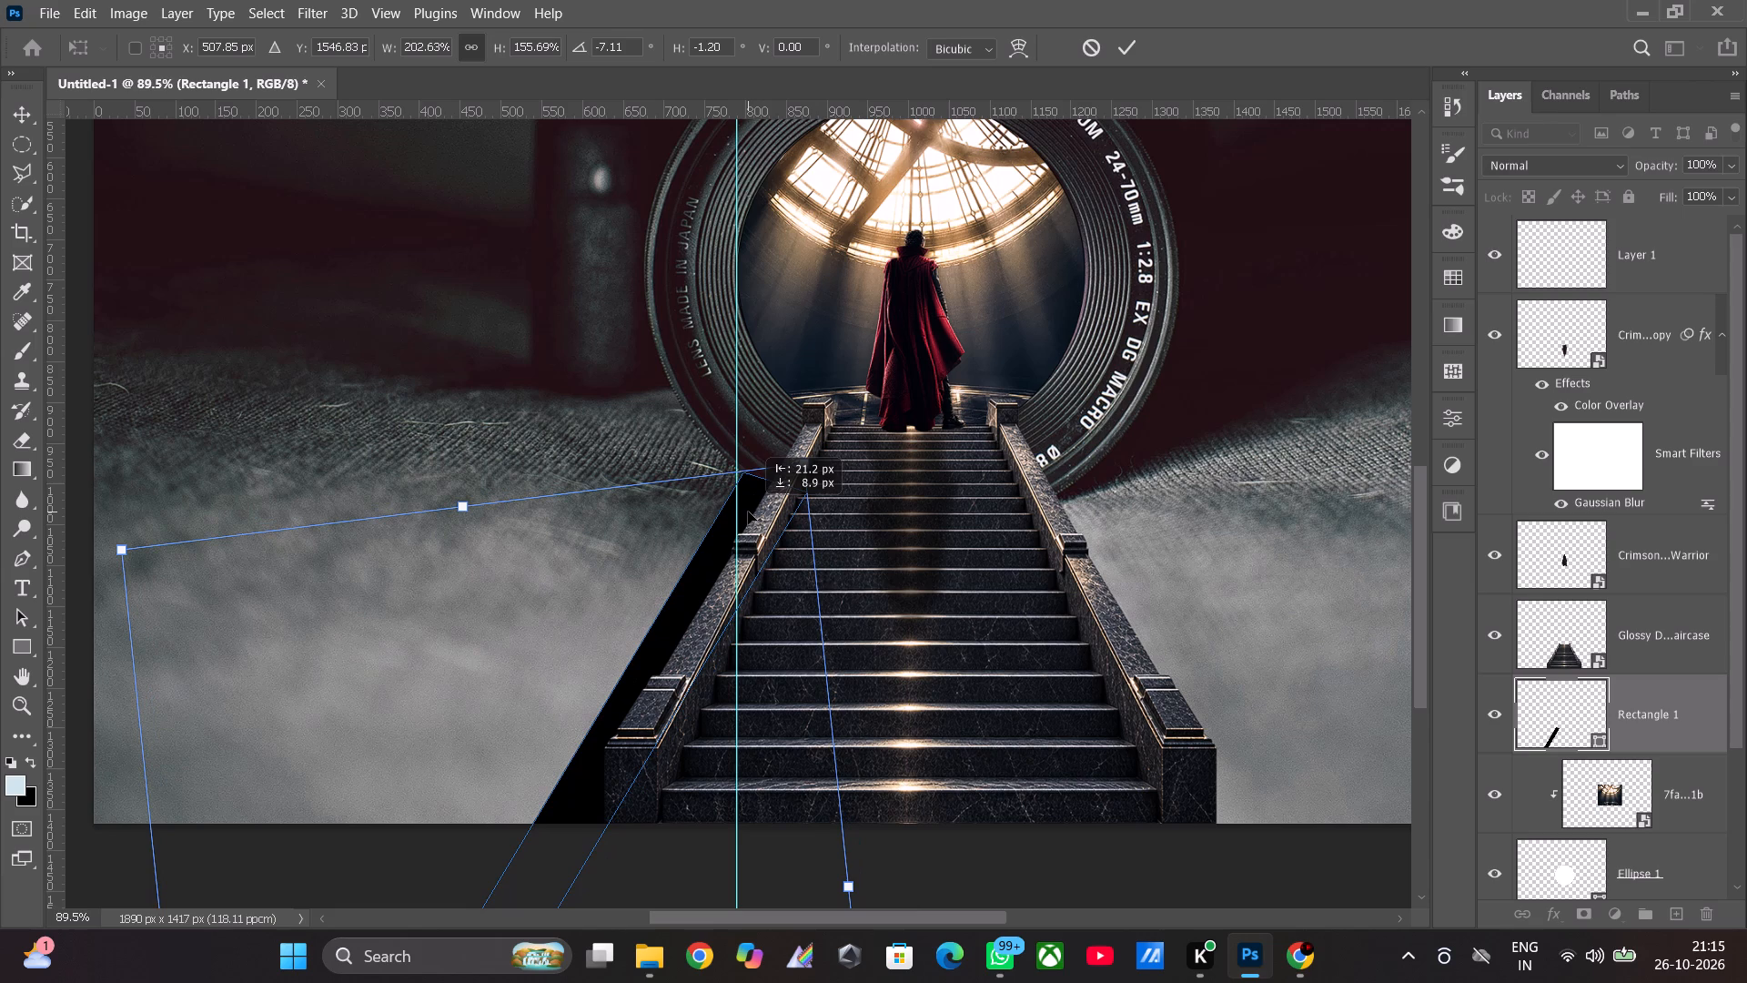
{"action": "left_click_drag", "start_coordinate": [748, 512], "coordinate": [746, 512]}
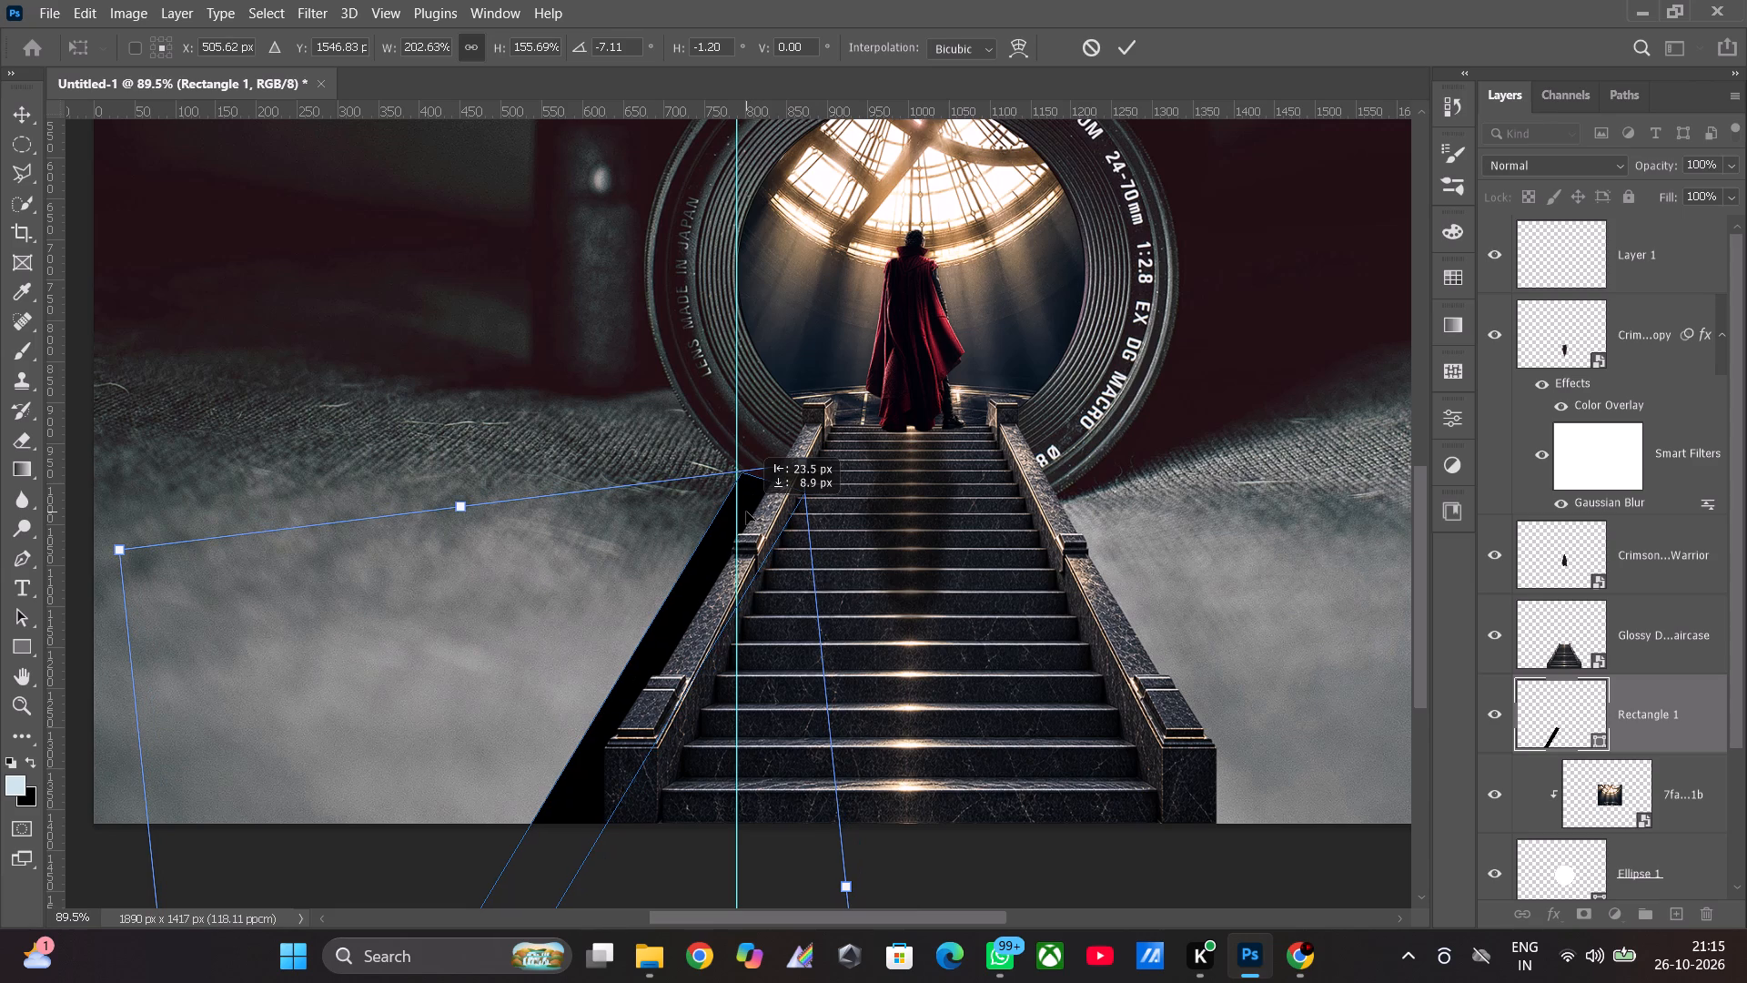
{"action": "left_click_drag", "start_coordinate": [746, 512], "coordinate": [745, 512]}
{"action": "left_click", "coordinate": [809, 451]}
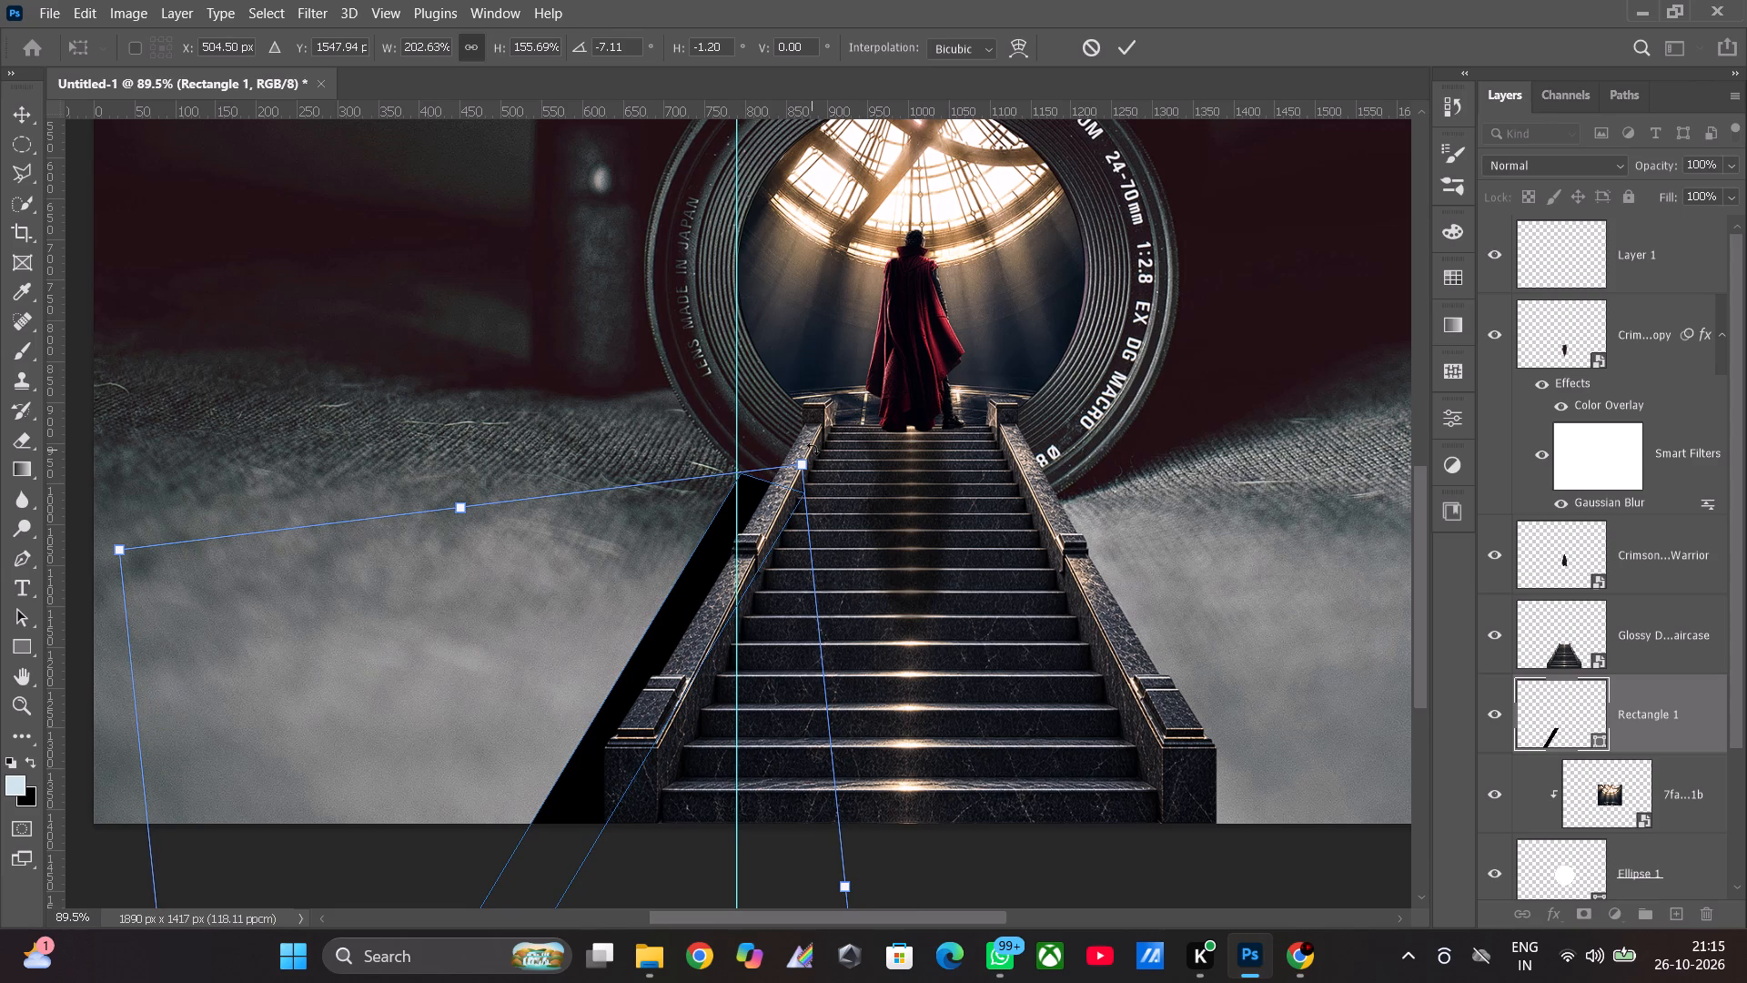
{"action": "left_click_drag", "start_coordinate": [813, 449], "coordinate": [819, 457]}
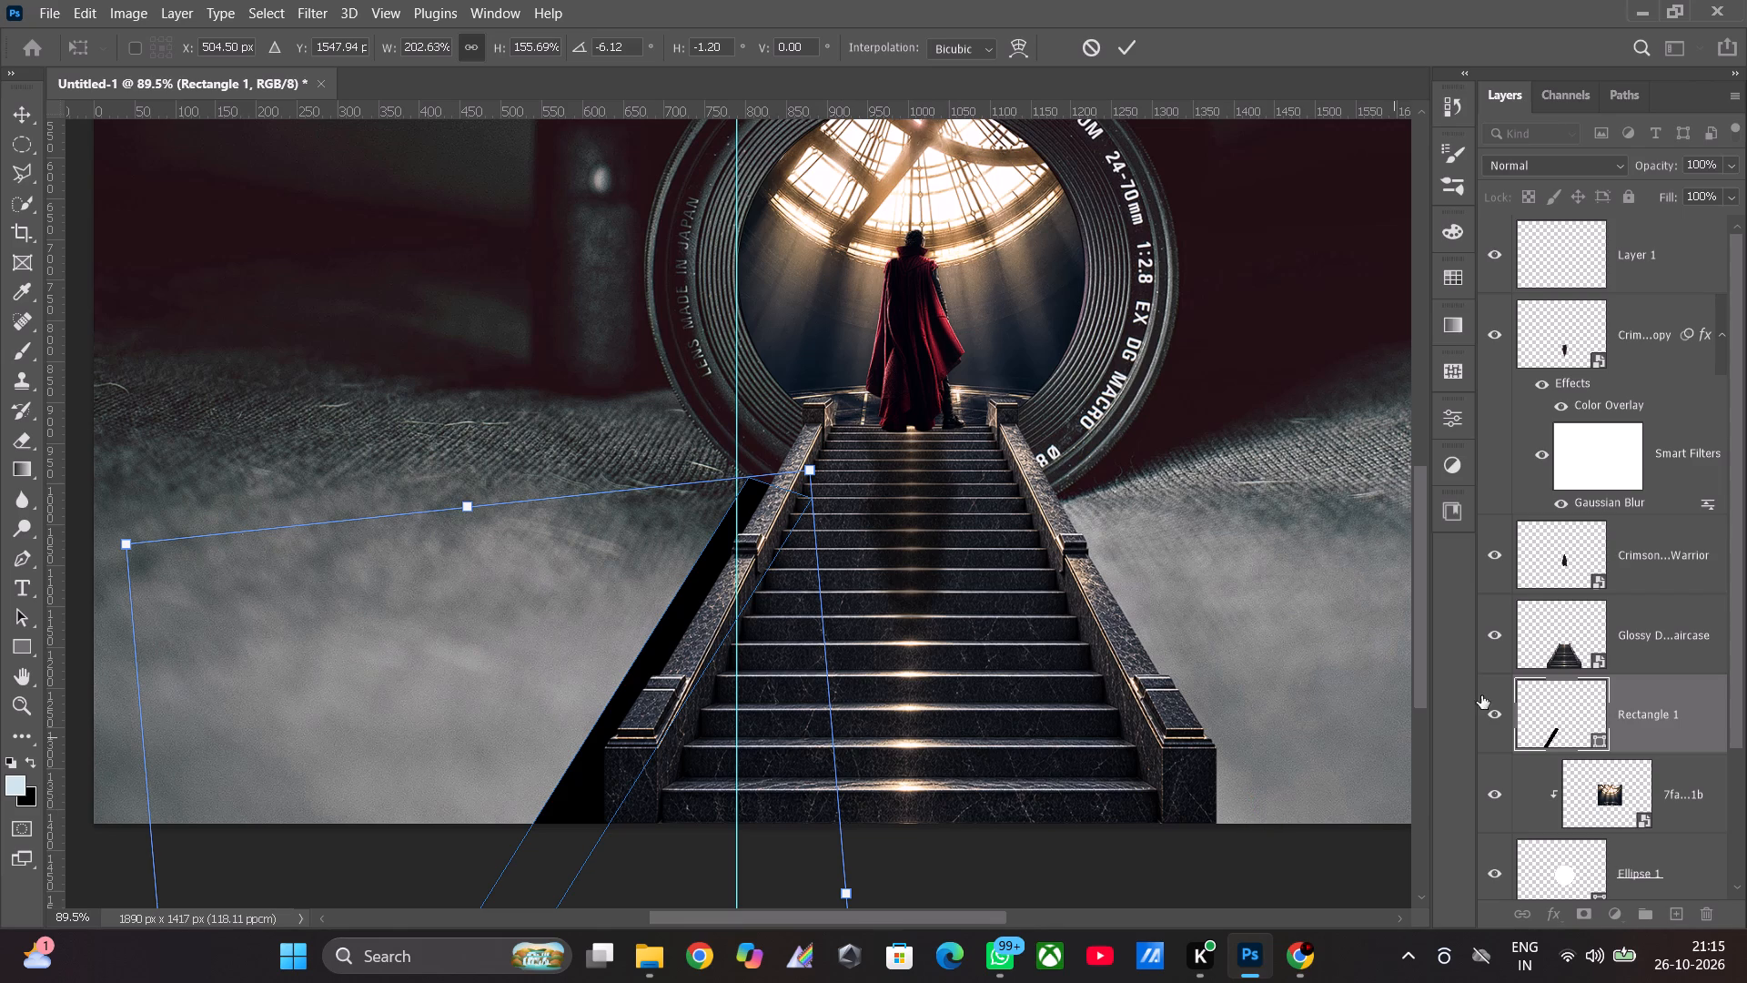
{"action": "left_click", "coordinate": [1459, 745]}
{"action": "right_click", "coordinate": [1539, 714]}
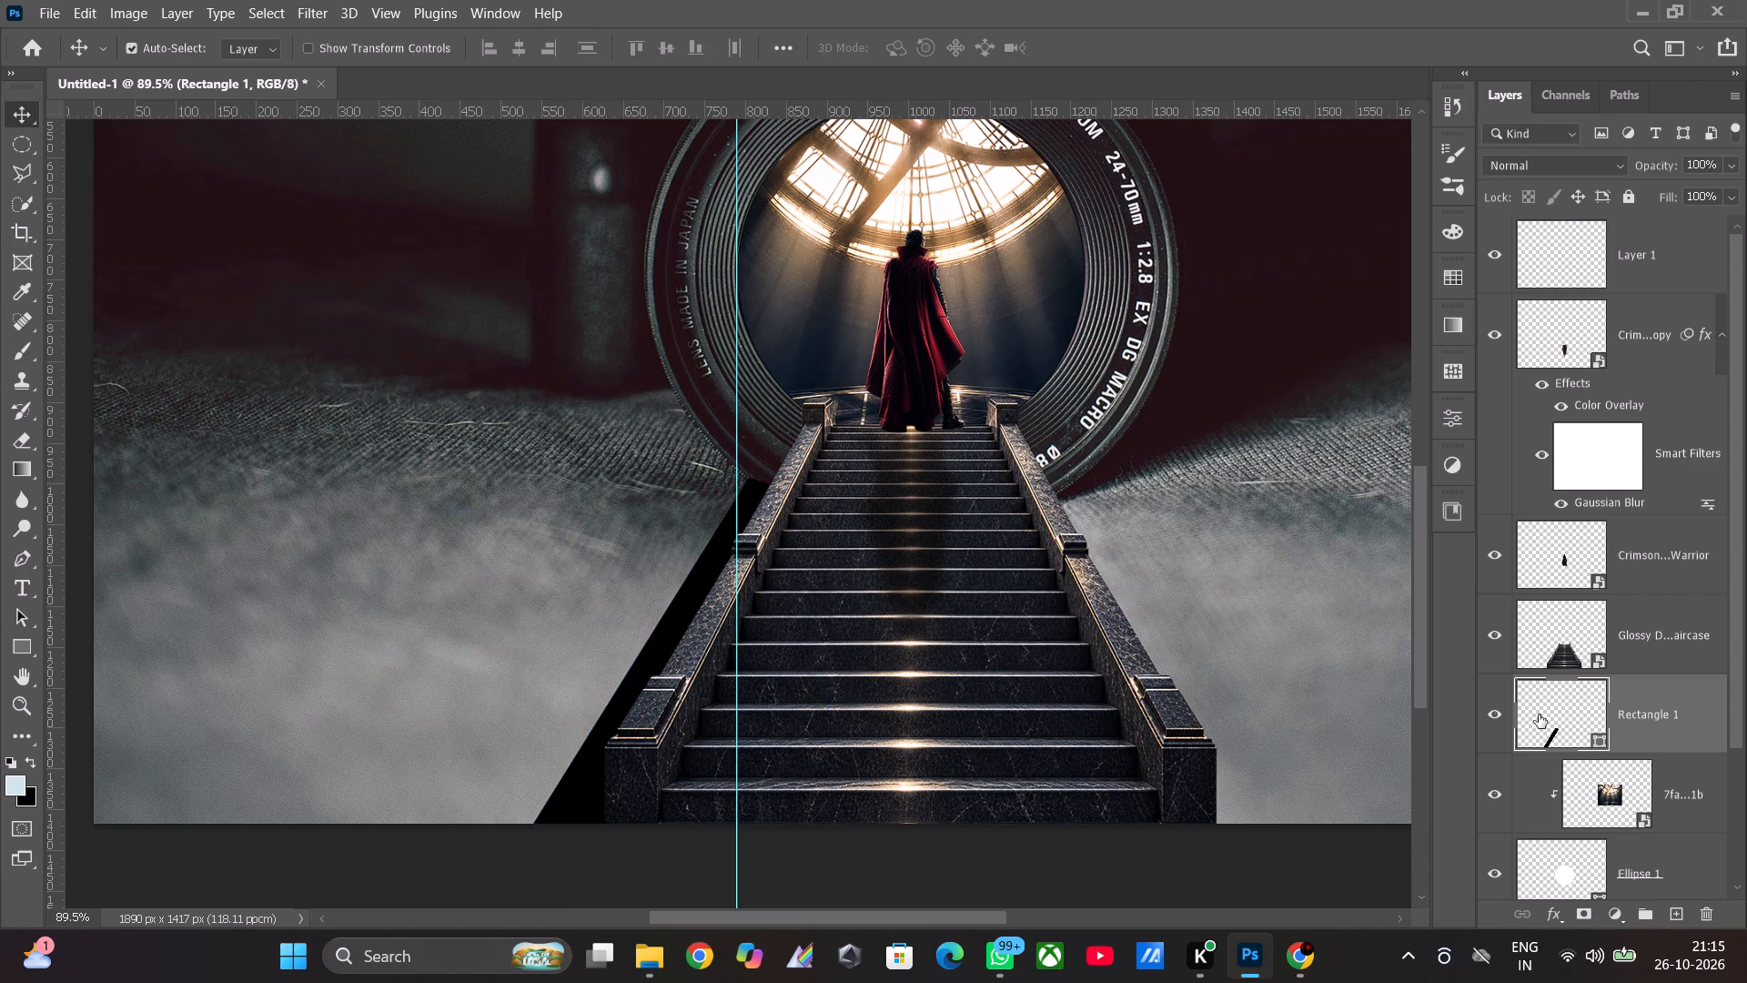
{"action": "left_click", "coordinate": [1539, 714]}
Rotate the black rectangle beside the staircase's left railing by about 0.55° and apply the transform.
{"action": "key", "text": "ctrl+t"}
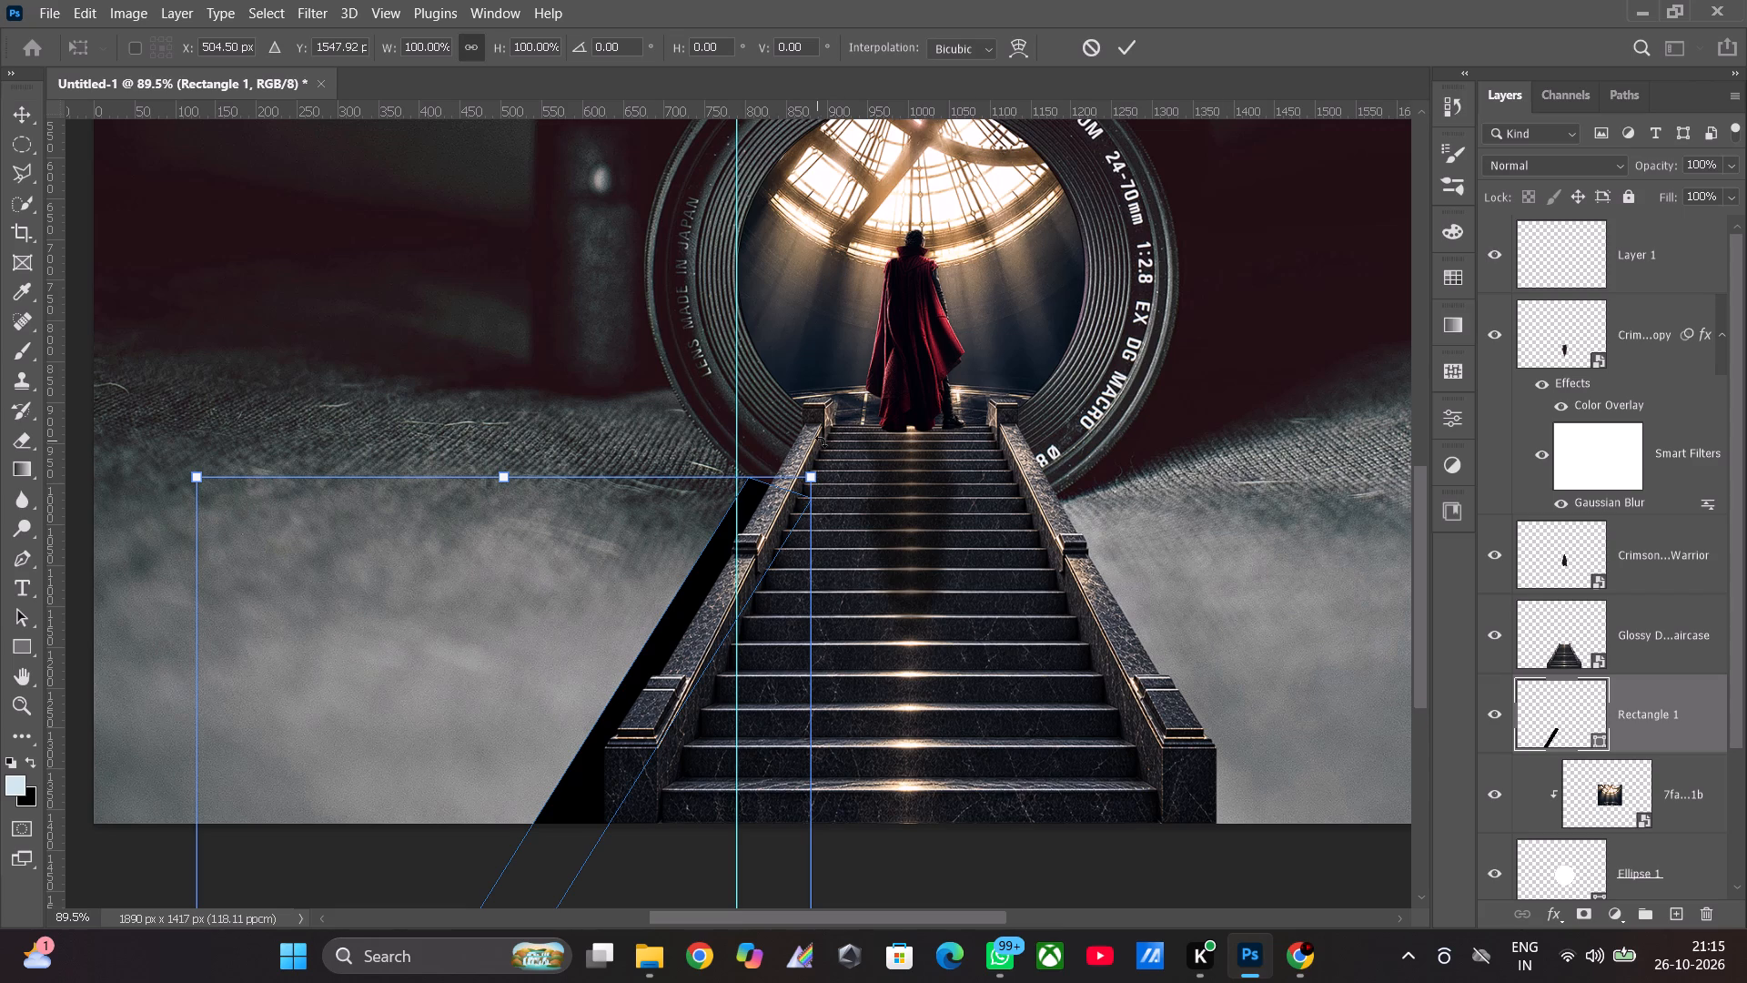
{"action": "left_click", "coordinate": [829, 449]}
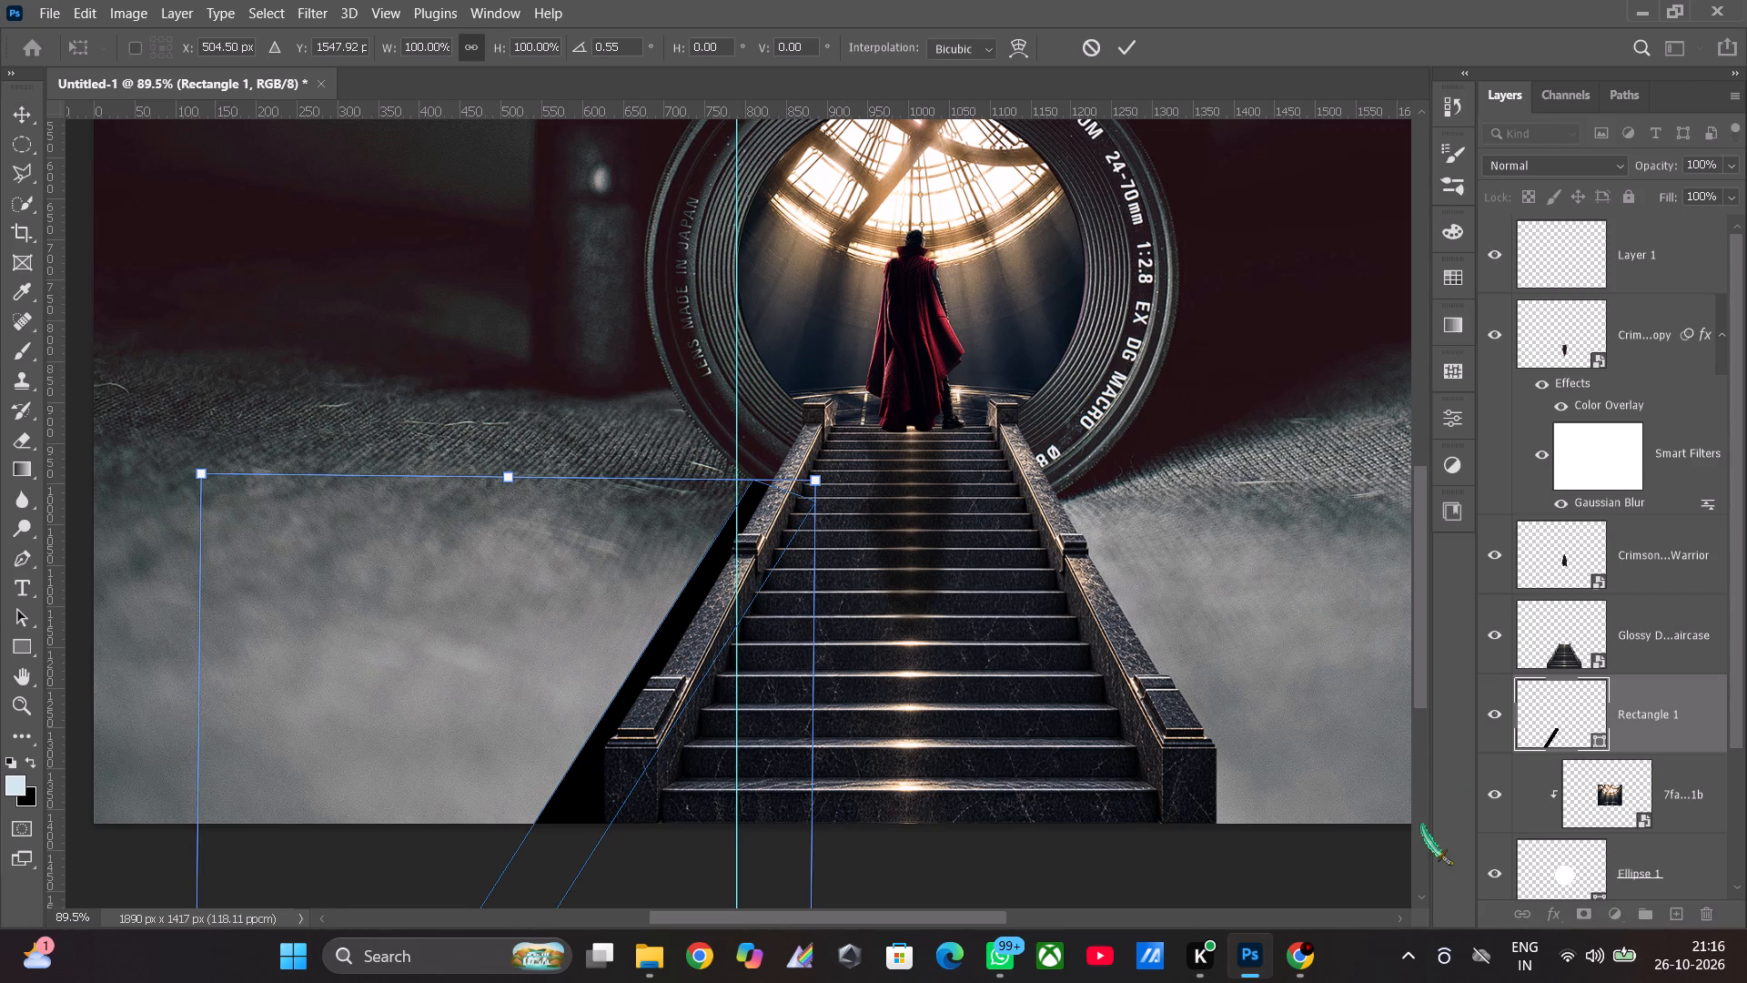
{"action": "right_click", "coordinate": [1568, 709]}
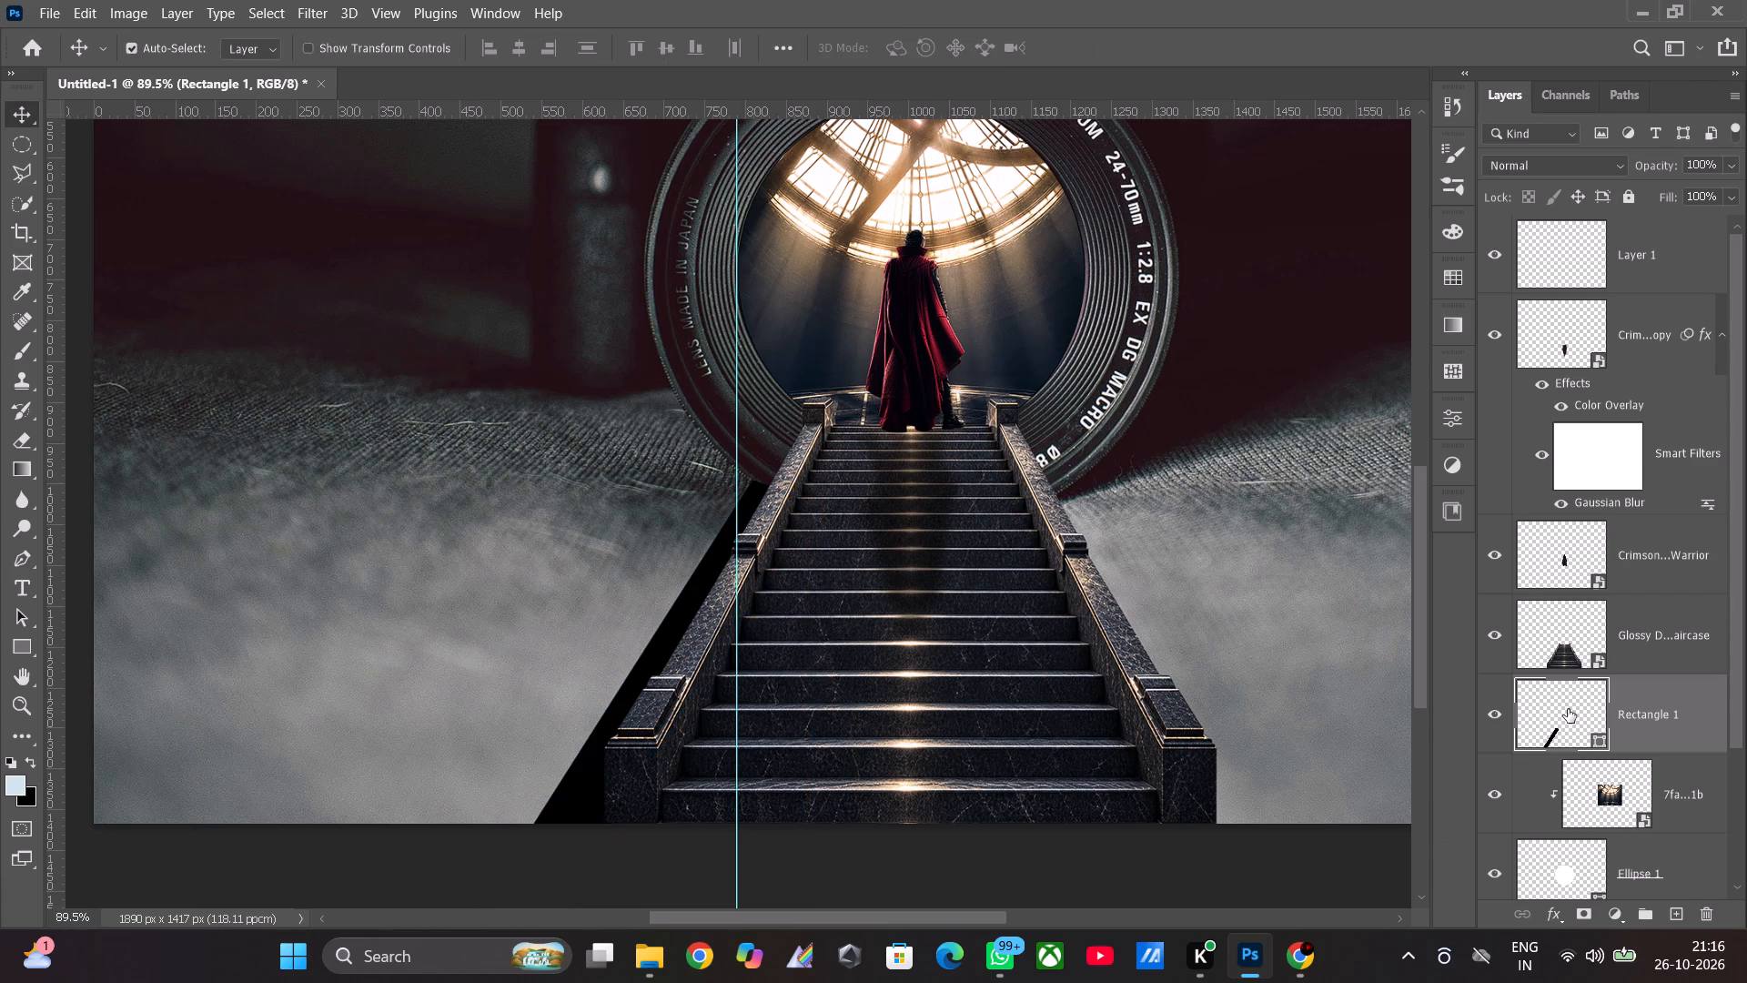
Duplicate the Rectangle 1 layer within the same document, keeping the suggested copy name.
{"action": "right_click", "coordinate": [1568, 709]}
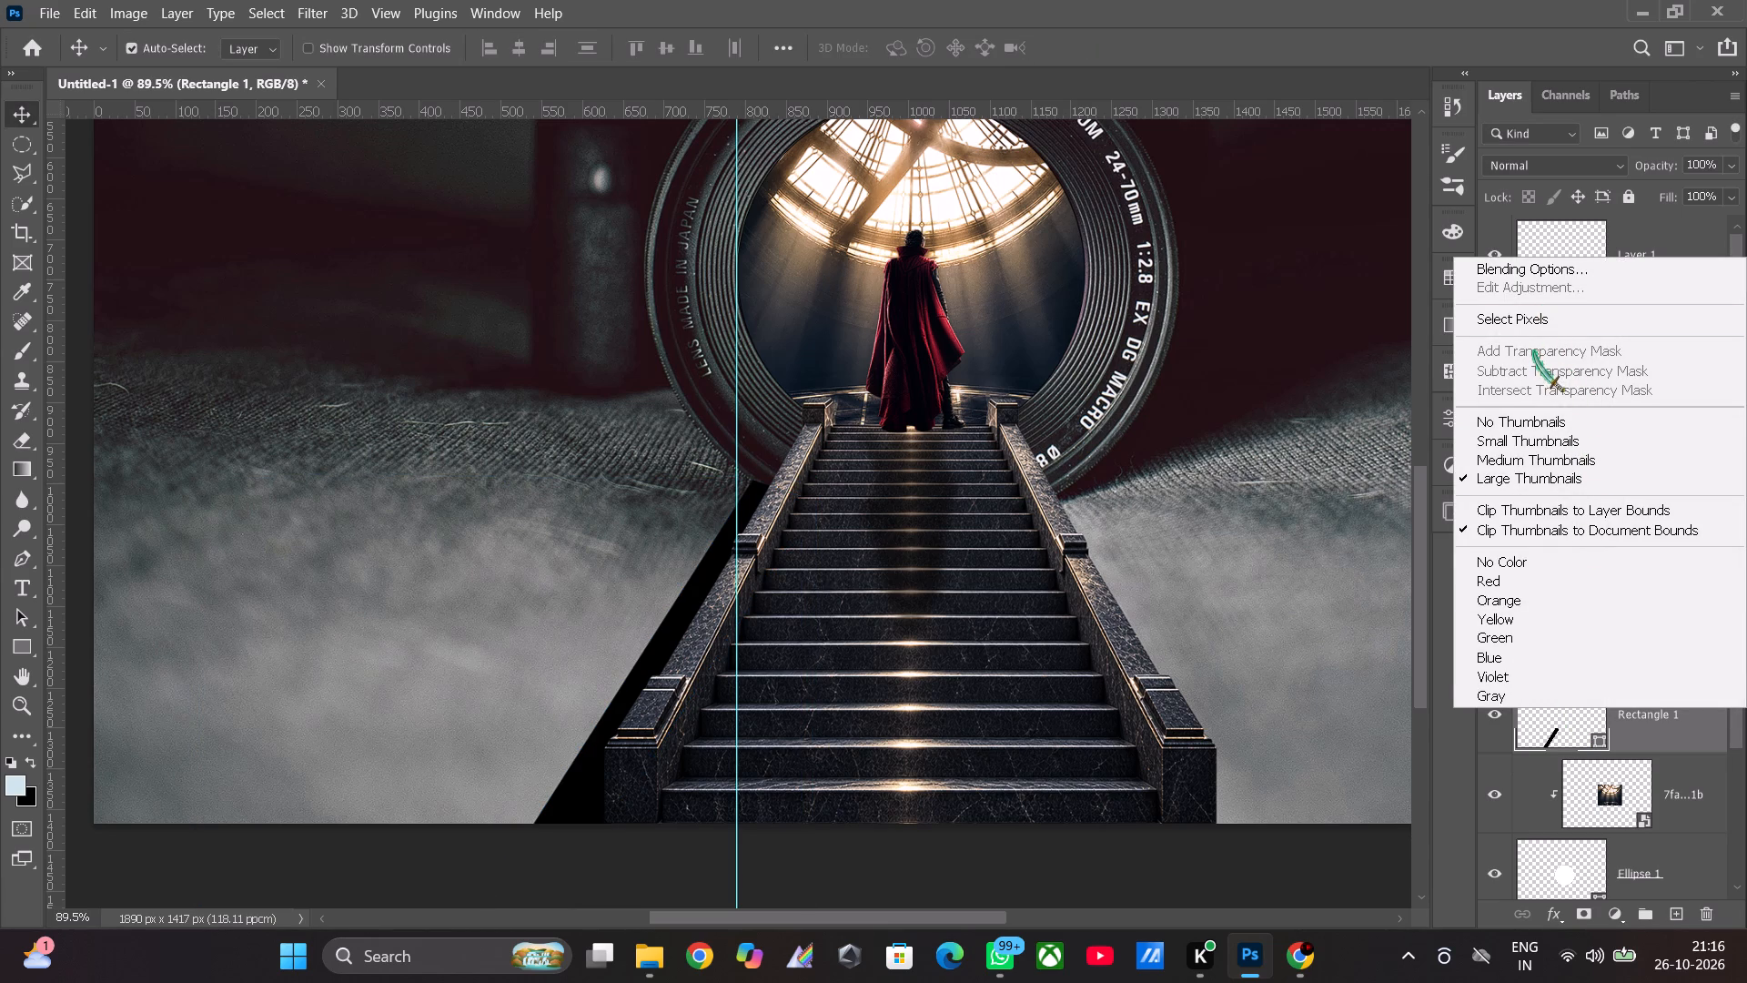
{"action": "left_click", "coordinate": [1685, 740]}
{"action": "right_click", "coordinate": [1685, 739]}
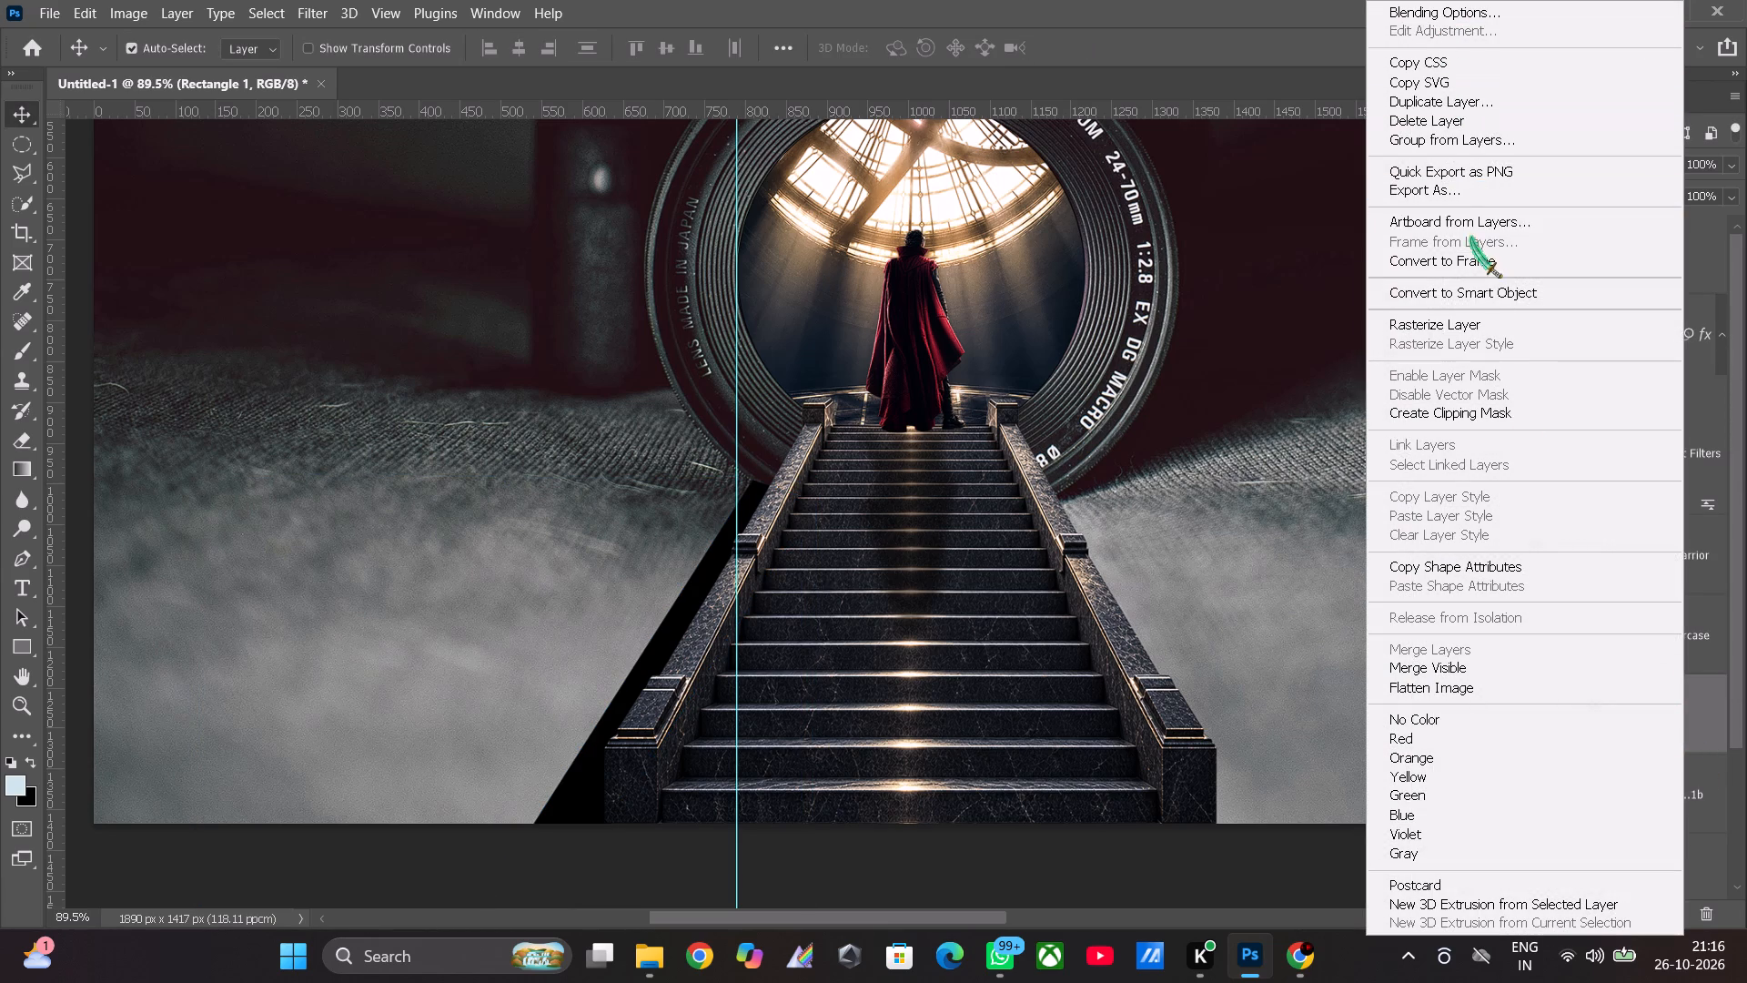
{"action": "left_click", "coordinate": [1472, 102]}
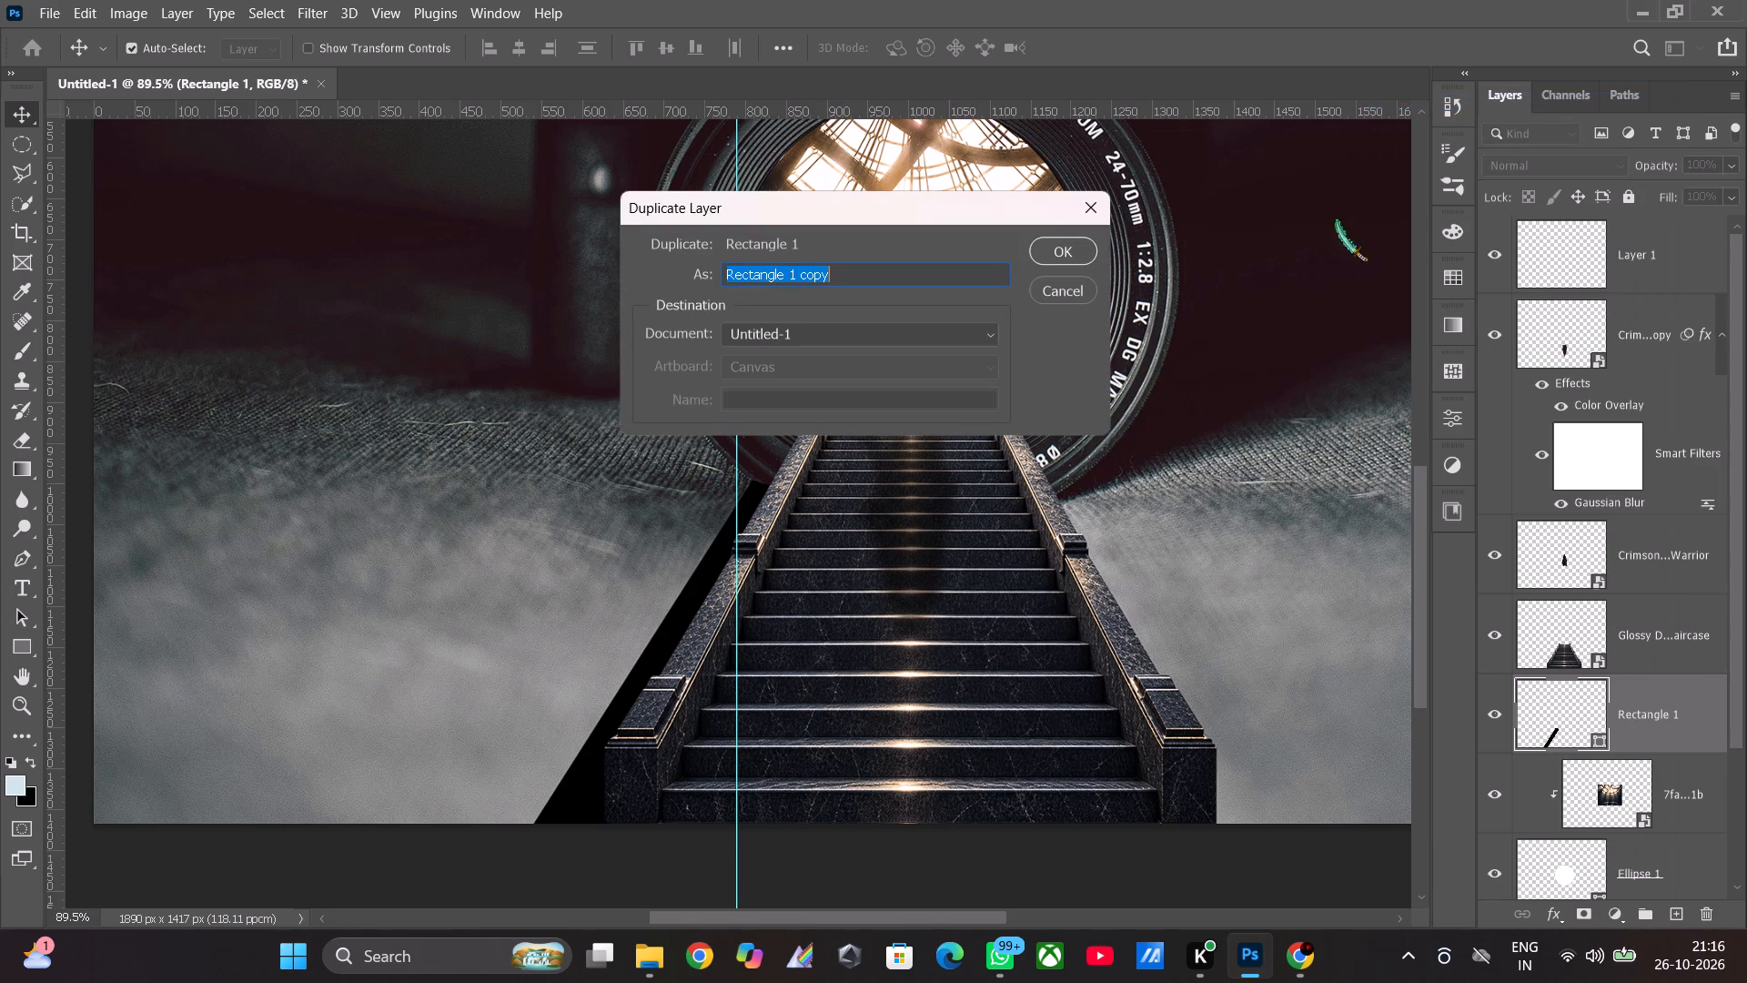
{"action": "left_click", "coordinate": [1050, 244]}
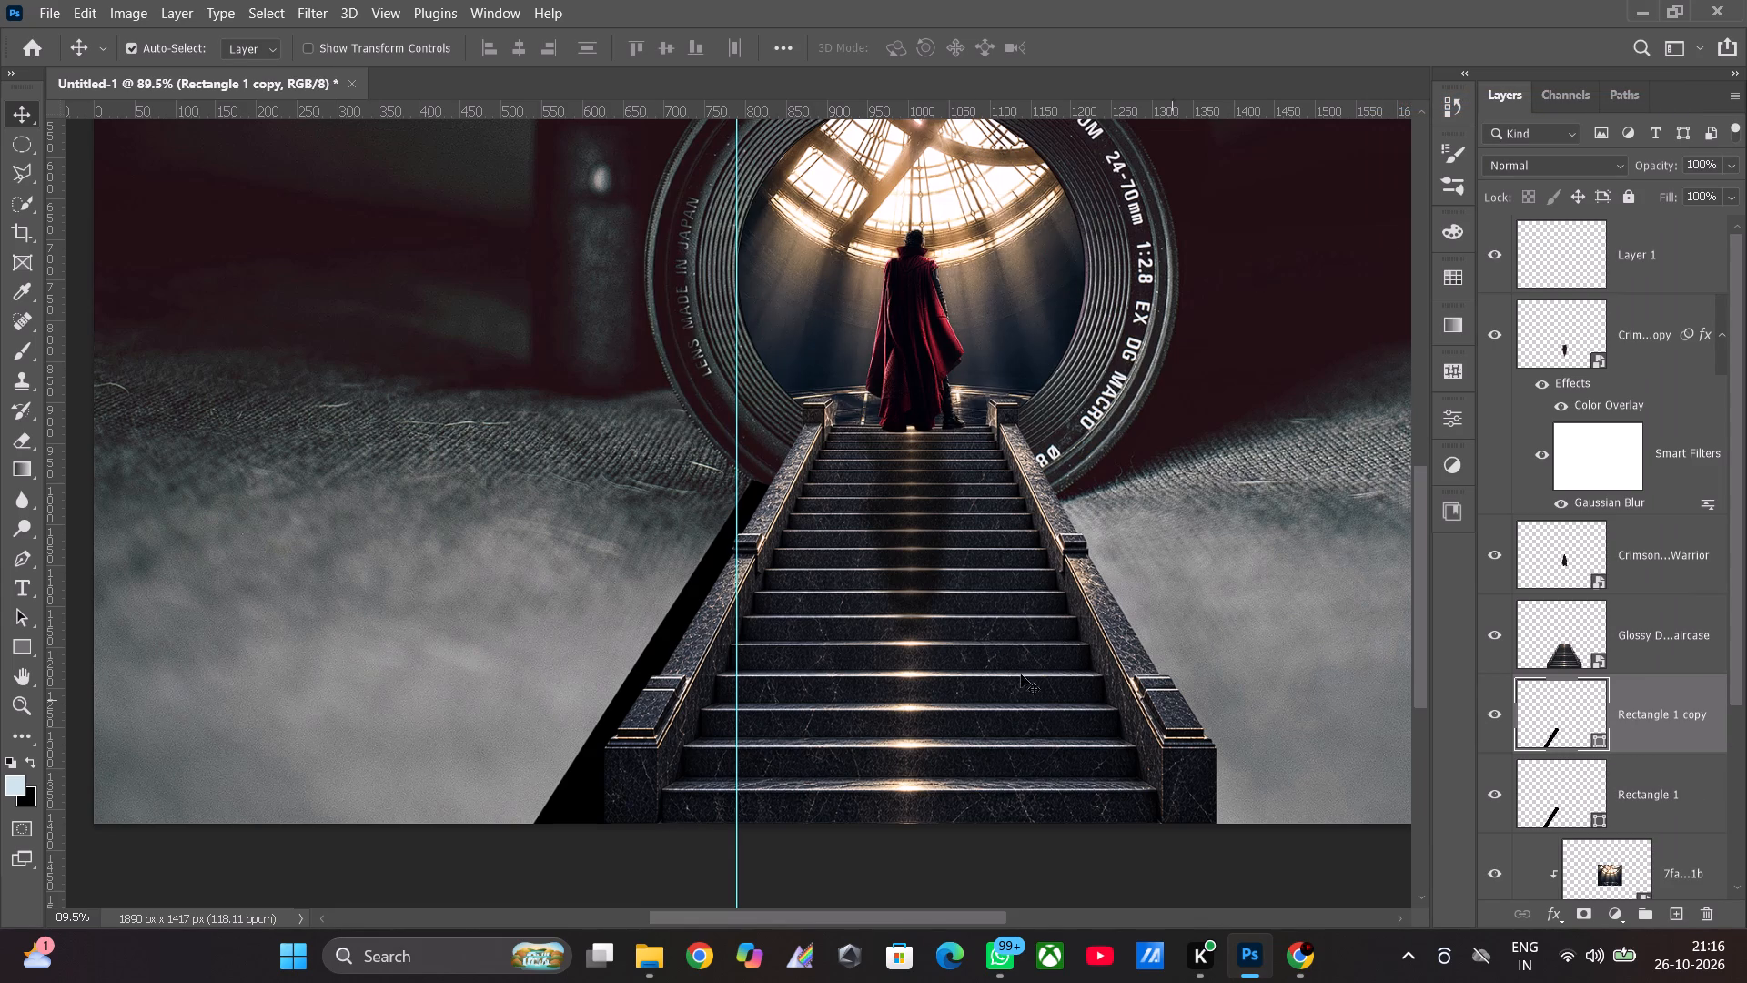
Move the rectangle copy across the staircase, rotate it to about -55.1°, and tuck it behind the right railing.
{"action": "left_click_drag", "start_coordinate": [708, 576], "coordinate": [843, 573]}
{"action": "left_click_drag", "start_coordinate": [843, 573], "coordinate": [1230, 473]}
{"action": "key", "text": "ctrl+t"}
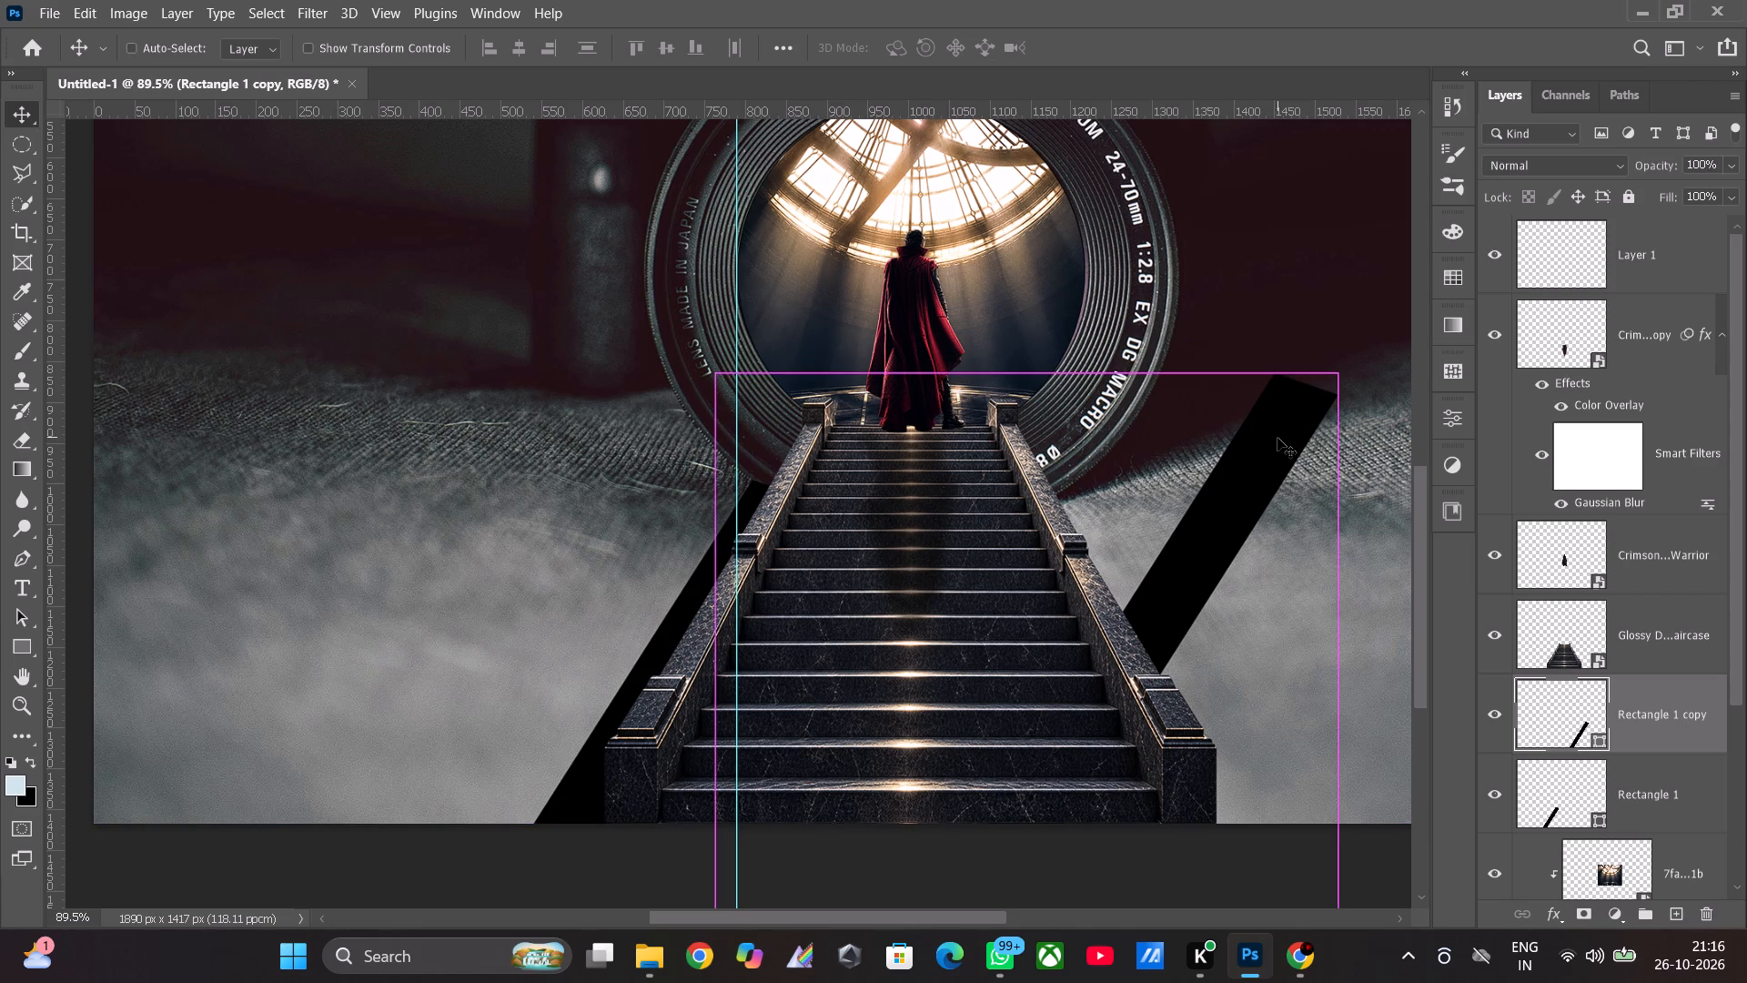
{"action": "left_click_drag", "start_coordinate": [1352, 356], "coordinate": [1341, 349]}
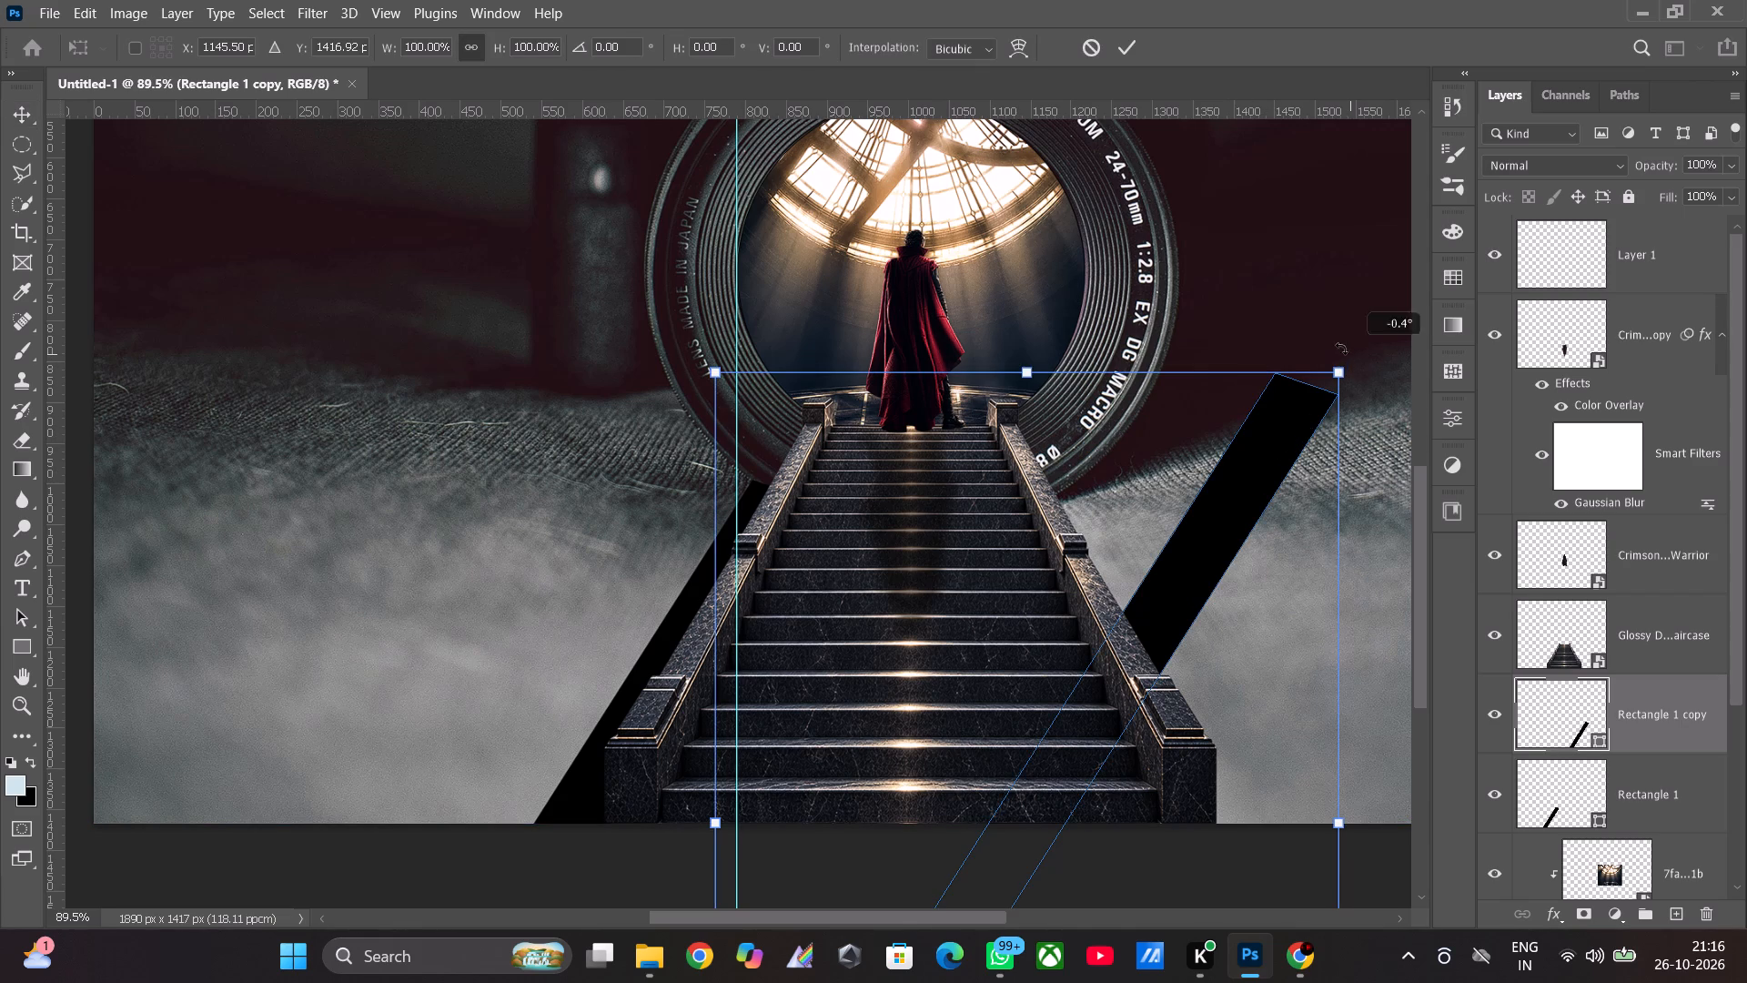
{"action": "left_click_drag", "start_coordinate": [1341, 349], "coordinate": [809, 233]}
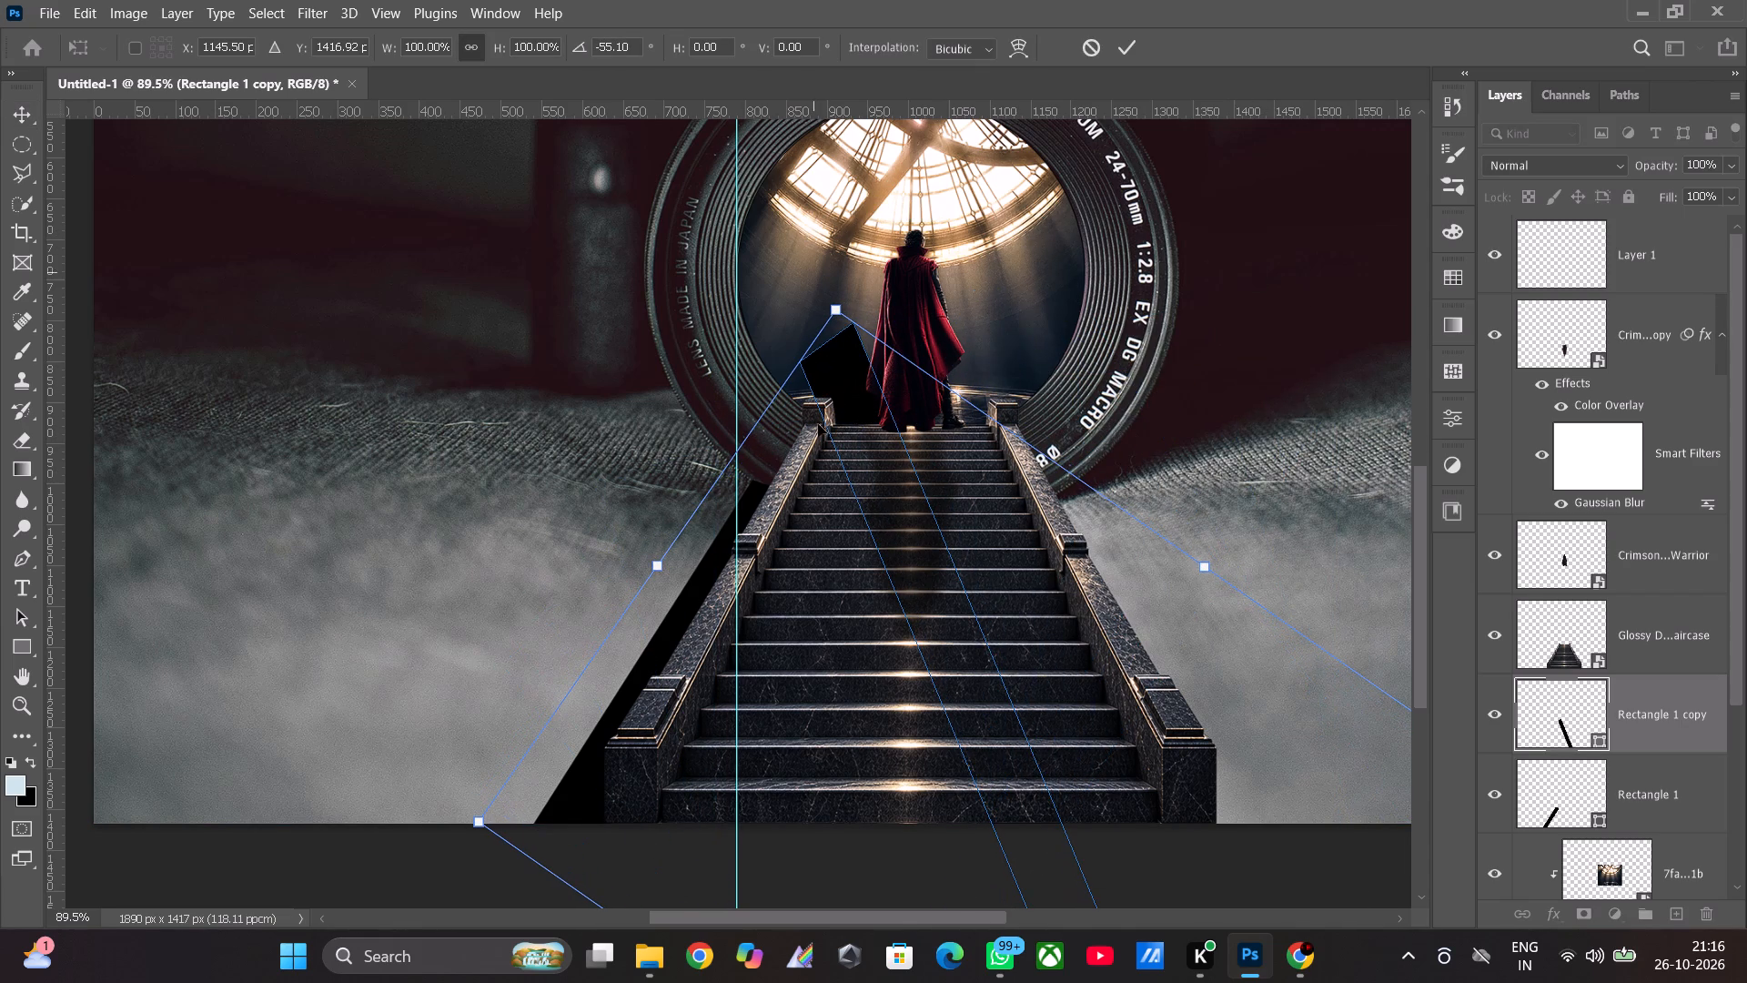
{"action": "left_click_drag", "start_coordinate": [914, 583], "coordinate": [1151, 710]}
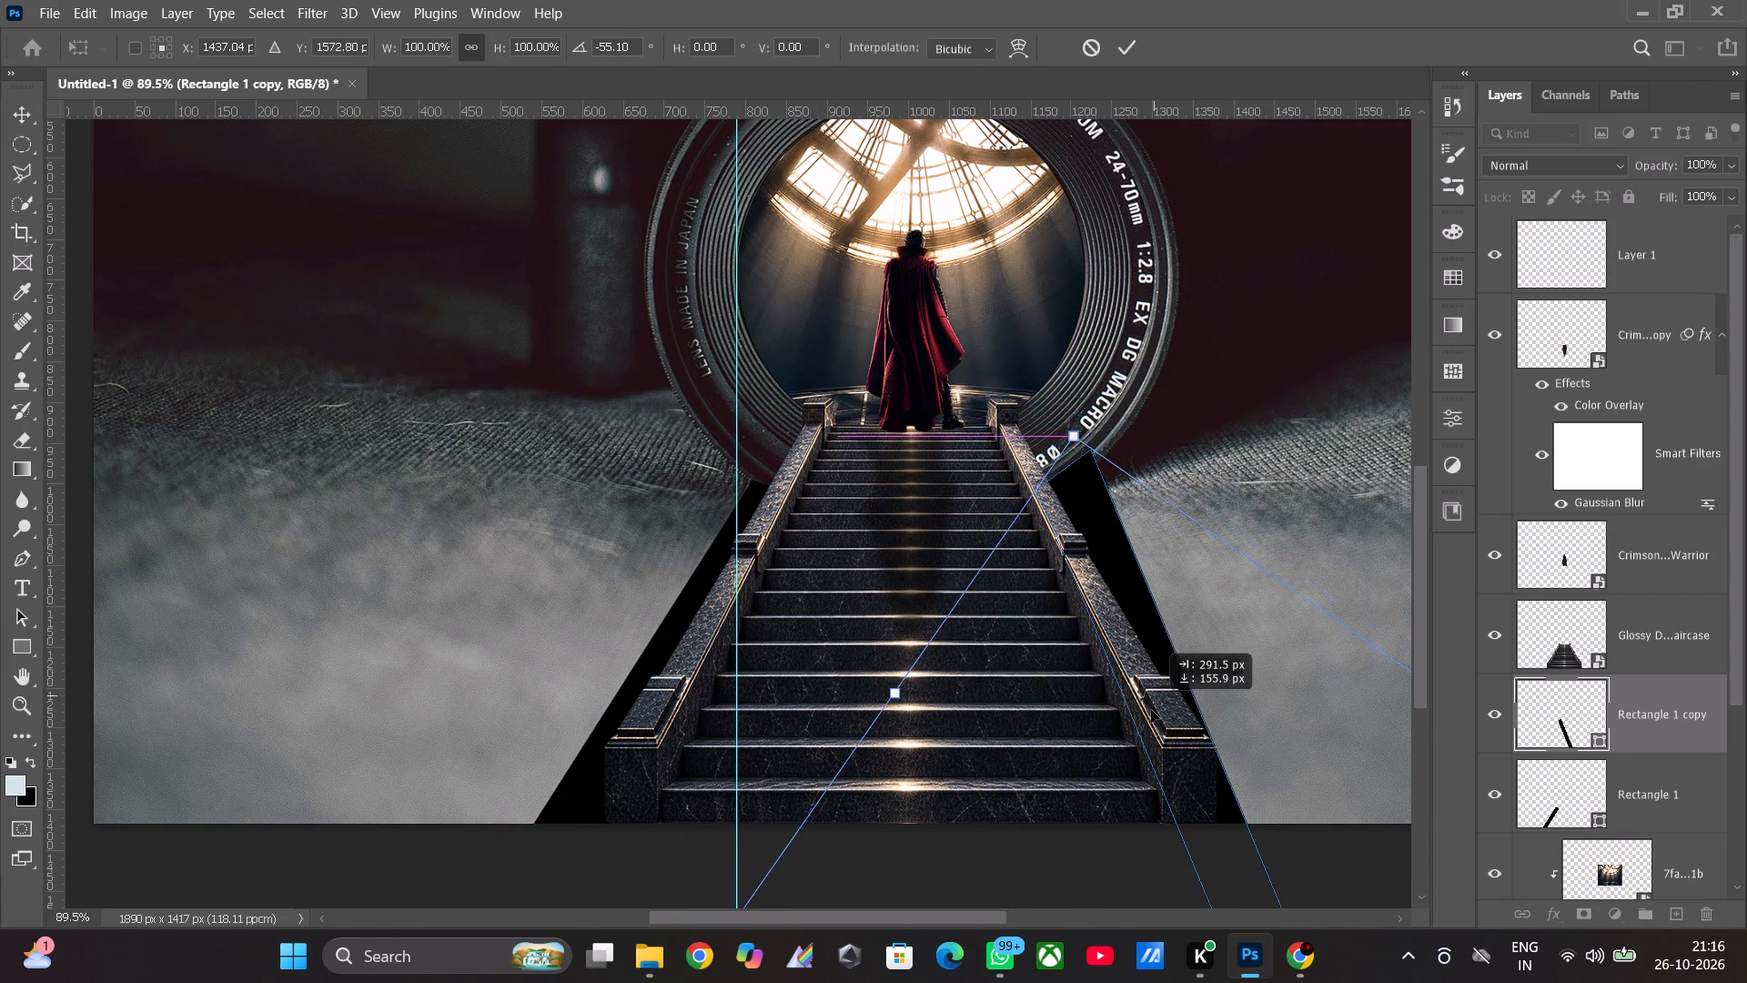
{"action": "left_click_drag", "start_coordinate": [1151, 710], "coordinate": [1144, 725]}
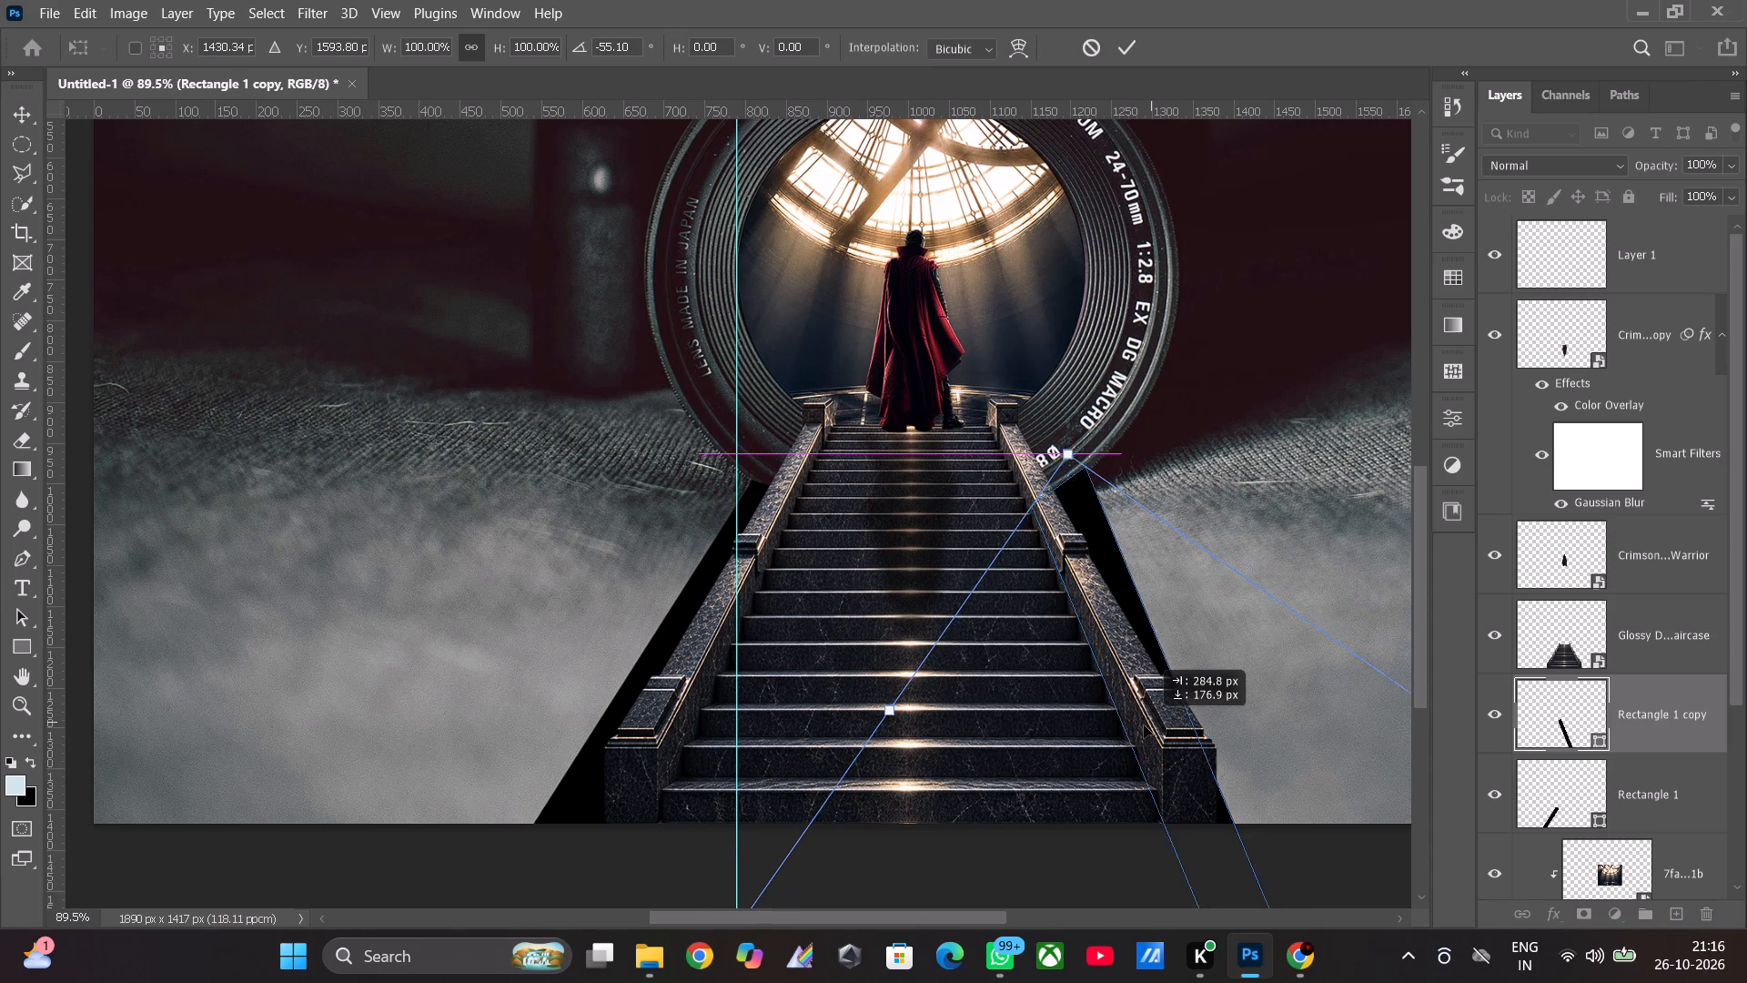
{"action": "left_click_drag", "start_coordinate": [1144, 725], "coordinate": [1143, 726]}
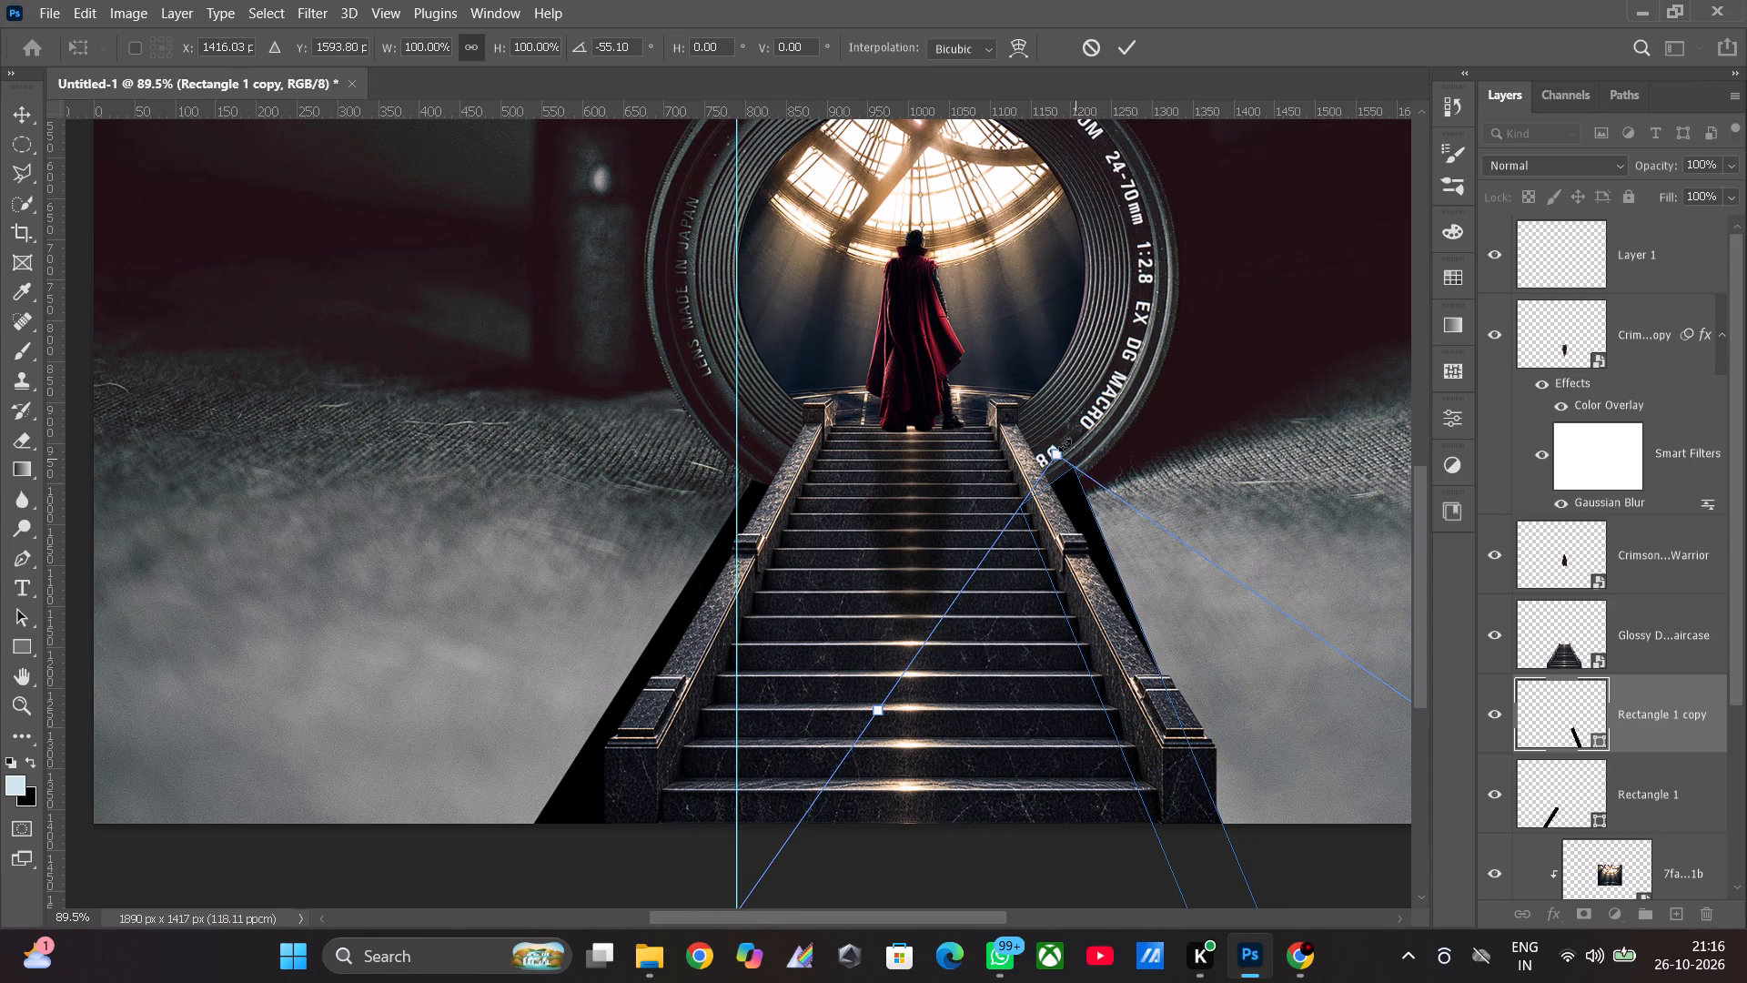
Adjust the rectangle copy's rotation to about -62.55° and reposition it along the right railing's outer edge.
{"action": "left_click_drag", "start_coordinate": [1057, 434], "coordinate": [998, 432]}
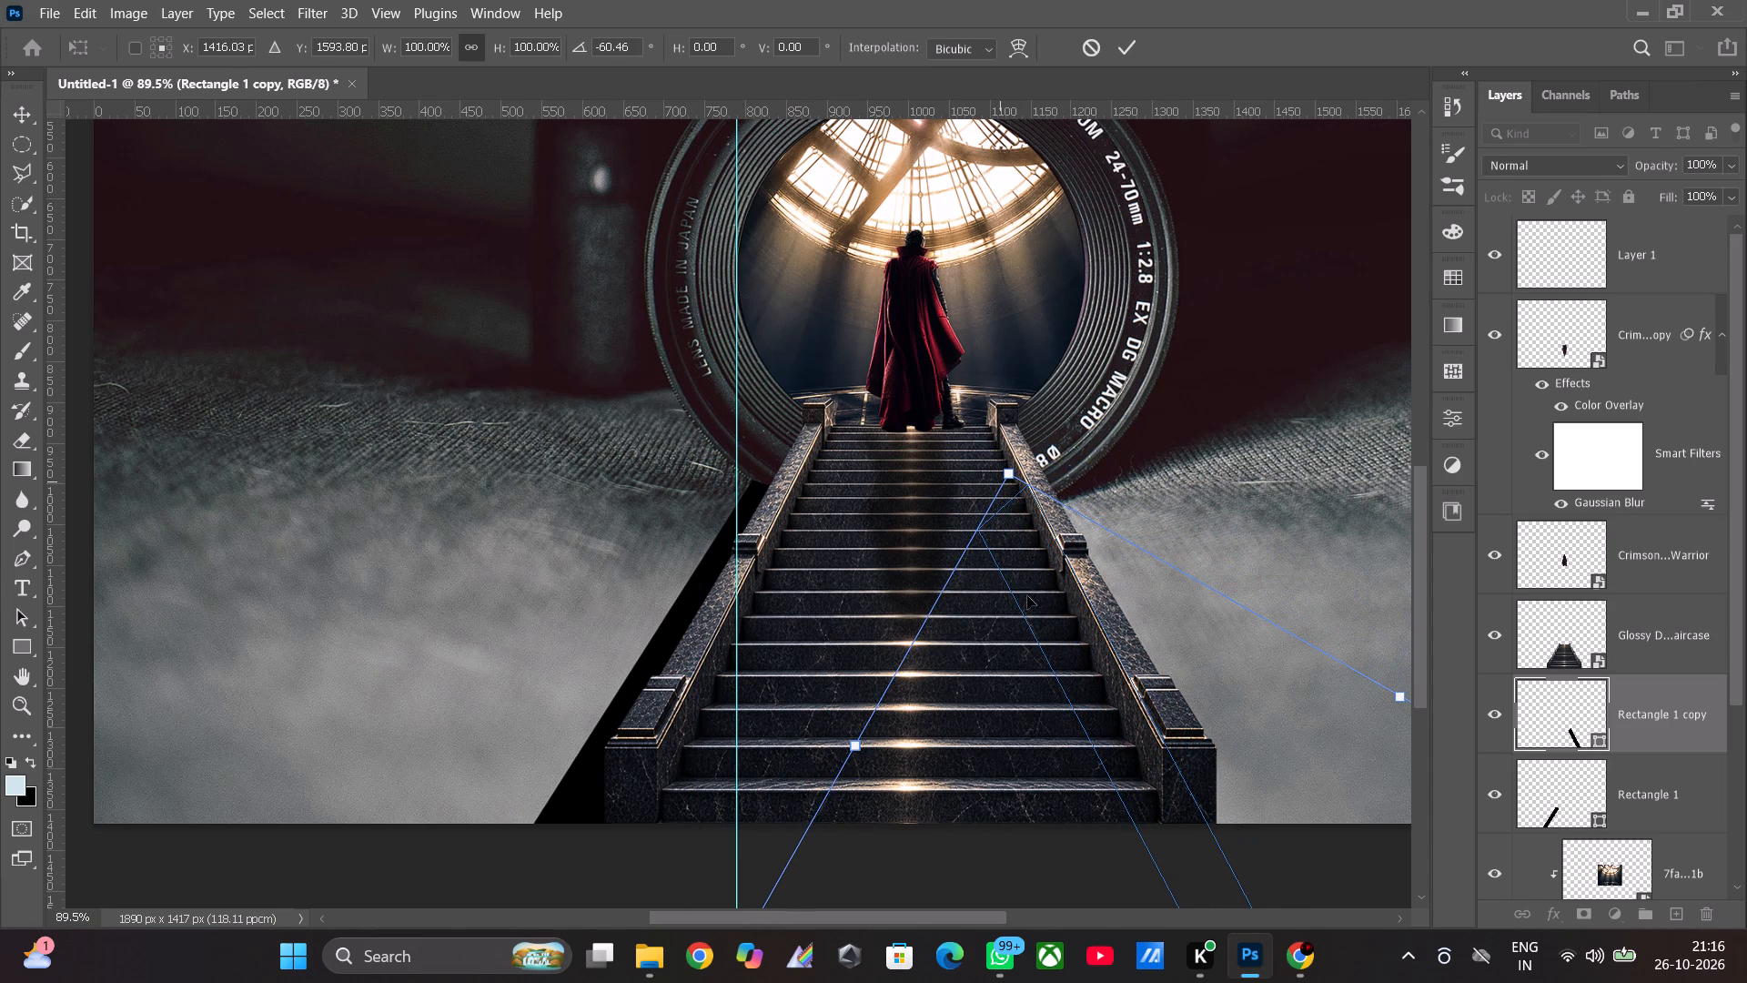
{"action": "left_click_drag", "start_coordinate": [1065, 648], "coordinate": [1126, 648]}
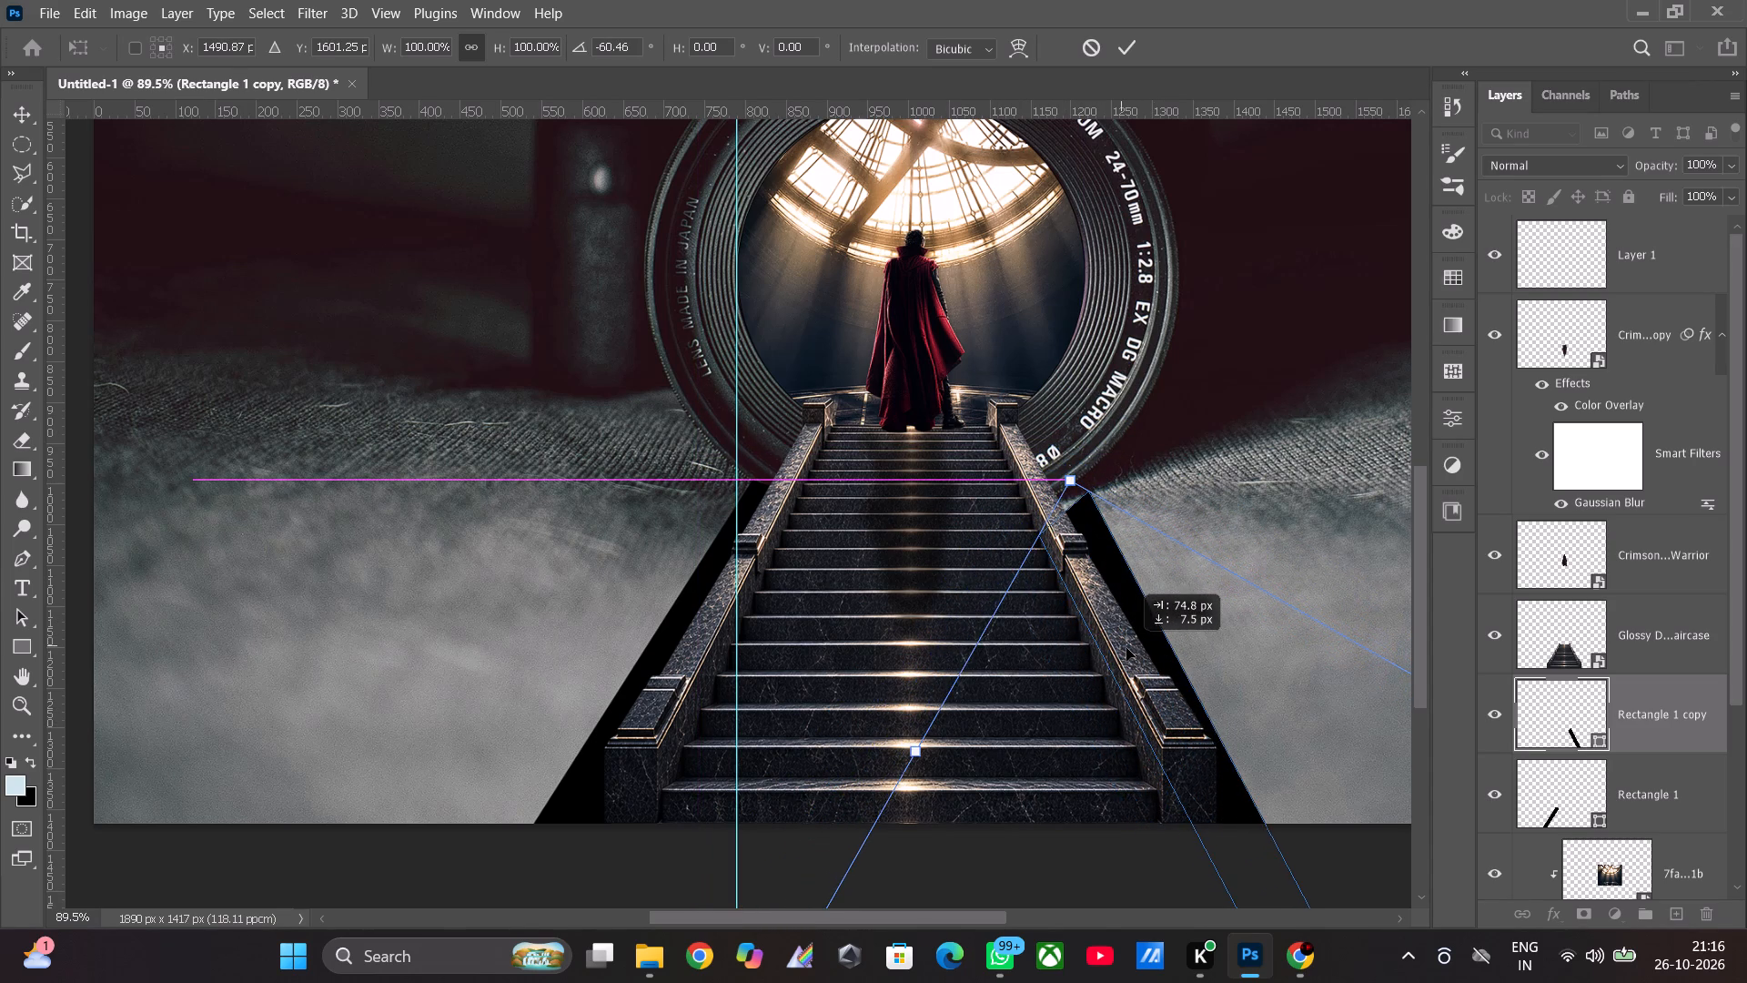
{"action": "left_click_drag", "start_coordinate": [1126, 648], "coordinate": [1125, 636]}
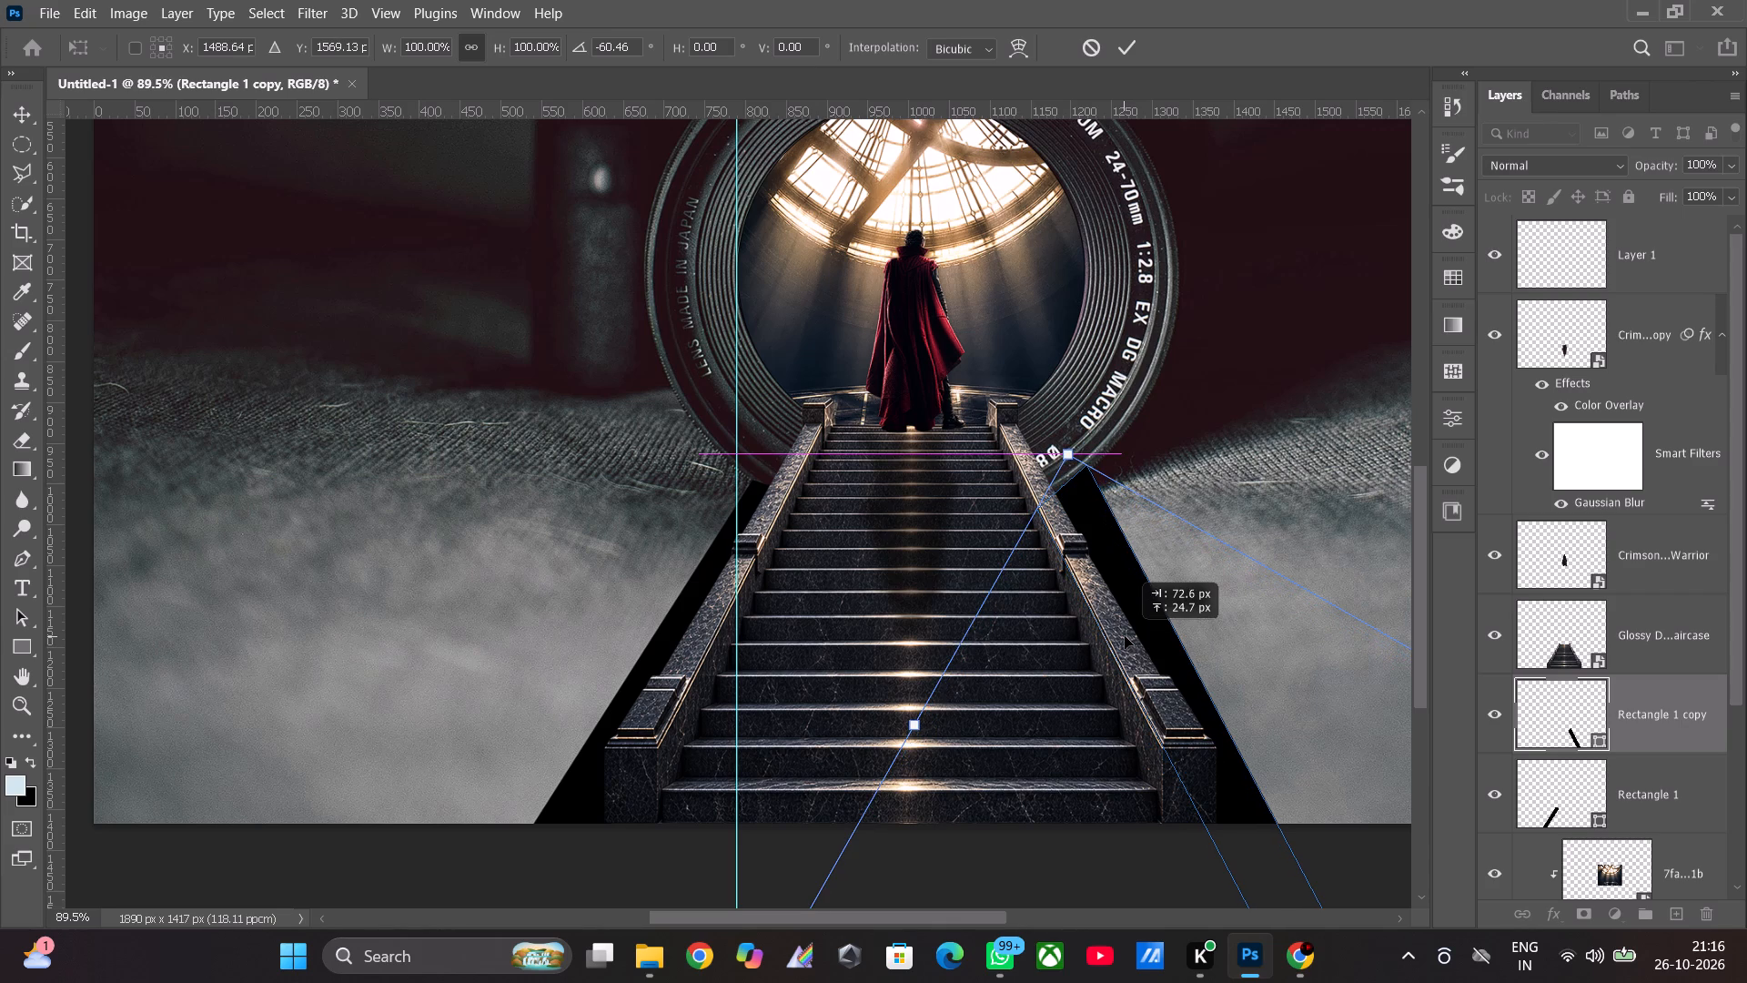
{"action": "left_click_drag", "start_coordinate": [1125, 636], "coordinate": [1119, 639]}
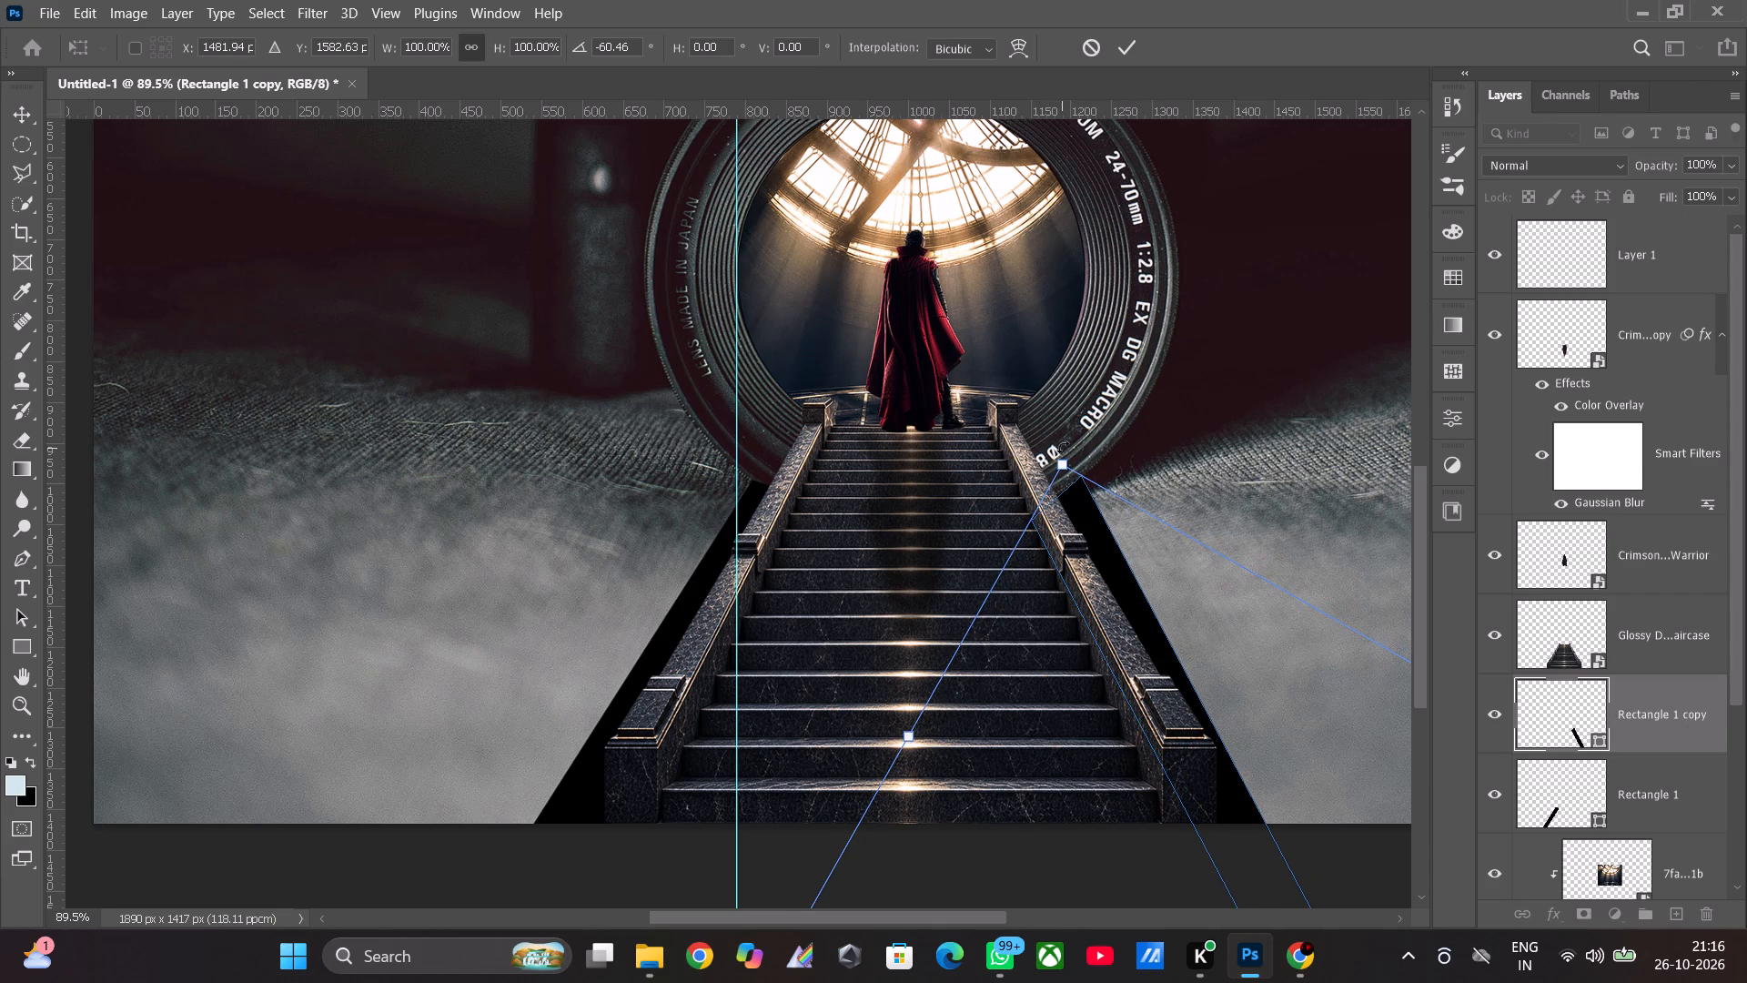
{"action": "left_click_drag", "start_coordinate": [1057, 449], "coordinate": [1040, 449]}
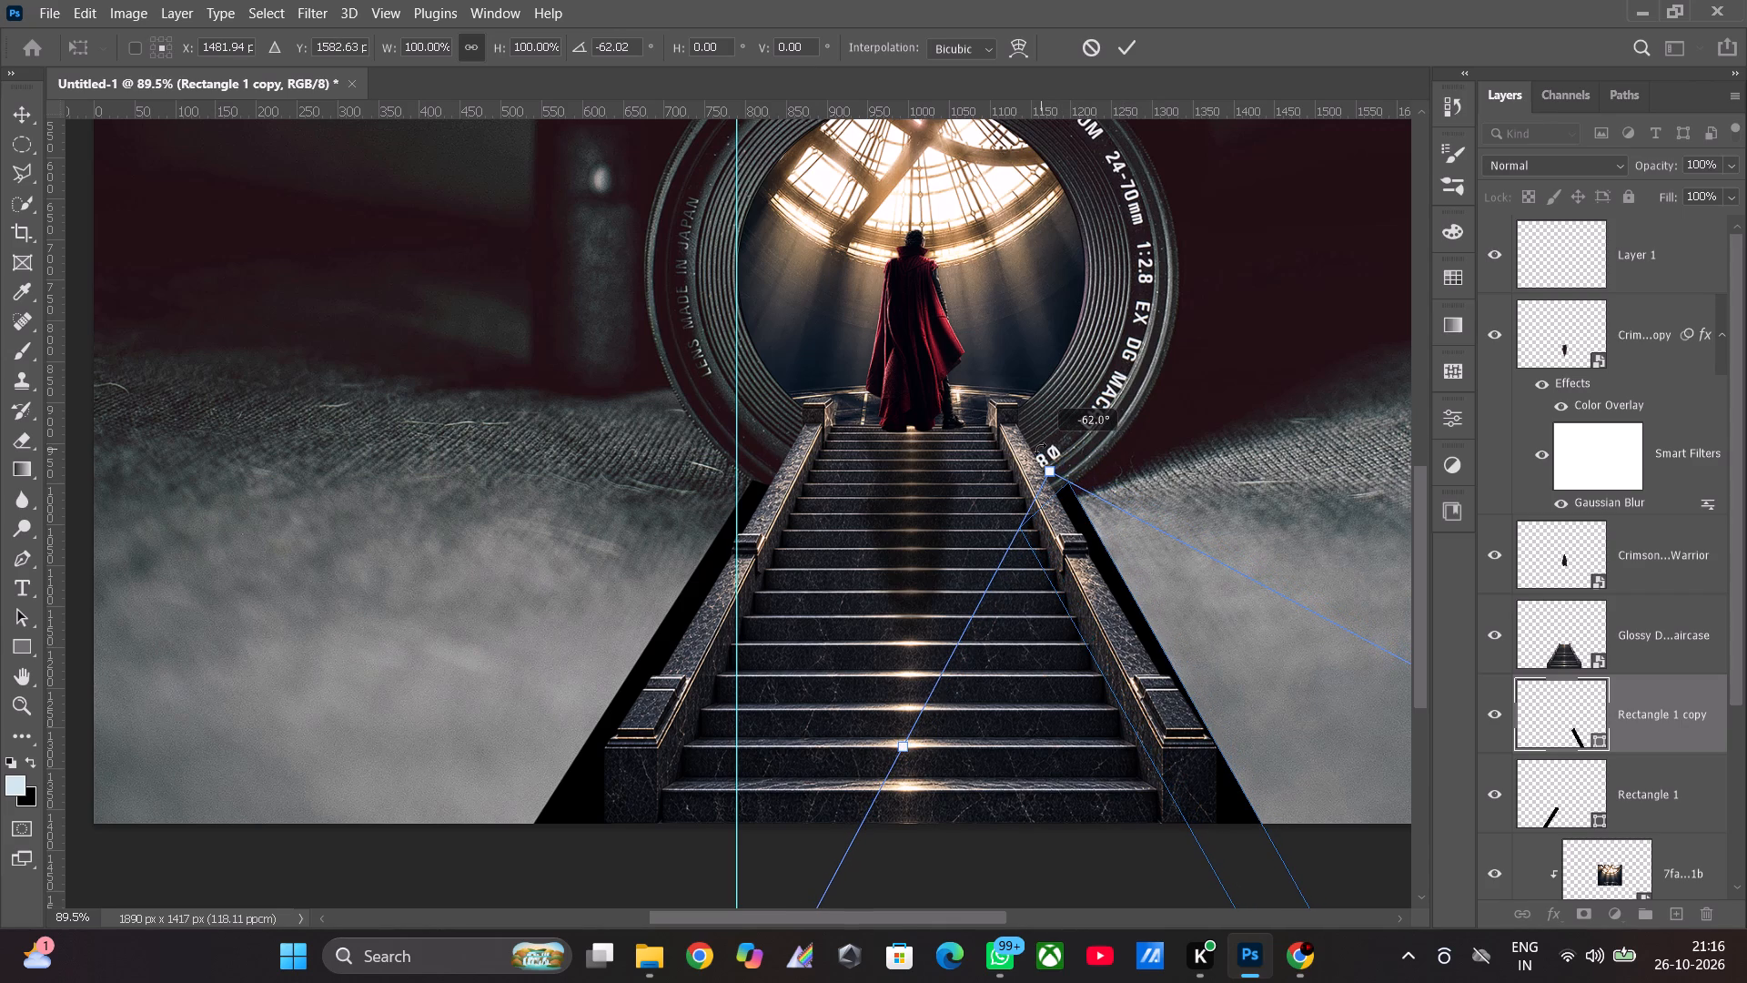
{"action": "left_click_drag", "start_coordinate": [1040, 449], "coordinate": [1035, 451]}
{"action": "left_click_drag", "start_coordinate": [1097, 615], "coordinate": [1111, 604]}
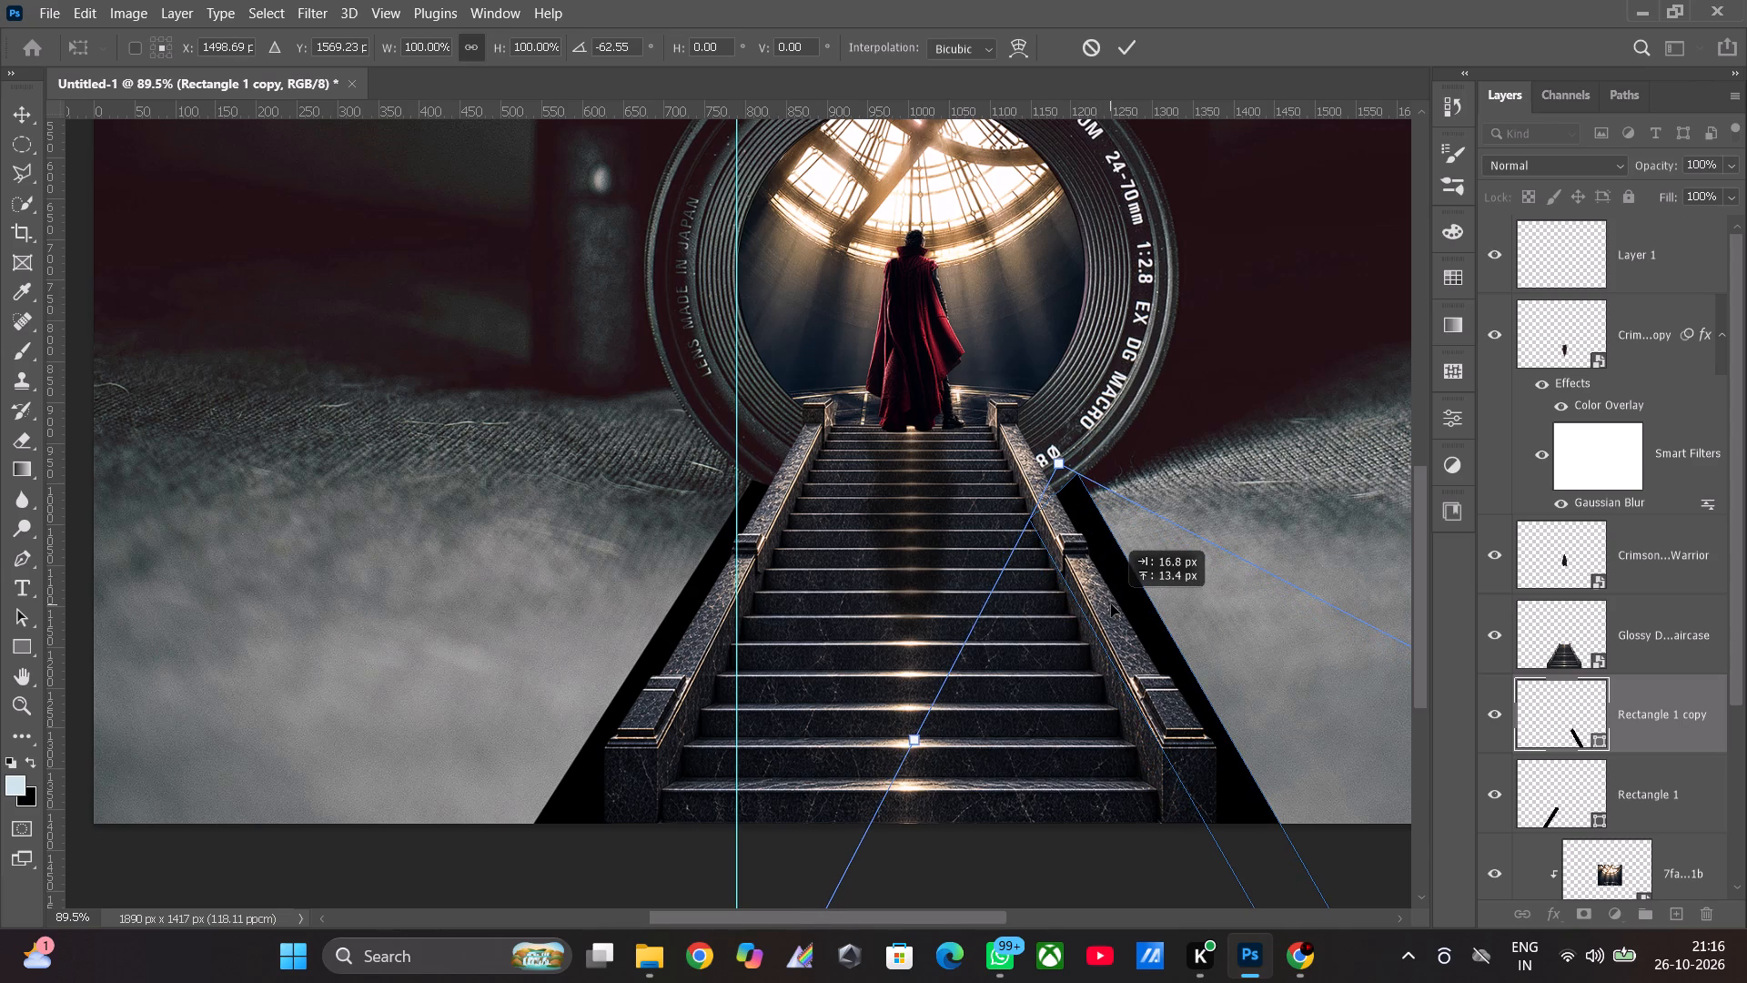
{"action": "left_click_drag", "start_coordinate": [1111, 604], "coordinate": [1109, 604]}
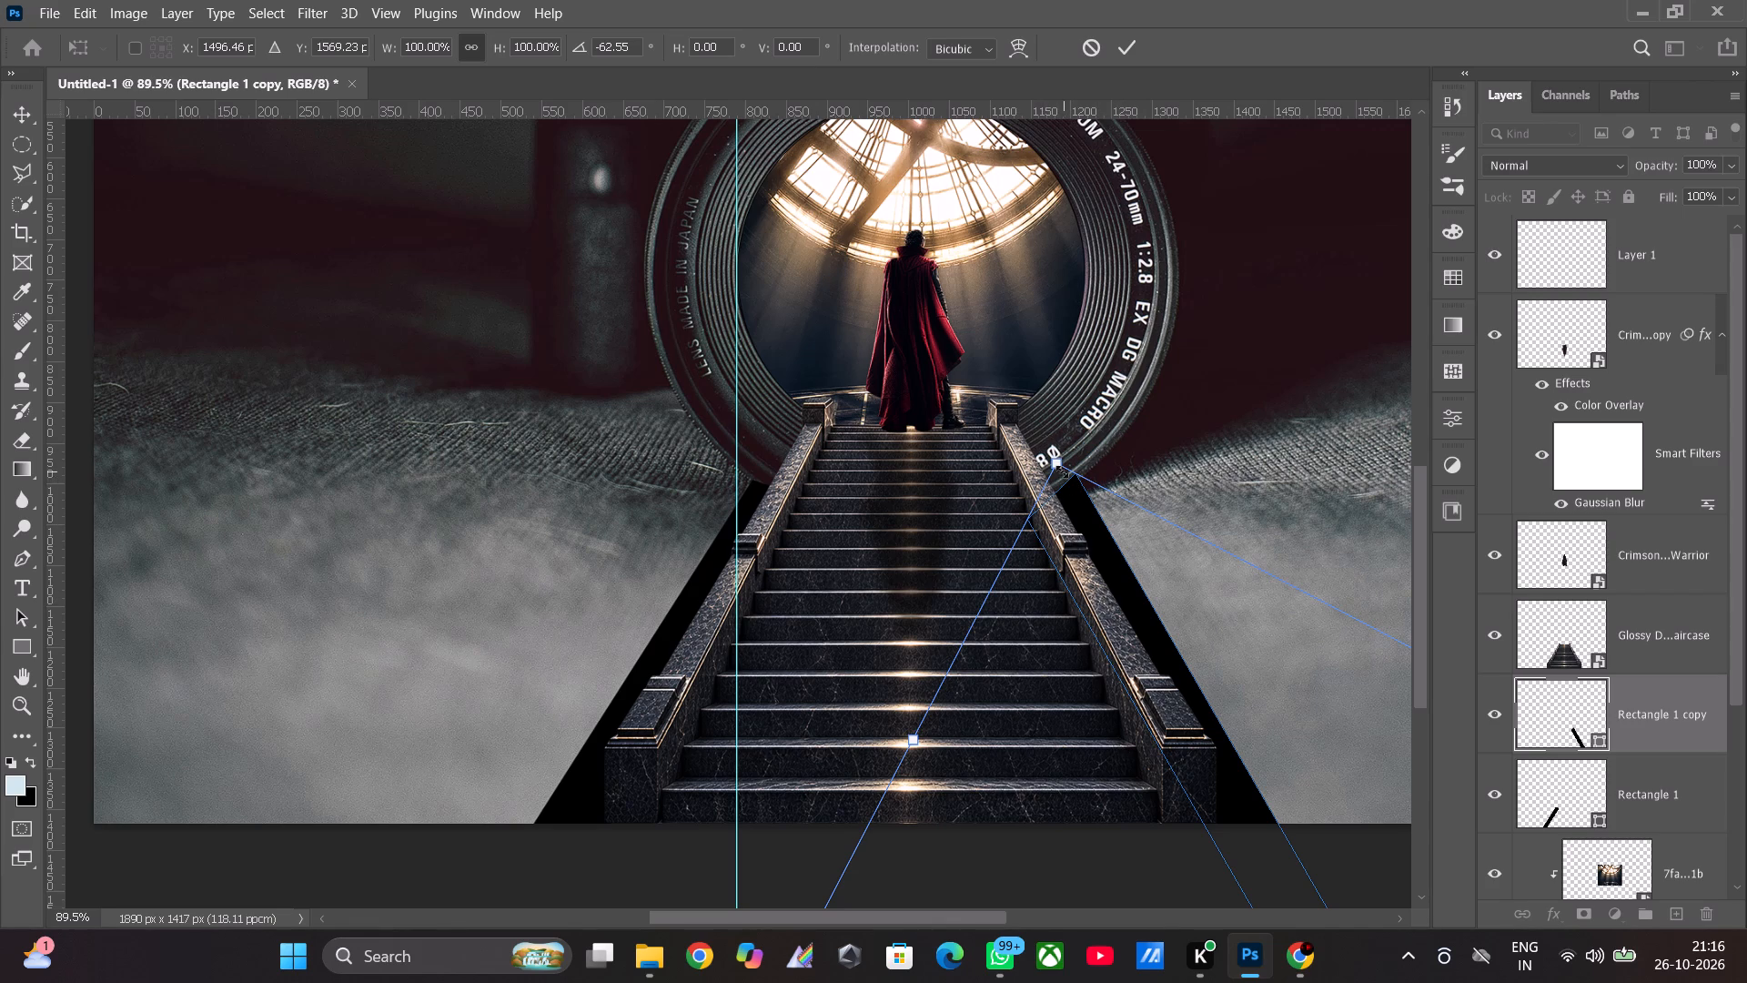
Scale the rectangle copy to about 99.37%, rotate it to about -63.94°, and nudge it into line with the right railing.
{"action": "left_click", "coordinate": [1059, 470]}
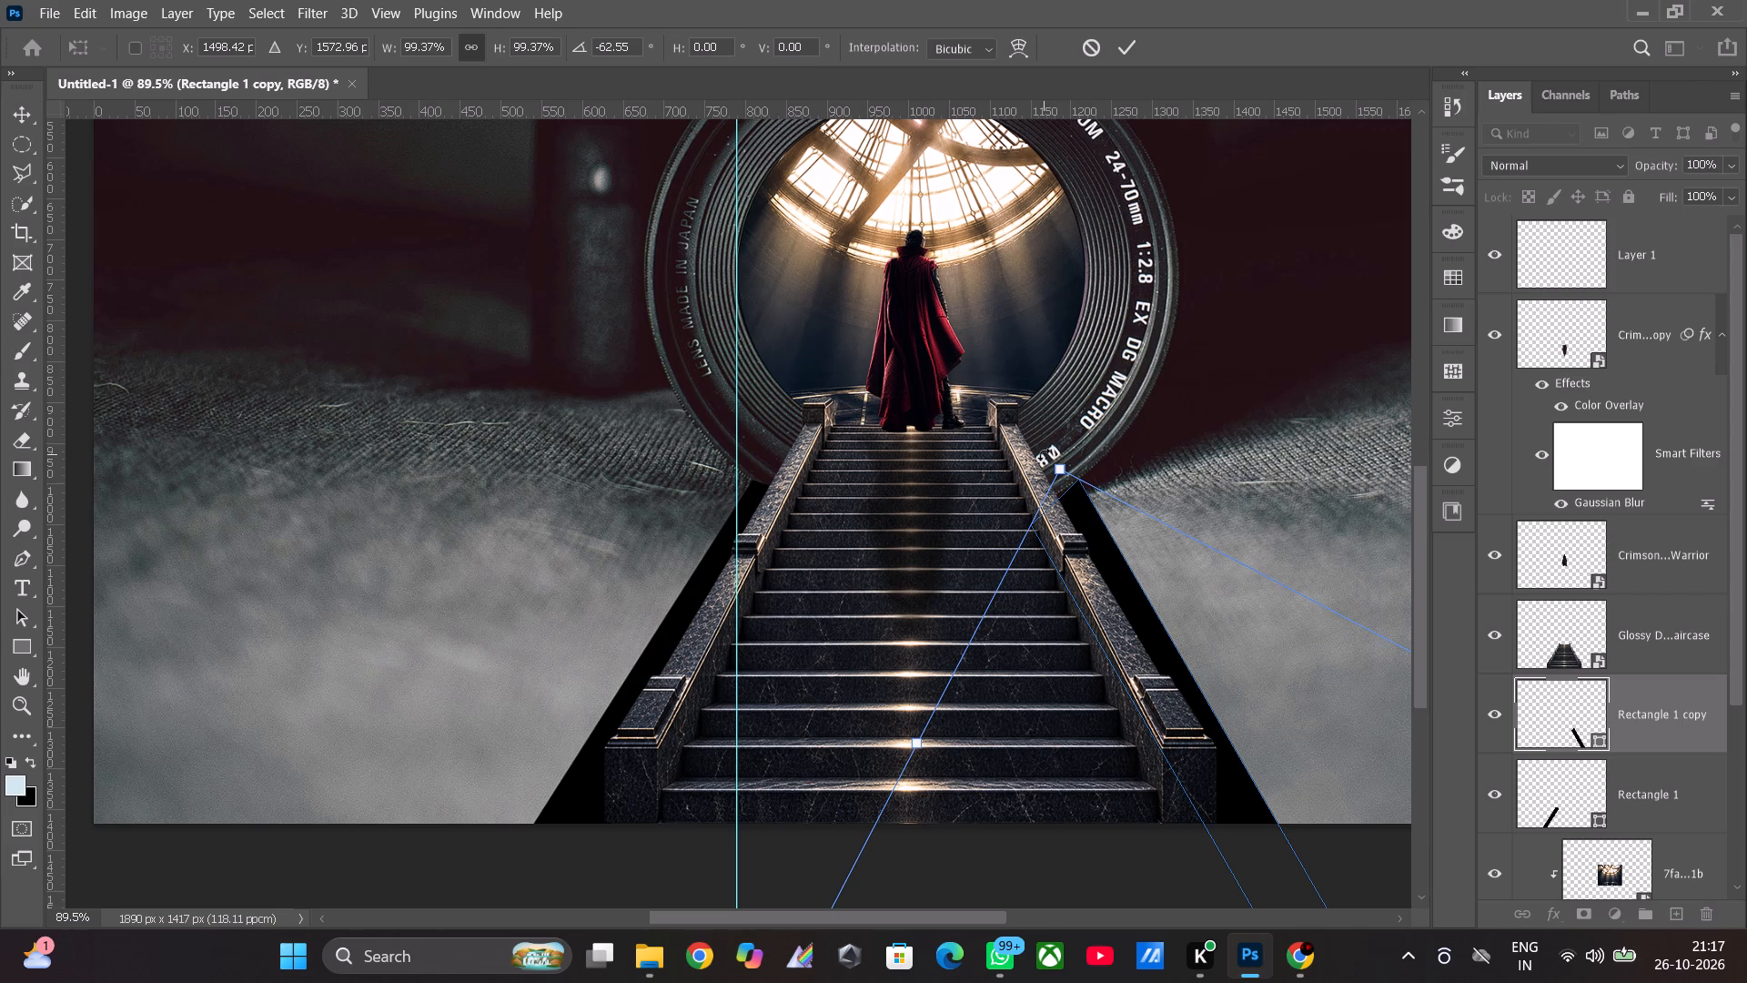
{"action": "left_click", "coordinate": [1050, 451]}
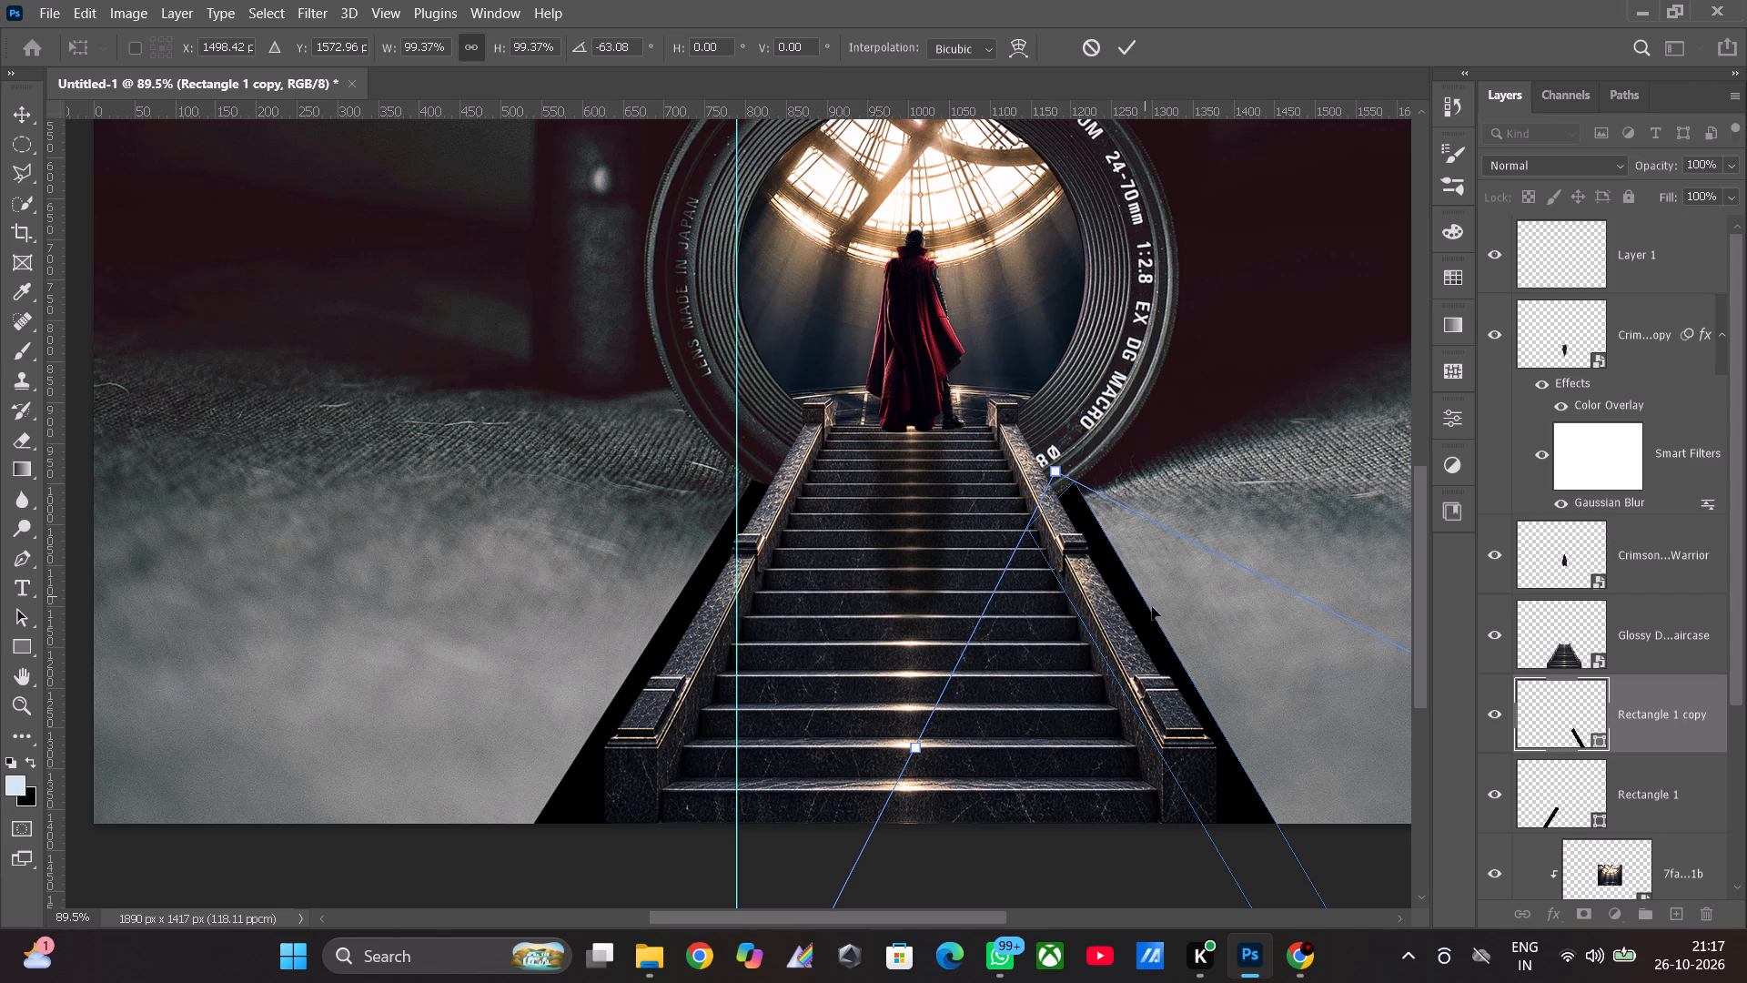
{"action": "left_click_drag", "start_coordinate": [1141, 637], "coordinate": [1165, 653]}
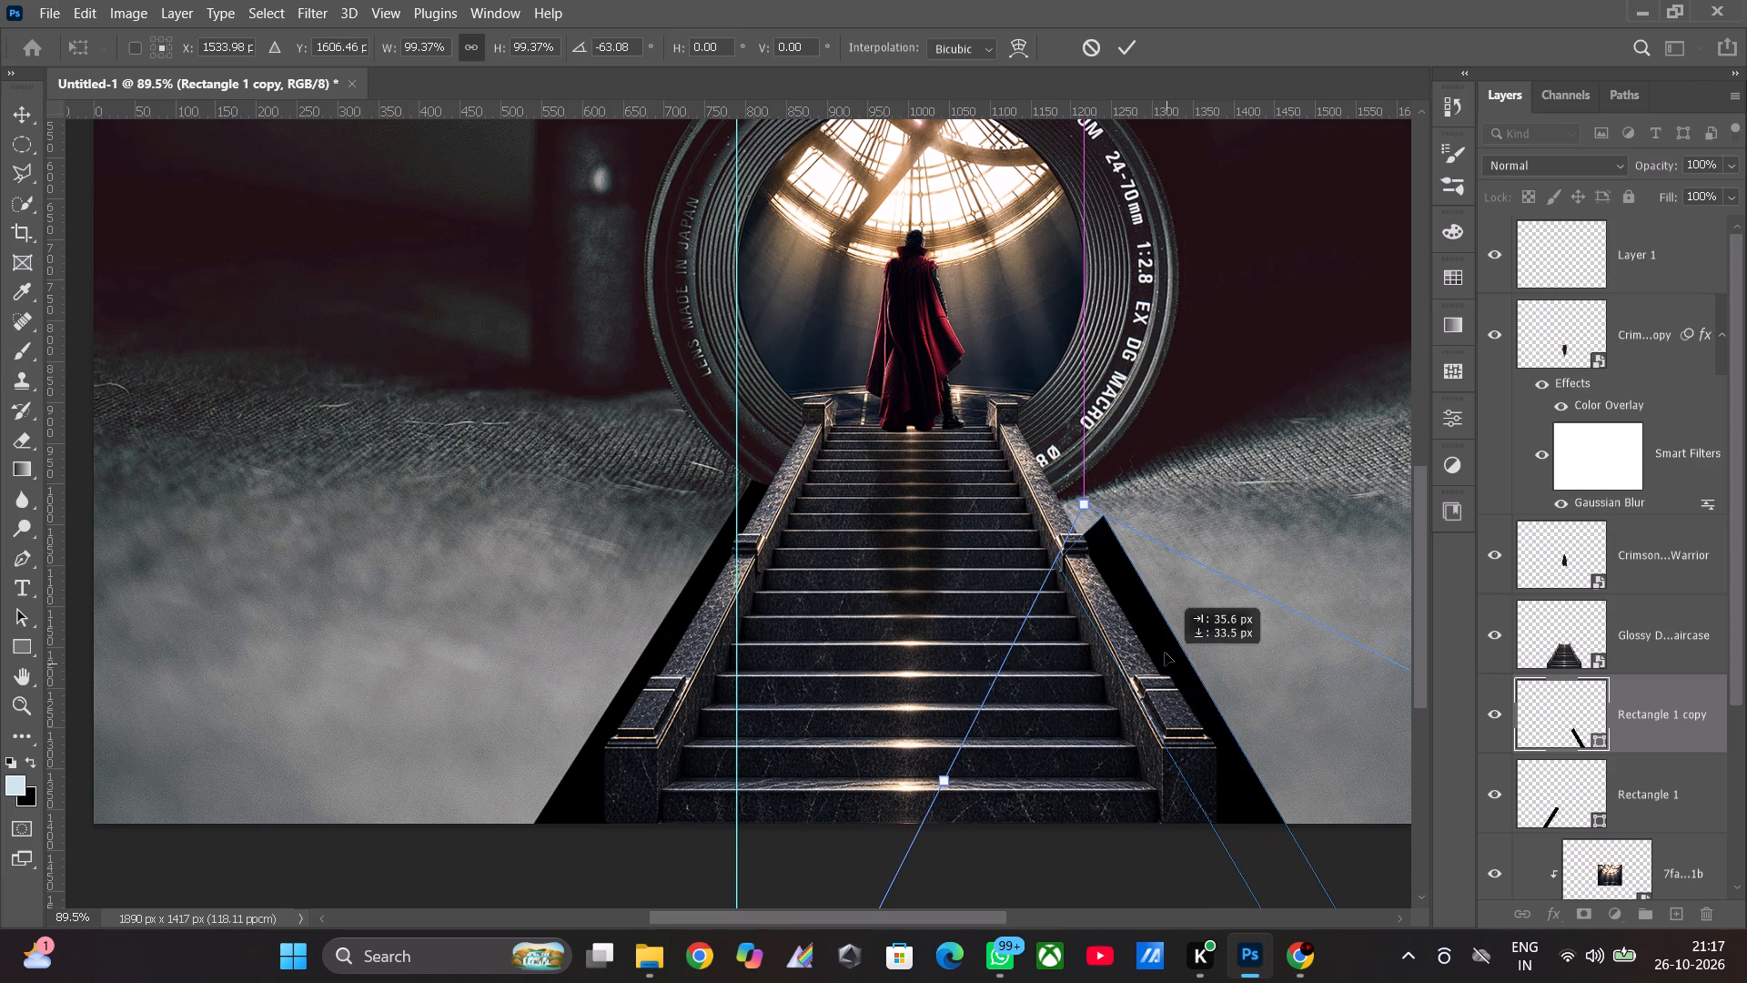
{"action": "left_click_drag", "start_coordinate": [1165, 653], "coordinate": [1155, 622]}
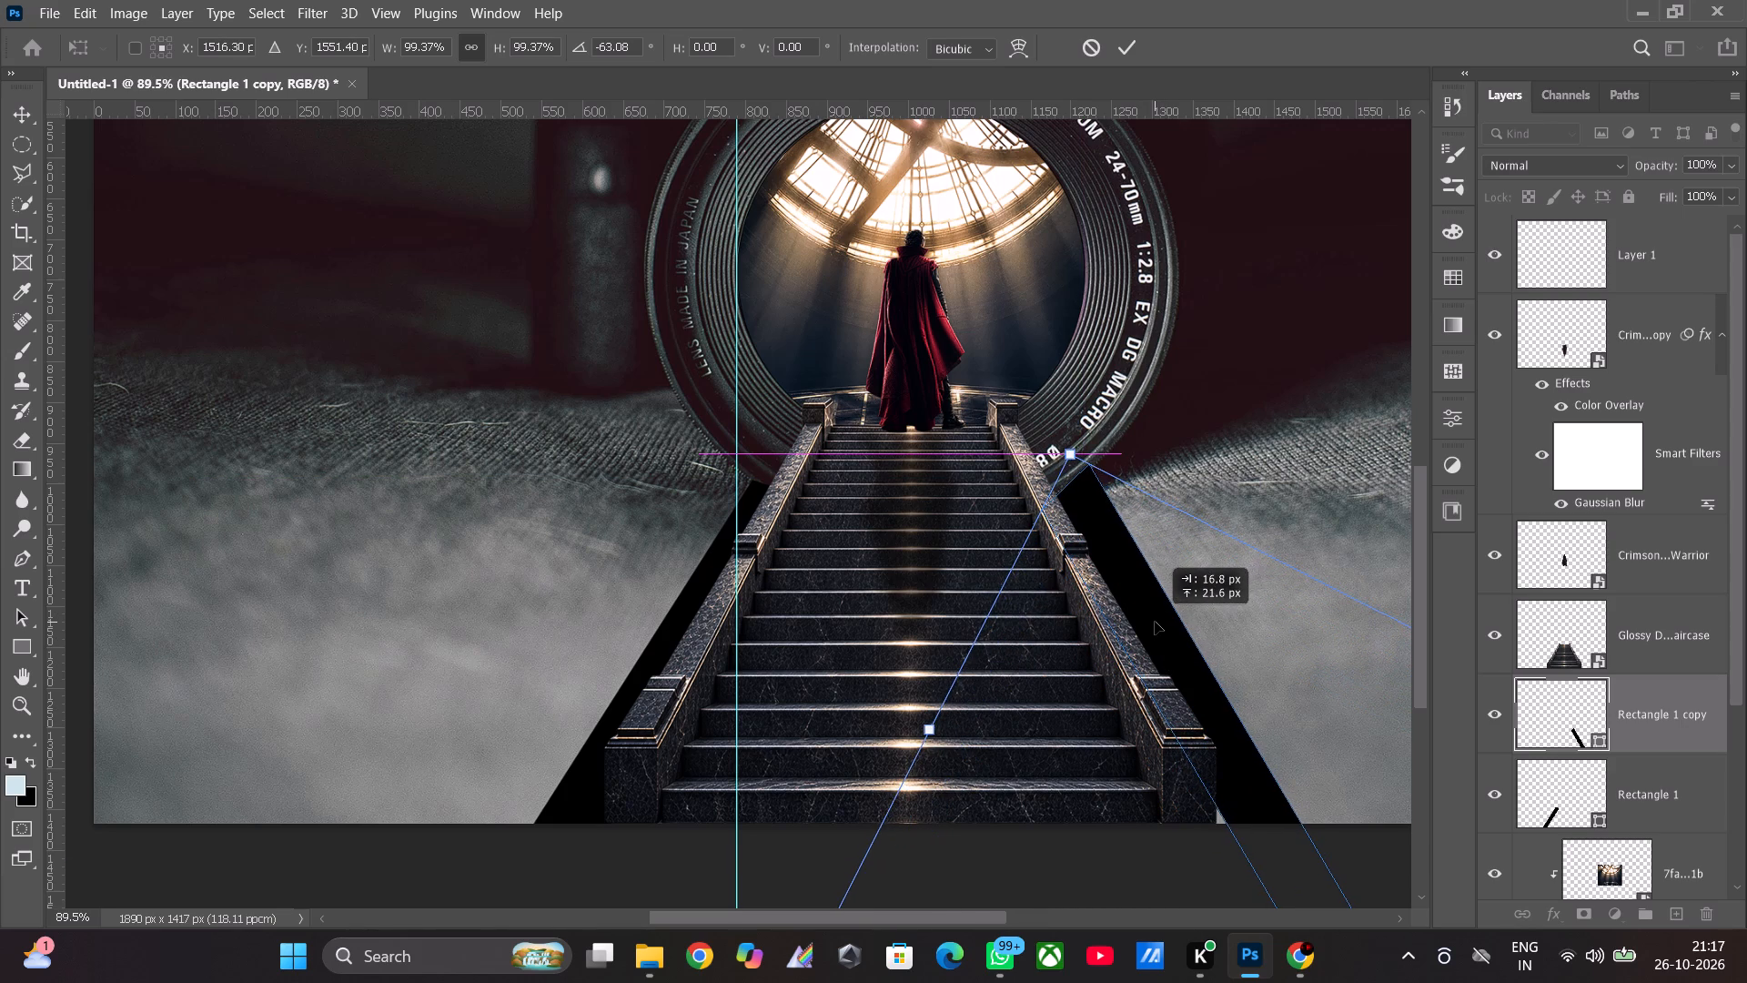
{"action": "left_click_drag", "start_coordinate": [1155, 622], "coordinate": [1142, 627]}
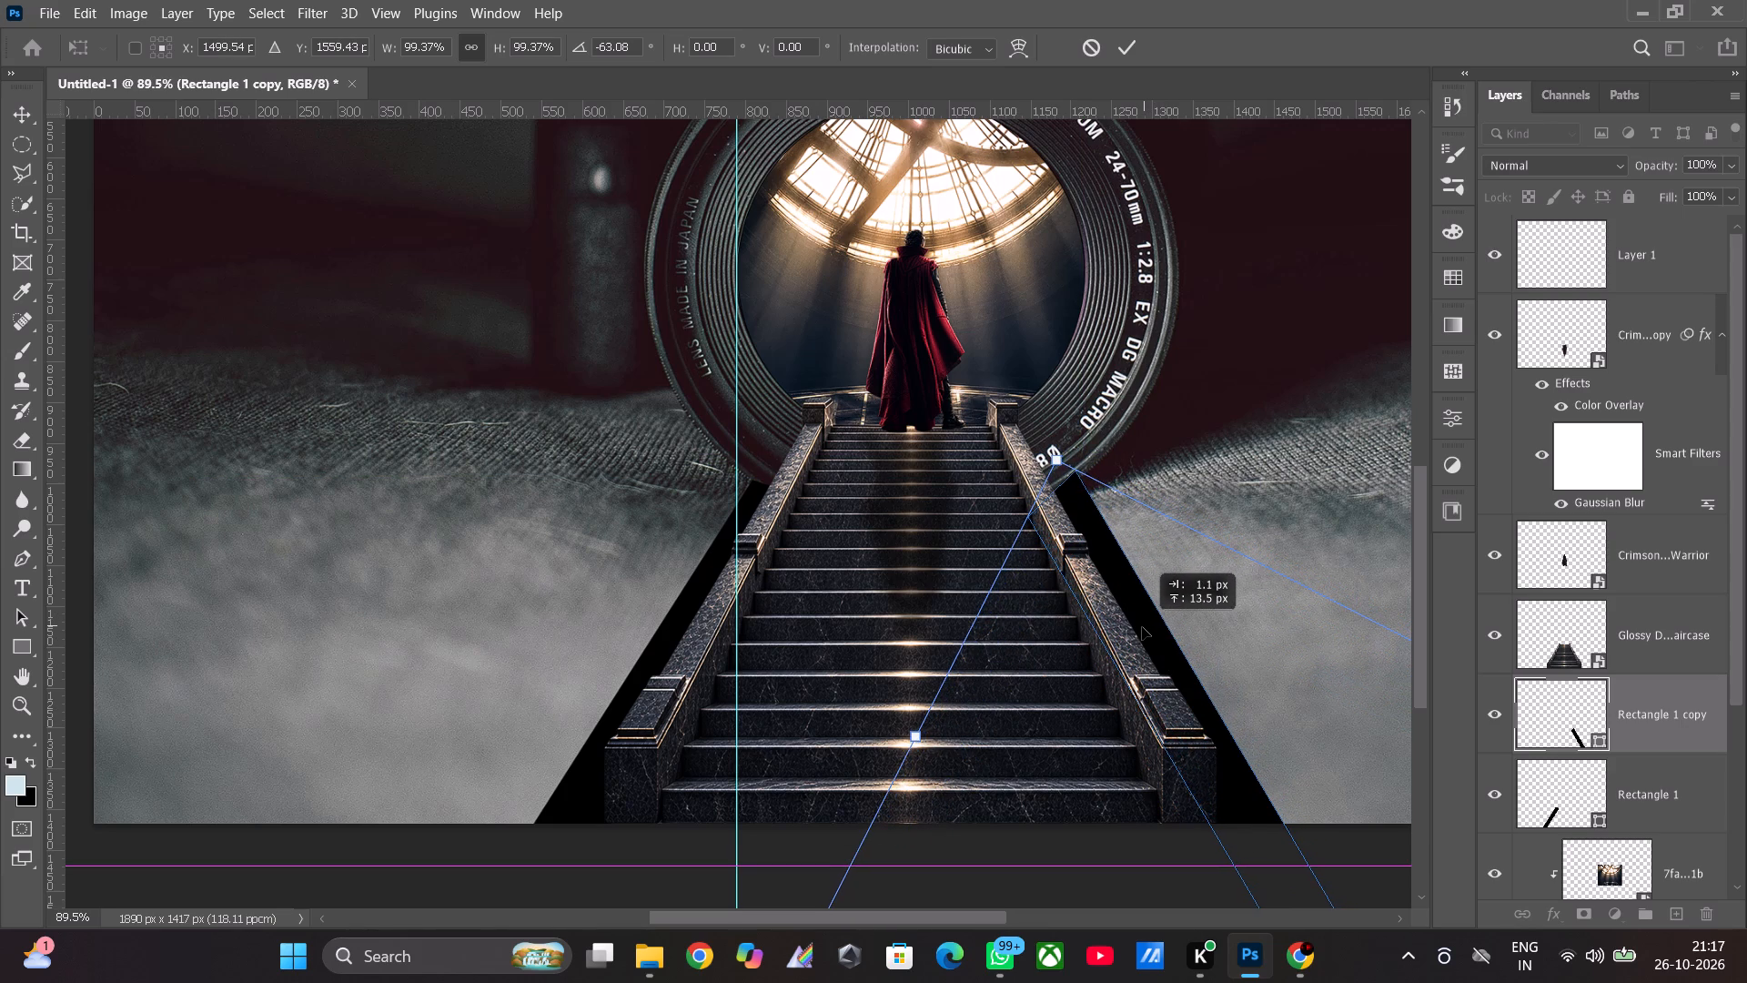
{"action": "left_click_drag", "start_coordinate": [1142, 627], "coordinate": [1137, 627]}
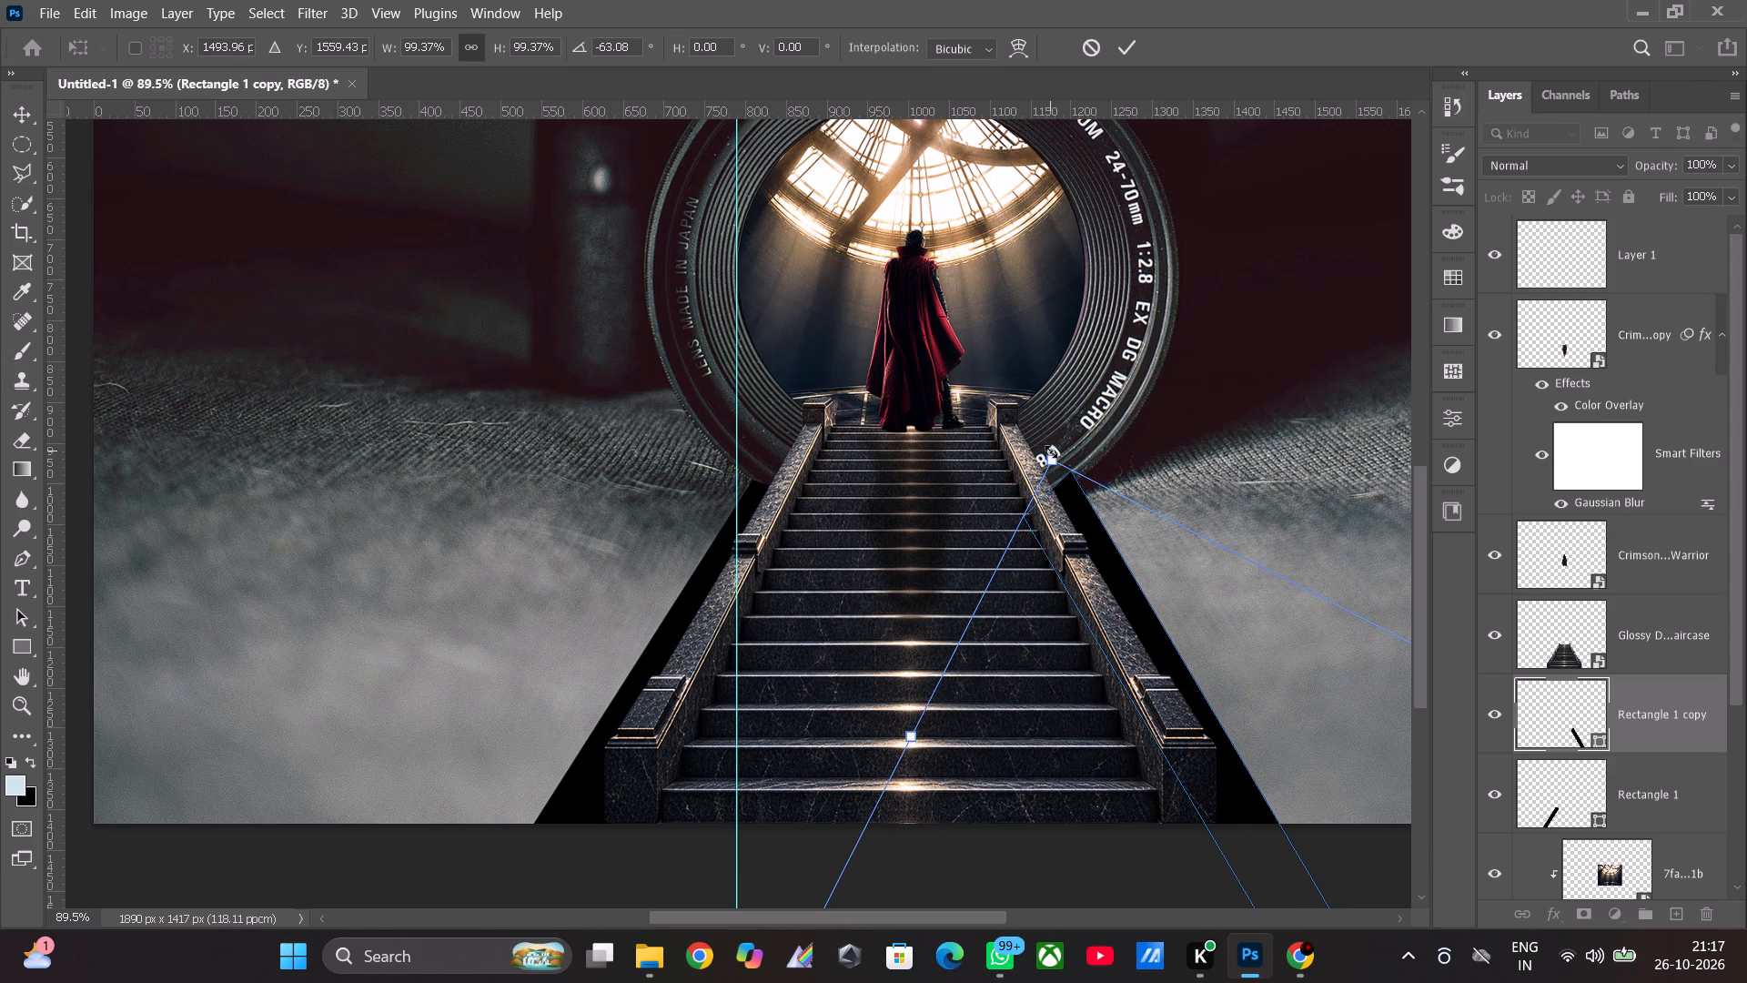
{"action": "left_click_drag", "start_coordinate": [1080, 519], "coordinate": [1087, 526]}
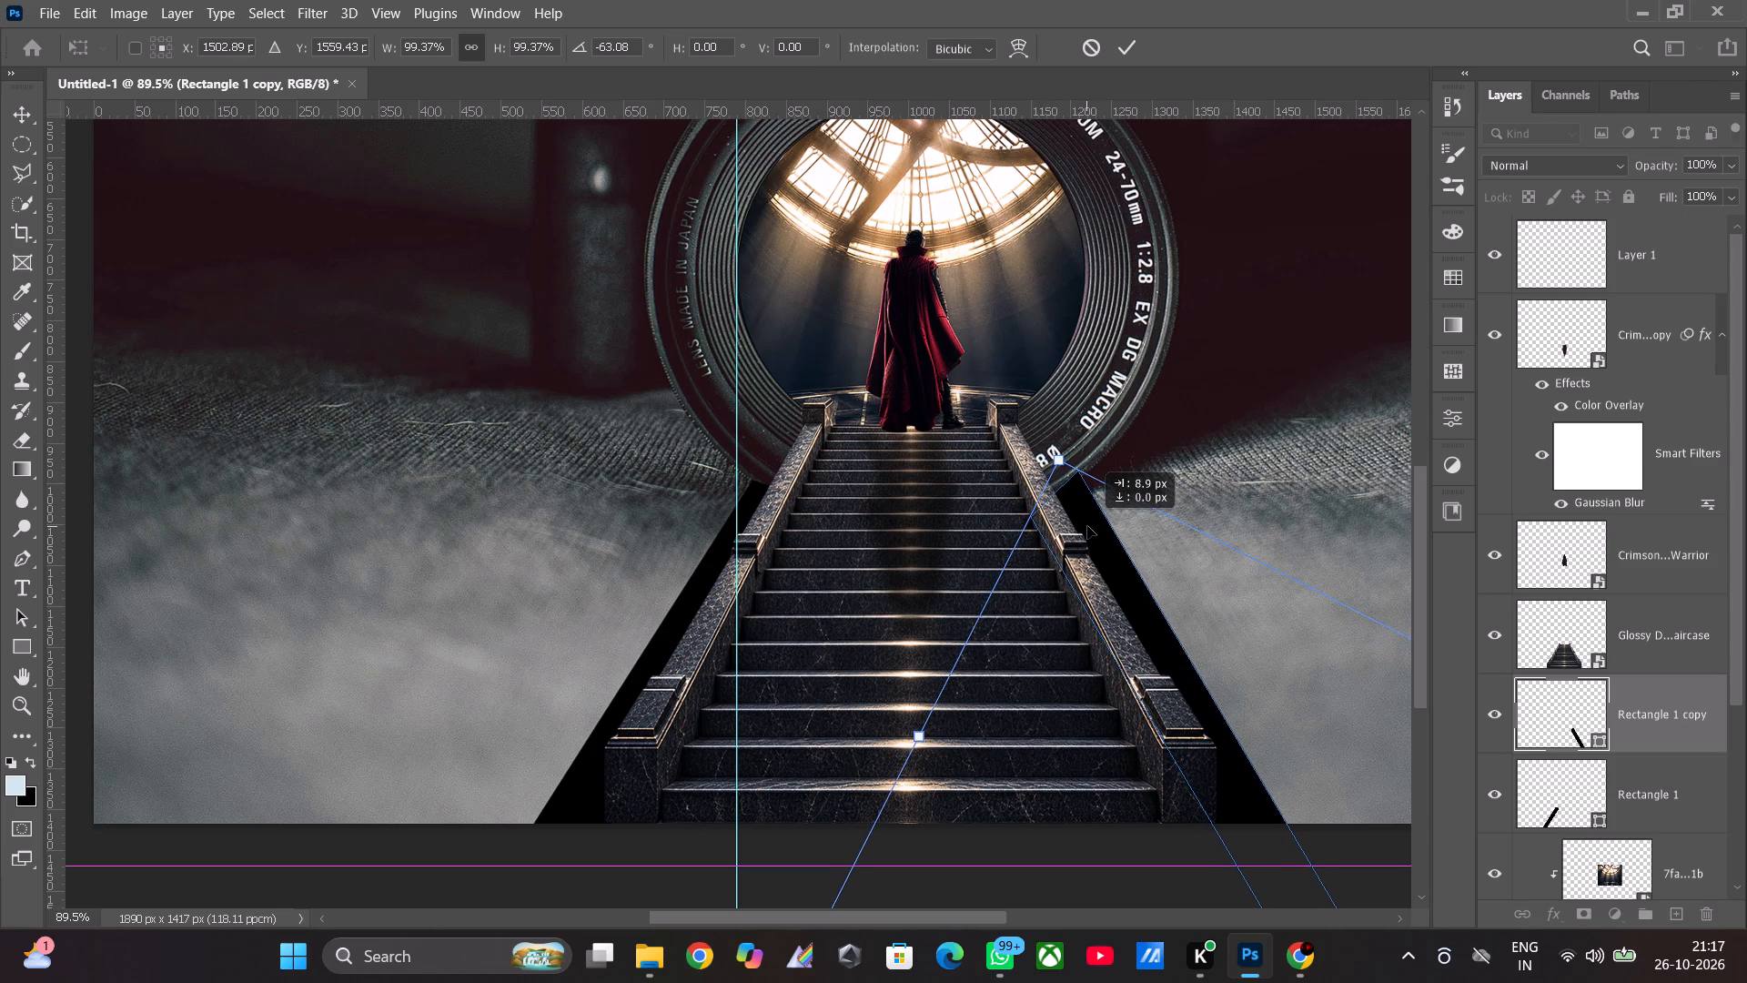
{"action": "left_click_drag", "start_coordinate": [1087, 526], "coordinate": [1083, 529]}
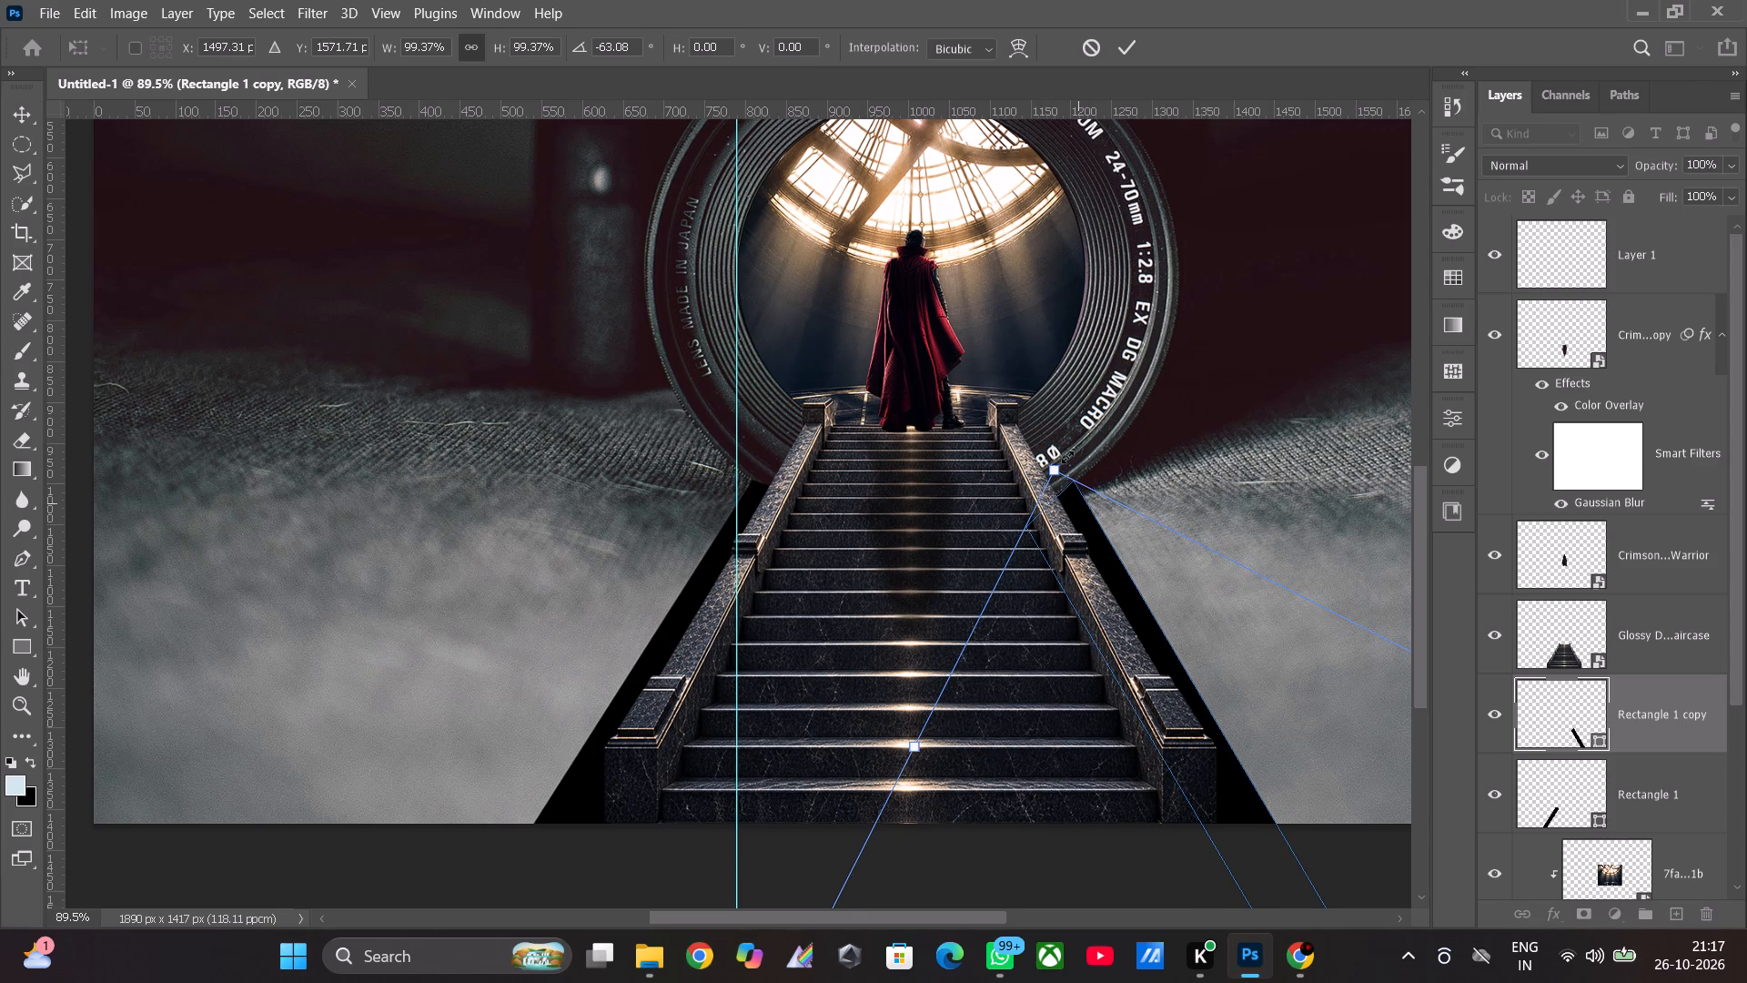
{"action": "left_click_drag", "start_coordinate": [1051, 445], "coordinate": [1043, 448]}
{"action": "left_click_drag", "start_coordinate": [1116, 600], "coordinate": [1125, 597]}
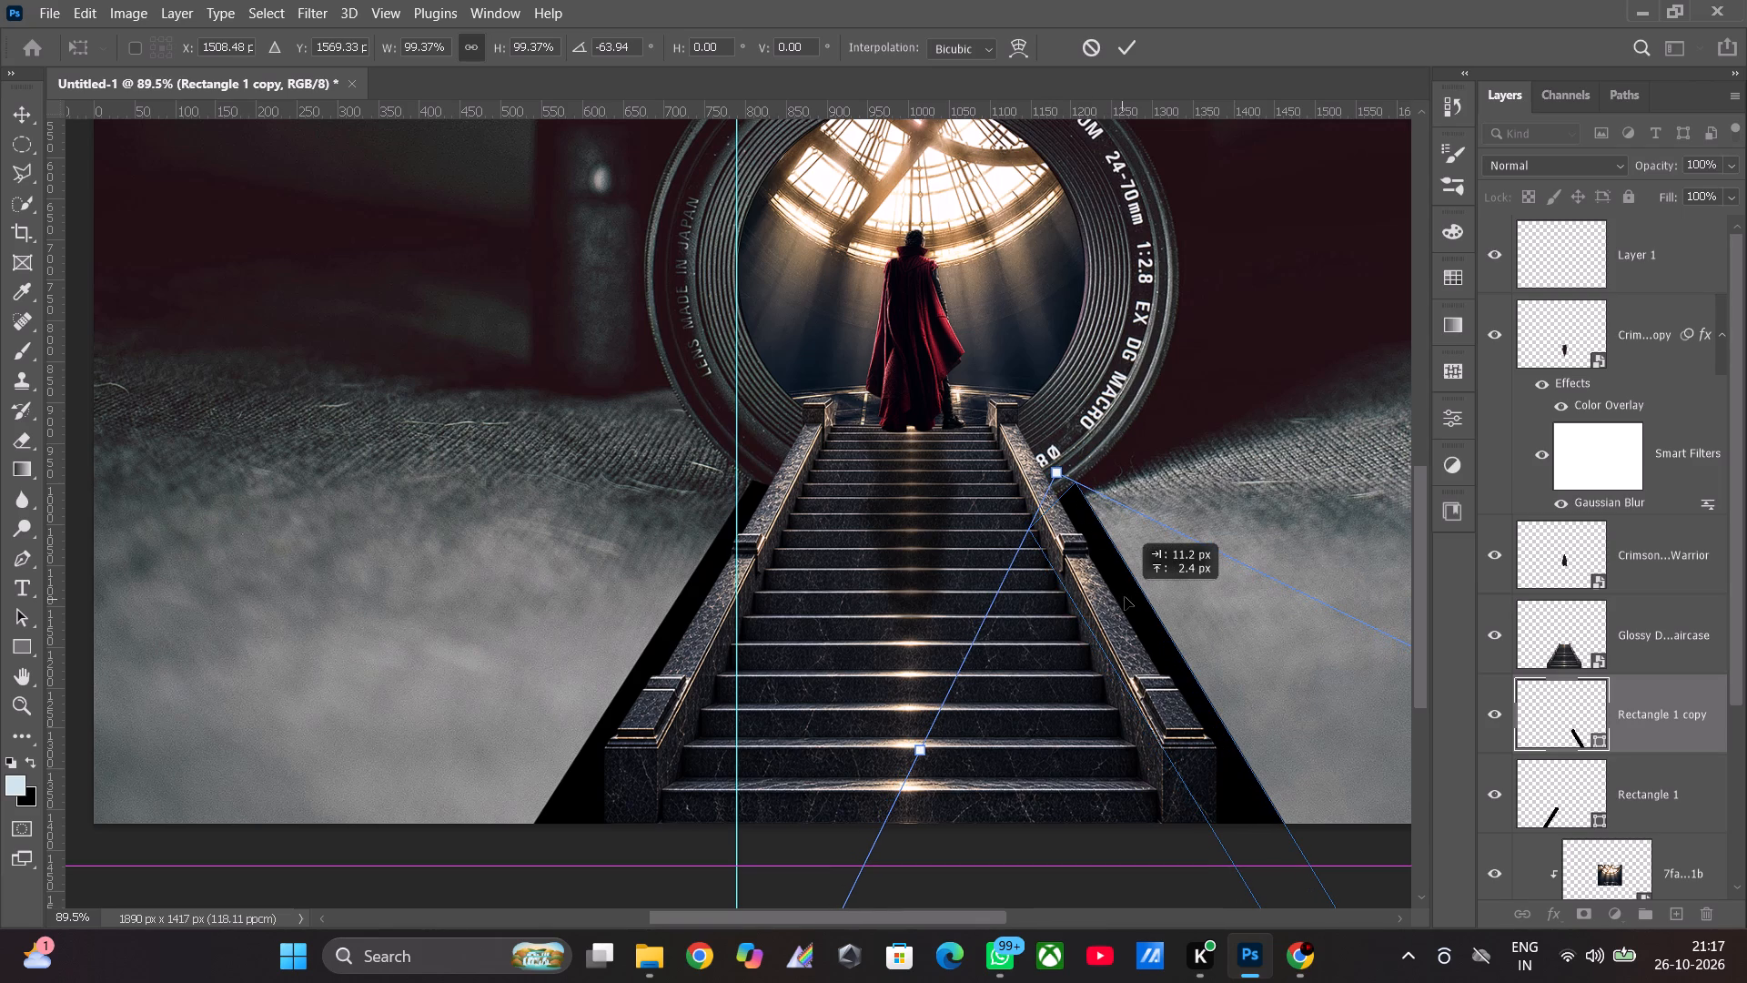
{"action": "left_click_drag", "start_coordinate": [1125, 597], "coordinate": [1125, 596]}
{"action": "left_click_drag", "start_coordinate": [1125, 596], "coordinate": [1124, 595]}
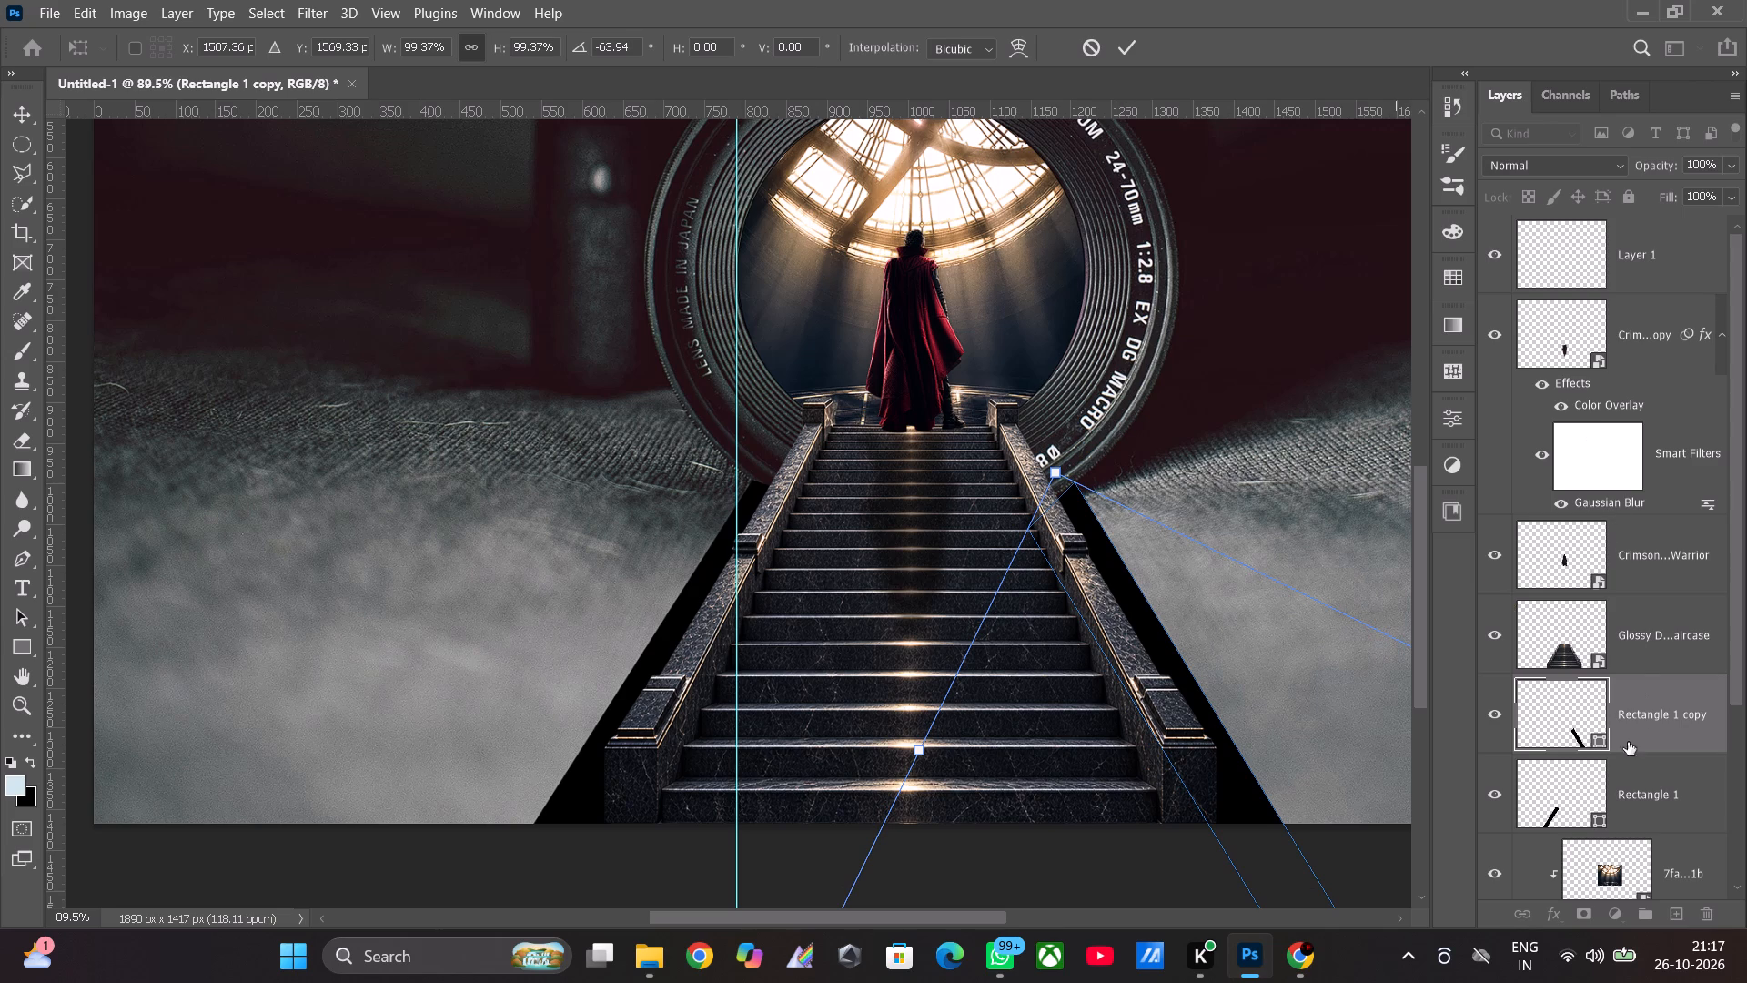
Lower the opacity of the original Rectangle 1 layer beside the left railing to 67%.
{"action": "left_click", "coordinate": [1550, 799]}
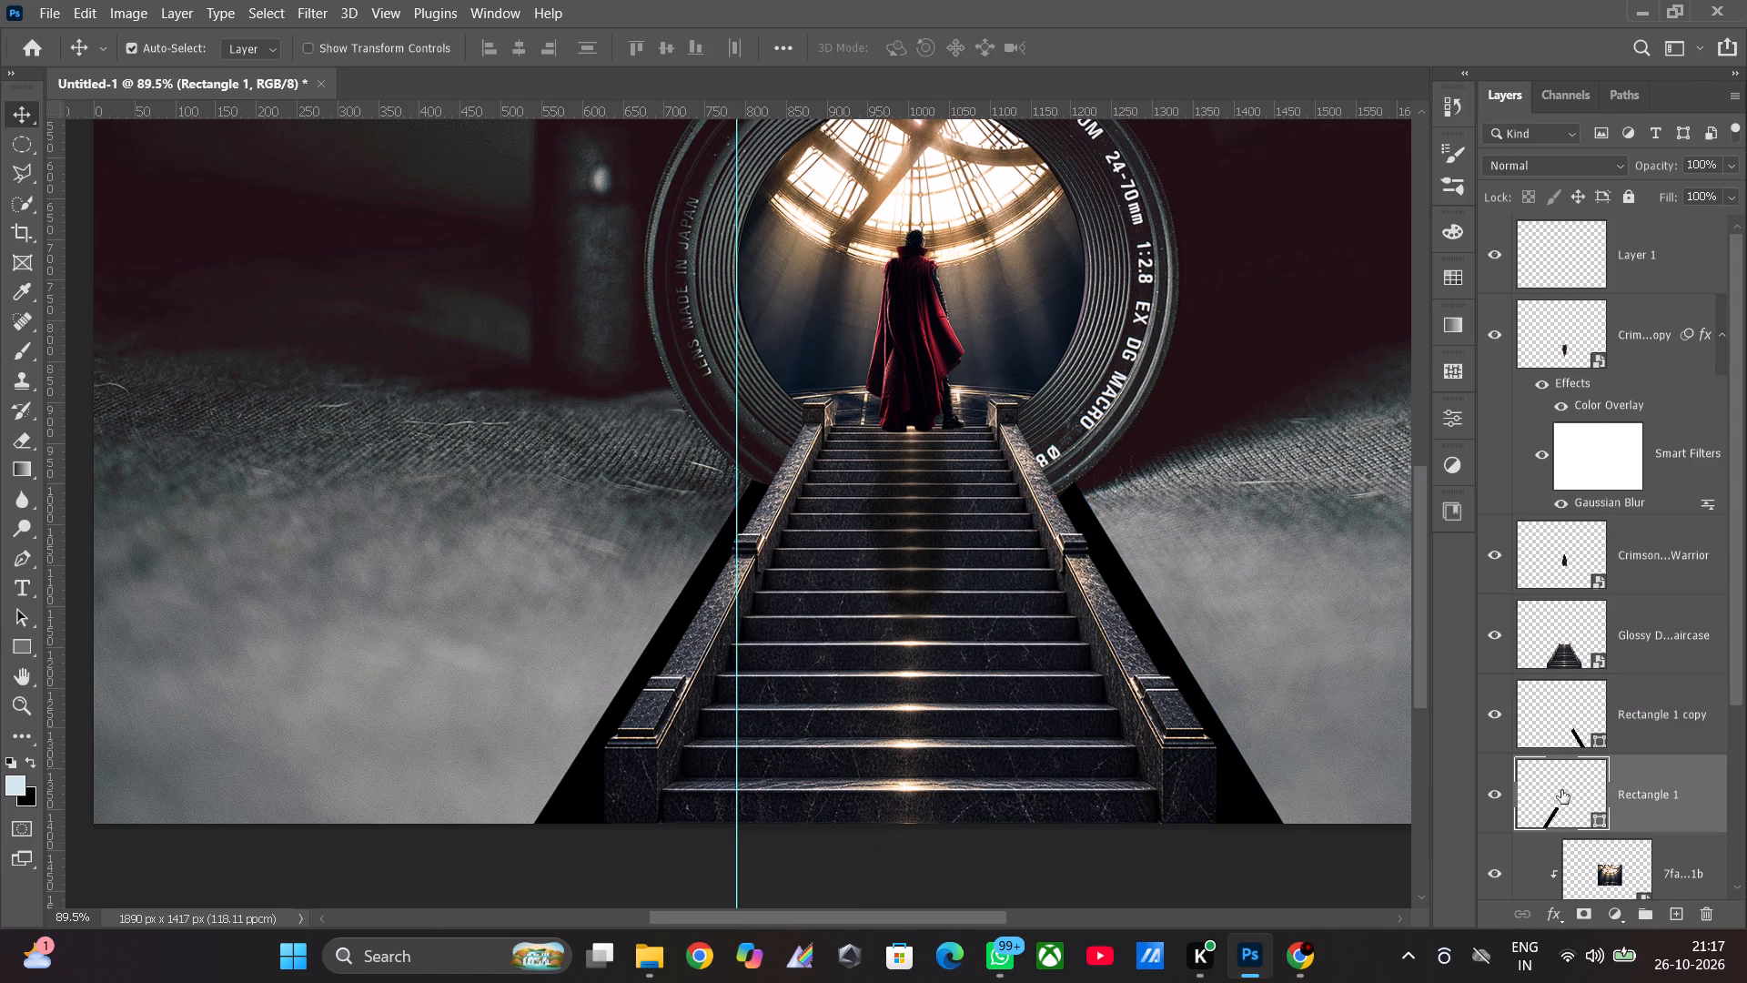
{"action": "left_click", "coordinate": [1735, 166]}
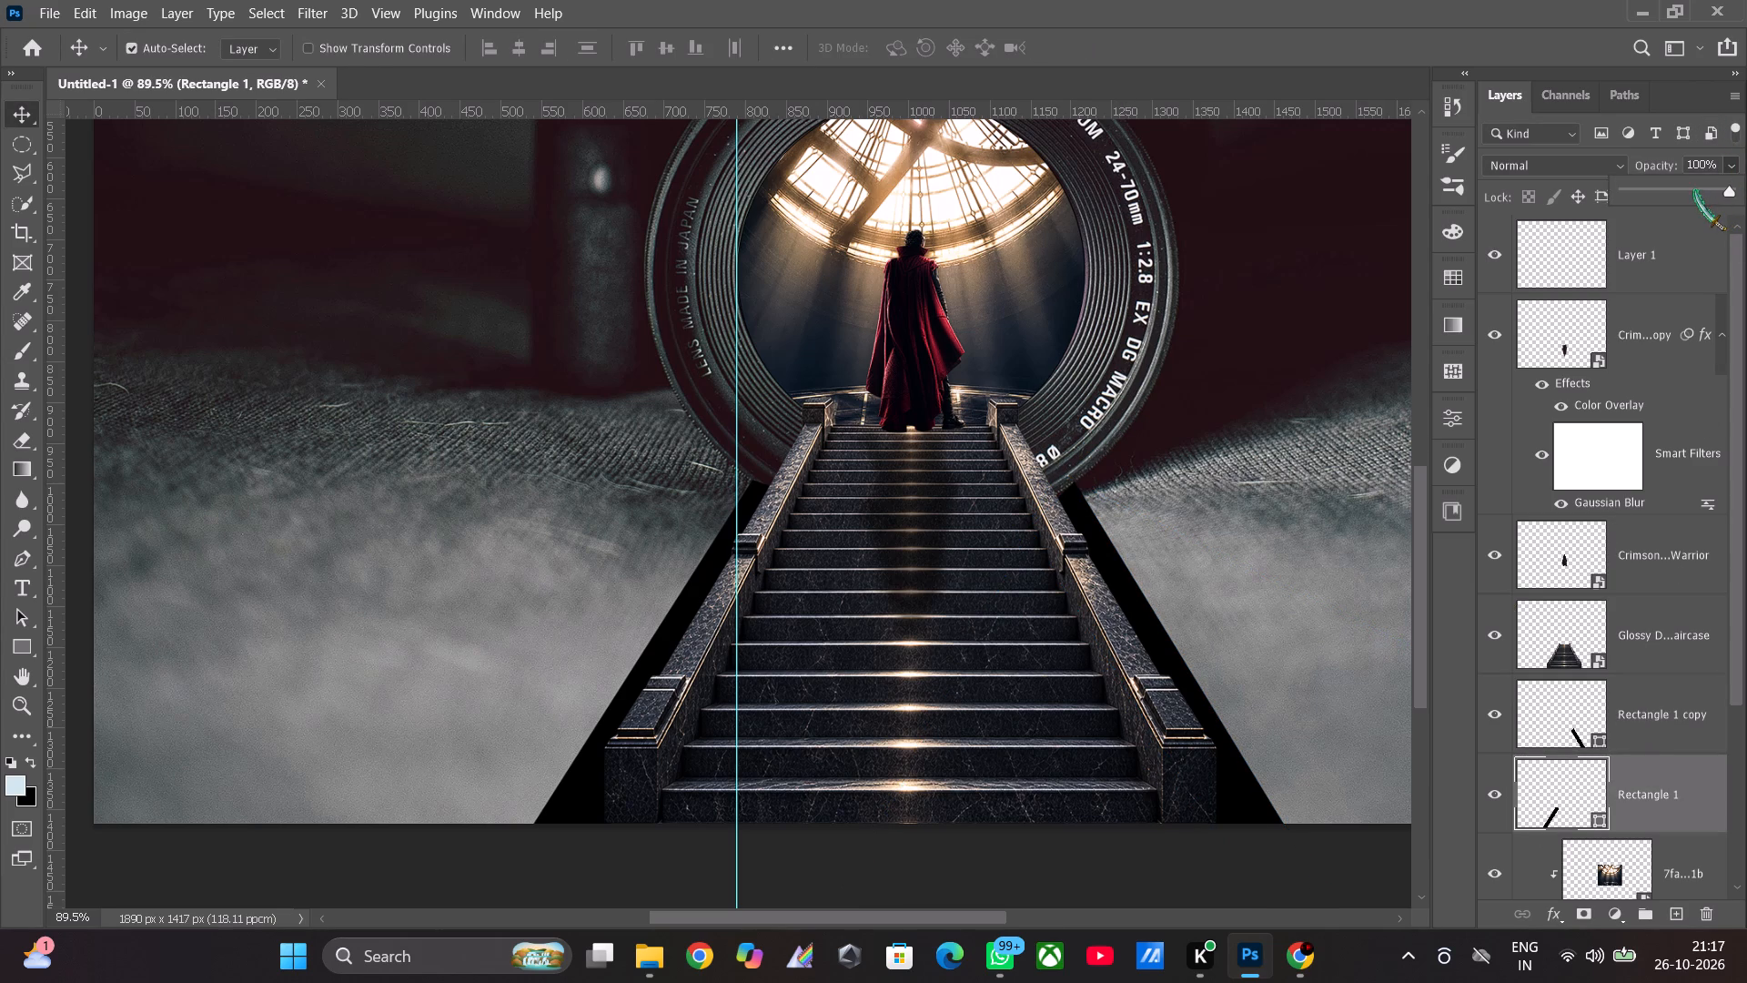
{"action": "left_click", "coordinate": [1695, 190]}
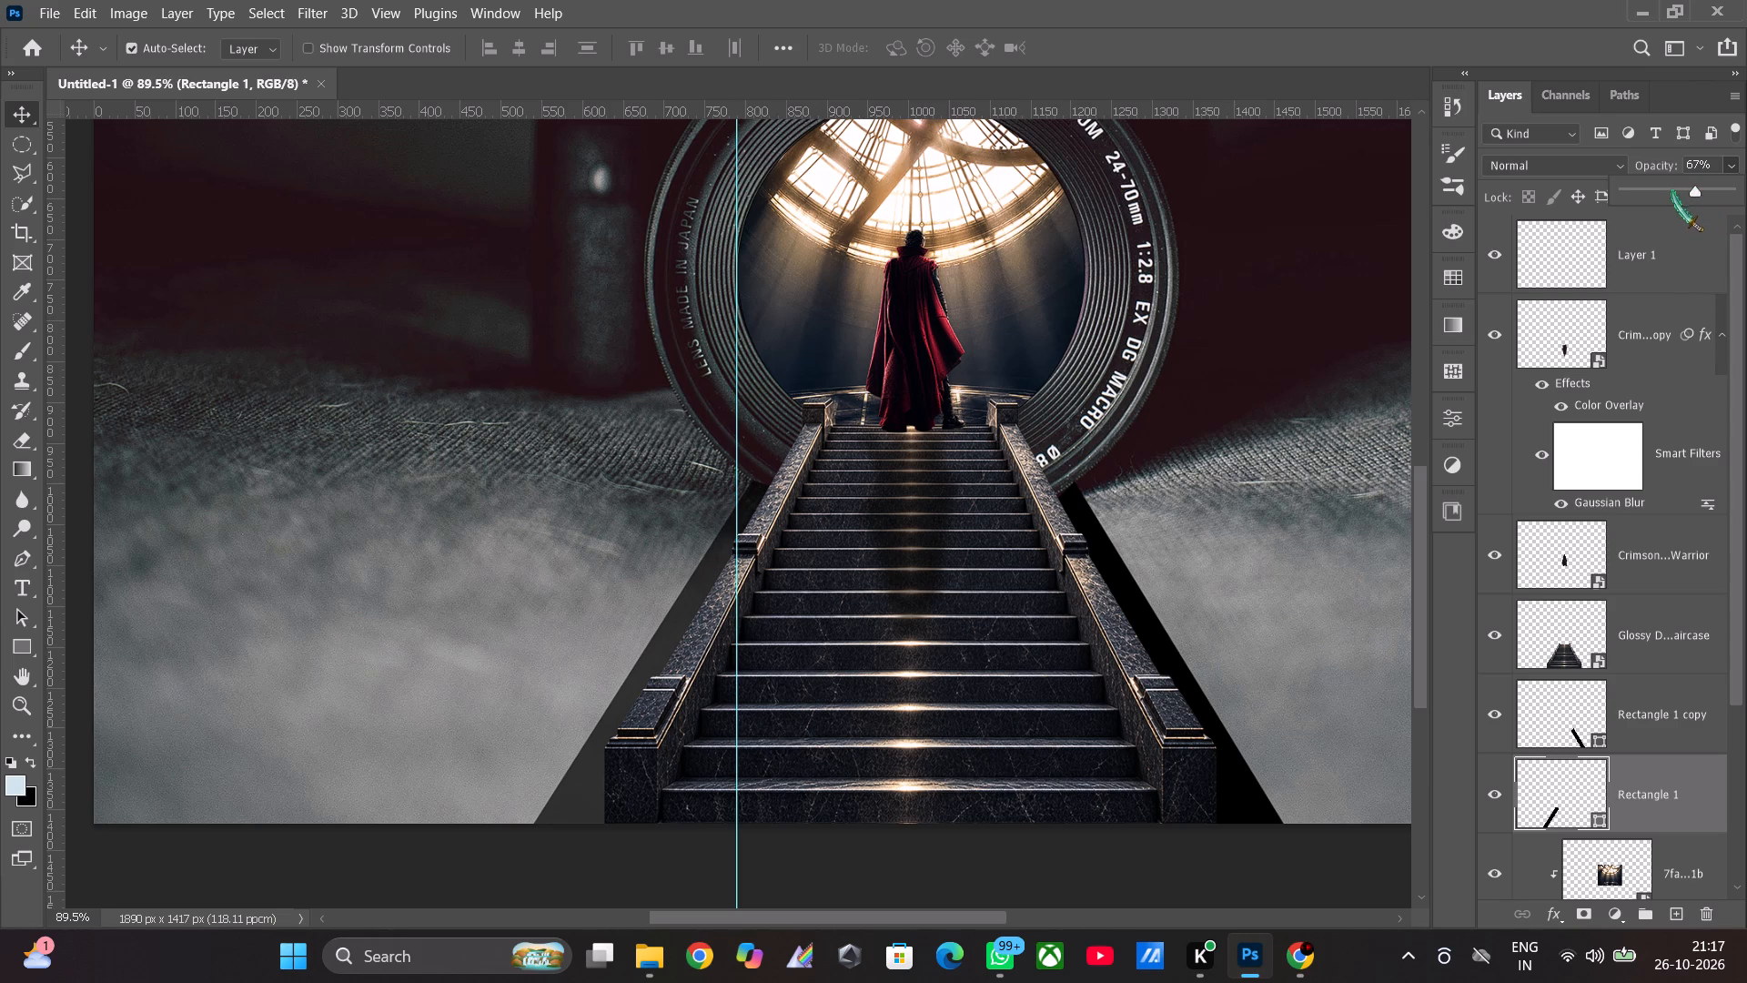
Set the opacity of both Rectangle 1 and Rectangle 1 copy to 51%.
{"action": "left_click", "coordinate": [1679, 189]}
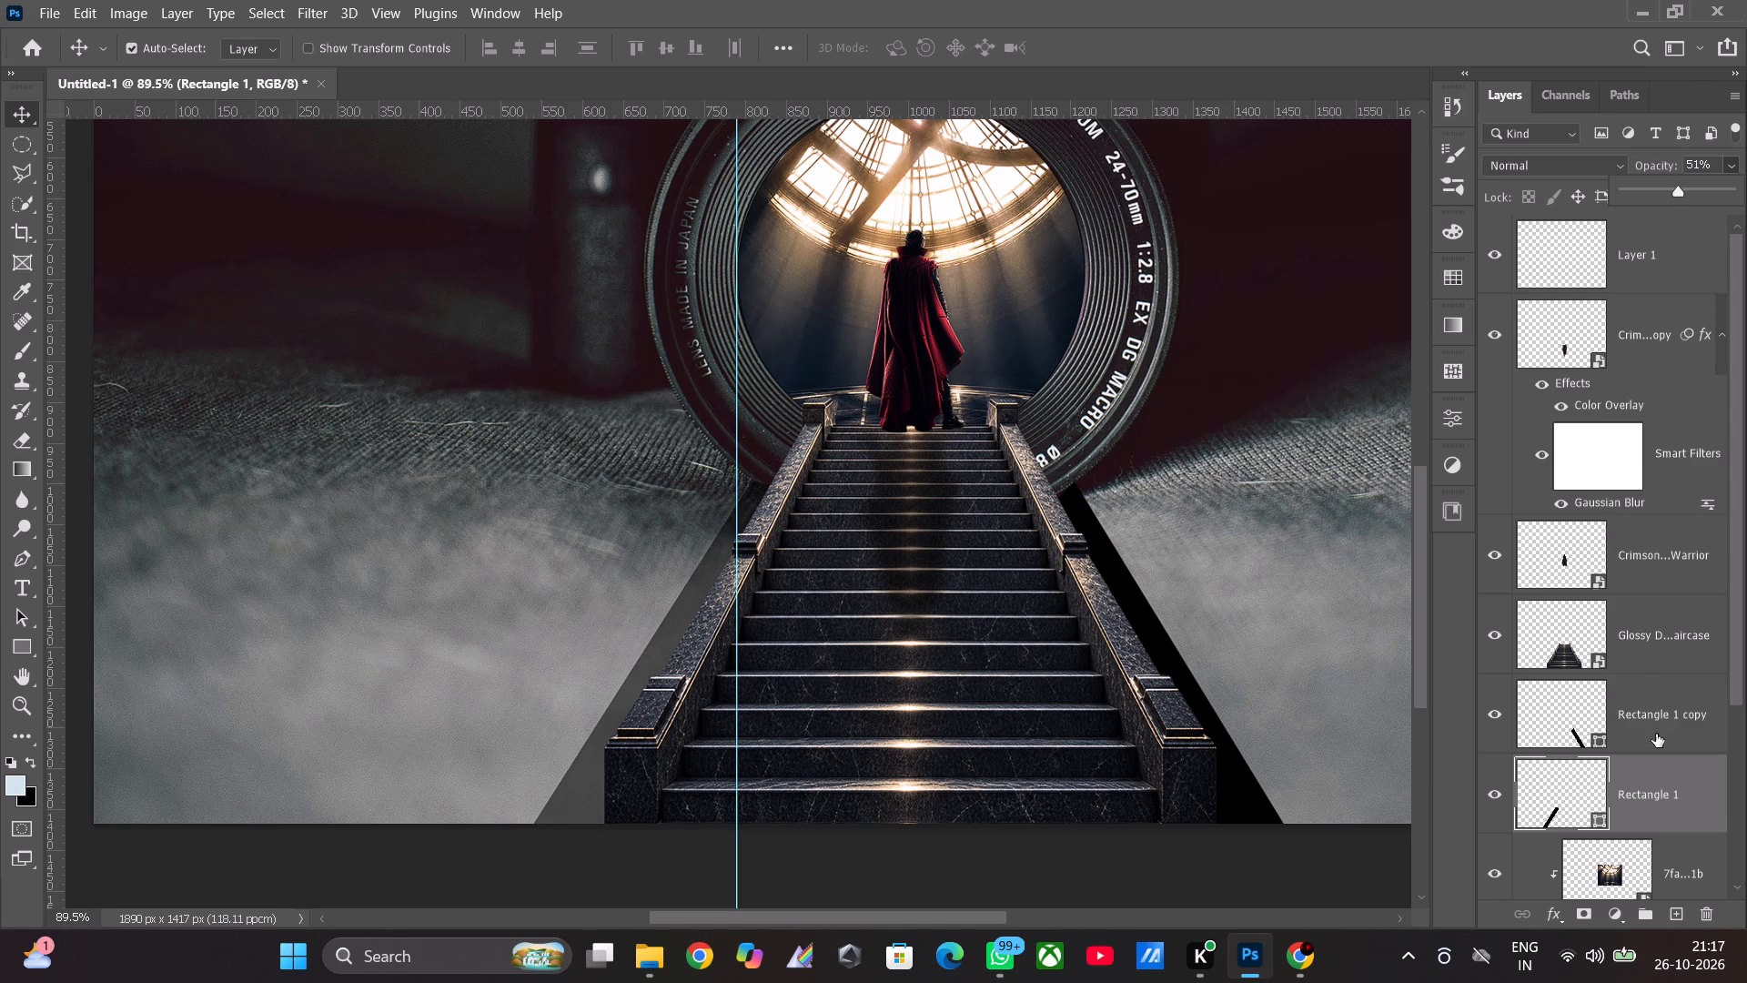
{"action": "left_click", "coordinate": [1656, 734]}
{"action": "left_click", "coordinate": [1732, 167]}
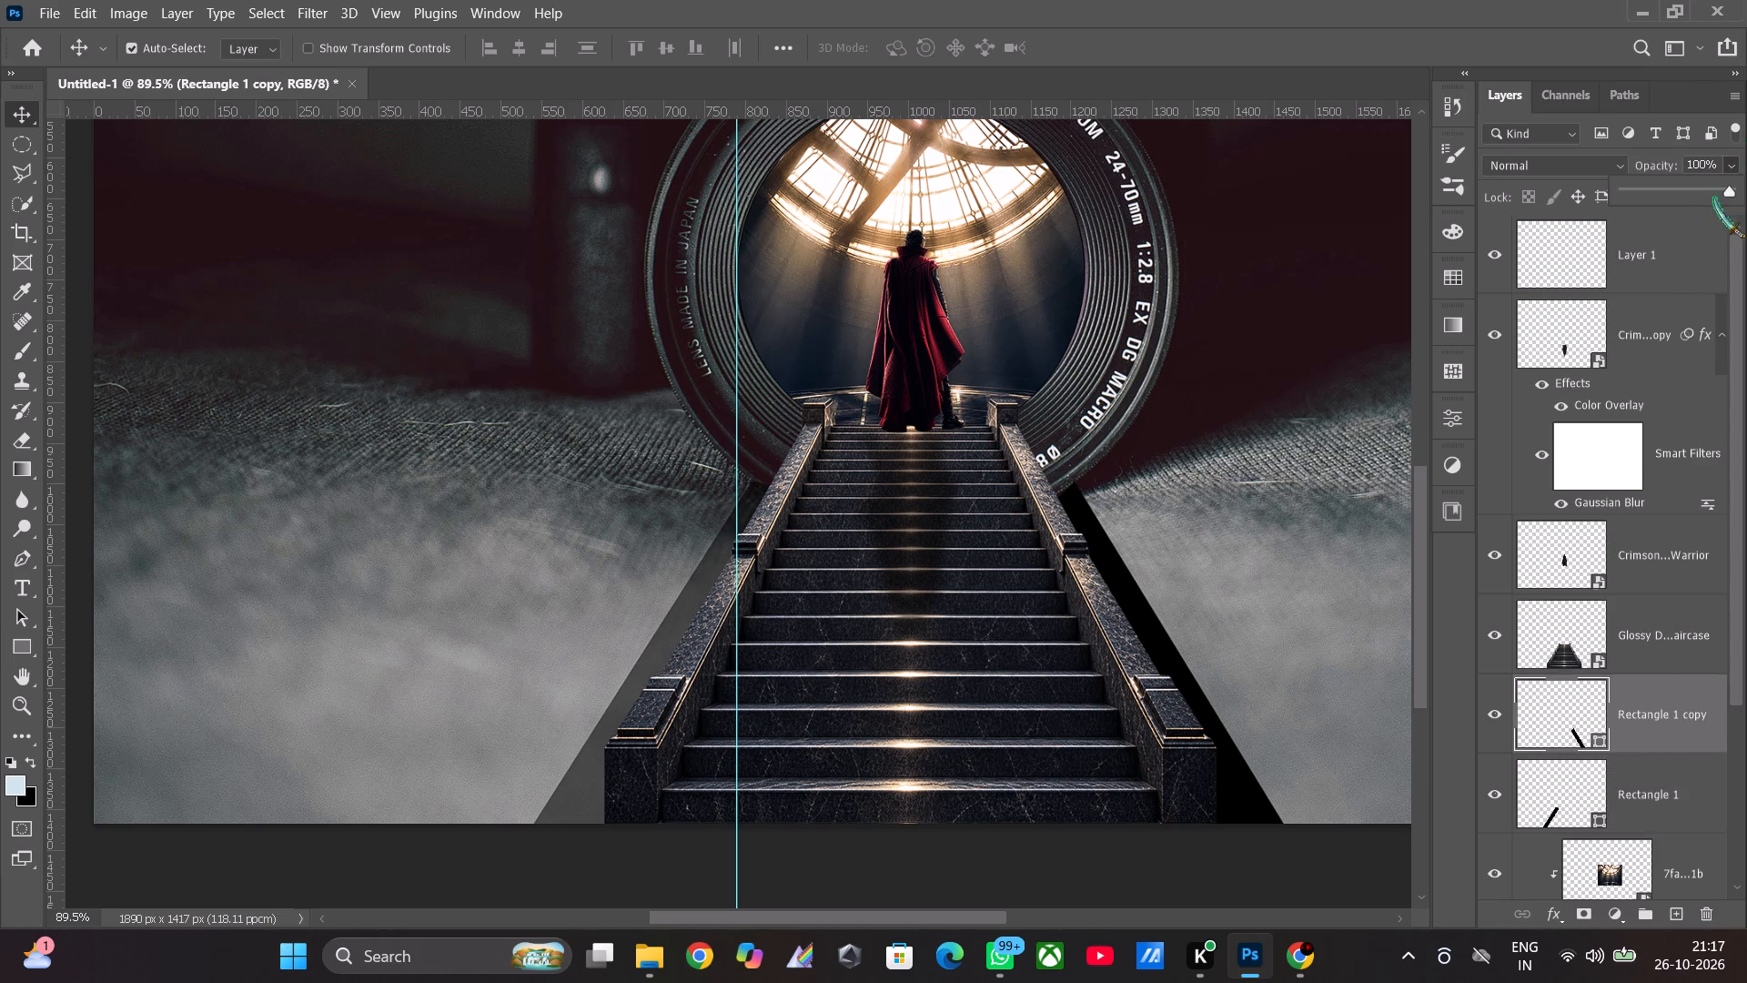
{"action": "left_click", "coordinate": [1678, 190]}
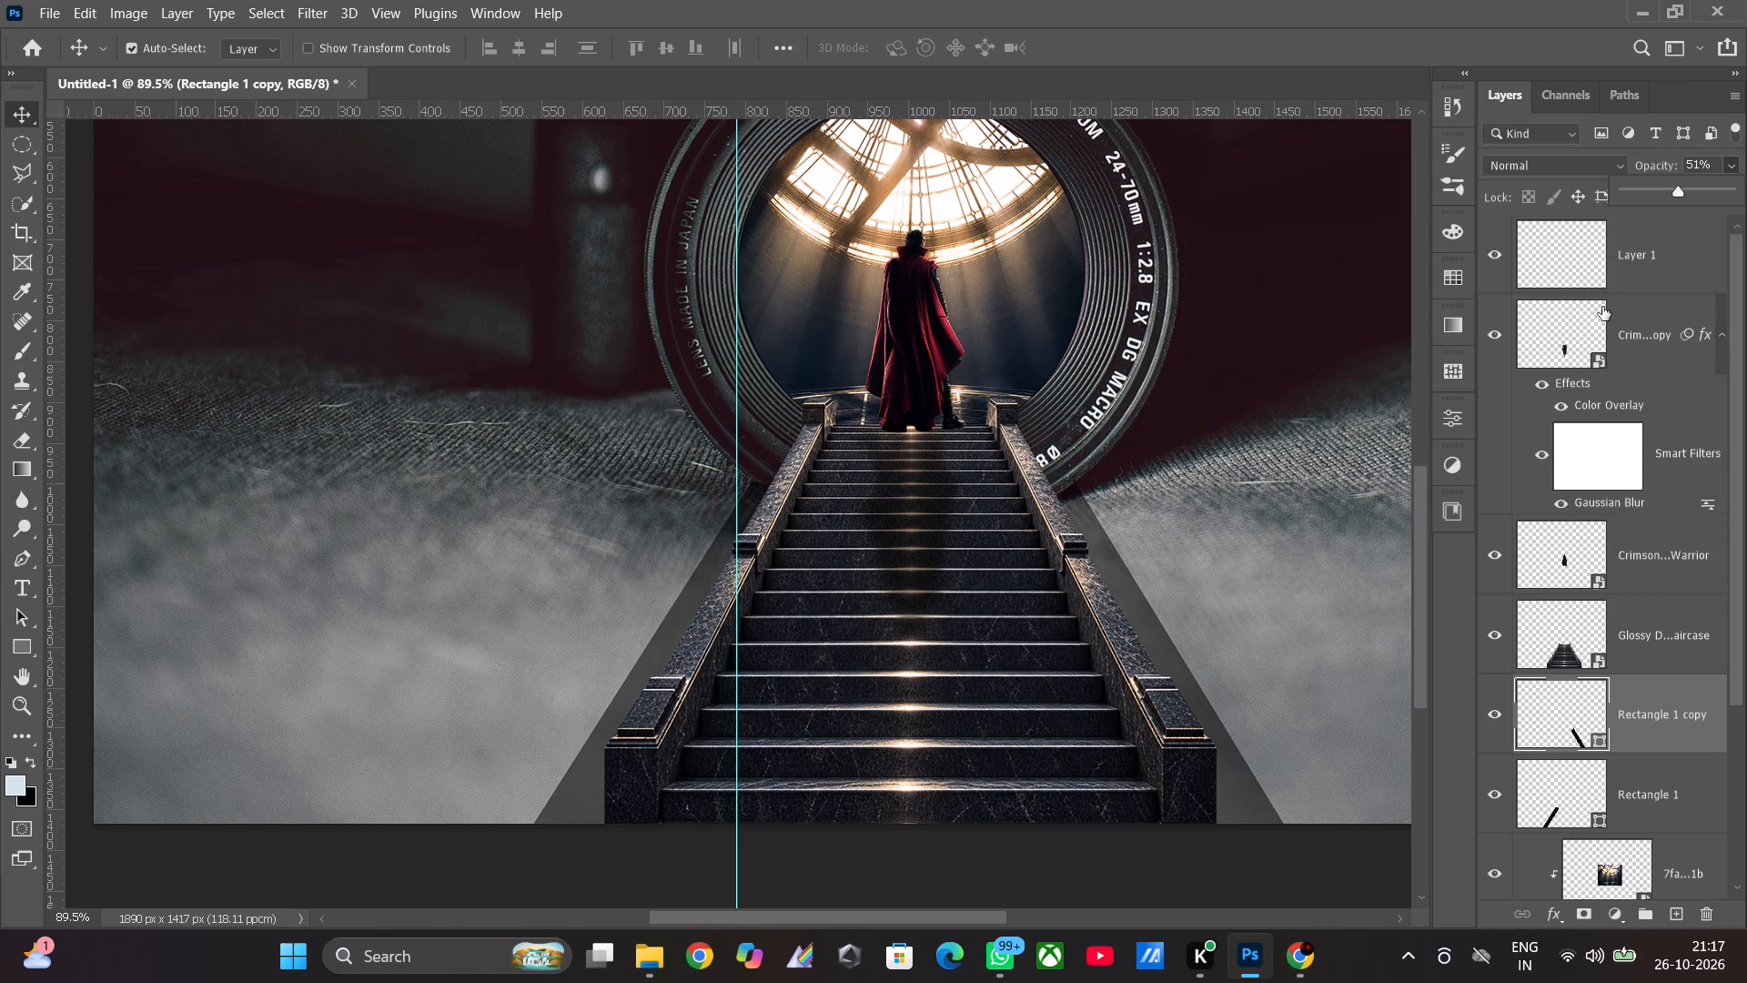
Apply Gaussian Blur with the last-used settings to the Rectangle 1 shadow beside the left railing.
{"action": "left_click", "coordinate": [1565, 790]}
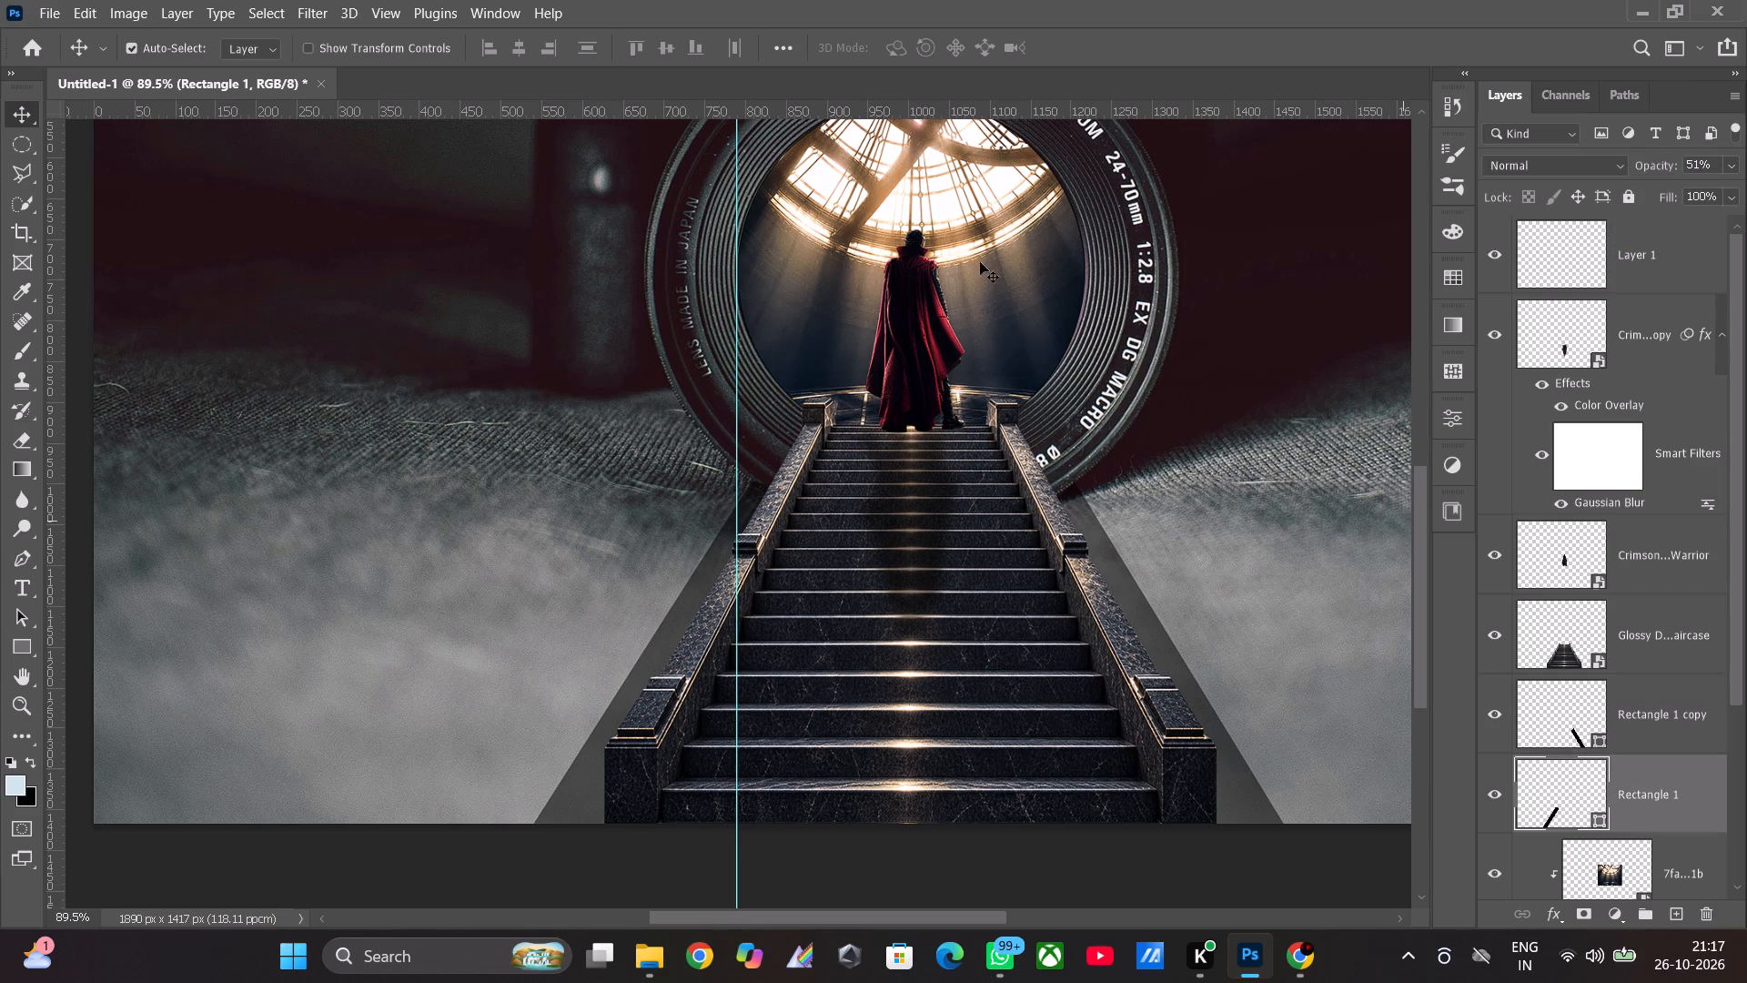
{"action": "left_click", "coordinate": [324, 12]}
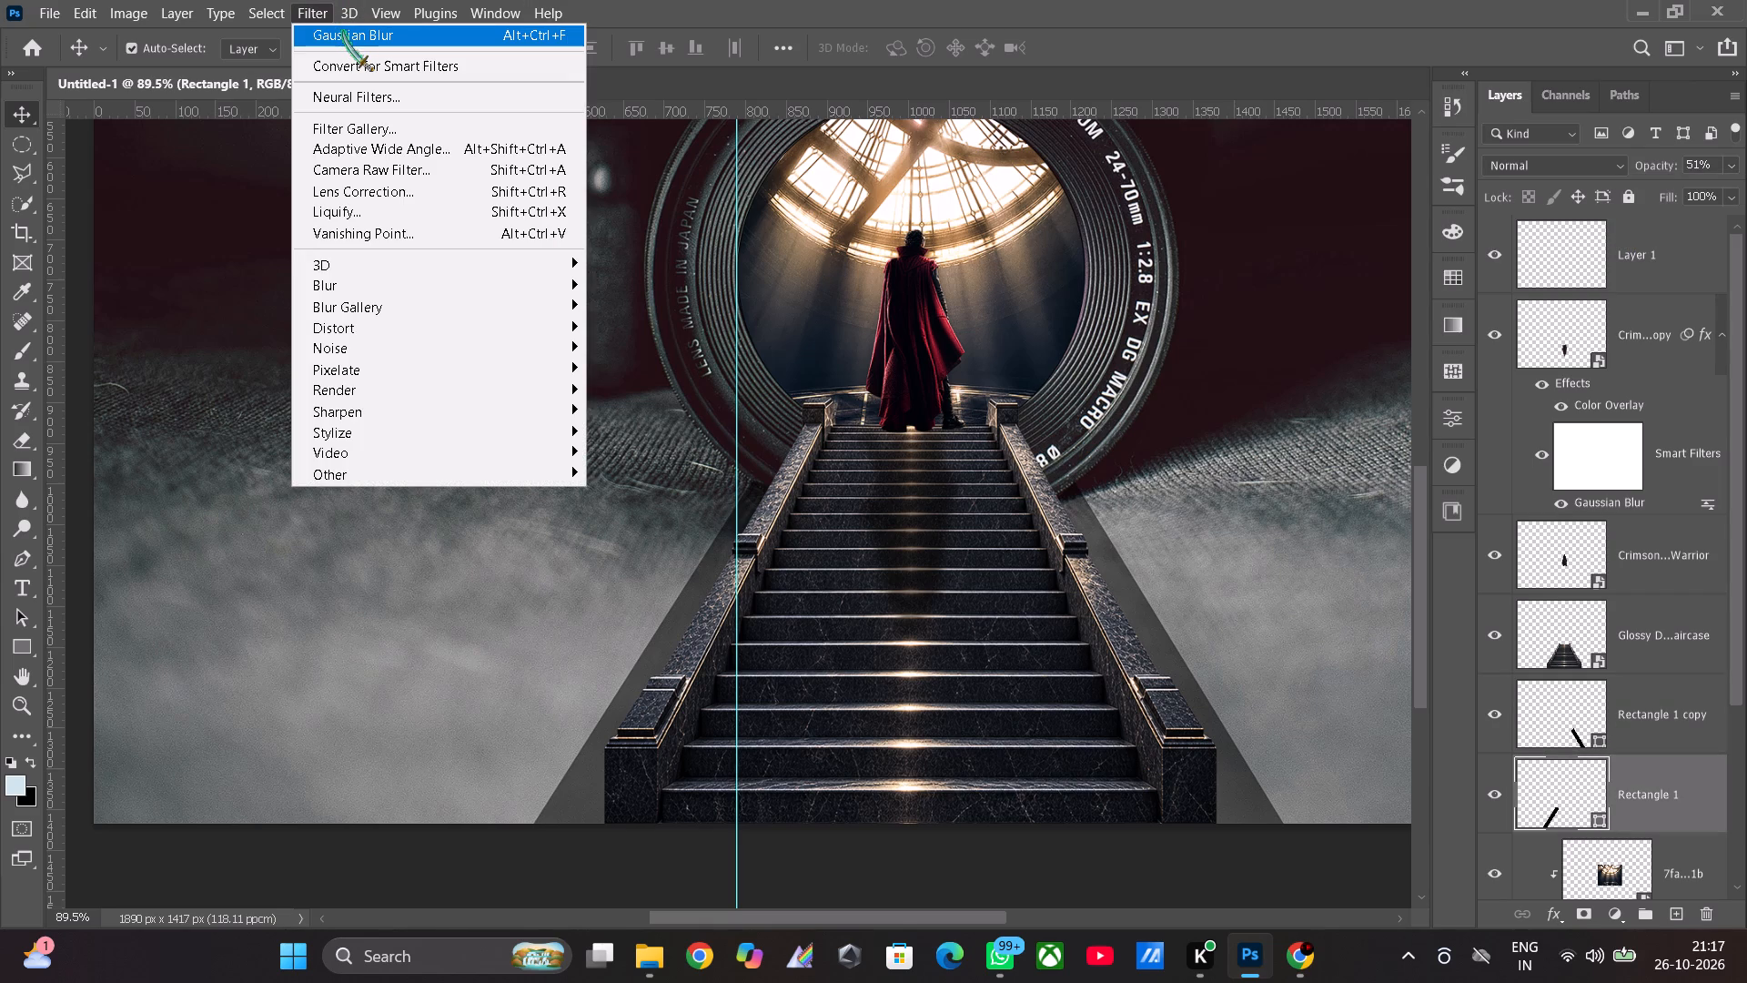
{"action": "left_click", "coordinate": [343, 31]}
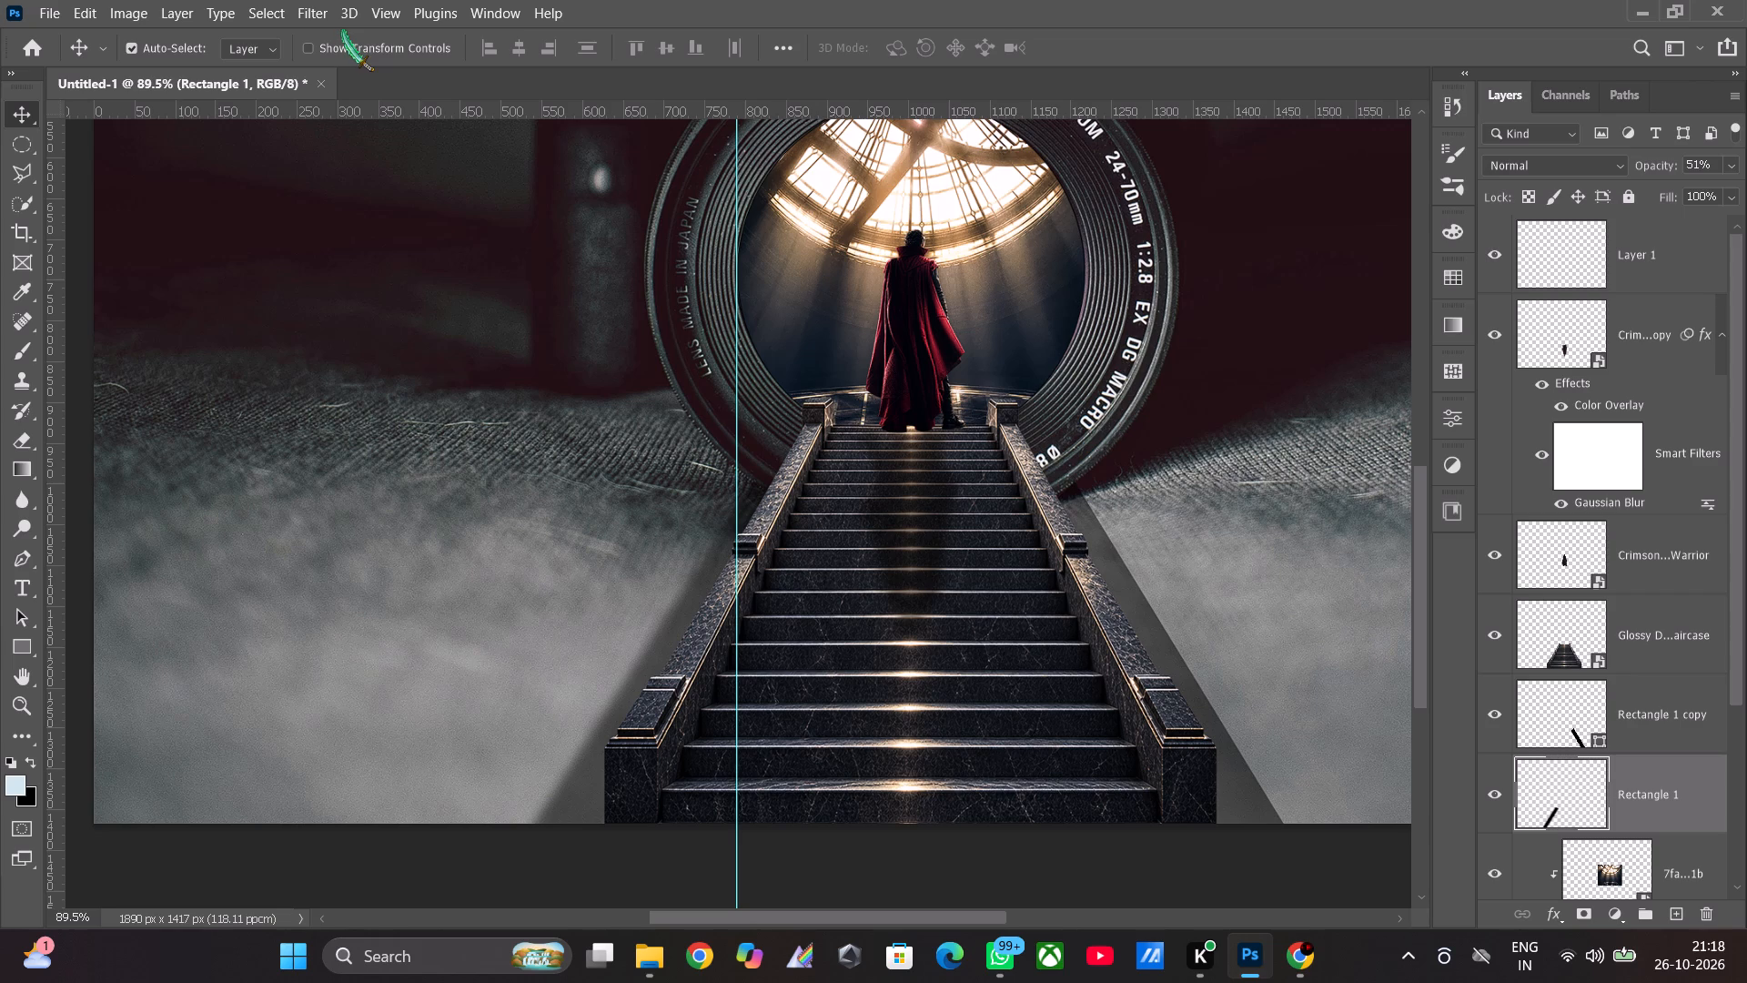
Apply a second Gaussian Blur with a 6.8-pixel radius to the Rectangle 1 layer.
{"action": "left_click", "coordinate": [322, 5]}
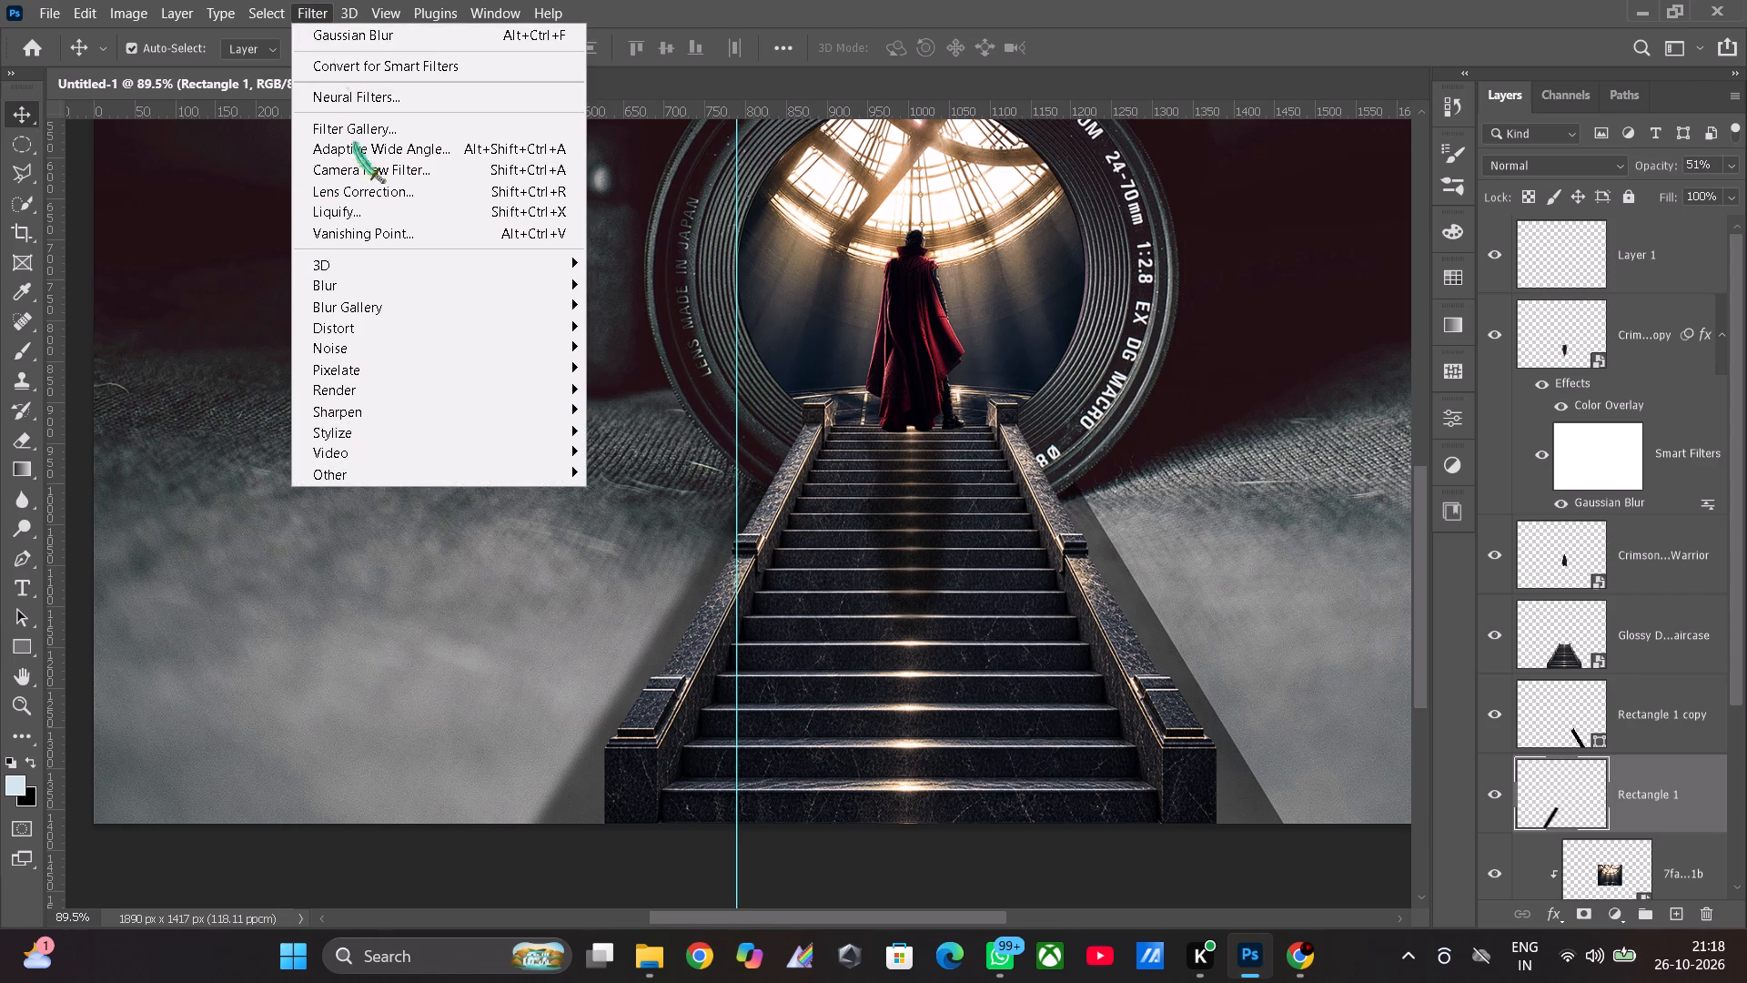
{"action": "left_click", "coordinate": [672, 370]}
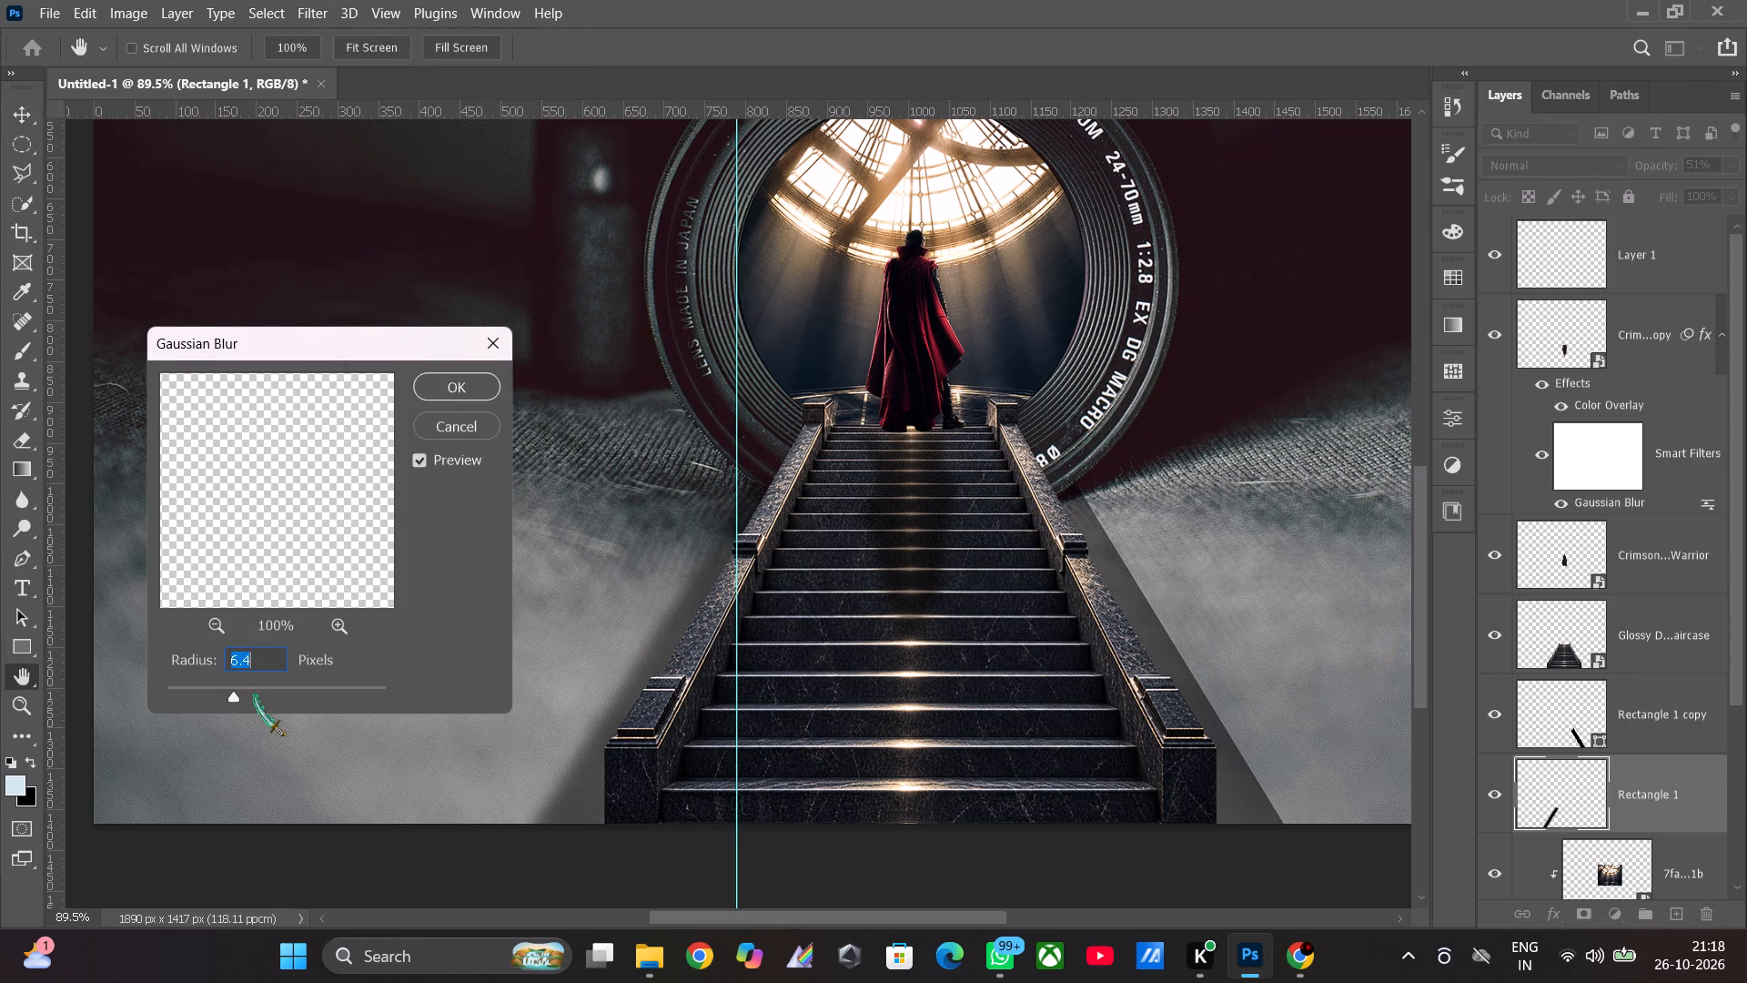
{"action": "left_click", "coordinate": [257, 693]}
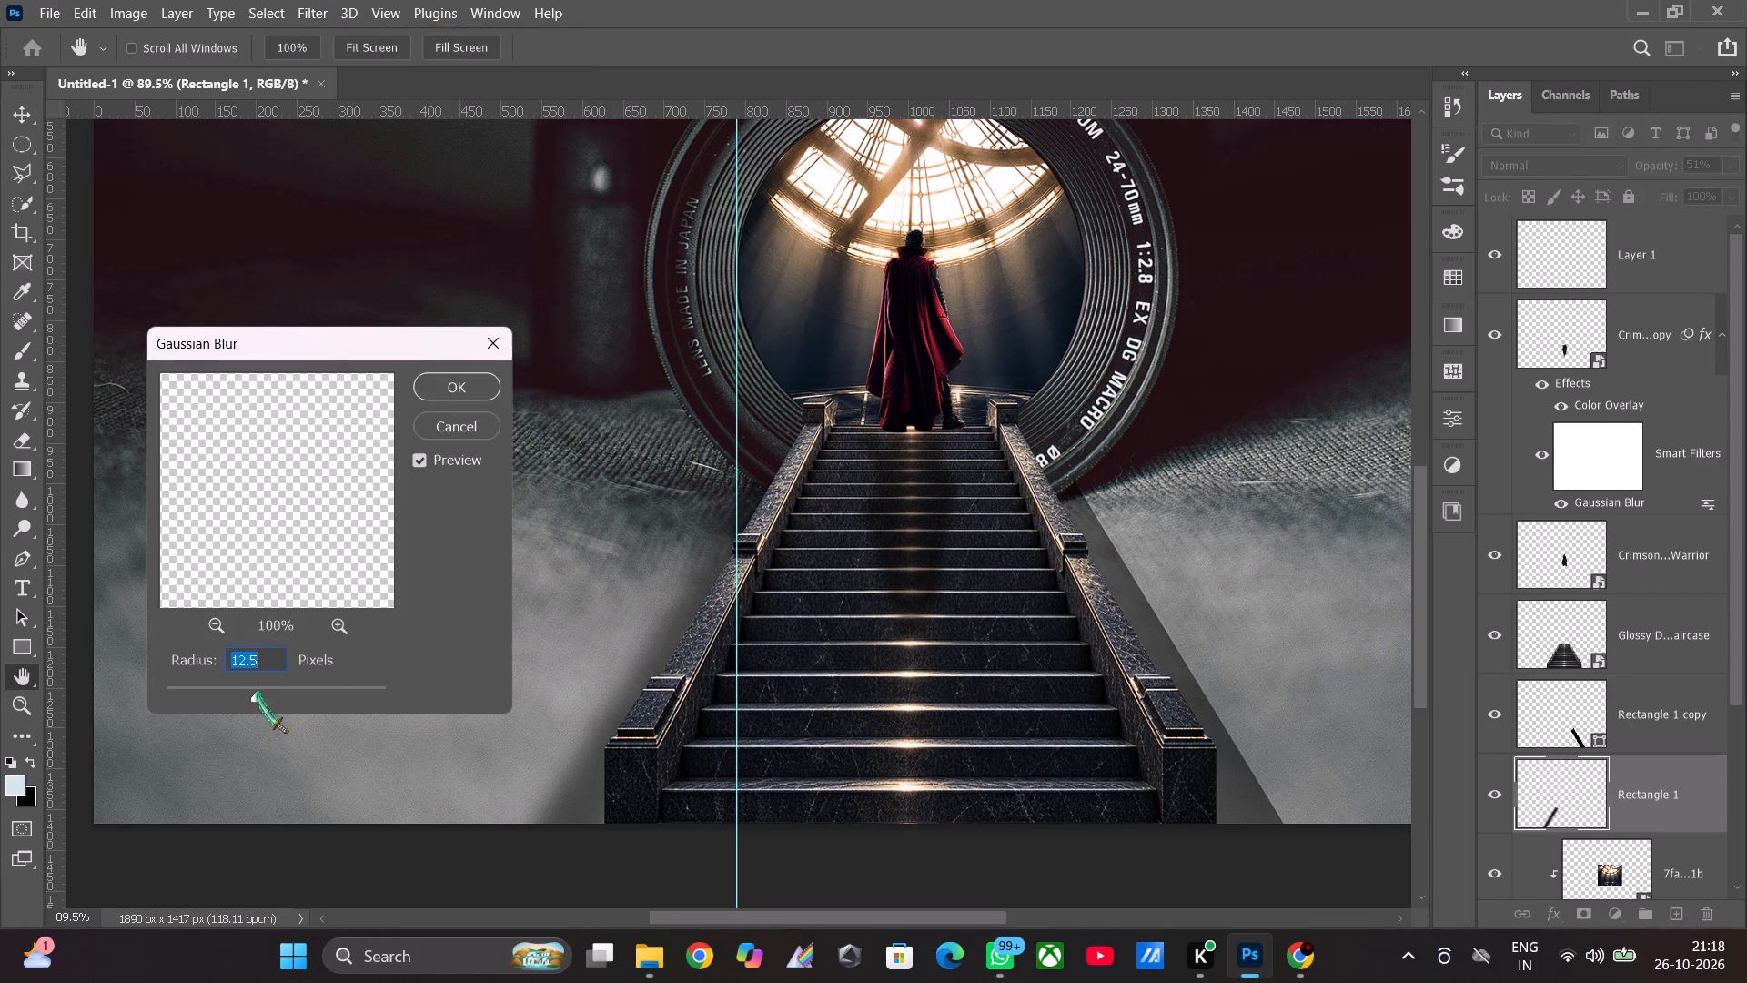
{"action": "left_click", "coordinate": [258, 693]}
{"action": "left_click_drag", "start_coordinate": [265, 696], "coordinate": [253, 697]}
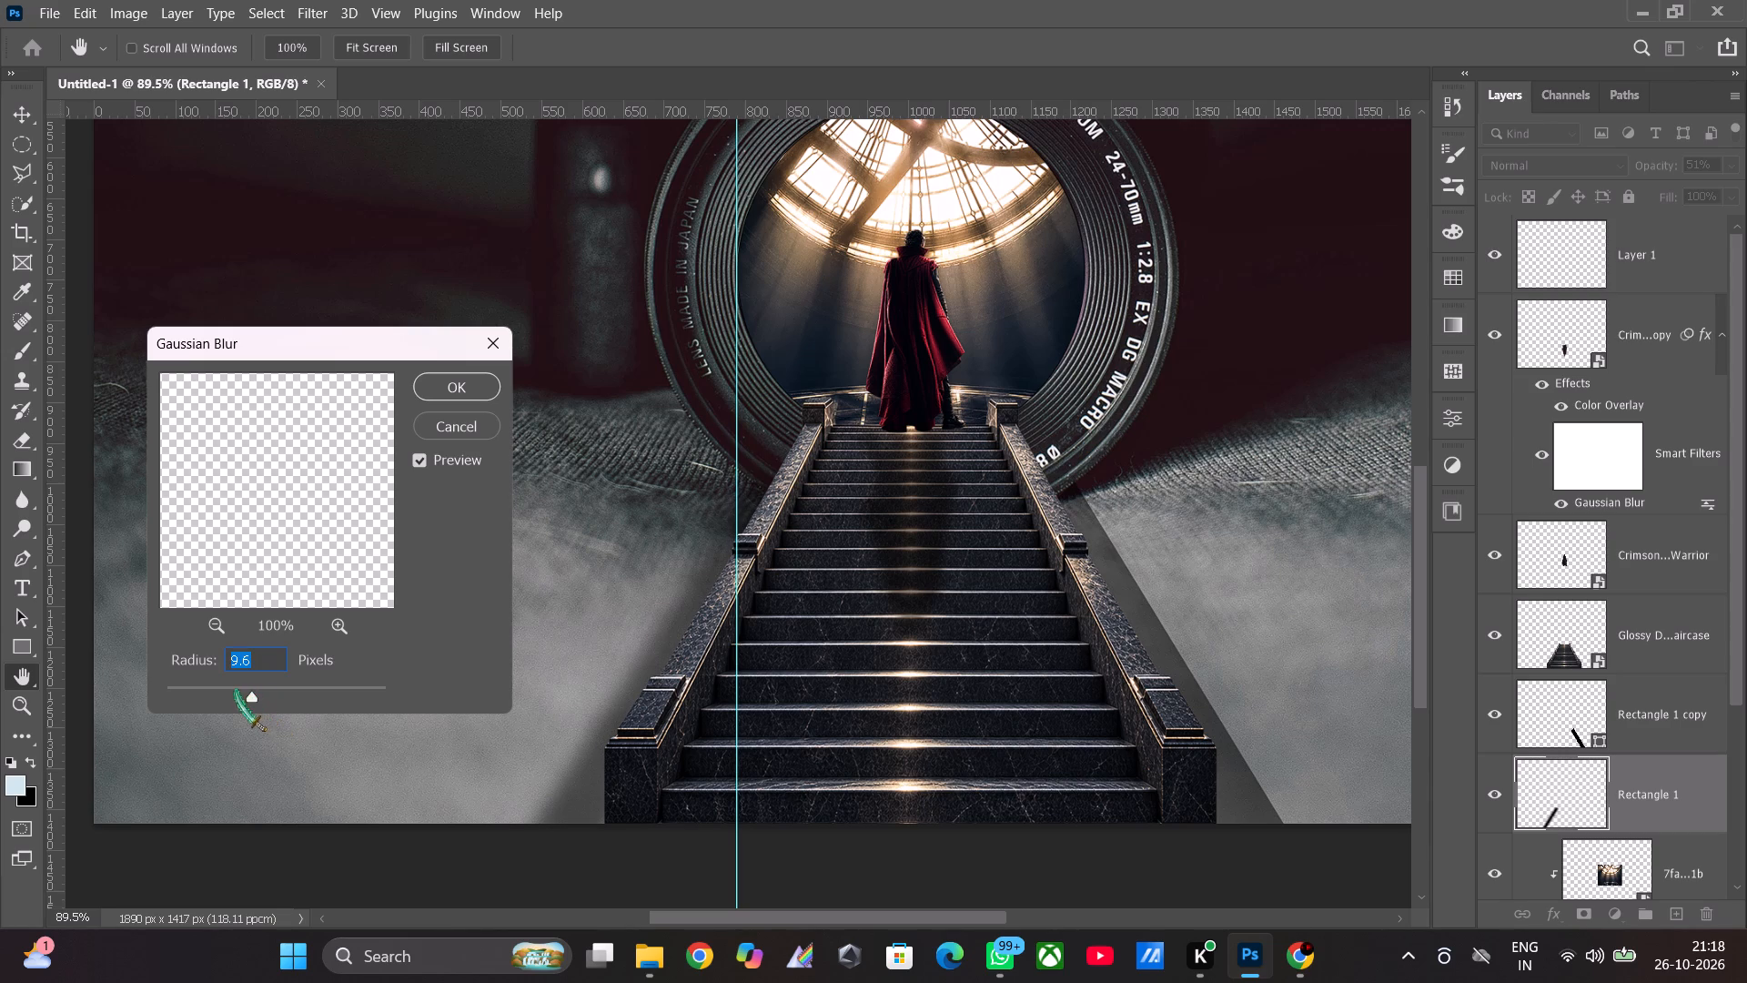
{"action": "left_click", "coordinate": [244, 687]}
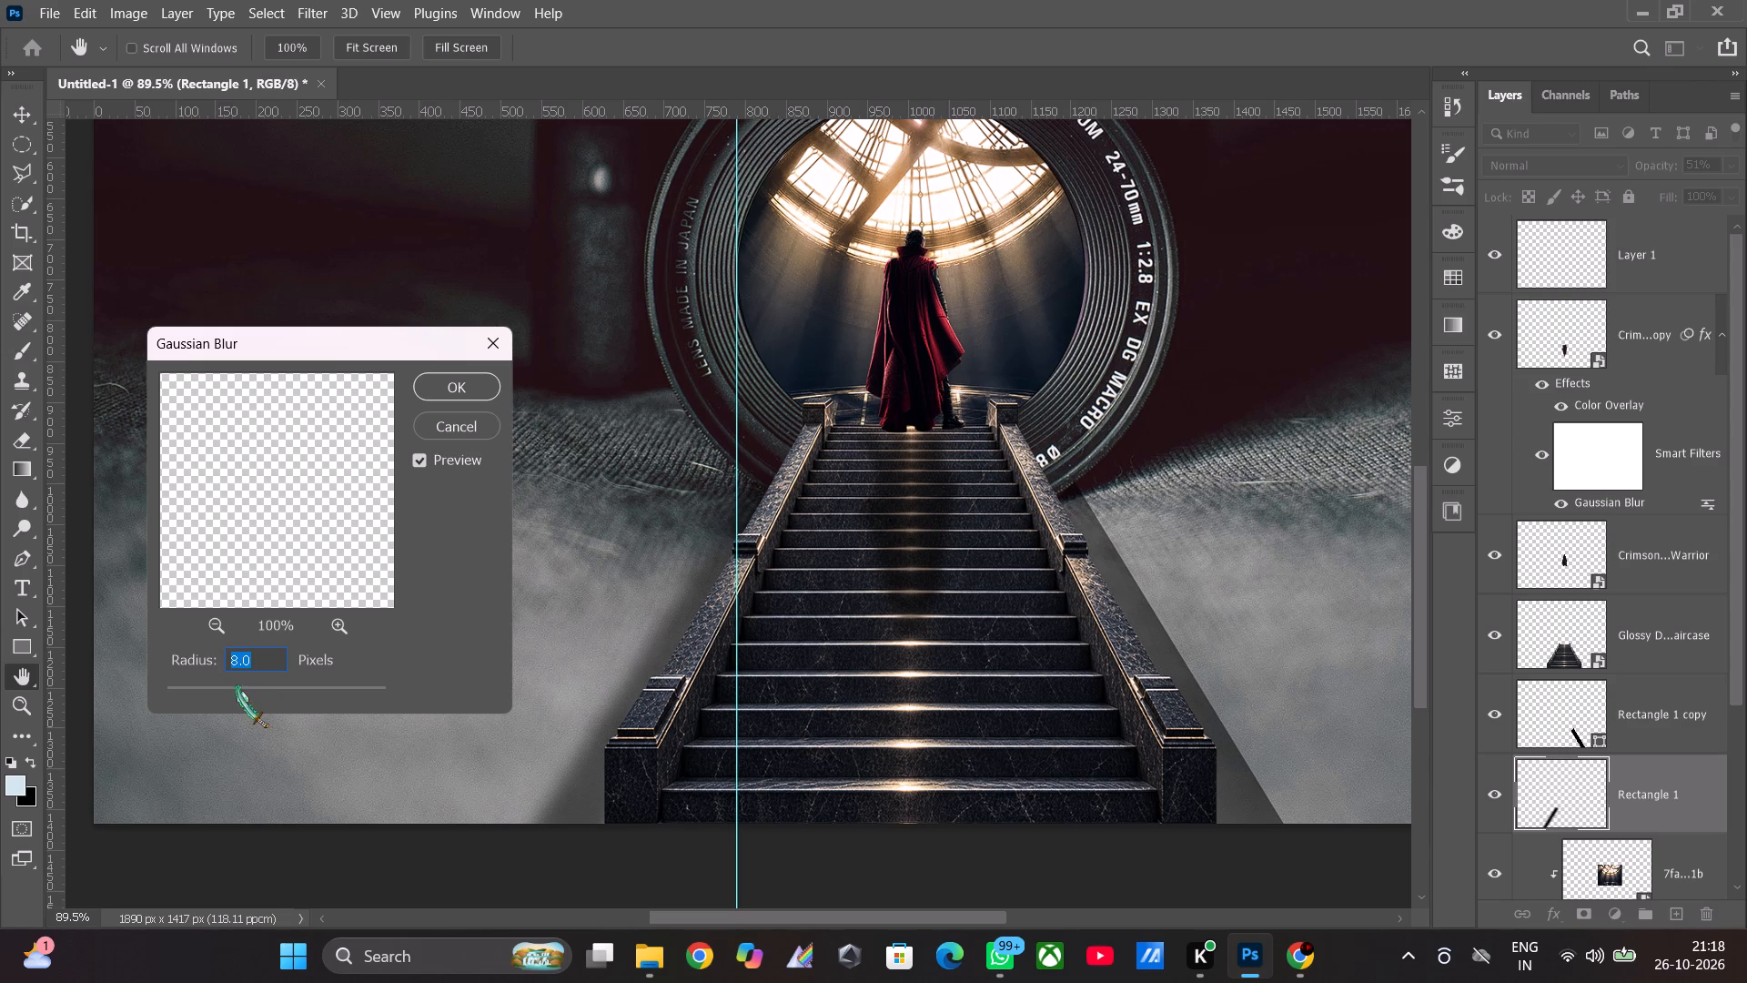
{"action": "left_click", "coordinate": [232, 688]}
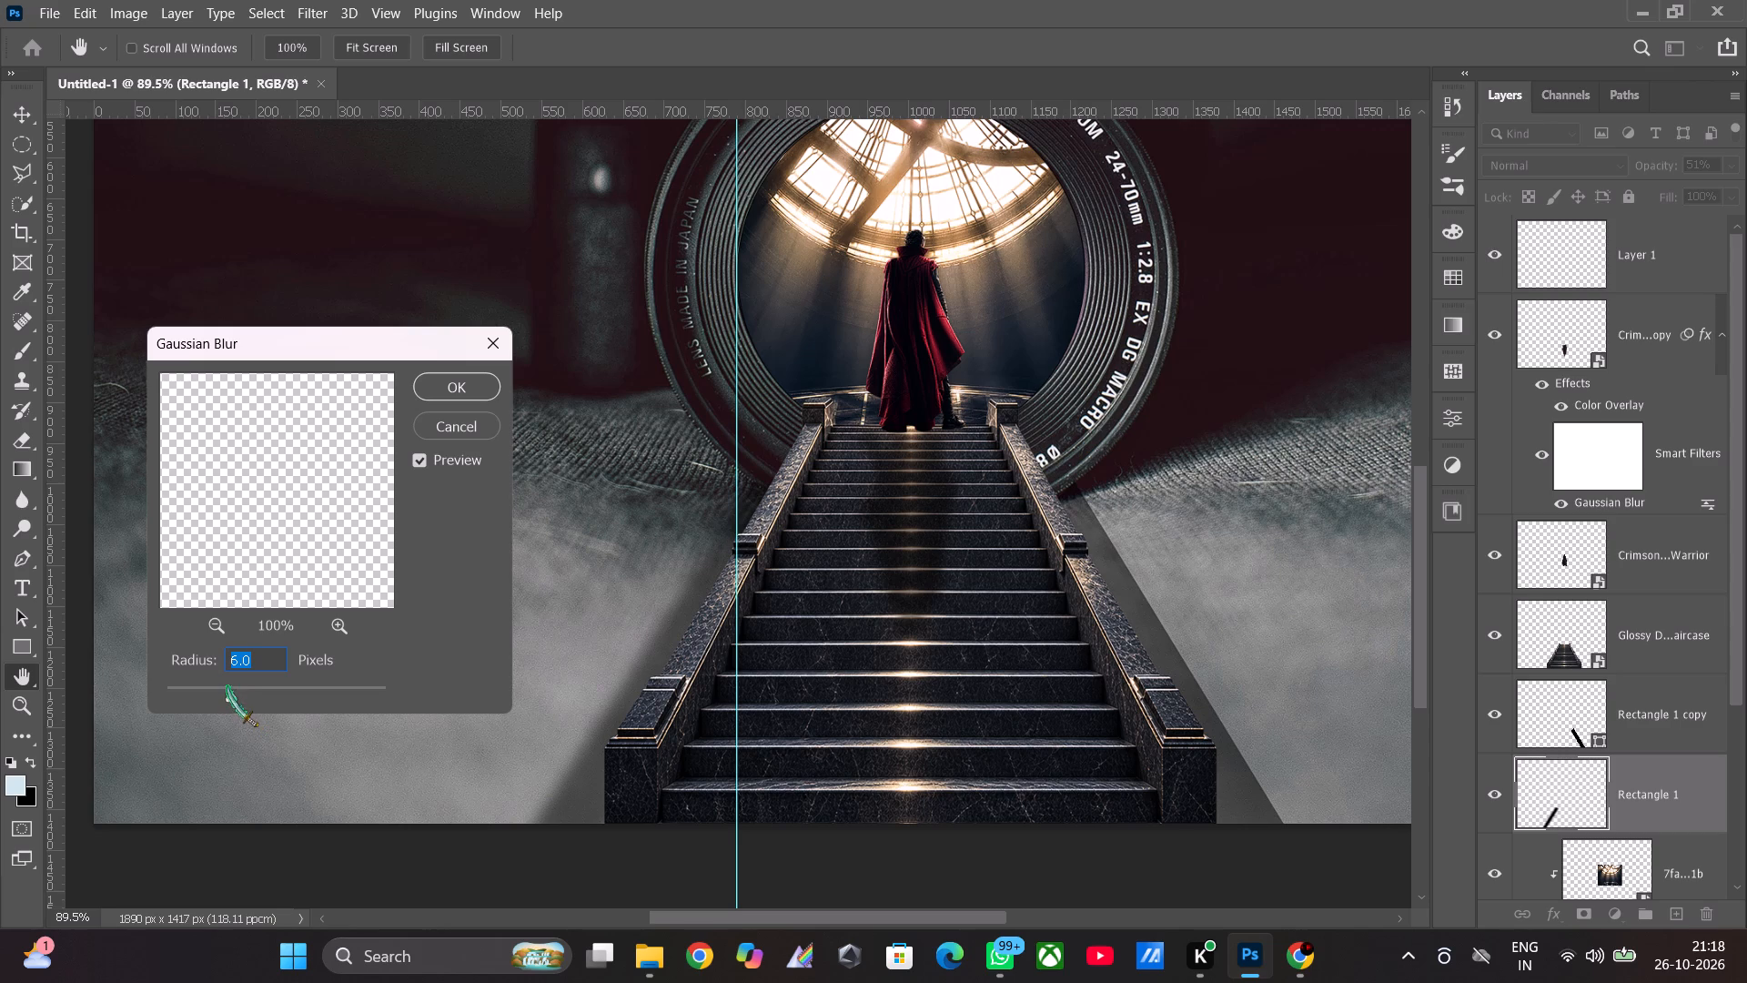
{"action": "left_click", "coordinate": [237, 690]}
{"action": "left_click", "coordinate": [1586, 730]}
{"action": "left_click", "coordinate": [480, 392]}
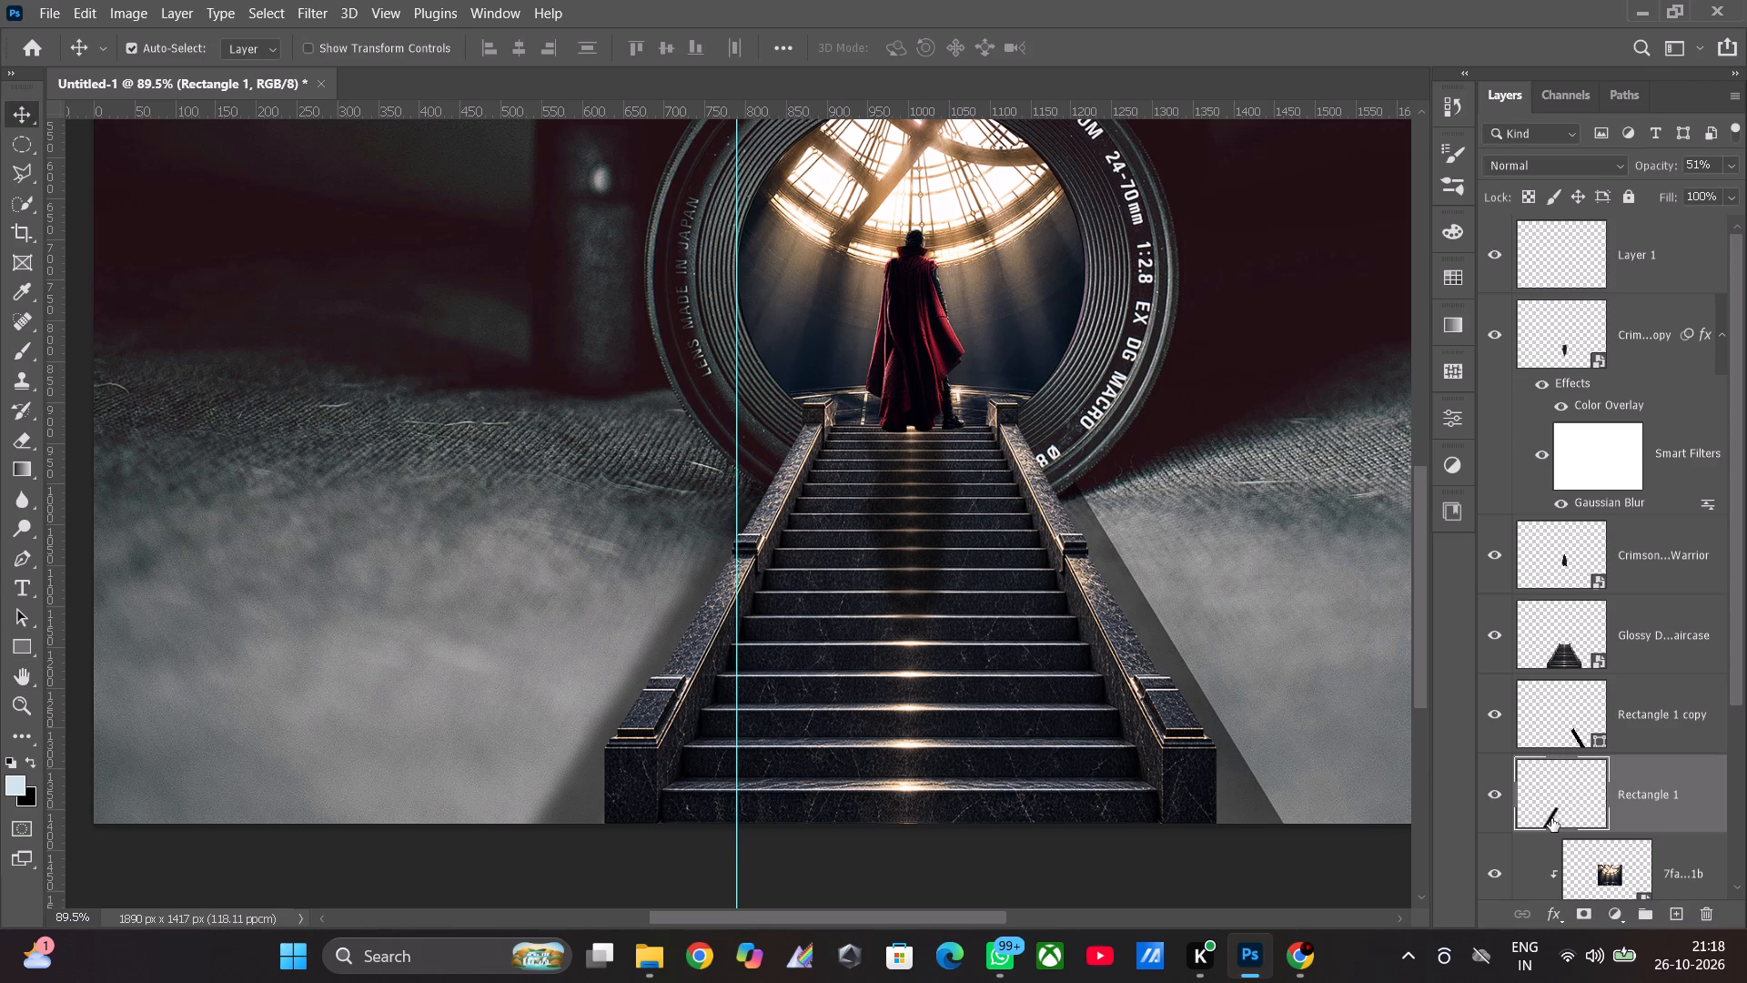
Apply Gaussian Blur with the last-used settings to Rectangle 1 copy beside the right railing.
{"action": "left_click", "coordinate": [1590, 726]}
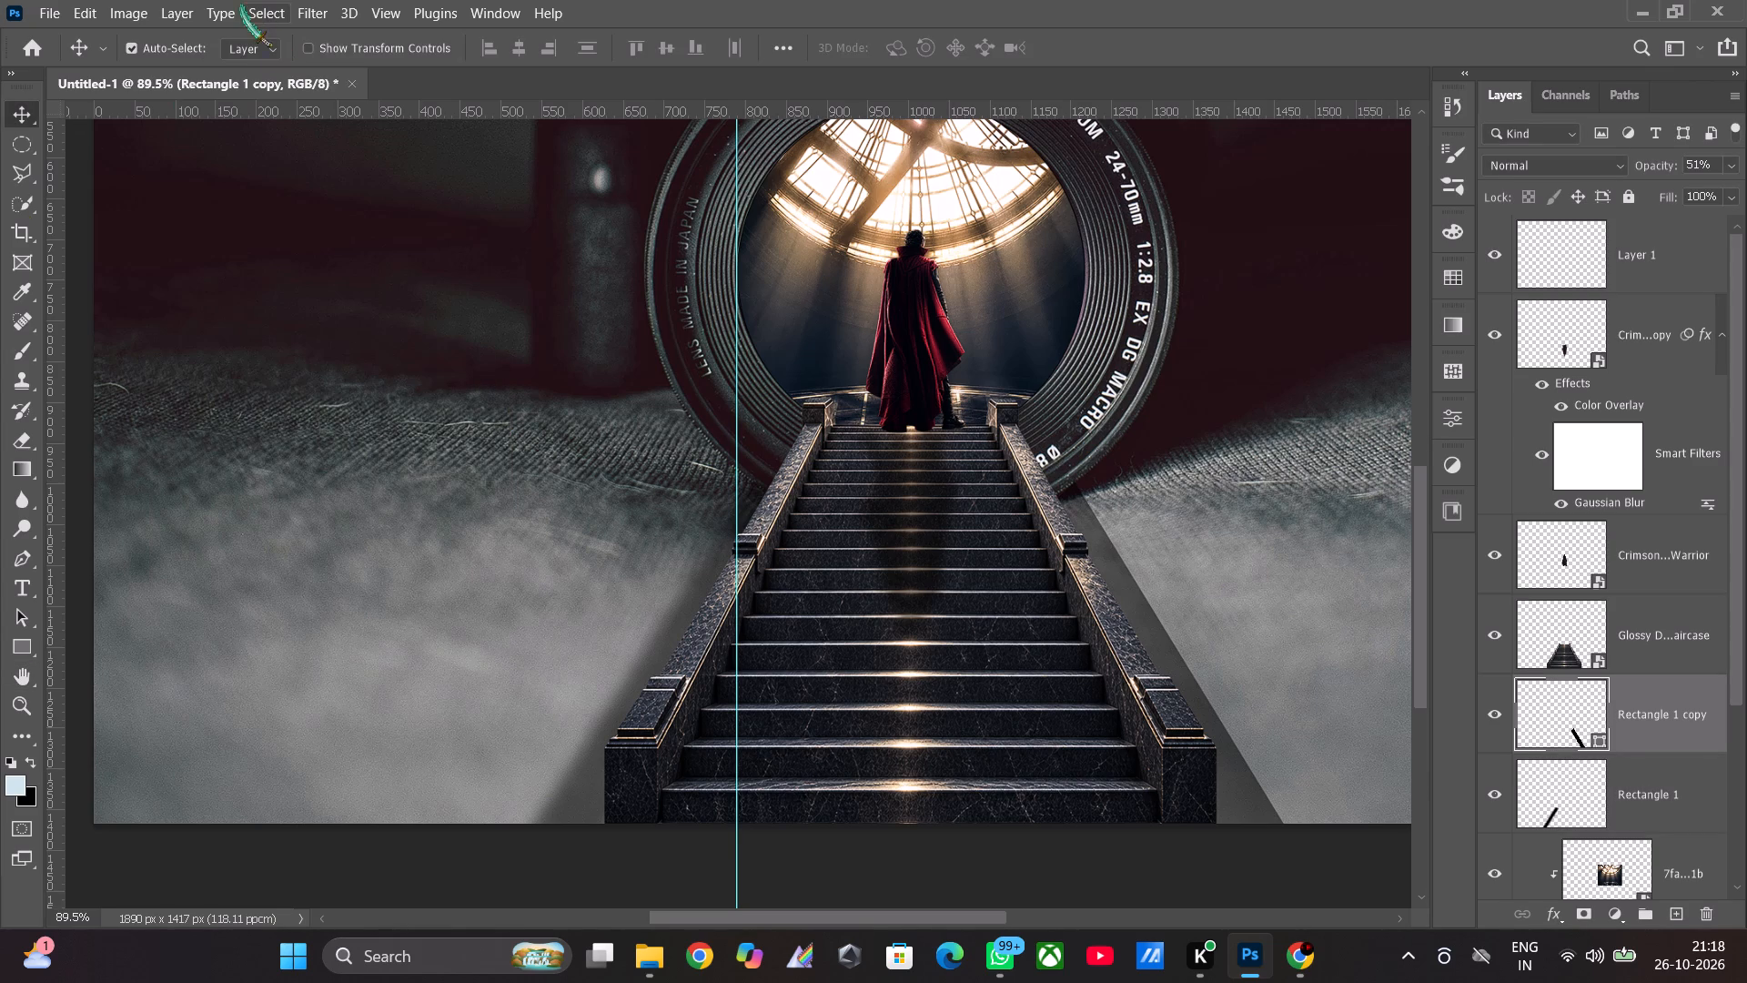
{"action": "left_click", "coordinate": [317, 3]}
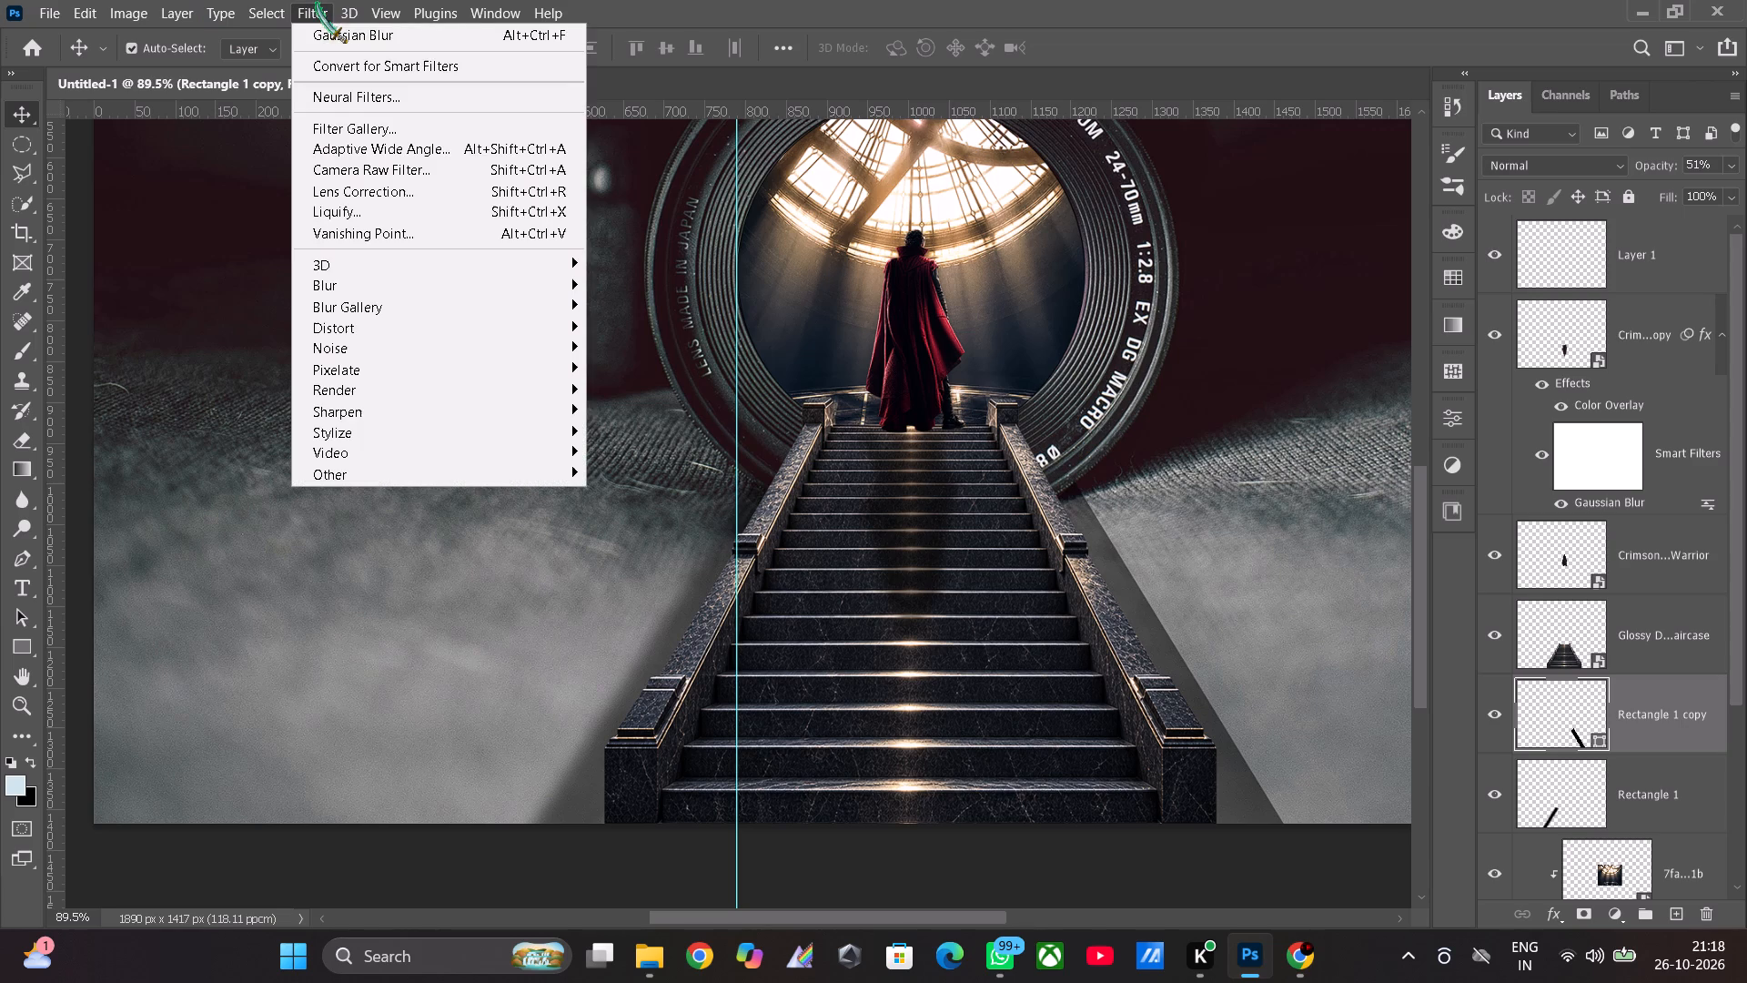
{"action": "left_click", "coordinate": [324, 29]}
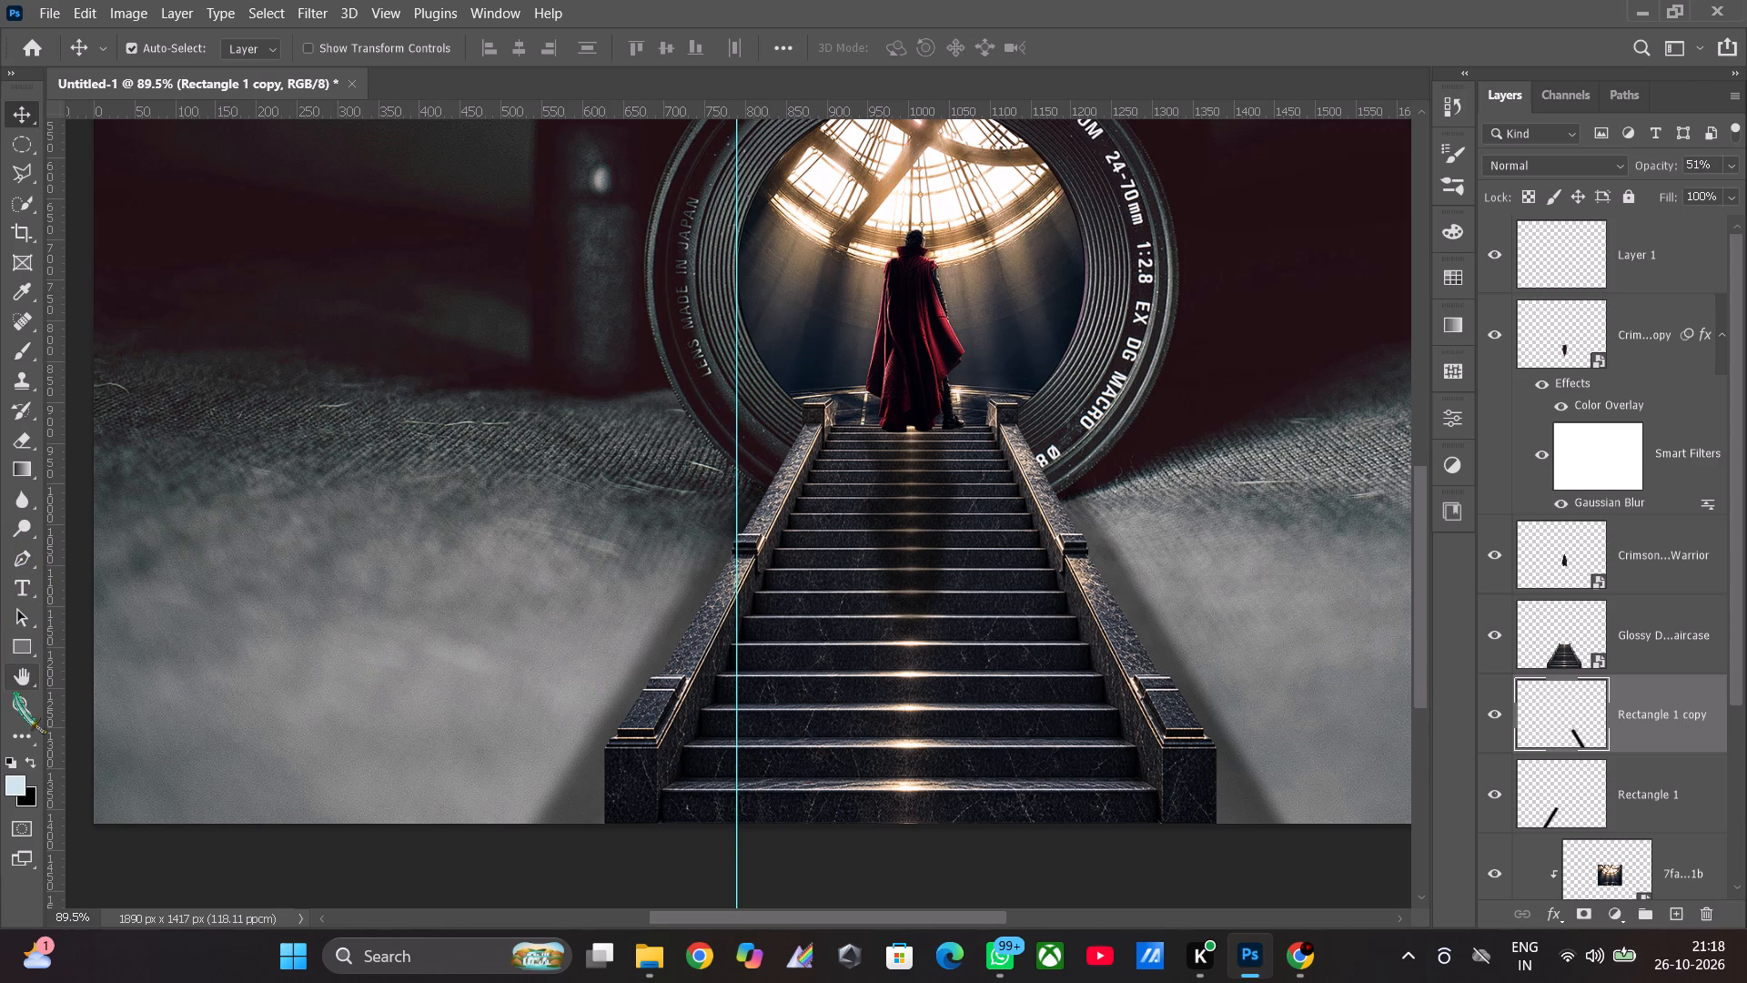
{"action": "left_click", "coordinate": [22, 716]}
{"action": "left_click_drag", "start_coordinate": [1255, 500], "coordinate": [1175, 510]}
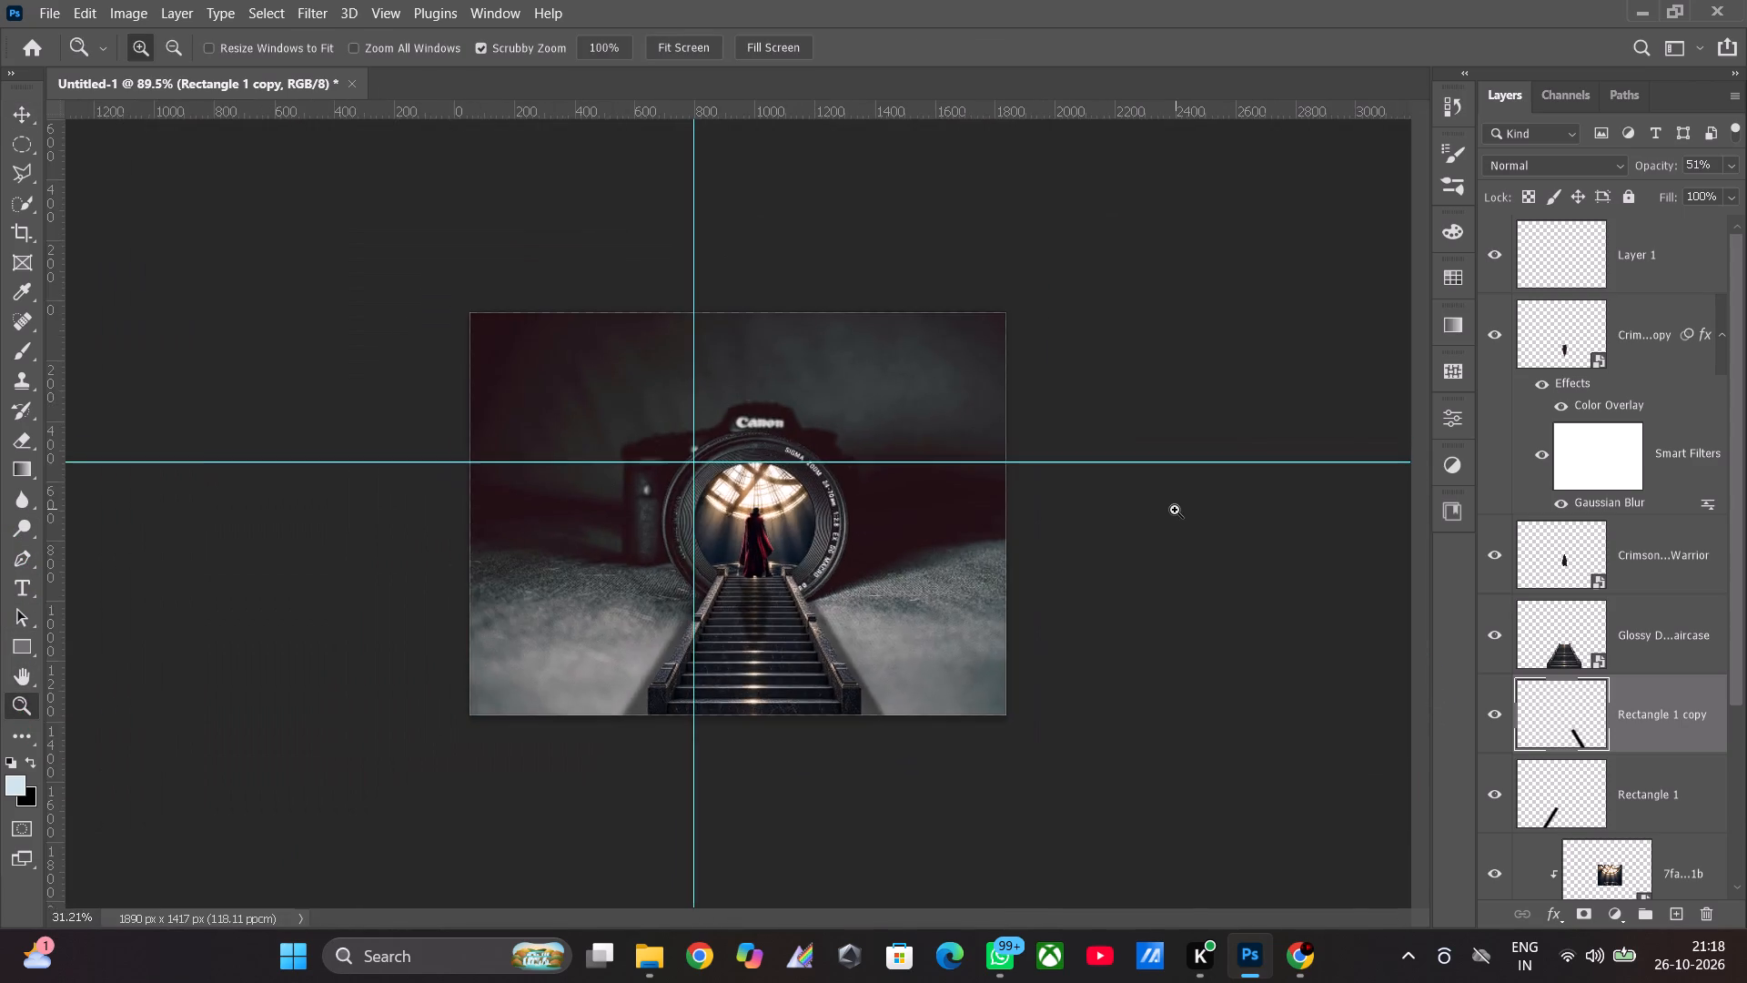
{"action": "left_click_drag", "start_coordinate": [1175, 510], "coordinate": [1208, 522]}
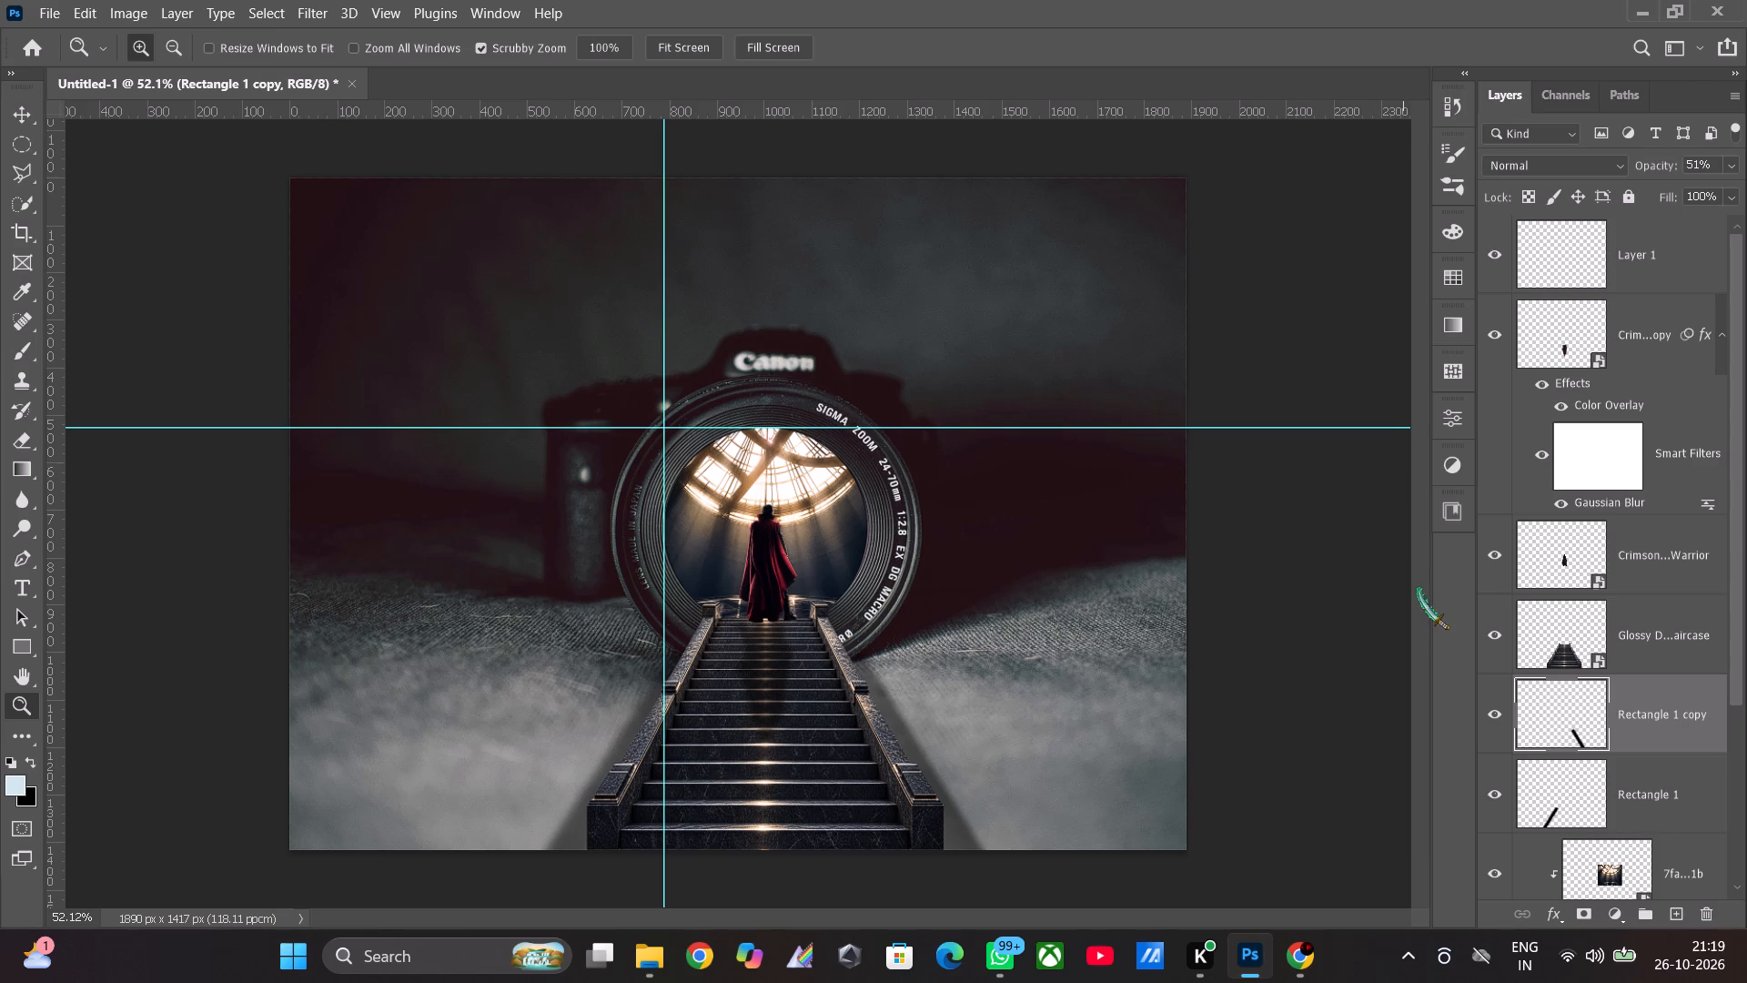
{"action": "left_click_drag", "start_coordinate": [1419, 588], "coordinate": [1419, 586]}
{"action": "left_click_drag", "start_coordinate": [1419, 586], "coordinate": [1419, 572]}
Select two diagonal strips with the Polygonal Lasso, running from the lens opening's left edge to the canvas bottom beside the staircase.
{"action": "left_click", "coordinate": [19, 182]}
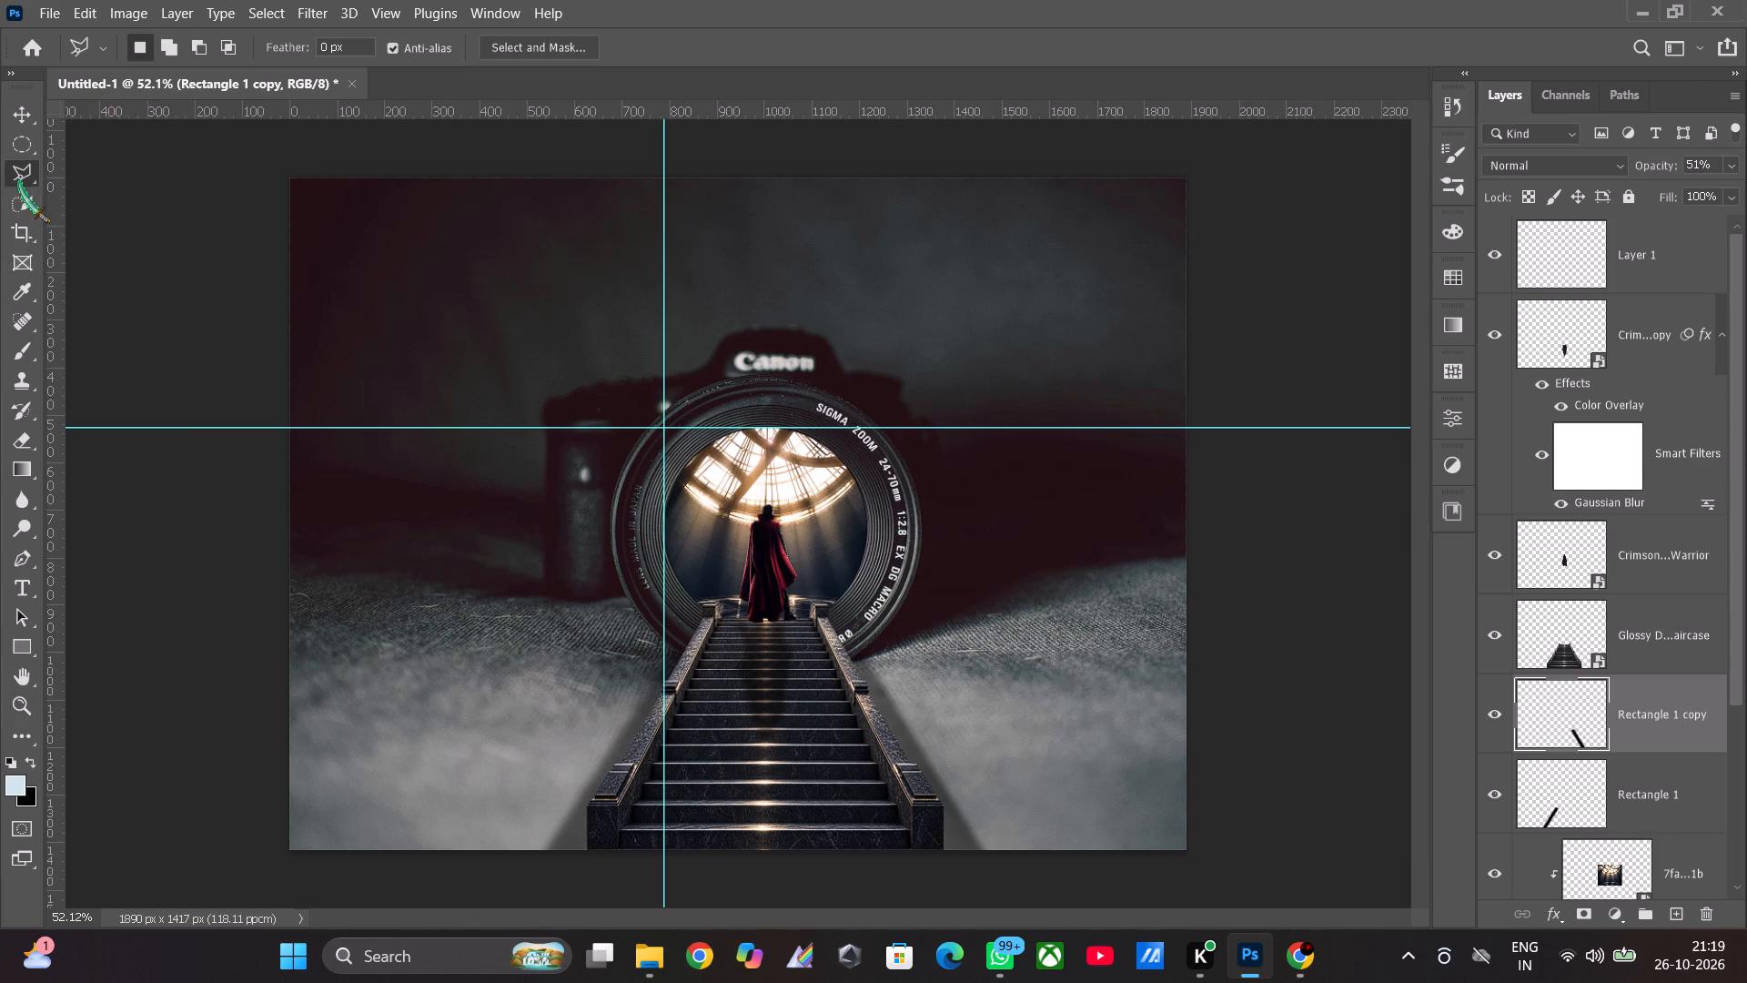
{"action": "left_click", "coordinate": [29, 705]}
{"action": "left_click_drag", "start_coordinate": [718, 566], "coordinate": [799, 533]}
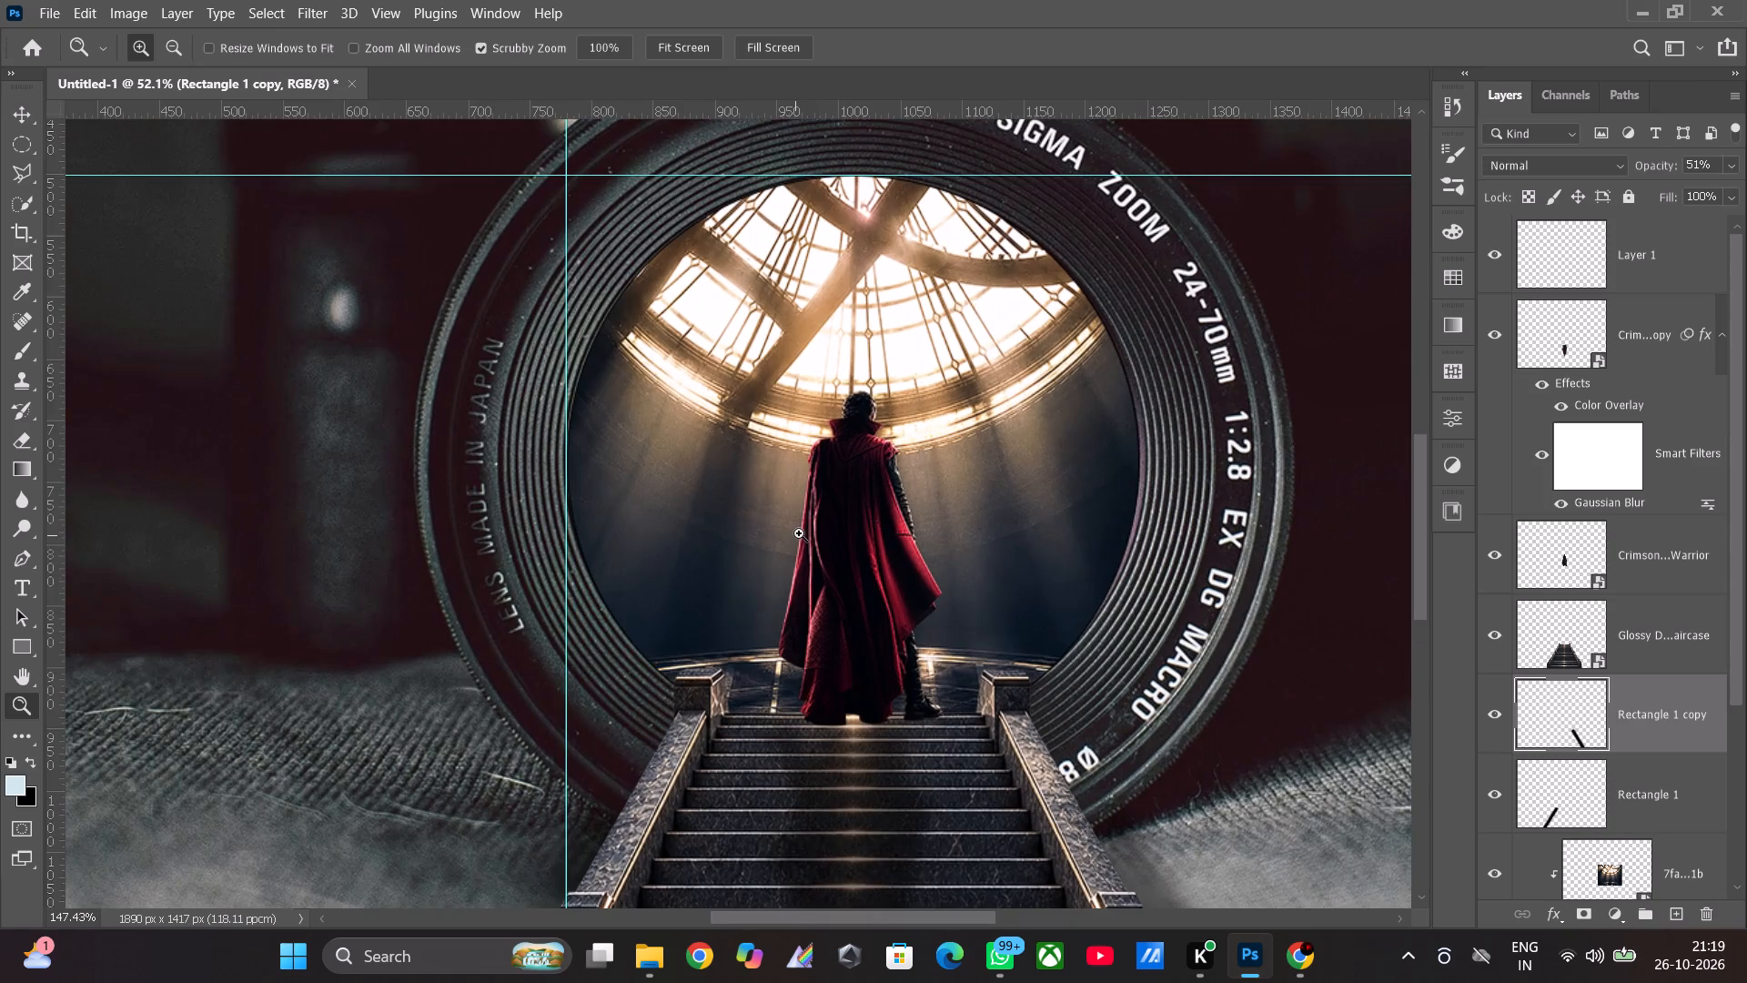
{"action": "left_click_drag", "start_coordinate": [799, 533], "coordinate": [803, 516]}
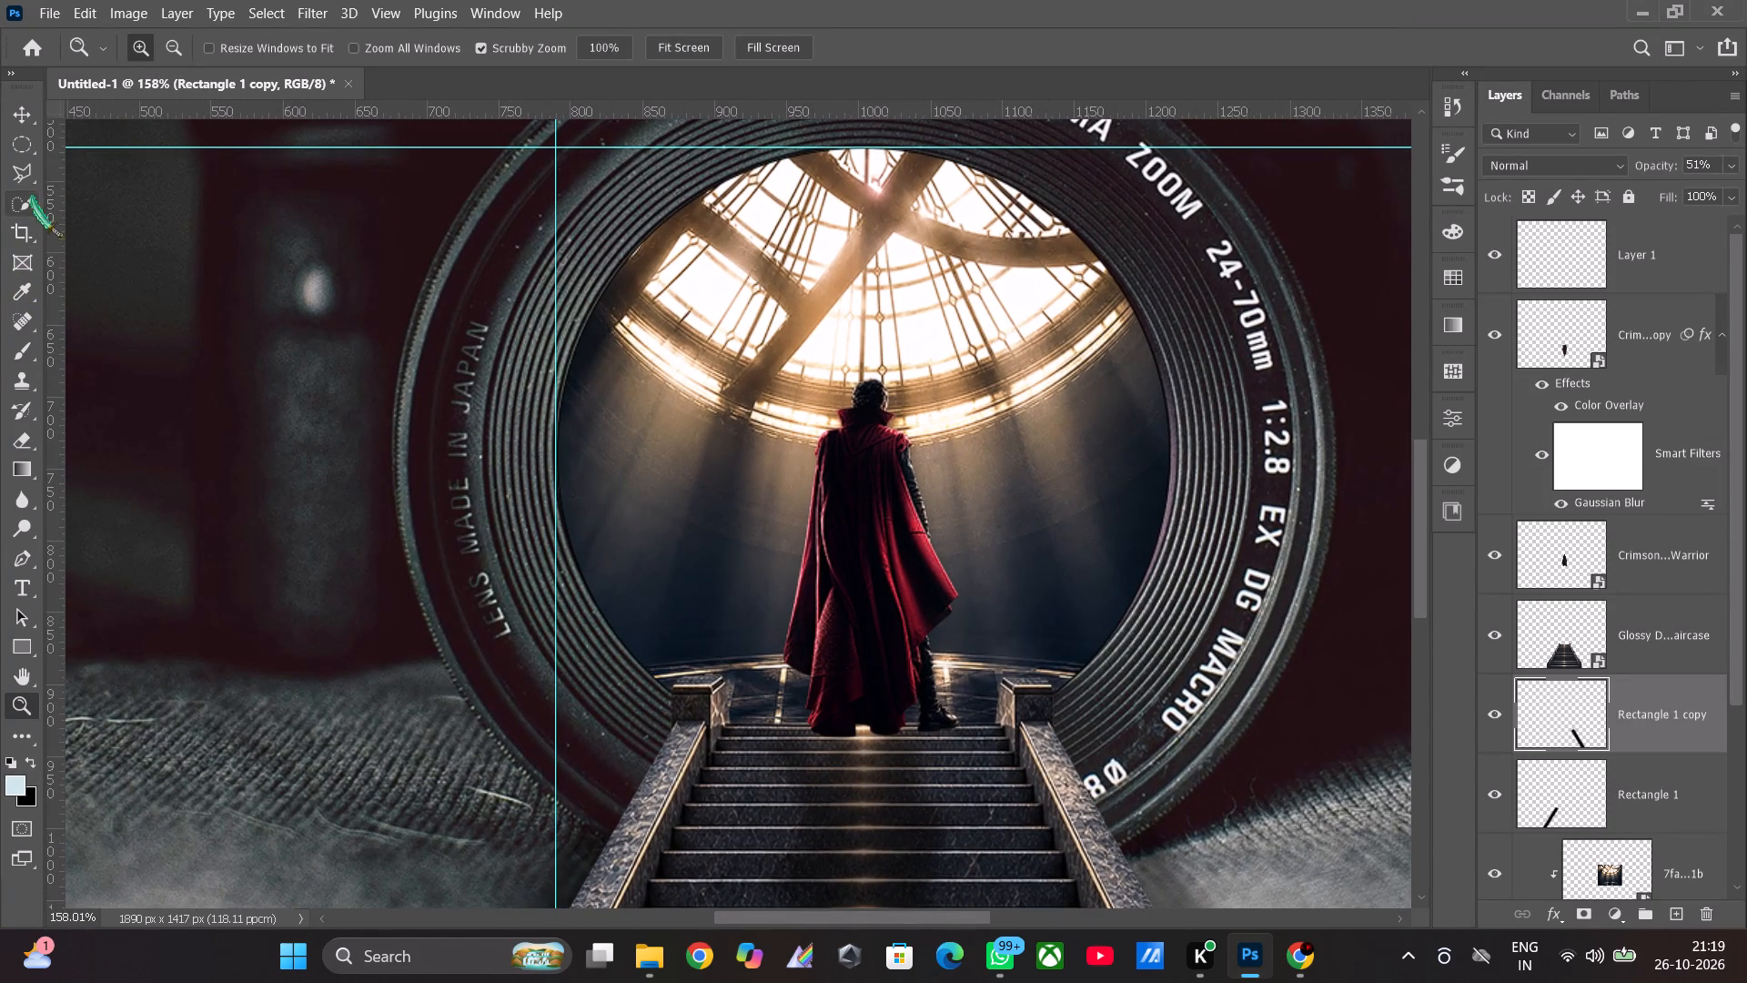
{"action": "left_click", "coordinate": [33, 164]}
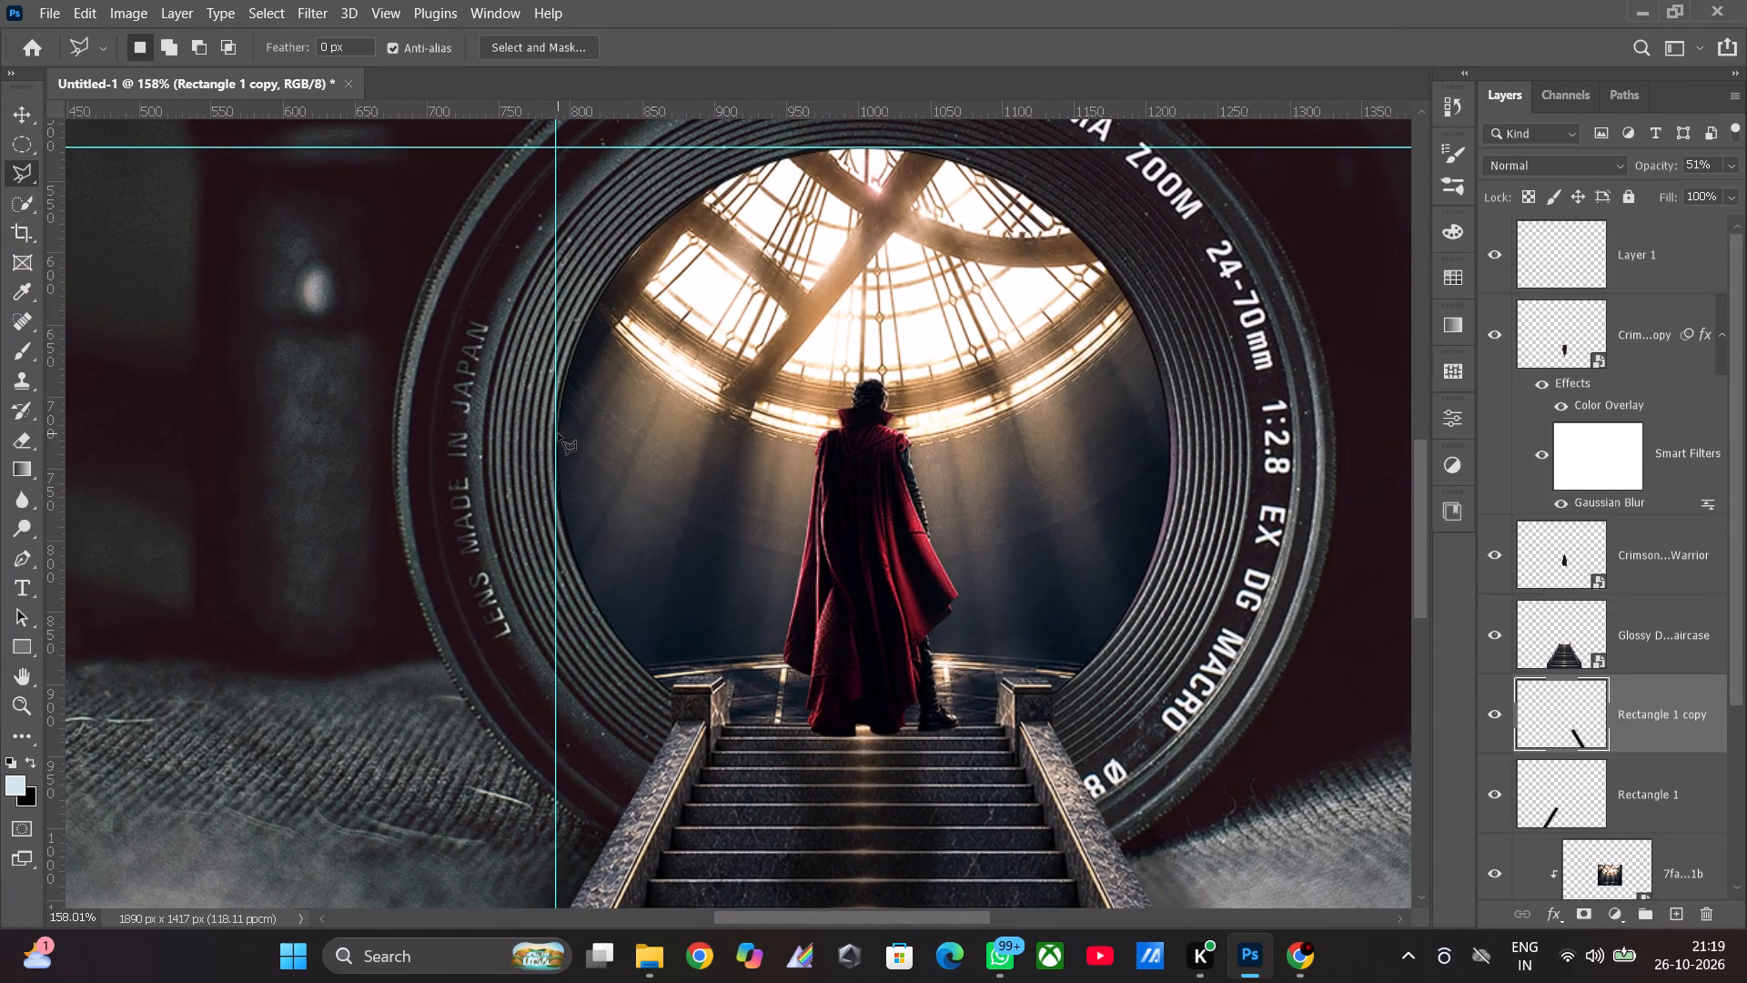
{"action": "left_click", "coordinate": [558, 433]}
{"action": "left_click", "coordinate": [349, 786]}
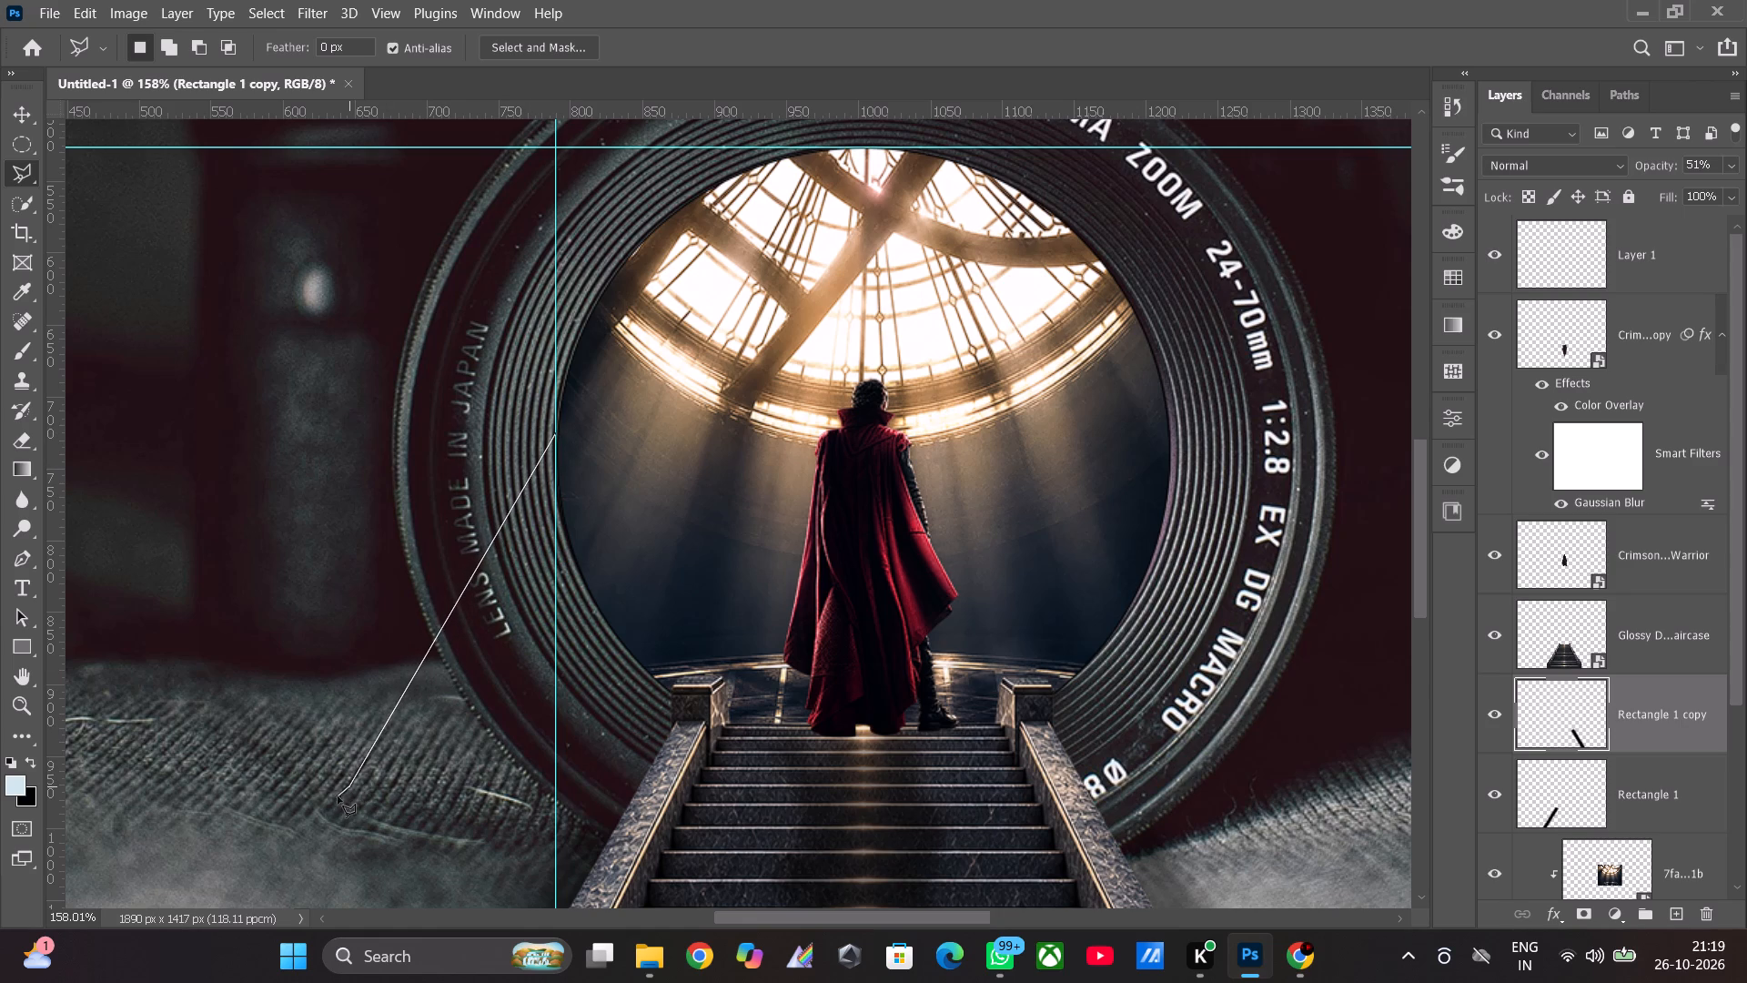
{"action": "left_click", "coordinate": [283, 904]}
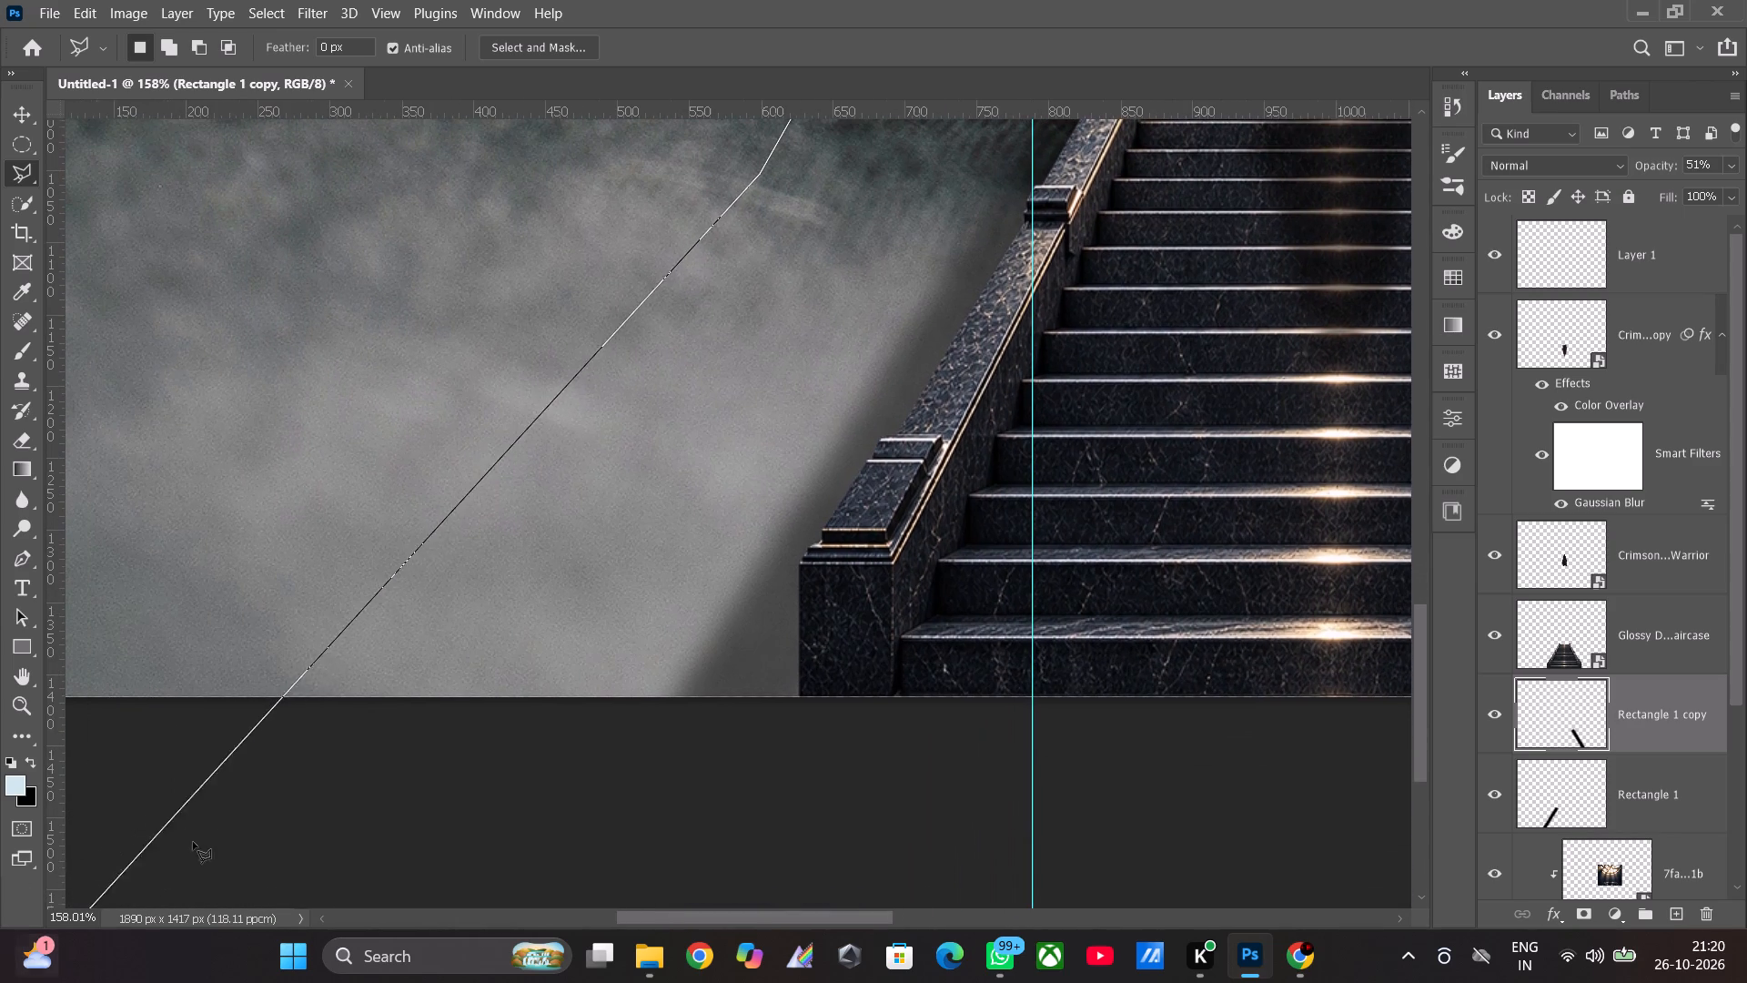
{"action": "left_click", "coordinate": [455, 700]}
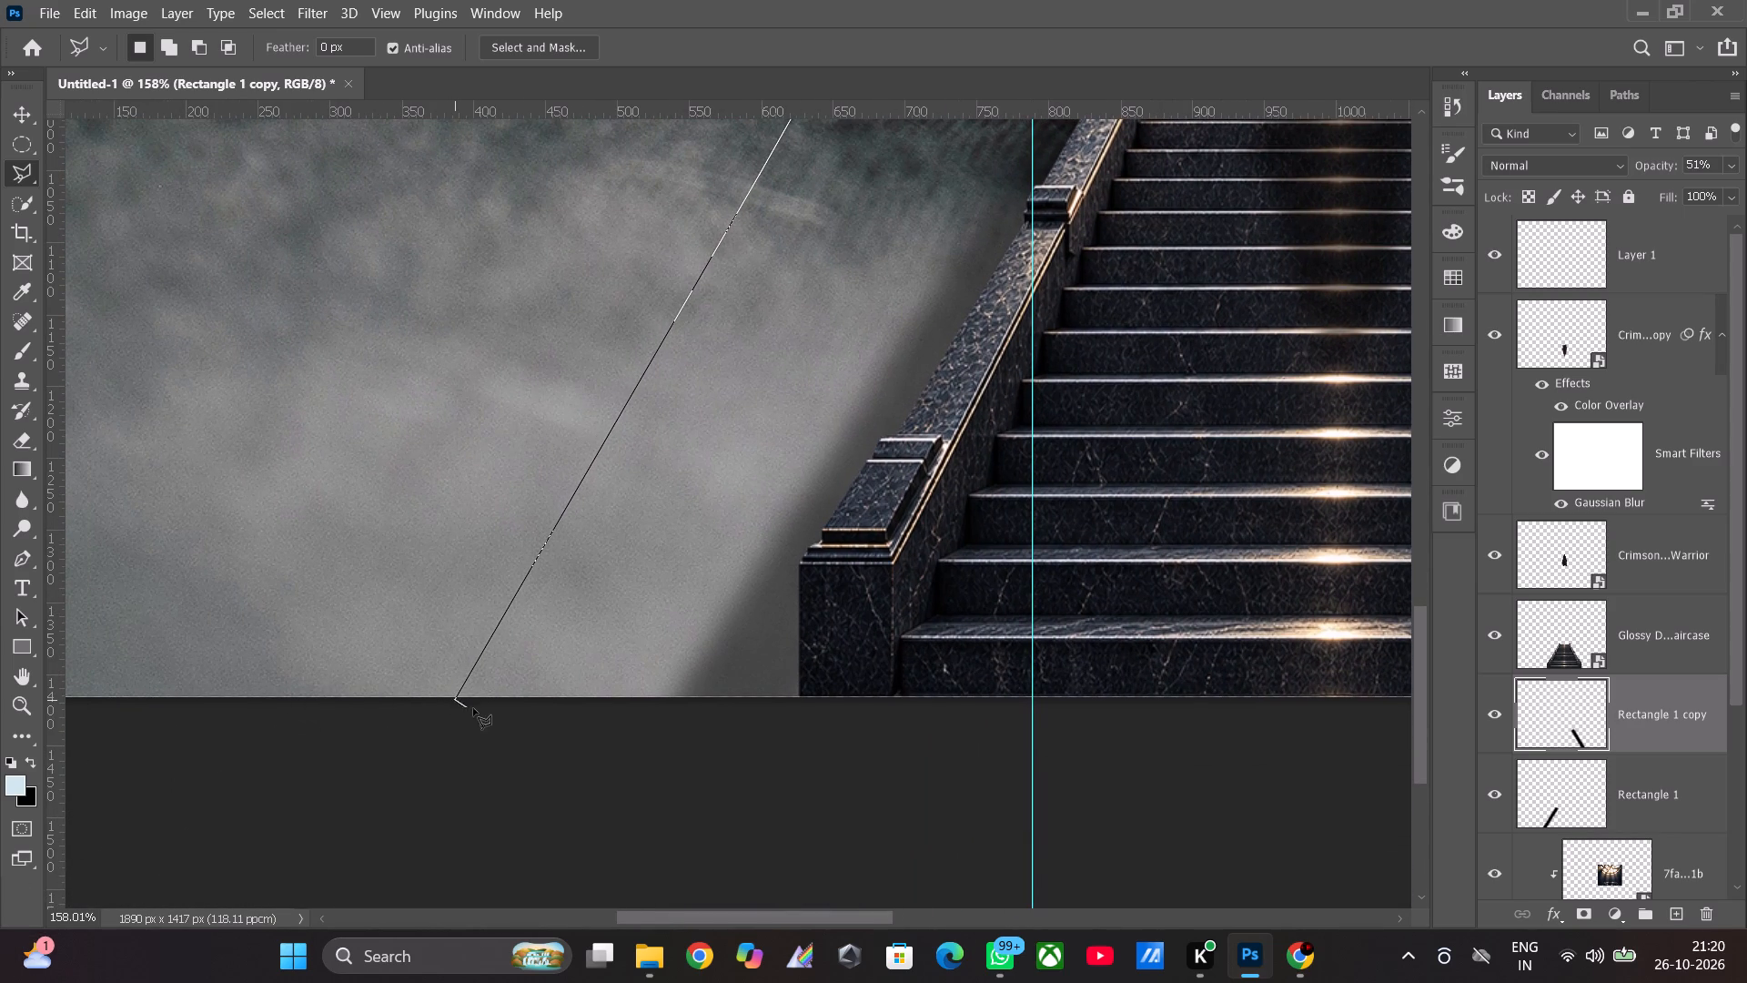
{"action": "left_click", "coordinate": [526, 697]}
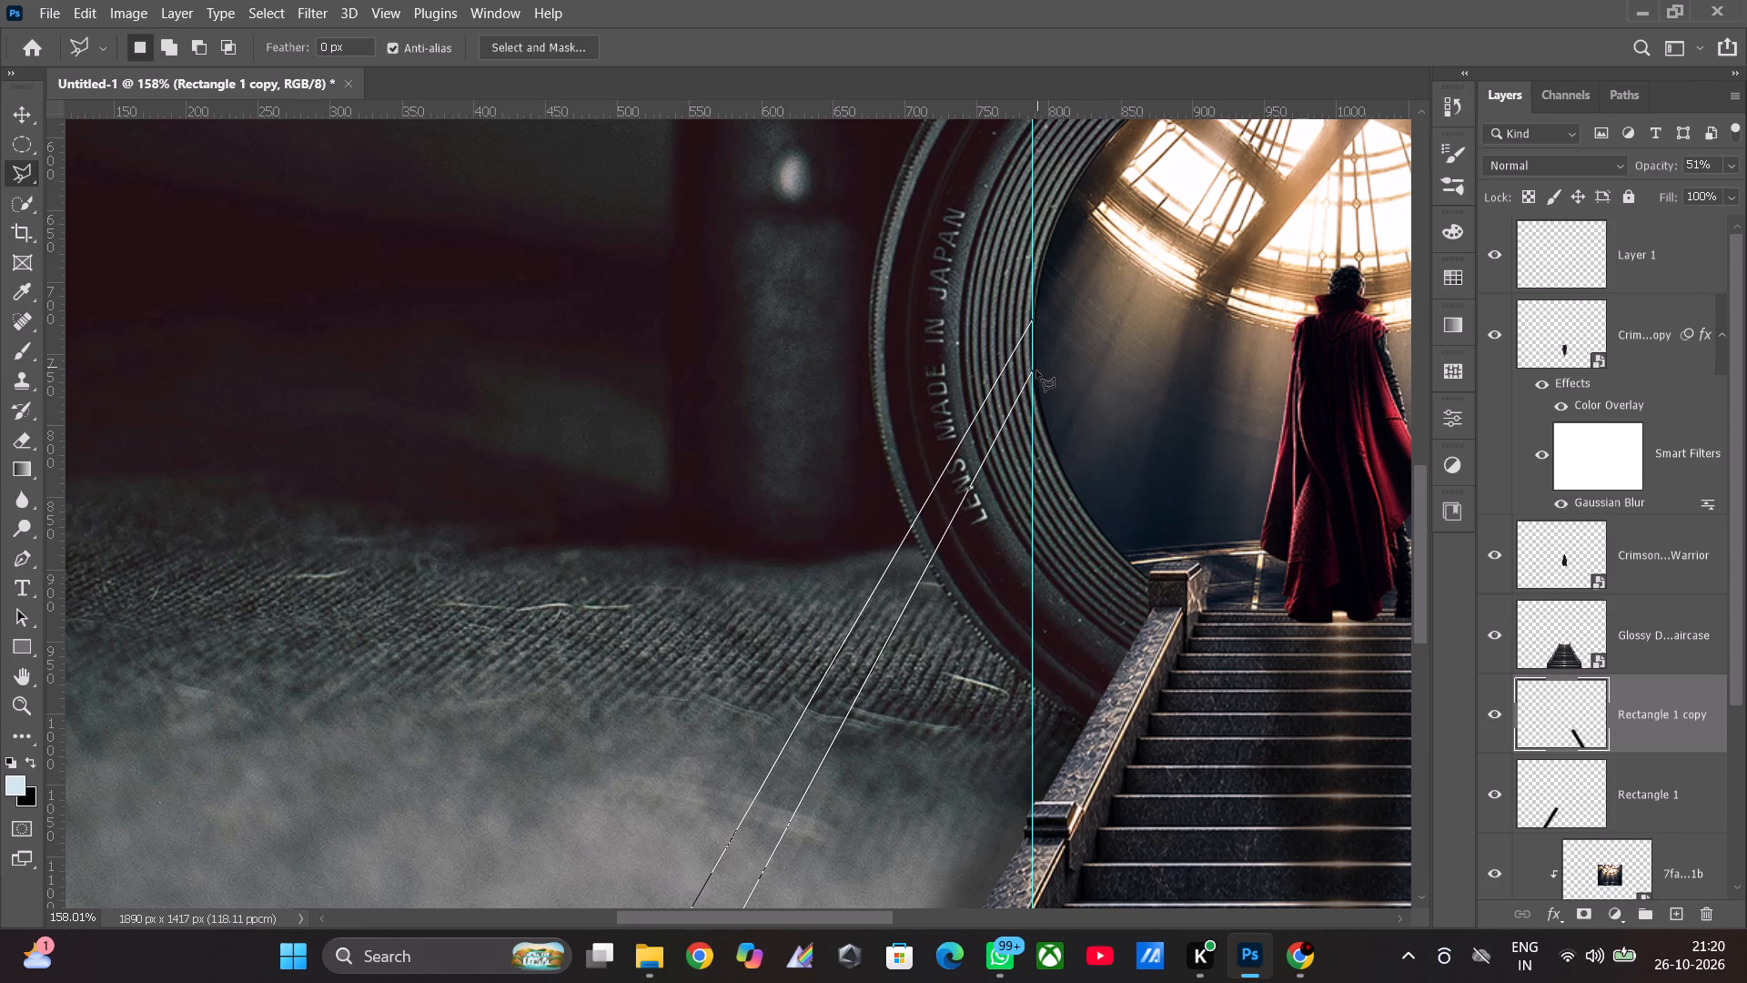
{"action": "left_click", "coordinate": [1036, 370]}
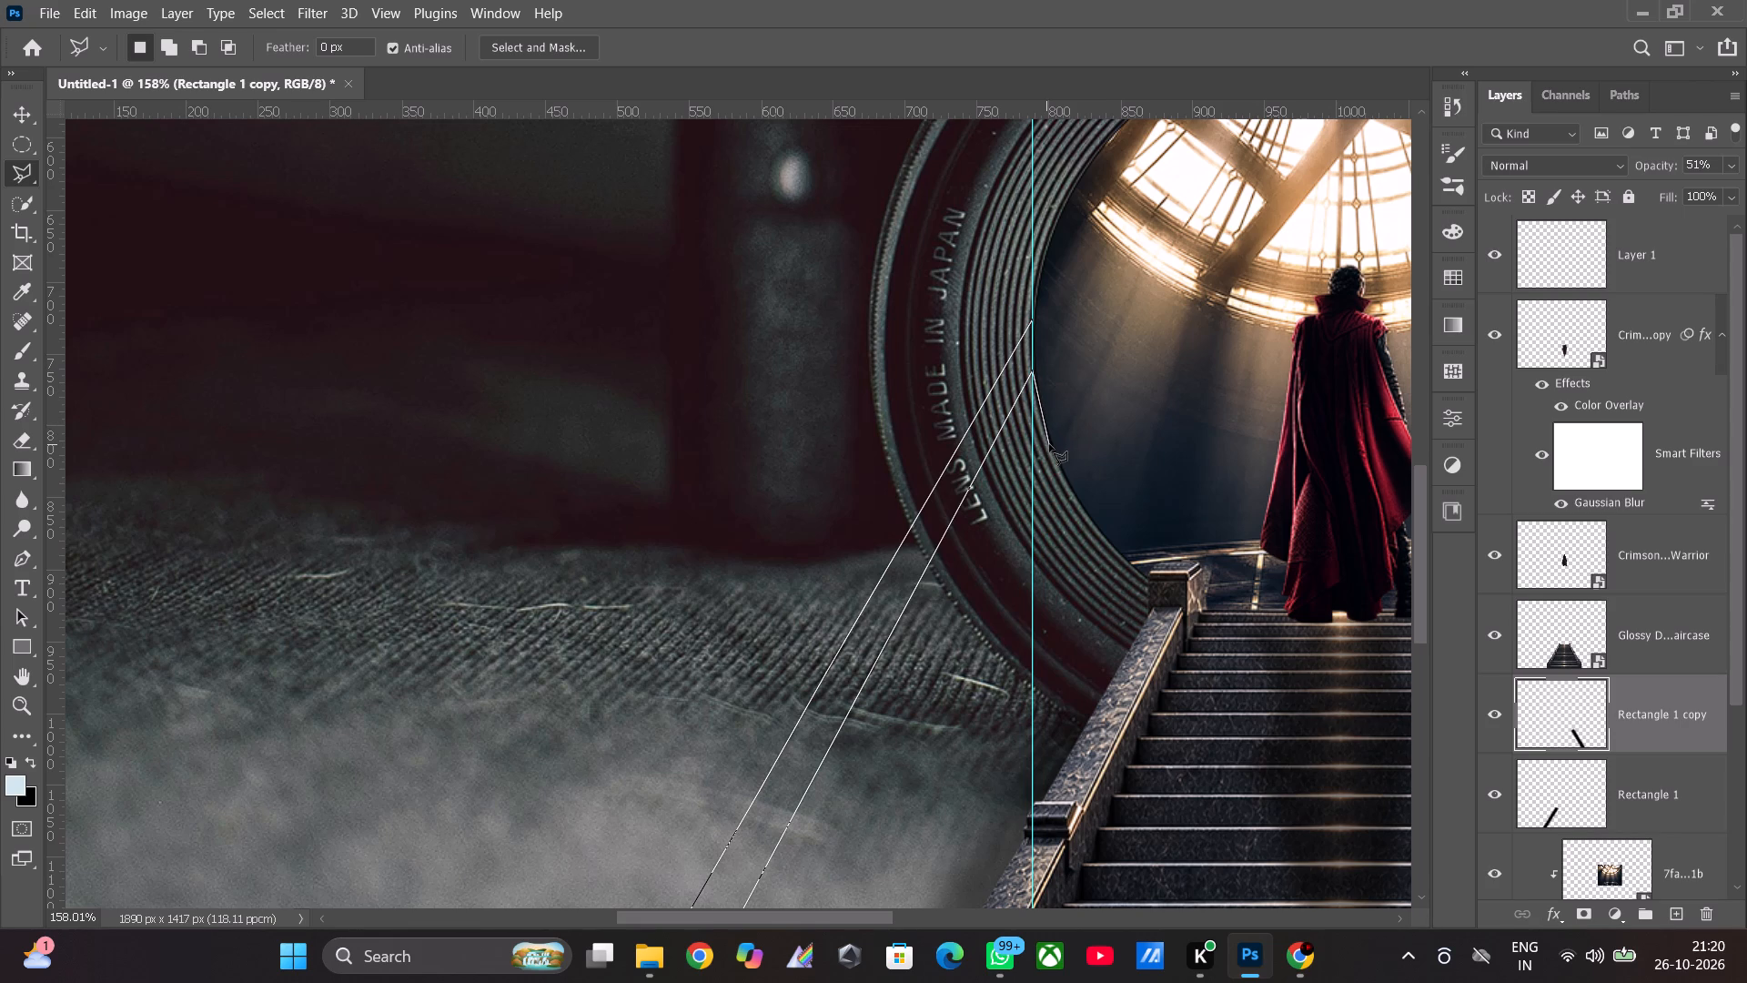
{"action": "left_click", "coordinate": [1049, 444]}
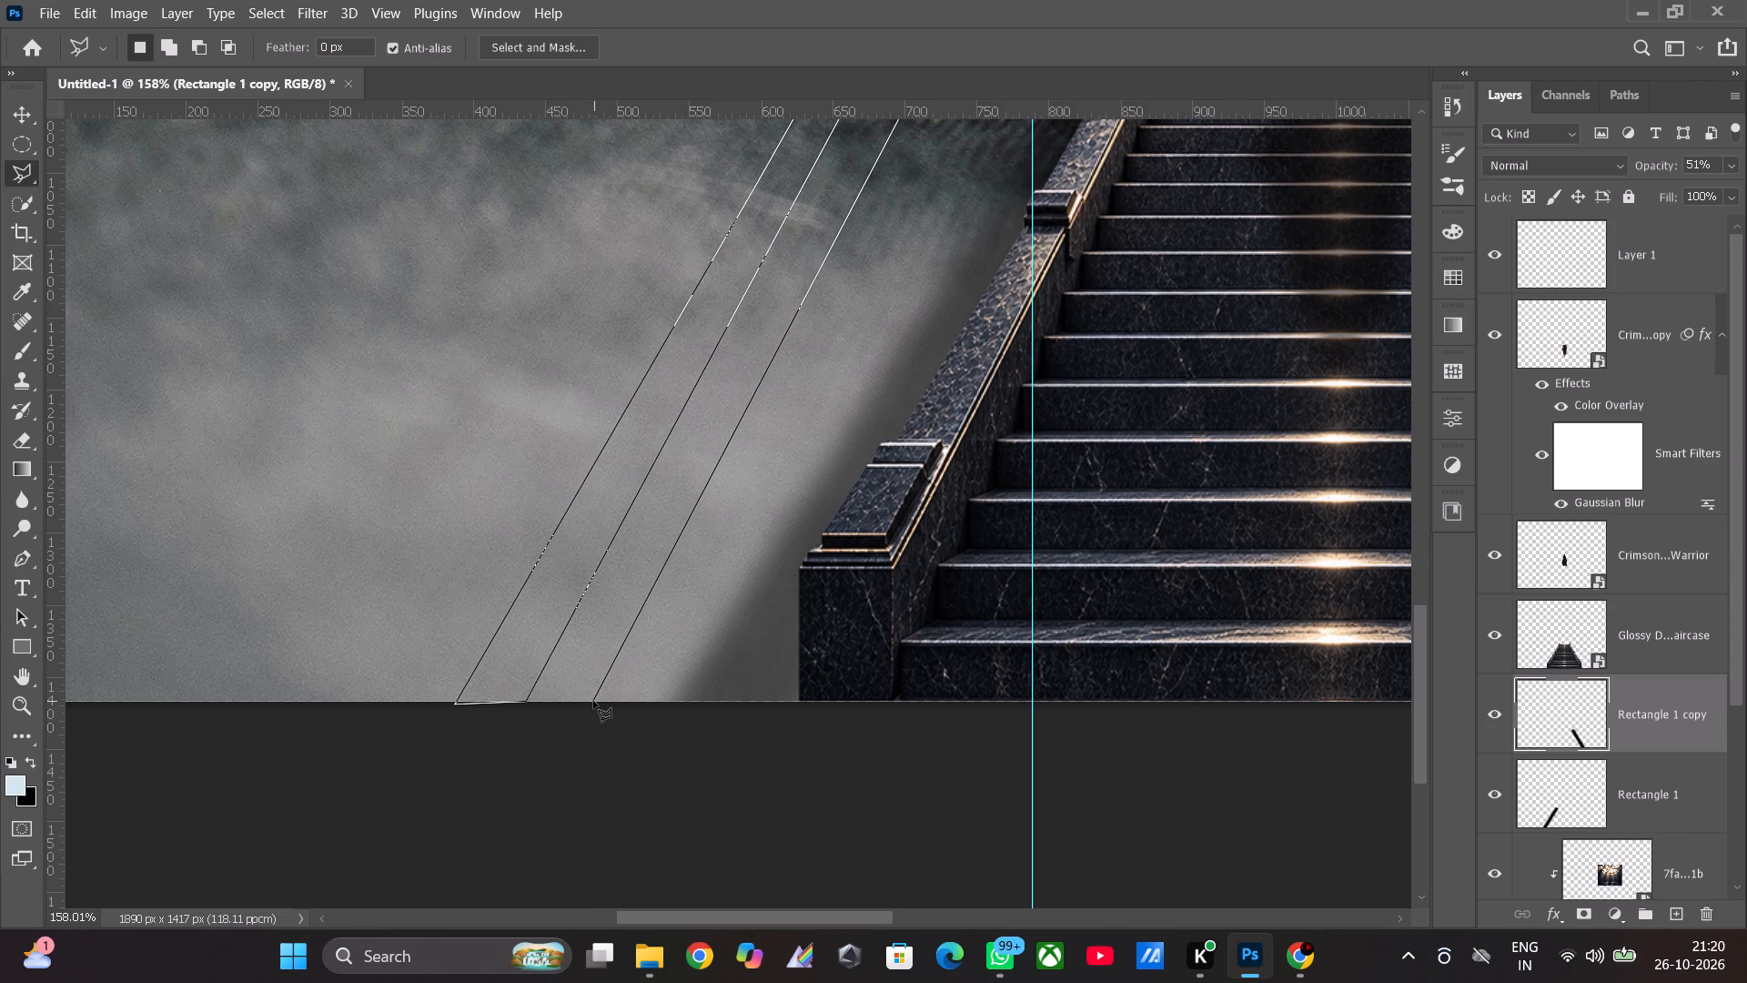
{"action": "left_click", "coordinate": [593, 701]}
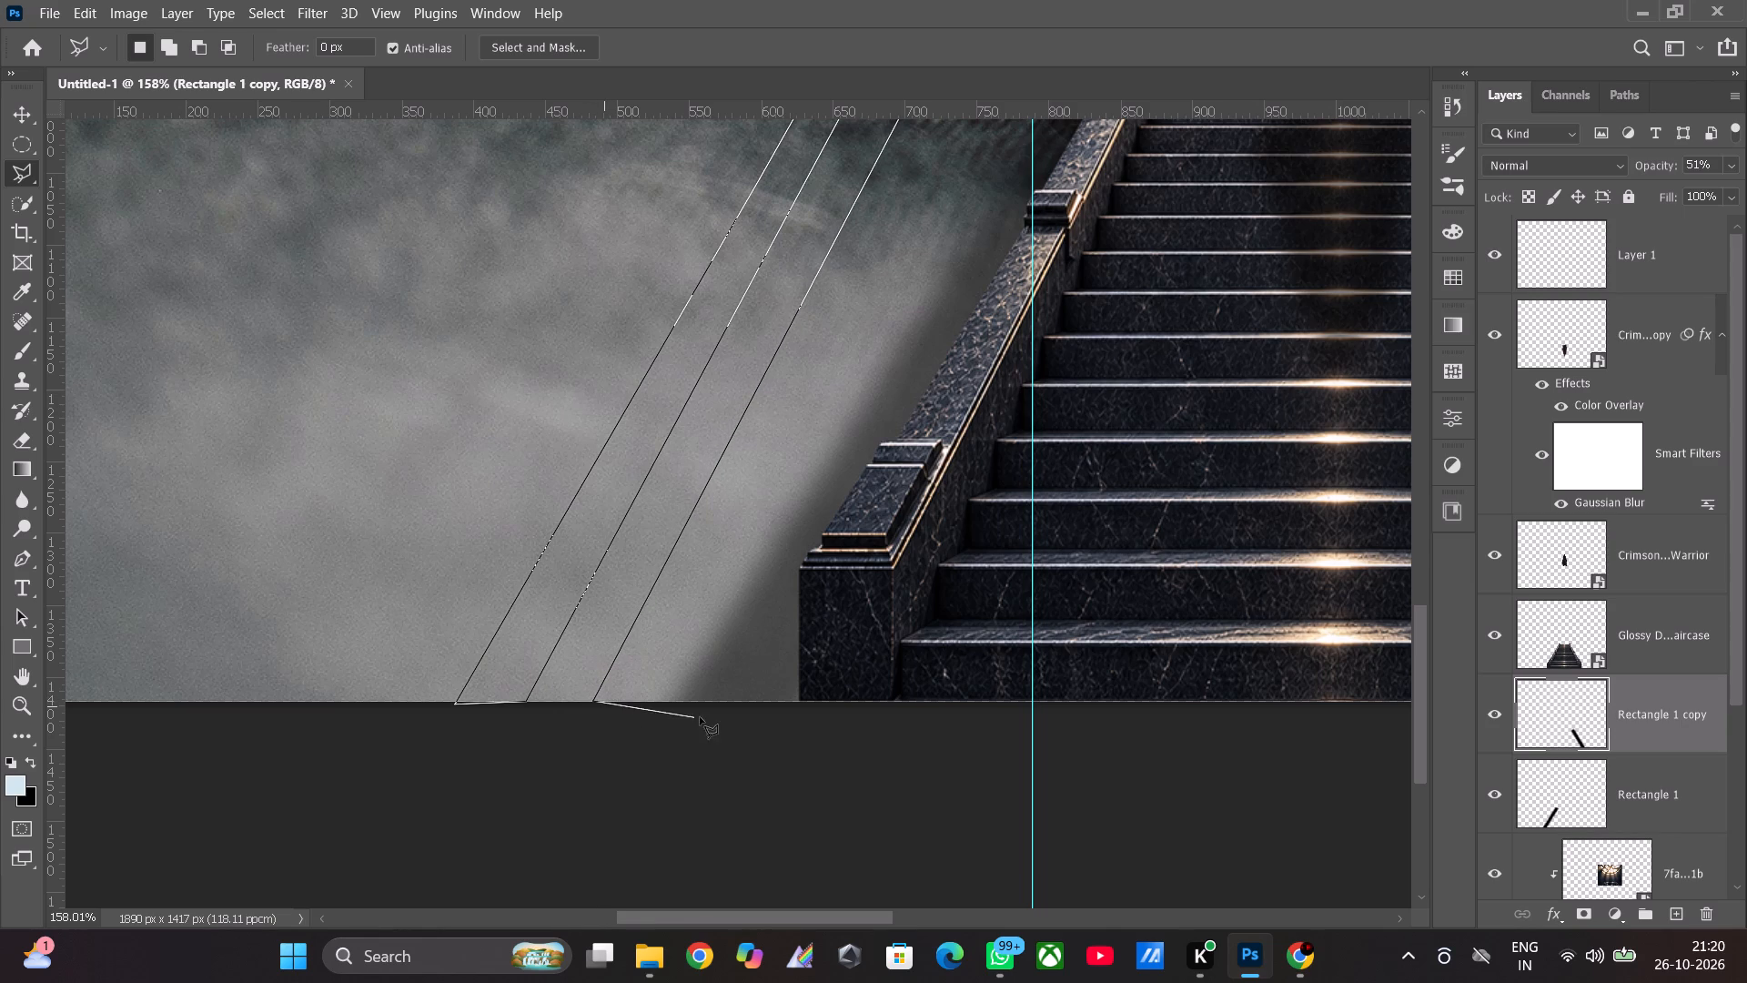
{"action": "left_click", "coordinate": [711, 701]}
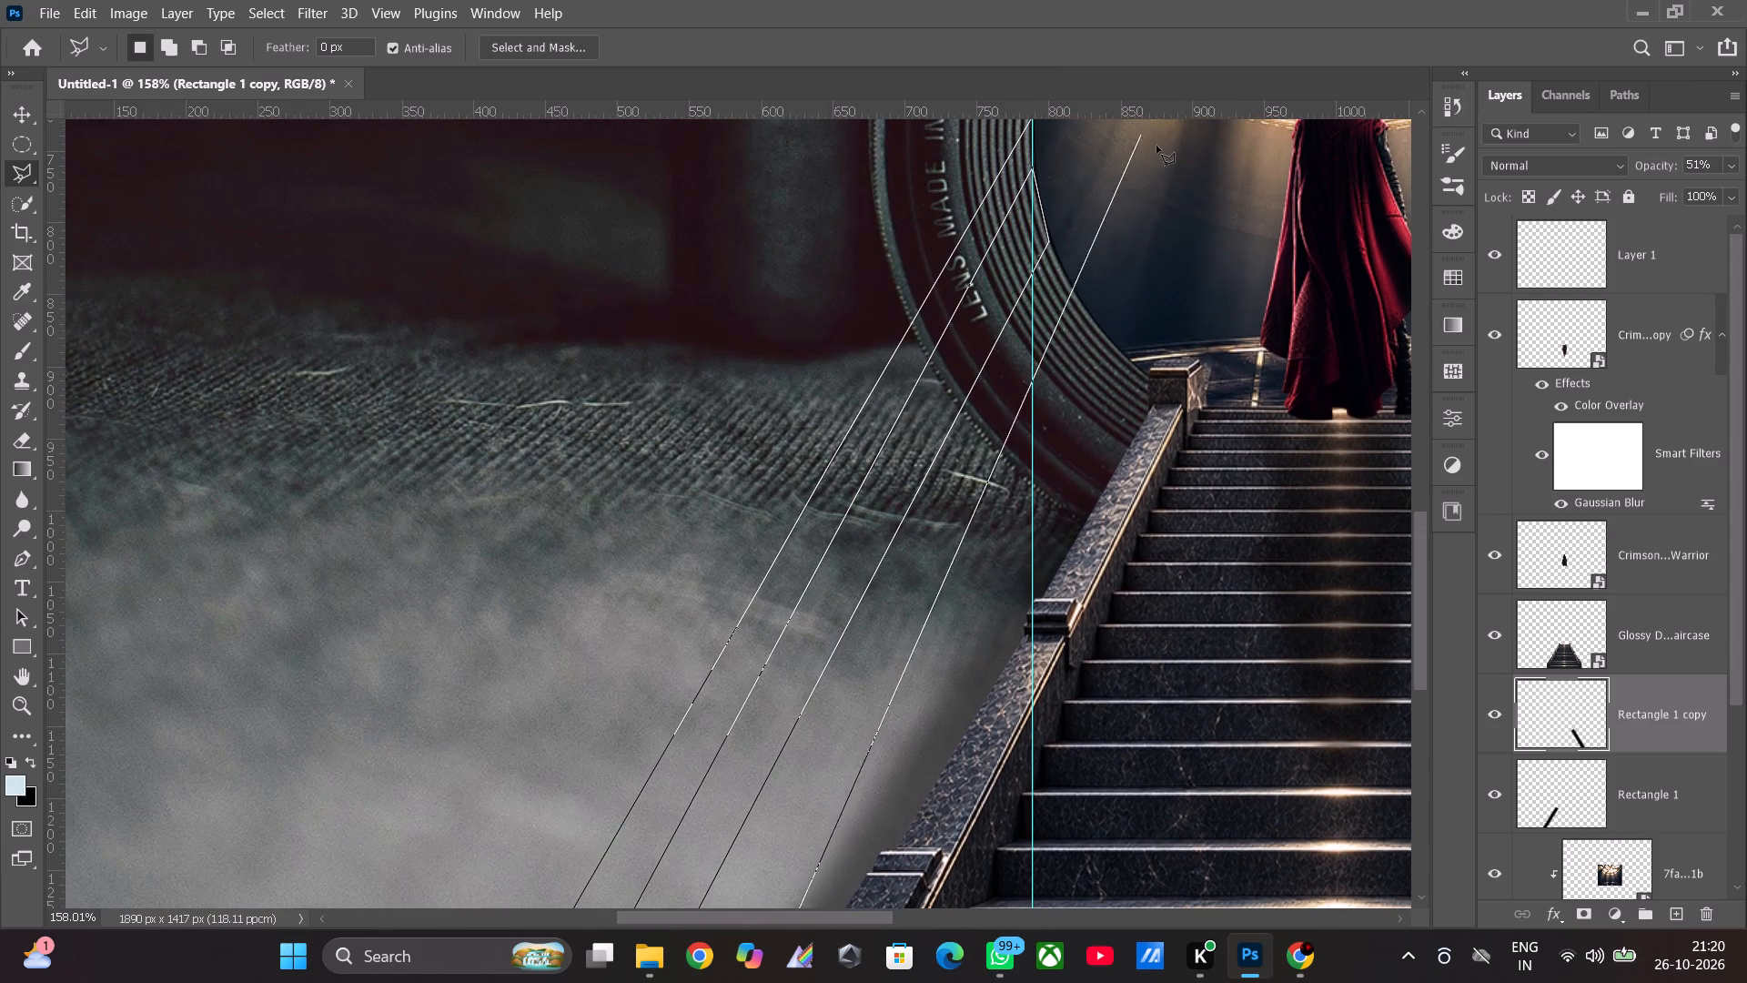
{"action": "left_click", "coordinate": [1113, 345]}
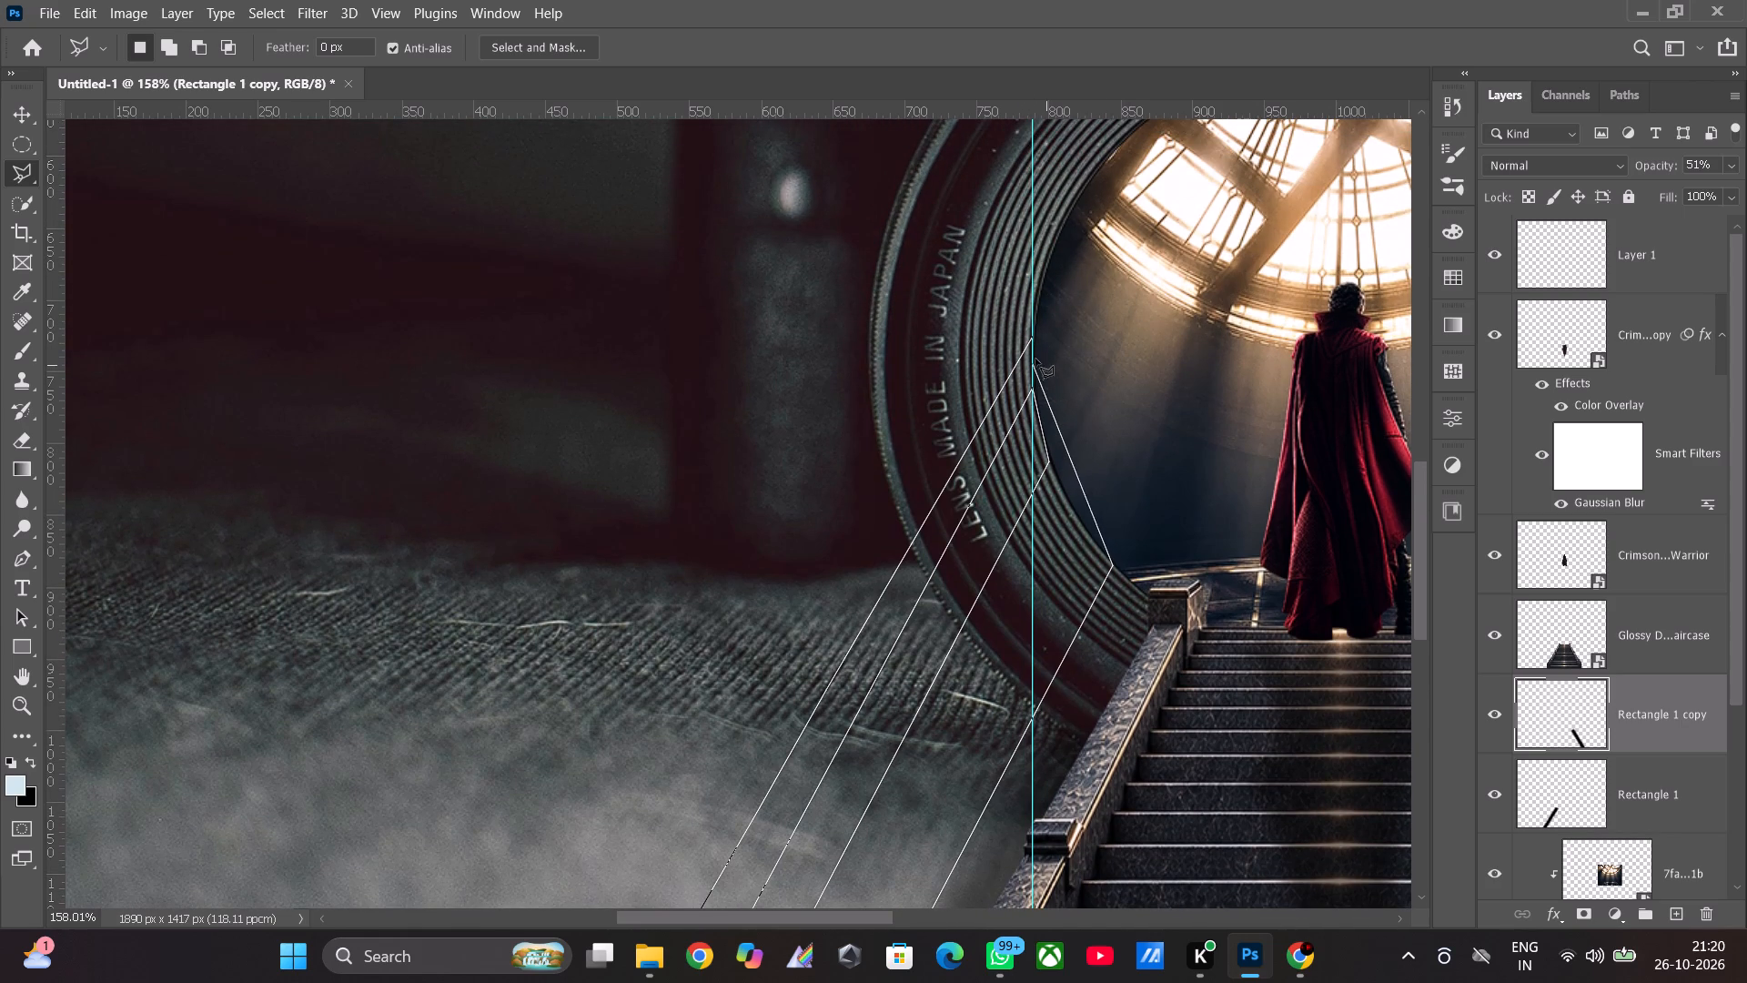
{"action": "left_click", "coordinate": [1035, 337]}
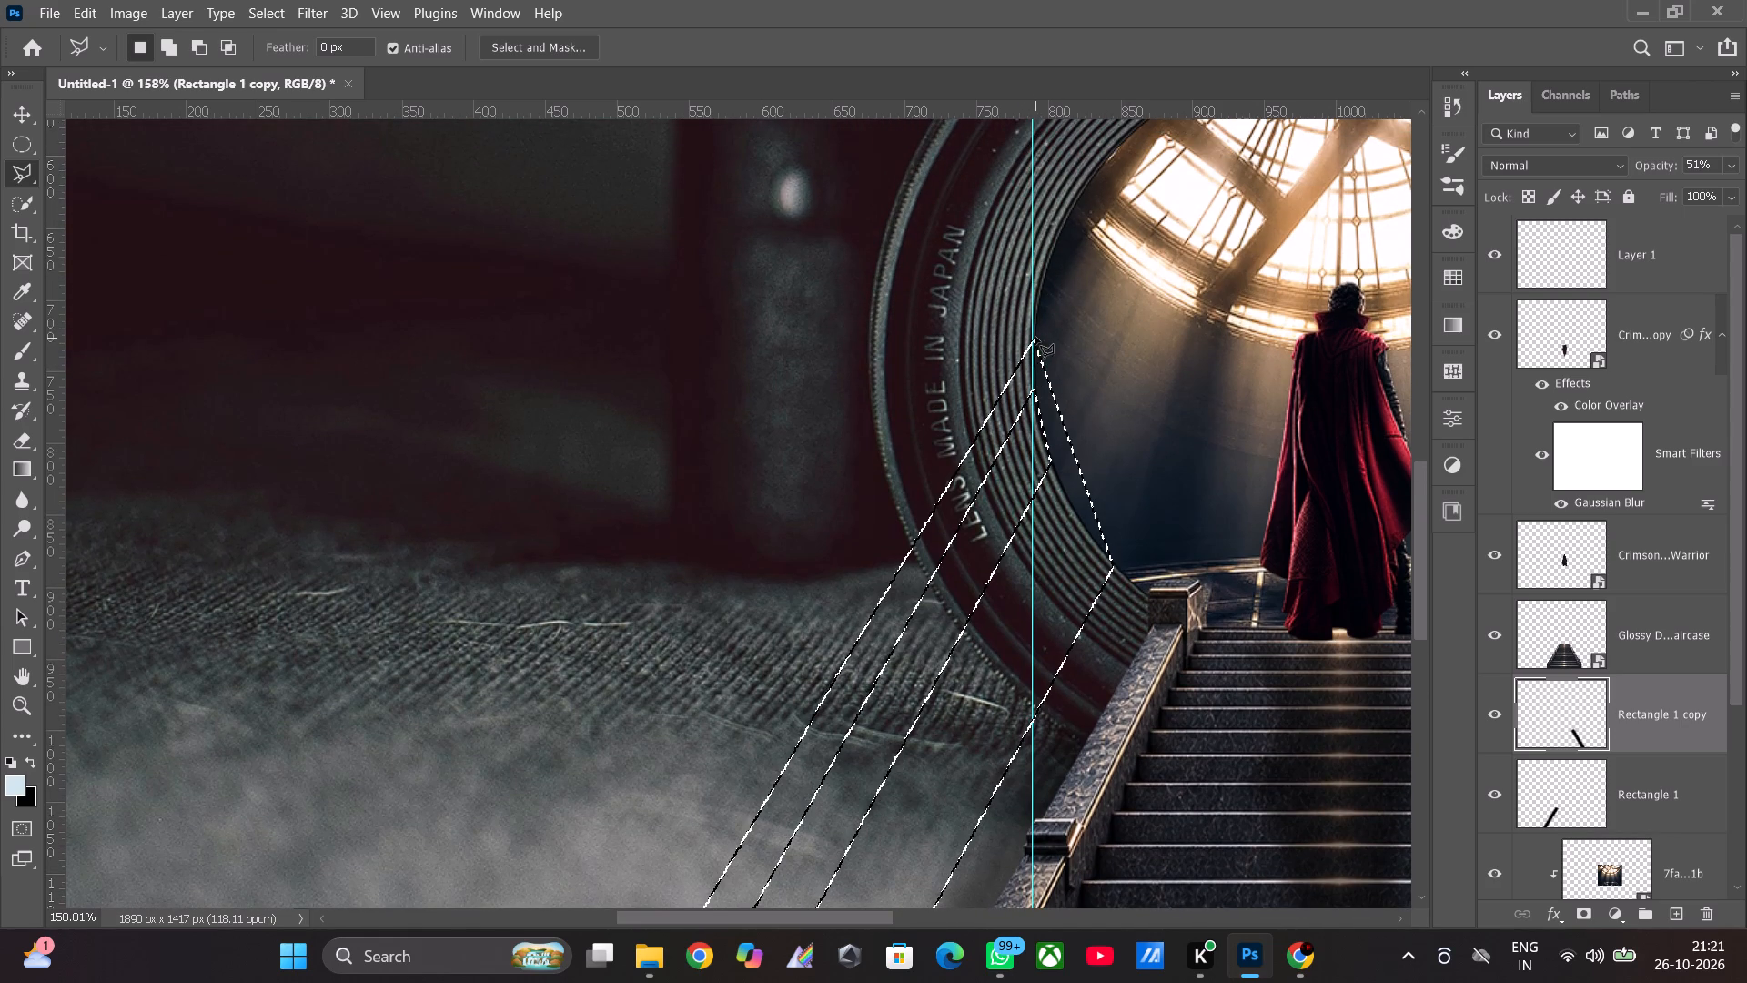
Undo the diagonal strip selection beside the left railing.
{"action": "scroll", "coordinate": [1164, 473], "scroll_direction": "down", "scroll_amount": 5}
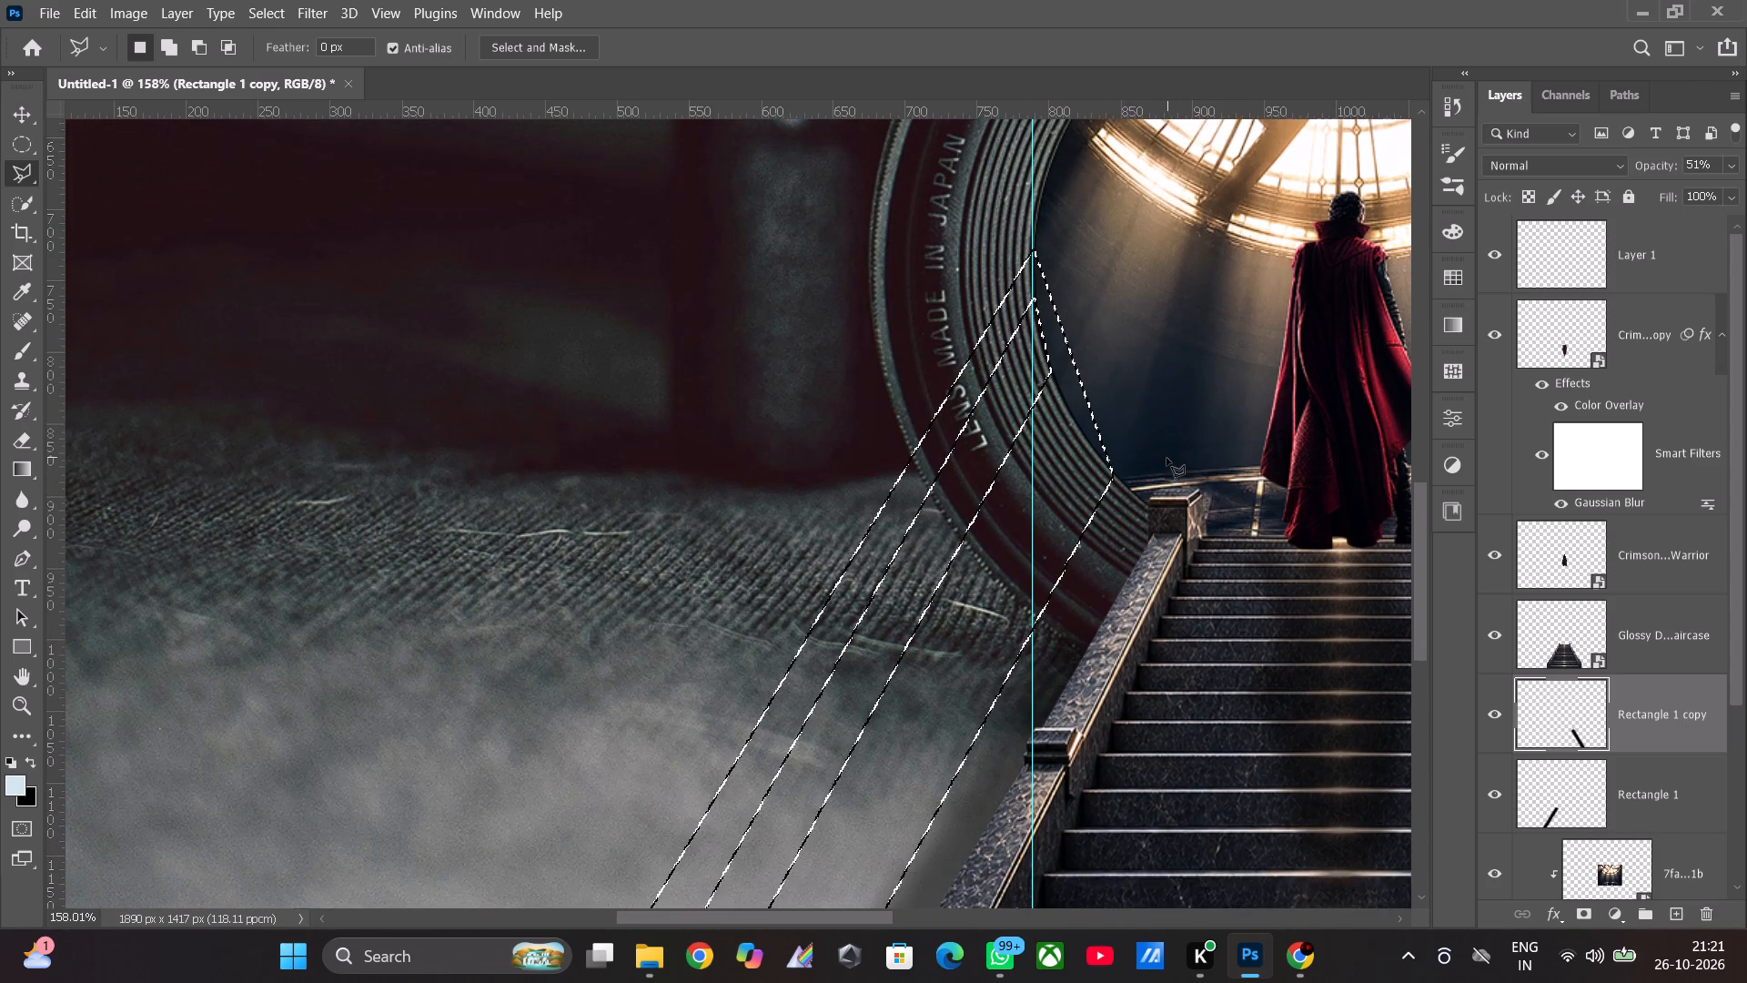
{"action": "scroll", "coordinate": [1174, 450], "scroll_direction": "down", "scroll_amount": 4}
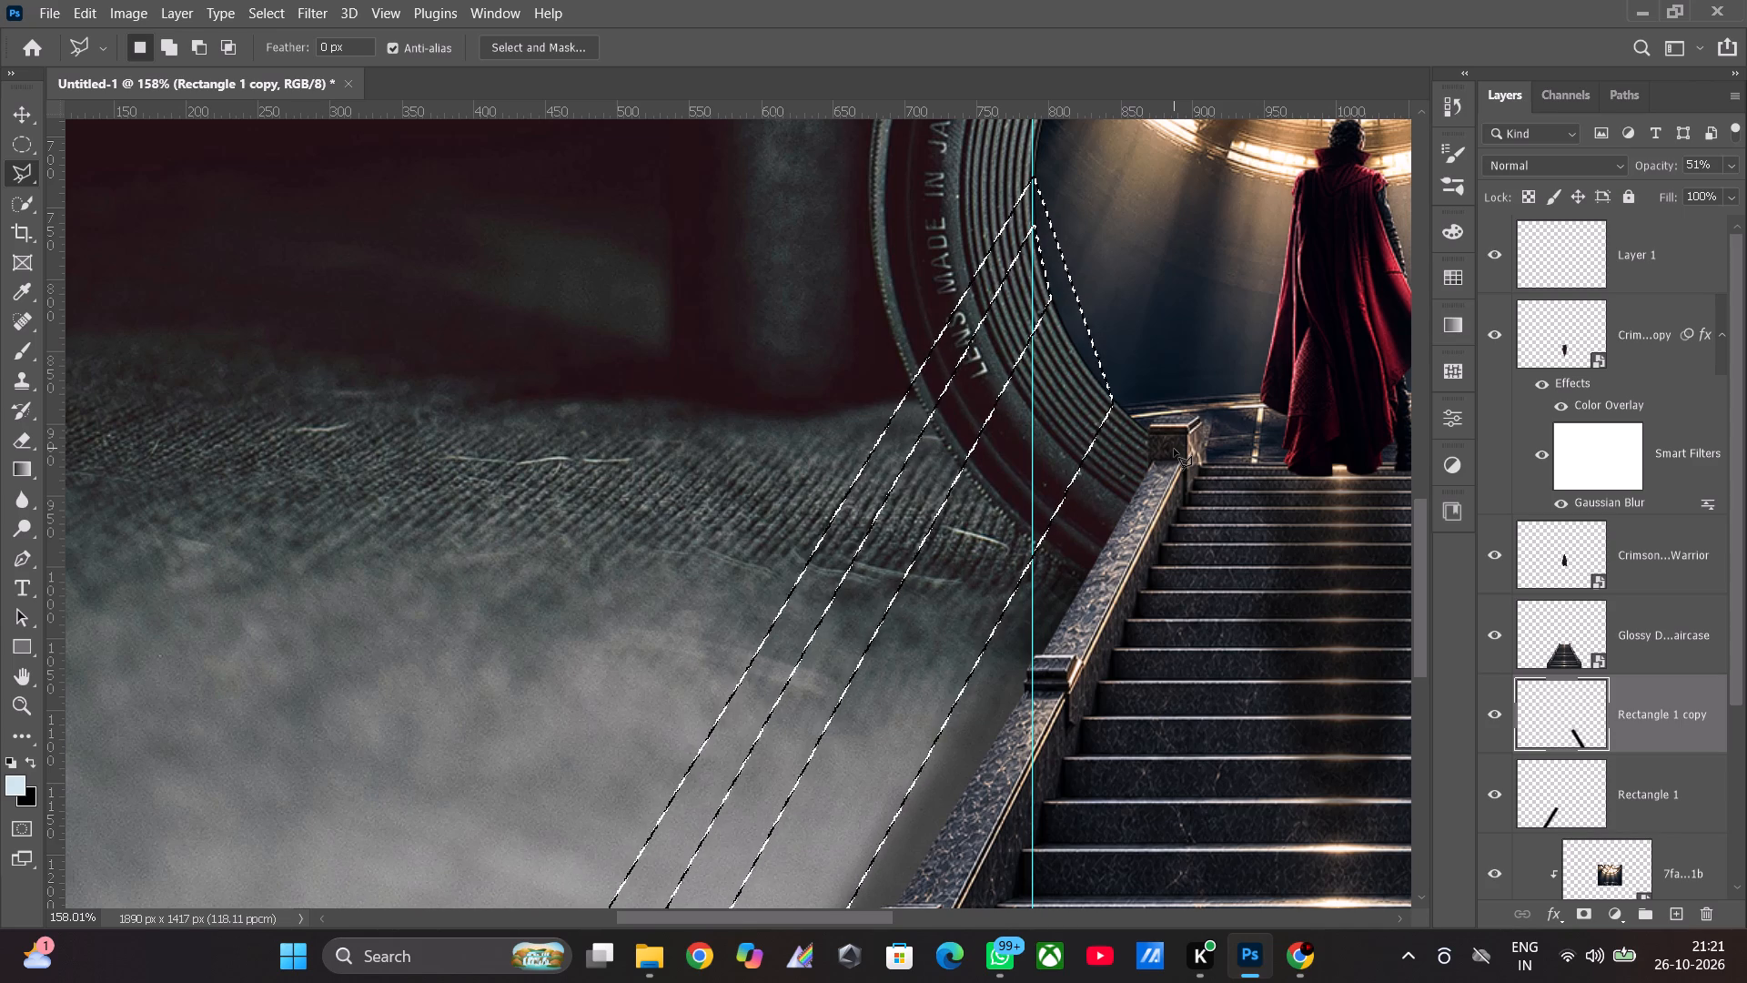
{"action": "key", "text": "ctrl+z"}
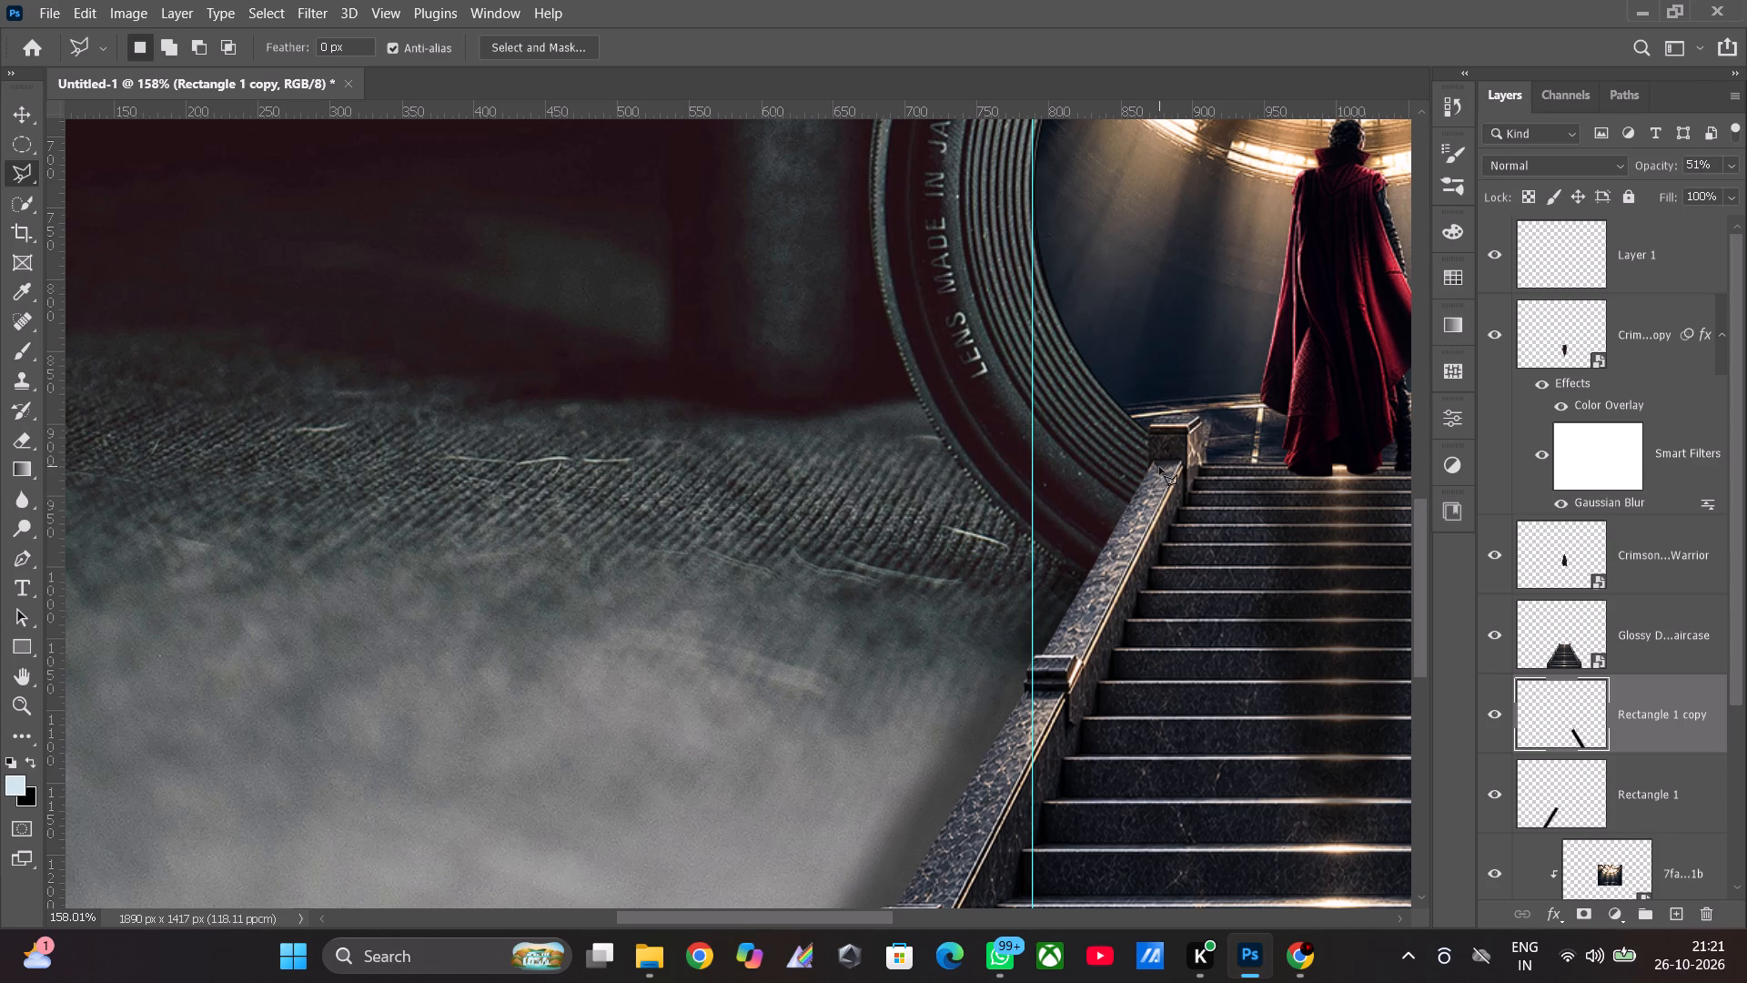
Add a new empty layer directly above Layer 1.
{"action": "left_click", "coordinate": [1620, 264]}
{"action": "scroll", "coordinate": [1620, 264], "scroll_direction": "up", "scroll_amount": 5}
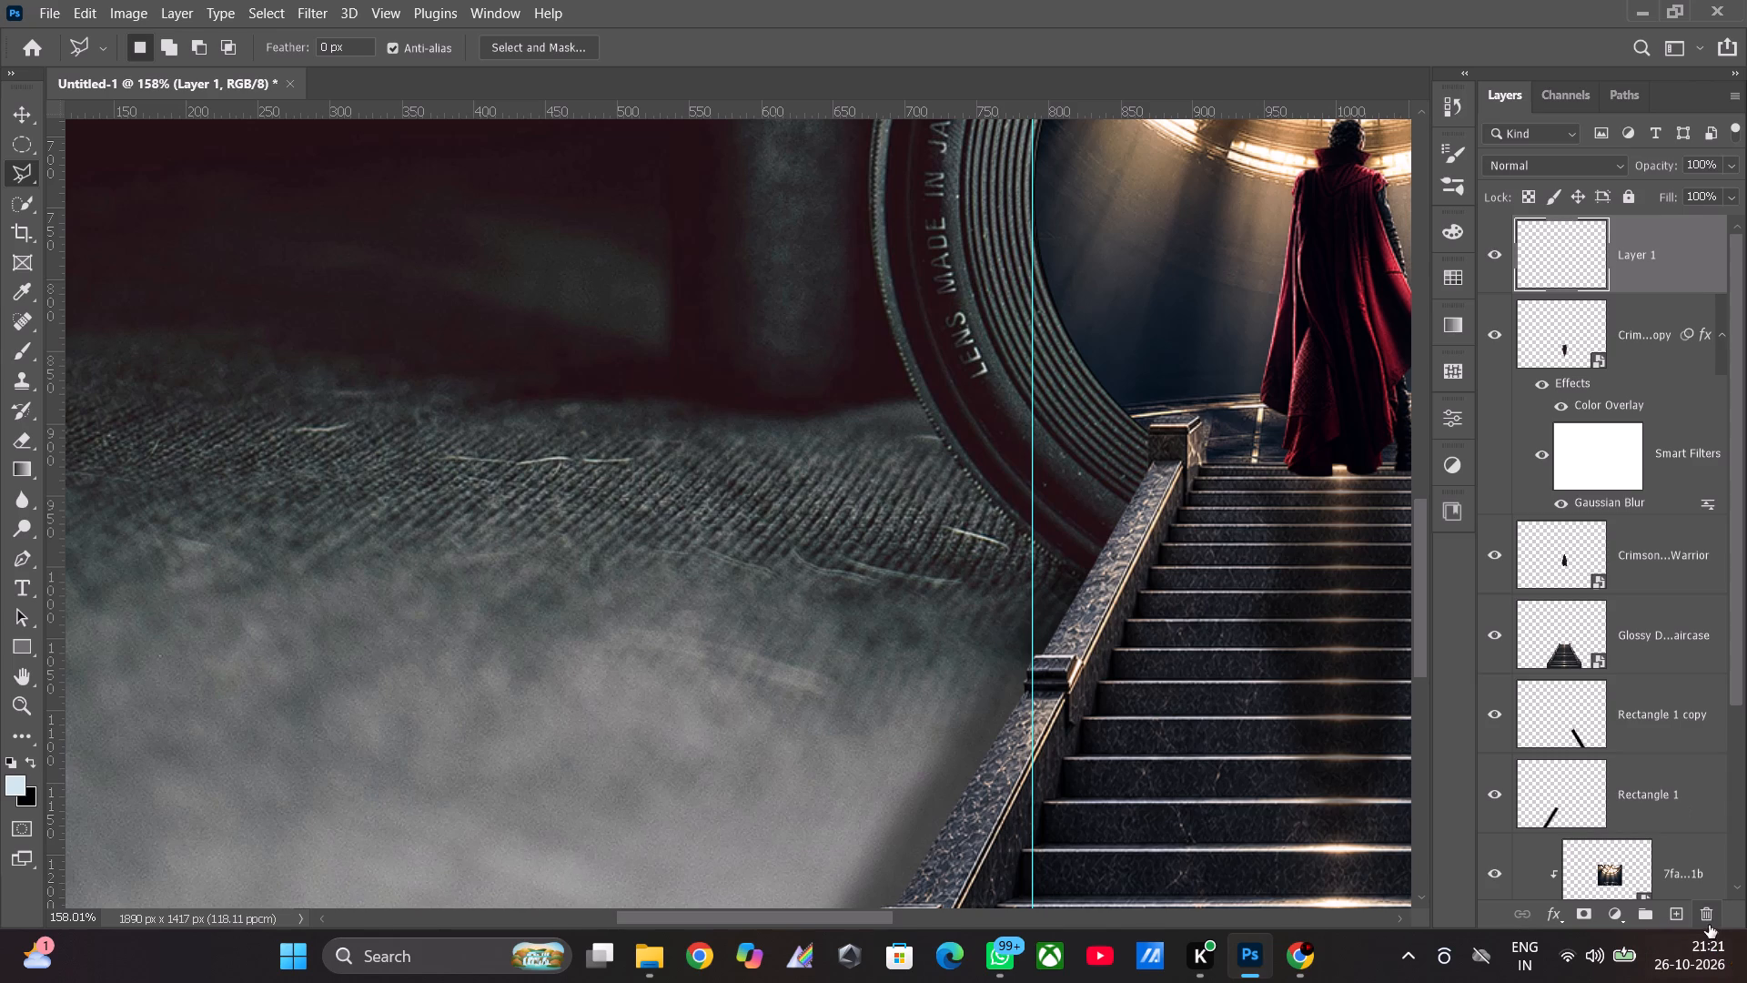
{"action": "left_click", "coordinate": [1489, 252]}
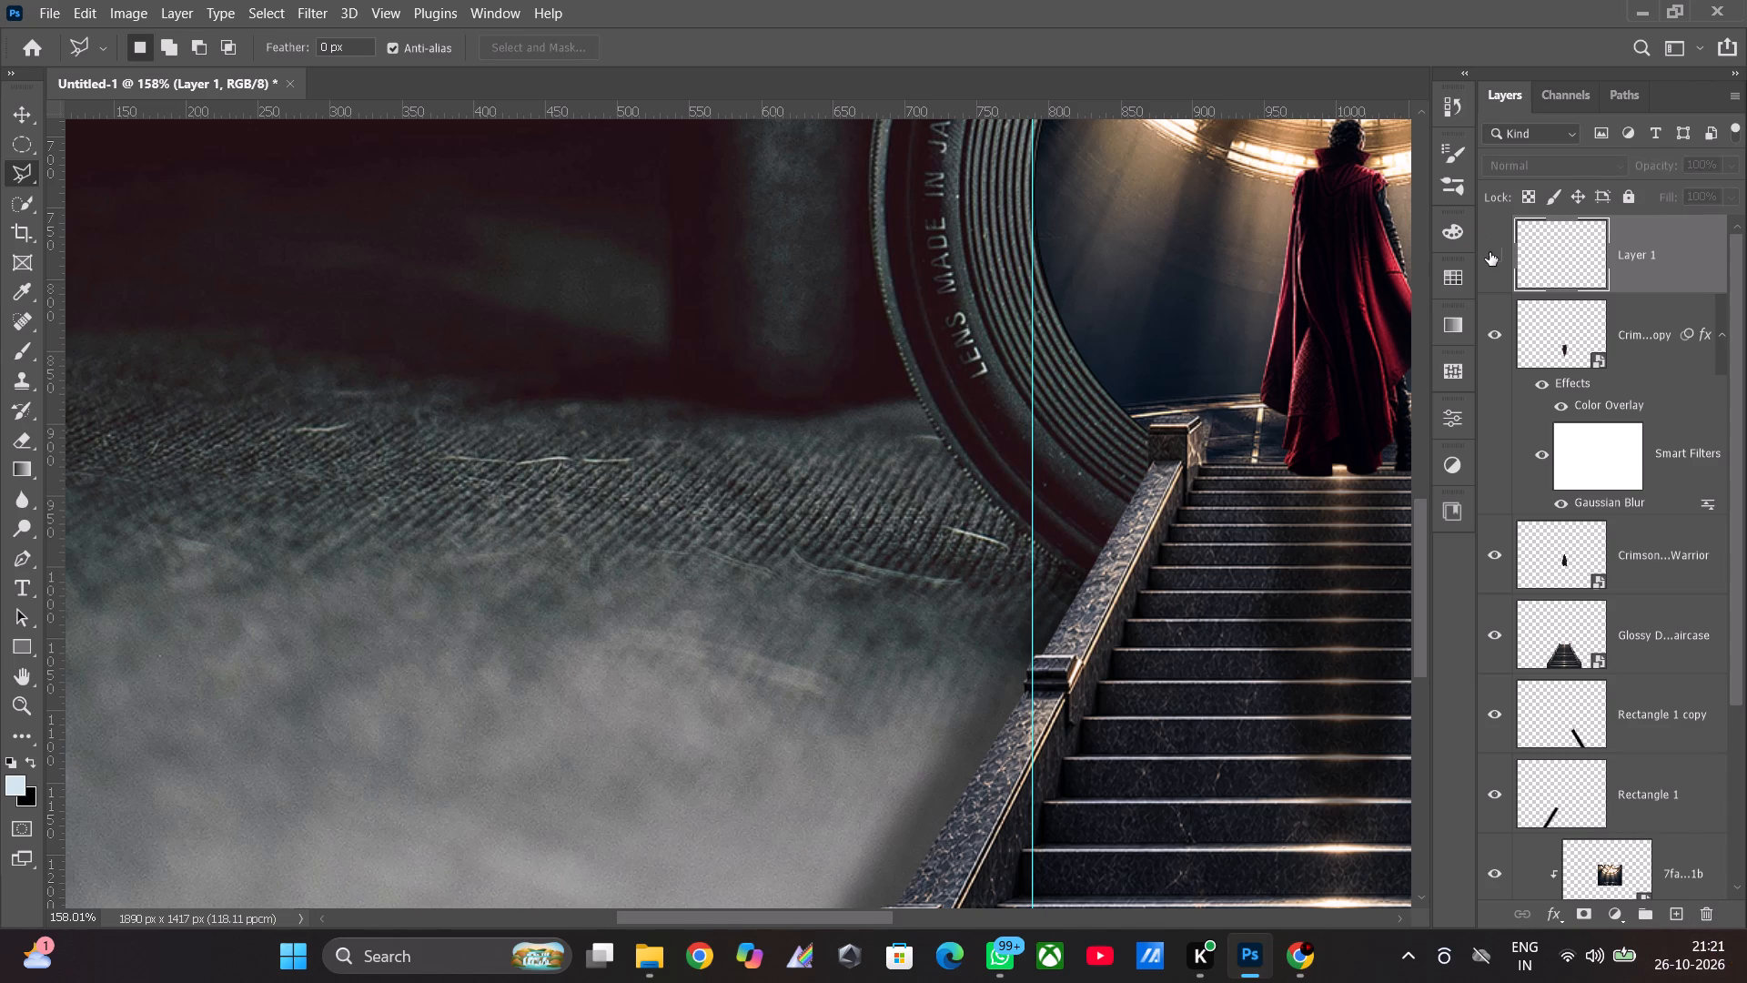
{"action": "left_click", "coordinate": [1489, 252]}
{"action": "left_click", "coordinate": [1672, 915]}
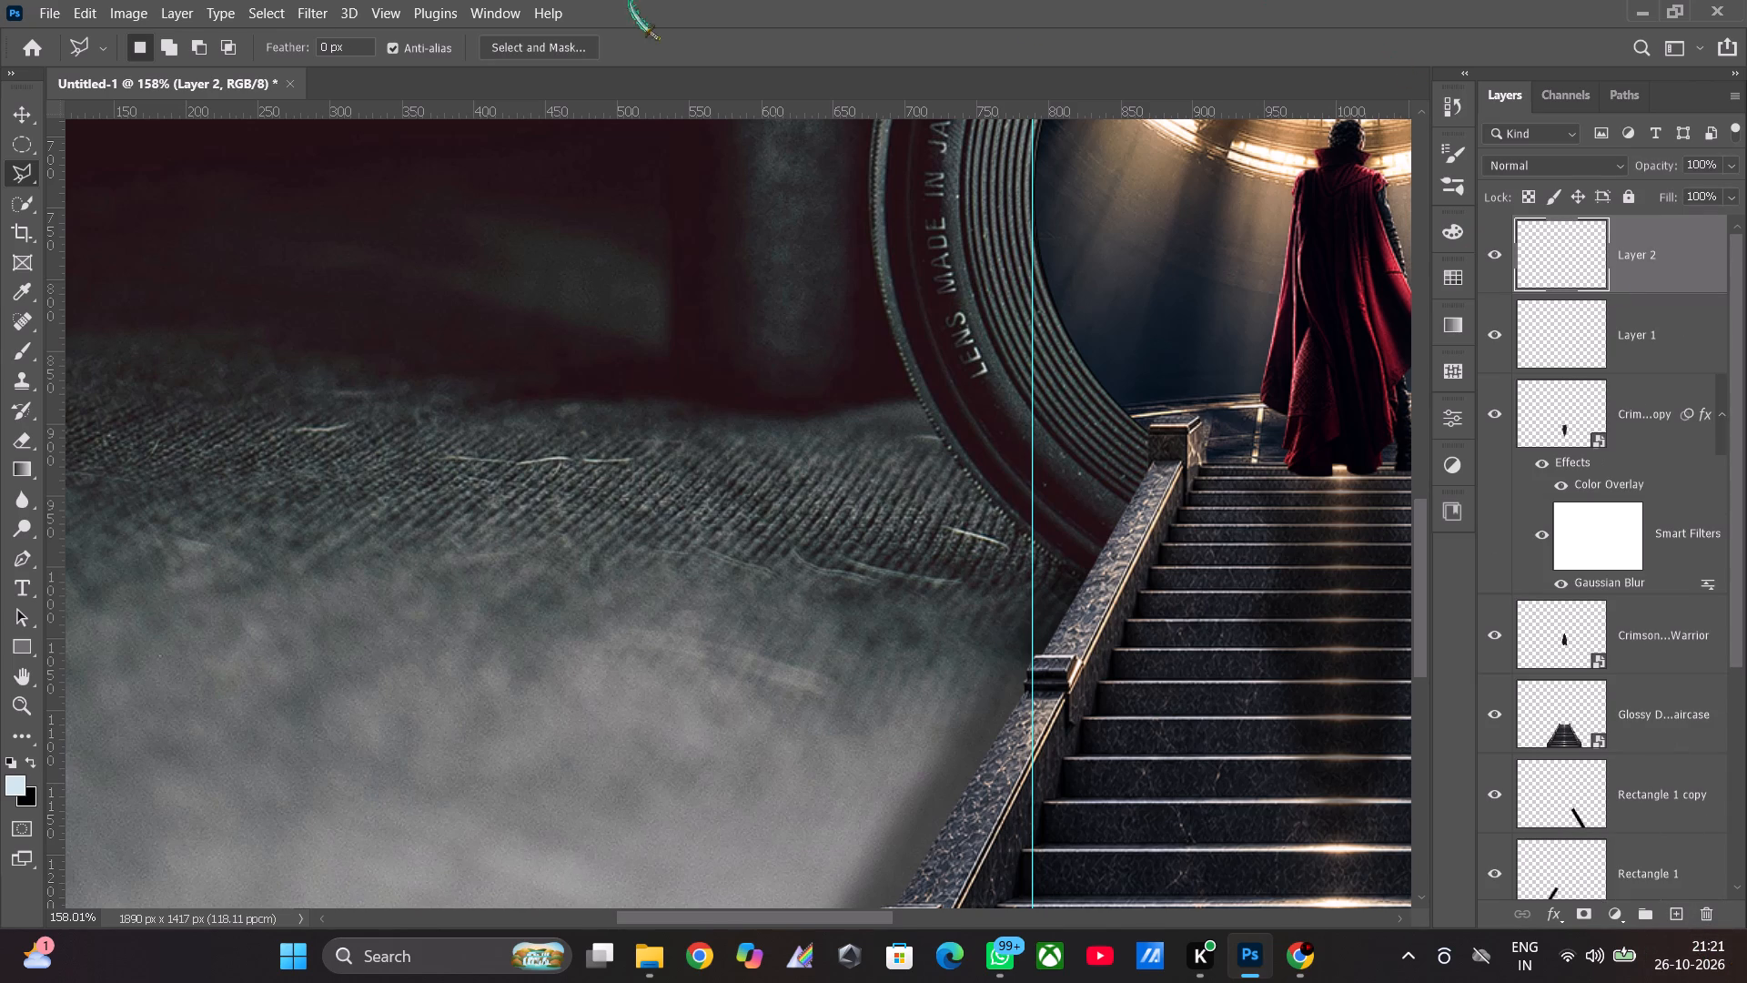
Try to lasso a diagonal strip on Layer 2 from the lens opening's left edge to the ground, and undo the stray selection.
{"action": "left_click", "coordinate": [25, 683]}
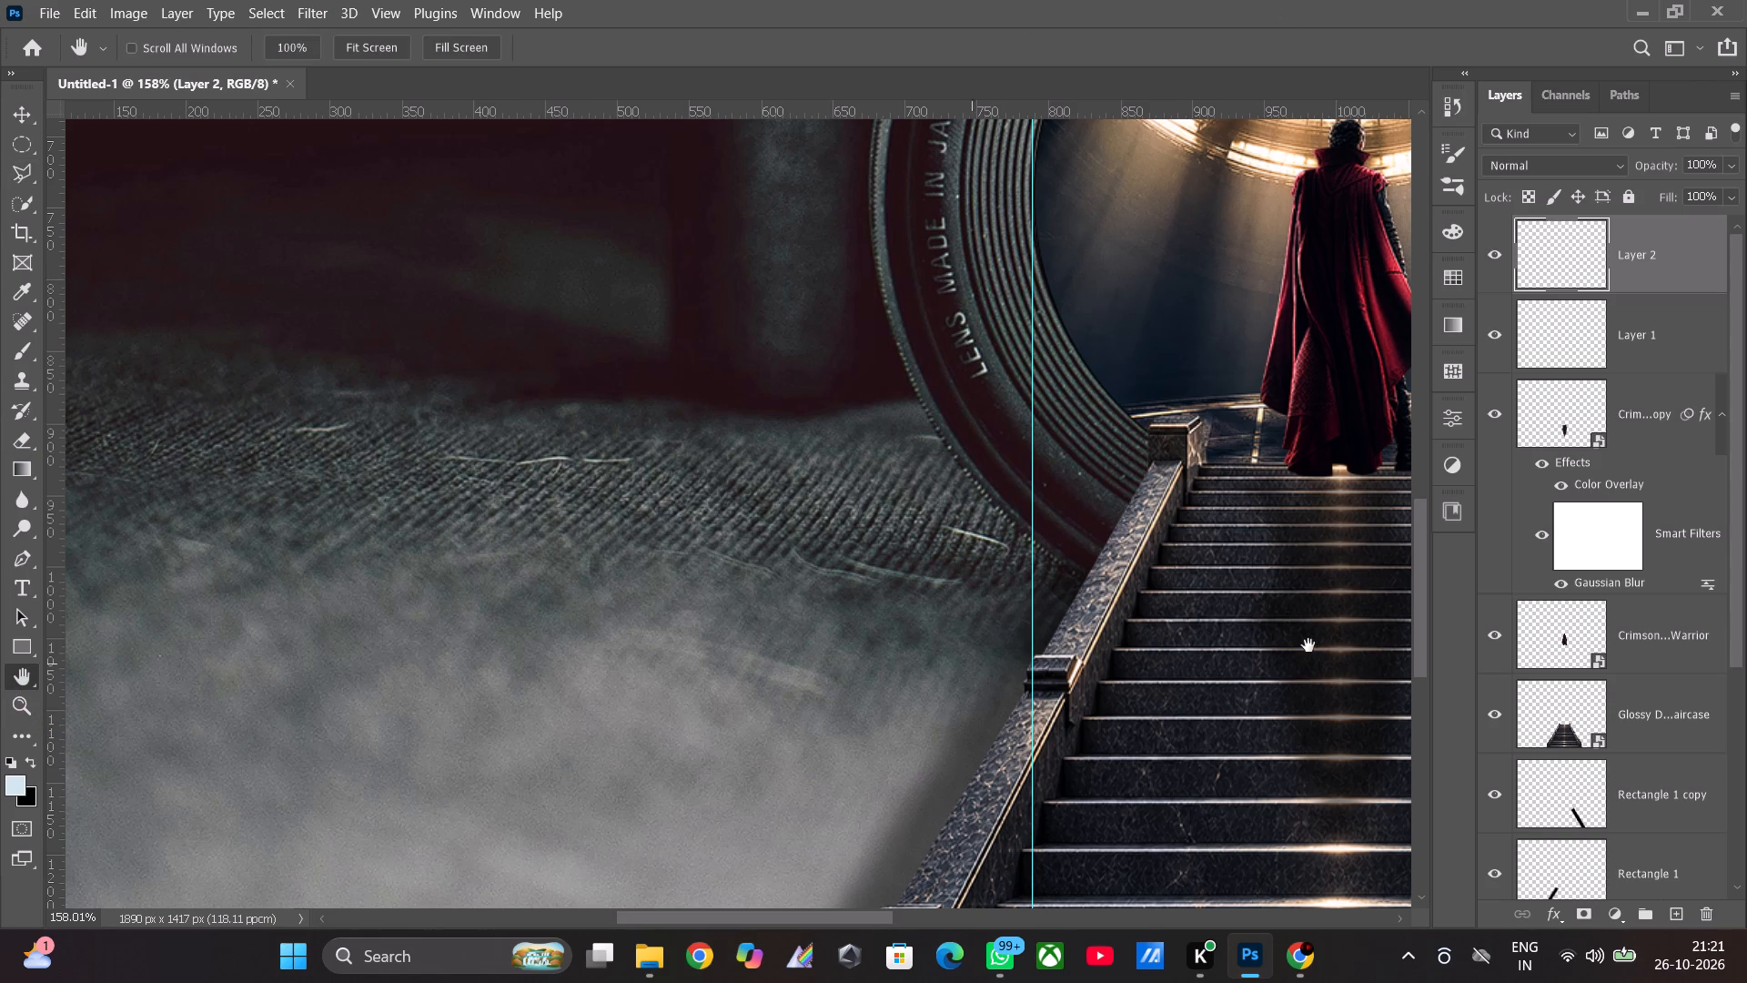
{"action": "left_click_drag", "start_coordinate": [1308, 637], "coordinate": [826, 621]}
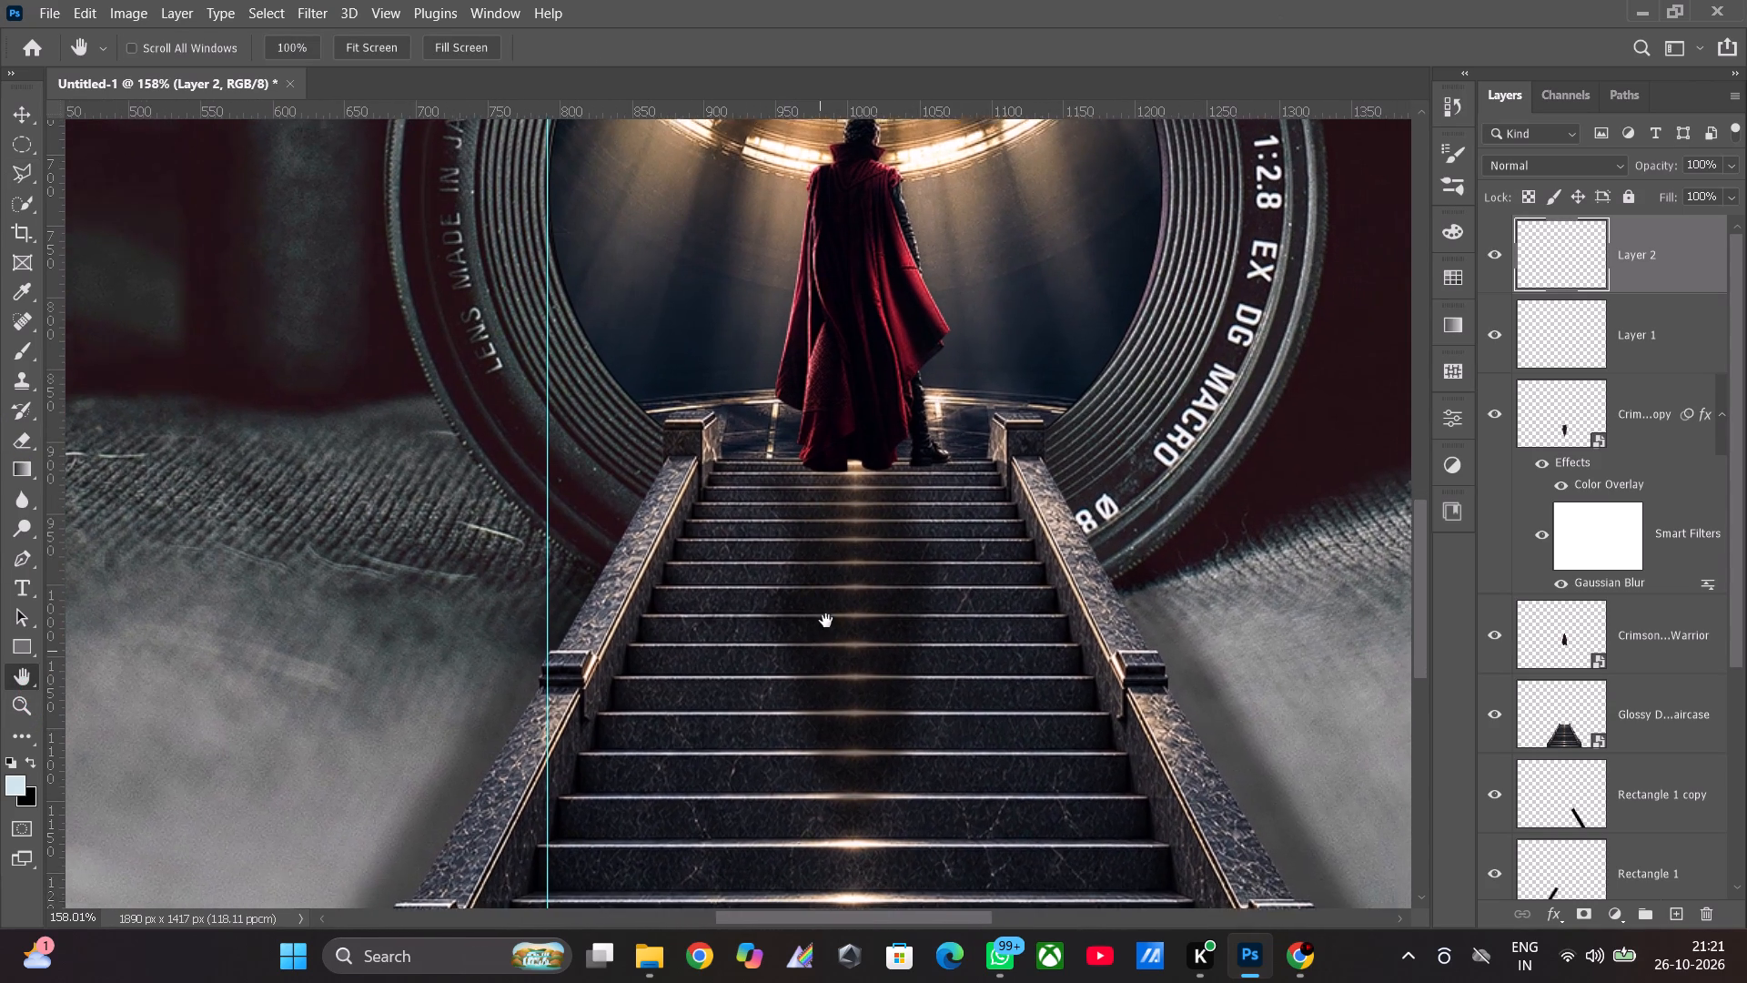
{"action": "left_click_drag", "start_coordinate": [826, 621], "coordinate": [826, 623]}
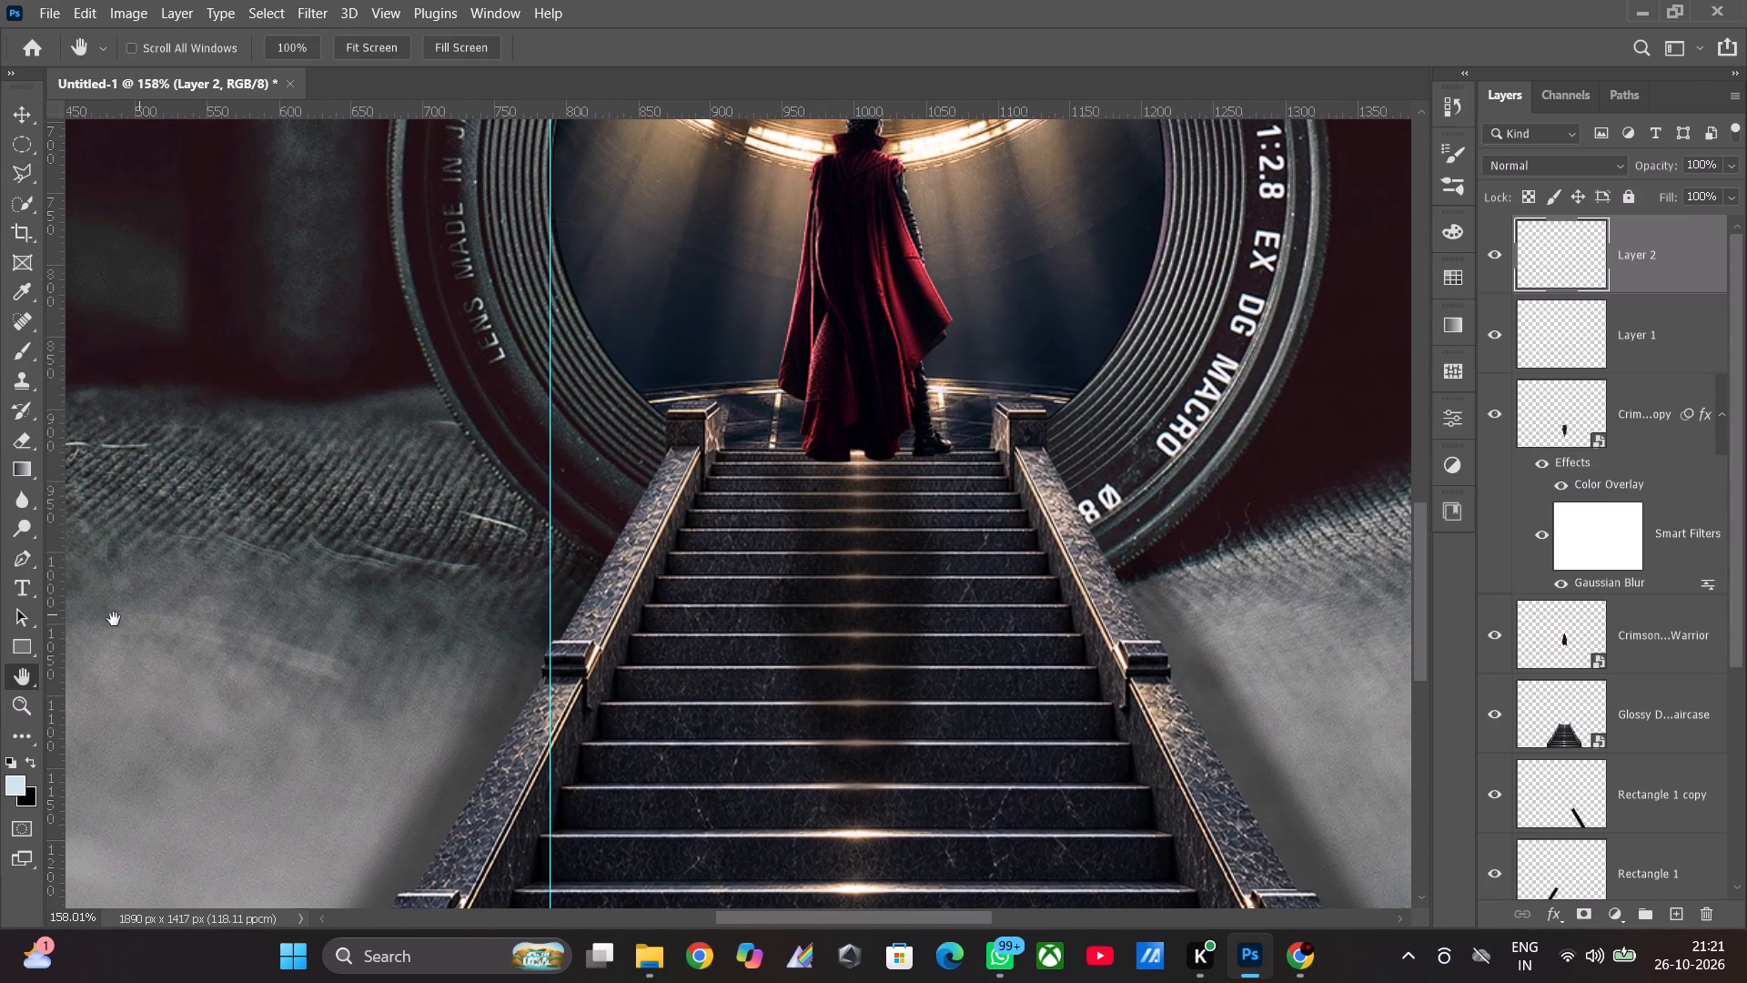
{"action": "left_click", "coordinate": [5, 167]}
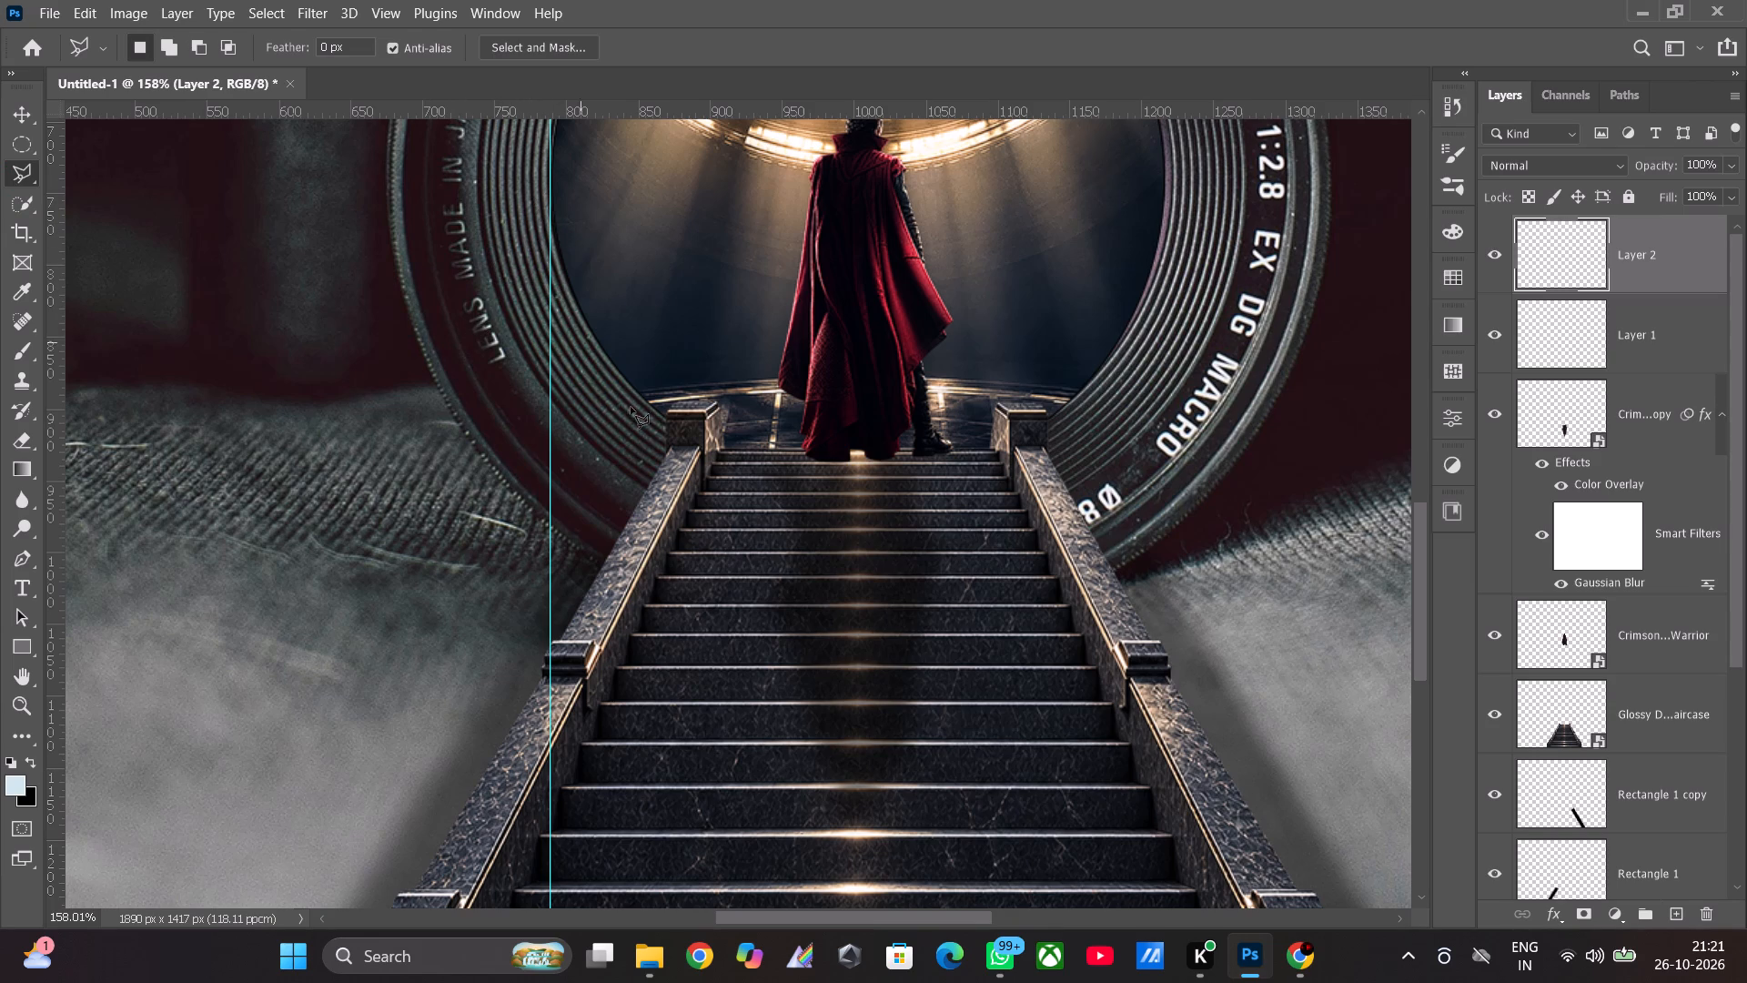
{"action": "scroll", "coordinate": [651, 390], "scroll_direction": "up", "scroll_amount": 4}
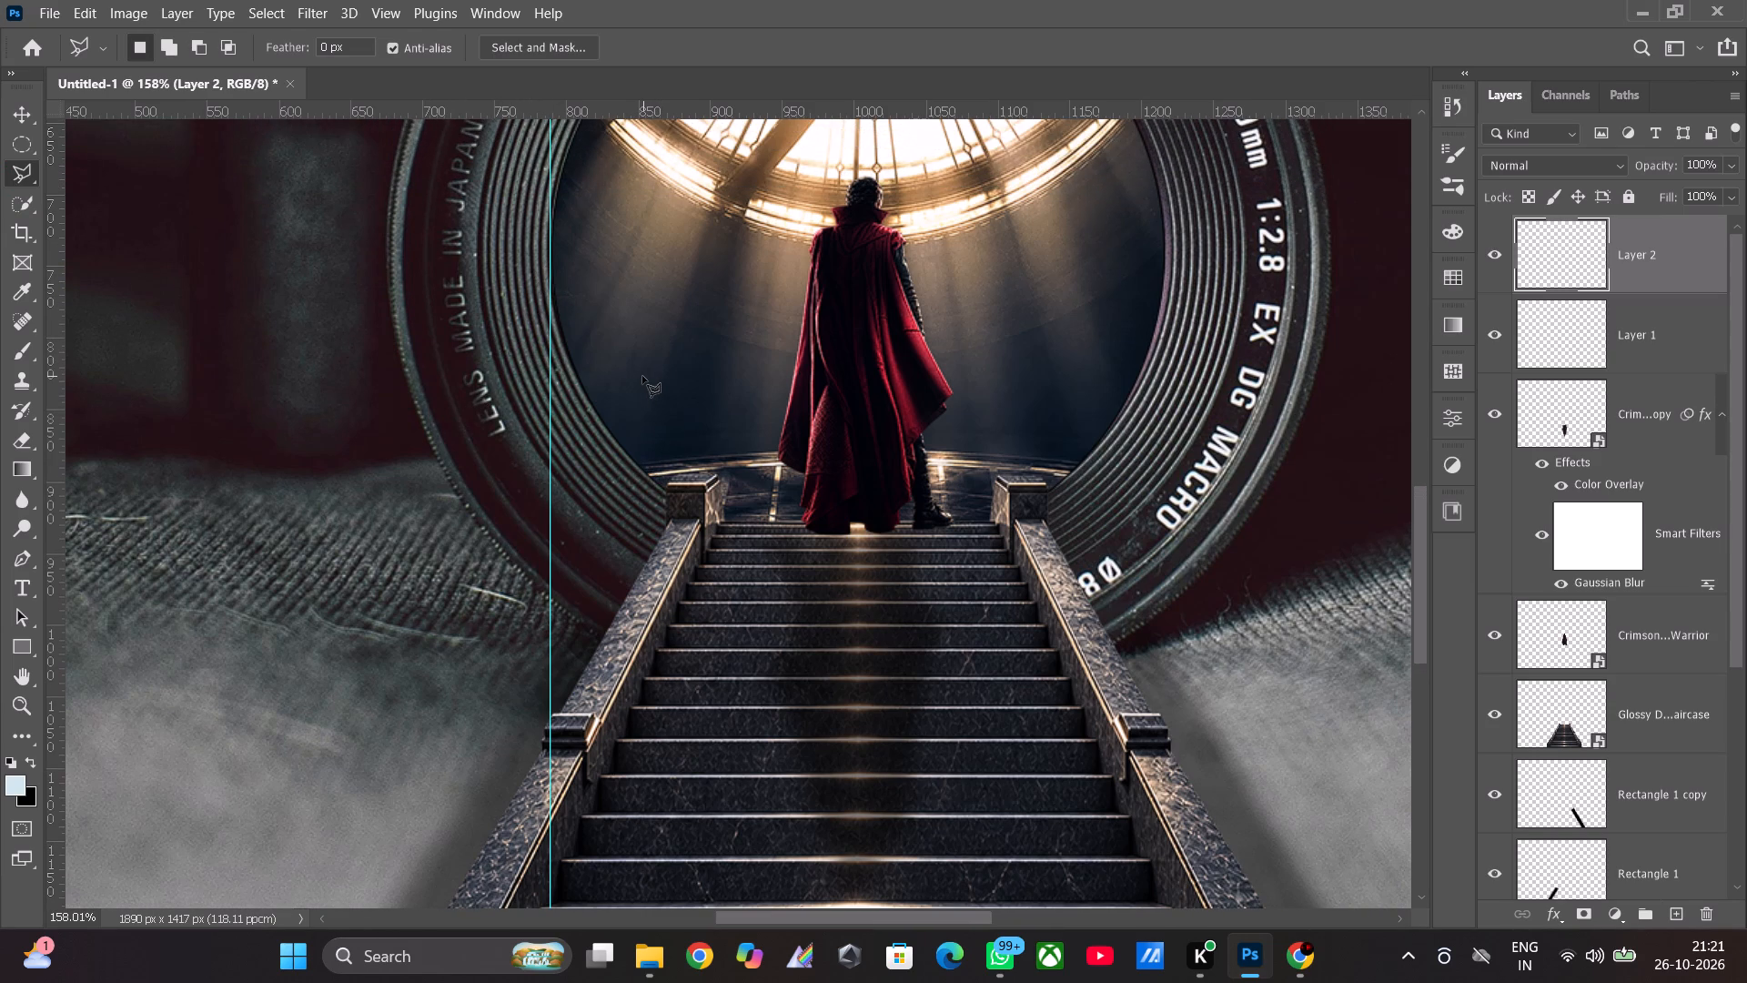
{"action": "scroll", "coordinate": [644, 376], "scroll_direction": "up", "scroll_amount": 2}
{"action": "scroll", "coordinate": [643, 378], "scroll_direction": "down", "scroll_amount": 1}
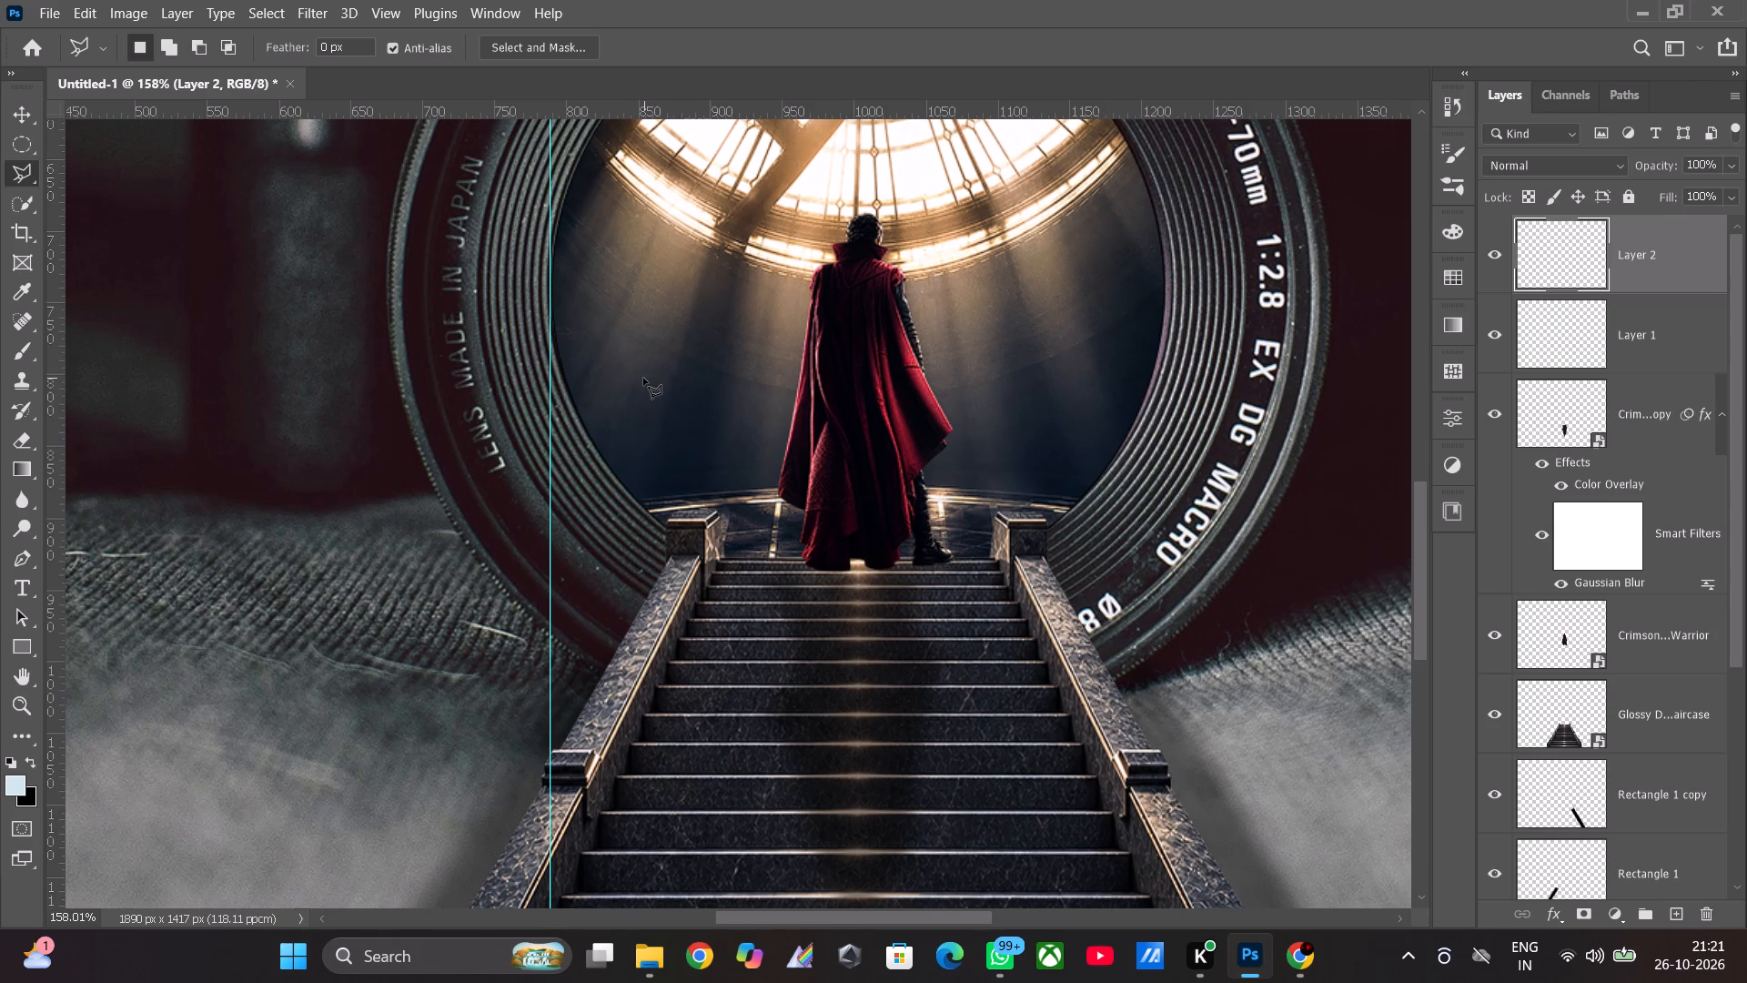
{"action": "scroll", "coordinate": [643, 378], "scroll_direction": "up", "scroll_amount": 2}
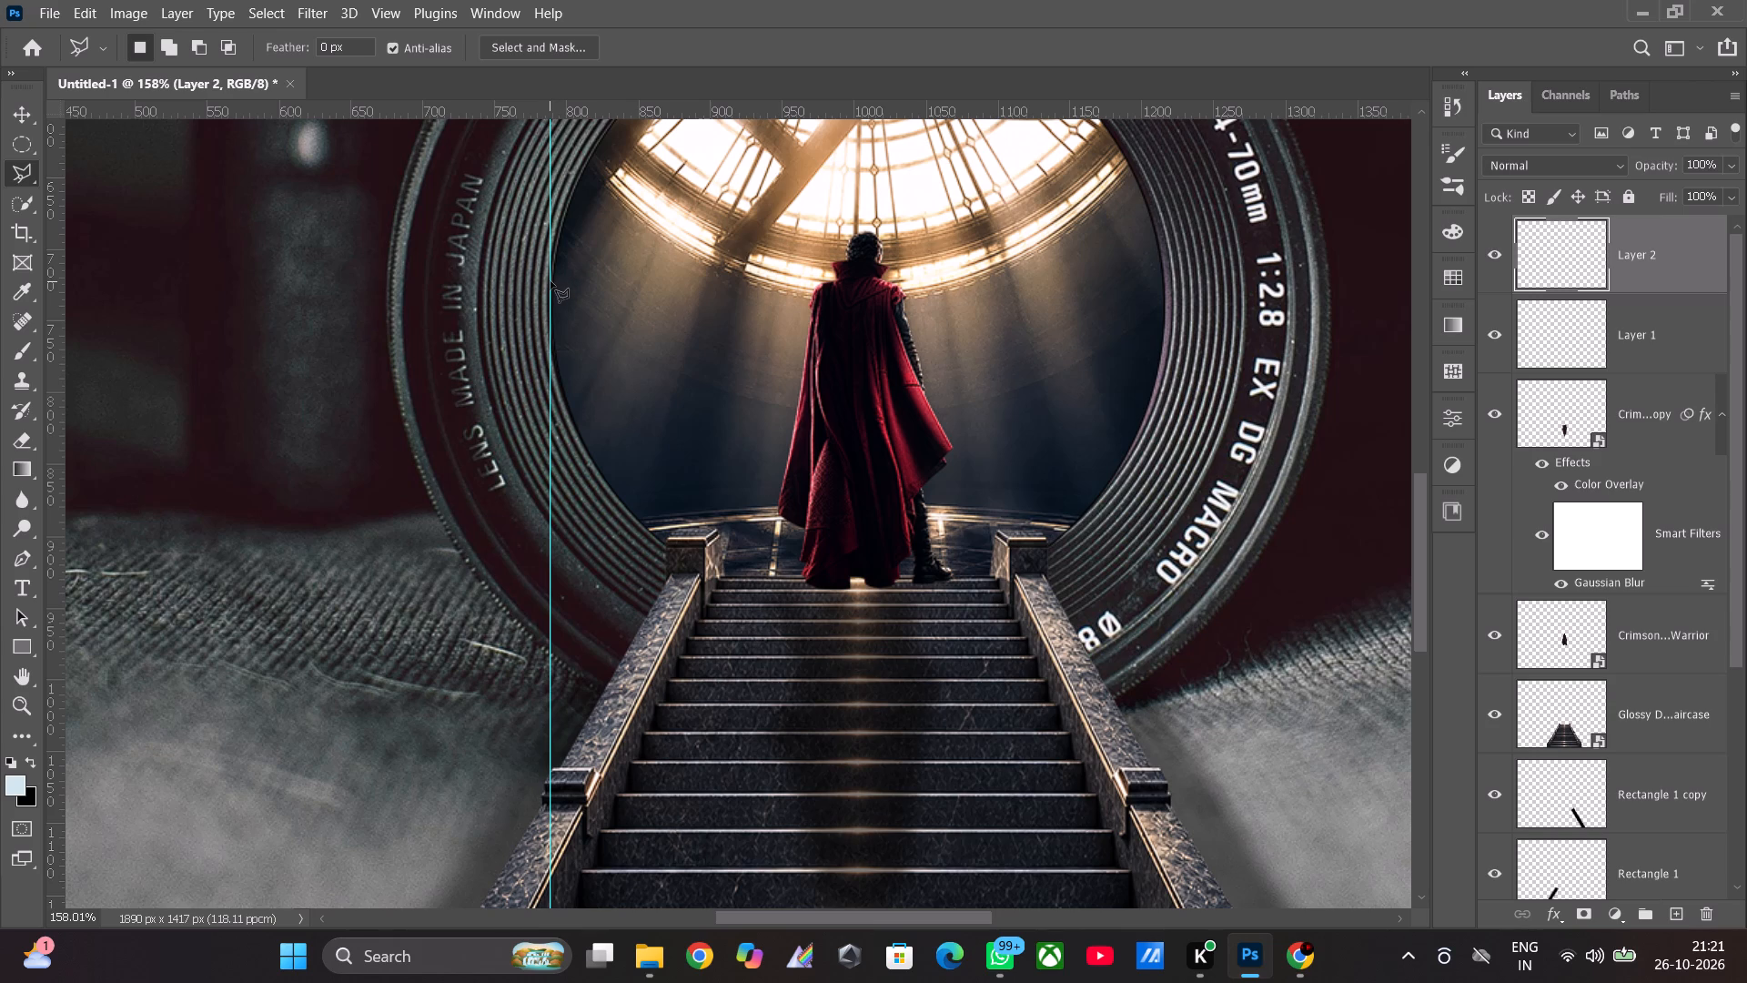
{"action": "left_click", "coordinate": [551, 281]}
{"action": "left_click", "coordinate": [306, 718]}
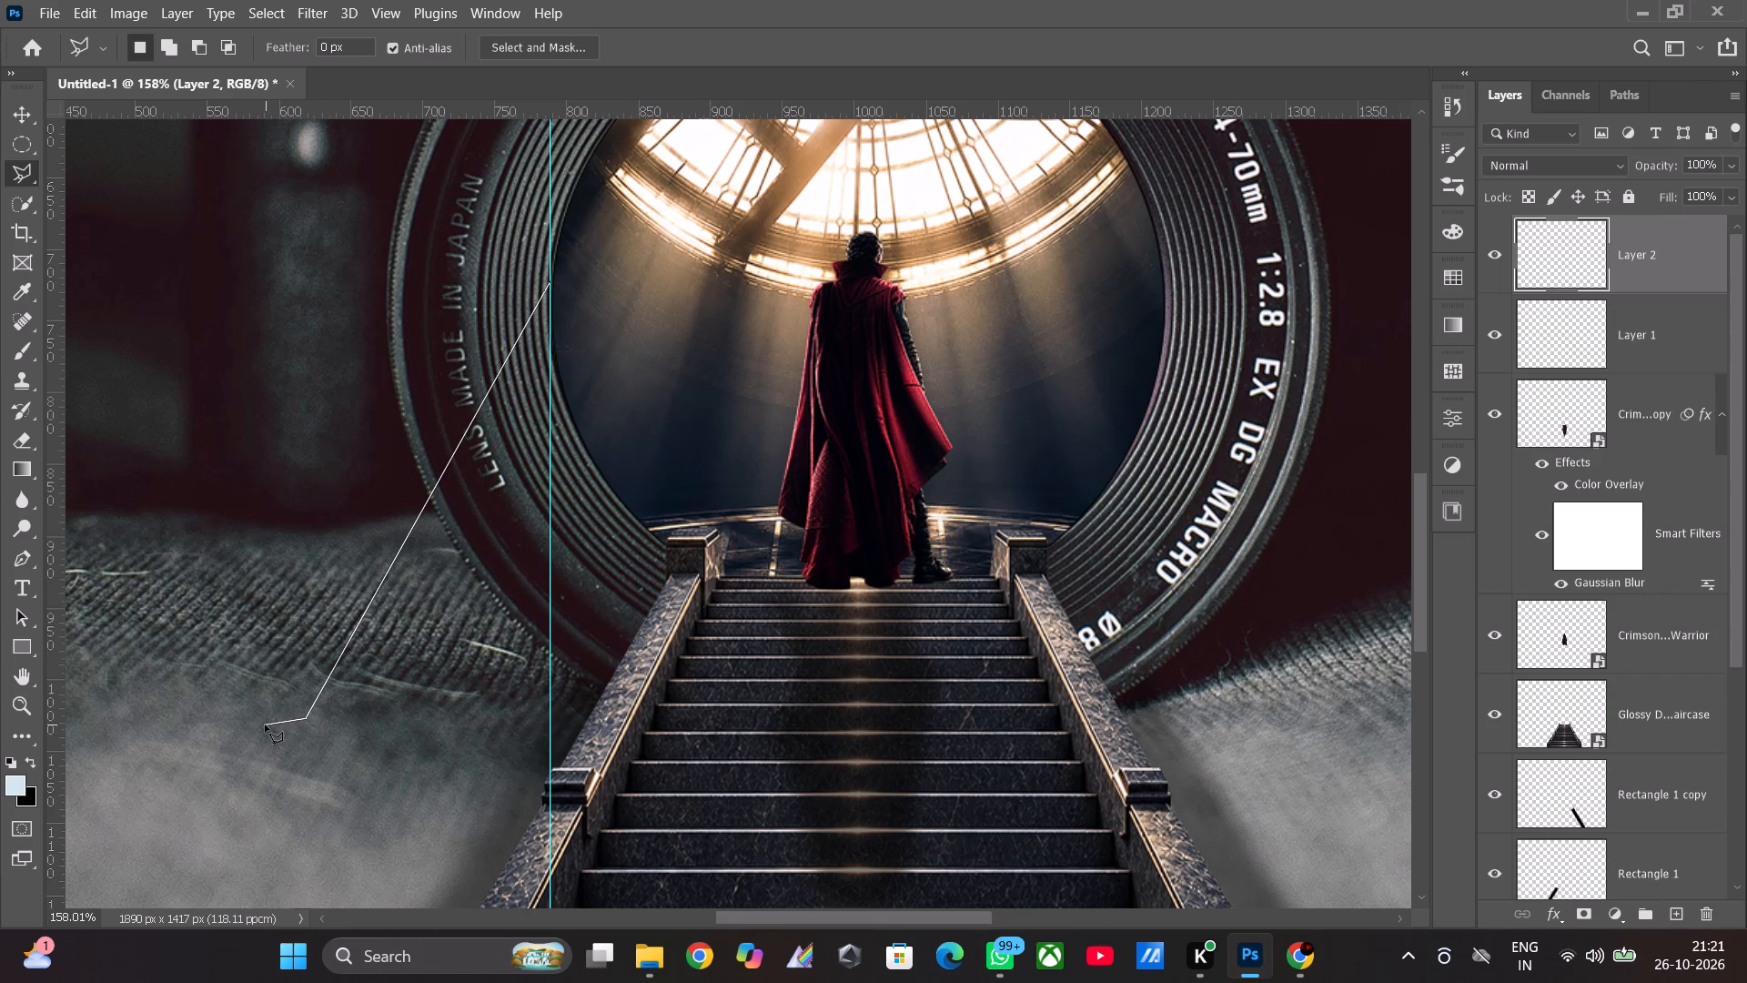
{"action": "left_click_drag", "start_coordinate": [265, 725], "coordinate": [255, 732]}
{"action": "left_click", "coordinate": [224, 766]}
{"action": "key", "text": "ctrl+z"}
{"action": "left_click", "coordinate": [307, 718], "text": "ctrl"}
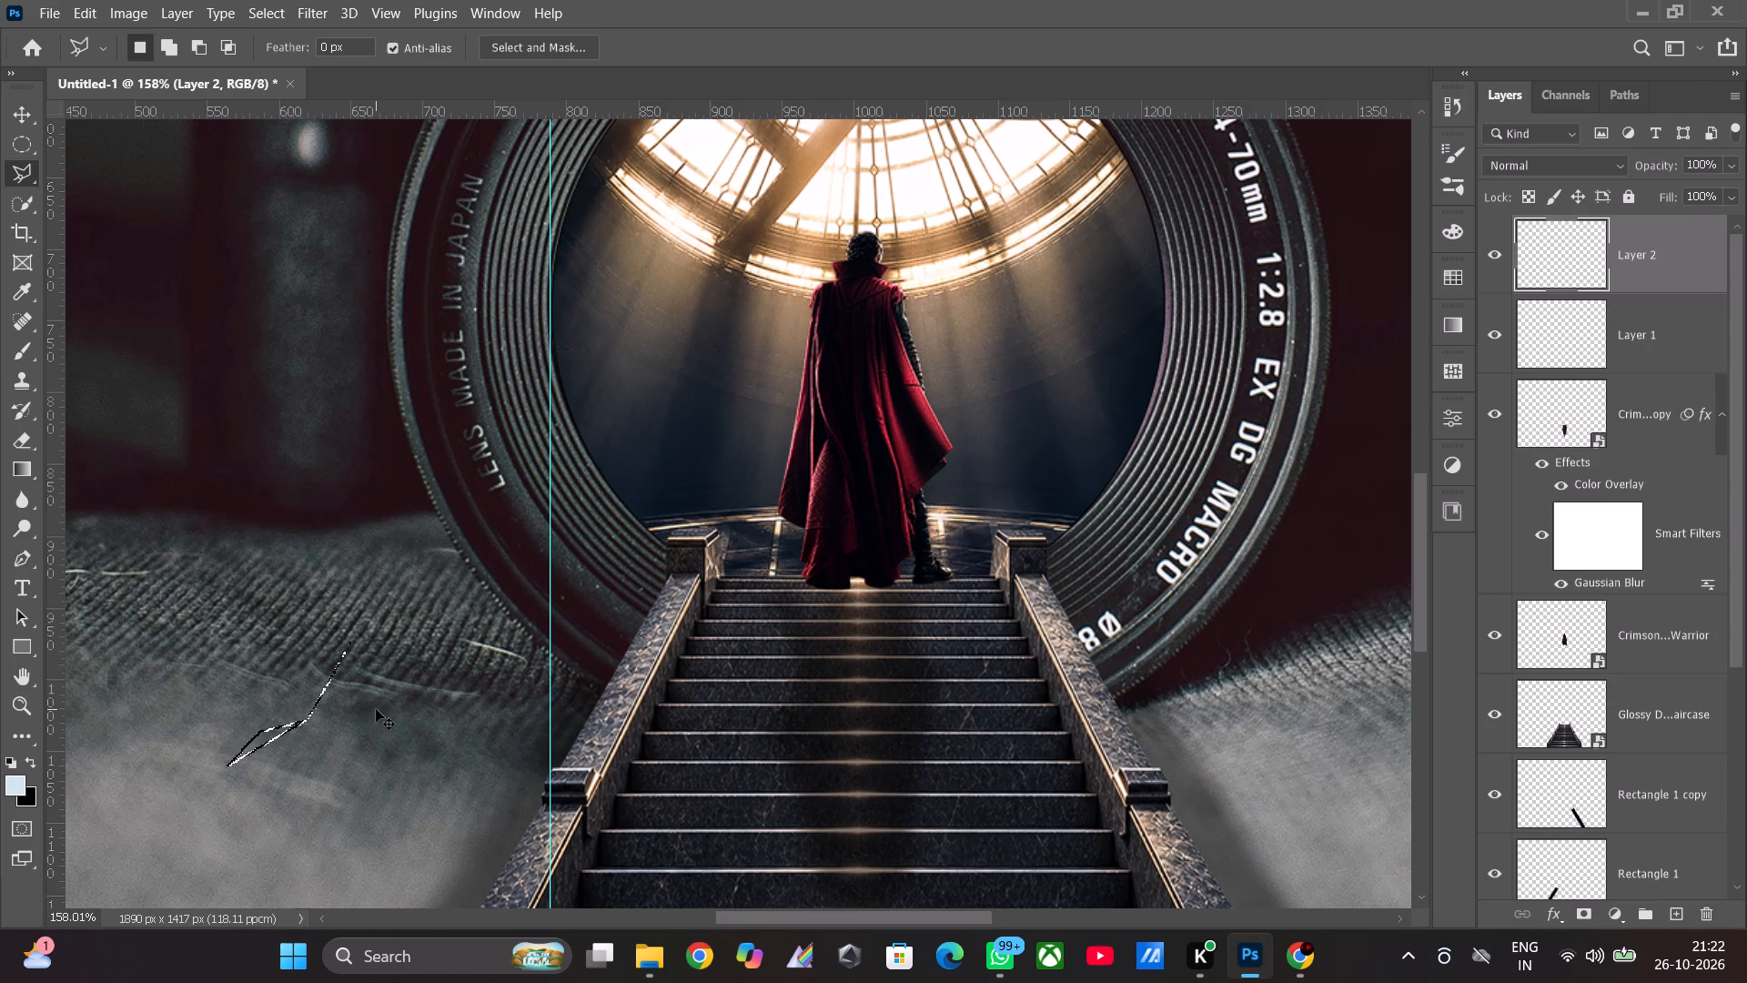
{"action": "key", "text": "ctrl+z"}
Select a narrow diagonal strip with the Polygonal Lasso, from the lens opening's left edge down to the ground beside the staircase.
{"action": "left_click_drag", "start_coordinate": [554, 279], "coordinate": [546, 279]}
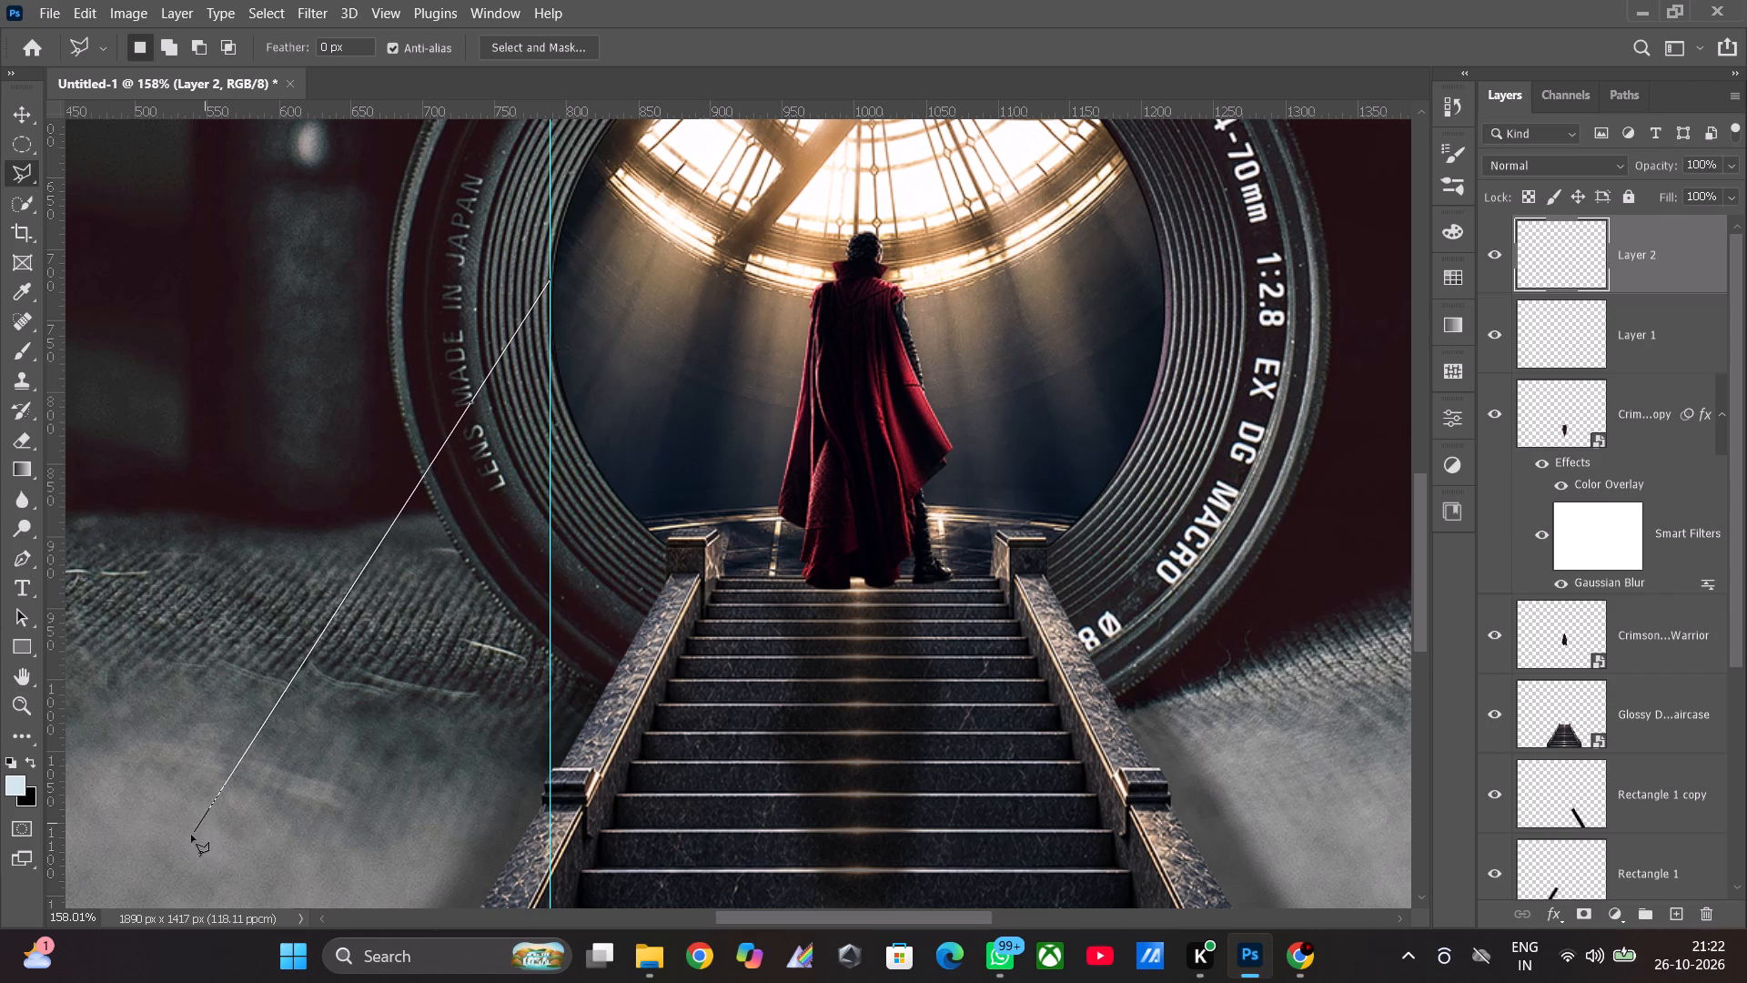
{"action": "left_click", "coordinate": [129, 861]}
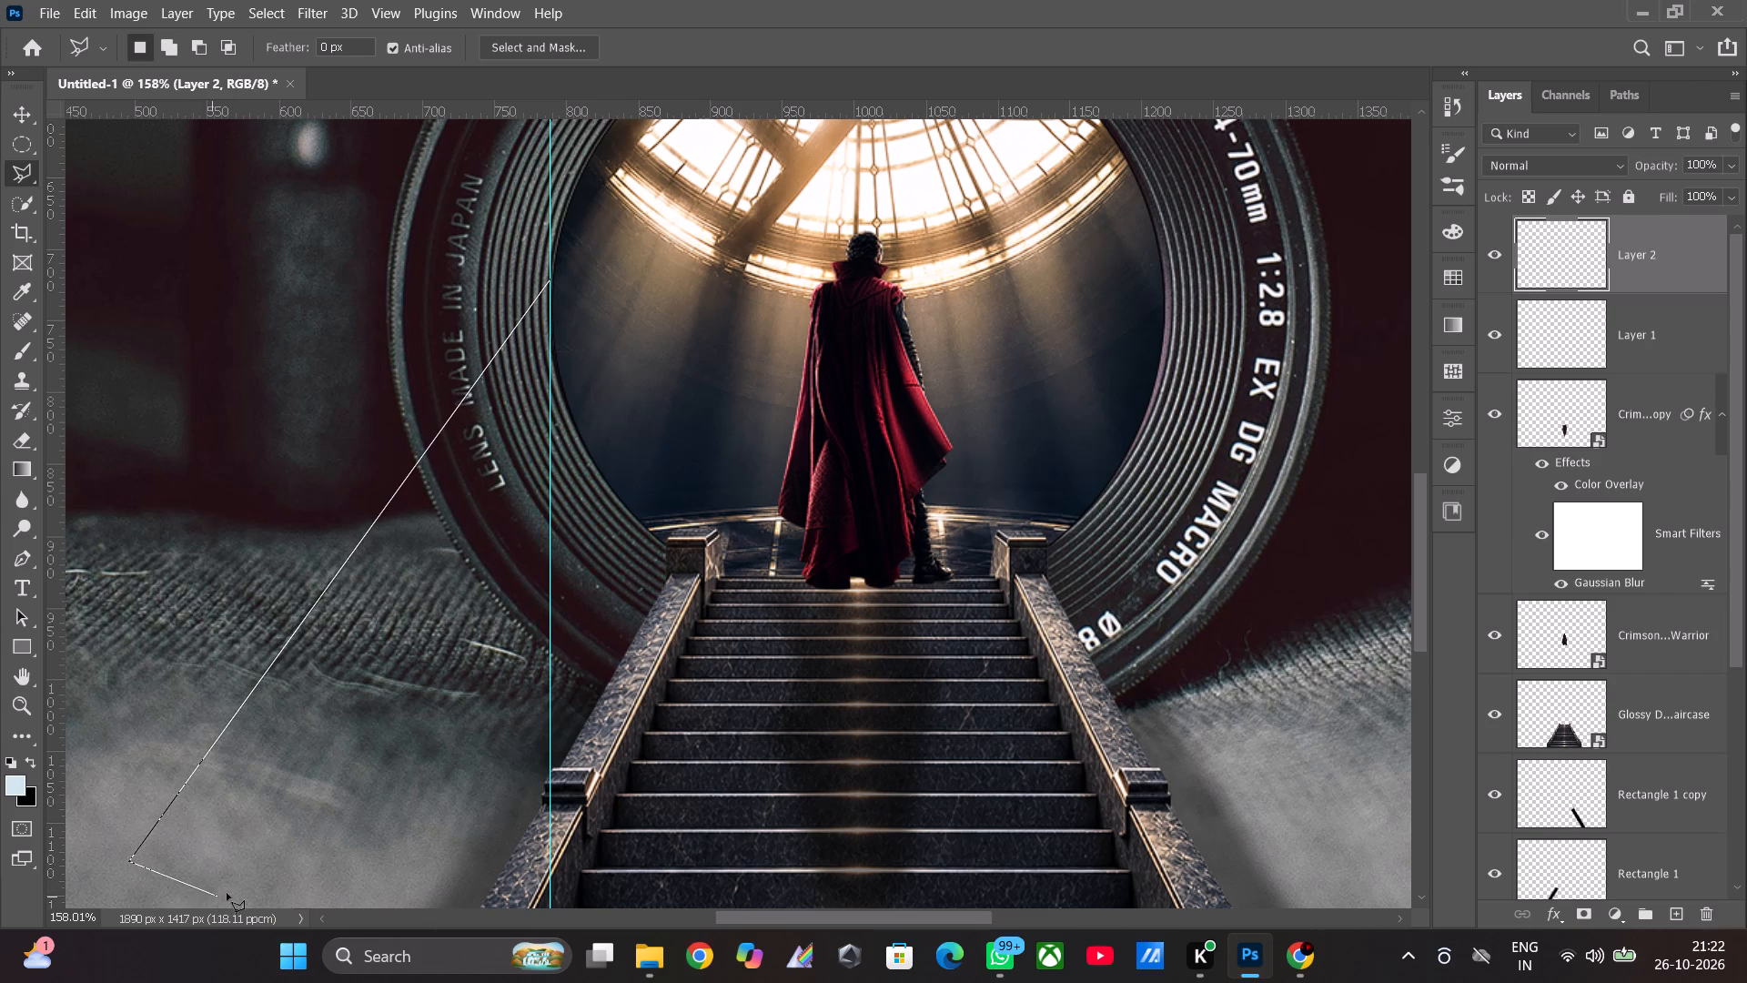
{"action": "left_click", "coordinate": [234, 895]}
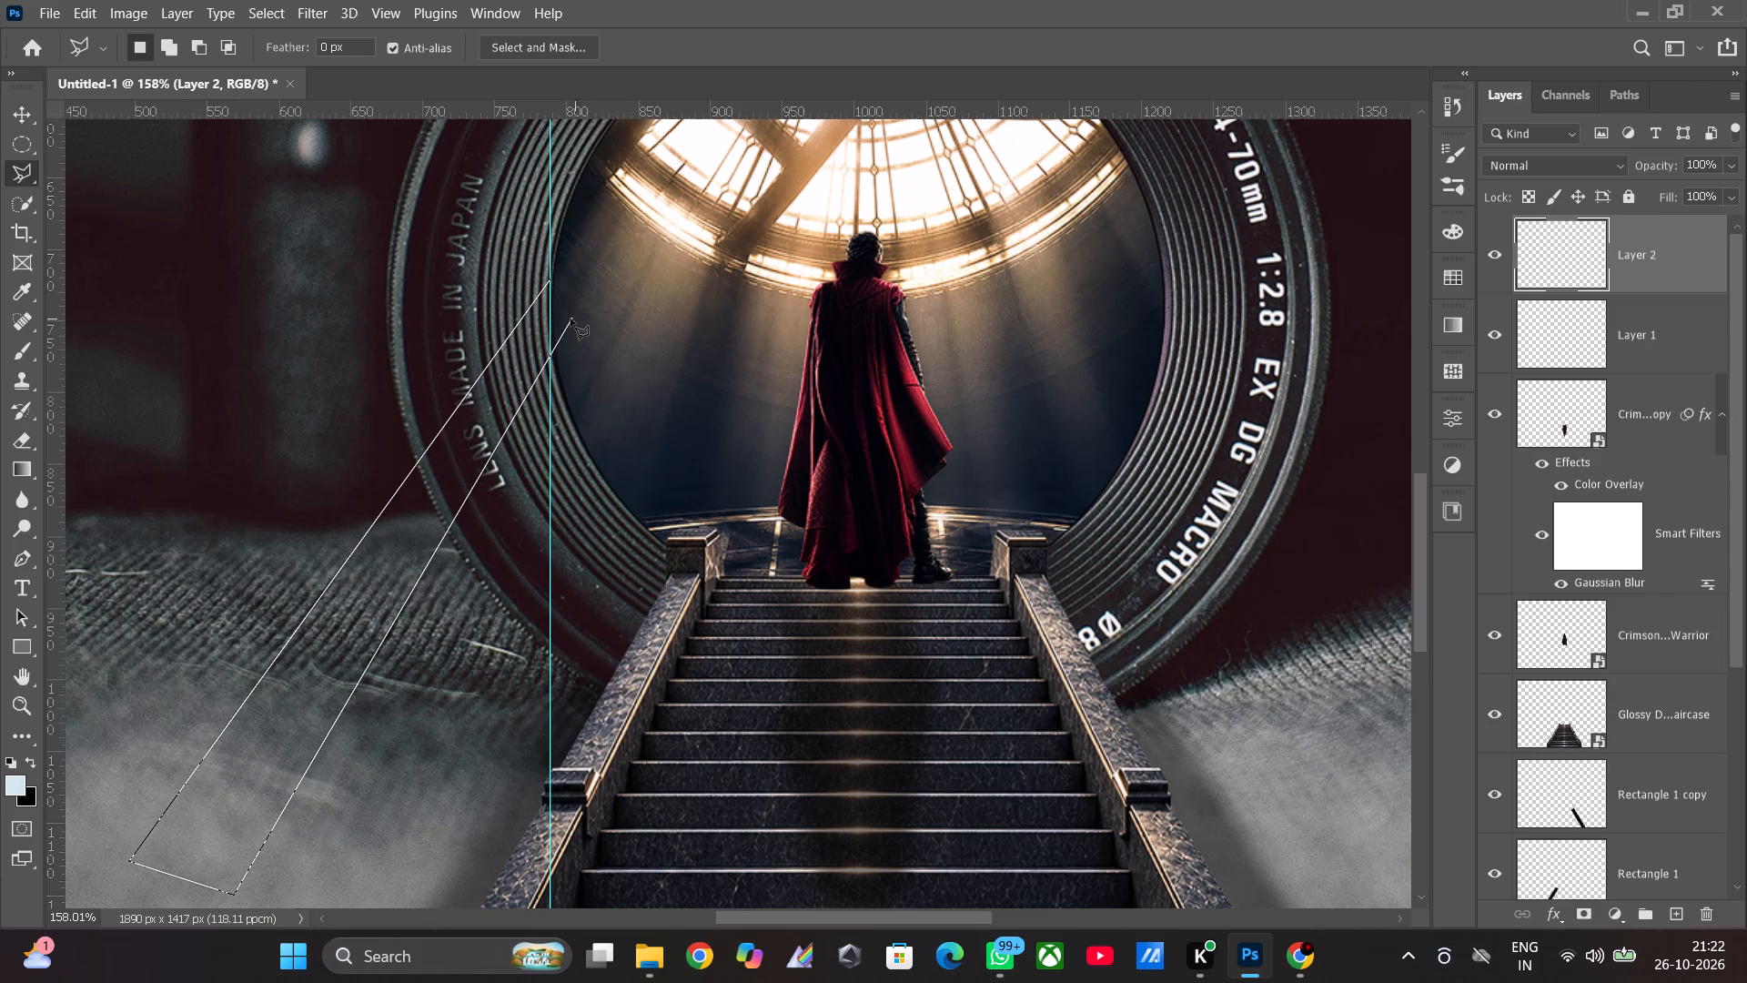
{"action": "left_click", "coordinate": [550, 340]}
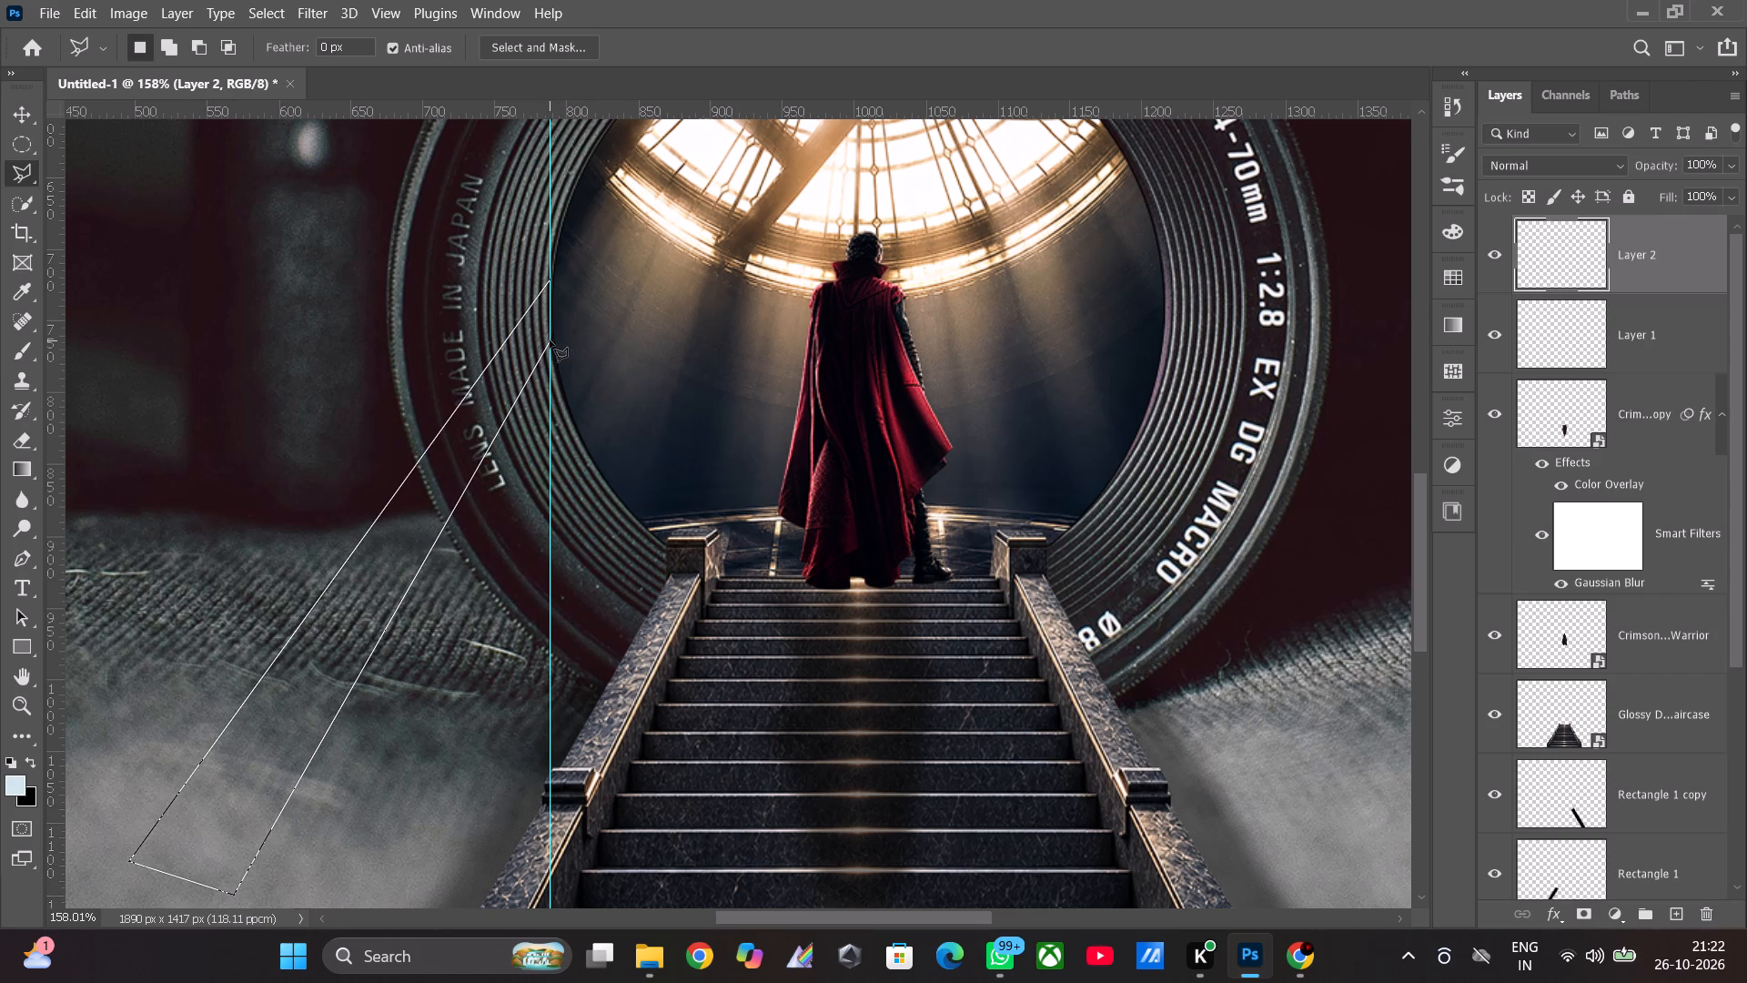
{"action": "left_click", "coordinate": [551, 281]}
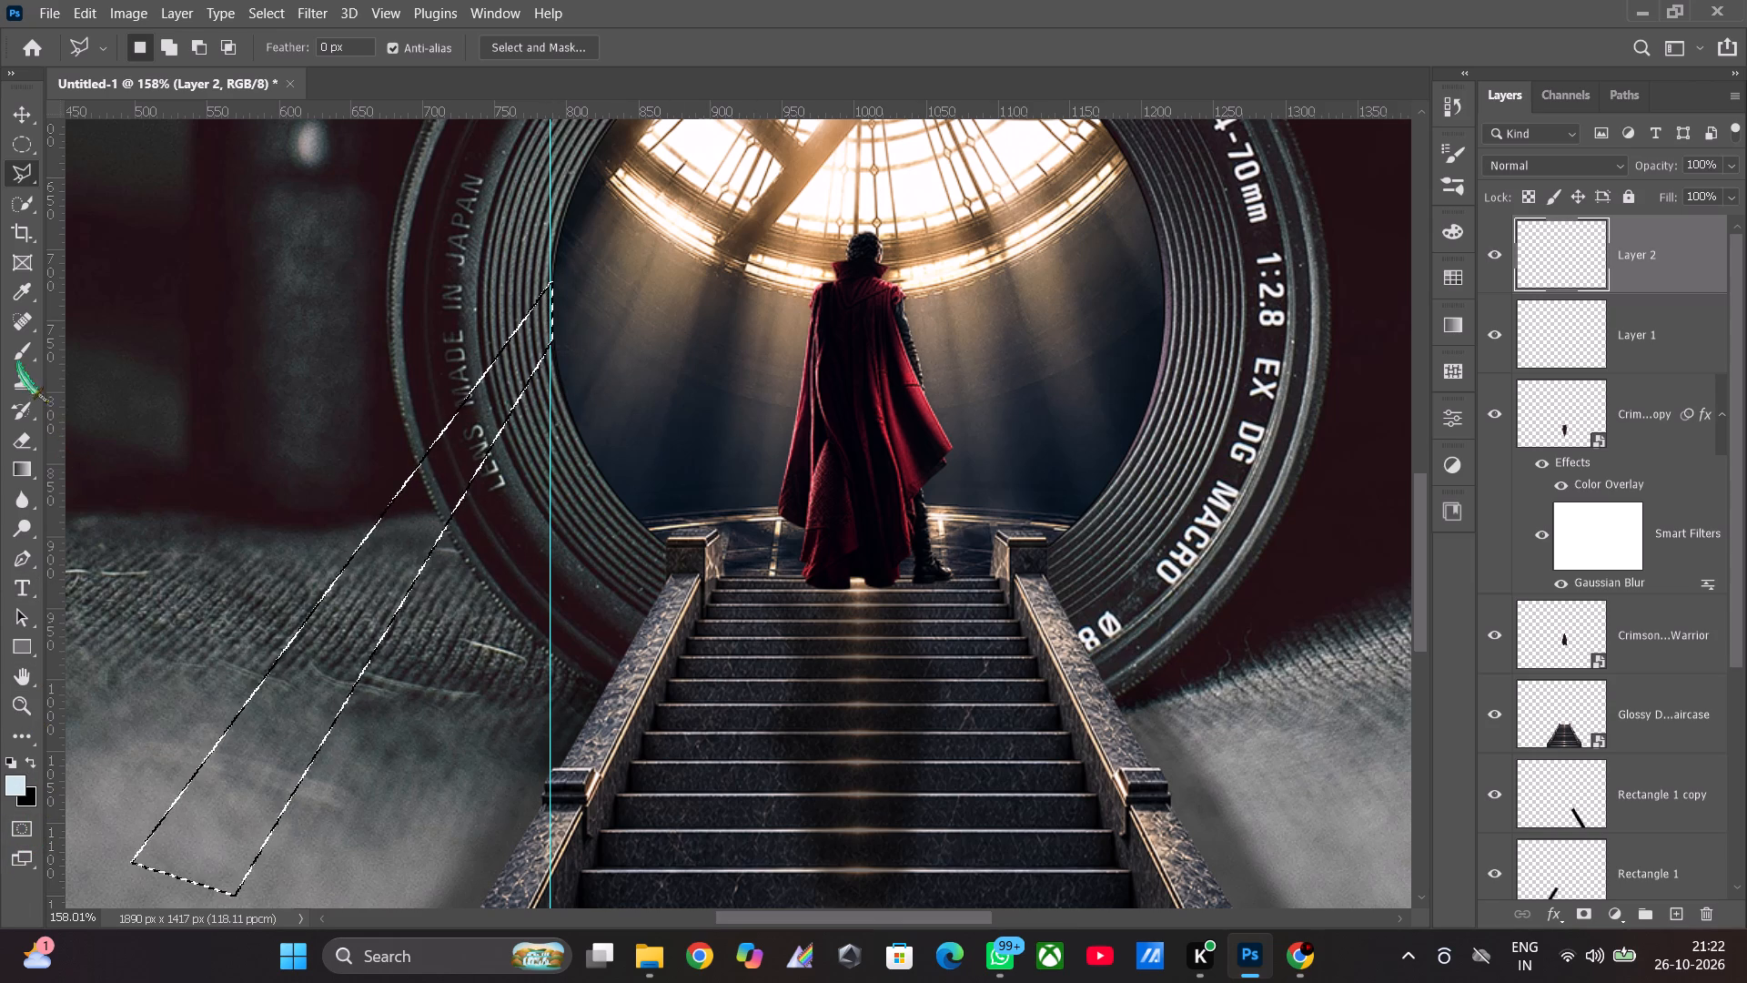
Set the foreground colour to warm yellow f4df7b, starting from a tone sampled from the glowing dome window.
{"action": "left_click", "coordinate": [19, 785]}
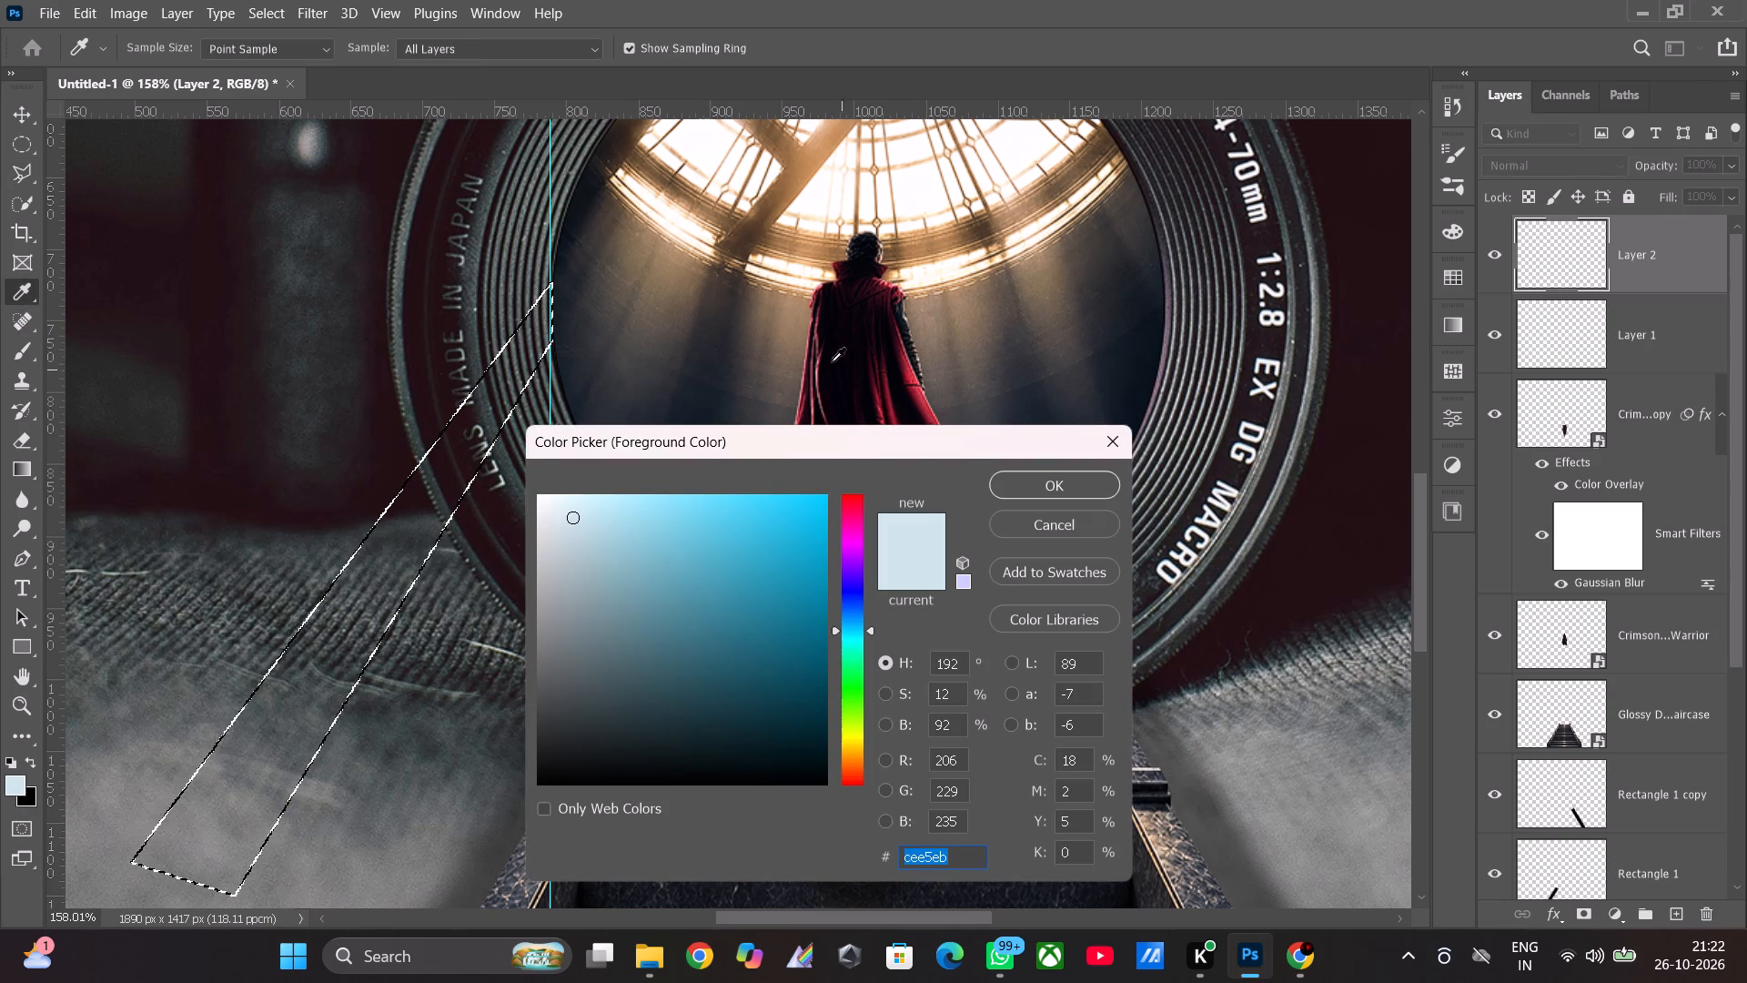
{"action": "left_click", "coordinate": [616, 271]}
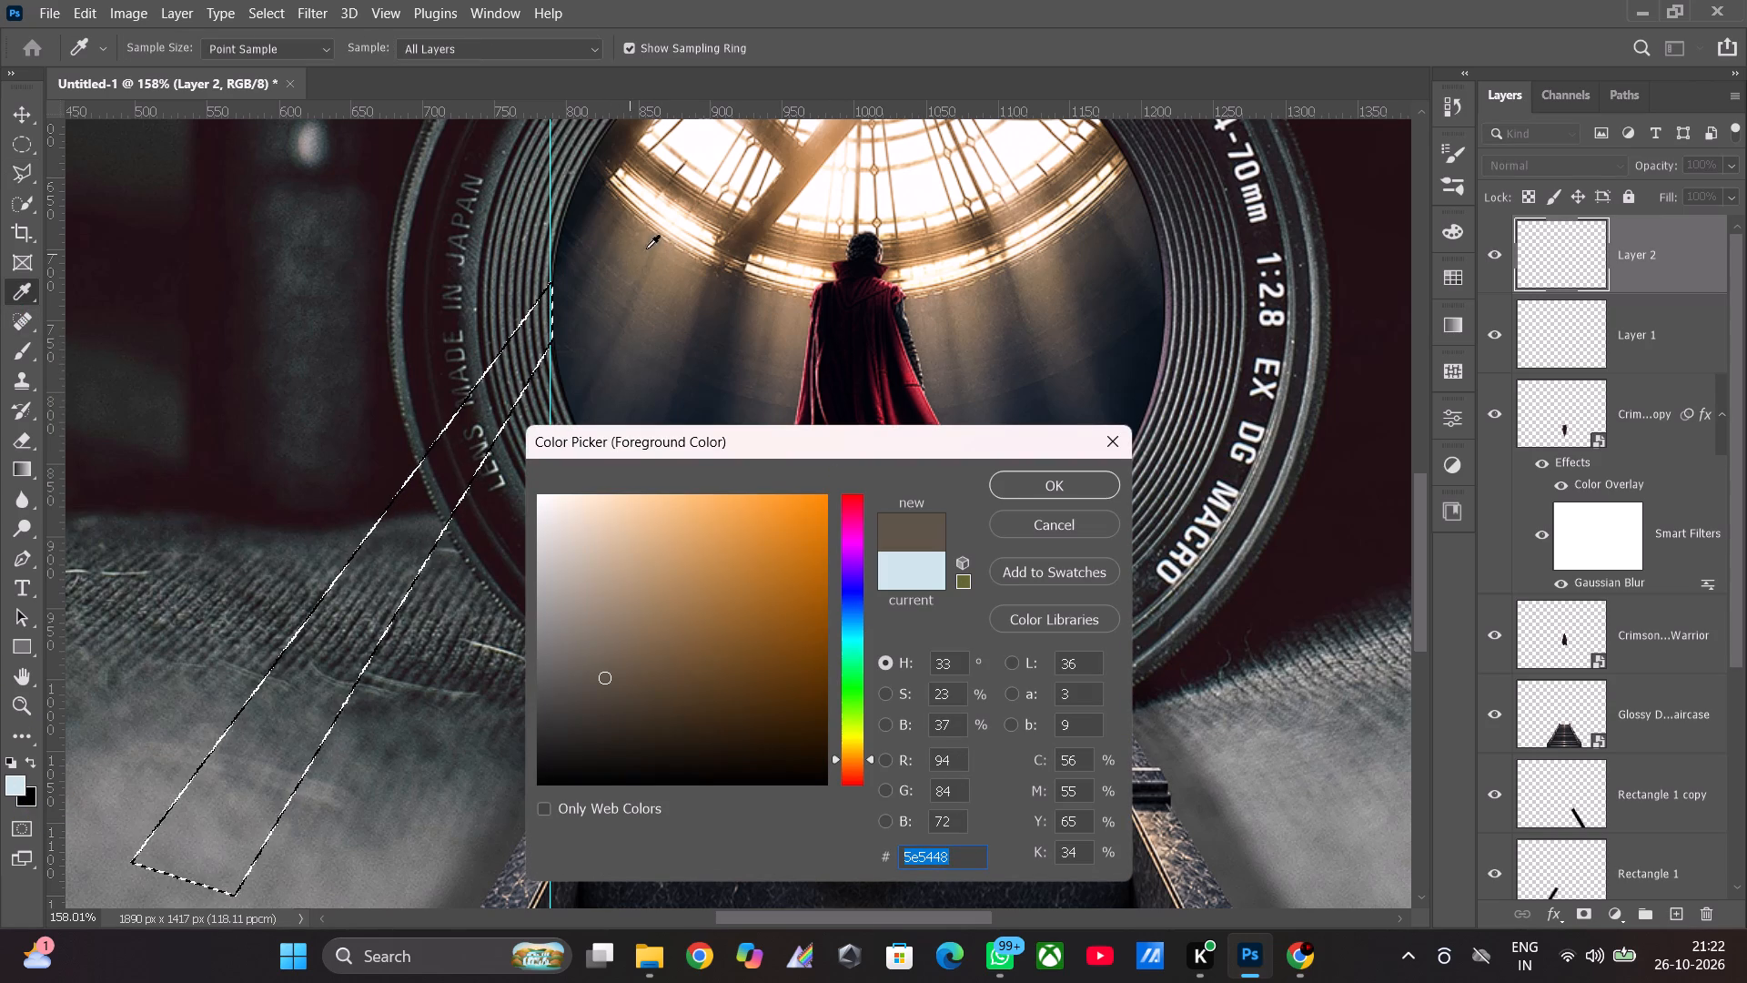
{"action": "left_click", "coordinate": [677, 221]}
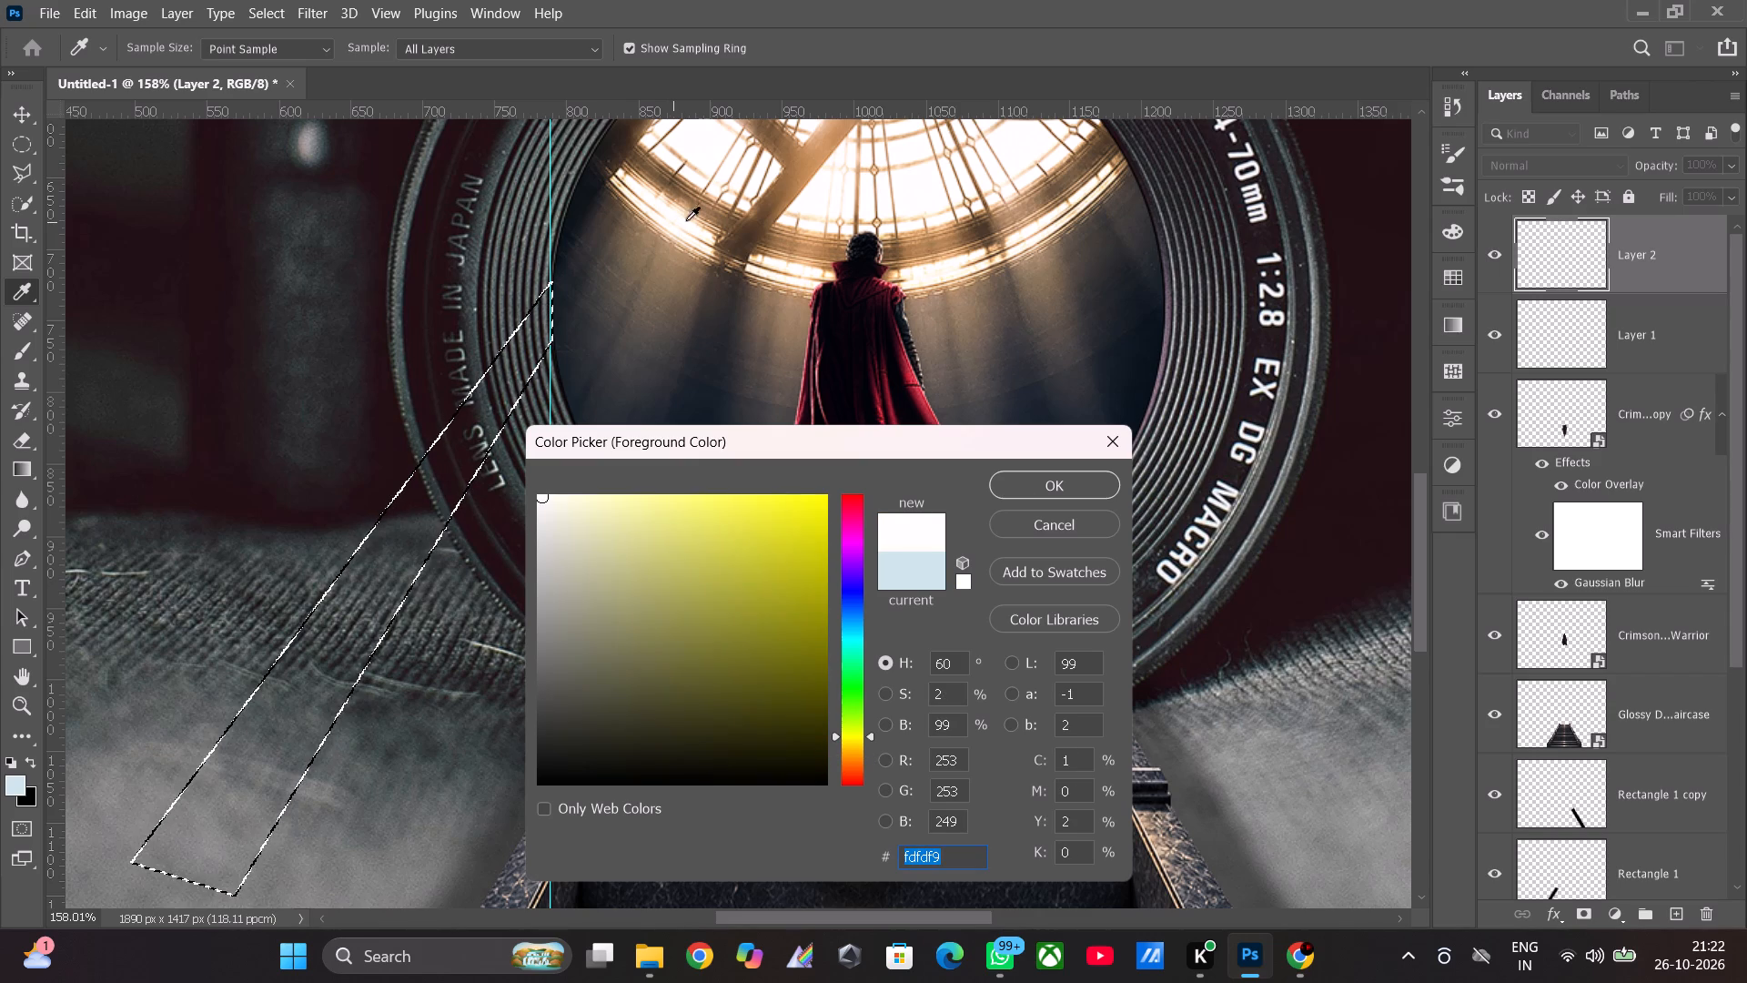
{"action": "left_click", "coordinate": [813, 199]}
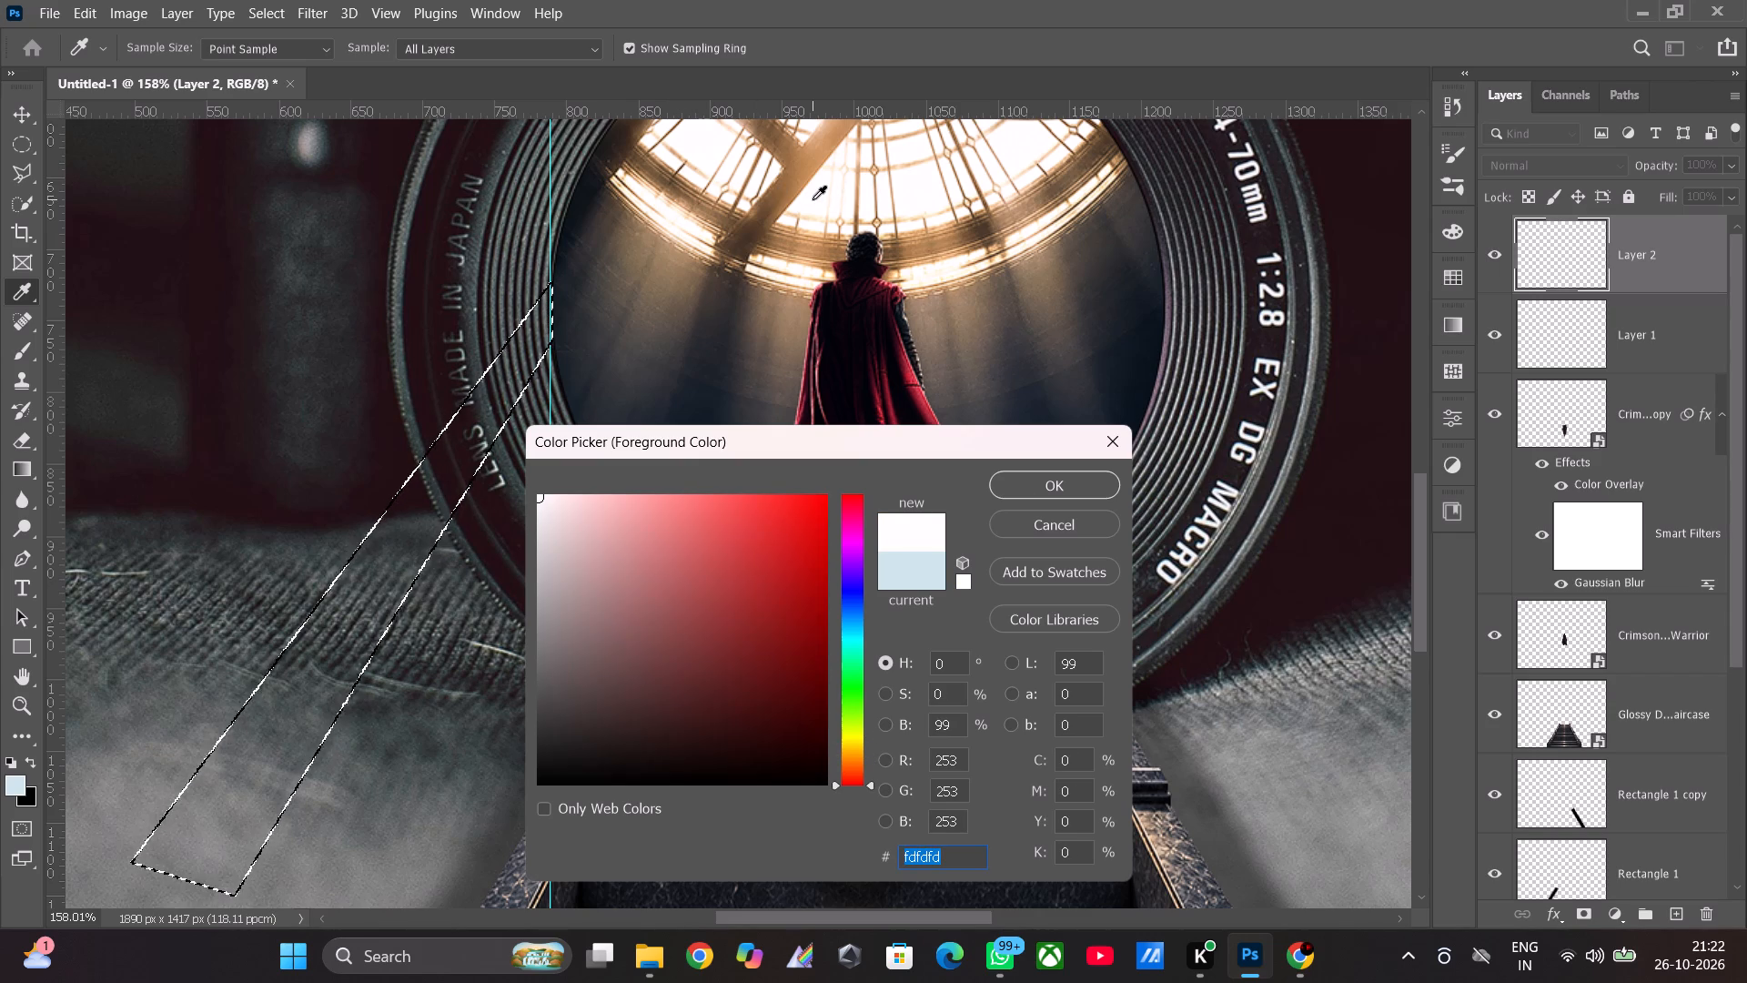
{"action": "left_click", "coordinate": [706, 165]}
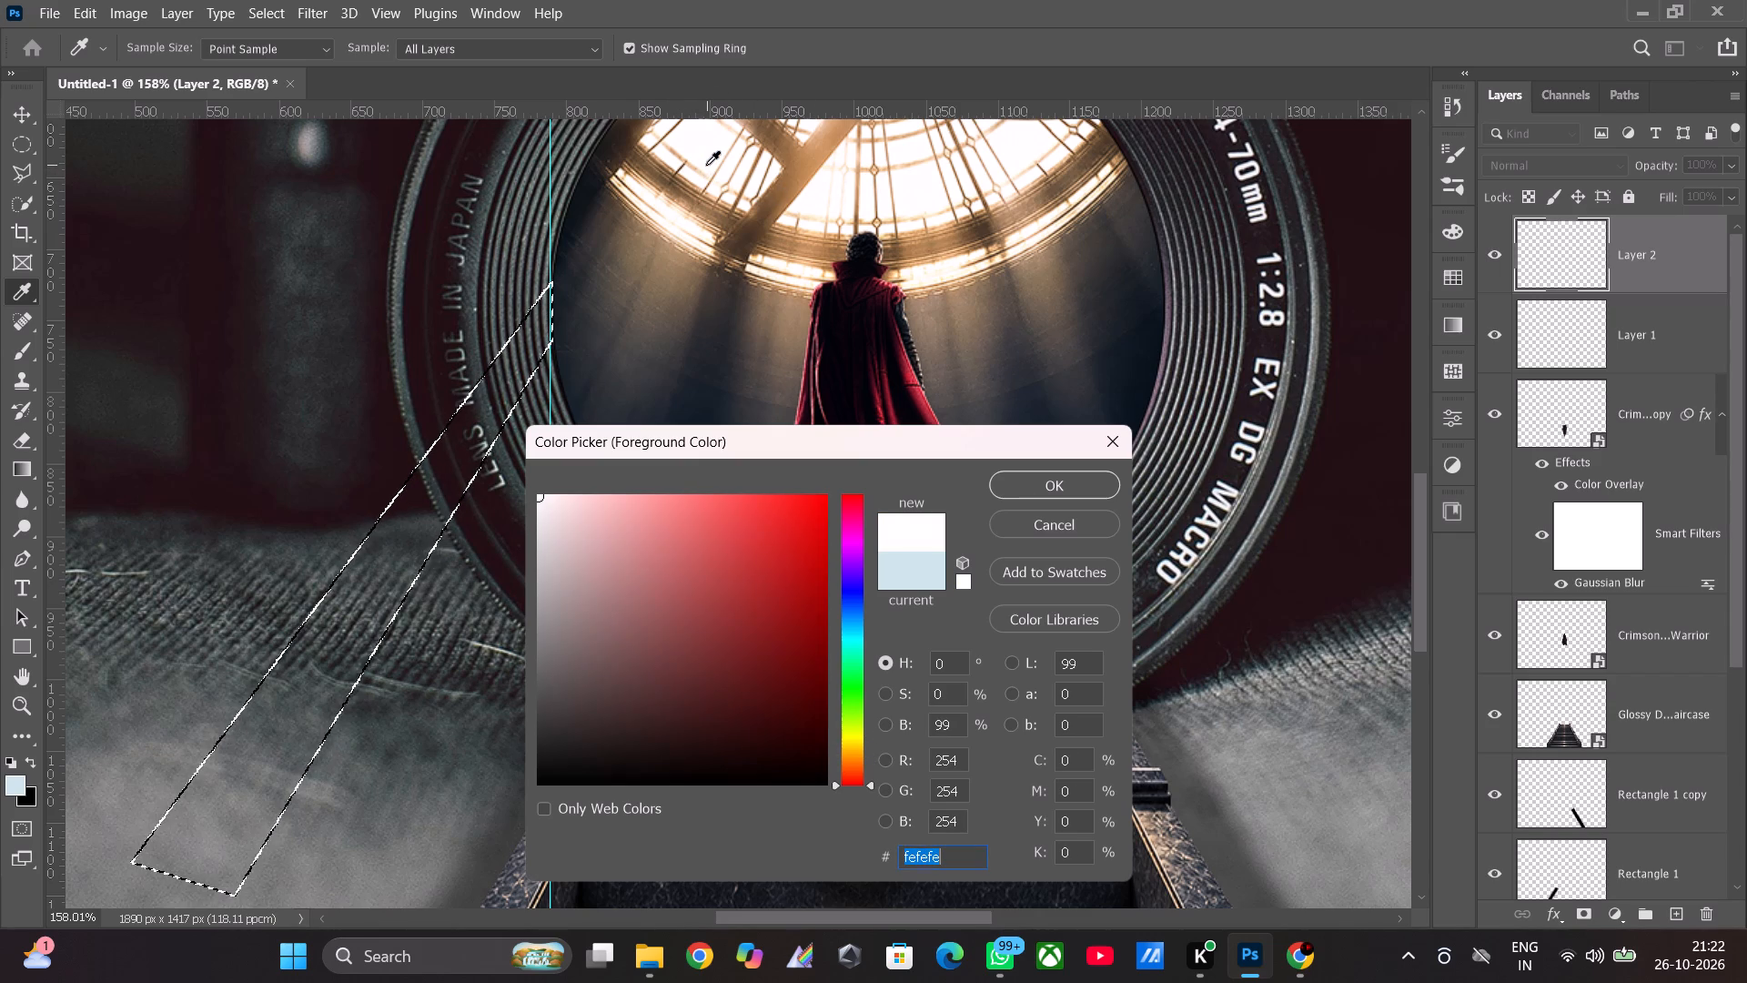
{"action": "left_click", "coordinate": [680, 213]}
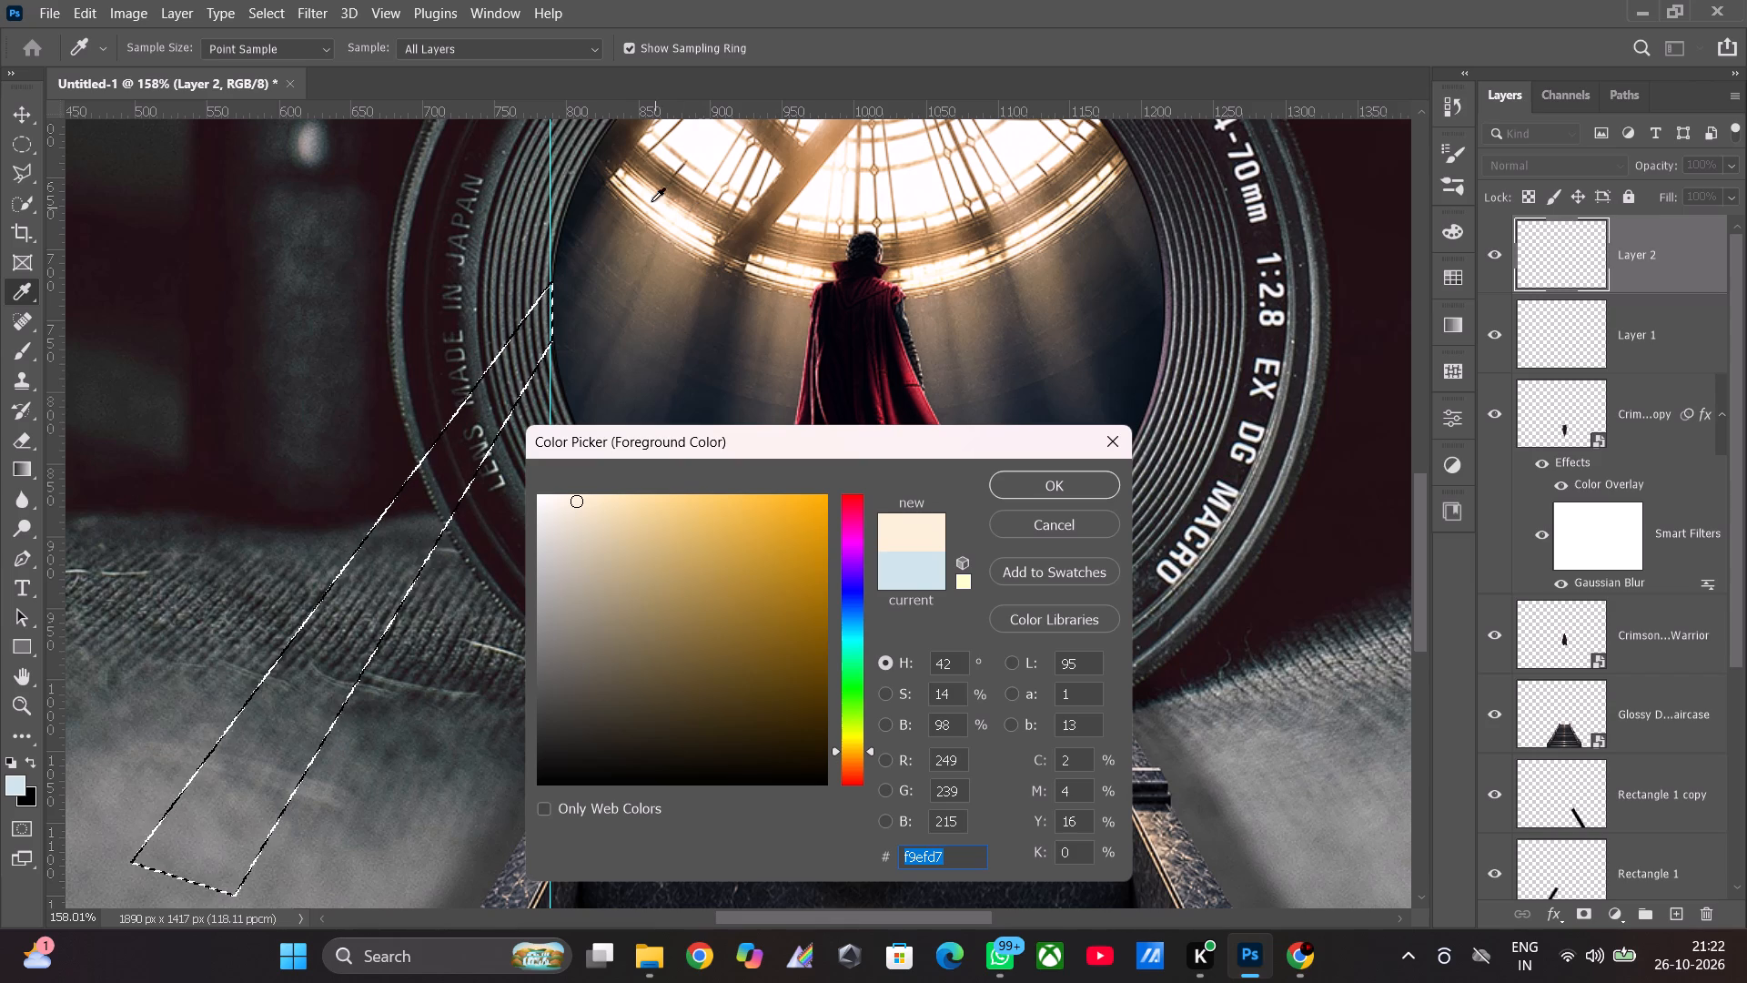
{"action": "left_click", "coordinate": [642, 194]}
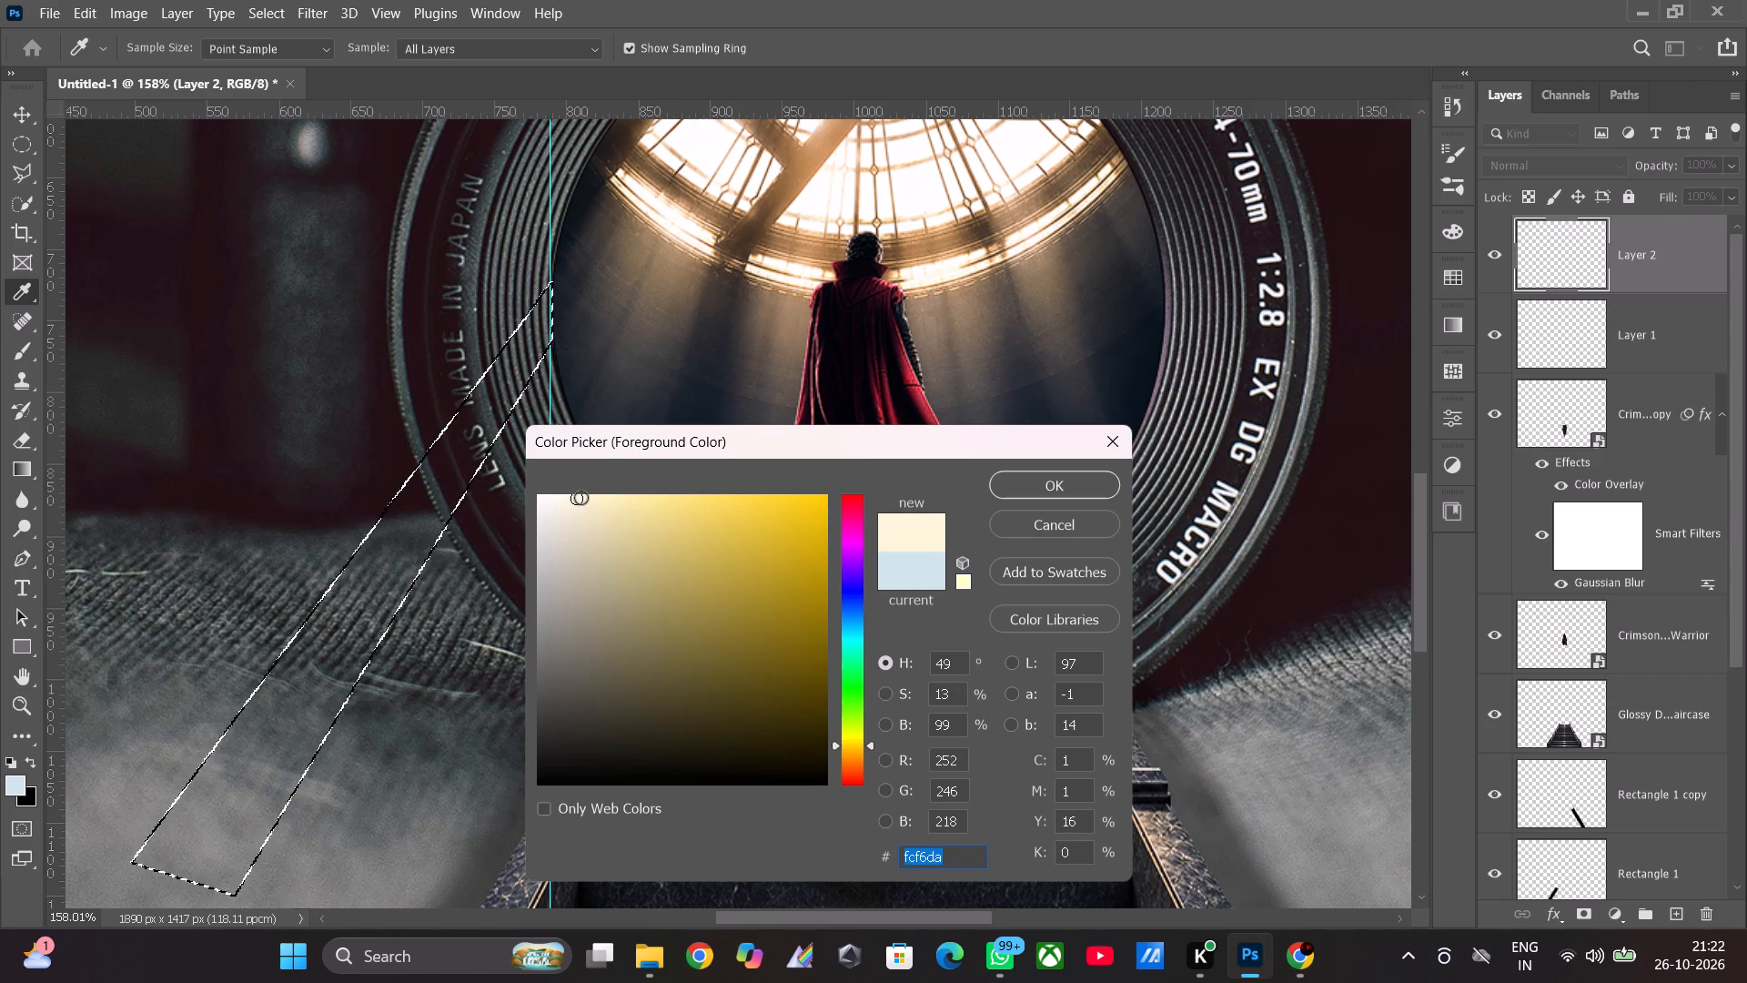
{"action": "left_click_drag", "start_coordinate": [581, 505], "coordinate": [645, 507]}
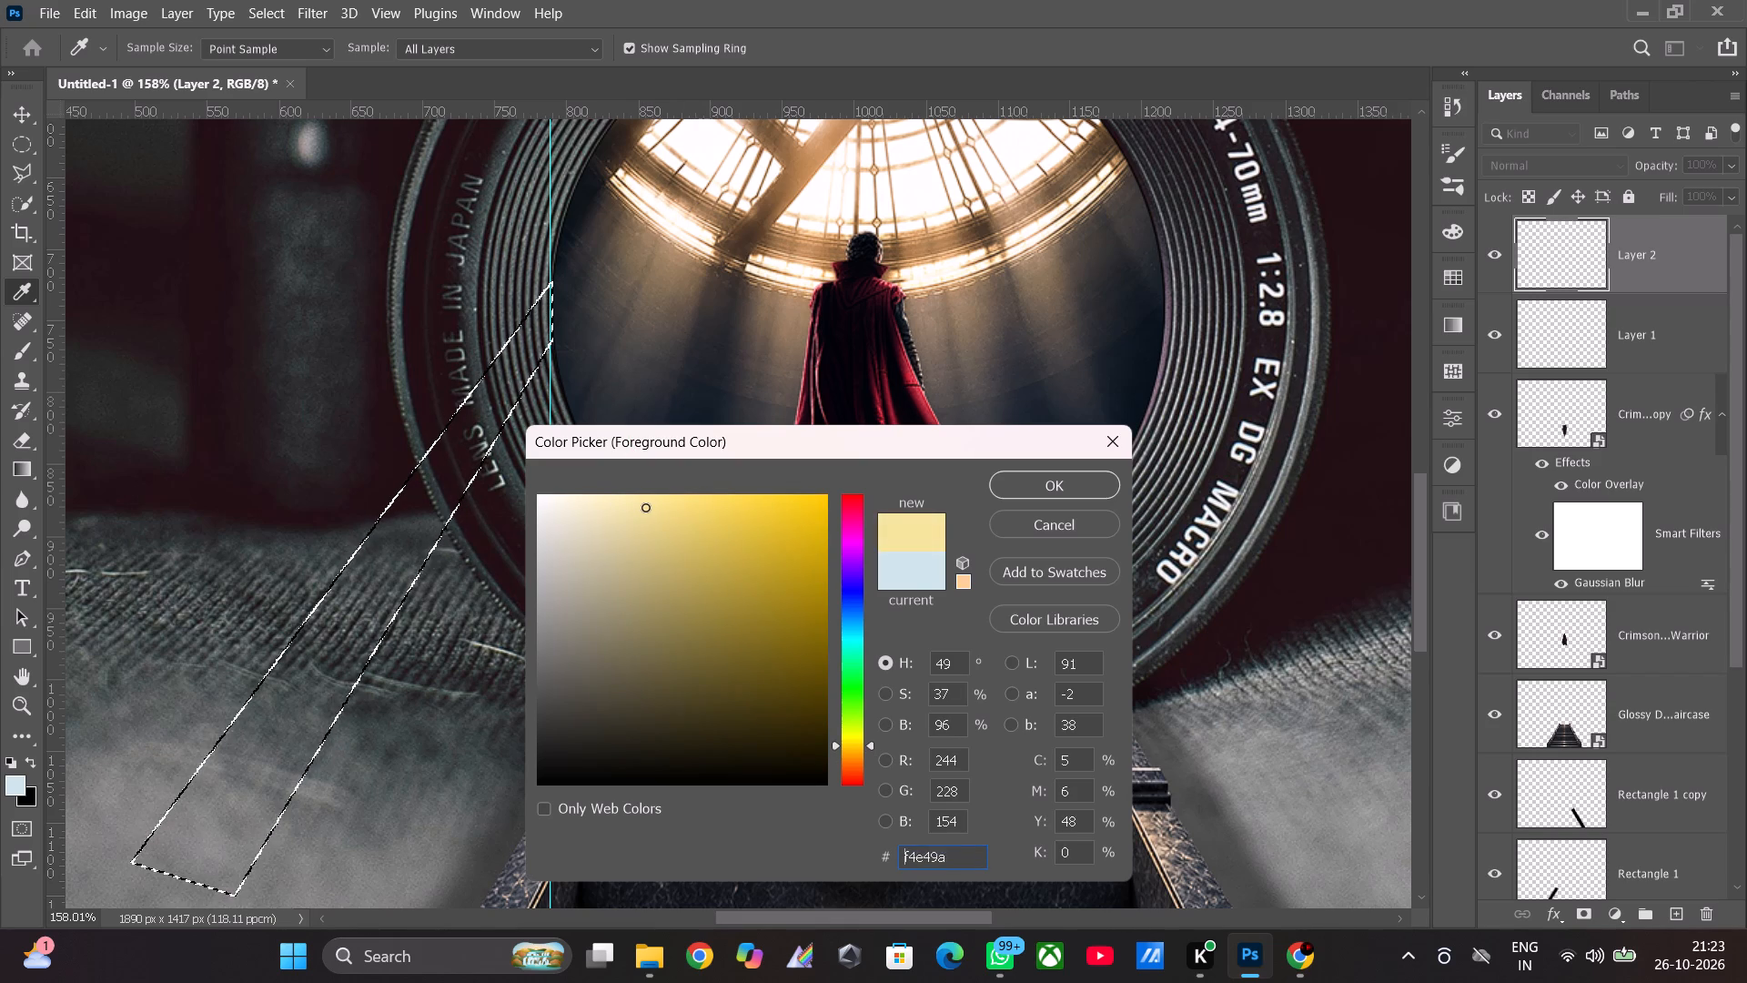
{"action": "left_click_drag", "start_coordinate": [645, 507], "coordinate": [637, 507]}
{"action": "left_click_drag", "start_coordinate": [637, 507], "coordinate": [682, 507]}
{"action": "left_click", "coordinate": [1051, 490]}
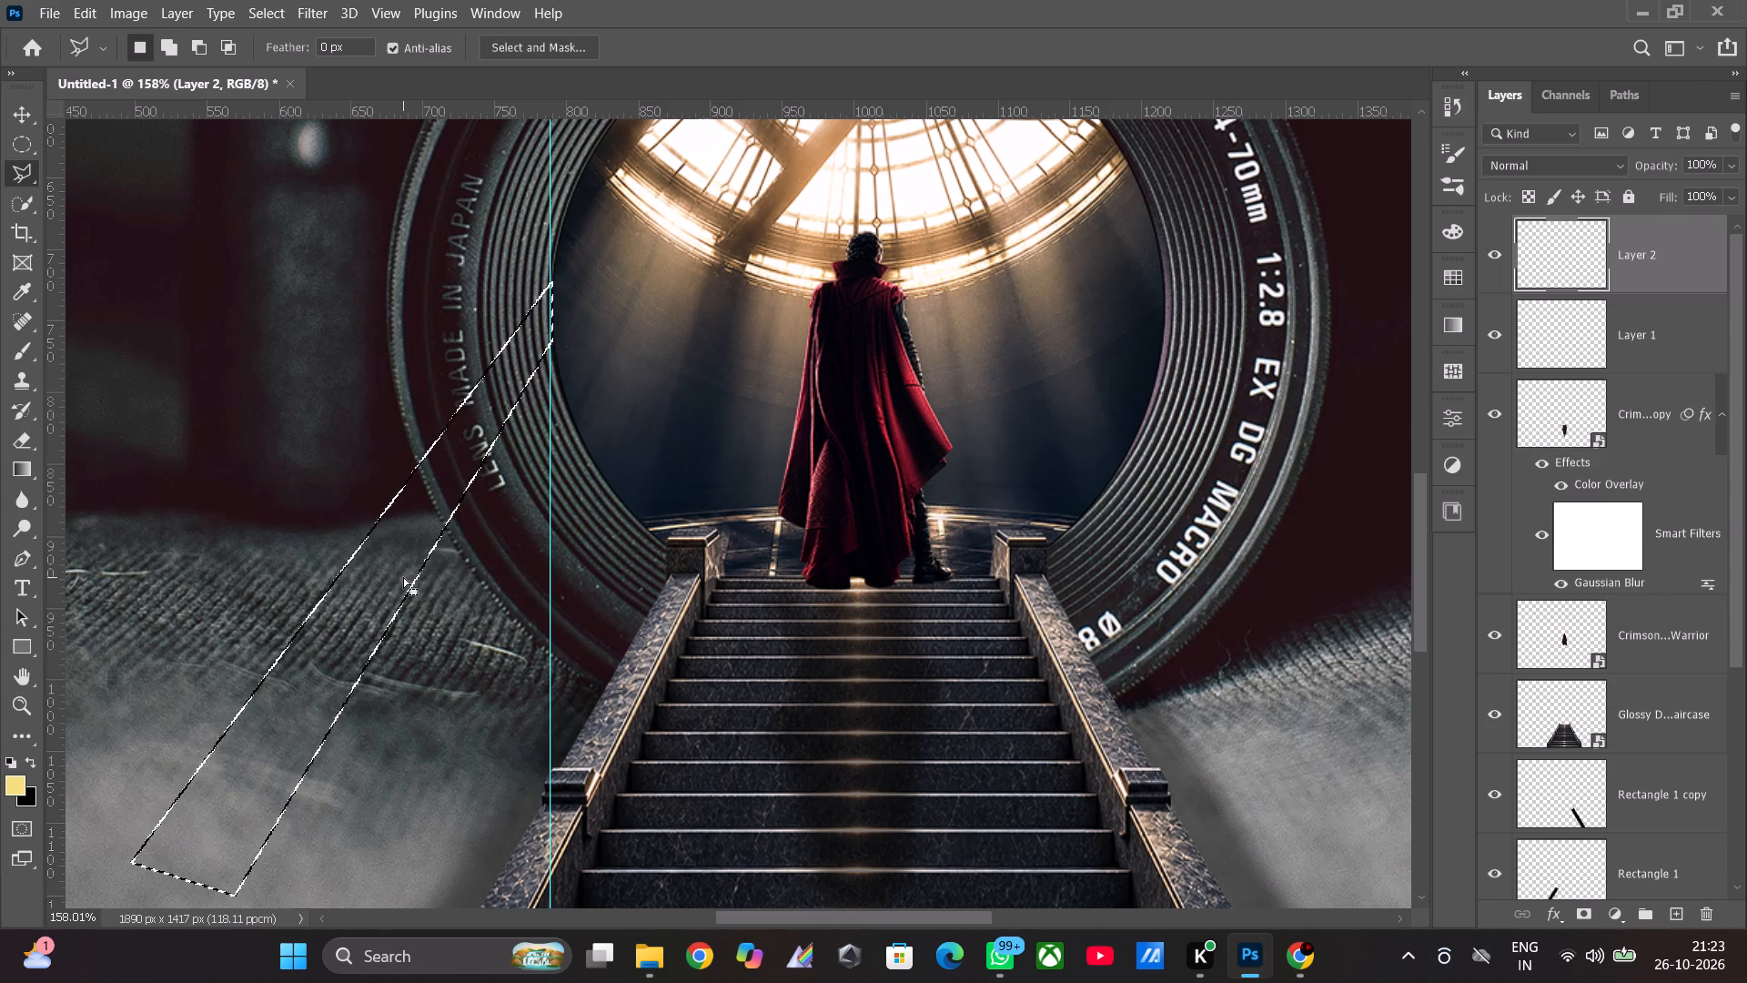
{"action": "key", "text": "ctrl+F5"}
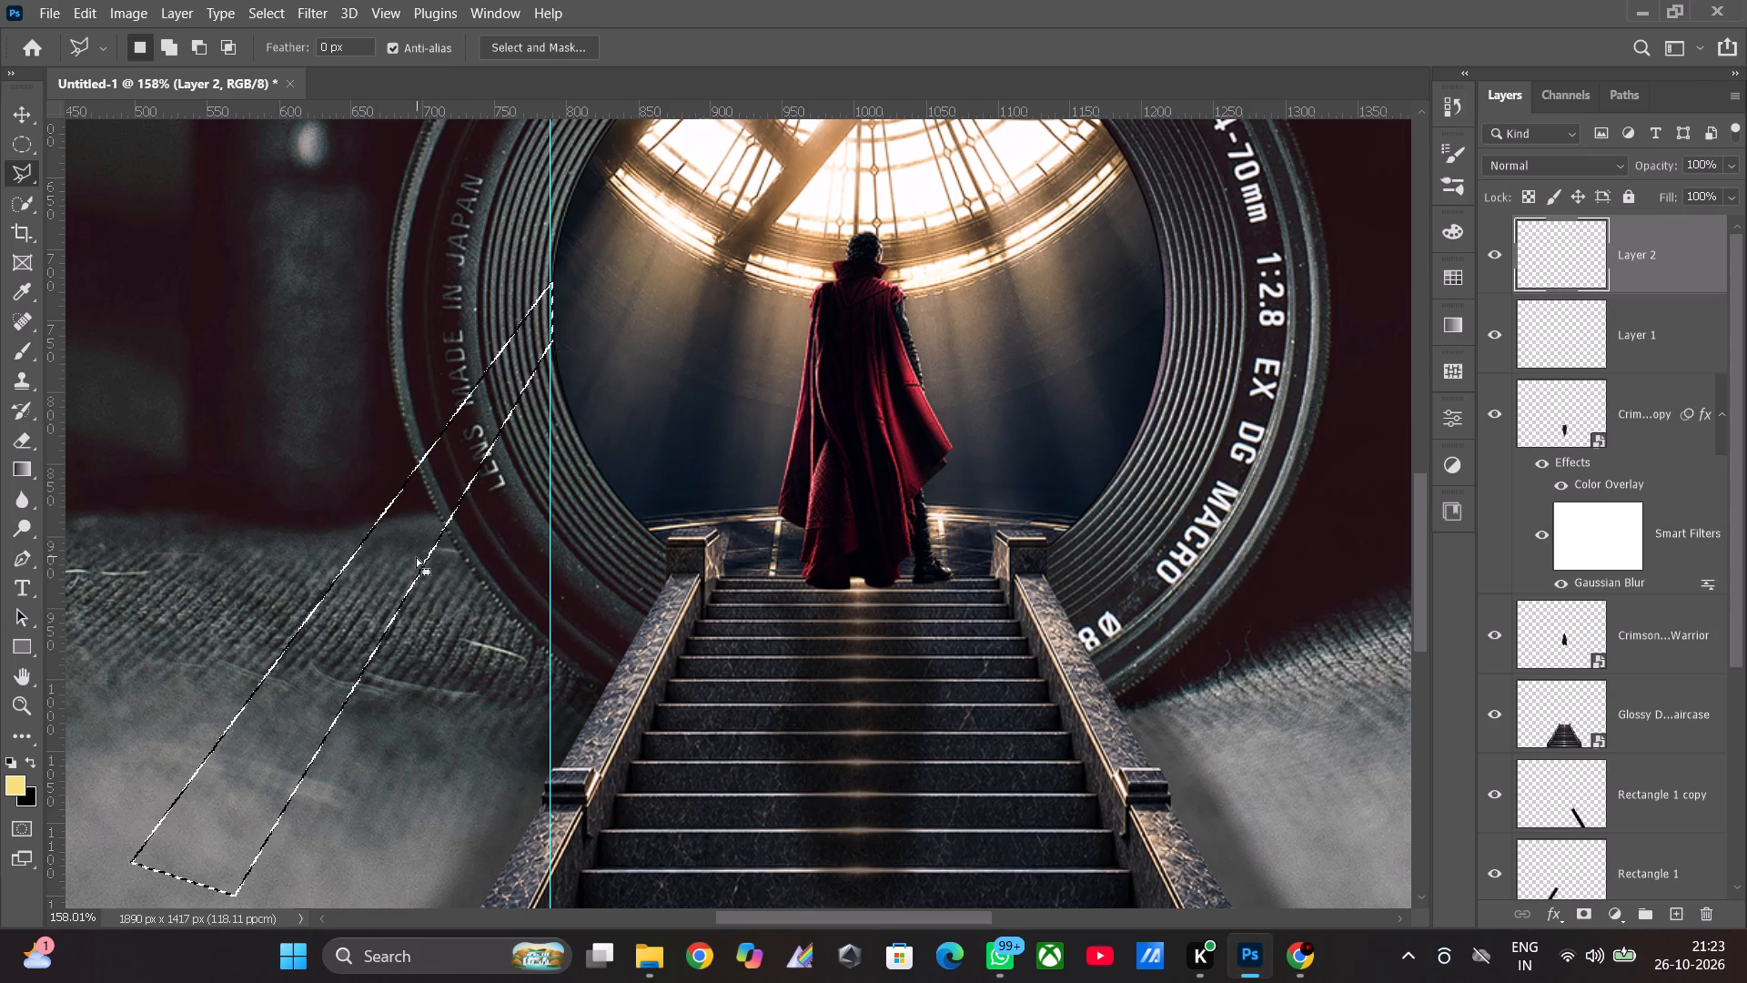
{"action": "left_click", "coordinate": [14, 779]}
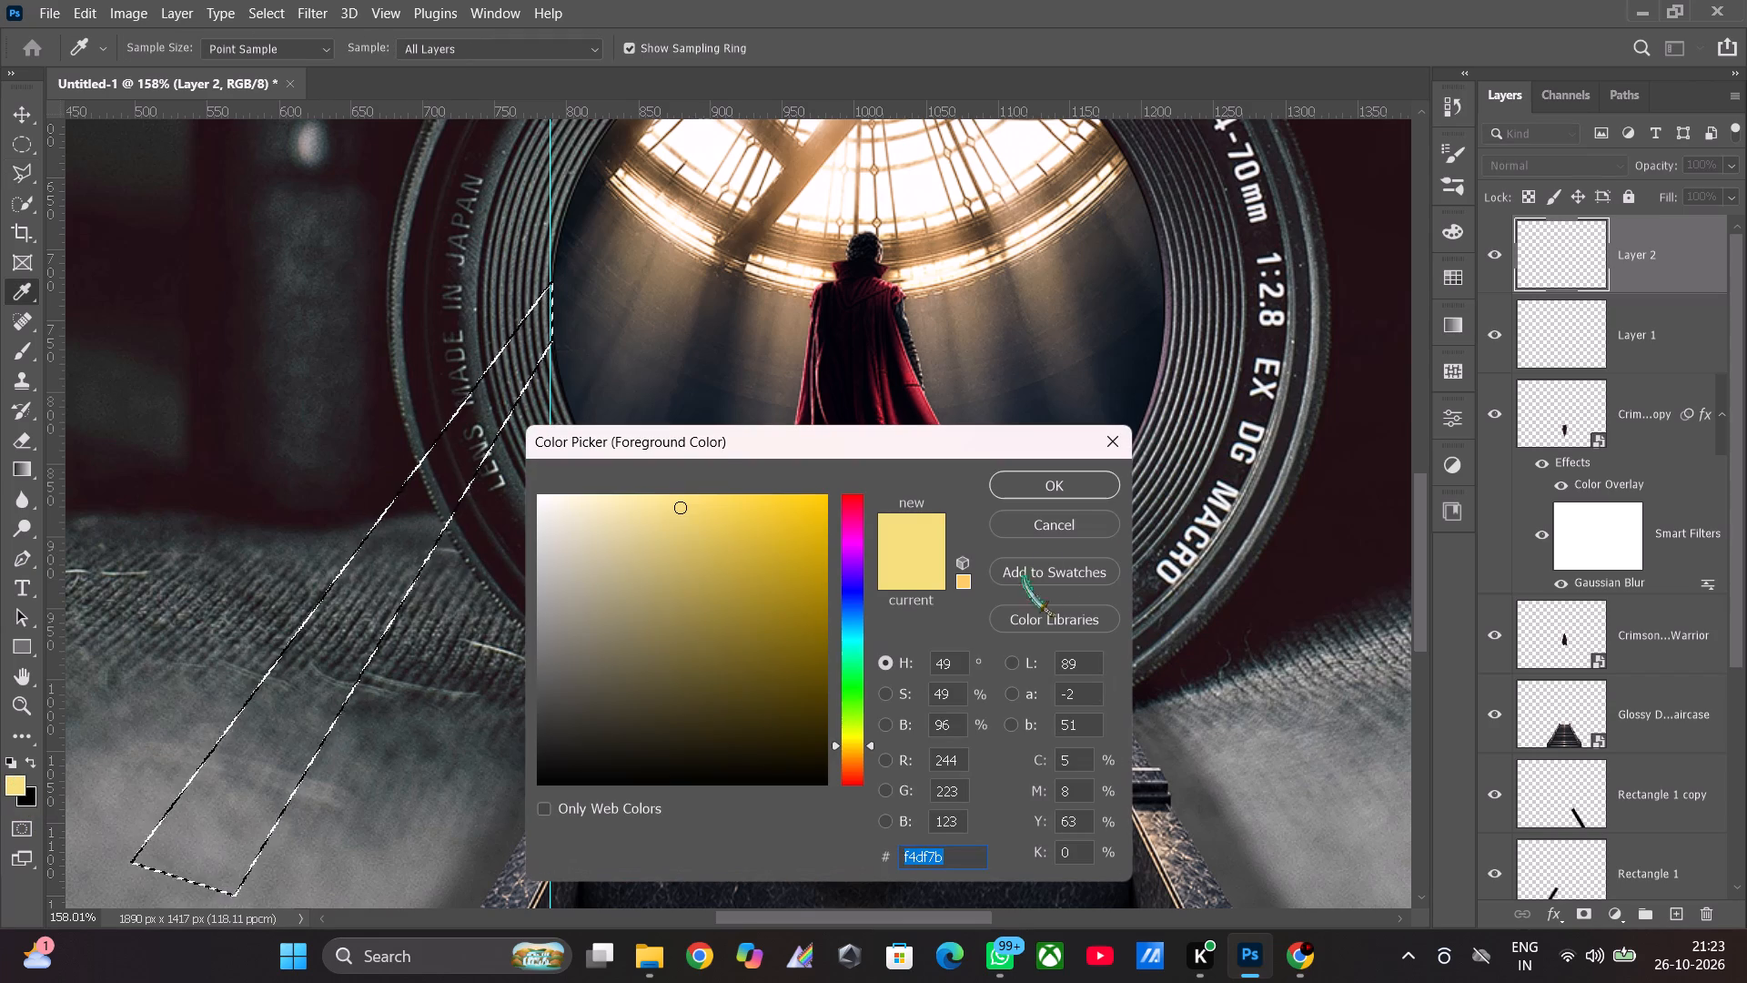
{"action": "left_click", "coordinate": [1072, 484]}
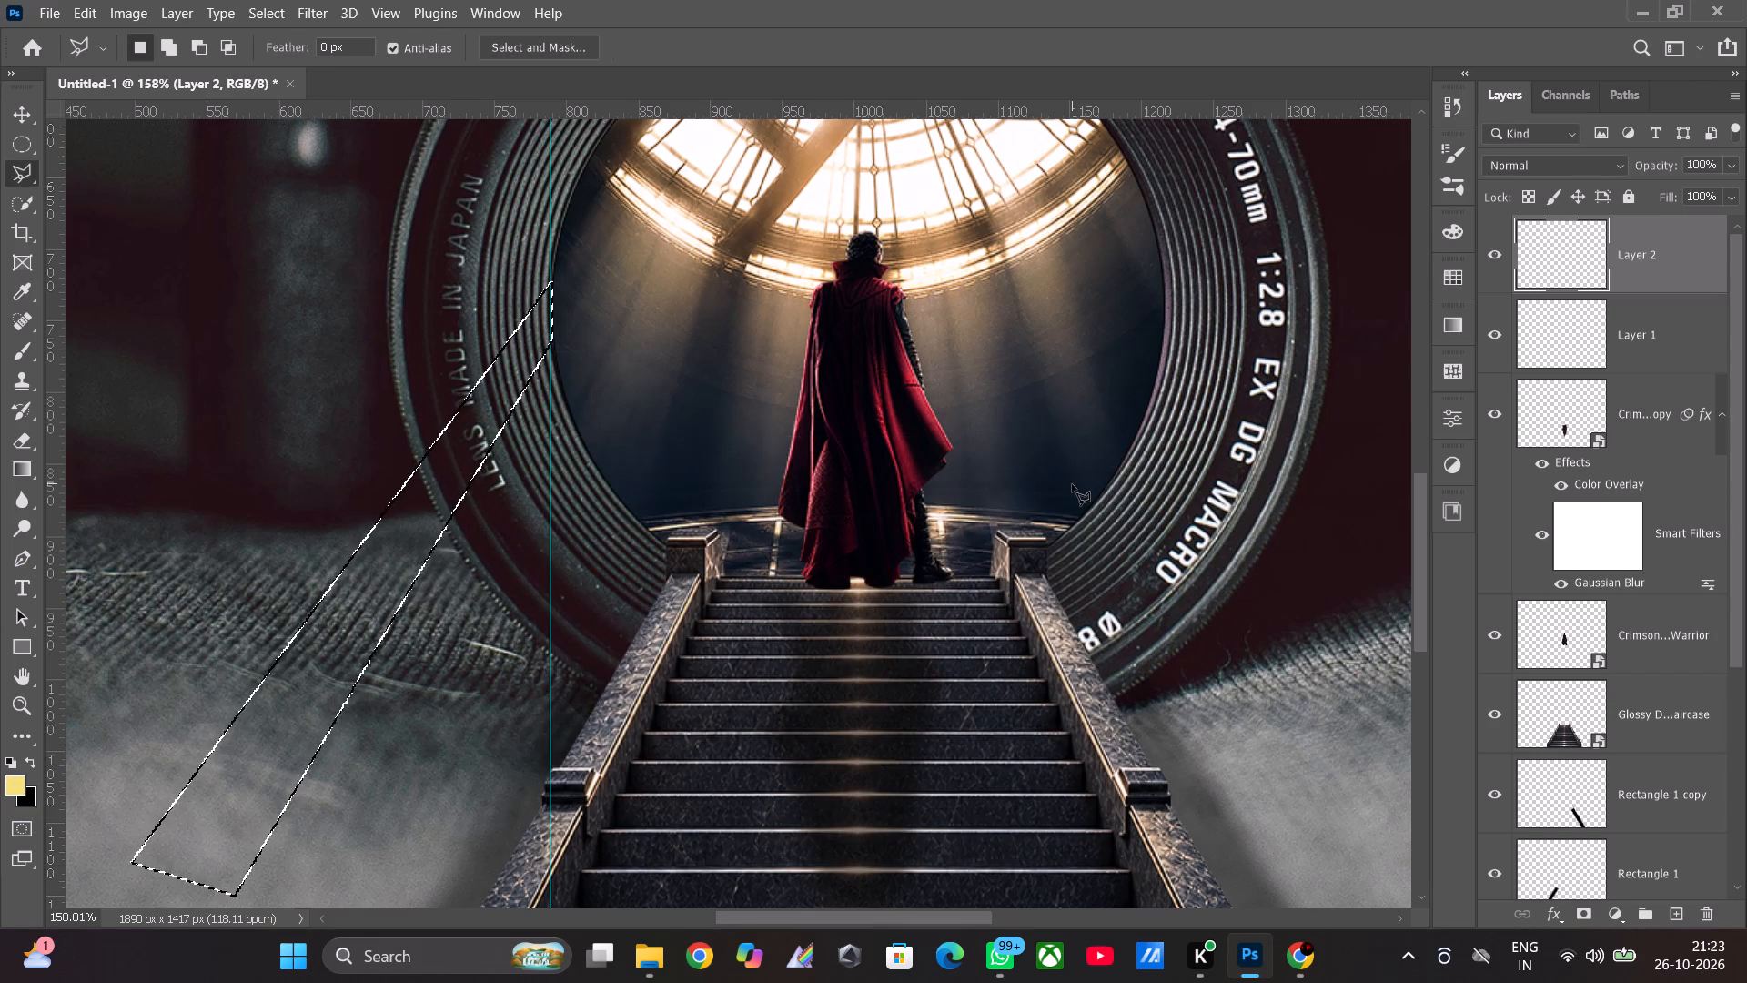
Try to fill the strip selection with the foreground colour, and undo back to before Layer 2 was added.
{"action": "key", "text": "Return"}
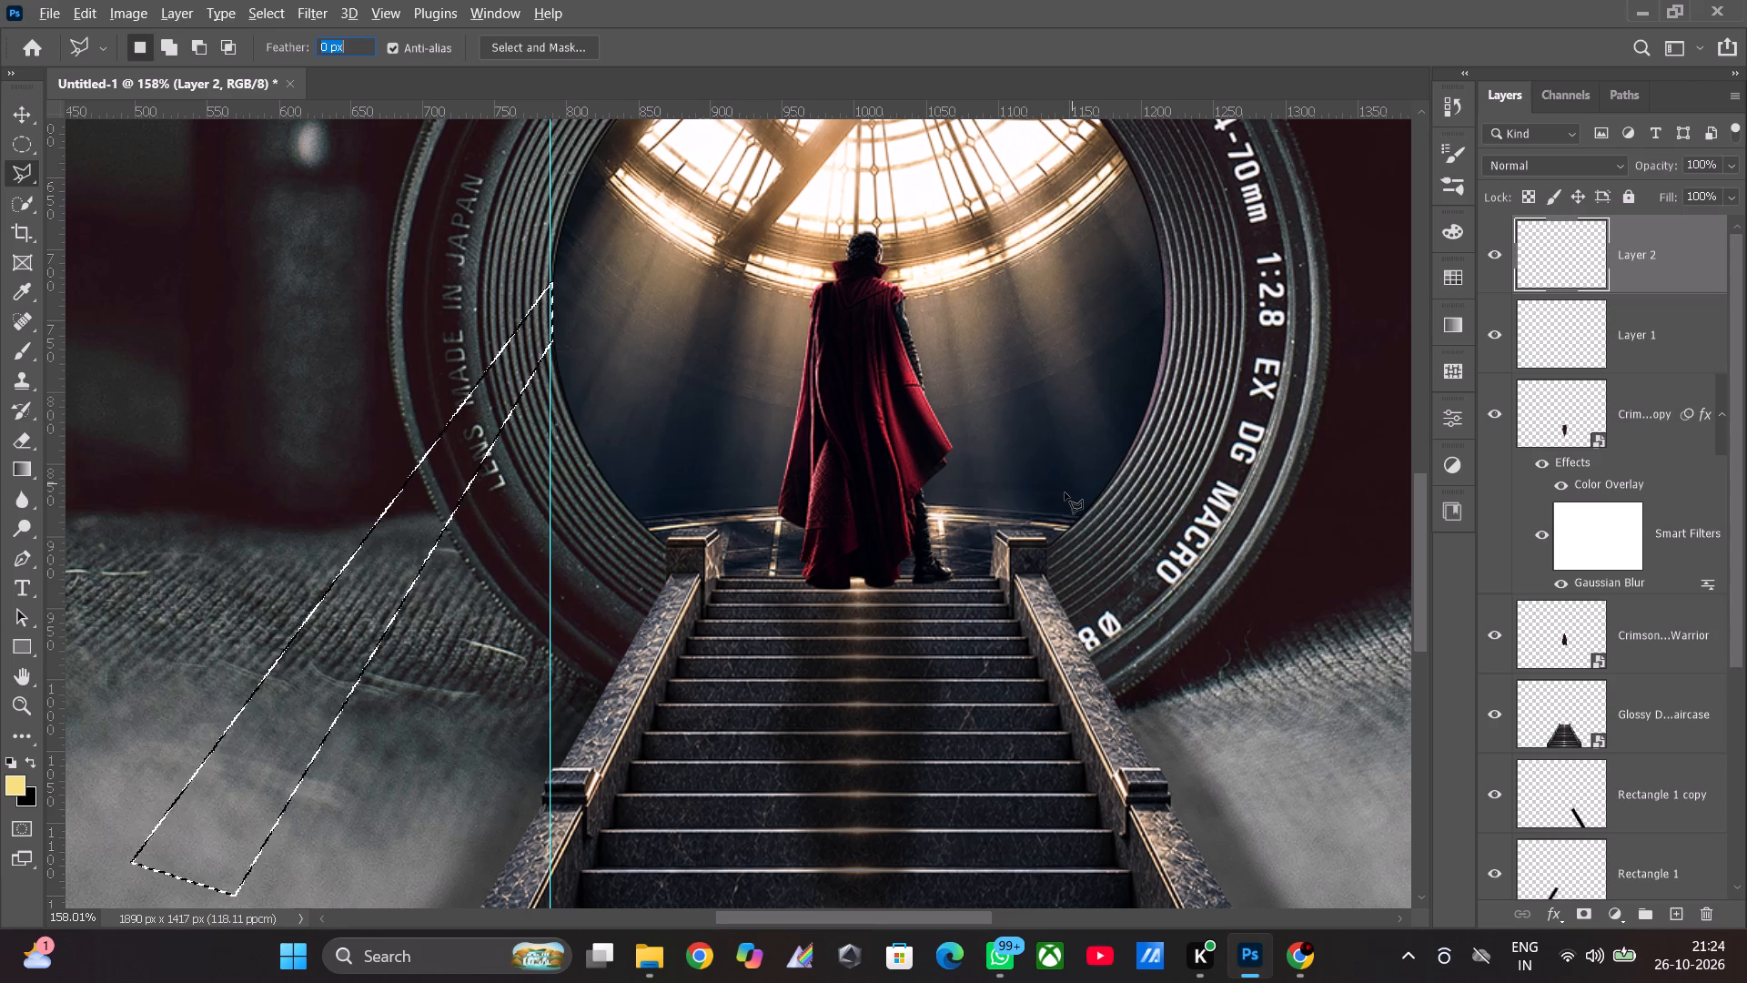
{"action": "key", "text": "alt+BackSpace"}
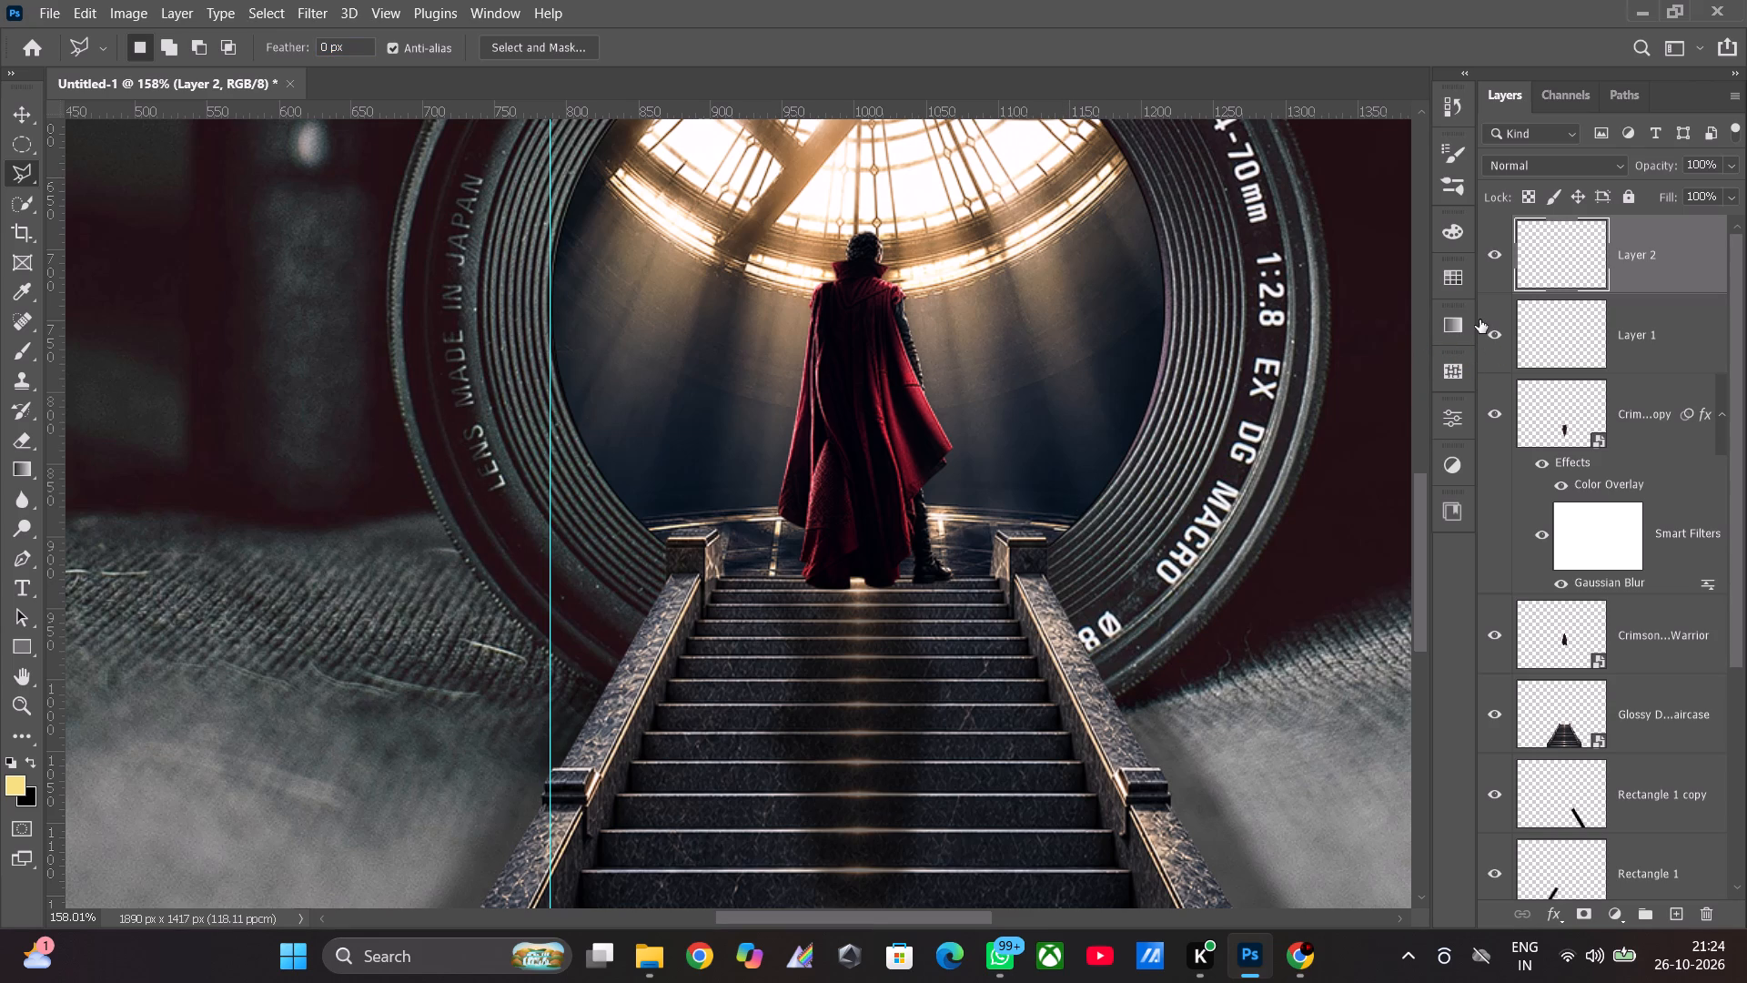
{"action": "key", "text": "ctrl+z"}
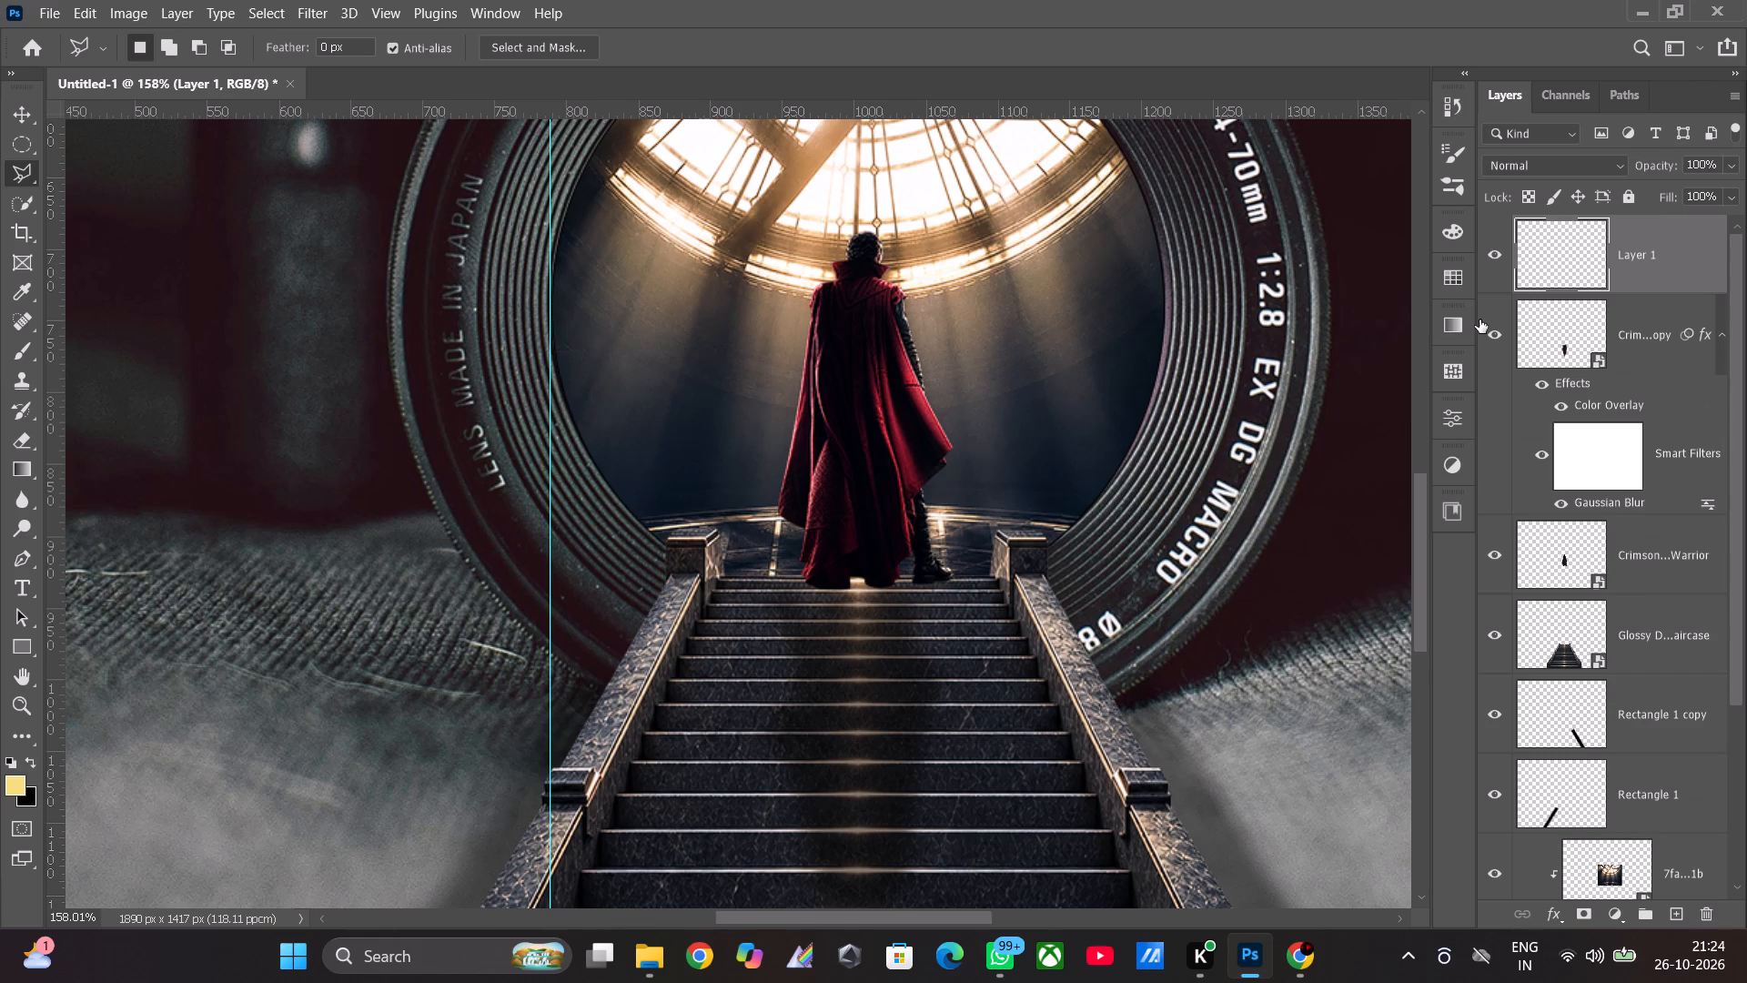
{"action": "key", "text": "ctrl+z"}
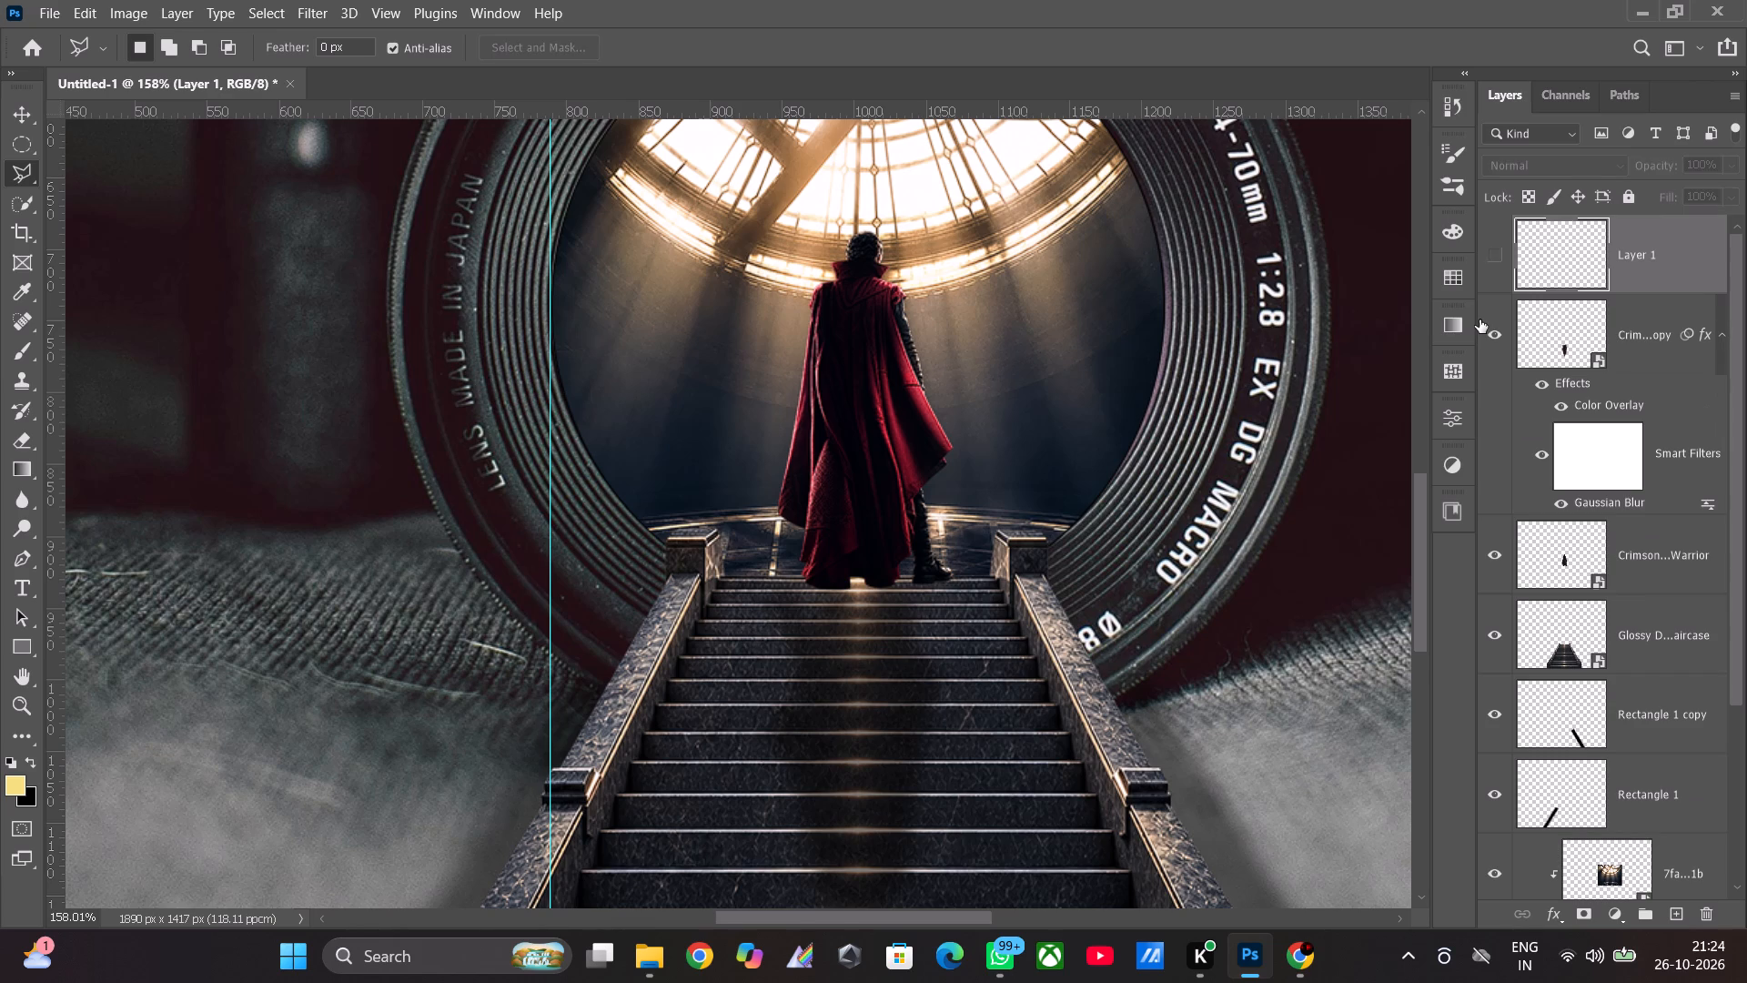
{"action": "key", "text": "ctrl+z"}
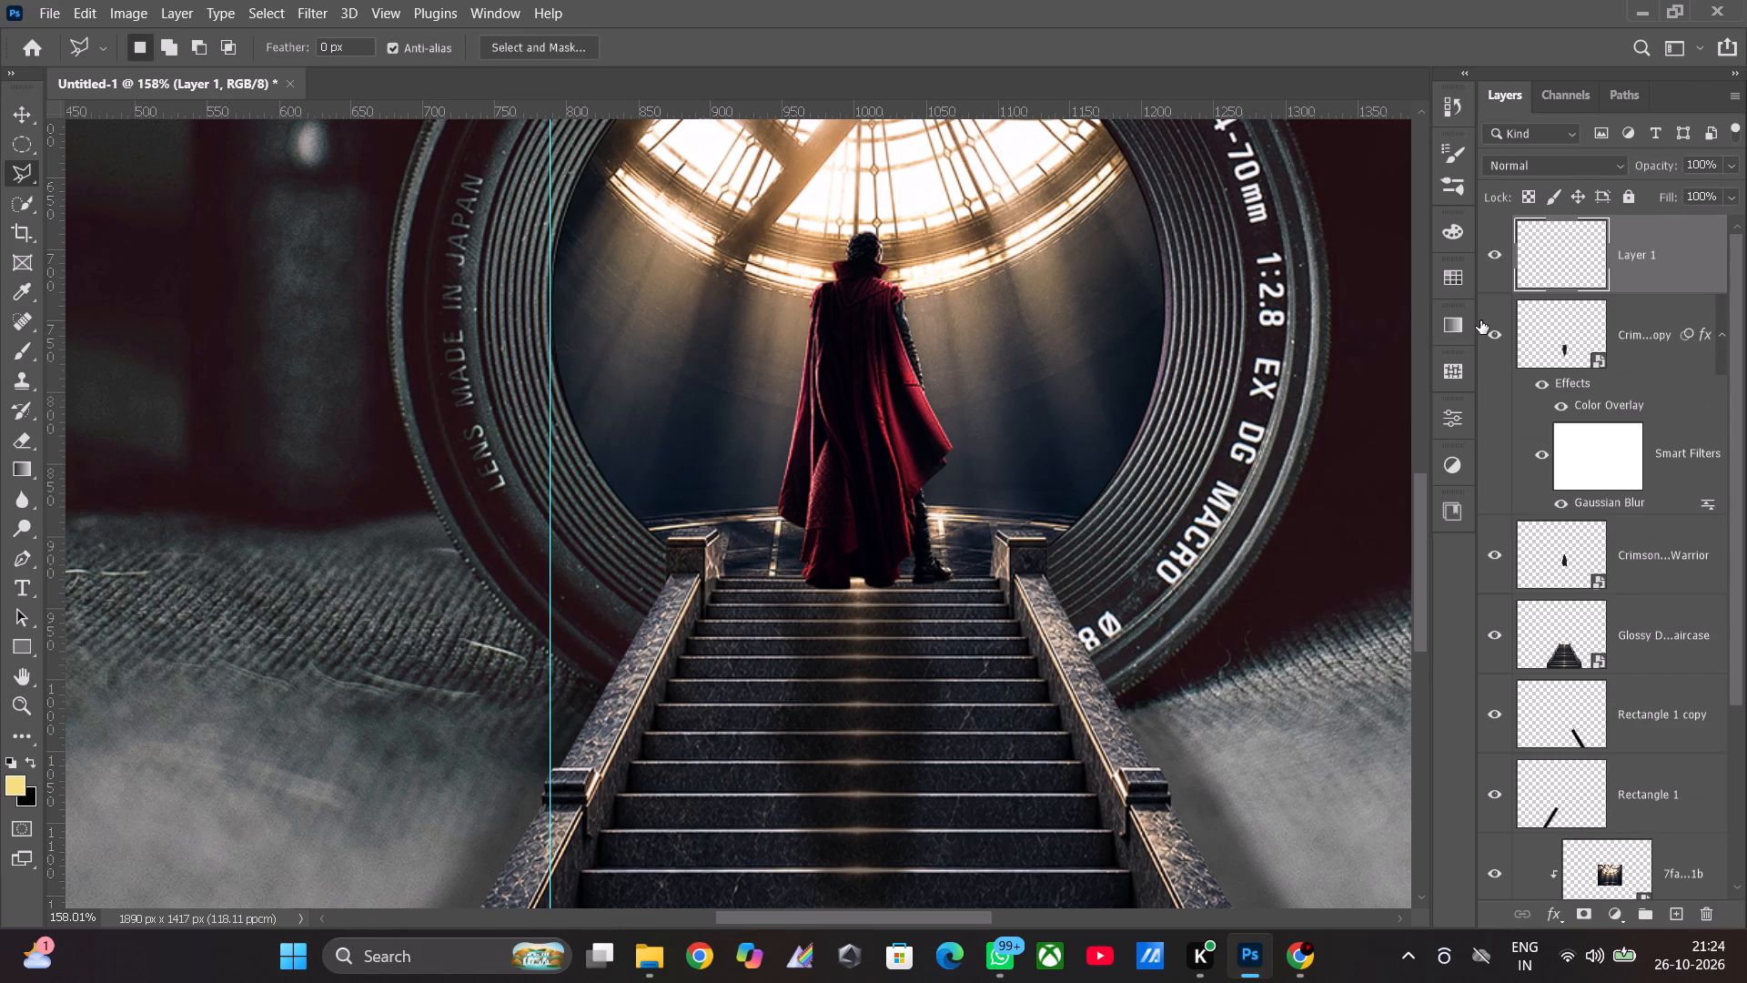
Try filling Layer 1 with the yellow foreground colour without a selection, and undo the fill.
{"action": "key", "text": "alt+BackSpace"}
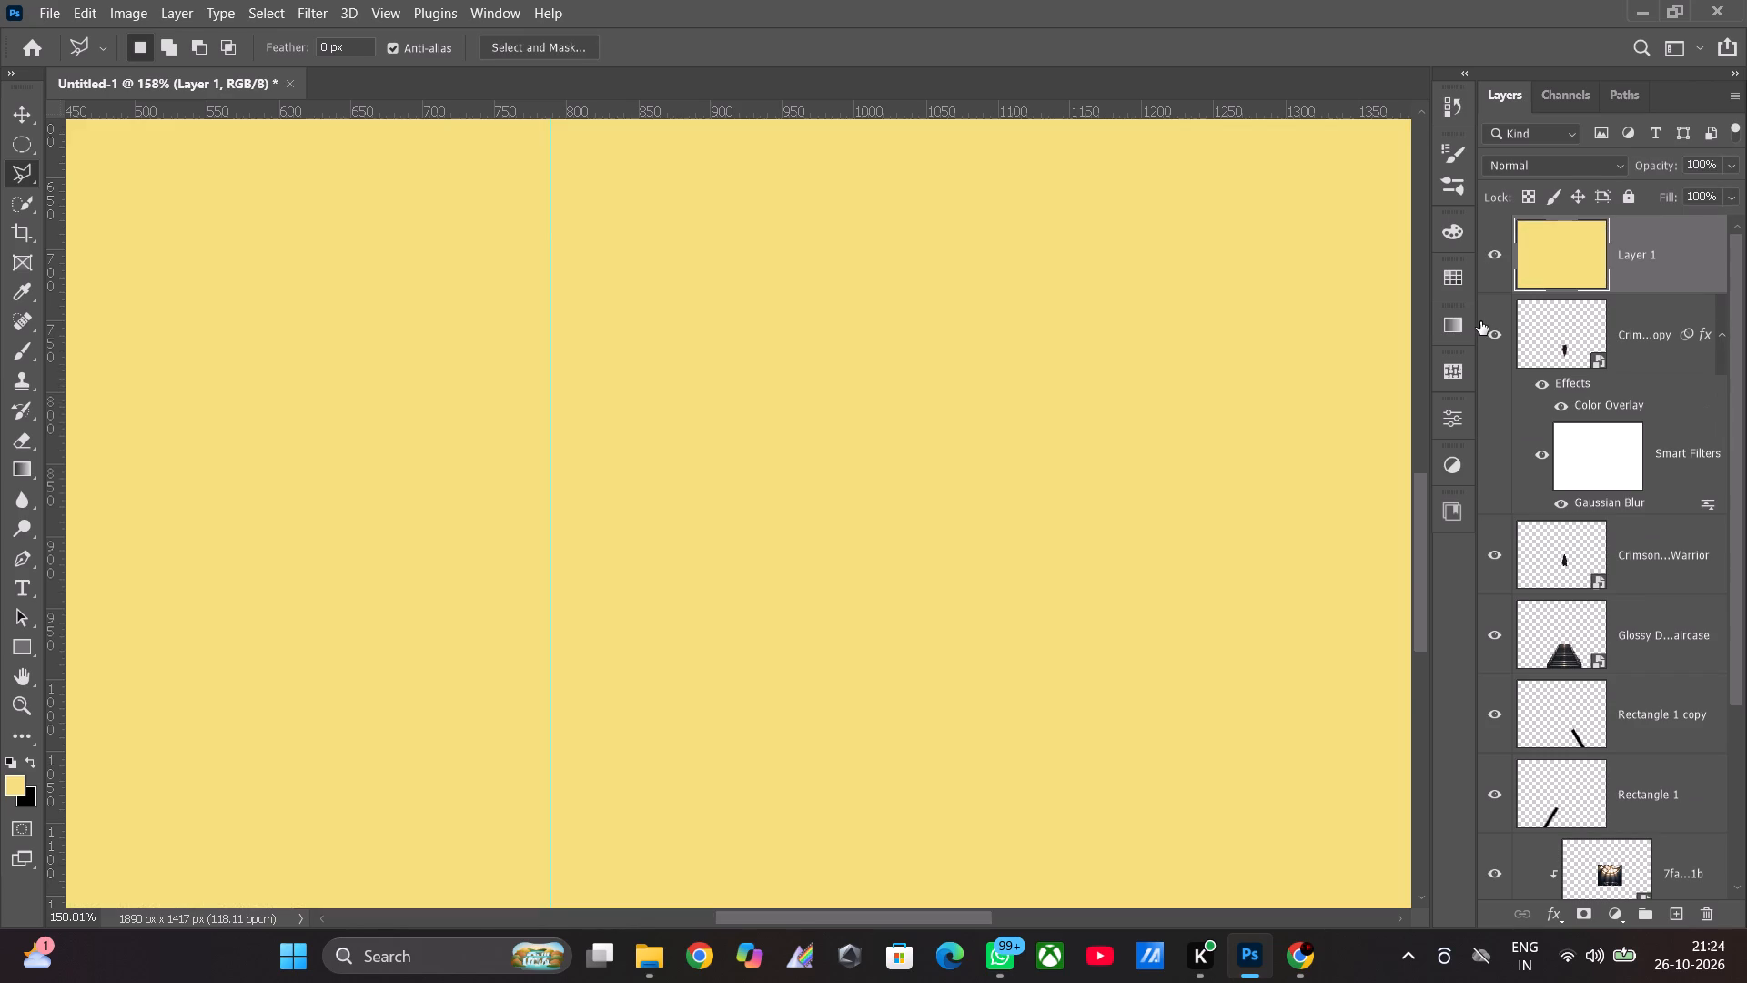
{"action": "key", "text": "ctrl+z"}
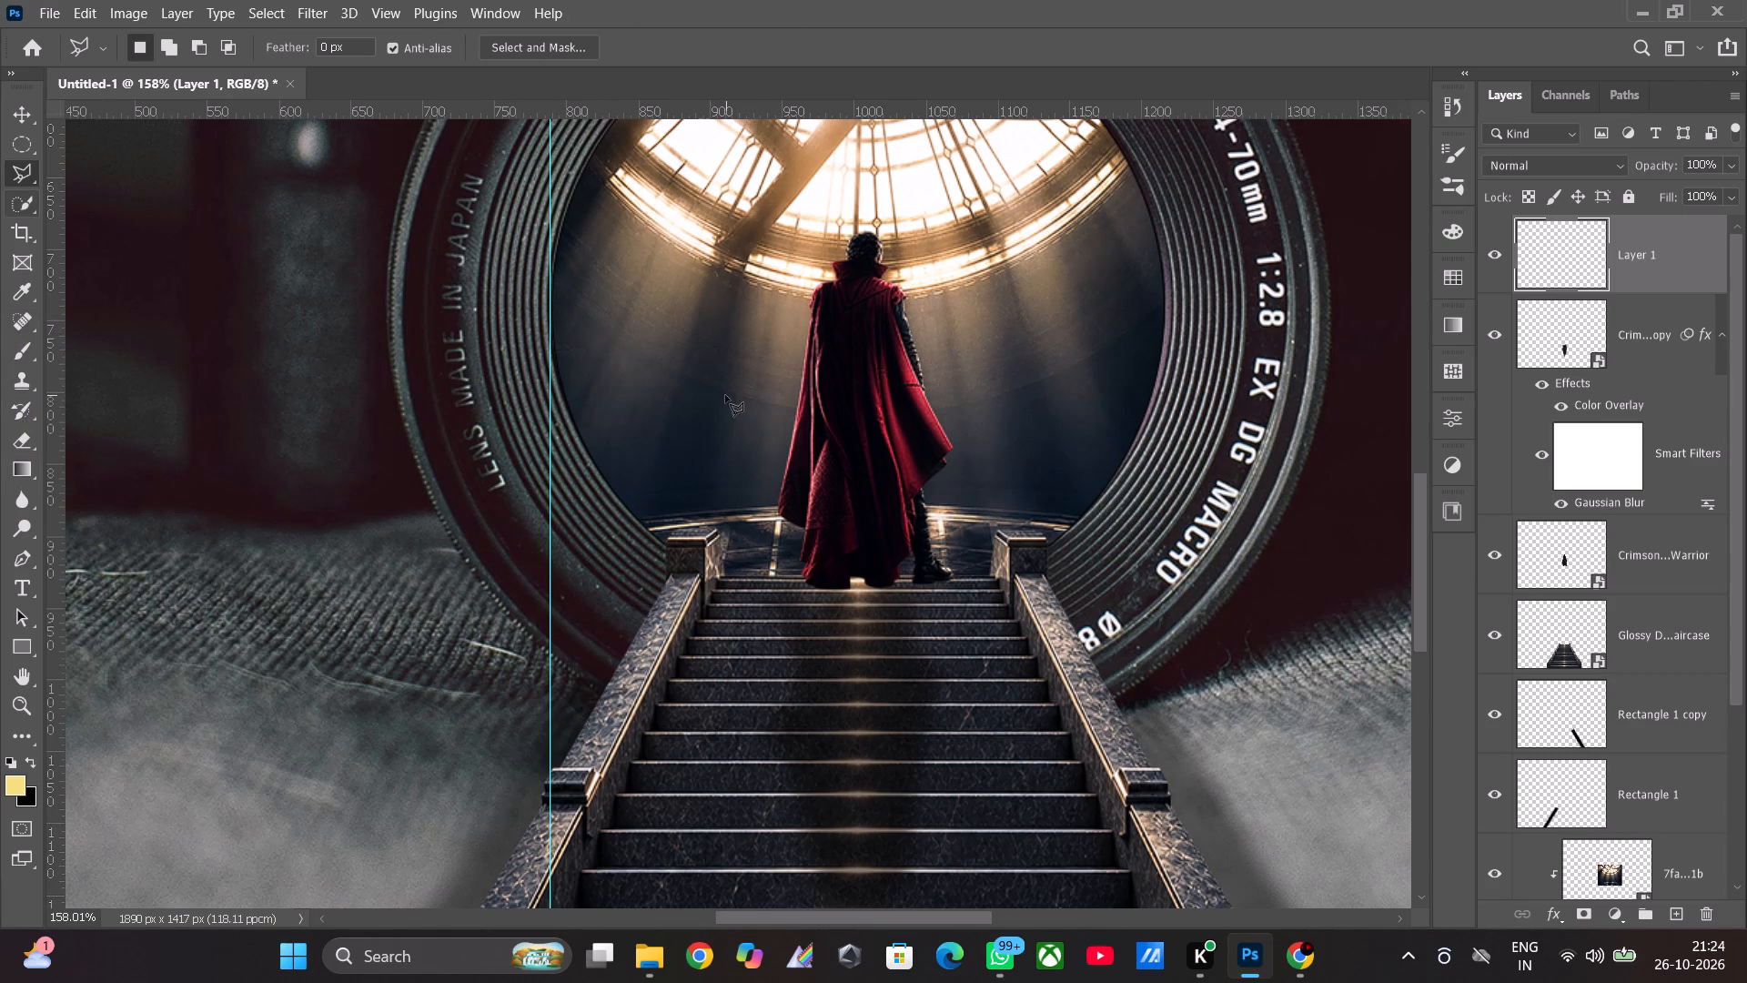
Lasso a diagonal strip on Layer 1 from the lens opening's left edge to the ground and fill it with the yellow foreground colour.
{"action": "left_click", "coordinate": [550, 289]}
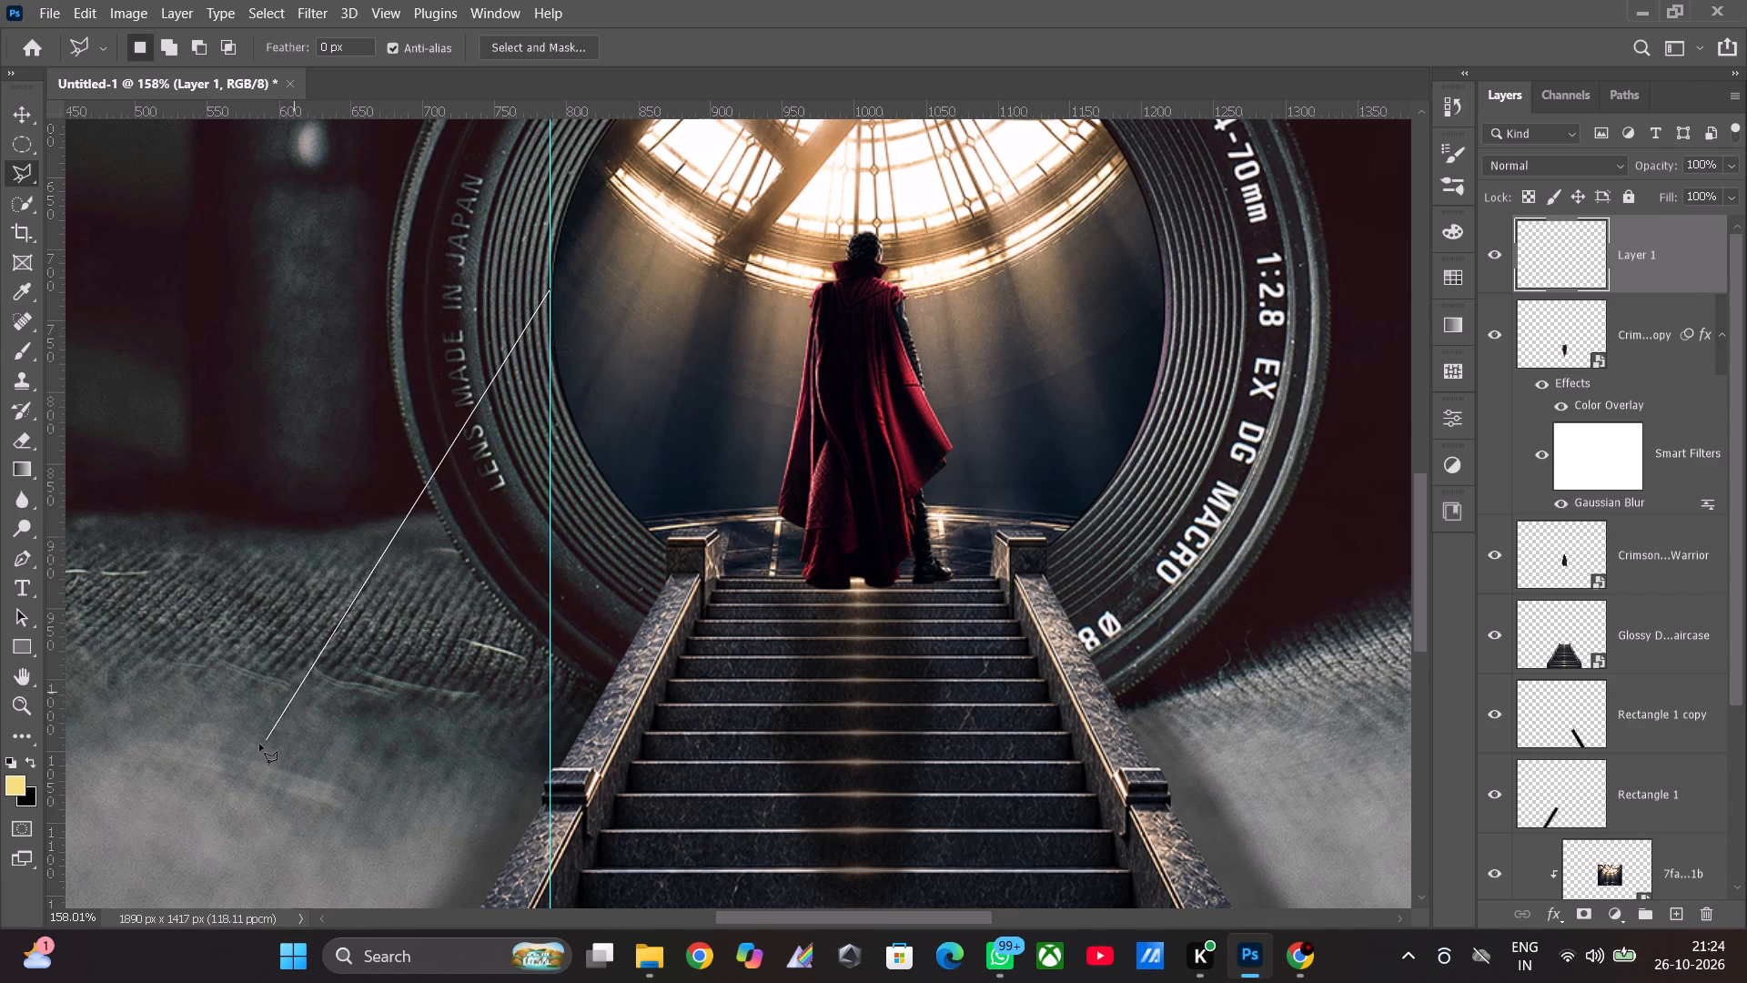
{"action": "left_click", "coordinate": [184, 846]}
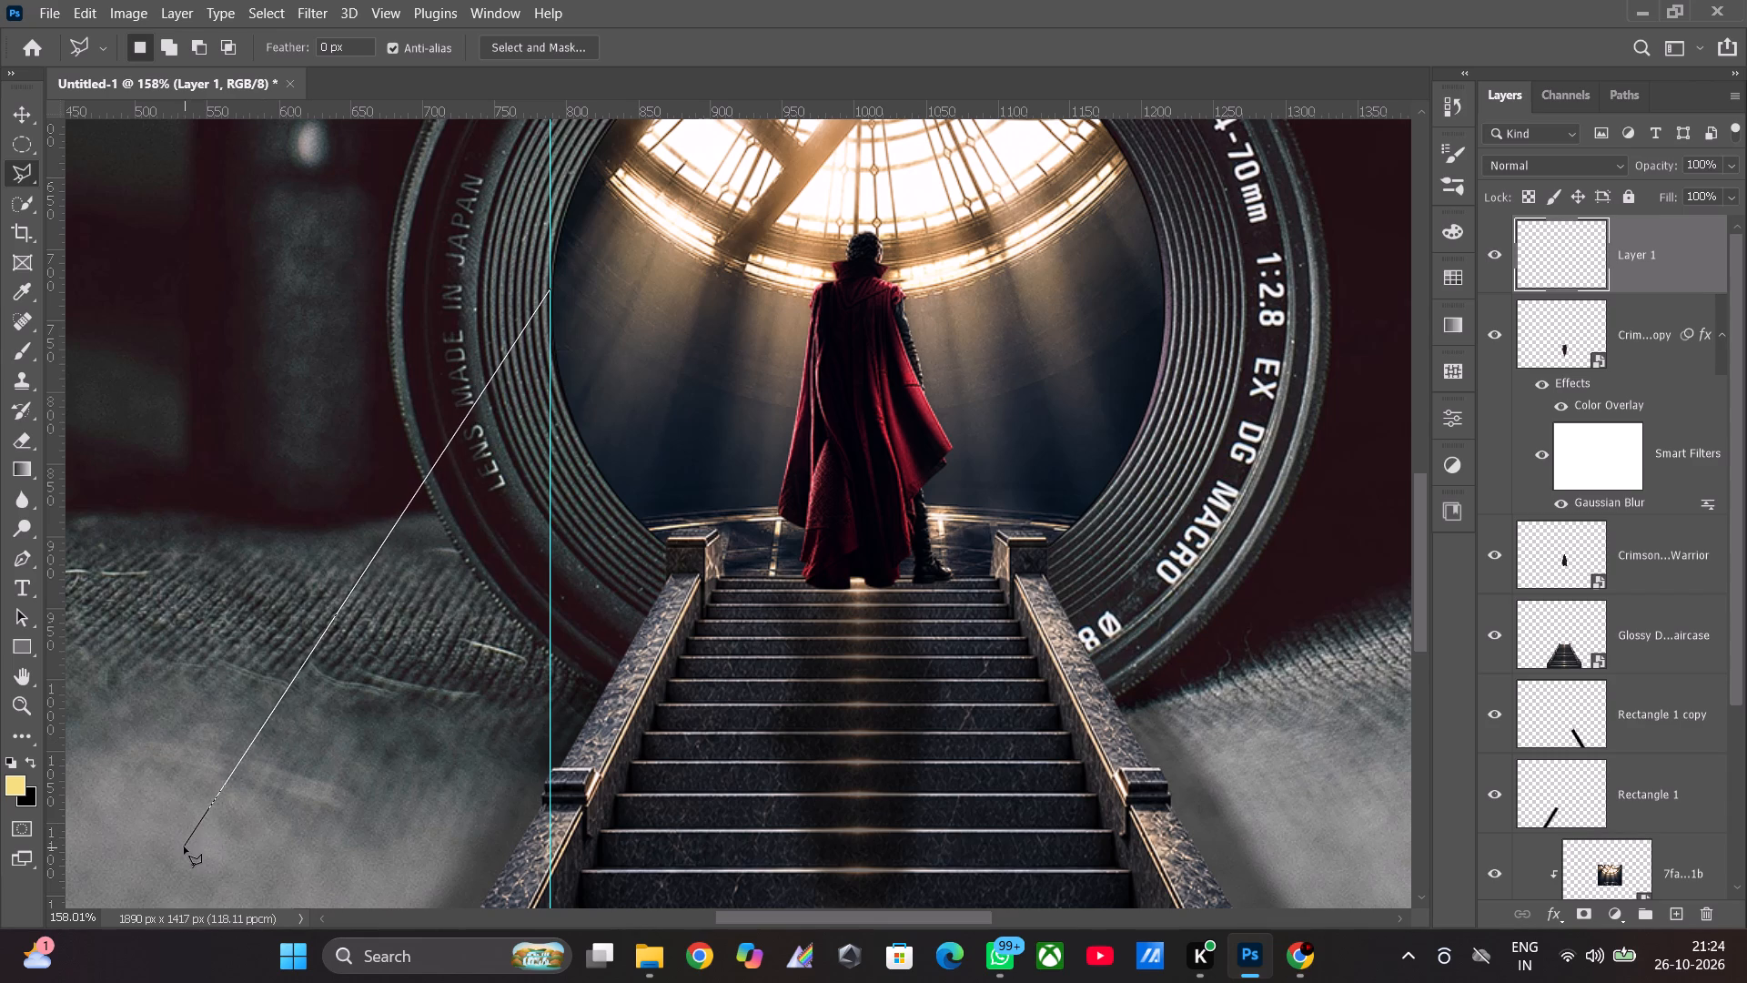
{"action": "left_click_drag", "start_coordinate": [301, 877], "coordinate": [305, 856]}
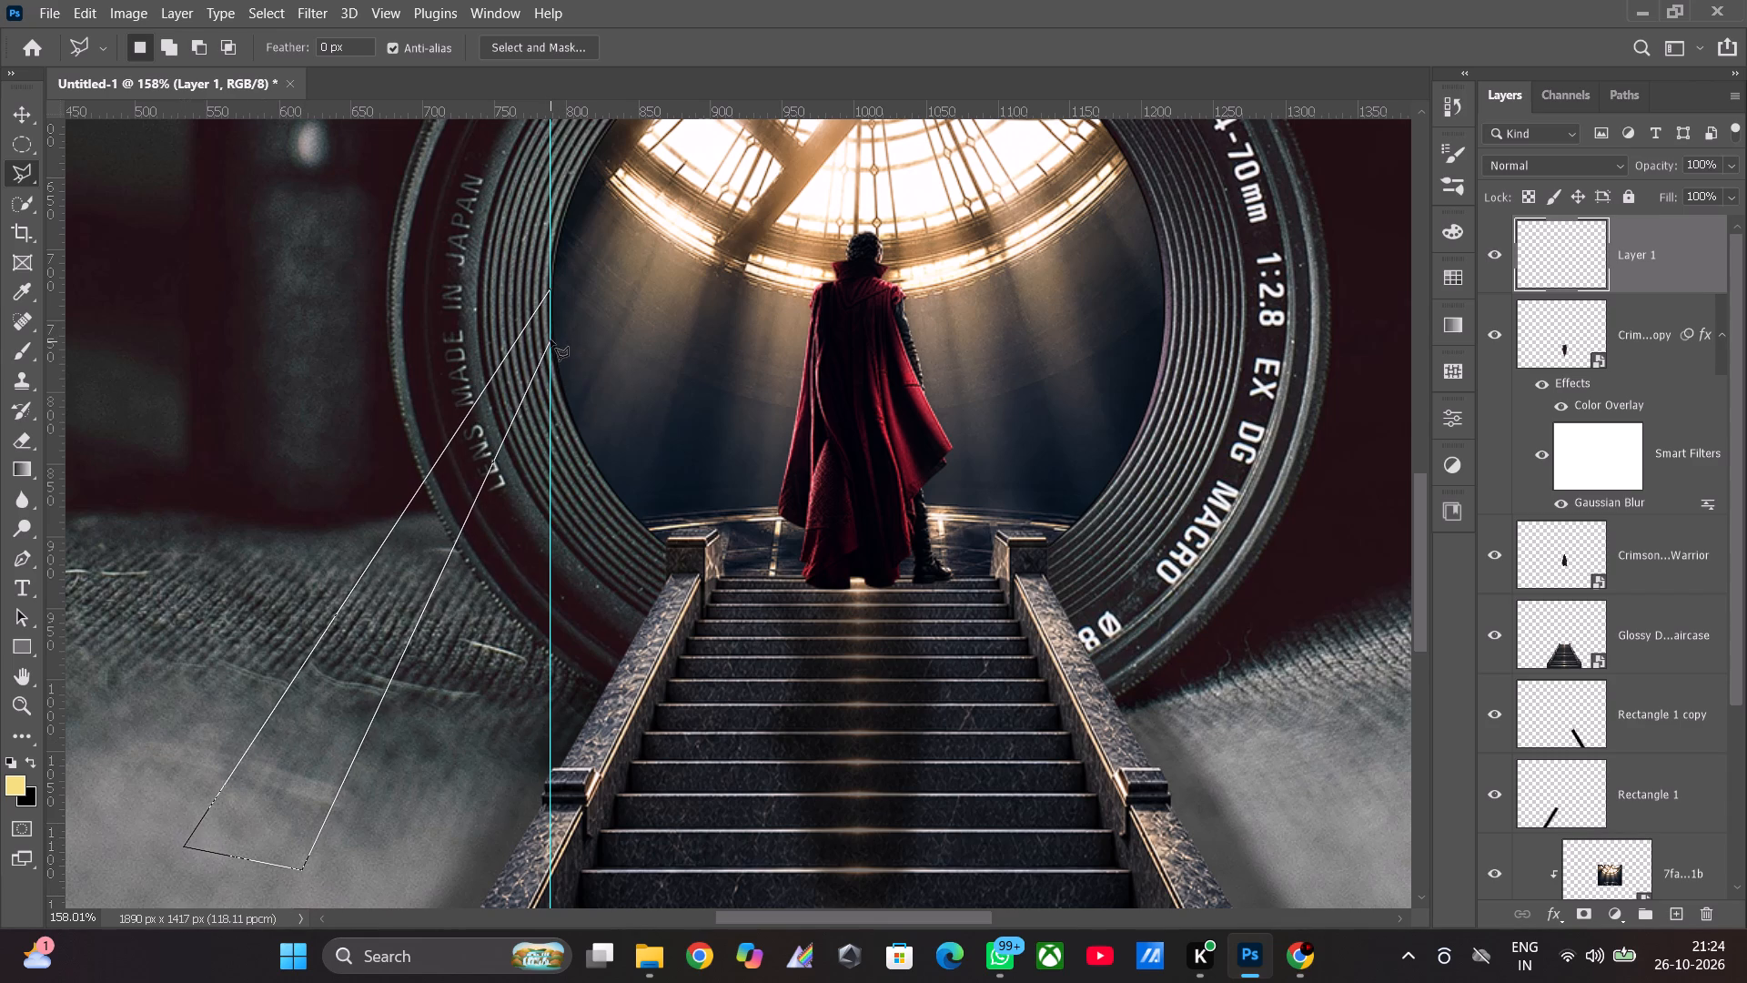
{"action": "left_click", "coordinate": [550, 339]}
{"action": "left_click", "coordinate": [550, 291]}
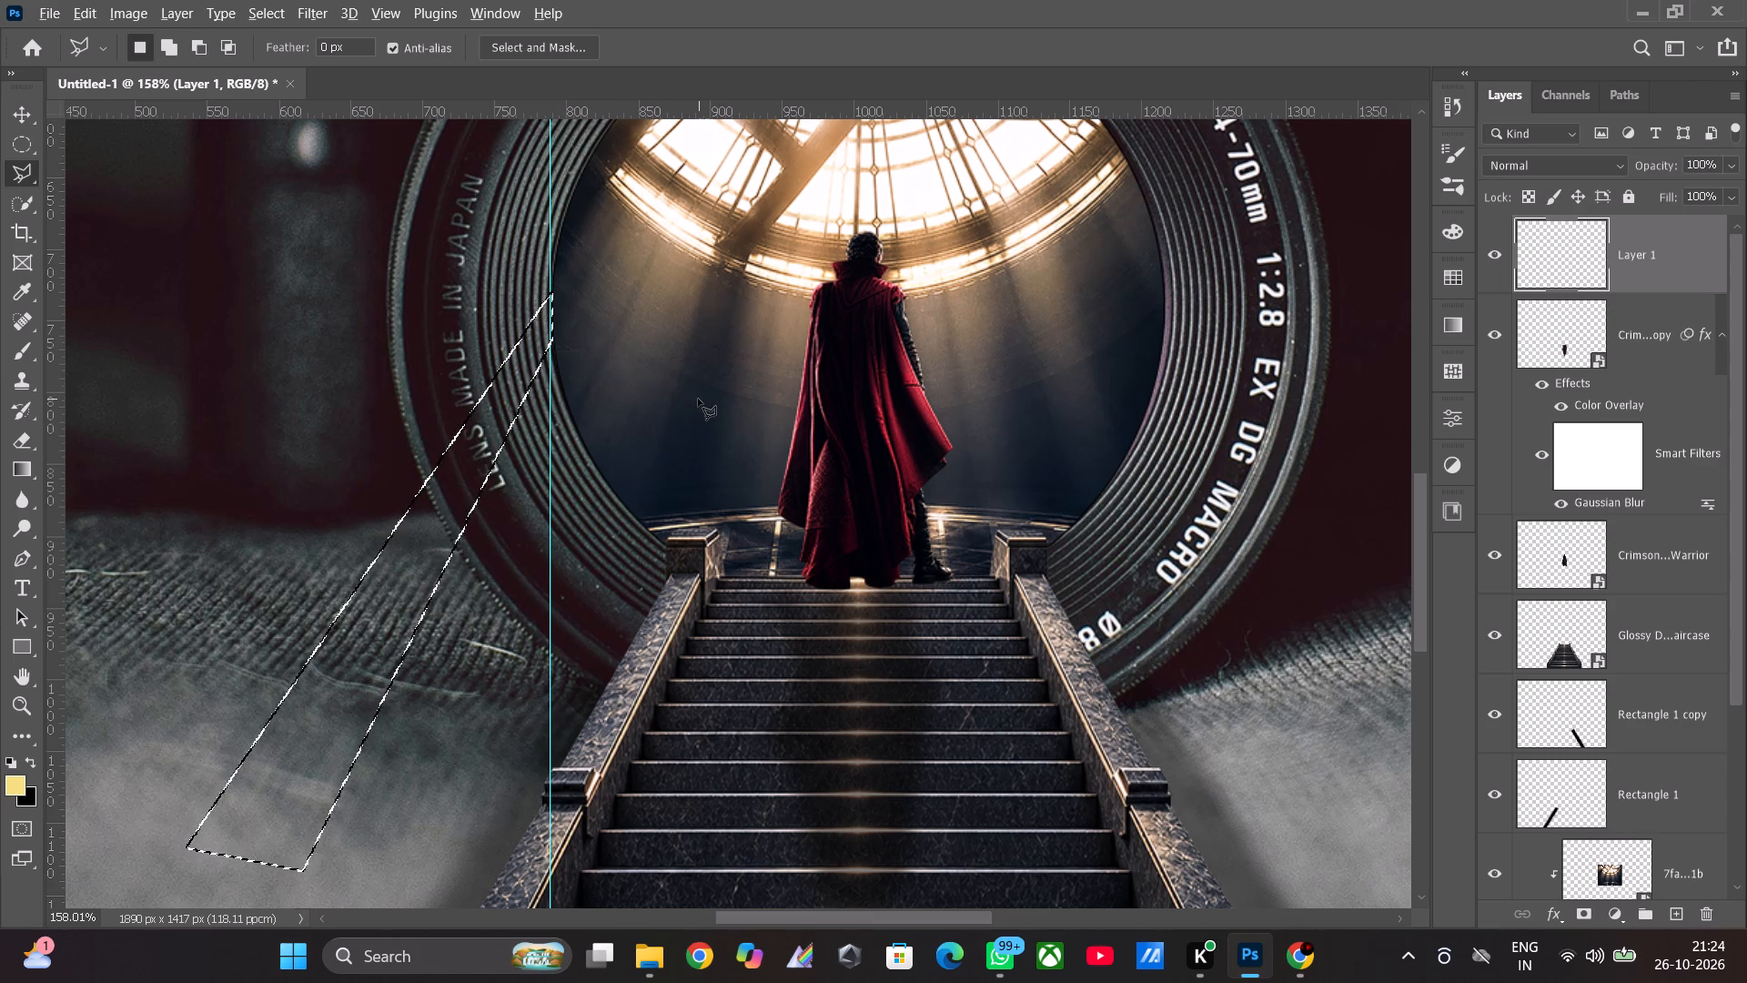
{"action": "key", "text": "alt+BackSpace"}
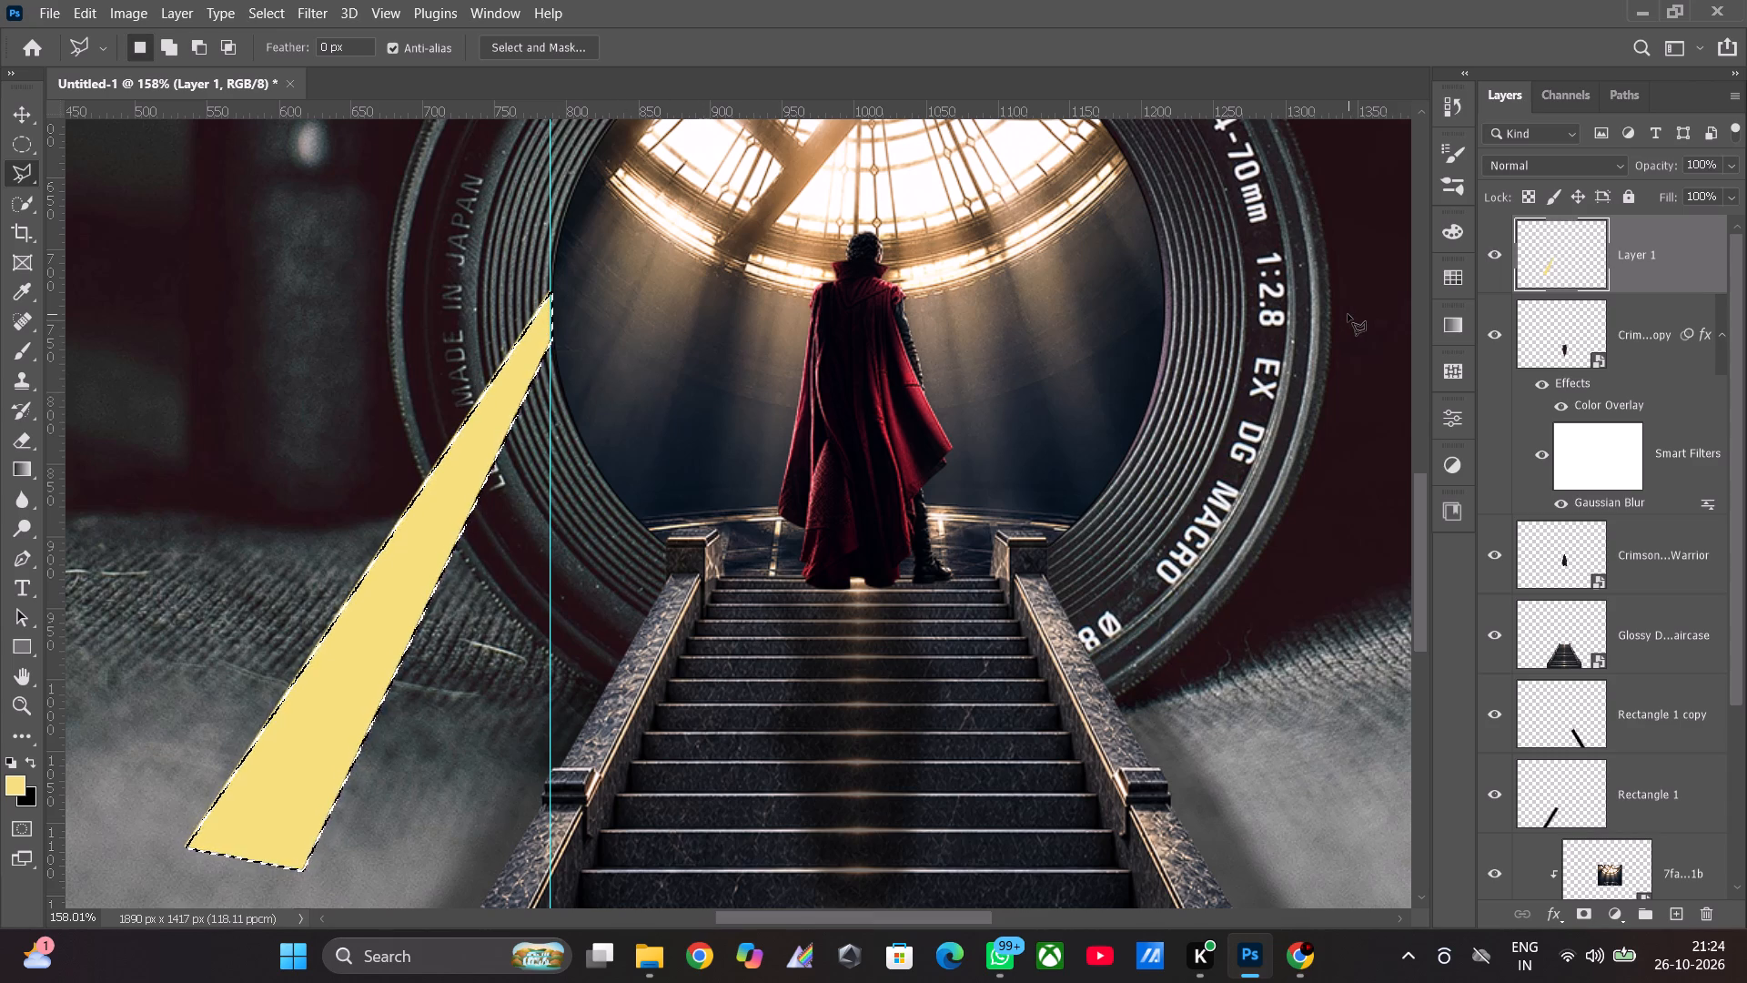
Reduce the opacity of Layer 1, holding the yellow strip, to 13%.
{"action": "left_click", "coordinate": [1731, 167]}
{"action": "left_click_drag", "start_coordinate": [1702, 180], "coordinate": [1671, 187]}
{"action": "left_click", "coordinate": [1668, 188]}
{"action": "left_click", "coordinate": [1653, 188]}
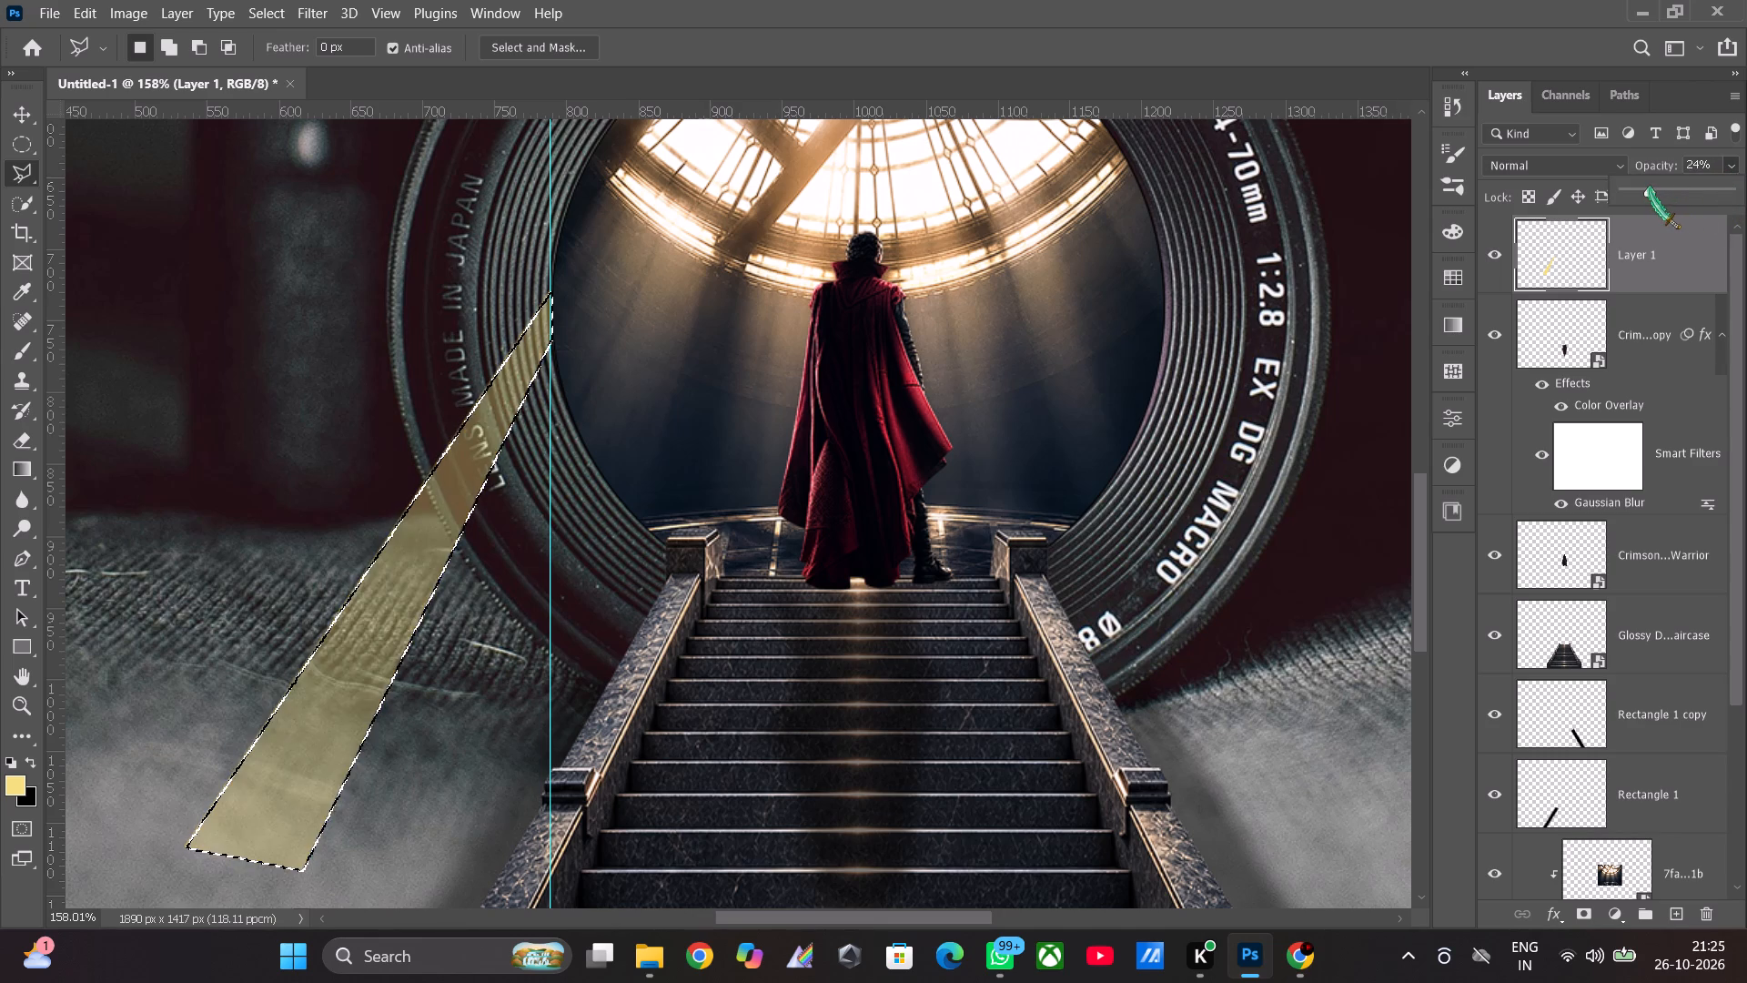
{"action": "left_click_drag", "start_coordinate": [1650, 188], "coordinate": [1621, 190]}
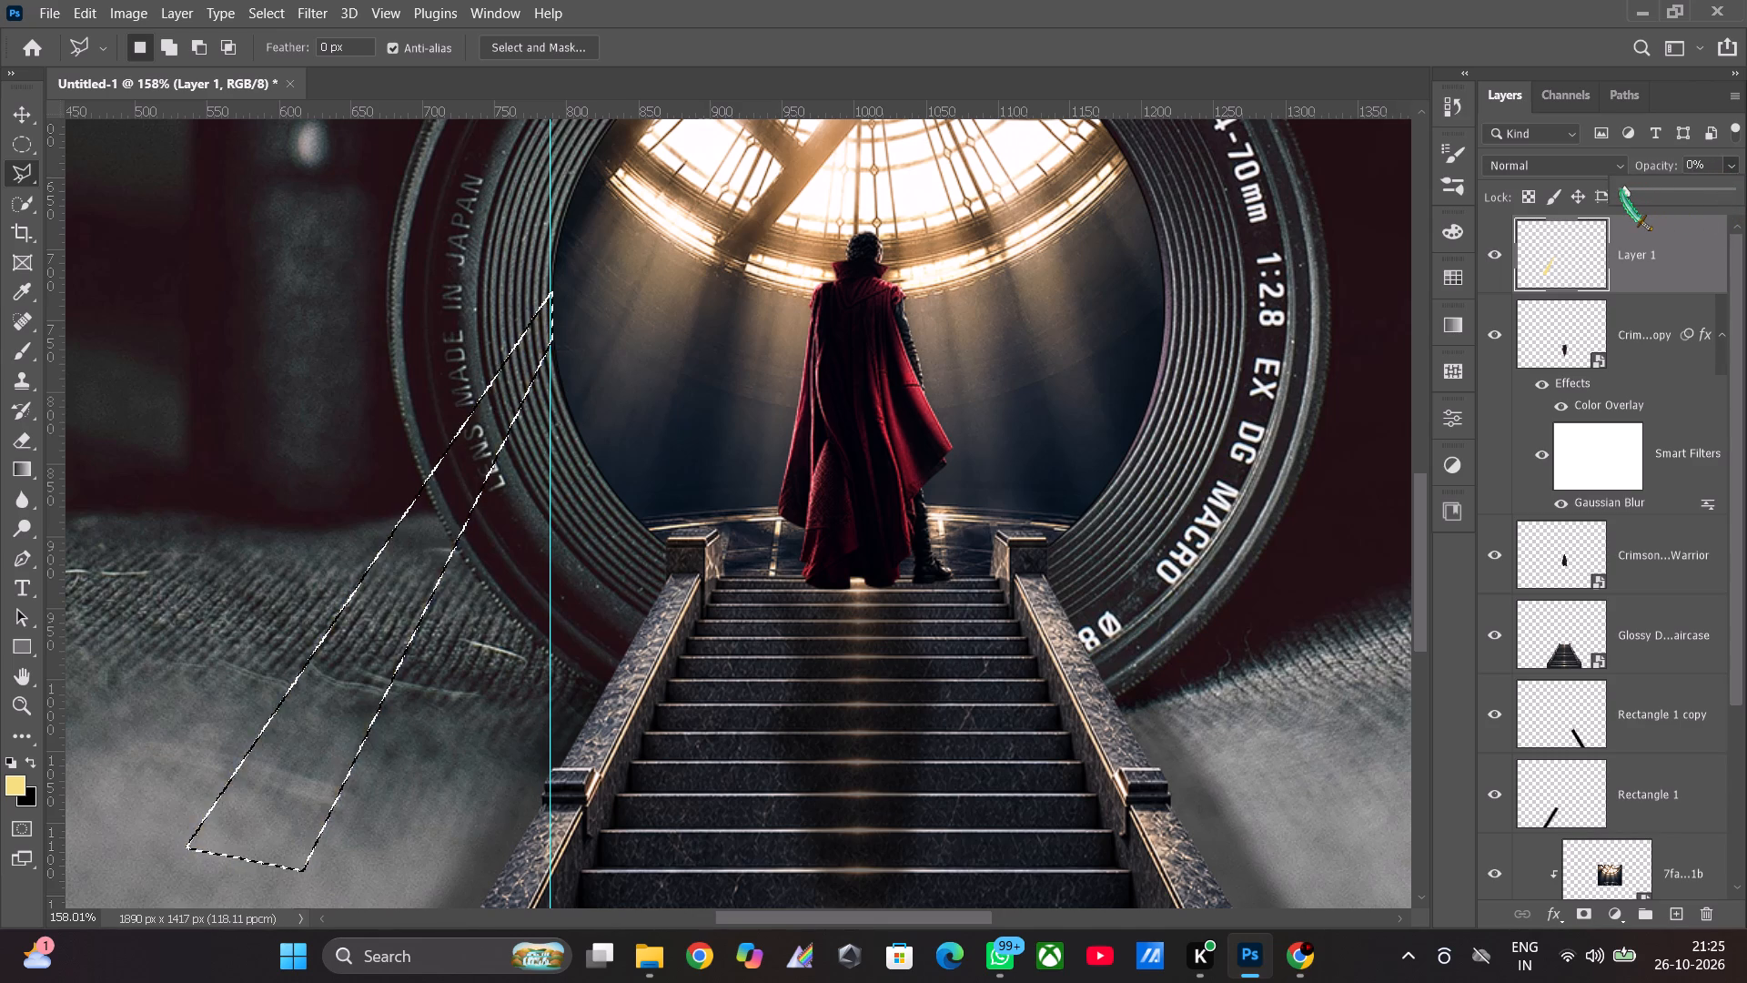
{"action": "left_click_drag", "start_coordinate": [1621, 190], "coordinate": [1639, 192]}
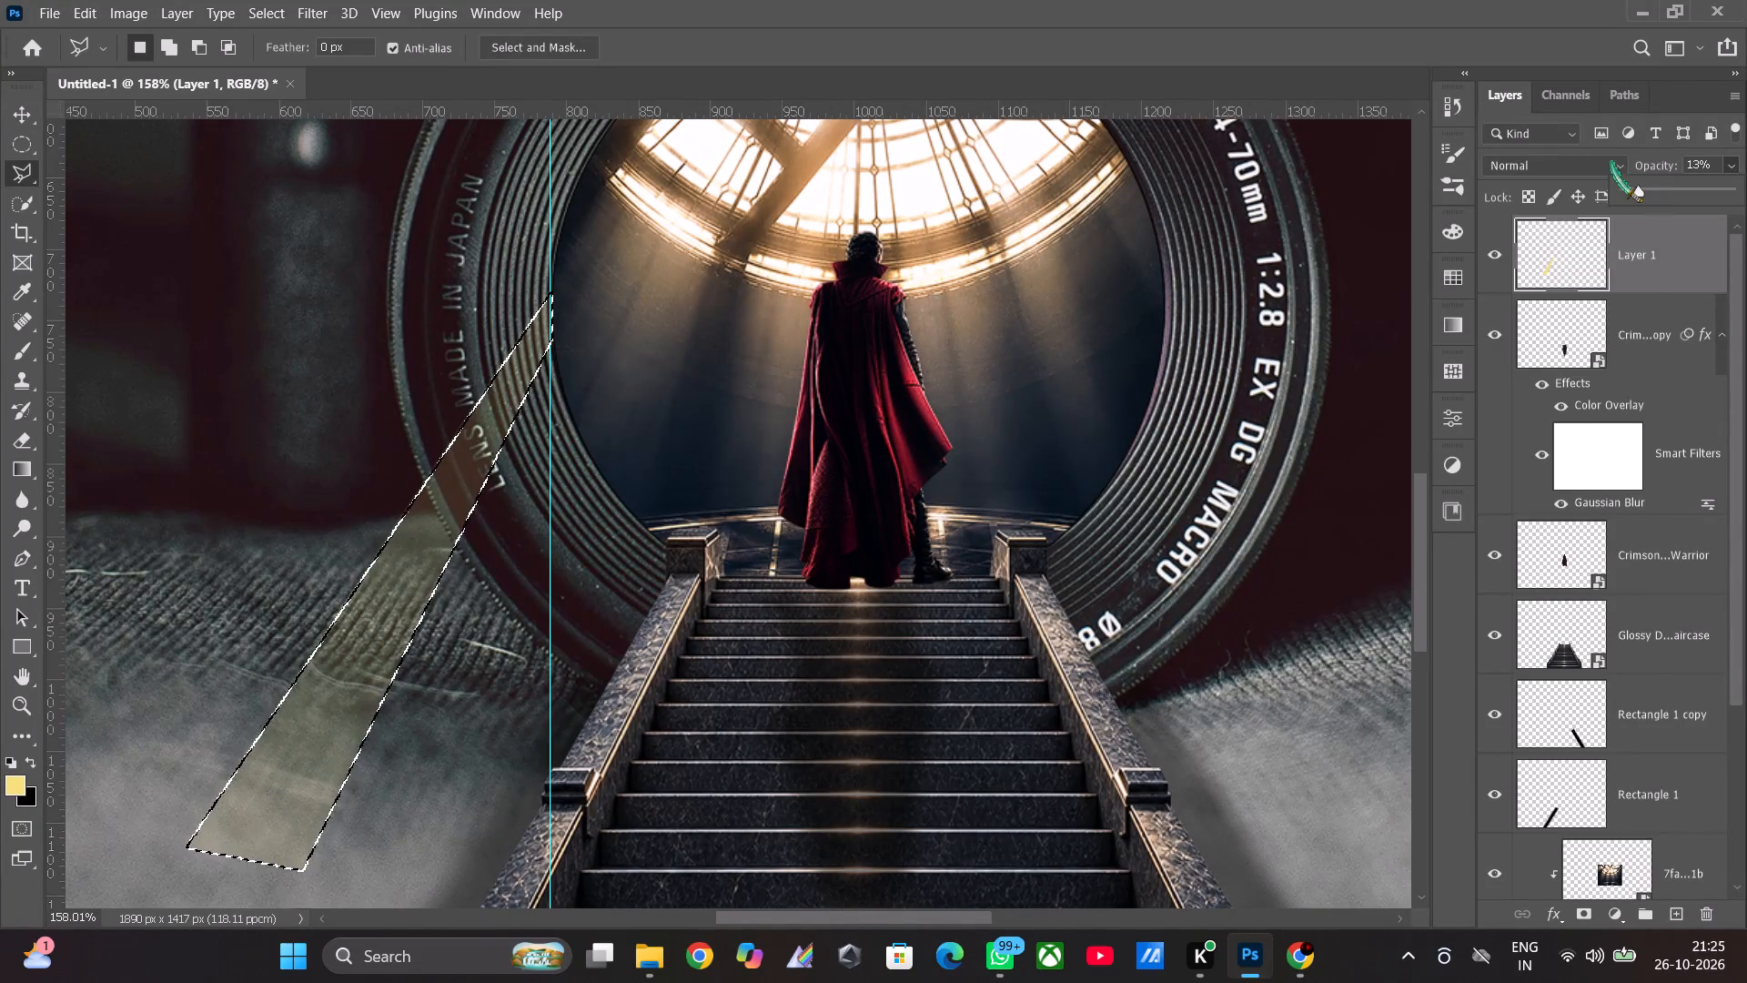
Set the blend mode of Layer 1 to Screen.
{"action": "left_click", "coordinate": [1611, 162]}
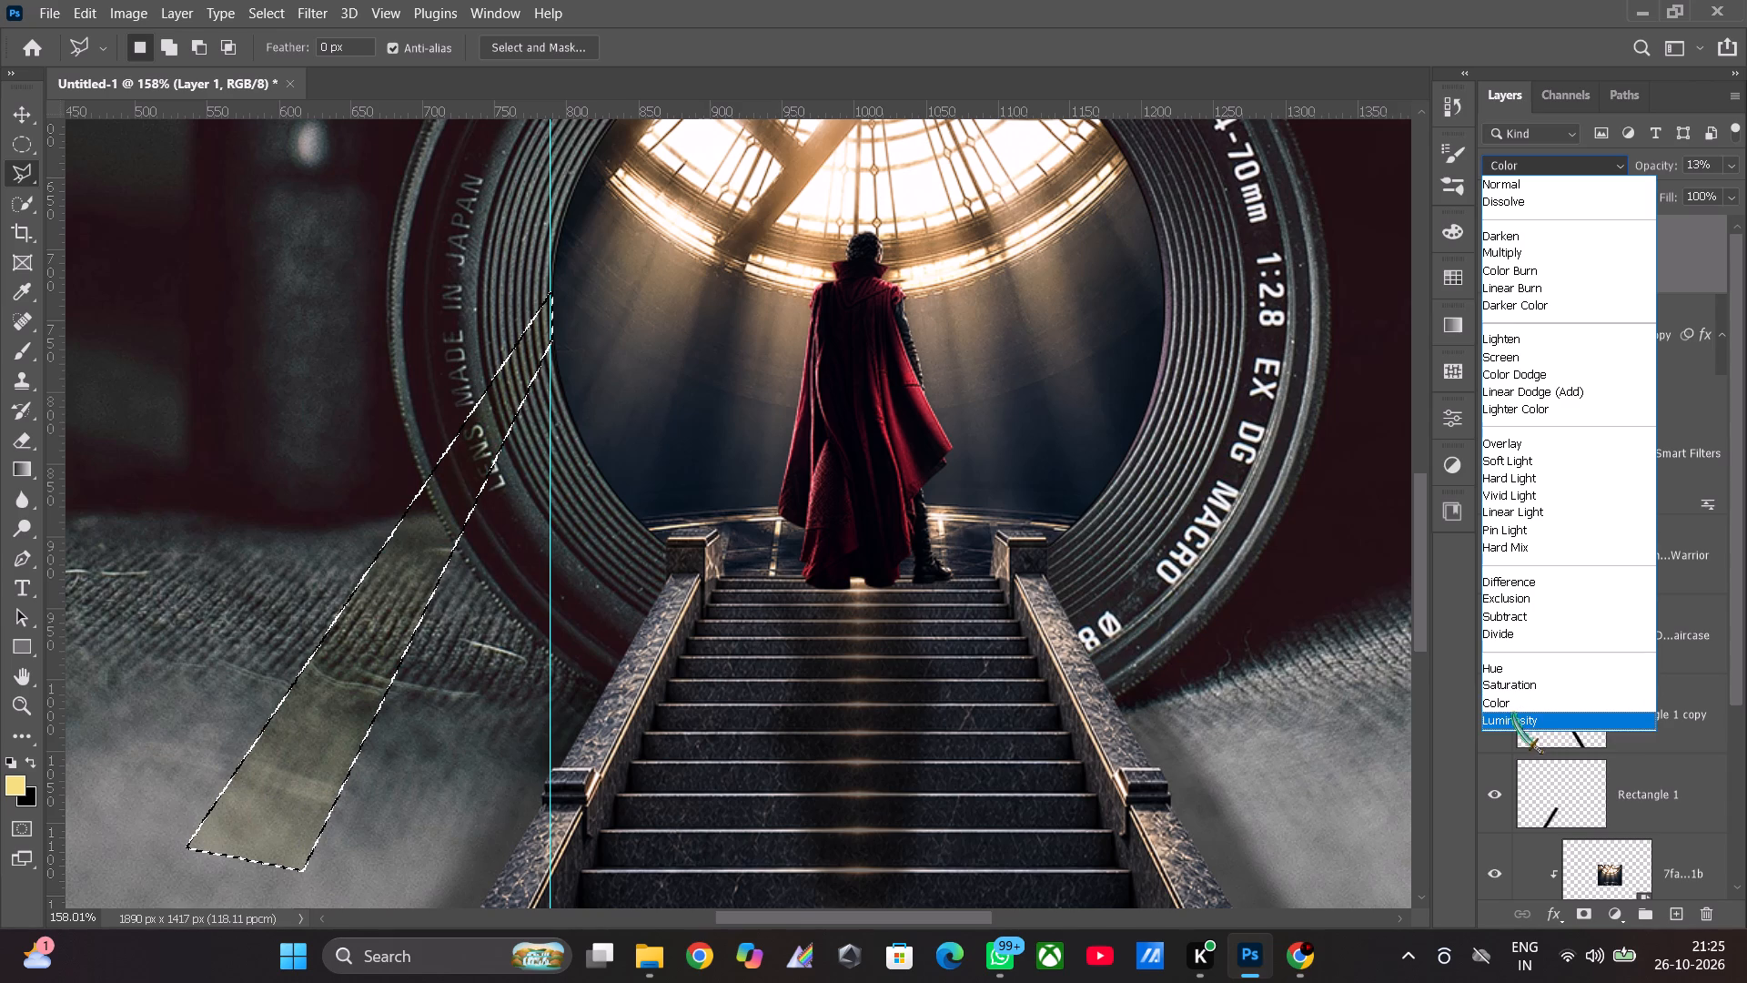
{"action": "left_click", "coordinate": [1536, 351]}
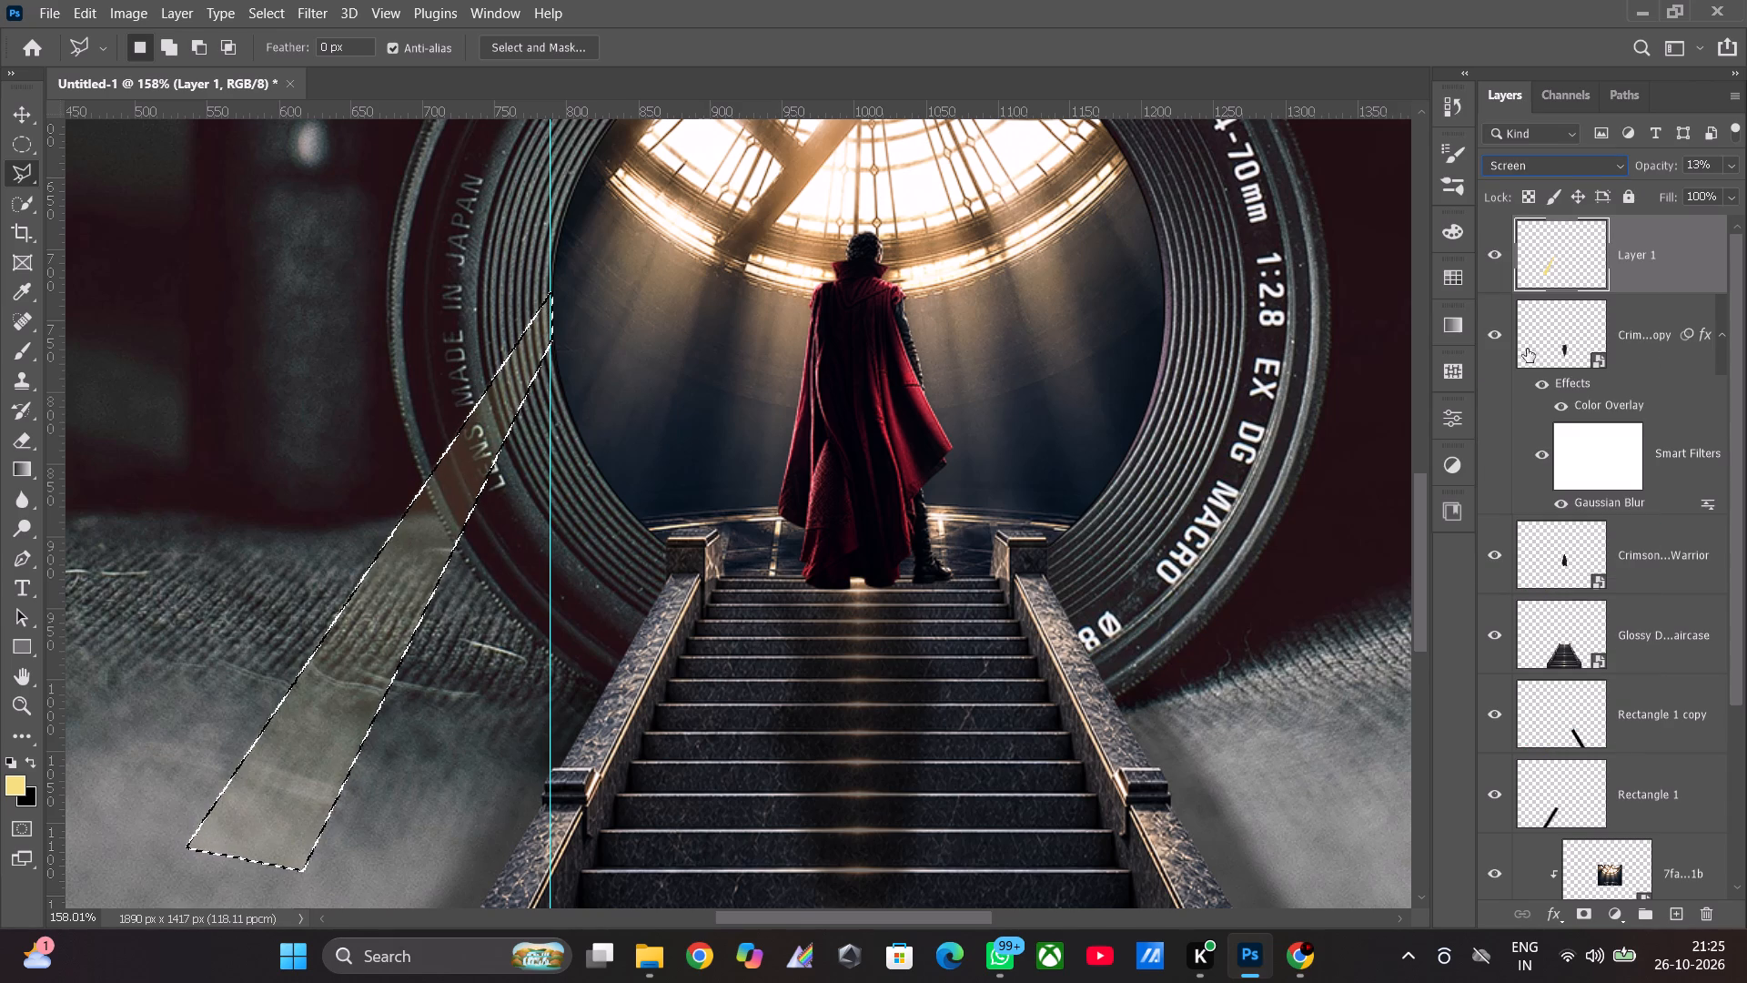
Reapply the last-used Gaussian Blur filter to the selected yellow strip on Layer 1.
{"action": "left_click", "coordinate": [313, 11]}
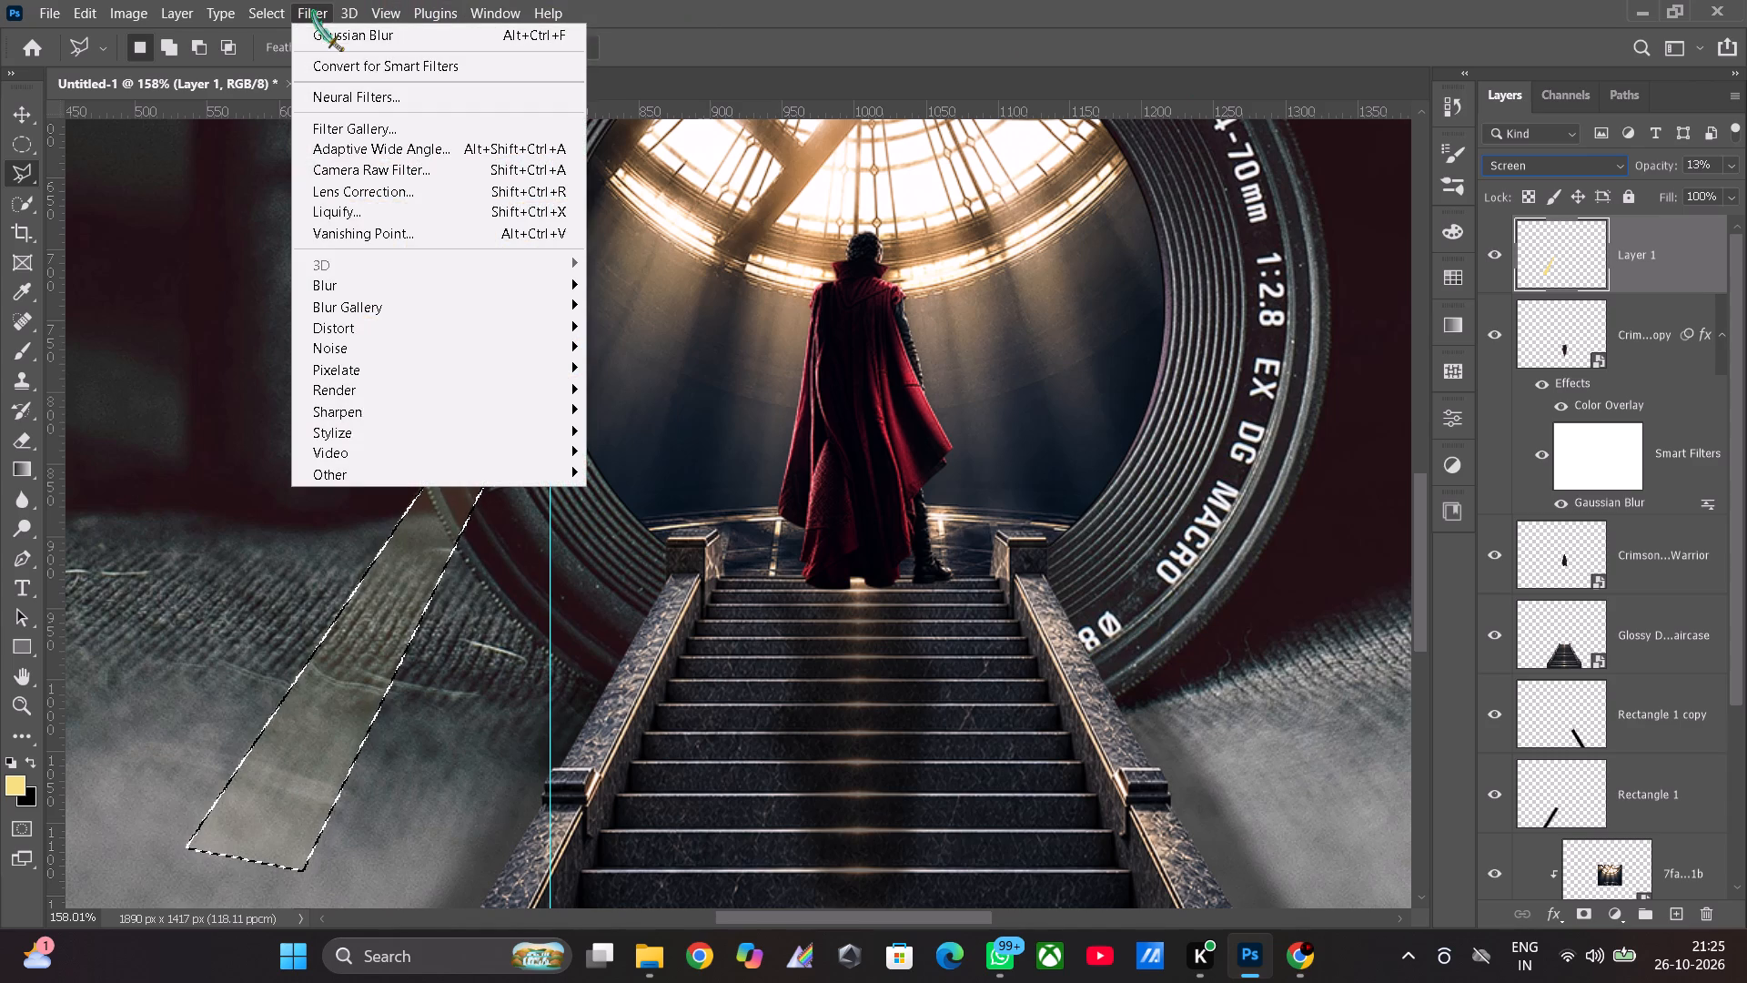
{"action": "left_click", "coordinate": [363, 31]}
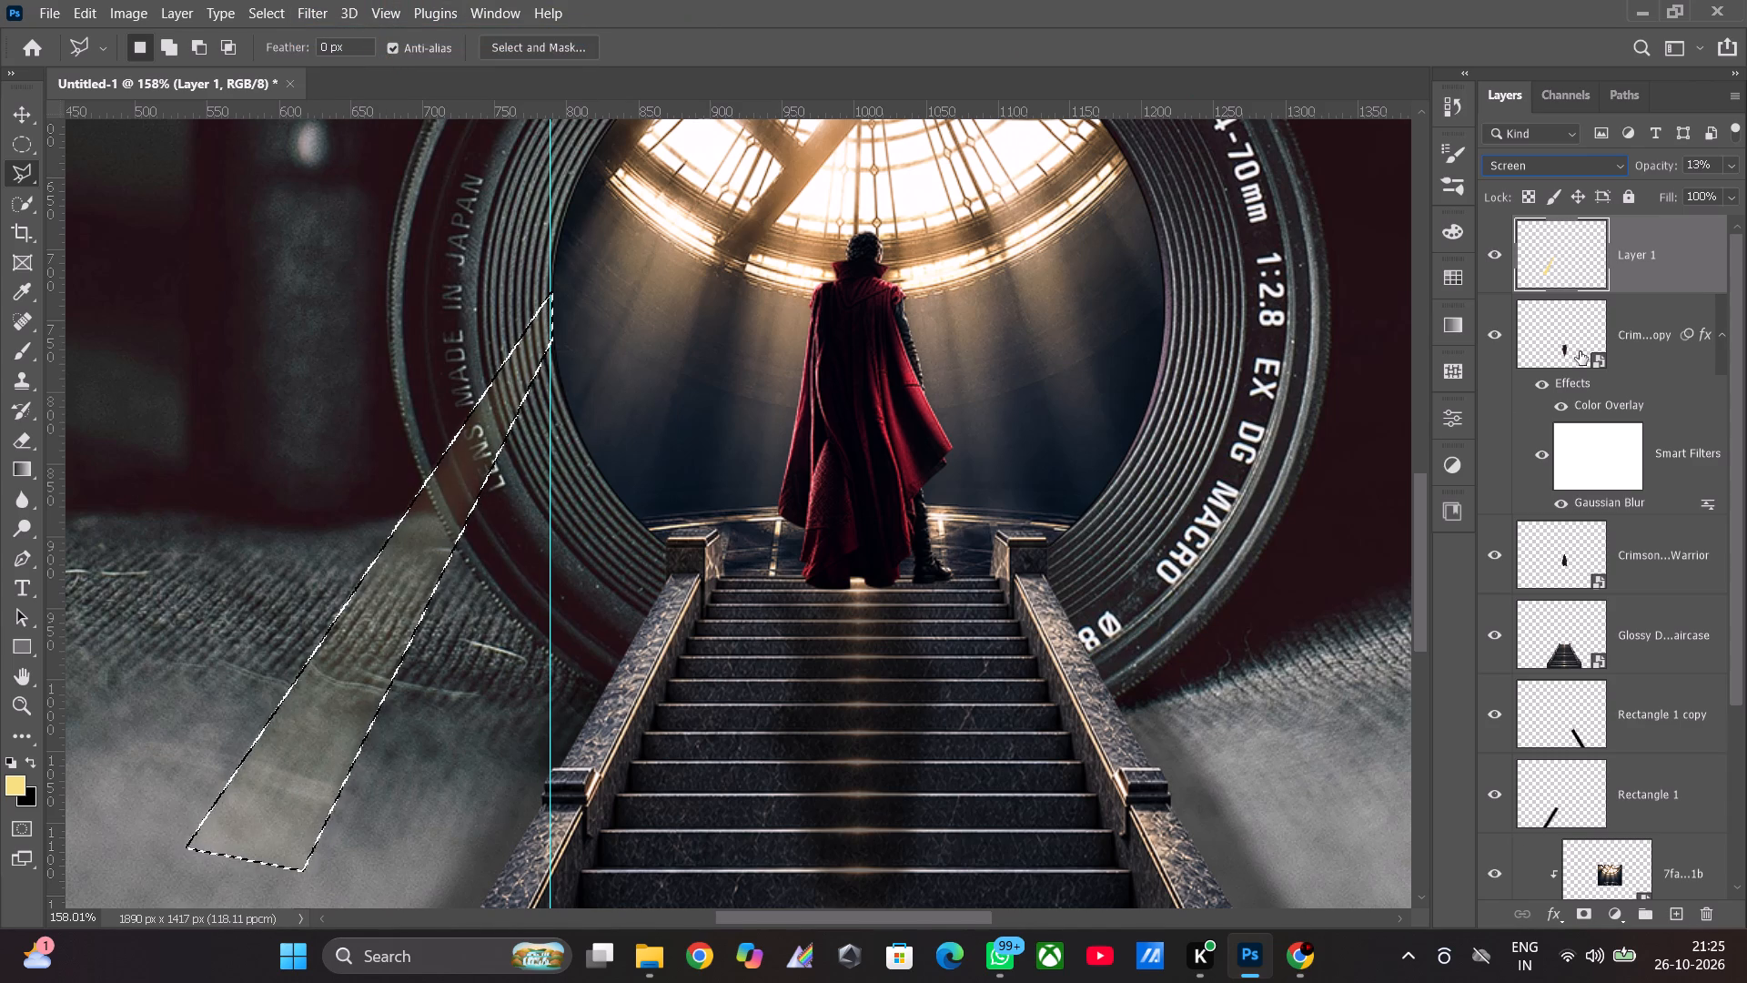
{"action": "left_click", "coordinate": [1597, 333]}
{"action": "left_click", "coordinate": [1601, 248]}
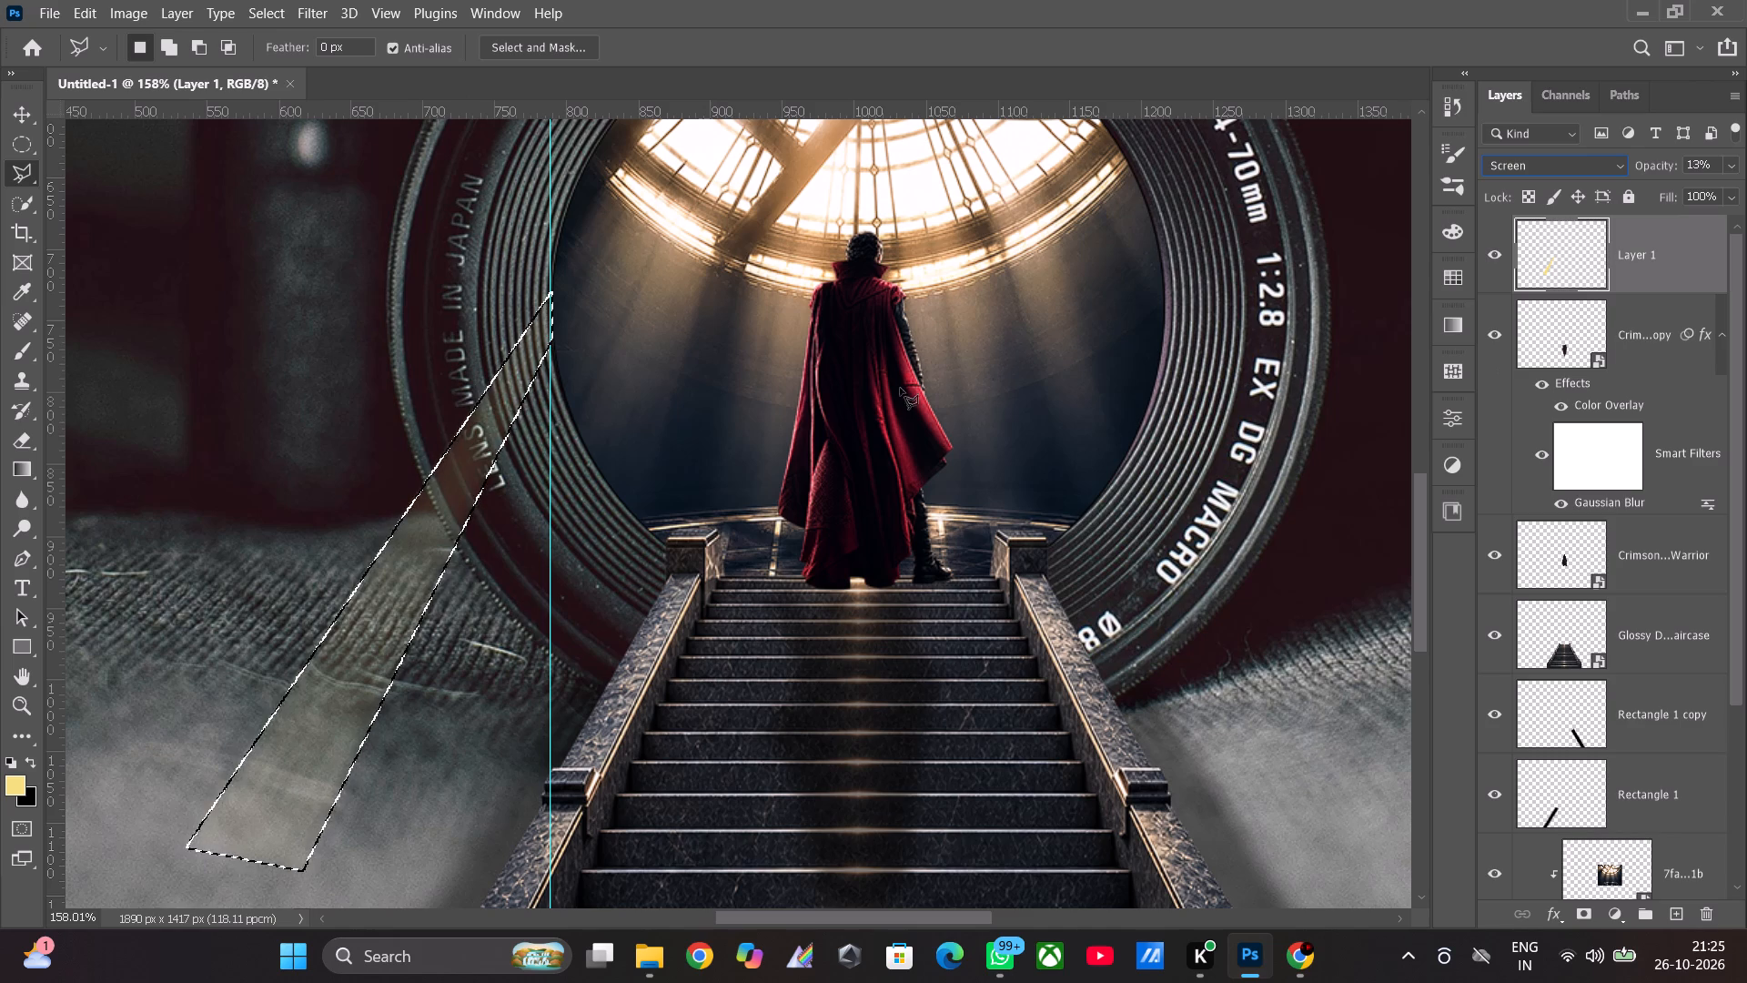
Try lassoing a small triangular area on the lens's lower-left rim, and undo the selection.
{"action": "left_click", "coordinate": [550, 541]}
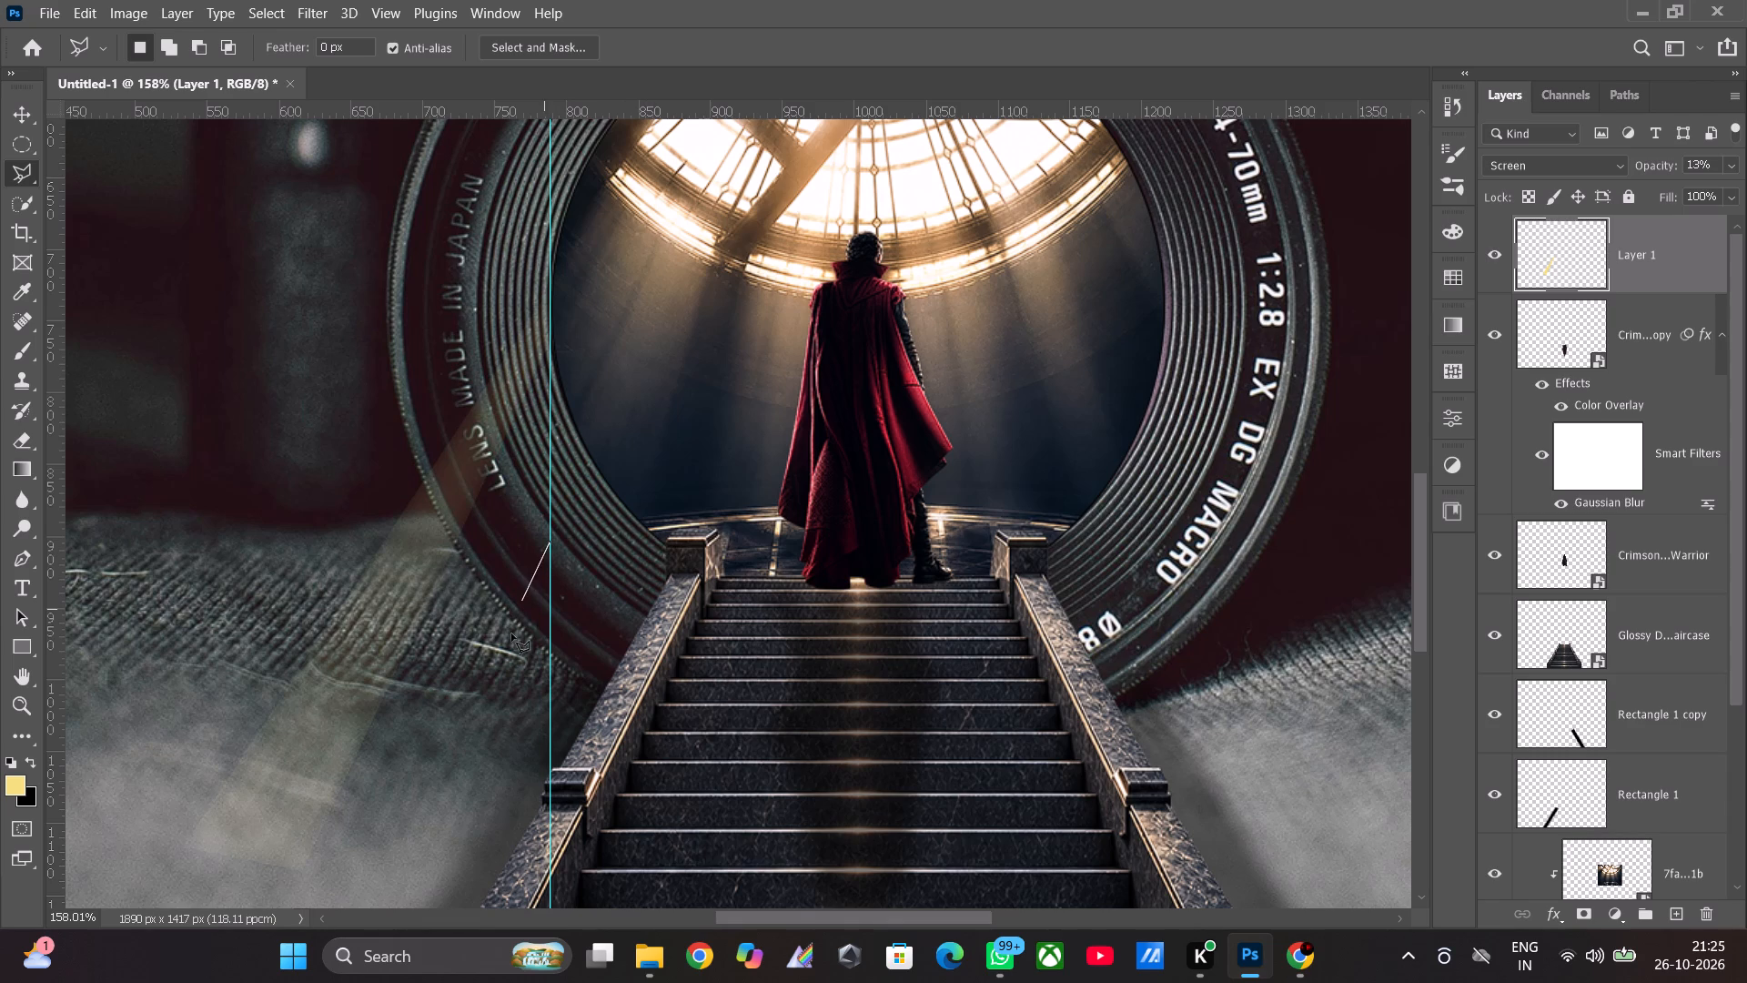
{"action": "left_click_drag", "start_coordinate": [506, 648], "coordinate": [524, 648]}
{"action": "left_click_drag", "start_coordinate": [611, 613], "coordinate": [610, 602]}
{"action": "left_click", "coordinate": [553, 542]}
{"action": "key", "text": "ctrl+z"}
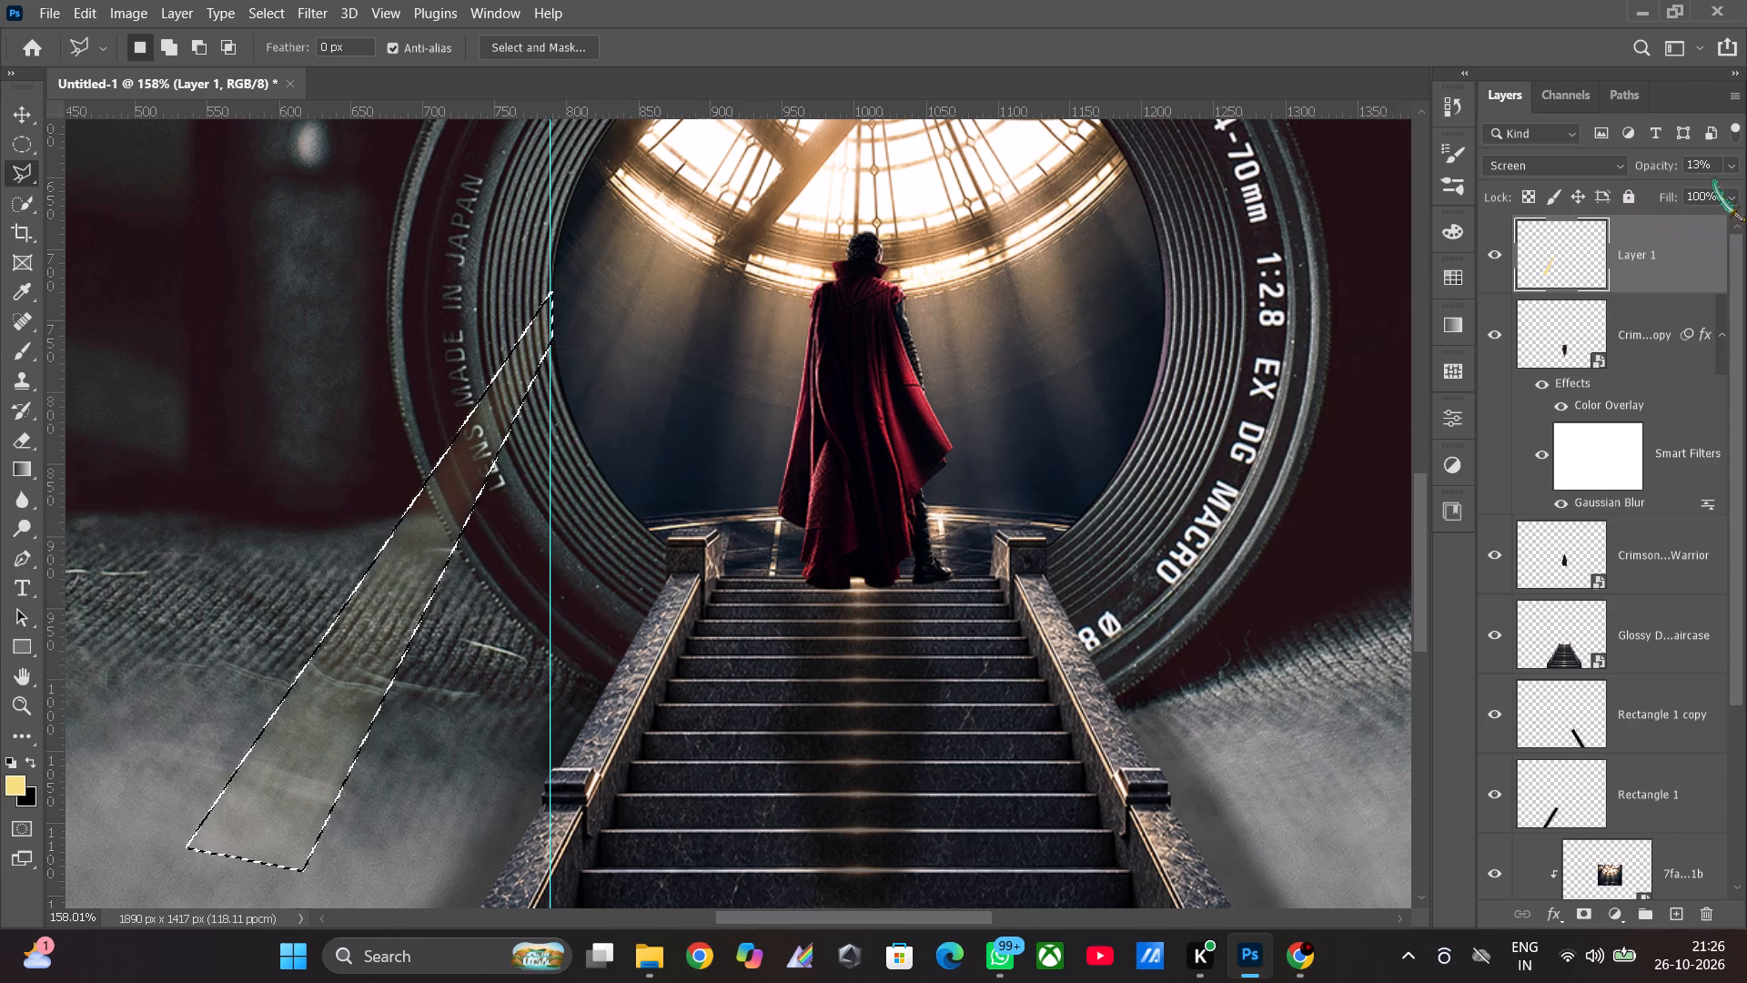
Reduce the opacity of Layer 1, holding the yellow light strip, to 9%.
{"action": "left_click", "coordinate": [1732, 159]}
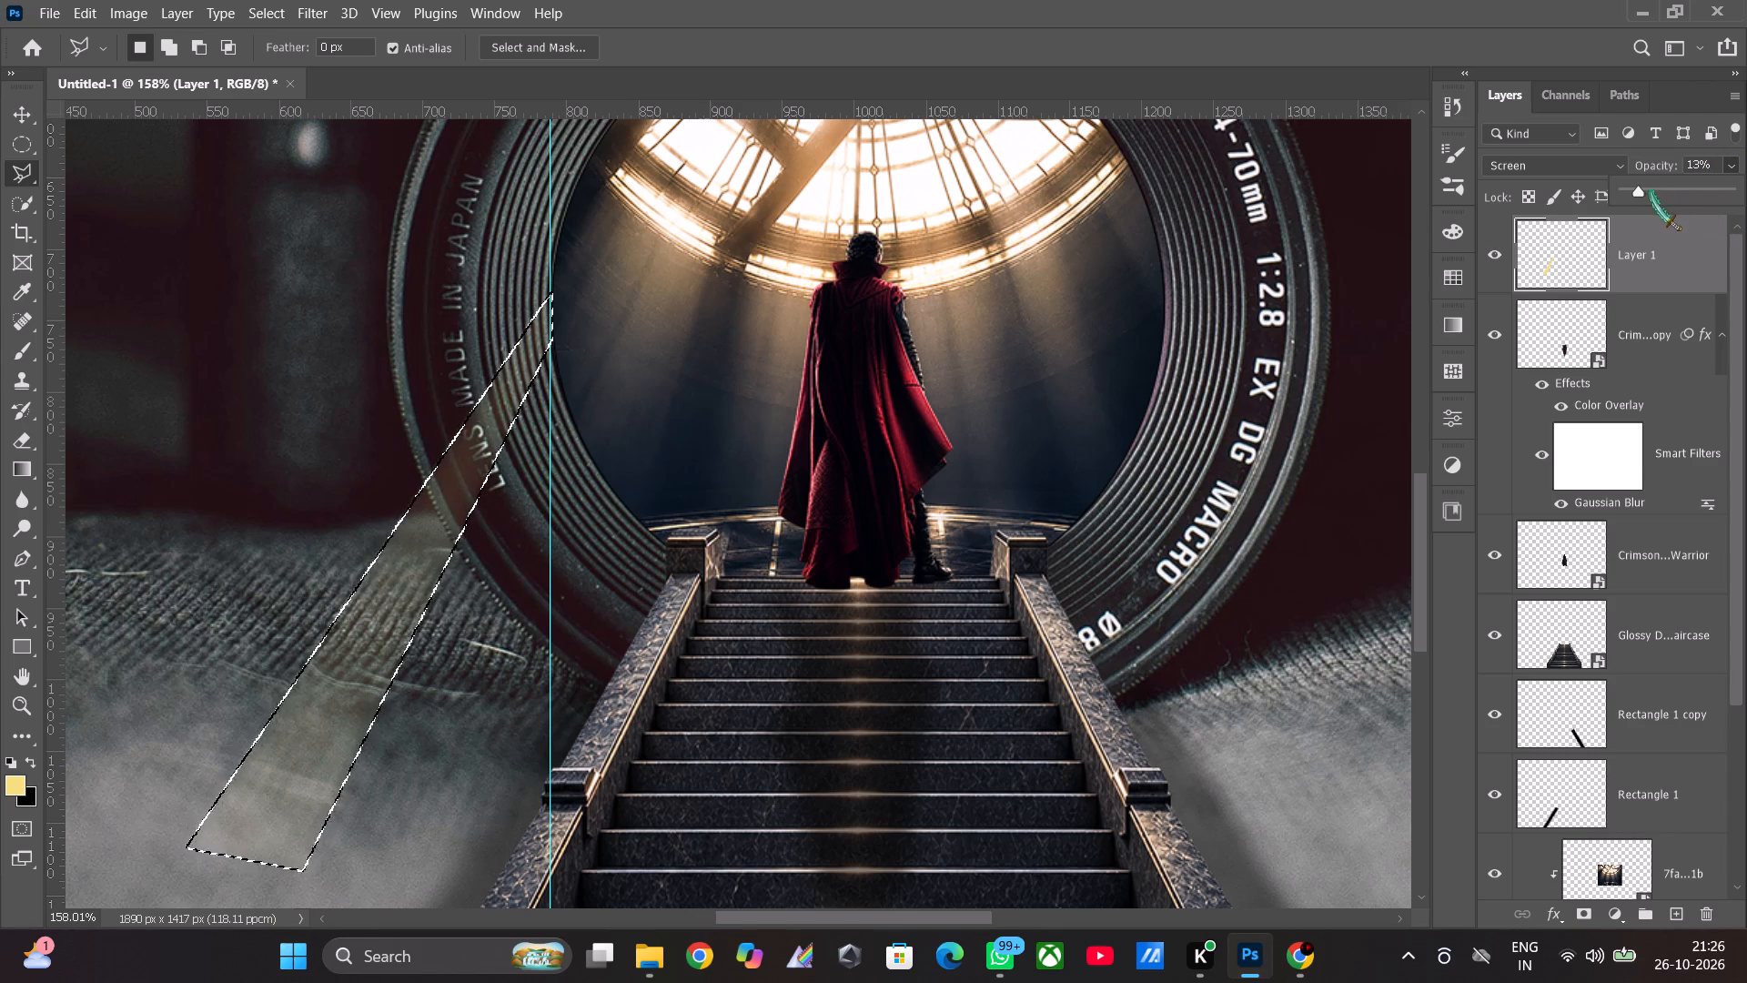
{"action": "left_click", "coordinate": [1631, 188]}
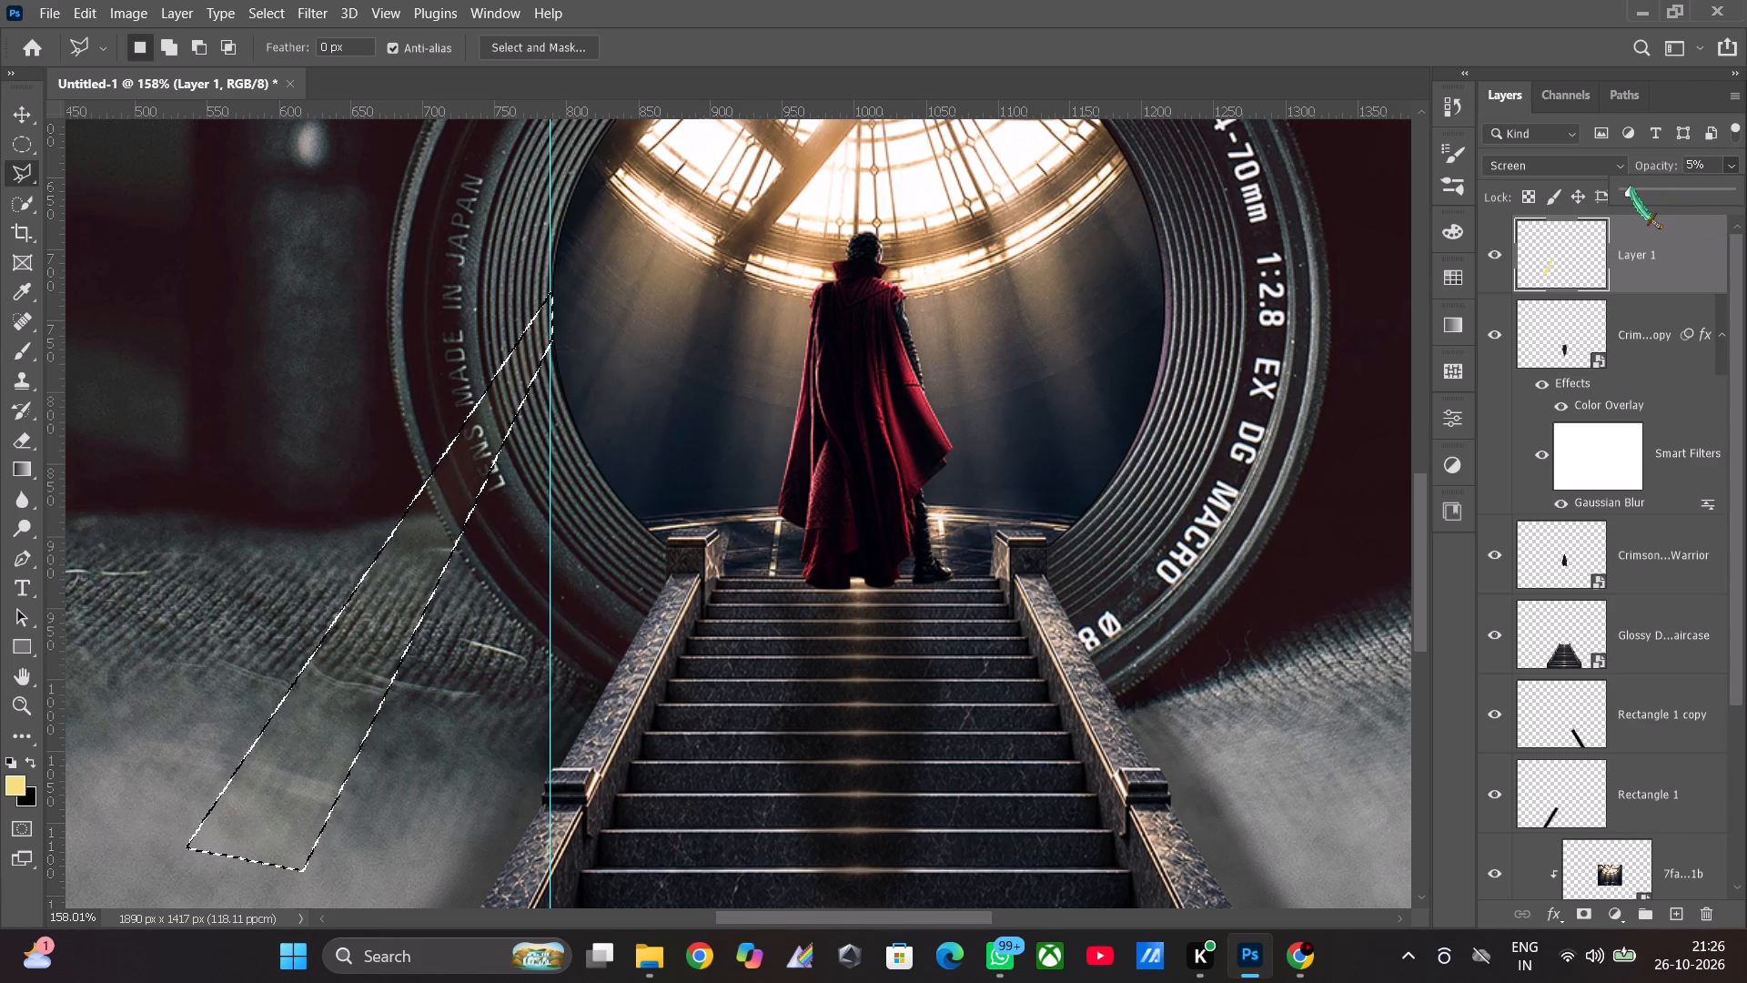
{"action": "left_click", "coordinate": [1632, 188]}
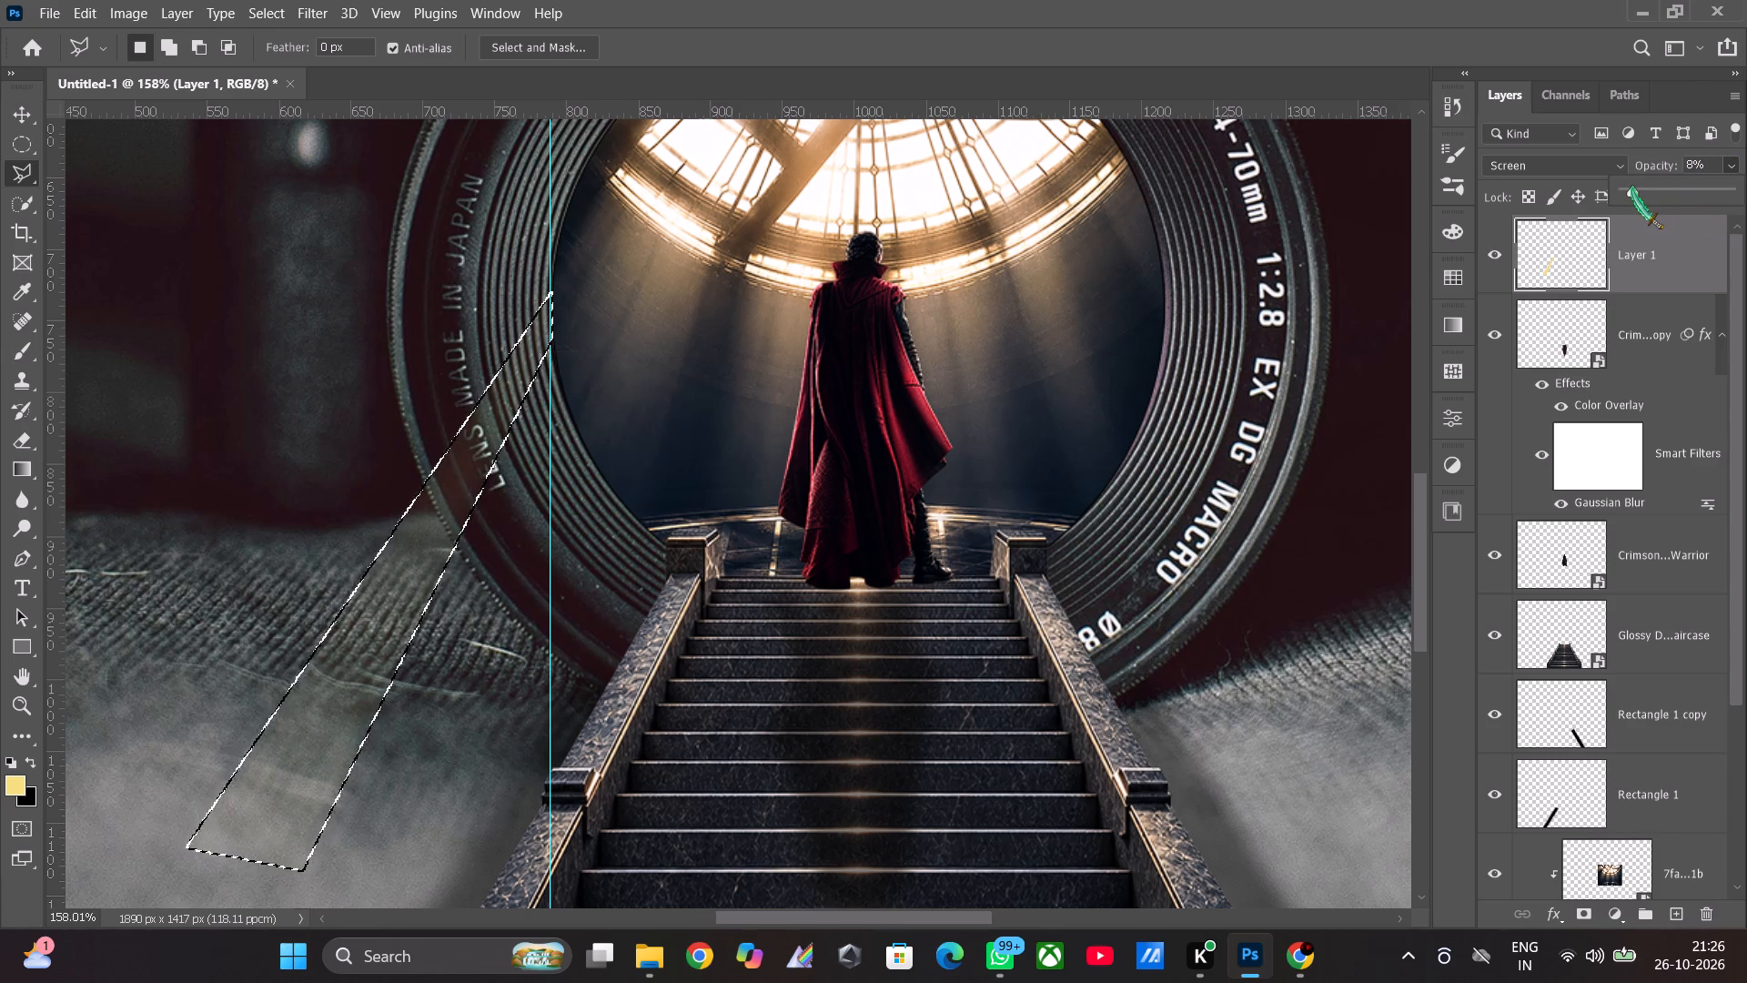
{"action": "left_click", "coordinate": [1636, 187]}
{"action": "left_click", "coordinate": [1636, 187]}
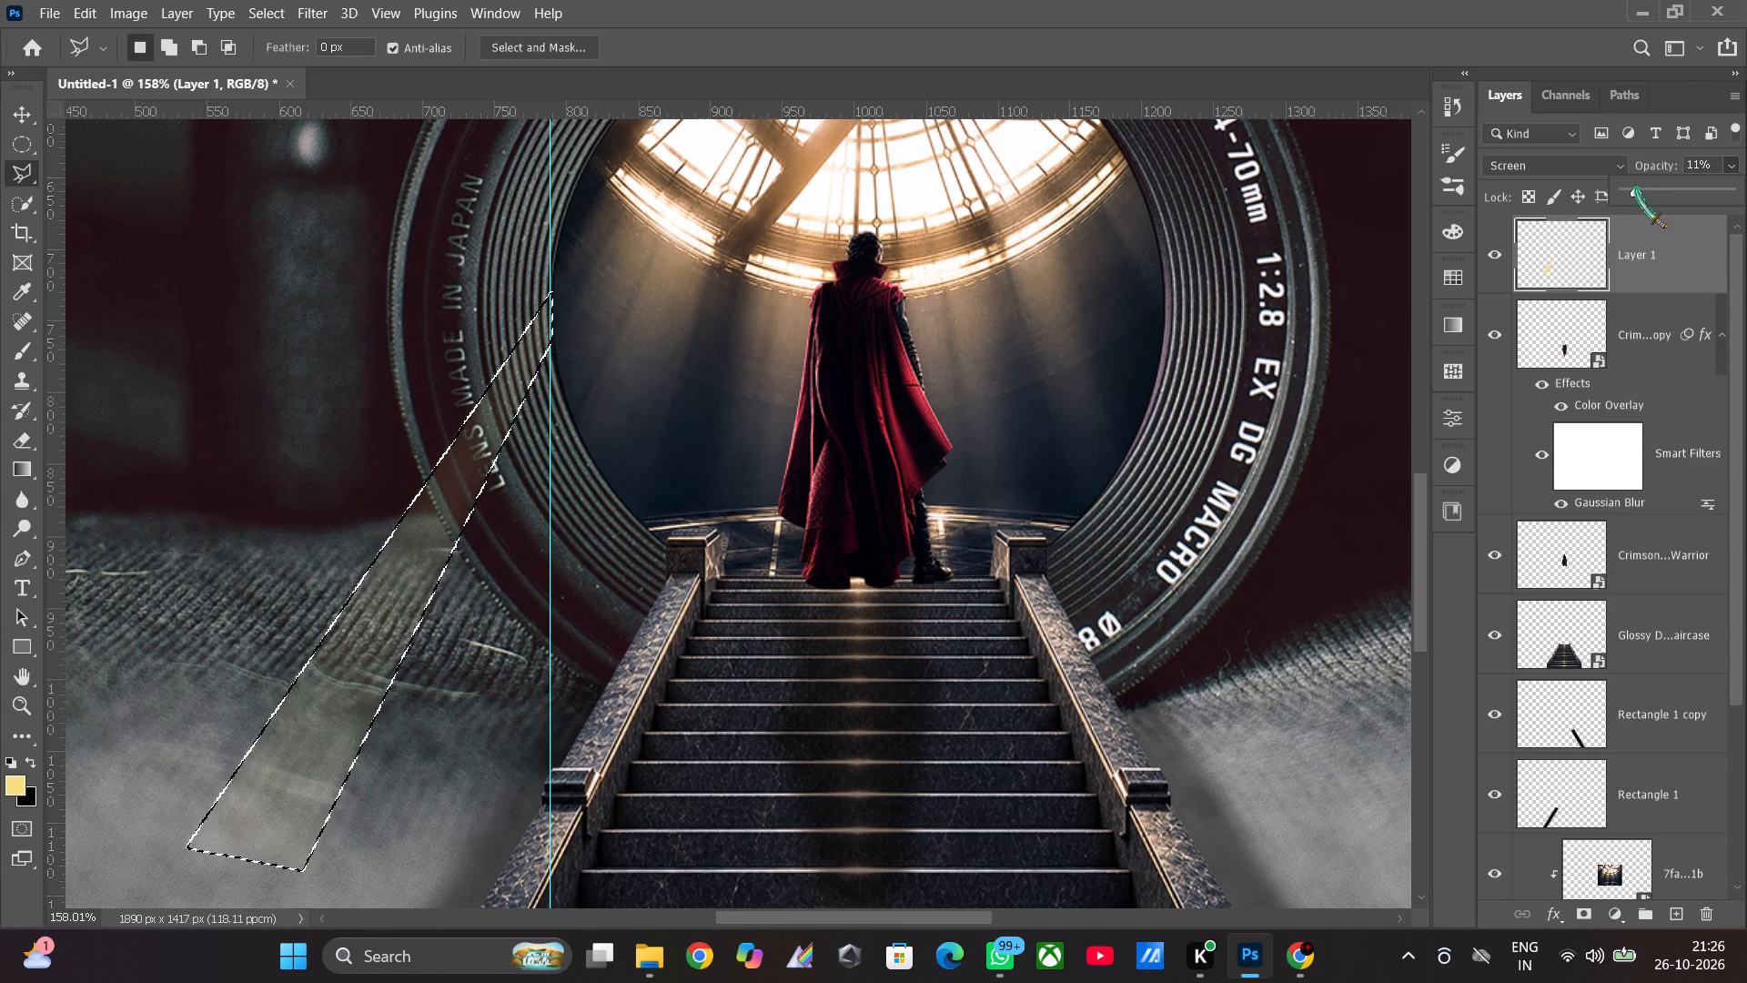
{"action": "left_click", "coordinate": [1632, 188]}
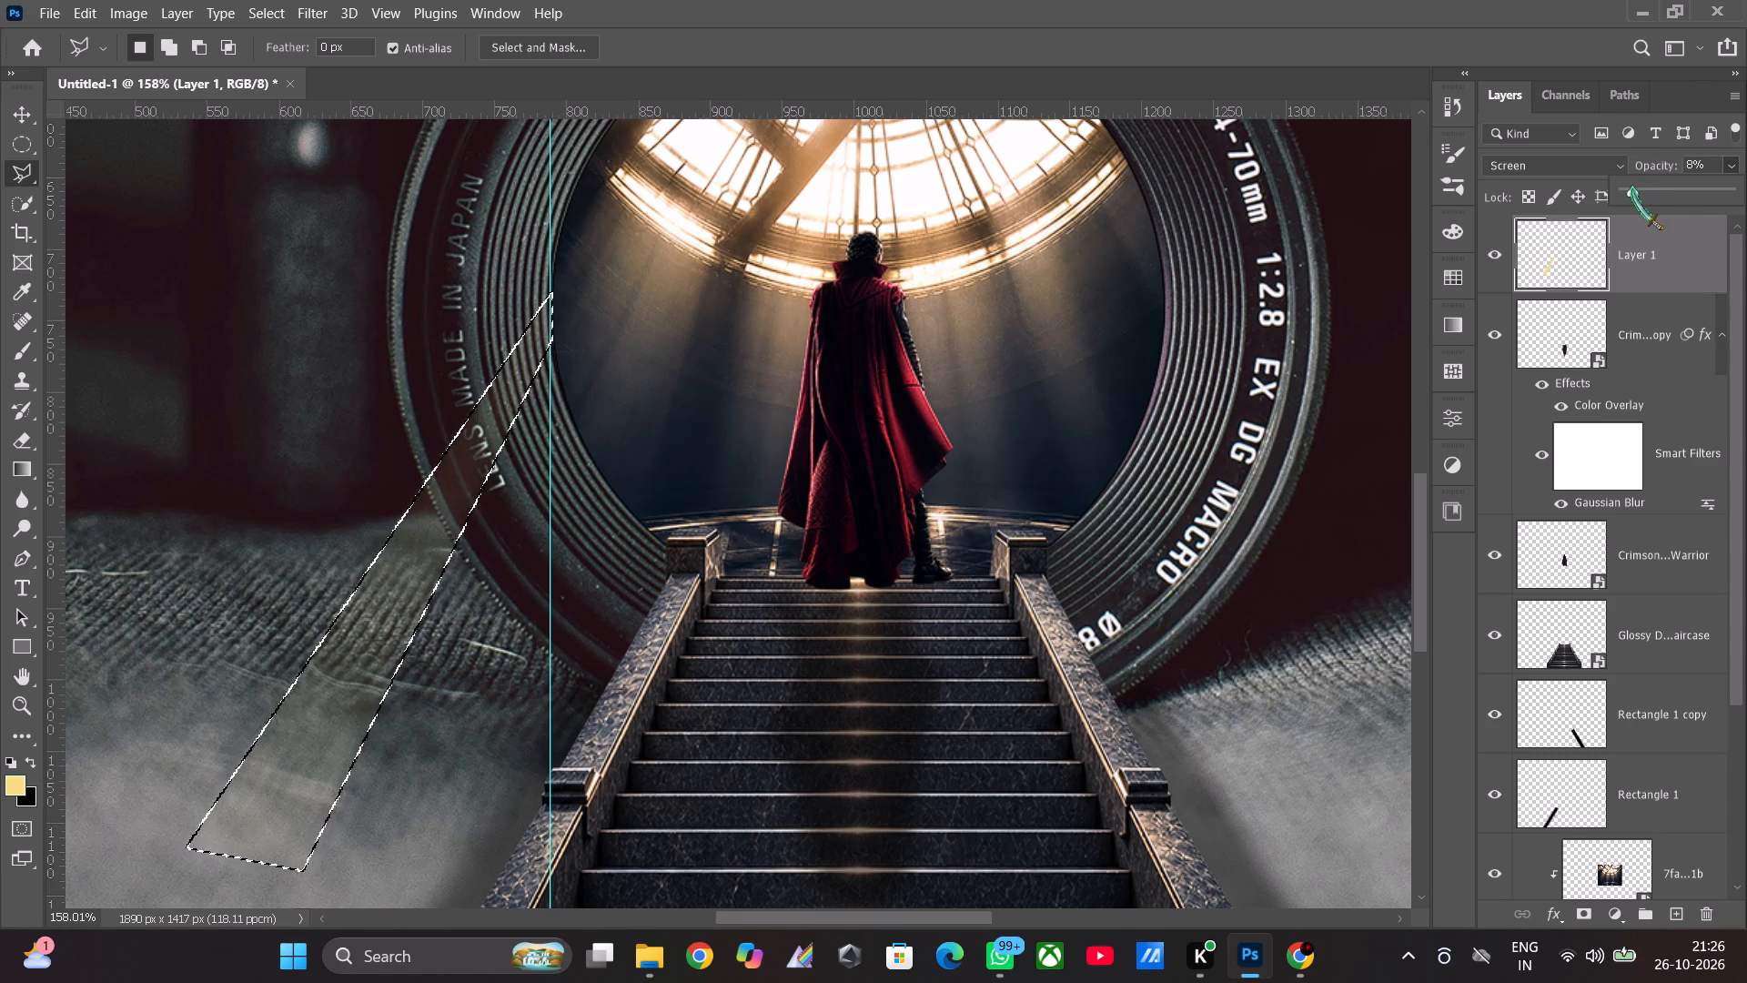
{"action": "left_click", "coordinate": [1636, 189]}
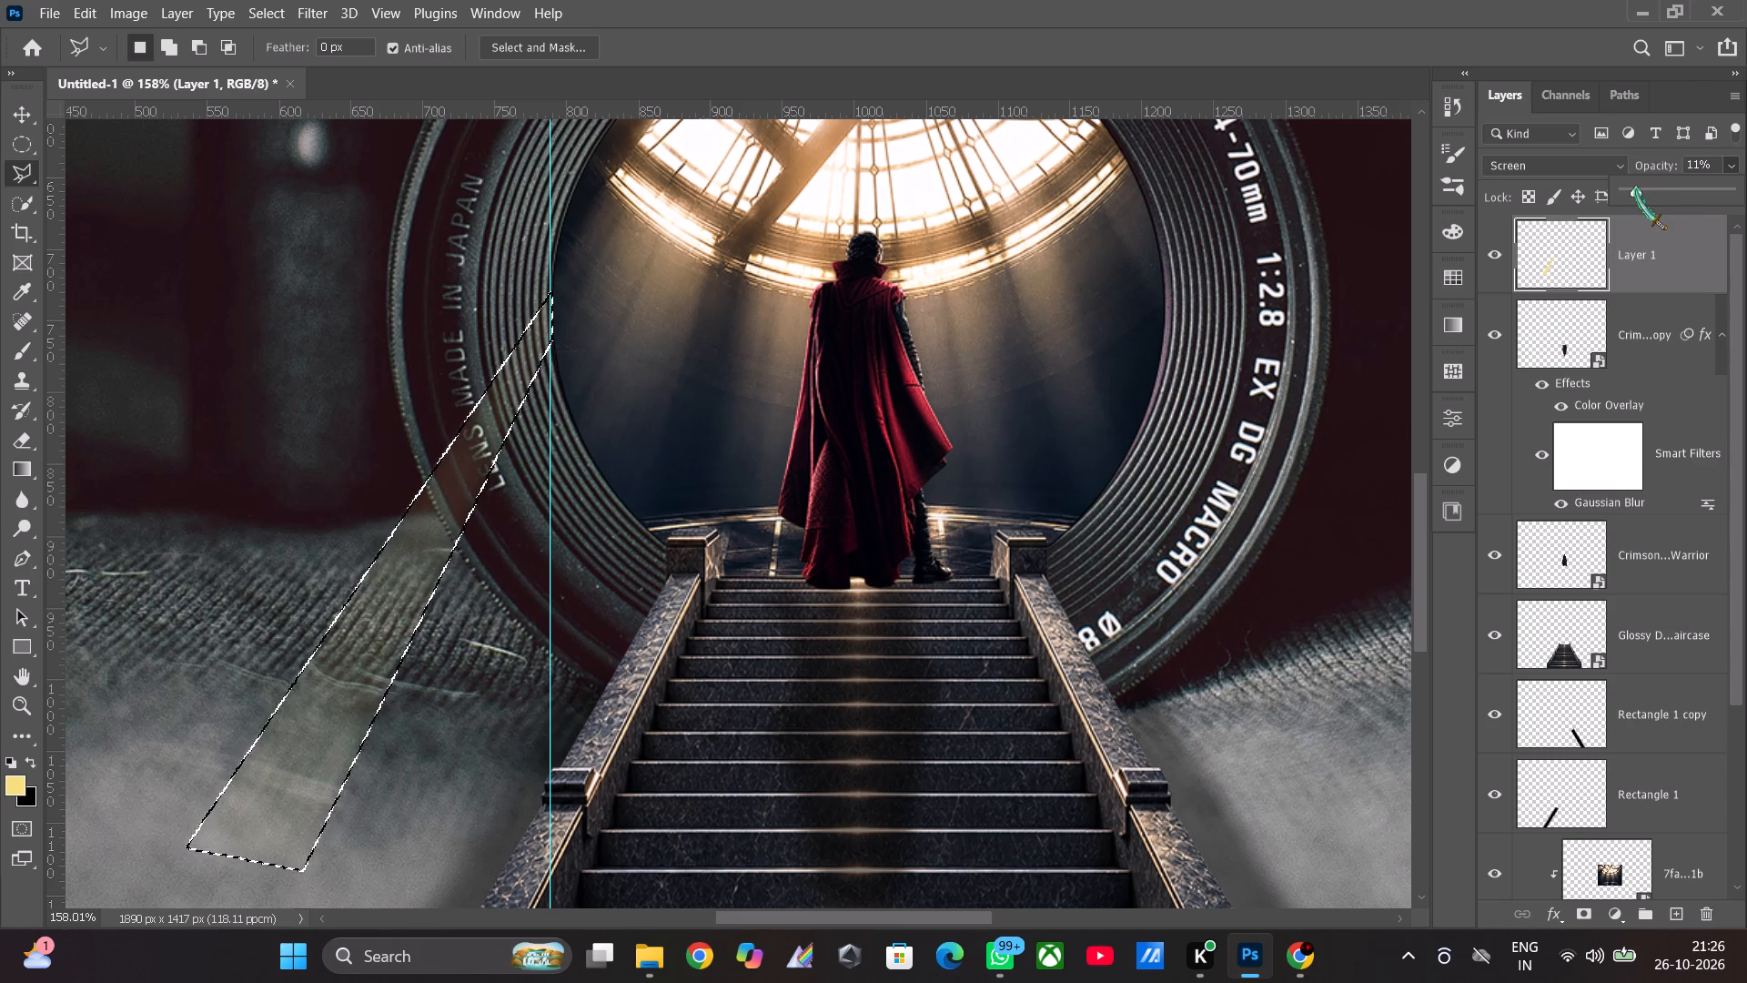
{"action": "left_click", "coordinate": [1634, 188]}
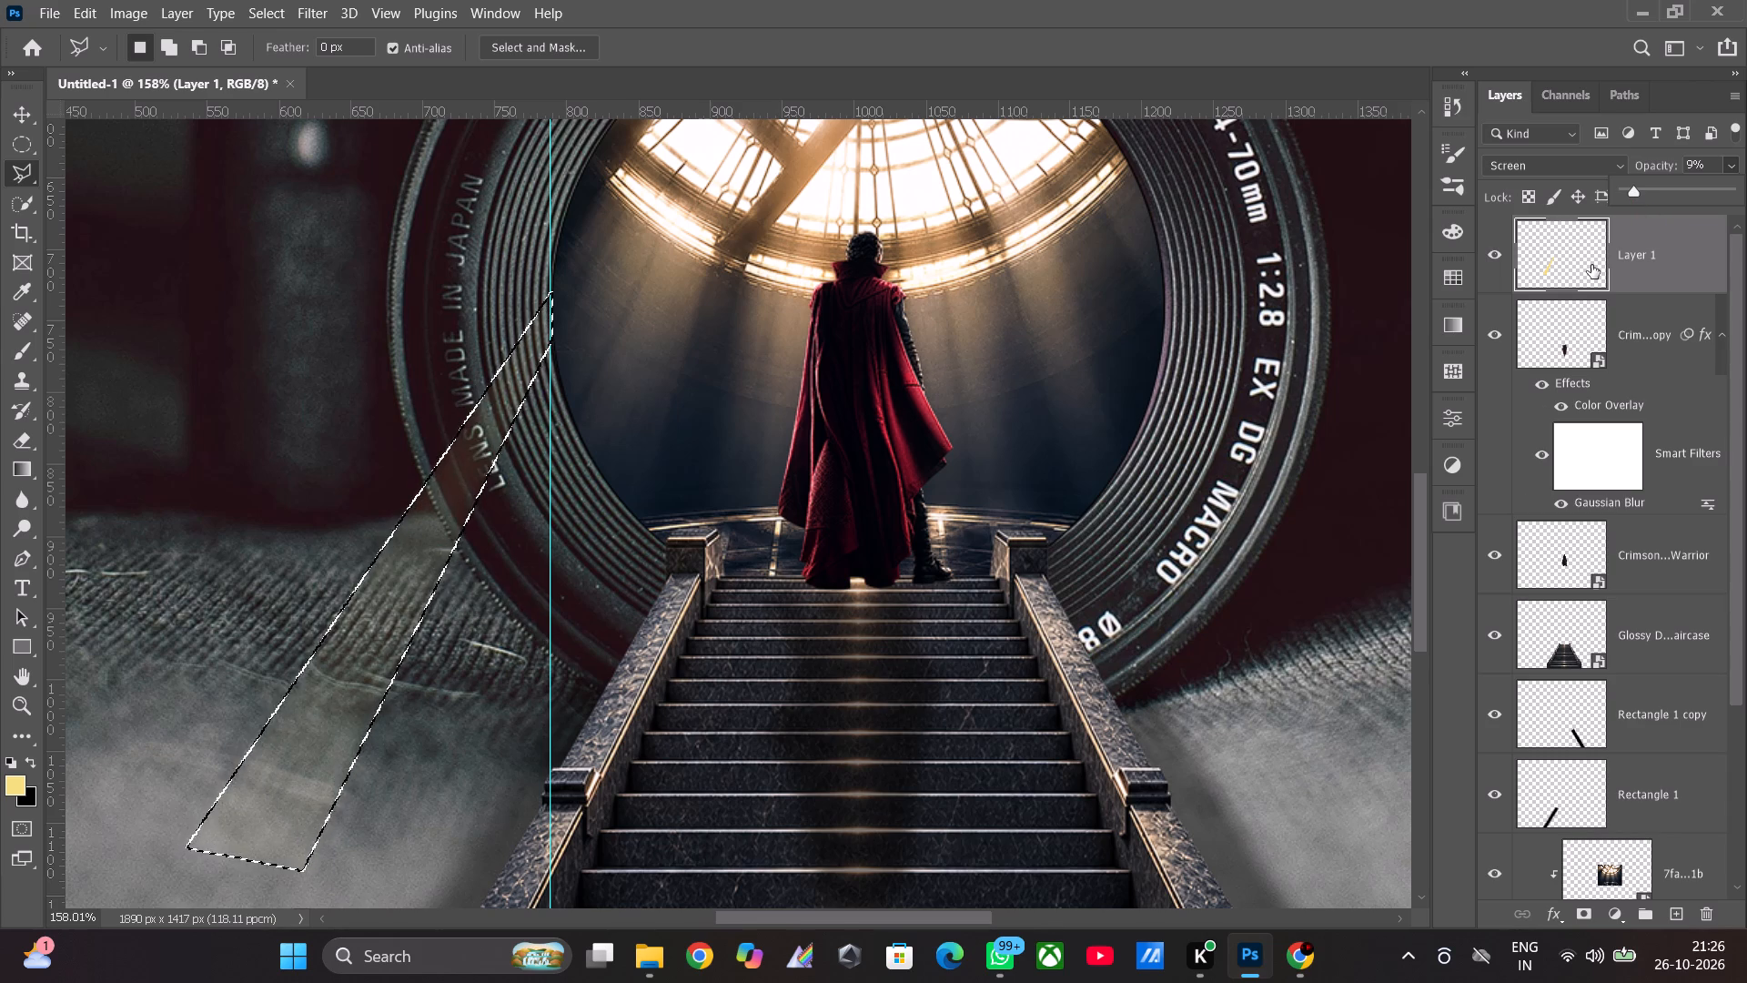
{"action": "key", "text": "ctrl+t"}
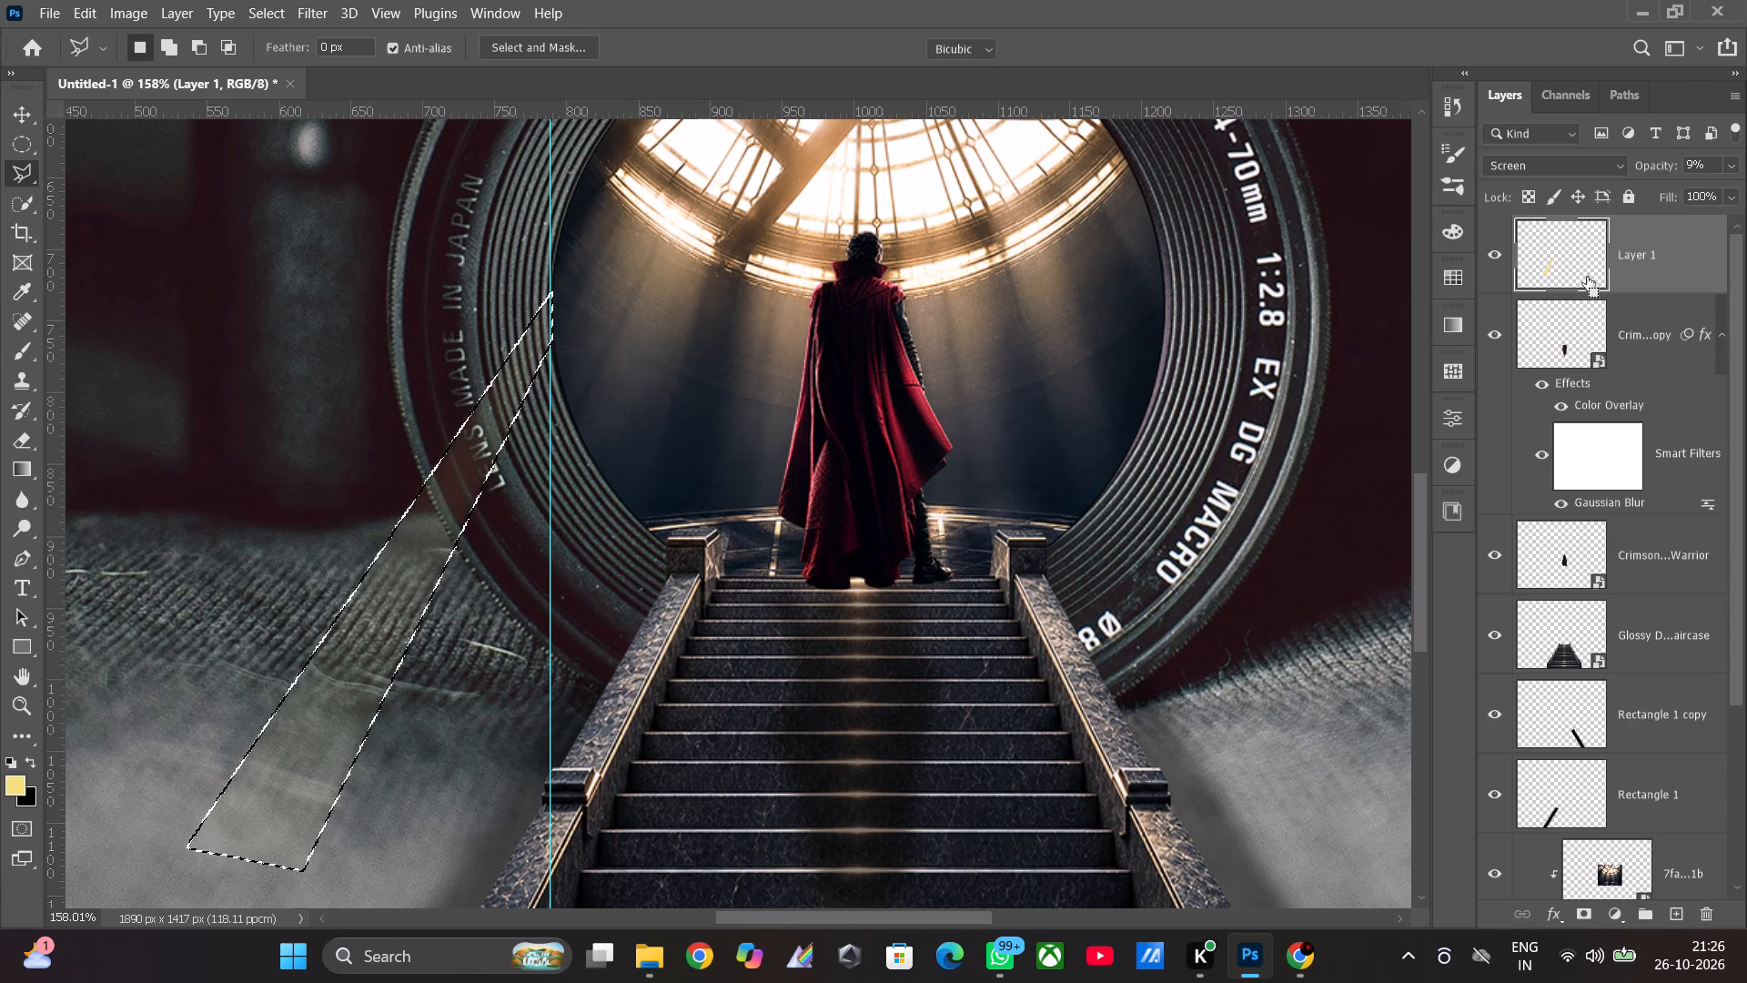
{"action": "right_click", "coordinate": [1575, 254]}
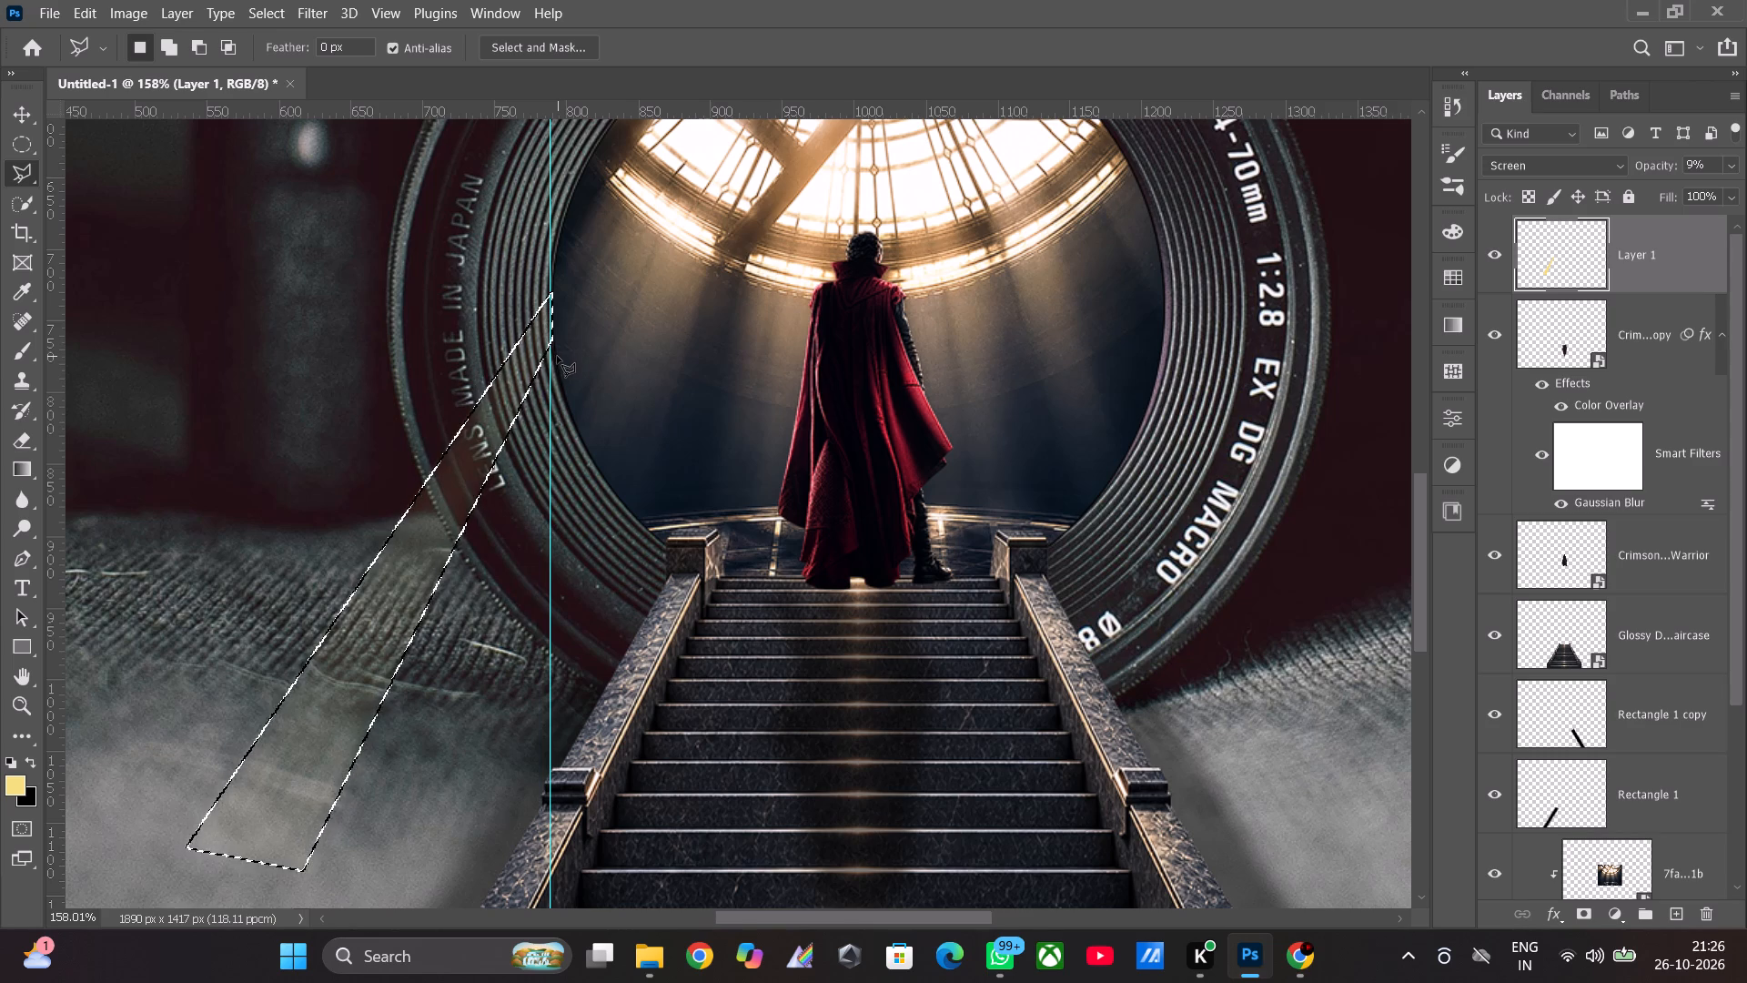
Lasso a second diagonal strip on Layer 1, just right of the first and down to the ground, and fill it with the yellow foreground colour.
{"action": "left_click", "coordinate": [555, 353]}
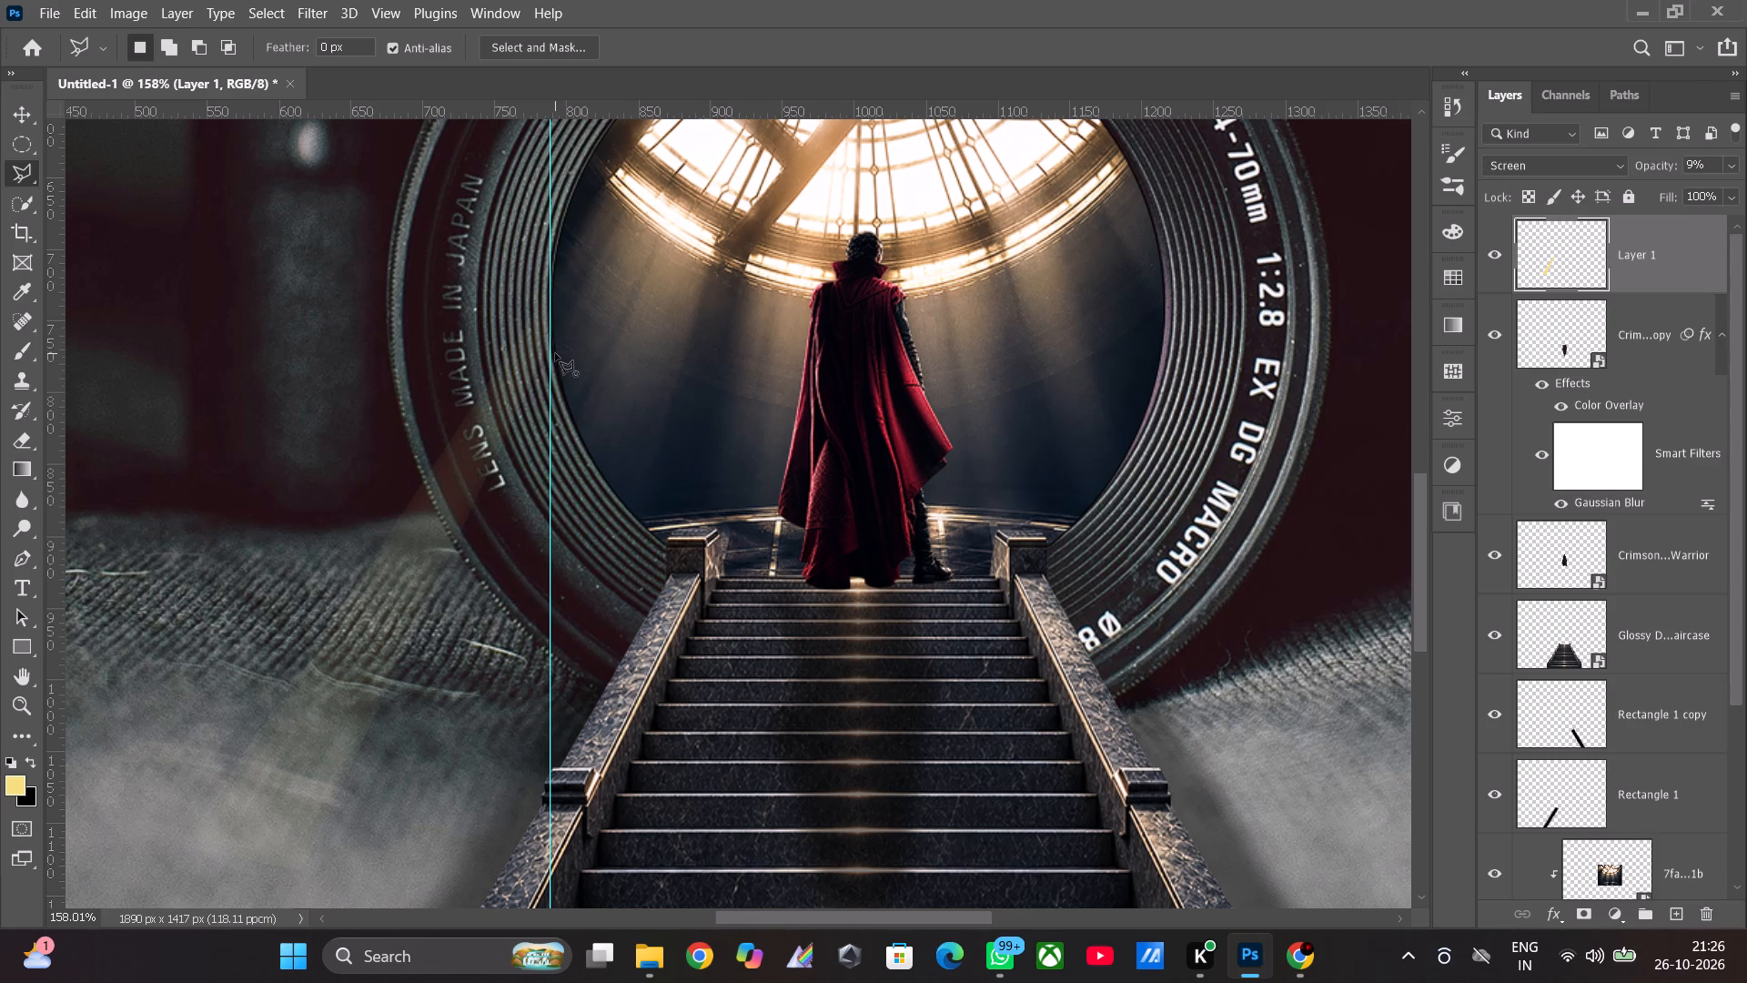
{"action": "left_click", "coordinate": [569, 408]}
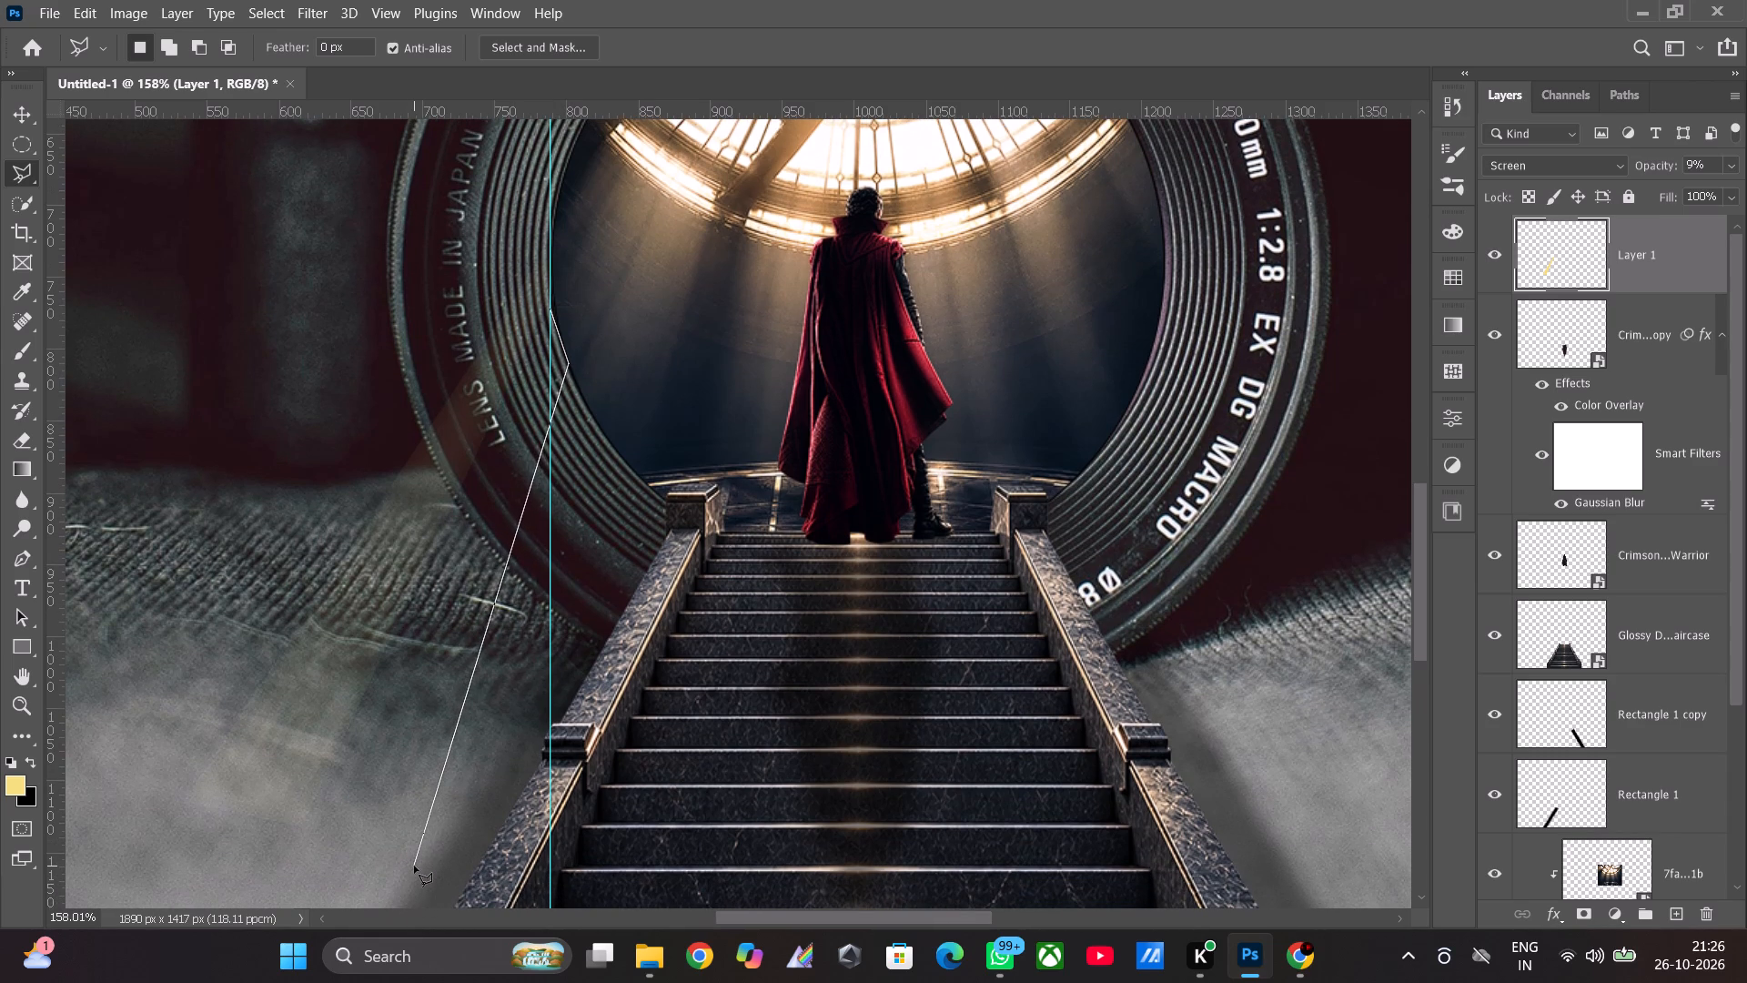
{"action": "left_click", "coordinate": [422, 872]}
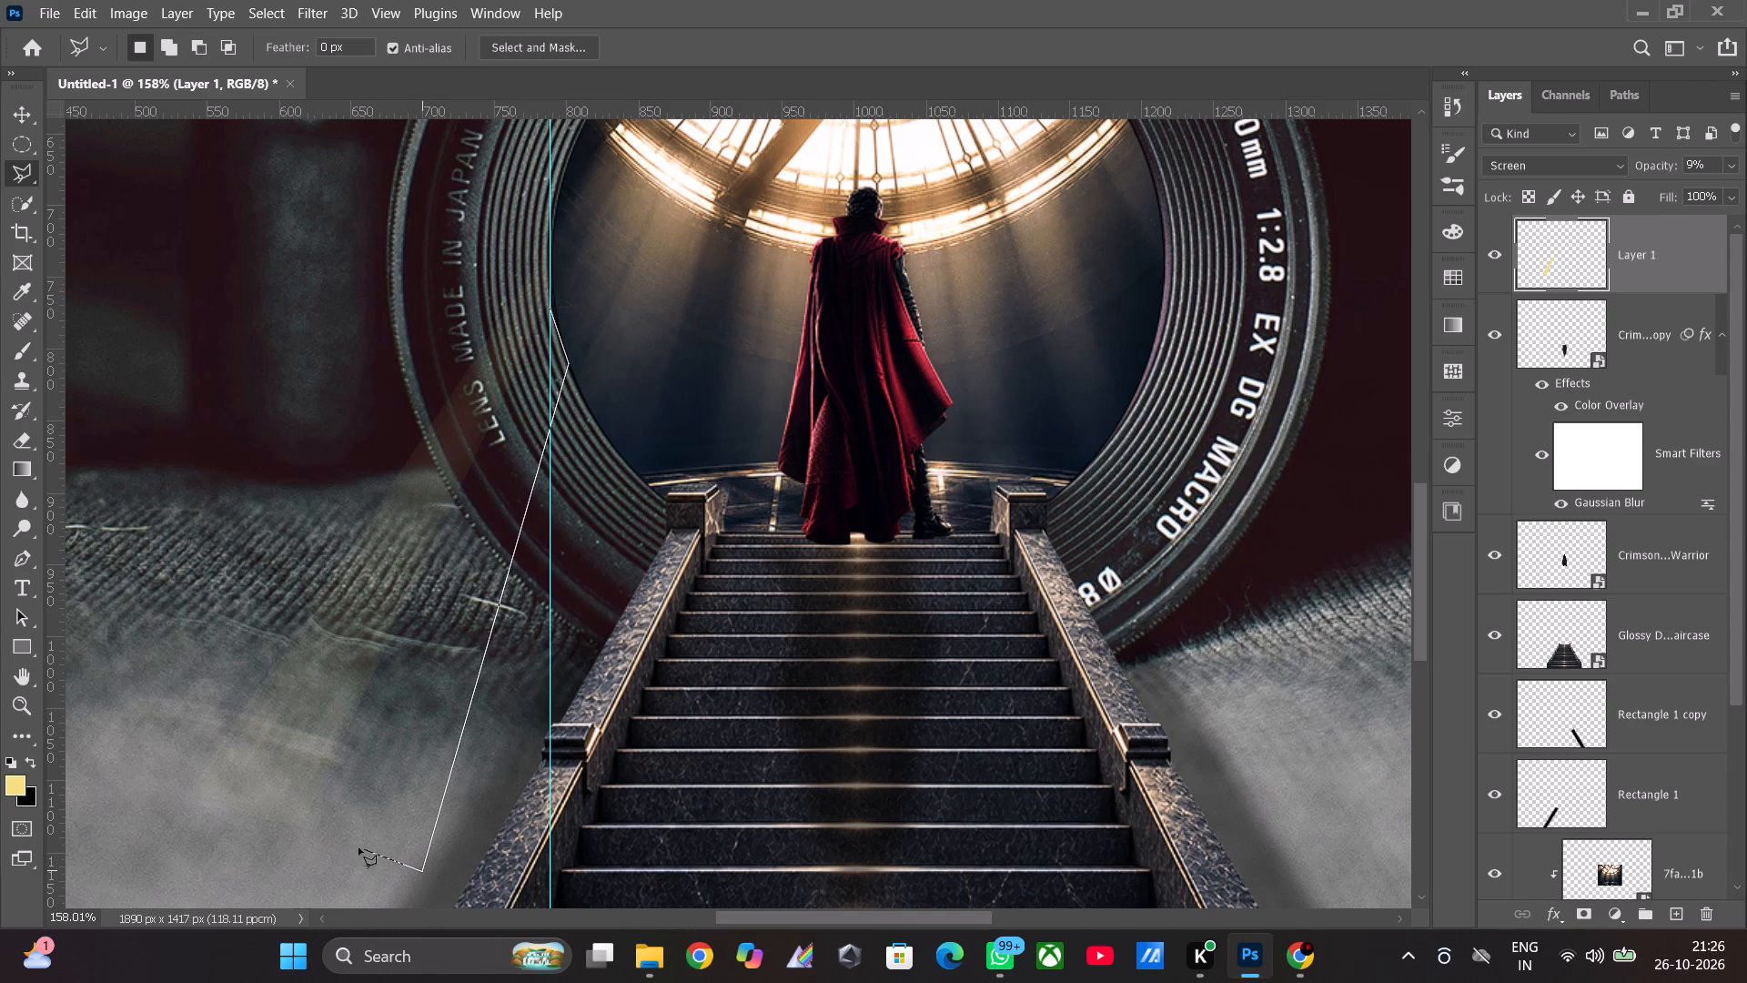
{"action": "left_click", "coordinate": [300, 829]}
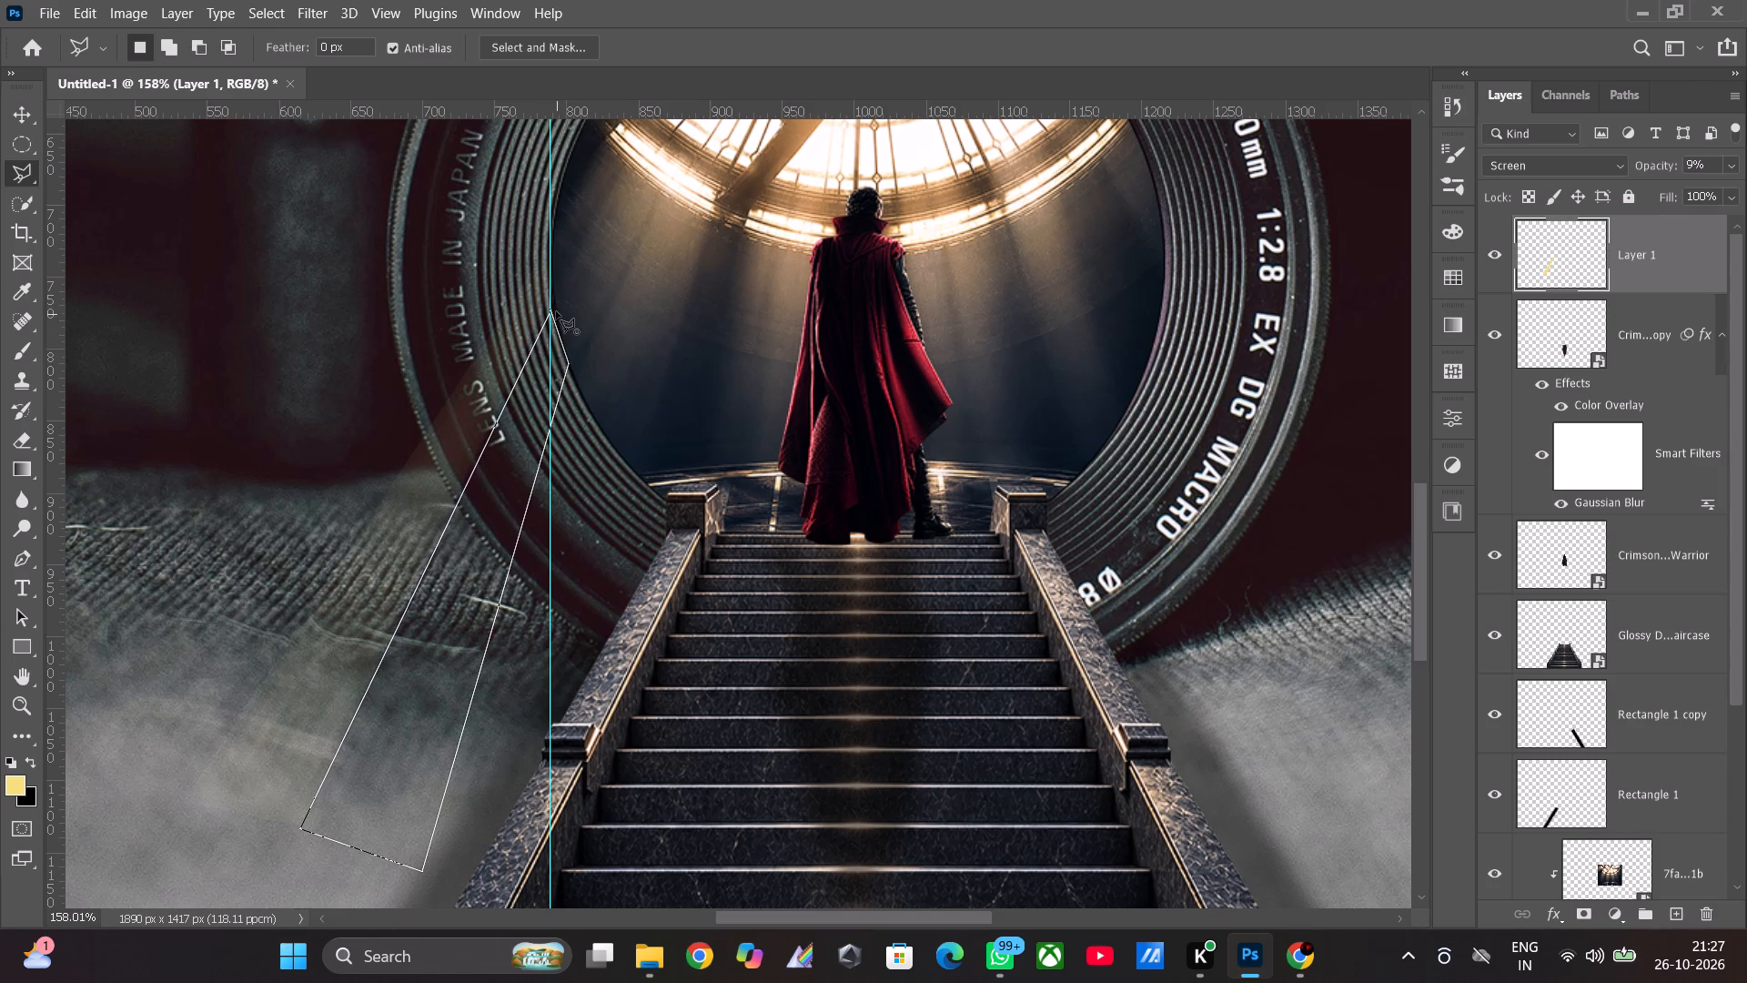
{"action": "left_click", "coordinate": [556, 311]}
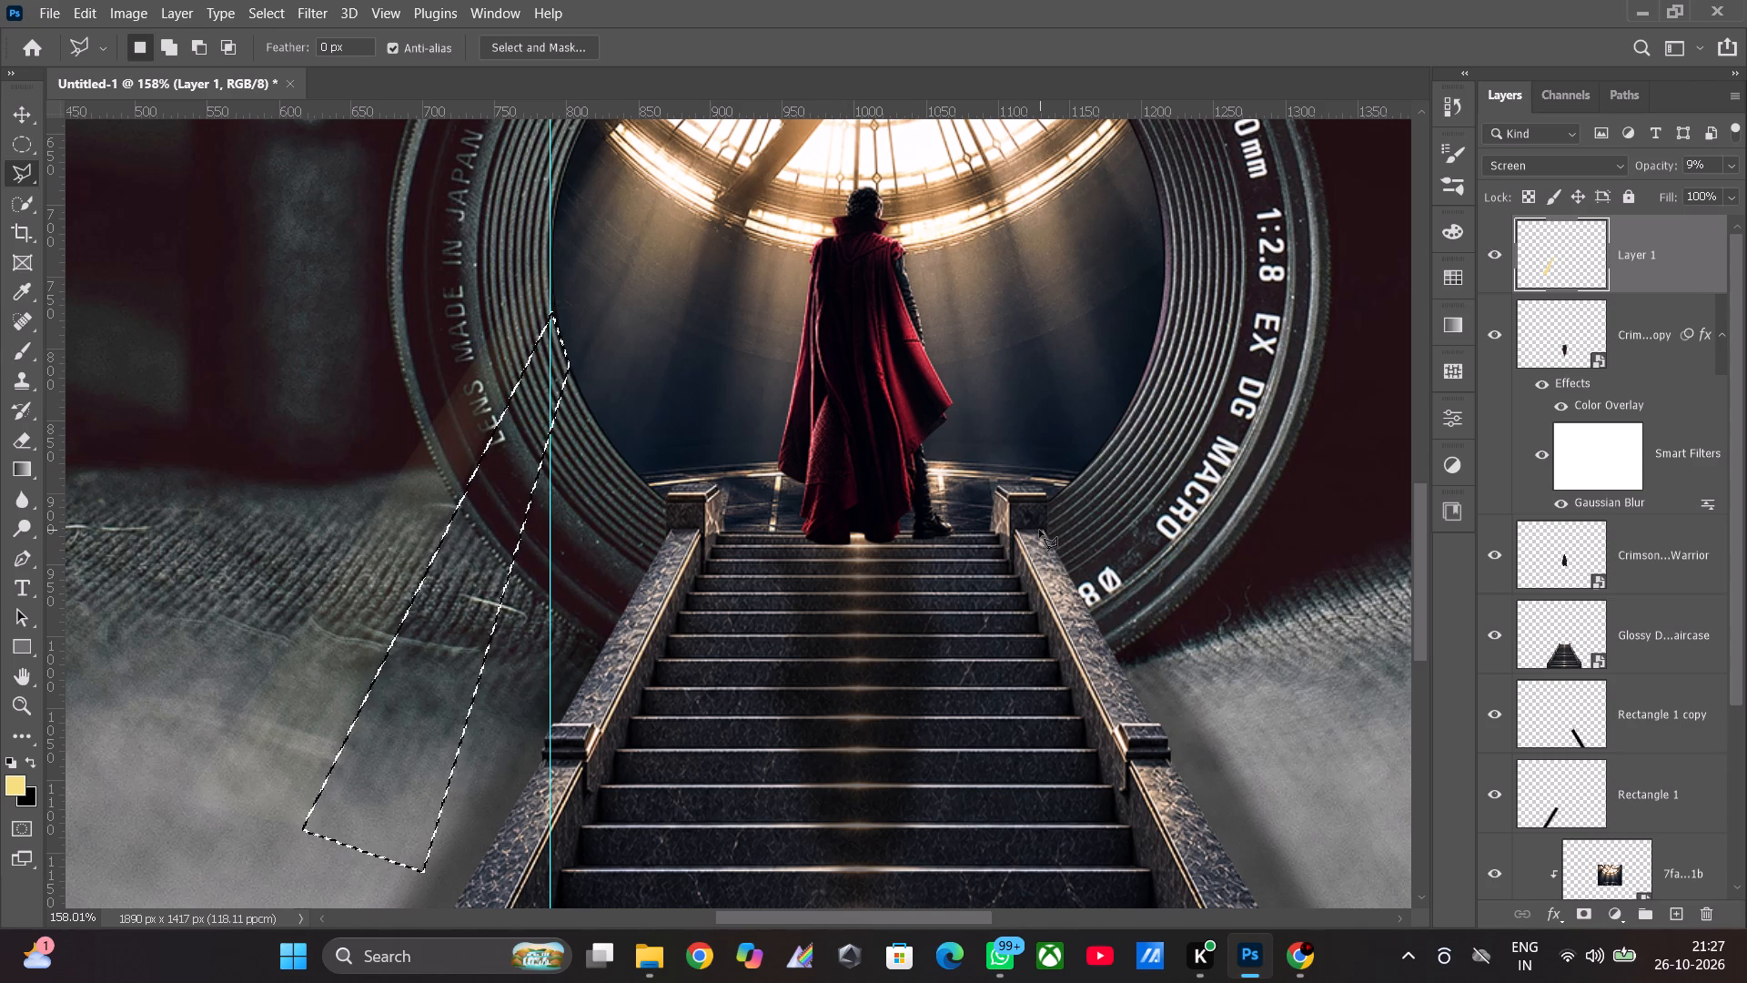
{"action": "key", "text": "alt+BackSpace"}
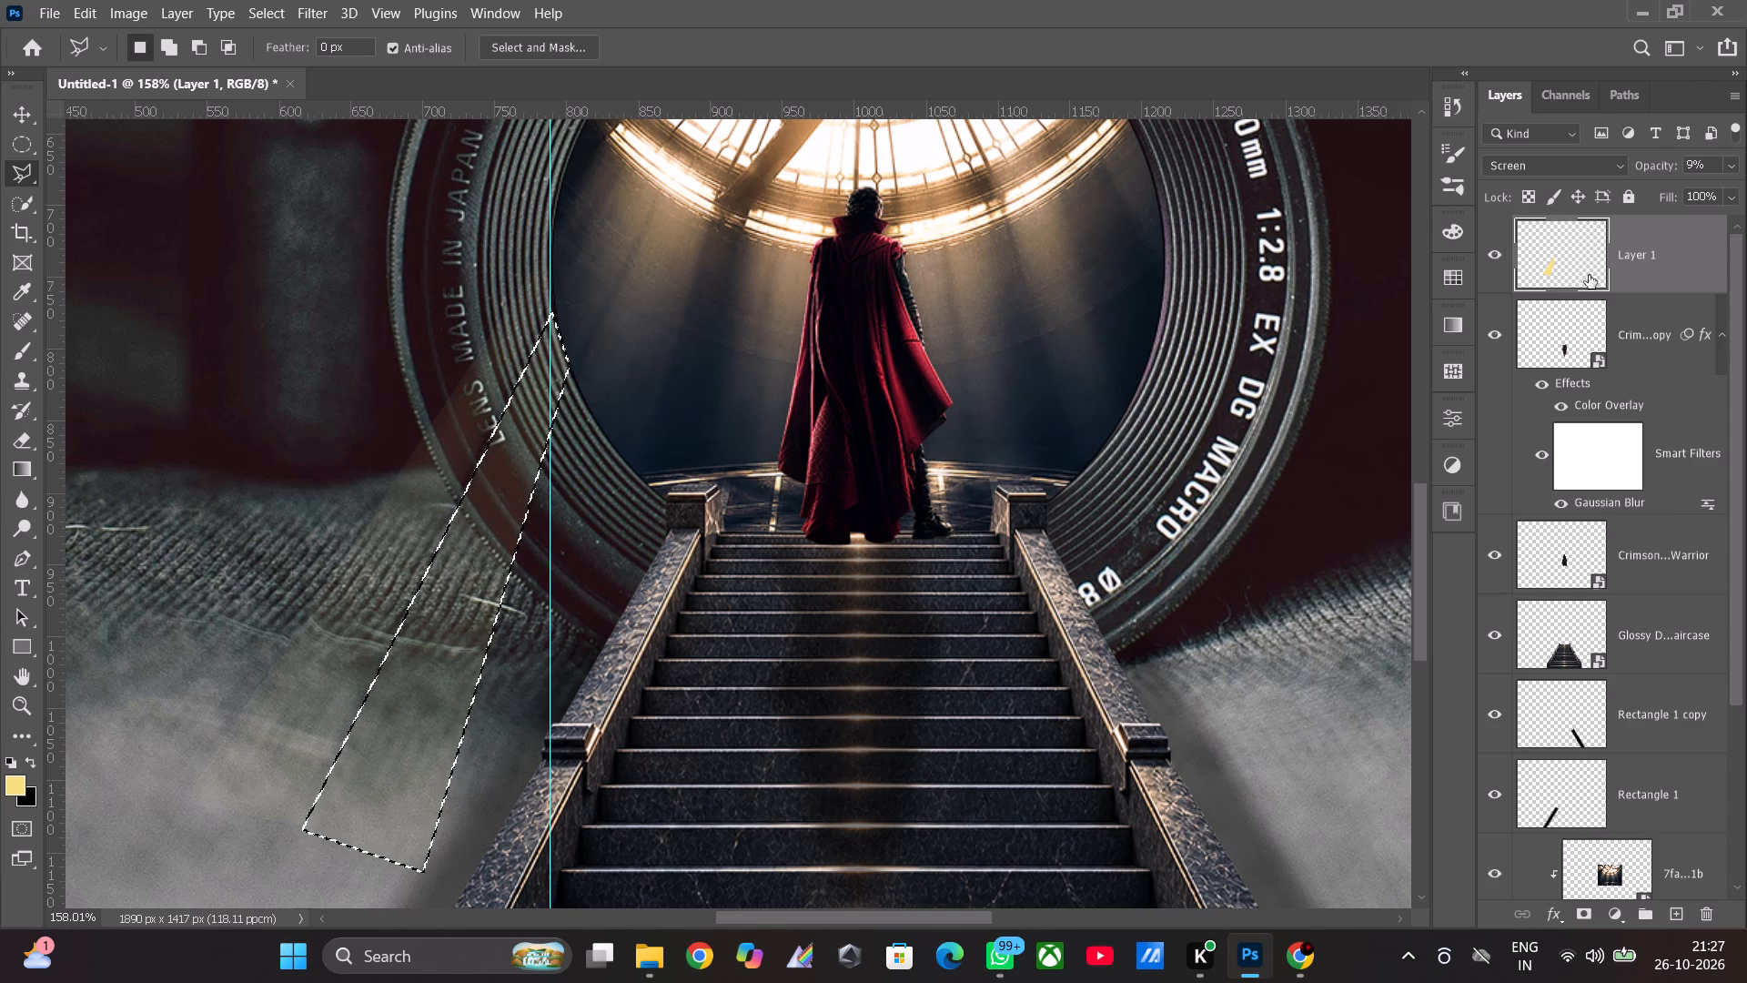
Lasso a wider strip on Layer 1 from the opening's lower-left edge across the left railing and lower steps, and fill it with yellow.
{"action": "left_click", "coordinate": [576, 380]}
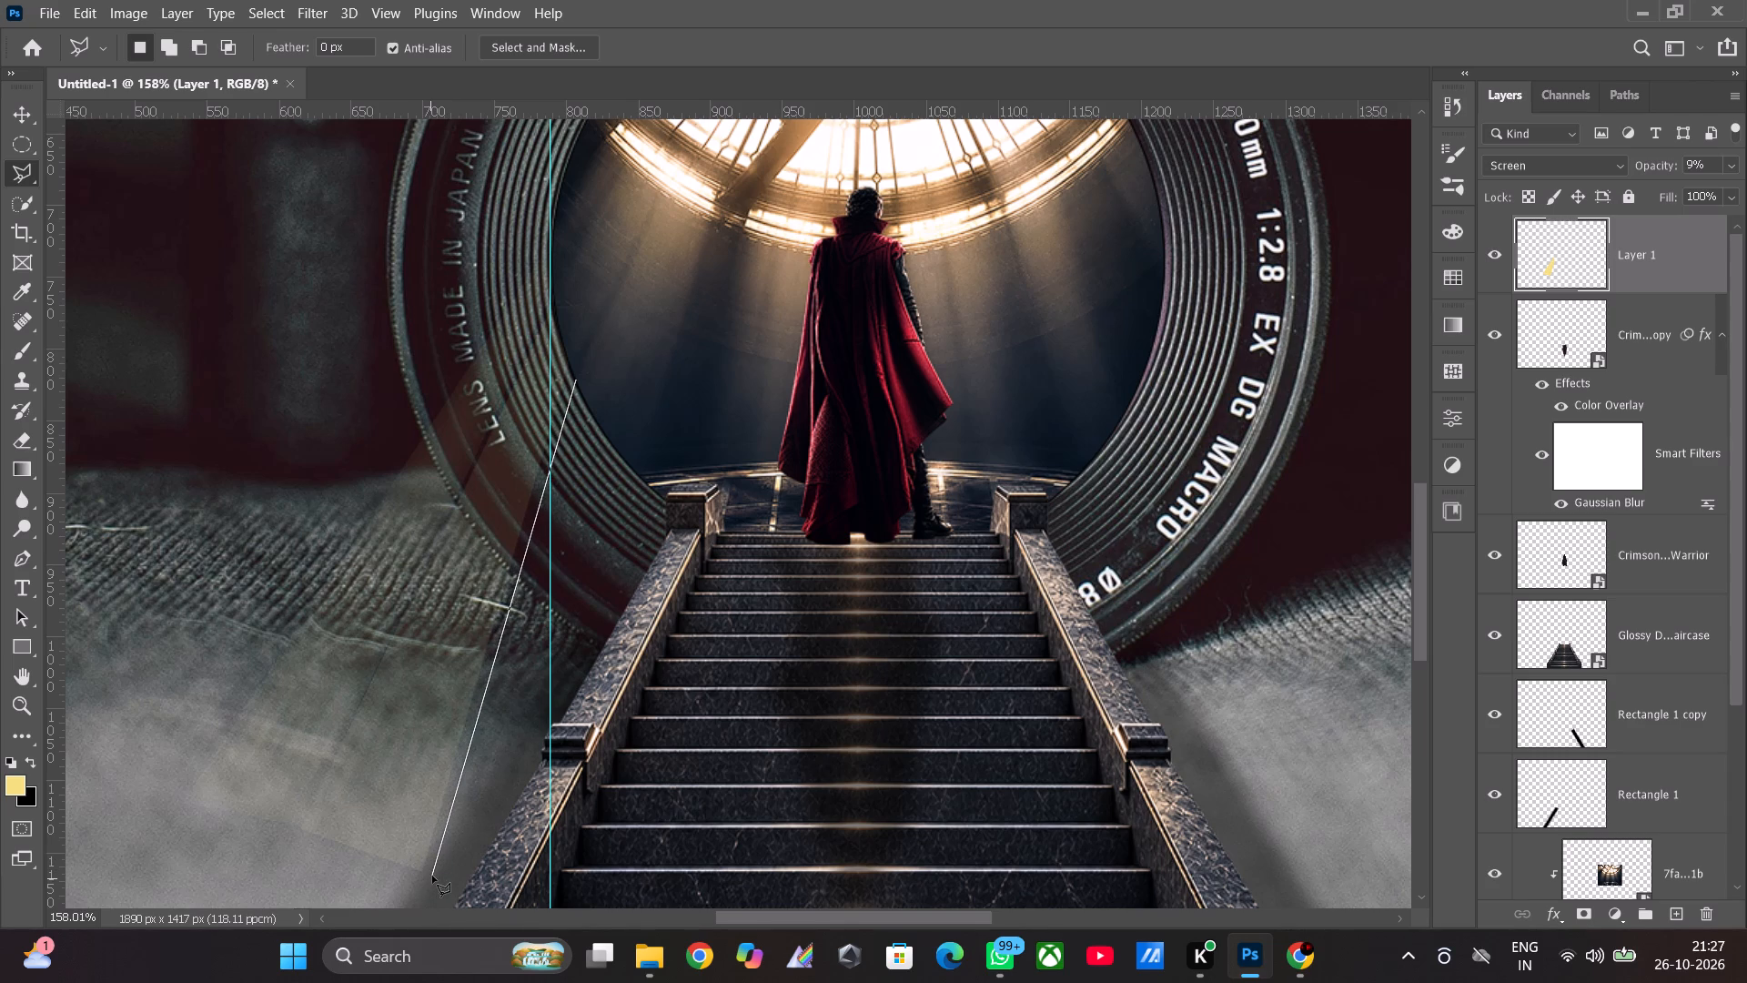
{"action": "left_click", "coordinate": [432, 876]}
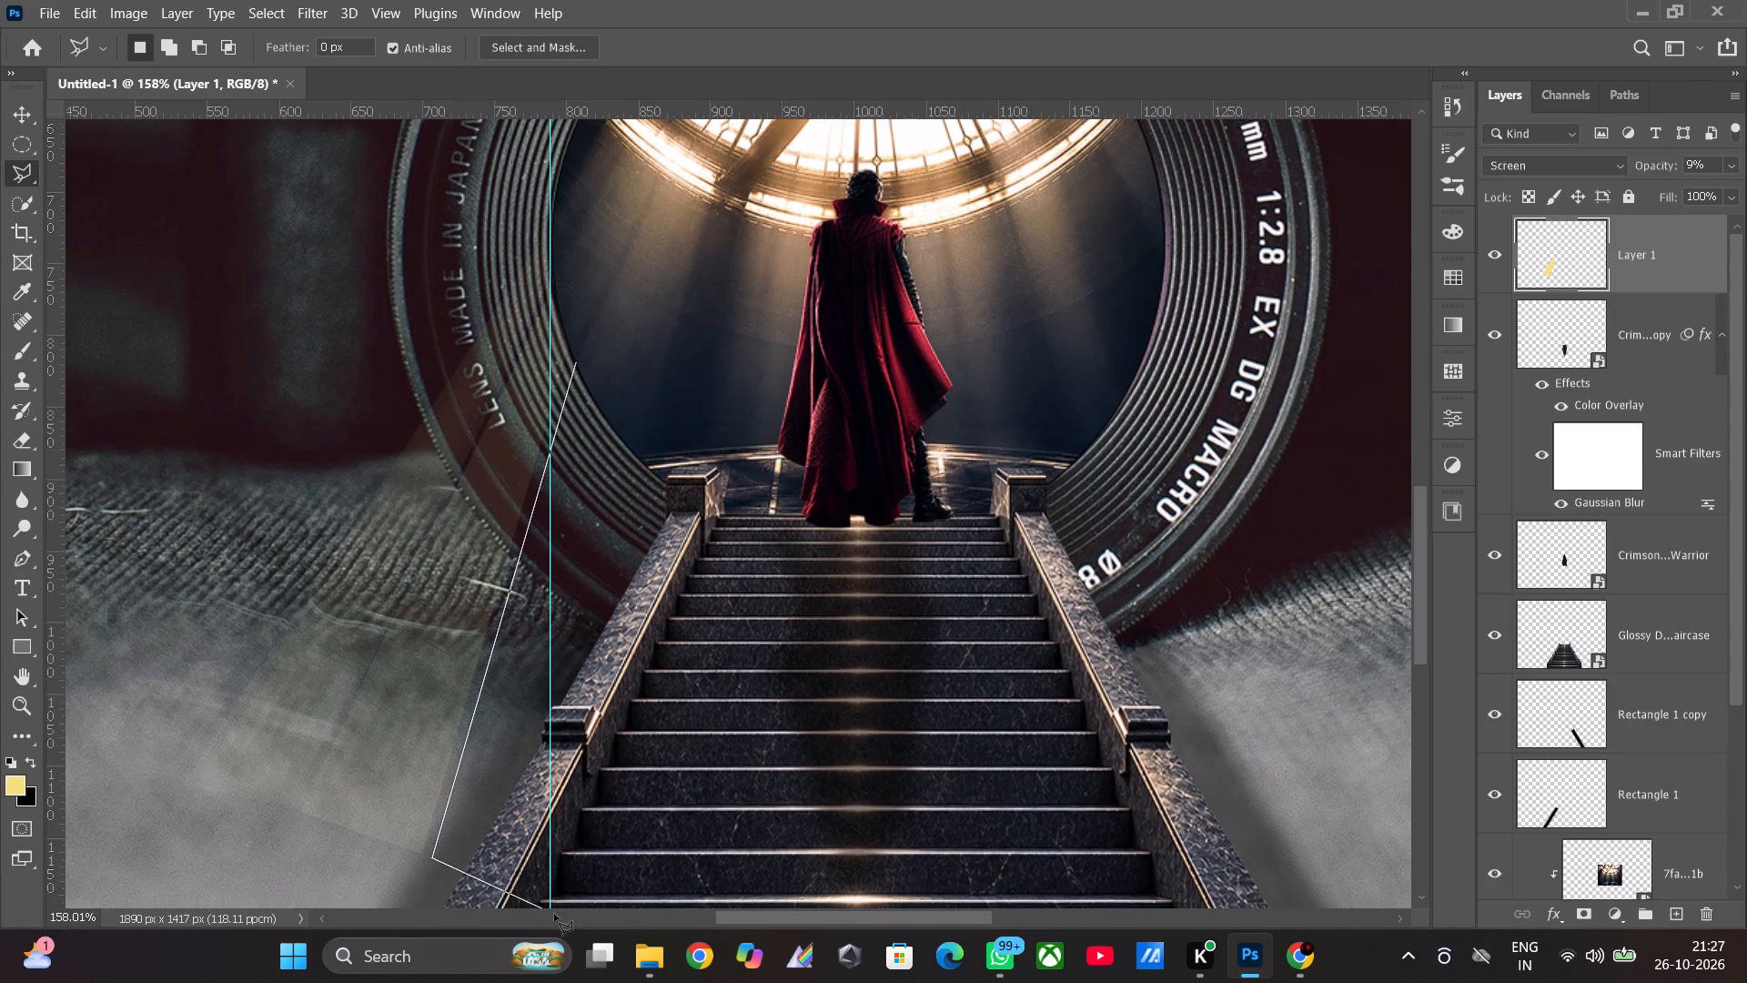
{"action": "left_click", "coordinate": [640, 893]}
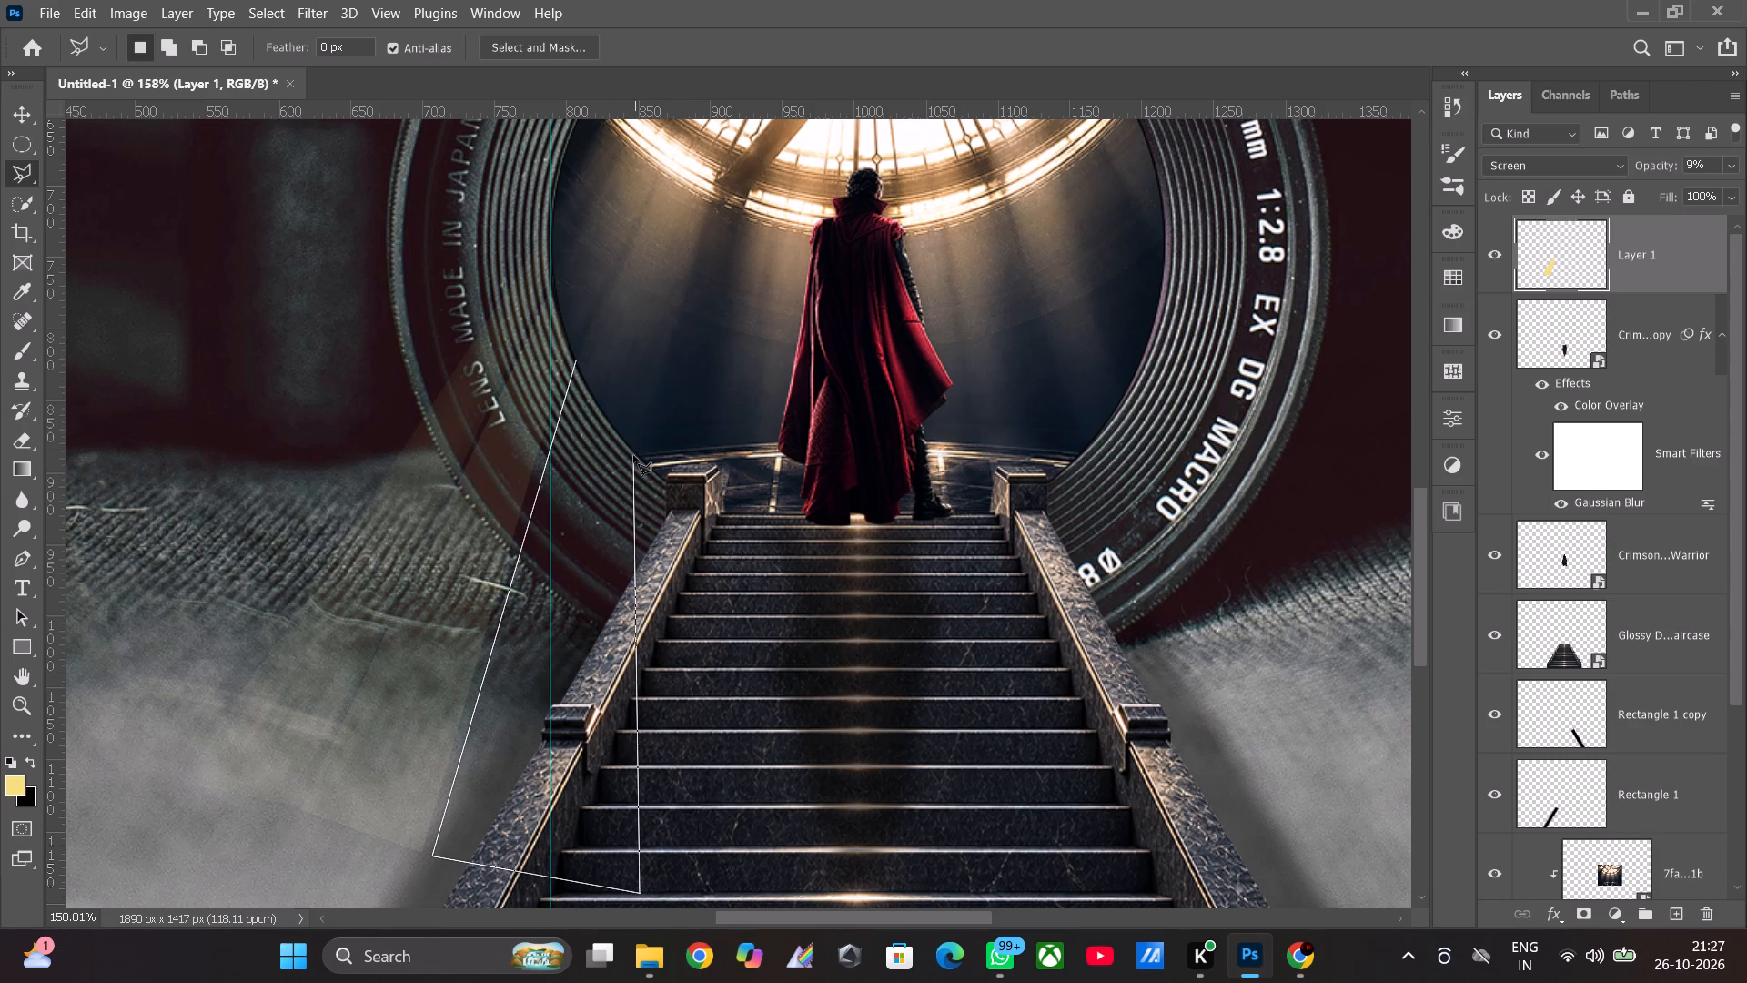
{"action": "left_click", "coordinate": [633, 455]}
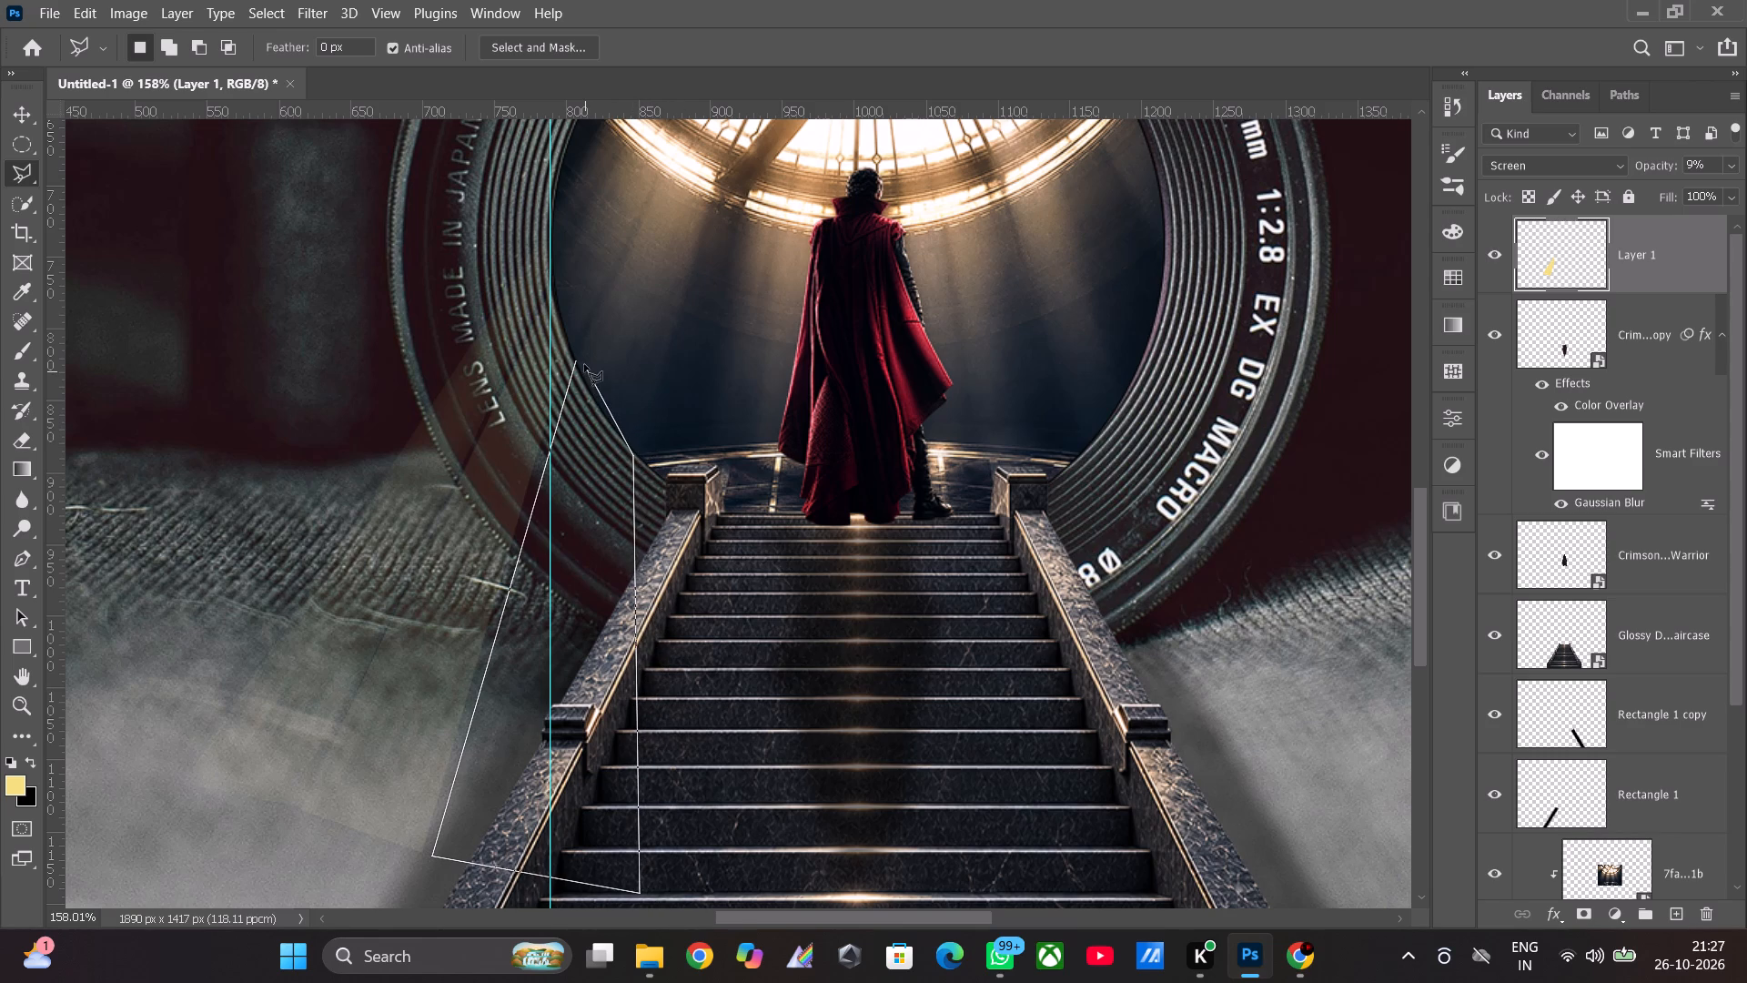
{"action": "left_click", "coordinate": [576, 361]}
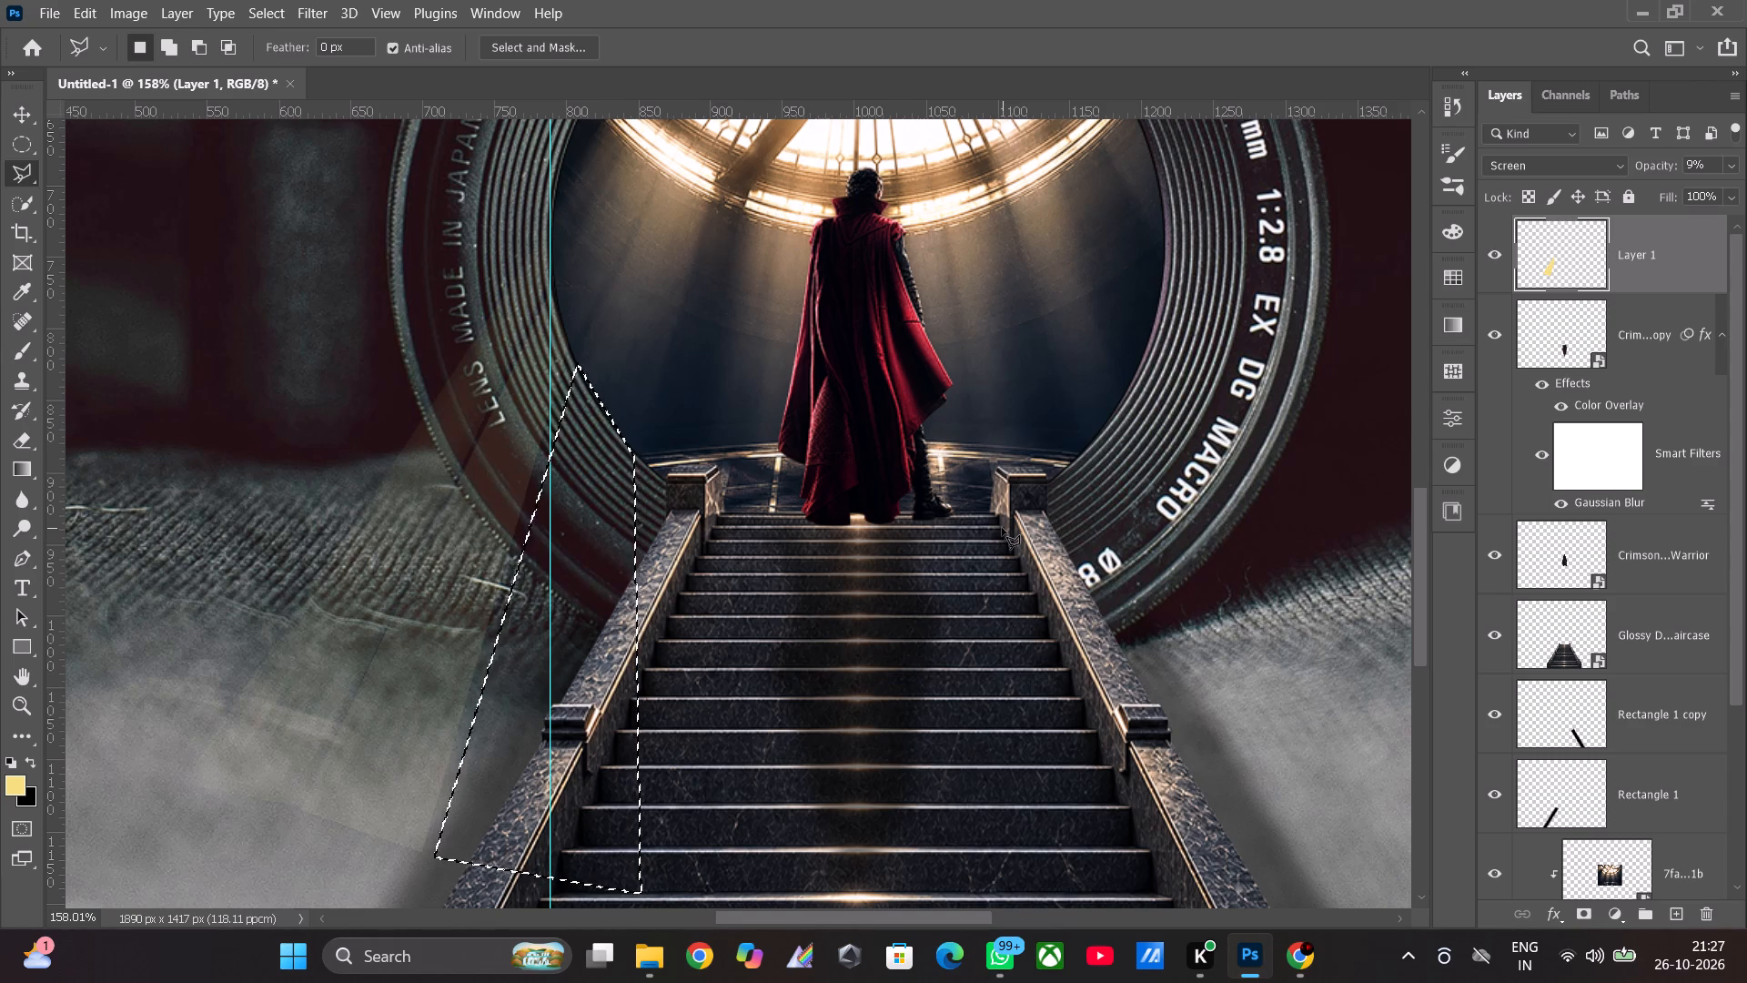
{"action": "key", "text": "alt+BackSpace"}
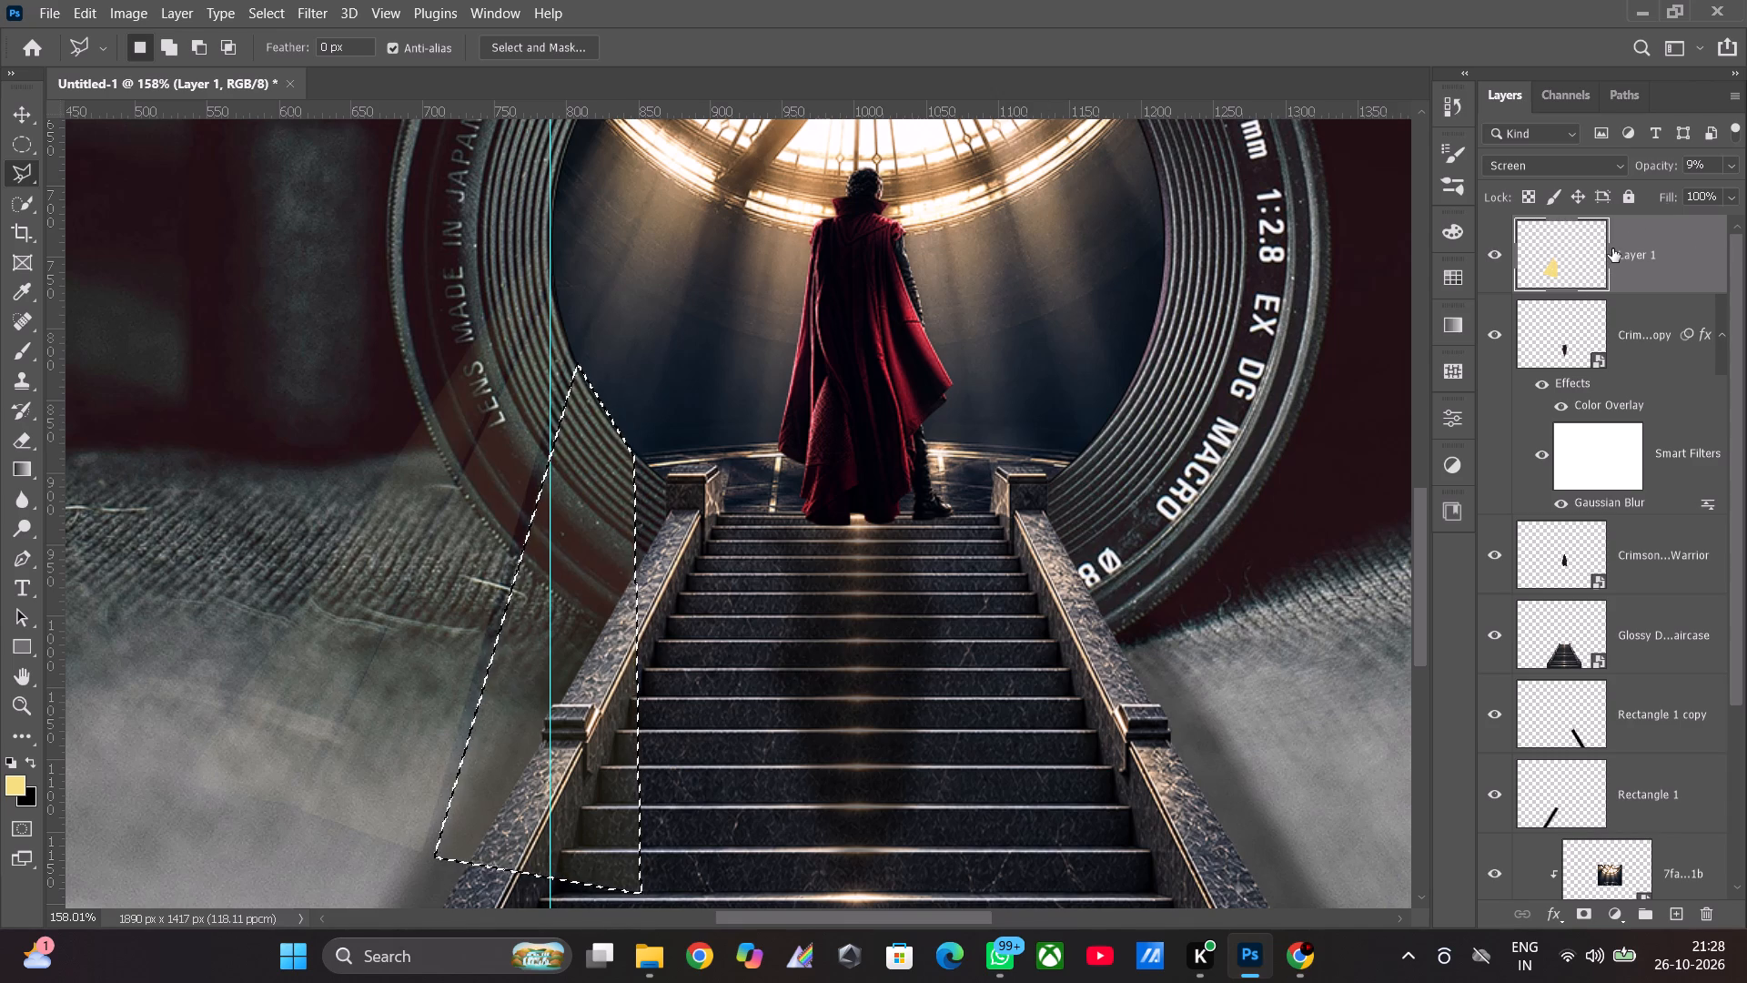
Move Layer 1 below the staircase layer, directly above Rectangle 1 copy.
{"action": "left_click_drag", "start_coordinate": [1580, 257], "coordinate": [1579, 684]}
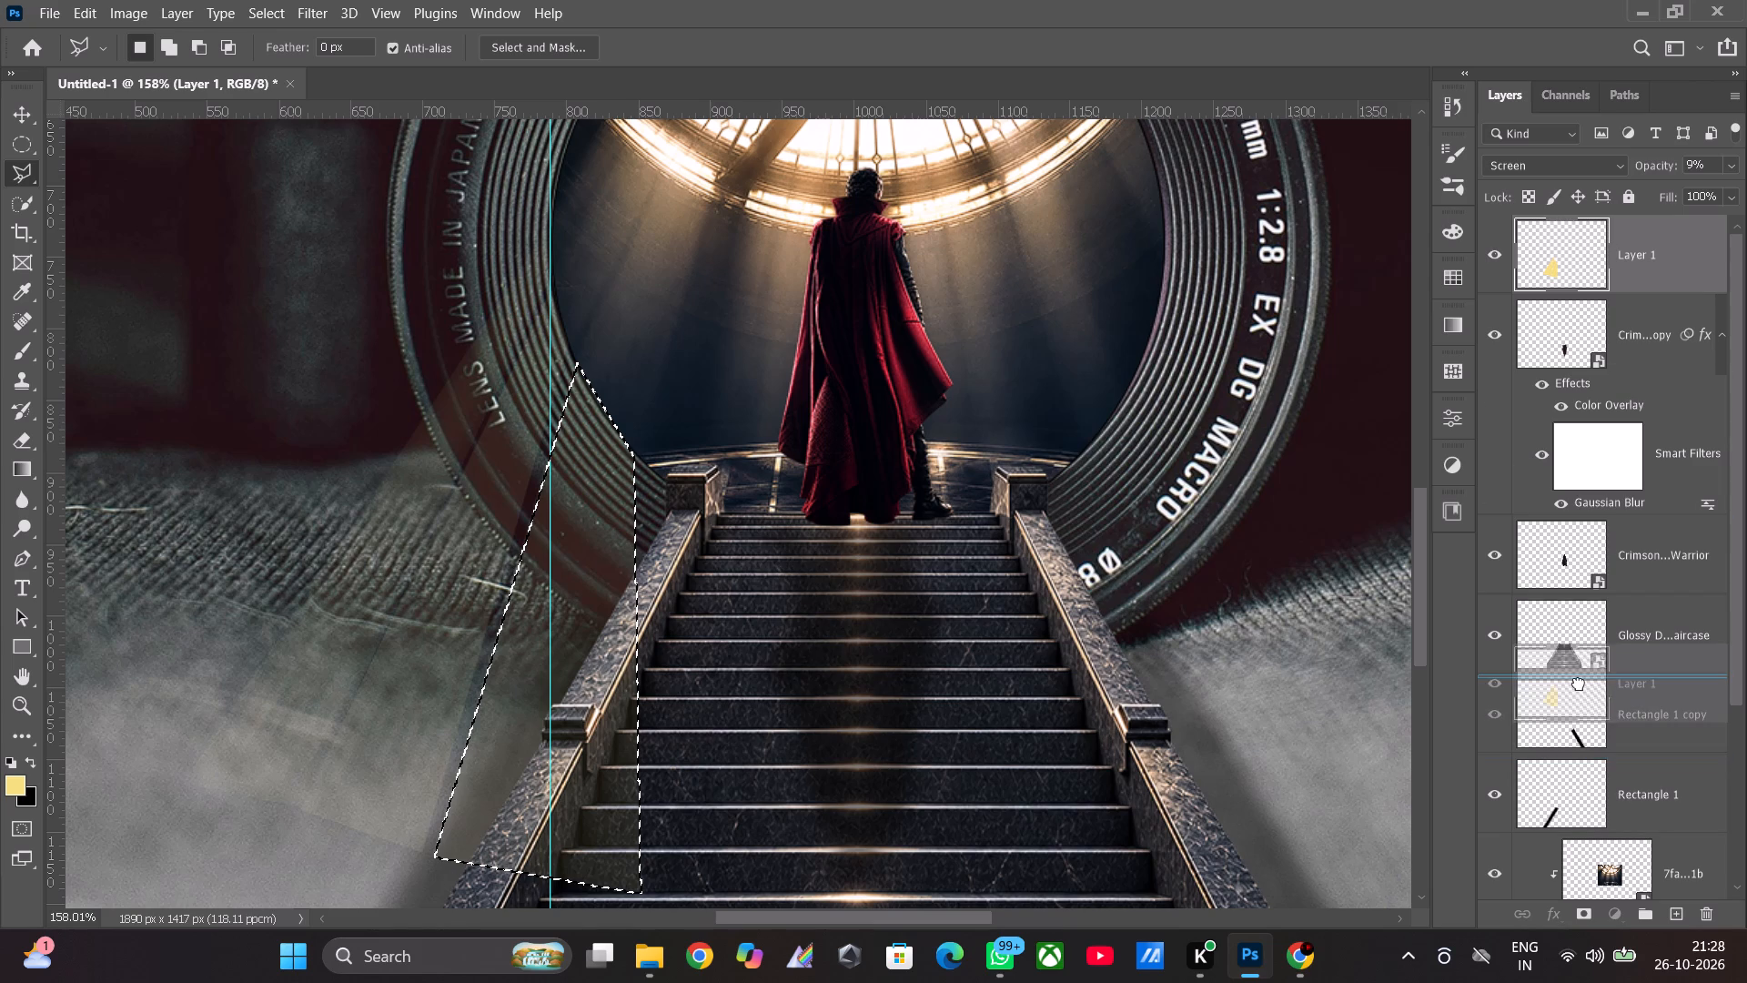
{"action": "left_click_drag", "start_coordinate": [1579, 684], "coordinate": [1578, 709]}
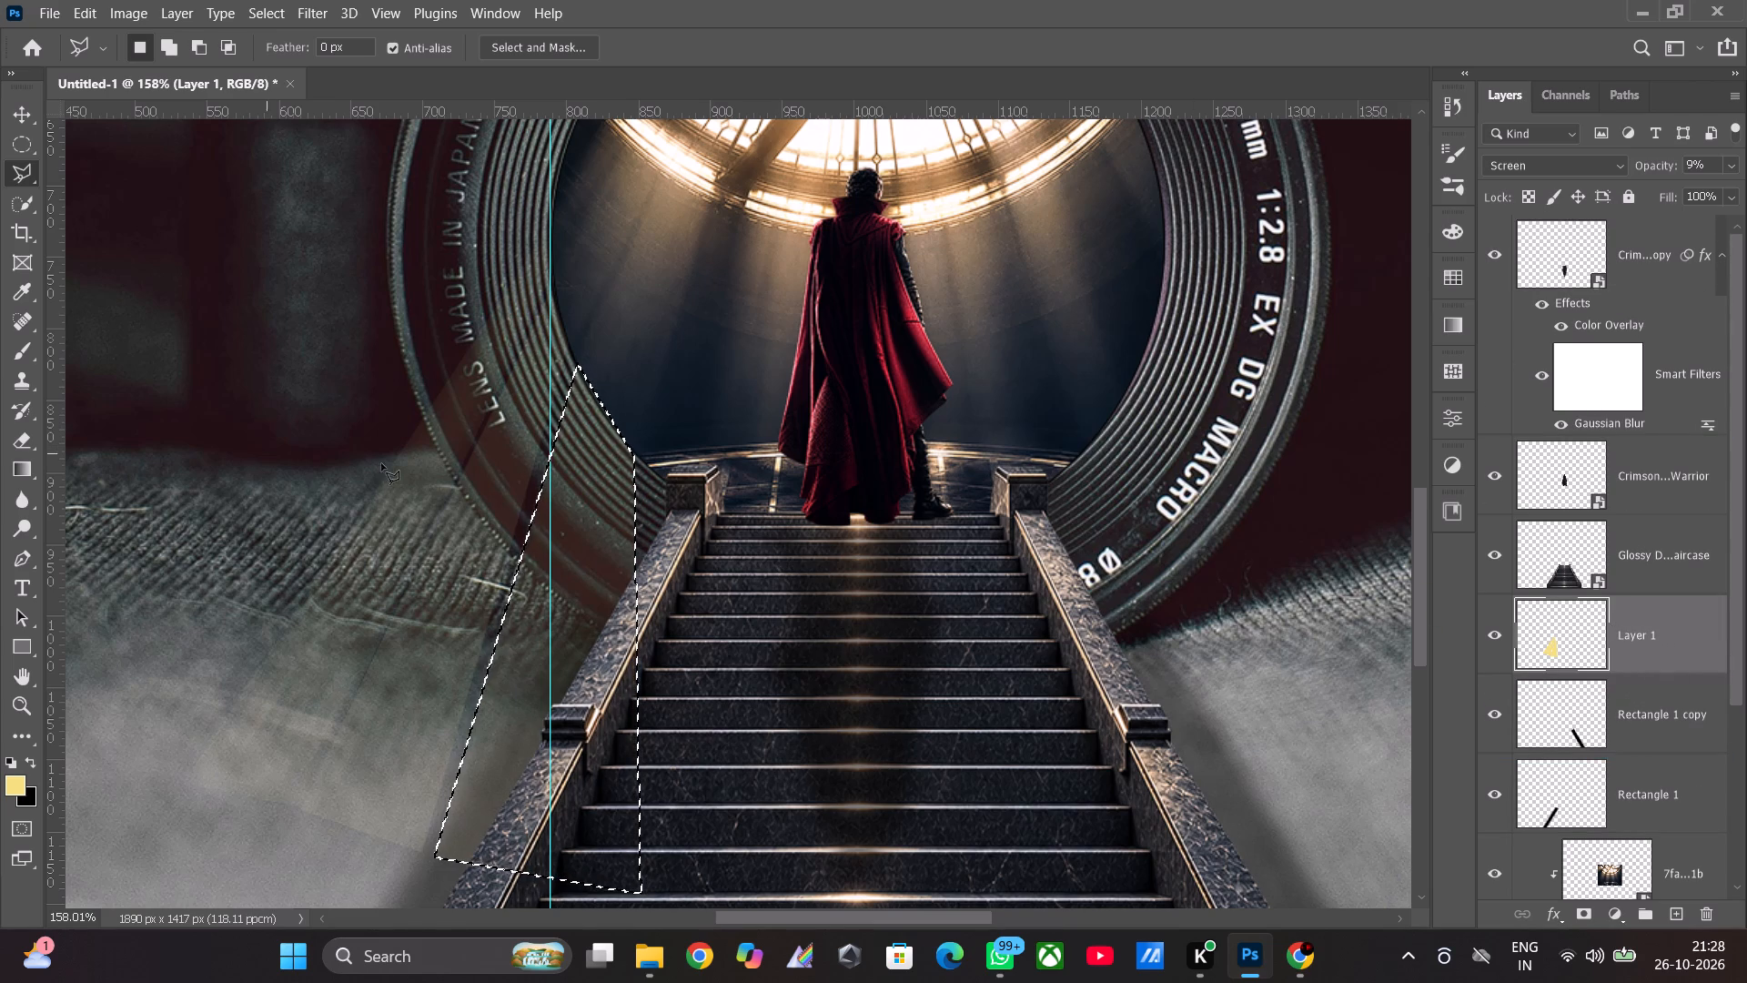
Lasso a diagonal strip on Layer 1 from the lens opening's lower-right edge to the ground beside the right railing, and fill it with yellow.
{"action": "left_click", "coordinate": [1086, 451]}
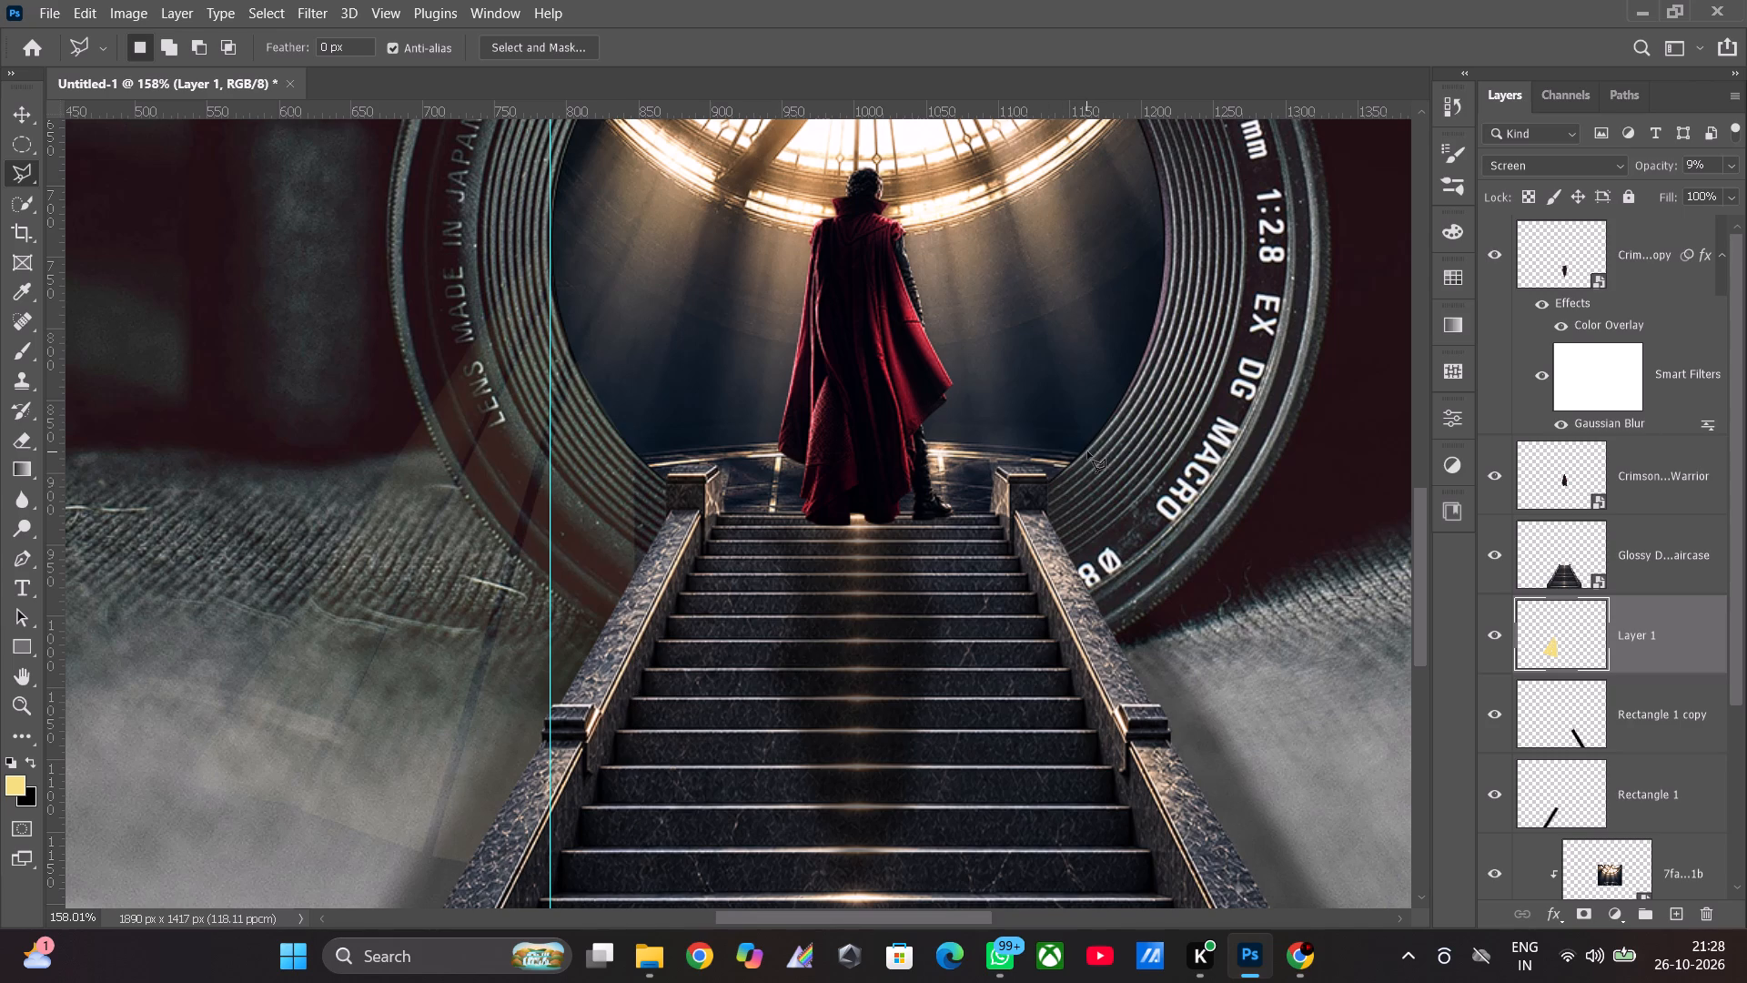
{"action": "left_click", "coordinate": [1129, 390]}
{"action": "left_click", "coordinate": [1386, 880]}
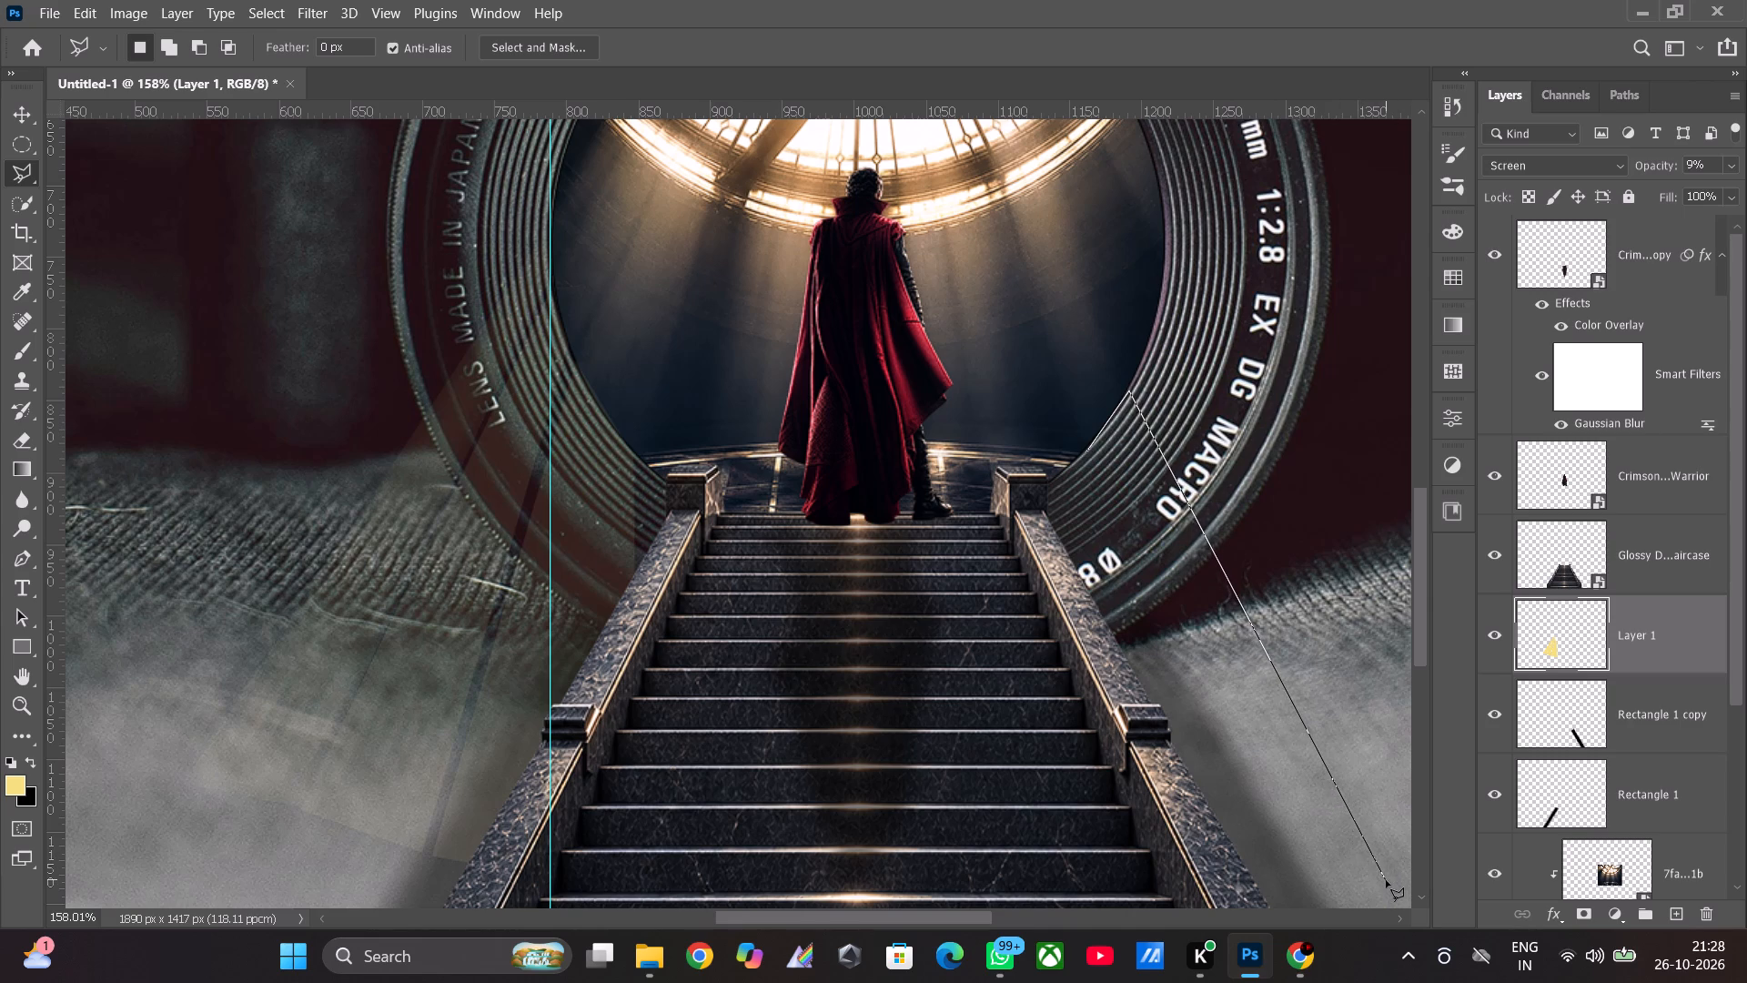
{"action": "left_click", "coordinate": [1266, 890]}
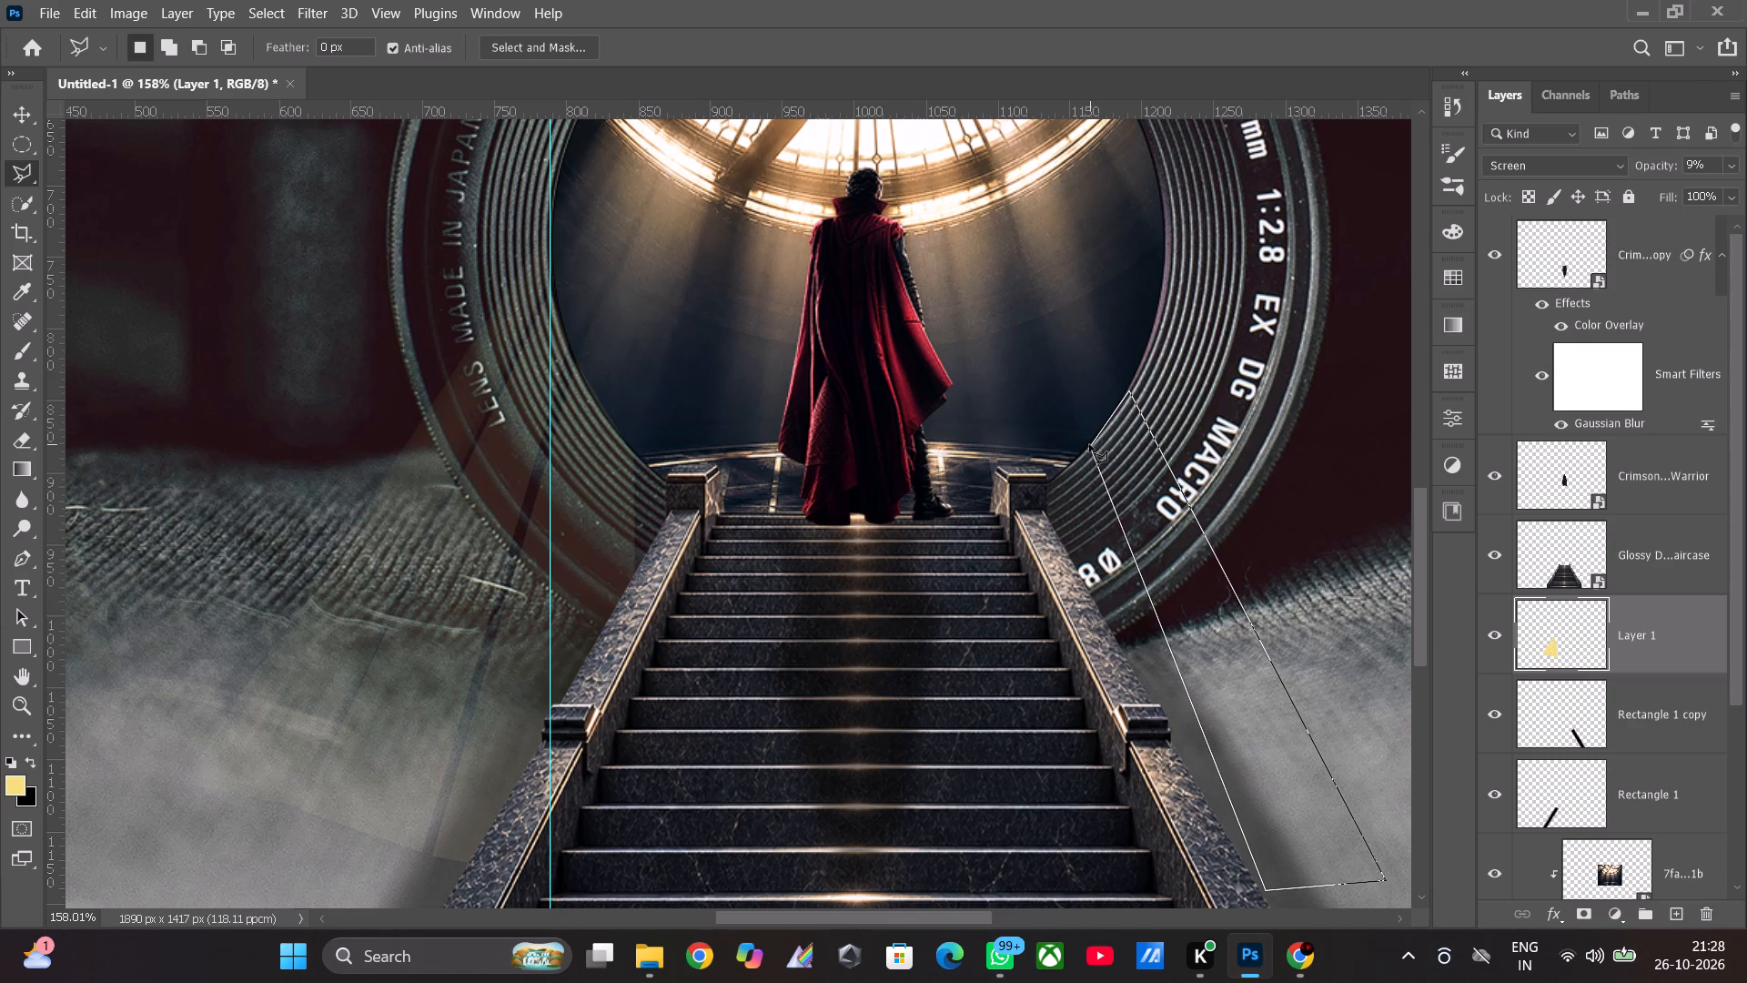
{"action": "left_click", "coordinate": [1089, 444]}
{"action": "left_click", "coordinate": [1086, 452]}
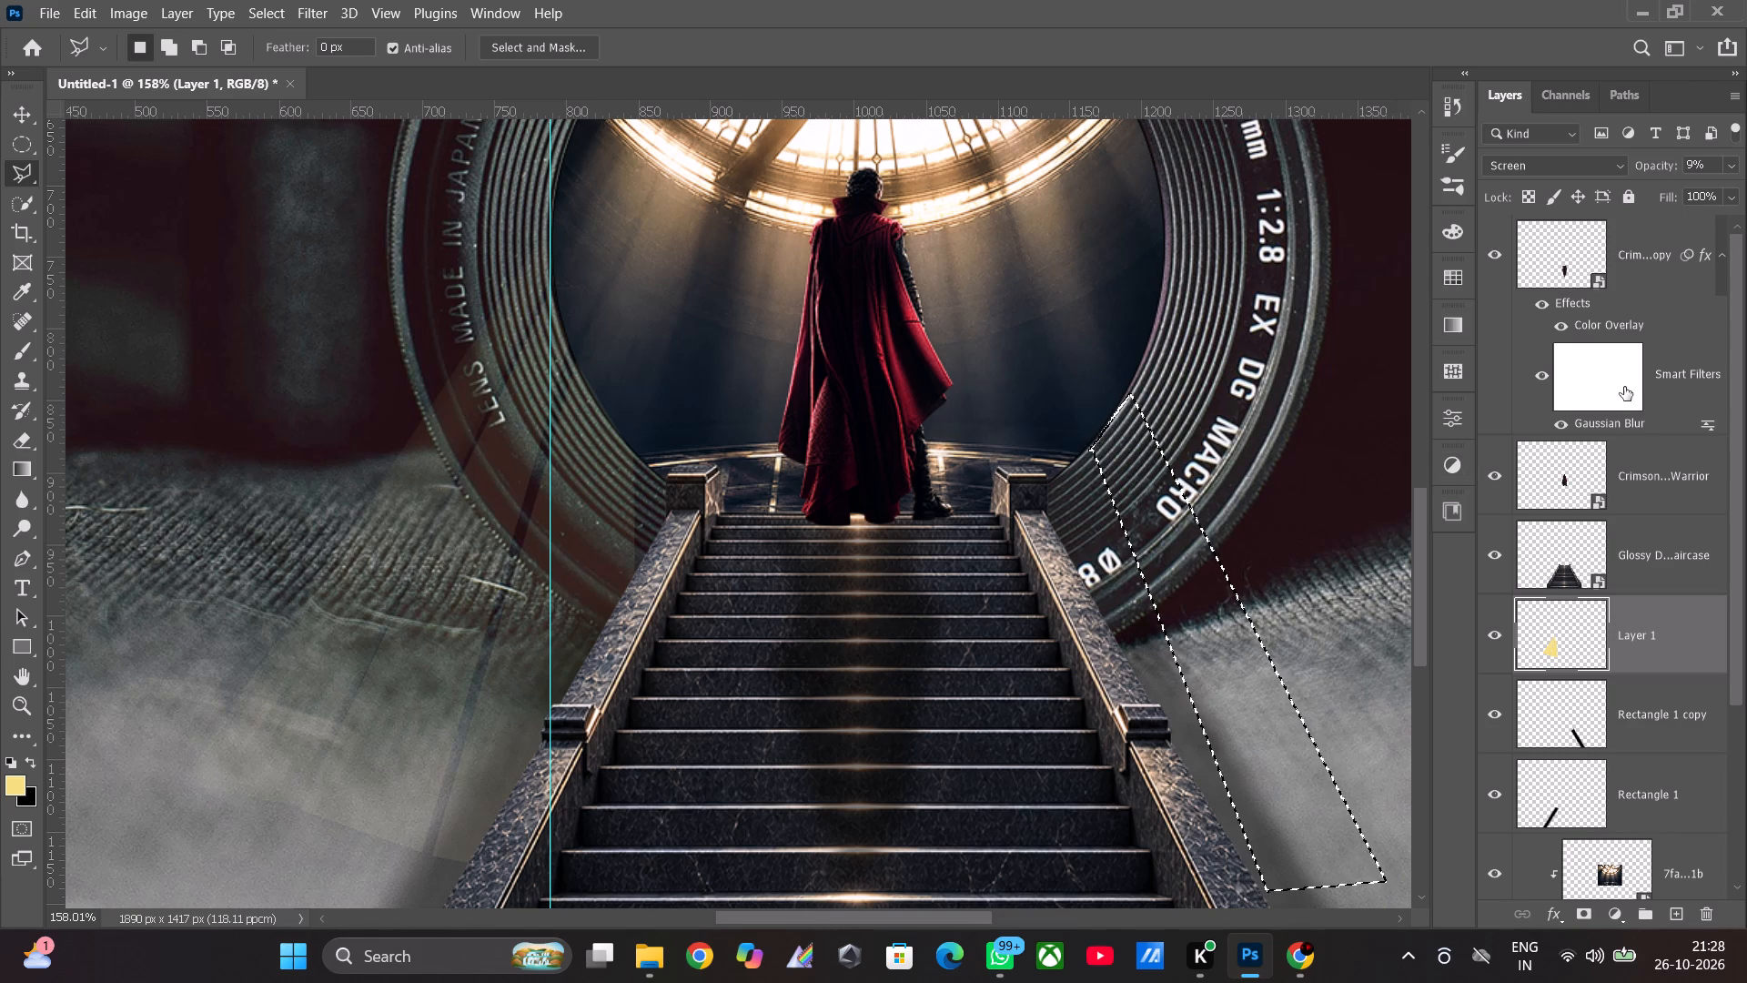
{"action": "key", "text": "alt+BackSpace"}
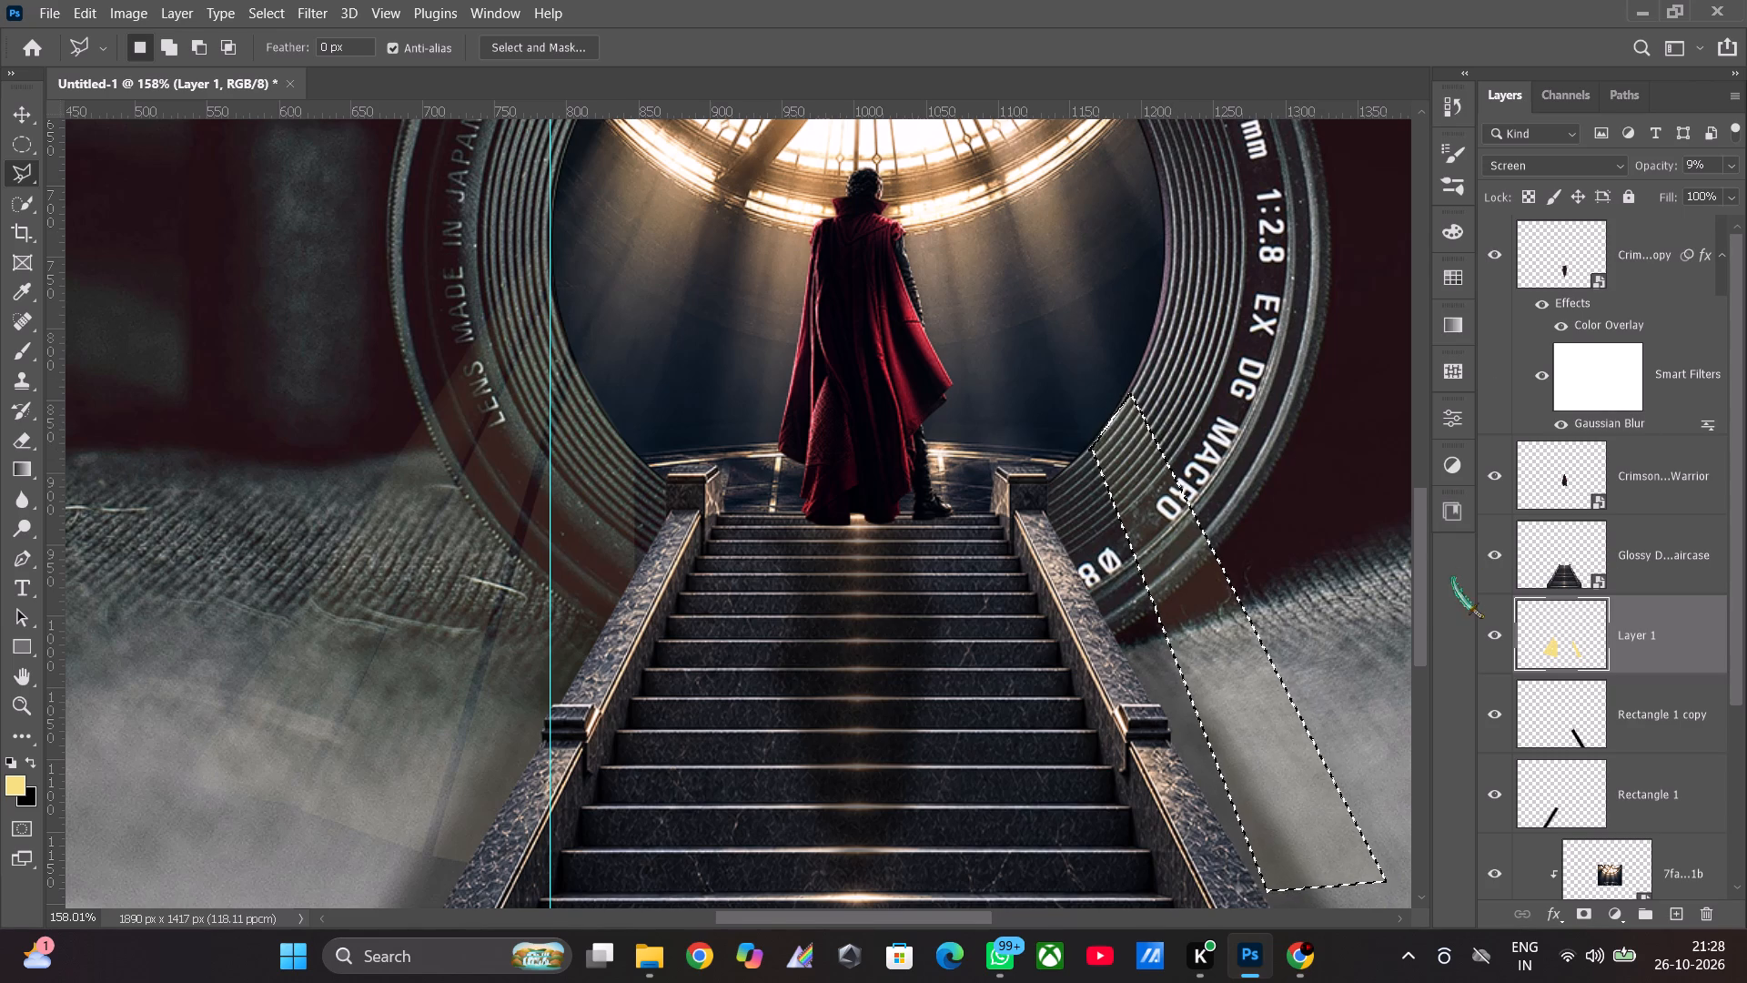
Lasso a diagonal strip on Layer 1 from the lens opening's right edge across the EX DG lettering to the ground, and fill it with yellow.
{"action": "left_click_drag", "start_coordinate": [1418, 592], "coordinate": [1410, 542]}
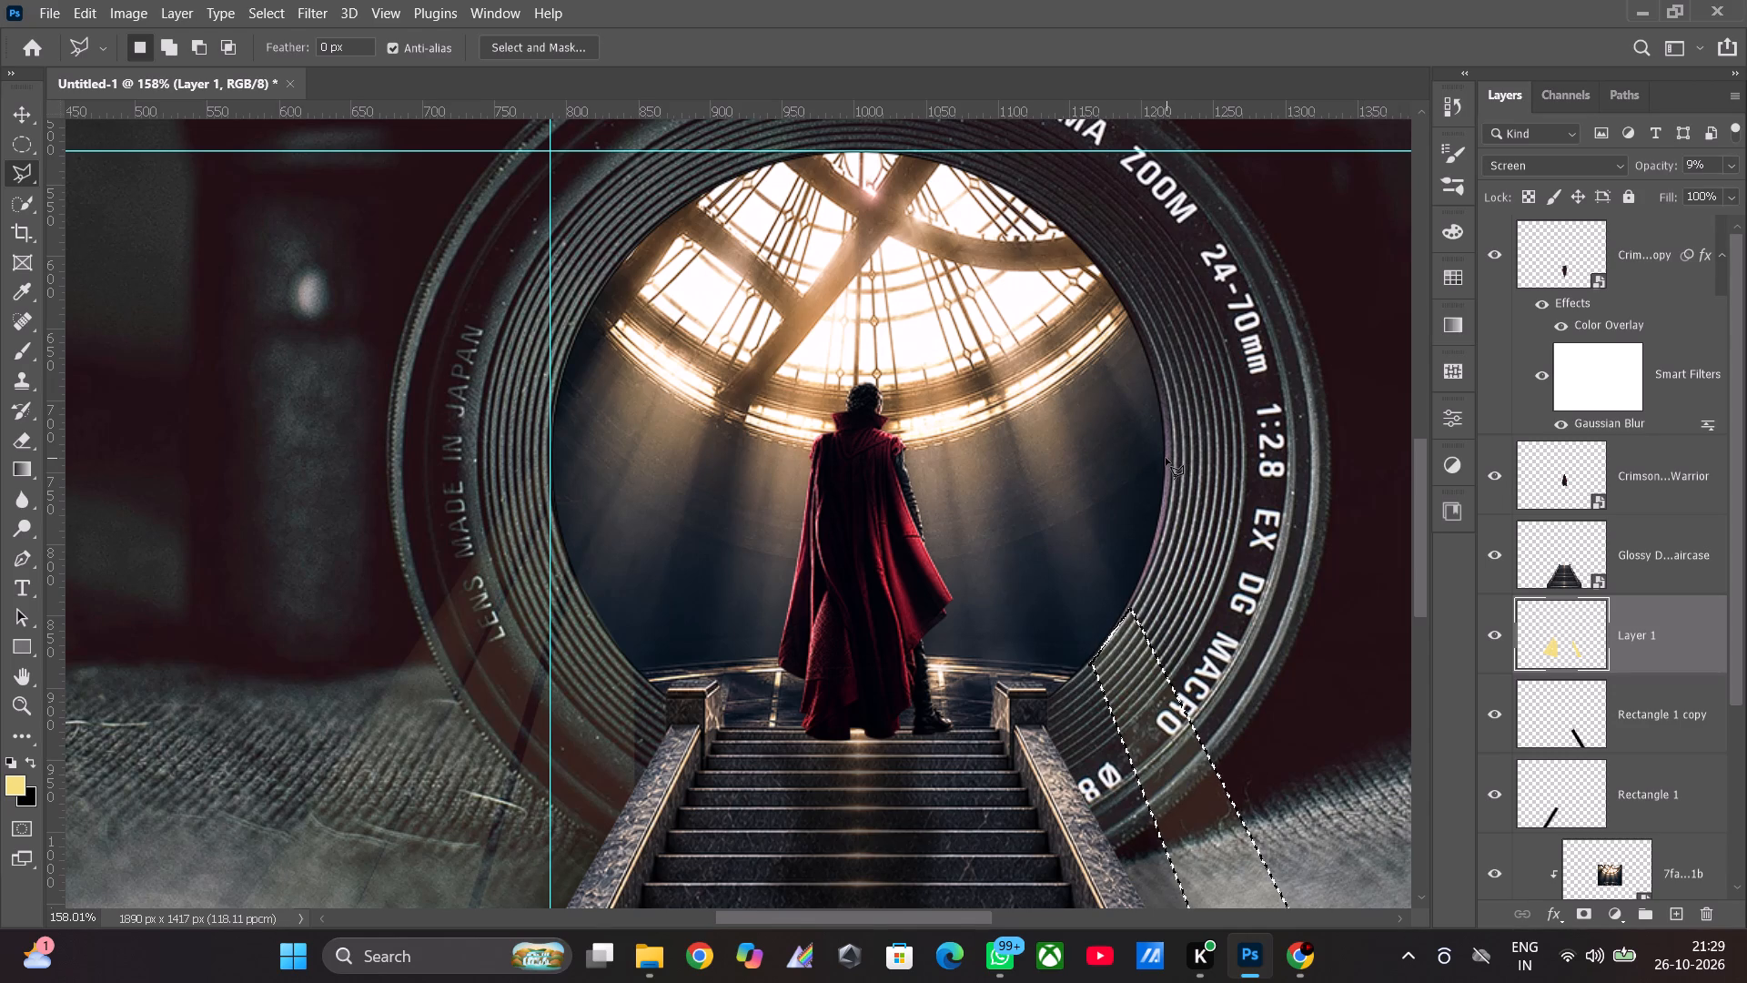
{"action": "left_click", "coordinate": [1166, 458]}
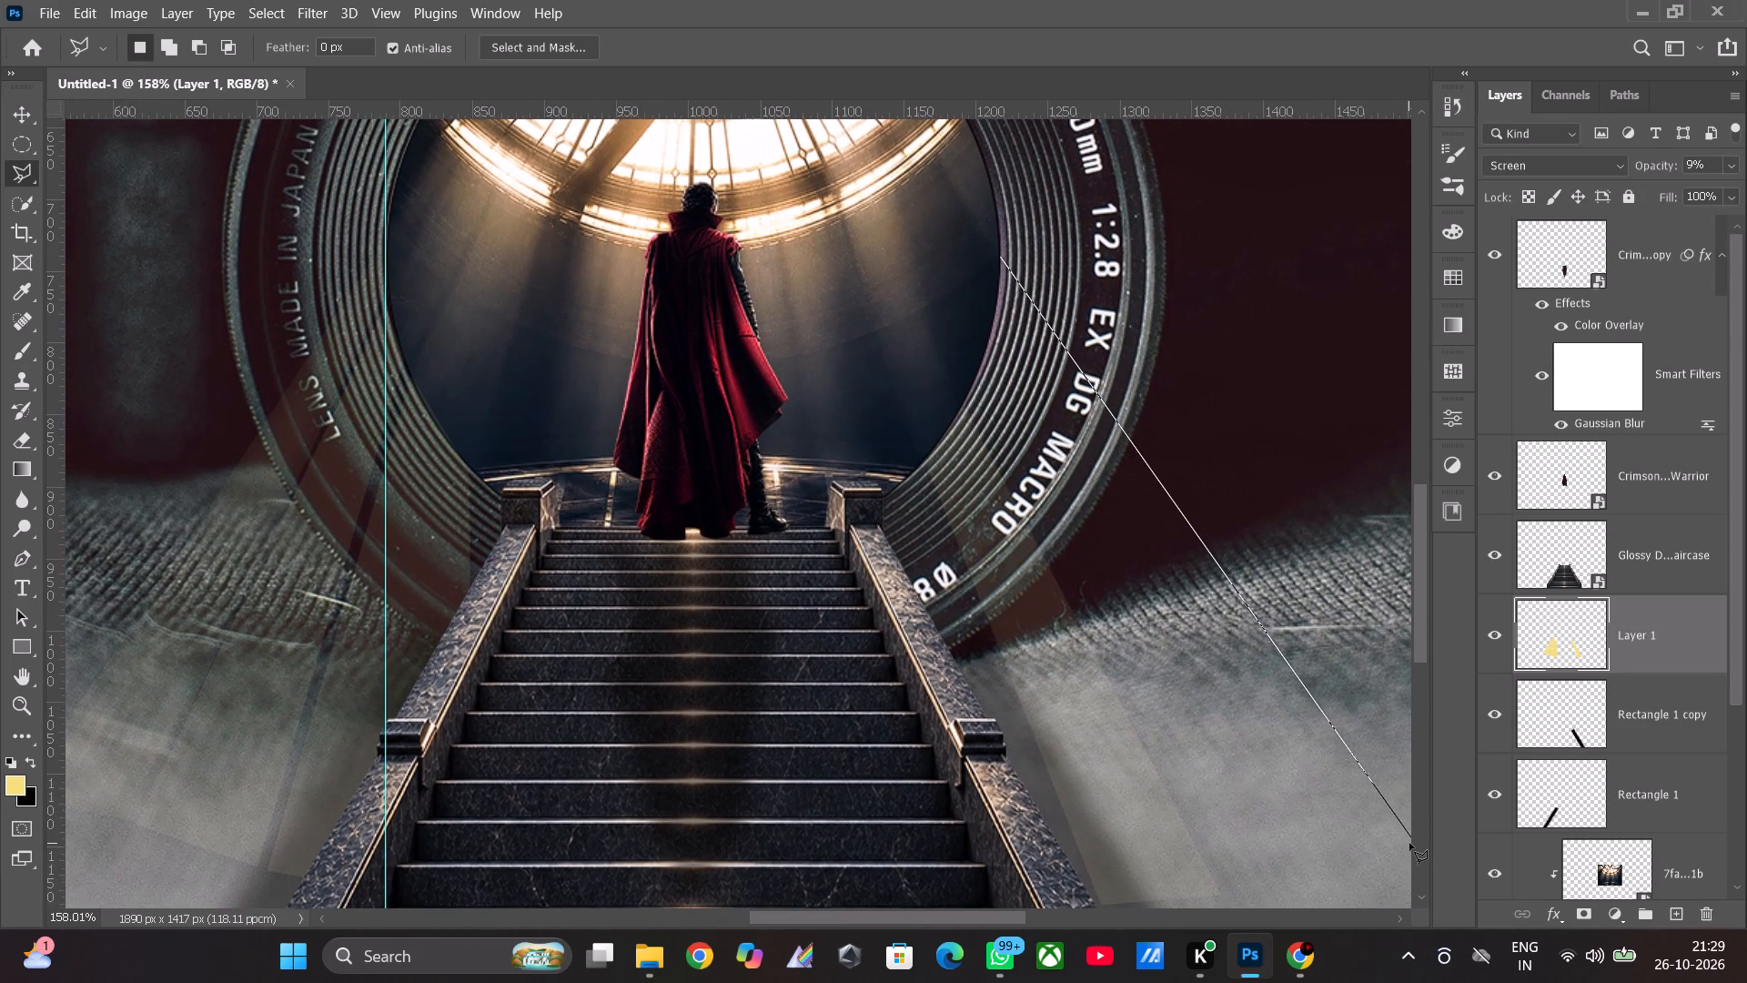
{"action": "left_click", "coordinate": [1390, 841]}
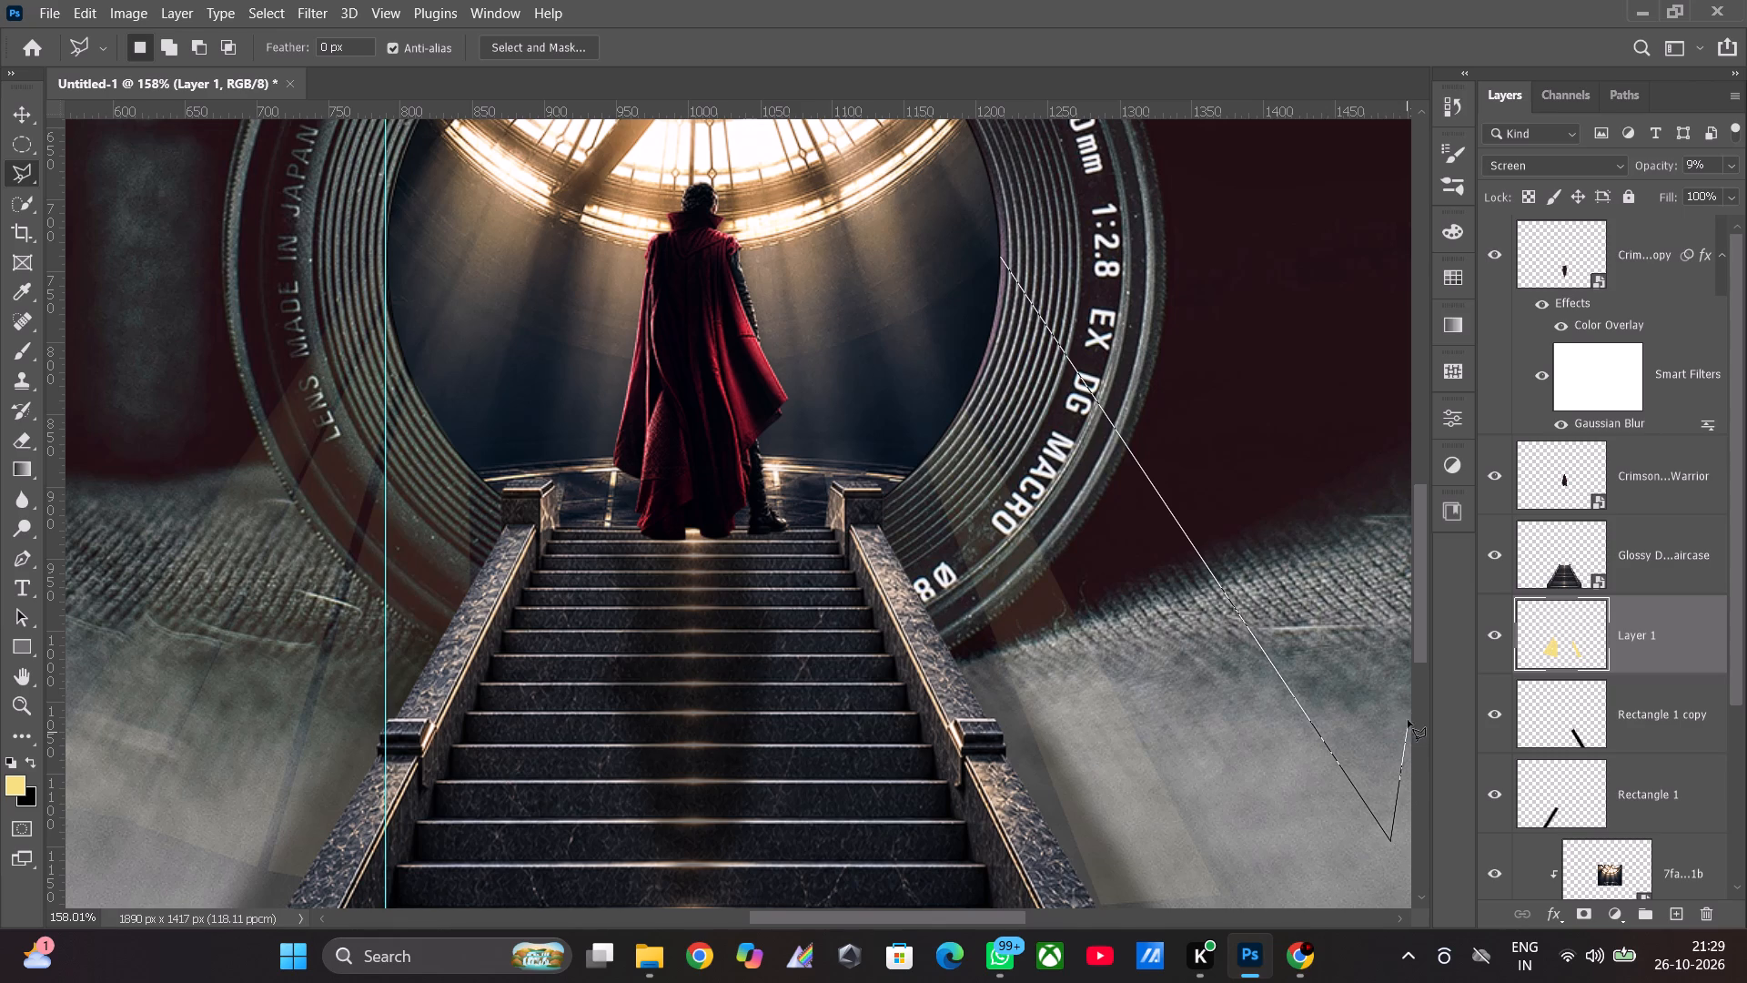
{"action": "left_click", "coordinate": [1311, 739]}
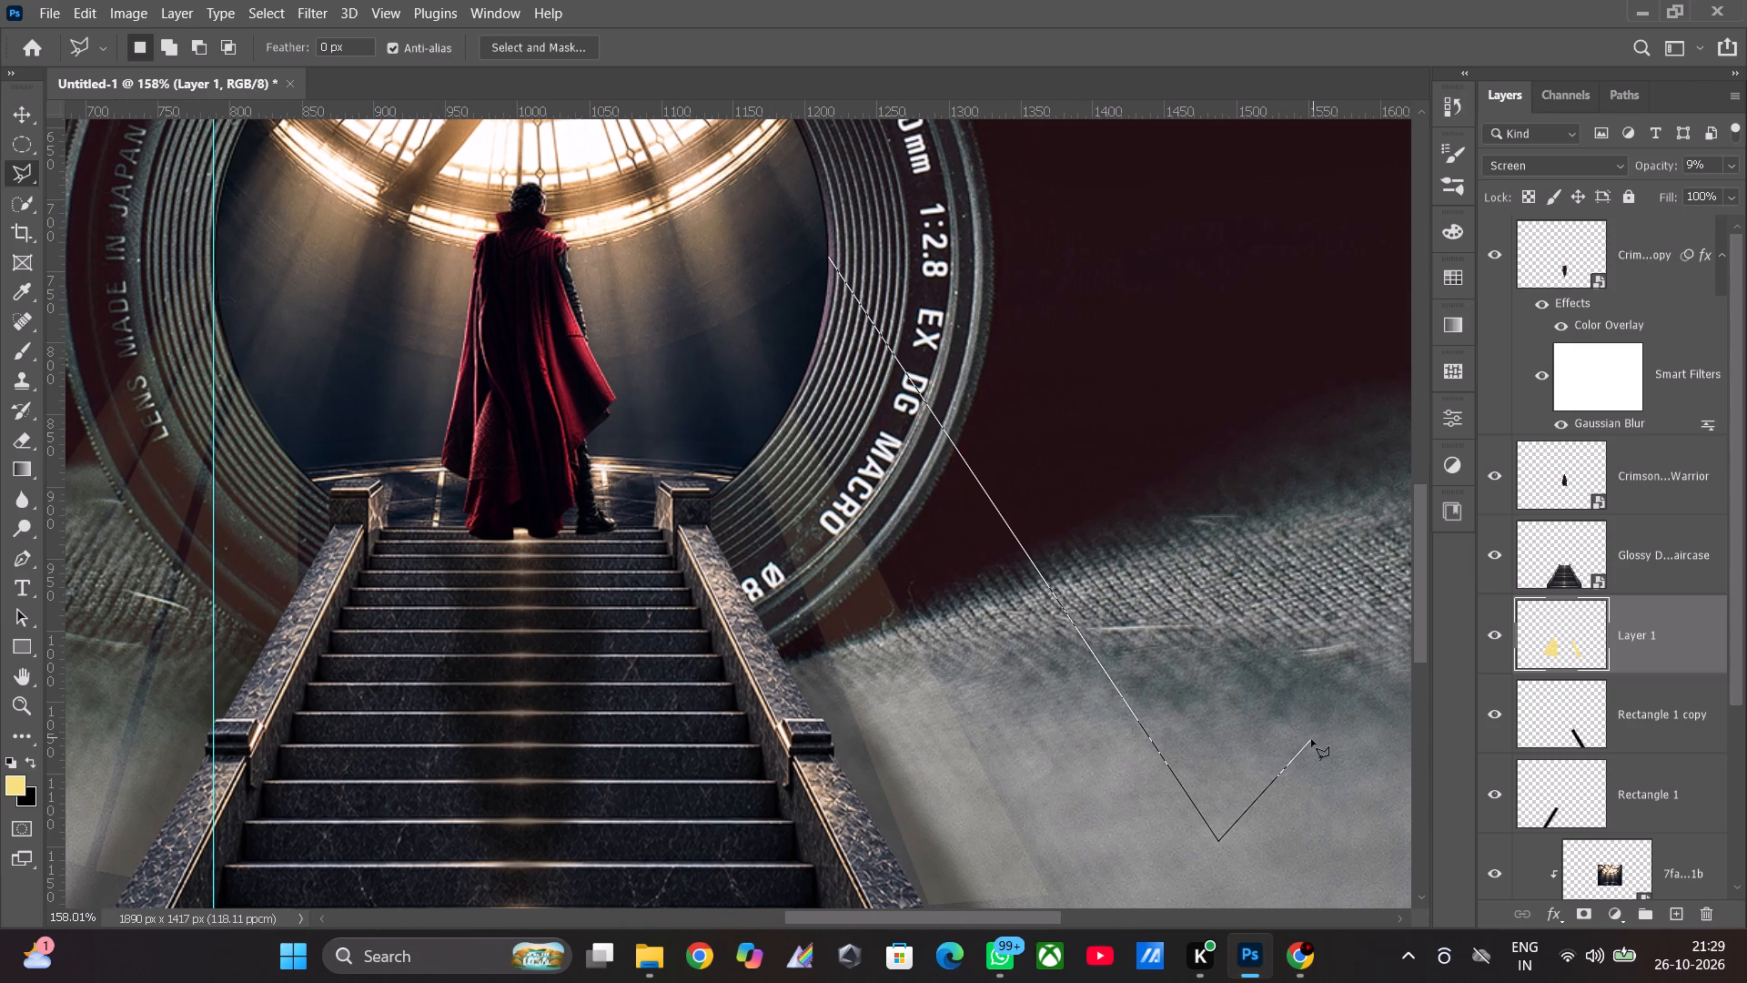
{"action": "left_click", "coordinate": [825, 207]}
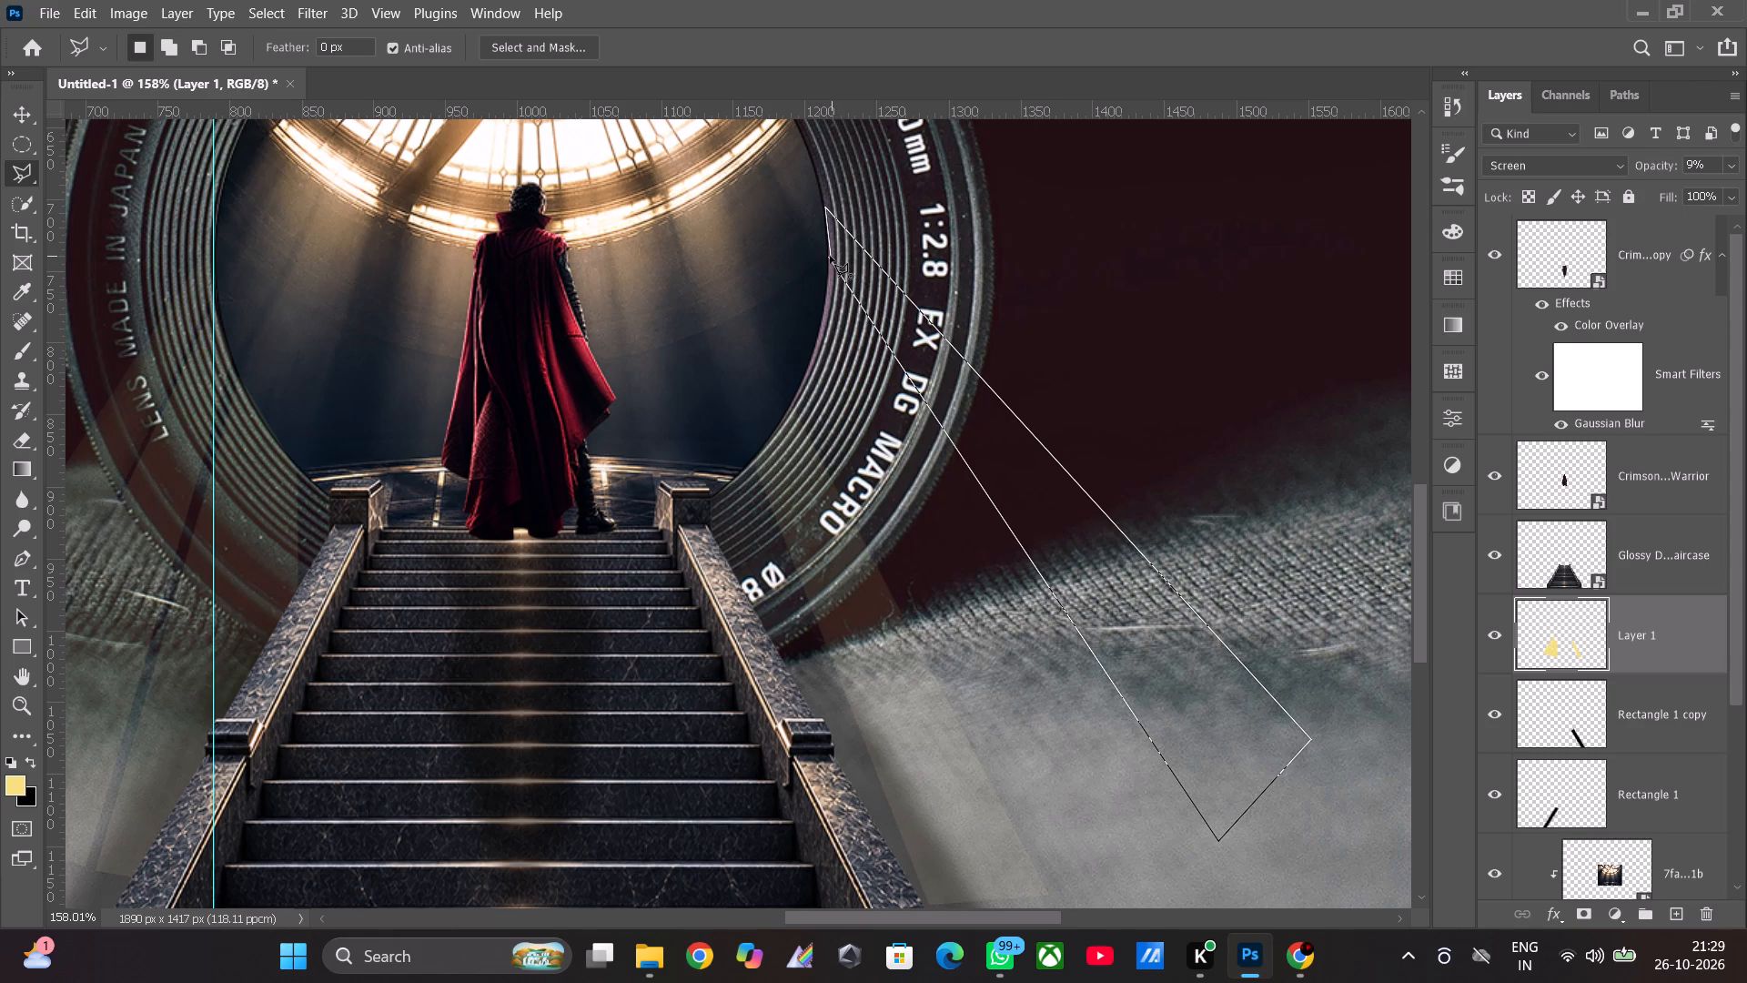
{"action": "left_click", "coordinate": [829, 256]}
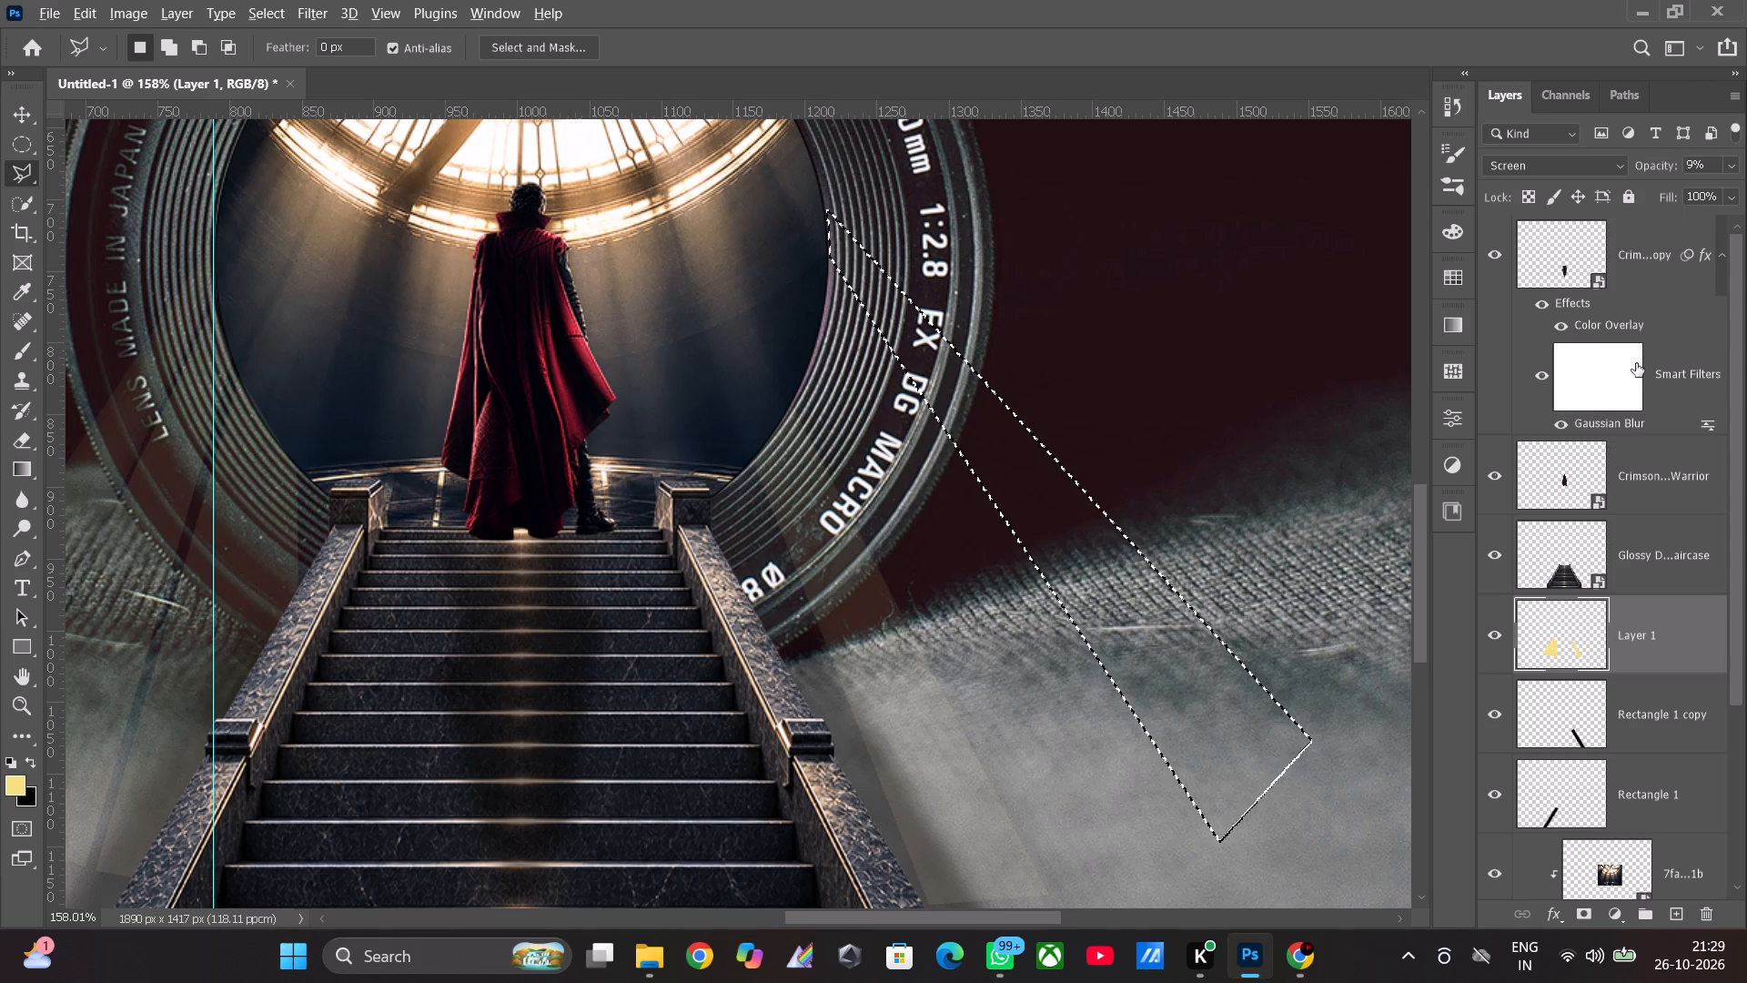
{"action": "key", "text": "alt+BackSpace"}
Examine the yellow rays on both sides of the staircase, up close and across the whole composite.
{"action": "scroll", "coordinate": [692, 613], "scroll_direction": "up", "scroll_amount": 2}
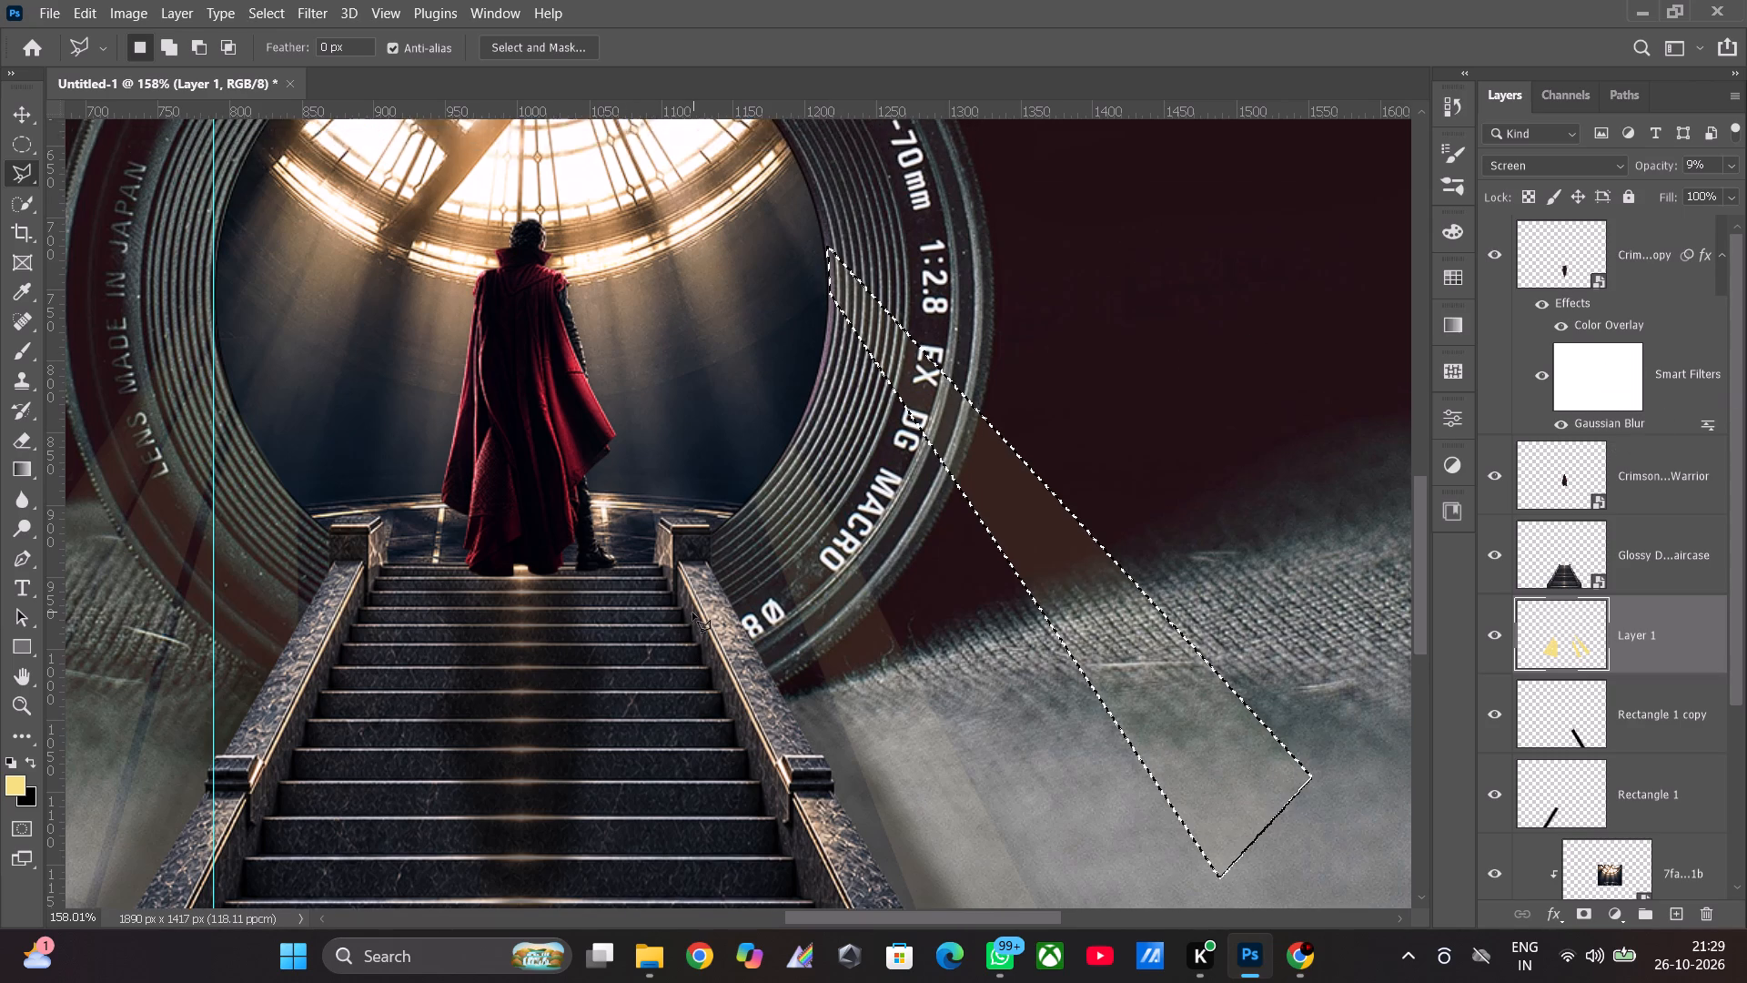
{"action": "scroll", "coordinate": [692, 613], "scroll_direction": "down", "scroll_amount": 4}
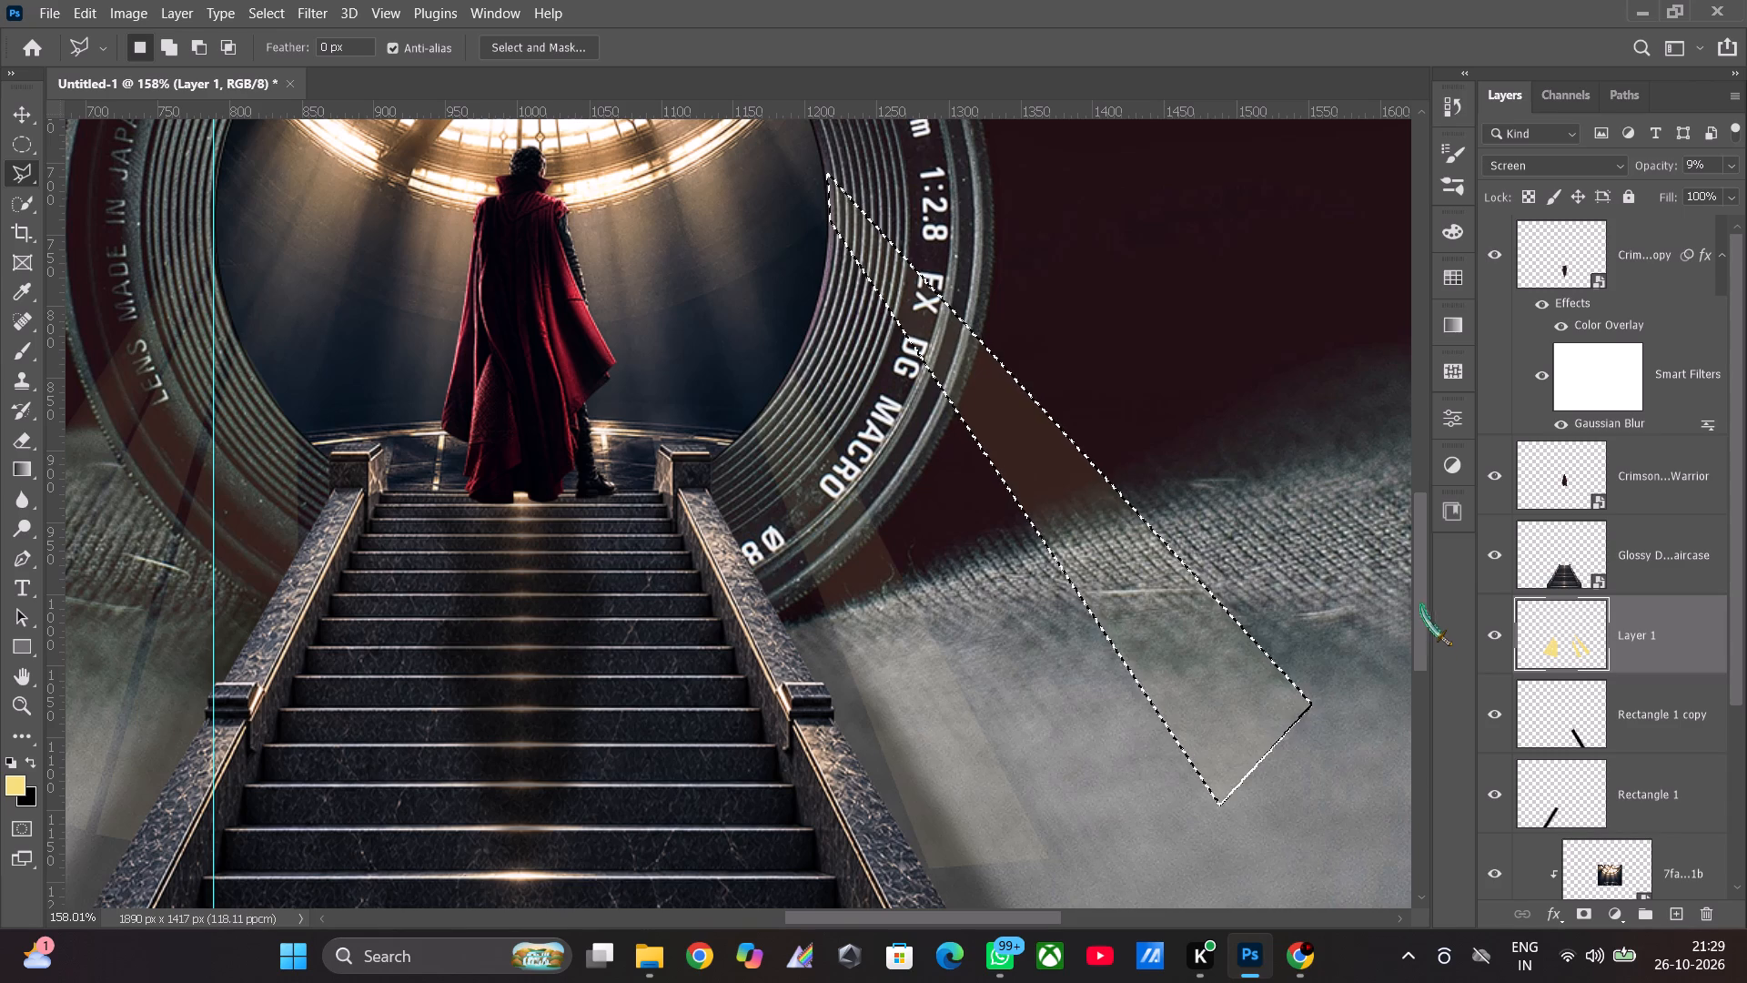
{"action": "left_click_drag", "start_coordinate": [1421, 603], "coordinate": [1421, 619]}
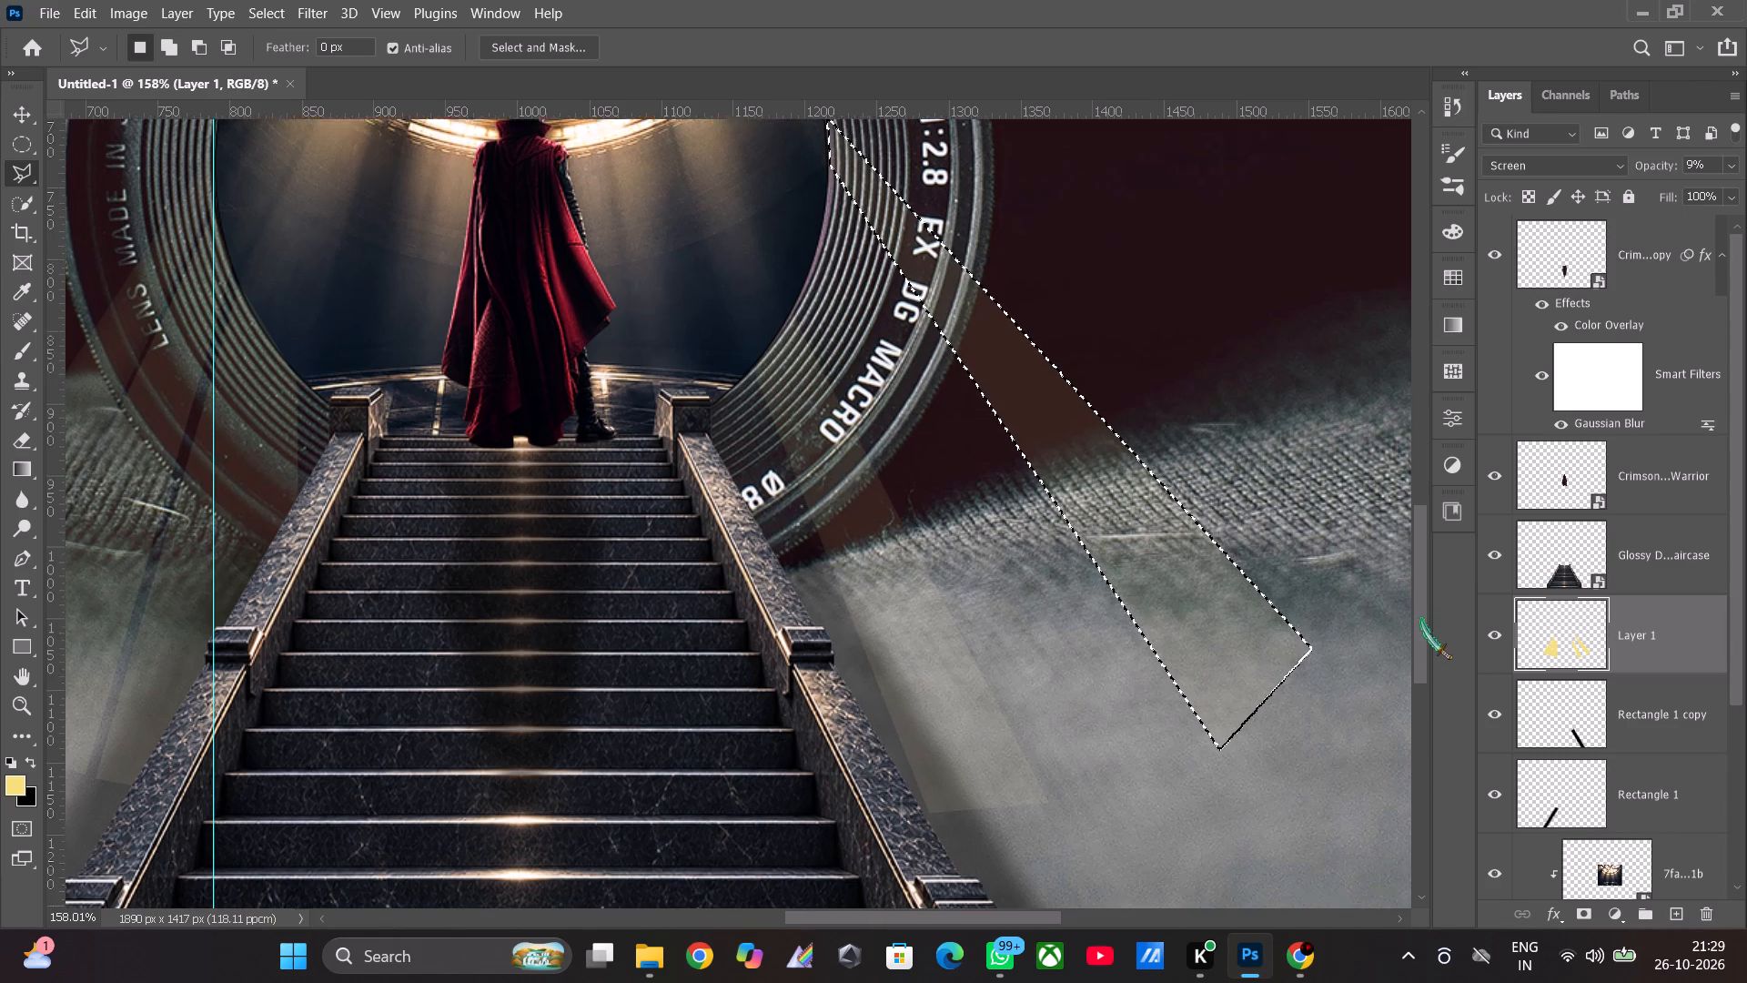
{"action": "left_click_drag", "start_coordinate": [1421, 619], "coordinate": [1425, 610]}
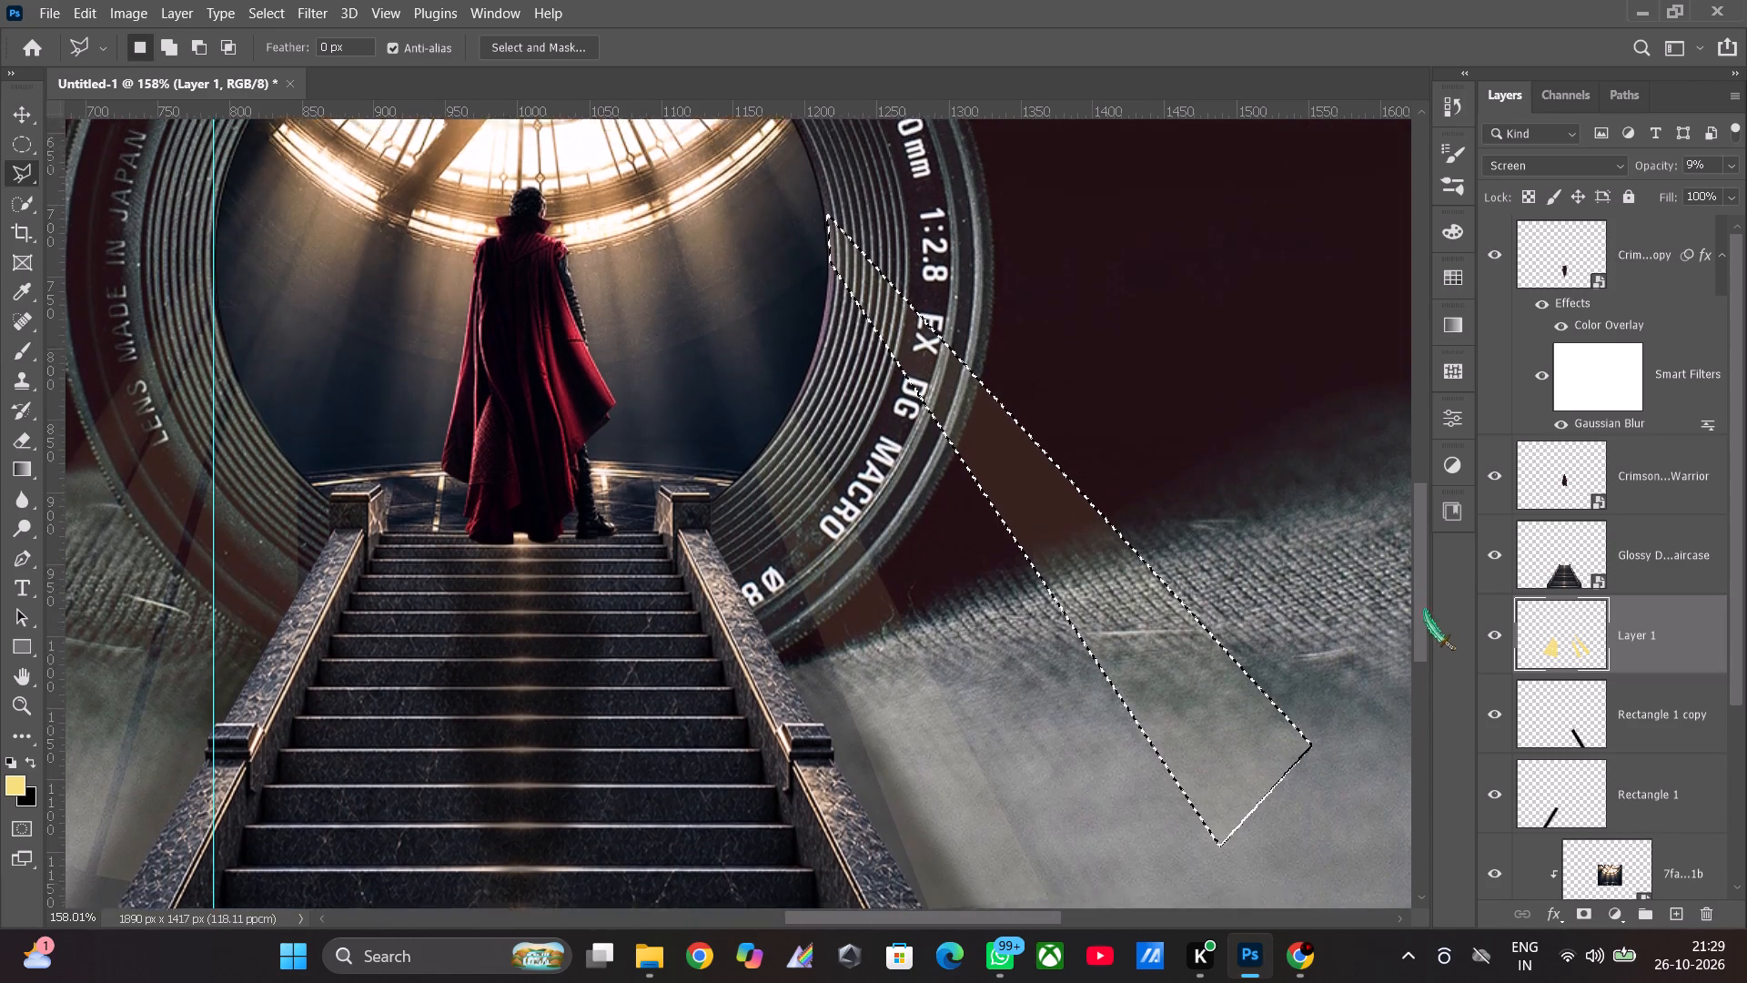
{"action": "left_click_drag", "start_coordinate": [1425, 610], "coordinate": [1427, 644]}
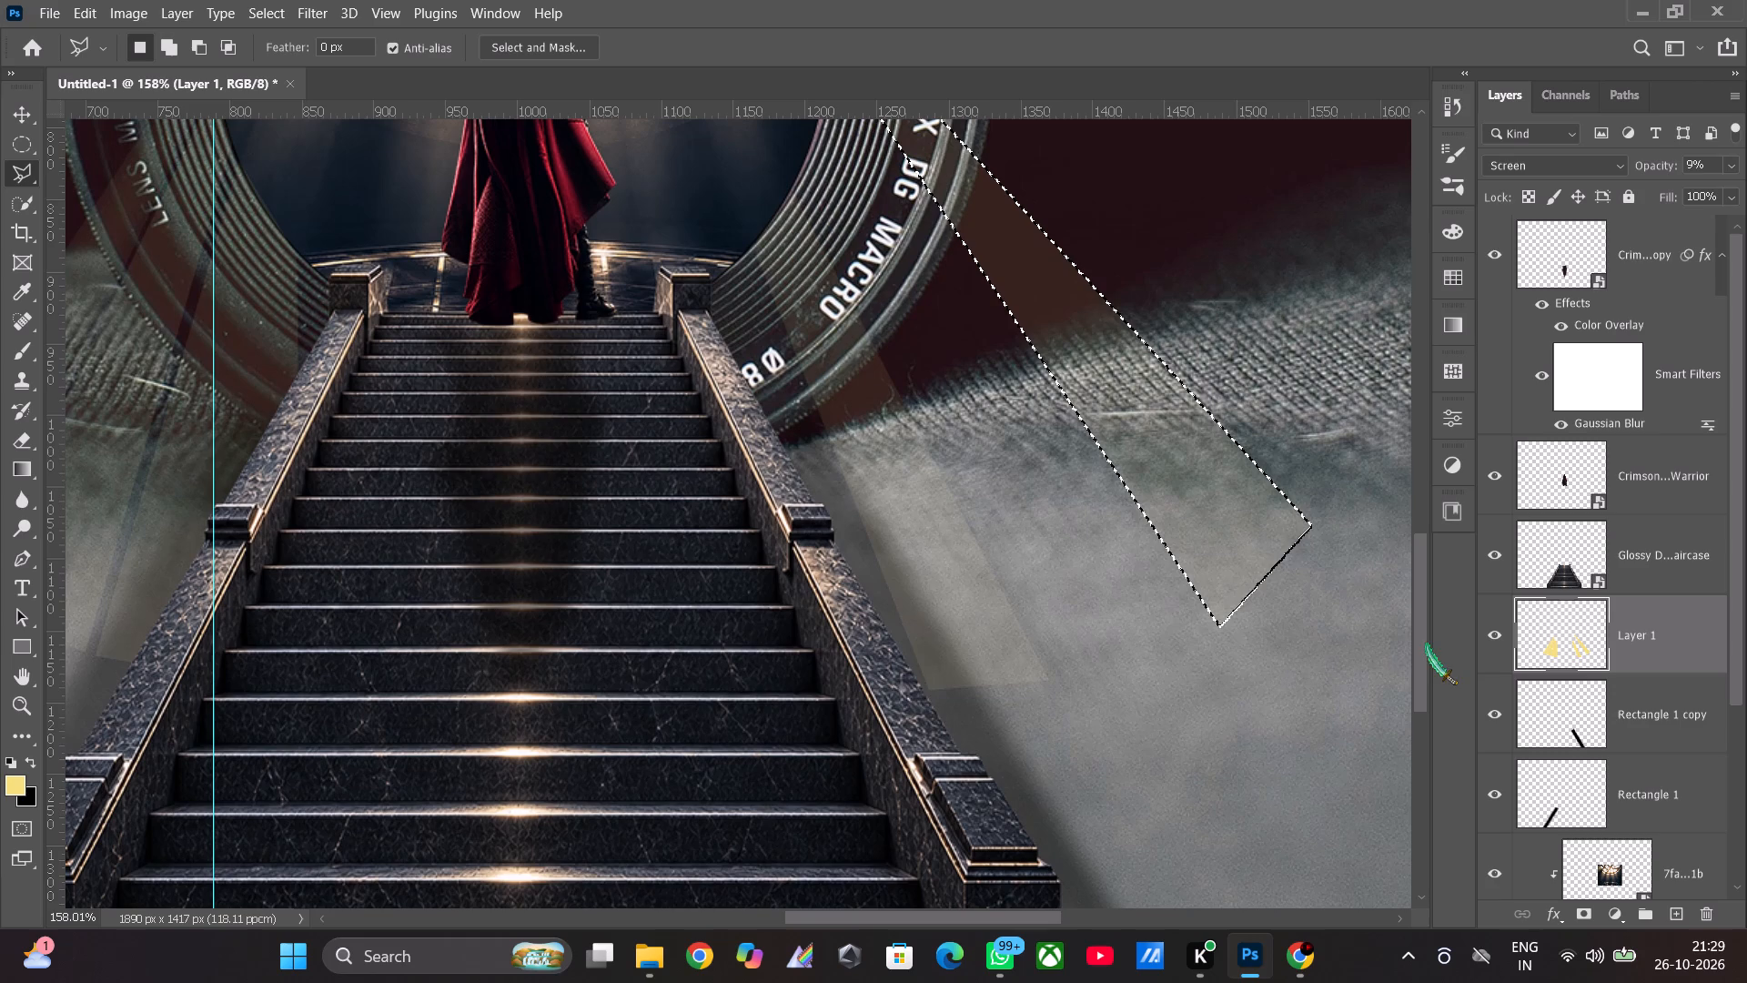
{"action": "left_click", "coordinate": [25, 679]}
{"action": "left_click_drag", "start_coordinate": [906, 667], "coordinate": [870, 665]}
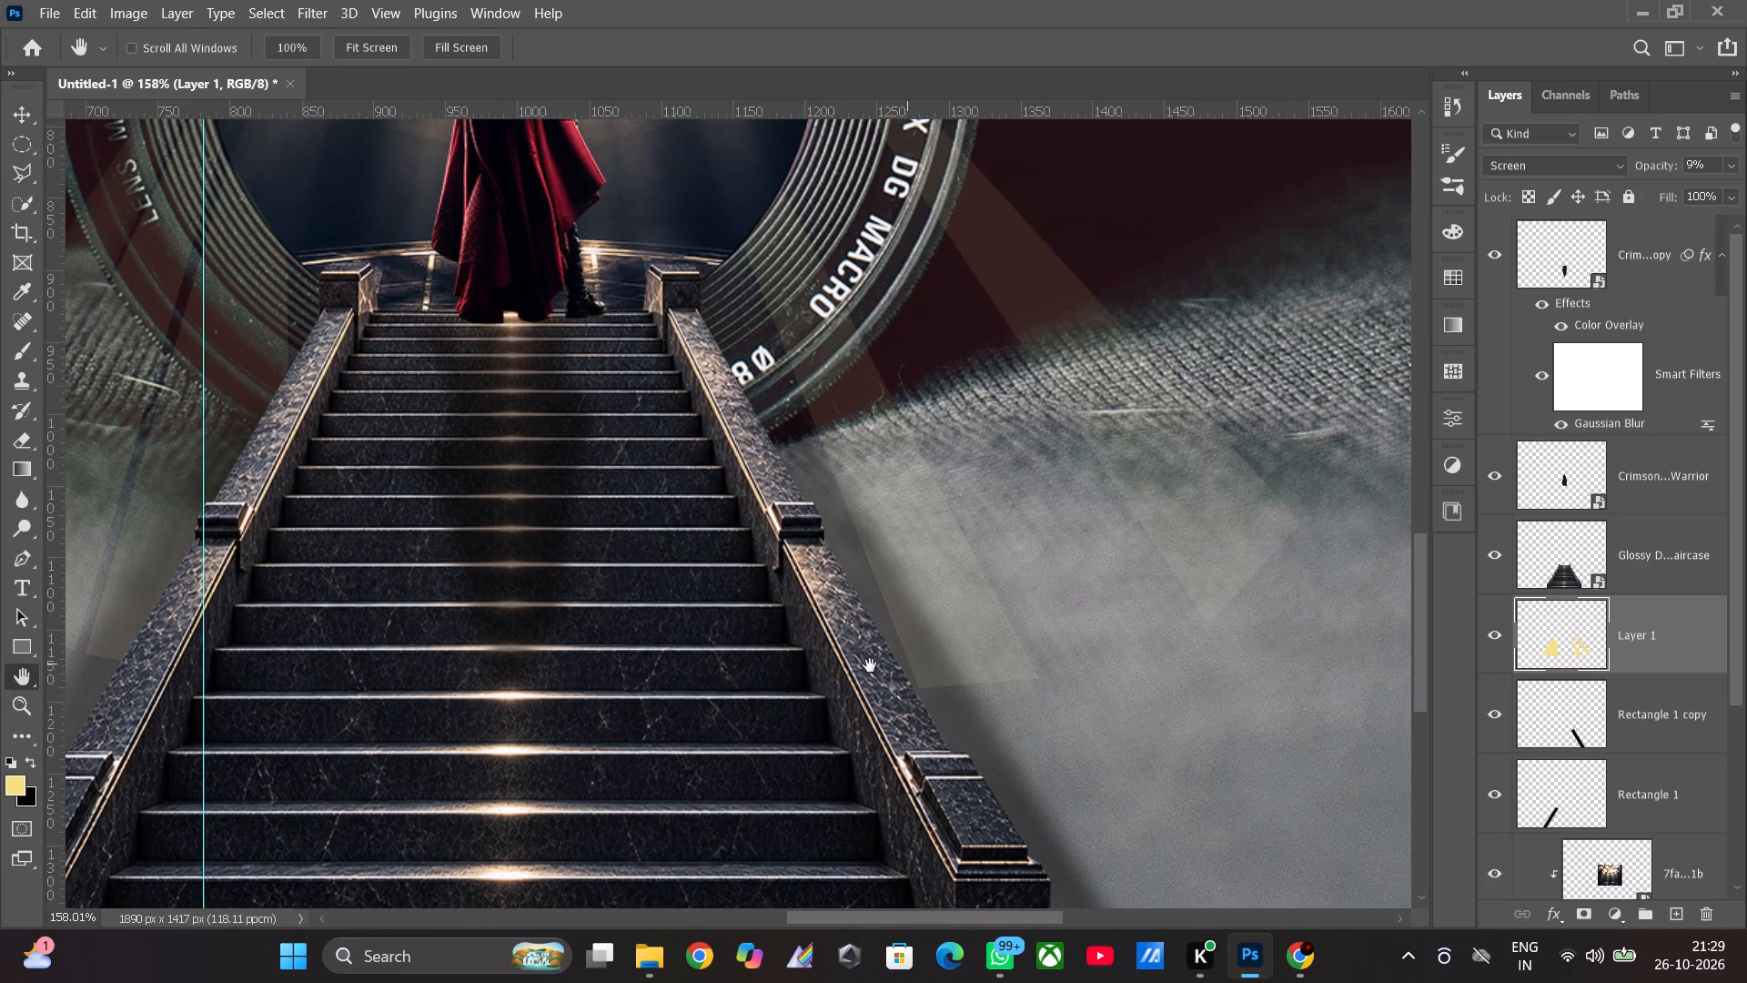
{"action": "left_click_drag", "start_coordinate": [870, 665], "coordinate": [1193, 611]}
{"action": "left_click", "coordinate": [15, 697]}
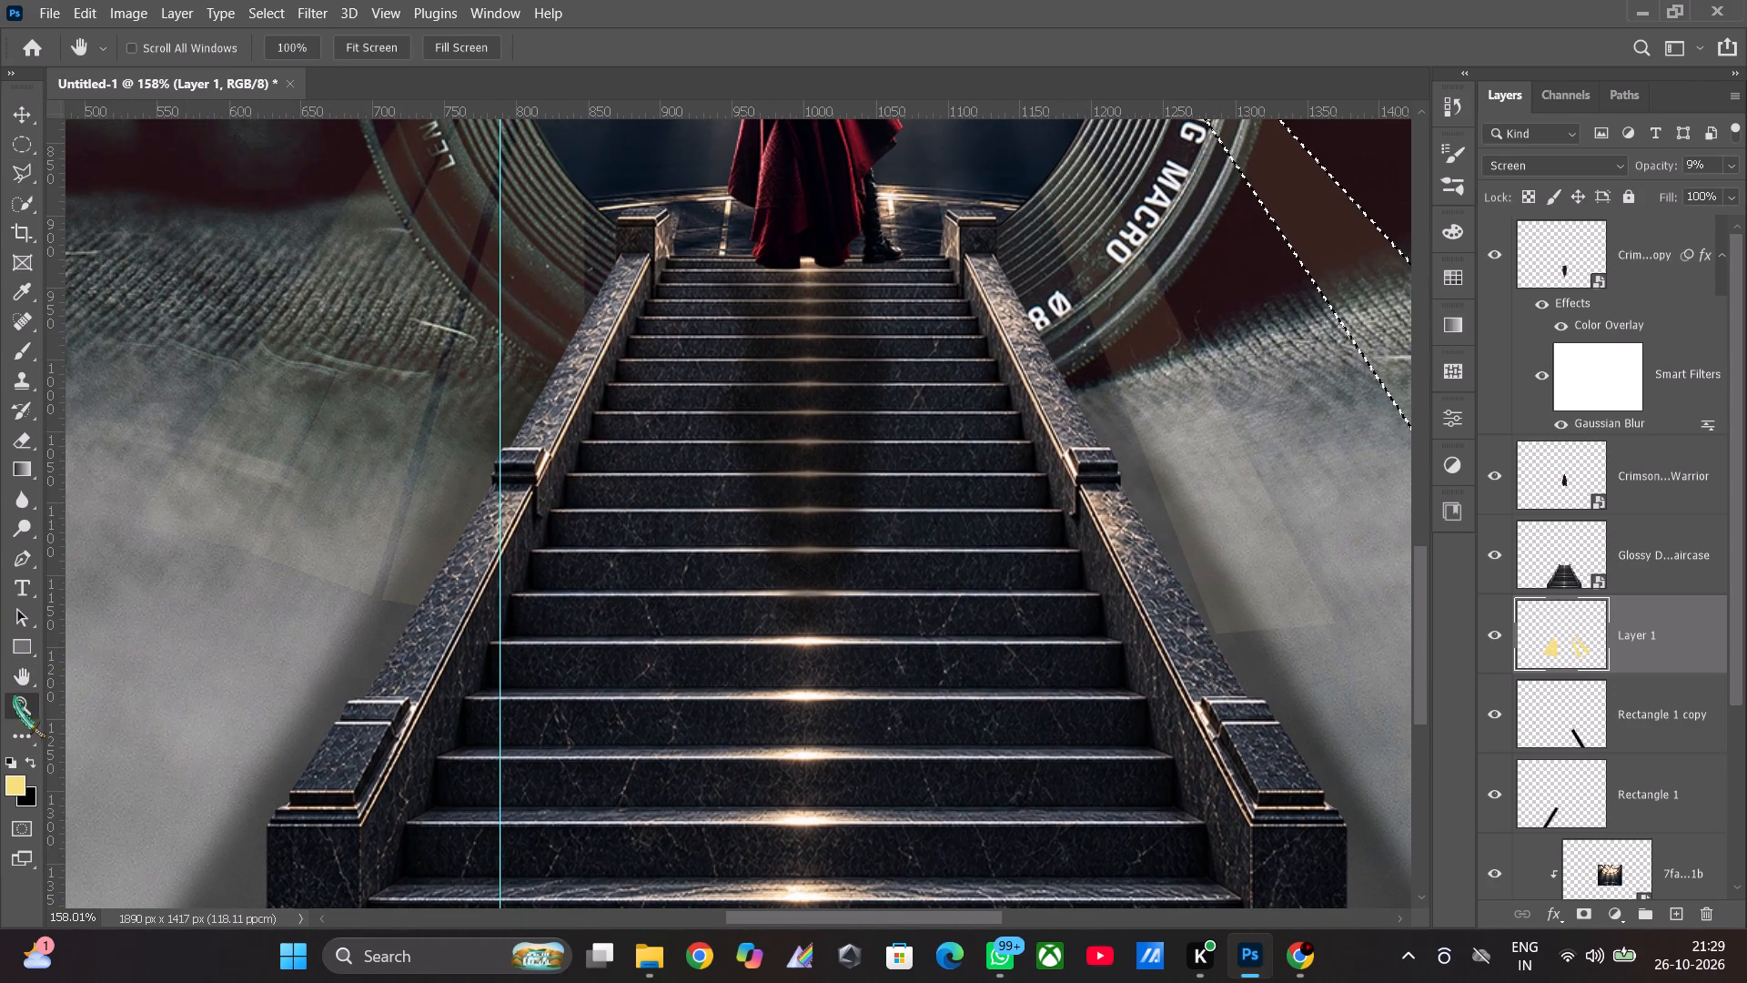
{"action": "left_click_drag", "start_coordinate": [894, 554], "coordinate": [824, 550]}
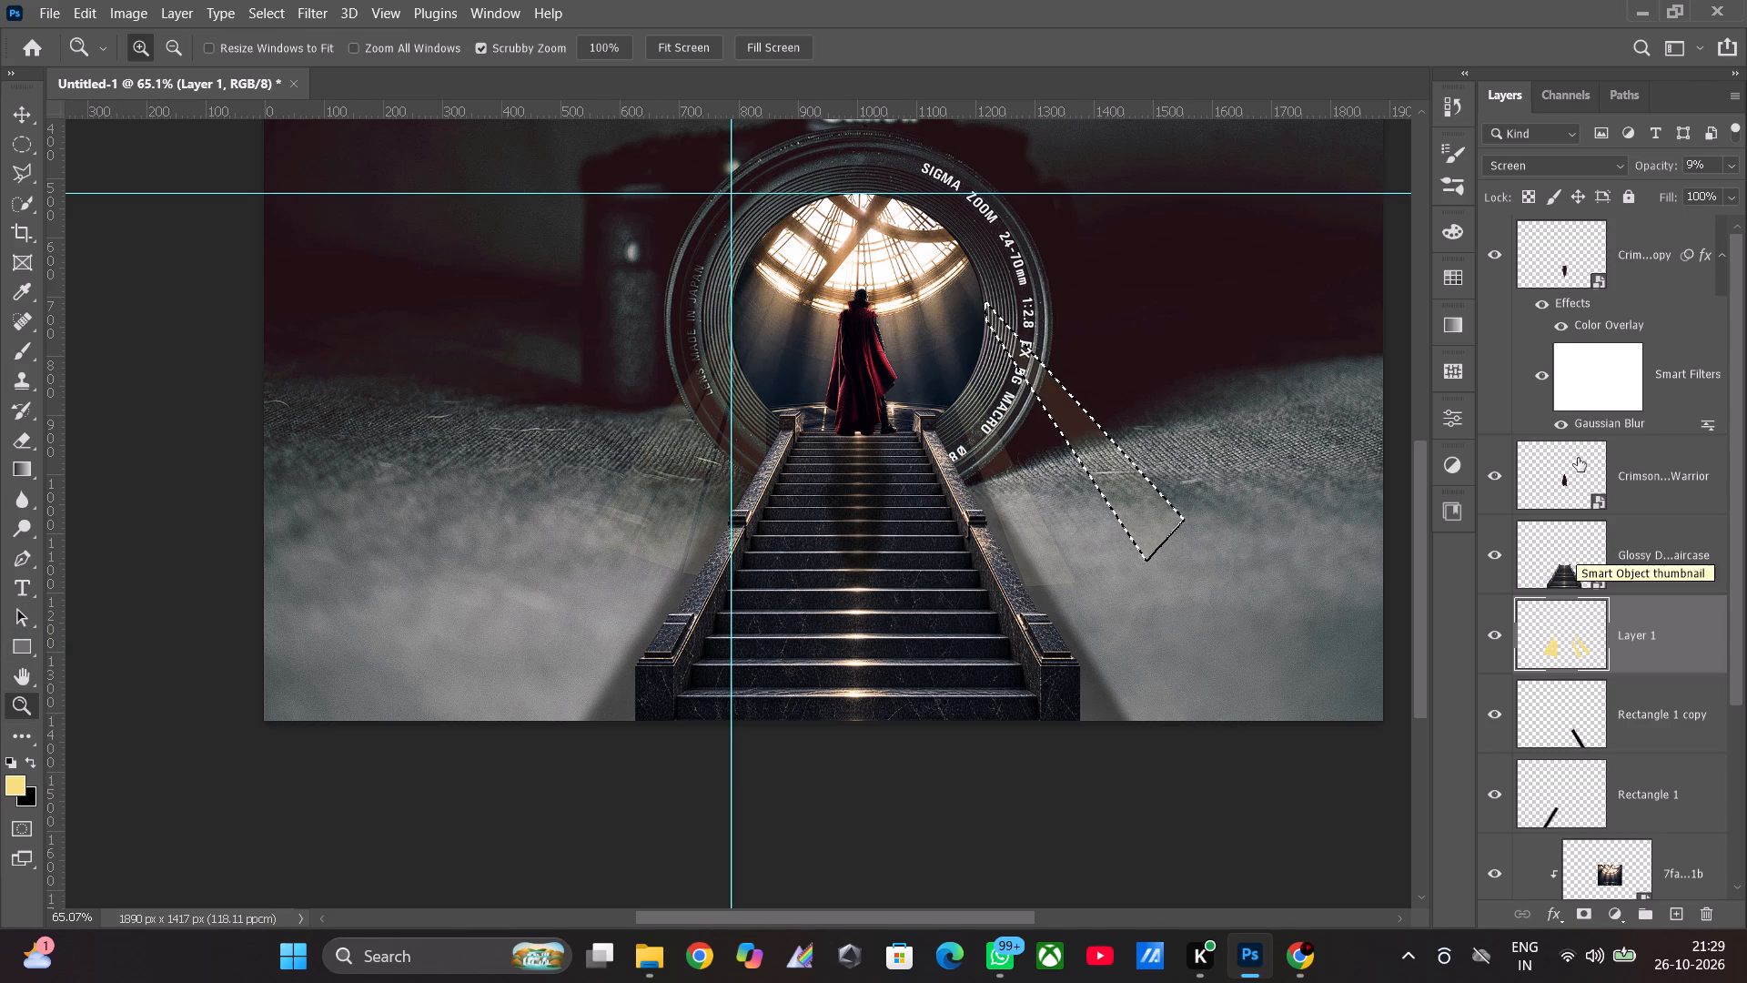
Replace the strip selection with a small triangular lasso selection in the dark background left of the camera, with the Crimson Warrior layer active.
{"action": "left_click", "coordinate": [1581, 389]}
{"action": "left_click", "coordinate": [1557, 502]}
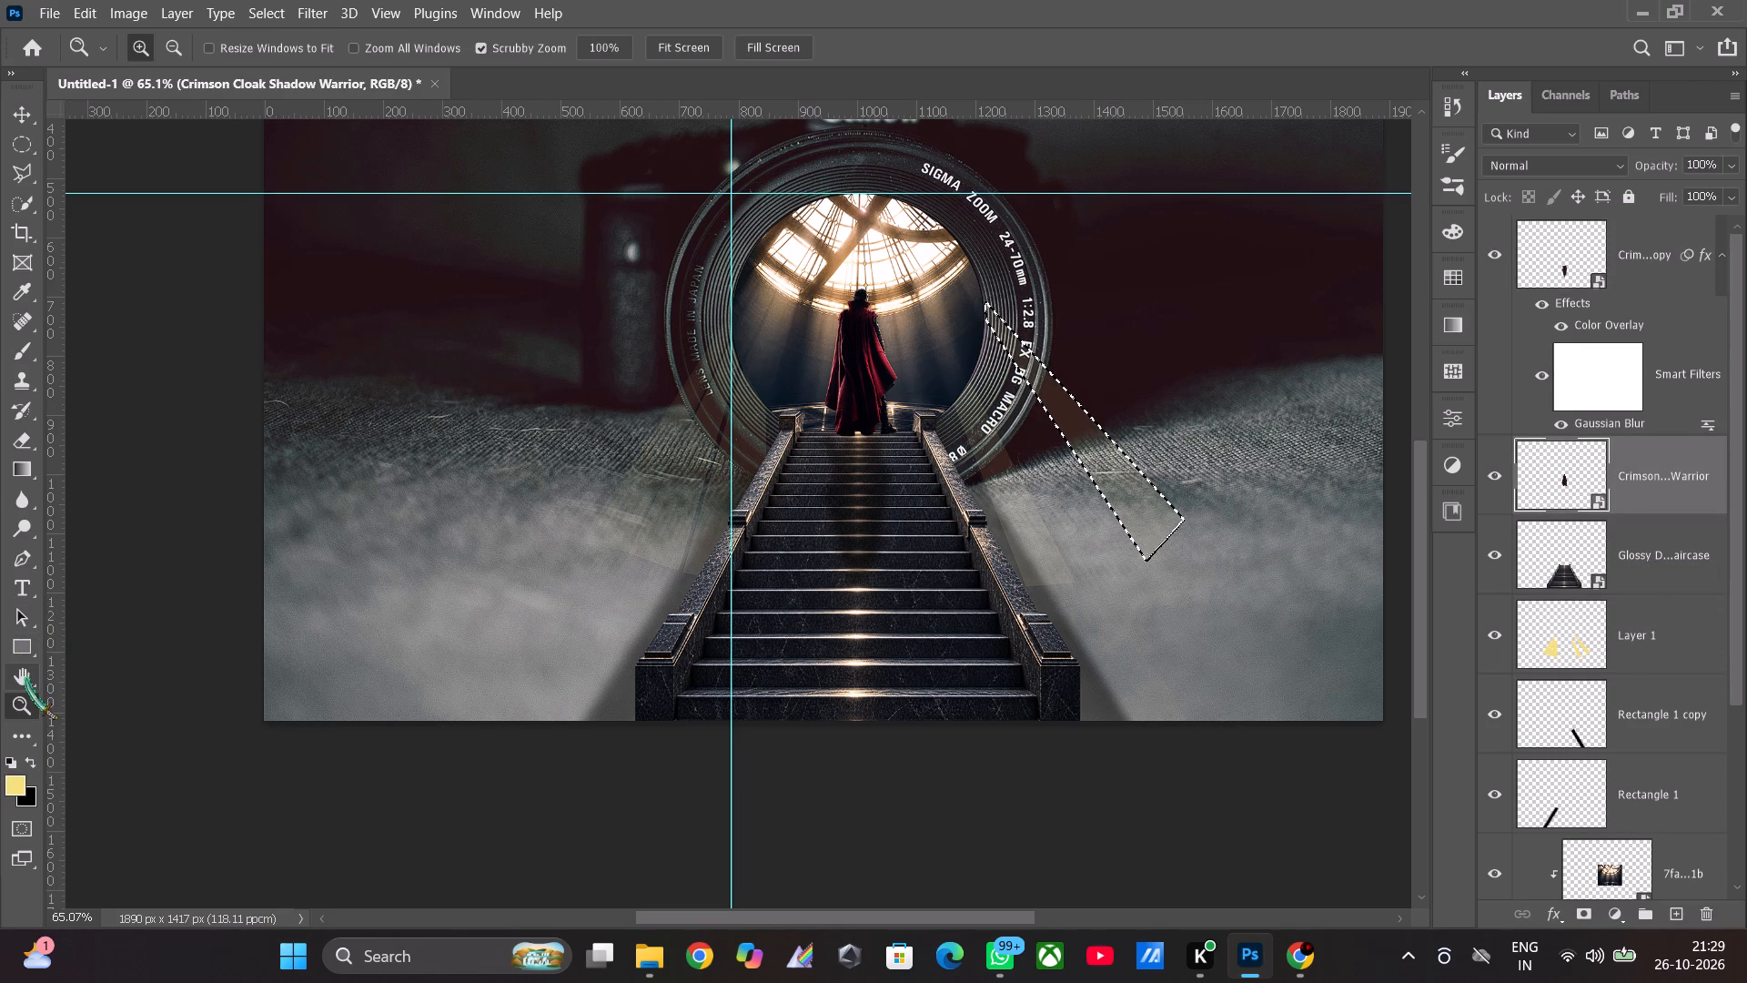
{"action": "left_click", "coordinate": [16, 164]}
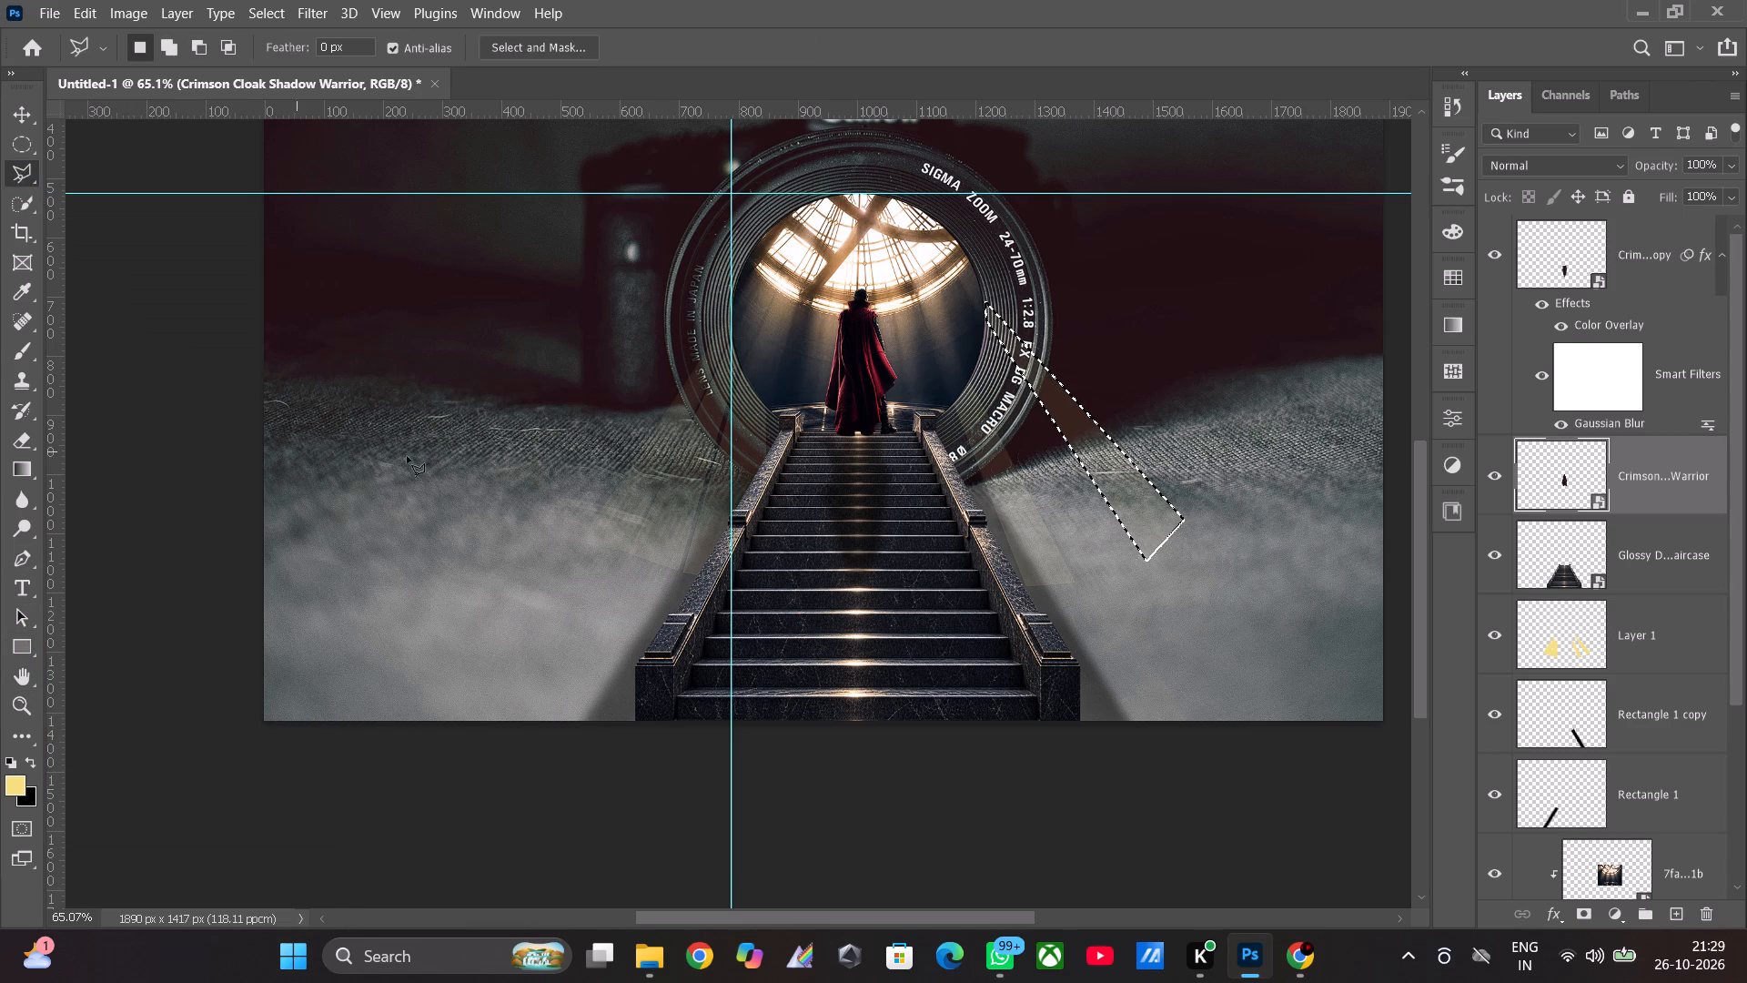
{"action": "left_click", "coordinate": [414, 257]}
{"action": "left_click_drag", "start_coordinate": [415, 290], "coordinate": [403, 293]}
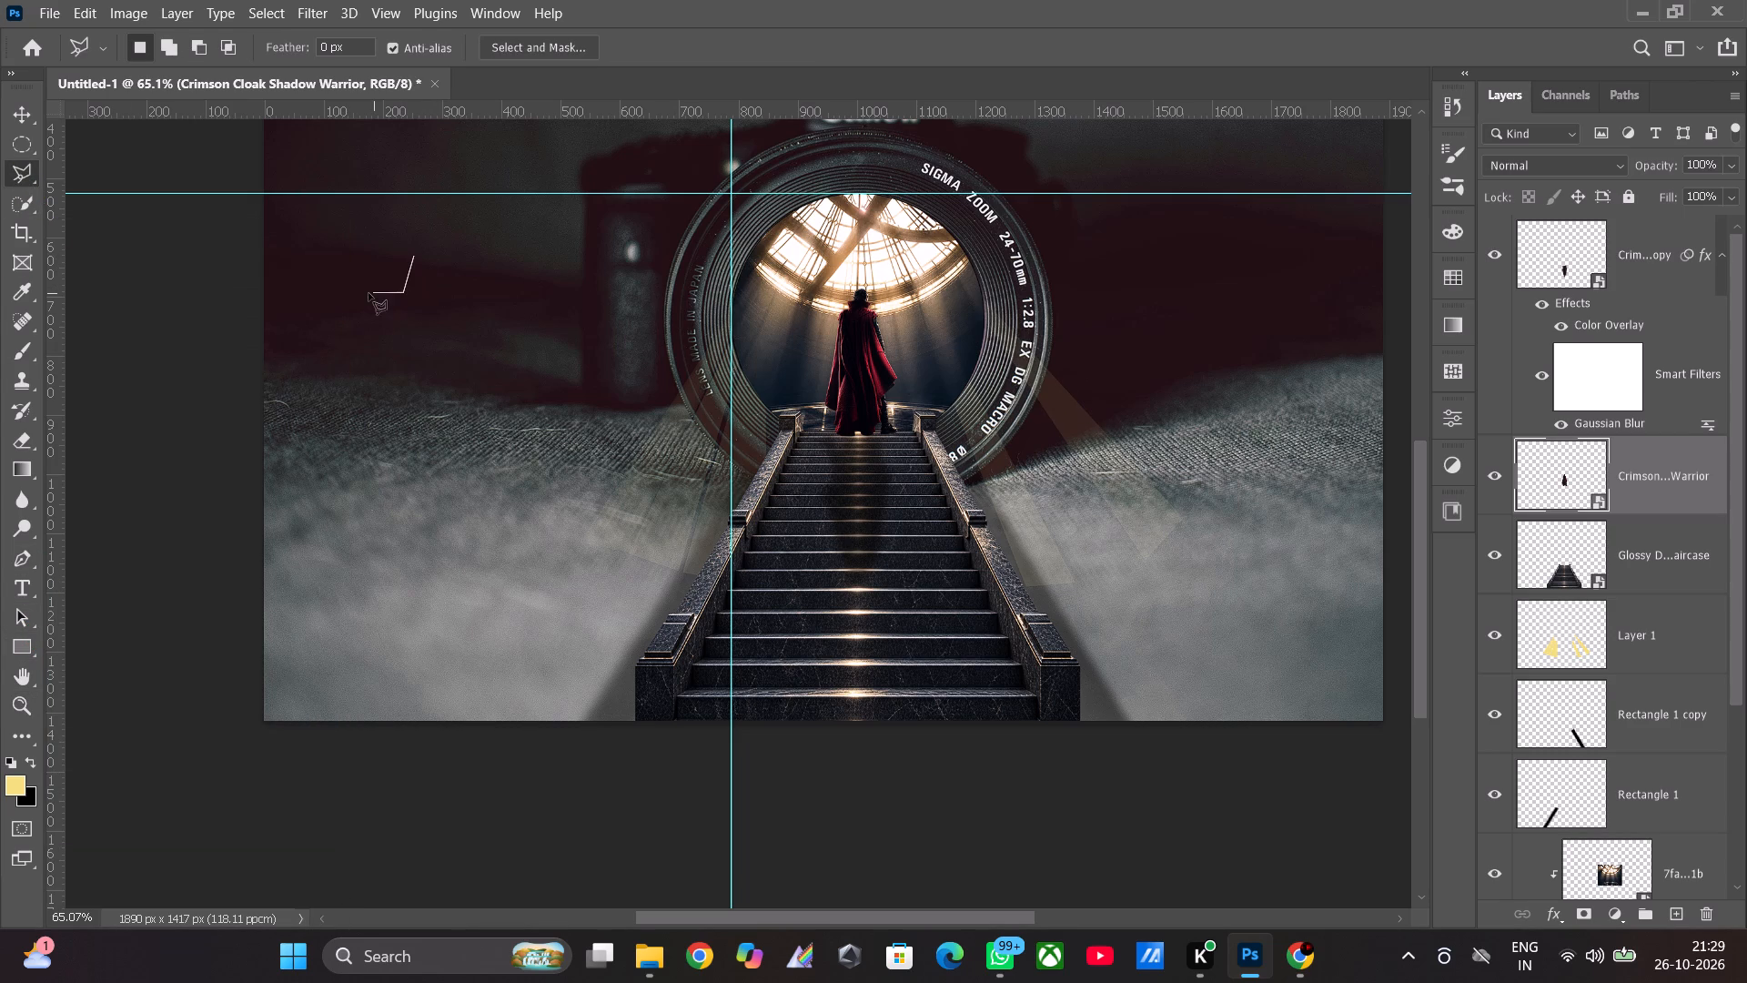
{"action": "left_click", "coordinate": [369, 292]}
{"action": "left_click", "coordinate": [418, 257]}
Apply a Gaussian Blur with a 22.2-pixel radius to Layer 1 within the current selection, and compare the layer hidden and shown.
{"action": "left_click", "coordinate": [1564, 645]}
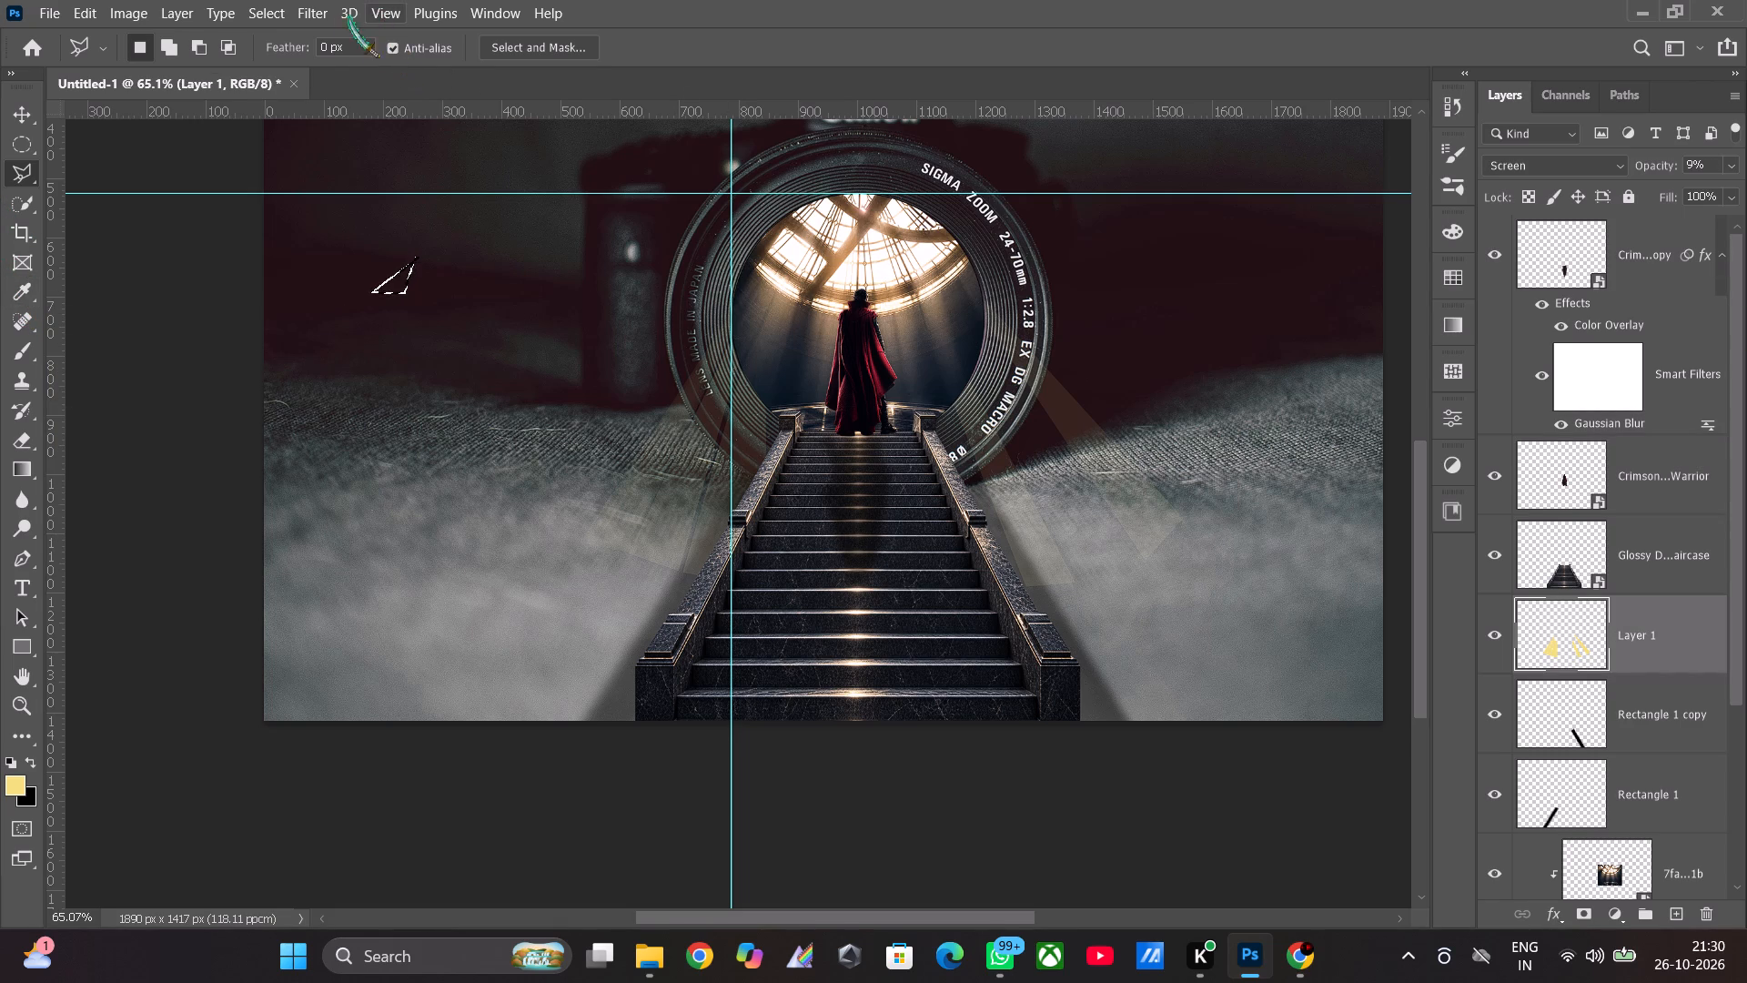
{"action": "left_click", "coordinate": [322, 21]}
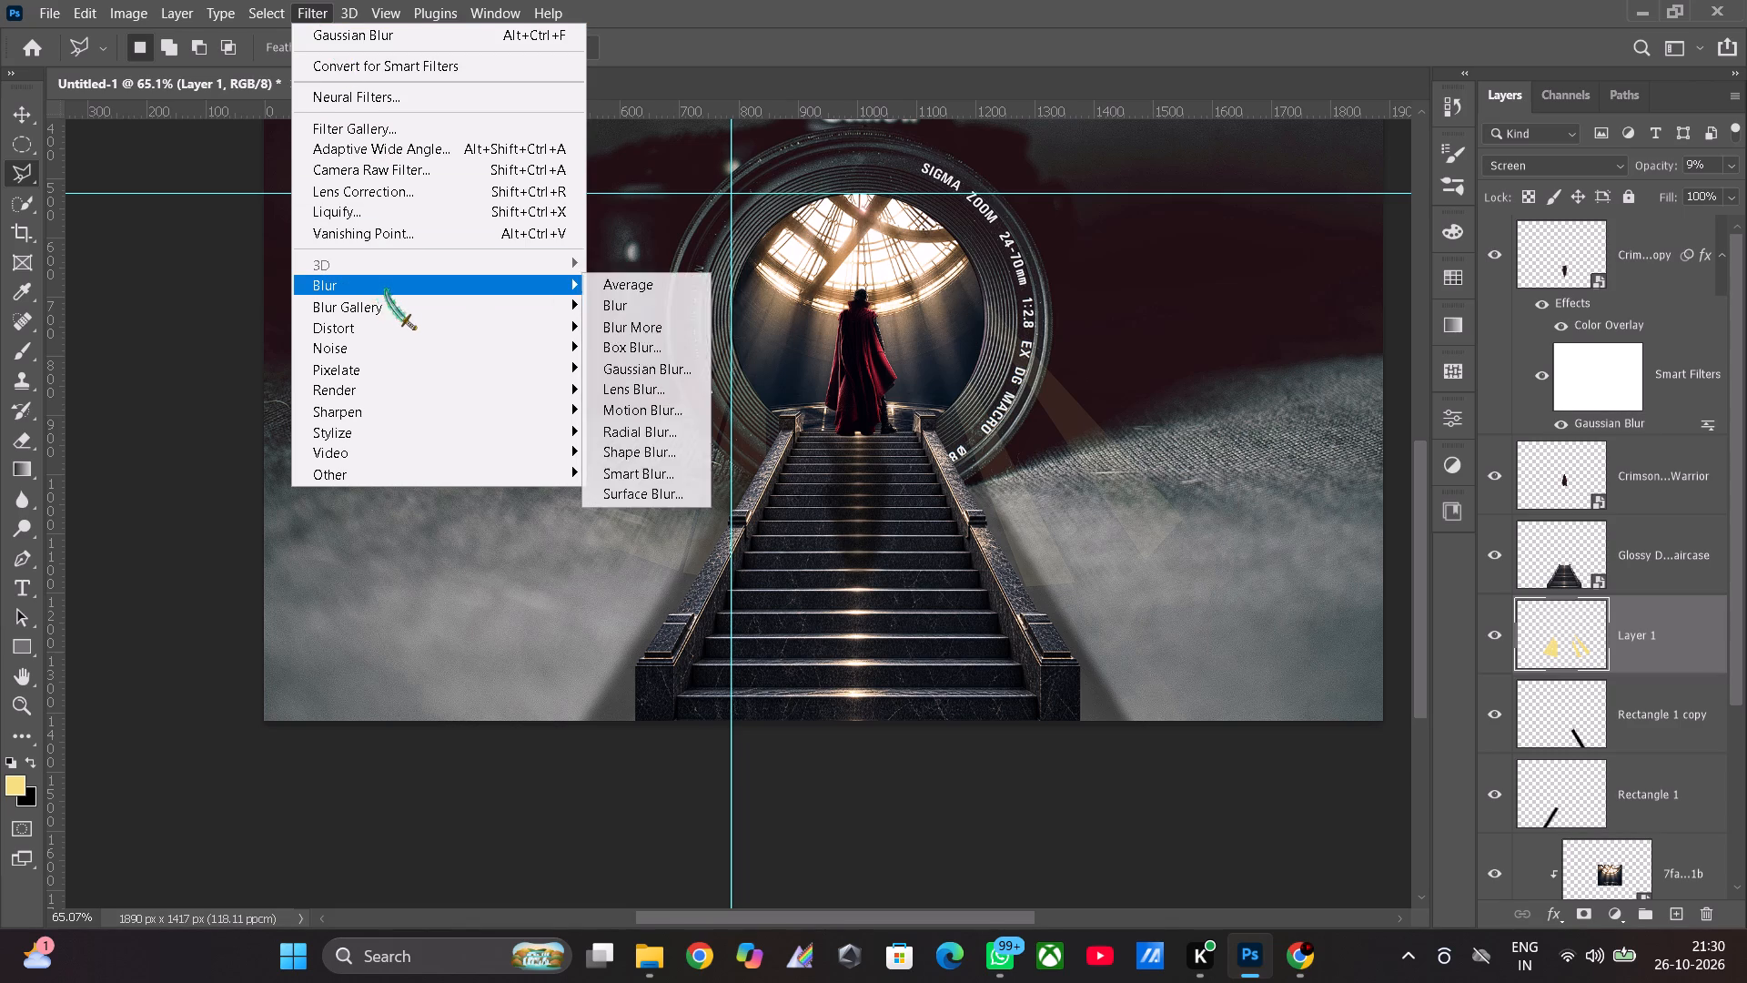
{"action": "left_click", "coordinate": [648, 370]}
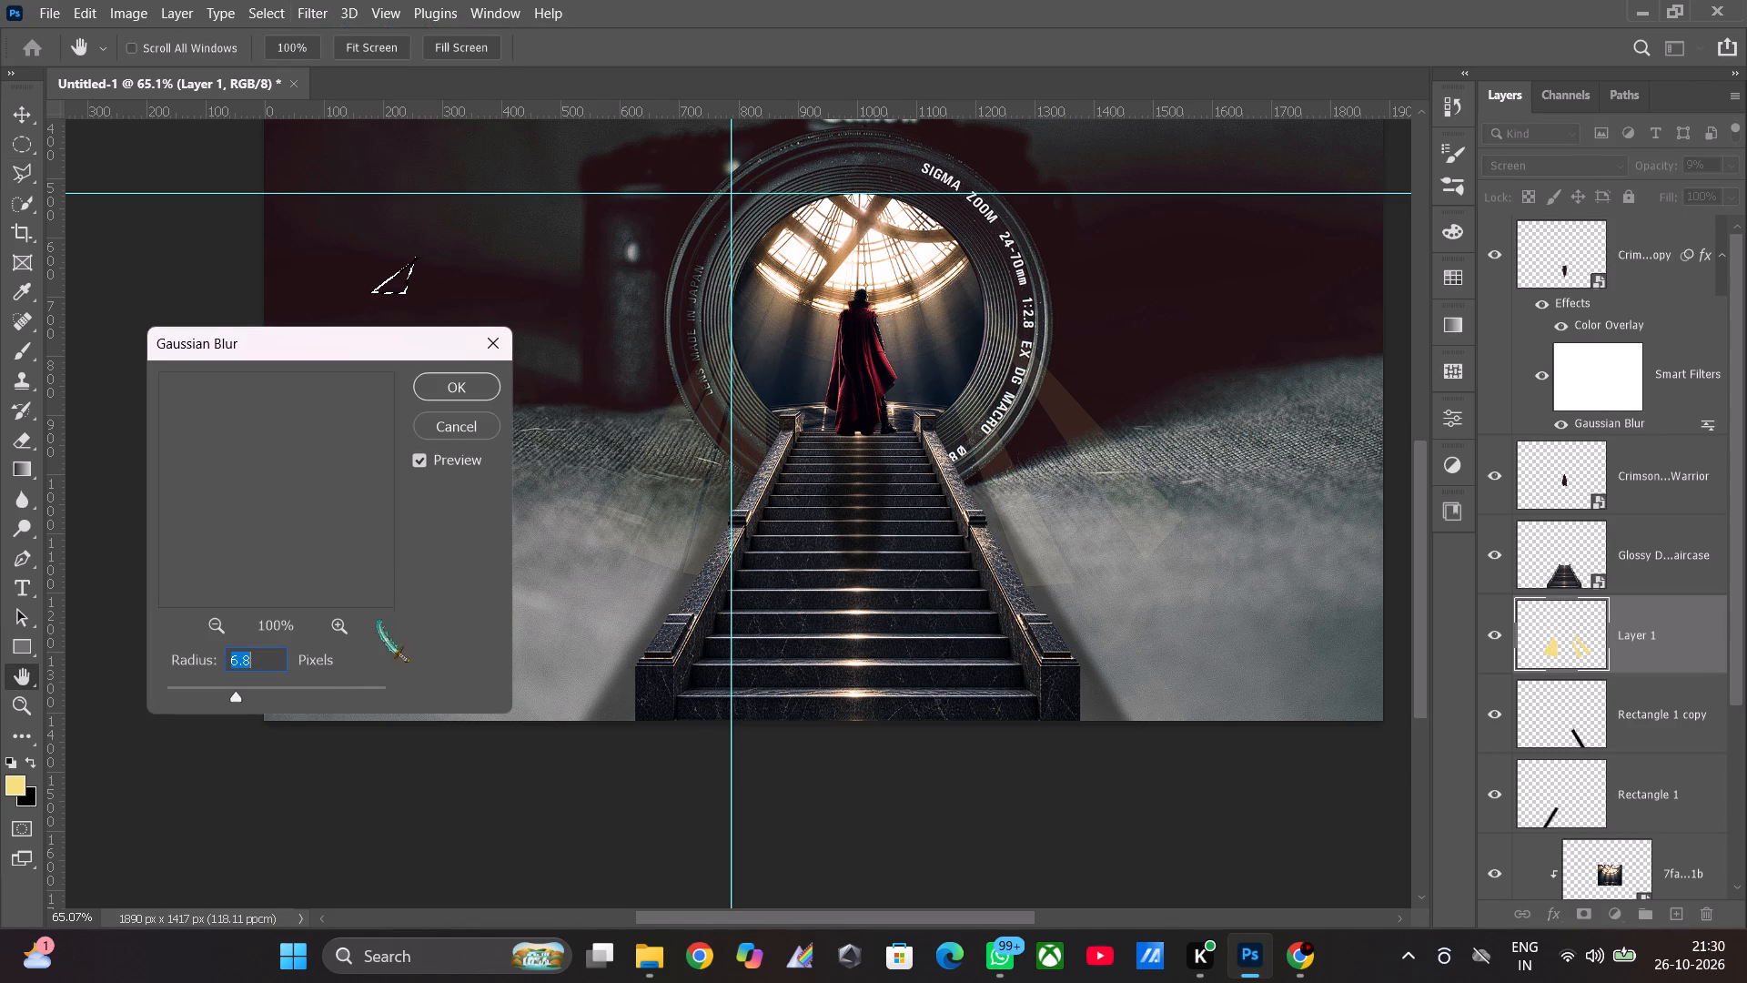
{"action": "left_click", "coordinate": [261, 691]}
{"action": "left_click_drag", "start_coordinate": [276, 693], "coordinate": [318, 697]}
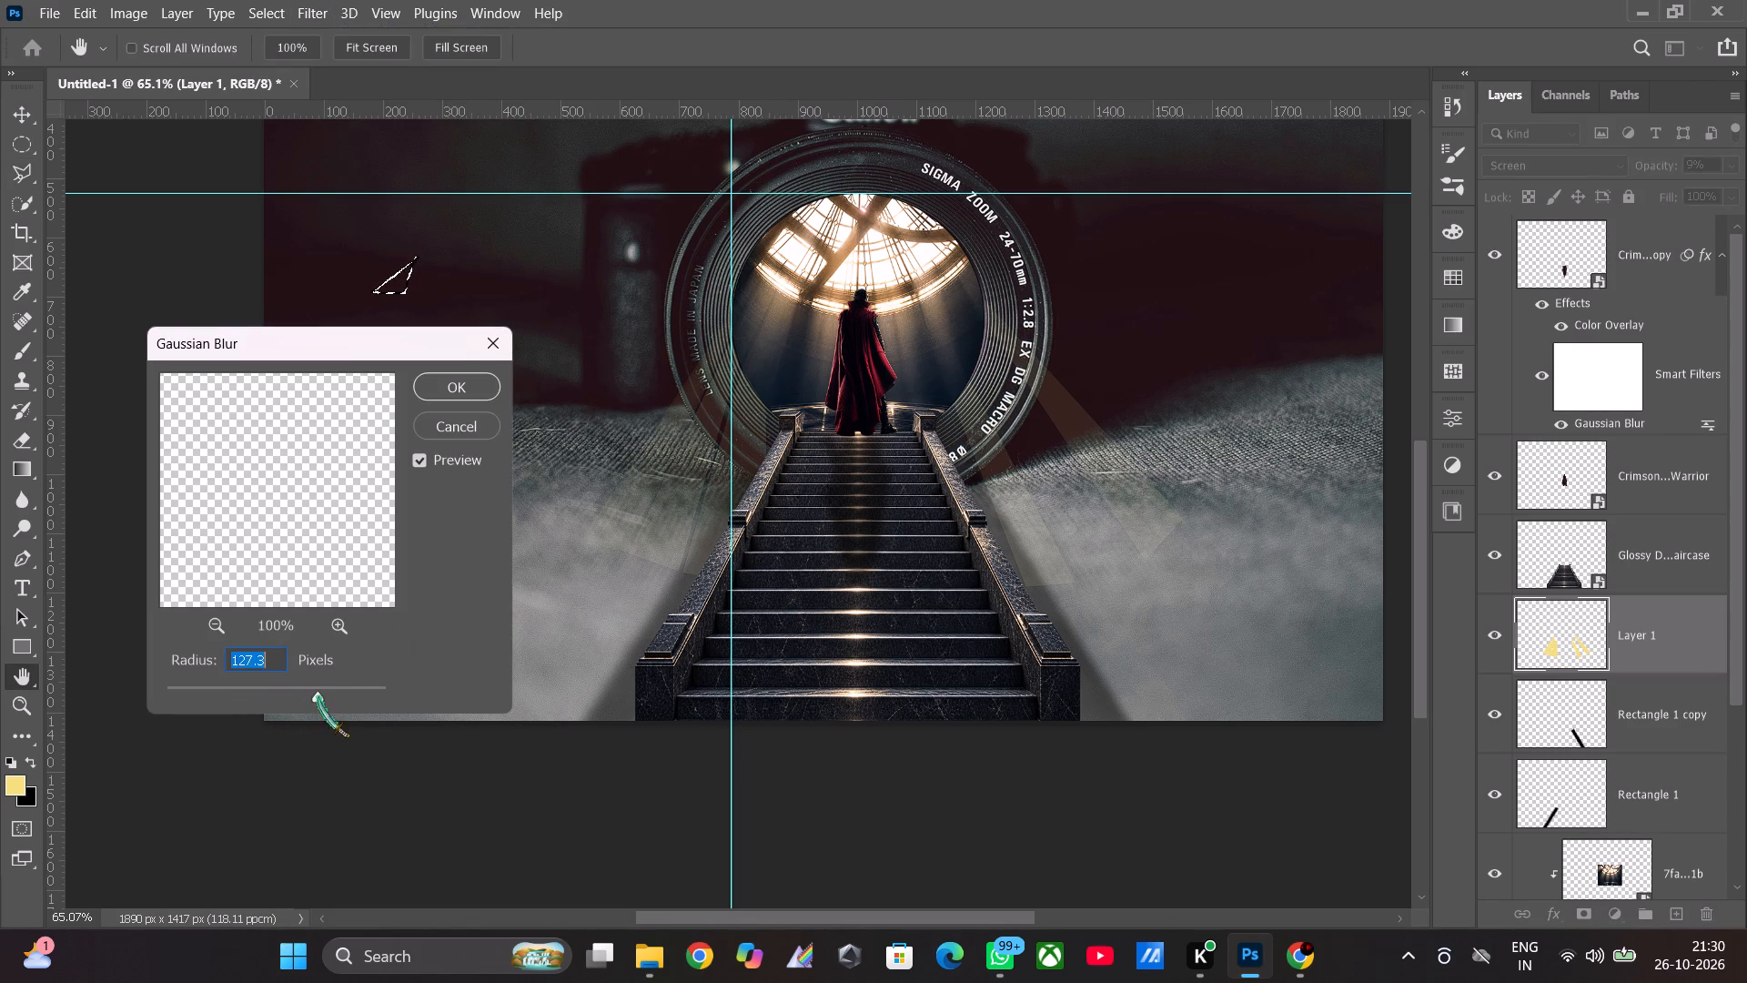
{"action": "left_click", "coordinate": [320, 697]}
{"action": "left_click", "coordinate": [348, 702]}
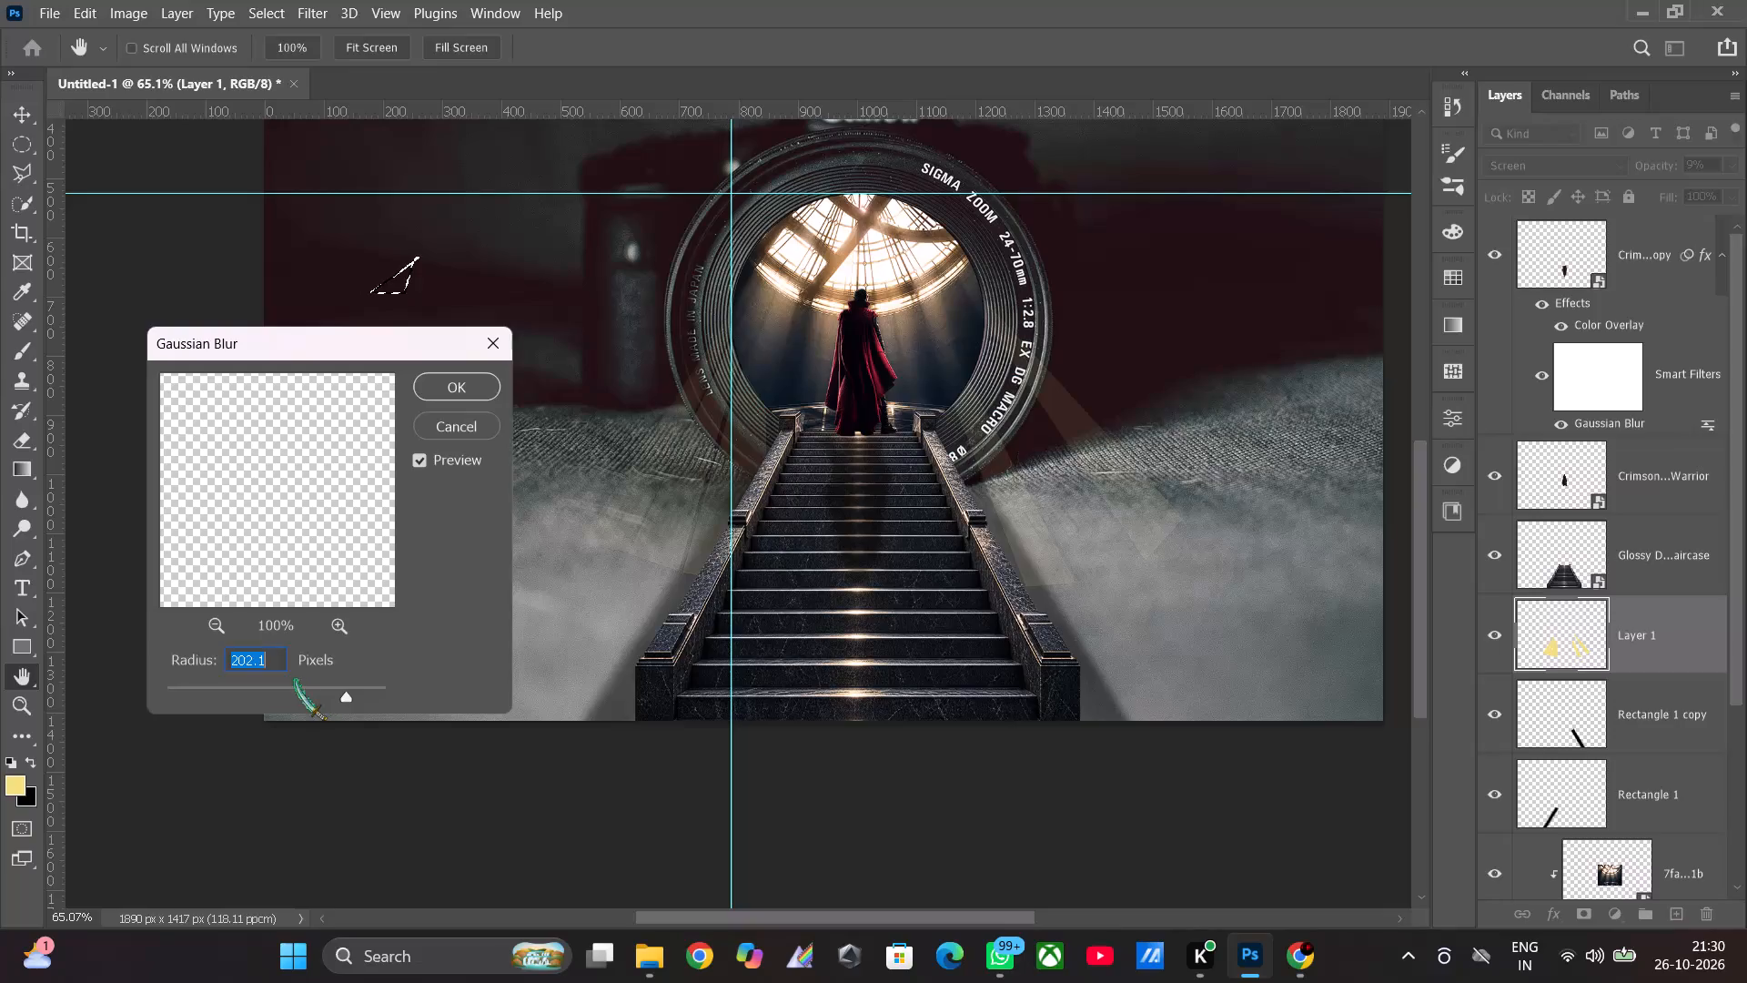
{"action": "left_click", "coordinate": [285, 686]}
{"action": "left_click", "coordinate": [271, 687]}
{"action": "left_click", "coordinate": [430, 382]}
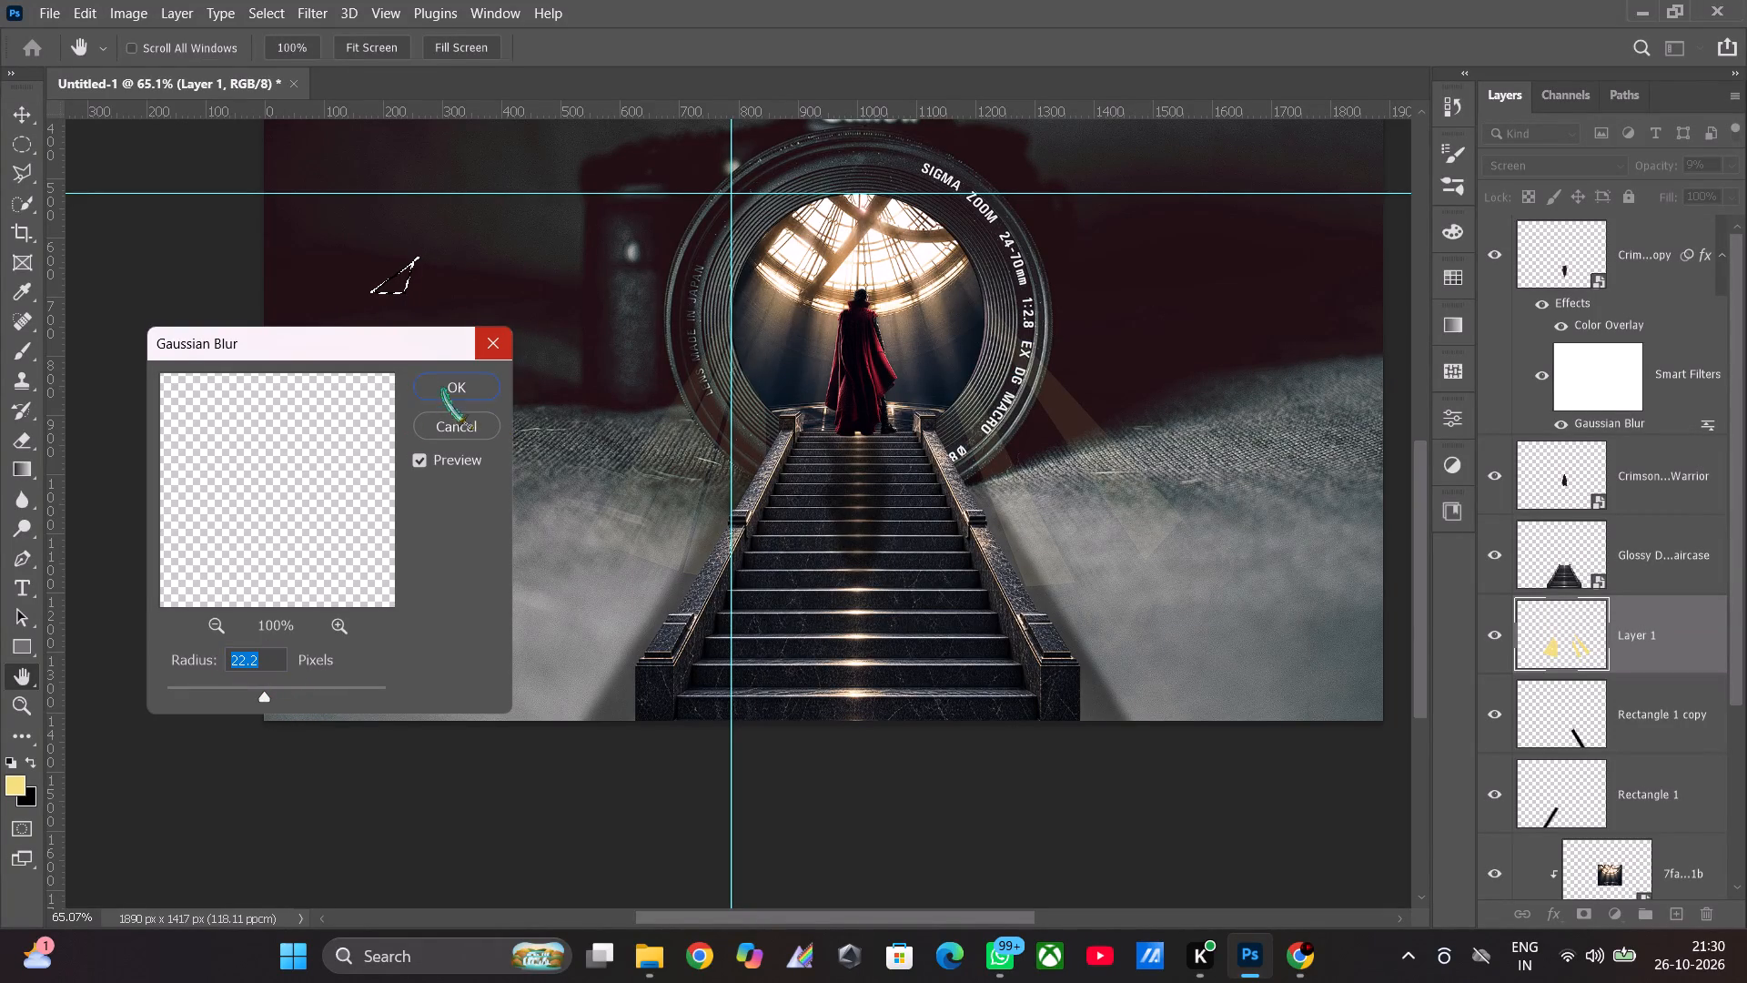
{"action": "left_click", "coordinate": [1495, 631]}
{"action": "left_click", "coordinate": [1495, 631]}
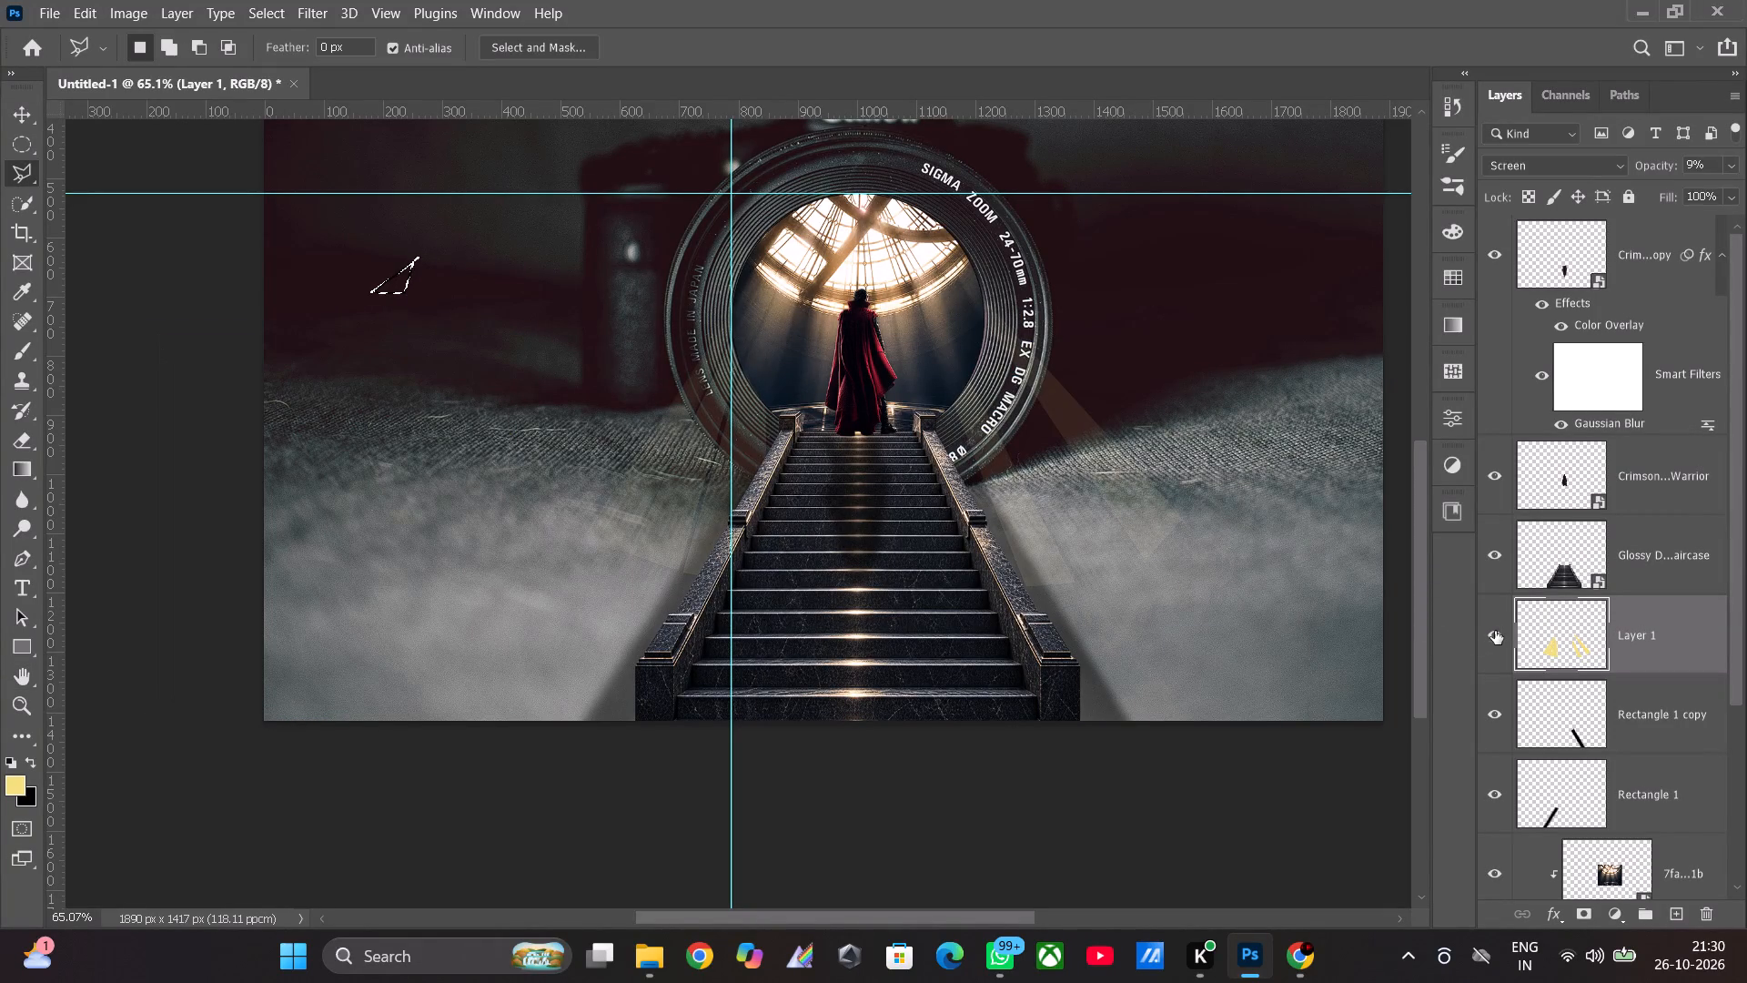
{"action": "double_click", "coordinate": [1497, 628]}
Change Layer 1's blend mode to Soft Light and set its opacity to 21%.
{"action": "left_click", "coordinate": [1544, 168]}
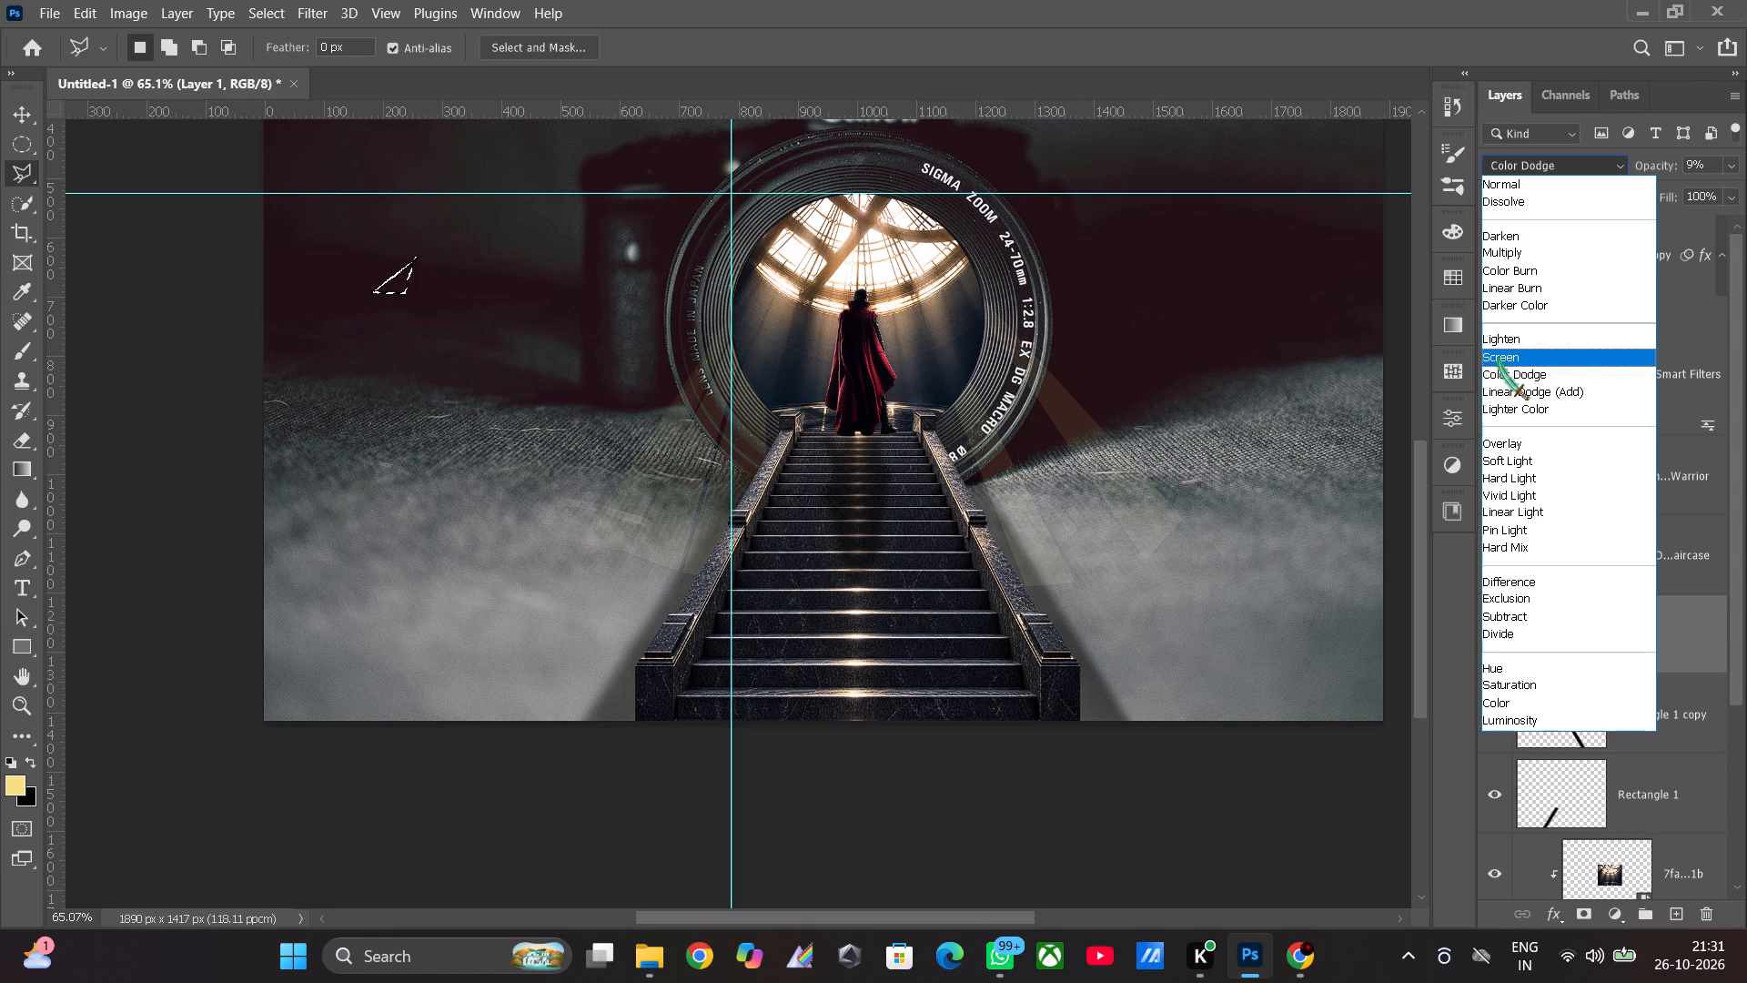
{"action": "left_click", "coordinate": [1515, 452]}
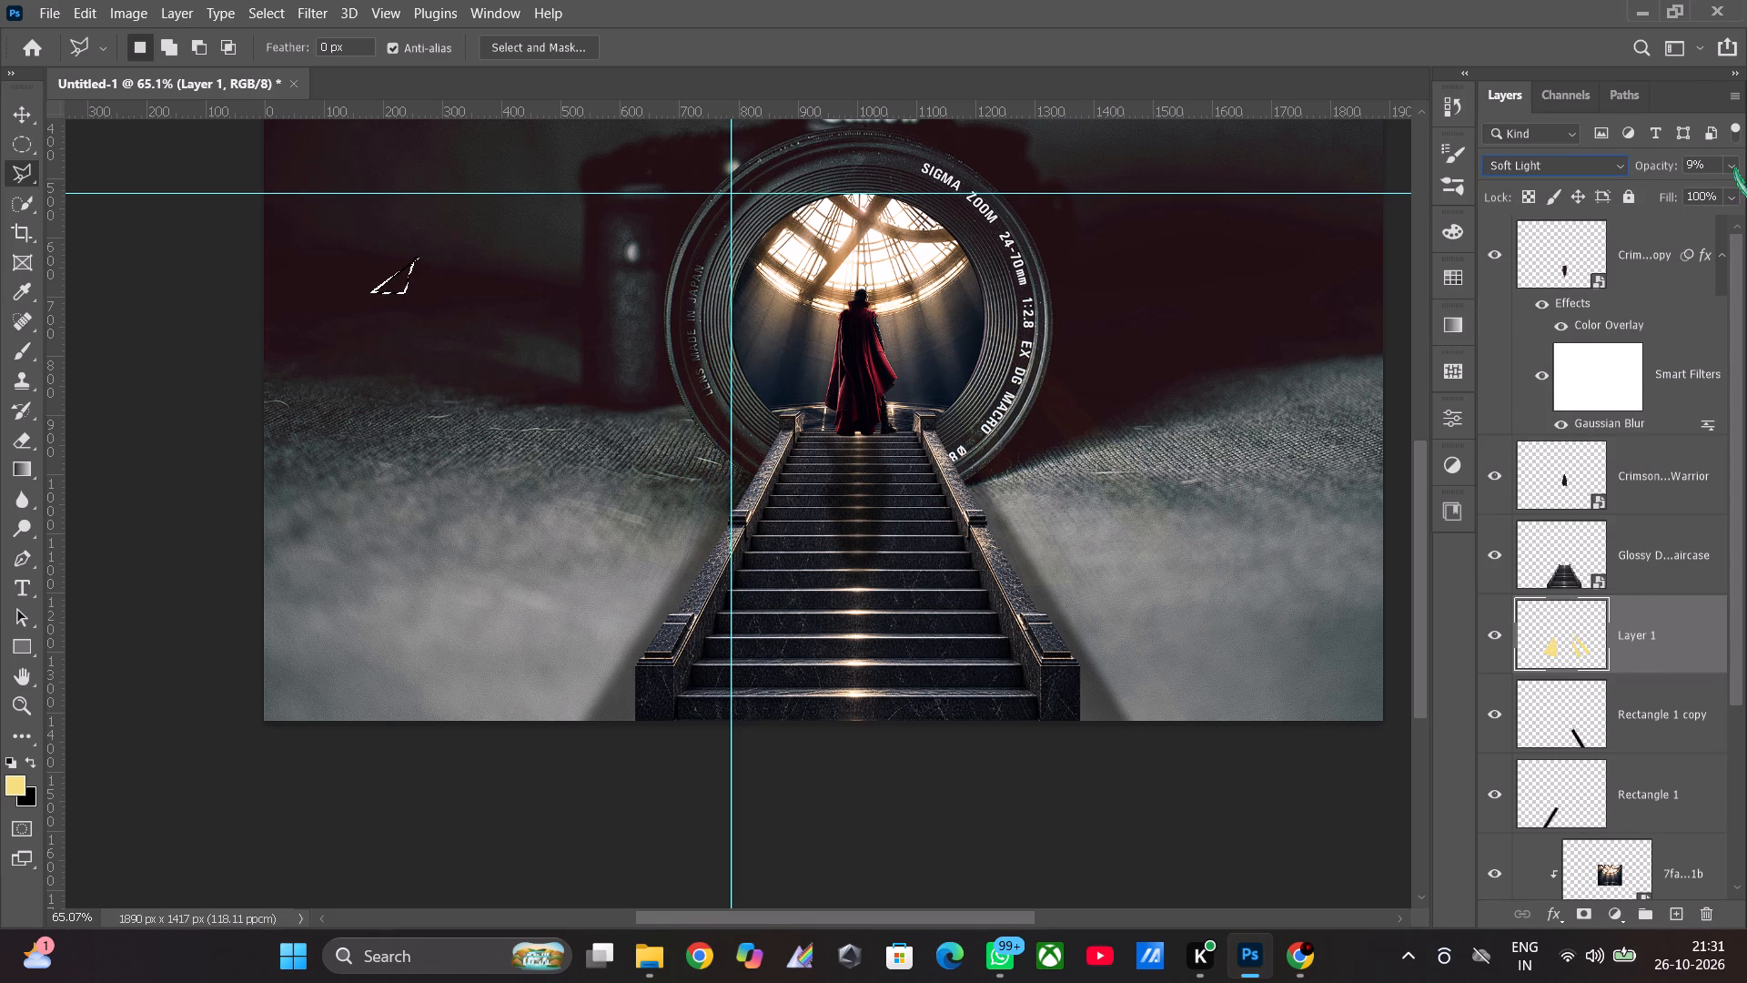
{"action": "left_click", "coordinate": [1735, 165]}
{"action": "double_click", "coordinate": [1653, 187]}
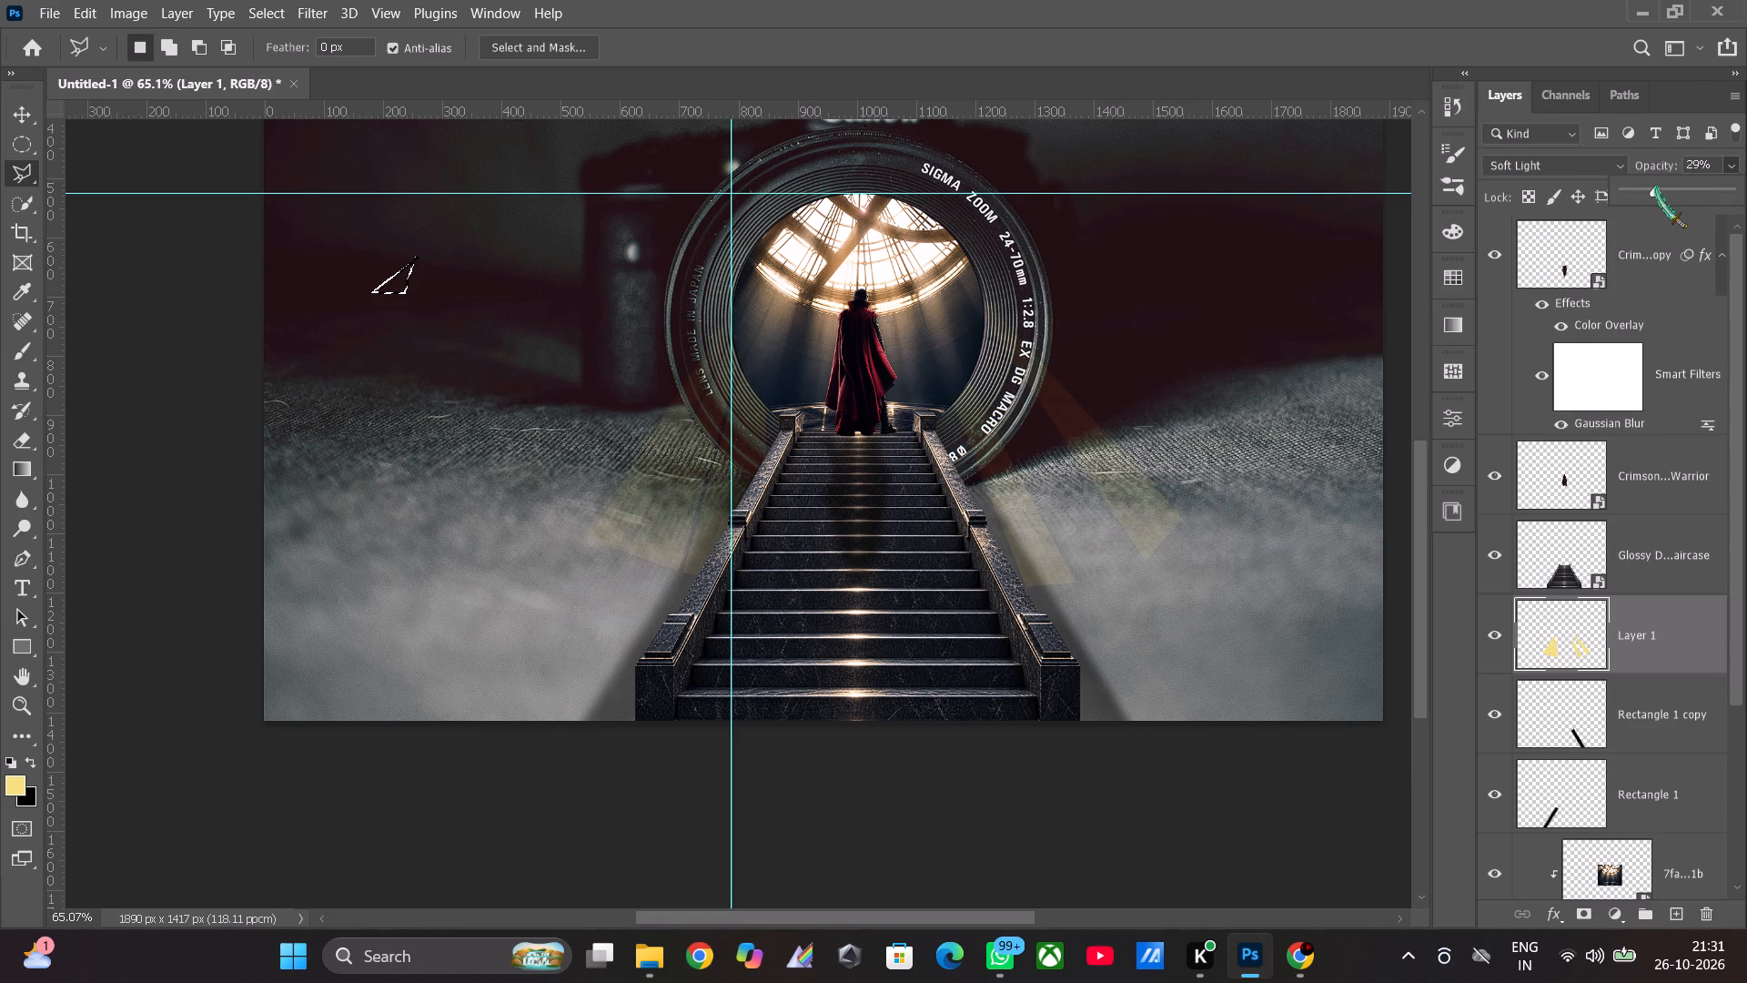
{"action": "left_click_drag", "start_coordinate": [1656, 187], "coordinate": [1637, 200]}
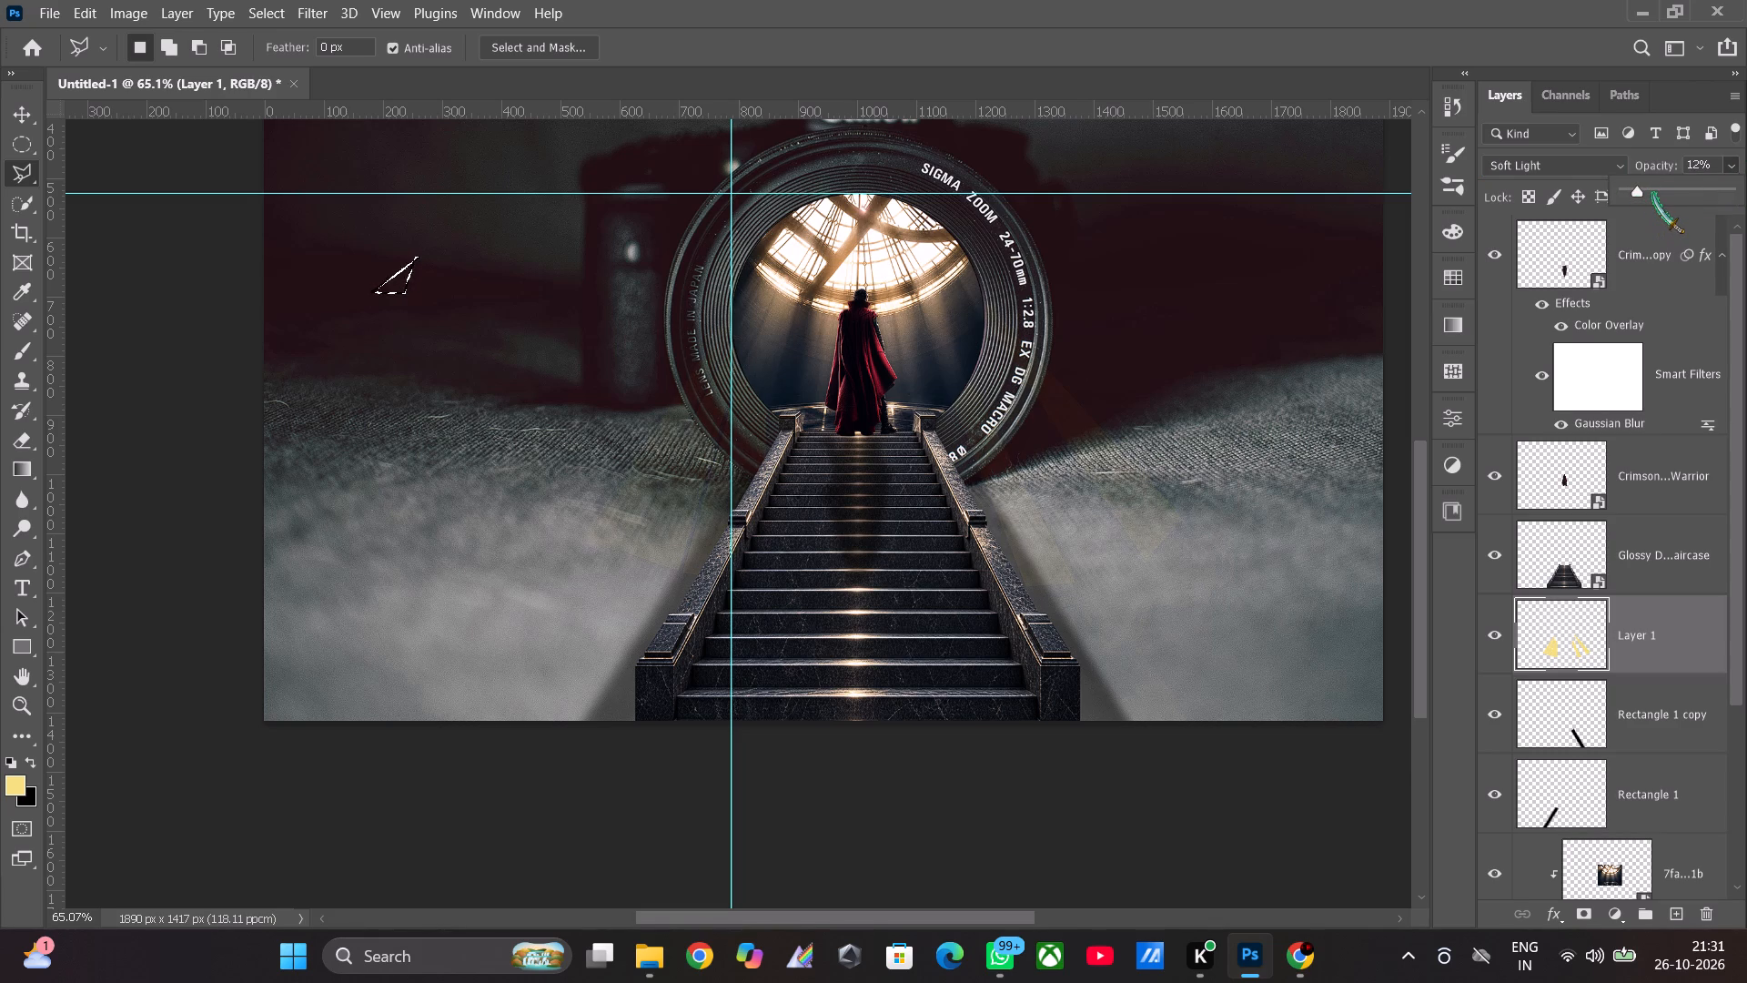
{"action": "left_click", "coordinate": [1653, 193]}
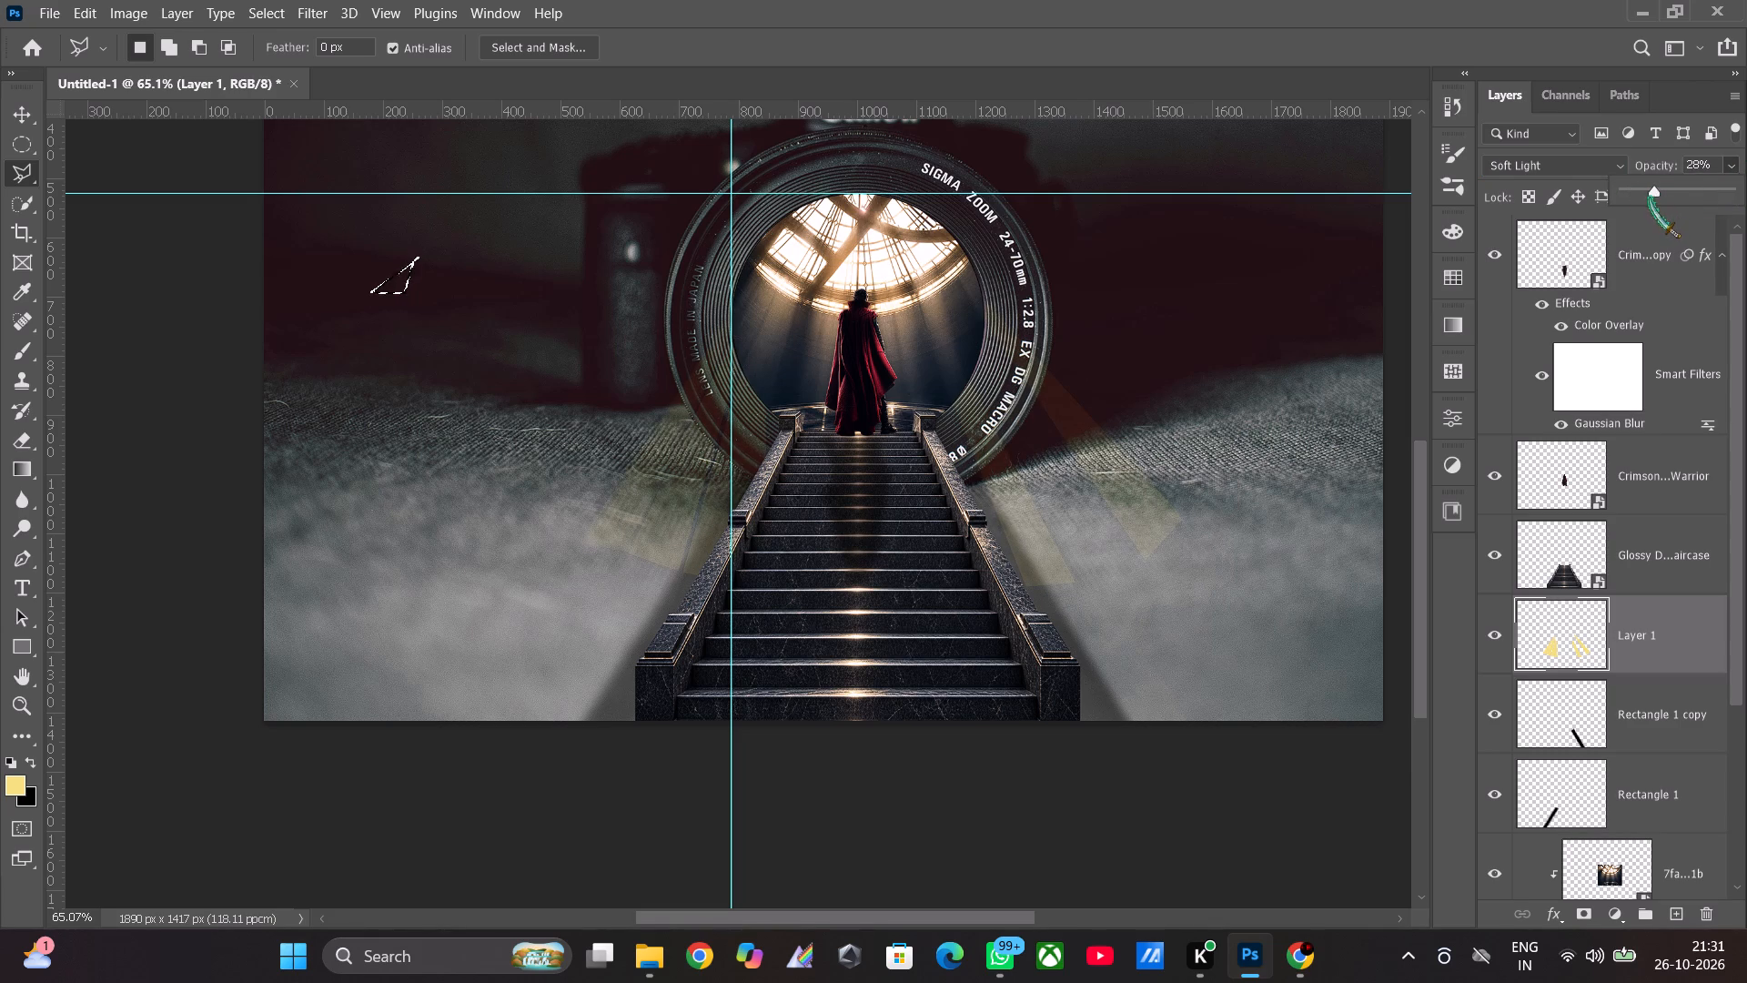
{"action": "left_click", "coordinate": [1647, 186]}
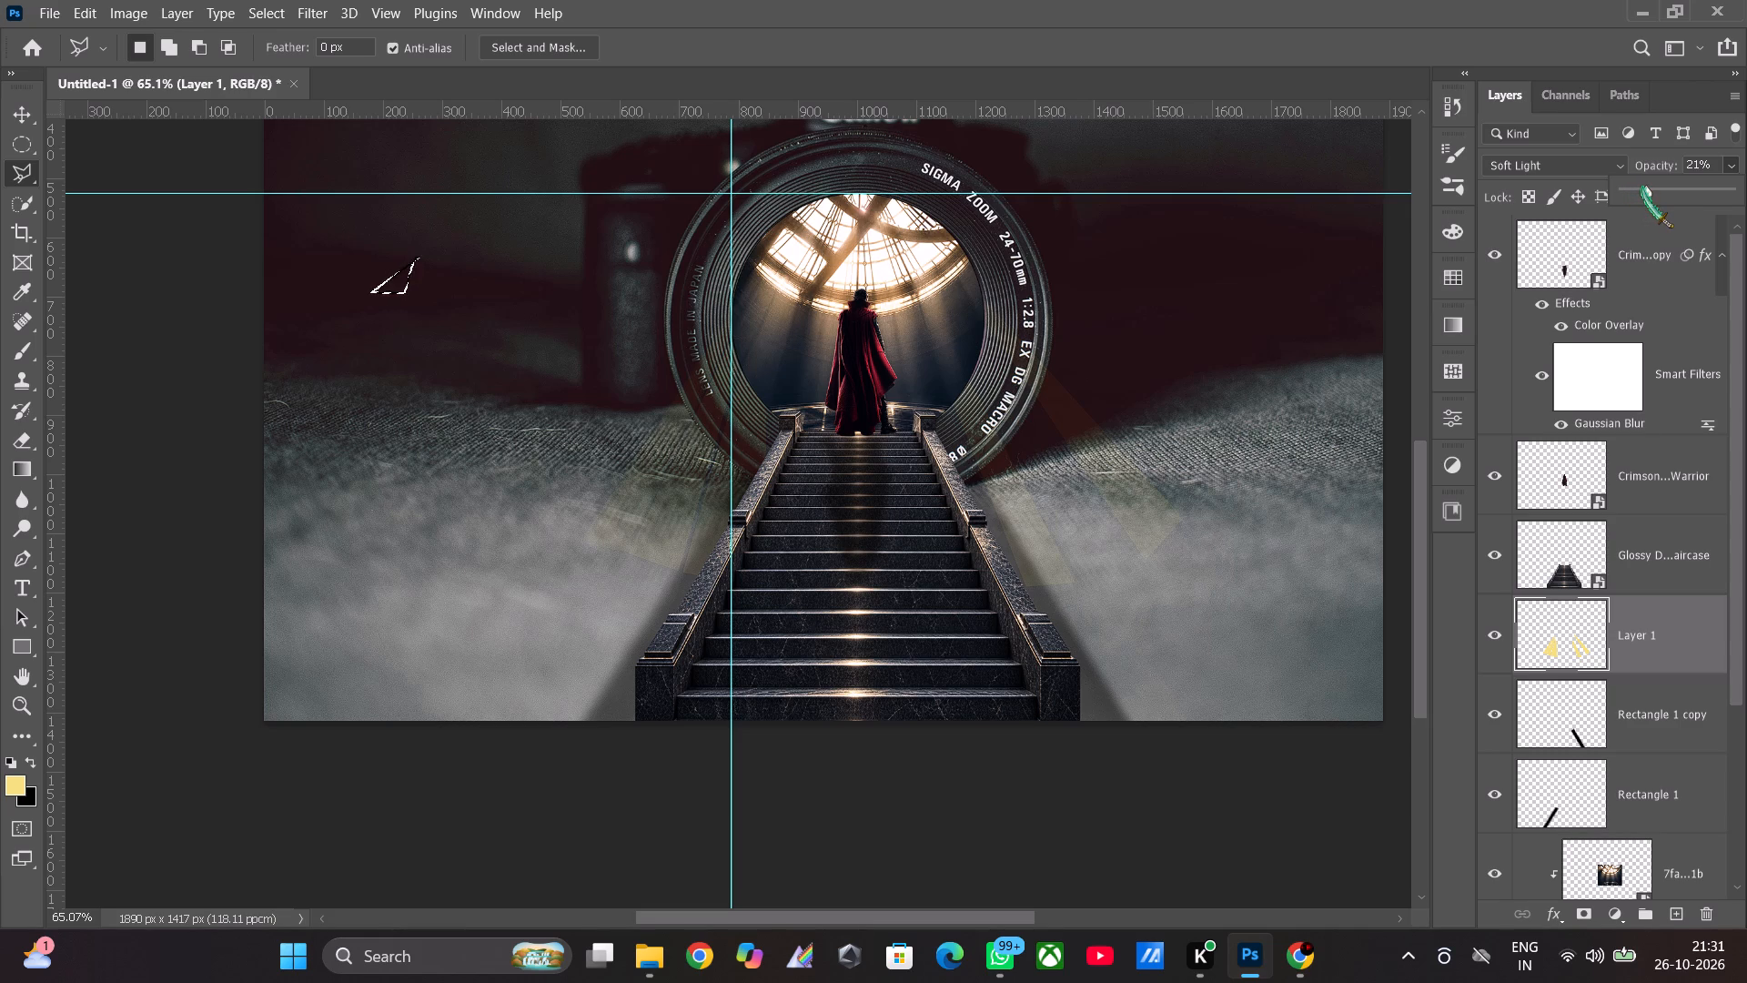
{"action": "left_click", "coordinate": [1642, 187]}
{"action": "left_click", "coordinate": [1650, 187]}
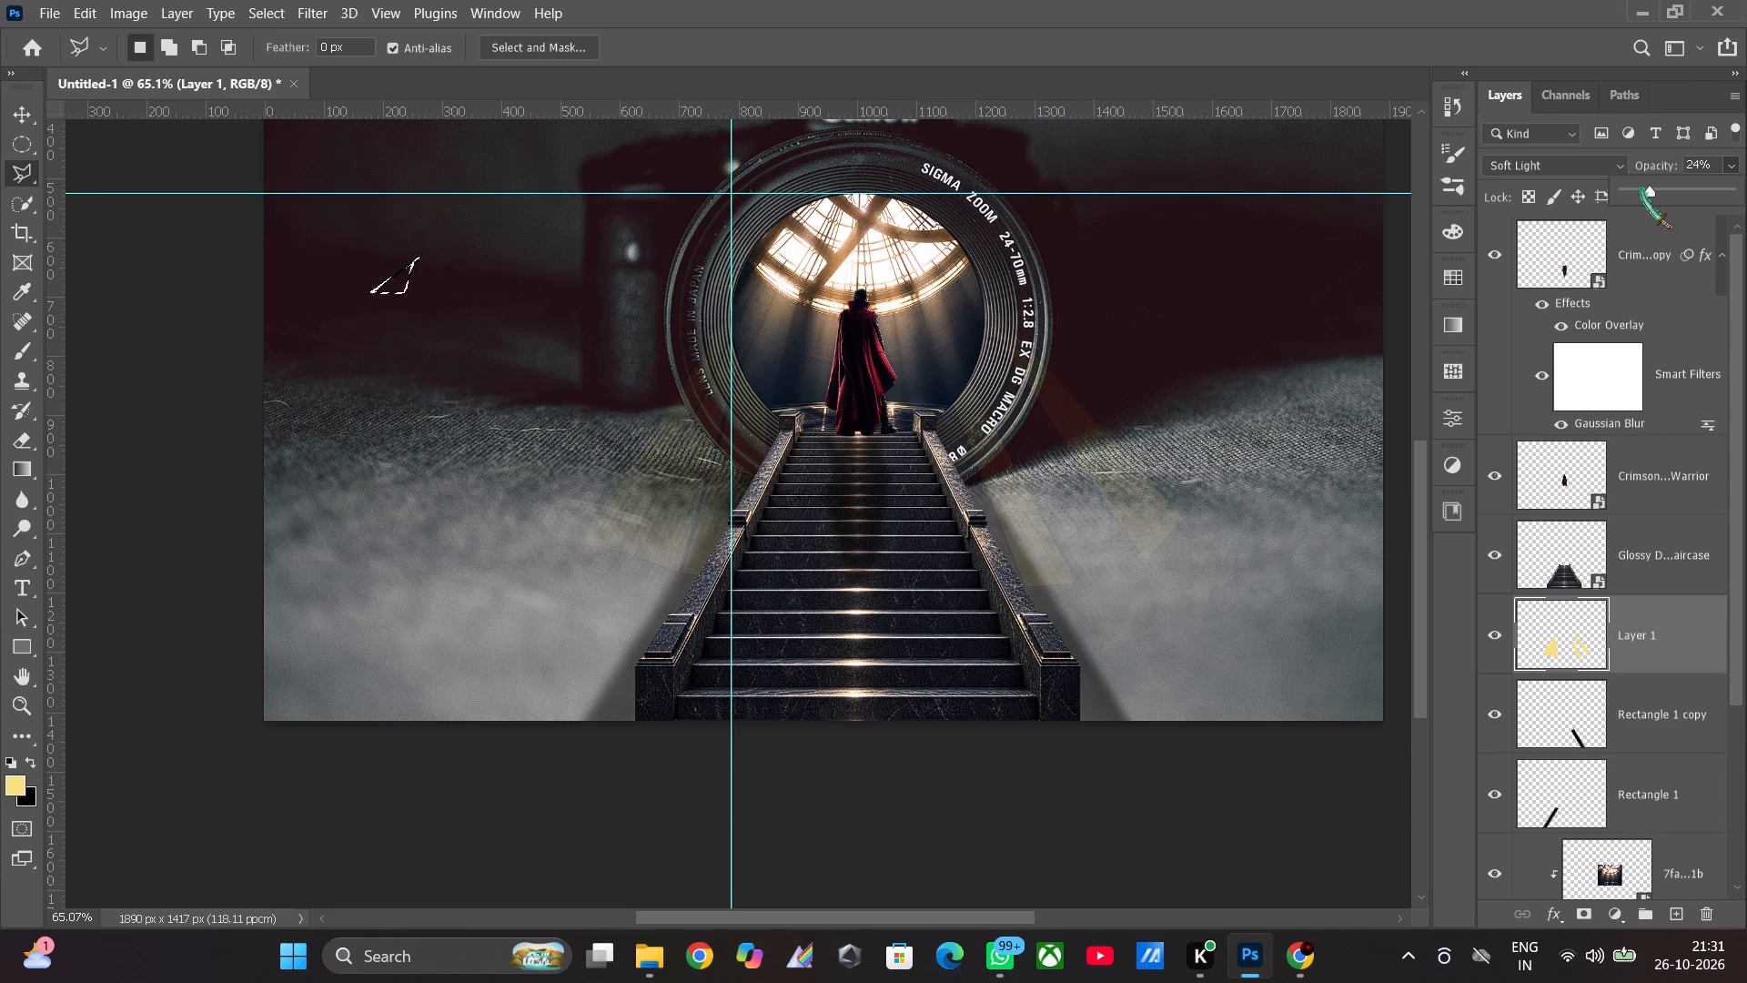
{"action": "left_click", "coordinate": [1641, 188]}
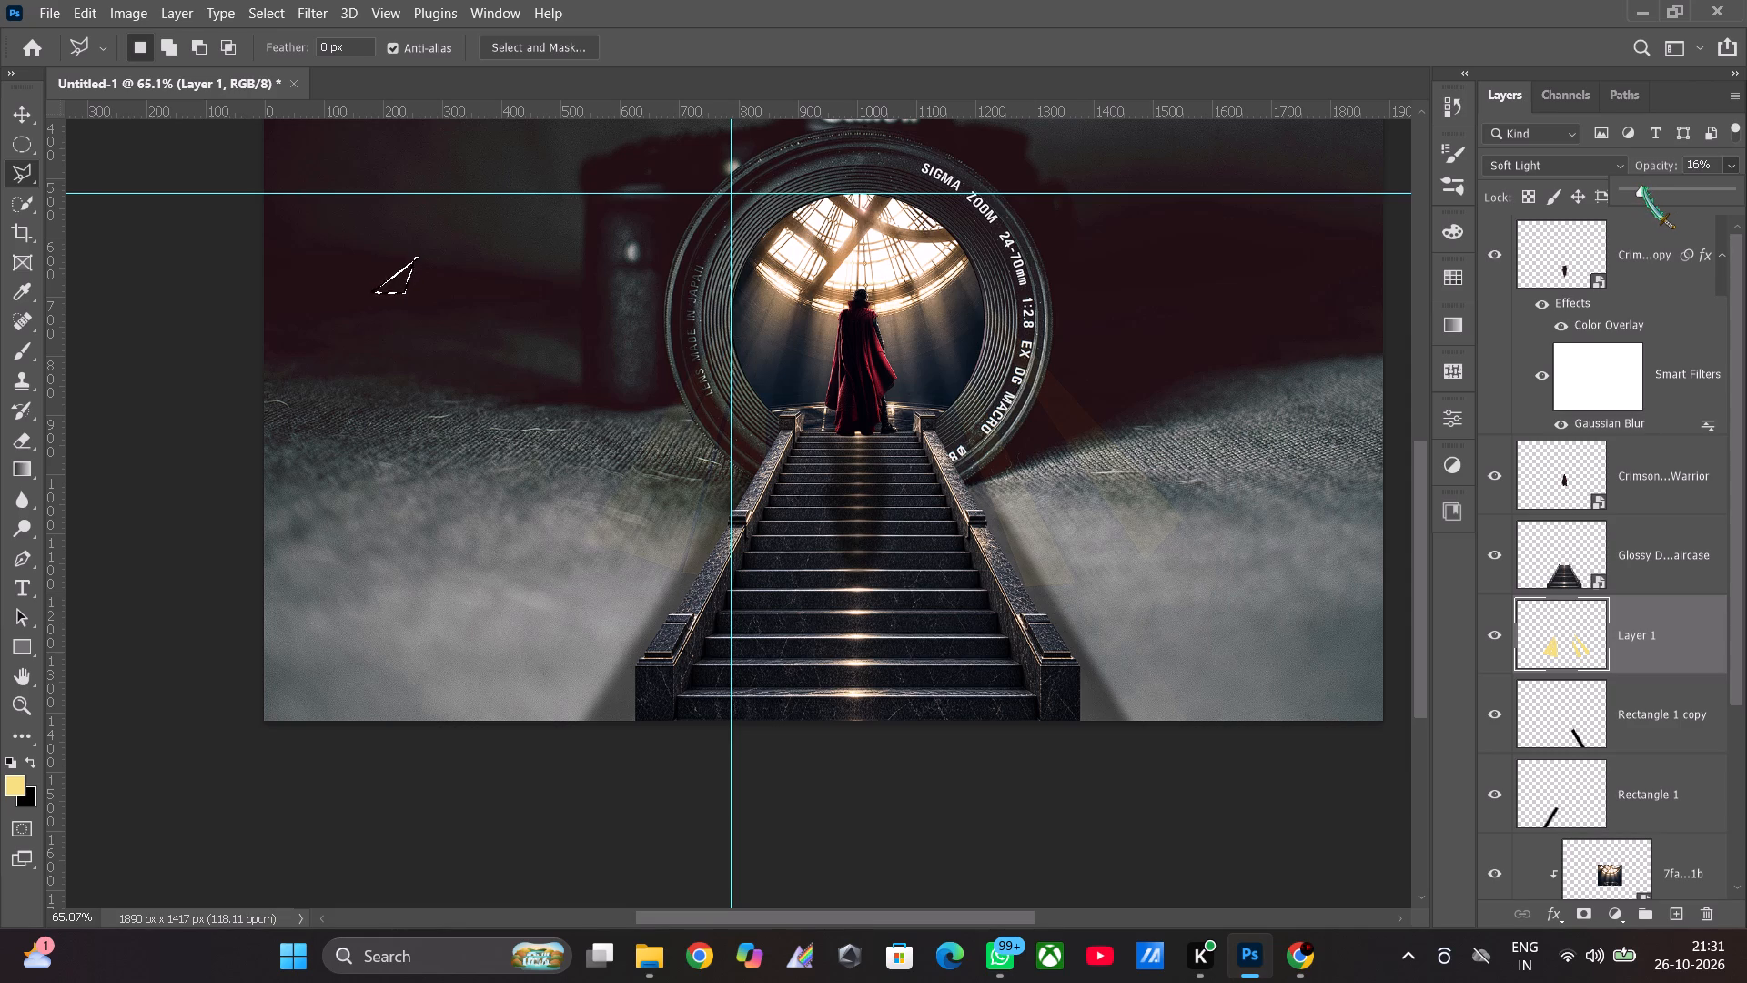
{"action": "left_click", "coordinate": [1649, 187]}
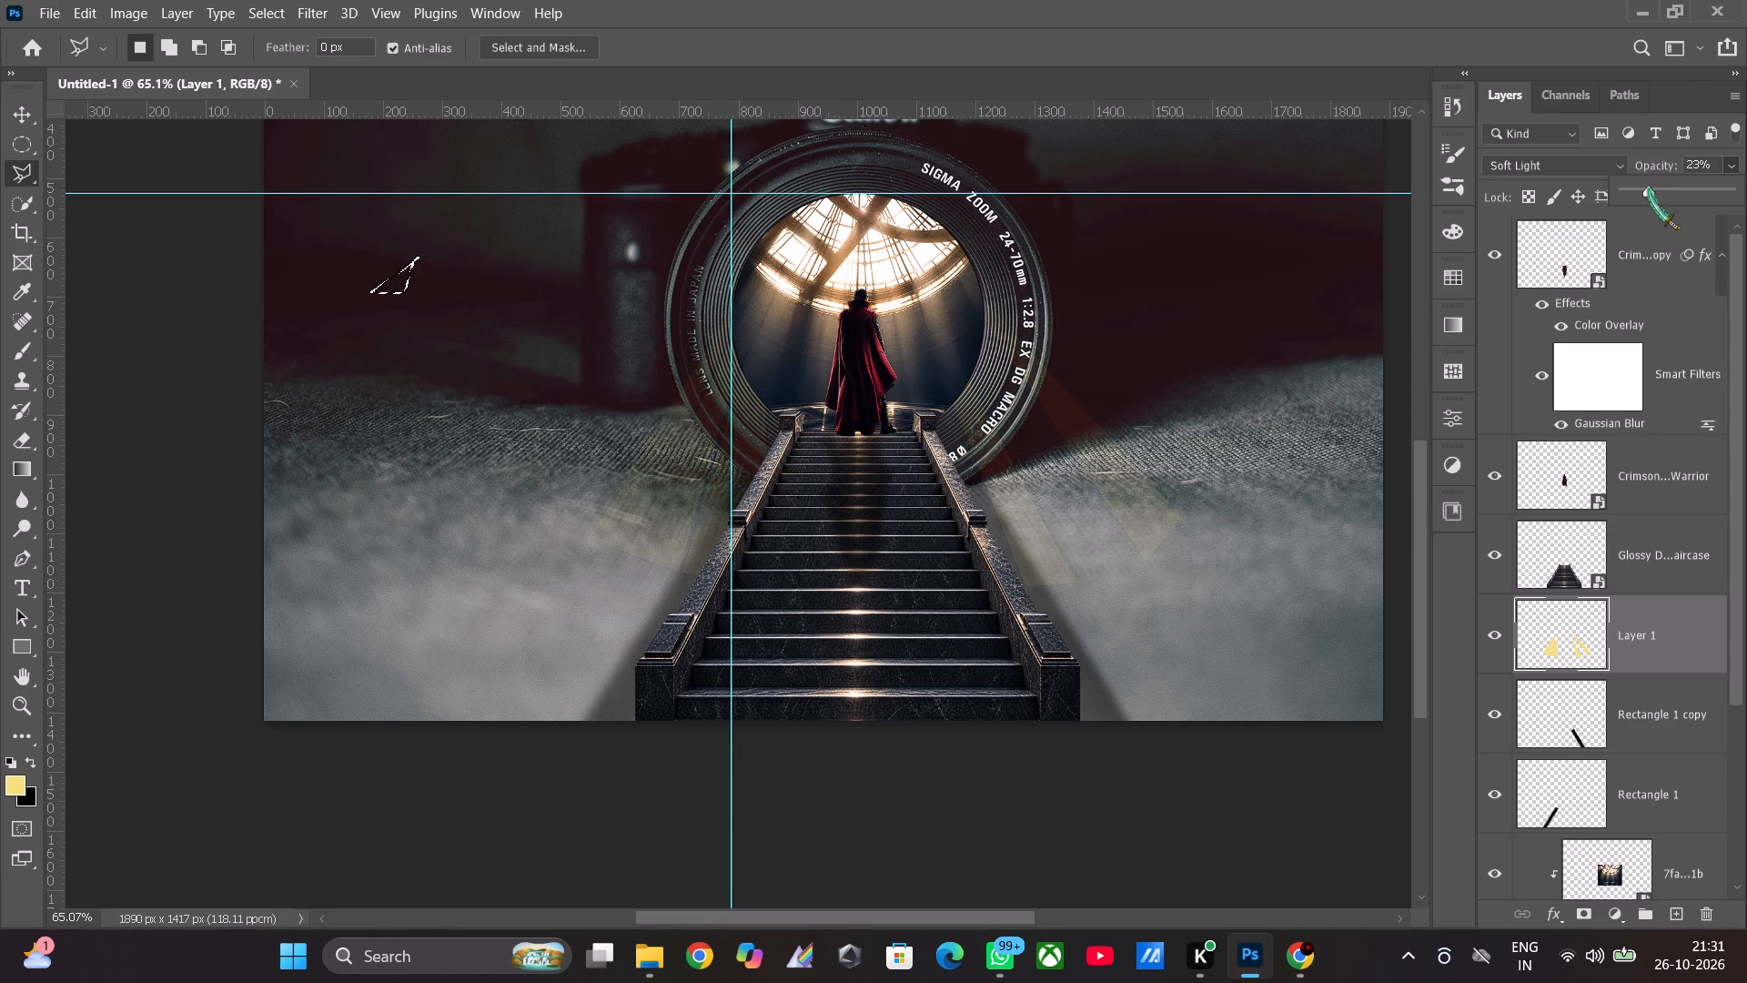
{"action": "left_click", "coordinate": [1647, 189]}
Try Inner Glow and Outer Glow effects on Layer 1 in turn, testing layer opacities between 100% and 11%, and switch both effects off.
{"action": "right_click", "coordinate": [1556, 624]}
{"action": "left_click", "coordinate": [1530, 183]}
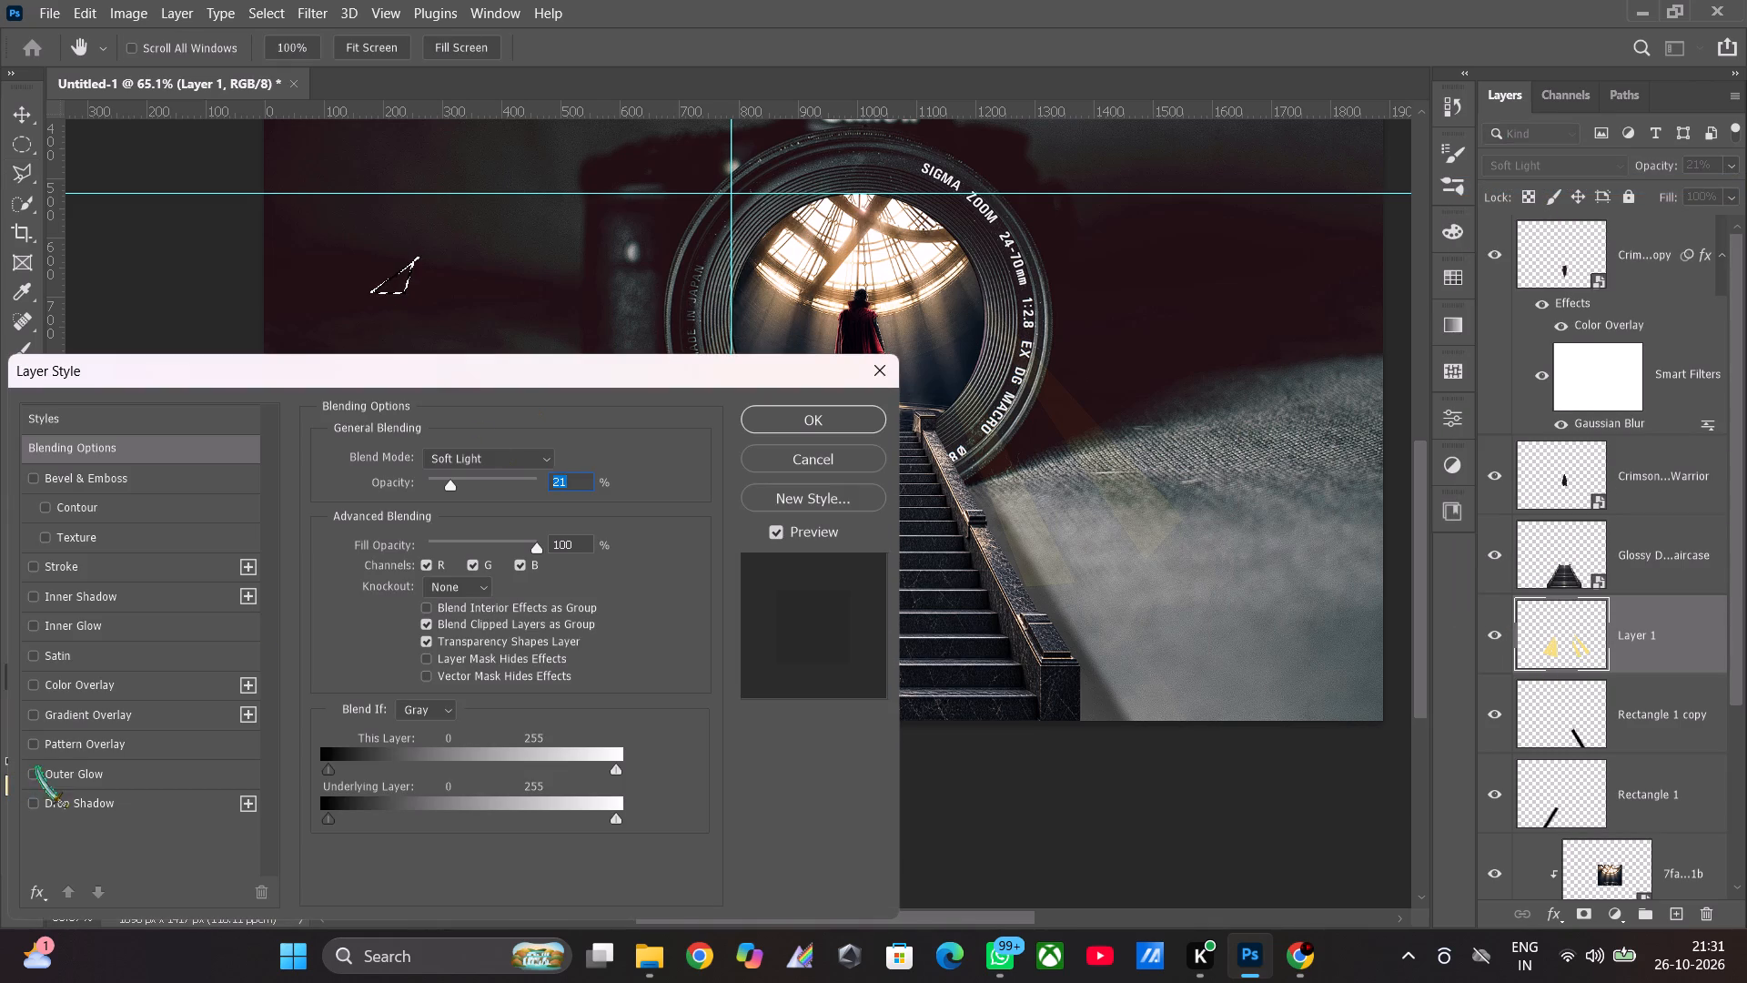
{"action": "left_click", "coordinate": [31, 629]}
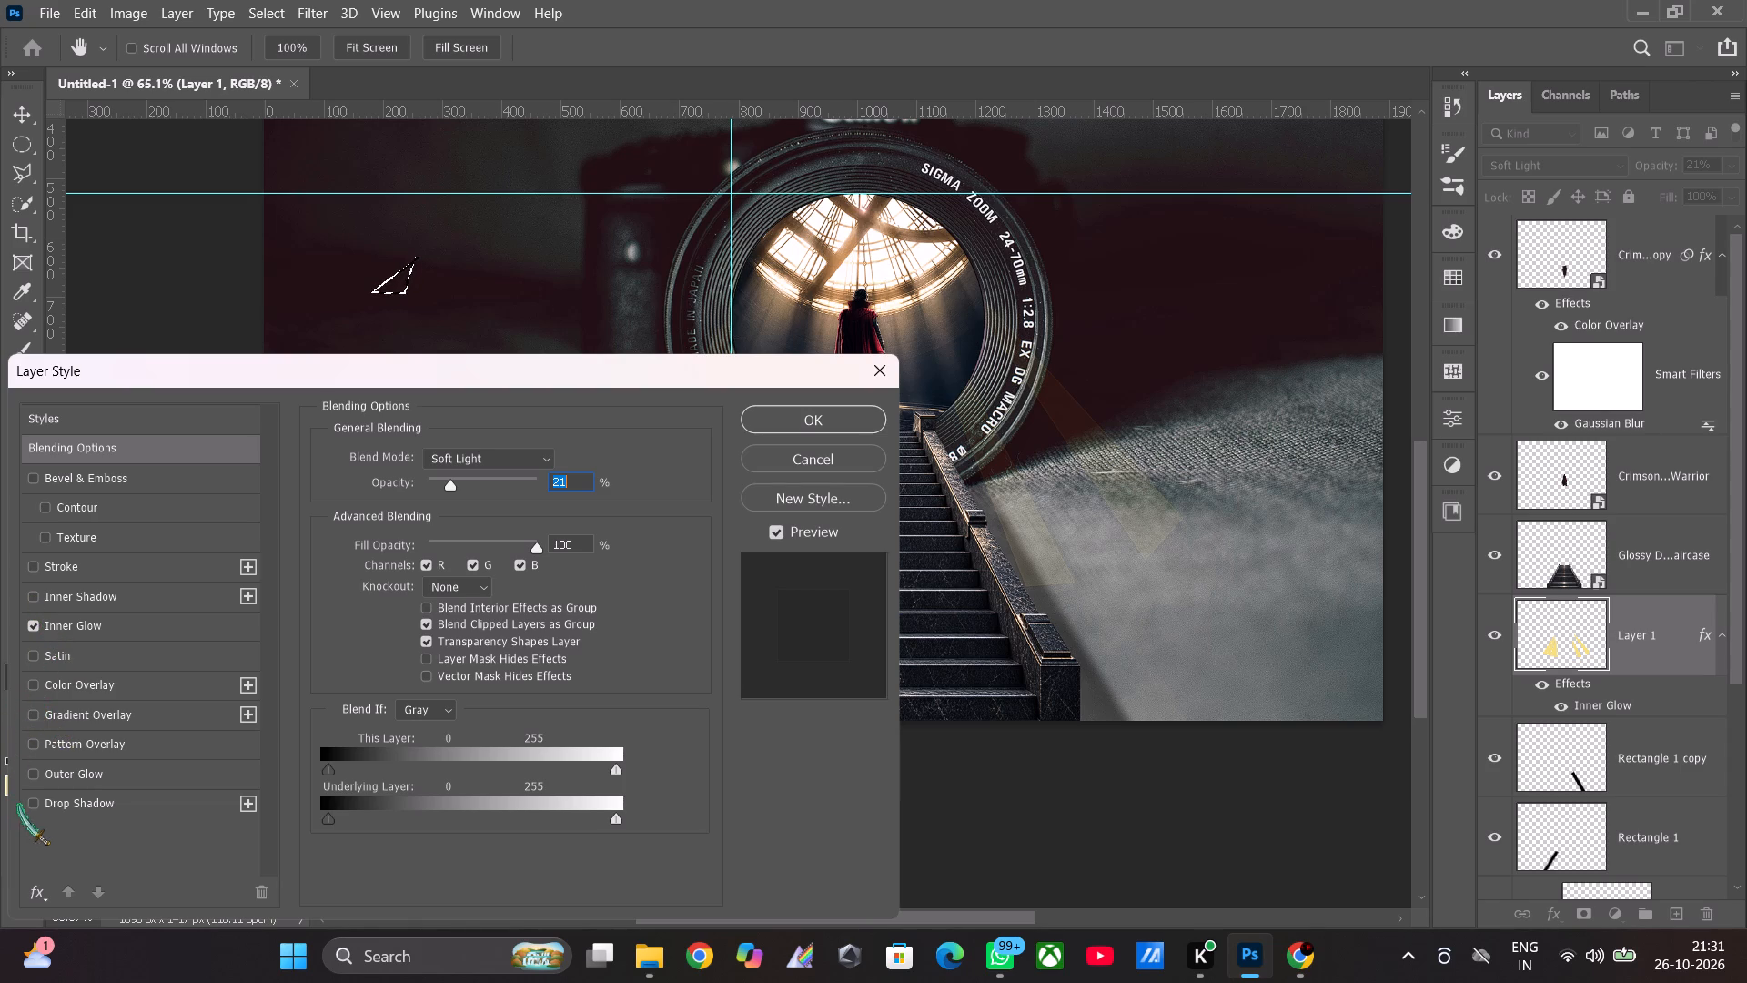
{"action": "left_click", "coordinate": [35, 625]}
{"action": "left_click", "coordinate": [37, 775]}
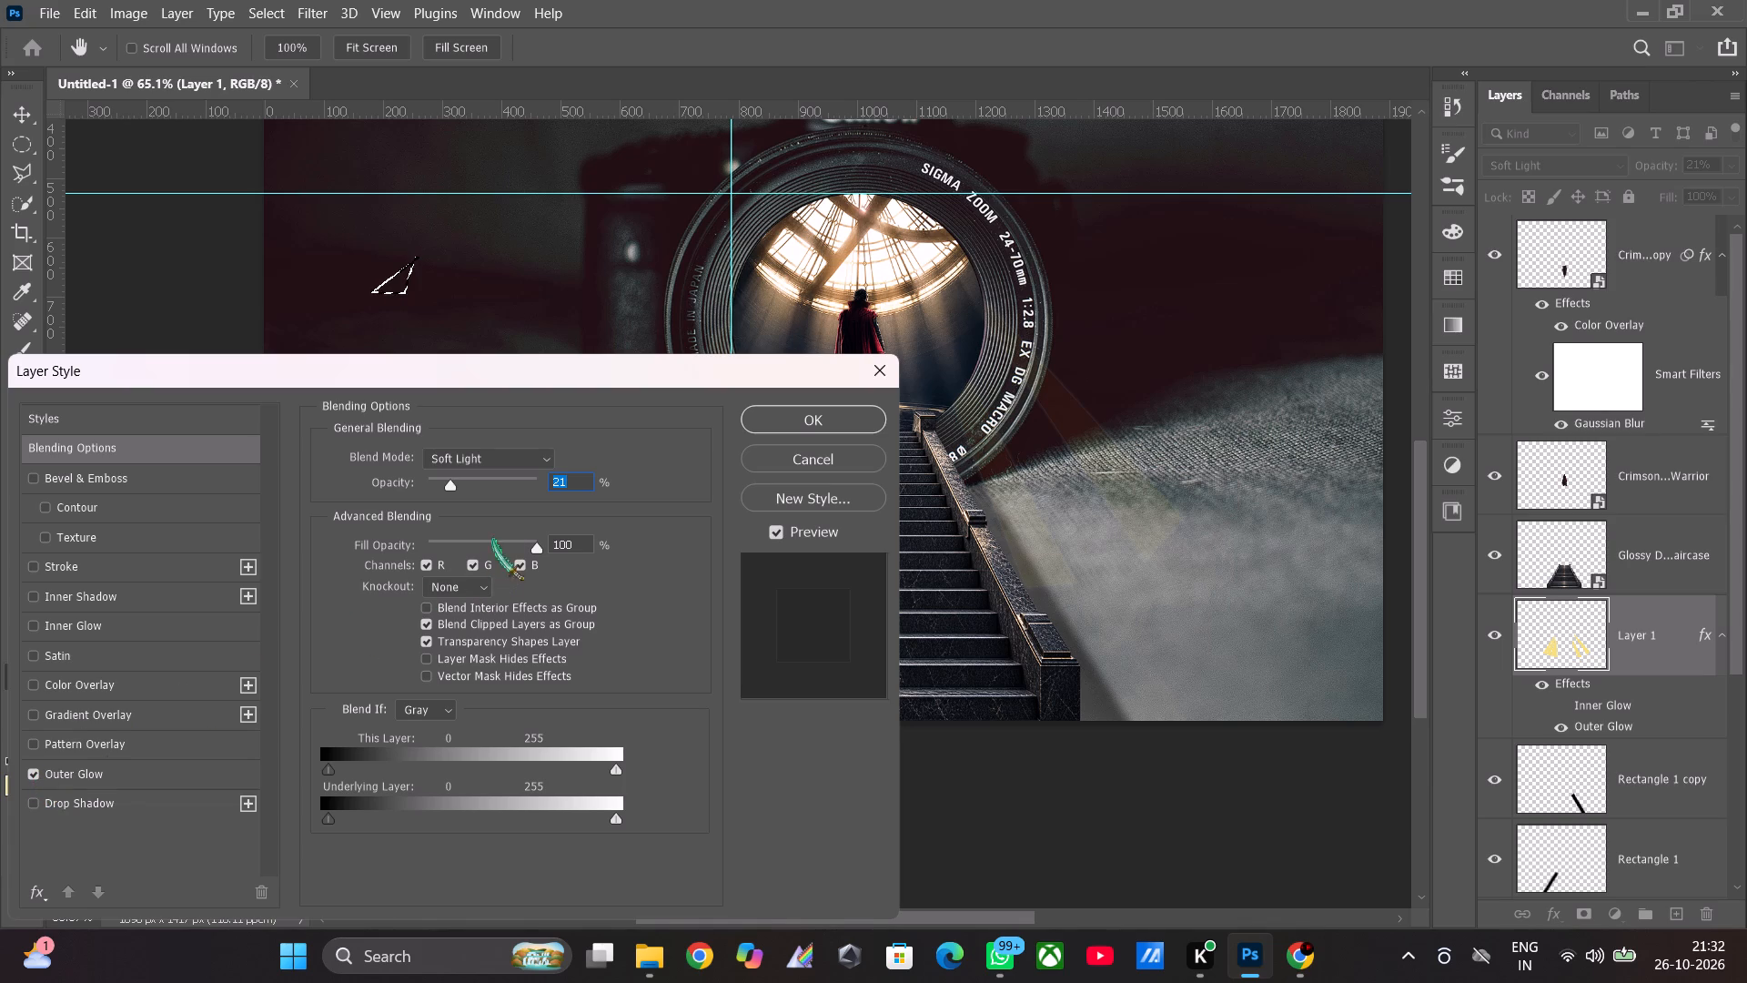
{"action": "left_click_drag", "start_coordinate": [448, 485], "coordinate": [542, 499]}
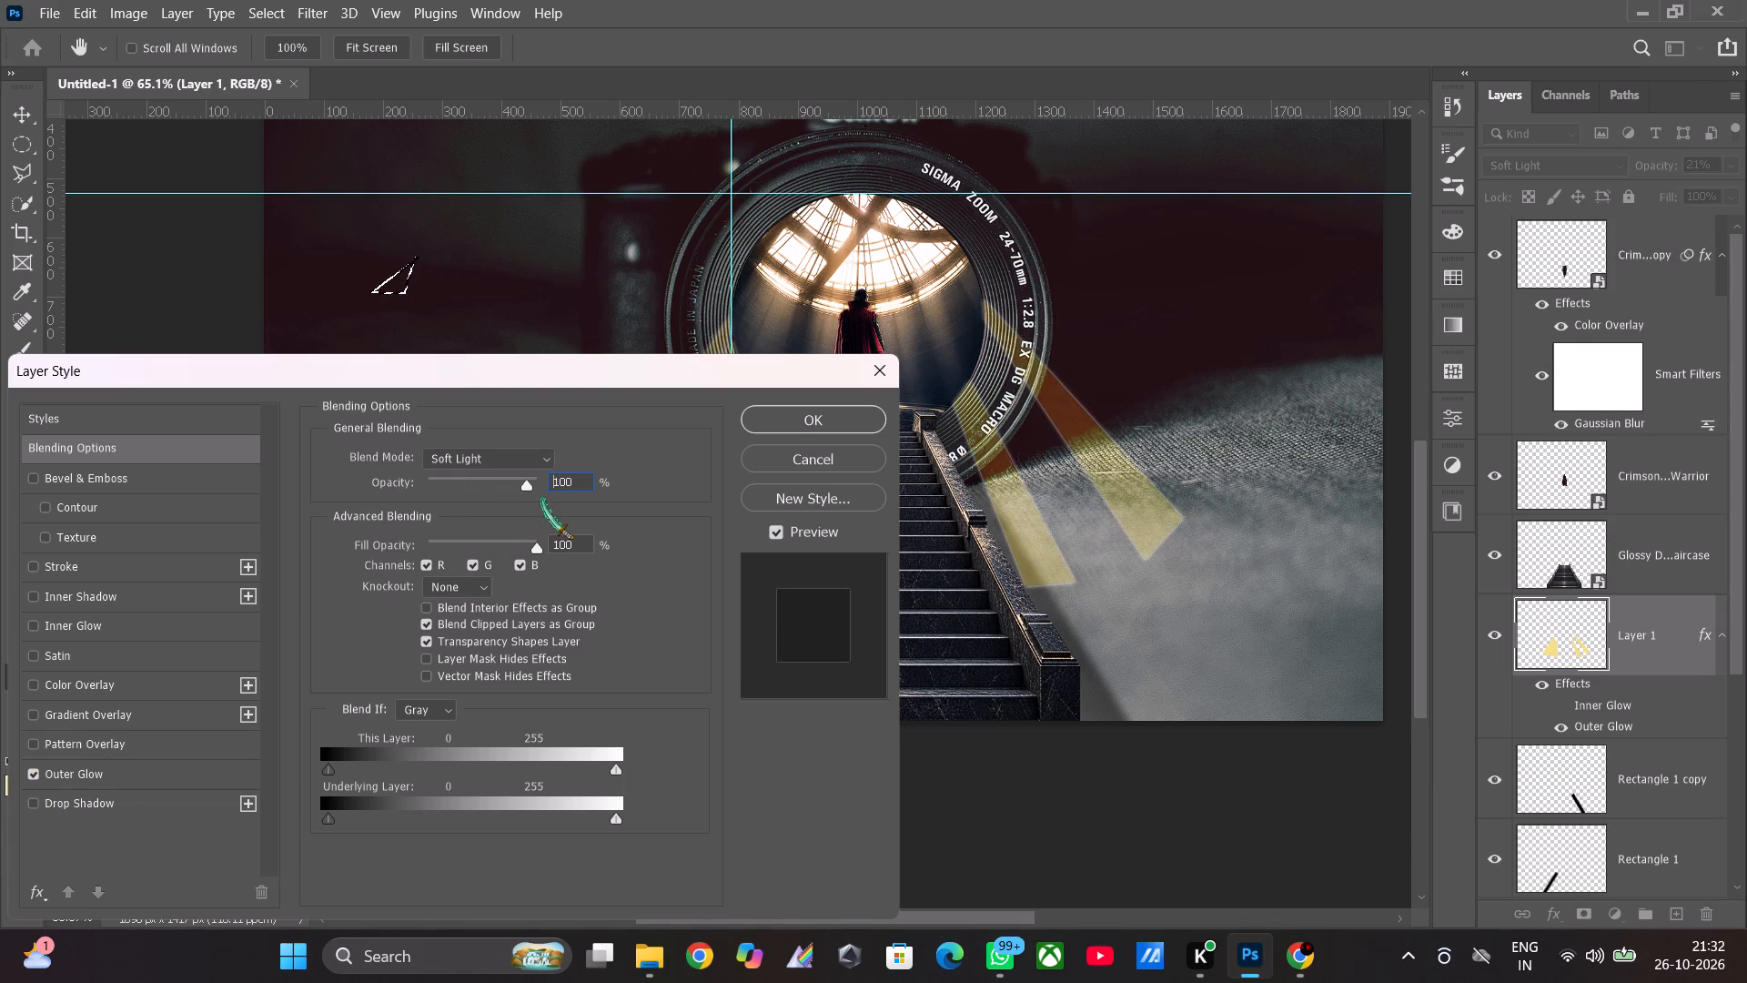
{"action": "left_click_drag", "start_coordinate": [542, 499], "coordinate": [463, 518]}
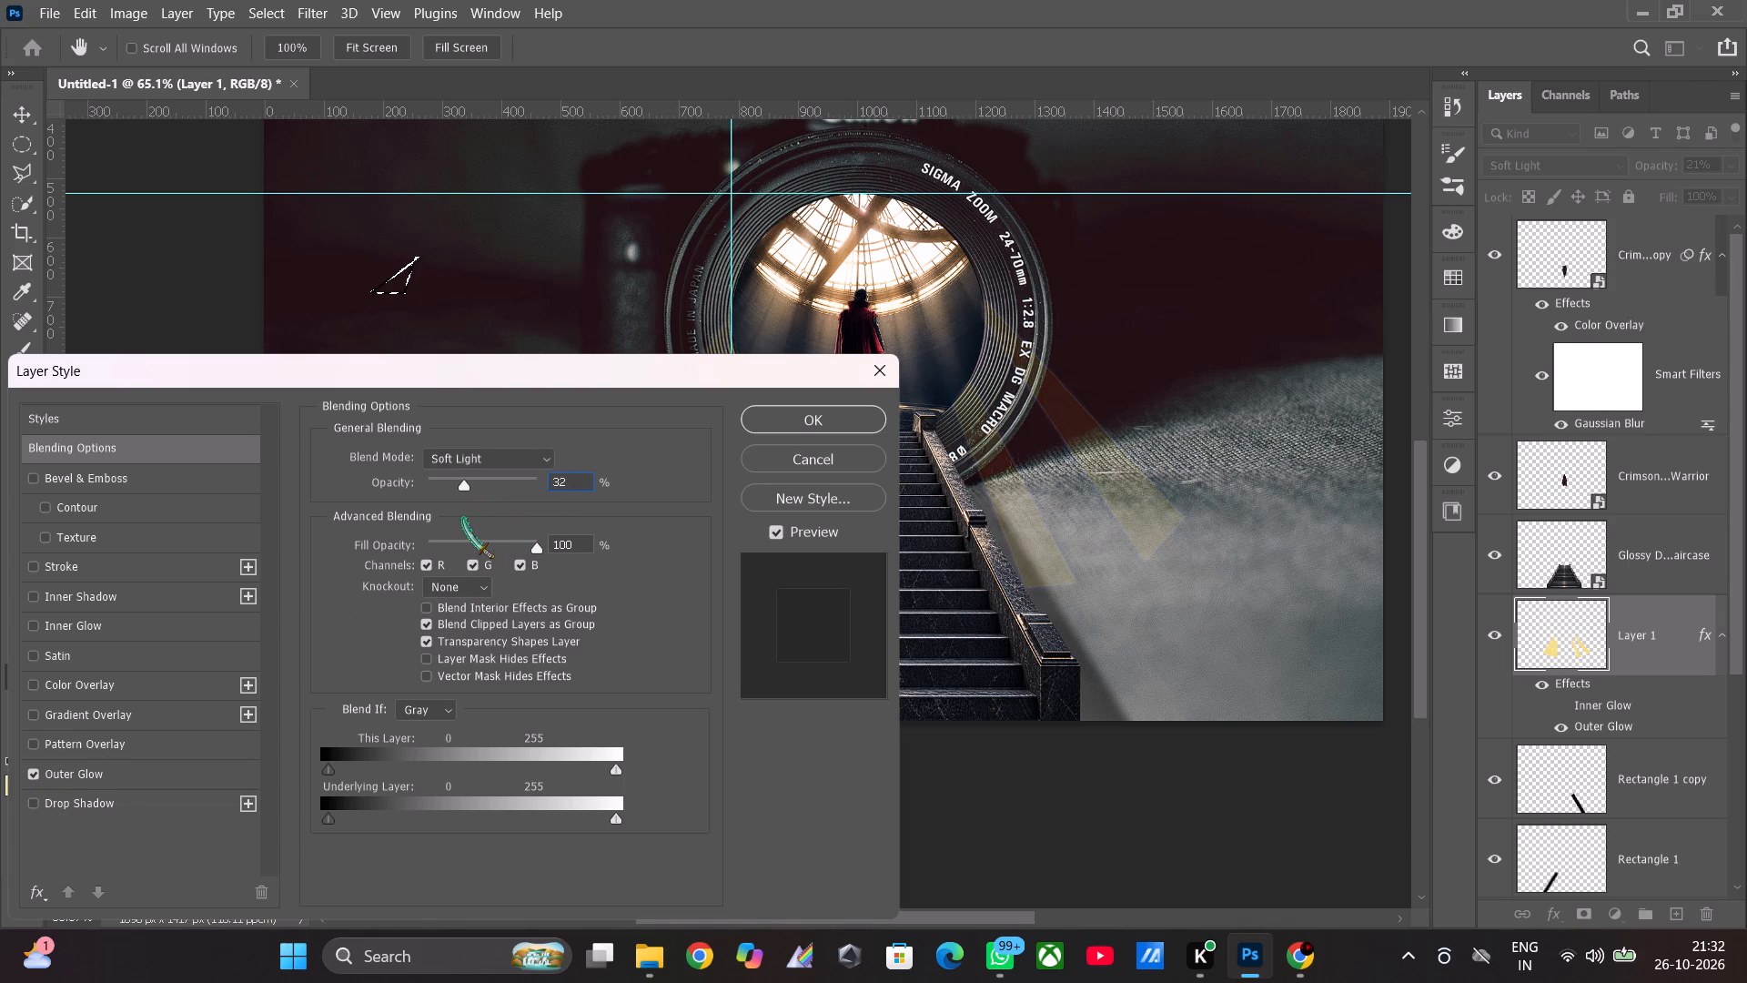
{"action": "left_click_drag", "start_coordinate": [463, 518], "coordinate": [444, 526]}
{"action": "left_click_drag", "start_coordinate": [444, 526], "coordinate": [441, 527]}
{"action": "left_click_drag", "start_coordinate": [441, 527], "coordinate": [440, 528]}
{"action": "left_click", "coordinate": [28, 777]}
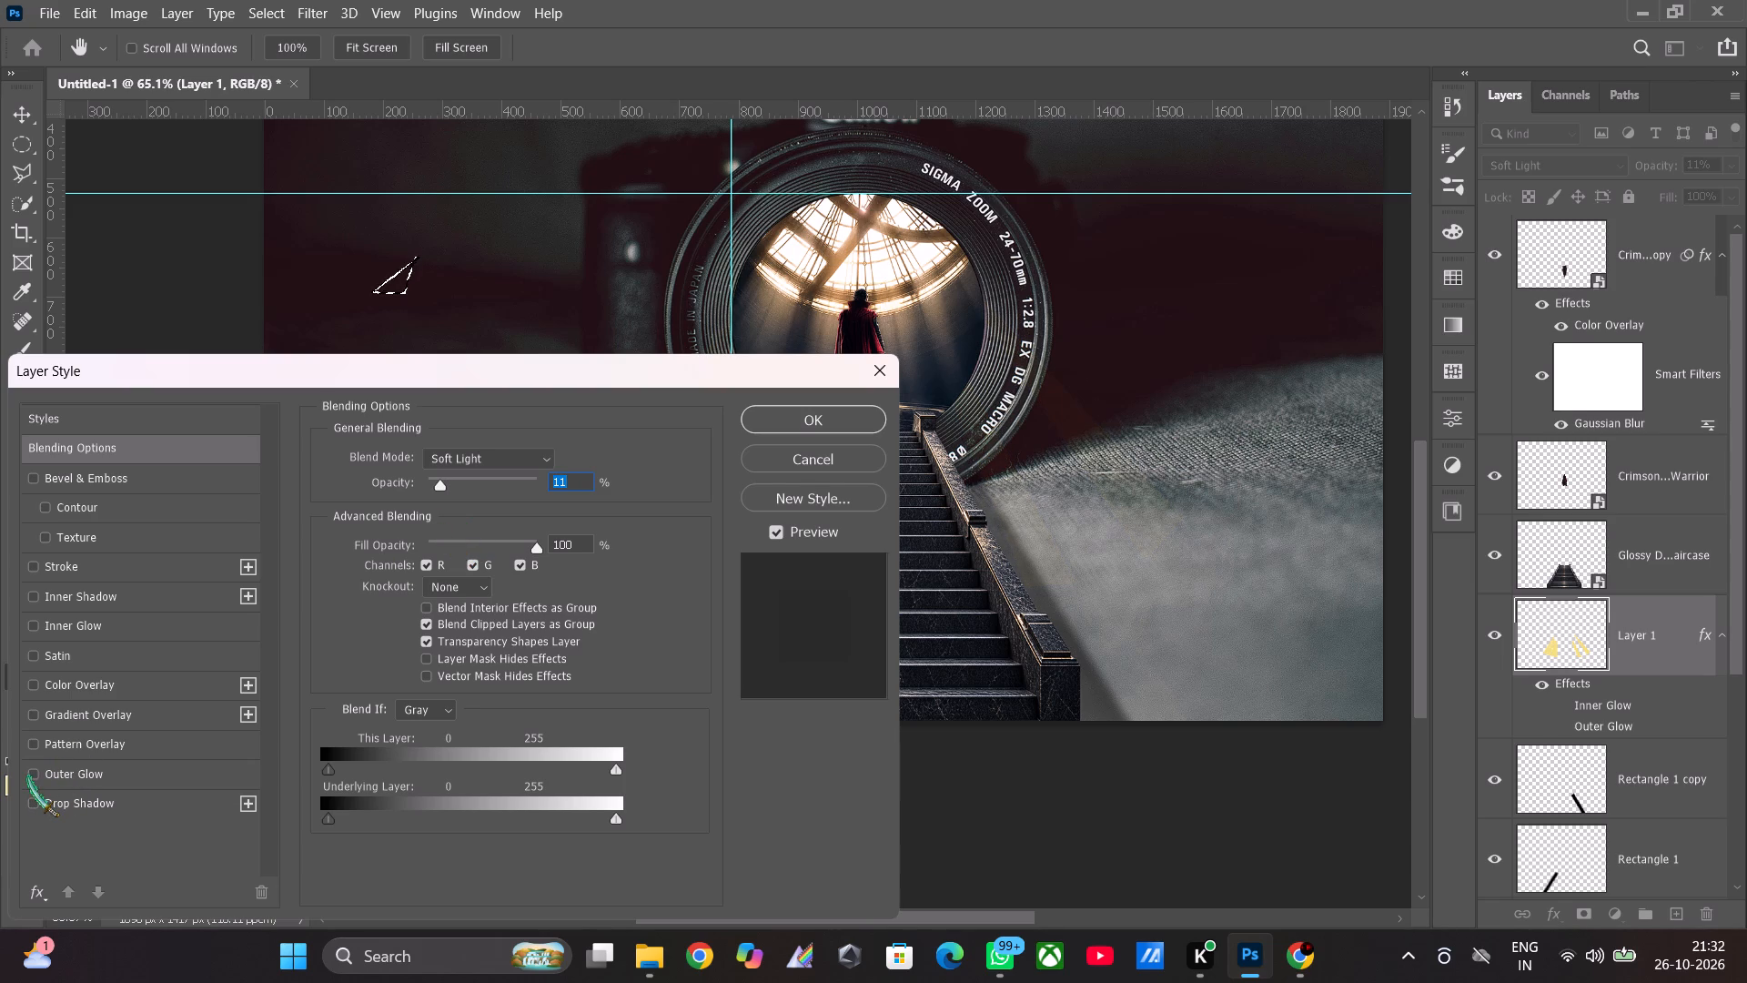
Set Layer 1's opacity to 19% in its blending options and apply the layer style settings.
{"action": "left_click", "coordinate": [460, 481]}
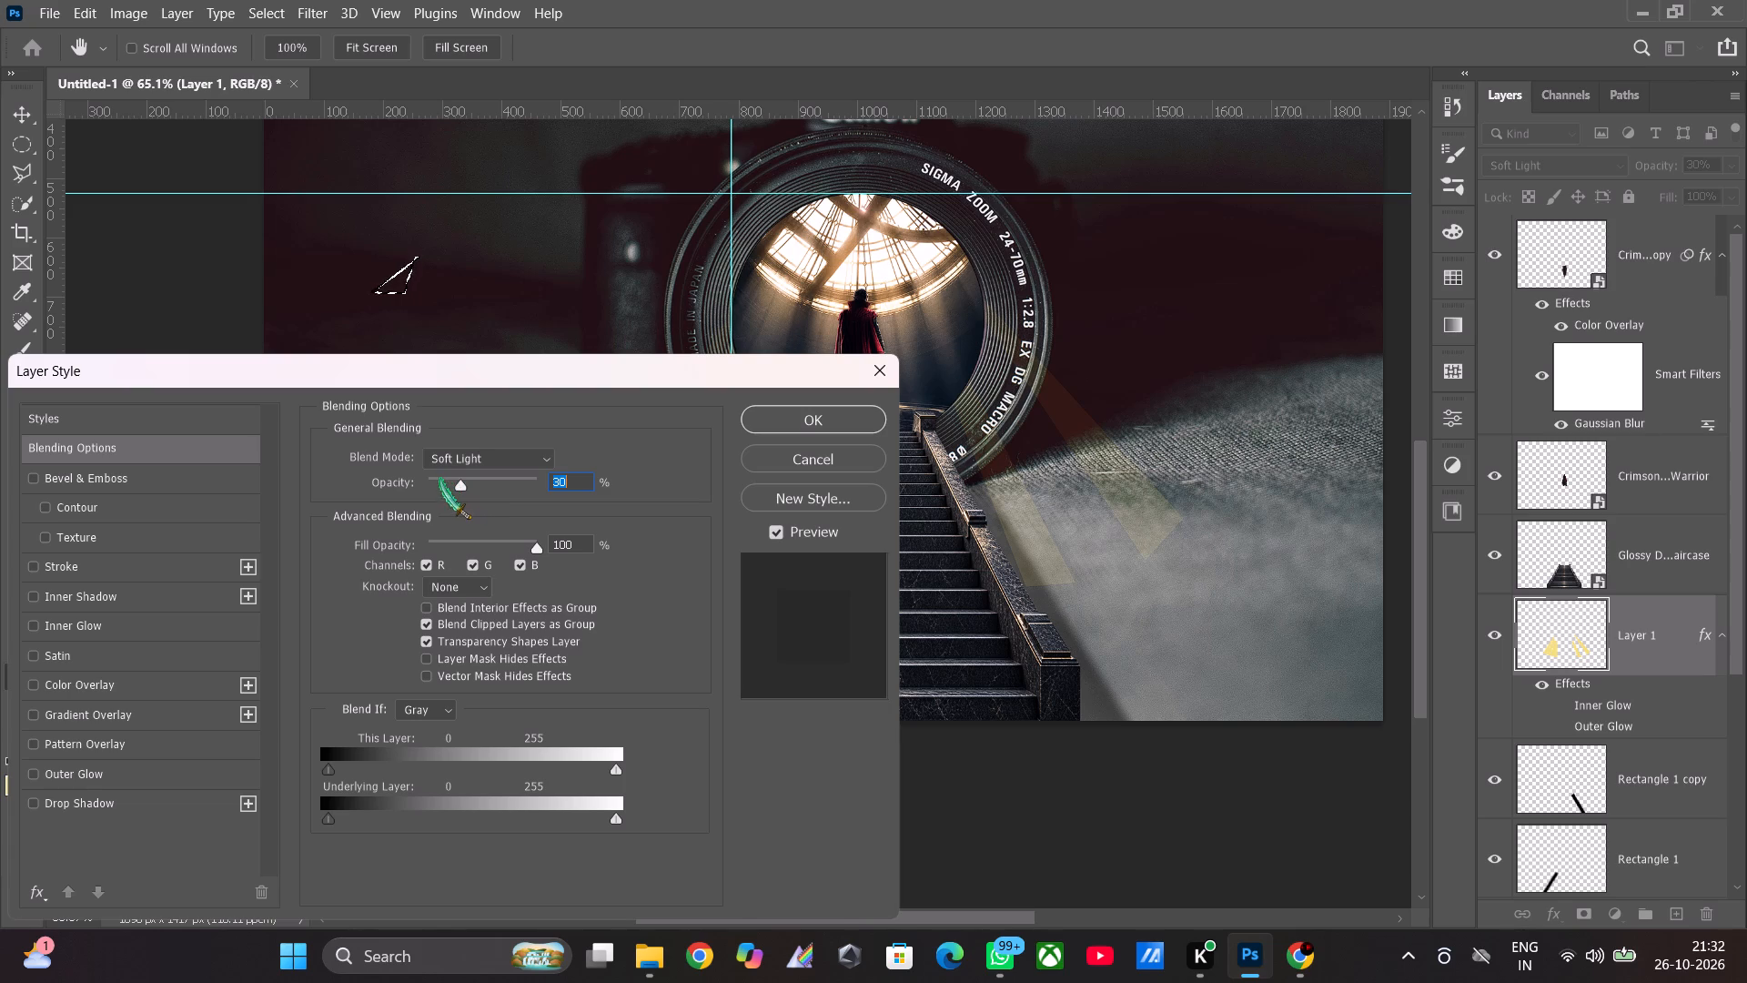
{"action": "left_click", "coordinate": [440, 479]}
{"action": "left_click", "coordinate": [445, 478]}
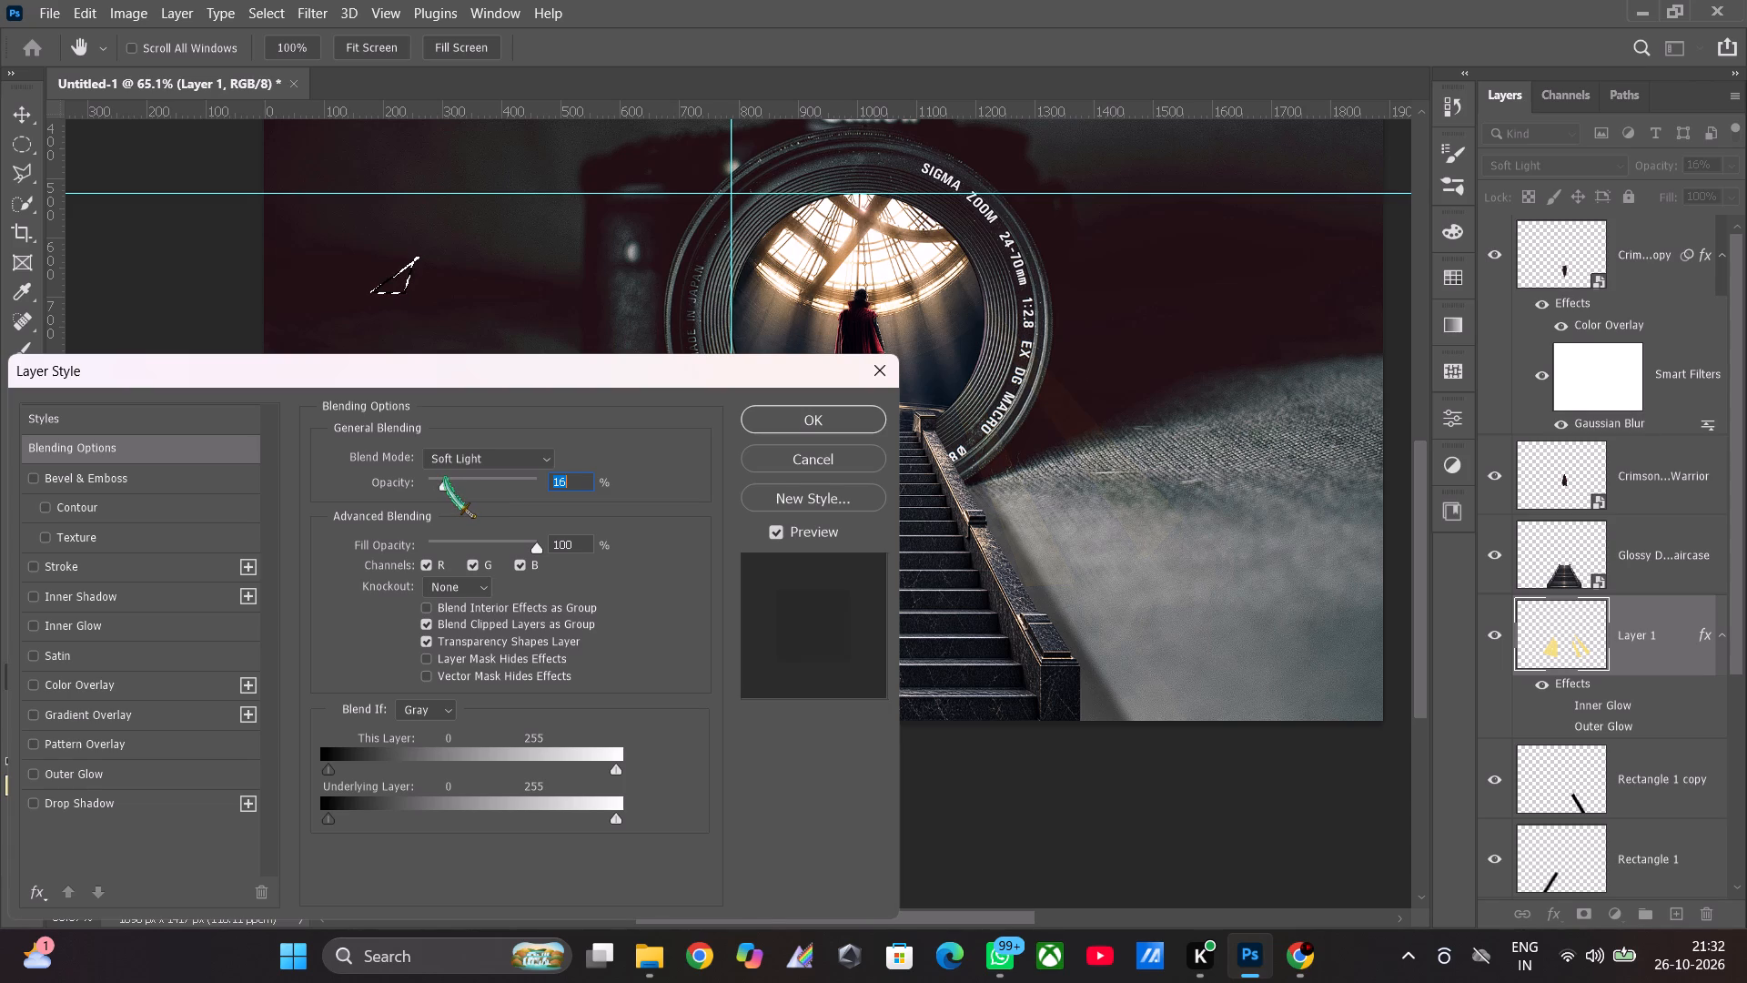
{"action": "left_click", "coordinate": [449, 478]}
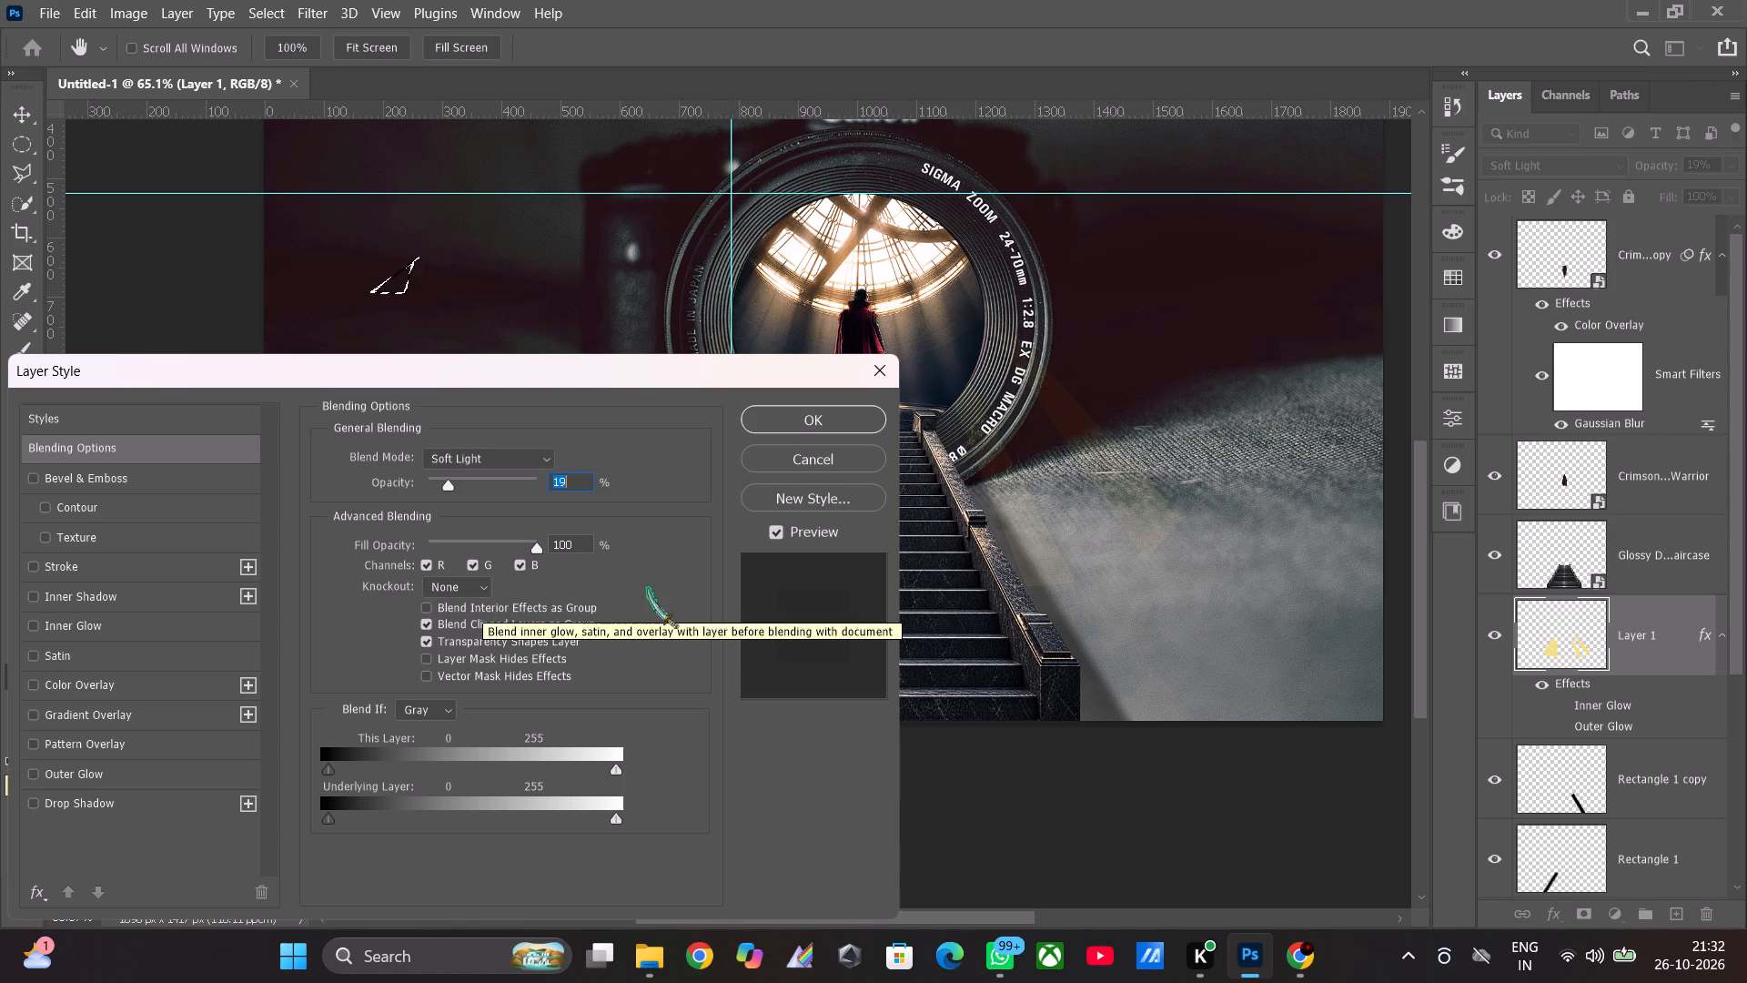
{"action": "right_click", "coordinate": [1555, 644]}
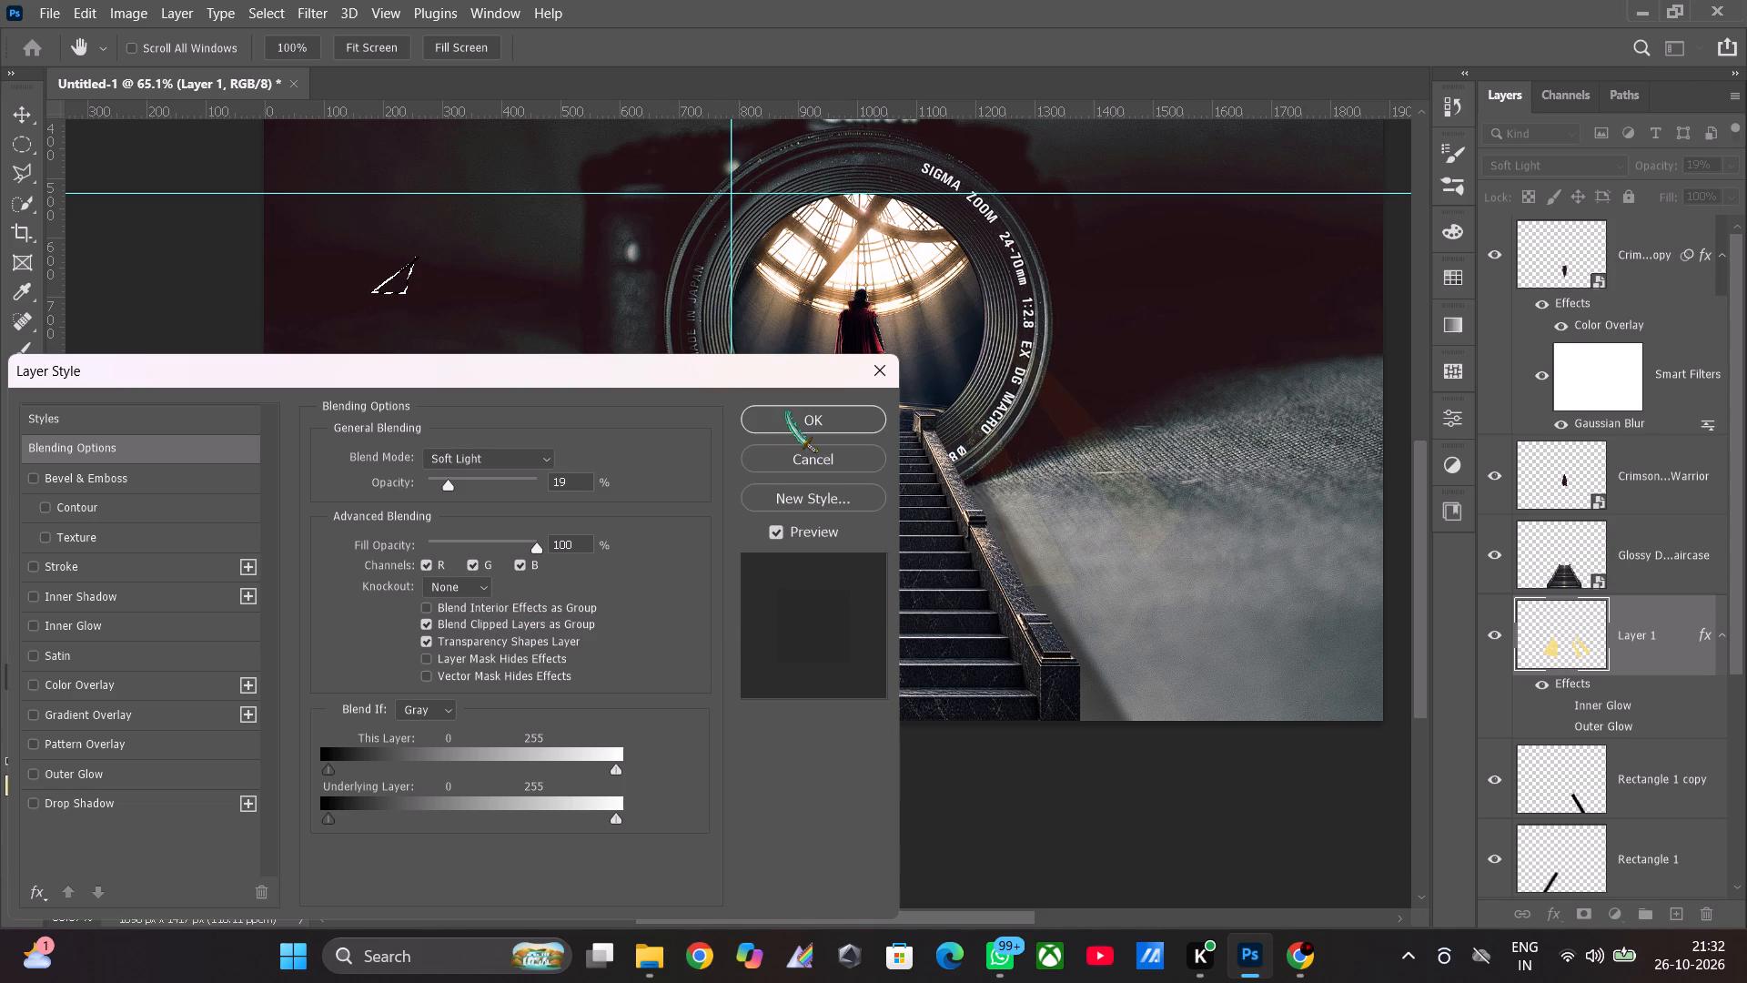
{"action": "left_click", "coordinate": [791, 410]}
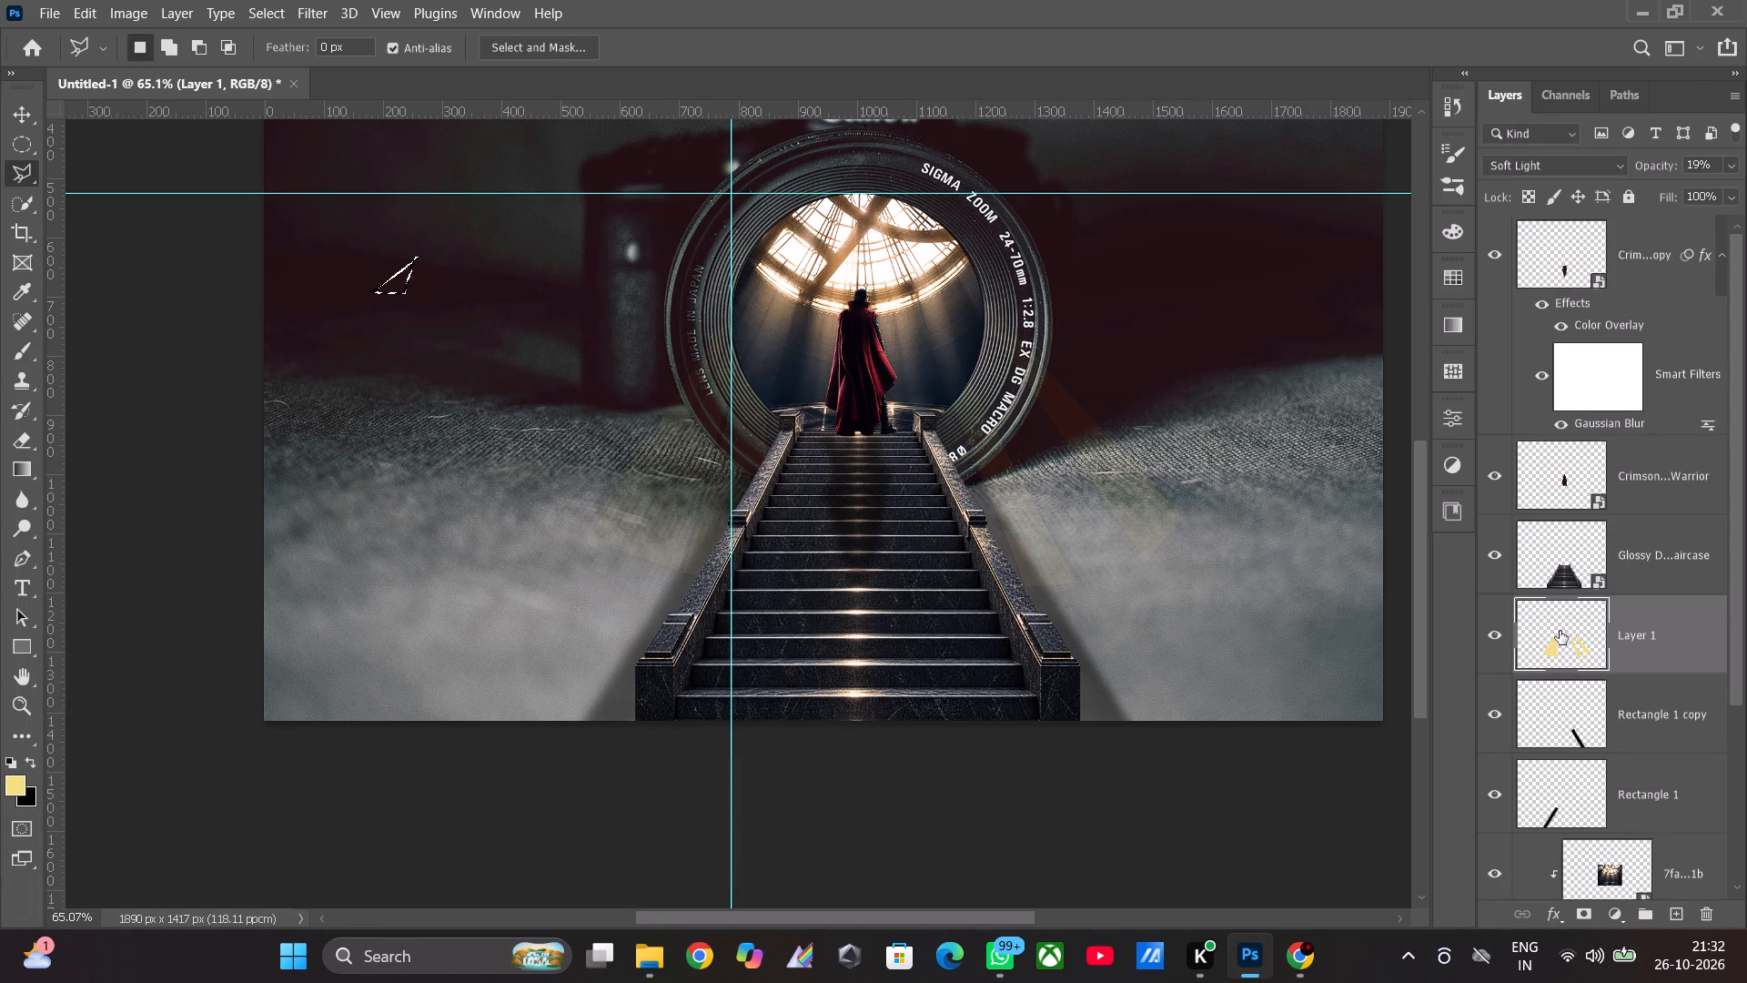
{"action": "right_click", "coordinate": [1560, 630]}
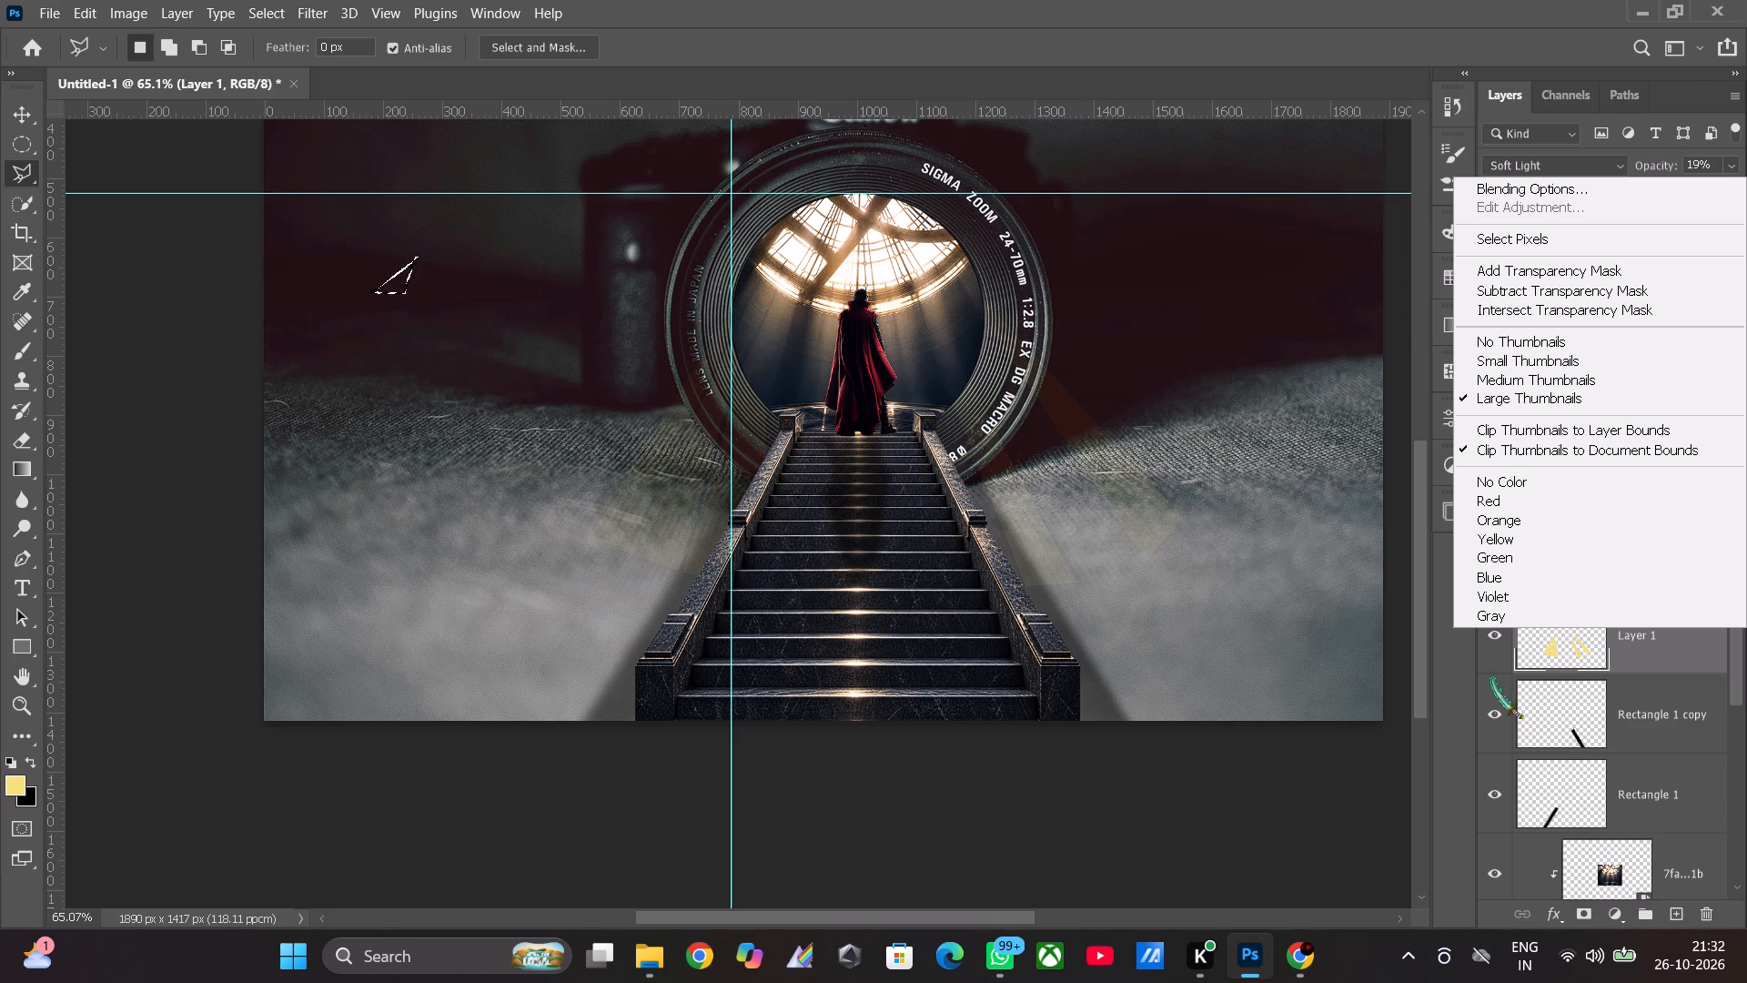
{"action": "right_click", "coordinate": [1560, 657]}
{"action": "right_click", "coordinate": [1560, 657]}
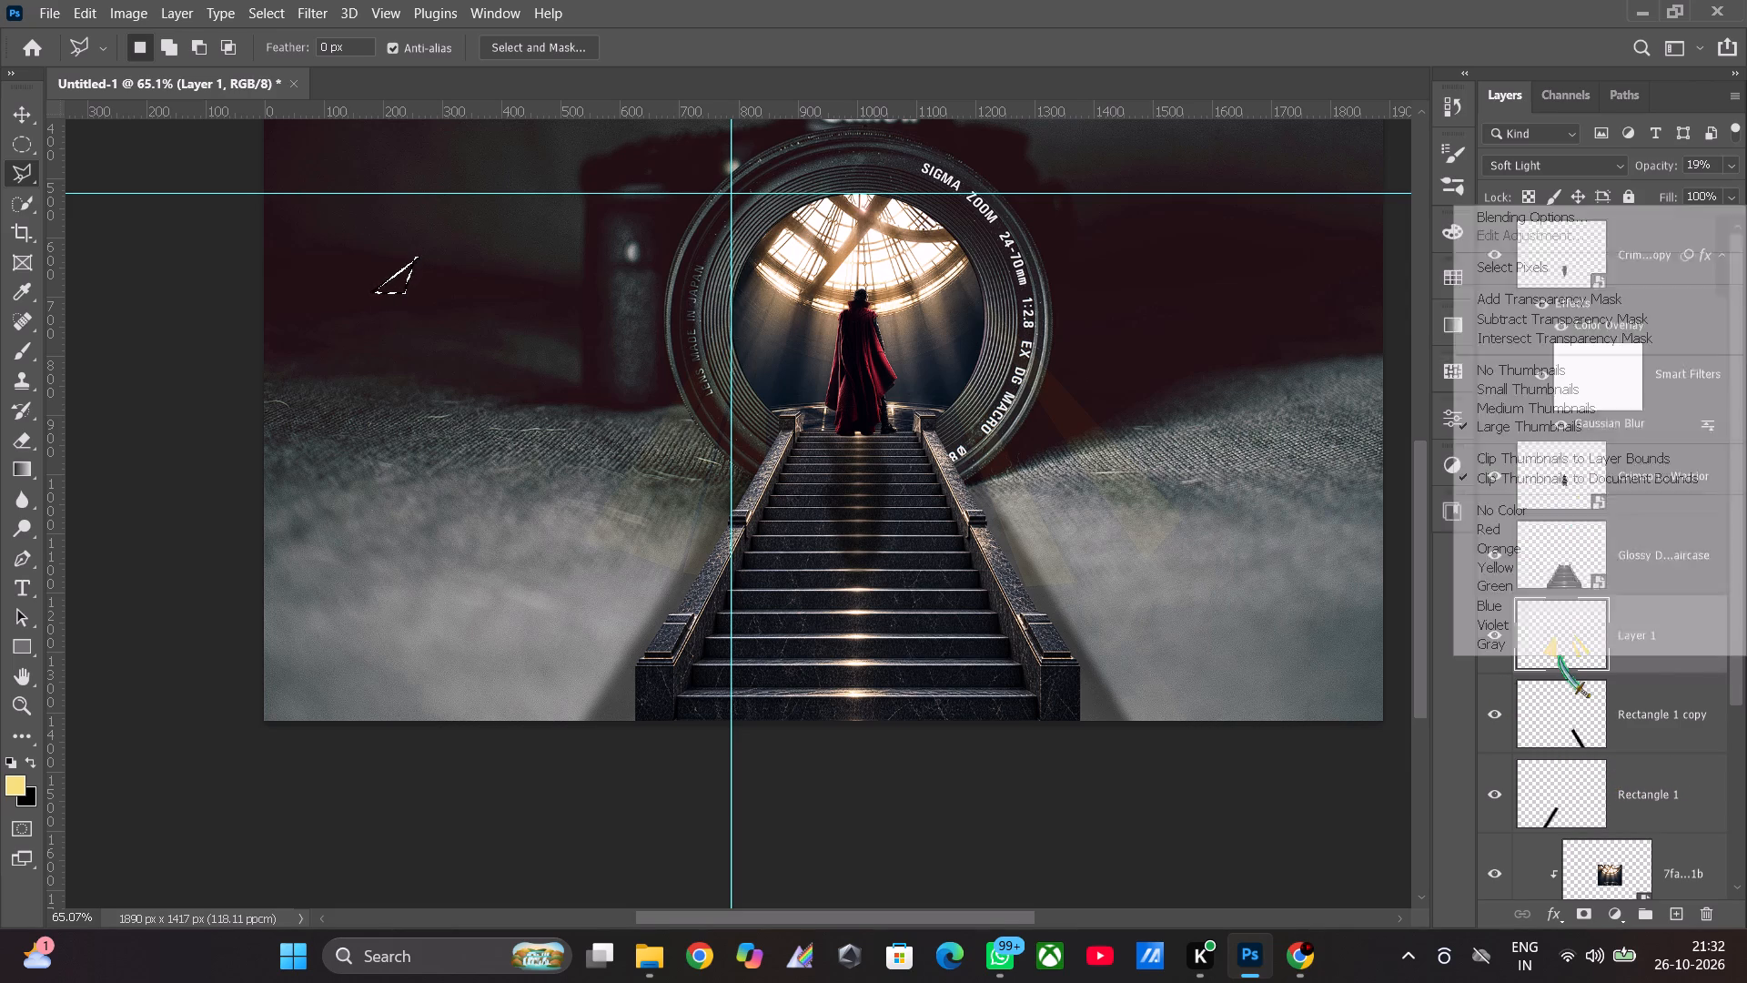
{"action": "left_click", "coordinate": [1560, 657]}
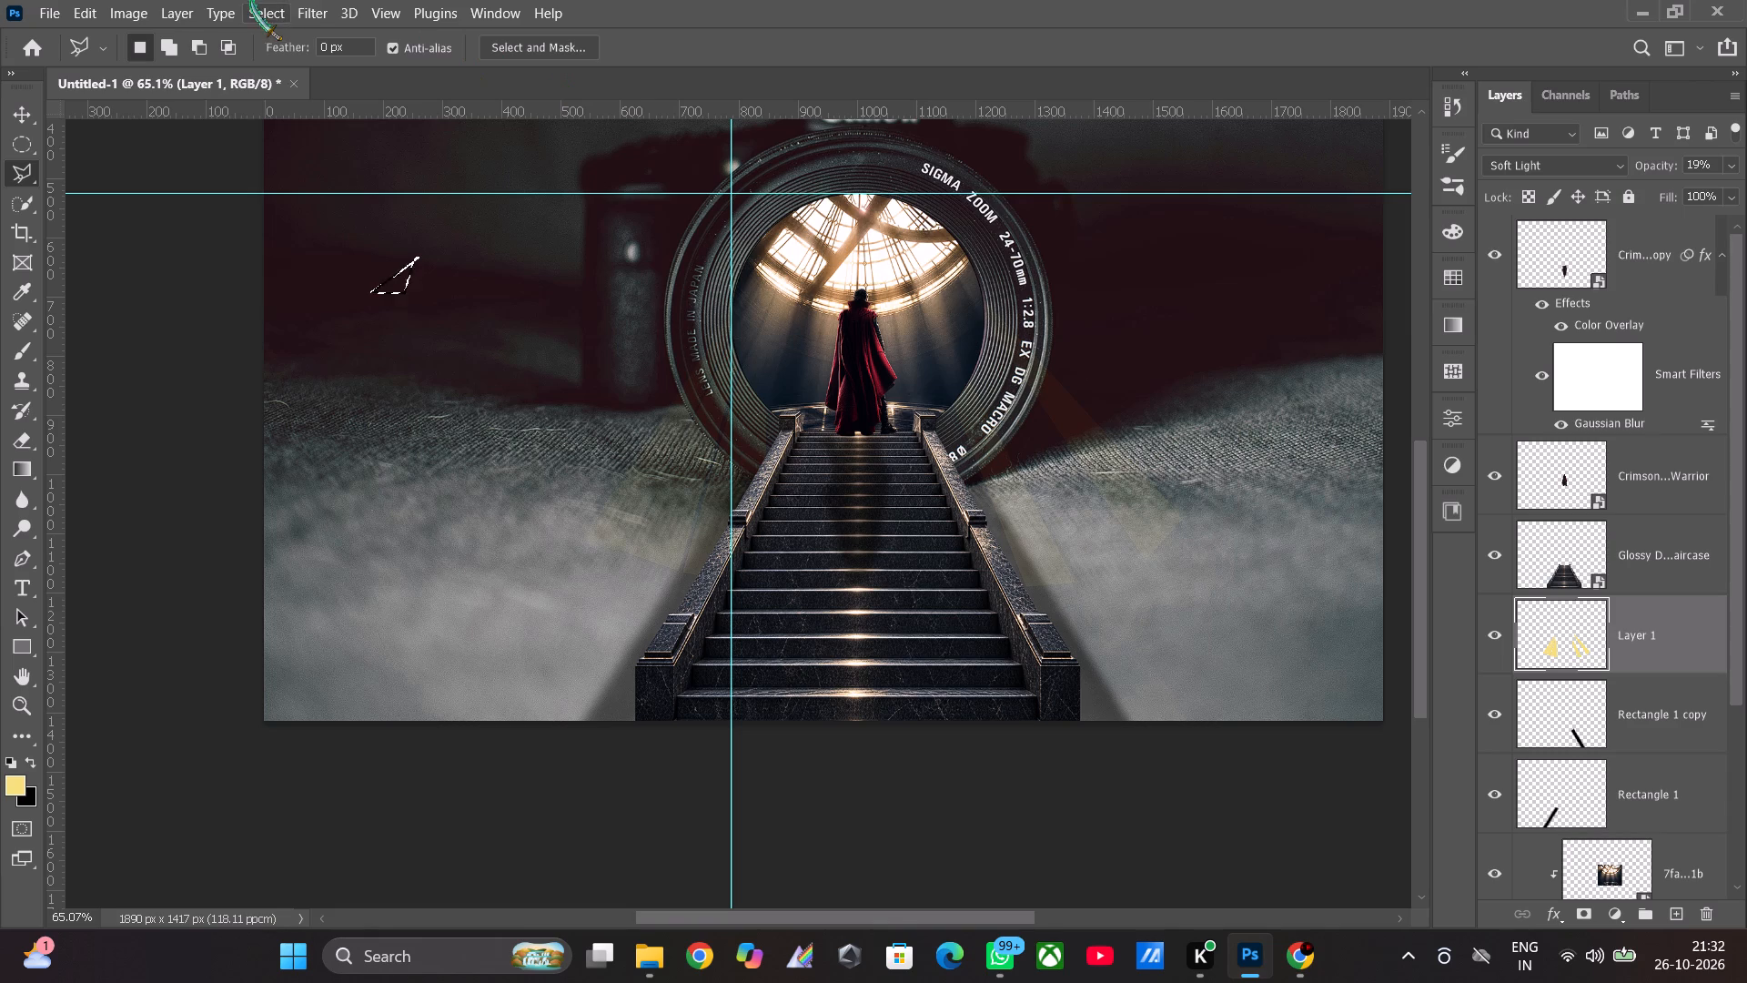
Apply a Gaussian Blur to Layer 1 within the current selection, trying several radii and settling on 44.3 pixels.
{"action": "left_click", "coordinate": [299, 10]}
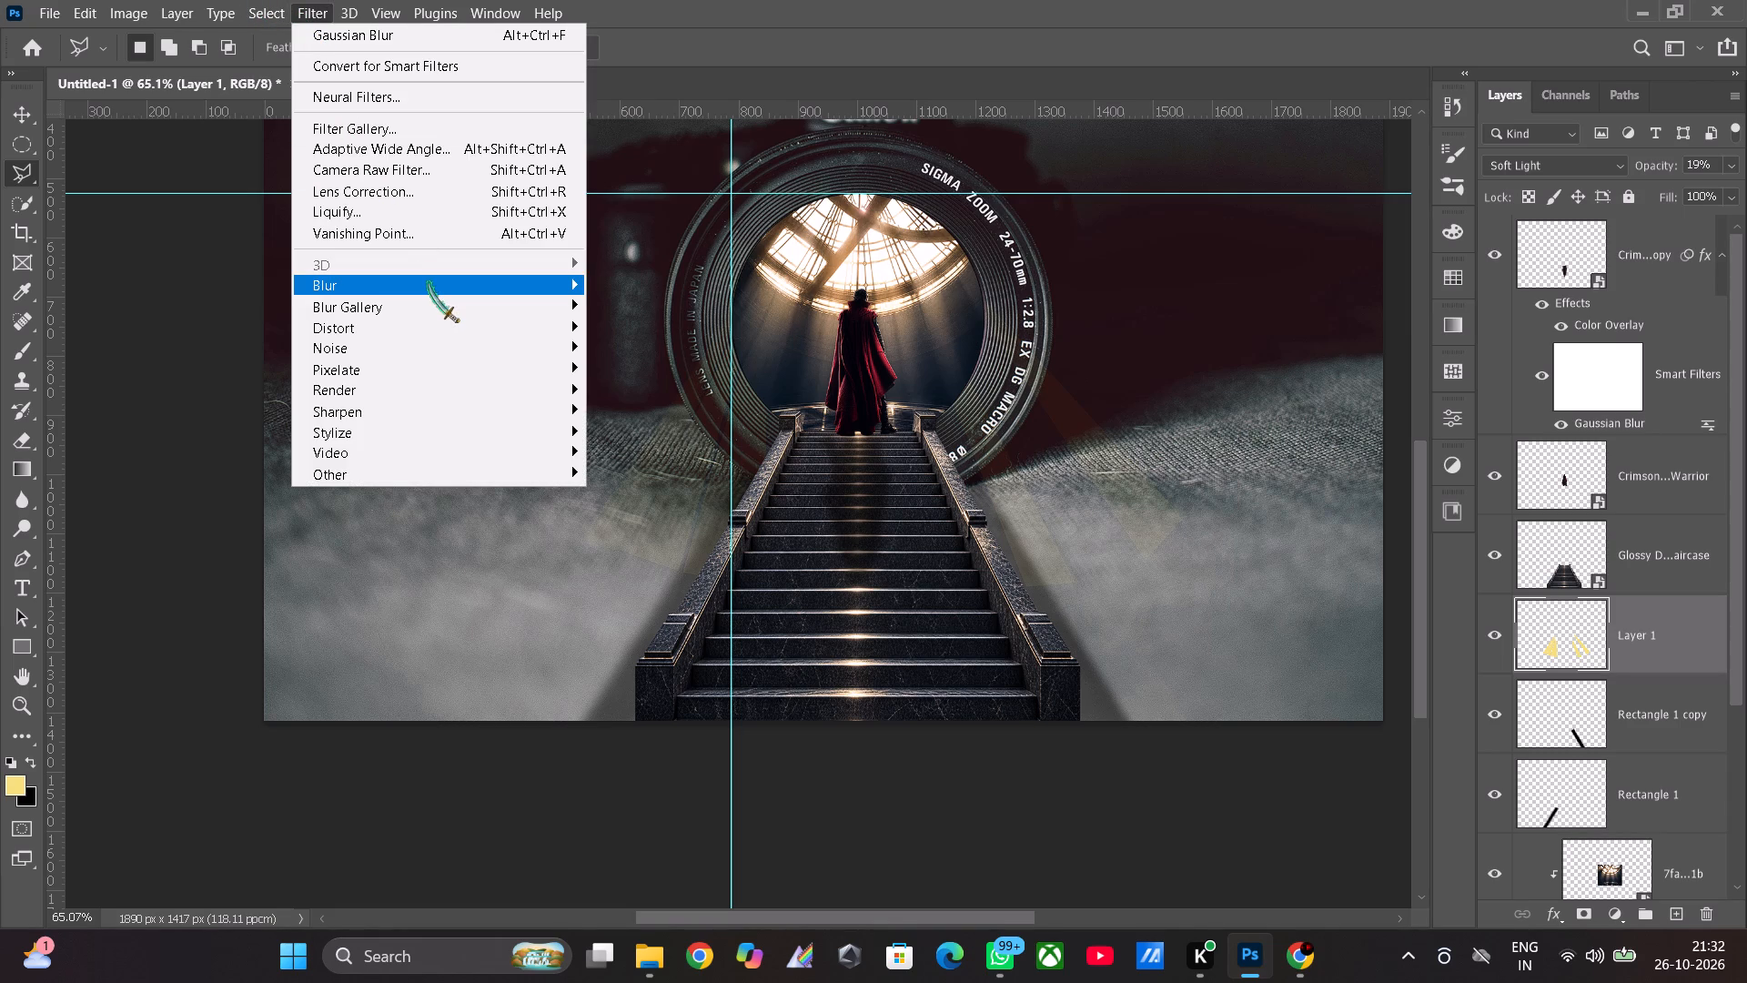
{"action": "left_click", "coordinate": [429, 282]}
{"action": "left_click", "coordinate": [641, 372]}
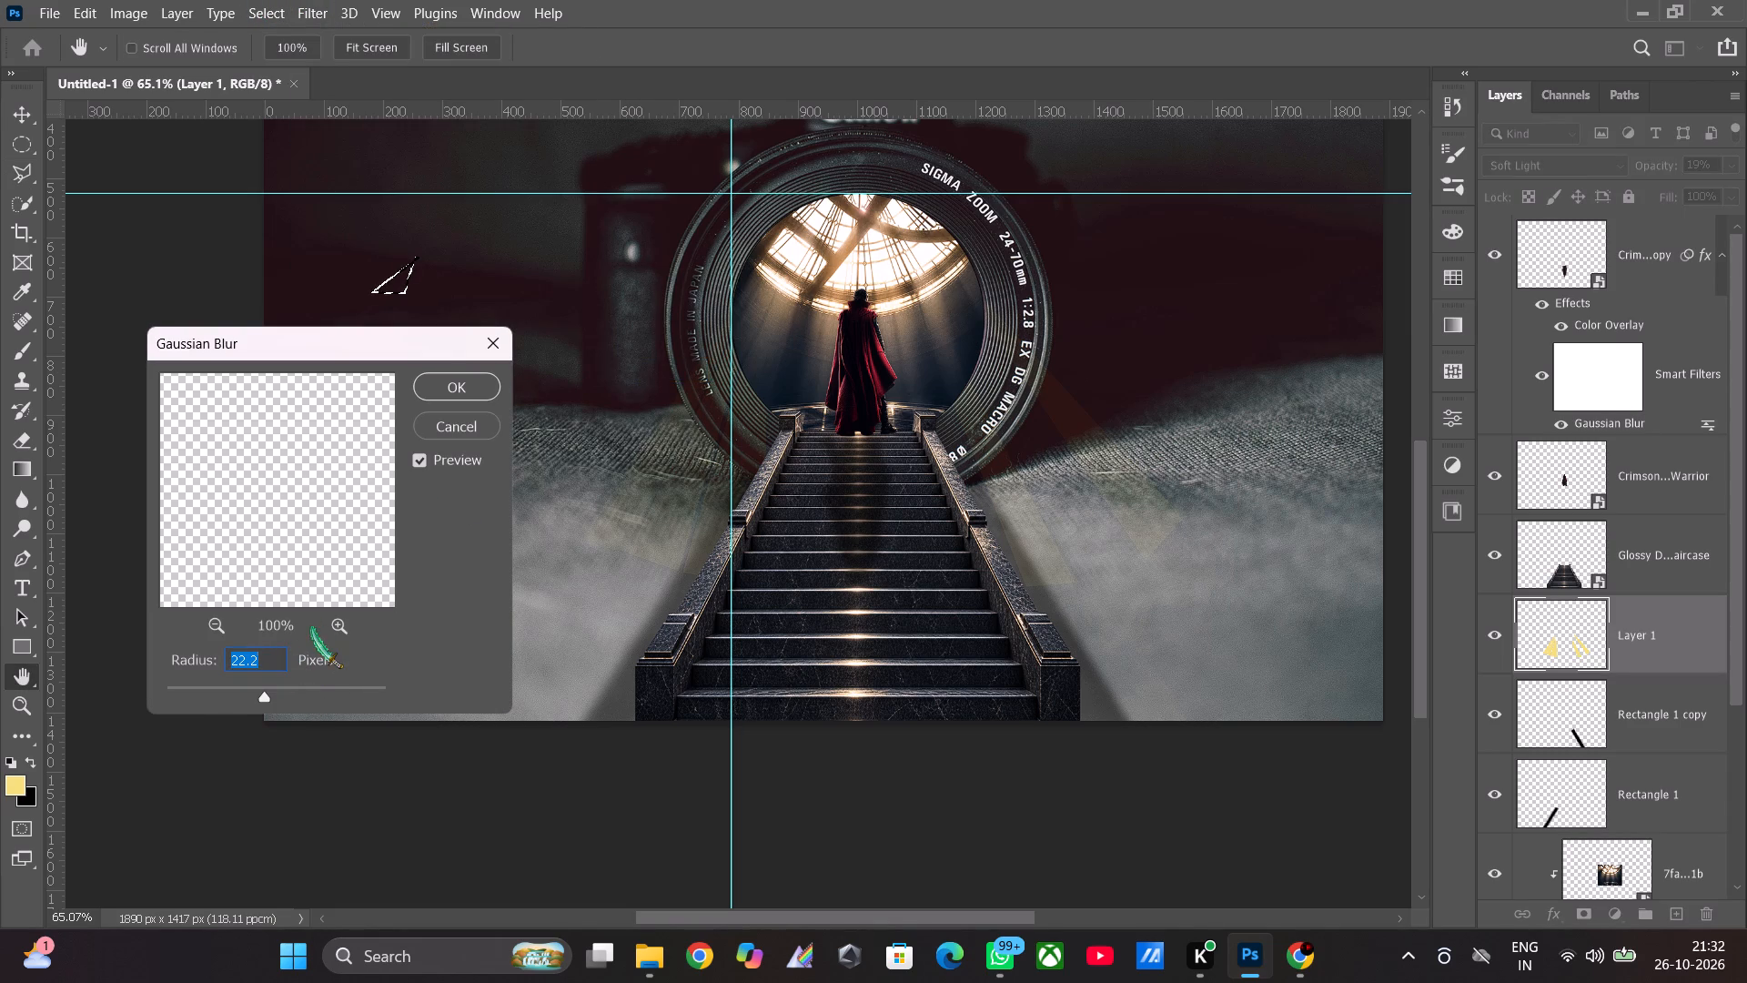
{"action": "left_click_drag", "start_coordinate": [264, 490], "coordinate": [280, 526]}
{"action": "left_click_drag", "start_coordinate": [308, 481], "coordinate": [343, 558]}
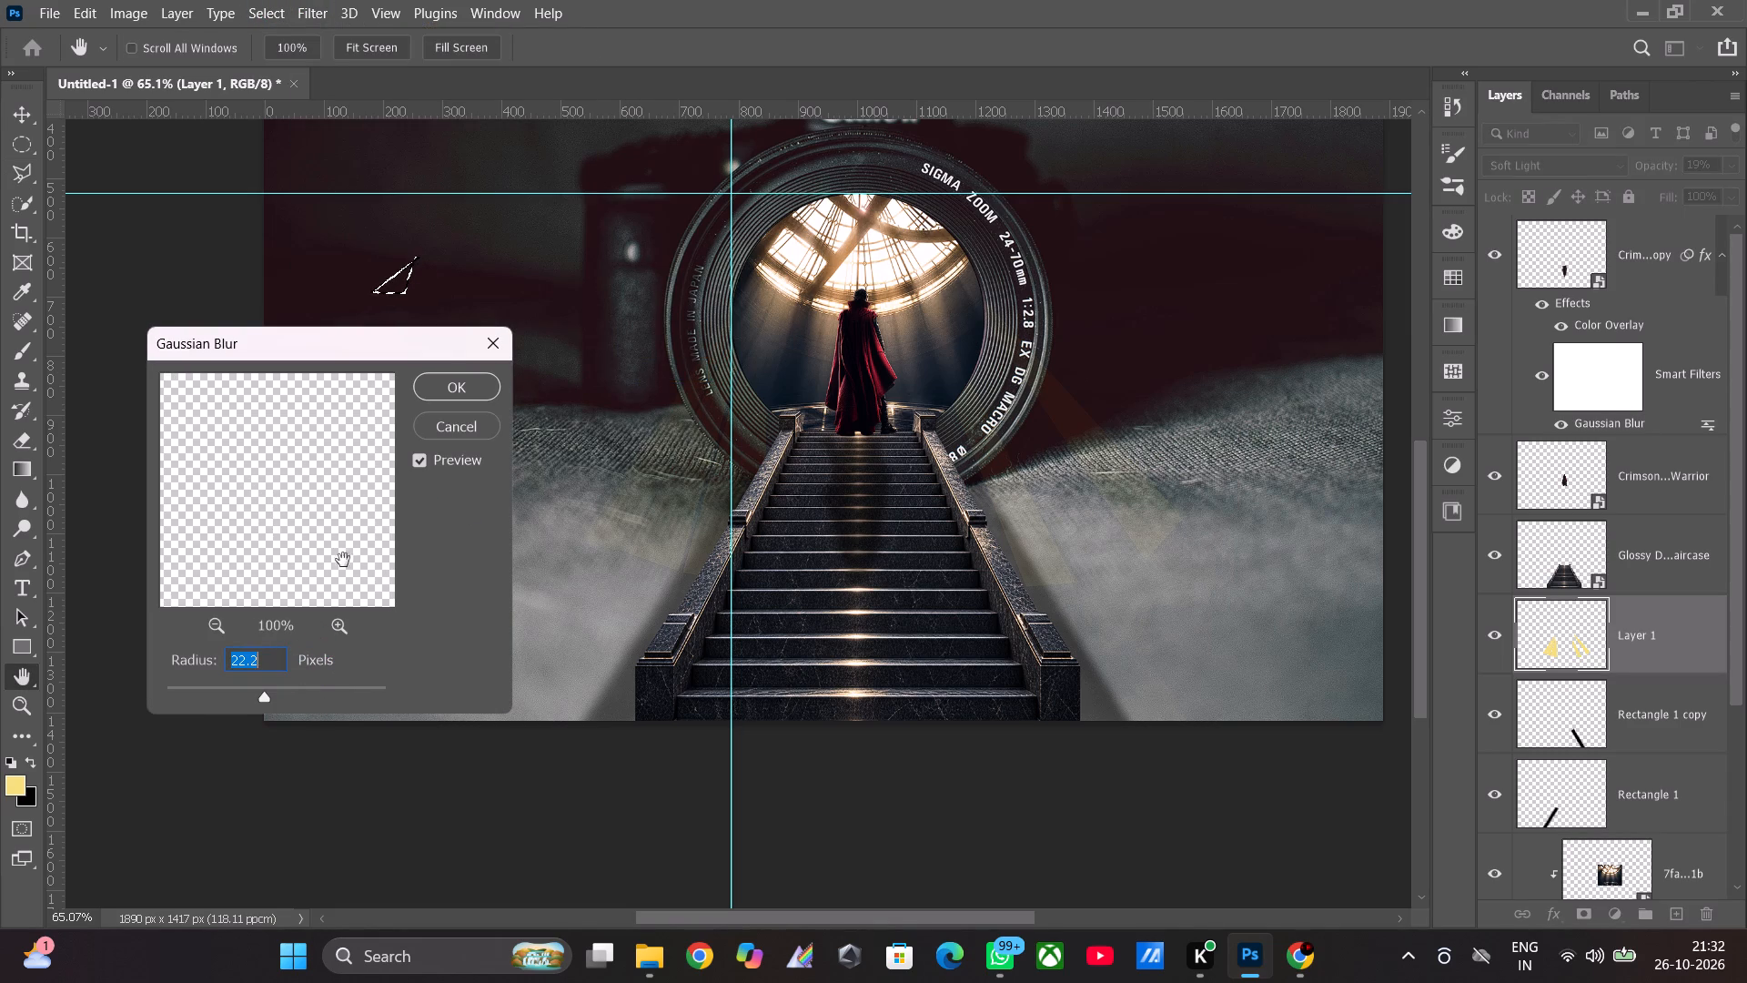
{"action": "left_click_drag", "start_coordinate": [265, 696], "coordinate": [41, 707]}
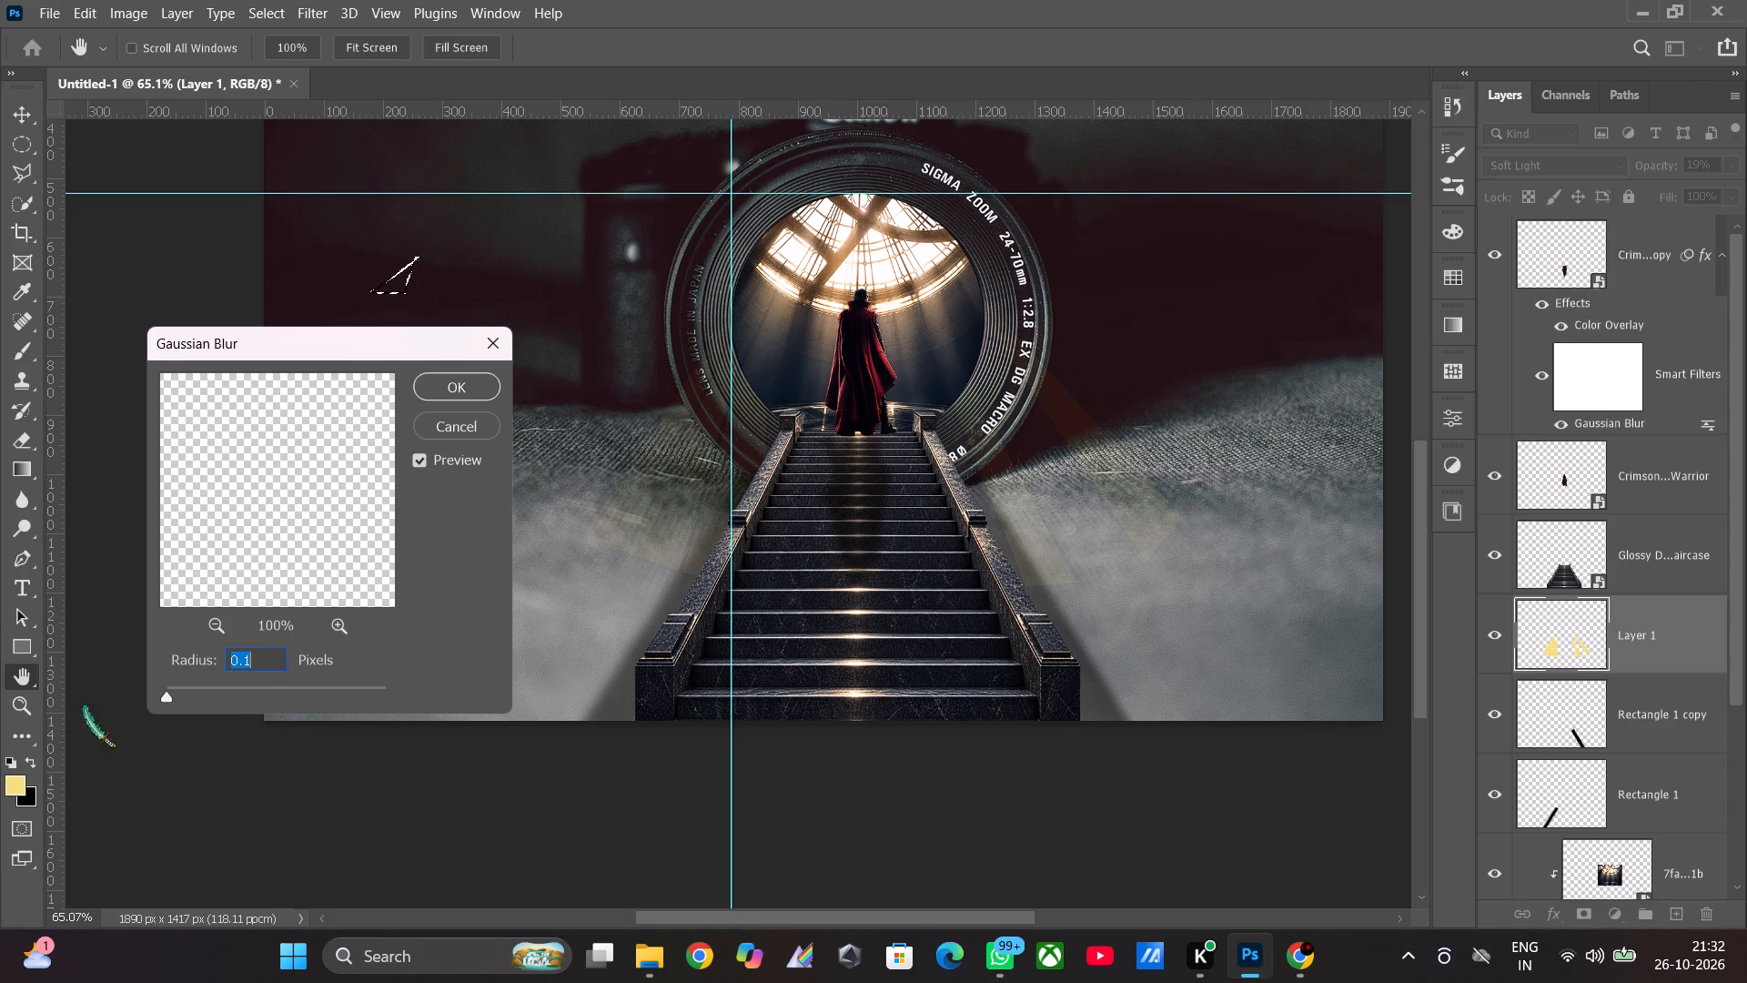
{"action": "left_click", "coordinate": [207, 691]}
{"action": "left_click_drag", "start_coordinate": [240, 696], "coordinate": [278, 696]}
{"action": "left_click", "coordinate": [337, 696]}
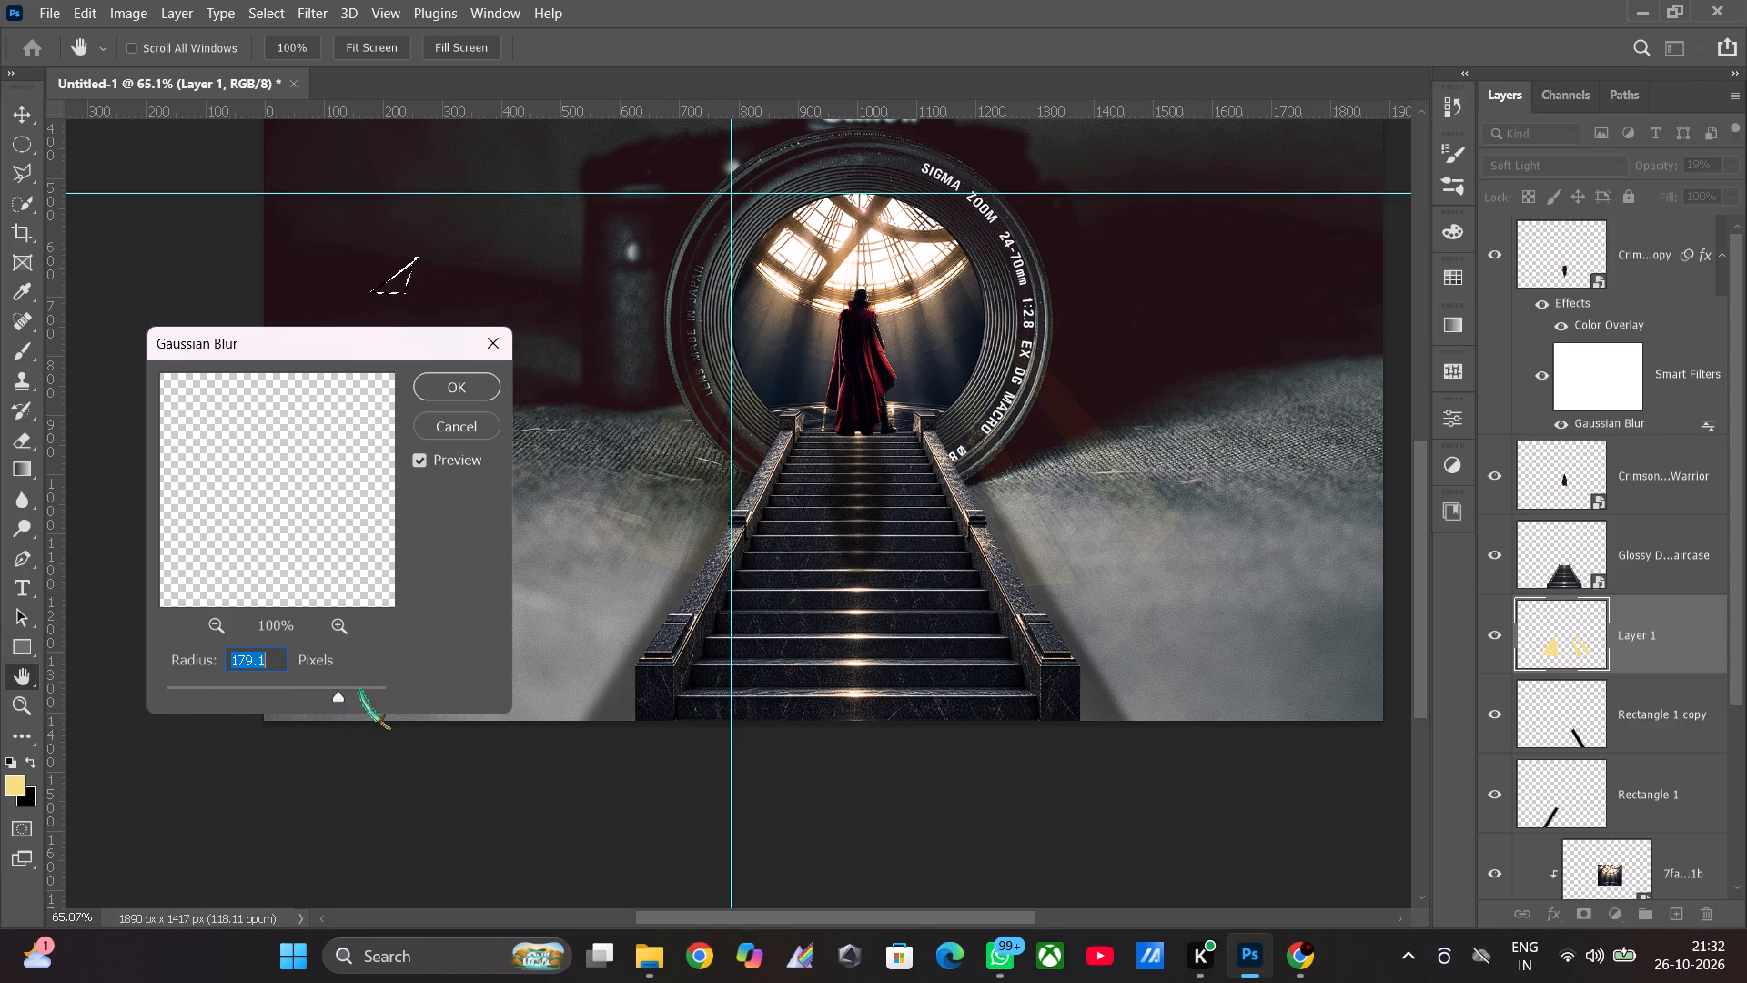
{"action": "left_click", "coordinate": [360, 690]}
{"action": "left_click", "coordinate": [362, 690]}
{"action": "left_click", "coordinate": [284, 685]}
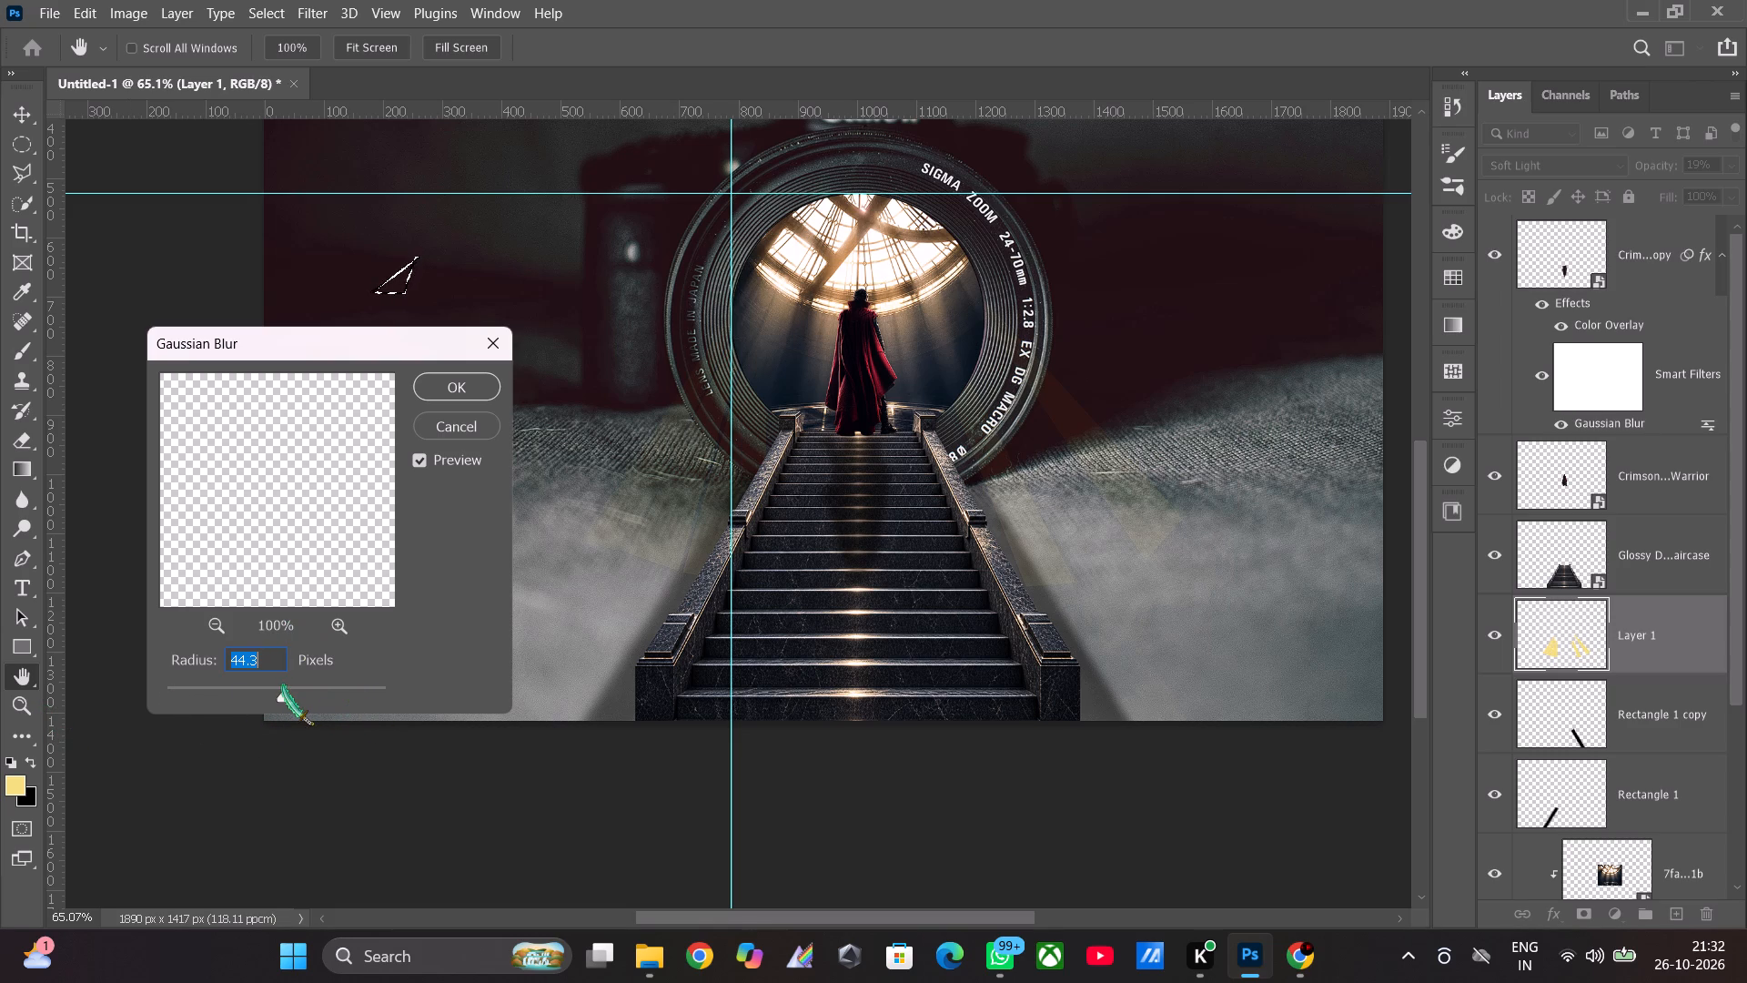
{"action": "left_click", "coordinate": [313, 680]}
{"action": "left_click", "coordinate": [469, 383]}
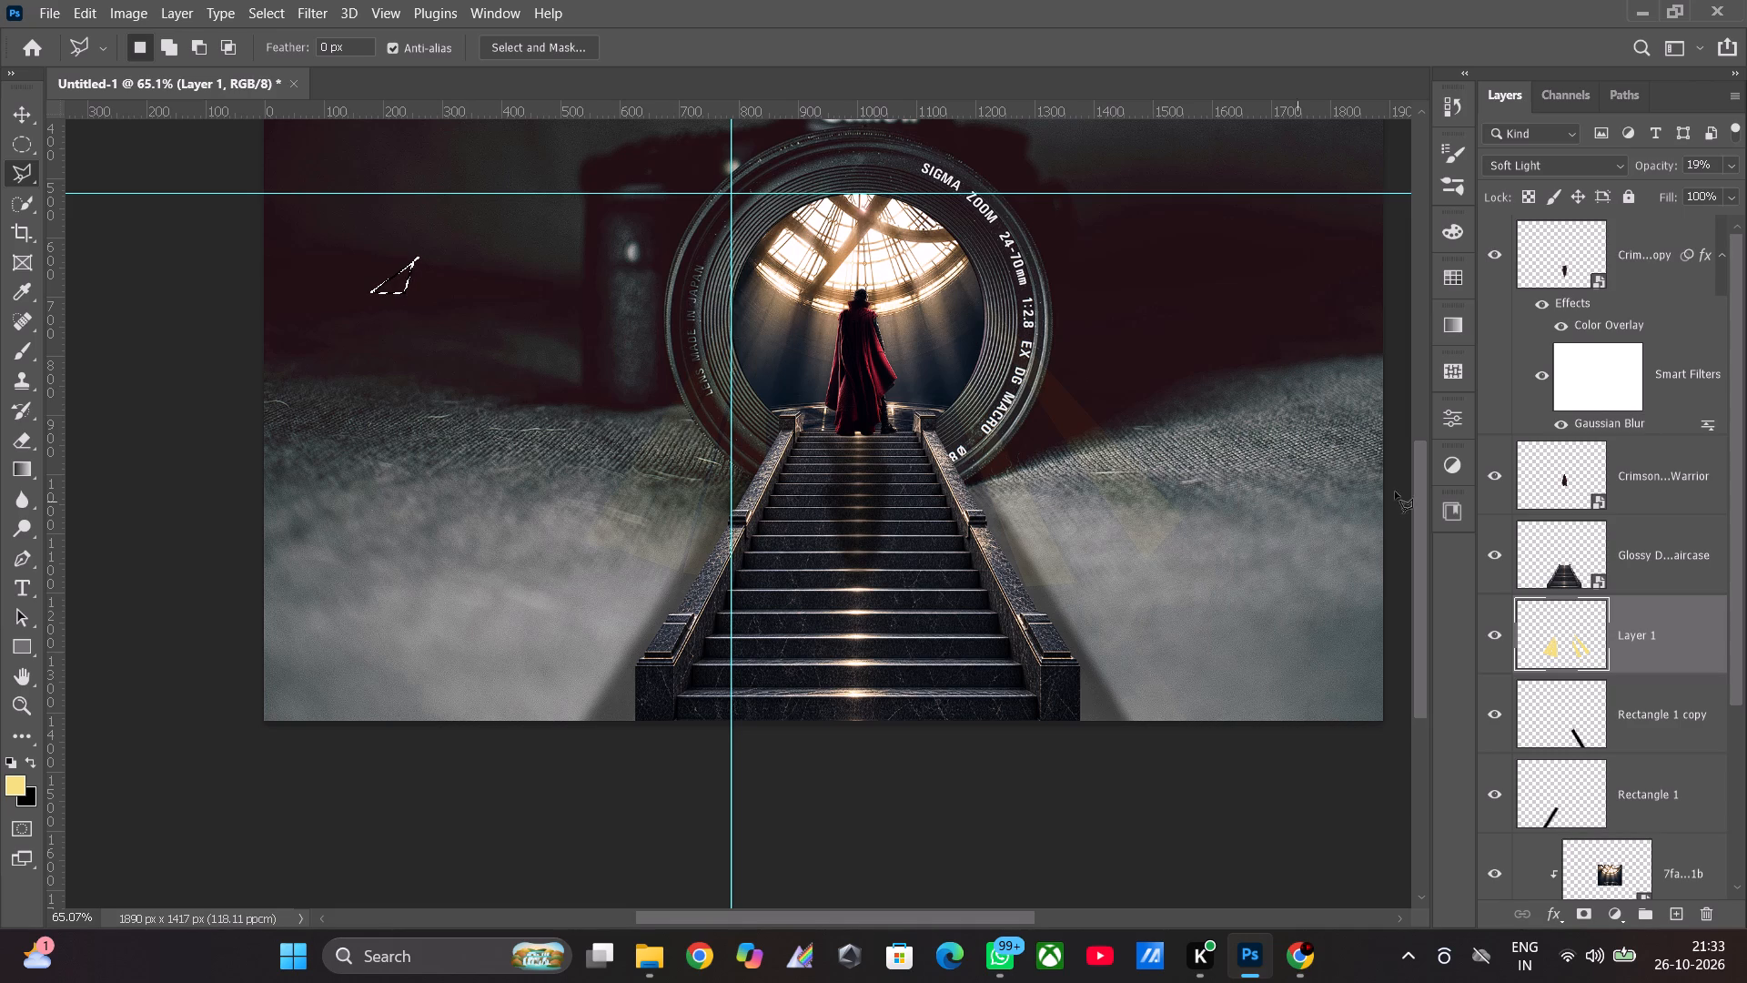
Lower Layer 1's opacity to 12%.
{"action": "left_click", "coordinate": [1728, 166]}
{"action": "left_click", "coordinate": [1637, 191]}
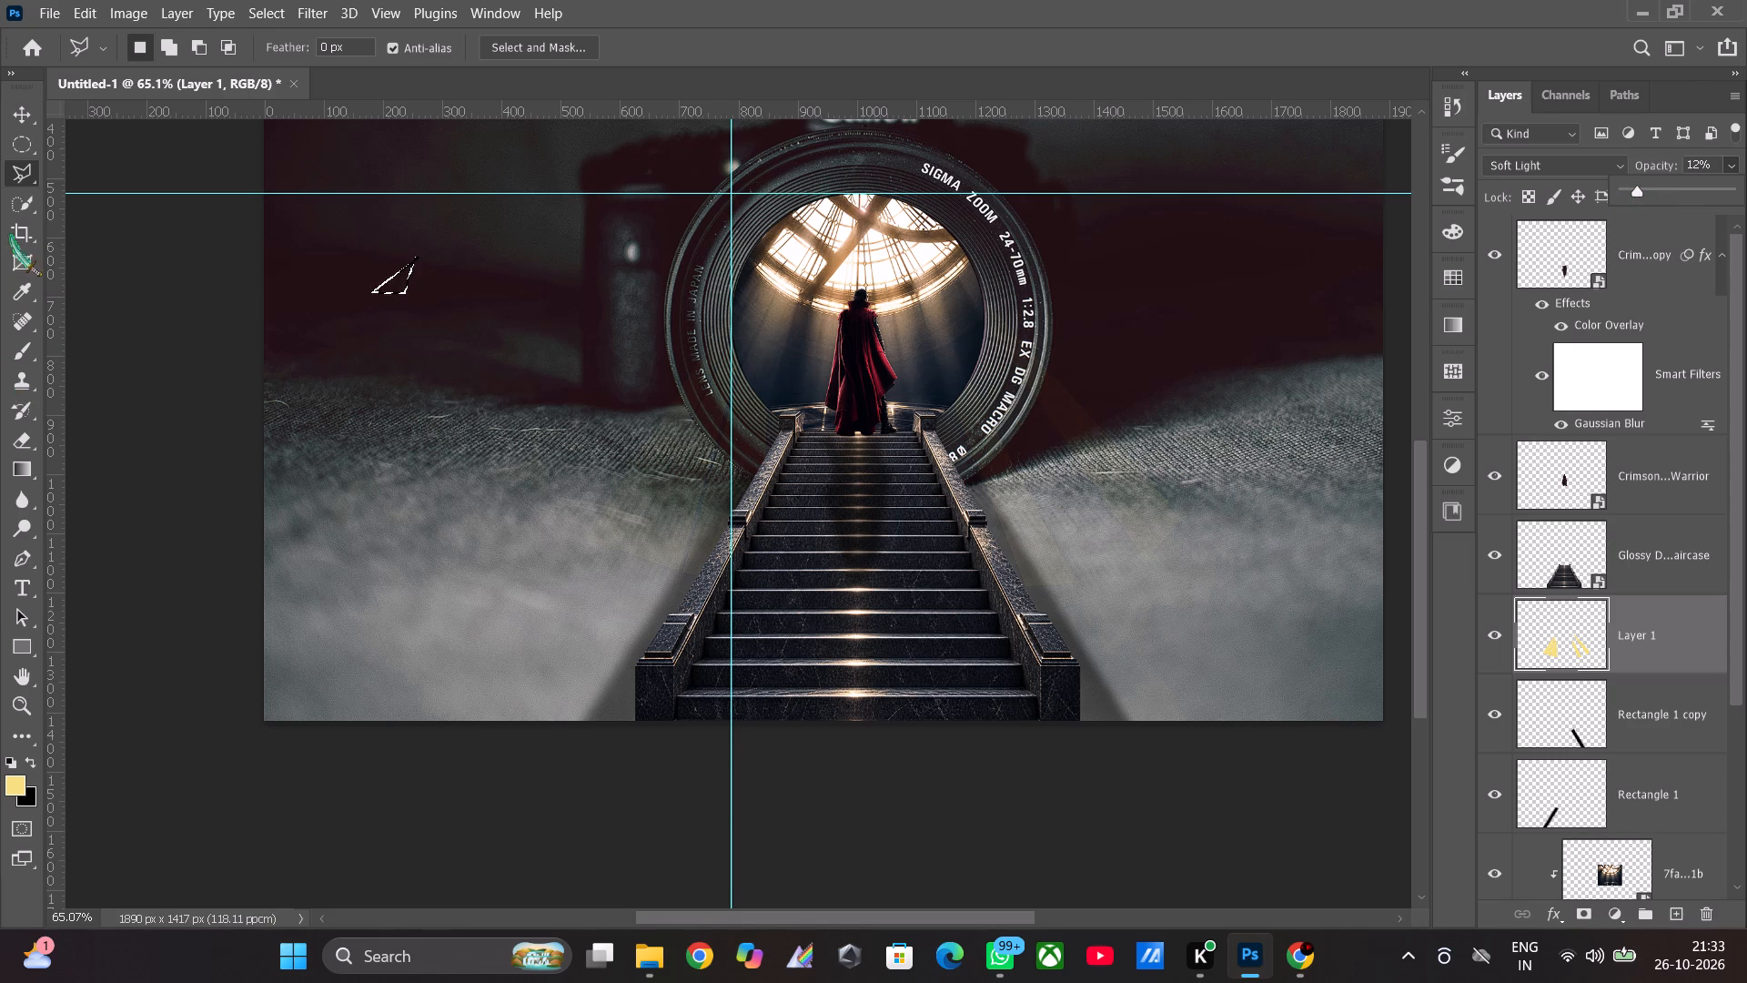
Switch to the Brush tool and set its soft 125 px elliptical tip to a 59° angle.
{"action": "left_click", "coordinate": [17, 357]}
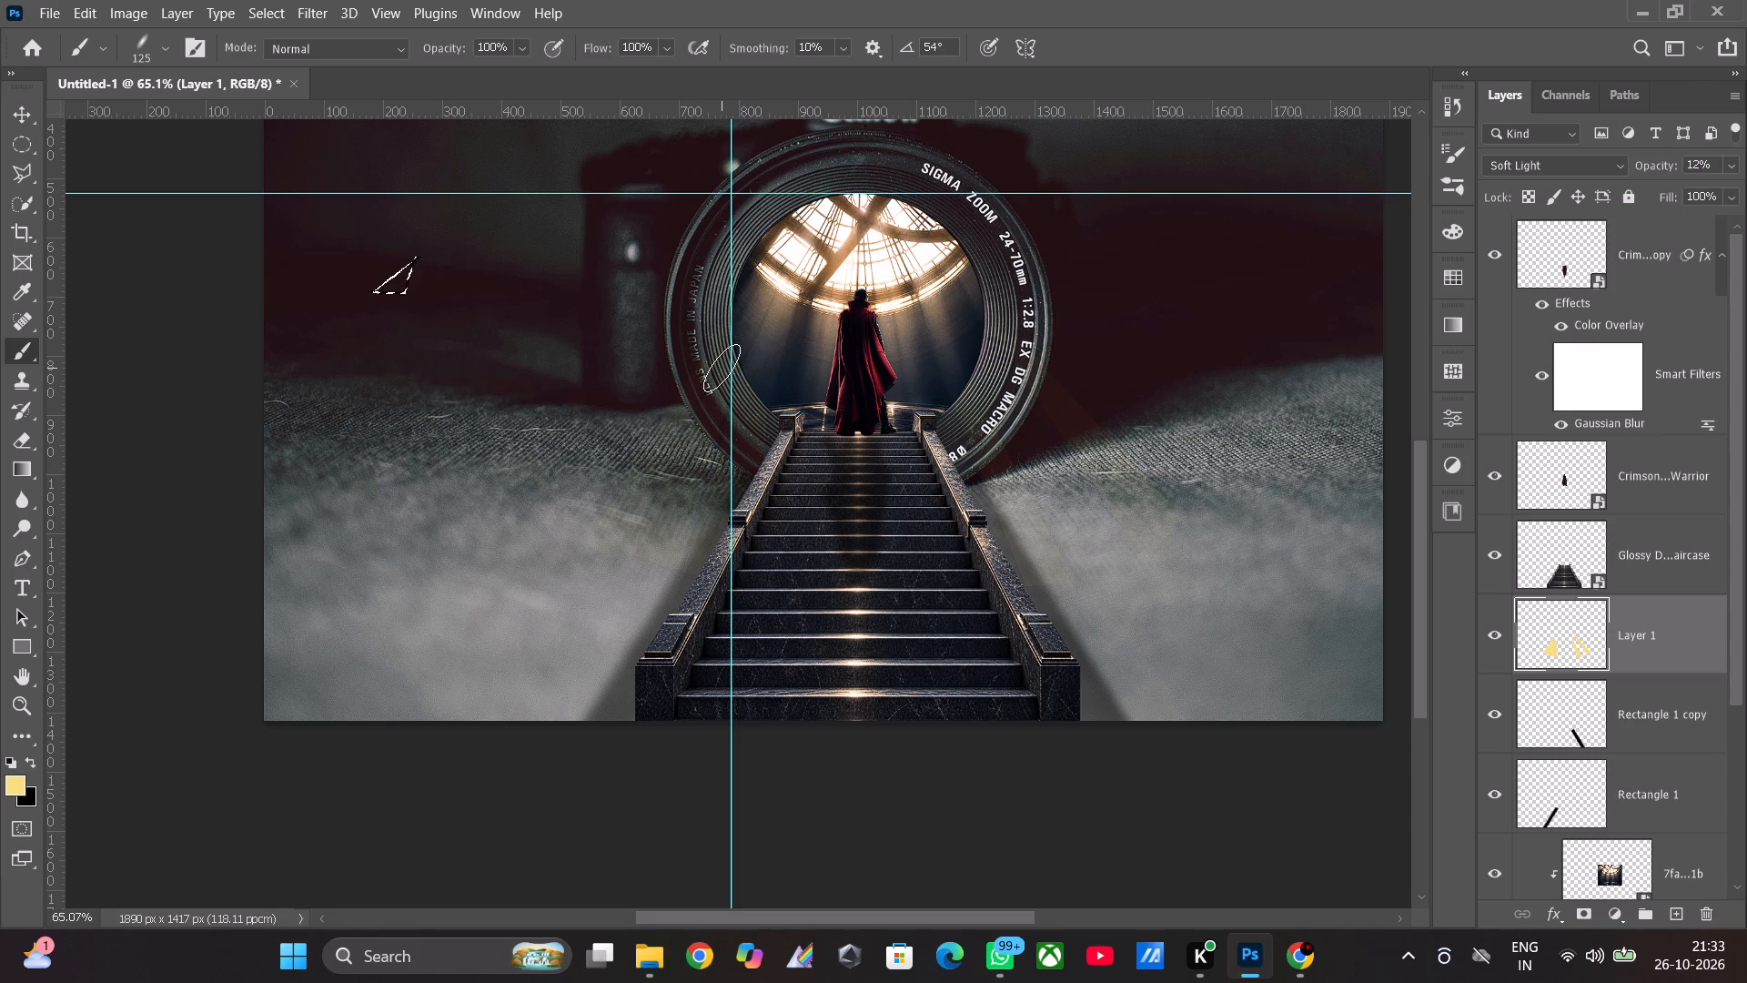
{"action": "left_click", "coordinate": [165, 40]}
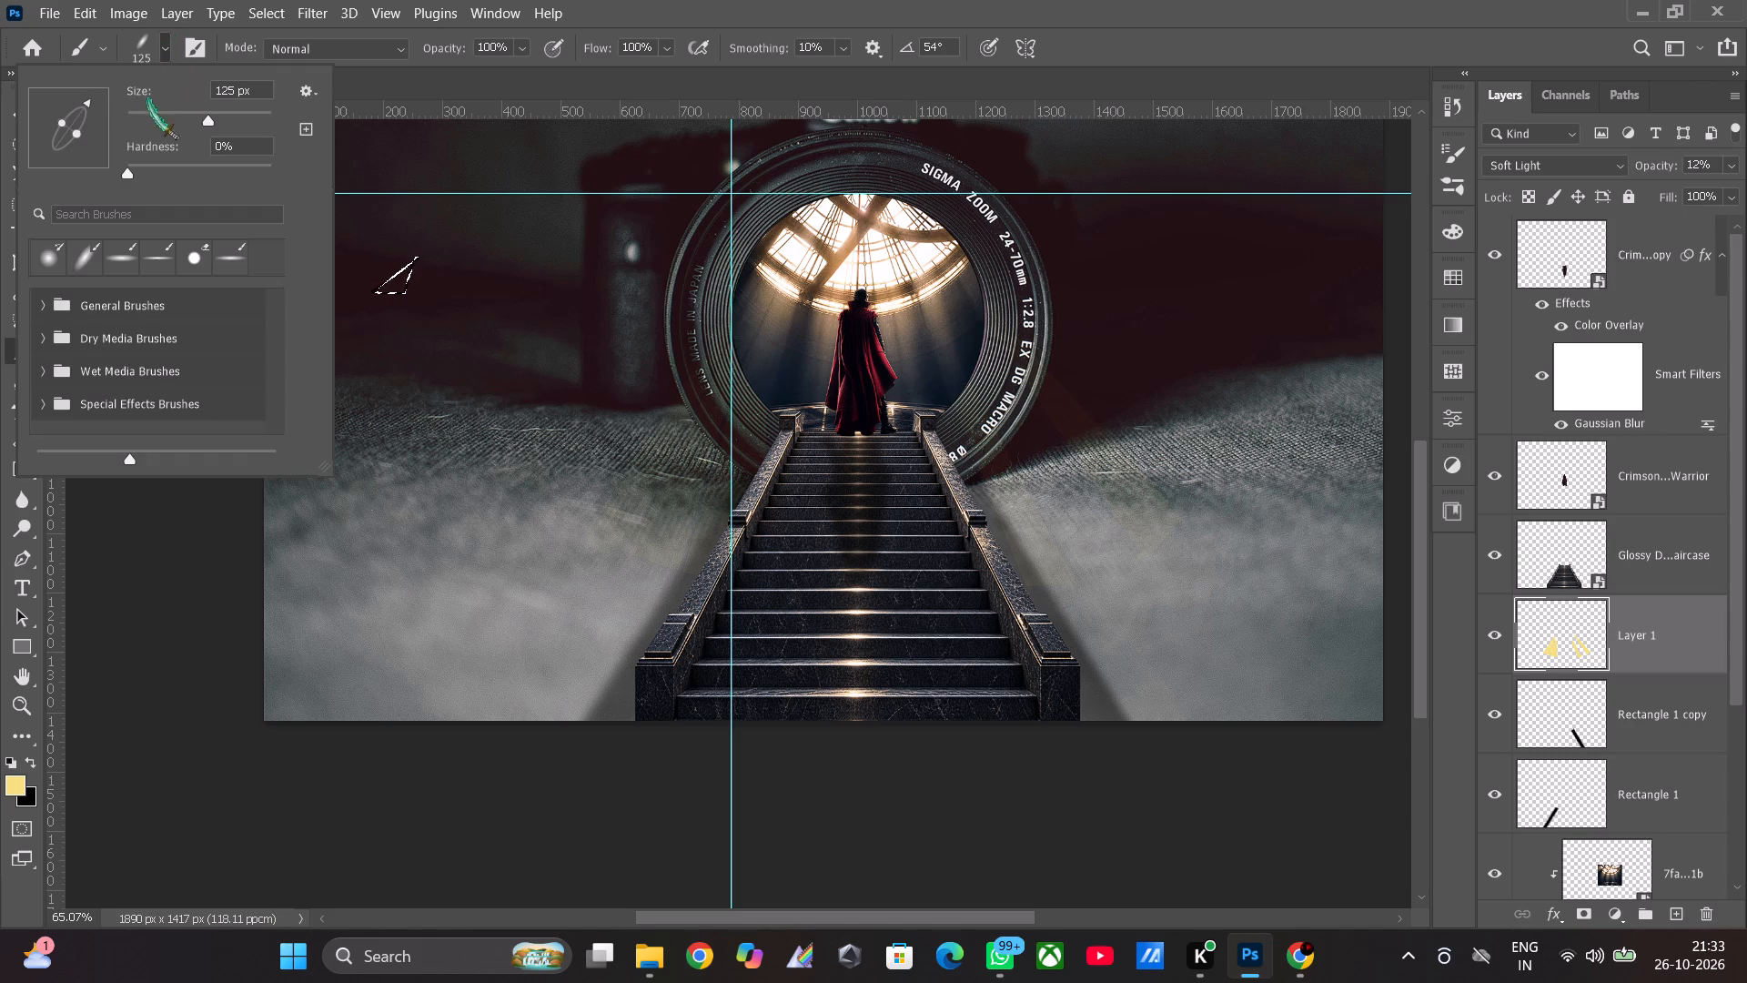
{"action": "left_click", "coordinate": [90, 101]}
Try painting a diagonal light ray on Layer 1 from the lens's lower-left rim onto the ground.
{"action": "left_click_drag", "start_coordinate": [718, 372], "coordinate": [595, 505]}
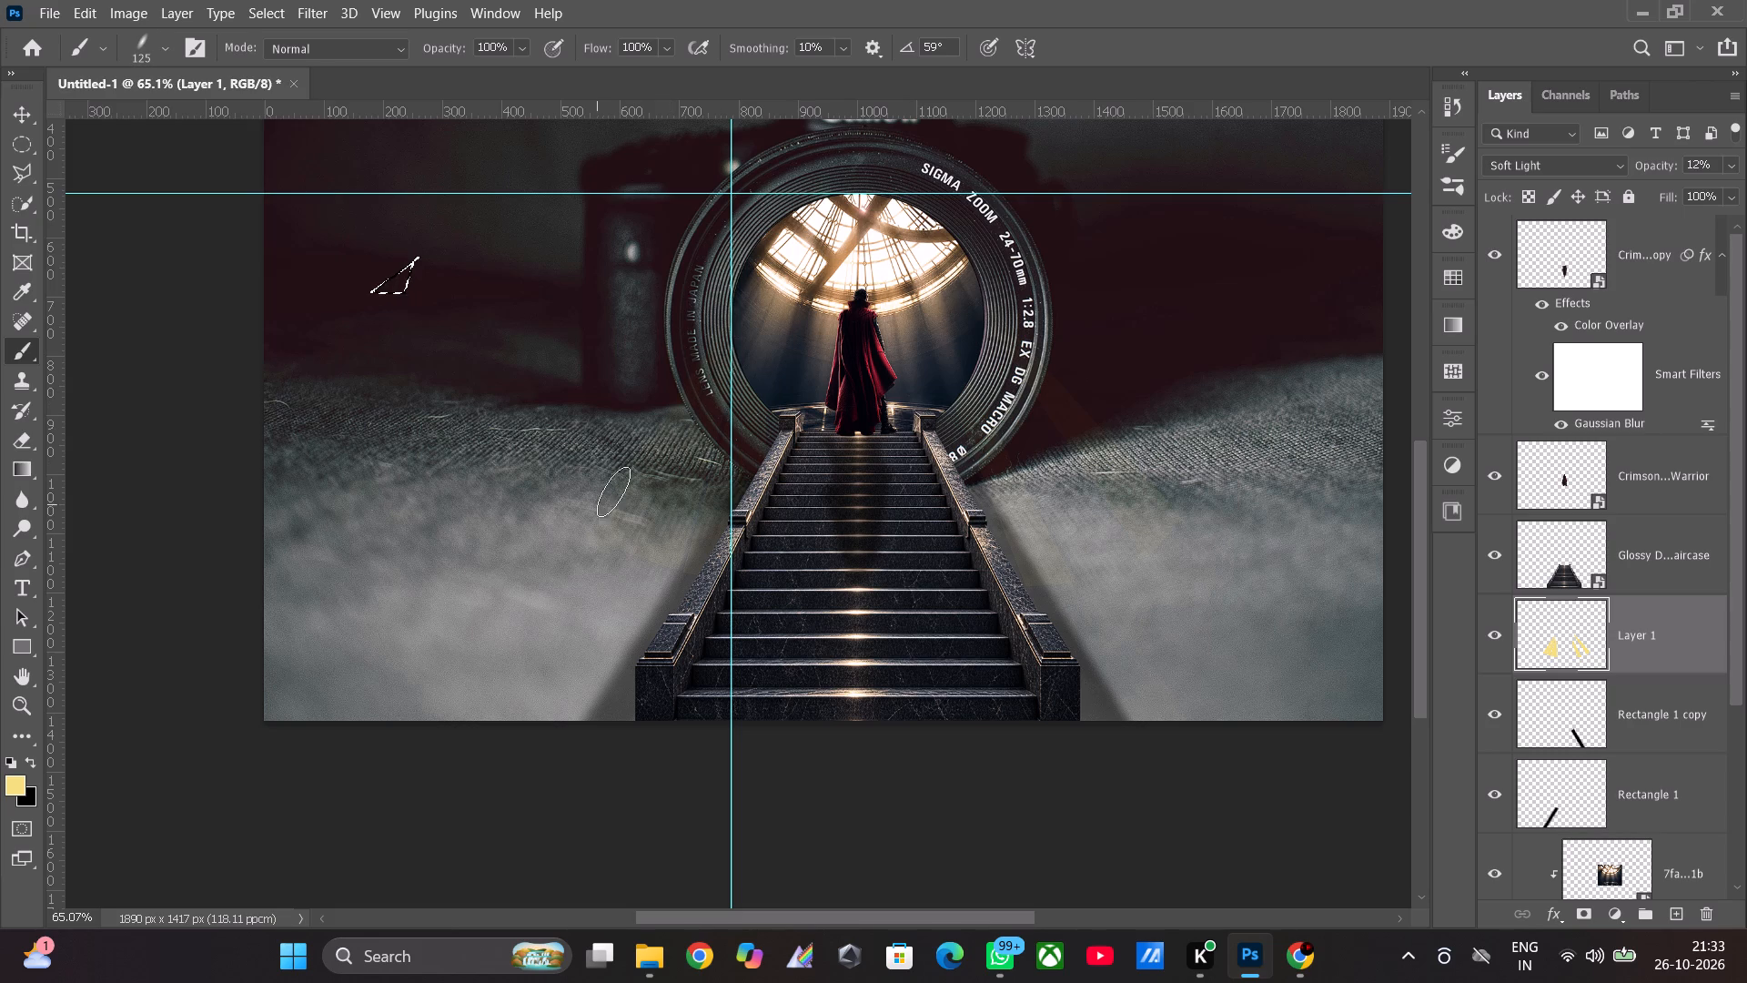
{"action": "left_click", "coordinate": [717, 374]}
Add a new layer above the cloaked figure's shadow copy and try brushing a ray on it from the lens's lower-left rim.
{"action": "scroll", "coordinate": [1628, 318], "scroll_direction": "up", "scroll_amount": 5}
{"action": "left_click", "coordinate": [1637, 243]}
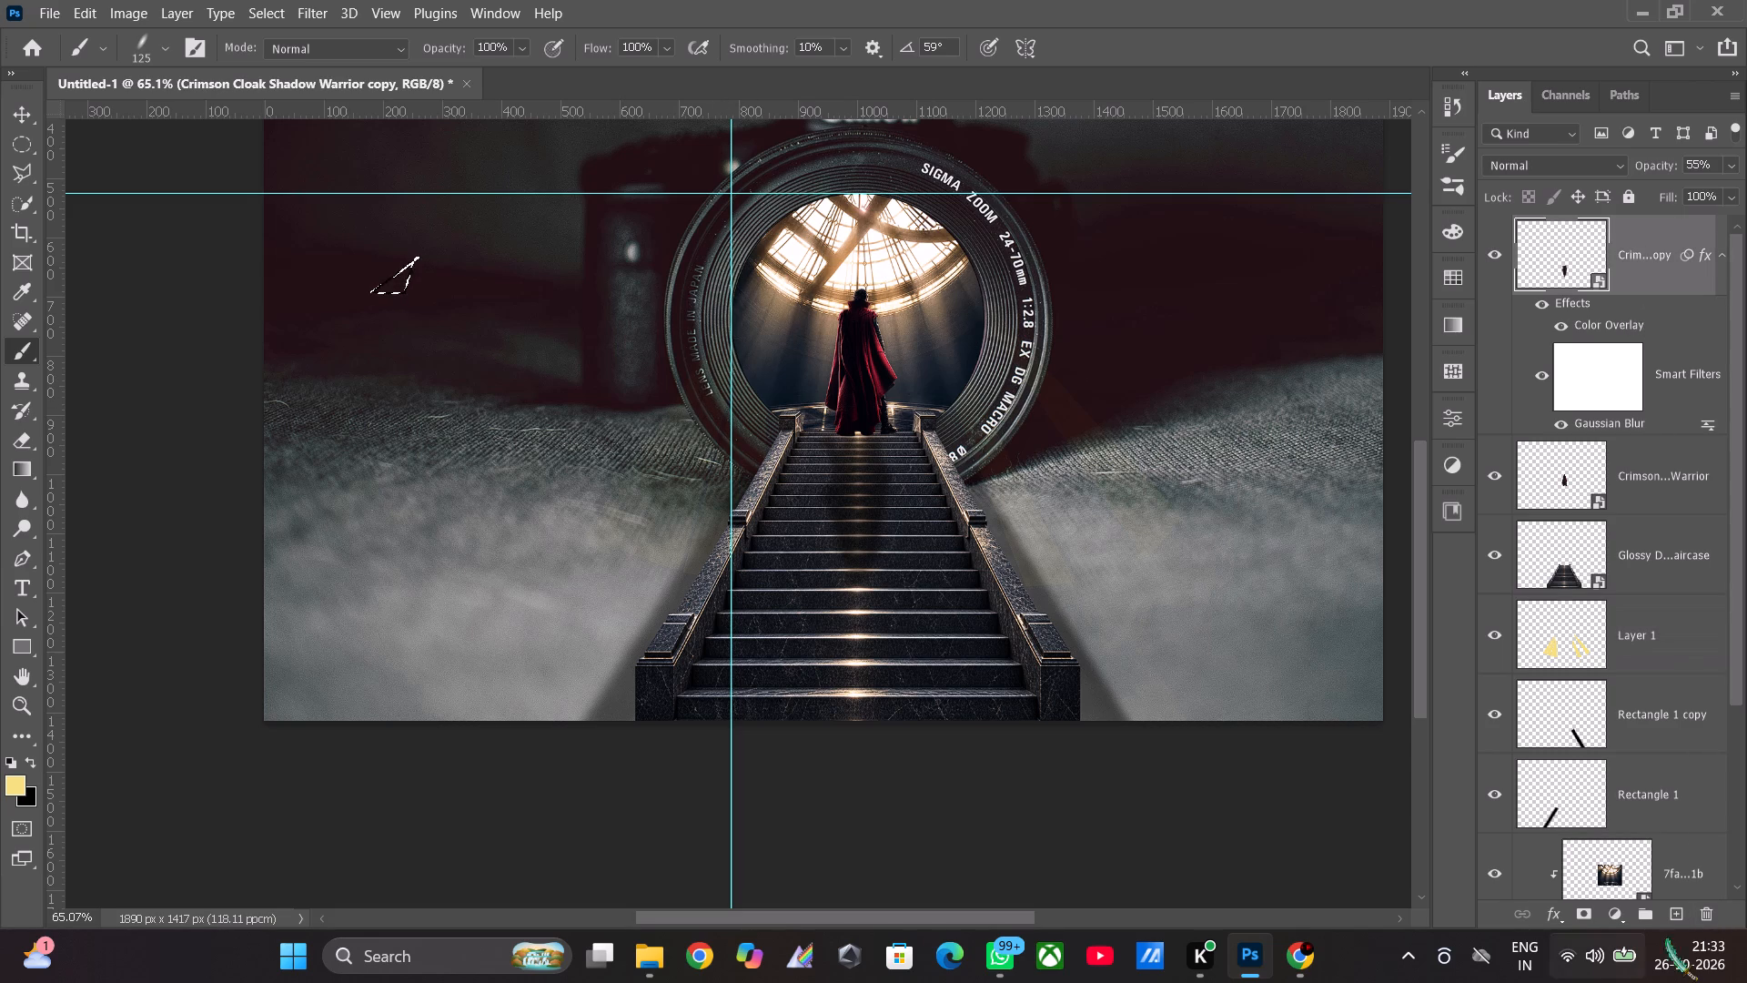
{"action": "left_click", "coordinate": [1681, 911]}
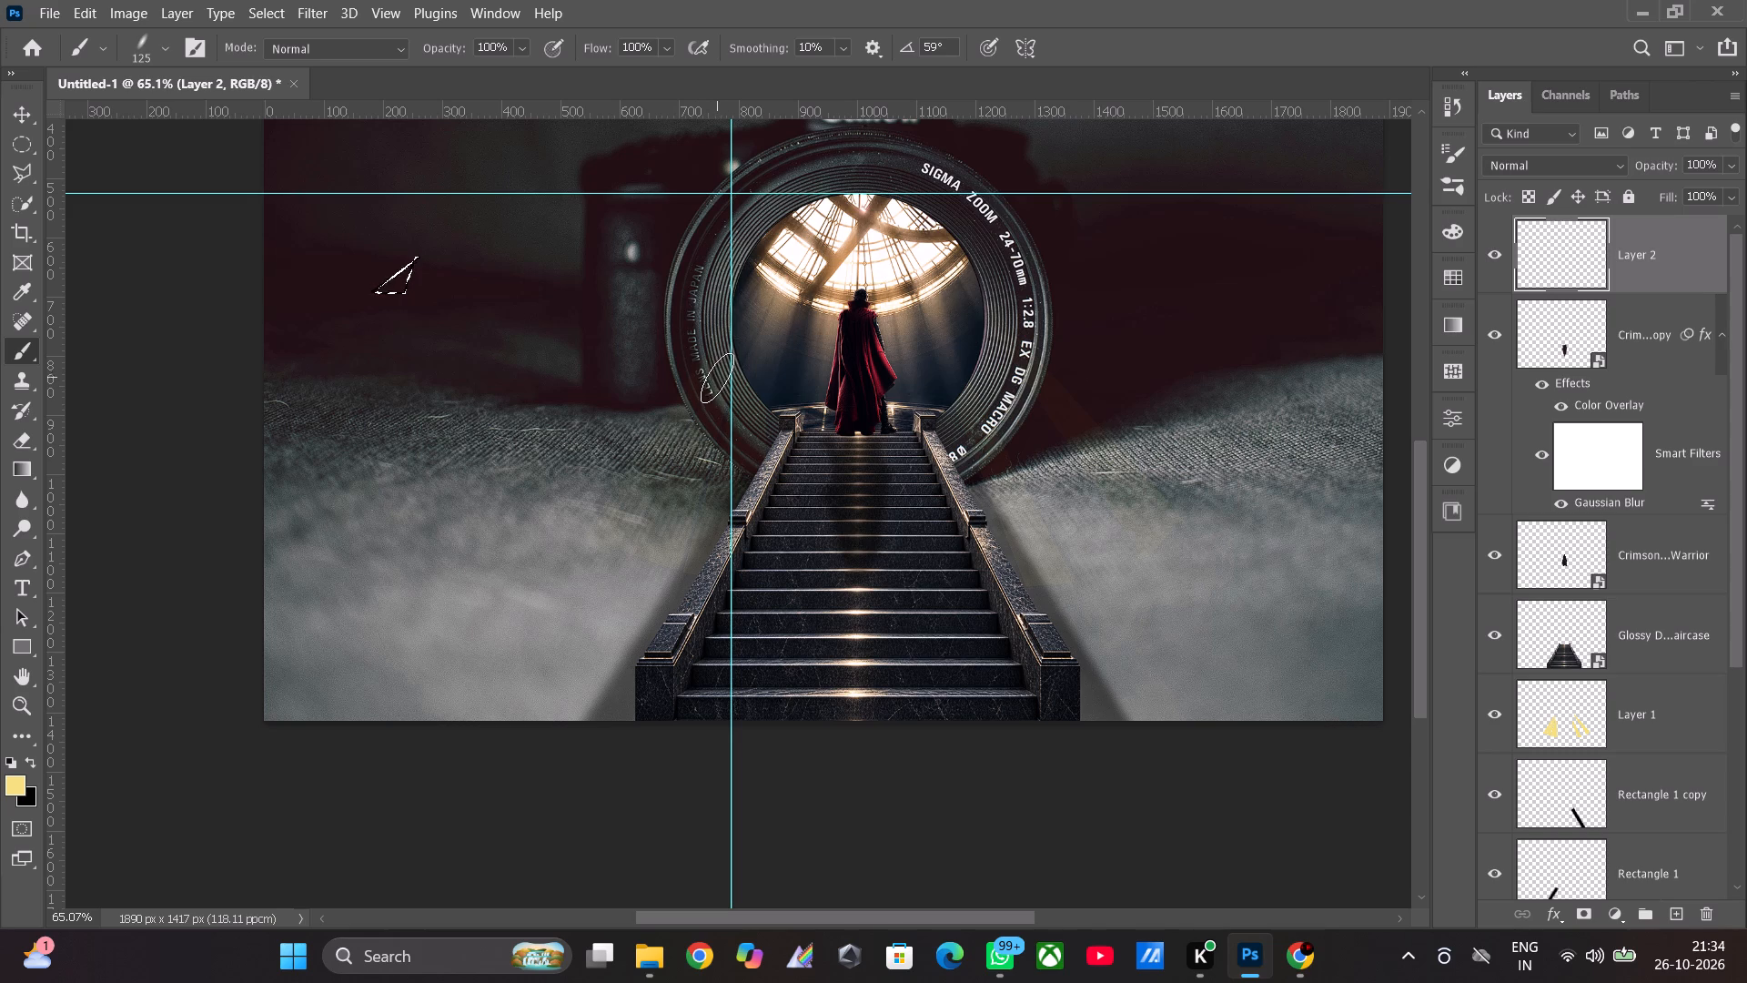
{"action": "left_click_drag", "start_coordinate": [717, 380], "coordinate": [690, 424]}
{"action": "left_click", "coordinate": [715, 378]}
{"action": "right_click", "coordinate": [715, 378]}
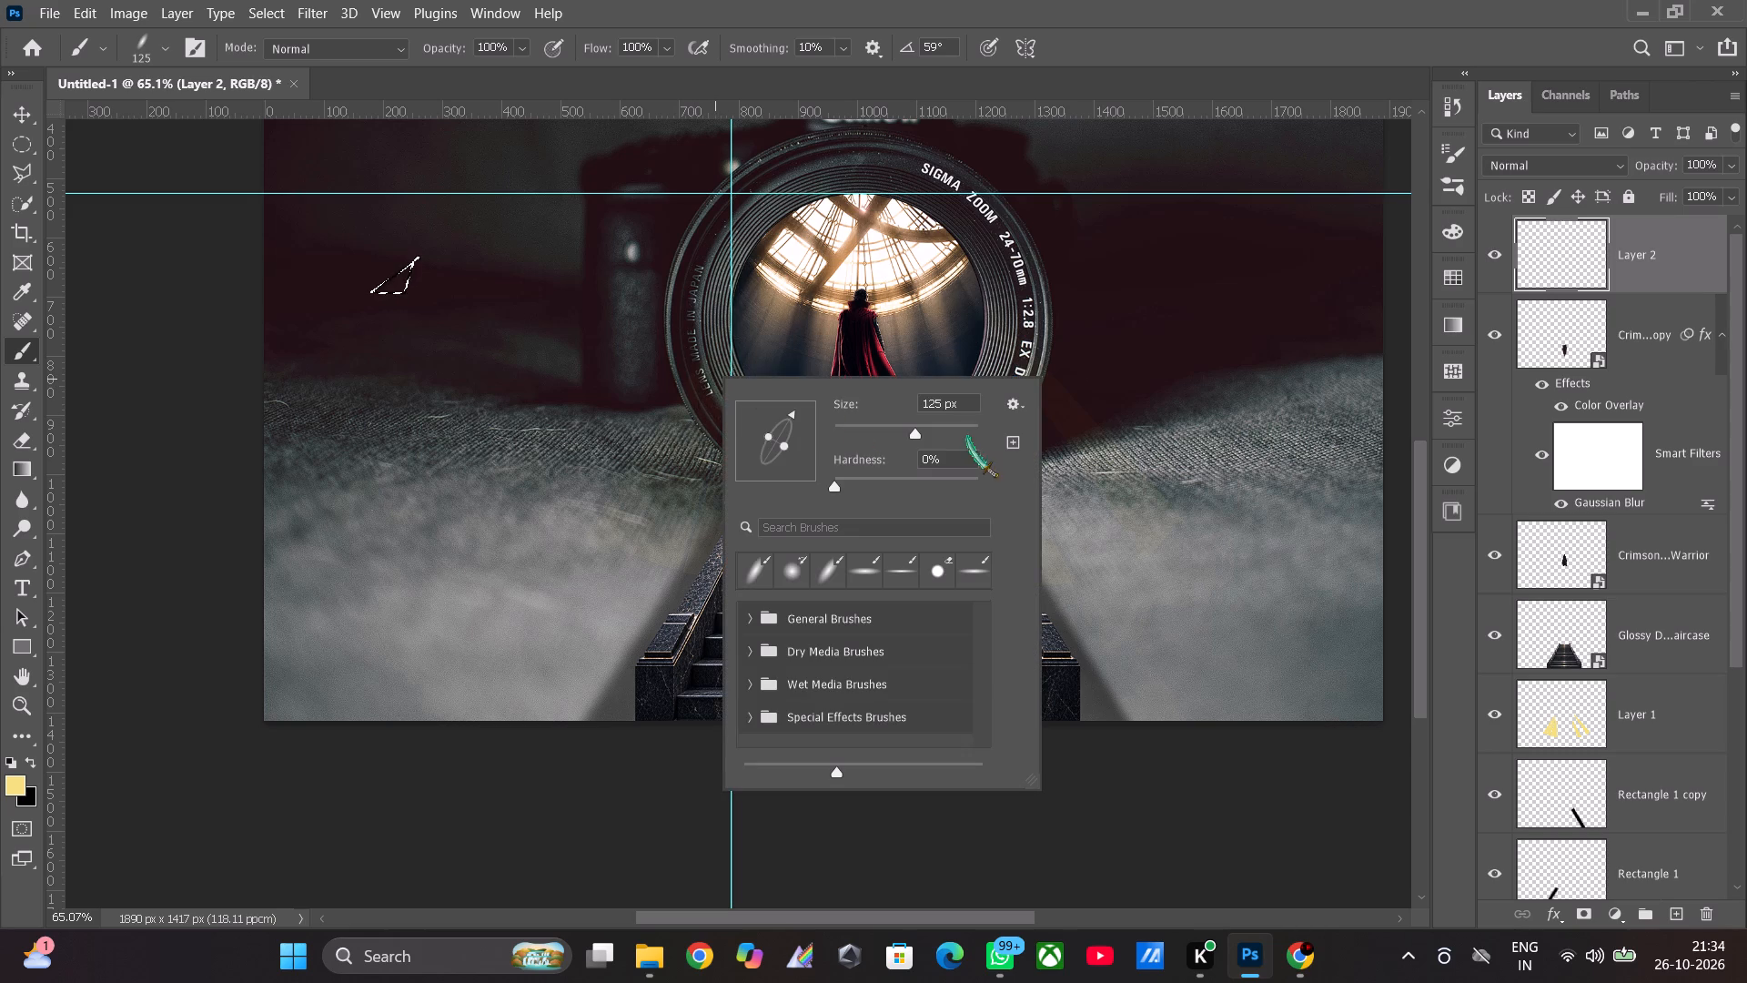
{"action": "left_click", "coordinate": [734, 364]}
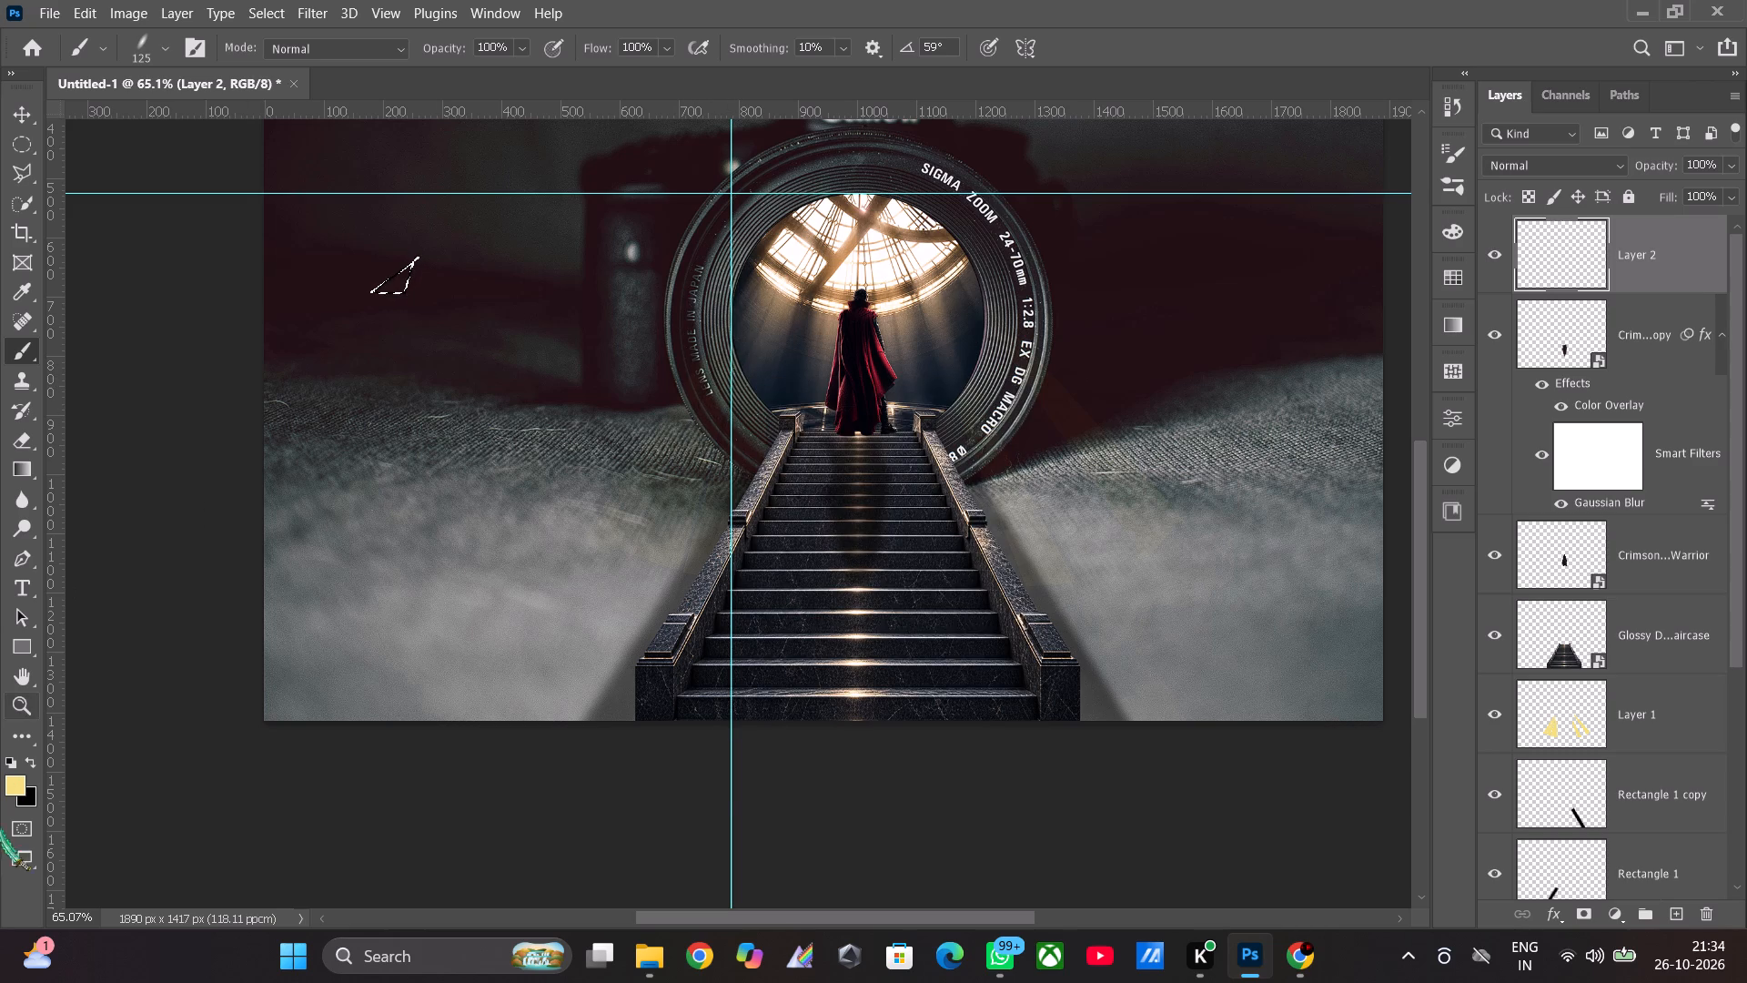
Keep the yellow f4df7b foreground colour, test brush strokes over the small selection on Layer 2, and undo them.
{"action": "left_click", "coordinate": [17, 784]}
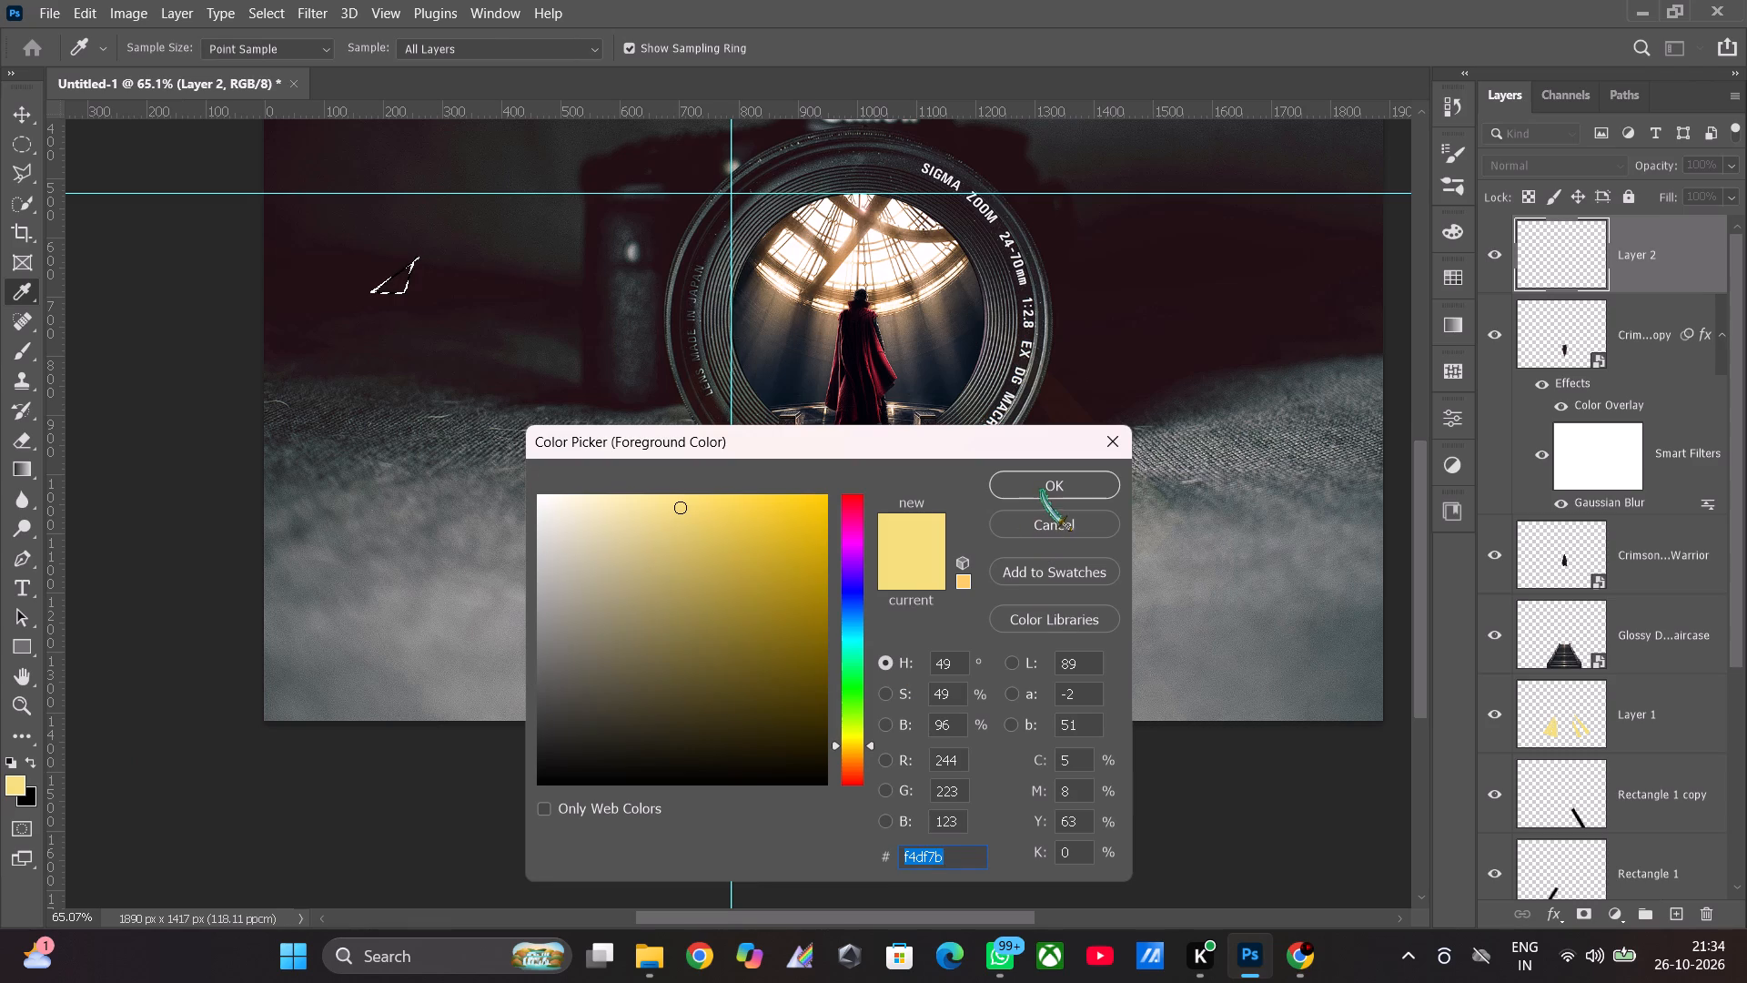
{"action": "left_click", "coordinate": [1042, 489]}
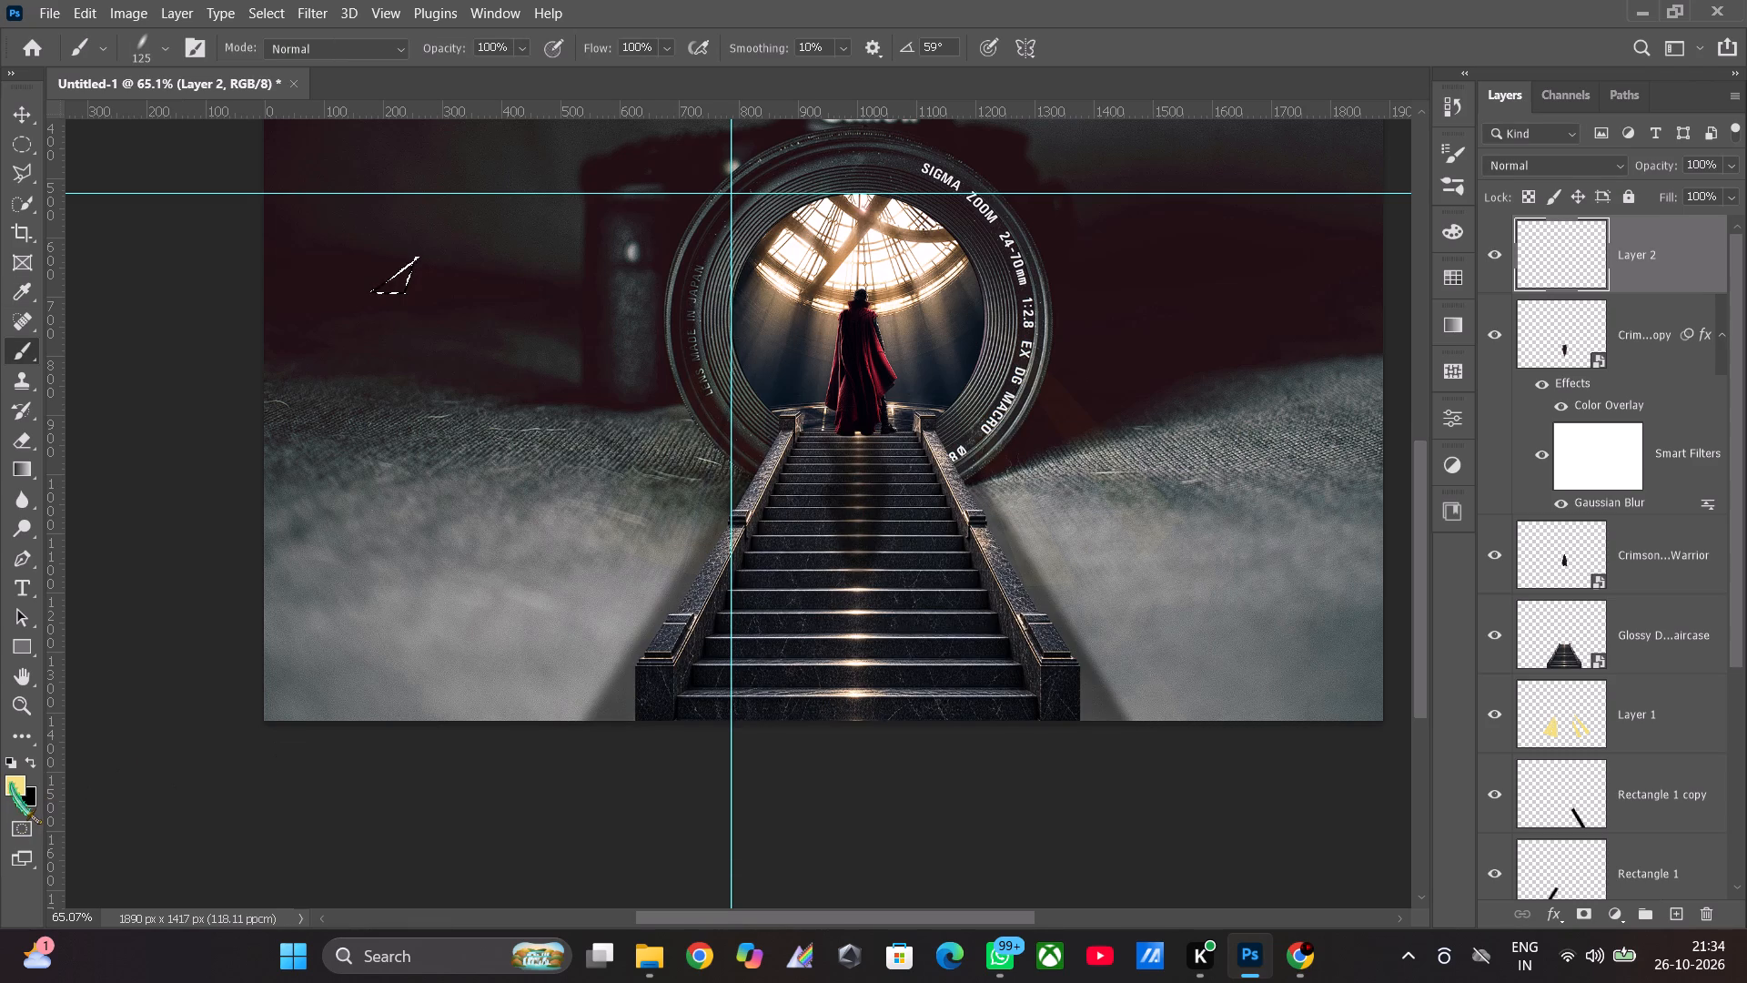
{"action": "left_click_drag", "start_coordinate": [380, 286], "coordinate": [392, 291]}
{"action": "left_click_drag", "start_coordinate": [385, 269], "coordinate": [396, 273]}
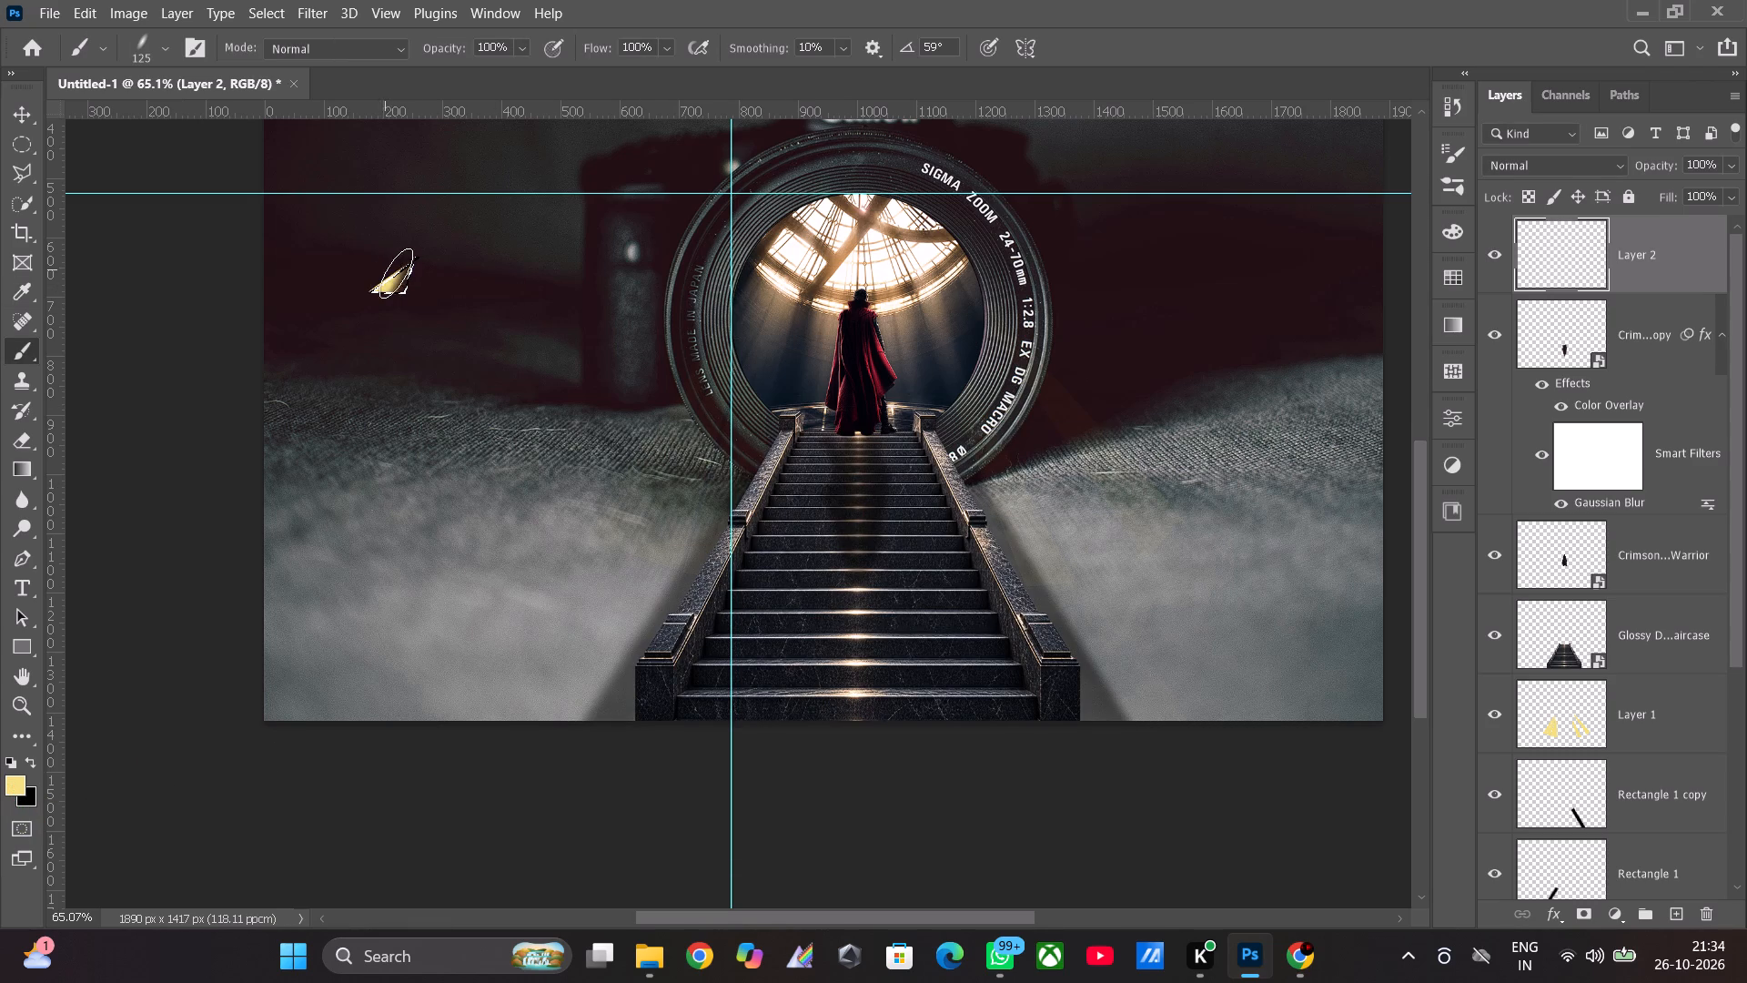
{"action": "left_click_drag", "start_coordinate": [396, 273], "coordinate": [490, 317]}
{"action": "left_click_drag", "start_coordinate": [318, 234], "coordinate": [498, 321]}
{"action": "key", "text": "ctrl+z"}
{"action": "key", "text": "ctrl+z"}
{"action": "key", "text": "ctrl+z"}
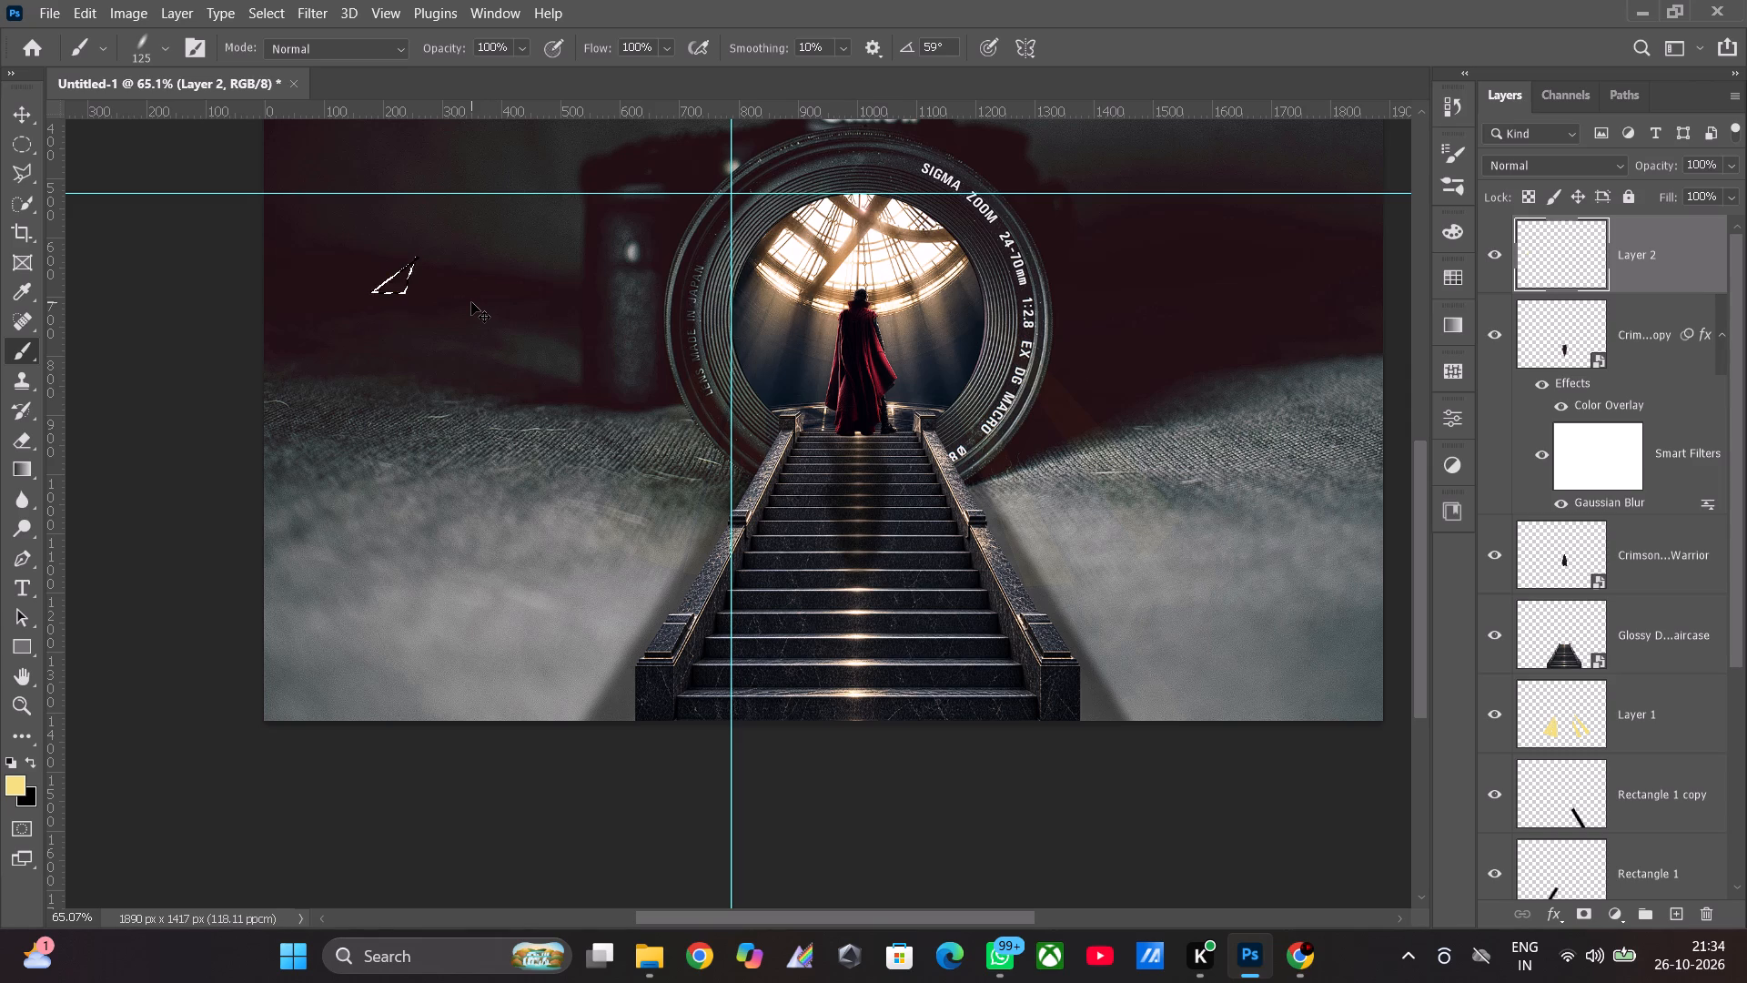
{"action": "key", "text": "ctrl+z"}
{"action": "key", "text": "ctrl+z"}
Step back through the history to Layer 1's Screen mode at 9% opacity, keeping the last ray fill and its selection.
{"action": "double_click", "coordinate": [1590, 718]}
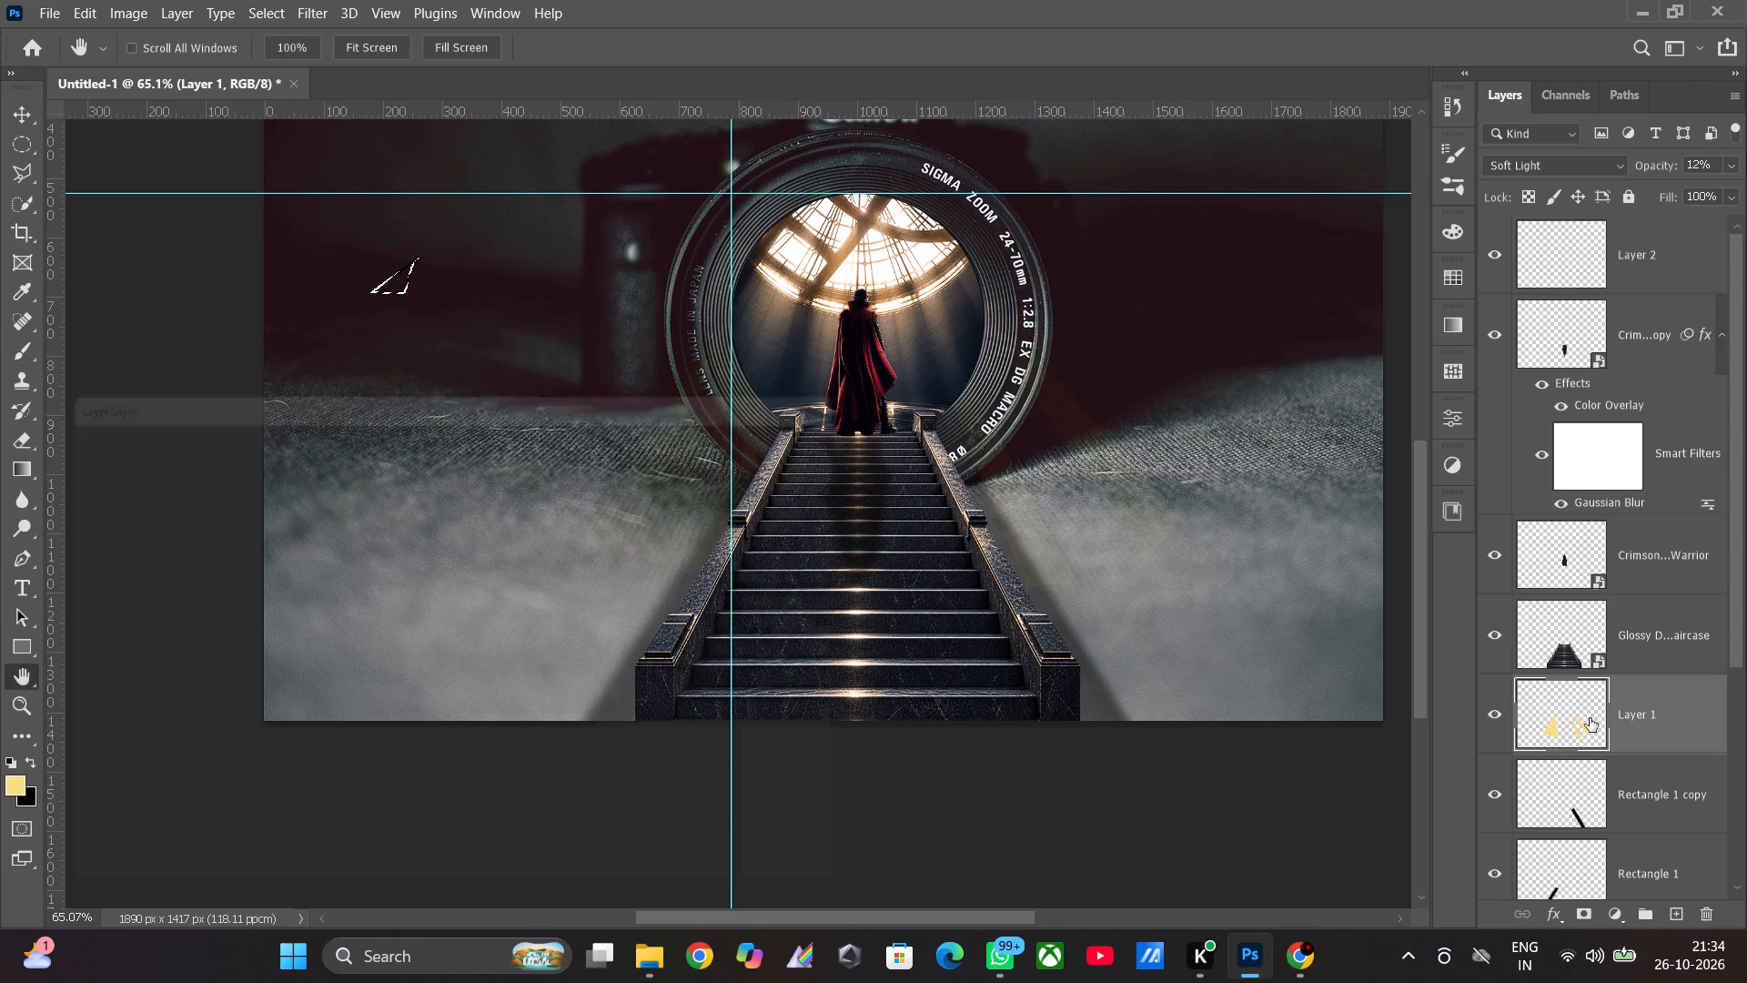
{"action": "left_click", "coordinate": [835, 421]}
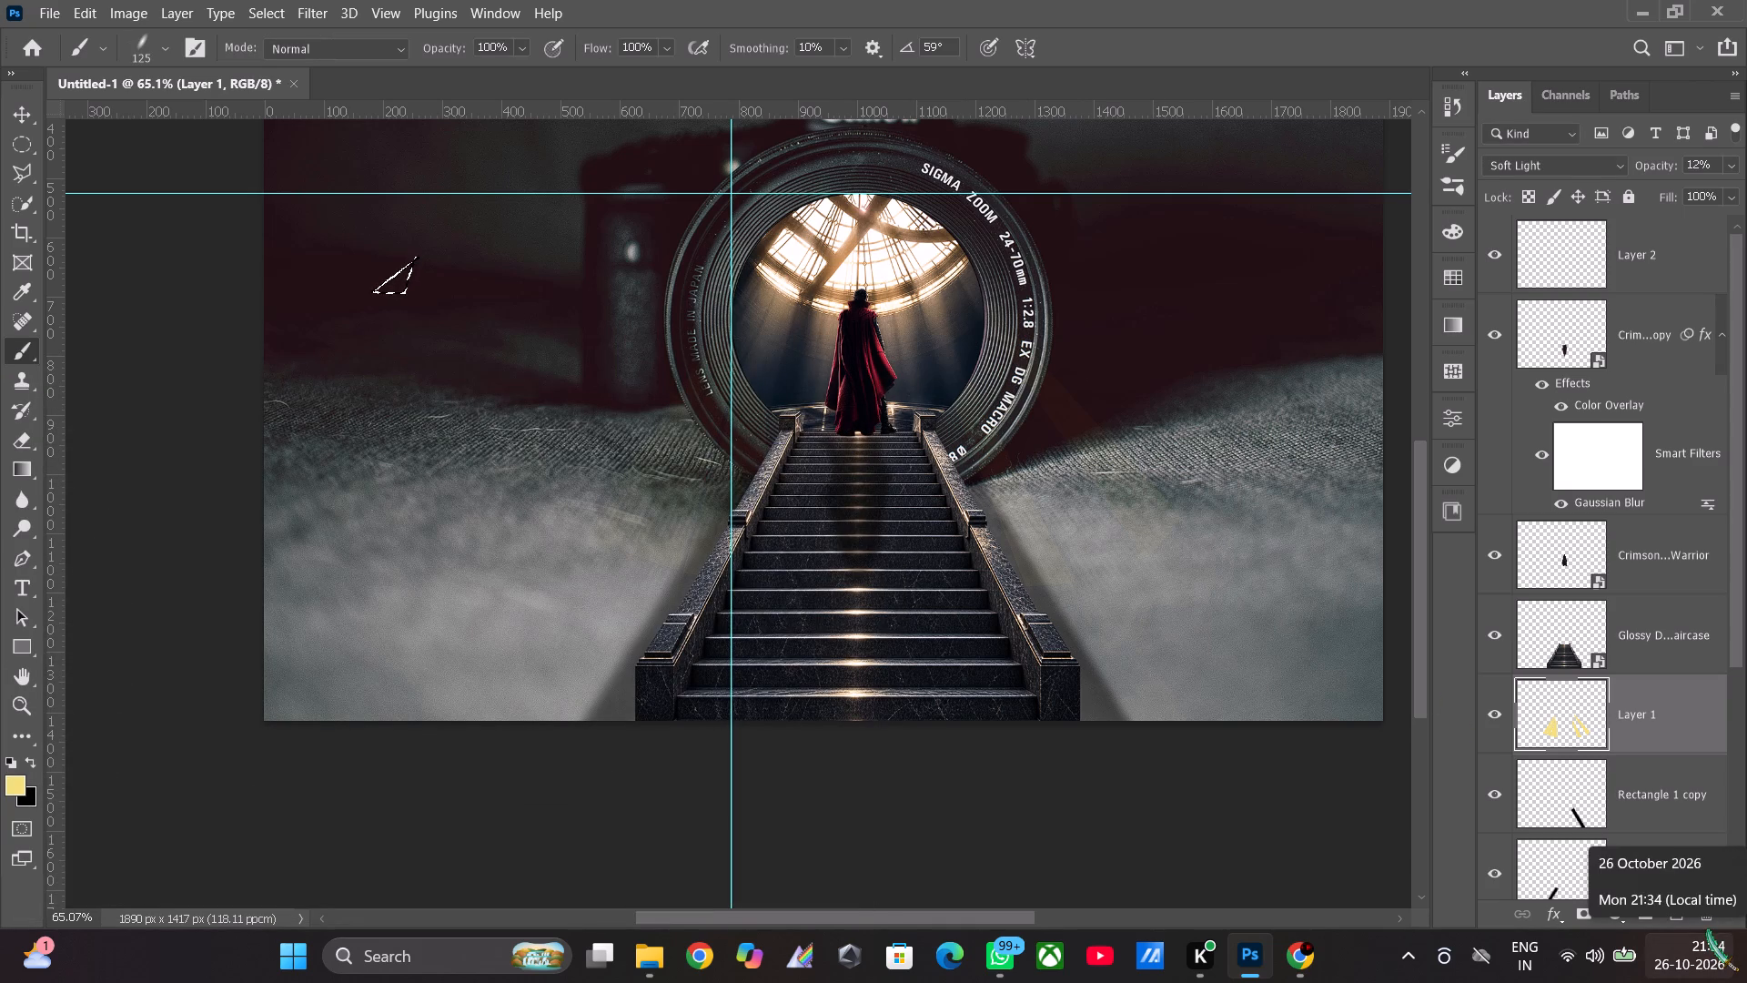
{"action": "key", "text": "ctrl+z"}
{"action": "key", "text": "ctrl+z"}
{"action": "key", "text": "ctrl+z"}
{"action": "key", "text": "ctrl+z"}
{"action": "key", "text": "ctrl+z"}
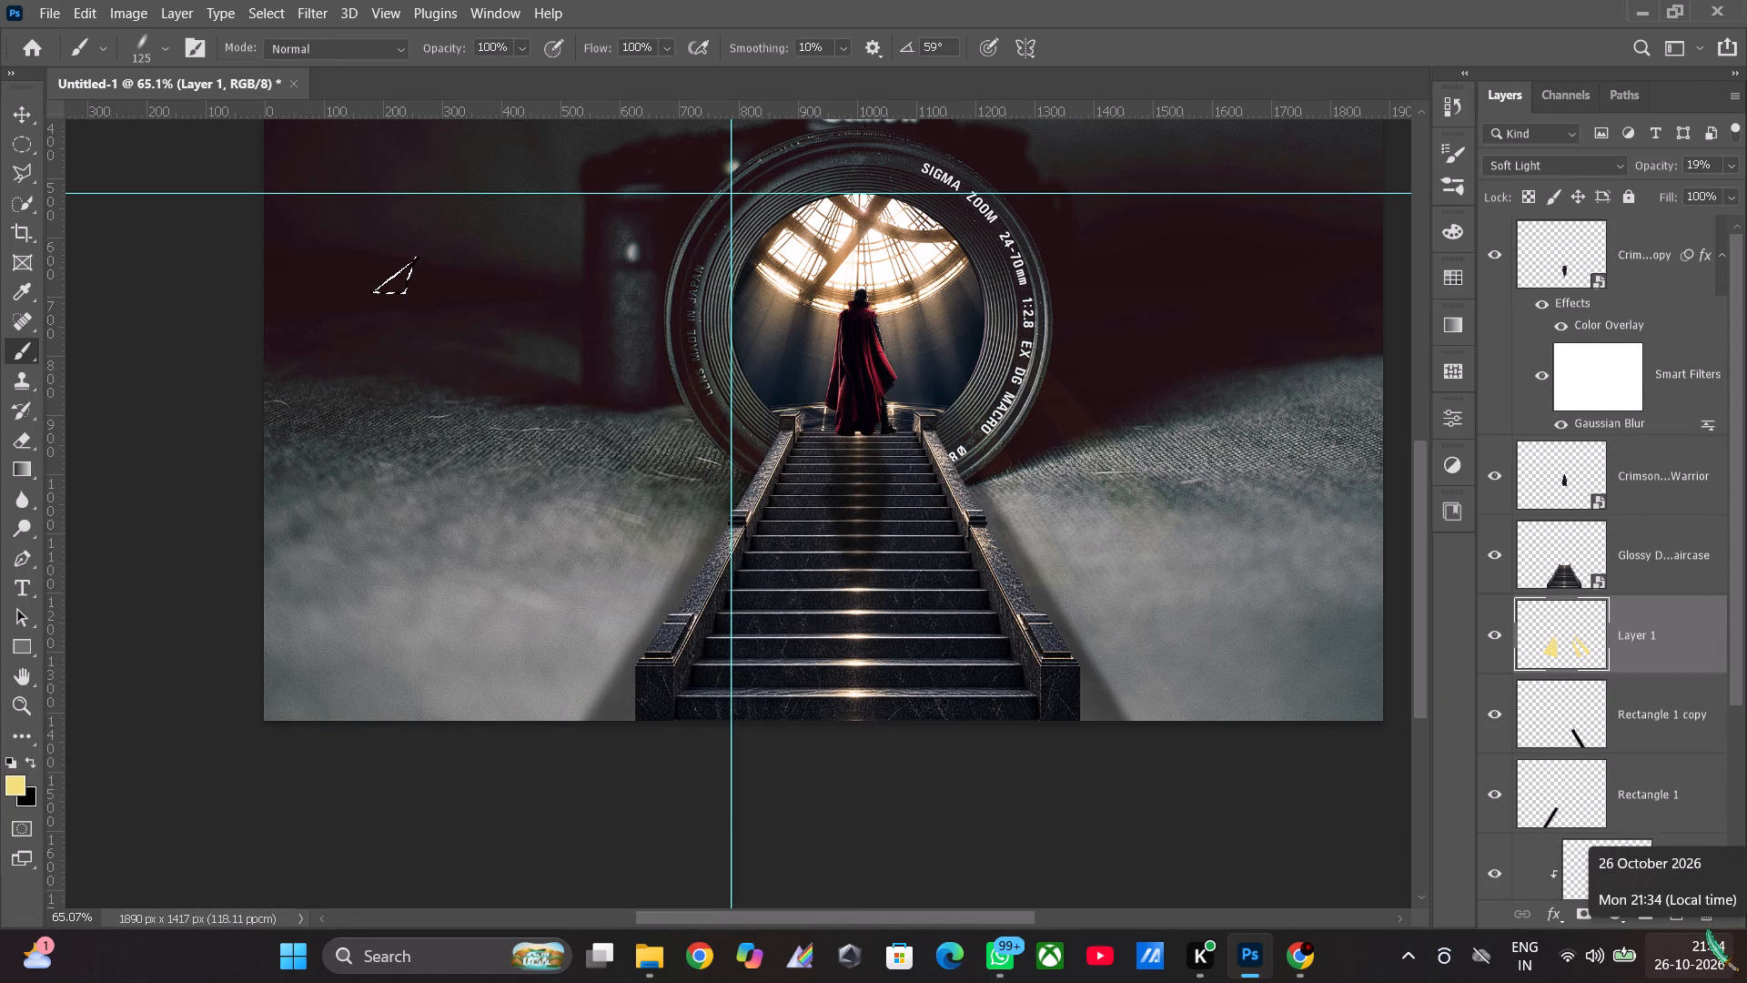
{"action": "key", "text": "ctrl+z"}
{"action": "key", "text": "ctrl+z"}
{"action": "key", "text": "ctrl+z"}
{"action": "key", "text": "ctrl+z"}
{"action": "key", "text": "ctrl+z"}
{"action": "key", "text": "ctrl+z"}
{"action": "key", "text": "ctrl+z"}
{"action": "key", "text": "ctrl+z"}
{"action": "key", "text": "ctrl+z"}
{"action": "key", "text": "ctrl+z"}
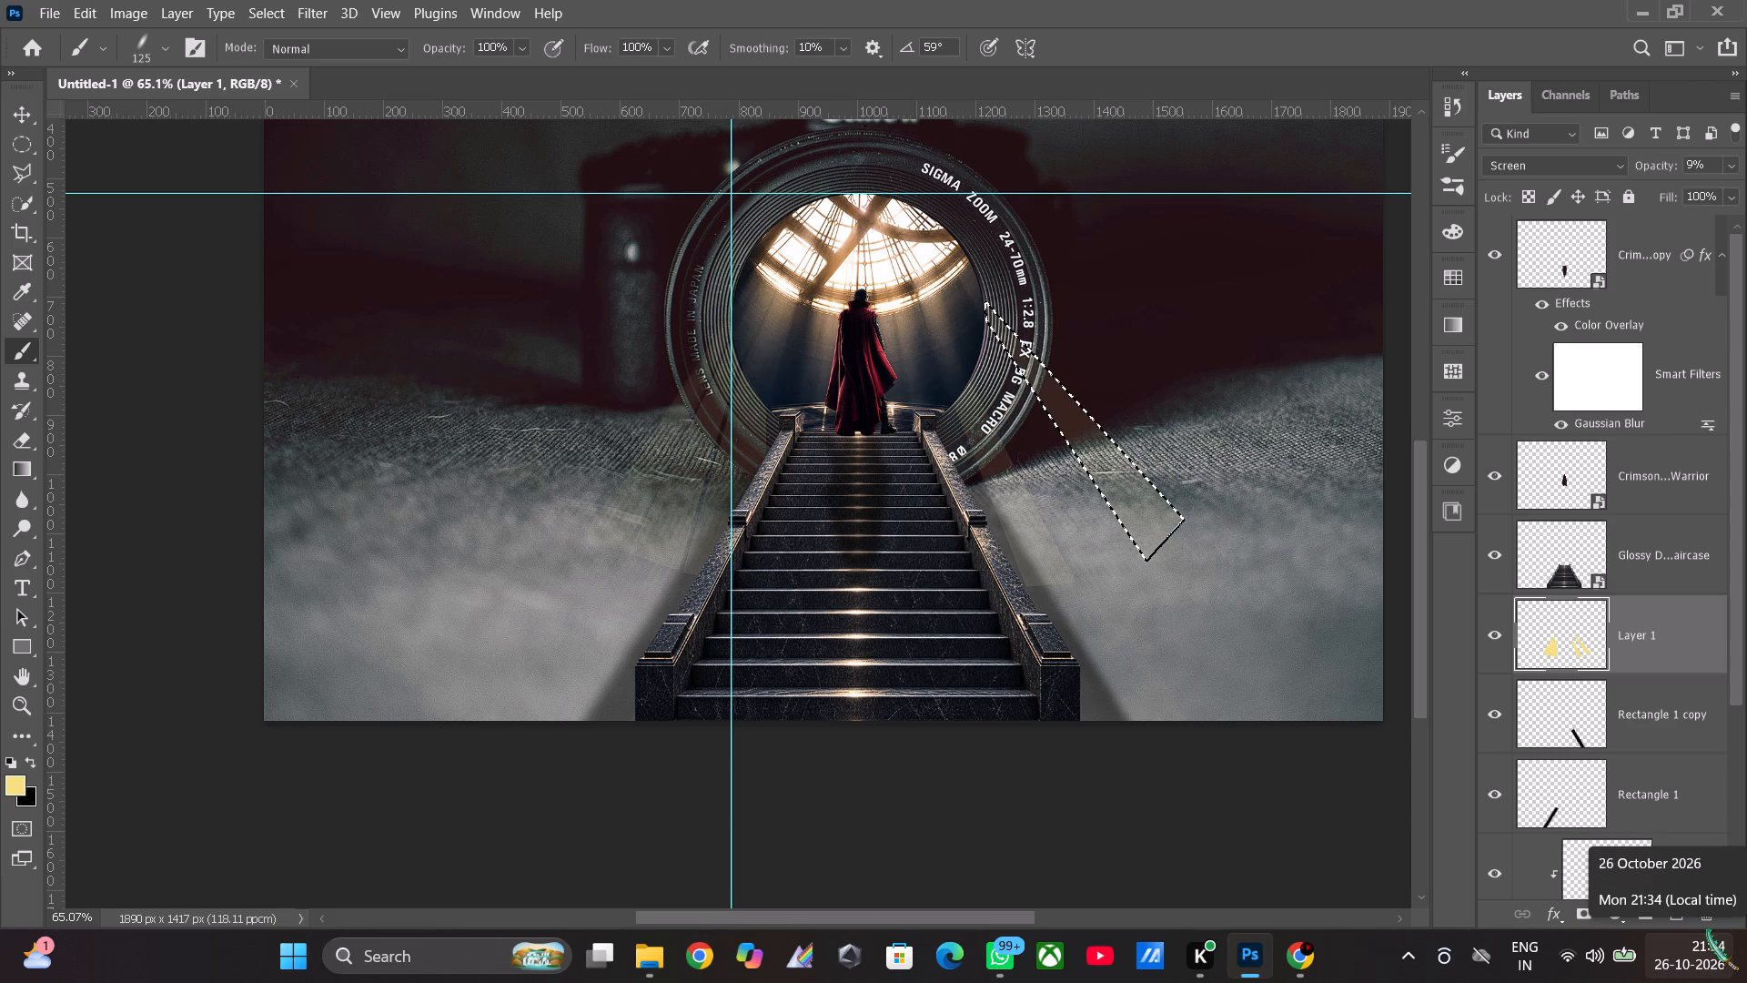
{"action": "key", "text": "ctrl+z"}
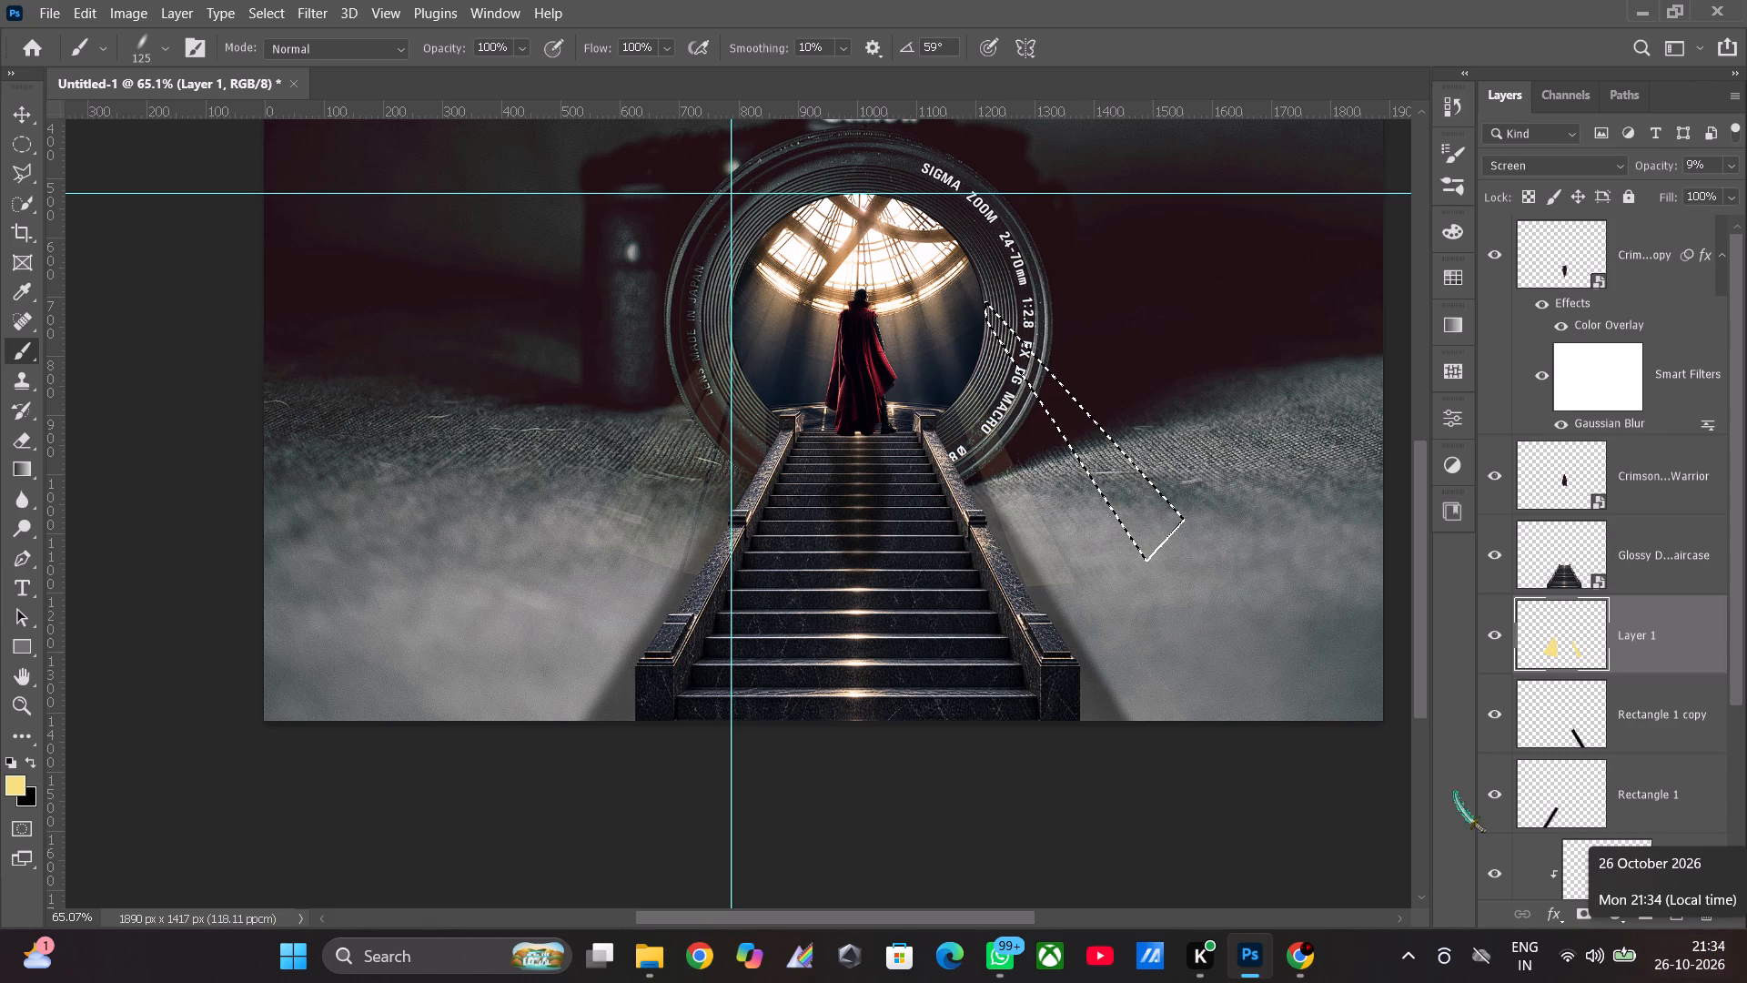
{"action": "left_click", "coordinate": [99, 0]}
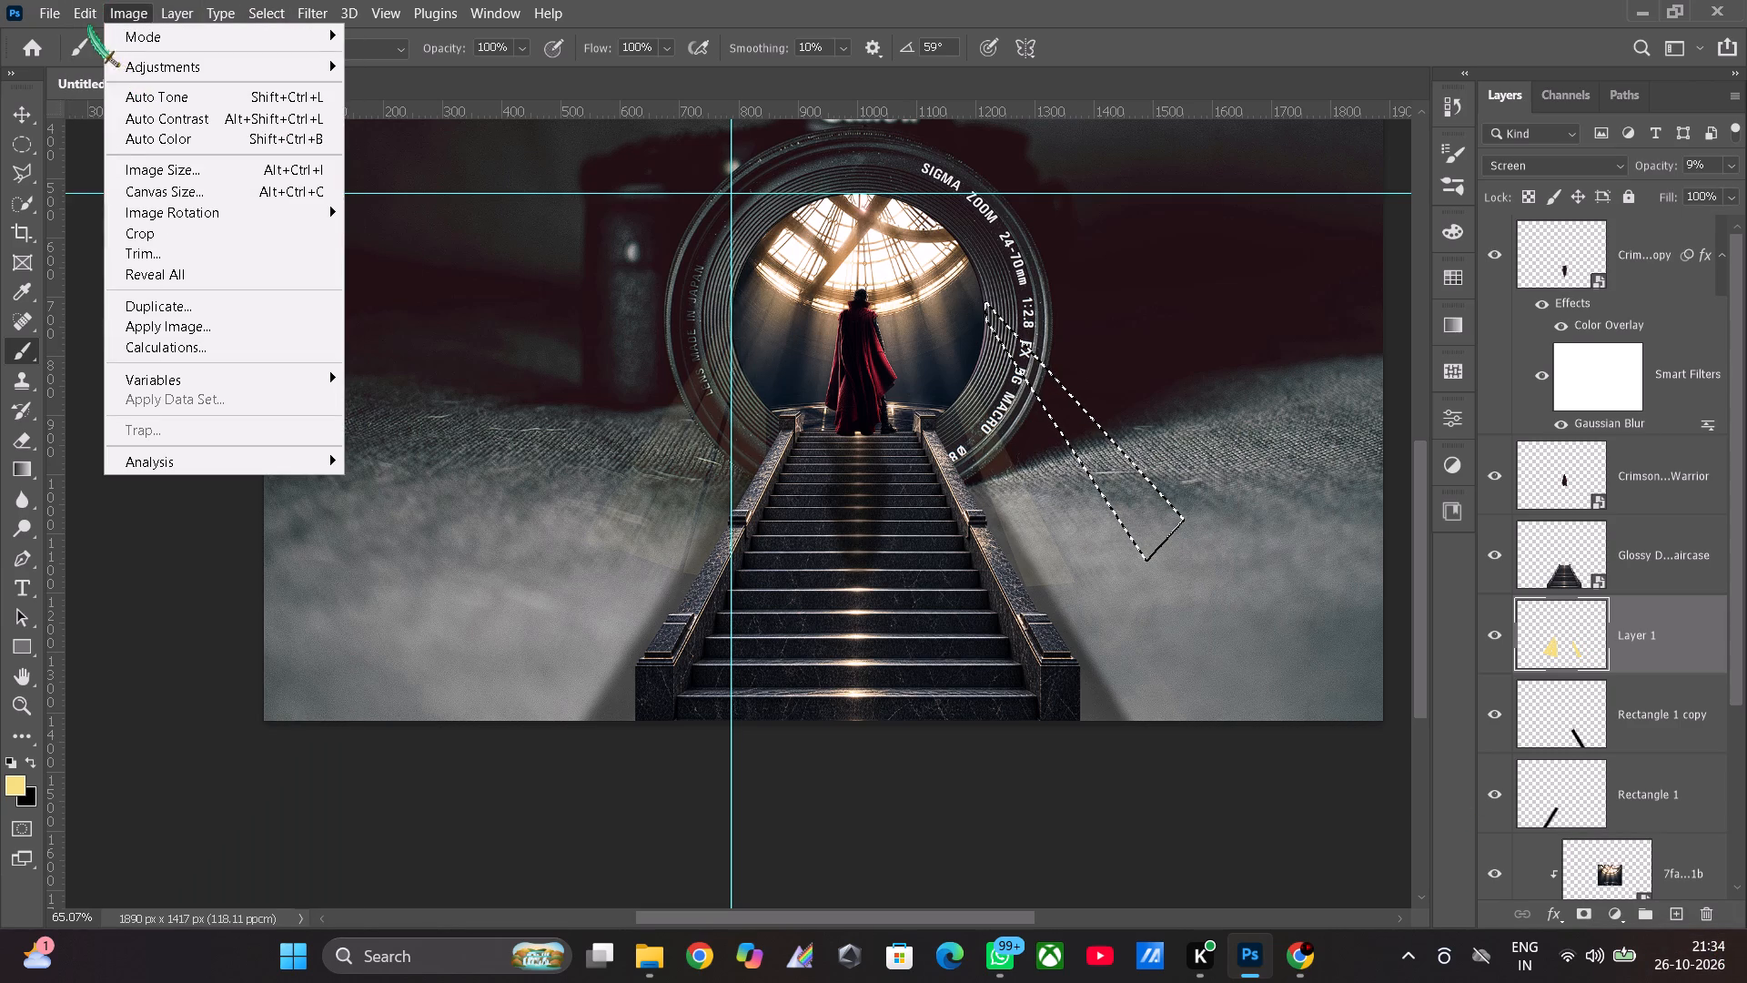
{"action": "left_click", "coordinate": [109, 51]}
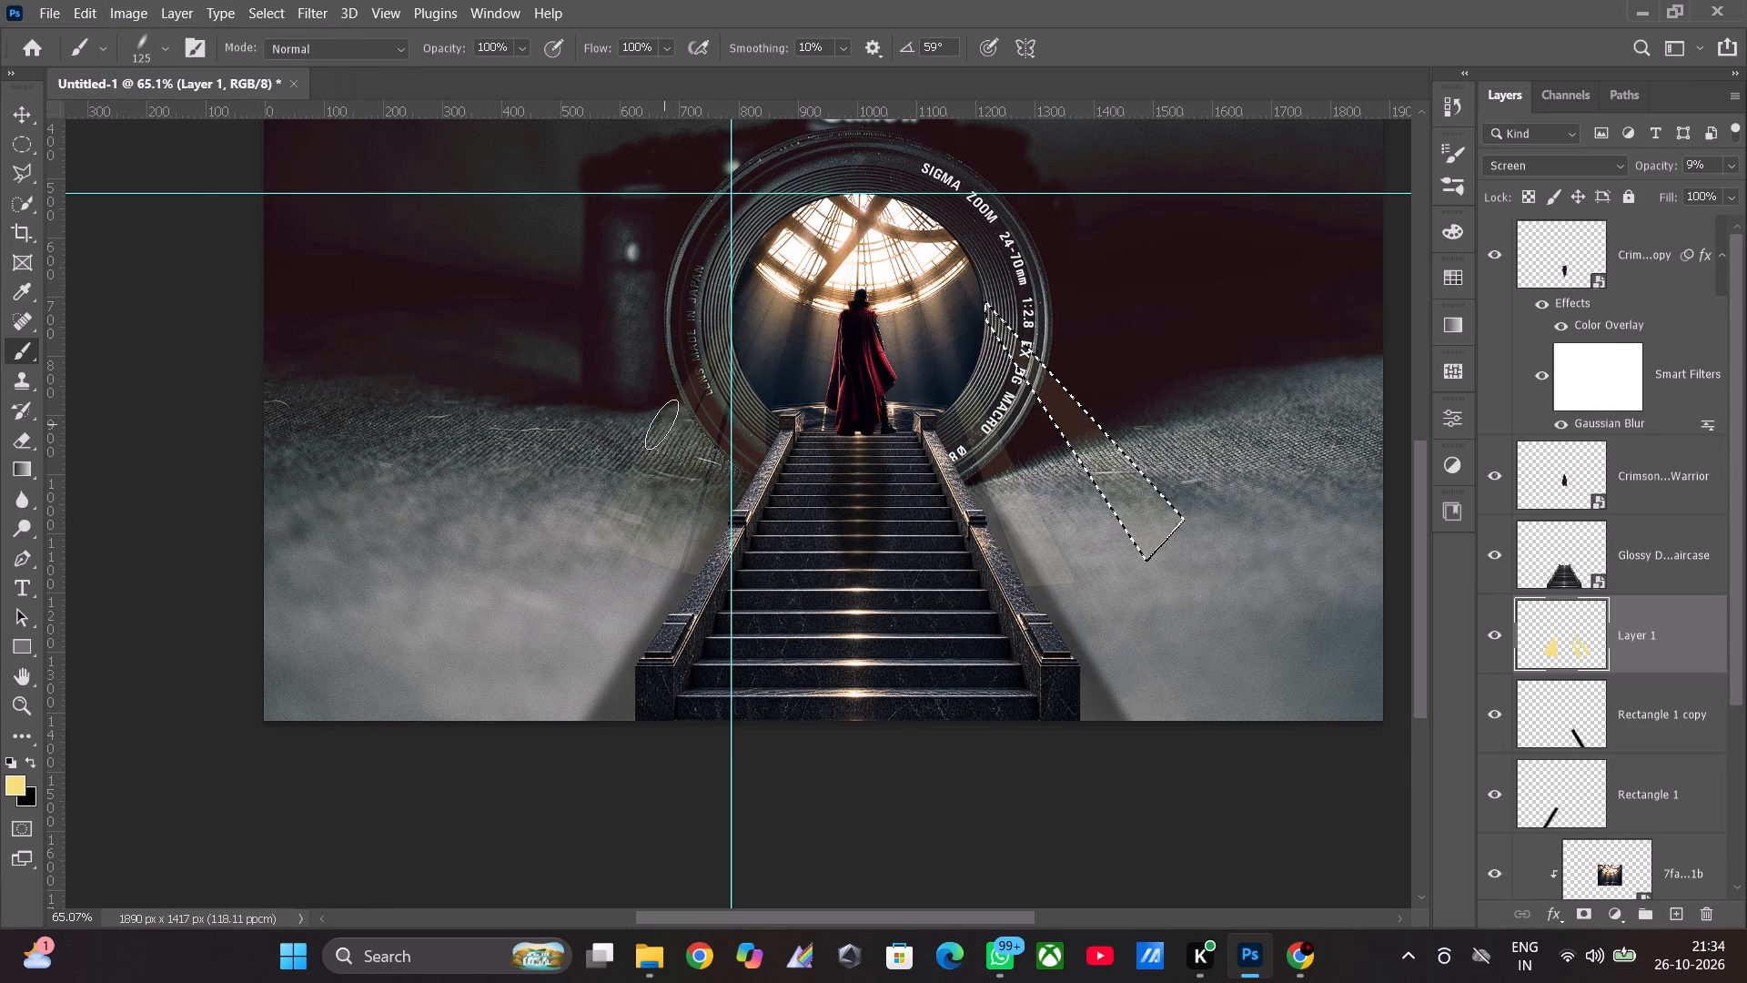
Brush yellow over the selected diagonal ray on Layer 1, from the lens's right rim down to the ground, with the 125 px brush.
{"action": "left_click_drag", "start_coordinate": [661, 421], "coordinate": [683, 448]}
{"action": "left_click_drag", "start_coordinate": [680, 437], "coordinate": [684, 447]}
{"action": "left_click_drag", "start_coordinate": [1196, 480], "coordinate": [1177, 524]}
{"action": "left_click_drag", "start_coordinate": [1153, 518], "coordinate": [1143, 514]}
{"action": "right_click", "coordinate": [1139, 507]}
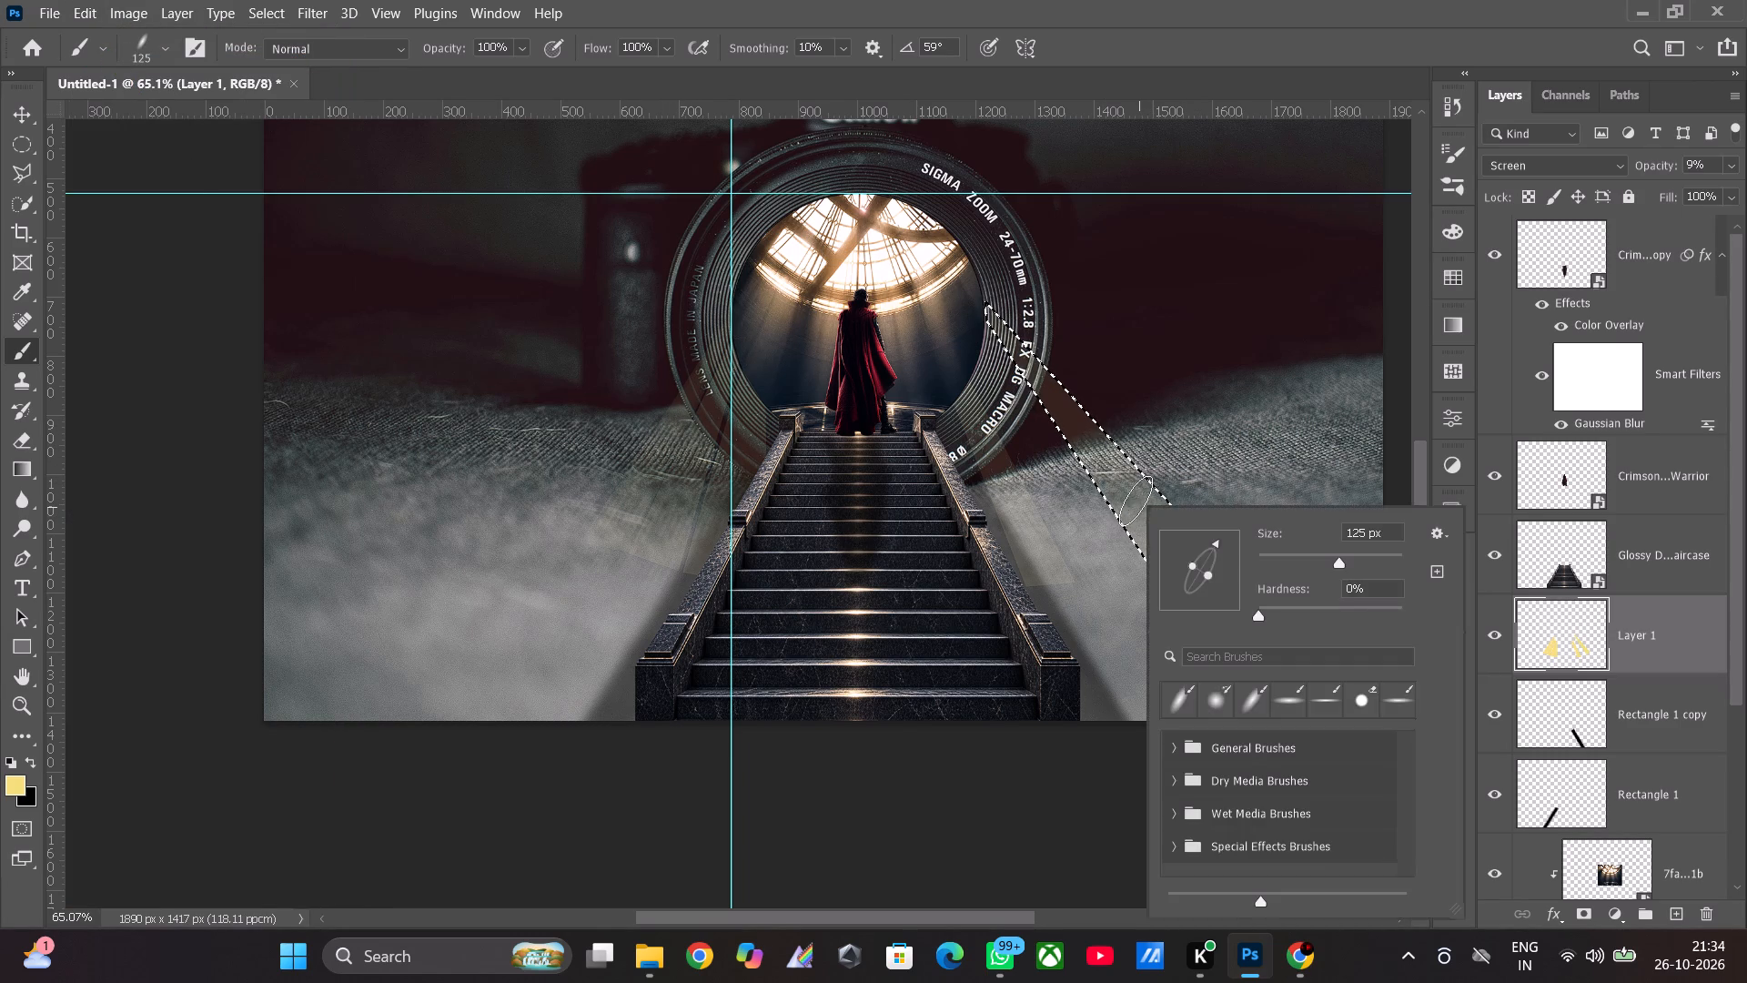
{"action": "double_click", "coordinate": [1136, 500]}
{"action": "left_click", "coordinate": [1122, 490]}
{"action": "double_click", "coordinate": [1101, 462]}
{"action": "left_click", "coordinate": [1073, 410]}
{"action": "triple_click", "coordinate": [1052, 394]}
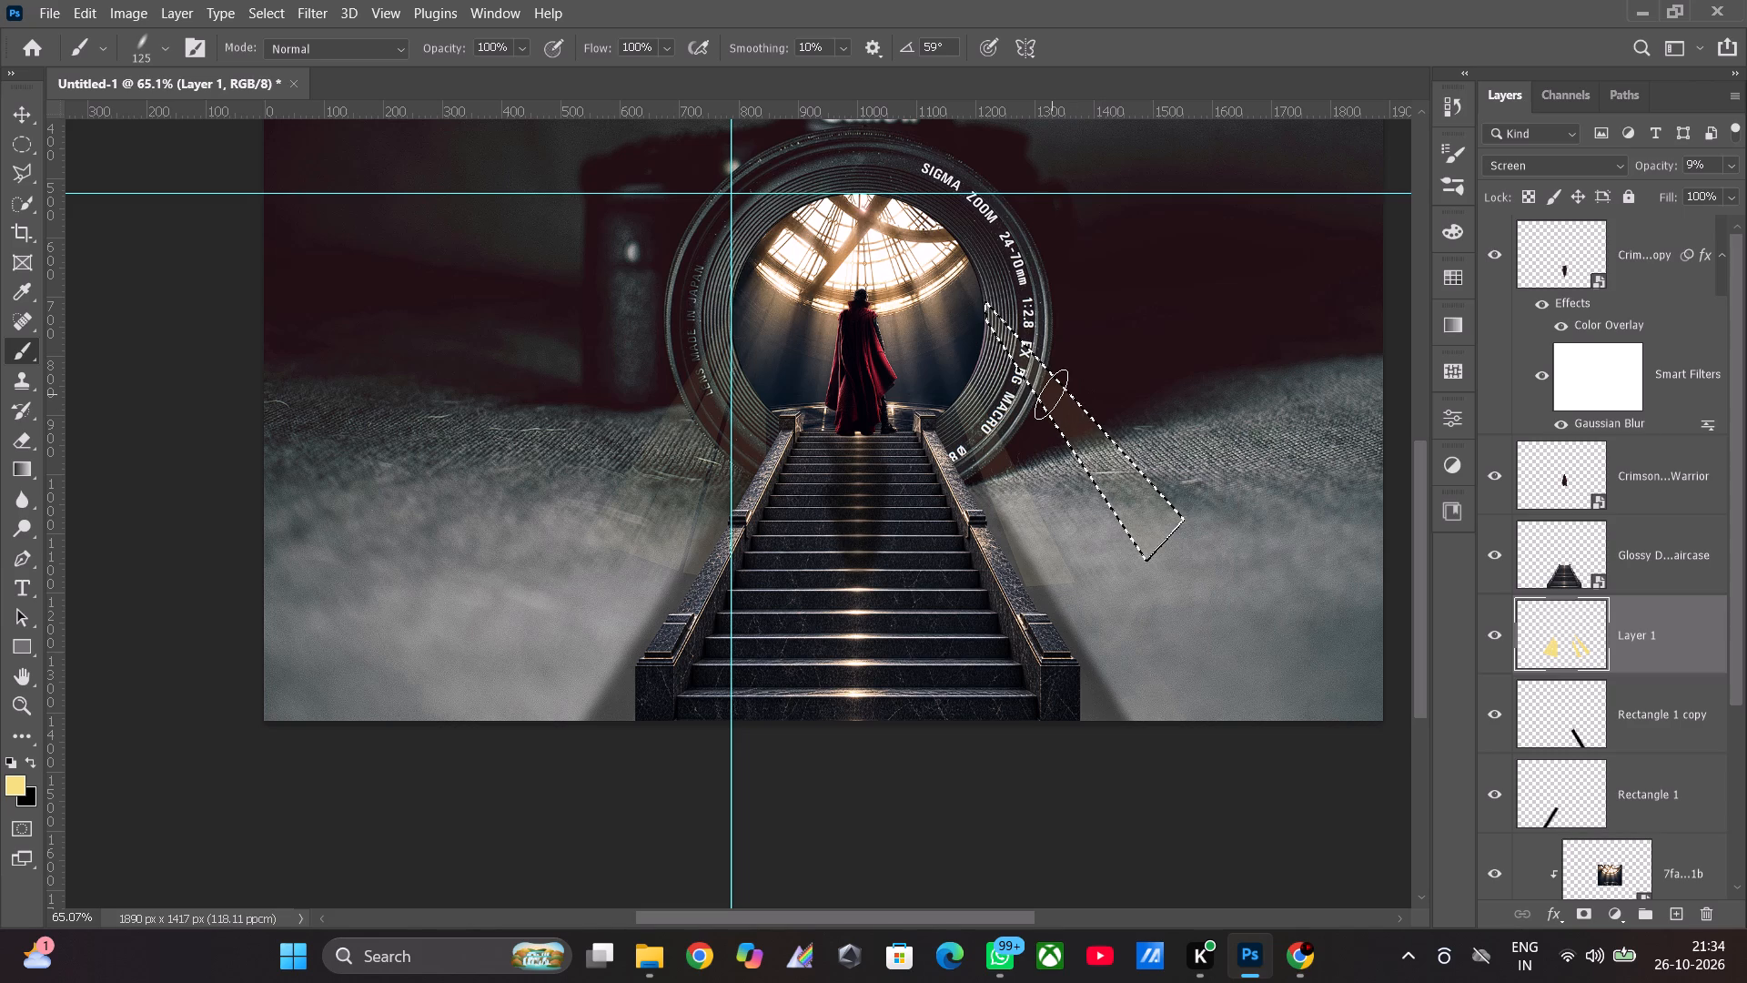
{"action": "double_click", "coordinate": [1048, 392]}
{"action": "left_click_drag", "start_coordinate": [1052, 398], "coordinate": [1063, 405]}
{"action": "left_click", "coordinate": [1123, 479]}
{"action": "left_click_drag", "start_coordinate": [1130, 491], "coordinate": [1151, 518]}
{"action": "left_click_drag", "start_coordinate": [1169, 516], "coordinate": [1176, 526]}
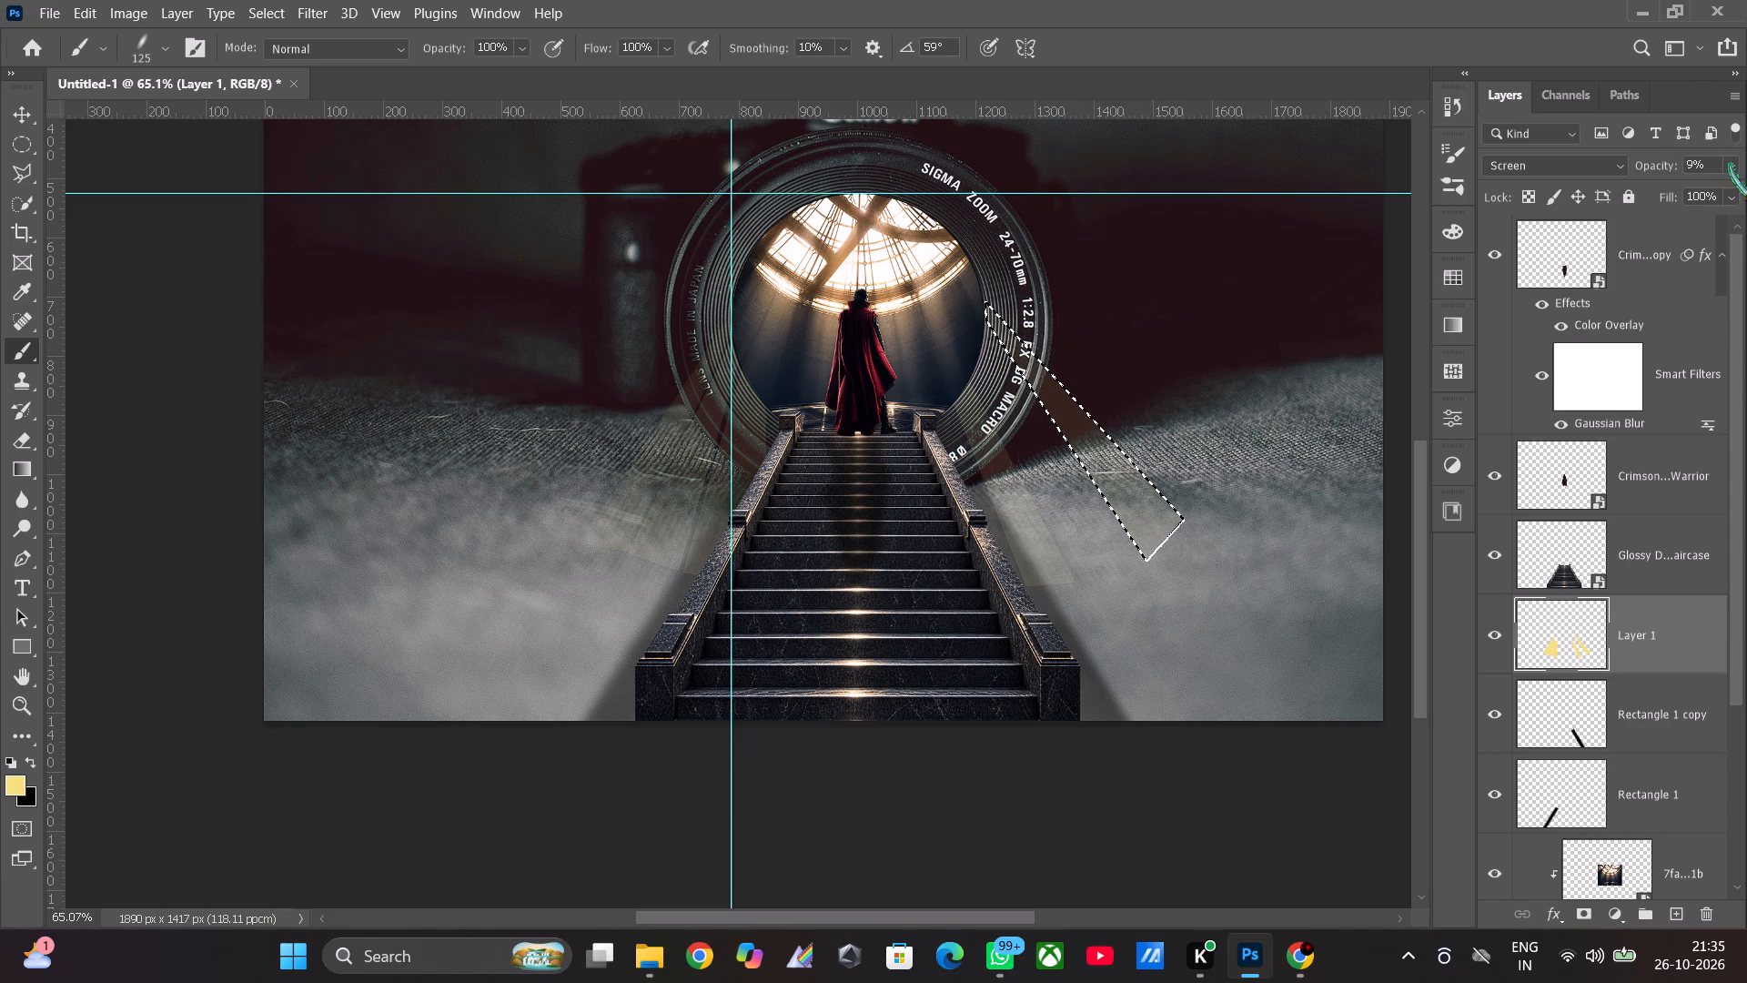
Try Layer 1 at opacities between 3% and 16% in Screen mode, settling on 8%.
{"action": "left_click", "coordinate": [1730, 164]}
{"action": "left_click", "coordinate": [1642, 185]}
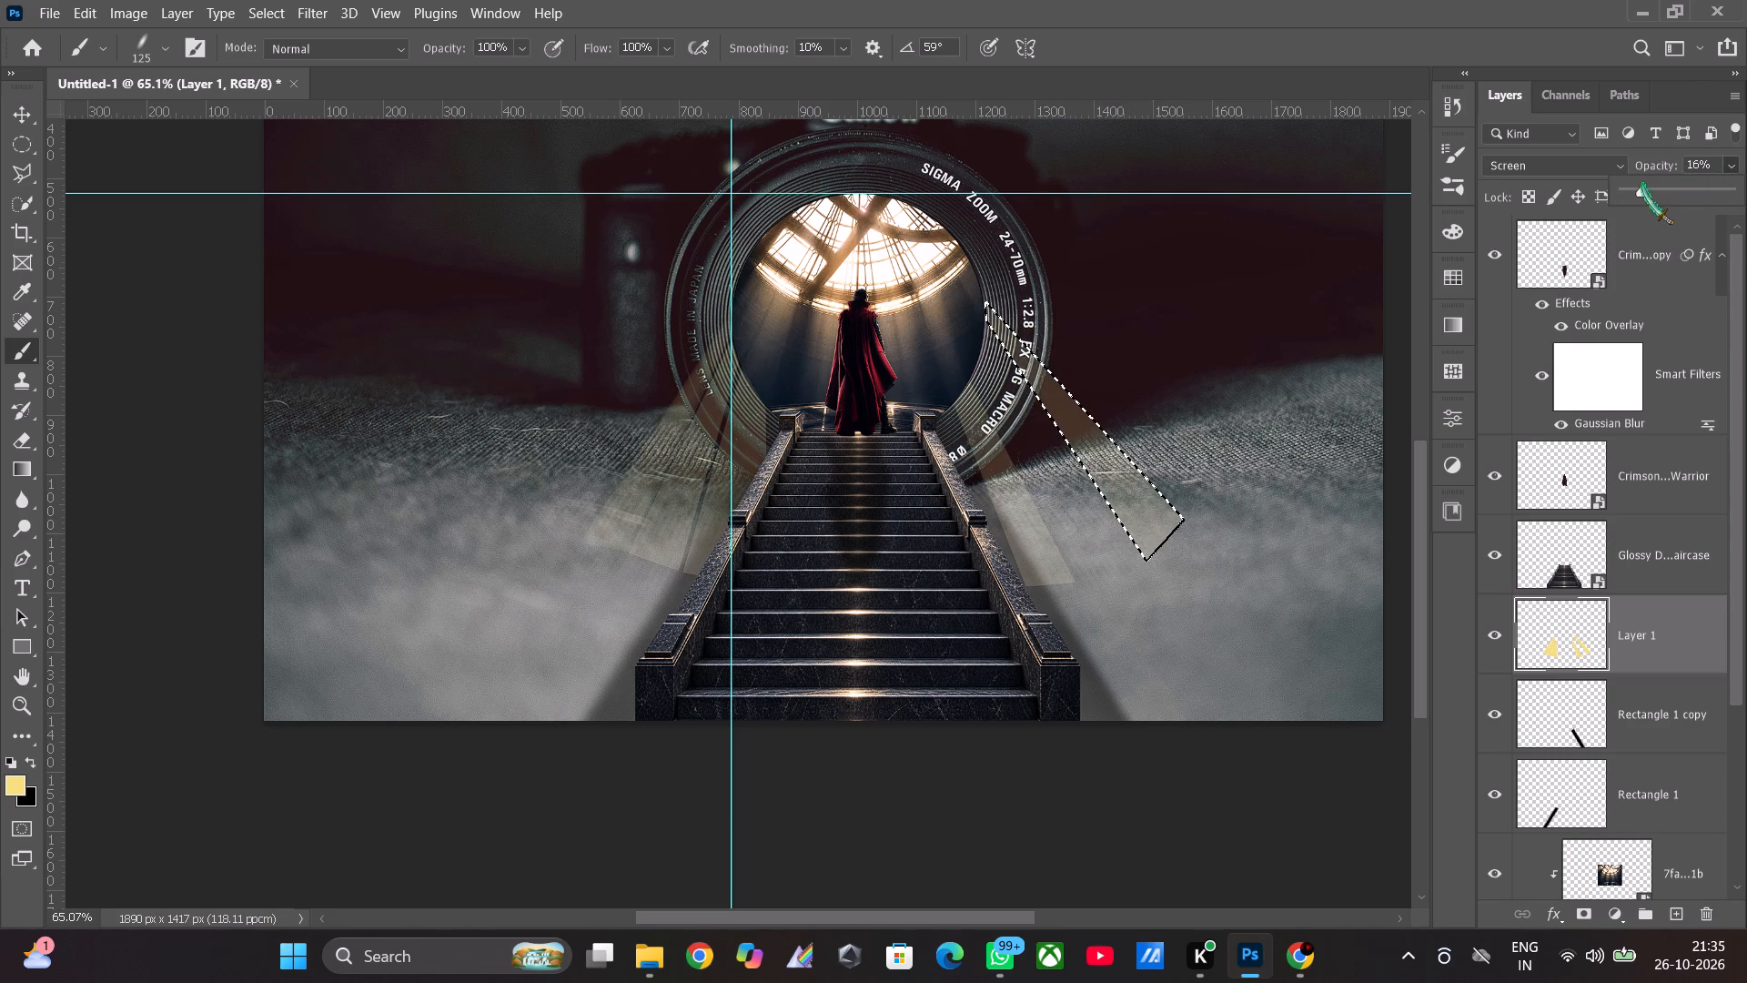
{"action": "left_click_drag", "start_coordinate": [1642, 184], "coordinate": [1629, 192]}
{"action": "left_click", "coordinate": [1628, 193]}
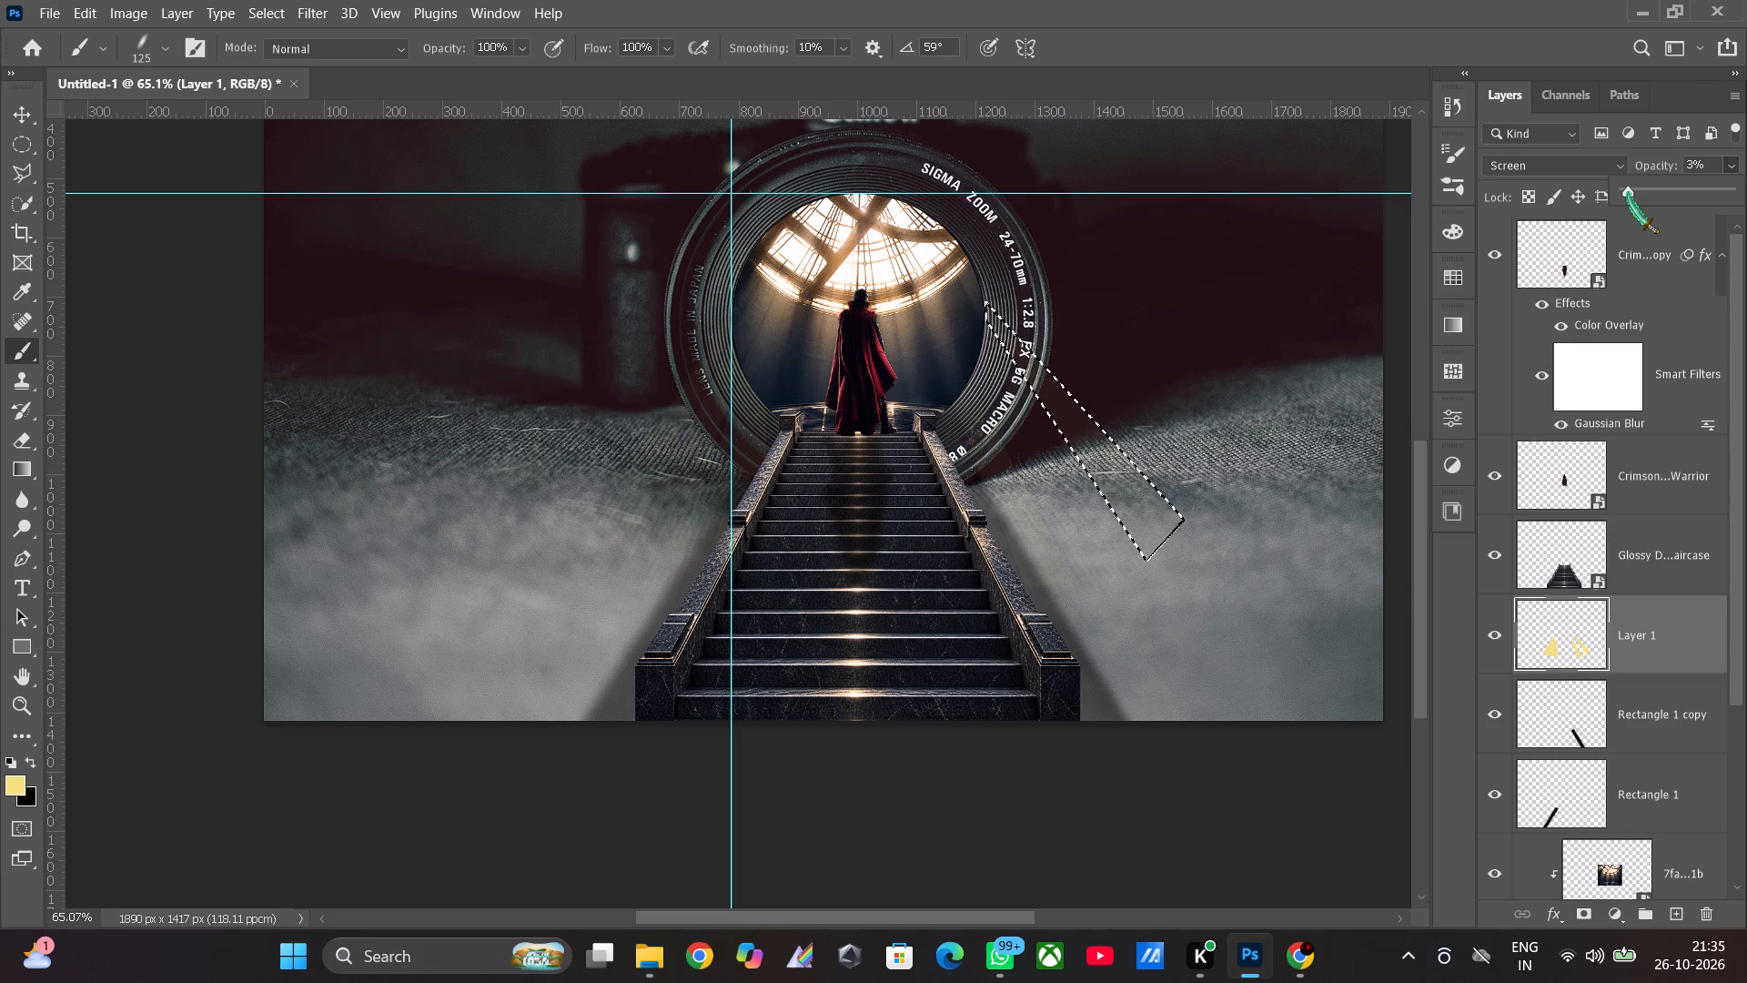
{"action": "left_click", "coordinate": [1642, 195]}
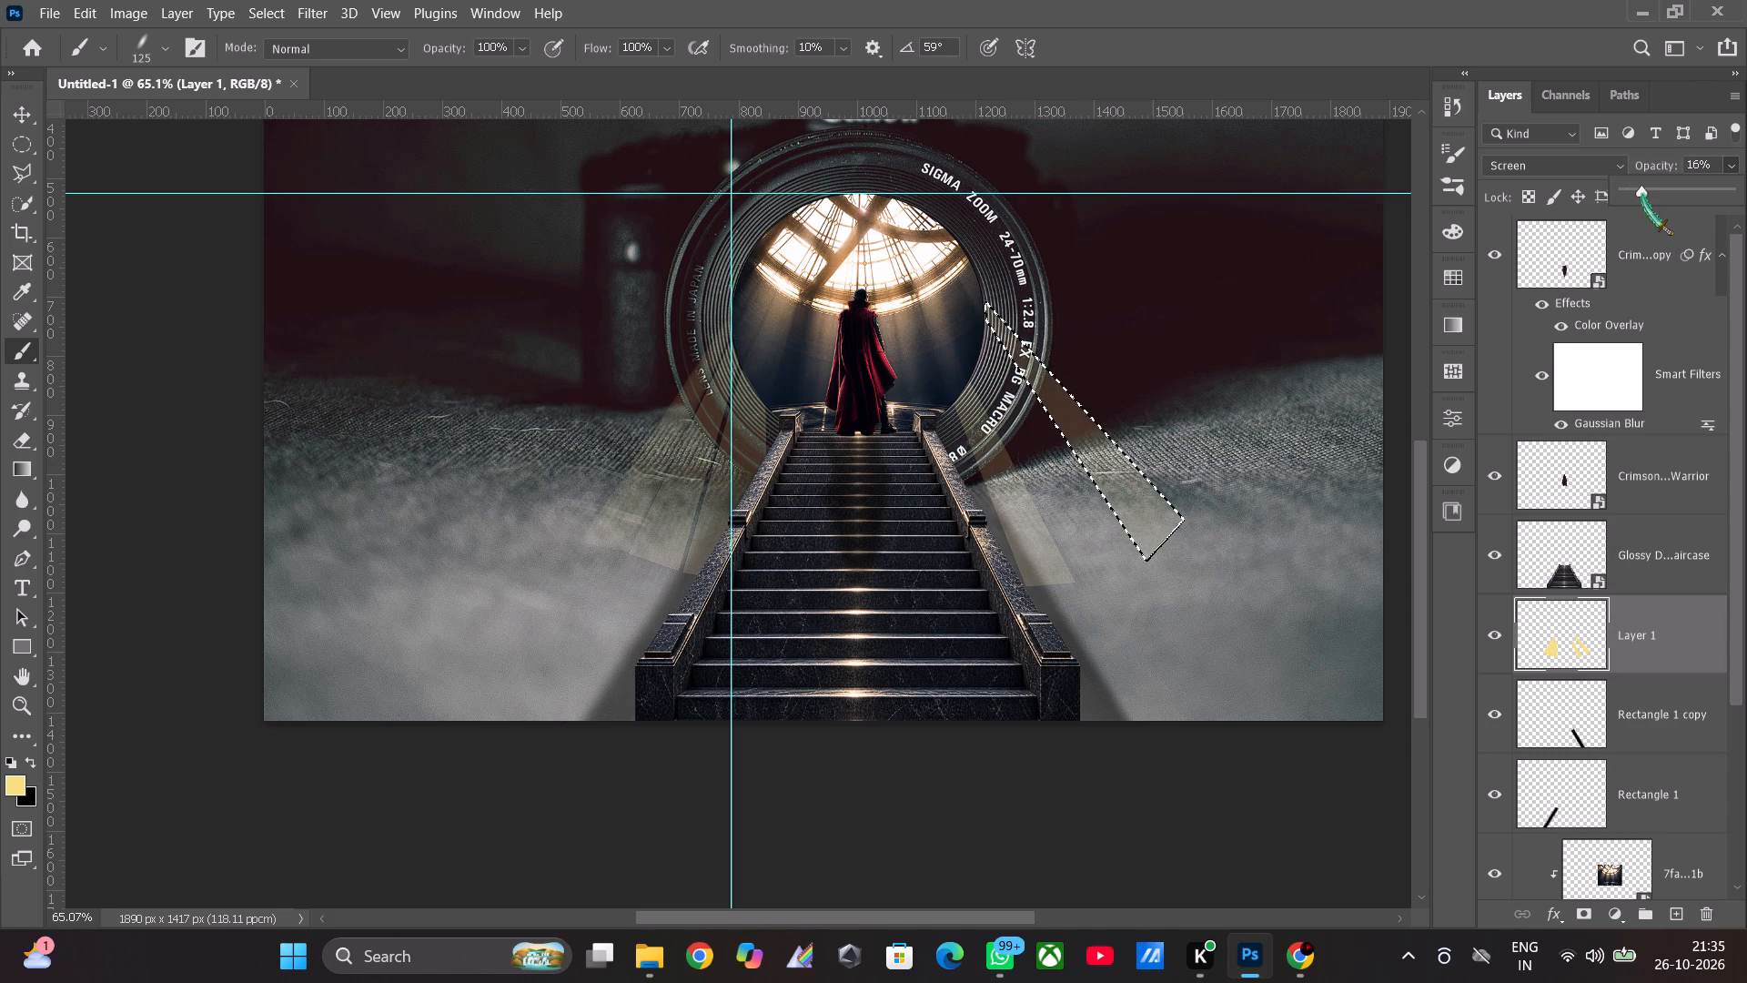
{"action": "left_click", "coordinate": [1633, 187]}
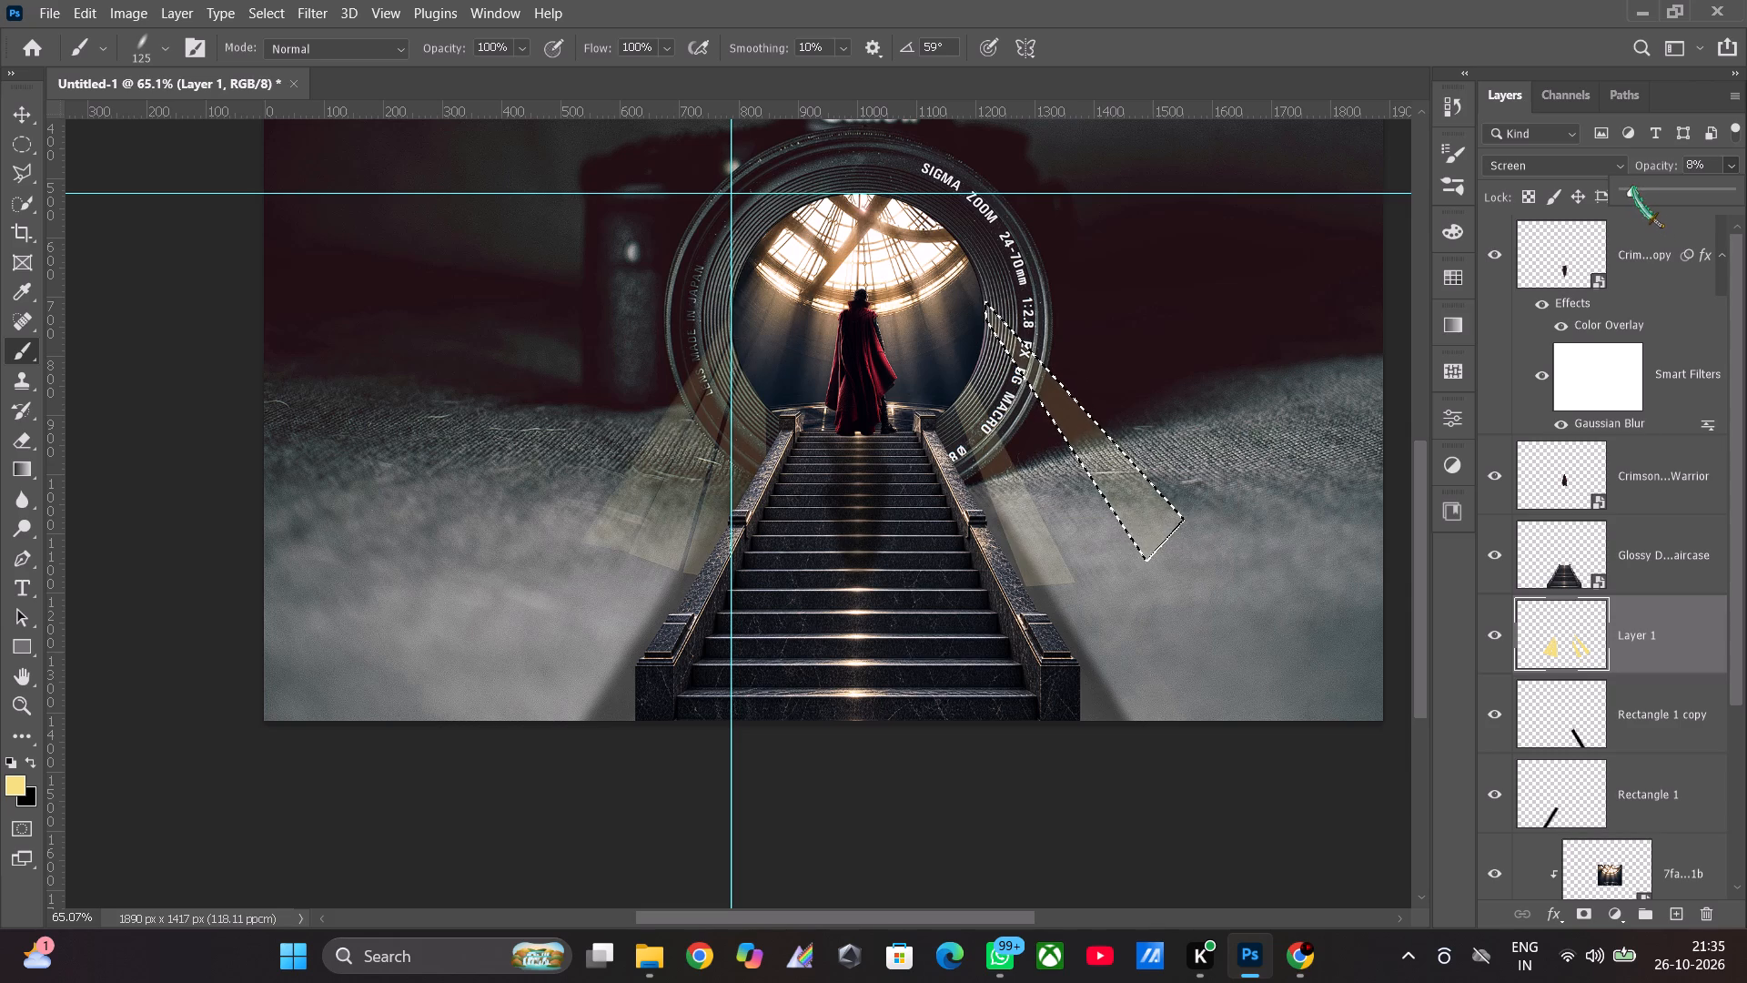
Change Layer 1's blend mode to Soft Light and set its opacity to 16%.
{"action": "left_click", "coordinate": [1557, 161]}
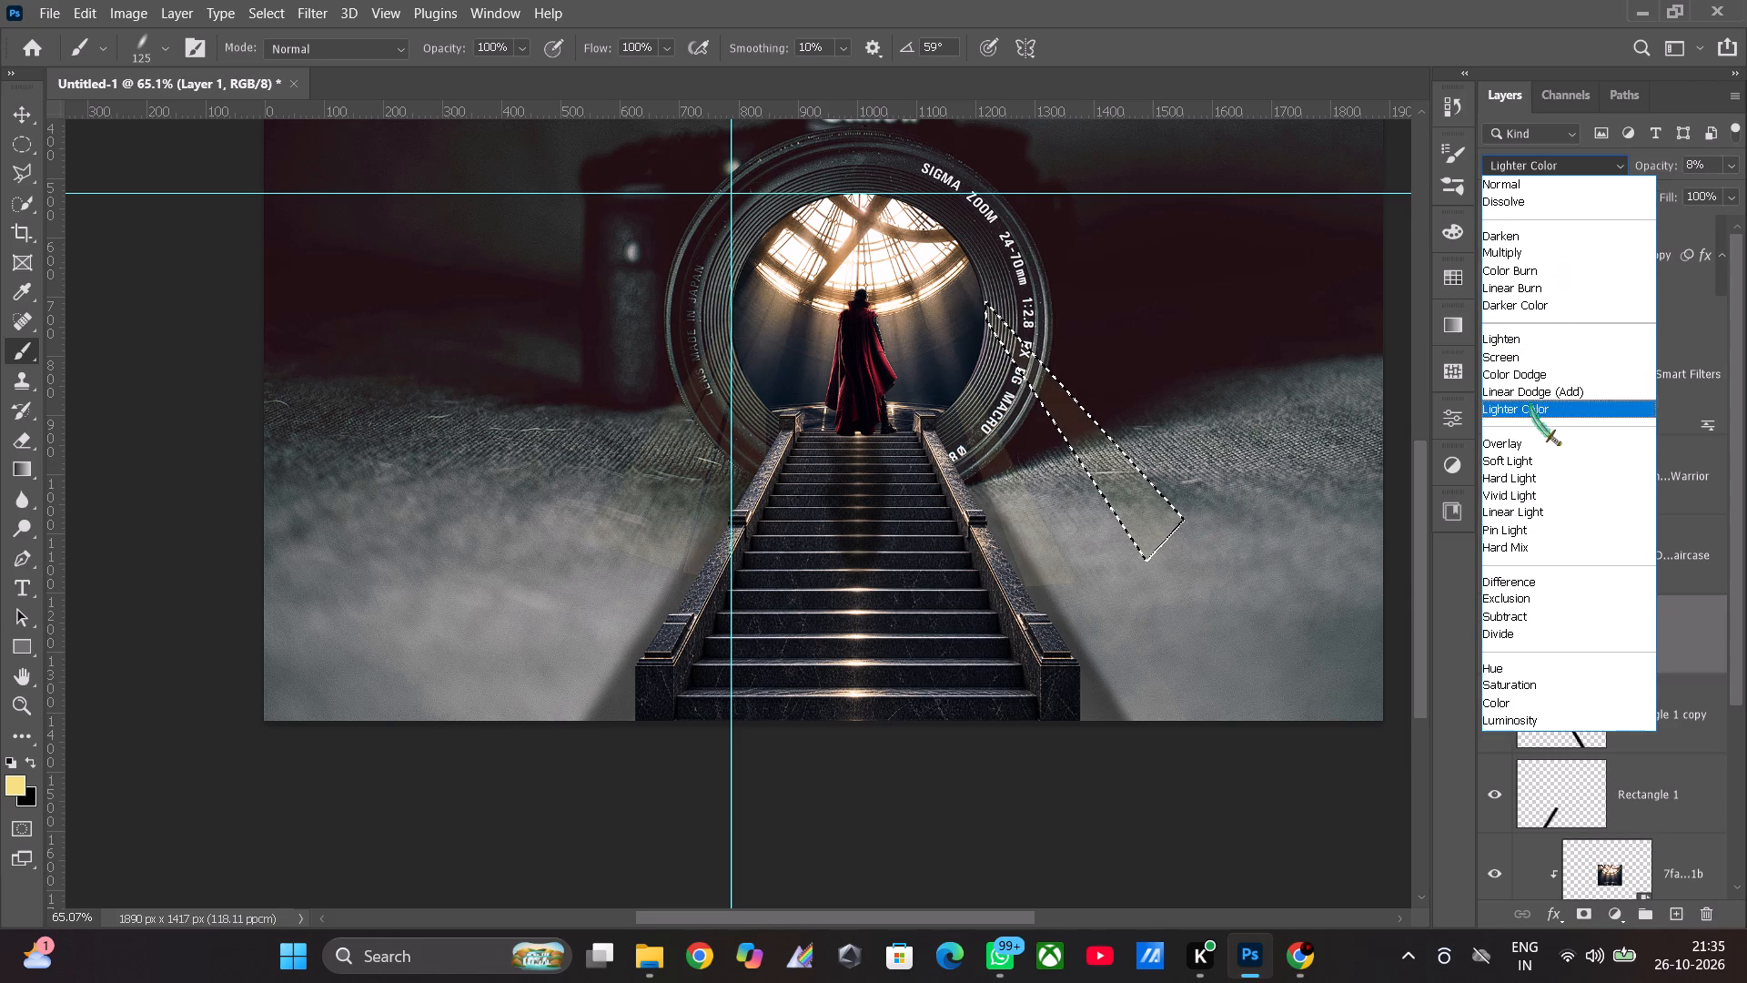
{"action": "left_click", "coordinate": [1520, 459]}
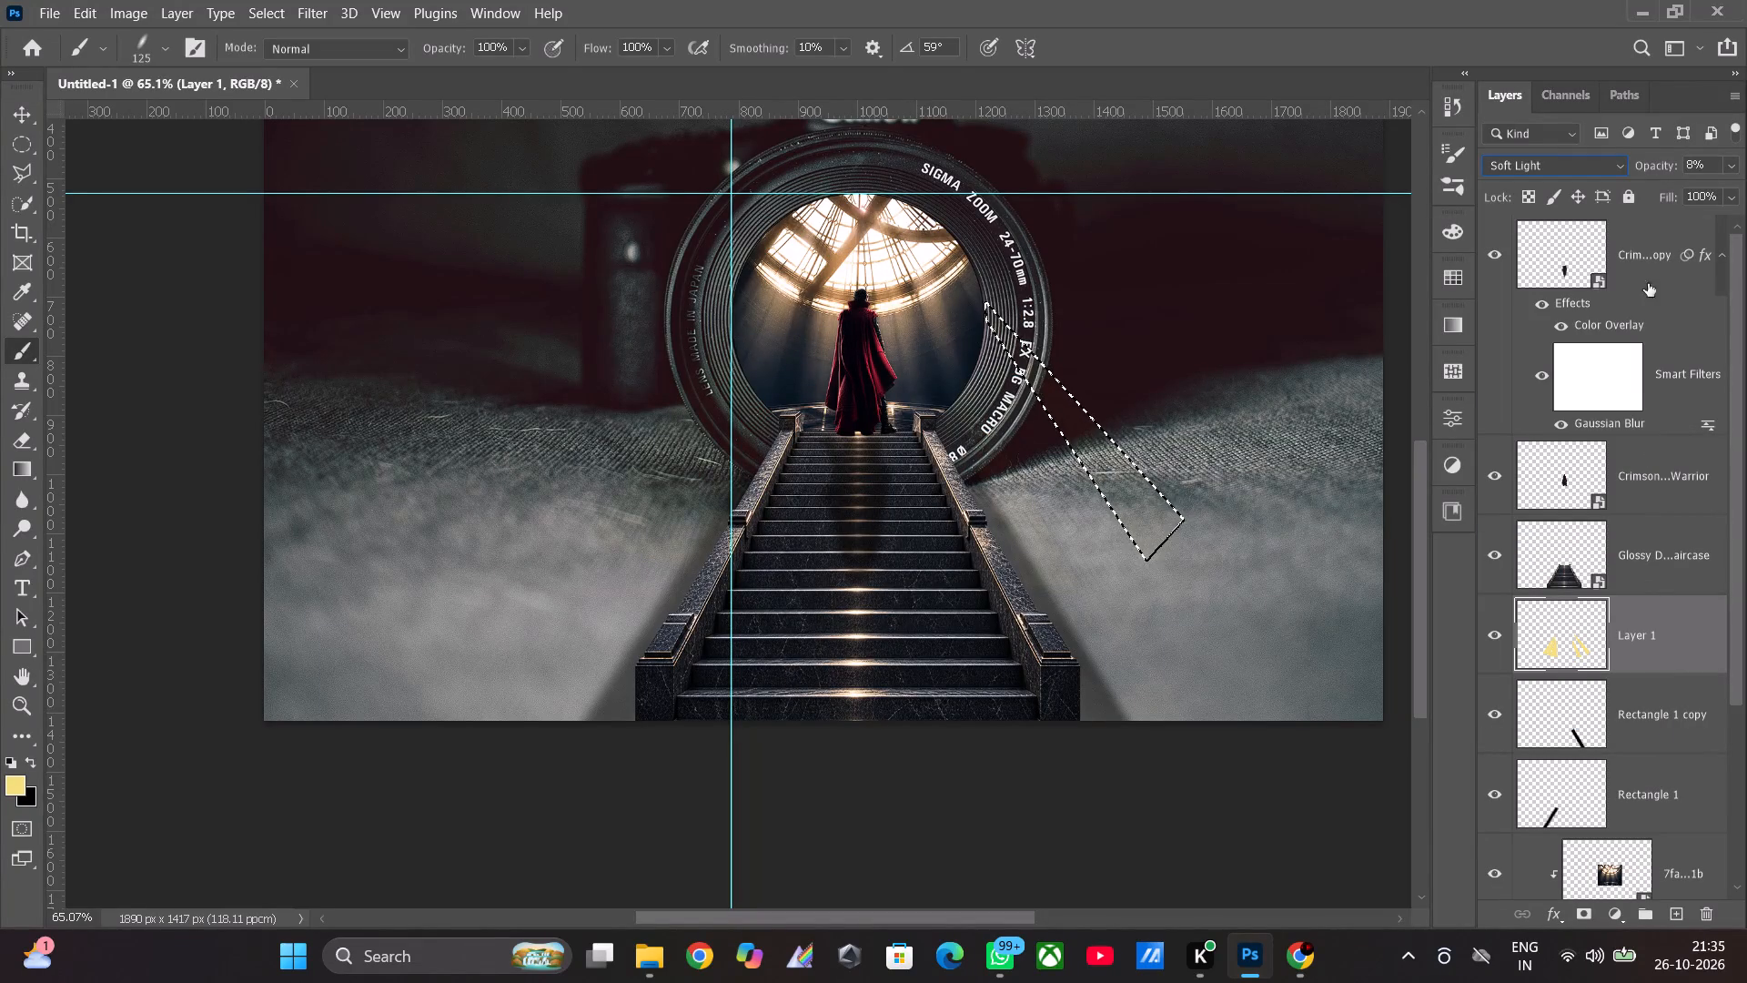
{"action": "left_click", "coordinate": [1730, 164]}
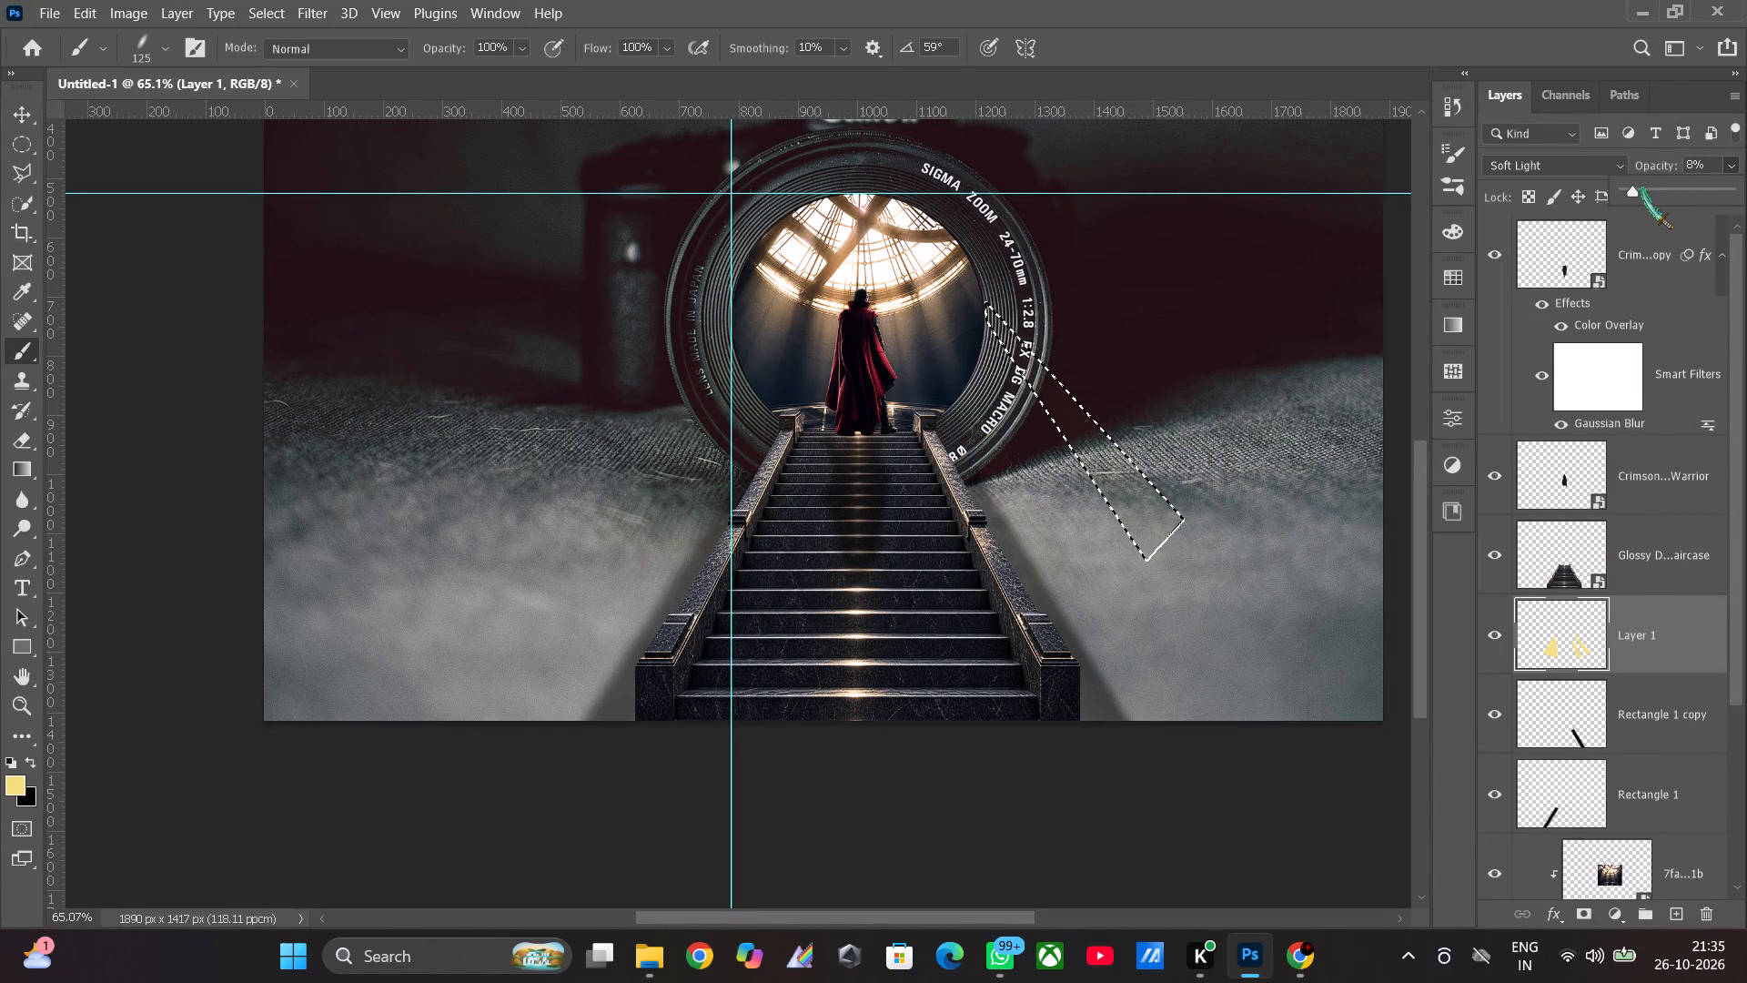
{"action": "left_click", "coordinate": [1642, 188]}
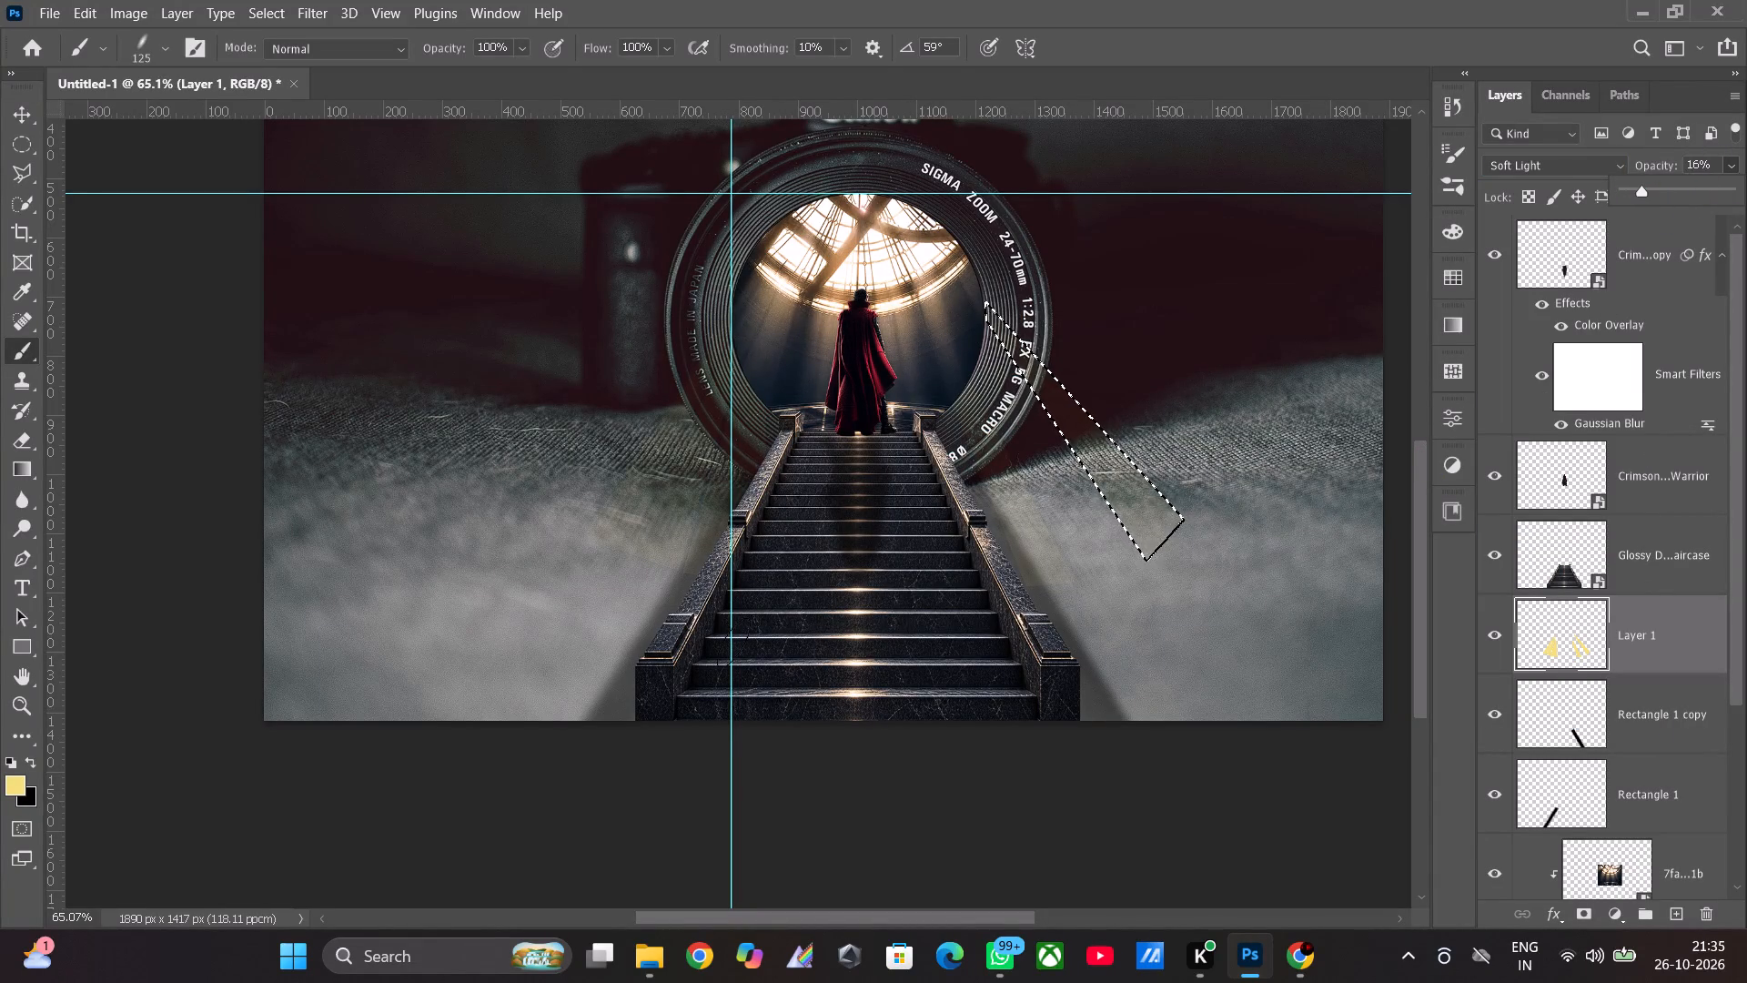
Brush more yellow into the lower part of the selected ray to the right of the staircase on Layer 1.
{"action": "left_click_drag", "start_coordinate": [1087, 463], "coordinate": [1123, 491]}
{"action": "left_click_drag", "start_coordinate": [1129, 493], "coordinate": [1147, 516]}
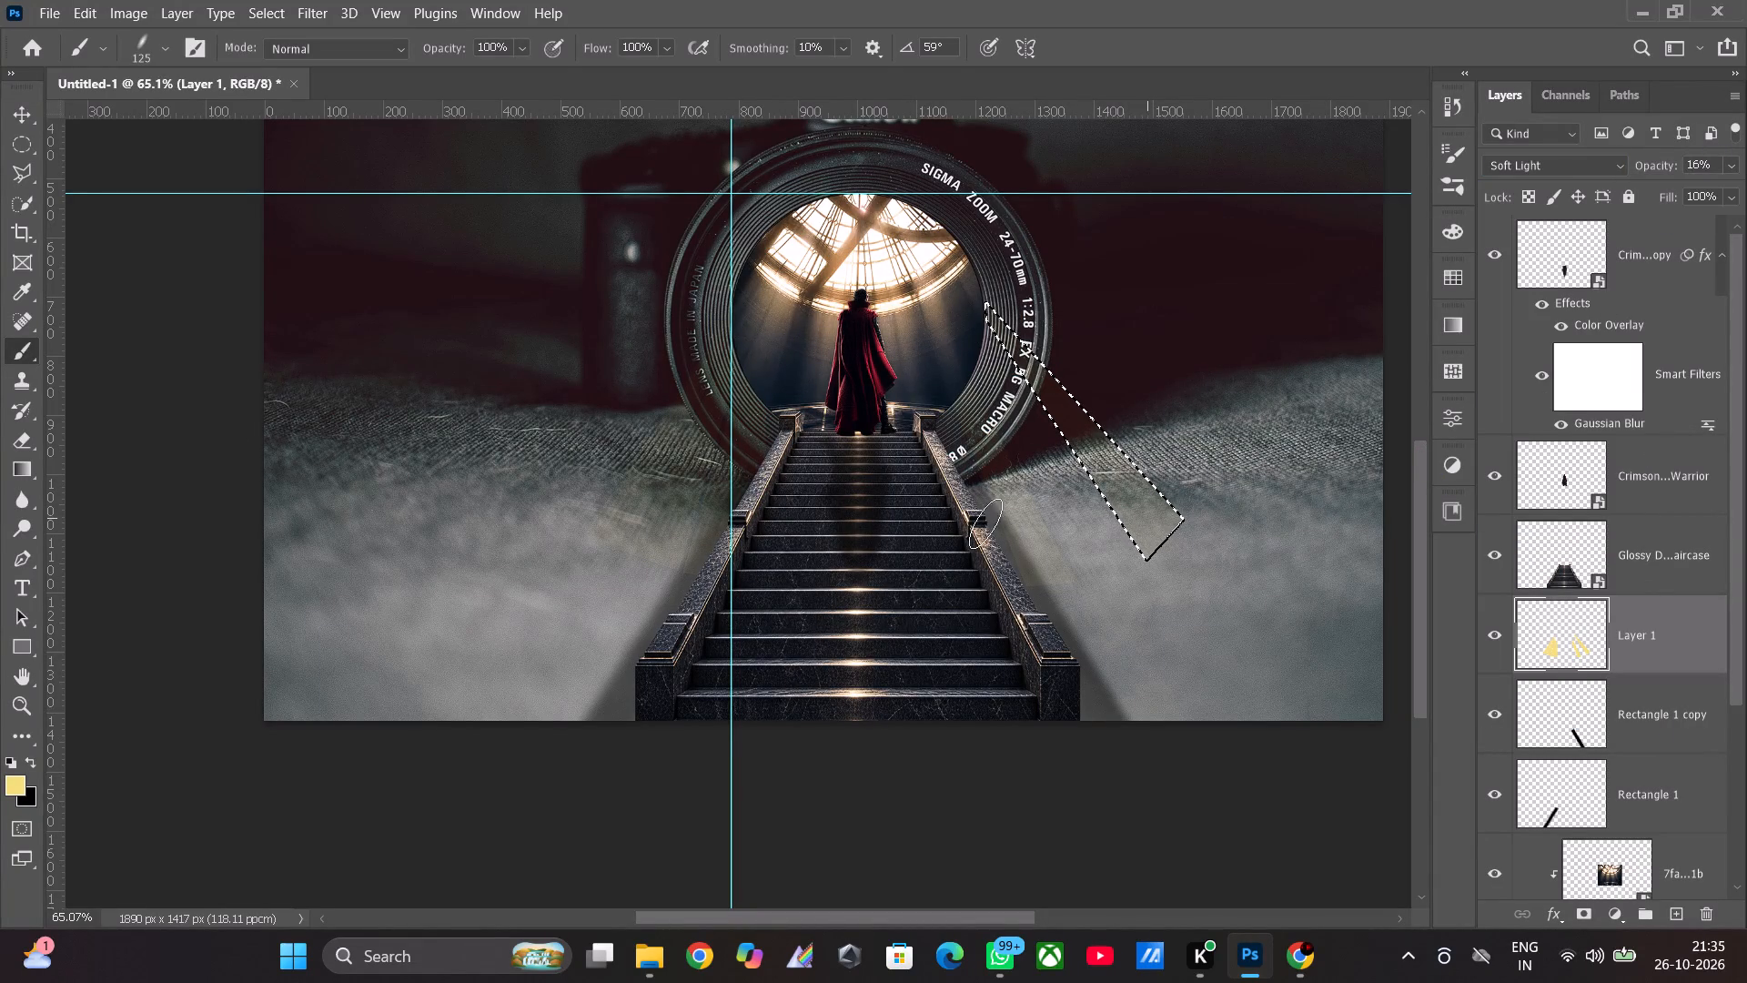
{"action": "left_click", "coordinate": [678, 516]}
{"action": "left_click", "coordinate": [586, 512]}
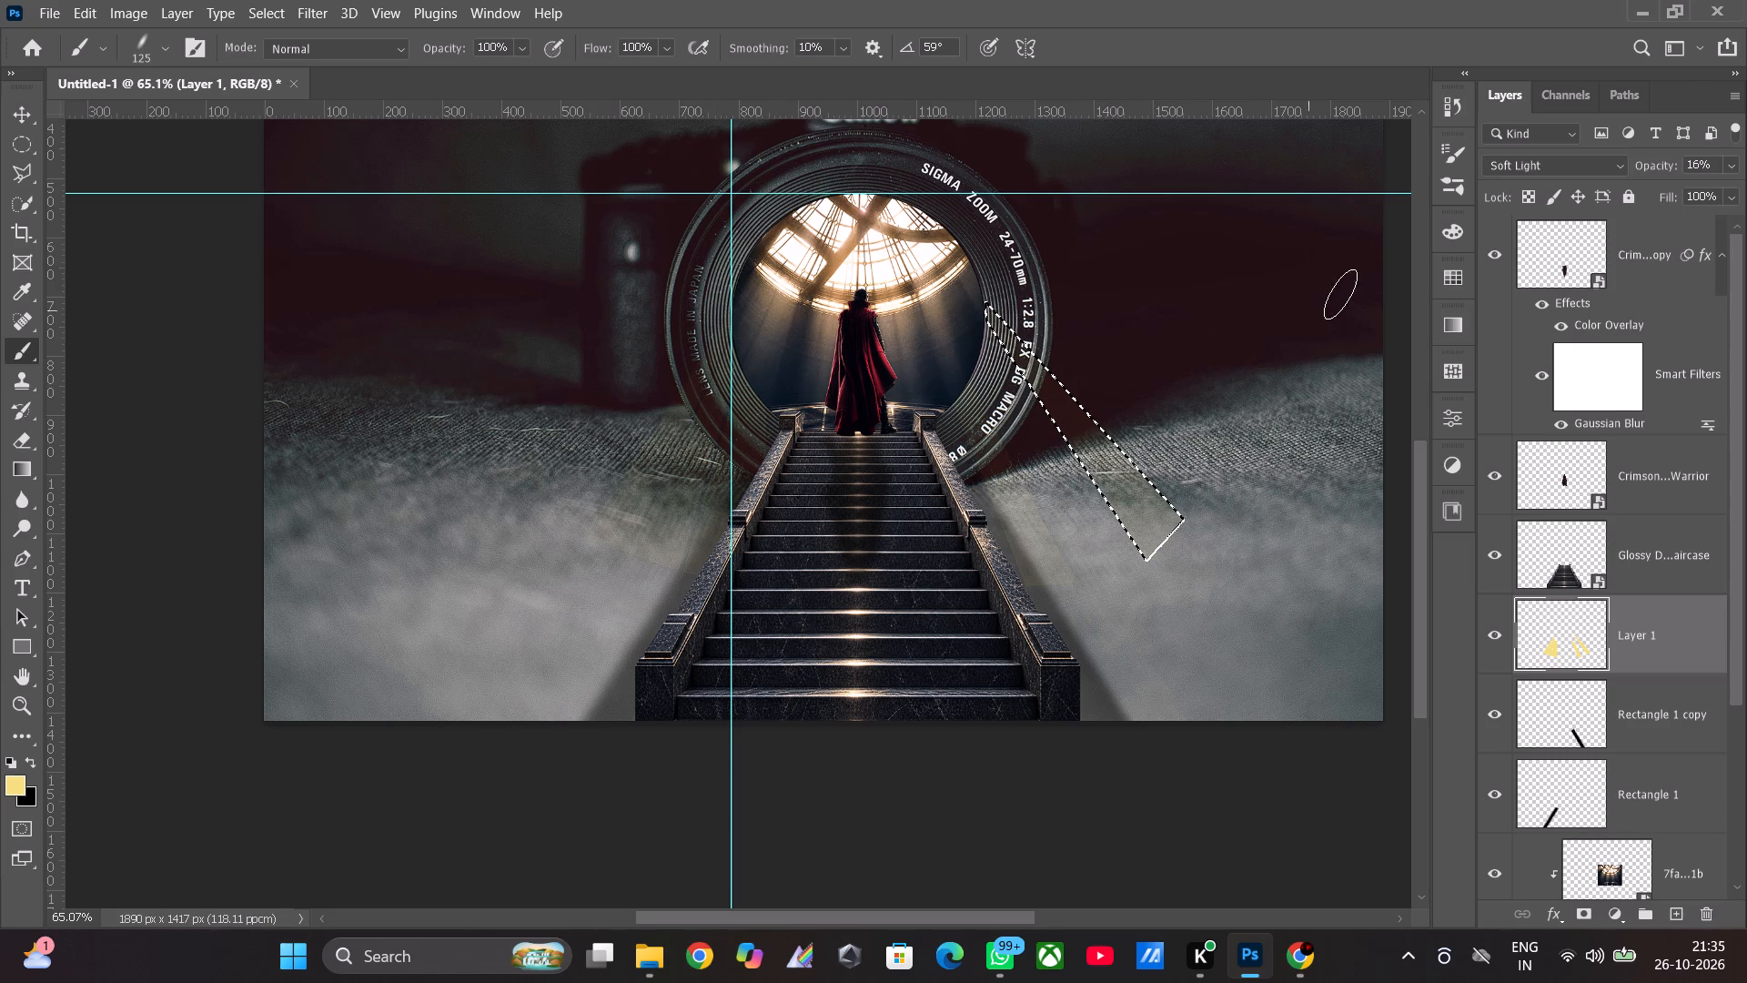
Check the whole composite and clear the selection around the ray to the right of the staircase.
{"action": "left_click_drag", "start_coordinate": [1417, 499], "coordinate": [1419, 411]}
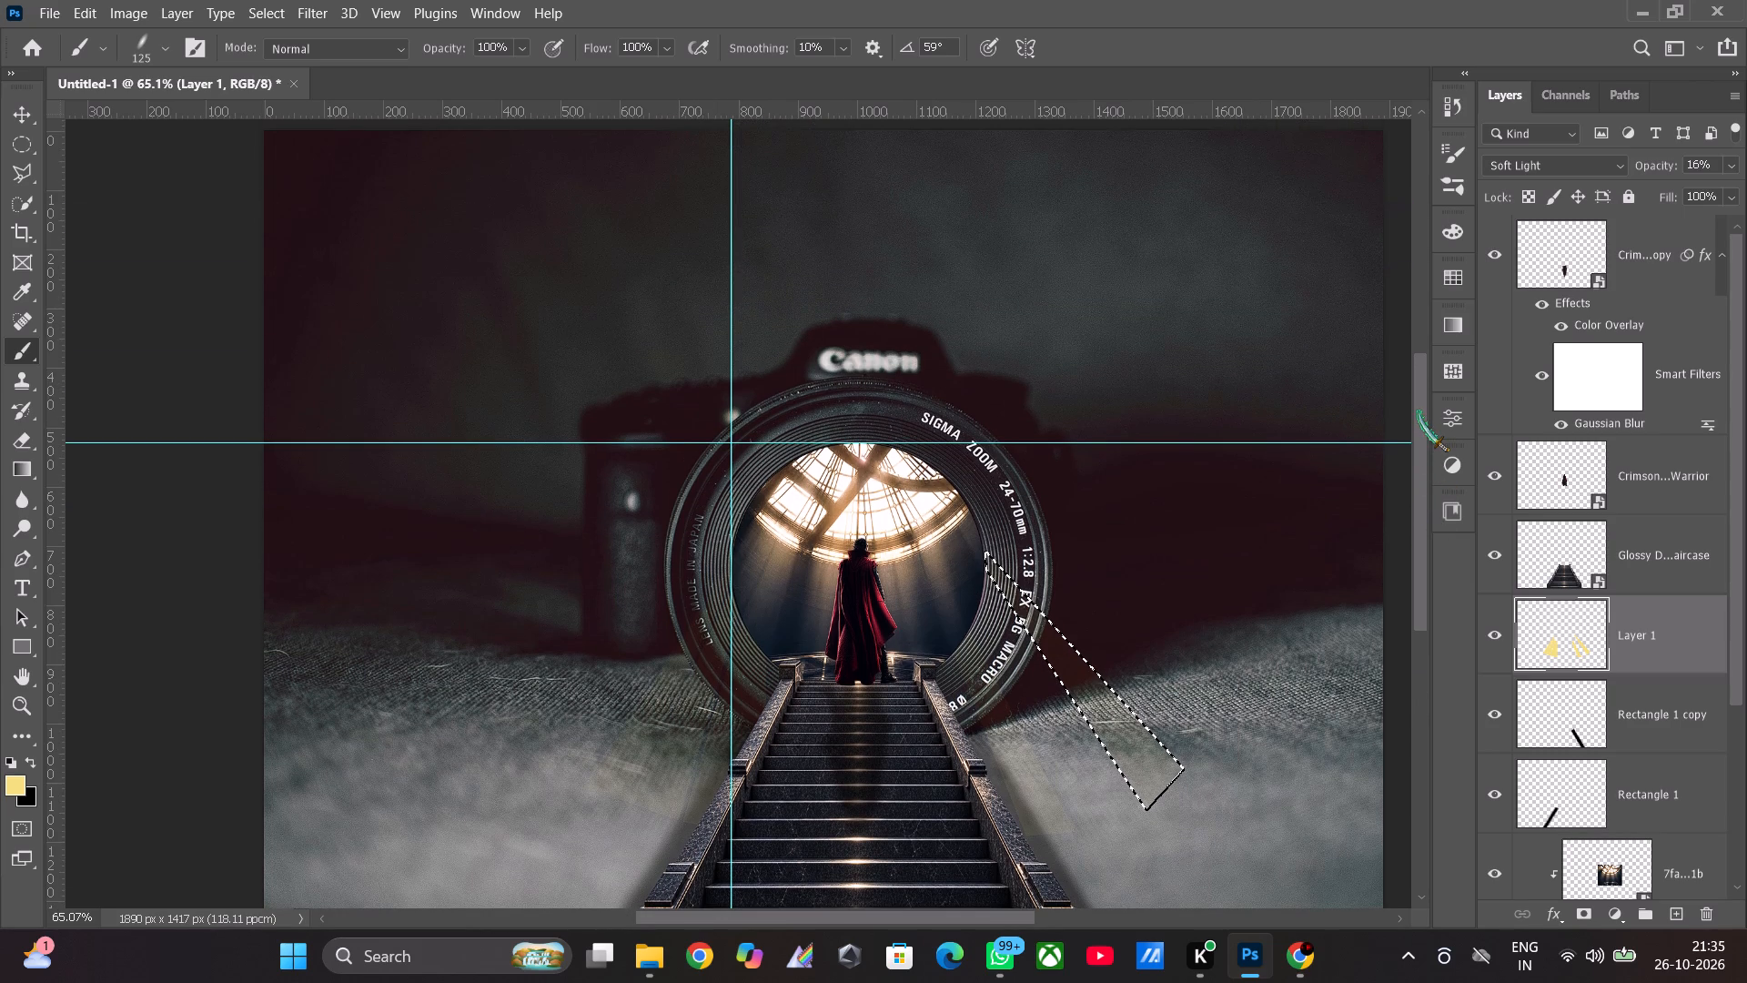
{"action": "left_click", "coordinate": [26, 698]}
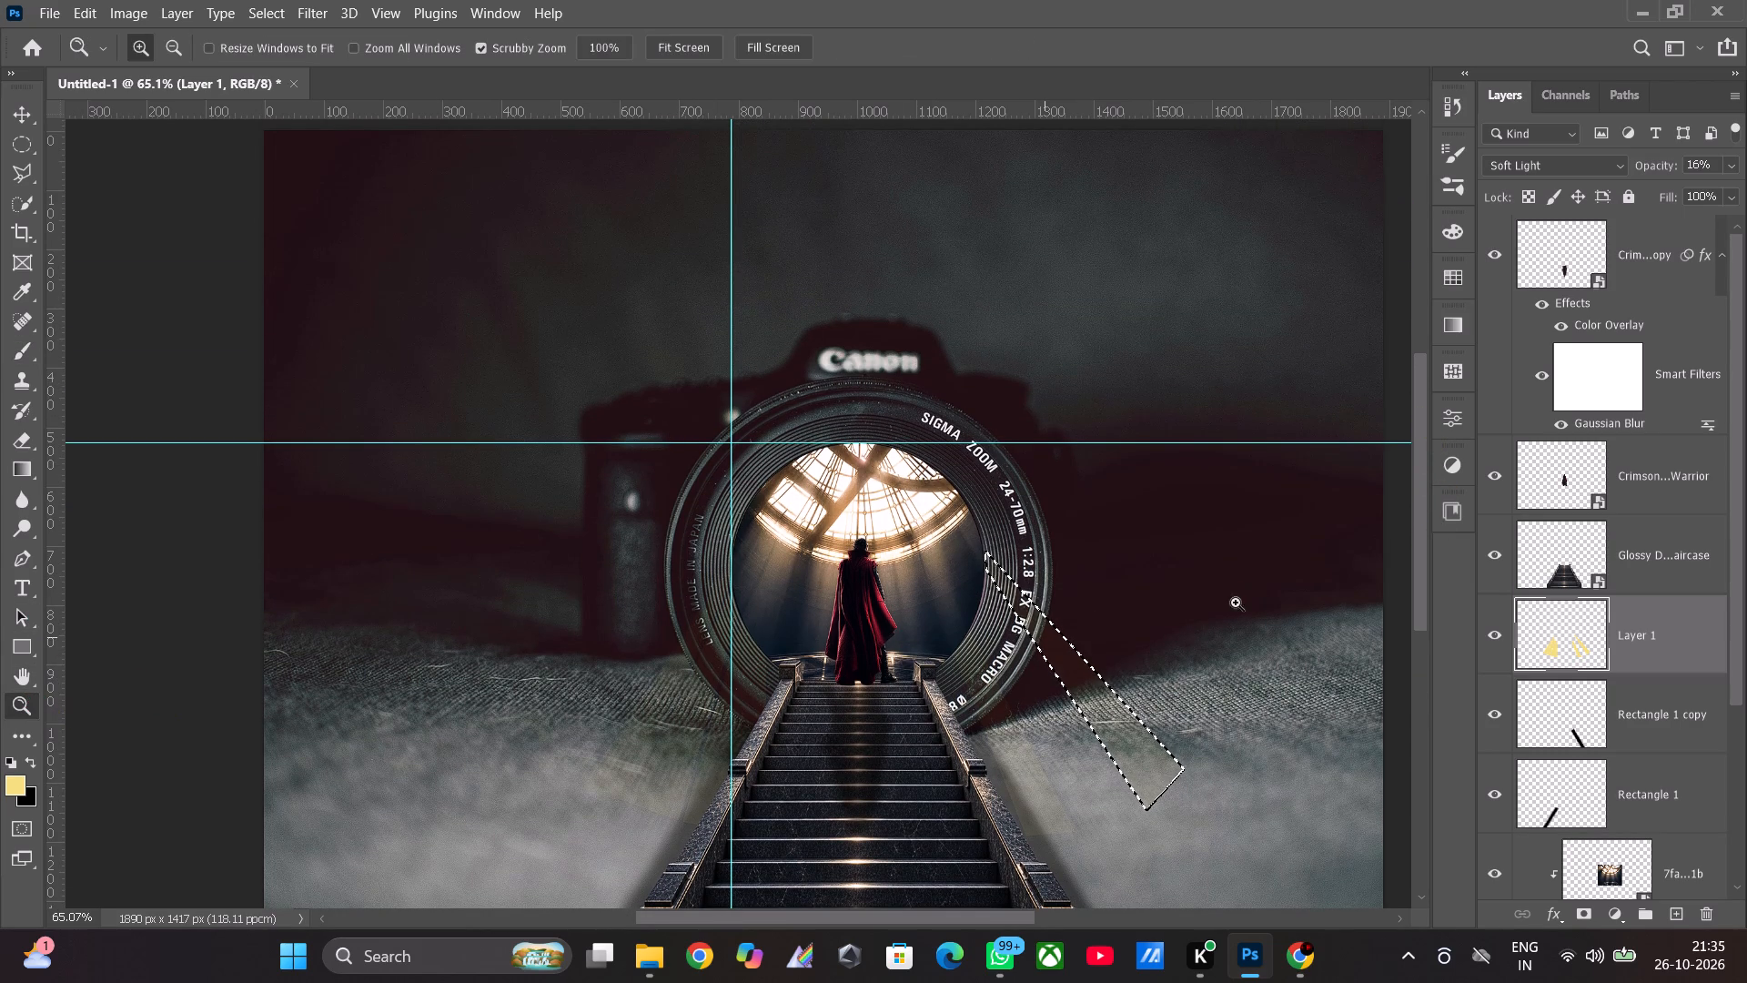
{"action": "left_click_drag", "start_coordinate": [1255, 589], "coordinate": [1217, 557]}
{"action": "double_click", "coordinate": [1322, 482]}
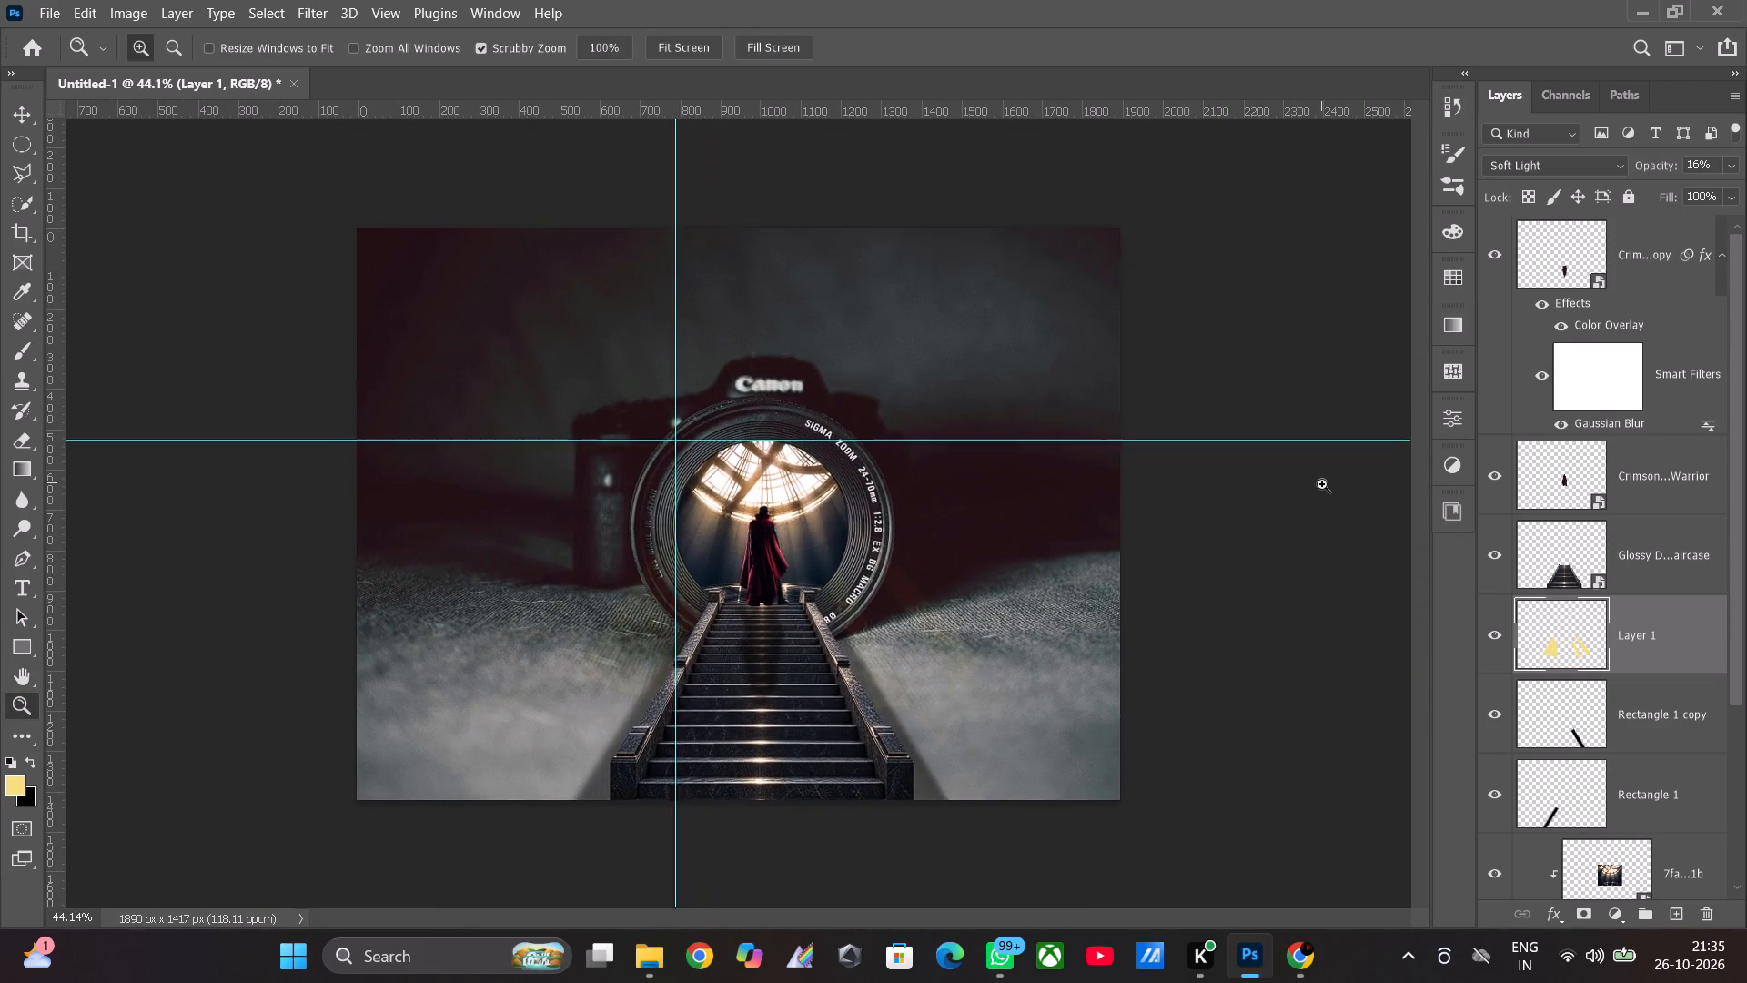
{"action": "left_click_drag", "start_coordinate": [1247, 481], "coordinate": [1166, 491]}
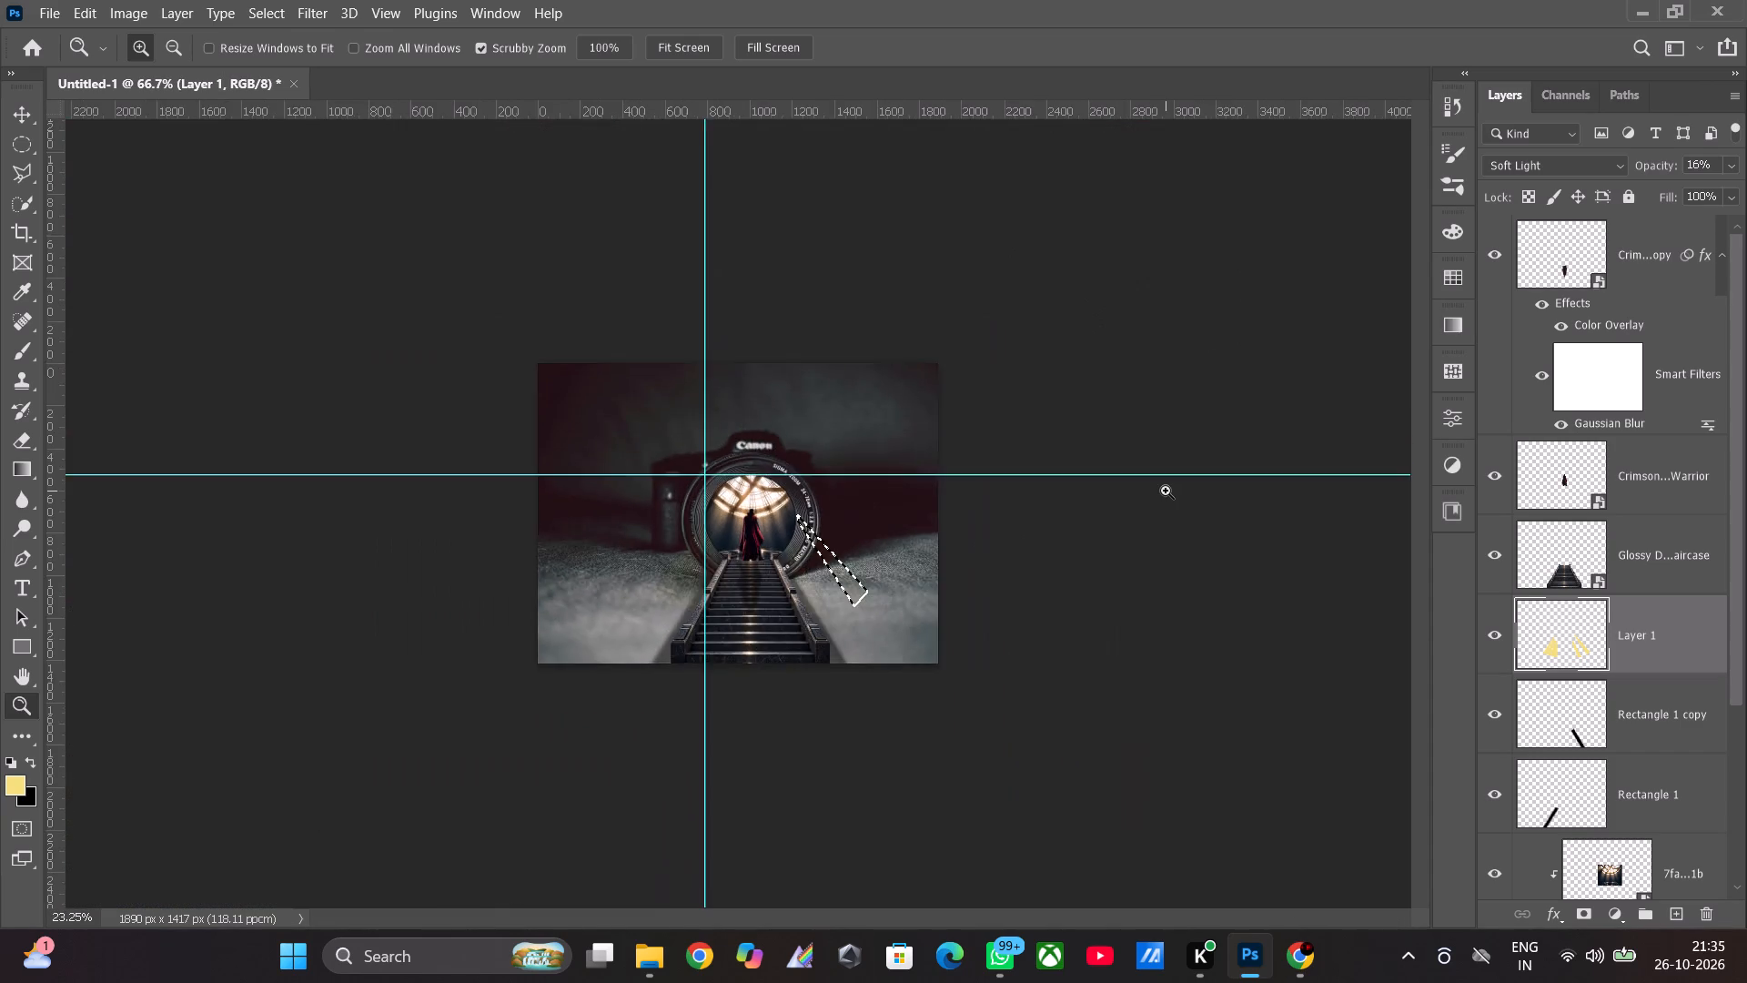
{"action": "left_click_drag", "start_coordinate": [1166, 491], "coordinate": [1212, 483]}
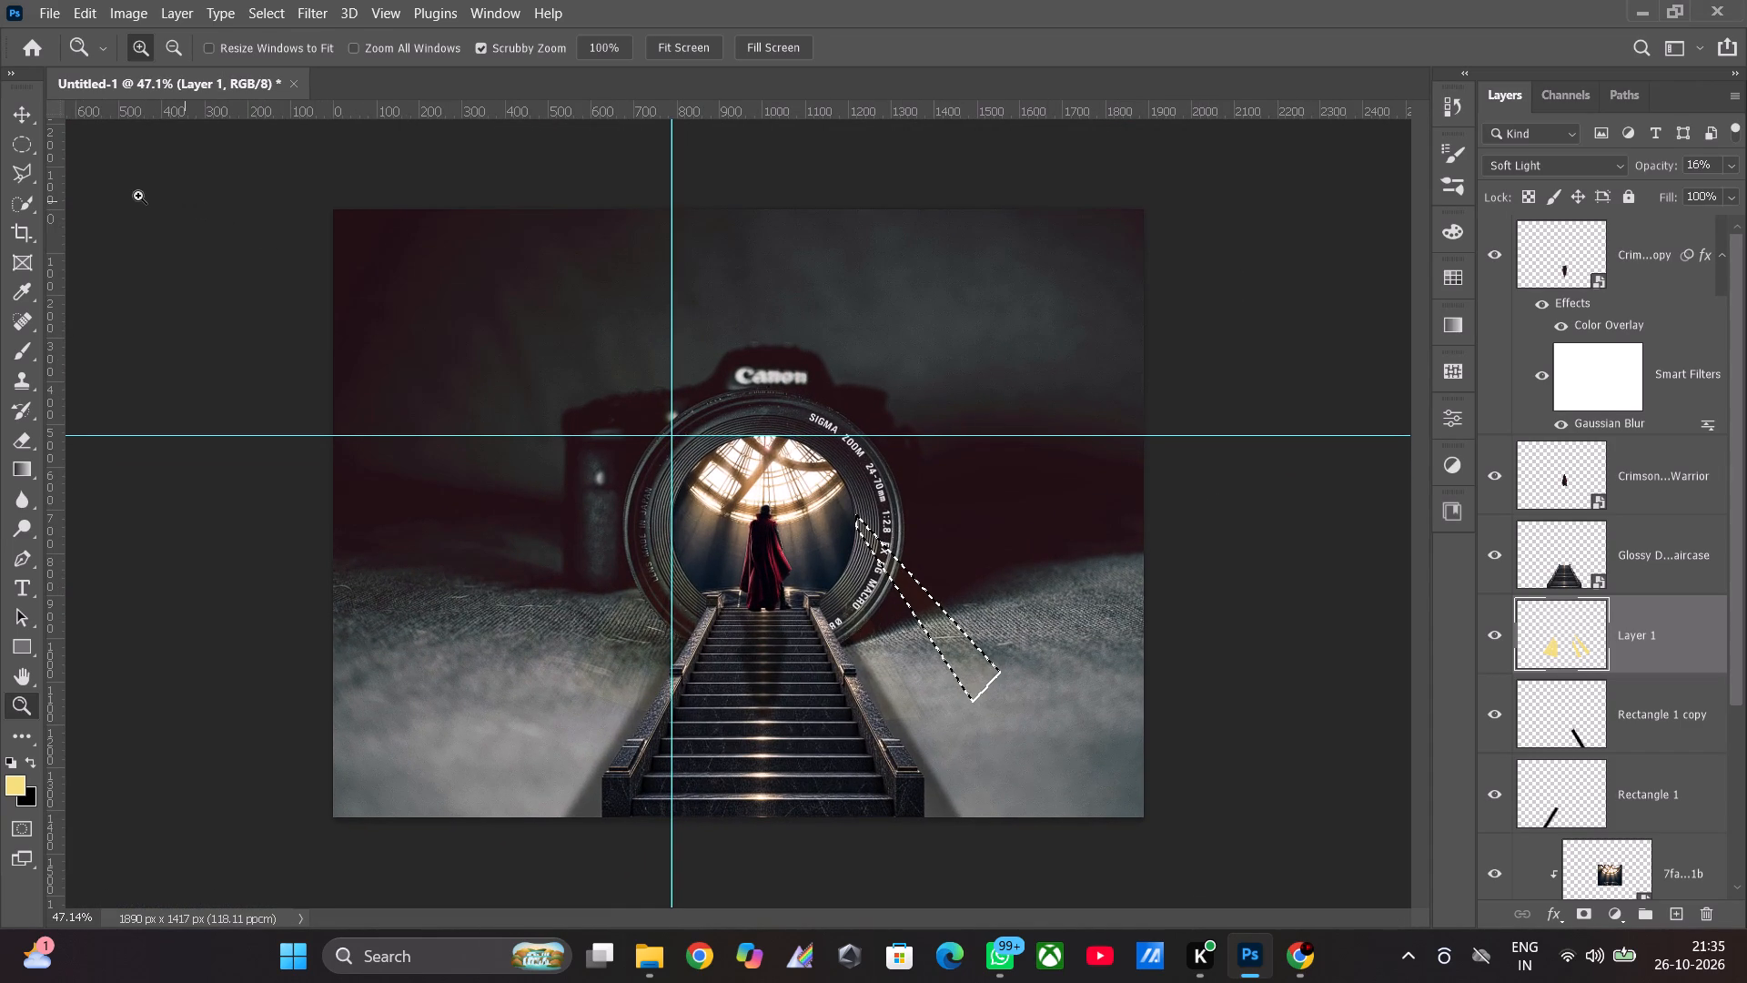
{"action": "left_click", "coordinate": [26, 218]}
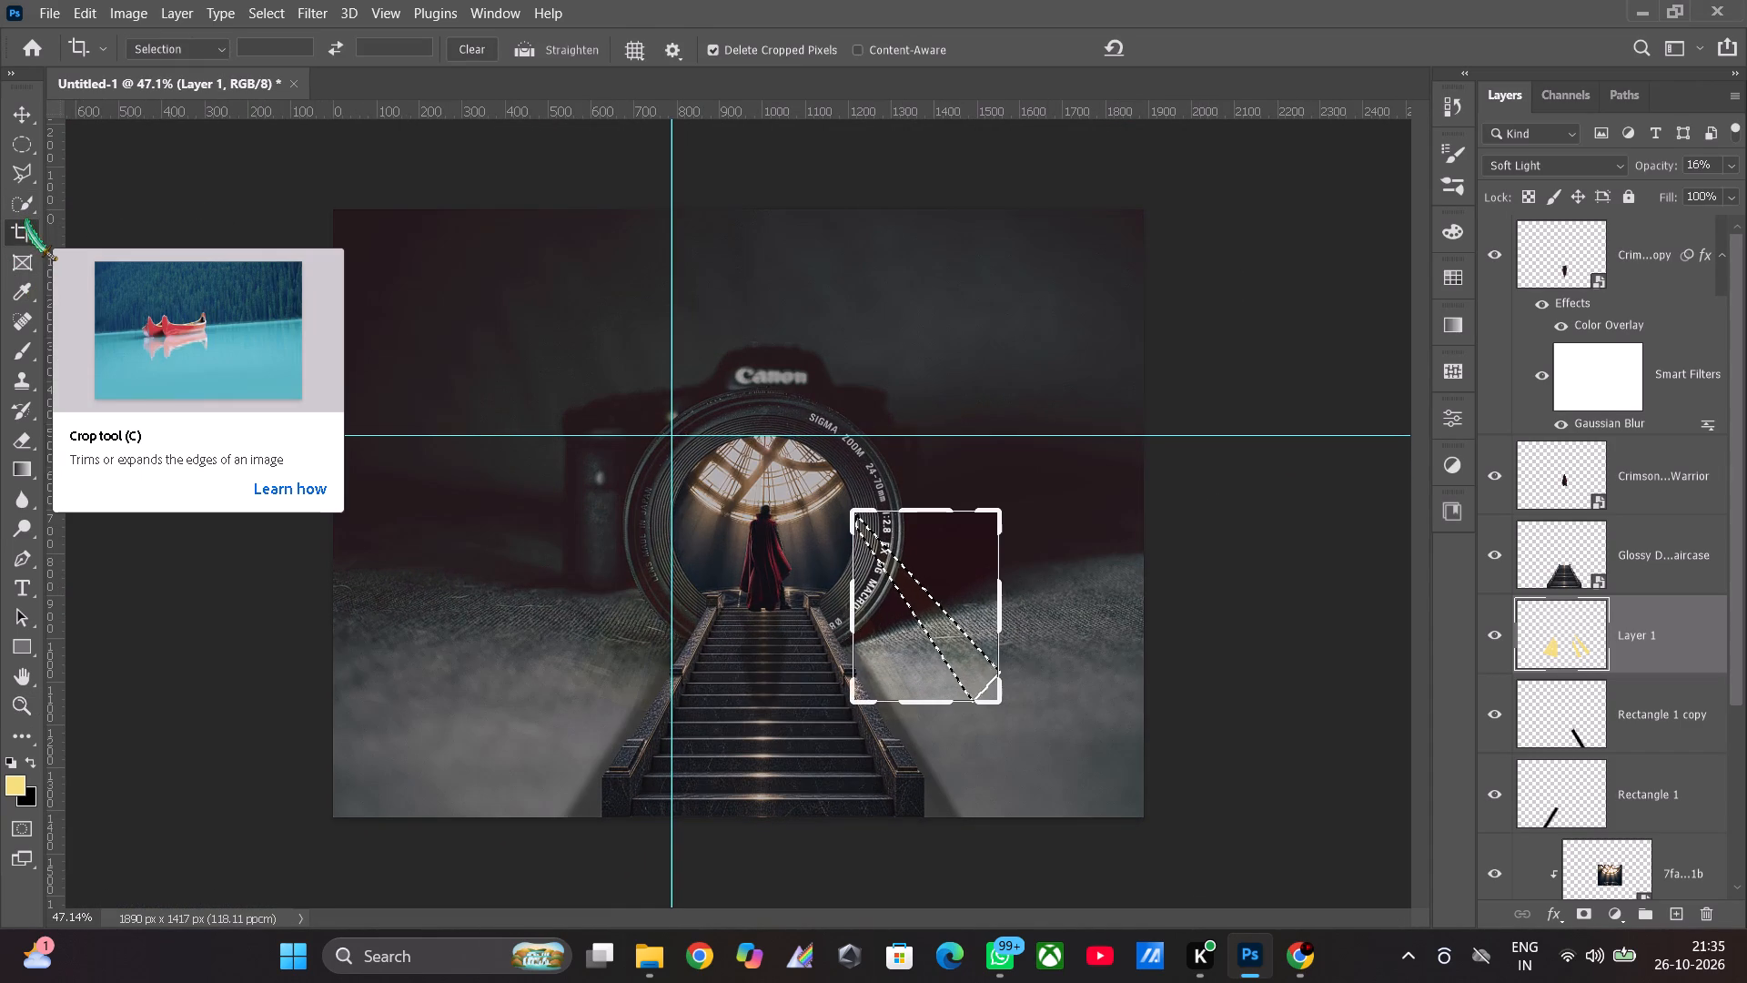
{"action": "left_click", "coordinate": [26, 220]}
{"action": "left_click", "coordinate": [21, 144]}
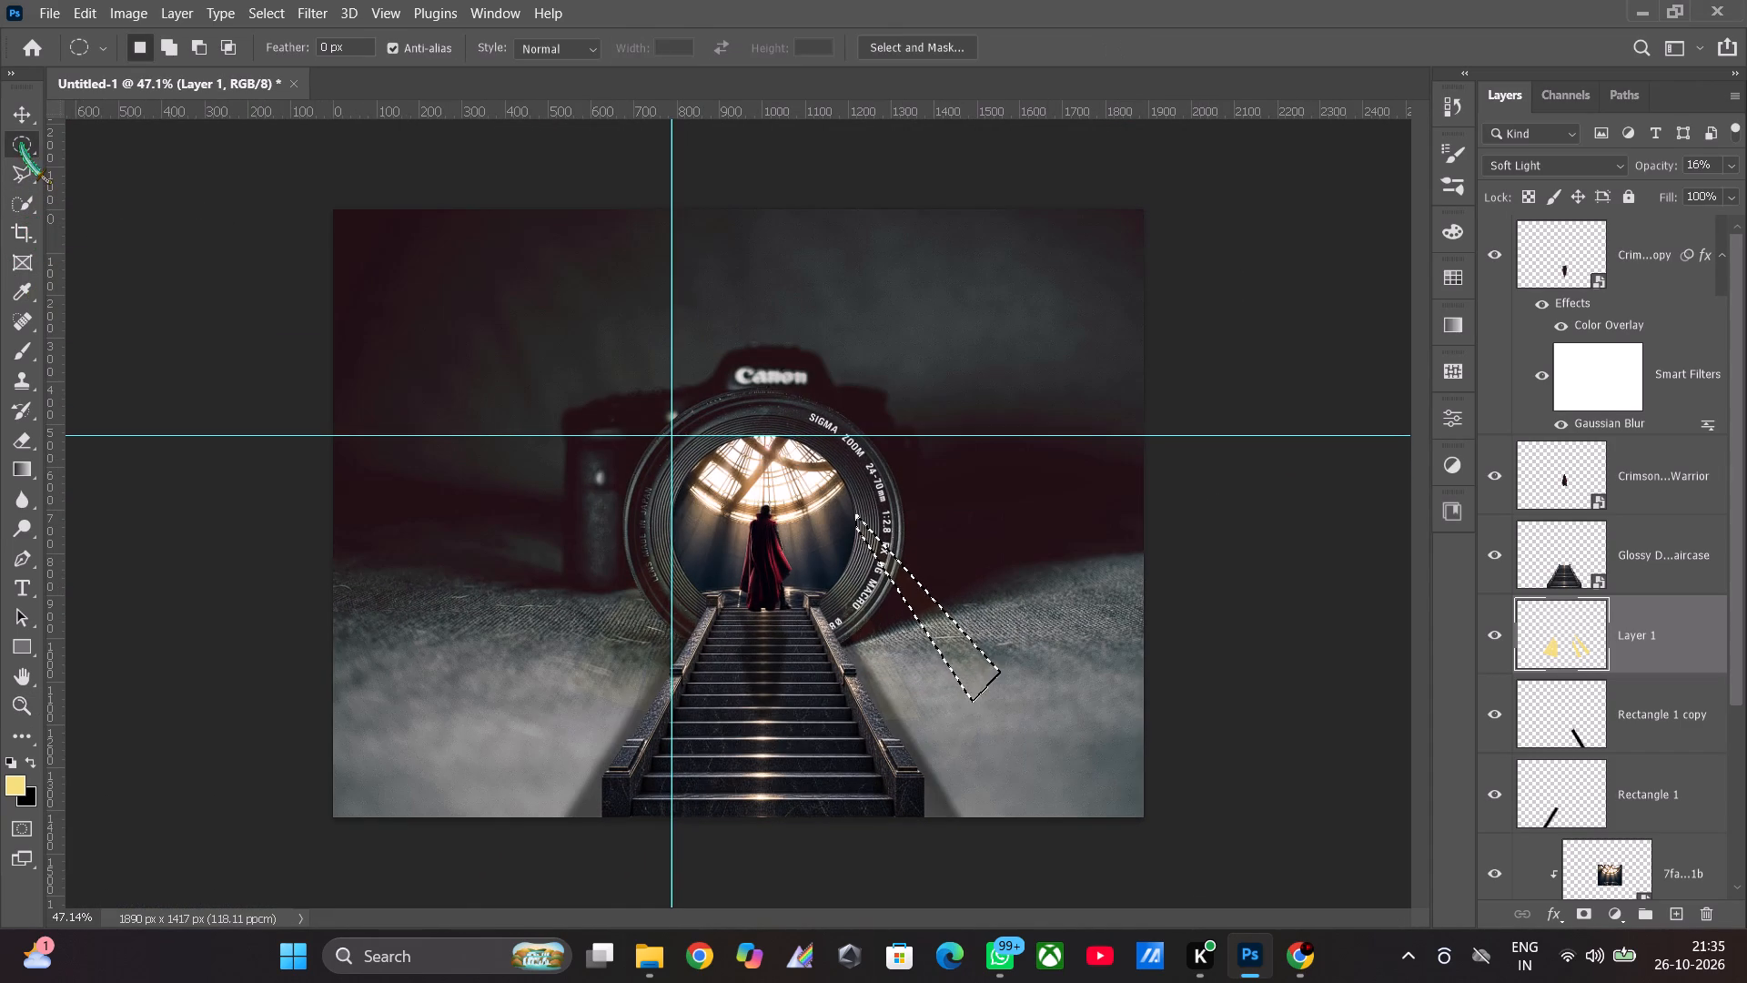
{"action": "left_click", "coordinate": [25, 117]}
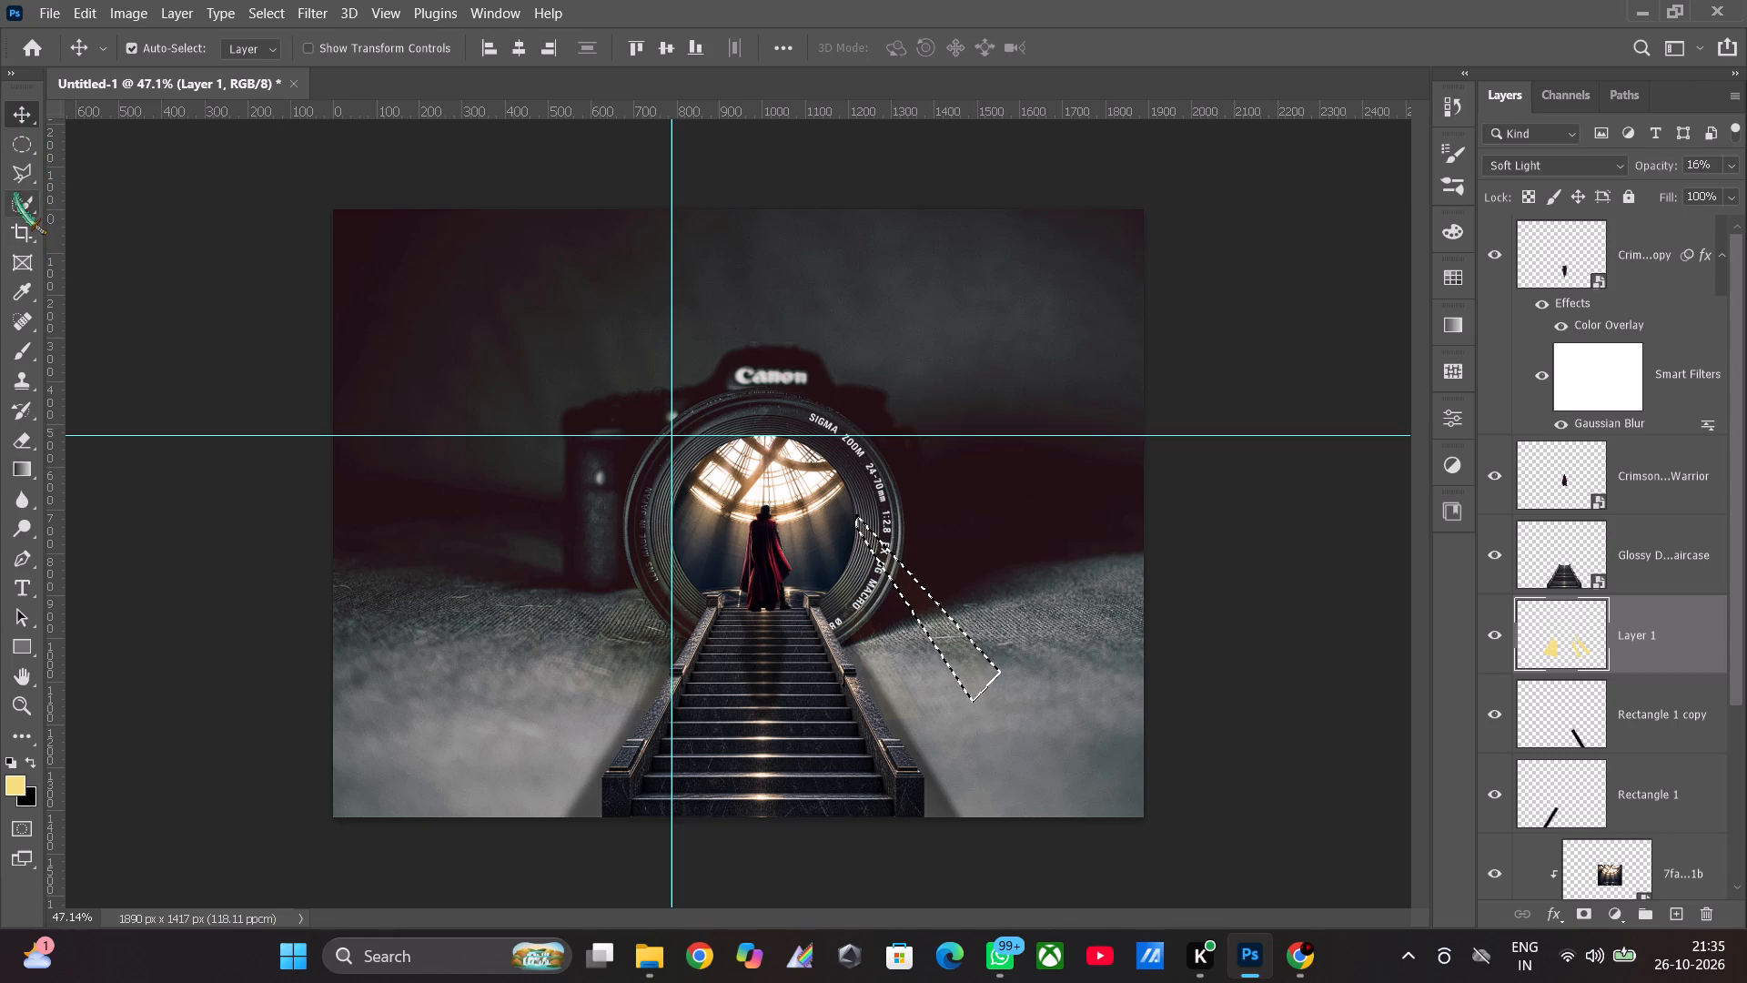
{"action": "left_click", "coordinate": [24, 176]}
{"action": "left_click", "coordinate": [373, 243]}
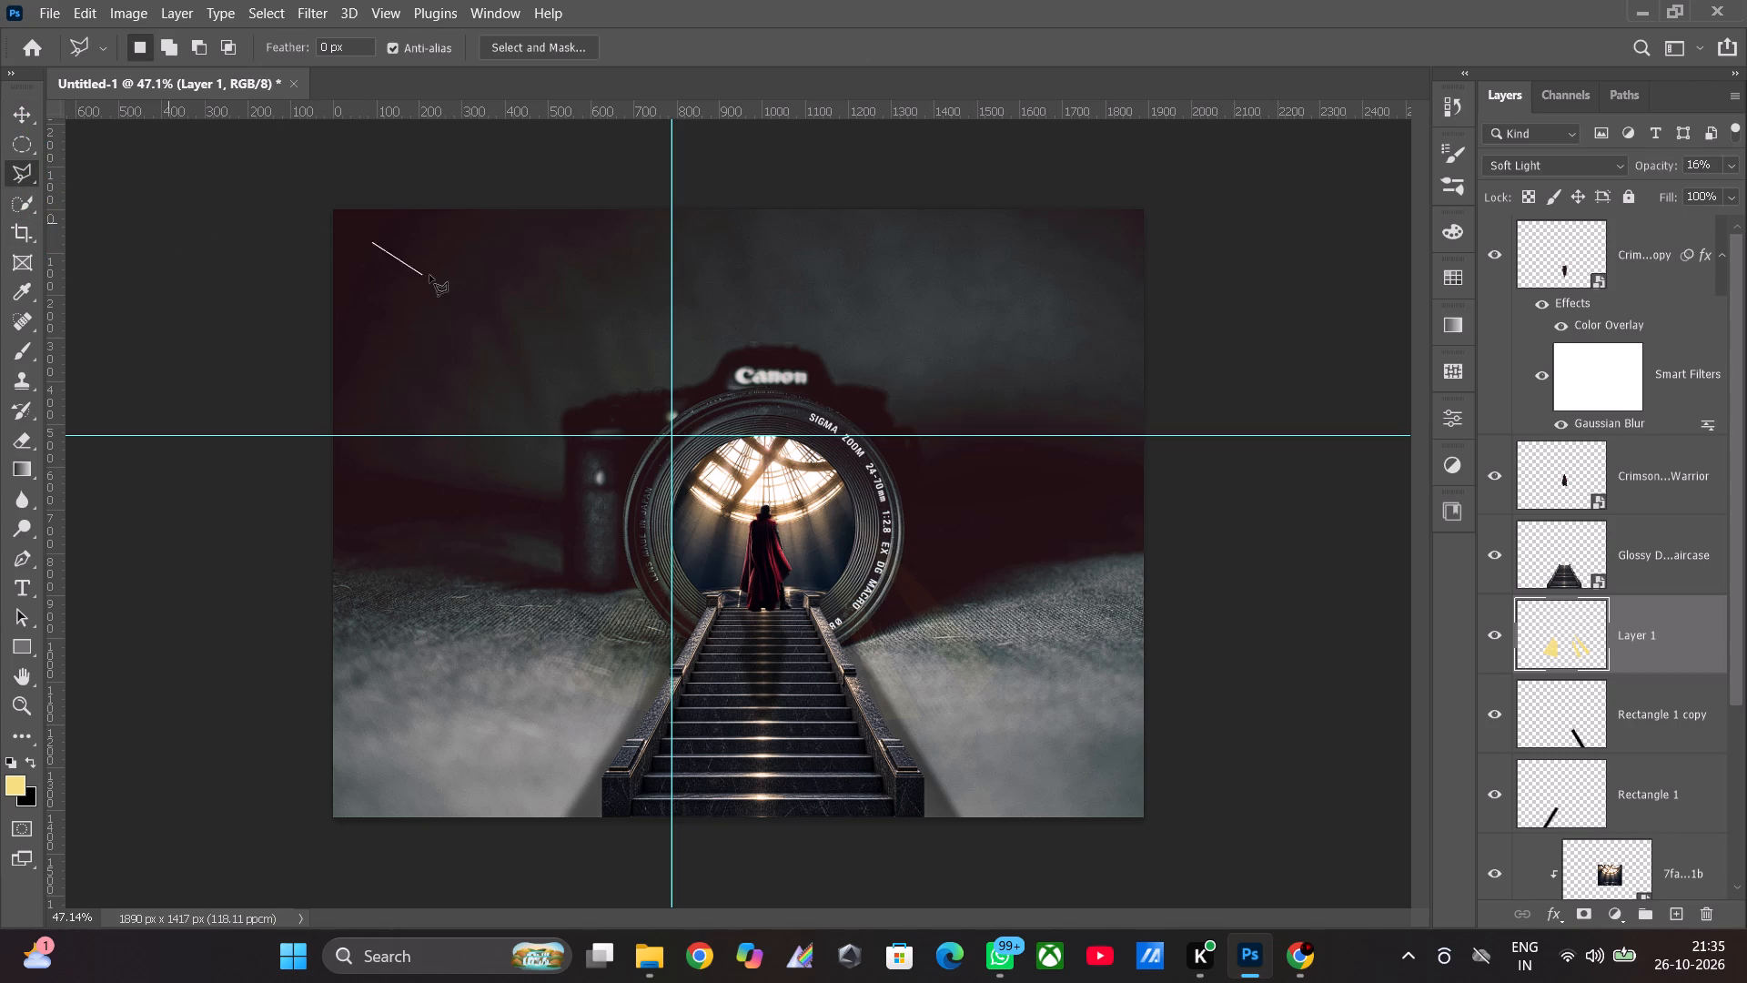
{"action": "left_click", "coordinate": [375, 244]}
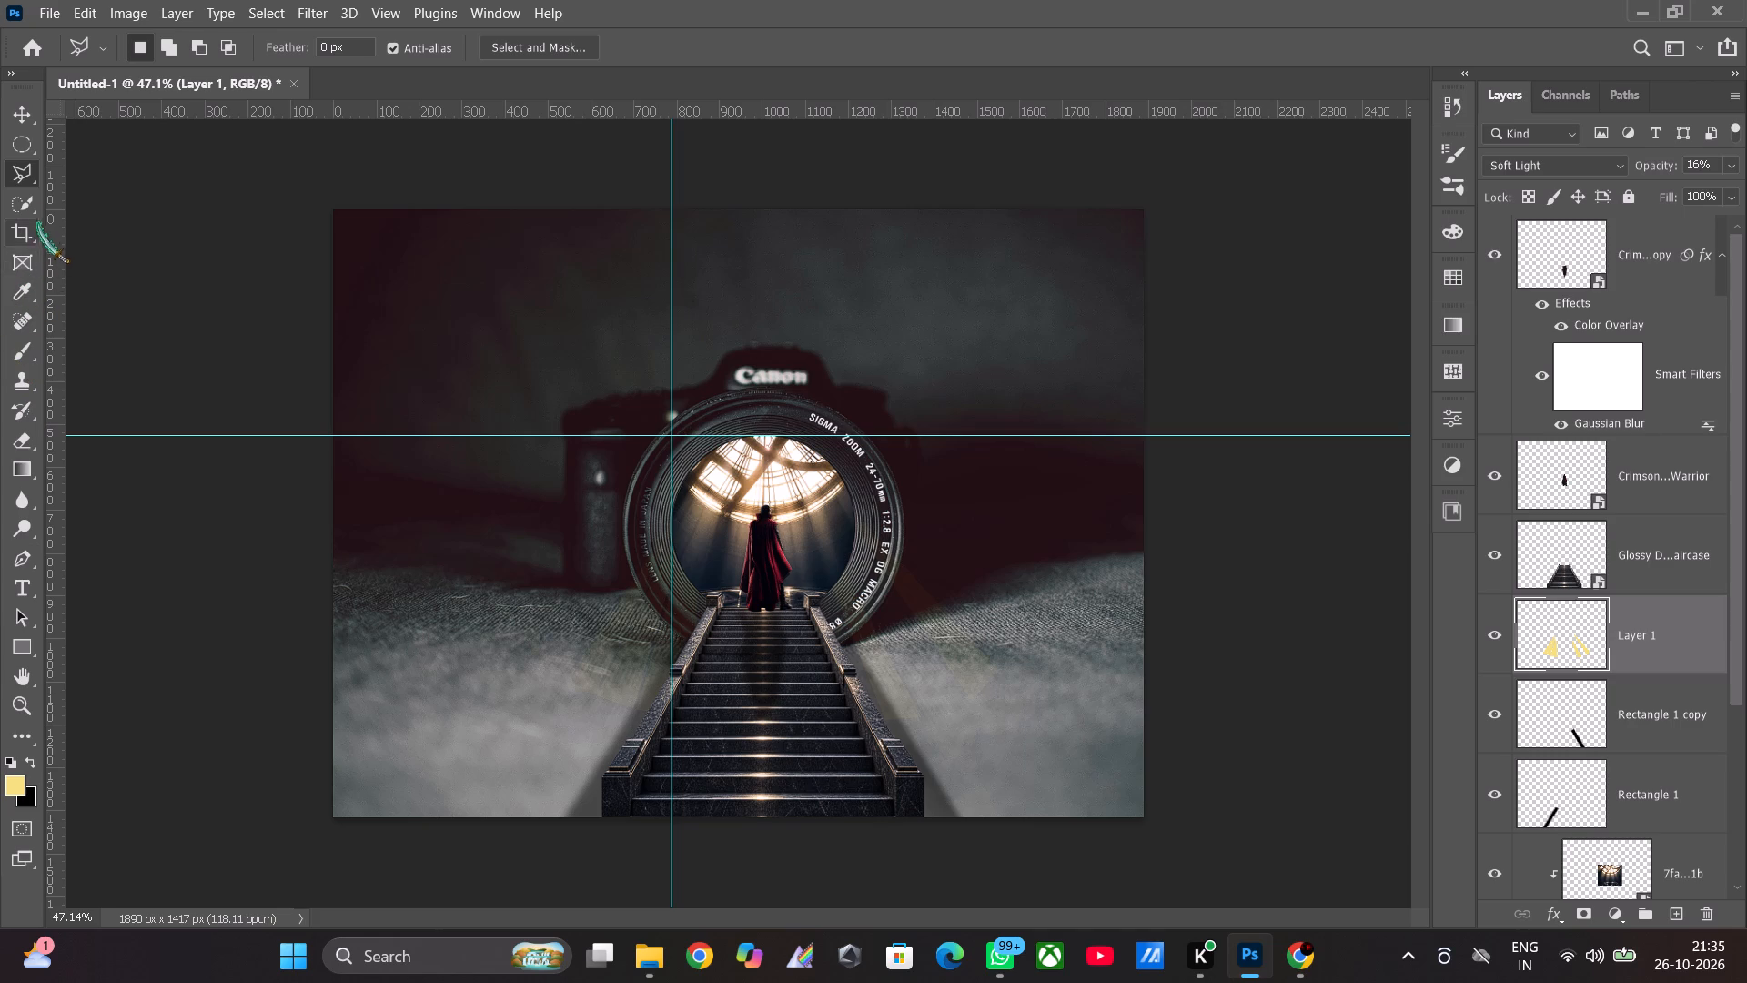
Dab soft yellow on Layer 1 with the 125 px brush around the lens's lower-left rim and the ground beside it.
{"action": "left_click", "coordinate": [25, 360]}
{"action": "left_click", "coordinate": [20, 704]}
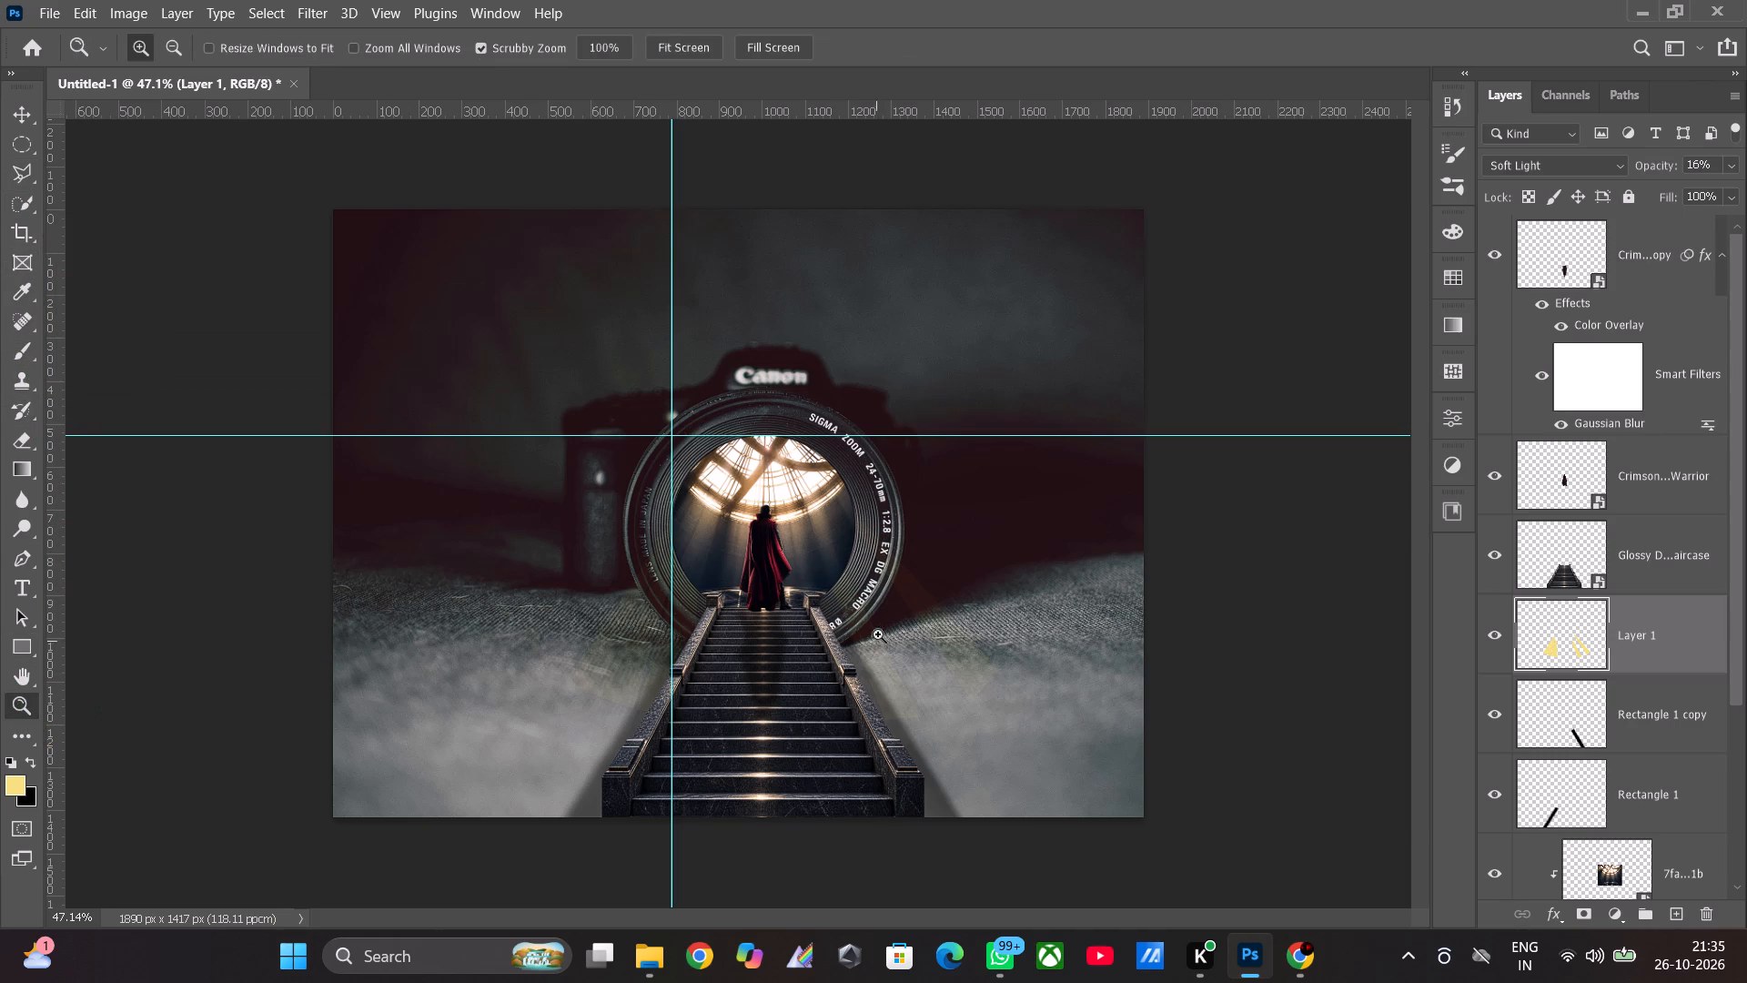
{"action": "left_click_drag", "start_coordinate": [796, 601], "coordinate": [859, 575]}
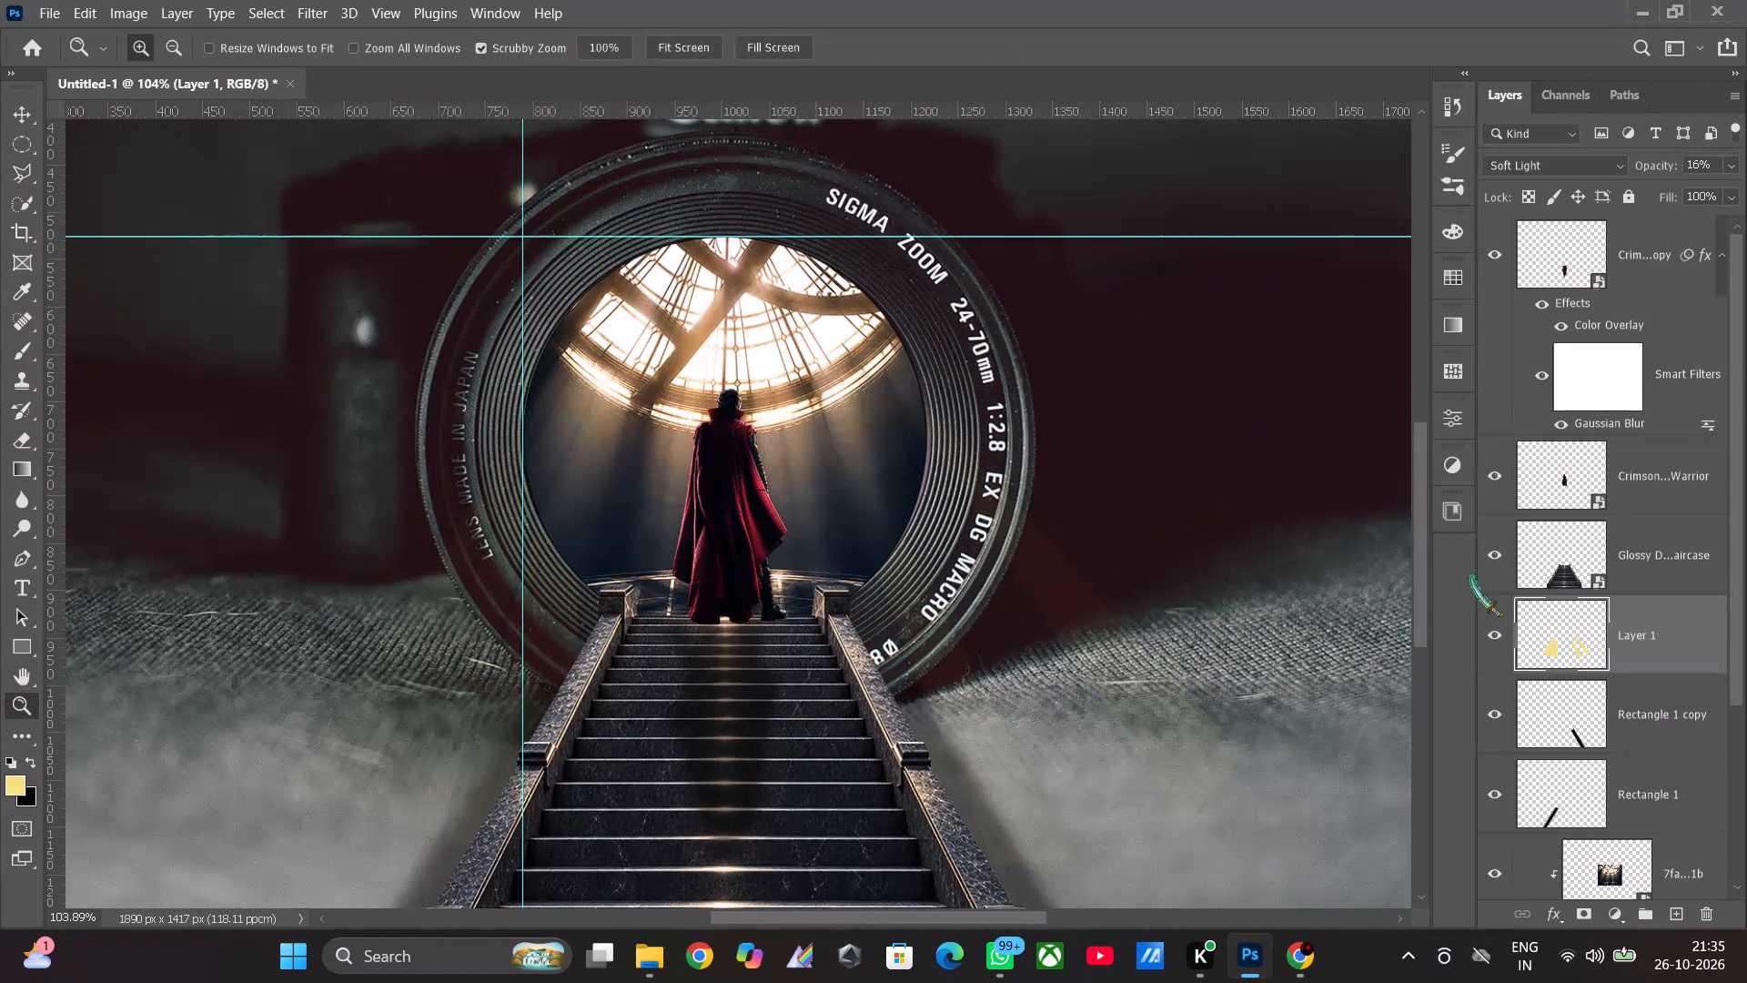
{"action": "left_click_drag", "start_coordinate": [1425, 549], "coordinate": [1425, 596]}
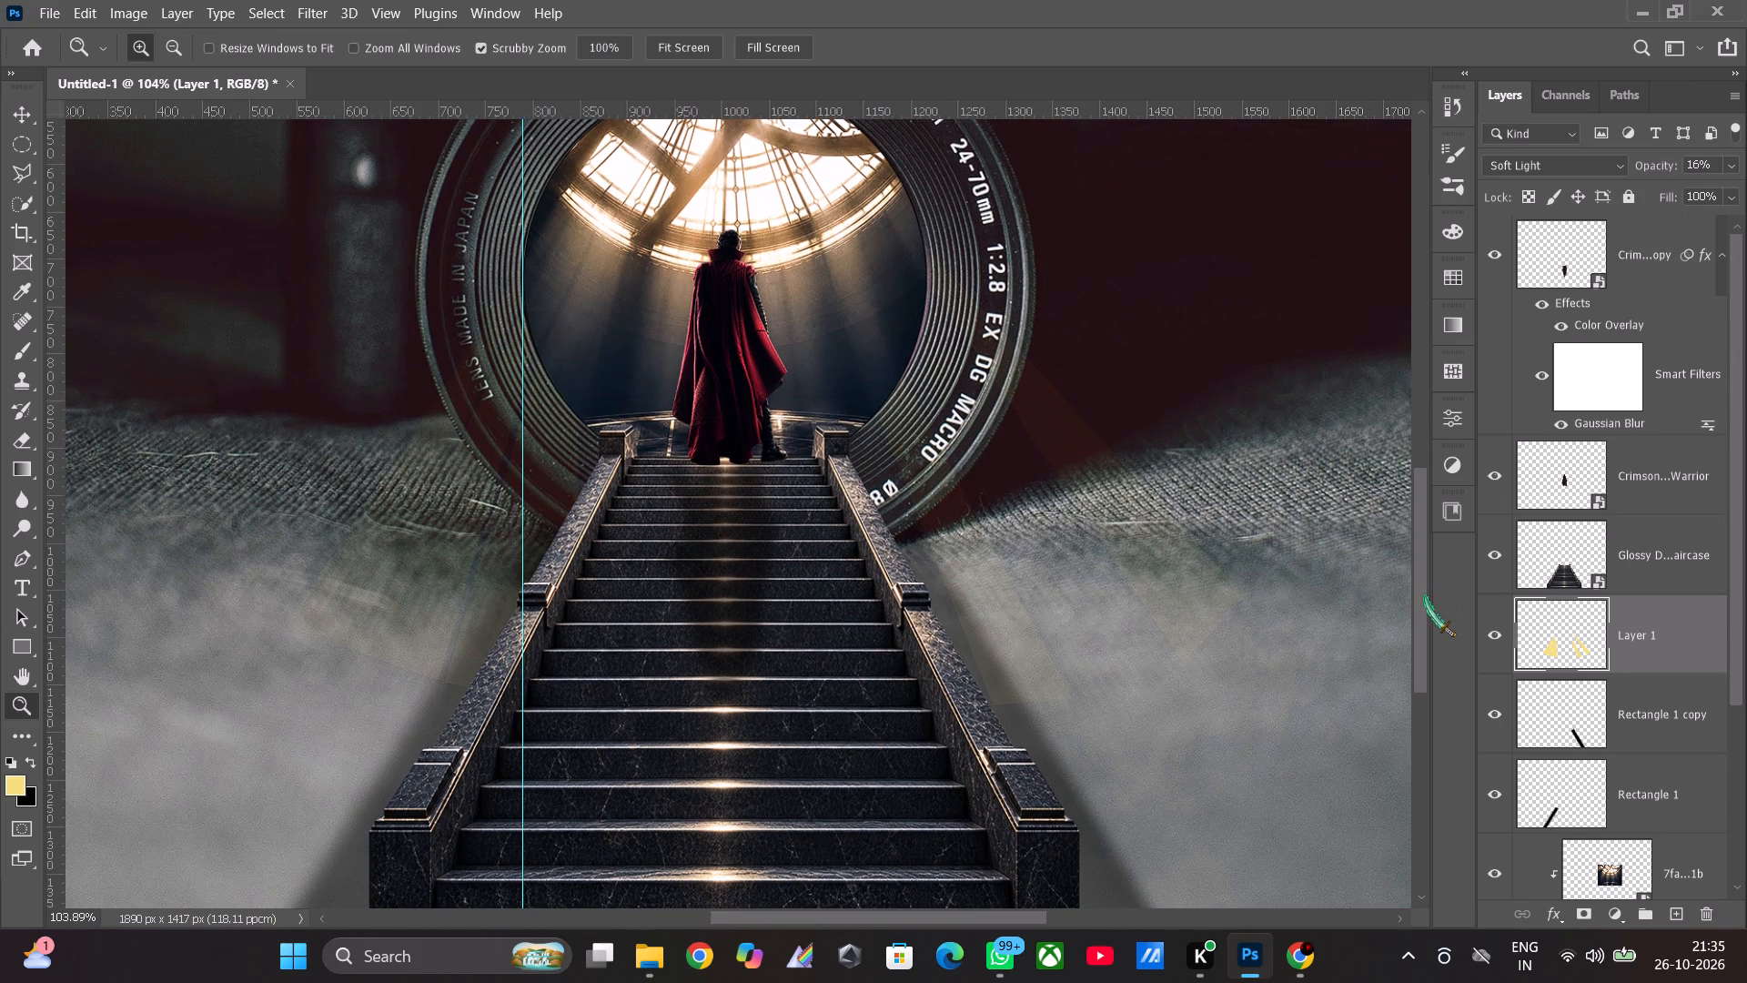
{"action": "left_click_drag", "start_coordinate": [1425, 596], "coordinate": [1425, 597]}
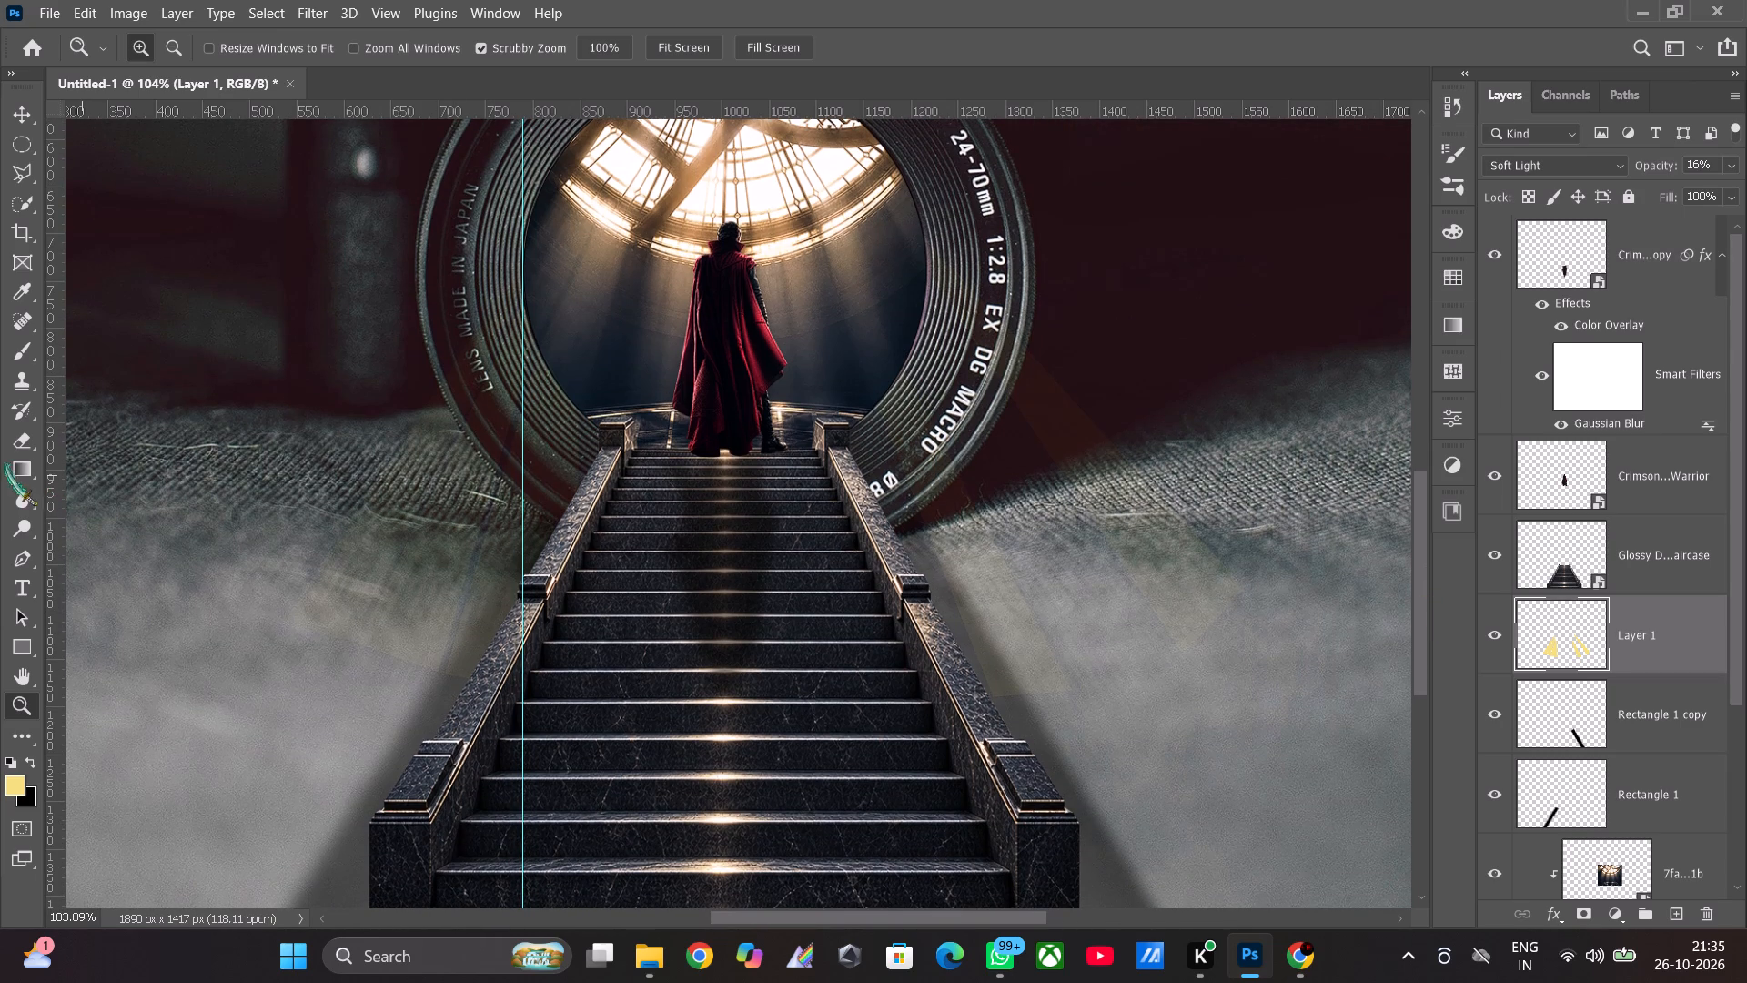
{"action": "left_click", "coordinate": [24, 350]}
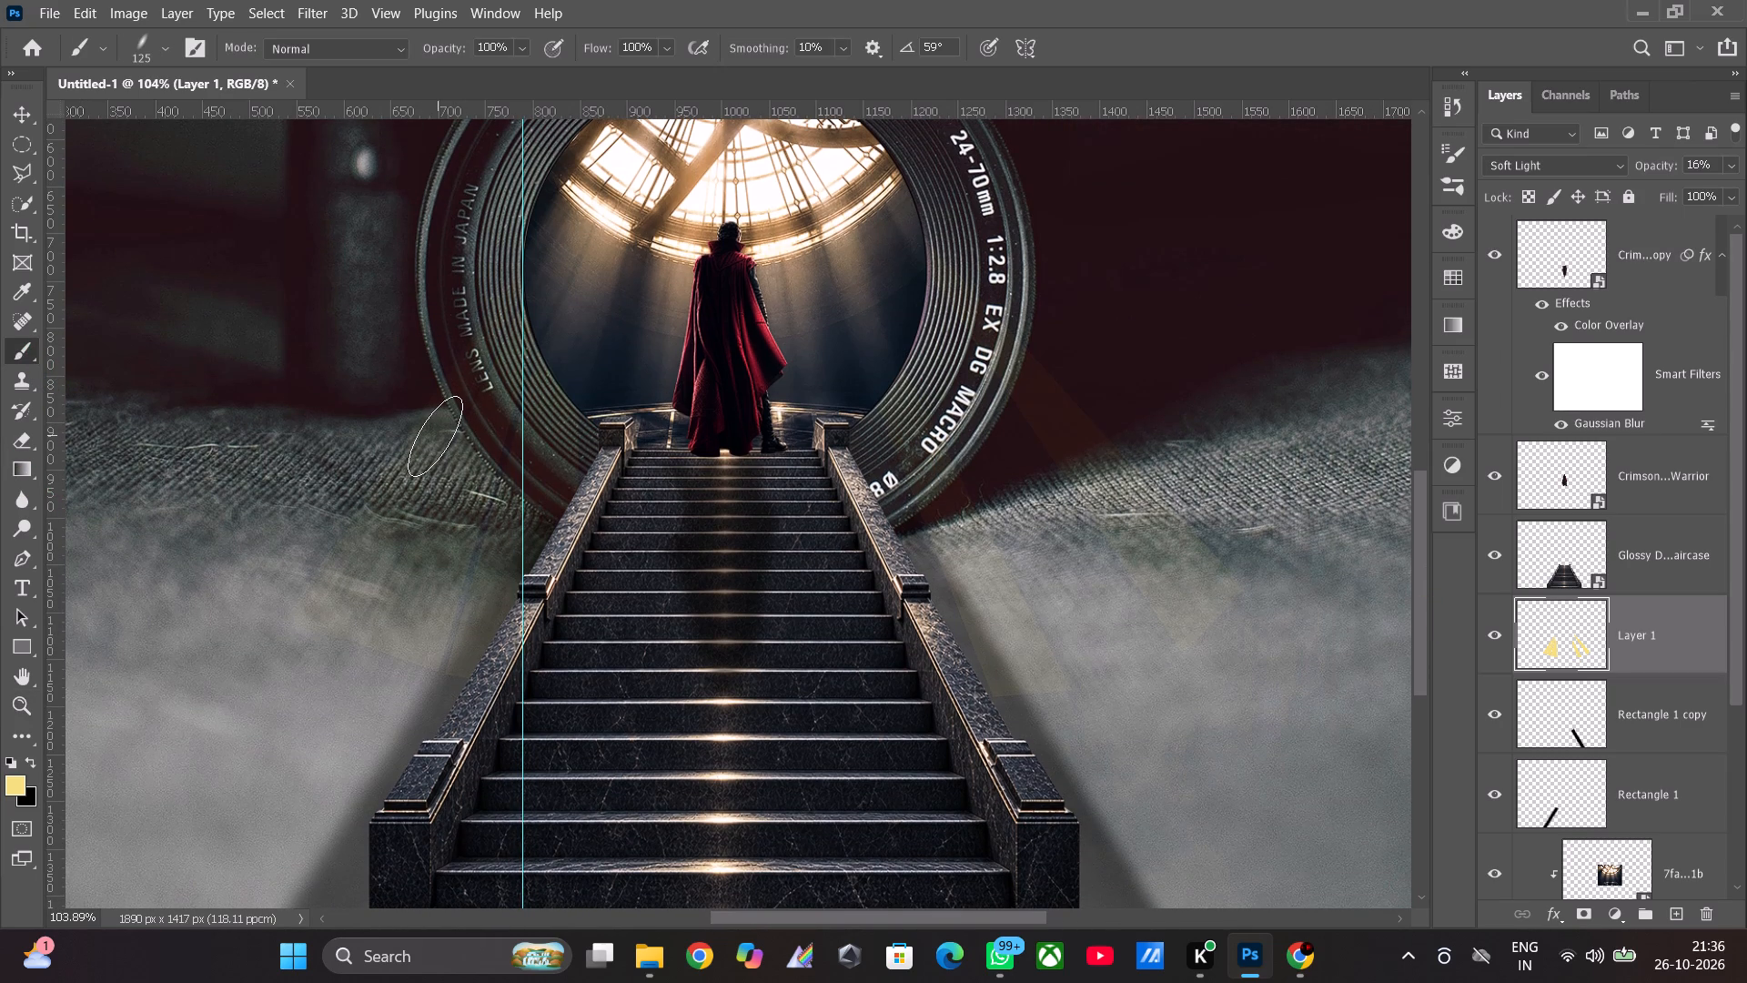
{"action": "left_click", "coordinate": [435, 436]}
{"action": "left_click", "coordinate": [428, 431]}
{"action": "left_click", "coordinate": [427, 432]}
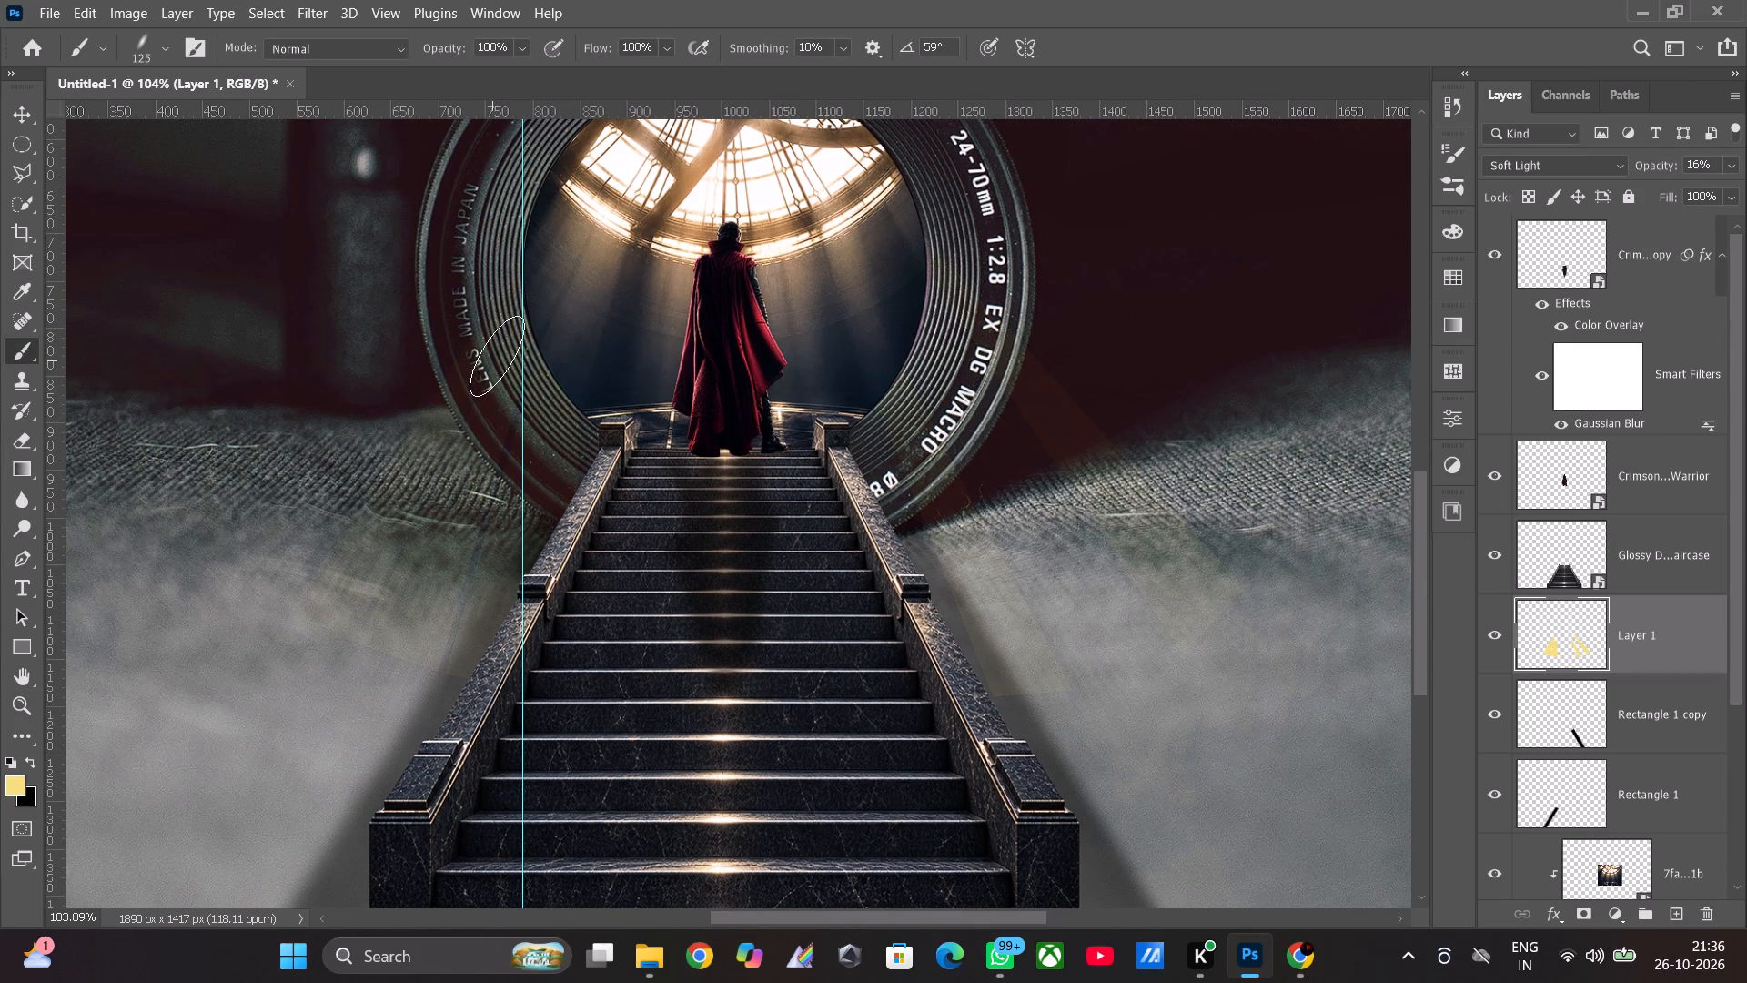
{"action": "left_click_drag", "start_coordinate": [401, 357], "coordinate": [315, 402]}
{"action": "left_click_drag", "start_coordinate": [325, 552], "coordinate": [333, 565]}
Paint overlapping soft yellow strokes on Layer 1 across the ground beside the staircase's left railing.
{"action": "left_click_drag", "start_coordinate": [333, 565], "coordinate": [408, 670]}
{"action": "left_click_drag", "start_coordinate": [360, 632], "coordinate": [462, 668]}
{"action": "left_click_drag", "start_coordinate": [436, 613], "coordinate": [478, 608]}
{"action": "left_click_drag", "start_coordinate": [477, 583], "coordinate": [490, 600]}
{"action": "left_click_drag", "start_coordinate": [459, 569], "coordinate": [458, 641]}
{"action": "left_click_drag", "start_coordinate": [355, 623], "coordinate": [368, 656]}
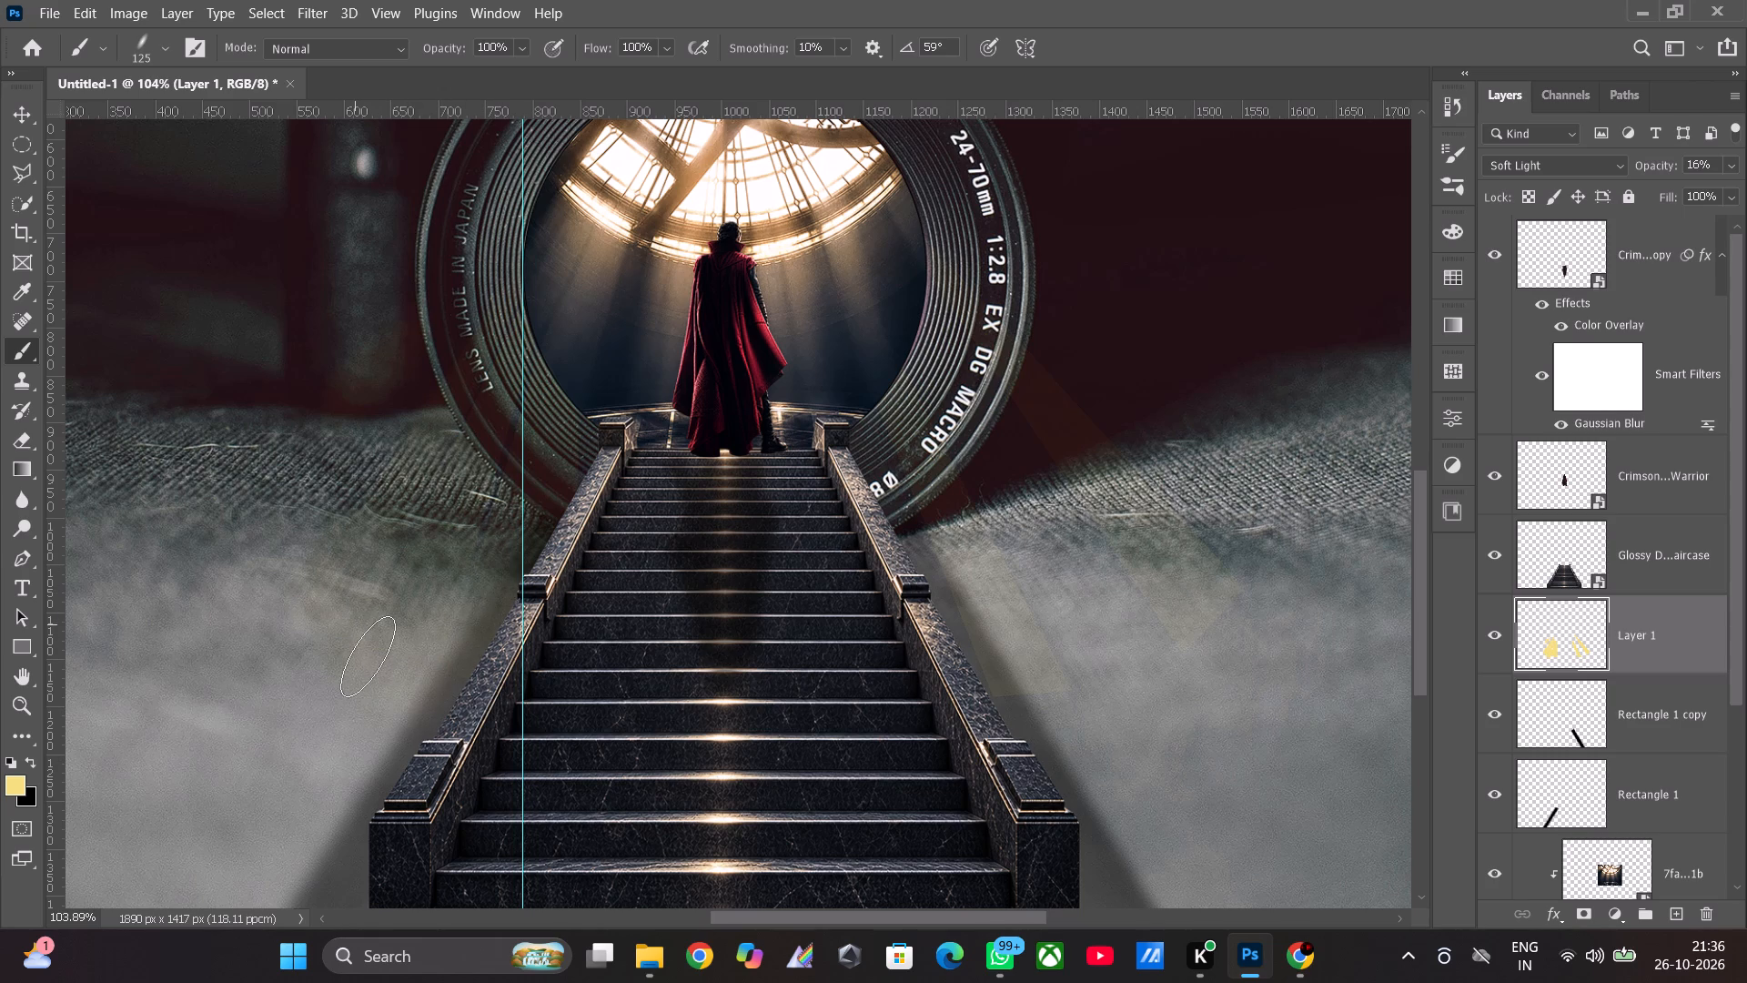
{"action": "left_click_drag", "start_coordinate": [368, 656], "coordinate": [334, 645]}
{"action": "left_click_drag", "start_coordinate": [263, 594], "coordinate": [303, 607]}
{"action": "left_click_drag", "start_coordinate": [298, 588], "coordinate": [313, 607]}
{"action": "left_click_drag", "start_coordinate": [318, 588], "coordinate": [371, 613]}
{"action": "left_click_drag", "start_coordinate": [318, 556], "coordinate": [350, 588]}
{"action": "left_click_drag", "start_coordinate": [300, 597], "coordinate": [372, 654]}
{"action": "left_click_drag", "start_coordinate": [349, 653], "coordinate": [399, 694]}
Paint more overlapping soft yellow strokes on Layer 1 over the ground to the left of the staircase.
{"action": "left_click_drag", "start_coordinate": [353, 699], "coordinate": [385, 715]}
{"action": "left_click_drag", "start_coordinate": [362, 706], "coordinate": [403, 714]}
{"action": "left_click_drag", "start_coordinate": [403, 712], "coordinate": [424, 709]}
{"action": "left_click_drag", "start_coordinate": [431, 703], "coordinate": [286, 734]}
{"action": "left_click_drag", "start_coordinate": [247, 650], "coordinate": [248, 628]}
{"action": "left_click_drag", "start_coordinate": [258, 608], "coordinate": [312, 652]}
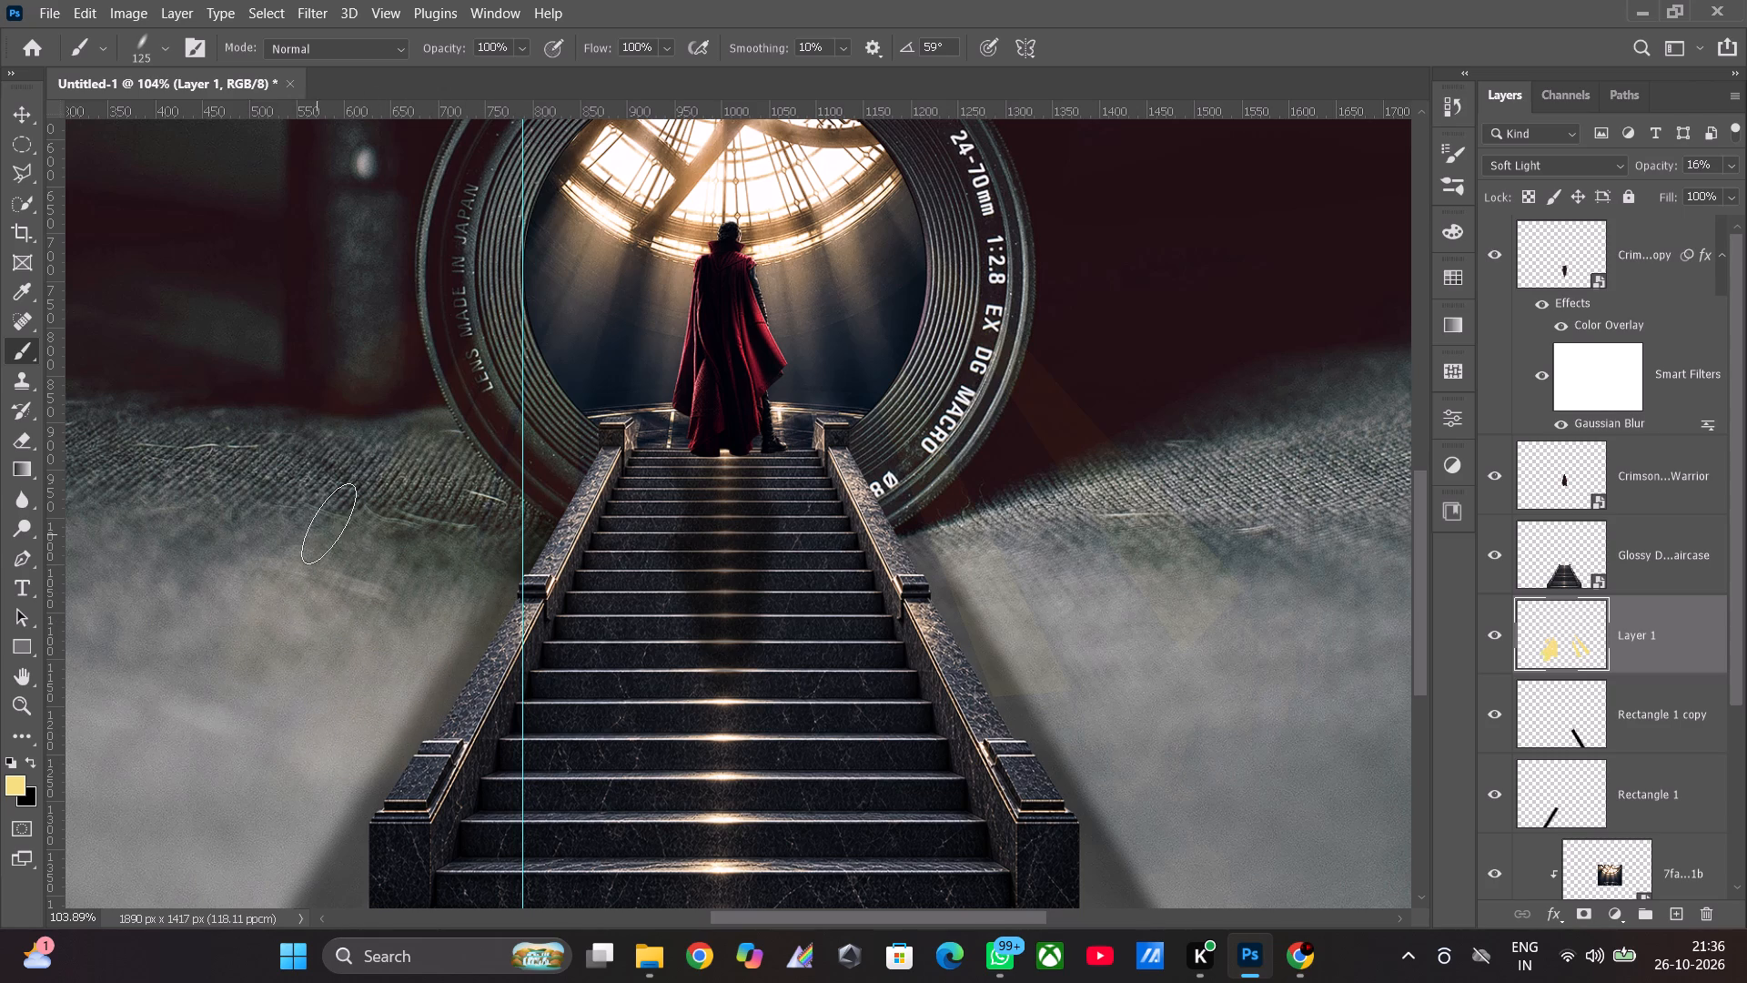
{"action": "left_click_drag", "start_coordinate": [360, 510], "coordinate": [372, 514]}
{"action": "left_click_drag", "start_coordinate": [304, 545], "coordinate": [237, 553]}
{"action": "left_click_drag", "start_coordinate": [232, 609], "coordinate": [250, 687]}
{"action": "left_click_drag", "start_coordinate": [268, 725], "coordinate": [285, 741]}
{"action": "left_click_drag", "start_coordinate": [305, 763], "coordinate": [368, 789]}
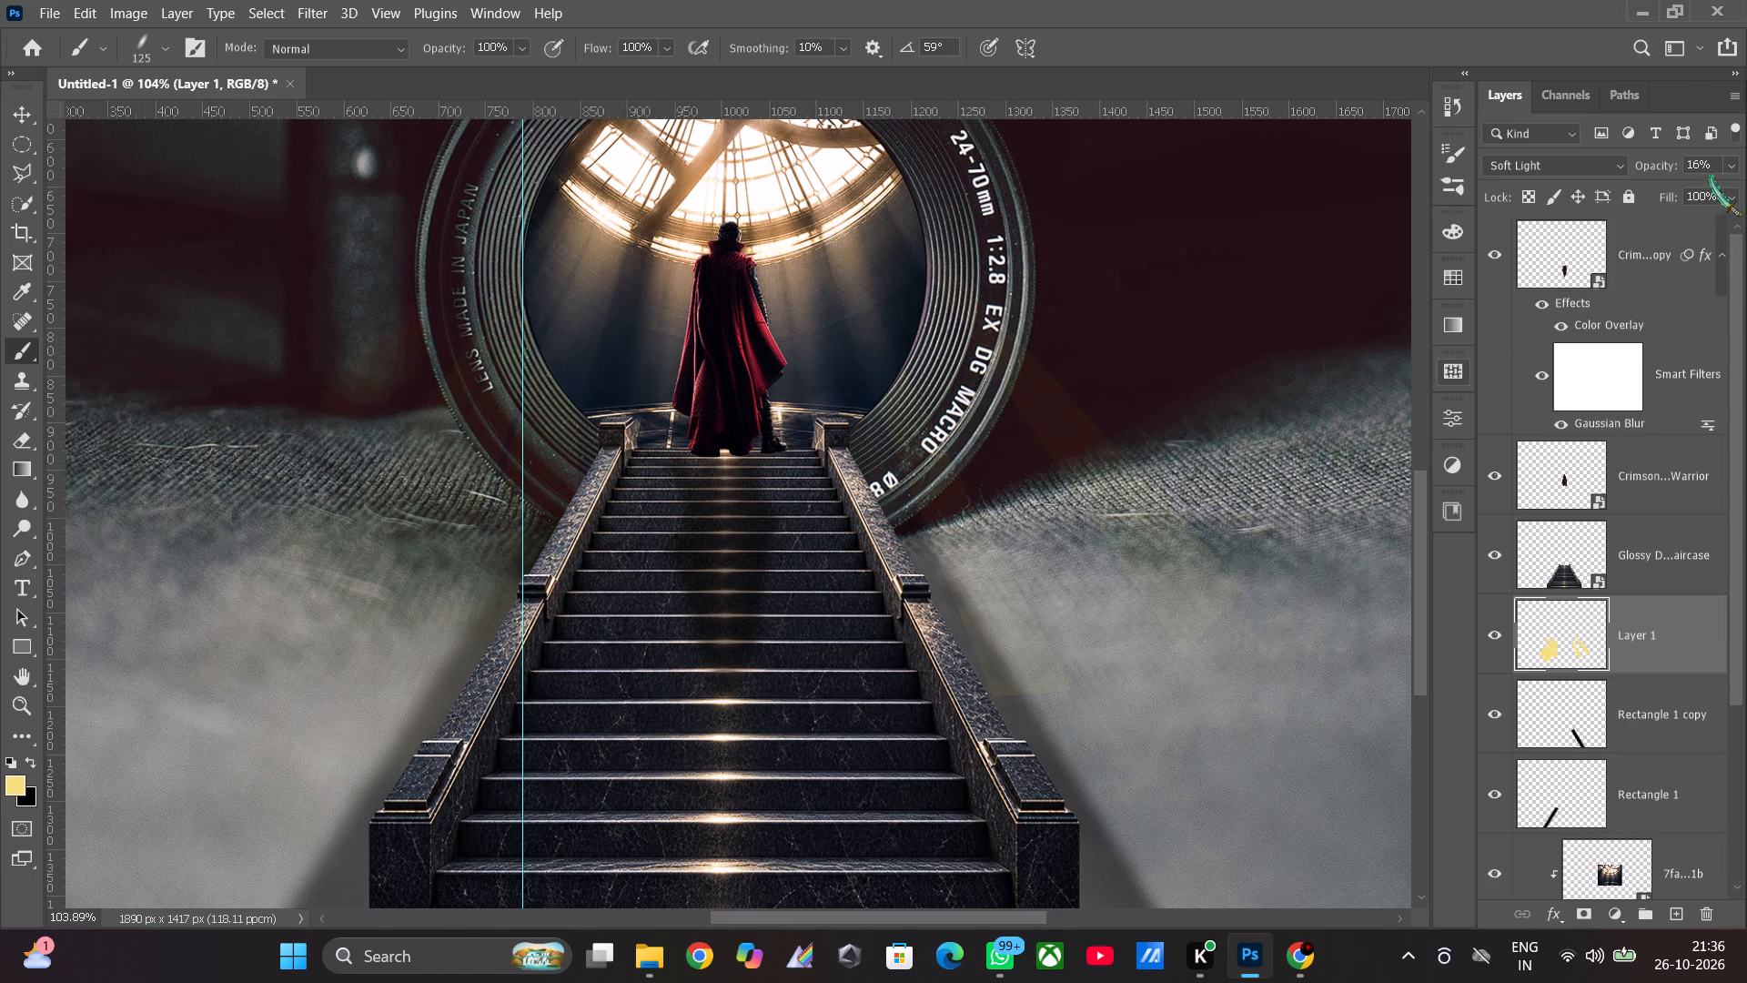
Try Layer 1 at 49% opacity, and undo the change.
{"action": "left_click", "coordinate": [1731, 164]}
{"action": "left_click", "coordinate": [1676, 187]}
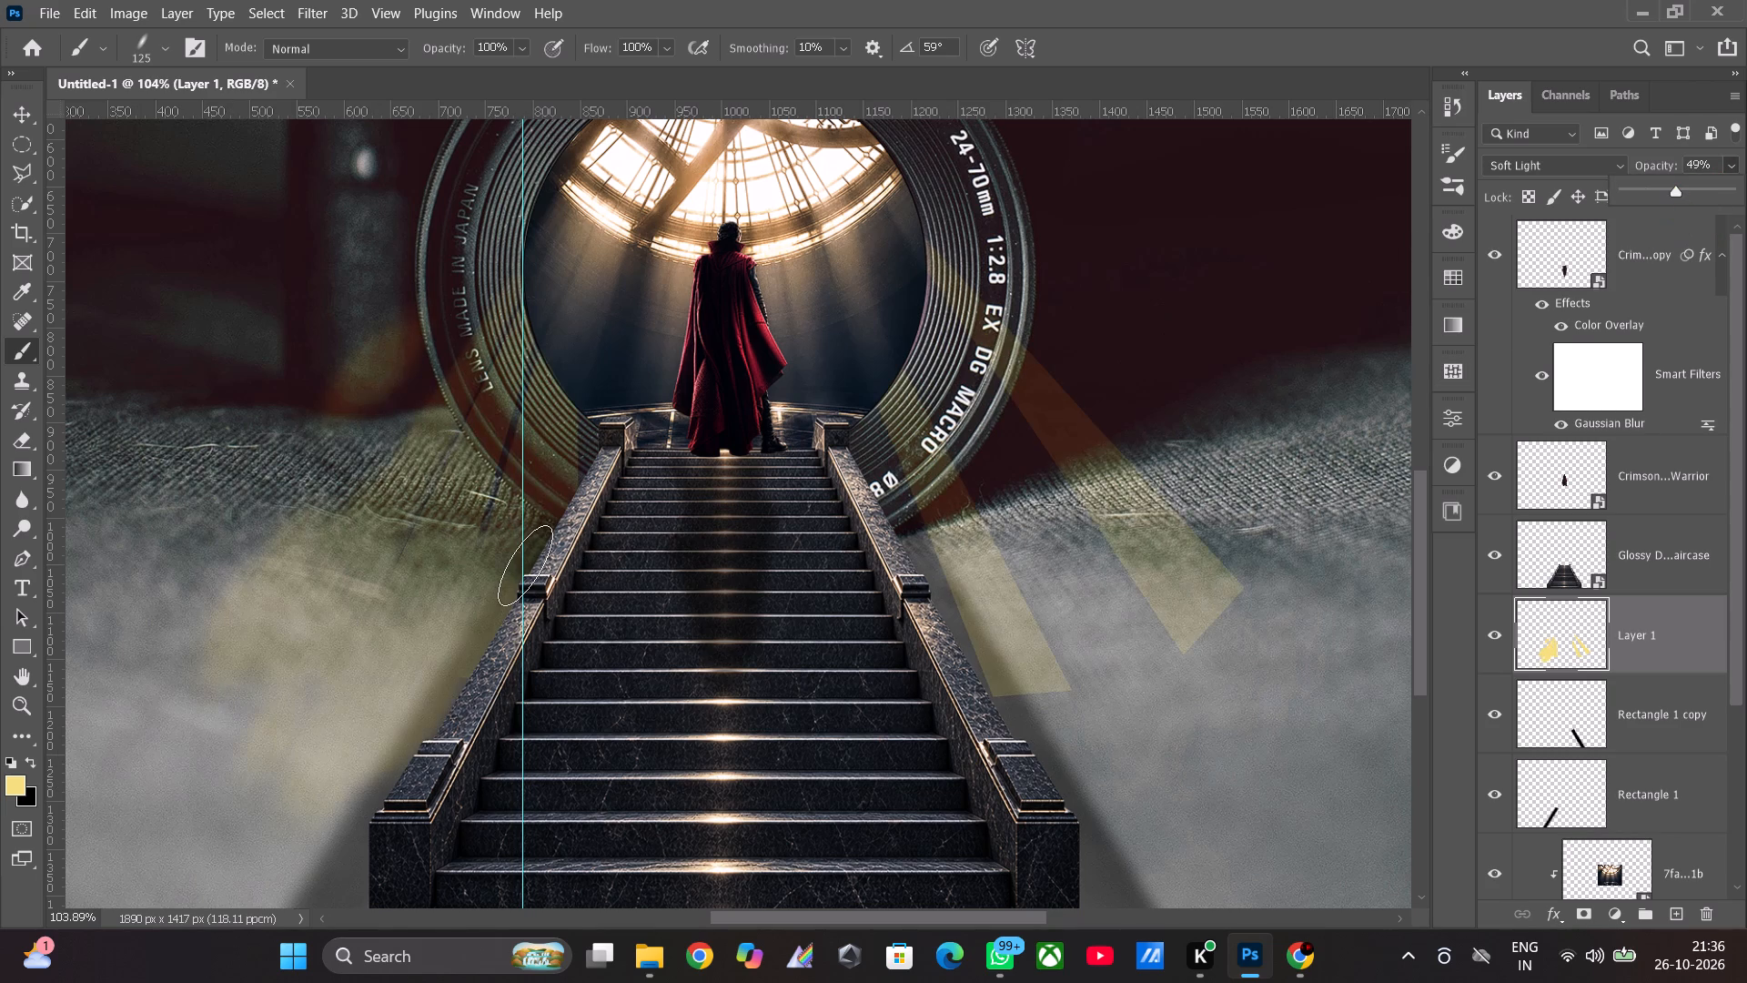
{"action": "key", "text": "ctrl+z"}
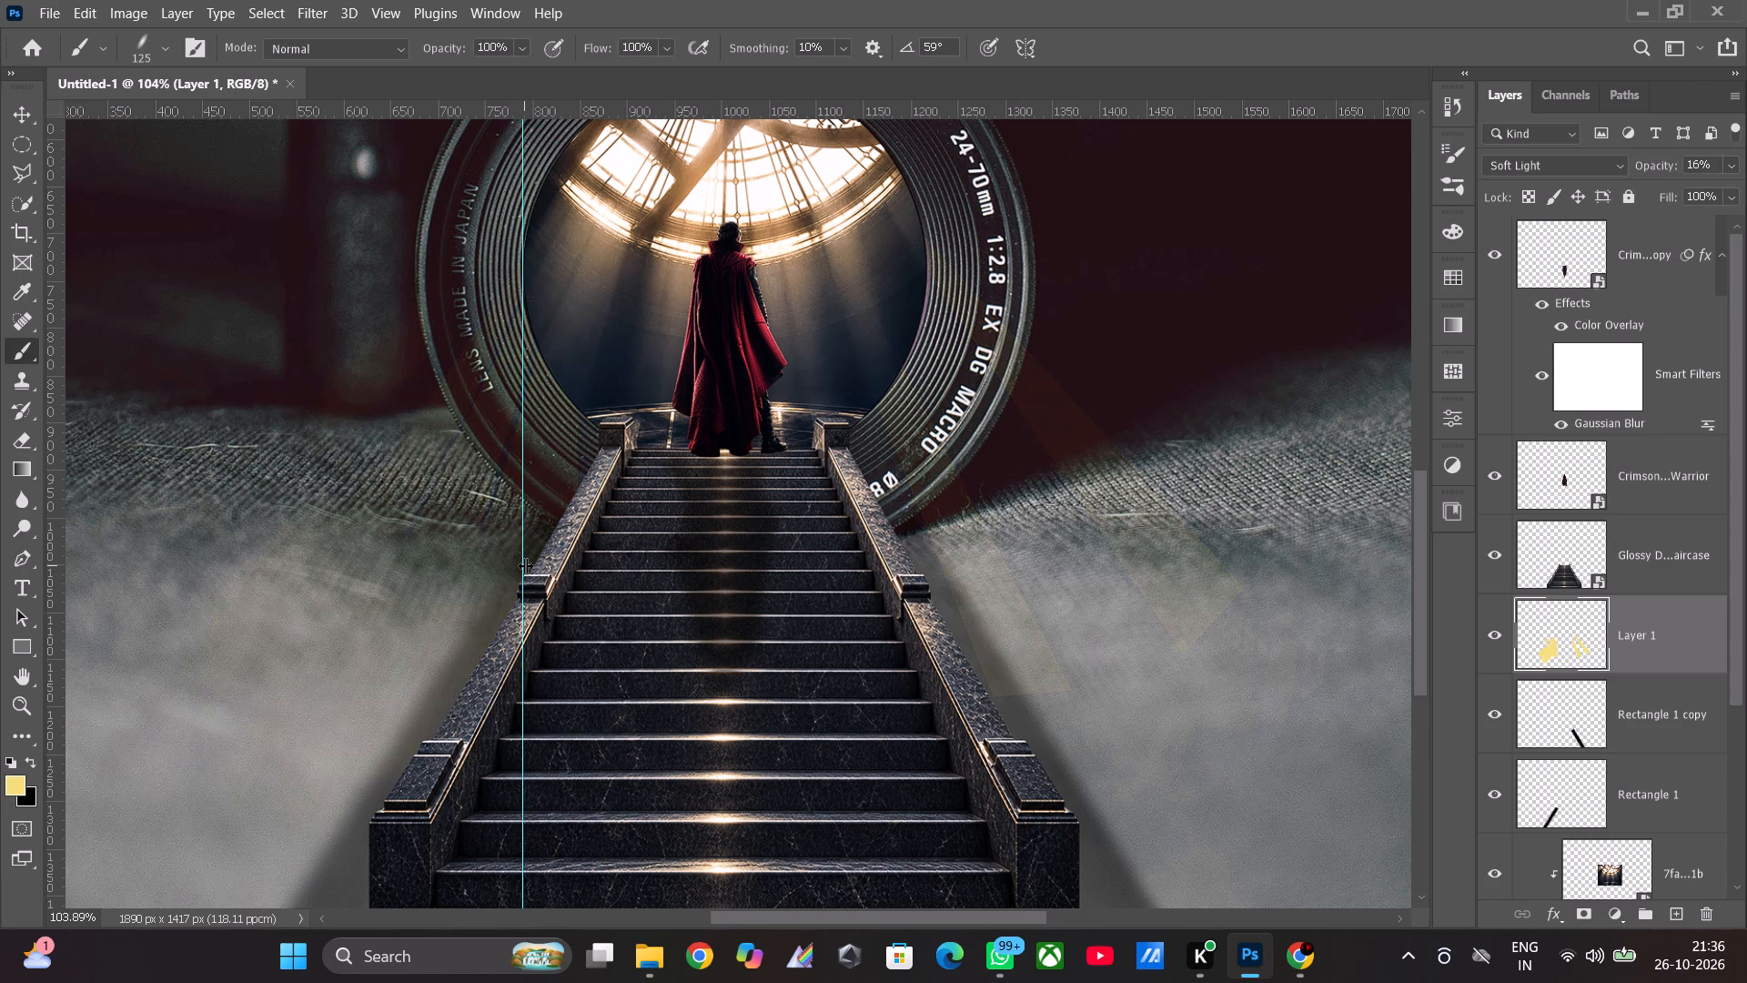
Undo the recent series of yellow brush strokes on Layer 1 over the ground beside the left railing.
{"action": "key", "text": "ctrl+z"}
{"action": "key", "text": "ctrl+z"}
{"action": "key", "text": "ctrl+z"}
{"action": "key", "text": "ctrl+z"}
{"action": "key", "text": "ctrl+z"}
{"action": "key", "text": "ctrl+z"}
{"action": "key", "text": "ctrl+z"}
{"action": "key", "text": "ctrl+z"}
{"action": "key", "text": "ctrl+z"}
{"action": "key", "text": "ctrl+z"}
{"action": "key", "text": "ctrl+z"}
{"action": "key", "text": "ctrl+z"}
{"action": "key", "text": "ctrl+z"}
{"action": "key", "text": "ctrl+z"}
{"action": "key", "text": "ctrl+z"}
{"action": "key", "text": "ctrl+z"}
{"action": "key", "text": "ctrl+z"}
{"action": "key", "text": "ctrl+z"}
{"action": "key", "text": "ctrl+z"}
{"action": "key", "text": "ctrl+z"}
{"action": "key", "text": "ctrl+z"}
{"action": "key", "text": "ctrl+z"}
{"action": "key", "text": "ctrl+z"}
{"action": "key", "text": "ctrl+z"}
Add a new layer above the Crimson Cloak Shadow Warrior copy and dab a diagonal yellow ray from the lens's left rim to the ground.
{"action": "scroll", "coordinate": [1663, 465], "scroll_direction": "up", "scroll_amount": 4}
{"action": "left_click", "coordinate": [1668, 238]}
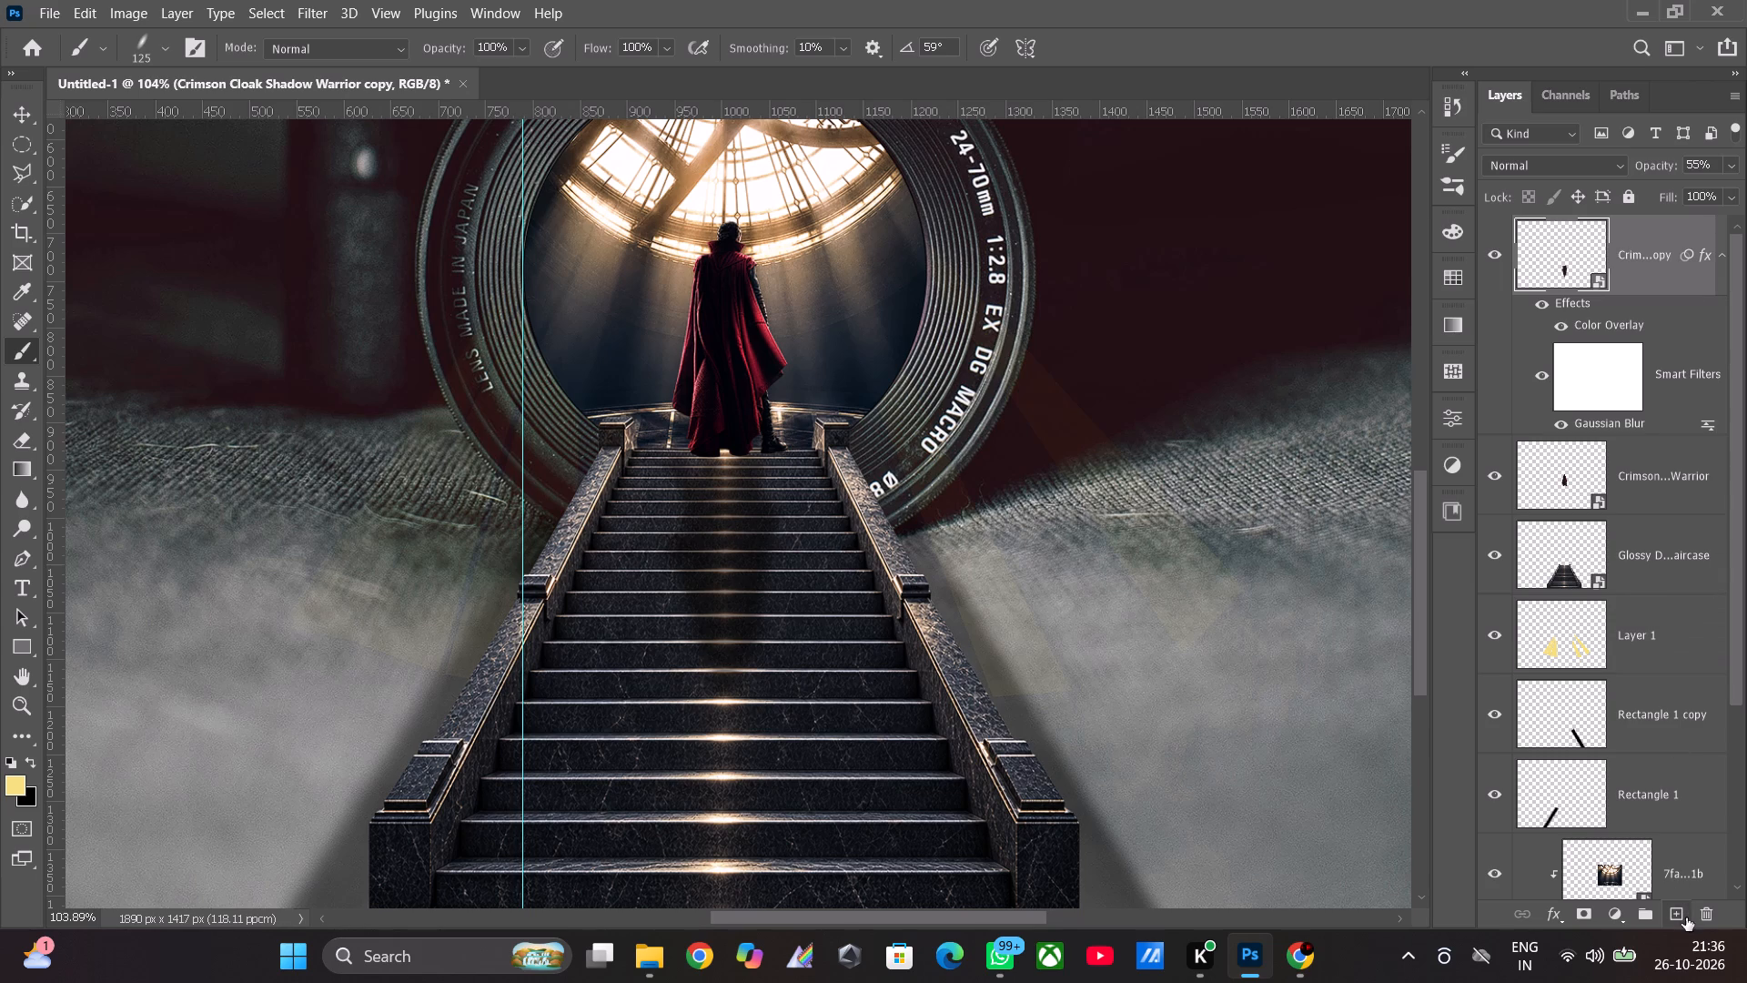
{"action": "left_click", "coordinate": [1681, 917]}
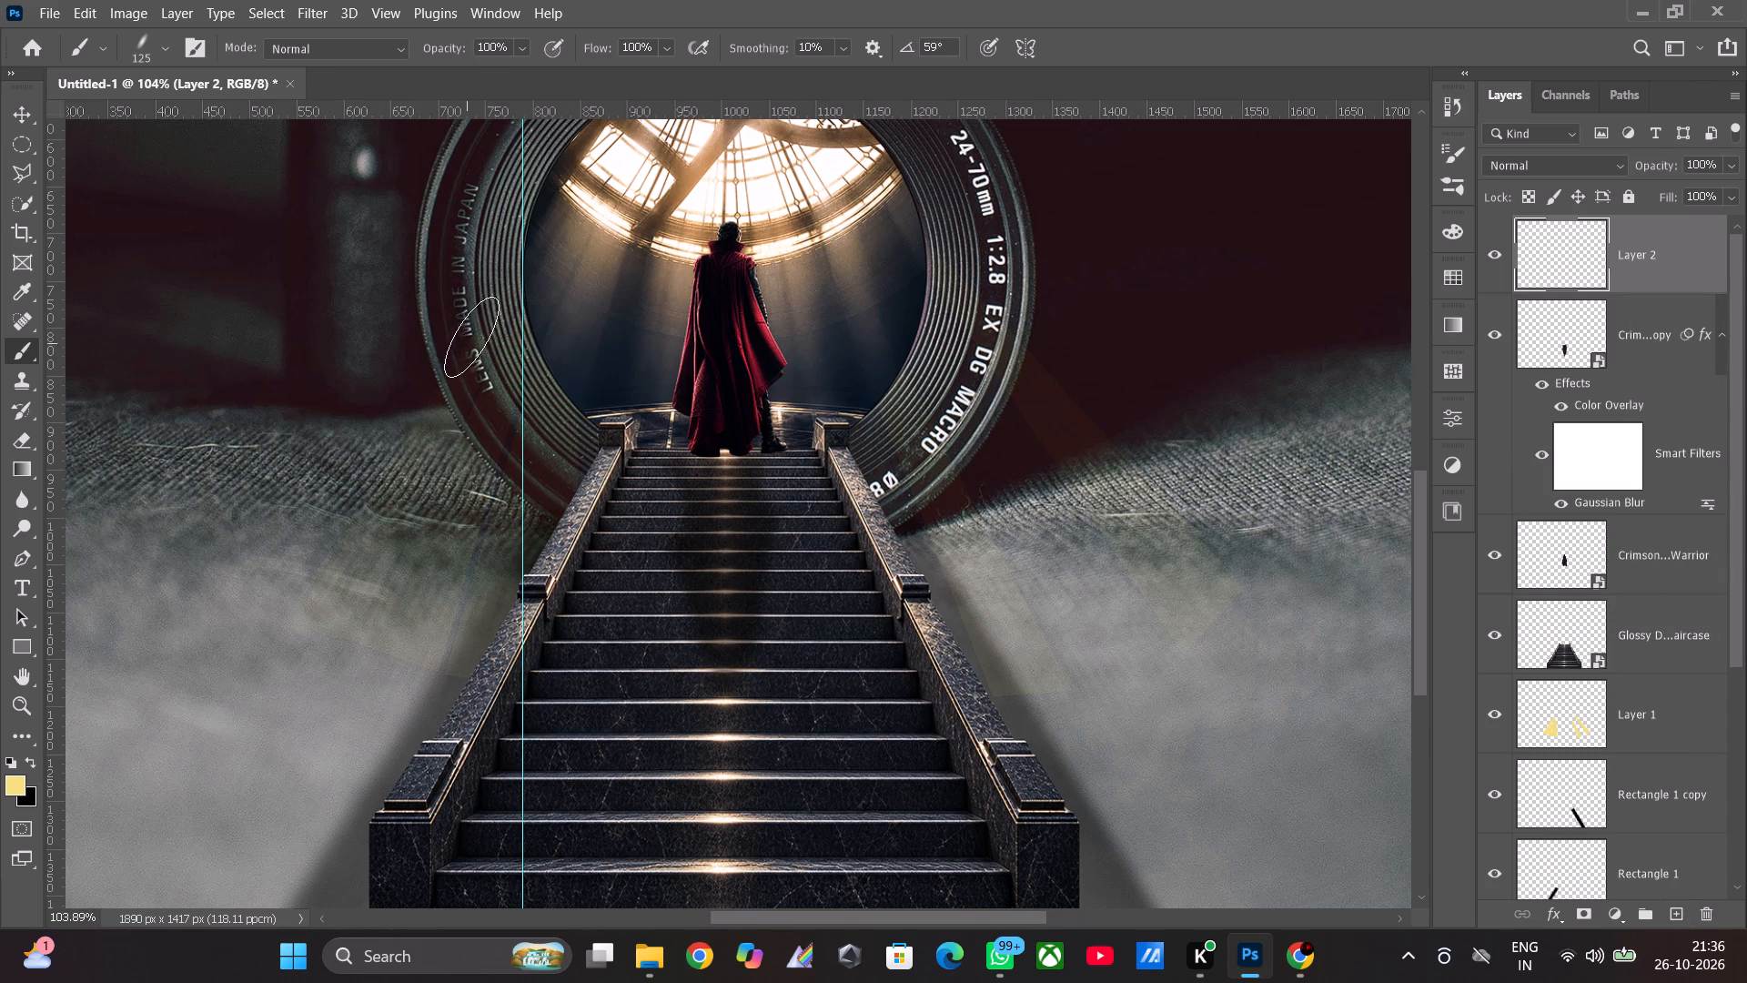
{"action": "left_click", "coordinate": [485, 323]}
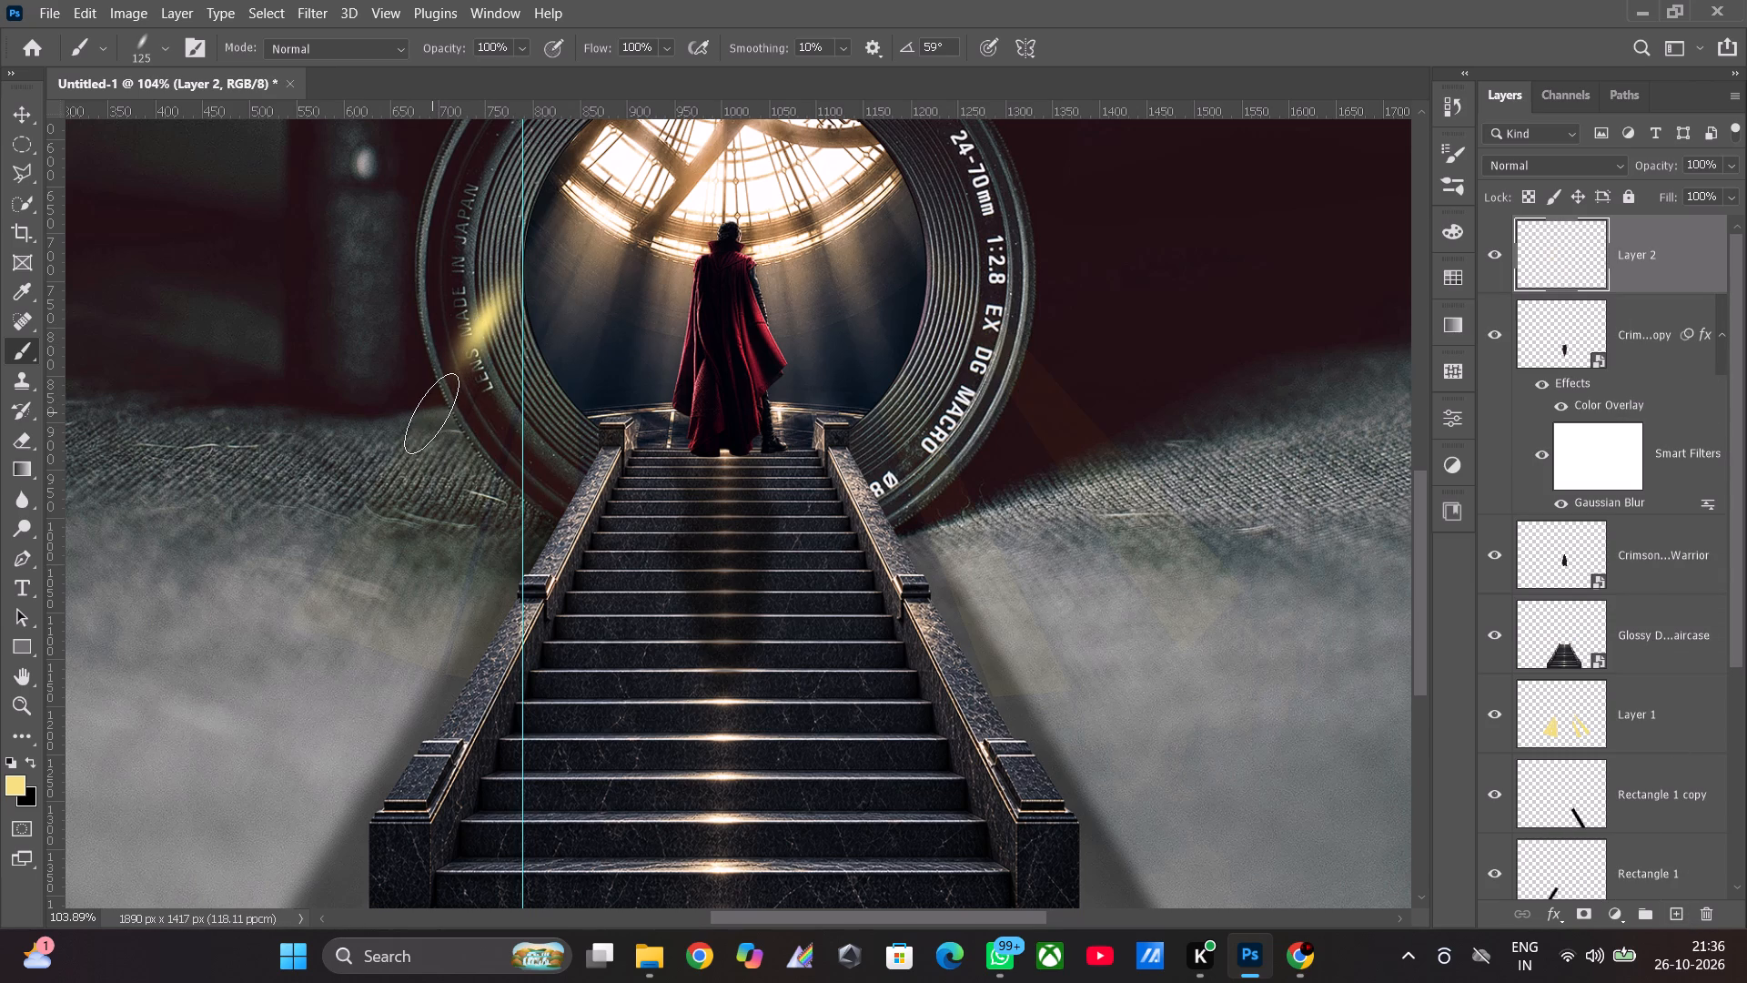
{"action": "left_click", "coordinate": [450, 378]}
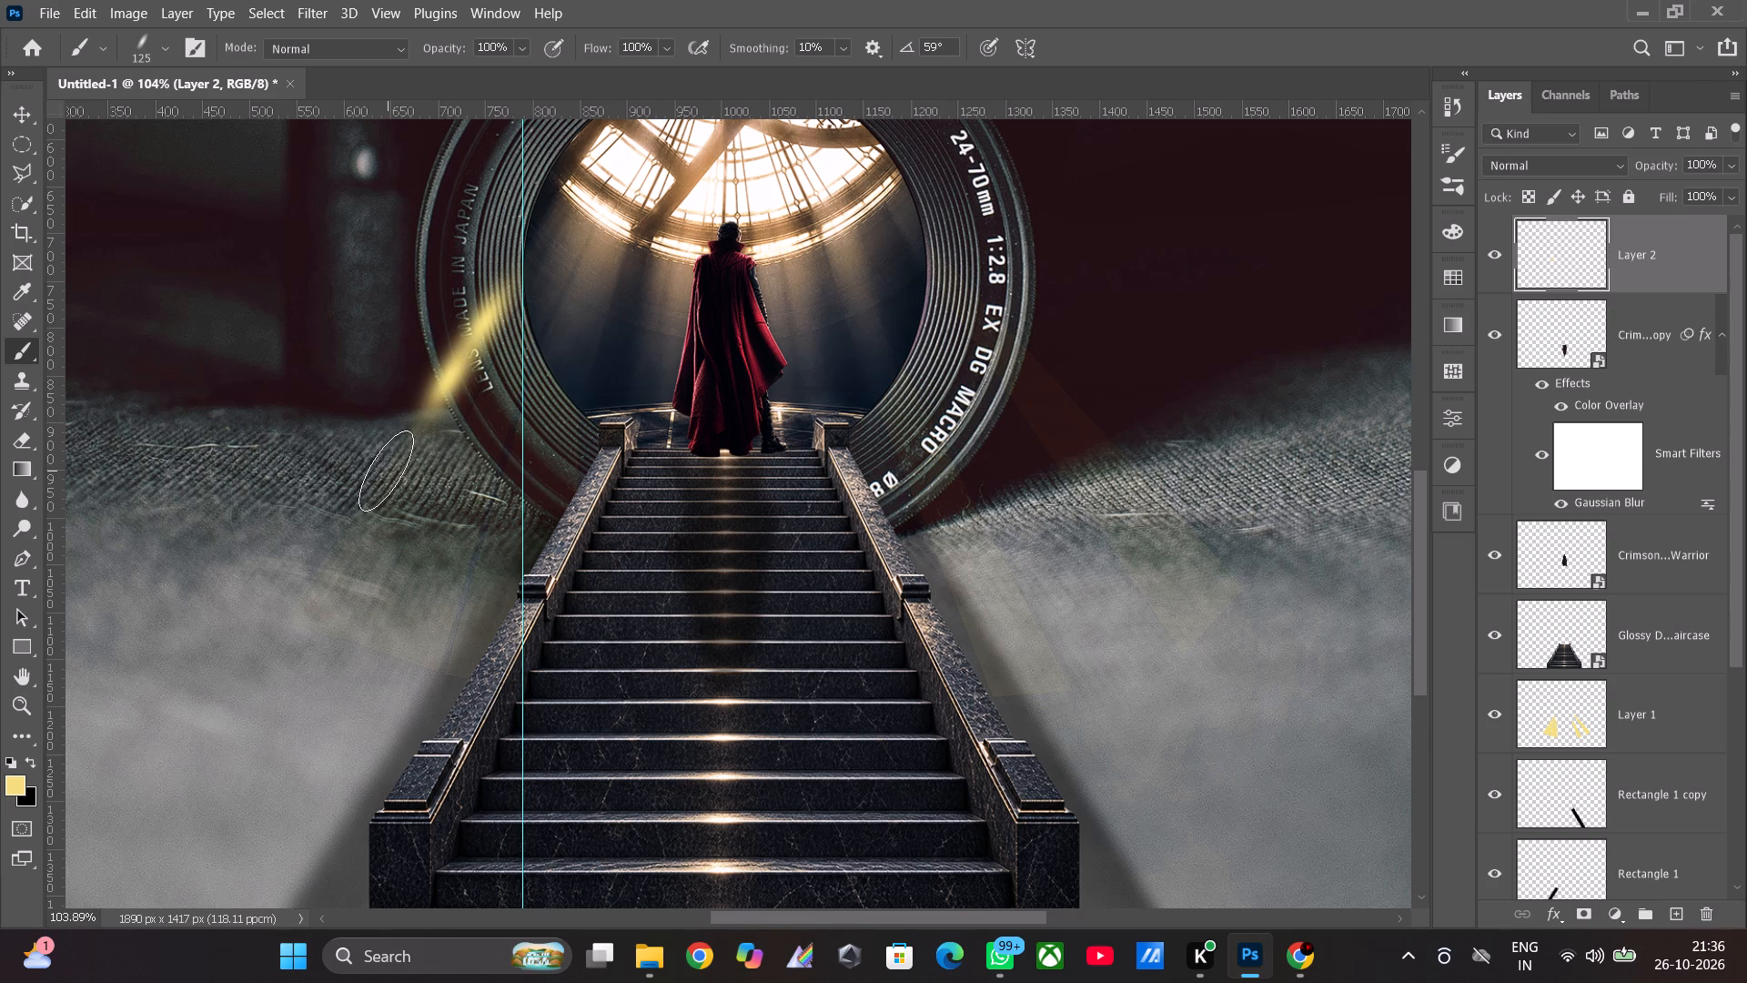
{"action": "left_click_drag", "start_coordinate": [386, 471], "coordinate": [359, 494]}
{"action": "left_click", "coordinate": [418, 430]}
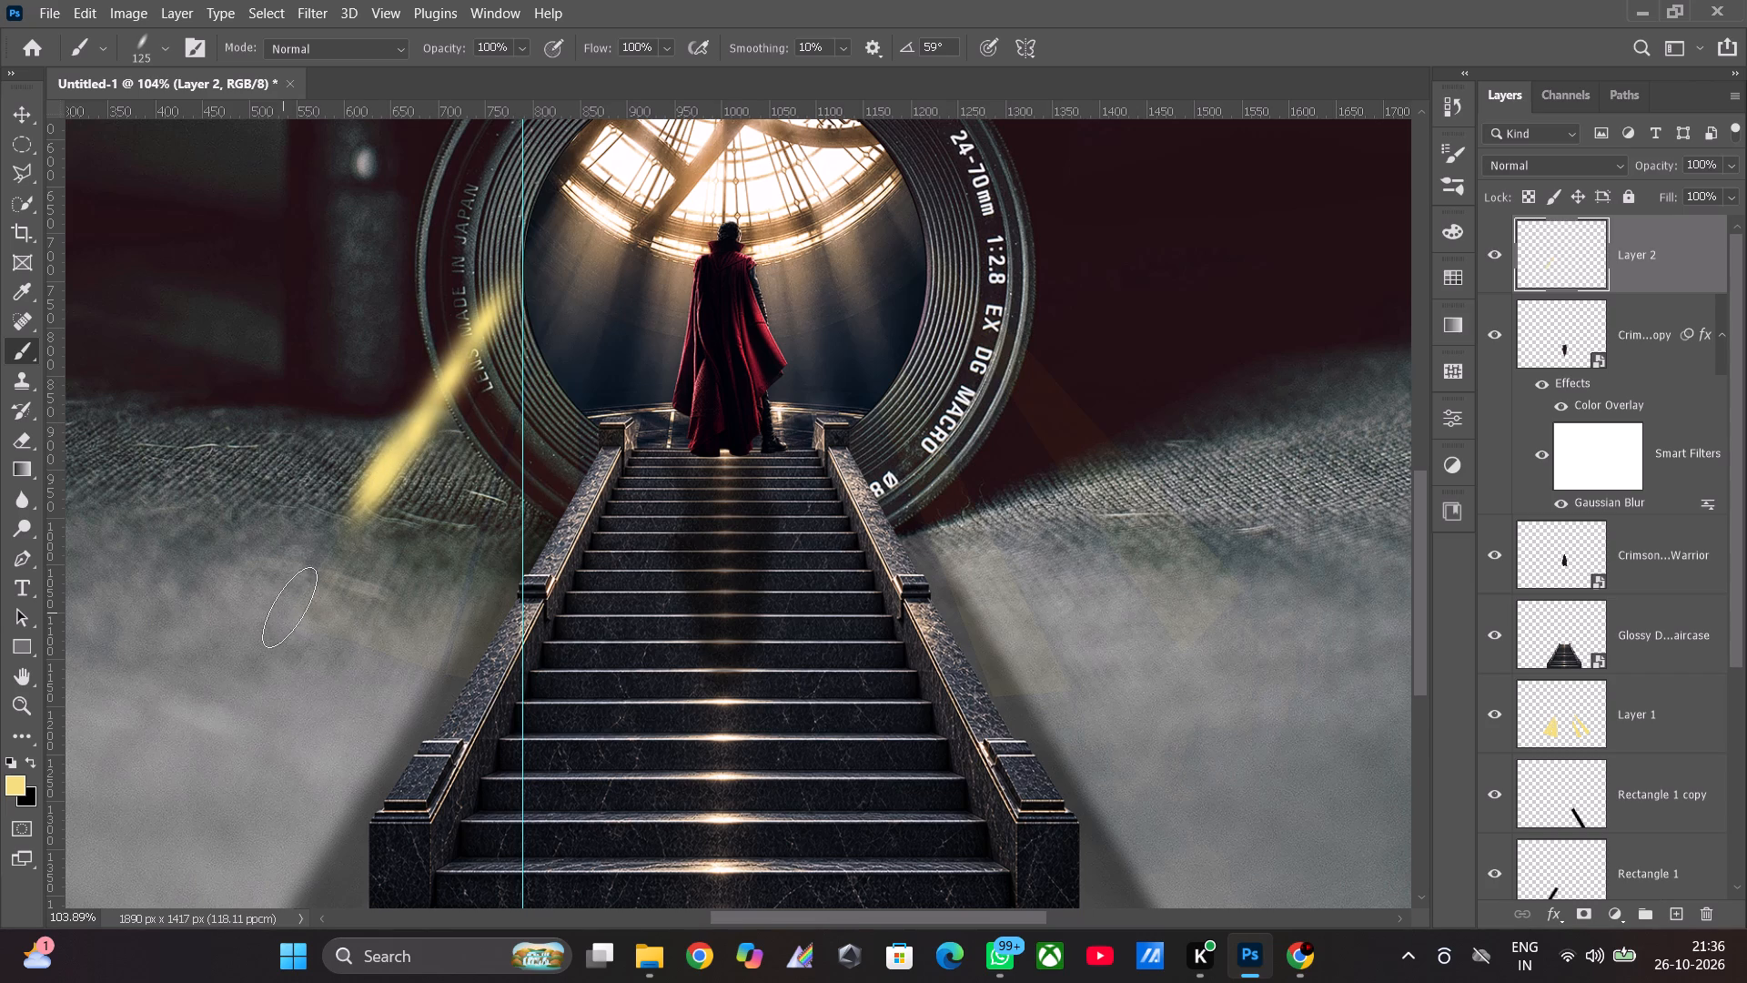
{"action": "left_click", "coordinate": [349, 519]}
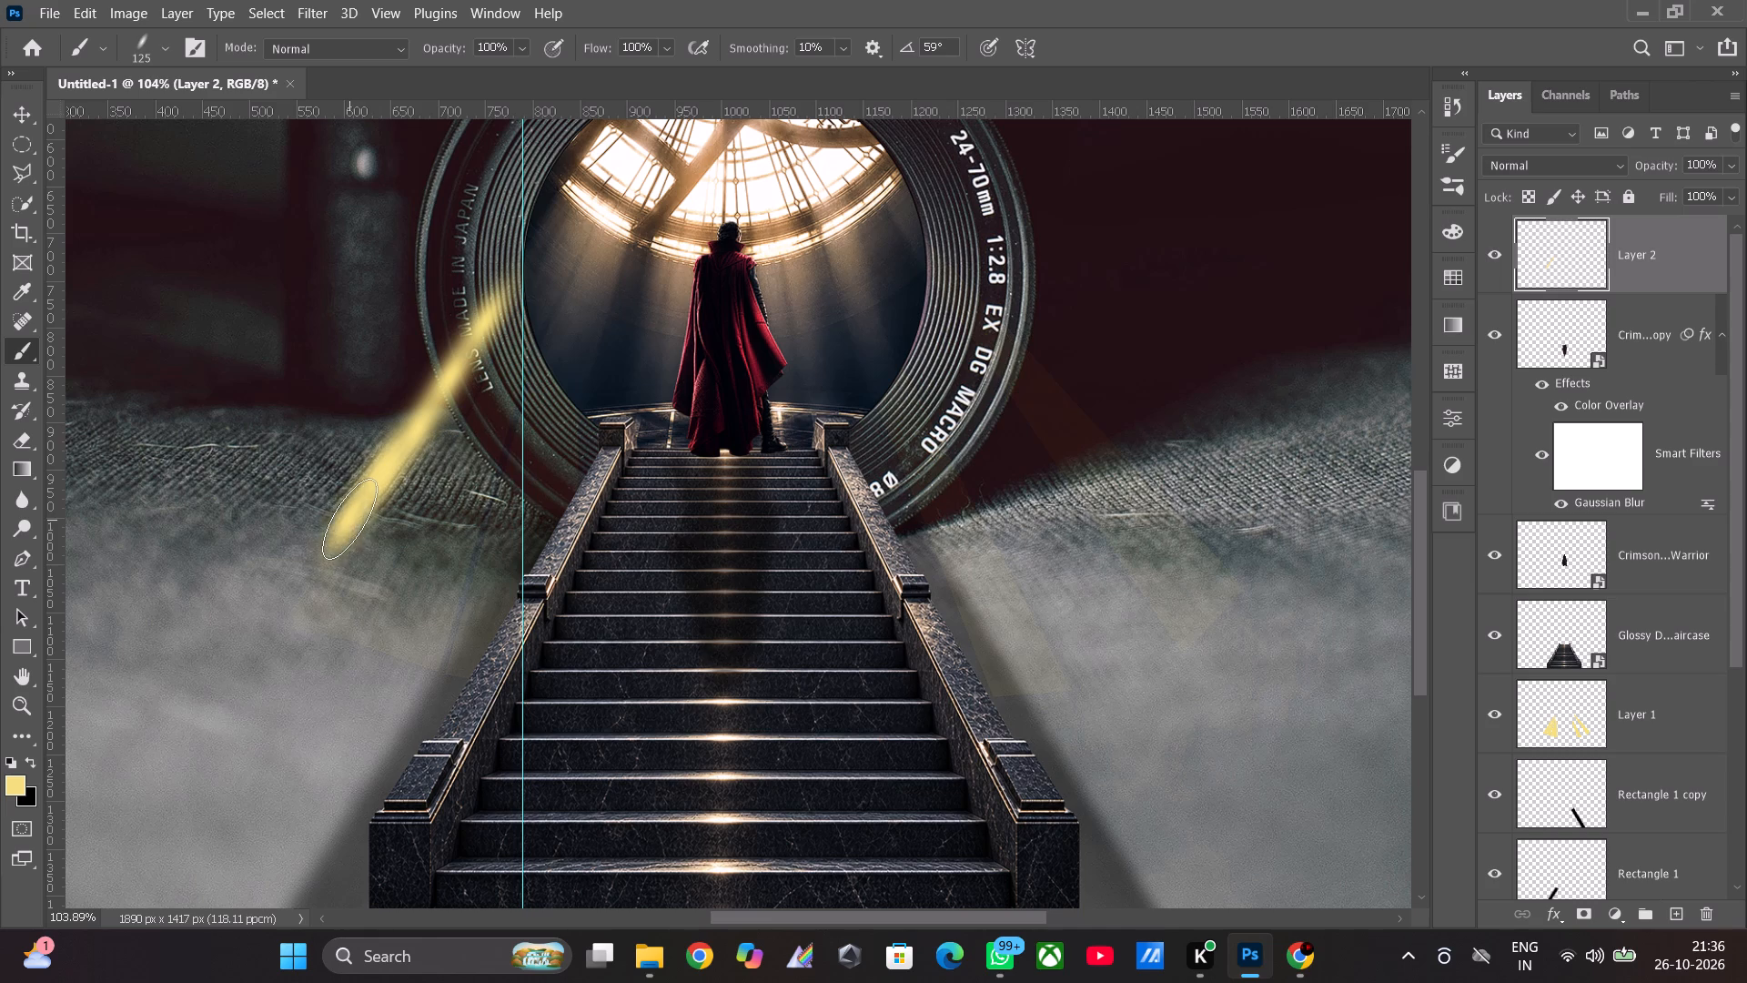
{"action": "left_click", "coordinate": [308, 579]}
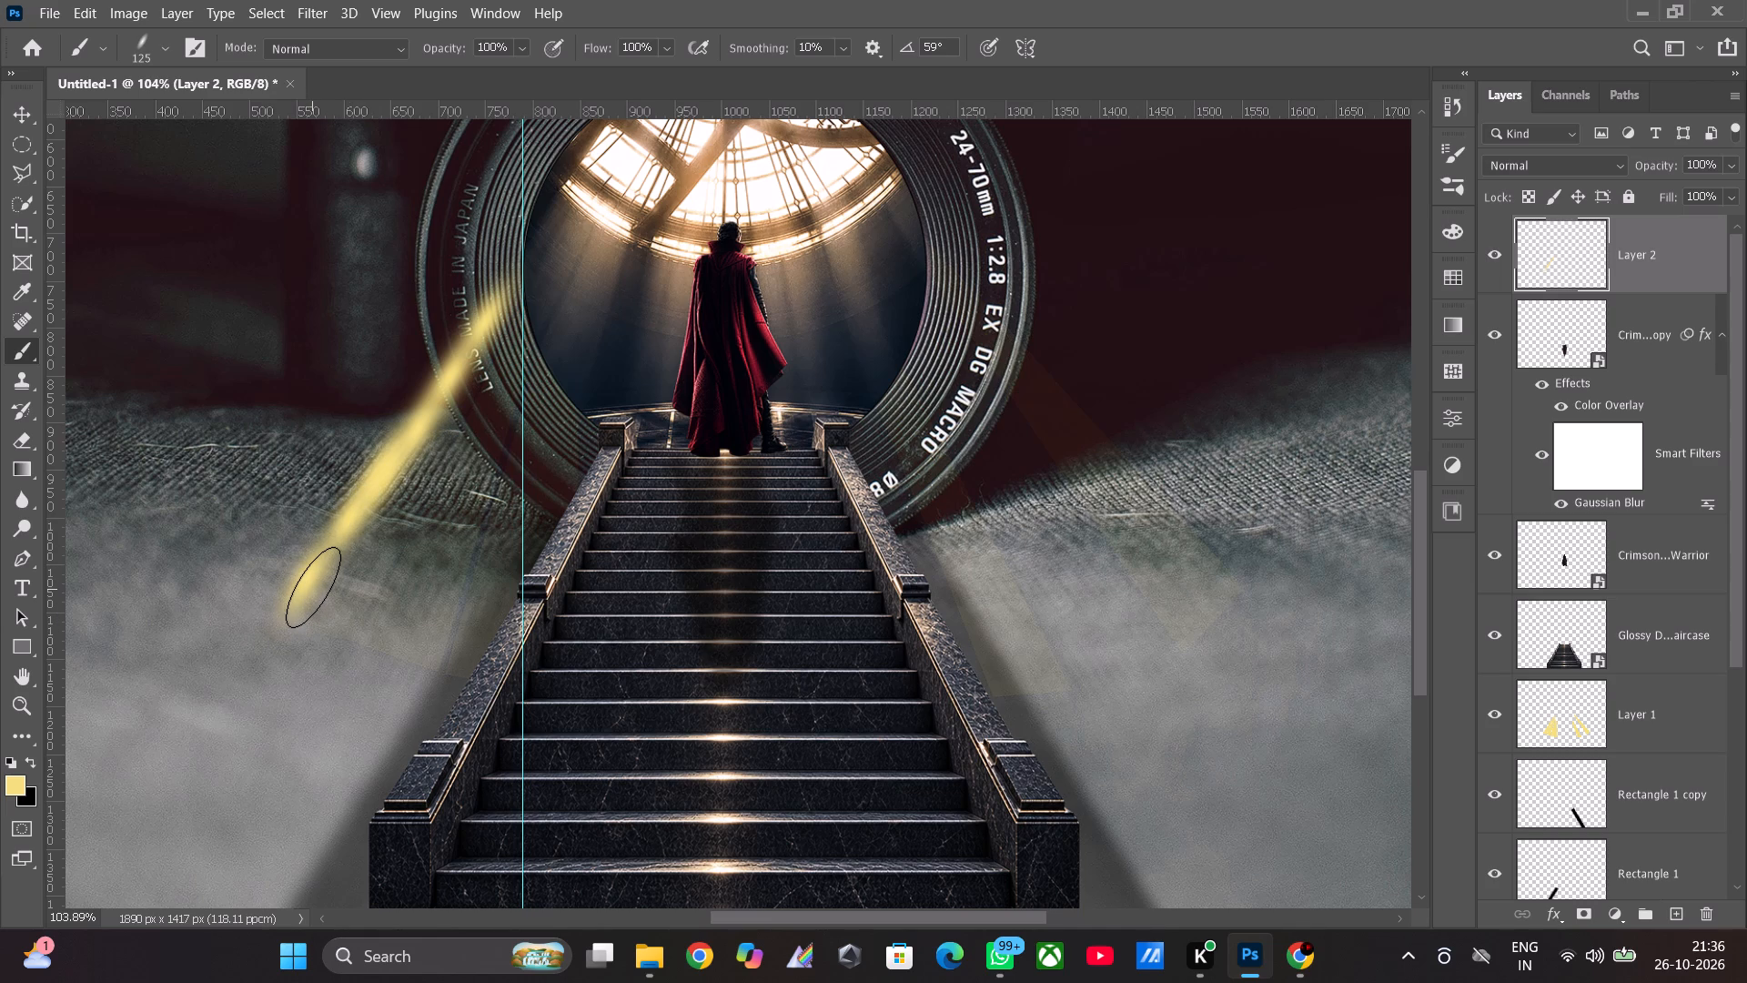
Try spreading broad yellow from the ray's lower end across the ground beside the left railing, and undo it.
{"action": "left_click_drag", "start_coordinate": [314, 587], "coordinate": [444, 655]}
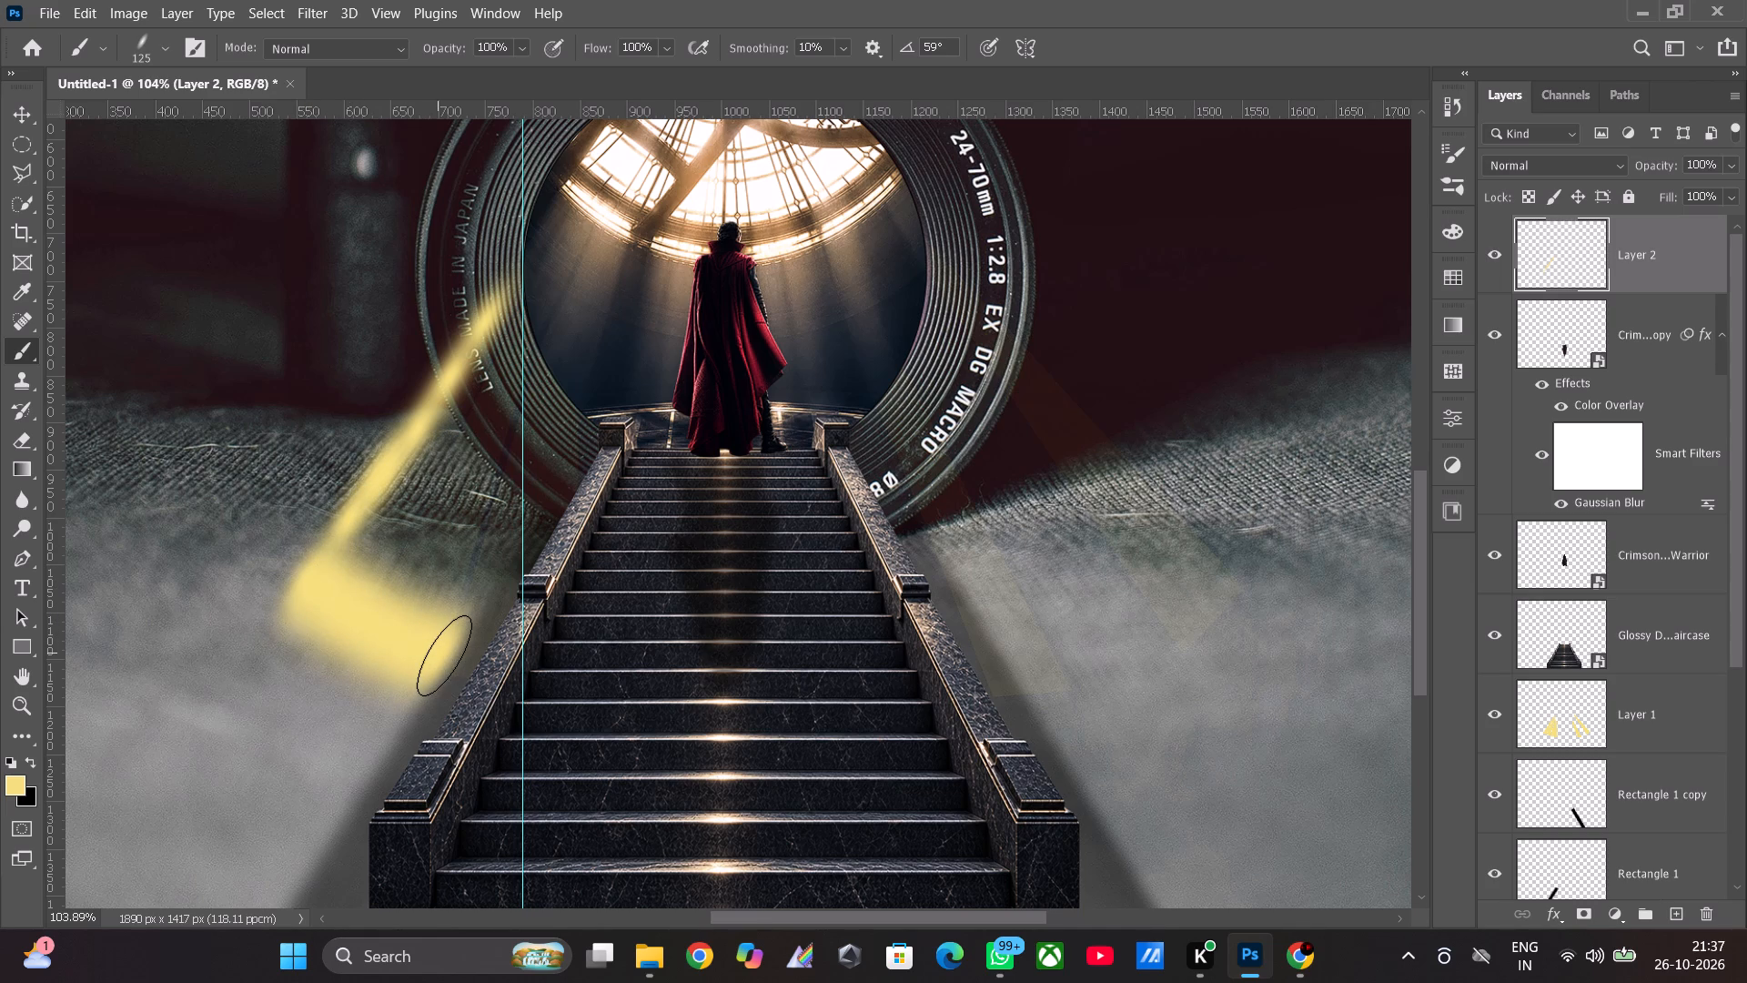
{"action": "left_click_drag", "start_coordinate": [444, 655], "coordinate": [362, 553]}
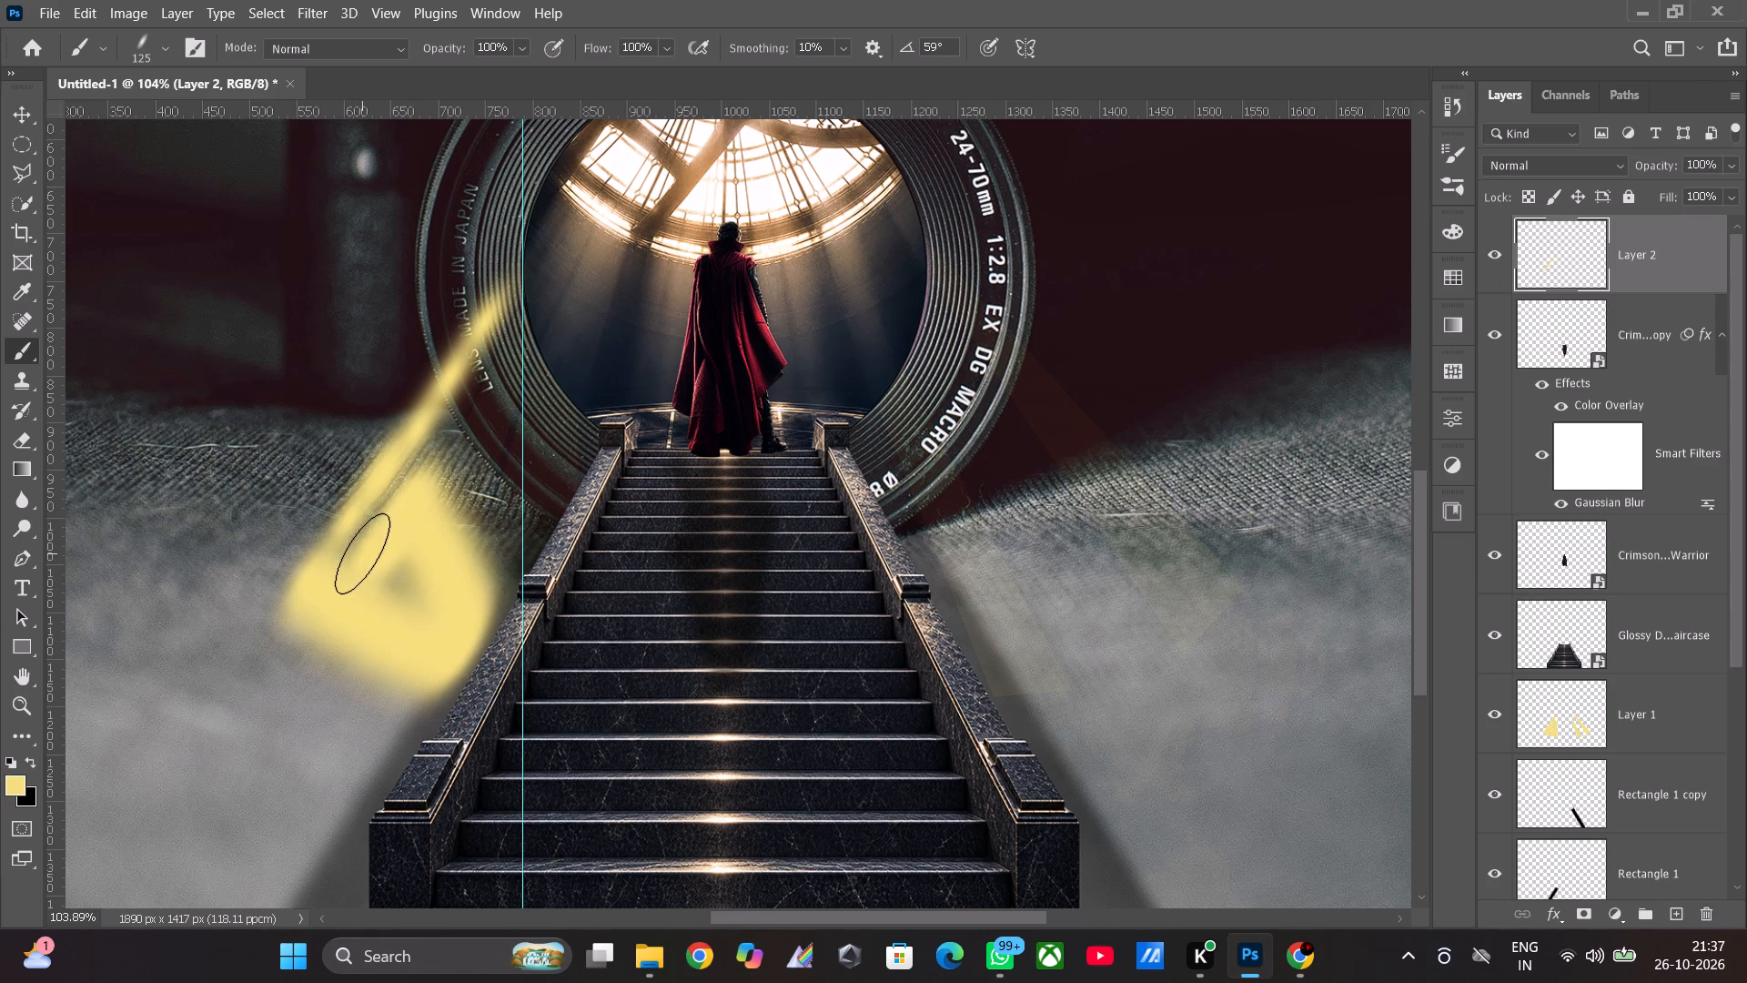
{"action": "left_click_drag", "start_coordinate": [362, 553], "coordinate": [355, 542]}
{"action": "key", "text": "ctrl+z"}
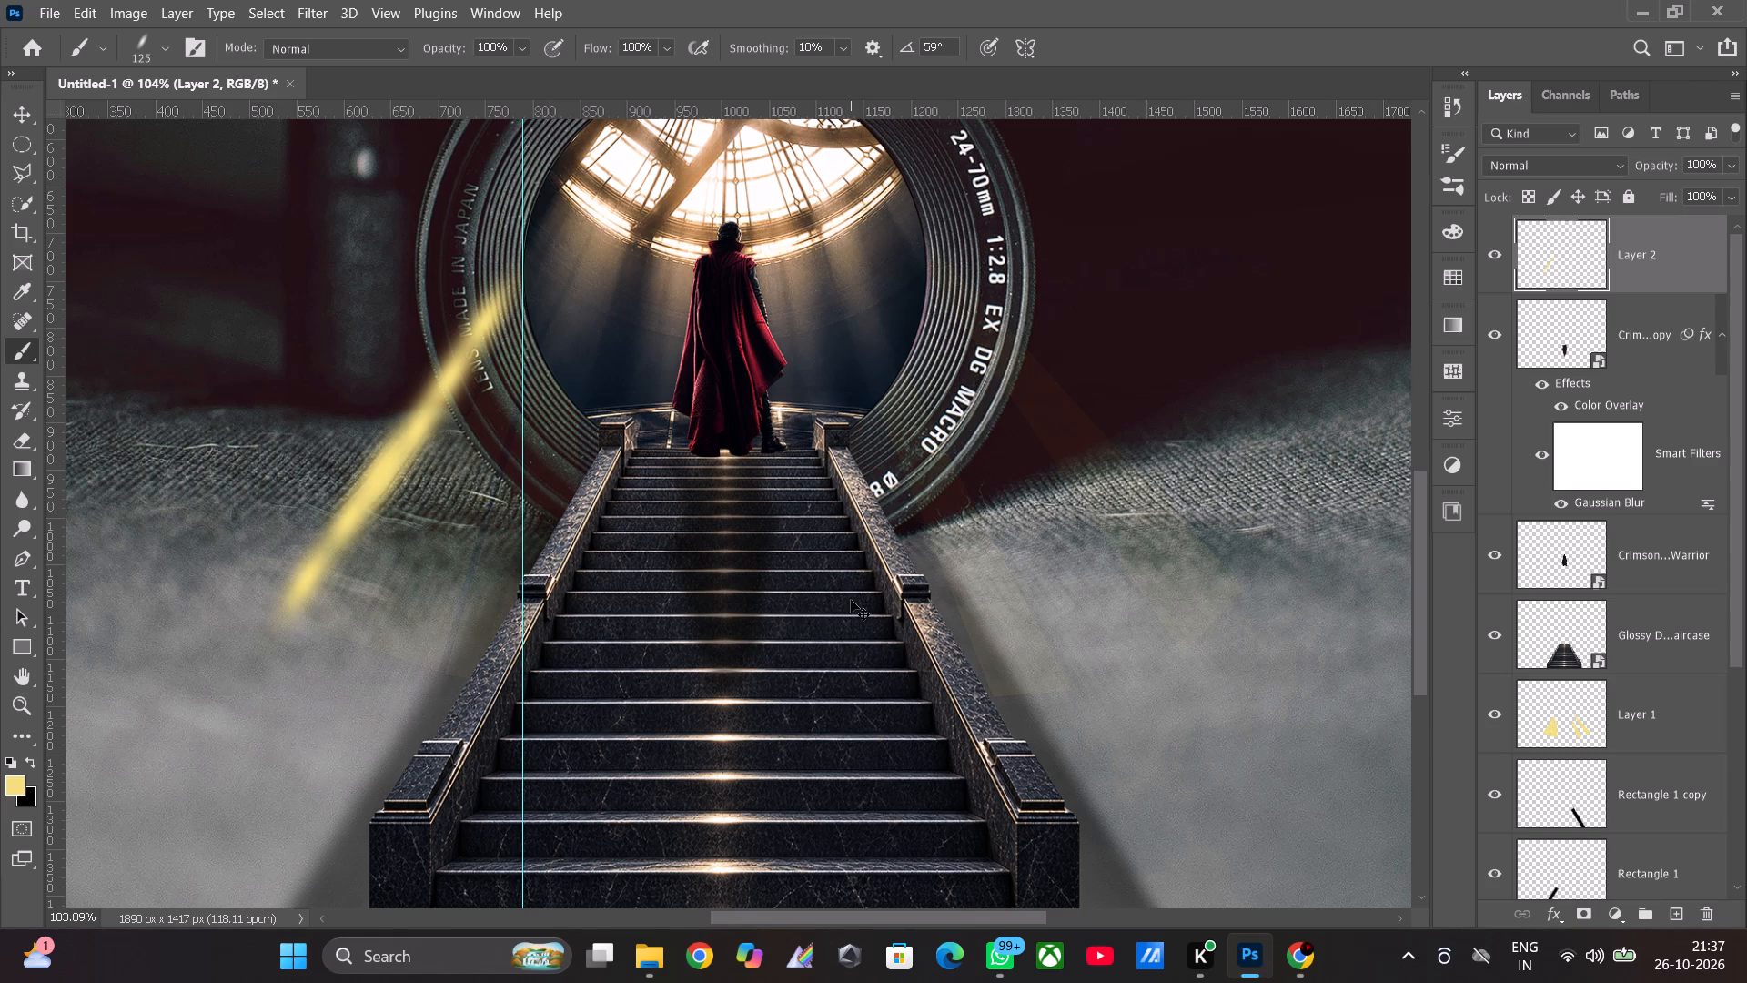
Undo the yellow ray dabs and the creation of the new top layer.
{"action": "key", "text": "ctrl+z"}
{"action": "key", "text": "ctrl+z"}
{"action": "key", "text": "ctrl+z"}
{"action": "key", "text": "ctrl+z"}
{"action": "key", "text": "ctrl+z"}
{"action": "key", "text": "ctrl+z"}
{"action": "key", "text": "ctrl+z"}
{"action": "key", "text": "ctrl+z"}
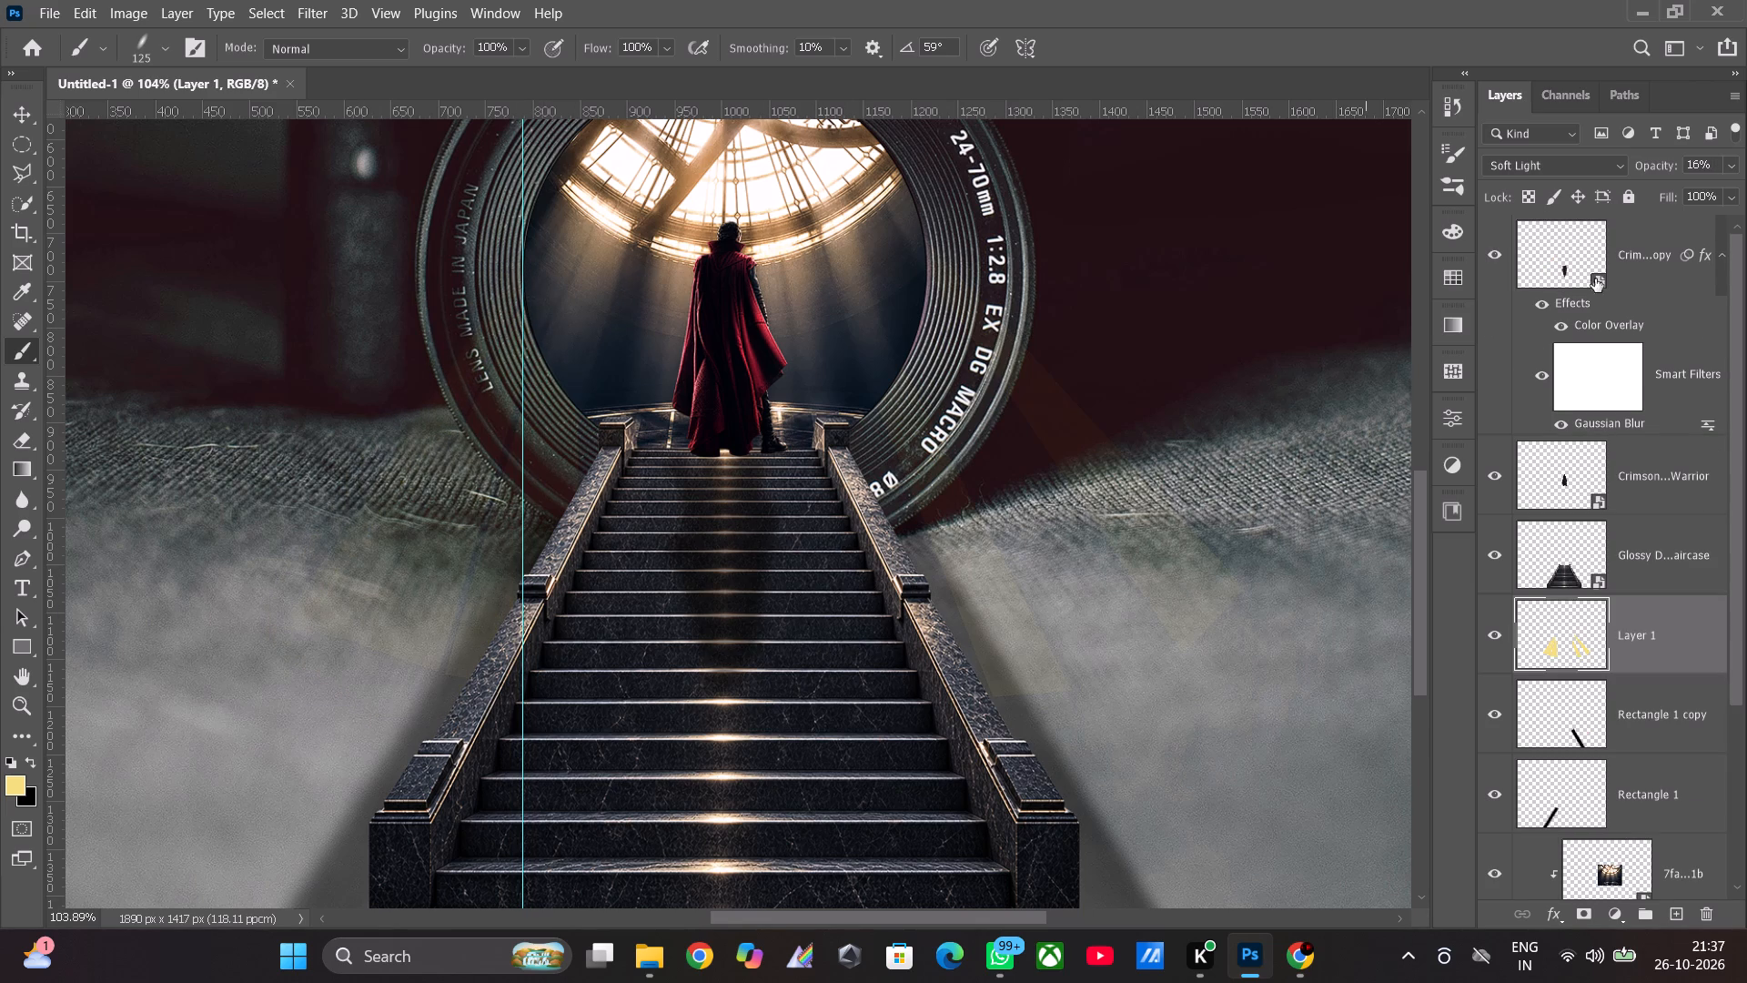
Create a new empty layer above the Crimson Cloak Shadow Warrior copy layer.
{"action": "left_click", "coordinate": [1656, 242]}
{"action": "left_click", "coordinate": [1683, 908]}
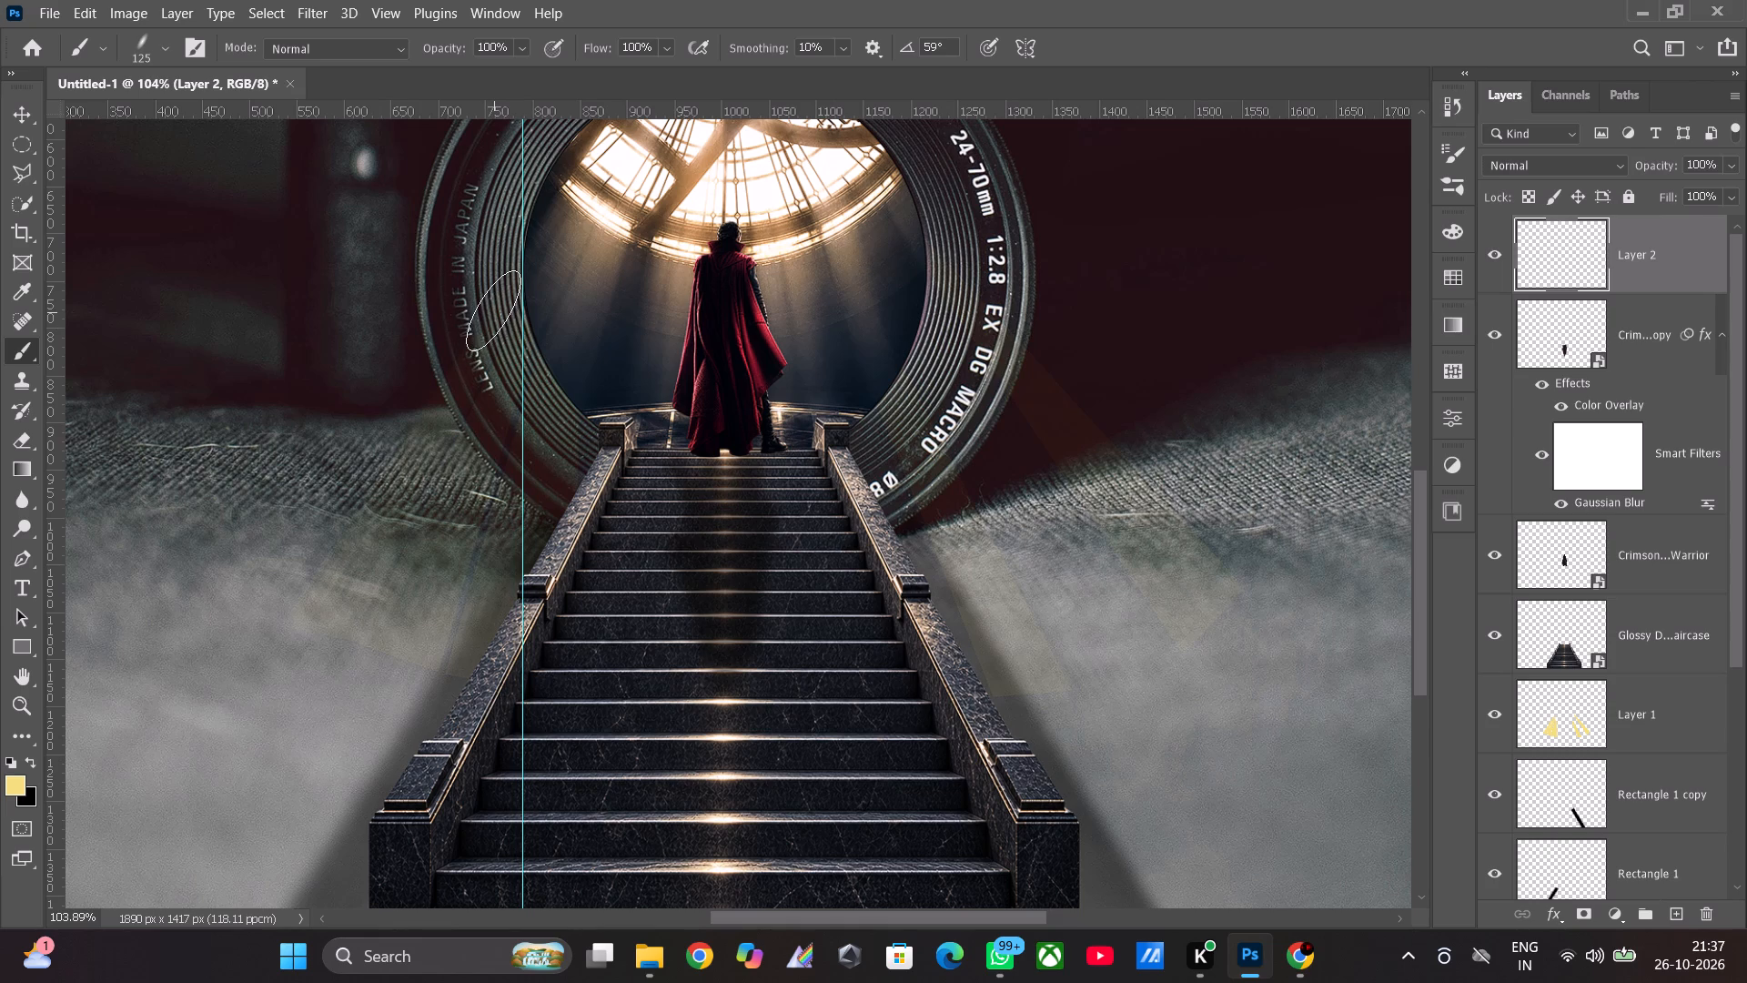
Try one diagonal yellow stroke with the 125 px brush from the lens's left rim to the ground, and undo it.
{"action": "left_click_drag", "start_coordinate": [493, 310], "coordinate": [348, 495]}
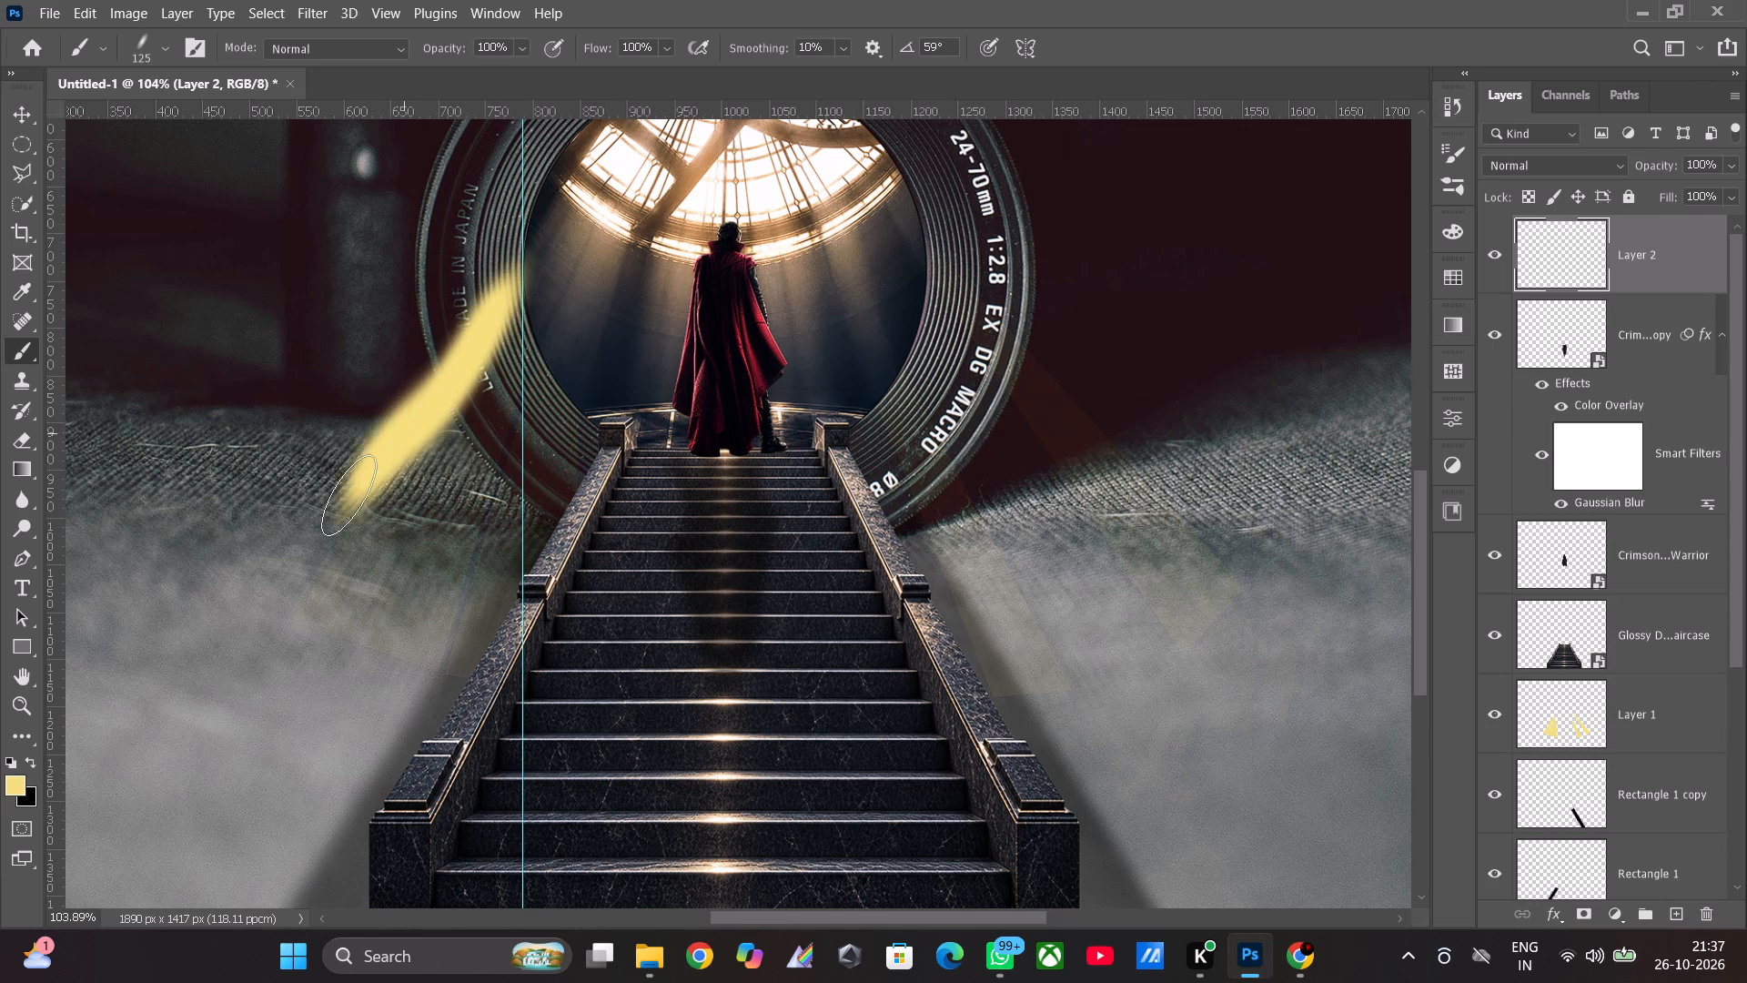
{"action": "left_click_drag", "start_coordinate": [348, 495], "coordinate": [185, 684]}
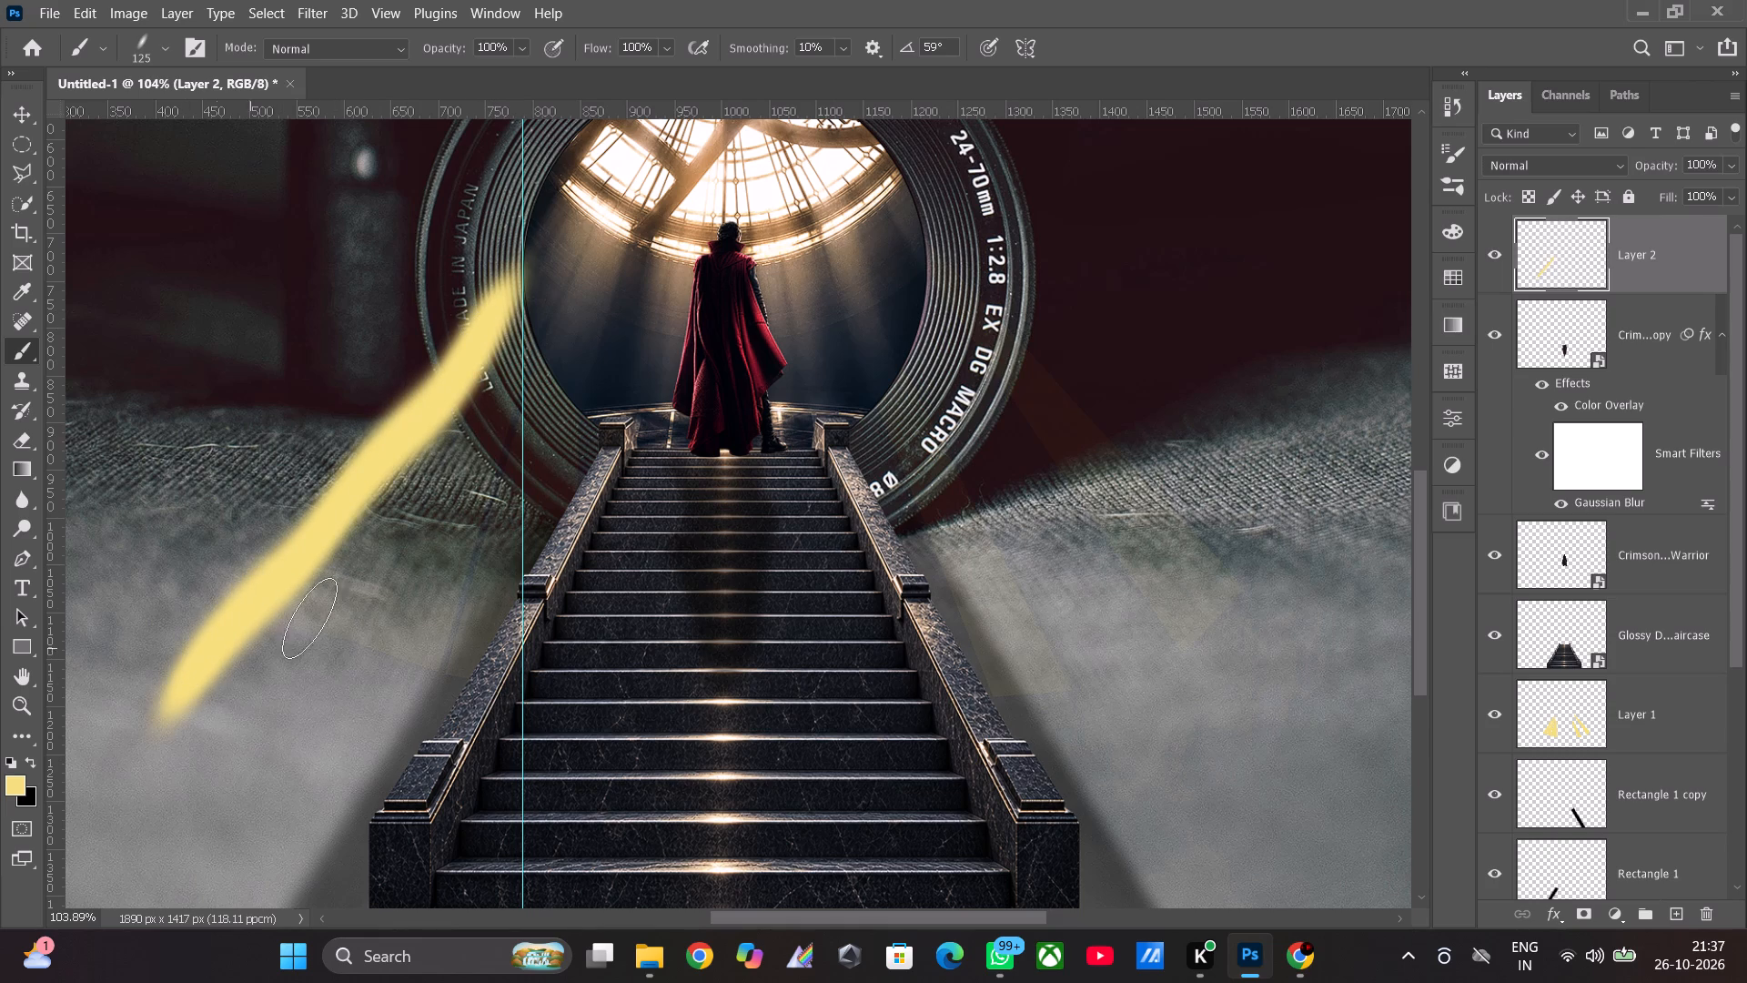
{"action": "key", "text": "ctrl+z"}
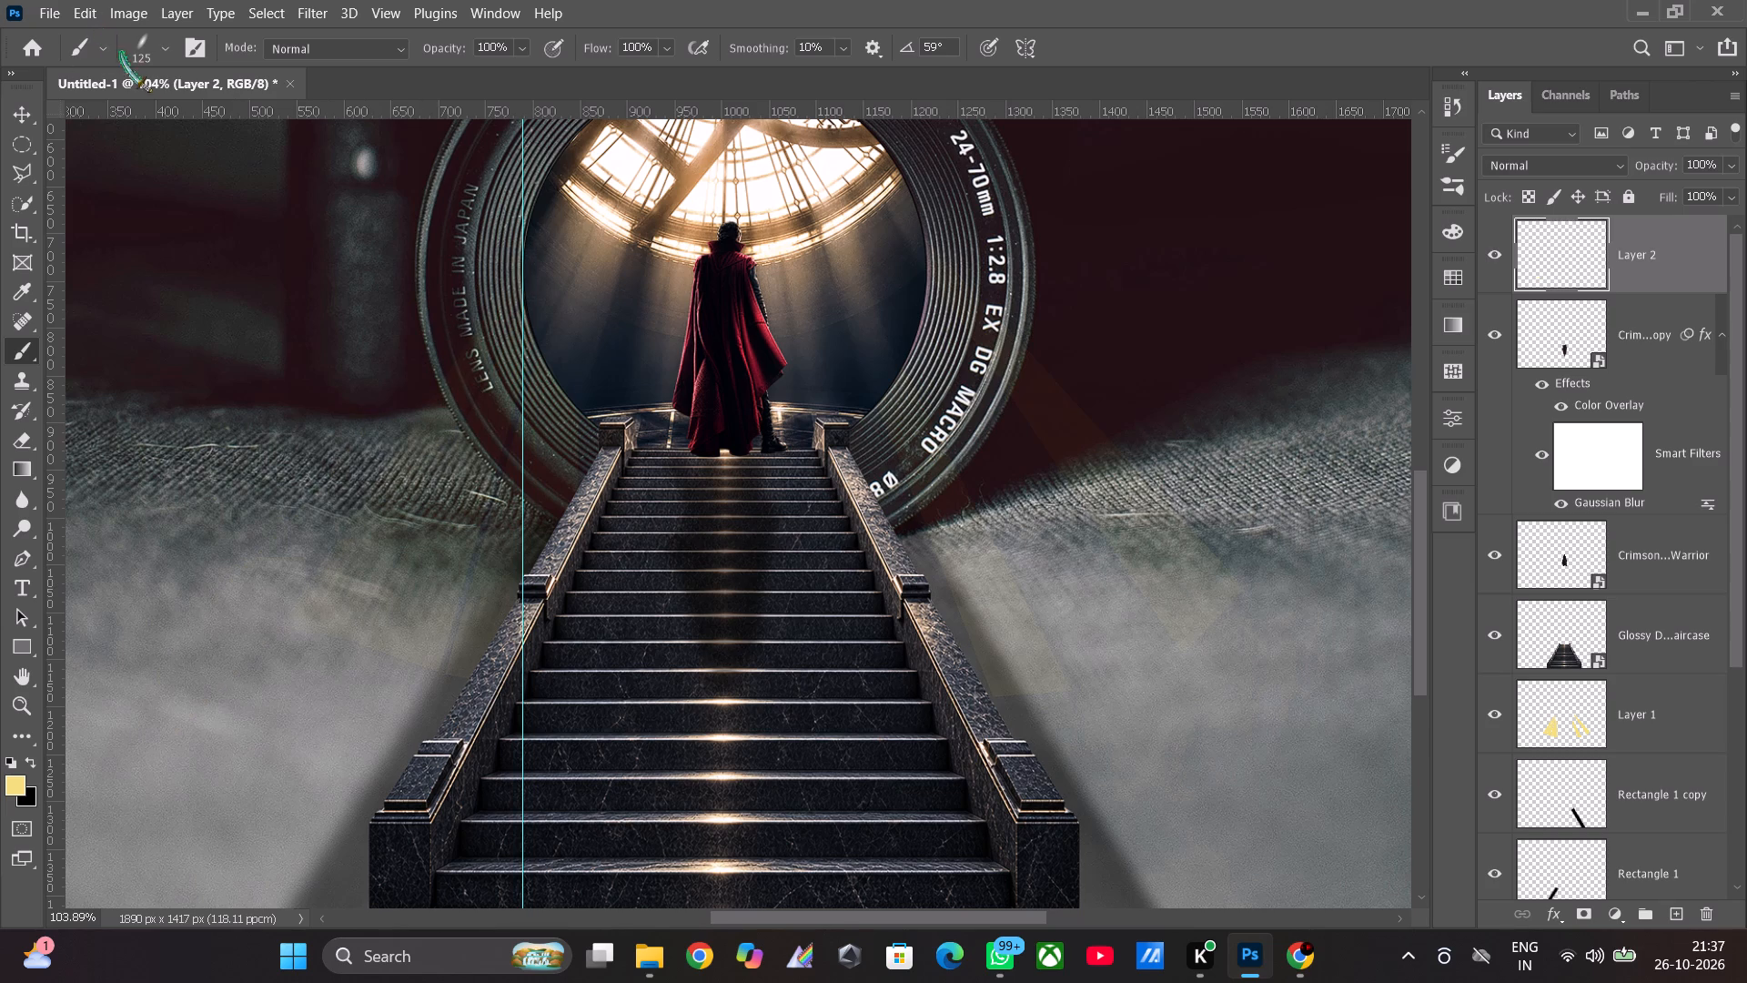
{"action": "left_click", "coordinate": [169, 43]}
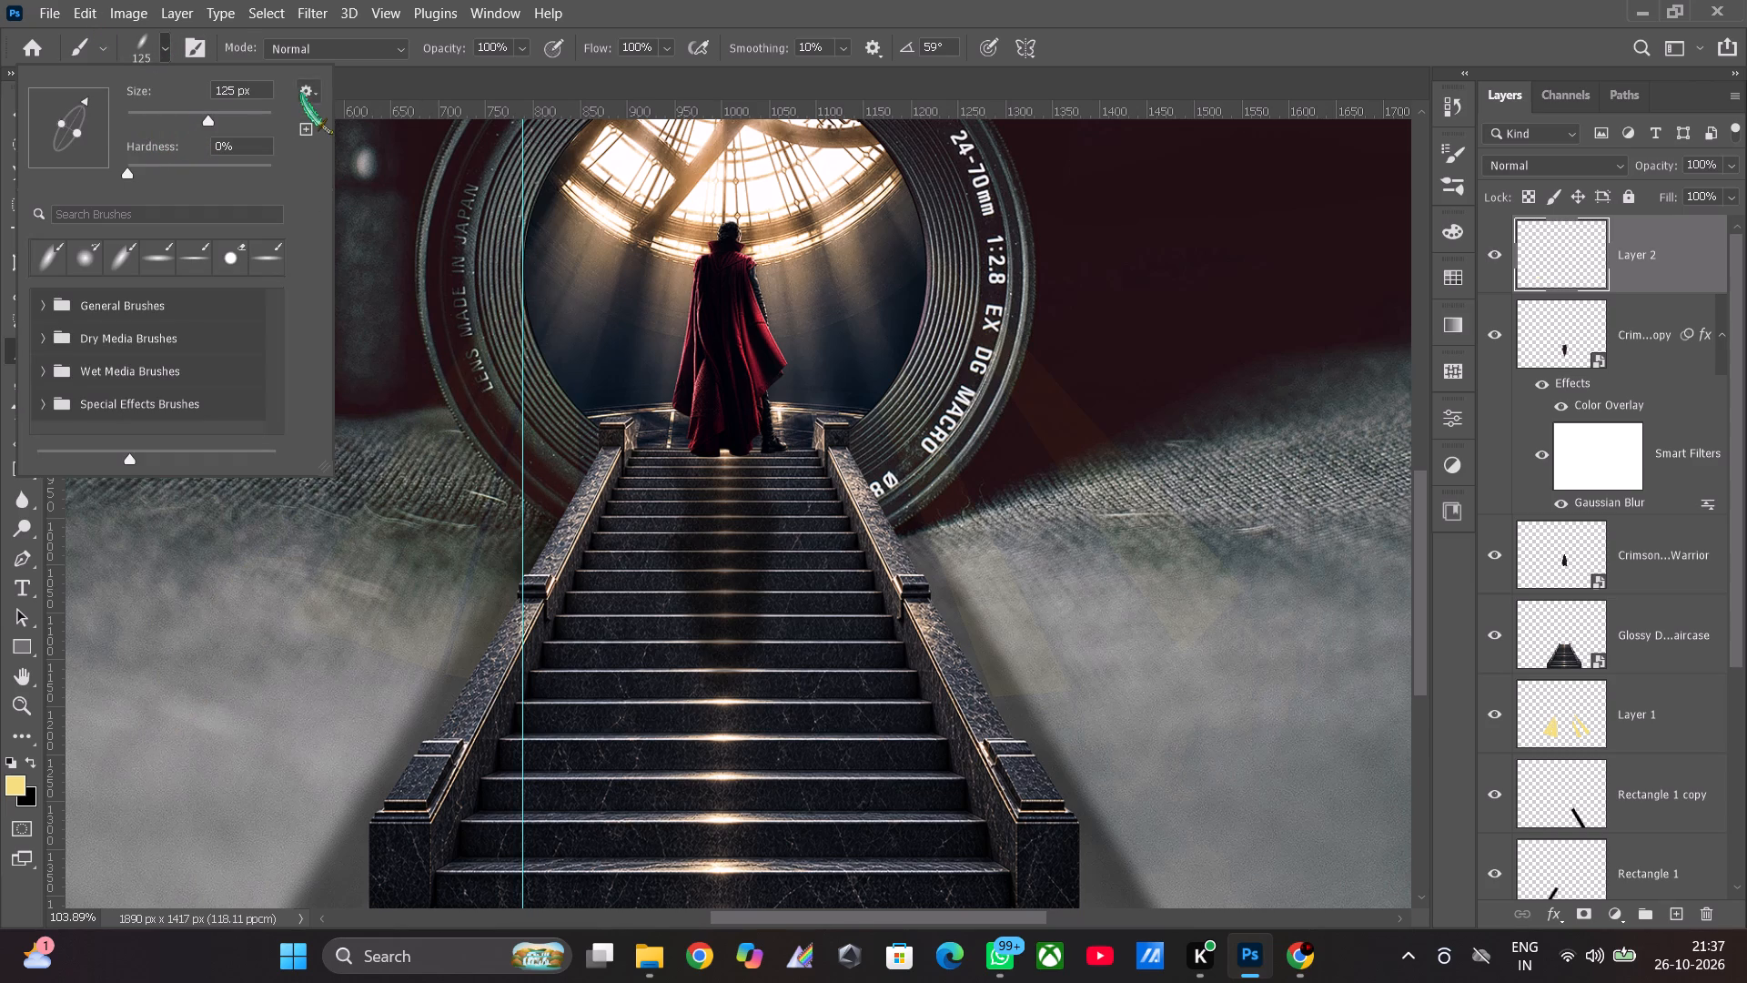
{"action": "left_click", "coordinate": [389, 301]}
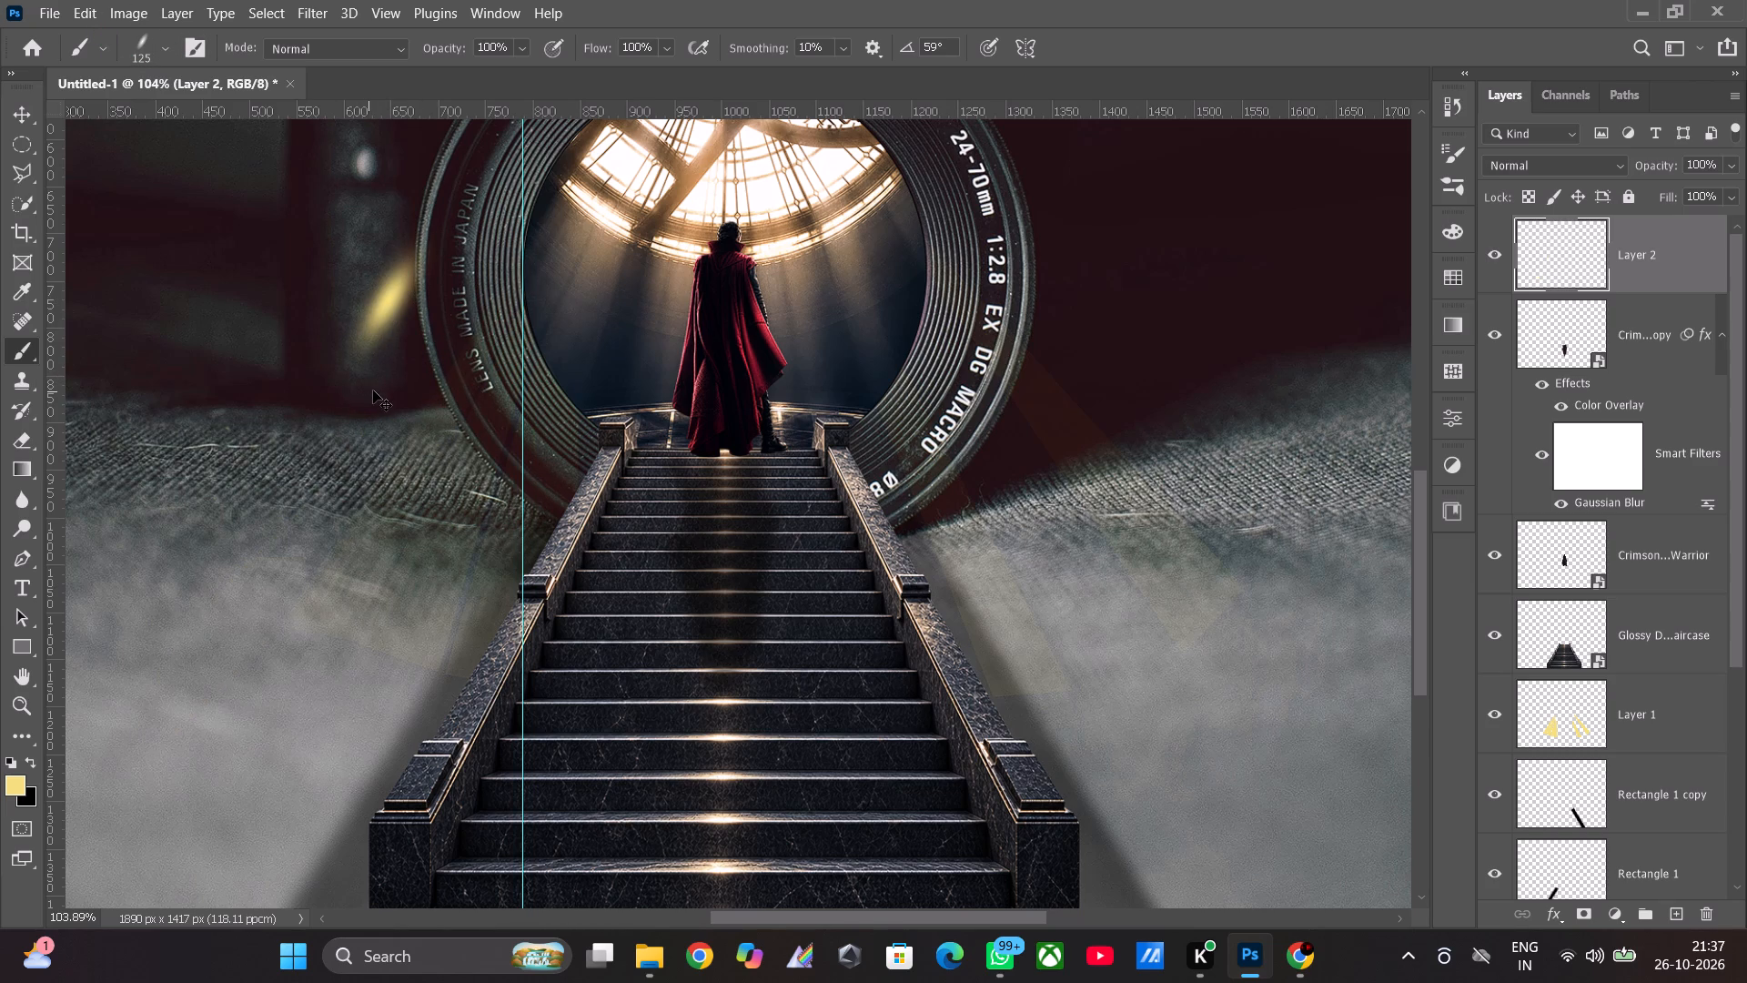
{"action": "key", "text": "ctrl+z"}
Reduce the brush to 90 px and paint a long diagonal yellow ray on Layer 2 from the lens's left rim to the lower-left ground.
{"action": "key", "text": "bracketleft"}
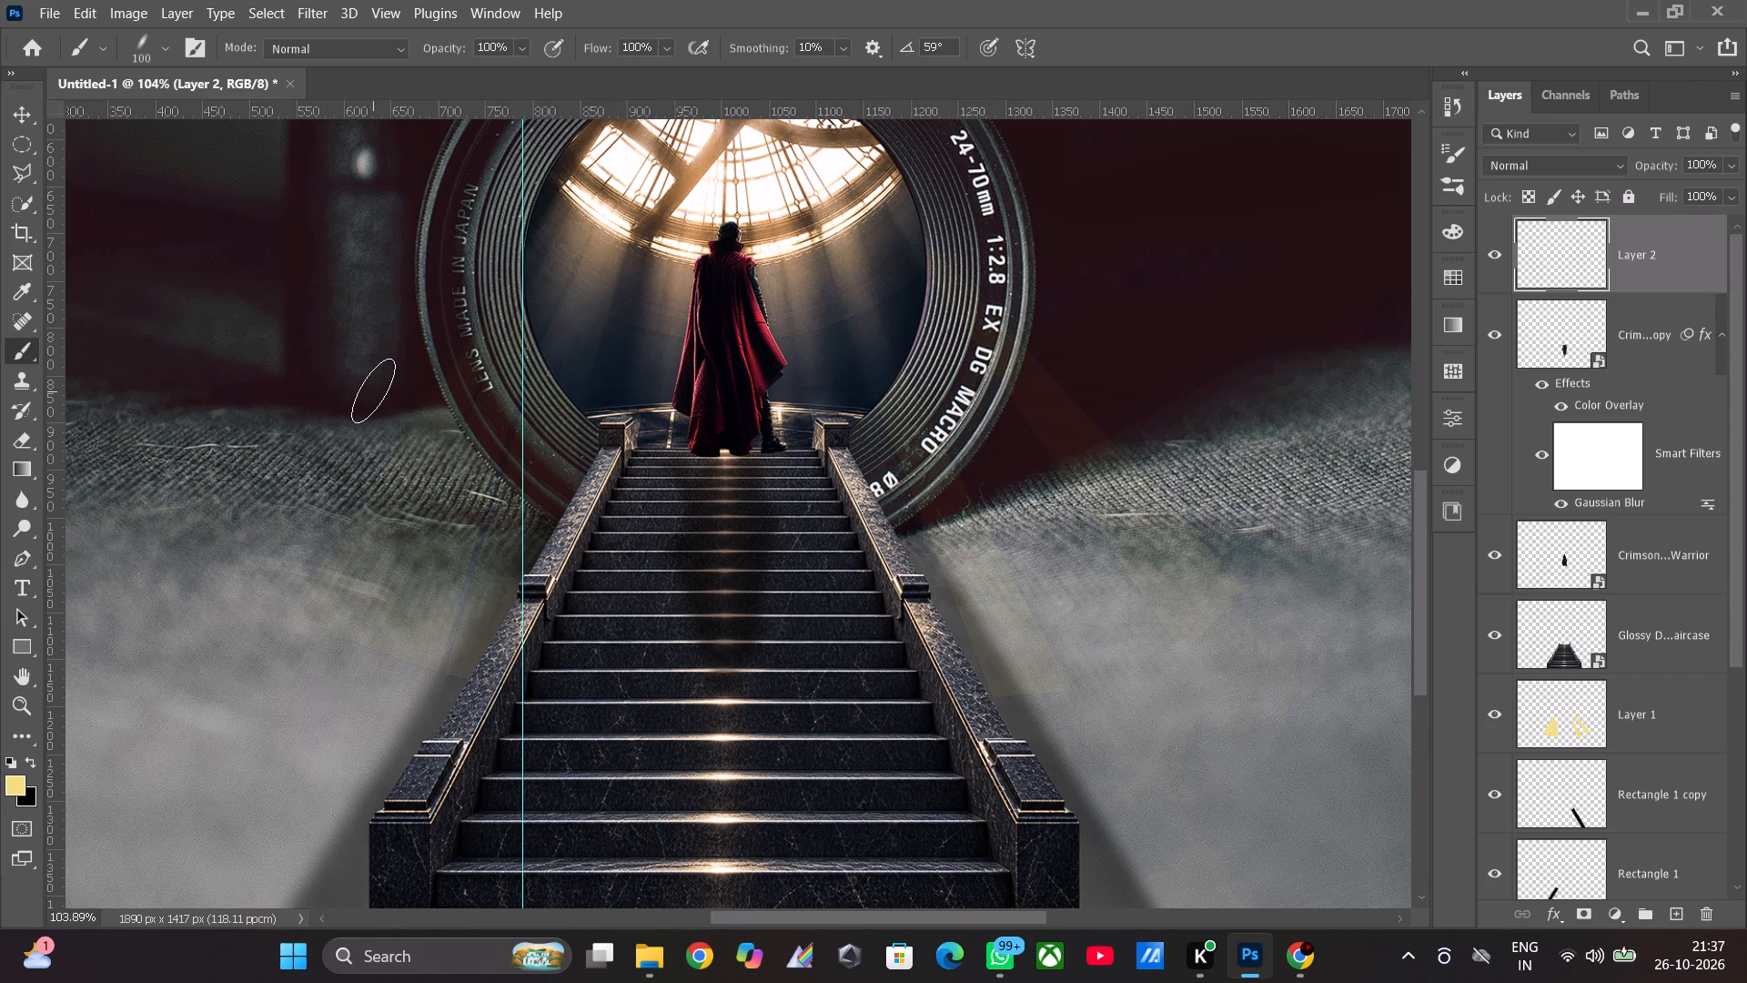
{"action": "key", "text": "bracketleft"}
{"action": "left_click_drag", "start_coordinate": [499, 308], "coordinate": [122, 810]}
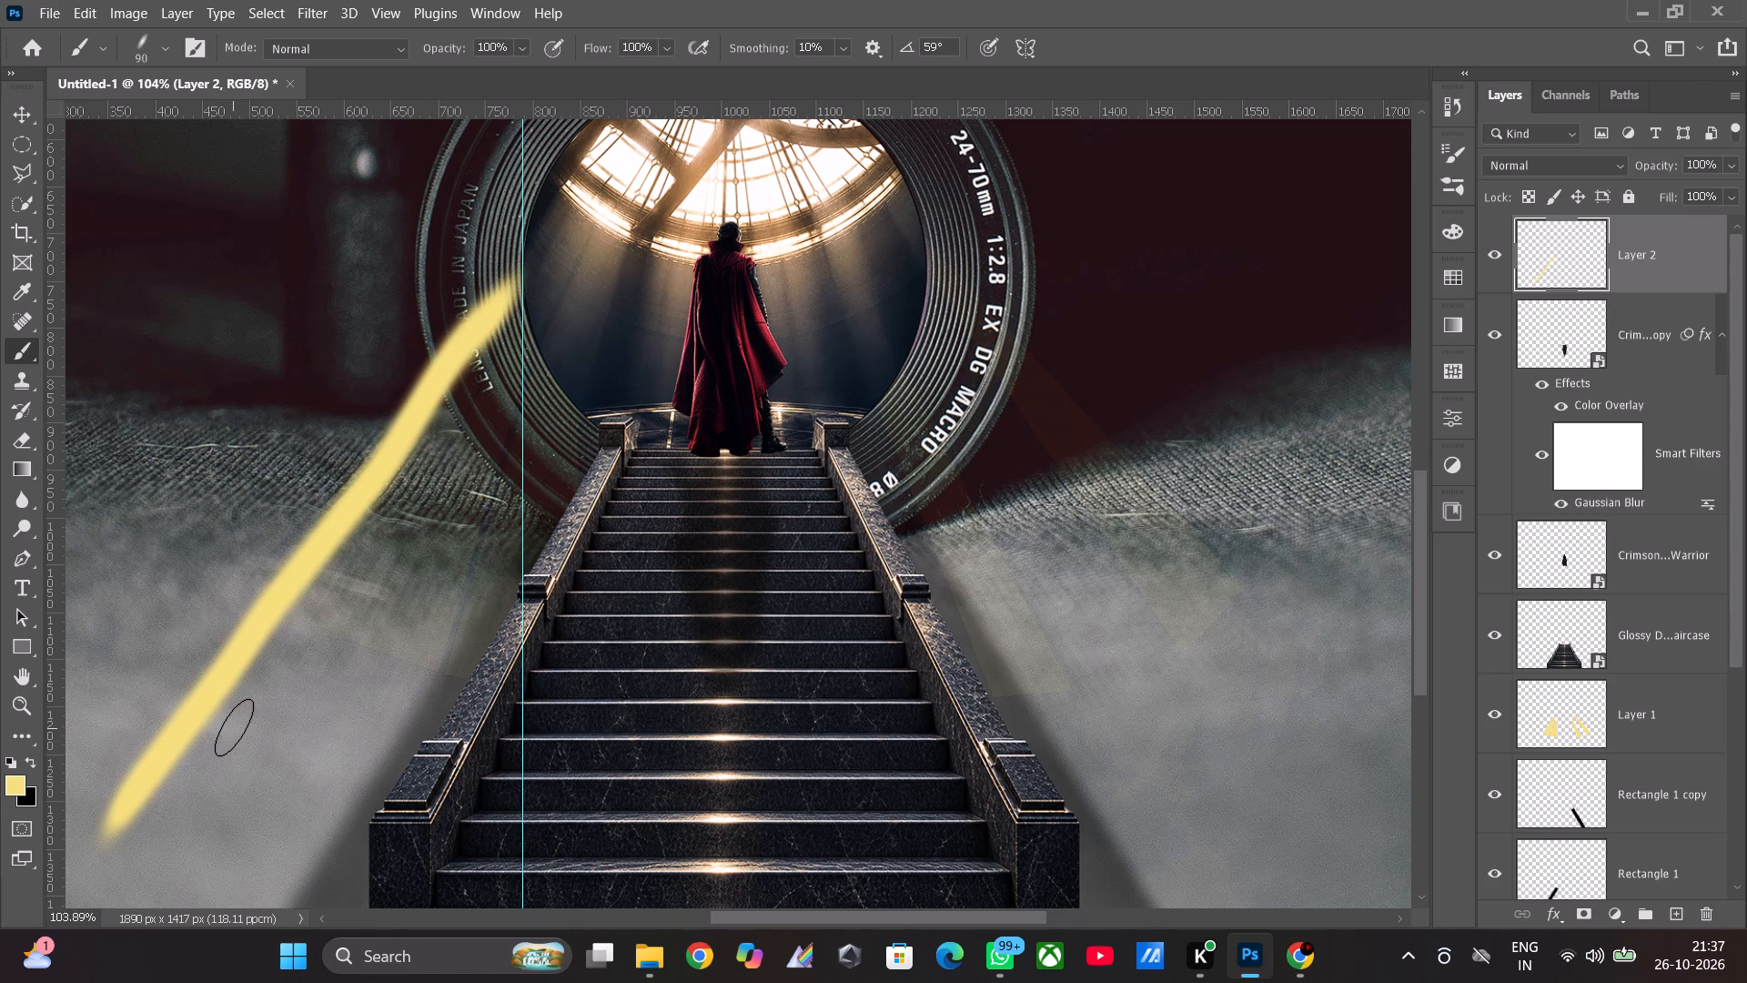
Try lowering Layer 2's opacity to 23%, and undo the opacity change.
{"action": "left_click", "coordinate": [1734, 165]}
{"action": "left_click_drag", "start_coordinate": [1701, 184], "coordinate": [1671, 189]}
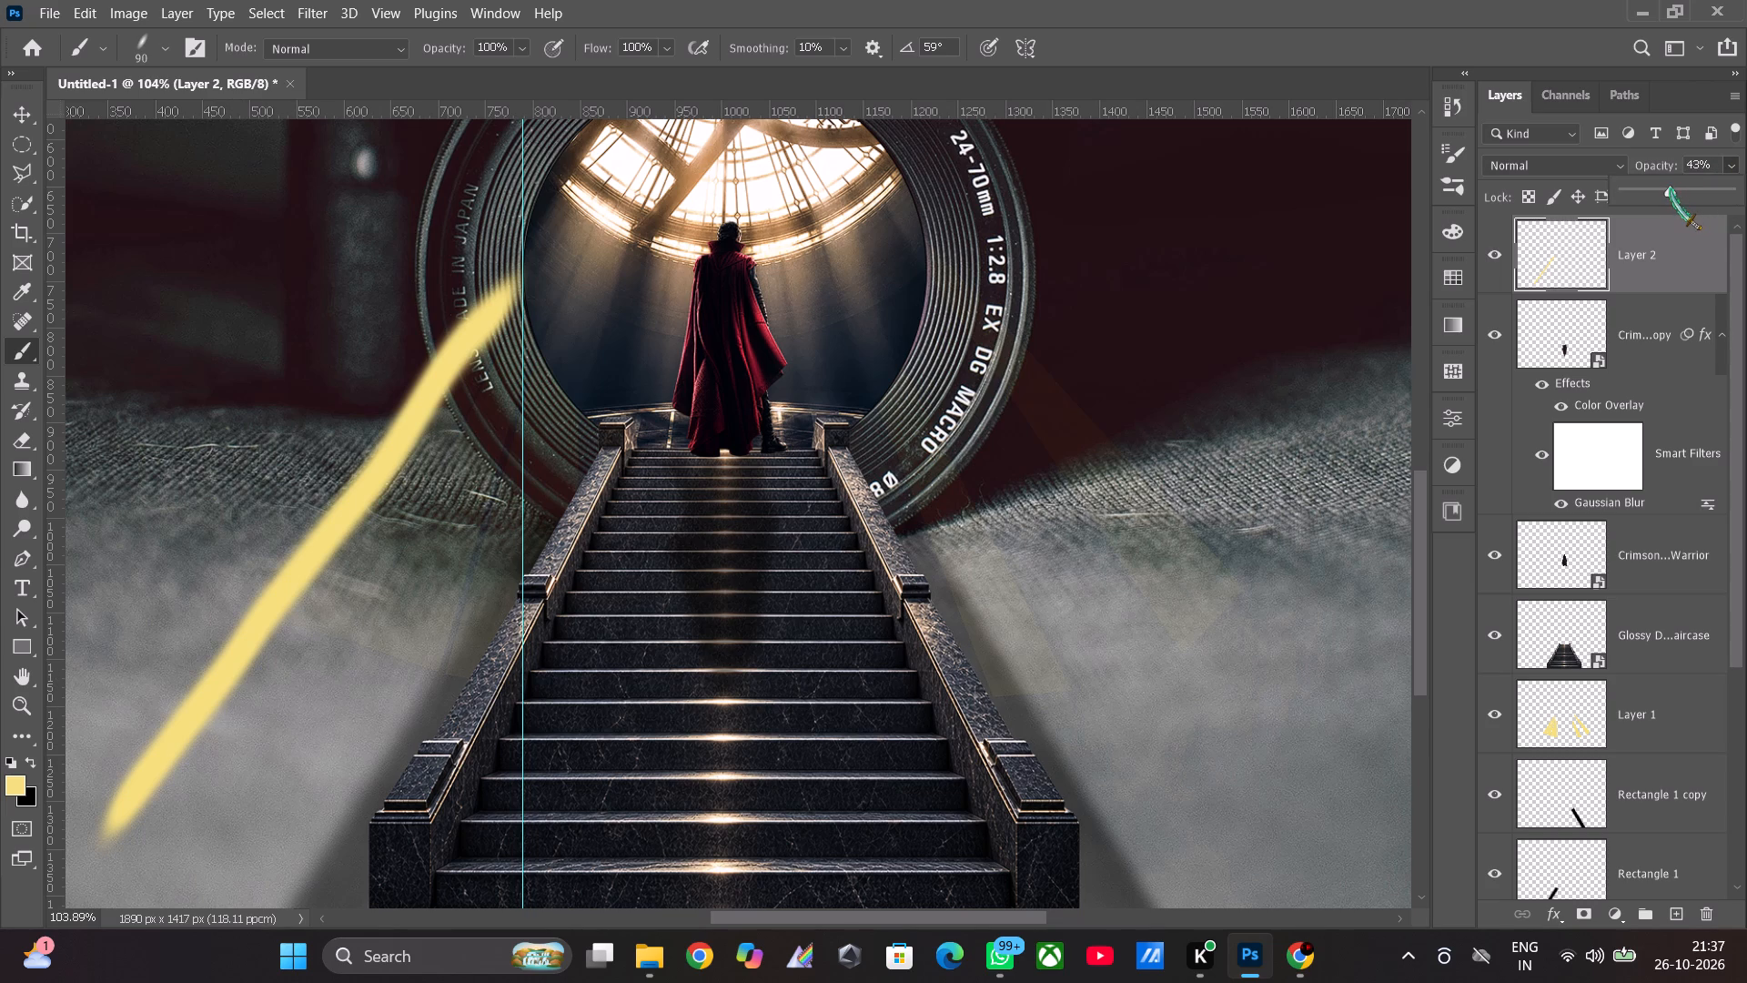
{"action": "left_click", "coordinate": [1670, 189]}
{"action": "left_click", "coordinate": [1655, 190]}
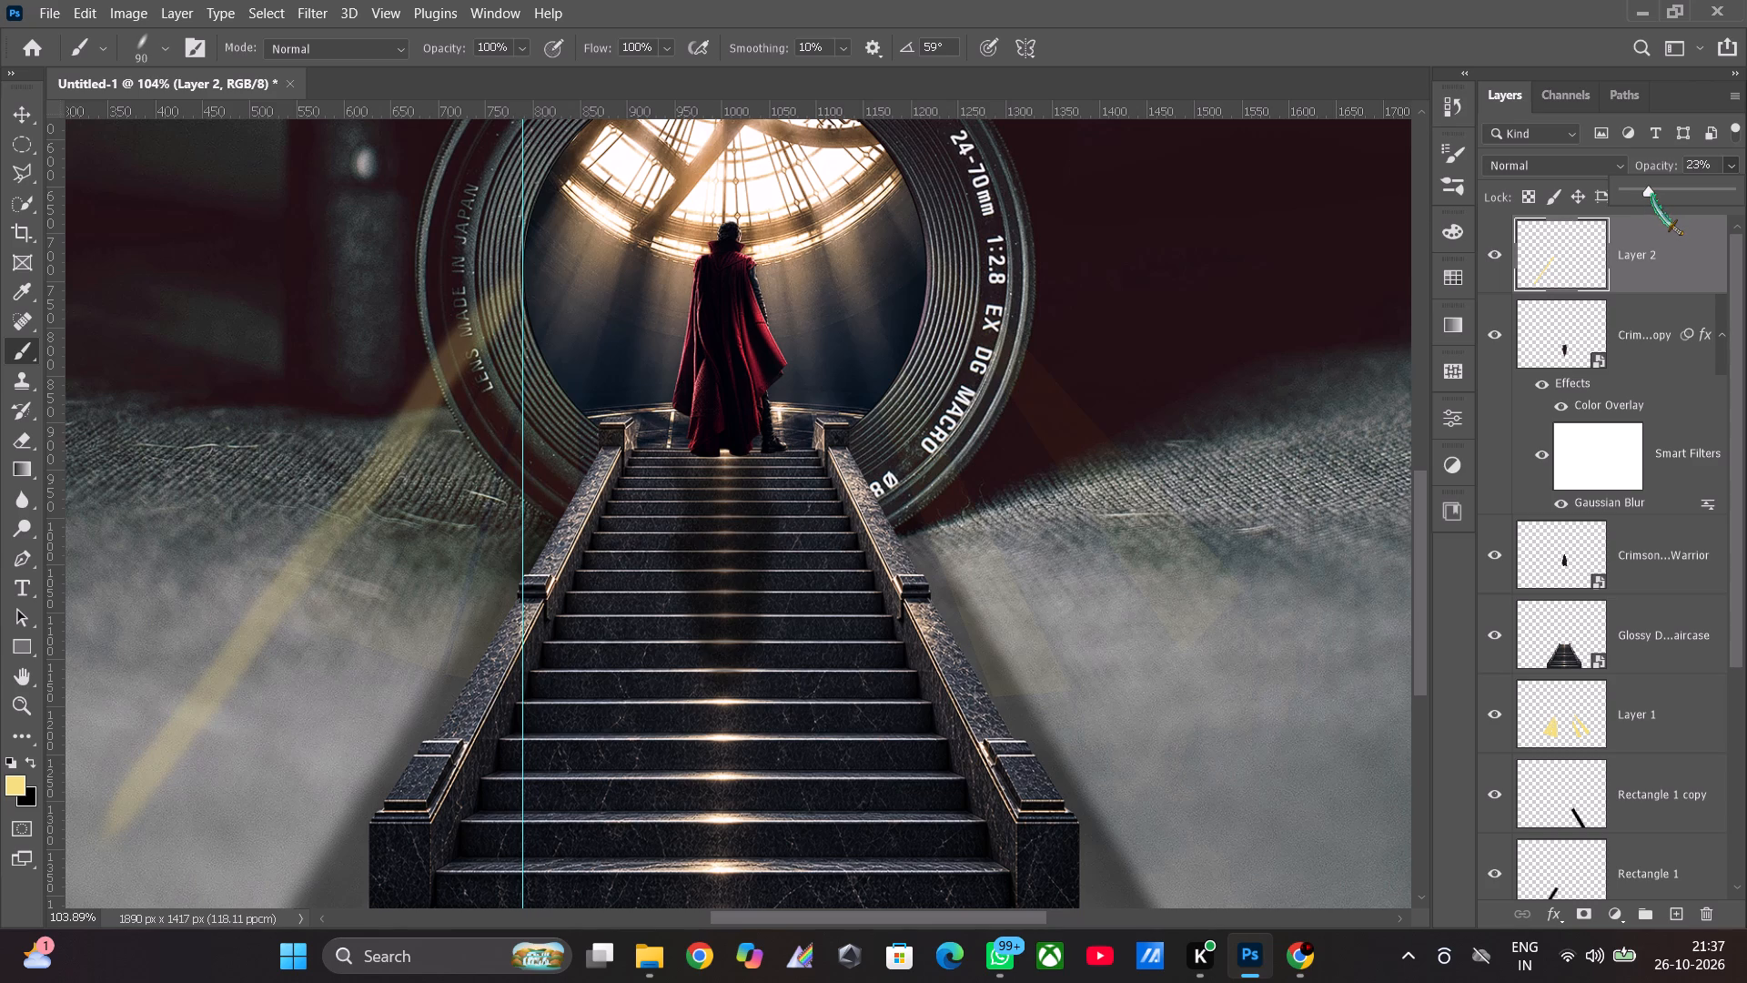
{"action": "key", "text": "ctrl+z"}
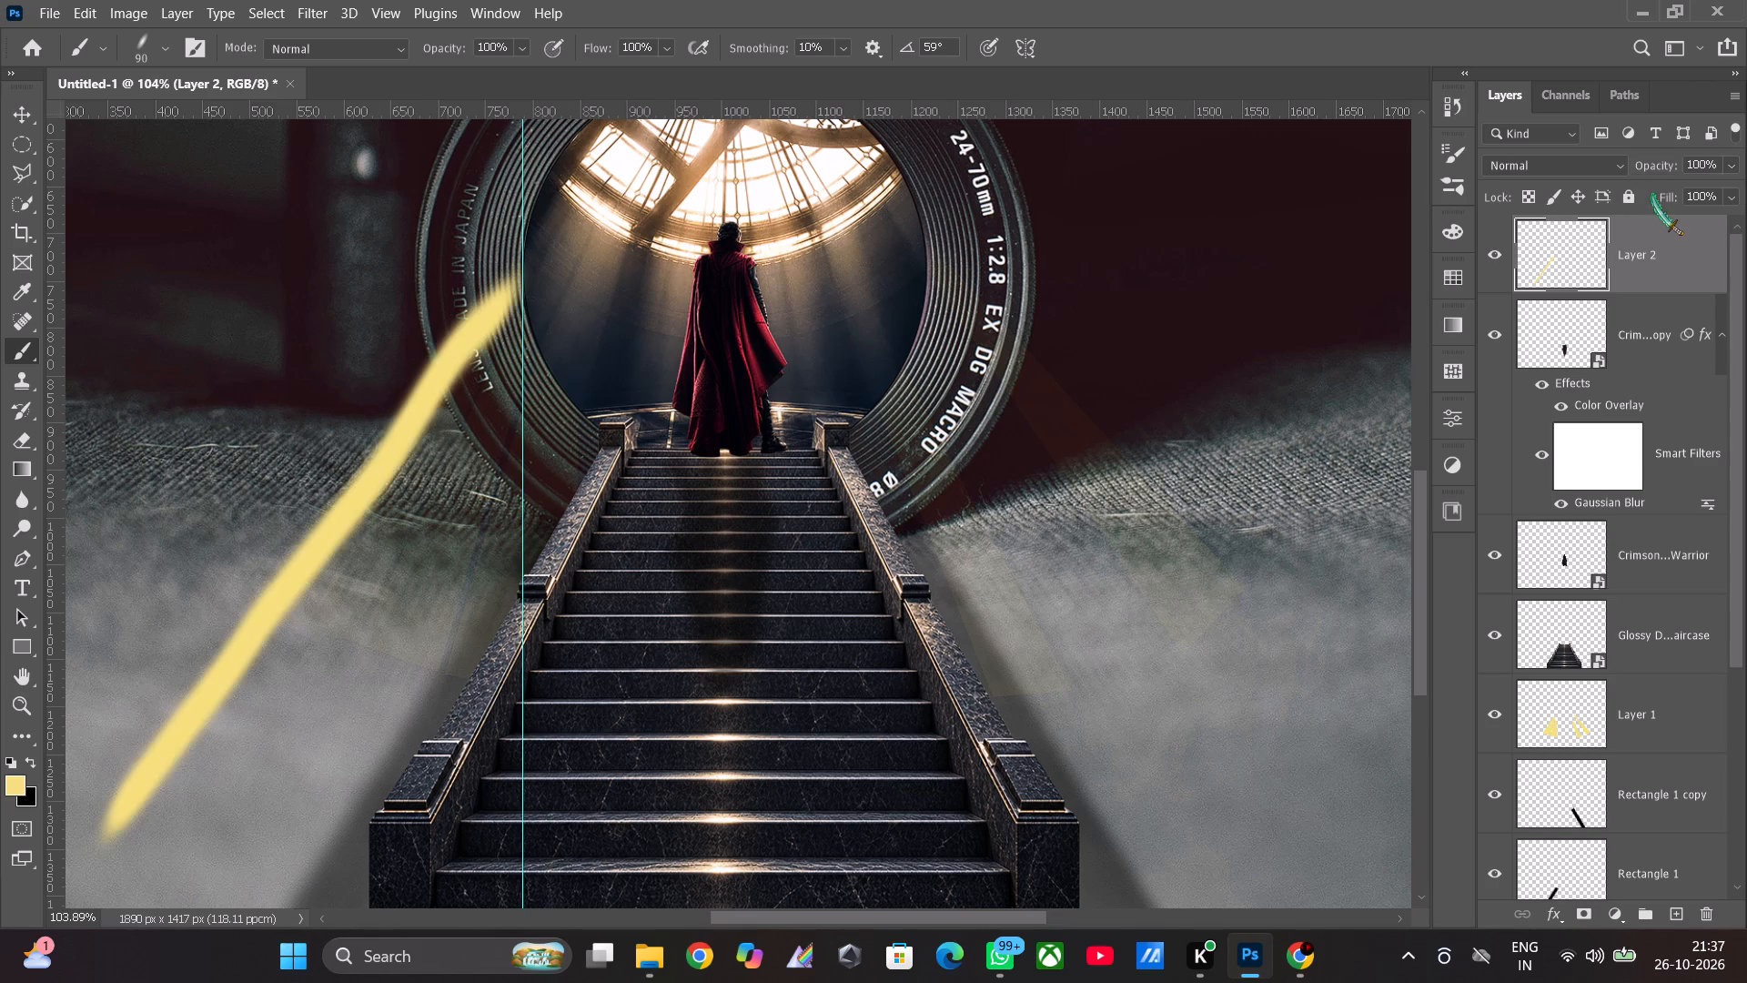
Undo the diagonal yellow brush stroke on Layer 2.
{"action": "key", "text": "ctrl+z"}
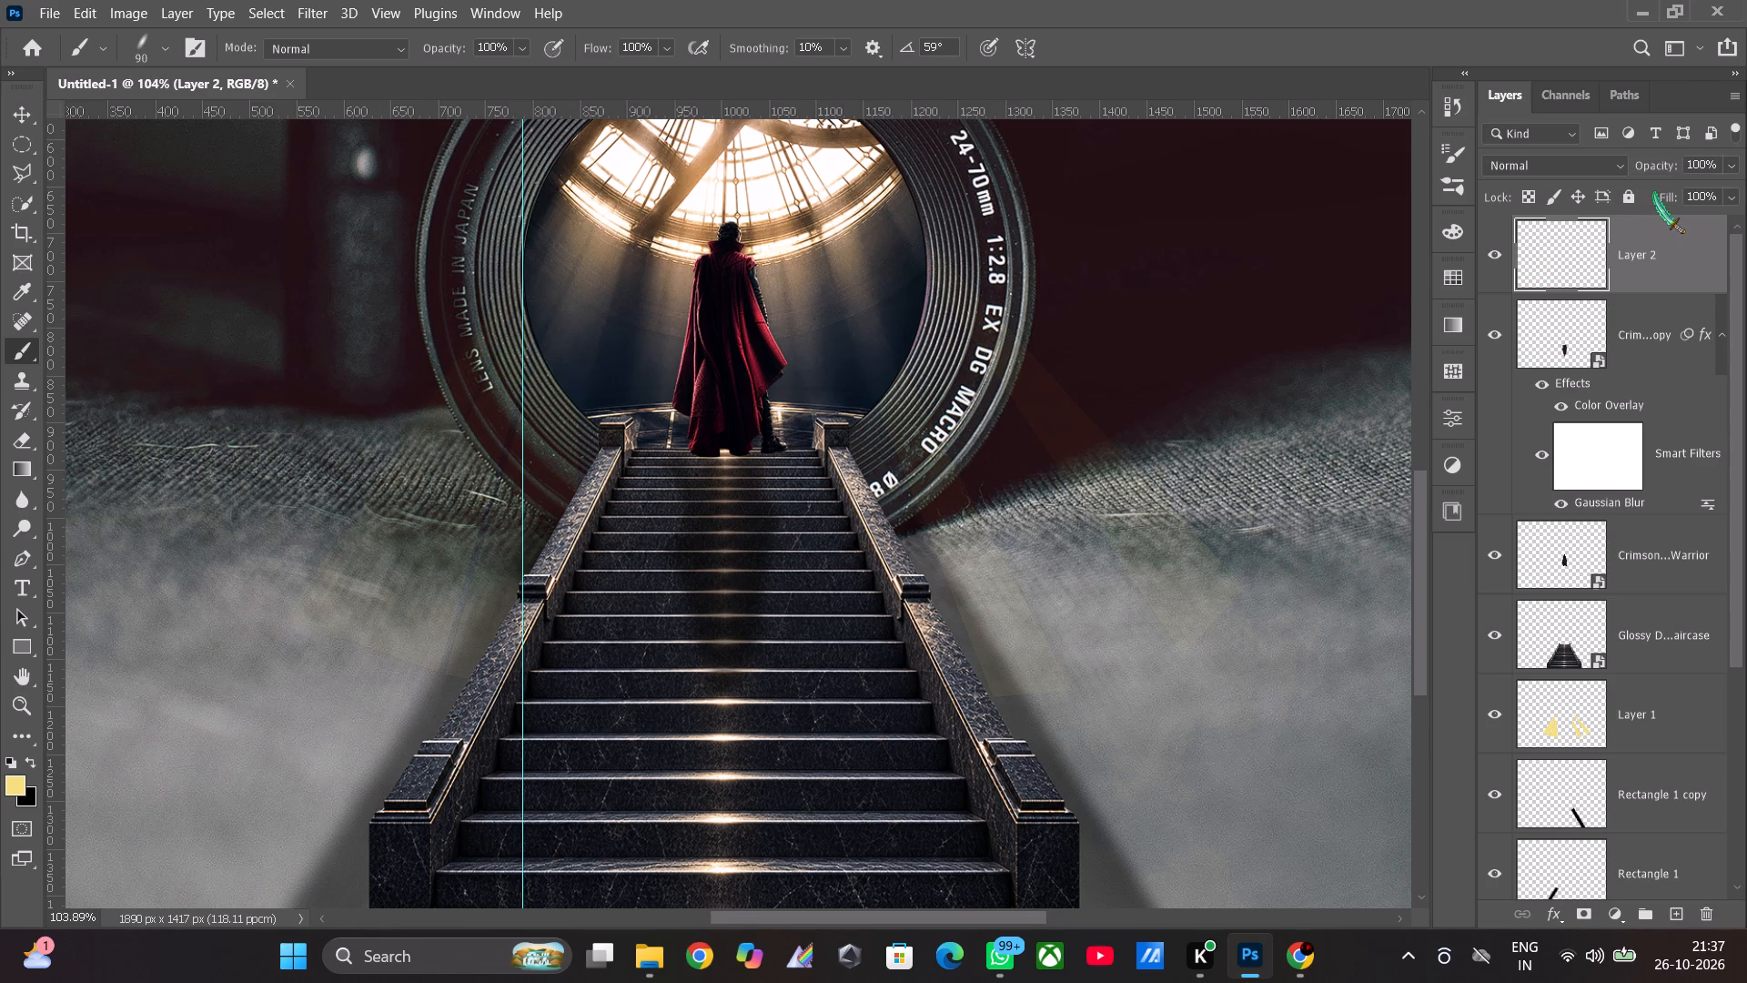
Select Layer 1 and set its opacity to 24%.
{"action": "left_click", "coordinate": [1611, 717]}
{"action": "left_click", "coordinate": [1733, 166]}
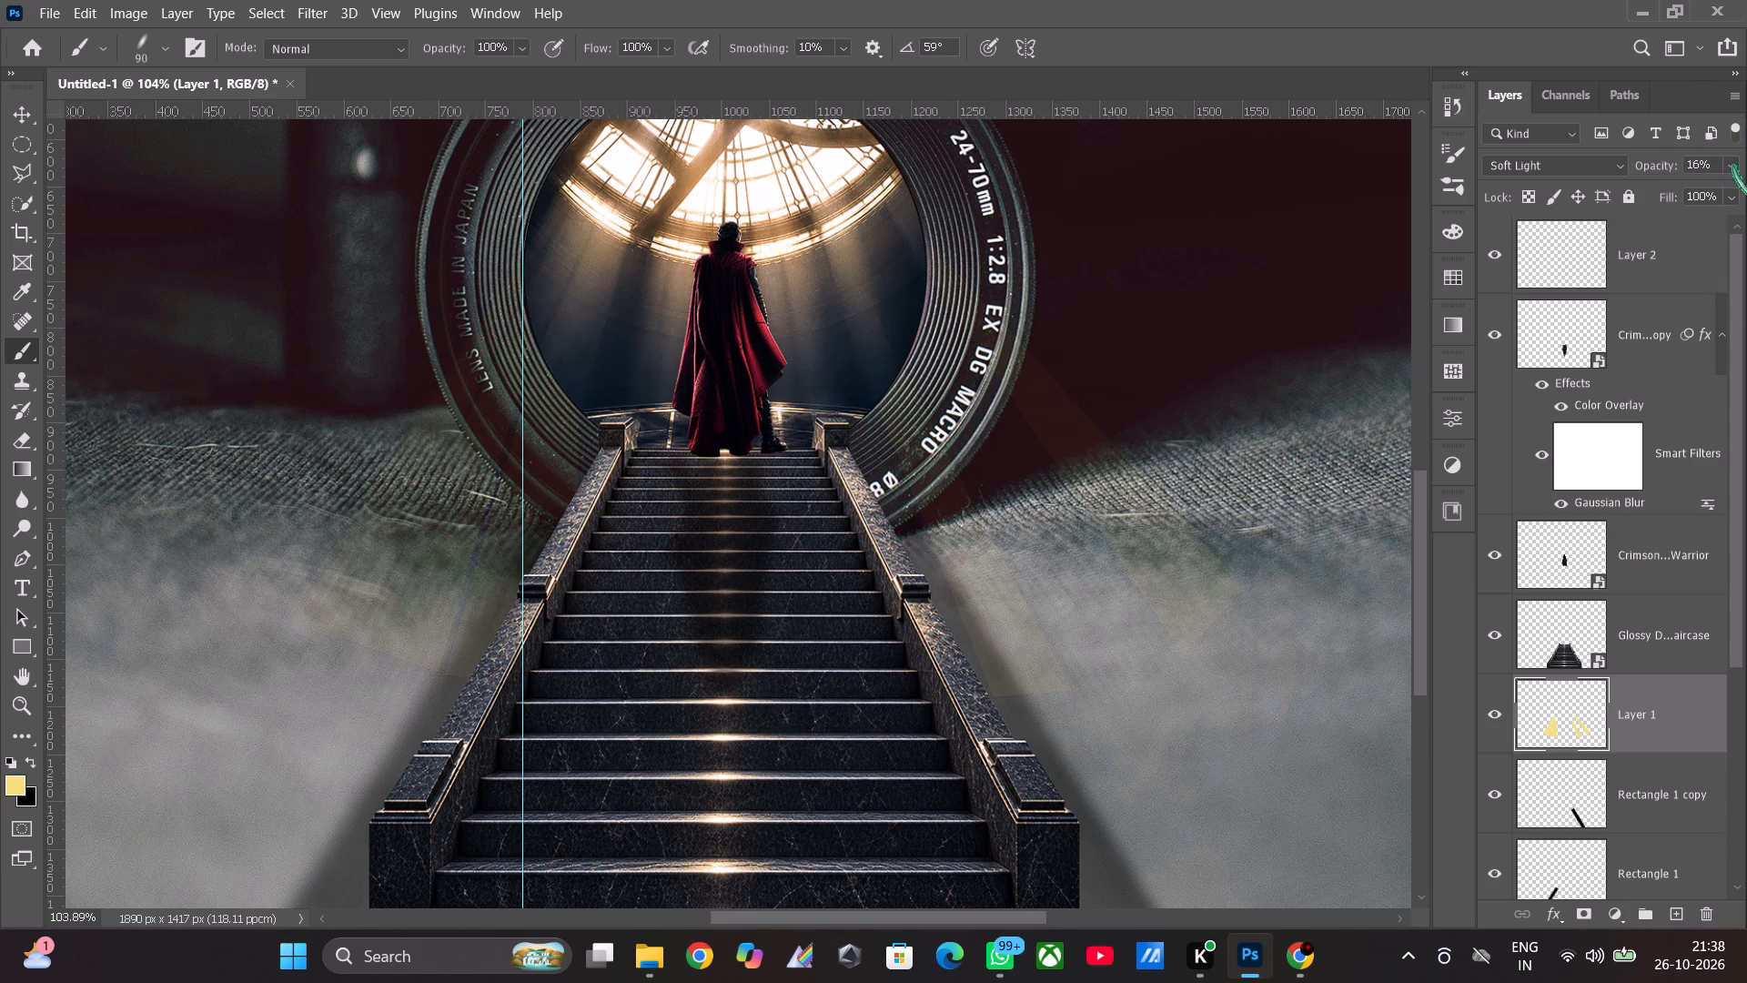
{"action": "left_click", "coordinate": [1664, 189]}
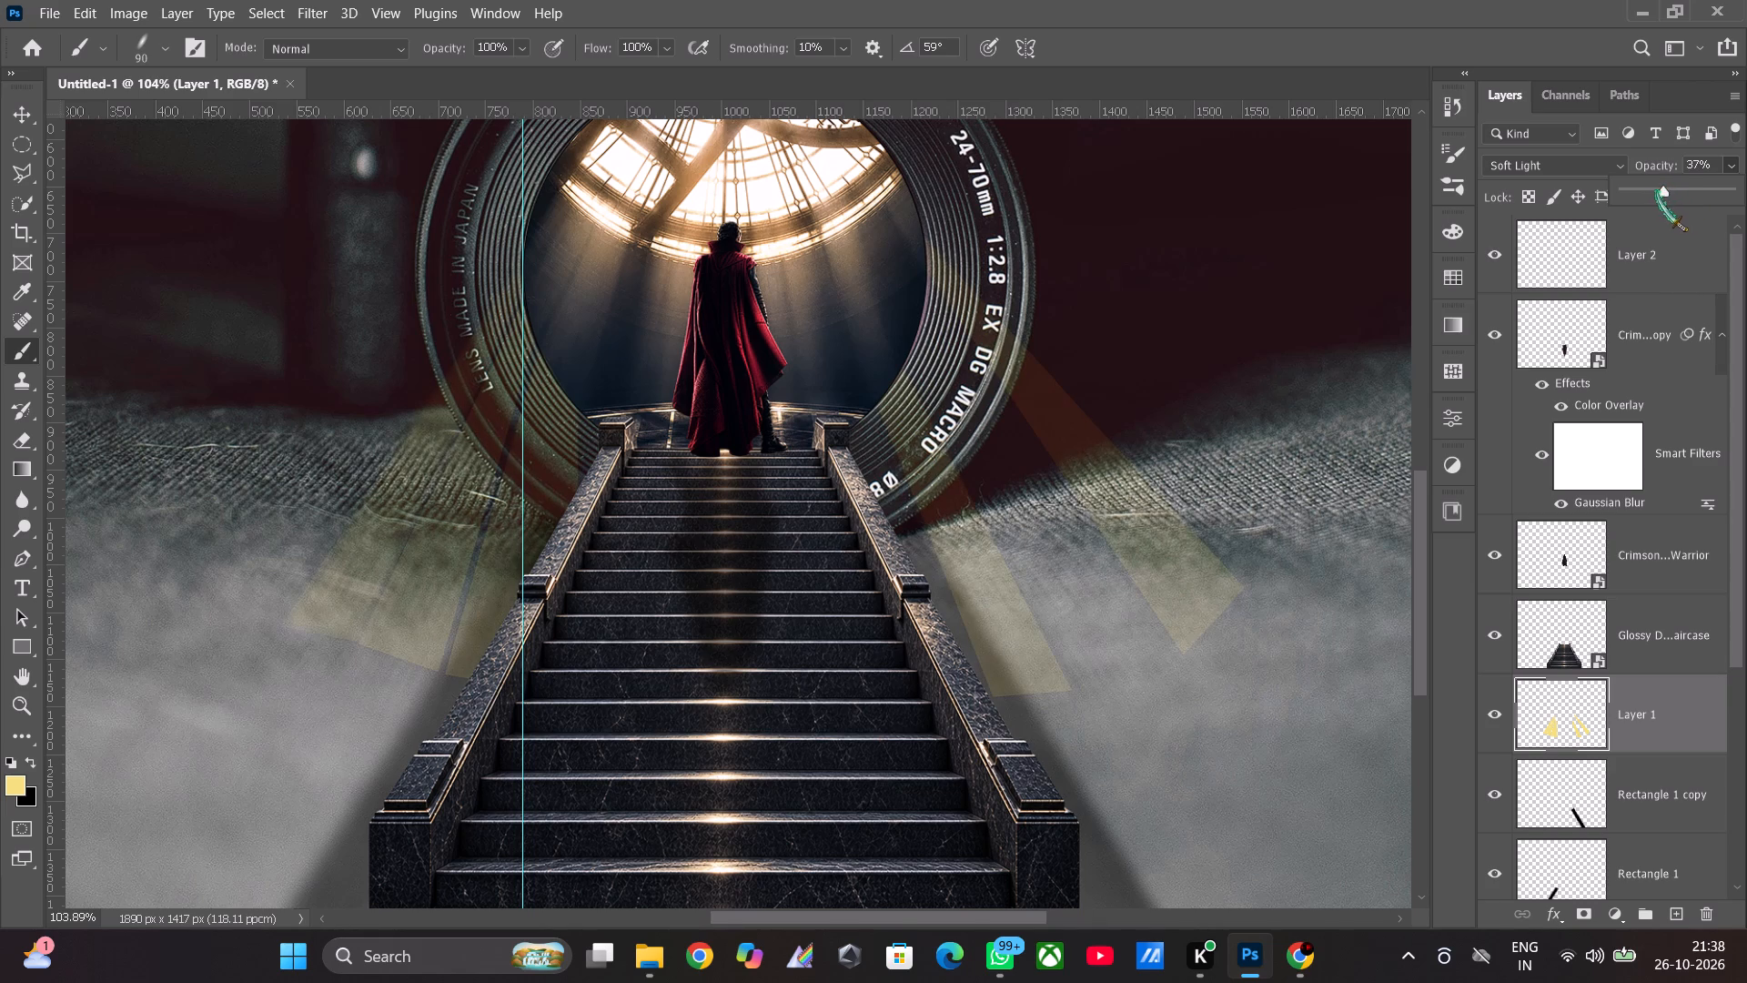
{"action": "left_click", "coordinate": [1650, 191]}
Change the foreground colour to the paler yellow f4e7ad.
{"action": "left_click", "coordinate": [17, 785]}
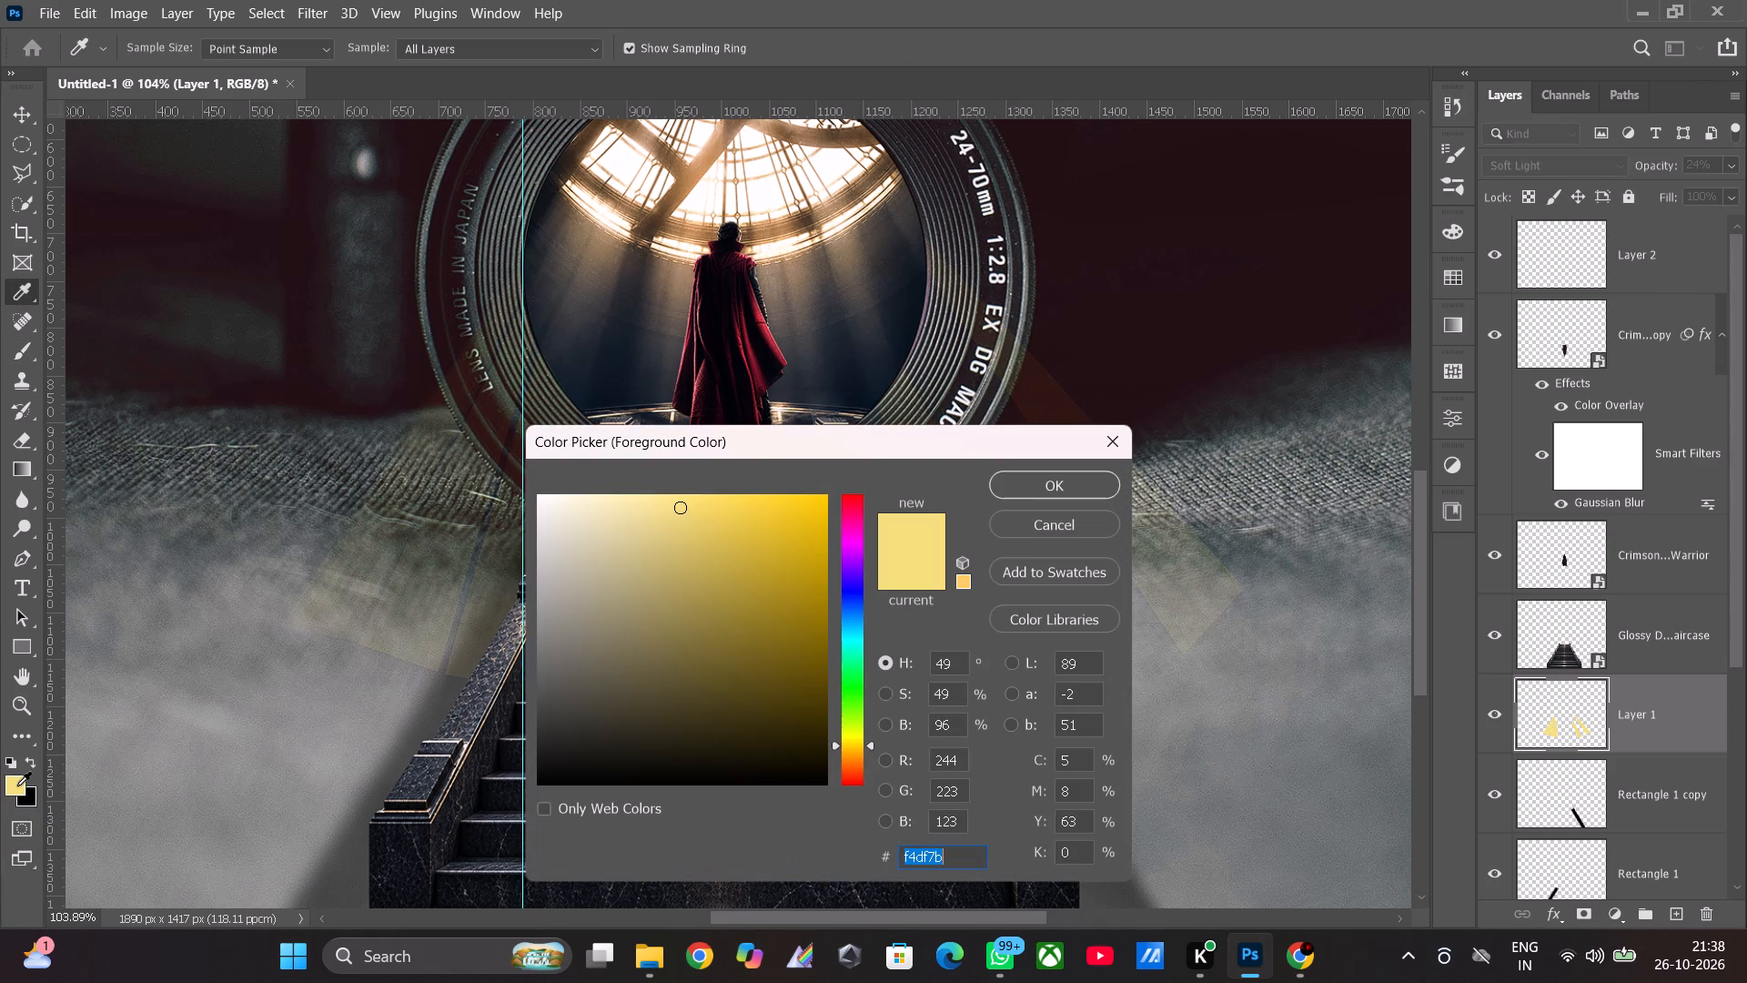
{"action": "left_click", "coordinate": [622, 506]}
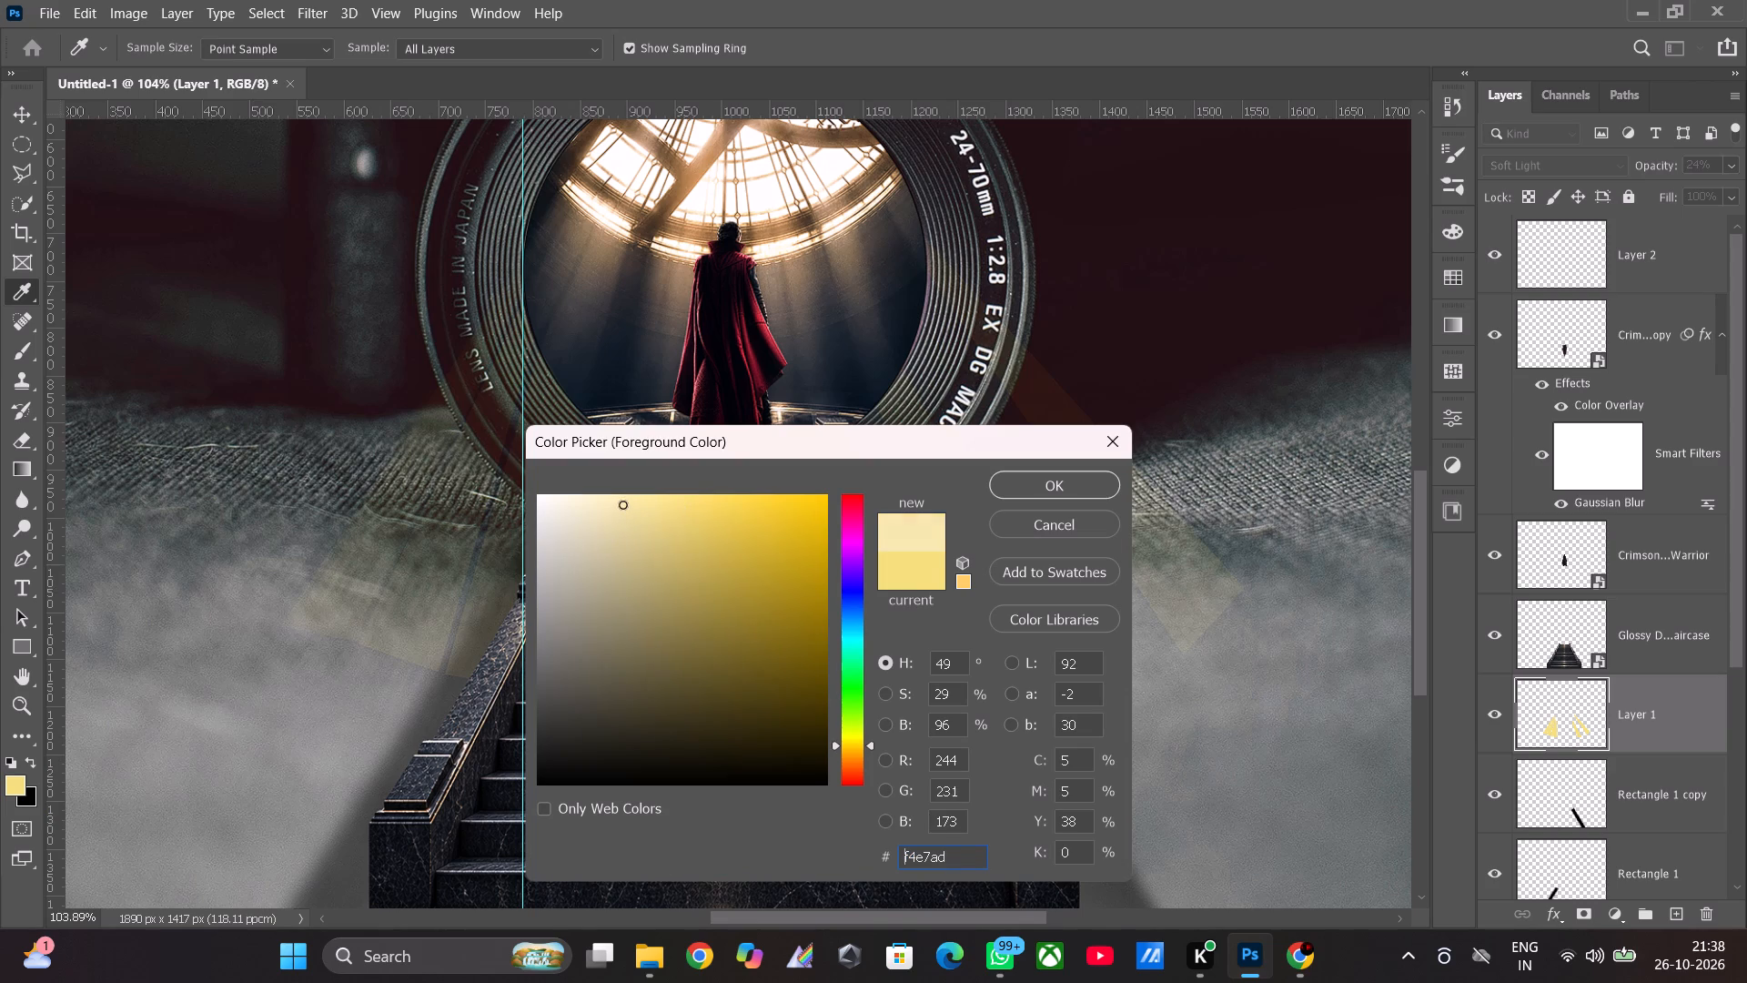
{"action": "left_click", "coordinate": [1056, 478]}
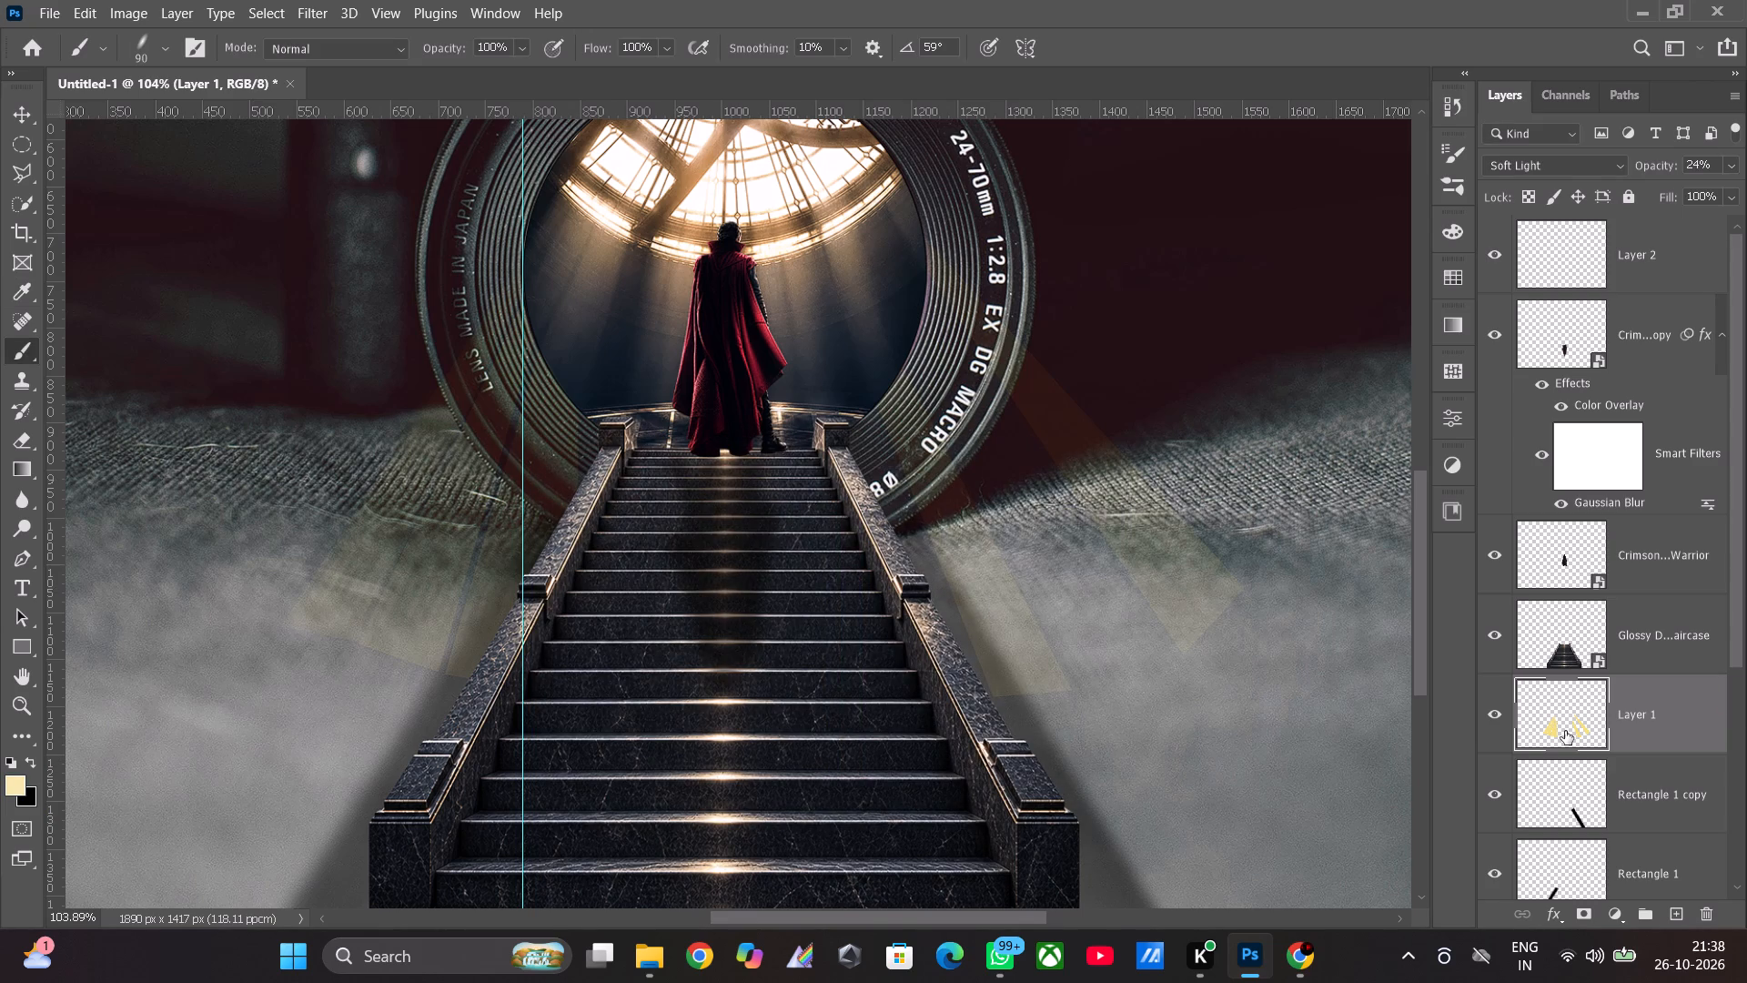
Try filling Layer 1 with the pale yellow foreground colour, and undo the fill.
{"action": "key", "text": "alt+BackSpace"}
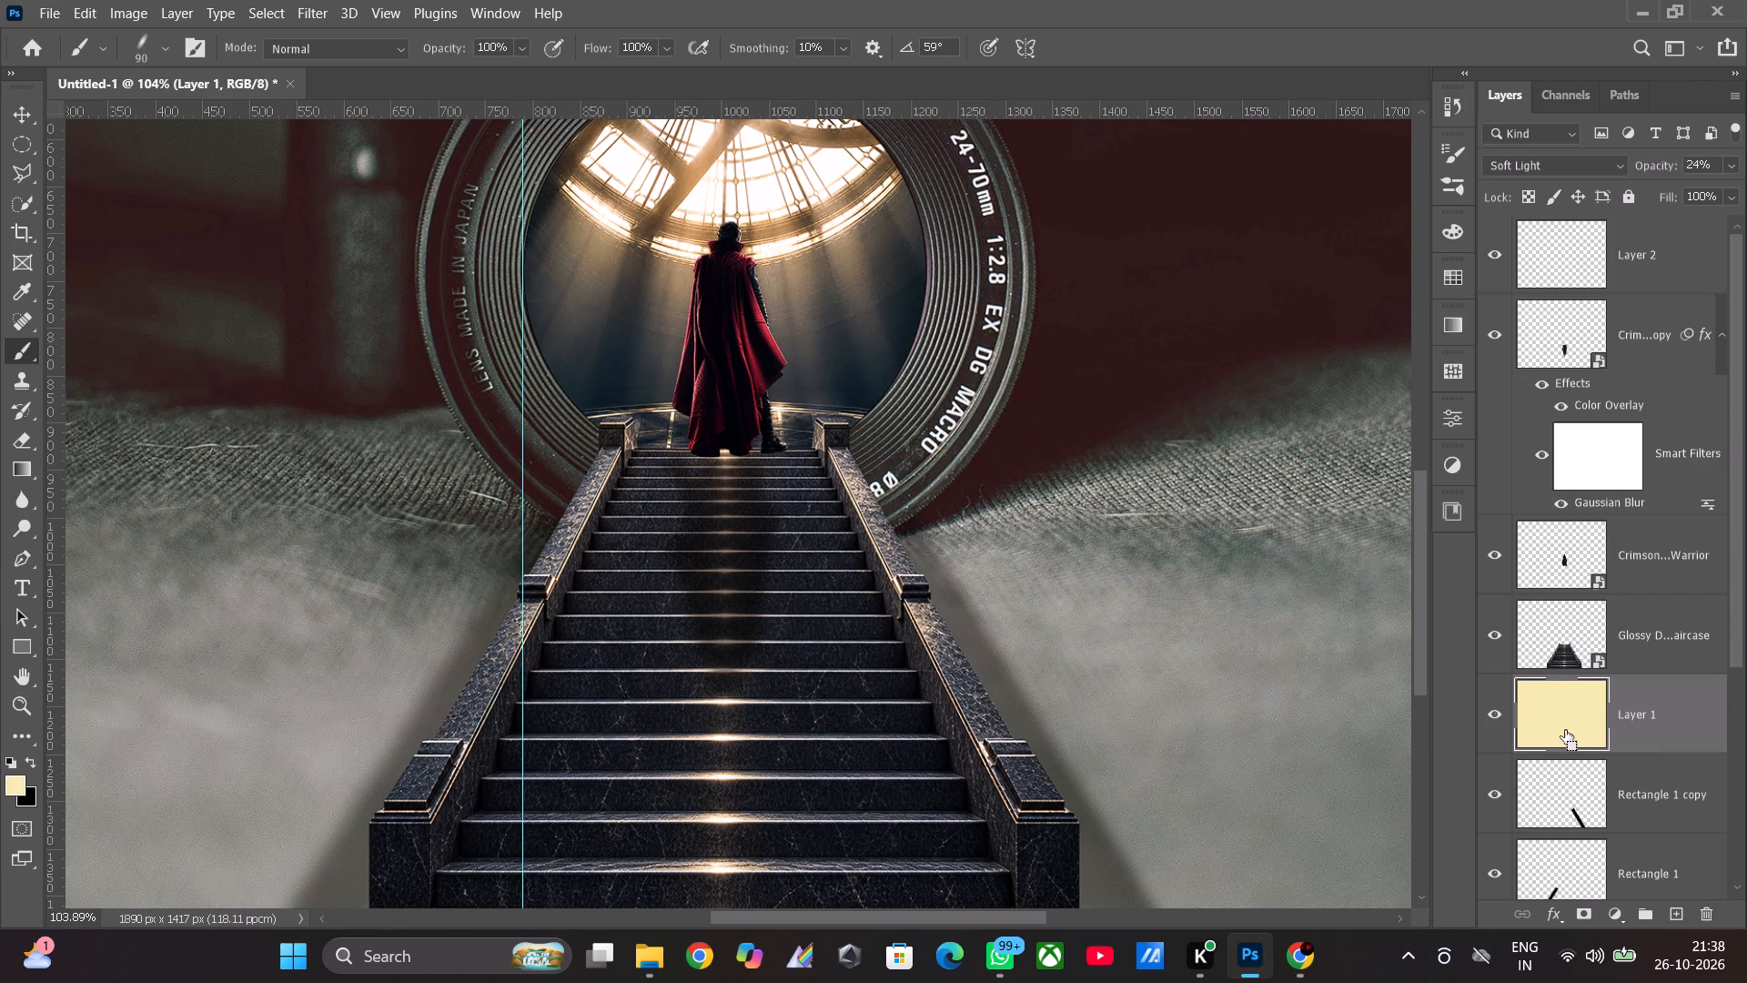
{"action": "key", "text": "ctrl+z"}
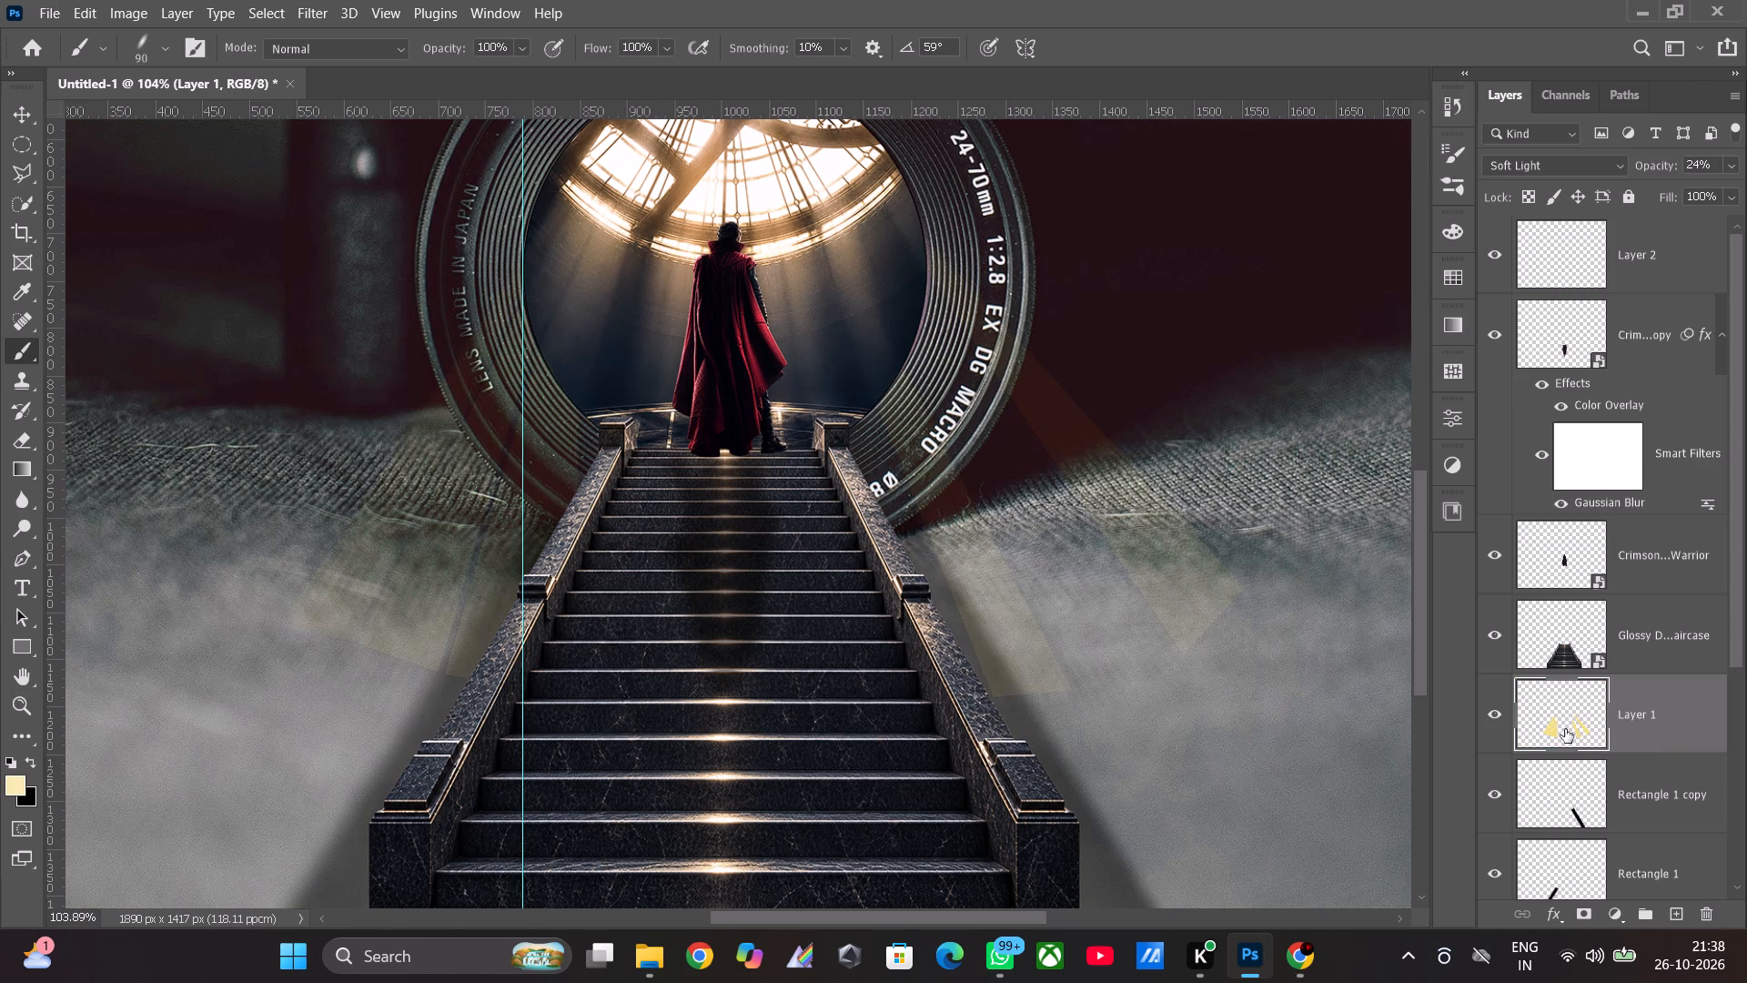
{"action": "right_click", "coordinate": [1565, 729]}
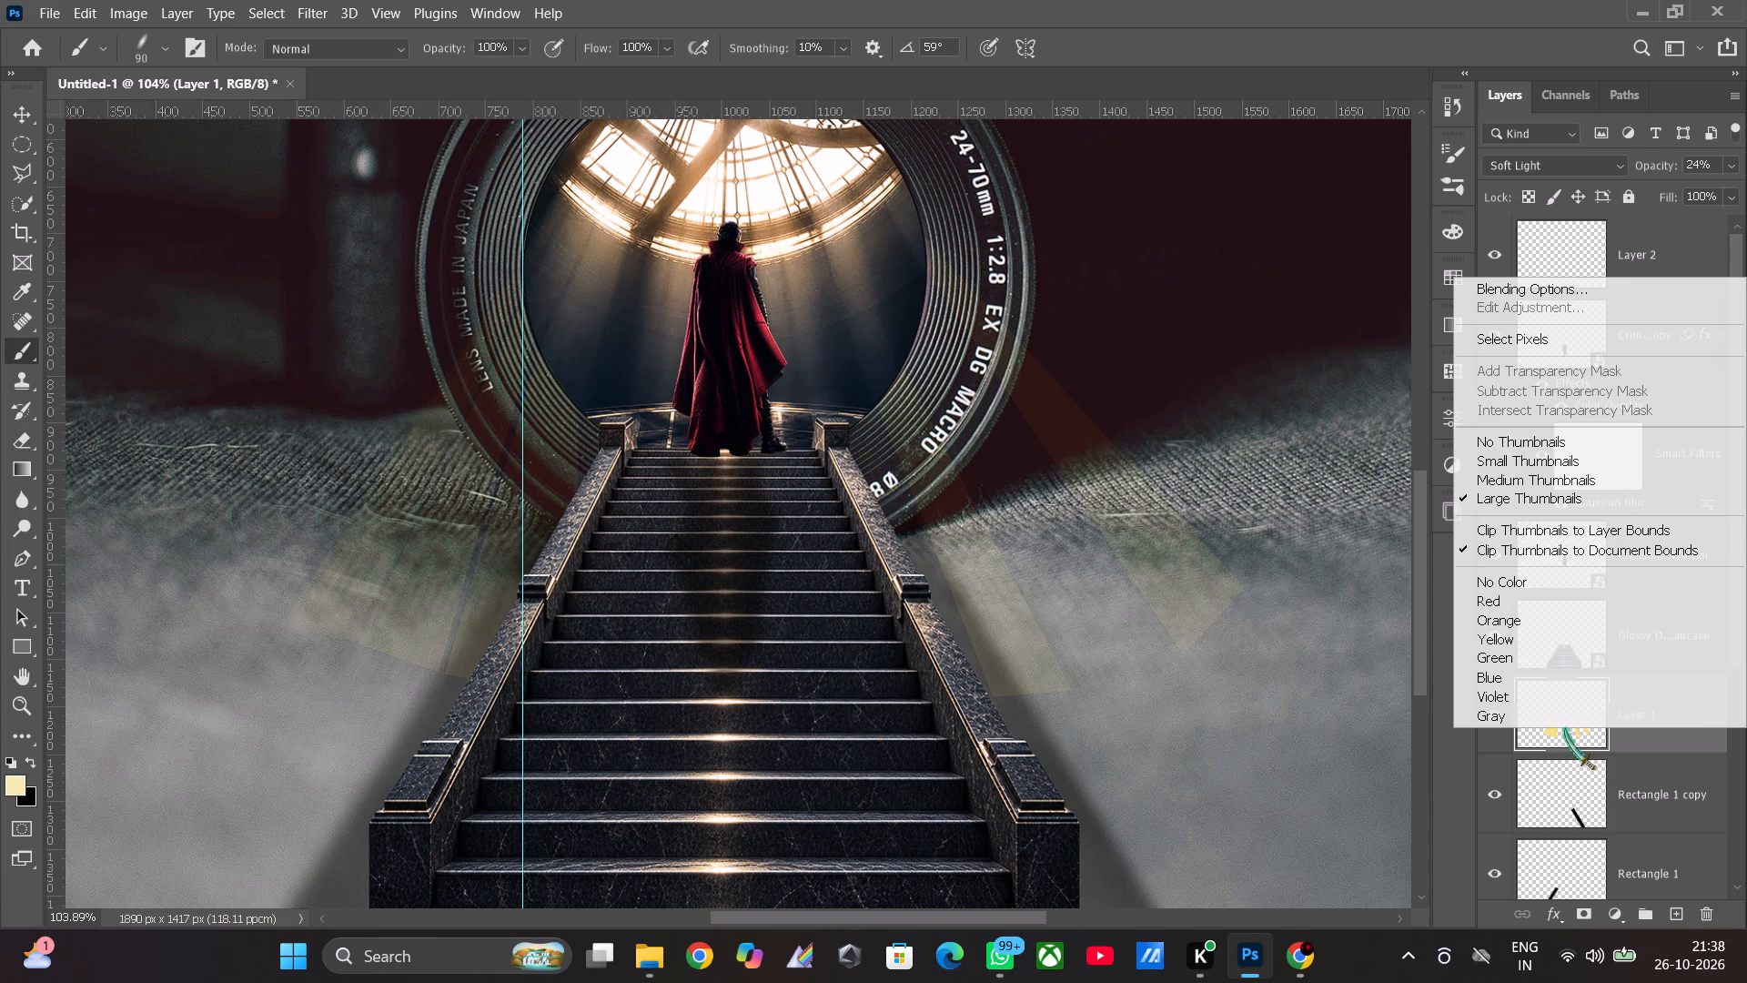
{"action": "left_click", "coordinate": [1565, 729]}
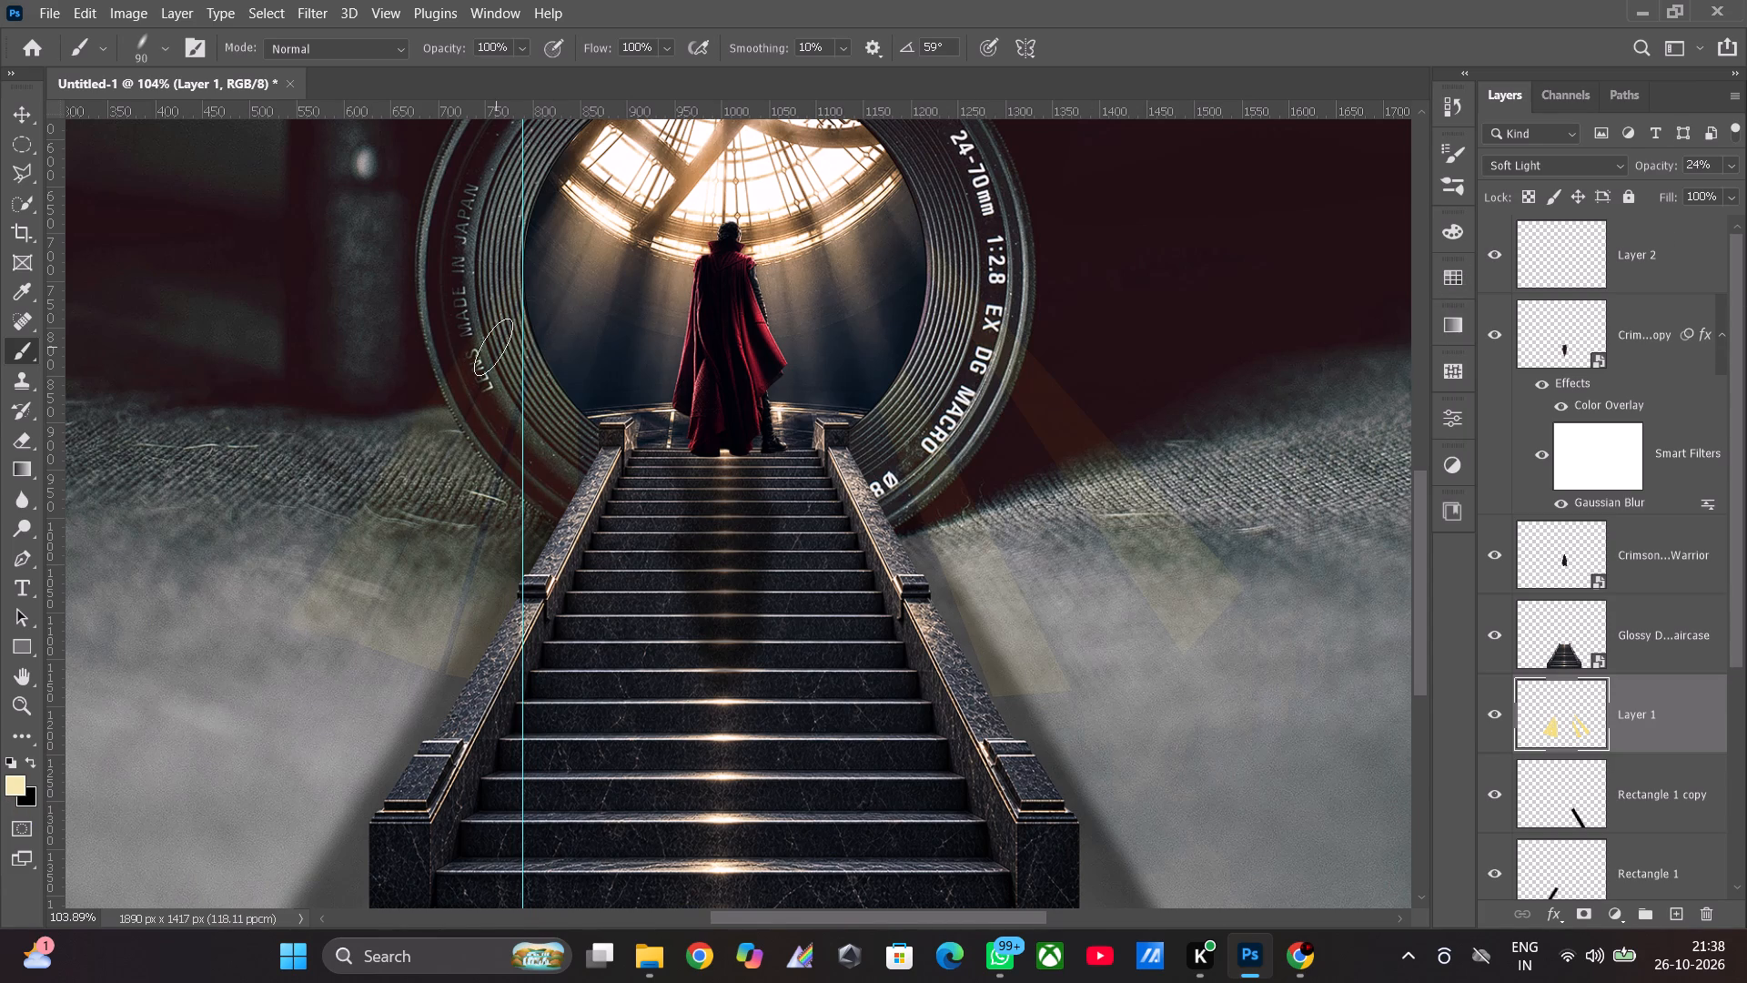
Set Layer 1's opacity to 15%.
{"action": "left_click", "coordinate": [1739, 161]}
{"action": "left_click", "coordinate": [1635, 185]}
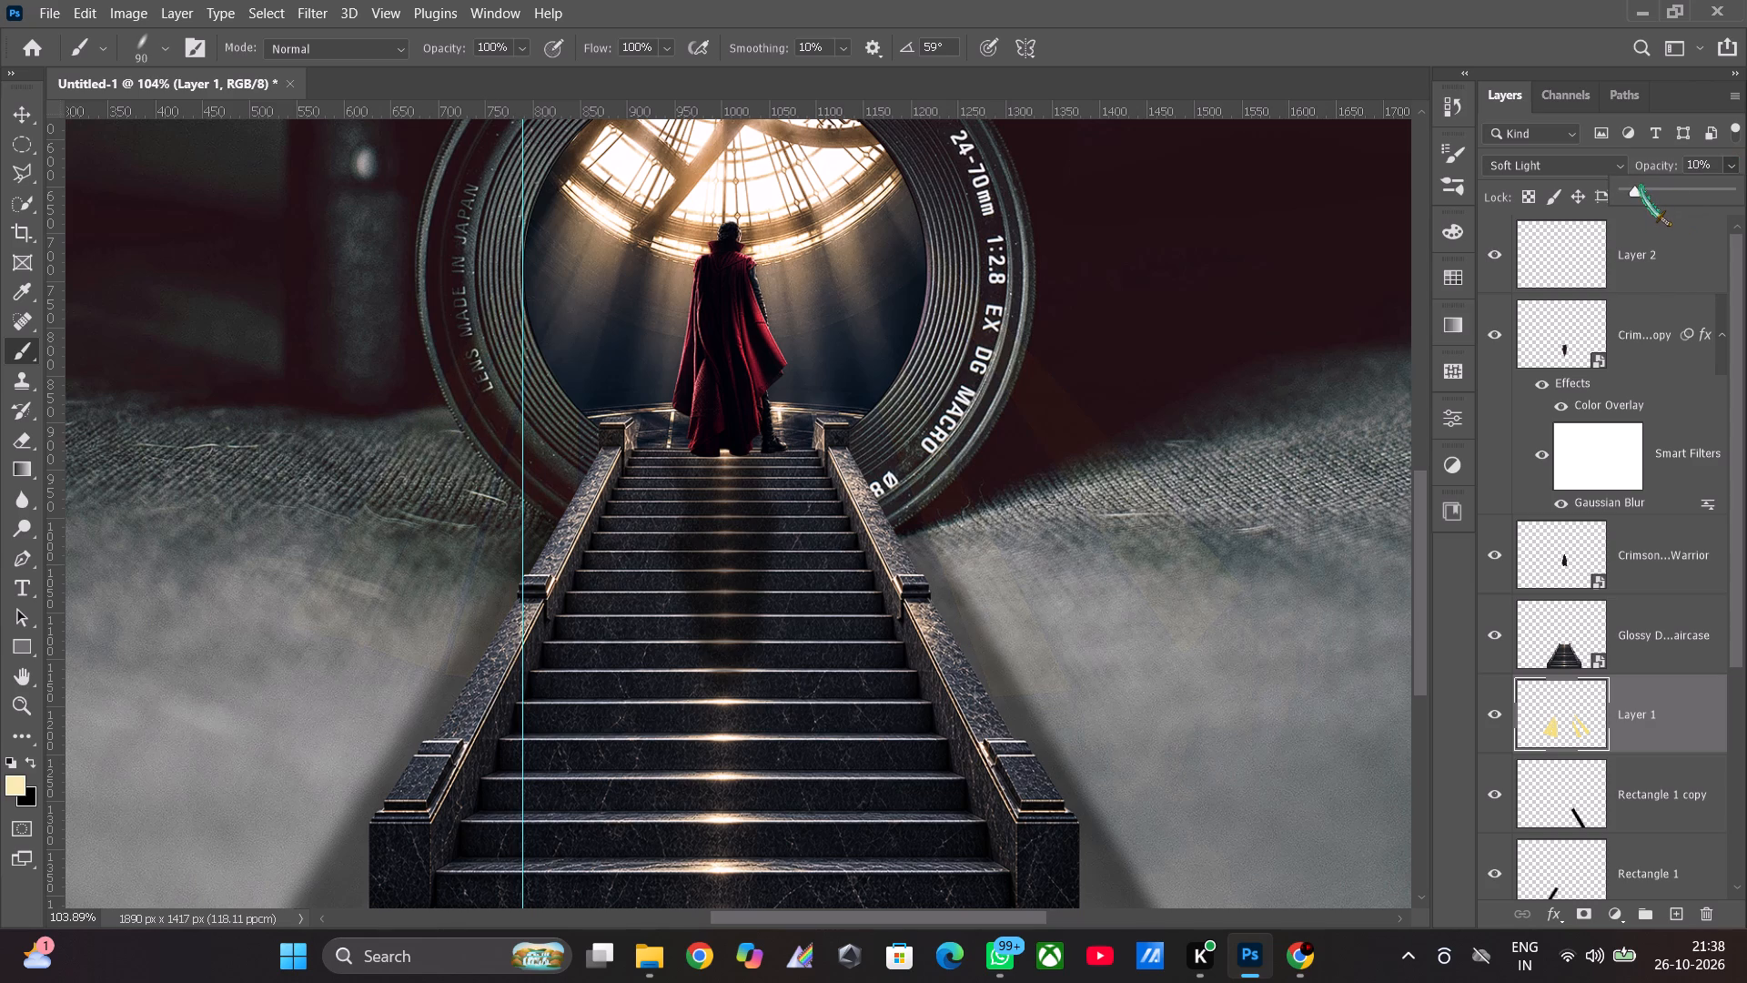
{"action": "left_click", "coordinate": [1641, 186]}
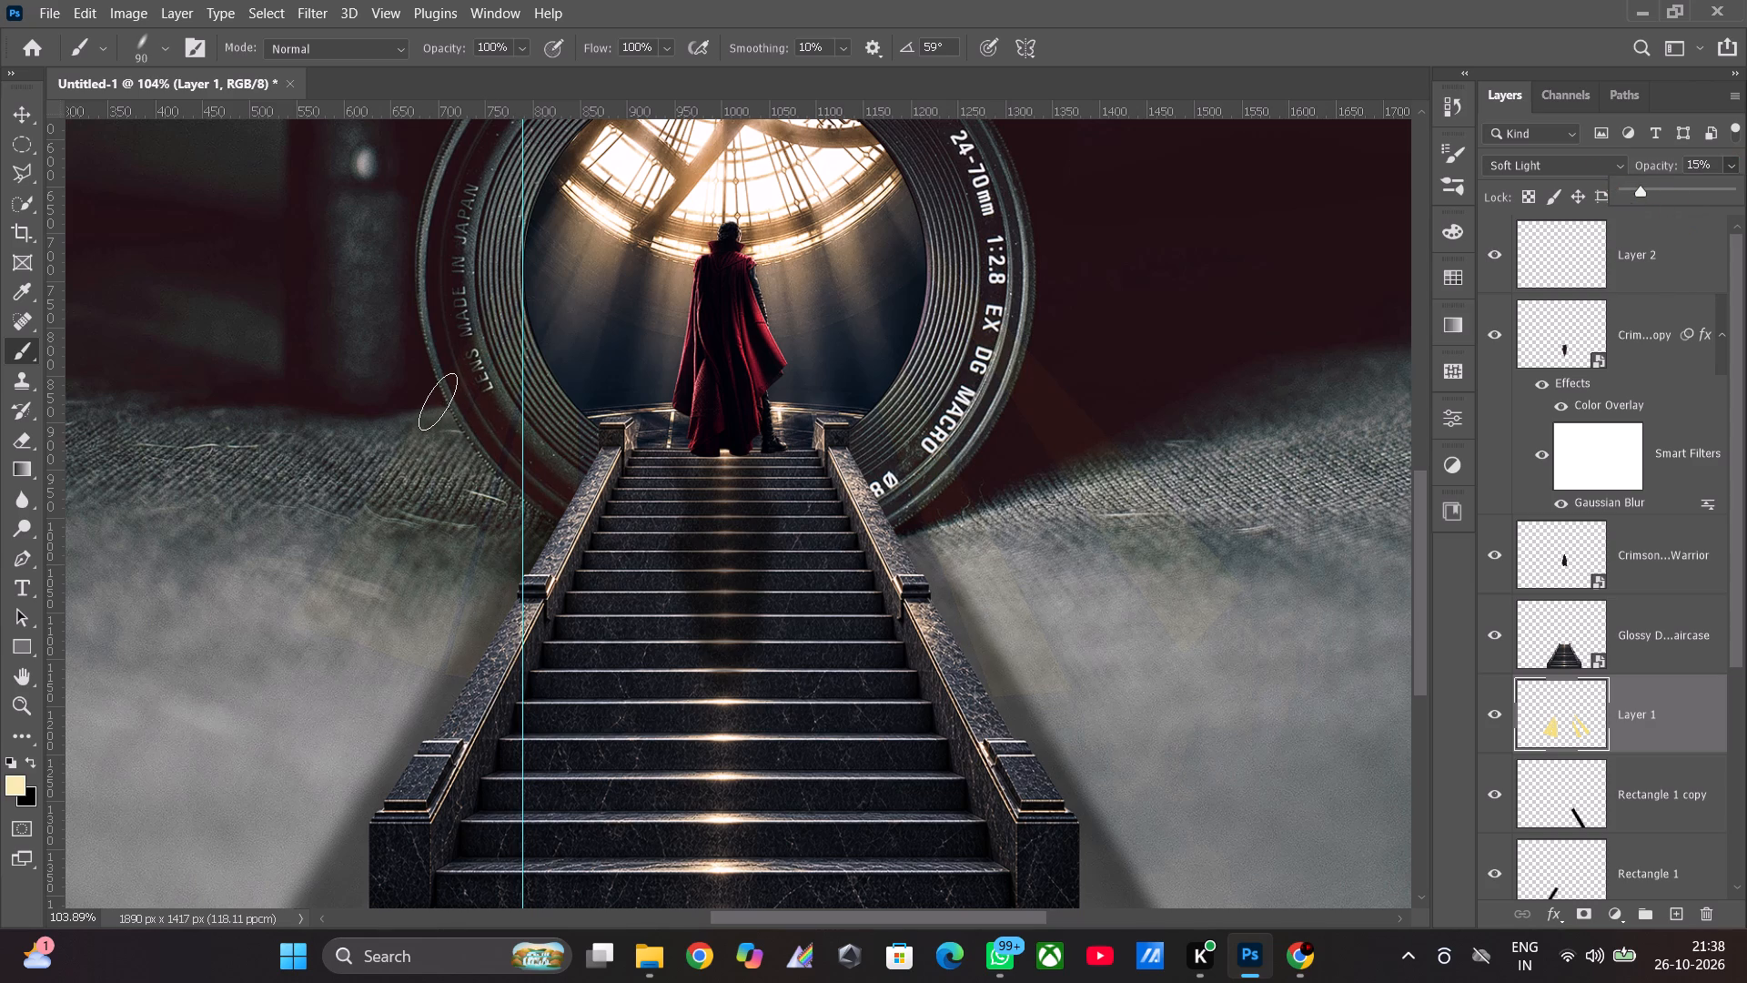
Brush pale yellow on Layer 1 along the outer and lower edges of the light beam left of the staircase.
{"action": "left_click", "coordinate": [433, 398]}
{"action": "left_click", "coordinate": [412, 432]}
{"action": "left_click", "coordinate": [389, 460]}
{"action": "left_click_drag", "start_coordinate": [358, 502], "coordinate": [352, 512]}
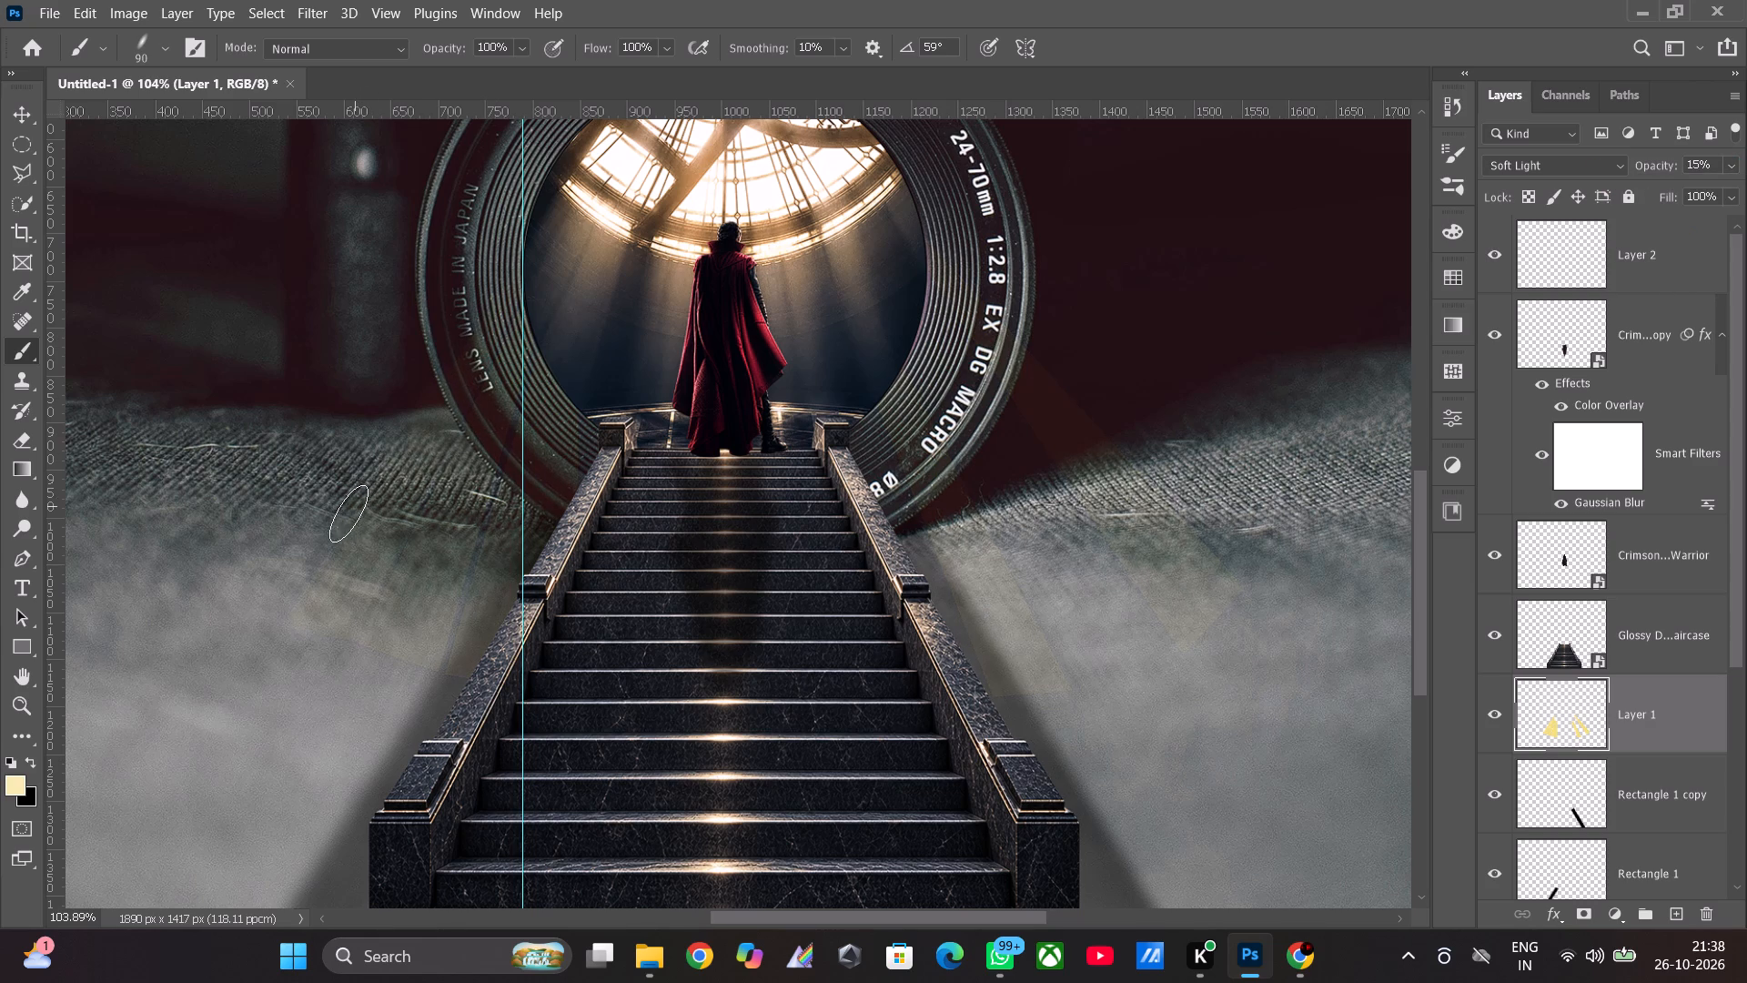
{"action": "left_click_drag", "start_coordinate": [341, 528], "coordinate": [330, 547]}
{"action": "left_click_drag", "start_coordinate": [310, 564], "coordinate": [301, 592]}
{"action": "left_click_drag", "start_coordinate": [294, 602], "coordinate": [290, 615]}
{"action": "left_click_drag", "start_coordinate": [291, 621], "coordinate": [311, 641]}
{"action": "left_click_drag", "start_coordinate": [325, 643], "coordinate": [367, 661]}
{"action": "left_click", "coordinate": [375, 663]}
{"action": "left_click", "coordinate": [375, 650]}
{"action": "left_click_drag", "start_coordinate": [382, 646], "coordinate": [415, 659]}
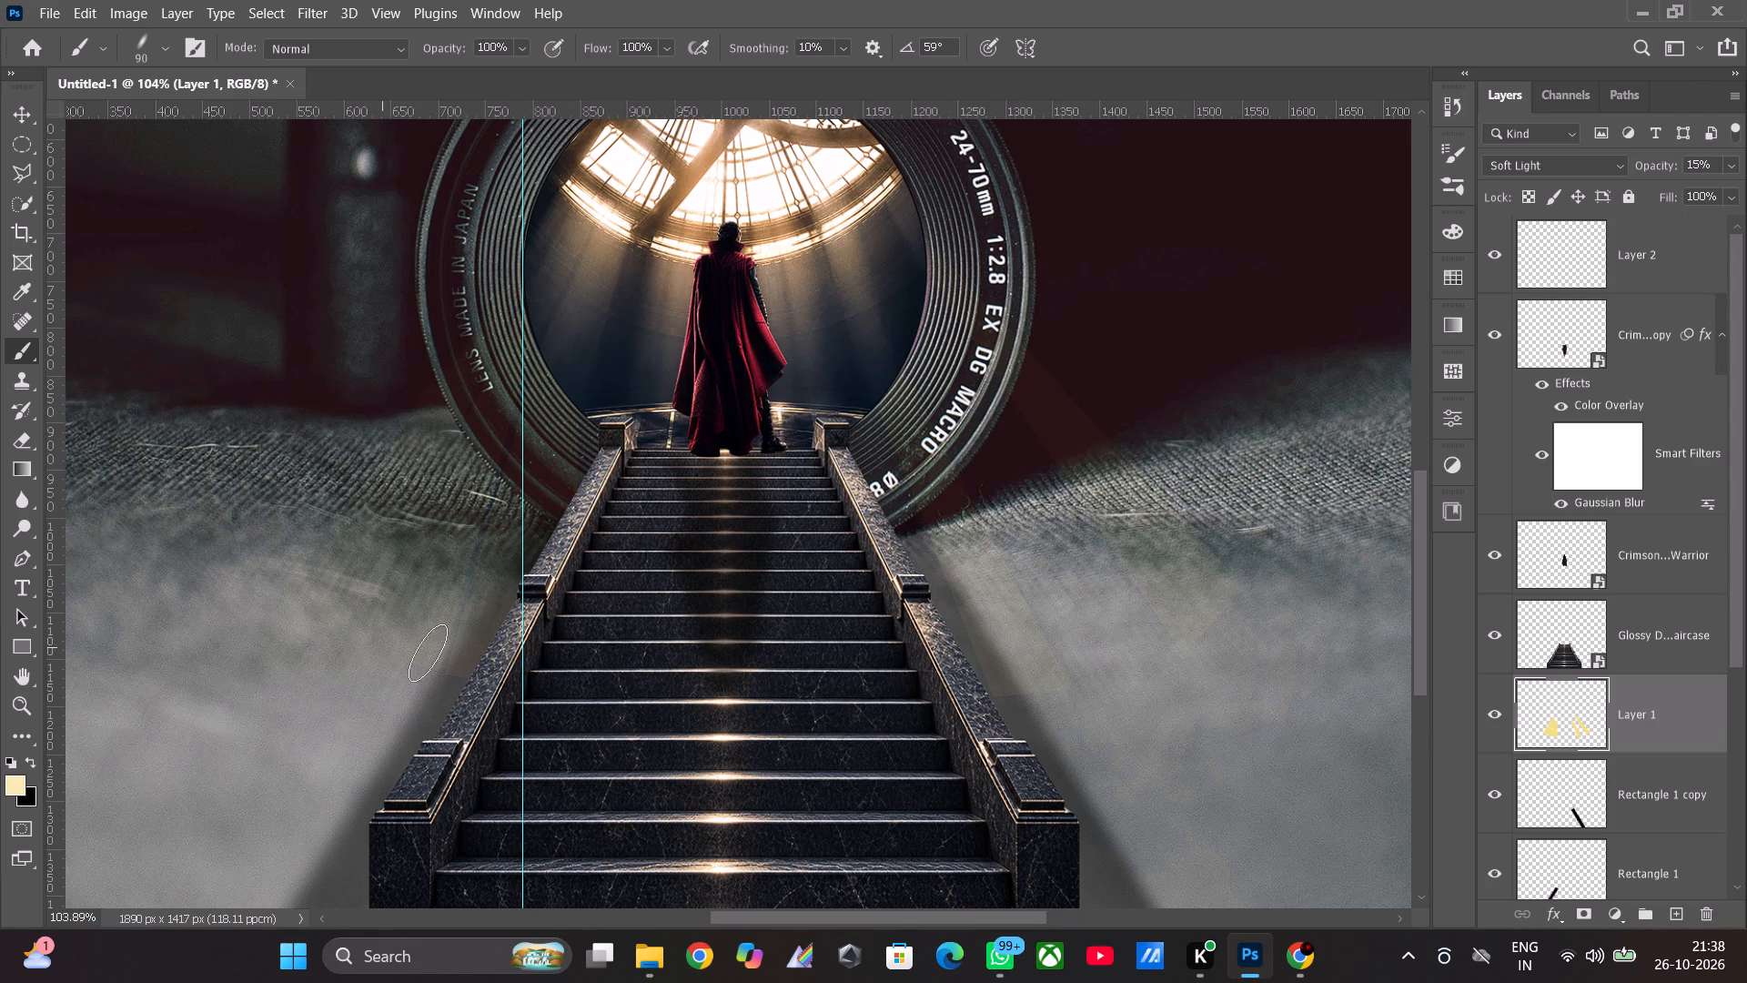
Brush pale yellow on Layer 1 beside the staircase's left railing, from the ground up to the lower lens rim.
{"action": "left_click", "coordinate": [430, 653]}
{"action": "left_click_drag", "start_coordinate": [420, 654], "coordinate": [408, 660]}
{"action": "left_click_drag", "start_coordinate": [419, 658], "coordinate": [460, 689]}
{"action": "left_click_drag", "start_coordinate": [463, 675], "coordinate": [439, 665]}
{"action": "left_click", "coordinate": [430, 658]}
{"action": "left_click", "coordinate": [462, 648]}
{"action": "left_click", "coordinate": [477, 583]}
{"action": "left_click_drag", "start_coordinate": [498, 509], "coordinate": [504, 488]}
{"action": "left_click_drag", "start_coordinate": [518, 457], "coordinate": [526, 434]}
{"action": "left_click", "coordinate": [537, 389]}
{"action": "left_click_drag", "start_coordinate": [530, 398], "coordinate": [524, 425]}
{"action": "left_click_drag", "start_coordinate": [524, 425], "coordinate": [524, 435]}
{"action": "left_click_drag", "start_coordinate": [518, 462], "coordinate": [512, 500]}
{"action": "left_click_drag", "start_coordinate": [571, 428], "coordinate": [572, 447]}
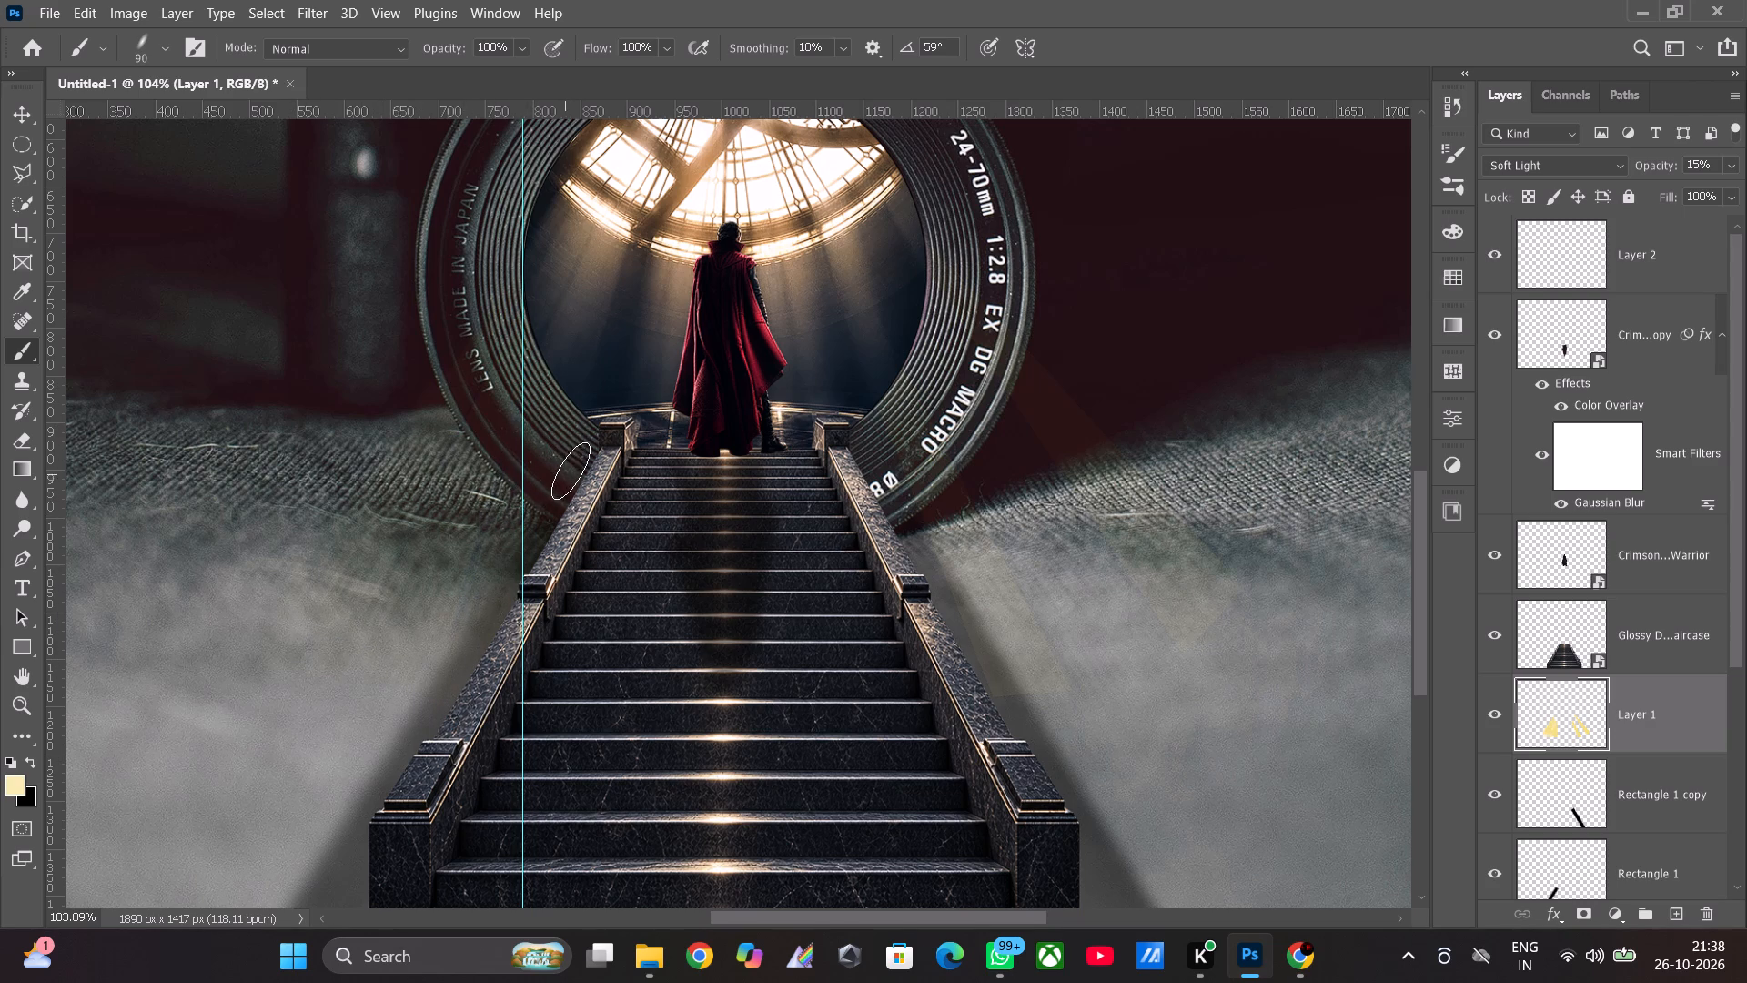
{"action": "left_click", "coordinate": [571, 470]}
{"action": "left_click", "coordinate": [475, 407]}
Brush long diagonal pale yellow light strokes on Layer 1, from the lens's right rim down across the ground beside the staircase.
{"action": "left_click", "coordinate": [1009, 389]}
{"action": "left_click_drag", "start_coordinate": [1020, 403], "coordinate": [1028, 415]}
{"action": "left_click_drag", "start_coordinate": [1031, 416], "coordinate": [1045, 431]}
{"action": "left_click_drag", "start_coordinate": [1060, 459], "coordinate": [1066, 472]}
{"action": "left_click_drag", "start_coordinate": [1072, 478], "coordinate": [1094, 509]}
{"action": "left_click_drag", "start_coordinate": [1019, 411], "coordinate": [1215, 632]}
{"action": "left_click_drag", "start_coordinate": [1042, 360], "coordinate": [1321, 643]}
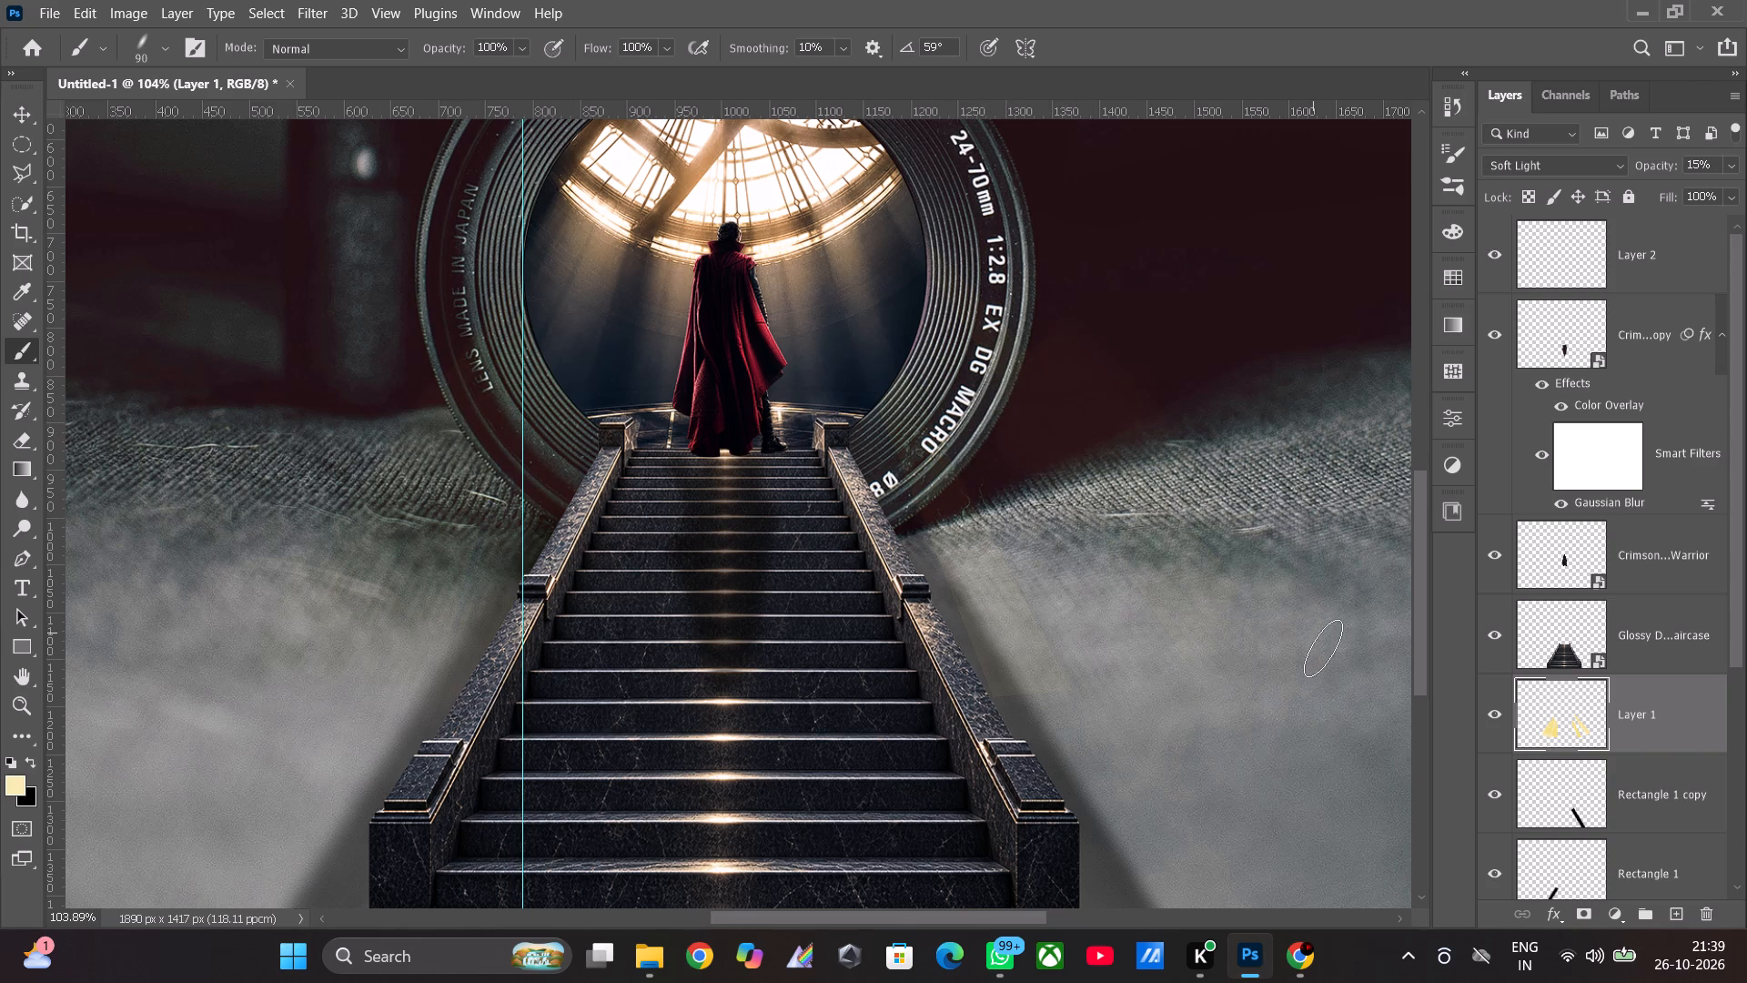
{"action": "left_click_drag", "start_coordinate": [1025, 335], "coordinate": [1081, 403]}
{"action": "left_click_drag", "start_coordinate": [968, 481], "coordinate": [1108, 844]}
{"action": "left_click_drag", "start_coordinate": [947, 557], "coordinate": [1056, 845]}
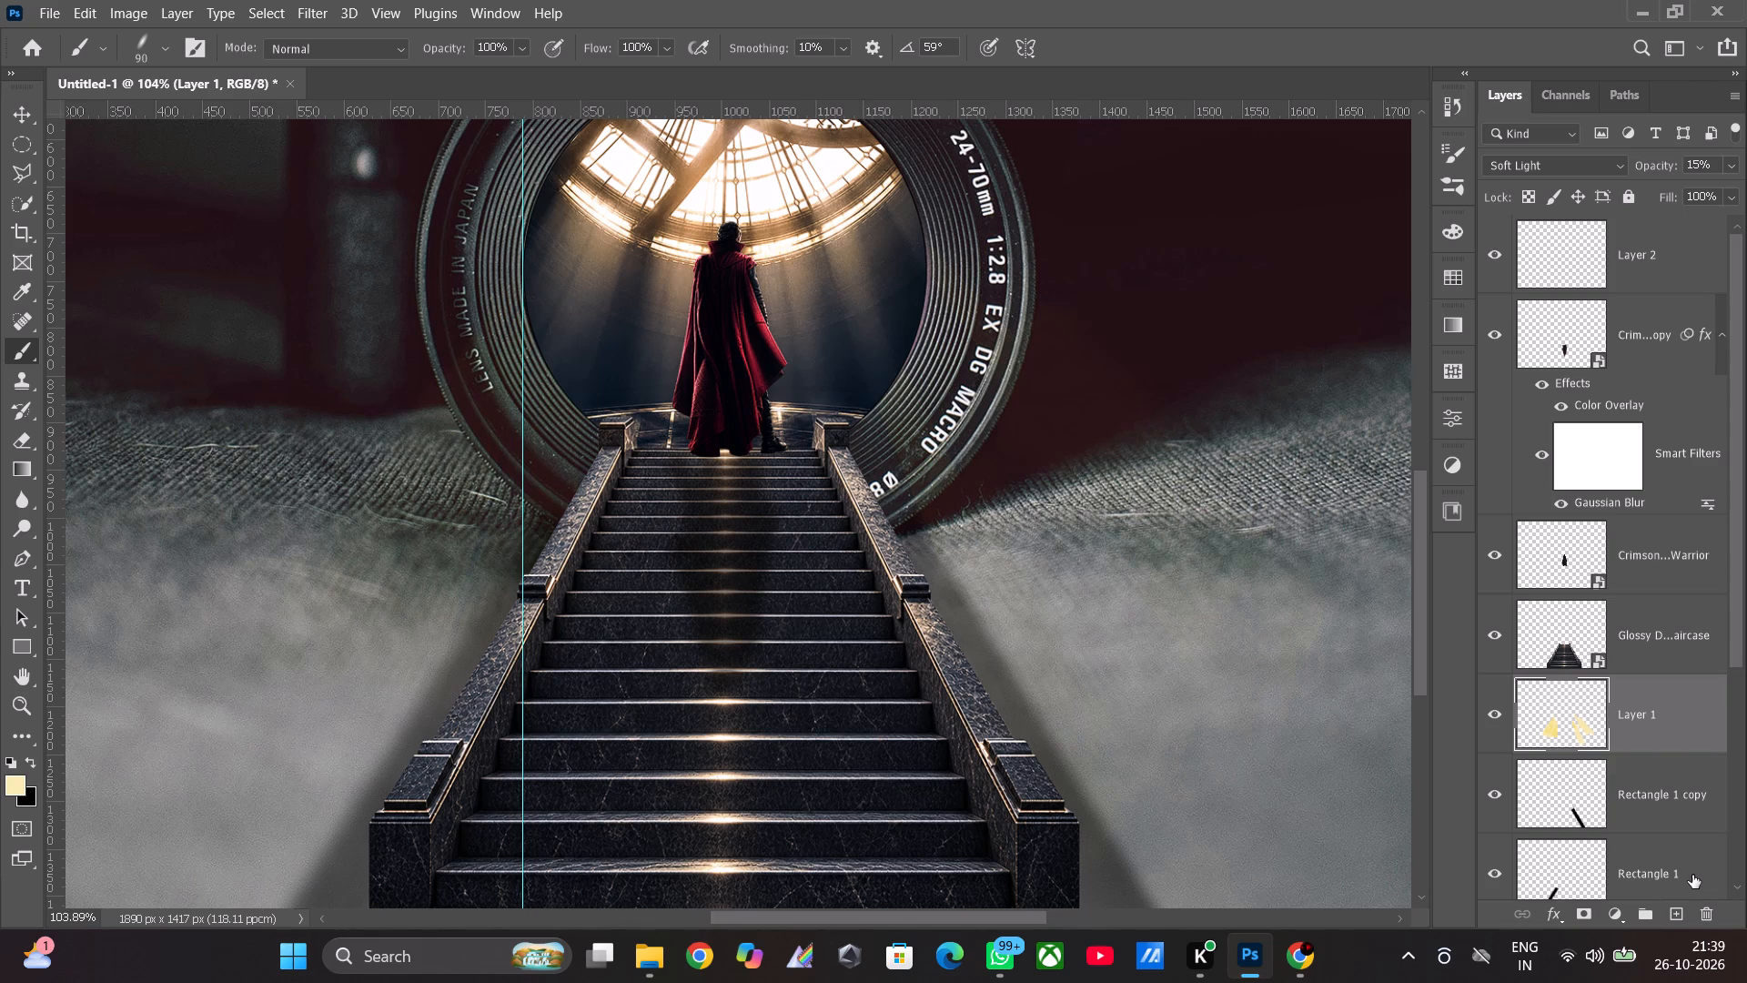
Set Layer 1's opacity to 25%.
{"action": "left_click", "coordinate": [1736, 157]}
{"action": "left_click", "coordinate": [1651, 188]}
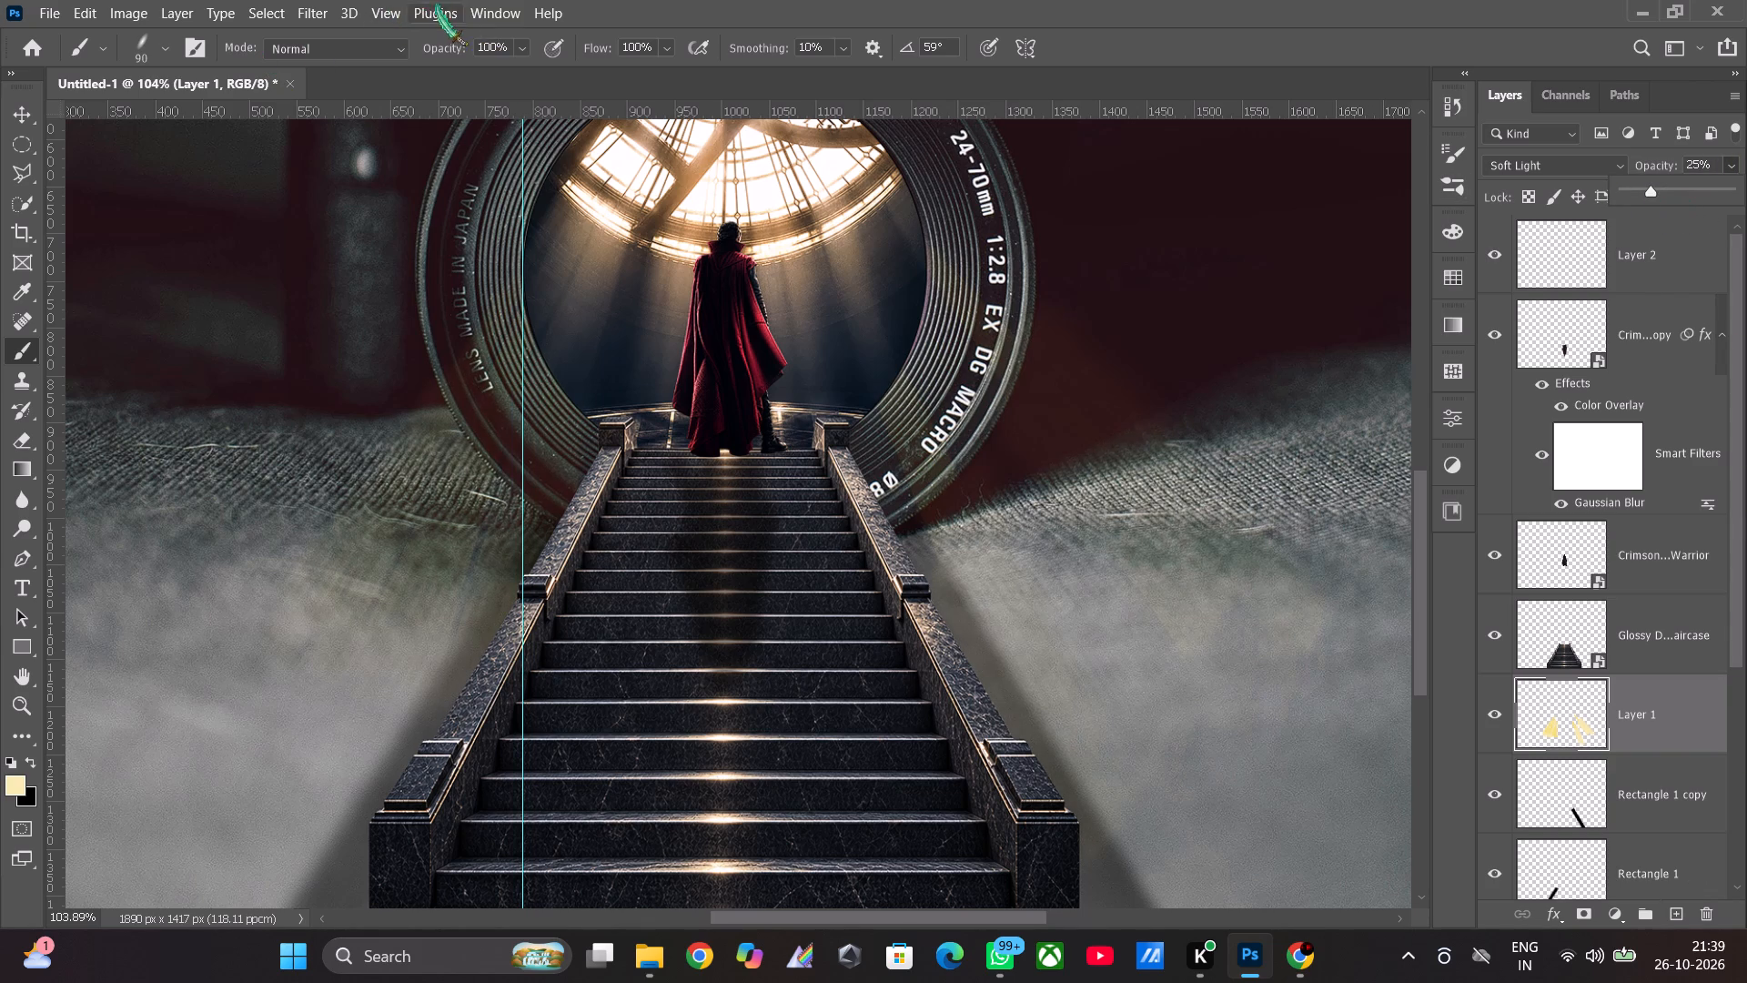
Apply a Gaussian Blur with a 3.6-pixel radius to Layer 1.
{"action": "left_click", "coordinate": [308, 11]}
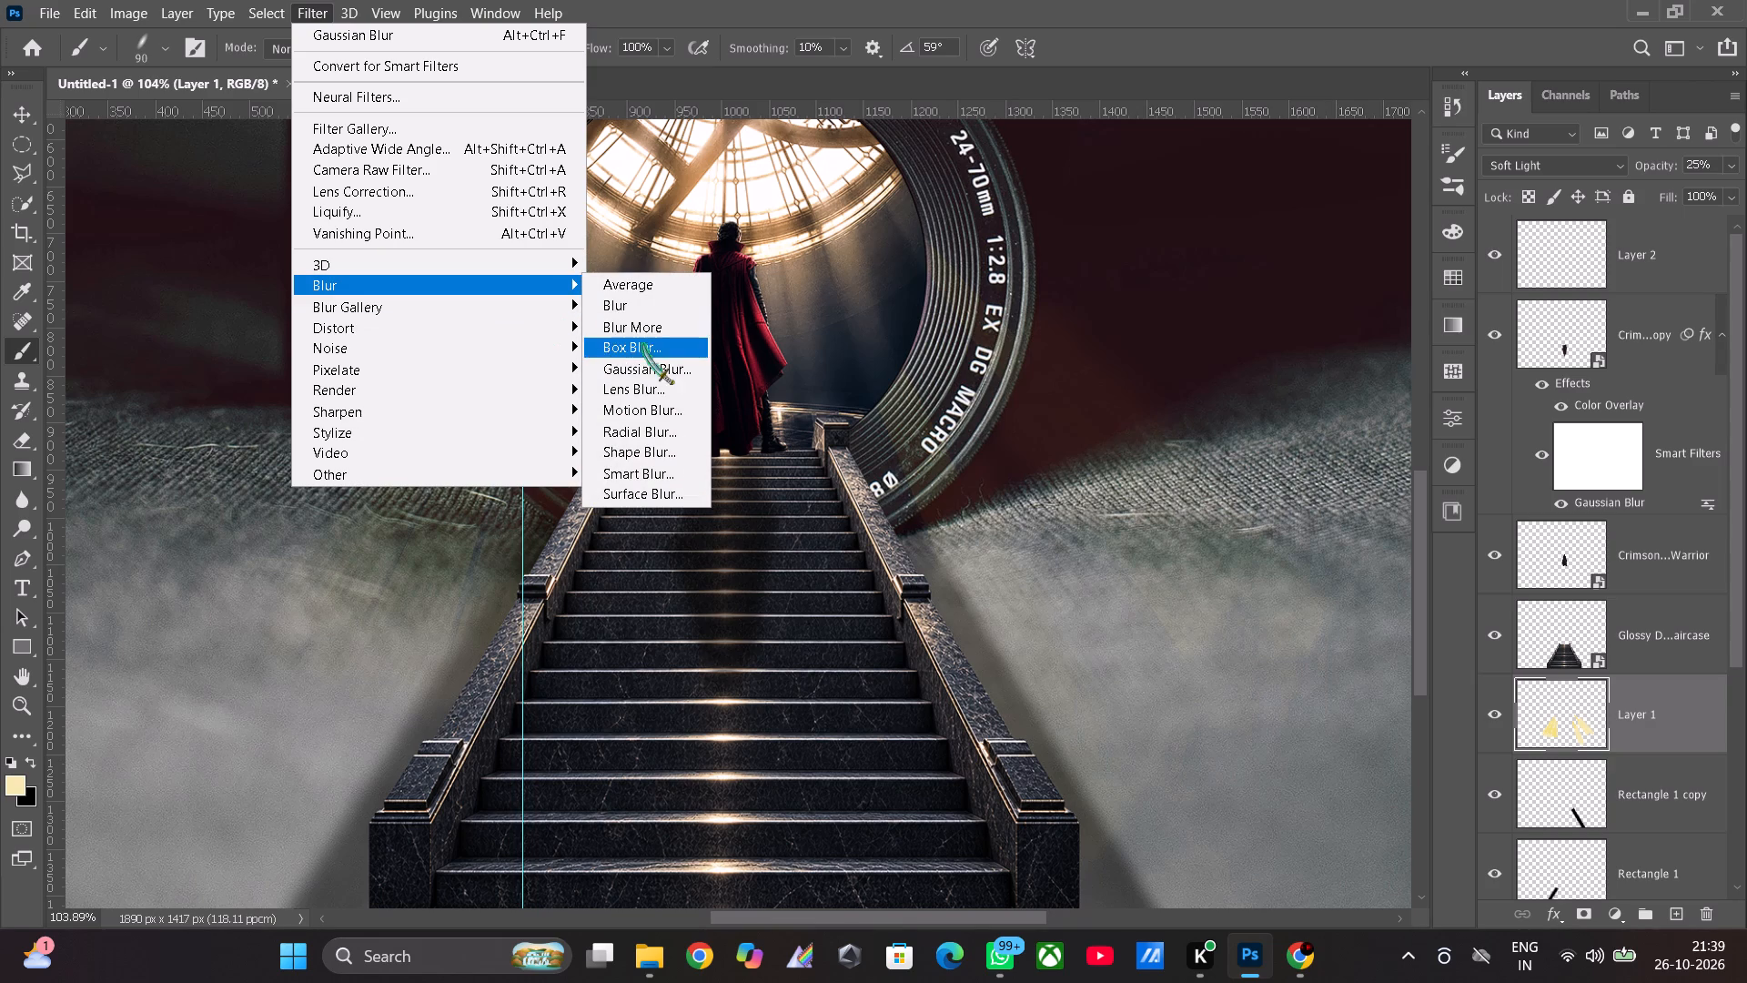
{"action": "left_click", "coordinate": [644, 361]}
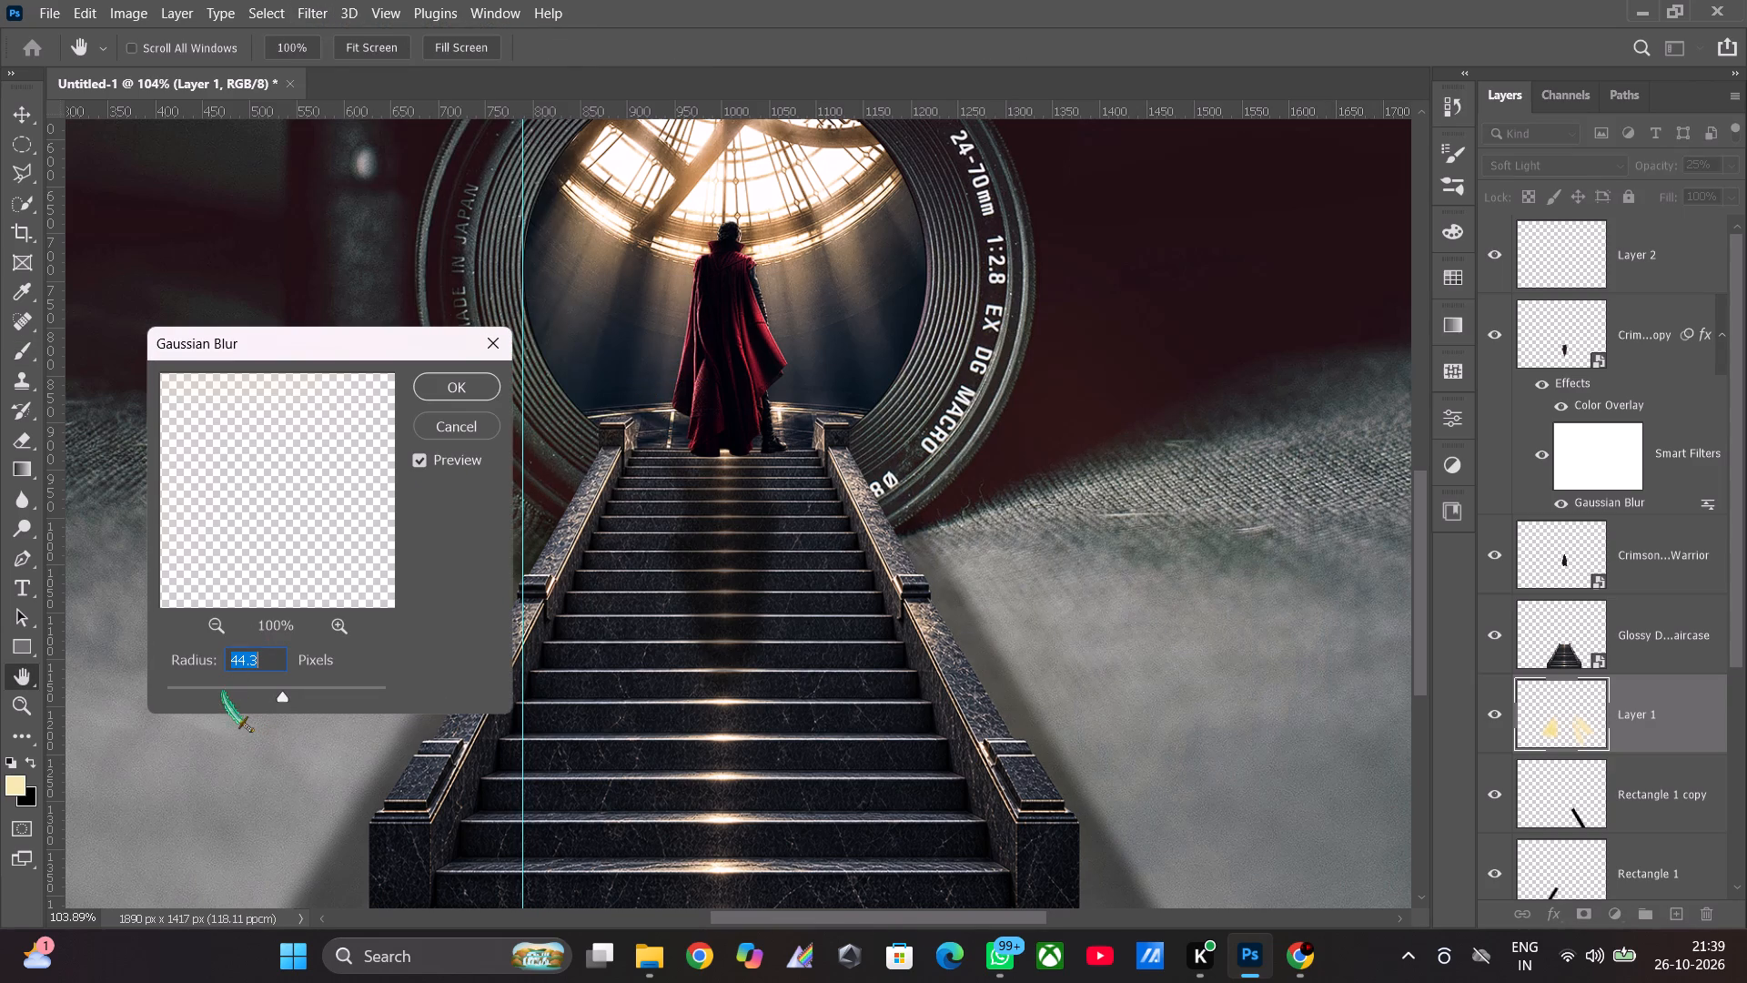
{"action": "left_click", "coordinate": [229, 689]}
{"action": "left_click", "coordinate": [209, 687]}
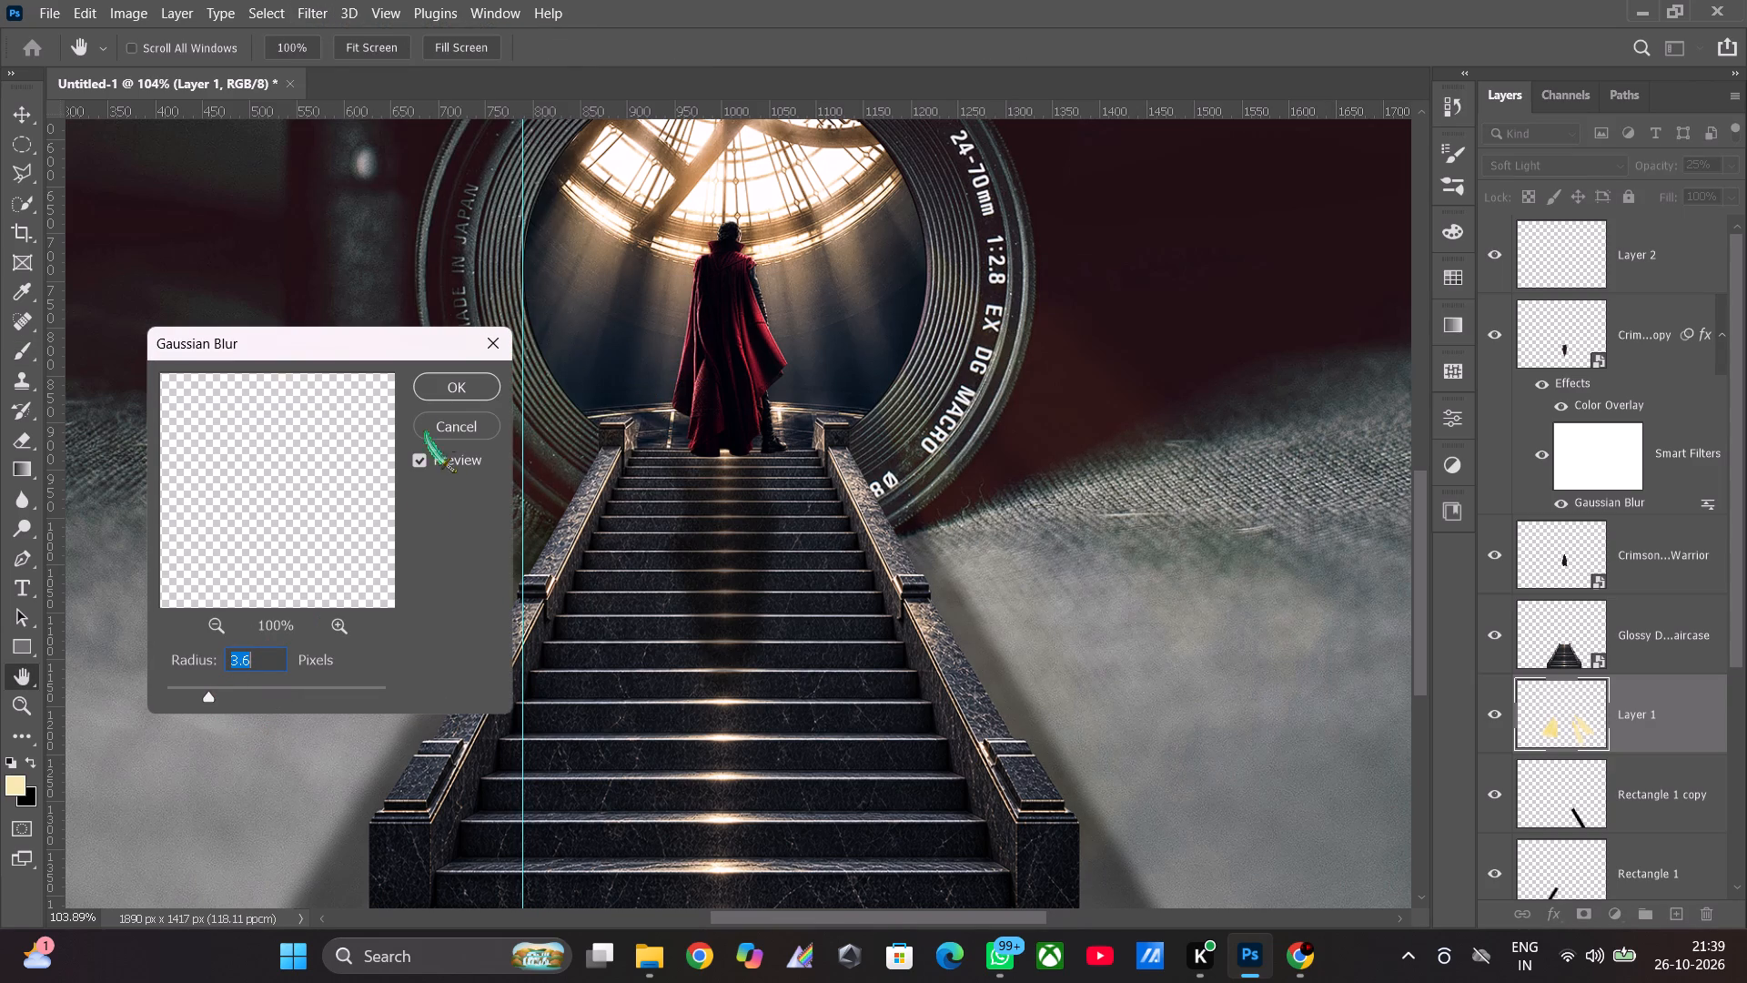
{"action": "left_click", "coordinate": [460, 392]}
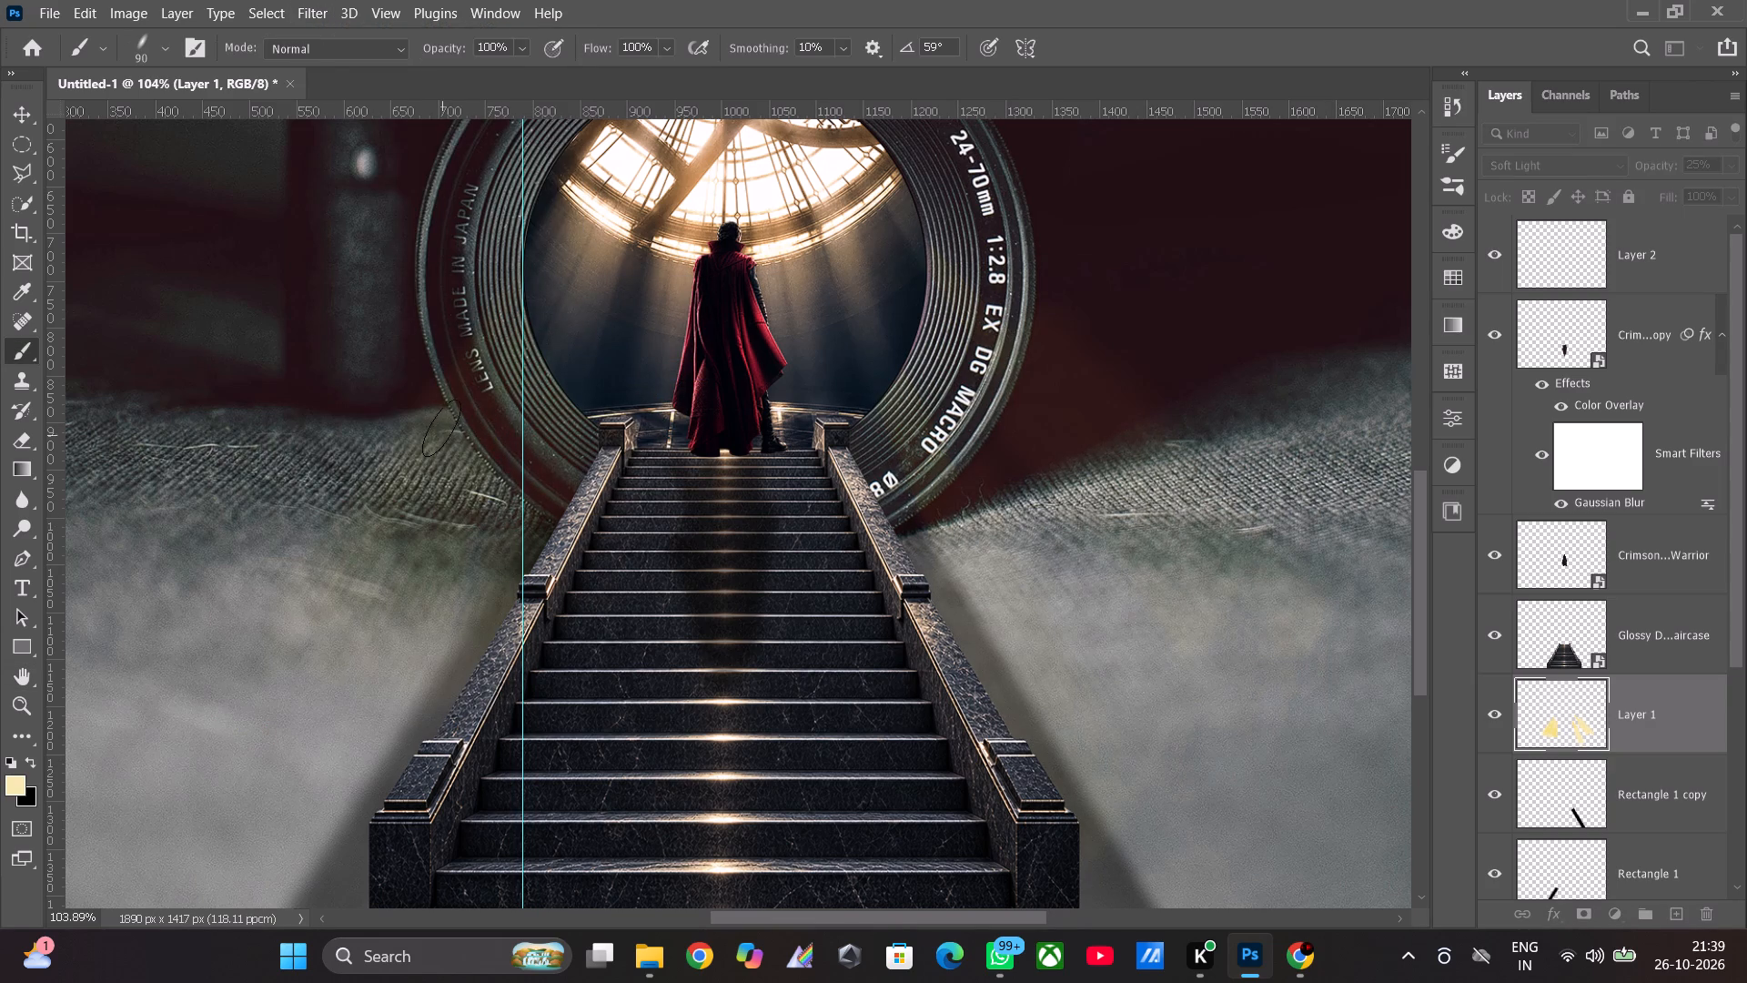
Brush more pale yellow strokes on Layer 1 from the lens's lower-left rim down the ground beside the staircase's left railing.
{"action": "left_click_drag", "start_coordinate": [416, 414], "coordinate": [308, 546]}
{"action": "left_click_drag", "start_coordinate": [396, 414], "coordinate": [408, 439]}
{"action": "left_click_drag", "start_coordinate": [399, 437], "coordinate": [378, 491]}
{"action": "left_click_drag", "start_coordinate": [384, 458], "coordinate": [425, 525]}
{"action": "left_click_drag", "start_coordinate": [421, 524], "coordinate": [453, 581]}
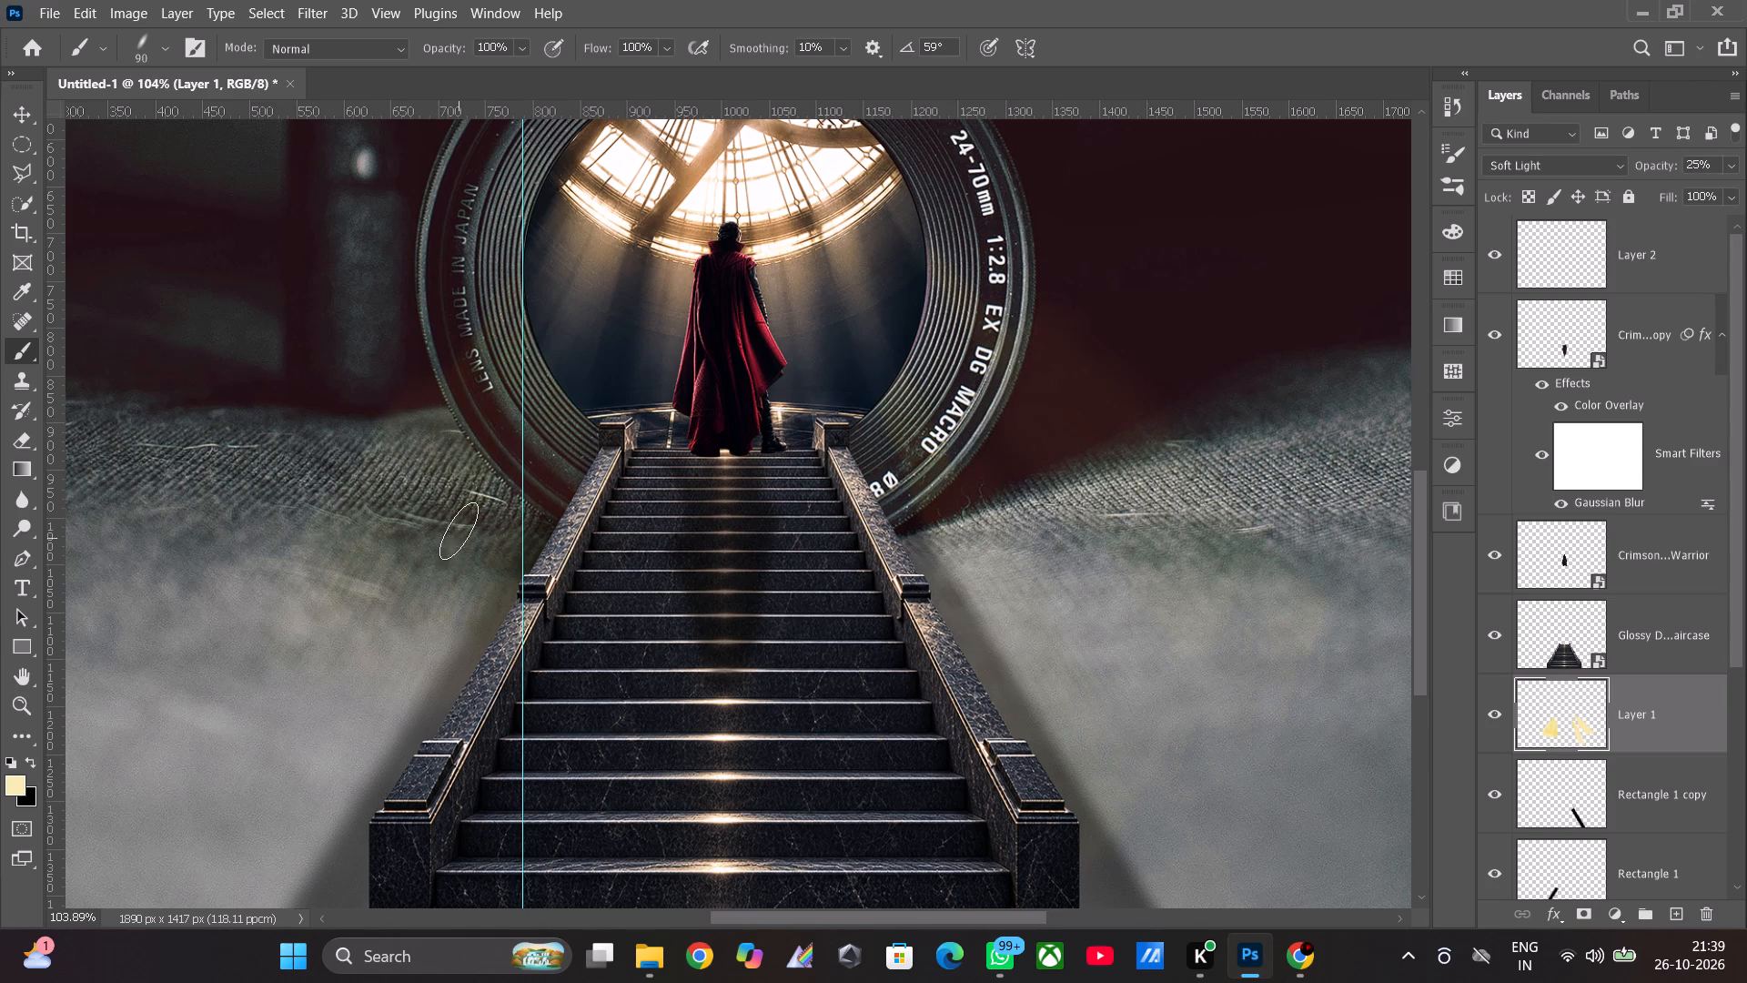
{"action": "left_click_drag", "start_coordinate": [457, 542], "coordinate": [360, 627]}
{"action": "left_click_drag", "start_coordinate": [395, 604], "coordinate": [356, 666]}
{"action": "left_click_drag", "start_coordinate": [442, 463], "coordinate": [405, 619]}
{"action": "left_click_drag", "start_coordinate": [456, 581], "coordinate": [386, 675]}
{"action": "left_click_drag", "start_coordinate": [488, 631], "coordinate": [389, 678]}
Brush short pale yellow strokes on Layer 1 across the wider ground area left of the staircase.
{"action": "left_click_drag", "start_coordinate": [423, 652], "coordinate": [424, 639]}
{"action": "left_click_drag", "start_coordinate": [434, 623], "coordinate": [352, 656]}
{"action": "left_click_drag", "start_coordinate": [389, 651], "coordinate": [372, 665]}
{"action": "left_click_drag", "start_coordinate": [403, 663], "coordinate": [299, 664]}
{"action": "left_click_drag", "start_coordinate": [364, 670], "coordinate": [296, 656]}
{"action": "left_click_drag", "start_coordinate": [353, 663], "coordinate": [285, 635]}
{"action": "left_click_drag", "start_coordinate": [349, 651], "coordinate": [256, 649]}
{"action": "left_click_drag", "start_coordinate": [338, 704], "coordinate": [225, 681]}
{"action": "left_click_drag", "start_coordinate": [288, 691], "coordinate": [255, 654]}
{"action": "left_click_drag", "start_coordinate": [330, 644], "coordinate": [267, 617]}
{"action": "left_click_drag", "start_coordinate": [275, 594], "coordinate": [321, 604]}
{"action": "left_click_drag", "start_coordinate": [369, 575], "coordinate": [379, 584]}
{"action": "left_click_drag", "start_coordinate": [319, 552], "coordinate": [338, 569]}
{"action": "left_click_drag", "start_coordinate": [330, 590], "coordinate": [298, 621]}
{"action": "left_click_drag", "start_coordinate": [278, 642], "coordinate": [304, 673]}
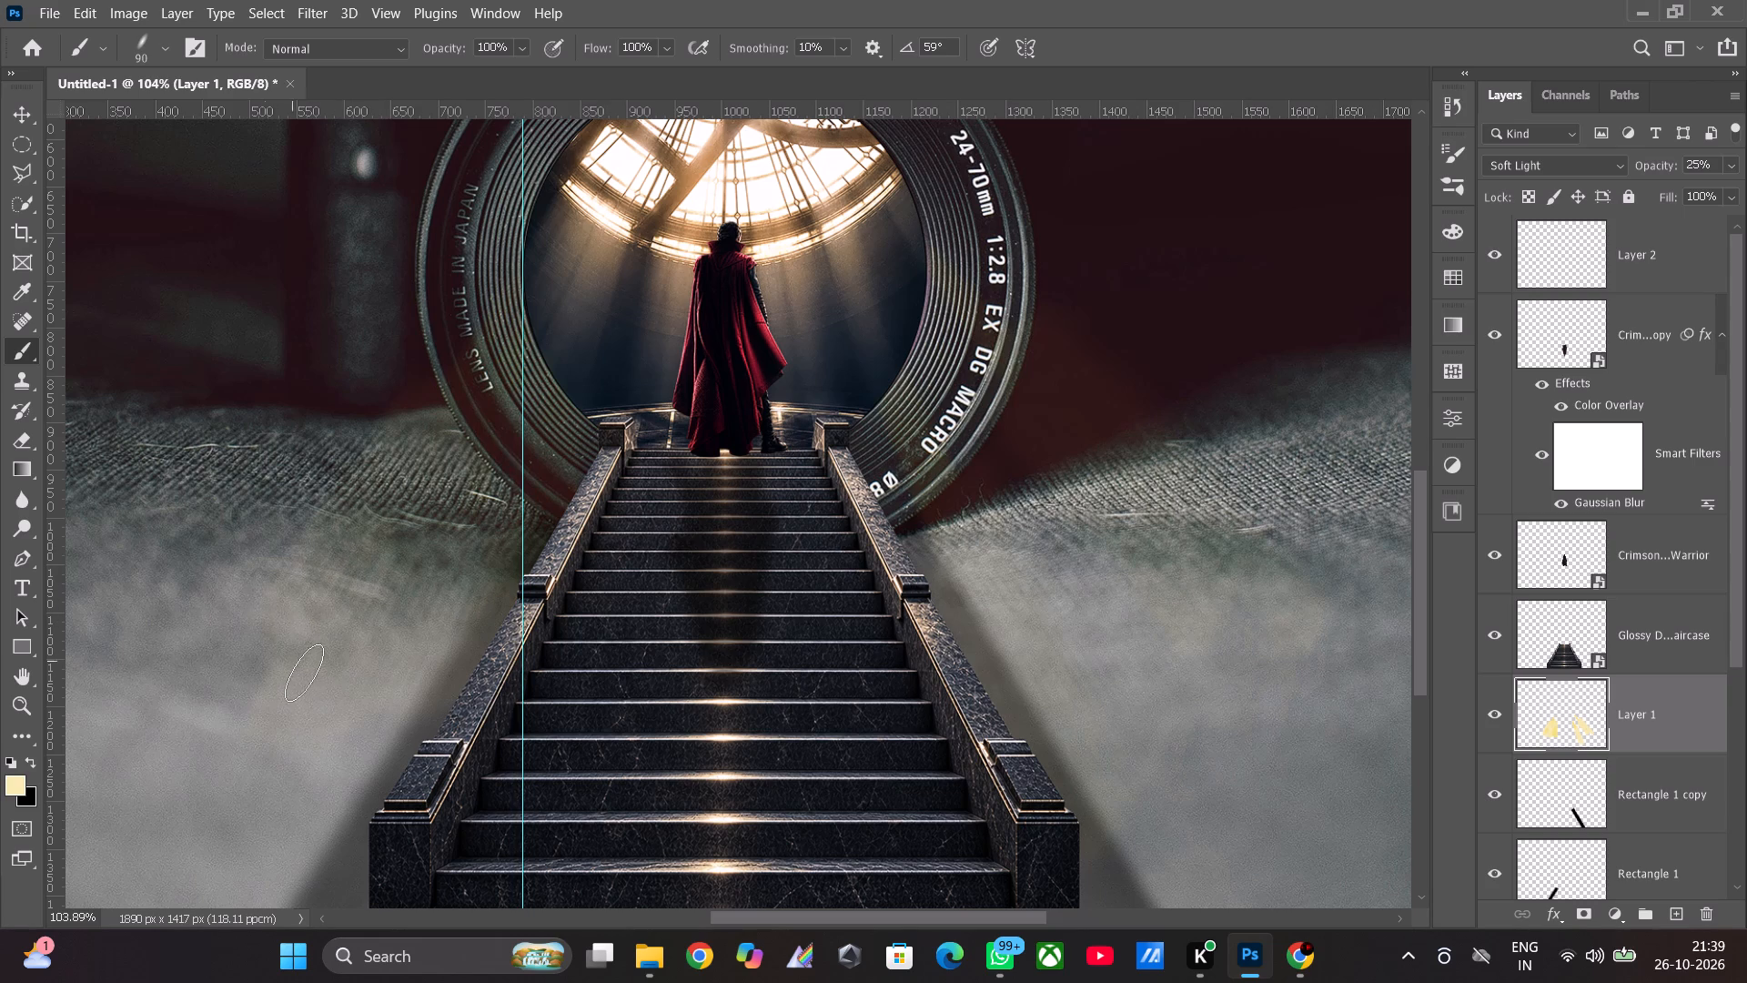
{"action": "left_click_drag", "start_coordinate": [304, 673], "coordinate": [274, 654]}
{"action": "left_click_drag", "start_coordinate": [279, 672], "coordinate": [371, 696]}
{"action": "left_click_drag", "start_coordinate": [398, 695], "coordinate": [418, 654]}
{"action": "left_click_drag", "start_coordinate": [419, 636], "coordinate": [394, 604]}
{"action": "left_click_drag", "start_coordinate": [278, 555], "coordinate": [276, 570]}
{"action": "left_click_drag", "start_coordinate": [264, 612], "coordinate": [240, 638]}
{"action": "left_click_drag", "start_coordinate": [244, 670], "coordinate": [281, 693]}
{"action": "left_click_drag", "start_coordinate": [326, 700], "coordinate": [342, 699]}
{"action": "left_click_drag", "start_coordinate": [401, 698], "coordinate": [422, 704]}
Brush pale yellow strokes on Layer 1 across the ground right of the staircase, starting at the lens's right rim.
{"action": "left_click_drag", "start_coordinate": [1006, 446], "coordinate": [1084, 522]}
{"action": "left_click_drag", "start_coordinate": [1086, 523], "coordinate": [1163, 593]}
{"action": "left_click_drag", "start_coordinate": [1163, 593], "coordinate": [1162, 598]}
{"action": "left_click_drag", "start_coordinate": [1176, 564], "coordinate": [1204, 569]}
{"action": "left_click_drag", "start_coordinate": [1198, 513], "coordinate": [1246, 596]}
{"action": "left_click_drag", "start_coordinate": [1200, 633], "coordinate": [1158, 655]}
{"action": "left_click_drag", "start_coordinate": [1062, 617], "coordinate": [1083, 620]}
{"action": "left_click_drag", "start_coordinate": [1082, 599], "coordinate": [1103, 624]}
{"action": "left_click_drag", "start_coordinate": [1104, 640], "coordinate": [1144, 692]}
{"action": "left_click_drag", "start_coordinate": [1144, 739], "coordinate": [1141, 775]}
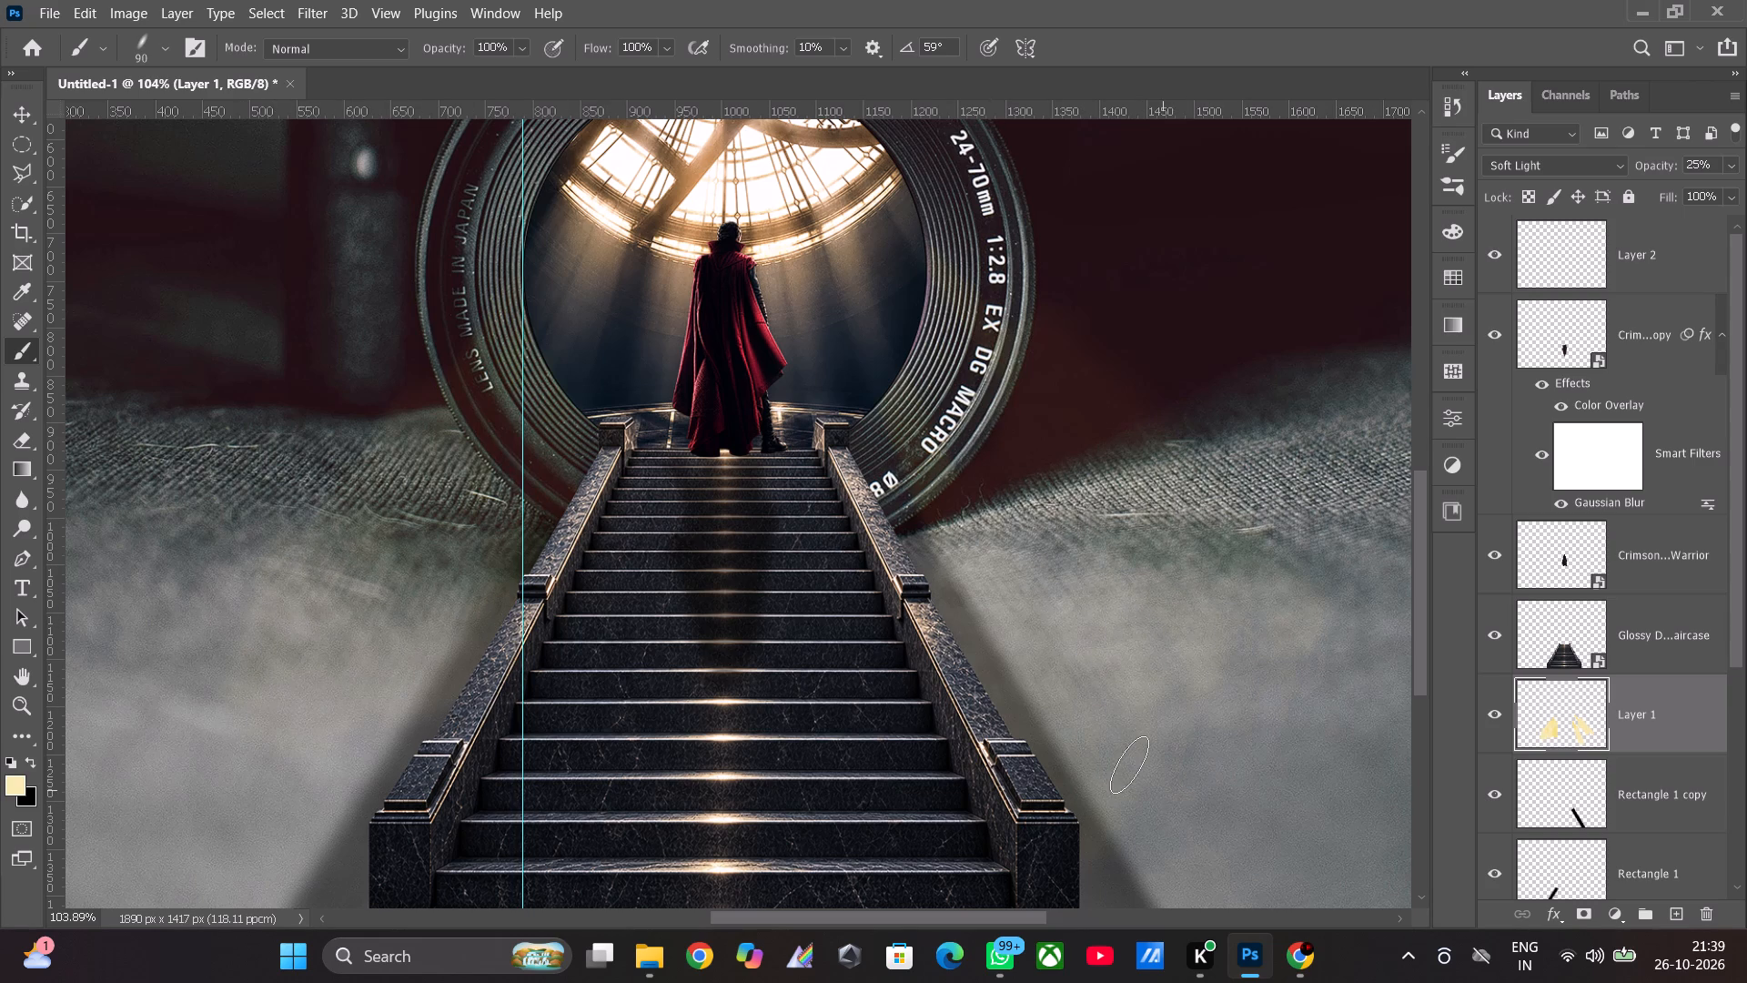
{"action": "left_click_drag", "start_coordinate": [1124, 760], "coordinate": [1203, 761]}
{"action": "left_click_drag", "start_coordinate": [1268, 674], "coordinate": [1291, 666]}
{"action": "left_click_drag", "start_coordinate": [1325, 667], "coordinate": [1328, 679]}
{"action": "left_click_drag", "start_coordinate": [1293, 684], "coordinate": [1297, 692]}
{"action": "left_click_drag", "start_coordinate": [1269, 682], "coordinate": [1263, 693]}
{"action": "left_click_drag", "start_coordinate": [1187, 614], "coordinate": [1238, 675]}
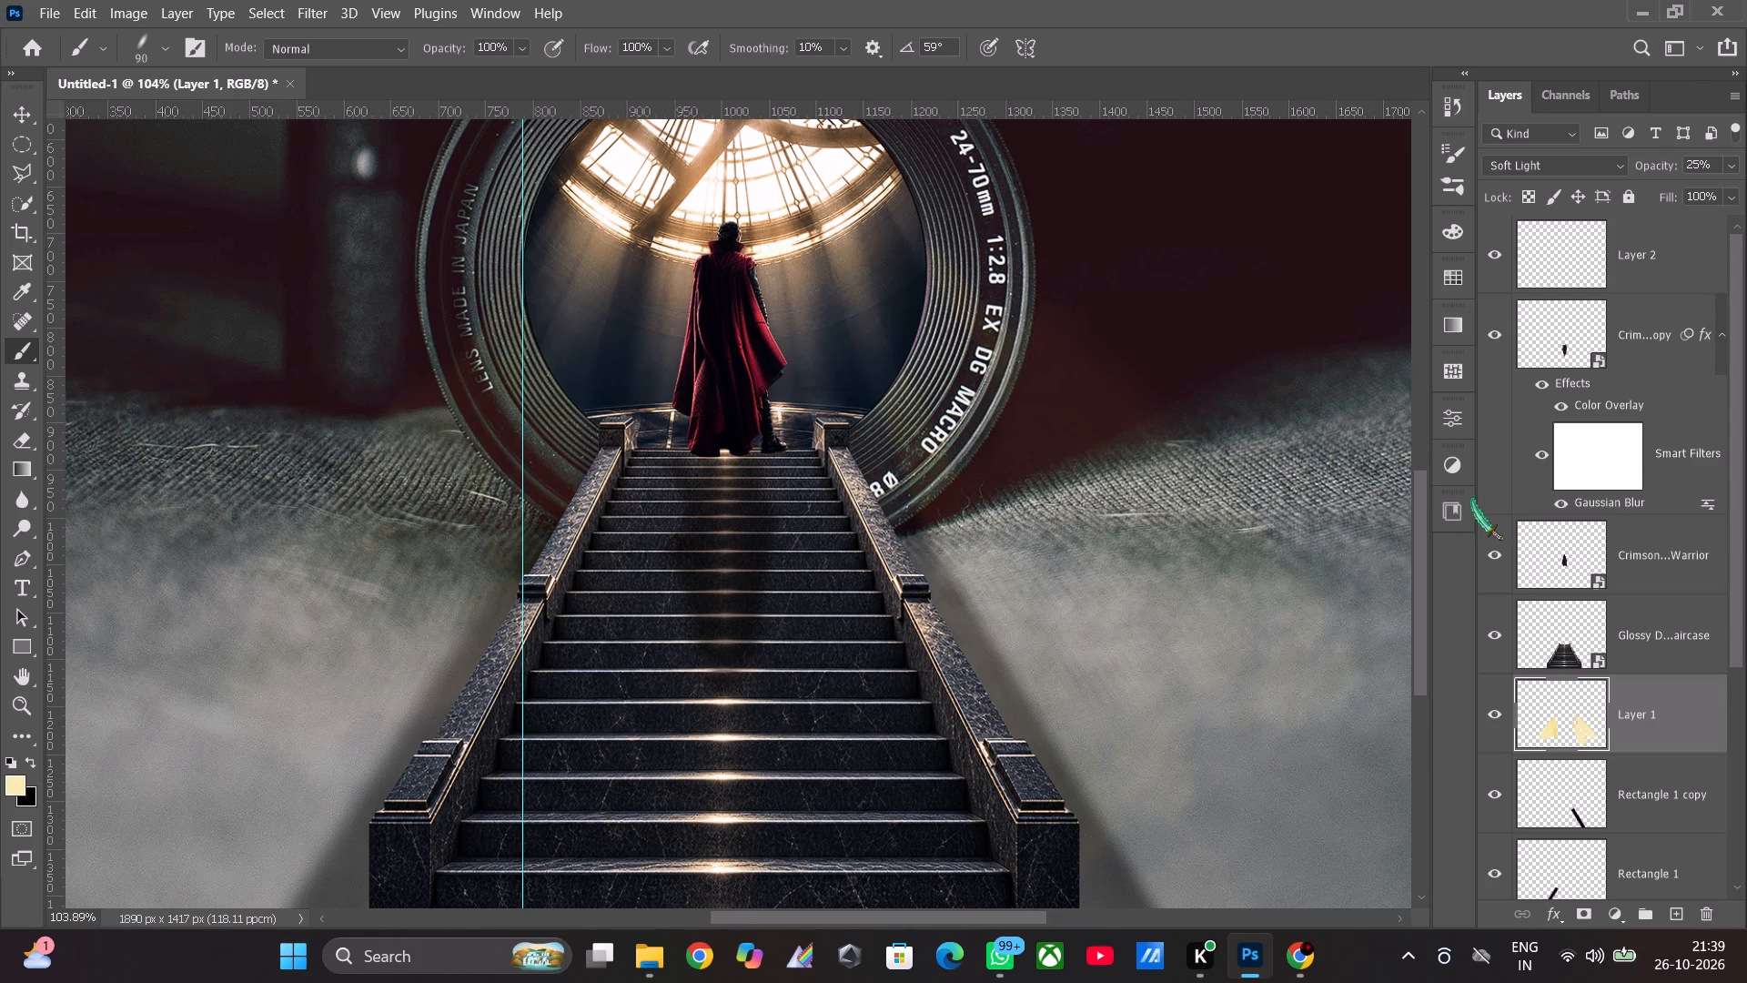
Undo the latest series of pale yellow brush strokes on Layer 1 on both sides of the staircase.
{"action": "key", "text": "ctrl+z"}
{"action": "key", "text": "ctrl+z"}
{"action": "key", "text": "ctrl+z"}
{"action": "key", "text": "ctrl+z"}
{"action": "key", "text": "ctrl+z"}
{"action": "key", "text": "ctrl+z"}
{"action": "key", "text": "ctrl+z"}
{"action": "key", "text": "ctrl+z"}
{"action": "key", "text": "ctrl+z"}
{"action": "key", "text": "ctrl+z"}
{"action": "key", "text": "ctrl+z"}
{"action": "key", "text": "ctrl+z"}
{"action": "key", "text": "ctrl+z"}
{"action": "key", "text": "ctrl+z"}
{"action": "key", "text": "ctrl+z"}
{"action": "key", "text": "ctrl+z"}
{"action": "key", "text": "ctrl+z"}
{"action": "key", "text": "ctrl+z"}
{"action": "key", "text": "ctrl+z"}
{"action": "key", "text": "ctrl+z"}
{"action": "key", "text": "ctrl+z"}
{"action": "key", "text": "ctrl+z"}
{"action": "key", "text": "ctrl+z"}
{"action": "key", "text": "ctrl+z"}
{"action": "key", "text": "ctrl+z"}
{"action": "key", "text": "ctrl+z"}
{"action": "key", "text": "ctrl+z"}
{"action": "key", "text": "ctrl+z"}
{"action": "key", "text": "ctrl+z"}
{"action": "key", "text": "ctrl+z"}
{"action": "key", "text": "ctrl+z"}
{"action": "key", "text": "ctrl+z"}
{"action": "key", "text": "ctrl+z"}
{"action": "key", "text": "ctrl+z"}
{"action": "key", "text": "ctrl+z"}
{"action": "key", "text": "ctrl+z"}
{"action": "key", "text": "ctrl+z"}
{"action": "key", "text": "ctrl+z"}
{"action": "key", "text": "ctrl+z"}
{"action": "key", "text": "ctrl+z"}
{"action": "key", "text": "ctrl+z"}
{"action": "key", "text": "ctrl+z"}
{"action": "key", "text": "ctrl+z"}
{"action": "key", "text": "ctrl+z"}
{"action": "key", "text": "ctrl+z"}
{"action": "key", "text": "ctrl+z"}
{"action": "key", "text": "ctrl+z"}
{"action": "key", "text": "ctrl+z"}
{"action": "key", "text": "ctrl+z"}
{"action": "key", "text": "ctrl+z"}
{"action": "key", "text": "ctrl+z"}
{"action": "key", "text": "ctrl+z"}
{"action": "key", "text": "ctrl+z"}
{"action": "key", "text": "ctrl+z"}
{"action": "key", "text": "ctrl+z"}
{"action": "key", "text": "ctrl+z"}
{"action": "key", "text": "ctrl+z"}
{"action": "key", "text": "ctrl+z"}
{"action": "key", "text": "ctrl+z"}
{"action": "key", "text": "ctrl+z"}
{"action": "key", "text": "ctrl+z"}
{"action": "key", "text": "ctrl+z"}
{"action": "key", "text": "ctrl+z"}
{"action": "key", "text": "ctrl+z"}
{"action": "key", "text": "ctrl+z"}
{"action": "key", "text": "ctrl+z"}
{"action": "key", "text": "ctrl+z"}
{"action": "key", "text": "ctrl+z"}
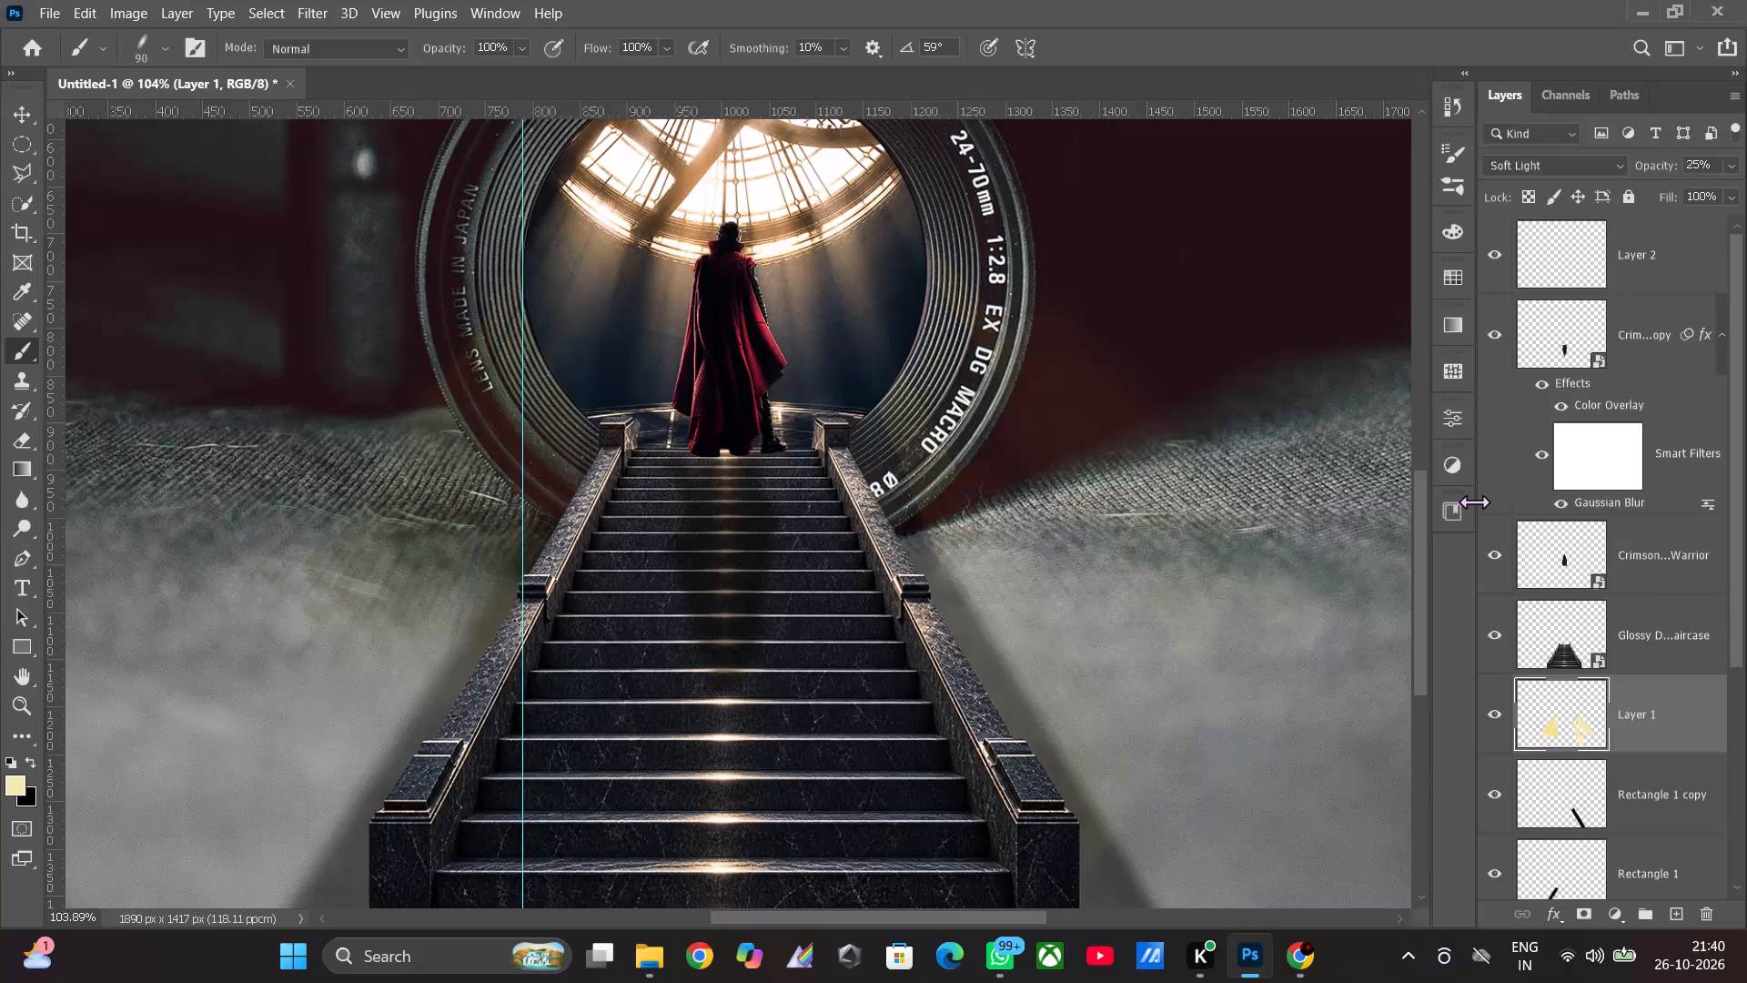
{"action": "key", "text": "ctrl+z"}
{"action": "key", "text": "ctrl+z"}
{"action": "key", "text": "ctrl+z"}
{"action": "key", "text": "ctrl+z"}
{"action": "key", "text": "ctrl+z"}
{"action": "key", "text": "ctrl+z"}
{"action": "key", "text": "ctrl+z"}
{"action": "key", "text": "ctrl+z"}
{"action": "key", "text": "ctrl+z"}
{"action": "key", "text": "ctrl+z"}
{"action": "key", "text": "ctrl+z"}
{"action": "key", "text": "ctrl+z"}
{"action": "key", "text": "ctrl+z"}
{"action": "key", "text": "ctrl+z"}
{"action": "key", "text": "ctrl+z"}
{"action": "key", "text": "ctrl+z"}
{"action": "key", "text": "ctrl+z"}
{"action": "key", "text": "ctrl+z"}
Make Layer 2 the active layer.
{"action": "left_click", "coordinate": [1583, 251]}
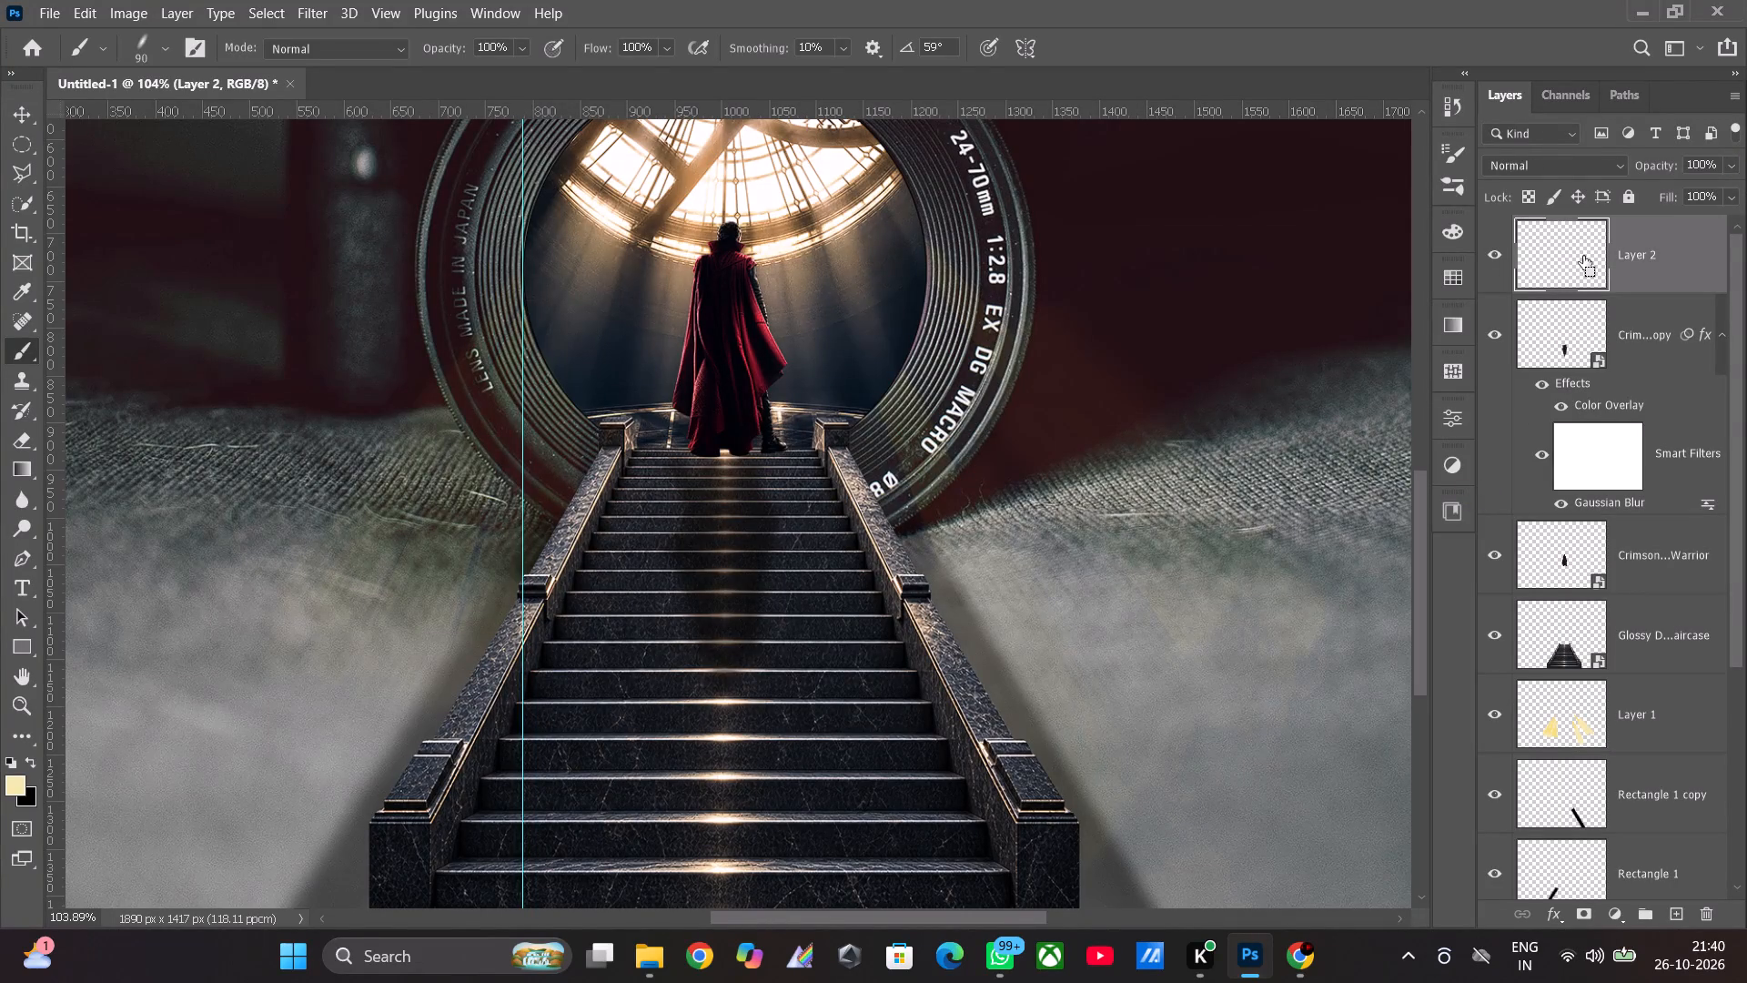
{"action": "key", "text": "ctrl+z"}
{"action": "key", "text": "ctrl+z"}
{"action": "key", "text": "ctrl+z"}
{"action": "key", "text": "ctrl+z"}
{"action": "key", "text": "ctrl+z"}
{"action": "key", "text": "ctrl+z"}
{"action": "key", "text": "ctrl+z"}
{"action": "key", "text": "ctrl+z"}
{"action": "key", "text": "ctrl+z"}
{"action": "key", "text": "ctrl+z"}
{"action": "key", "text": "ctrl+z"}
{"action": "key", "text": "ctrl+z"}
Set the foreground colour to a warmer golden yellow with a hue of 42°.
{"action": "left_click", "coordinate": [21, 786]}
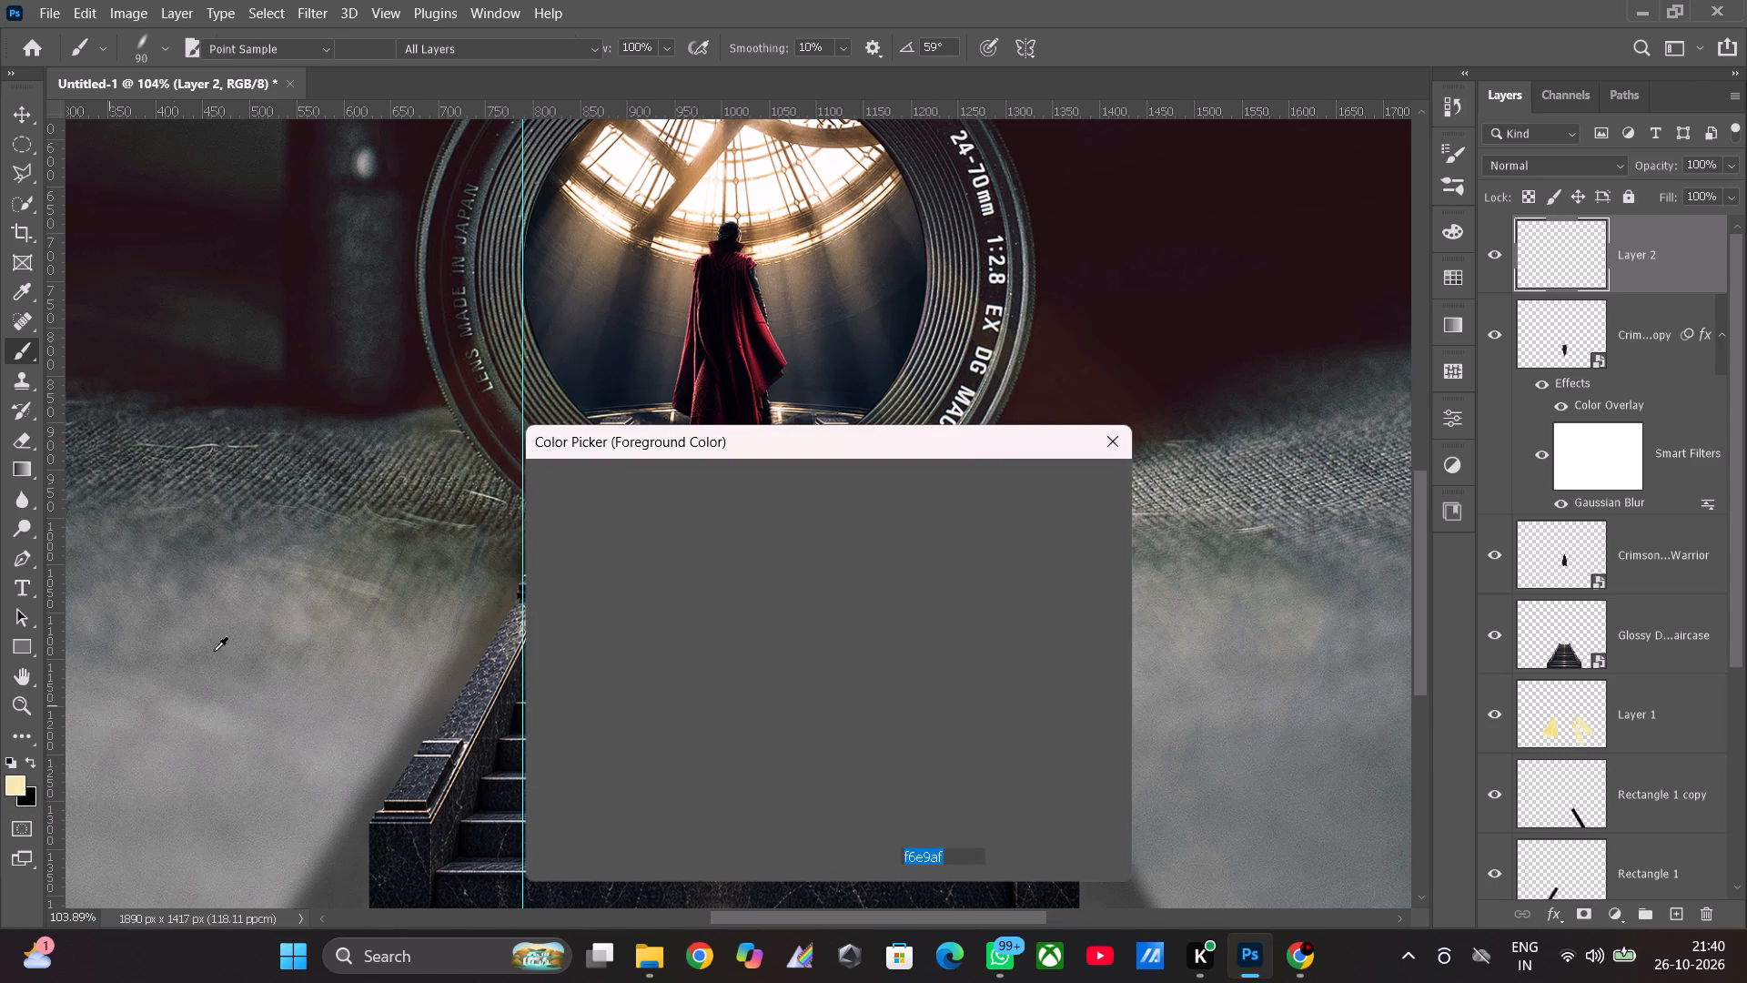
{"action": "left_click_drag", "start_coordinate": [621, 501], "coordinate": [678, 555]}
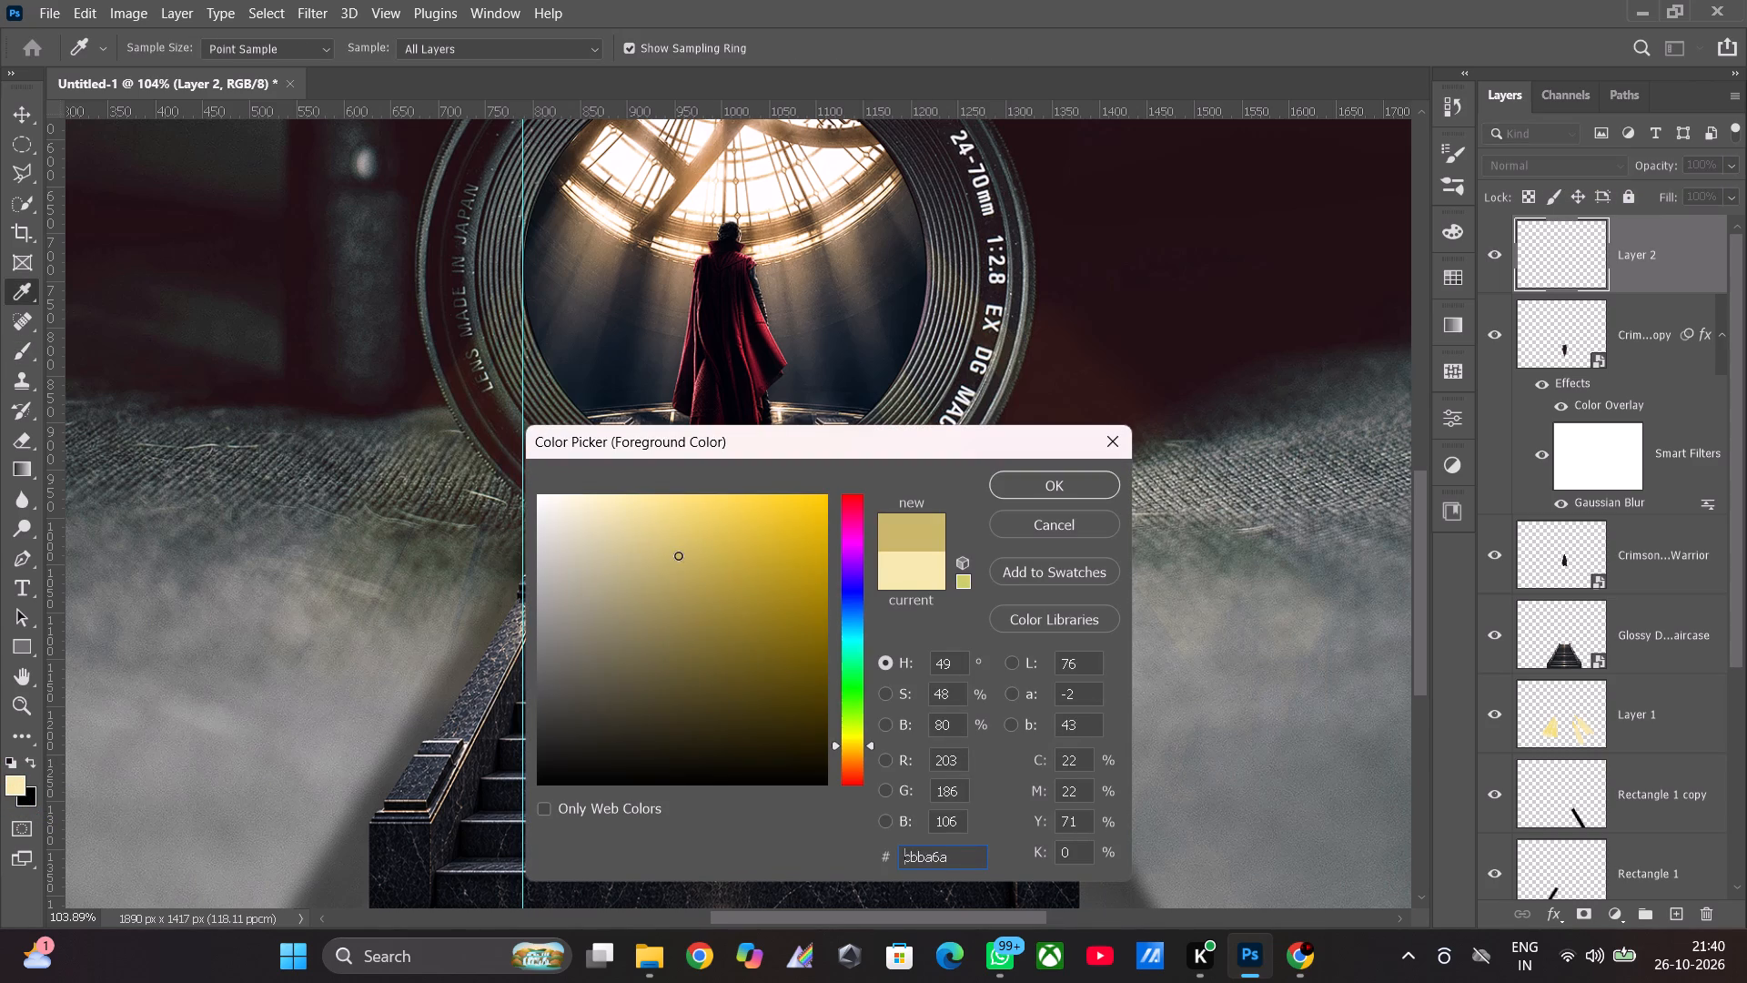
{"action": "left_click_drag", "start_coordinate": [678, 555], "coordinate": [699, 498]}
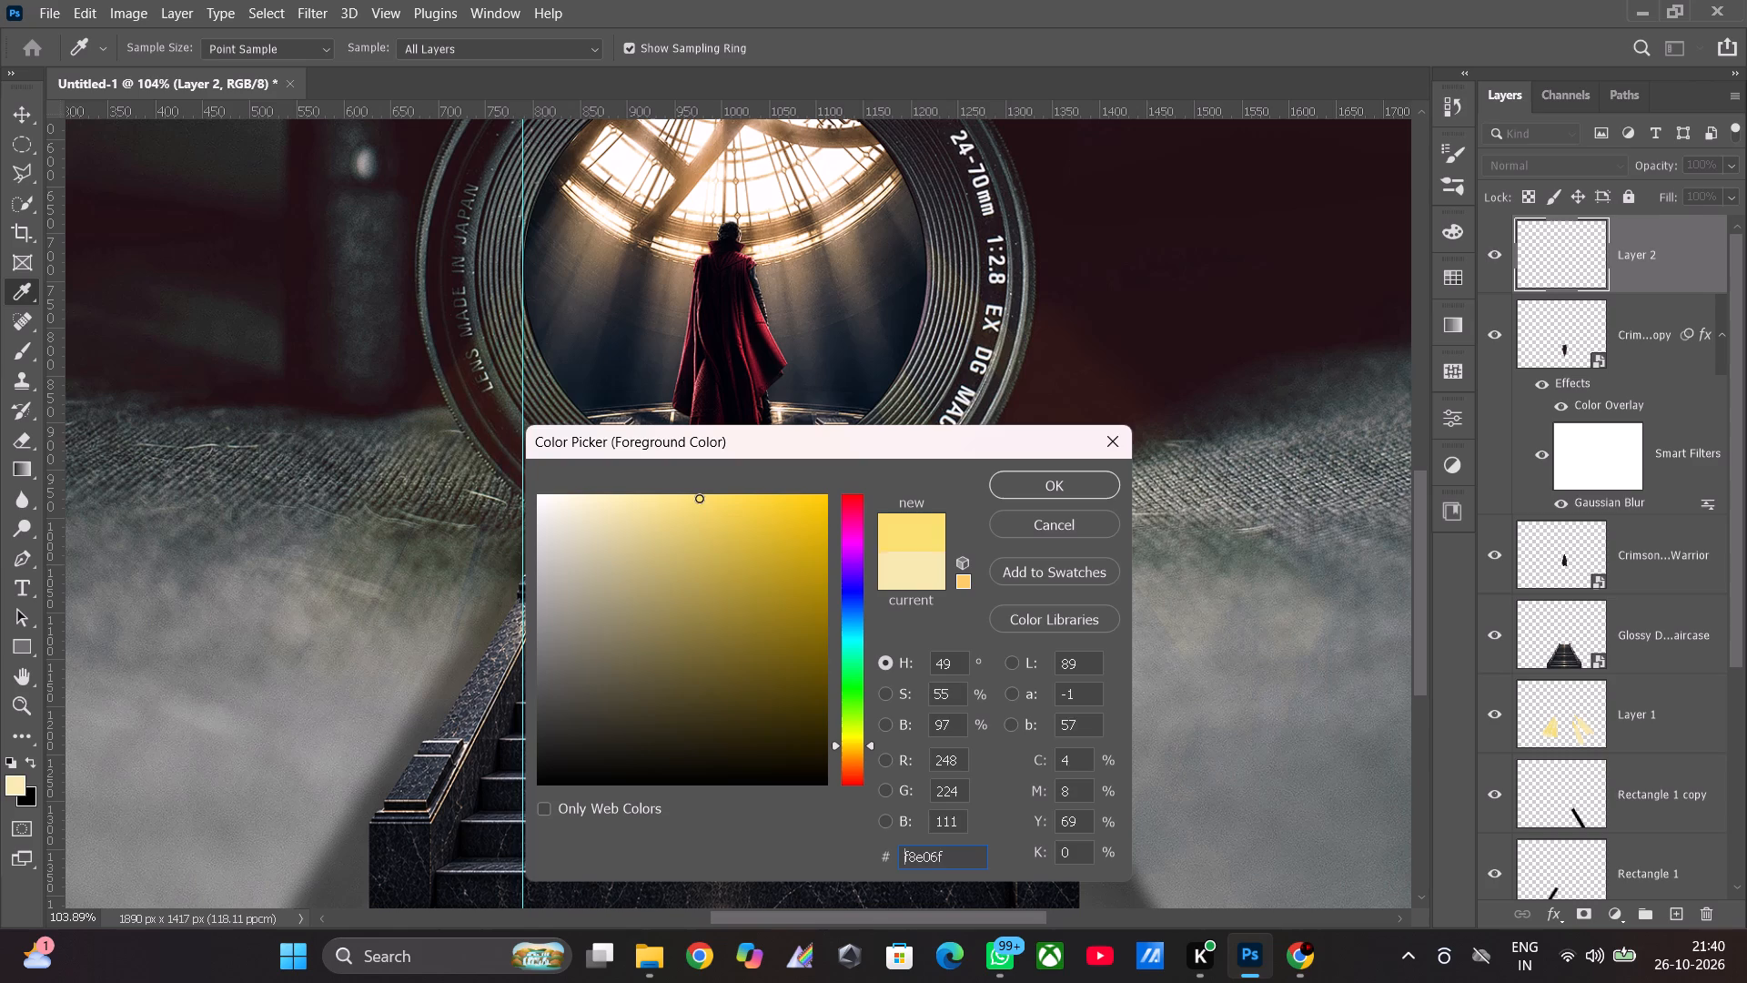
{"action": "left_click_drag", "start_coordinate": [699, 498], "coordinate": [748, 449]}
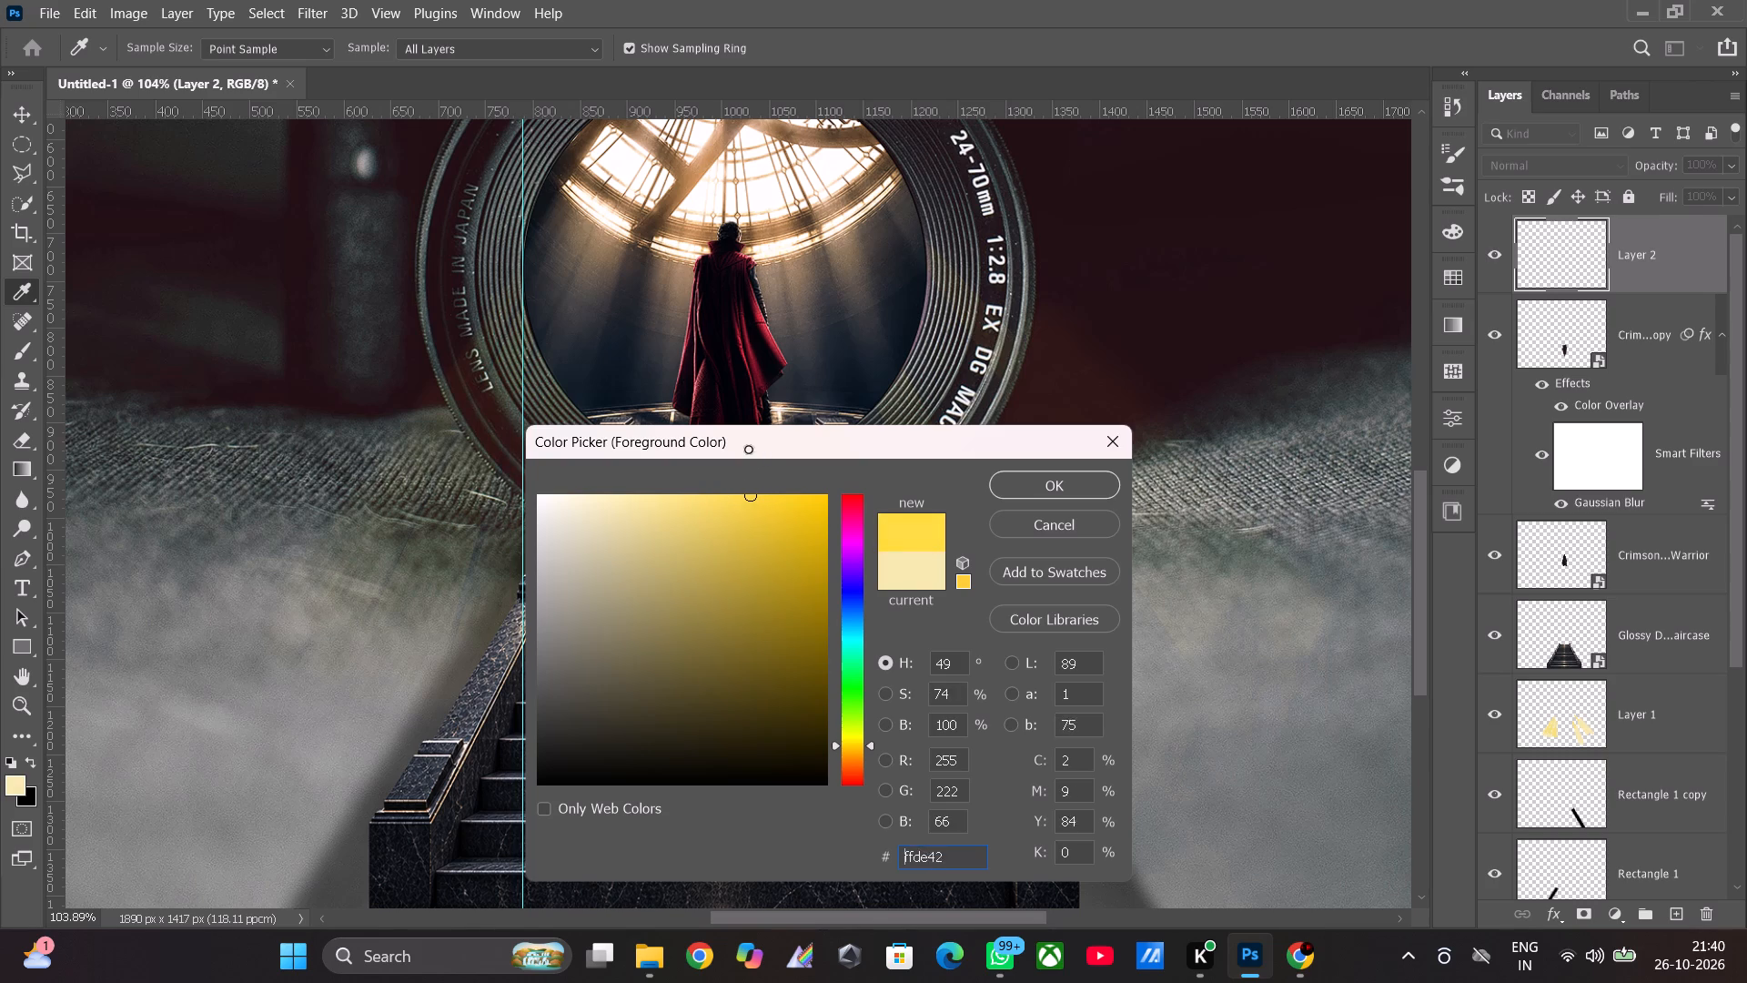
{"action": "left_click_drag", "start_coordinate": [748, 449], "coordinate": [698, 437]}
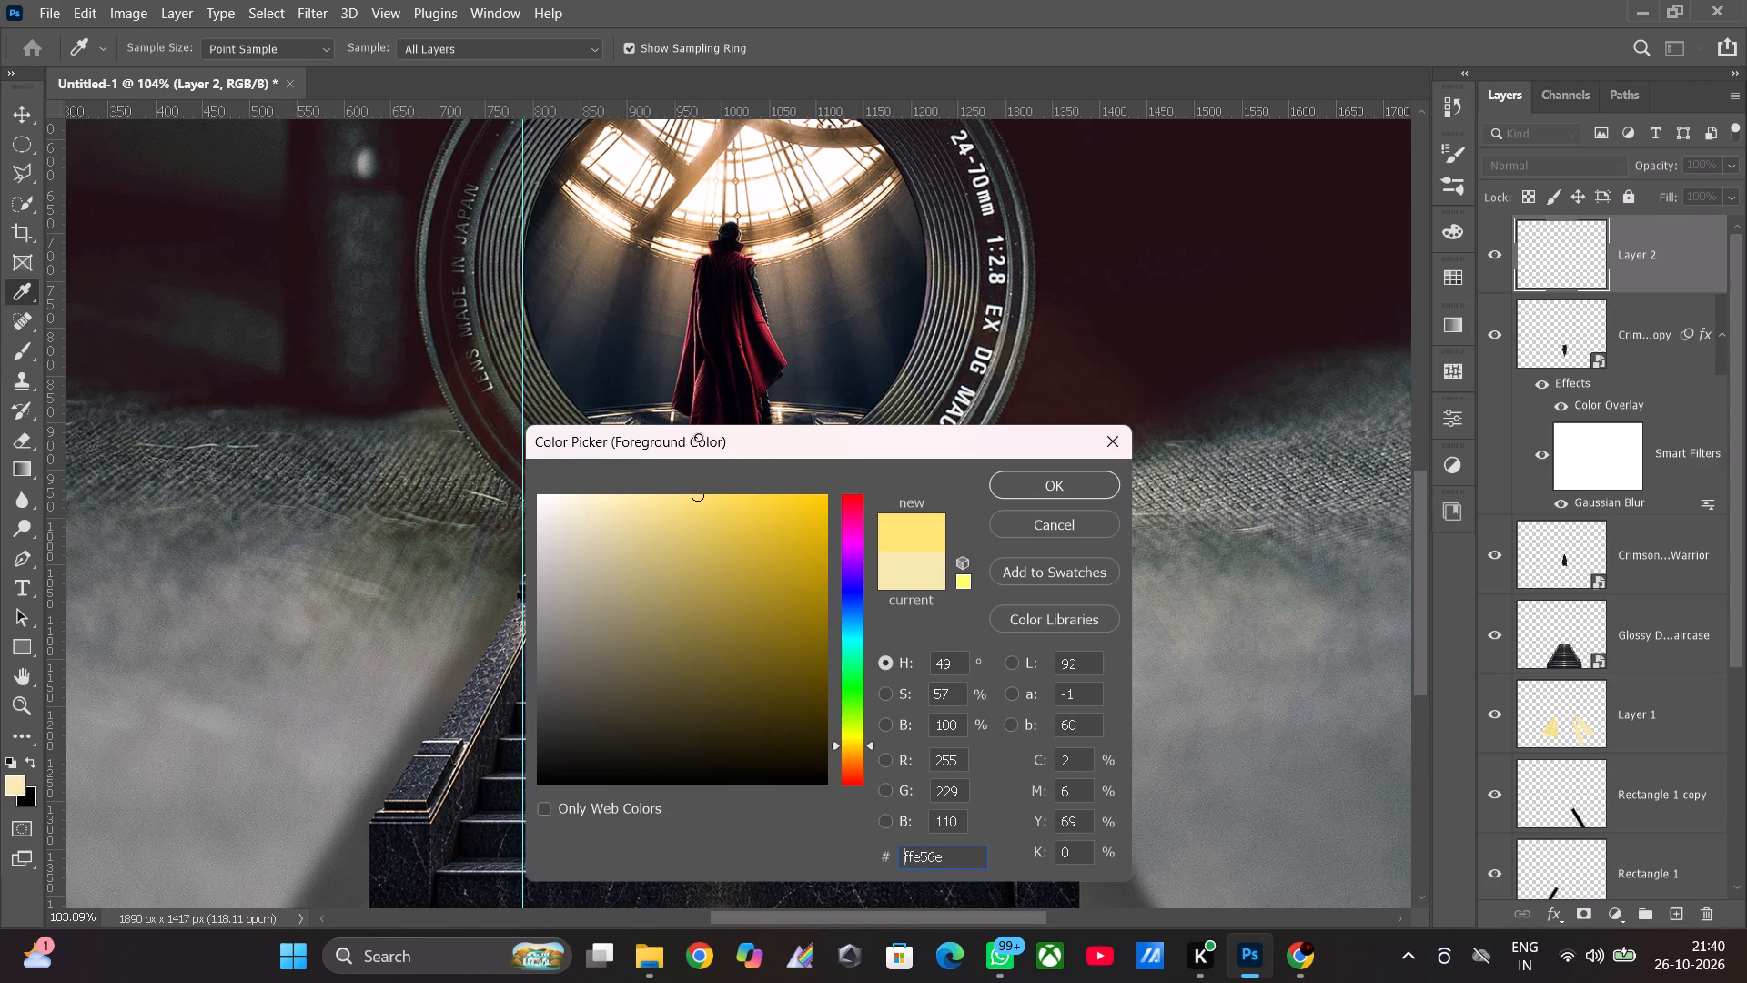
{"action": "left_click_drag", "start_coordinate": [698, 437], "coordinate": [667, 435]}
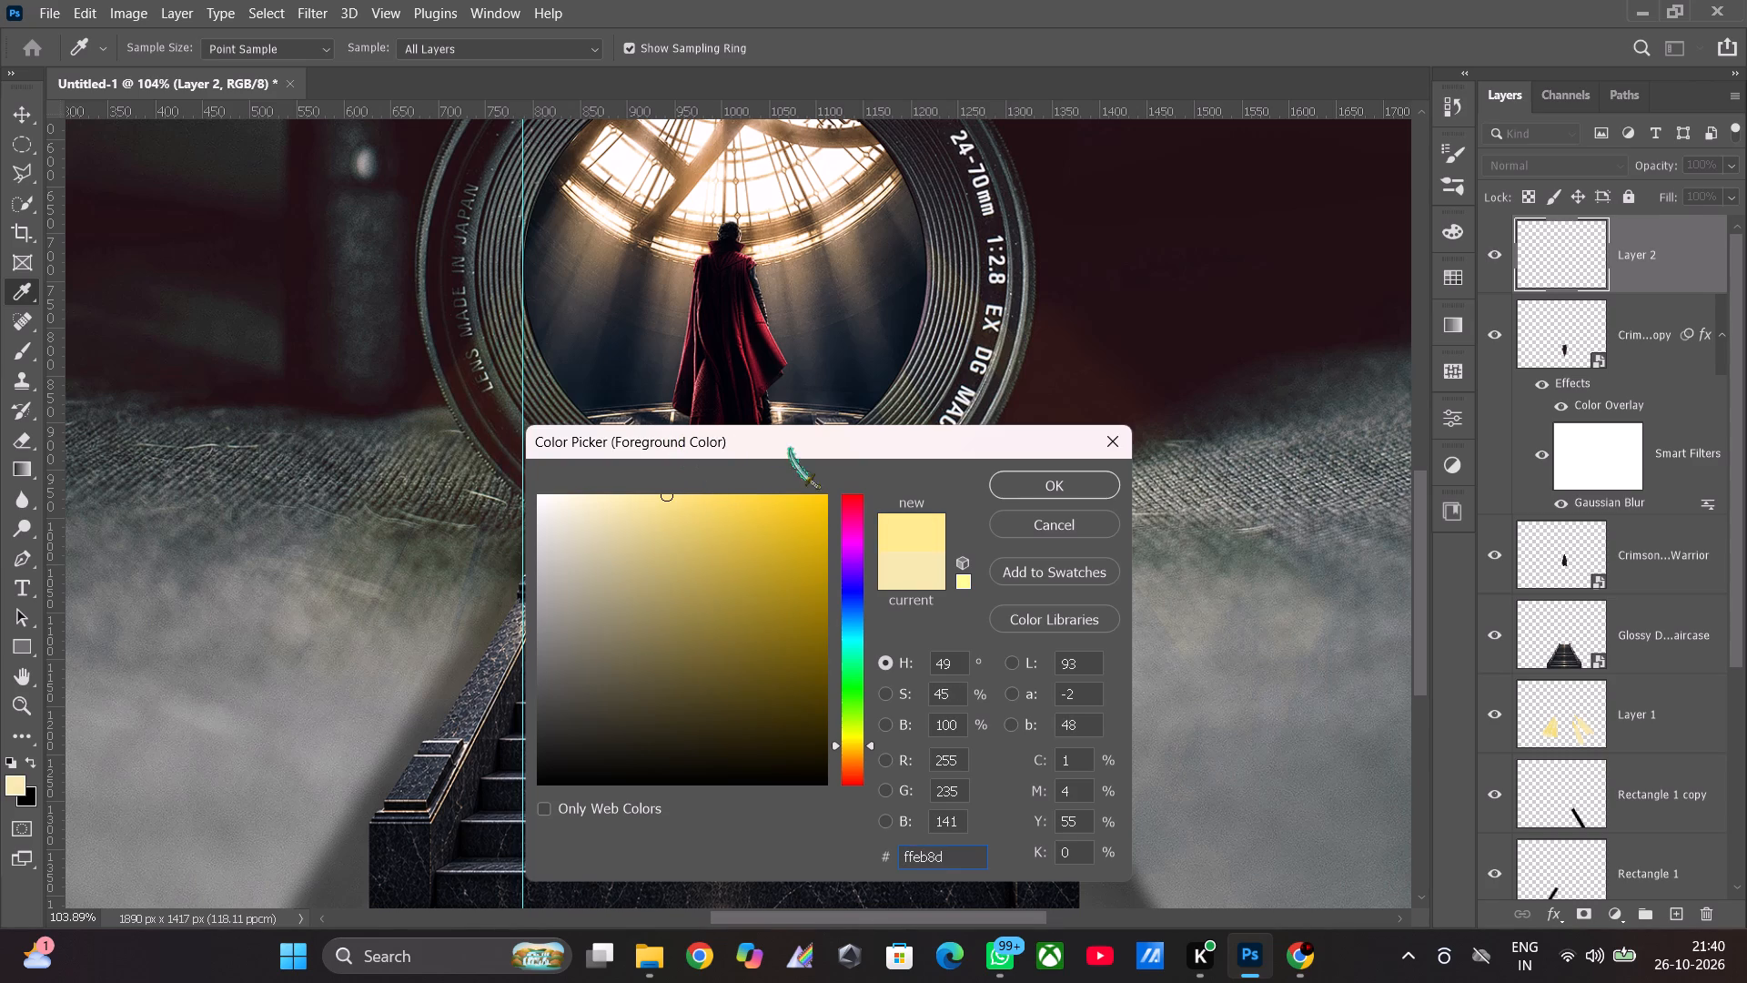
{"action": "left_click", "coordinate": [836, 744]}
{"action": "left_click_drag", "start_coordinate": [667, 501], "coordinate": [696, 501]}
{"action": "left_click", "coordinate": [1060, 484]}
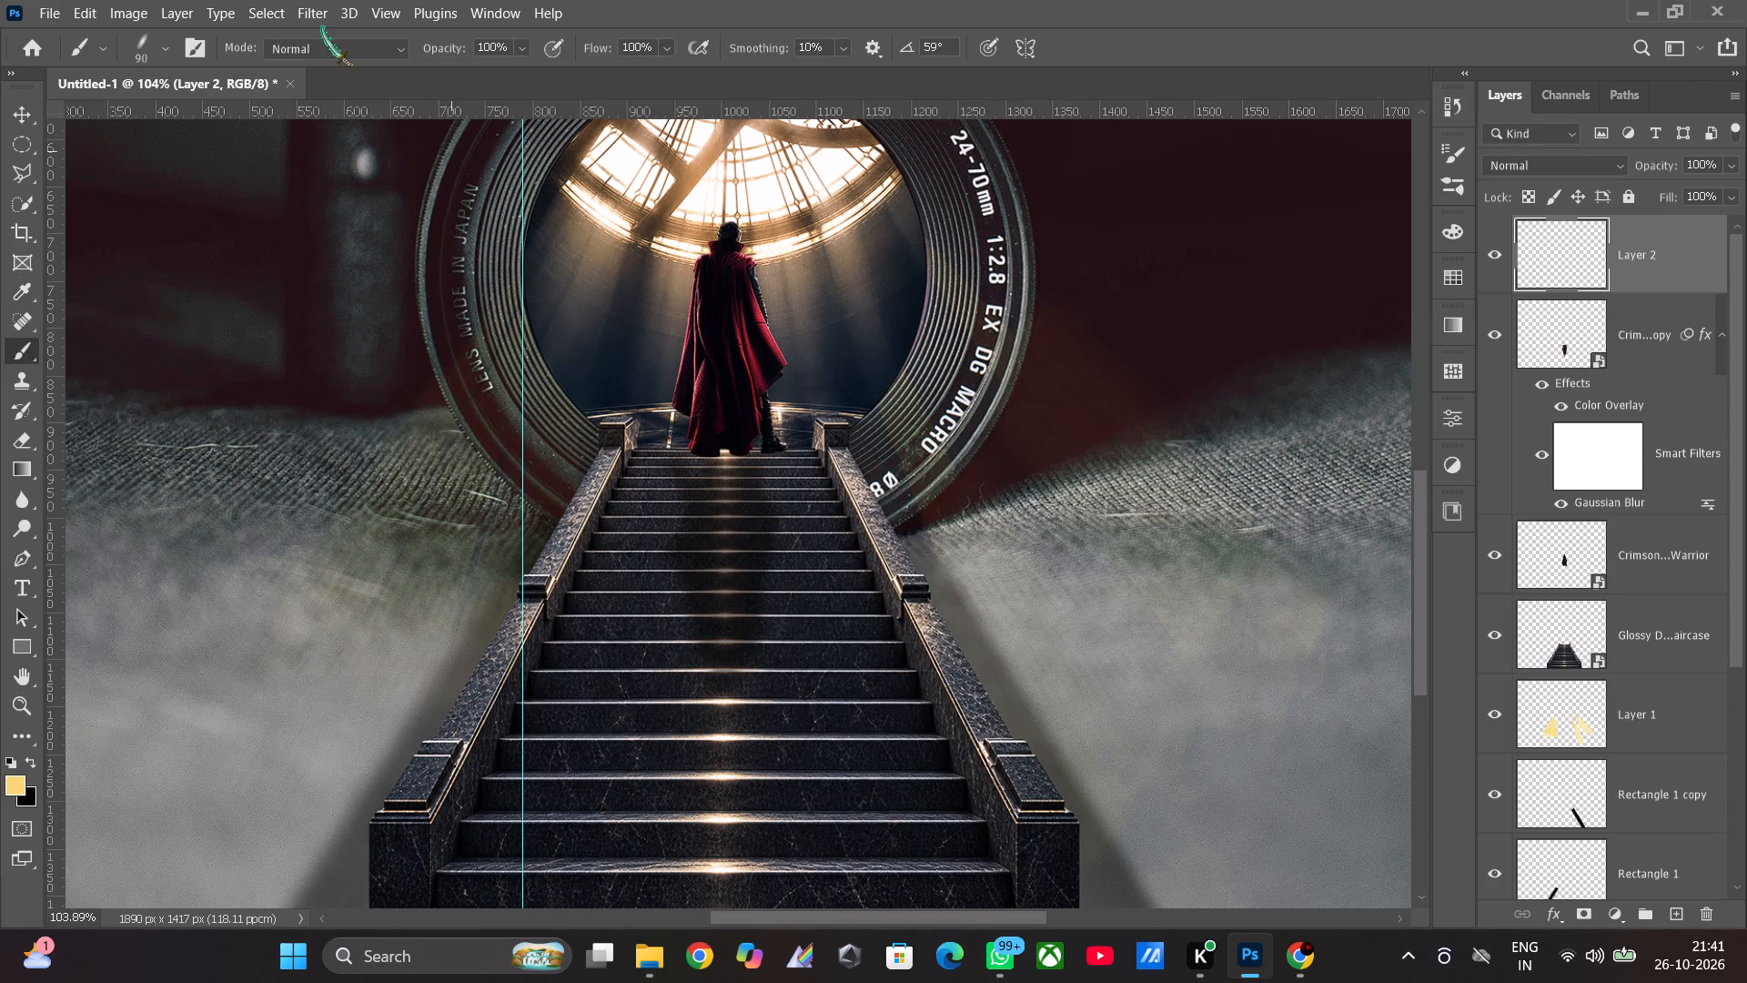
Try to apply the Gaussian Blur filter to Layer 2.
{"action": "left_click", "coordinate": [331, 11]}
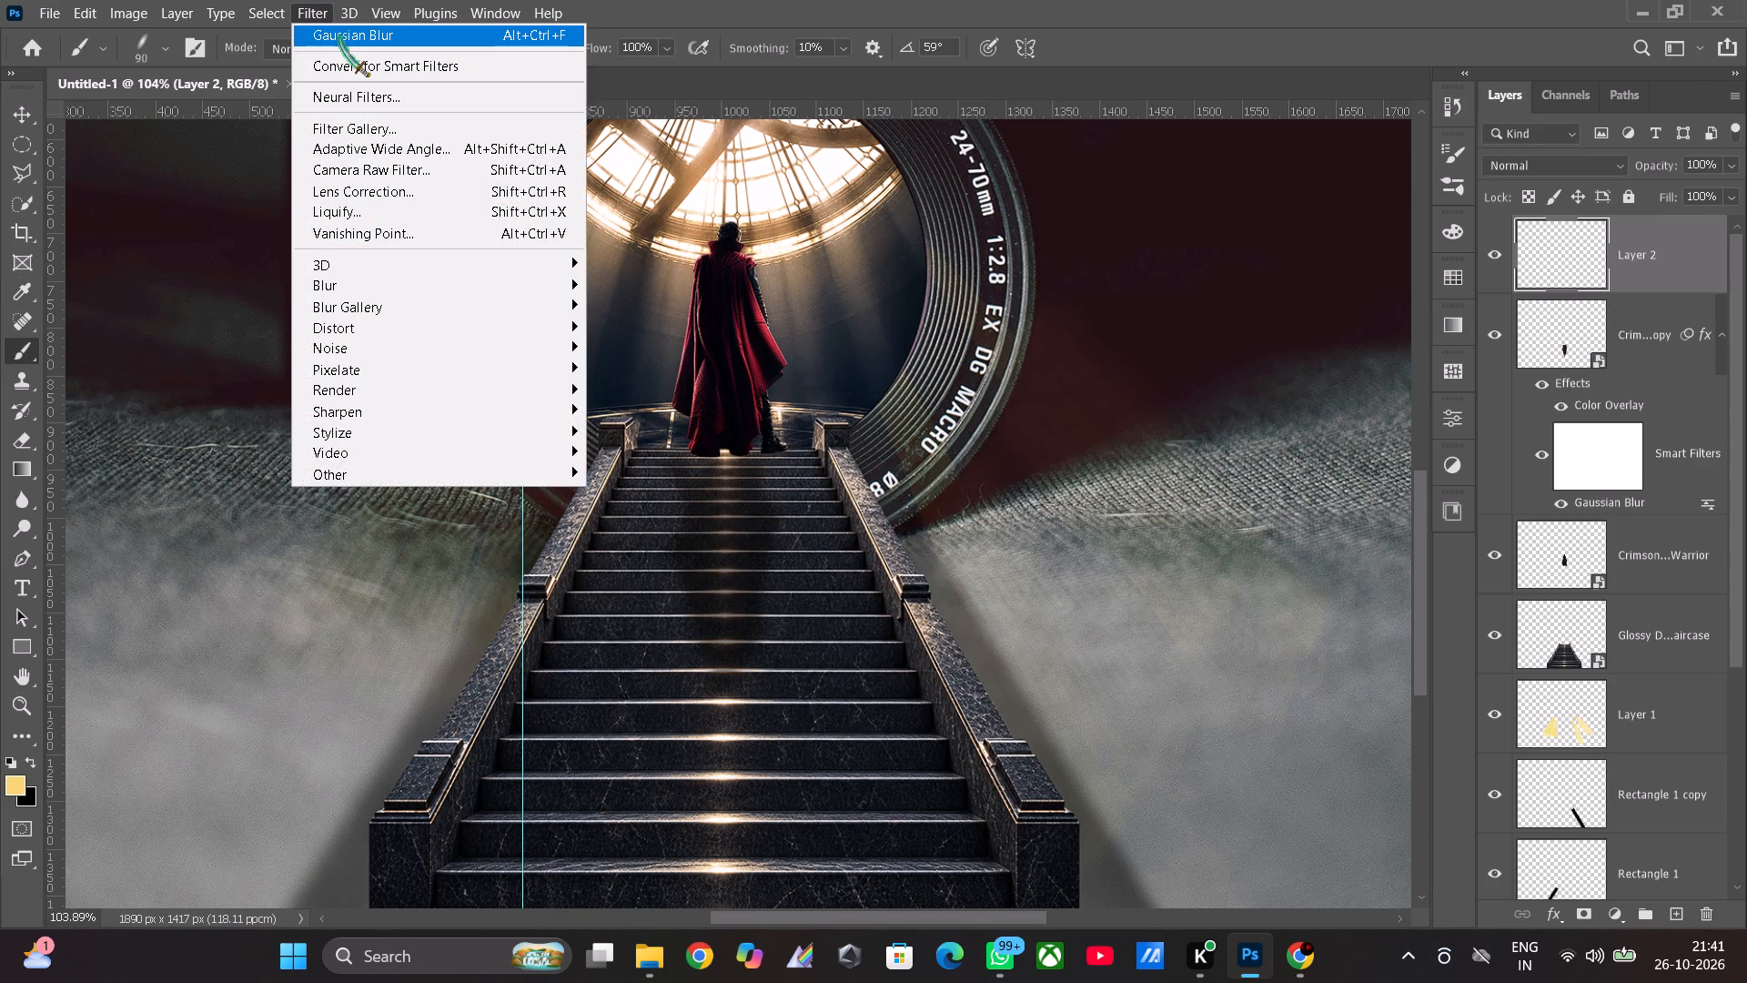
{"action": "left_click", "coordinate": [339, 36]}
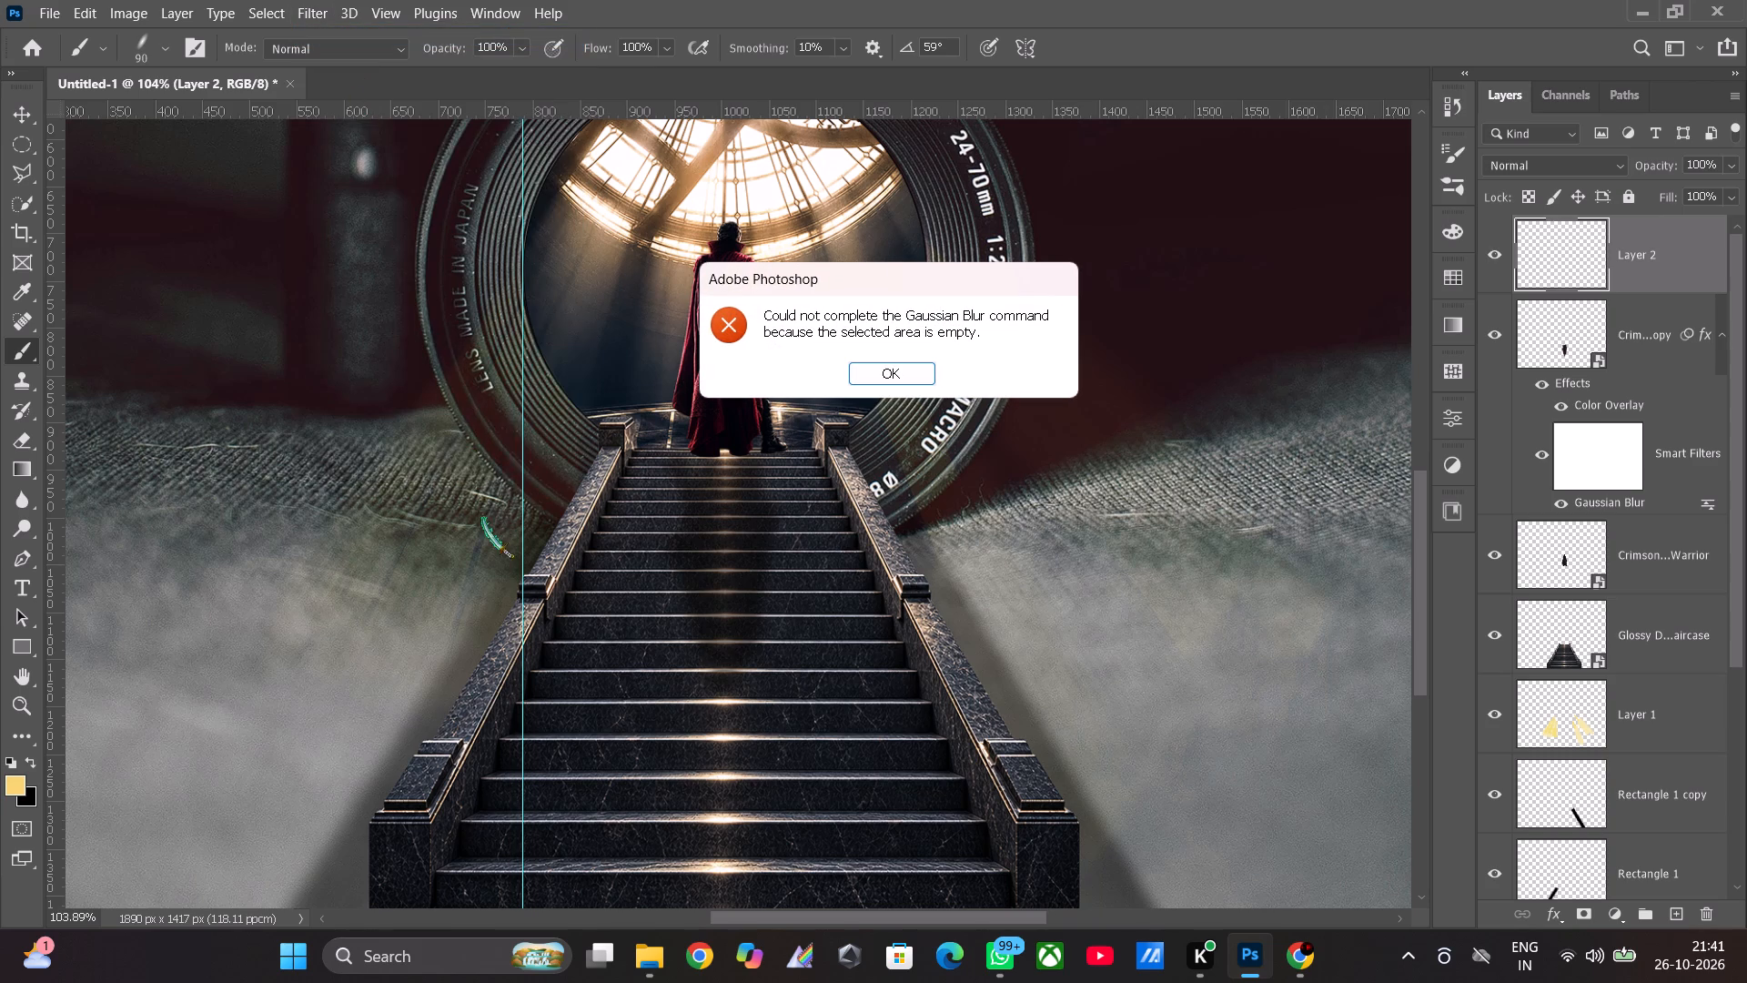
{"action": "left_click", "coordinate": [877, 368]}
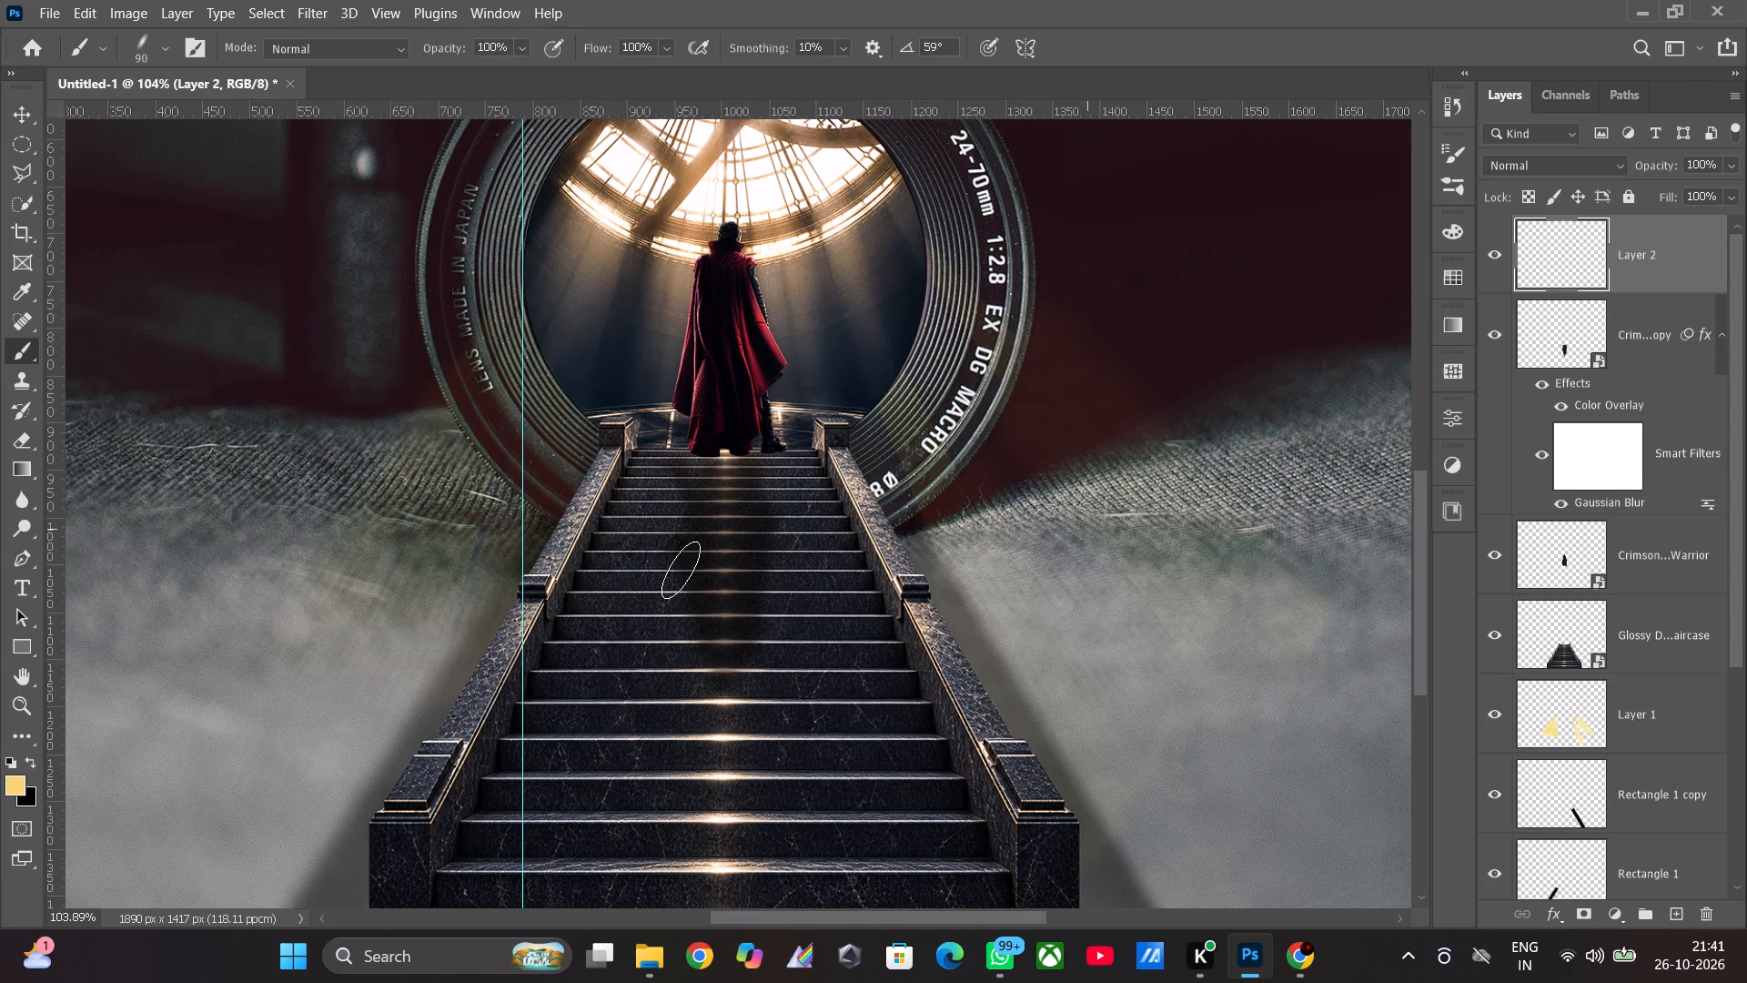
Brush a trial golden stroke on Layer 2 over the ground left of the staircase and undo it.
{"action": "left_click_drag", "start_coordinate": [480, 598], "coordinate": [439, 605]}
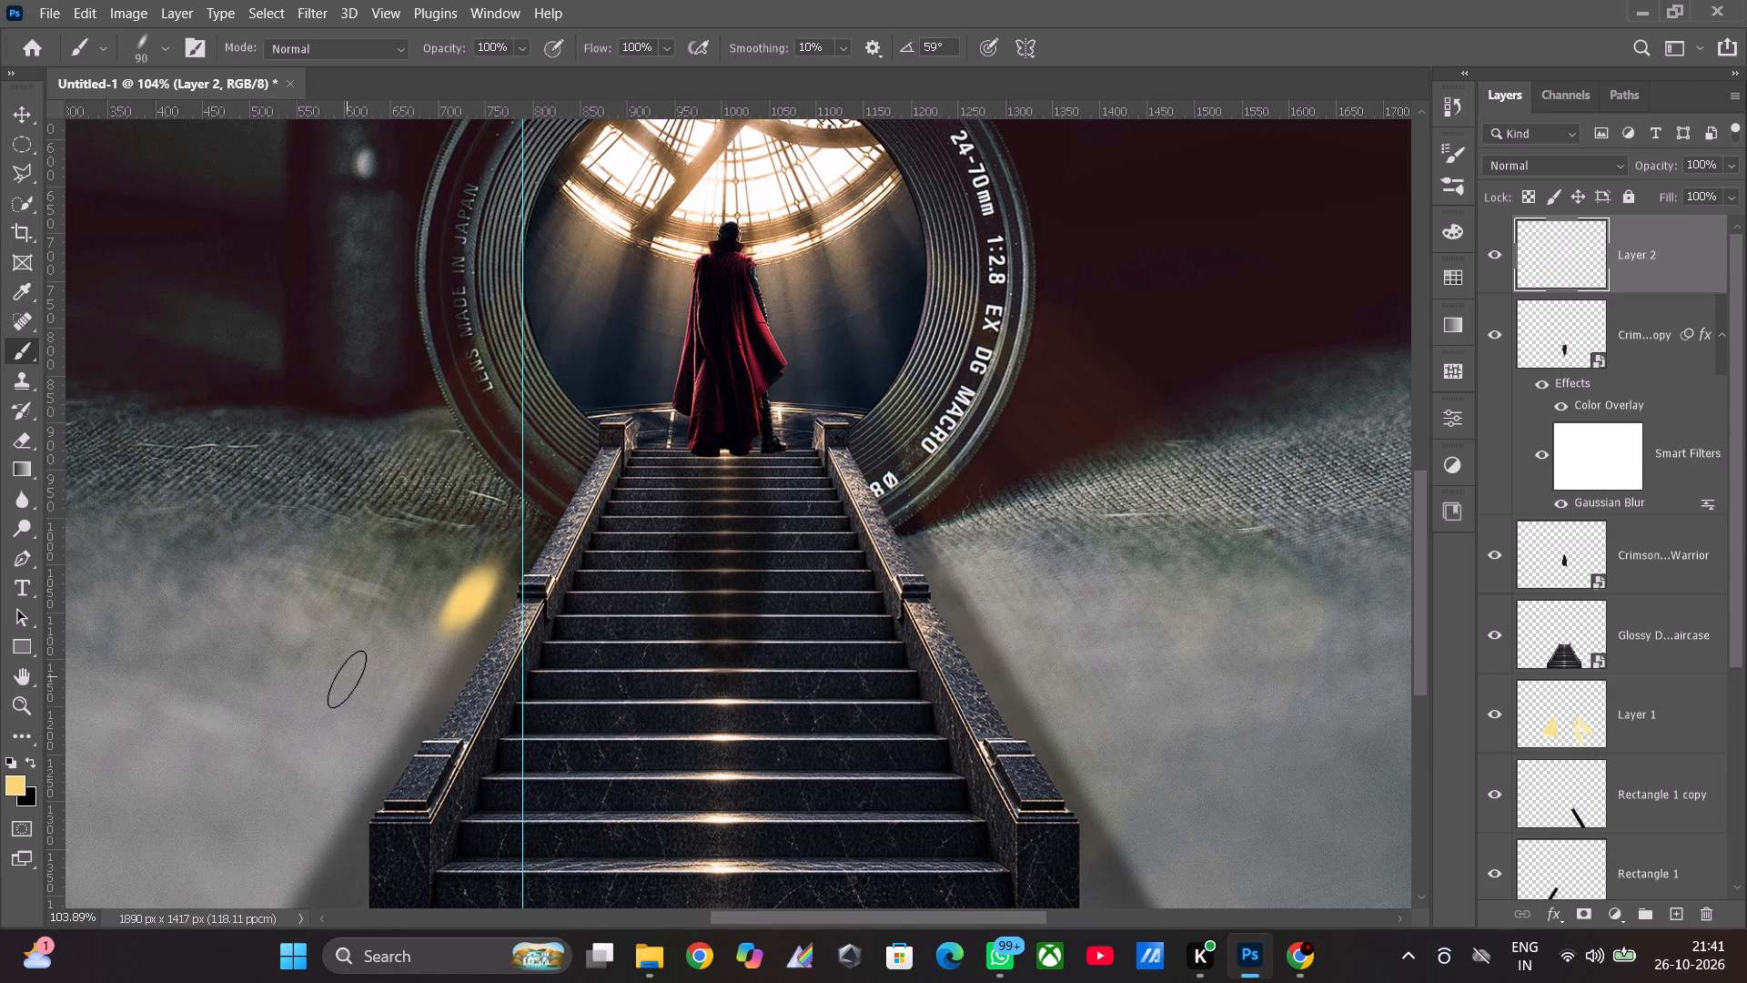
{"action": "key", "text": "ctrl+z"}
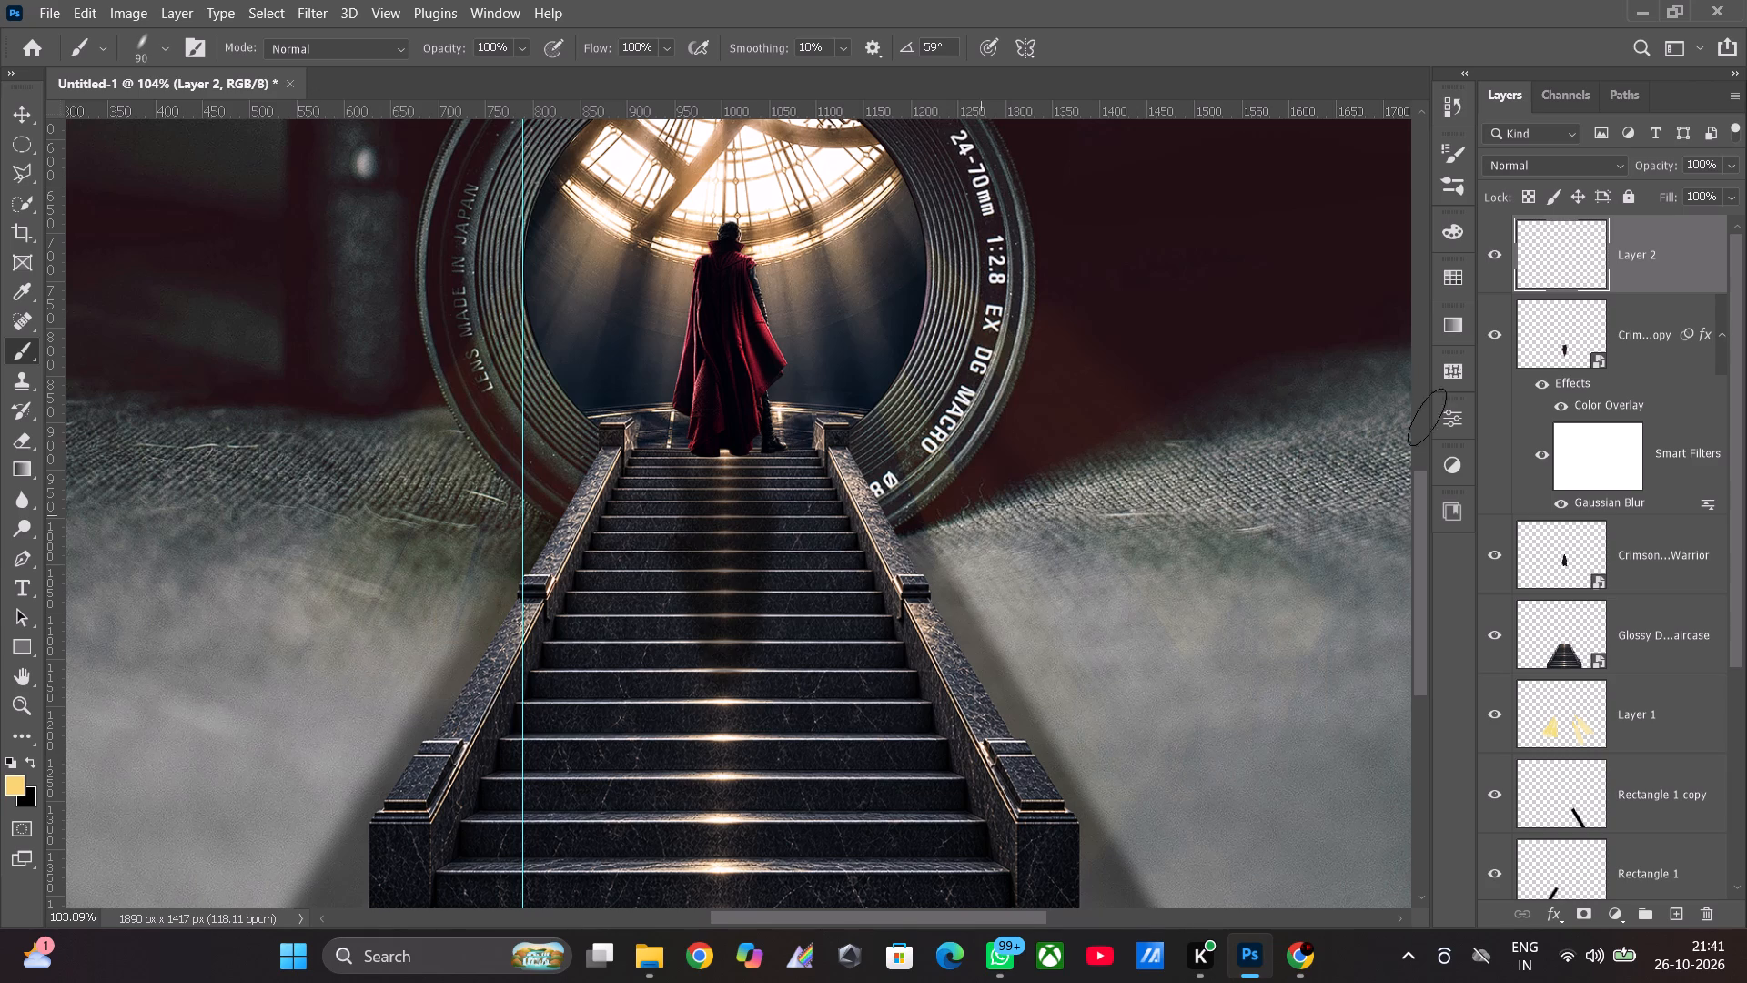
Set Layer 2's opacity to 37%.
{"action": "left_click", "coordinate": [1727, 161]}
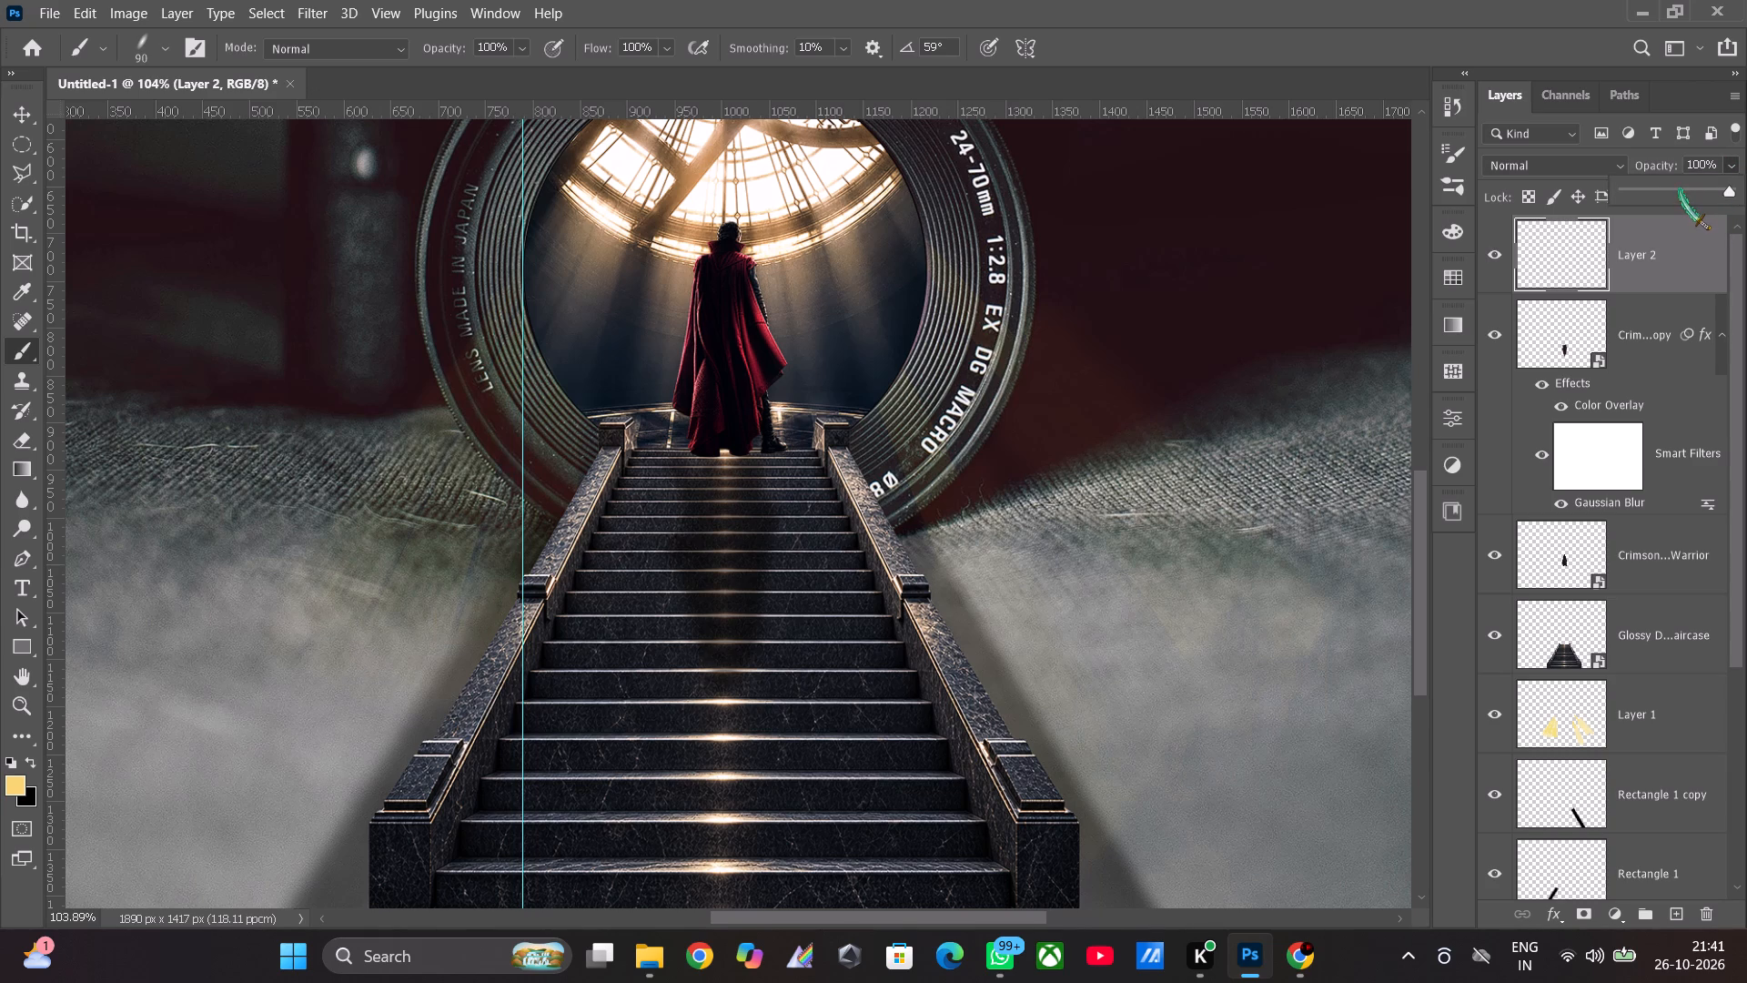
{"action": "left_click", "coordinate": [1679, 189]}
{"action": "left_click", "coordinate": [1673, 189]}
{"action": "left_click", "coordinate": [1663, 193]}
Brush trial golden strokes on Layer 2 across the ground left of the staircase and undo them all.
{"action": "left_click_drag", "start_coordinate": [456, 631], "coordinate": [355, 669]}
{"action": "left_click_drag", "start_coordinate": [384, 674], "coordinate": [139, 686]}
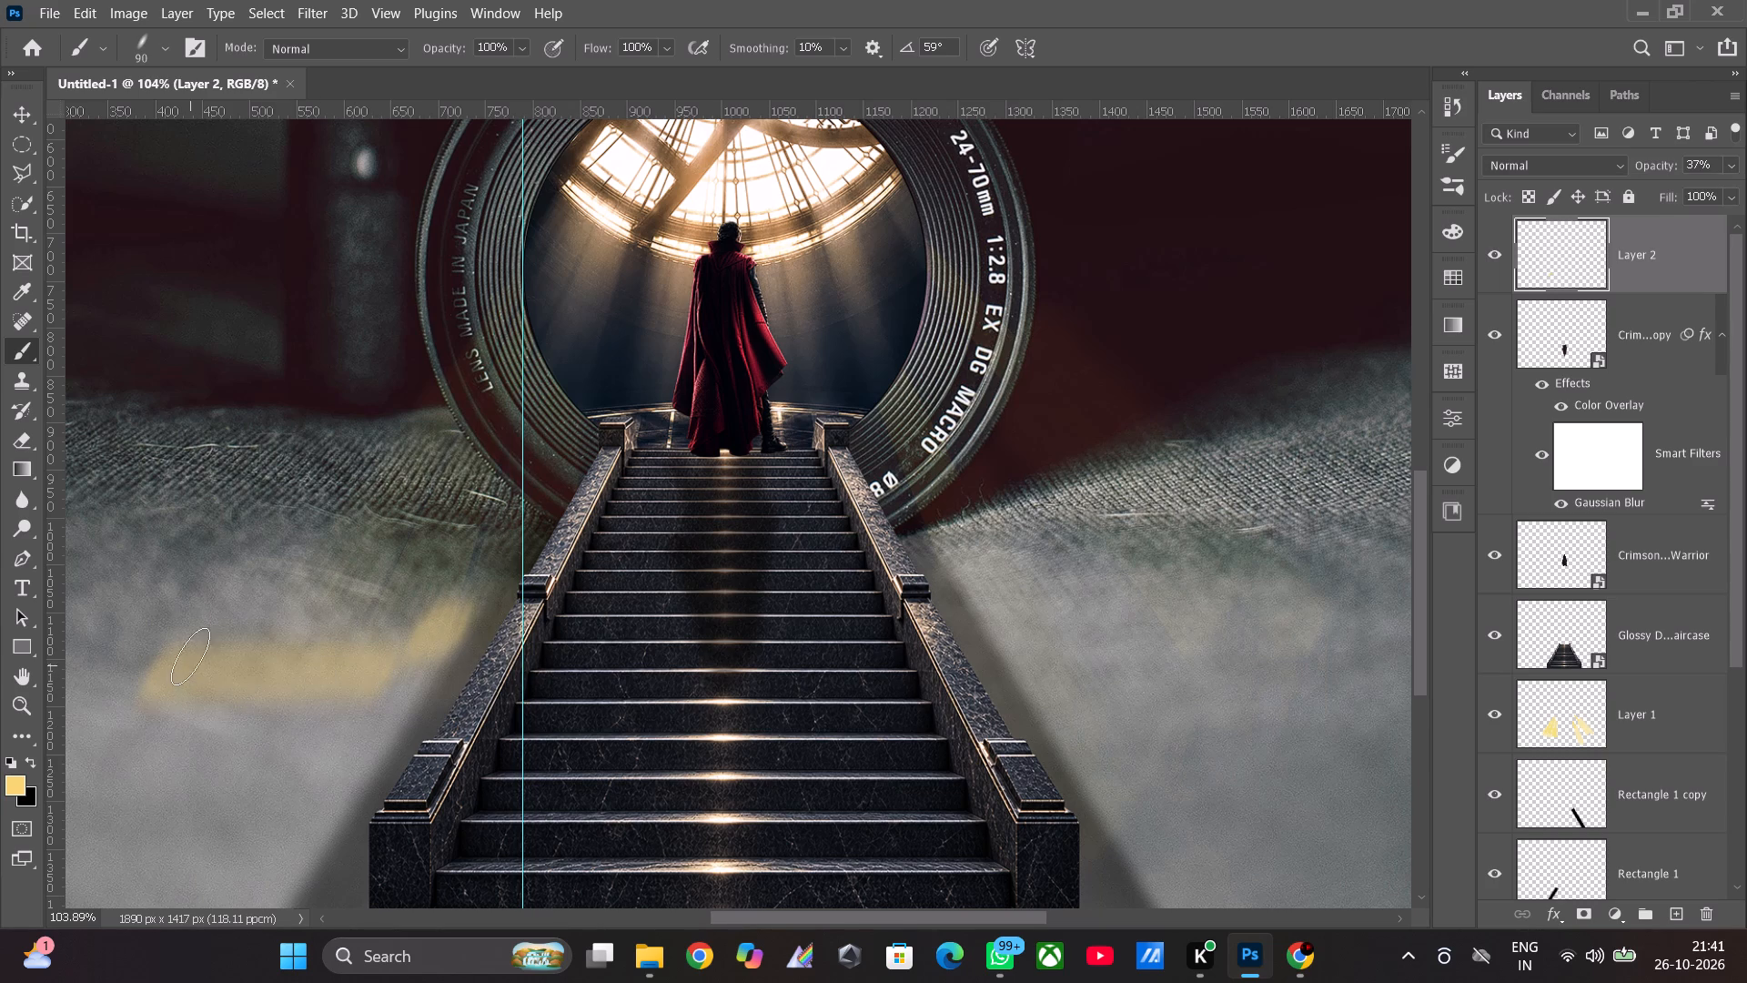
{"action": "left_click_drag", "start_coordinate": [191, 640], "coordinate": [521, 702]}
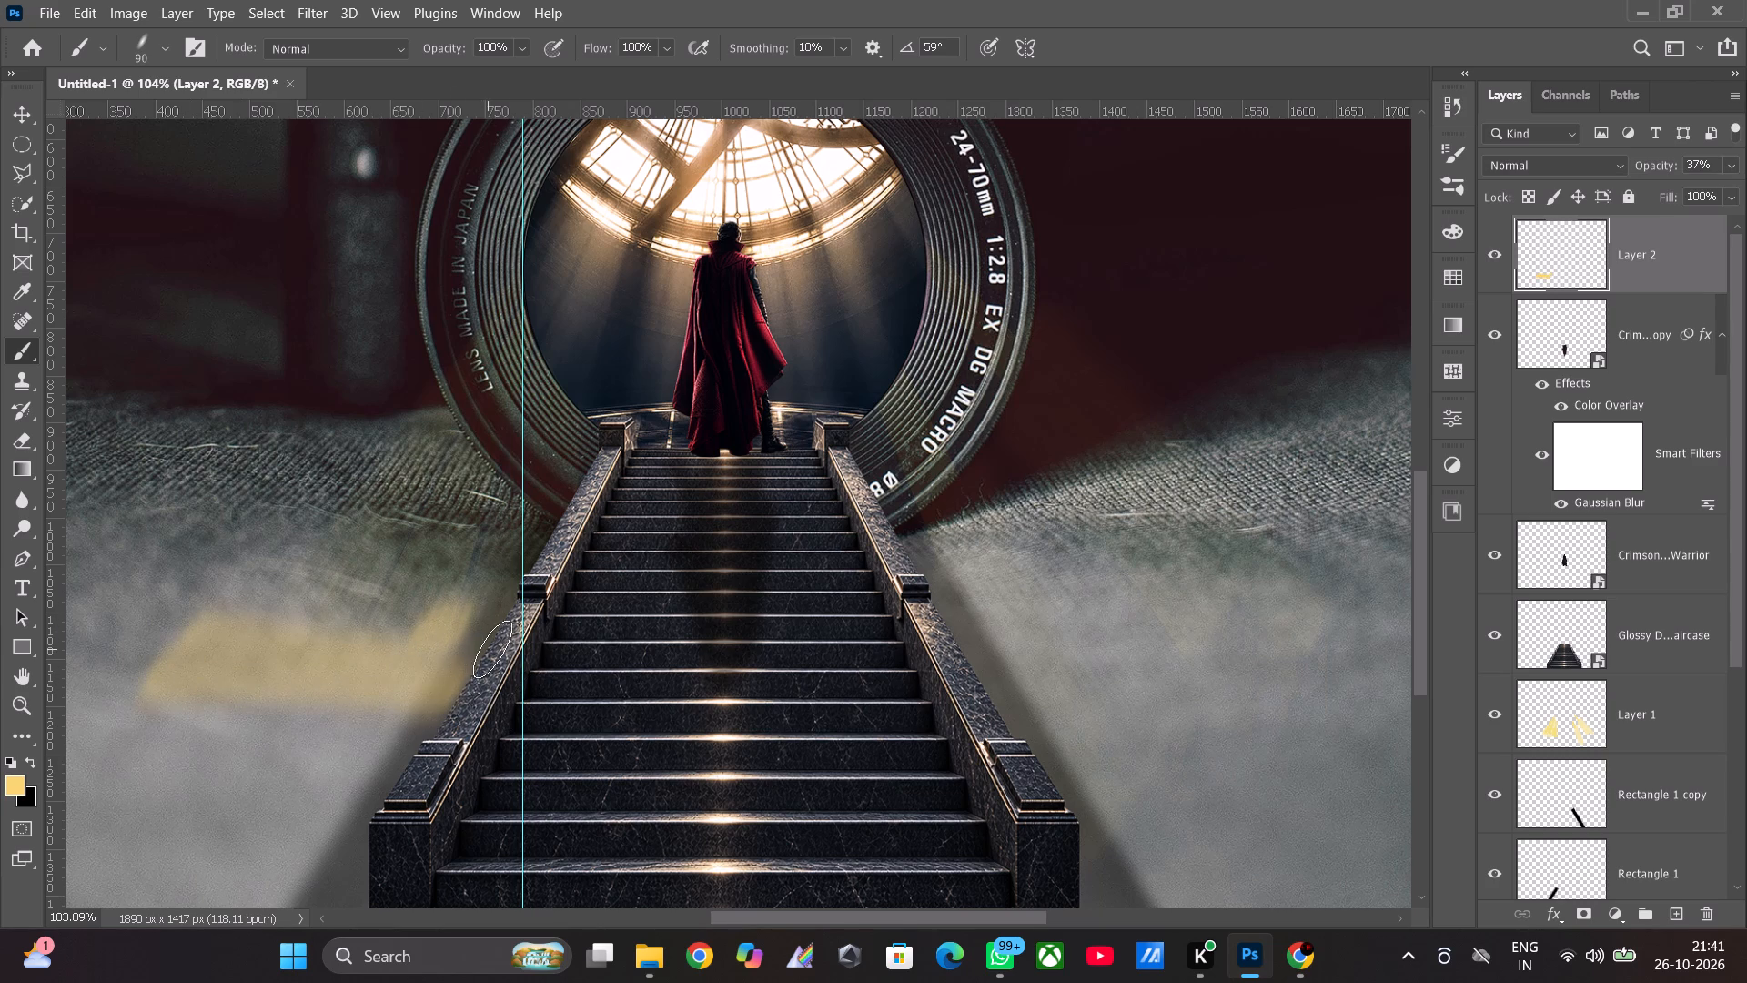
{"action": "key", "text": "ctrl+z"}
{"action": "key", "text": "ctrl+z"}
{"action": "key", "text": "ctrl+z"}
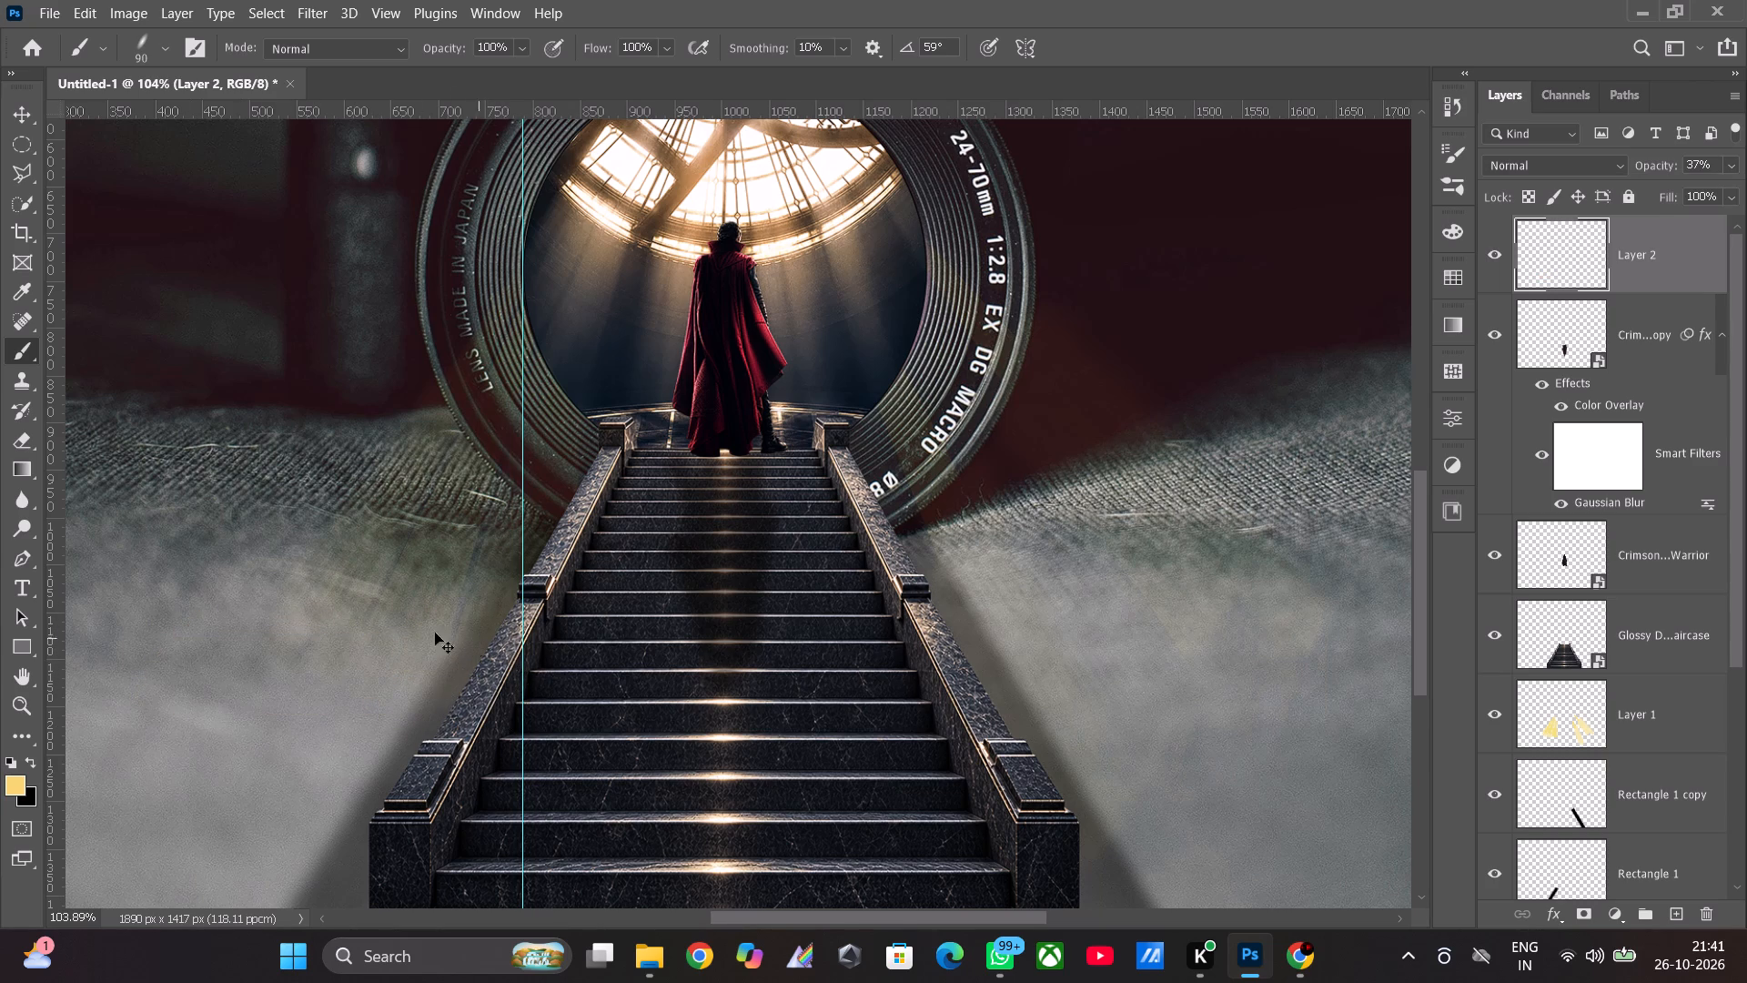
Set Layer 2's opacity to 21%.
{"action": "left_click", "coordinate": [1739, 166]}
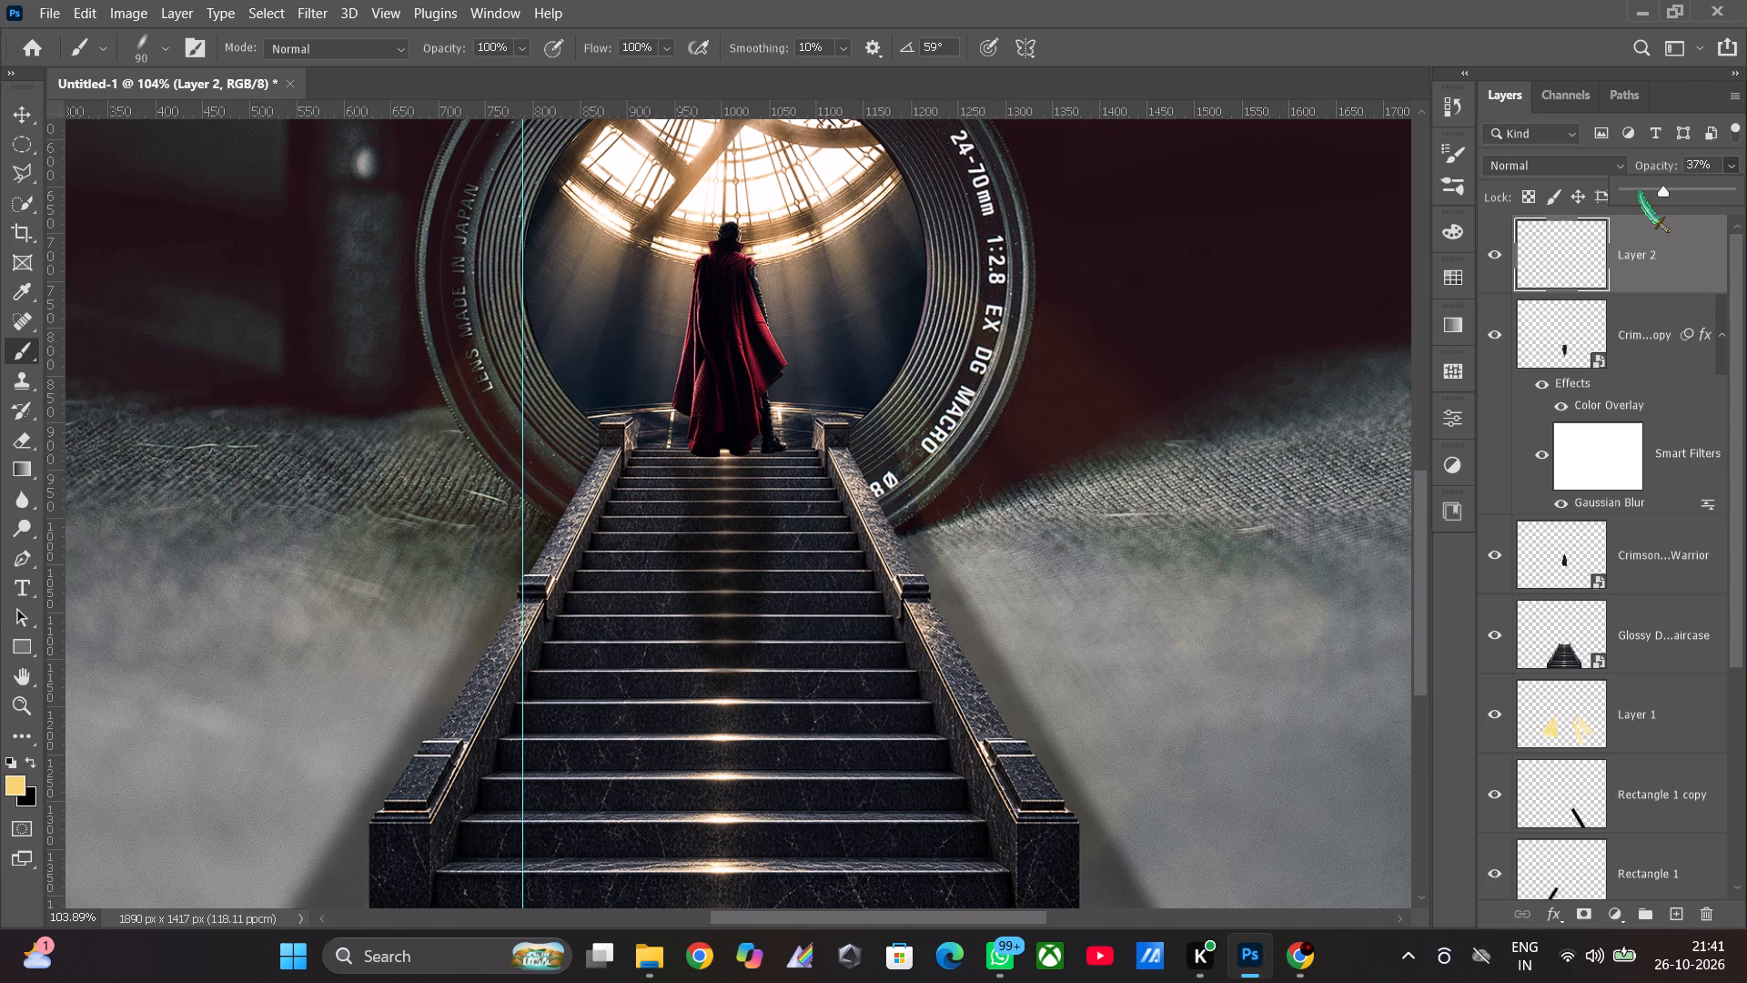
{"action": "left_click", "coordinate": [1646, 192]}
Brush small golden patches on Layer 2 over the ground left of the staircase, undoing the last stroke along the railing.
{"action": "left_click", "coordinate": [343, 645]}
{"action": "left_click_drag", "start_coordinate": [296, 642], "coordinate": [288, 654]}
{"action": "left_click_drag", "start_coordinate": [293, 639], "coordinate": [328, 644]}
{"action": "left_click_drag", "start_coordinate": [295, 646], "coordinate": [361, 630]}
{"action": "left_click_drag", "start_coordinate": [348, 613], "coordinate": [398, 600]}
{"action": "left_click", "coordinate": [424, 588]}
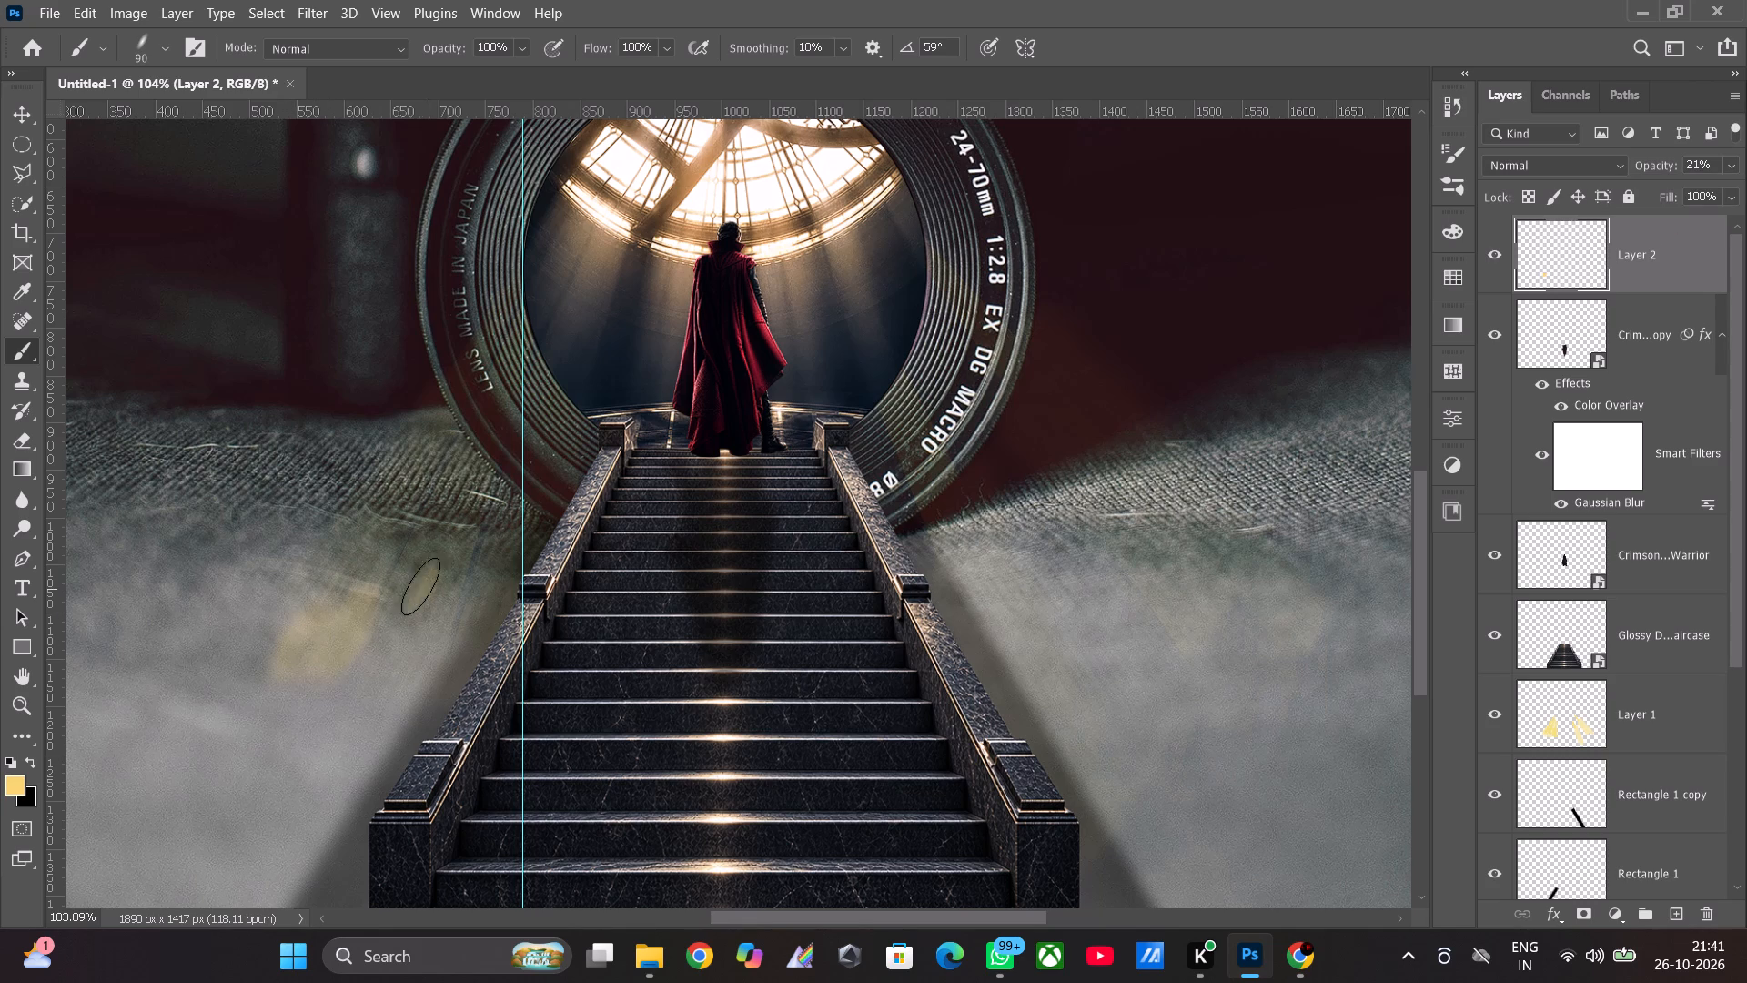
{"action": "left_click_drag", "start_coordinate": [410, 579], "coordinate": [443, 583]}
{"action": "left_click_drag", "start_coordinate": [458, 559], "coordinate": [428, 674]}
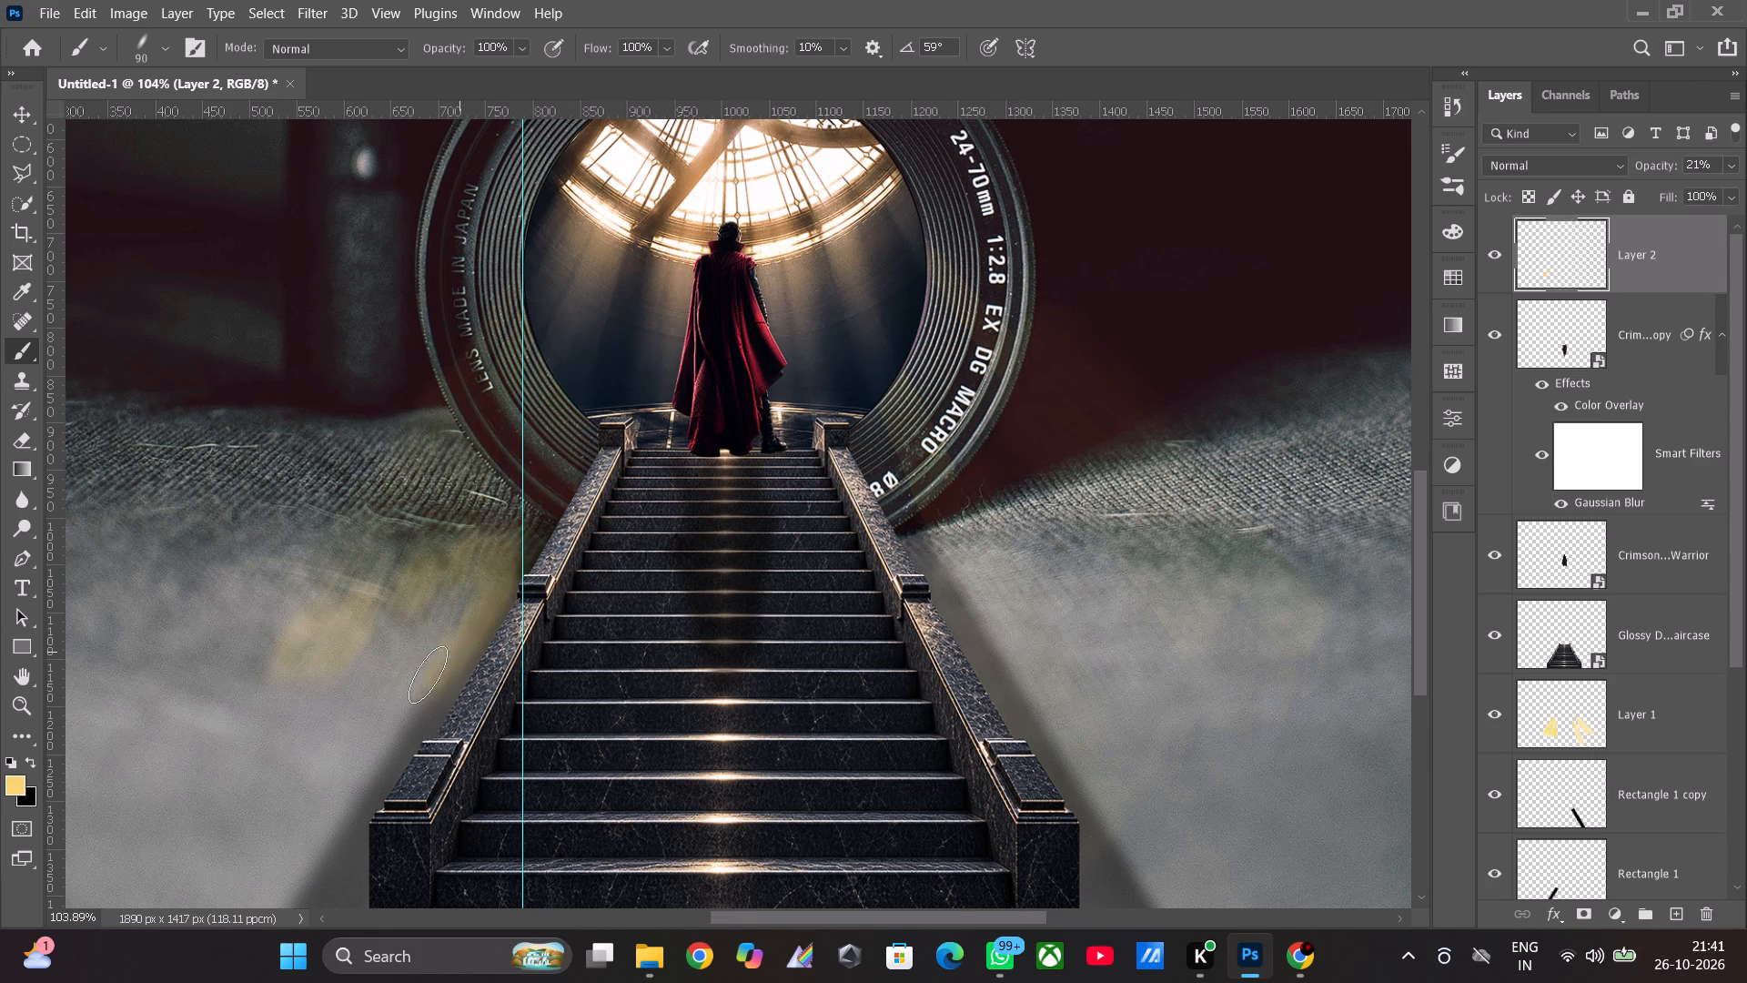
{"action": "left_click_drag", "start_coordinate": [428, 674], "coordinate": [364, 678]}
{"action": "key", "text": "ctrl+z"}
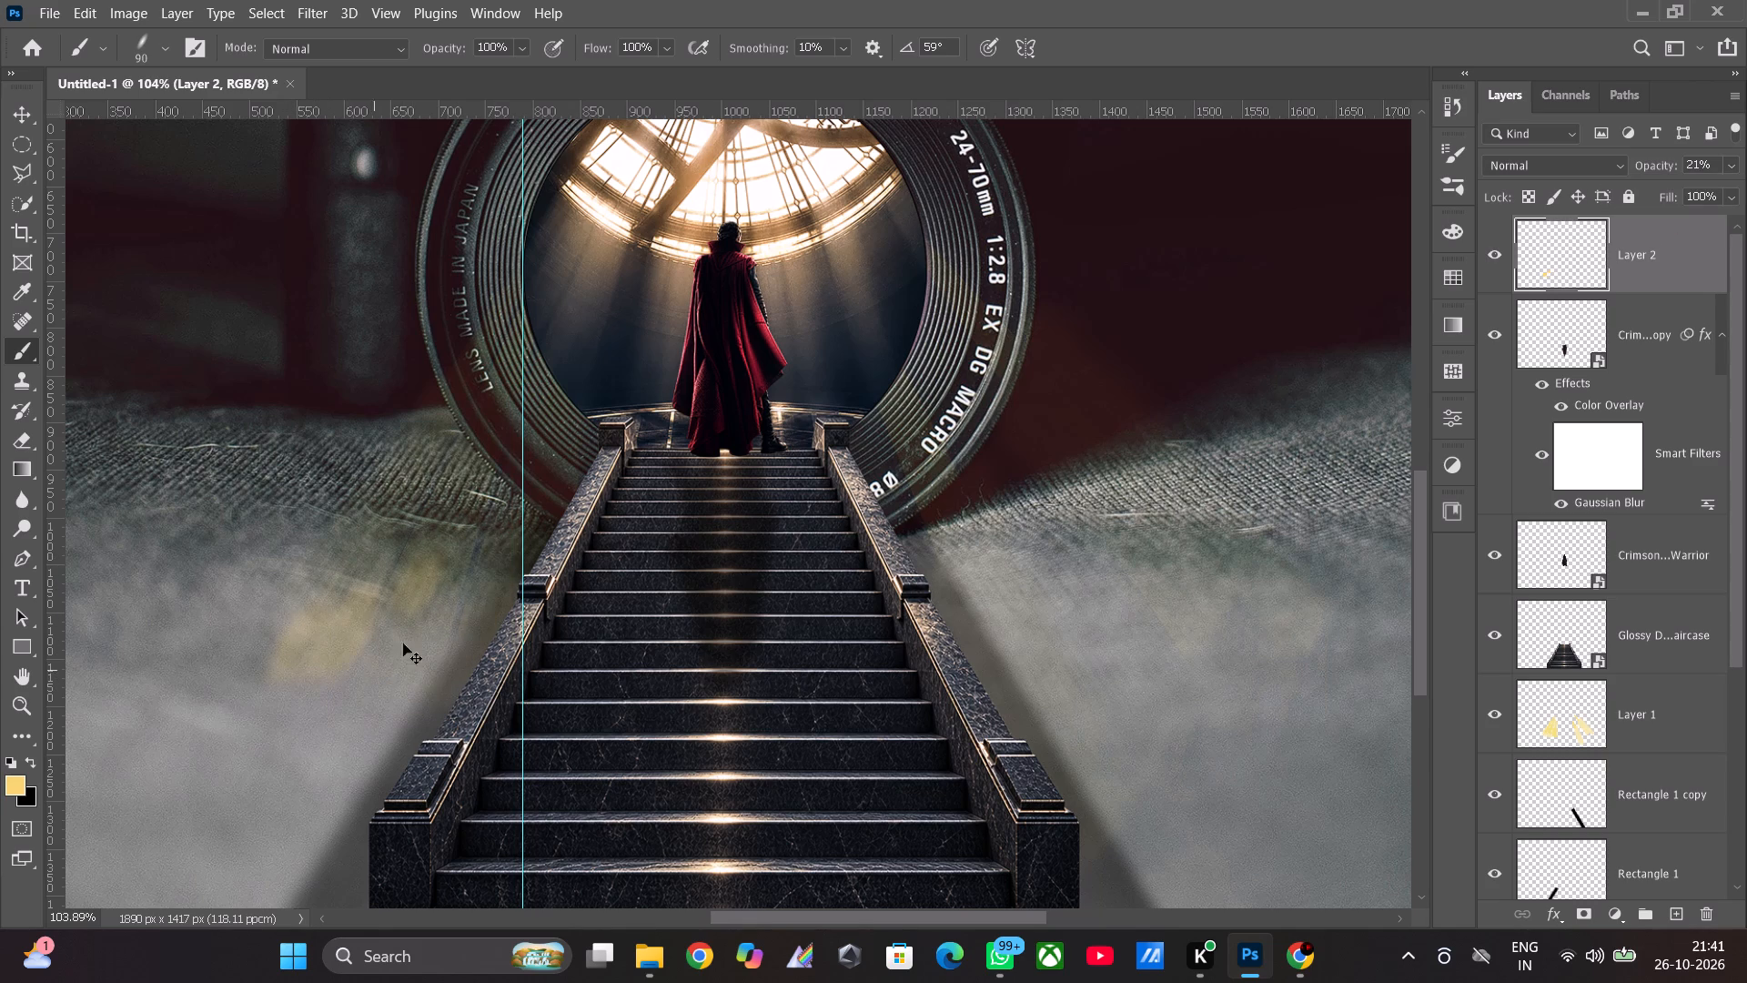
Fill the ground between the lens's lower-left rim and the staircase's left railing with a wide golden light patch on Layer 2.
{"action": "left_click_drag", "start_coordinate": [505, 556], "coordinate": [319, 658]}
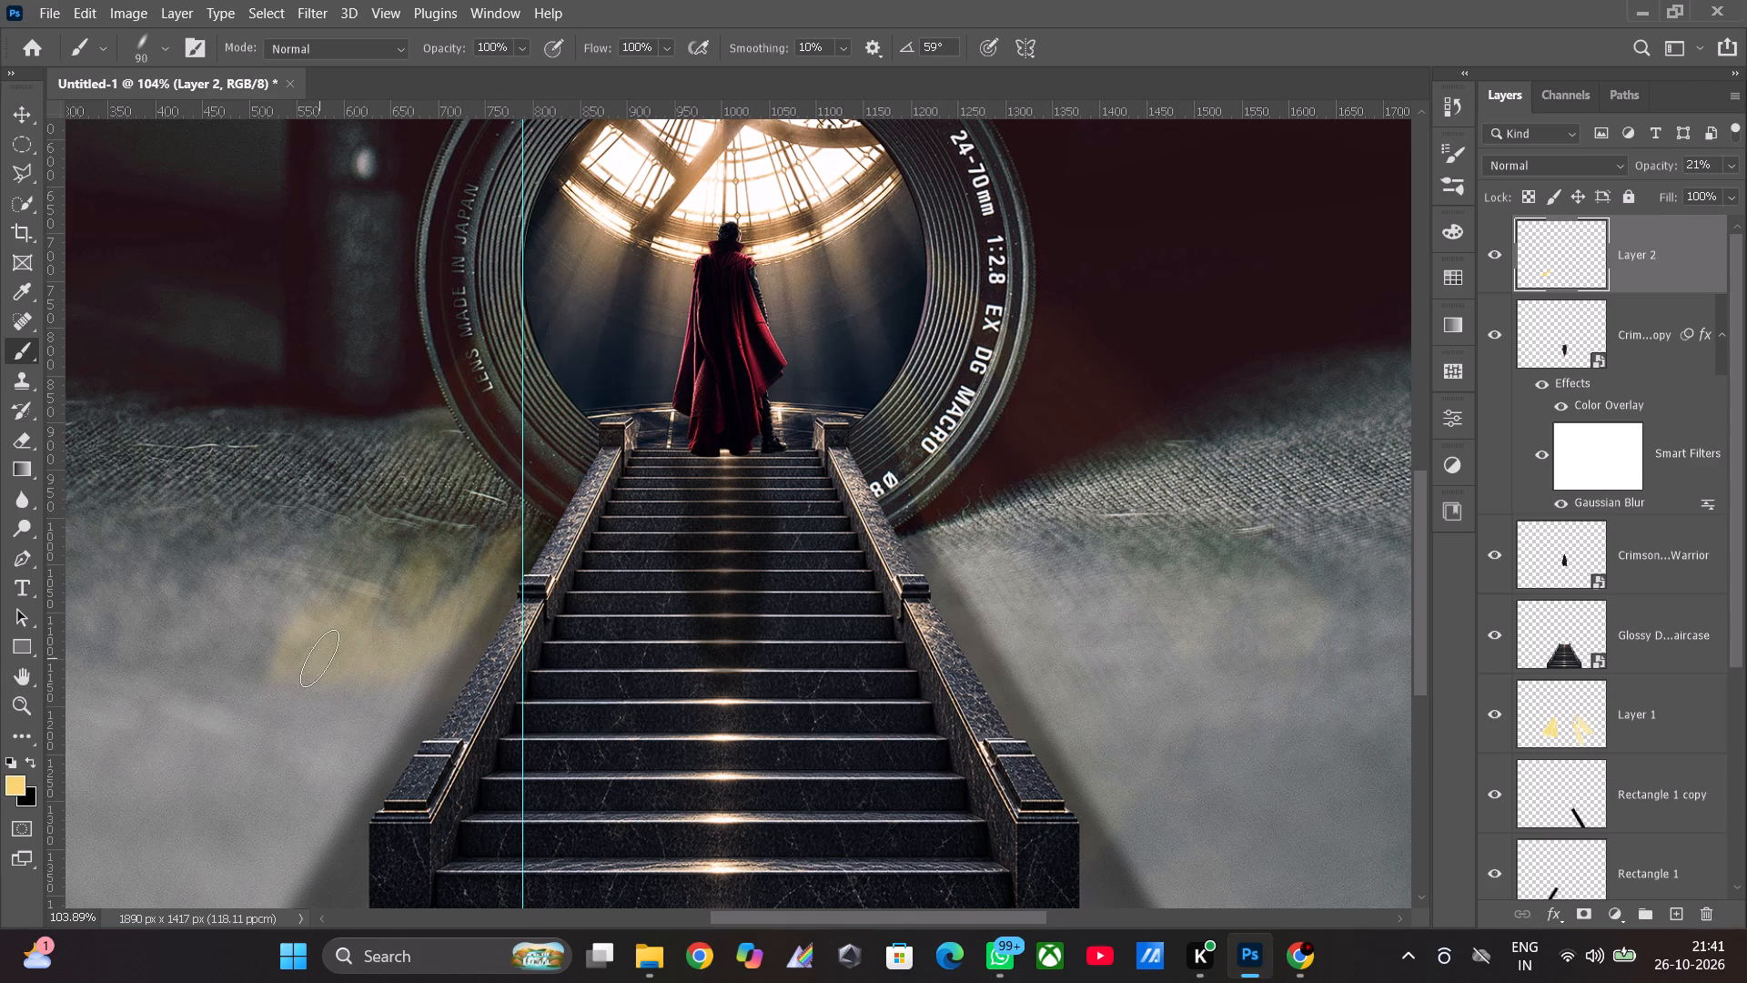
{"action": "left_click_drag", "start_coordinate": [319, 658], "coordinate": [475, 547]}
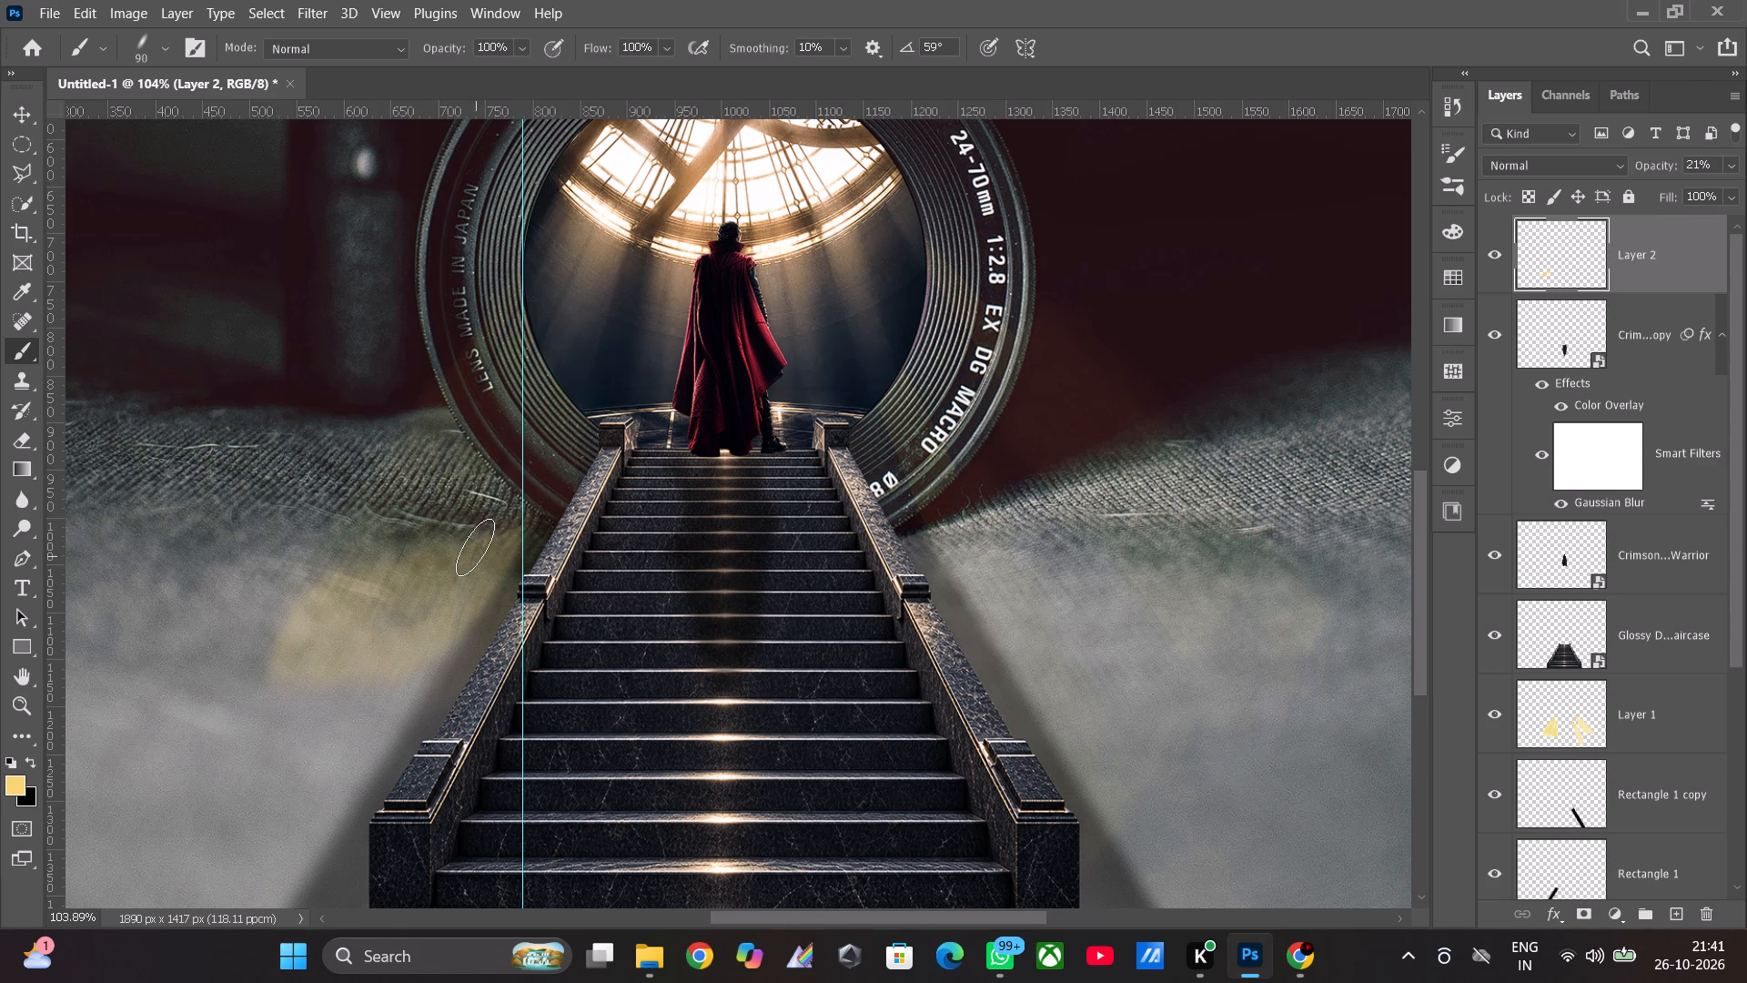
{"action": "left_click_drag", "start_coordinate": [475, 547], "coordinate": [311, 581]}
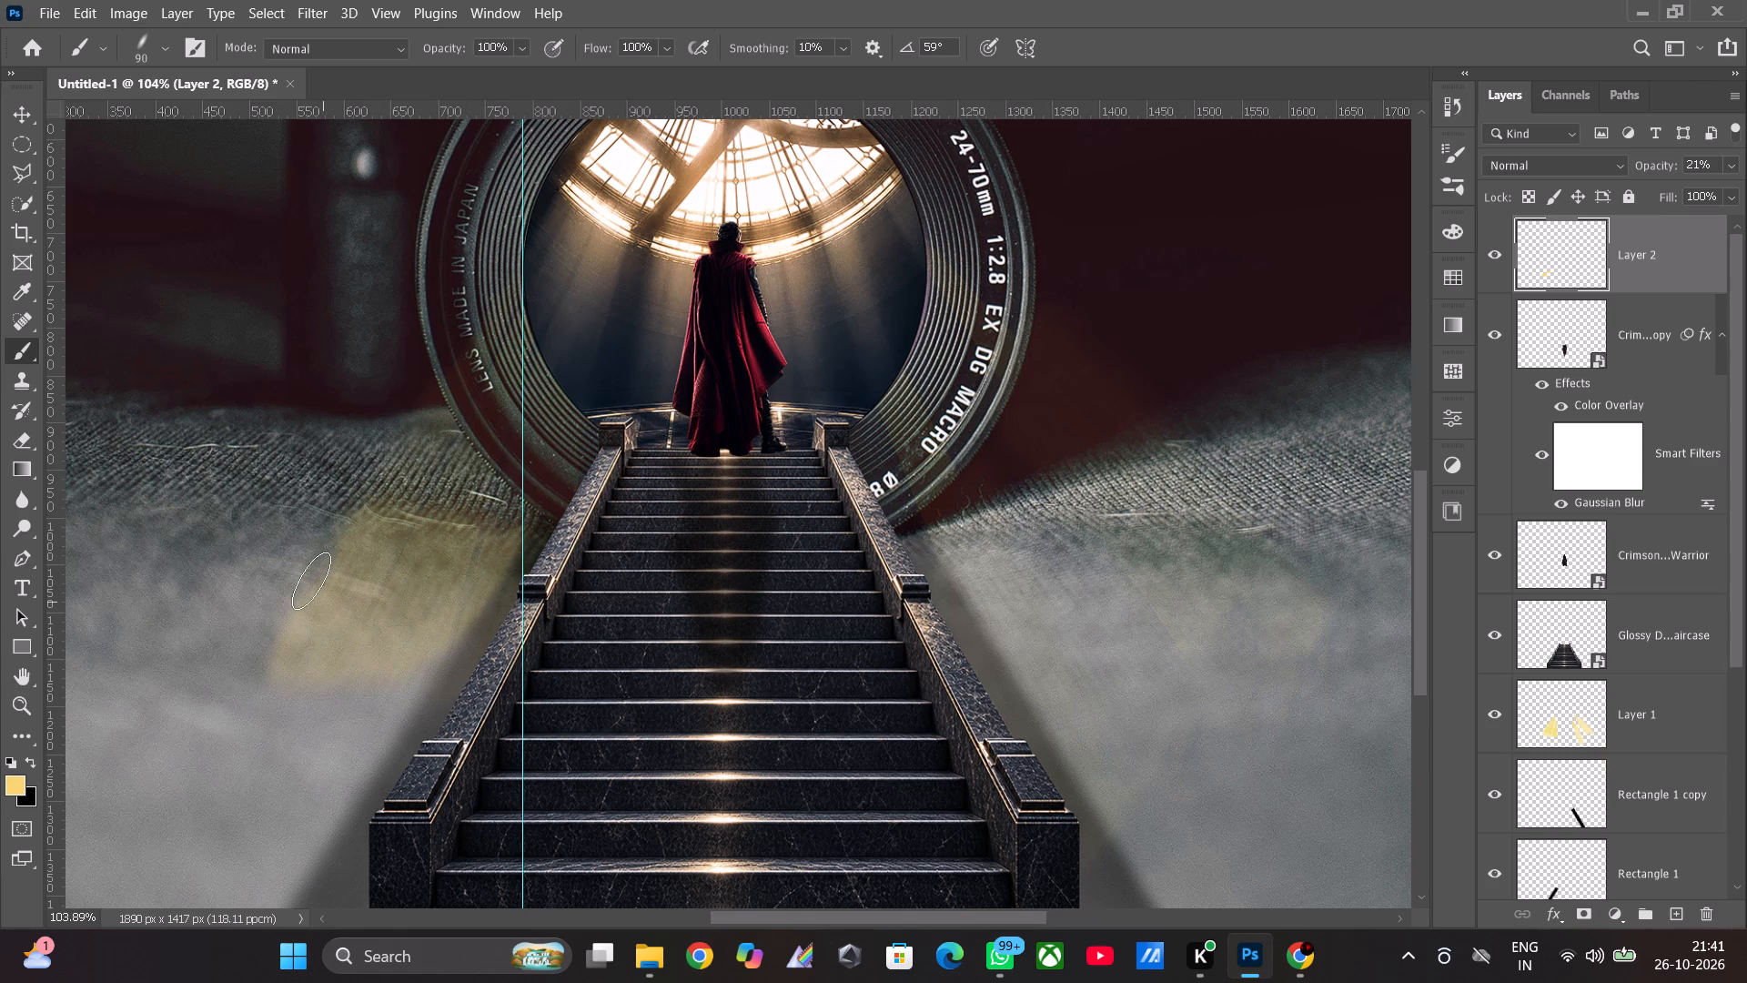
{"action": "left_click_drag", "start_coordinate": [311, 581], "coordinate": [252, 661]}
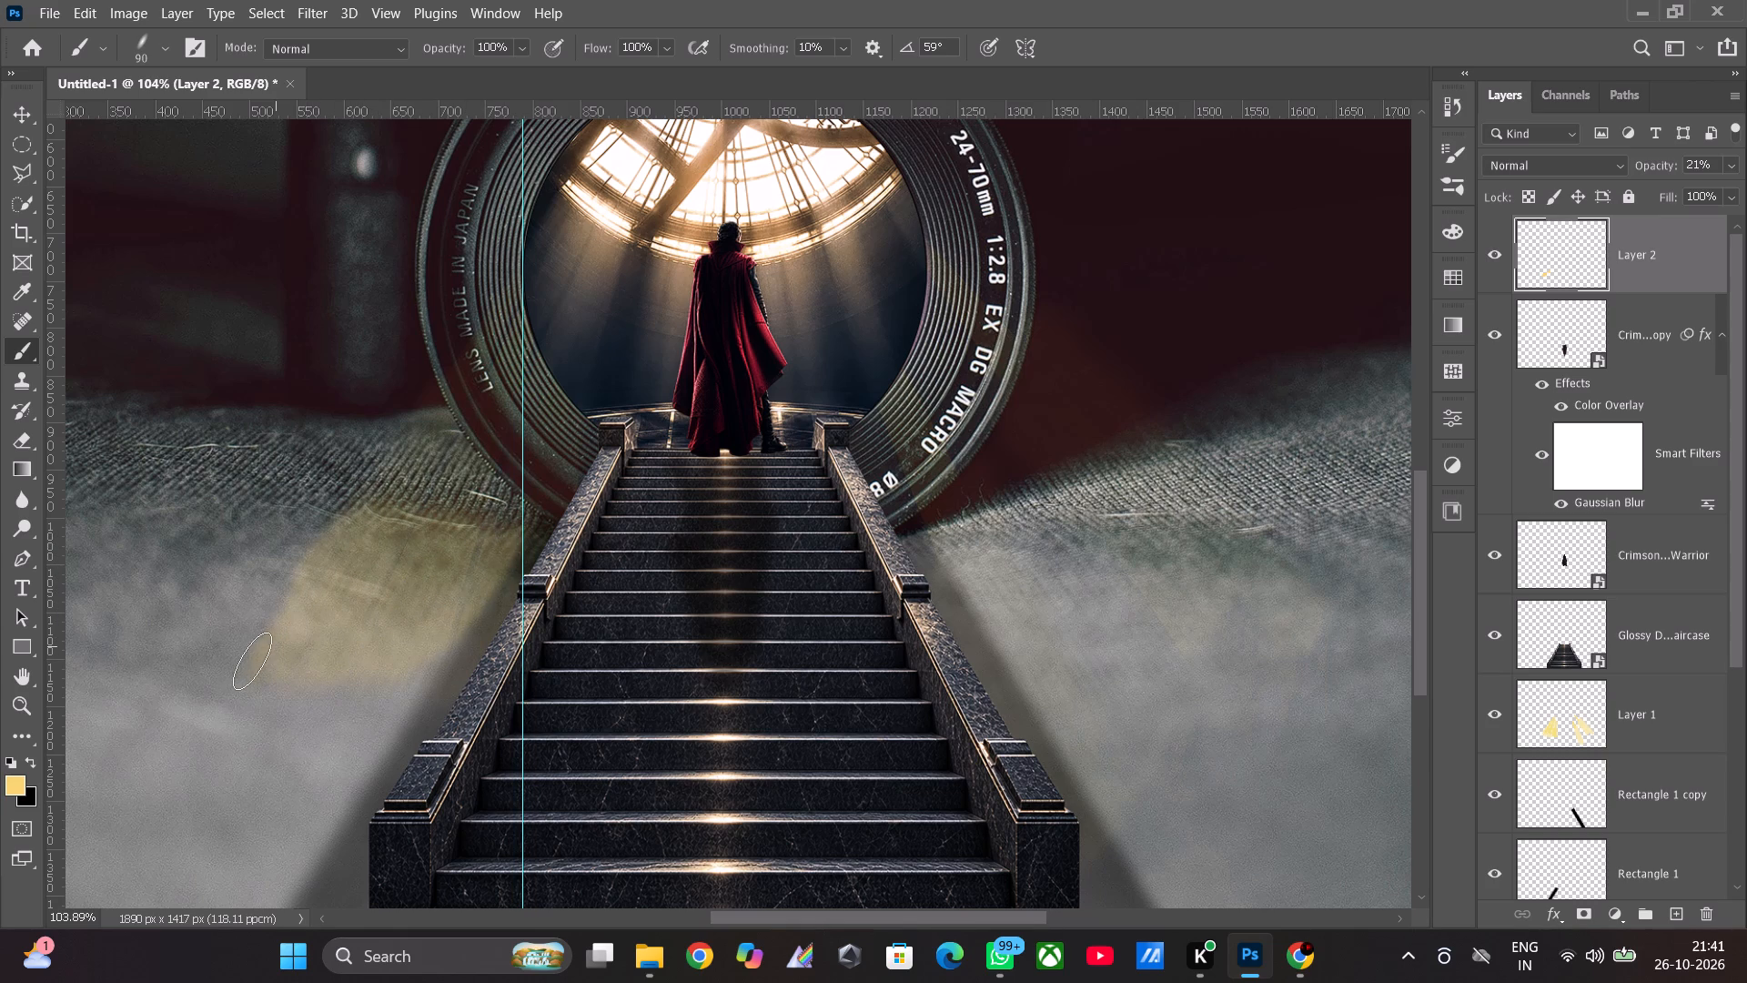
{"action": "left_click_drag", "start_coordinate": [252, 661], "coordinate": [430, 671]}
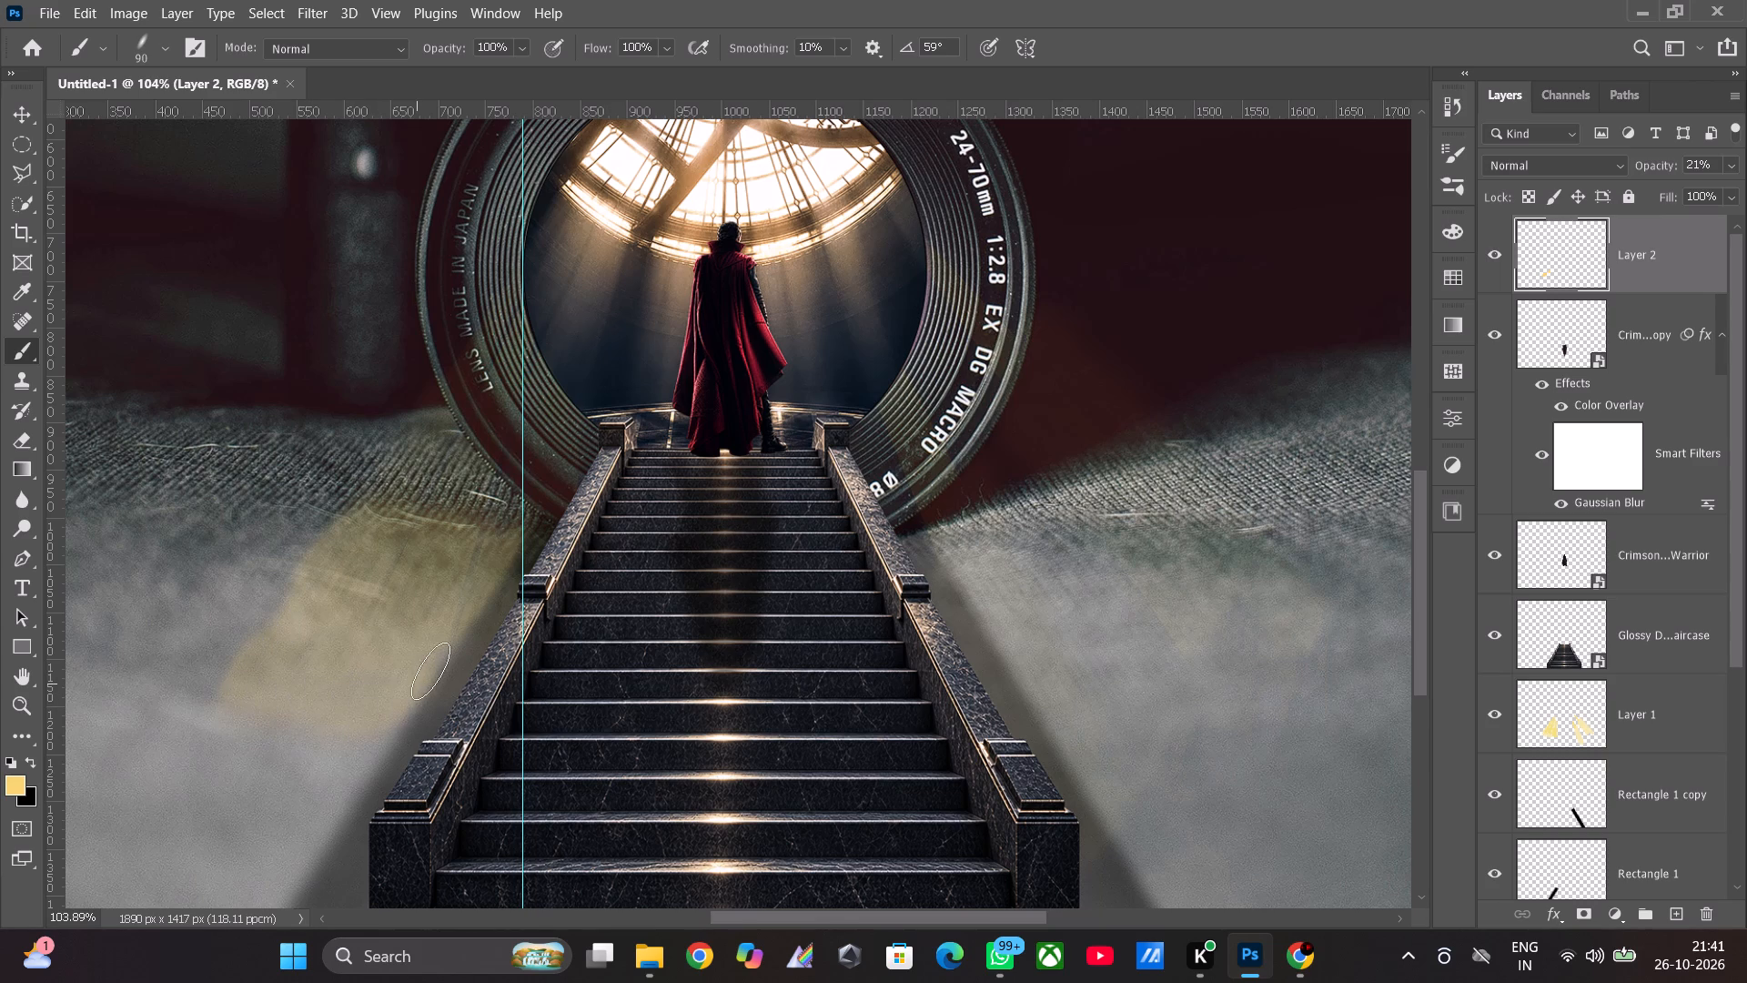
{"action": "left_click_drag", "start_coordinate": [430, 671], "coordinate": [278, 608]}
{"action": "left_click_drag", "start_coordinate": [278, 608], "coordinate": [284, 596]}
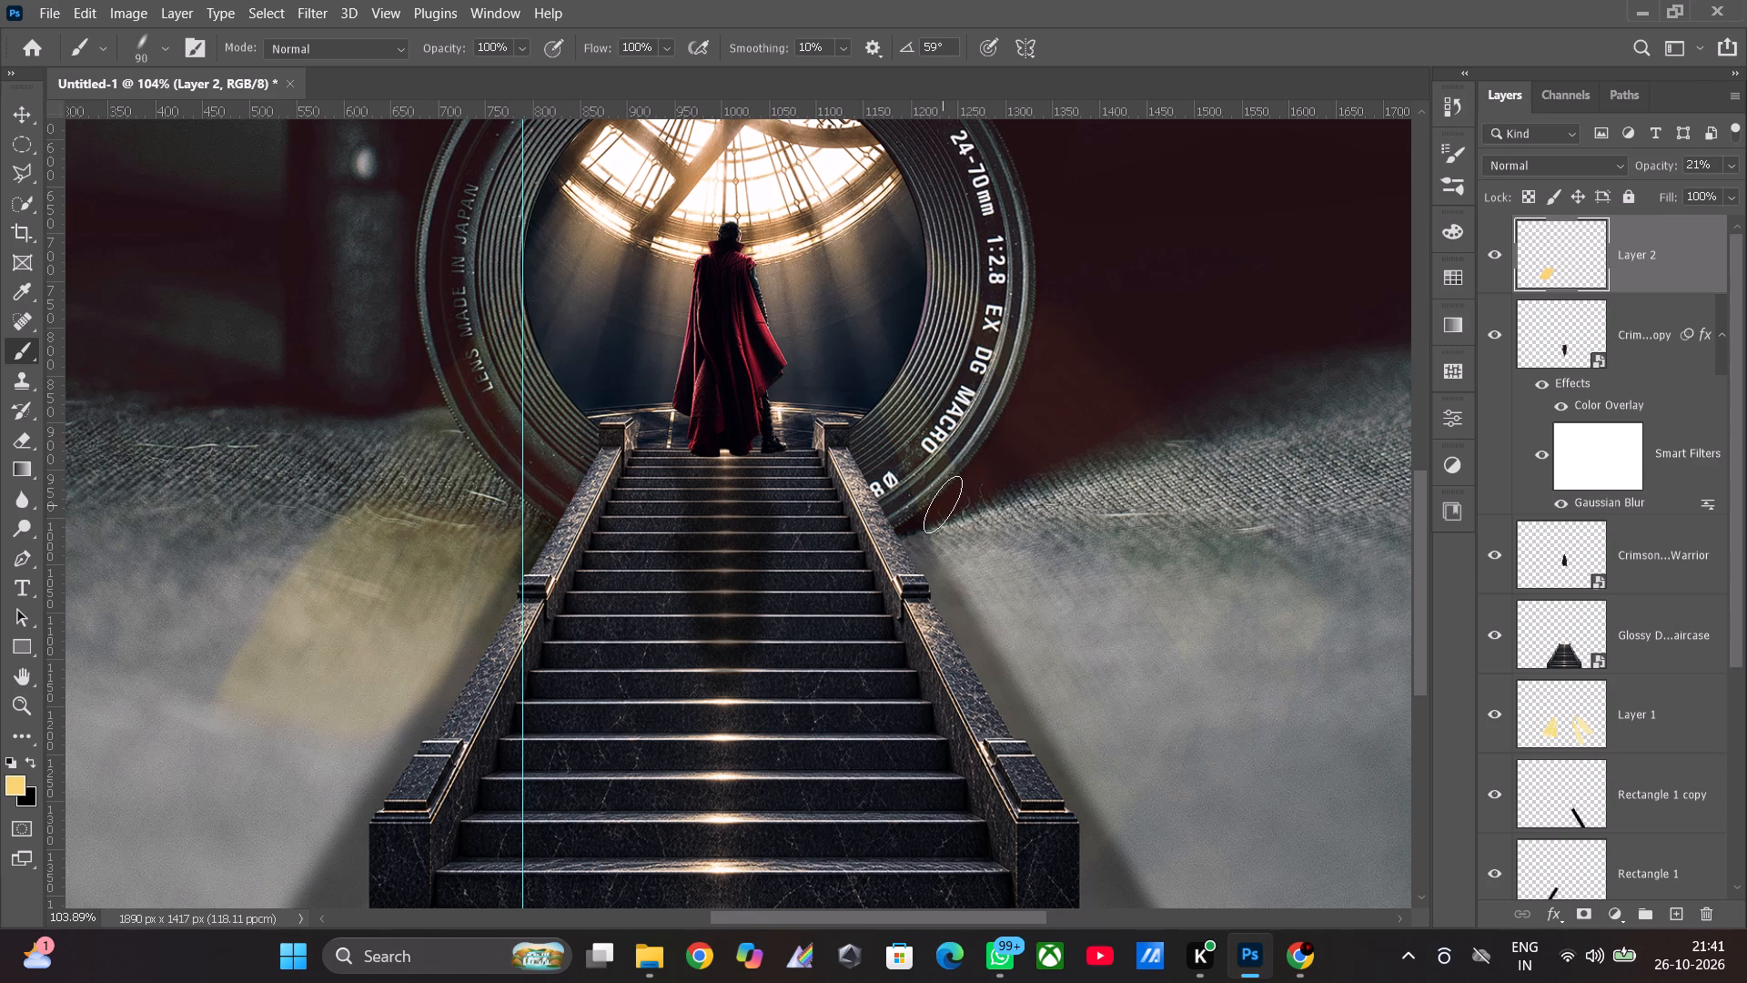
Brush a golden beam on Layer 2 down the ground along the staircase's right railing, extending it up over the lens's lower-right rim.
{"action": "left_click_drag", "start_coordinate": [947, 510], "coordinate": [964, 532]}
{"action": "left_click_drag", "start_coordinate": [964, 532], "coordinate": [1128, 773]}
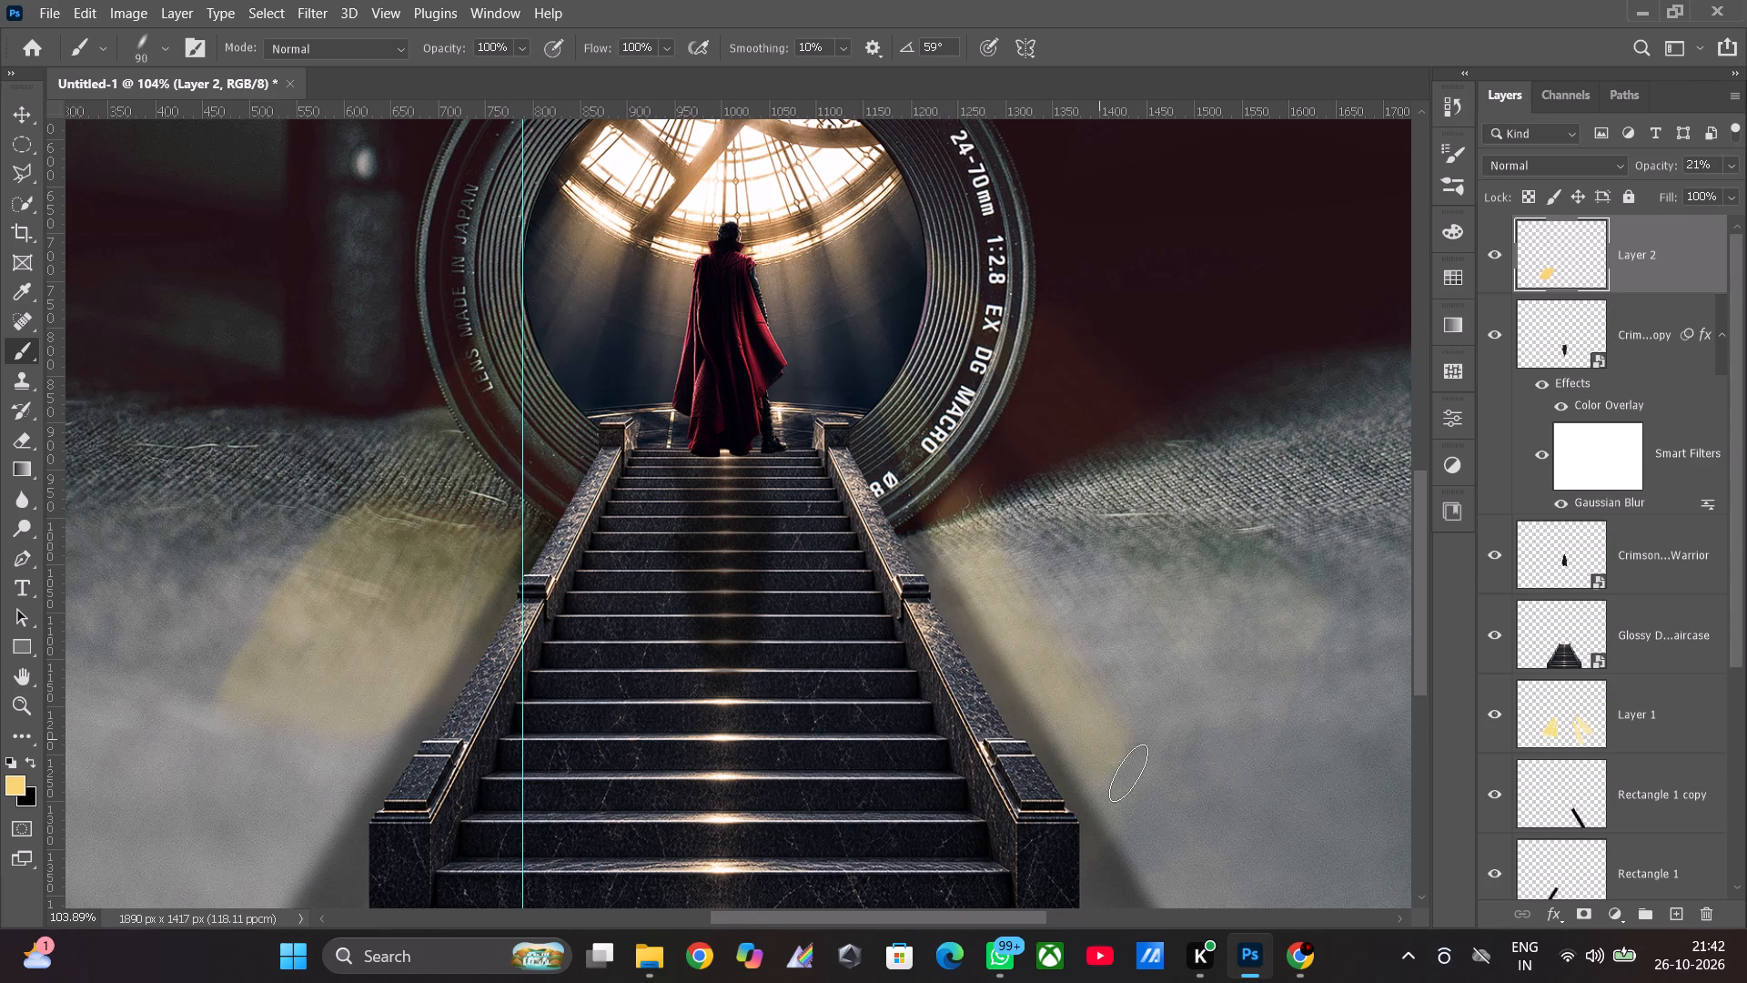
{"action": "left_click_drag", "start_coordinate": [1128, 773], "coordinate": [1136, 778]}
{"action": "left_click_drag", "start_coordinate": [940, 481], "coordinate": [943, 491]}
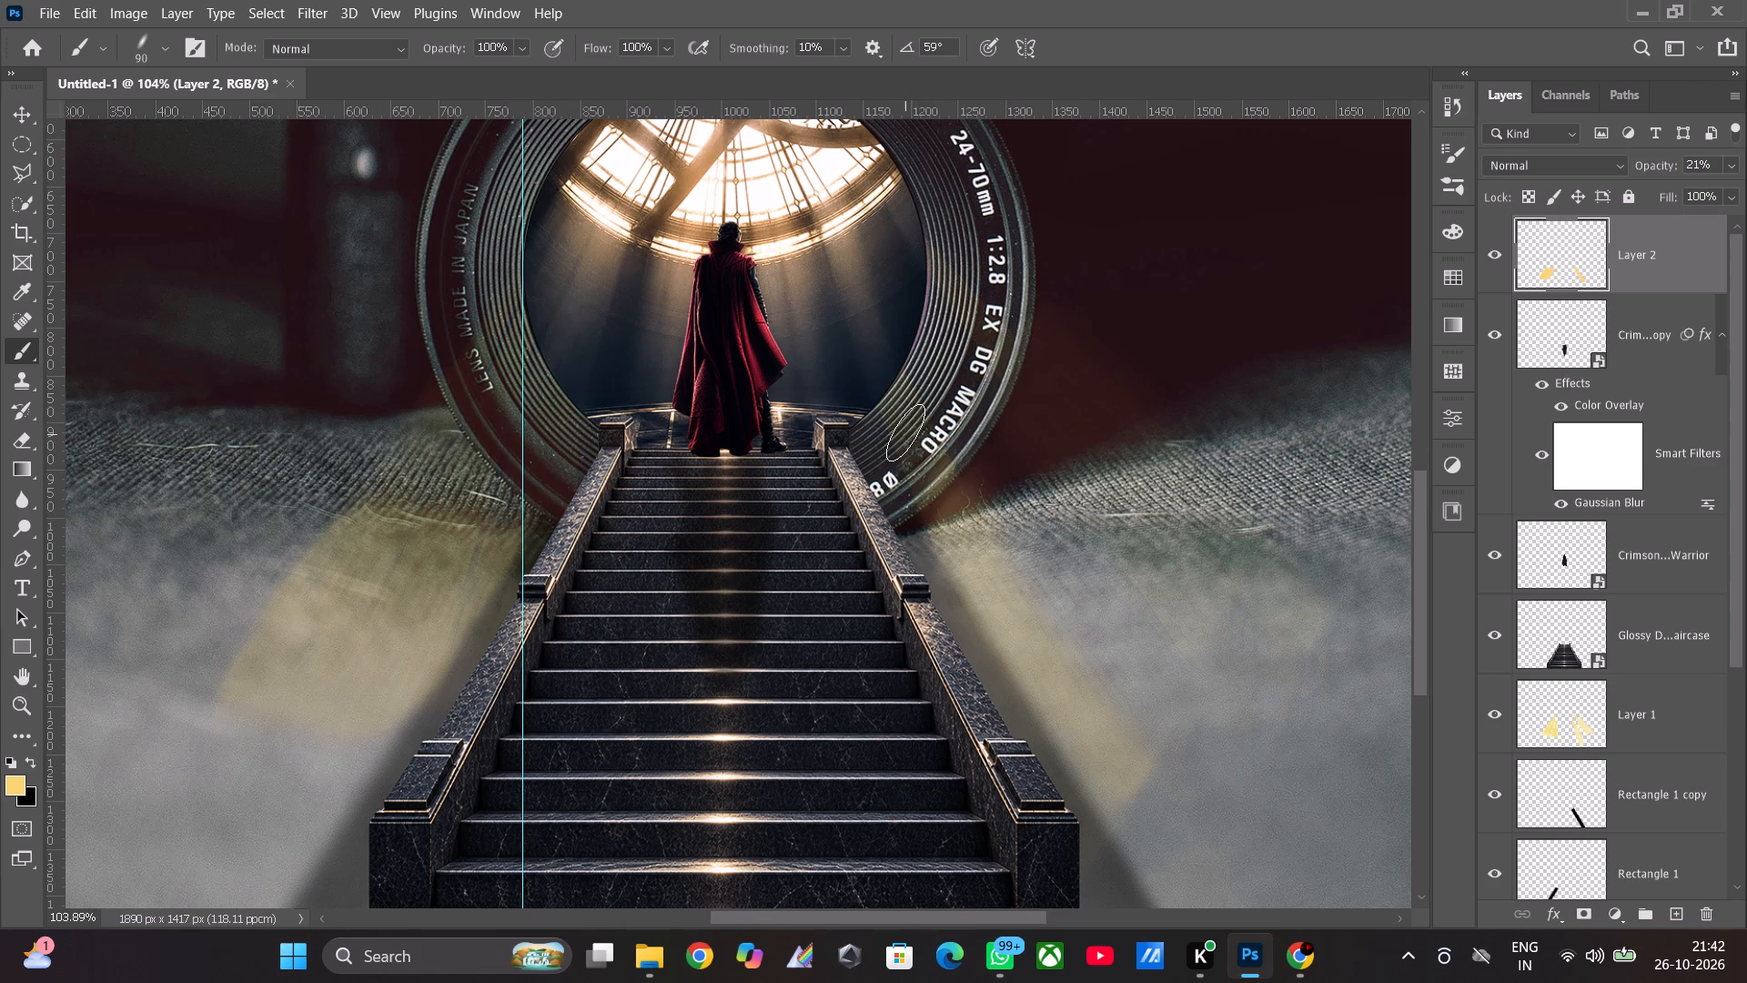
{"action": "left_click_drag", "start_coordinate": [905, 430], "coordinate": [934, 494]}
{"action": "left_click_drag", "start_coordinate": [907, 420], "coordinate": [919, 443]}
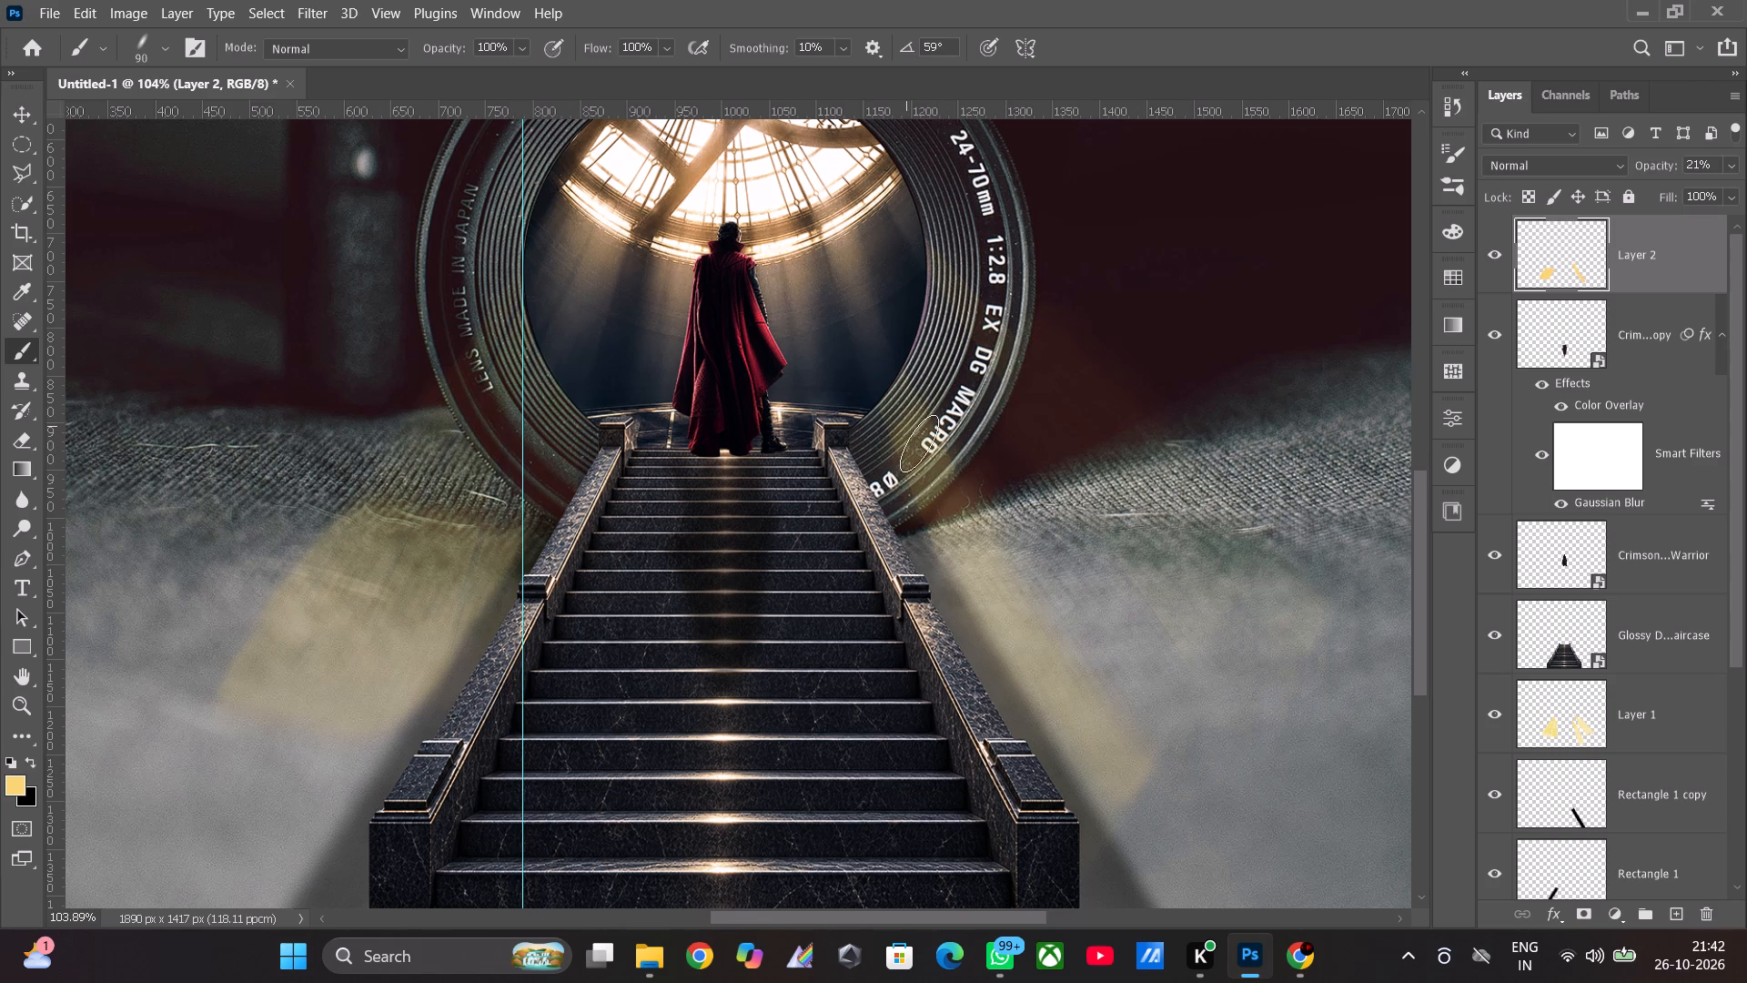
{"action": "left_click_drag", "start_coordinate": [919, 443], "coordinate": [936, 476]}
{"action": "left_click_drag", "start_coordinate": [896, 403], "coordinate": [906, 425]}
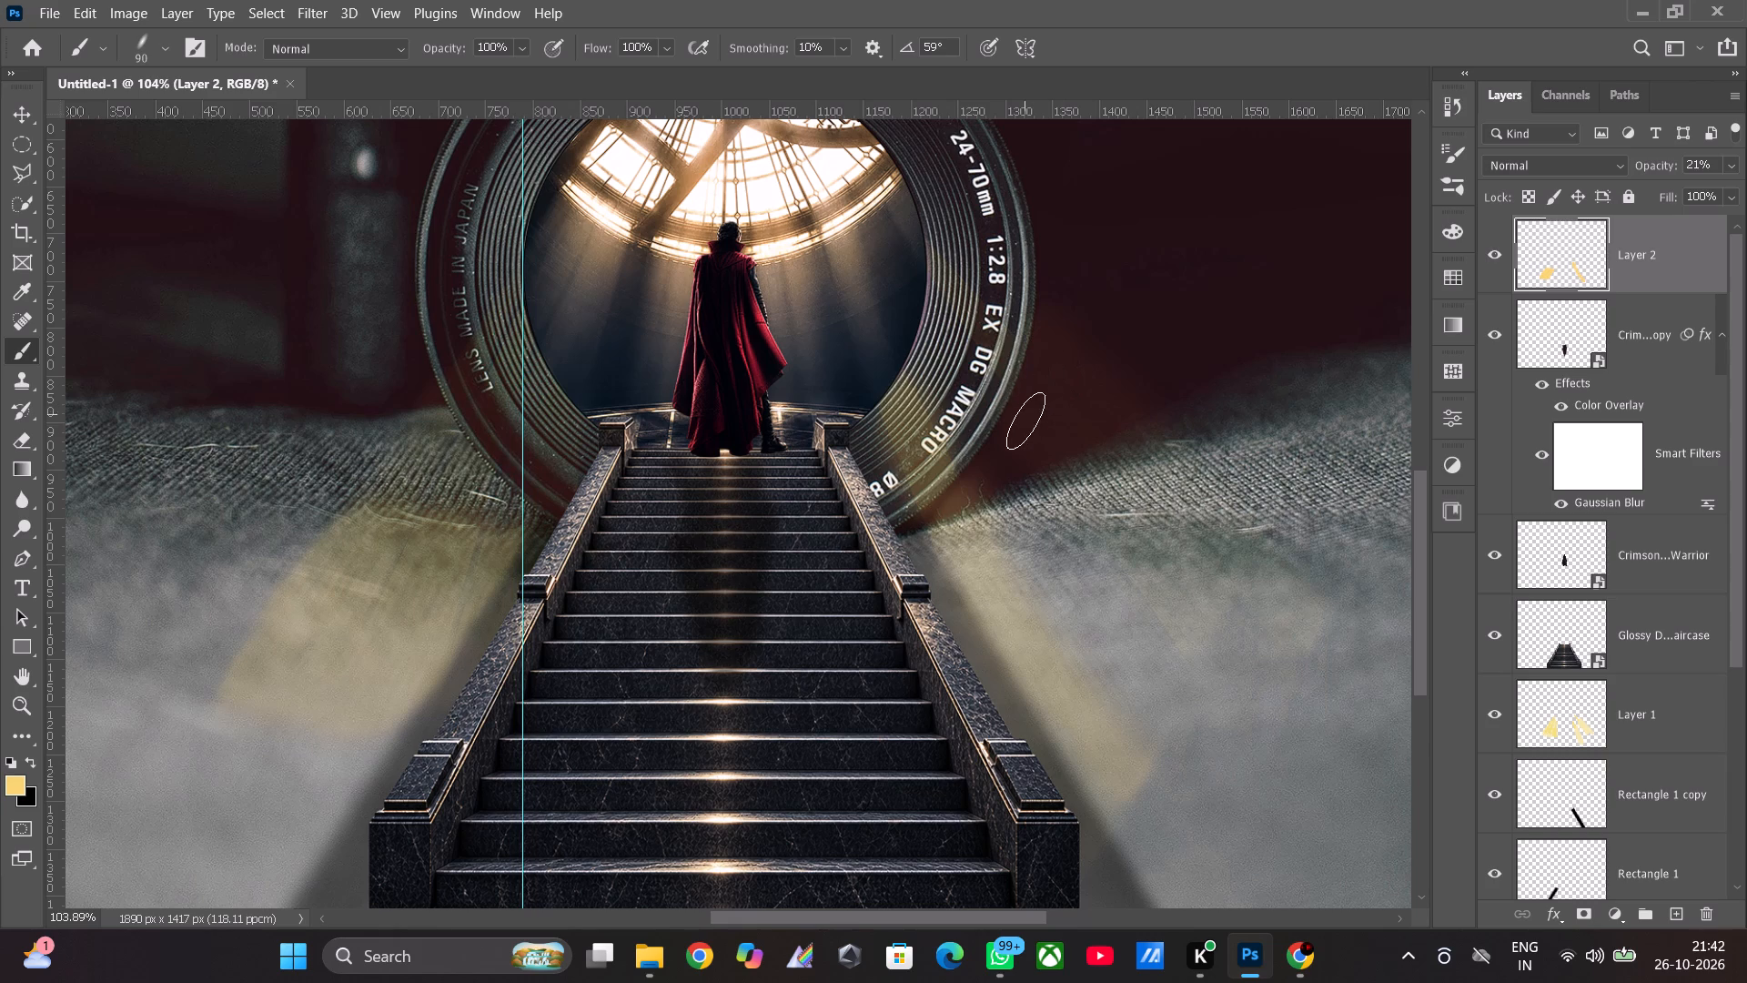
Widen the golden beam right of the staircase with more strokes from the lens's lower-right rim down the ground.
{"action": "left_click_drag", "start_coordinate": [954, 503], "coordinate": [972, 549]}
{"action": "left_click_drag", "start_coordinate": [949, 486], "coordinate": [1049, 669]}
{"action": "left_click_drag", "start_coordinate": [990, 530], "coordinate": [1065, 621]}
{"action": "left_click_drag", "start_coordinate": [1065, 621], "coordinate": [889, 408]}
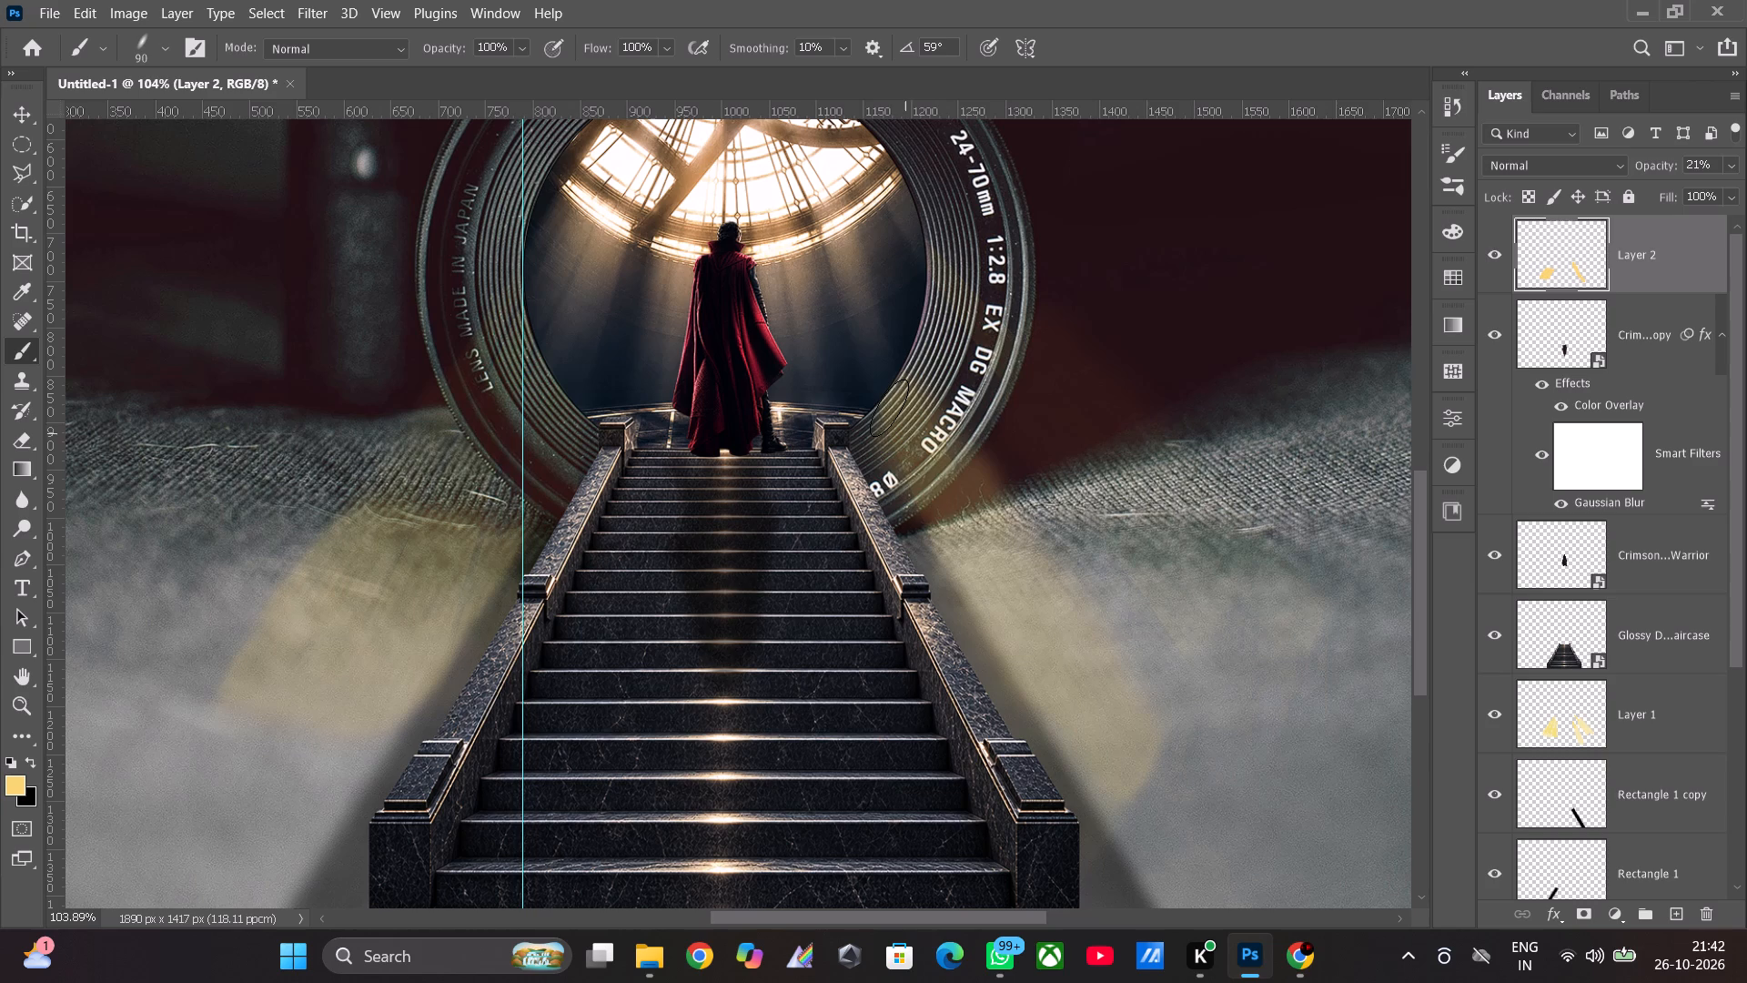
{"action": "left_click_drag", "start_coordinate": [889, 408], "coordinate": [985, 544]}
Brush a second golden beam on Layer 2 from the lens's right rim diagonally down across the ground right of the staircase.
{"action": "left_click_drag", "start_coordinate": [1027, 333], "coordinate": [1286, 631]}
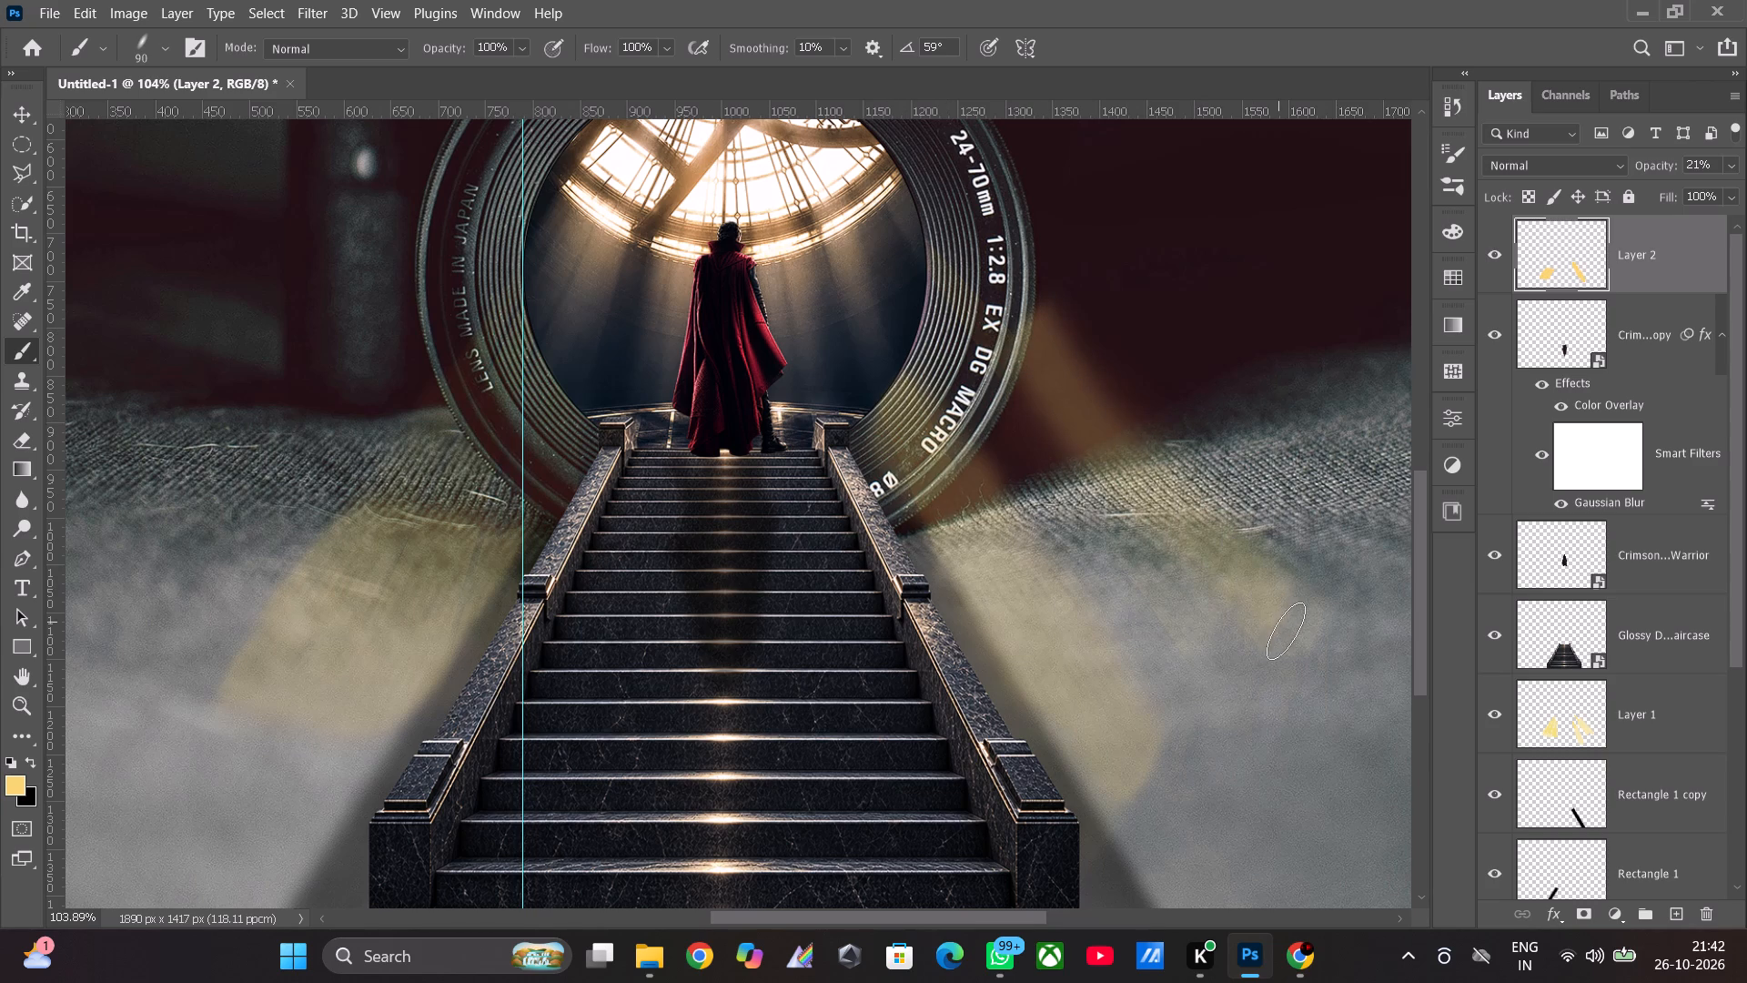
{"action": "left_click_drag", "start_coordinate": [1286, 631], "coordinate": [1288, 613]}
{"action": "left_click_drag", "start_coordinate": [1003, 279], "coordinate": [1051, 357]}
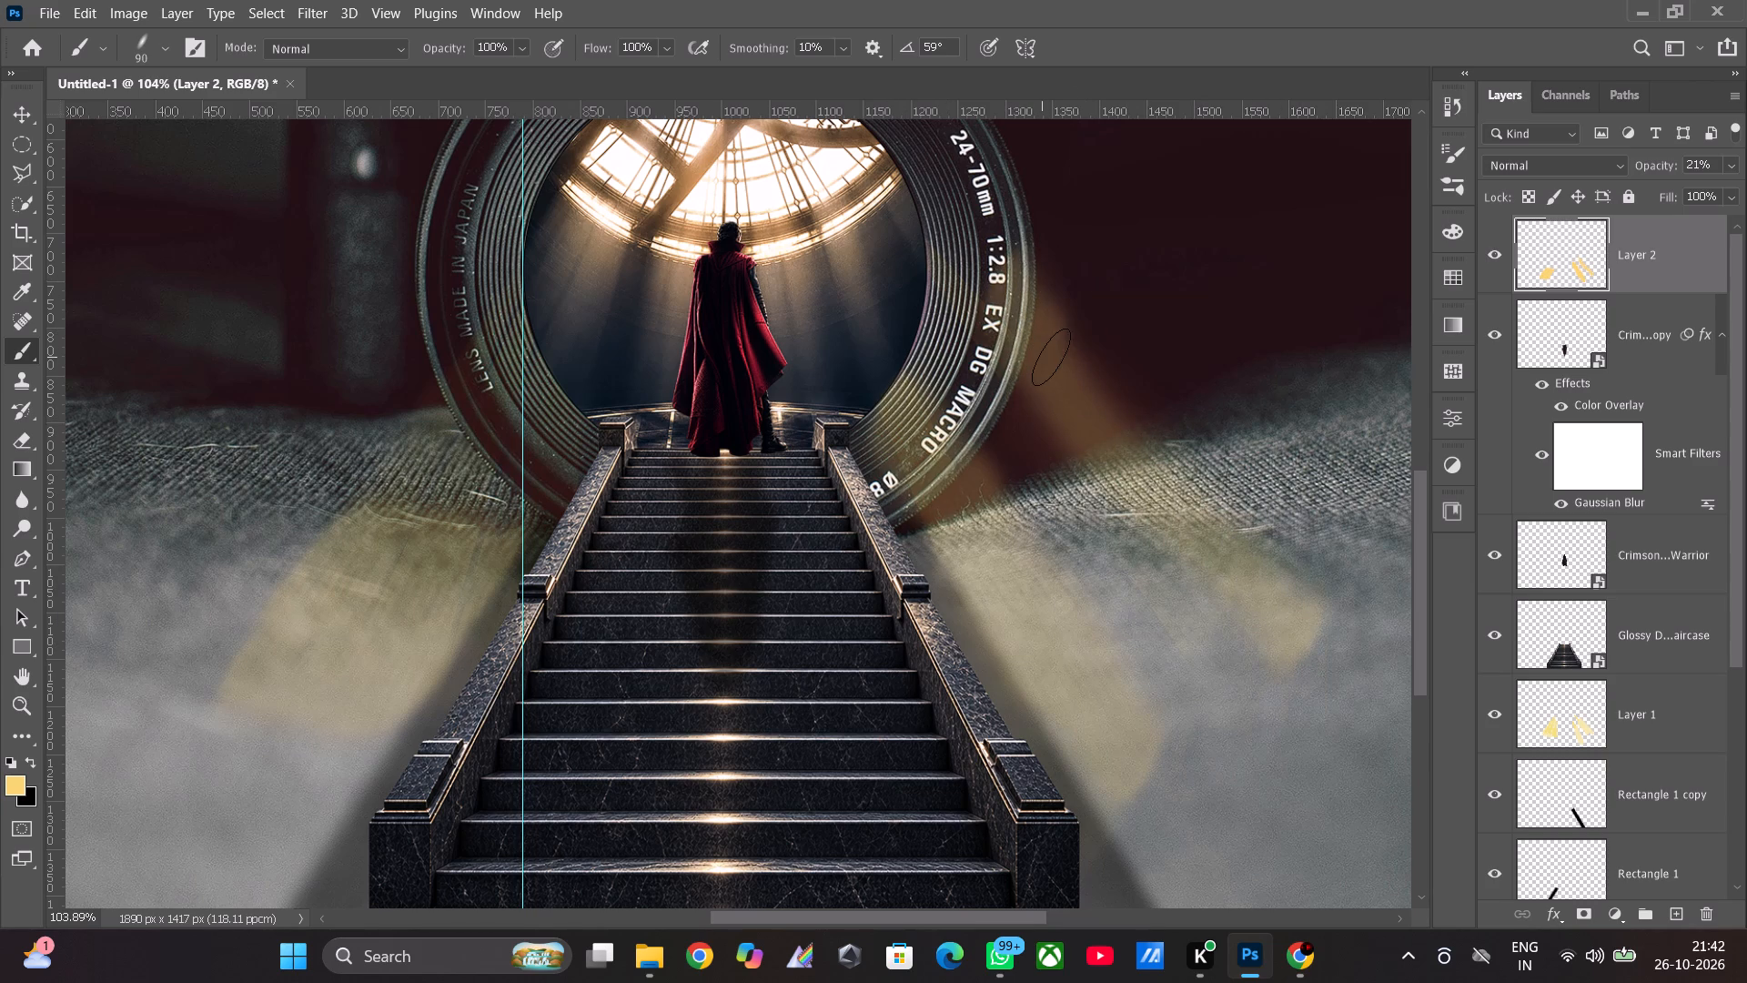
{"action": "left_click_drag", "start_coordinate": [962, 257], "coordinate": [1025, 317]}
{"action": "left_click_drag", "start_coordinate": [995, 268], "coordinate": [1086, 394]}
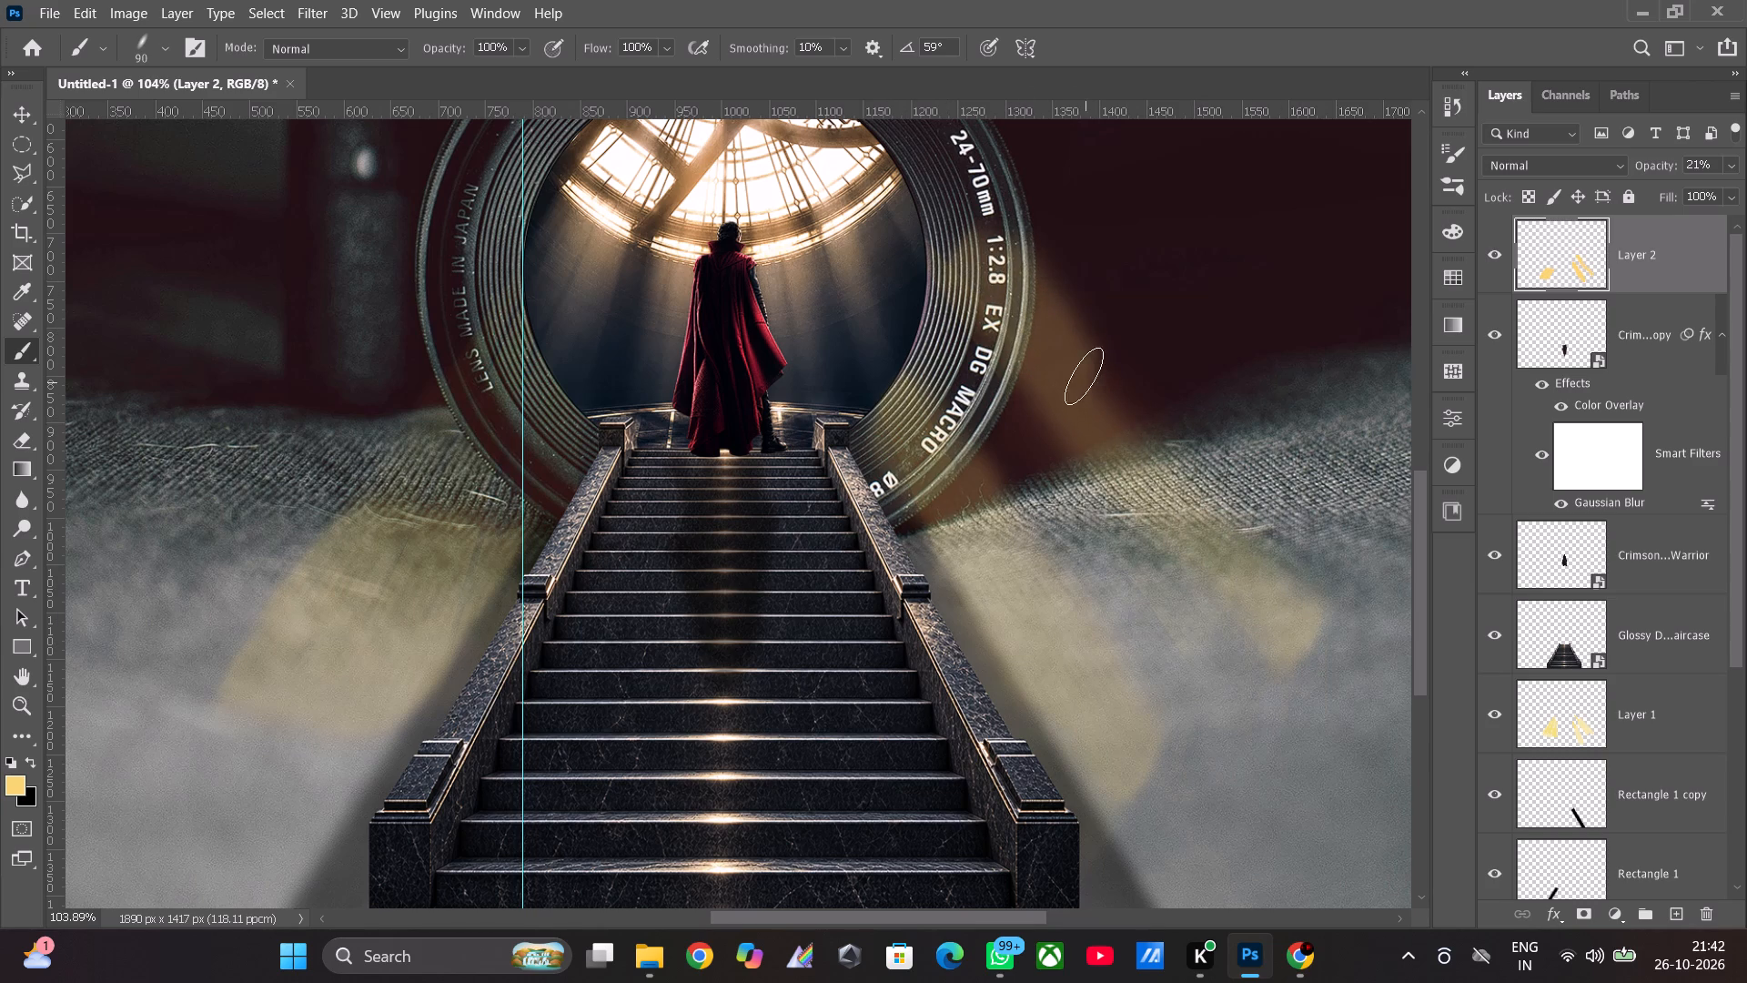
{"action": "left_click_drag", "start_coordinate": [1089, 380], "coordinate": [1305, 628]}
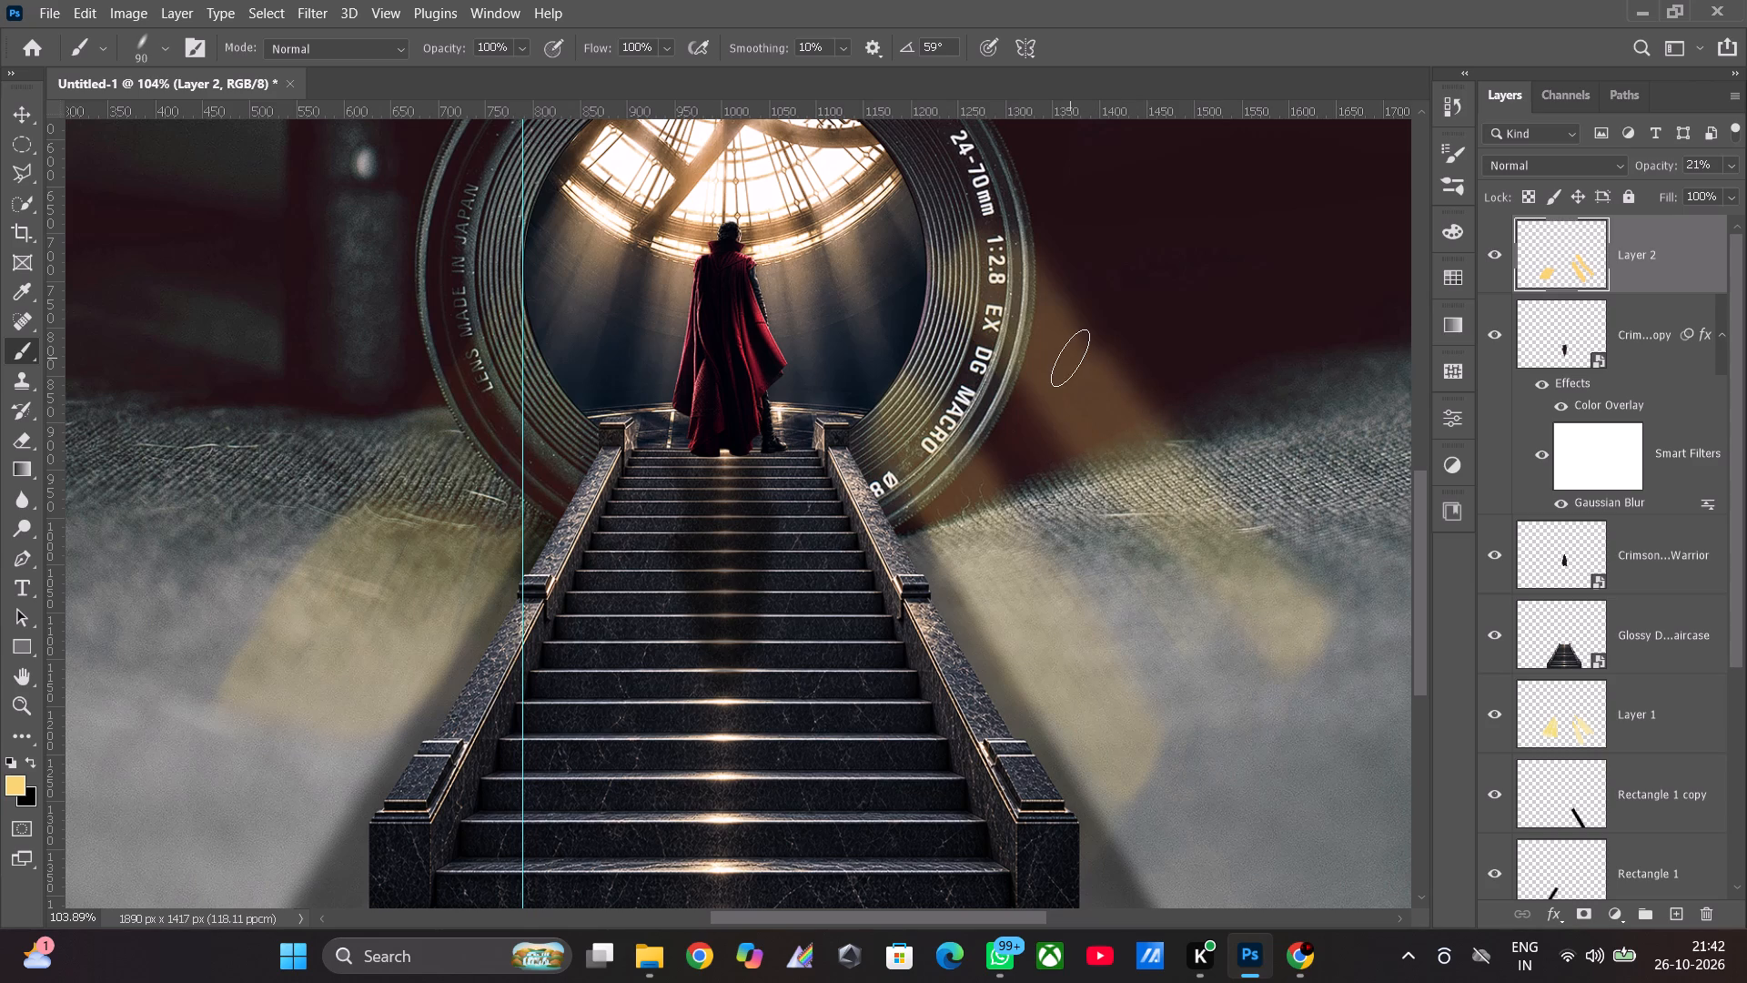
{"action": "left_click_drag", "start_coordinate": [1070, 358], "coordinate": [1120, 427]}
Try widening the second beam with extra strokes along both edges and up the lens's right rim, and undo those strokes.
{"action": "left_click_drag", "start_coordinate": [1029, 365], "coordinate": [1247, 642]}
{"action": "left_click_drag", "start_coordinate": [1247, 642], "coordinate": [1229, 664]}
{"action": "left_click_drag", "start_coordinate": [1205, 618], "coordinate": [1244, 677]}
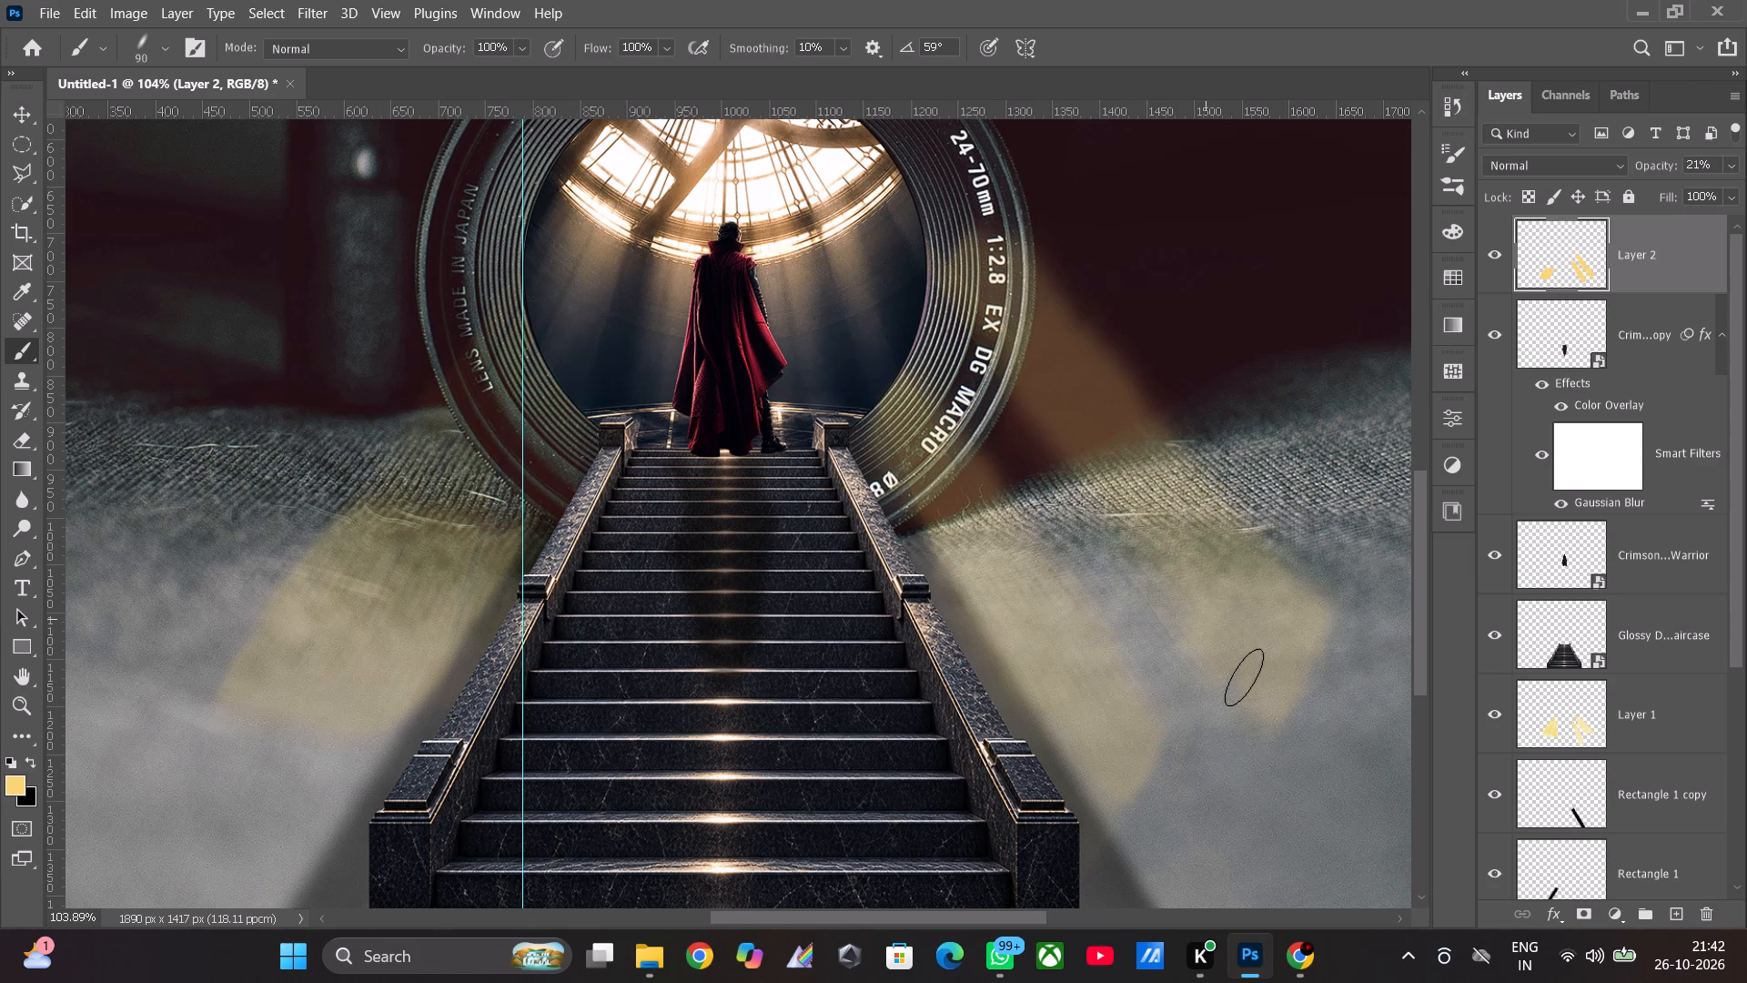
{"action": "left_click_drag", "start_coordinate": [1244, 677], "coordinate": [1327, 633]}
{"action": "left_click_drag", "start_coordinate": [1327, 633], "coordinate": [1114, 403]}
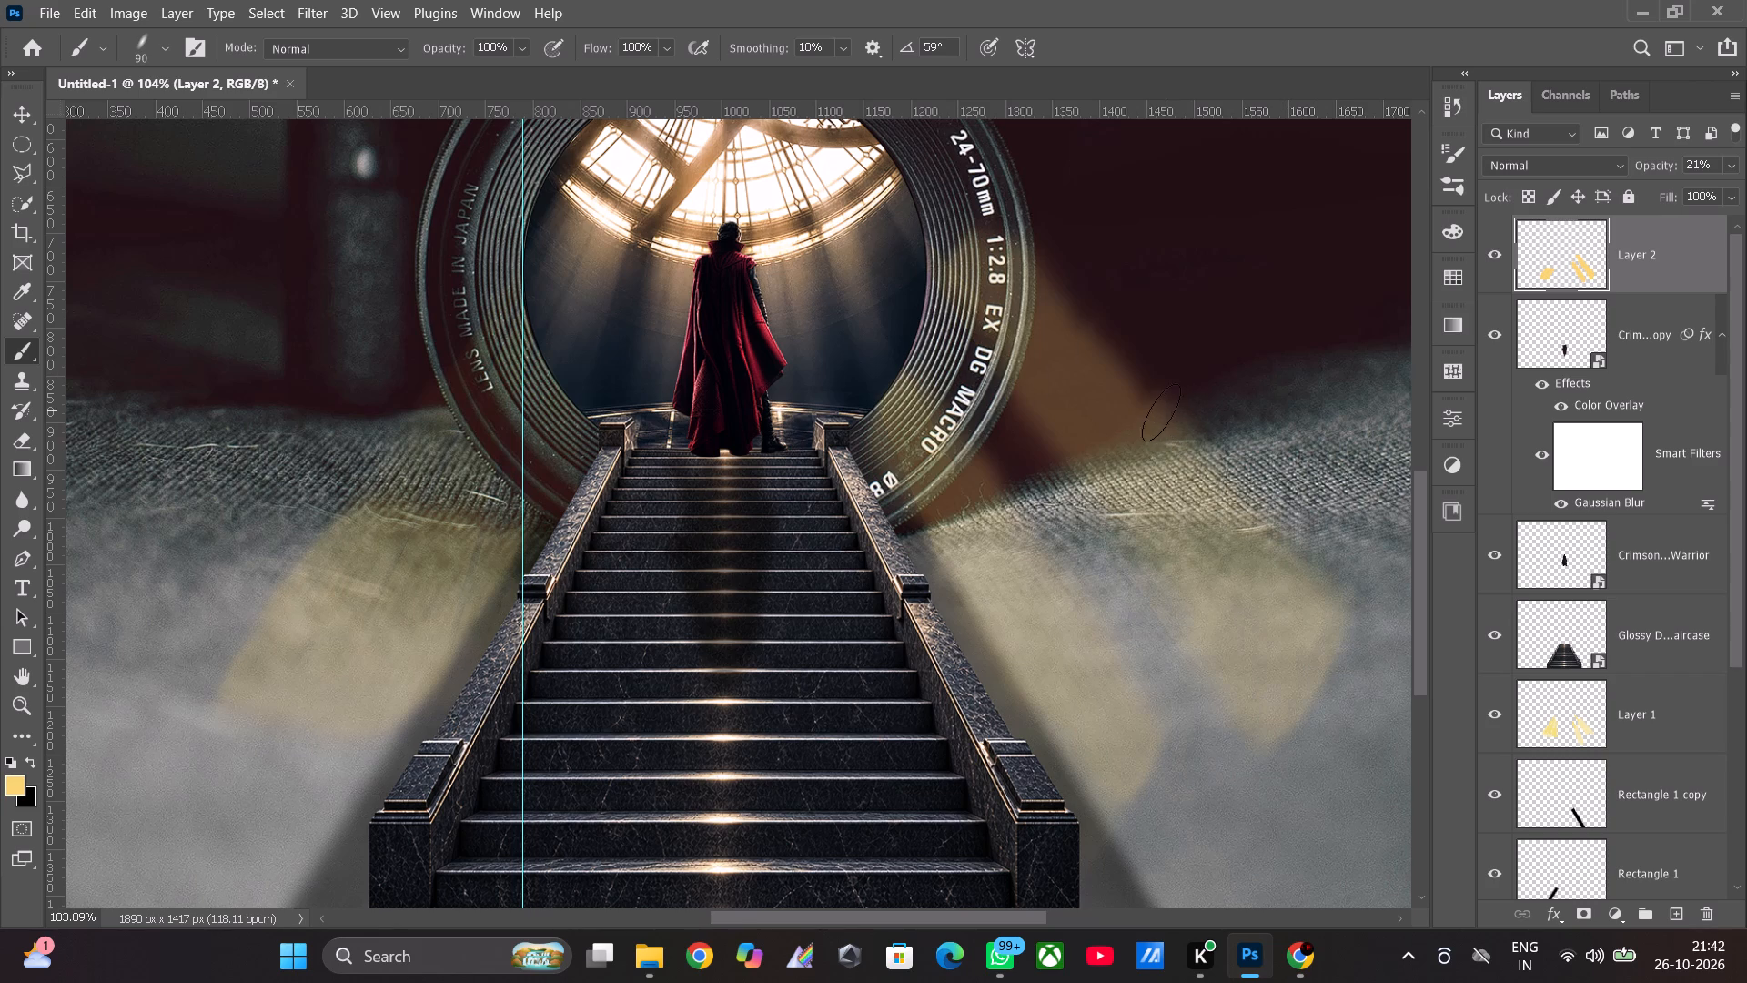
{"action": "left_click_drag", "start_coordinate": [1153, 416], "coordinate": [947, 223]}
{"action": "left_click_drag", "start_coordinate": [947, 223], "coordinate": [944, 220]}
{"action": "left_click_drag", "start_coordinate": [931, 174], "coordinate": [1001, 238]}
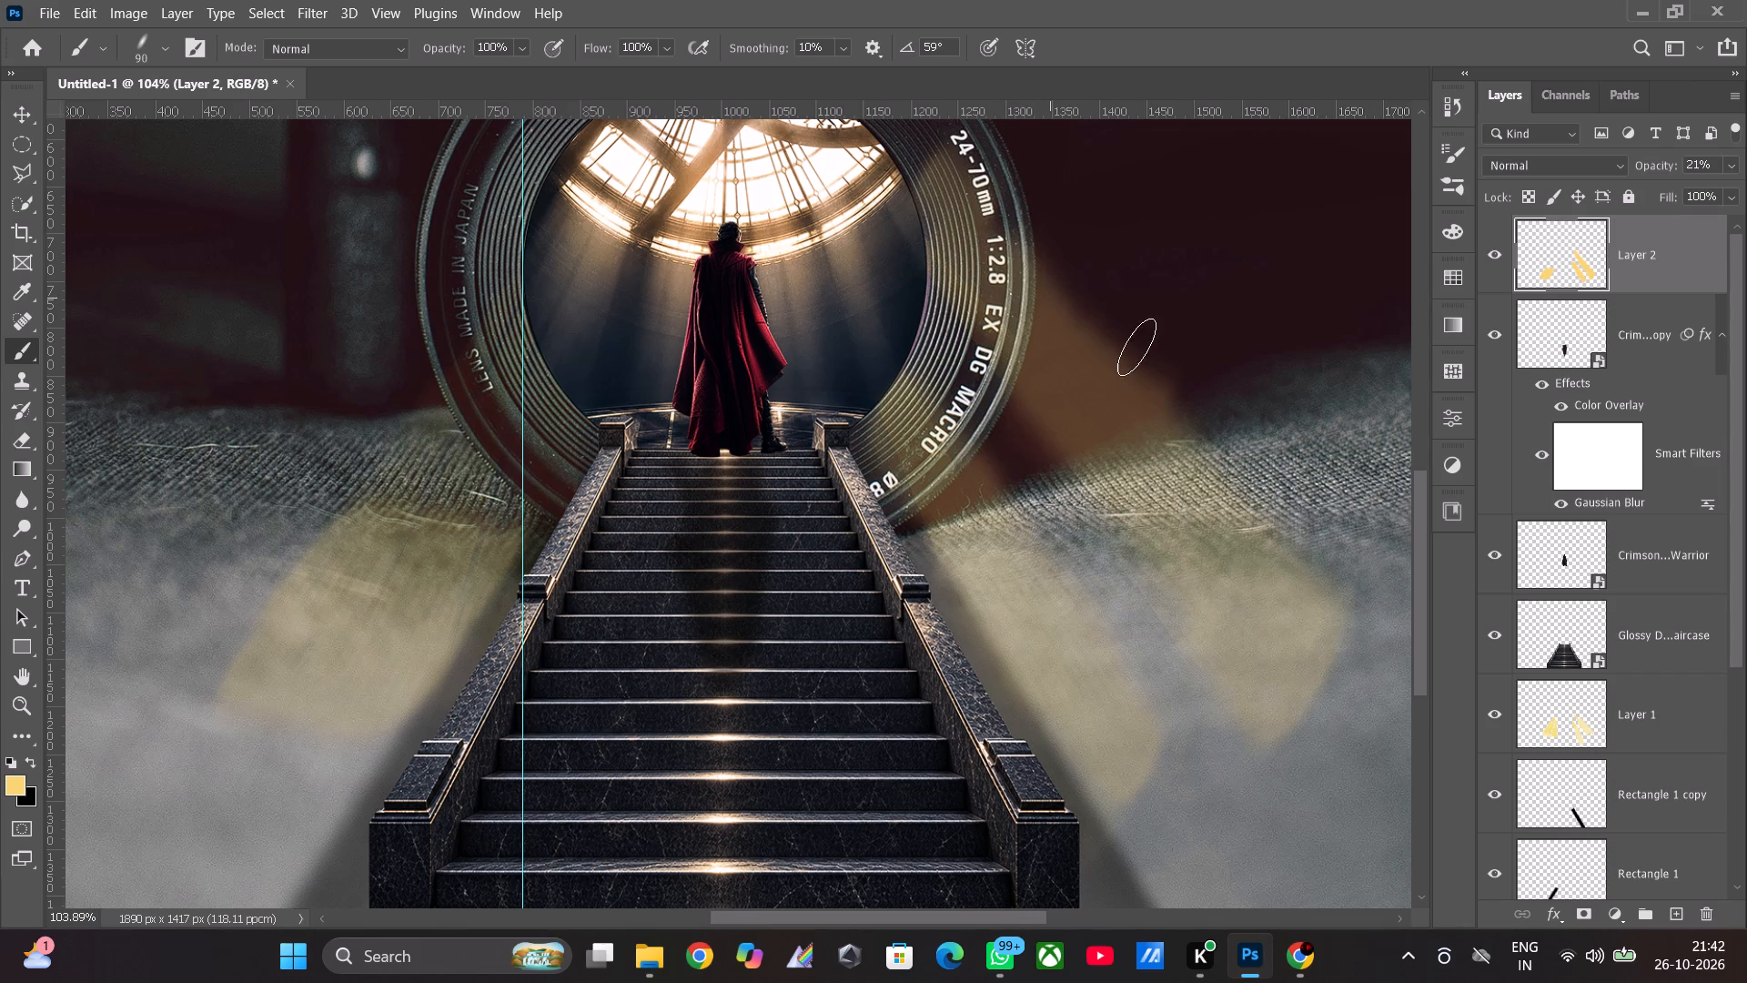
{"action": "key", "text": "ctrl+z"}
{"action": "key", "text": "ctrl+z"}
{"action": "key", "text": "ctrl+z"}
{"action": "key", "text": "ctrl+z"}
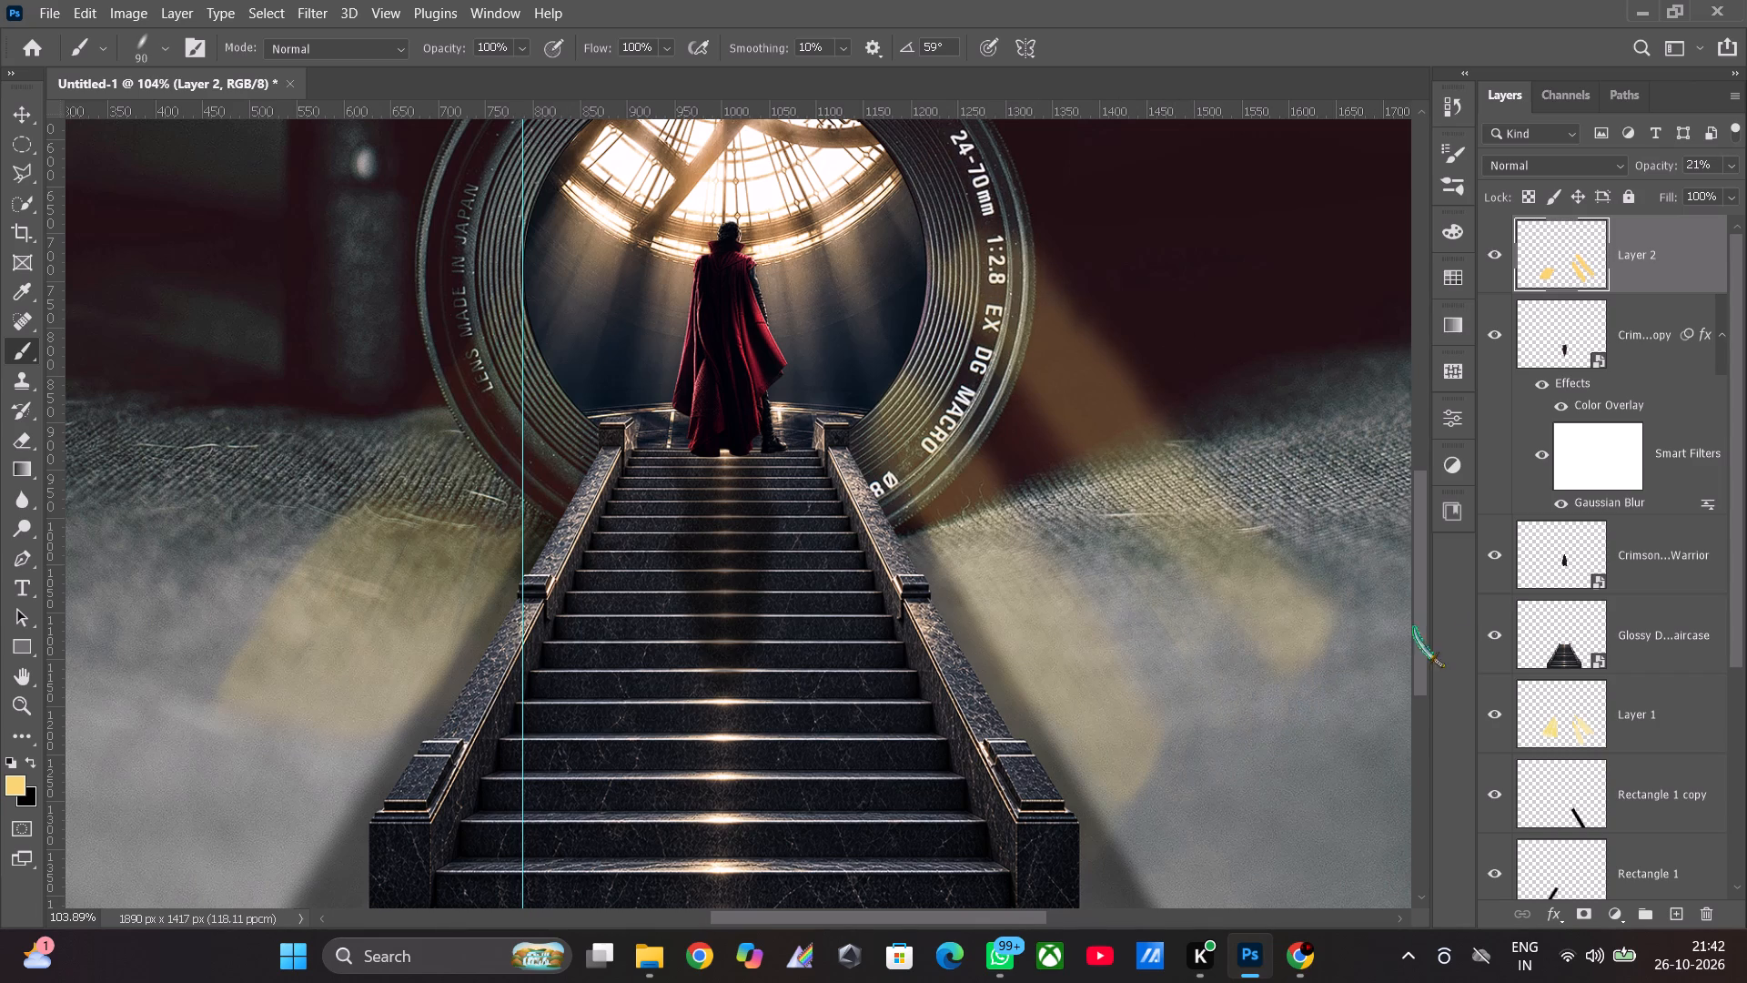
Brush golden light on Layer 2 over the lens ring's right side around the 24-70mm and 1:2.8 lettering, undoing one stray stroke.
{"action": "left_click_drag", "start_coordinate": [1427, 626], "coordinate": [1400, 587]}
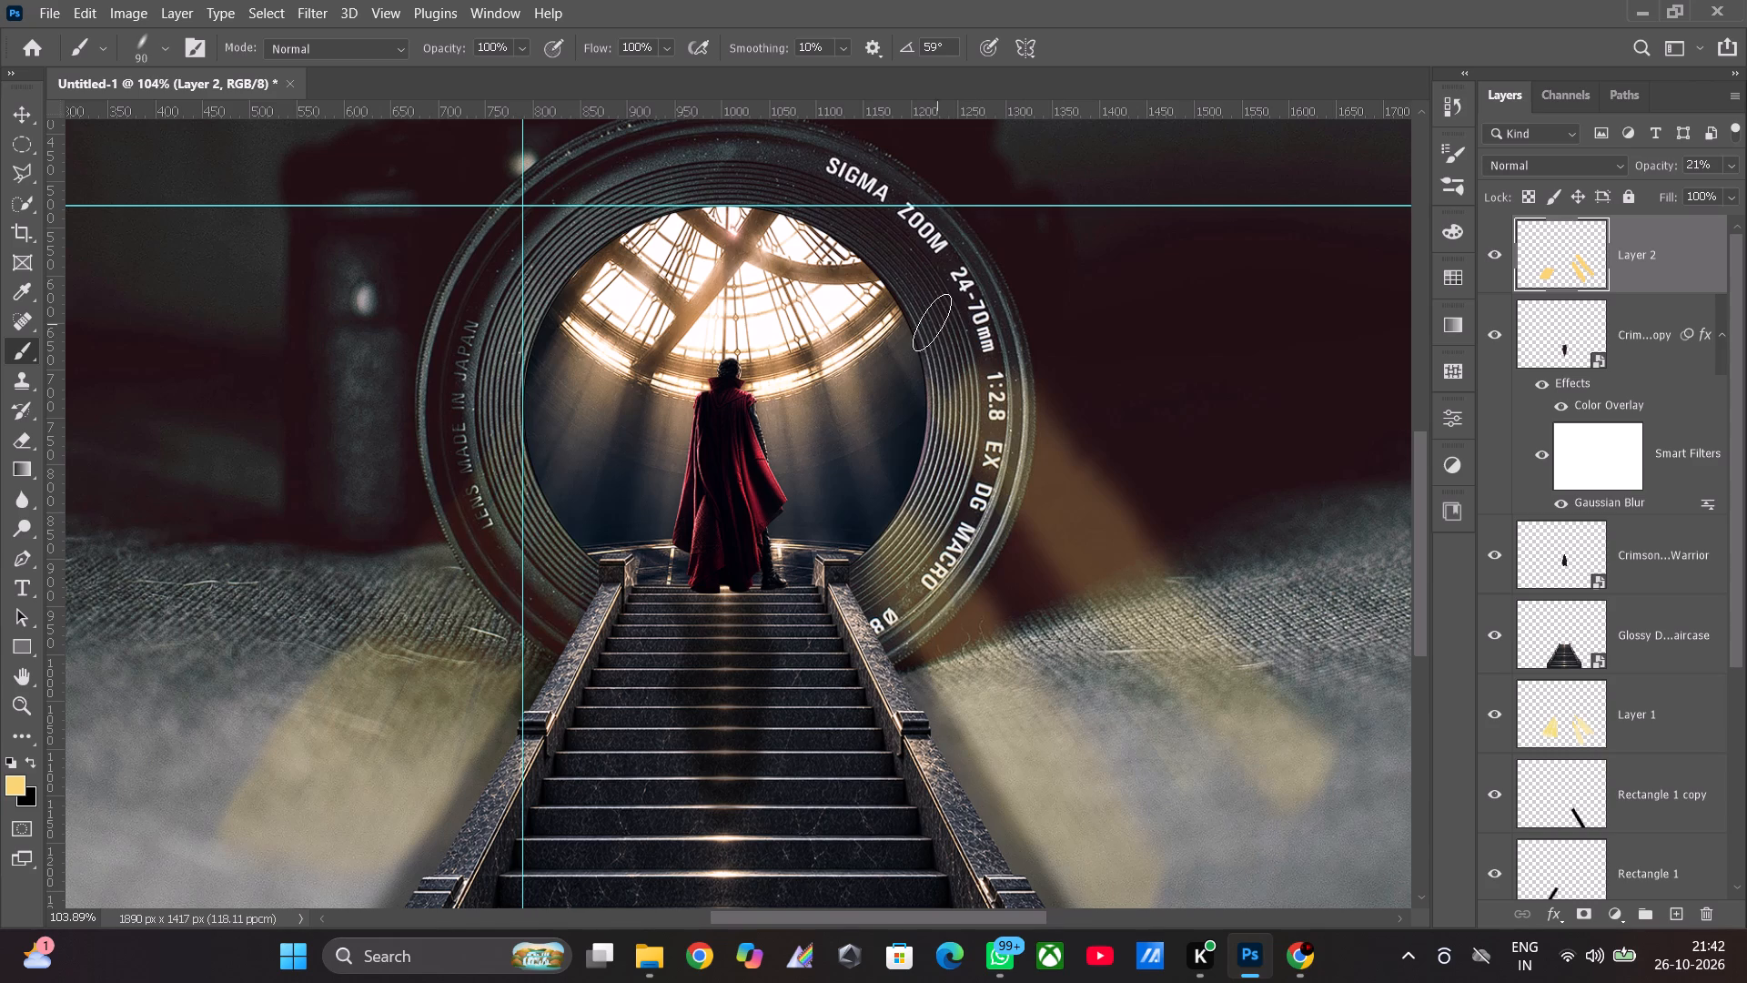
{"action": "left_click_drag", "start_coordinate": [934, 303], "coordinate": [1005, 413]}
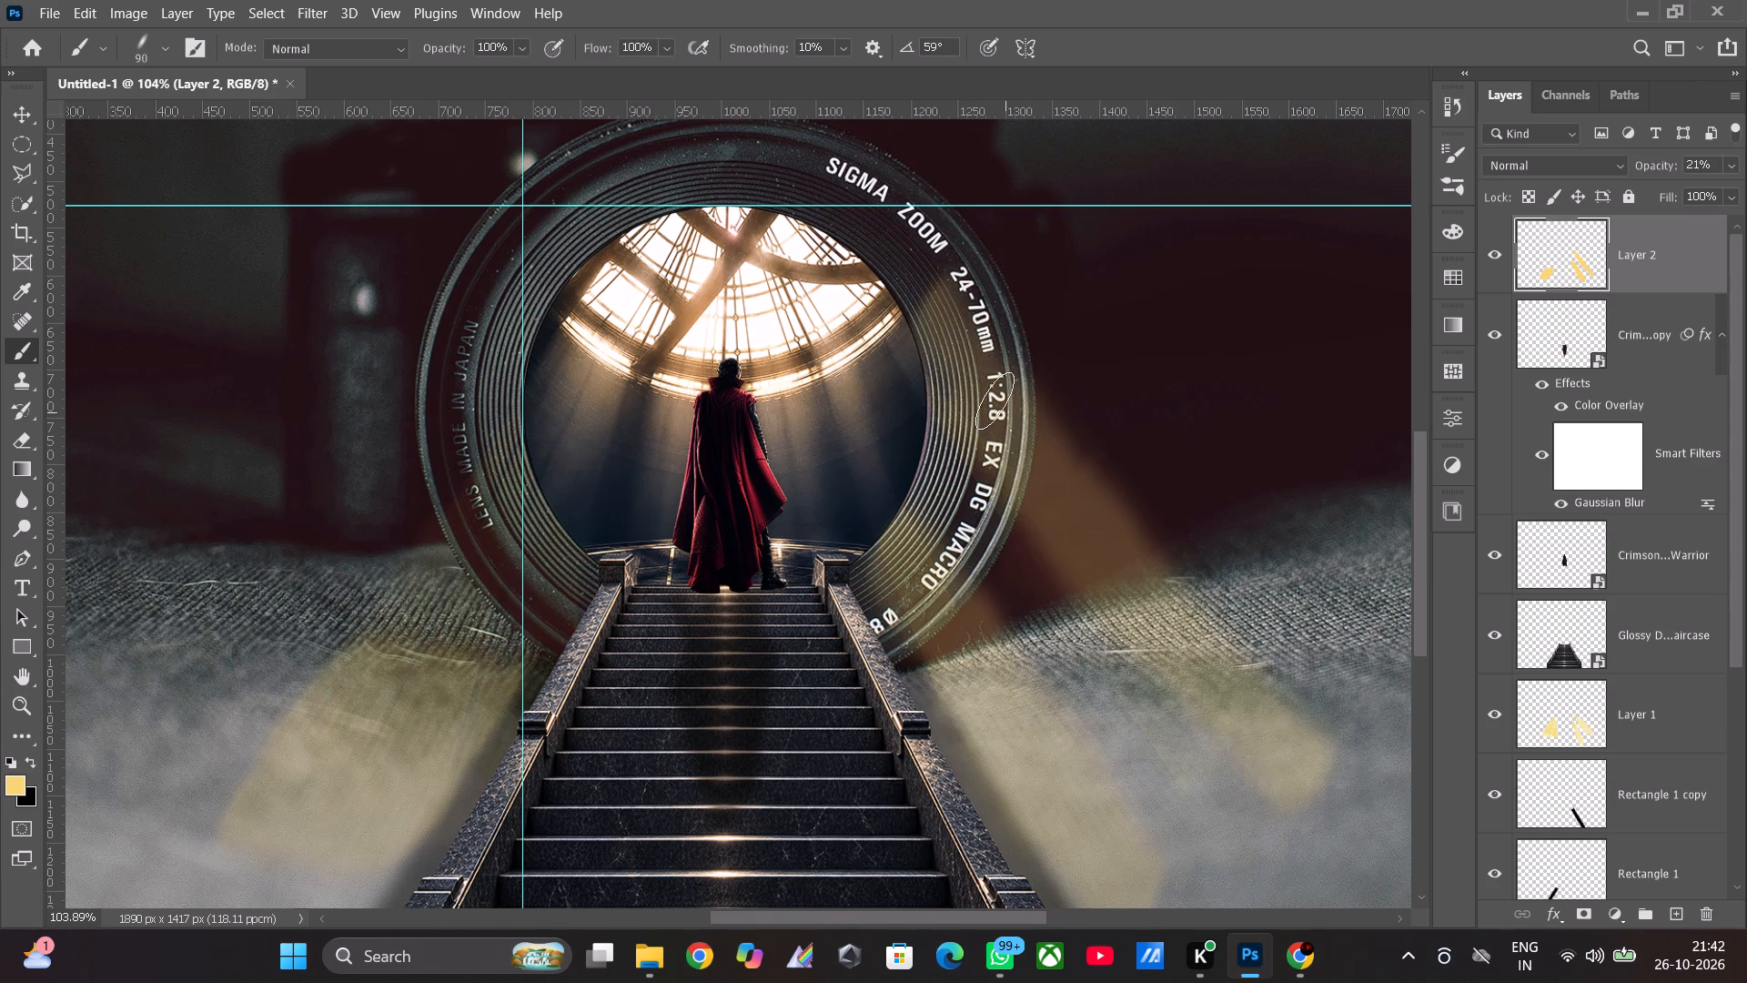
{"action": "left_click_drag", "start_coordinate": [957, 367], "coordinate": [971, 403]}
{"action": "left_click_drag", "start_coordinate": [954, 352], "coordinate": [968, 375]}
{"action": "left_click_drag", "start_coordinate": [911, 244], "coordinate": [990, 323]}
{"action": "left_click_drag", "start_coordinate": [910, 260], "coordinate": [993, 390]}
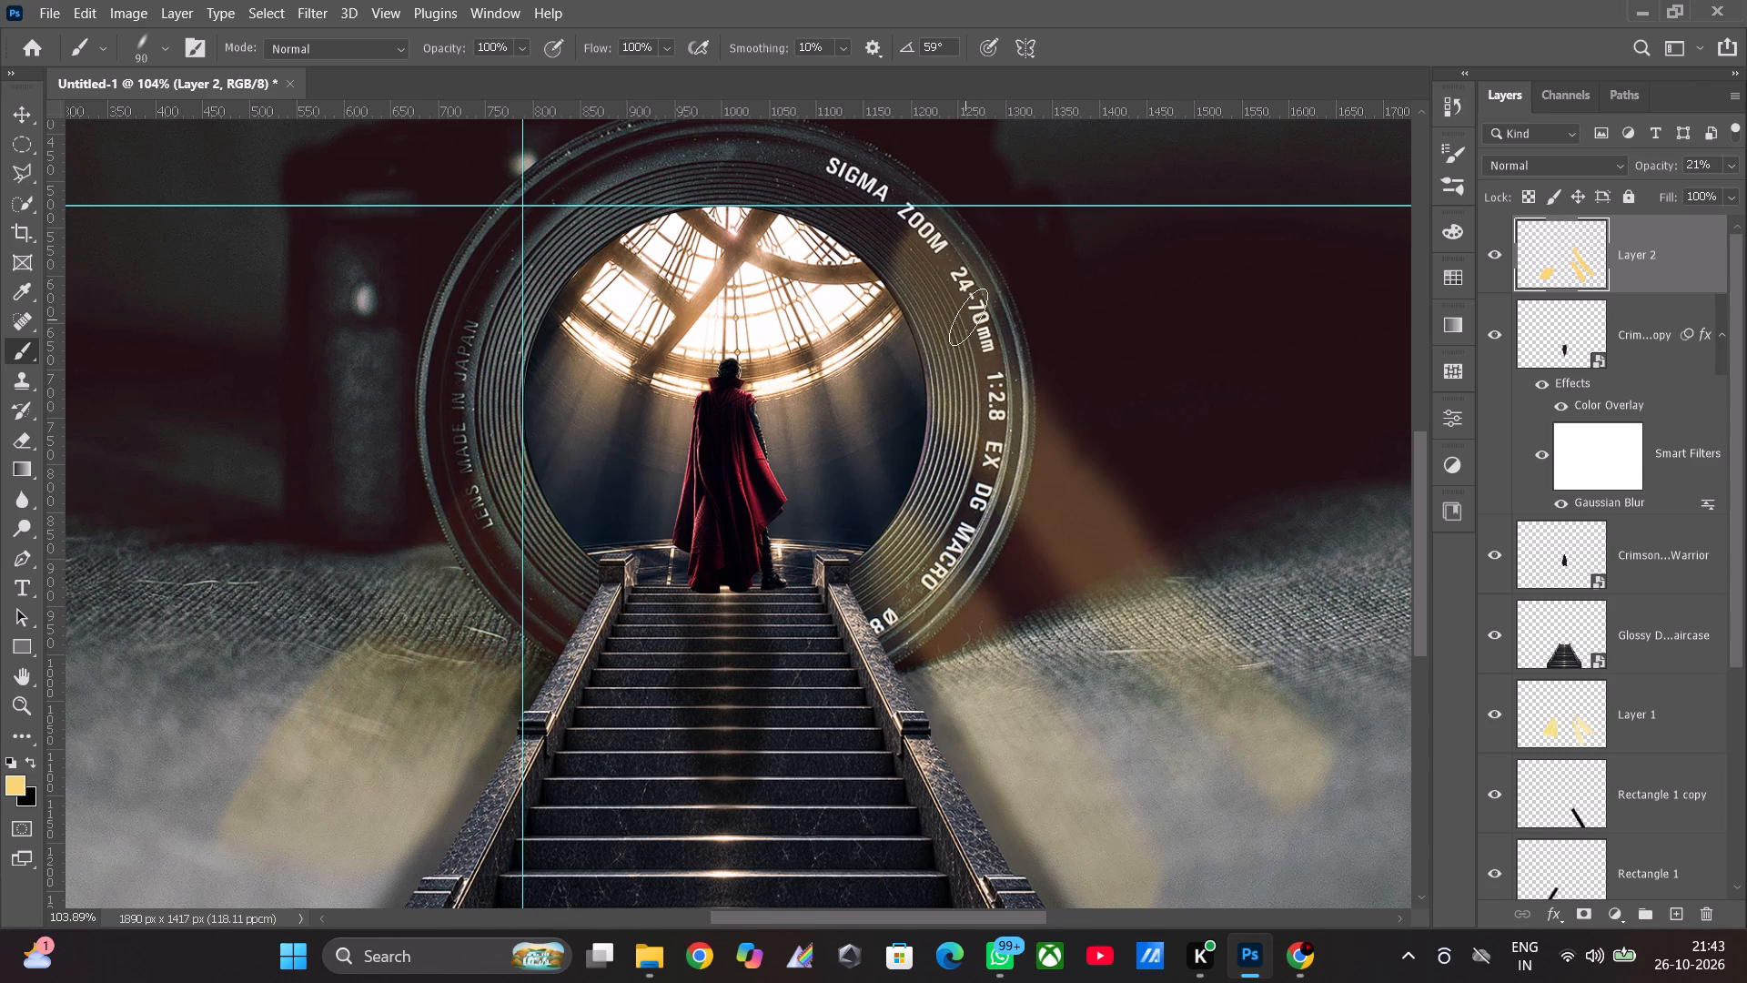
{"action": "left_click_drag", "start_coordinate": [974, 324], "coordinate": [1032, 408]}
{"action": "key", "text": "ctrl+z"}
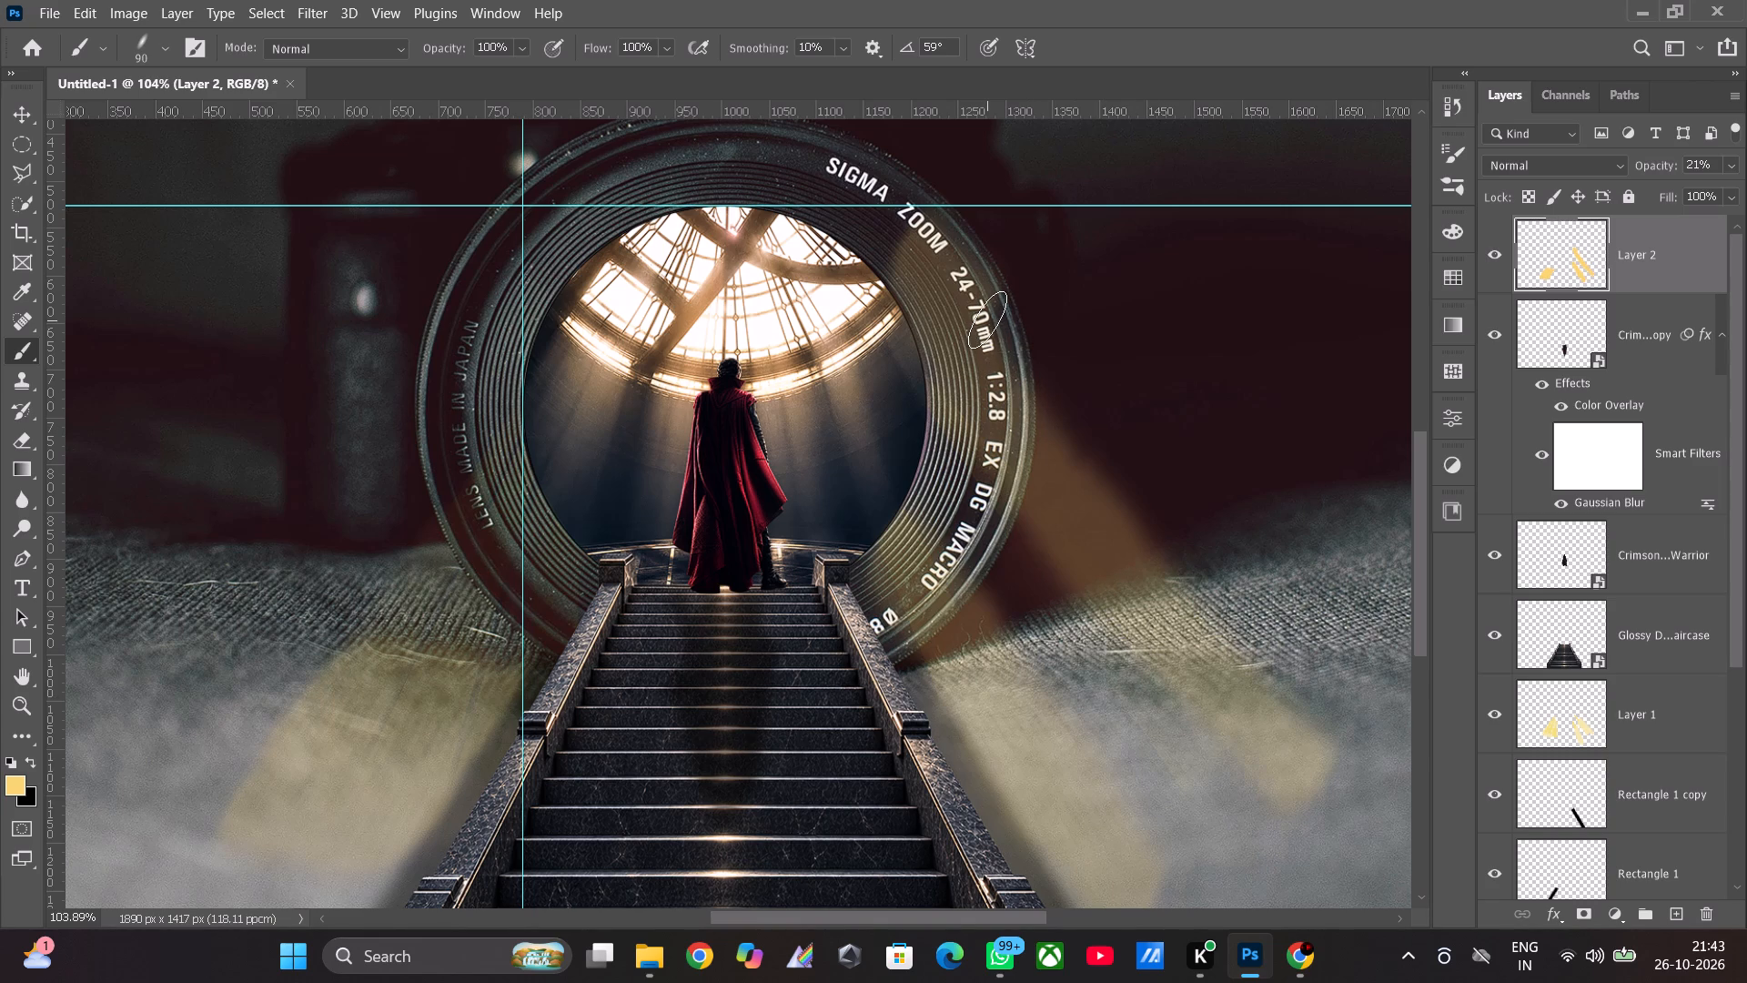
{"action": "left_click", "coordinate": [987, 319]}
{"action": "left_click", "coordinate": [988, 319]}
{"action": "left_click", "coordinate": [1001, 340]}
{"action": "left_click", "coordinate": [1004, 368]}
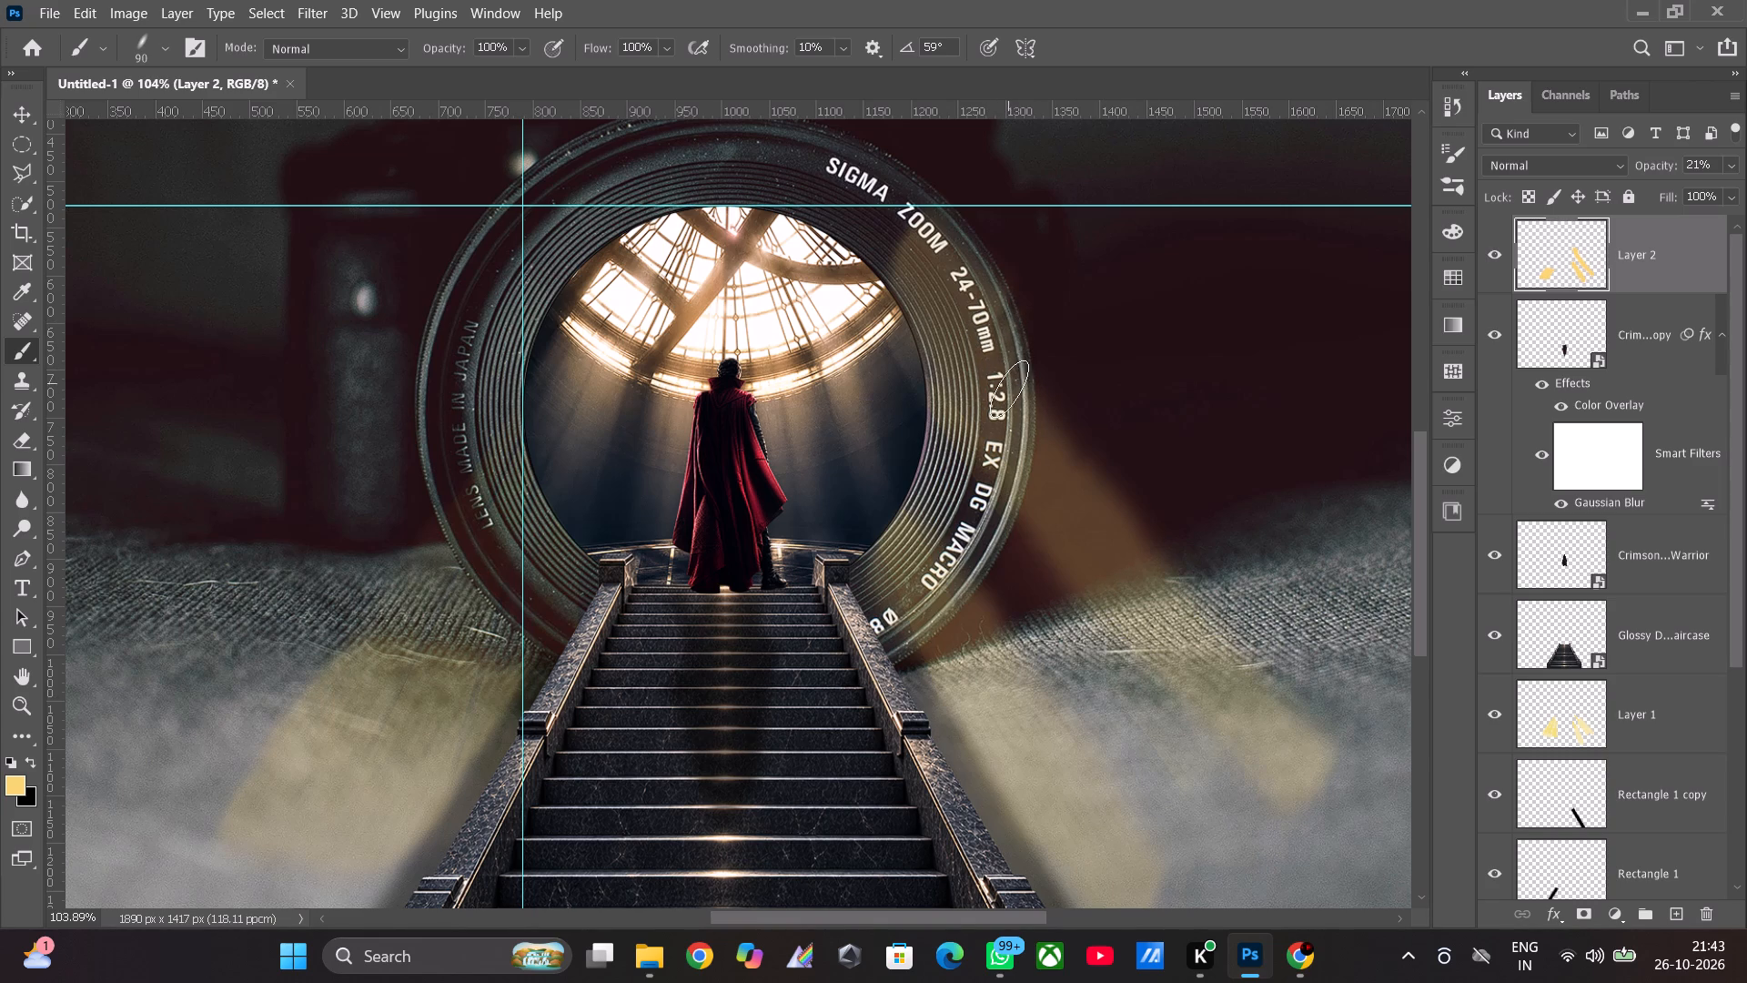
{"action": "left_click", "coordinate": [1010, 395]}
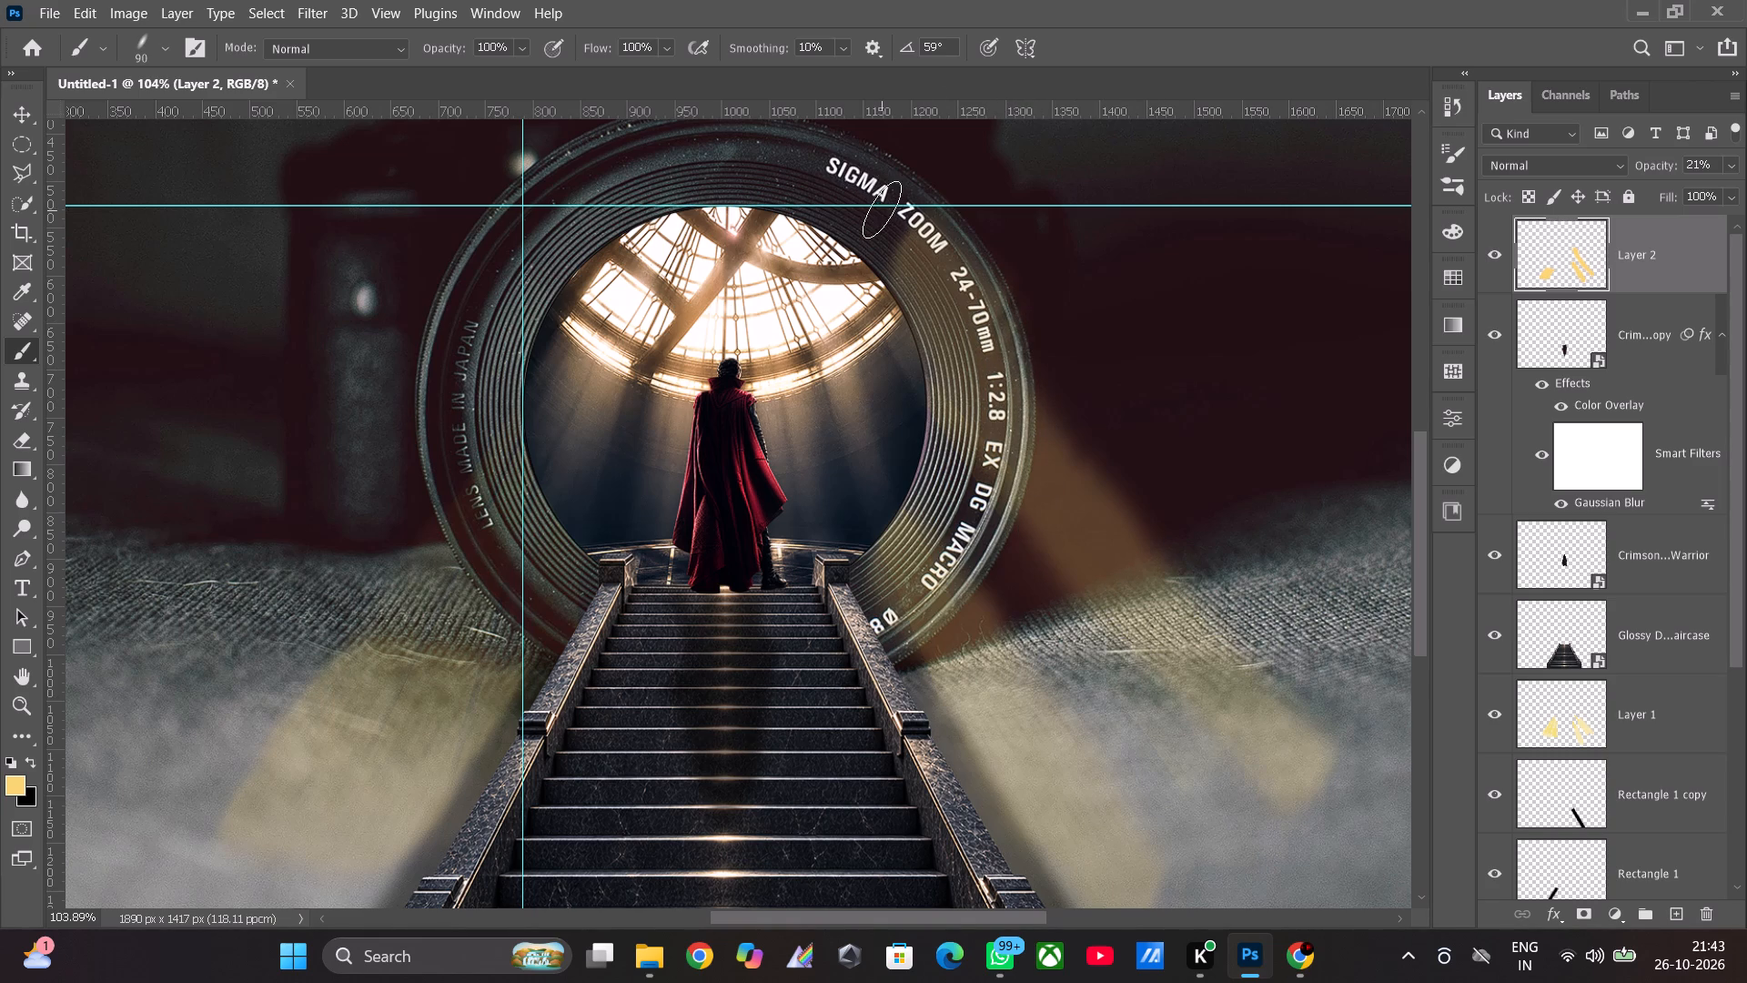
Extend the golden light on Layer 2 around the lens ring's upper-right arc beside the SIGMA ZOOM lettering.
{"action": "left_click_drag", "start_coordinate": [884, 225], "coordinate": [895, 241]}
{"action": "left_click", "coordinate": [907, 262]}
{"action": "left_click", "coordinate": [894, 247]}
{"action": "double_click", "coordinate": [873, 221]}
{"action": "left_click_drag", "start_coordinate": [856, 210], "coordinate": [843, 208]}
{"action": "left_click_drag", "start_coordinate": [831, 202], "coordinate": [819, 202]}
{"action": "left_click", "coordinate": [804, 198]}
{"action": "left_click_drag", "start_coordinate": [819, 205], "coordinate": [862, 234]}
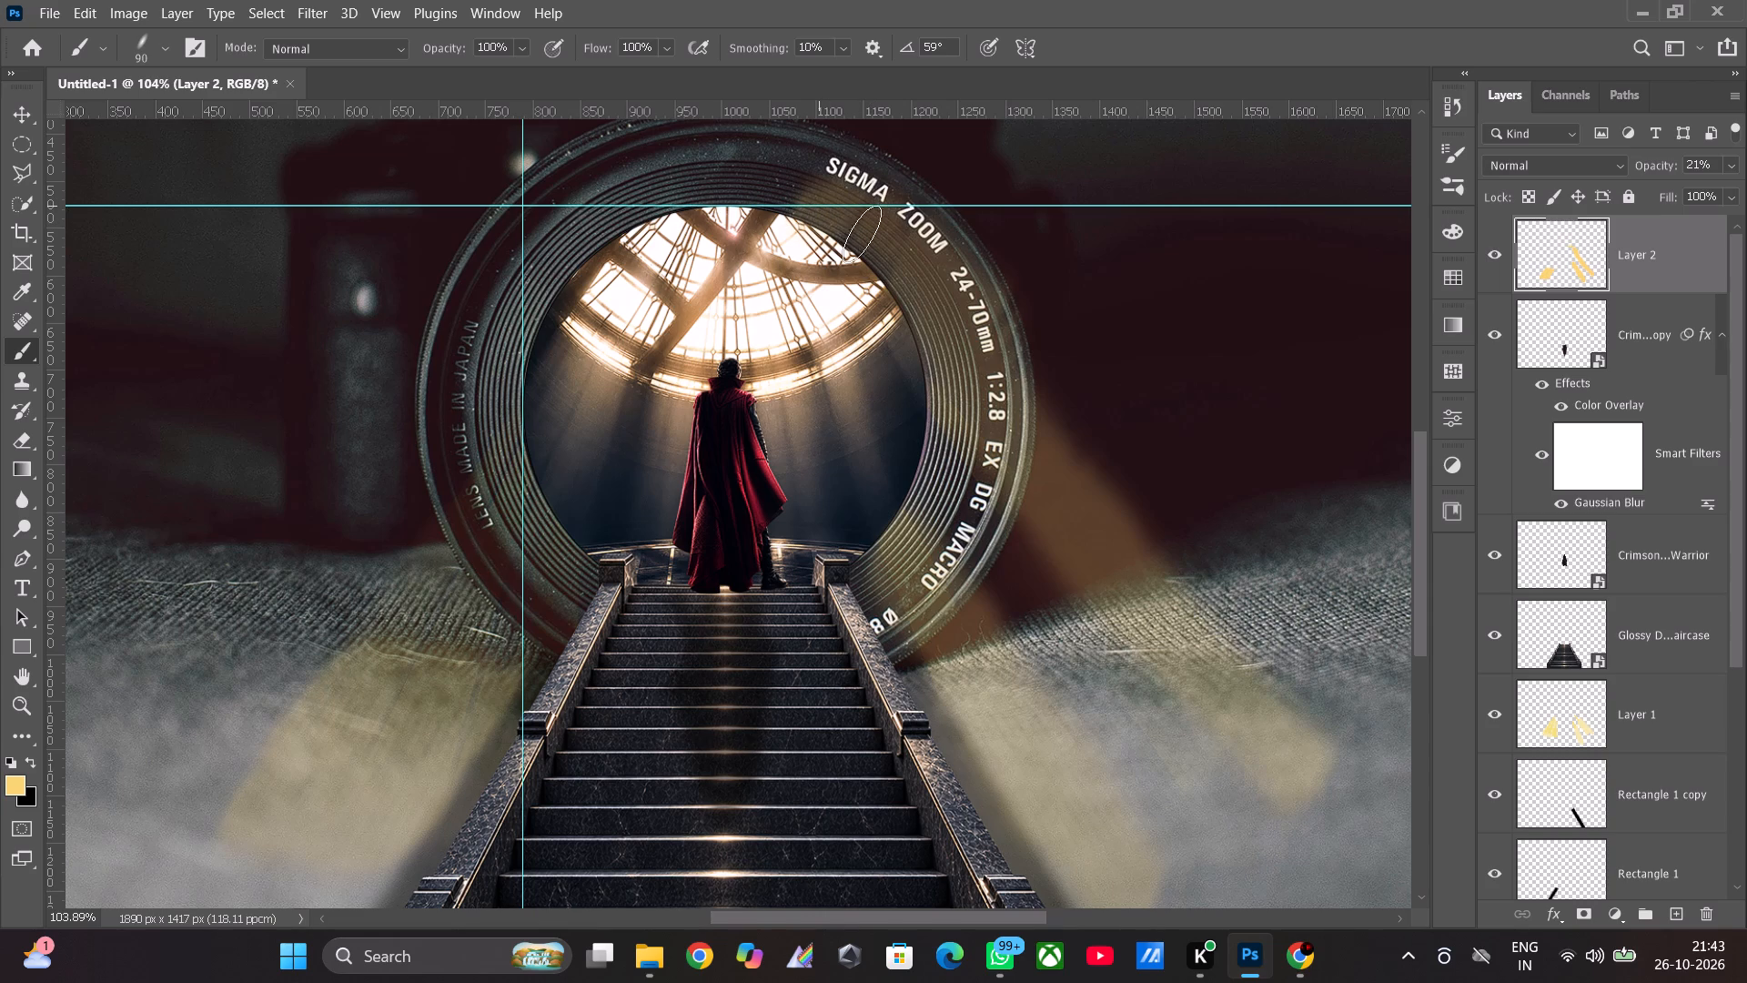
{"action": "left_click_drag", "start_coordinate": [862, 234], "coordinate": [902, 229]}
Continue the golden light over the lens ring's top and down its left side to the staircase's left railing.
{"action": "left_click_drag", "start_coordinate": [902, 229], "coordinate": [670, 171]}
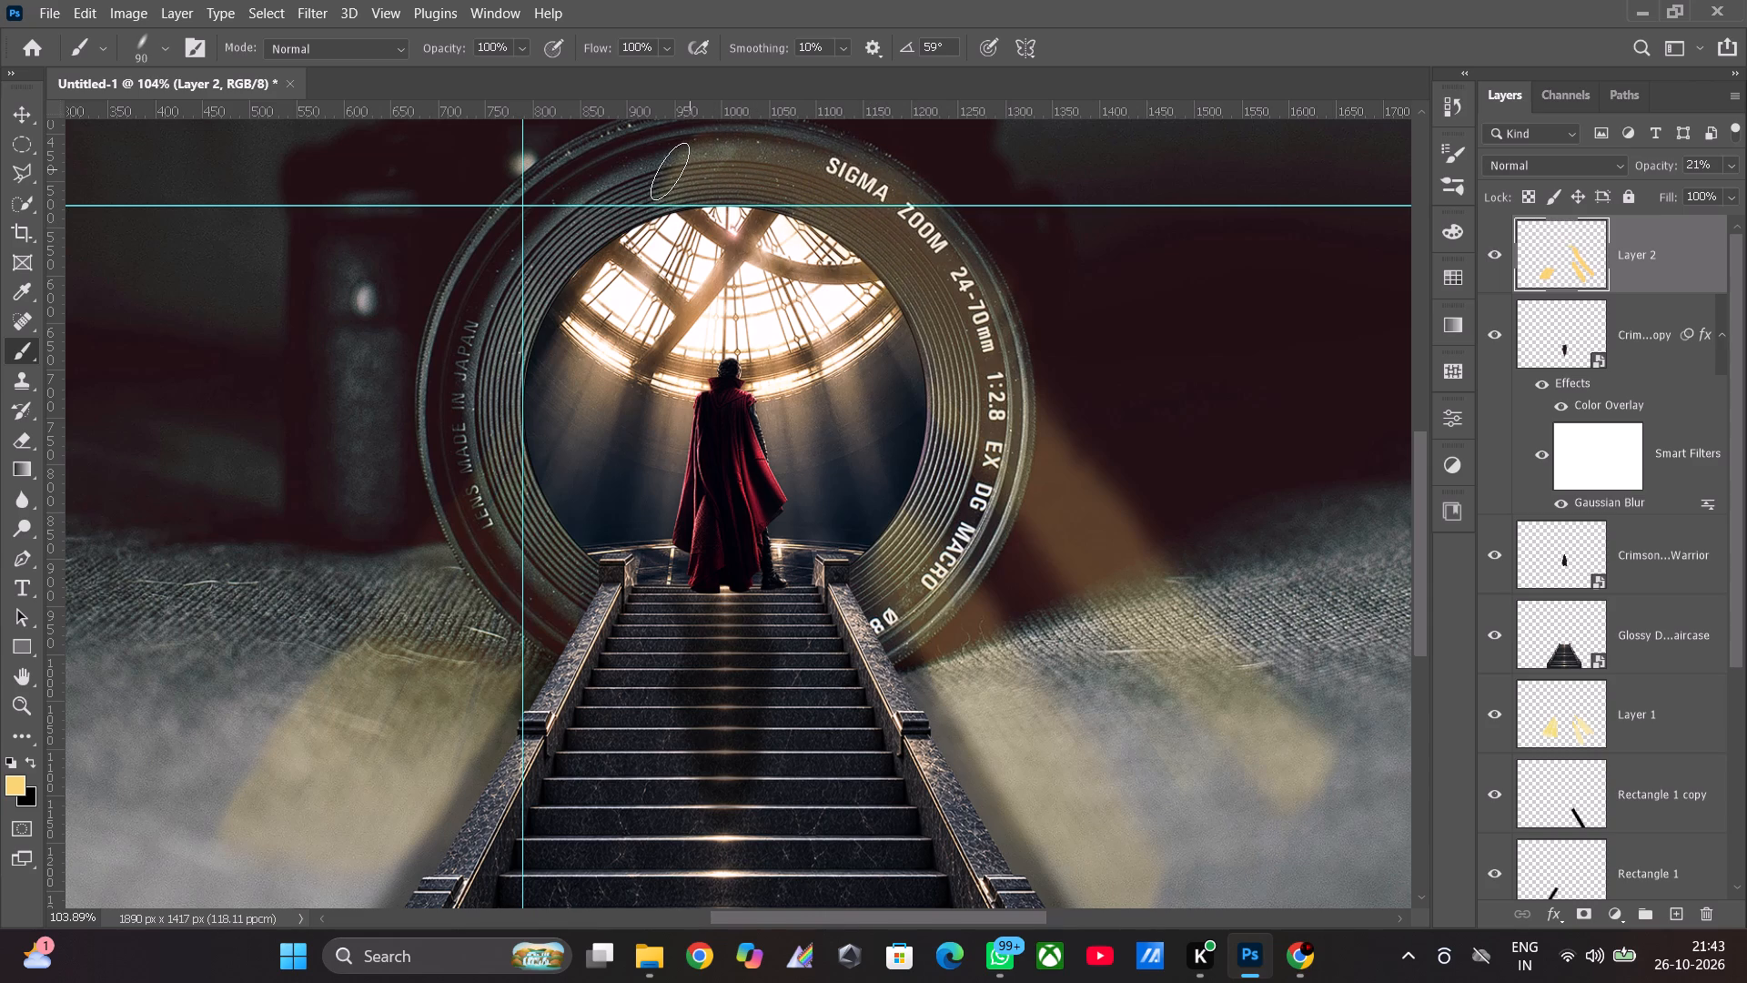
{"action": "left_click_drag", "start_coordinate": [670, 171], "coordinate": [510, 319]}
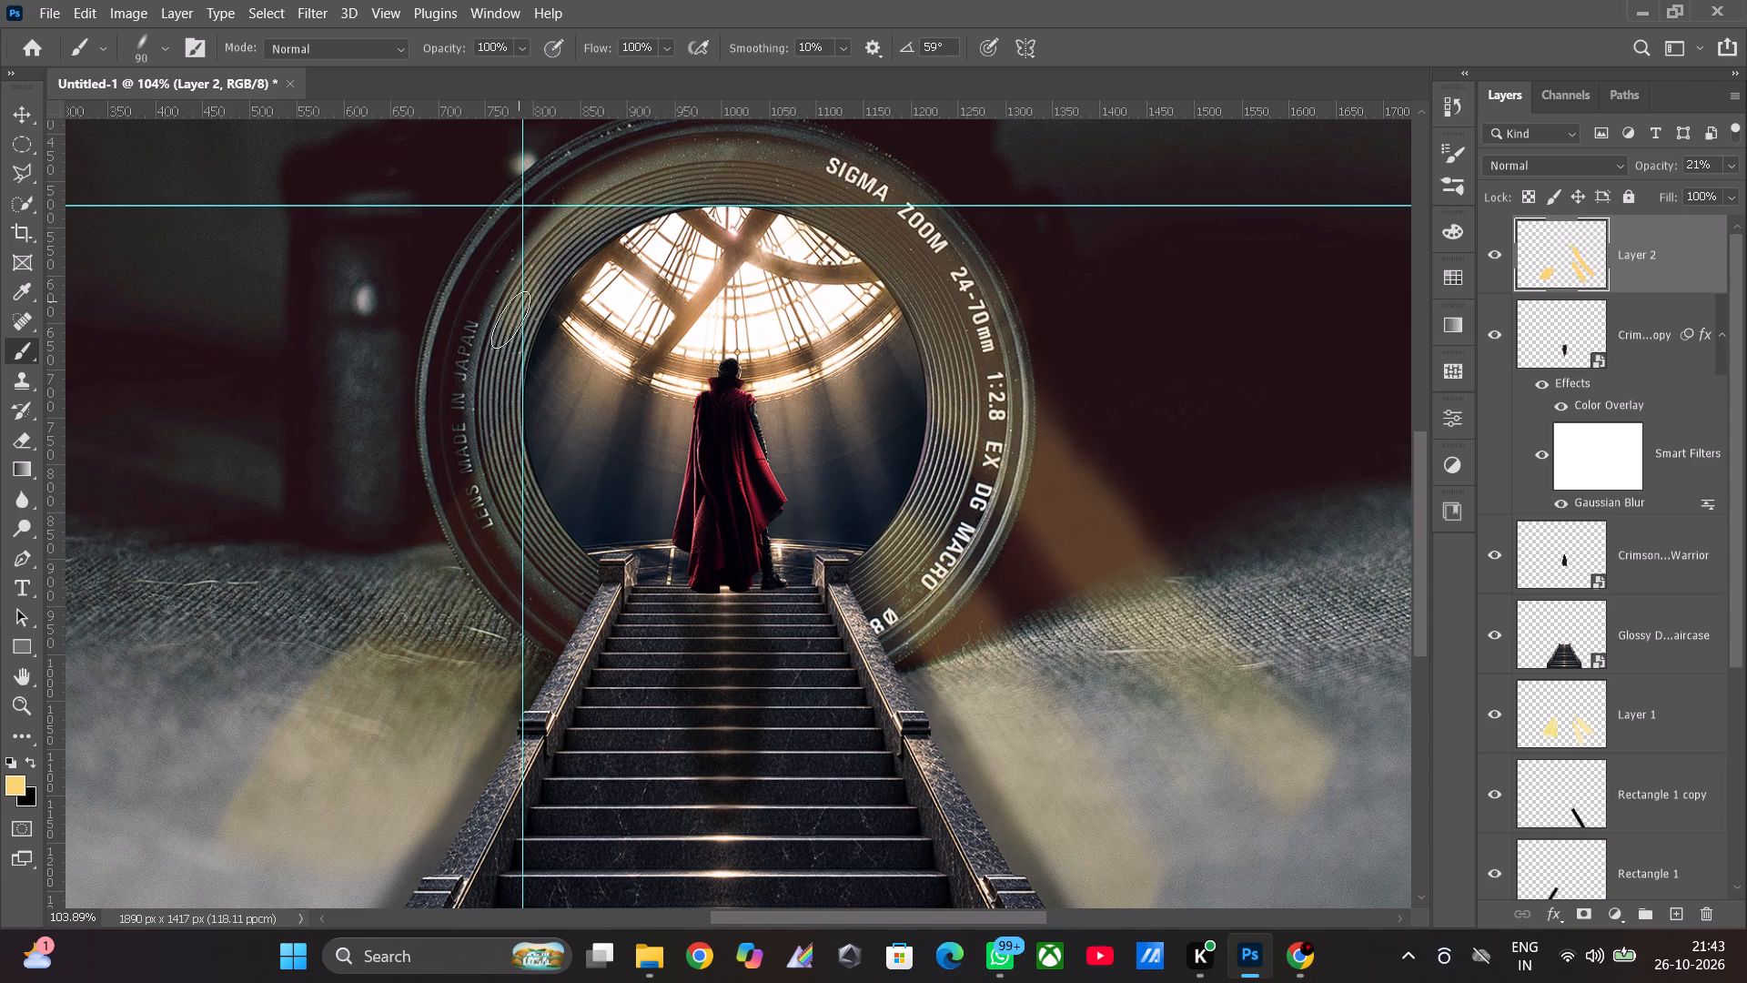
{"action": "left_click_drag", "start_coordinate": [510, 319], "coordinate": [646, 193]}
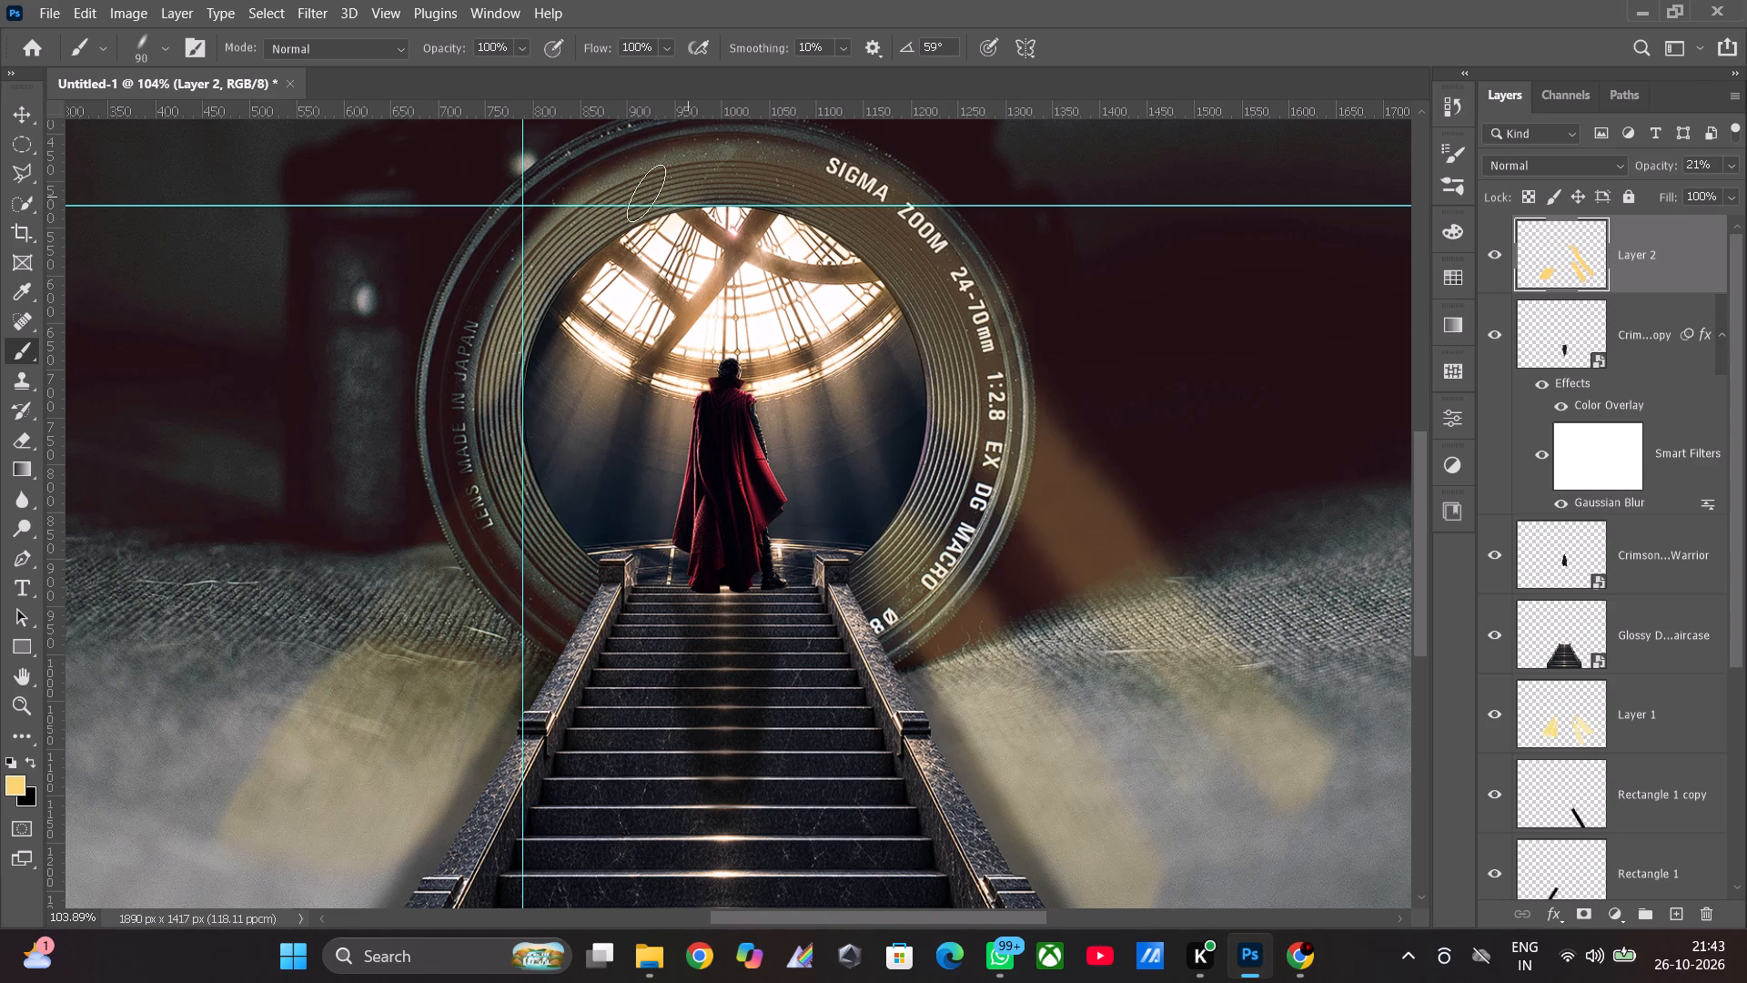
{"action": "left_click_drag", "start_coordinate": [646, 193], "coordinate": [459, 367]}
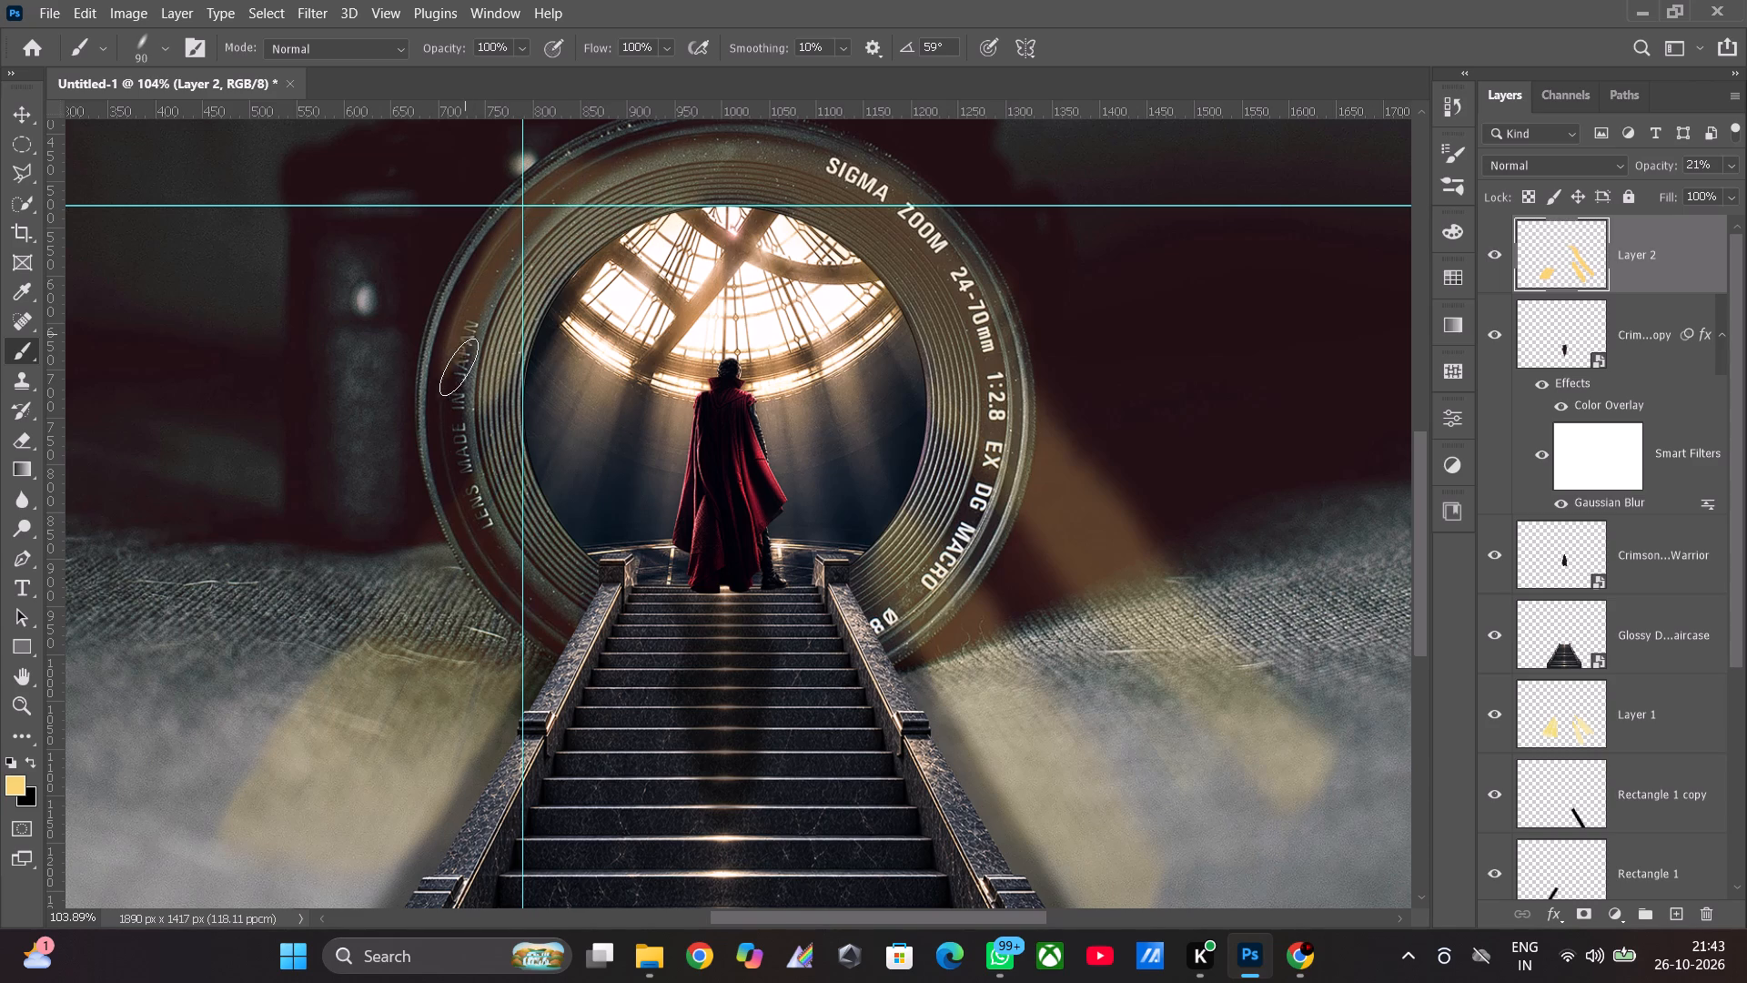
{"action": "left_click_drag", "start_coordinate": [459, 367], "coordinate": [483, 492]}
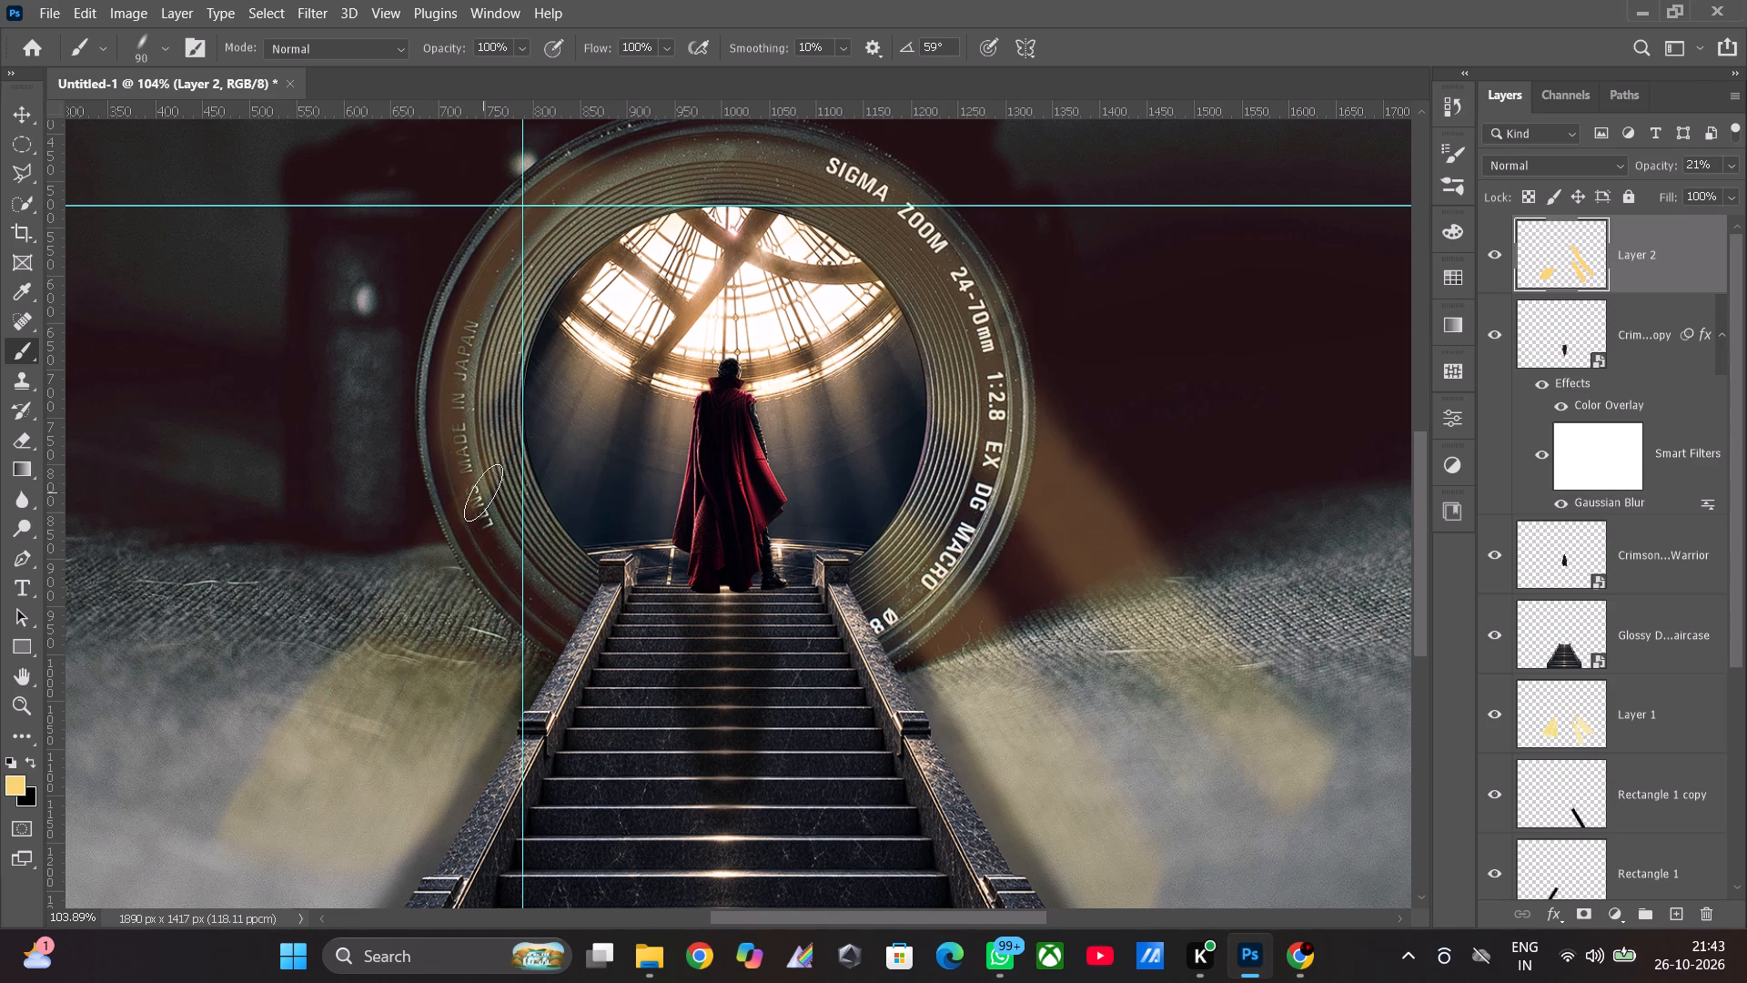
{"action": "left_click_drag", "start_coordinate": [483, 492], "coordinate": [562, 607]}
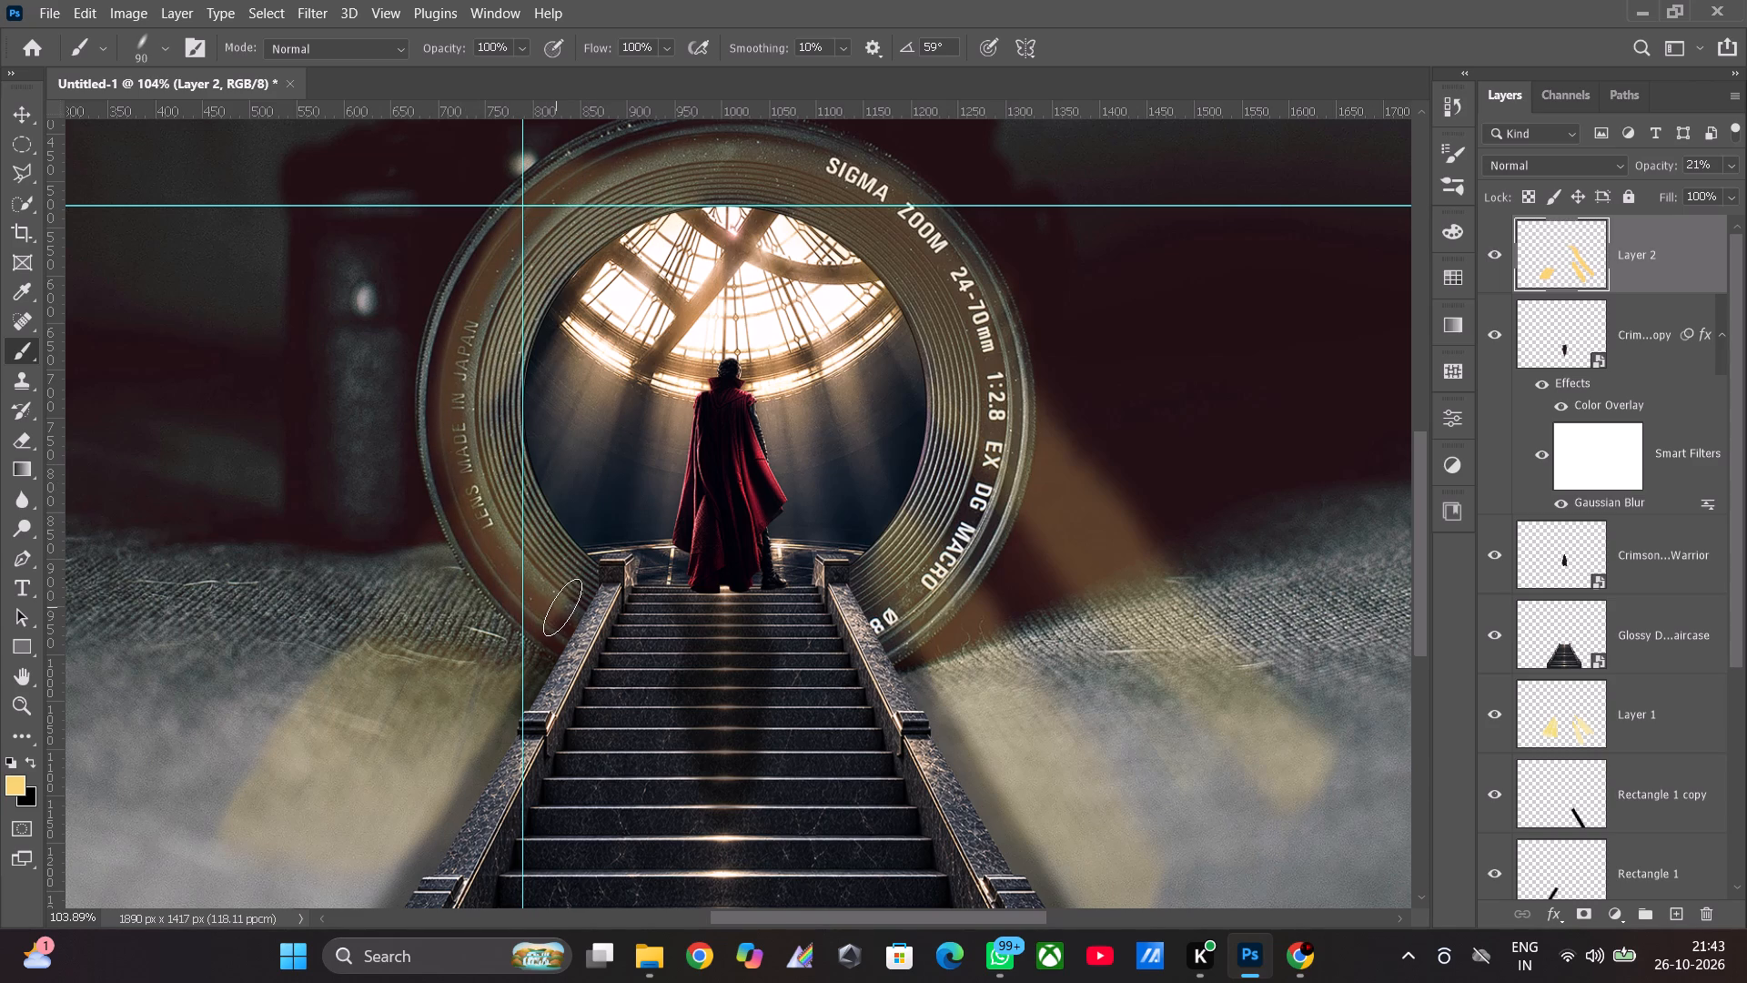
{"action": "left_click_drag", "start_coordinate": [562, 607], "coordinate": [581, 629]}
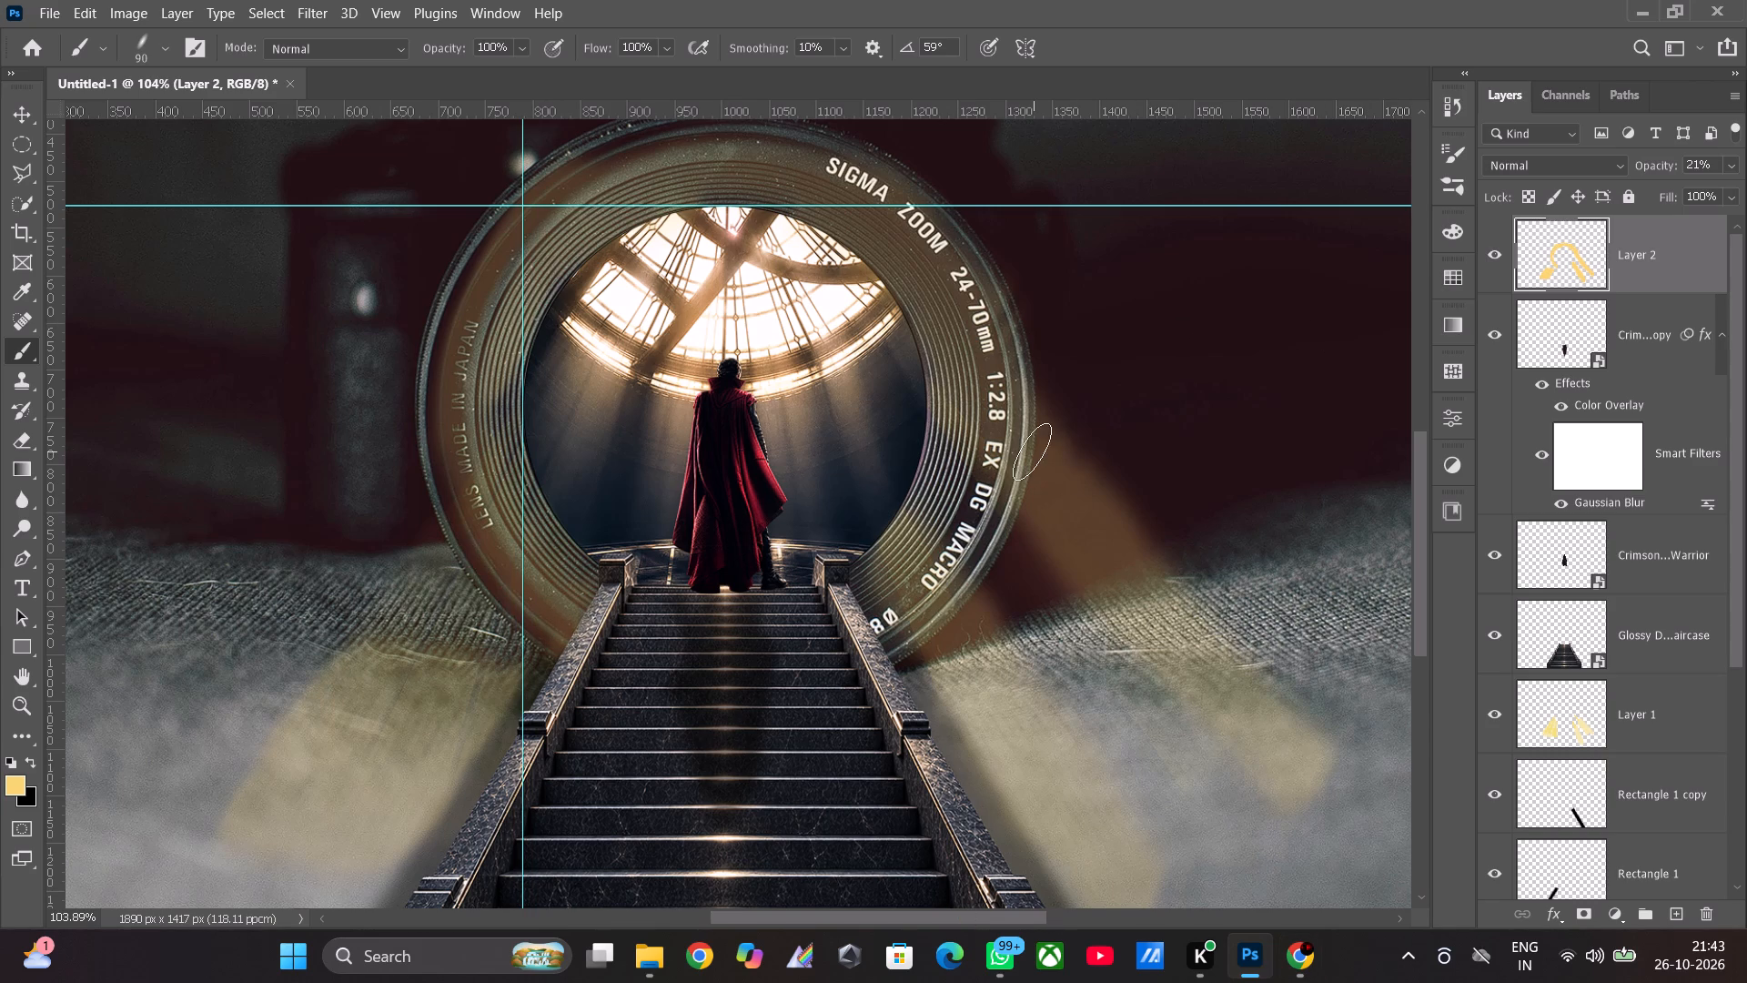
Reinforce the outer golden beam on Layer 2 from the lens's right rim down to its far end on the ground.
{"action": "left_click_drag", "start_coordinate": [1040, 451], "coordinate": [1085, 516]}
{"action": "left_click_drag", "start_coordinate": [1085, 500], "coordinate": [1214, 627]}
{"action": "left_click_drag", "start_coordinate": [1207, 619], "coordinate": [1337, 752]}
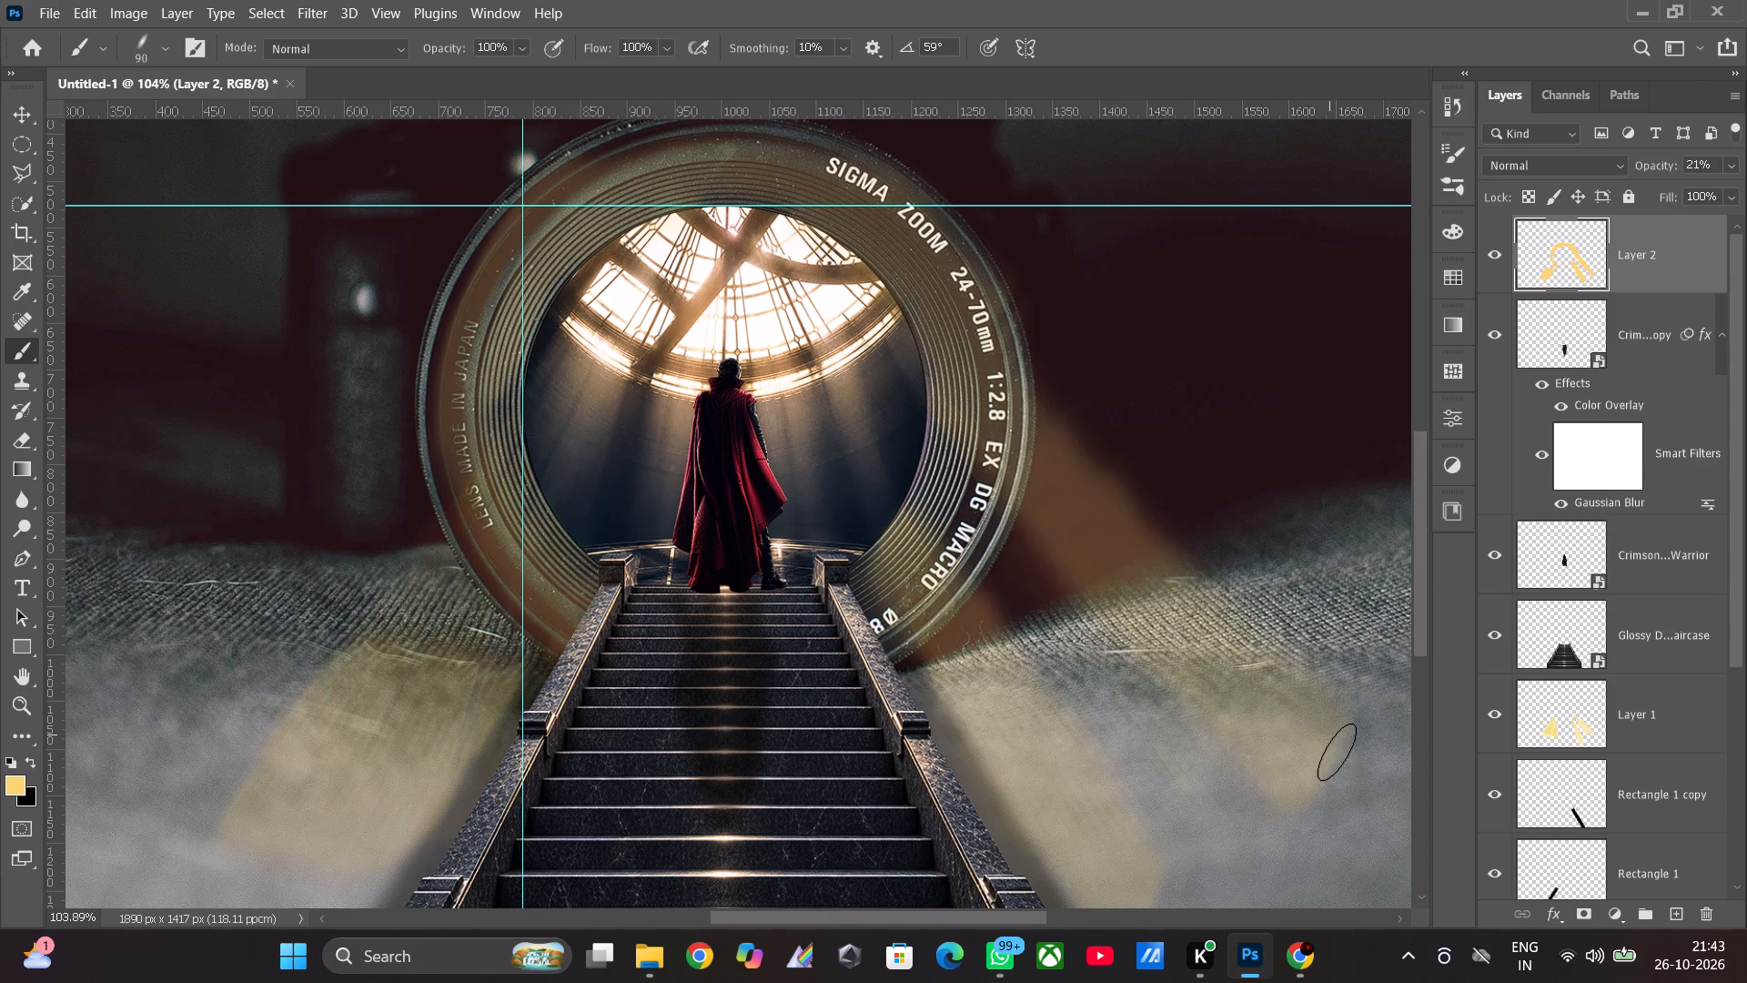
{"action": "left_click_drag", "start_coordinate": [1337, 752], "coordinate": [1338, 754]}
{"action": "left_click_drag", "start_coordinate": [1088, 495], "coordinate": [1060, 485]}
{"action": "left_click_drag", "start_coordinate": [1060, 485], "coordinate": [1017, 466]}
Lower Layer 2's opacity to 14%.
{"action": "left_click", "coordinate": [1734, 165]}
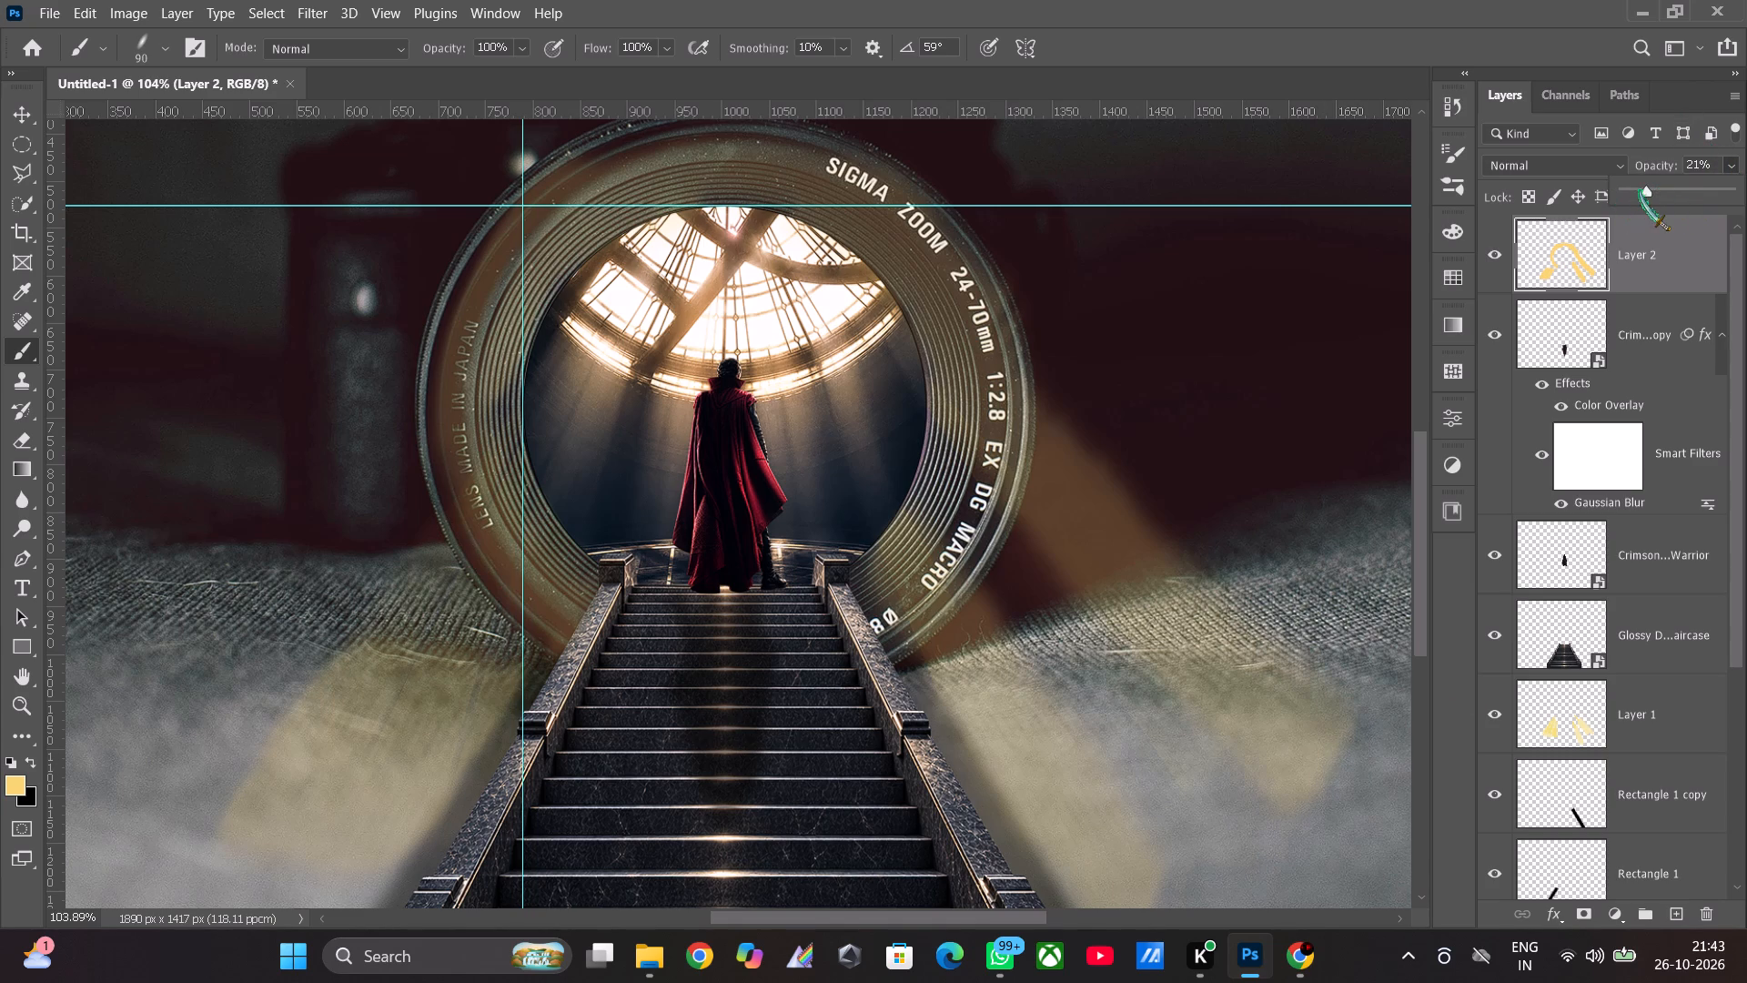
{"action": "left_click", "coordinate": [1640, 189]}
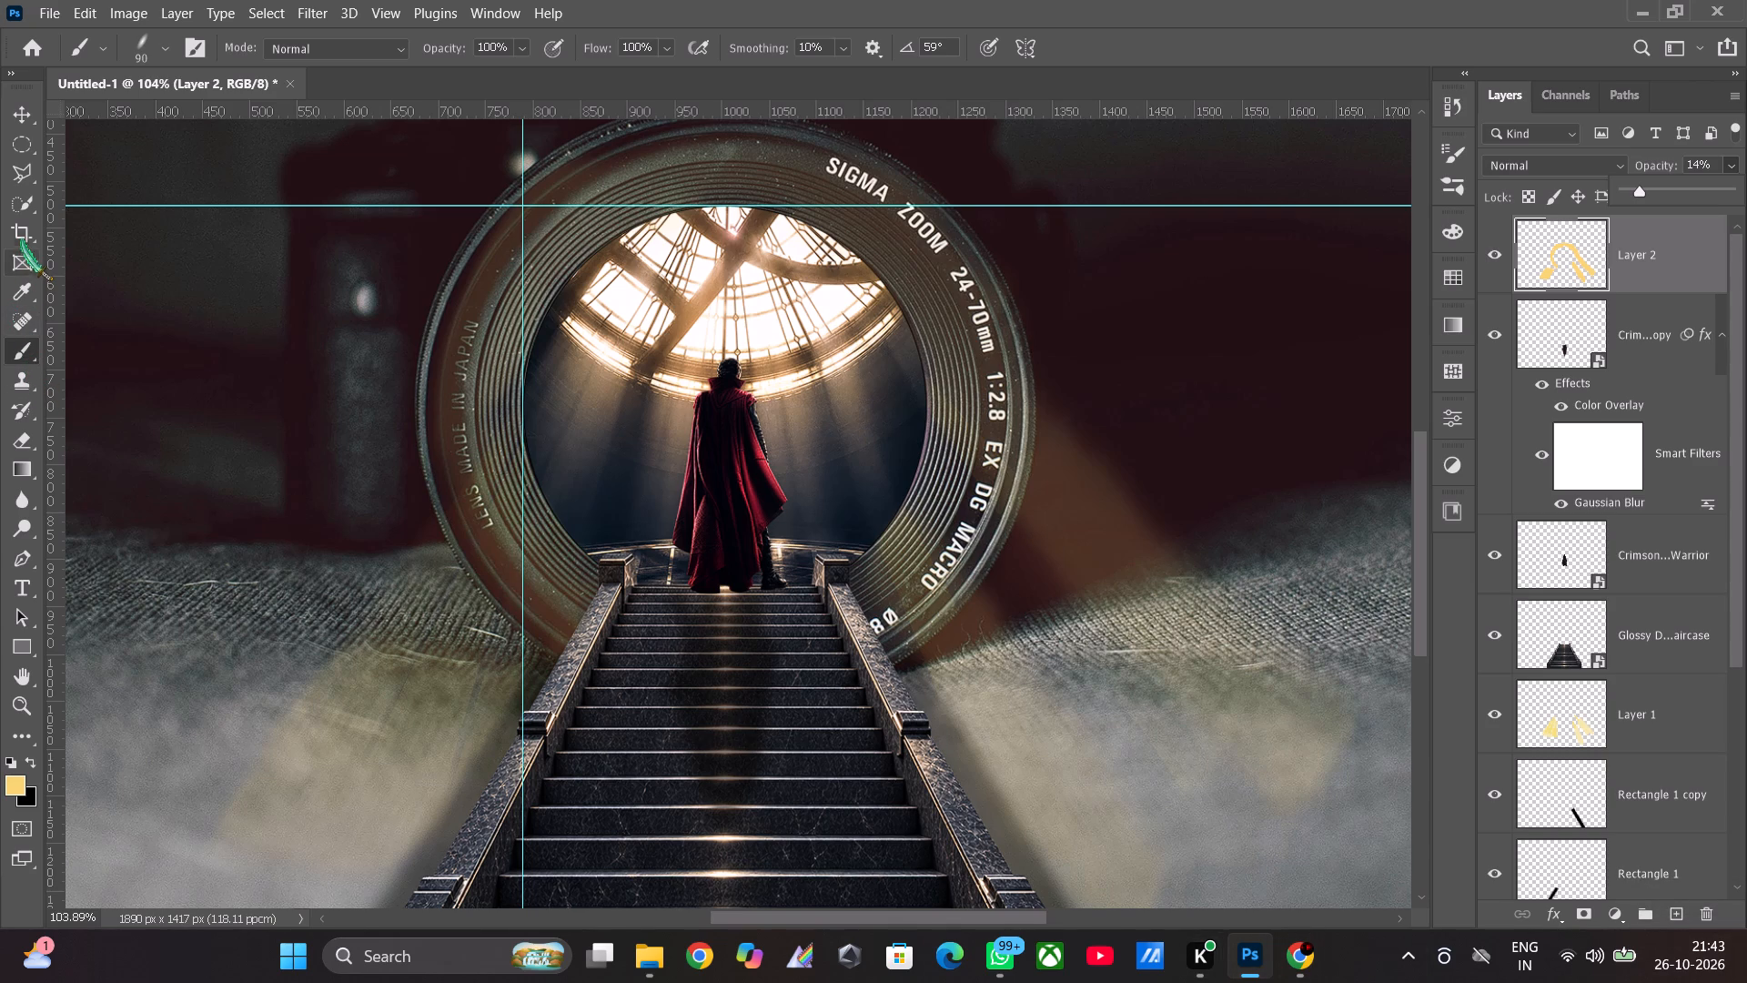
Erase the outer golden beam on Layer 2 from the lens's right rim to its far end on the ground, enlarging the eraser to 62 px.
{"action": "left_click", "coordinate": [25, 441]}
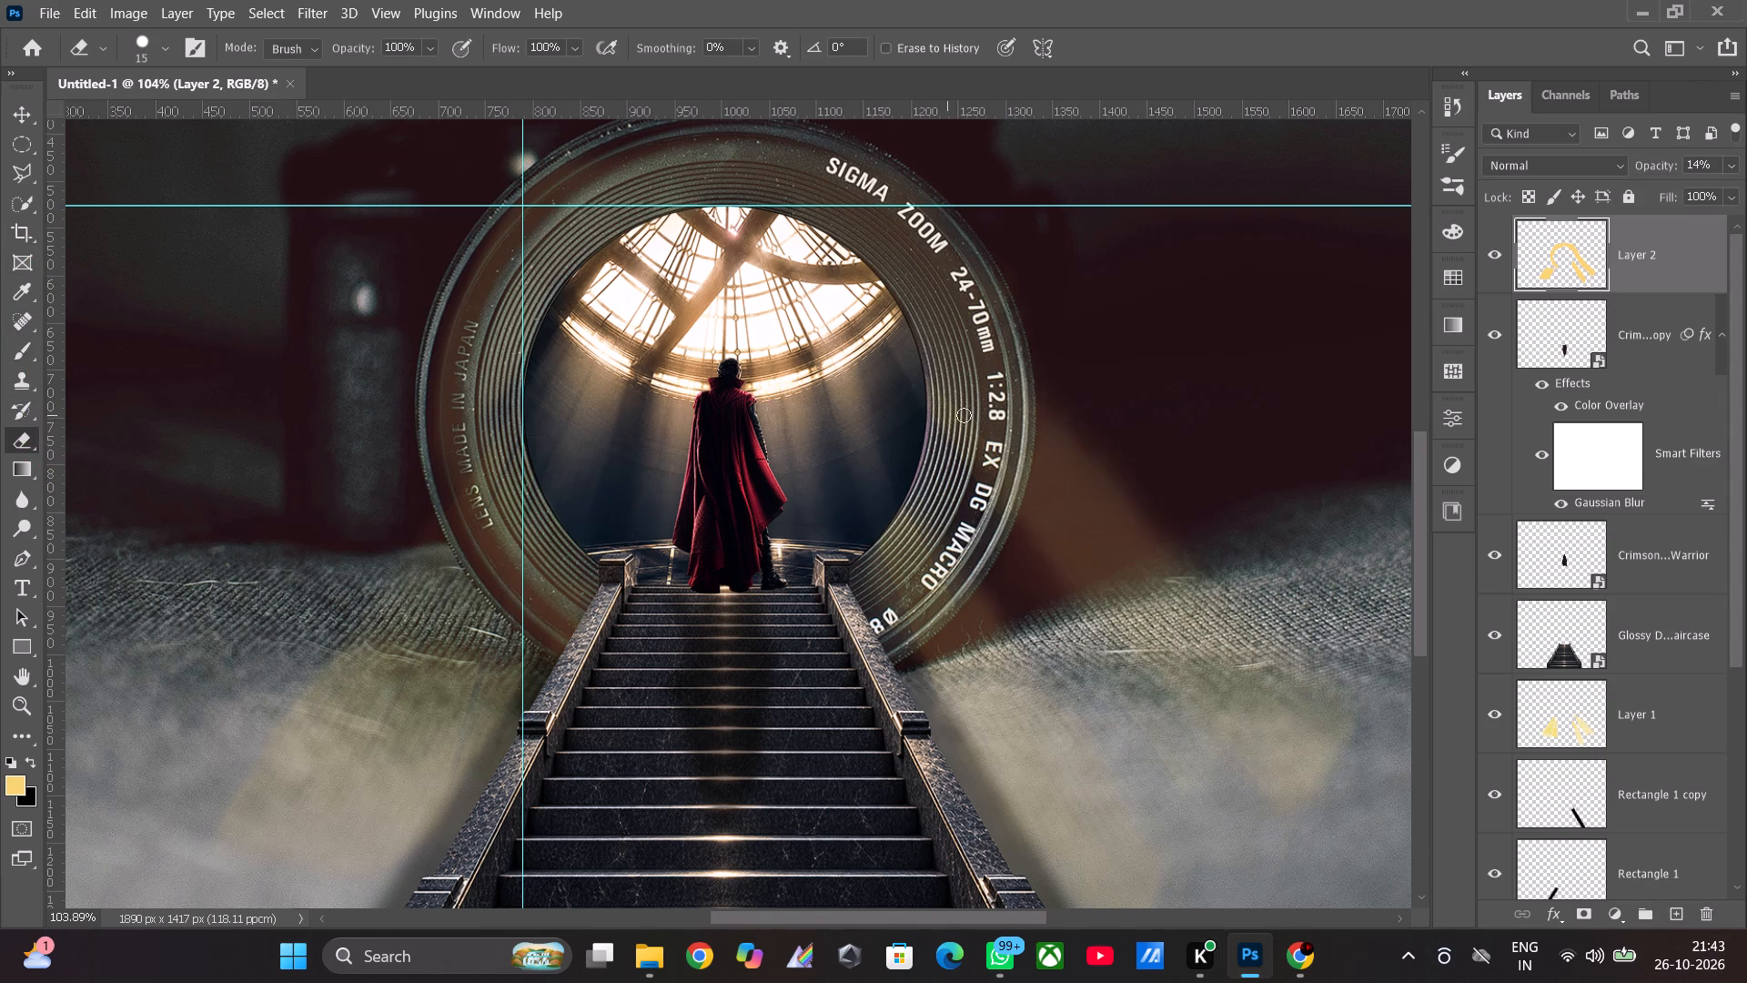
{"action": "left_click_drag", "start_coordinate": [1069, 438], "coordinate": [1059, 495]}
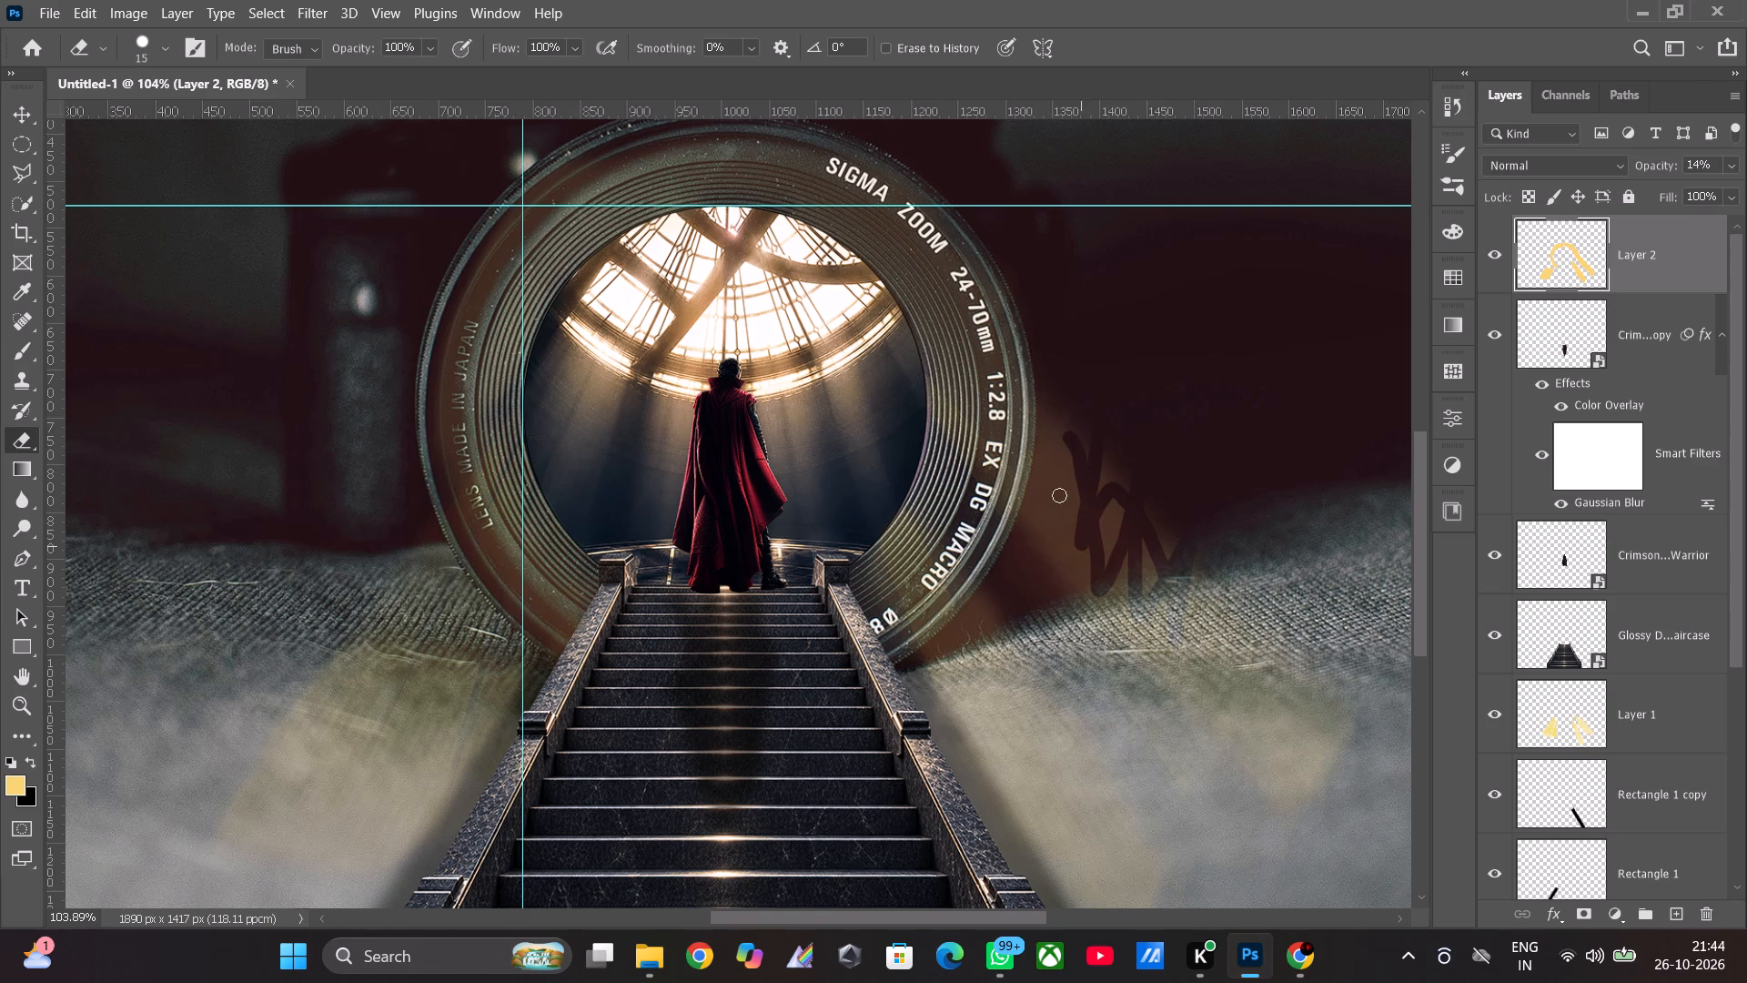
{"action": "left_click_drag", "start_coordinate": [1059, 495], "coordinate": [1133, 507]}
{"action": "type", "text": "]]"}
{"action": "type", "text": "..."}
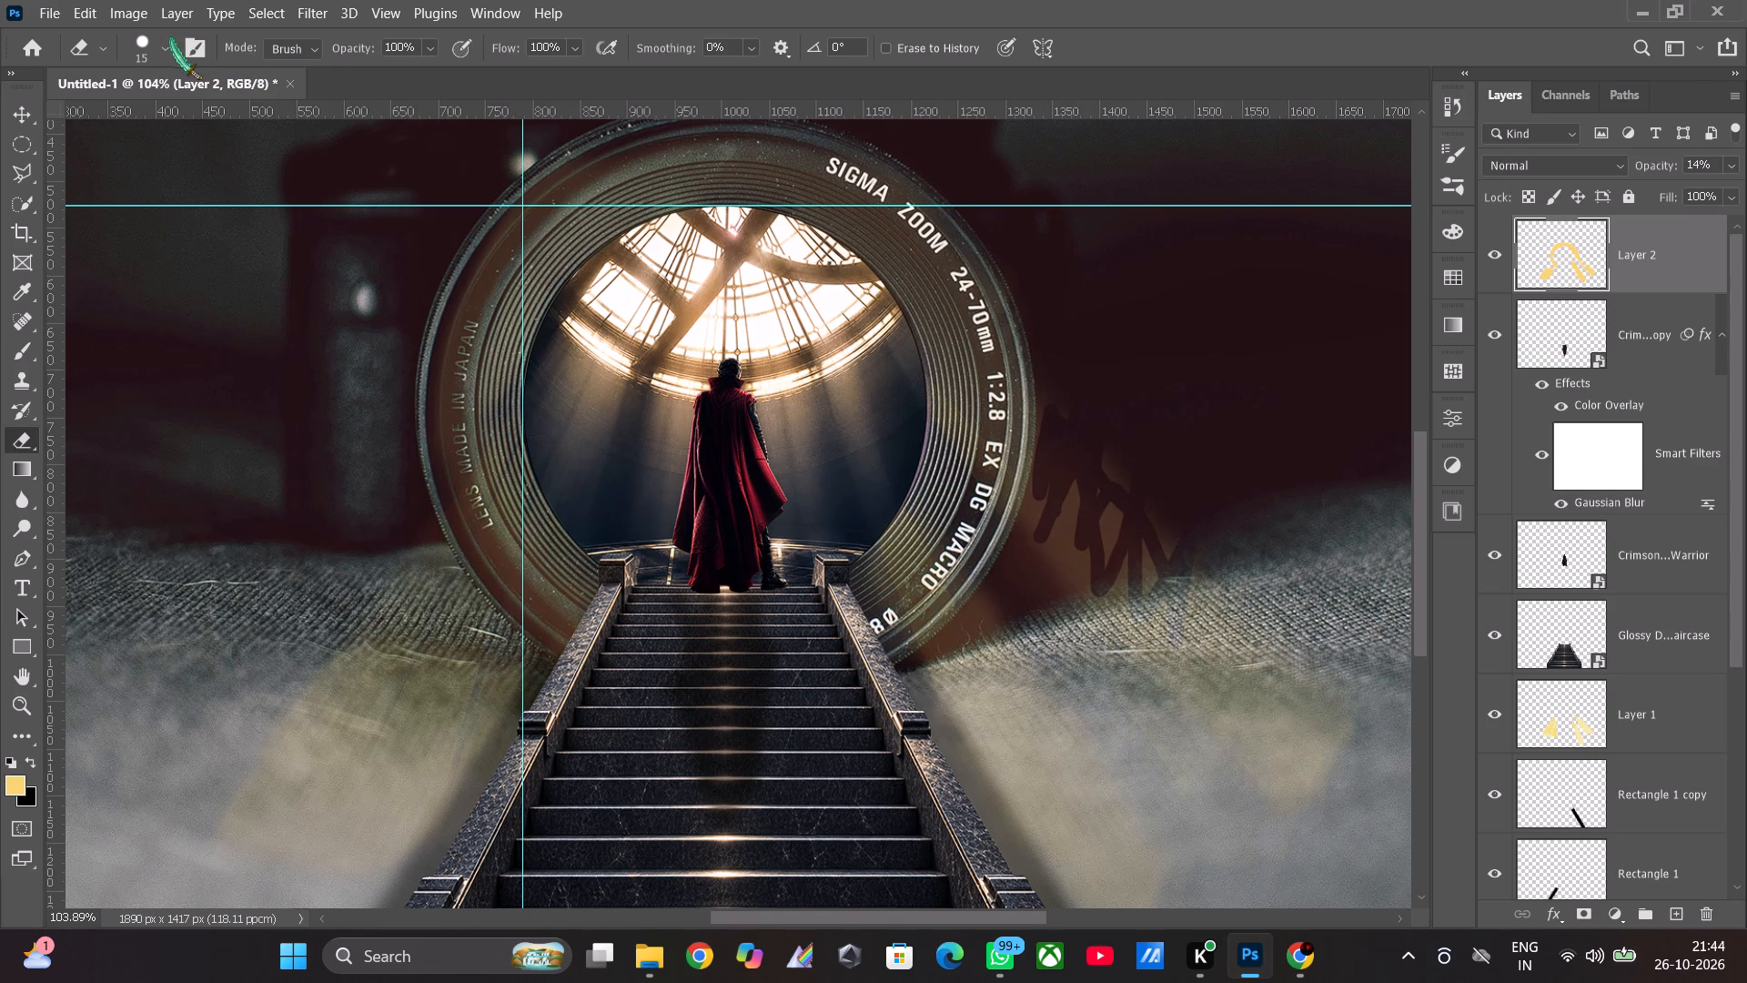
{"action": "left_click", "coordinate": [167, 46]}
{"action": "left_click", "coordinate": [173, 113]}
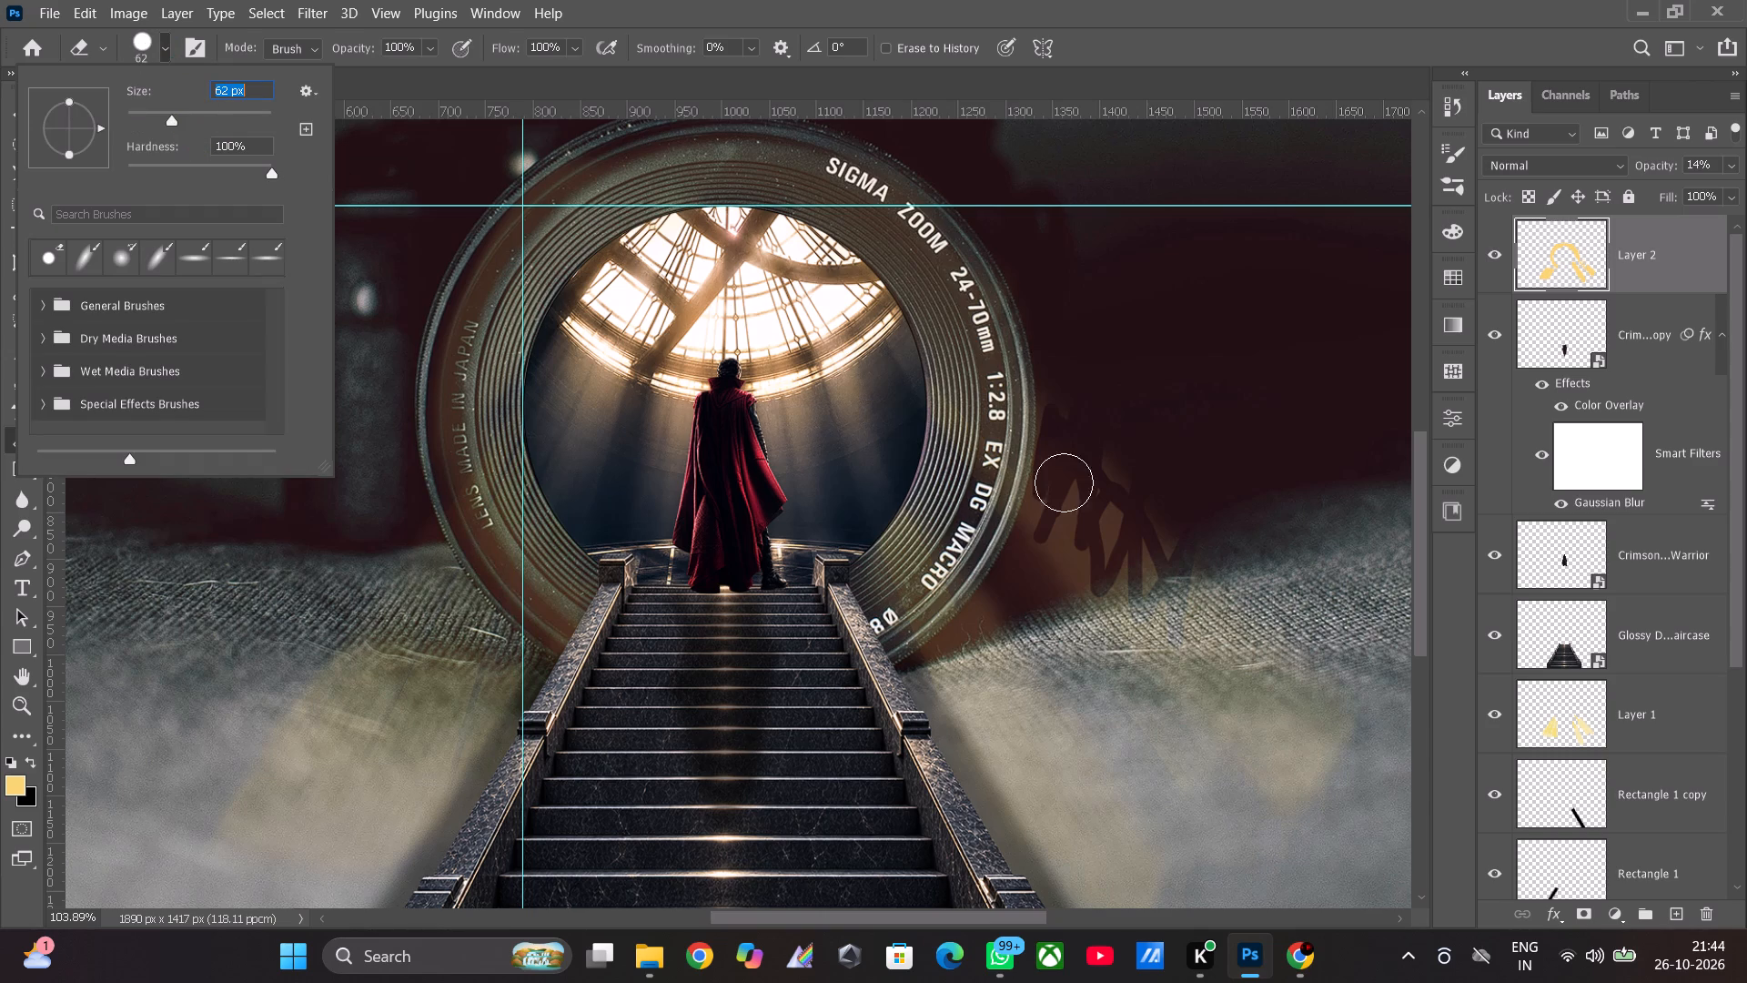
{"action": "left_click_drag", "start_coordinate": [1065, 390], "coordinate": [1072, 409]}
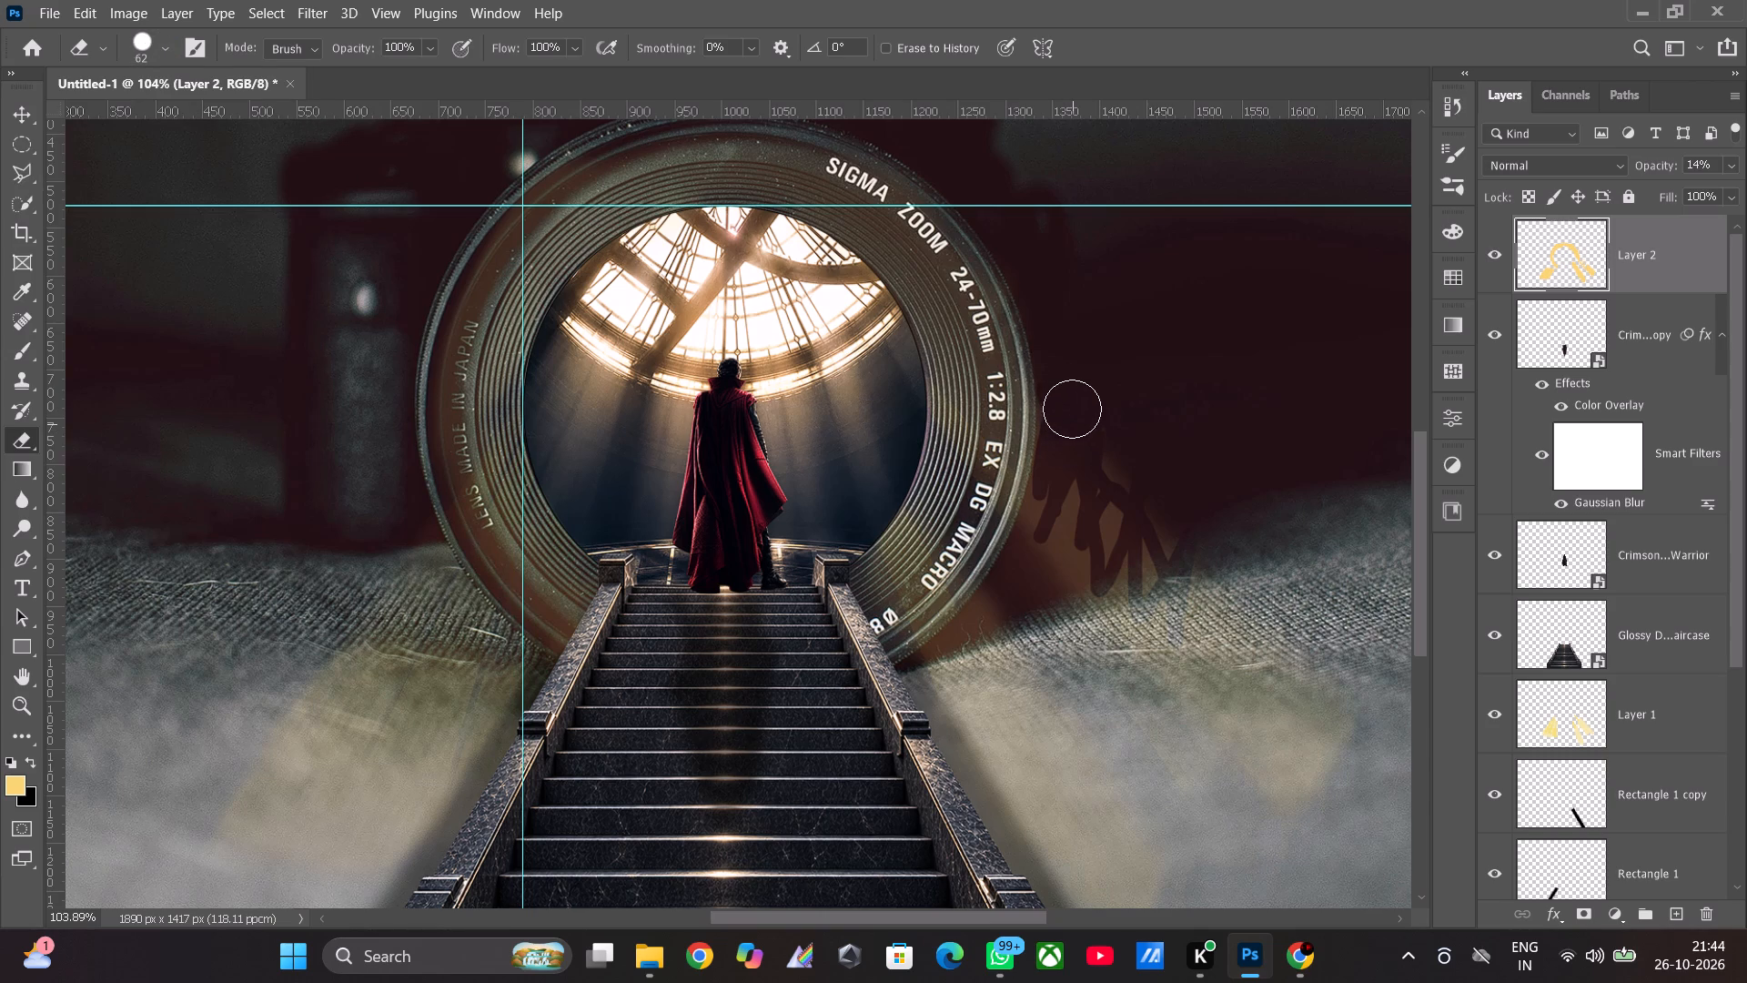
{"action": "left_click_drag", "start_coordinate": [1072, 409], "coordinate": [1051, 523]}
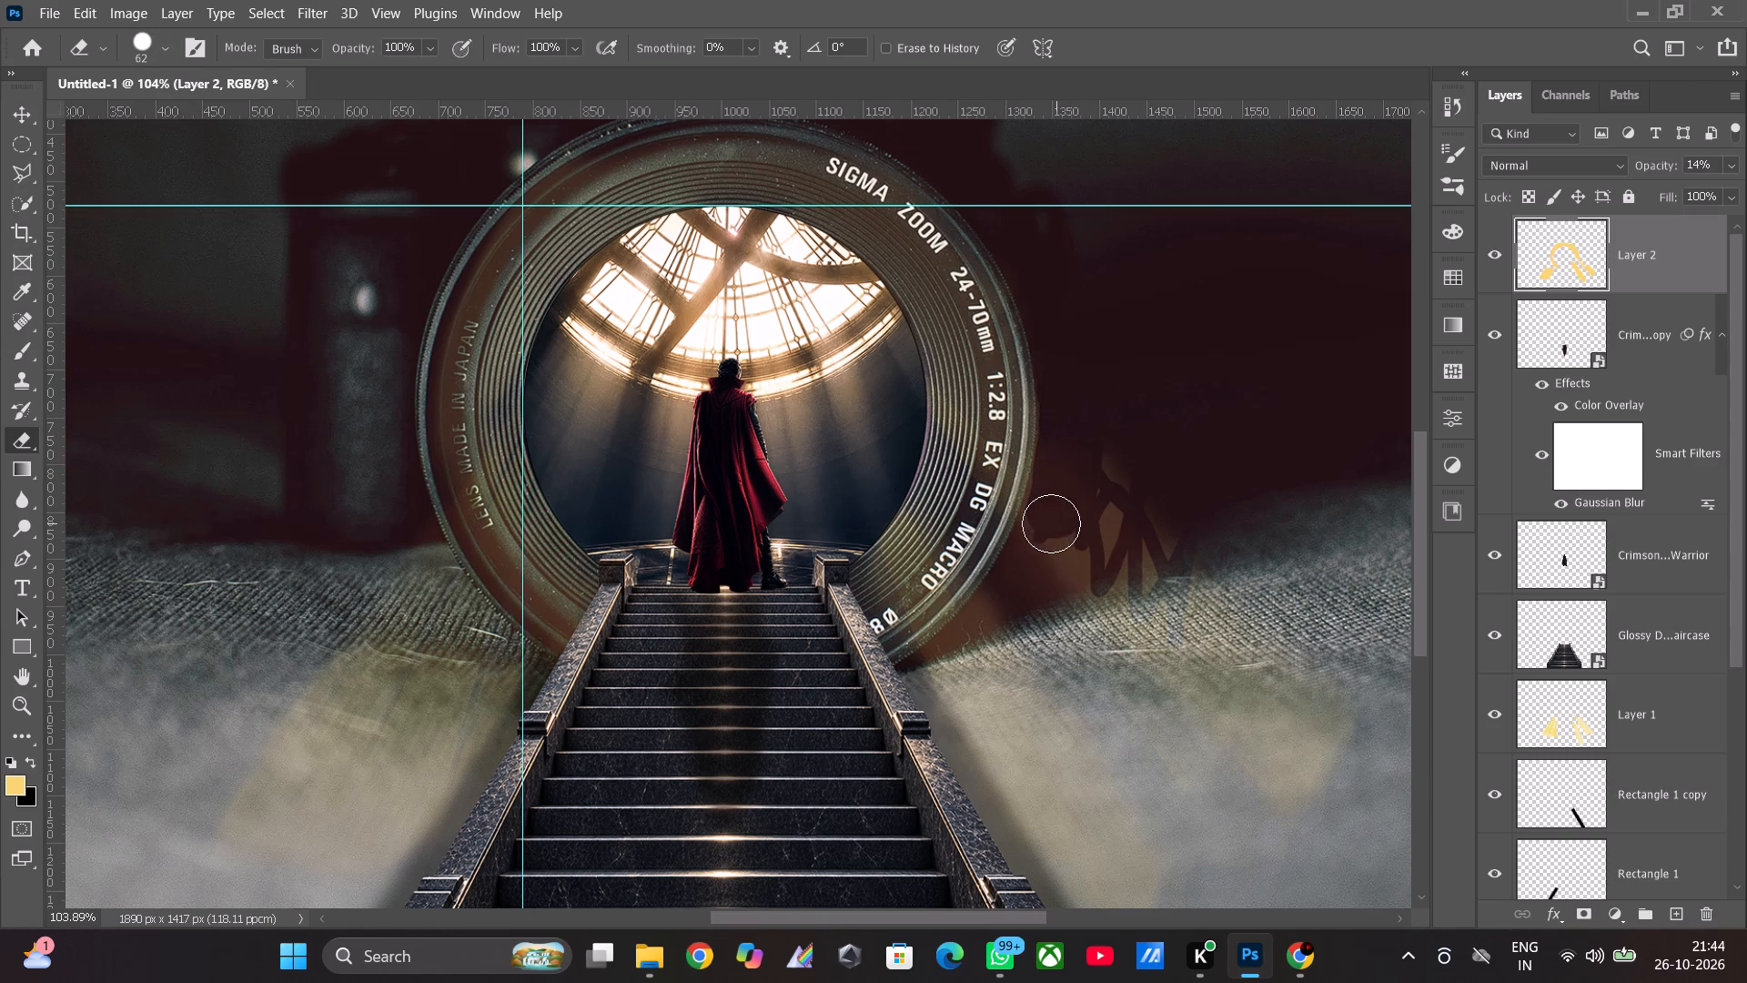
{"action": "left_click_drag", "start_coordinate": [1051, 523], "coordinate": [1142, 648]}
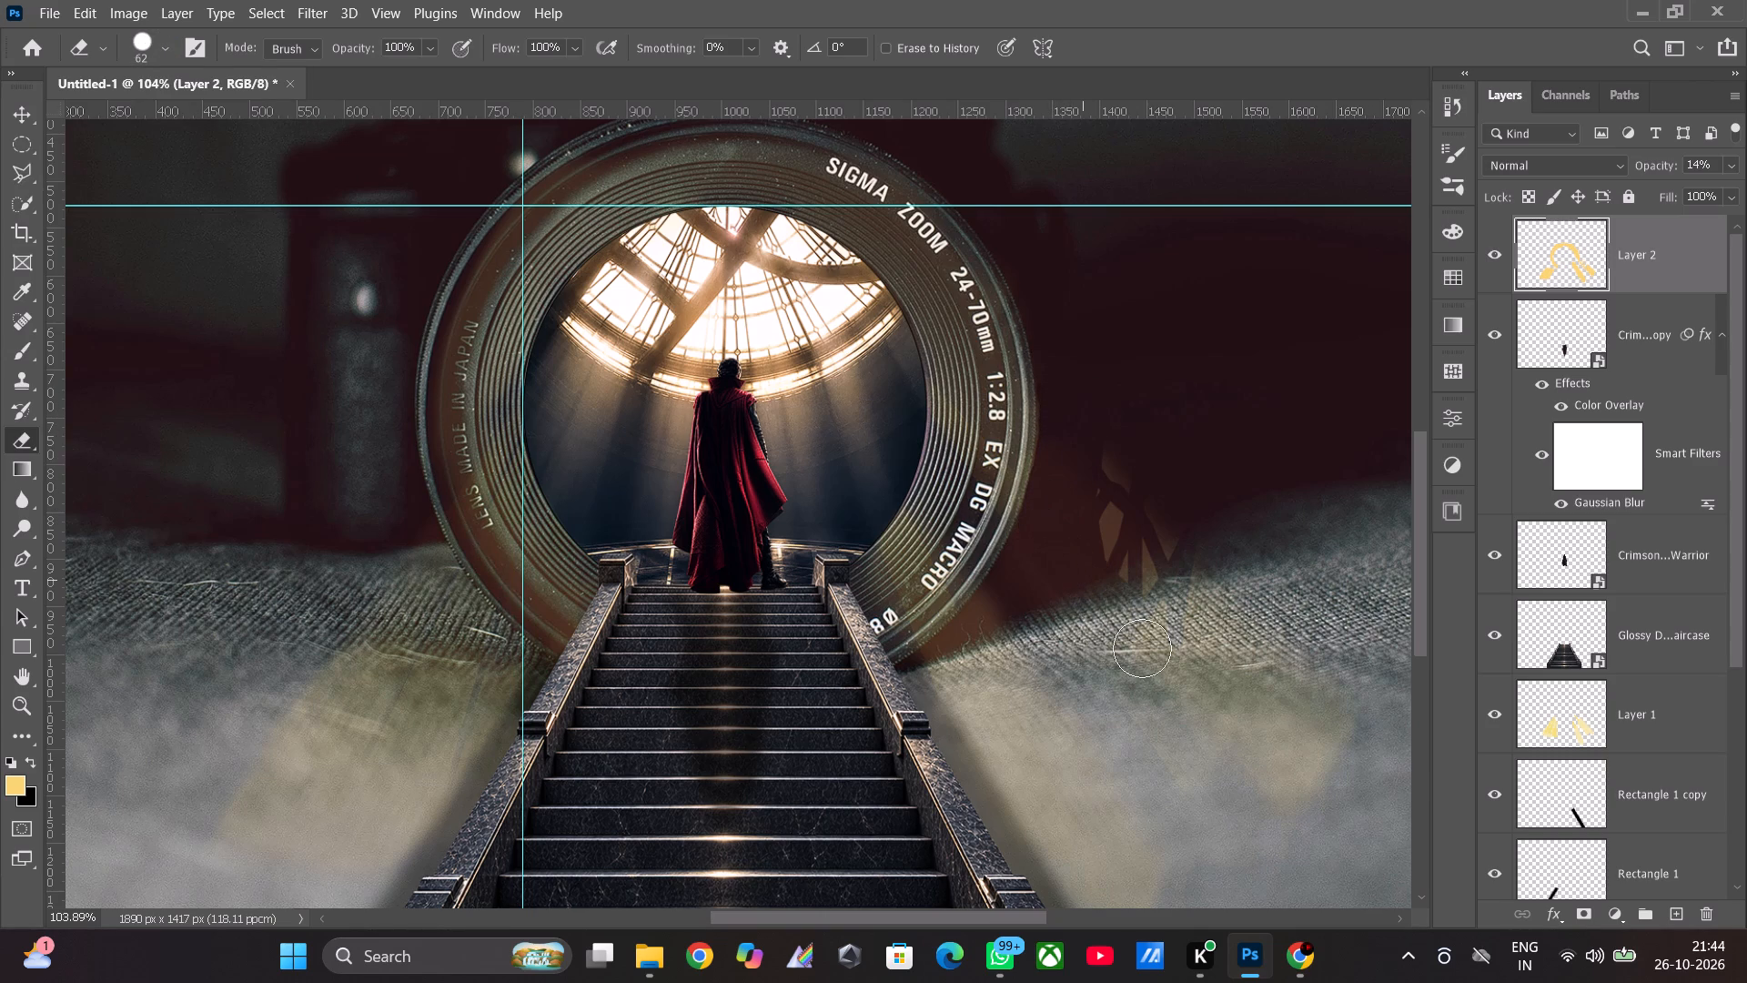
{"action": "left_click_drag", "start_coordinate": [1142, 648], "coordinate": [1137, 654]}
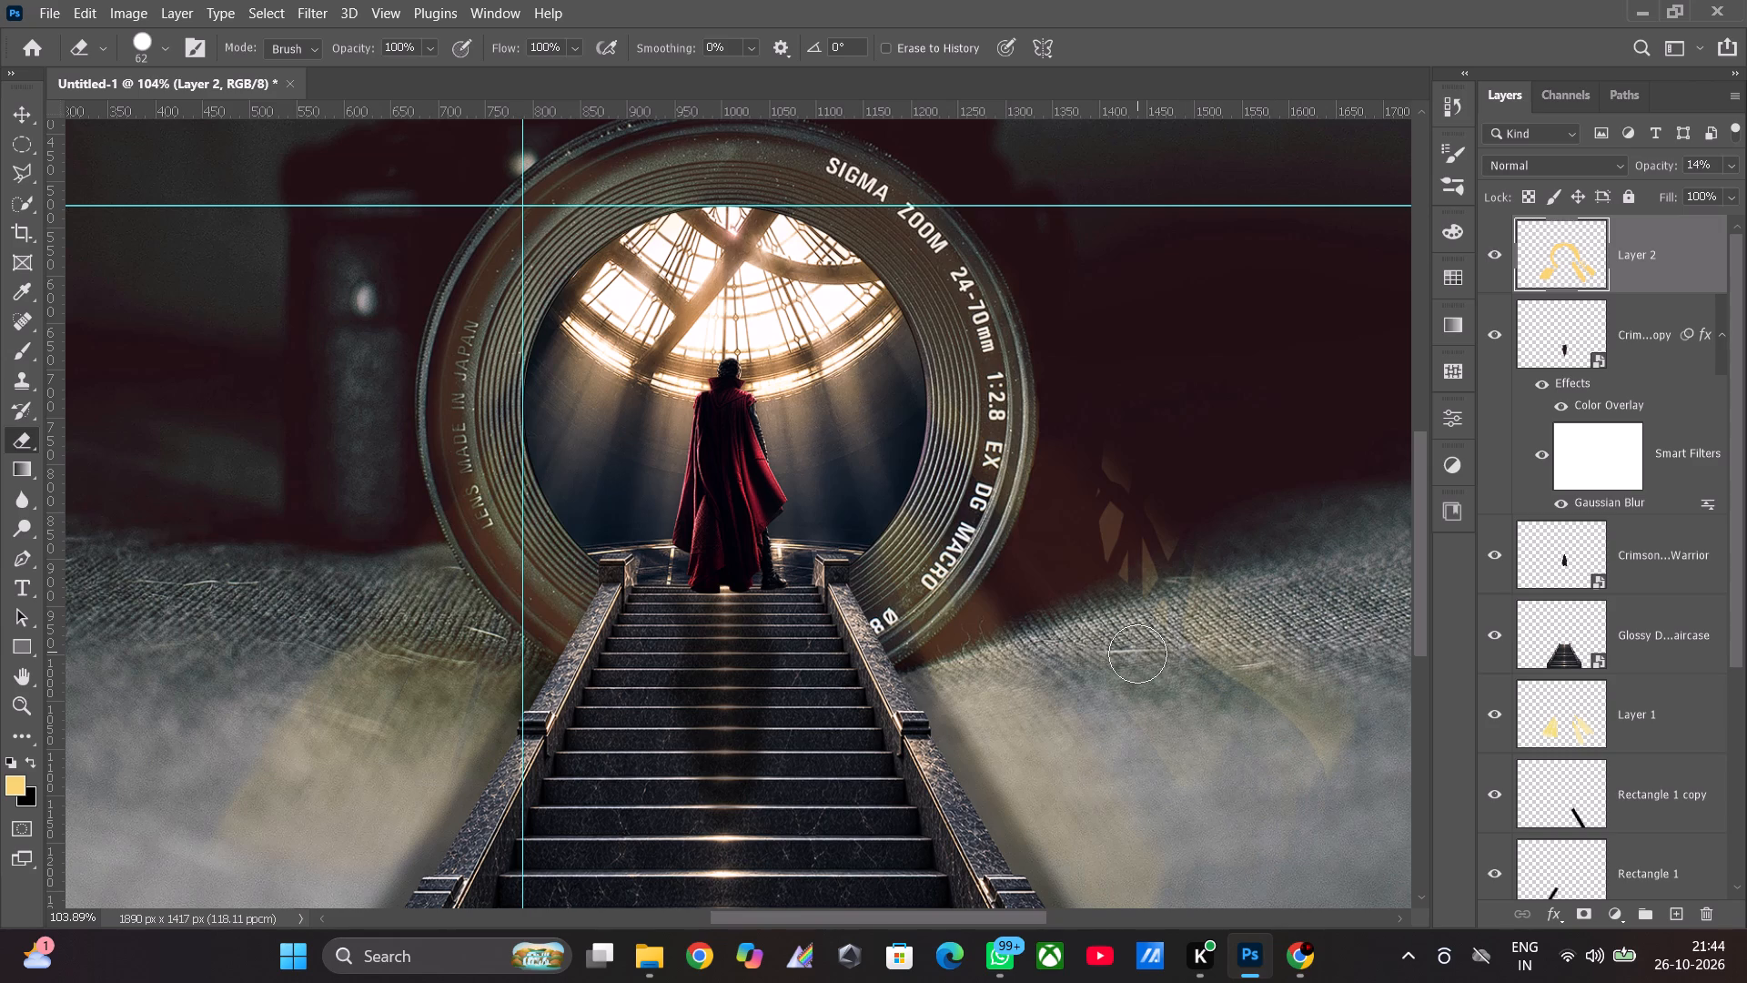
{"action": "left_click_drag", "start_coordinate": [1137, 654], "coordinate": [1266, 653]}
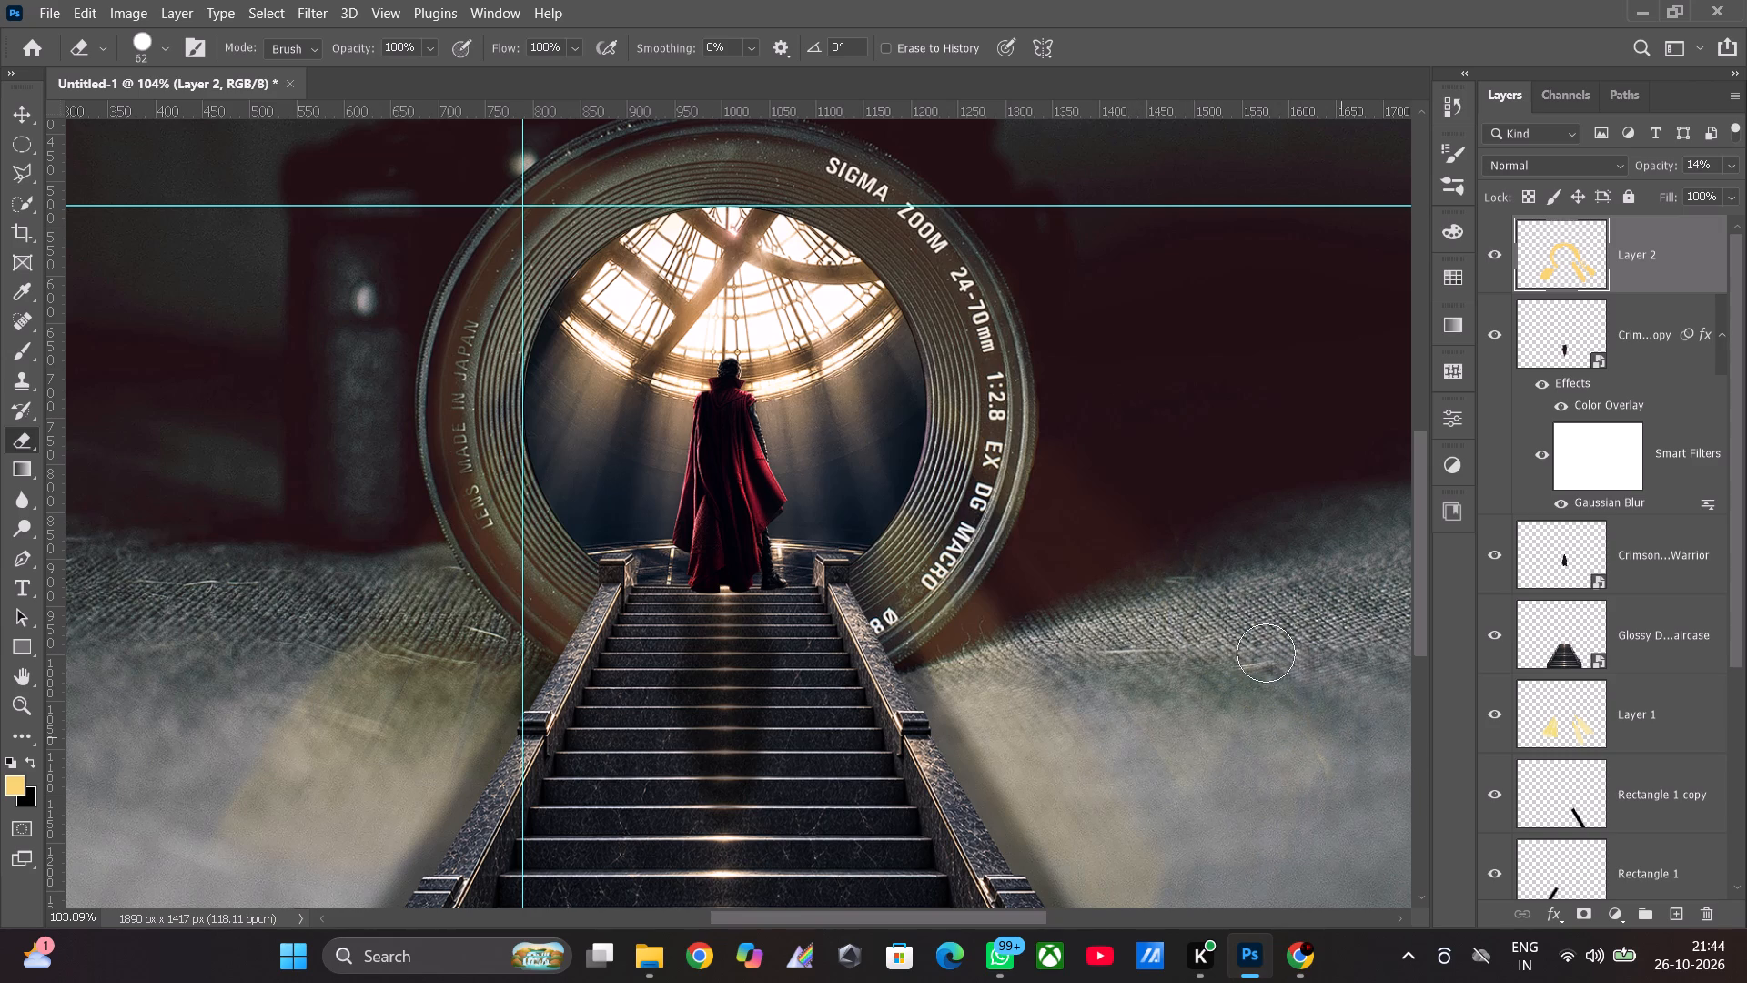
{"action": "left_click_drag", "start_coordinate": [1266, 653], "coordinate": [1345, 704]}
Brush the golden beam left of the staircase on Layer 2 down to the image's bottom edge, filling its full width.
{"action": "scroll", "coordinate": [1399, 531], "scroll_direction": "down", "scroll_amount": 2}
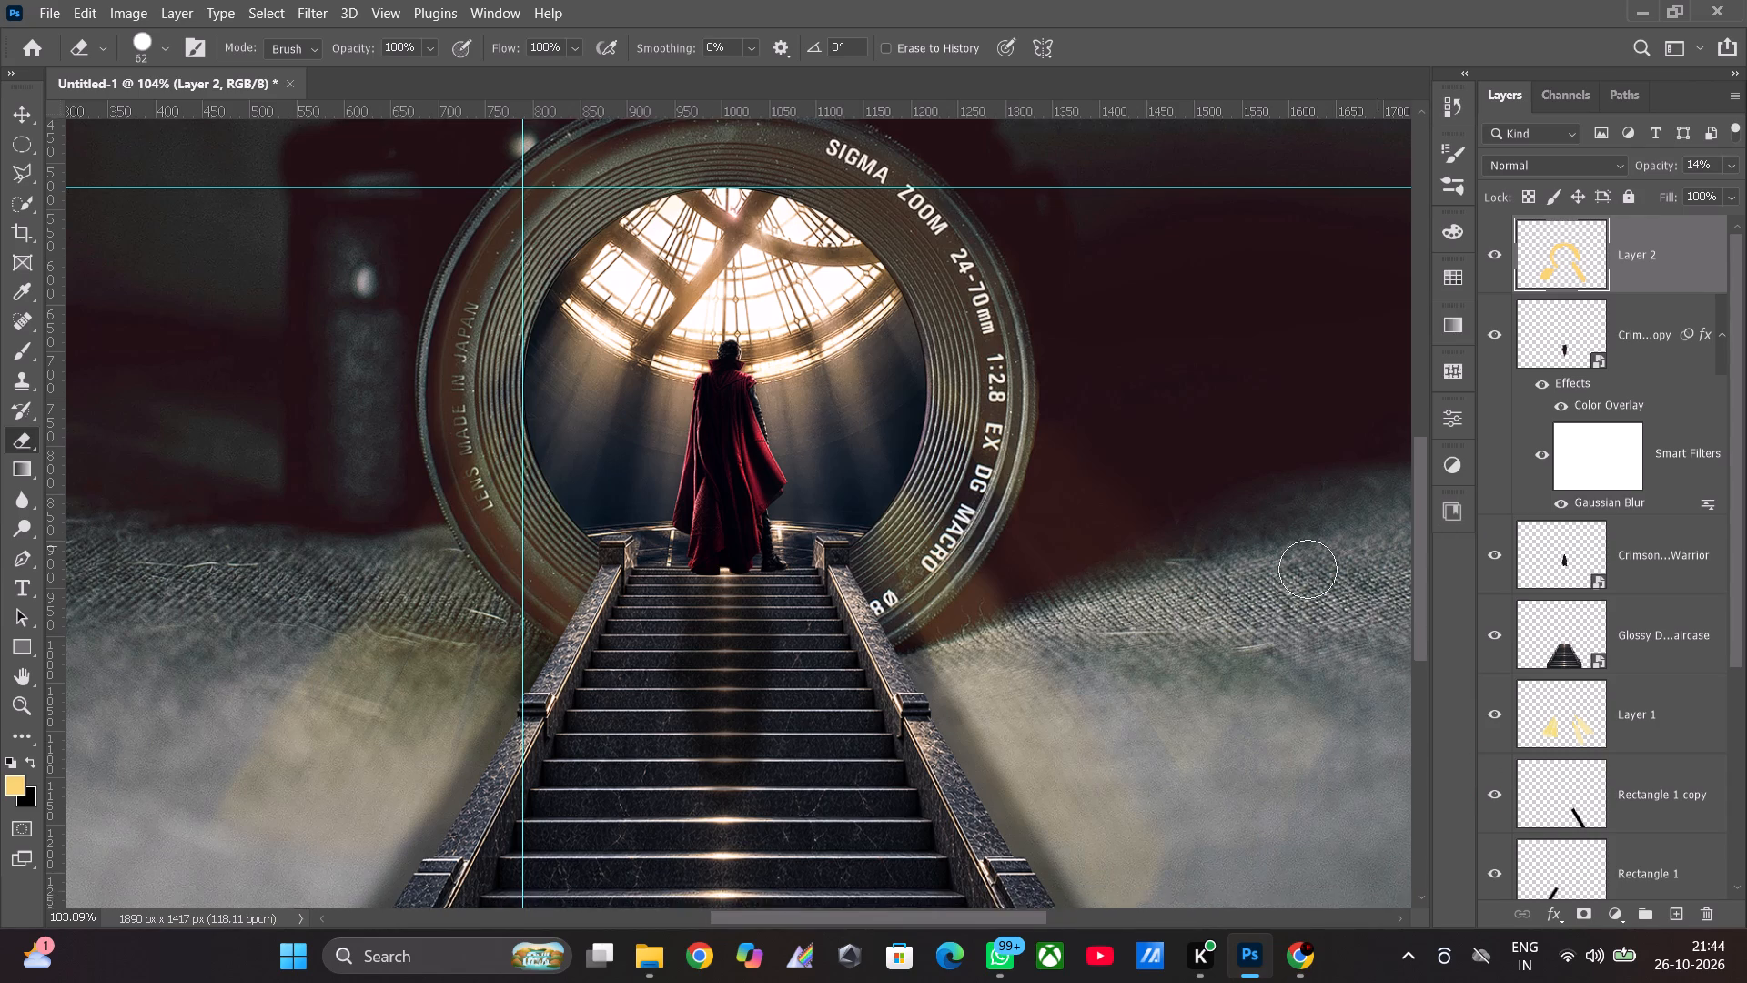
{"action": "scroll", "coordinate": [1308, 569], "scroll_direction": "down", "scroll_amount": 10}
{"action": "scroll", "coordinate": [1232, 512], "scroll_direction": "up", "scroll_amount": 3}
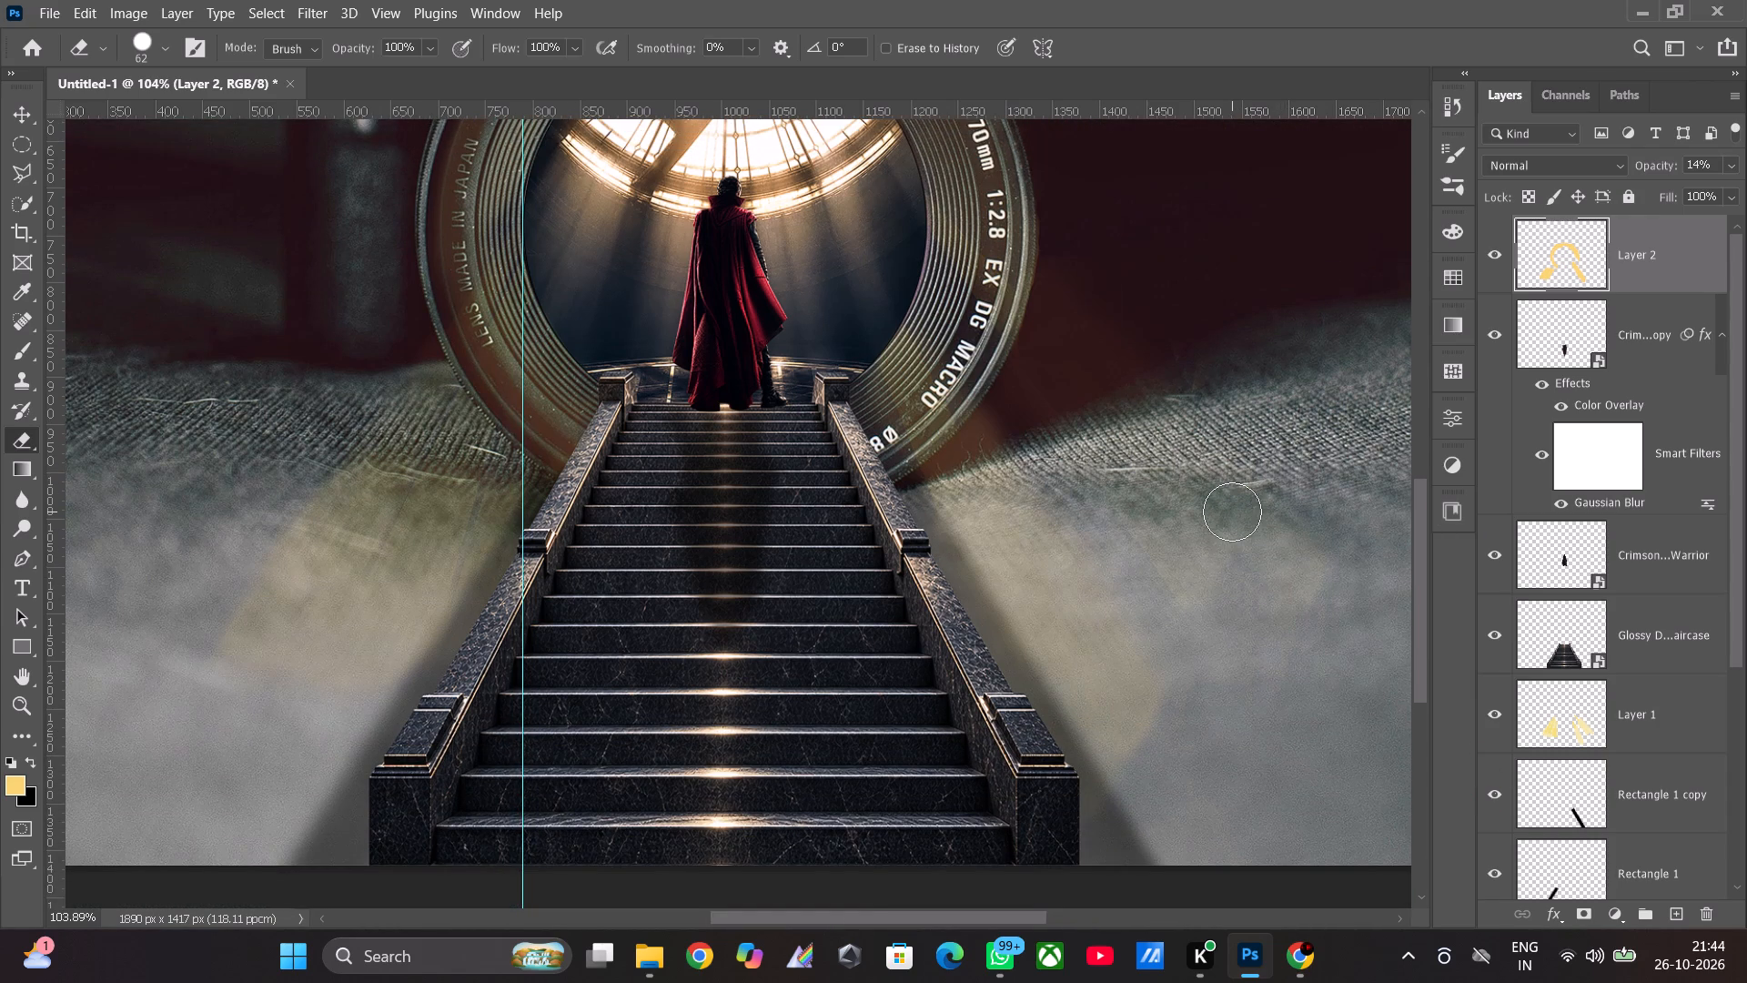
{"action": "scroll", "coordinate": [1232, 512], "scroll_direction": "up", "scroll_amount": 1}
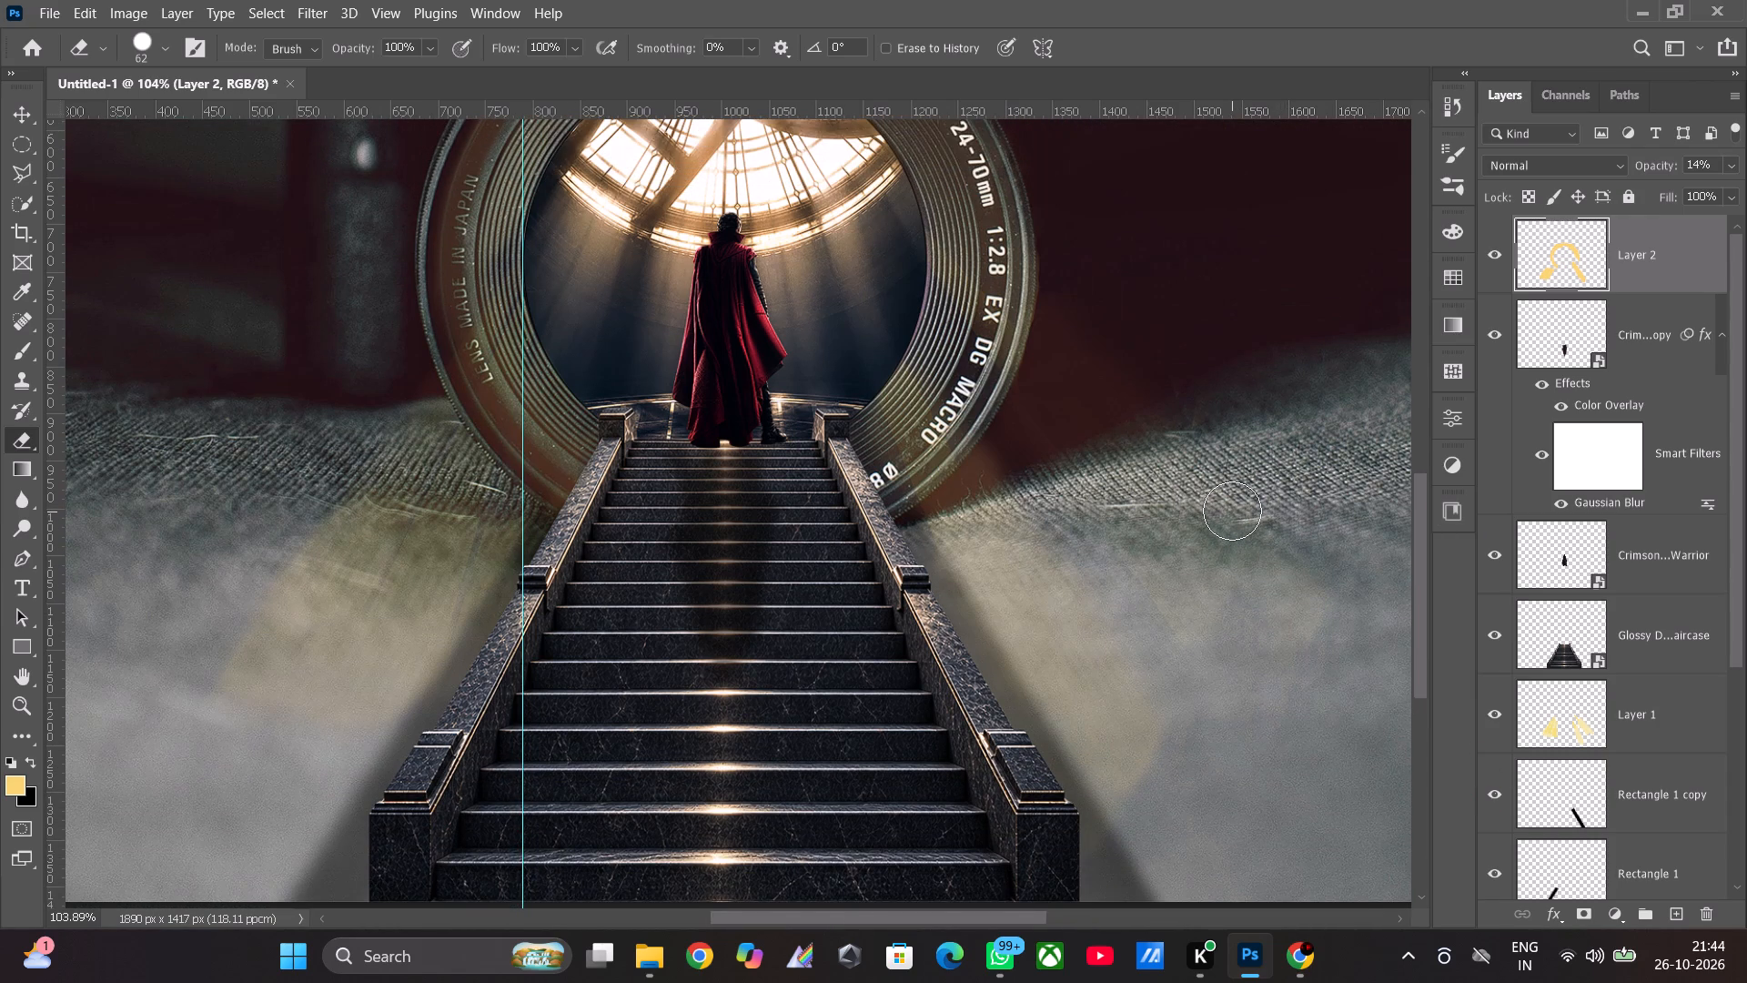
{"action": "scroll", "coordinate": [1232, 511], "scroll_direction": "down", "scroll_amount": 5}
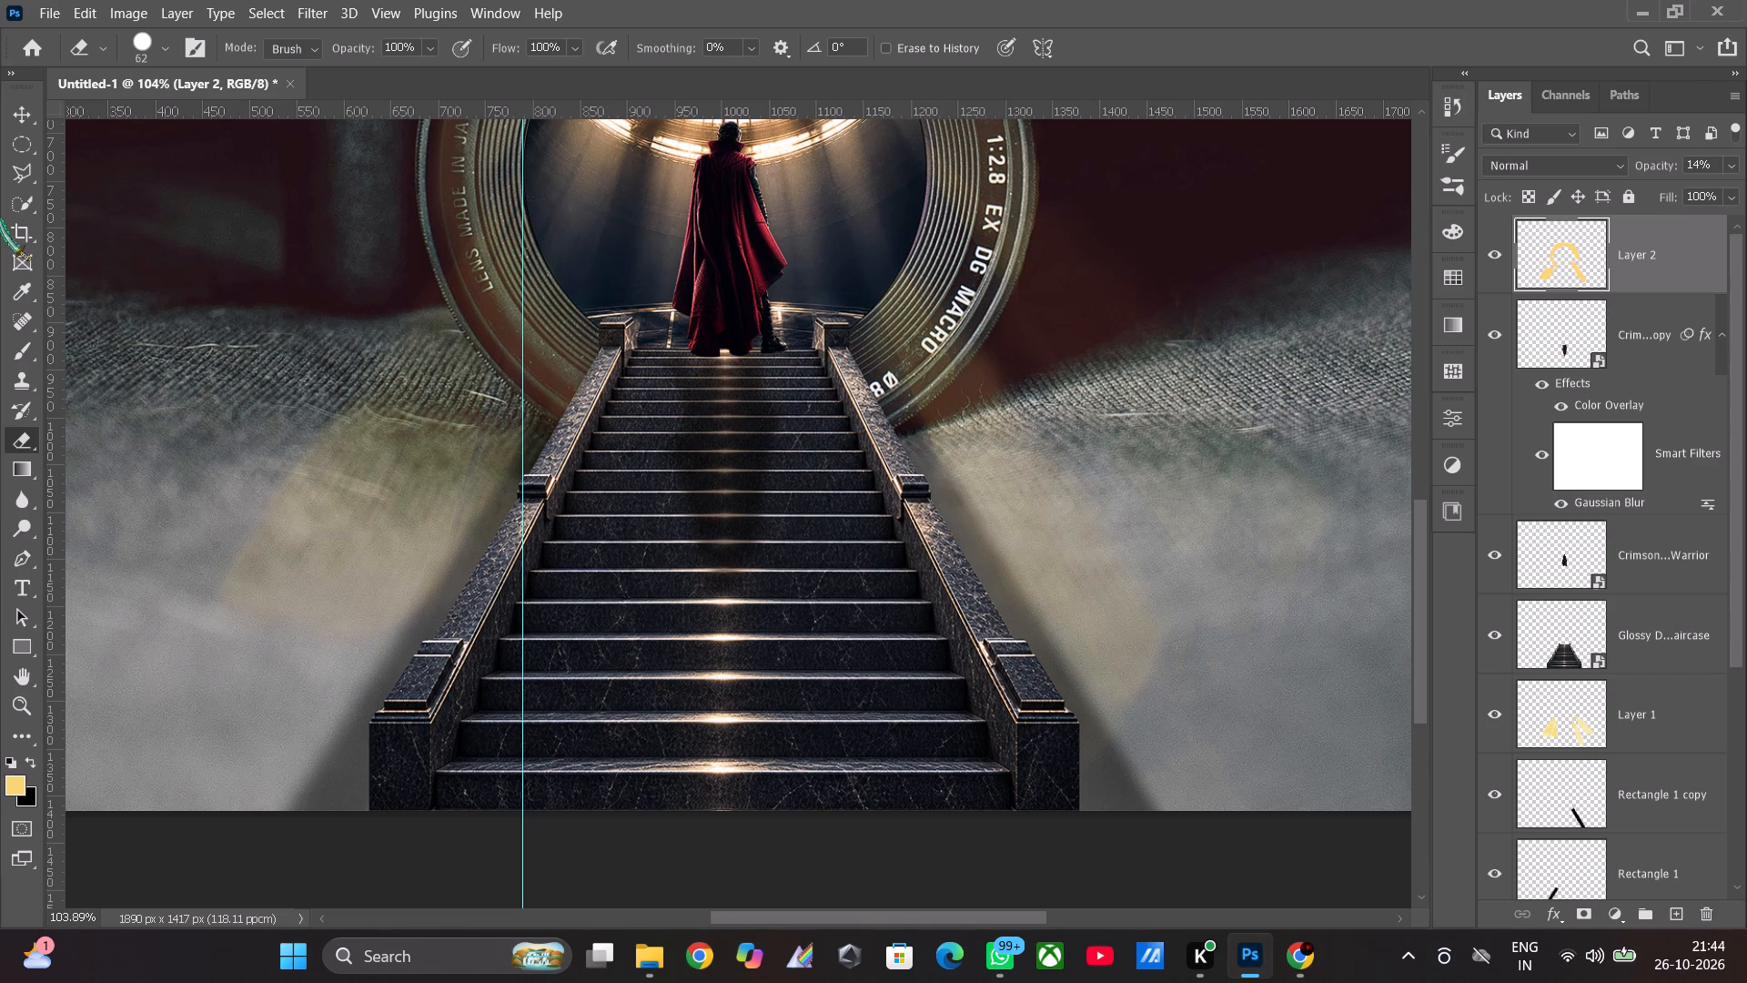
{"action": "left_click", "coordinate": [16, 350]}
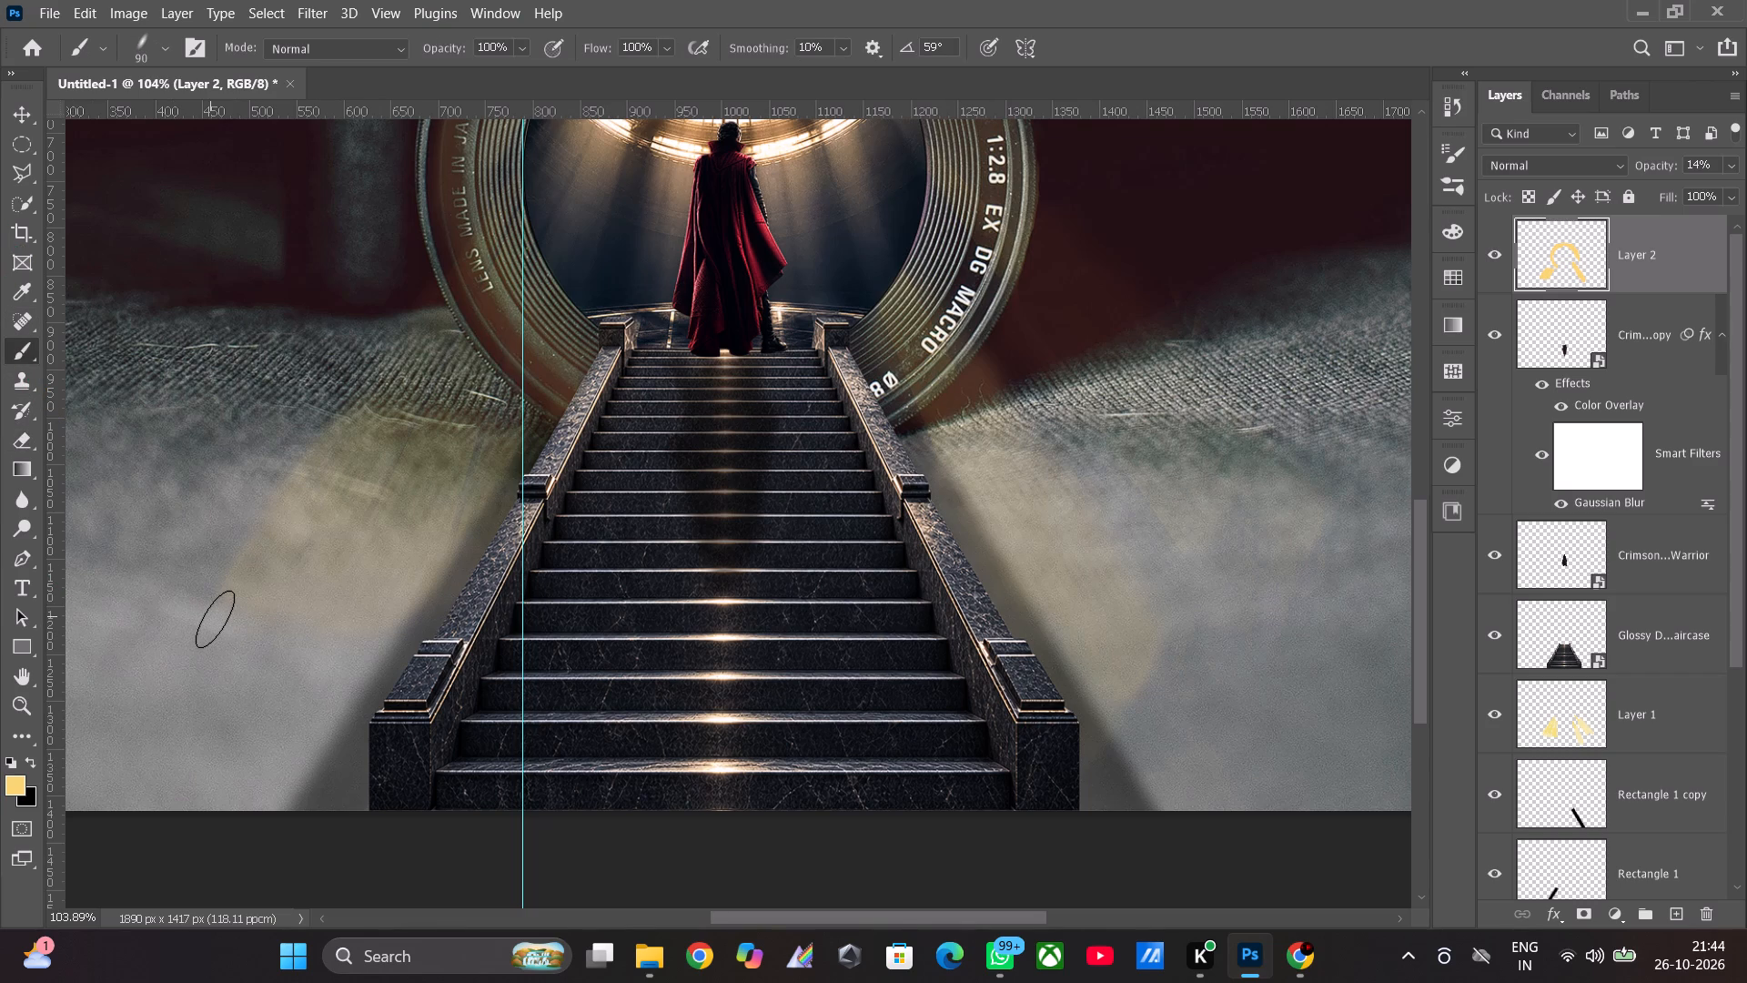
{"action": "left_click_drag", "start_coordinate": [206, 615], "coordinate": [366, 657]}
{"action": "left_click_drag", "start_coordinate": [366, 657], "coordinate": [187, 673]}
{"action": "left_click_drag", "start_coordinate": [187, 673], "coordinate": [153, 722]}
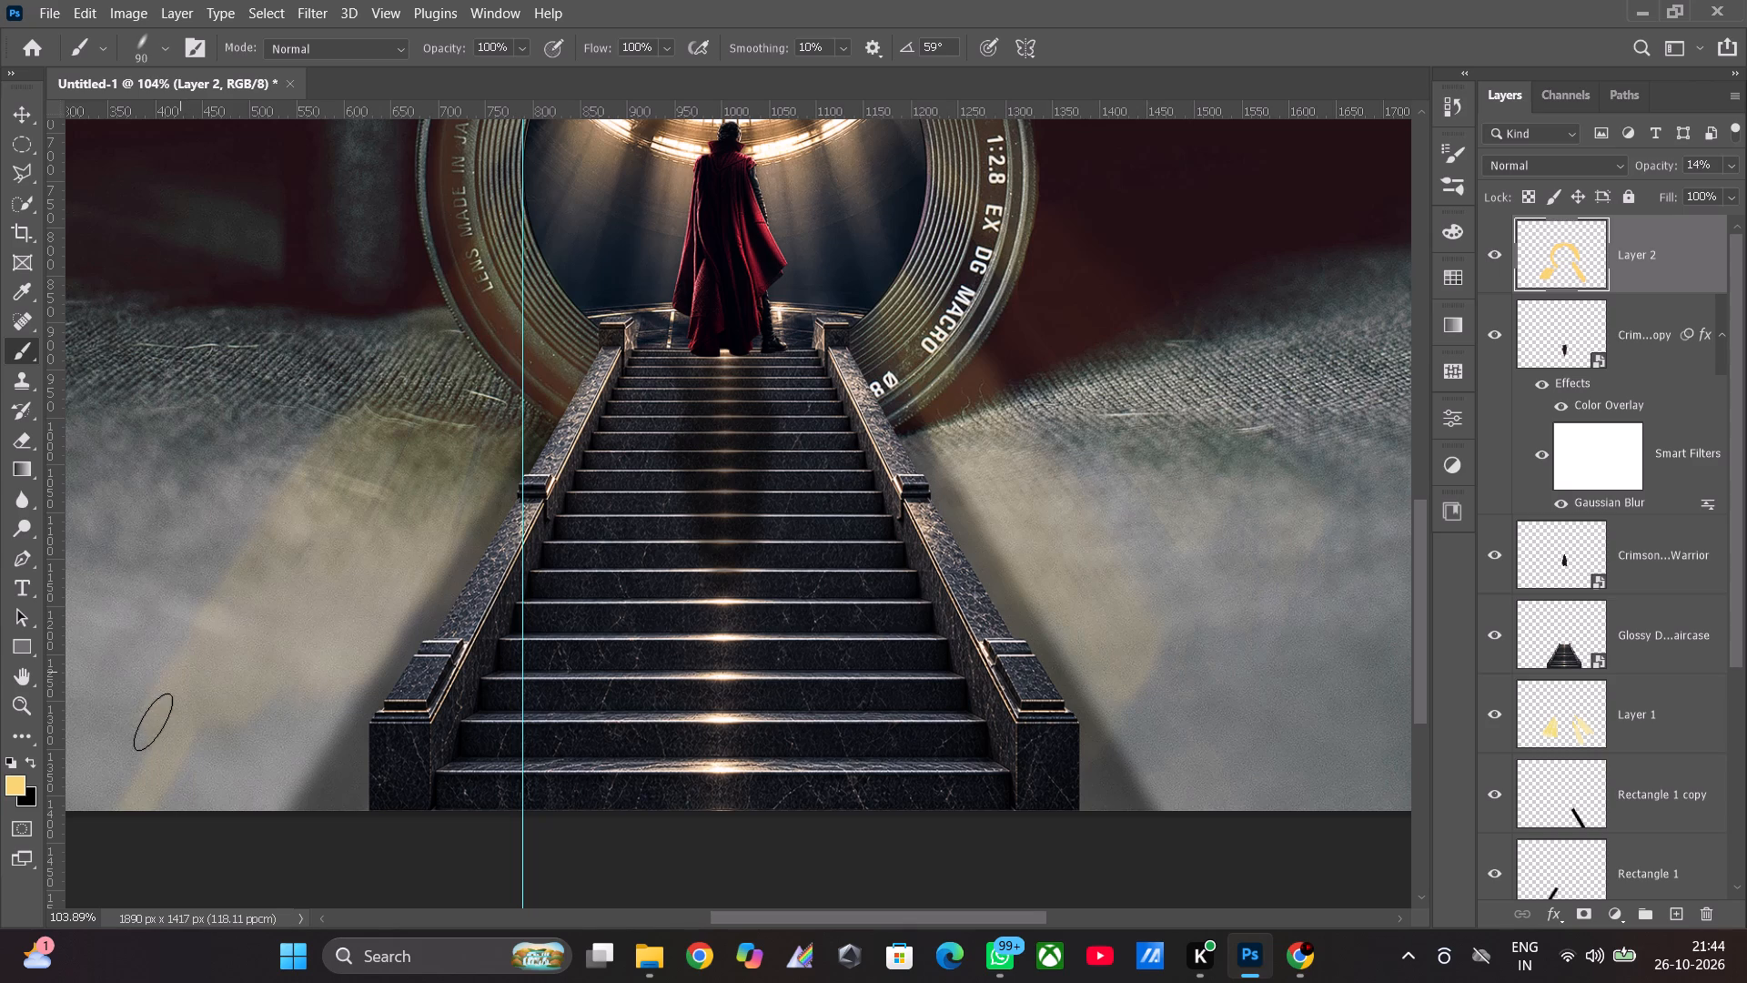
{"action": "left_click_drag", "start_coordinate": [153, 722], "coordinate": [321, 703]}
{"action": "left_click_drag", "start_coordinate": [321, 703], "coordinate": [255, 688]}
{"action": "left_click_drag", "start_coordinate": [255, 688], "coordinate": [397, 440]}
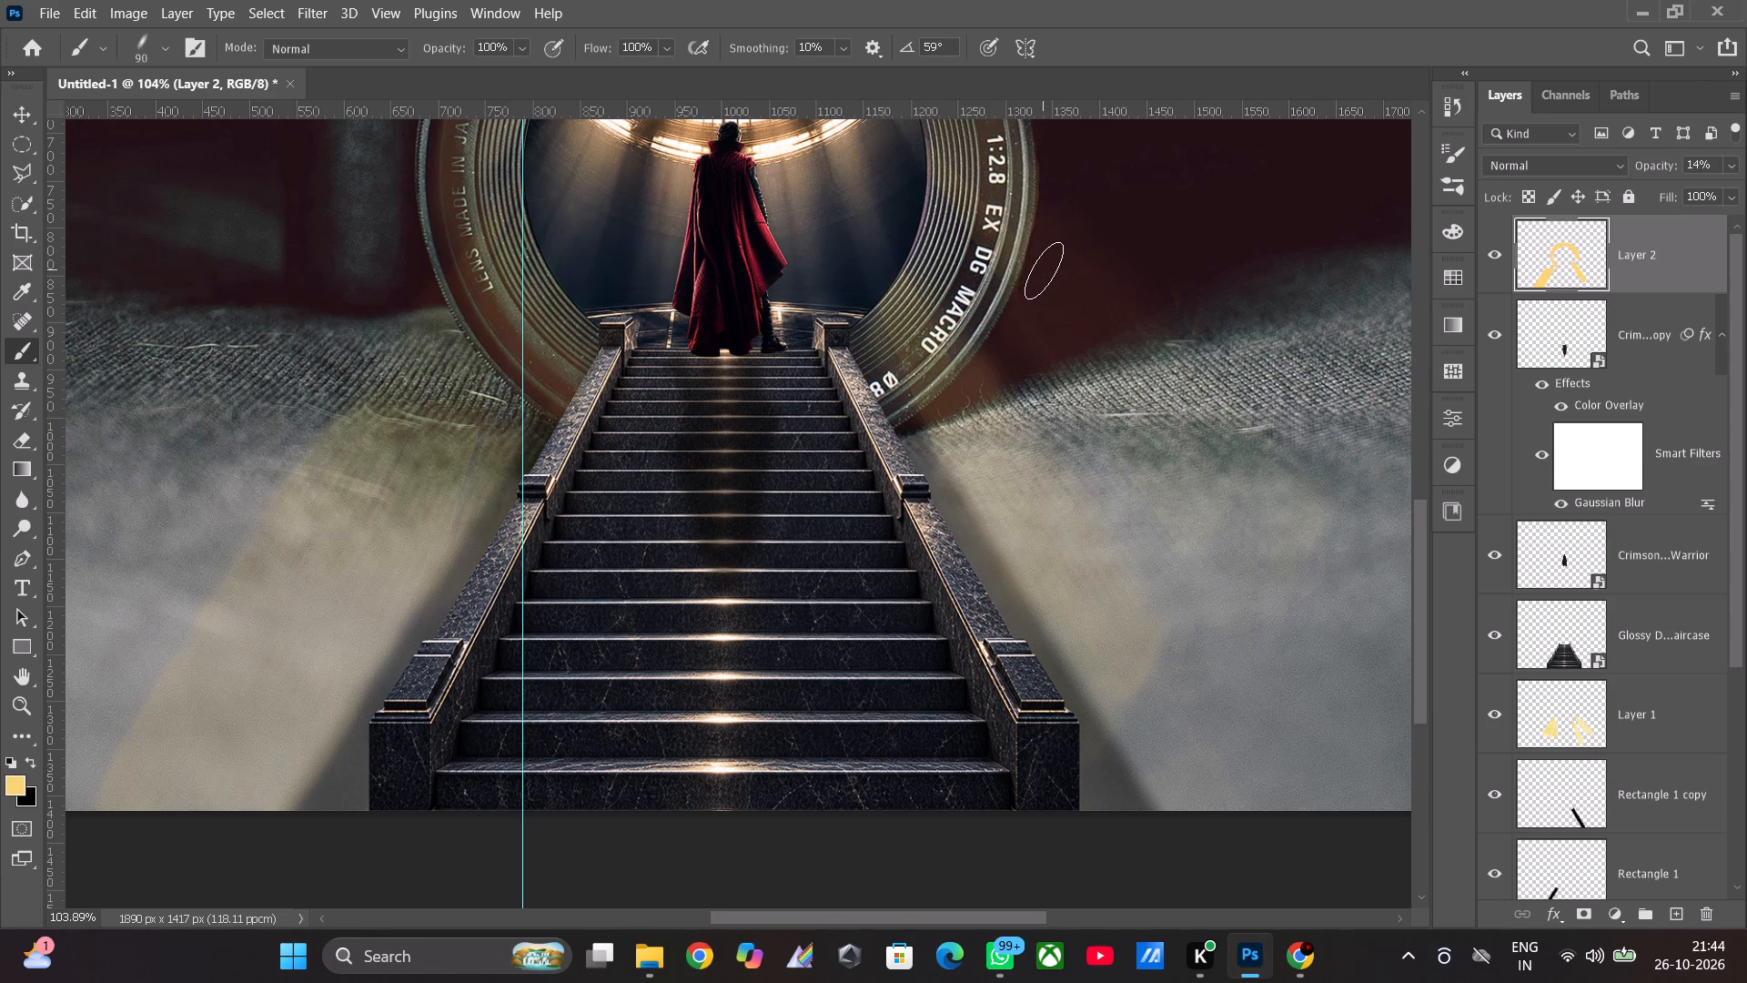
Repaint the outer golden beam on Layer 2 from the lens's right rim diagonally across the ground to the image's lower-right edge.
{"action": "left_click_drag", "start_coordinate": [1040, 277], "coordinate": [1076, 304]}
{"action": "left_click_drag", "start_coordinate": [1040, 235], "coordinate": [1063, 266]}
{"action": "left_click_drag", "start_coordinate": [1030, 270], "coordinate": [1097, 376]}
{"action": "left_click_drag", "start_coordinate": [1048, 322], "coordinate": [1072, 348]}
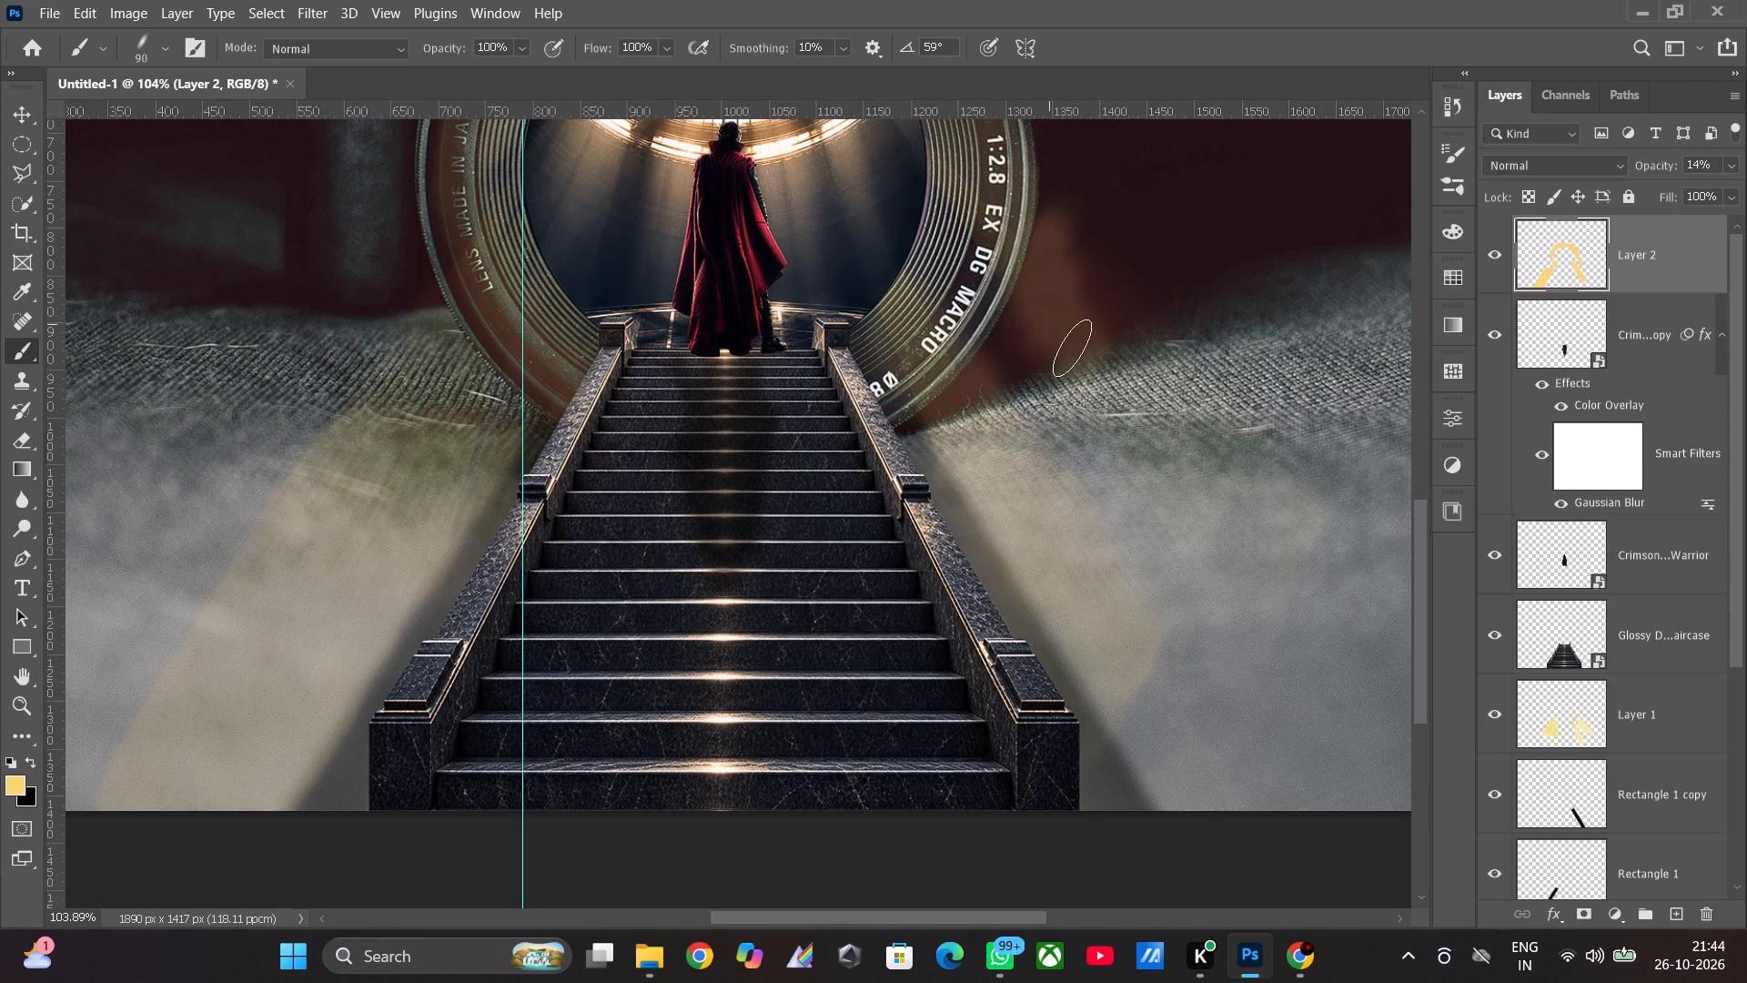
{"action": "left_click_drag", "start_coordinate": [1072, 348], "coordinate": [1241, 557]}
{"action": "left_click_drag", "start_coordinate": [1030, 220], "coordinate": [1287, 525]}
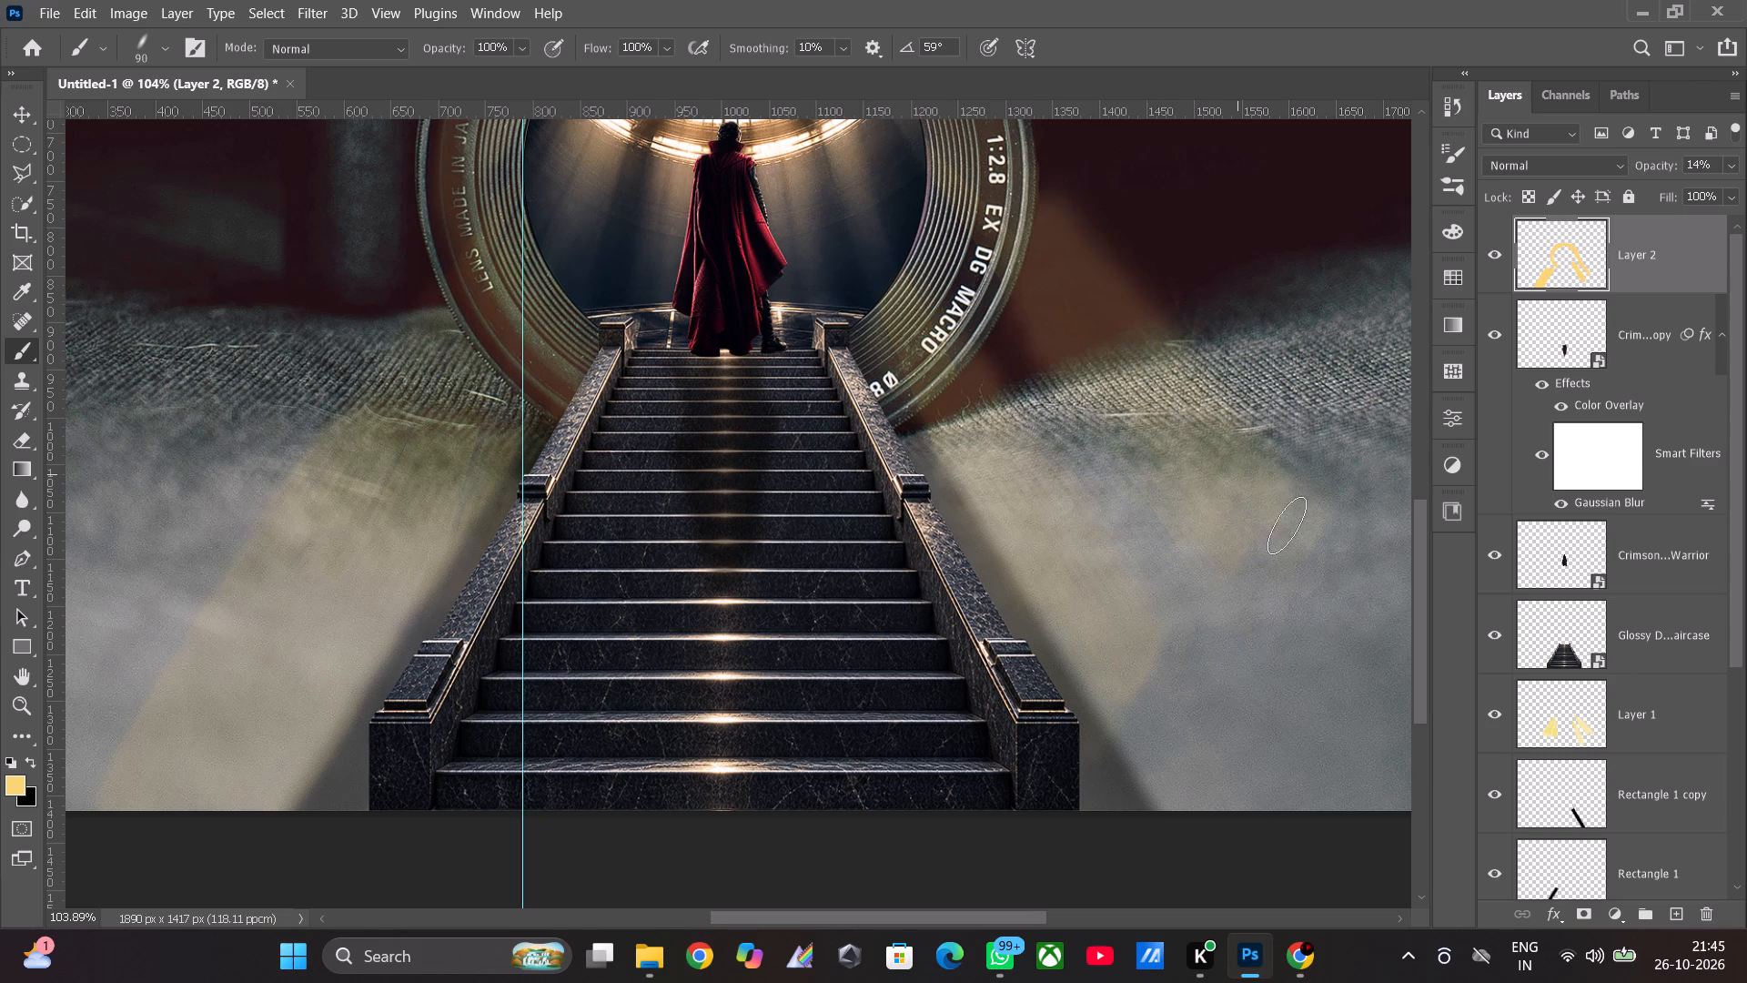
{"action": "left_click_drag", "start_coordinate": [1287, 525], "coordinate": [1504, 787]}
{"action": "left_click_drag", "start_coordinate": [1504, 787], "coordinate": [1242, 538]}
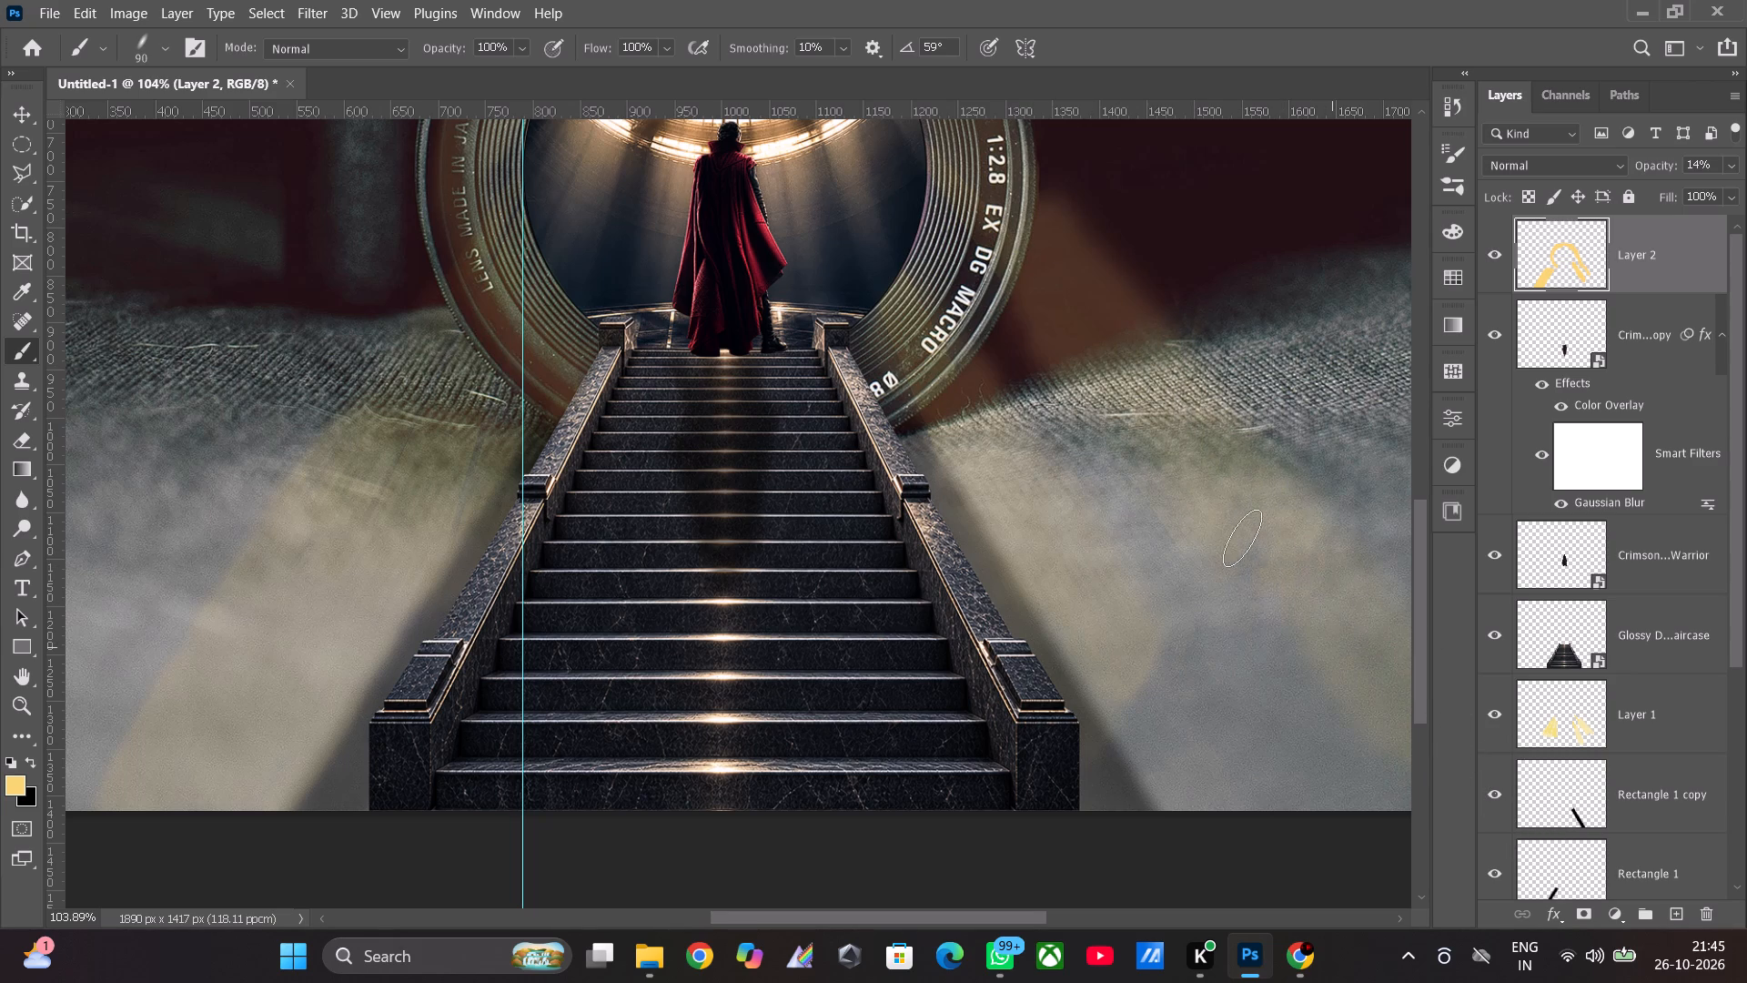
{"action": "left_click_drag", "start_coordinate": [1242, 538], "coordinate": [1407, 738]}
{"action": "left_click_drag", "start_coordinate": [1407, 738], "coordinate": [1252, 458]}
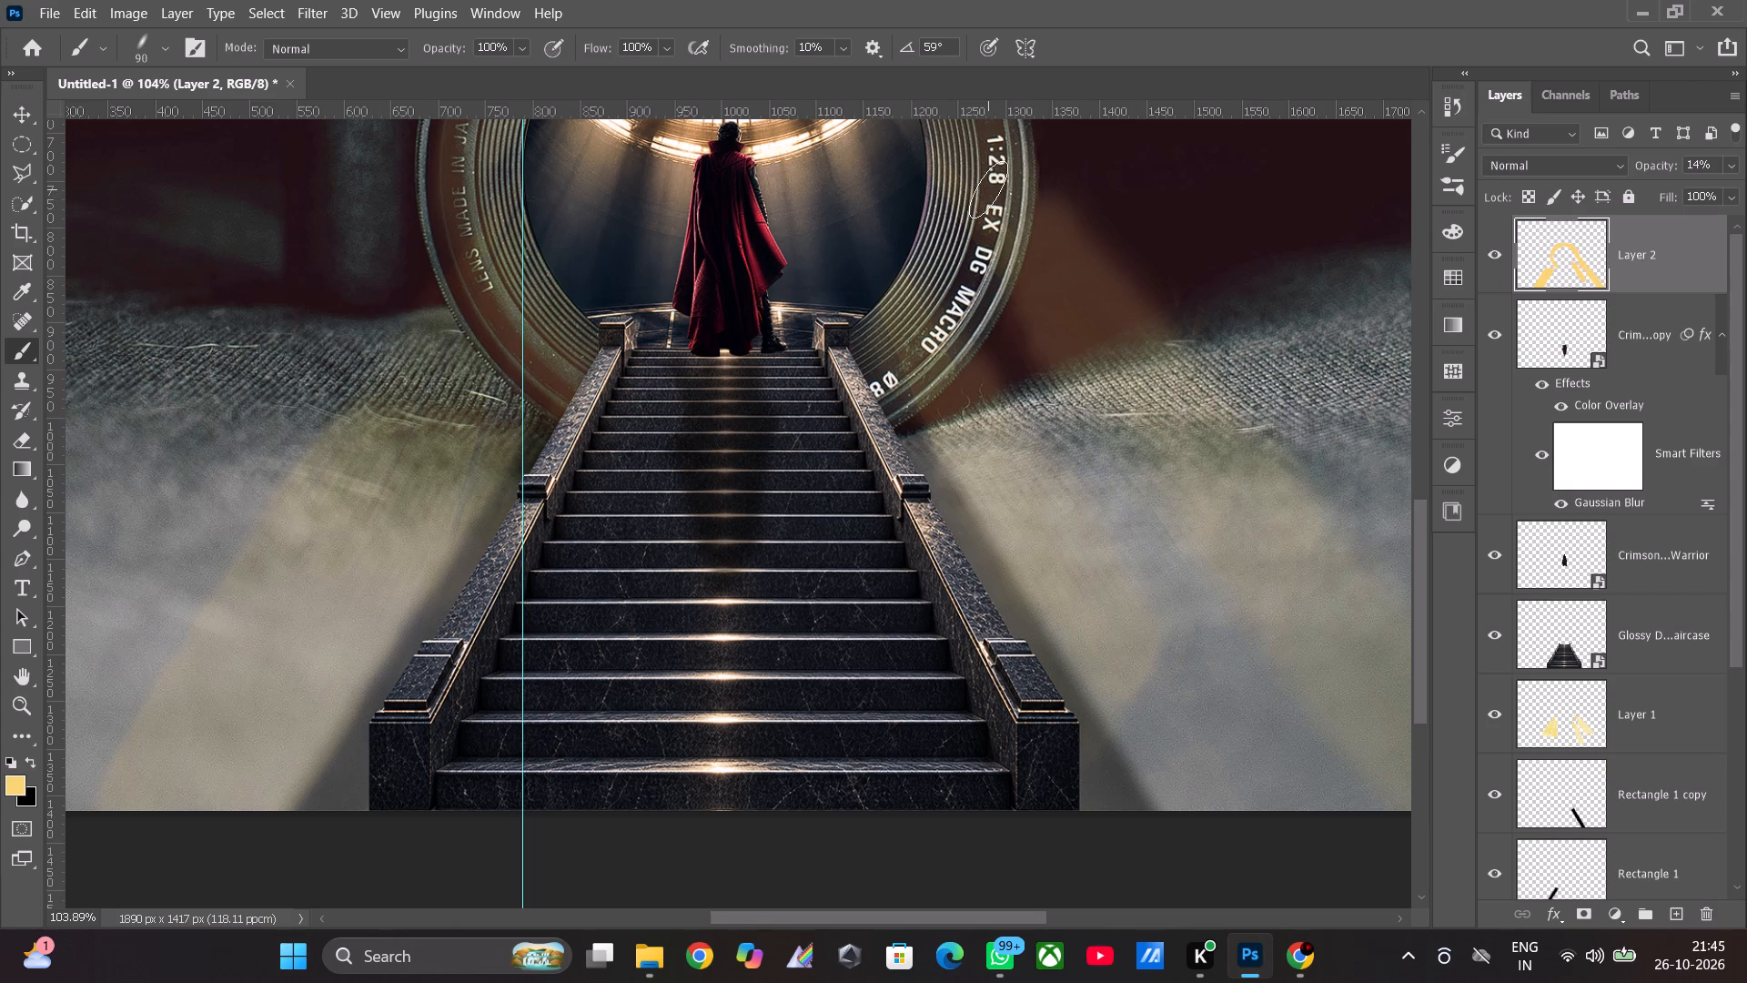
{"action": "left_click_drag", "start_coordinate": [995, 189], "coordinate": [1146, 365]}
Brush golden light on Layer 2 along the staircase's right side, from the lens ring's base down to the image's bottom edge.
{"action": "left_click_drag", "start_coordinate": [991, 453], "coordinate": [1166, 806]}
{"action": "left_click_drag", "start_coordinate": [1166, 806], "coordinate": [1067, 639]}
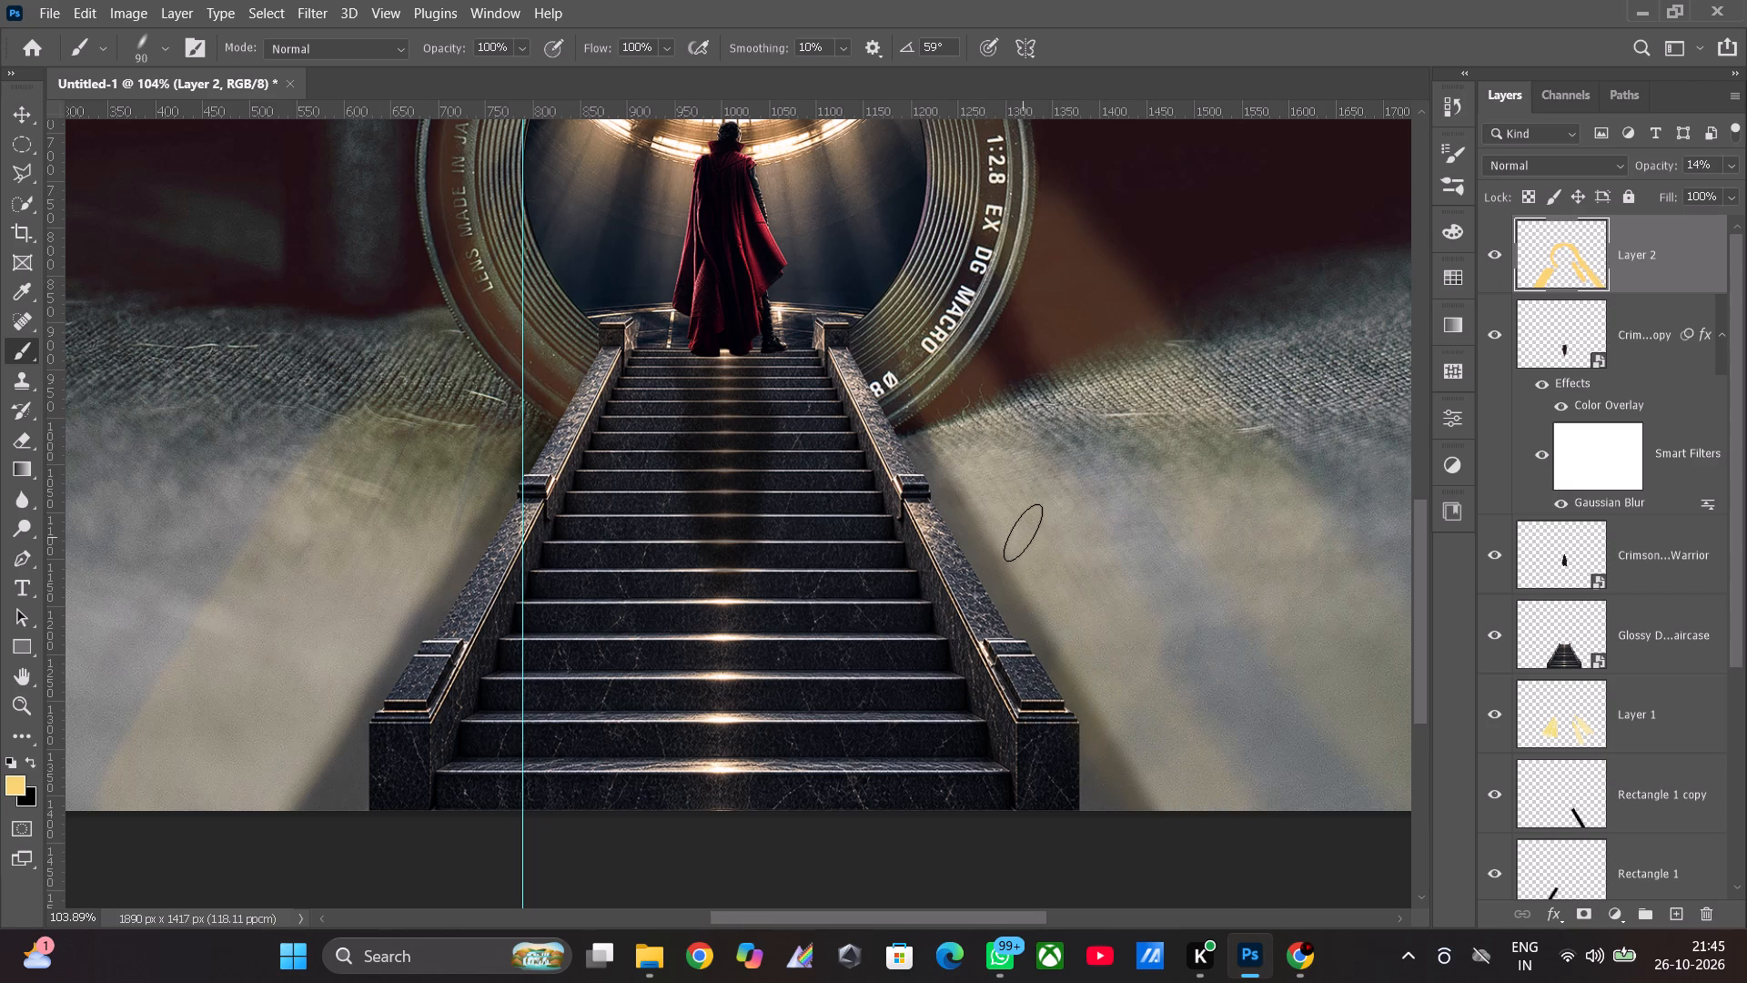
{"action": "left_click_drag", "start_coordinate": [1078, 669], "coordinate": [1006, 576]}
{"action": "left_click_drag", "start_coordinate": [1006, 576], "coordinate": [863, 417]}
{"action": "left_click_drag", "start_coordinate": [853, 426], "coordinate": [717, 512]}
{"action": "key", "text": "ctrl+z"}
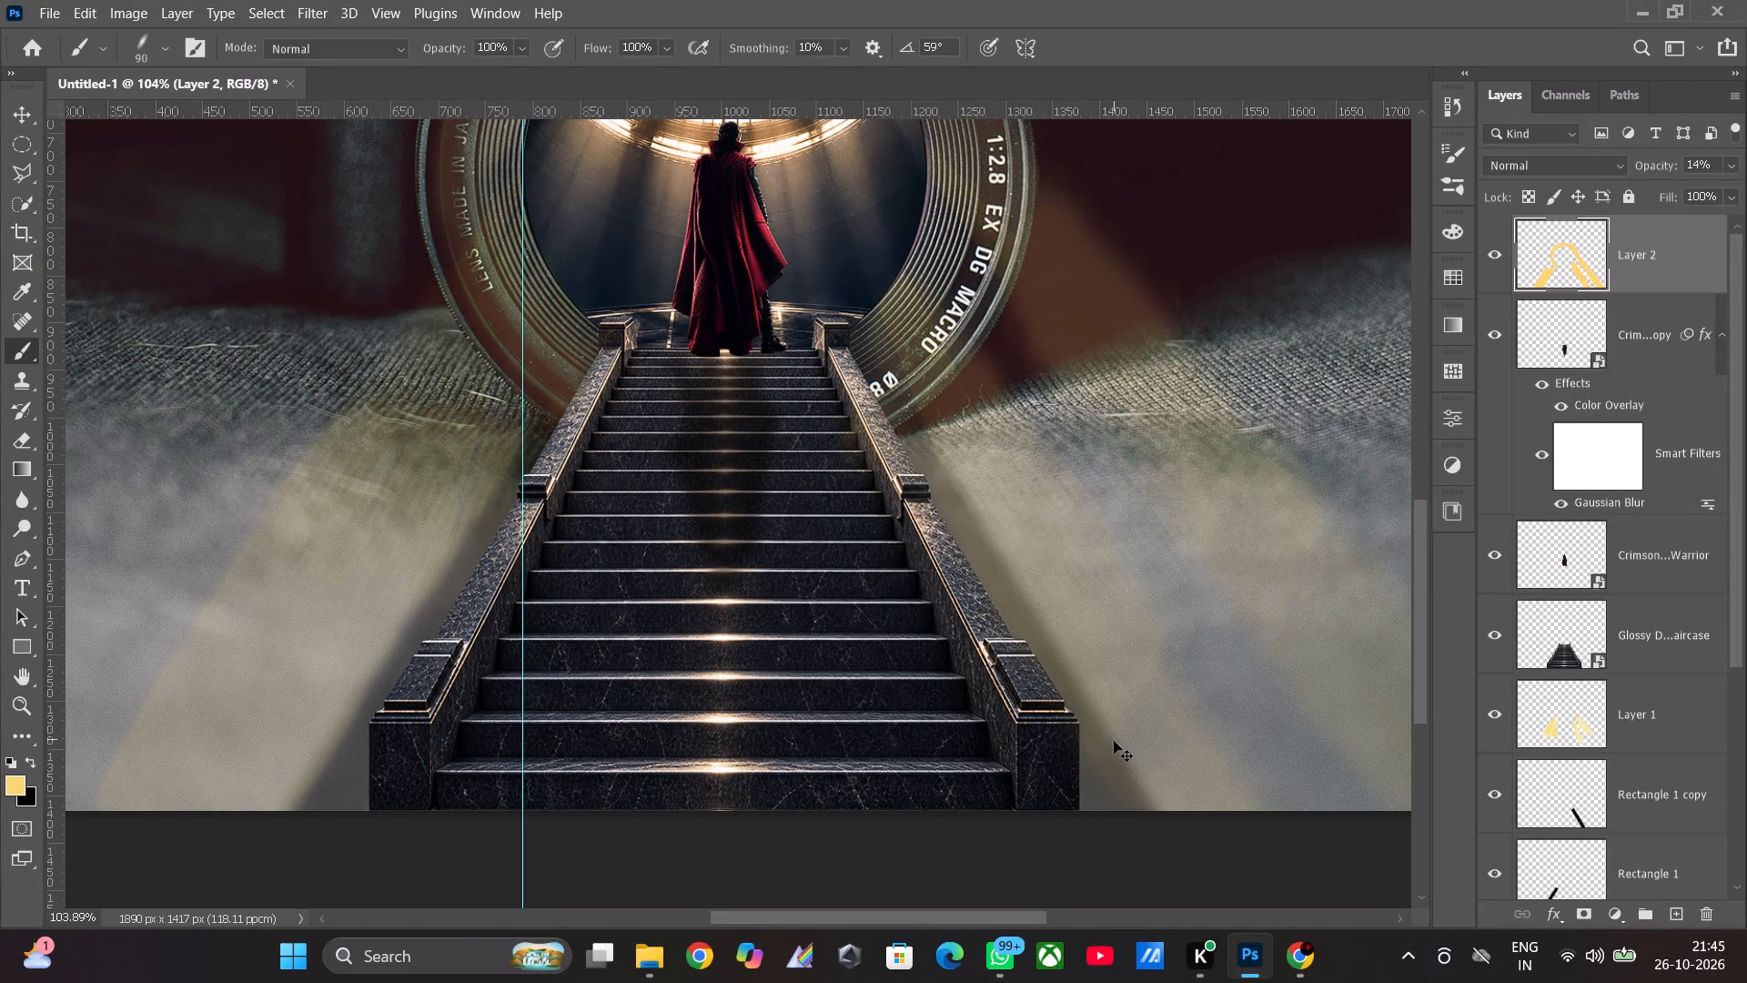
{"action": "left_click_drag", "start_coordinate": [1117, 691], "coordinate": [1114, 755]}
{"action": "left_click_drag", "start_coordinate": [1114, 755], "coordinate": [1196, 874]}
{"action": "key", "text": "ctrl+z"}
{"action": "left_click_drag", "start_coordinate": [1092, 721], "coordinate": [1098, 722]}
{"action": "left_click_drag", "start_coordinate": [1098, 722], "coordinate": [1153, 687]}
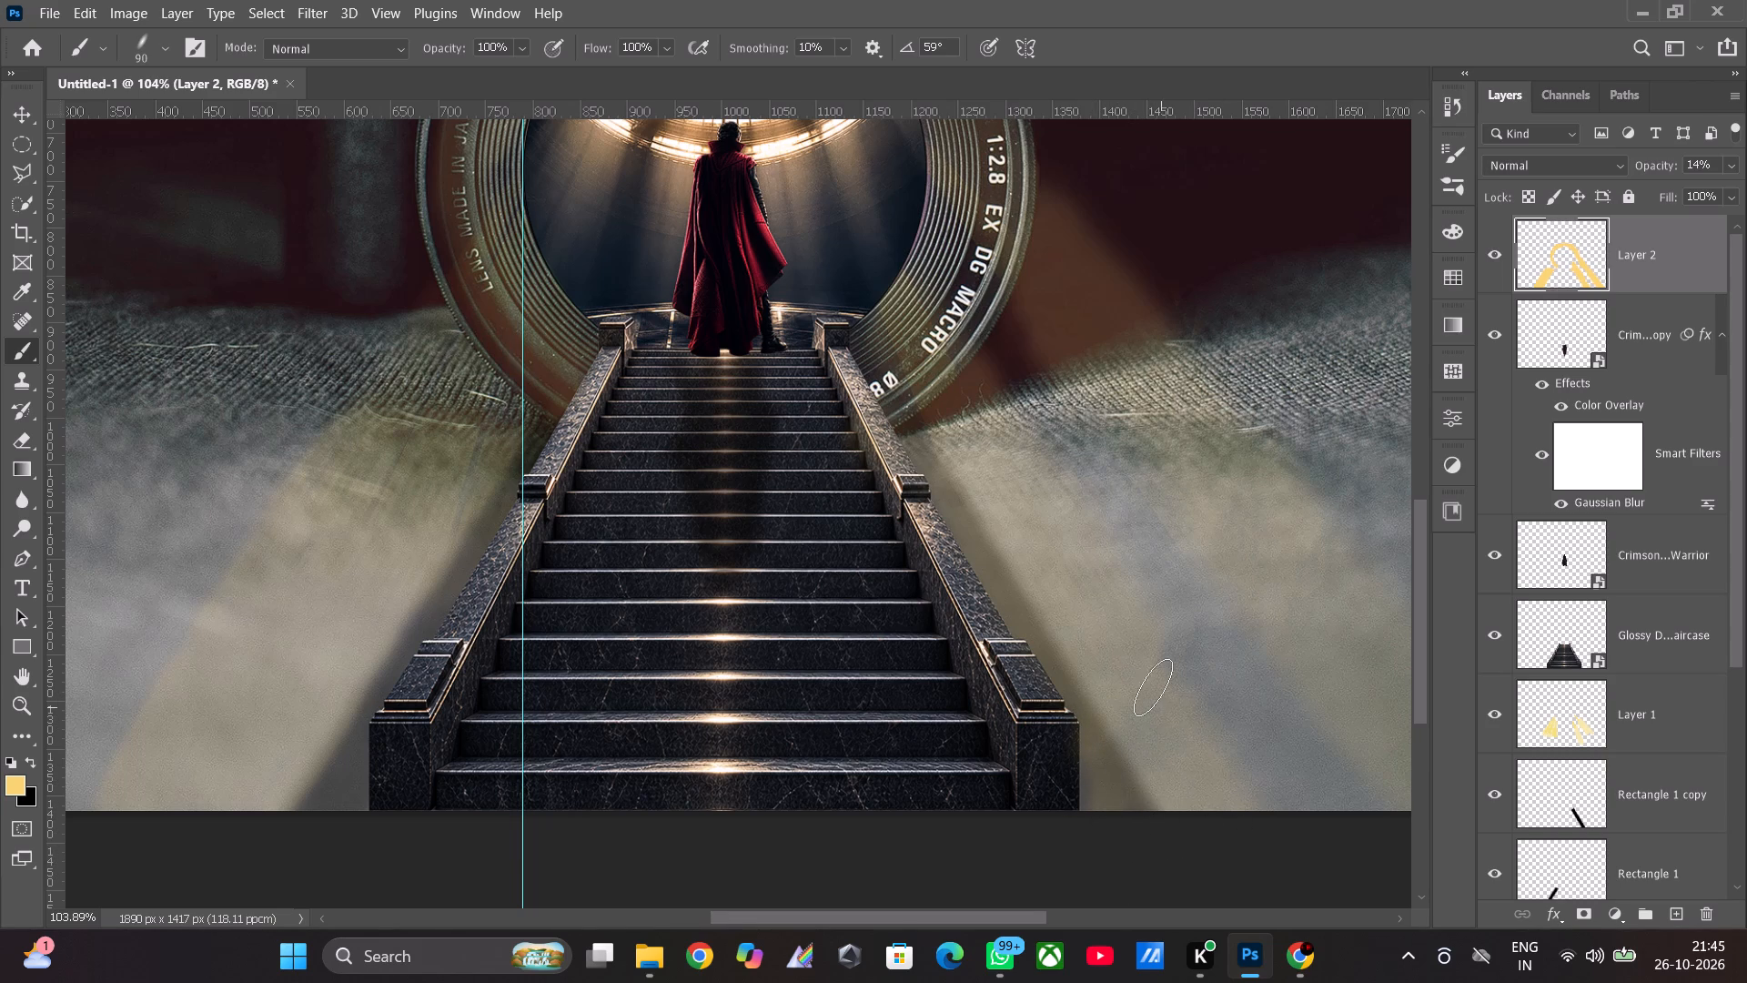
{"action": "left_click_drag", "start_coordinate": [1153, 687], "coordinate": [1134, 782]}
{"action": "left_click_drag", "start_coordinate": [1134, 782], "coordinate": [1114, 751]}
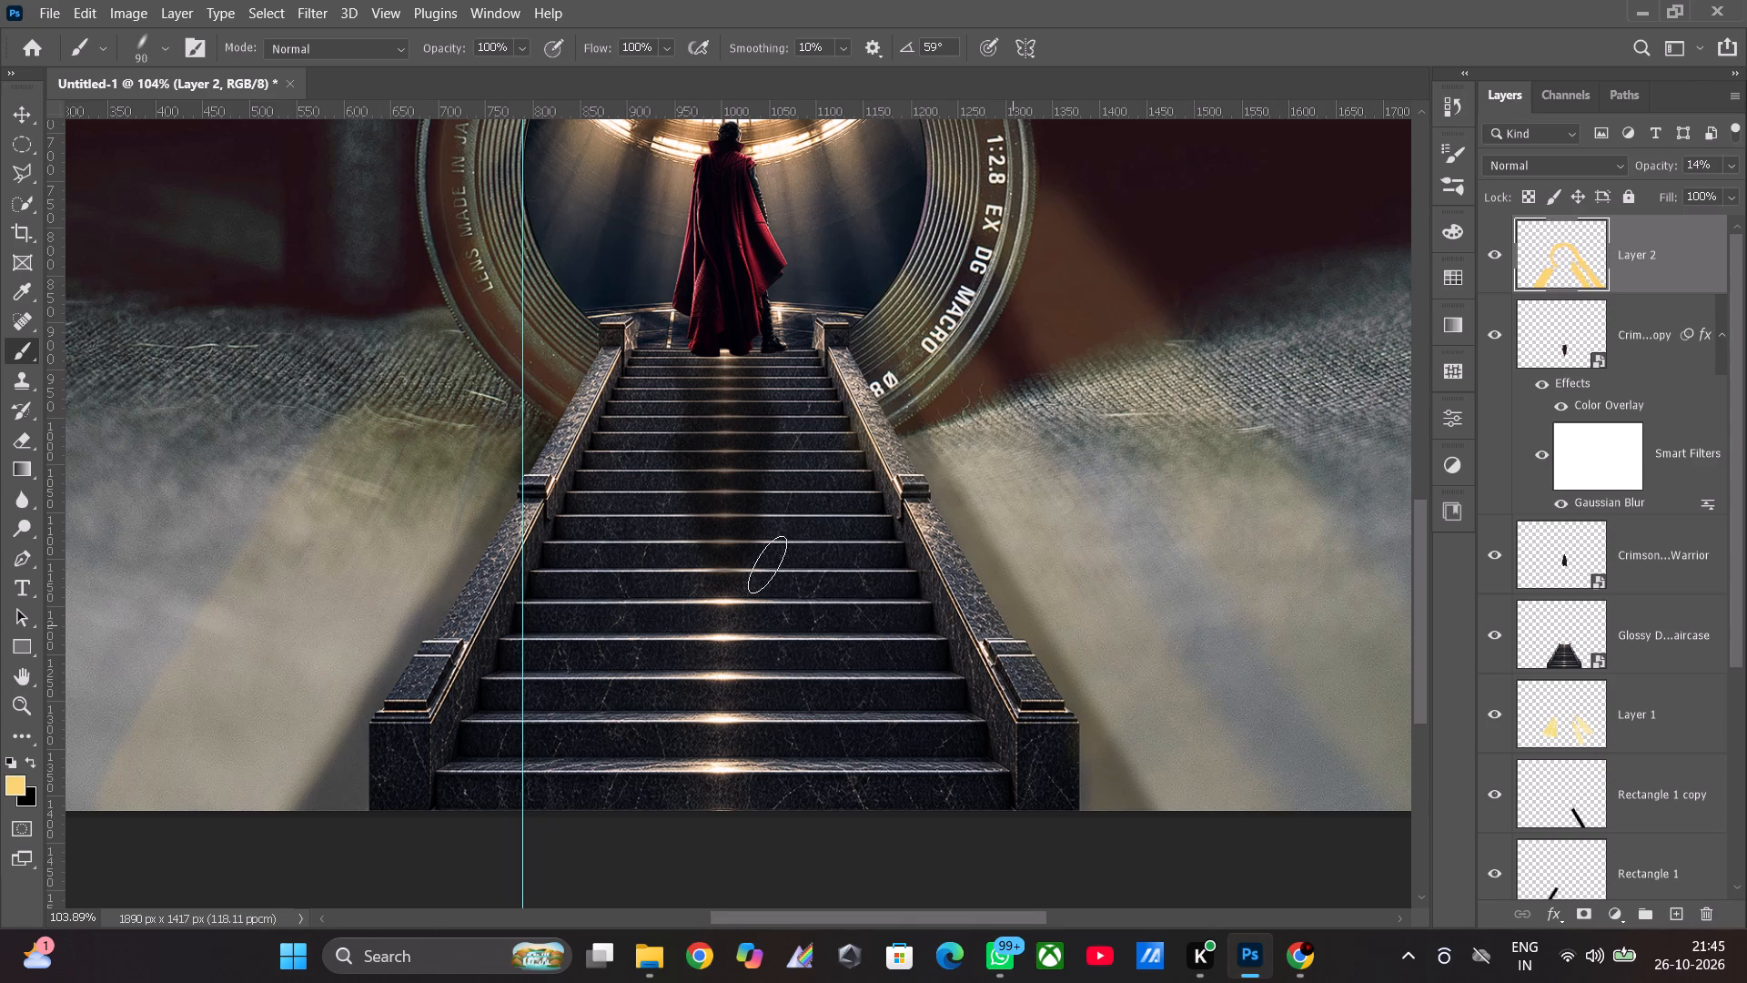
Brush golden light on Layer 2 along the staircase's left side, from the lens ring's base down to the image's bottom edge.
{"action": "left_click_drag", "start_coordinate": [531, 427], "coordinate": [530, 447]}
{"action": "left_click_drag", "start_coordinate": [530, 447], "coordinate": [362, 722]}
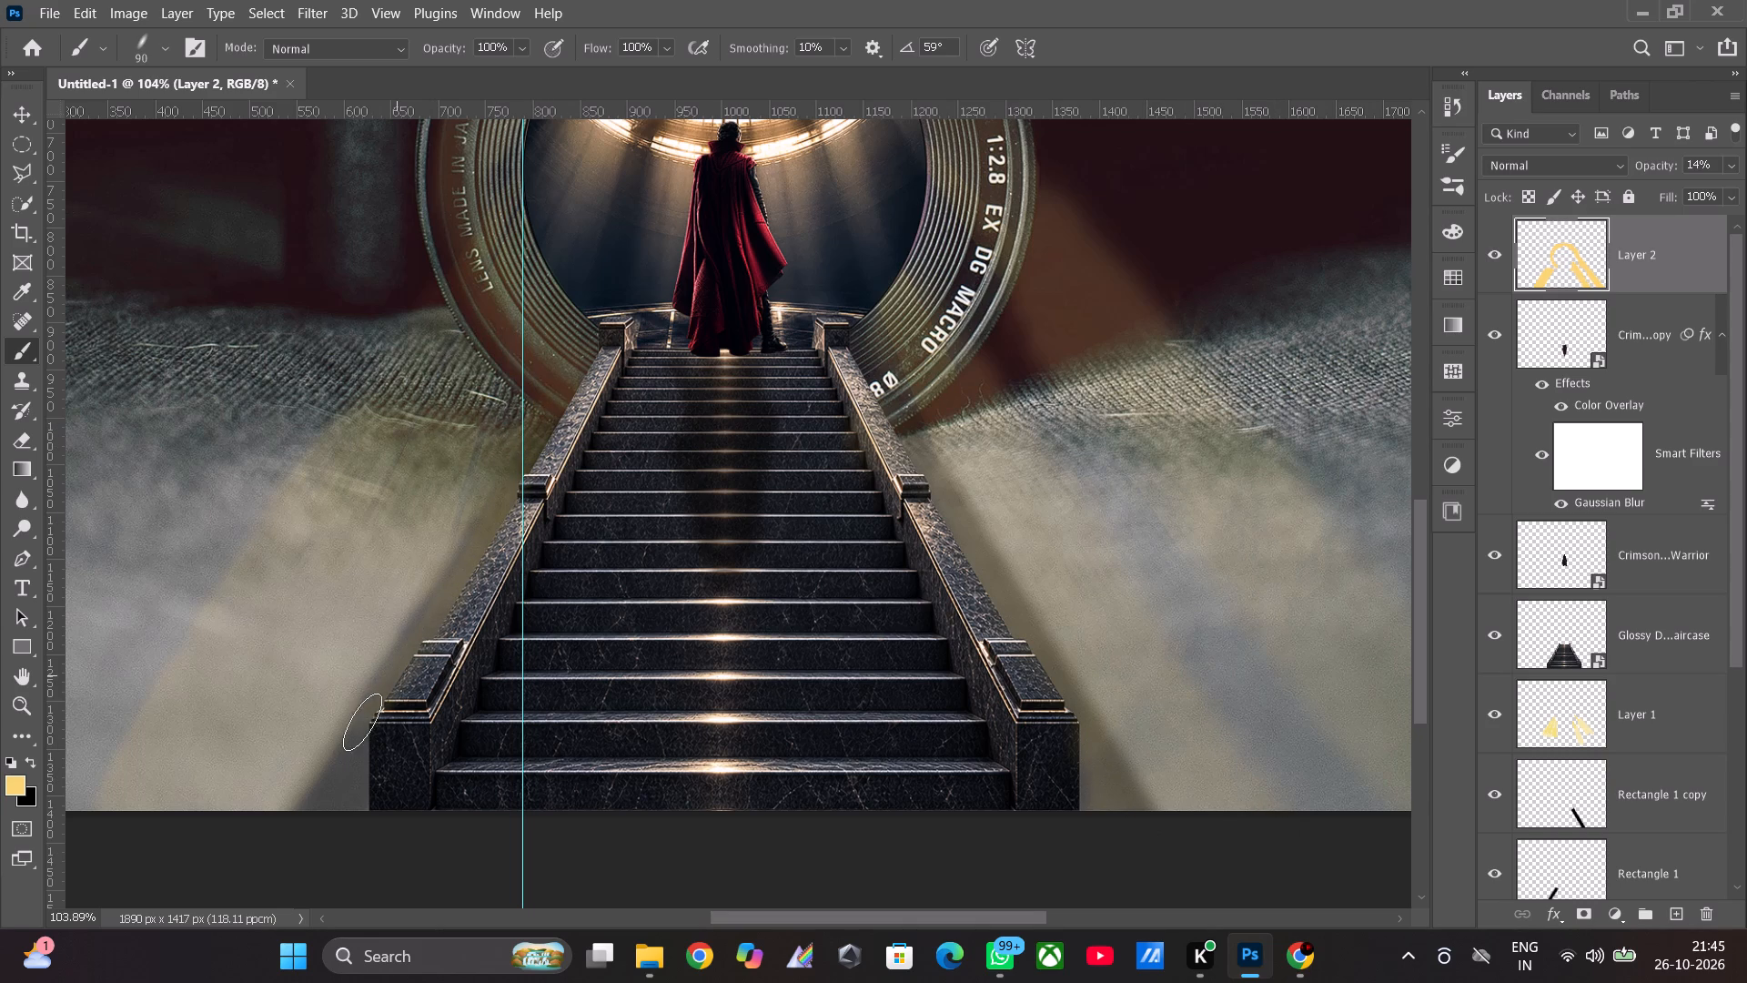
{"action": "left_click_drag", "start_coordinate": [362, 722], "coordinate": [439, 631]}
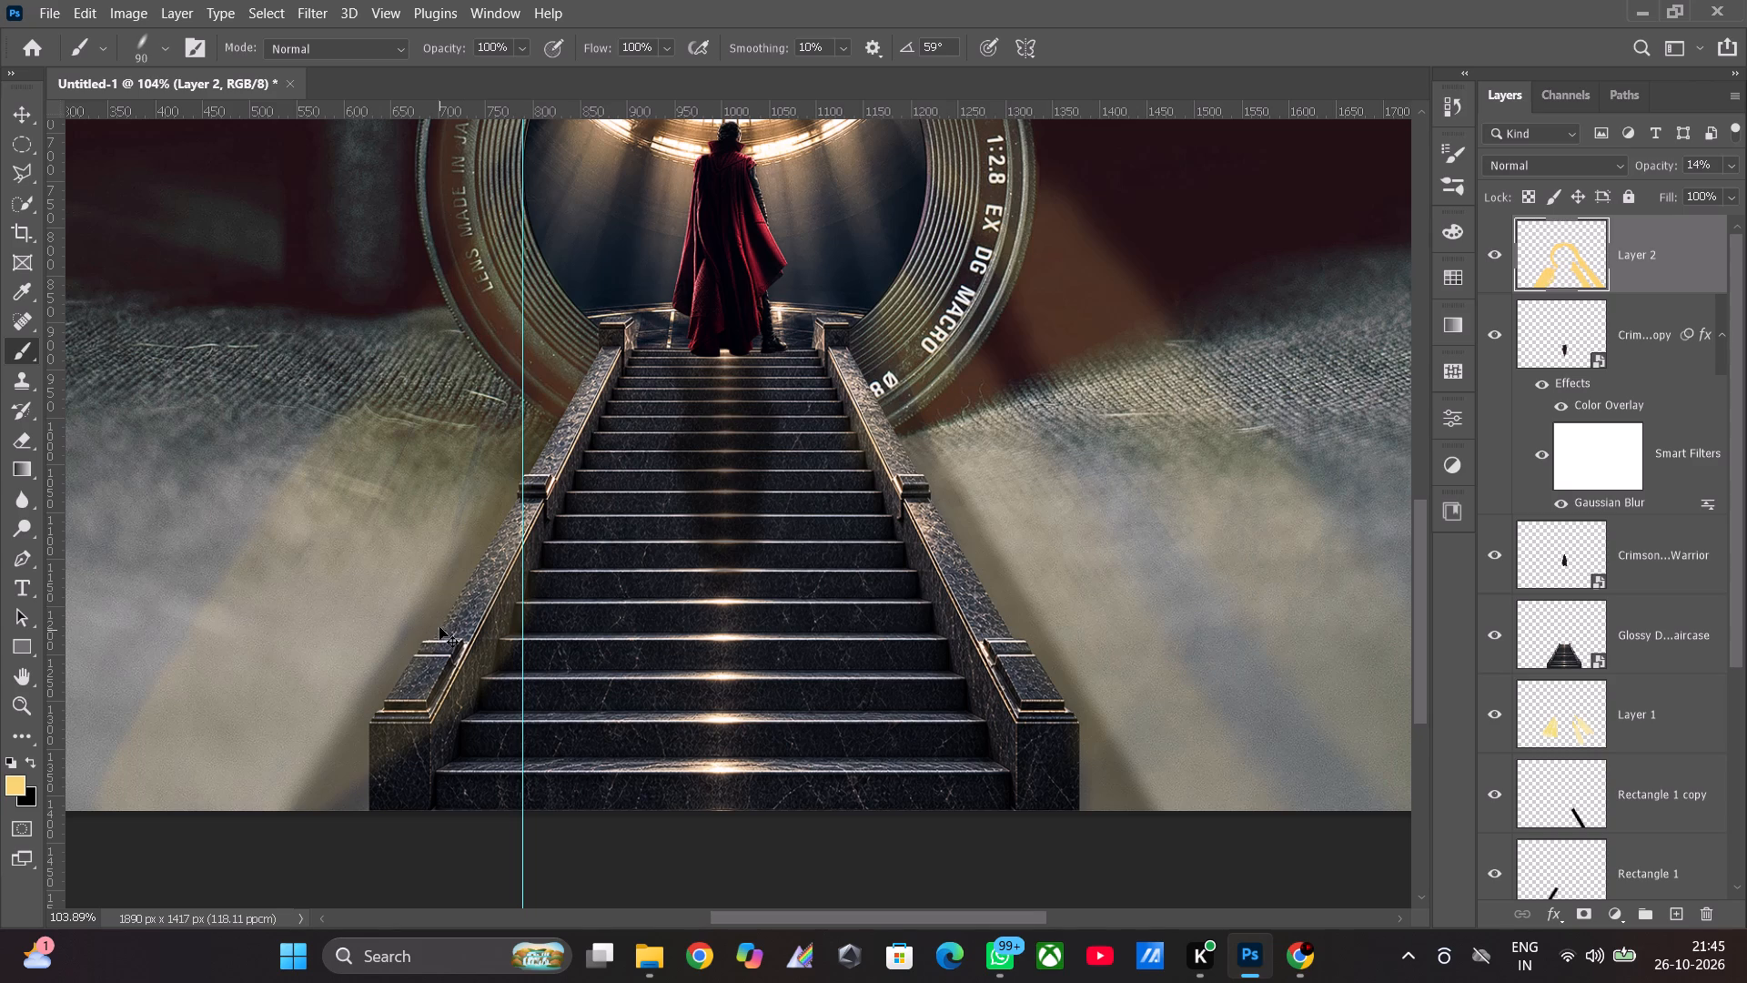
{"action": "key", "text": "ctrl+z"}
{"action": "left_click_drag", "start_coordinate": [459, 532], "coordinate": [536, 441]}
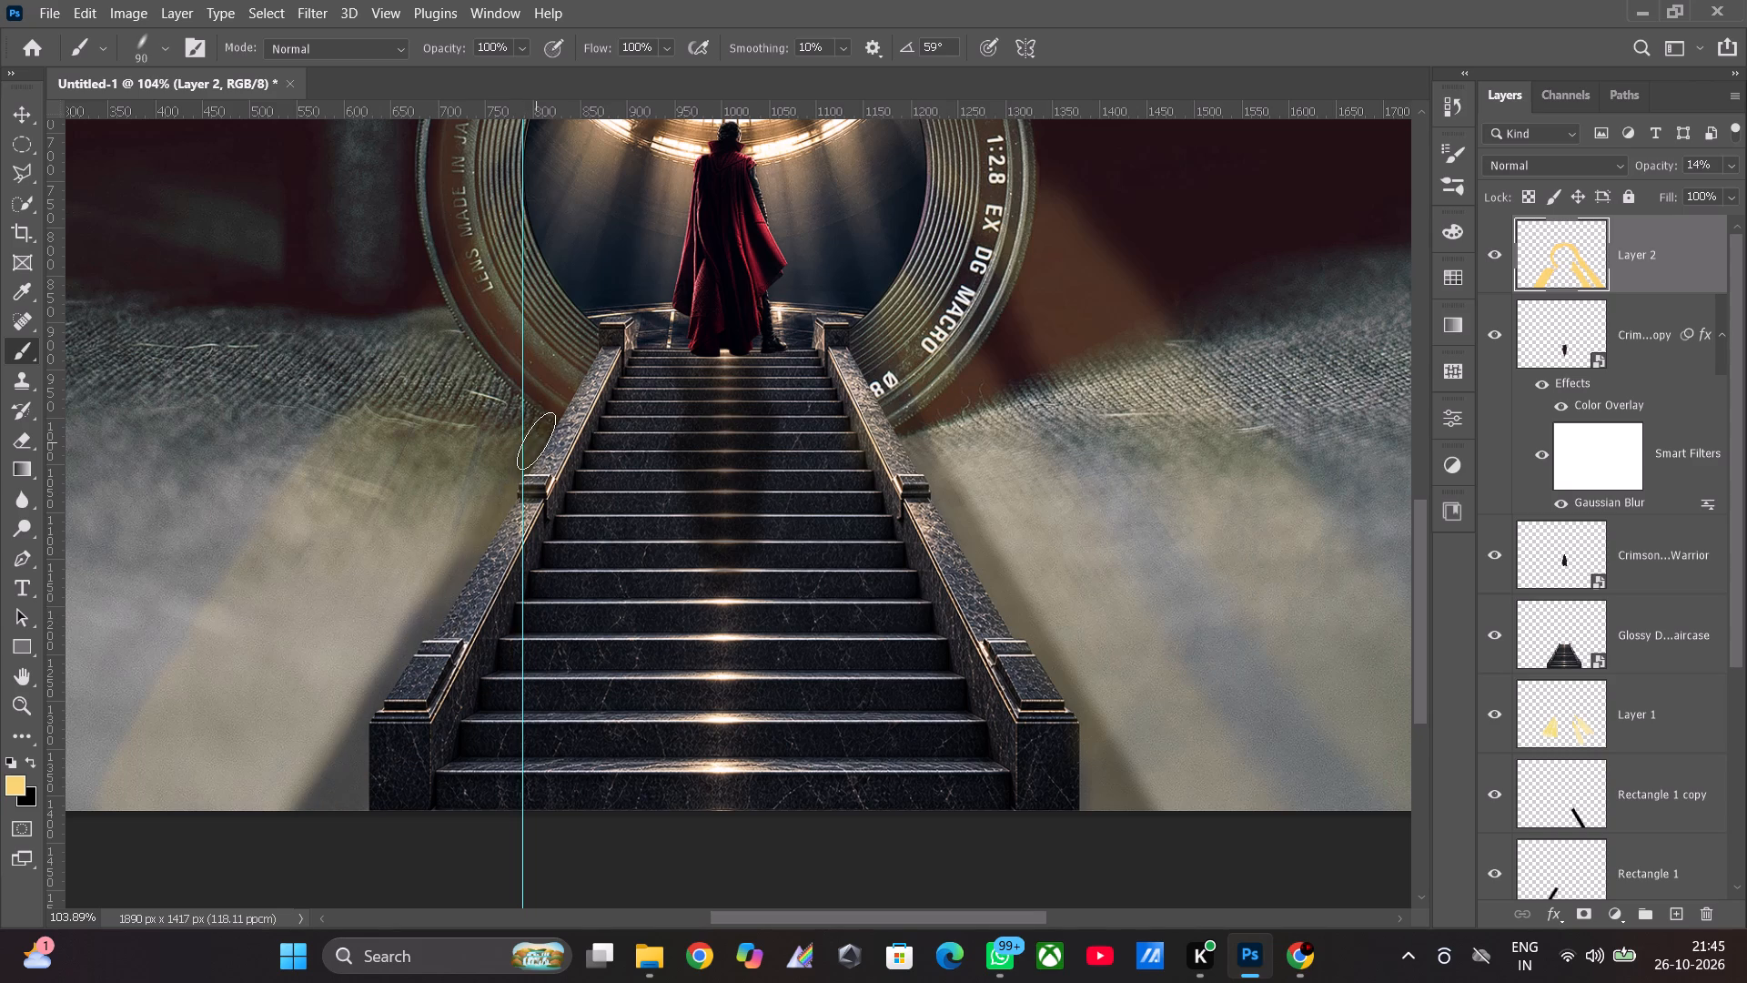
{"action": "left_click_drag", "start_coordinate": [536, 441], "coordinate": [345, 808]}
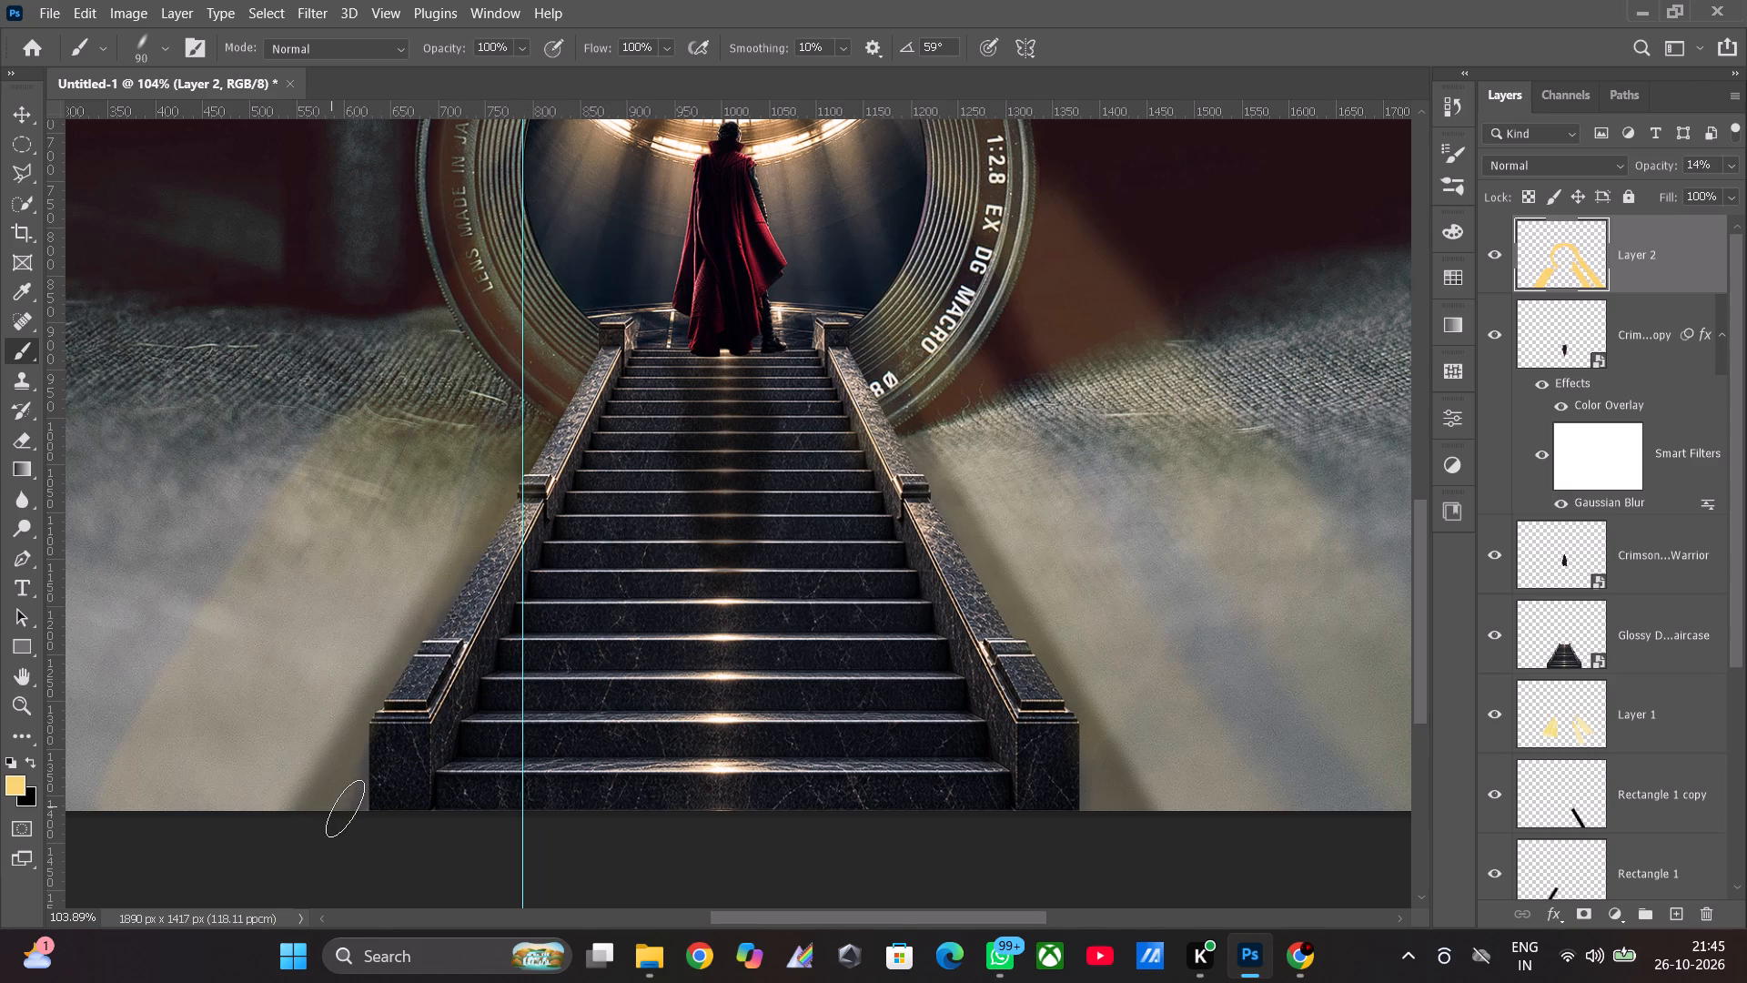
{"action": "left_click_drag", "start_coordinate": [345, 808], "coordinate": [430, 451]}
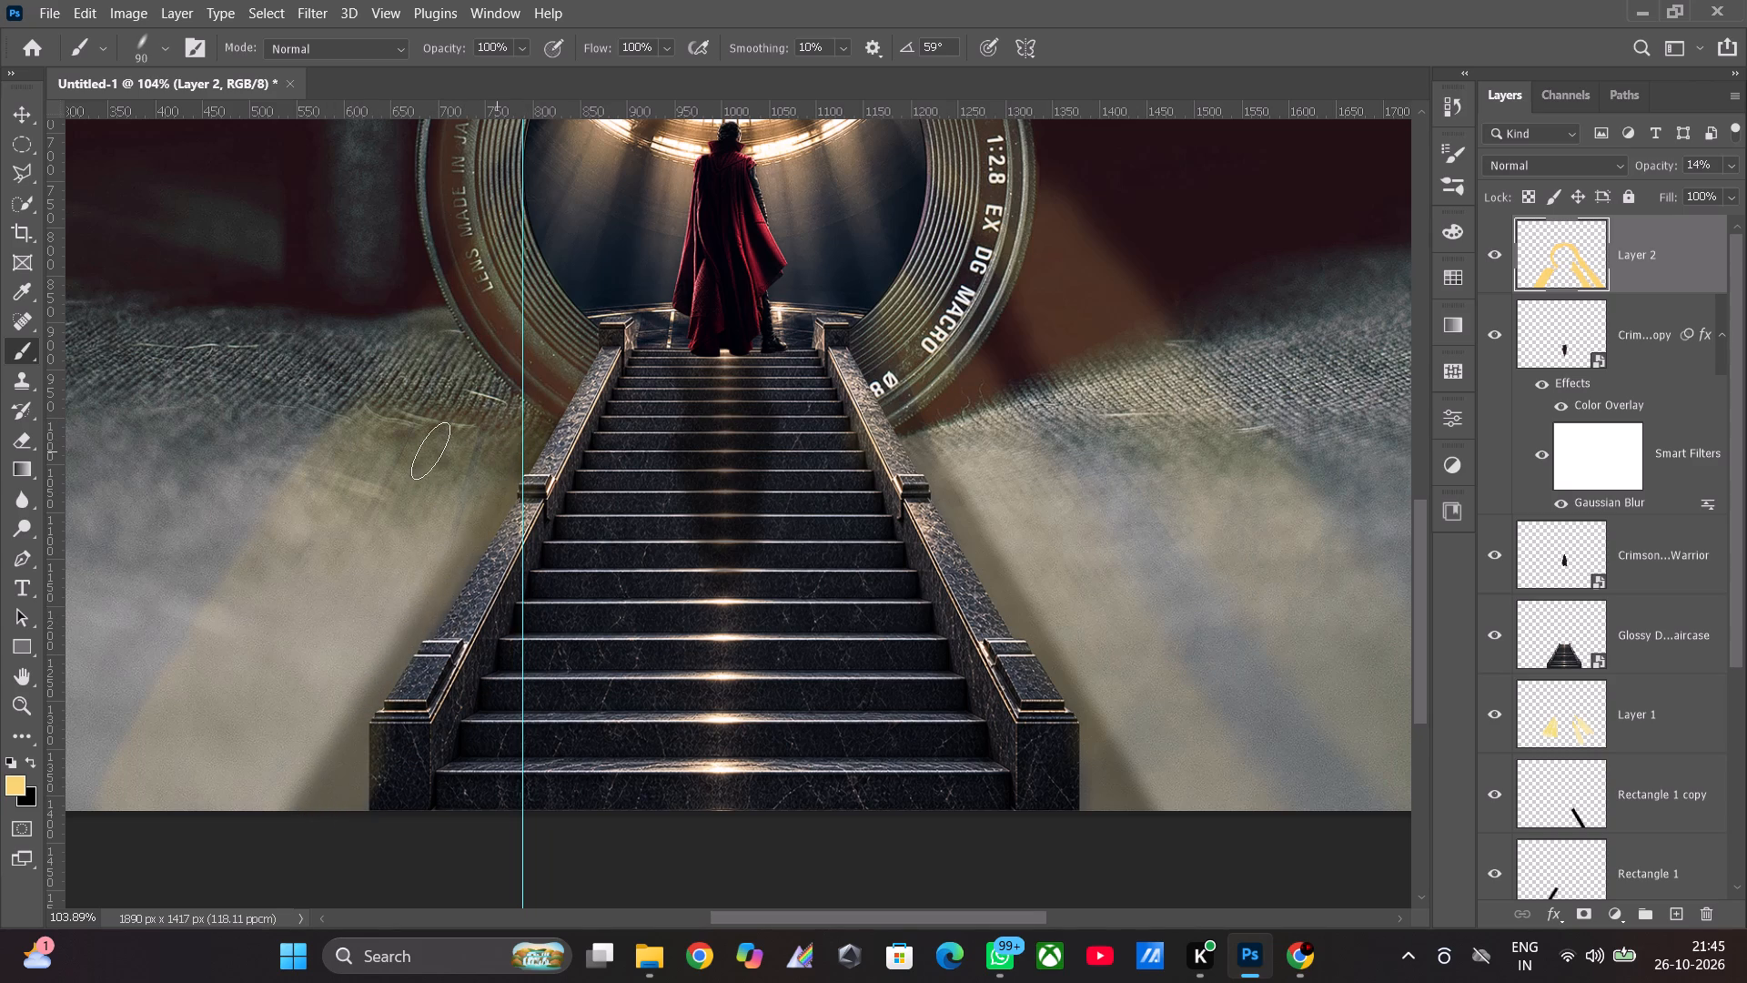
{"action": "left_click_drag", "start_coordinate": [430, 451], "coordinate": [429, 451]}
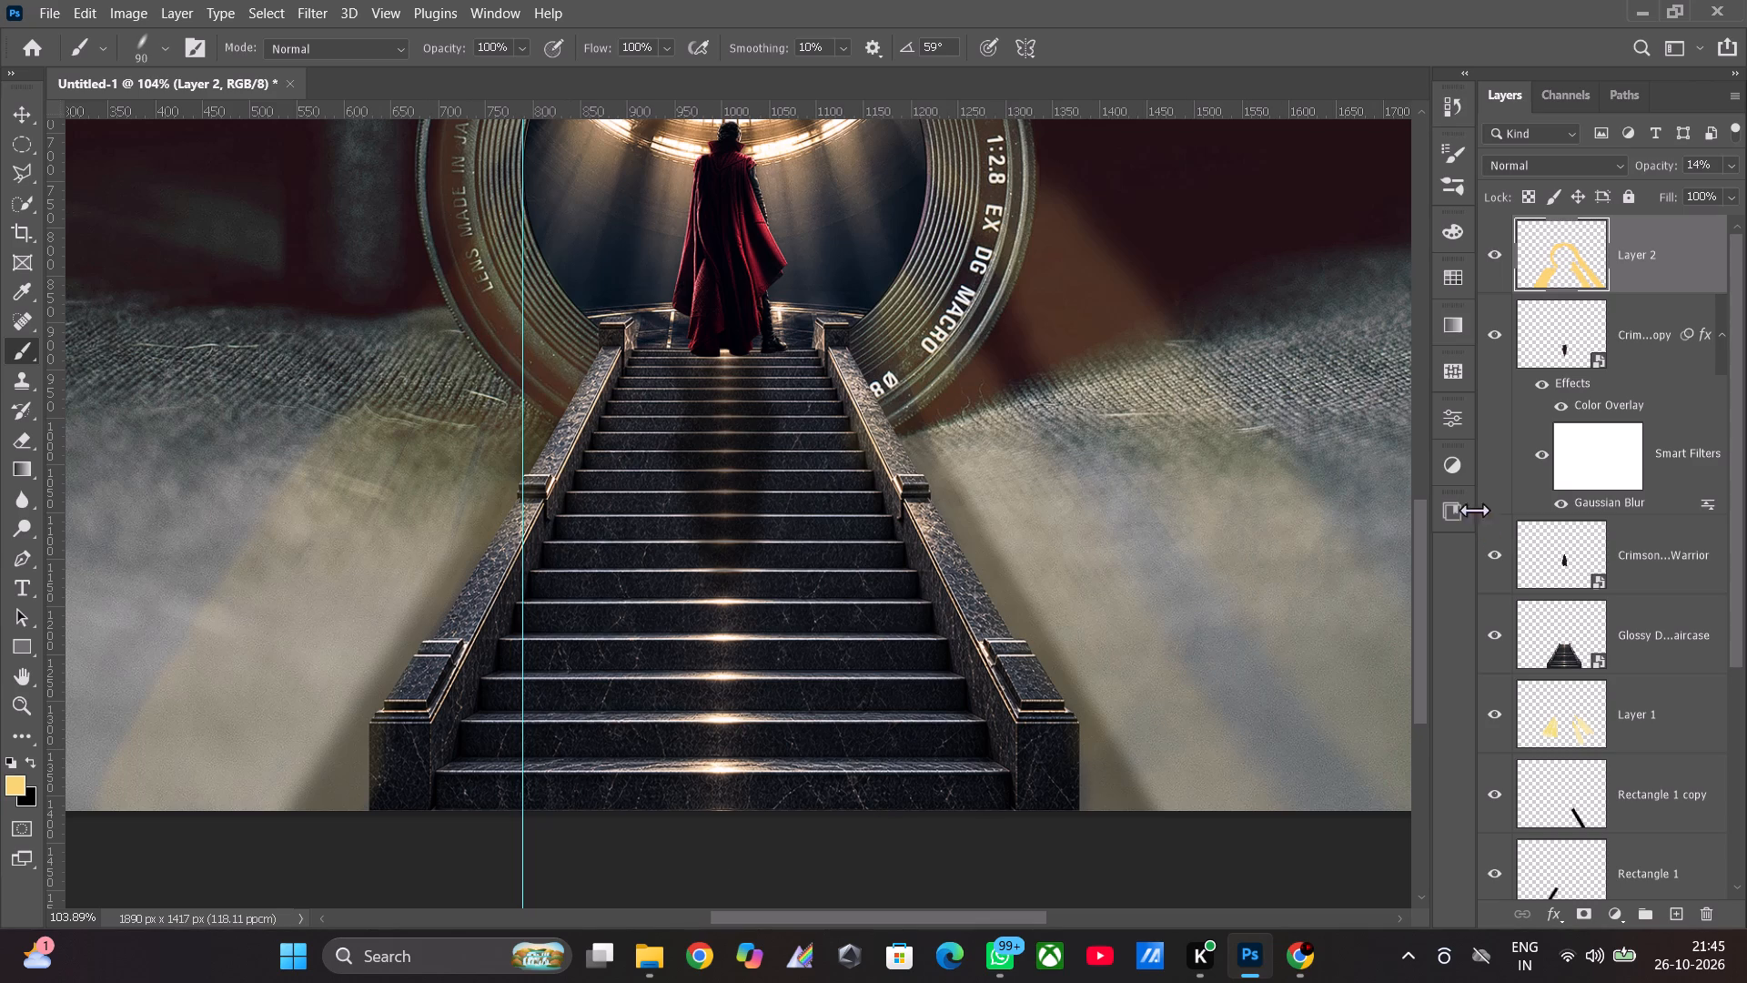
Fill out the outer golden beam on Layer 2 from the lens's right rim across the ground to the image's lower-right edge.
{"action": "left_click_drag", "start_coordinate": [1419, 587], "coordinate": [1441, 519]}
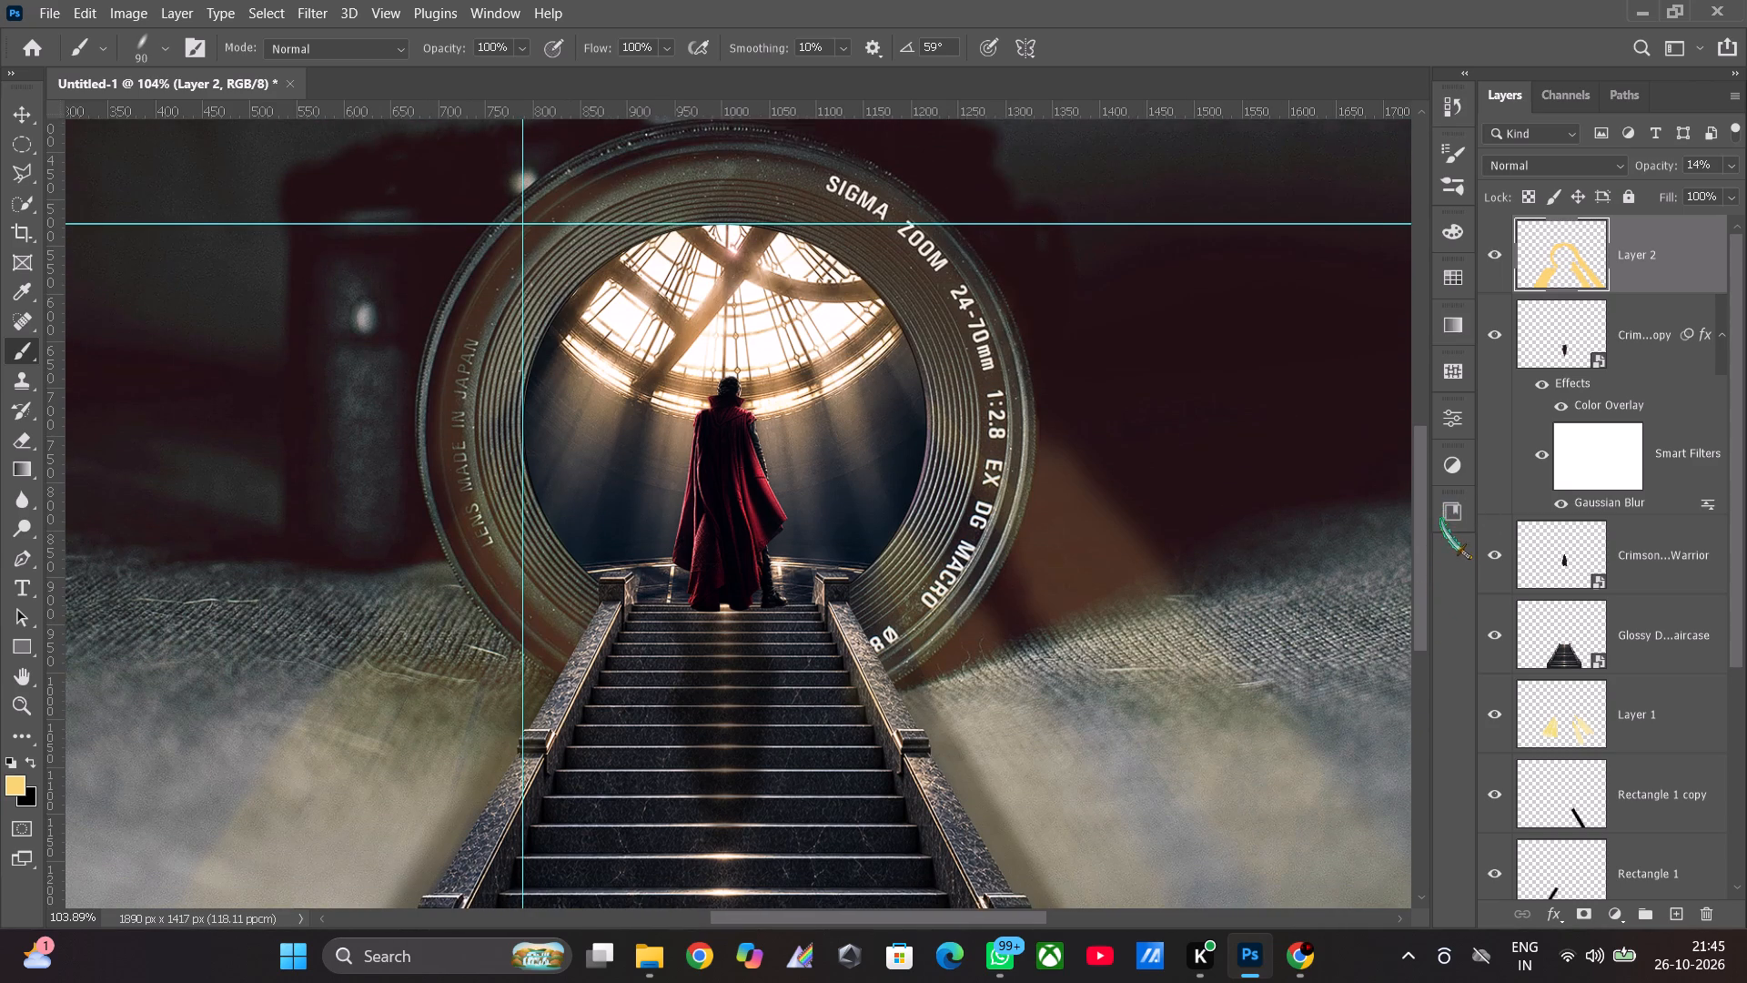
{"action": "left_click_drag", "start_coordinate": [1441, 519], "coordinate": [1460, 542]}
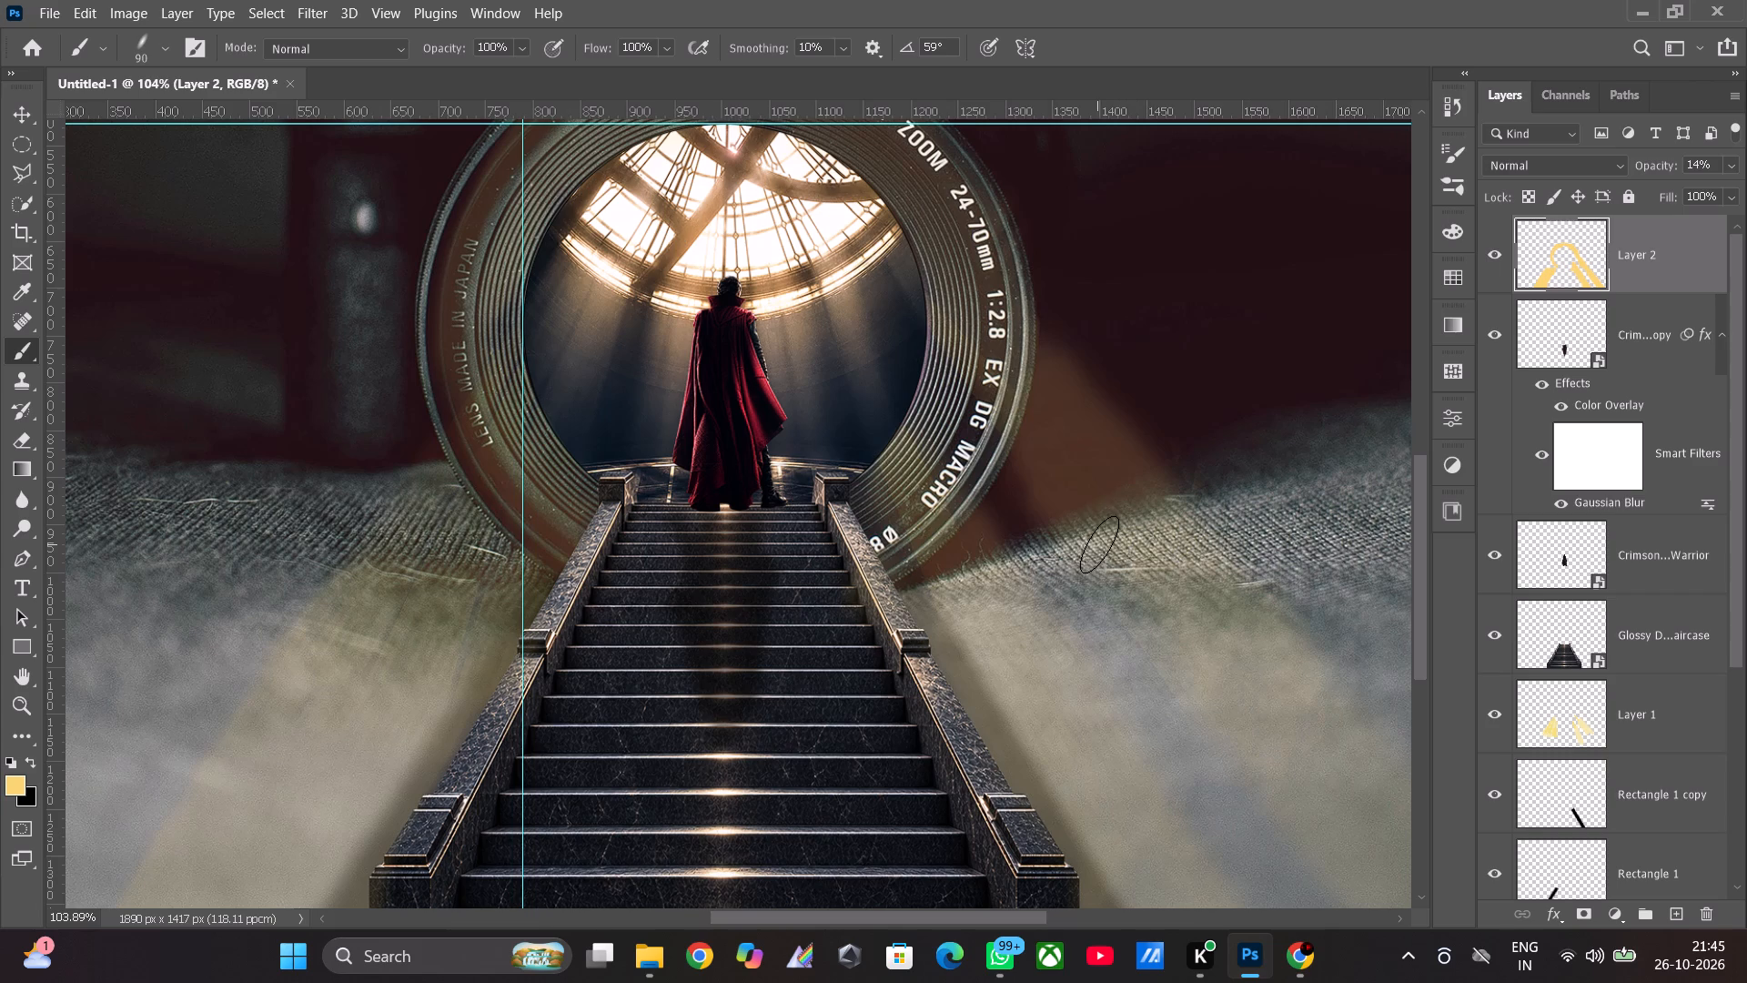
{"action": "left_click_drag", "start_coordinate": [1025, 352], "coordinate": [1036, 372]}
{"action": "left_click_drag", "start_coordinate": [1027, 354], "coordinate": [1061, 422]}
{"action": "left_click_drag", "start_coordinate": [1061, 422], "coordinate": [1072, 451]}
{"action": "left_click_drag", "start_coordinate": [1014, 318], "coordinate": [1054, 403]}
{"action": "left_click_drag", "start_coordinate": [1026, 431], "coordinate": [1039, 445]}
{"action": "left_click_drag", "start_coordinate": [1028, 441], "coordinate": [1064, 493]}
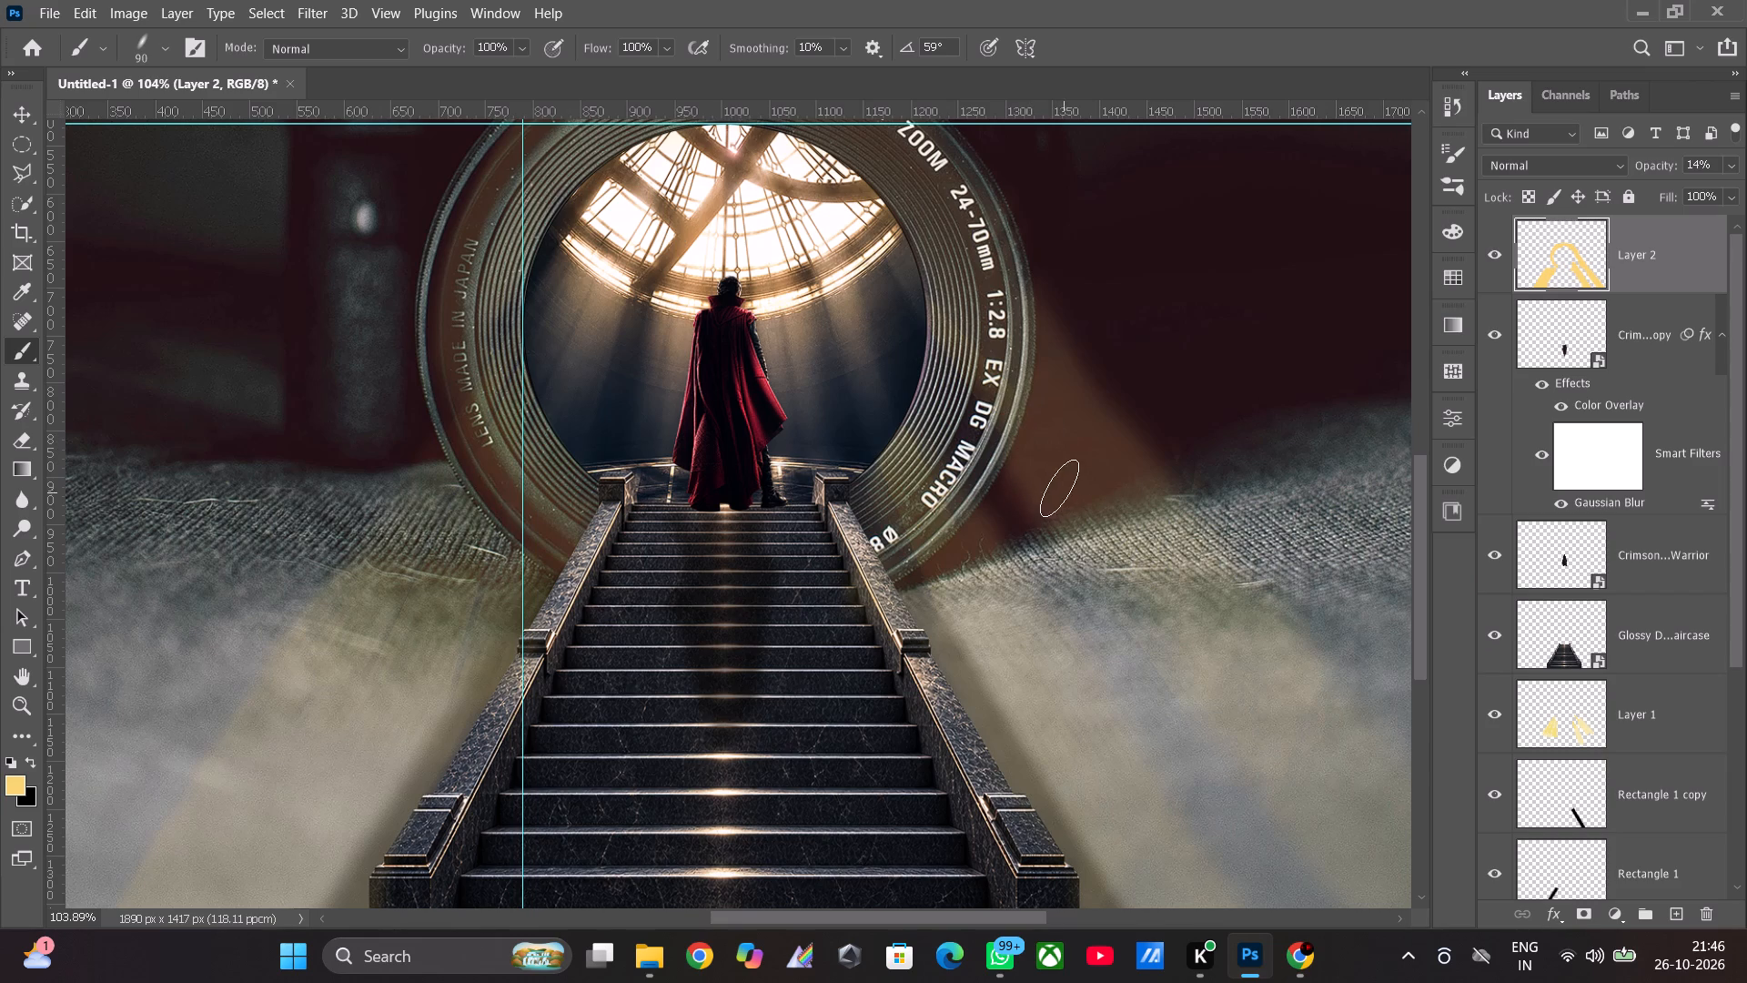
{"action": "left_click_drag", "start_coordinate": [1063, 494], "coordinate": [1419, 924]}
{"action": "scroll", "coordinate": [1058, 538], "scroll_direction": "down", "scroll_amount": 4}
{"action": "scroll", "coordinate": [1058, 538], "scroll_direction": "up", "scroll_amount": 3}
{"action": "scroll", "coordinate": [1058, 538], "scroll_direction": "down", "scroll_amount": 8}
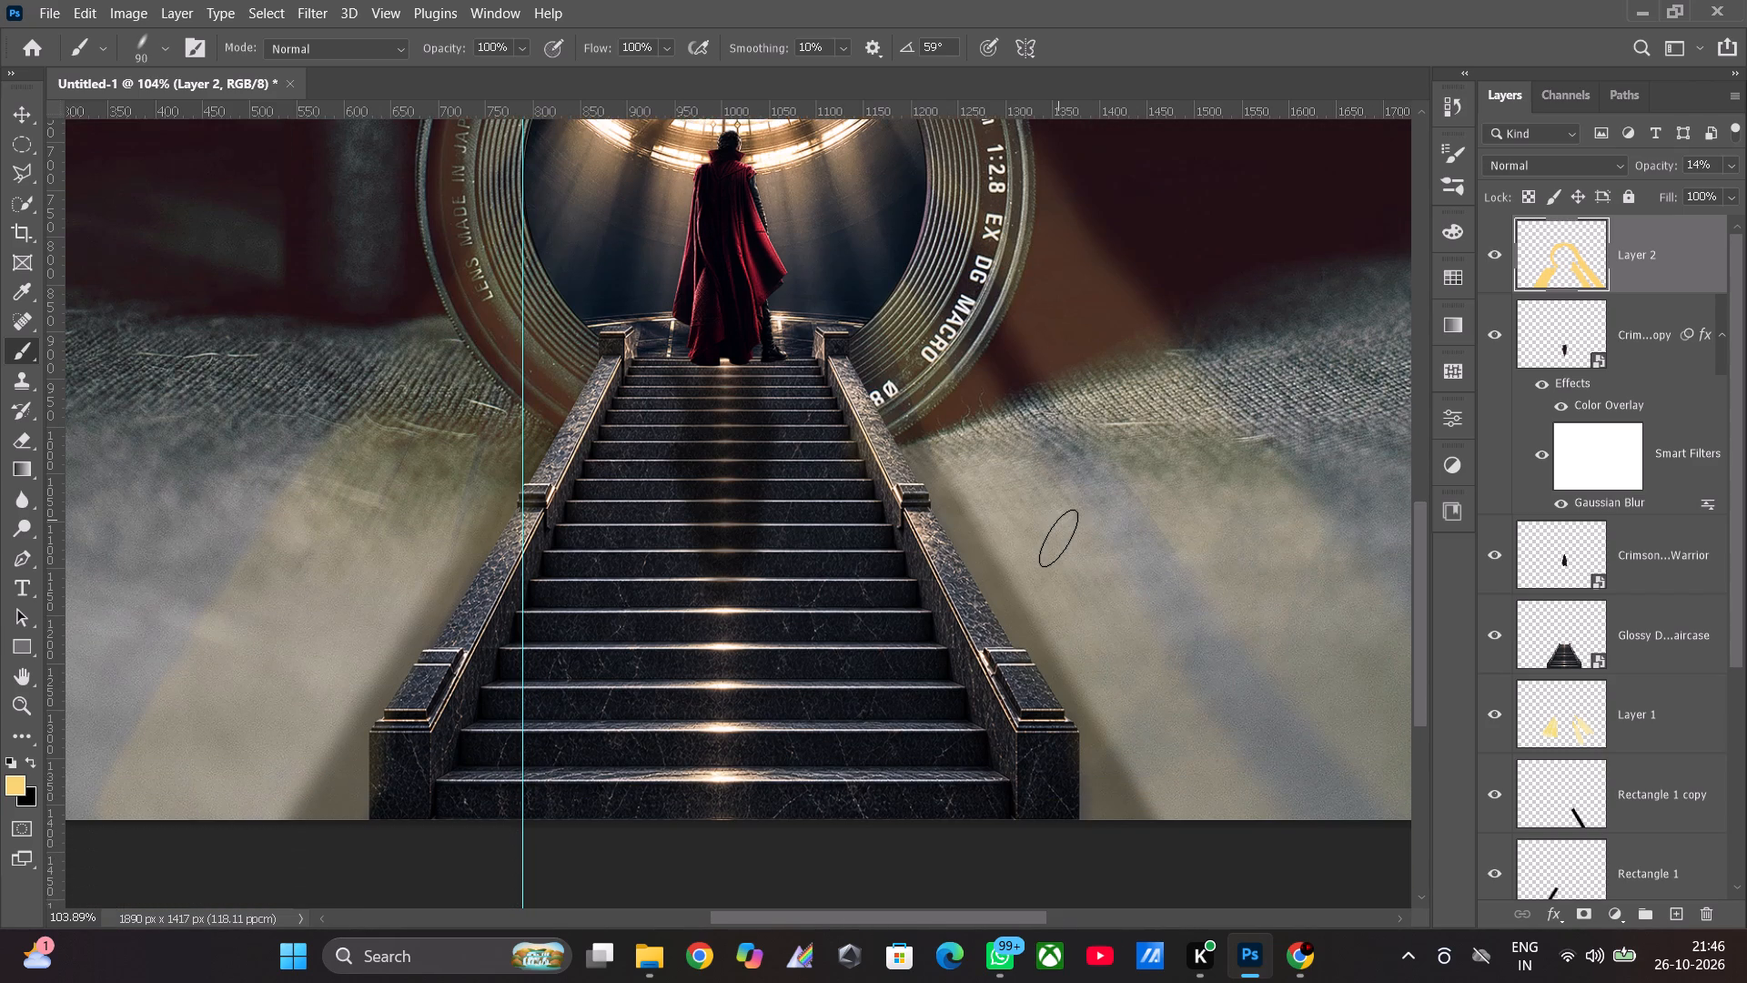
{"action": "left_click_drag", "start_coordinate": [1252, 587], "coordinate": [1394, 789]}
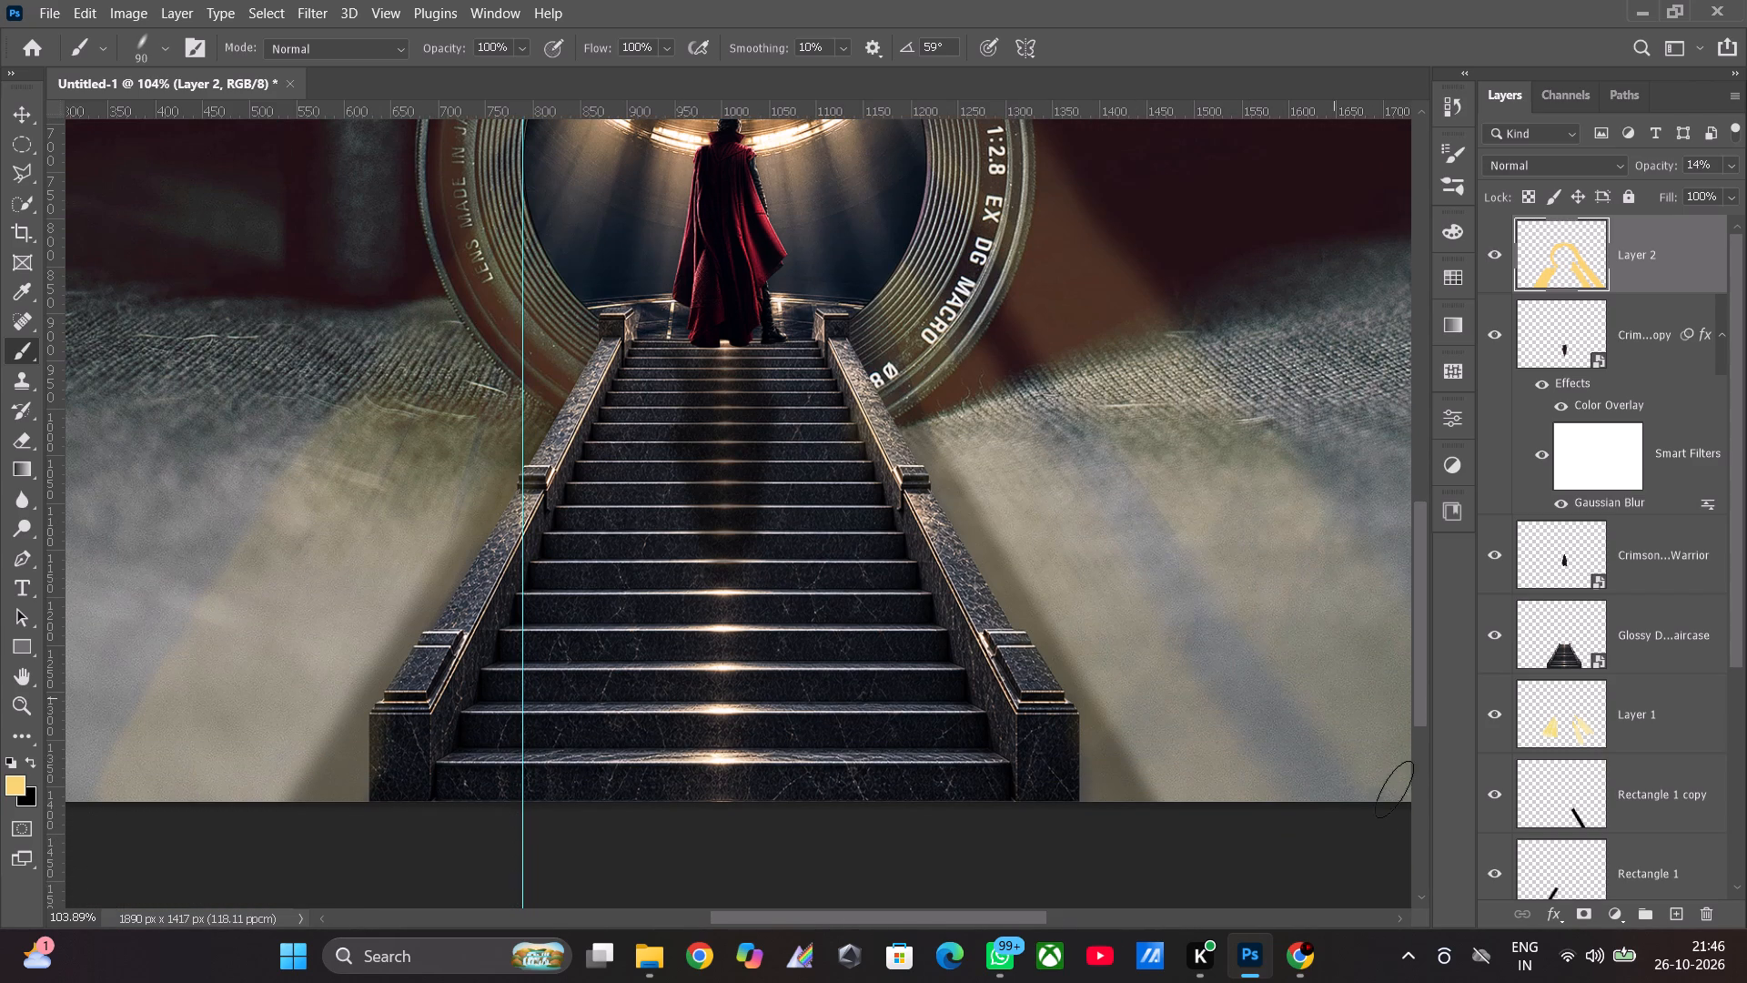
{"action": "left_click_drag", "start_coordinate": [1394, 789], "coordinate": [1412, 814]}
Soften Layer 2's golden light with a Gaussian Blur of 8.0 pixels radius.
{"action": "left_click", "coordinate": [20, 705]}
{"action": "left_click_drag", "start_coordinate": [1090, 506], "coordinate": [1021, 532]}
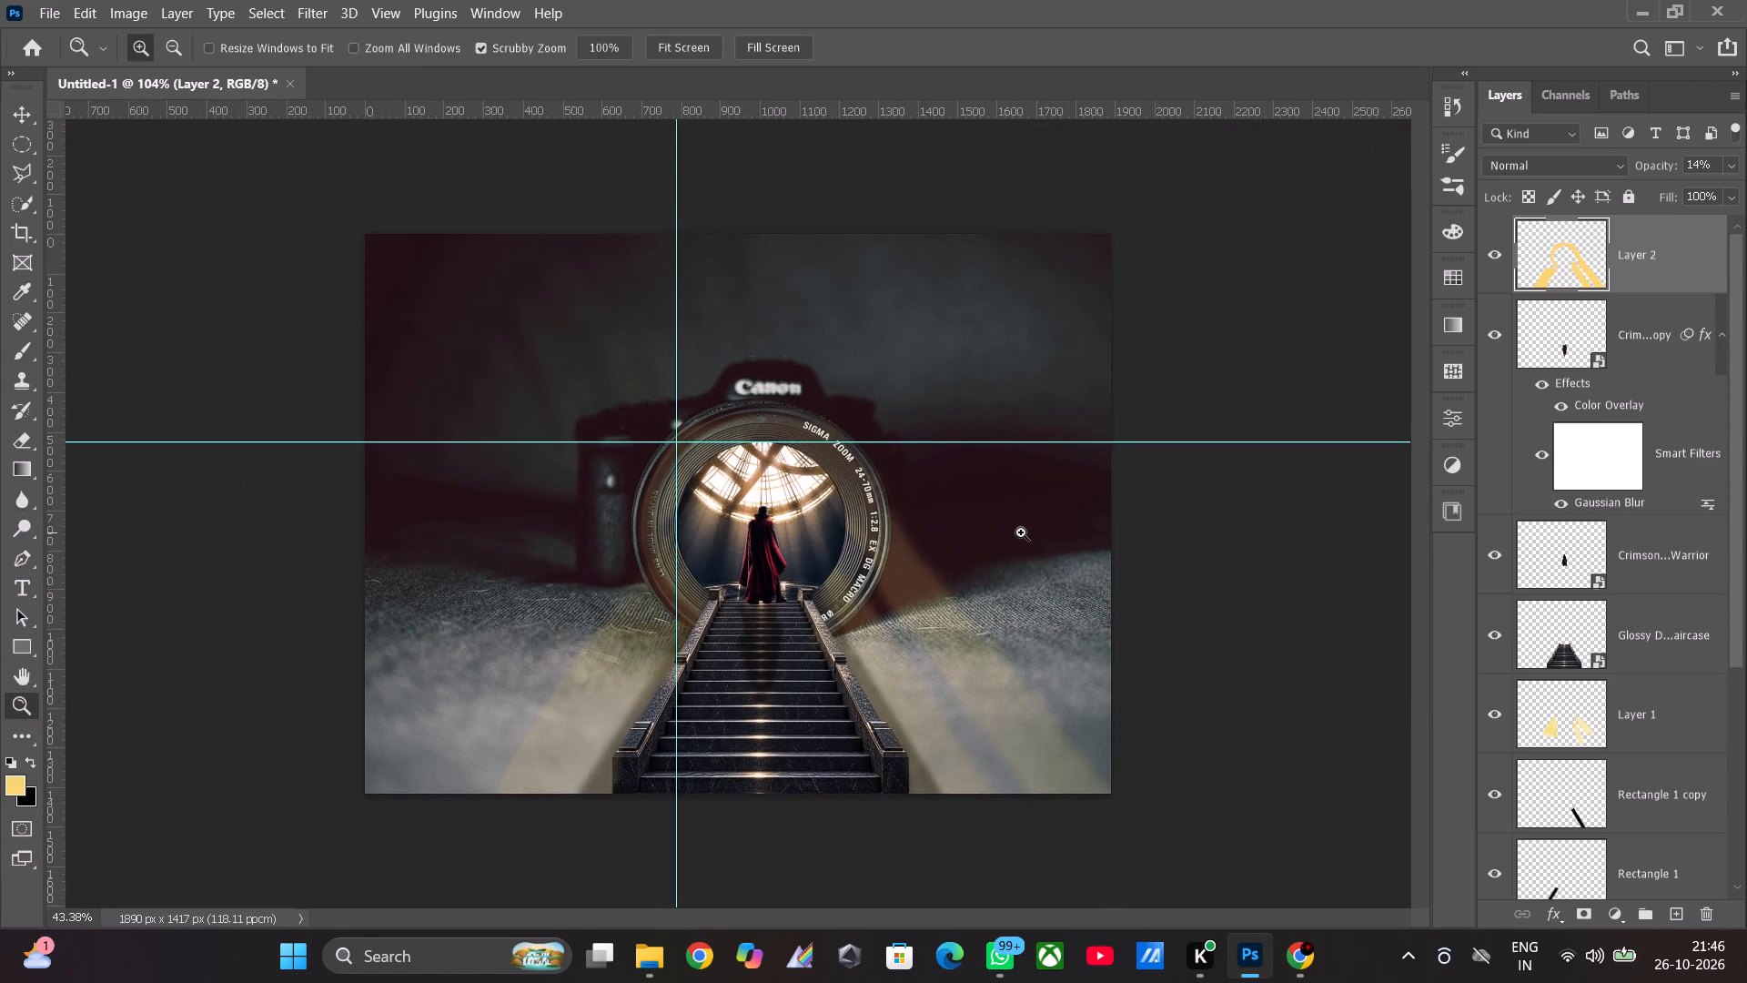
{"action": "left_click_drag", "start_coordinate": [1021, 532], "coordinate": [1017, 536]}
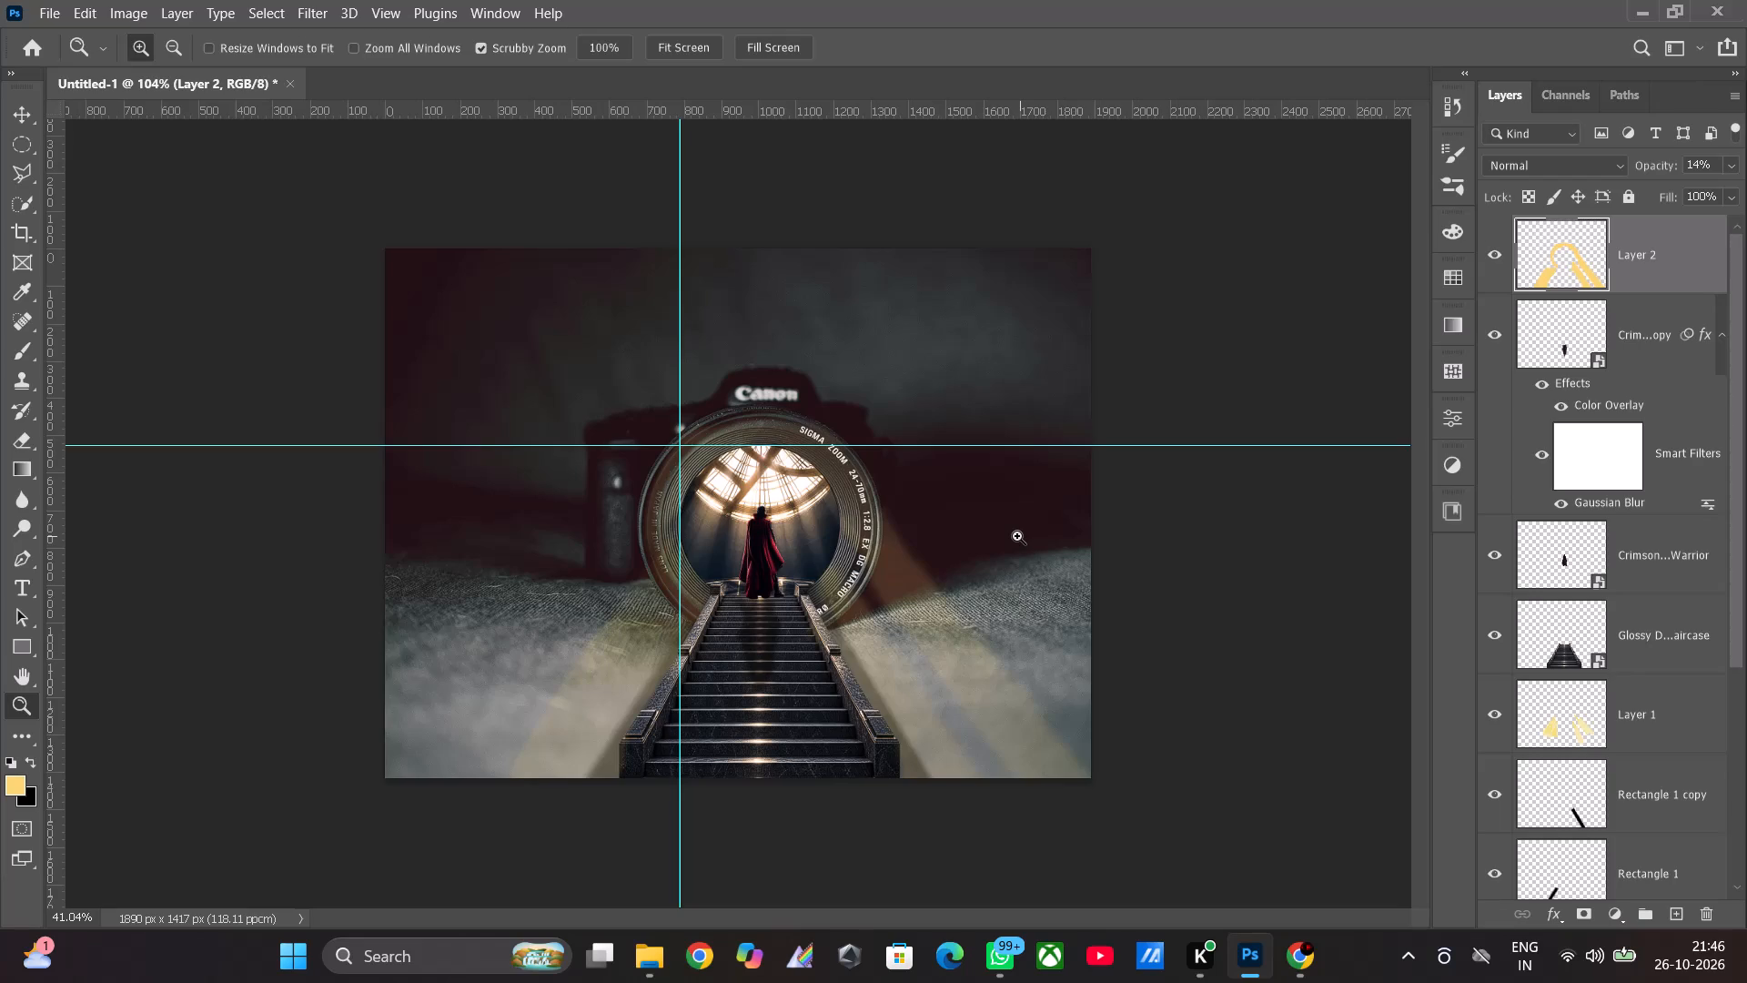
{"action": "left_click_drag", "start_coordinate": [1017, 536], "coordinate": [1035, 536]}
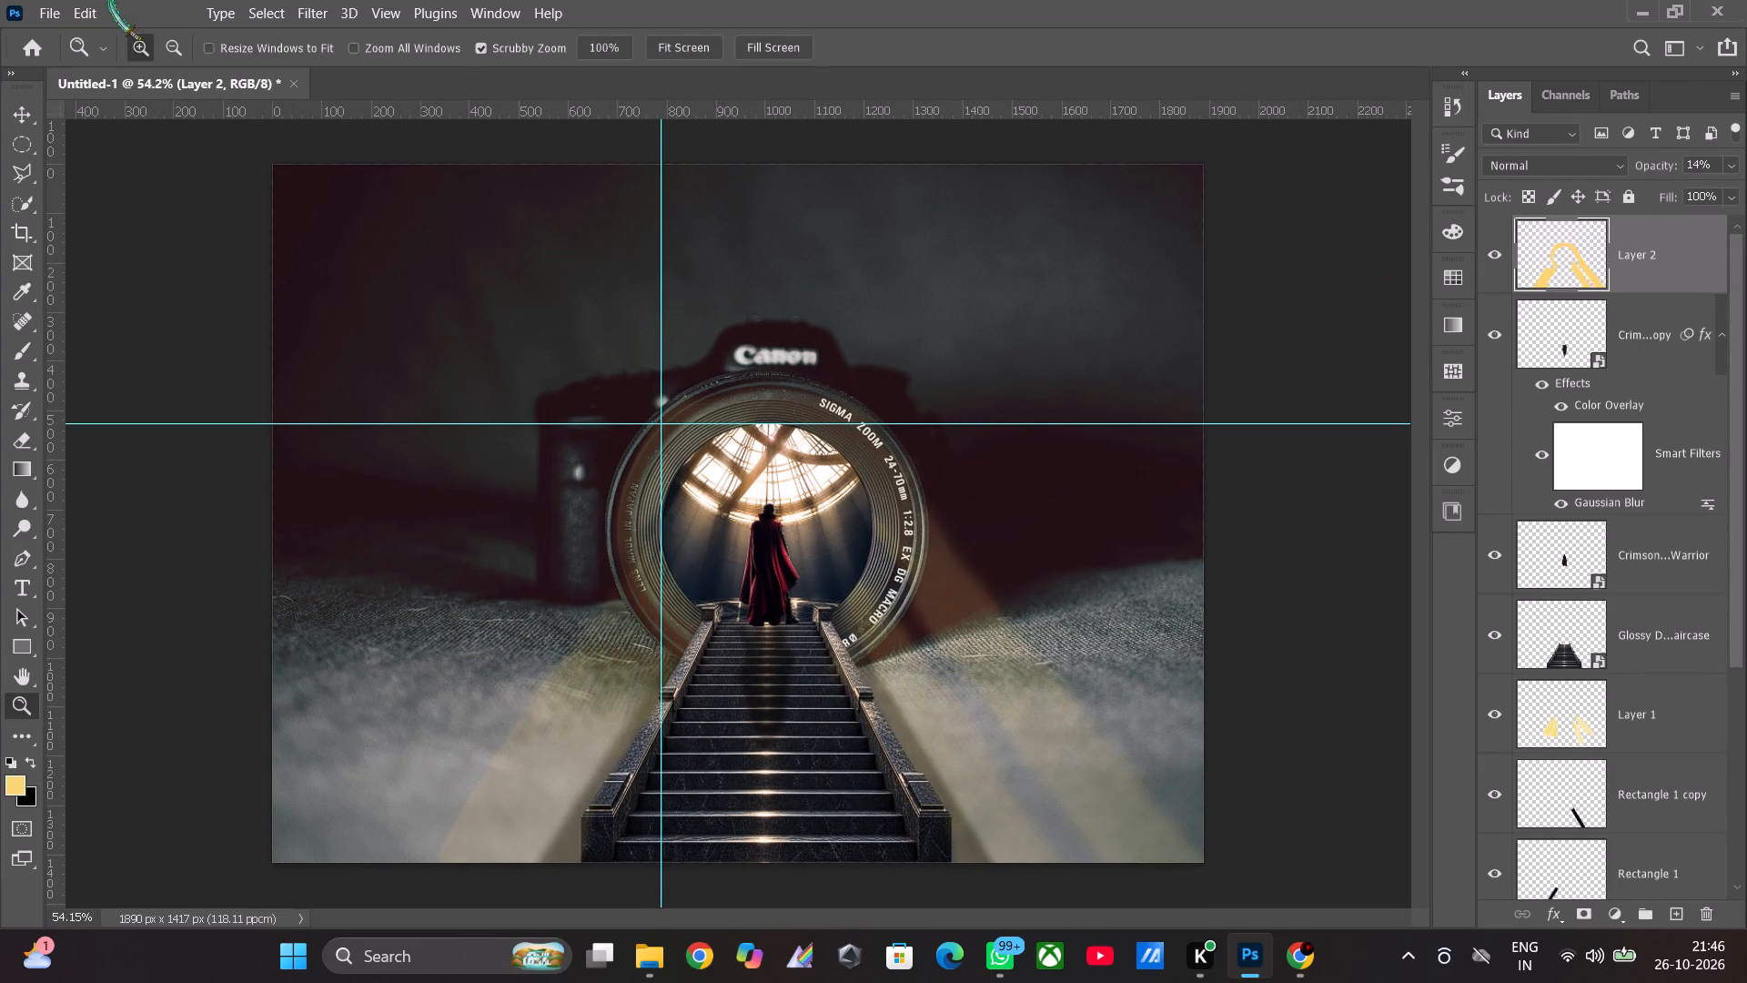
{"action": "left_click", "coordinate": [322, 15]}
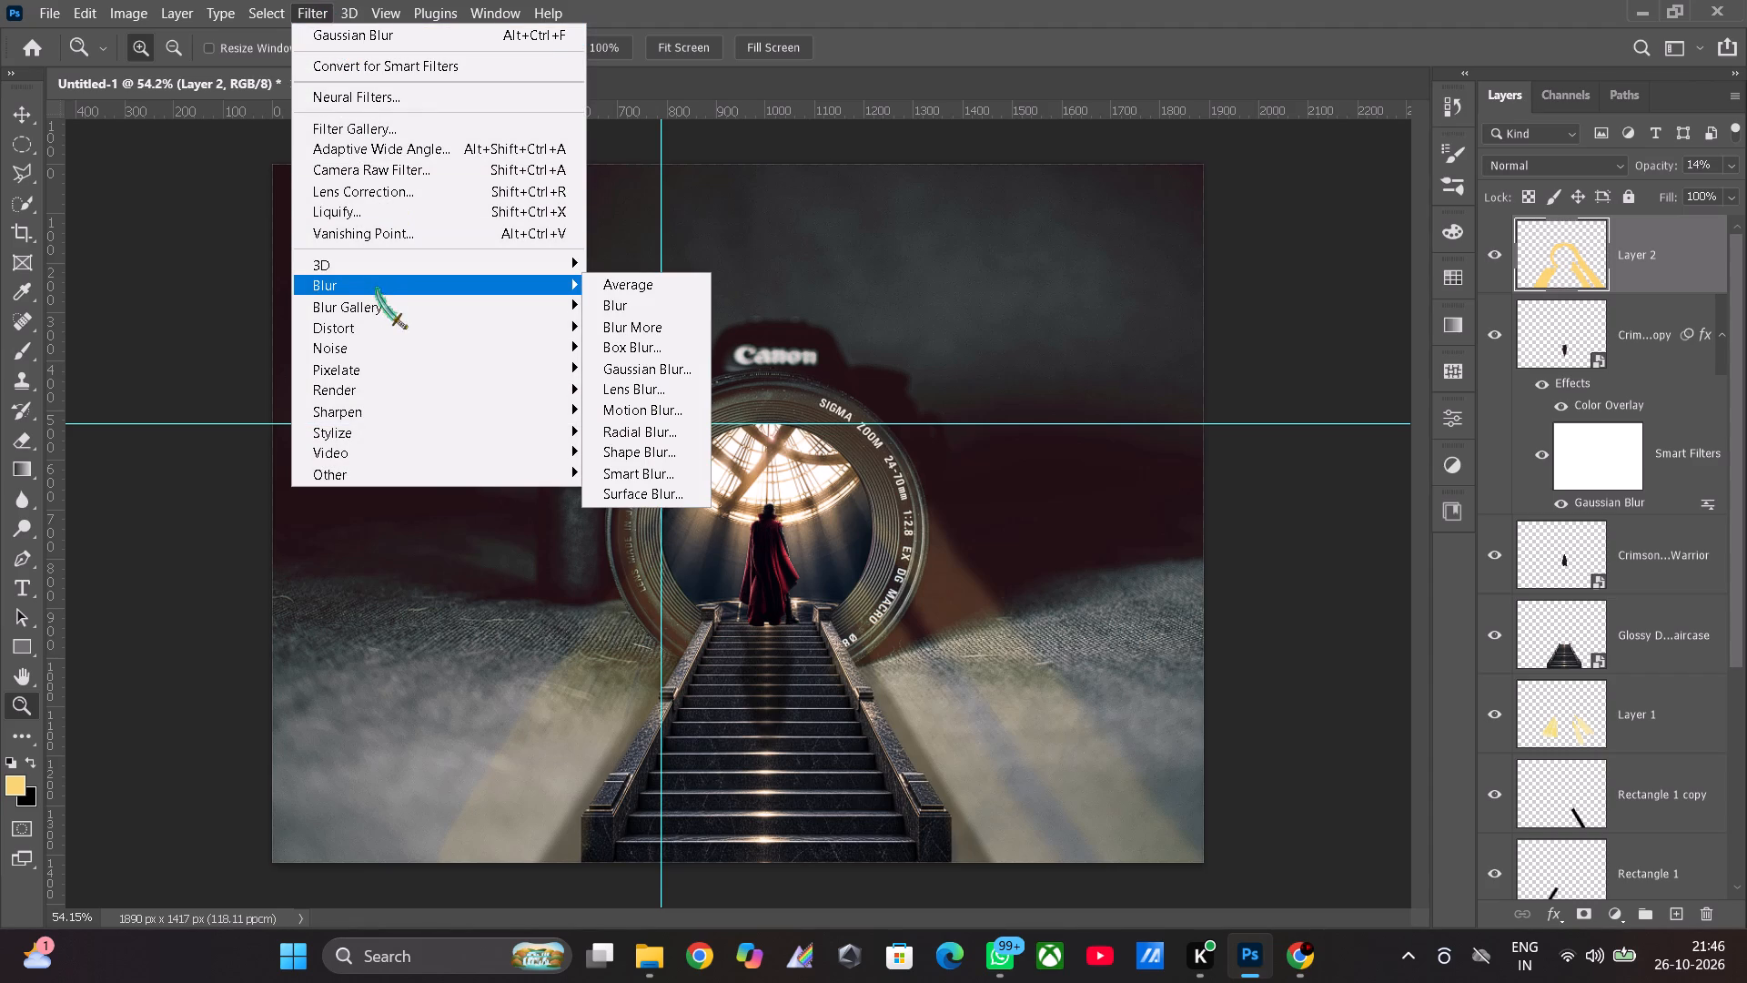
{"action": "left_click", "coordinate": [649, 365]}
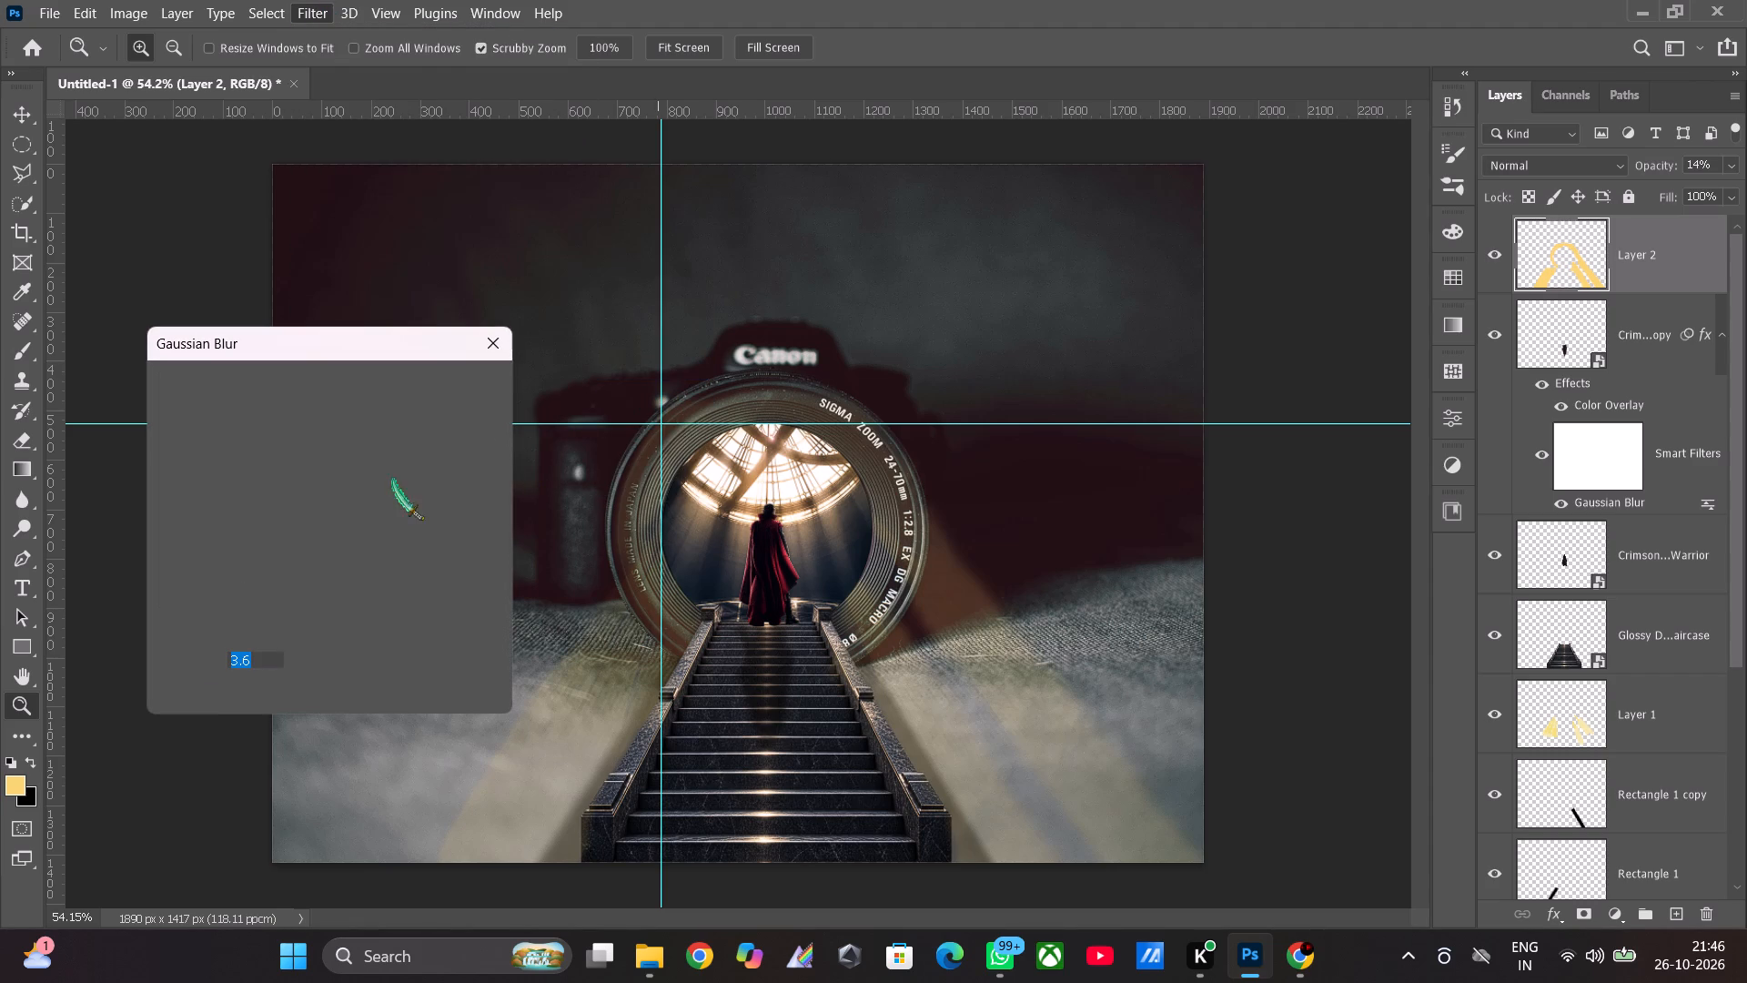
{"action": "left_click", "coordinate": [225, 689]}
{"action": "left_click", "coordinate": [243, 685]}
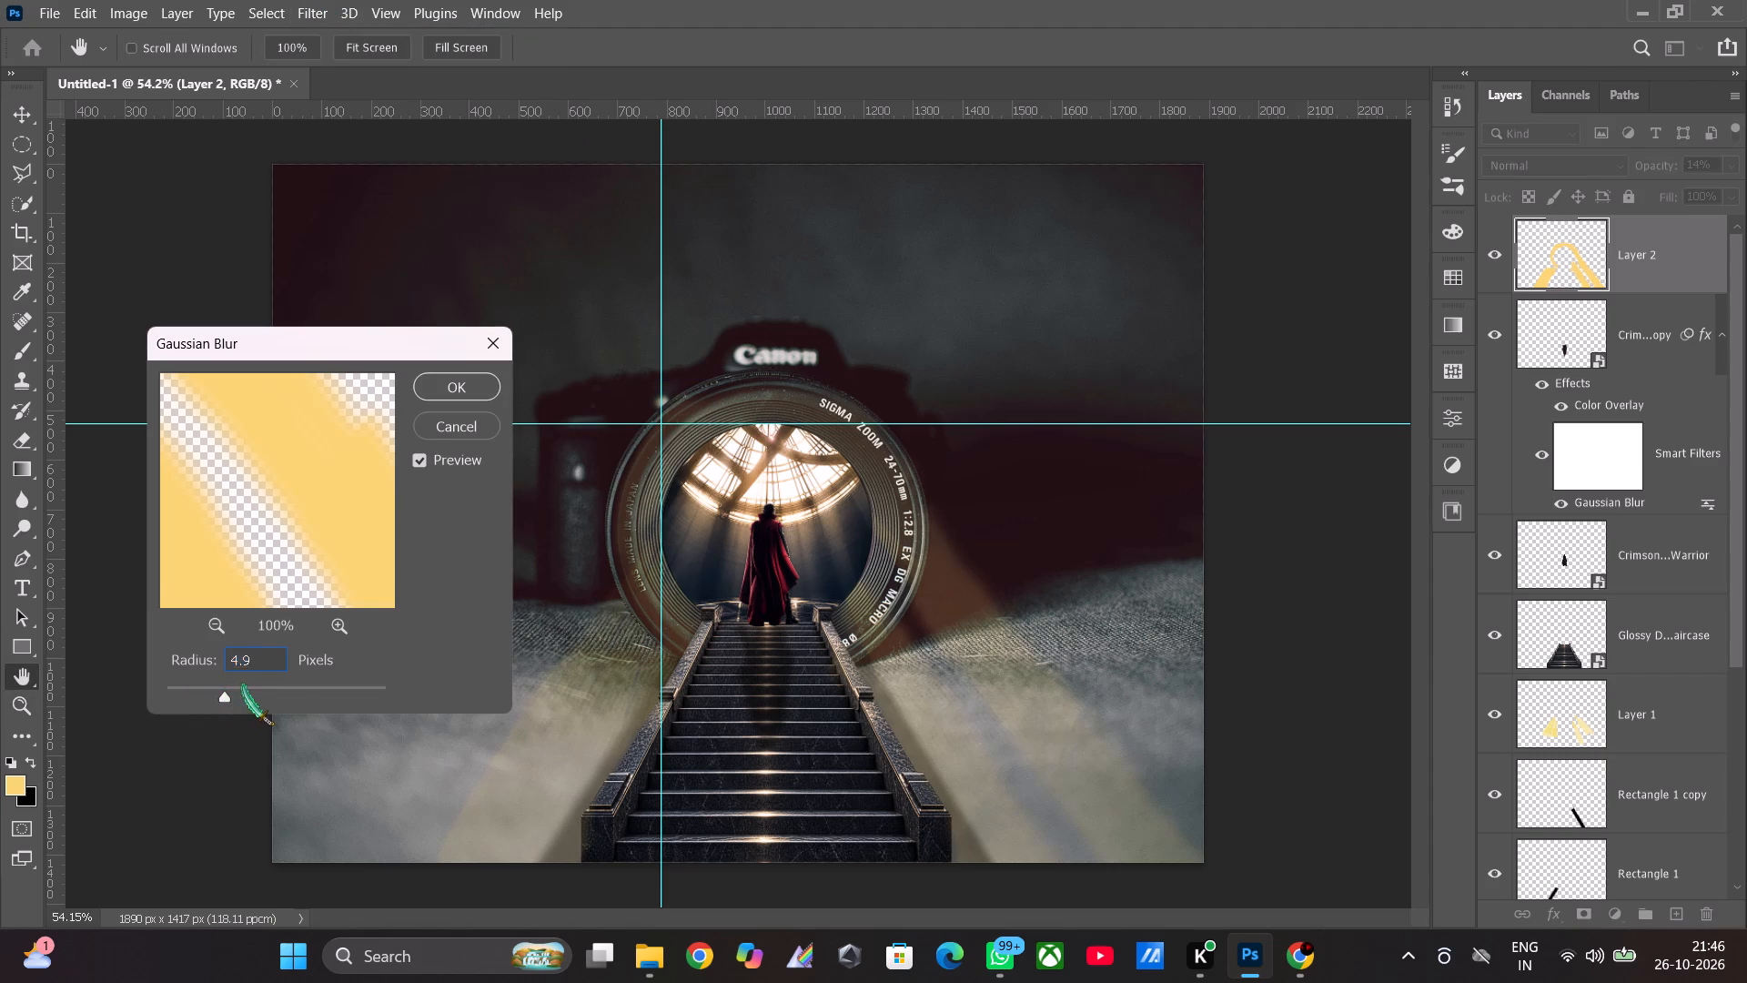
{"action": "left_click", "coordinate": [467, 388]}
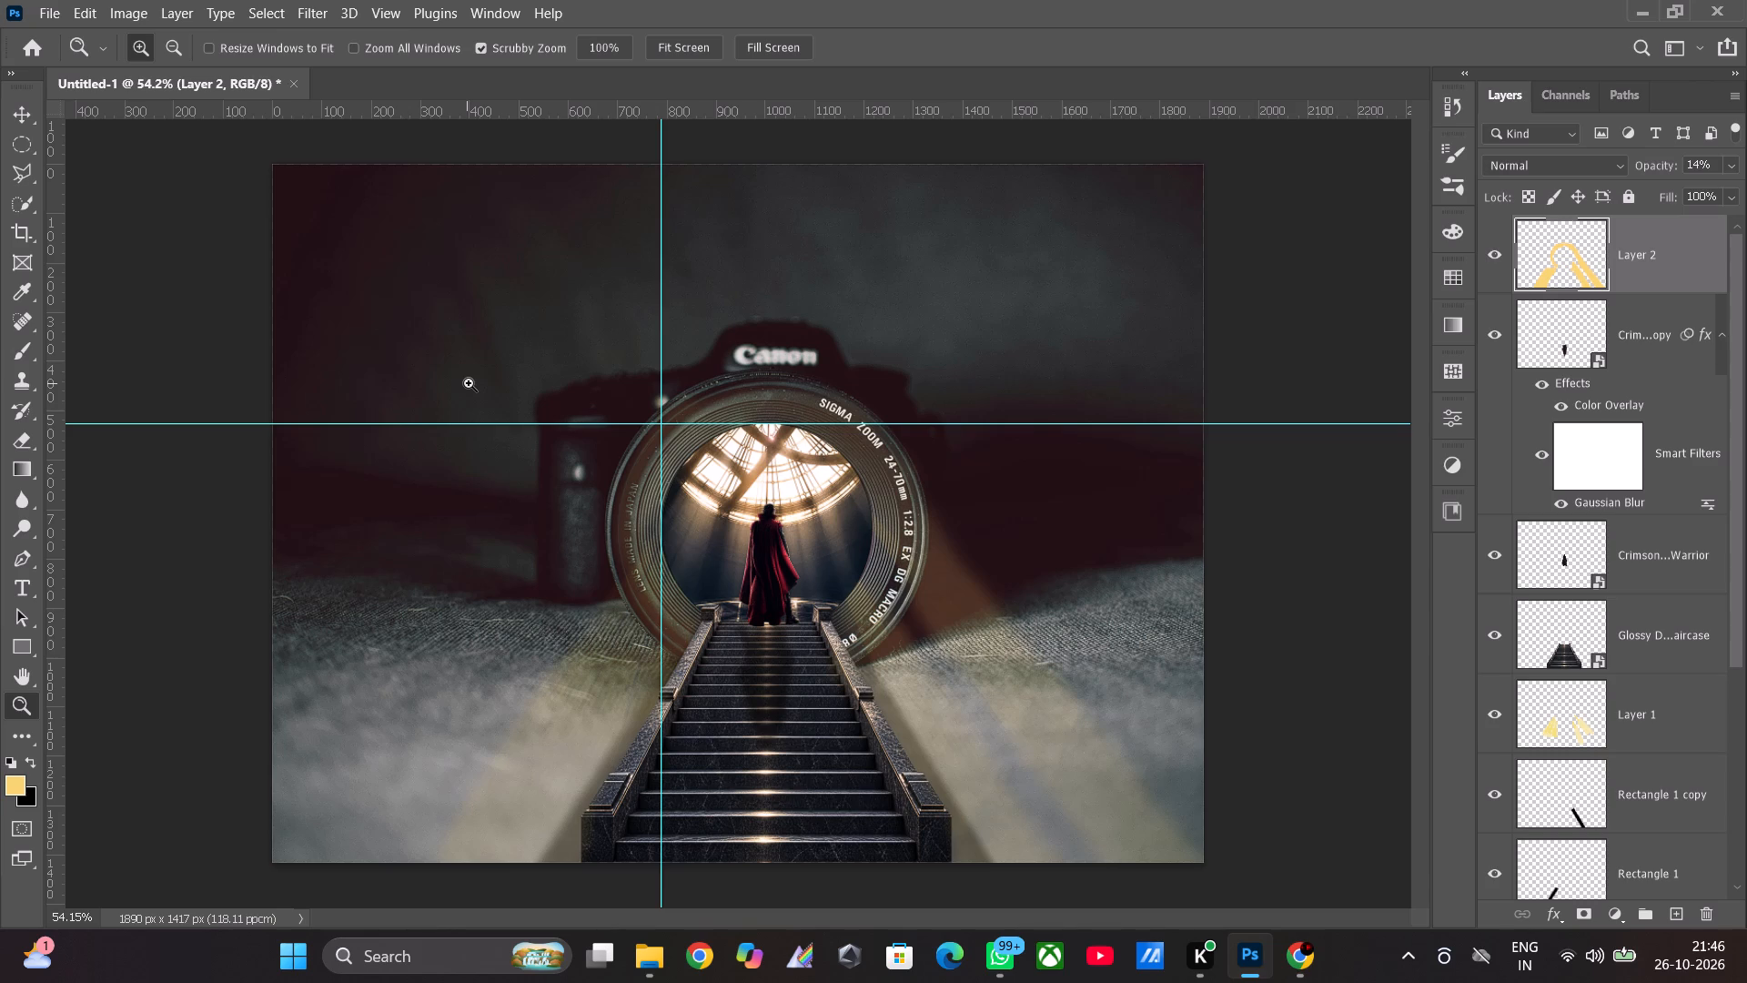
Erase a streak through Layer 2's golden beam right of the staircase, using the Eraser at 47% opacity and 18% smoothing.
{"action": "left_click", "coordinate": [22, 441]}
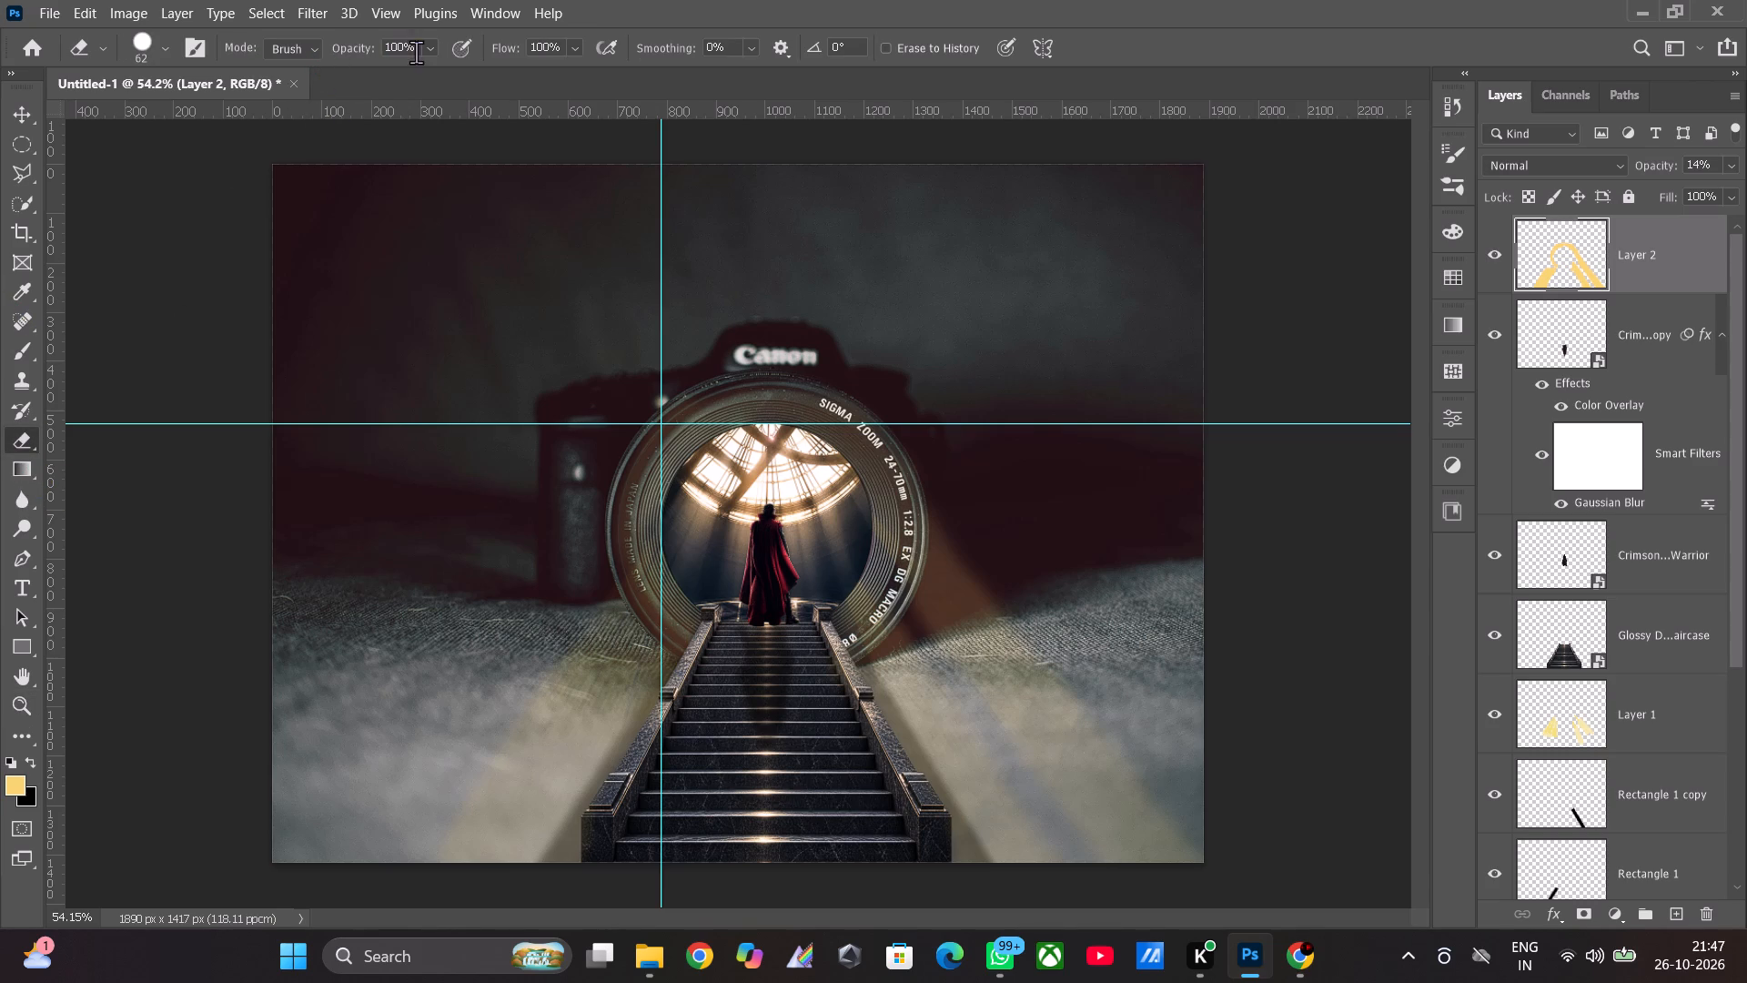
{"action": "left_click", "coordinate": [428, 52]}
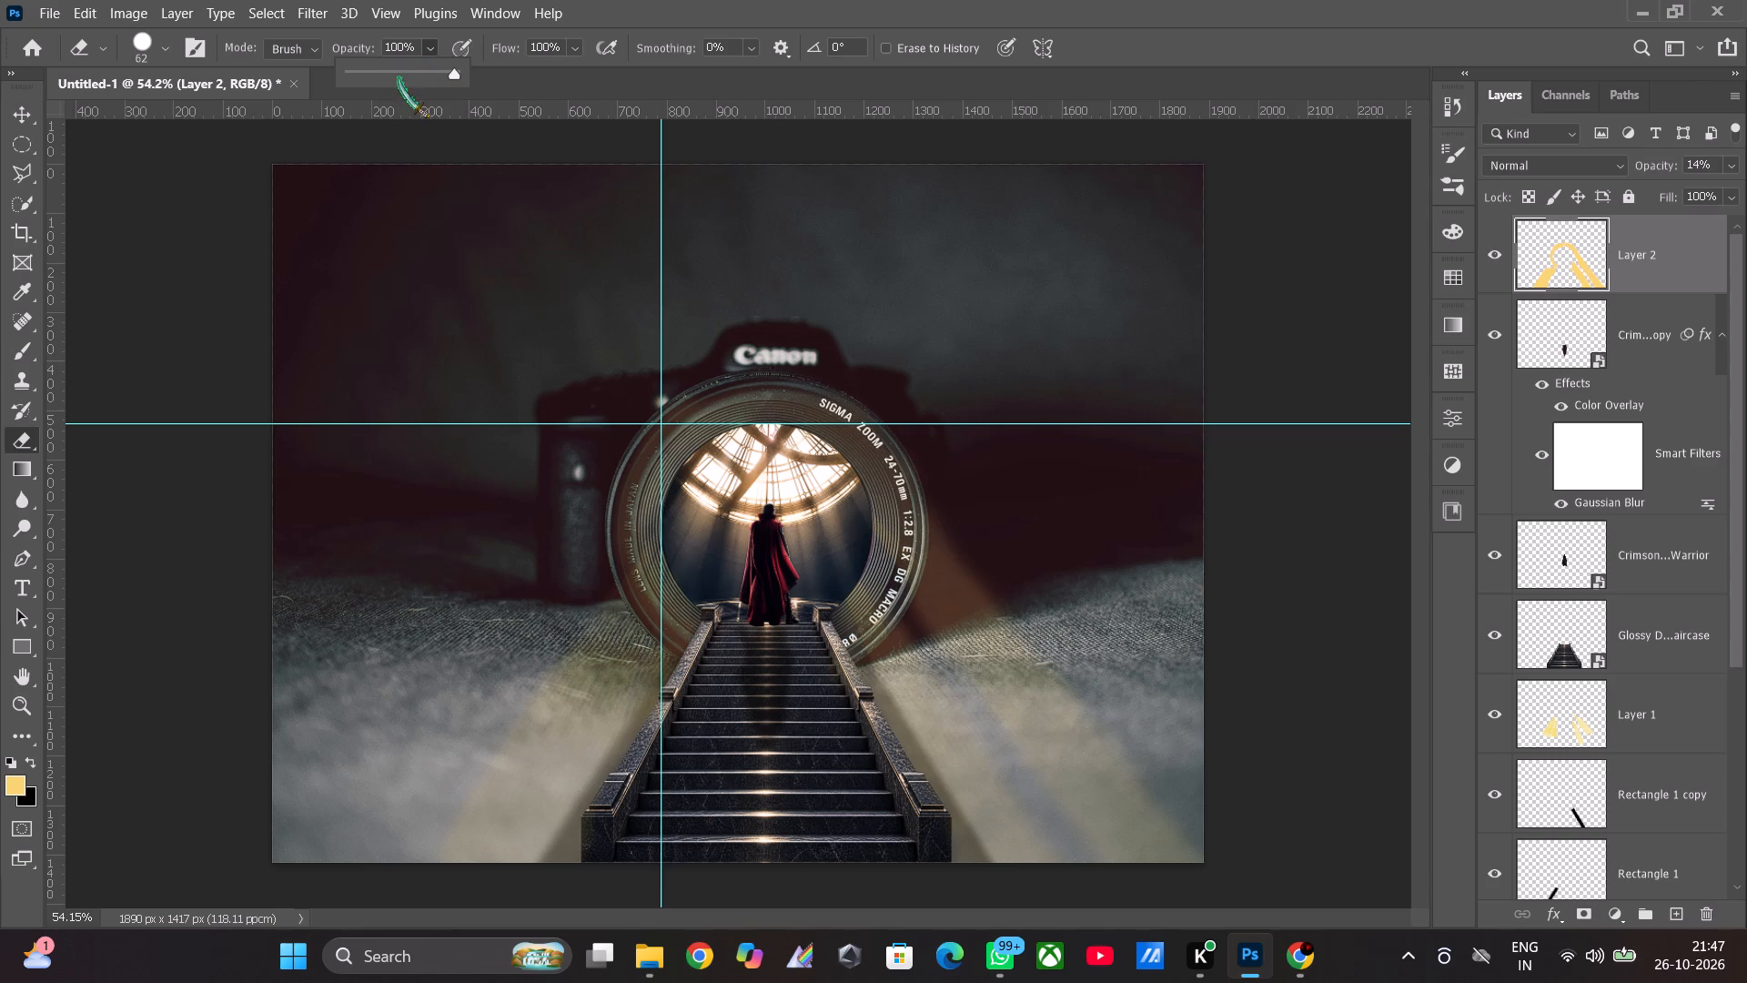
{"action": "left_click", "coordinate": [399, 77]}
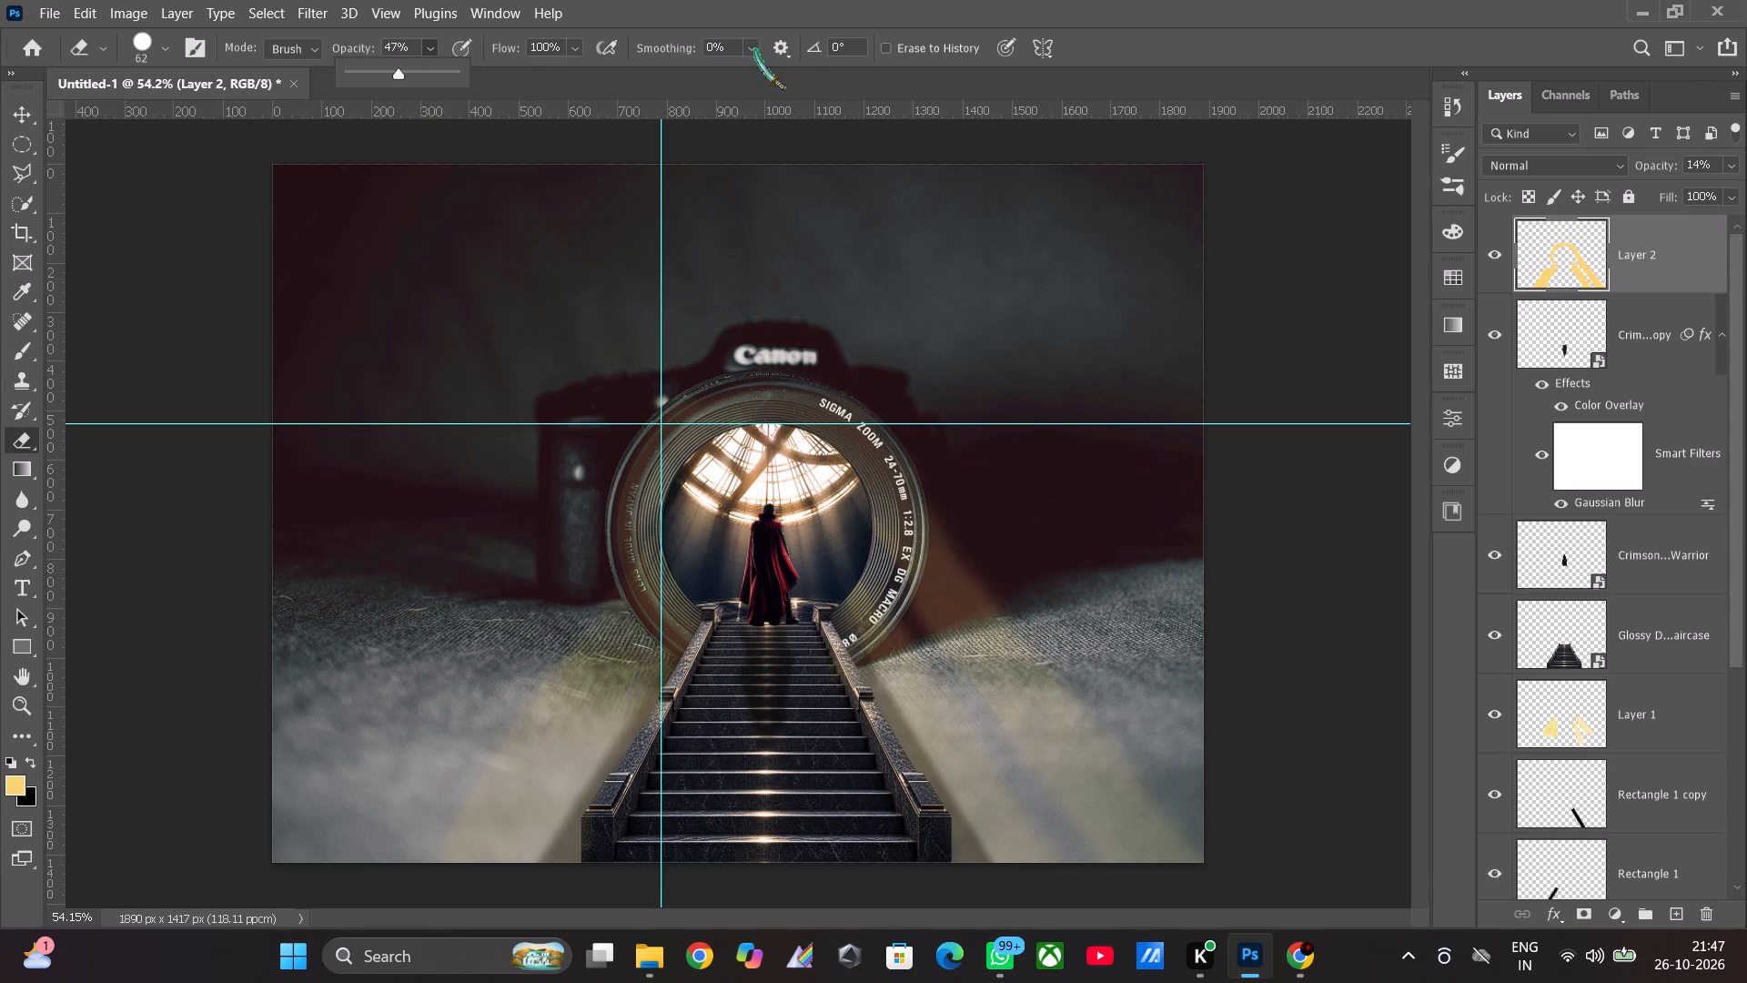
{"action": "left_click", "coordinate": [752, 47]}
{"action": "left_click", "coordinate": [773, 75]}
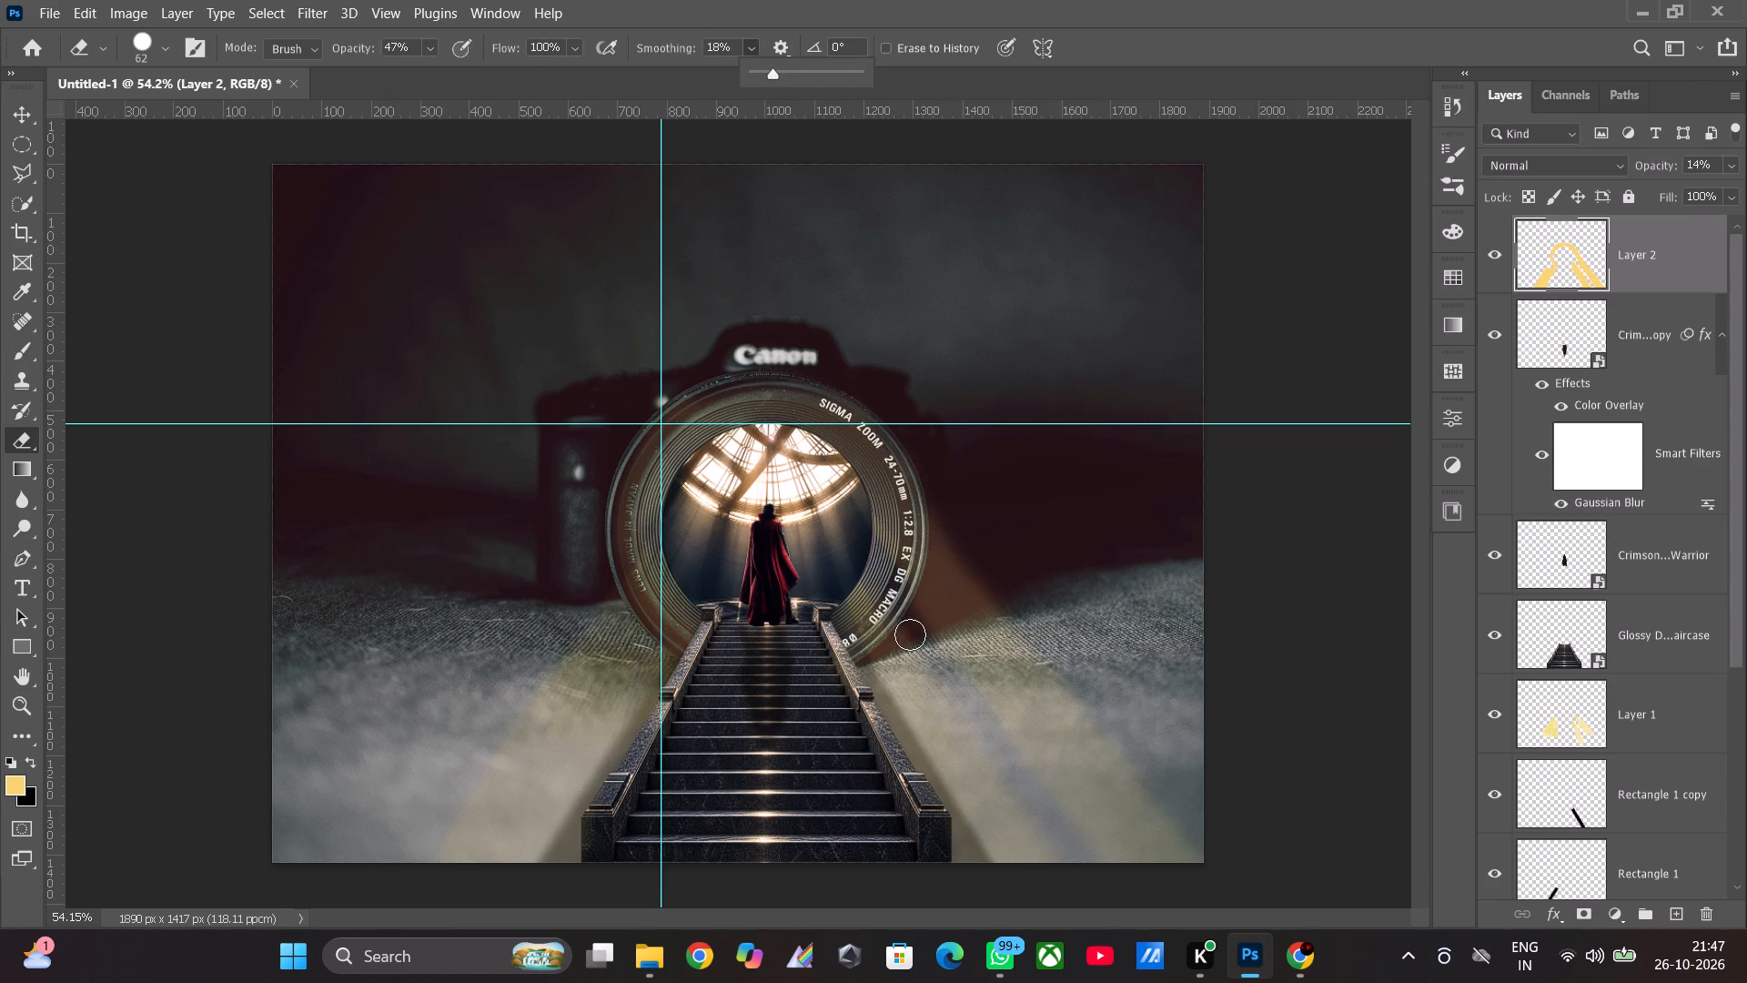
{"action": "left_click_drag", "start_coordinate": [909, 636], "coordinate": [914, 655]}
{"action": "left_click_drag", "start_coordinate": [919, 648], "coordinate": [920, 648]}
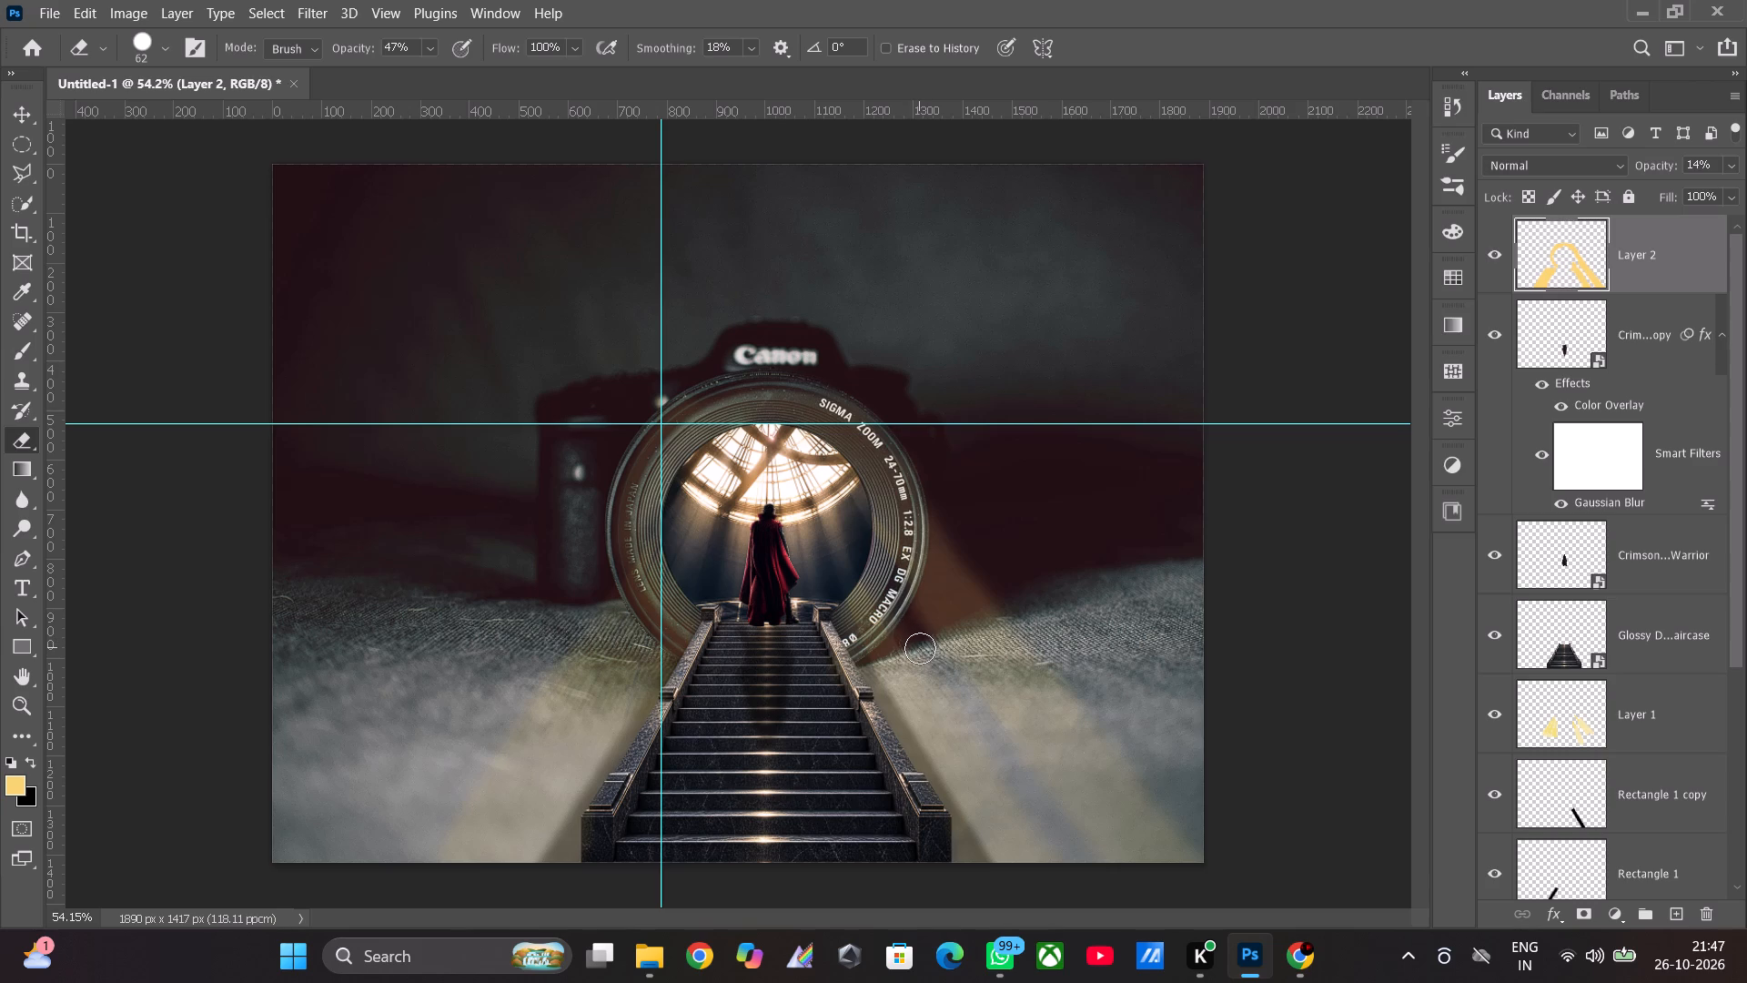
{"action": "left_click_drag", "start_coordinate": [920, 648], "coordinate": [1022, 805]}
{"action": "left_click_drag", "start_coordinate": [1022, 805], "coordinate": [1059, 840]}
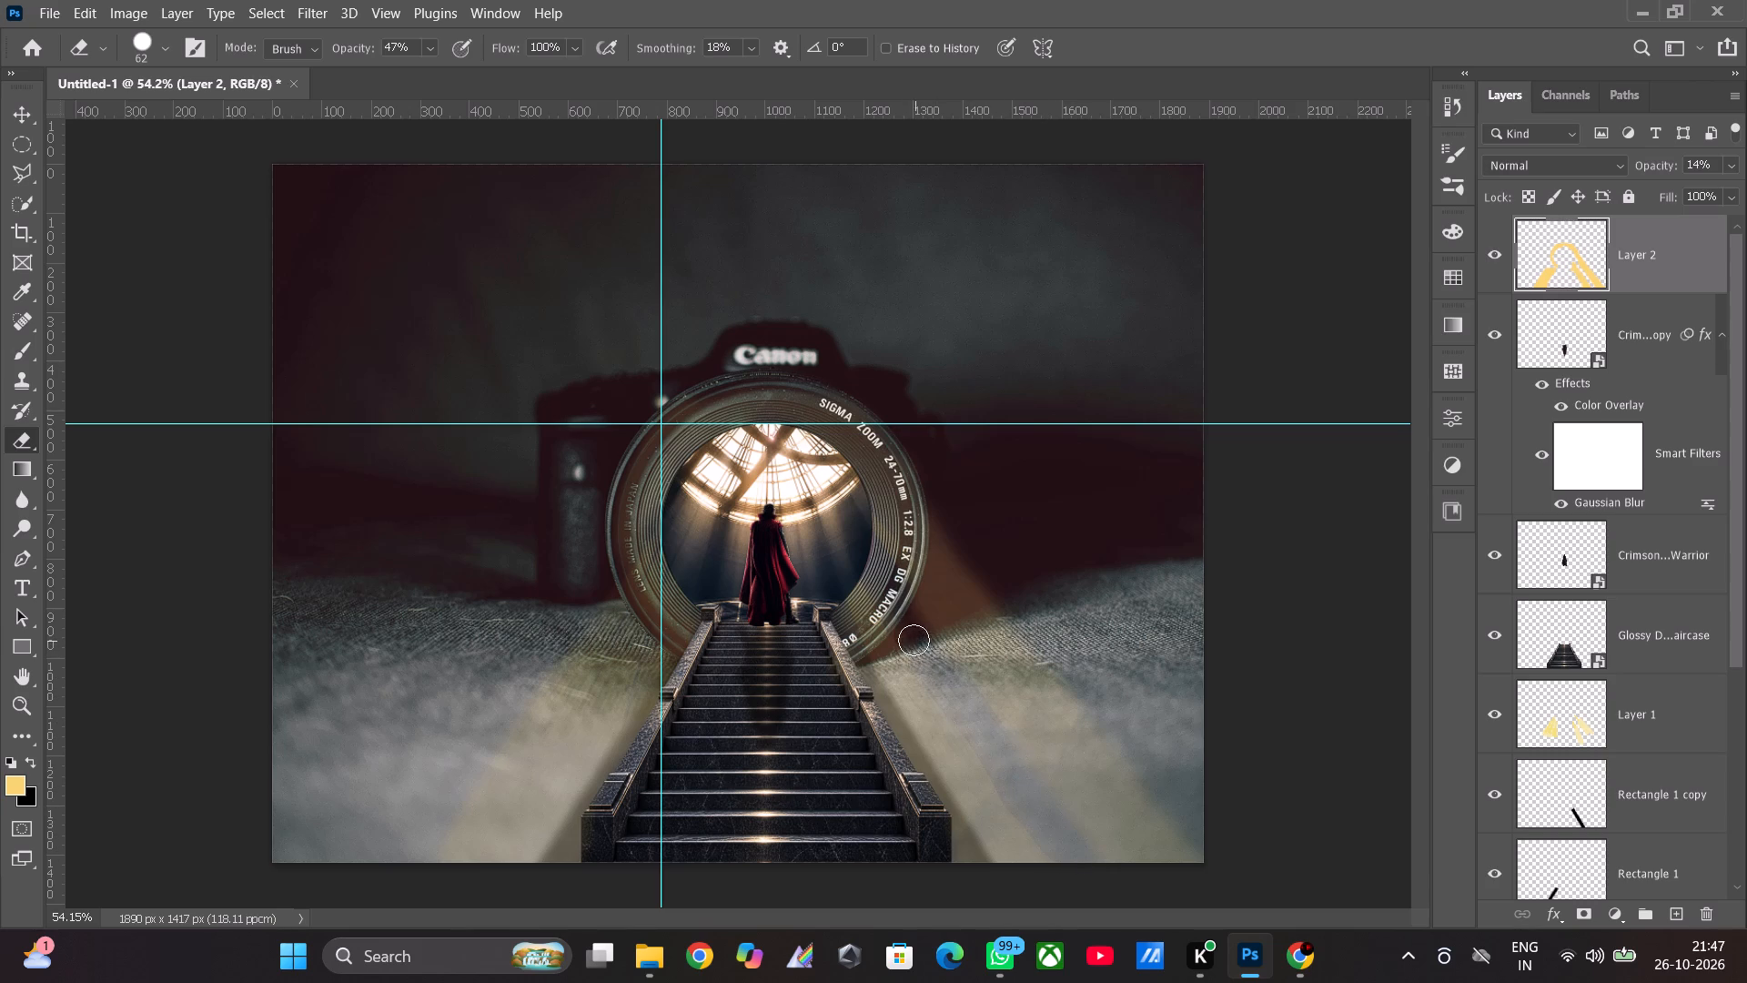
{"action": "left_click", "coordinate": [905, 631]}
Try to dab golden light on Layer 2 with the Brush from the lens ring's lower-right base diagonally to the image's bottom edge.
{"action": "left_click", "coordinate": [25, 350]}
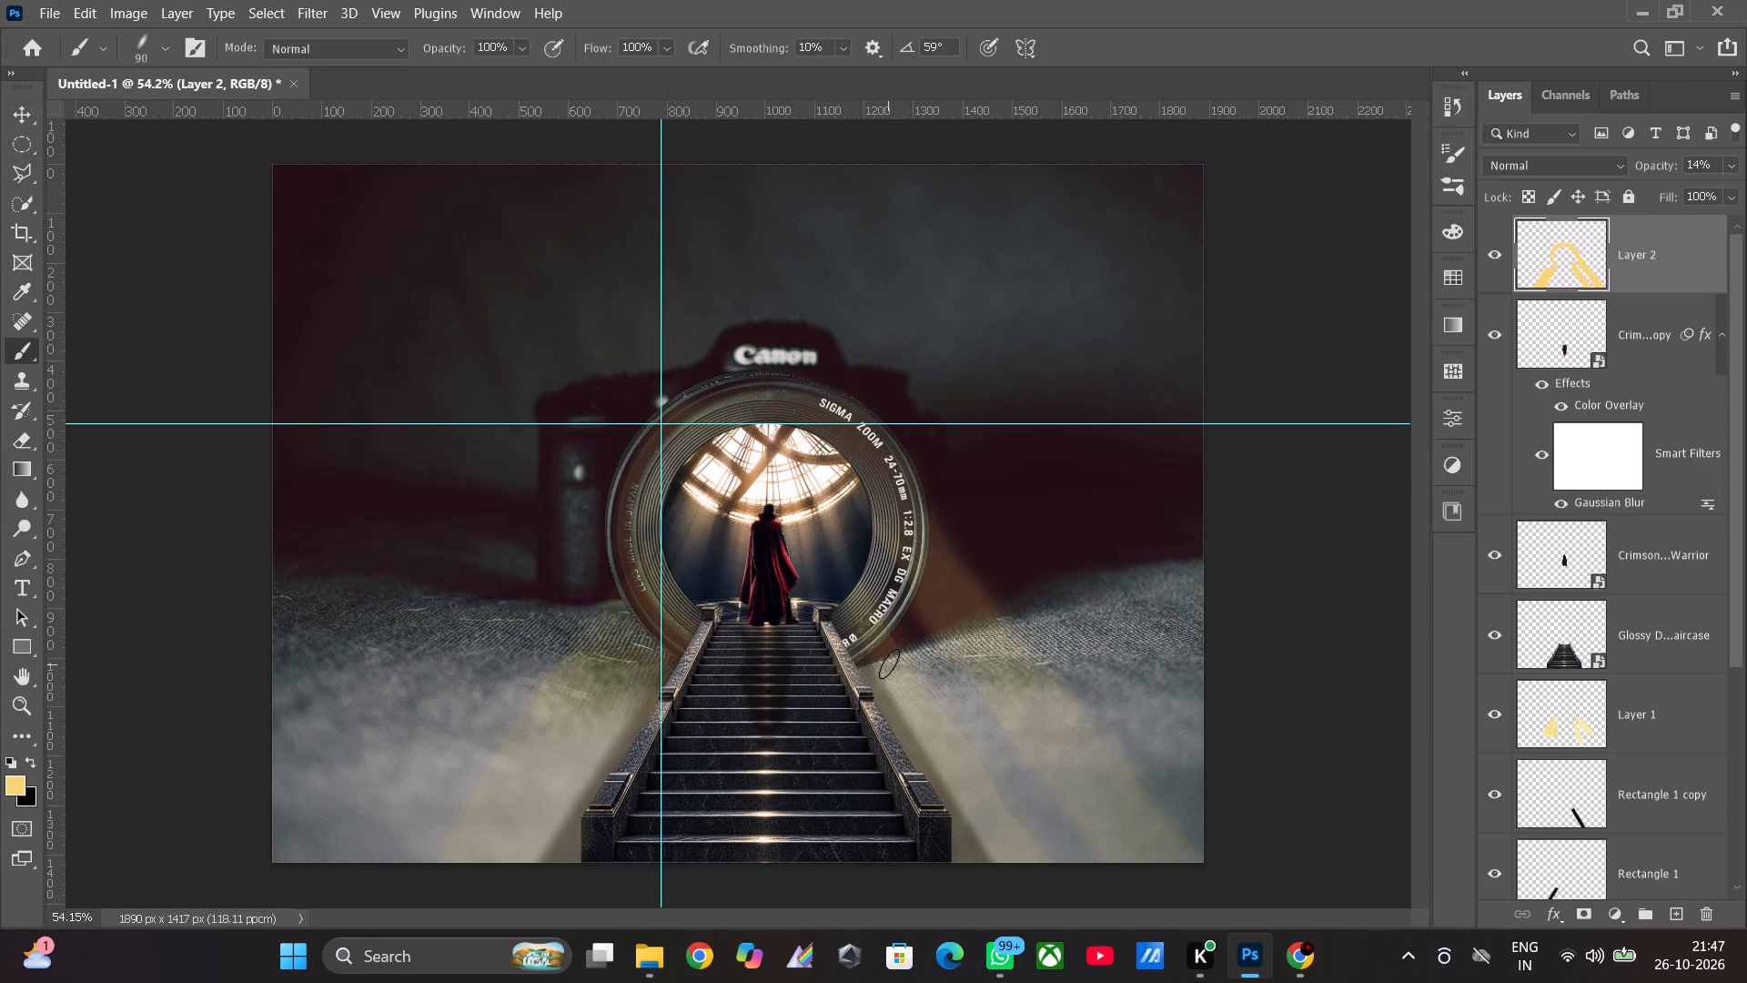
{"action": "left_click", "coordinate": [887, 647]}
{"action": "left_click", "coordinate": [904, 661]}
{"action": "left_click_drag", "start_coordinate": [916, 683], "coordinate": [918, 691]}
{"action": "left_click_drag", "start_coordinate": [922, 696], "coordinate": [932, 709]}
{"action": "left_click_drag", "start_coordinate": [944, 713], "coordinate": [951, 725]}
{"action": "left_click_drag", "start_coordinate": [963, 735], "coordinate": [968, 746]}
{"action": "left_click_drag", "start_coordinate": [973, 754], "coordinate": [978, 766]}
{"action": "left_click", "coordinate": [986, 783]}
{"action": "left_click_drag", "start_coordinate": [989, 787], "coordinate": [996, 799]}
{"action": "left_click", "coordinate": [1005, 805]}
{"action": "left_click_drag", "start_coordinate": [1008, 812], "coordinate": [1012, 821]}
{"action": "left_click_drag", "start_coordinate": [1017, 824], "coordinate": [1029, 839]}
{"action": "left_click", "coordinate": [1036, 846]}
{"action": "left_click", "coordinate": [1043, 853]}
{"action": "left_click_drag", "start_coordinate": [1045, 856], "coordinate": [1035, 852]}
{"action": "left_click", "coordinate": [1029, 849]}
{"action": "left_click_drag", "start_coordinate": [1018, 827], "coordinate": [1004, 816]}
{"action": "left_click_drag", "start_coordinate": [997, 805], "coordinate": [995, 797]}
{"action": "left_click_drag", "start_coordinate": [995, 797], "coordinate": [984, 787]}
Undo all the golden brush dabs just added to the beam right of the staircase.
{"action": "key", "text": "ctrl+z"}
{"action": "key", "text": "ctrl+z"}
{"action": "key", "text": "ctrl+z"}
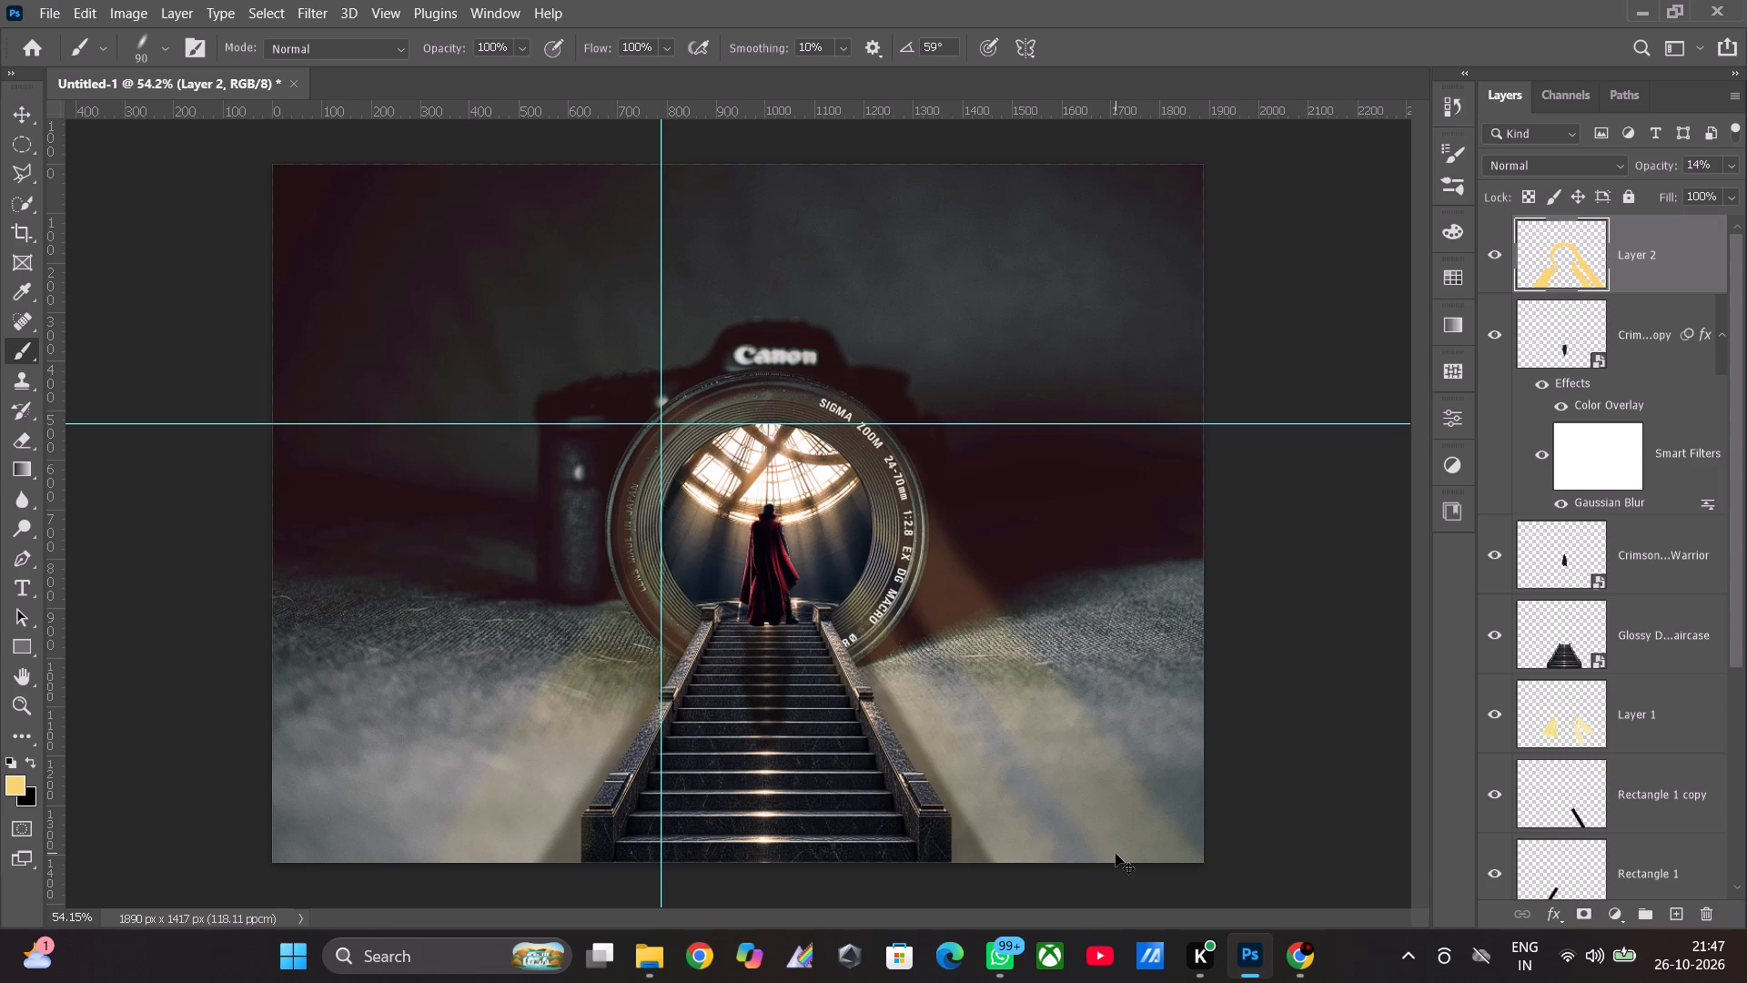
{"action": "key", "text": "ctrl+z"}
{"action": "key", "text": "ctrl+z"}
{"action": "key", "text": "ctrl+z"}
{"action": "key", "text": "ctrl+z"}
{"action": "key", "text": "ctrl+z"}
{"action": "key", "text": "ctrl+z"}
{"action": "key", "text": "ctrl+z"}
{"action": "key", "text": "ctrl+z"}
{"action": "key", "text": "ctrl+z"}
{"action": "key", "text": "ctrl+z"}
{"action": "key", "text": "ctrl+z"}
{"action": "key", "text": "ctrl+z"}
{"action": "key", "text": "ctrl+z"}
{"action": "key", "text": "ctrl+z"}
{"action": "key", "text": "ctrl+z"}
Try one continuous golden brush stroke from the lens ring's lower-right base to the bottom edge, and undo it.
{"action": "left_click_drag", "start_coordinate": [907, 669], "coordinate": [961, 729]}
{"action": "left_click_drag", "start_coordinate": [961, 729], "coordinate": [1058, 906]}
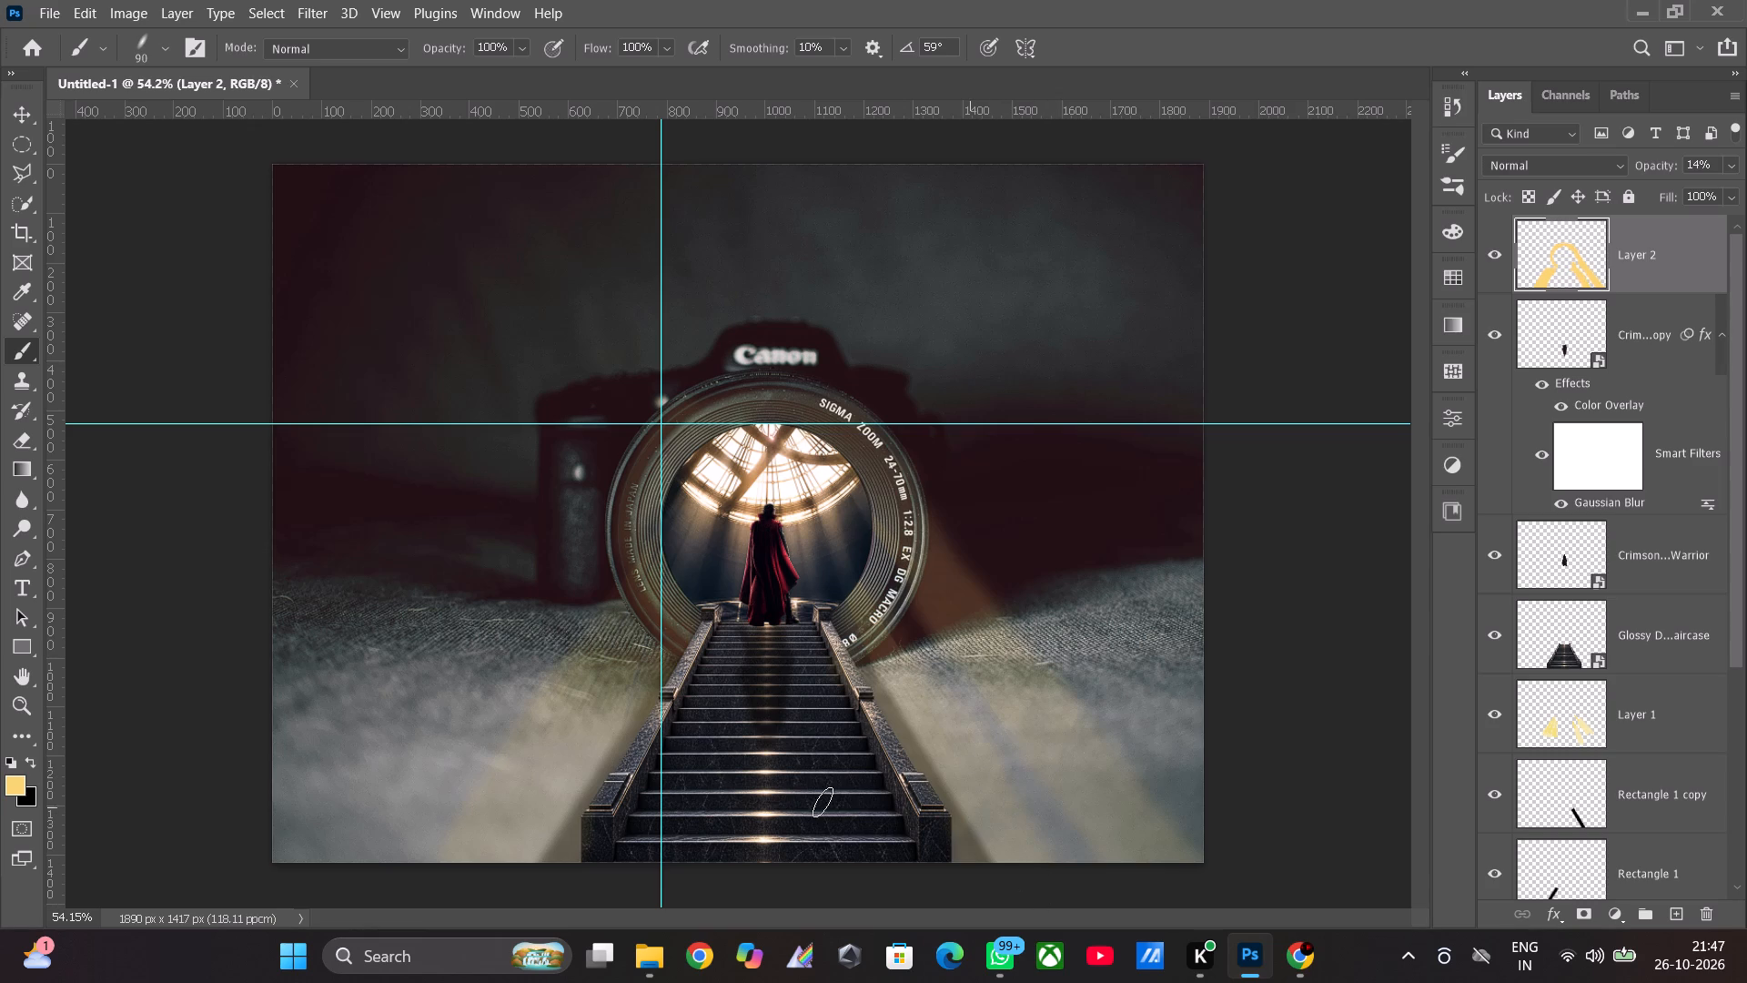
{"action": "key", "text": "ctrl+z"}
Brush one continuous golden stroke on Layer 2 from the lens ring's lower-right base down to the image's bottom edge.
{"action": "left_click_drag", "start_coordinate": [905, 675], "coordinate": [953, 739]}
{"action": "left_click_drag", "start_coordinate": [953, 739], "coordinate": [1035, 873]}
{"action": "left_click_drag", "start_coordinate": [1035, 873], "coordinate": [1028, 886]}
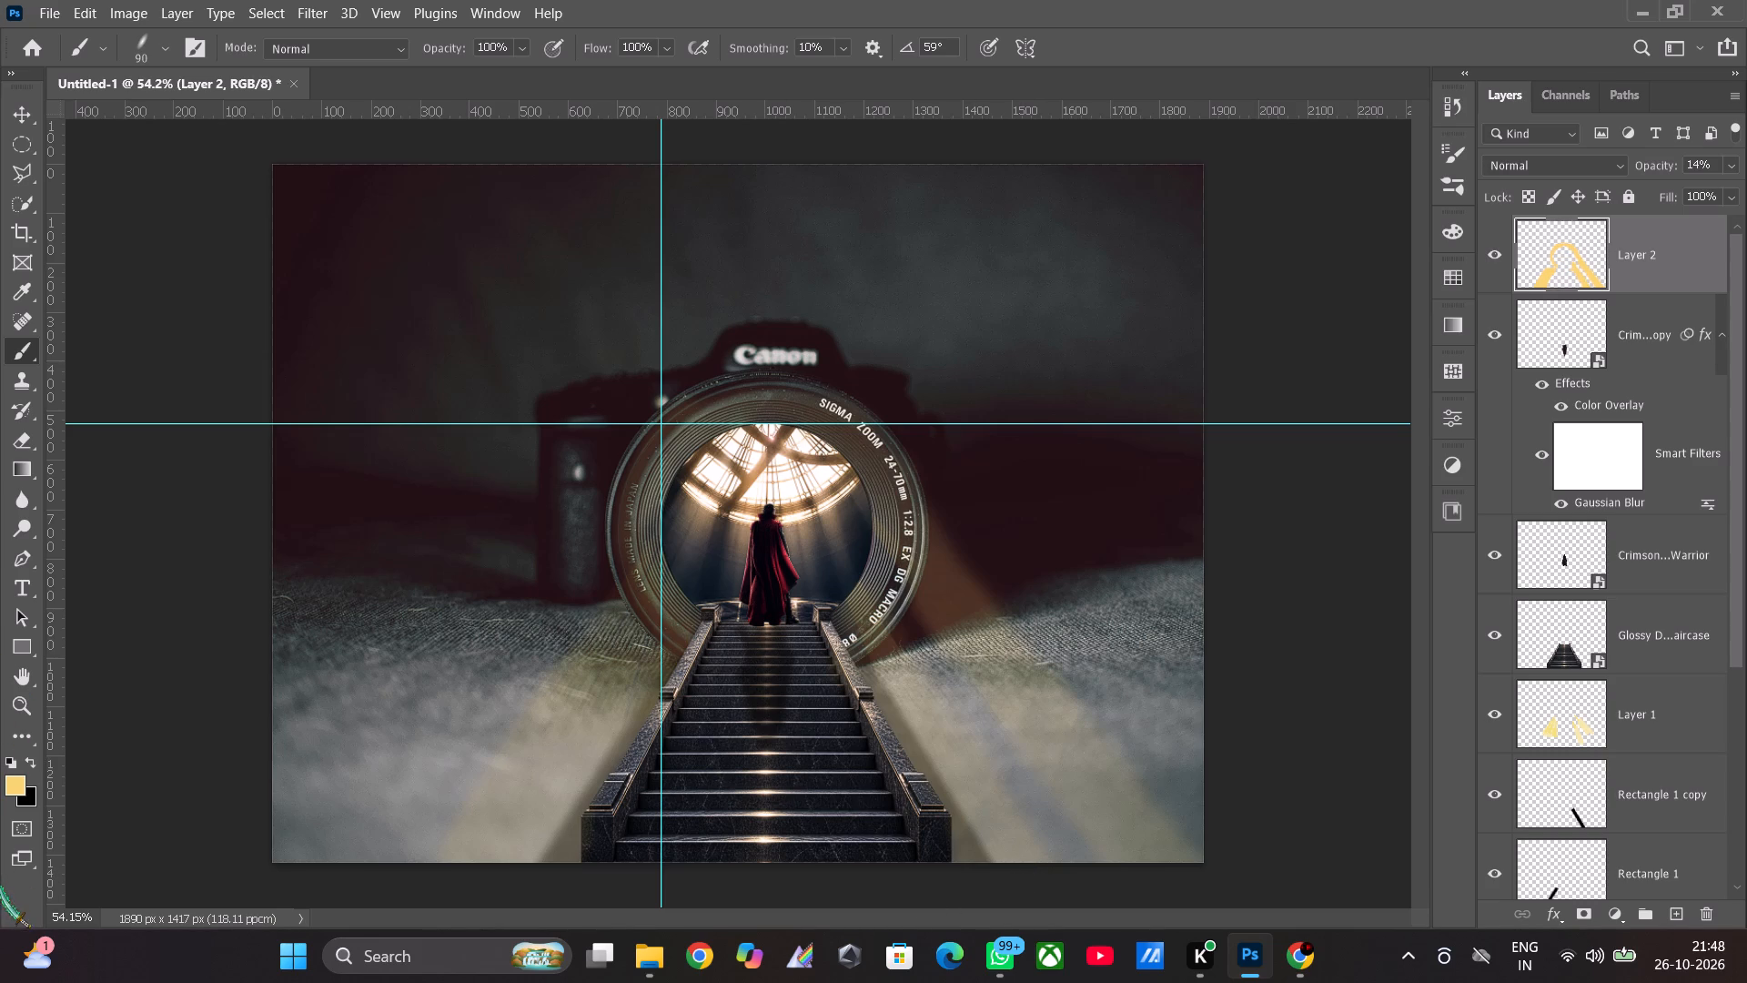
Erase a thin streak in Layer 2's golden light with a 7 px Eraser, from the lens ring's lettering down across the cloth left of the staircase.
{"action": "left_click", "coordinate": [26, 435]}
{"action": "left_click", "coordinate": [169, 48]}
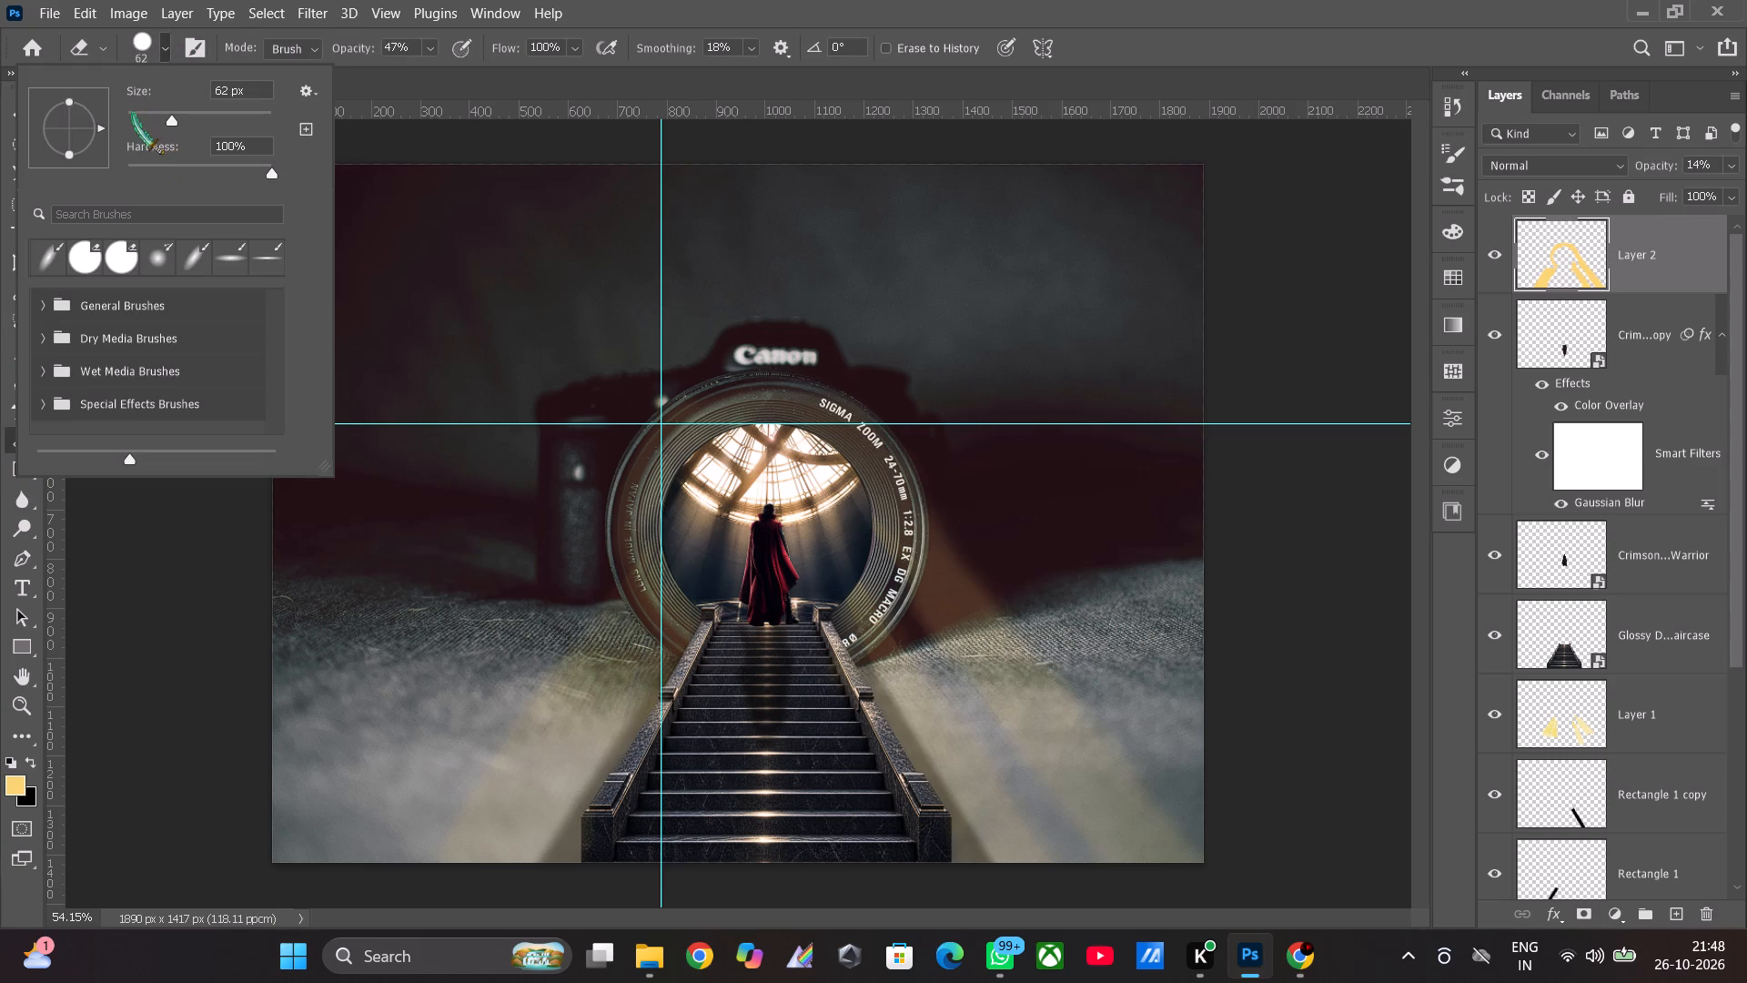
{"action": "left_click", "coordinate": [136, 114]}
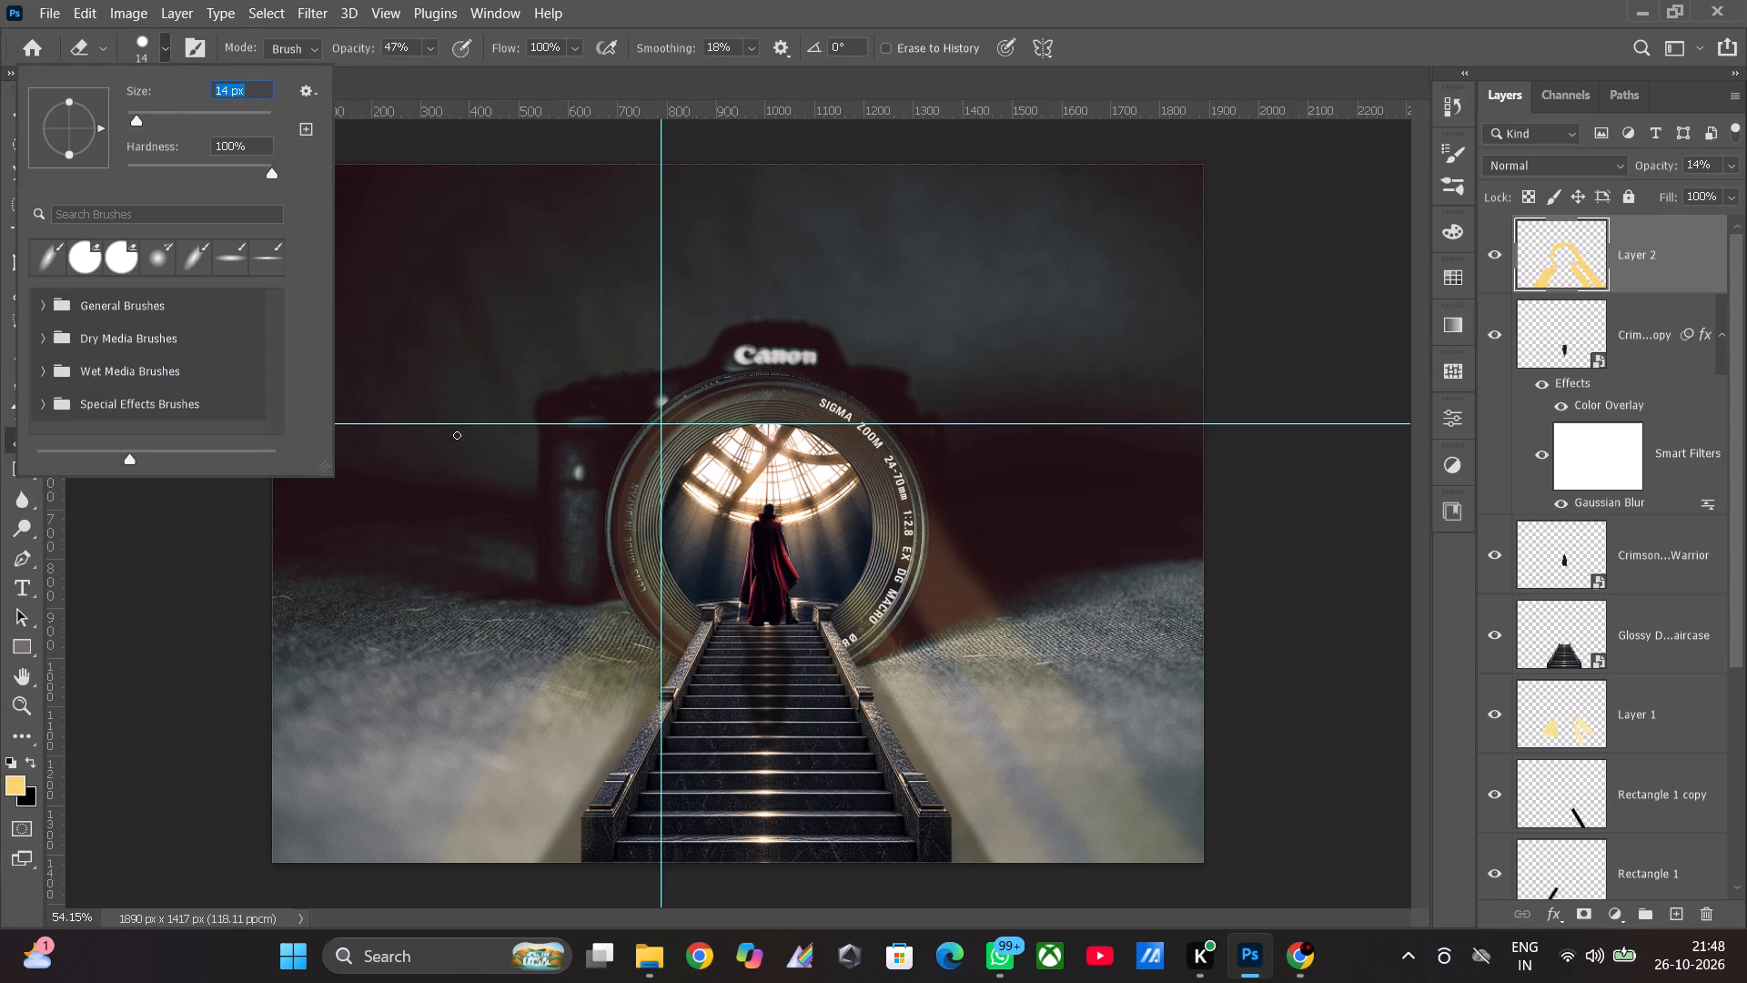
{"action": "left_click", "coordinate": [133, 111]}
{"action": "left_click", "coordinate": [31, 712]}
{"action": "left_click_drag", "start_coordinate": [657, 576], "coordinate": [776, 515]}
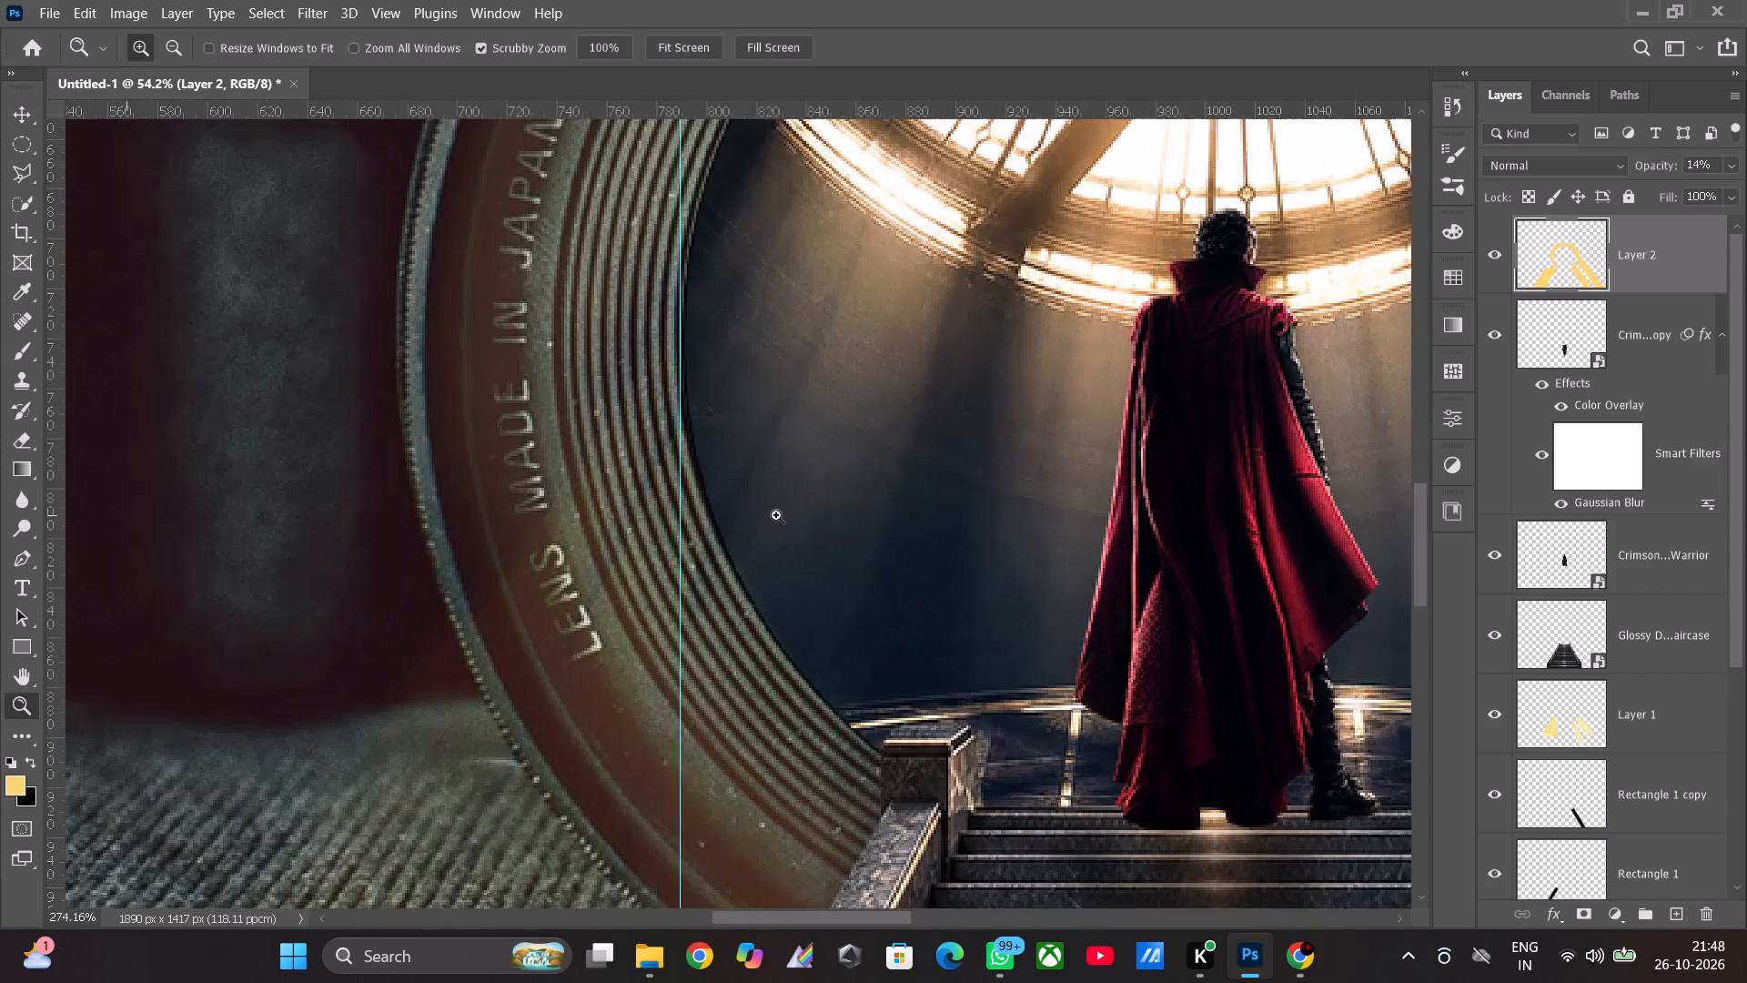
{"action": "left_click_drag", "start_coordinate": [776, 515], "coordinate": [775, 515]}
{"action": "left_click_drag", "start_coordinate": [1422, 520], "coordinate": [1422, 524]}
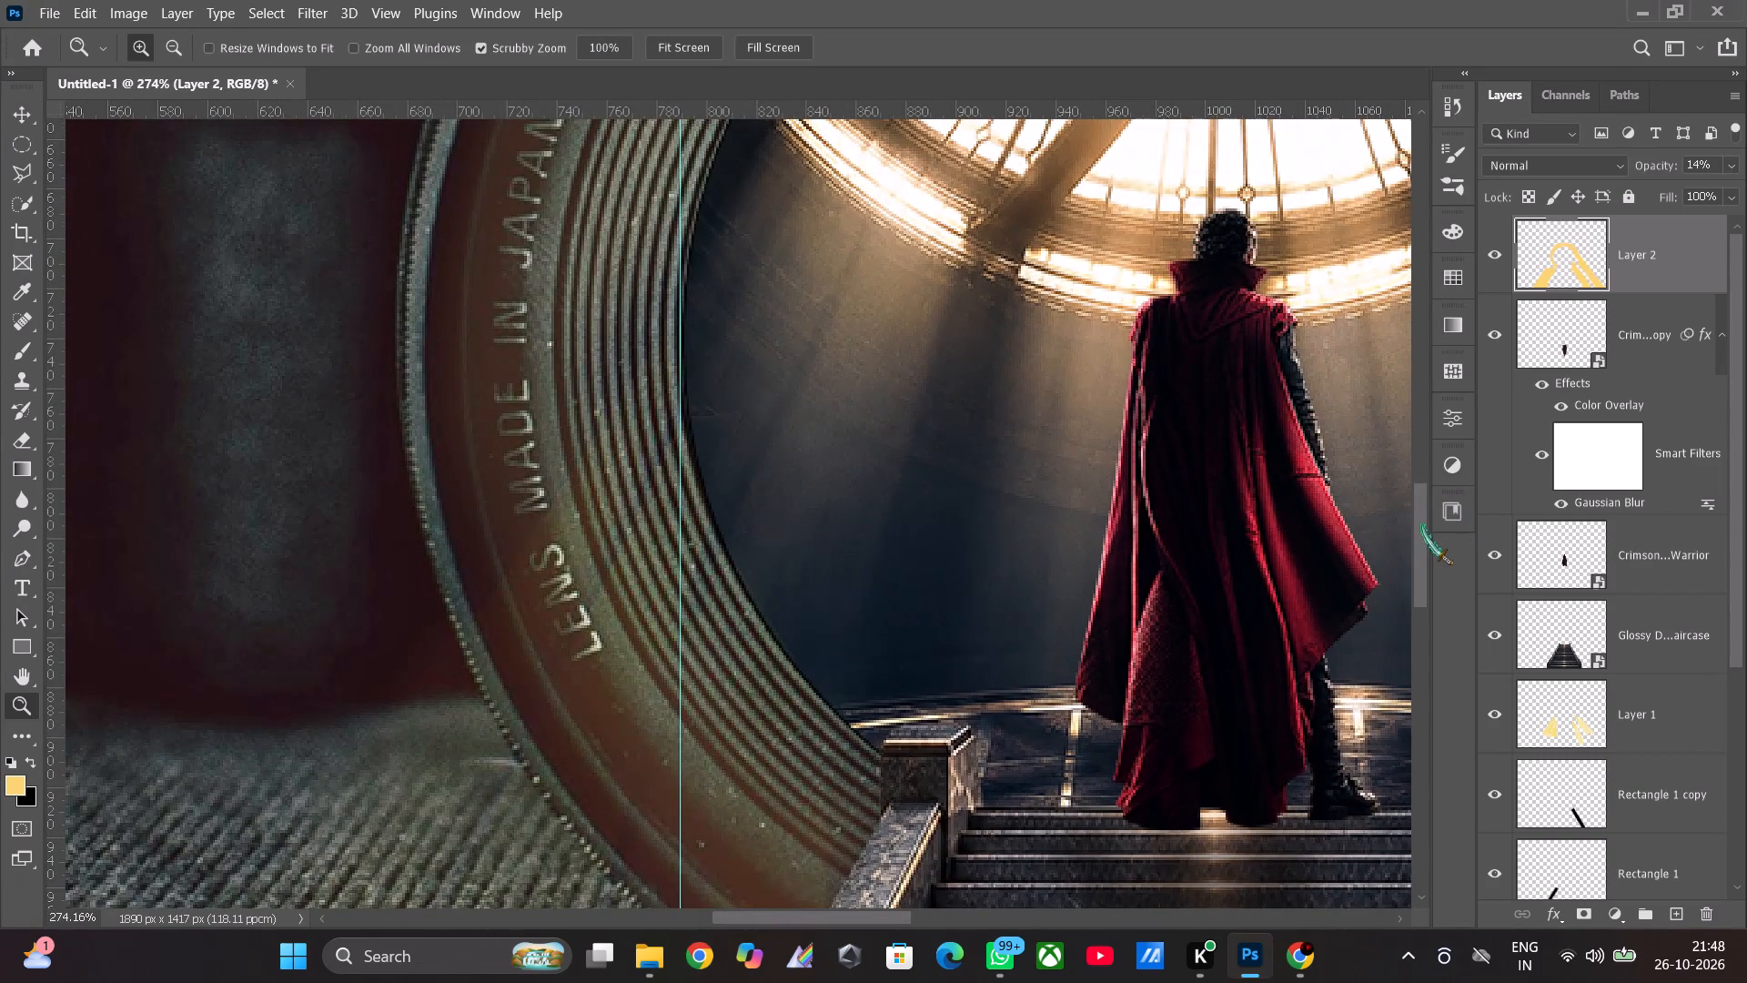
{"action": "left_click_drag", "start_coordinate": [1422, 524], "coordinate": [1422, 563]}
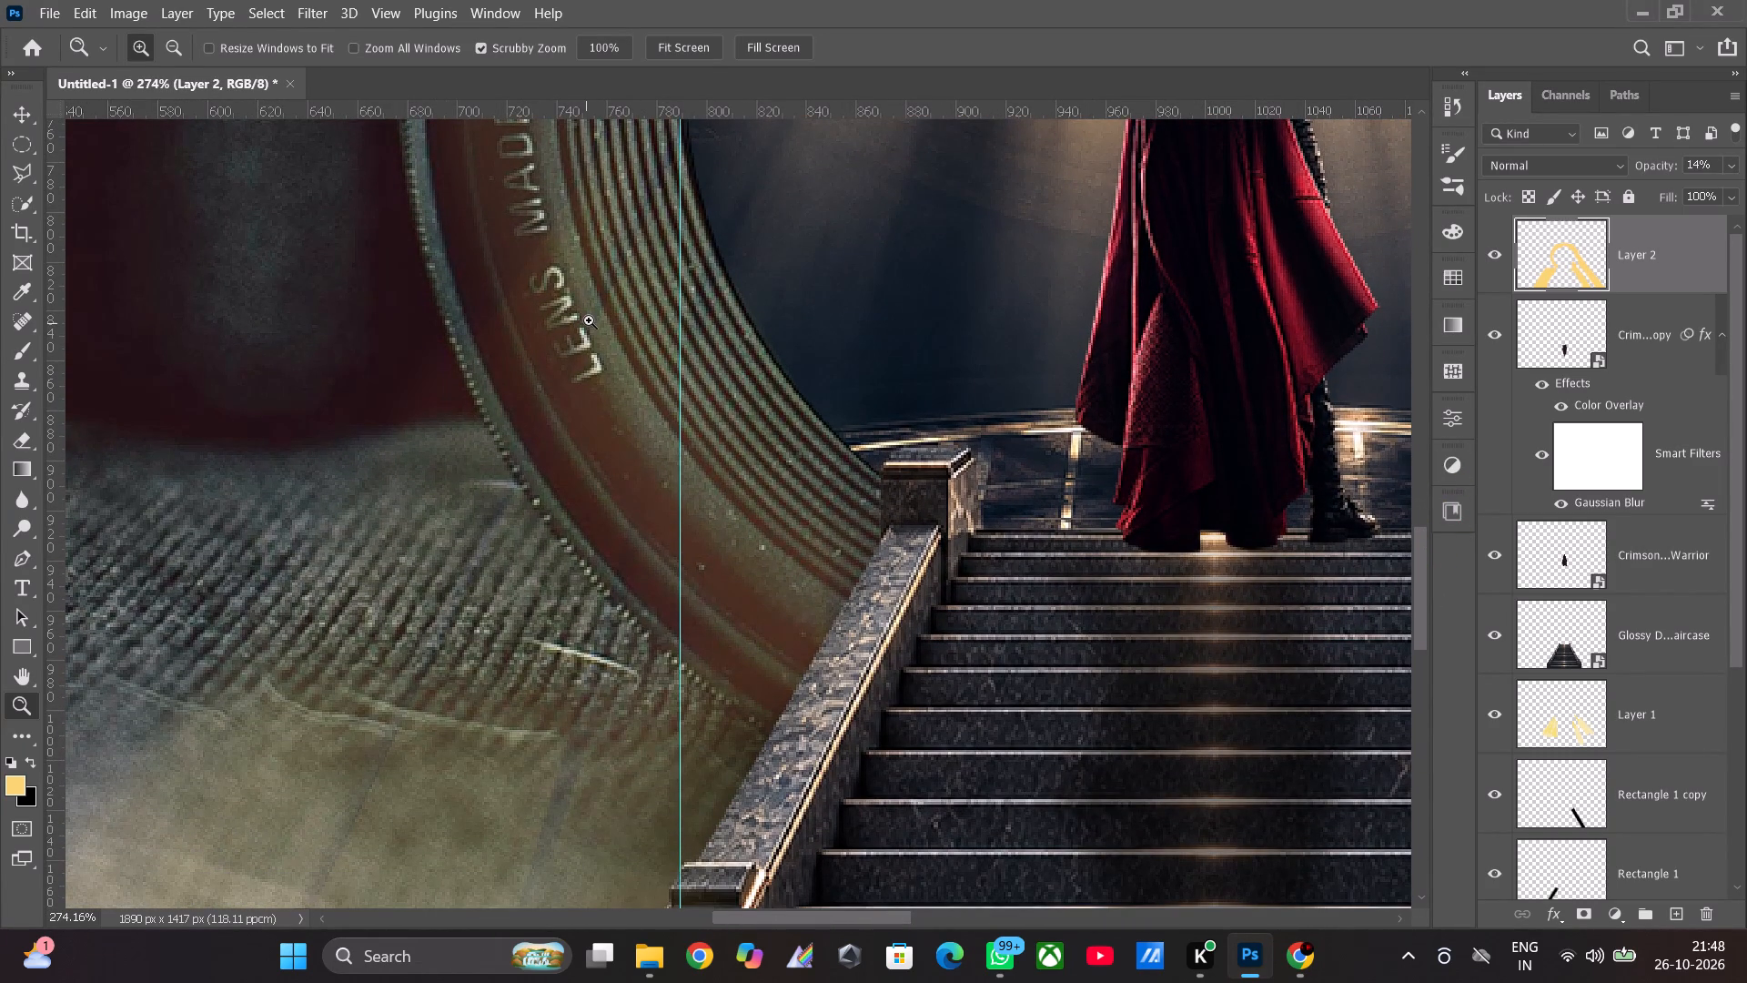
{"action": "left_click", "coordinate": [8, 446]}
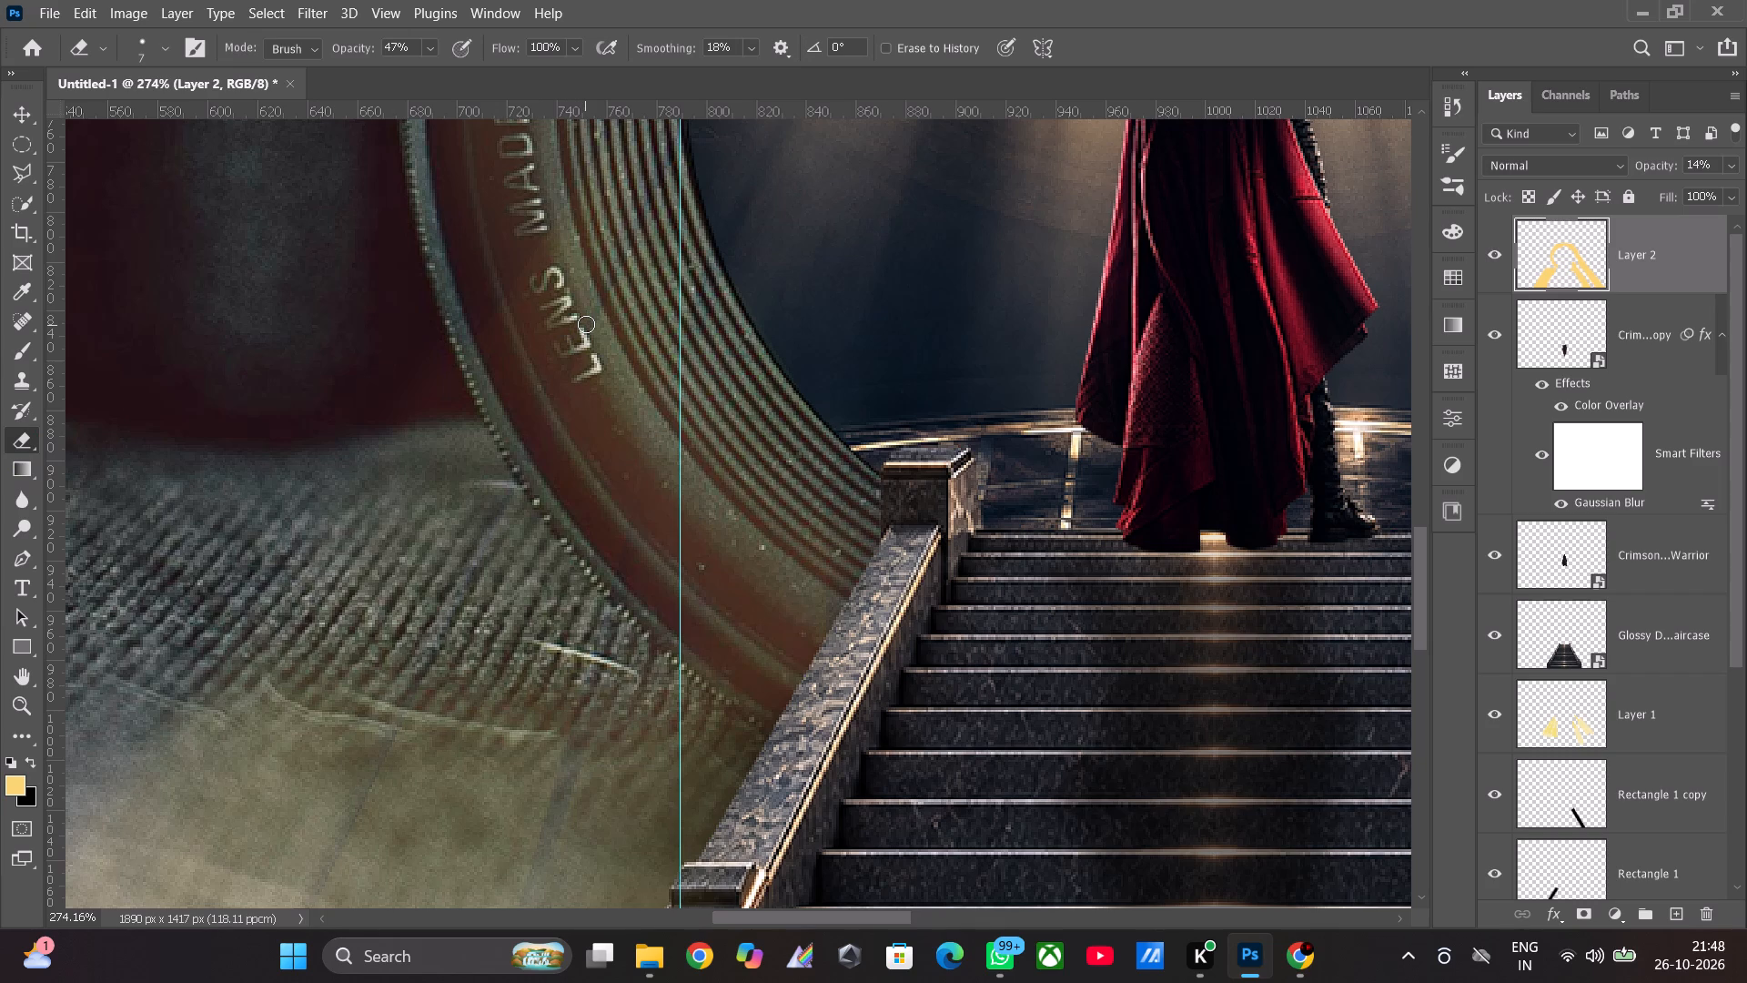
{"action": "left_click_drag", "start_coordinate": [586, 324], "coordinate": [530, 431]}
{"action": "left_click_drag", "start_coordinate": [530, 431], "coordinate": [303, 888]}
{"action": "left_click_drag", "start_coordinate": [303, 888], "coordinate": [205, 982]}
Continue the outer erased streak on Layer 2 diagonally down the cloth, away from the staircase.
{"action": "left_click_drag", "start_coordinate": [1419, 573], "coordinate": [1423, 654]}
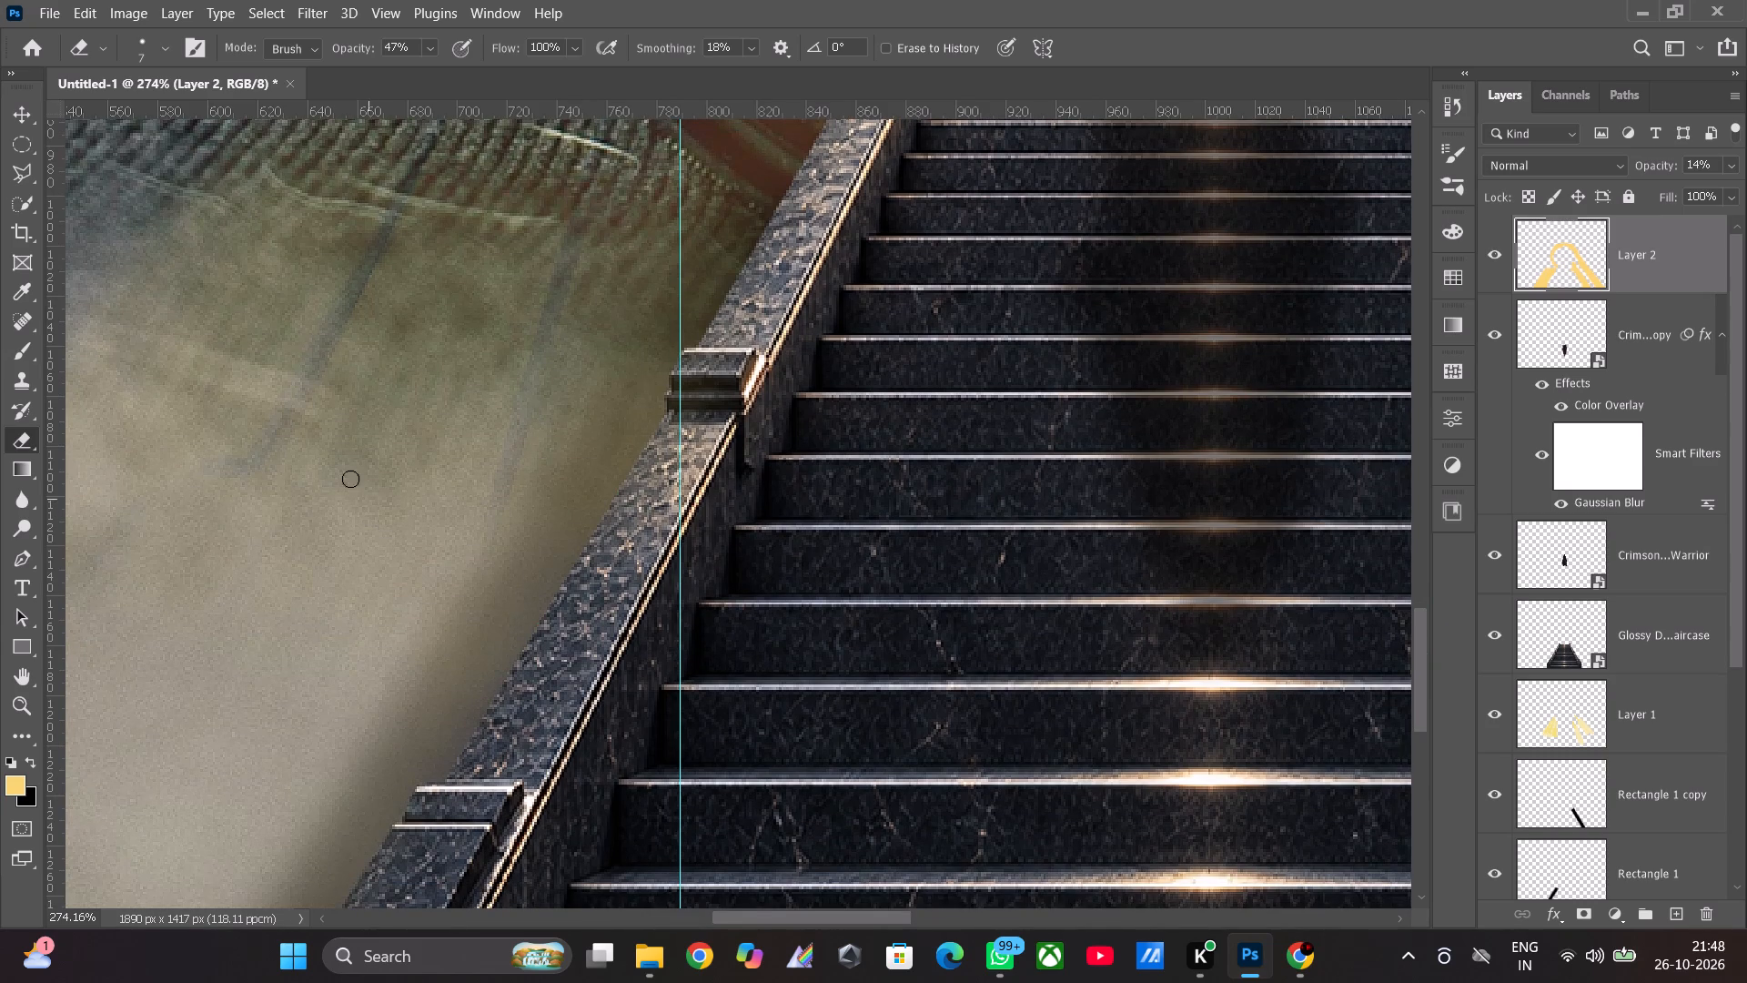
{"action": "left_click_drag", "start_coordinate": [261, 460], "coordinate": [255, 468]}
{"action": "left_click_drag", "start_coordinate": [255, 468], "coordinate": [68, 843]}
{"action": "left_click_drag", "start_coordinate": [68, 843], "coordinate": [0, 982]}
Erase a second streak on Layer 2 closer to the staircase, from the cloth below the lens ring down to the lower railing post.
{"action": "left_click_drag", "start_coordinate": [512, 439], "coordinate": [512, 438]}
{"action": "left_click_drag", "start_coordinate": [512, 438], "coordinate": [433, 775]}
{"action": "left_click_drag", "start_coordinate": [433, 775], "coordinate": [429, 841]}
{"action": "left_click_drag", "start_coordinate": [512, 435], "coordinate": [573, 248]}
{"action": "left_click_drag", "start_coordinate": [573, 248], "coordinate": [602, 173]}
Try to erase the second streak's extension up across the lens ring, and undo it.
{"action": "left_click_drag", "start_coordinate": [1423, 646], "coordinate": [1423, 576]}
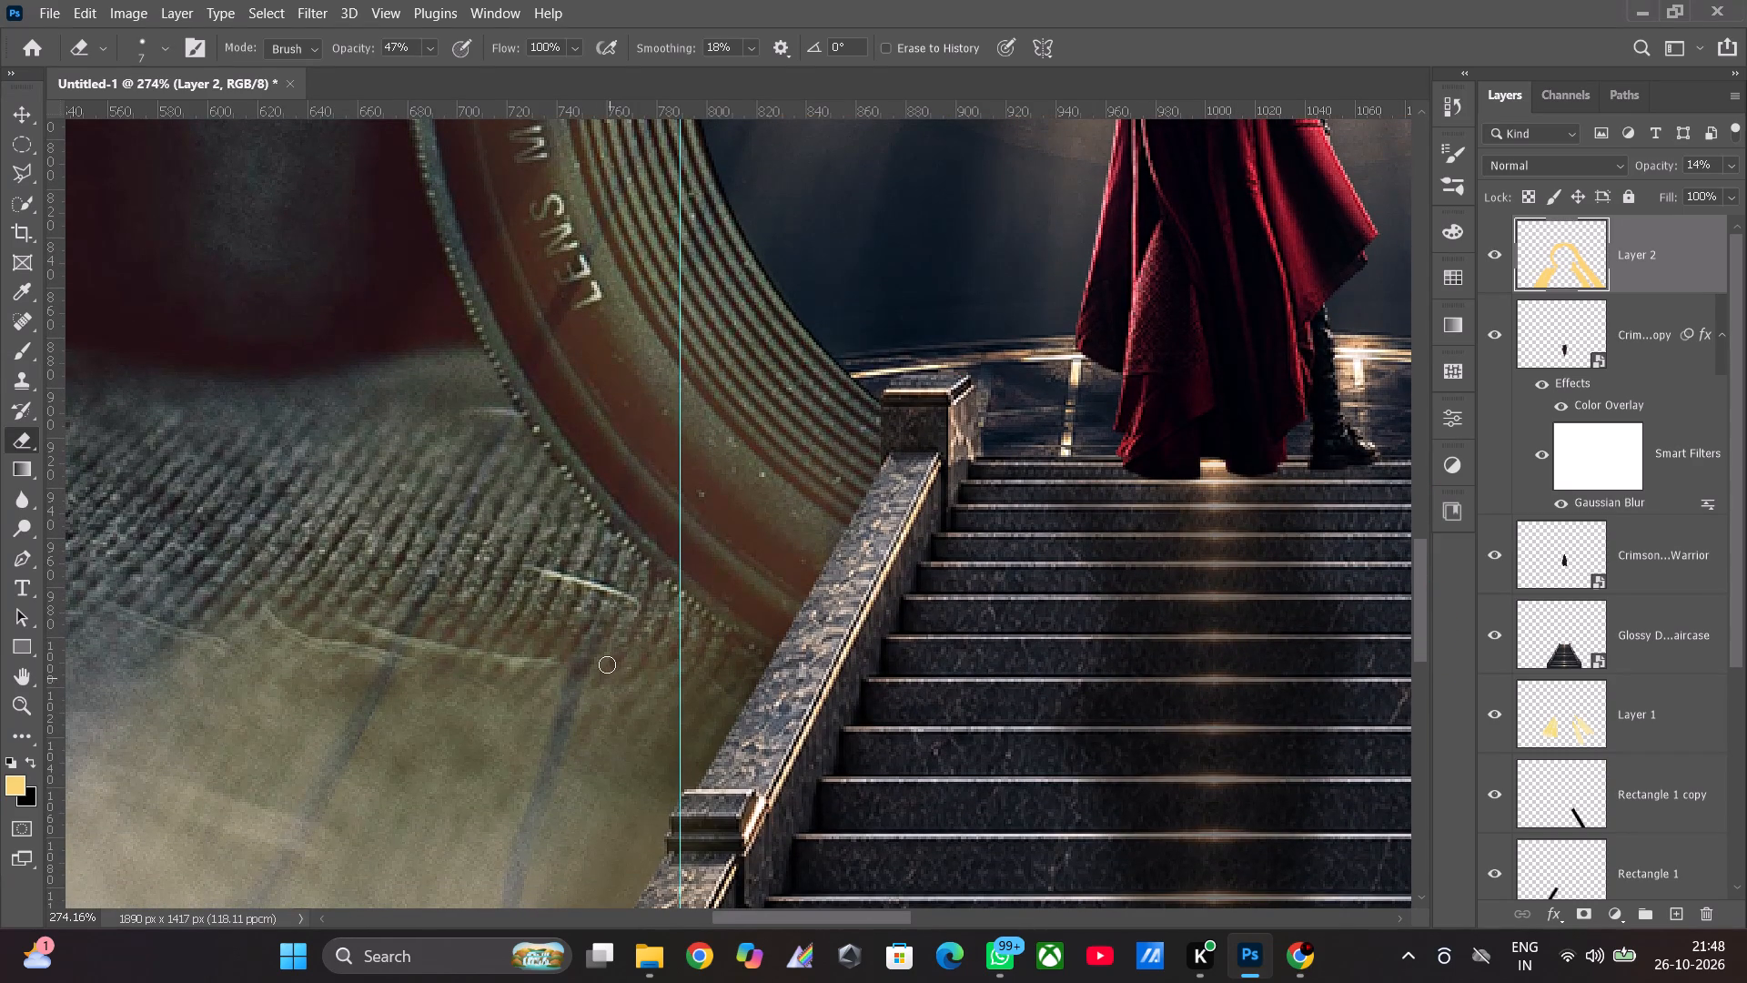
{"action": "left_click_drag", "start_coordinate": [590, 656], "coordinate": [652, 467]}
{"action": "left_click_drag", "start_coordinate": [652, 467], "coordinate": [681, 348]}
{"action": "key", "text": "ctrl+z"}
Erase the second streak upward on Layer 2 from the cloth across the lens ring to its inner edge.
{"action": "left_click_drag", "start_coordinate": [575, 668], "coordinate": [580, 652]}
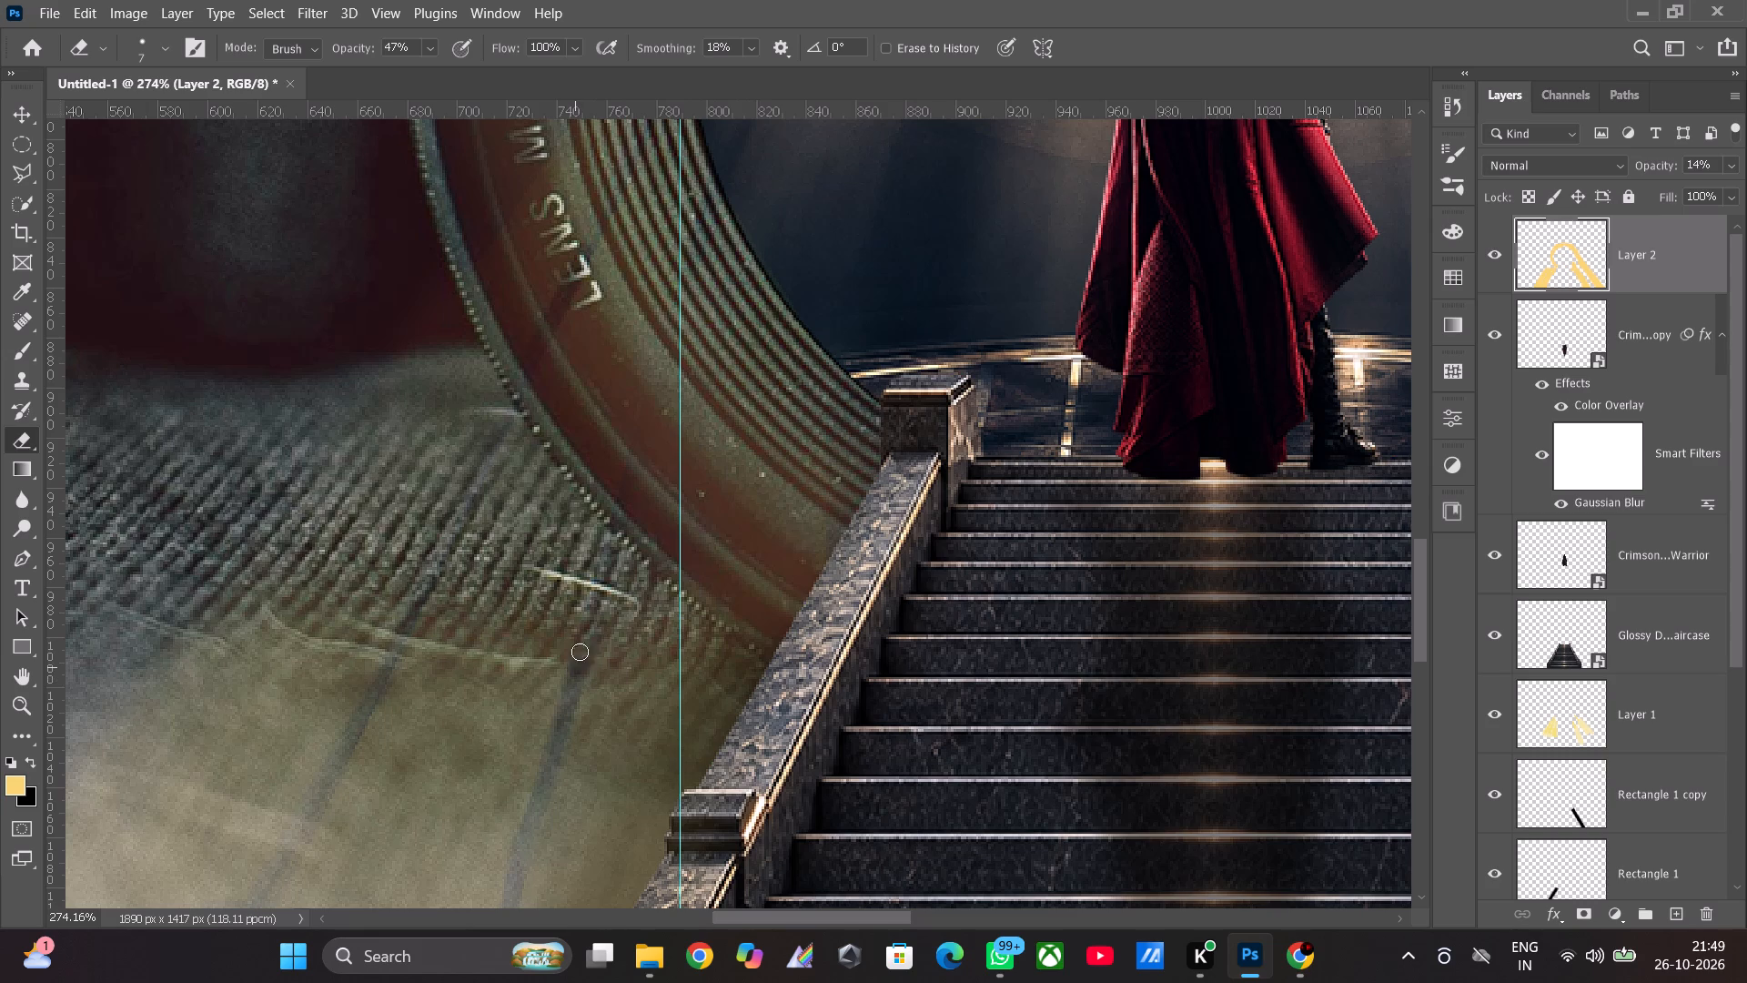
{"action": "left_click_drag", "start_coordinate": [580, 652], "coordinate": [690, 269]}
{"action": "left_click_drag", "start_coordinate": [690, 269], "coordinate": [732, 159]}
Lower Layer 2's opacity to 10%.
{"action": "left_click_drag", "start_coordinate": [1420, 579], "coordinate": [1420, 470]}
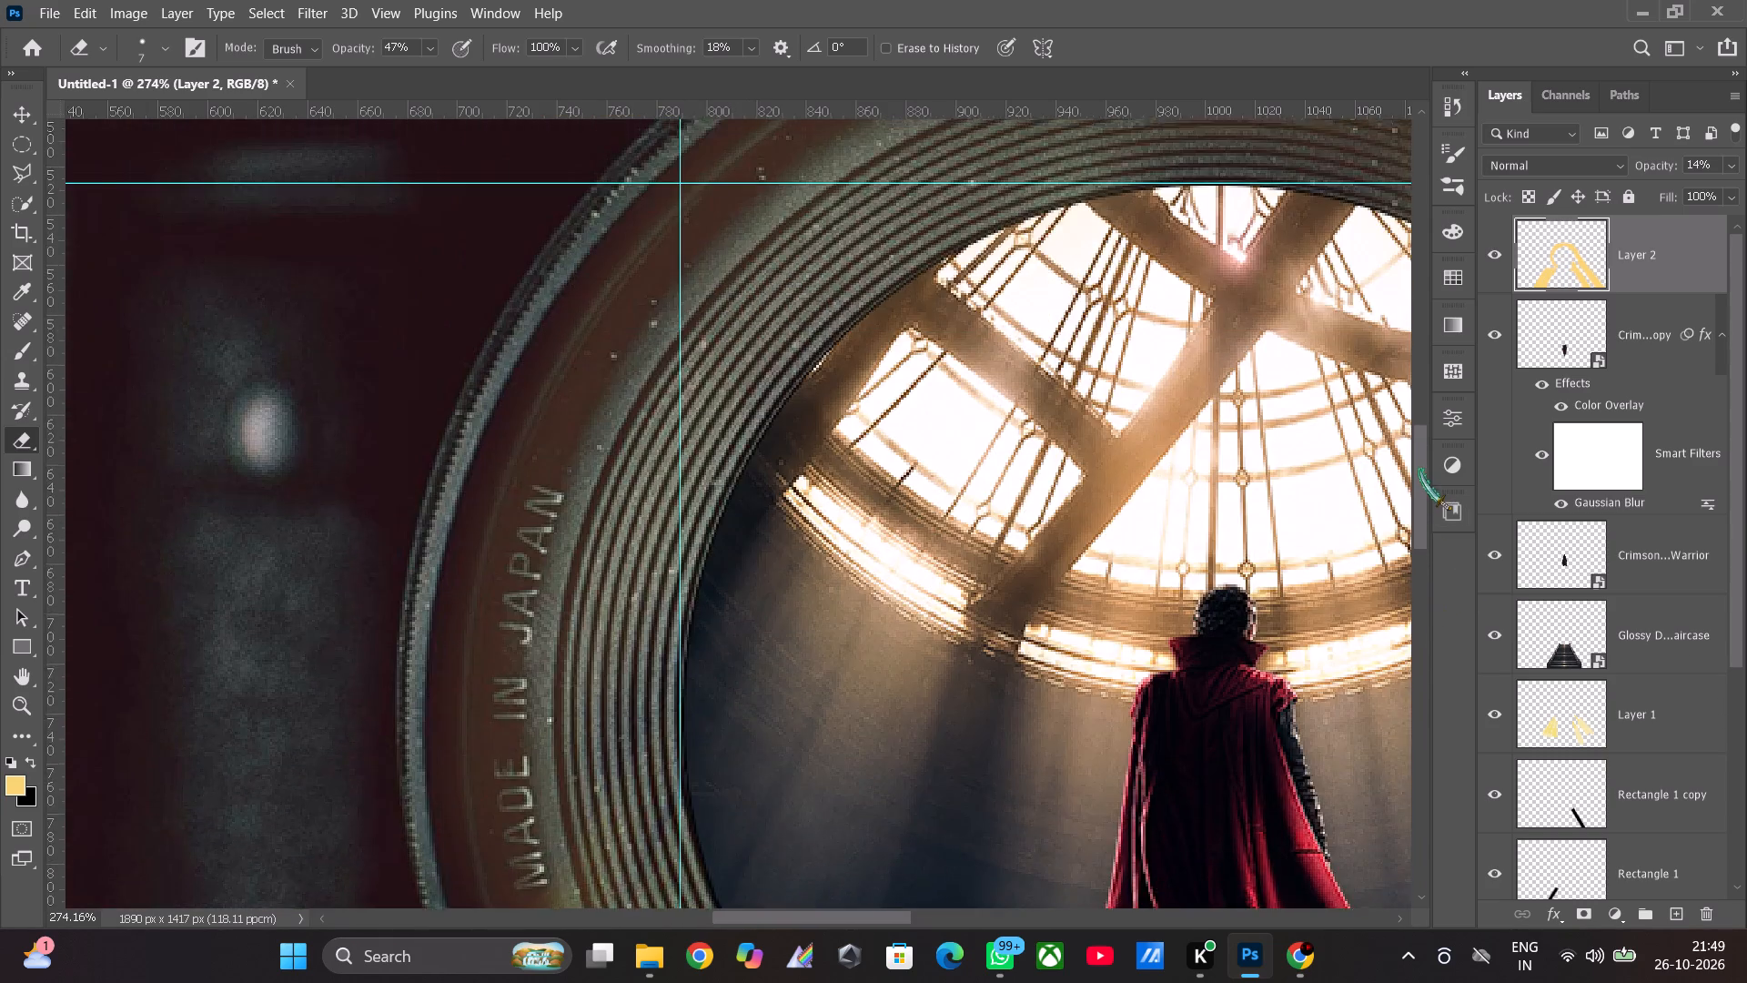
{"action": "left_click_drag", "start_coordinate": [1420, 470], "coordinate": [1420, 610]}
{"action": "left_click", "coordinate": [26, 711]}
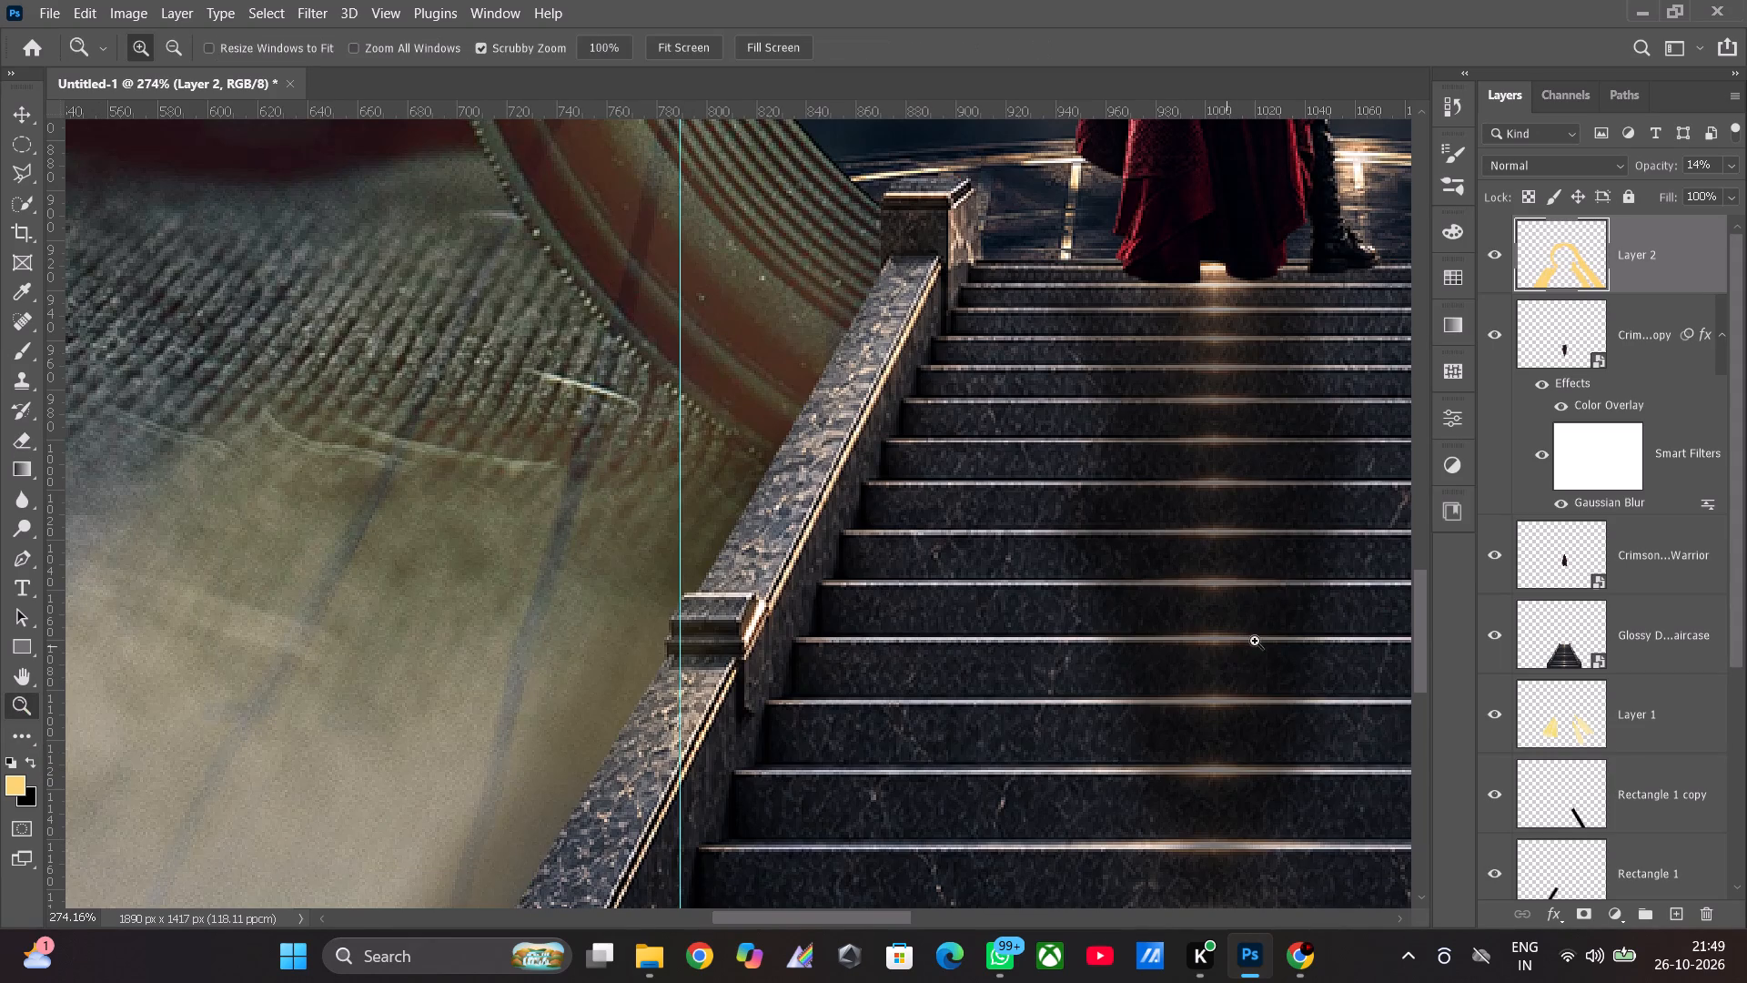
{"action": "left_click_drag", "start_coordinate": [1254, 636], "coordinate": [1146, 639]}
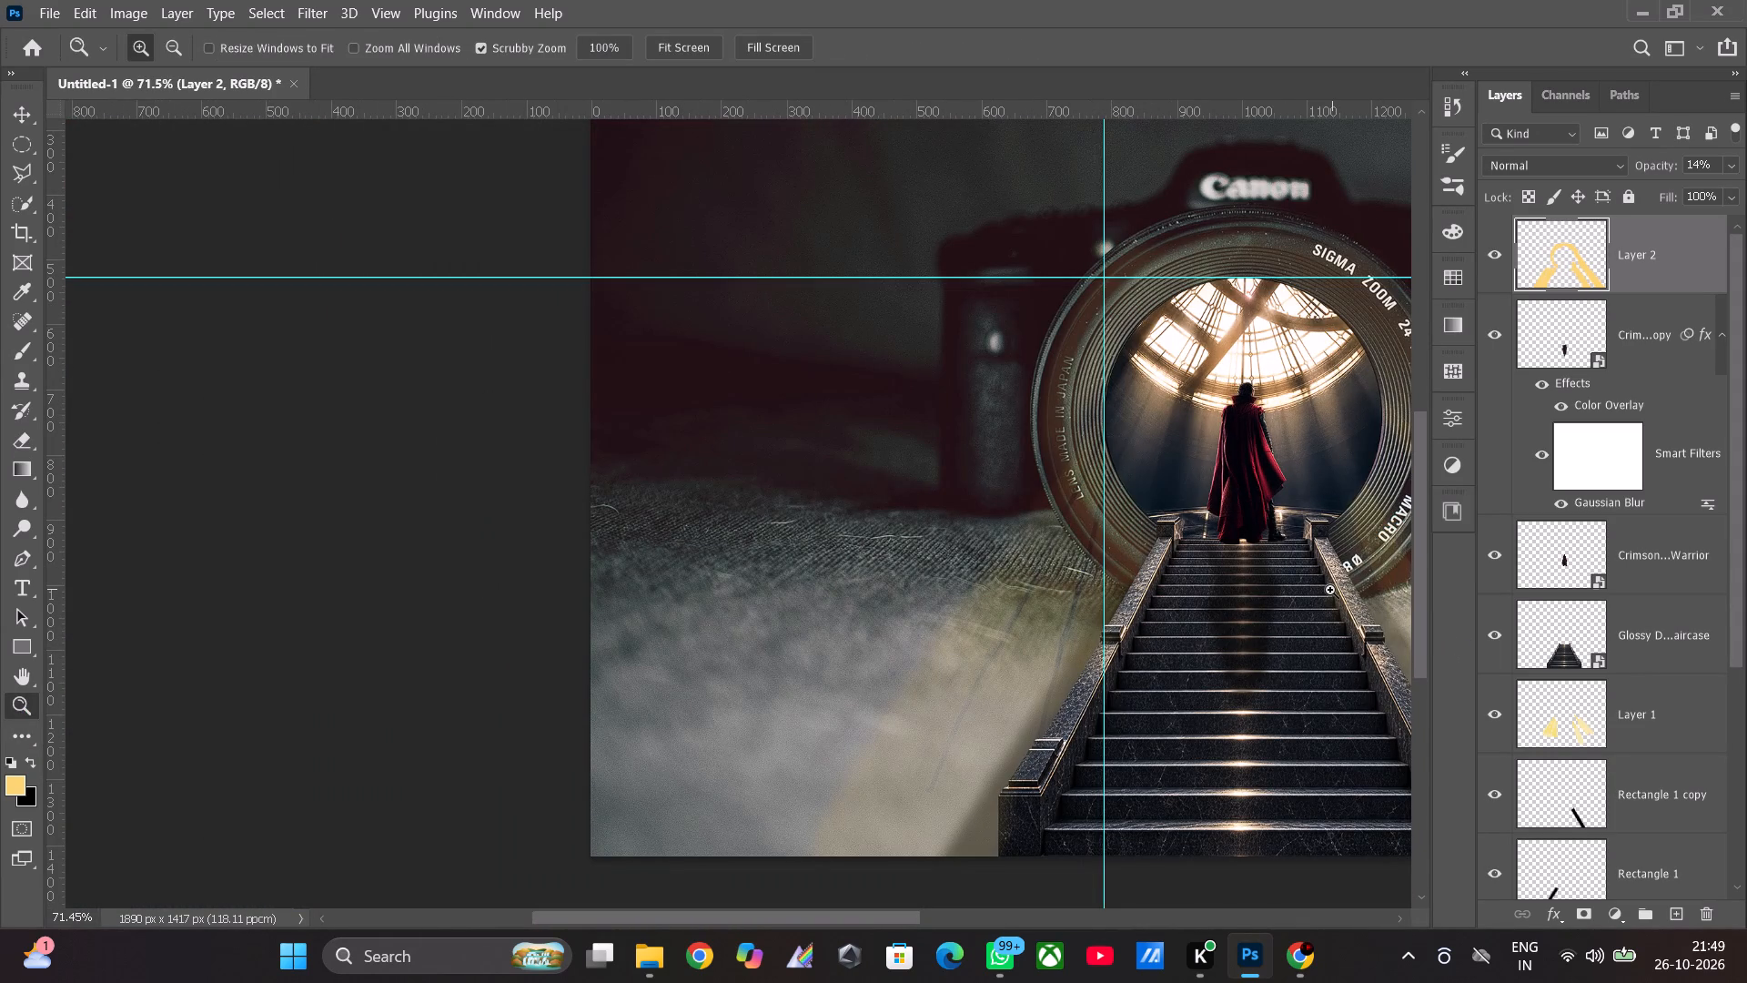
{"action": "left_click", "coordinate": [22, 362]}
{"action": "left_click", "coordinate": [1731, 167]}
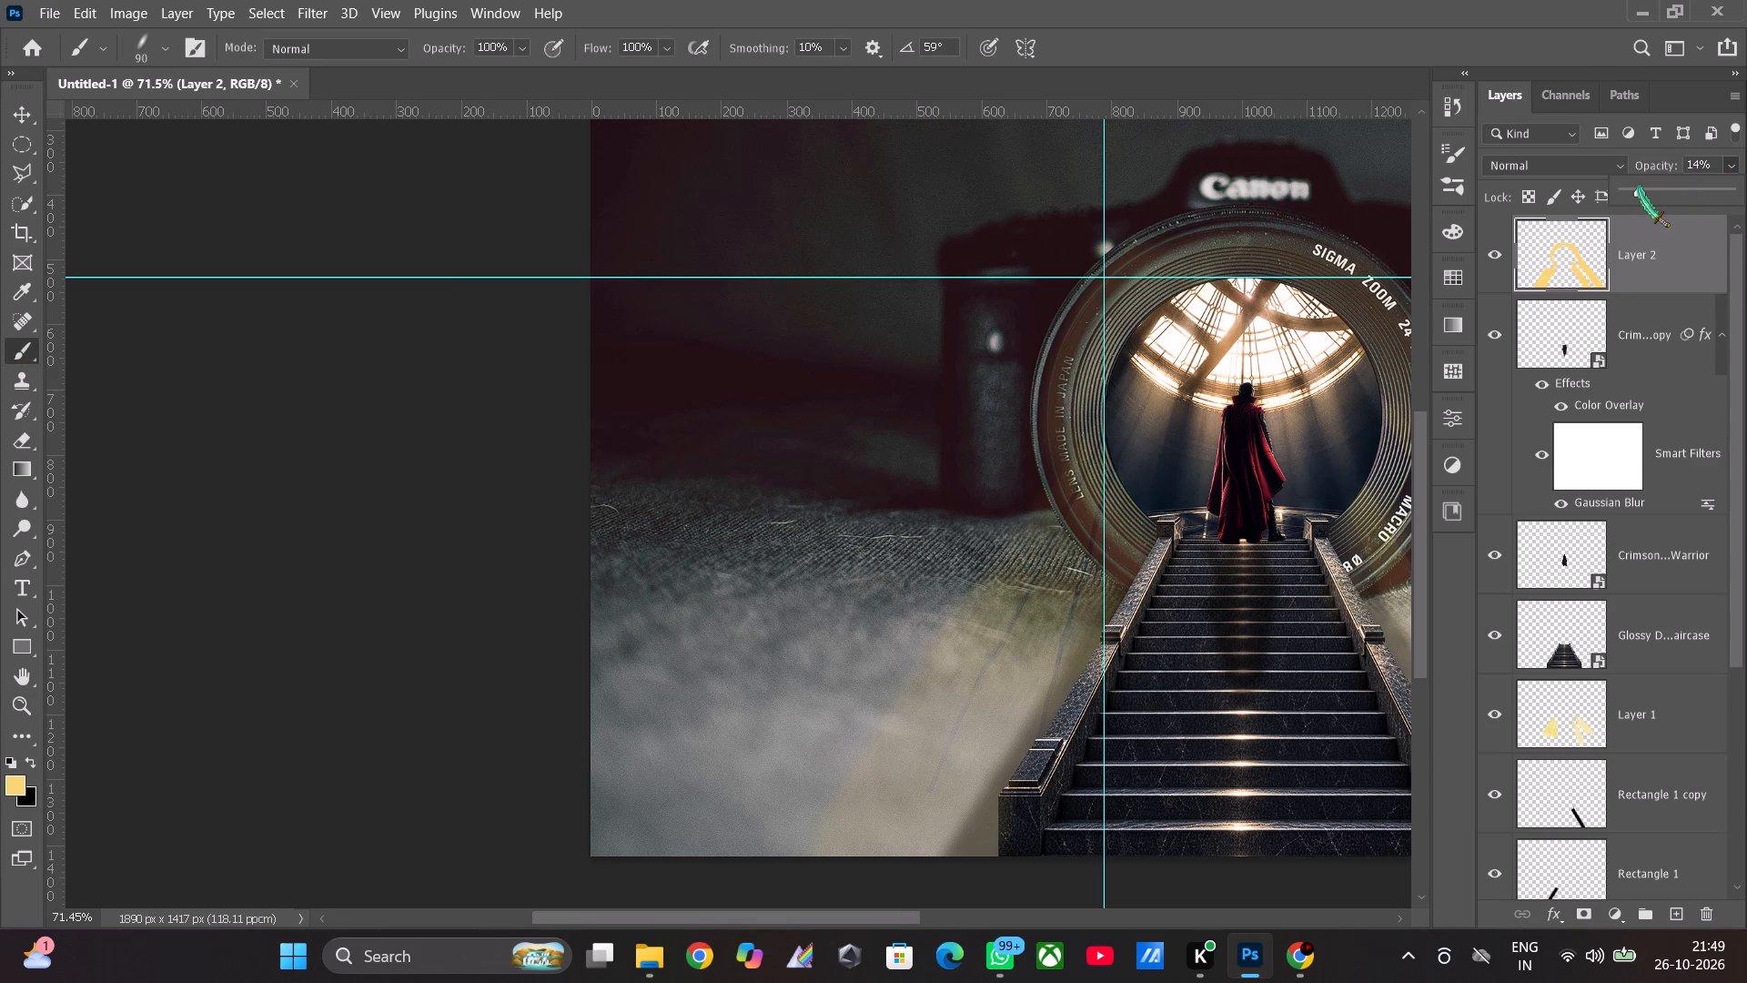
{"action": "left_click", "coordinate": [1635, 187]}
Dab golden light on Layer 2 over the erased streaks, from the lens ring's lower-left edge down the cloth beside the staircase.
{"action": "left_click", "coordinate": [1114, 502]}
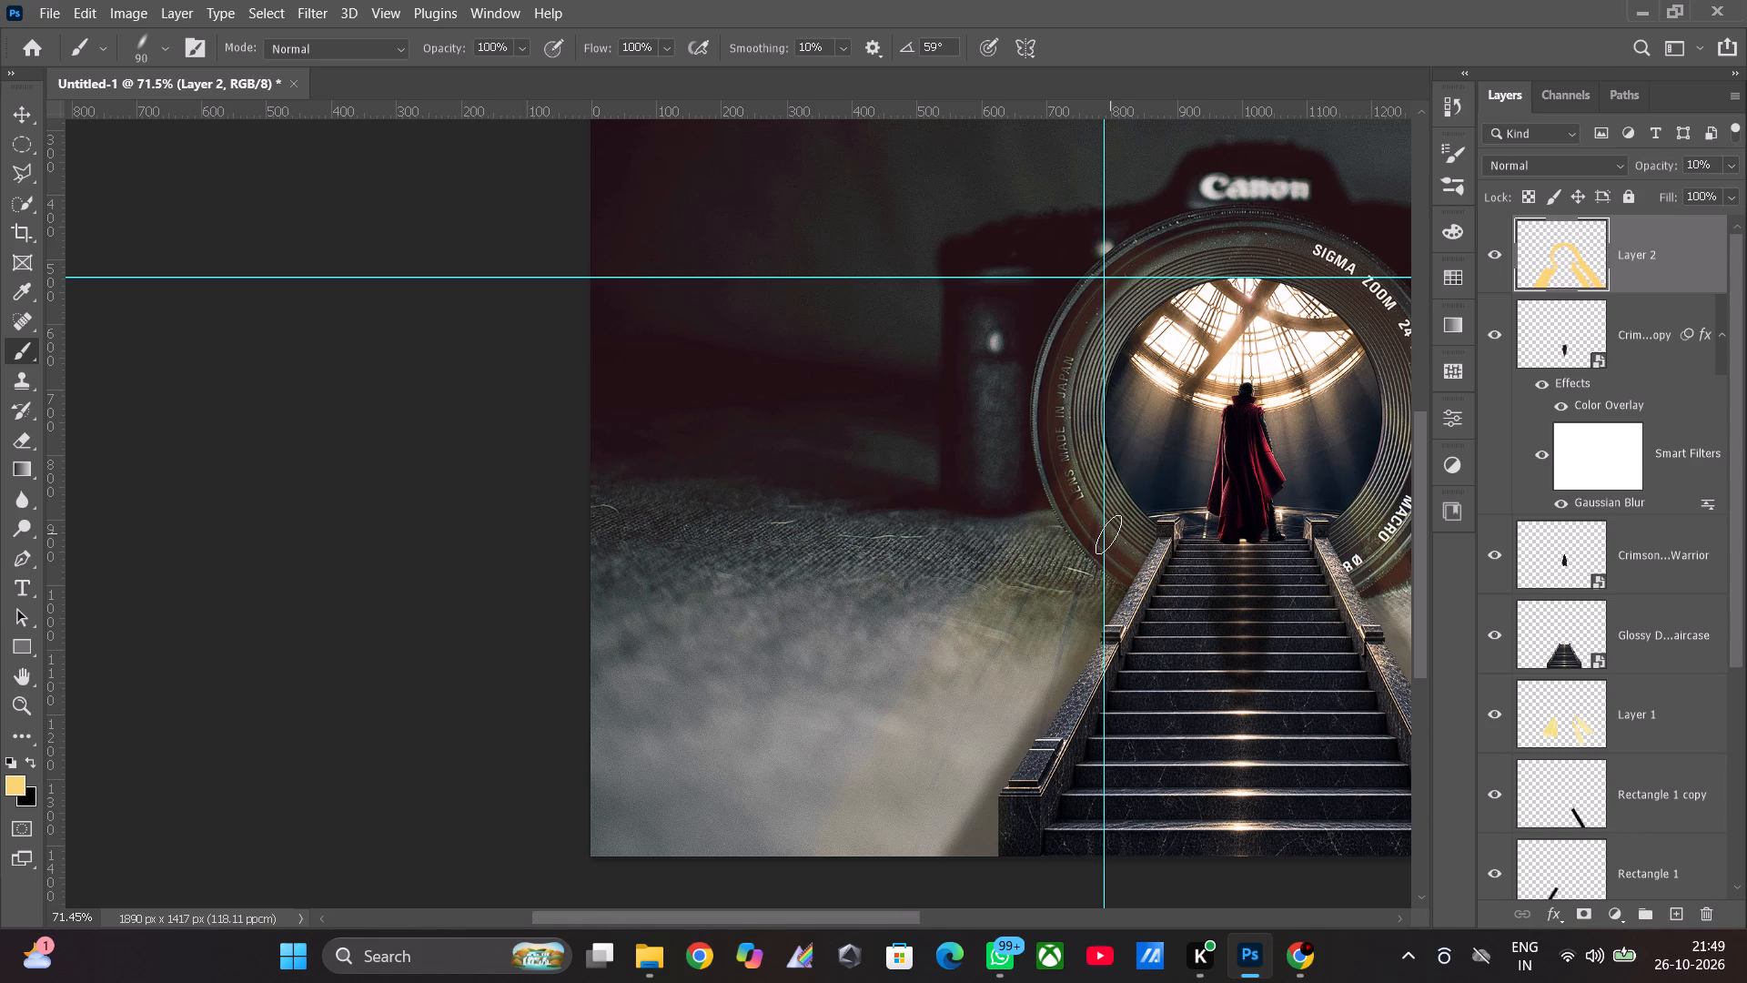
{"action": "left_click", "coordinate": [1104, 538]}
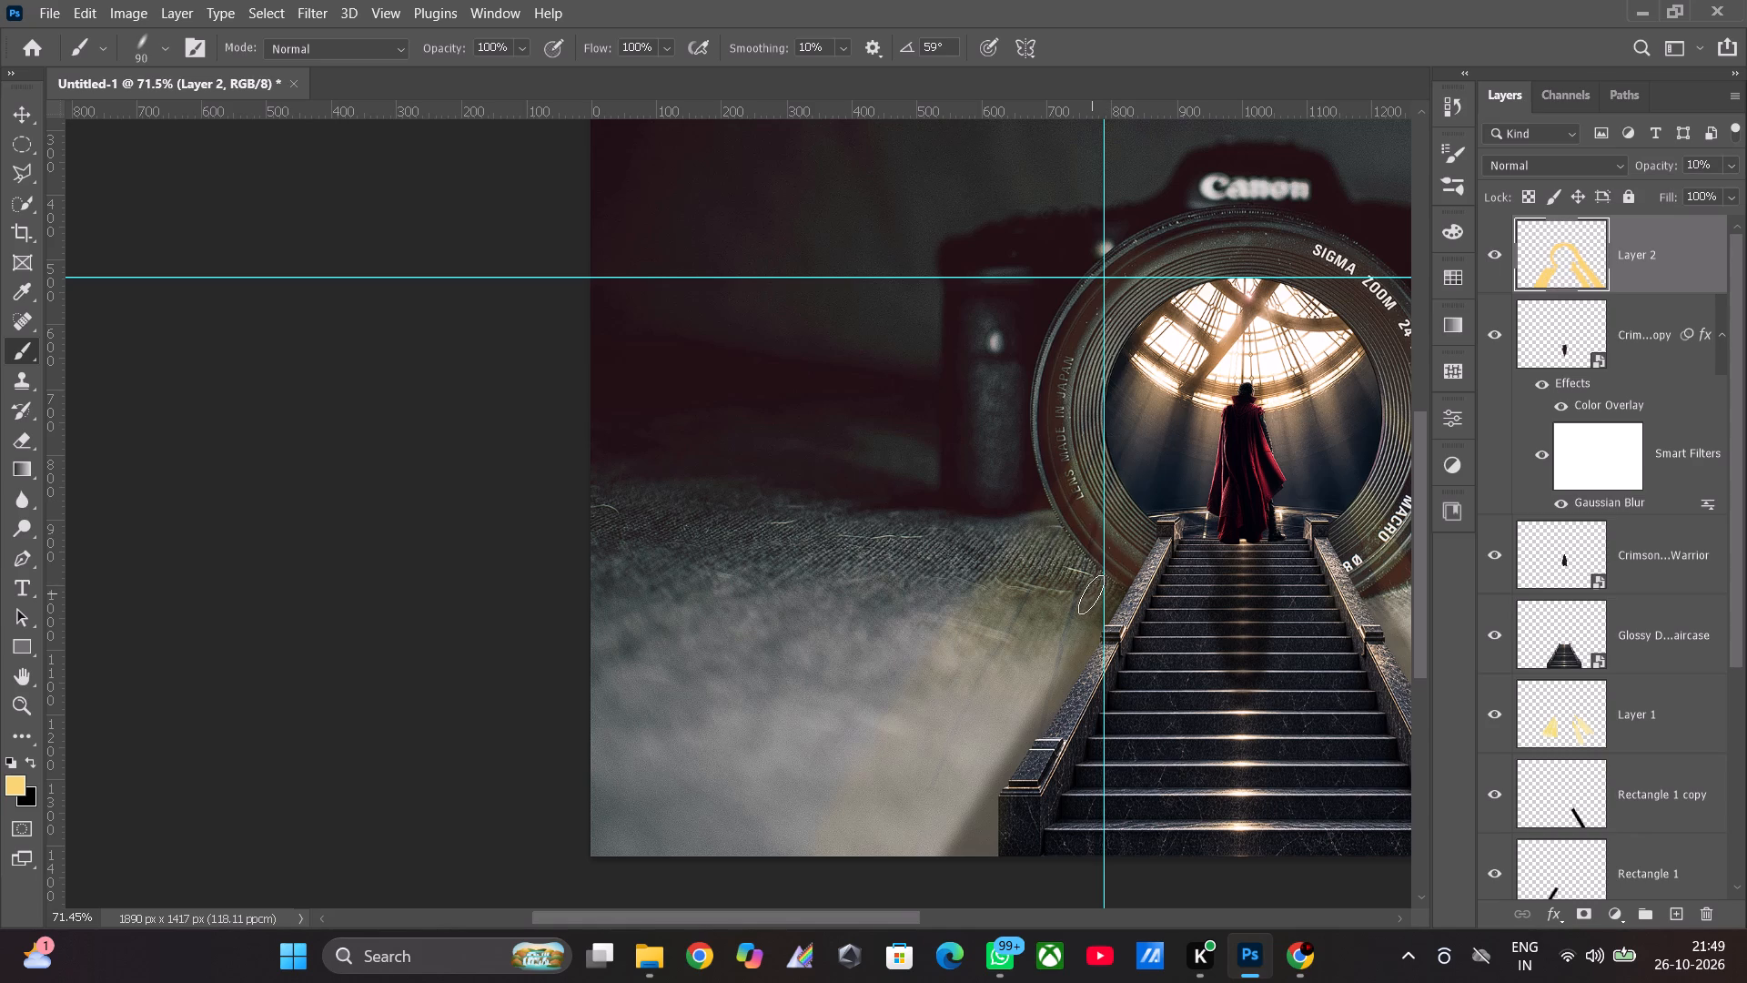
{"action": "left_click", "coordinate": [1089, 589]}
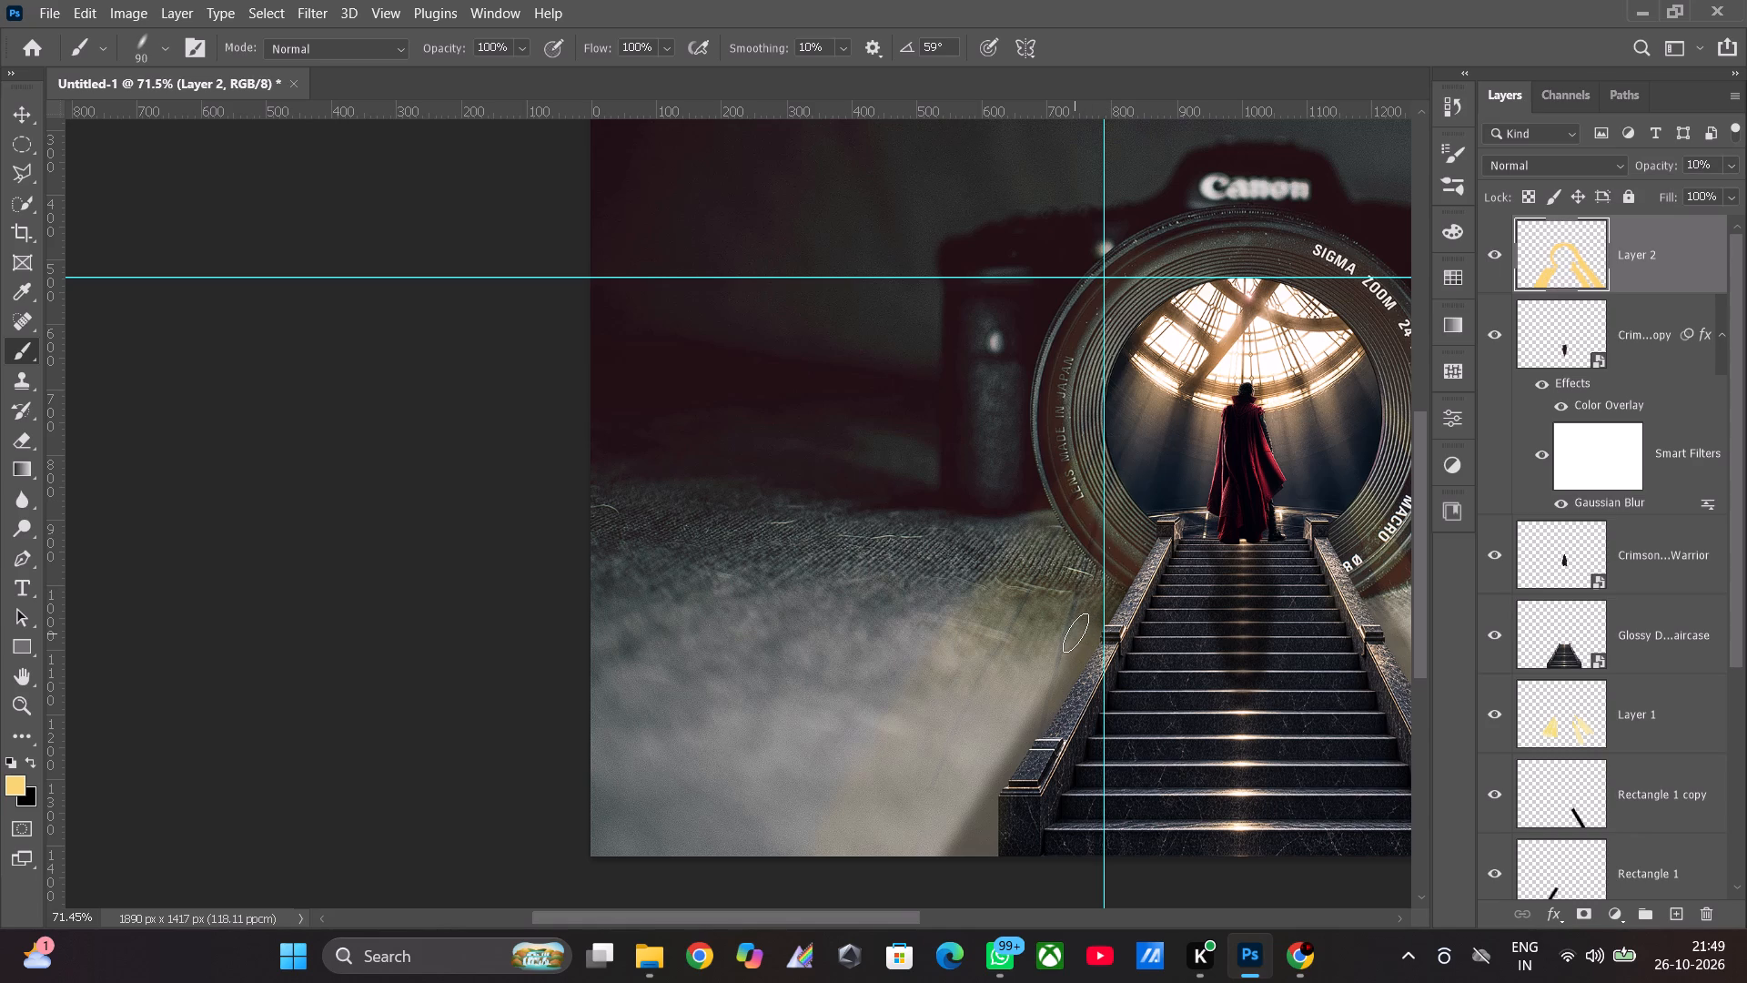
{"action": "left_click", "coordinate": [1076, 629]}
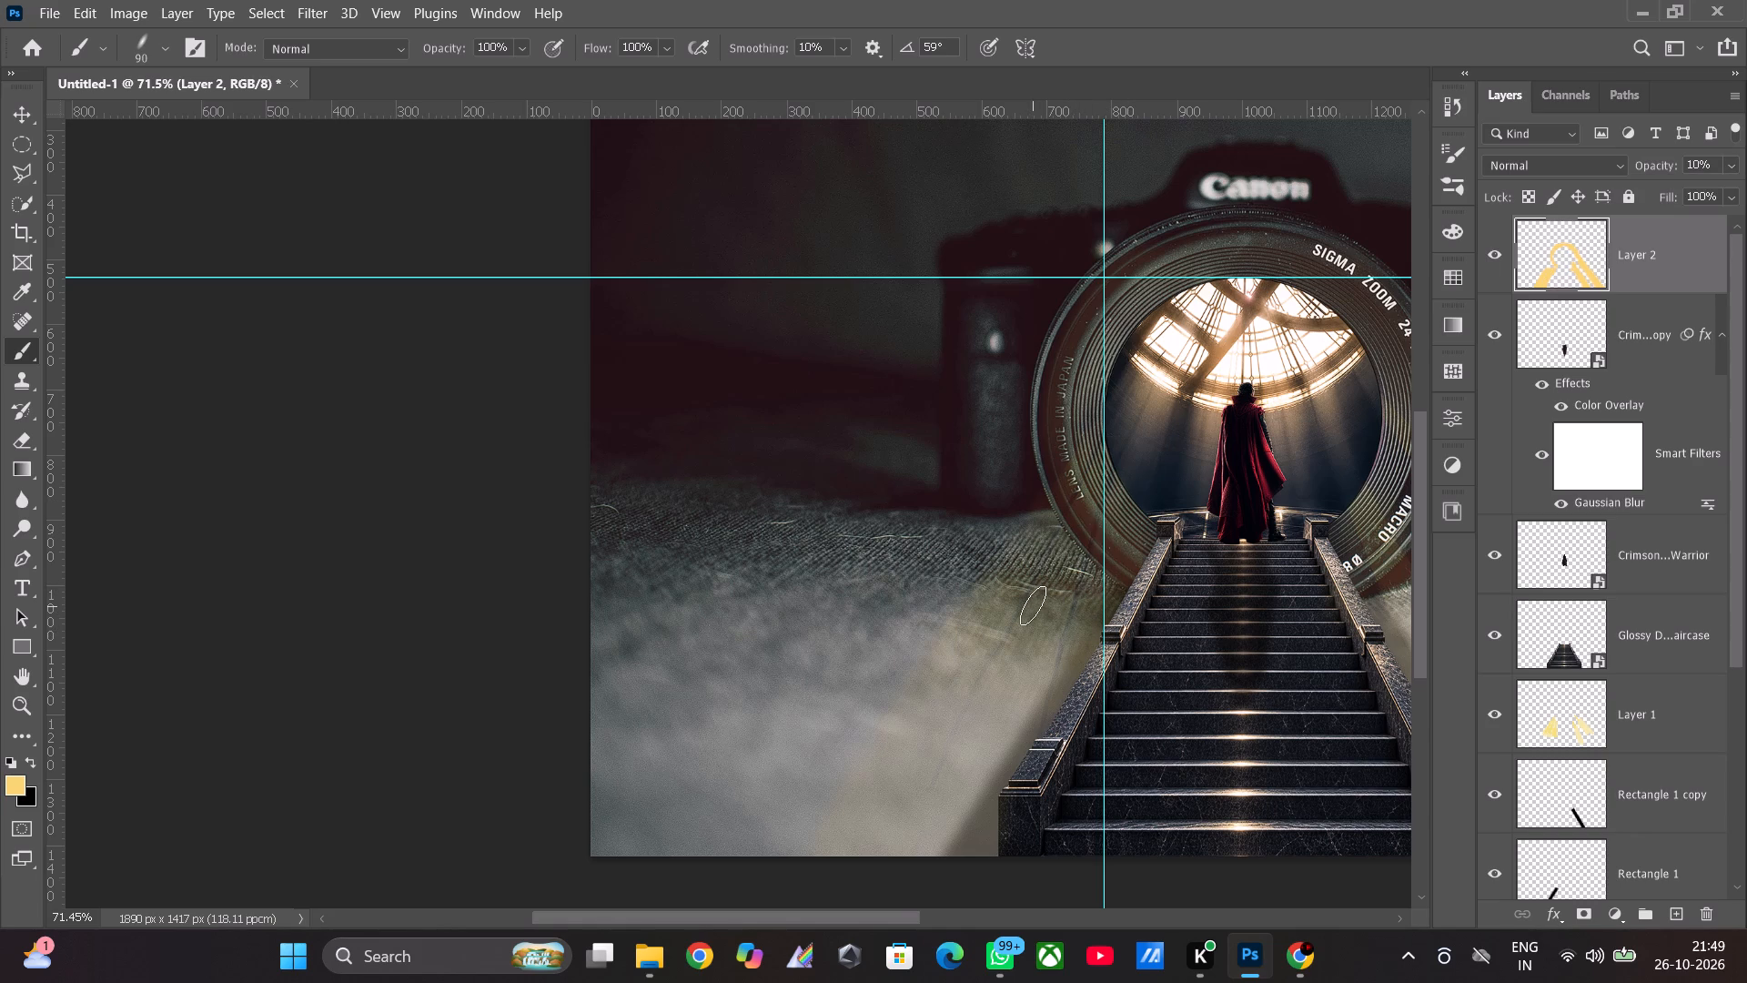
{"action": "left_click", "coordinate": [1033, 605]}
{"action": "left_click_drag", "start_coordinate": [1021, 630], "coordinate": [1013, 643]}
{"action": "left_click_drag", "start_coordinate": [1008, 652], "coordinate": [997, 675]}
{"action": "left_click", "coordinate": [986, 701]}
Build up the golden light on Layer 2 with more dabs across the lower-left lens ring and the cloth beside the upper railing.
{"action": "left_click", "coordinate": [1053, 562]}
{"action": "left_click_drag", "start_coordinate": [1061, 533], "coordinate": [1067, 522]}
{"action": "left_click", "coordinate": [1076, 504]}
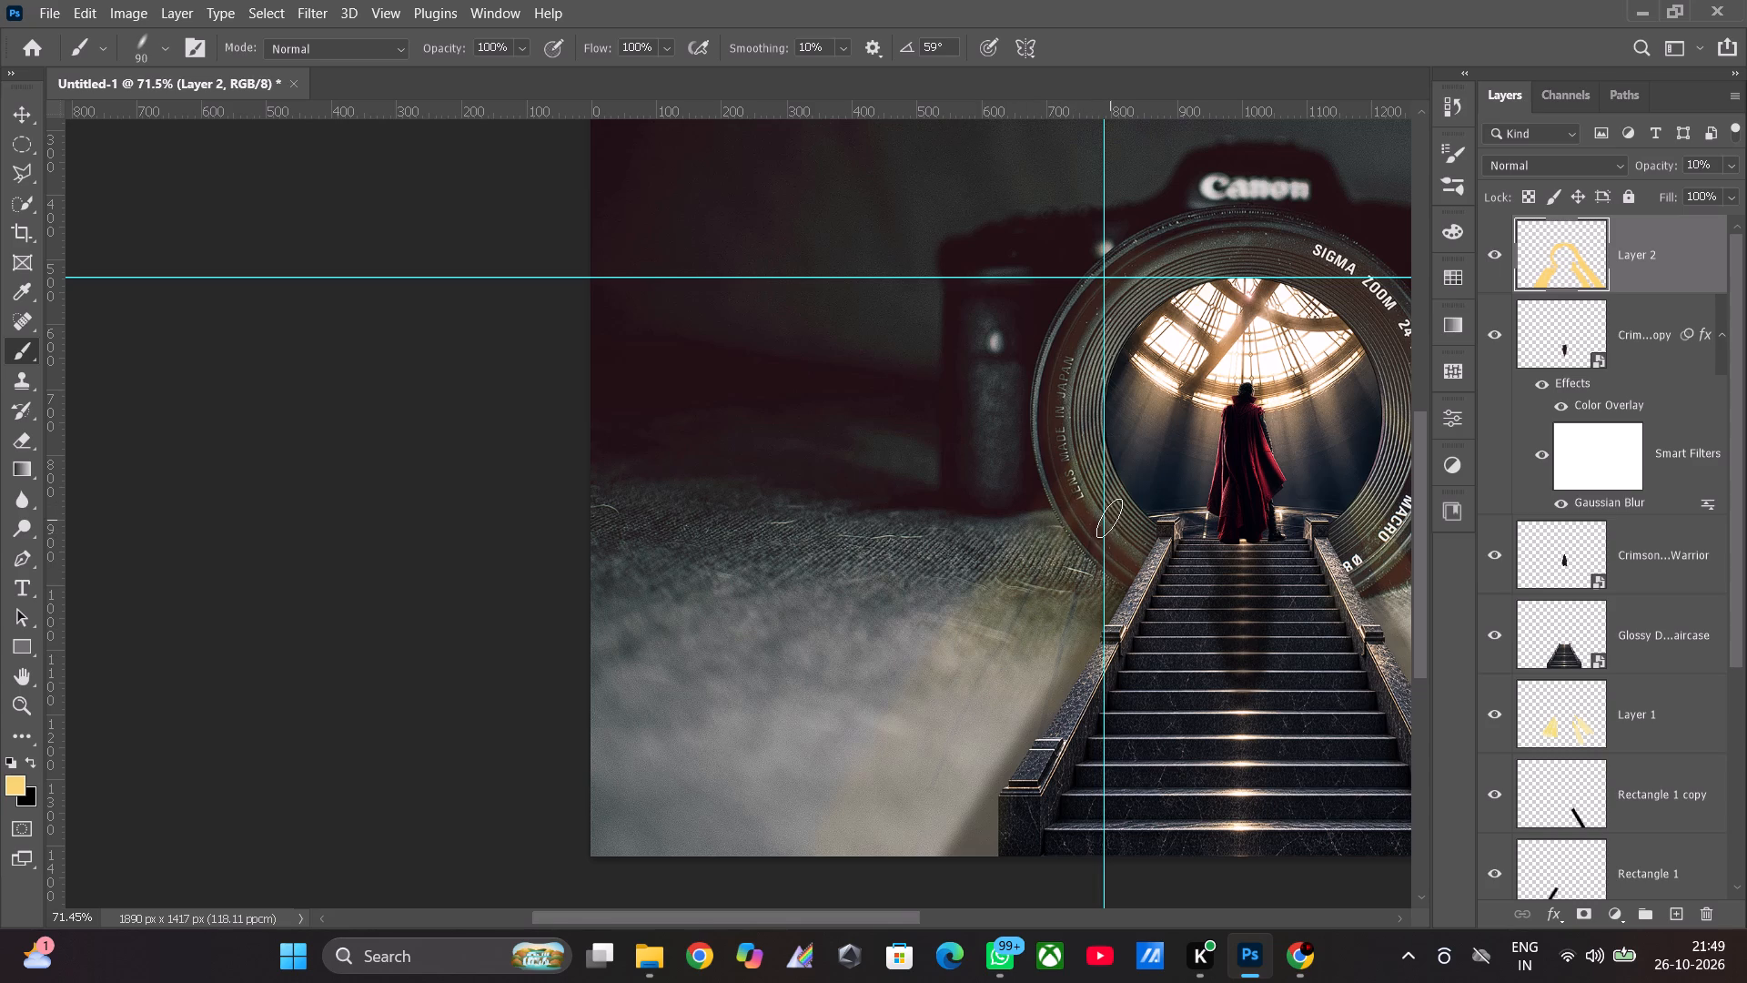
{"action": "left_click", "coordinate": [1109, 515]}
{"action": "left_click_drag", "start_coordinate": [1095, 580], "coordinate": [1089, 592]}
{"action": "left_click_drag", "start_coordinate": [1083, 613], "coordinate": [1078, 624]}
{"action": "left_click_drag", "start_coordinate": [1076, 636], "coordinate": [1069, 651]}
{"action": "left_click_drag", "start_coordinate": [1066, 663], "coordinate": [1064, 672]}
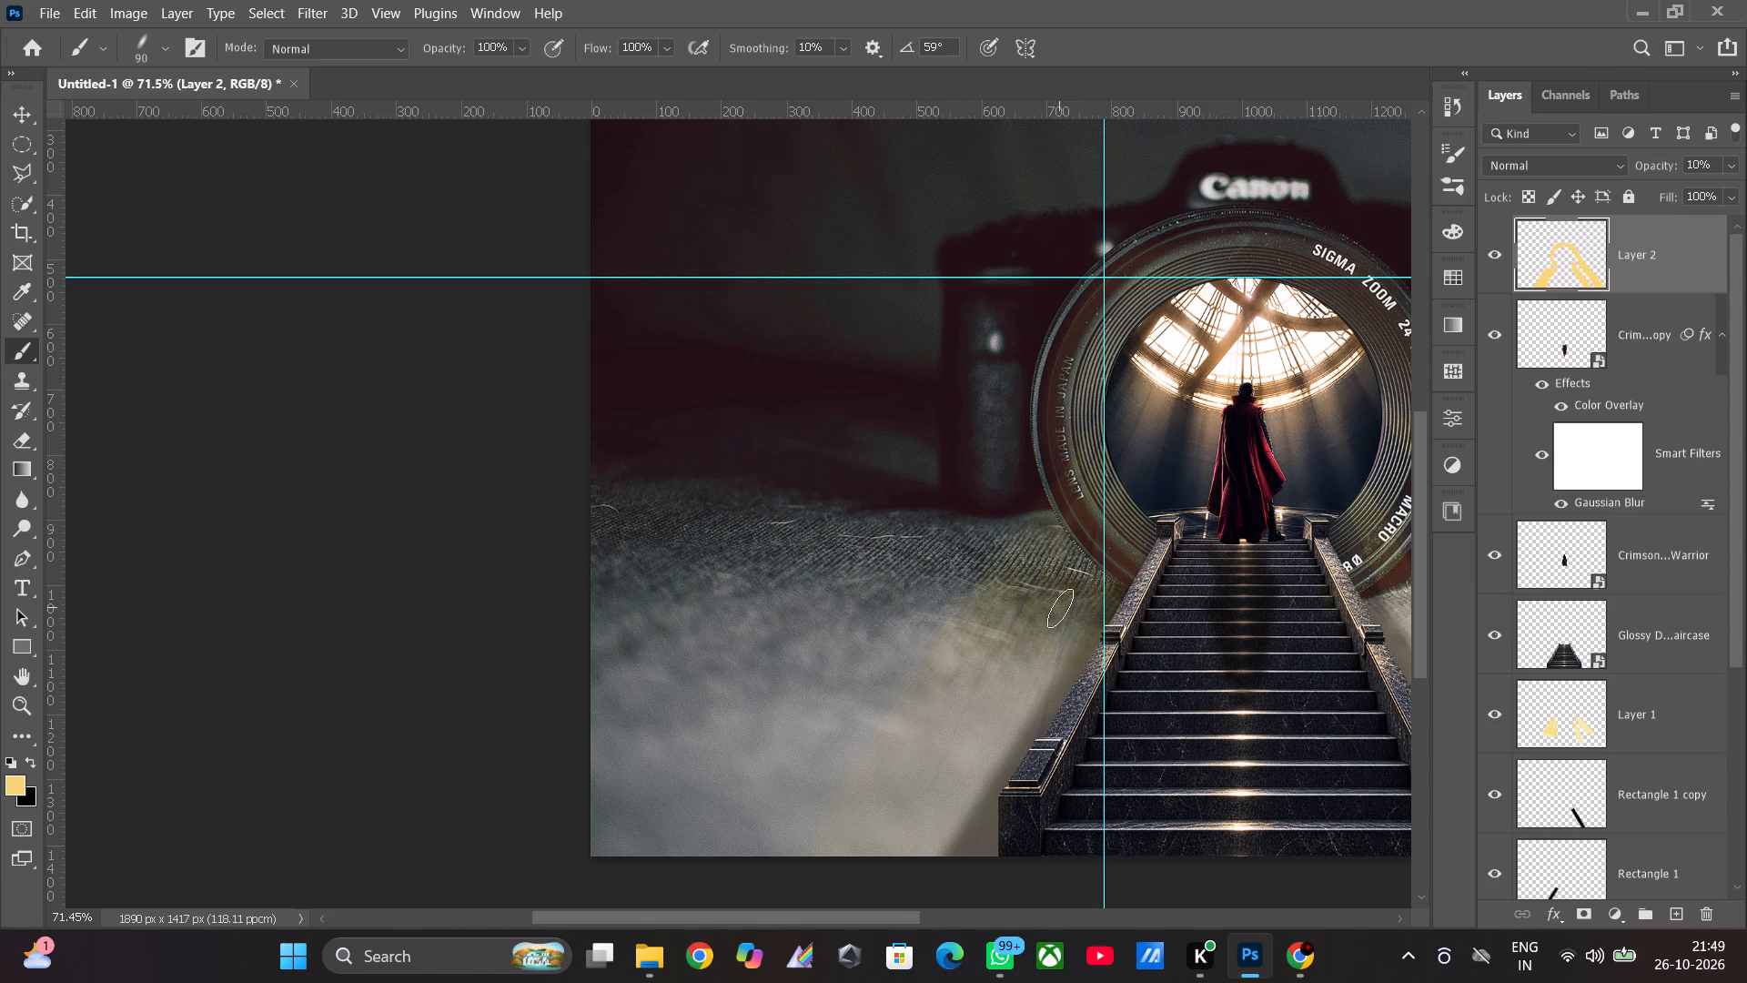
{"action": "left_click", "coordinate": [1057, 623]}
{"action": "left_click_drag", "start_coordinate": [1047, 651], "coordinate": [1037, 667]}
Paint further golden dabs on Layer 2 from the cloth below the lens ring down along the staircase's left railing.
{"action": "left_click_drag", "start_coordinate": [1423, 598], "coordinate": [1396, 661]}
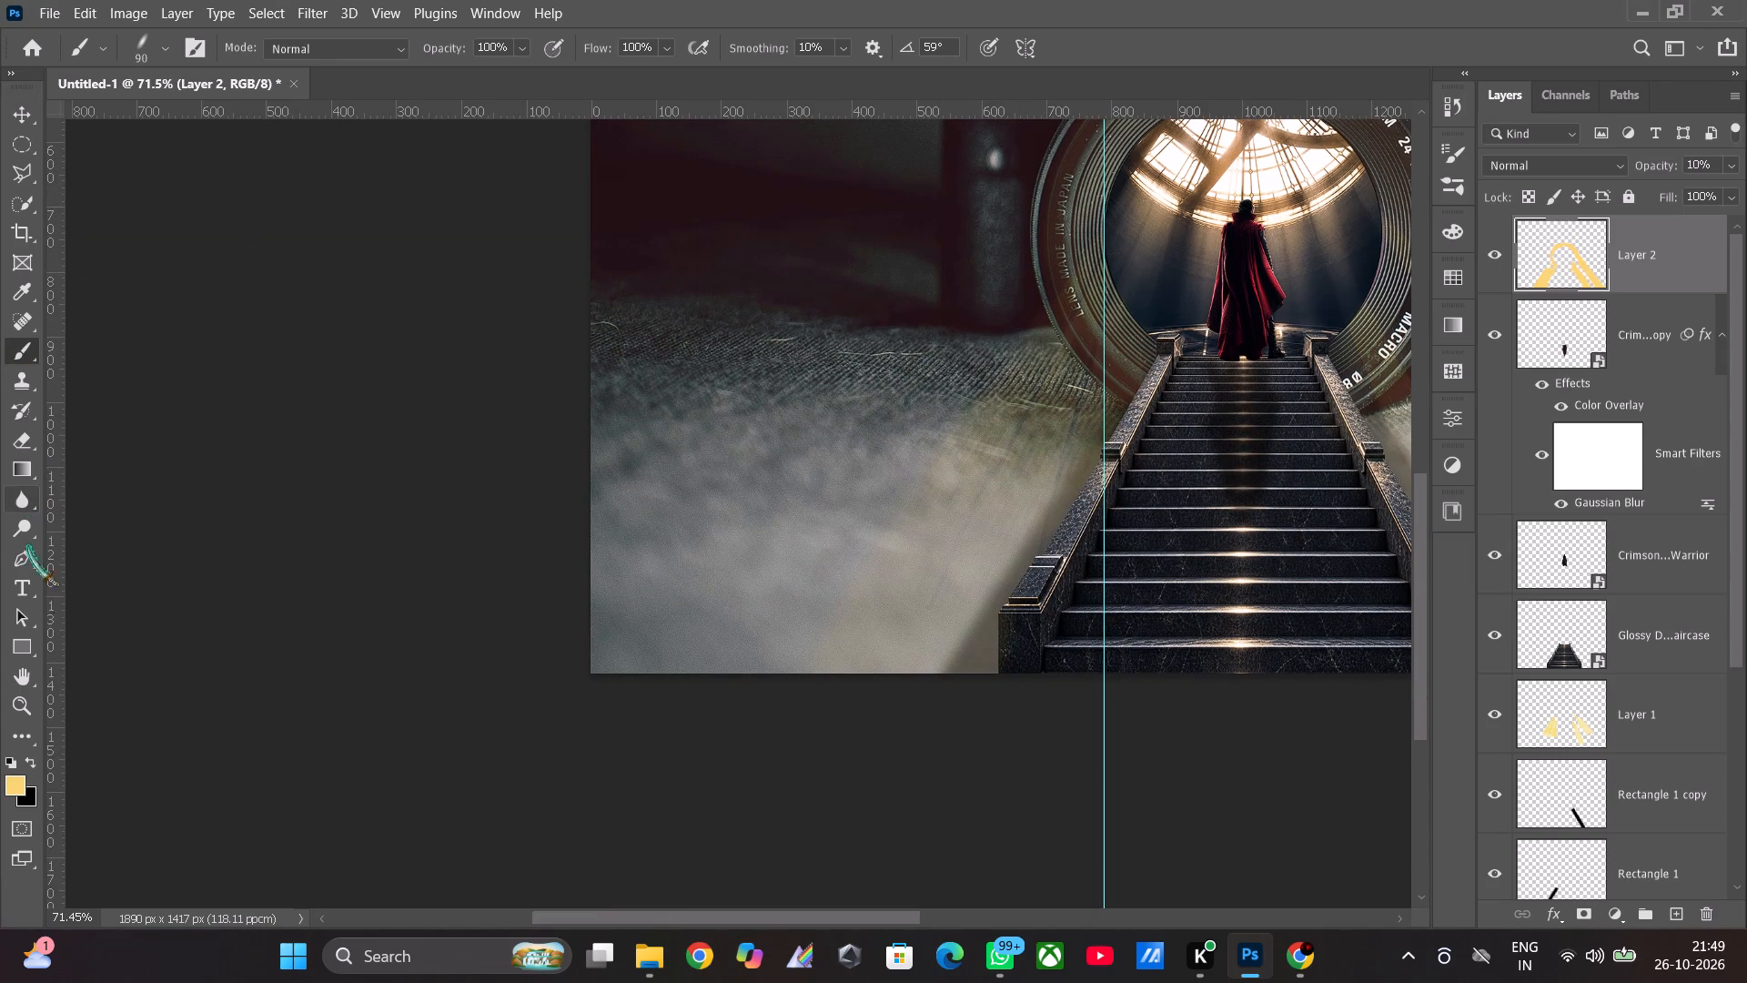
{"action": "left_click", "coordinate": [25, 706]}
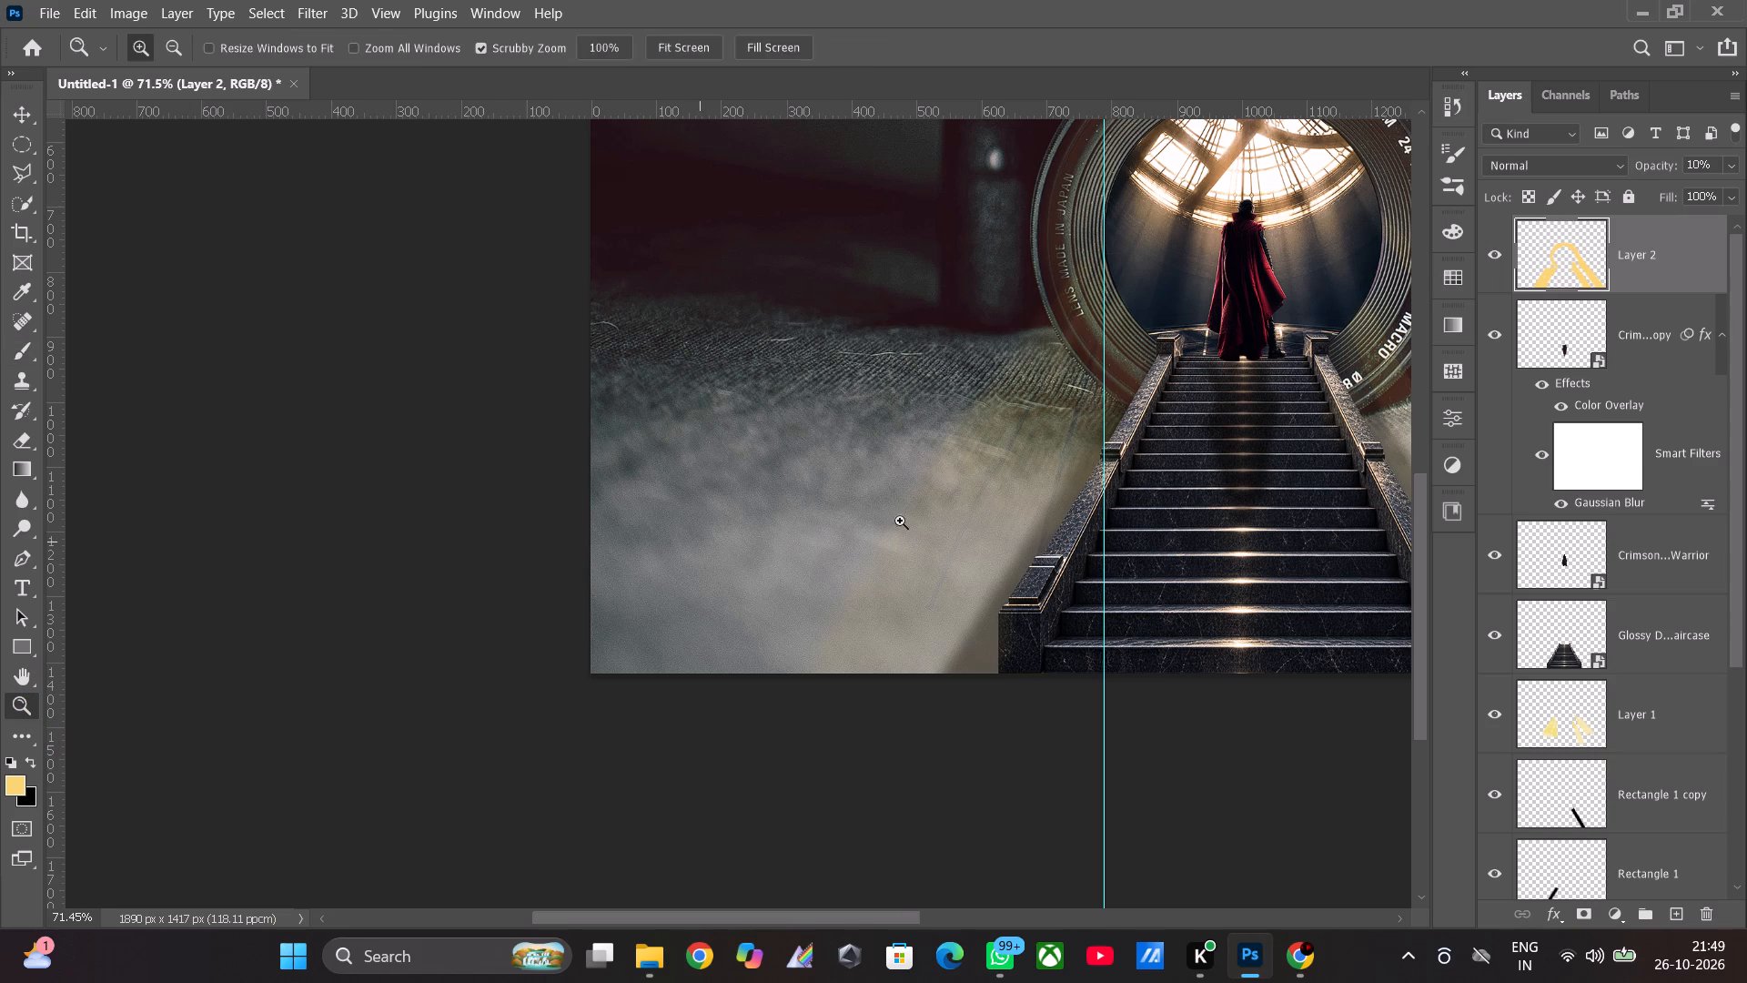
{"action": "left_click_drag", "start_coordinate": [953, 485], "coordinate": [922, 464]}
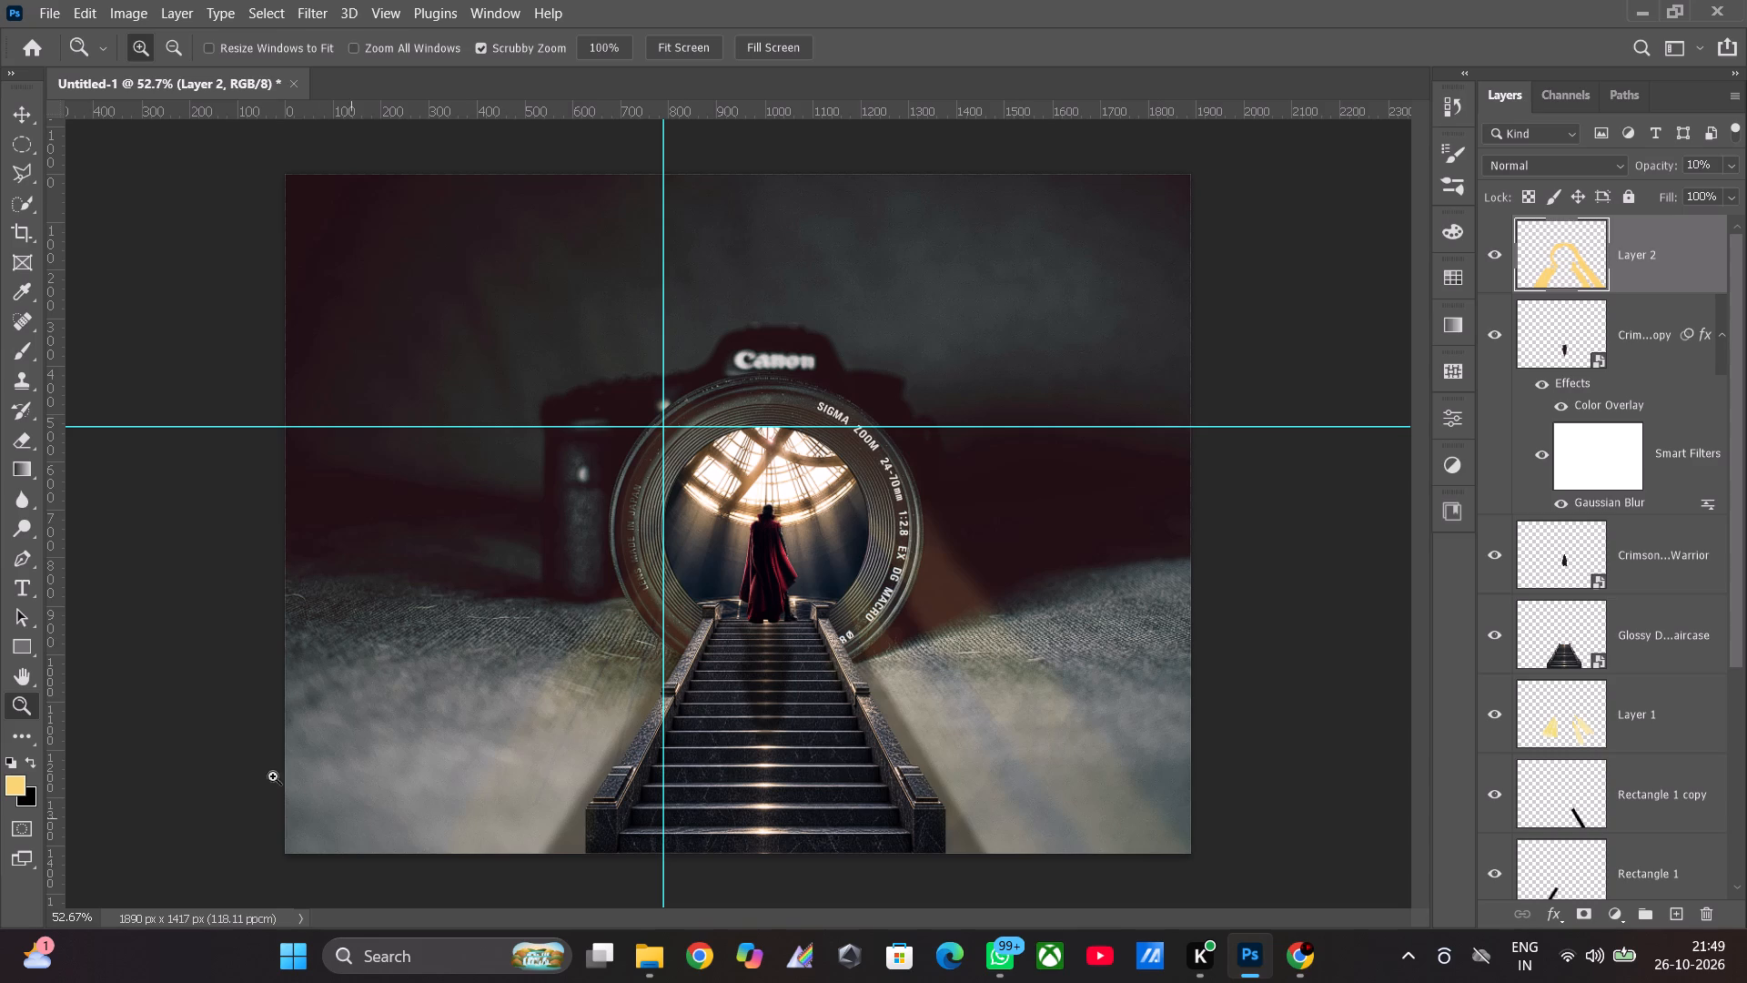
{"action": "left_click", "coordinate": [11, 351]}
{"action": "left_click", "coordinate": [599, 670]}
{"action": "left_click", "coordinate": [613, 632]}
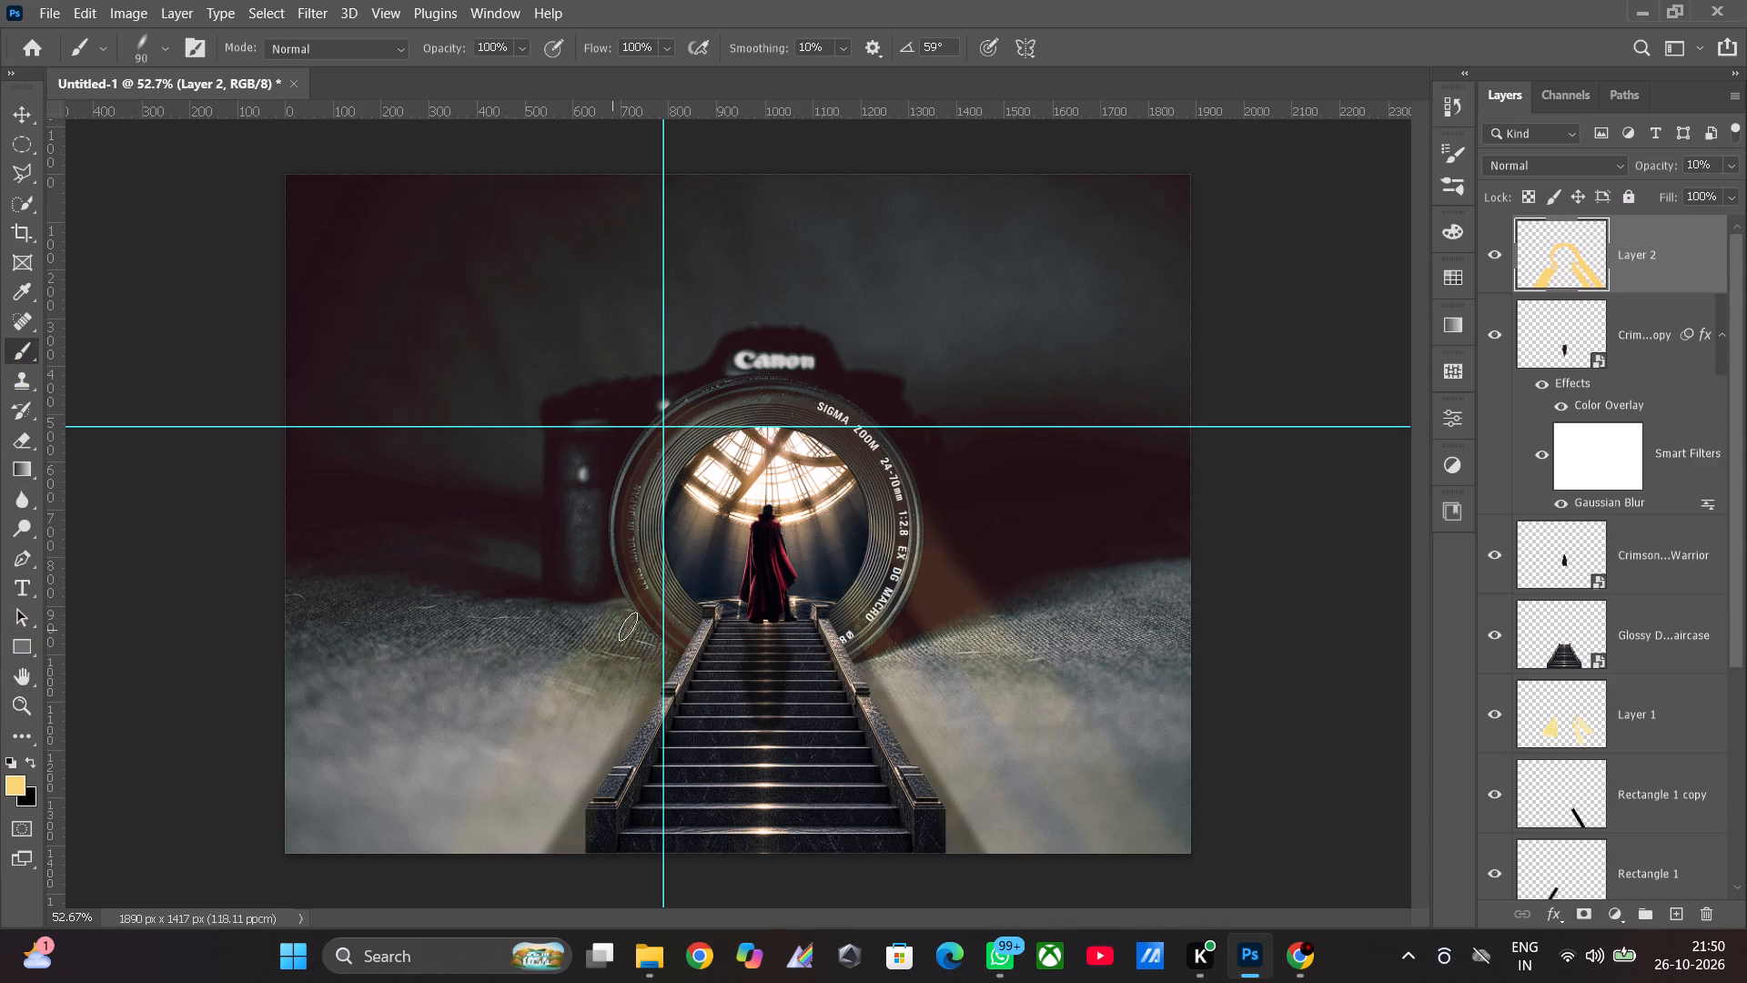
{"action": "left_click", "coordinate": [637, 606]}
{"action": "left_click", "coordinate": [609, 665]}
{"action": "left_click", "coordinate": [640, 624]}
{"action": "left_click_drag", "start_coordinate": [643, 649], "coordinate": [647, 664]}
{"action": "left_click_drag", "start_coordinate": [640, 681], "coordinate": [627, 706]}
{"action": "left_click_drag", "start_coordinate": [618, 716], "coordinate": [616, 725]}
{"action": "left_click_drag", "start_coordinate": [604, 766], "coordinate": [591, 819]}
Fill in the golden light on Layer 2 over the lower-left cloth and back up the railing to the lens ring.
{"action": "left_click", "coordinate": [505, 802]}
{"action": "left_click", "coordinate": [526, 806]}
{"action": "left_click", "coordinate": [533, 806]}
{"action": "left_click_drag", "start_coordinate": [575, 724], "coordinate": [587, 732]}
{"action": "left_click", "coordinate": [621, 753]}
{"action": "left_click", "coordinate": [641, 683]}
{"action": "left_click_drag", "start_coordinate": [650, 654], "coordinate": [662, 654]}
Create a new empty layer and place it directly beneath Layer 2.
{"action": "scroll", "coordinate": [1603, 276], "scroll_direction": "up", "scroll_amount": 1}
{"action": "left_click", "coordinate": [1680, 917]}
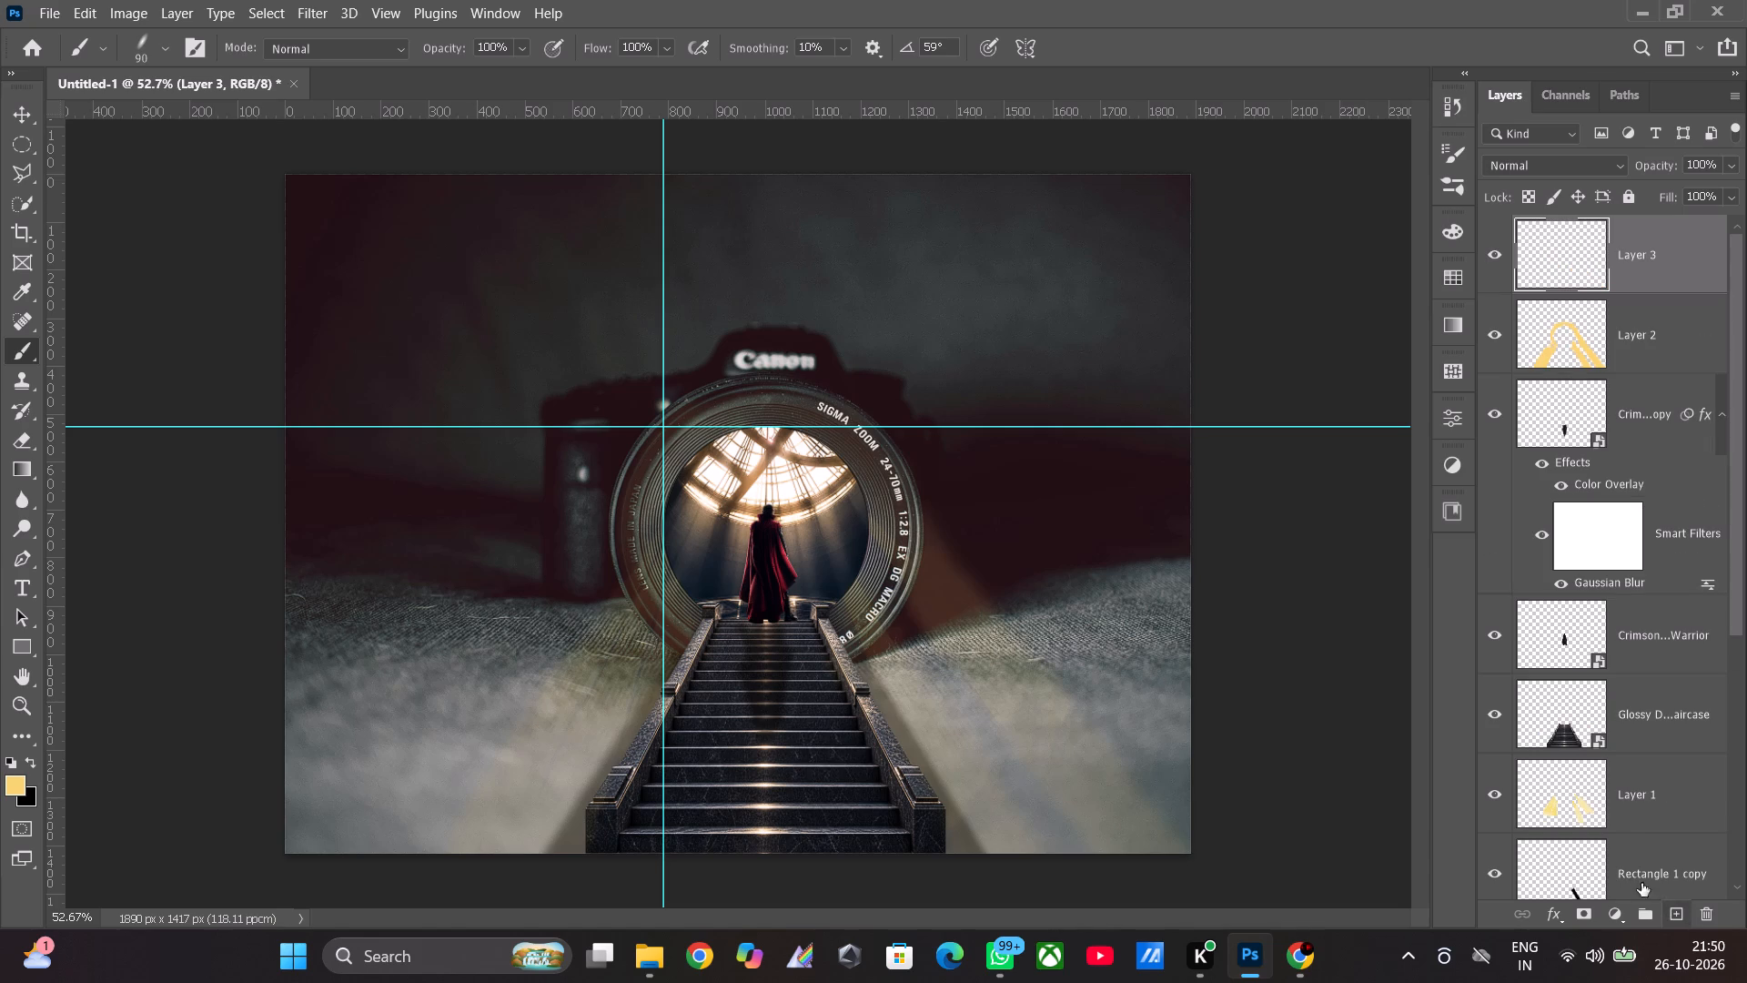
{"action": "left_click_drag", "start_coordinate": [1588, 240], "coordinate": [1593, 351]}
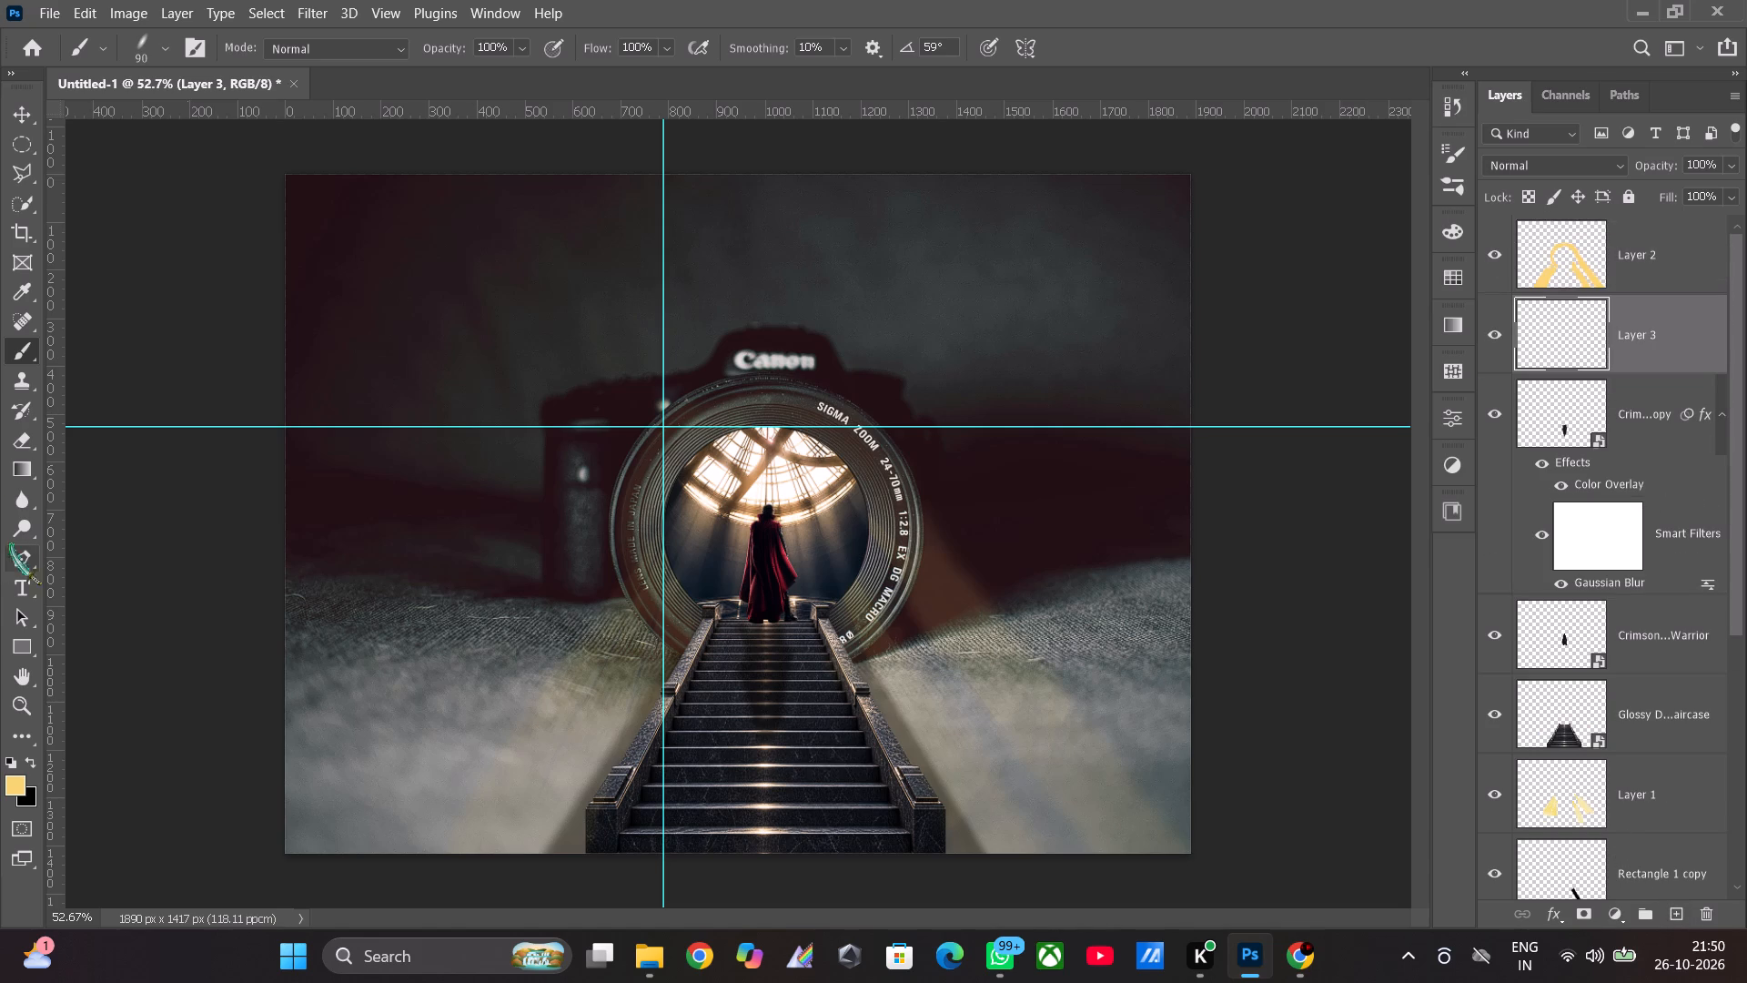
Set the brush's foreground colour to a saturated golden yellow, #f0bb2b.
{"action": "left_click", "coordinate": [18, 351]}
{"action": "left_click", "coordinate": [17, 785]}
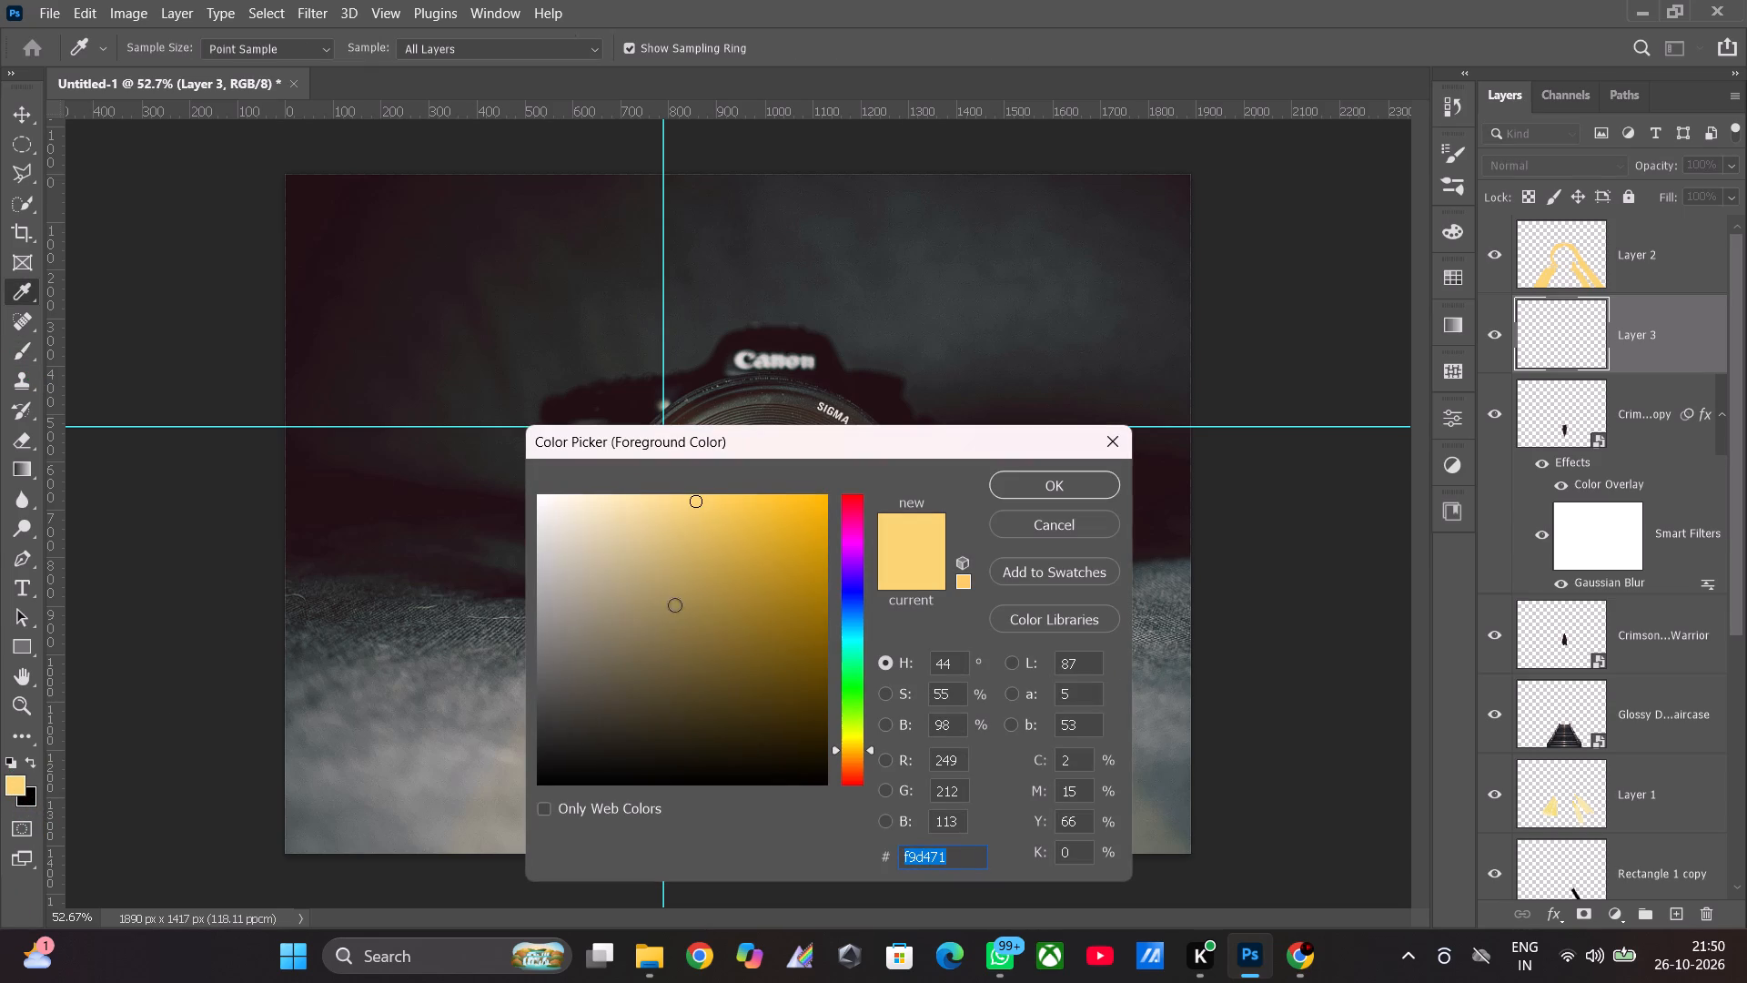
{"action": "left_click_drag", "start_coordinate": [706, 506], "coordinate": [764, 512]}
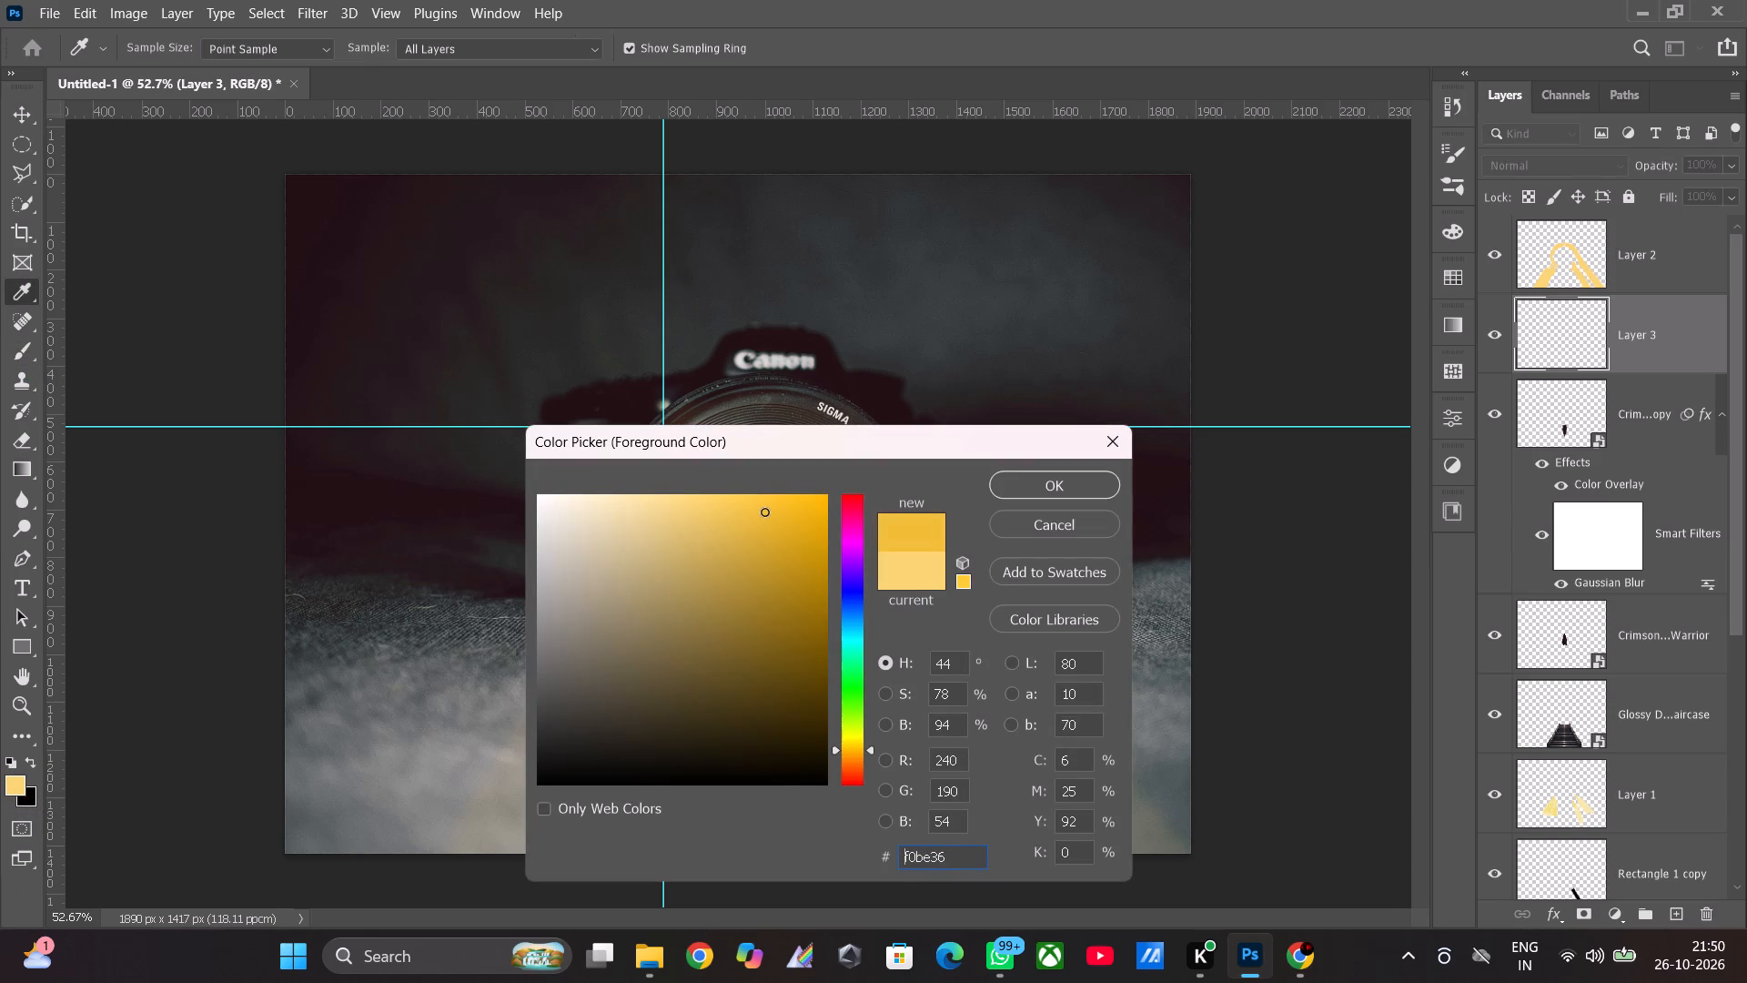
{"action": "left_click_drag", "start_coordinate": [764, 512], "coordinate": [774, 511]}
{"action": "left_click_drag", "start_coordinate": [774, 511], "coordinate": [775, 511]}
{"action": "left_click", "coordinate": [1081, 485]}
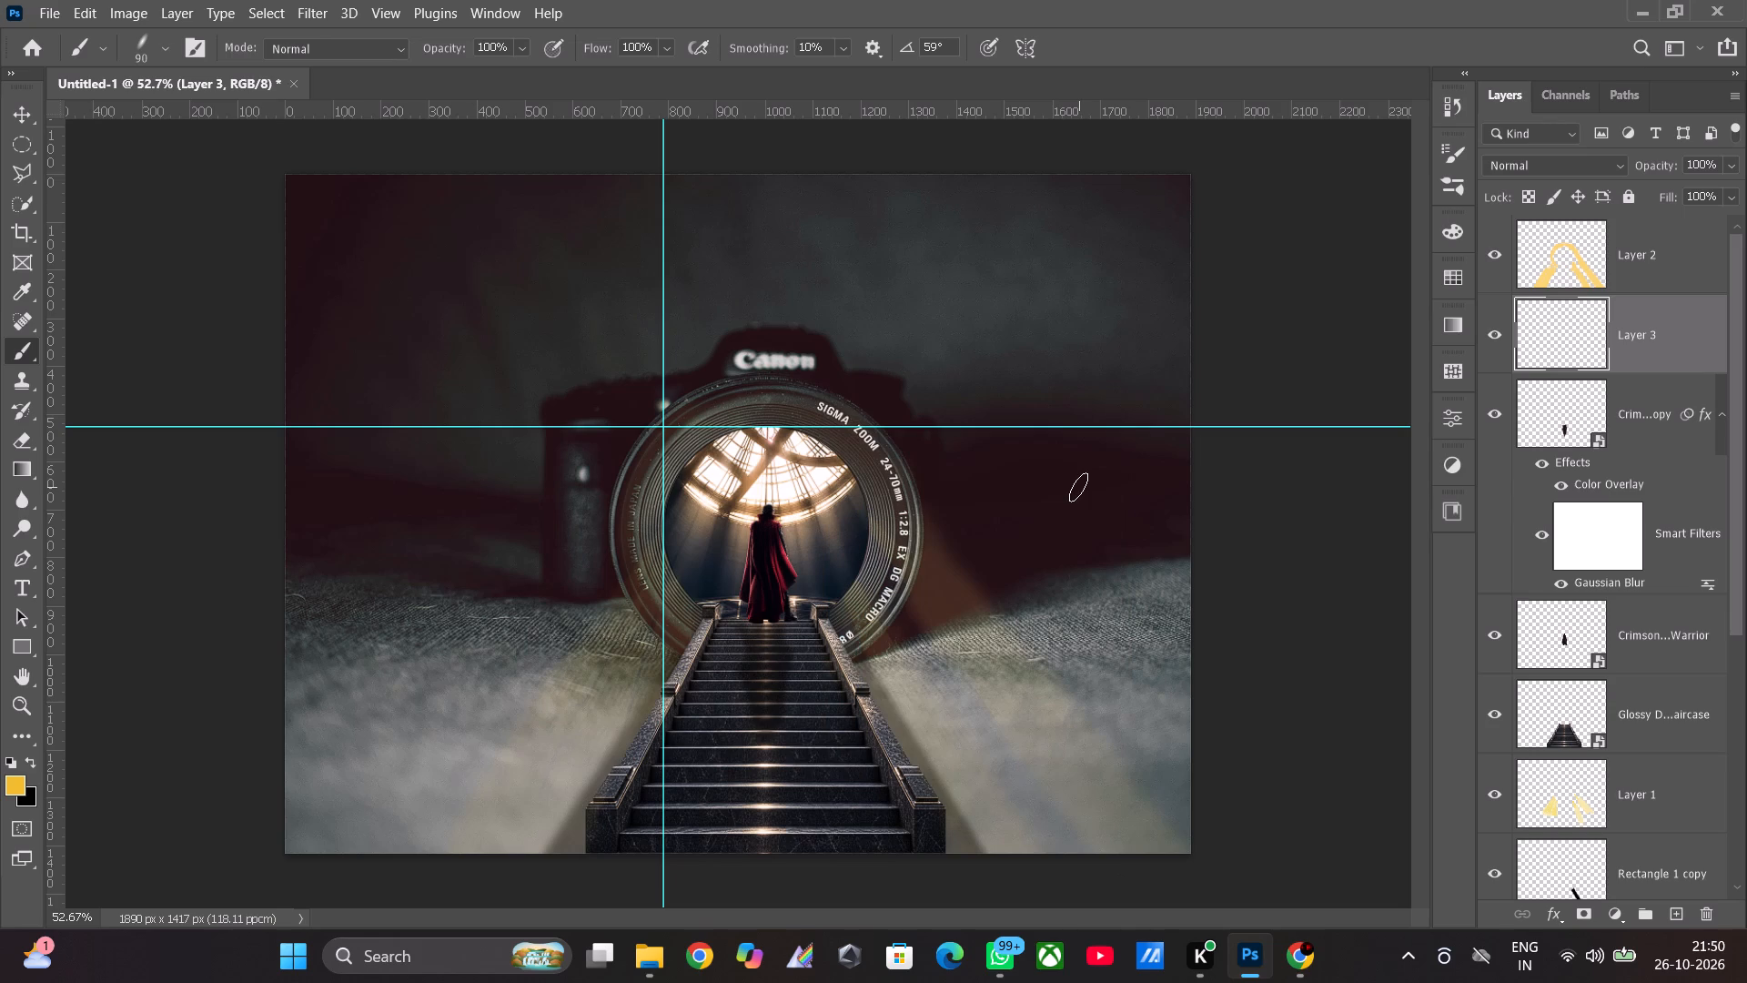
Set the brush's foreground colour to a pale cream yellow, #fdecbe.
{"action": "left_click", "coordinate": [13, 784]}
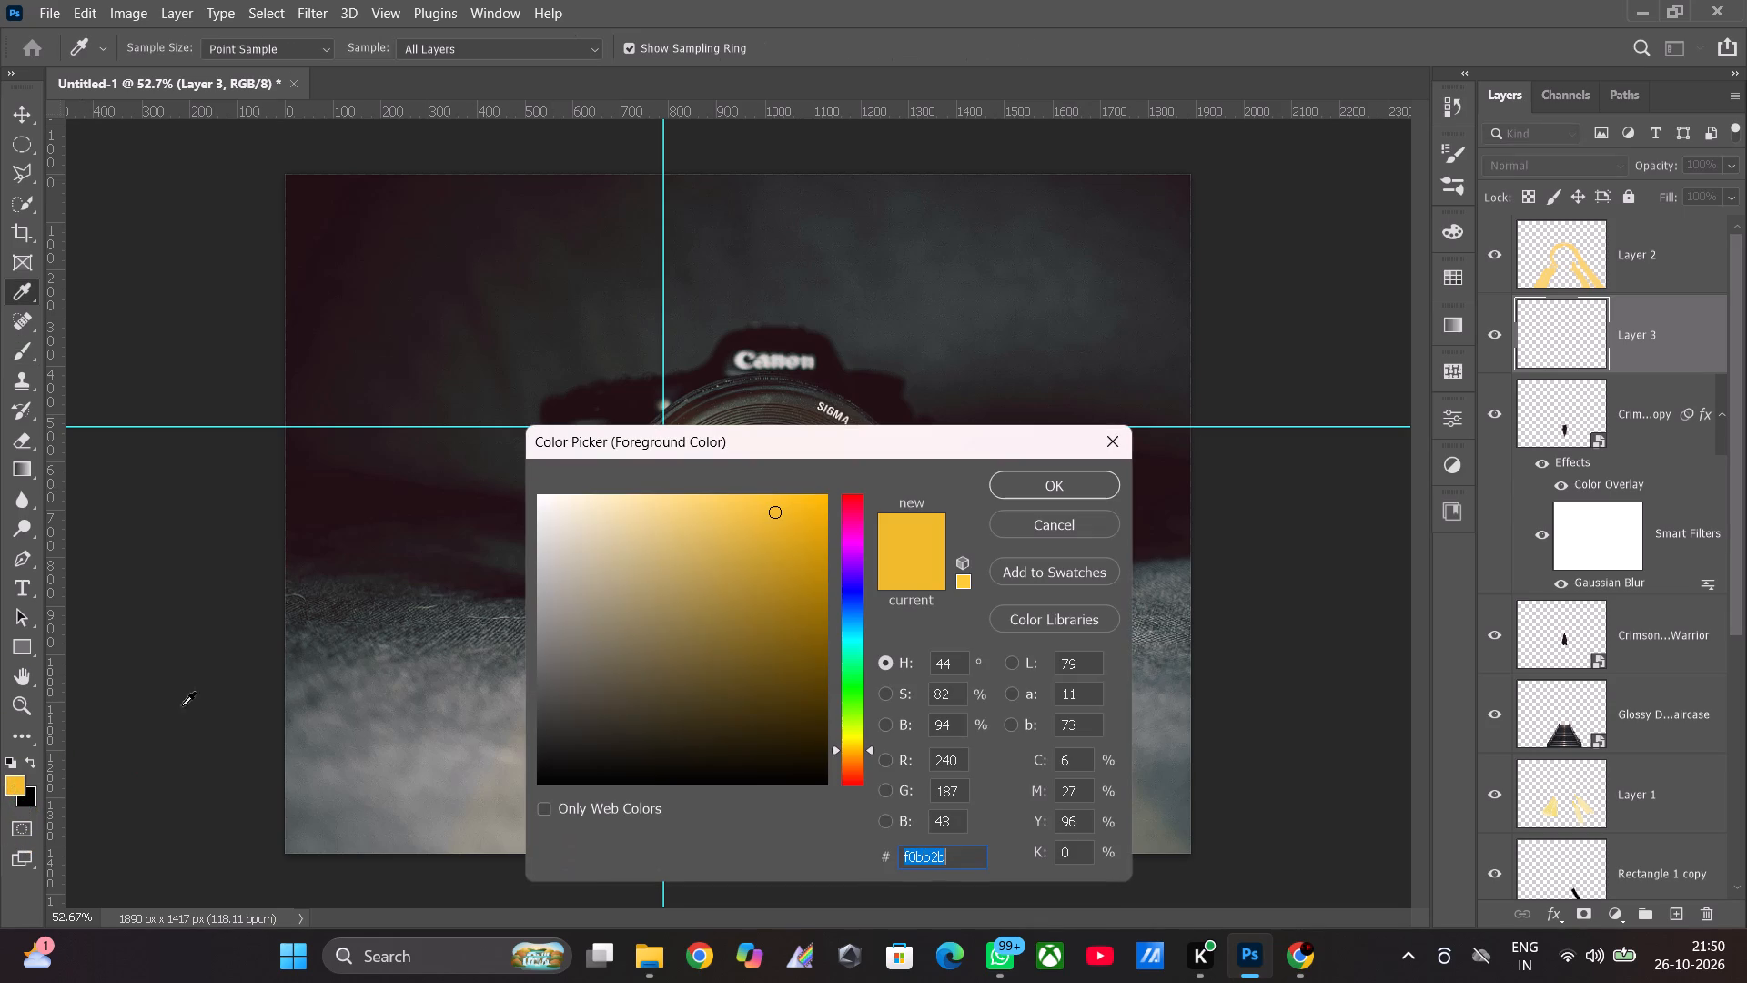
{"action": "left_click_drag", "start_coordinate": [646, 510], "coordinate": [612, 496]}
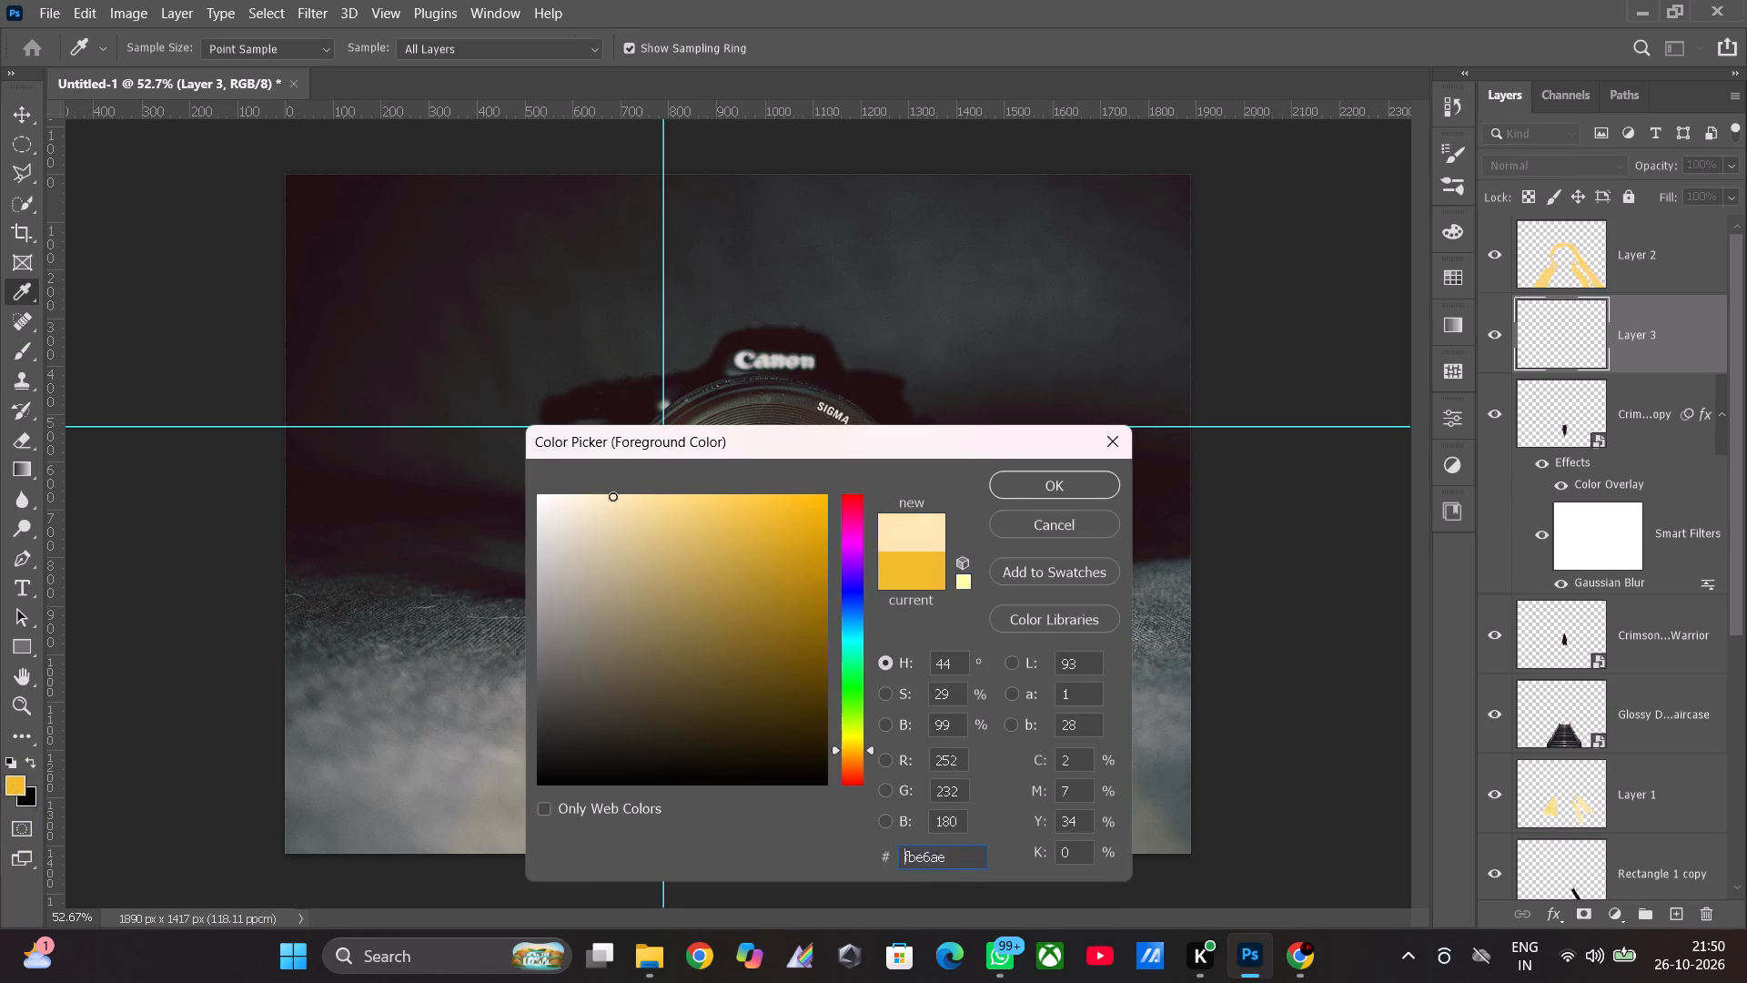
{"action": "left_click_drag", "start_coordinate": [612, 496], "coordinate": [611, 498]}
{"action": "left_click_drag", "start_coordinate": [611, 498], "coordinate": [610, 496]}
{"action": "left_click", "coordinate": [1039, 481]}
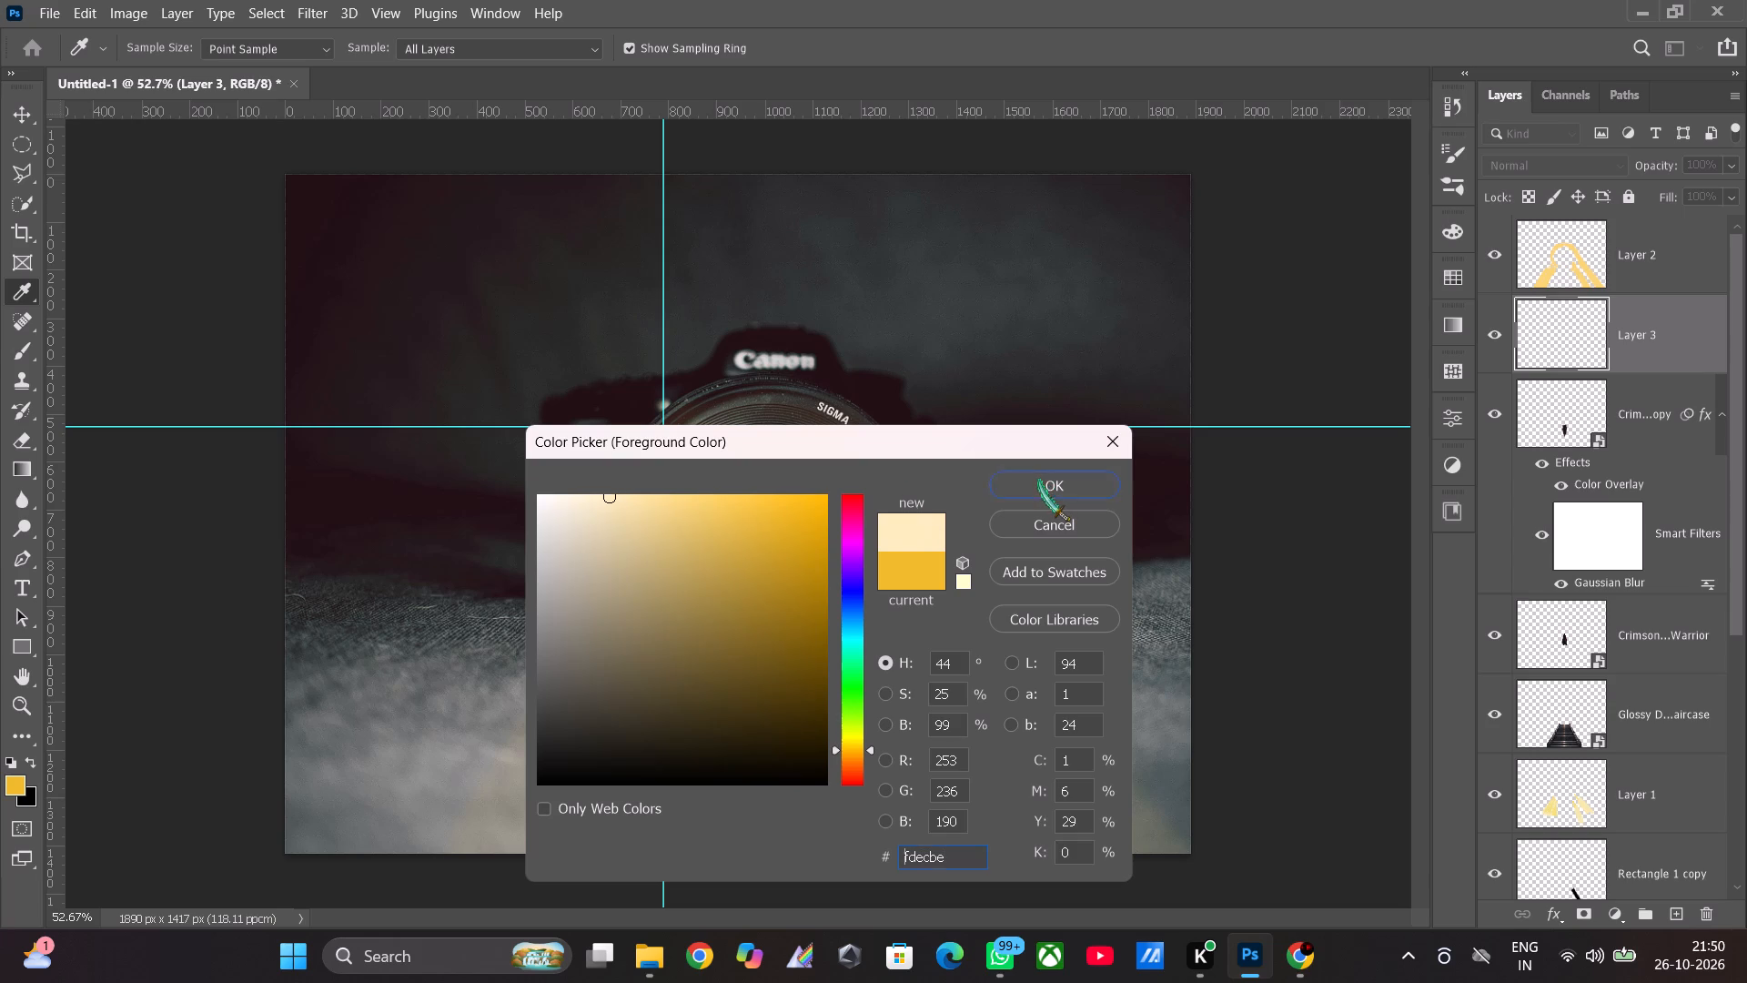
Set the new empty layer's opacity to 25%.
{"action": "left_click", "coordinate": [1725, 163]}
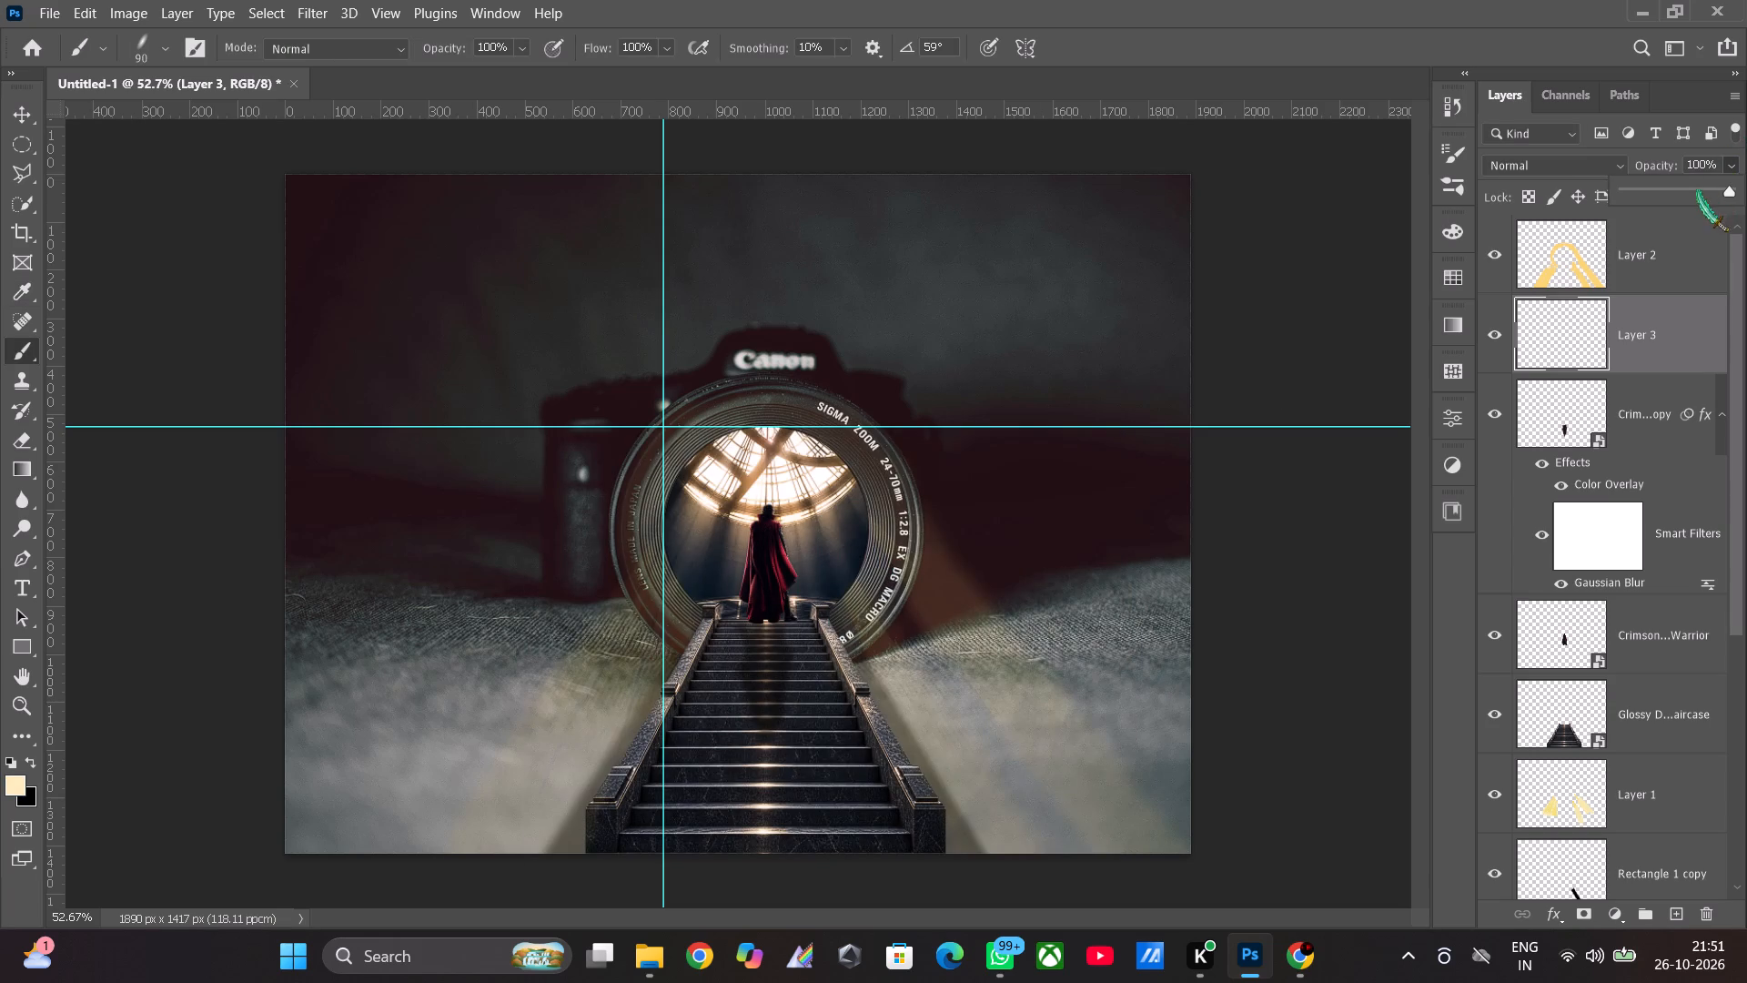
{"action": "left_click", "coordinate": [1651, 194]}
Rotate the flattened 90 px soft brush tip to a horizontal angle of 0°.
{"action": "left_click", "coordinate": [161, 35]}
{"action": "left_click_drag", "start_coordinate": [86, 98], "coordinate": [108, 131]}
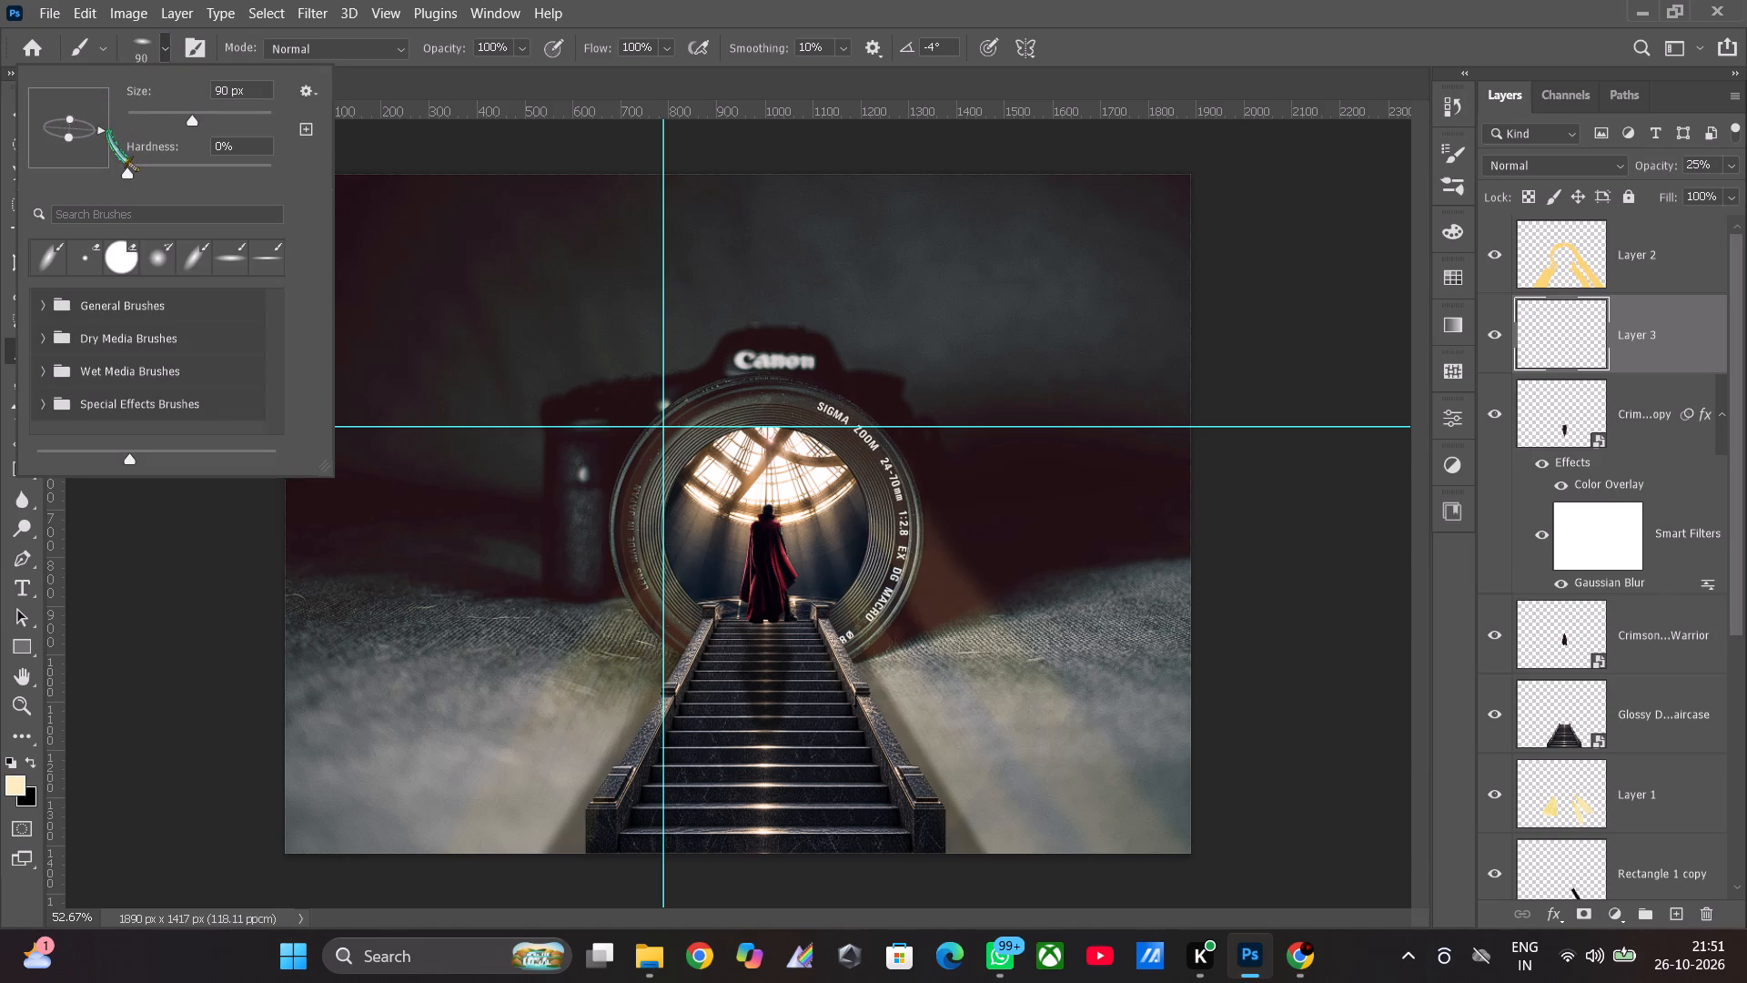
{"action": "left_click_drag", "start_coordinate": [108, 131], "coordinate": [107, 163]}
{"action": "left_click_drag", "start_coordinate": [107, 163], "coordinate": [129, 122]}
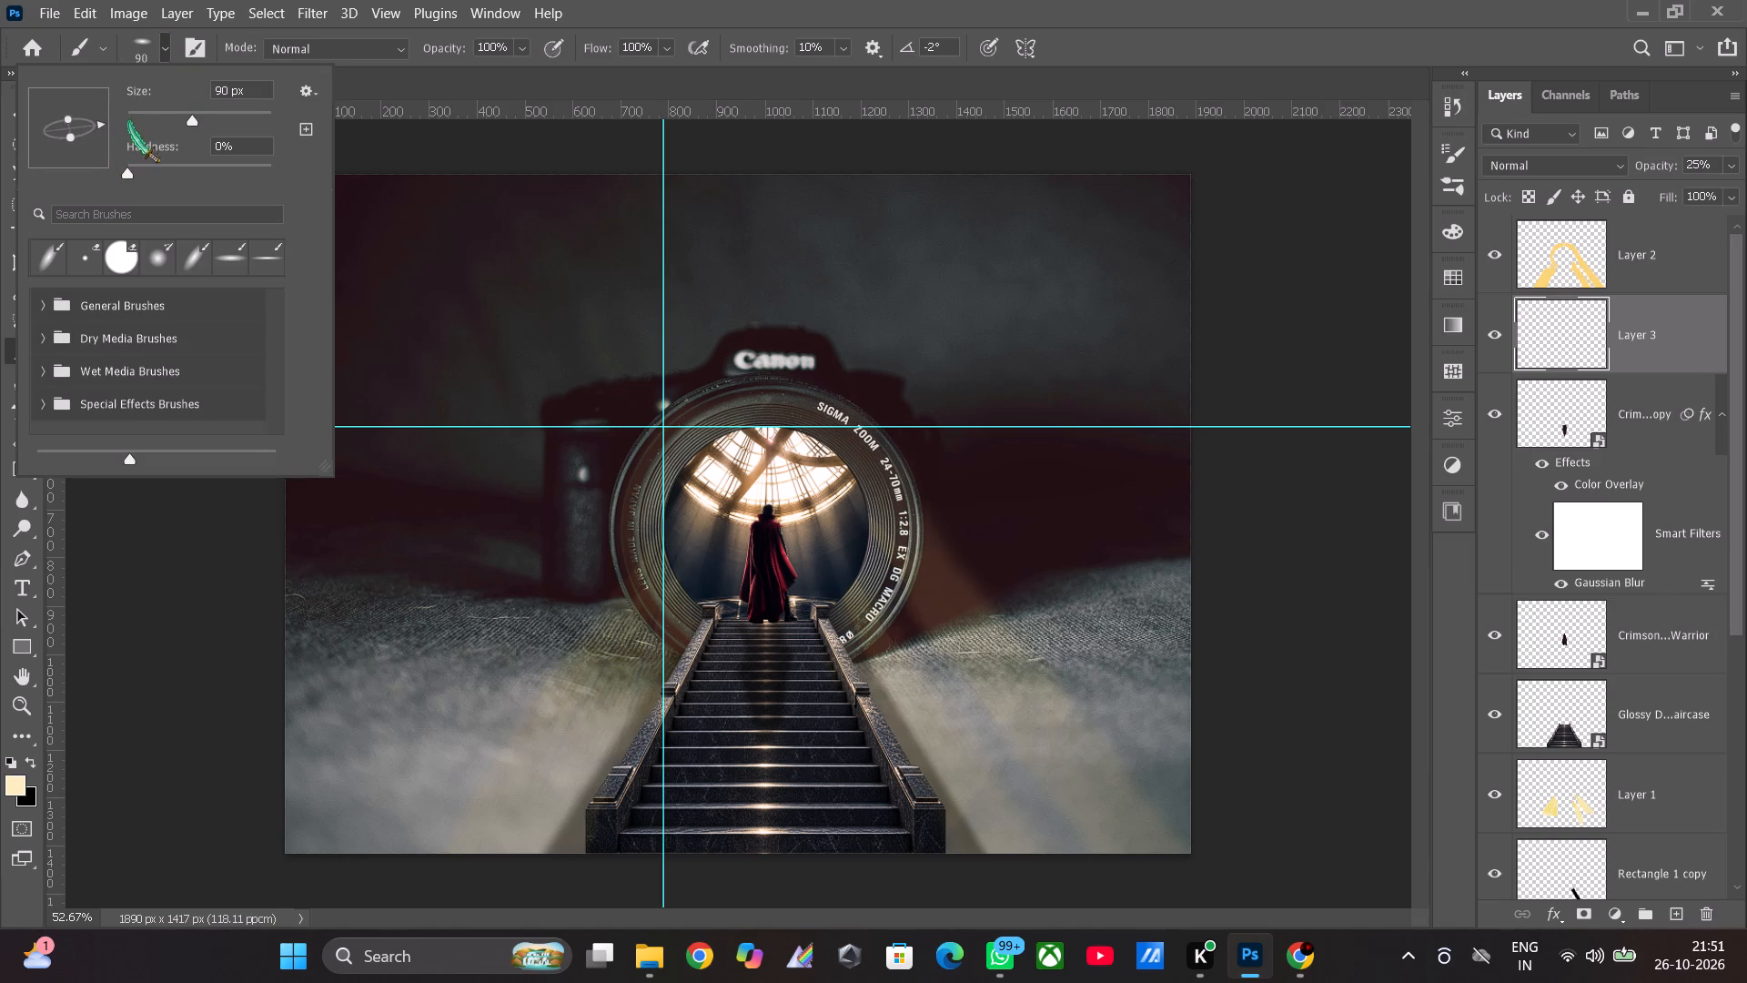
{"action": "left_click_drag", "start_coordinate": [129, 122], "coordinate": [129, 128]}
{"action": "left_click", "coordinate": [1060, 16]}
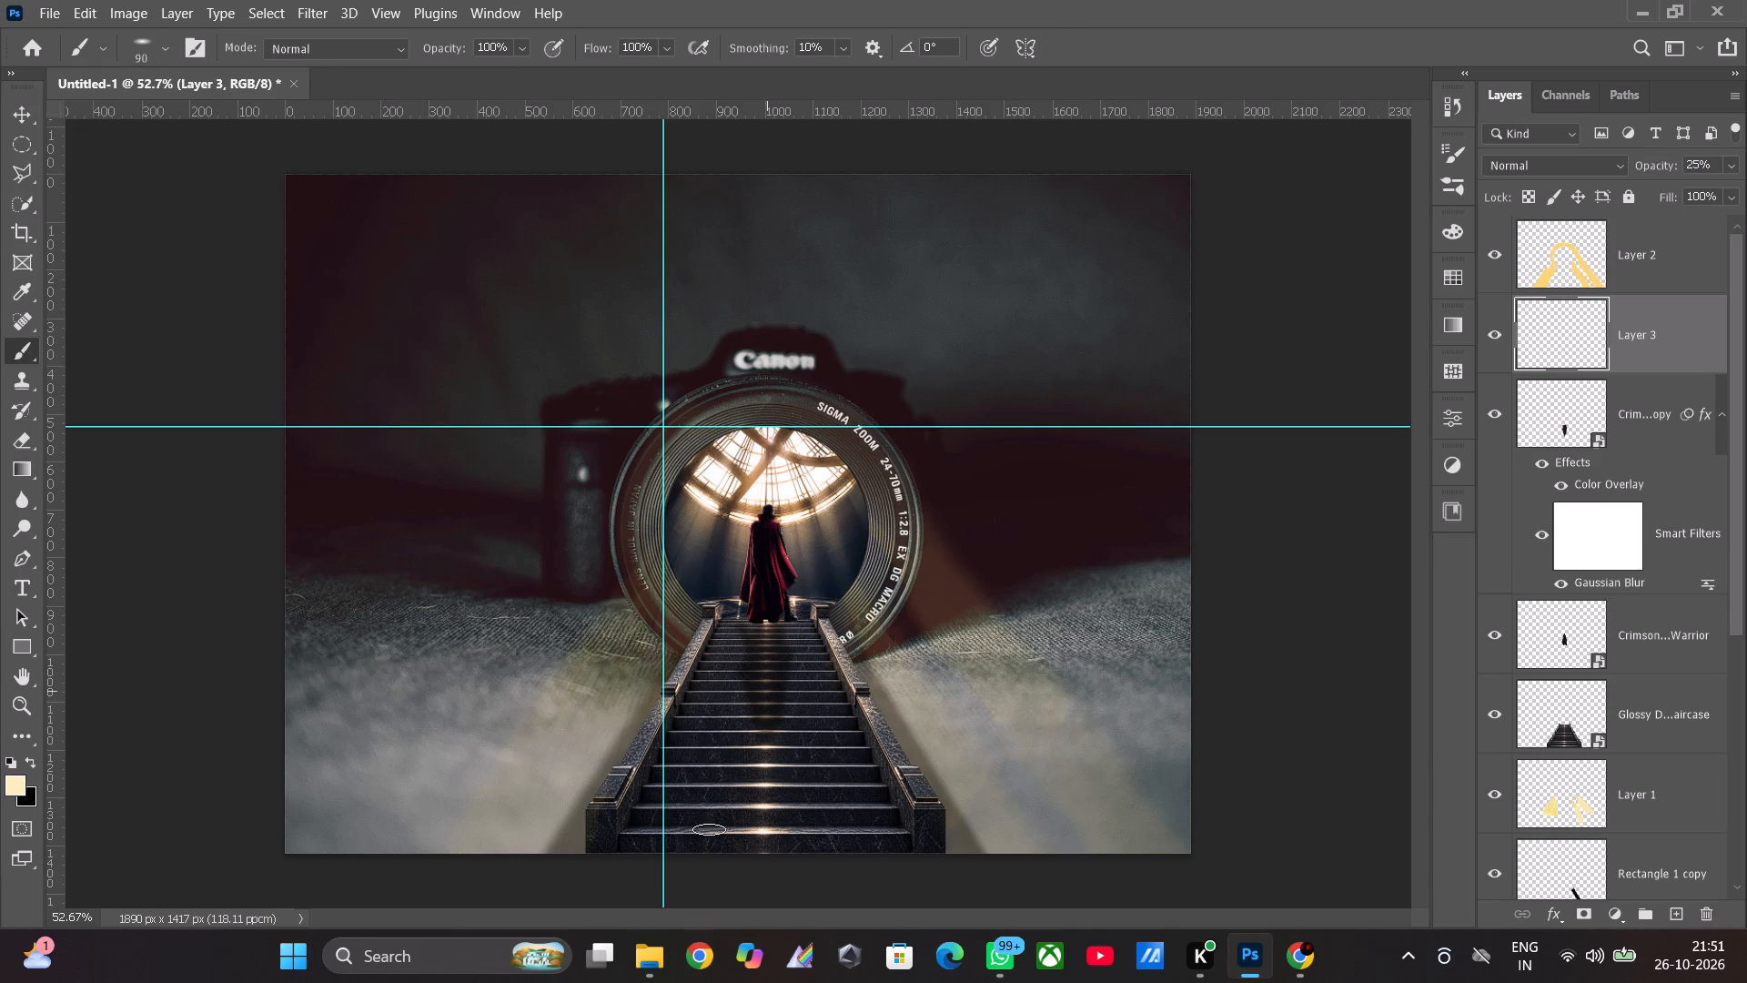
Enlarge the flattened soft brush tip to 300 px.
{"action": "type", "text": "]]]"}
{"action": "key", "text": "bracketright"}
{"action": "key", "text": "bracketright"}
{"action": "key", "text": "bracketright"}
{"action": "key", "text": "bracketright"}
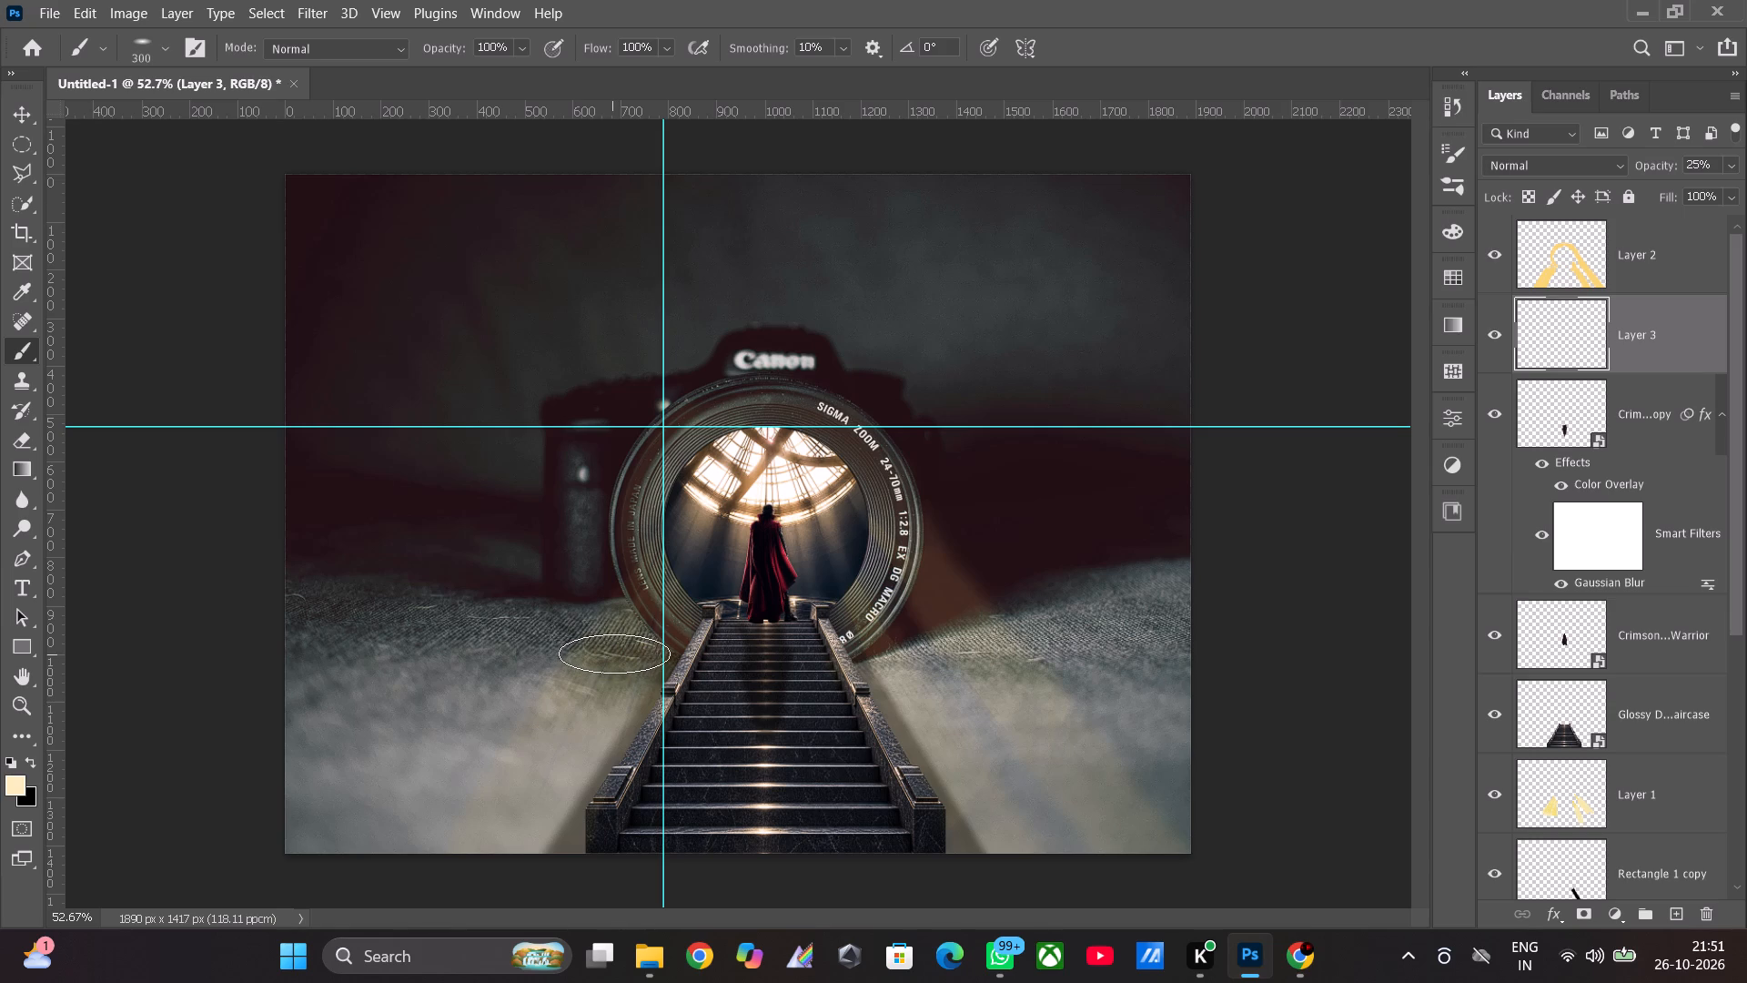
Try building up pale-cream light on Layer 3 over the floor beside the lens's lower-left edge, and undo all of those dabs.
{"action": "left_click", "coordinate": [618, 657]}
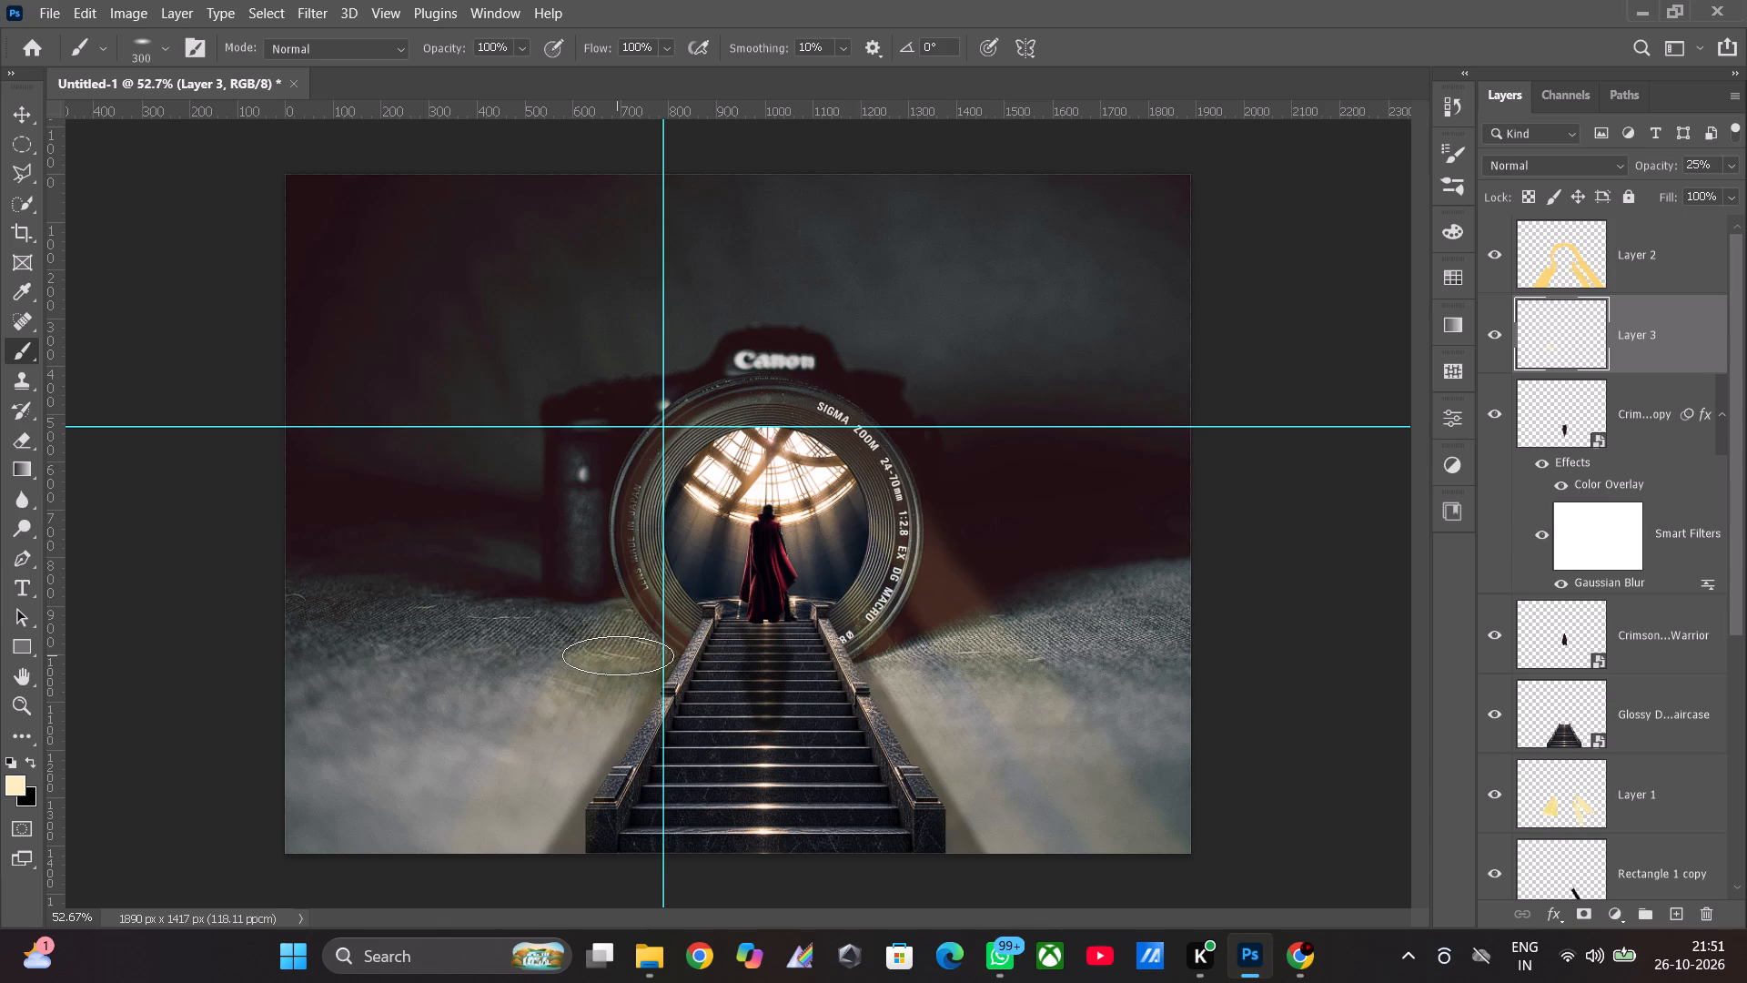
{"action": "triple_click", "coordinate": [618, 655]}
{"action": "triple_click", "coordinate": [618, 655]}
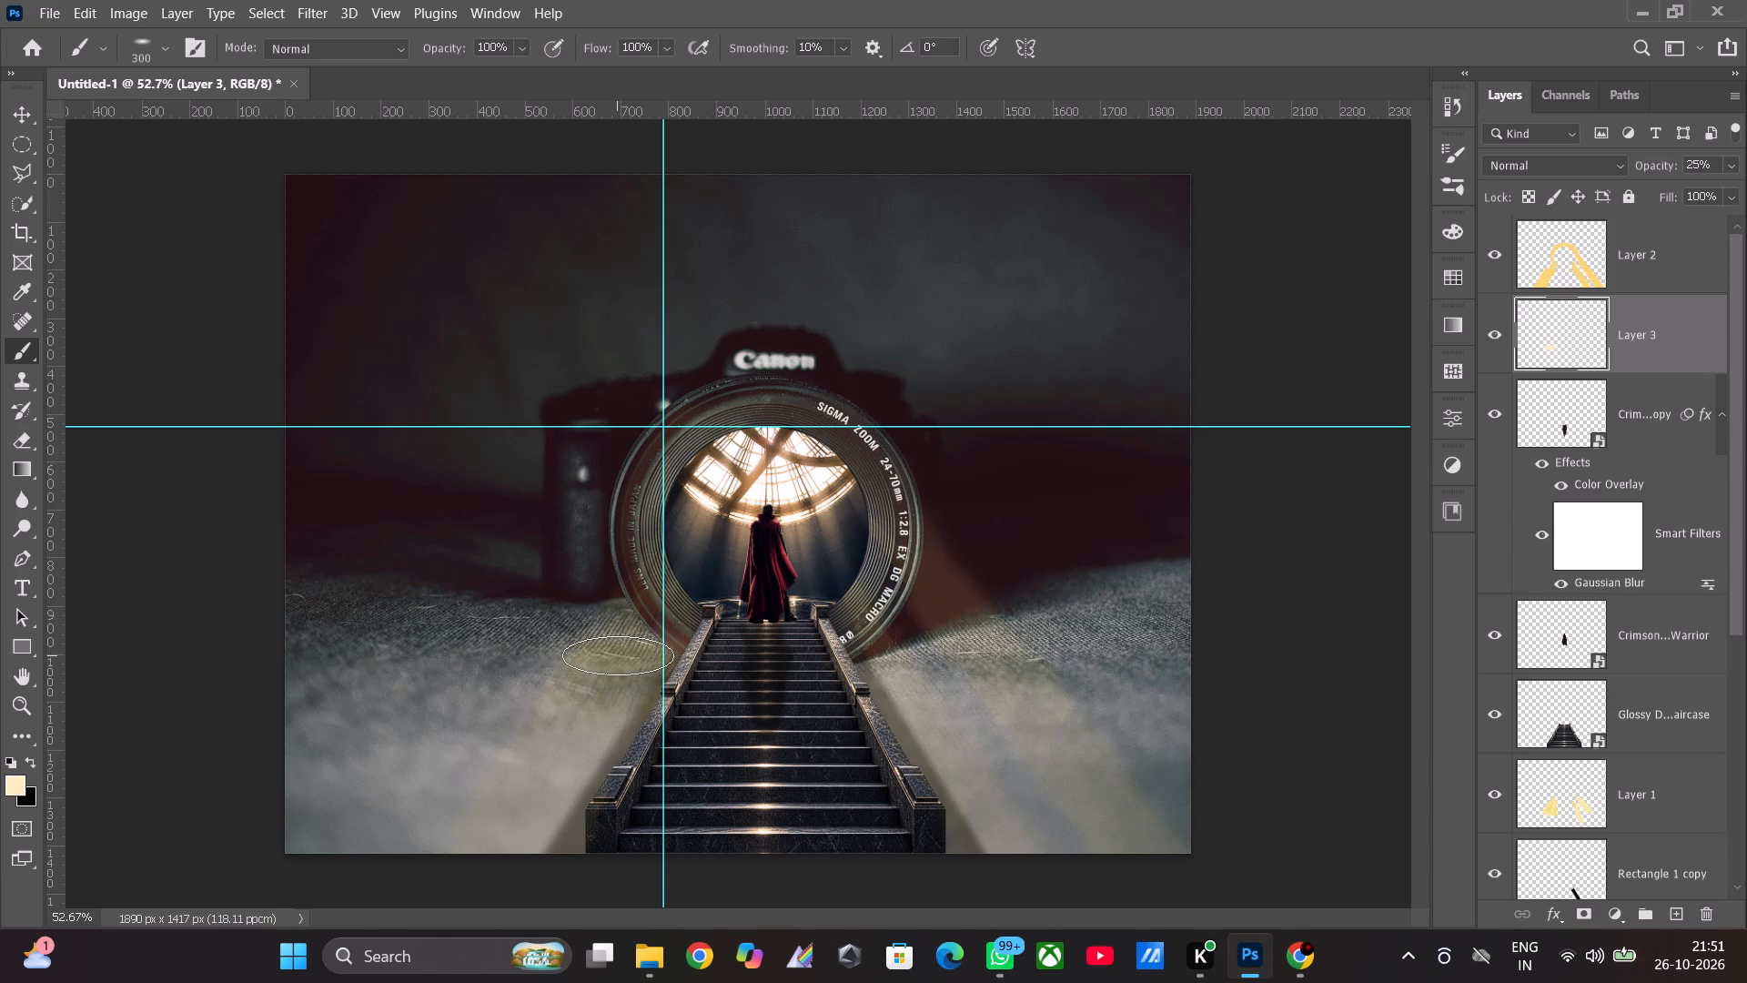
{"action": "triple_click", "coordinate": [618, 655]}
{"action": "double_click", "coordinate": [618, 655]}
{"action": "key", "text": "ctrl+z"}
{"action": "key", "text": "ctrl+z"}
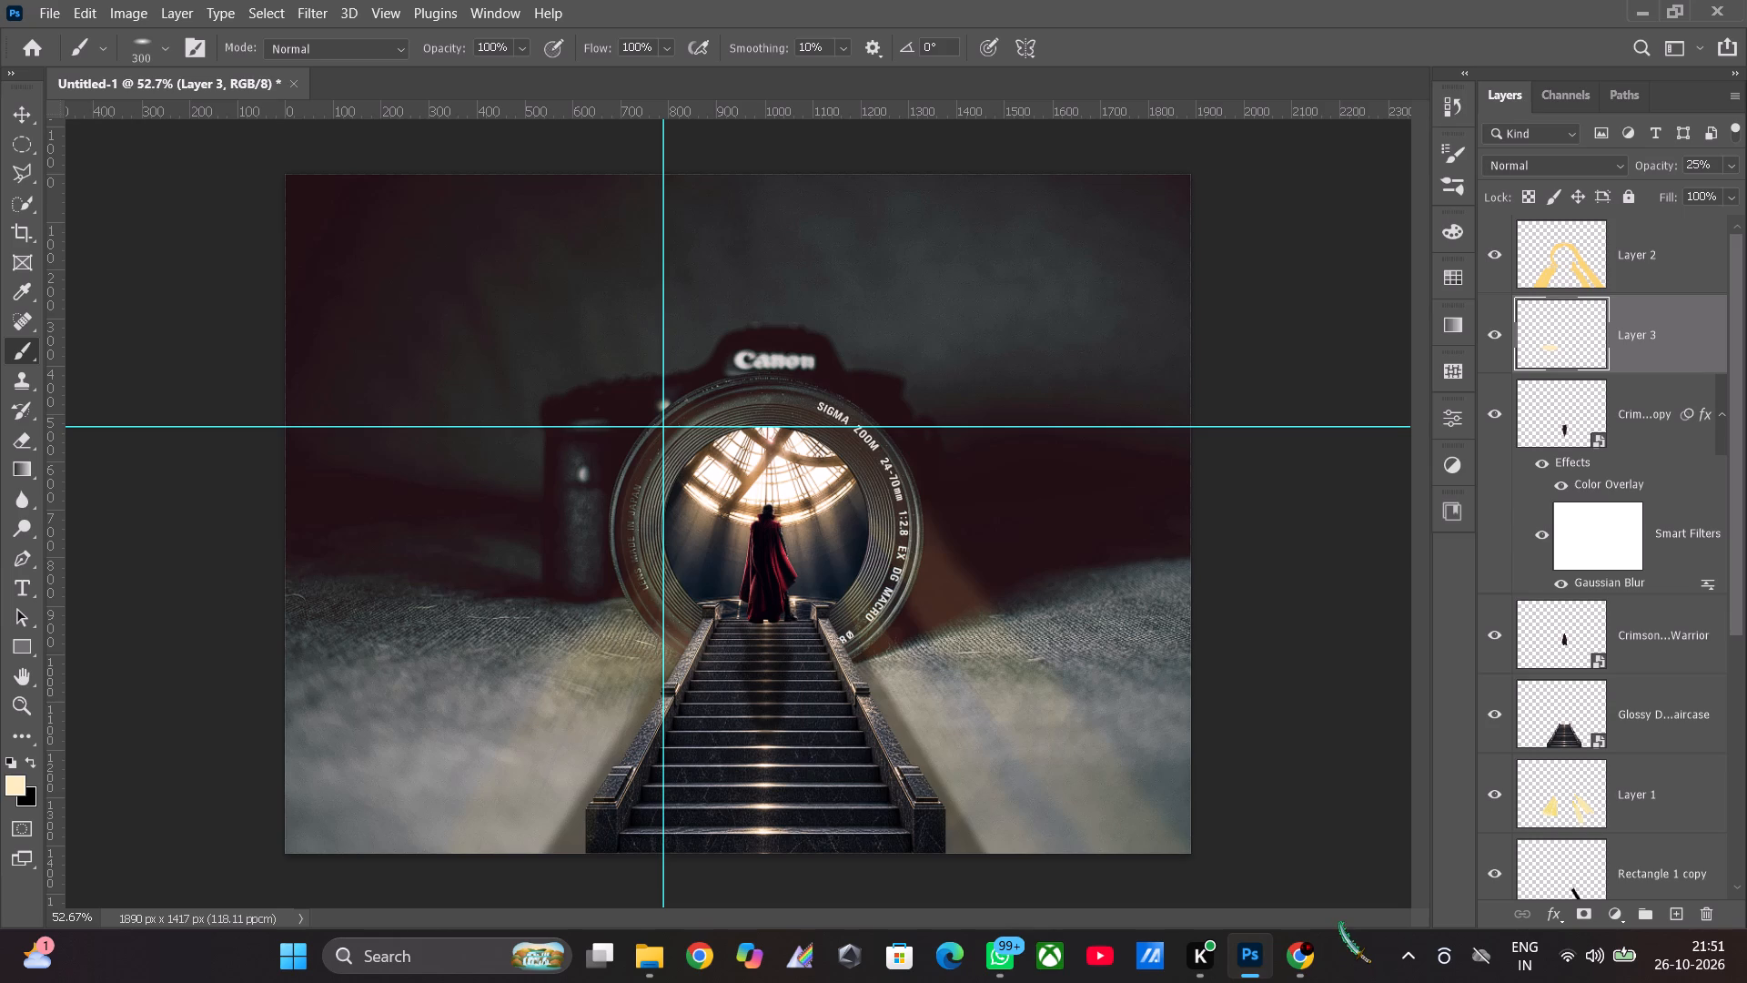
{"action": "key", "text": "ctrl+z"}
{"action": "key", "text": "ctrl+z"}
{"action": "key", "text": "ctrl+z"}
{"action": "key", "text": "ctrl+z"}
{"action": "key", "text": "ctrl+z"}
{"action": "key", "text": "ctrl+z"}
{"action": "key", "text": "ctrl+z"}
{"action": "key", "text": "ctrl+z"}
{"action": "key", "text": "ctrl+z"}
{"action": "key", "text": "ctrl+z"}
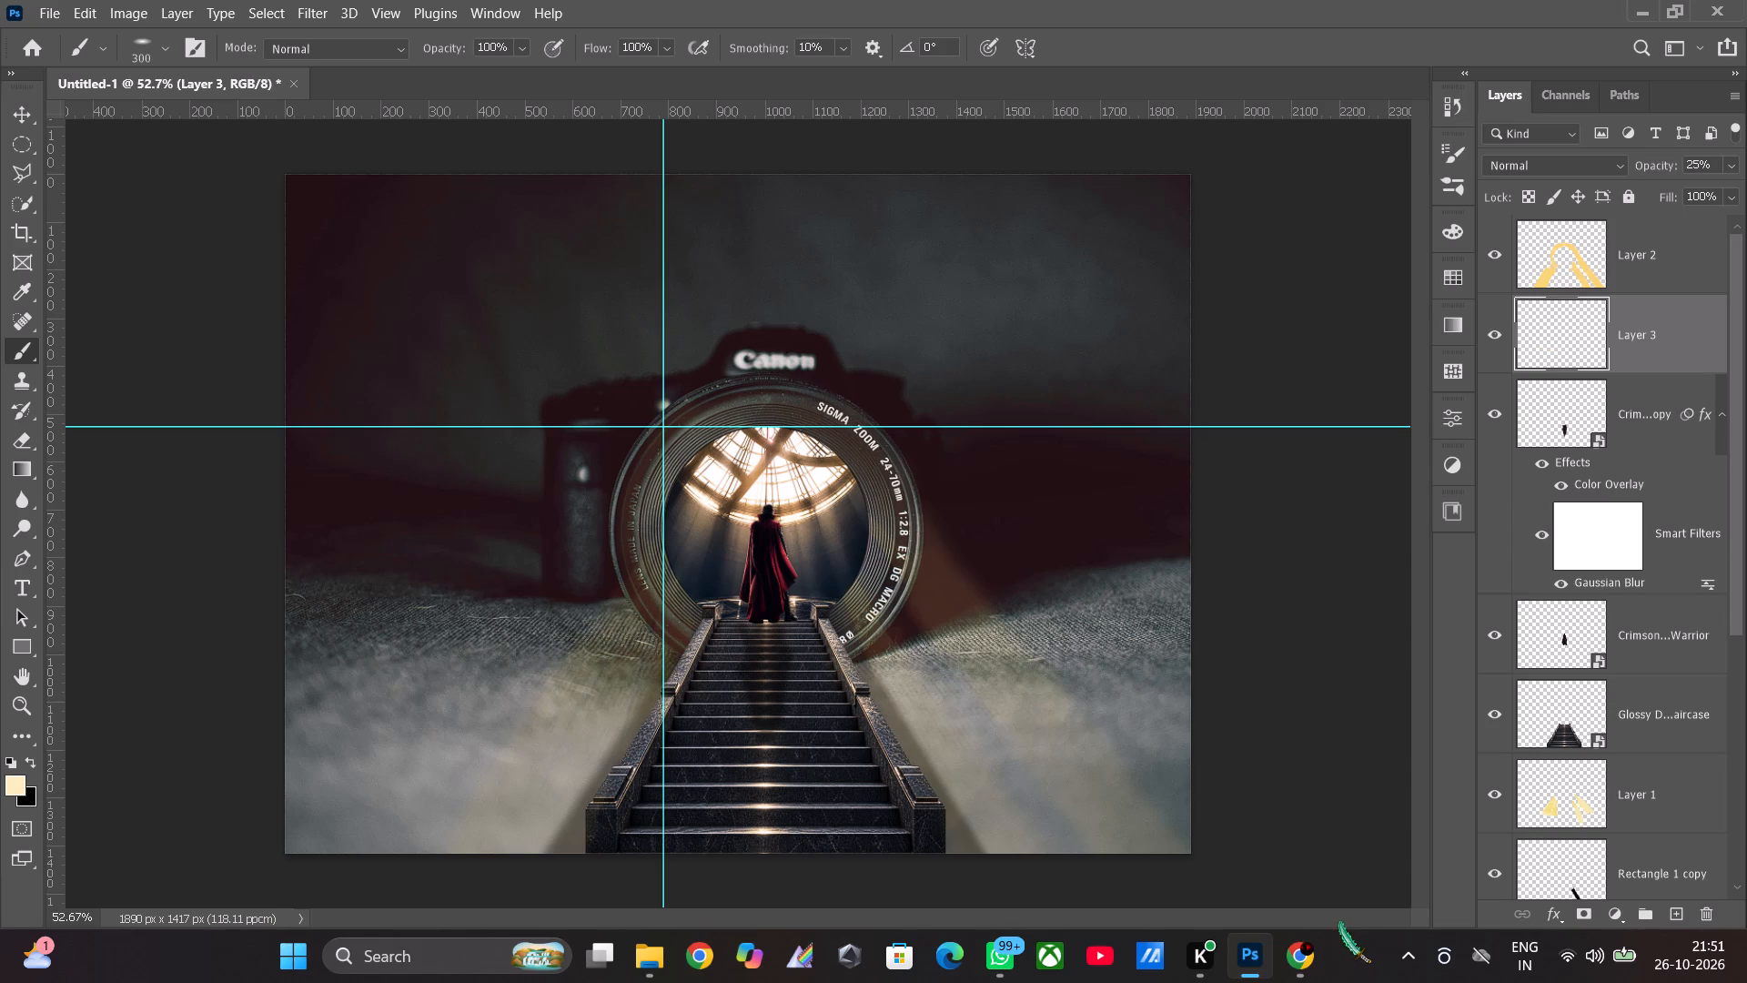
Set Layer 3's opacity to 55%.
{"action": "left_click", "coordinate": [1728, 161]}
{"action": "left_click", "coordinate": [1682, 191]}
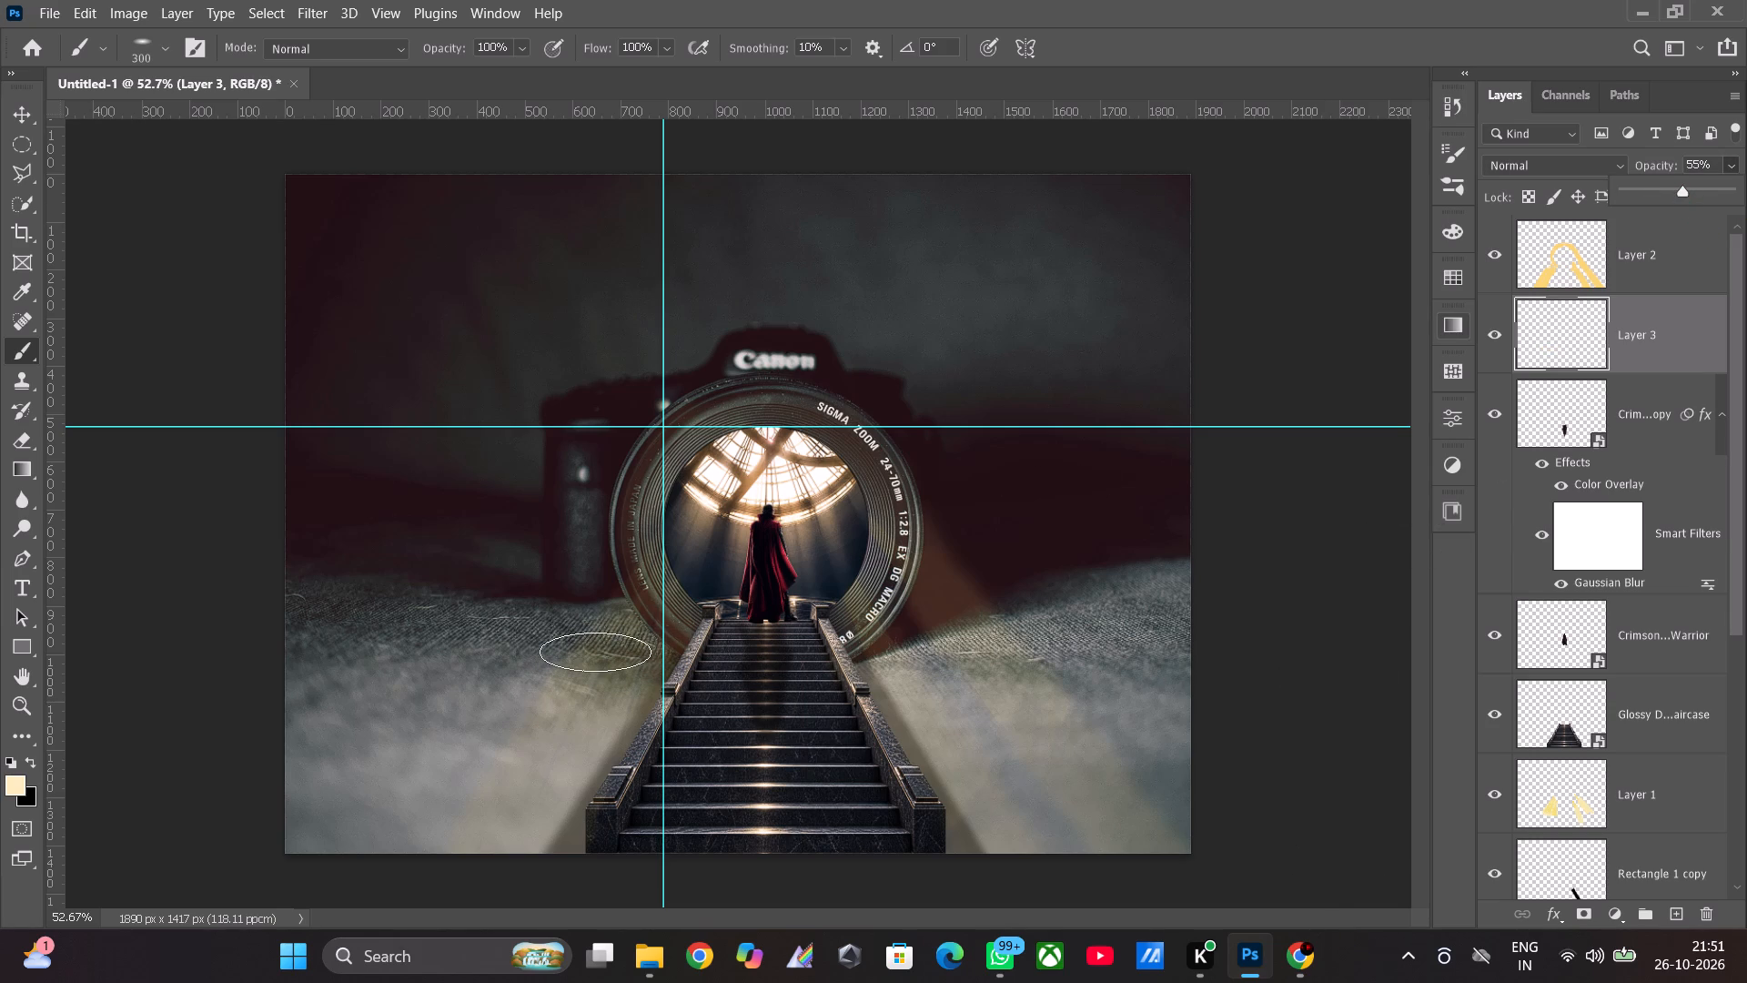
Dab pale-cream light on Layer 3 across the floor left of the staircase, from the lens's lower edge outward.
{"action": "left_click", "coordinate": [599, 650]}
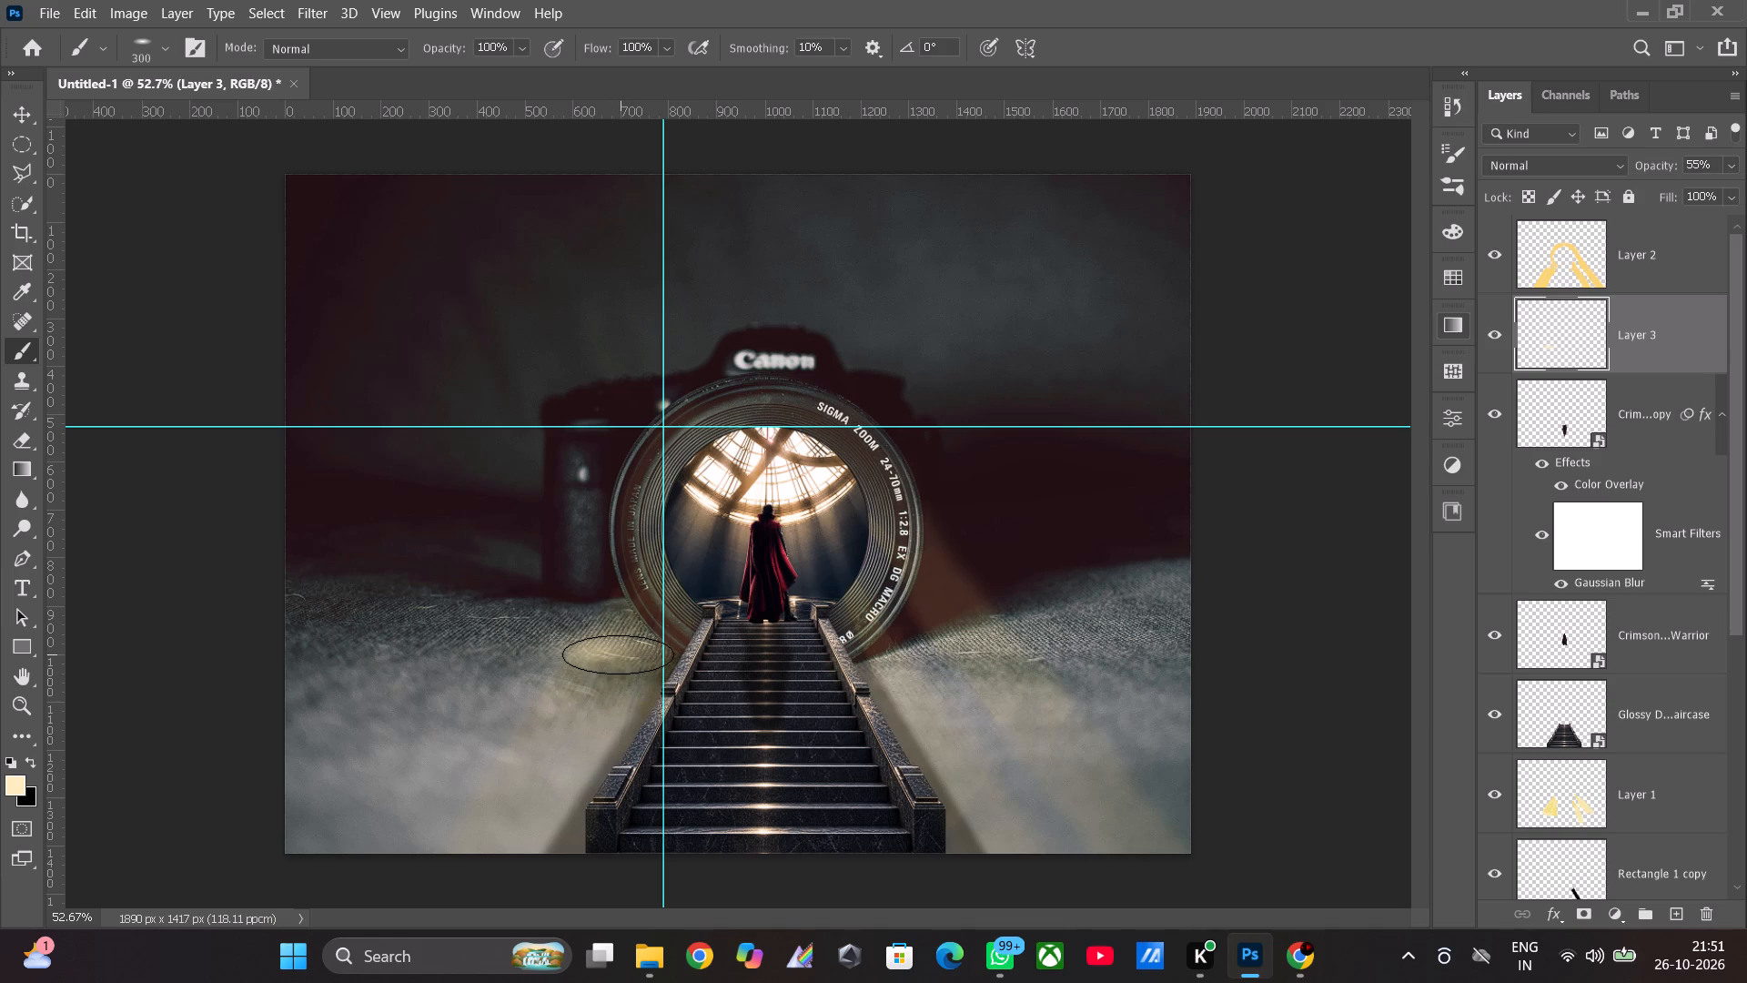
{"action": "left_click", "coordinate": [616, 652]}
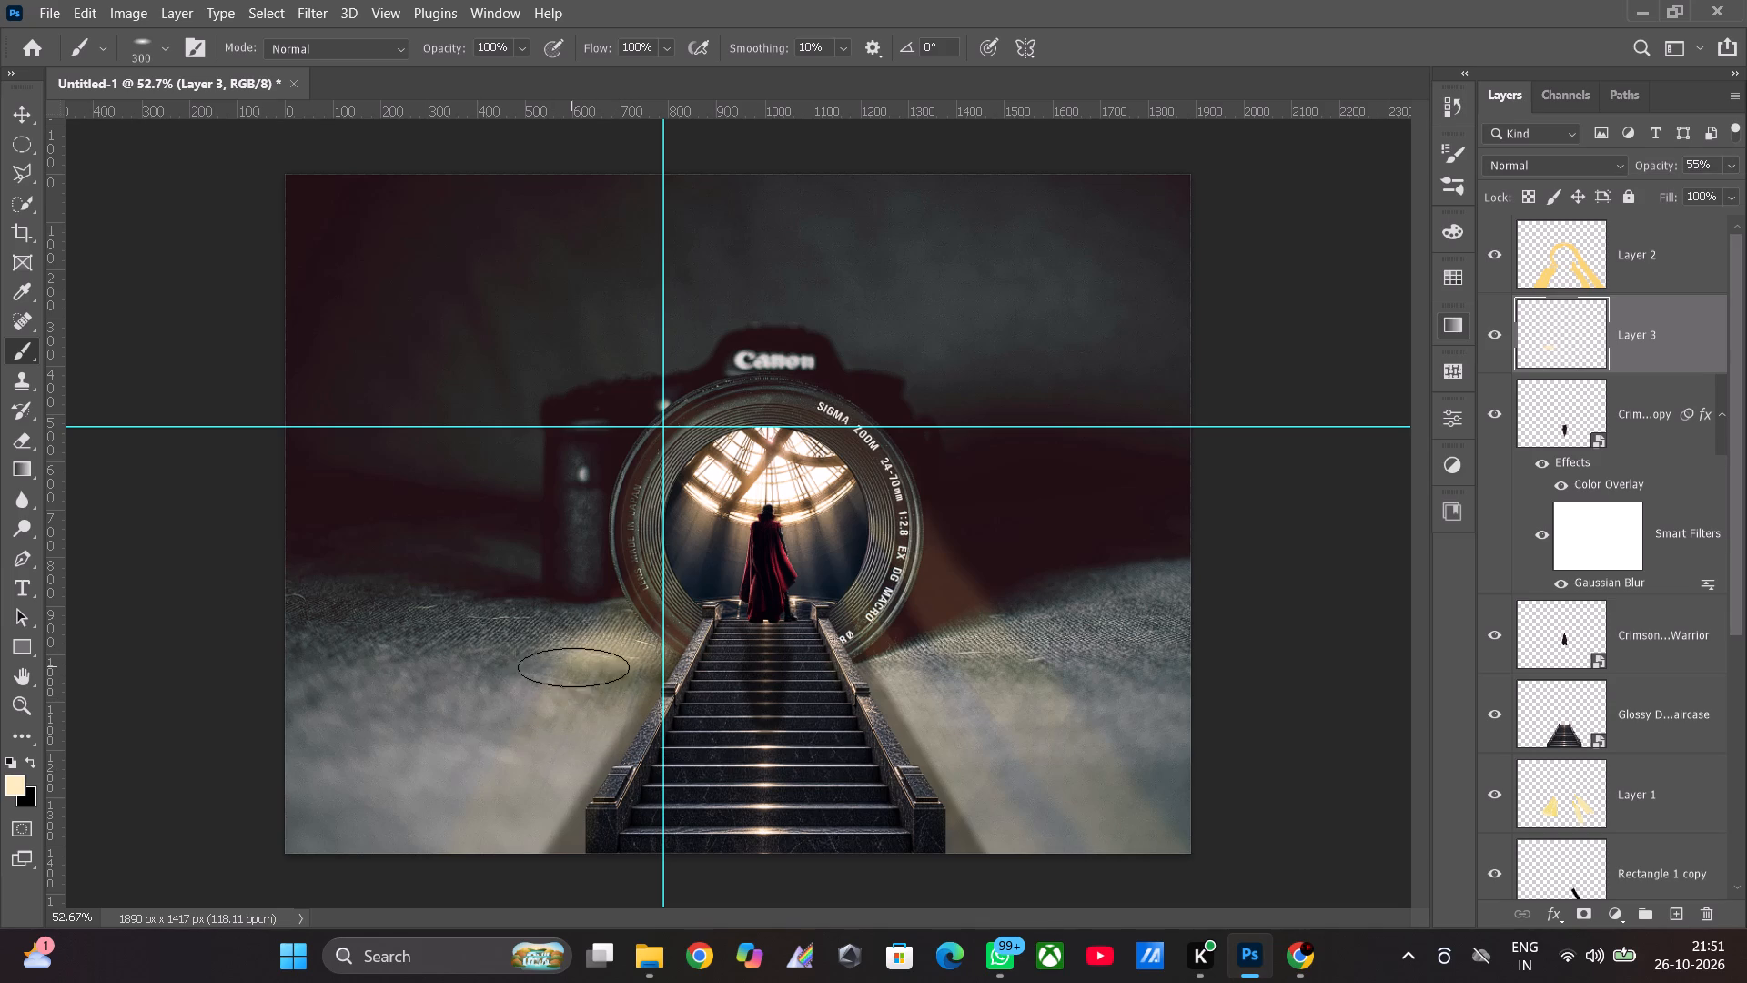
{"action": "left_click", "coordinate": [574, 676]}
{"action": "left_click", "coordinate": [594, 675]}
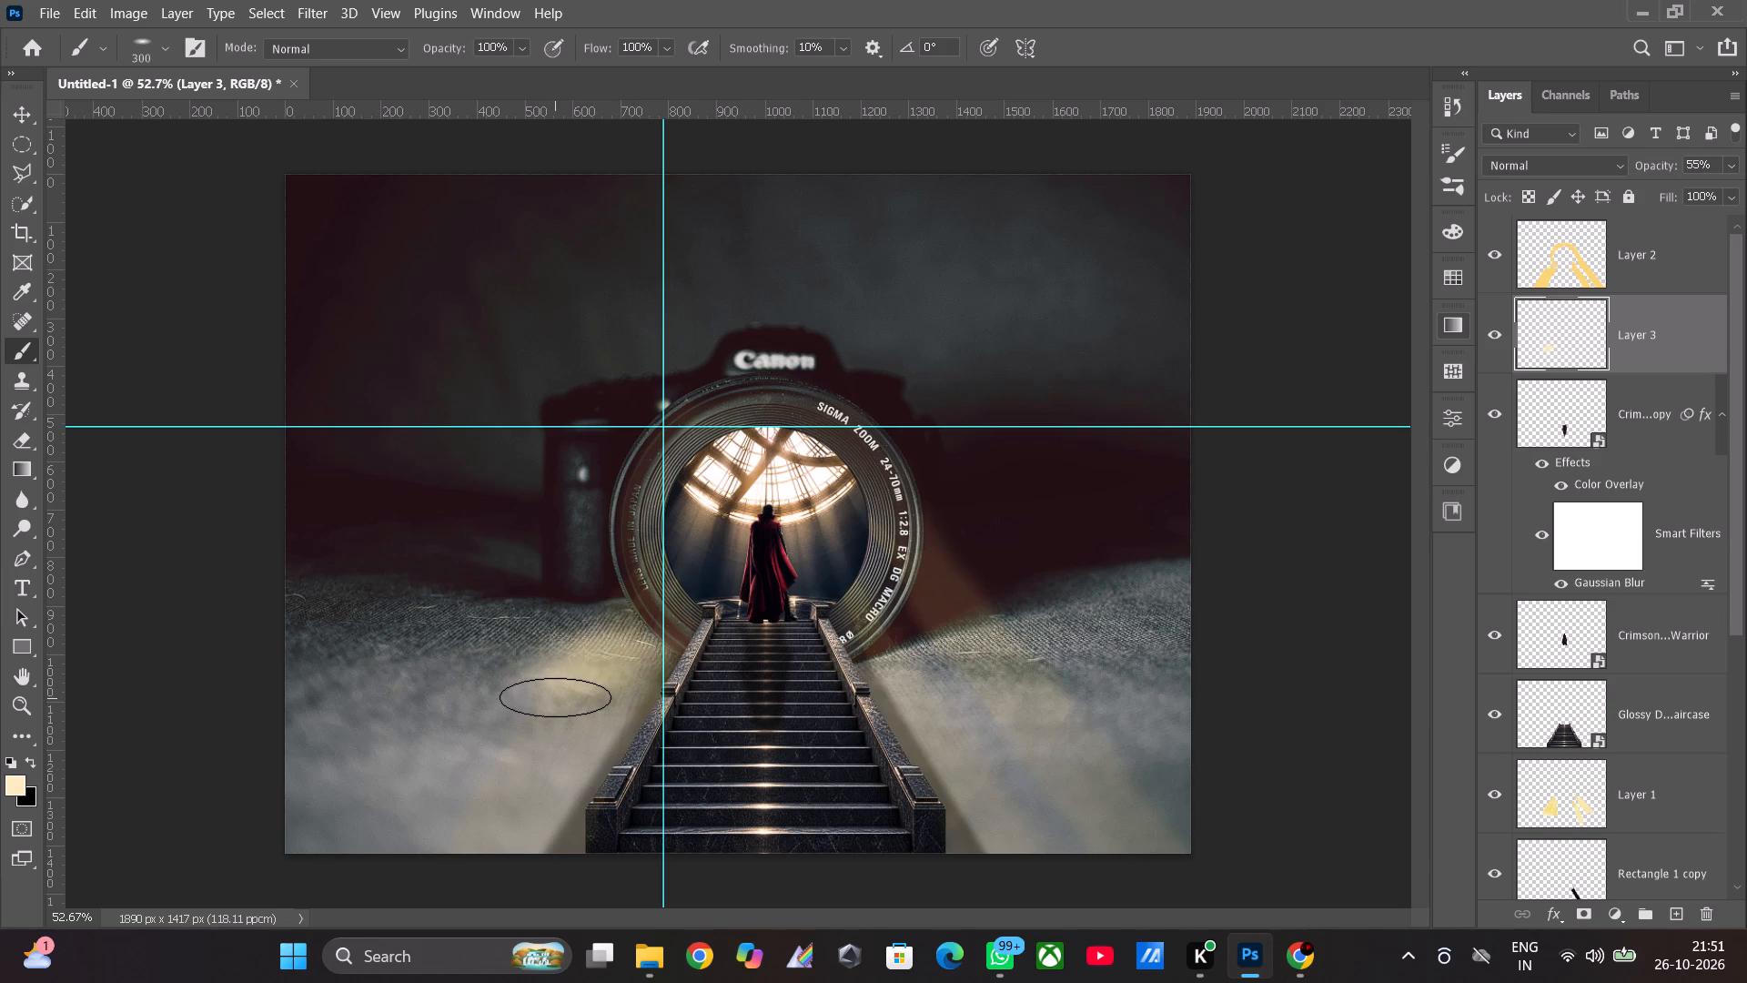
{"action": "left_click", "coordinate": [550, 645]}
{"action": "left_click_drag", "start_coordinate": [517, 660], "coordinate": [516, 672]}
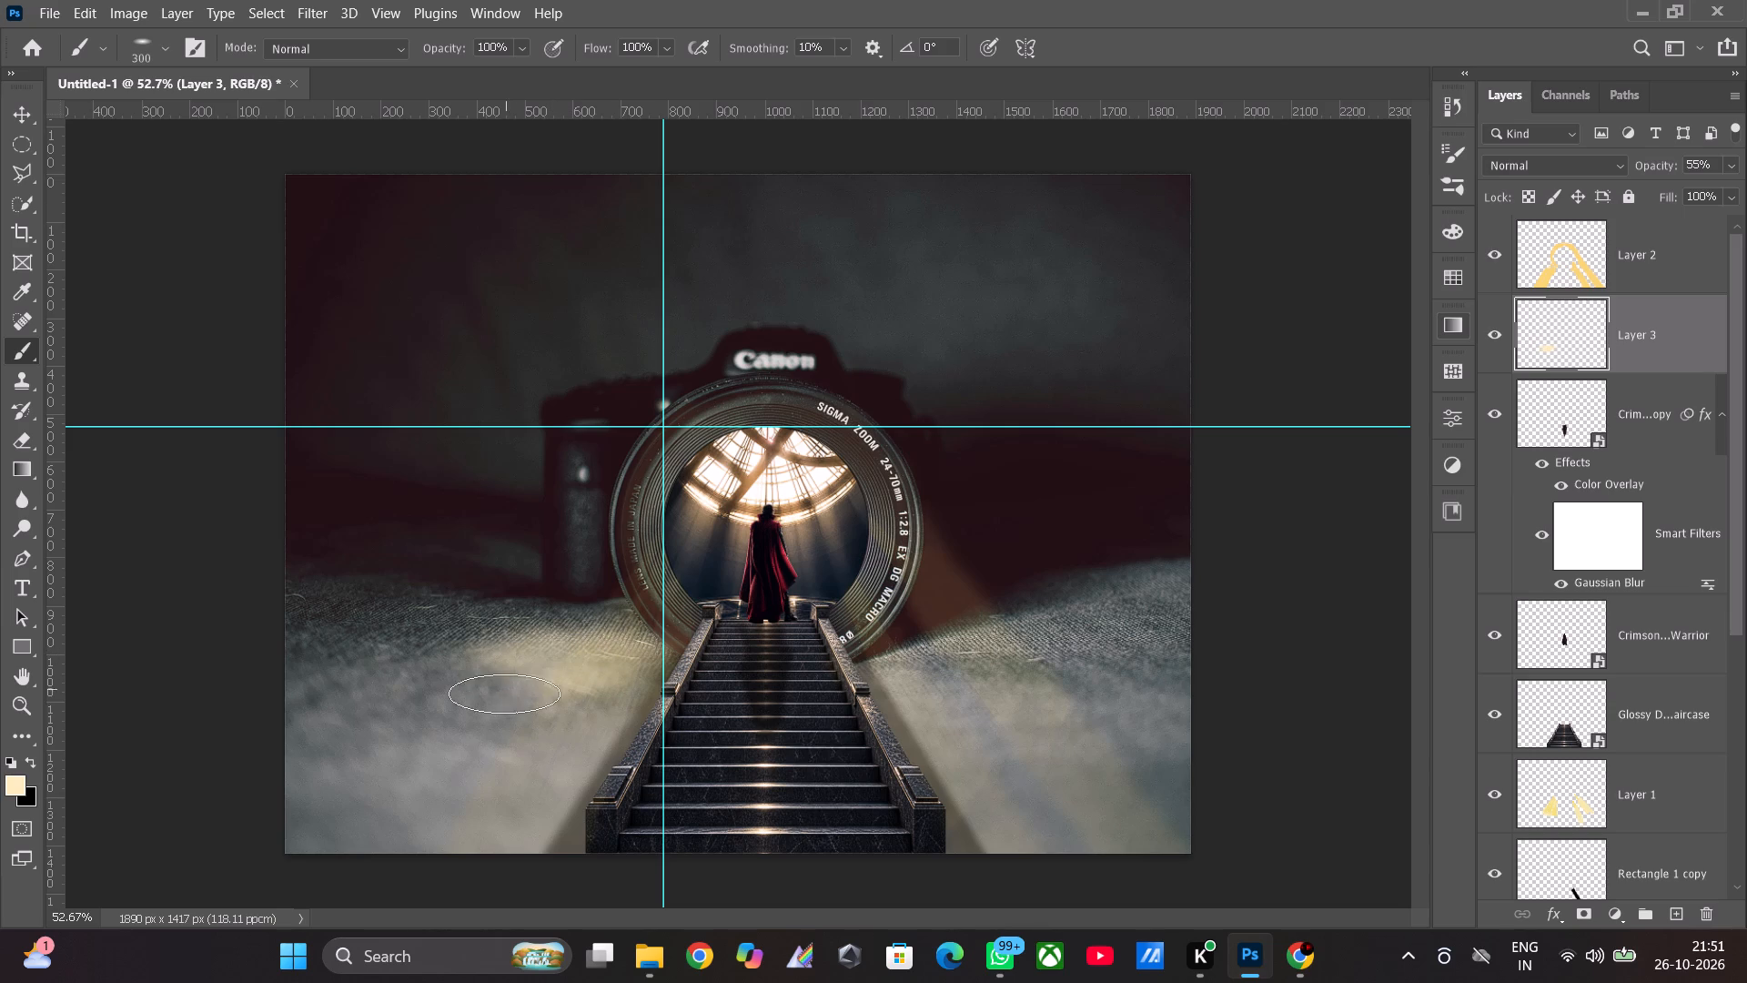
{"action": "left_click", "coordinate": [498, 685]}
{"action": "left_click", "coordinate": [465, 664]}
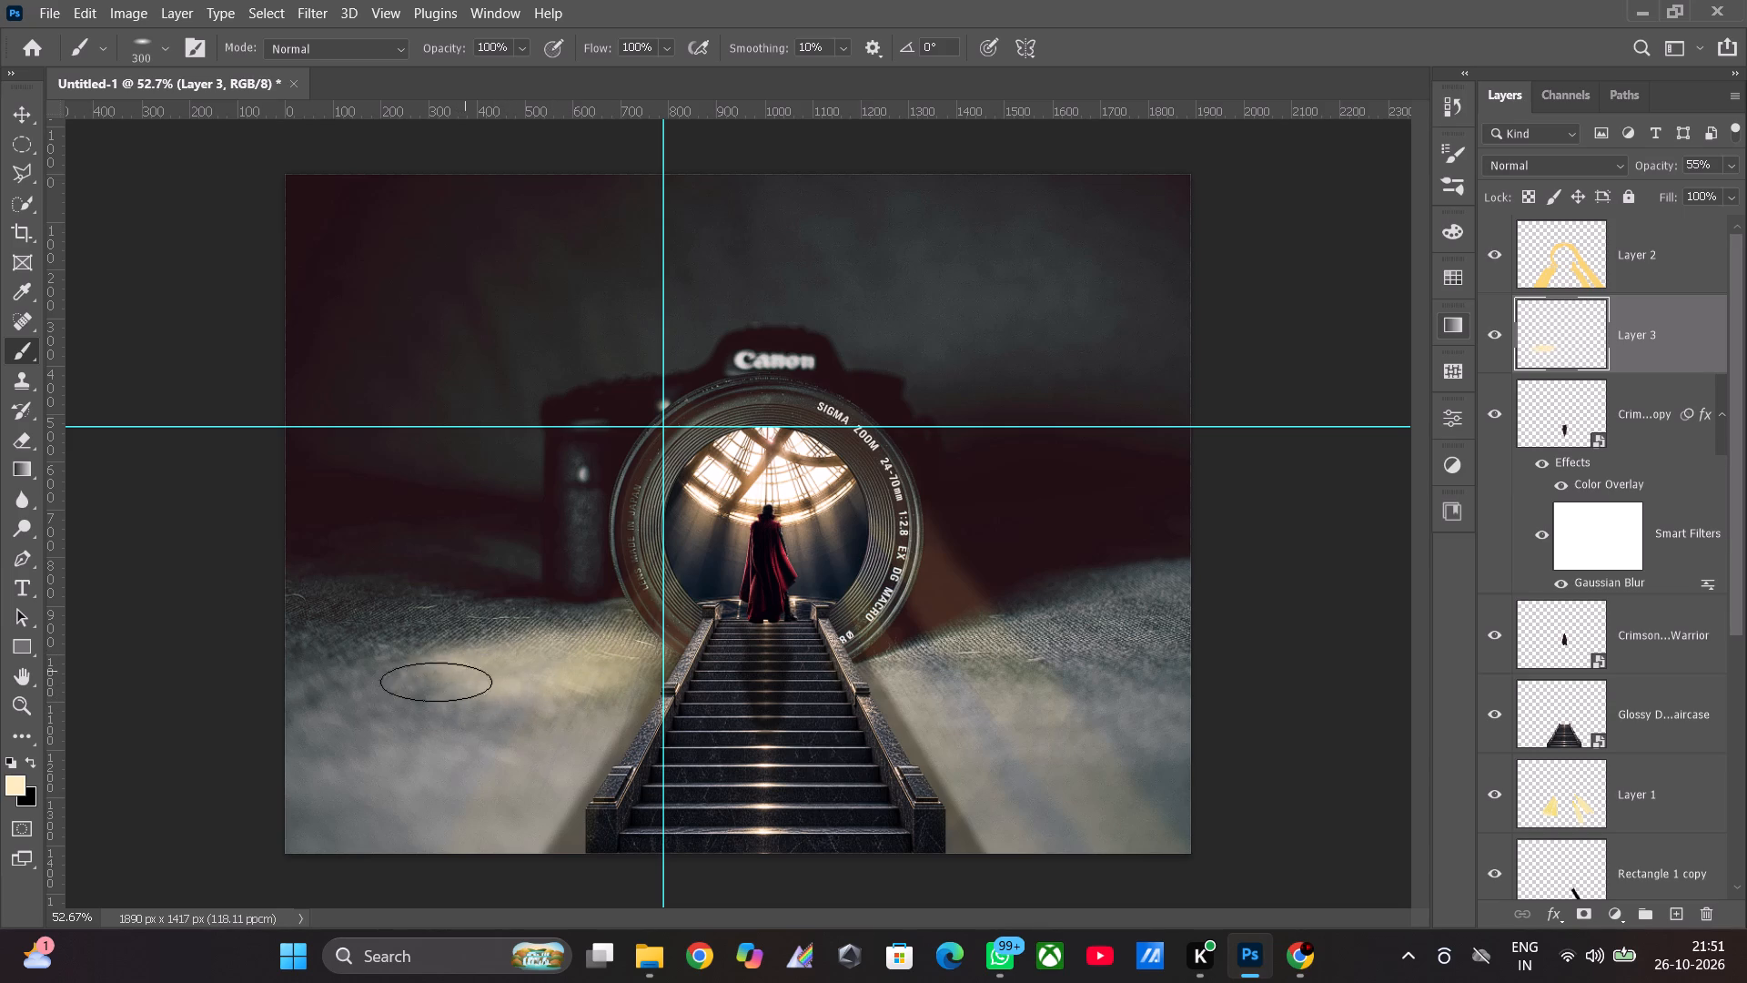
{"action": "left_click", "coordinate": [450, 697]}
{"action": "left_click", "coordinate": [455, 675]}
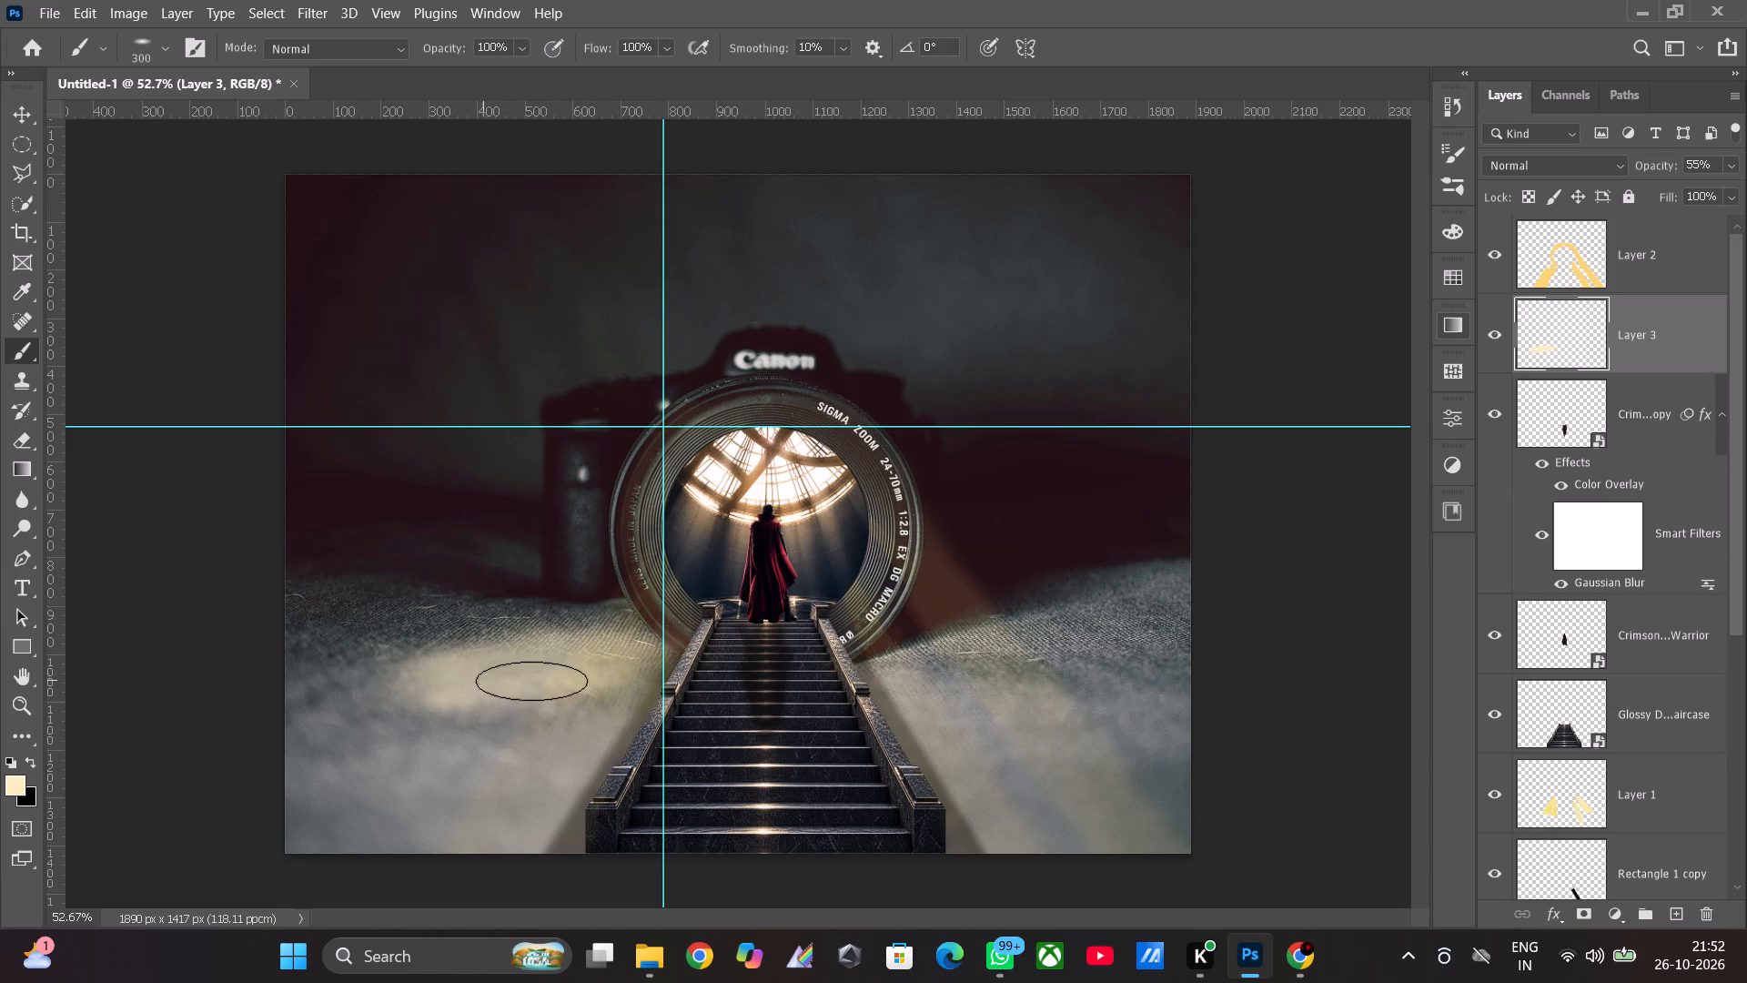
Extend the left floor's cream glow up to the camera's base and down beside the staircase, undoing the stray outermost dab.
{"action": "left_click", "coordinate": [584, 614]}
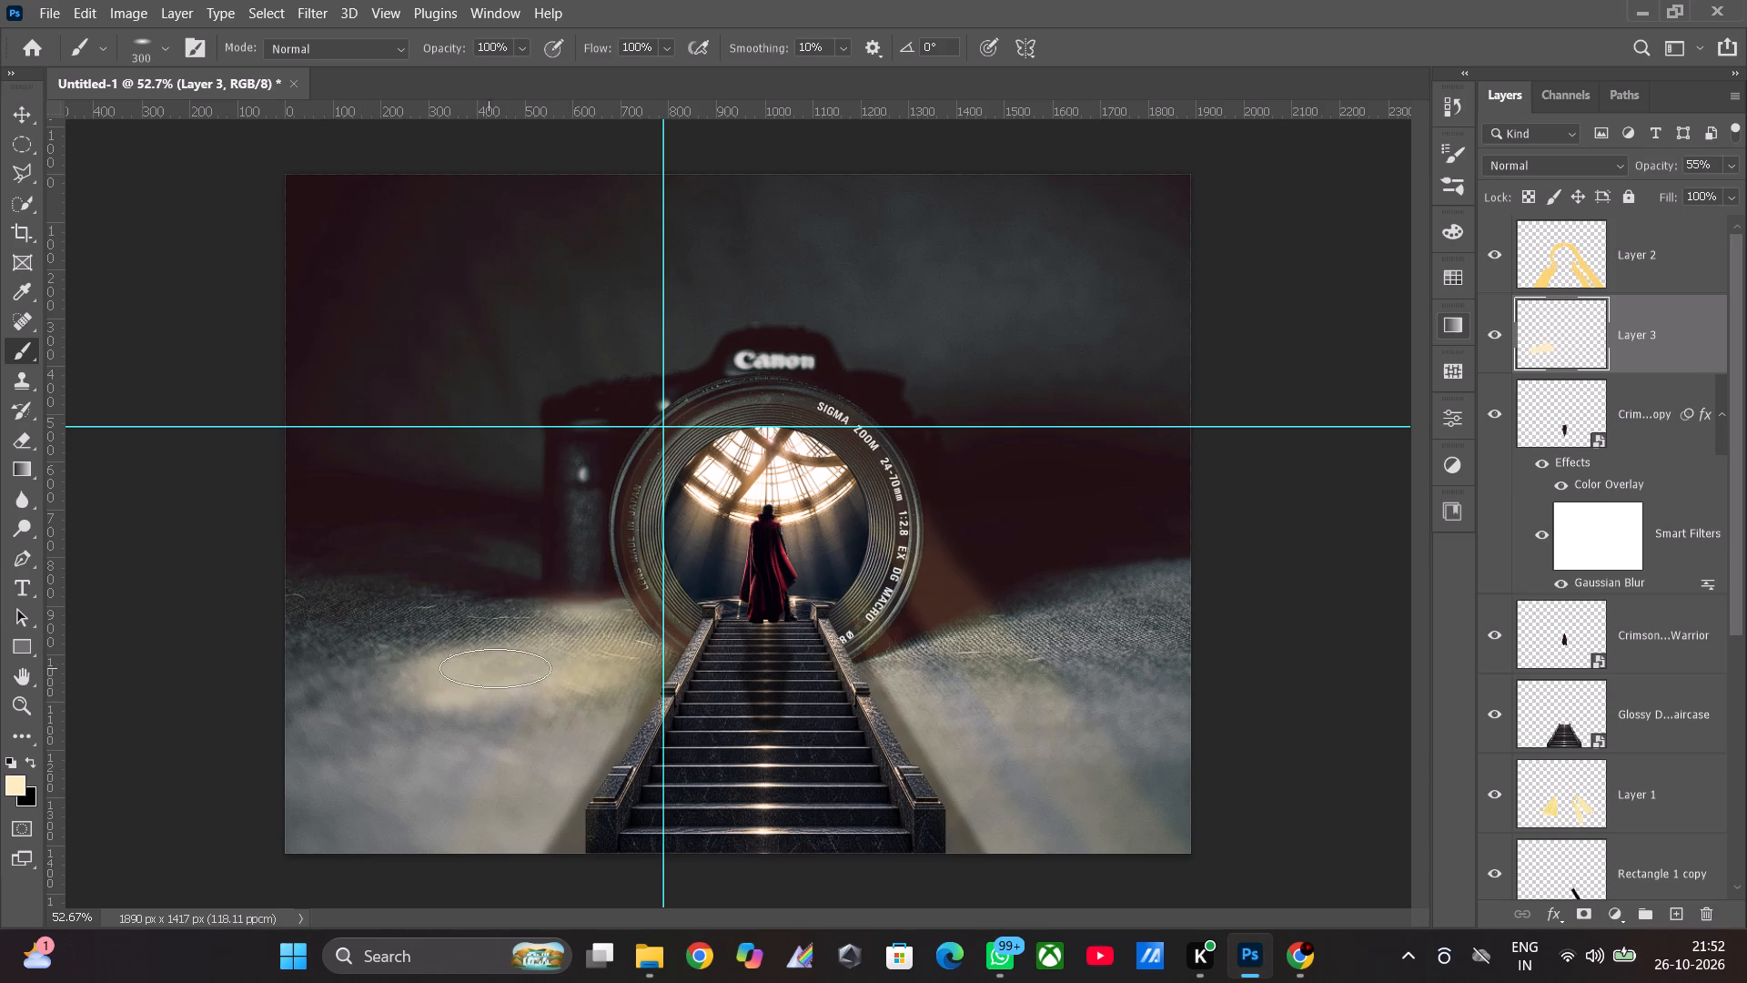
{"action": "left_click", "coordinate": [536, 630]}
{"action": "left_click_drag", "start_coordinate": [484, 640], "coordinate": [475, 655]}
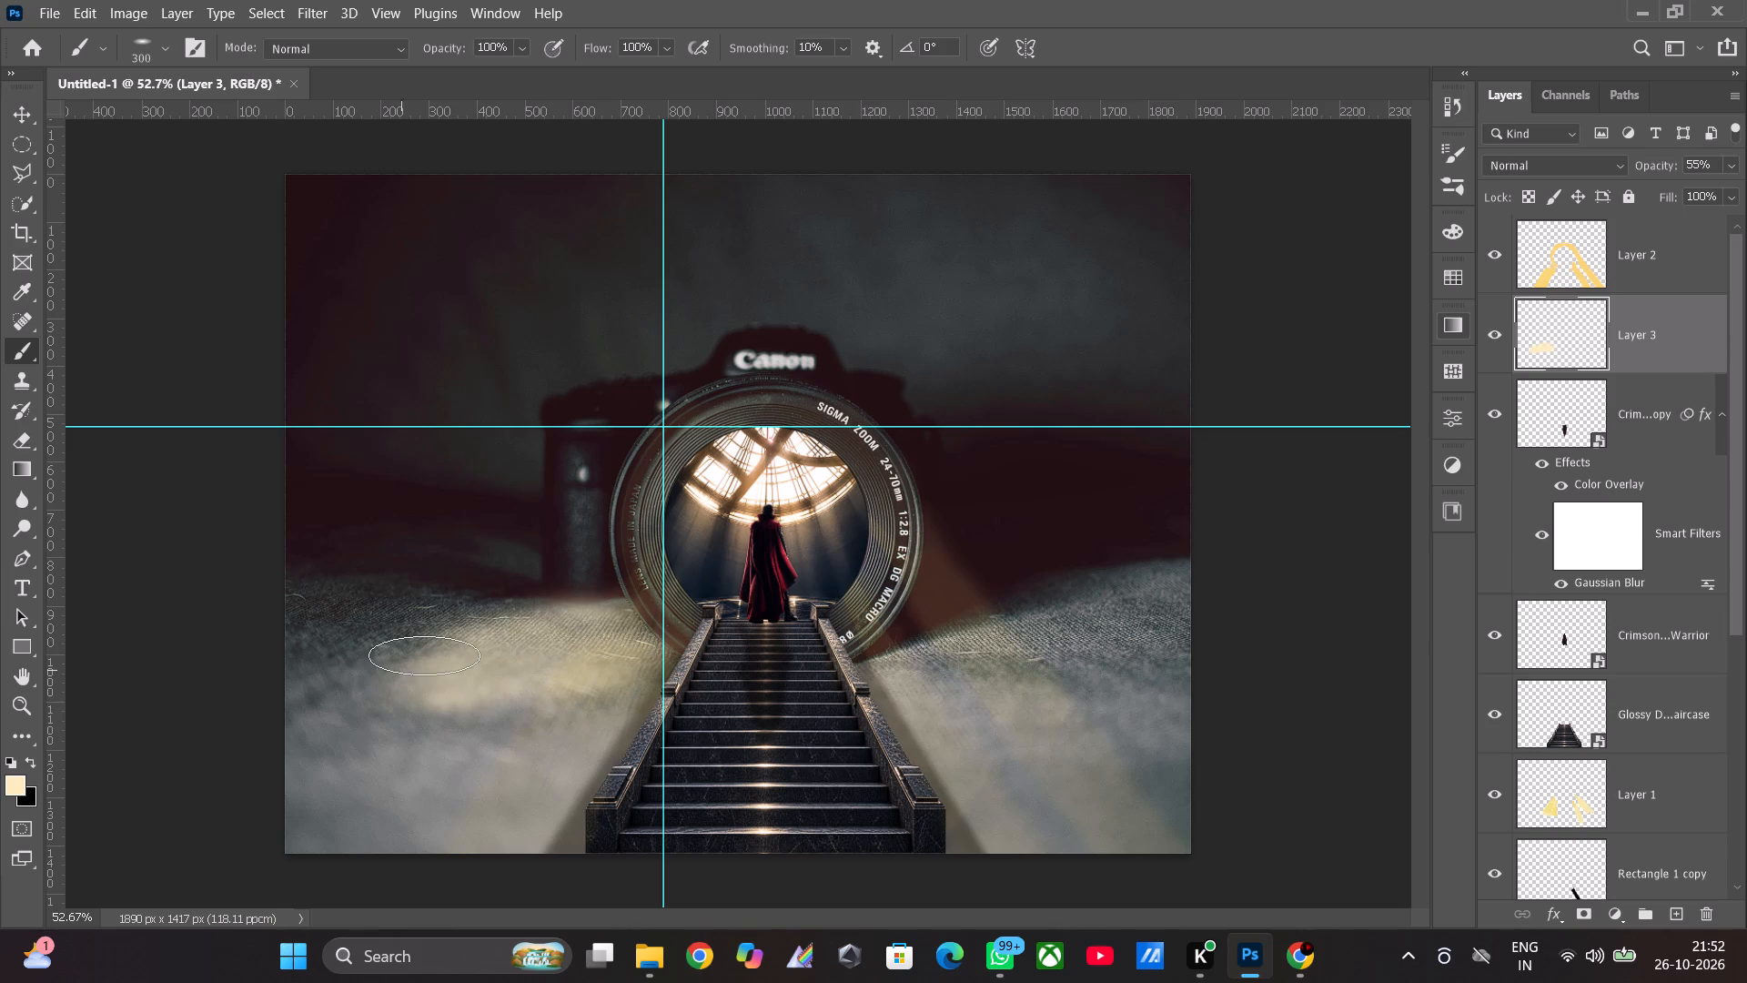
{"action": "left_click_drag", "start_coordinate": [428, 651], "coordinate": [429, 664]}
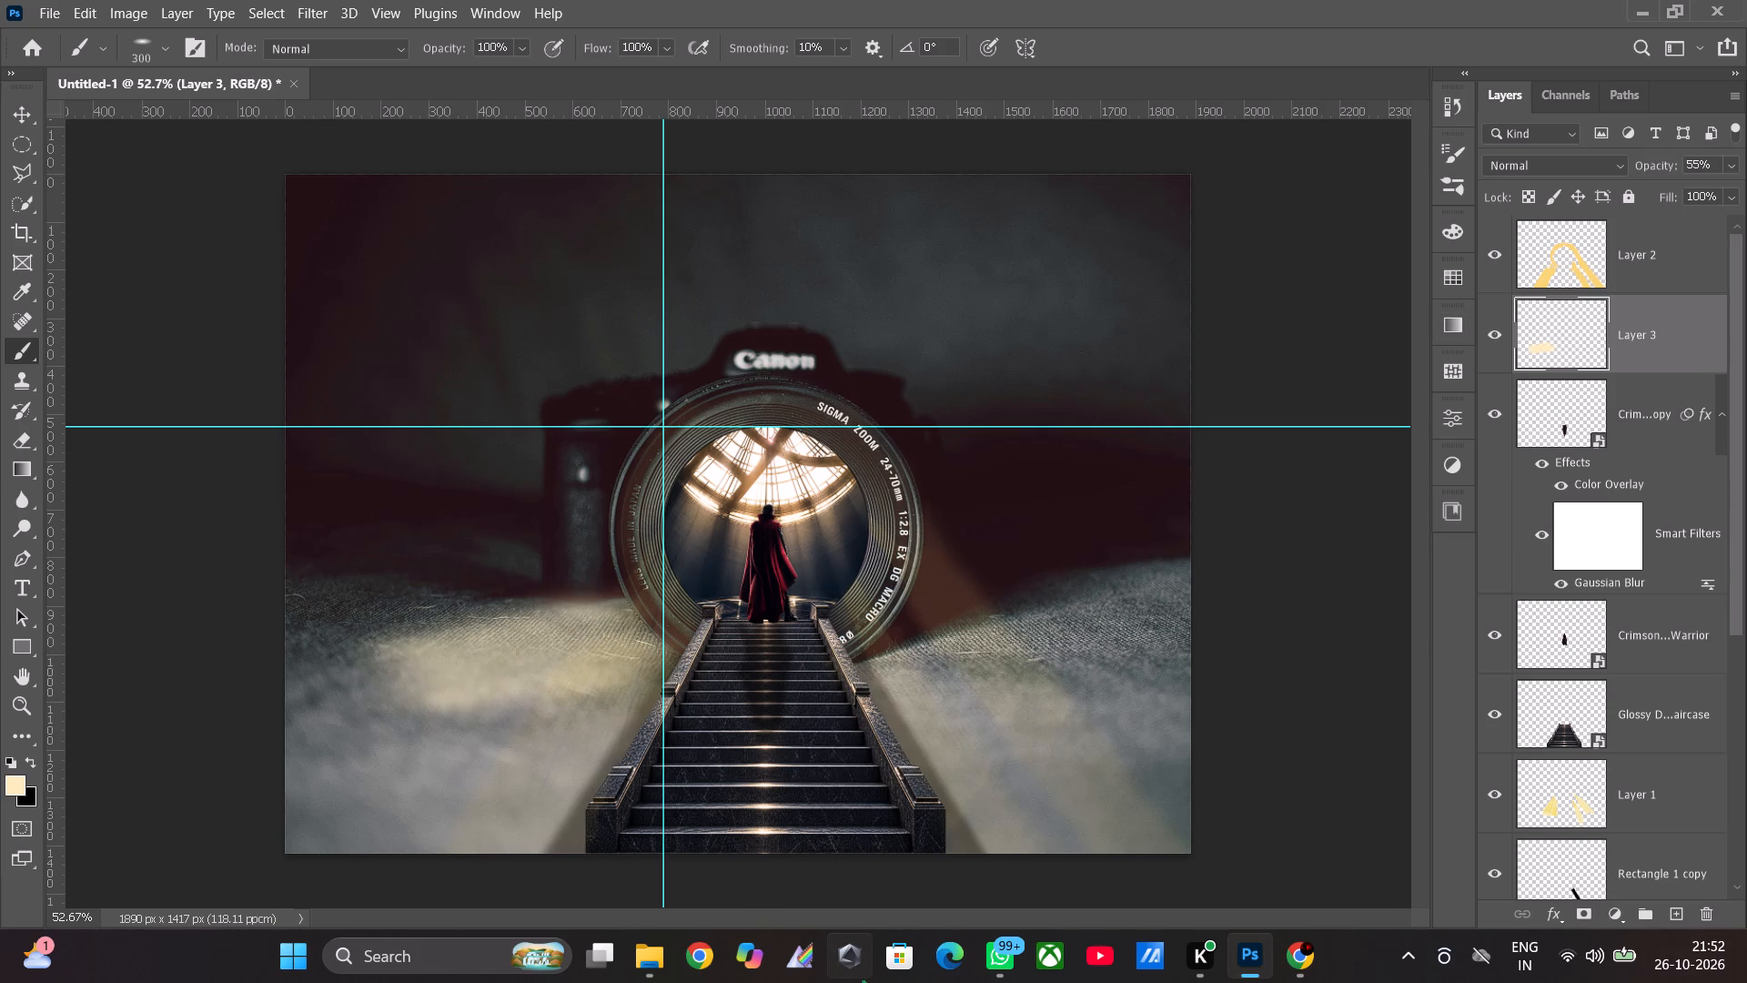
{"action": "key", "text": "ctrl+z"}
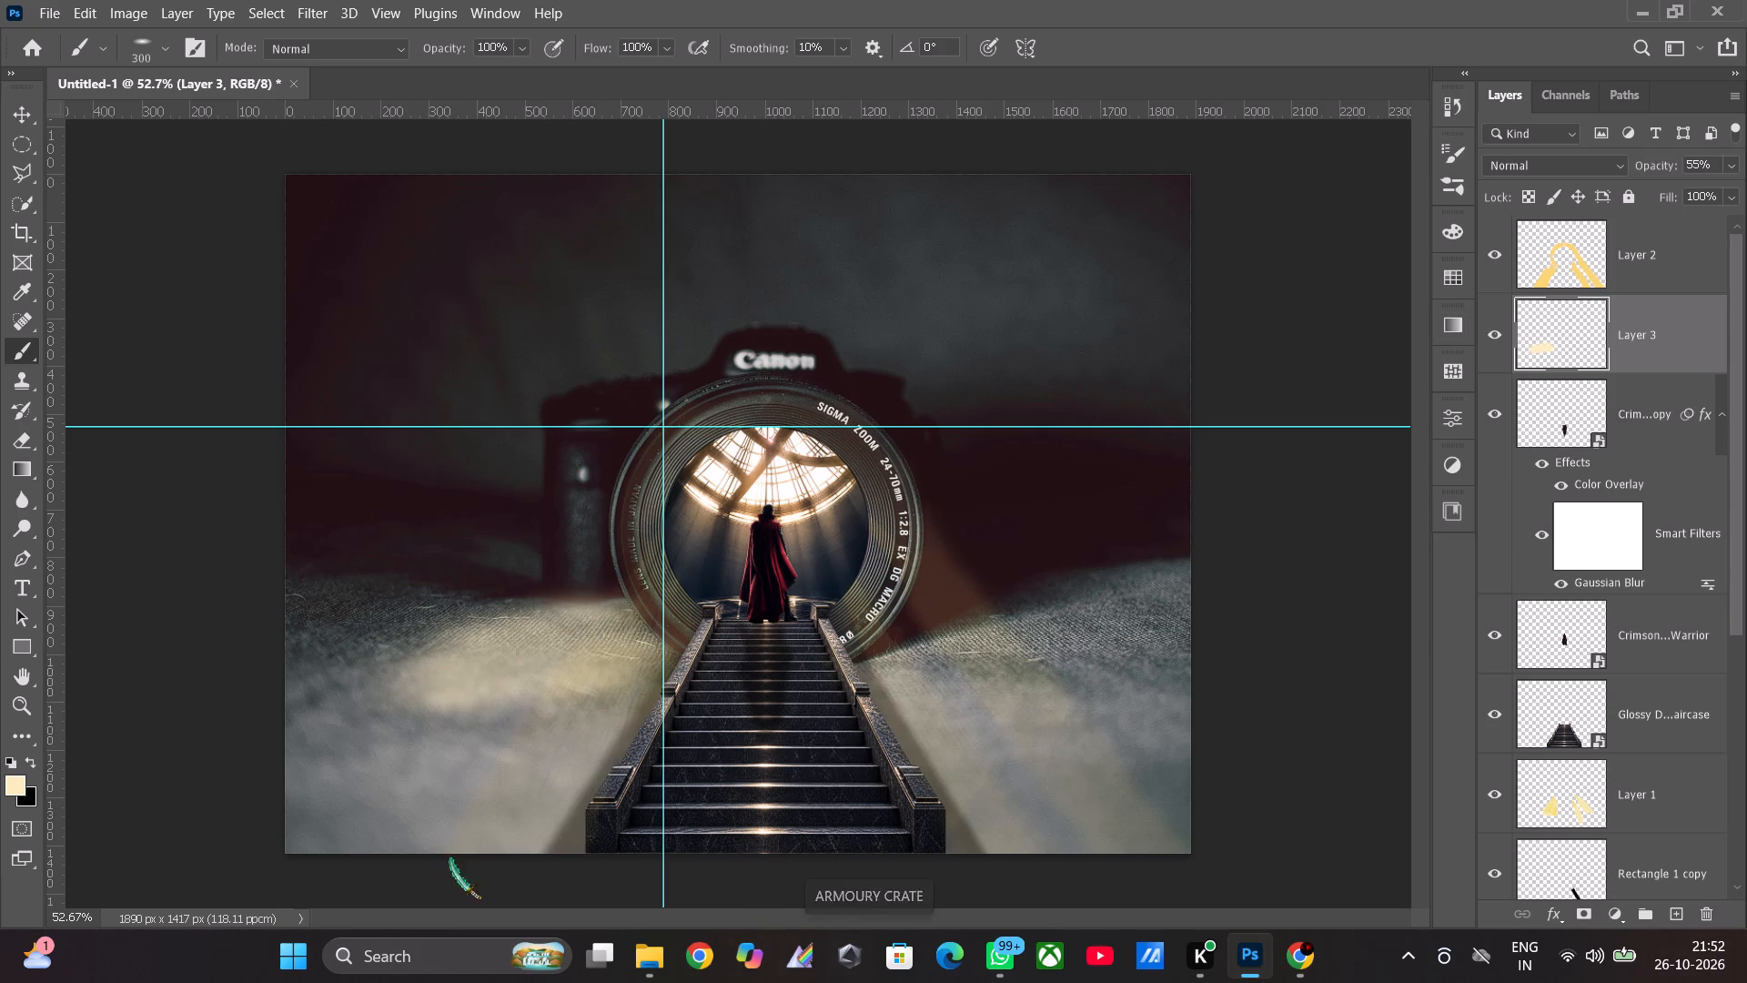
{"action": "left_click", "coordinate": [505, 724]}
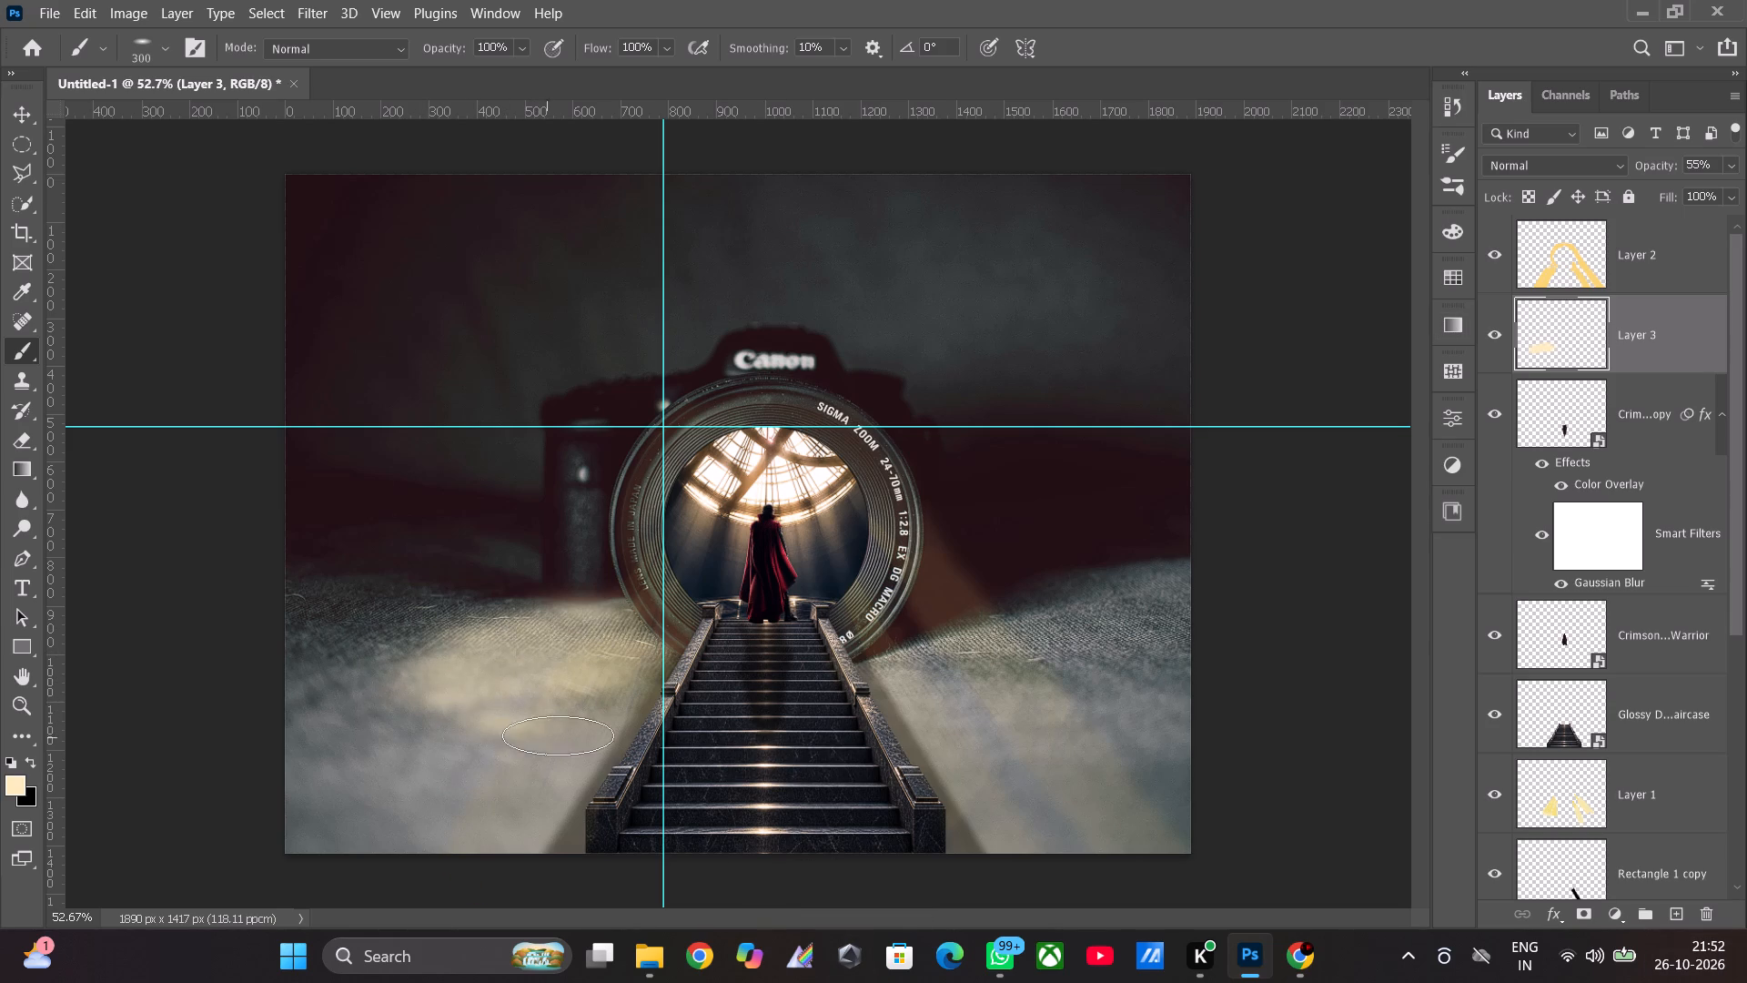
{"action": "left_click", "coordinate": [581, 711]}
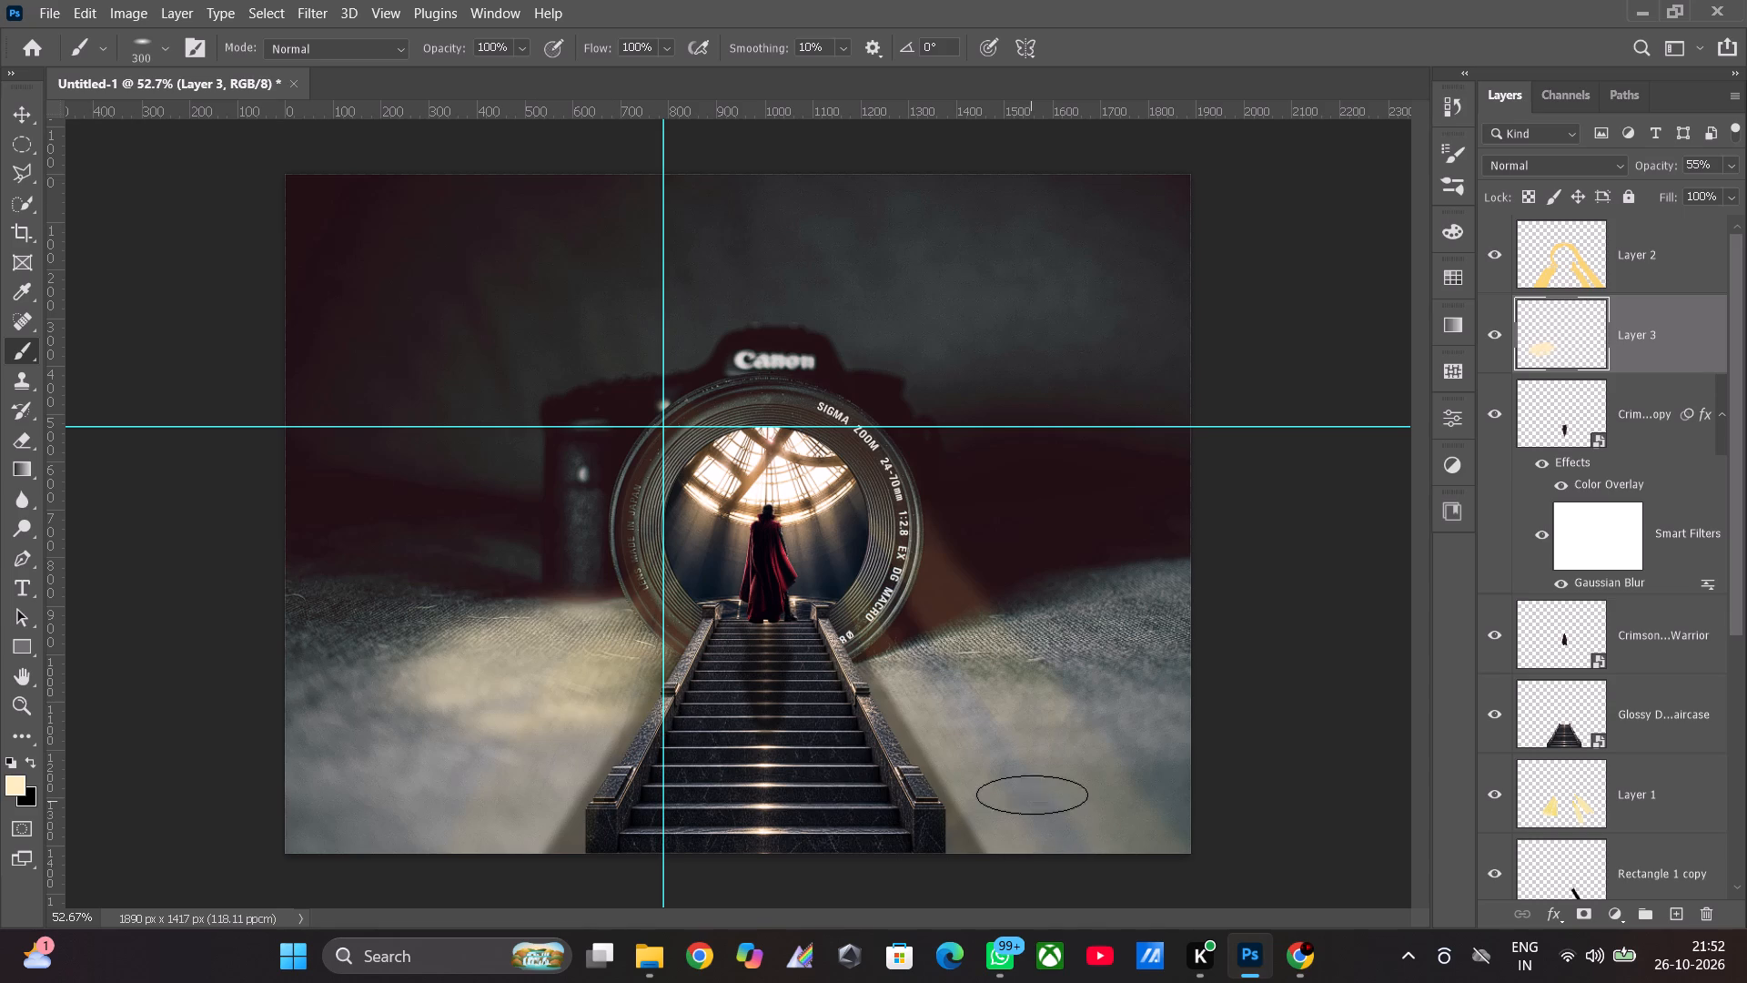
Dab matching pale-cream light on Layer 3 across the floor to the right of the staircase.
{"action": "left_click", "coordinate": [1004, 635]}
{"action": "left_click", "coordinate": [1072, 641]}
{"action": "left_click_drag", "start_coordinate": [1082, 662], "coordinate": [1094, 681]}
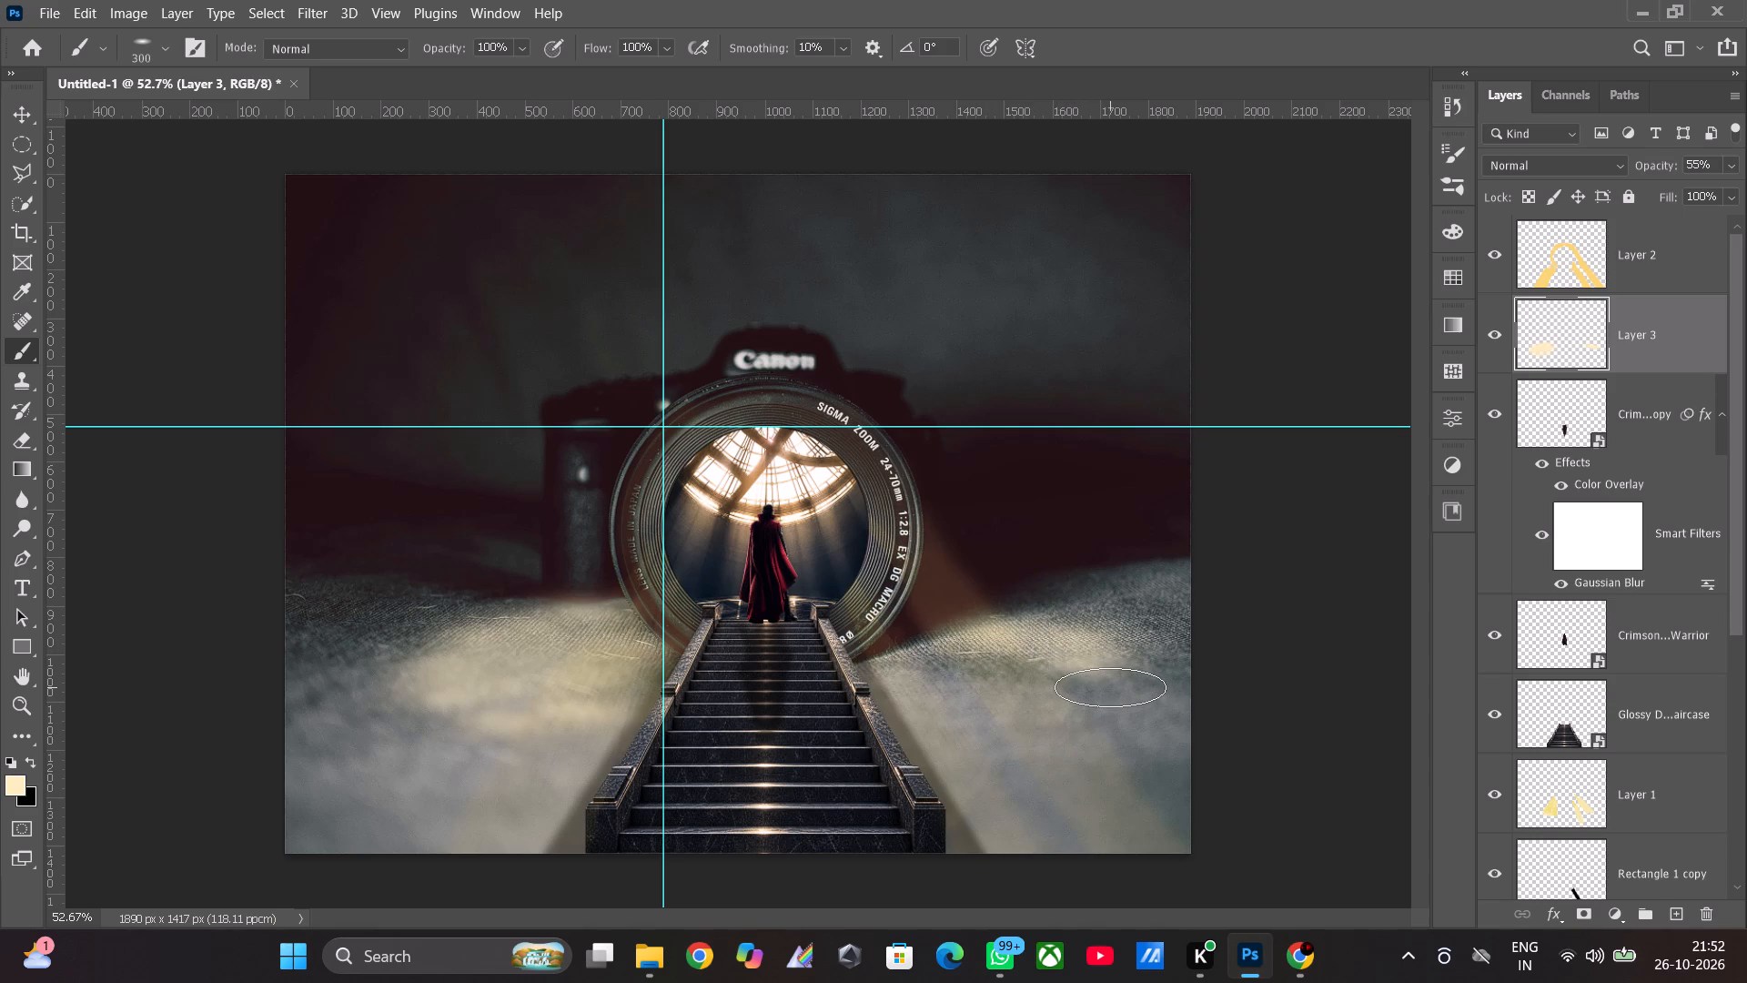
{"action": "left_click_drag", "start_coordinate": [1077, 677], "coordinate": [1068, 681]}
{"action": "left_click_drag", "start_coordinate": [1044, 680], "coordinate": [1035, 679]}
{"action": "left_click", "coordinate": [1003, 665]}
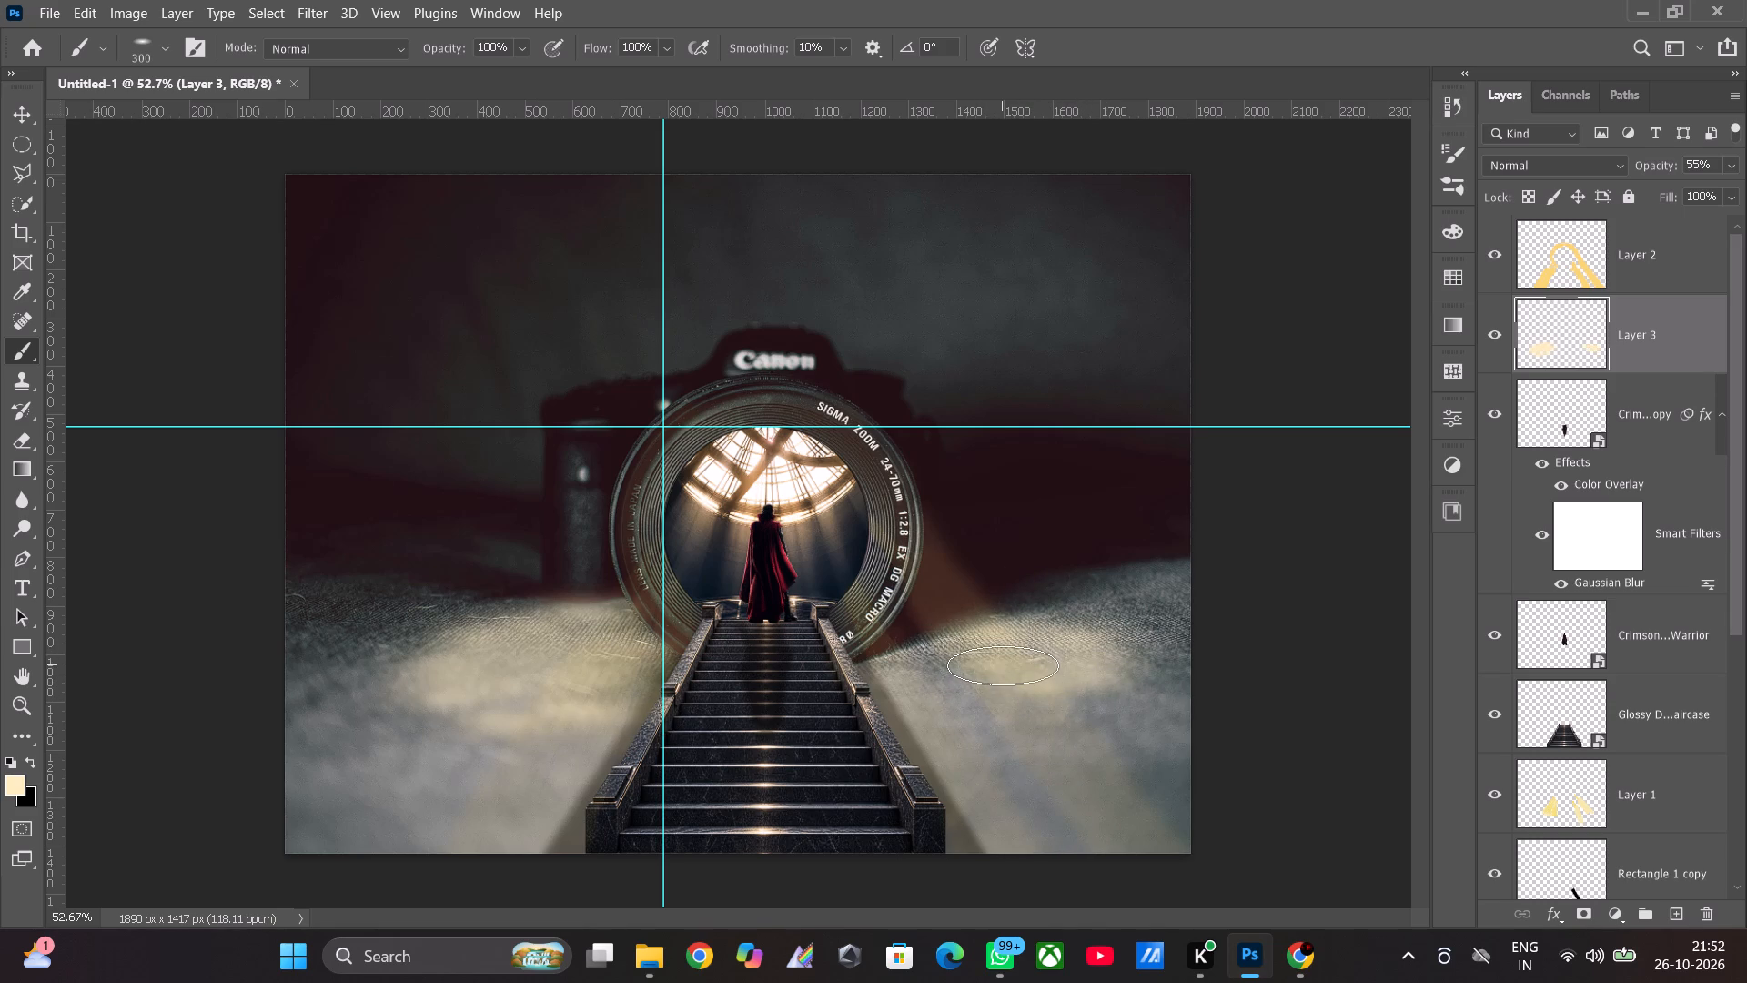
{"action": "left_click_drag", "start_coordinate": [1061, 703], "coordinate": [1077, 714]}
{"action": "left_click_drag", "start_coordinate": [1106, 694], "coordinate": [1094, 698]}
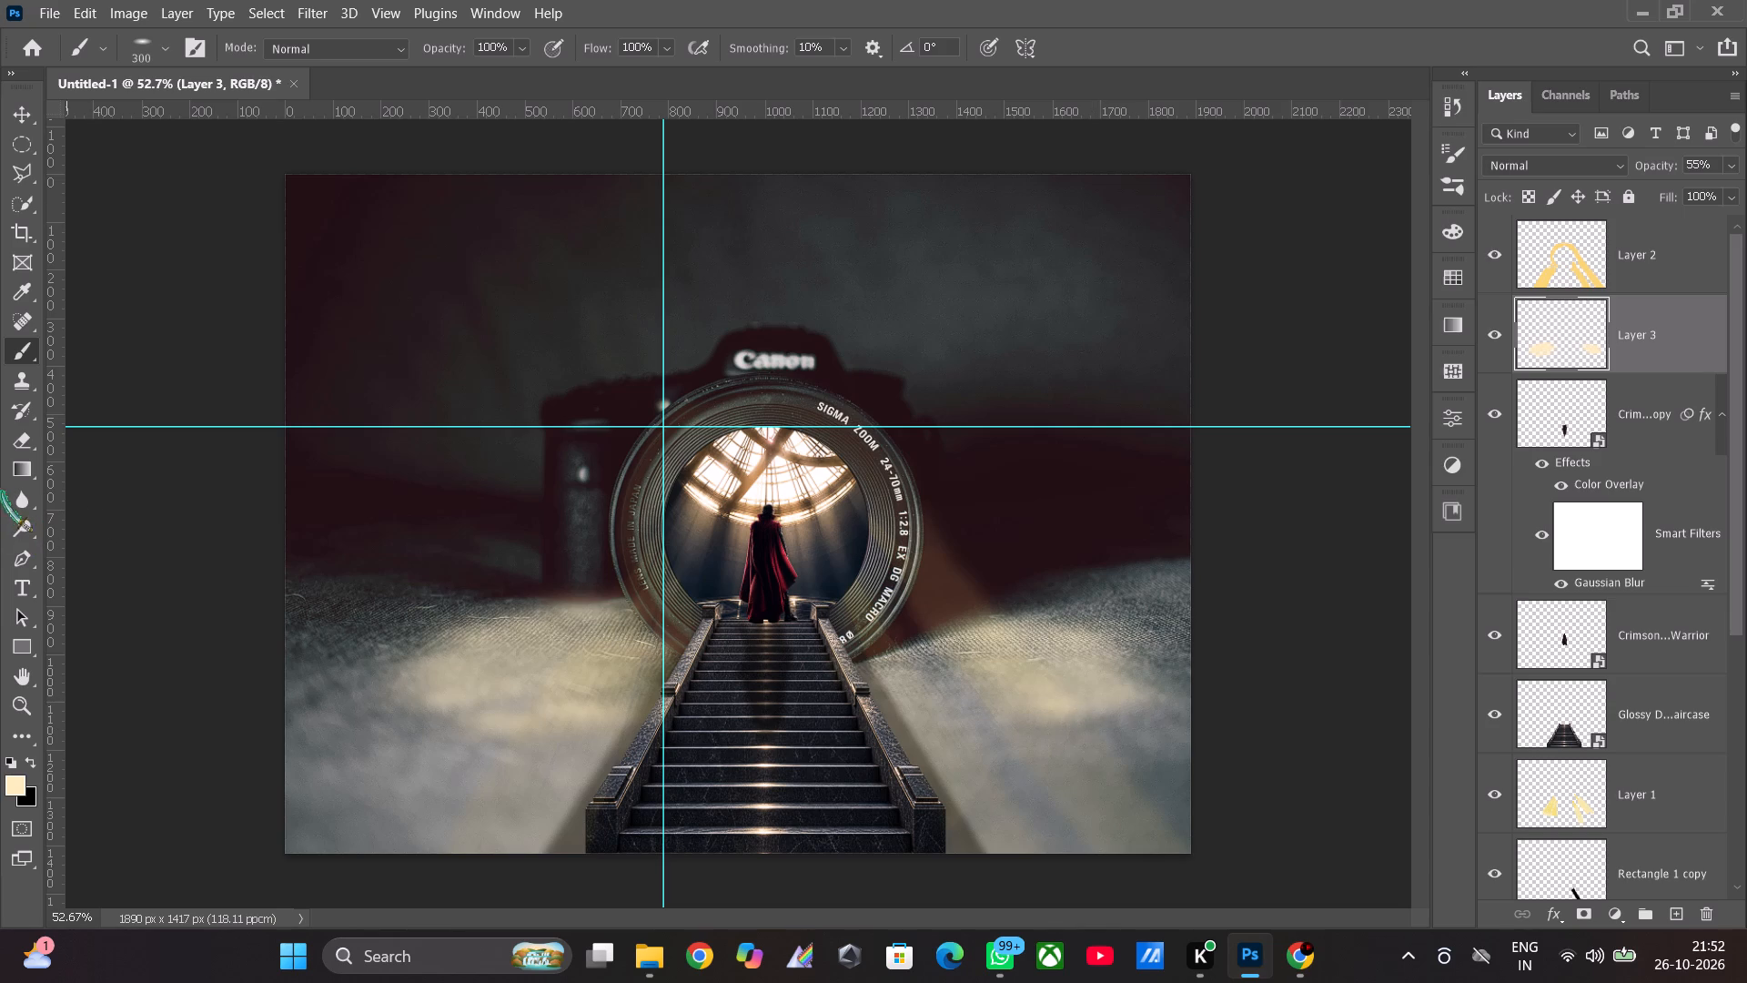
Switch to the Eraser with its hard round tip sized to 67 px.
{"action": "left_click", "coordinate": [21, 435]}
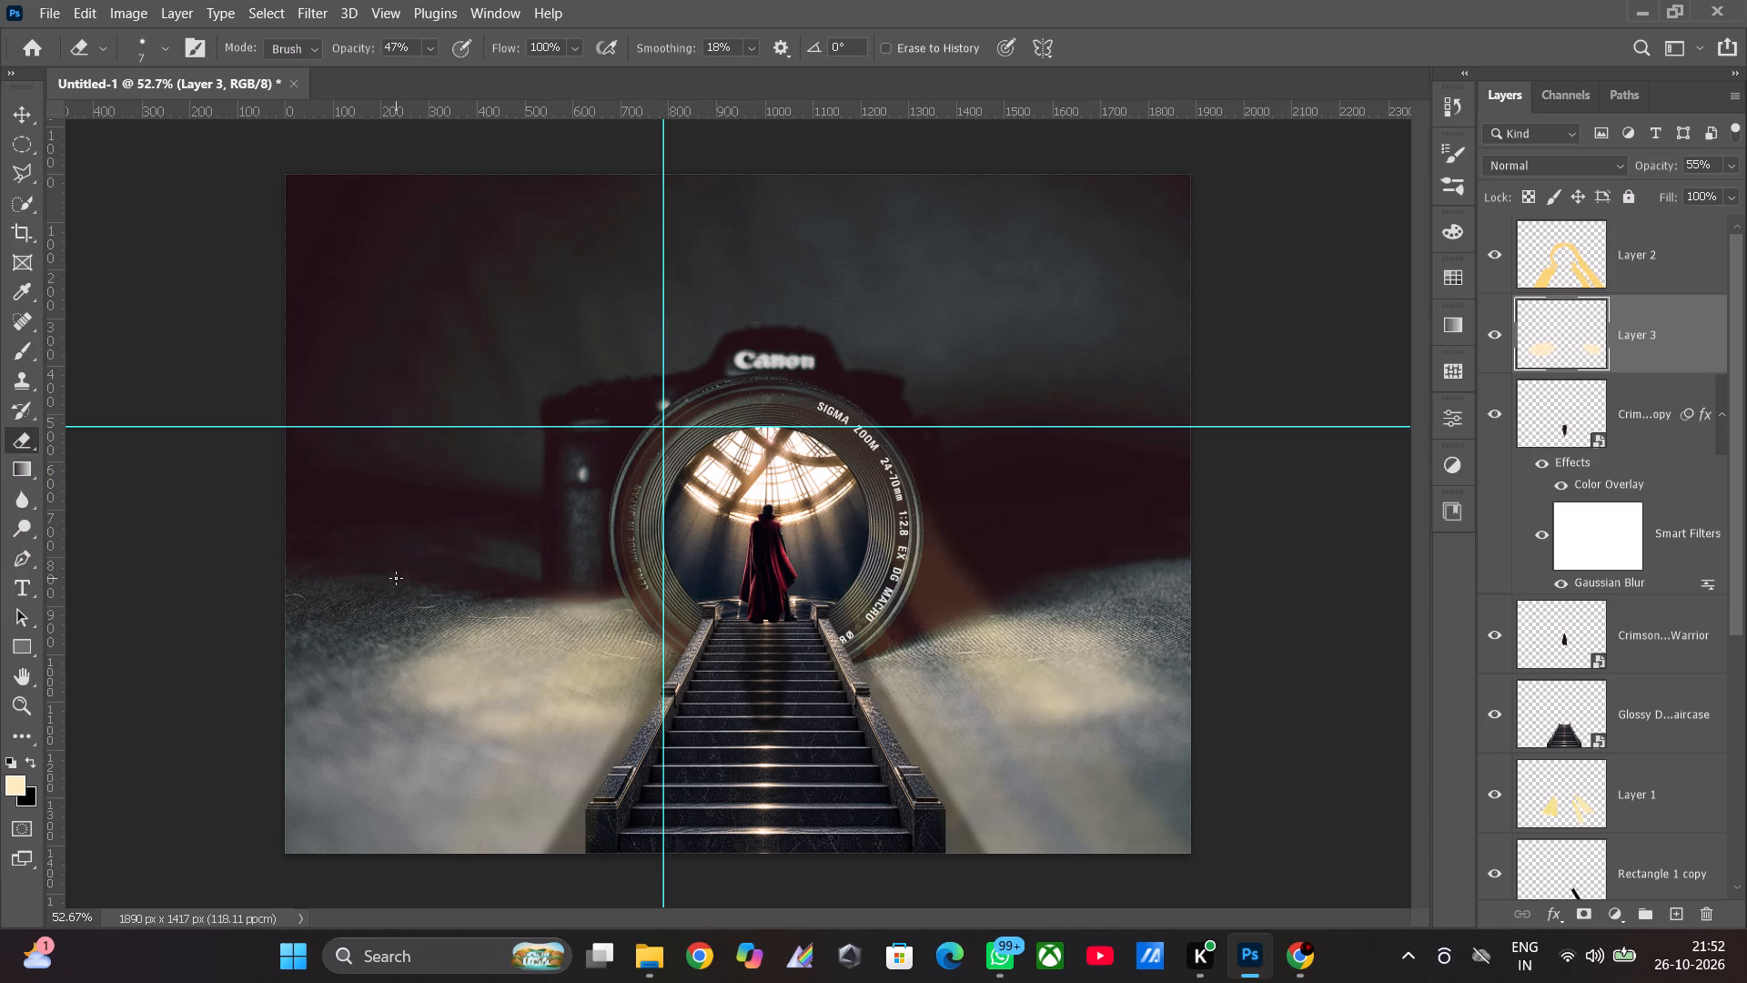
{"action": "left_click", "coordinate": [165, 47]}
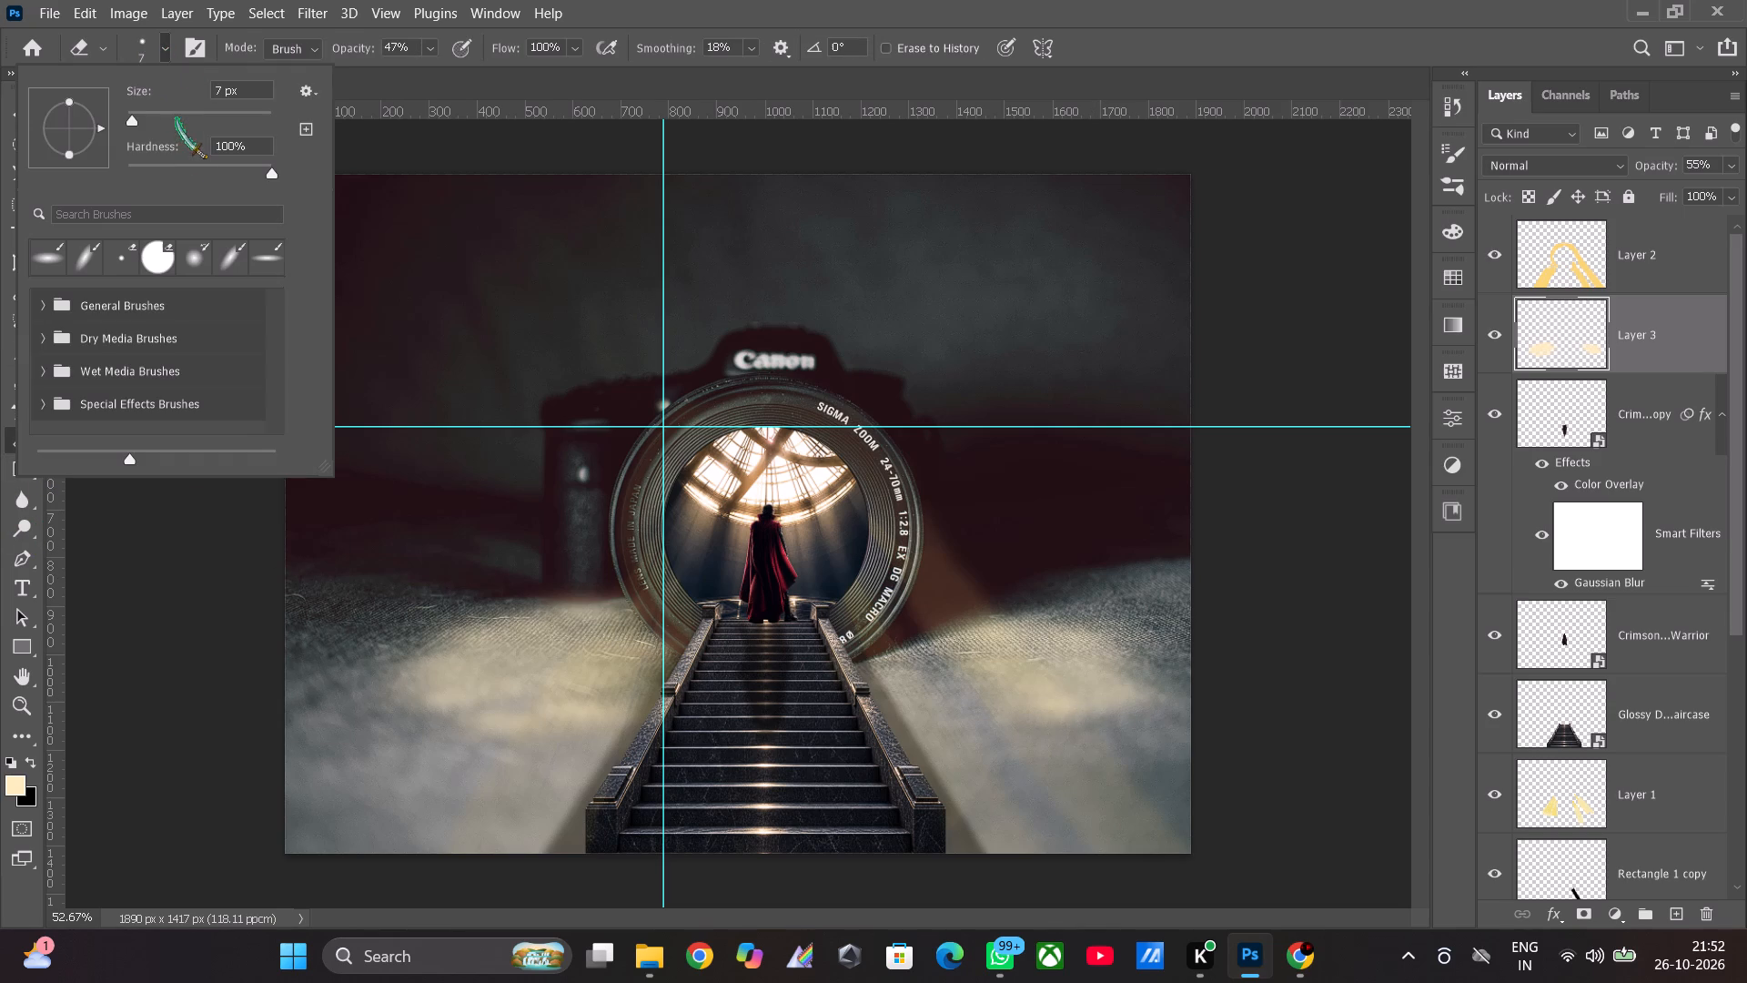
{"action": "left_click", "coordinate": [177, 118]}
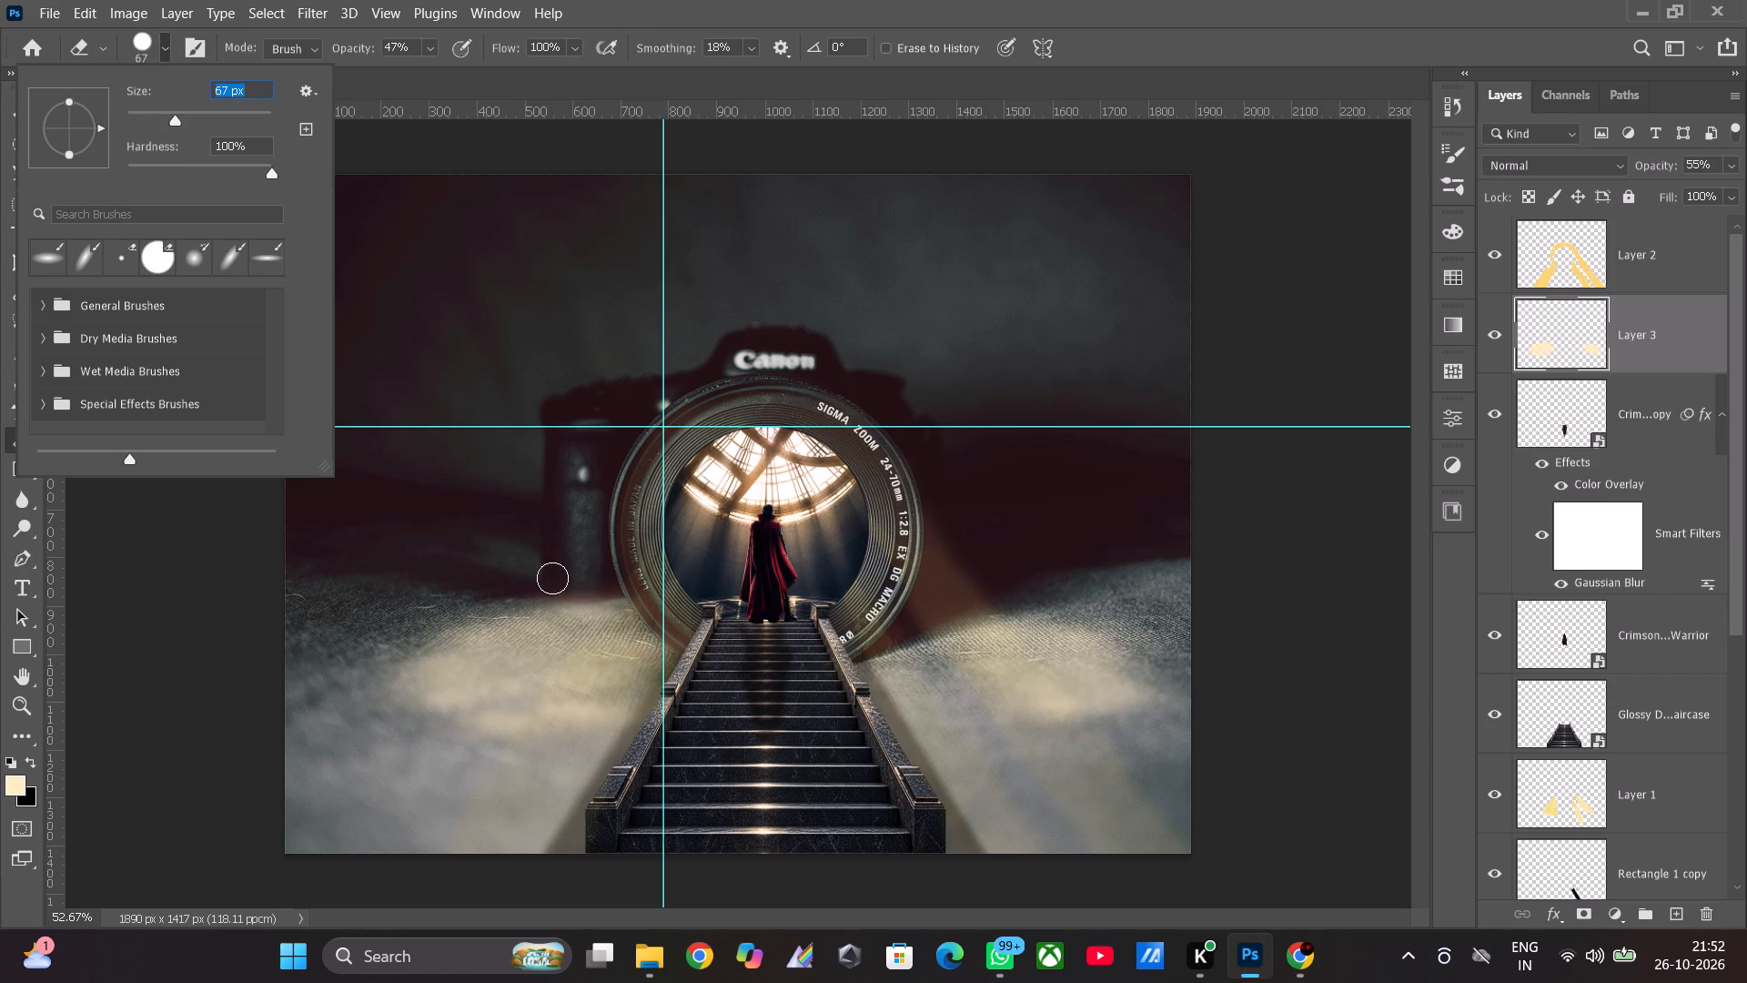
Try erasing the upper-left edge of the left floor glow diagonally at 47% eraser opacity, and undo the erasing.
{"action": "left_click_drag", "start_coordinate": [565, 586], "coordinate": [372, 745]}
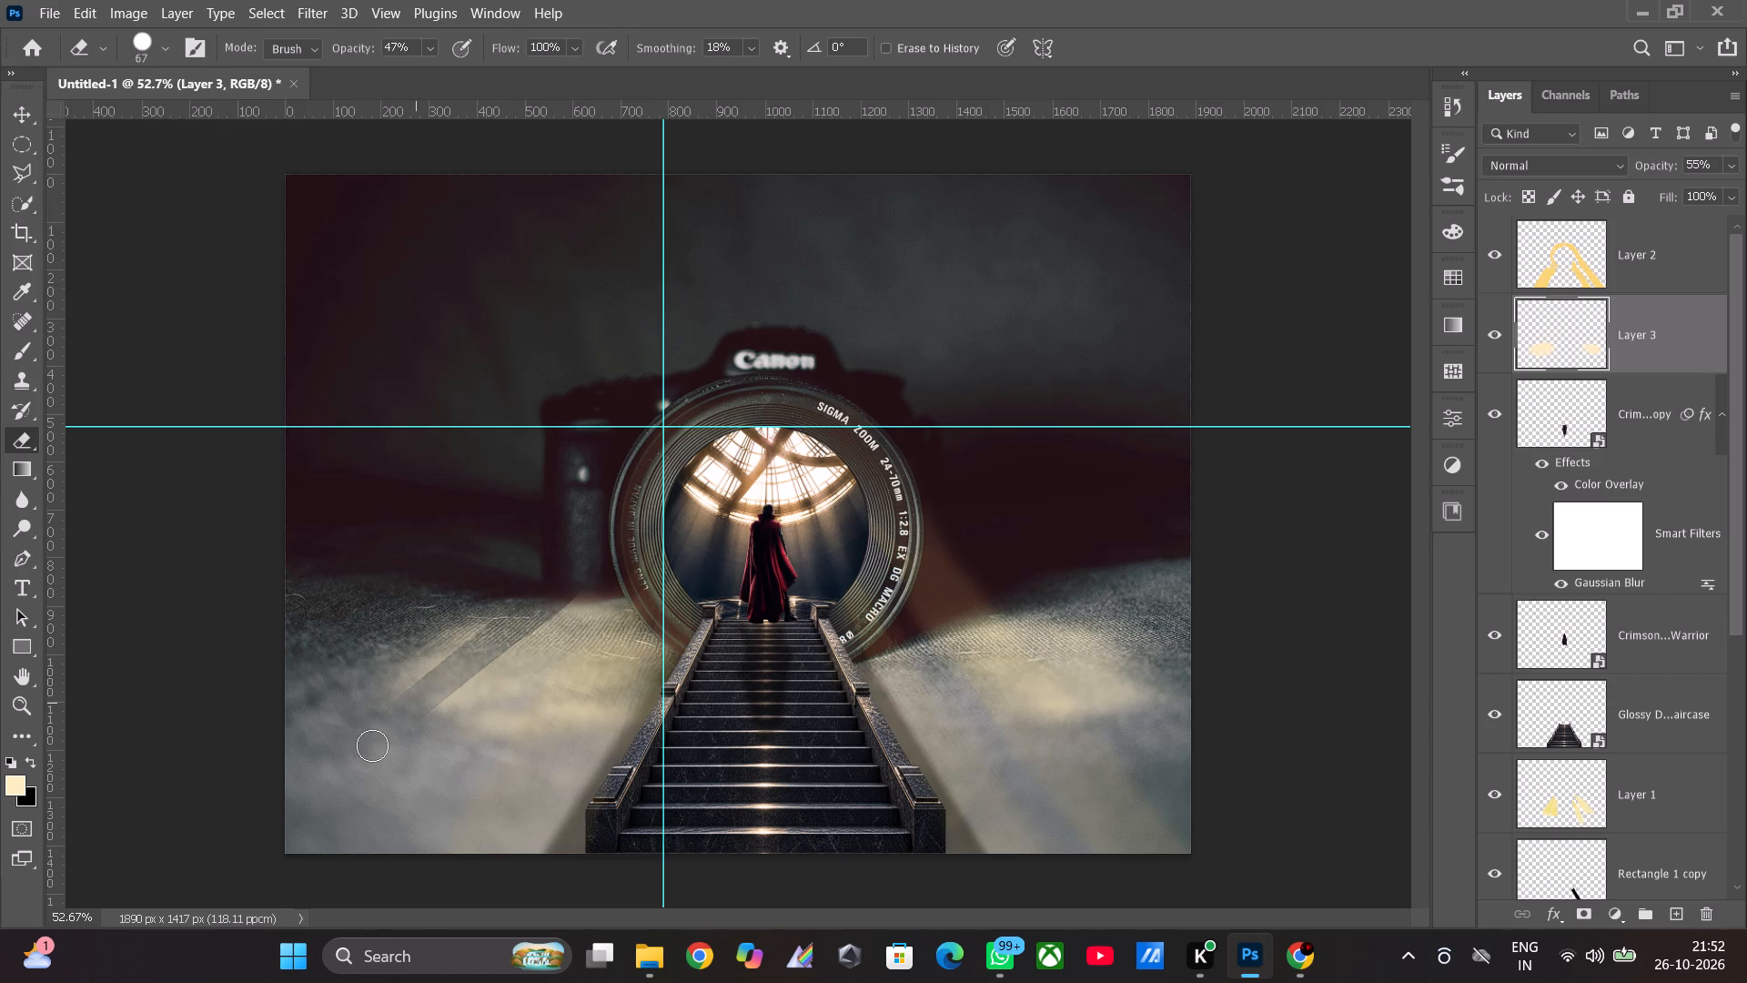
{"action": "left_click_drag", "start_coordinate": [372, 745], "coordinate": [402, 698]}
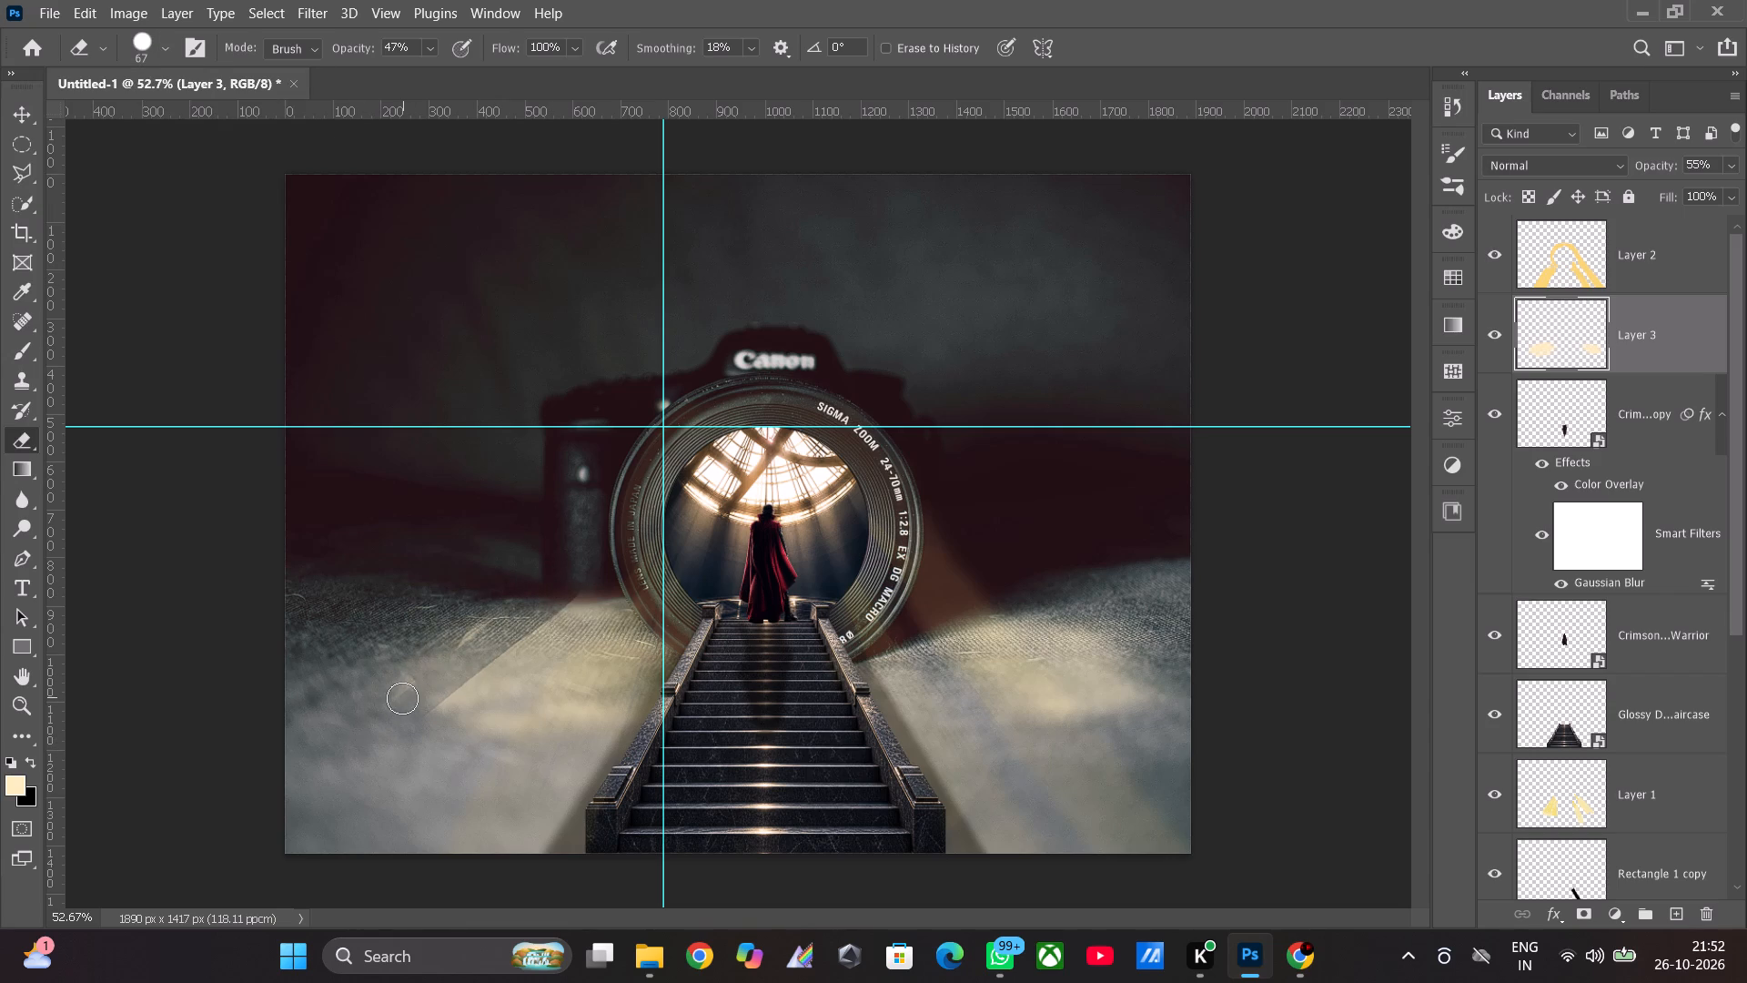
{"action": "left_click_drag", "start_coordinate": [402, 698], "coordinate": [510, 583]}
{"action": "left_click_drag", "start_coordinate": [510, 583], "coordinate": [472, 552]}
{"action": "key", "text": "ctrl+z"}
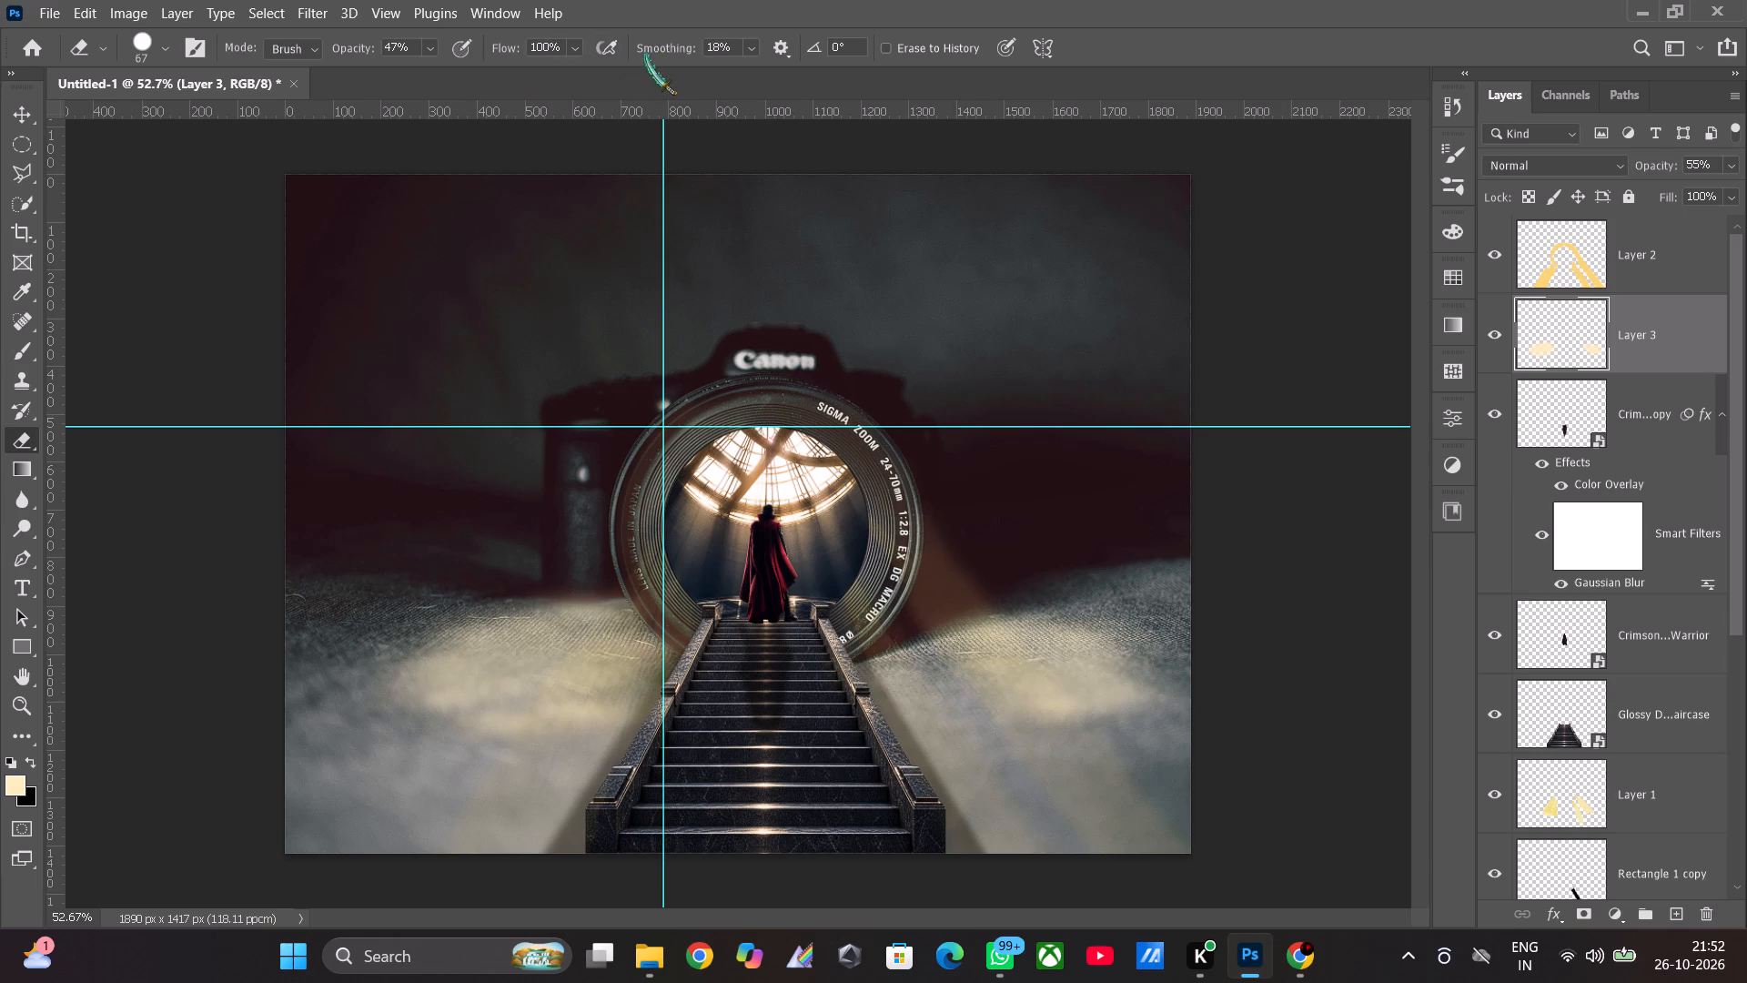
Set the Eraser's opacity to 13%.
{"action": "left_click", "coordinate": [437, 48]}
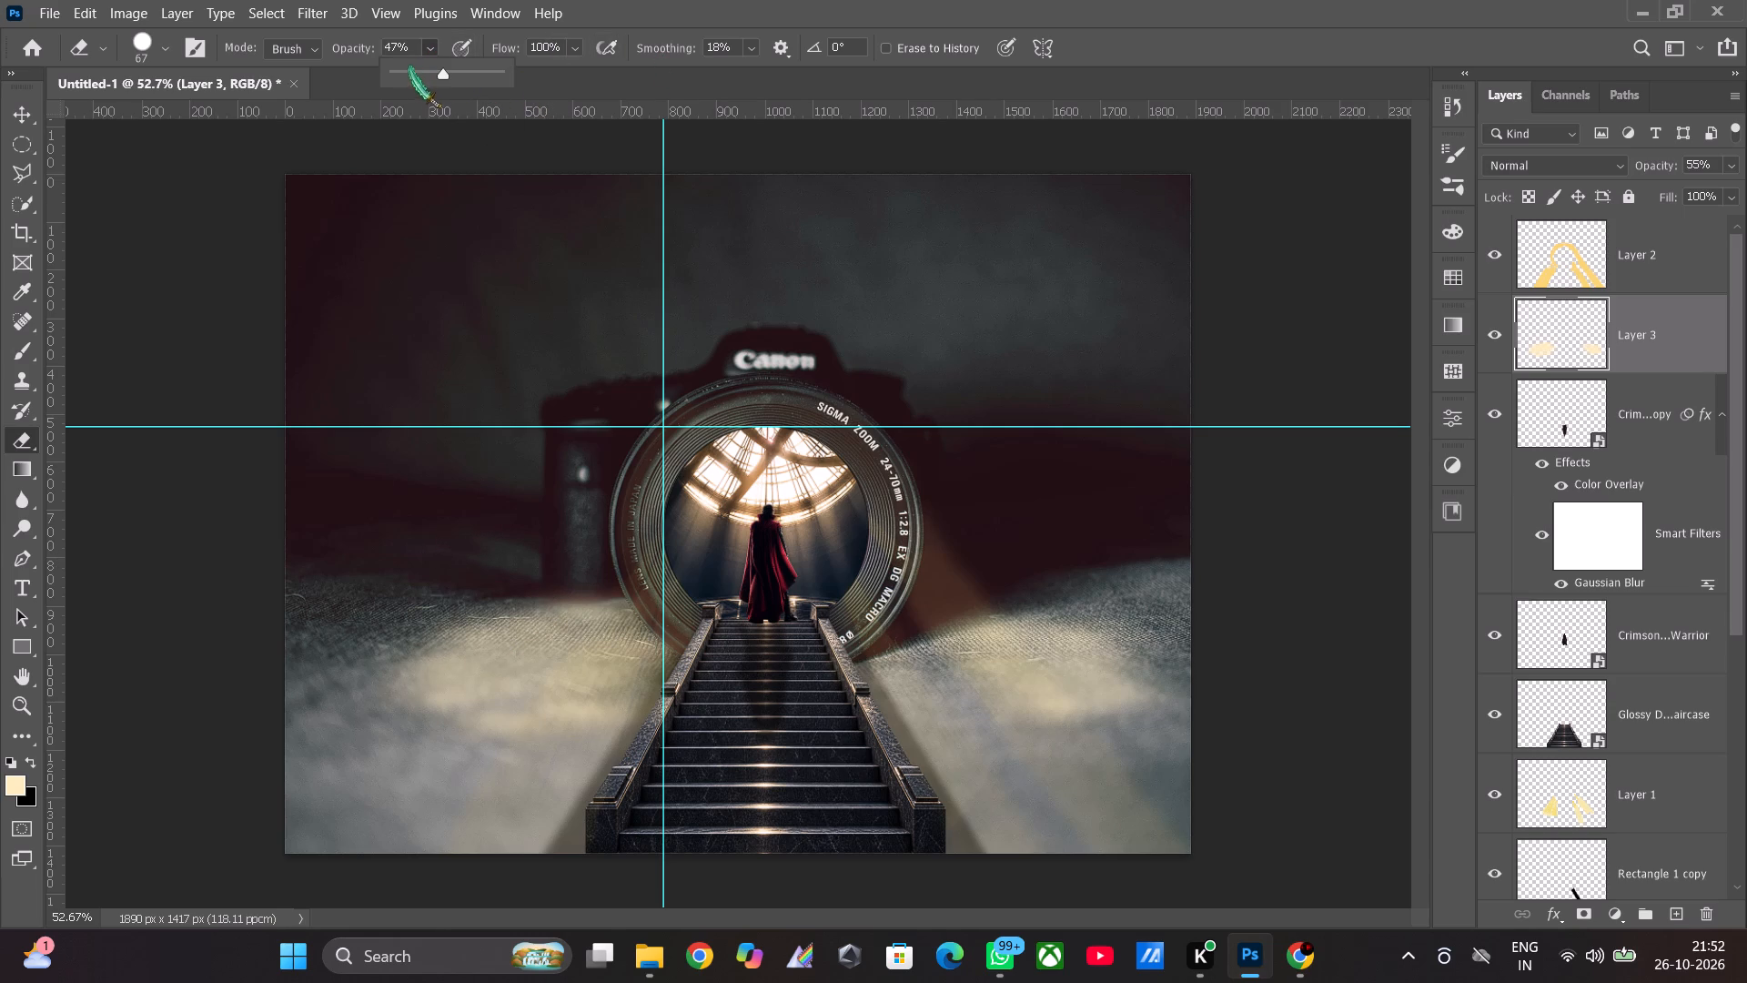
{"action": "left_click", "coordinate": [409, 69]}
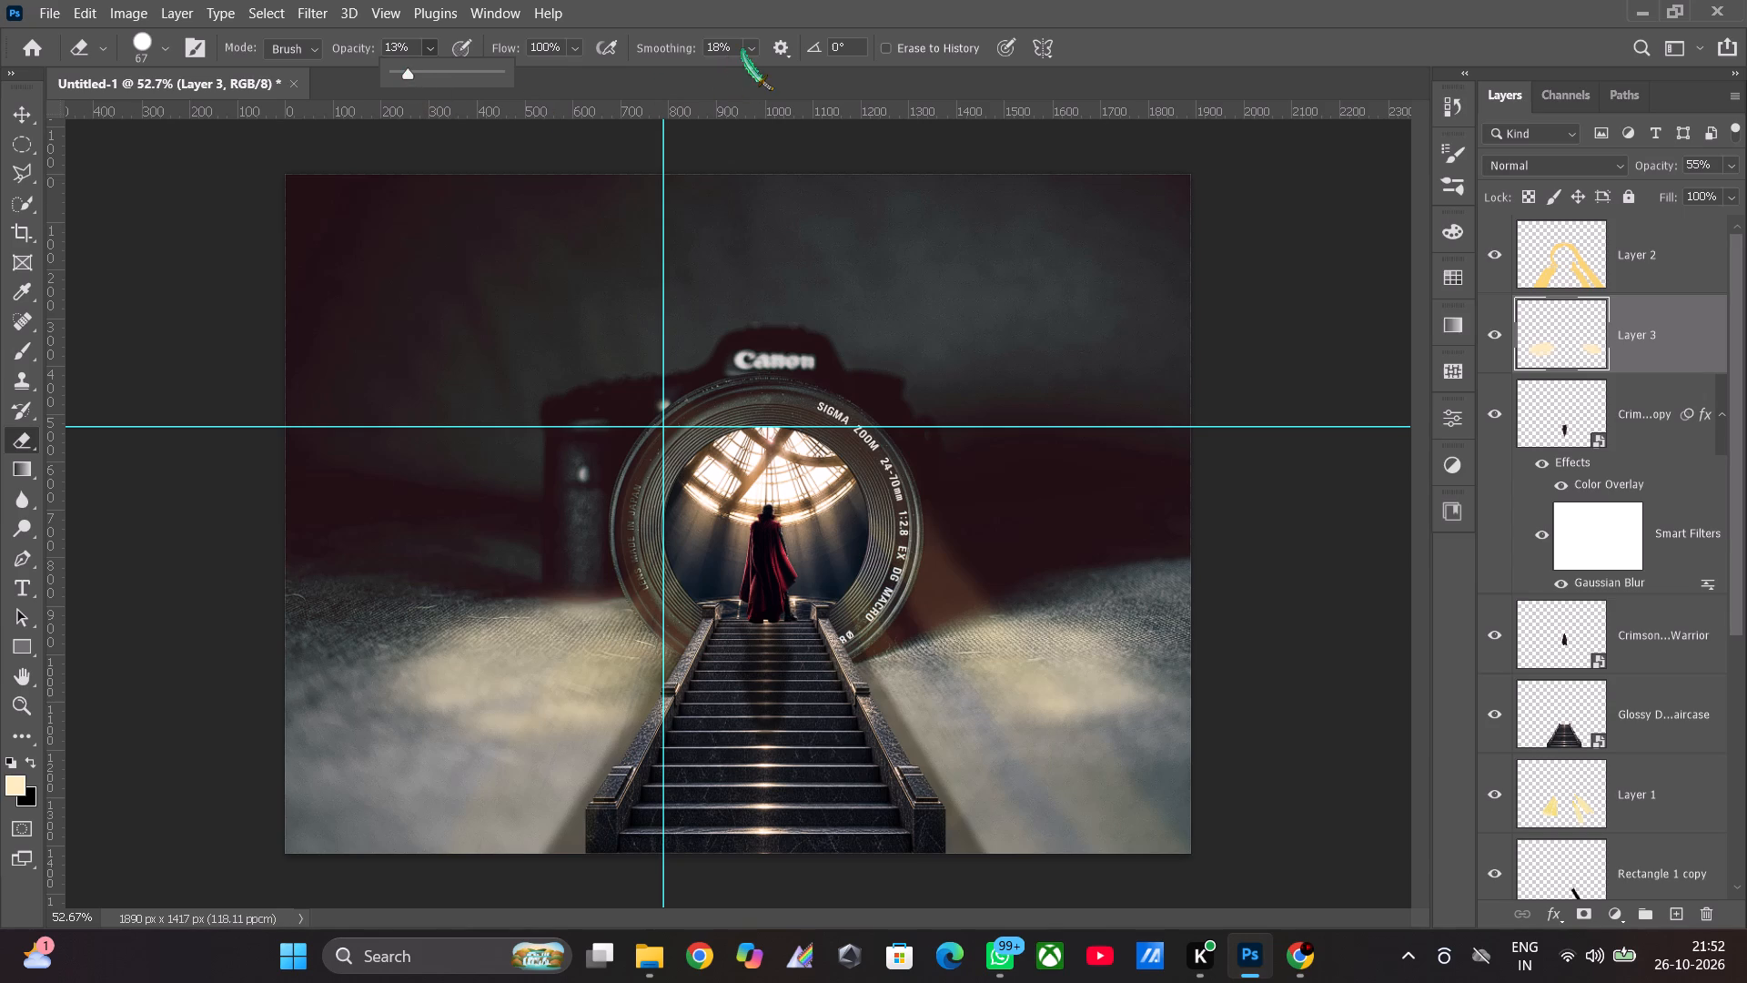
Set the Eraser's smoothing to 54% and lightly erase the upper-left edge of the left floor glow on Layer 3.
{"action": "left_click", "coordinate": [742, 48]}
{"action": "left_click", "coordinate": [796, 78]}
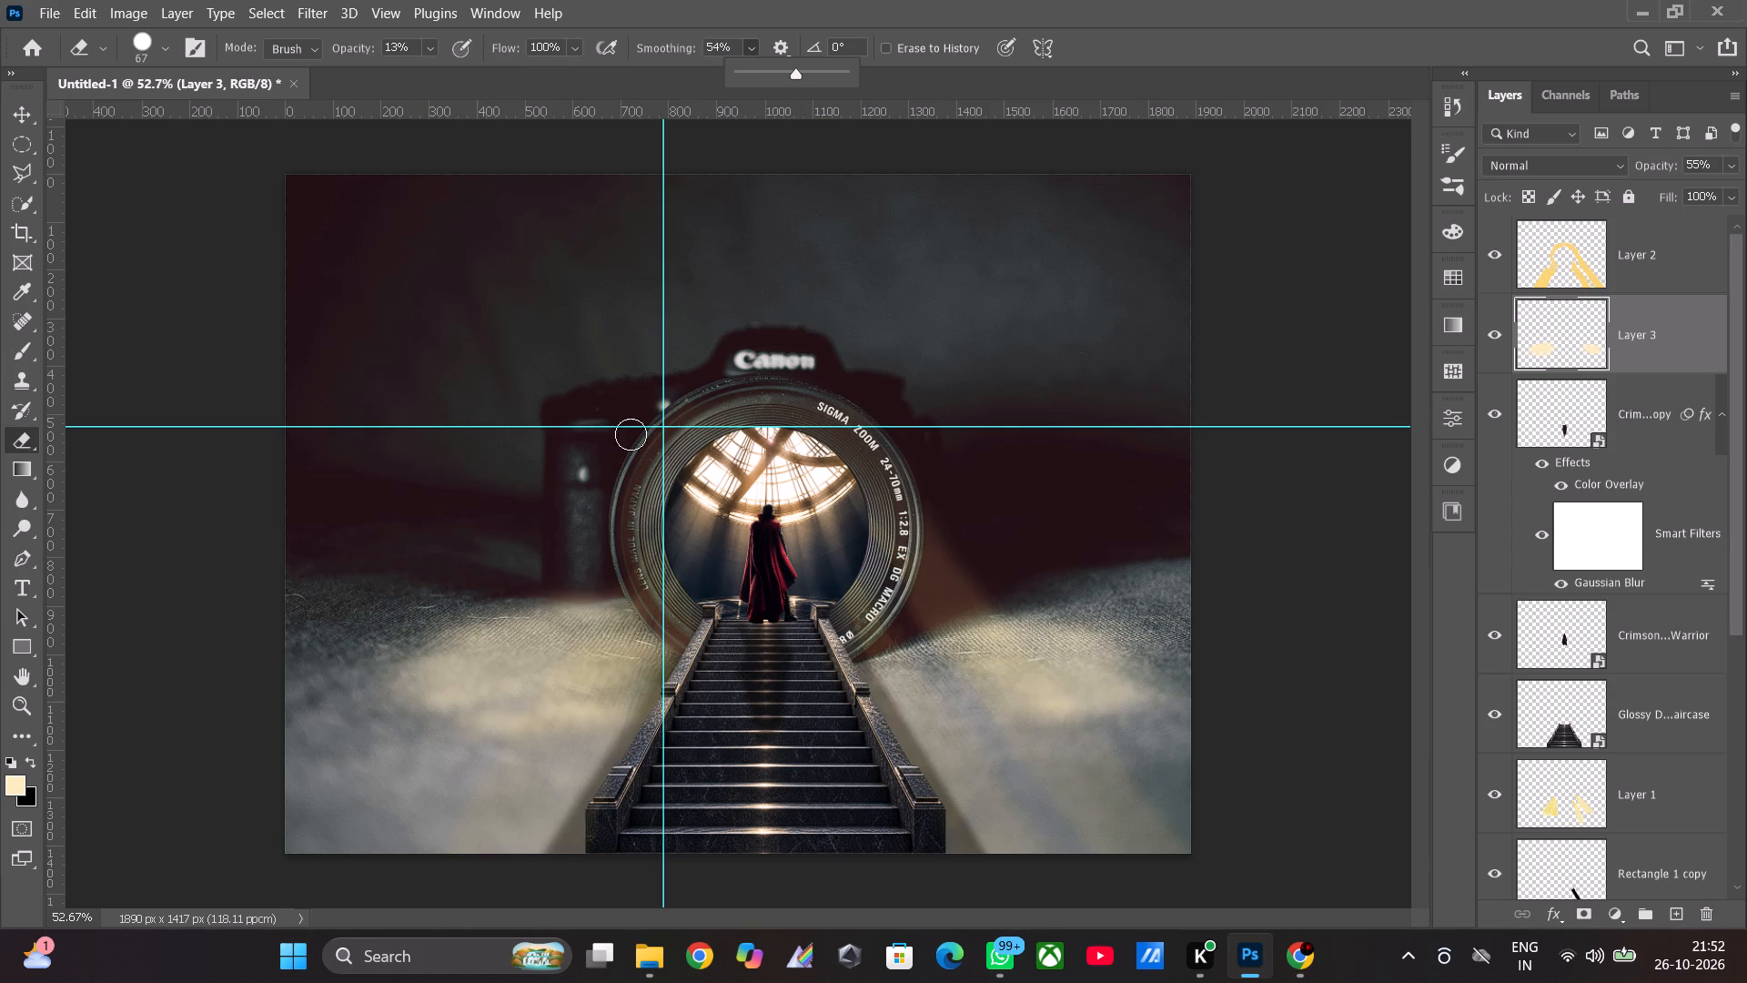
{"action": "left_click_drag", "start_coordinate": [530, 572], "coordinate": [519, 576]}
{"action": "left_click_drag", "start_coordinate": [519, 576], "coordinate": [495, 597]}
{"action": "left_click_drag", "start_coordinate": [495, 597], "coordinate": [316, 709]}
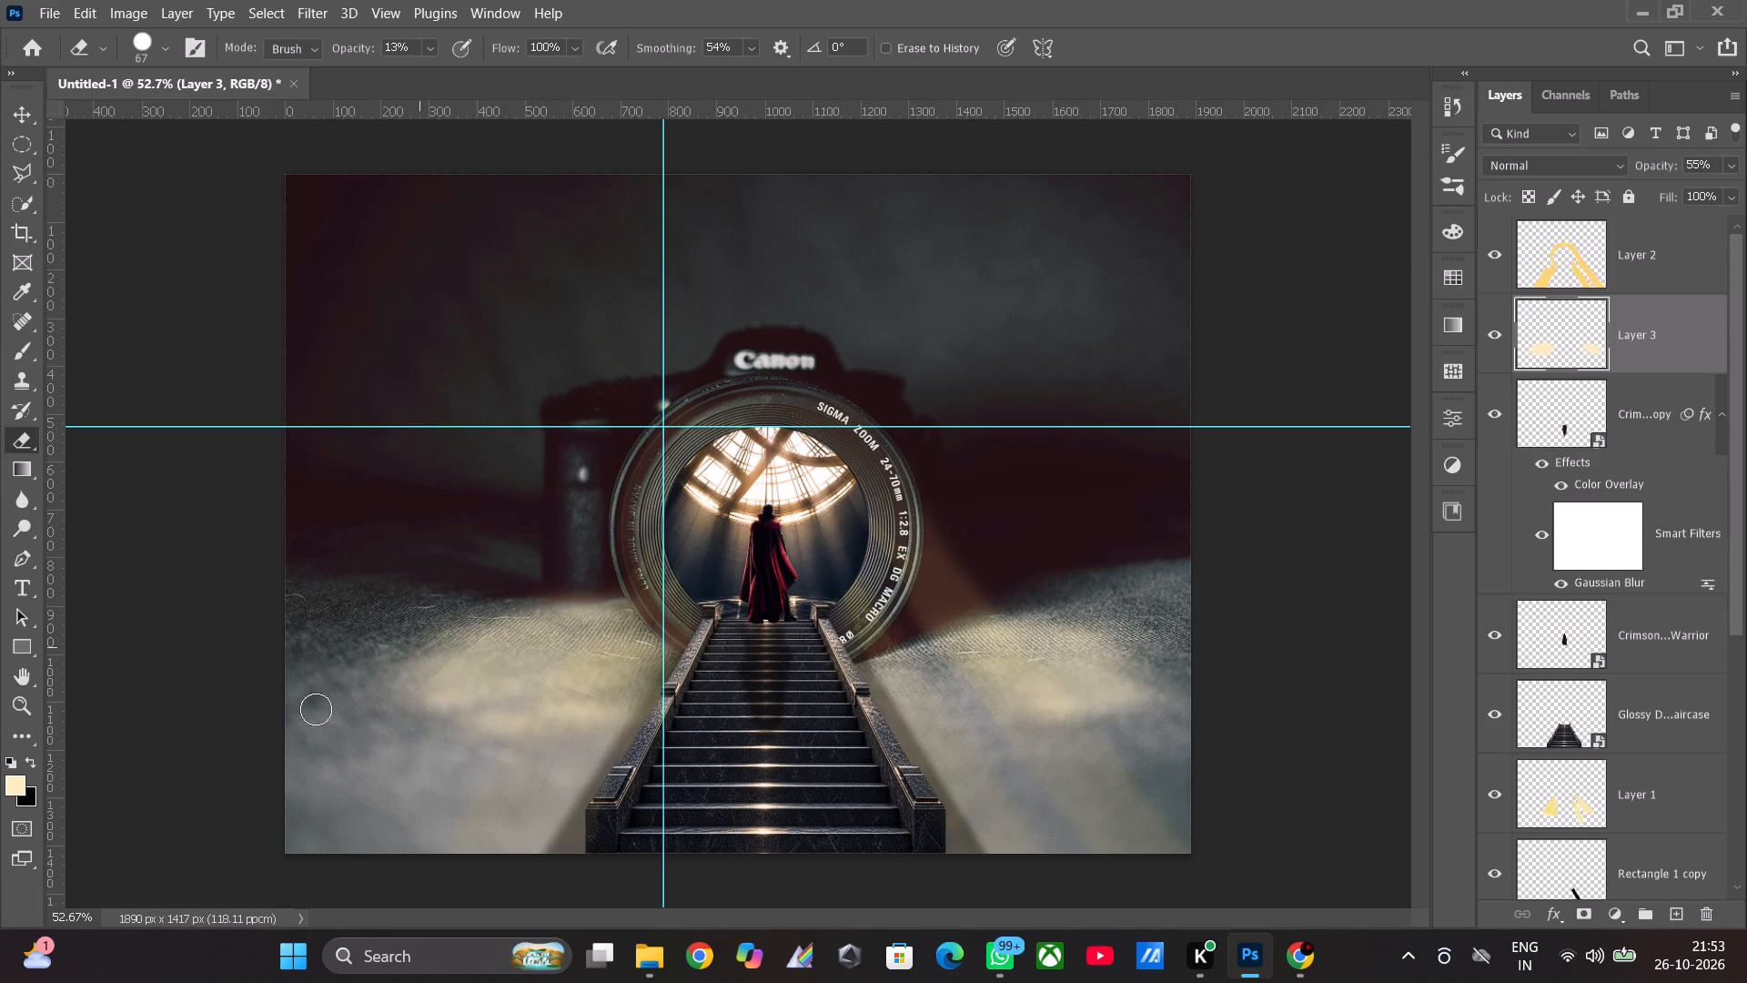
{"action": "left_click_drag", "start_coordinate": [316, 709], "coordinate": [432, 609]}
{"action": "left_click_drag", "start_coordinate": [489, 599], "coordinate": [454, 629]}
{"action": "left_click_drag", "start_coordinate": [472, 623], "coordinate": [432, 644]}
{"action": "left_click_drag", "start_coordinate": [447, 644], "coordinate": [426, 653]}
{"action": "left_click", "coordinate": [438, 650]}
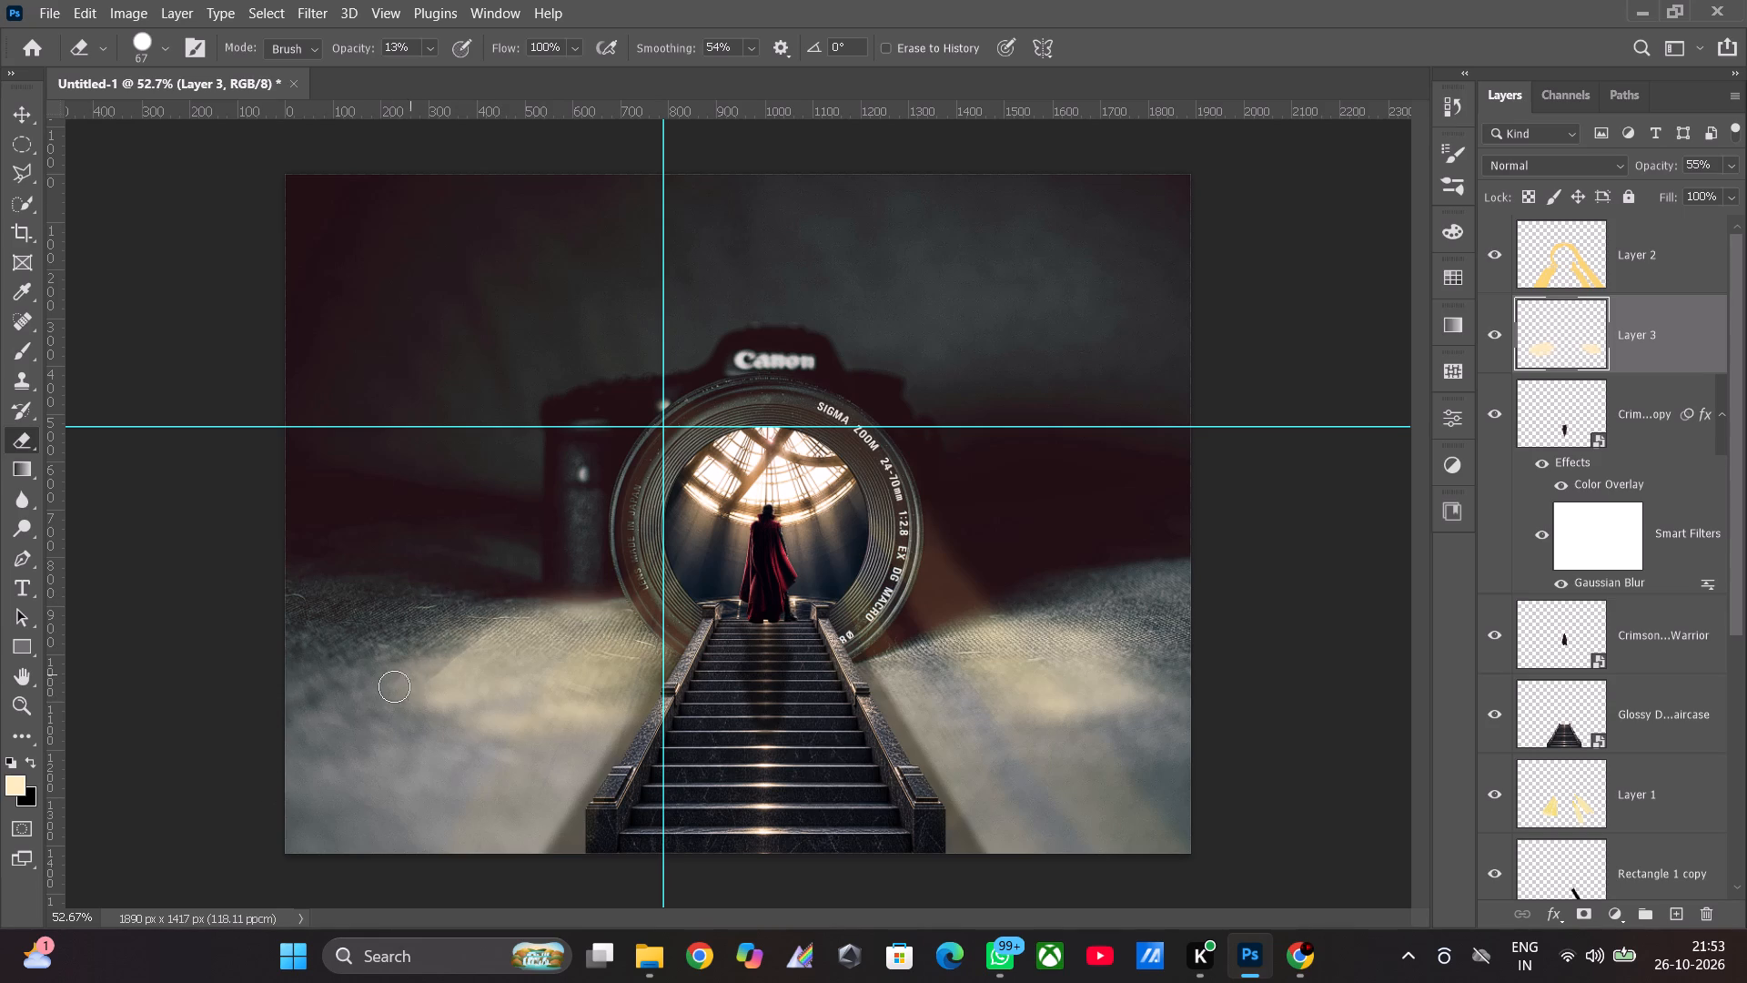
{"action": "left_click_drag", "start_coordinate": [442, 654], "coordinate": [410, 660]}
{"action": "left_click_drag", "start_coordinate": [436, 652], "coordinate": [446, 634]}
{"action": "left_click_drag", "start_coordinate": [480, 615], "coordinate": [449, 610]}
{"action": "left_click_drag", "start_coordinate": [485, 605], "coordinate": [459, 625]}
{"action": "left_click_drag", "start_coordinate": [500, 604], "coordinate": [434, 631]}
{"action": "left_click_drag", "start_coordinate": [504, 597], "coordinate": [459, 630]}
Erase longer faint diagonal strokes along the left glow's upper boundary, from the lens base out to its far-left end.
{"action": "left_click_drag", "start_coordinate": [526, 600], "coordinate": [450, 645]}
{"action": "left_click_drag", "start_coordinate": [526, 616], "coordinate": [519, 631]}
{"action": "left_click_drag", "start_coordinate": [581, 596], "coordinate": [406, 683]}
{"action": "left_click_drag", "start_coordinate": [543, 614], "coordinate": [500, 633]}
{"action": "left_click_drag", "start_coordinate": [545, 607], "coordinate": [464, 654]}
{"action": "left_click_drag", "start_coordinate": [589, 597], "coordinate": [454, 633]}
{"action": "left_click_drag", "start_coordinate": [502, 611], "coordinate": [480, 630]}
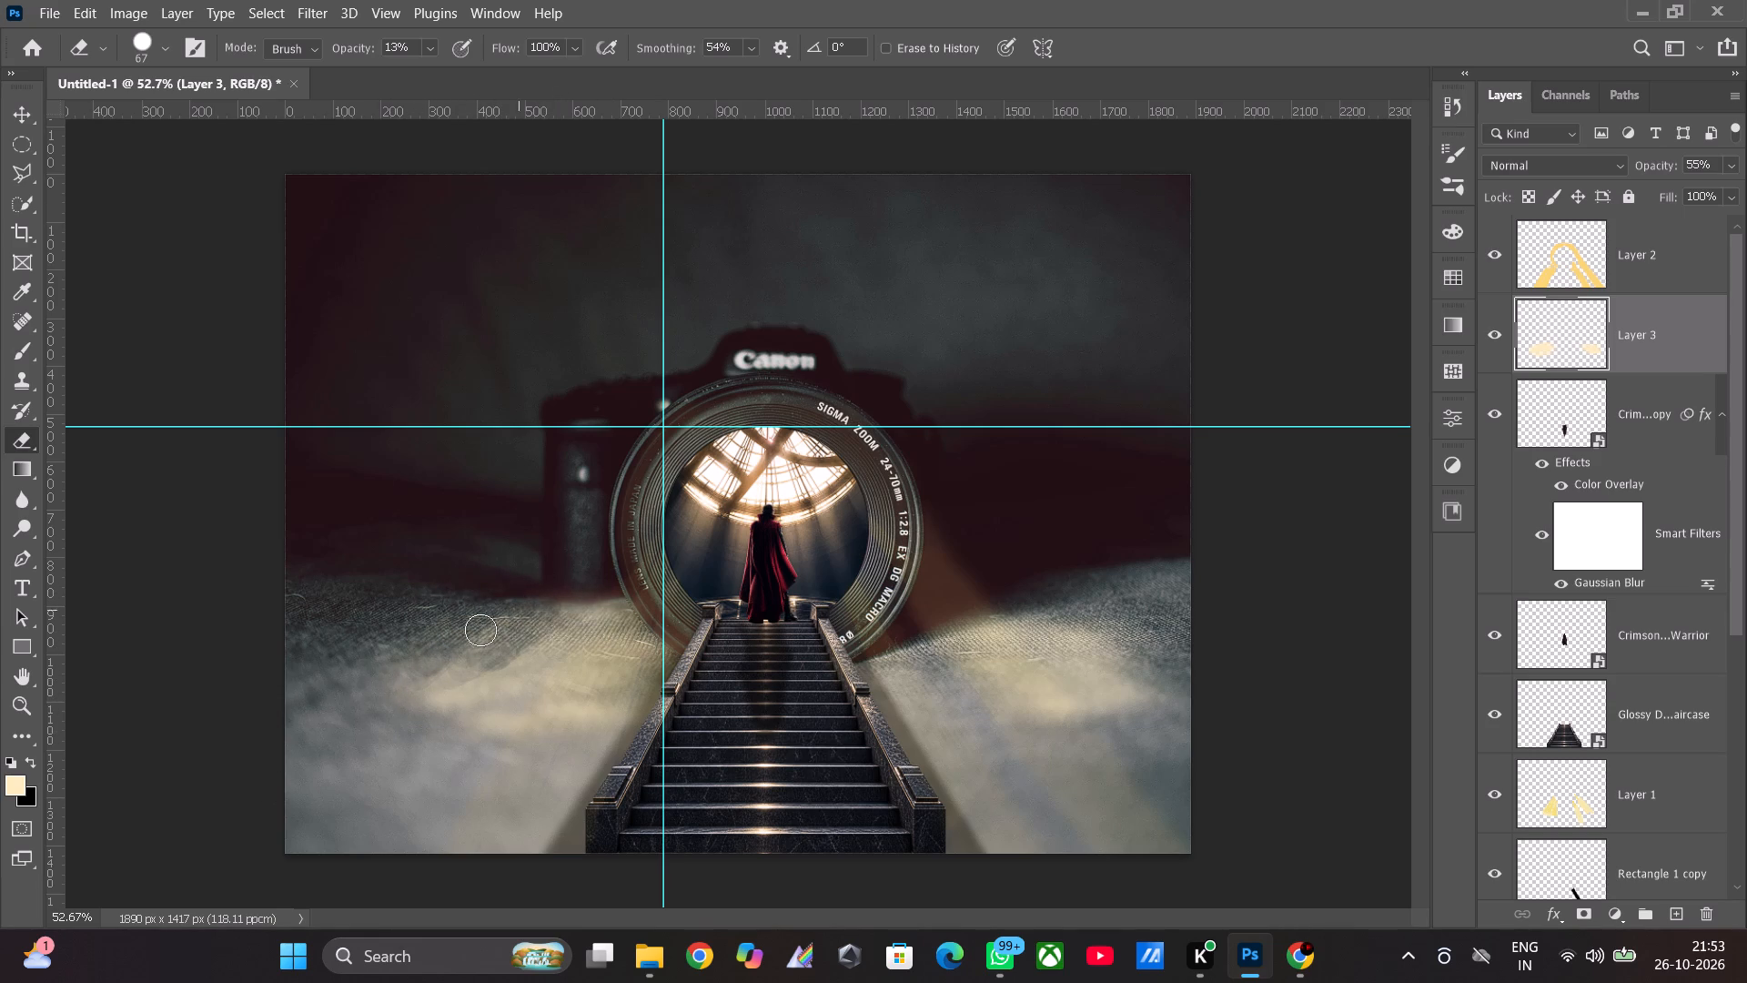
{"action": "left_click_drag", "start_coordinate": [480, 630], "coordinate": [478, 633]}
{"action": "left_click_drag", "start_coordinate": [605, 594], "coordinate": [394, 657]}
{"action": "left_click_drag", "start_coordinate": [459, 633], "coordinate": [497, 613]}
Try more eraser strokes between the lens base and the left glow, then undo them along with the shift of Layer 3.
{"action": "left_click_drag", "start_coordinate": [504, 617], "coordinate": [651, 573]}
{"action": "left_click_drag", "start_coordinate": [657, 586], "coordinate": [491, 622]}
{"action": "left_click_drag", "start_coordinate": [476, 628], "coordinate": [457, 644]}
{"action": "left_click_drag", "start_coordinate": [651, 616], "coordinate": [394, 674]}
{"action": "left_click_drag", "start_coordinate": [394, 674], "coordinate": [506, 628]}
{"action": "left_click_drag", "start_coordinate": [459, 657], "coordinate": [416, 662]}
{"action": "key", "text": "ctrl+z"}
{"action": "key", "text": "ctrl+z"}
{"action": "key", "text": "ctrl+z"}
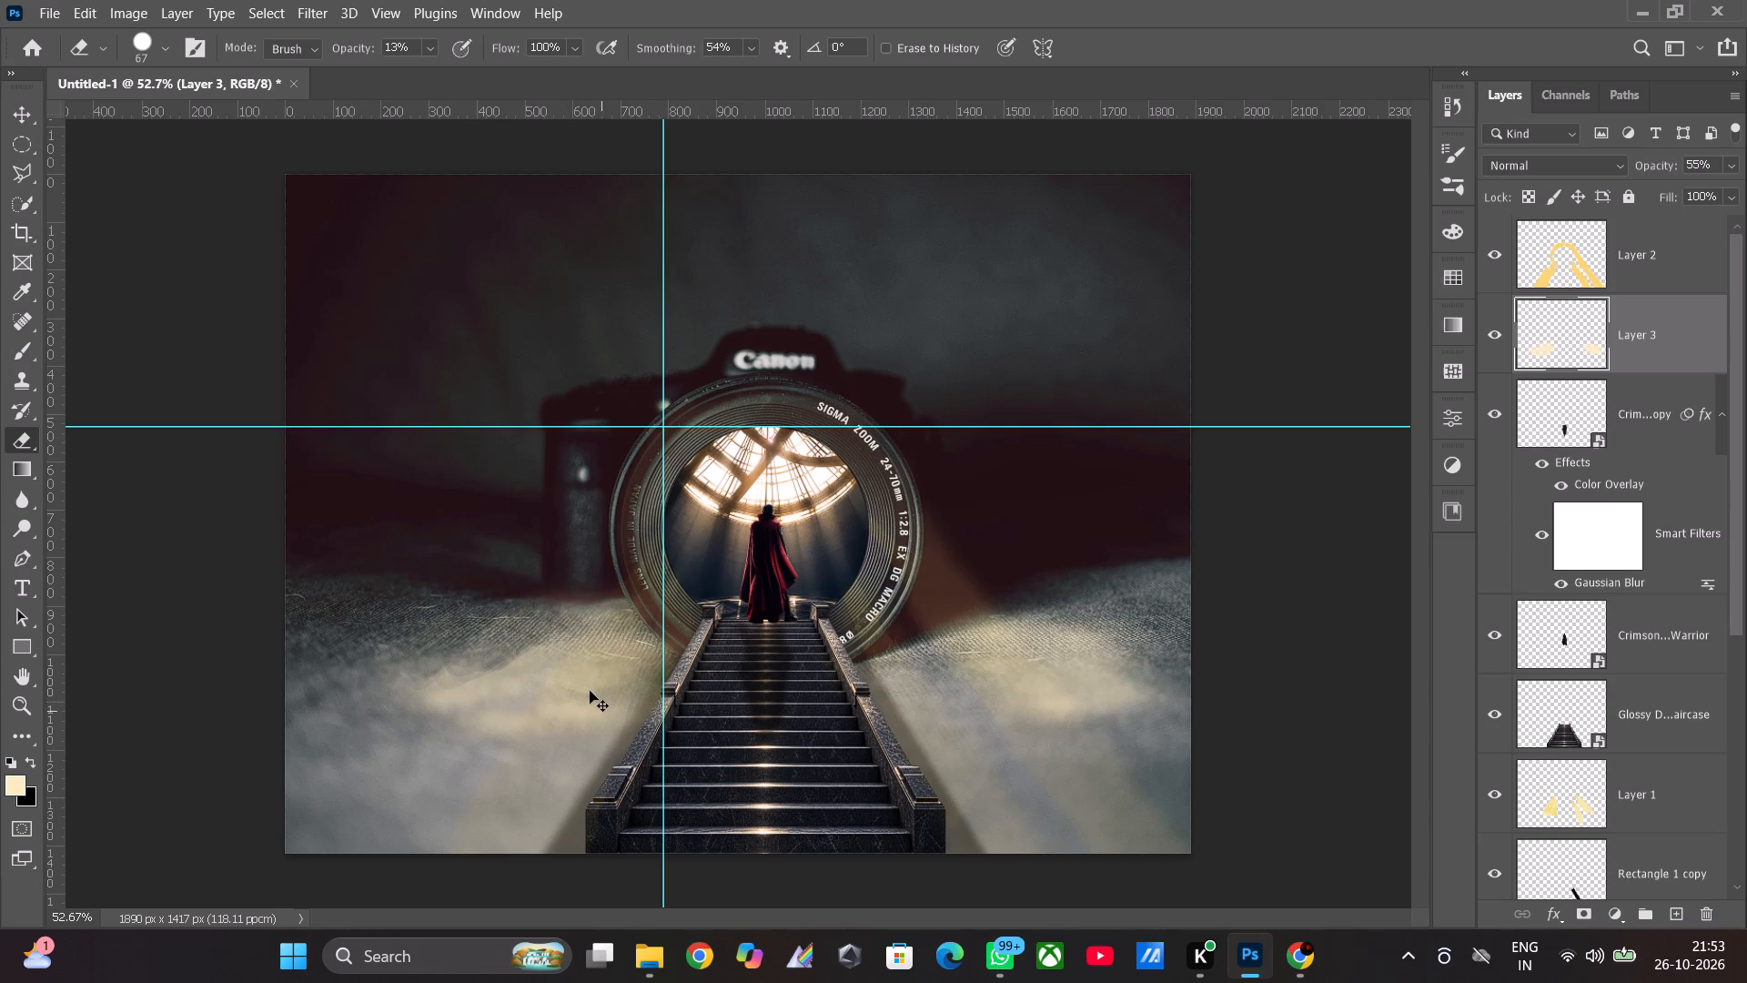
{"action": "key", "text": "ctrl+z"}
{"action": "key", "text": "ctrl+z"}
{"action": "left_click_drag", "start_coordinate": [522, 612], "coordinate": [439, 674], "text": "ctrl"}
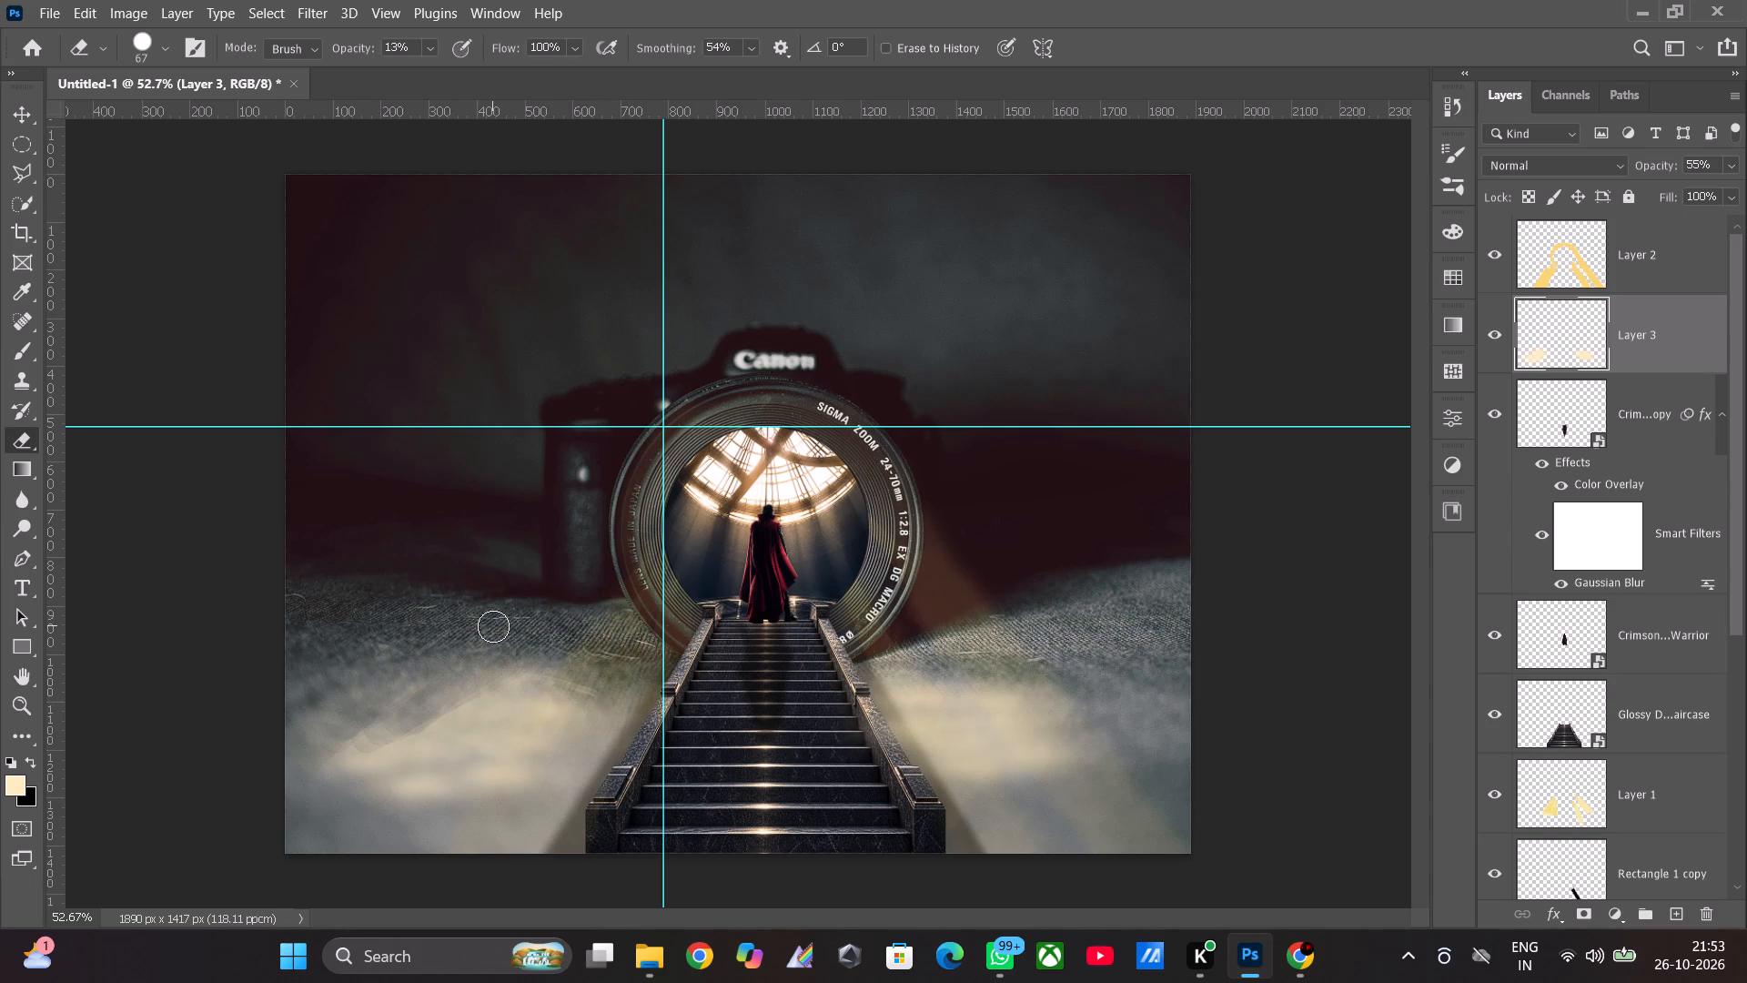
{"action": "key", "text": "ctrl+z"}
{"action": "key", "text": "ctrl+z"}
Erase faintly over the left floor glow's upper-left edge and along its top toward the base of the lens.
{"action": "left_click_drag", "start_coordinate": [505, 610], "coordinate": [437, 679]}
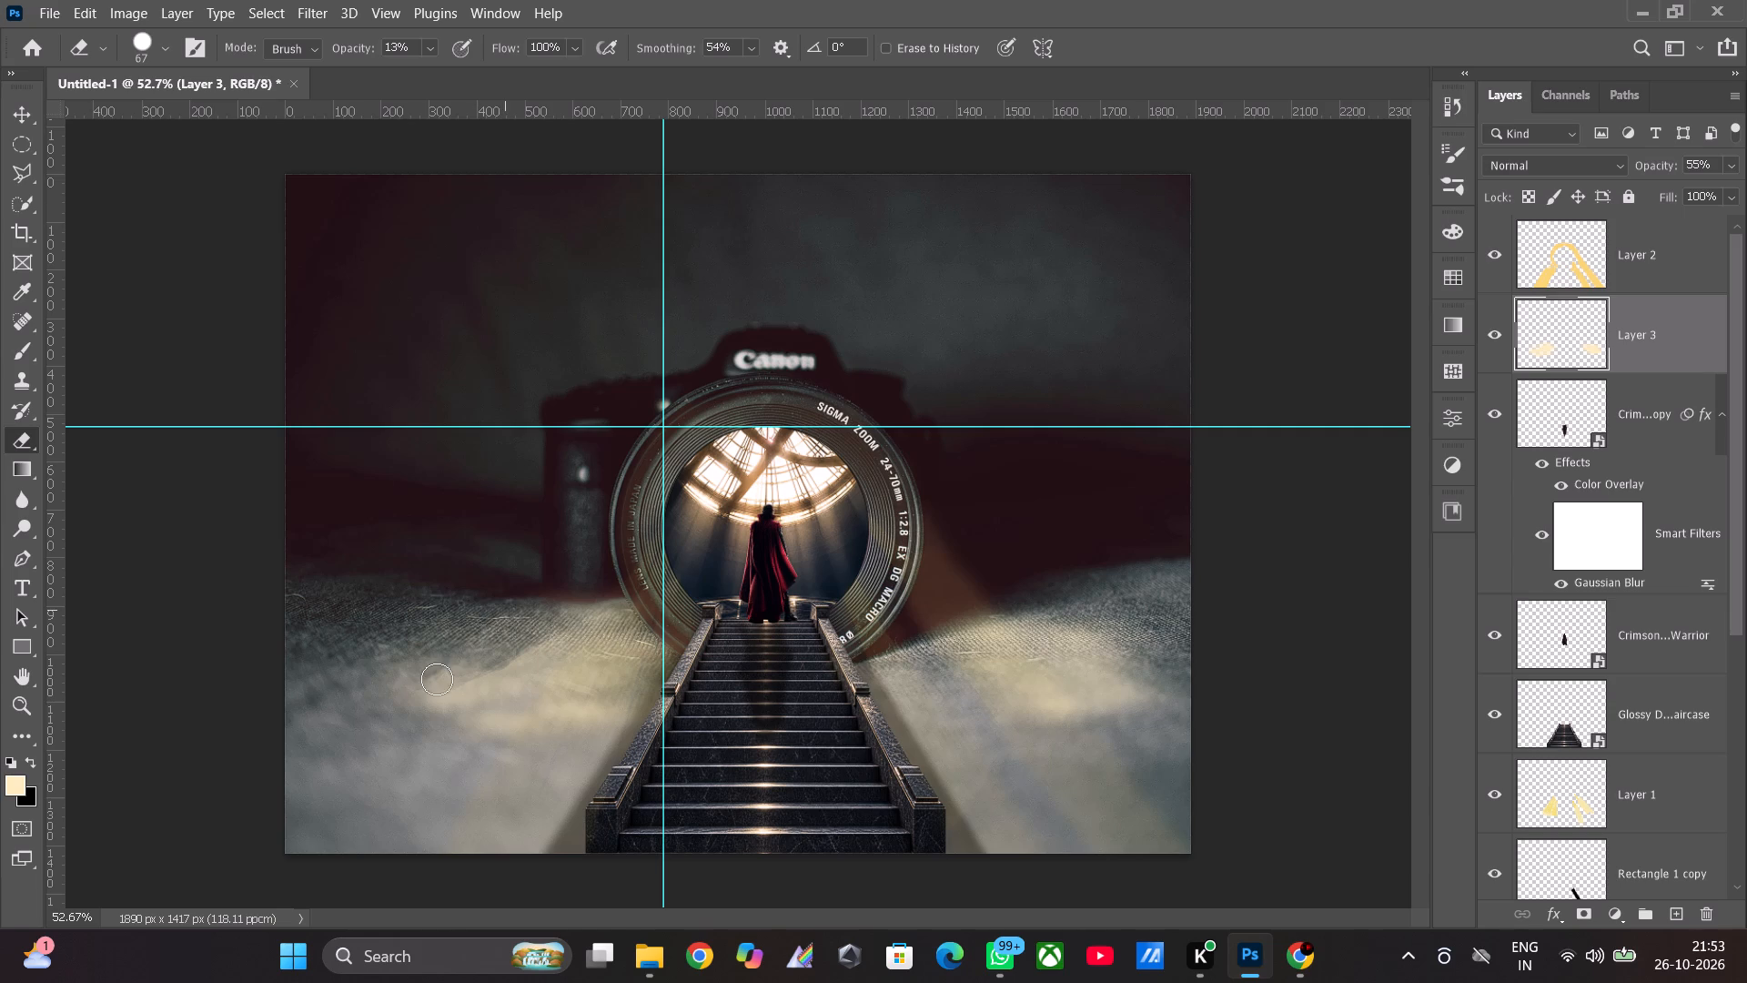
{"action": "left_click_drag", "start_coordinate": [437, 679], "coordinate": [461, 637]}
{"action": "left_click_drag", "start_coordinate": [409, 669], "coordinate": [418, 629]}
{"action": "left_click_drag", "start_coordinate": [429, 612], "coordinate": [431, 648]}
{"action": "left_click_drag", "start_coordinate": [509, 613], "coordinate": [423, 671]}
{"action": "left_click_drag", "start_coordinate": [443, 650], "coordinate": [389, 701]}
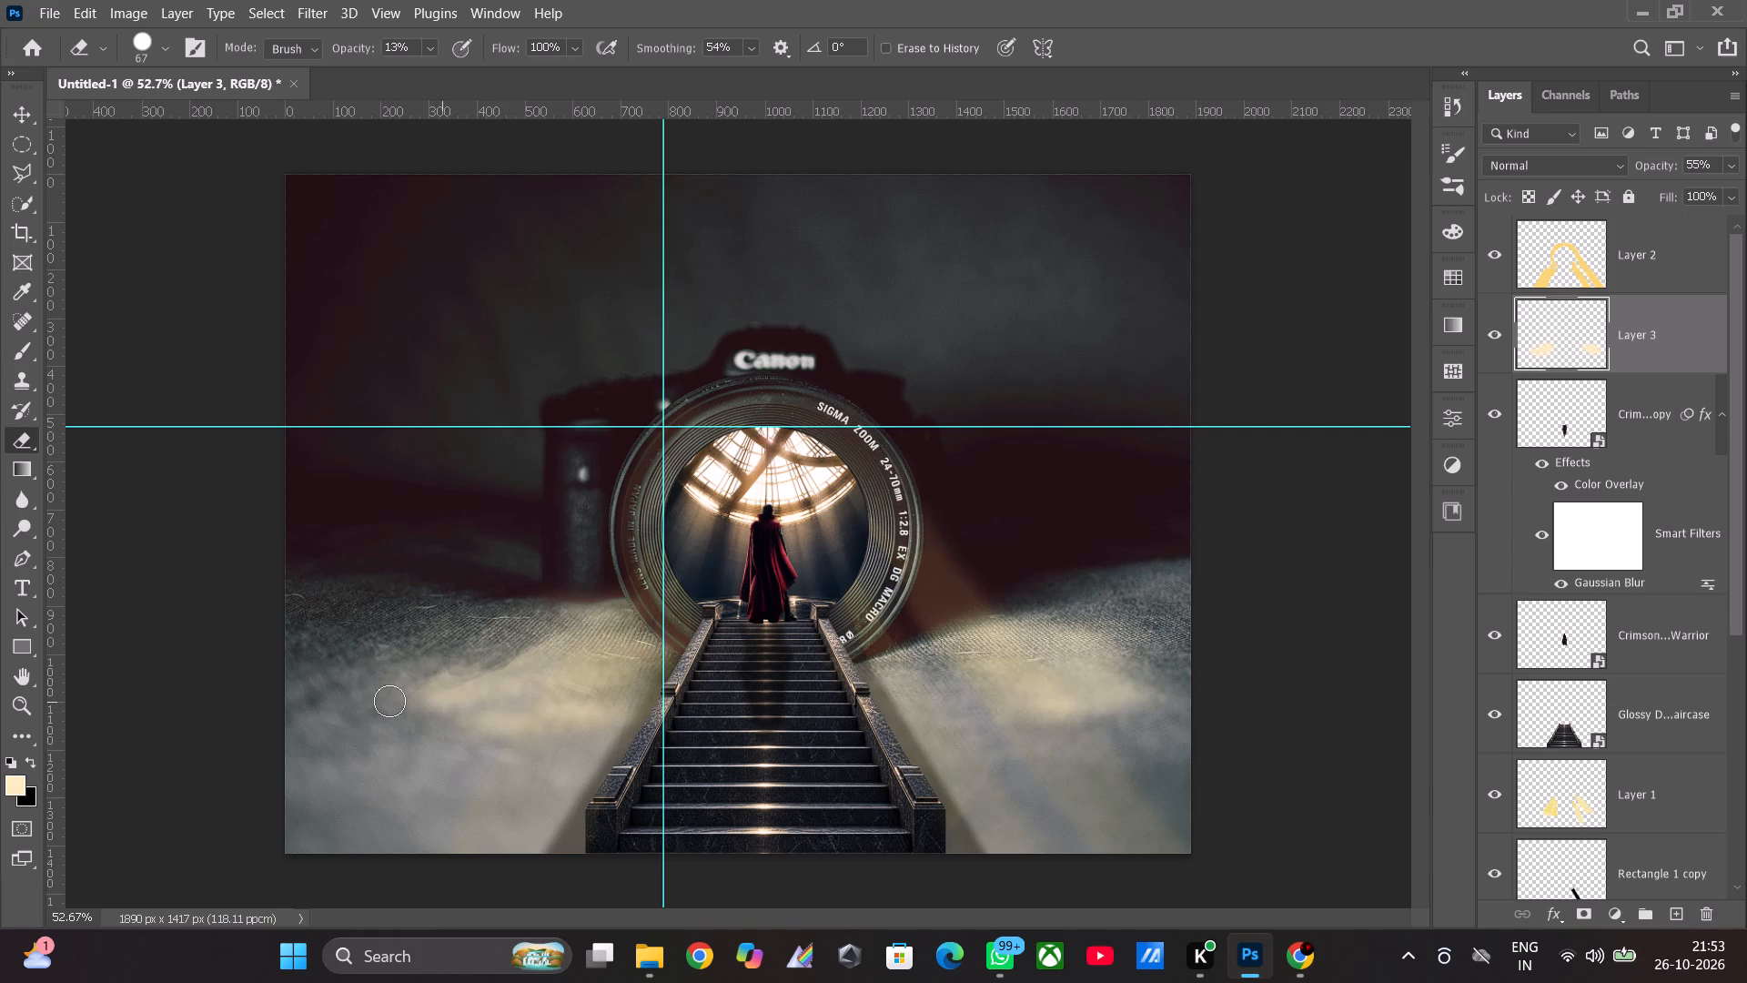
{"action": "left_click_drag", "start_coordinate": [389, 701], "coordinate": [429, 654]}
{"action": "left_click_drag", "start_coordinate": [442, 639], "coordinate": [633, 581]}
{"action": "left_click_drag", "start_coordinate": [633, 581], "coordinate": [631, 582]}
{"action": "left_click_drag", "start_coordinate": [522, 614], "coordinate": [625, 576]}
{"action": "left_click_drag", "start_coordinate": [625, 576], "coordinate": [470, 647]}
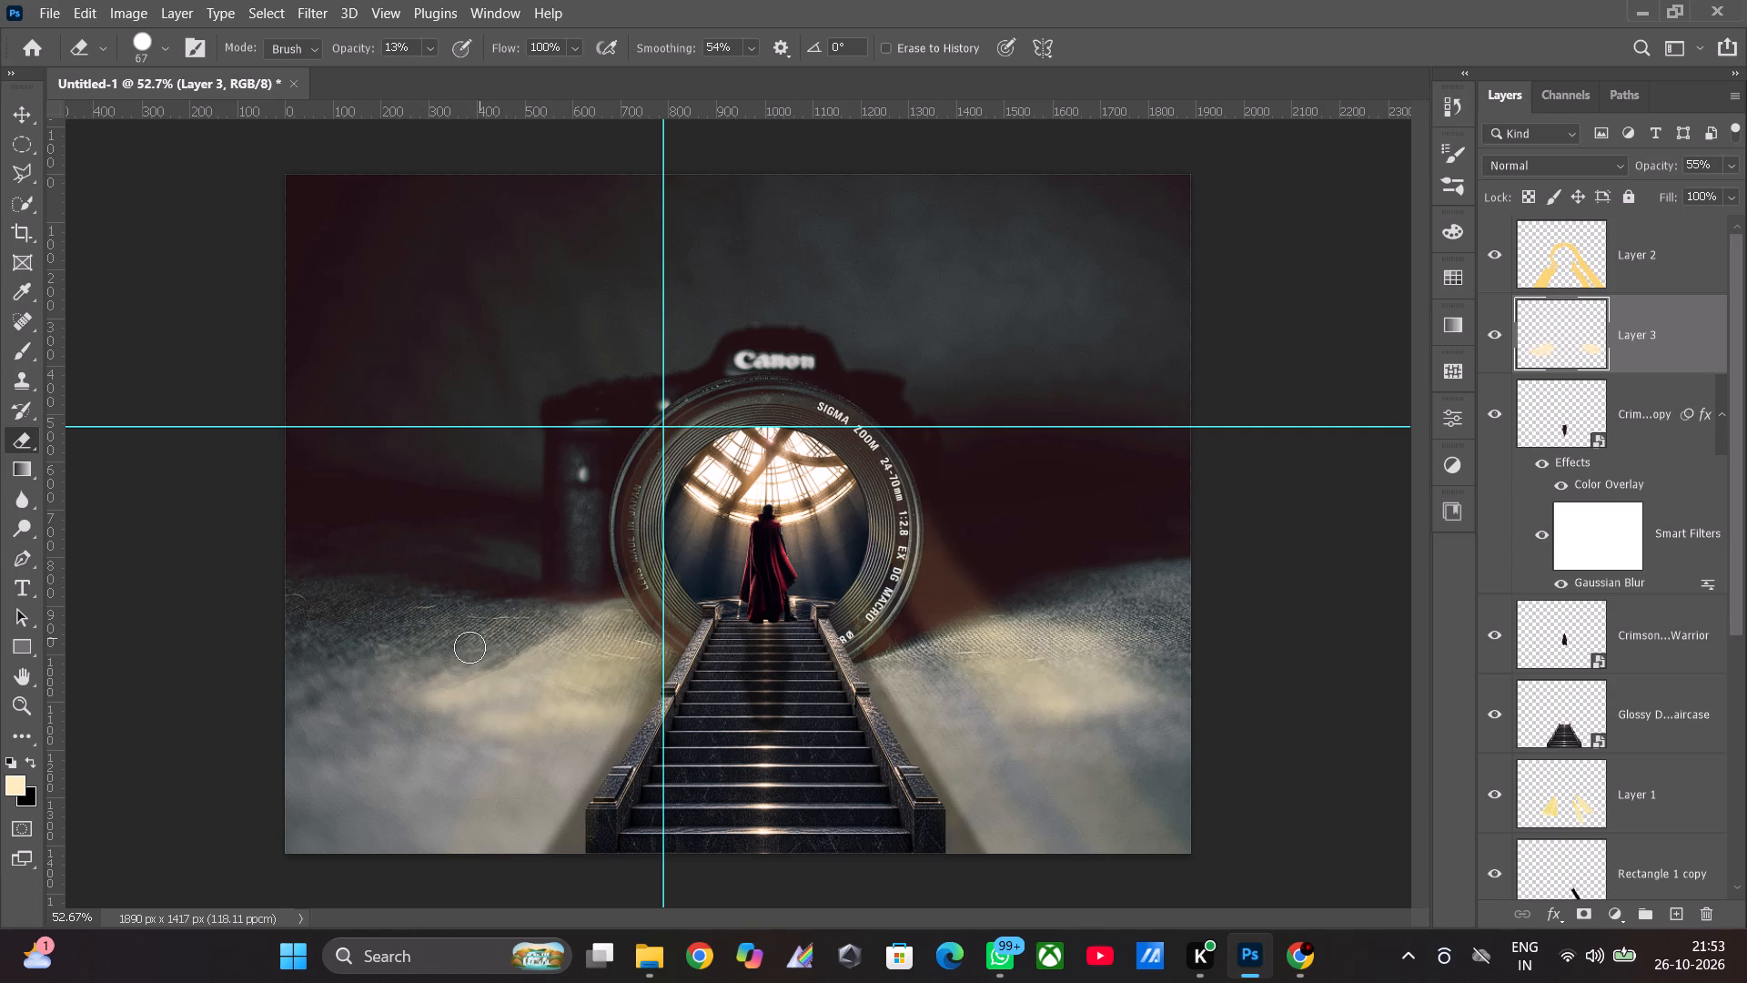
Soften the left glow's outer tip and upper boundary with more short strokes of the 13% Eraser.
{"action": "left_click_drag", "start_coordinate": [470, 647], "coordinate": [427, 674]}
{"action": "left_click_drag", "start_coordinate": [449, 662], "coordinate": [418, 684]}
{"action": "left_click_drag", "start_coordinate": [449, 668], "coordinate": [425, 680]}
{"action": "left_click_drag", "start_coordinate": [449, 665], "coordinate": [429, 672]}
{"action": "left_click", "coordinate": [453, 656]}
{"action": "left_click_drag", "start_coordinate": [480, 642], "coordinate": [496, 641]}
{"action": "left_click_drag", "start_coordinate": [540, 621], "coordinate": [495, 642]}
{"action": "left_click_drag", "start_coordinate": [537, 610], "coordinate": [434, 652]}
{"action": "left_click_drag", "start_coordinate": [480, 629], "coordinate": [467, 636]}
{"action": "left_click_drag", "start_coordinate": [480, 624], "coordinate": [508, 597]}
{"action": "left_click_drag", "start_coordinate": [537, 576], "coordinate": [416, 639]}
{"action": "left_click_drag", "start_coordinate": [438, 611], "coordinate": [385, 663]}
{"action": "left_click_drag", "start_coordinate": [419, 640], "coordinate": [294, 754]}
{"action": "left_click", "coordinate": [588, 628]}
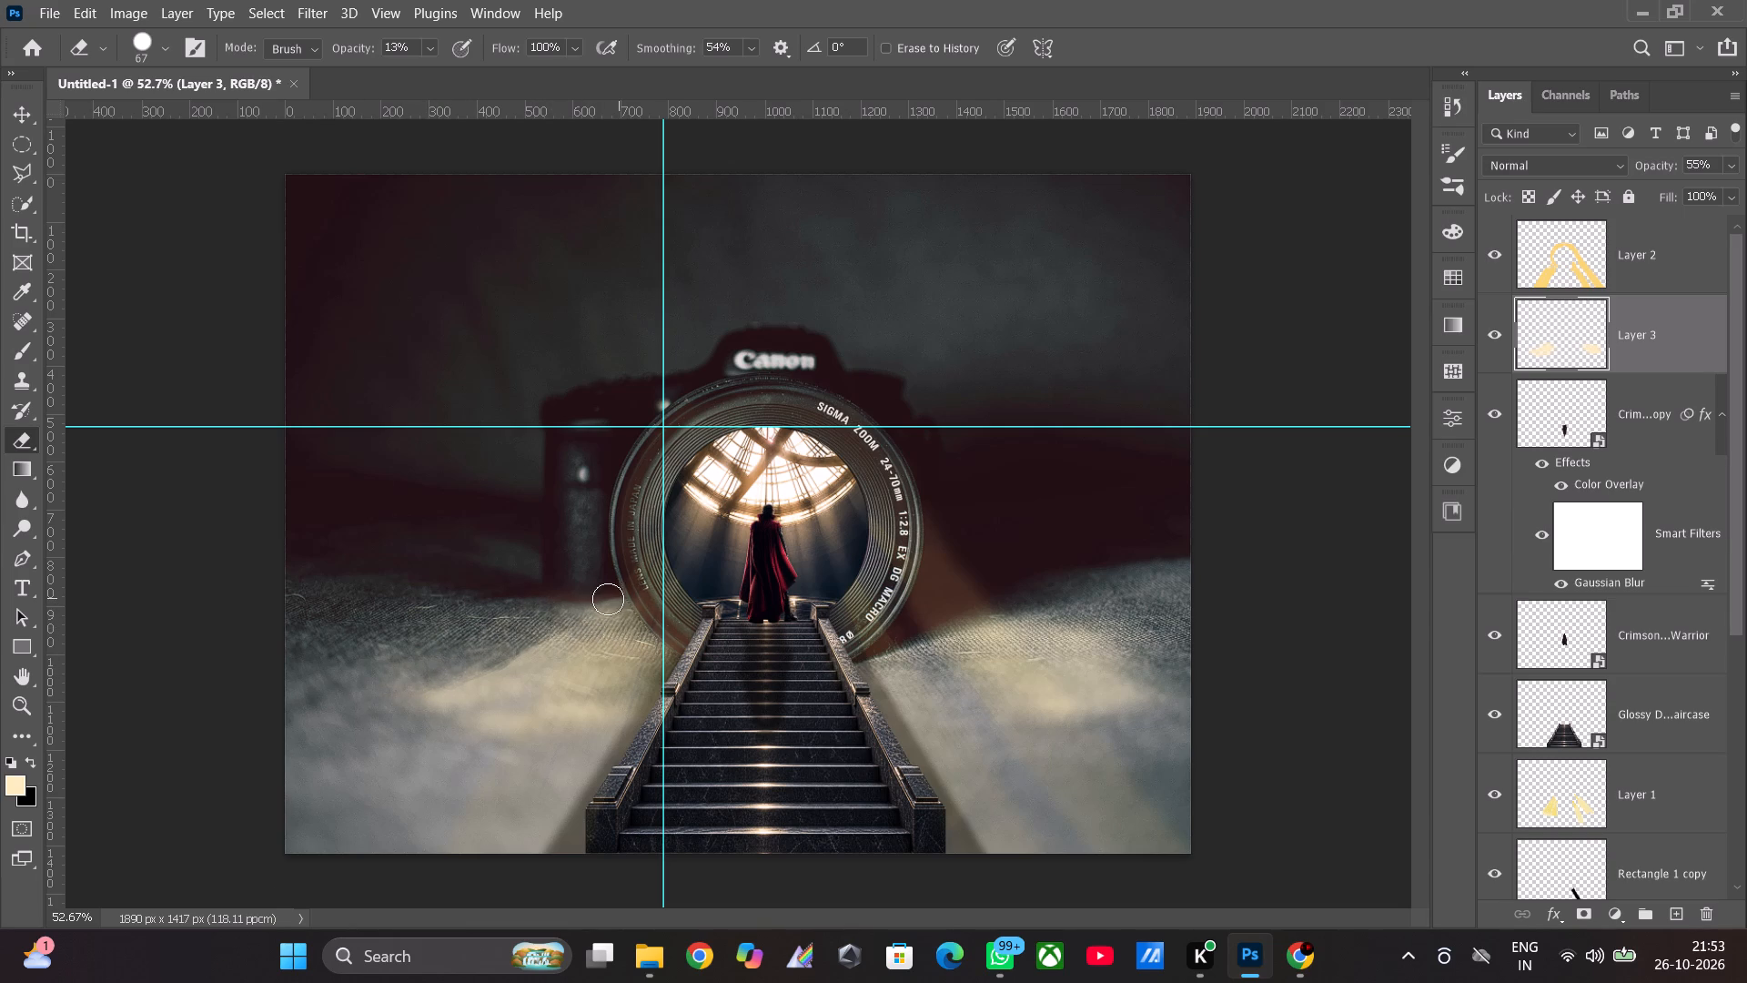
{"action": "left_click", "coordinate": [599, 610]}
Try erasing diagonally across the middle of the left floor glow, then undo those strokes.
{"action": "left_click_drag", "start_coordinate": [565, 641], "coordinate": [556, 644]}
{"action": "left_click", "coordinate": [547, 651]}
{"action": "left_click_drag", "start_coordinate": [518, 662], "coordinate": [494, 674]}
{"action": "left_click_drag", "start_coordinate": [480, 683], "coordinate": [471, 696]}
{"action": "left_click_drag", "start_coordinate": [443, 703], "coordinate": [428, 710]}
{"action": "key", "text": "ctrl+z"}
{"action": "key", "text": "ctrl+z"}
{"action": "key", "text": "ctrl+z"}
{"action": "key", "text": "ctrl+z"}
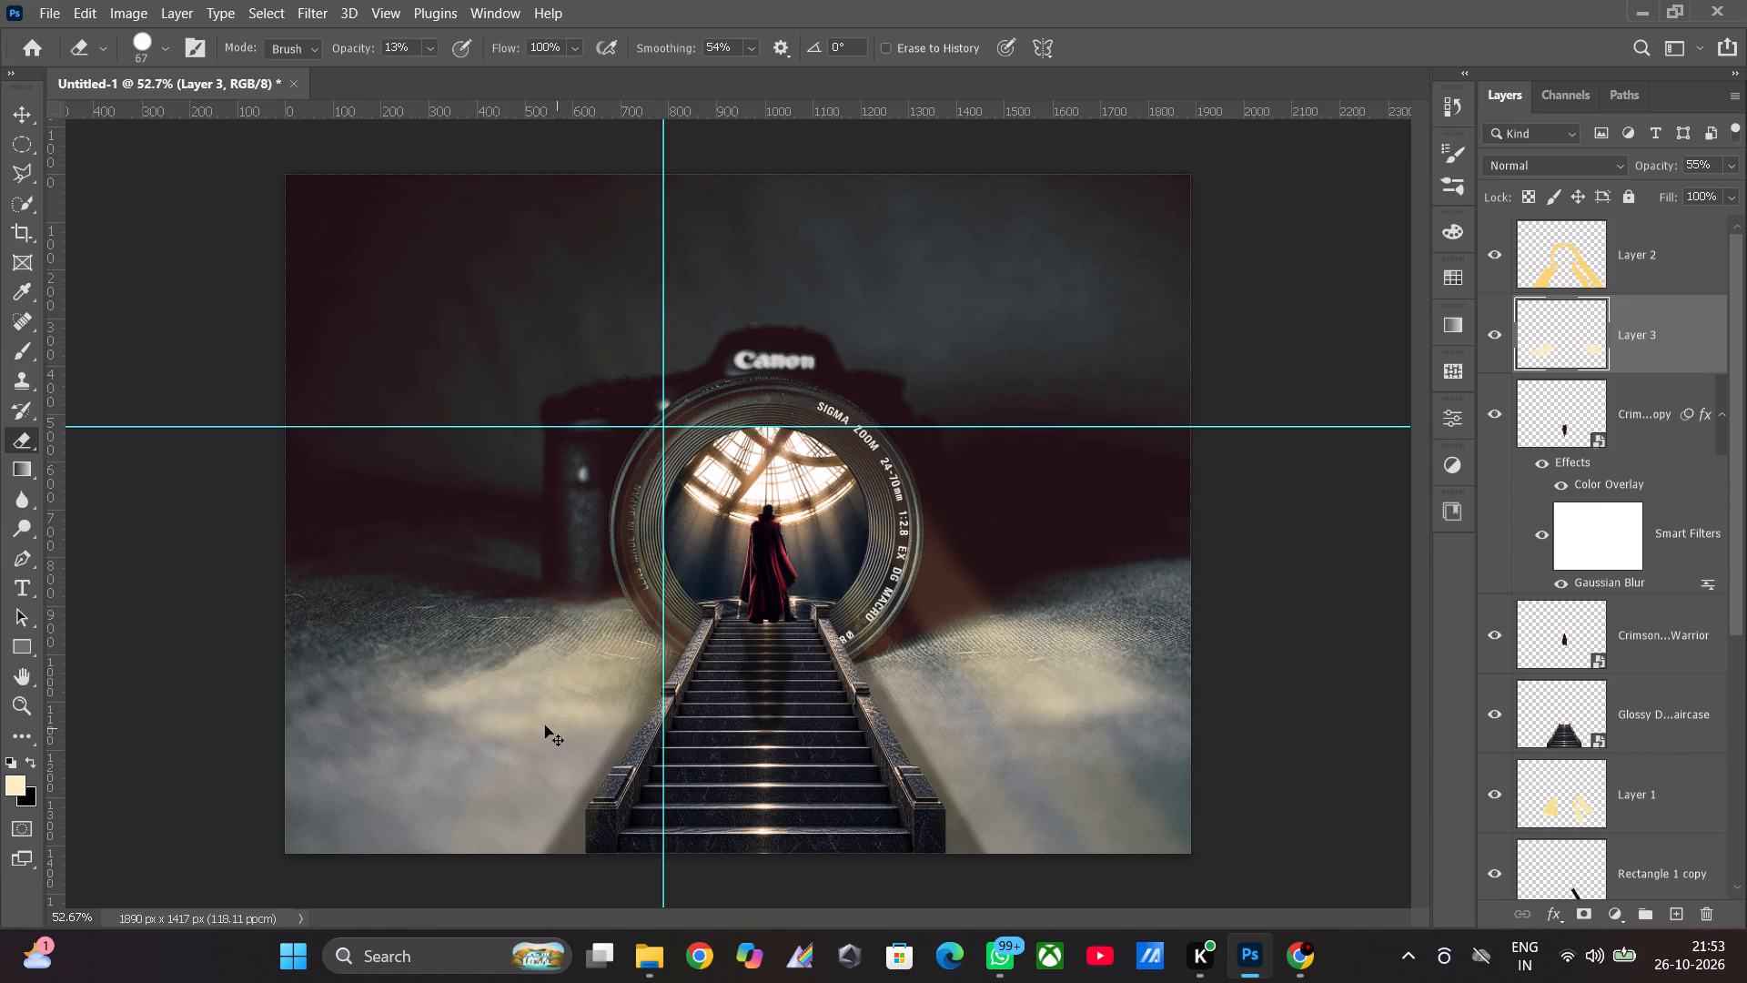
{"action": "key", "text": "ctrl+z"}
Switch to the 300 px Brush and lower Layer 3's opacity to 43%.
{"action": "left_click", "coordinate": [24, 358]}
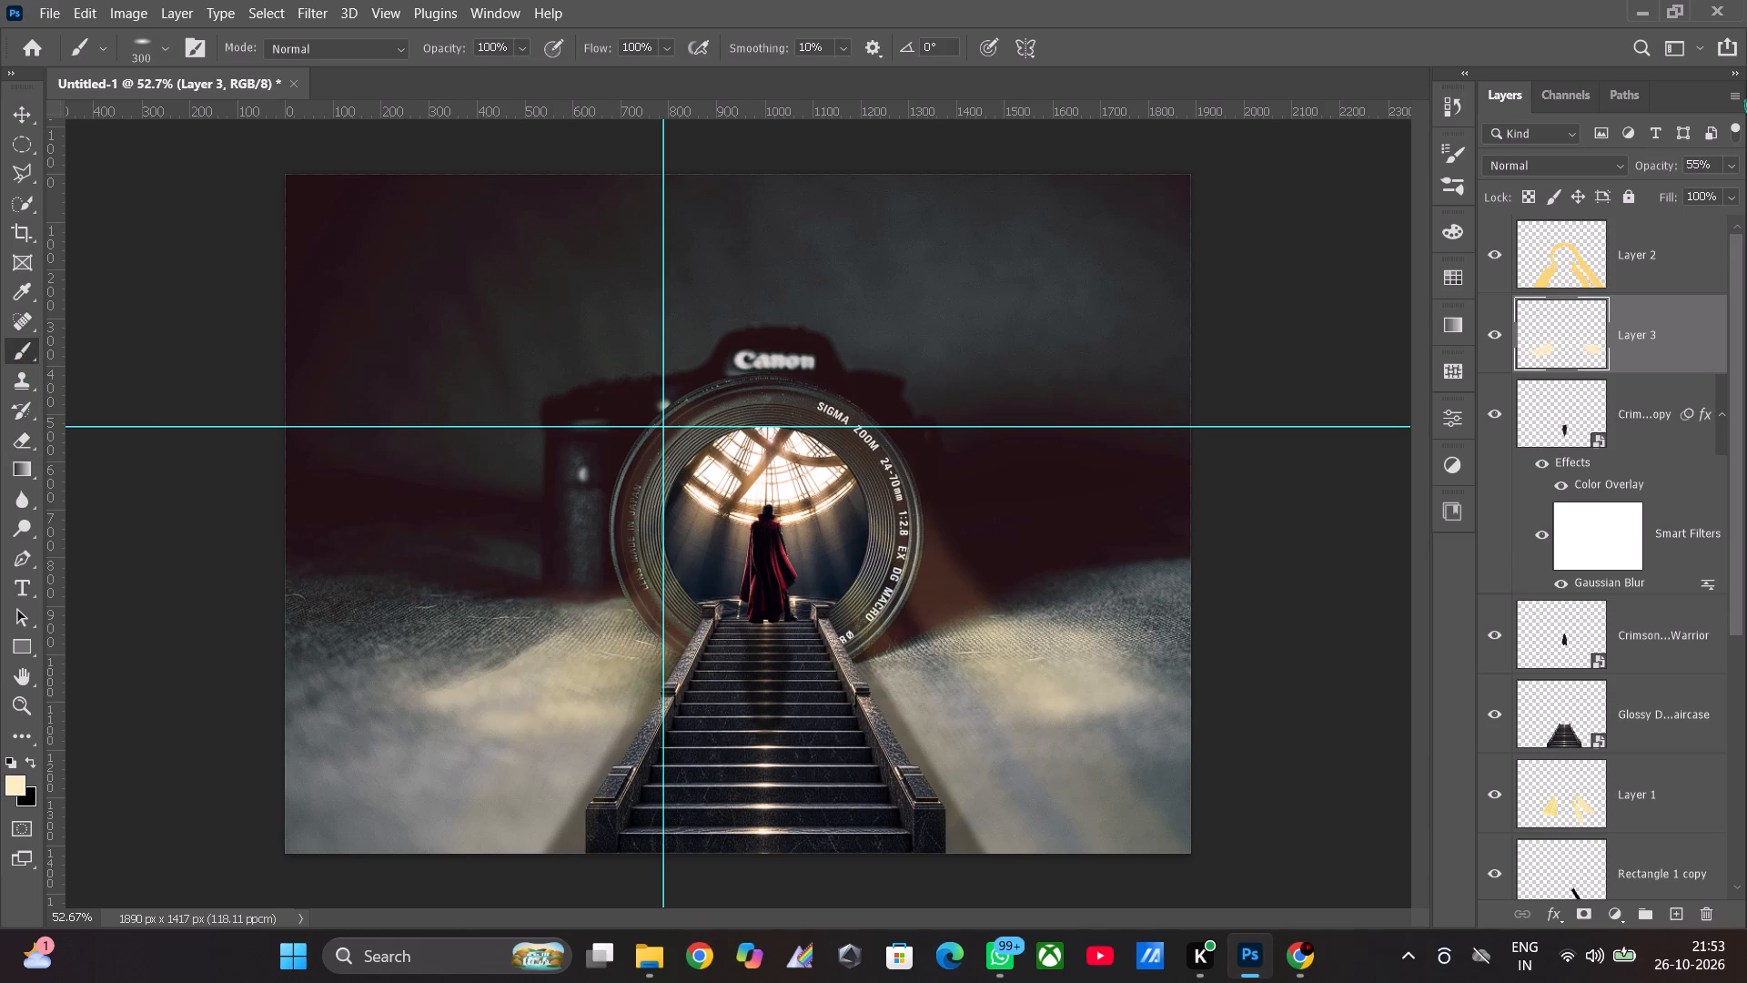
{"action": "left_click", "coordinate": [1732, 167]}
{"action": "left_click", "coordinate": [1671, 191]}
Dab pale-cream light on Layer 3 over the floor left of the staircase, from near the lens base outward.
{"action": "left_click", "coordinate": [591, 641]}
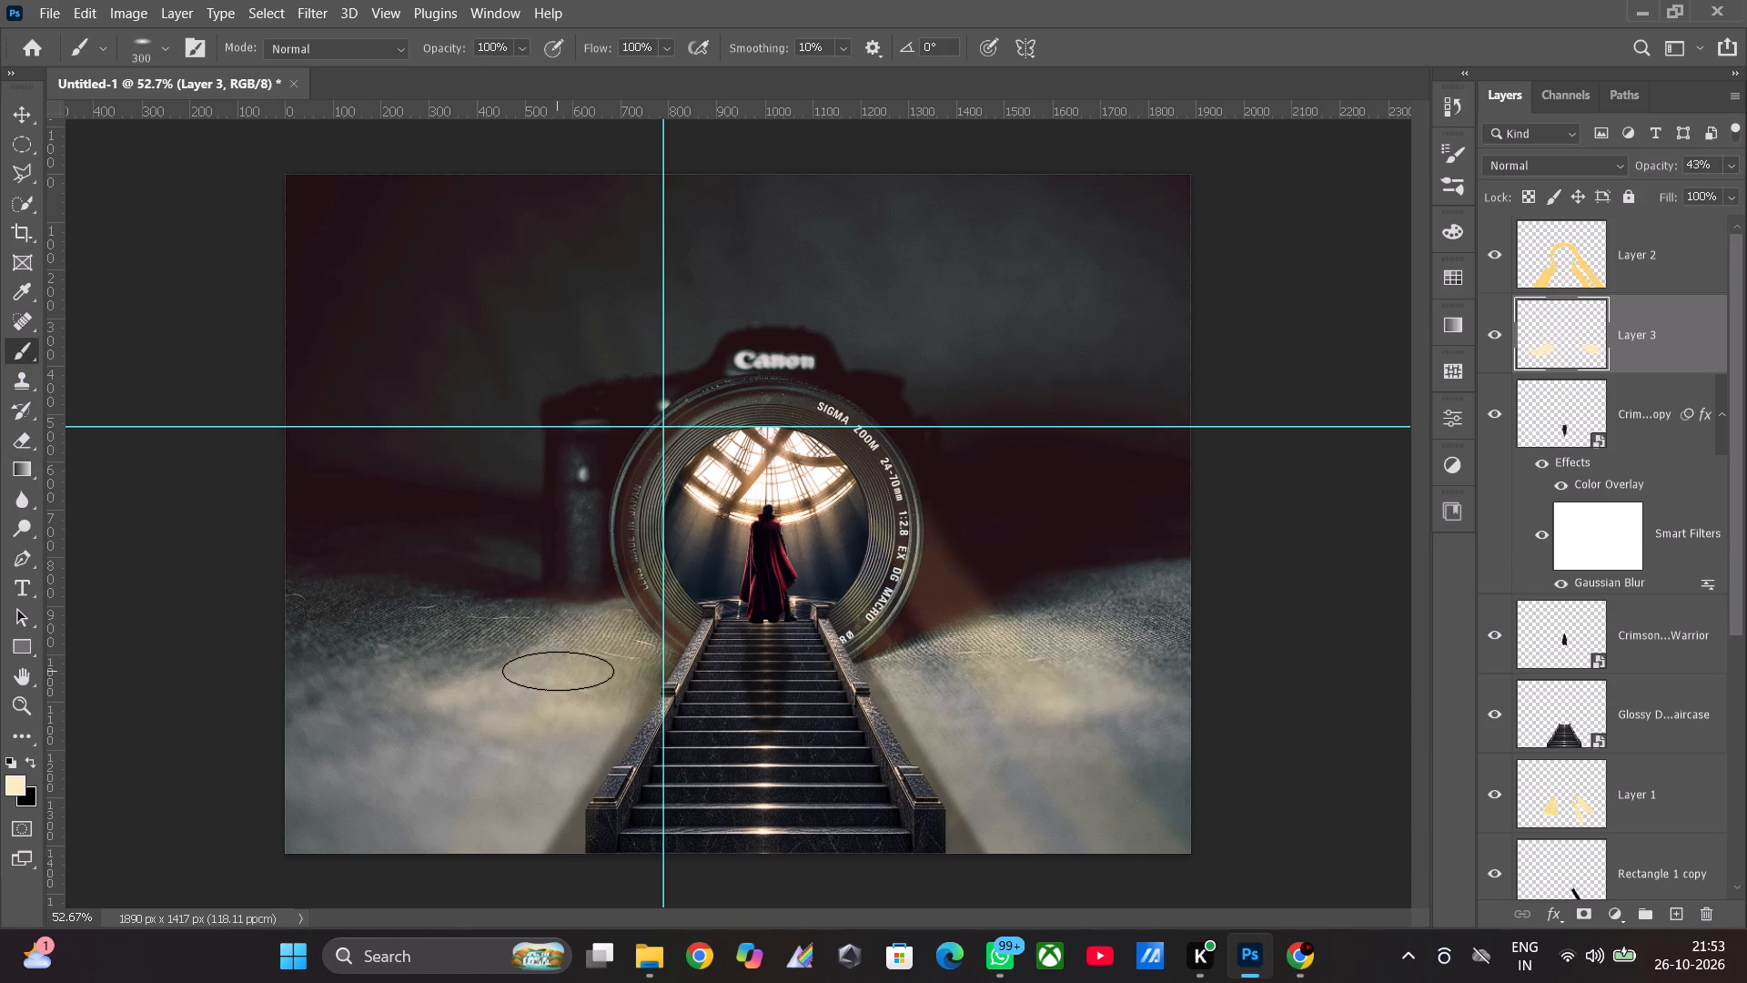
{"action": "left_click", "coordinate": [562, 664]}
{"action": "left_click_drag", "start_coordinate": [541, 681], "coordinate": [529, 697]}
{"action": "left_click", "coordinate": [548, 659]}
{"action": "left_click", "coordinate": [591, 644]}
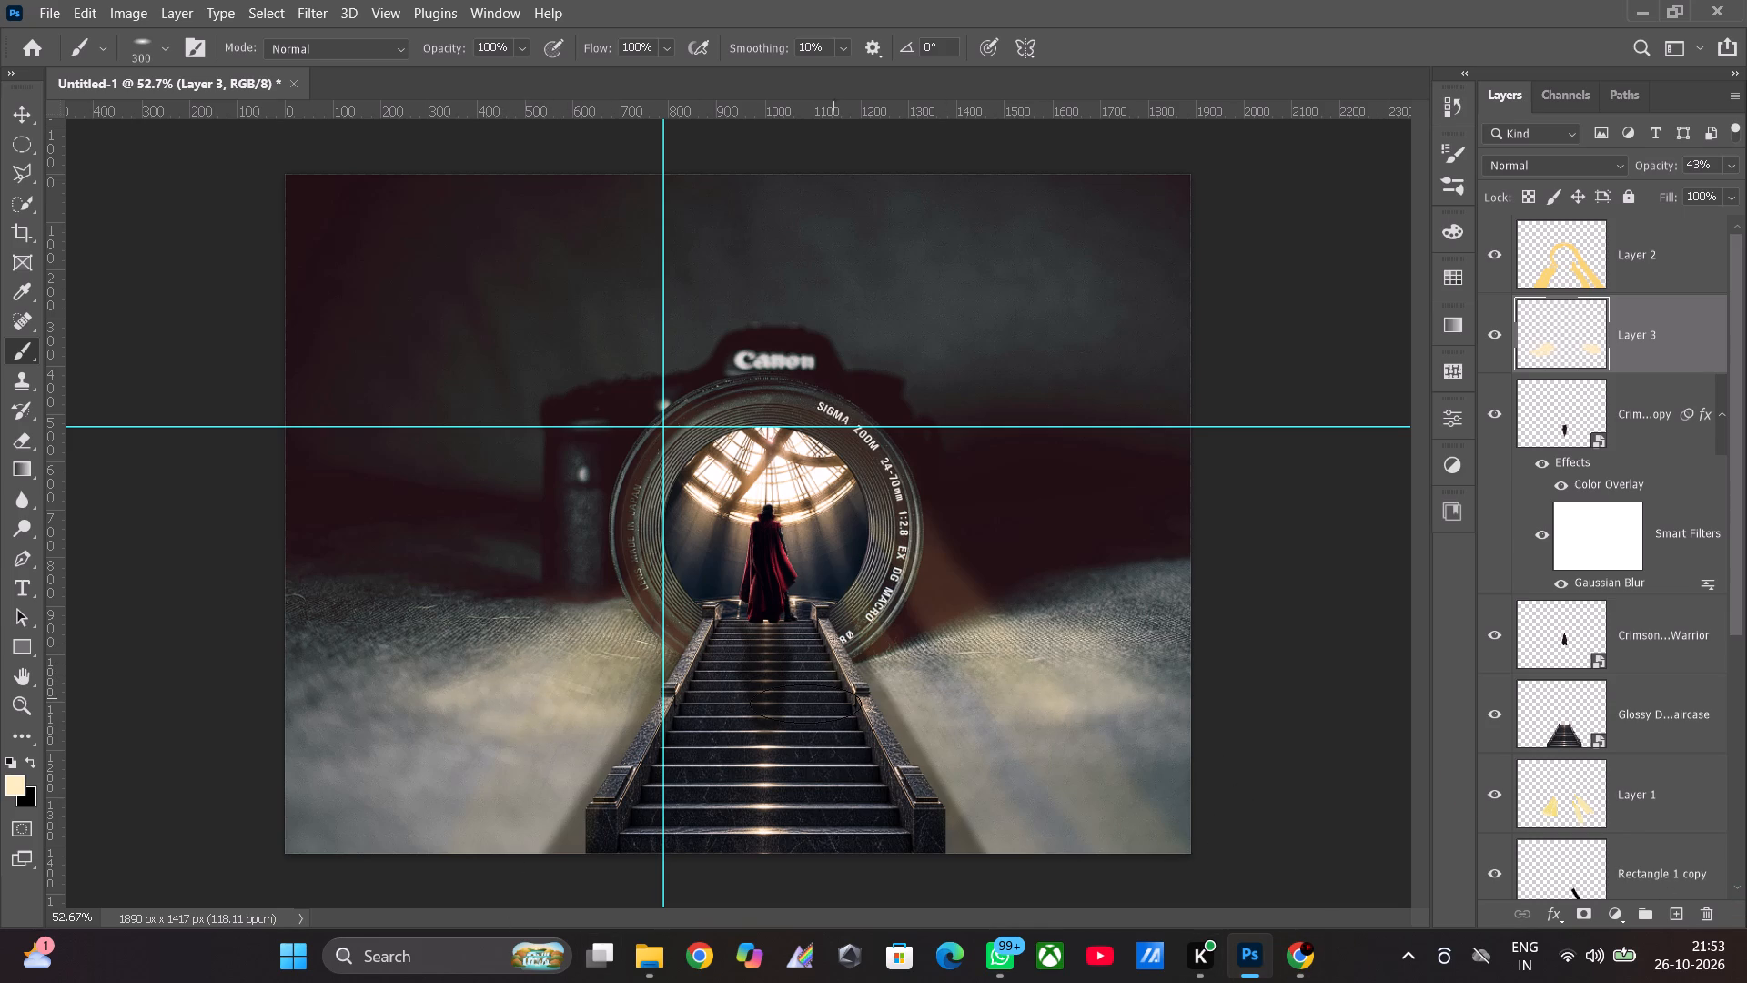
{"action": "left_click", "coordinate": [510, 726]}
{"action": "left_click", "coordinate": [512, 692]}
Dab pale-cream light diagonally across the floor right of the staircase, from near the lens to the image's right edge.
{"action": "left_click", "coordinate": [1005, 632]}
{"action": "left_click_drag", "start_coordinate": [1024, 665], "coordinate": [1045, 678]}
{"action": "left_click_drag", "start_coordinate": [1057, 687], "coordinate": [1065, 696]}
{"action": "left_click", "coordinate": [1078, 709]}
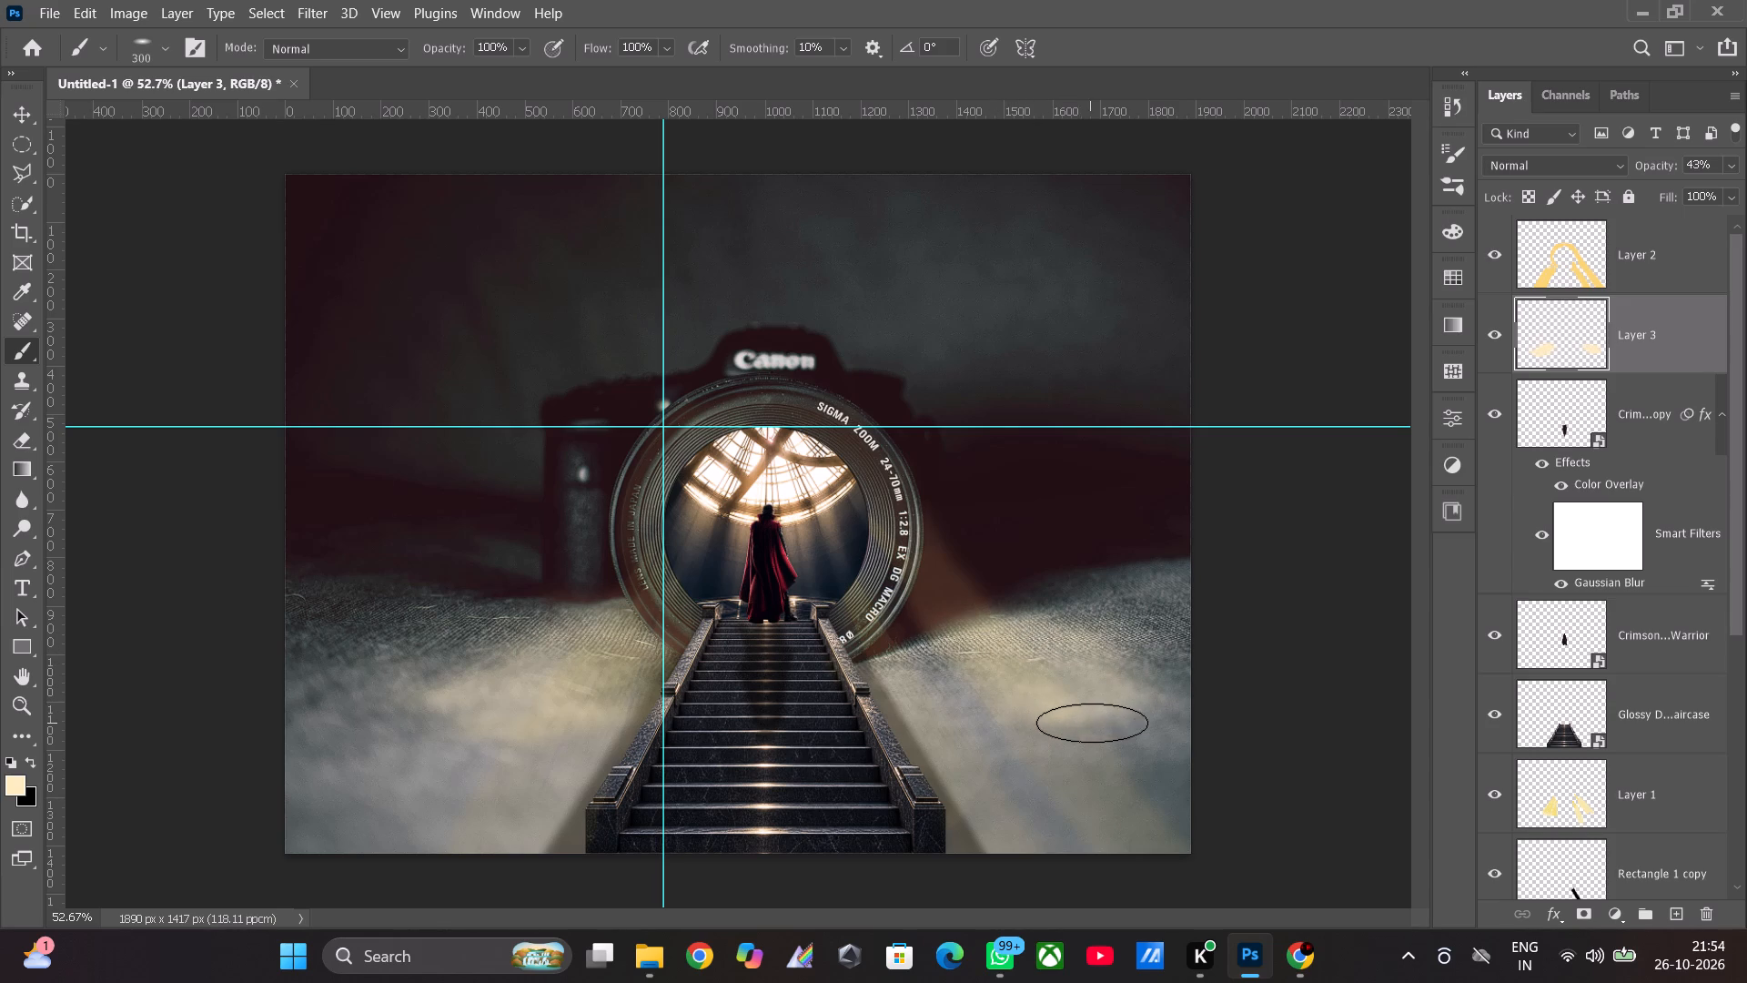
{"action": "left_click", "coordinate": [1092, 723]}
{"action": "left_click", "coordinate": [1096, 735]}
{"action": "left_click", "coordinate": [1154, 762]}
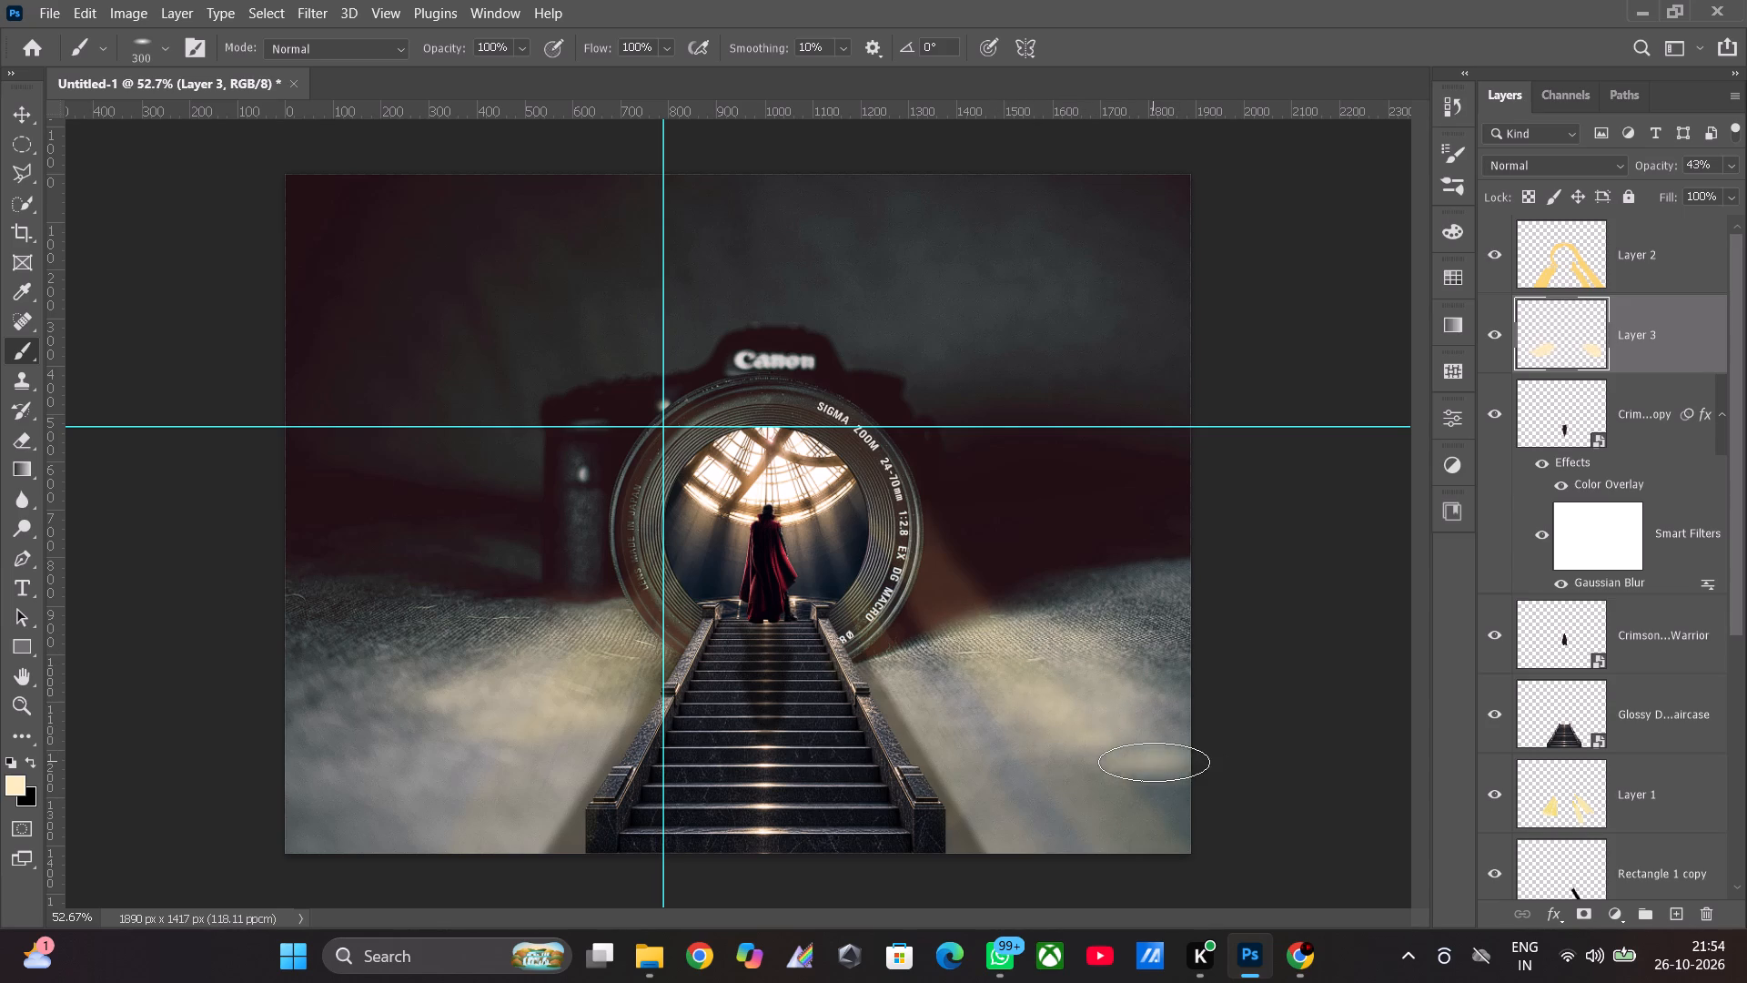
{"action": "left_click", "coordinate": [1164, 797]}
{"action": "left_click_drag", "start_coordinate": [1168, 804], "coordinate": [1172, 814]}
{"action": "left_click", "coordinate": [1162, 778]}
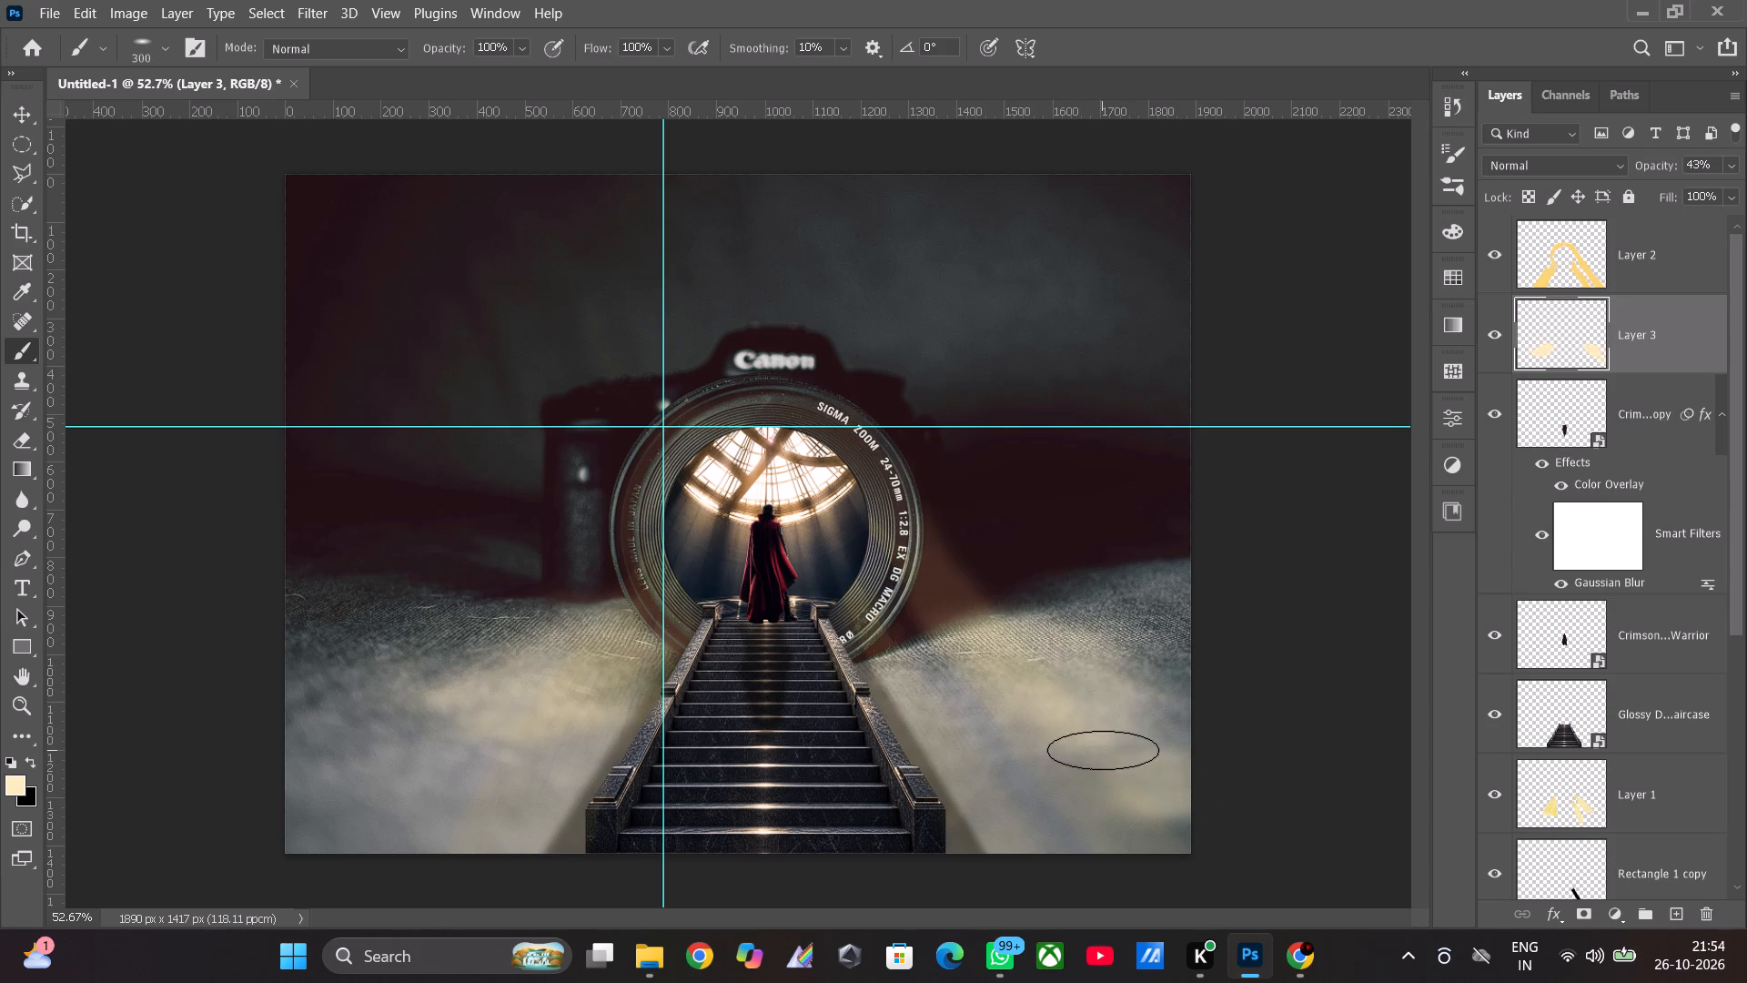
Paint a second diagonal run of pale-cream dabs on the right floor, down to the image's bottom-right corner.
{"action": "left_click", "coordinate": [1103, 750]}
{"action": "left_click", "coordinate": [1112, 775]}
{"action": "left_click", "coordinate": [1115, 789]}
{"action": "left_click_drag", "start_coordinate": [1120, 801], "coordinate": [1127, 812]}
{"action": "left_click", "coordinate": [1131, 818]}
{"action": "left_click_drag", "start_coordinate": [1143, 829], "coordinate": [1173, 866]}
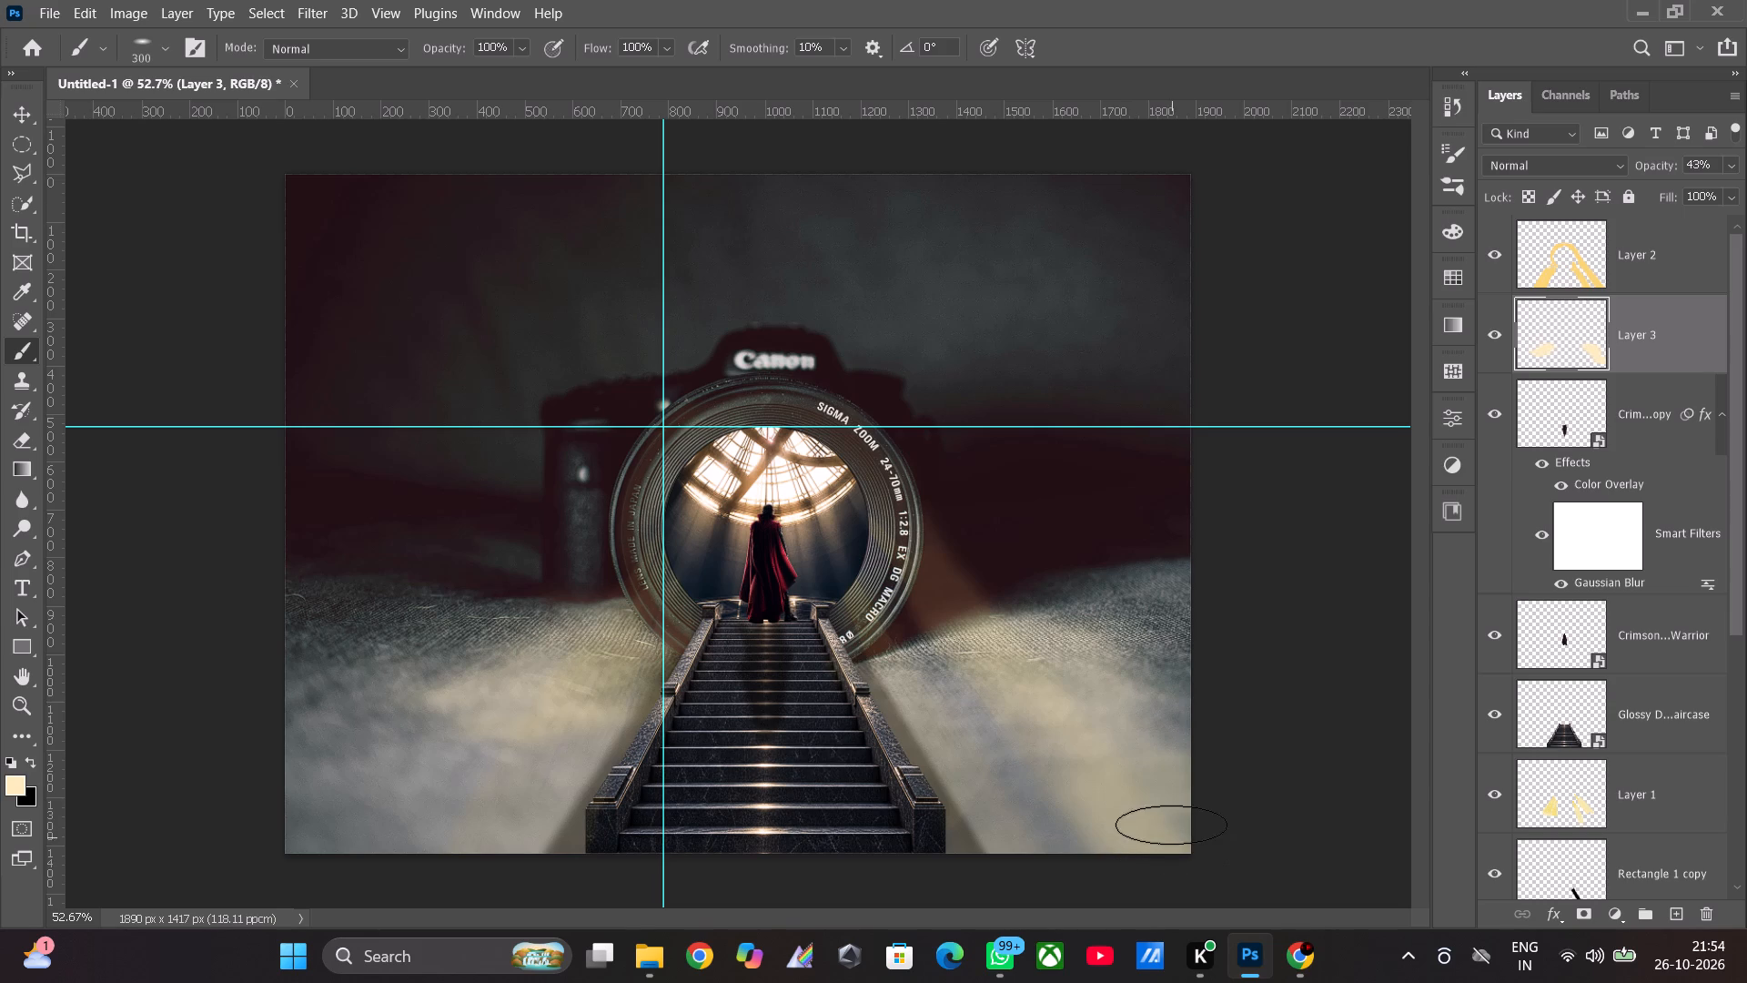
Dab more pale-cream light on Layer 3 around the floor's bottom-right corner, and undo the last two strokes.
{"action": "left_click_drag", "start_coordinate": [1171, 817], "coordinate": [1183, 838]}
{"action": "left_click", "coordinate": [1145, 712]}
{"action": "left_click_drag", "start_coordinate": [1086, 686], "coordinate": [1116, 742]}
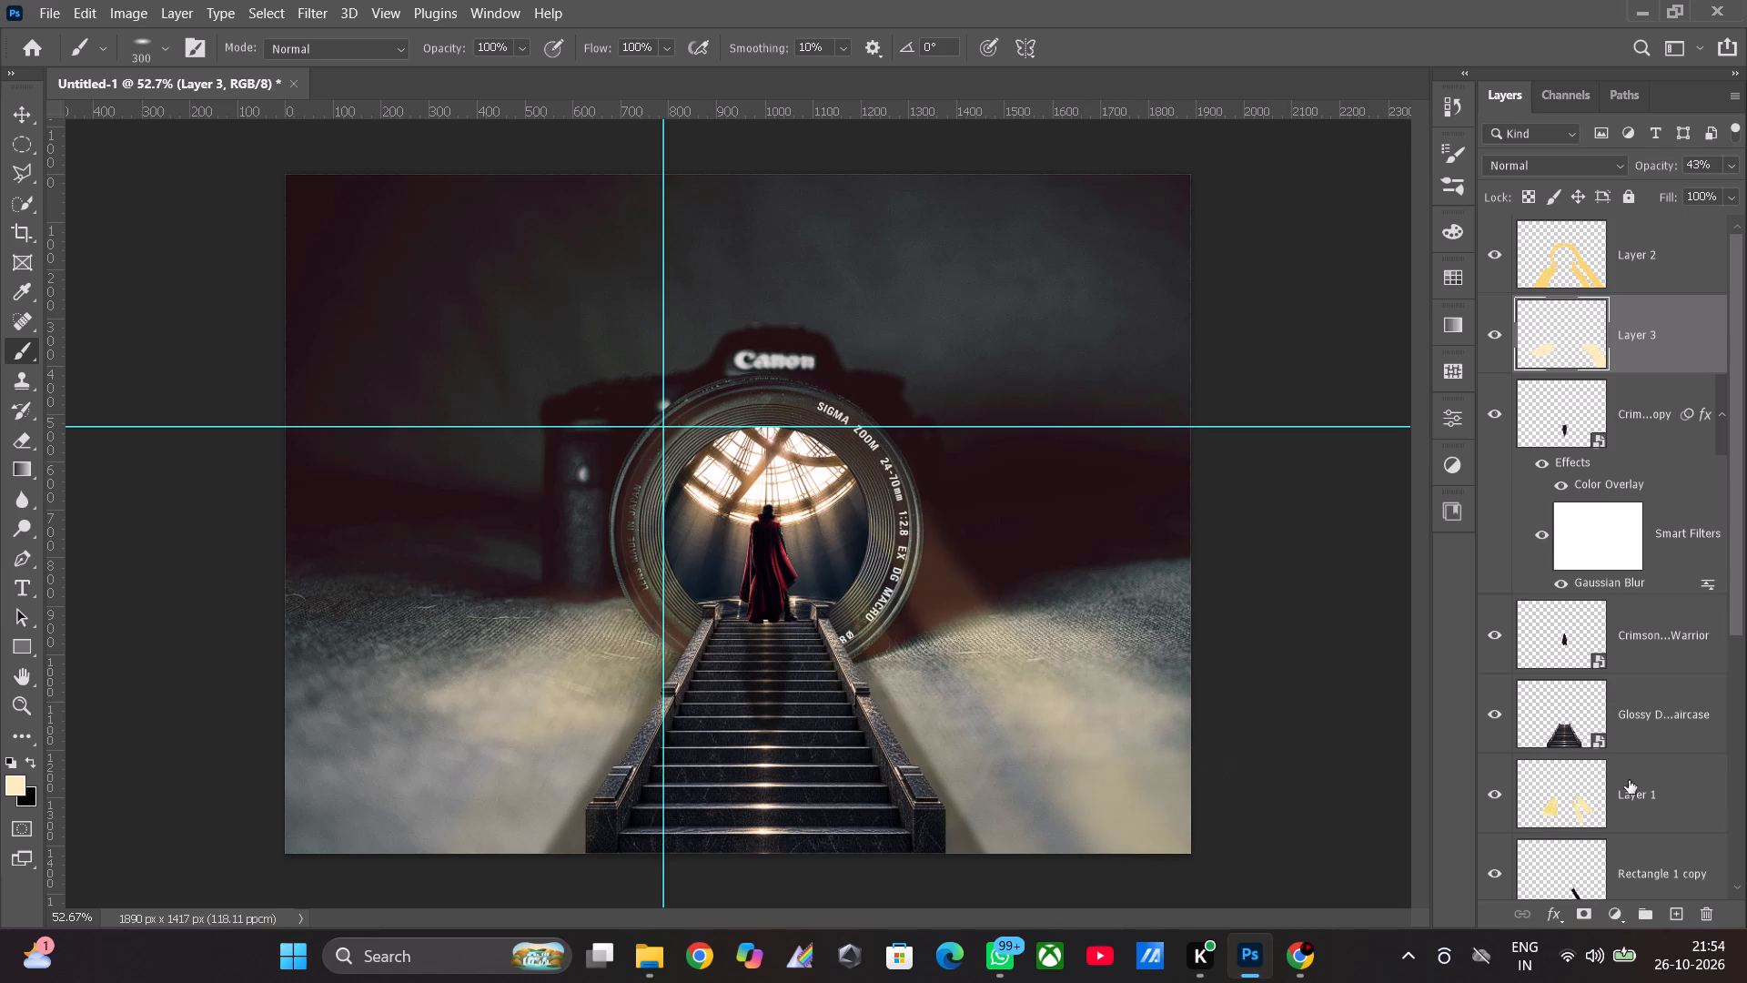
{"action": "key", "text": "ctrl+z"}
{"action": "key", "text": "ctrl+z"}
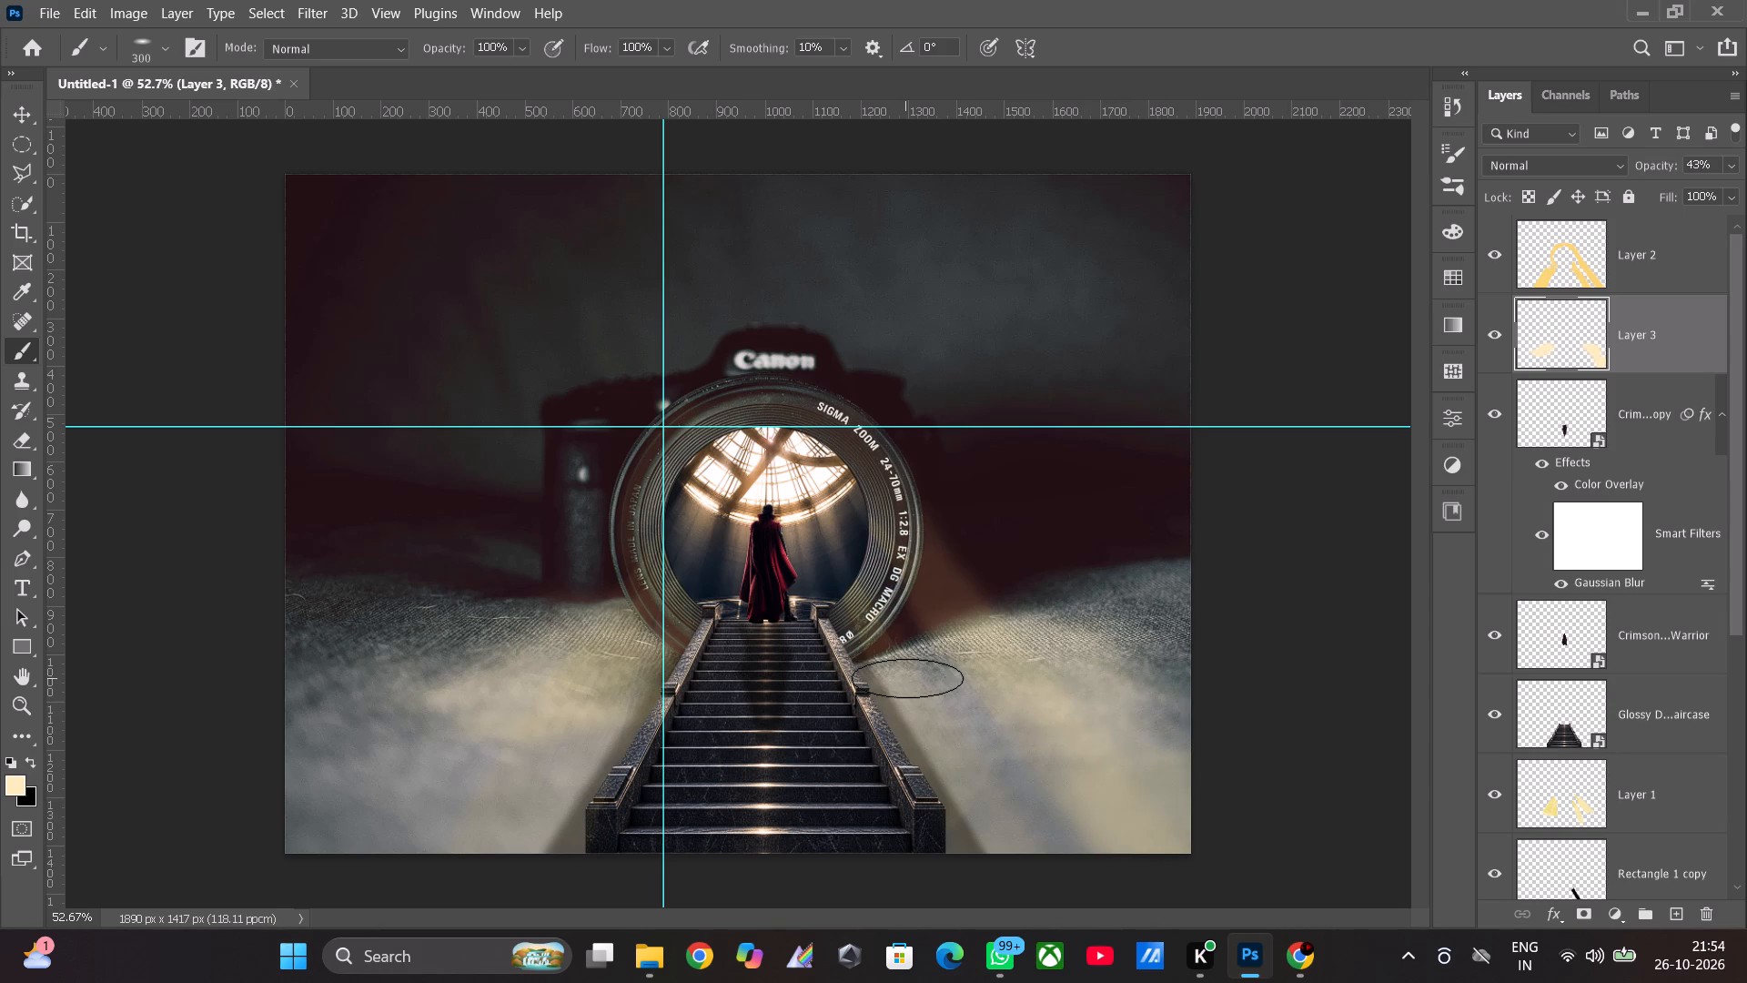
Rotate the brush tip to -60° and dab pale-cream light down the floor along the staircase's right side.
{"action": "left_click", "coordinate": [170, 49]}
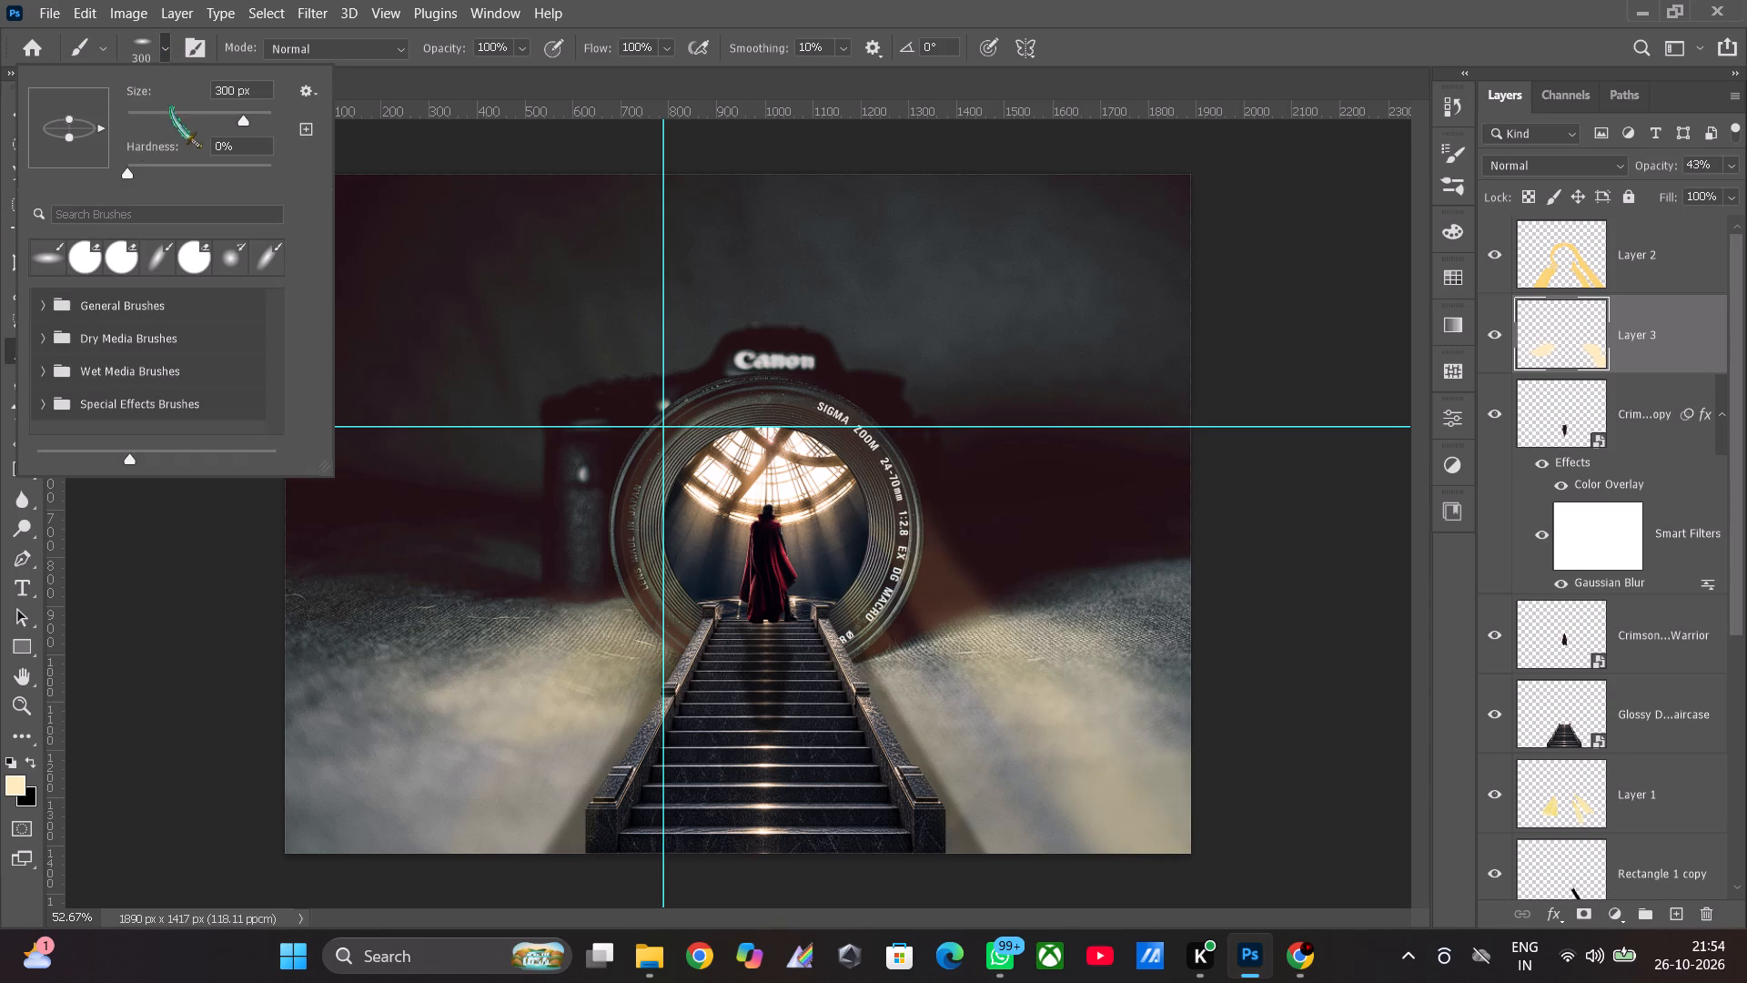
{"action": "left_click_drag", "start_coordinate": [105, 128], "coordinate": [86, 194]}
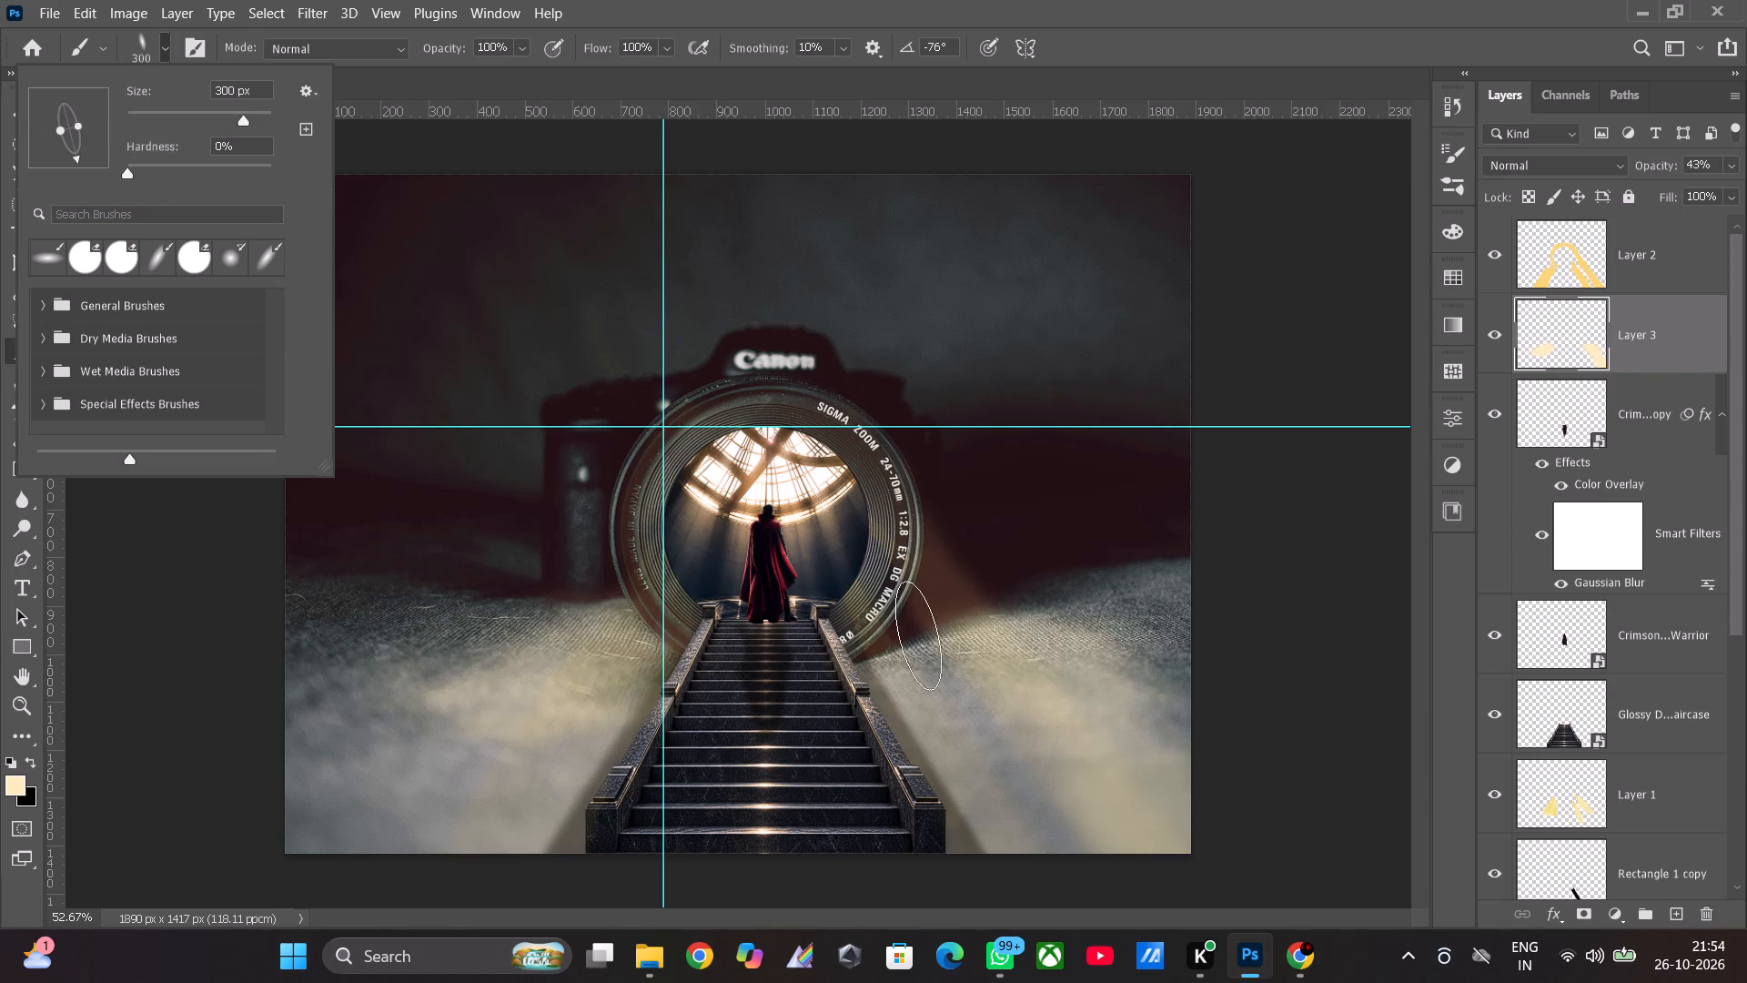
{"action": "left_click_drag", "start_coordinate": [76, 158], "coordinate": [77, 160]}
{"action": "left_click_drag", "start_coordinate": [77, 160], "coordinate": [88, 160]}
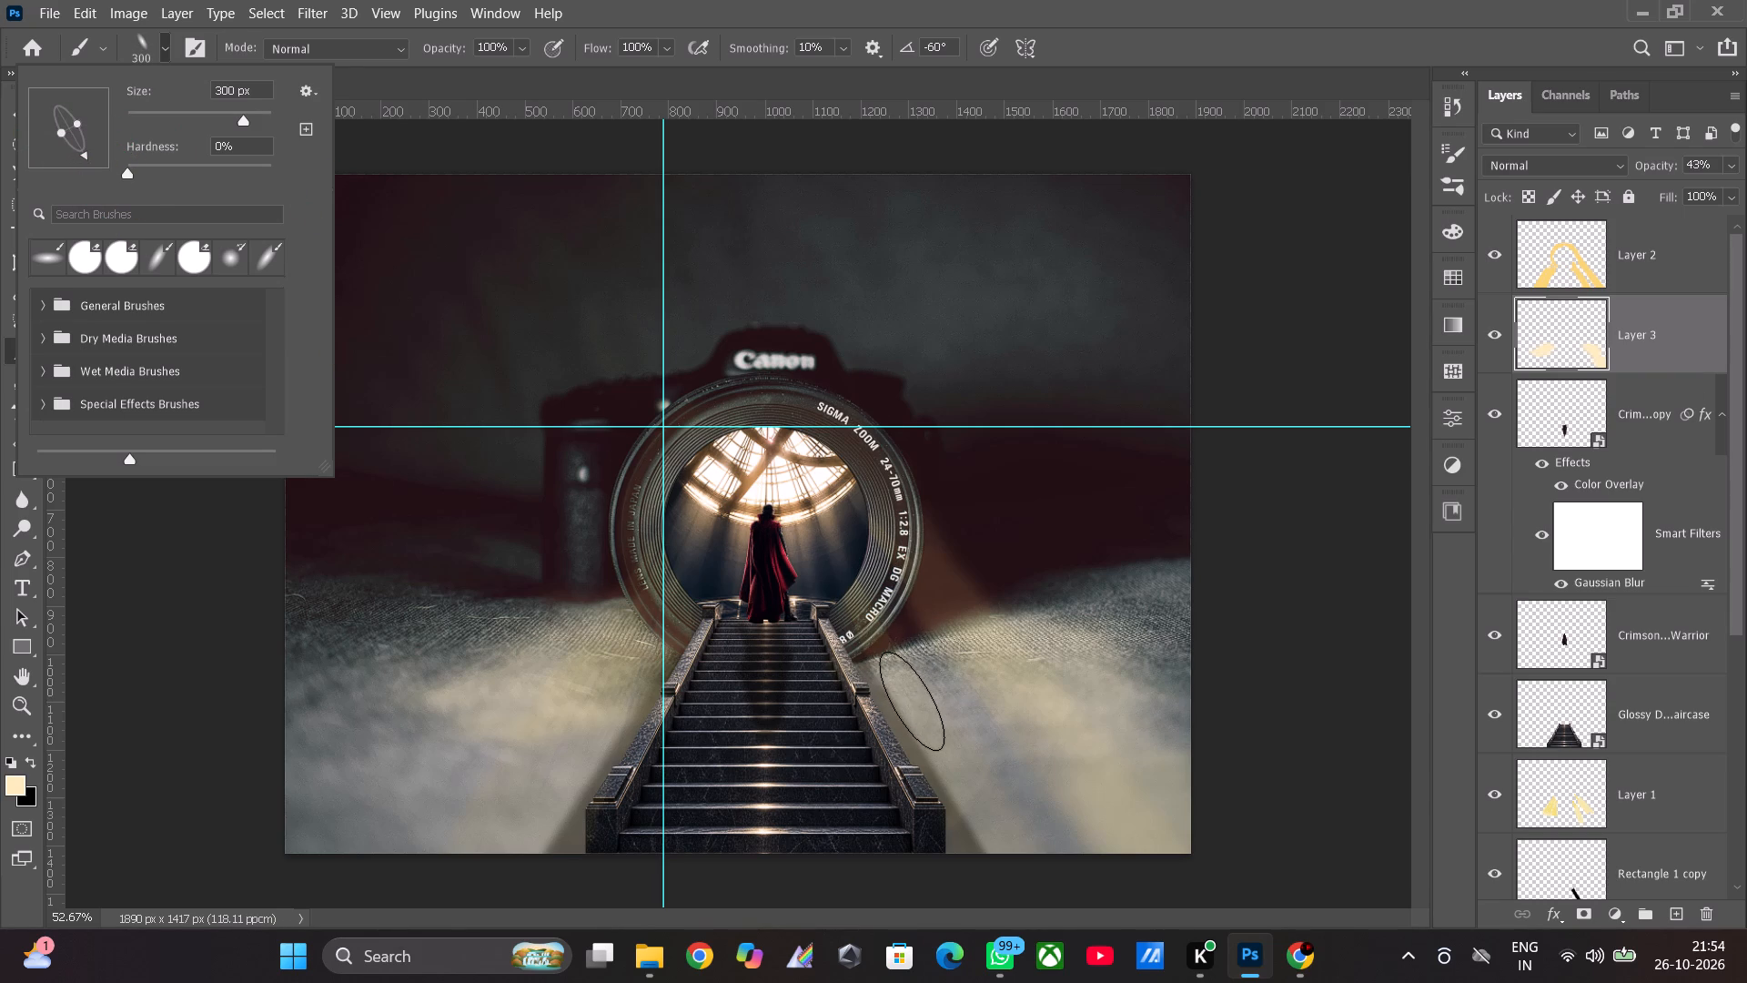
{"action": "left_click", "coordinate": [914, 701]}
{"action": "left_click_drag", "start_coordinate": [928, 698], "coordinate": [928, 710]}
{"action": "left_click_drag", "start_coordinate": [951, 749], "coordinate": [959, 771]}
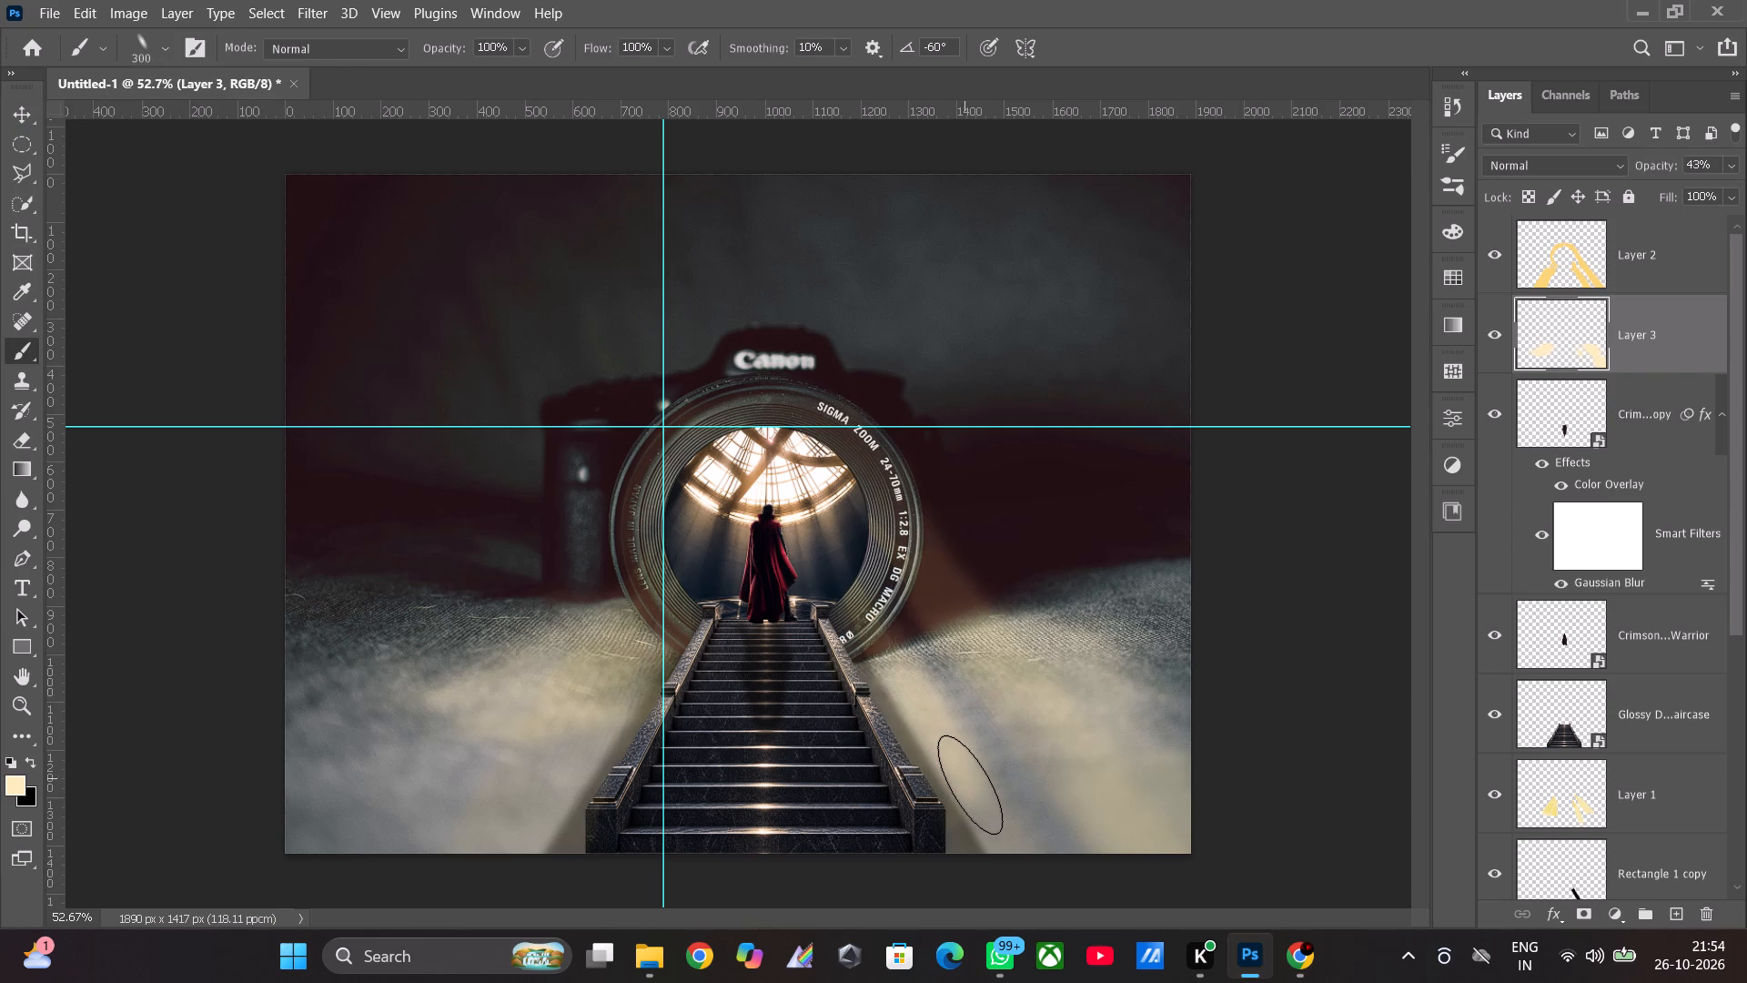
{"action": "left_click_drag", "start_coordinate": [974, 790], "coordinate": [993, 818]}
{"action": "left_click", "coordinate": [1016, 828]}
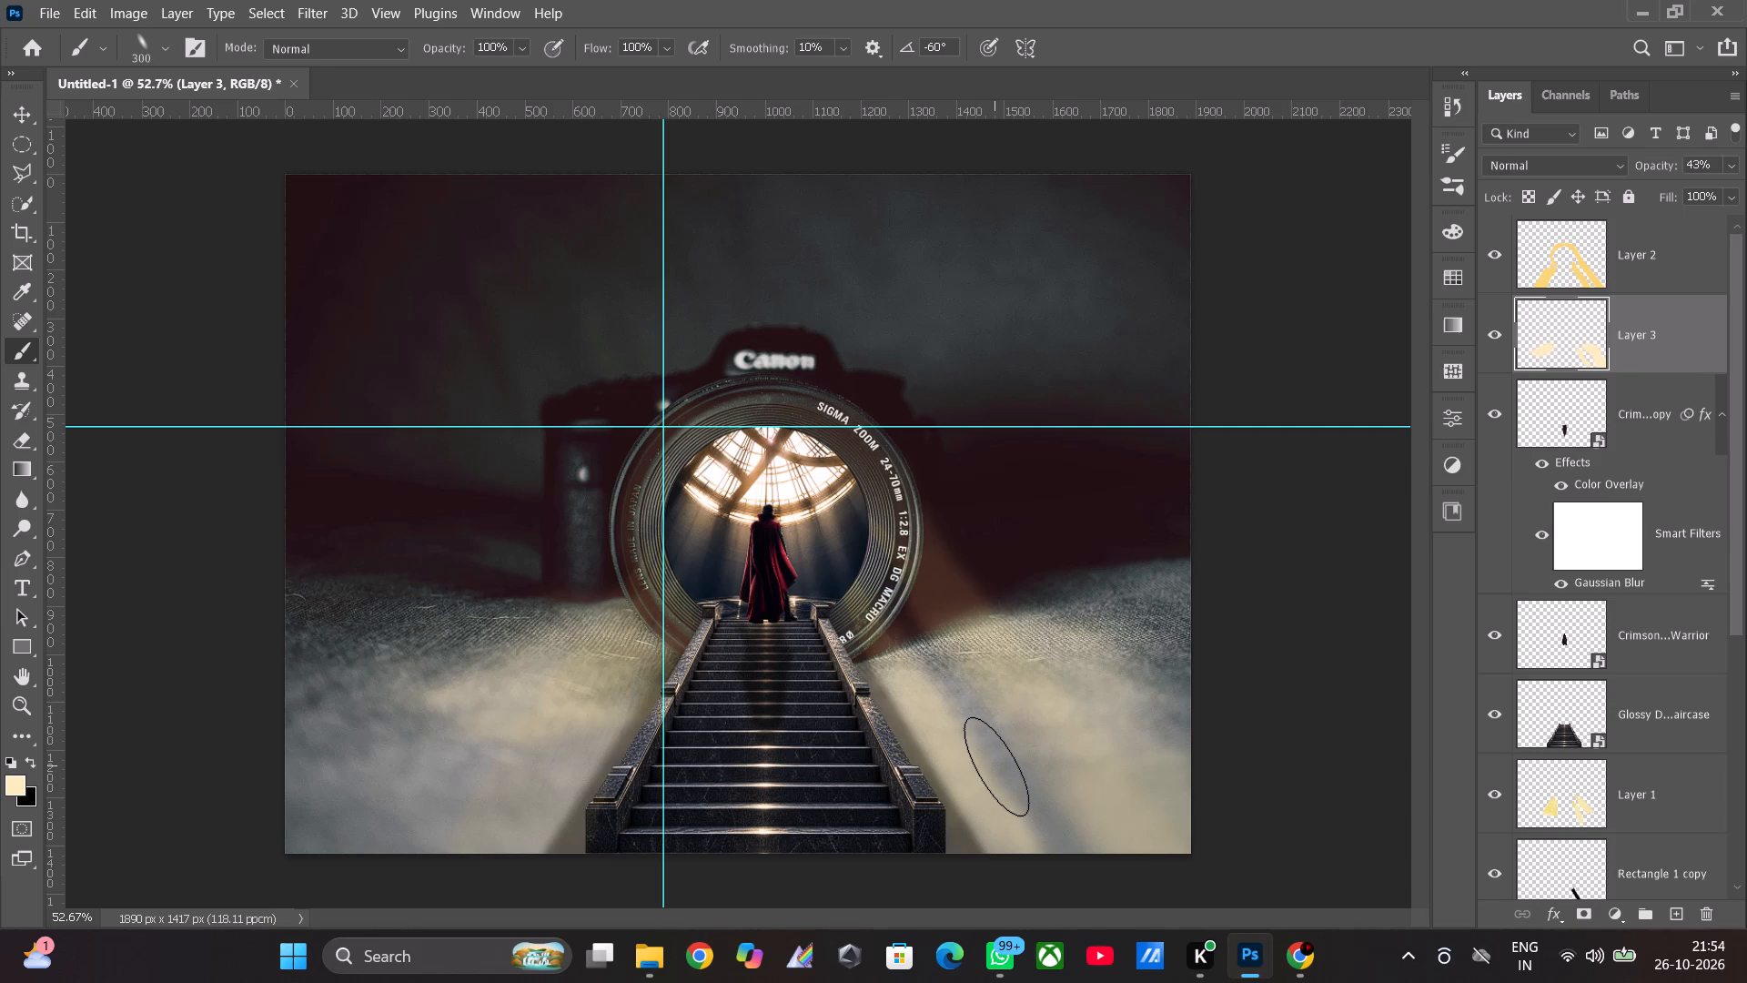
Using the Eraser at 13% opacity, thin Layer 3's glow at the floor's bottom-right corner and along the image's right edge.
{"action": "left_click", "coordinate": [29, 439]}
{"action": "left_click_drag", "start_coordinate": [960, 810], "coordinate": [1205, 788]}
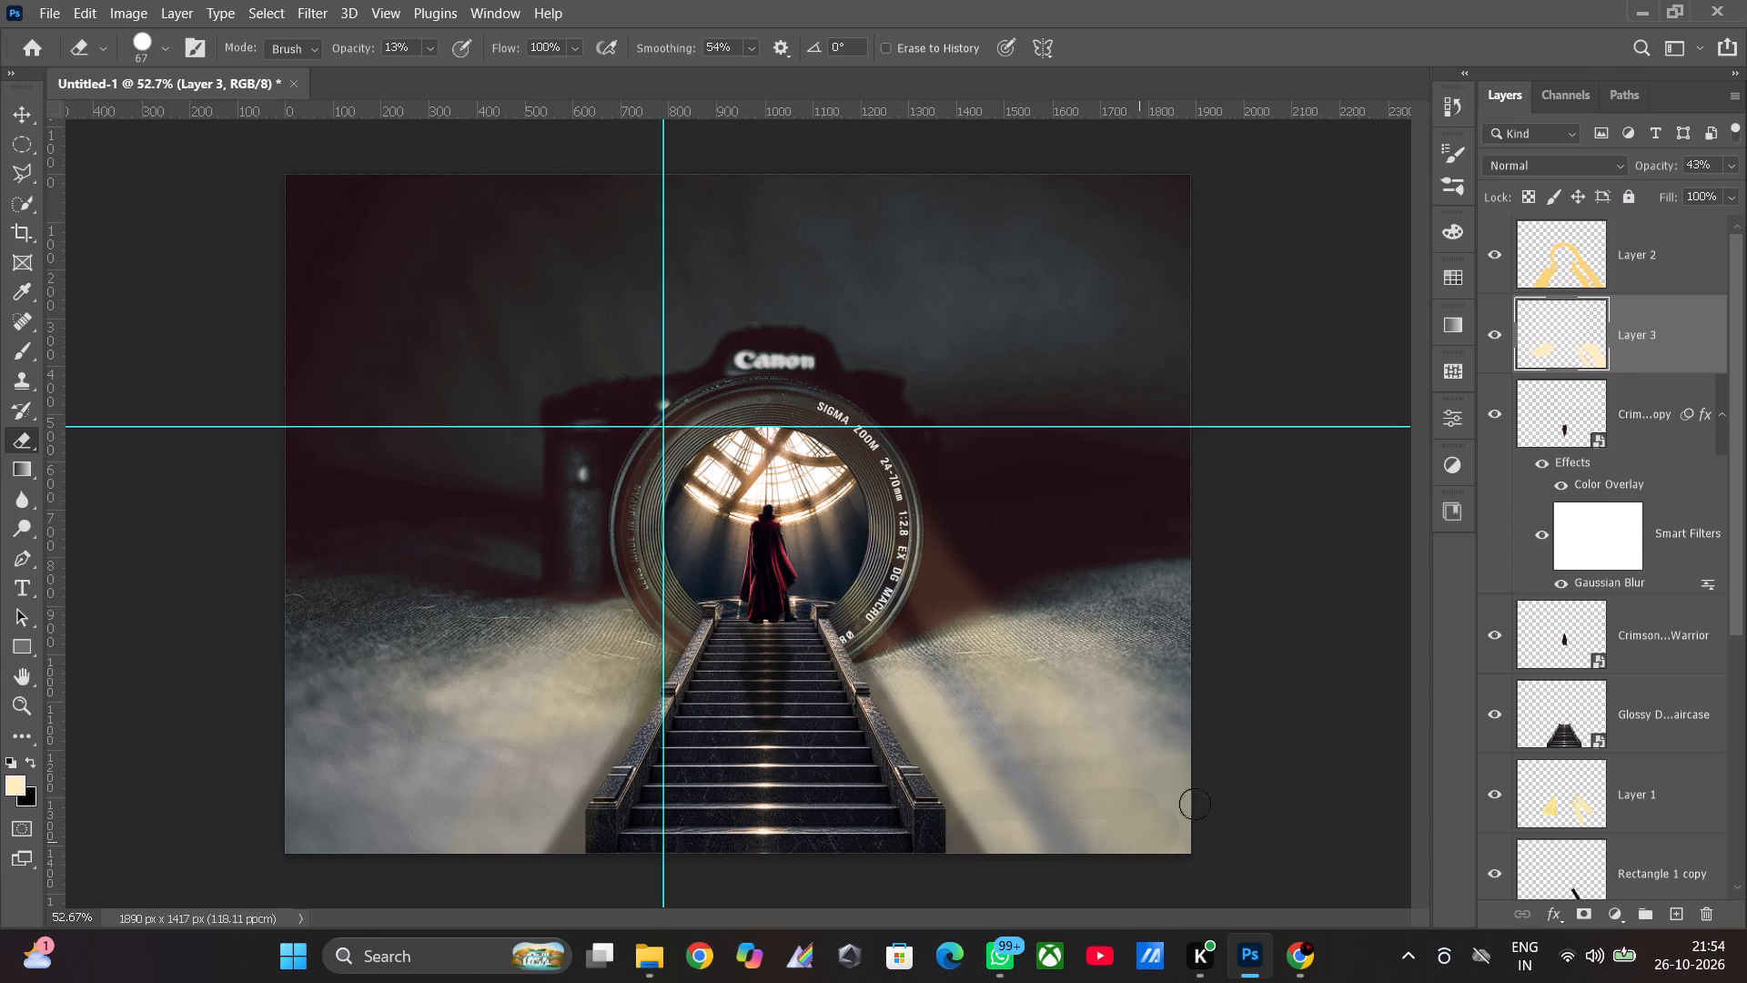
{"action": "left_click", "coordinate": [1182, 830]}
{"action": "left_click_drag", "start_coordinate": [1183, 808], "coordinate": [1156, 825]}
{"action": "left_click_drag", "start_coordinate": [1158, 768], "coordinate": [1139, 764]}
{"action": "left_click_drag", "start_coordinate": [1146, 751], "coordinate": [1151, 741]}
{"action": "left_click_drag", "start_coordinate": [1156, 729], "coordinate": [1170, 759]}
{"action": "left_click_drag", "start_coordinate": [1183, 740], "coordinate": [1187, 765]}
{"action": "left_click_drag", "start_coordinate": [1189, 754], "coordinate": [1173, 774]}
{"action": "left_click_drag", "start_coordinate": [1173, 744], "coordinate": [1152, 834]}
Sweep the 13% Eraser again over the lower right floor, from the right edge down to the image's bottom edge.
{"action": "left_click_drag", "start_coordinate": [1152, 834], "coordinate": [1091, 818]}
{"action": "left_click_drag", "start_coordinate": [1091, 818], "coordinate": [1168, 802]}
{"action": "left_click_drag", "start_coordinate": [1172, 791], "coordinate": [1176, 778]}
{"action": "left_click_drag", "start_coordinate": [1182, 760], "coordinate": [1136, 712]}
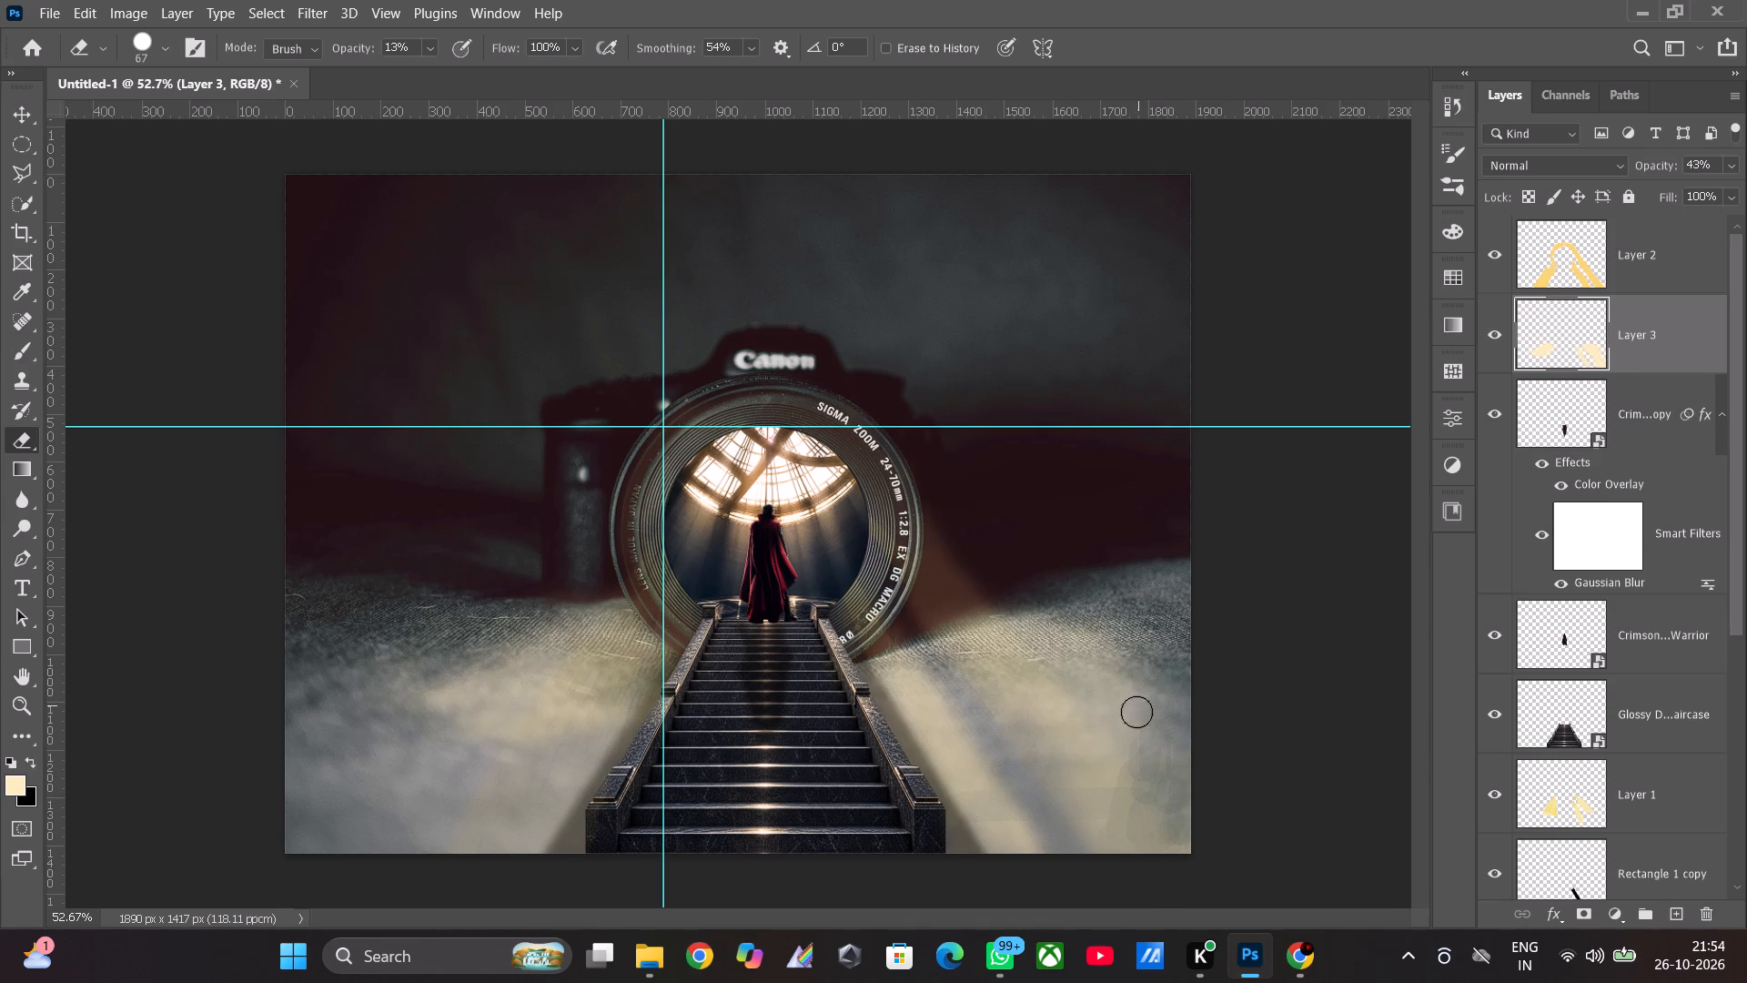
{"action": "left_click_drag", "start_coordinate": [1136, 712], "coordinate": [1156, 726]}
{"action": "left_click_drag", "start_coordinate": [1156, 726], "coordinate": [1092, 869]}
{"action": "left_click_drag", "start_coordinate": [1092, 869], "coordinate": [1058, 838]}
{"action": "left_click_drag", "start_coordinate": [1058, 838], "coordinate": [1231, 819]}
Lightly erase Layer 3's glow along the bottom of the floor, just right of the staircase's foot.
{"action": "left_click_drag", "start_coordinate": [1152, 826], "coordinate": [1002, 838]}
{"action": "left_click_drag", "start_coordinate": [1002, 838], "coordinate": [1020, 835]}
{"action": "left_click_drag", "start_coordinate": [980, 844], "coordinate": [1054, 816]}
{"action": "left_click_drag", "start_coordinate": [1033, 837], "coordinate": [1027, 820]}
{"action": "left_click", "coordinate": [1040, 823]}
{"action": "left_click_drag", "start_coordinate": [1053, 821], "coordinate": [1040, 823]}
{"action": "left_click_drag", "start_coordinate": [1035, 833], "coordinate": [1021, 832]}
{"action": "left_click_drag", "start_coordinate": [1013, 833], "coordinate": [993, 854]}
{"action": "left_click_drag", "start_coordinate": [993, 854], "coordinate": [1013, 818]}
{"action": "left_click_drag", "start_coordinate": [1015, 822], "coordinate": [1021, 814]}
{"action": "left_click_drag", "start_coordinate": [1019, 825], "coordinate": [997, 823]}
{"action": "left_click_drag", "start_coordinate": [1001, 816], "coordinate": [969, 820]}
{"action": "left_click_drag", "start_coordinate": [965, 825], "coordinate": [958, 812]}
{"action": "left_click_drag", "start_coordinate": [958, 816], "coordinate": [1015, 798]}
{"action": "left_click_drag", "start_coordinate": [1023, 804], "coordinate": [1024, 818]}
{"action": "left_click_drag", "start_coordinate": [1026, 816], "coordinate": [1010, 819]}
{"action": "left_click_drag", "start_coordinate": [1005, 823], "coordinate": [988, 815]}
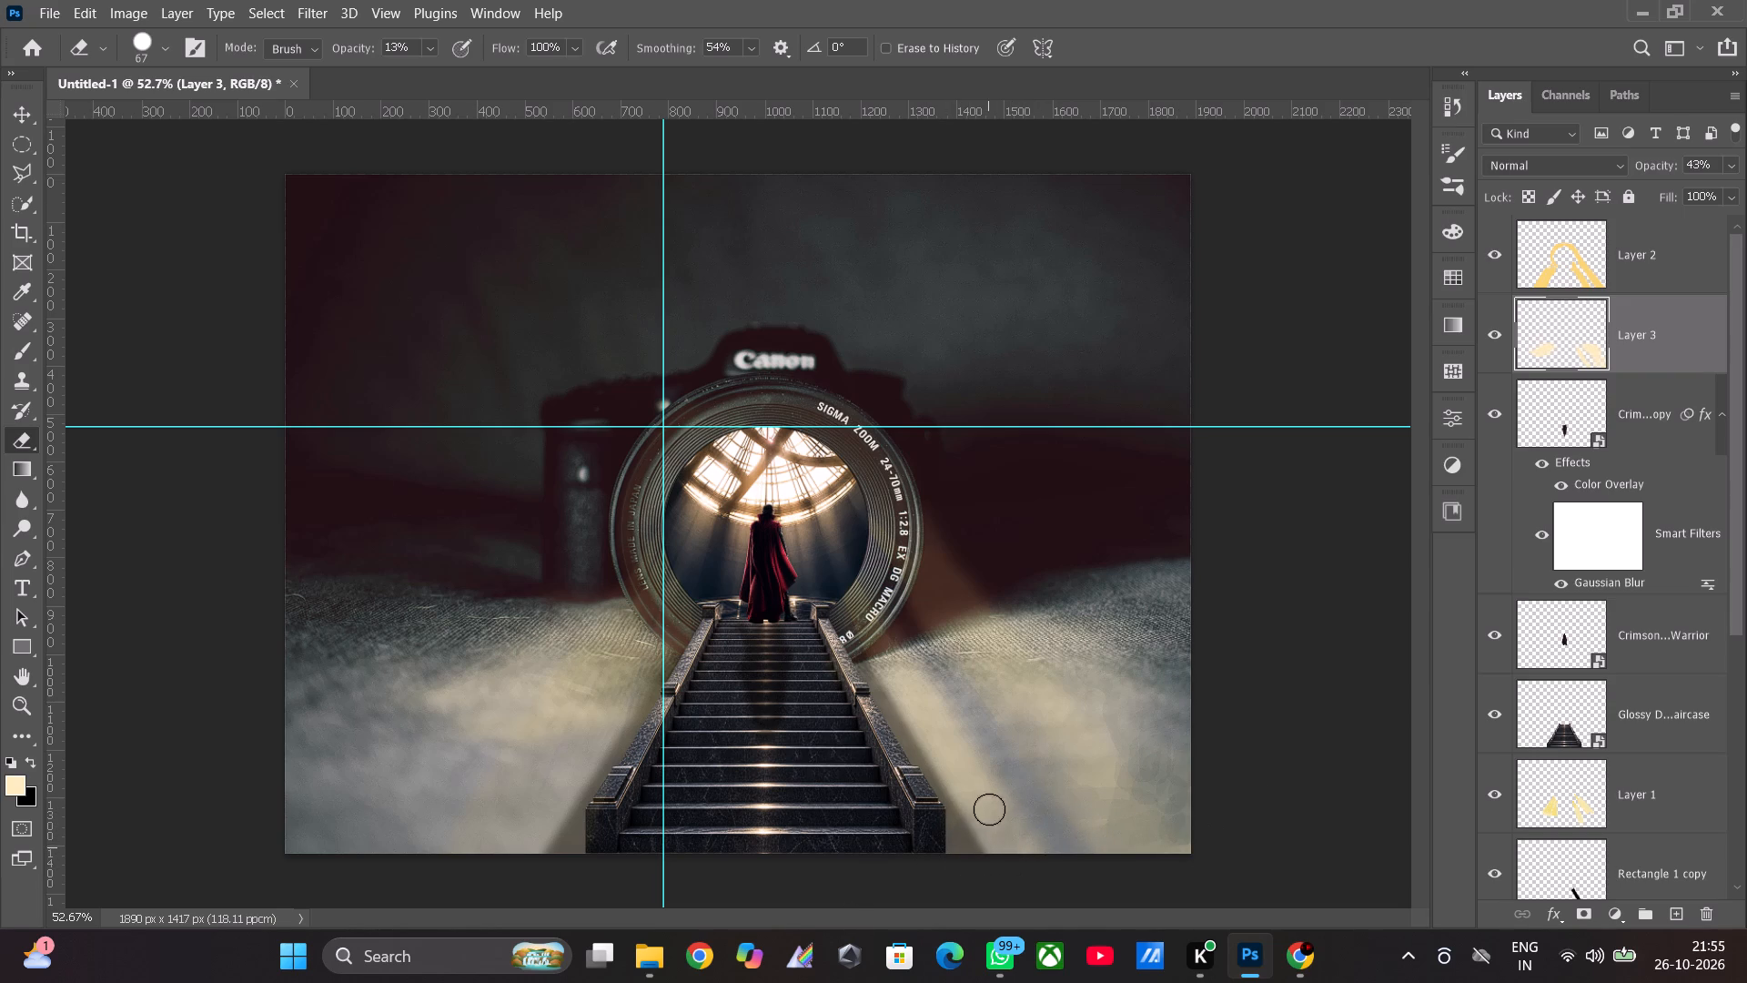
{"action": "left_click_drag", "start_coordinate": [989, 815], "coordinate": [972, 815]}
{"action": "left_click_drag", "start_coordinate": [971, 823], "coordinate": [961, 815]}
Soften the glow across the whole lower right floor with broad faint eraser strokes, from the staircase's foot toward the right edge.
{"action": "left_click_drag", "start_coordinate": [965, 823], "coordinate": [1111, 808]}
{"action": "left_click_drag", "start_coordinate": [1040, 849], "coordinate": [1147, 766]}
{"action": "left_click_drag", "start_coordinate": [1136, 786], "coordinate": [1101, 769]}
{"action": "left_click_drag", "start_coordinate": [1108, 774], "coordinate": [1060, 768]}
{"action": "left_click_drag", "start_coordinate": [1052, 784], "coordinate": [970, 846]}
{"action": "left_click_drag", "start_coordinate": [970, 846], "coordinate": [1050, 757]}
{"action": "left_click_drag", "start_coordinate": [1059, 771], "coordinate": [1076, 749]}
{"action": "left_click_drag", "start_coordinate": [1086, 762], "coordinate": [1127, 731]}
{"action": "left_click_drag", "start_coordinate": [1149, 750], "coordinate": [1147, 738]}
{"action": "left_click_drag", "start_coordinate": [1157, 762], "coordinate": [1167, 765]}
{"action": "left_click_drag", "start_coordinate": [1174, 782], "coordinate": [1141, 816]}
{"action": "left_click_drag", "start_coordinate": [1113, 837], "coordinate": [1054, 799]}
{"action": "left_click_drag", "start_coordinate": [1075, 777], "coordinate": [1045, 775]}
{"action": "left_click_drag", "start_coordinate": [1077, 764], "coordinate": [996, 799]}
{"action": "left_click_drag", "start_coordinate": [984, 827], "coordinate": [912, 860]}
Make another light erasing pass over the middle and lower part of the right floor's glow.
{"action": "left_click_drag", "start_coordinate": [912, 866], "coordinate": [937, 863]}
{"action": "left_click_drag", "start_coordinate": [1006, 845], "coordinate": [1055, 800]}
{"action": "left_click_drag", "start_coordinate": [1094, 808], "coordinate": [1096, 790]}
{"action": "left_click_drag", "start_coordinate": [1090, 821], "coordinate": [1032, 808]}
{"action": "right_click_drag", "start_coordinate": [1008, 881], "coordinate": [1032, 808]}
{"action": "left_click", "coordinate": [1075, 791]}
{"action": "left_click_drag", "start_coordinate": [1142, 782], "coordinate": [1138, 796]}
{"action": "left_click_drag", "start_coordinate": [1161, 793], "coordinate": [1102, 784]}
{"action": "left_click_drag", "start_coordinate": [1119, 754], "coordinate": [1100, 806]}
{"action": "left_click_drag", "start_coordinate": [1100, 806], "coordinate": [1101, 755]}
{"action": "left_click_drag", "start_coordinate": [1106, 760], "coordinate": [1086, 772]}
{"action": "left_click_drag", "start_coordinate": [1091, 785], "coordinate": [1136, 775]}
{"action": "left_click_drag", "start_coordinate": [1143, 809], "coordinate": [1166, 842]}
{"action": "left_click_drag", "start_coordinate": [1173, 847], "coordinate": [1065, 982]}
Switch back to the 300 px Brush and dab angled pale-cream light over the right floor, between the lens base and lower right area.
{"action": "left_click", "coordinate": [26, 357]}
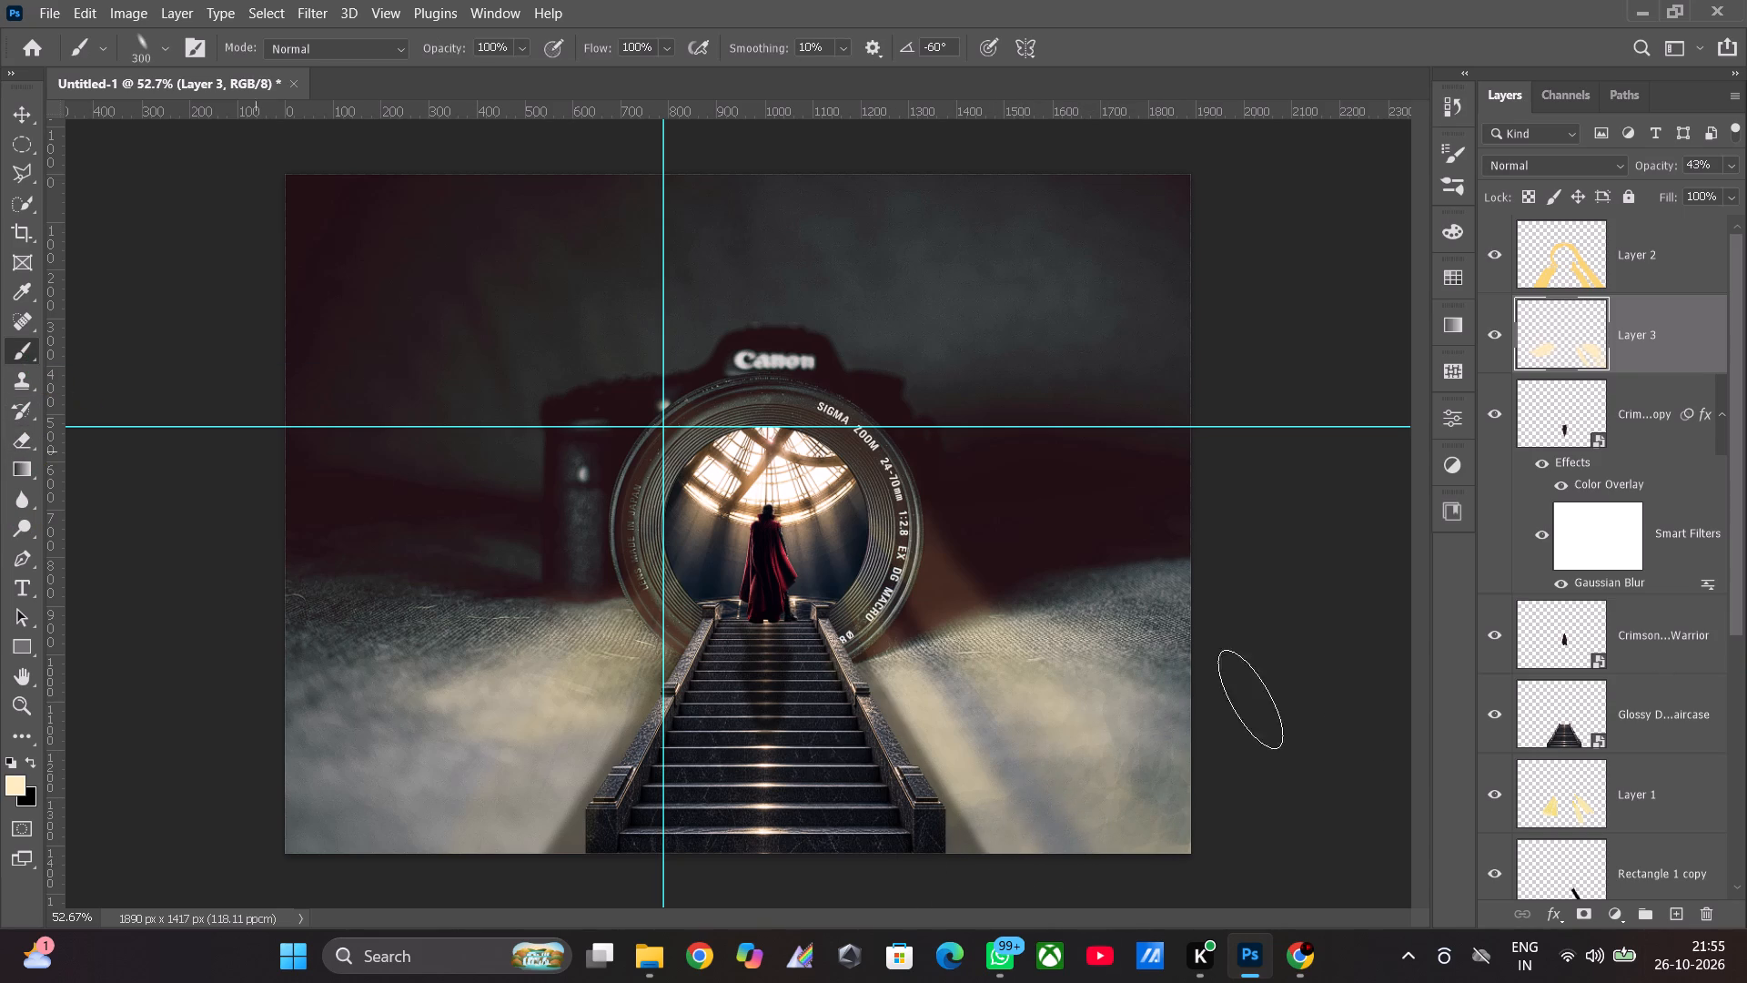
{"action": "left_click", "coordinate": [1086, 736]}
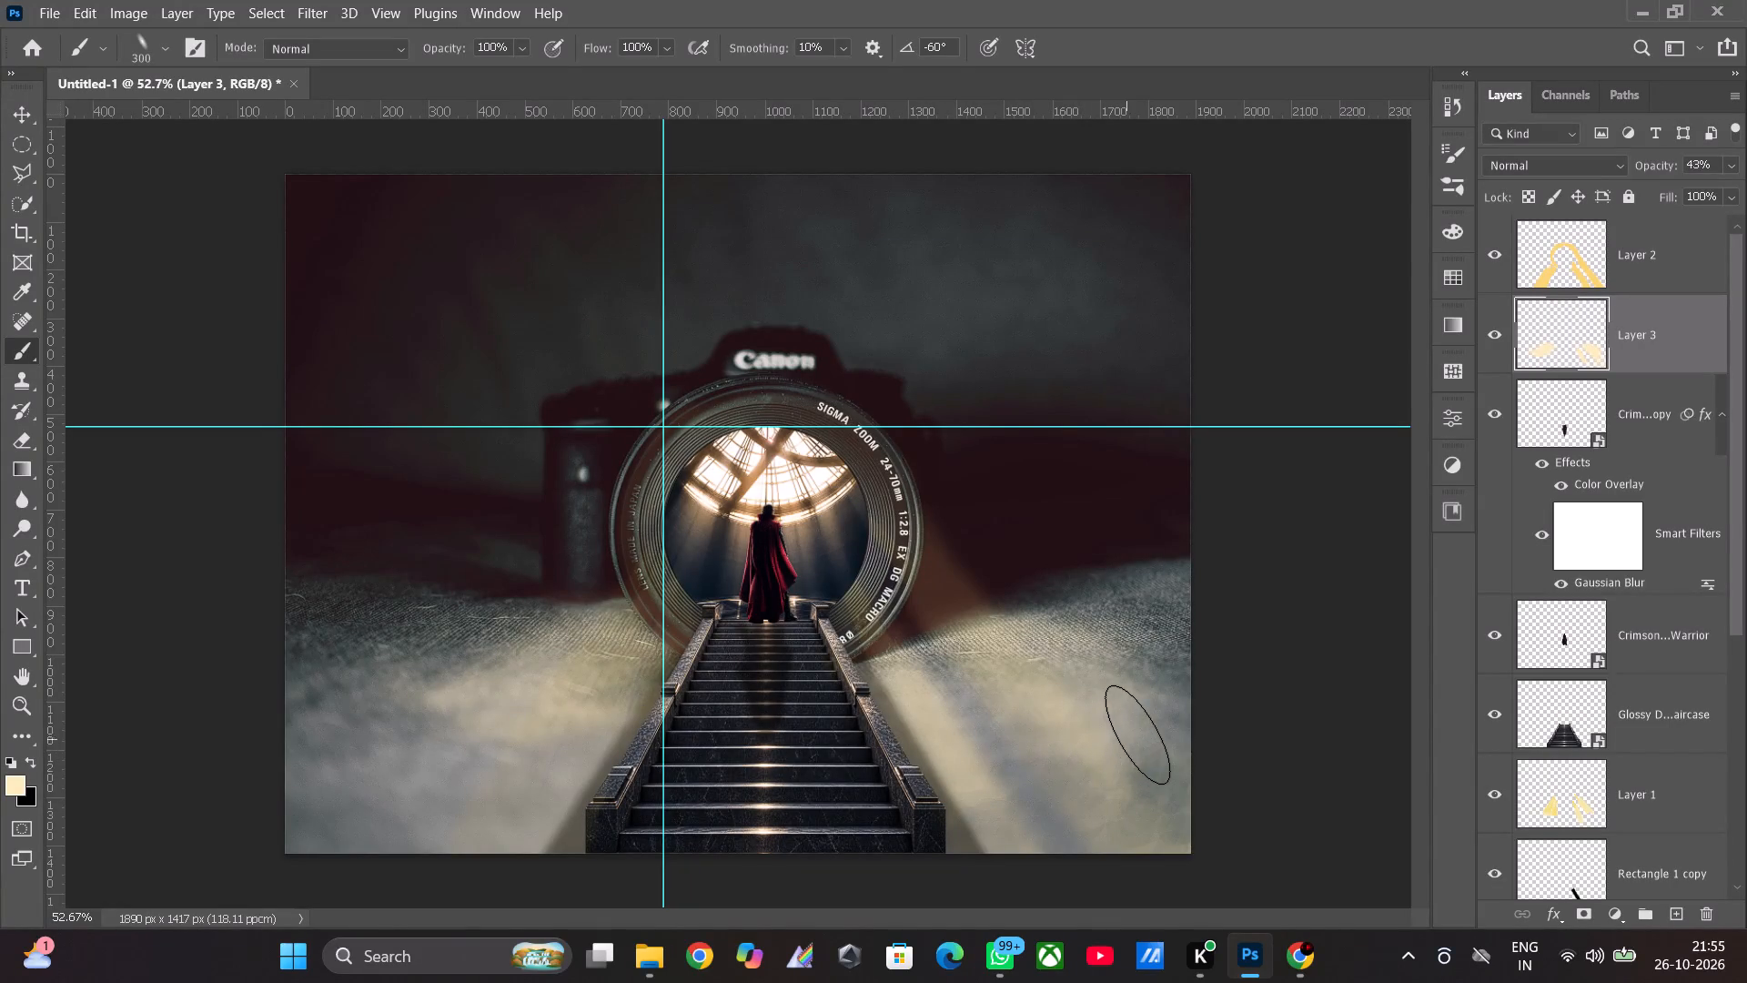
{"action": "left_click", "coordinate": [1137, 734]}
{"action": "left_click", "coordinate": [1138, 773]}
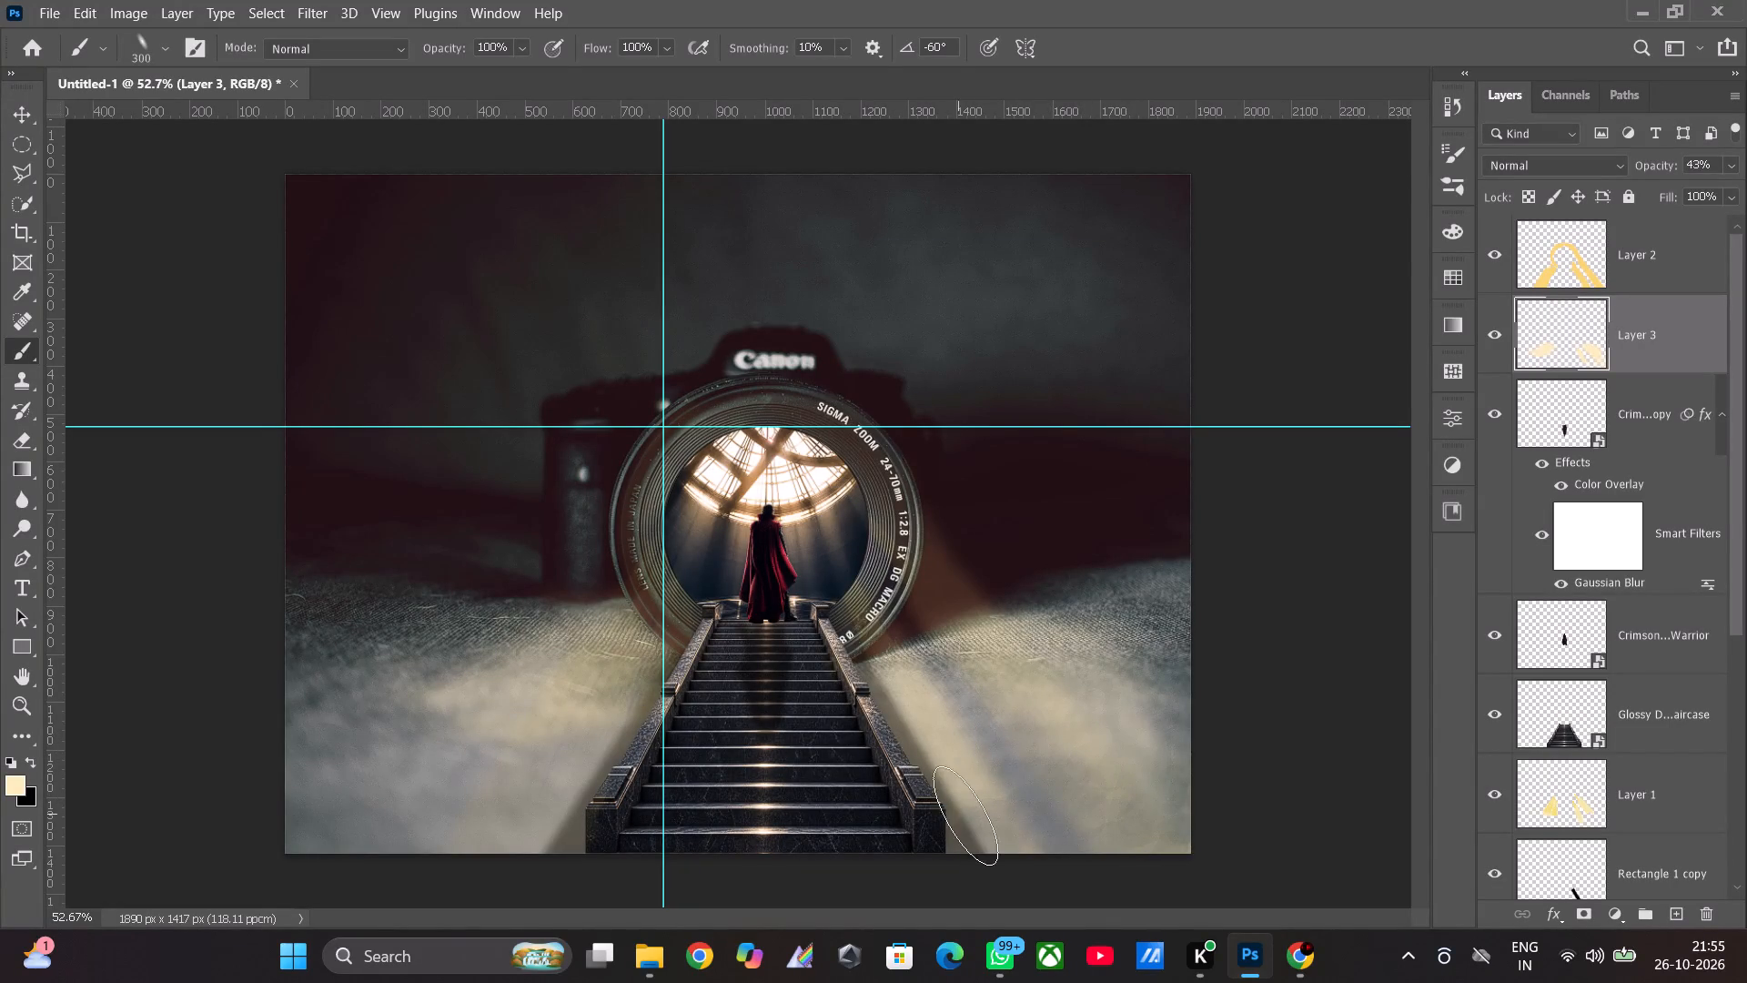
{"action": "left_click", "coordinate": [986, 812]}
{"action": "left_click", "coordinate": [959, 721]}
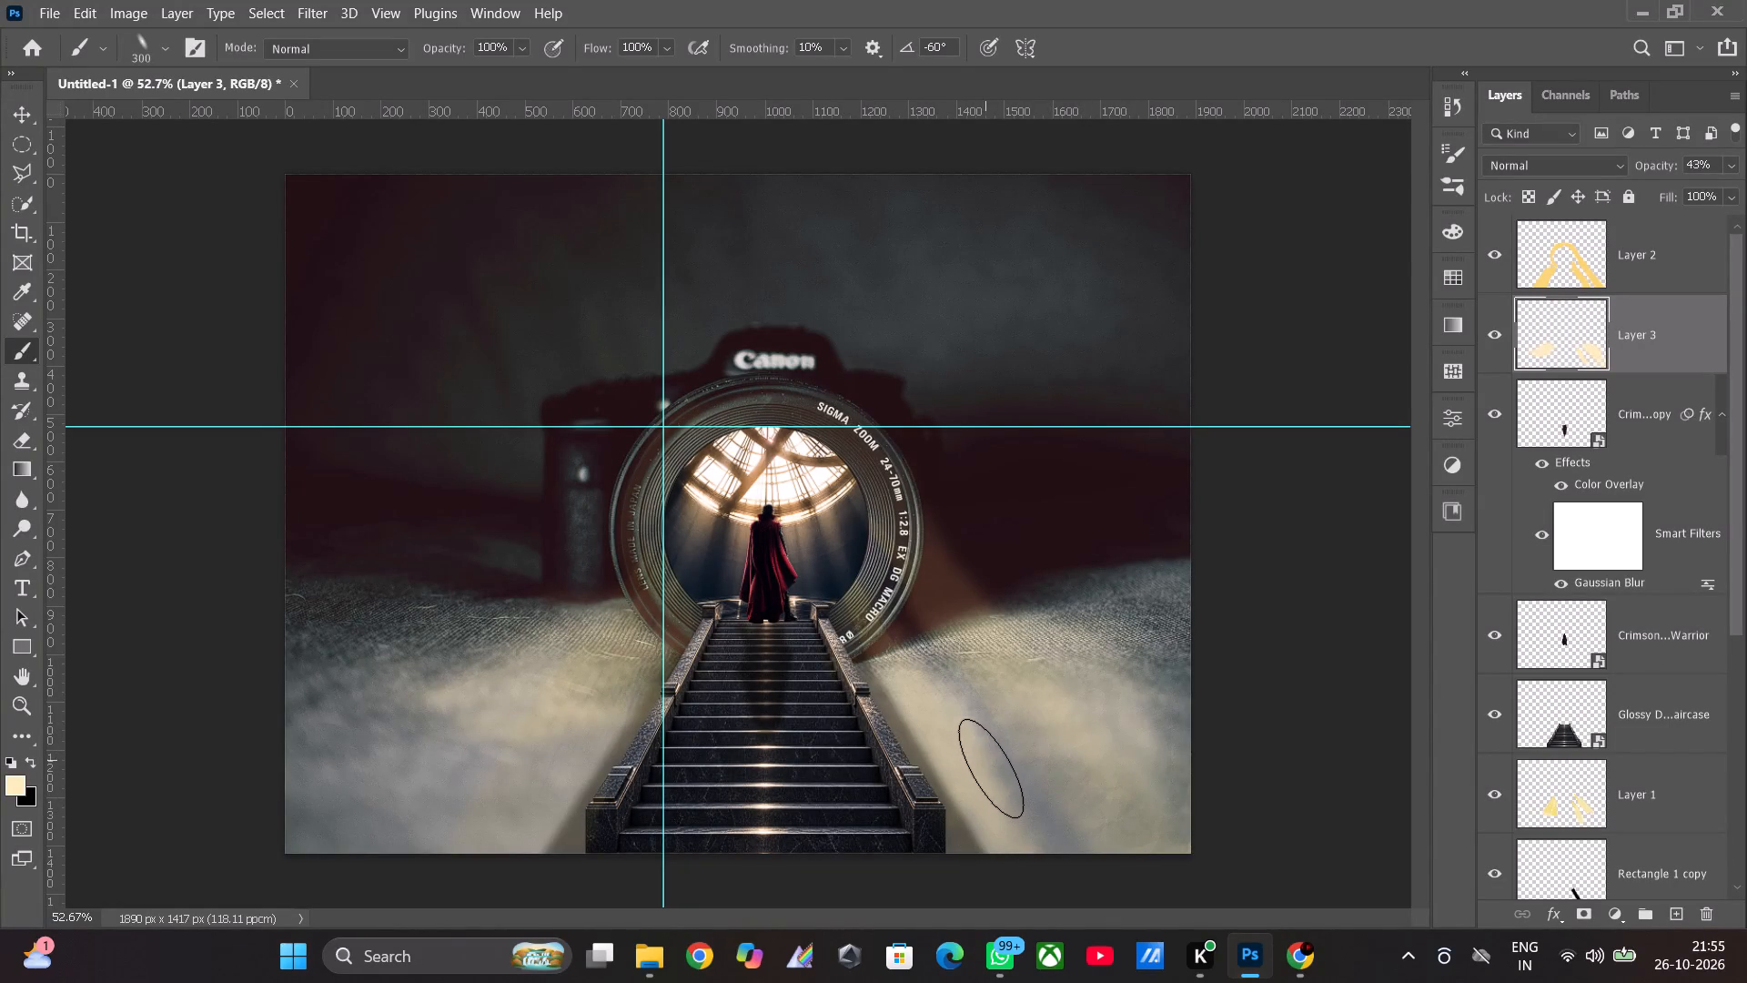
{"action": "left_click", "coordinate": [992, 771]}
{"action": "left_click", "coordinate": [1049, 765]}
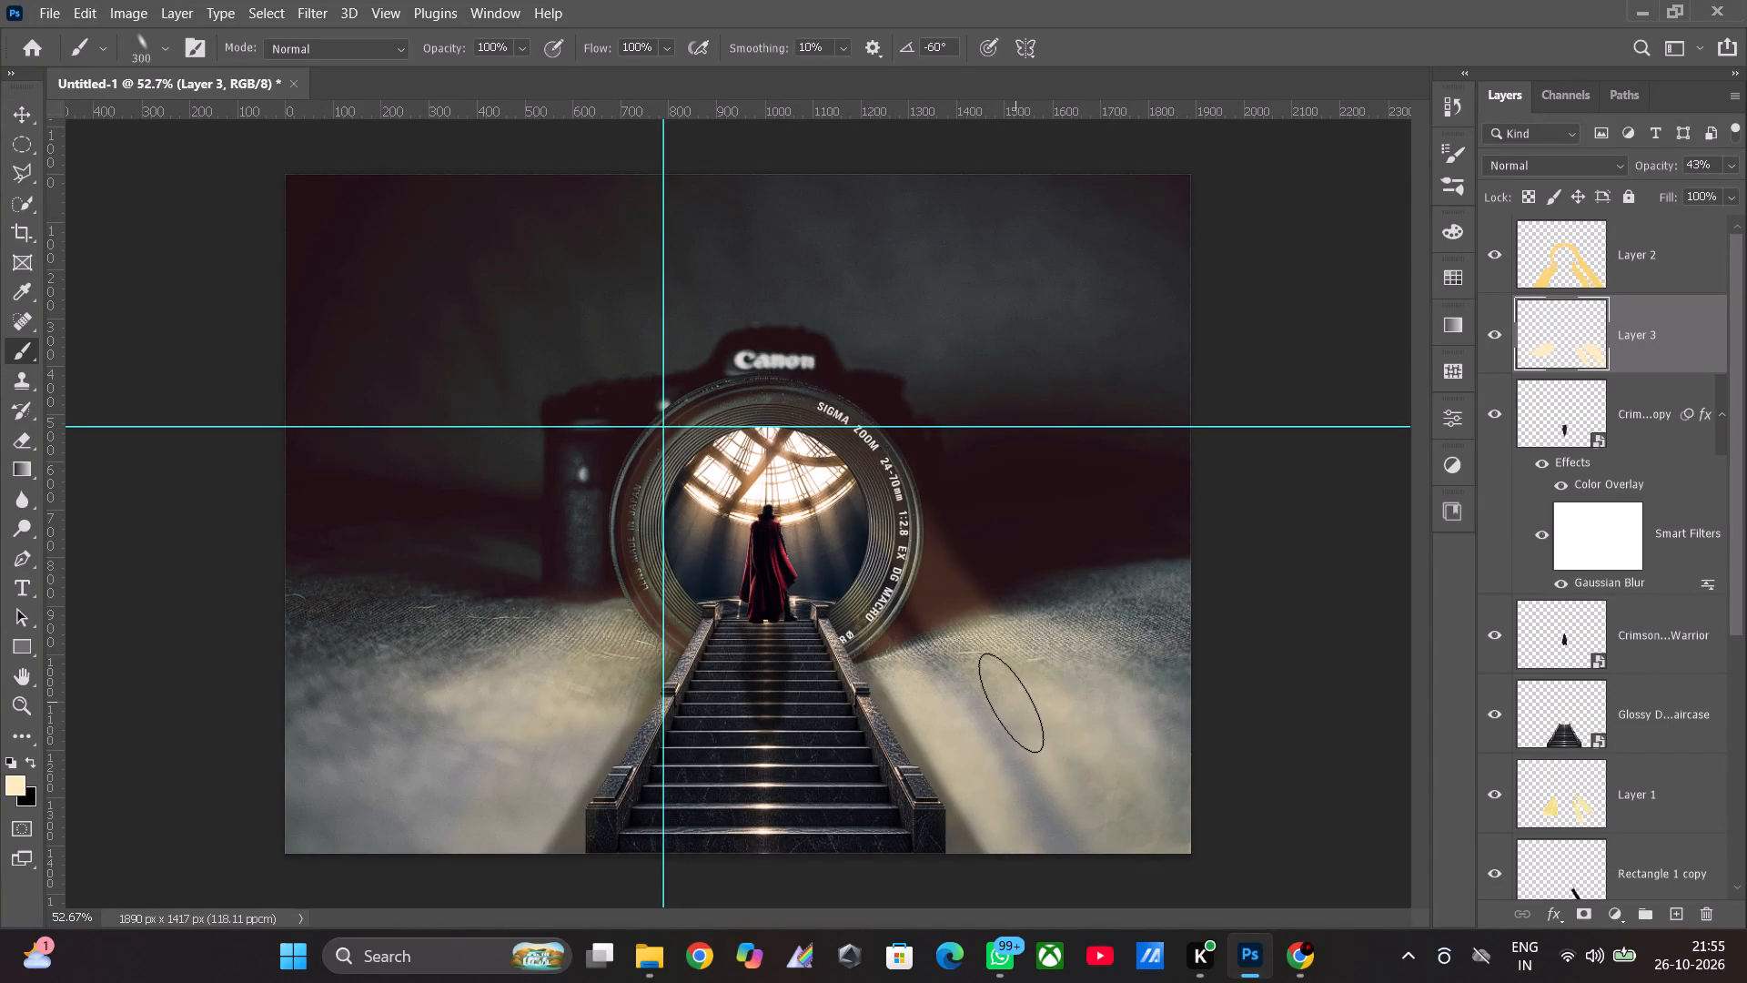
{"action": "left_click", "coordinate": [1047, 672]}
{"action": "left_click_drag", "start_coordinate": [1083, 675], "coordinate": [1092, 683]}
{"action": "left_click", "coordinate": [1089, 776]}
{"action": "left_click_drag", "start_coordinate": [1080, 722], "coordinate": [1094, 719]}
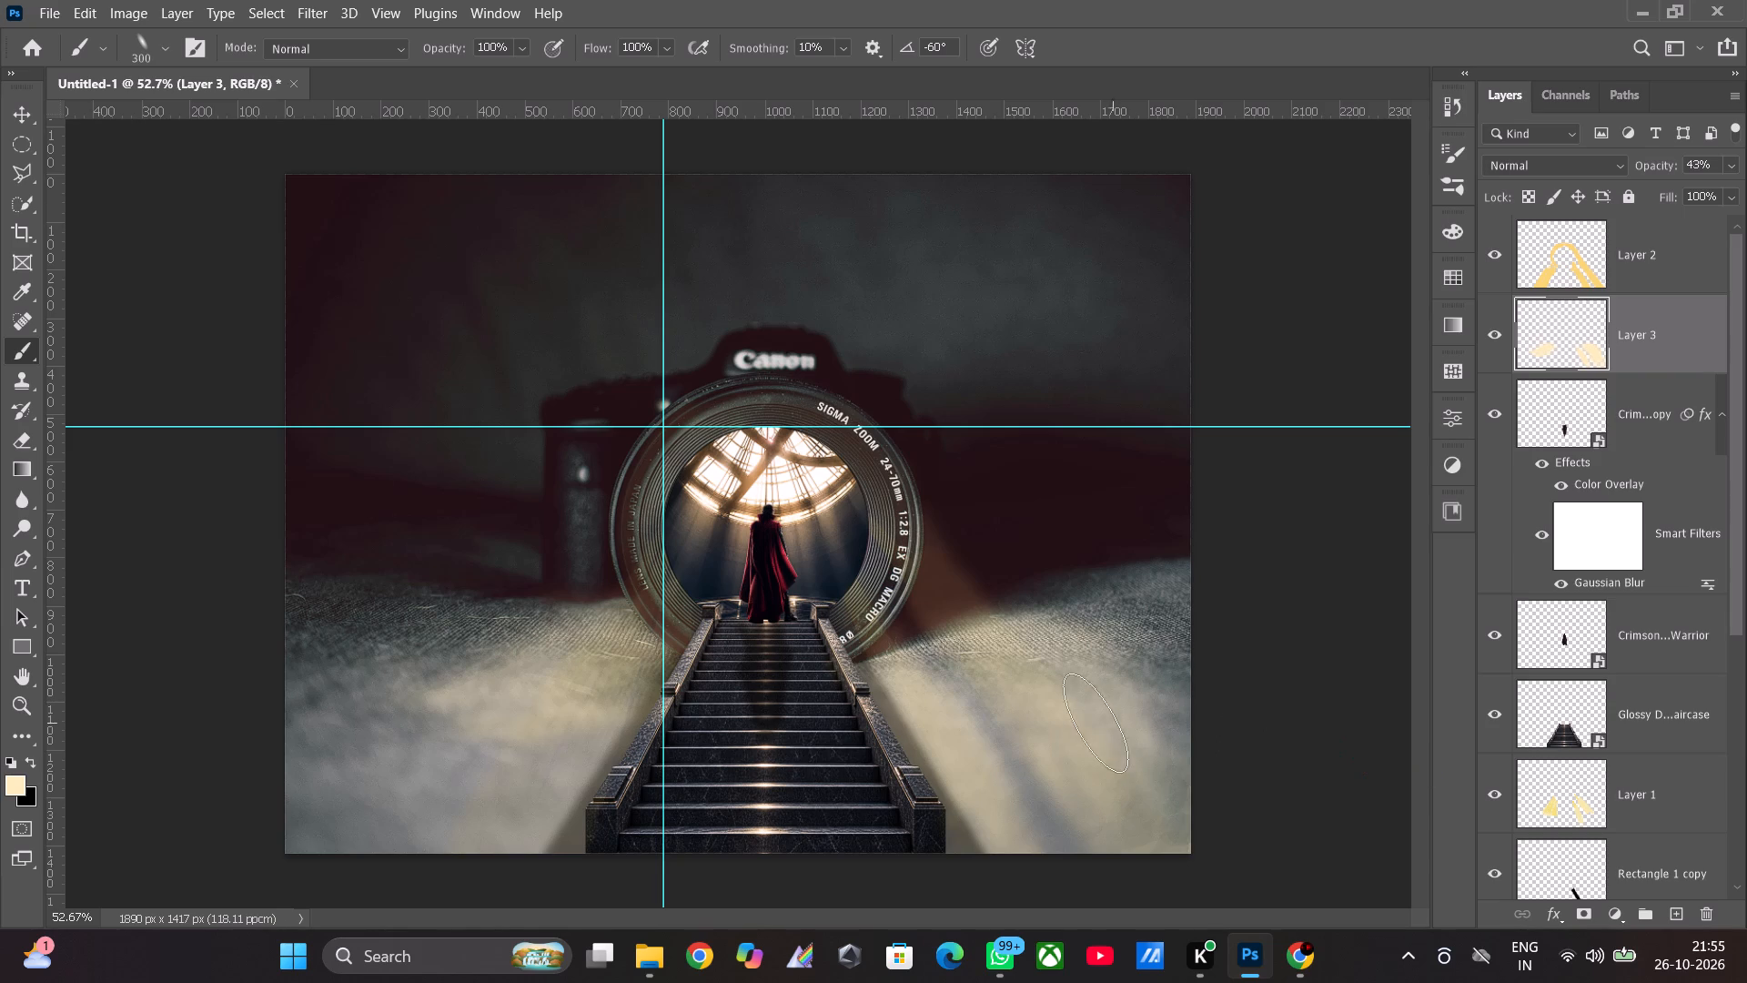
{"action": "left_click", "coordinate": [930, 692]}
{"action": "left_click", "coordinate": [904, 662]}
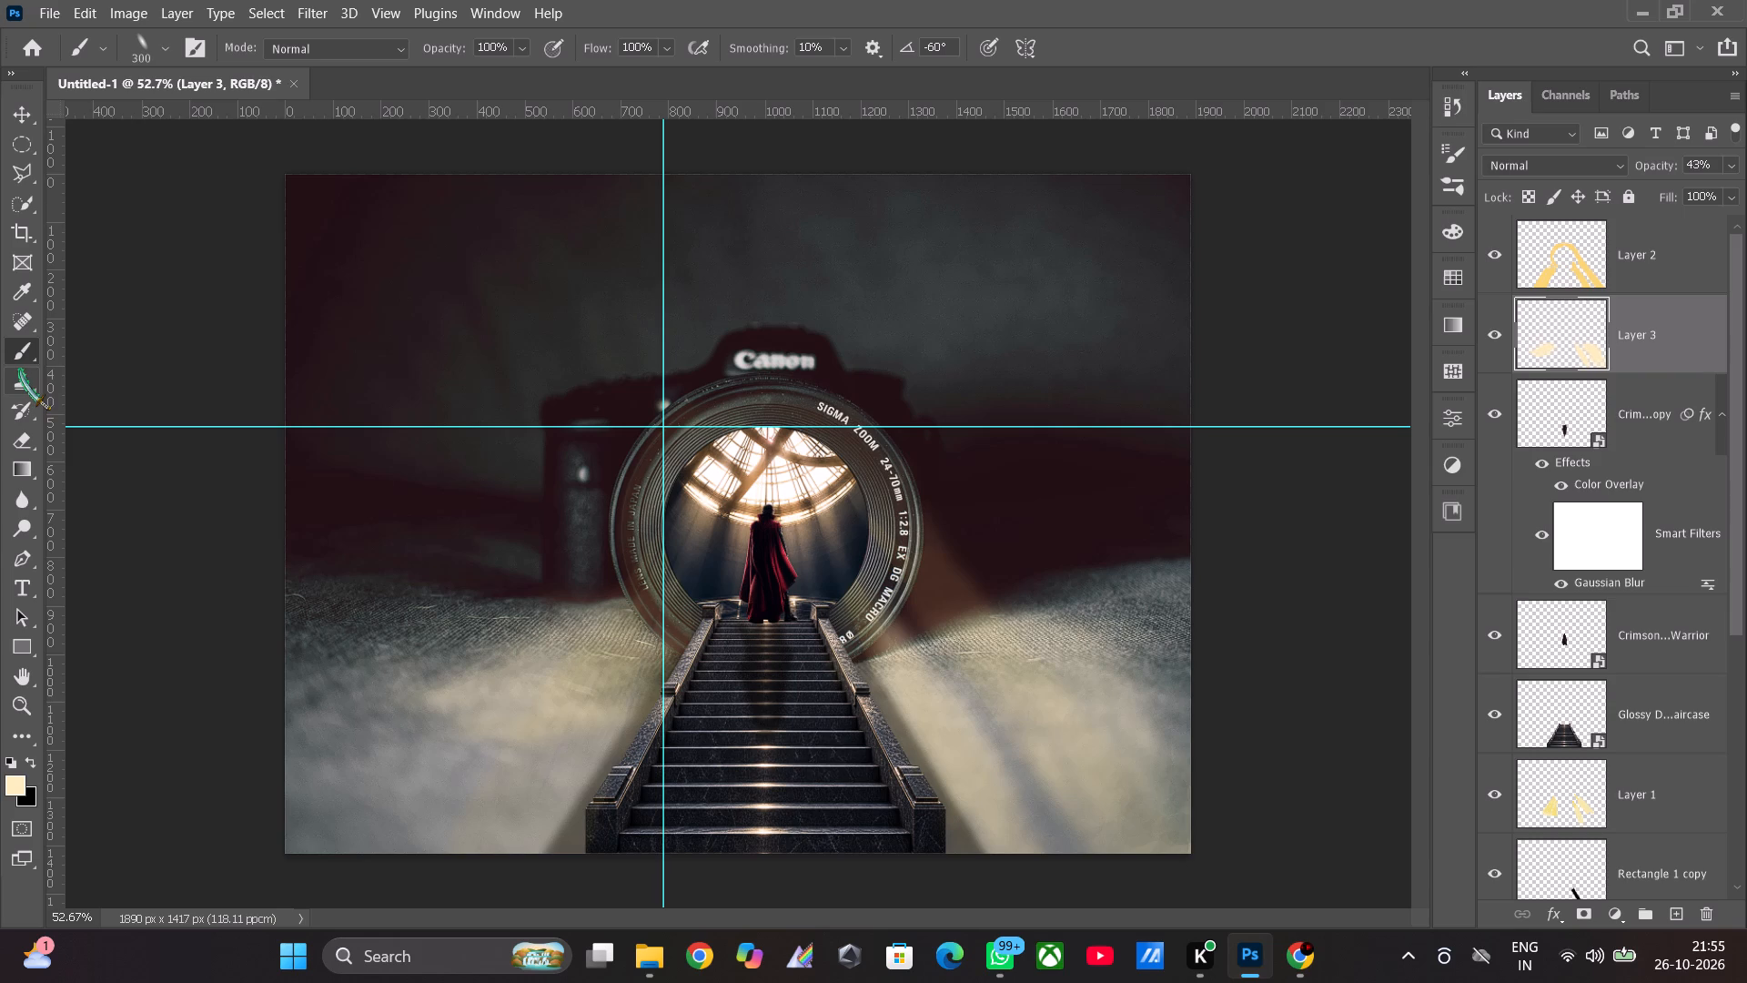
Set the Eraser's opacity to 43% and erase Layer 3's glow along the bottom and lower right corner of the floor.
{"action": "left_click", "coordinate": [28, 323]}
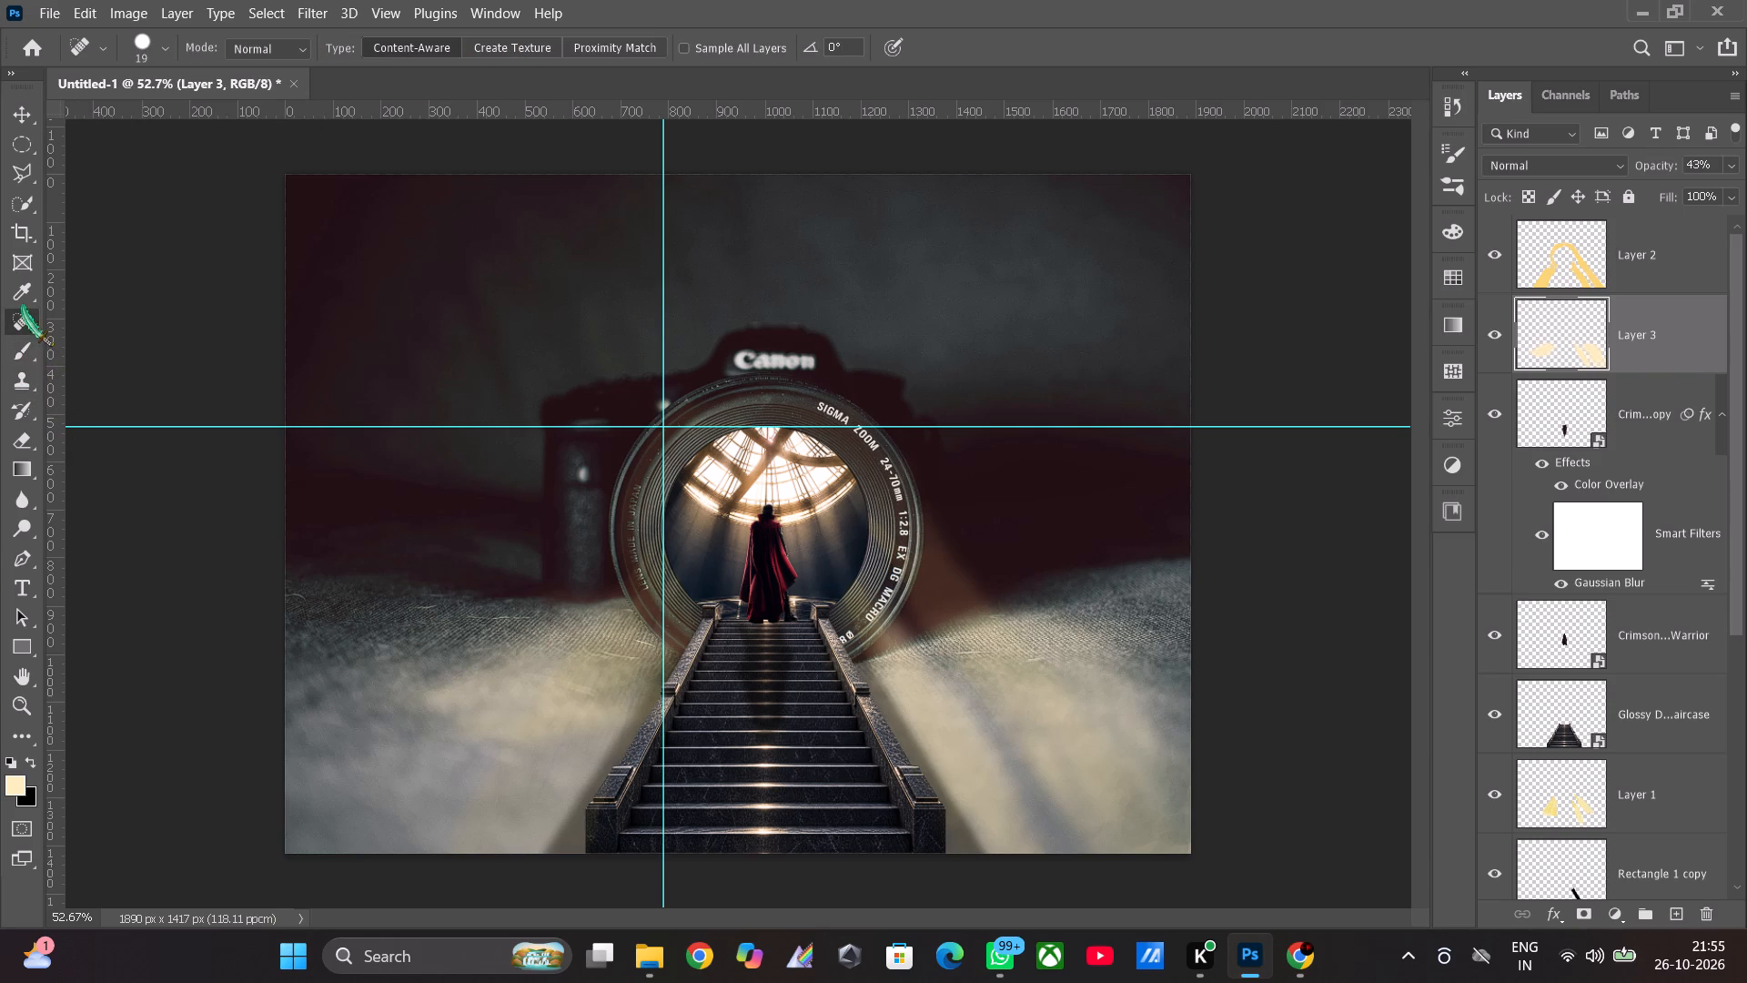
{"action": "left_click", "coordinate": [31, 440]}
{"action": "left_click", "coordinate": [426, 46]}
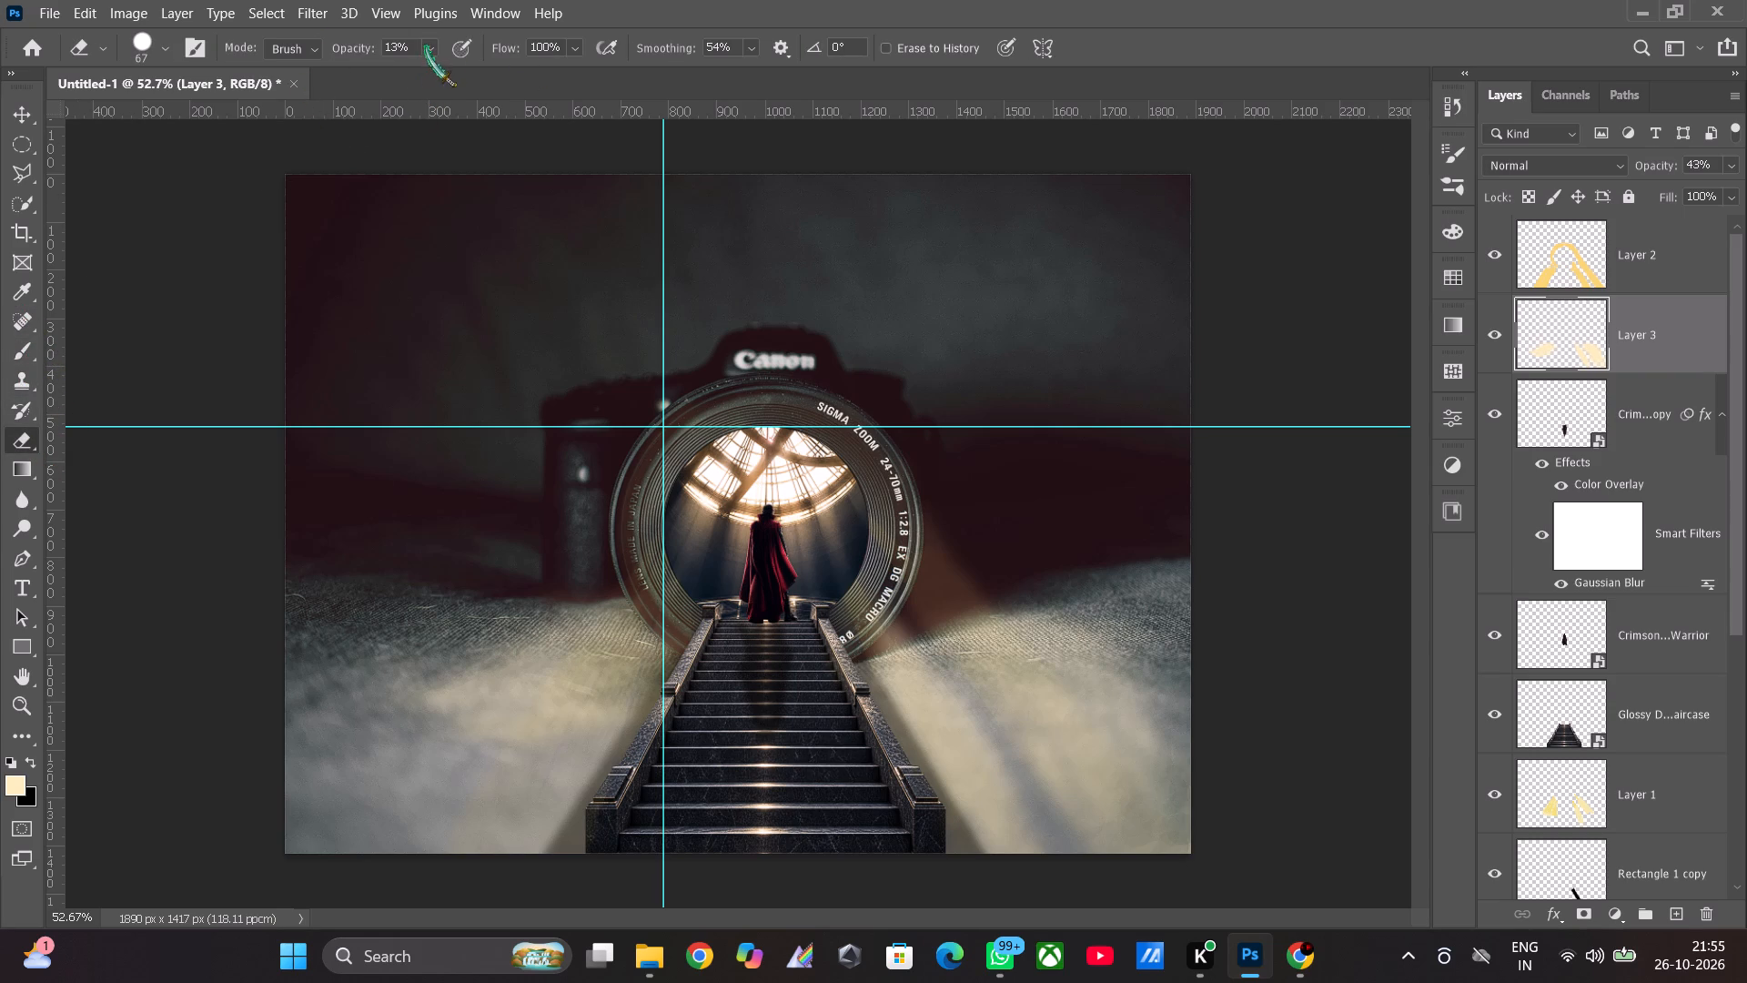
{"action": "left_click", "coordinate": [468, 70]}
{"action": "left_click_drag", "start_coordinate": [1208, 721], "coordinate": [999, 866]}
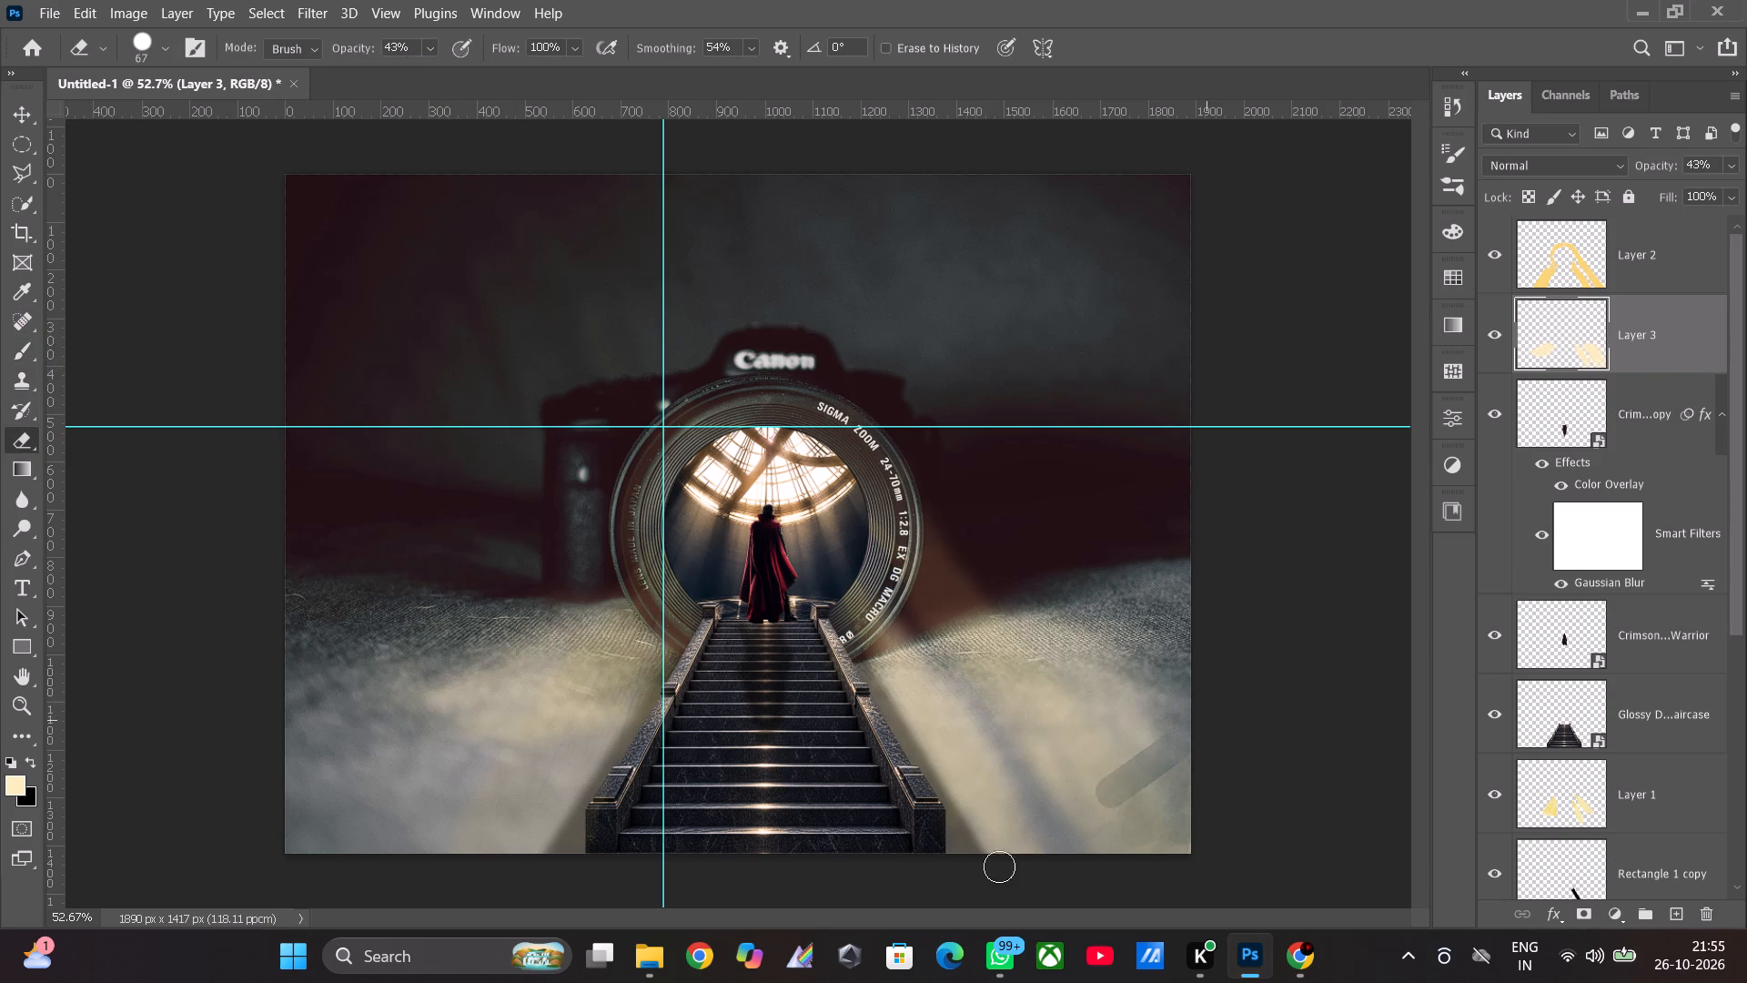
{"action": "left_click_drag", "start_coordinate": [999, 866], "coordinate": [1222, 789]}
{"action": "left_click_drag", "start_coordinate": [1222, 789], "coordinate": [940, 840]}
{"action": "left_click_drag", "start_coordinate": [940, 840], "coordinate": [1016, 842]}
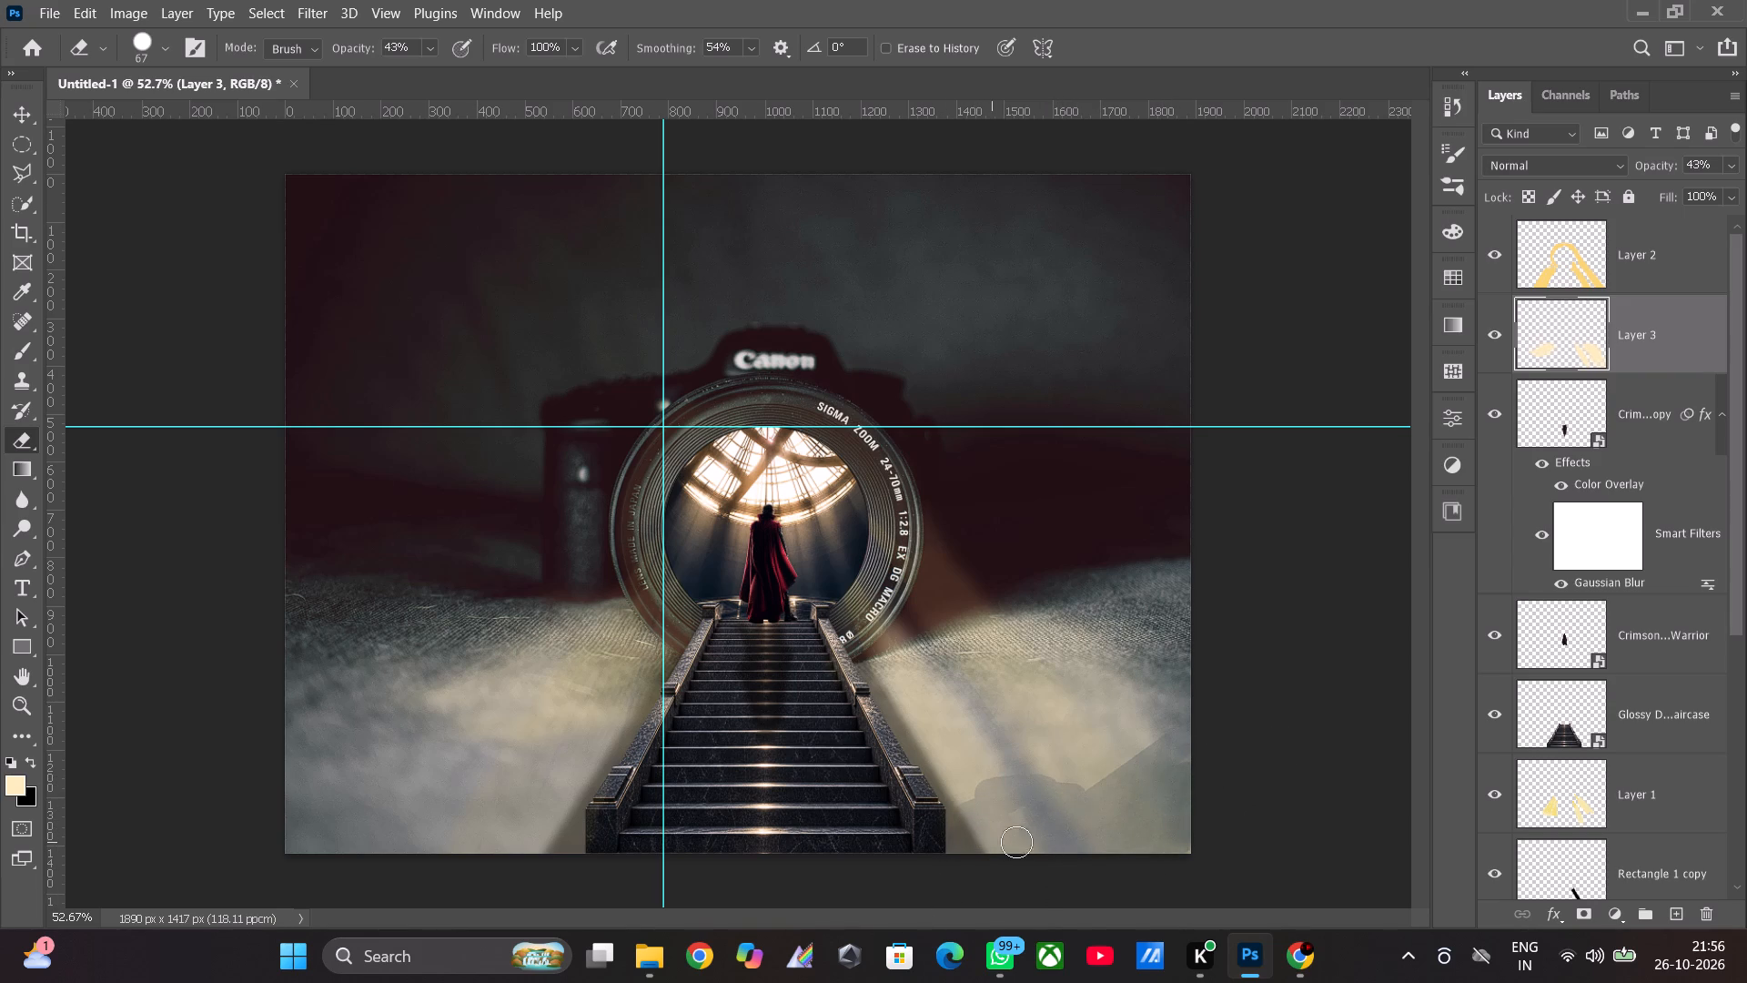
{"action": "left_click_drag", "start_coordinate": [1016, 842], "coordinate": [1139, 742]}
Continue erasing Layer 3's glow over the middle and upper parts of the right floor, clearing the leftover hard-edged patches.
{"action": "left_click_drag", "start_coordinate": [1139, 742], "coordinate": [1142, 713]}
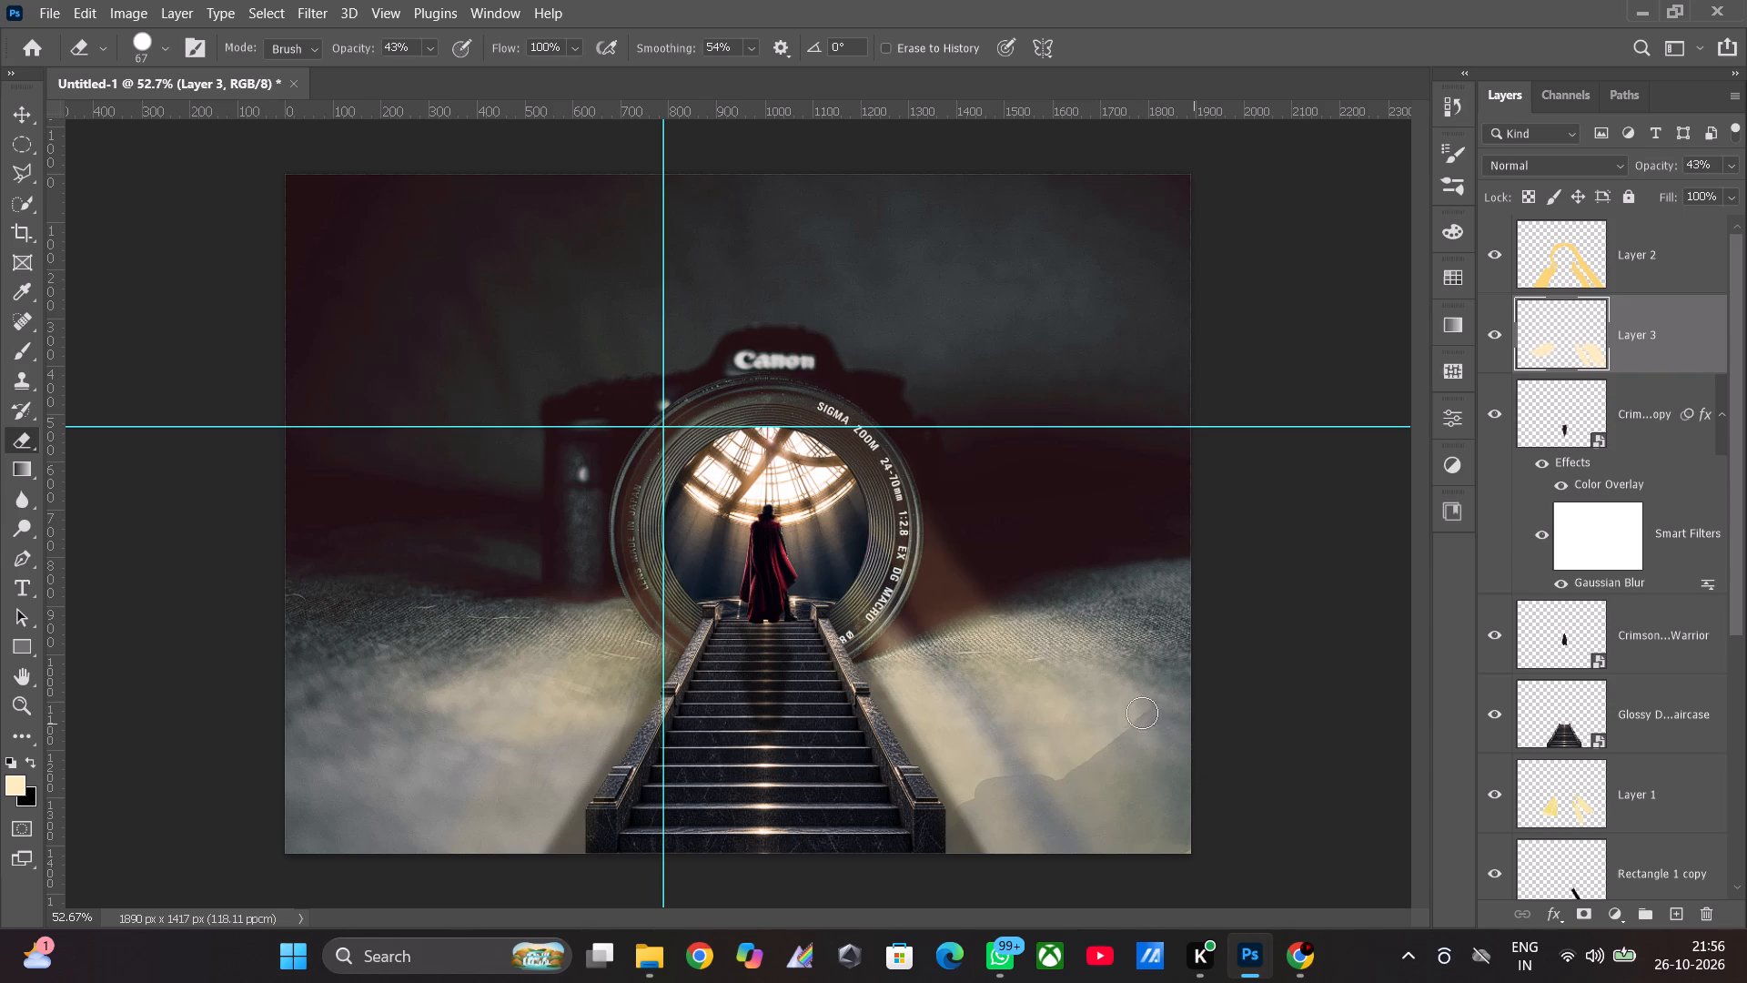
{"action": "left_click_drag", "start_coordinate": [1142, 713], "coordinate": [1090, 662]}
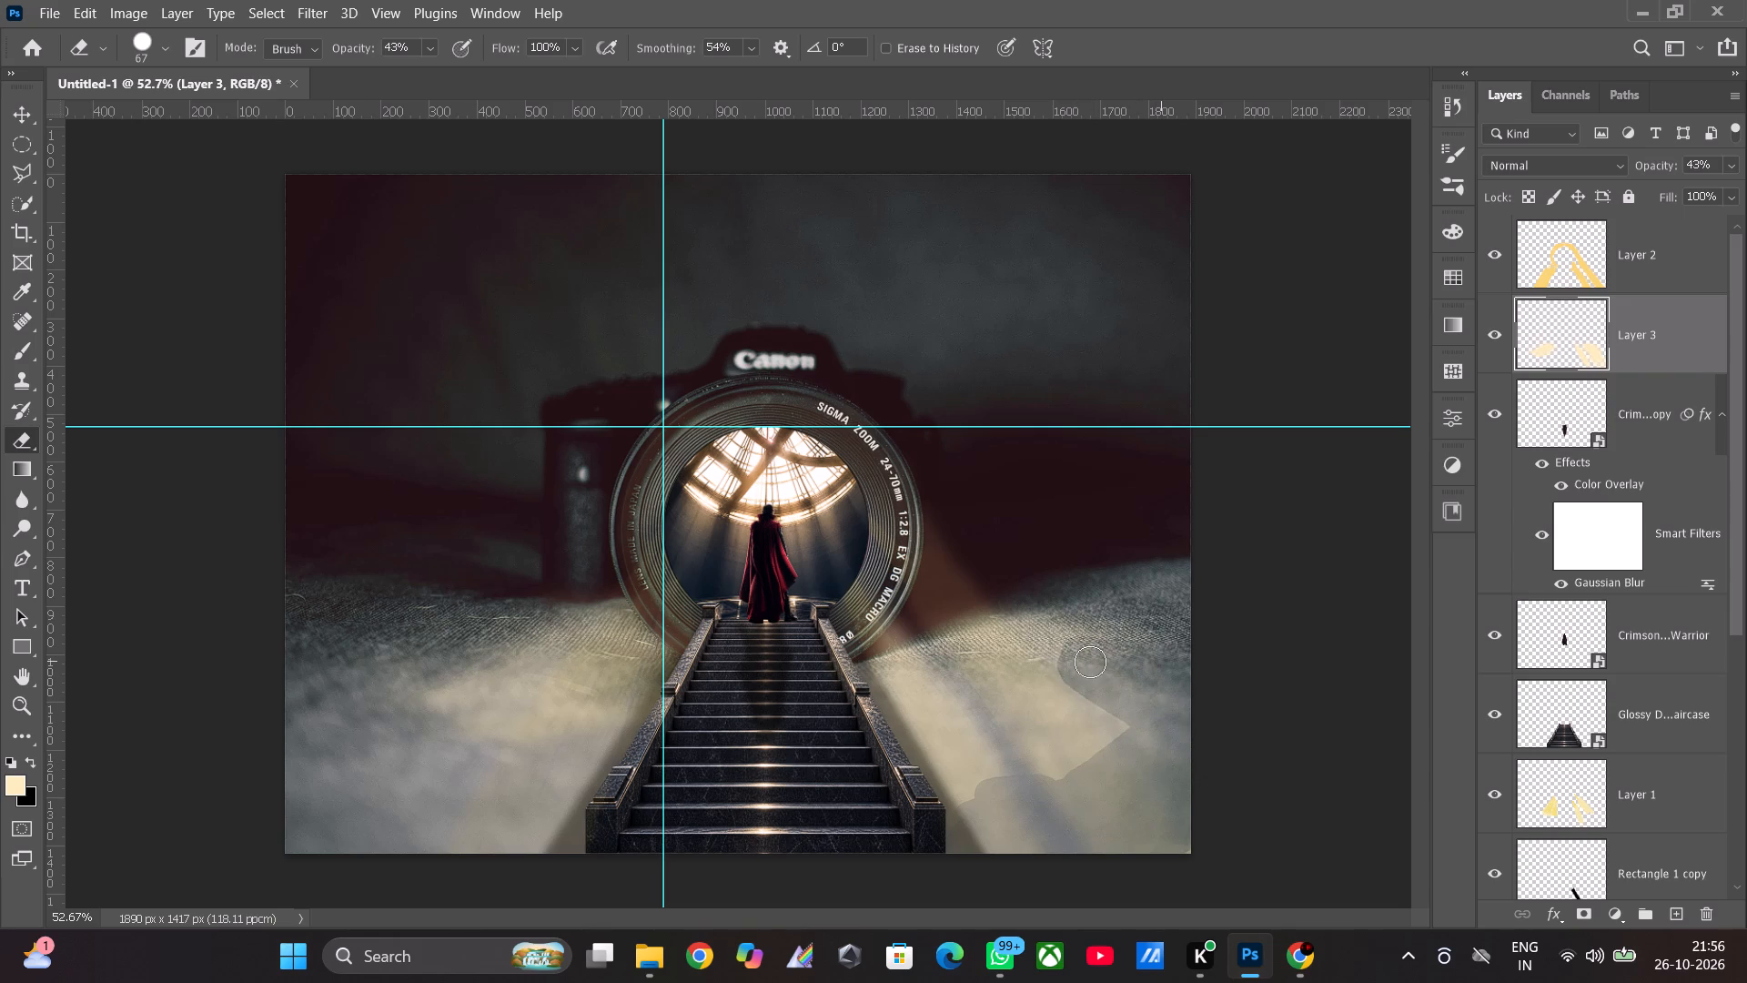
{"action": "left_click_drag", "start_coordinate": [1090, 662], "coordinate": [942, 752]}
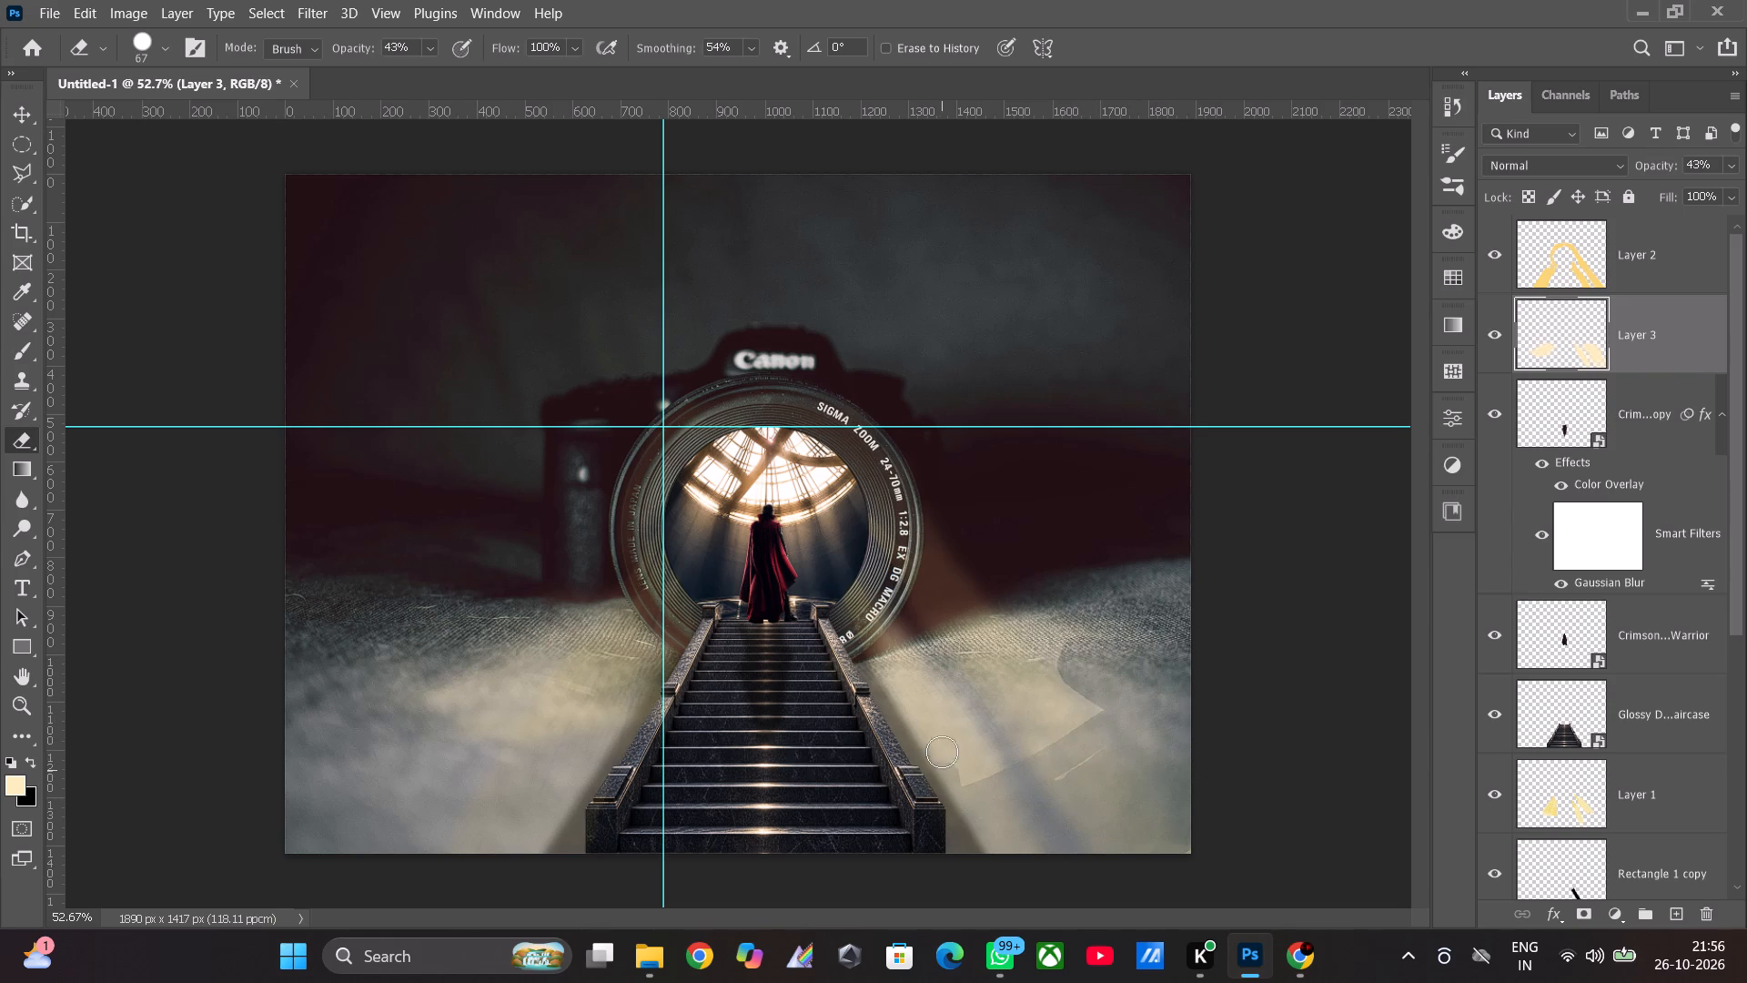
{"action": "left_click_drag", "start_coordinate": [942, 752], "coordinate": [1027, 694]}
{"action": "left_click_drag", "start_coordinate": [1027, 694], "coordinate": [980, 674]}
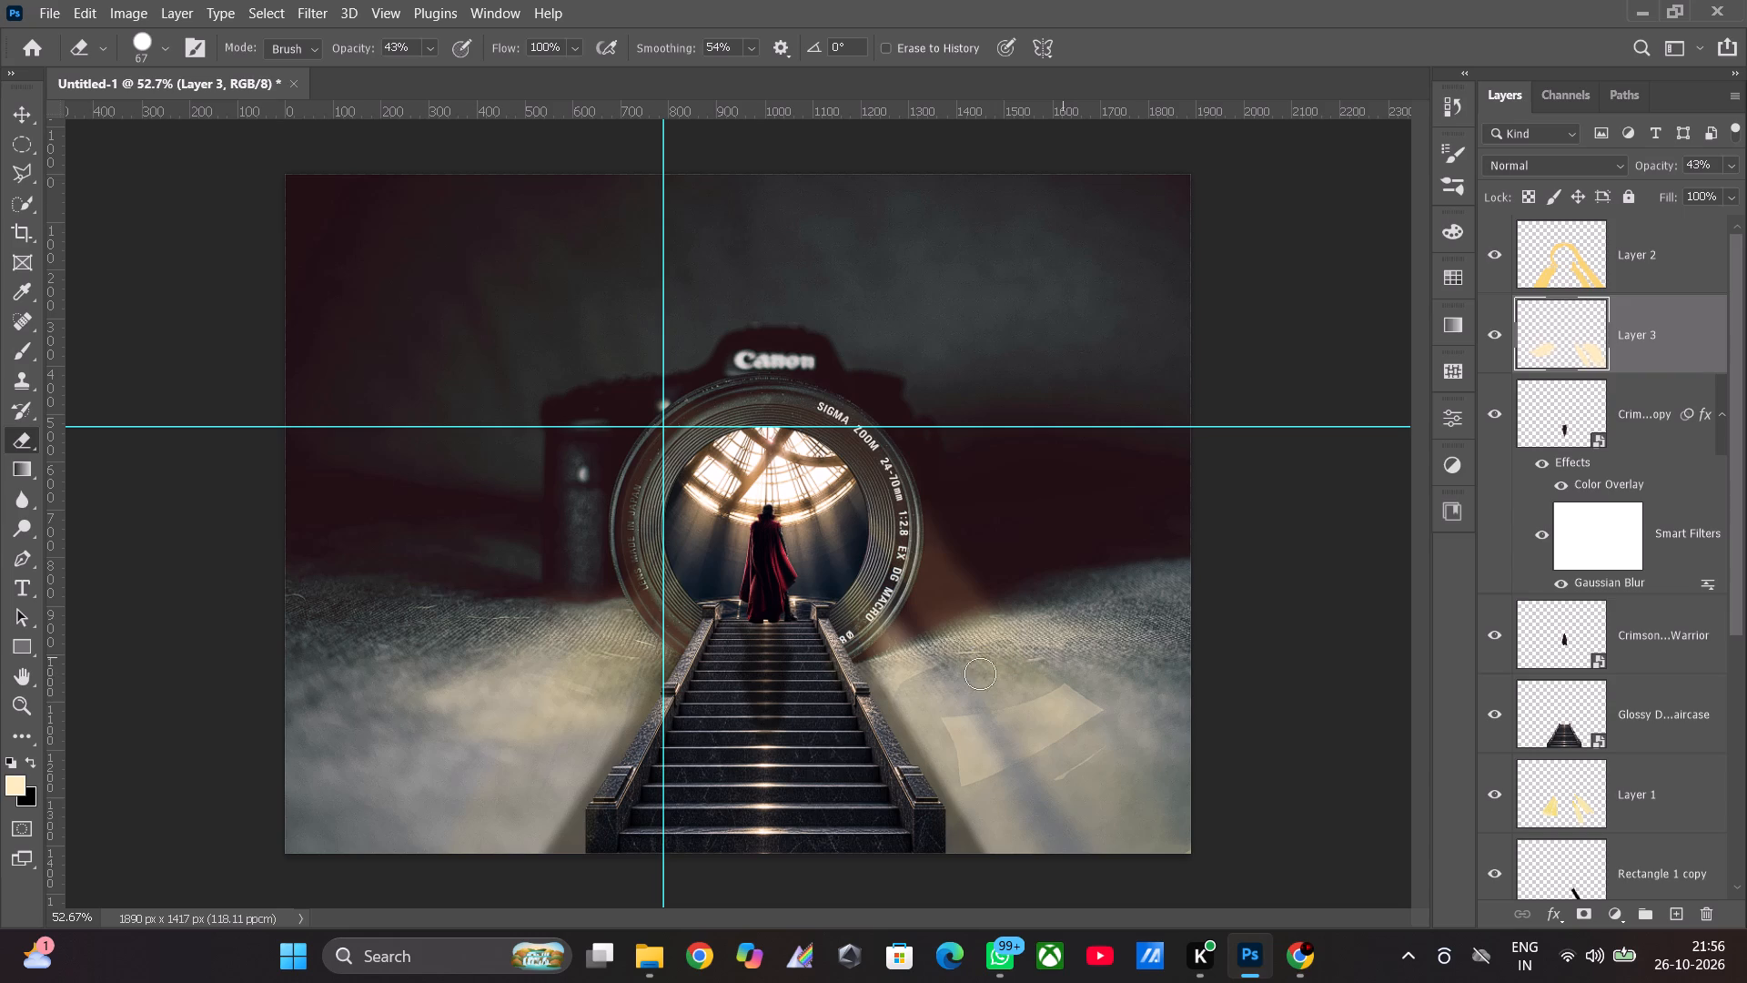
{"action": "left_click_drag", "start_coordinate": [980, 674], "coordinate": [1104, 700]}
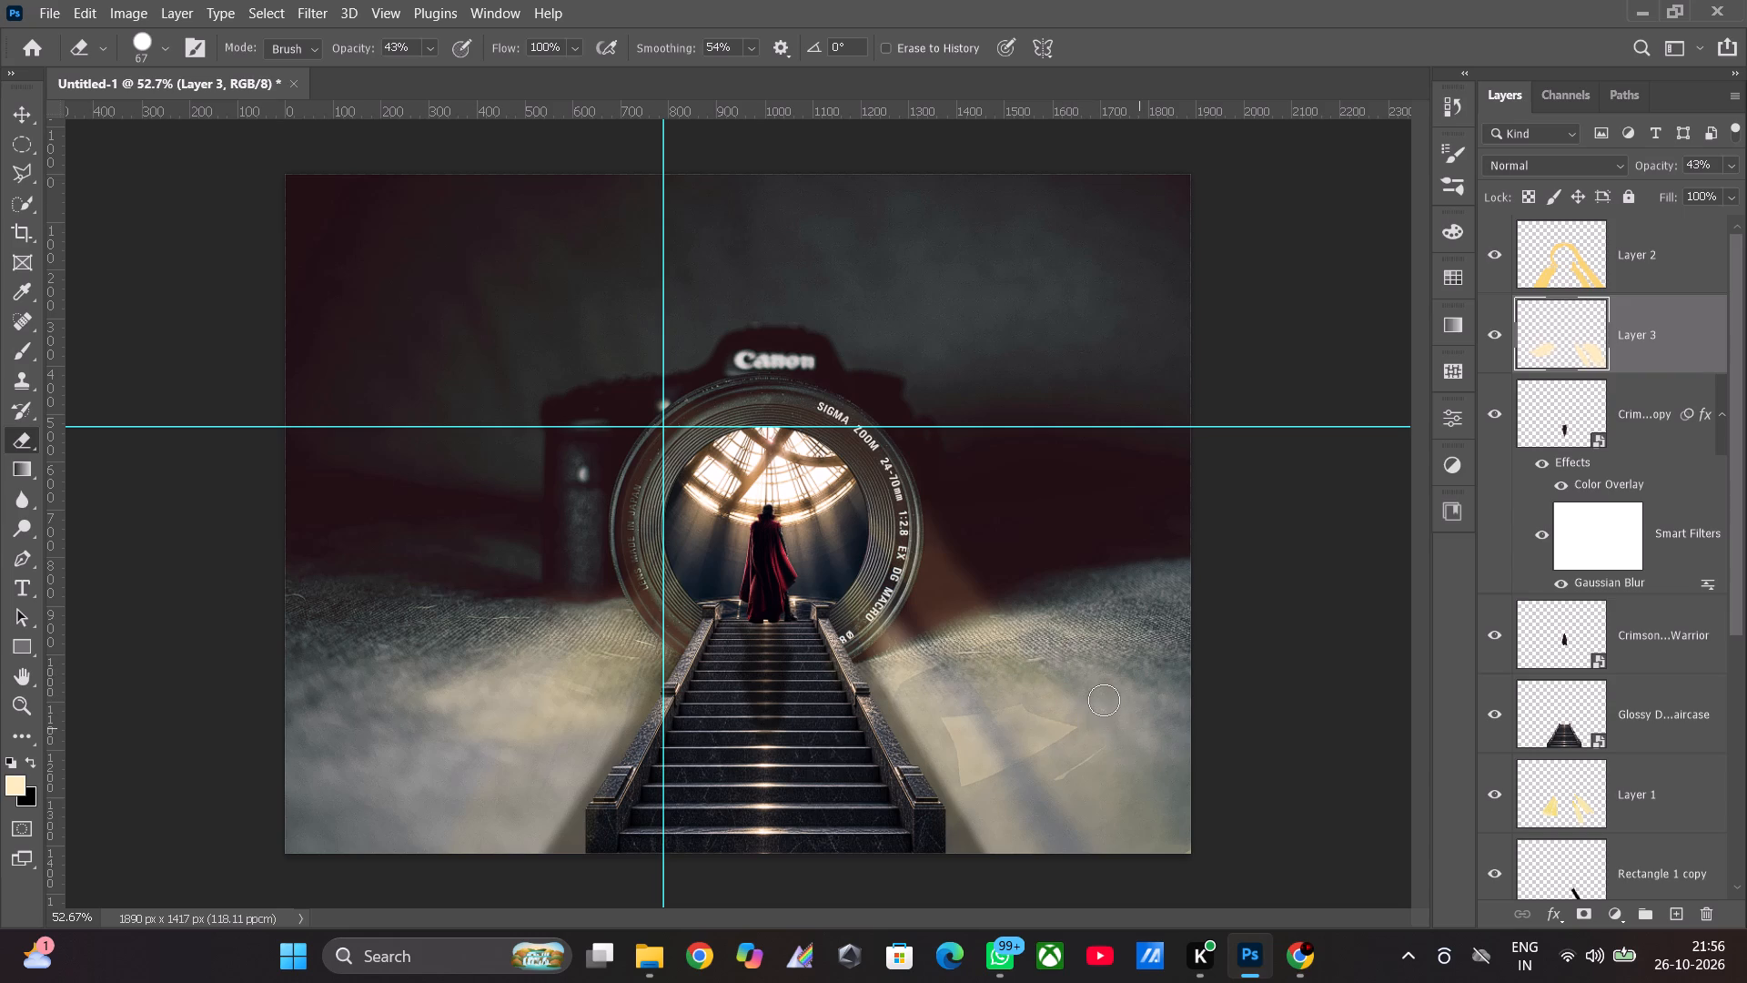
{"action": "left_click_drag", "start_coordinate": [1104, 700], "coordinate": [975, 714]}
{"action": "left_click_drag", "start_coordinate": [975, 714], "coordinate": [942, 721]}
{"action": "left_click_drag", "start_coordinate": [942, 721], "coordinate": [1048, 727]}
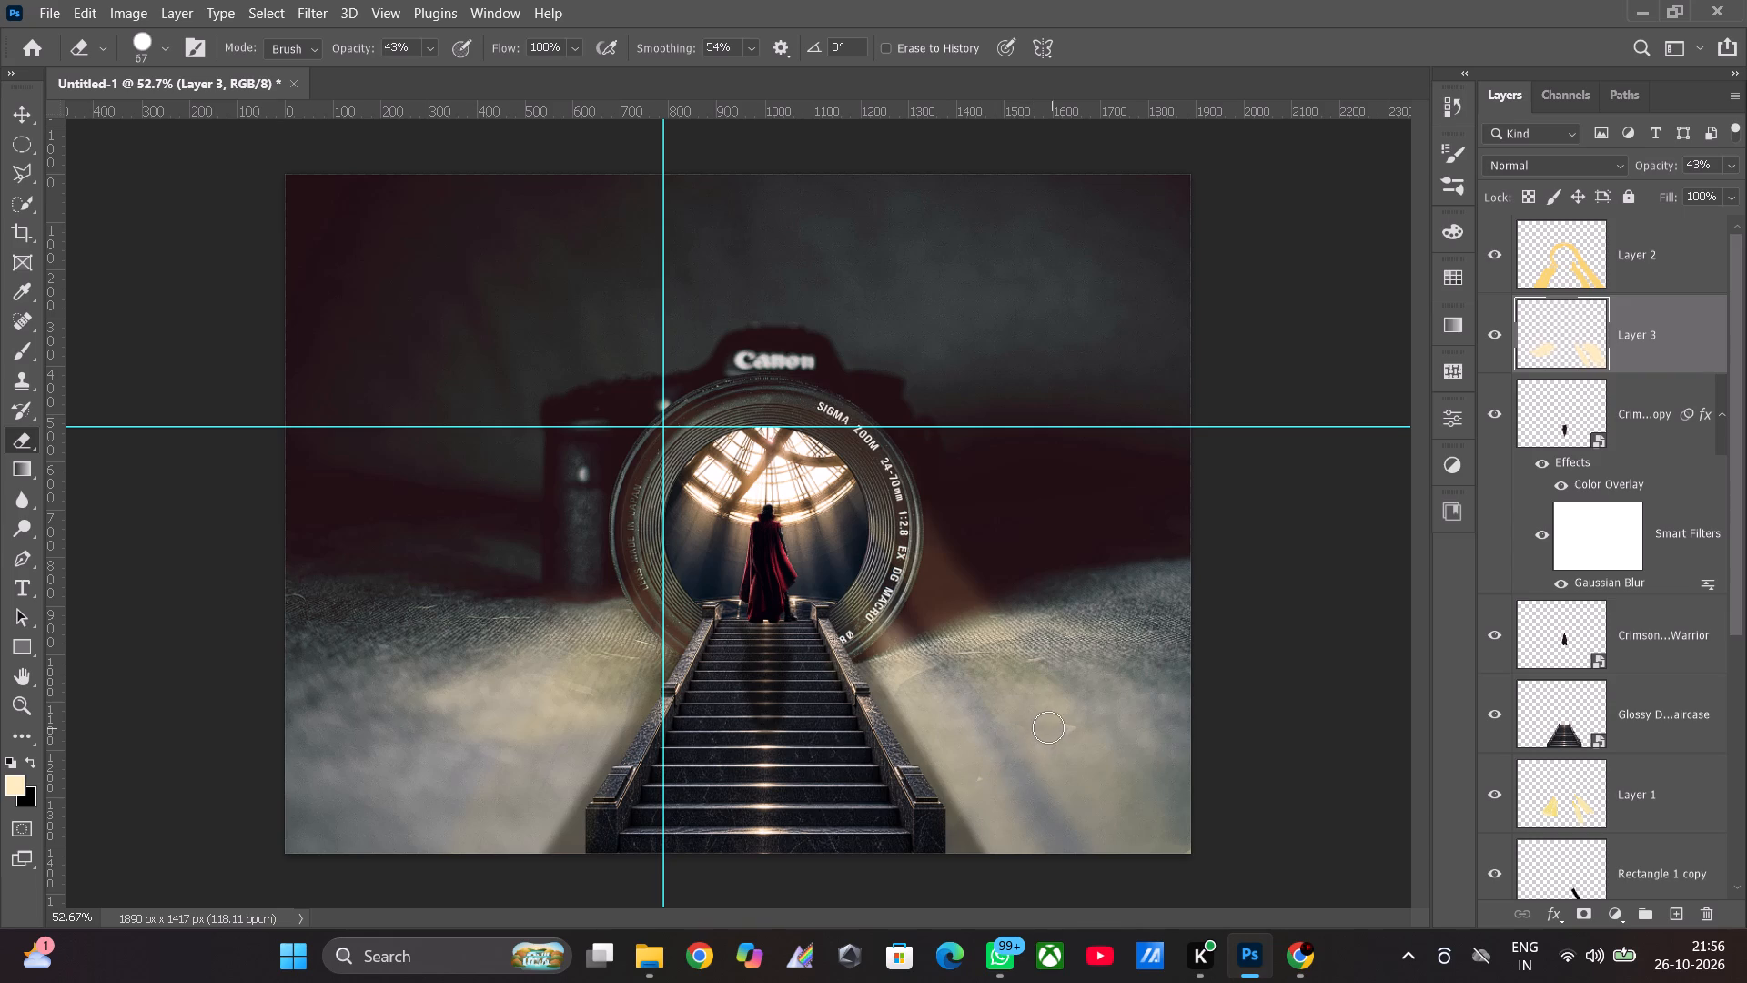
{"action": "left_click_drag", "start_coordinate": [1048, 727], "coordinate": [995, 789]}
{"action": "left_click_drag", "start_coordinate": [995, 789], "coordinate": [1154, 723]}
Return to the Brush and set Layer 3's opacity to 50%.
{"action": "left_click", "coordinate": [27, 355]}
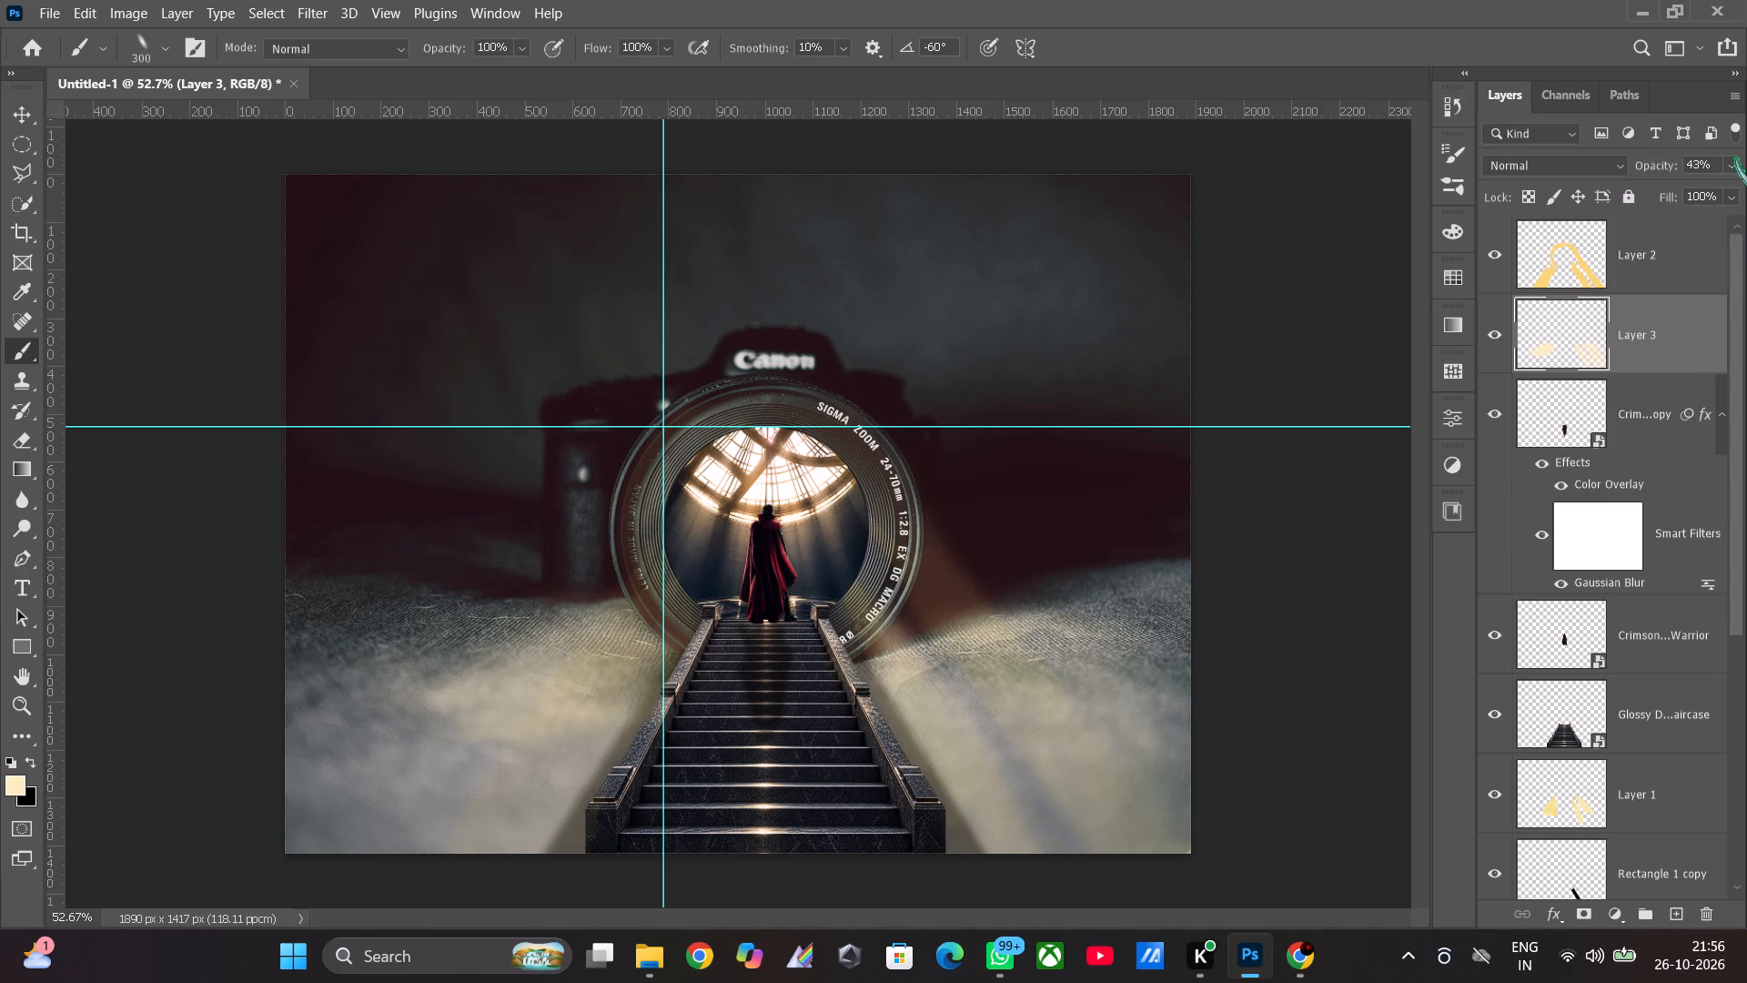
{"action": "left_click", "coordinate": [1736, 158]}
{"action": "left_click", "coordinate": [1653, 191]}
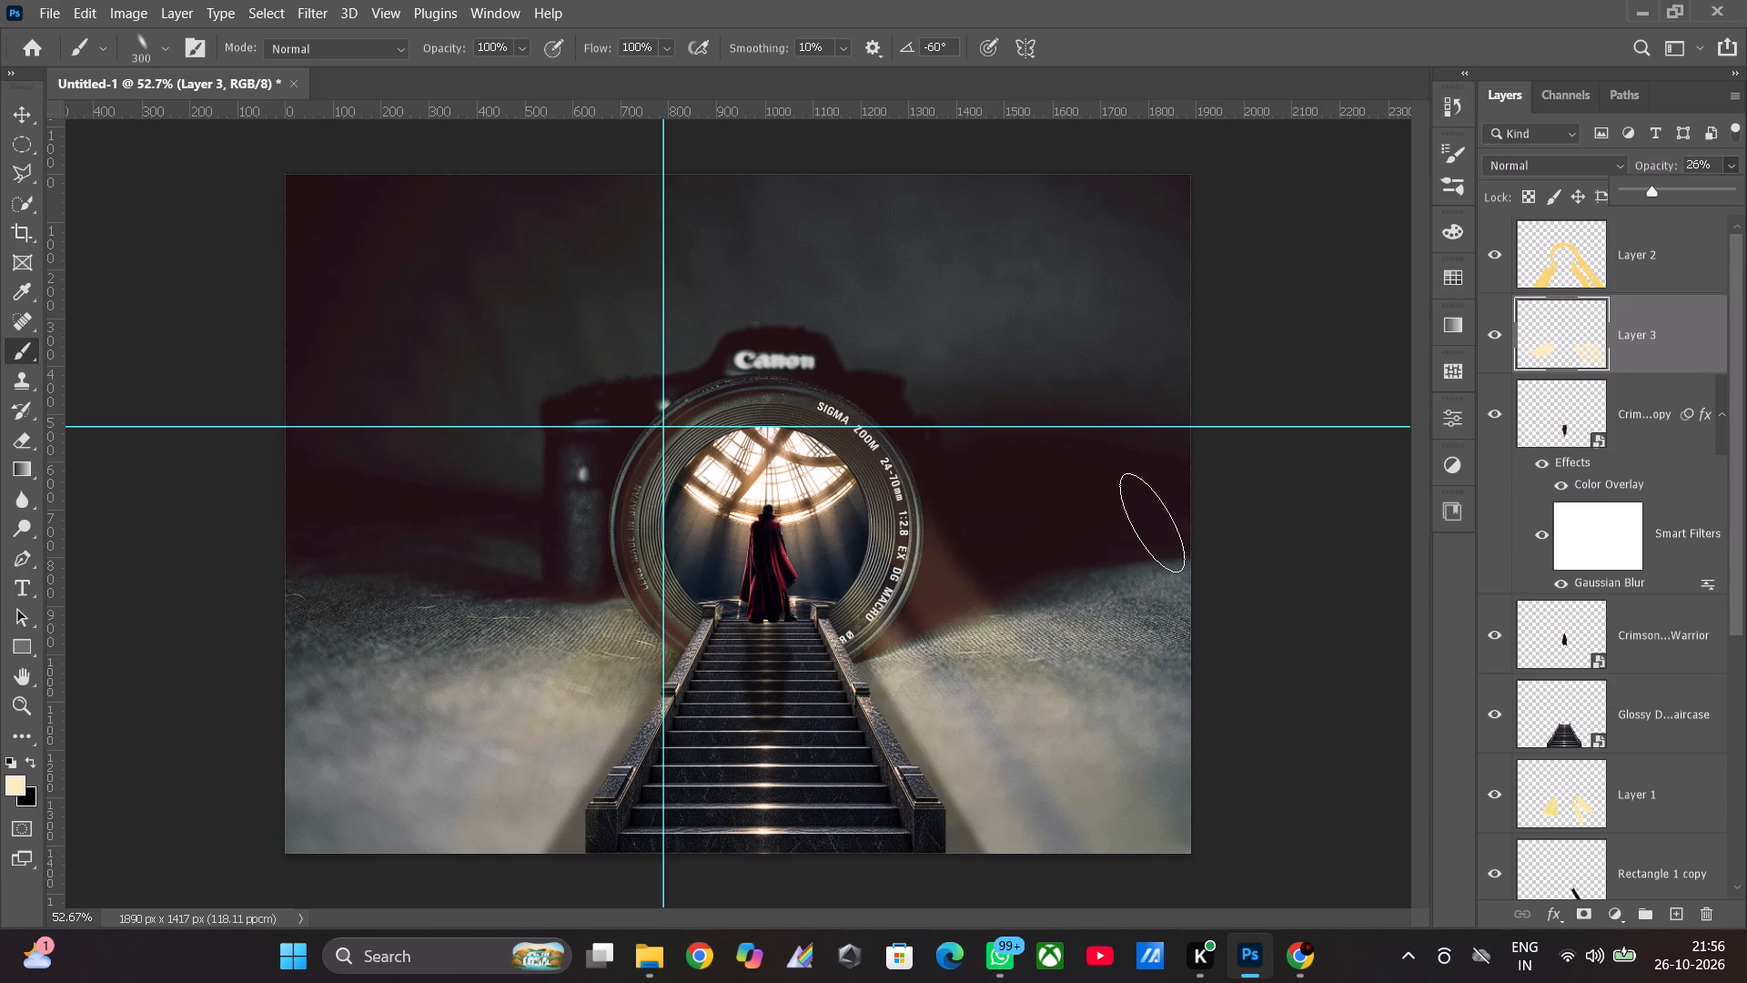
{"action": "left_click", "coordinate": [1735, 164]}
{"action": "left_click", "coordinate": [1730, 165]}
{"action": "left_click", "coordinate": [1677, 187]}
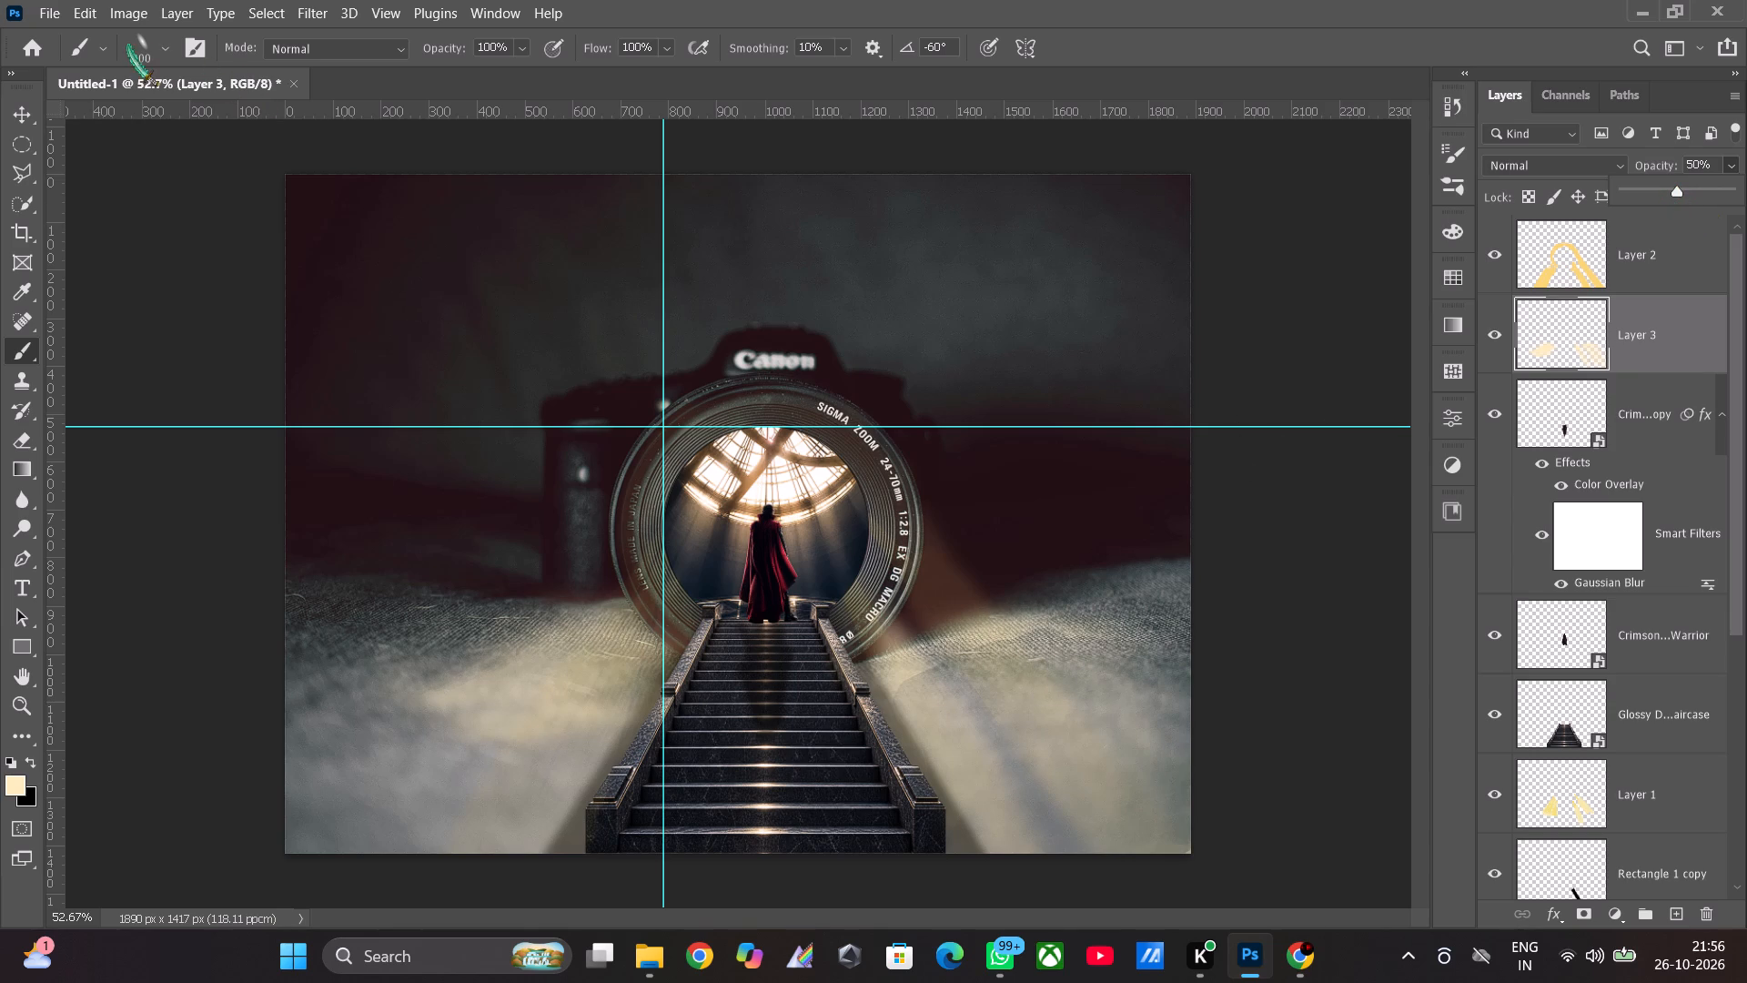
Flatten the brush angle to -1°, reduce it to 150 px, and dab pale-cream light down the middle of the right floor.
{"action": "left_click", "coordinate": [168, 47]}
{"action": "left_click_drag", "start_coordinate": [87, 154], "coordinate": [106, 129]}
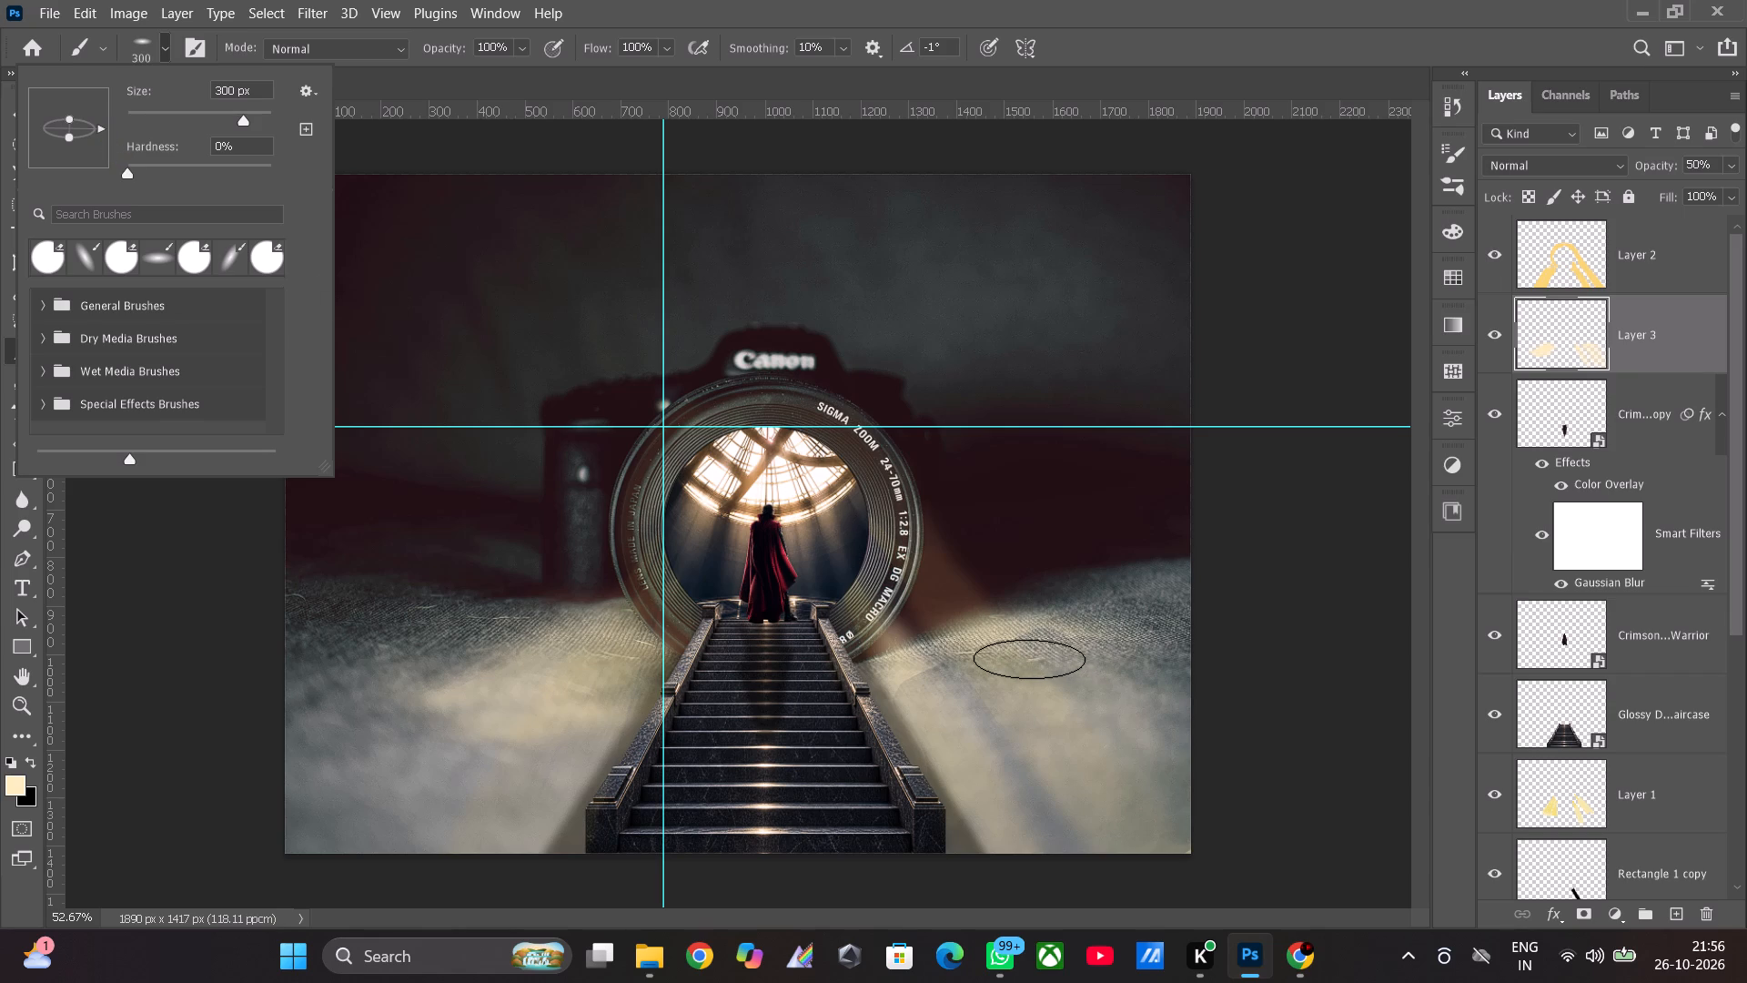
{"action": "left_click", "coordinate": [1289, 0]}
{"action": "key", "text": "bracketleft"}
{"action": "key", "text": "bracketleft"}
{"action": "key", "text": "bracketleft"}
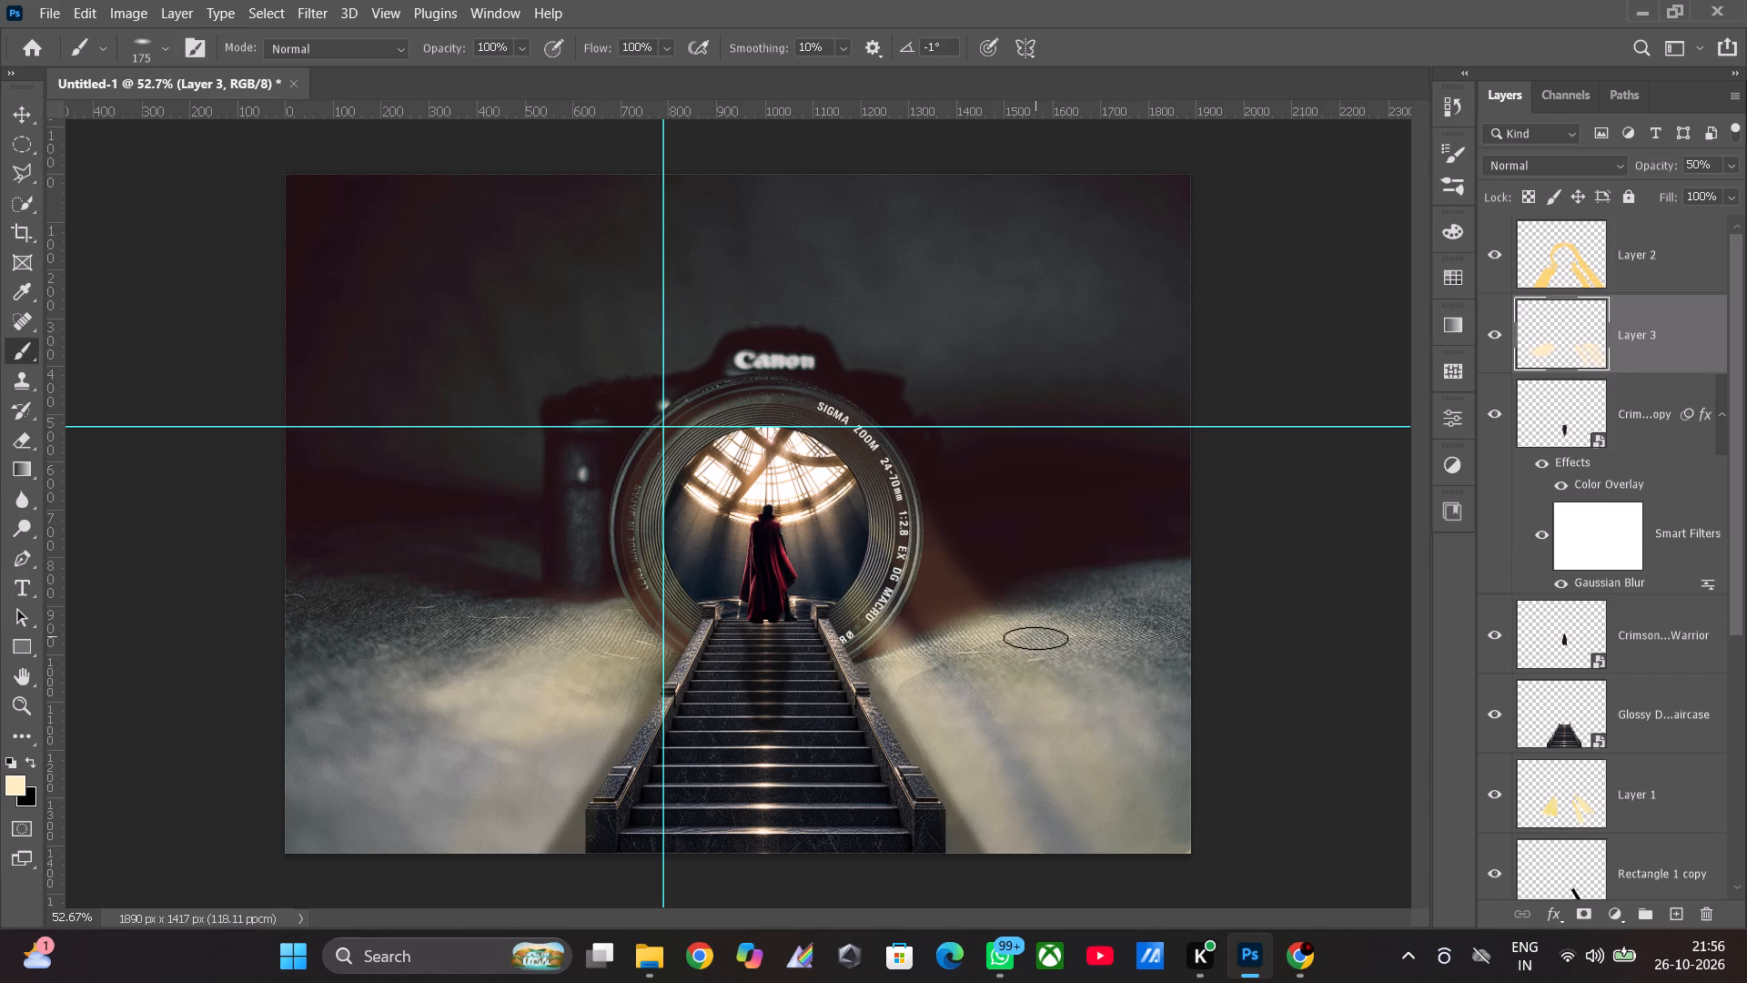
{"action": "key", "text": "bracketleft"}
{"action": "left_click", "coordinate": [1021, 638]}
{"action": "left_click", "coordinate": [1036, 673]}
{"action": "left_click_drag", "start_coordinate": [1056, 671], "coordinate": [1070, 678]}
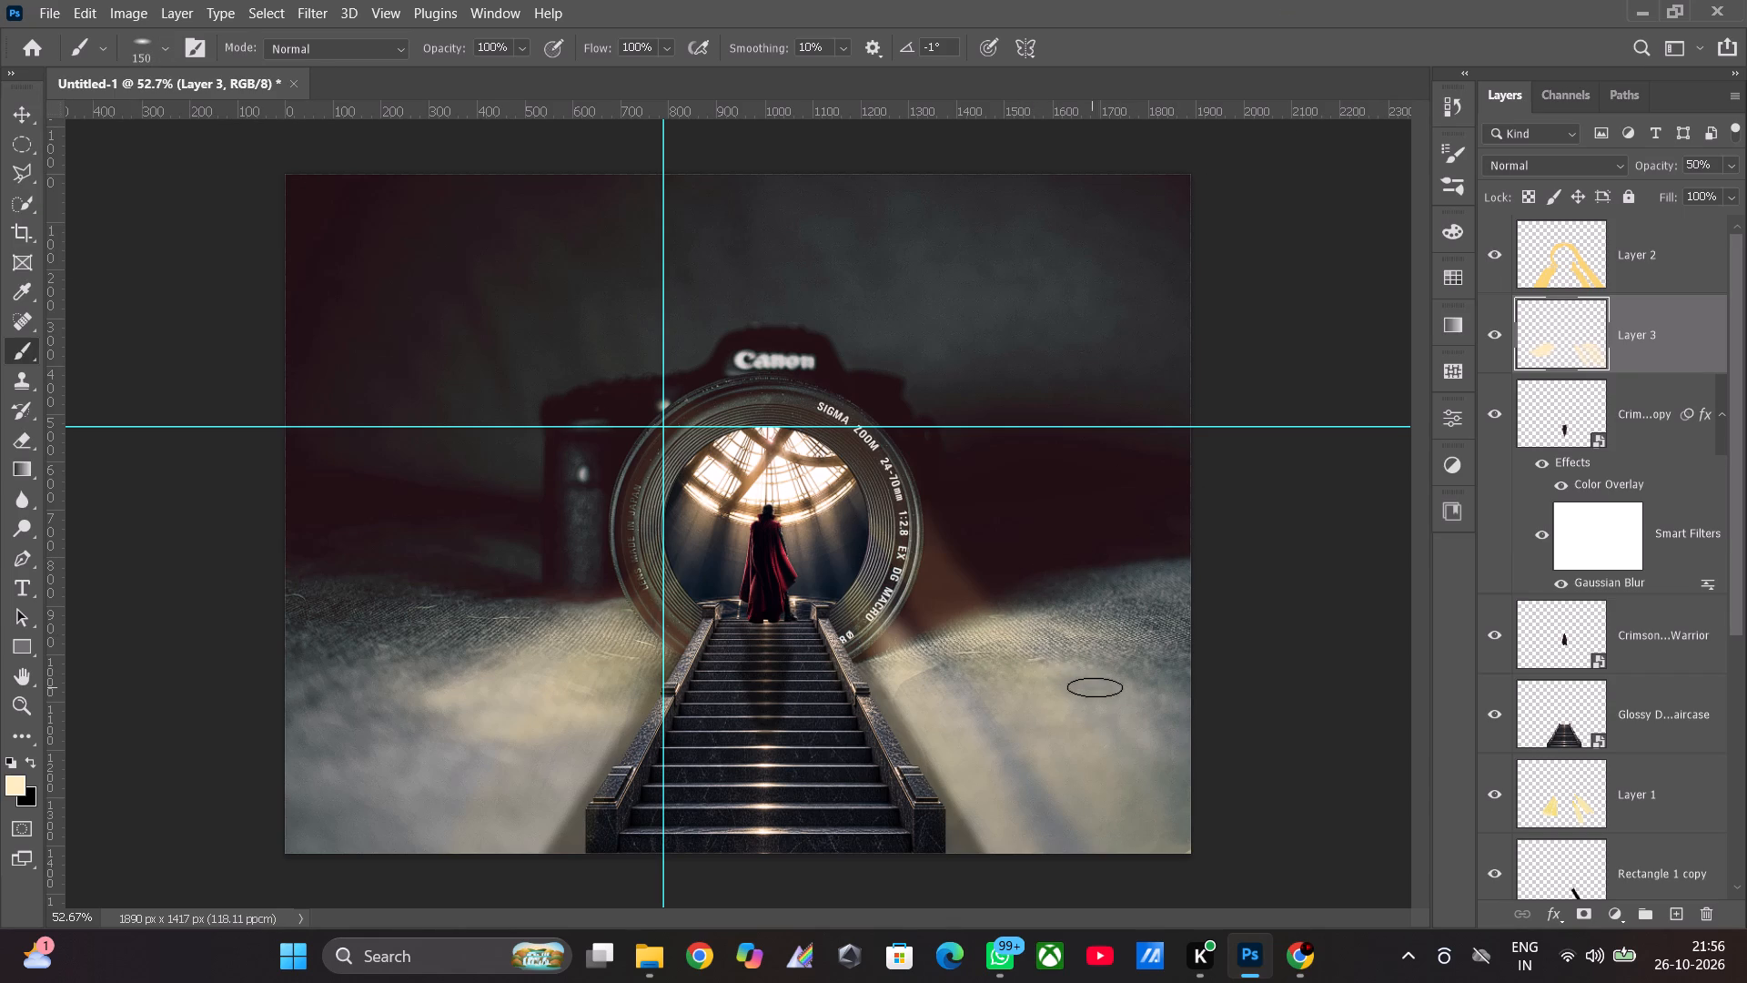
{"action": "left_click", "coordinate": [1093, 690]}
{"action": "left_click", "coordinate": [1113, 709]}
{"action": "left_click_drag", "start_coordinate": [1097, 694], "coordinate": [1128, 753]}
{"action": "key", "text": "ctrl+z"}
Add more pale-cream dabs across the upper middle of the right floor, toward the image's right edge.
{"action": "left_click", "coordinate": [1132, 733]}
{"action": "left_click", "coordinate": [1112, 698]}
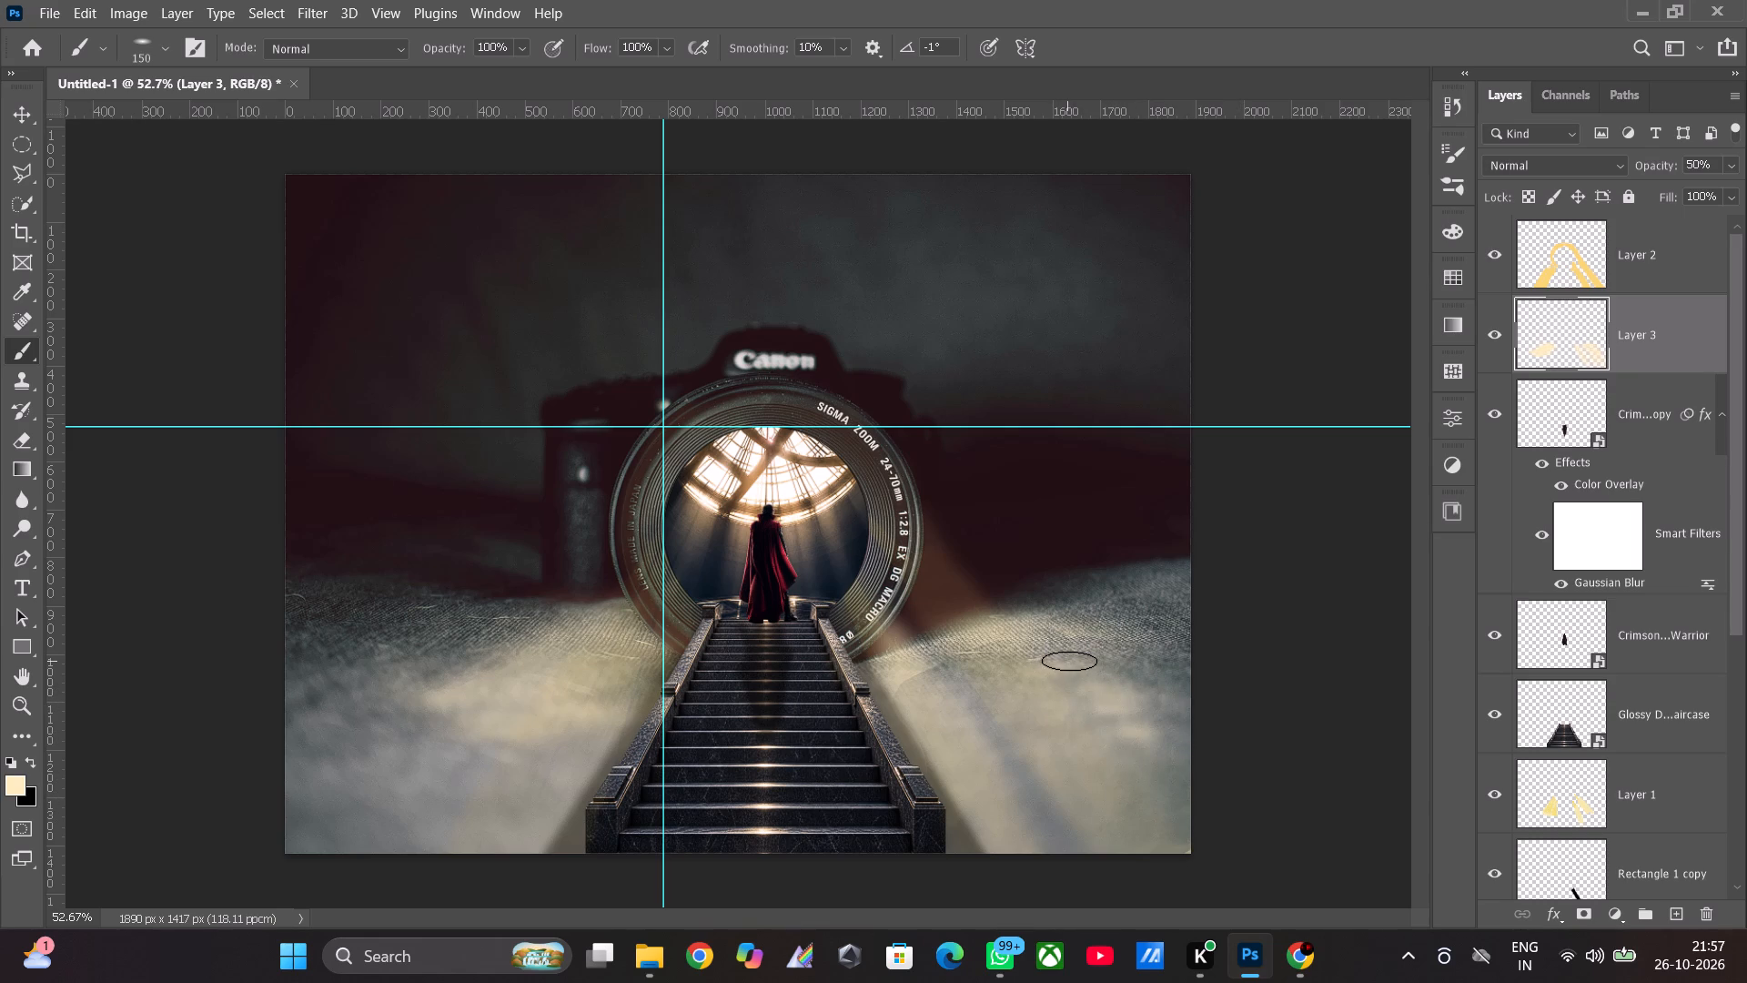
{"action": "left_click", "coordinate": [1069, 662]}
{"action": "left_click_drag", "start_coordinate": [1095, 648], "coordinate": [1104, 650]}
{"action": "left_click", "coordinate": [1109, 677]}
{"action": "left_click", "coordinate": [1127, 663]}
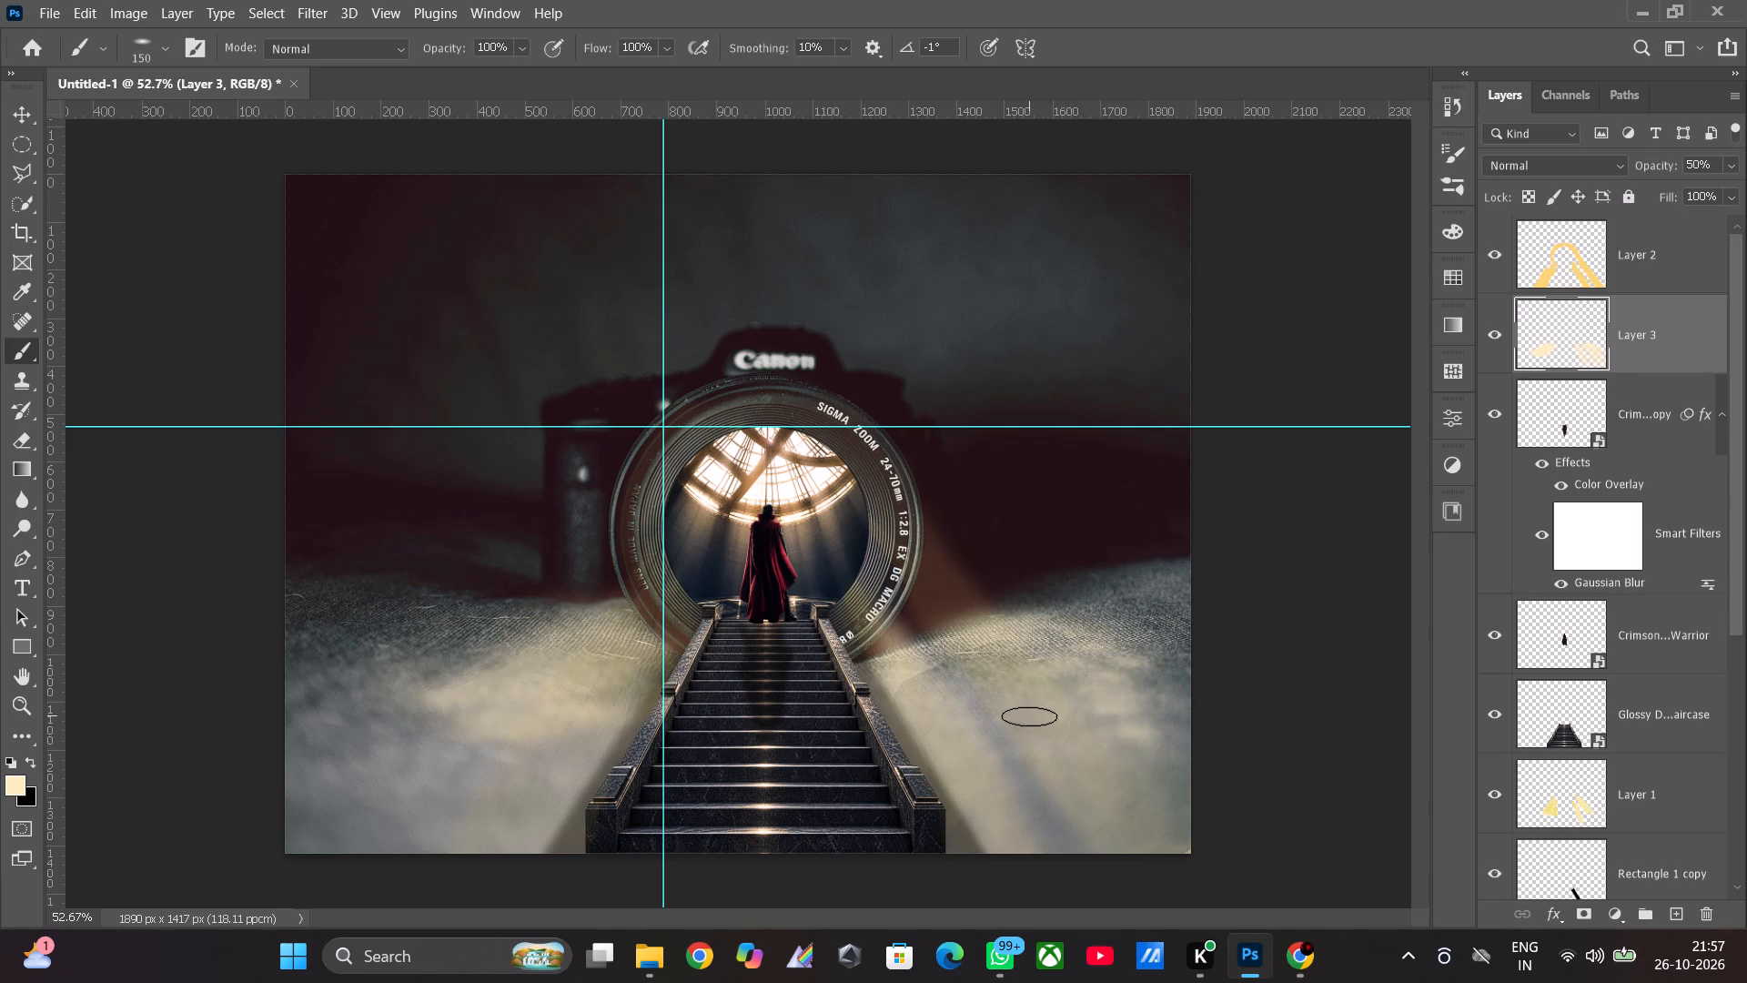
{"action": "left_click_drag", "start_coordinate": [1076, 677], "coordinate": [1084, 694]}
Dab pale-cream light diagonally down the floor beside the staircase's right railing, starting near the lens base.
{"action": "left_click", "coordinate": [925, 674]}
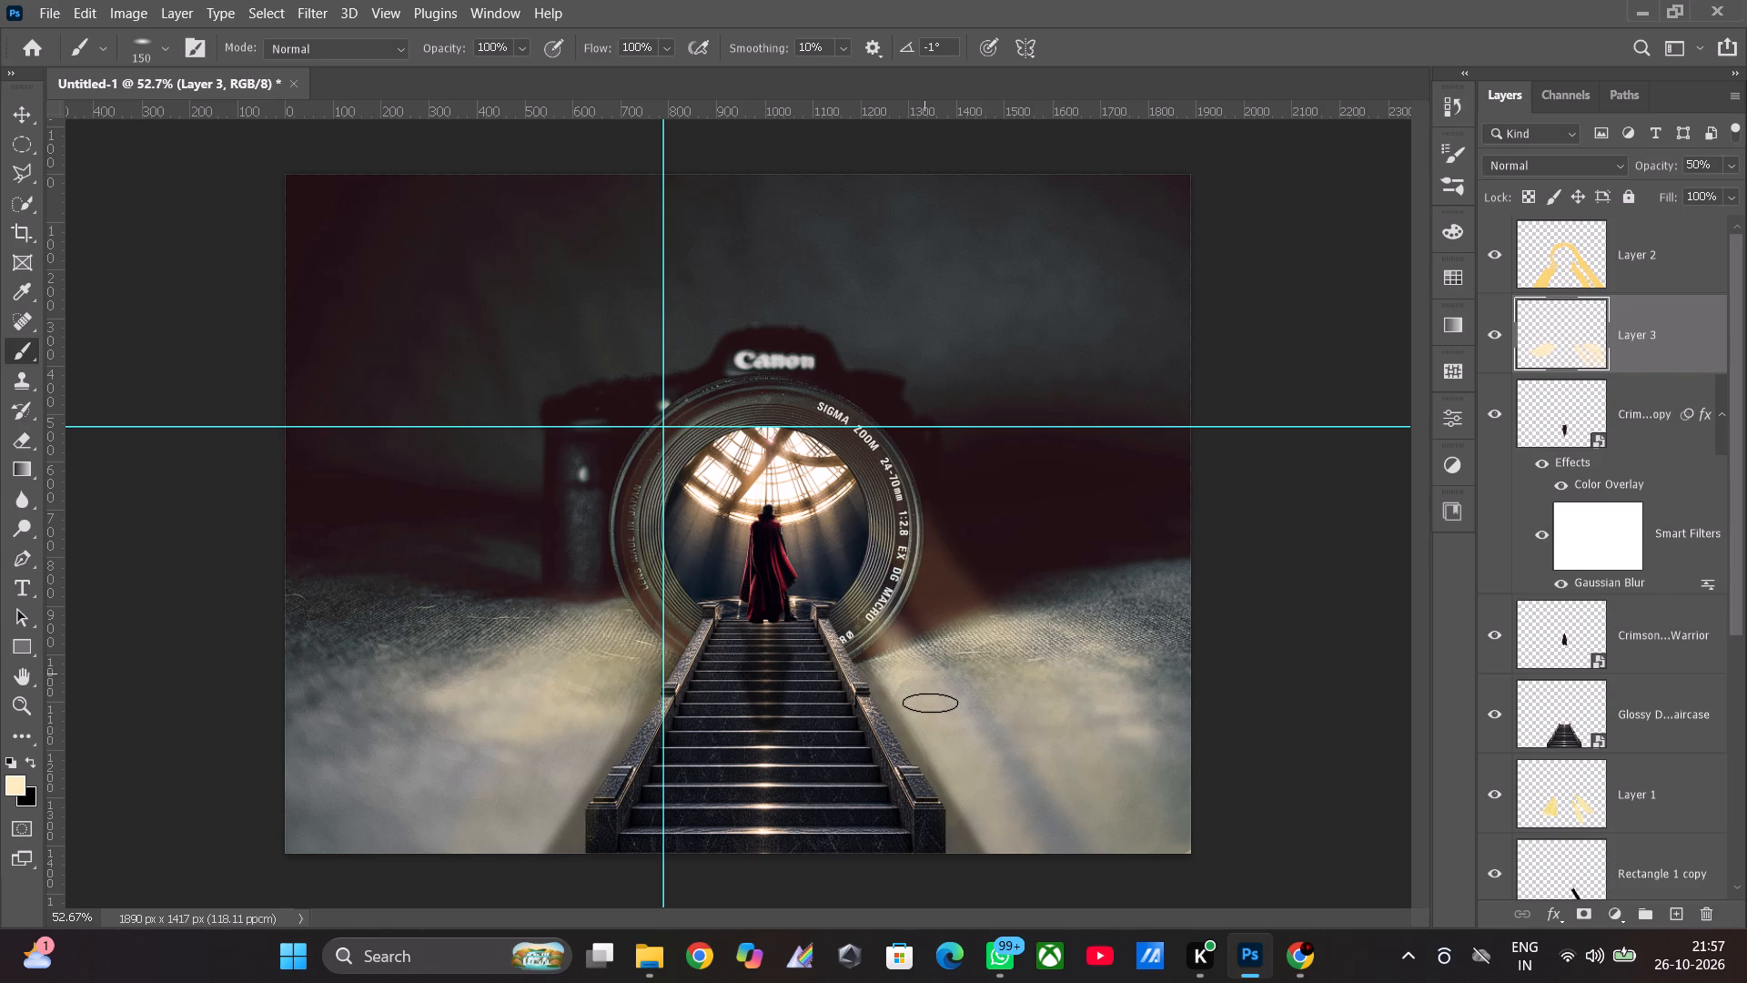
{"action": "left_click", "coordinate": [935, 707]}
{"action": "left_click_drag", "start_coordinate": [938, 707], "coordinate": [957, 730]}
{"action": "left_click", "coordinate": [963, 736]}
{"action": "left_click_drag", "start_coordinate": [971, 742], "coordinate": [978, 758]}
{"action": "left_click", "coordinate": [990, 762]}
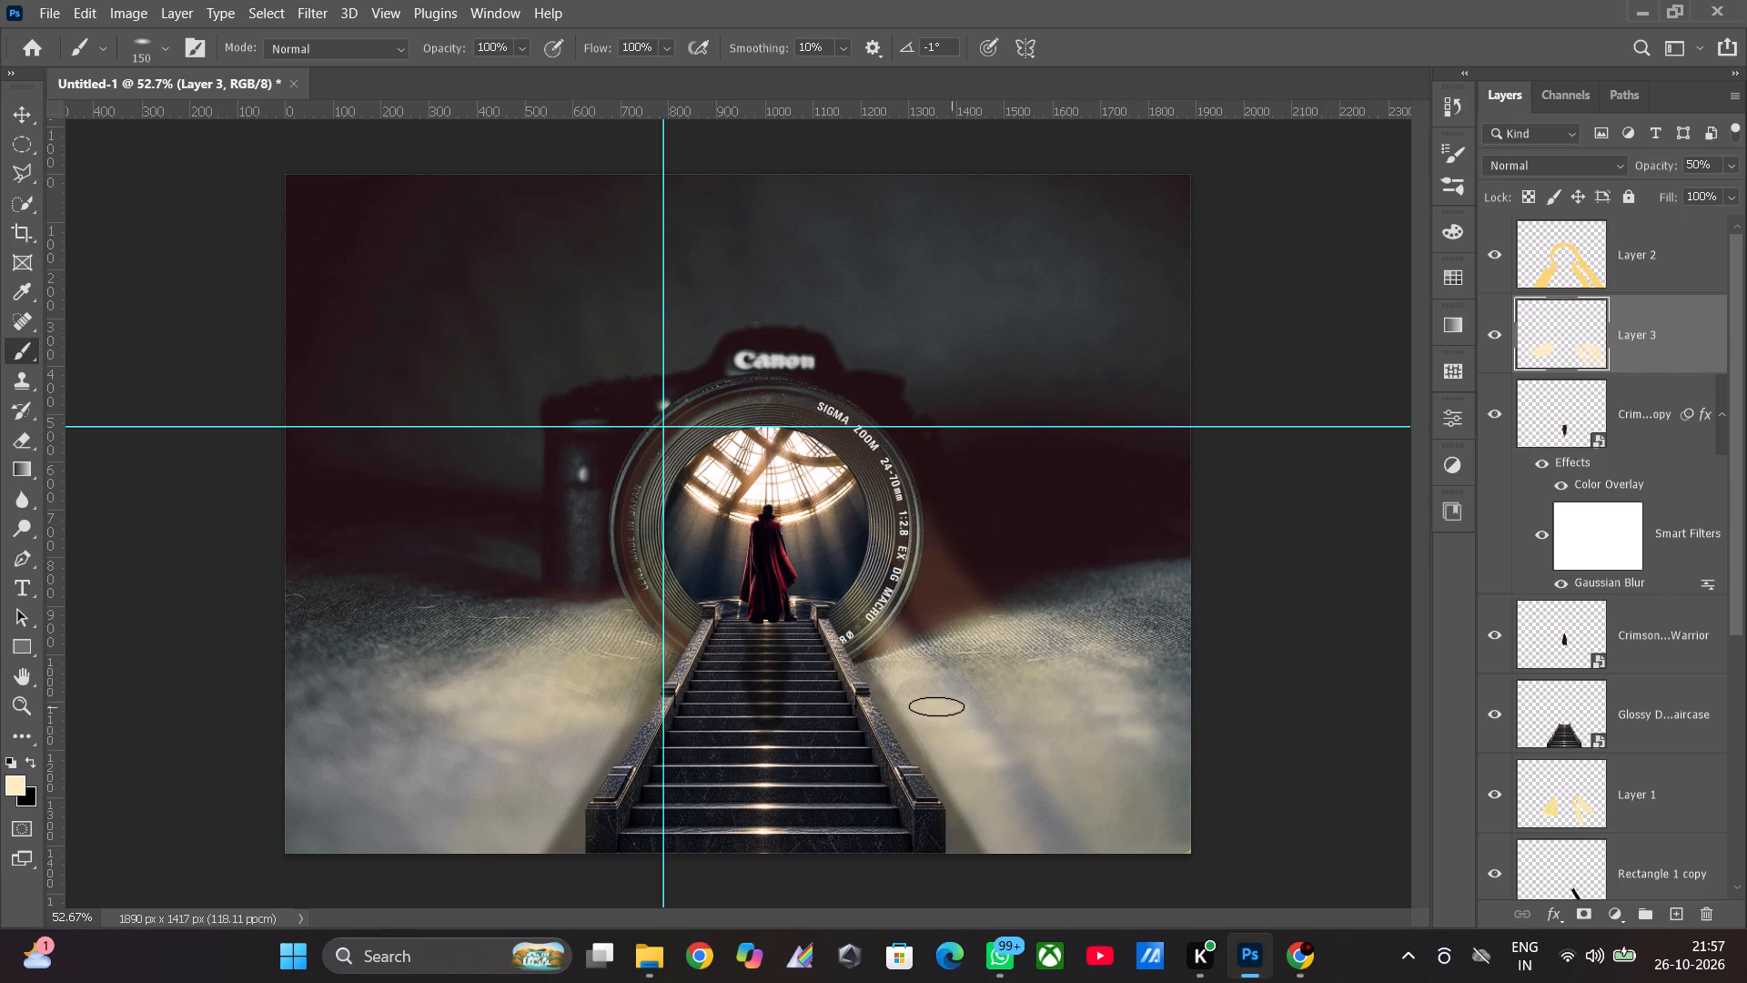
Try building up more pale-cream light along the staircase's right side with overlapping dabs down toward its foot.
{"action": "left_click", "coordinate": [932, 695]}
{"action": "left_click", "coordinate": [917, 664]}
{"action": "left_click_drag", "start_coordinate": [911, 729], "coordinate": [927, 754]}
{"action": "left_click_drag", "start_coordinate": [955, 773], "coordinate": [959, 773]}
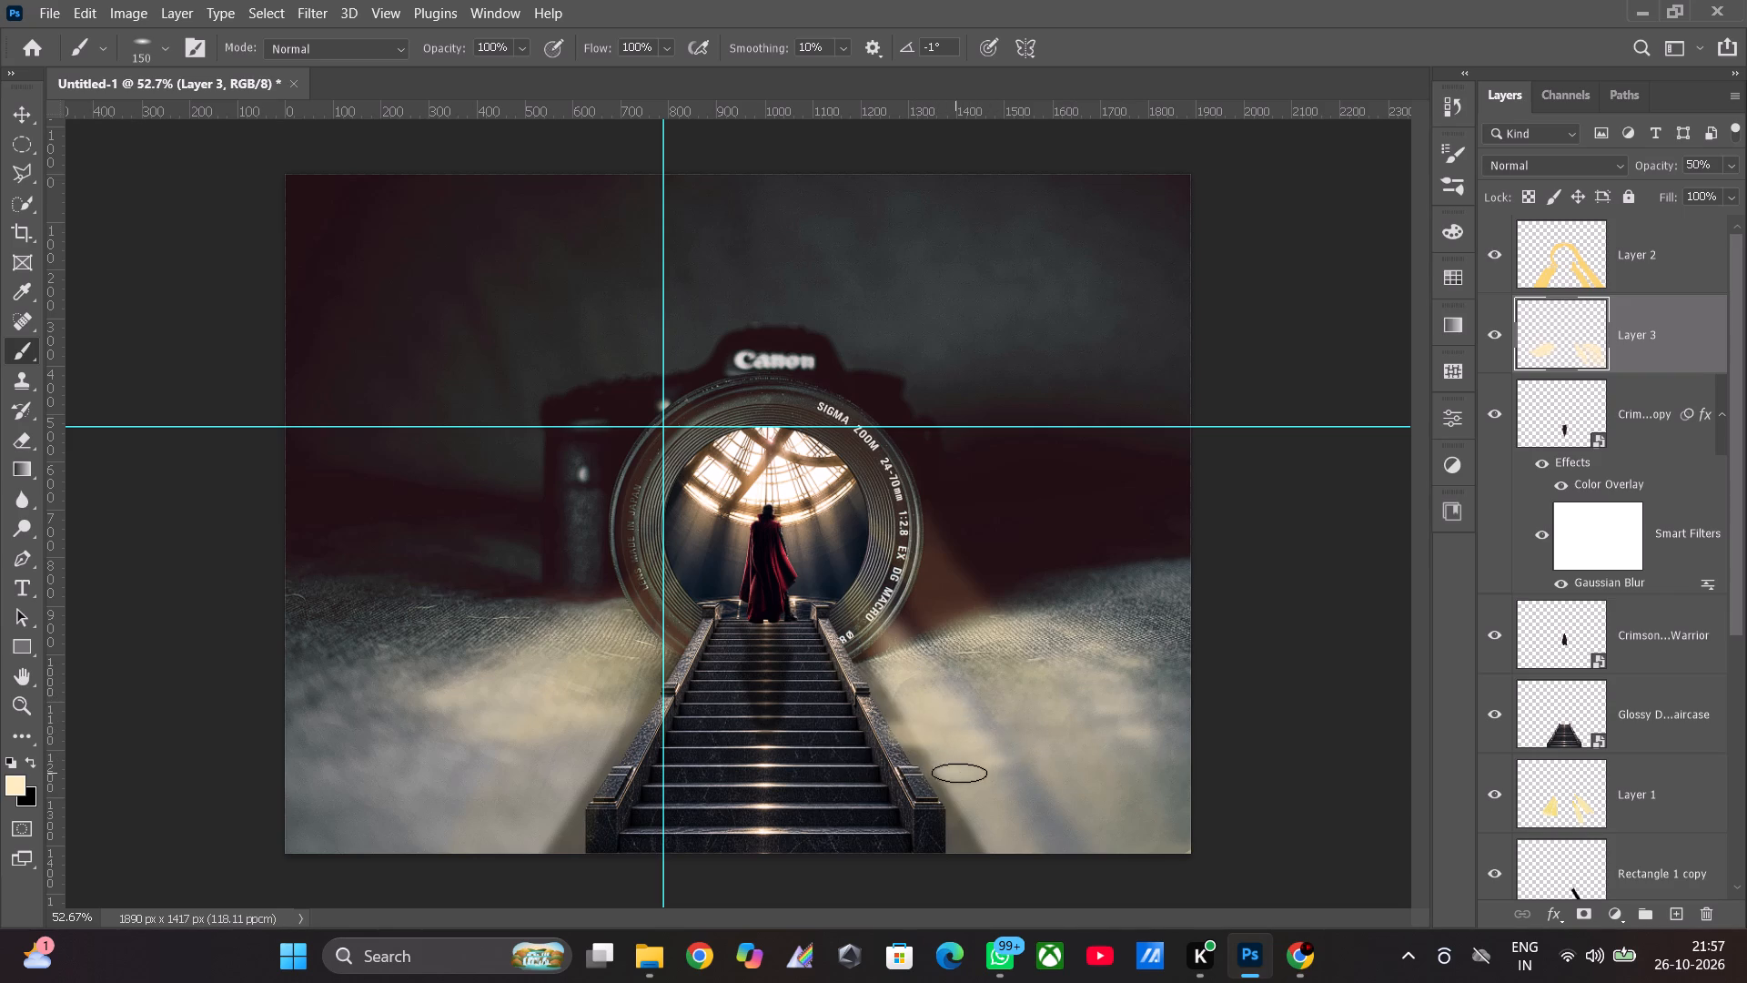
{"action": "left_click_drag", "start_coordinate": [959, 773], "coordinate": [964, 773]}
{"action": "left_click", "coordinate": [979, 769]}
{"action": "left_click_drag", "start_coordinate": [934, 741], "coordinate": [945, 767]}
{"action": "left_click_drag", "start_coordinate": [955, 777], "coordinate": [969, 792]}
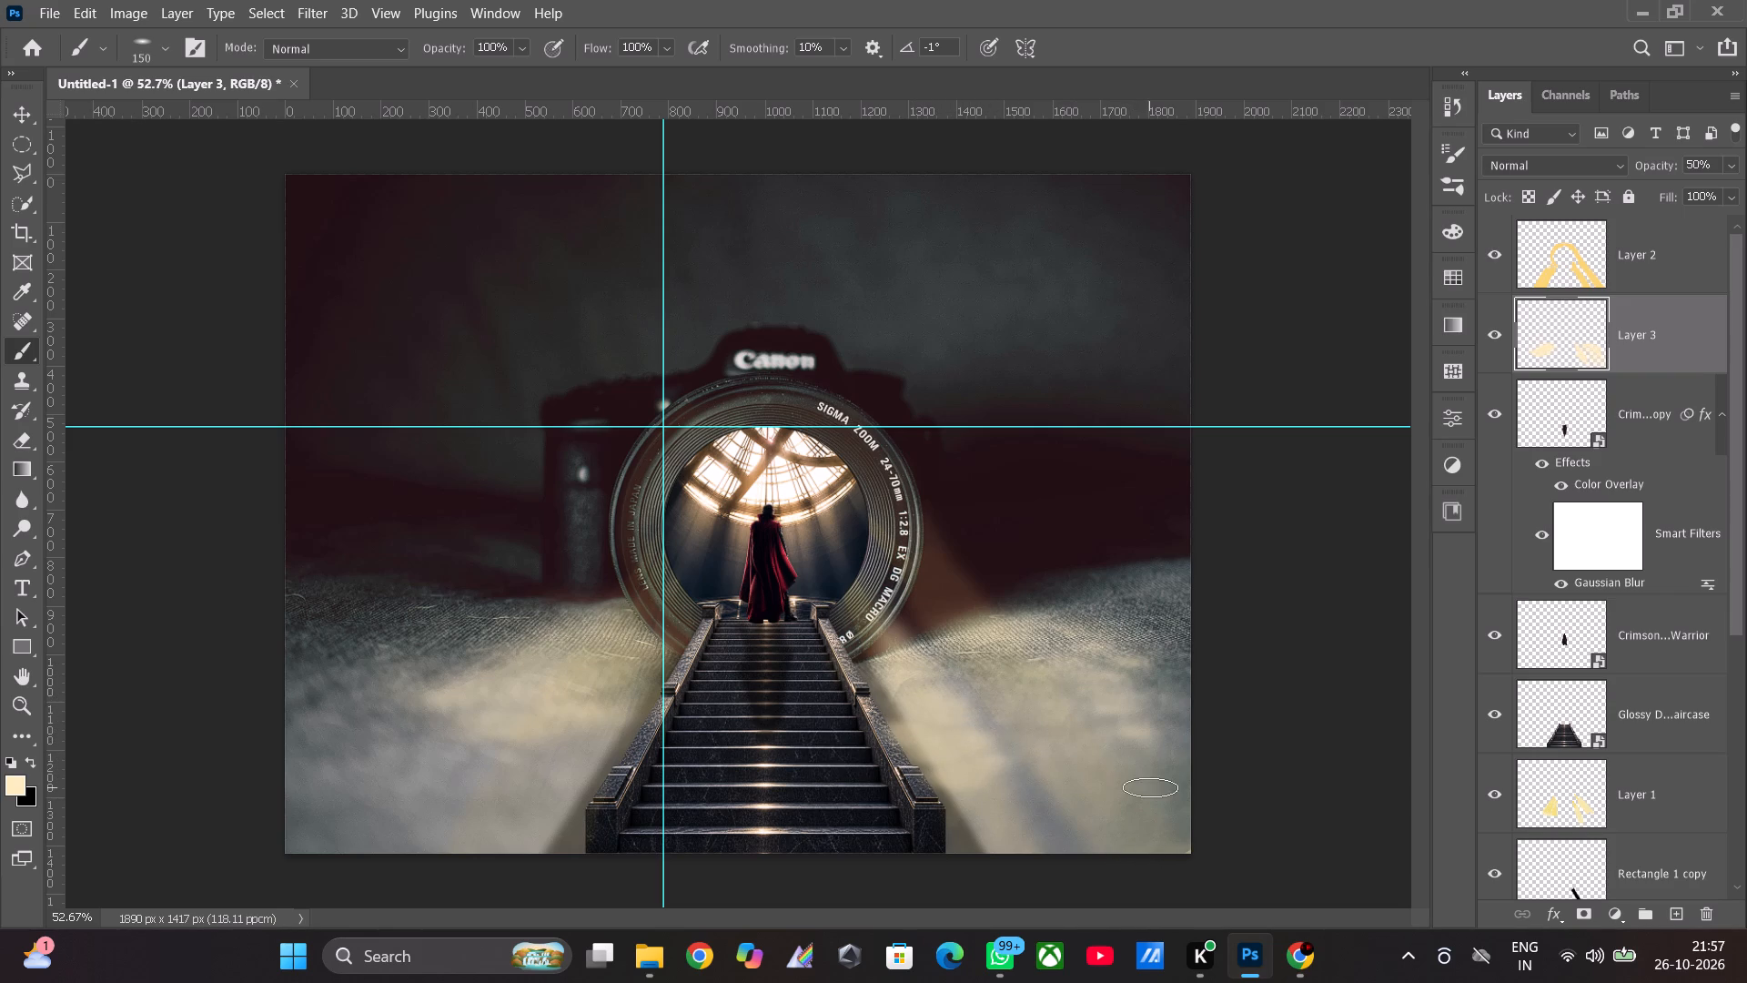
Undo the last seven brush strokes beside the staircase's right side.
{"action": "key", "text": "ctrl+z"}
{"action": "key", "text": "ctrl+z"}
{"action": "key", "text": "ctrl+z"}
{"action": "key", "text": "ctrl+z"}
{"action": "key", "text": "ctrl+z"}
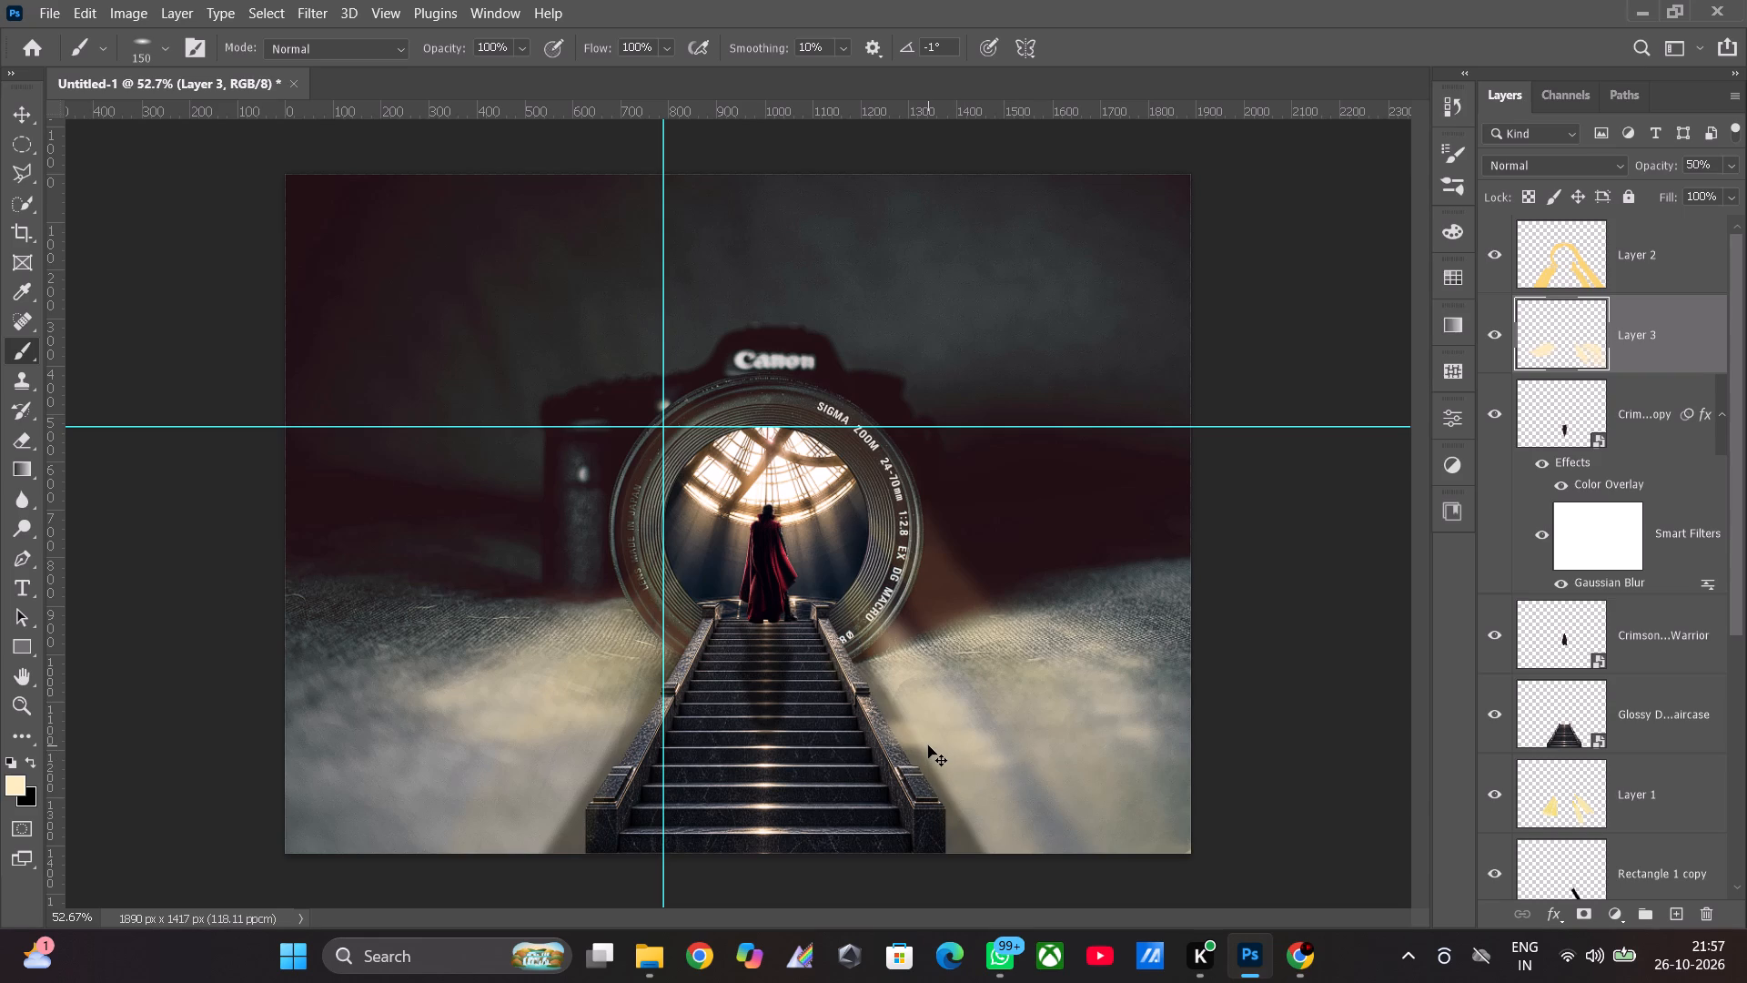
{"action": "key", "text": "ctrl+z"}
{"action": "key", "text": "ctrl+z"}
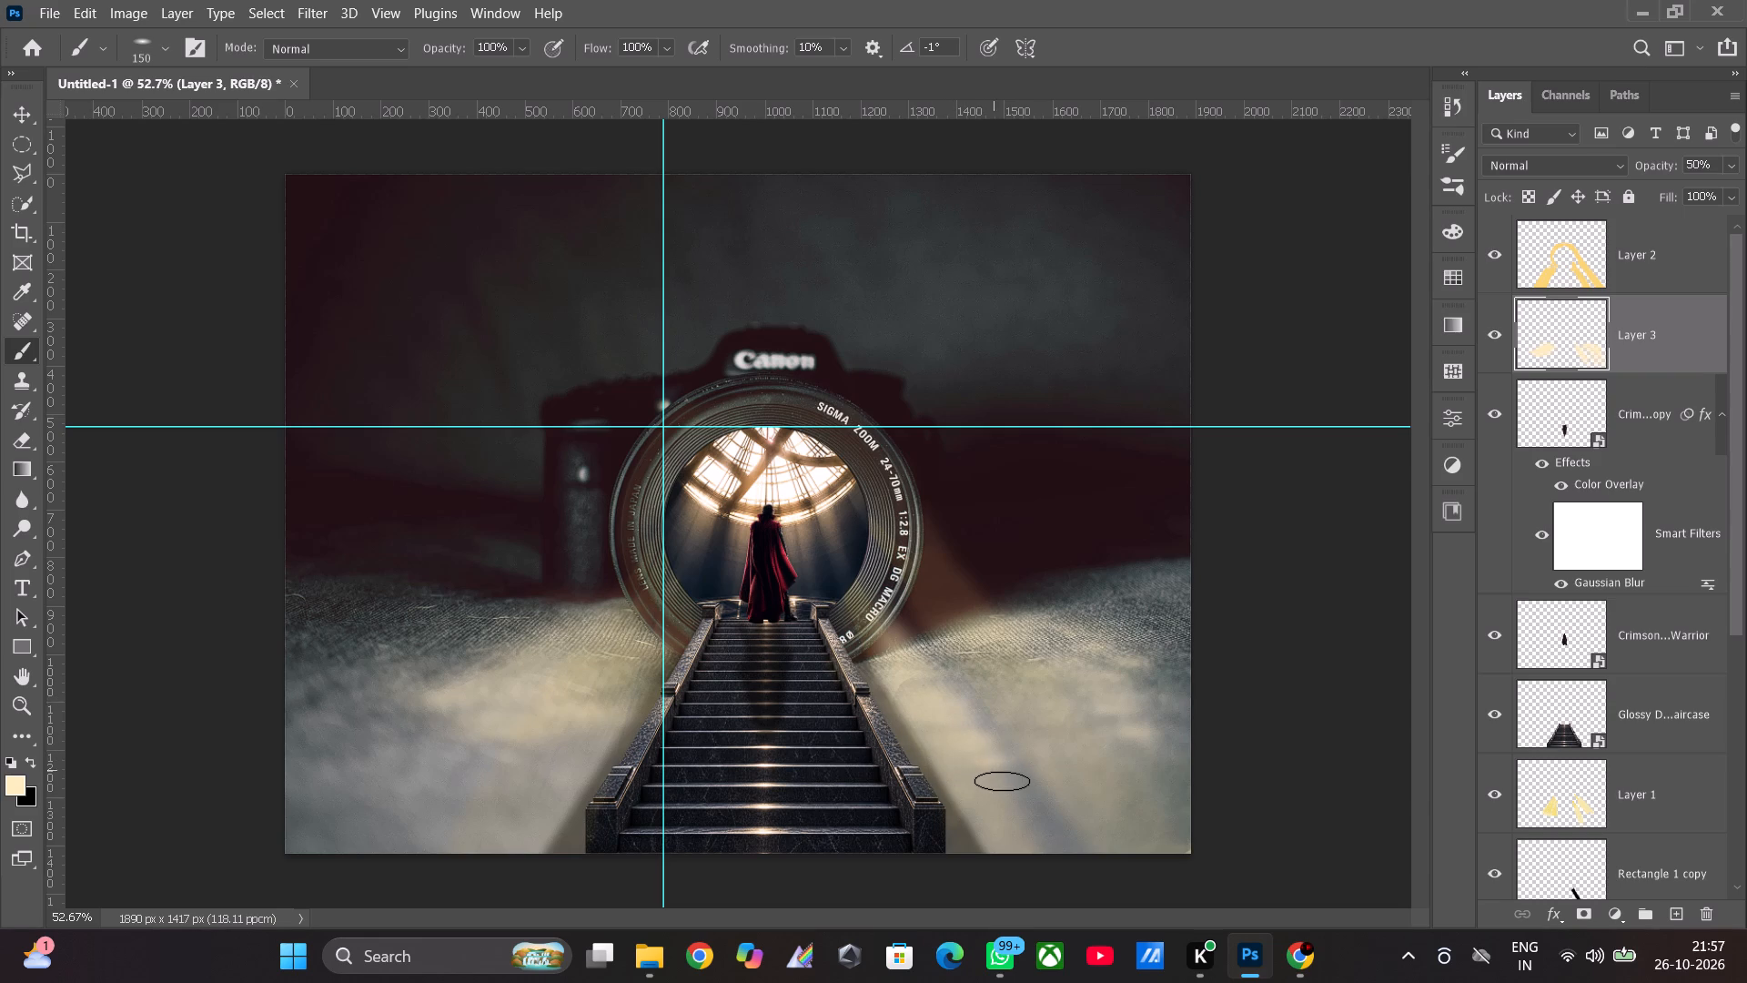
Add one more dab beside the staircase's right side, then undo the last six brush strokes there.
{"action": "left_click_drag", "start_coordinate": [1002, 774], "coordinate": [1010, 794]}
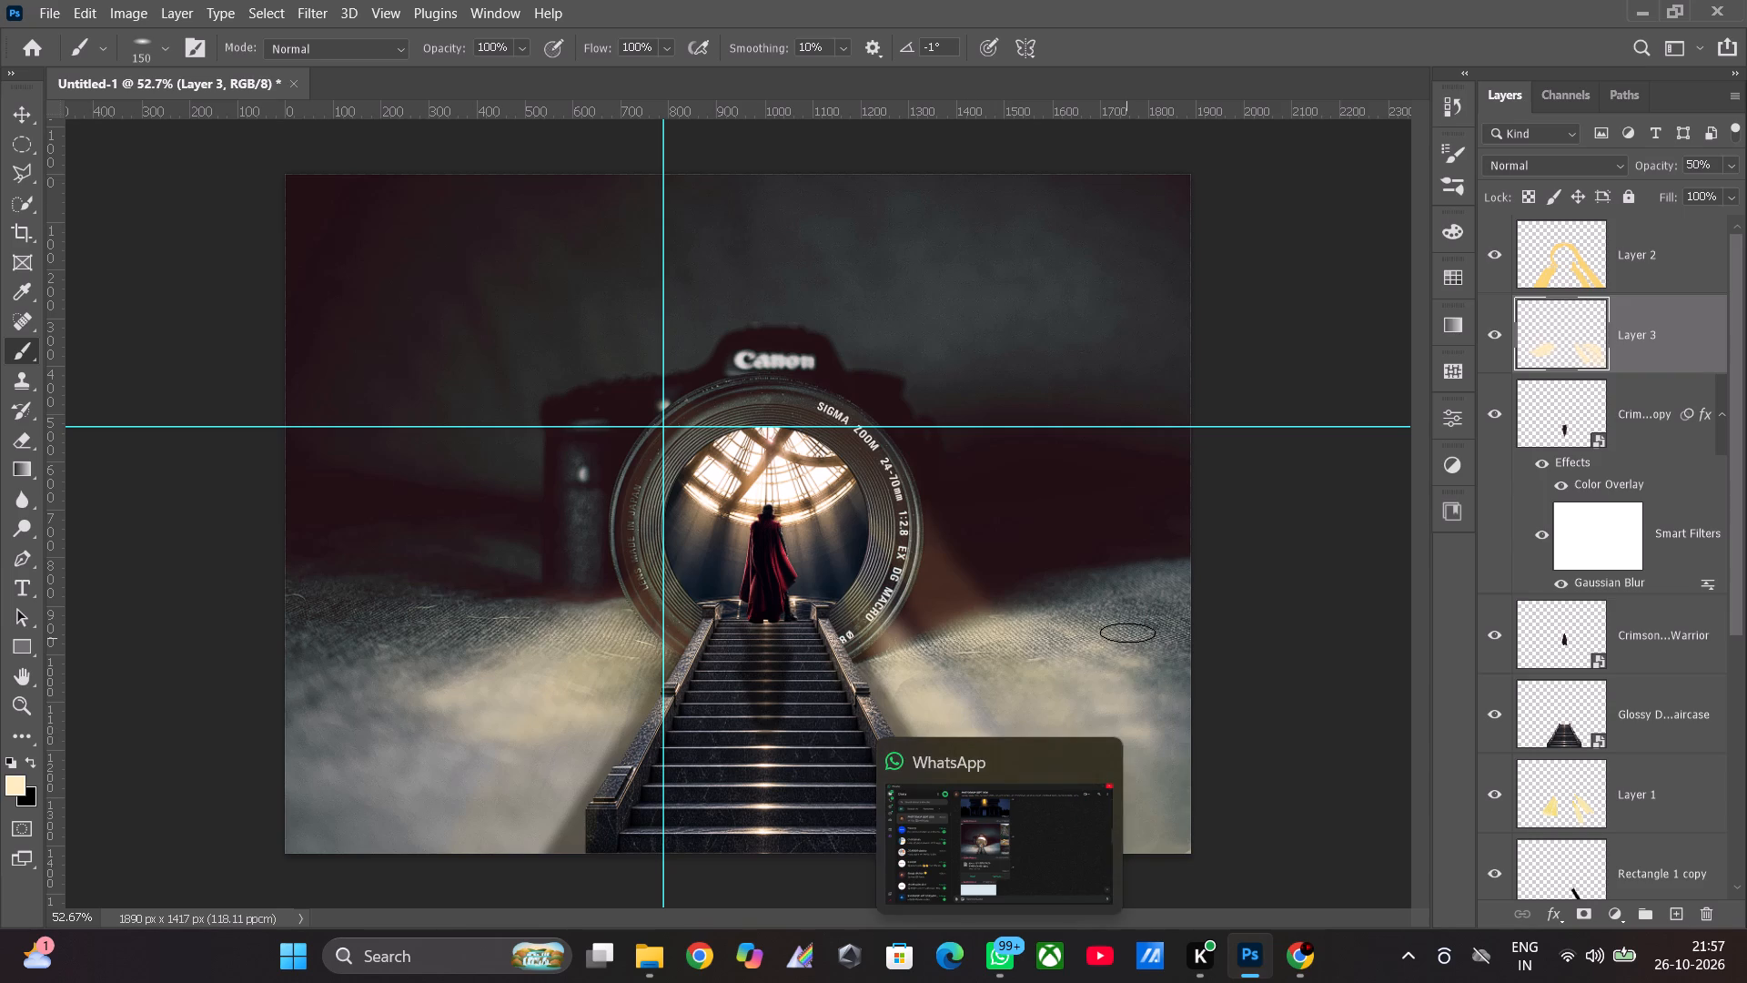
{"action": "key", "text": "ctrl+z"}
{"action": "key", "text": "ctrl+z"}
{"action": "key", "text": "ctrl+z"}
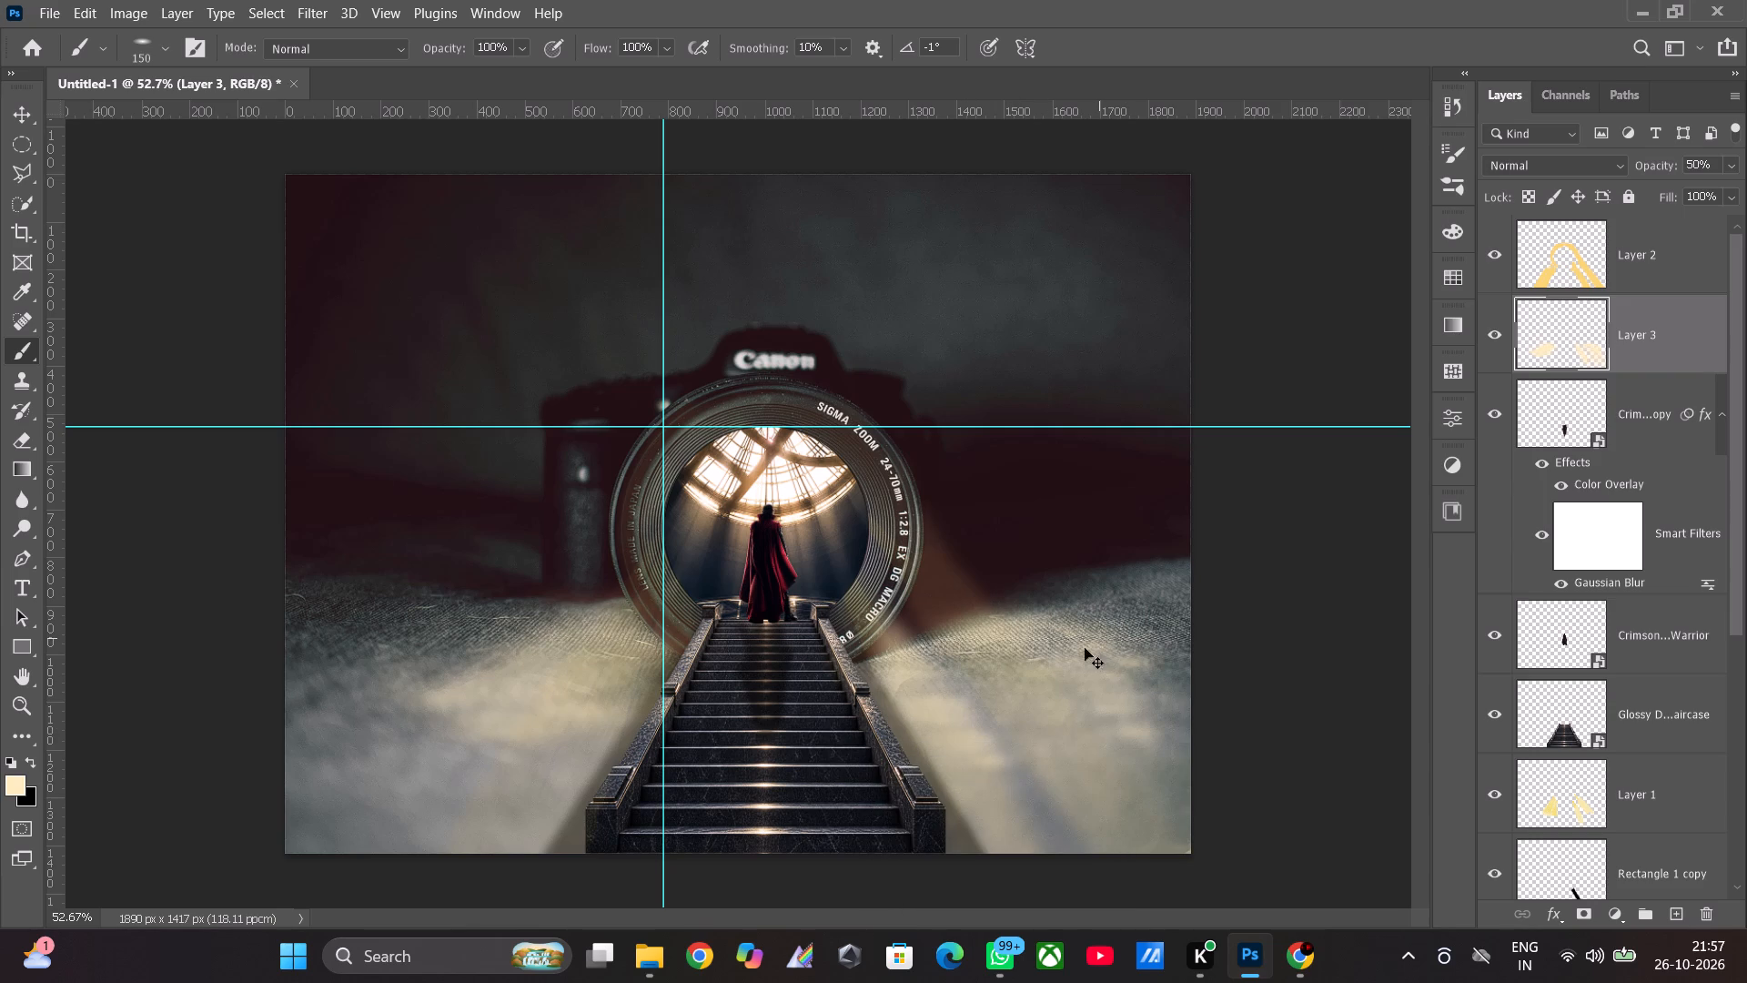
{"action": "key", "text": "ctrl+z"}
{"action": "key", "text": "ctrl+z"}
{"action": "key", "text": "ctrl+z"}
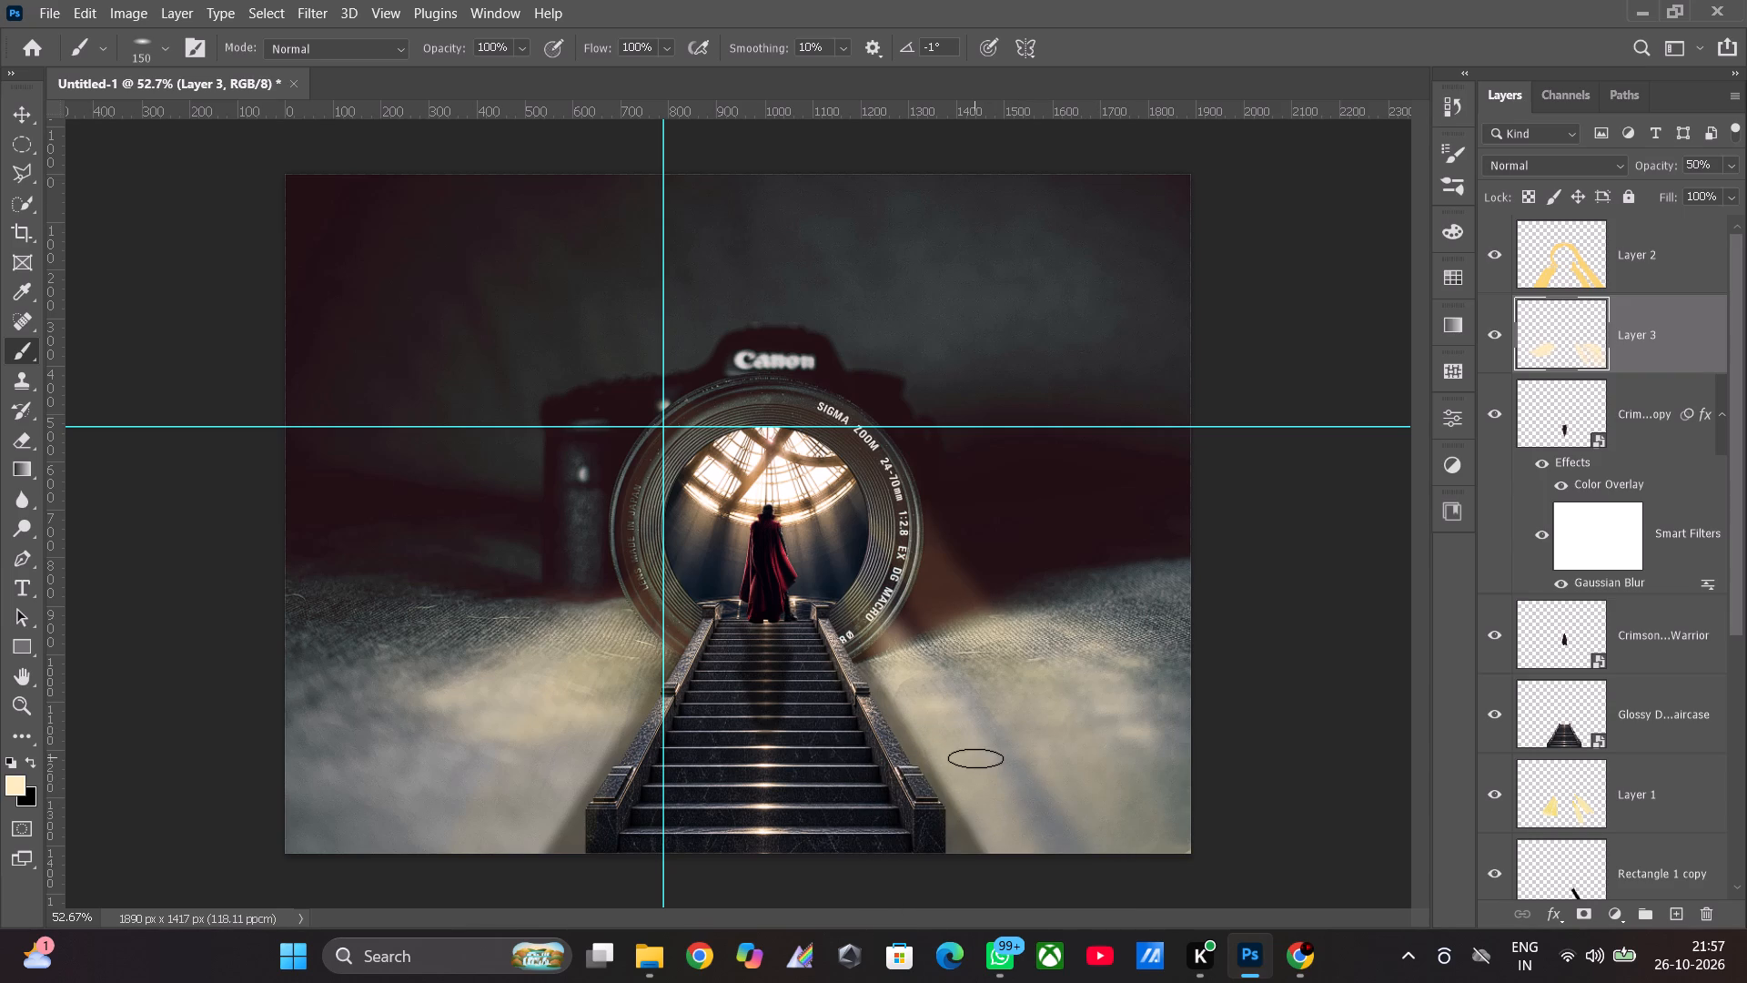
Dab pale-cream light on Layer 3 along the floor beside the staircase's right railing, down to the image's bottom edge and back up.
{"action": "left_click", "coordinate": [970, 765]}
{"action": "left_click", "coordinate": [994, 793]}
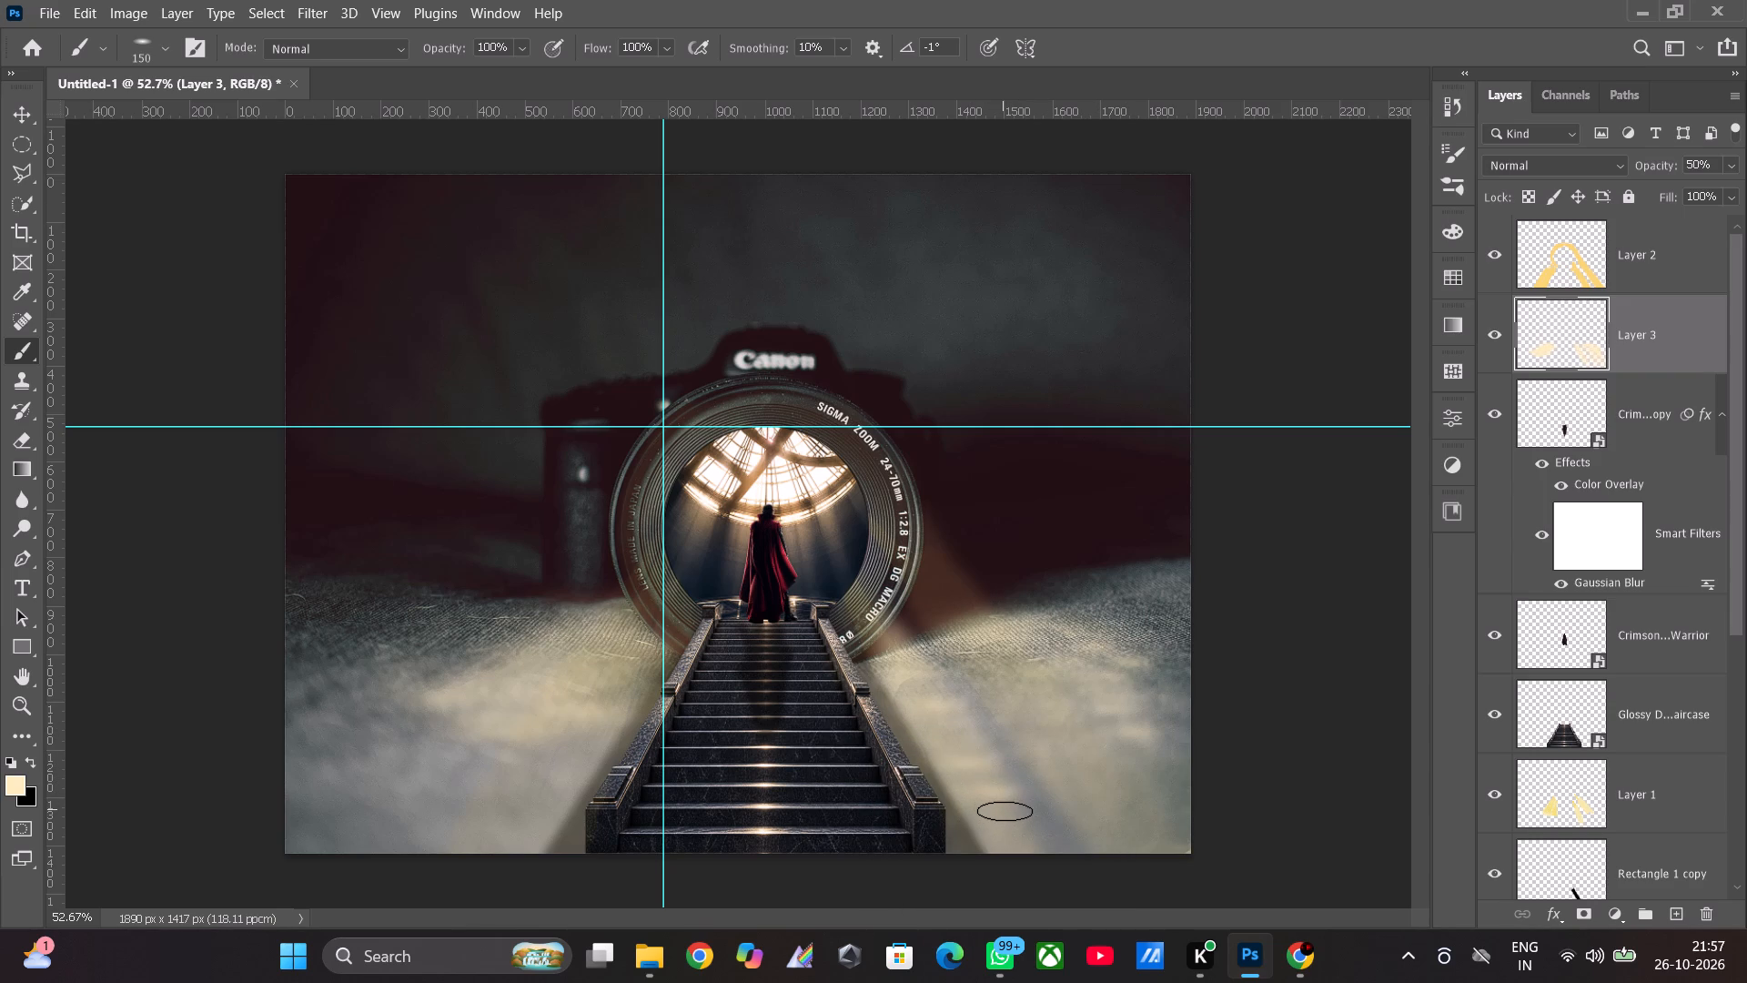
{"action": "left_click", "coordinate": [1005, 812]}
{"action": "left_click", "coordinate": [1017, 837]}
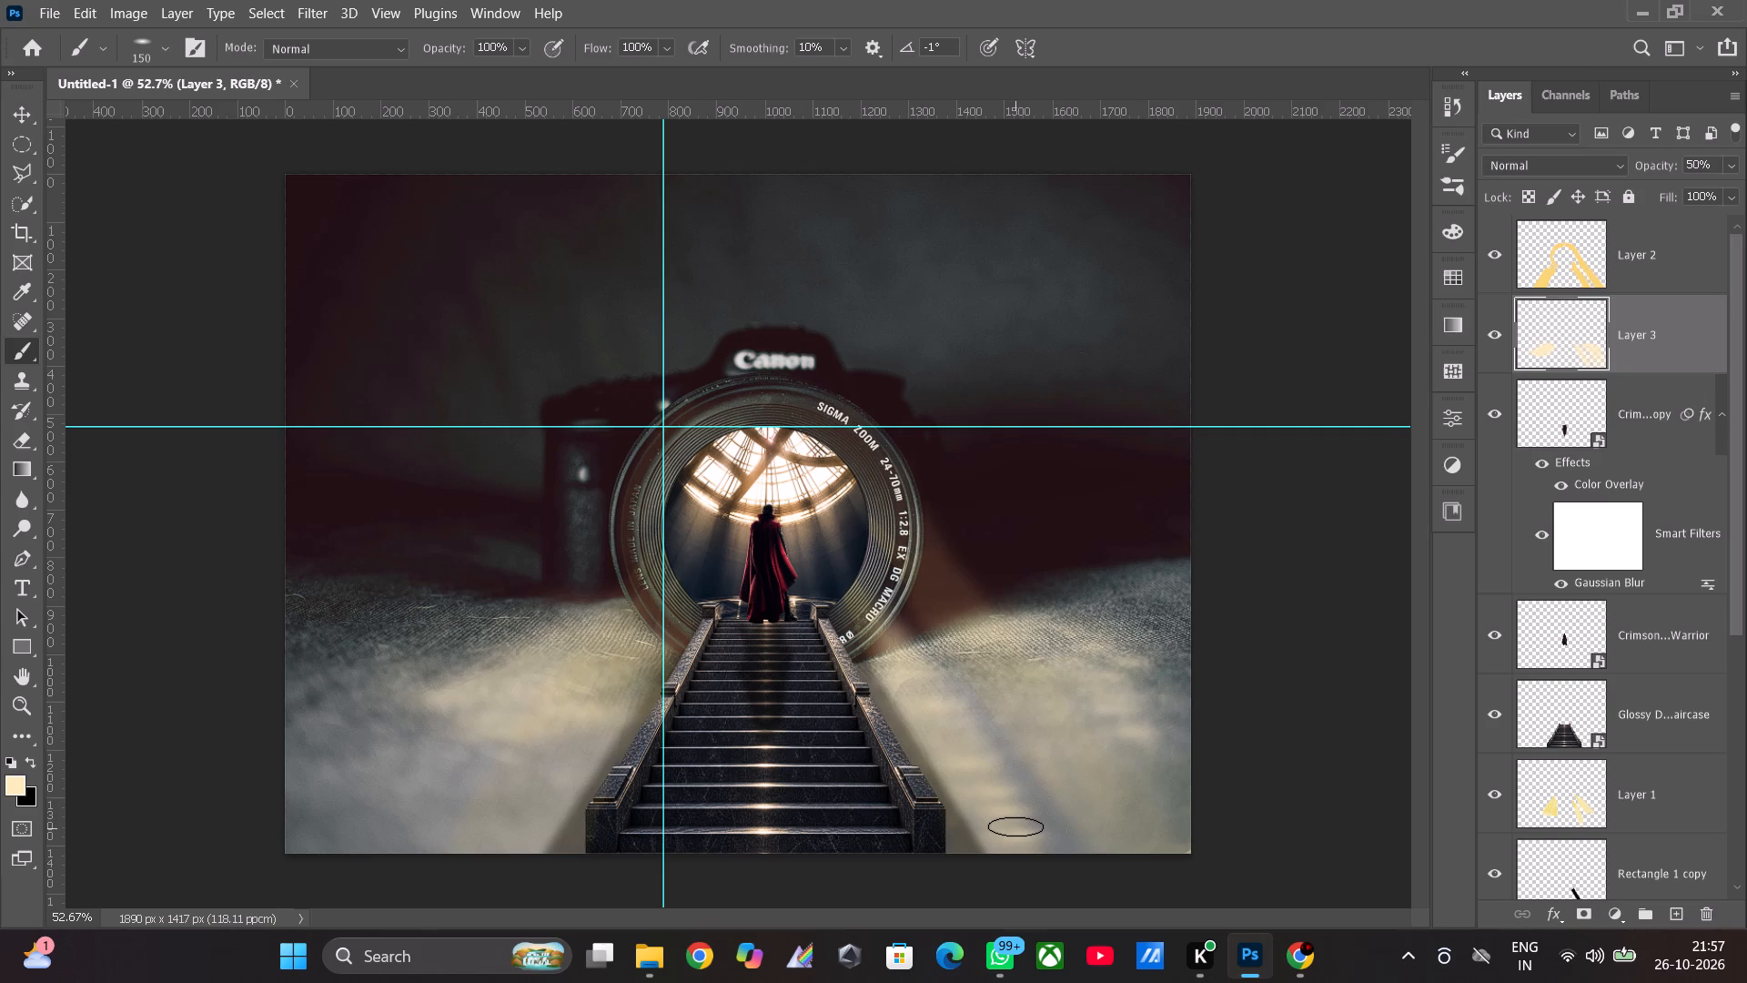
{"action": "left_click", "coordinate": [1015, 826]}
{"action": "left_click", "coordinate": [994, 804]}
{"action": "left_click", "coordinate": [974, 775]}
{"action": "left_click", "coordinate": [949, 744]}
{"action": "left_click", "coordinate": [935, 714]}
Select Layer 2 and look through the layer stack down to the base camera photo.
{"action": "left_click", "coordinate": [1639, 268]}
{"action": "scroll", "coordinate": [1643, 404], "scroll_direction": "up", "scroll_amount": 3}
{"action": "scroll", "coordinate": [1643, 406], "scroll_direction": "down", "scroll_amount": 3}
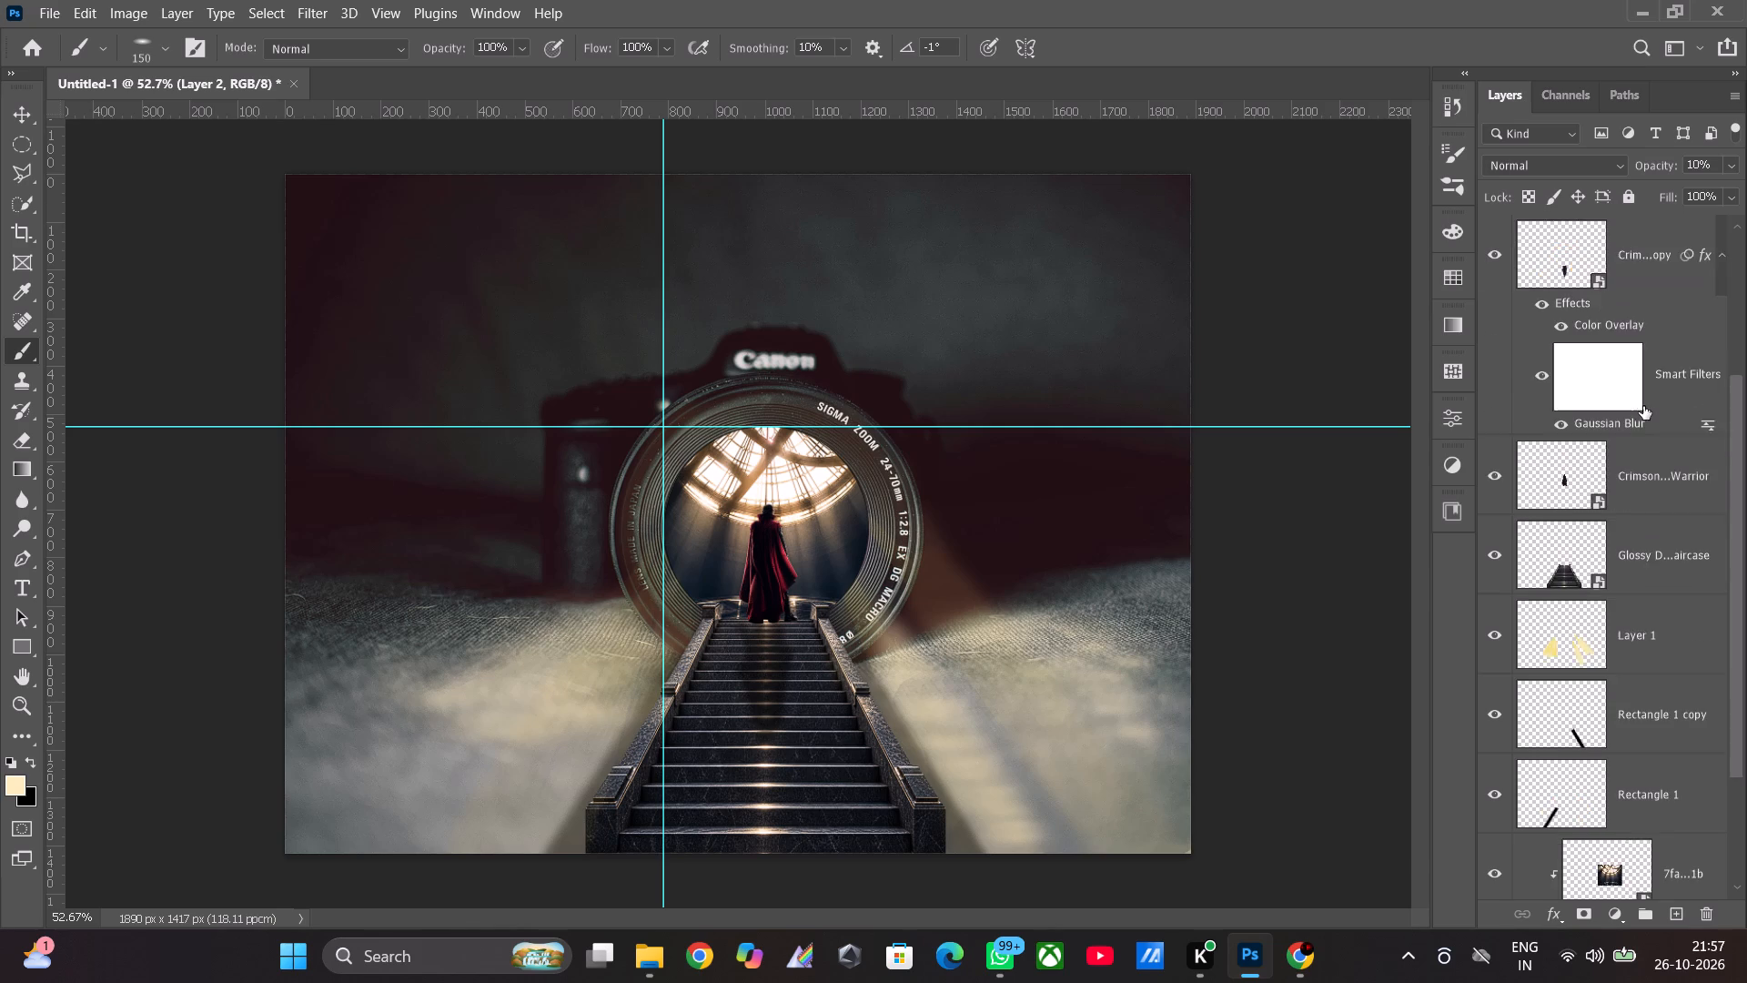
{"action": "scroll", "coordinate": [1643, 406], "scroll_direction": "up", "scroll_amount": 5}
{"action": "scroll", "coordinate": [1643, 406], "scroll_direction": "down", "scroll_amount": 7}
{"action": "scroll", "coordinate": [1643, 406], "scroll_direction": "up", "scroll_amount": 6}
{"action": "scroll", "coordinate": [1643, 406], "scroll_direction": "down", "scroll_amount": 7}
{"action": "scroll", "coordinate": [1645, 412], "scroll_direction": "up", "scroll_amount": 8}
{"action": "scroll", "coordinate": [1646, 438], "scroll_direction": "down", "scroll_amount": 9}
{"action": "scroll", "coordinate": [1746, 698], "scroll_direction": "up", "scroll_amount": 3}
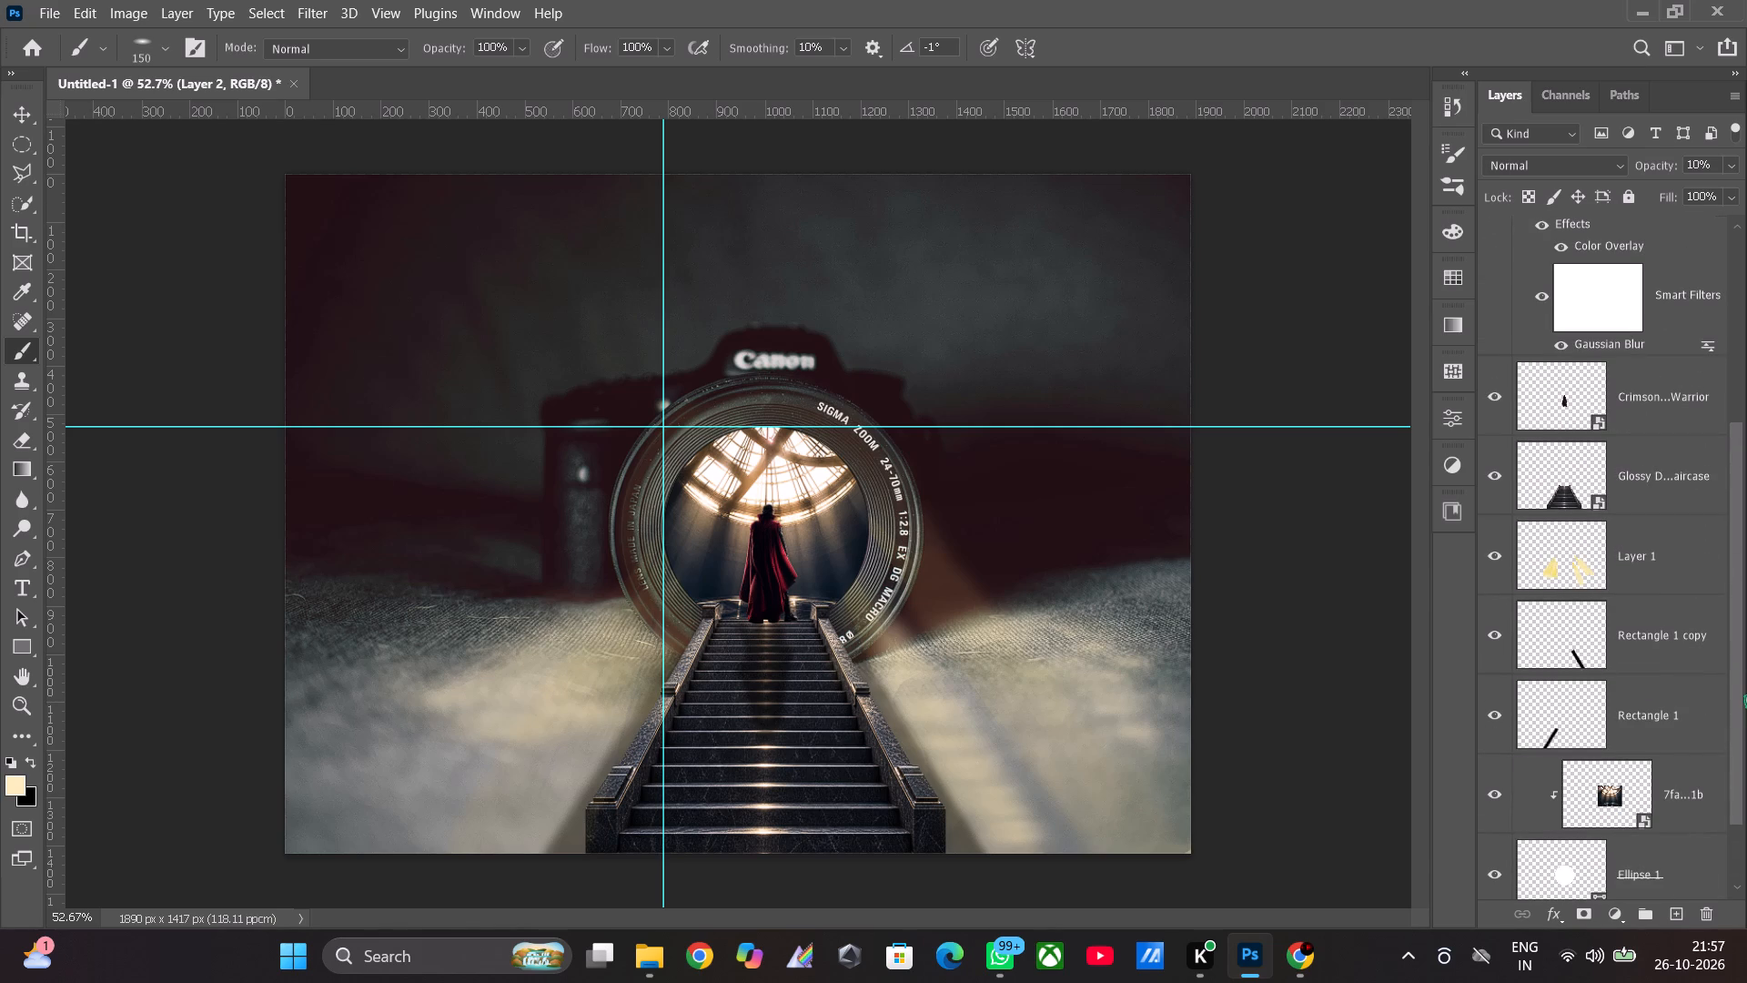
{"action": "scroll", "coordinate": [1746, 696], "scroll_direction": "up", "scroll_amount": 5}
{"action": "scroll", "coordinate": [1746, 695], "scroll_direction": "down", "scroll_amount": 1}
{"action": "scroll", "coordinate": [1746, 695], "scroll_direction": "up", "scroll_amount": 12}
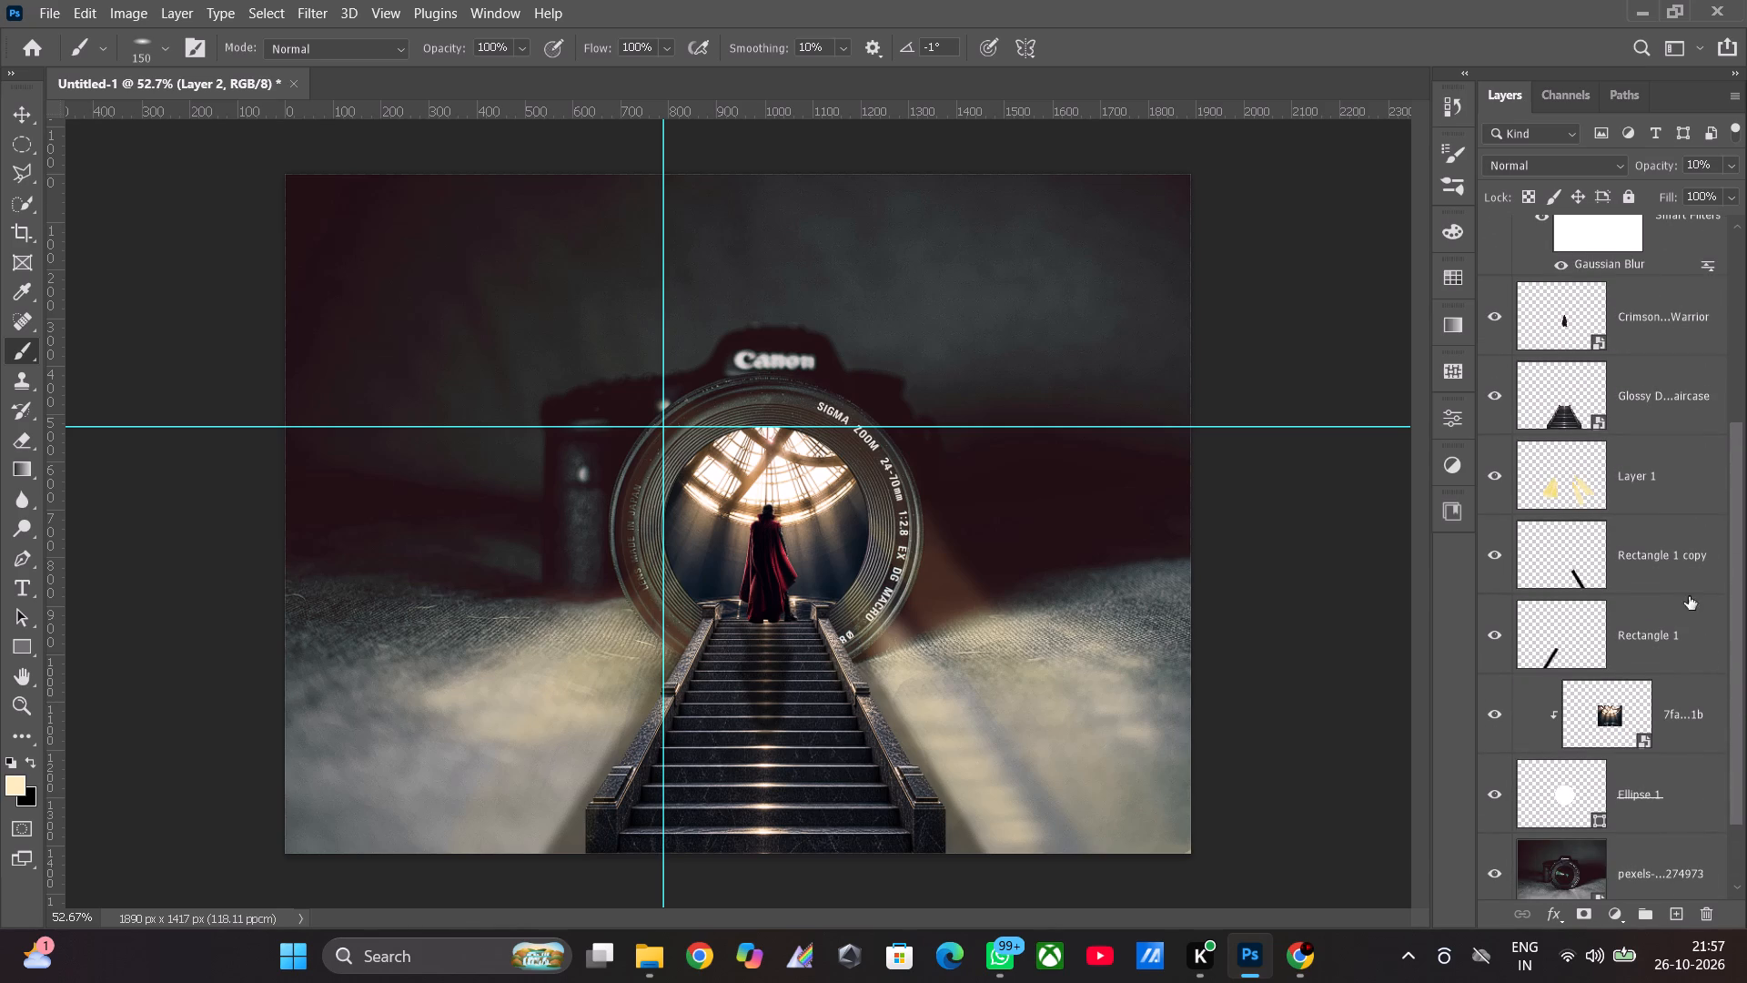
{"action": "scroll", "coordinate": [1673, 650], "scroll_direction": "up", "scroll_amount": 5}
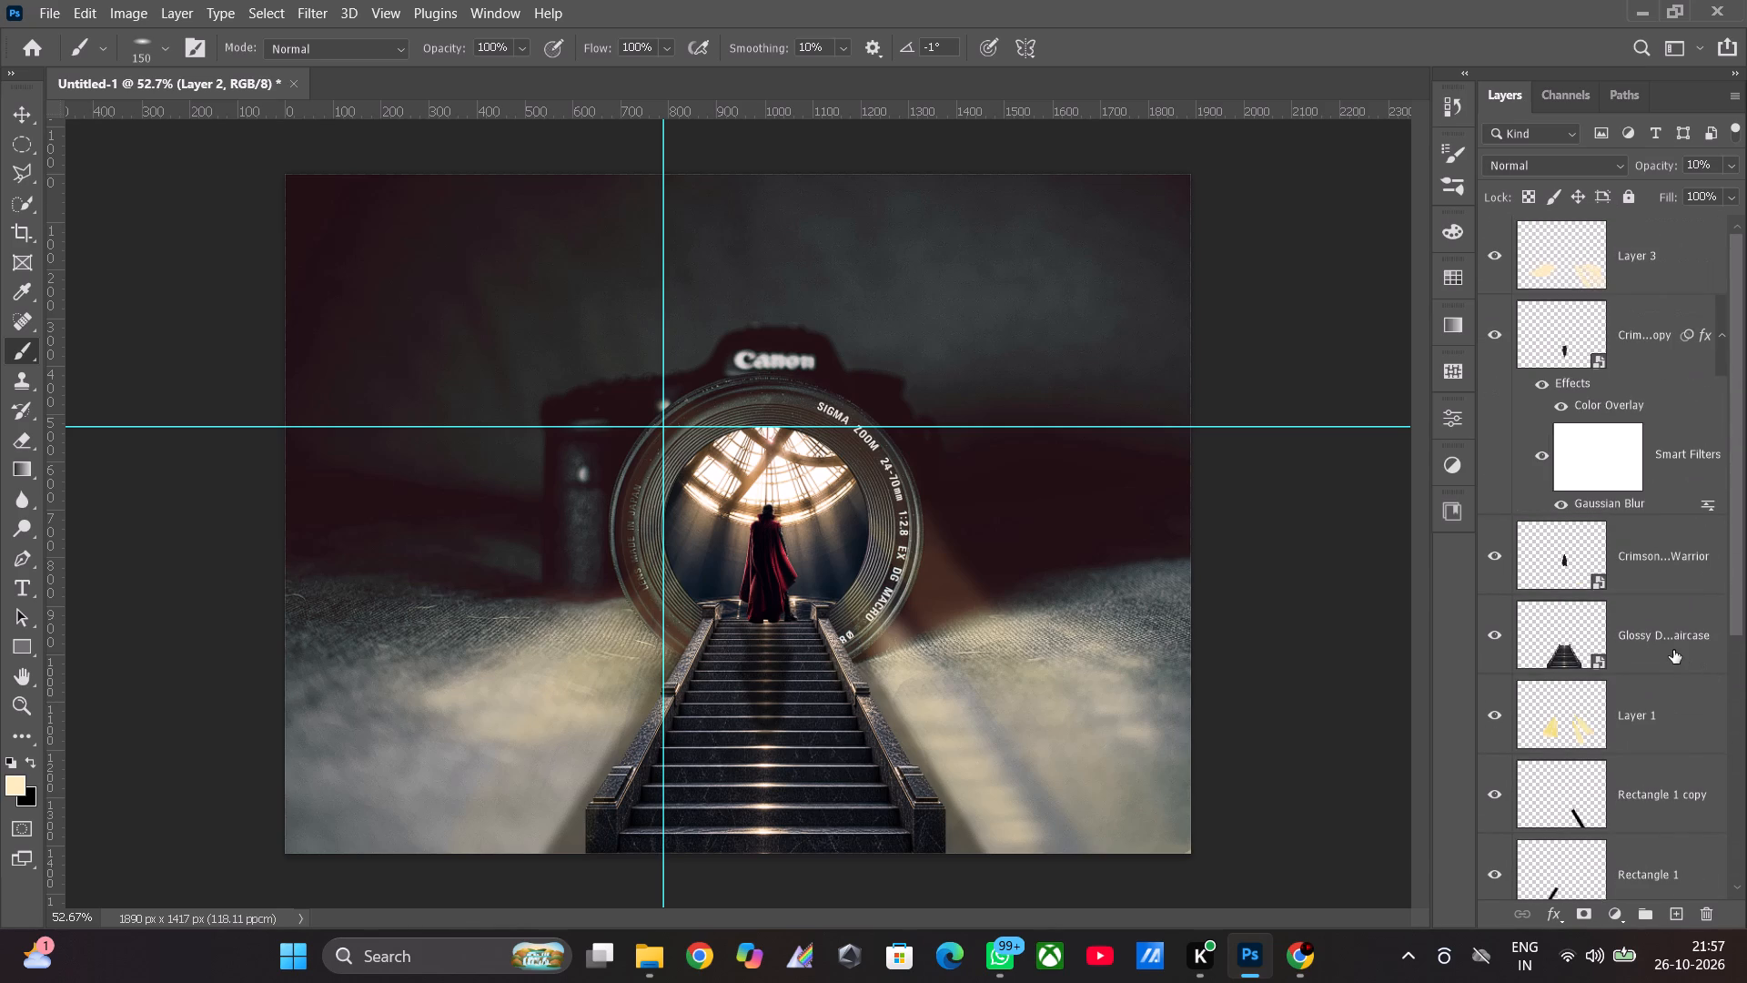
Apply the merged Untitled-1 image to Layer 2 with Apply Image, using the RGB channel, Multiply blending and 100% opacity.
{"action": "left_click", "coordinate": [87, 12]}
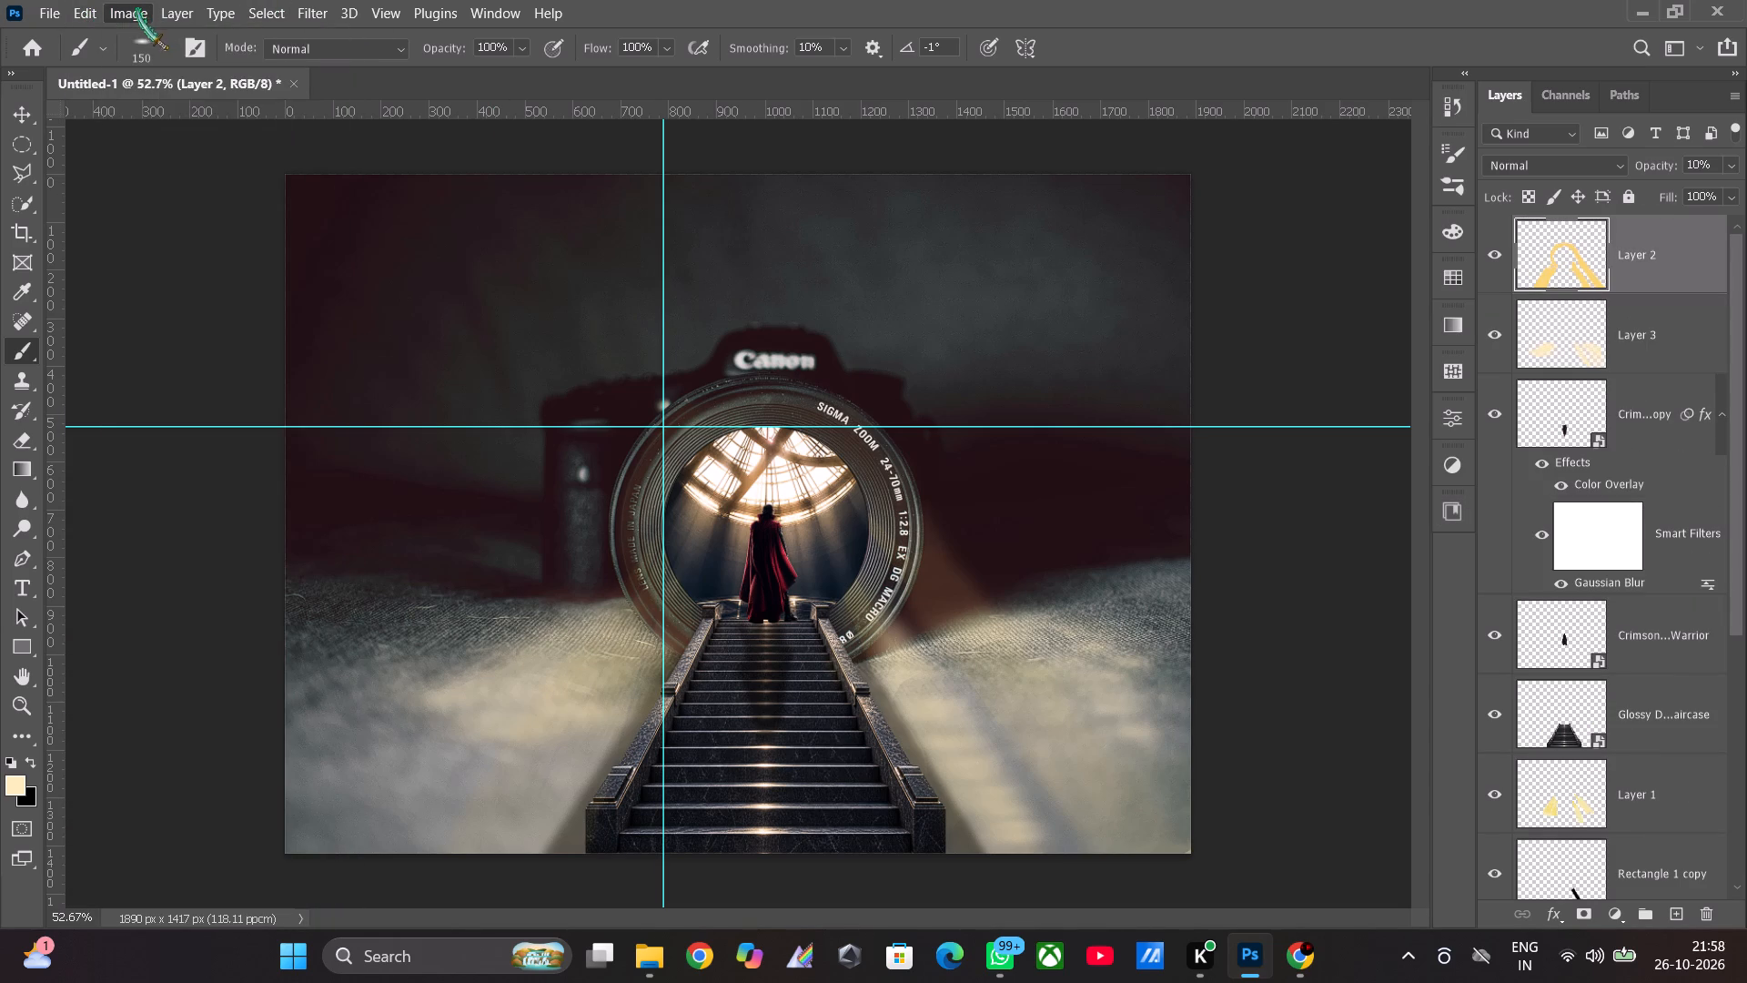
{"action": "left_click", "coordinate": [137, 9]}
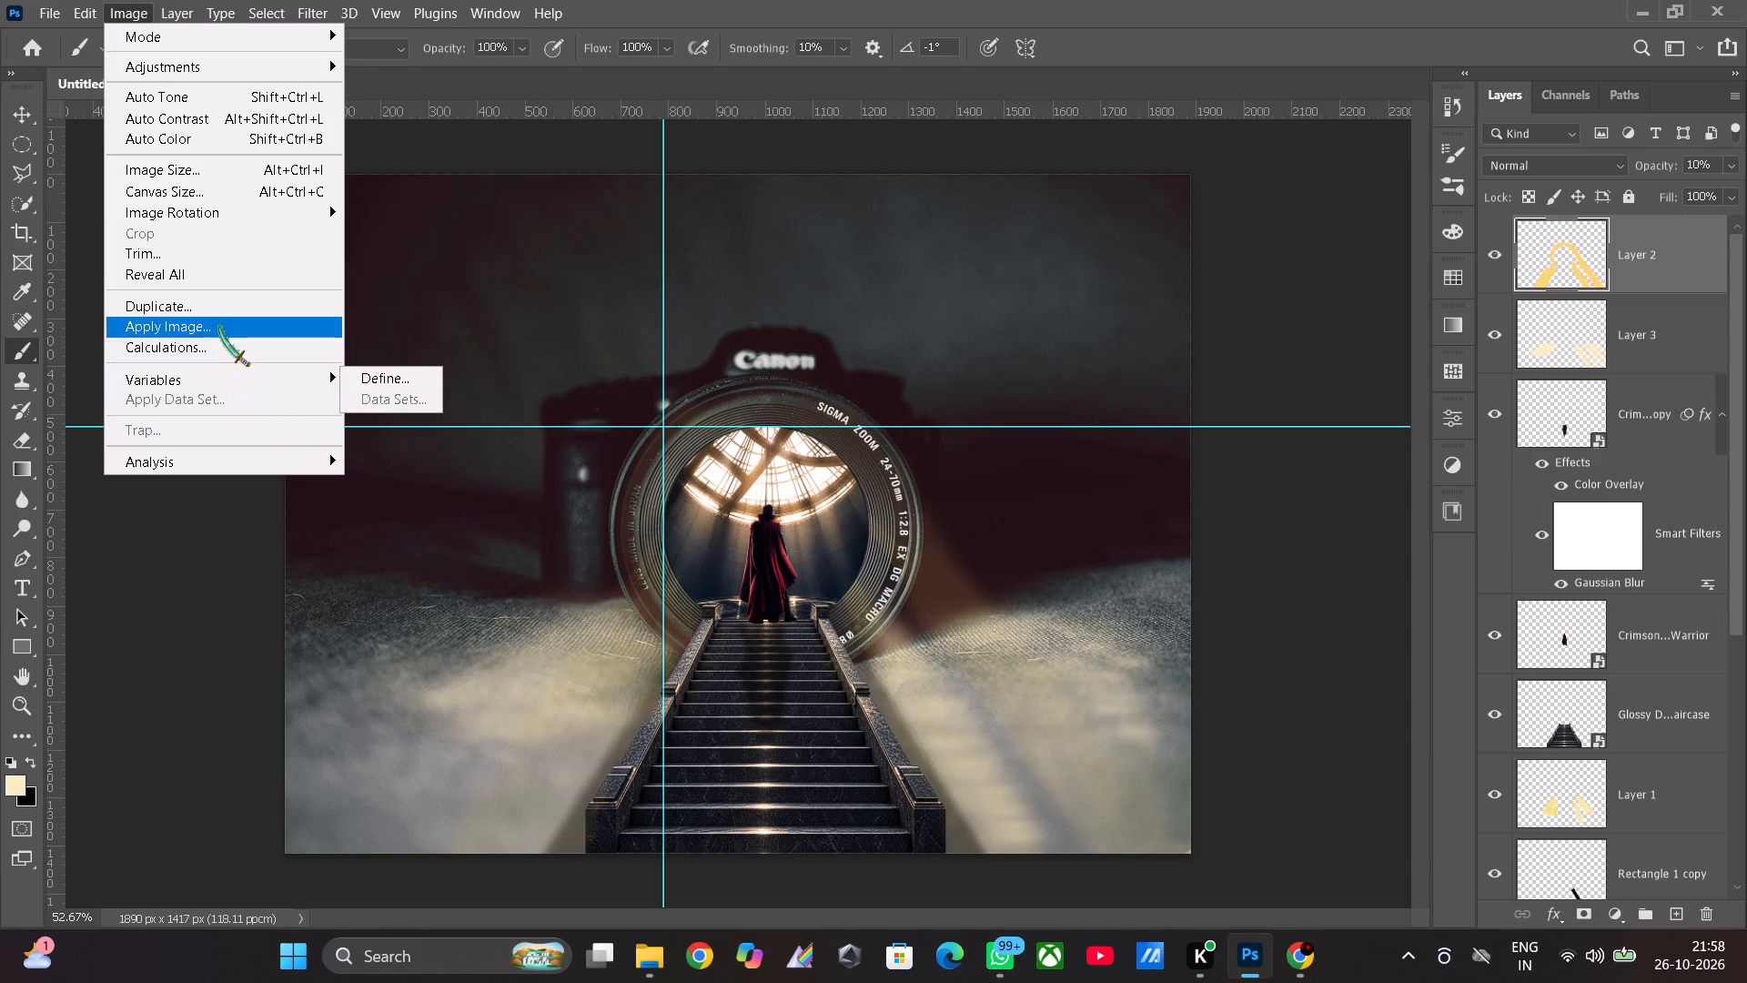
{"action": "left_click", "coordinate": [219, 325]}
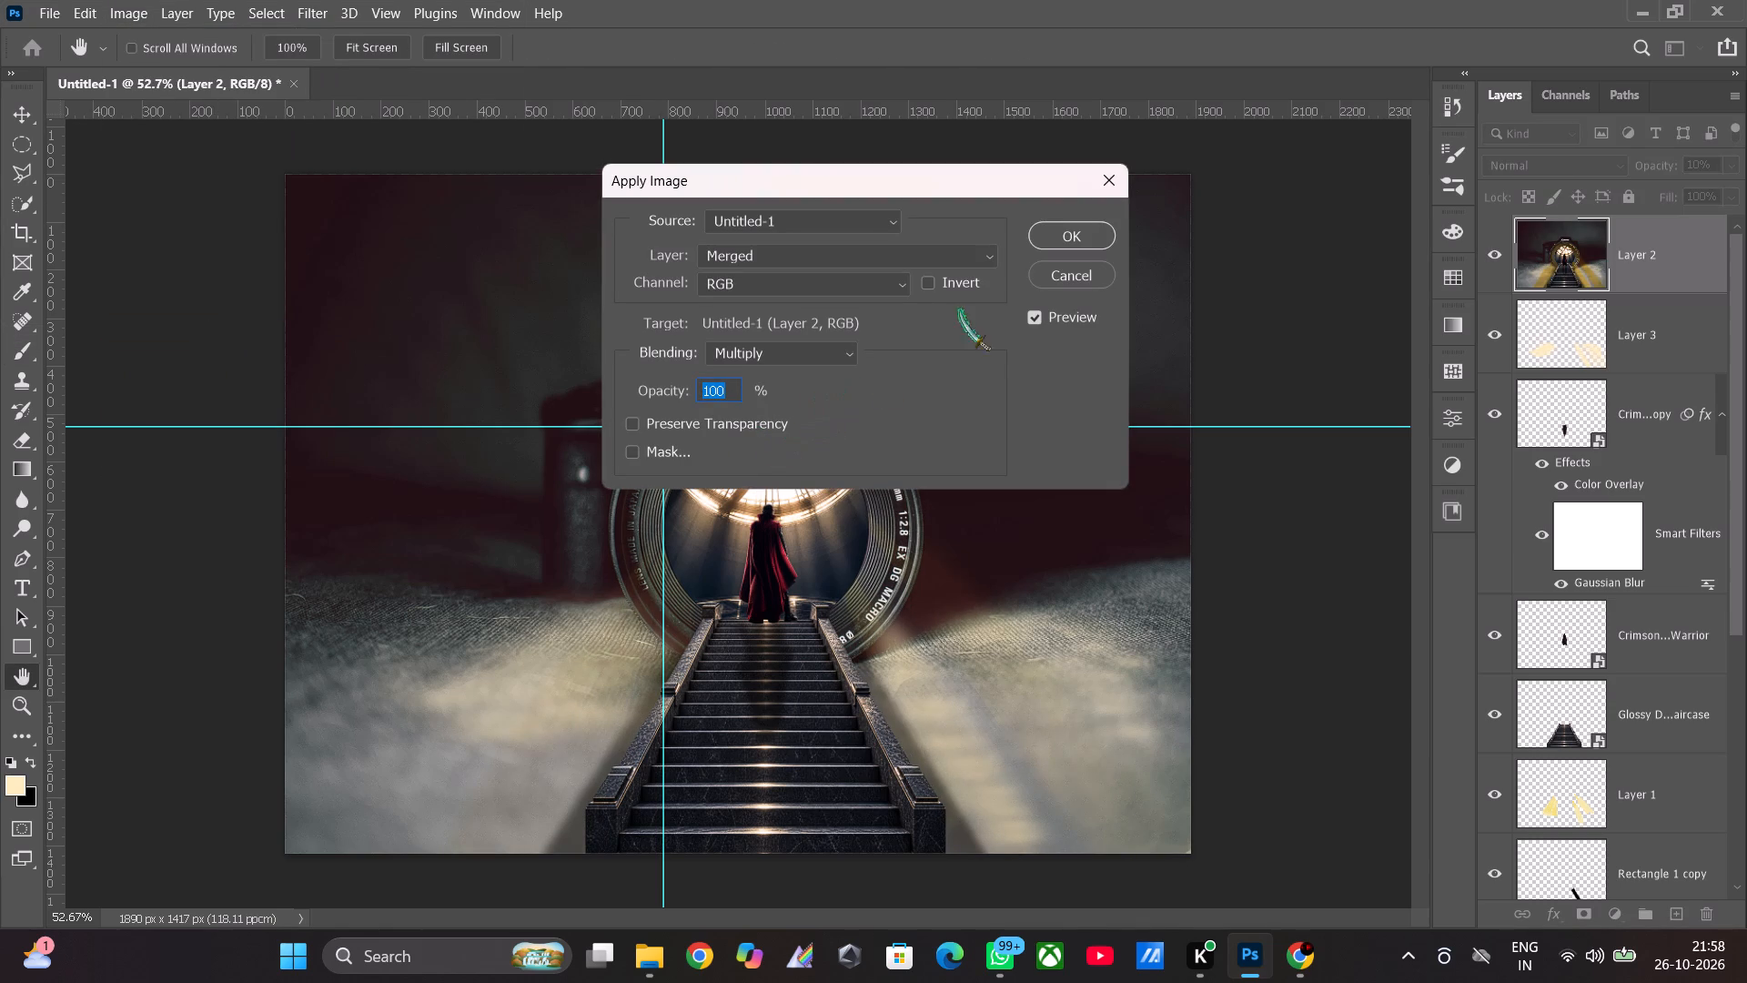
{"action": "left_click", "coordinate": [823, 228]}
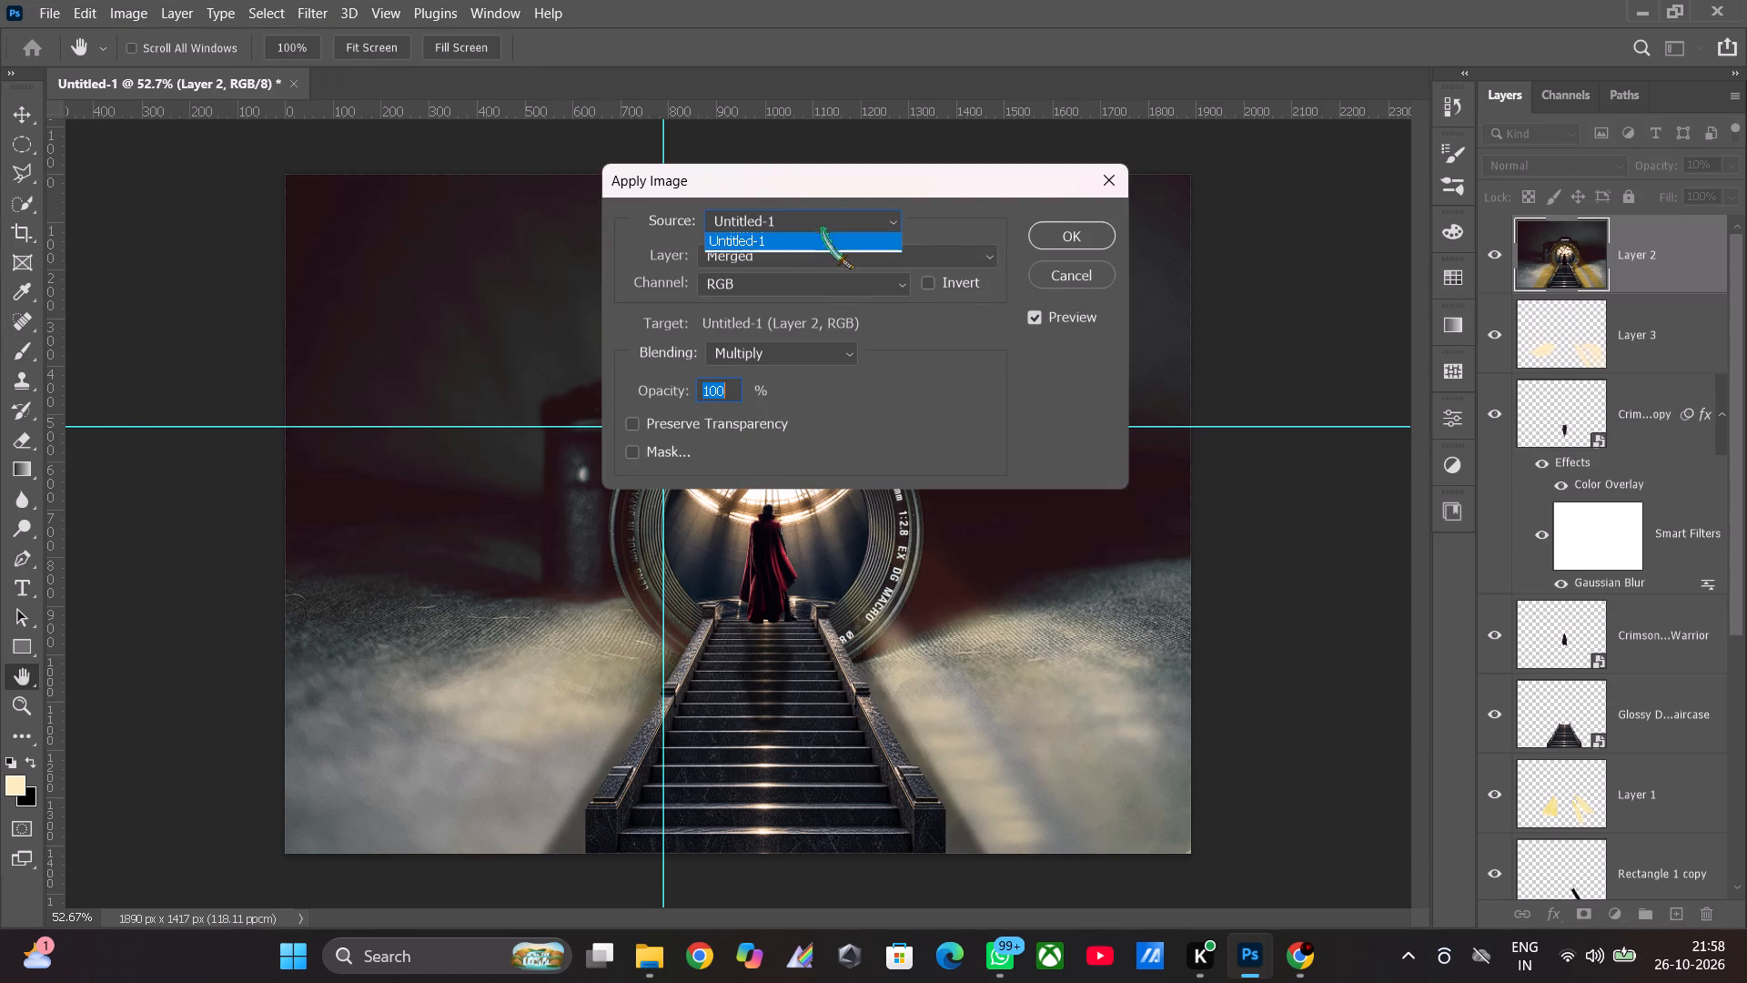
{"action": "left_click", "coordinate": [789, 230]}
{"action": "left_click", "coordinate": [791, 218]}
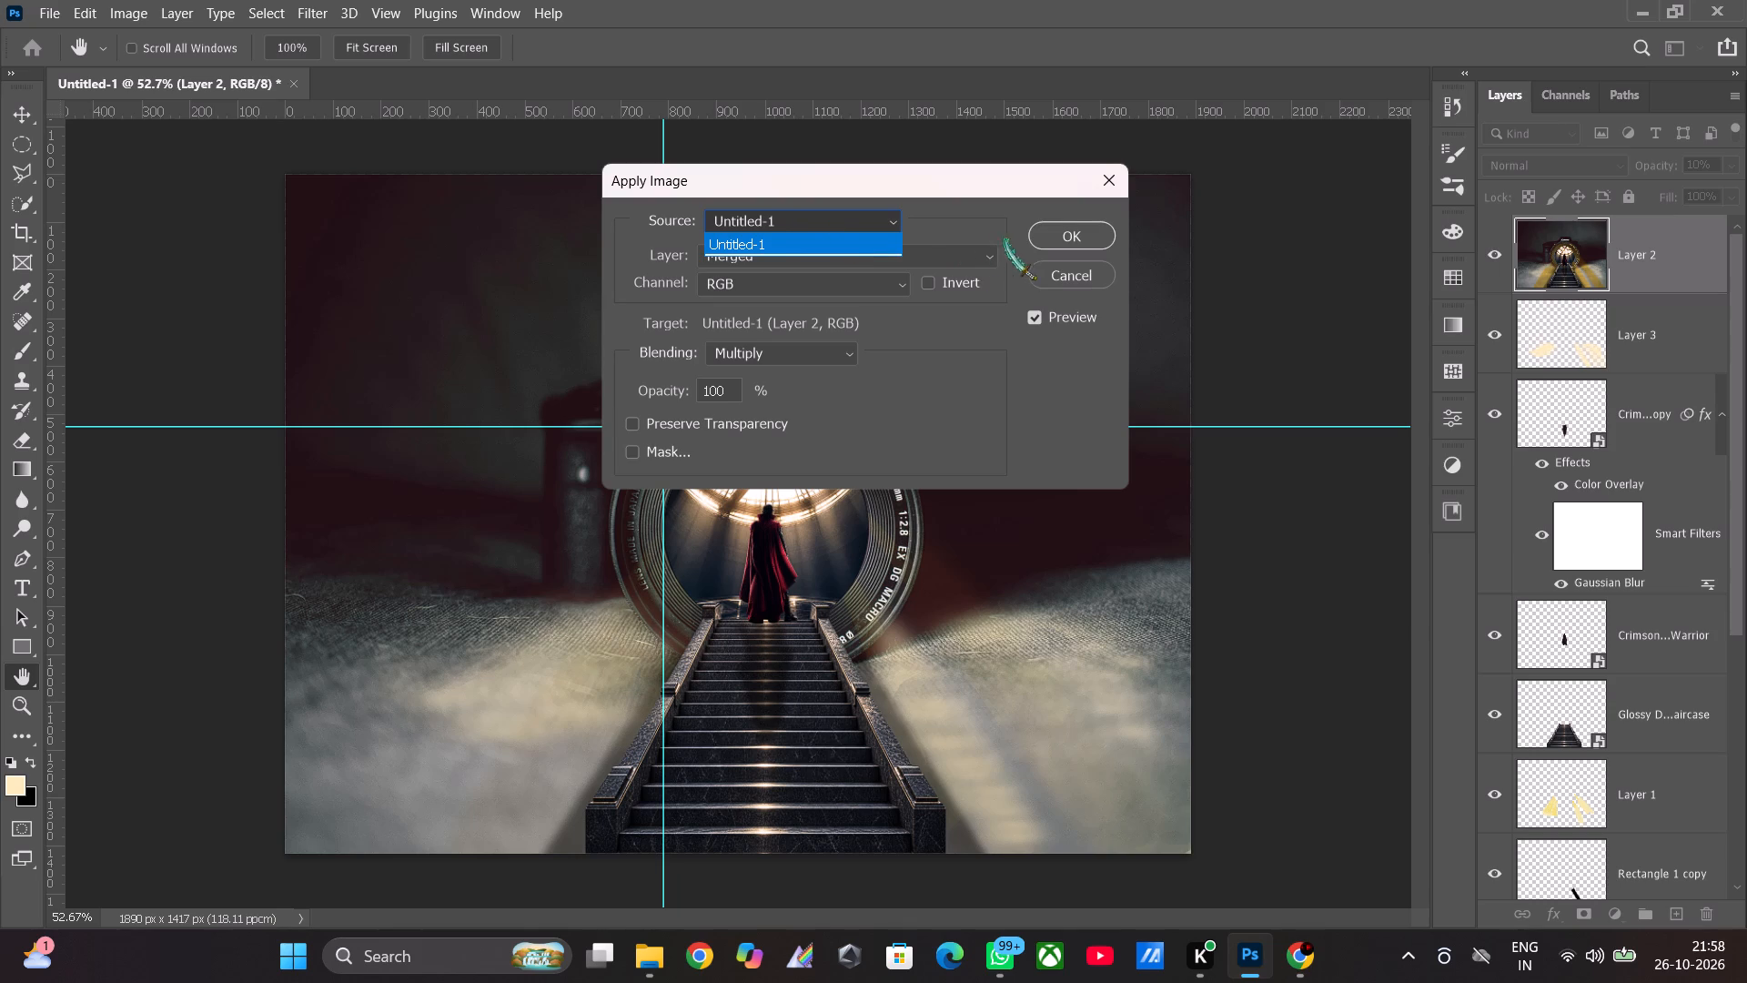
{"action": "left_click", "coordinate": [1043, 229]}
{"action": "left_click", "coordinate": [1065, 234]}
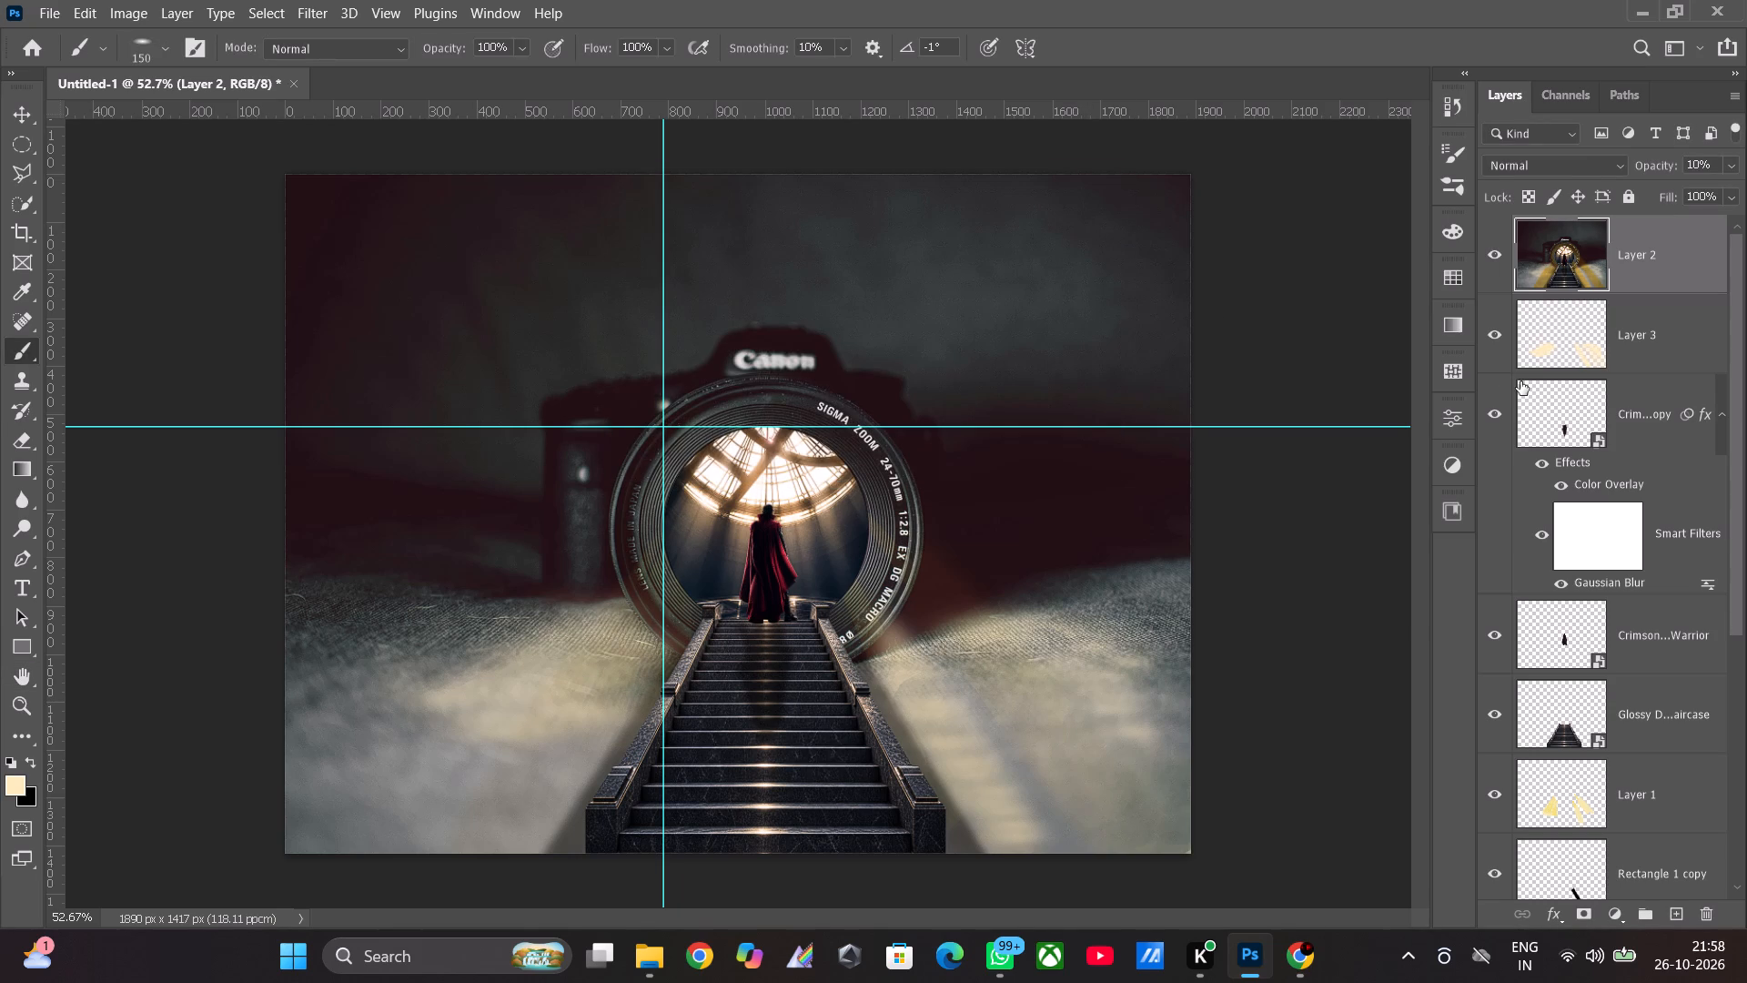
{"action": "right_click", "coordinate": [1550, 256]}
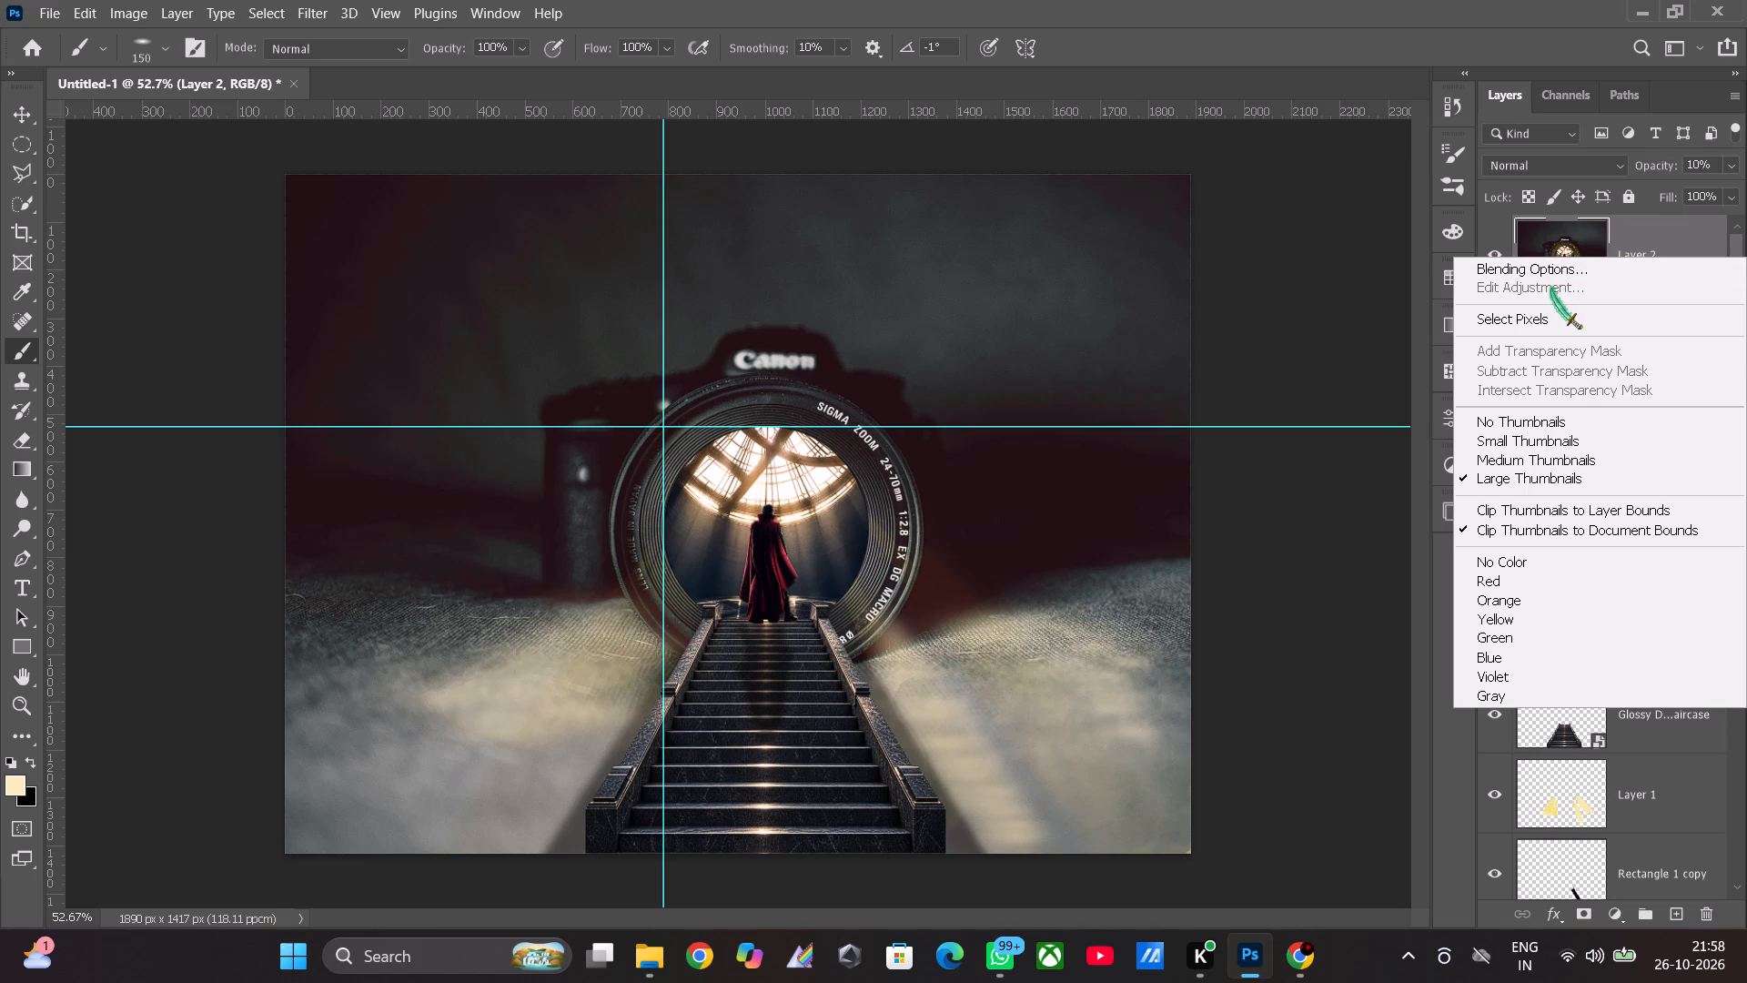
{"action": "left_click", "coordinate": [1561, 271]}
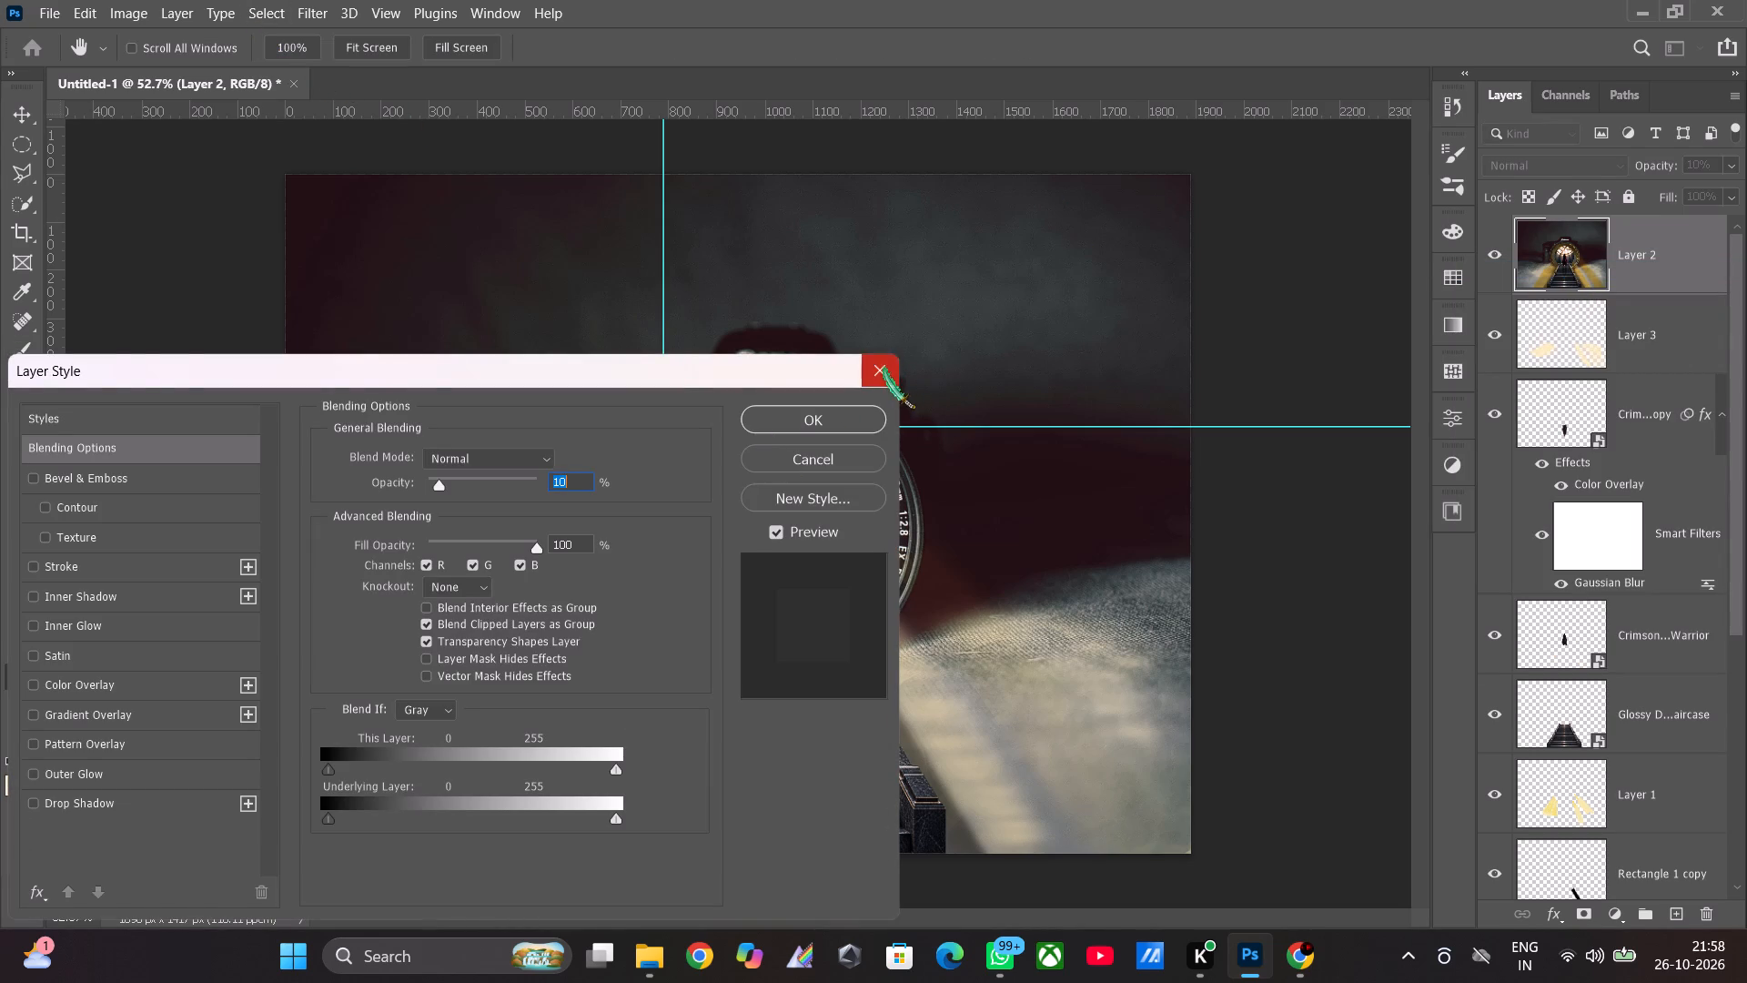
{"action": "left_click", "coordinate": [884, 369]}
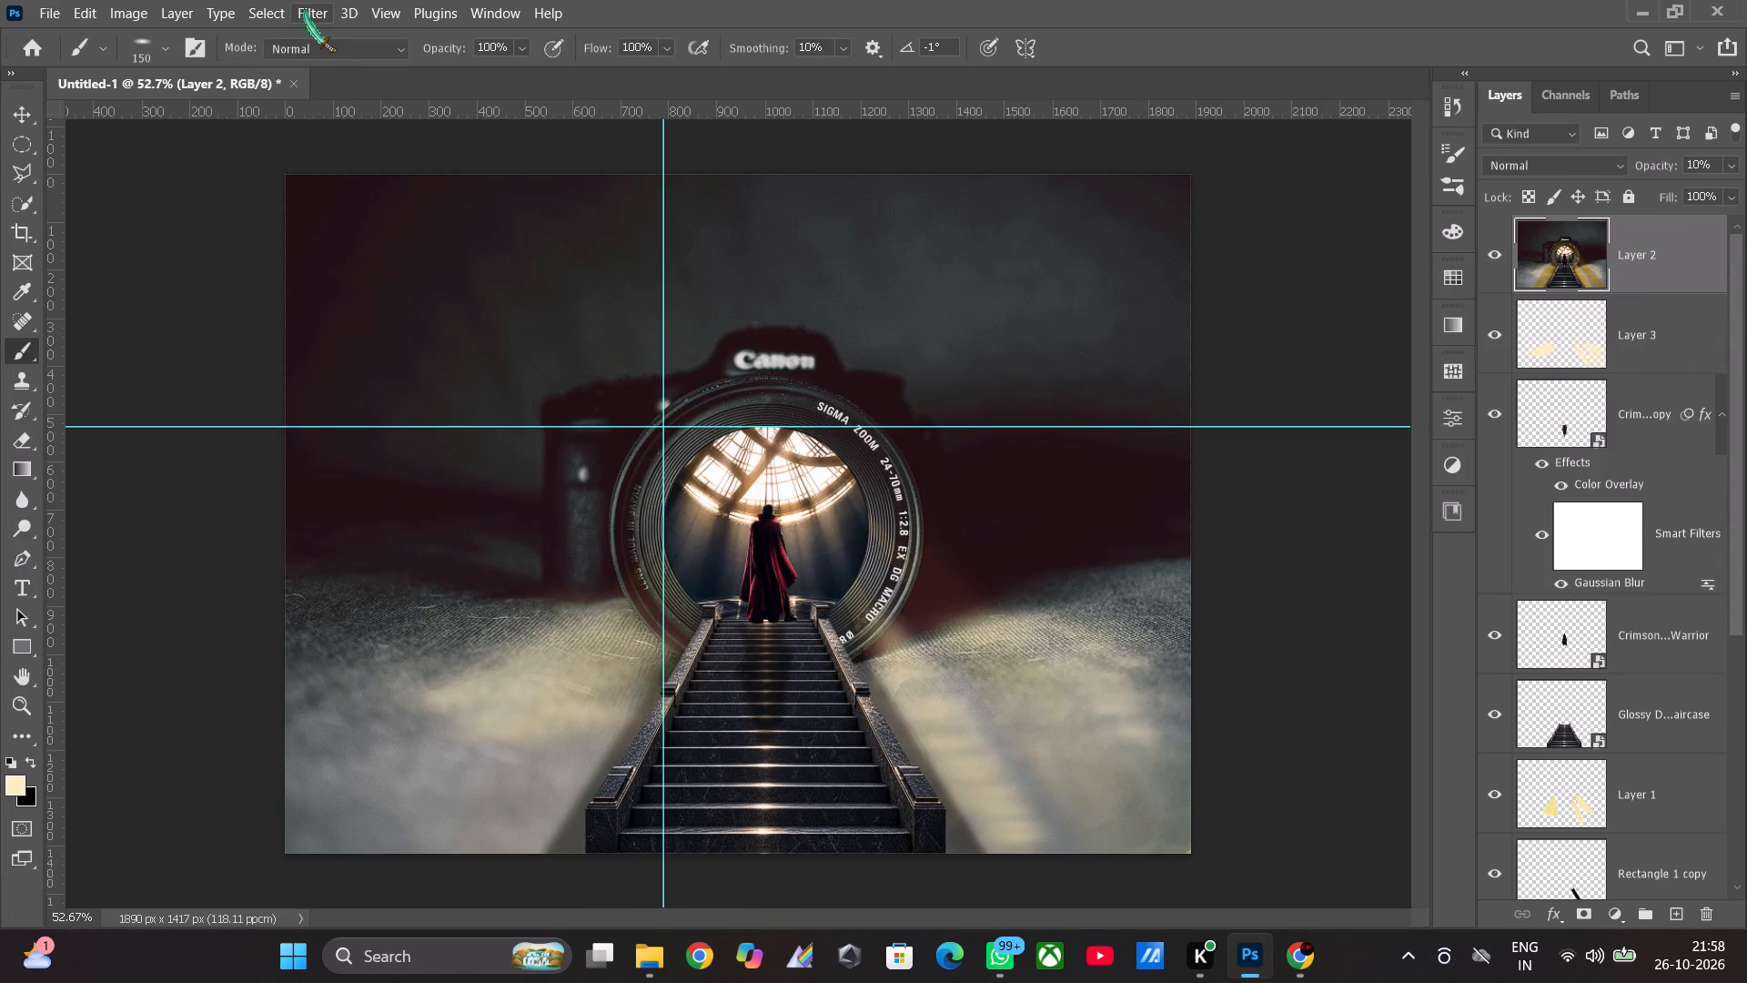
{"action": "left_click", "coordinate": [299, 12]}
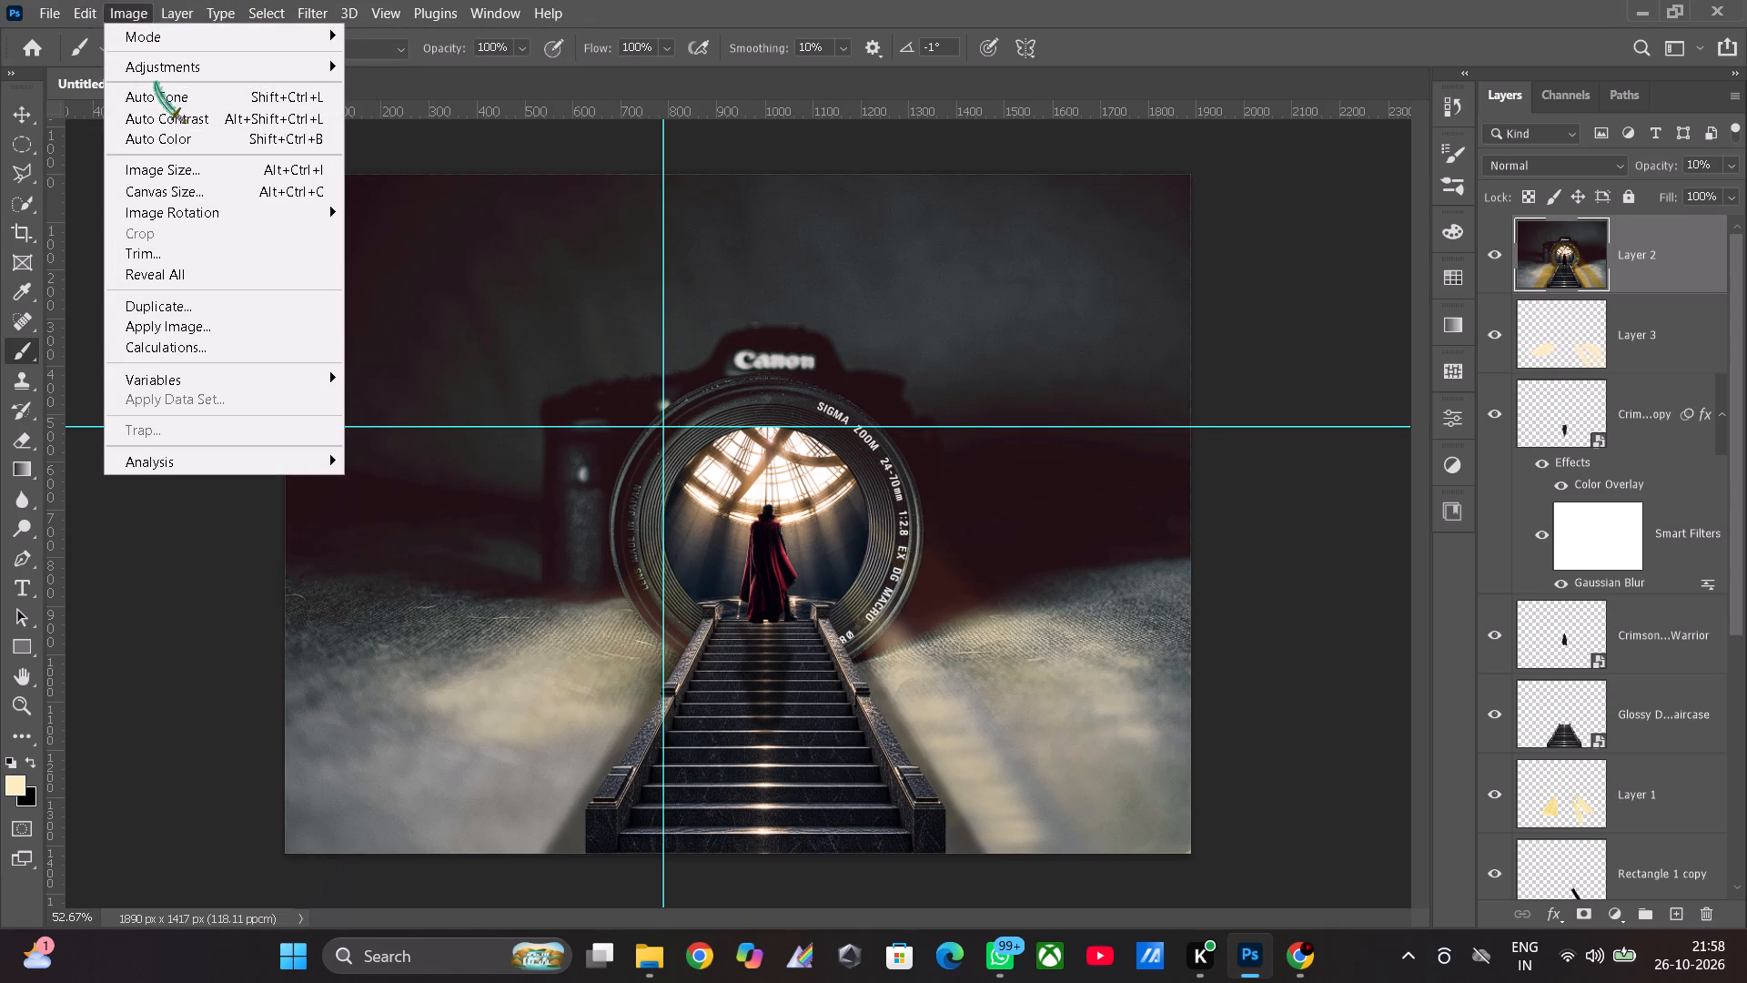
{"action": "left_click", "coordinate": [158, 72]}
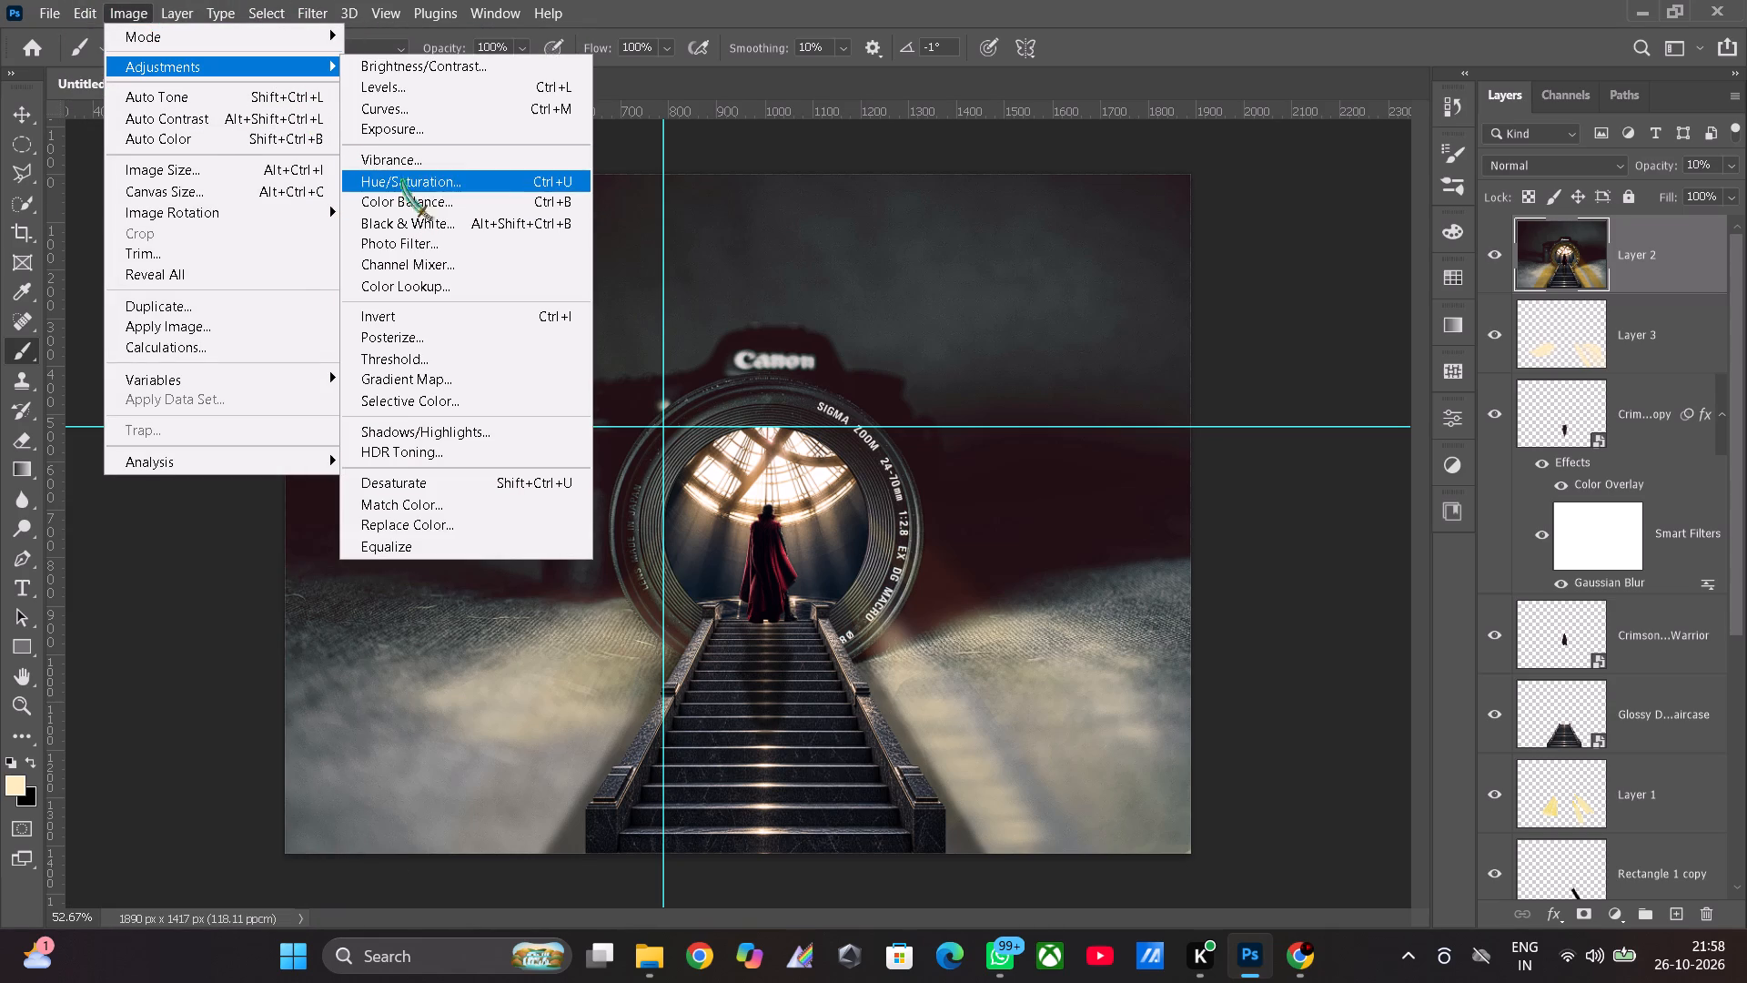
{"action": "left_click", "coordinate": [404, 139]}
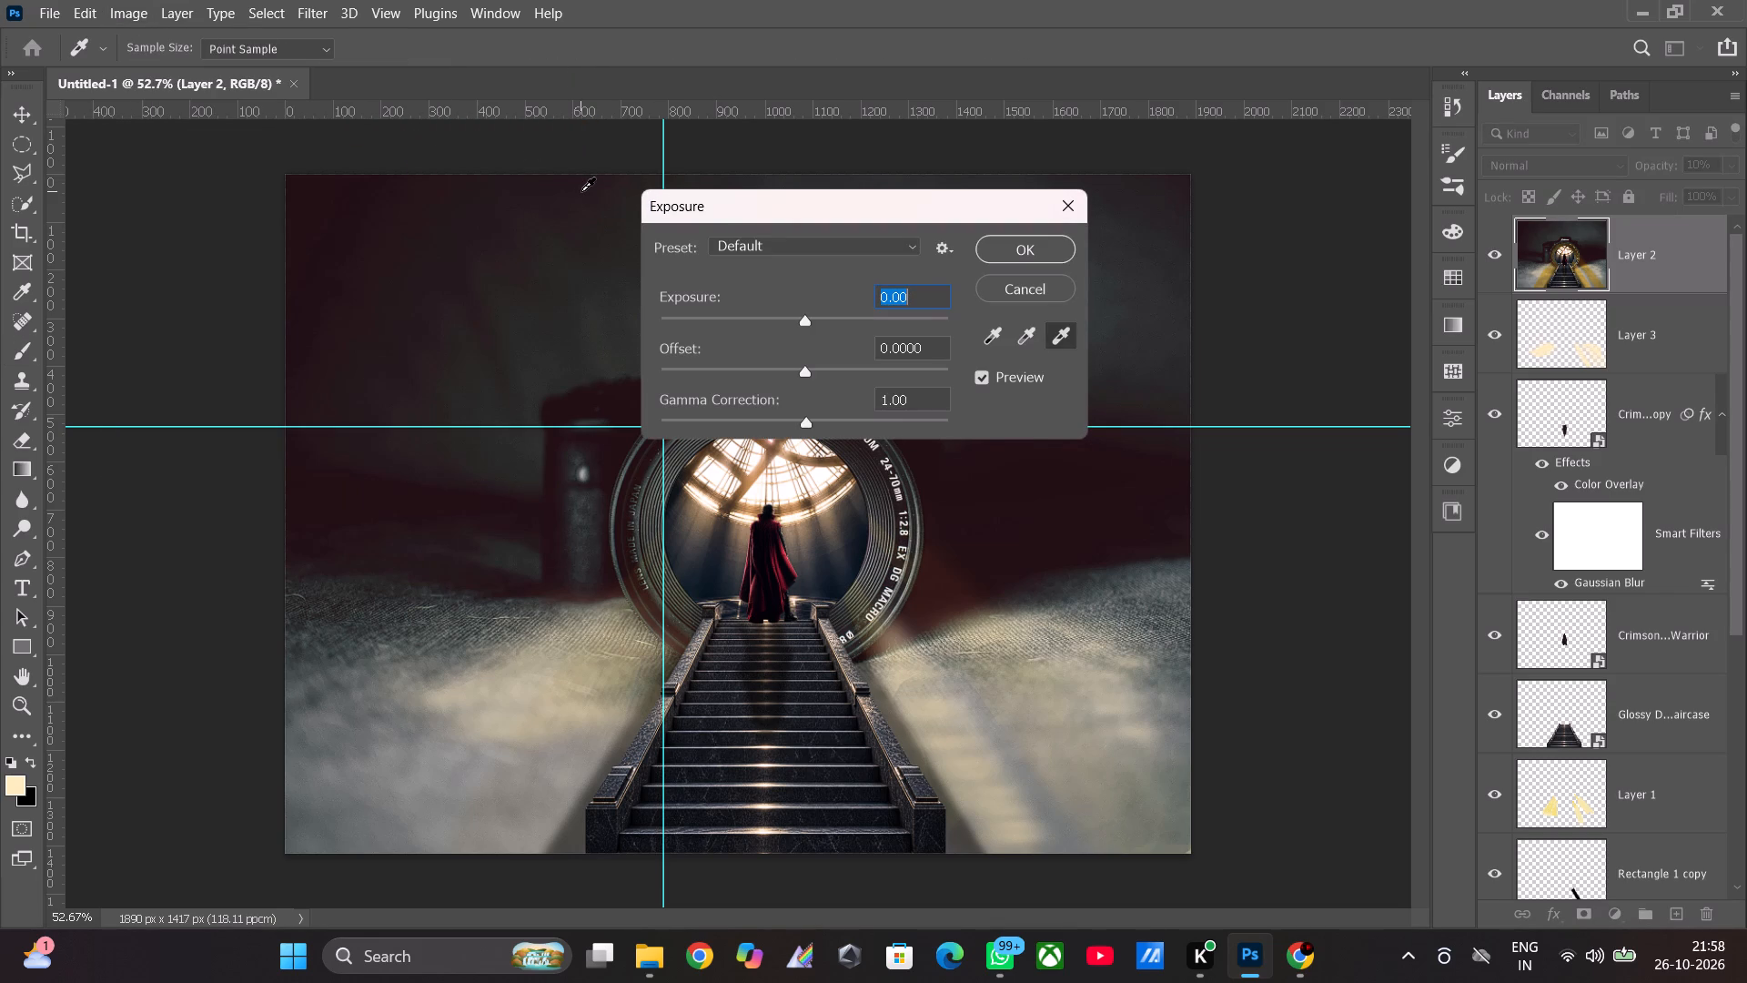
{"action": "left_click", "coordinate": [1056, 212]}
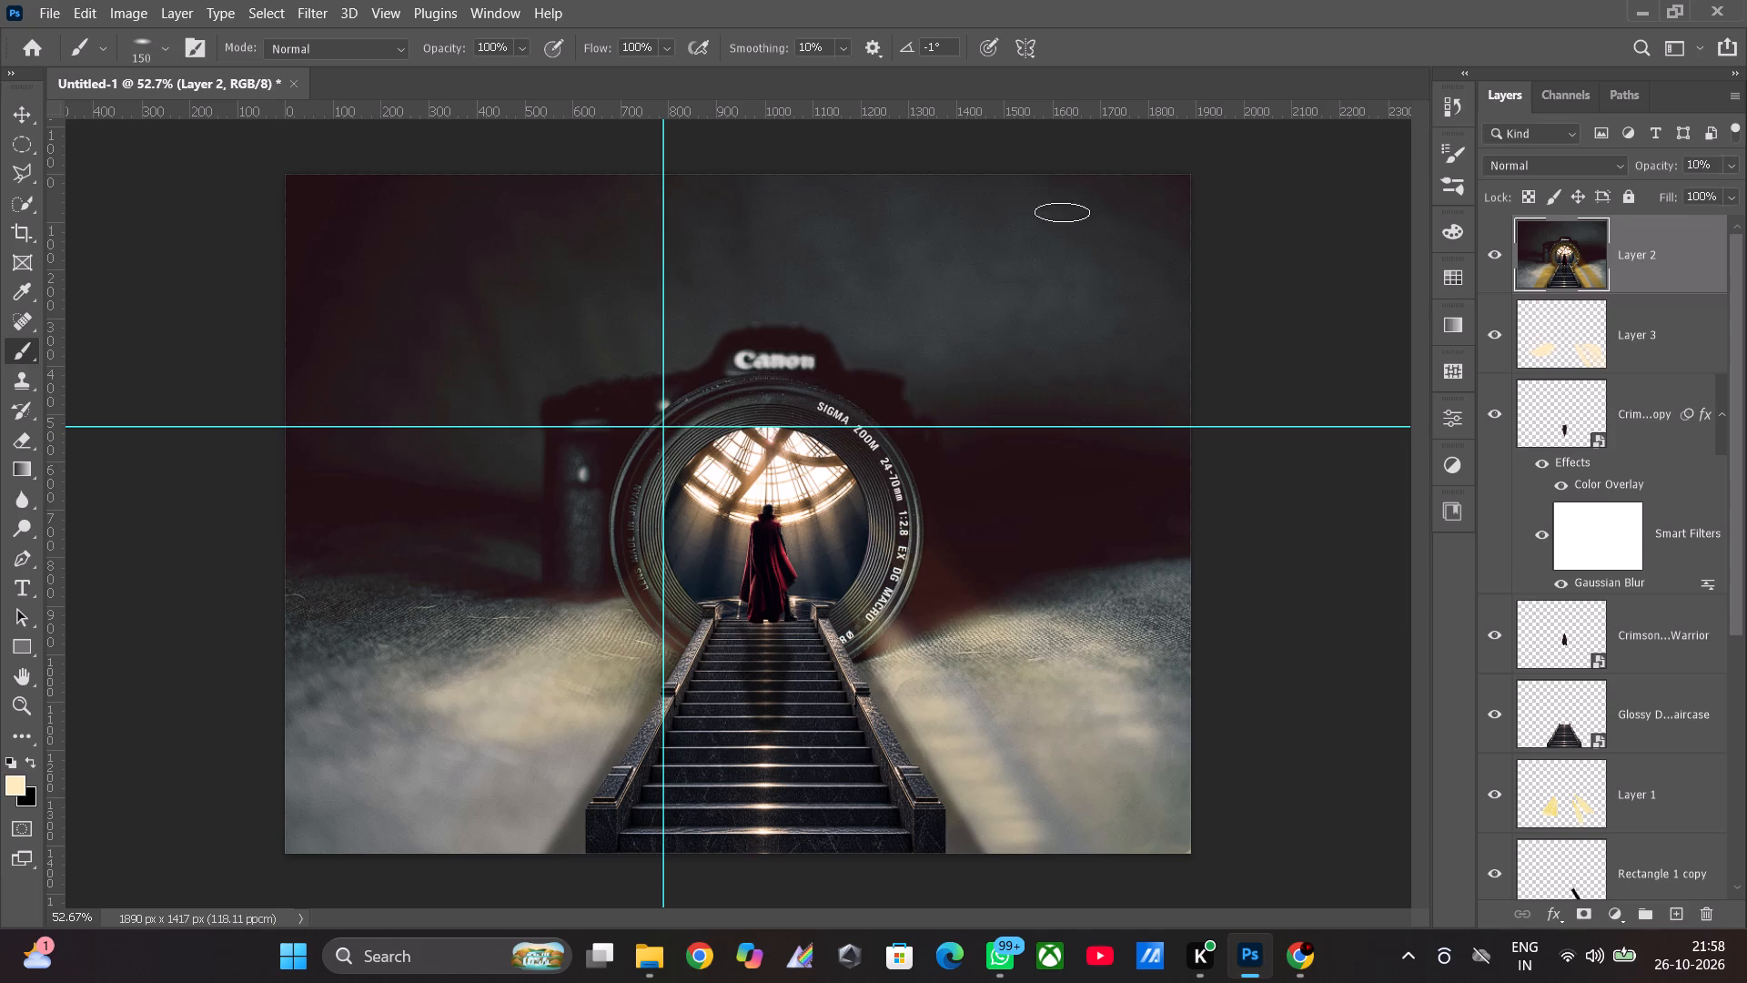
Compare the composite with and without Layer 2 by toggling its visibility.
{"action": "left_click", "coordinate": [1486, 258]}
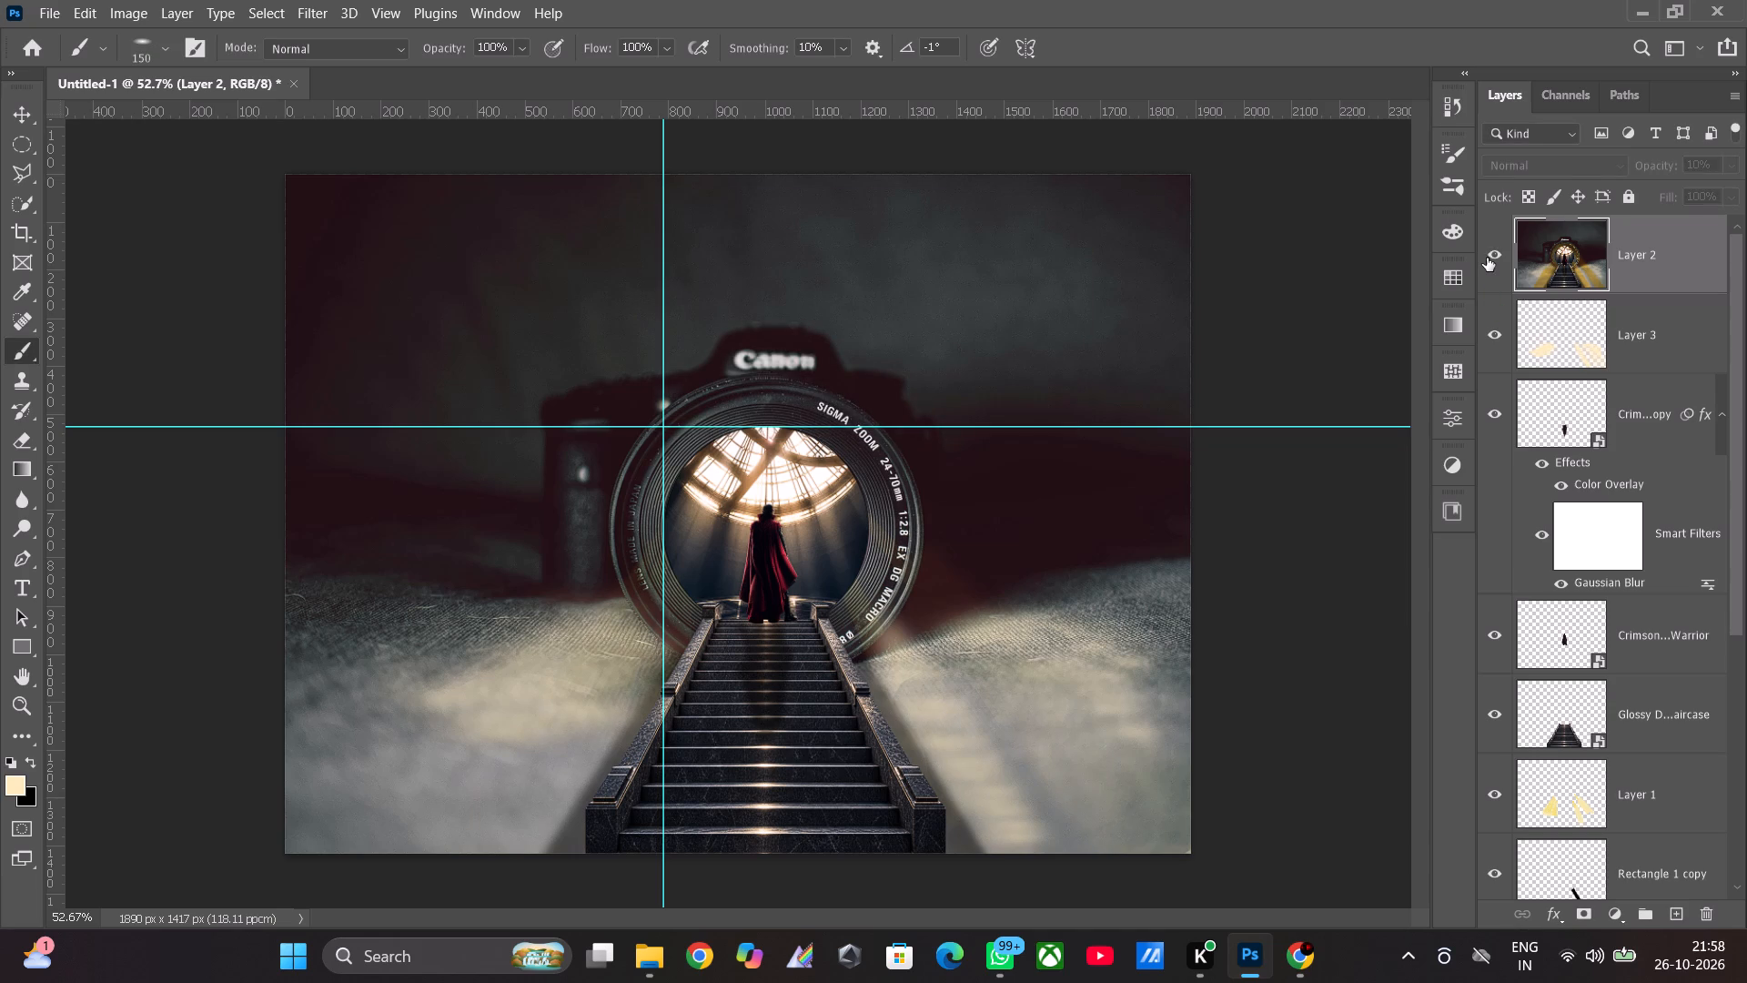
{"action": "left_click", "coordinate": [1487, 258]}
{"action": "left_click", "coordinate": [1487, 258]}
{"action": "left_click", "coordinate": [1487, 258]}
Darken the pexels camera photo layer with an Exposure adjustment of -1.03.
{"action": "scroll", "coordinate": [1549, 562], "scroll_direction": "down", "scroll_amount": 11}
{"action": "left_click", "coordinate": [1567, 790]}
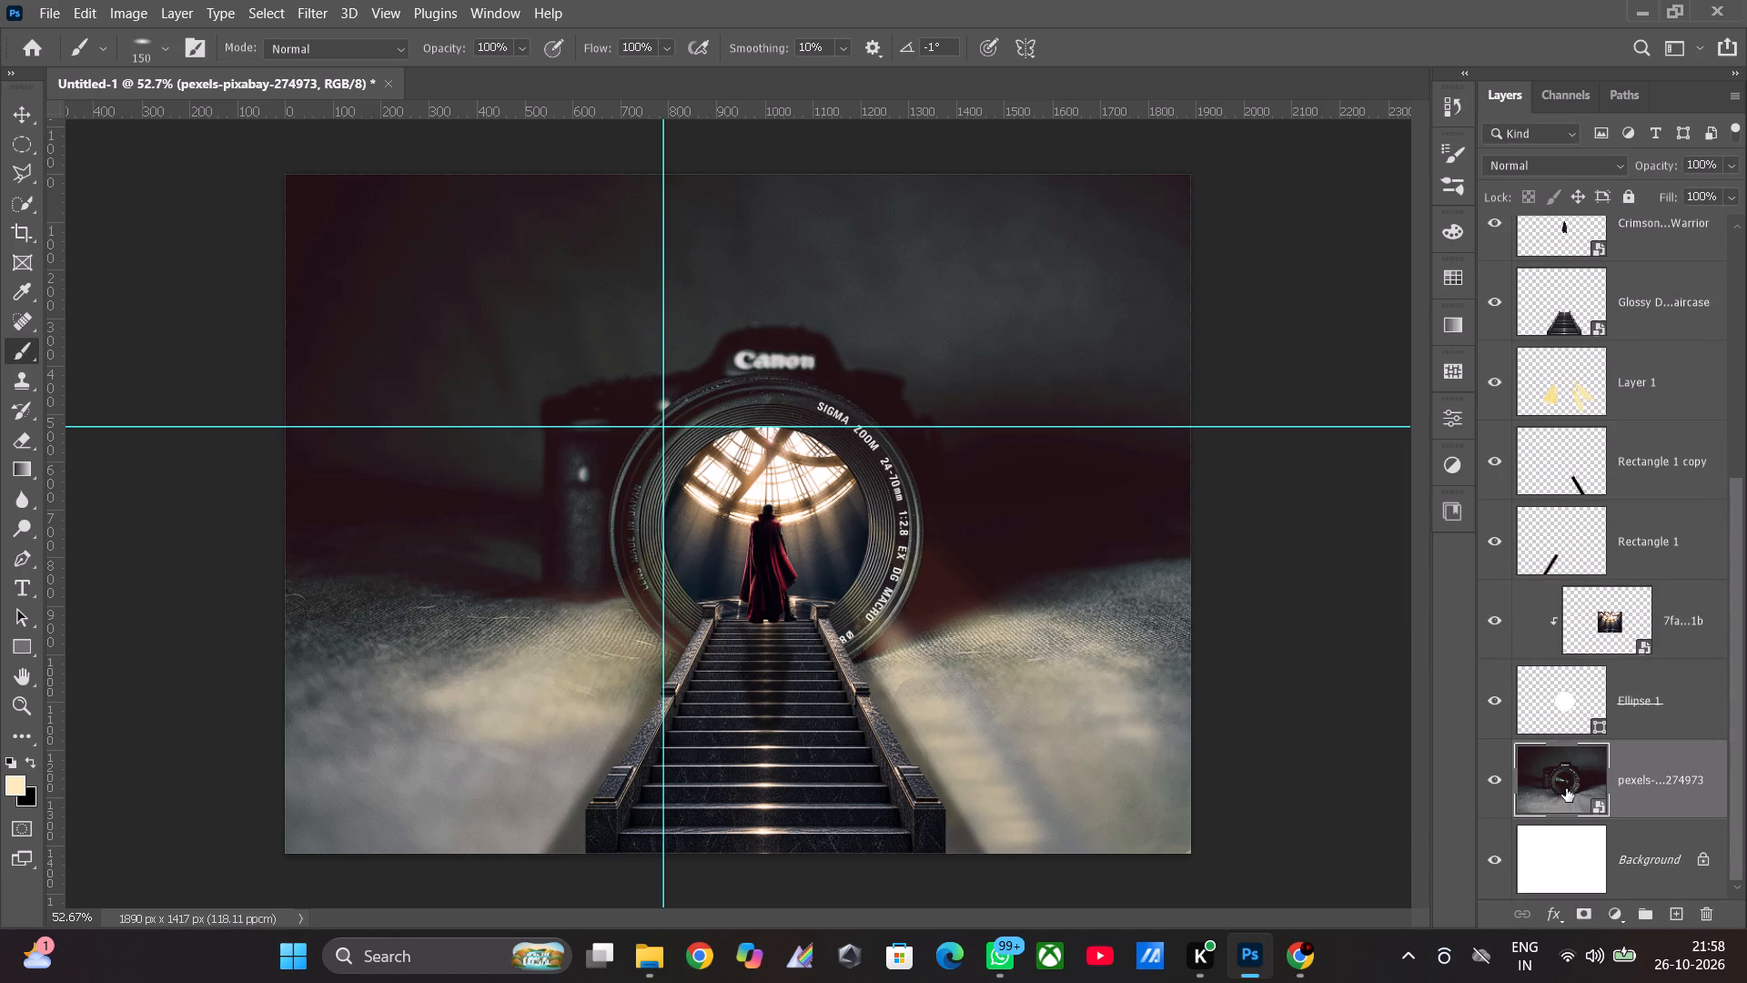
{"action": "left_click", "coordinate": [117, 8]}
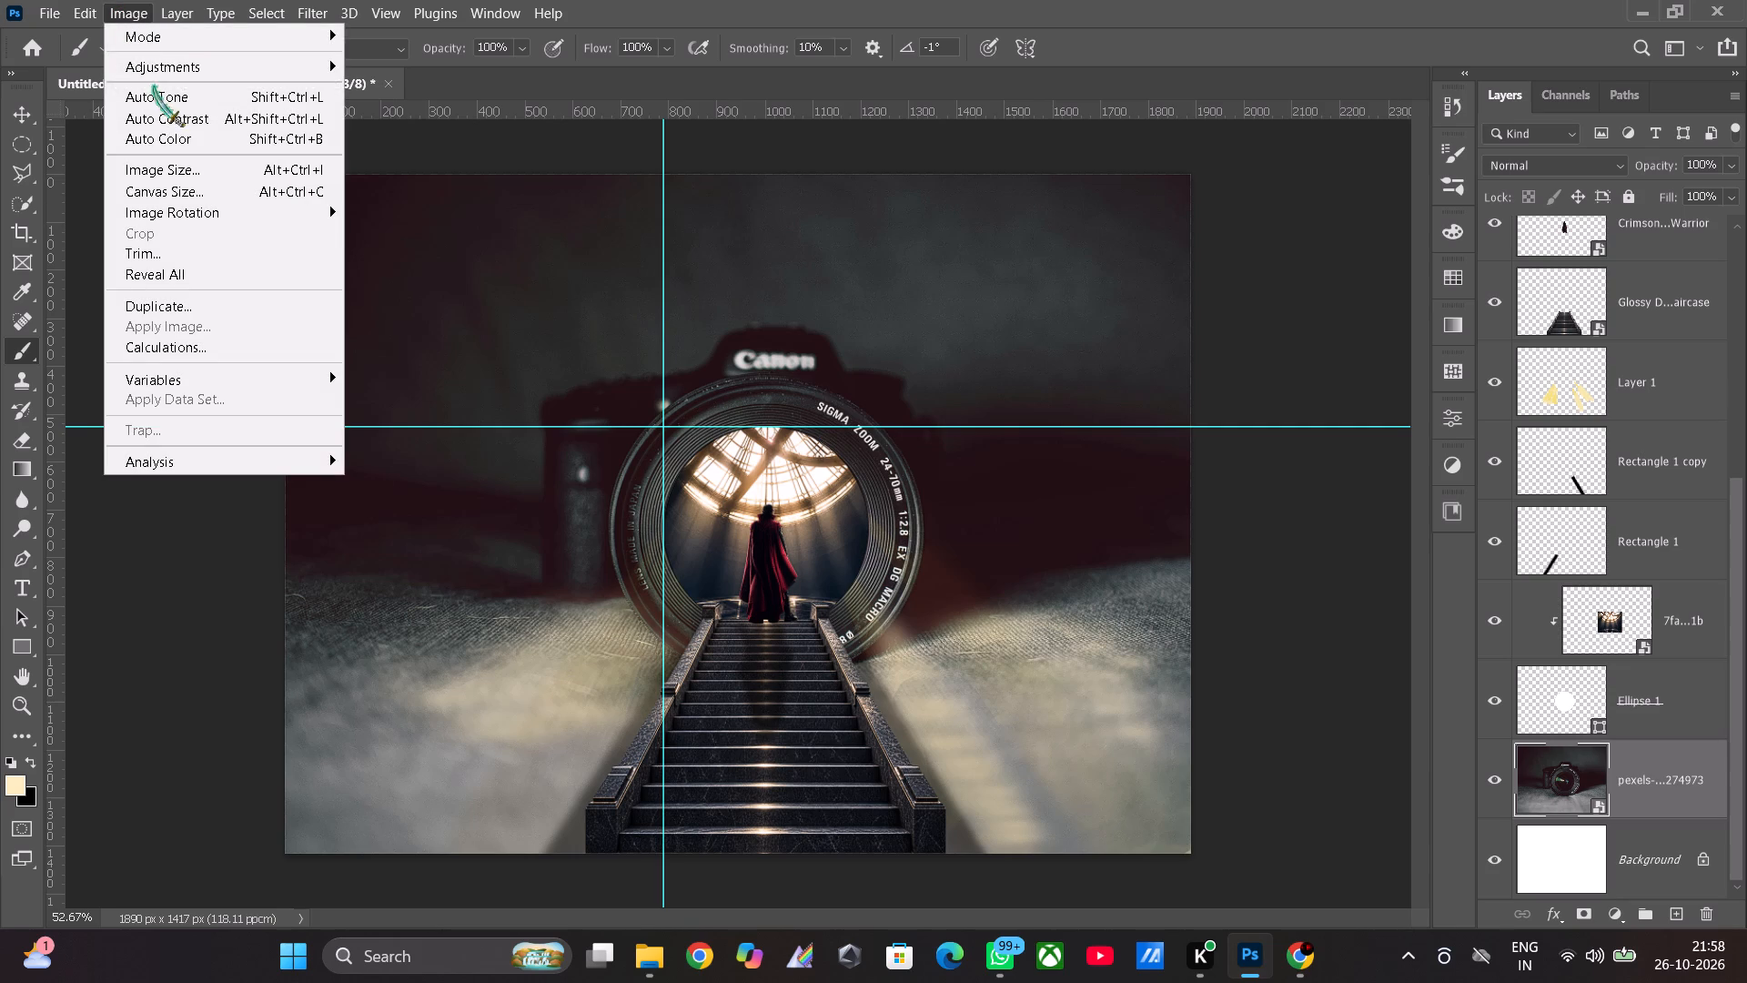
{"action": "left_click", "coordinate": [165, 75]}
{"action": "left_click", "coordinate": [399, 129]}
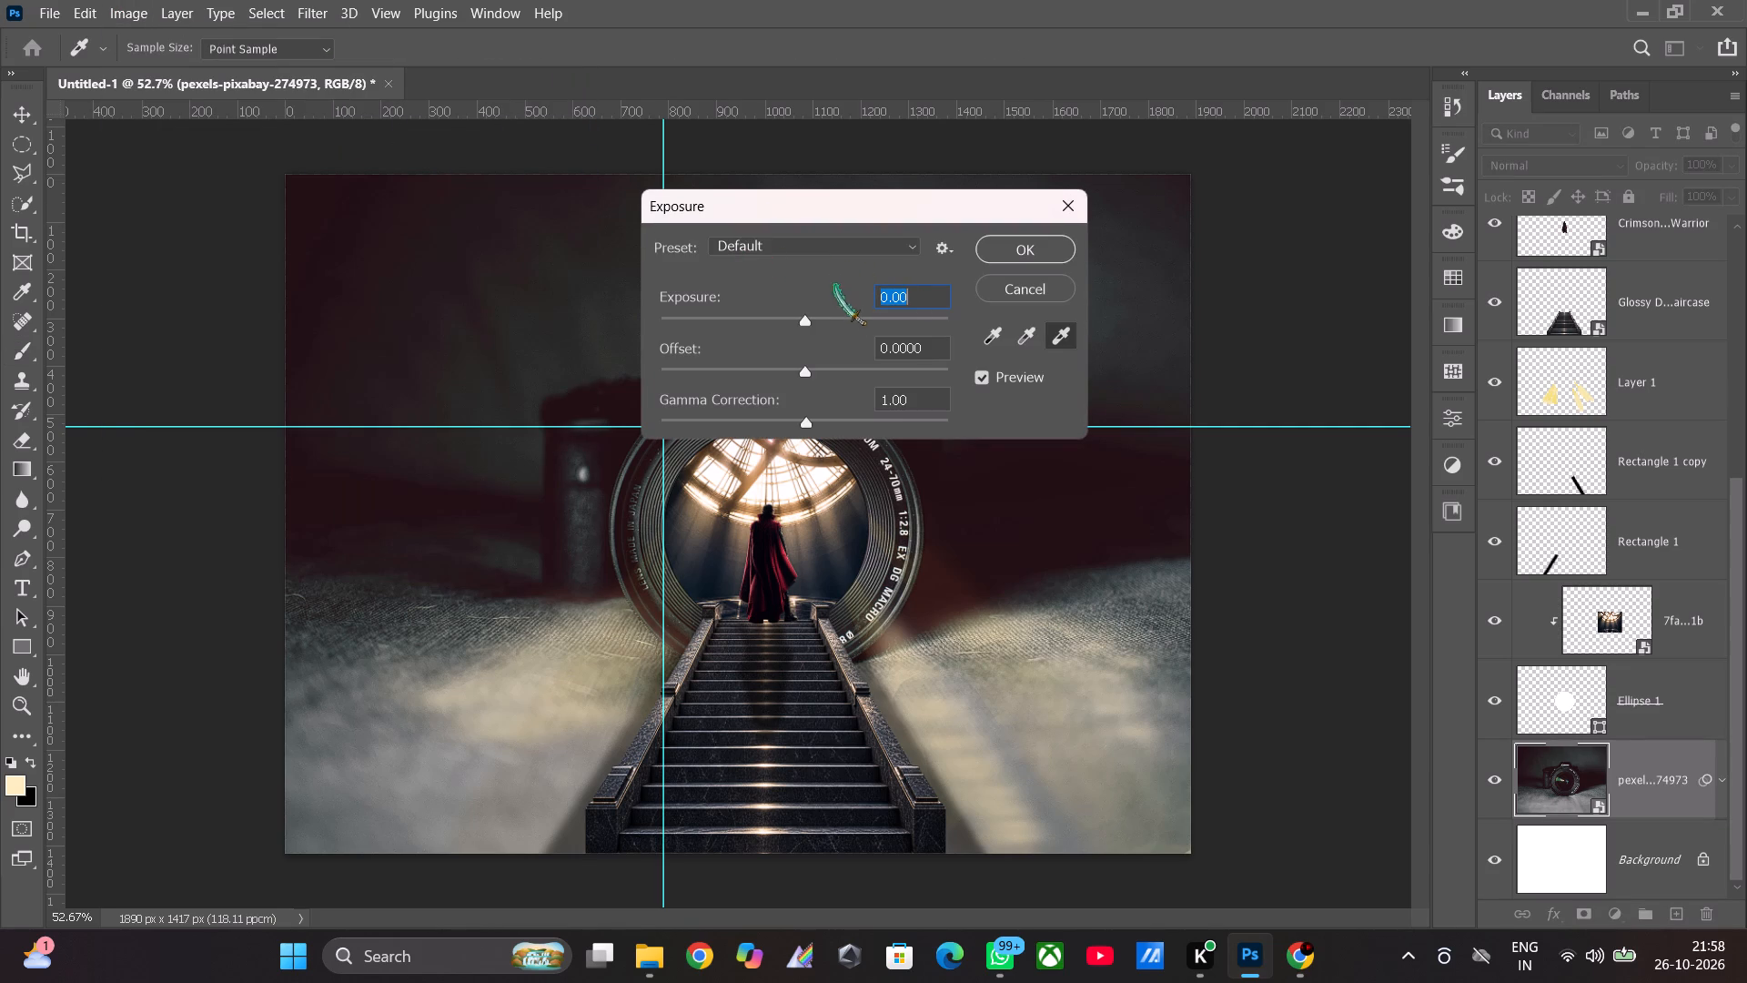
{"action": "left_click_drag", "start_coordinate": [803, 319], "coordinate": [776, 323]}
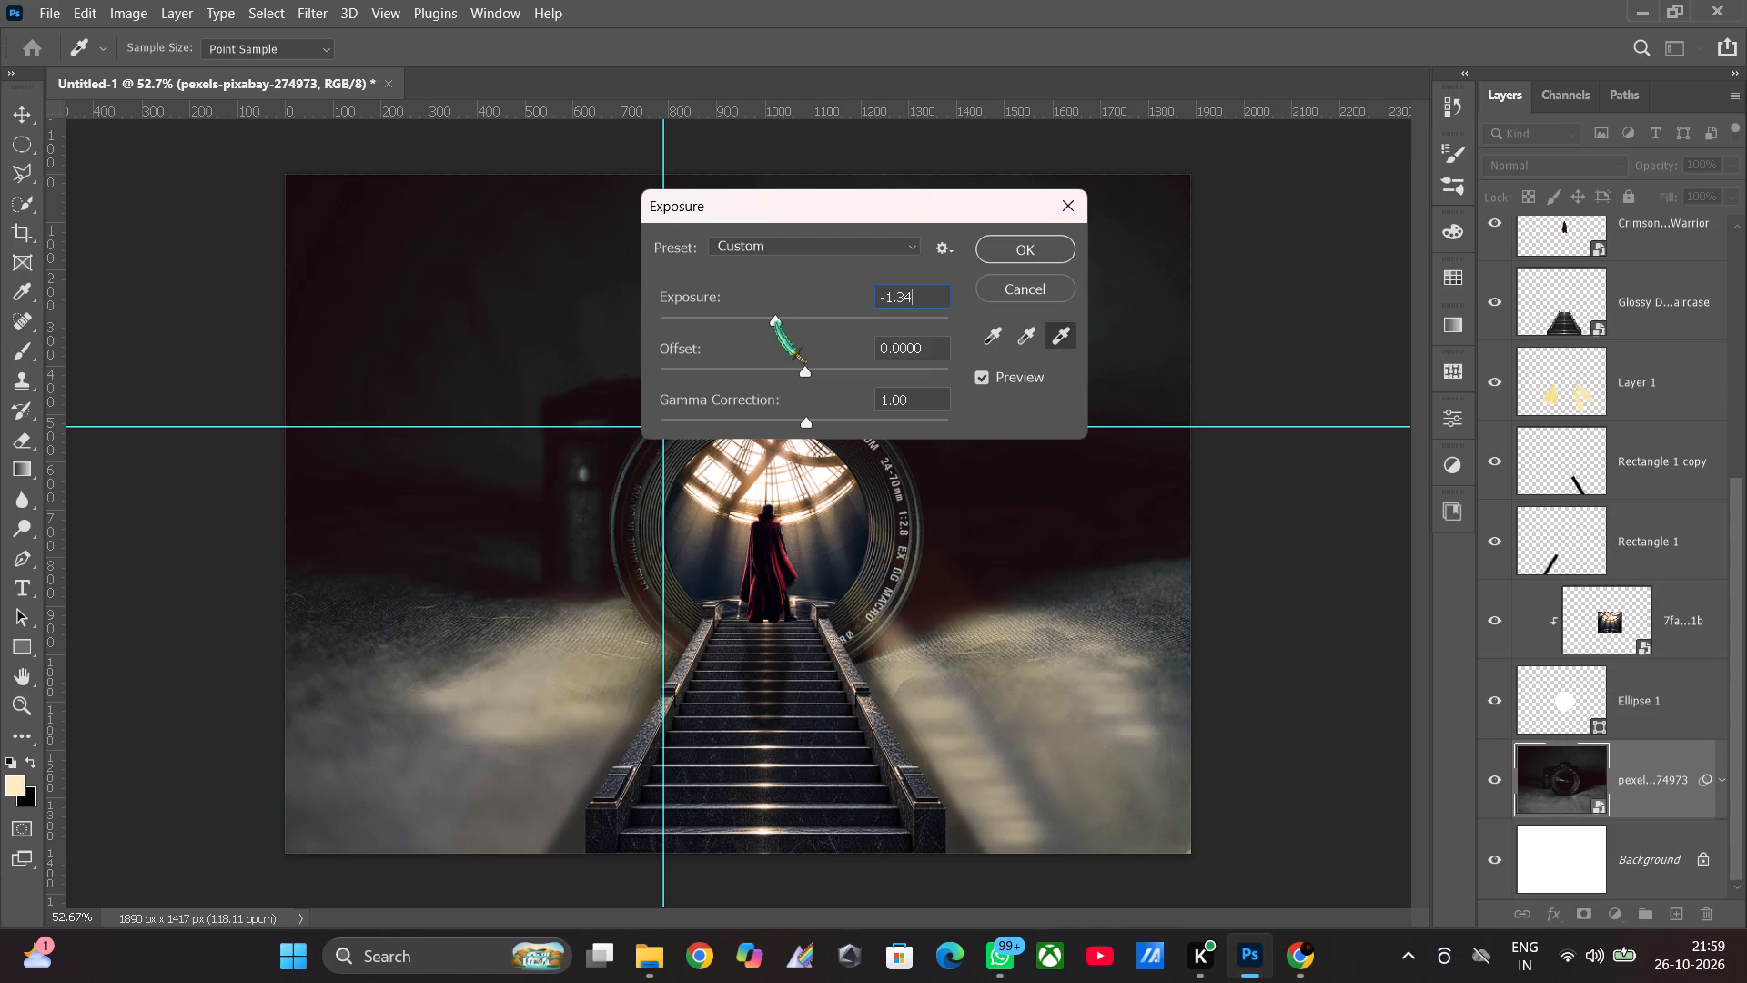
{"action": "left_click_drag", "start_coordinate": [776, 323], "coordinate": [788, 323]}
{"action": "left_click_drag", "start_coordinate": [788, 323], "coordinate": [784, 323]}
{"action": "left_click_drag", "start_coordinate": [784, 323], "coordinate": [779, 326]}
{"action": "left_click_drag", "start_coordinate": [779, 326], "coordinate": [783, 326]}
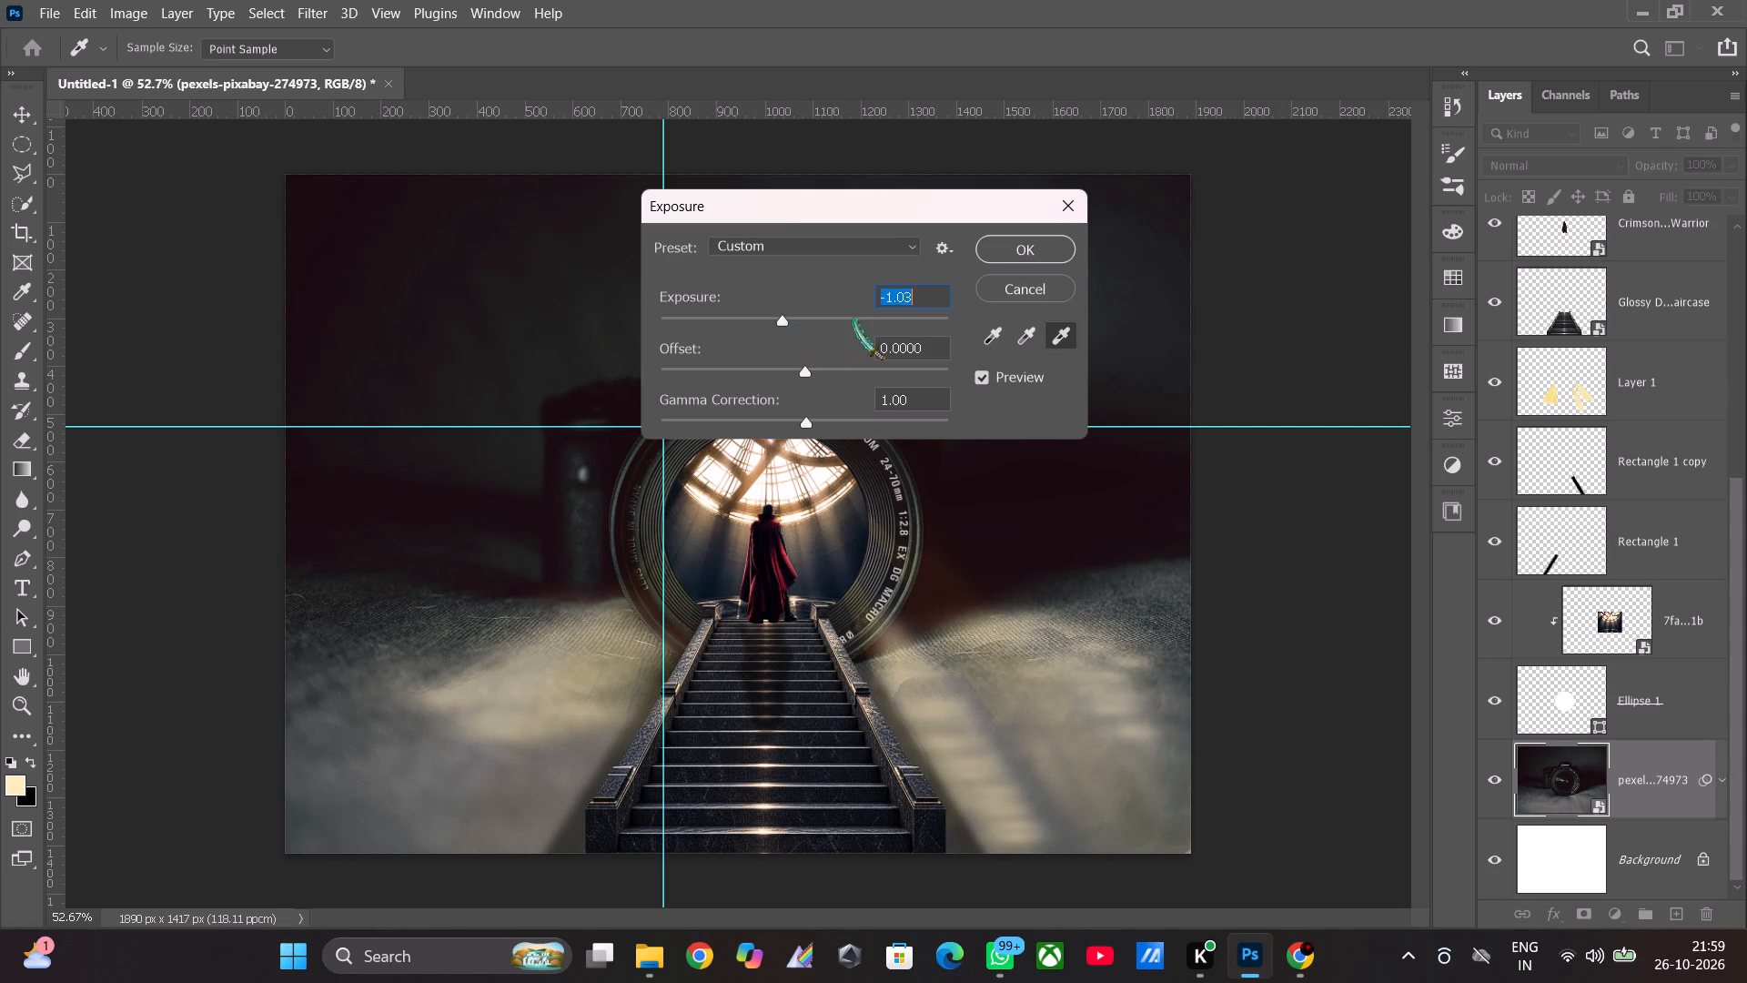
{"action": "left_click", "coordinate": [1015, 255]}
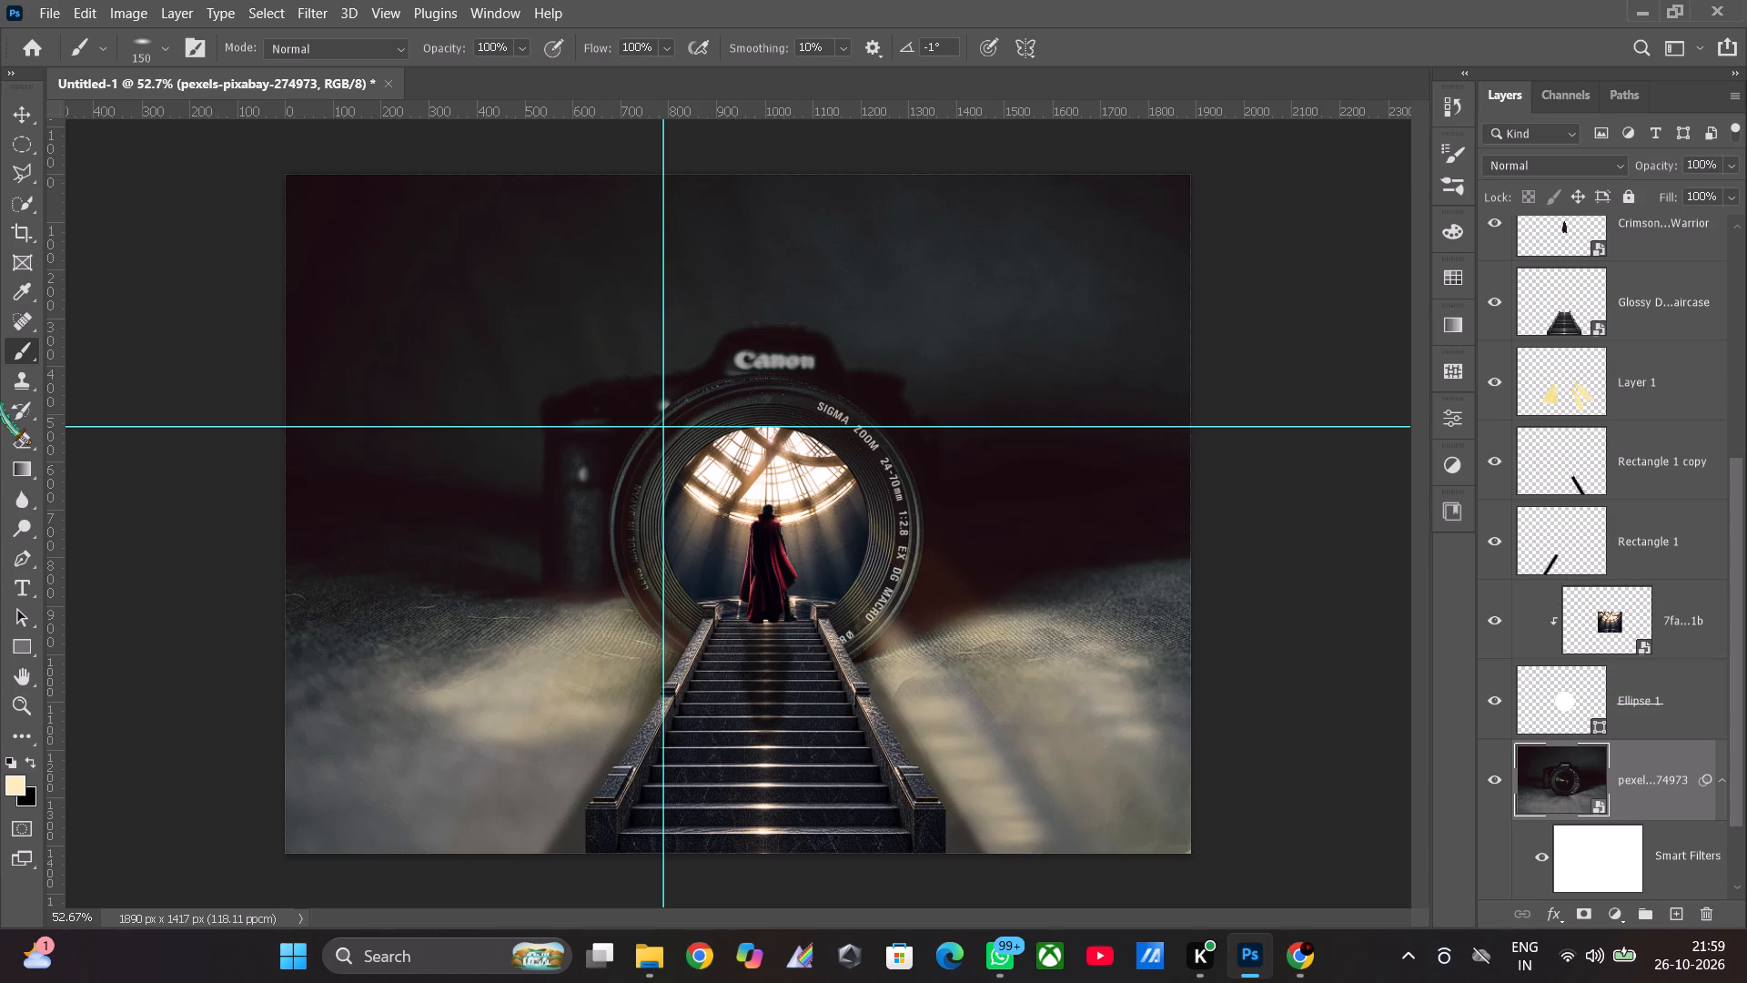
Apply a Vibrance adjustment to the clipped lens scene layer with Vibrance +29 and Saturation +21.
{"action": "left_click", "coordinate": [1587, 623]}
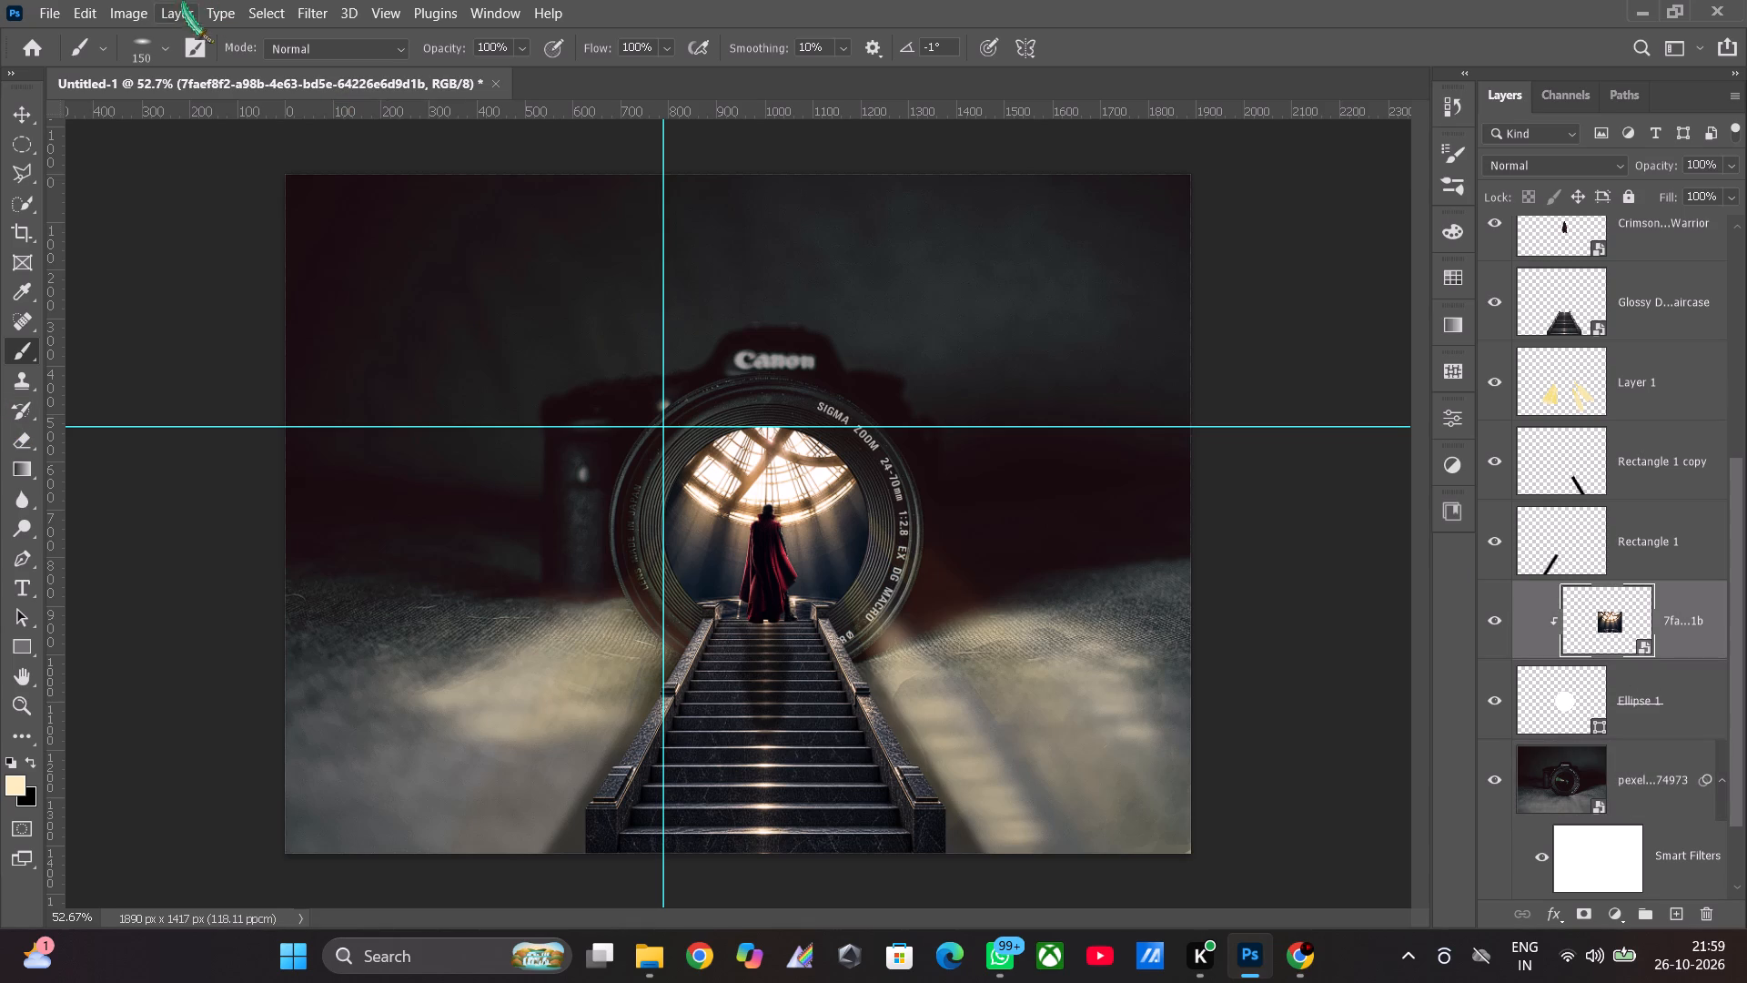
{"action": "left_click", "coordinate": [123, 24]}
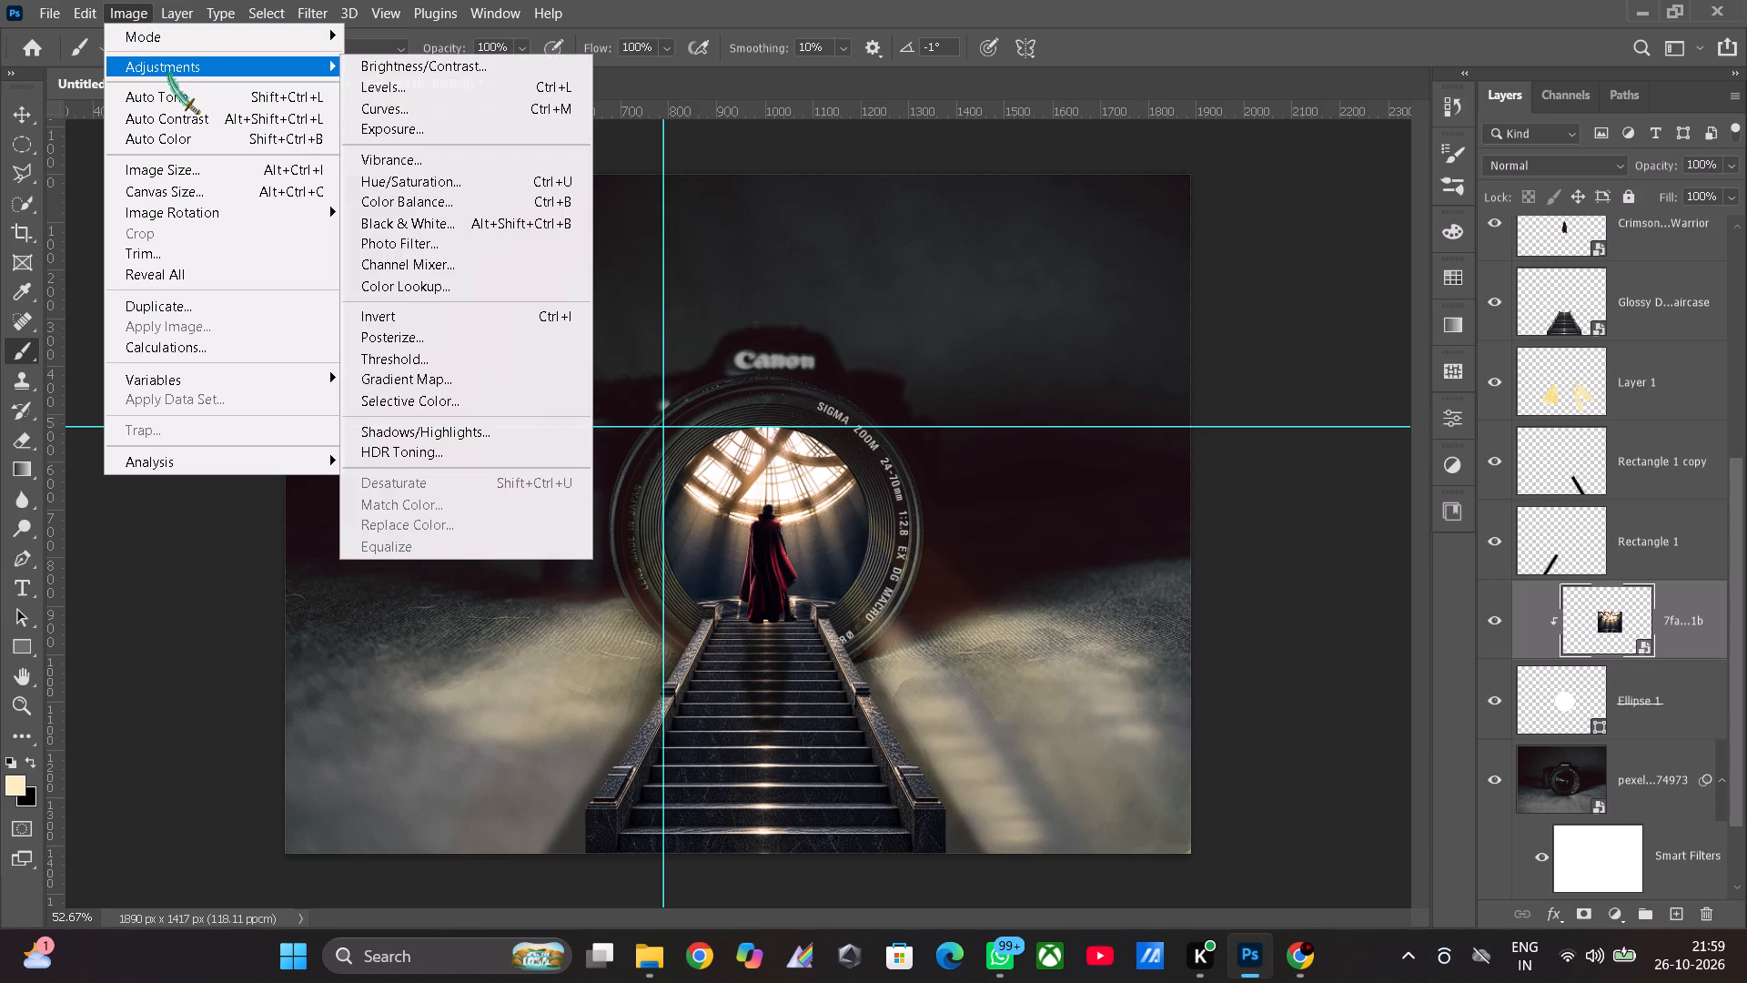
{"action": "left_click", "coordinate": [169, 74]}
{"action": "left_click", "coordinate": [454, 165]}
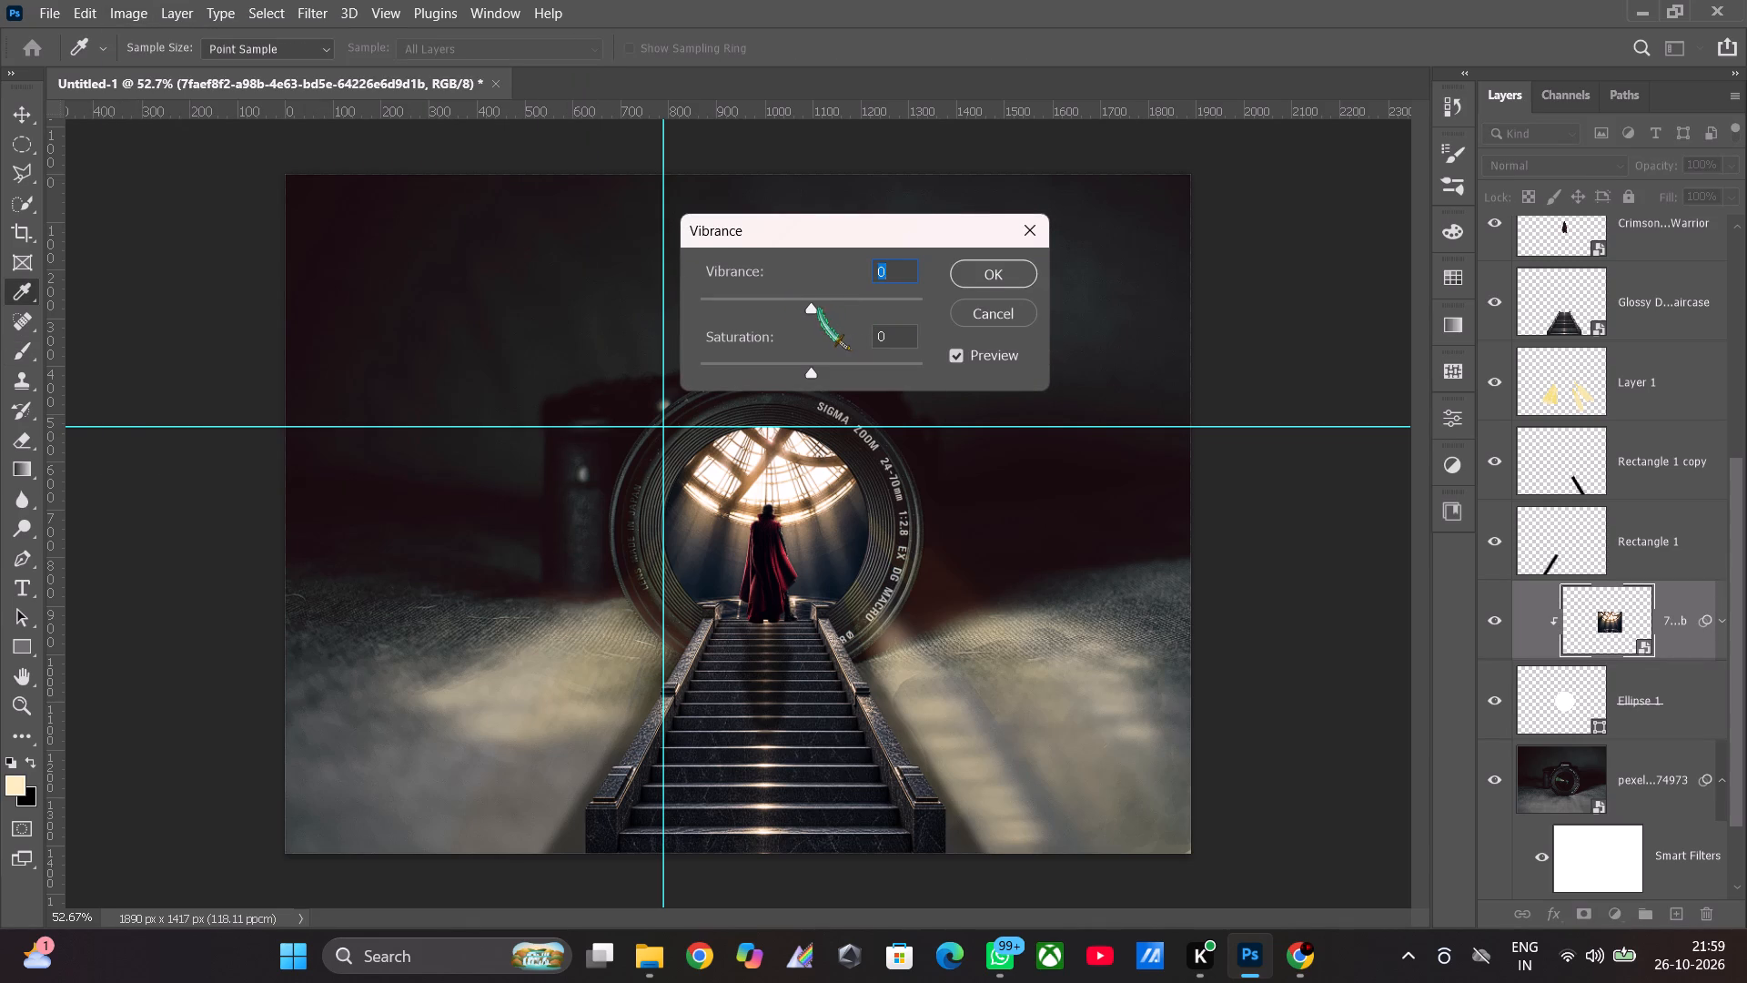
{"action": "left_click_drag", "start_coordinate": [811, 309], "coordinate": [863, 304]}
{"action": "left_click_drag", "start_coordinate": [863, 304], "coordinate": [880, 311]}
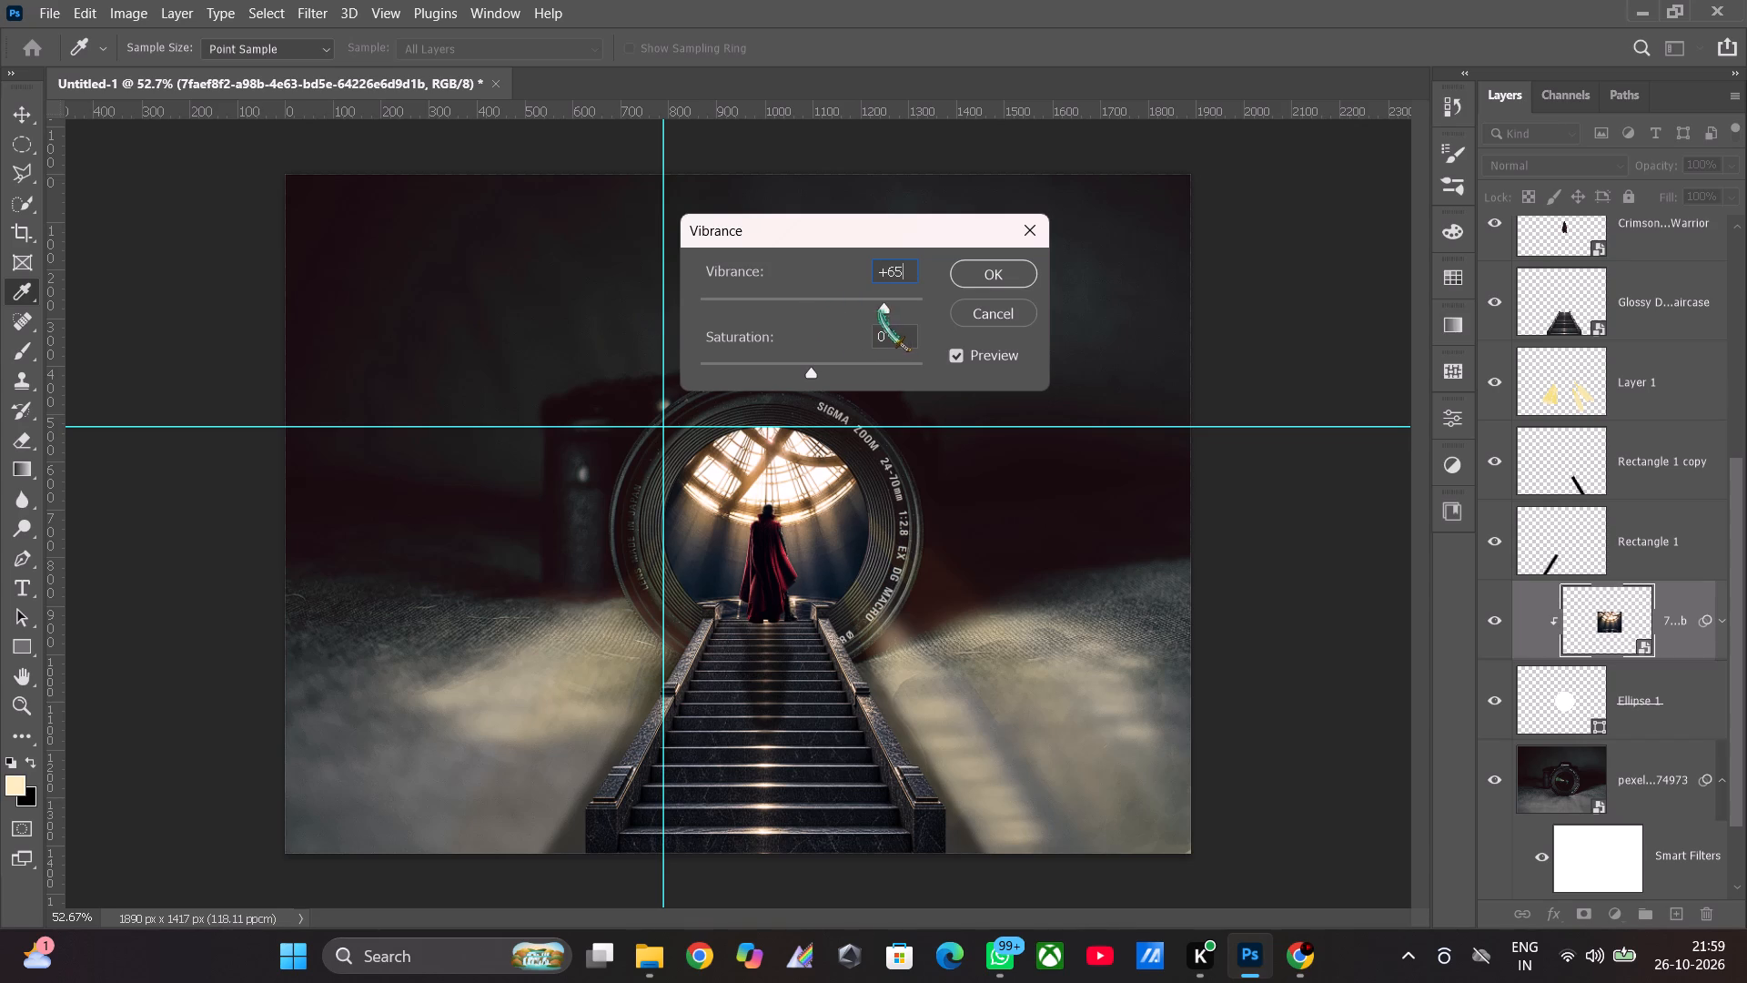
{"action": "left_click_drag", "start_coordinate": [880, 311], "coordinate": [844, 312]}
{"action": "left_click_drag", "start_coordinate": [844, 312], "coordinate": [843, 313]}
{"action": "left_click", "coordinate": [835, 362]}
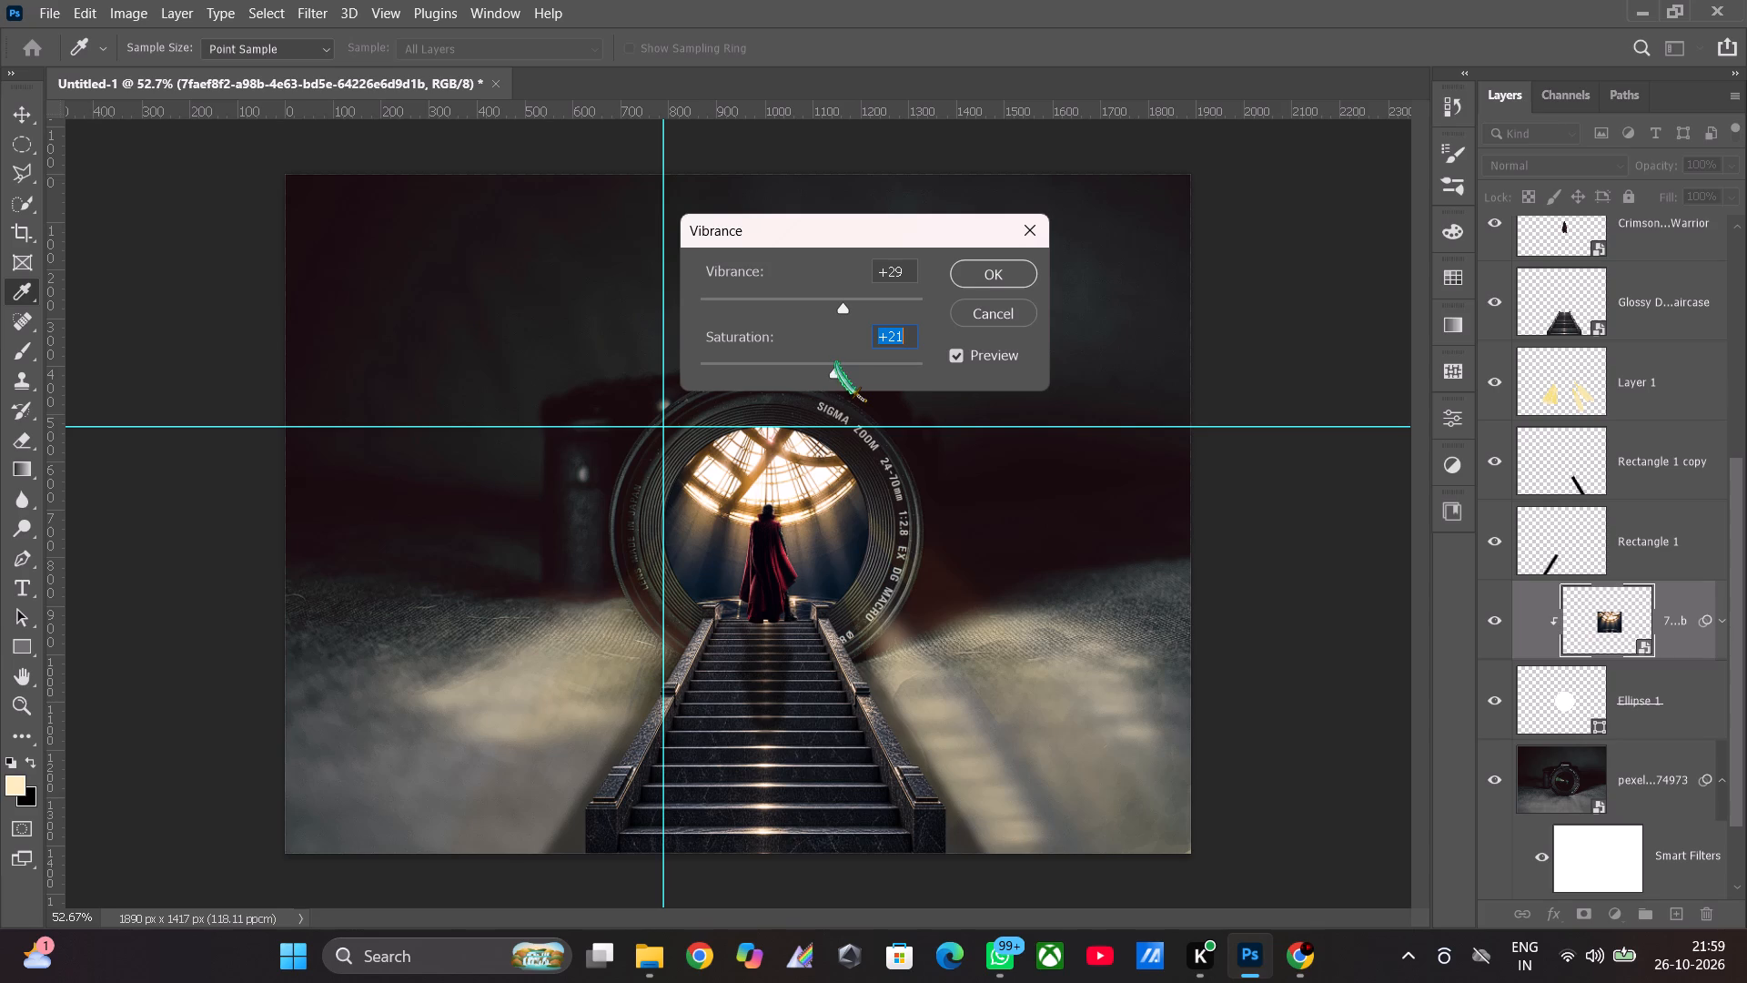
{"action": "left_click", "coordinate": [983, 266]}
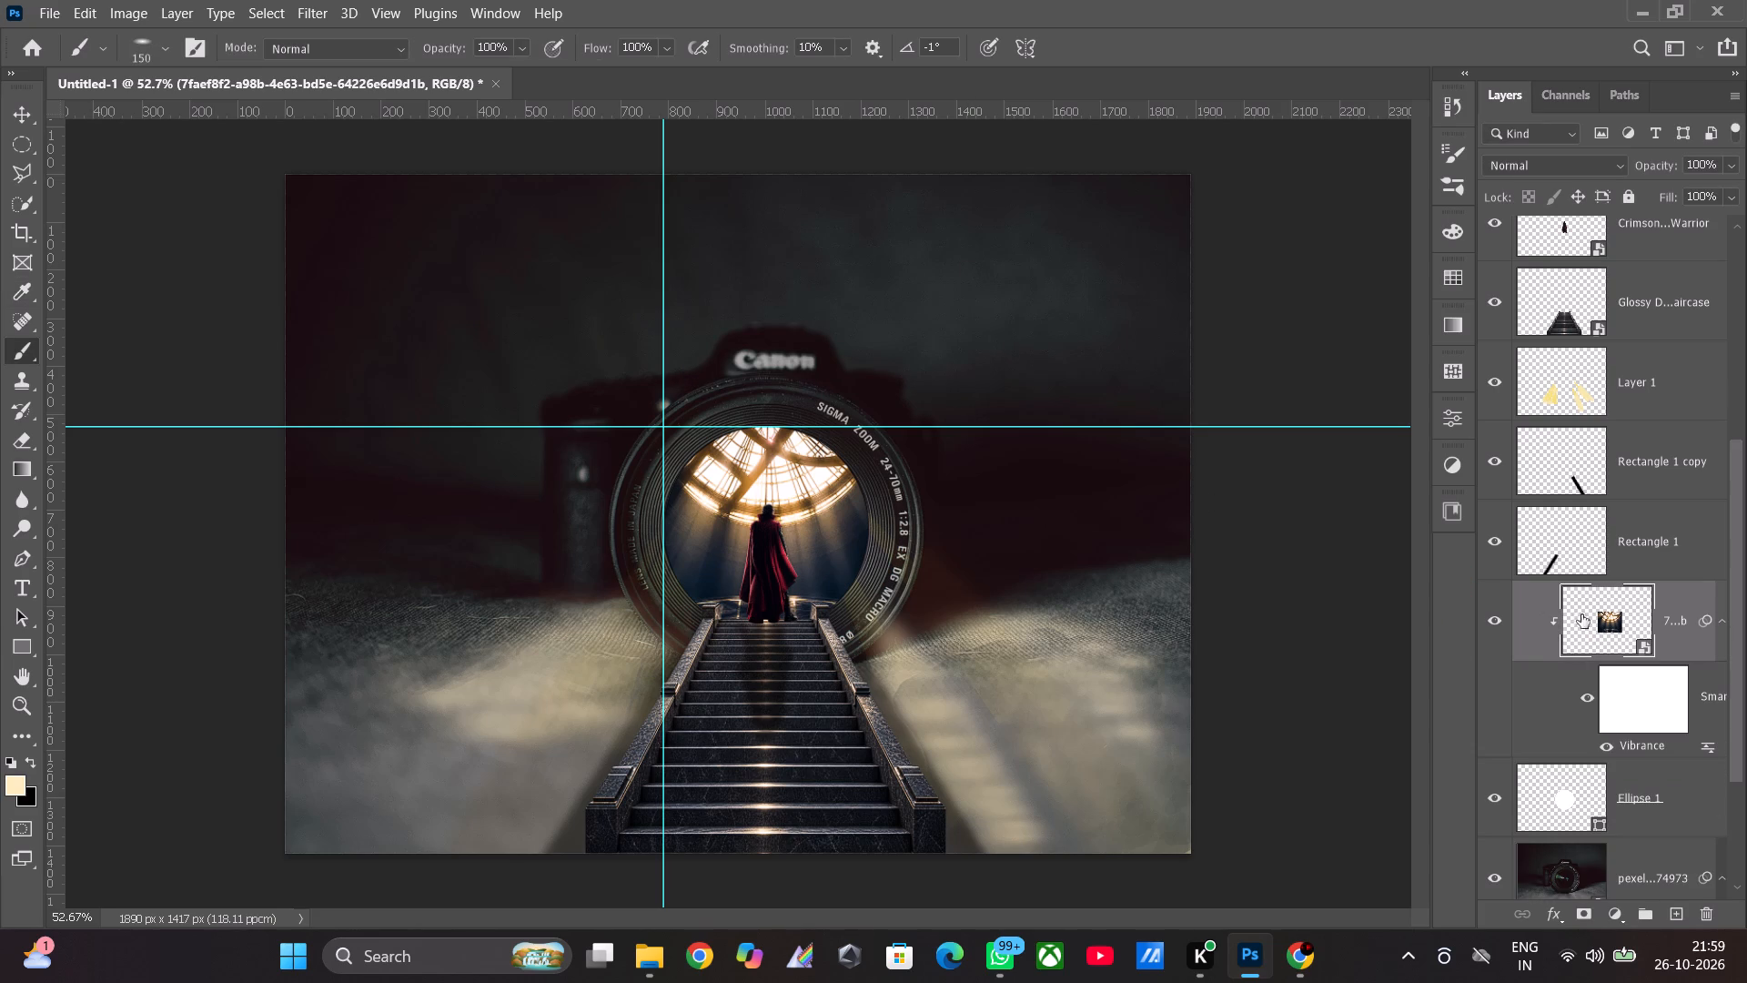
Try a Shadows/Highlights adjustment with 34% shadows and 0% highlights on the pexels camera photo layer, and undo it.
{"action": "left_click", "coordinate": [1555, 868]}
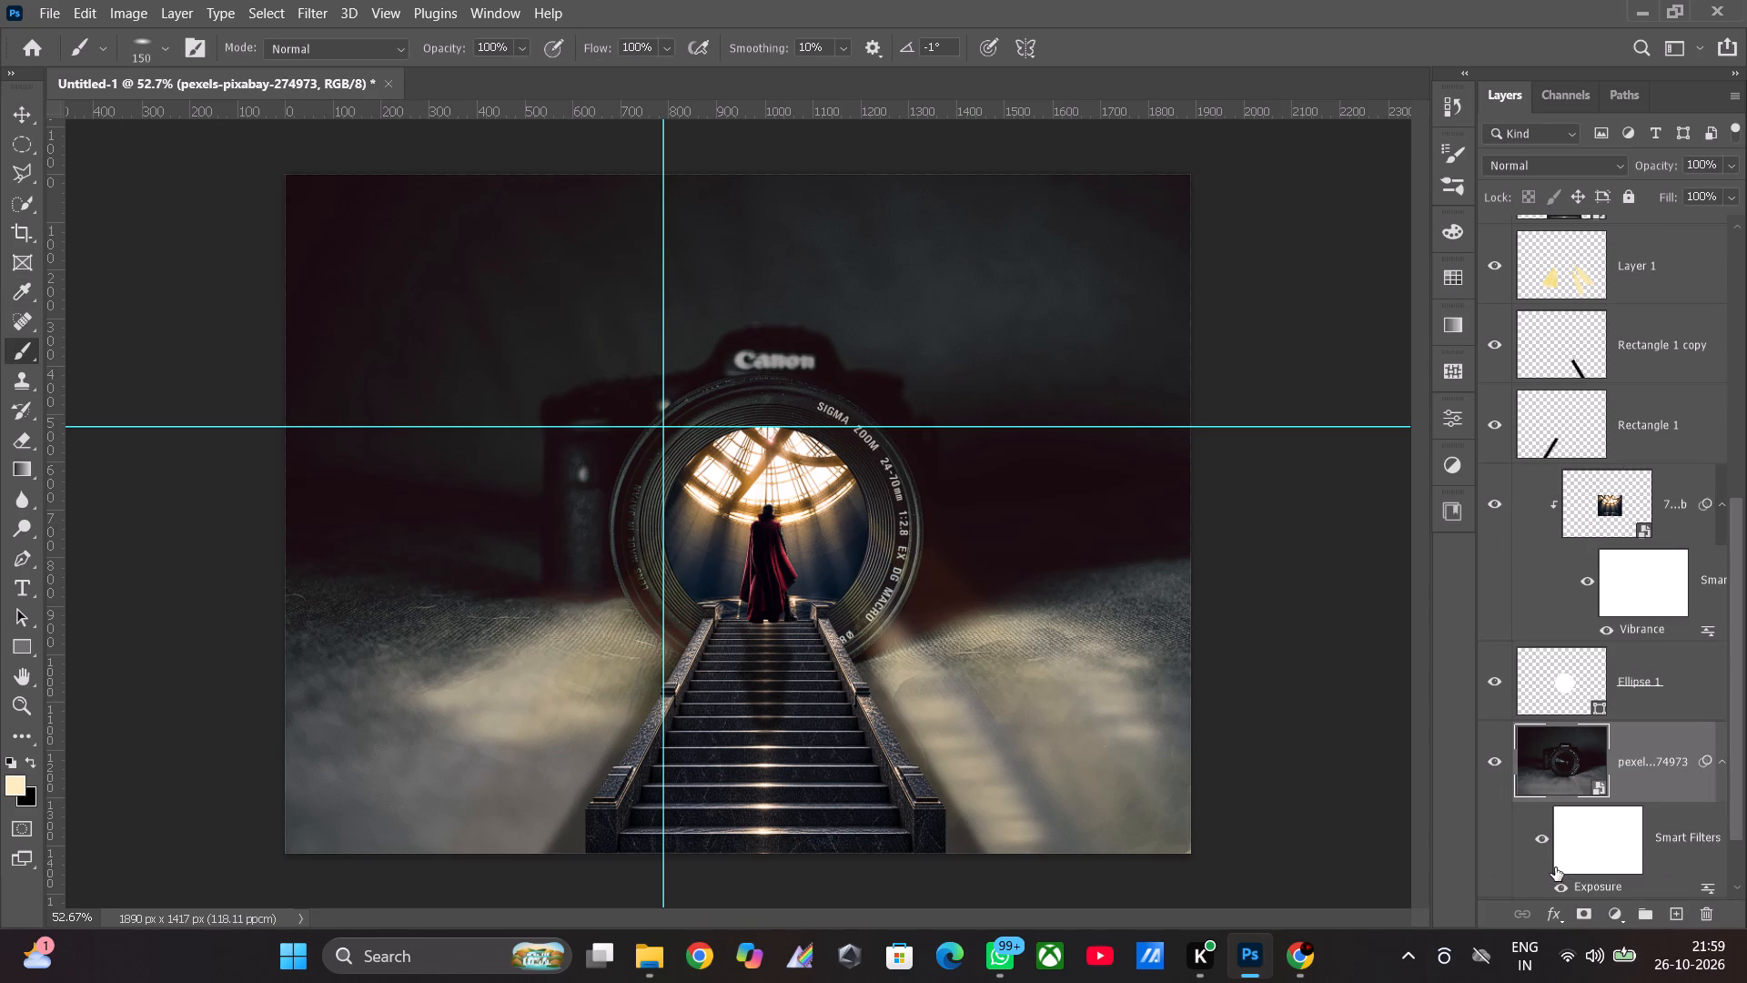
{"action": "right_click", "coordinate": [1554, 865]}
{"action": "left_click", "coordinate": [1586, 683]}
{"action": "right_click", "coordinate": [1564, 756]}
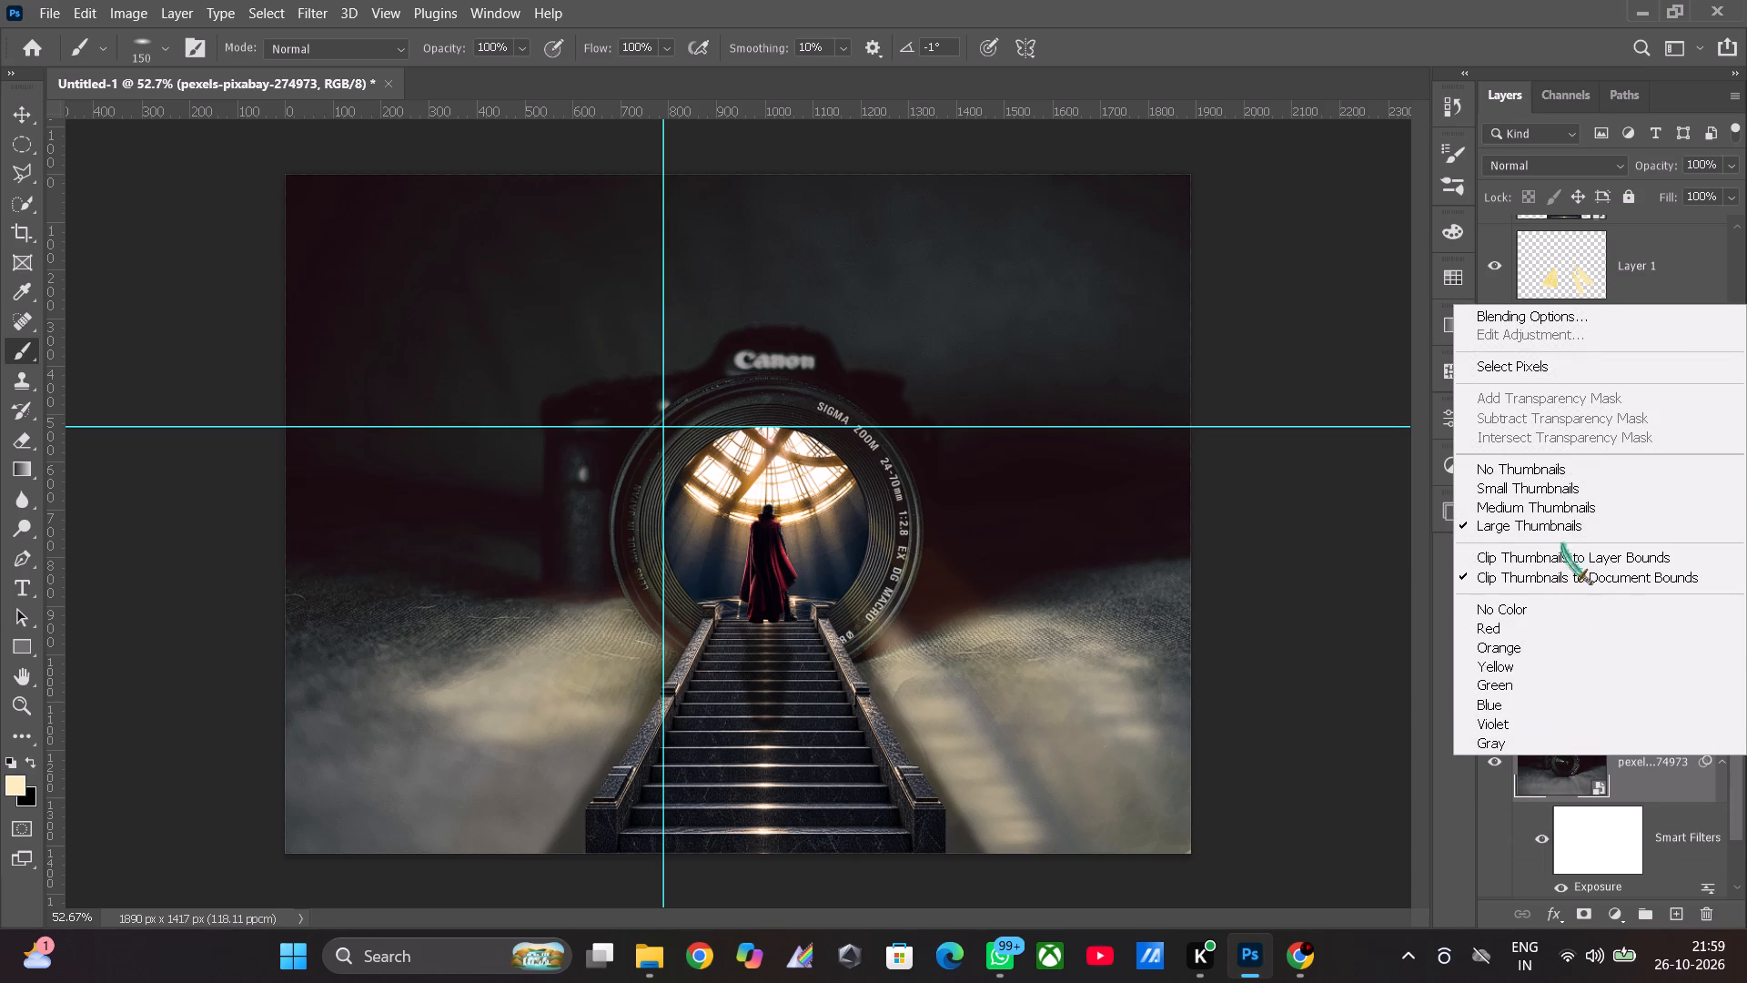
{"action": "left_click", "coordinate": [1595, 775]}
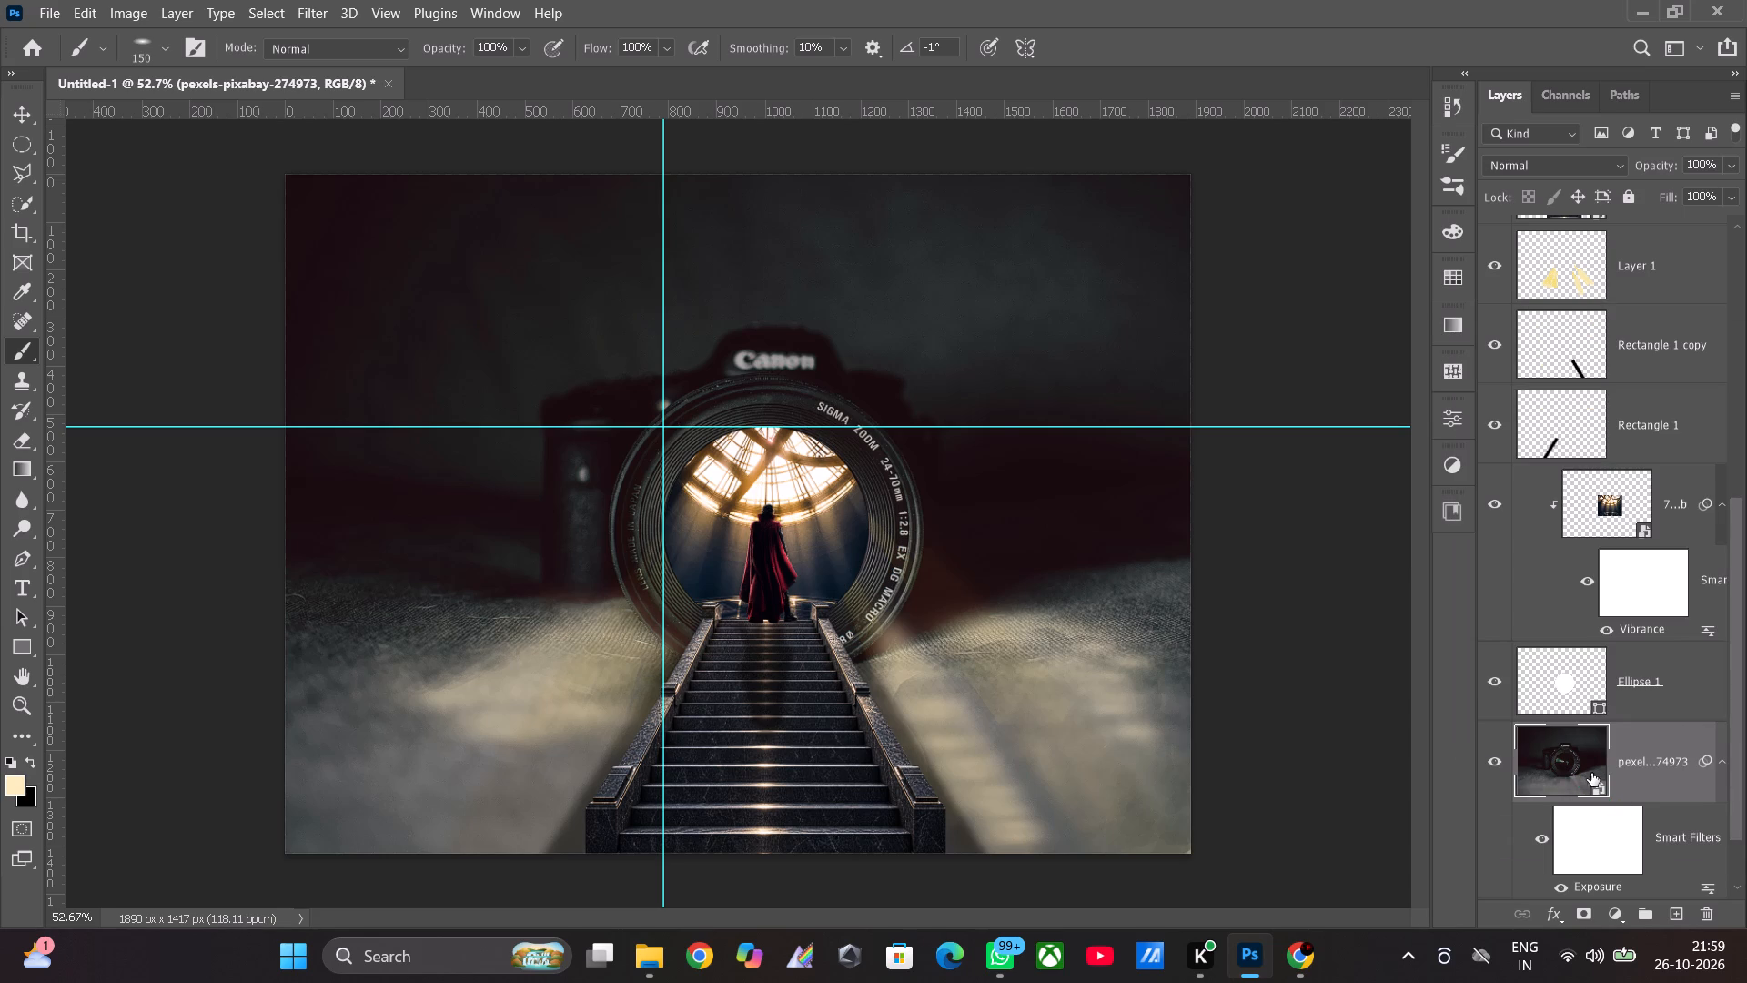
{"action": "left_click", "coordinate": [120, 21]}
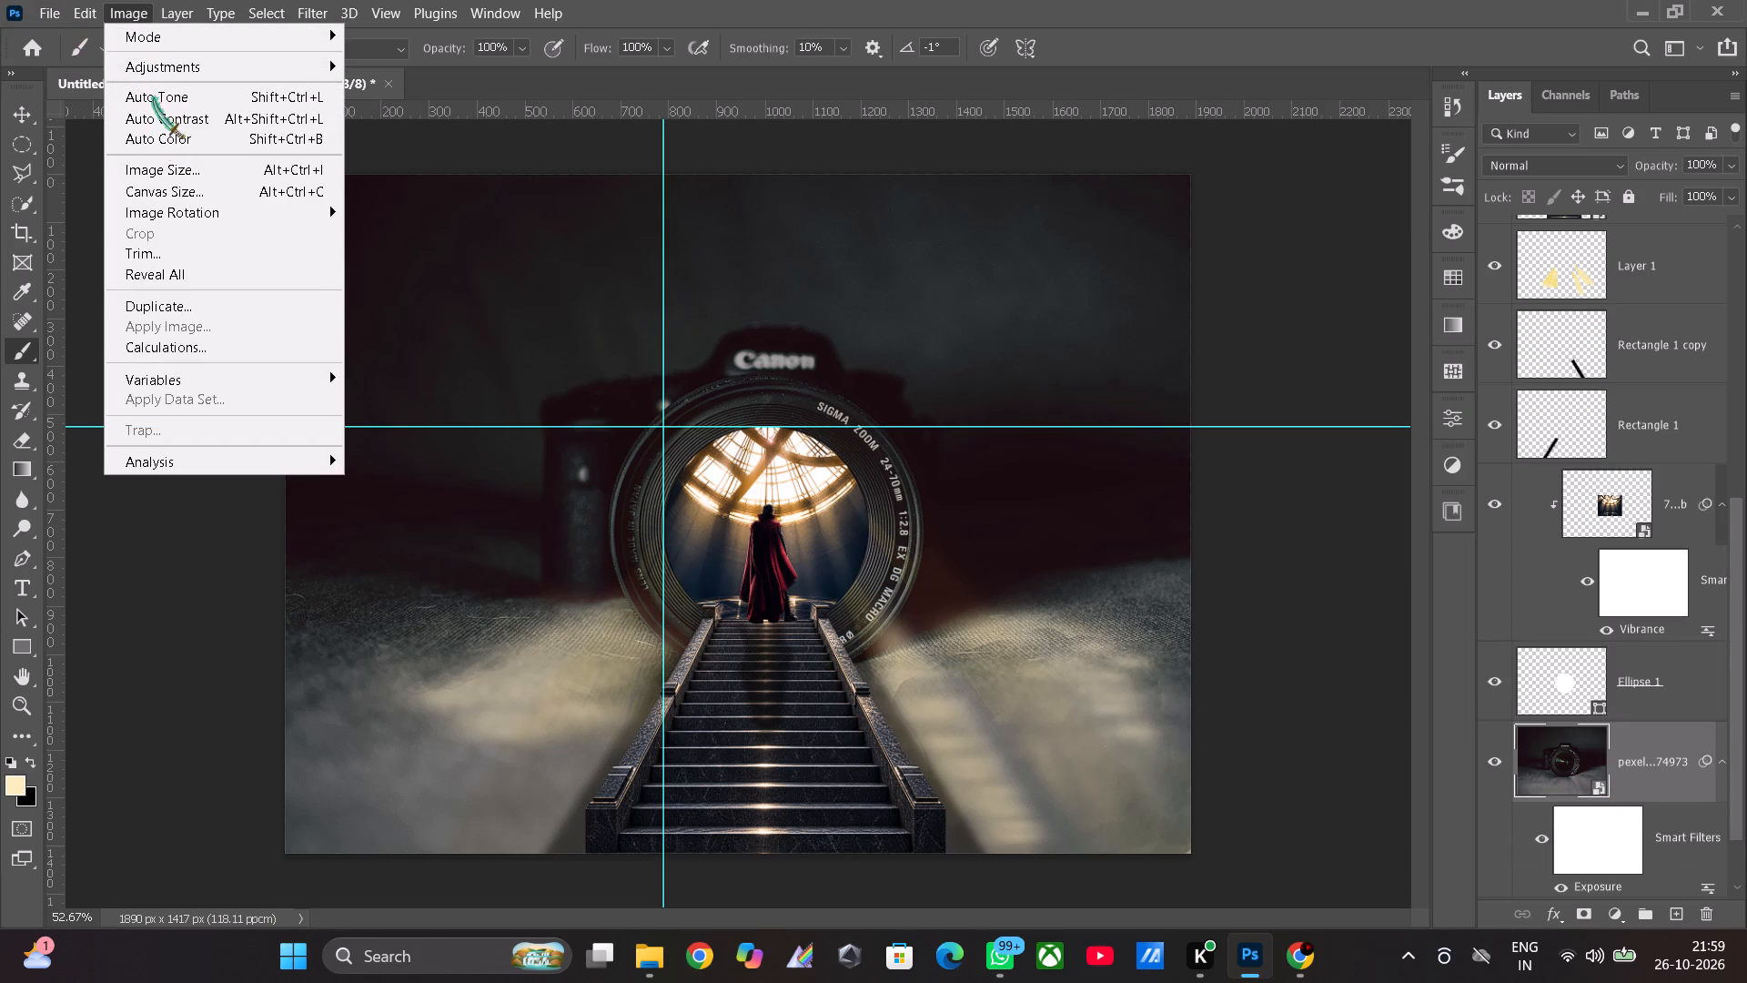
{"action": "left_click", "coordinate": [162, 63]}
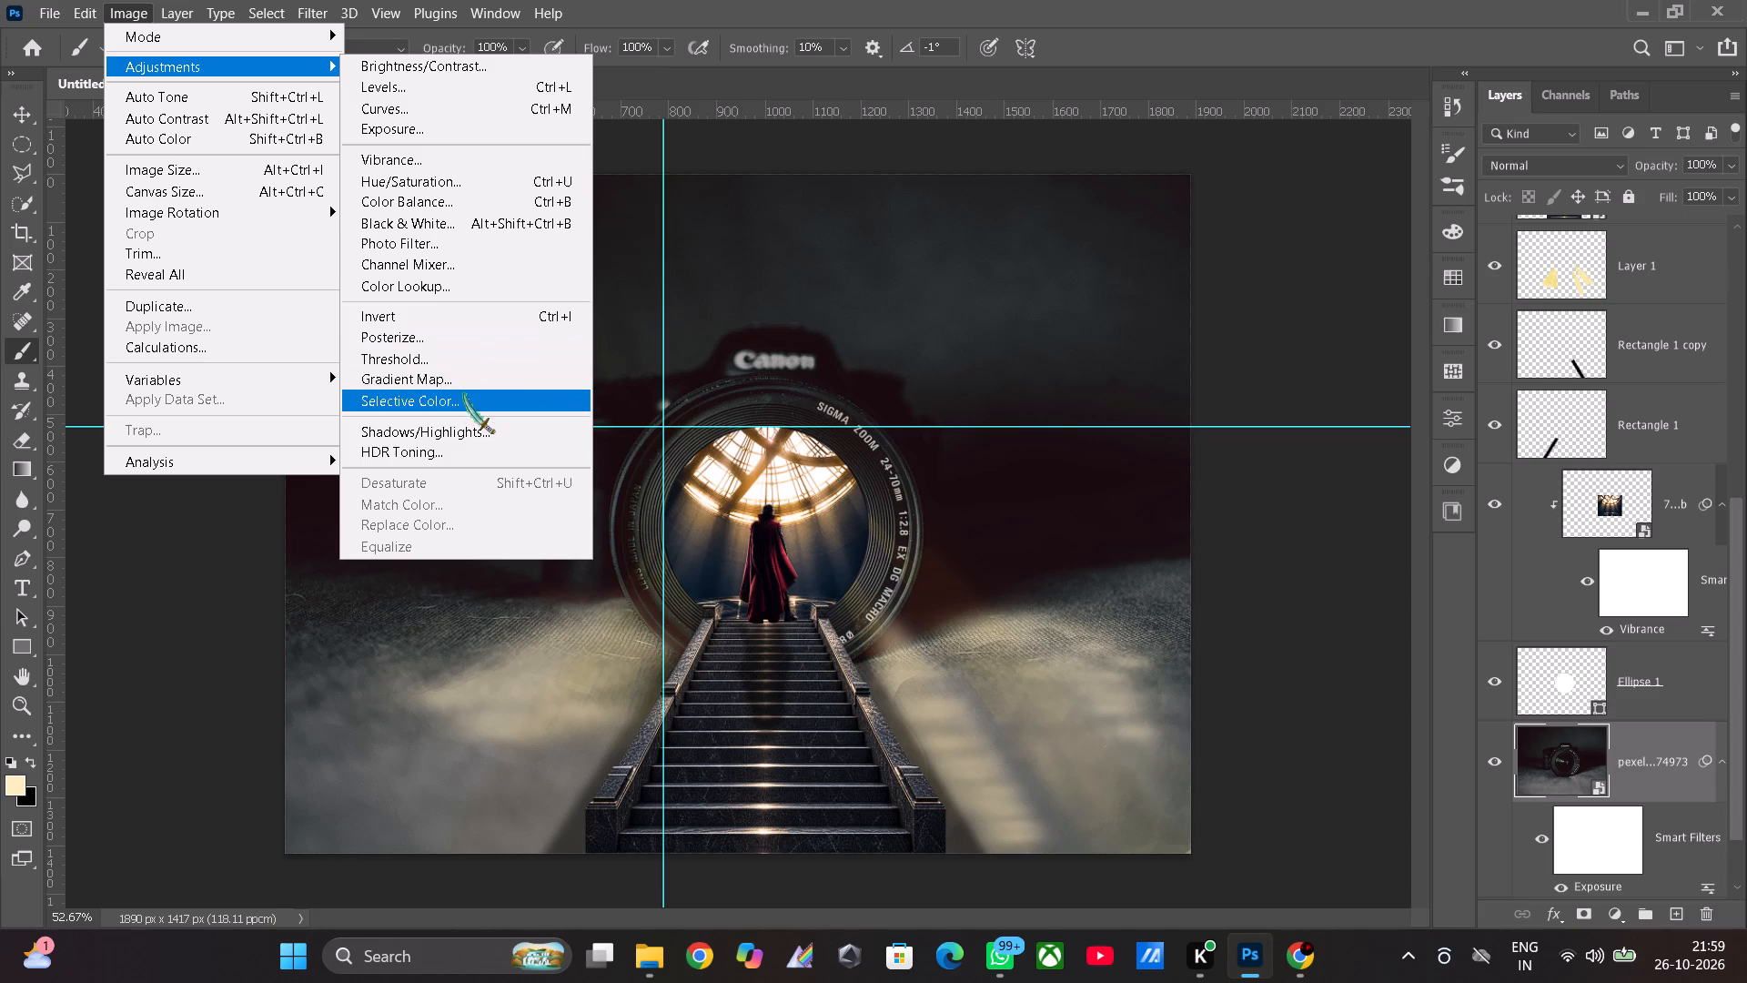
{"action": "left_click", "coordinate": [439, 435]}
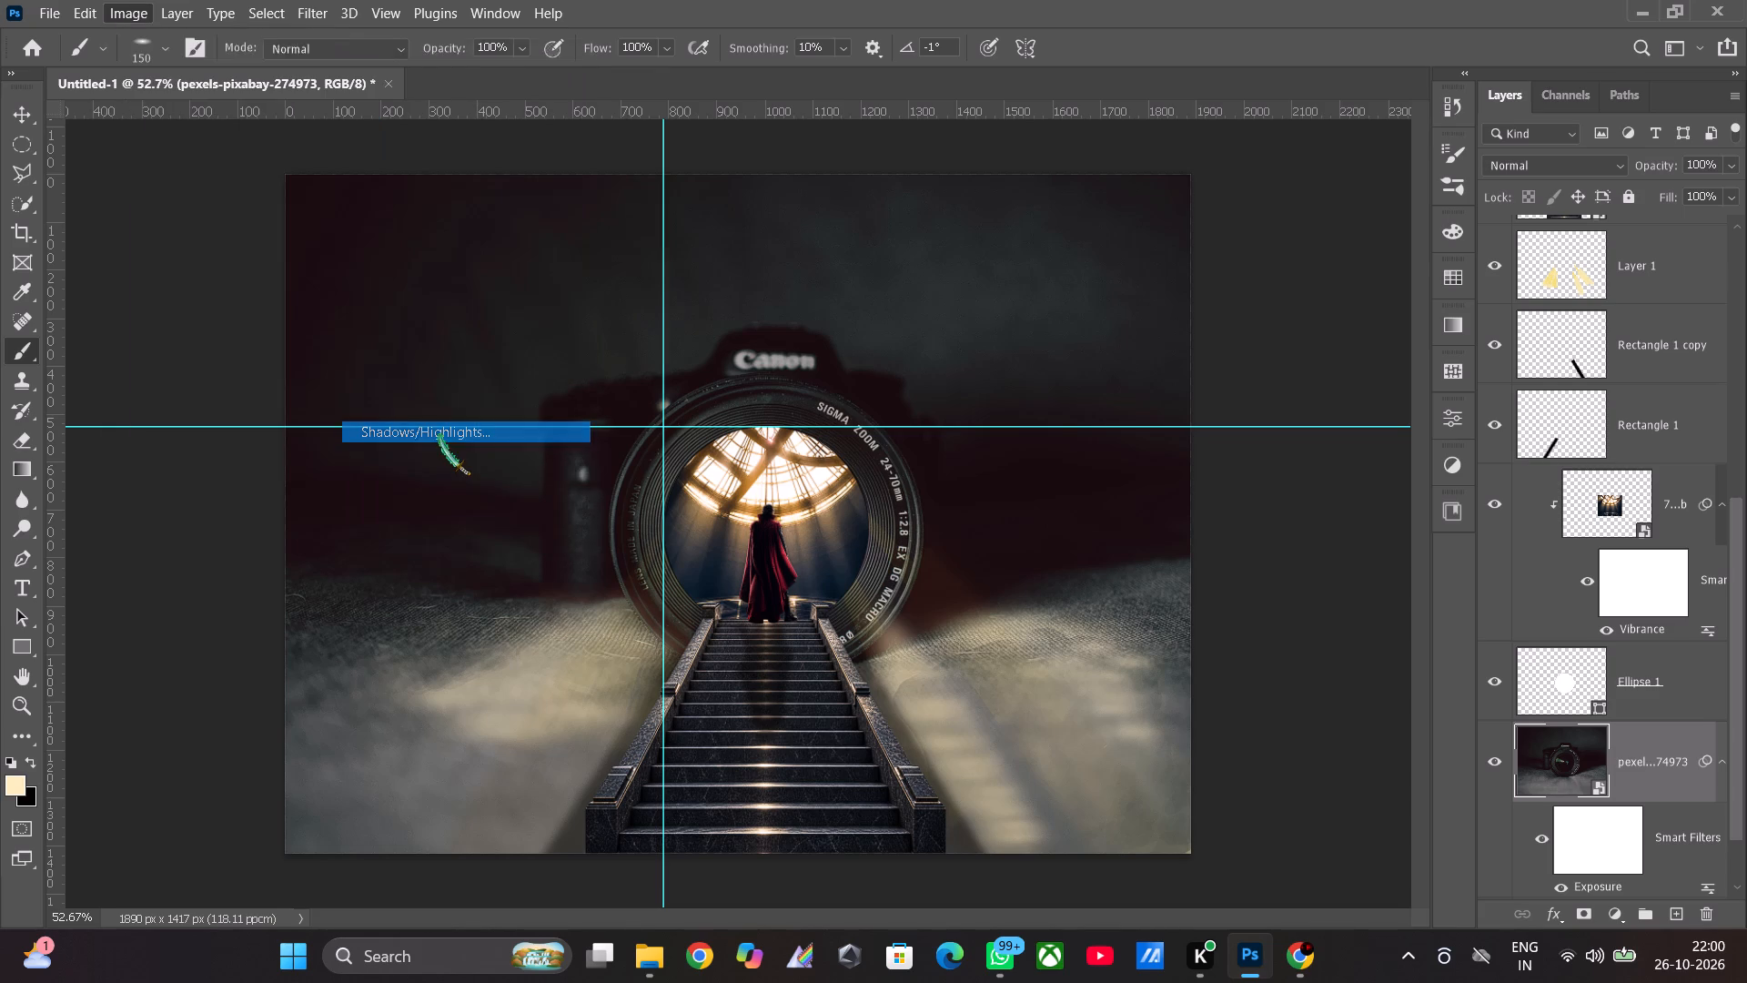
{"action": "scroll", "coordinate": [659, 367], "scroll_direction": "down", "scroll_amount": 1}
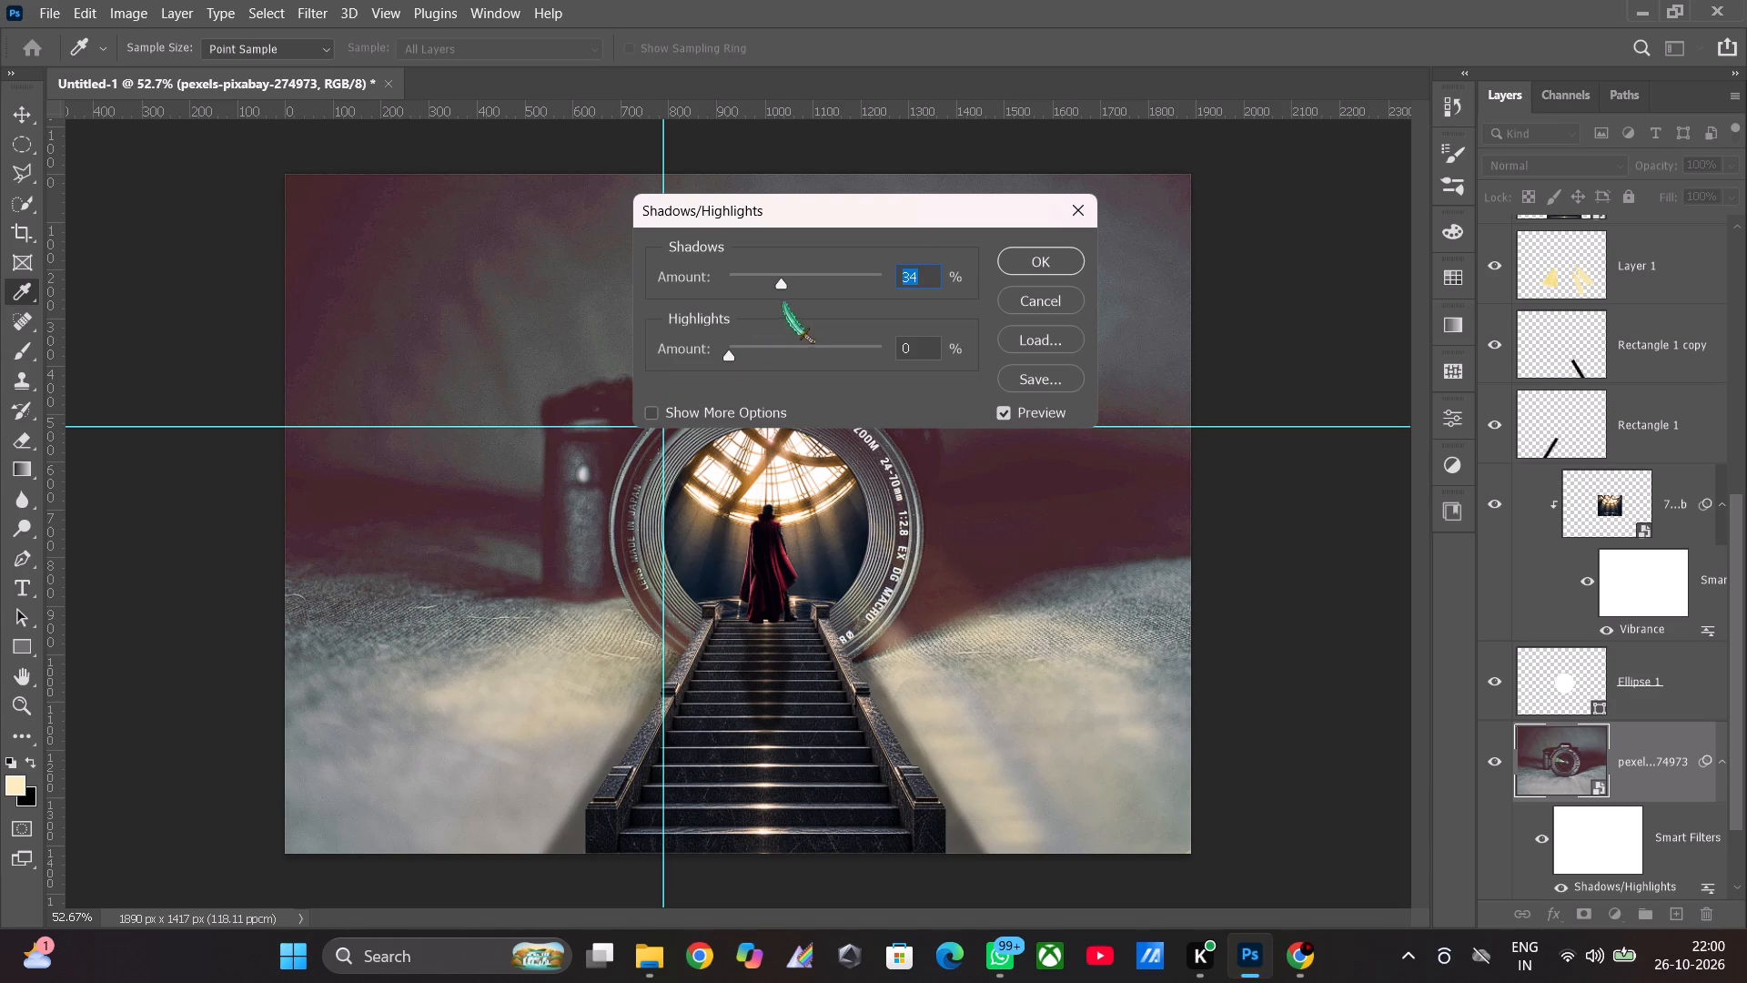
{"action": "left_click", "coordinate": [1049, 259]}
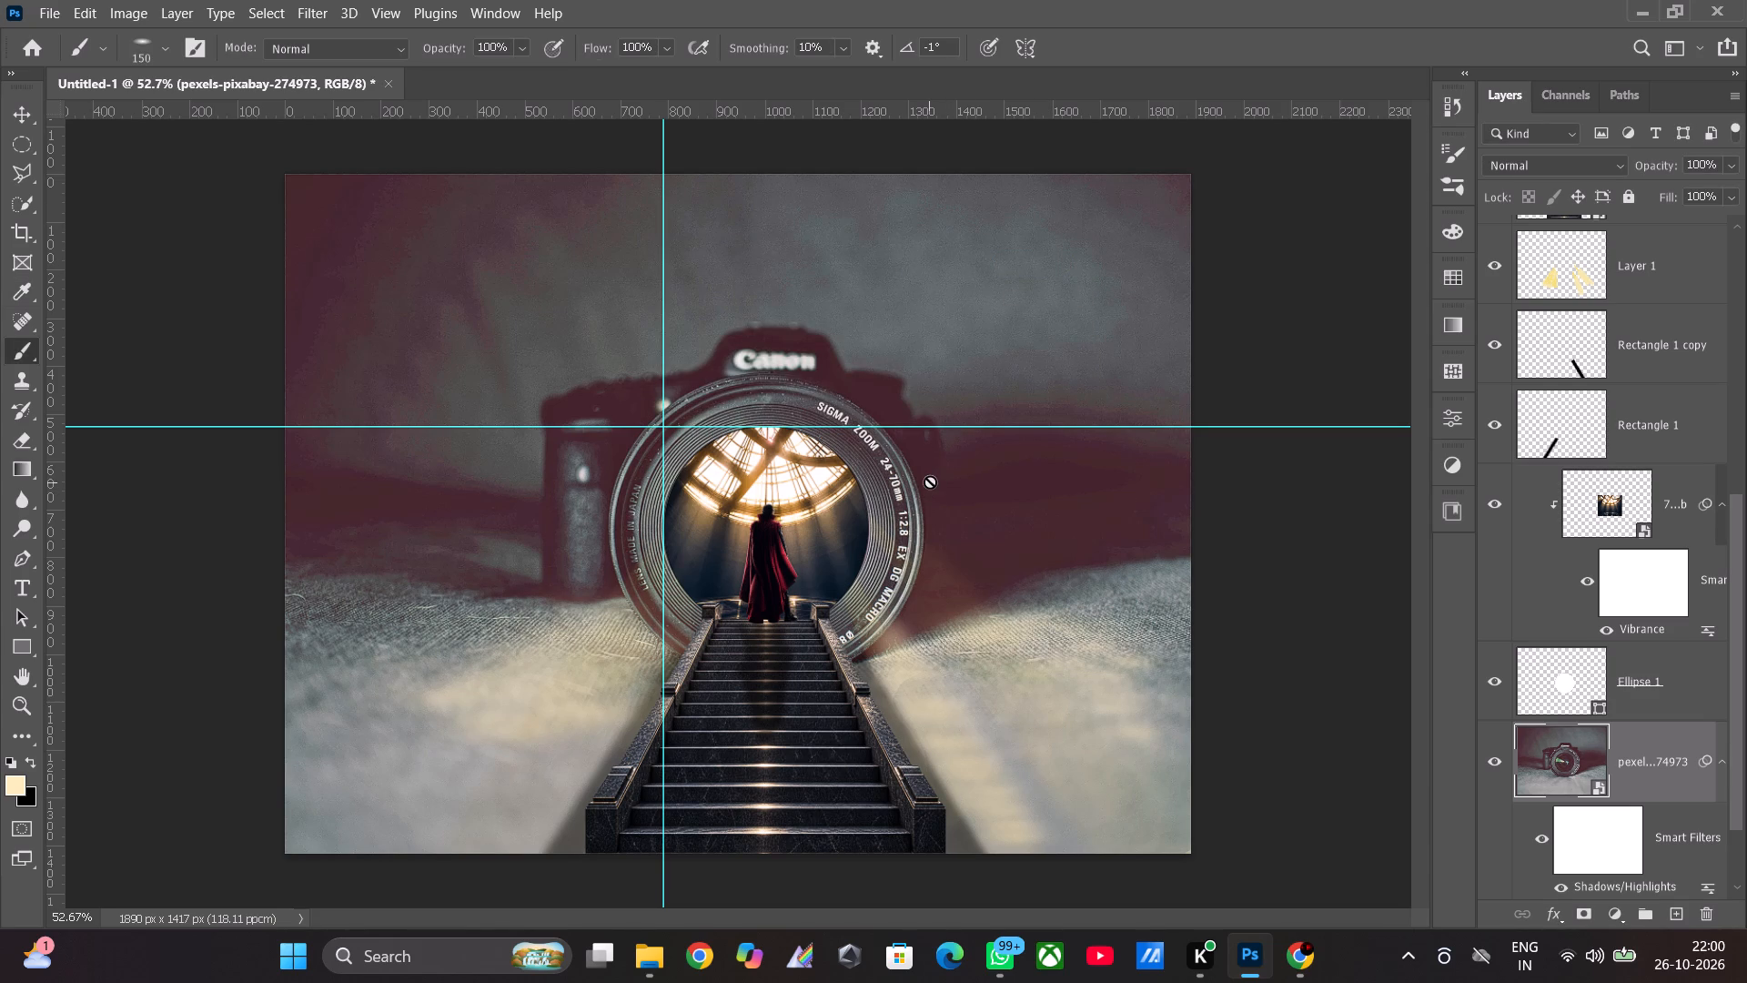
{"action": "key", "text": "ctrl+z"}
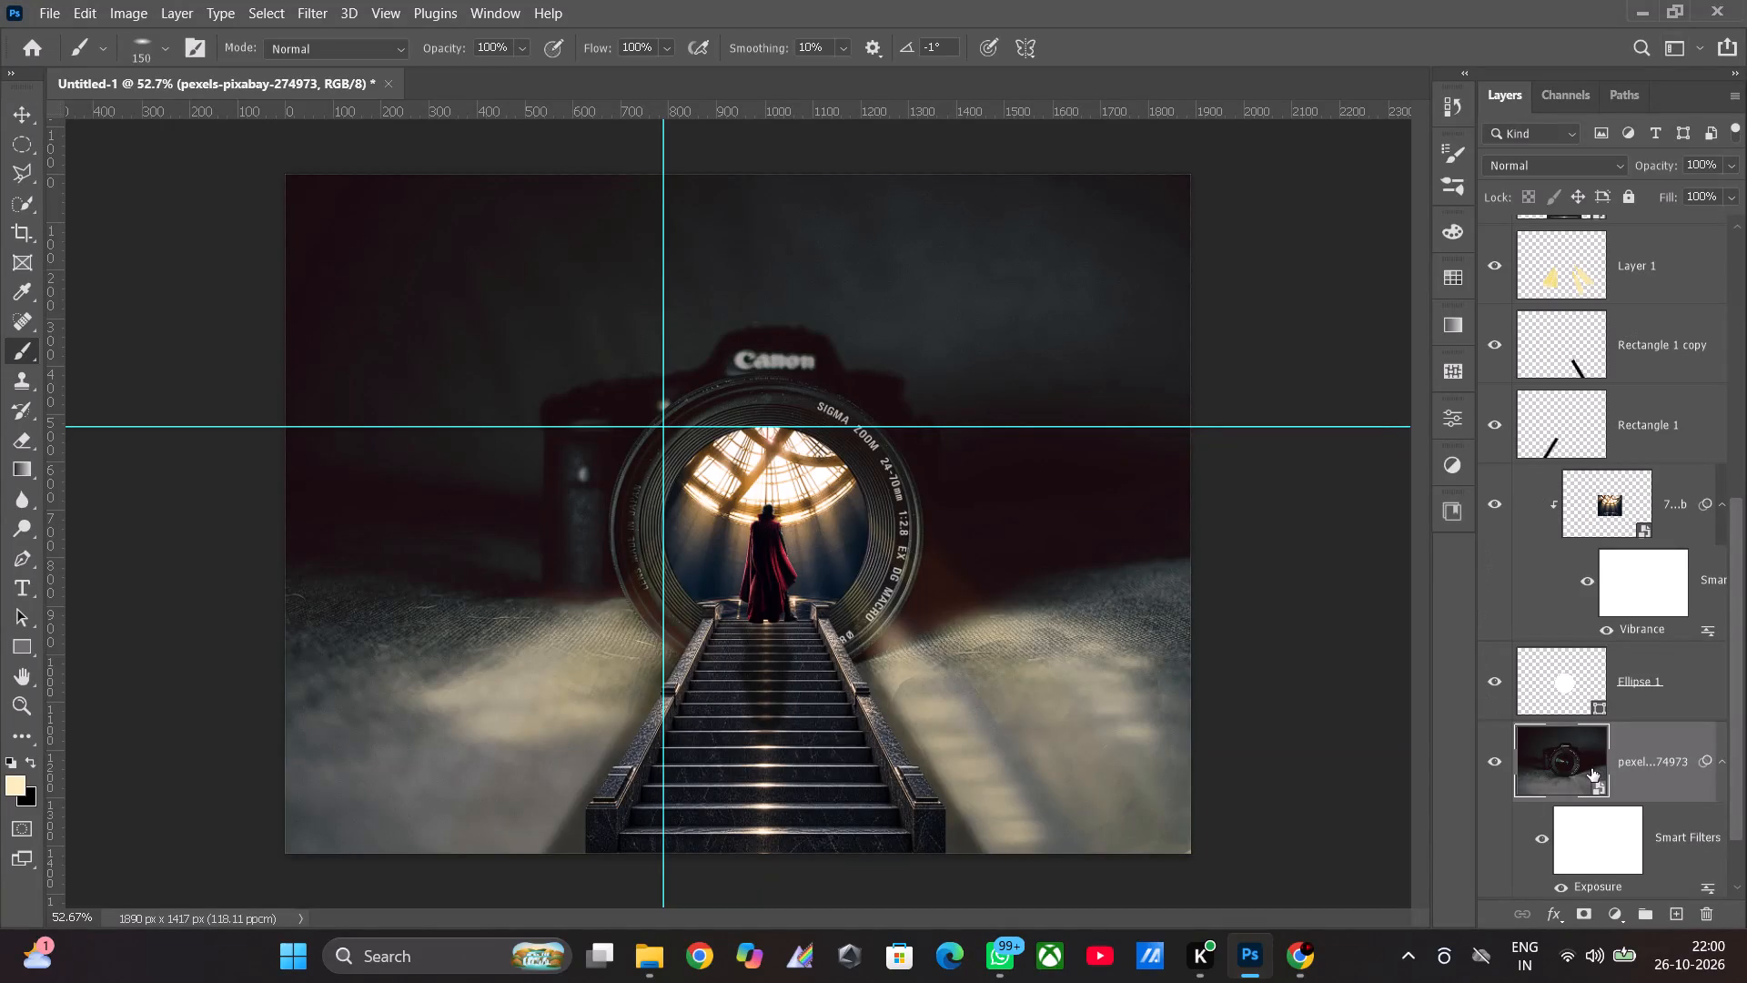
Apply a Color Balance adjustment to the pexels camera photo's midtones with levels -6, +3 and +13.
{"action": "left_click", "coordinate": [113, 3]}
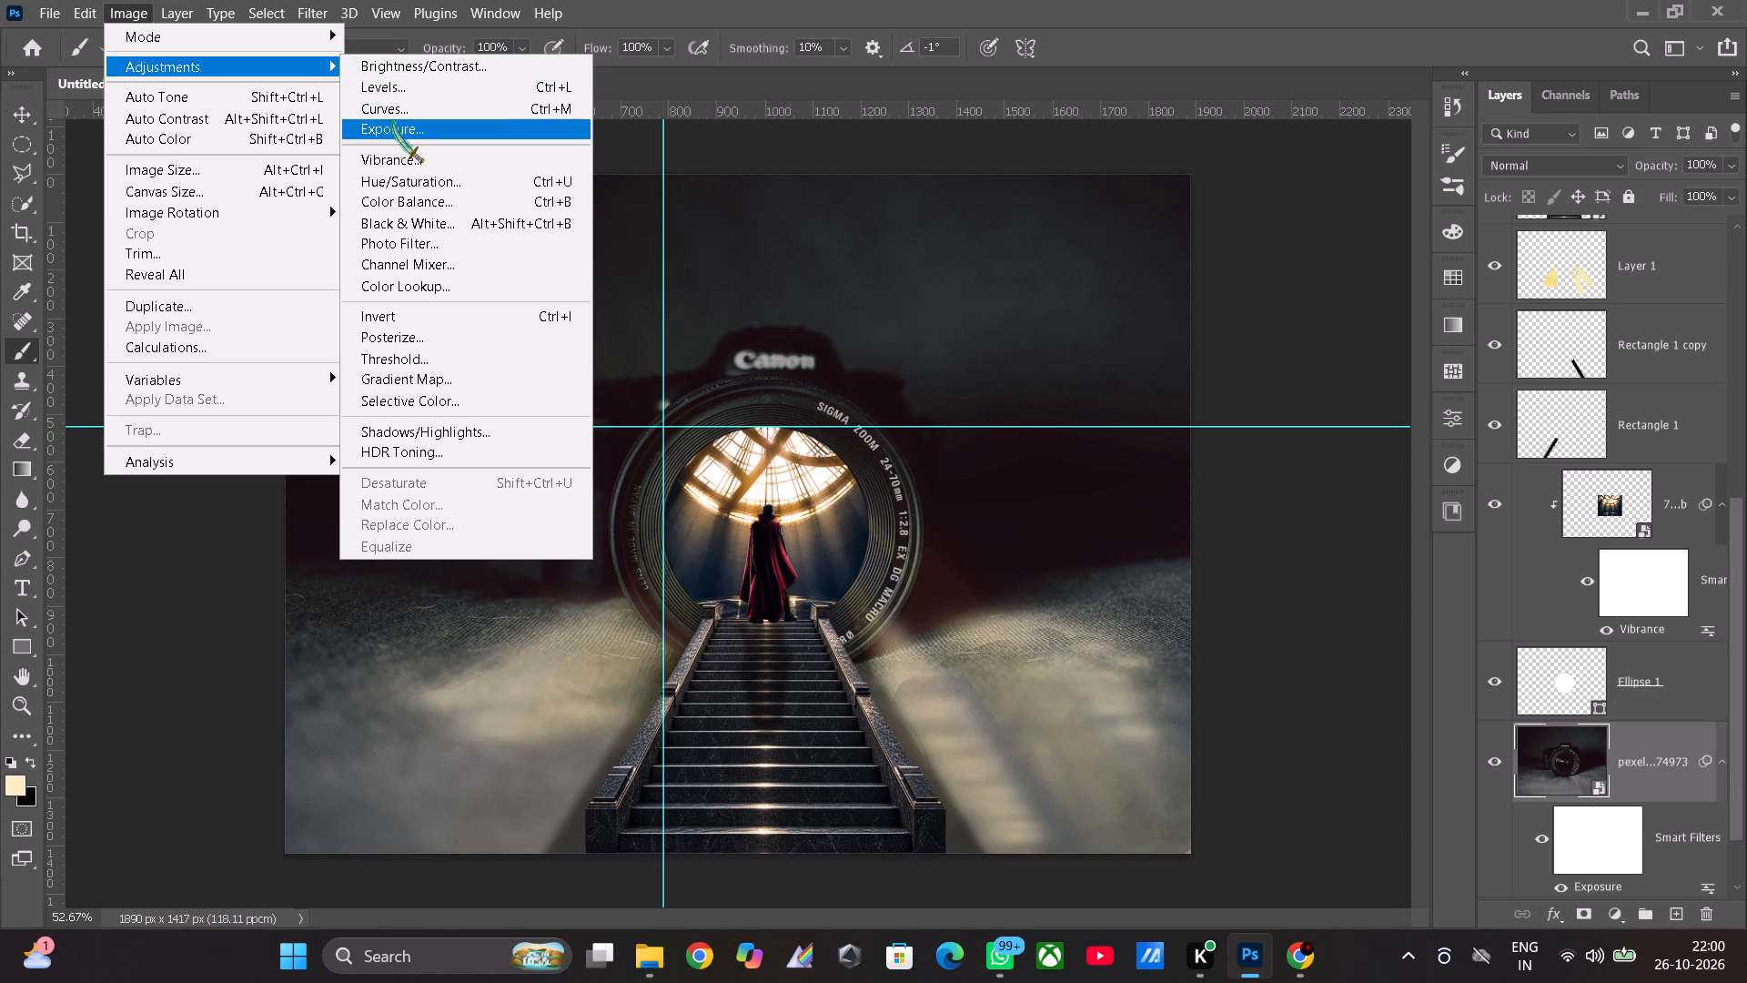
{"action": "left_click", "coordinate": [409, 198]}
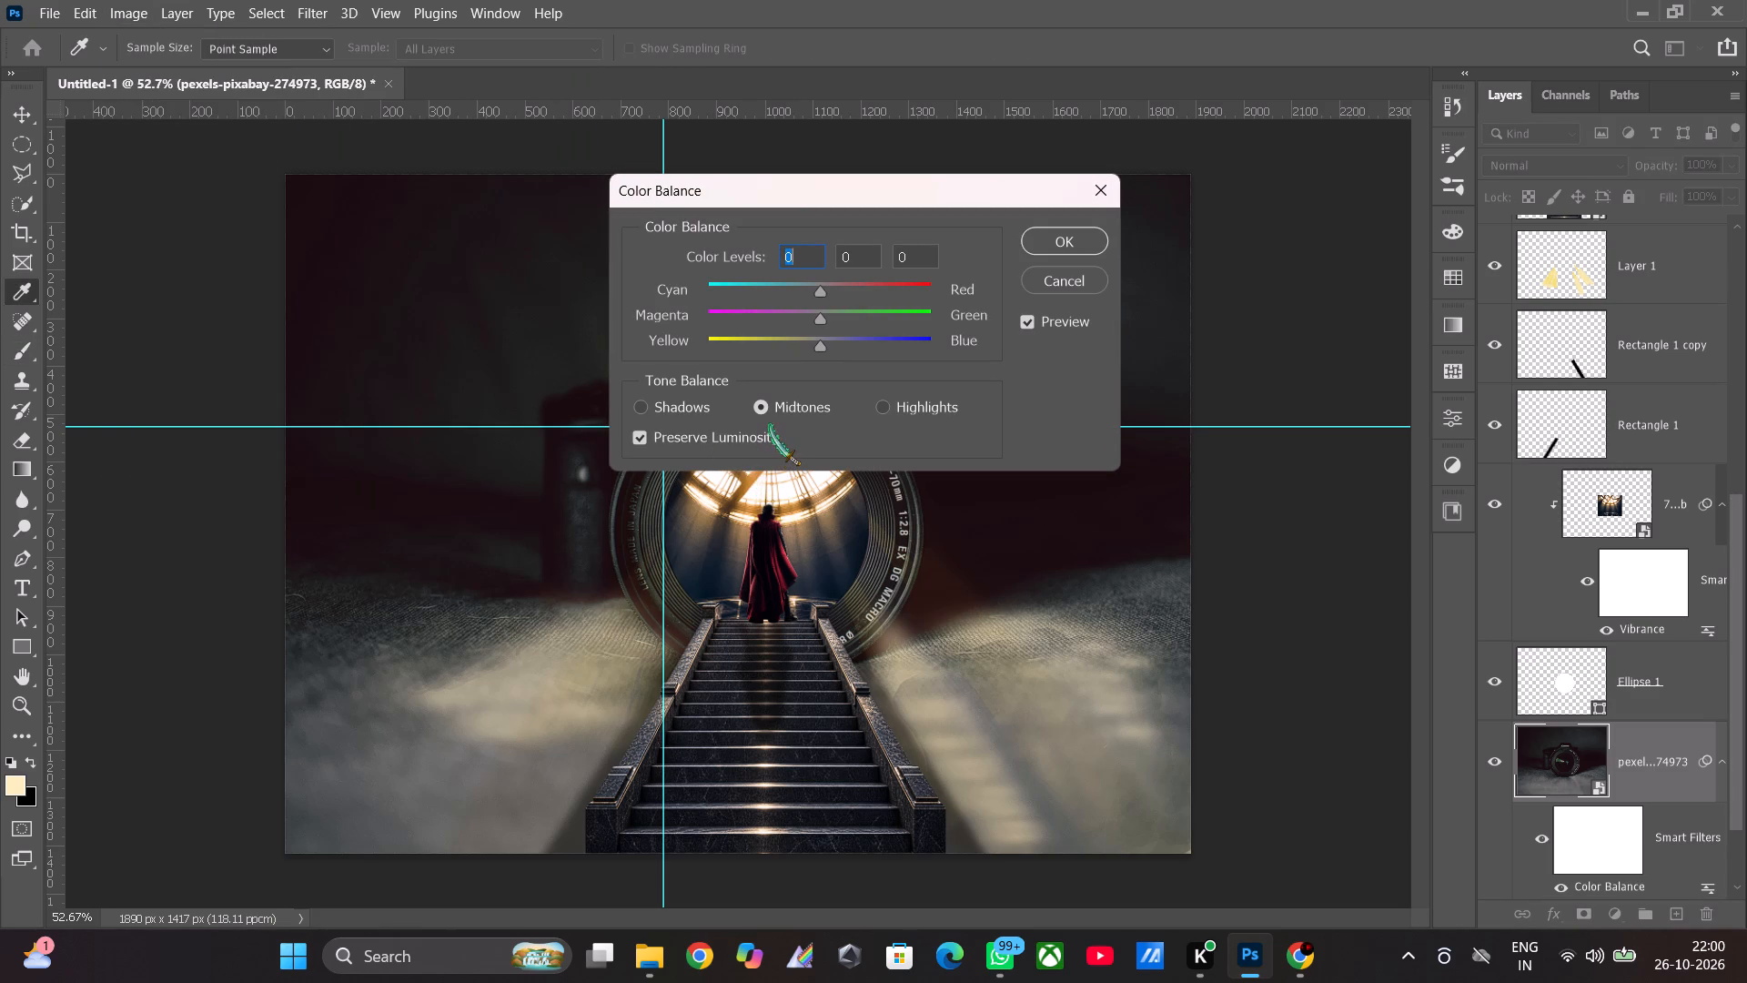
{"action": "scroll", "coordinate": [770, 425], "scroll_direction": "down", "scroll_amount": 1}
{"action": "scroll", "coordinate": [771, 423], "scroll_direction": "up", "scroll_amount": 1}
{"action": "scroll", "coordinate": [777, 417], "scroll_direction": "down", "scroll_amount": 1}
{"action": "scroll", "coordinate": [778, 416], "scroll_direction": "up", "scroll_amount": 1}
{"action": "left_click", "coordinate": [815, 294]}
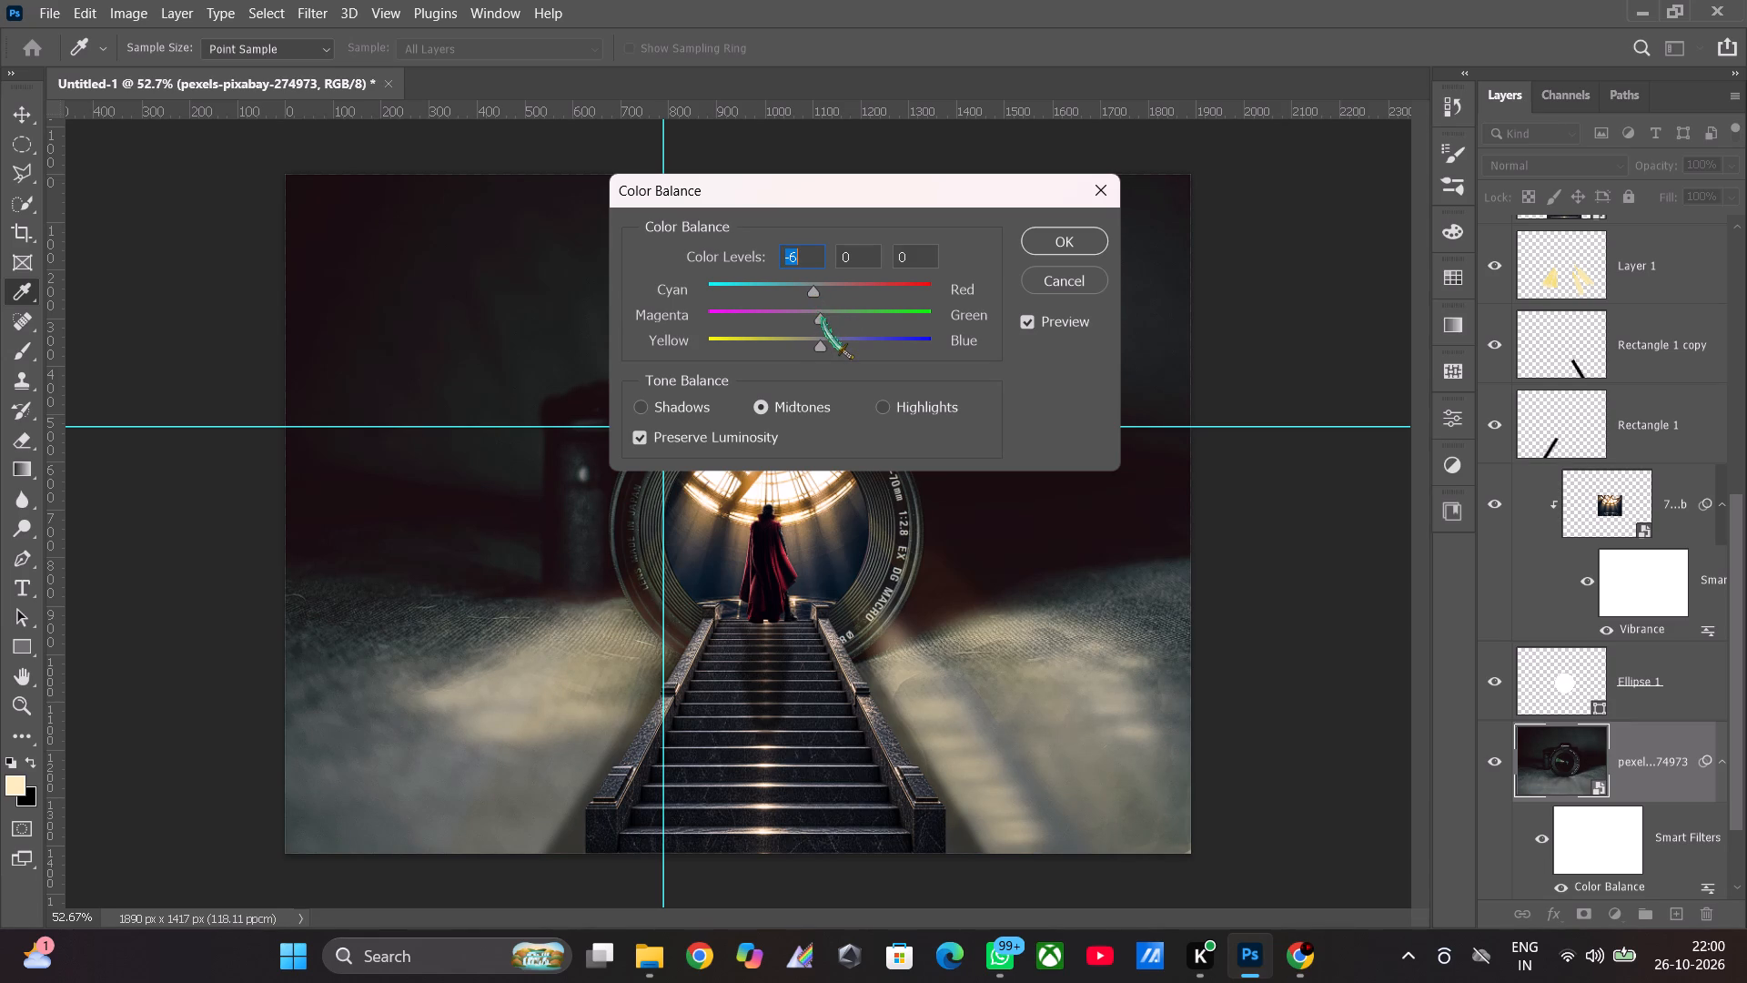
{"action": "left_click", "coordinate": [823, 319]}
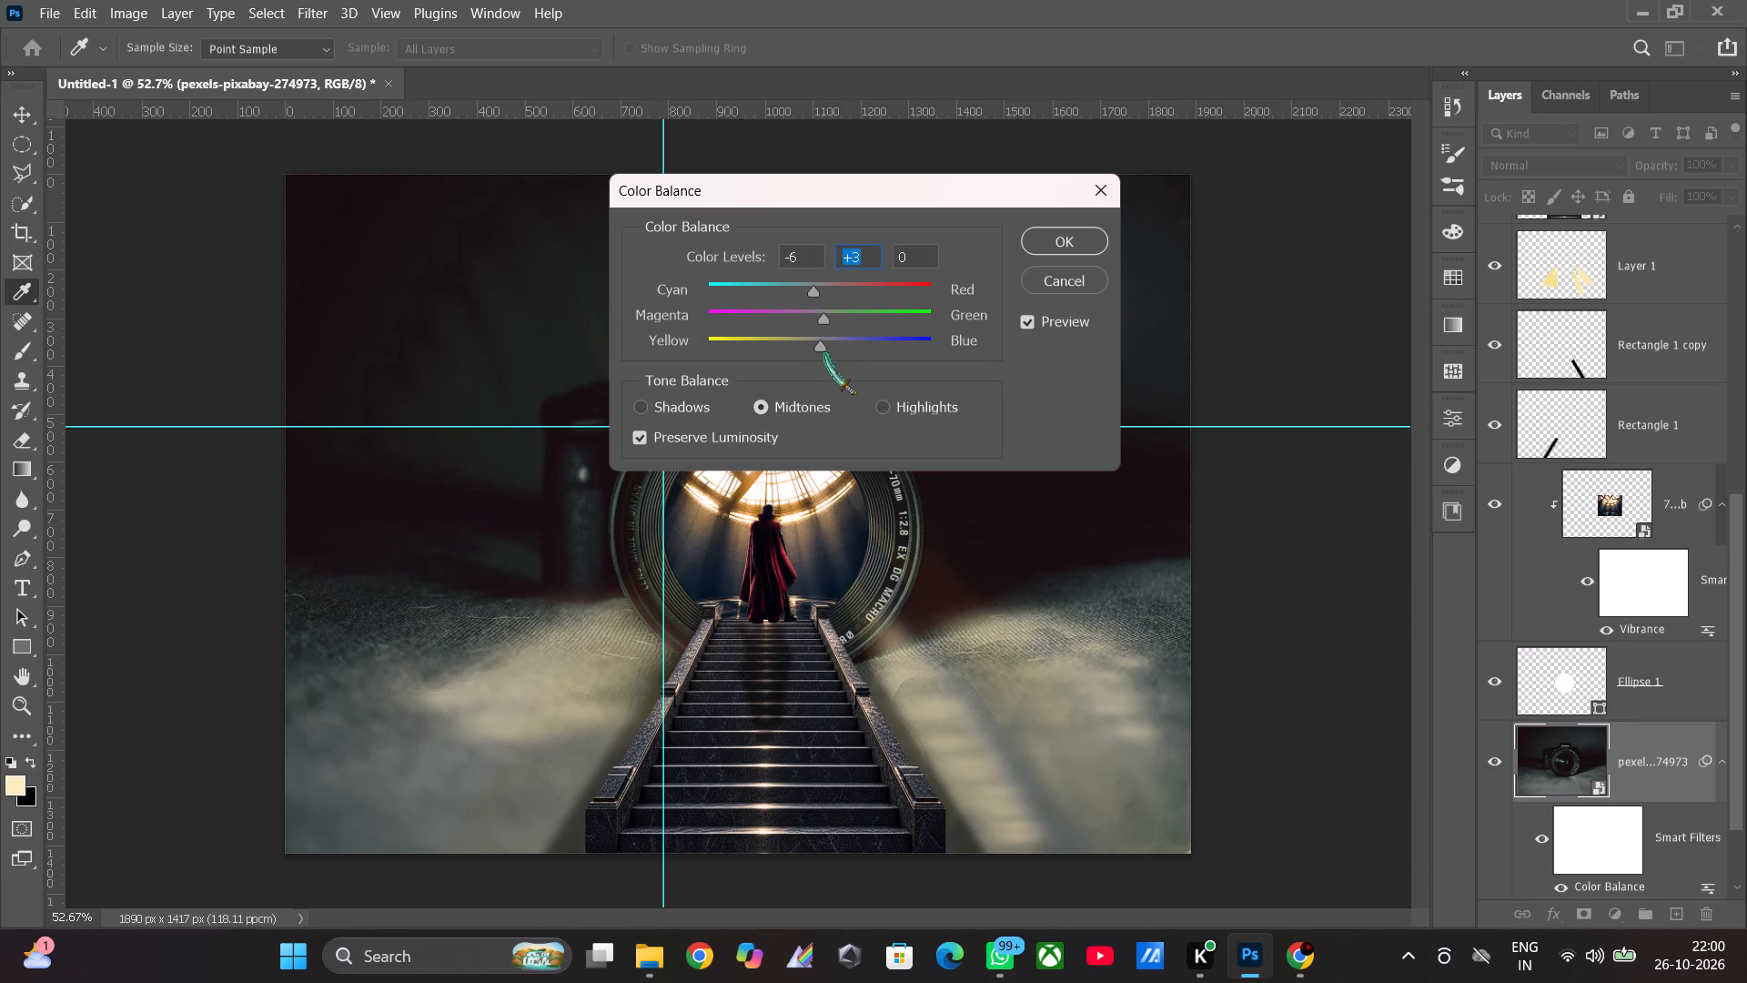
{"action": "left_click_drag", "start_coordinate": [823, 350], "coordinate": [799, 349]}
{"action": "left_click_drag", "start_coordinate": [799, 349], "coordinate": [836, 343]}
{"action": "left_click_drag", "start_coordinate": [836, 343], "coordinate": [840, 341]}
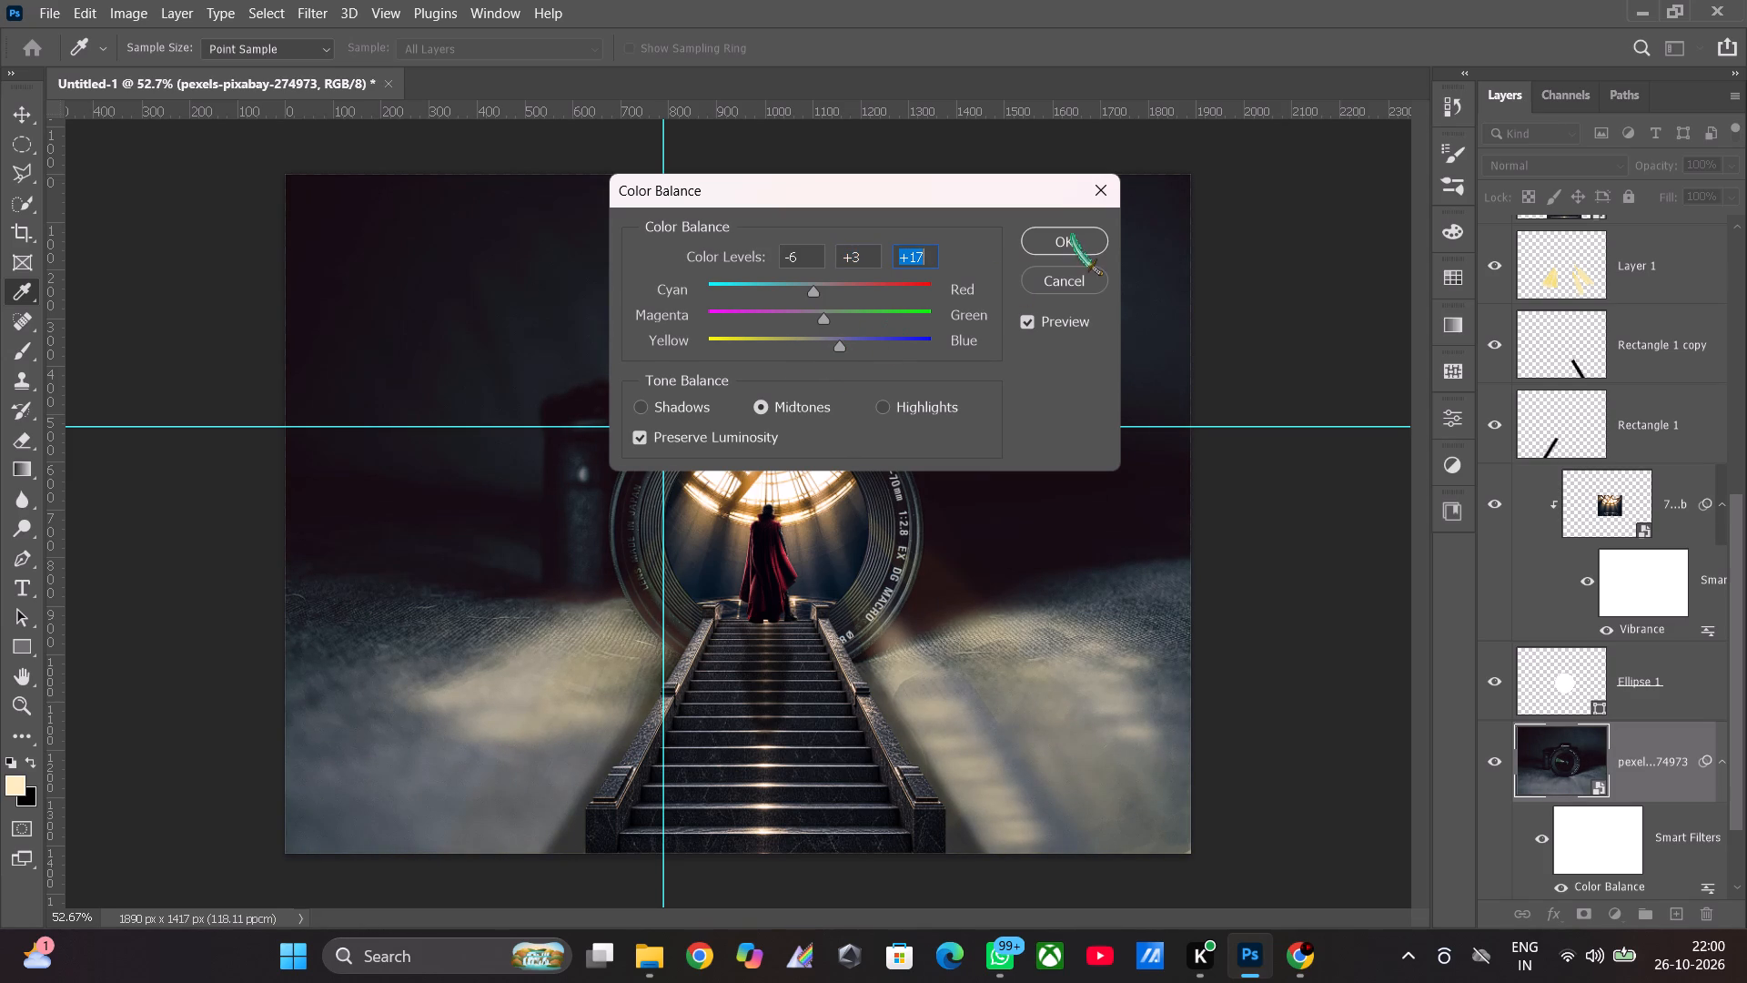
{"action": "left_click", "coordinate": [837, 346]}
{"action": "left_click", "coordinate": [1087, 240]}
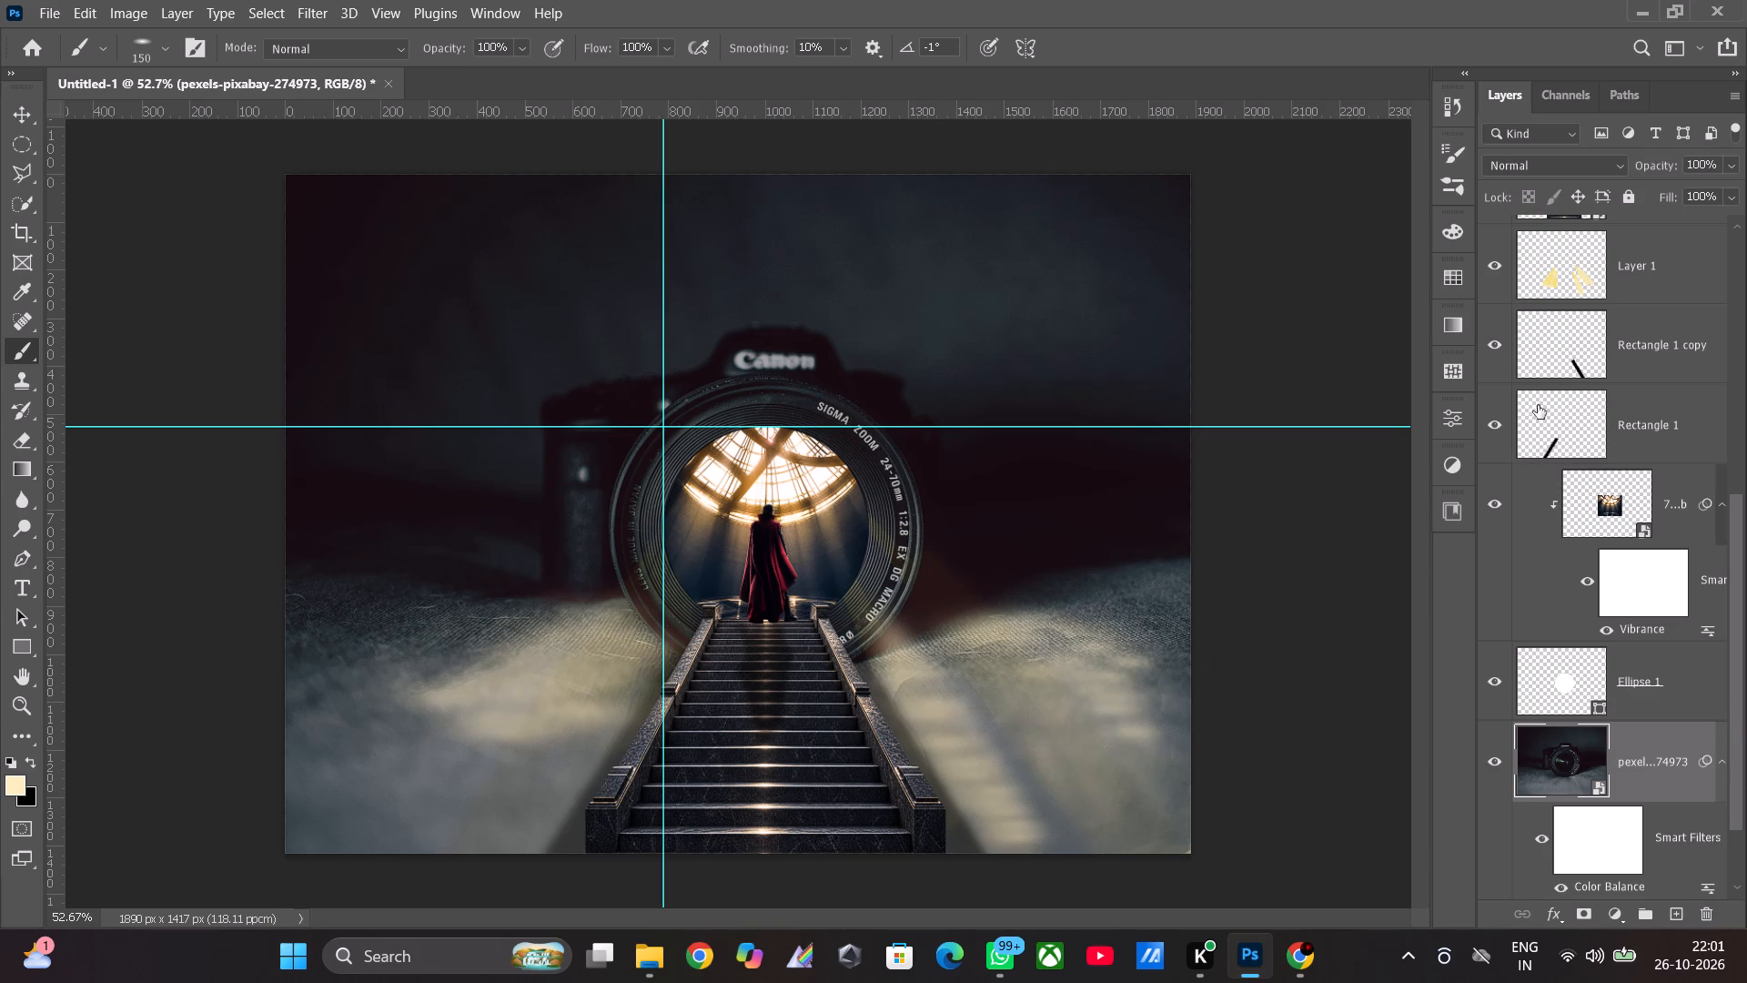
Compare the composite with and without Layer 2 at the top of the layer stack by toggling its visibility.
{"action": "scroll", "coordinate": [1541, 403], "scroll_direction": "up", "scroll_amount": 3}
{"action": "scroll", "coordinate": [1572, 333], "scroll_direction": "up", "scroll_amount": 7}
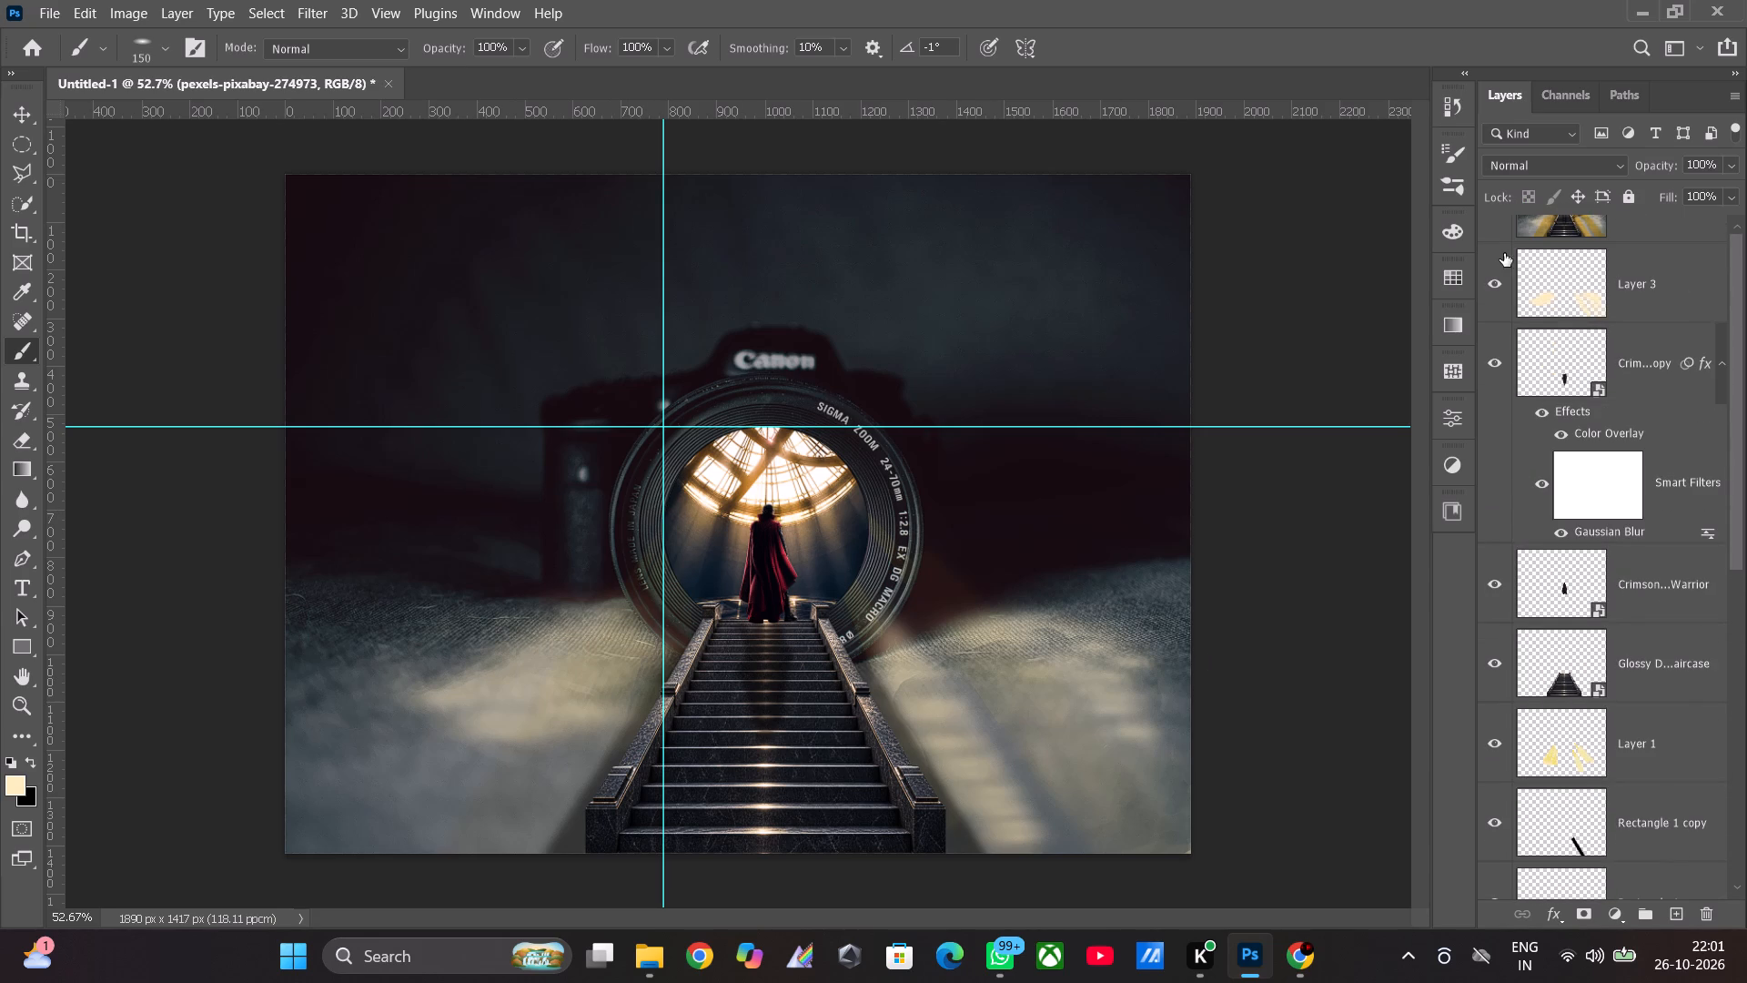
{"action": "left_click", "coordinate": [1484, 253]}
{"action": "left_click", "coordinate": [1484, 253]}
{"action": "left_click", "coordinate": [1484, 253]}
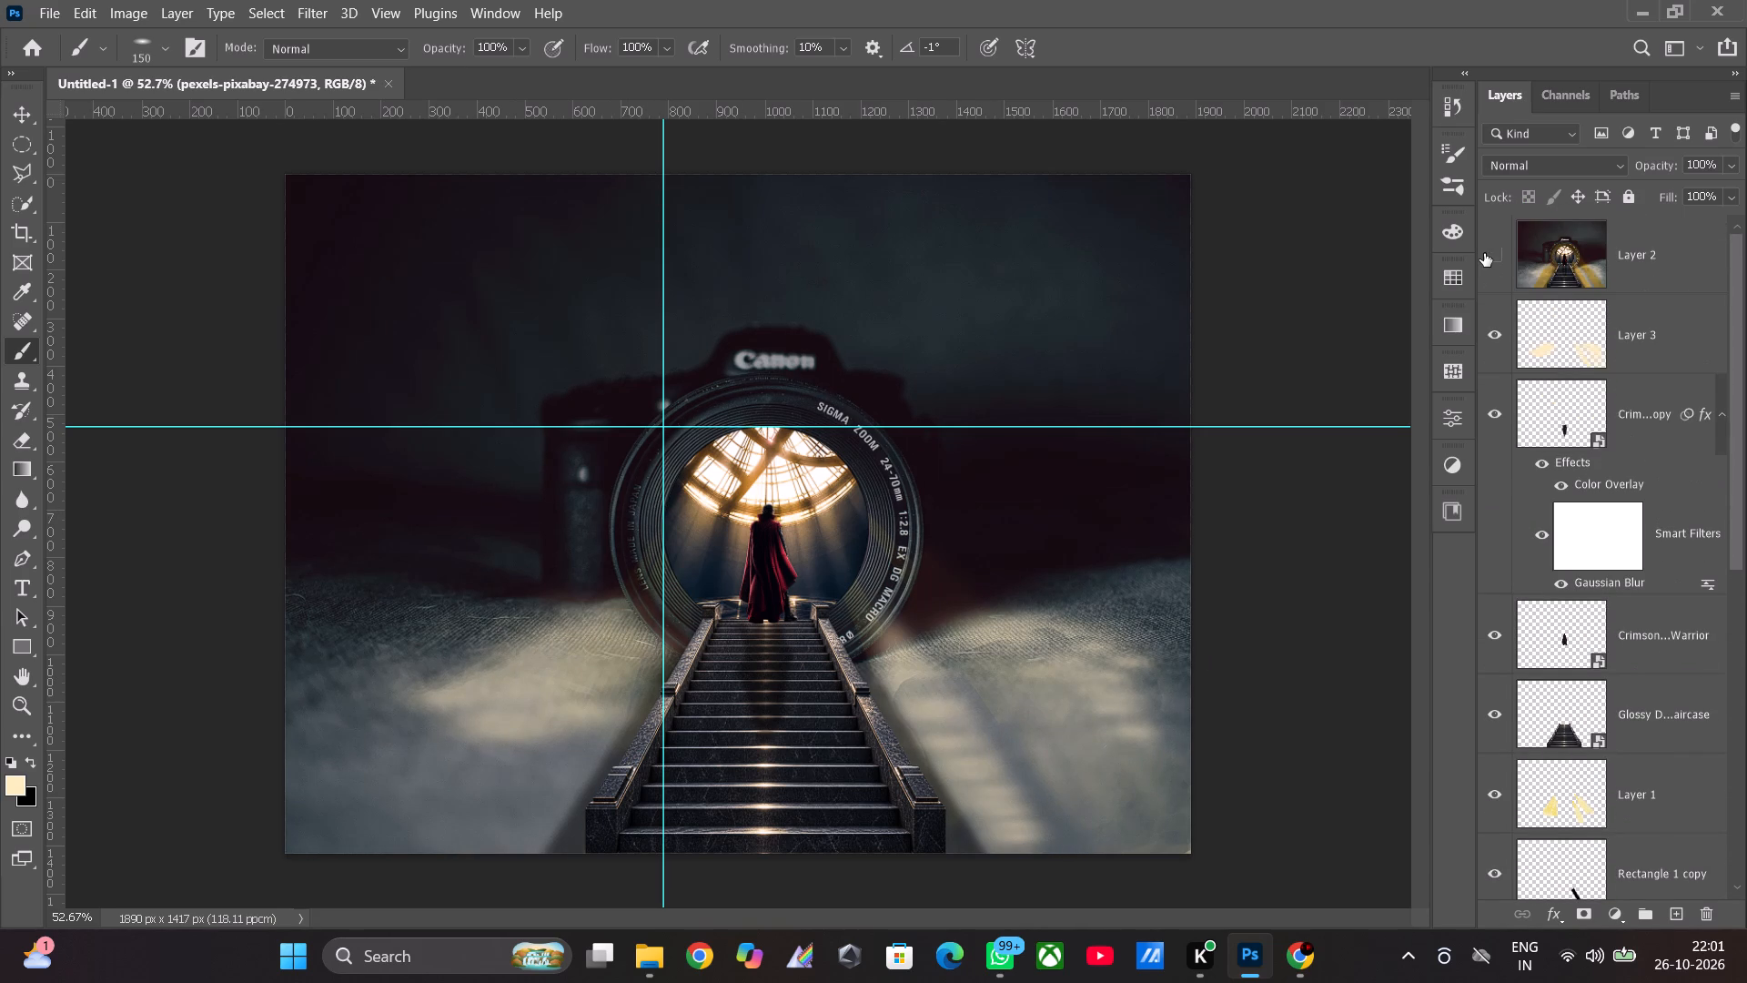
{"action": "left_click", "coordinate": [1484, 253]}
{"action": "left_click", "coordinate": [1484, 253]}
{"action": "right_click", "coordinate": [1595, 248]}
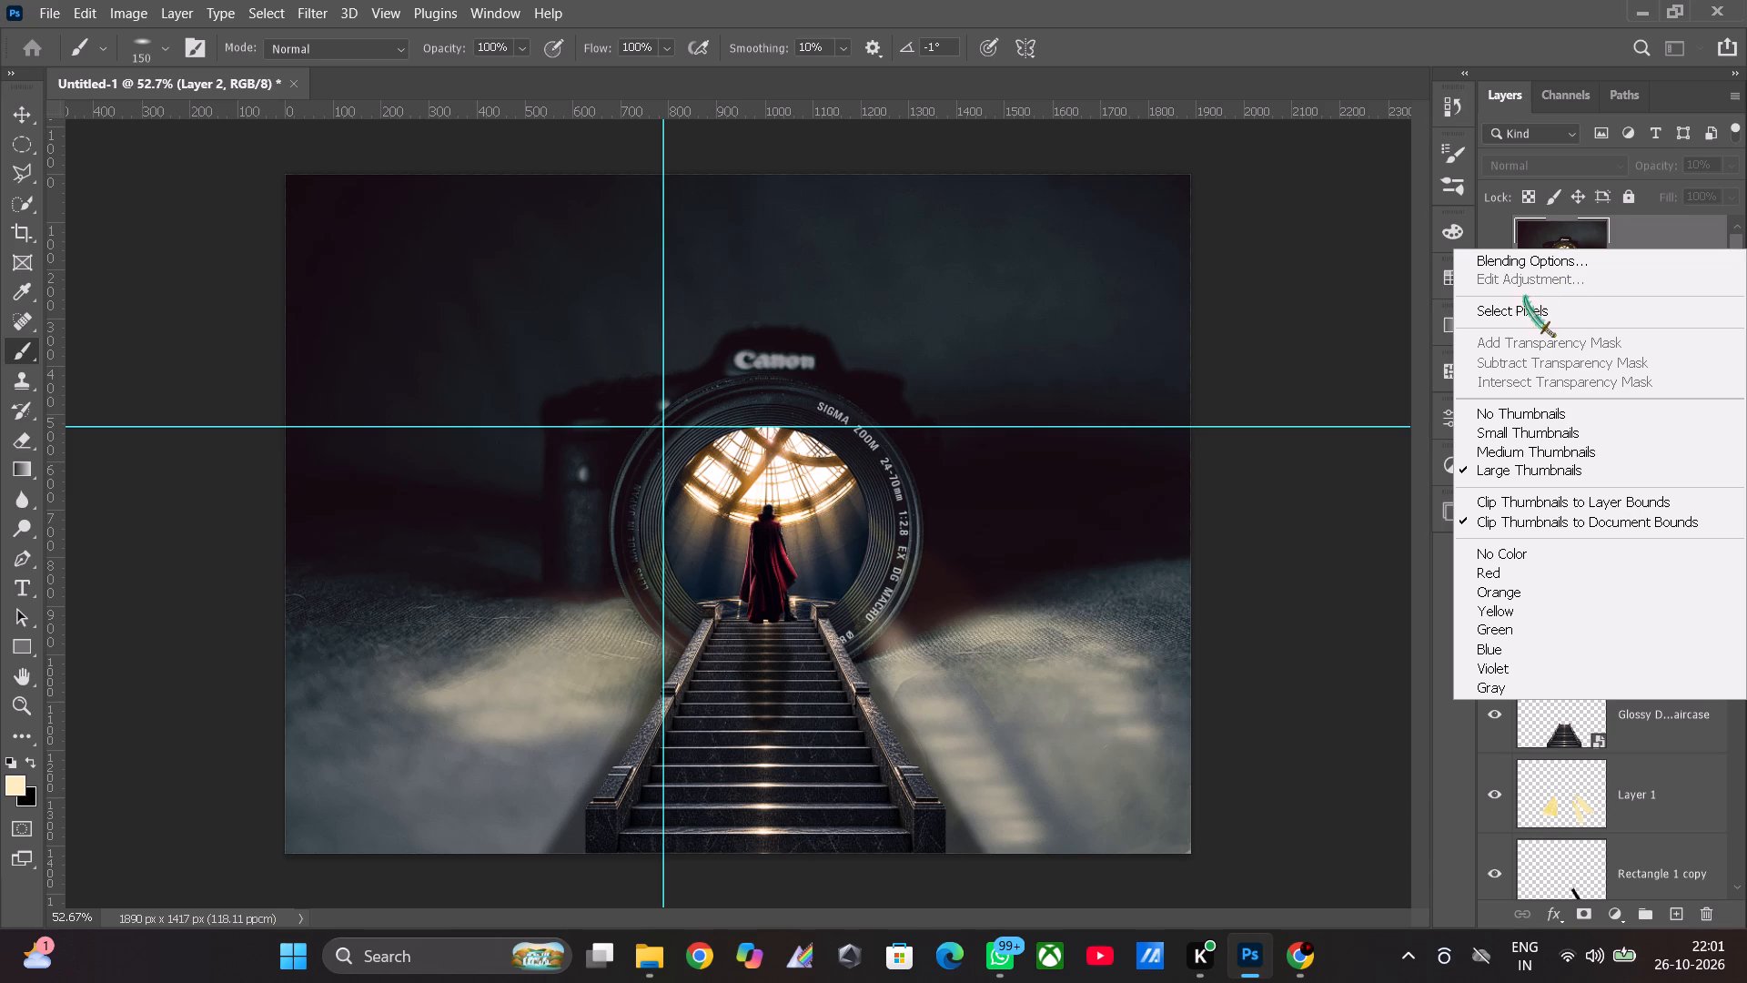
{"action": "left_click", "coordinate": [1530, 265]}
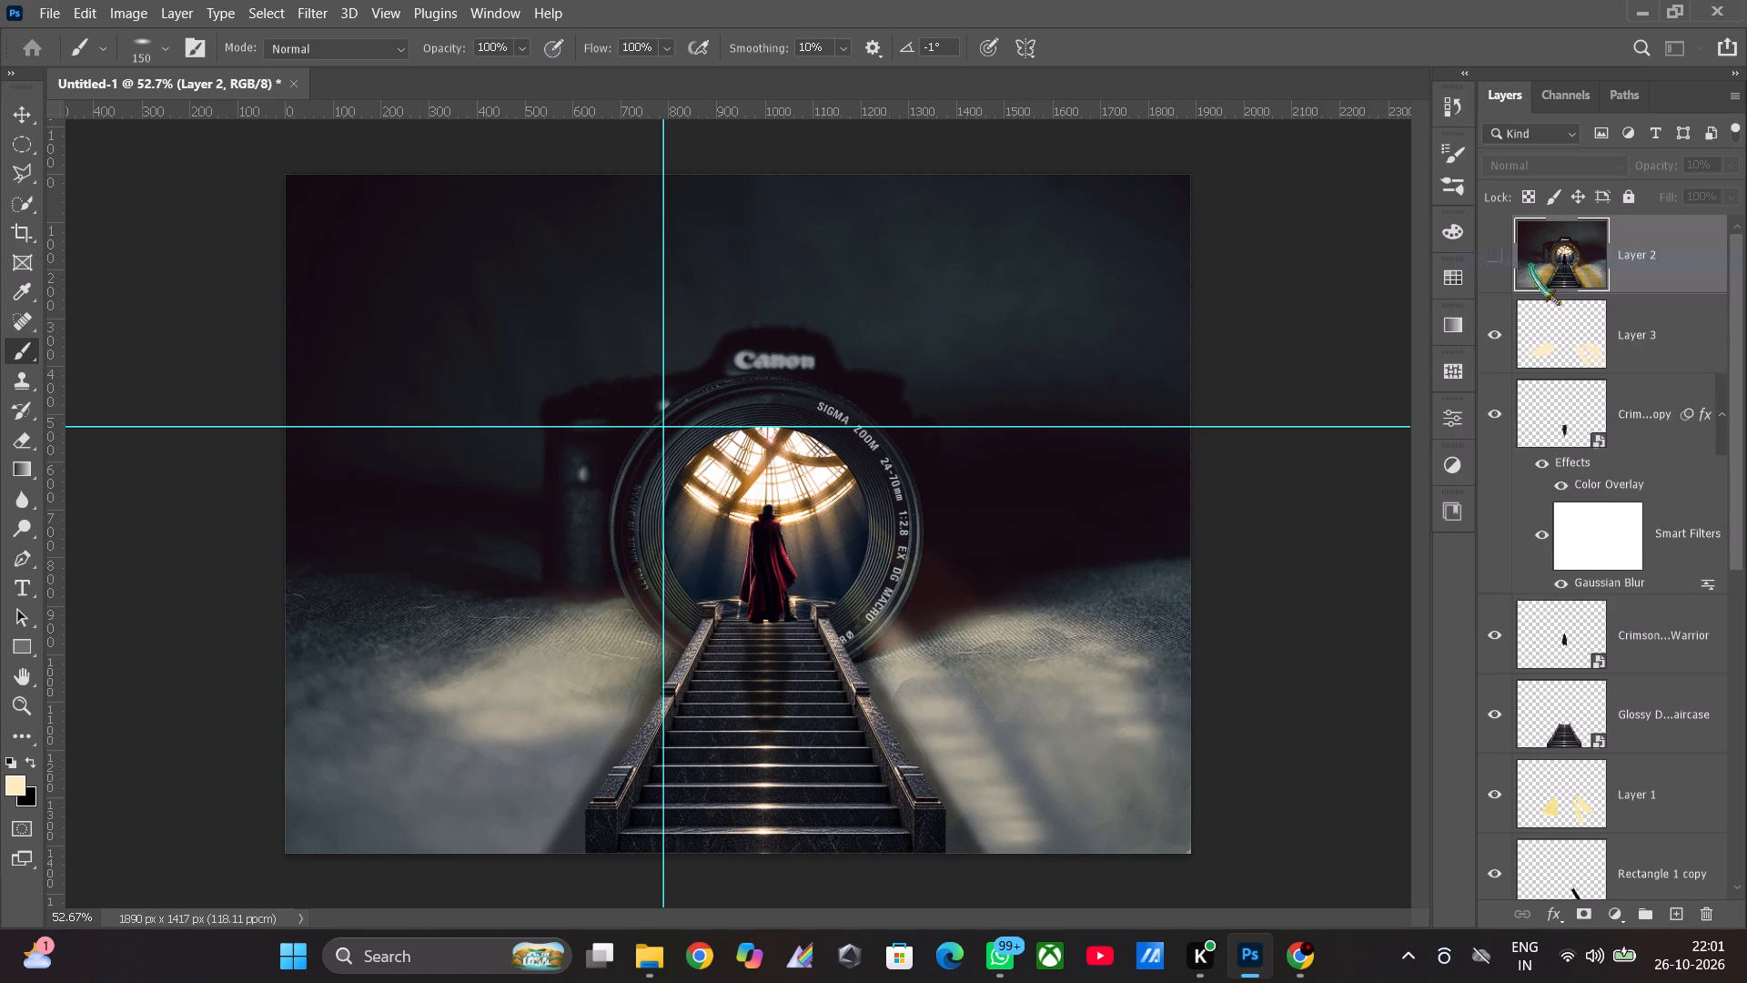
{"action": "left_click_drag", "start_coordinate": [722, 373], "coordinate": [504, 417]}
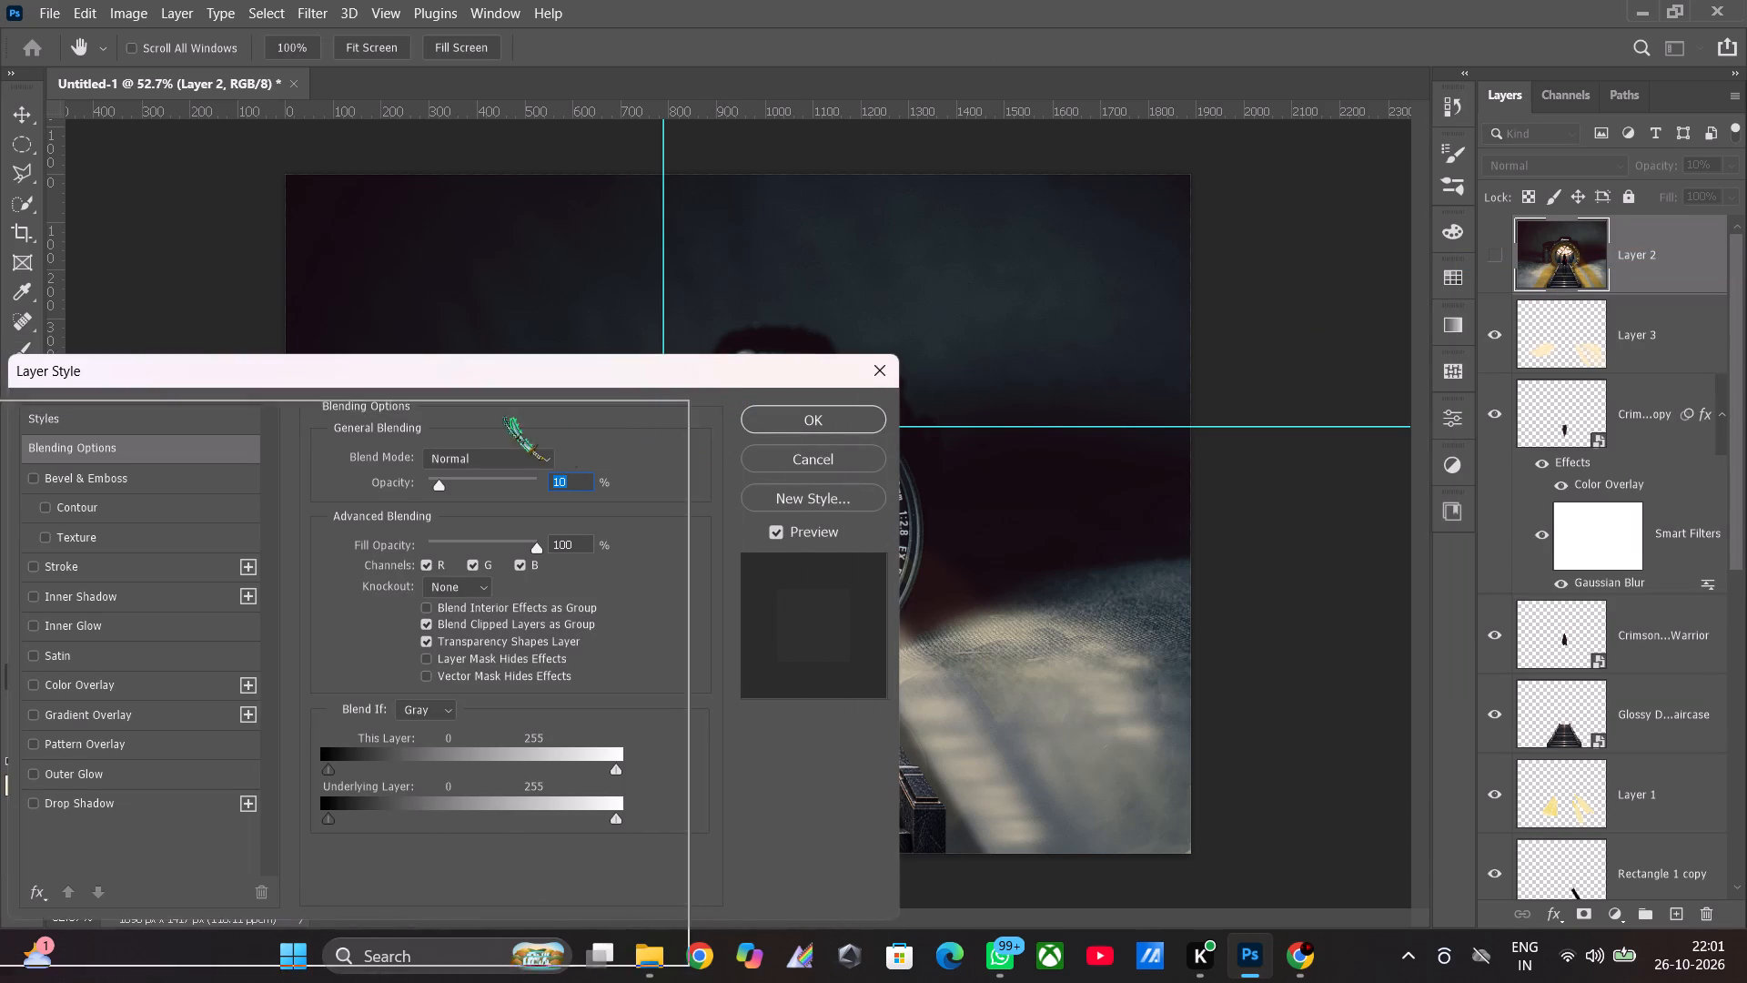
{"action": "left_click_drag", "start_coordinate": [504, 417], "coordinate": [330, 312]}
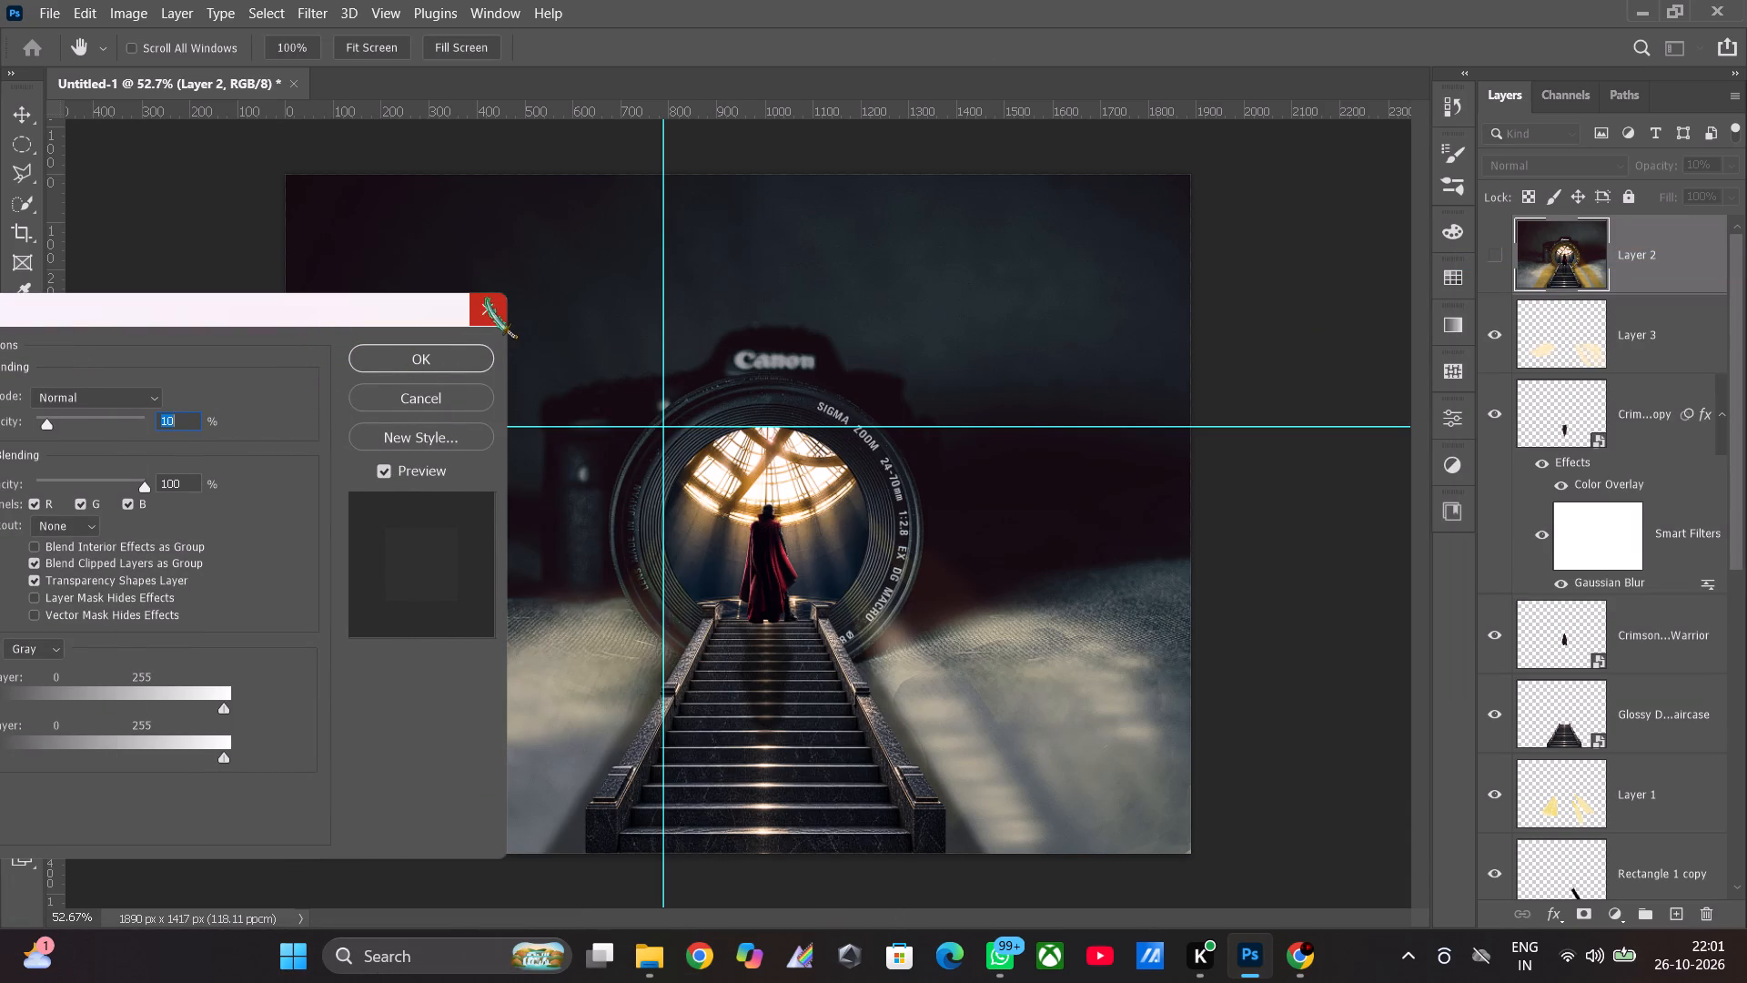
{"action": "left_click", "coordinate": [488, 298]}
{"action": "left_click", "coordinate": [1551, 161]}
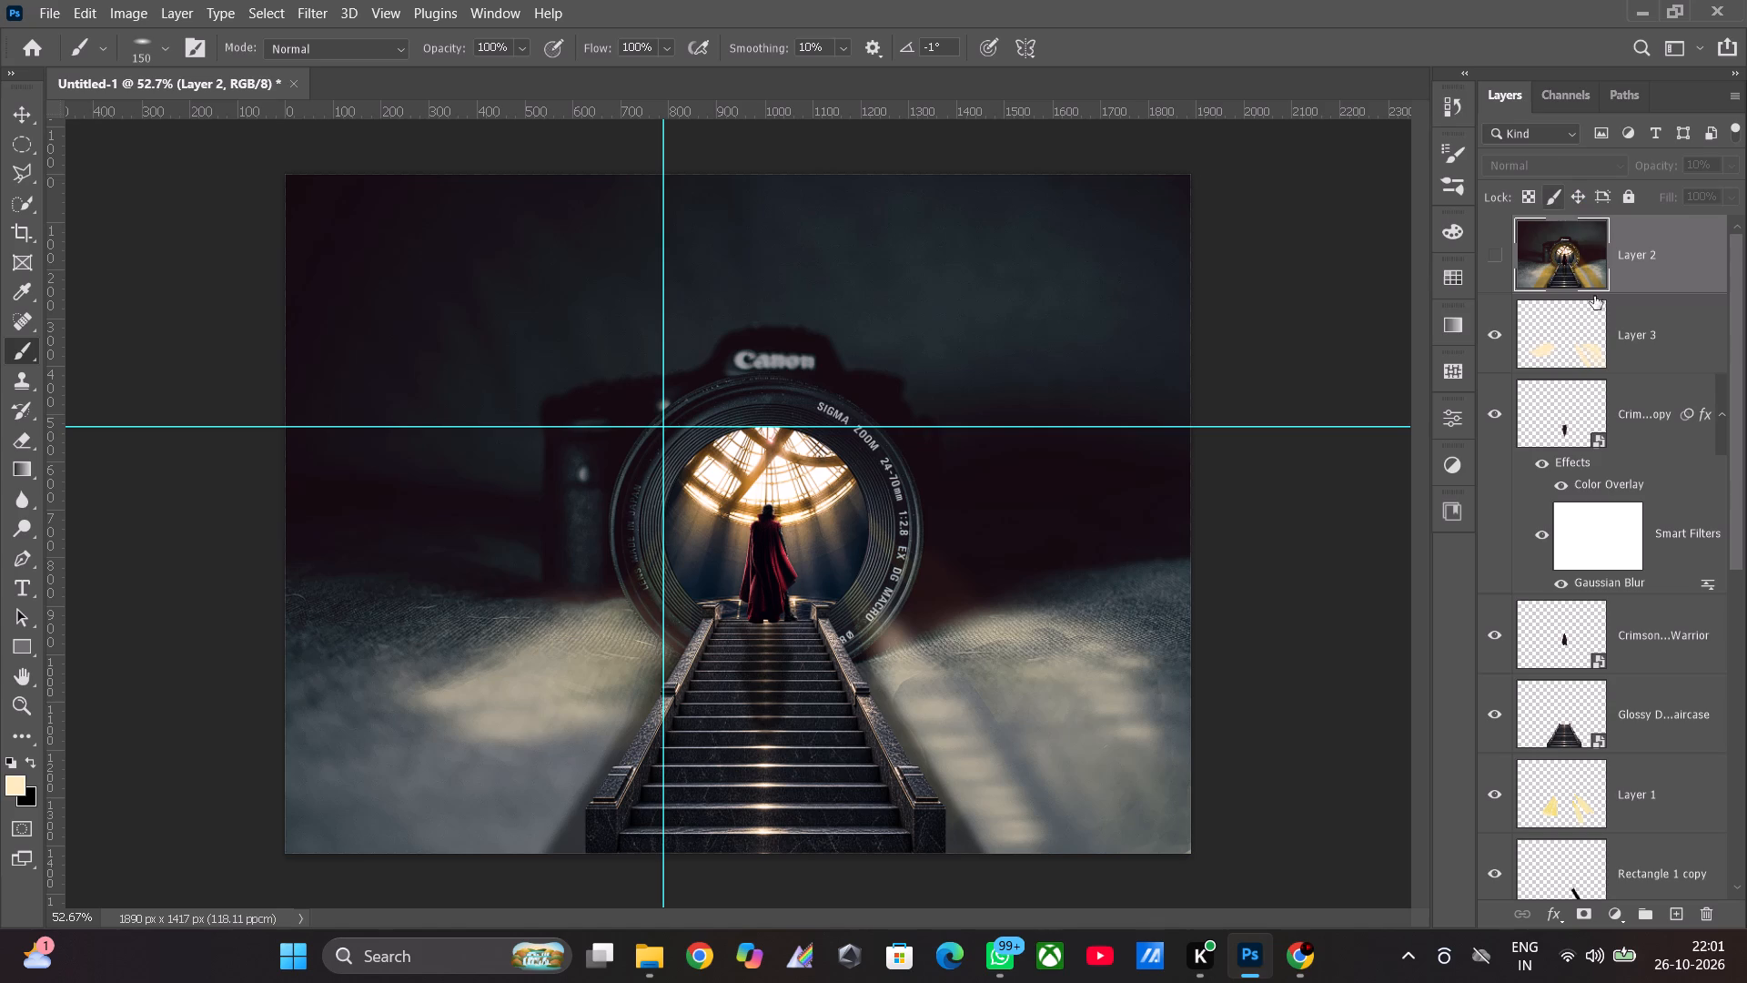
Make Layer 2 visible and set its blend mode to Exclusion.
{"action": "left_click", "coordinate": [1489, 254]}
{"action": "left_click", "coordinate": [1552, 160]}
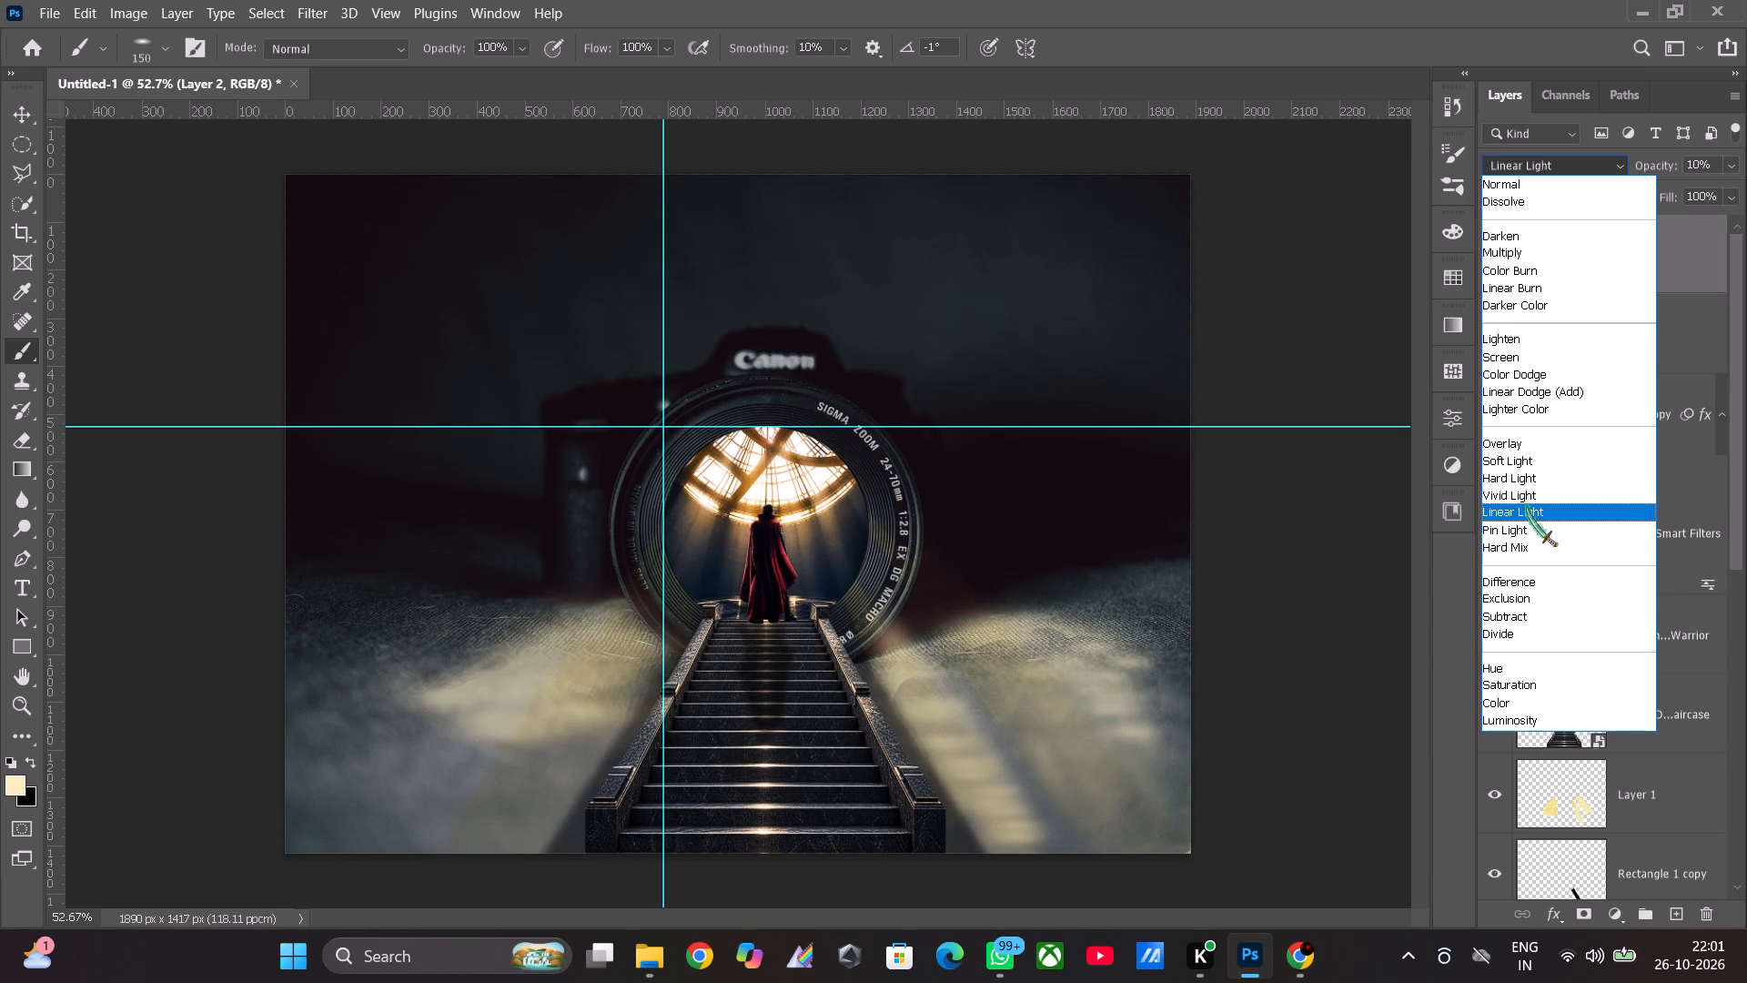
{"action": "left_click", "coordinate": [1522, 603]}
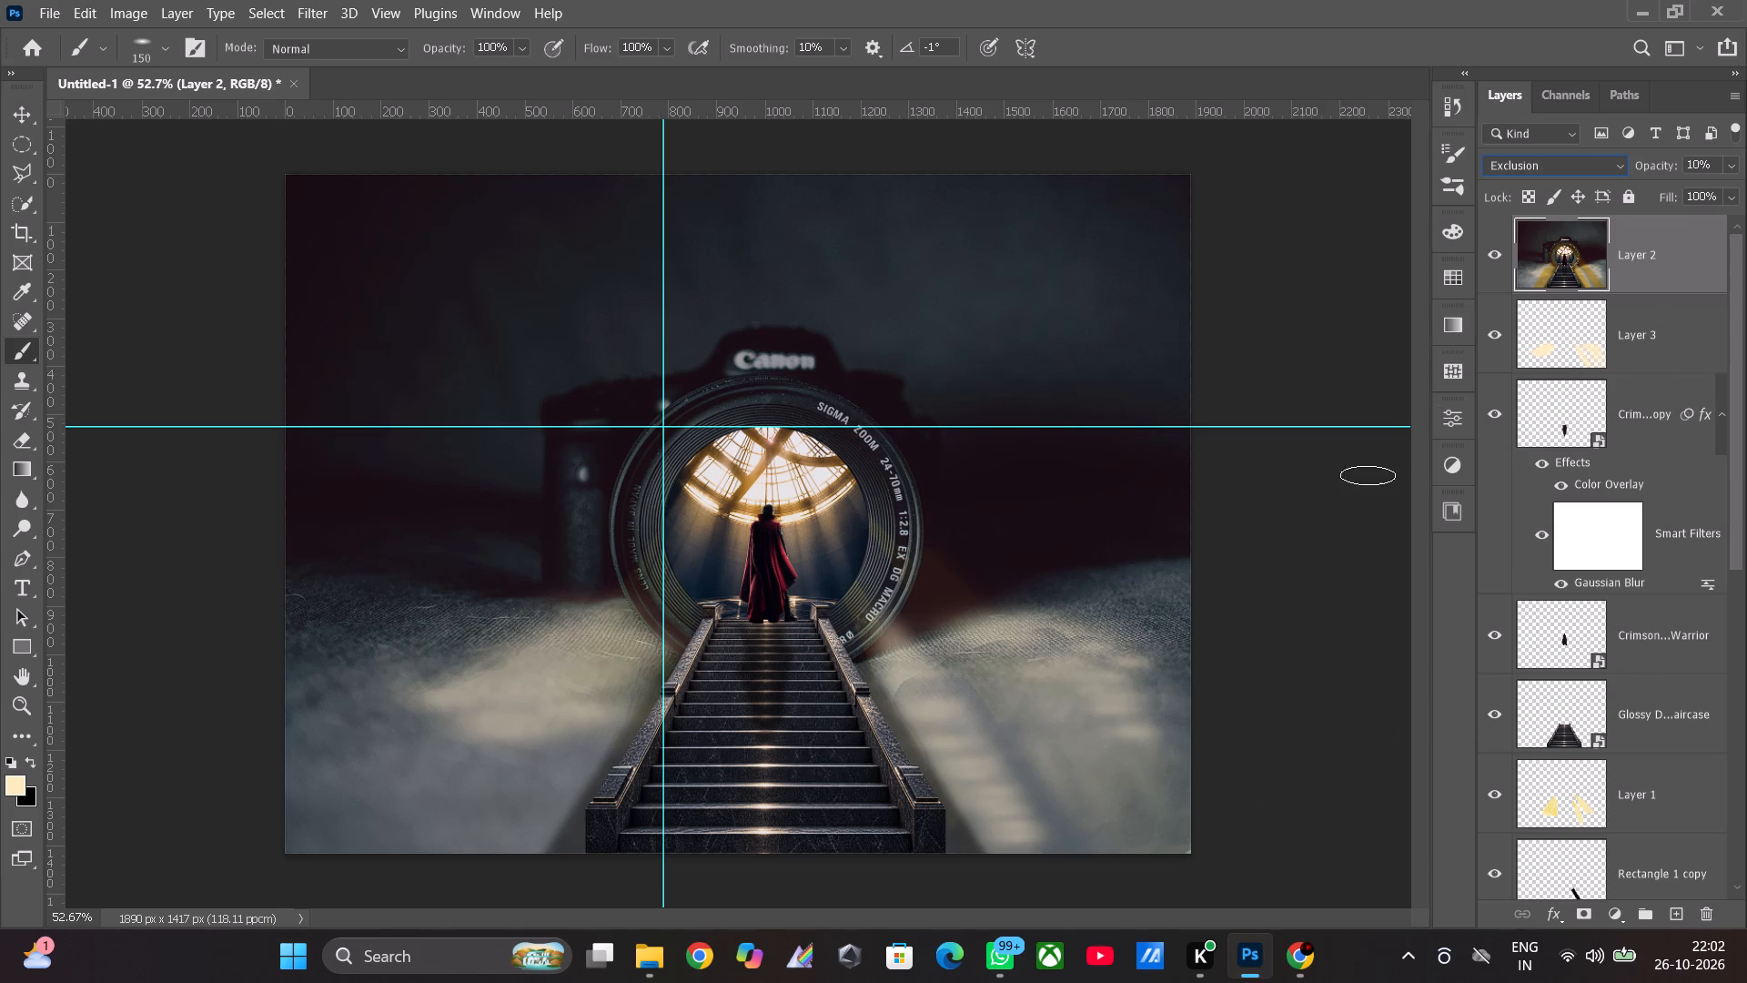
Brush cream light dabs on Layer 2 over the sunlit ground to the right of the lens.
{"action": "left_click", "coordinate": [990, 649]}
{"action": "left_click", "coordinate": [1019, 643]}
{"action": "left_click", "coordinate": [1043, 630]}
{"action": "left_click", "coordinate": [1044, 634]}
{"action": "left_click", "coordinate": [1052, 644]}
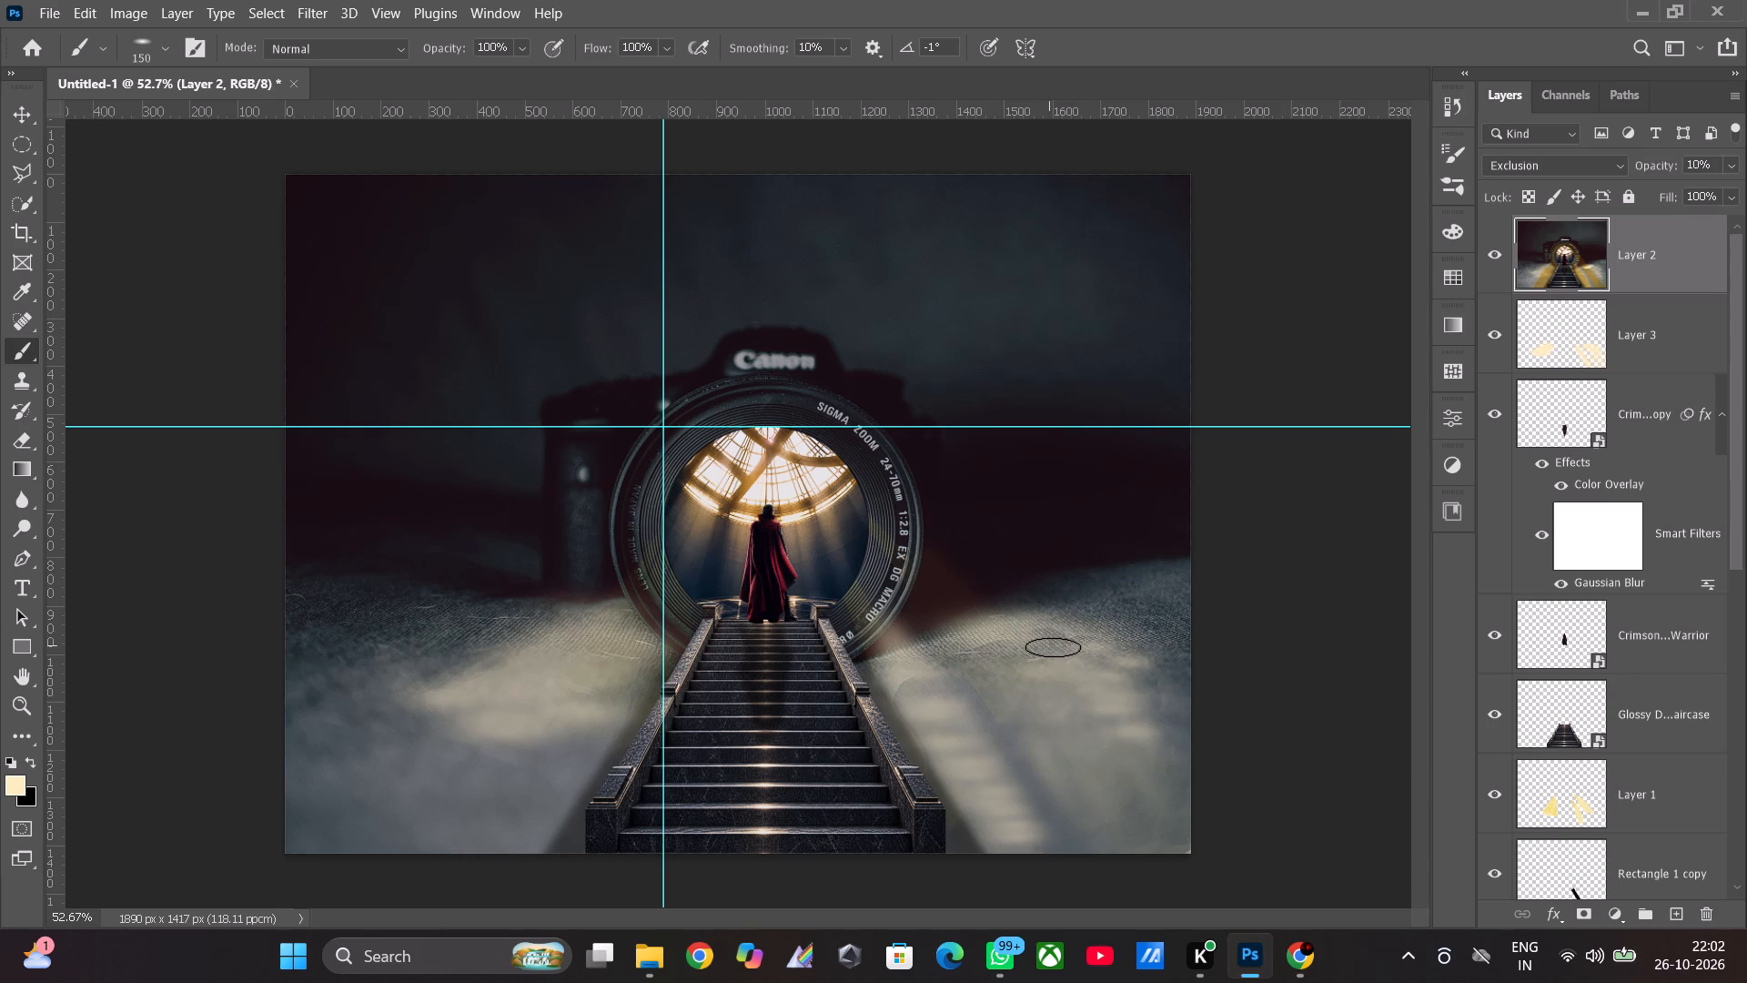
{"action": "triple_click", "coordinate": [1060, 639]}
Move Layer 2 below Layer 3 in the layer stack.
{"action": "left_click_drag", "start_coordinate": [1567, 233], "coordinate": [1592, 350]}
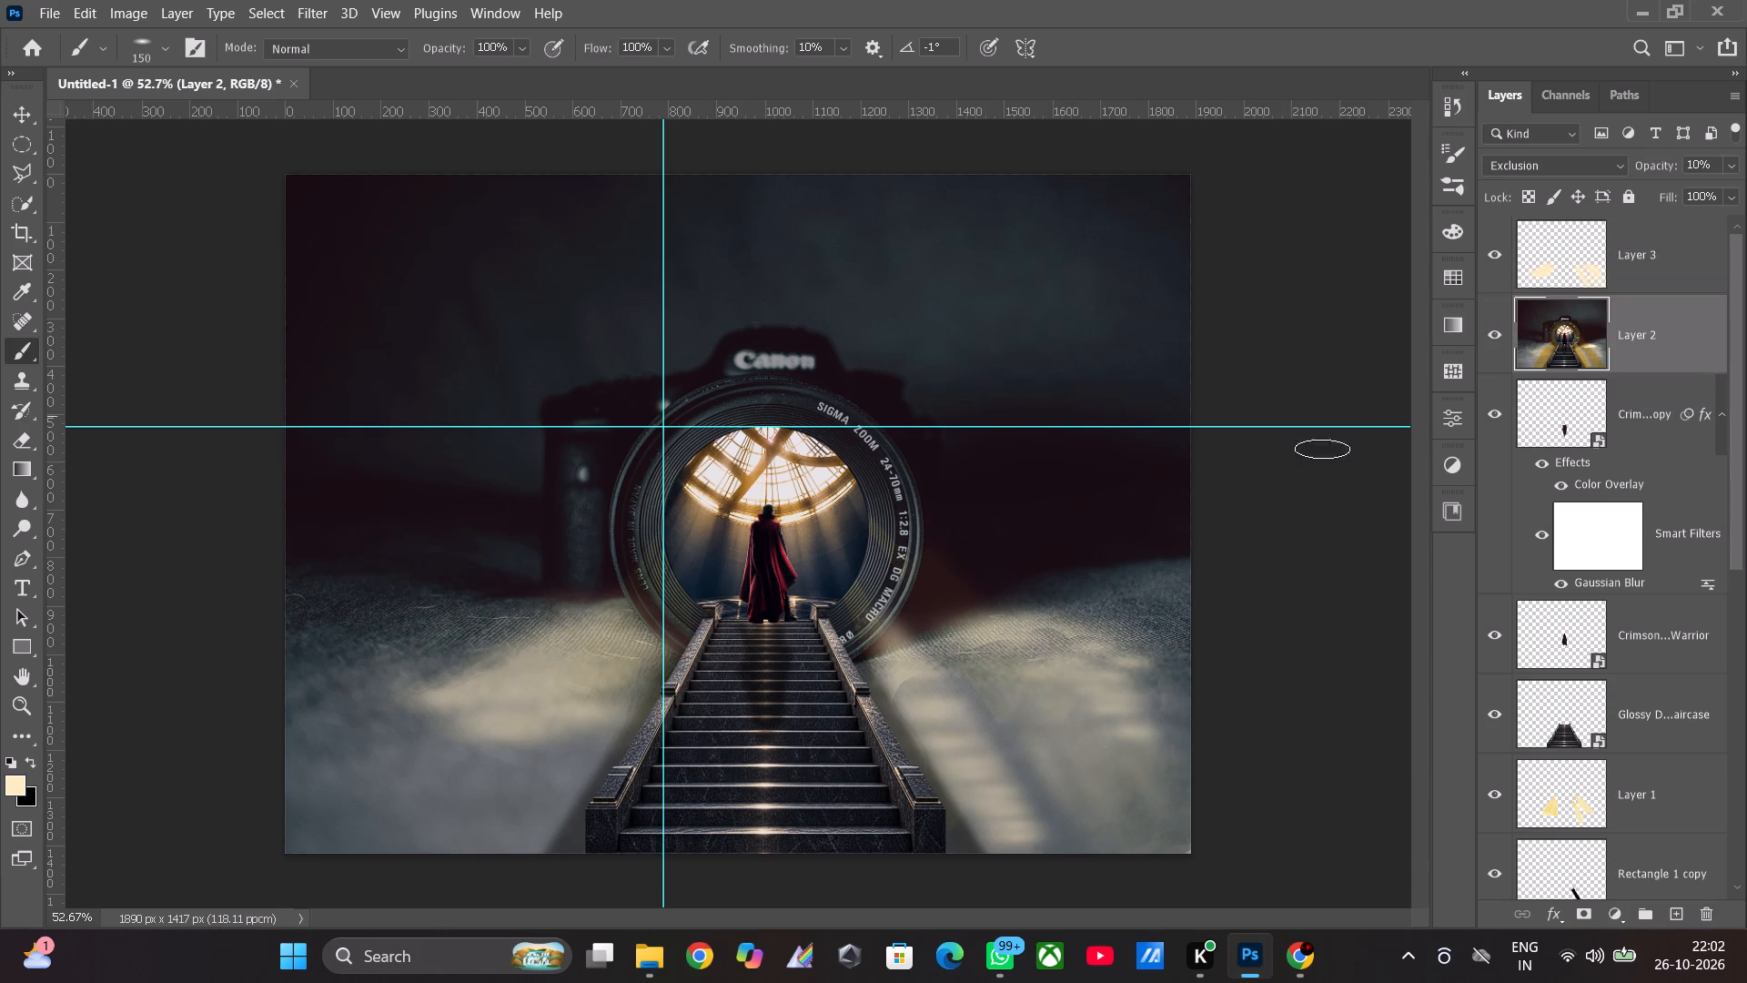
Brush short cream strokes on Layer 2 across the upper ground to the right of the staircase.
{"action": "left_click", "coordinate": [998, 643]}
{"action": "left_click", "coordinate": [1005, 648]}
{"action": "left_click_drag", "start_coordinate": [1005, 648], "coordinate": [1015, 690]}
{"action": "left_click_drag", "start_coordinate": [1031, 625], "coordinate": [1037, 664]}
{"action": "left_click_drag", "start_coordinate": [1045, 642], "coordinate": [1063, 661]}
{"action": "left_click_drag", "start_coordinate": [1072, 642], "coordinate": [1081, 661]}
{"action": "left_click", "coordinate": [1086, 649]}
{"action": "double_click", "coordinate": [1086, 644]}
Set Layer 2's opacity to 23% and add a few cream brush dabs on the ground right of the lens.
{"action": "left_click", "coordinate": [1735, 163]}
{"action": "left_click", "coordinate": [1649, 190]}
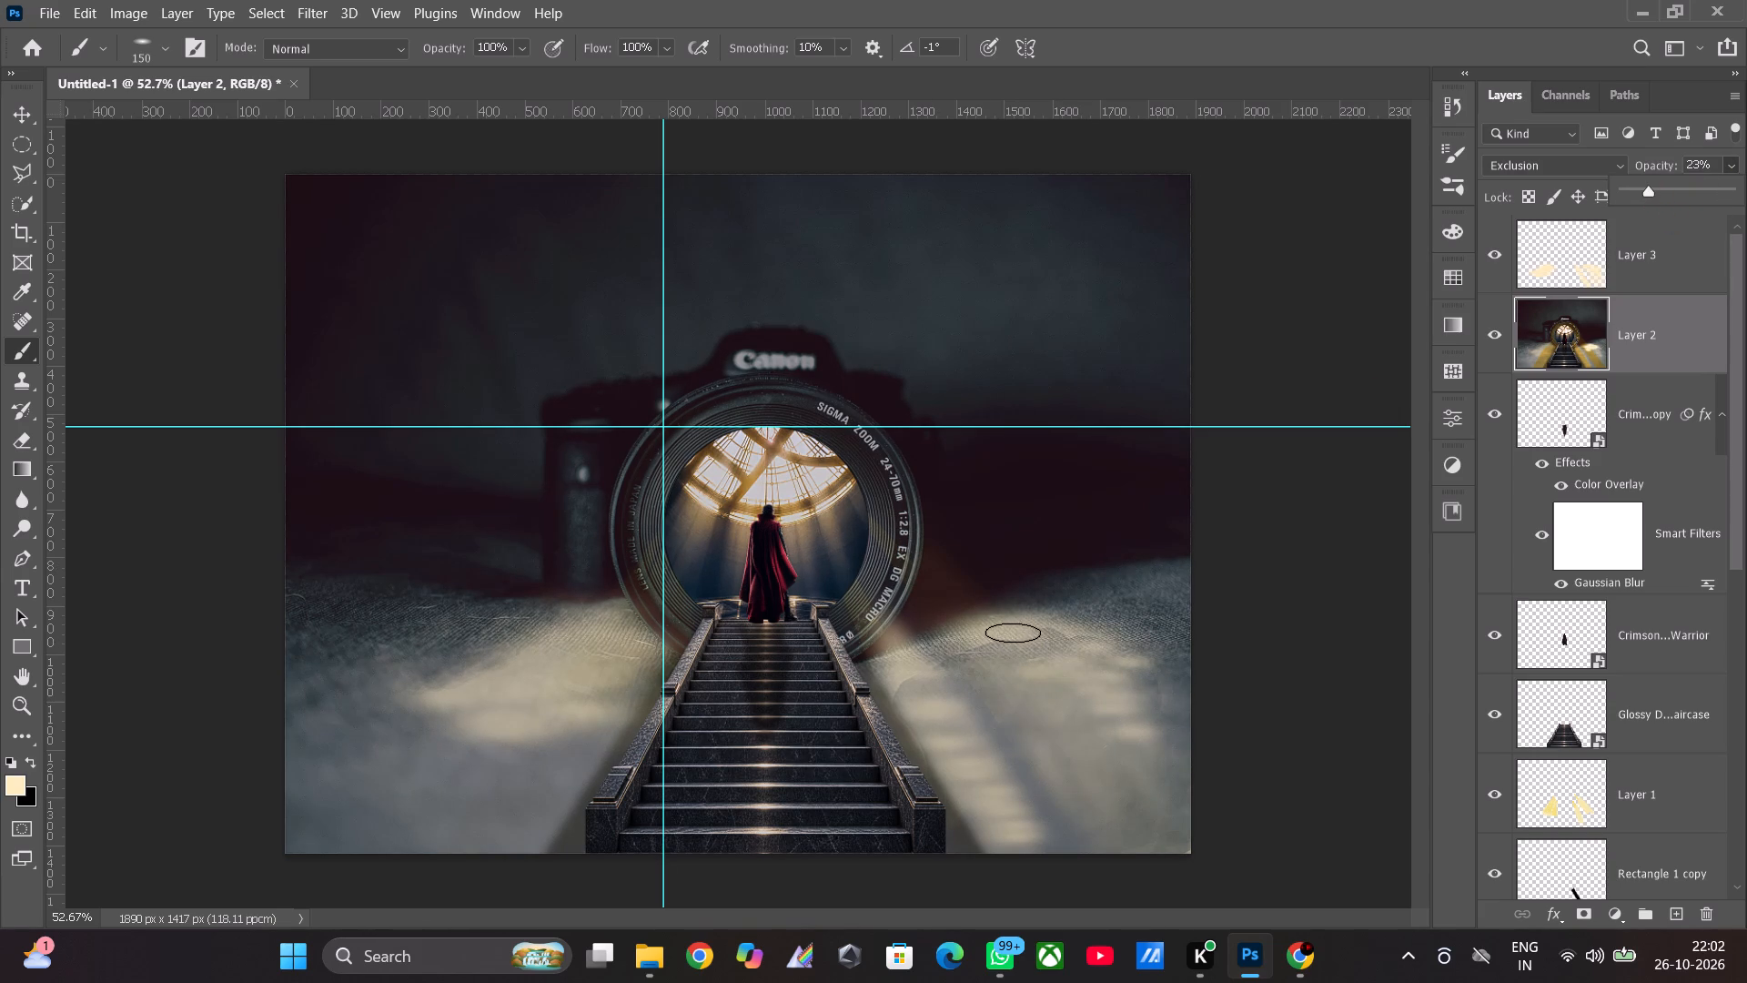
{"action": "left_click_drag", "start_coordinate": [1035, 632], "coordinate": [1035, 649]}
{"action": "double_click", "coordinate": [1056, 639]}
{"action": "left_click", "coordinate": [1065, 637]}
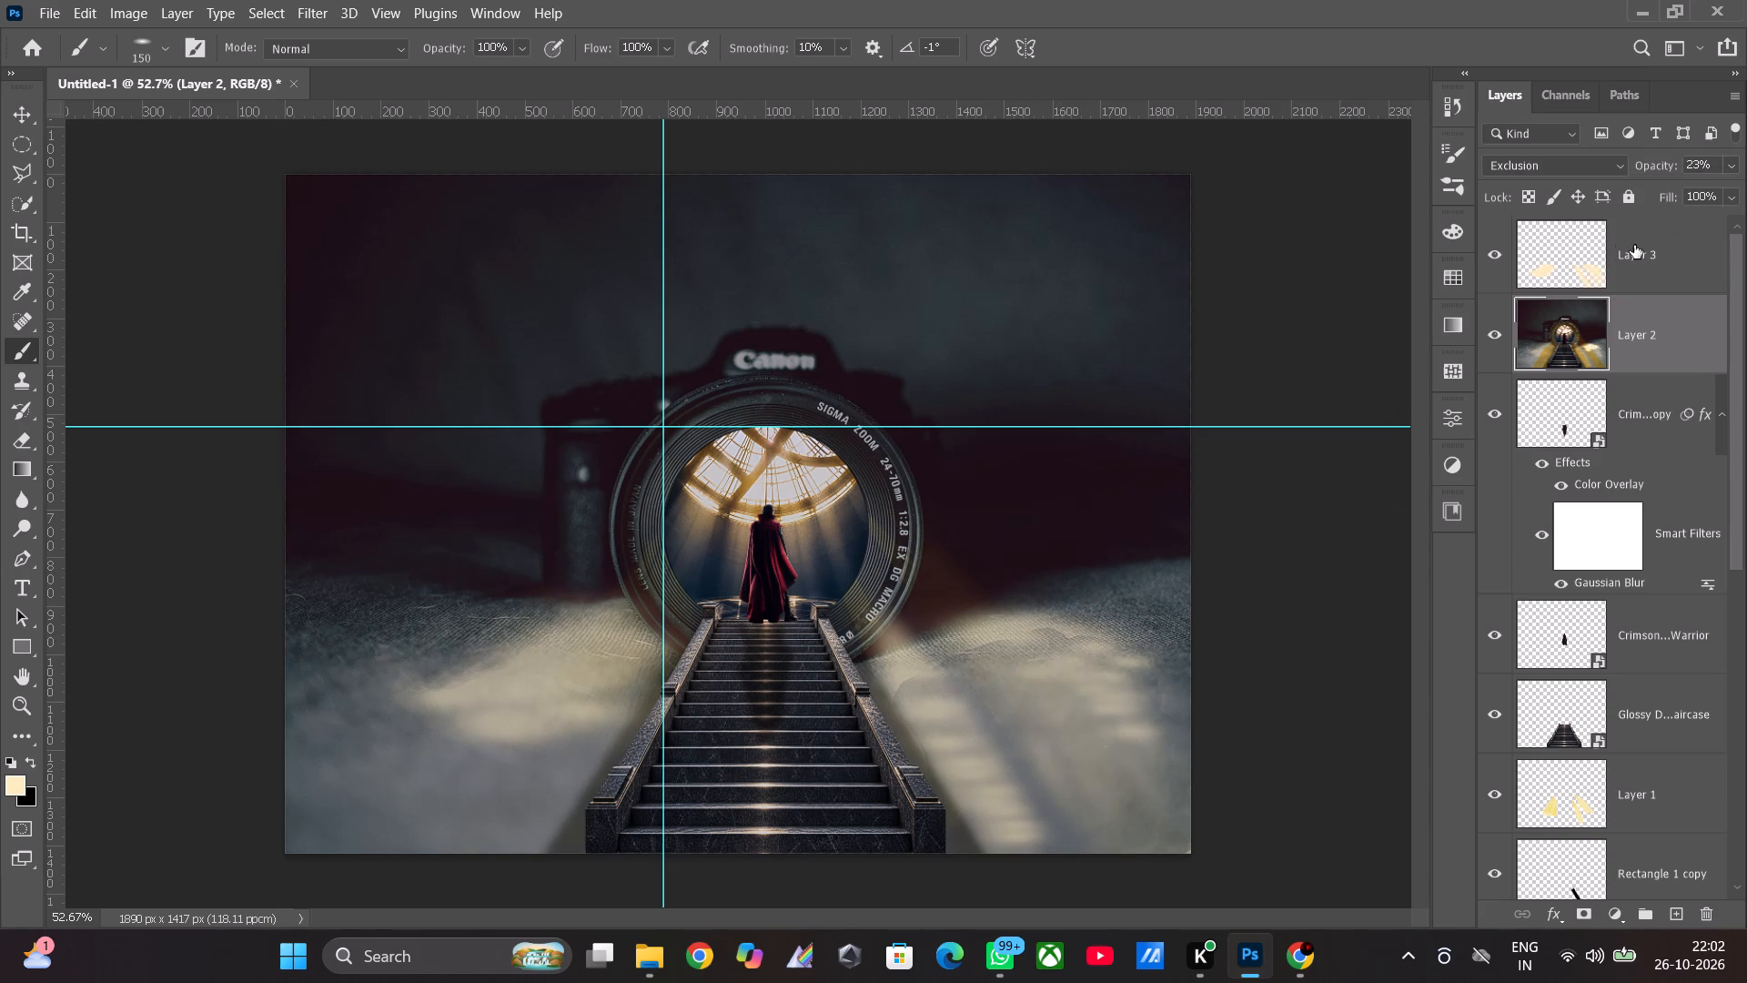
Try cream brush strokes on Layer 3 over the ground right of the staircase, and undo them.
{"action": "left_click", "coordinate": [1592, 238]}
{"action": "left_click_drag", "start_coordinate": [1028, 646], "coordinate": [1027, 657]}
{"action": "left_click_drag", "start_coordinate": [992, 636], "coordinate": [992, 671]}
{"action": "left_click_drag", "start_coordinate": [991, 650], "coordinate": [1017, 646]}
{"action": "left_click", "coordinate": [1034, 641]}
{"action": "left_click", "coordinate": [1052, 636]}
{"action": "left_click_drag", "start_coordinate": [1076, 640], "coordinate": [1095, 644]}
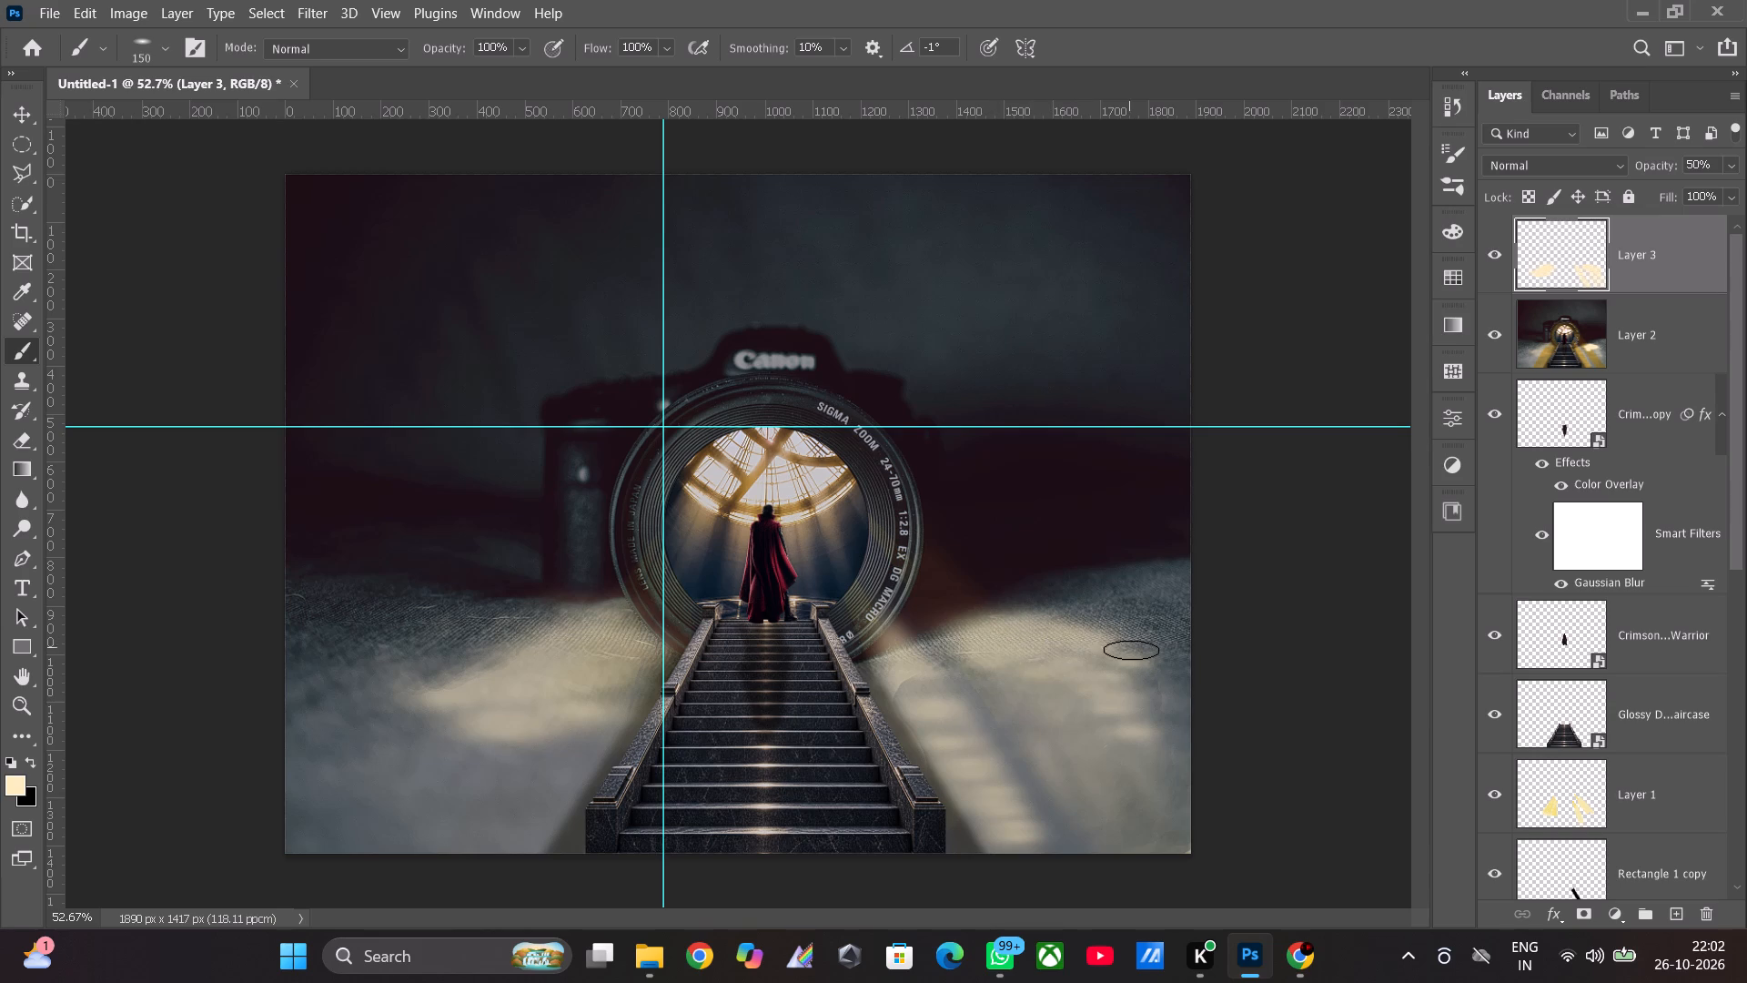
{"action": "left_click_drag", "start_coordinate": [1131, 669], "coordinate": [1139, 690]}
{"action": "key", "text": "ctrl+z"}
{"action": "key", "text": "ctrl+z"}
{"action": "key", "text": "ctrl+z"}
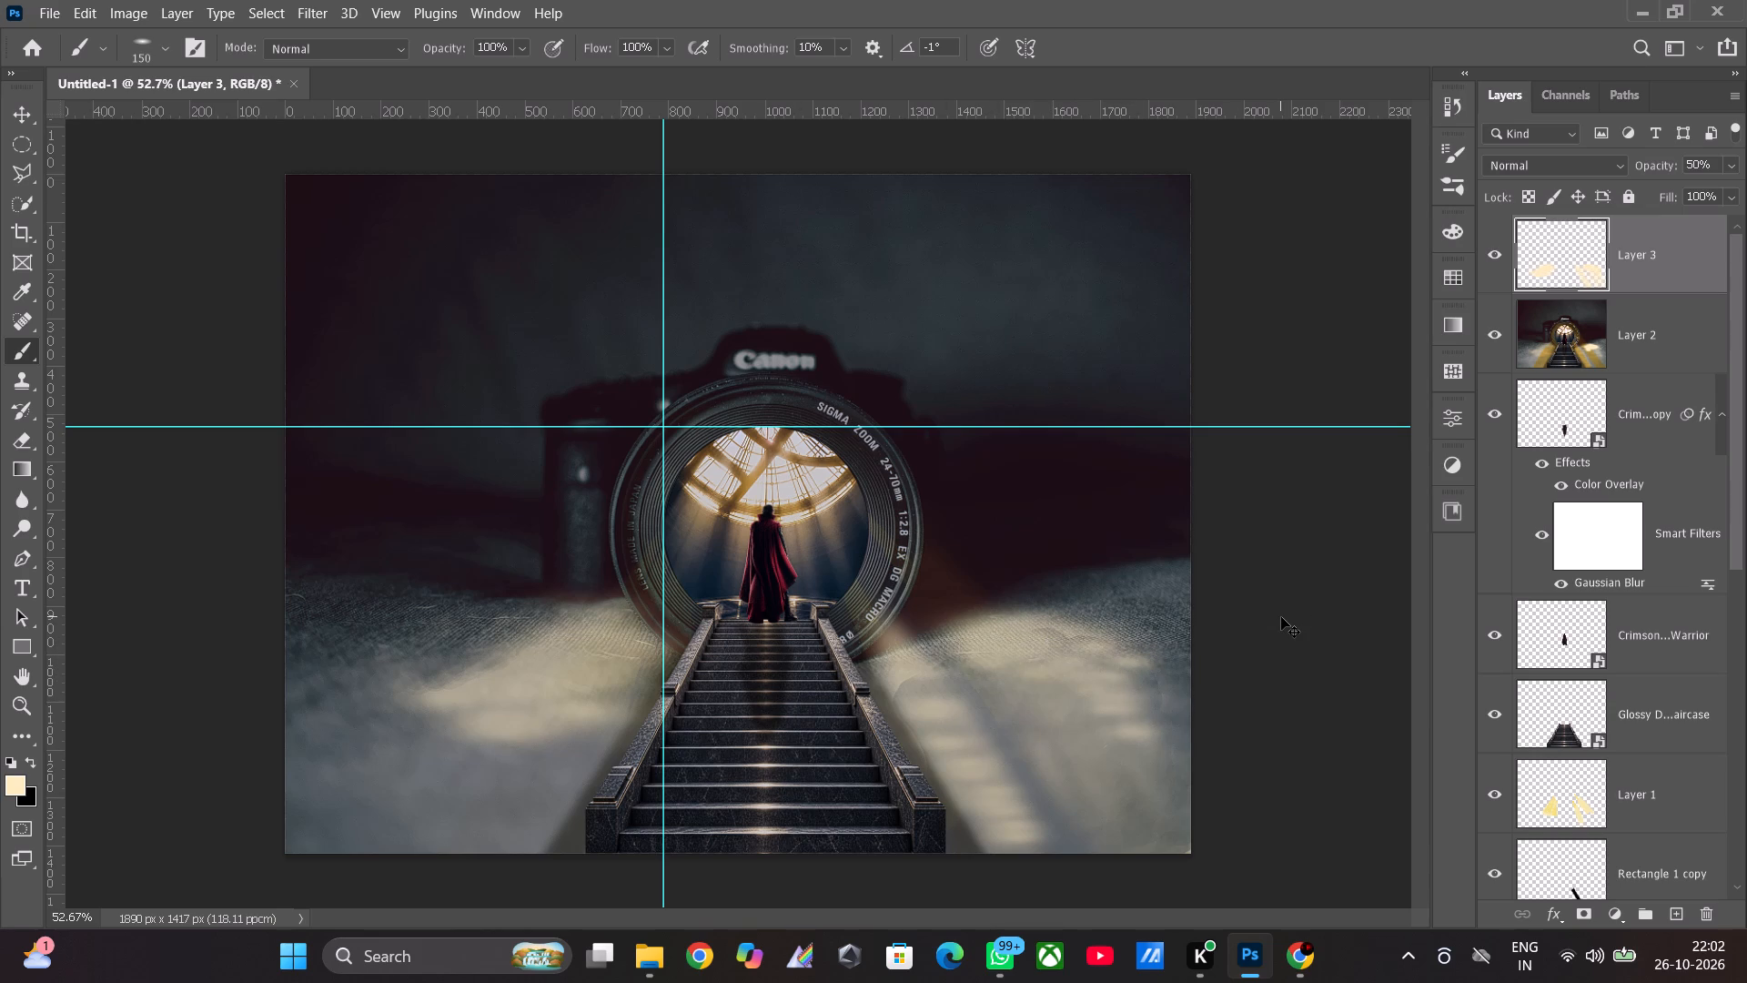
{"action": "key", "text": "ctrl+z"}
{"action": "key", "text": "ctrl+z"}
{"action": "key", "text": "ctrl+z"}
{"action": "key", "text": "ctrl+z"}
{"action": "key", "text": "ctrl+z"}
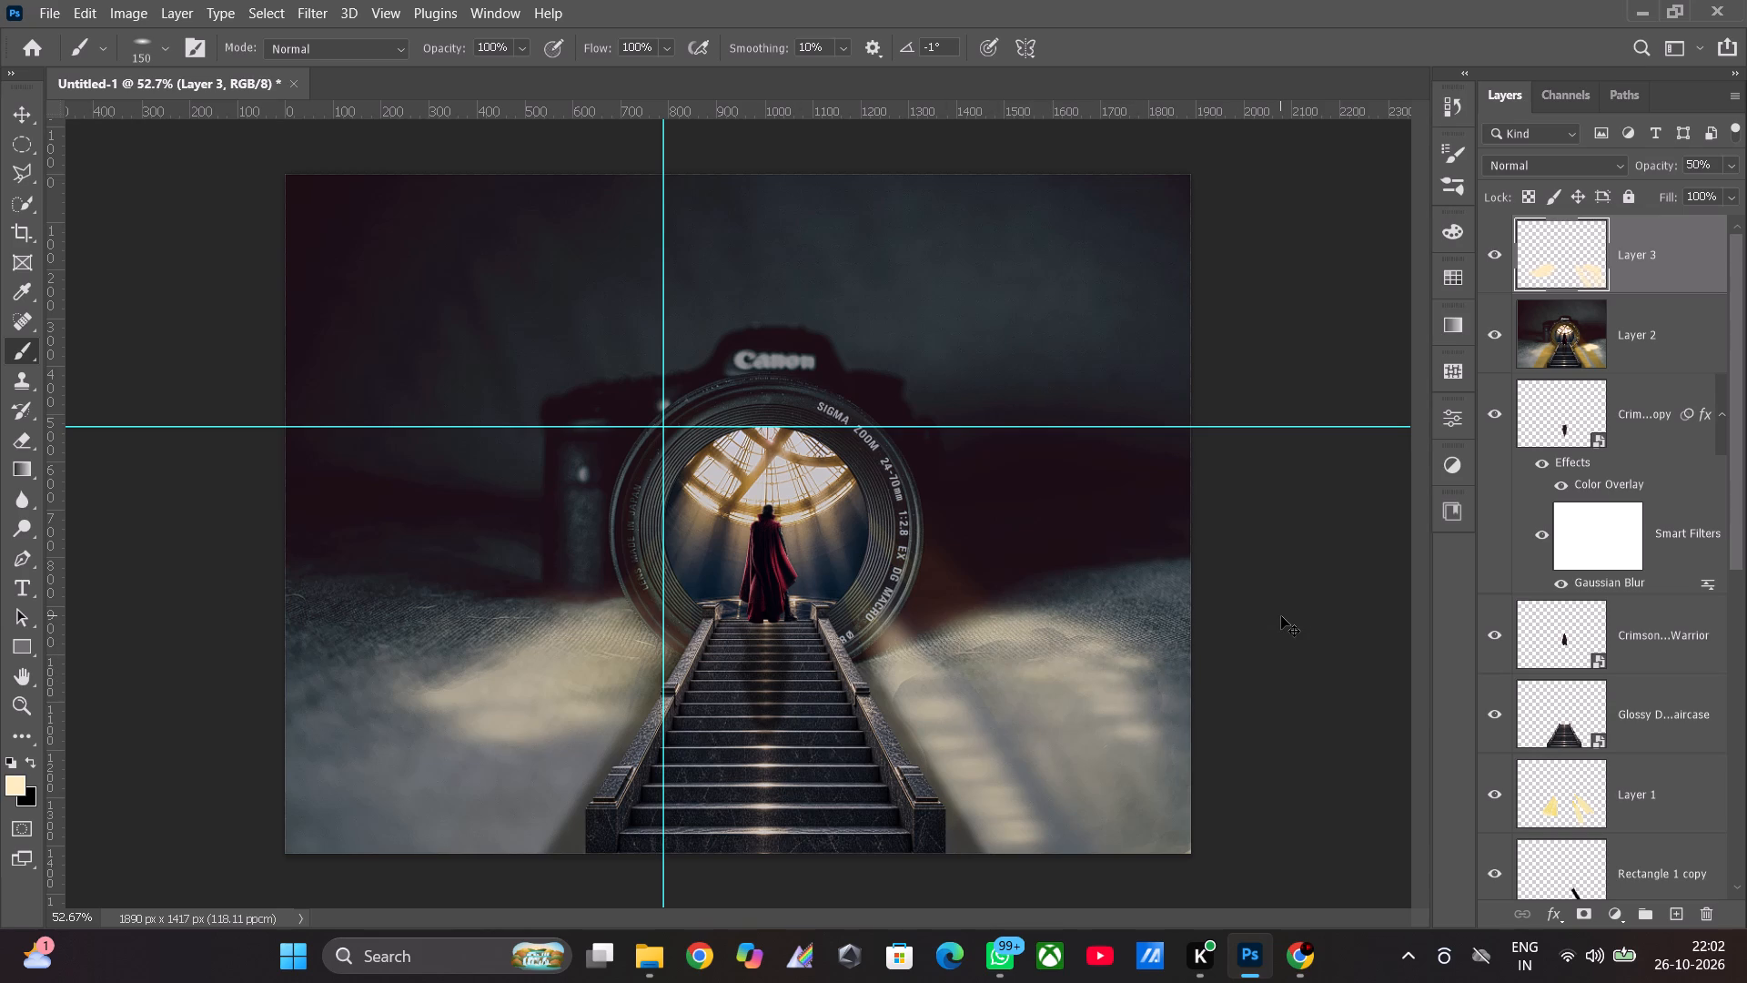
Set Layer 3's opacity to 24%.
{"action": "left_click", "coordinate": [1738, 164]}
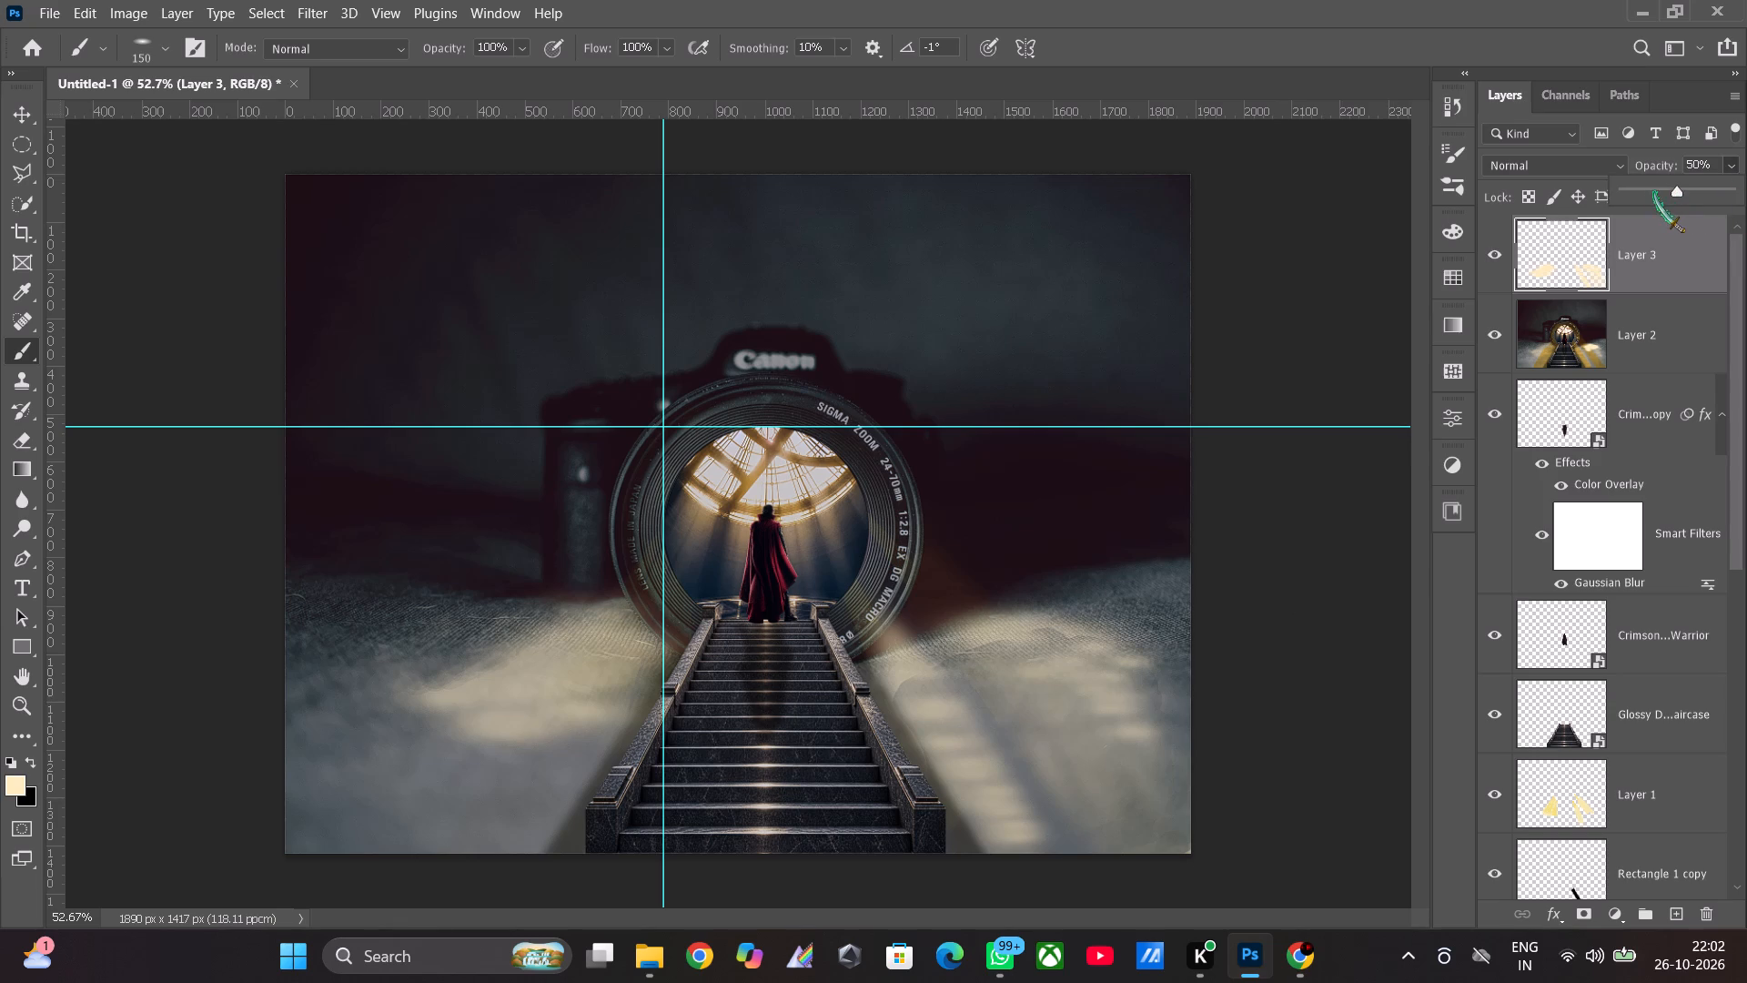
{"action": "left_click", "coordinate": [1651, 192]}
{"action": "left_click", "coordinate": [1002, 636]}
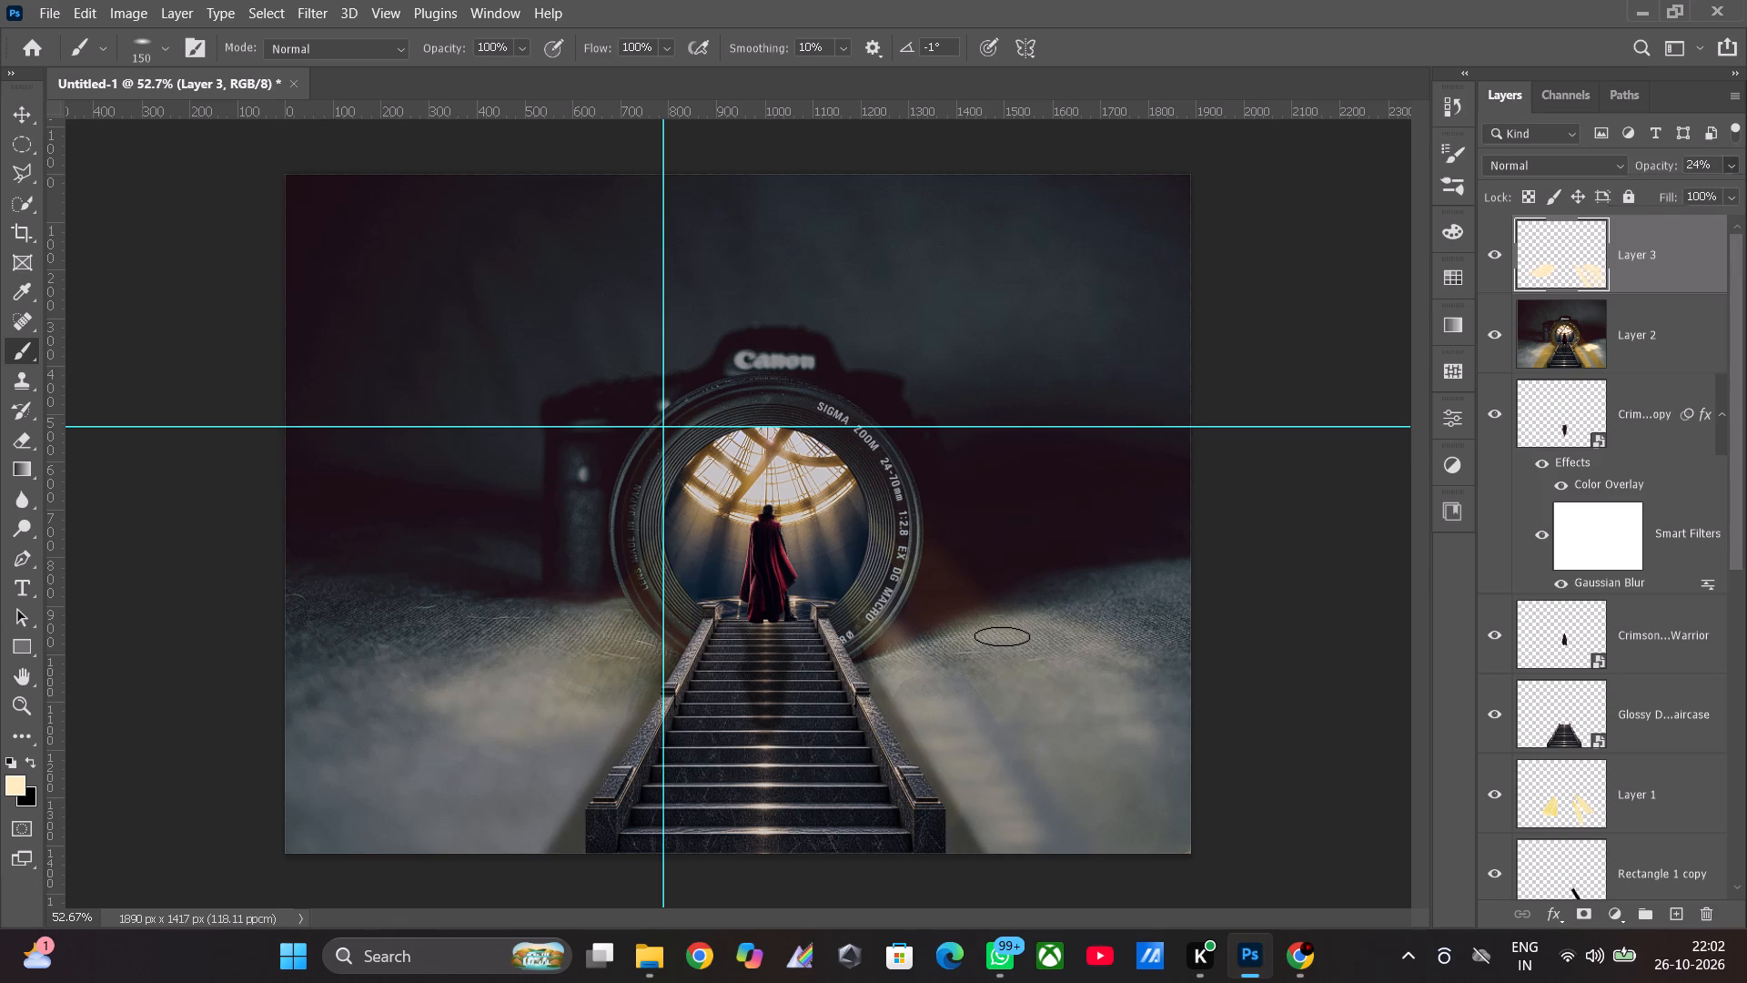
Brush short cream light strokes on Layer 3 across the upper right ground and along the staircase's right side.
{"action": "left_click_drag", "start_coordinate": [1039, 633], "coordinate": [1046, 652]}
{"action": "left_click_drag", "start_coordinate": [1065, 650], "coordinate": [1086, 680]}
{"action": "left_click_drag", "start_coordinate": [1106, 667], "coordinate": [1127, 684]}
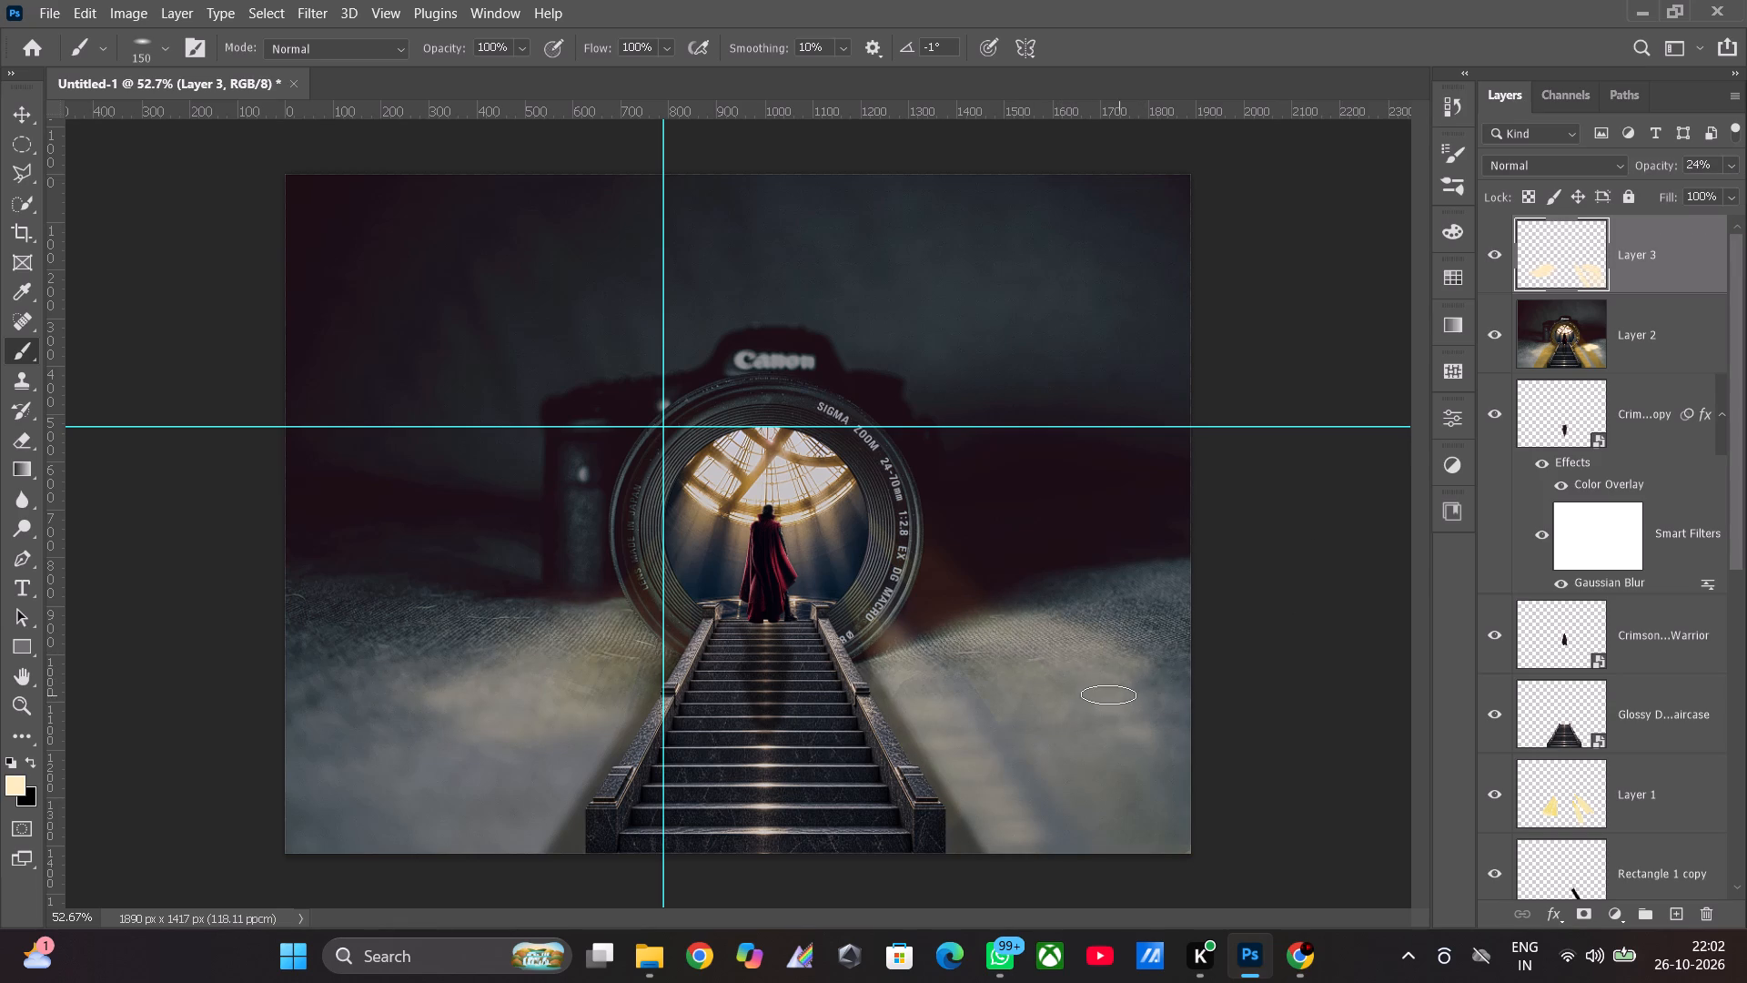
{"action": "left_click_drag", "start_coordinate": [1140, 687], "coordinate": [1136, 720]}
{"action": "left_click_drag", "start_coordinate": [1138, 741], "coordinate": [1129, 745]}
{"action": "left_click_drag", "start_coordinate": [1020, 678], "coordinate": [1025, 697]}
{"action": "left_click_drag", "start_coordinate": [919, 680], "coordinate": [921, 692]}
{"action": "left_click_drag", "start_coordinate": [921, 692], "coordinate": [919, 696]}
{"action": "left_click_drag", "start_coordinate": [913, 698], "coordinate": [914, 714]}
{"action": "left_click_drag", "start_coordinate": [917, 676], "coordinate": [920, 705]}
{"action": "left_click_drag", "start_coordinate": [932, 735], "coordinate": [934, 745]}
Extend the cream light on Layer 3 over the middle right ground and beside the staircase down to the image's bottom edge.
{"action": "left_click_drag", "start_coordinate": [1017, 699], "coordinate": [1026, 728]}
{"action": "left_click_drag", "start_coordinate": [1029, 726], "coordinate": [1035, 738]}
{"action": "left_click_drag", "start_coordinate": [1107, 711], "coordinate": [1107, 727]}
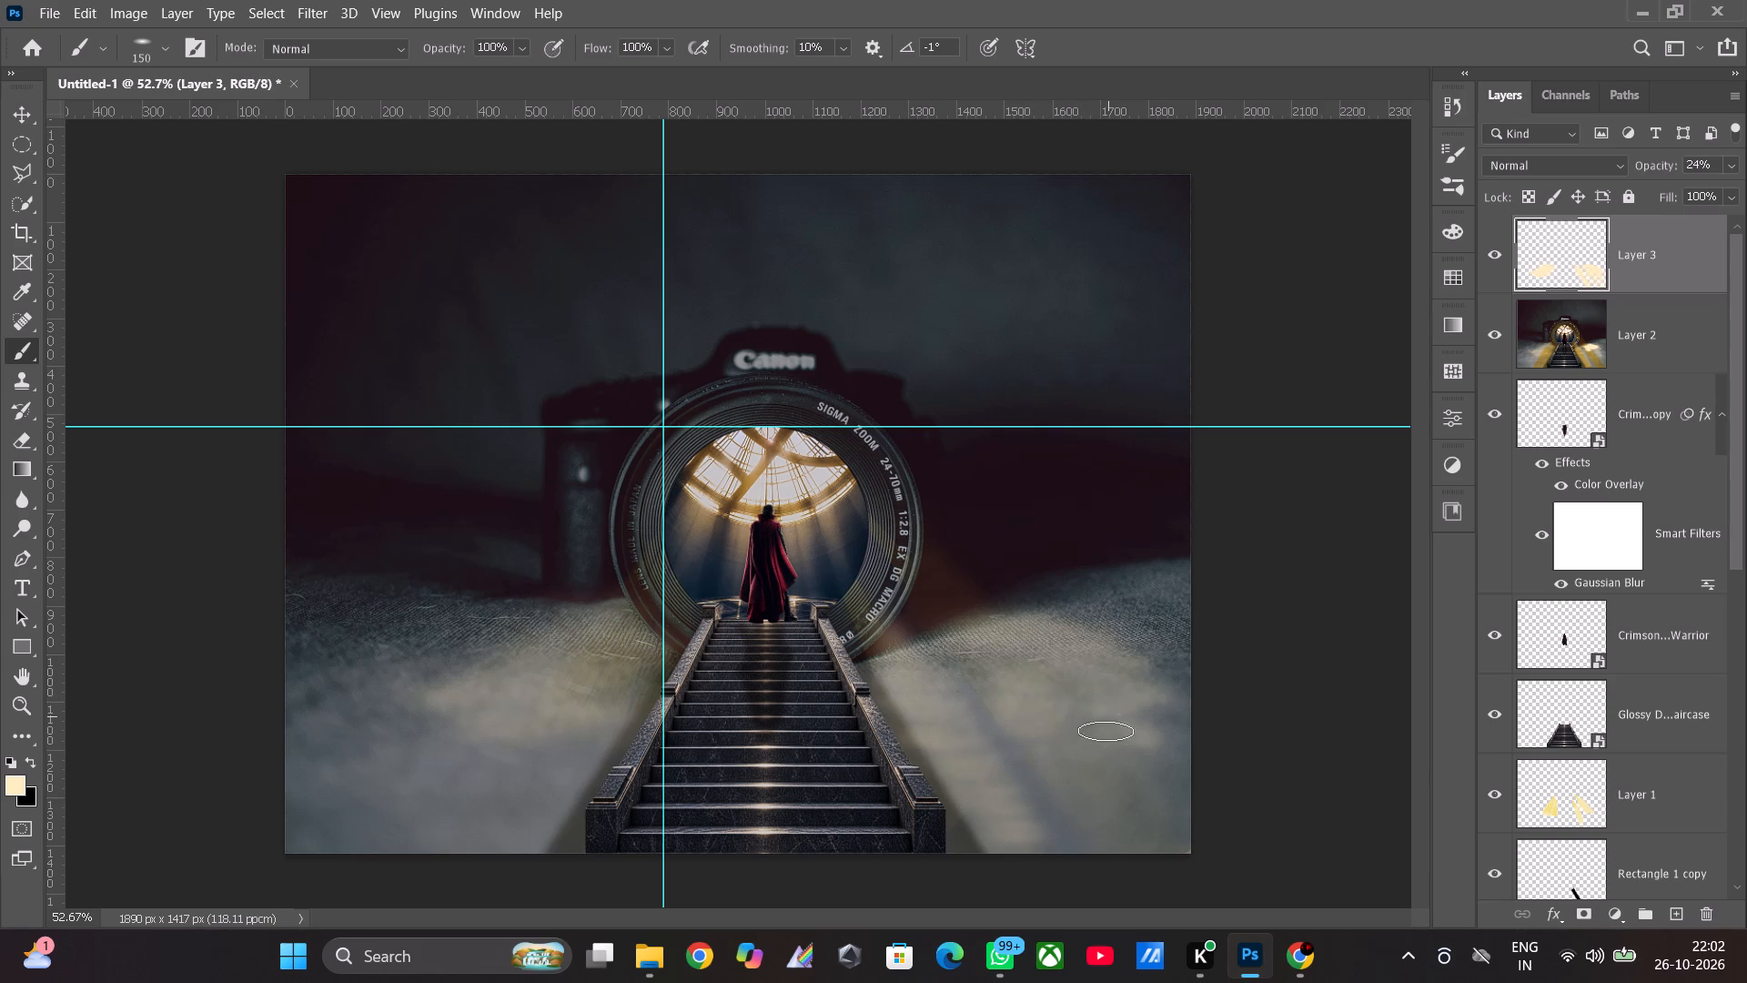
{"action": "left_click", "coordinate": [1105, 749]}
{"action": "left_click", "coordinate": [1155, 711]}
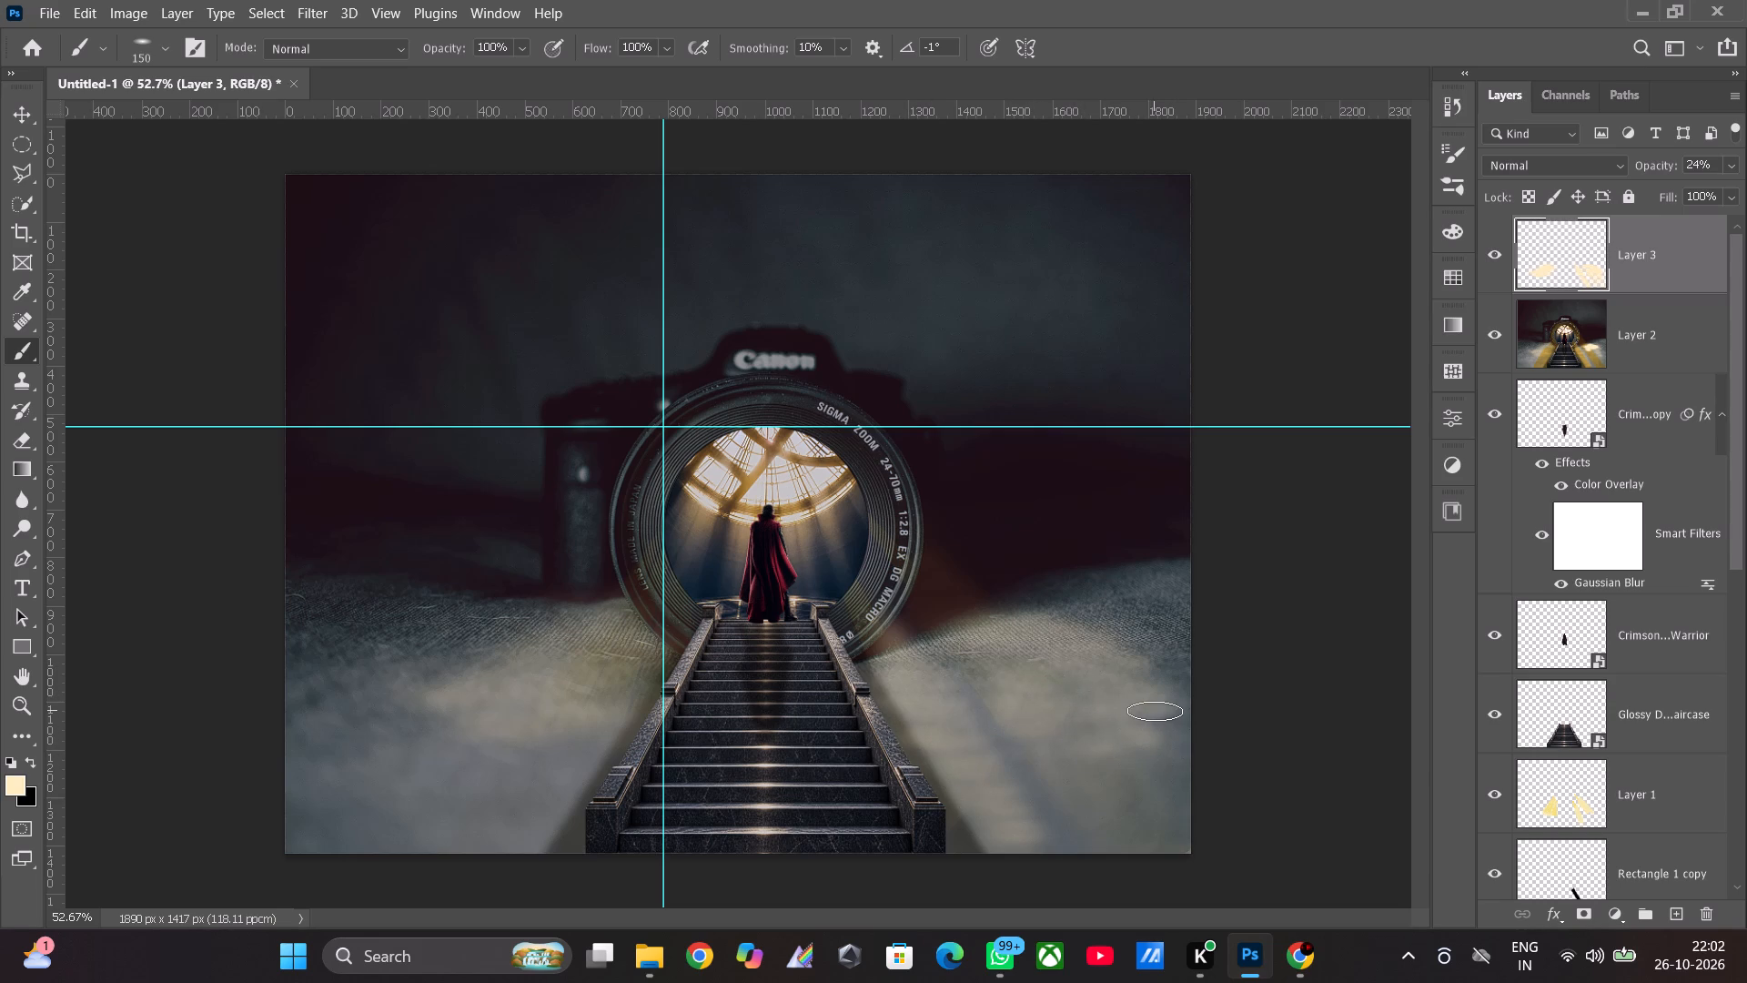
{"action": "left_click", "coordinate": [1146, 731]}
{"action": "left_click_drag", "start_coordinate": [1170, 718], "coordinate": [1155, 732]}
{"action": "left_click", "coordinate": [1087, 724]}
{"action": "left_click_drag", "start_coordinate": [945, 720], "coordinate": [948, 725]}
{"action": "left_click_drag", "start_coordinate": [948, 725], "coordinate": [995, 858]}
{"action": "left_click_drag", "start_coordinate": [986, 793], "coordinate": [1006, 866]}
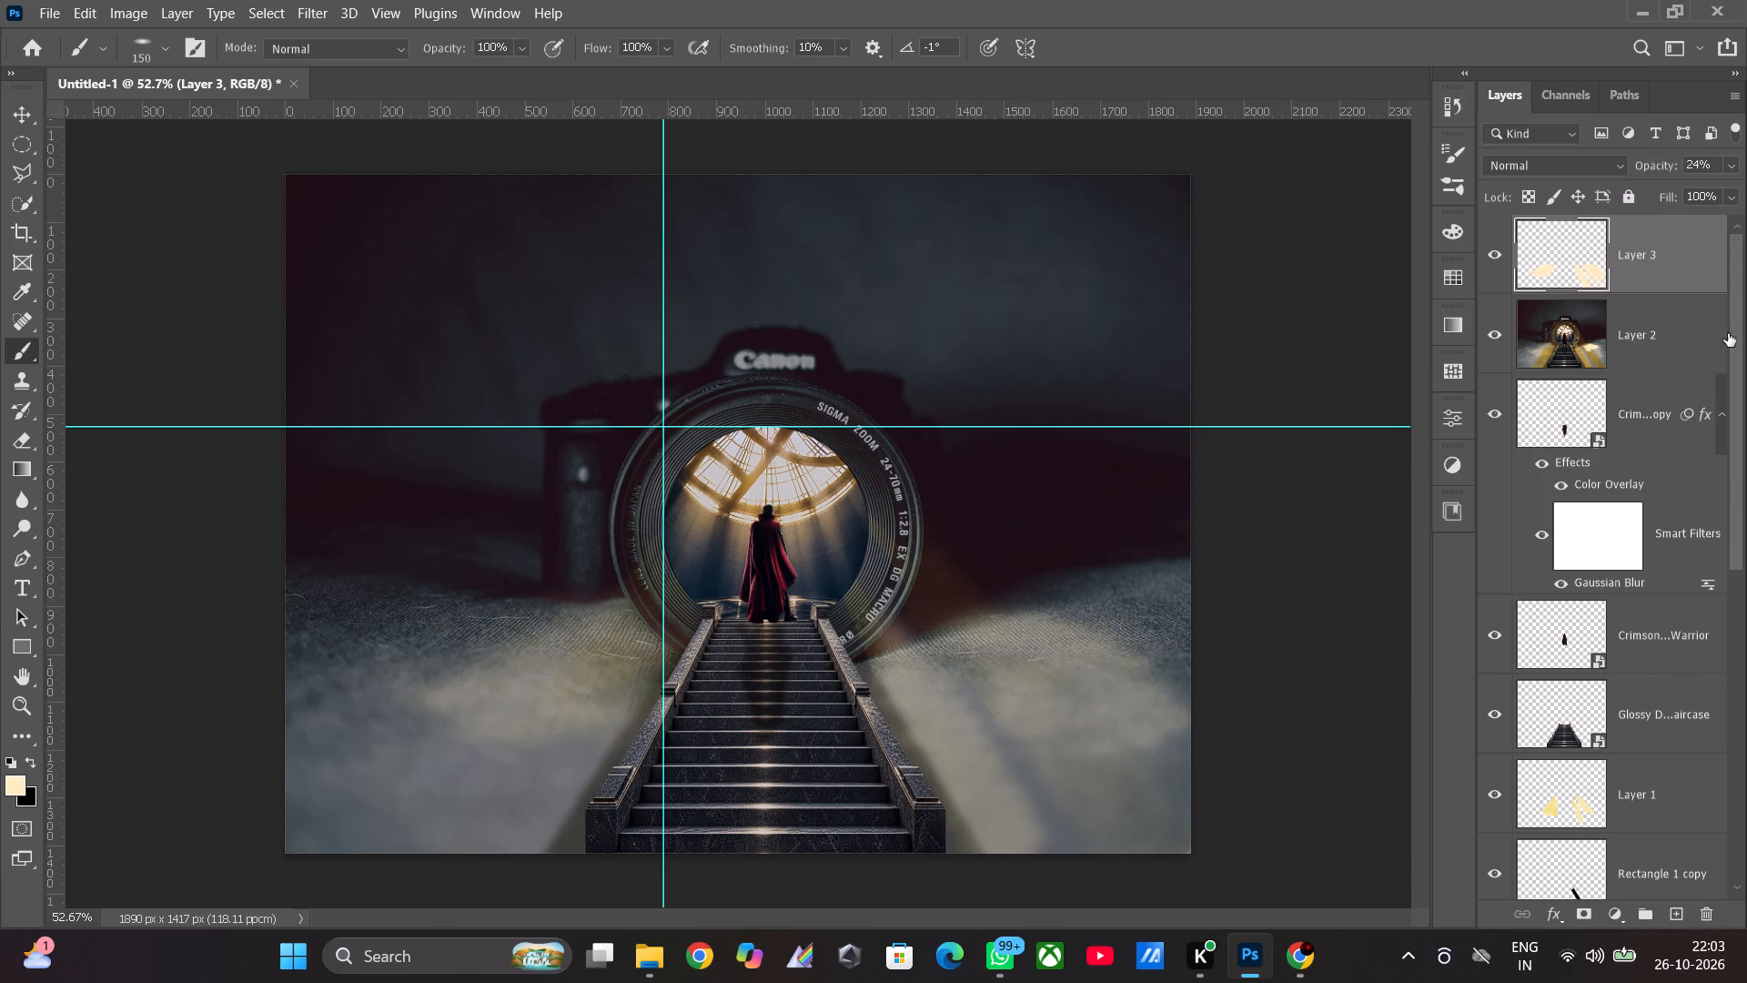
Set Layer 3's opacity to 30%.
{"action": "left_click", "coordinate": [1734, 159]}
{"action": "left_click", "coordinate": [1665, 191]}
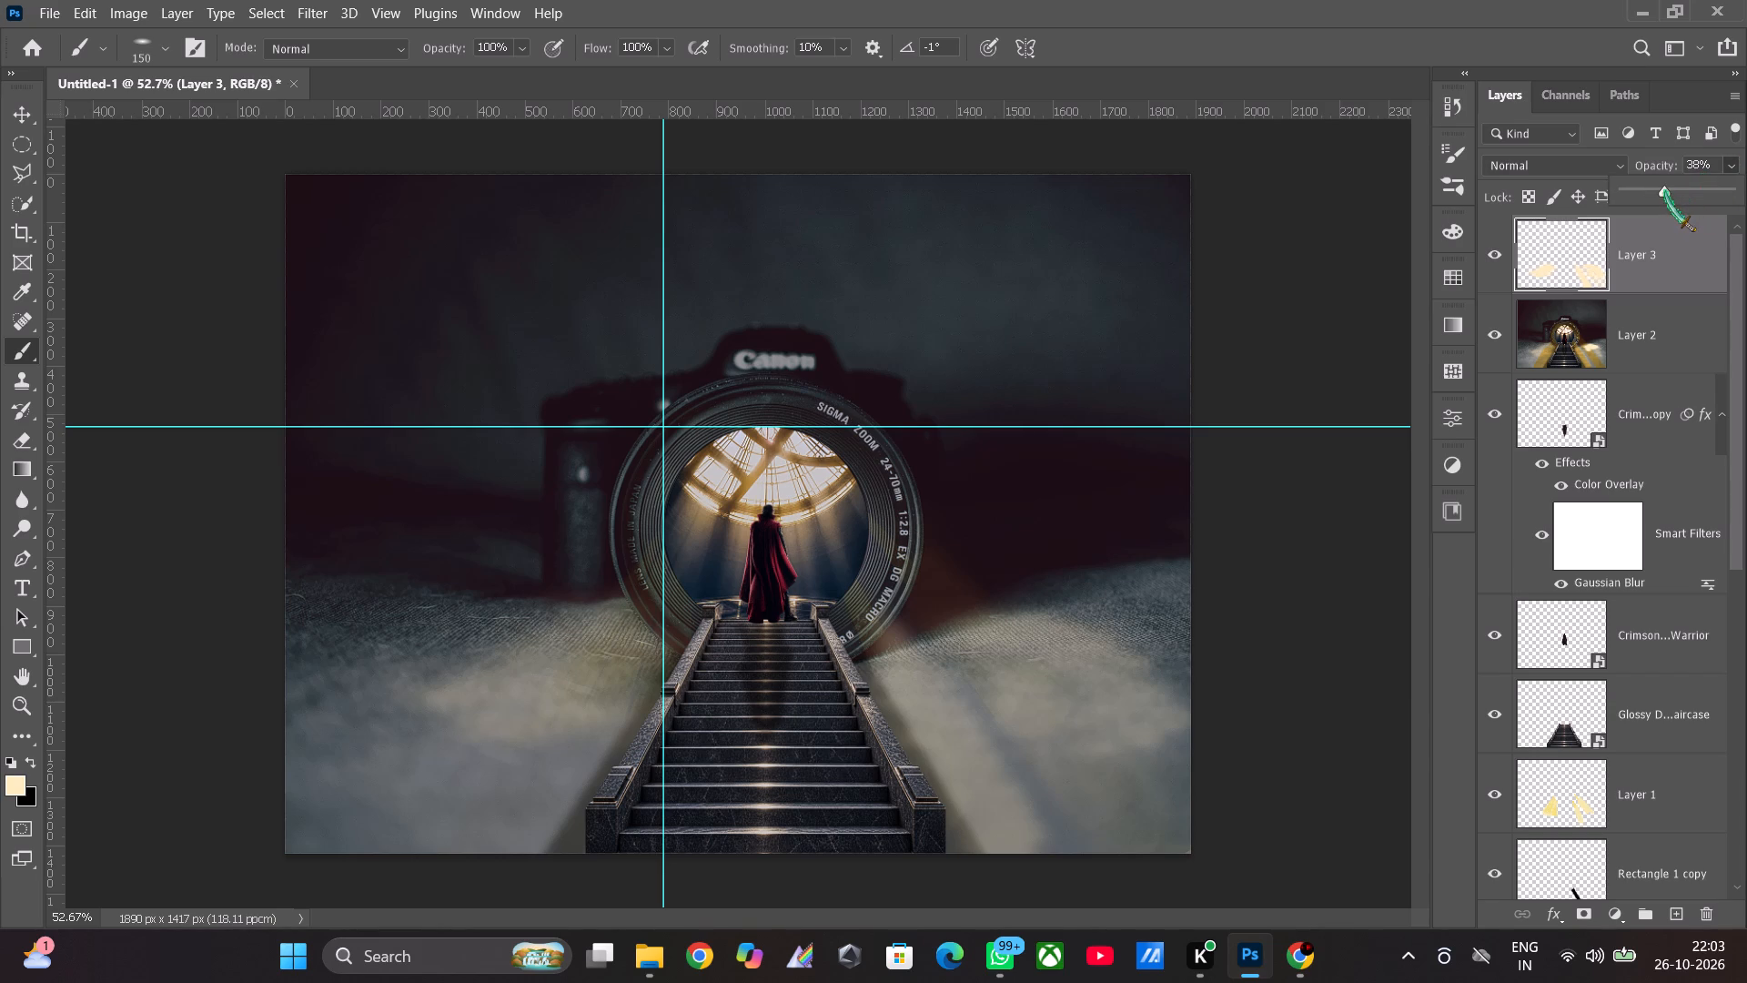
{"action": "left_click_drag", "start_coordinate": [1665, 191], "coordinate": [1657, 191]}
{"action": "left_click", "coordinate": [936, 693]}
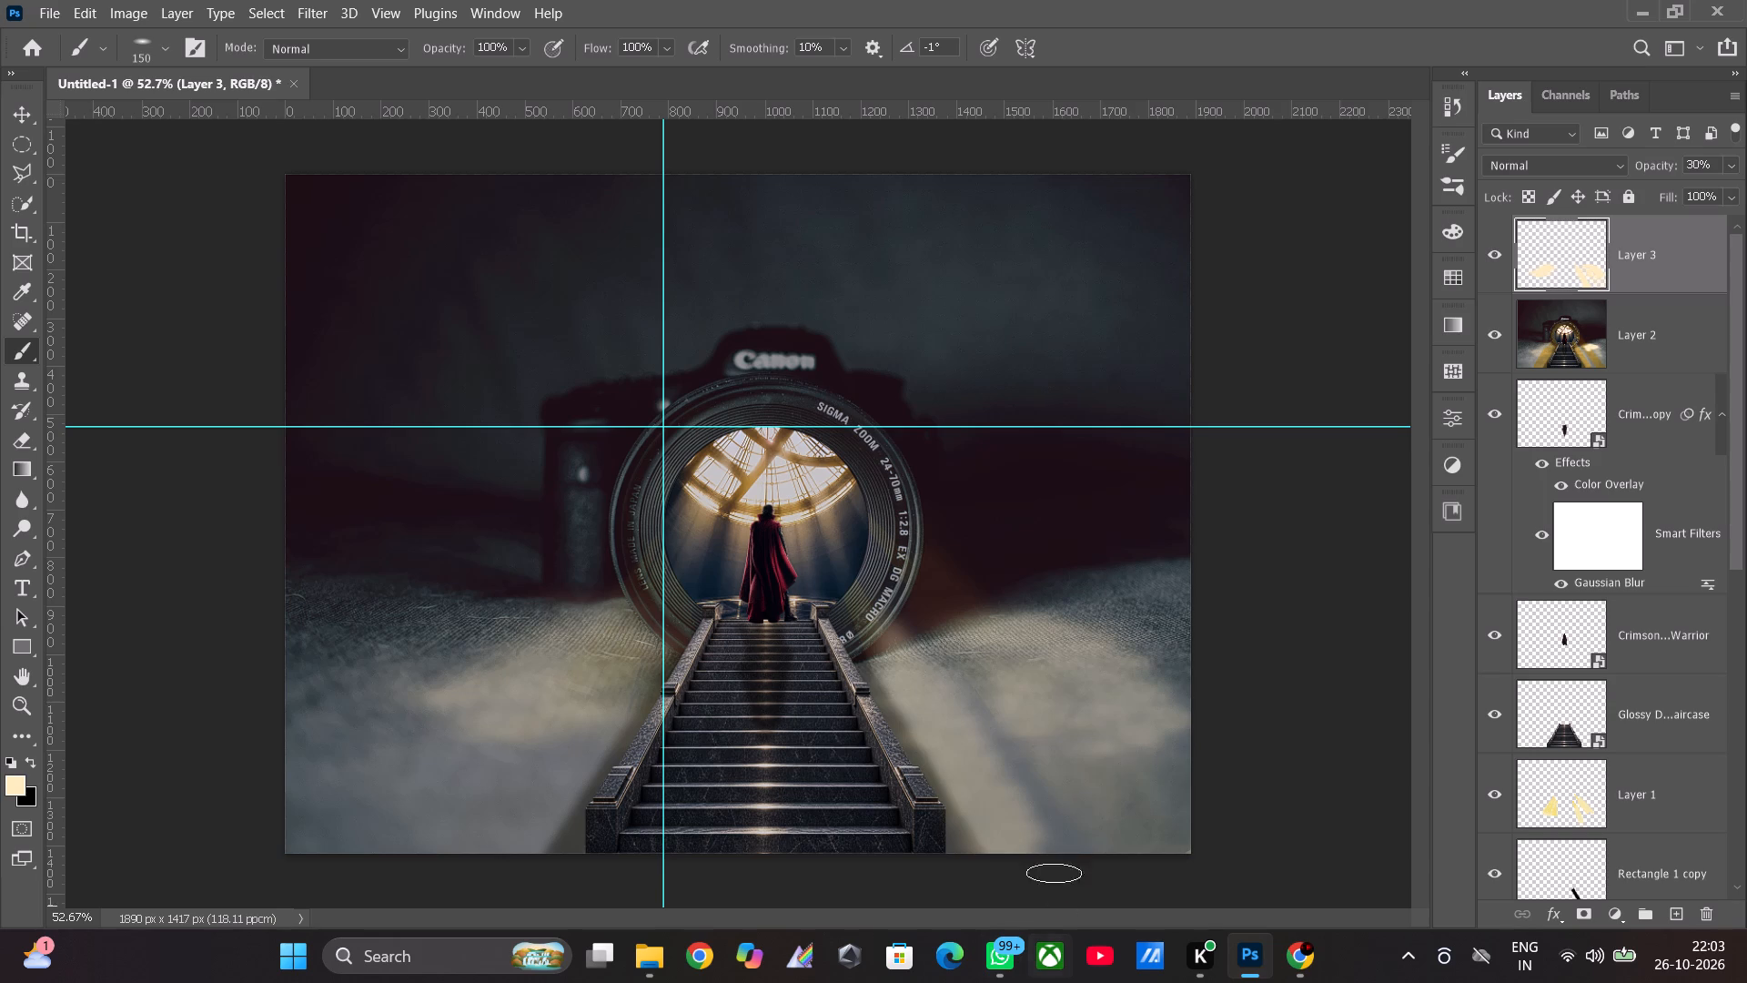
Brush more cream light on Layer 3 over the middle and upper part of the ground right of the staircase.
{"action": "left_click_drag", "start_coordinate": [1066, 673], "coordinate": [1075, 753]}
{"action": "left_click_drag", "start_coordinate": [1061, 713], "coordinate": [1096, 778]}
{"action": "left_click_drag", "start_coordinate": [1005, 647], "coordinate": [1015, 672]}
Erase the cream light on Layer 3 along the upper edge of the right-hand ground.
{"action": "left_click", "coordinate": [23, 452]}
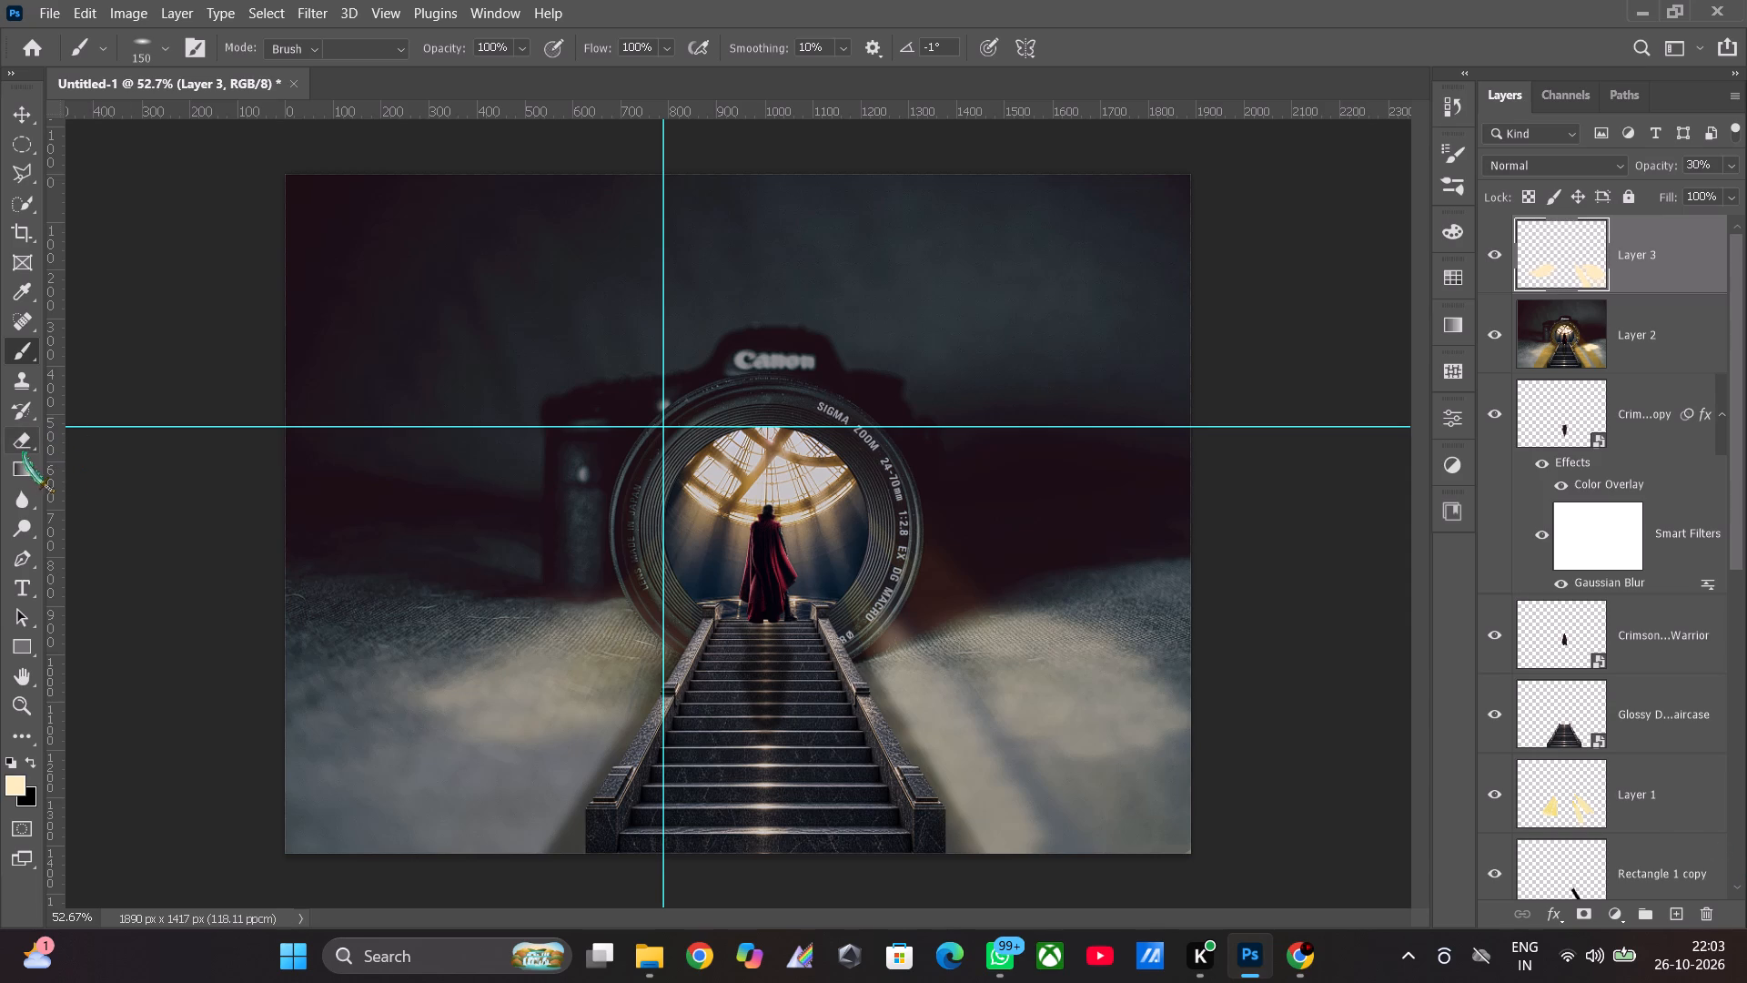
{"action": "left_click_drag", "start_coordinate": [1066, 579], "coordinate": [1162, 654]}
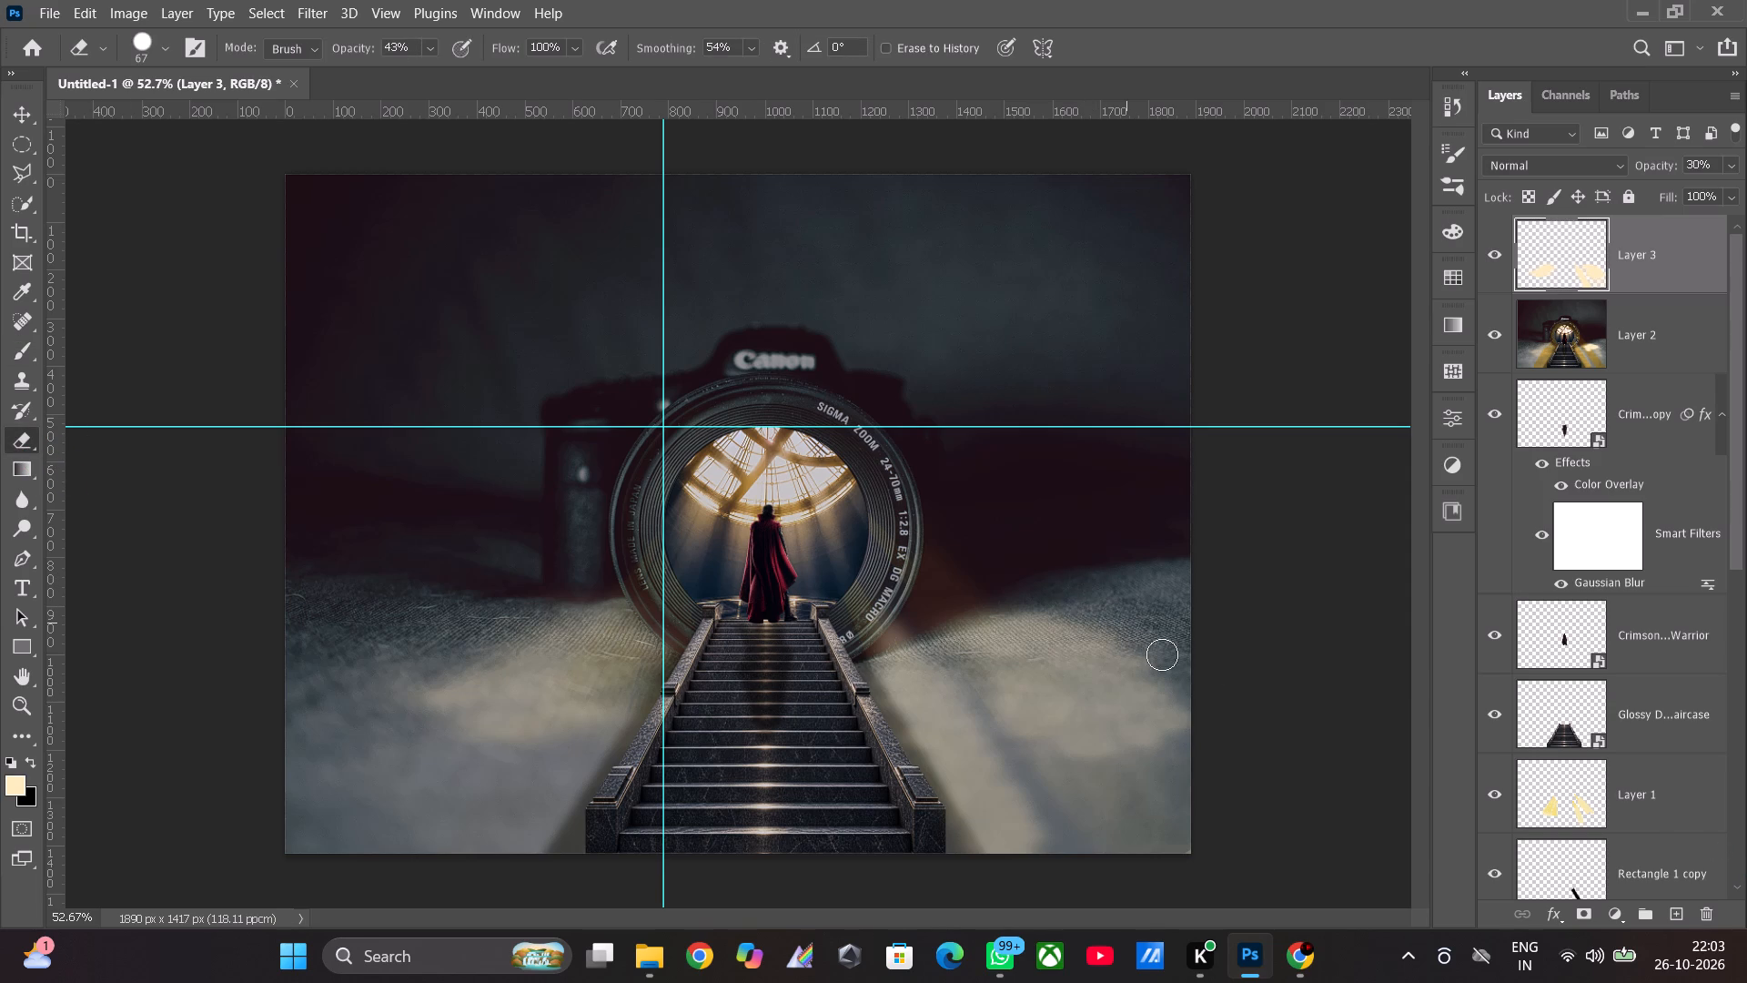
{"action": "left_click_drag", "start_coordinate": [1162, 654], "coordinate": [1175, 666]}
{"action": "left_click_drag", "start_coordinate": [1175, 666], "coordinate": [1012, 580]}
{"action": "left_click_drag", "start_coordinate": [1012, 580], "coordinate": [1007, 576]}
{"action": "left_click_drag", "start_coordinate": [1099, 604], "coordinate": [1166, 661]}
Erase Layer 3's cream light down the image's right edge, and undo the last eraser stroke.
{"action": "left_click_drag", "start_coordinate": [1166, 661], "coordinate": [1214, 738]}
{"action": "left_click_drag", "start_coordinate": [1205, 724], "coordinate": [1175, 775]}
{"action": "left_click_drag", "start_coordinate": [1207, 704], "coordinate": [1173, 761]}
{"action": "left_click_drag", "start_coordinate": [1195, 702], "coordinate": [1159, 787]}
{"action": "left_click_drag", "start_coordinate": [1180, 744], "coordinate": [1142, 849]}
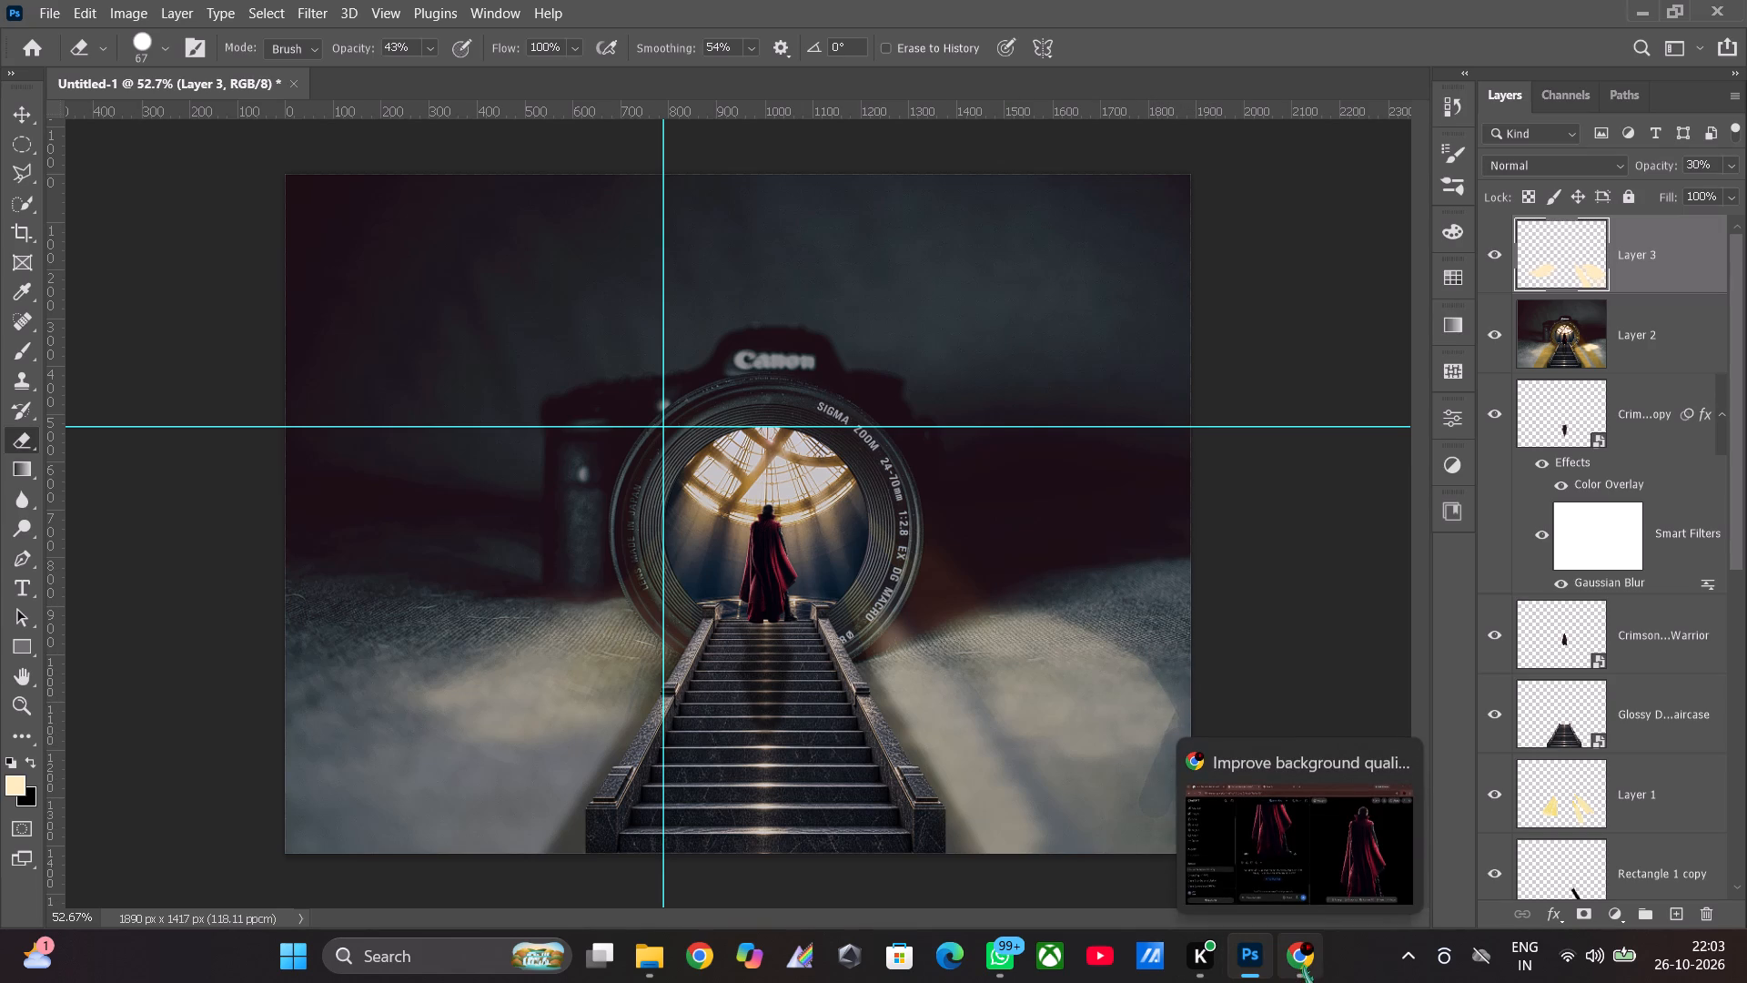
{"action": "key", "text": "ctrl+z"}
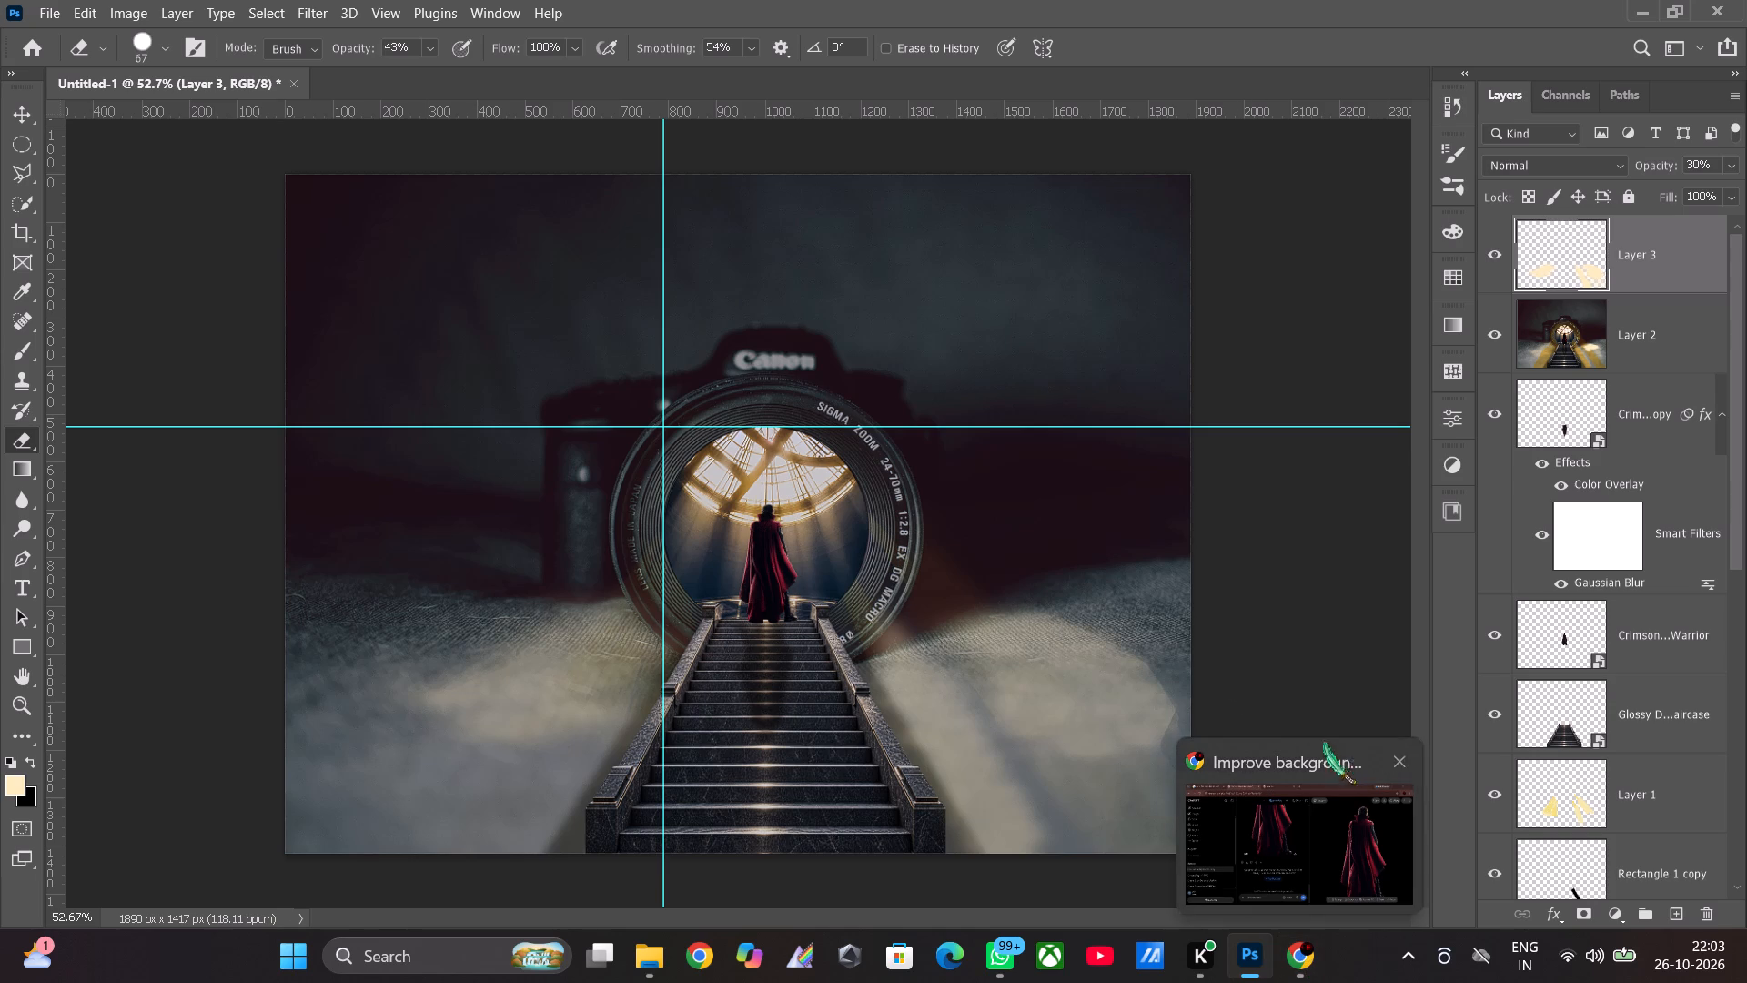
Close the background-quality browser window.
{"action": "left_click", "coordinate": [1403, 758]}
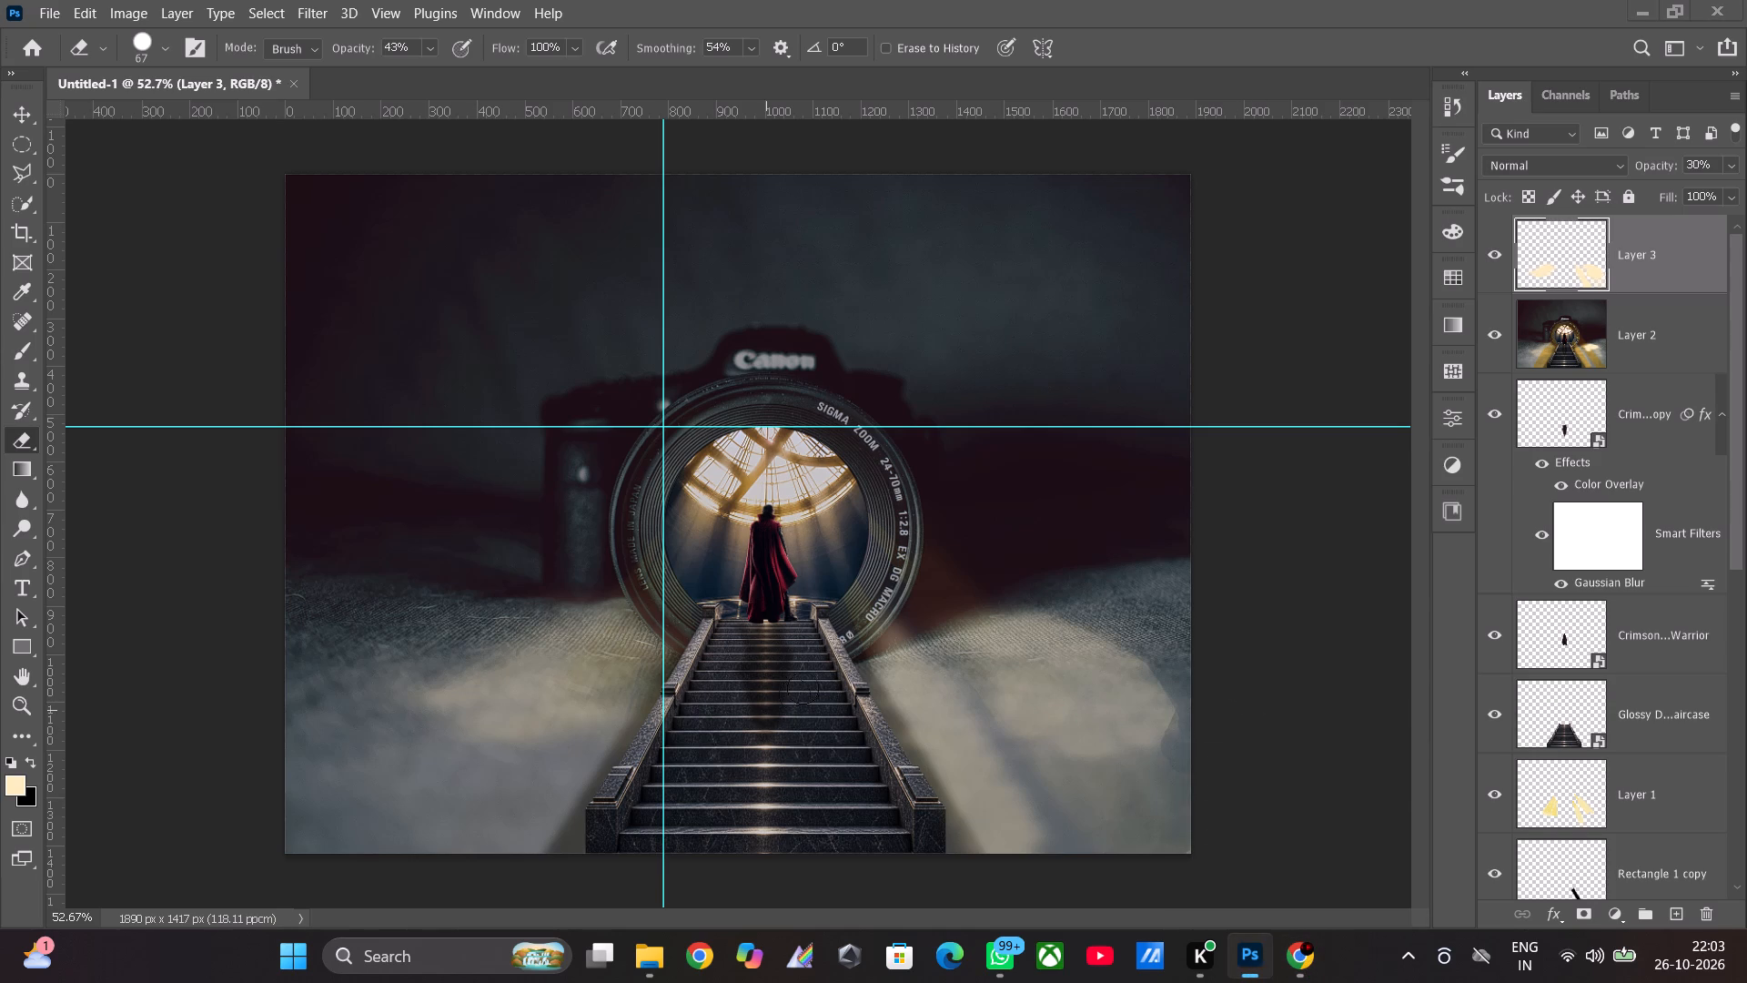
Brush cream dabs on Layer 3 along the erased upper edge of the right-hand ground light.
{"action": "left_click", "coordinate": [23, 347]}
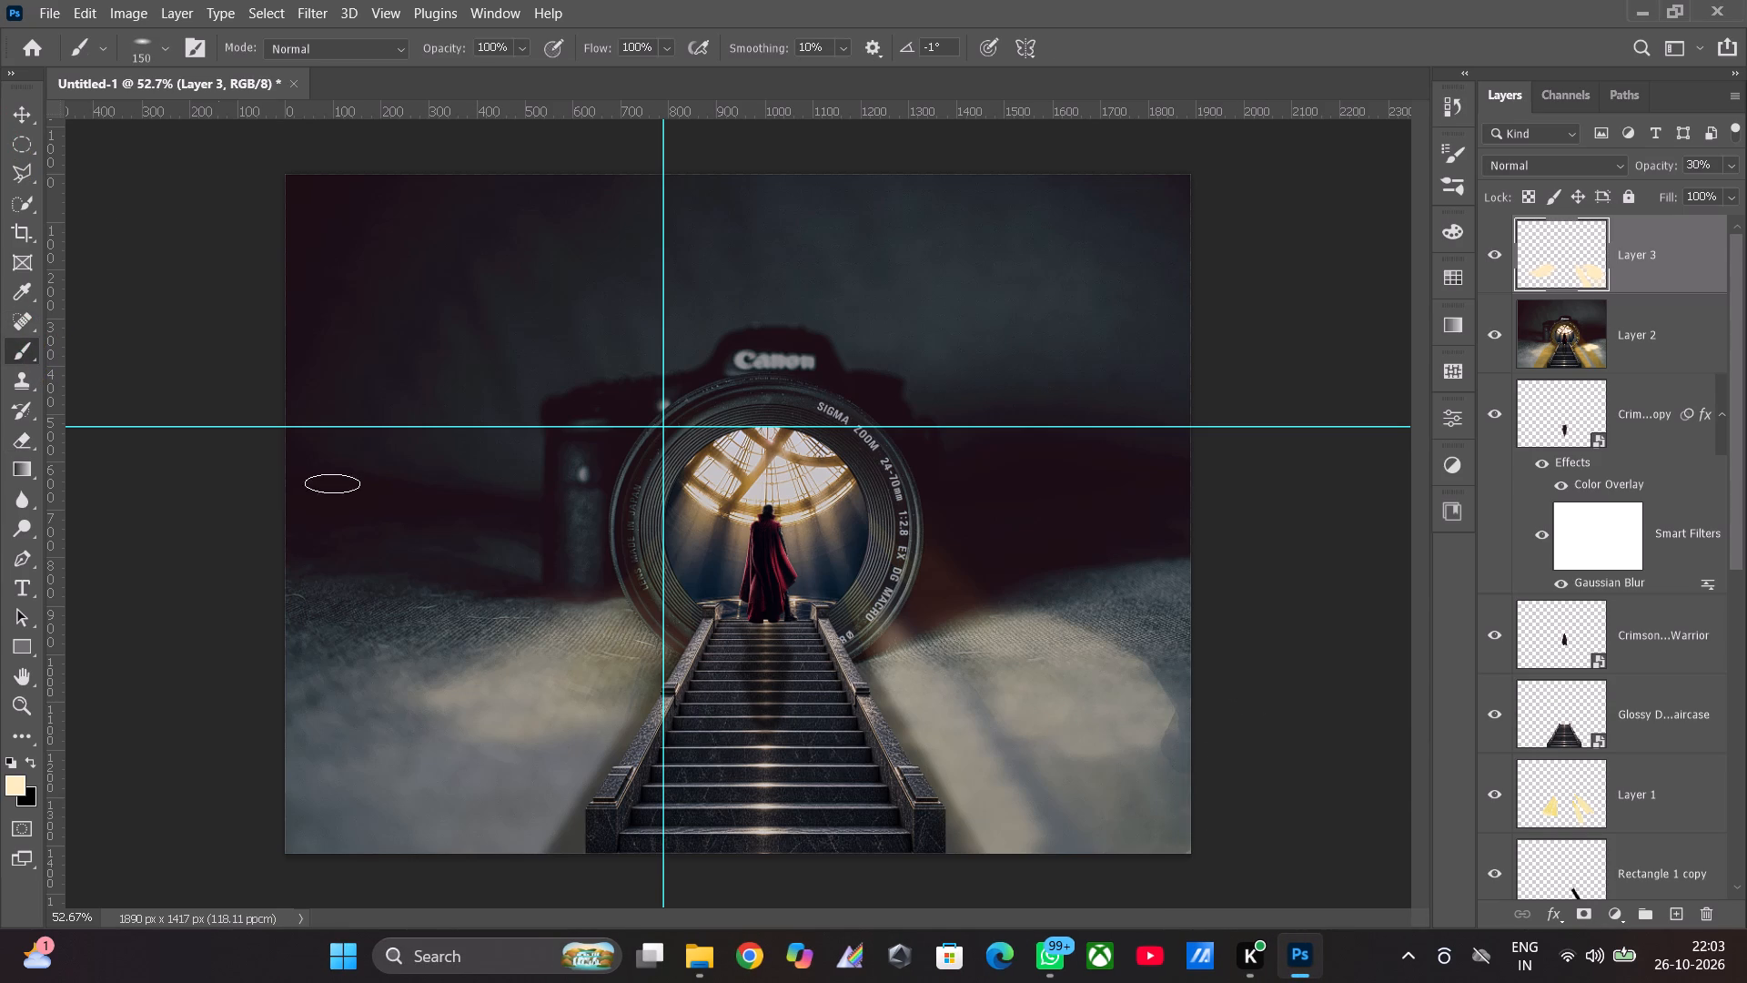
{"action": "left_click", "coordinate": [1126, 665]}
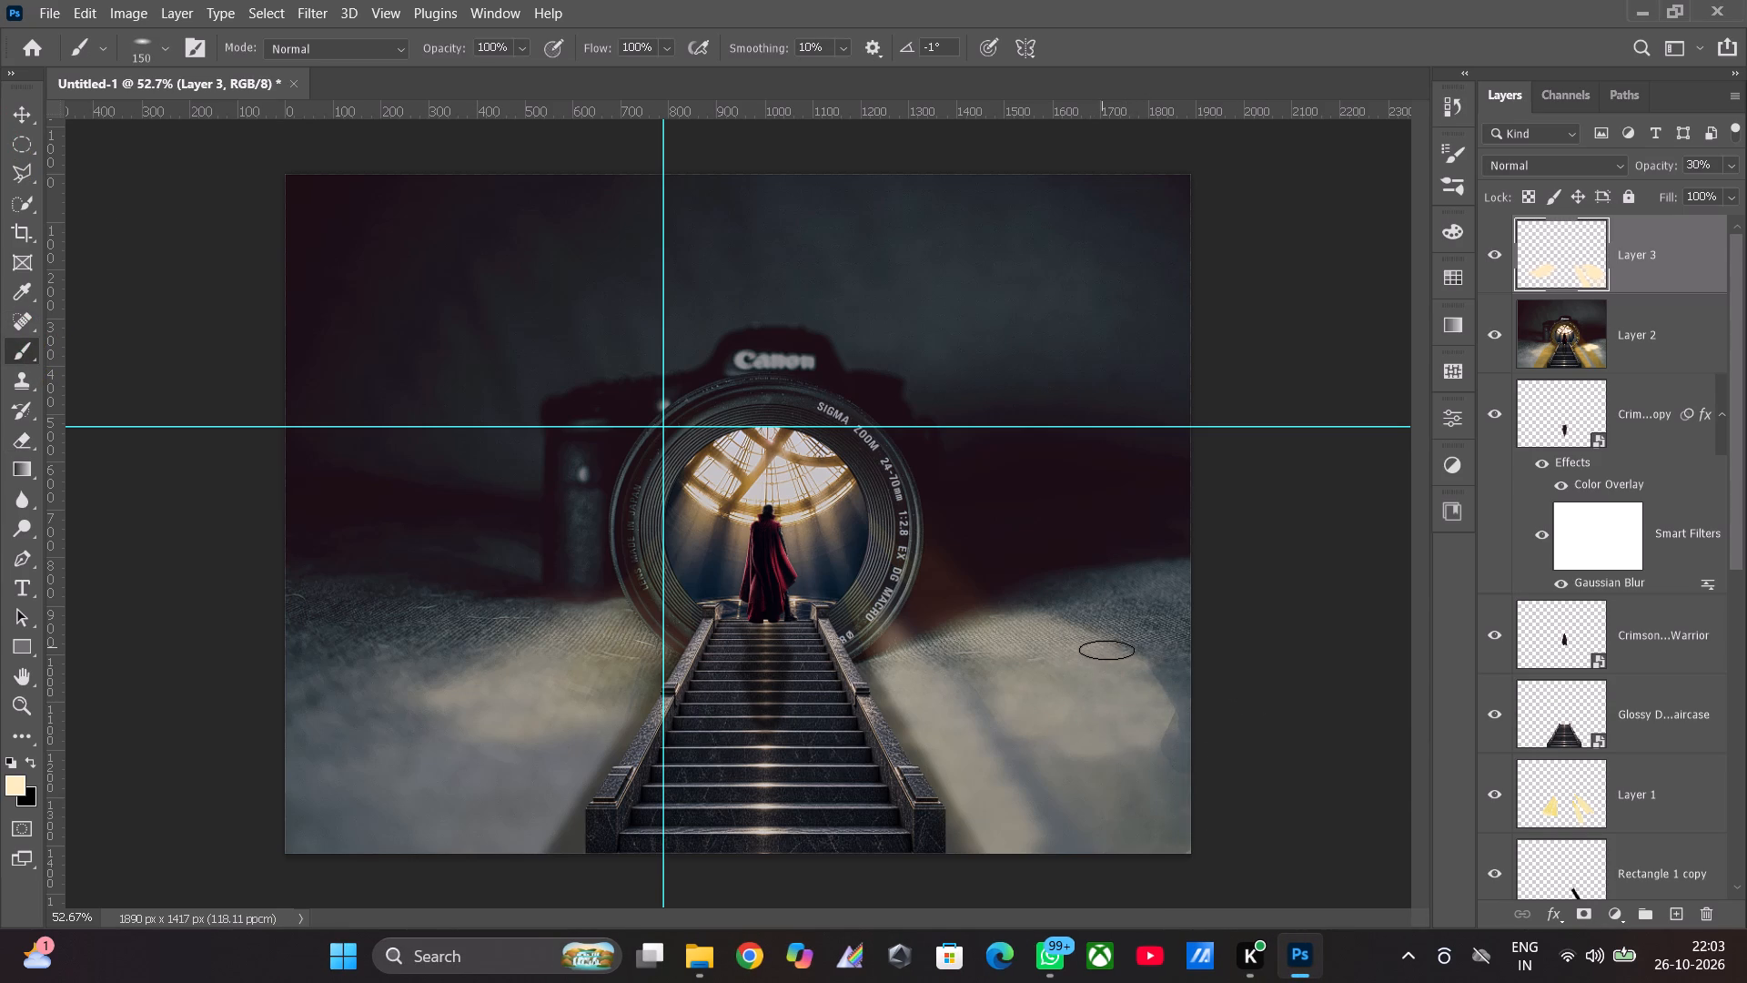
{"action": "left_click", "coordinate": [1107, 654]}
{"action": "left_click", "coordinate": [1078, 639]}
{"action": "left_click_drag", "start_coordinate": [1058, 633], "coordinate": [1049, 632]}
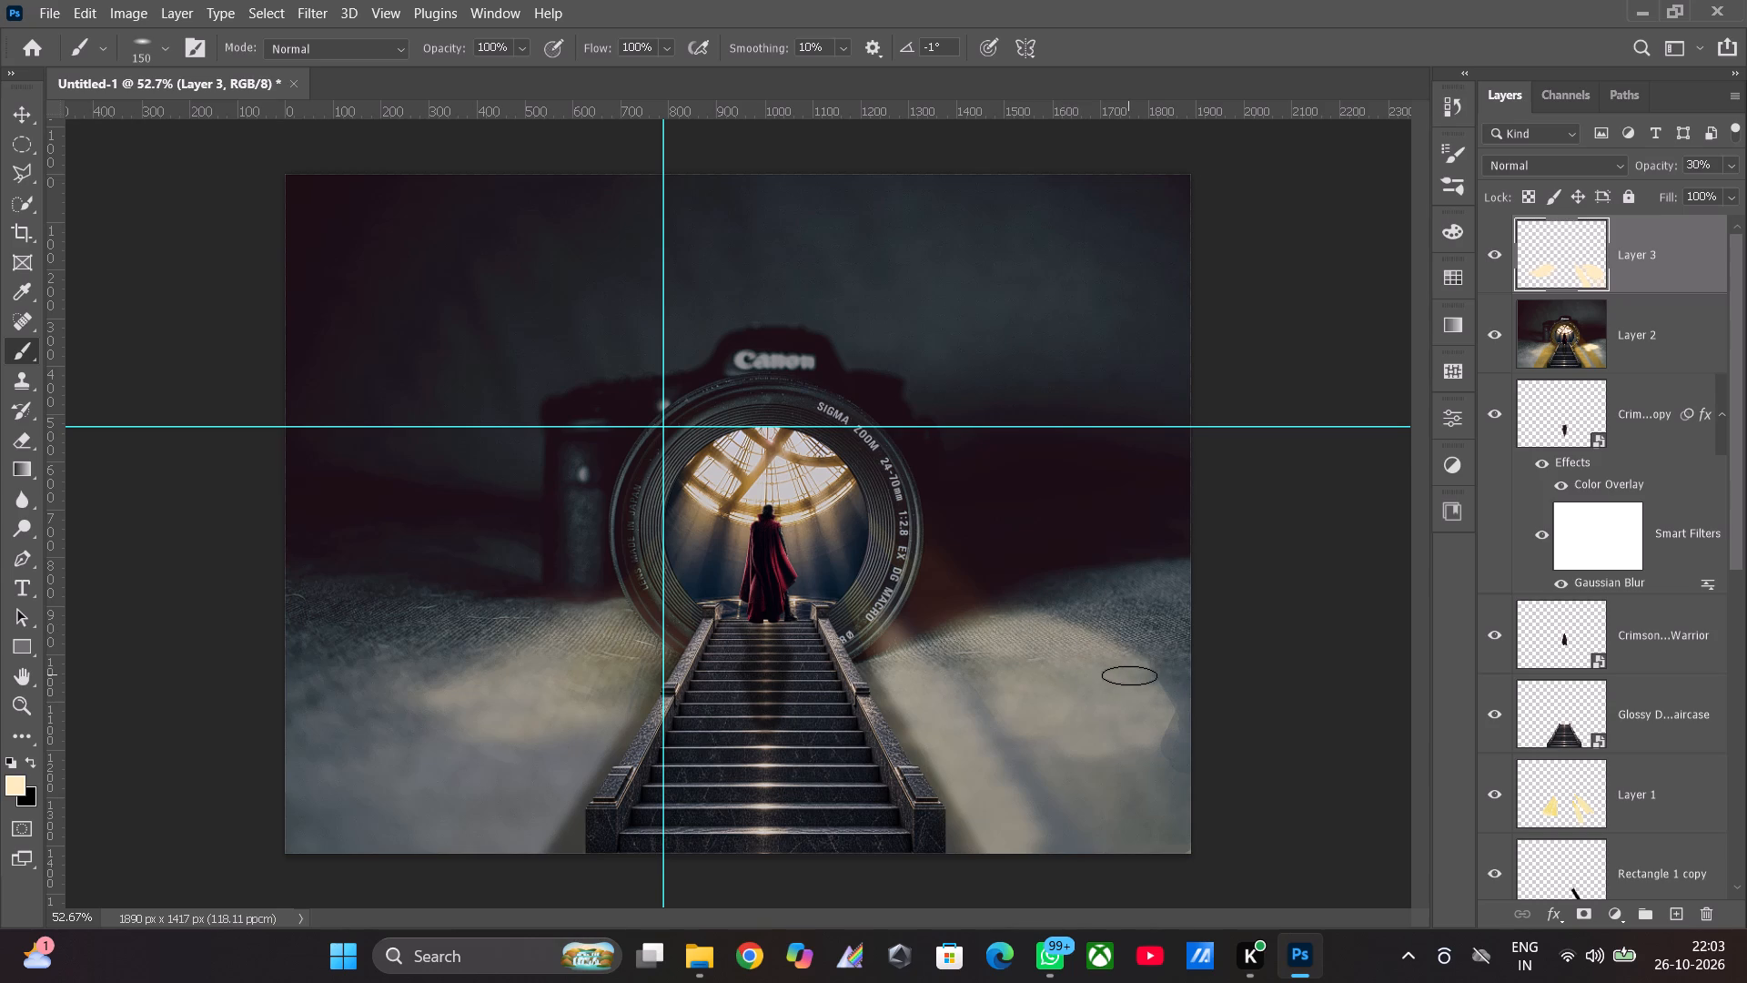
{"action": "left_click", "coordinate": [1134, 676]}
{"action": "left_click", "coordinate": [1137, 684]}
{"action": "left_click", "coordinate": [1146, 699]}
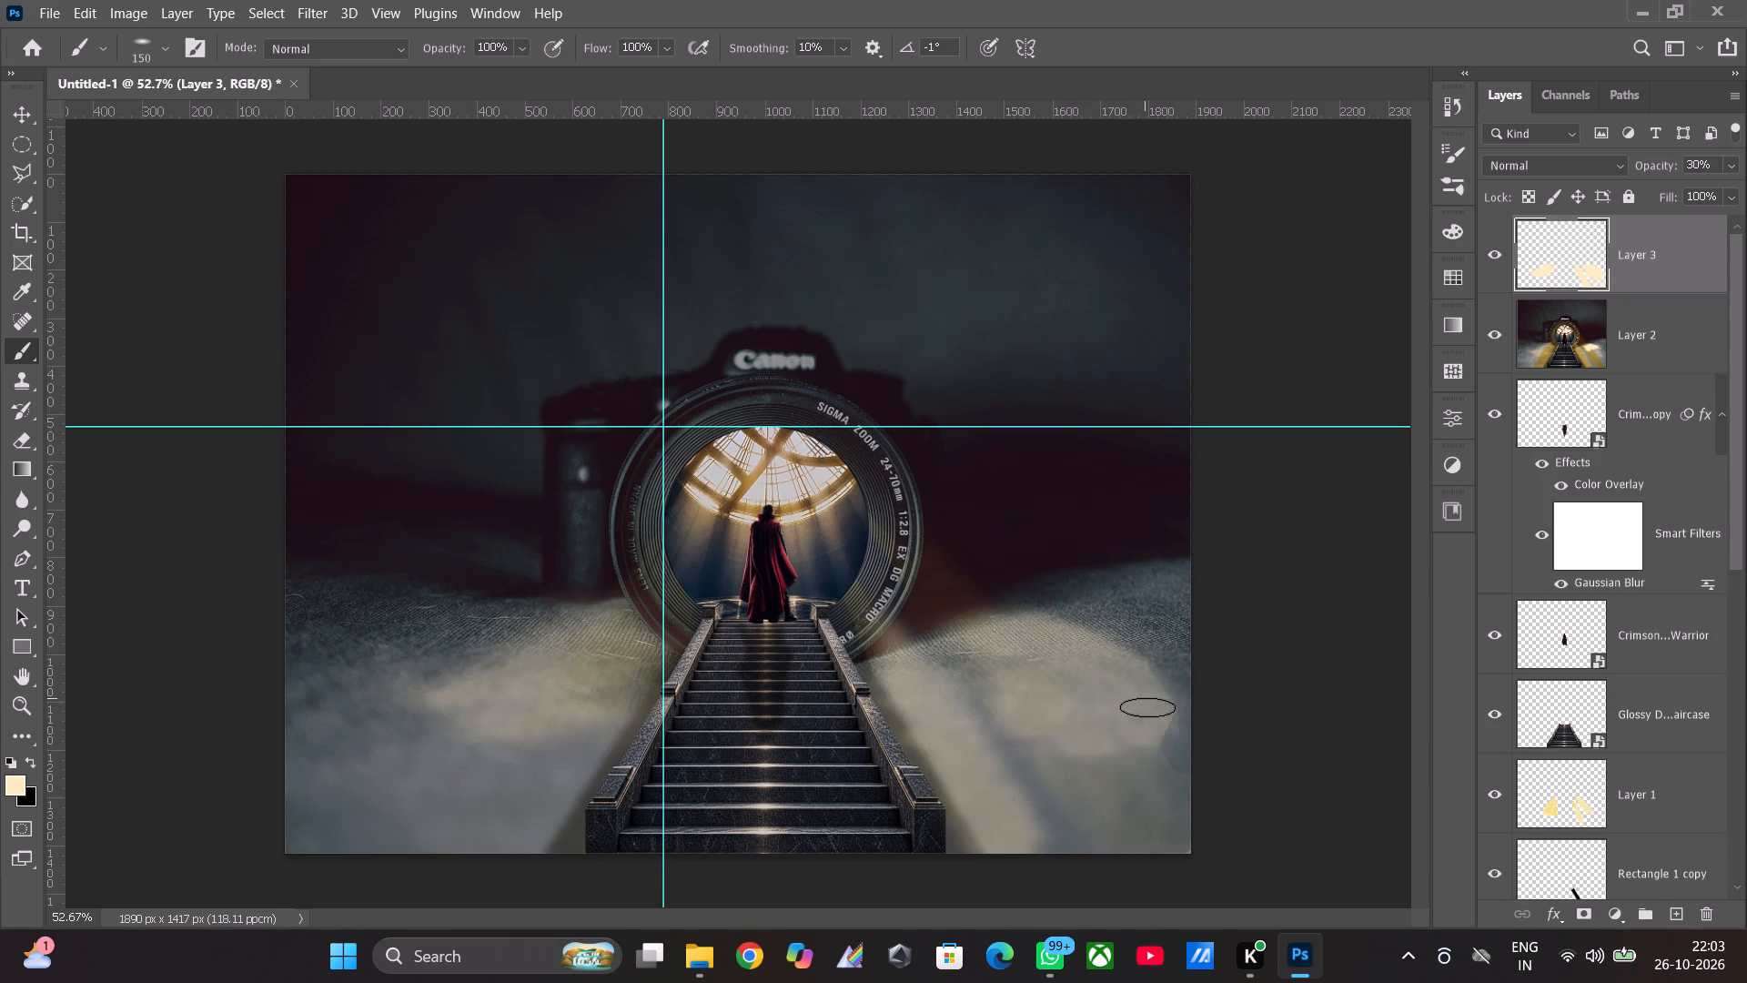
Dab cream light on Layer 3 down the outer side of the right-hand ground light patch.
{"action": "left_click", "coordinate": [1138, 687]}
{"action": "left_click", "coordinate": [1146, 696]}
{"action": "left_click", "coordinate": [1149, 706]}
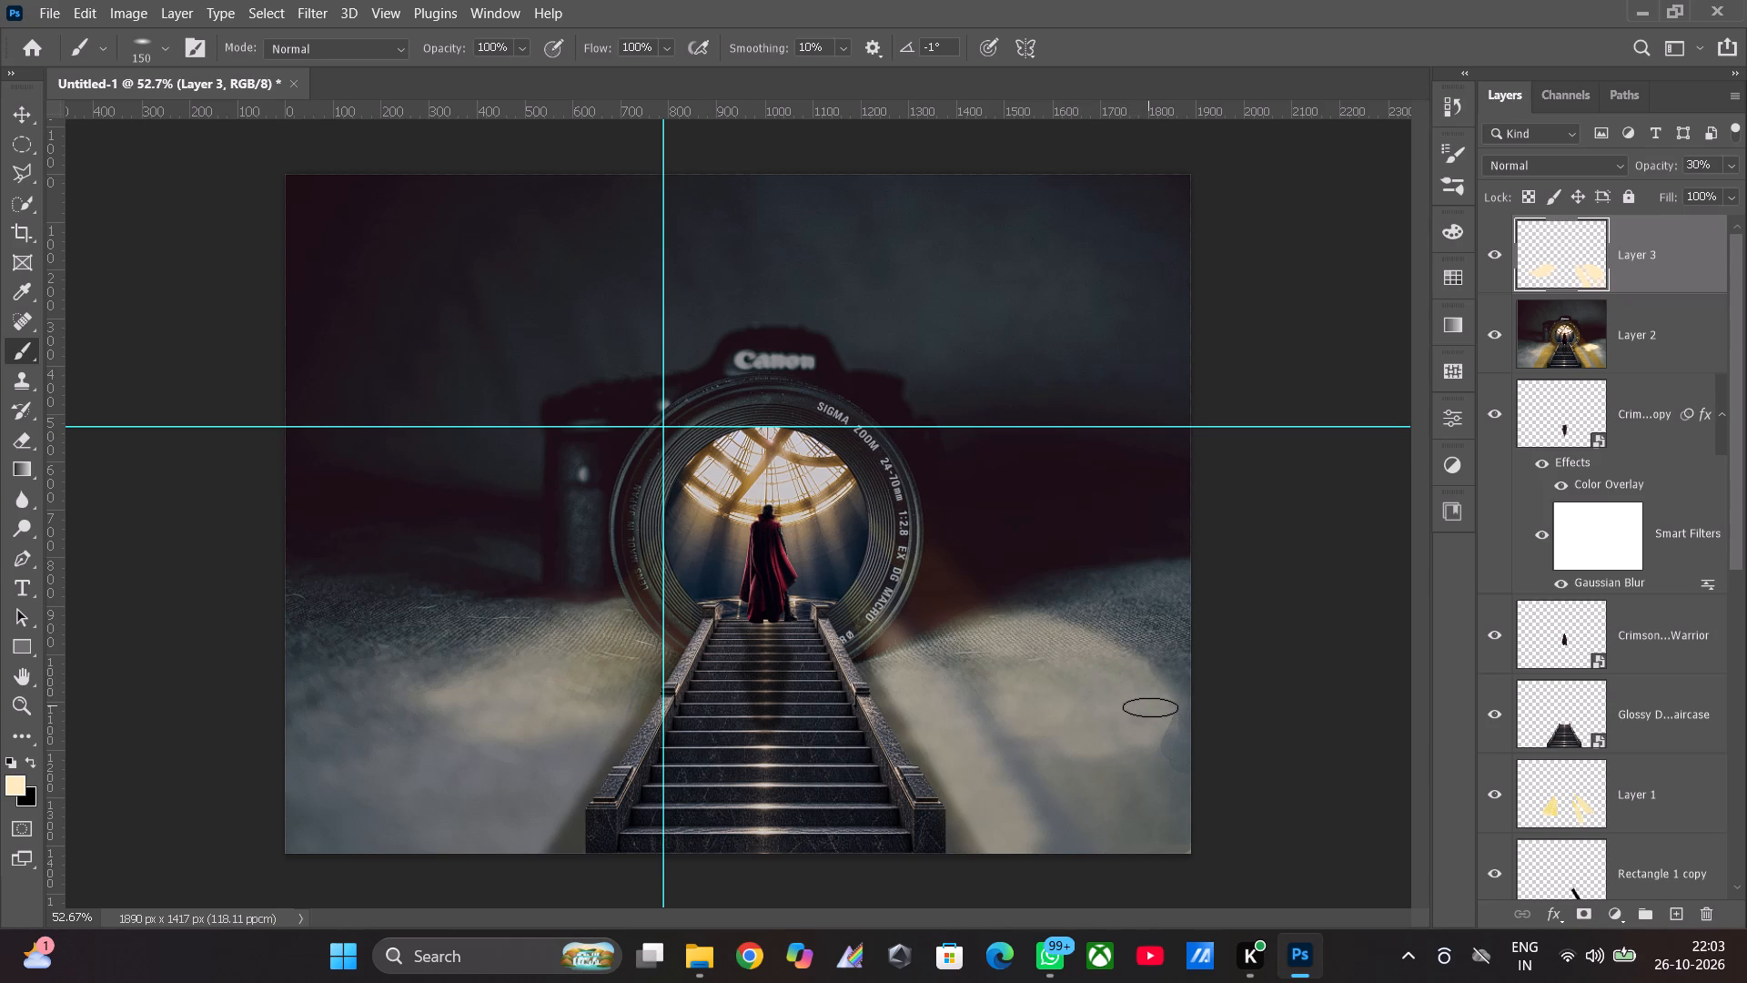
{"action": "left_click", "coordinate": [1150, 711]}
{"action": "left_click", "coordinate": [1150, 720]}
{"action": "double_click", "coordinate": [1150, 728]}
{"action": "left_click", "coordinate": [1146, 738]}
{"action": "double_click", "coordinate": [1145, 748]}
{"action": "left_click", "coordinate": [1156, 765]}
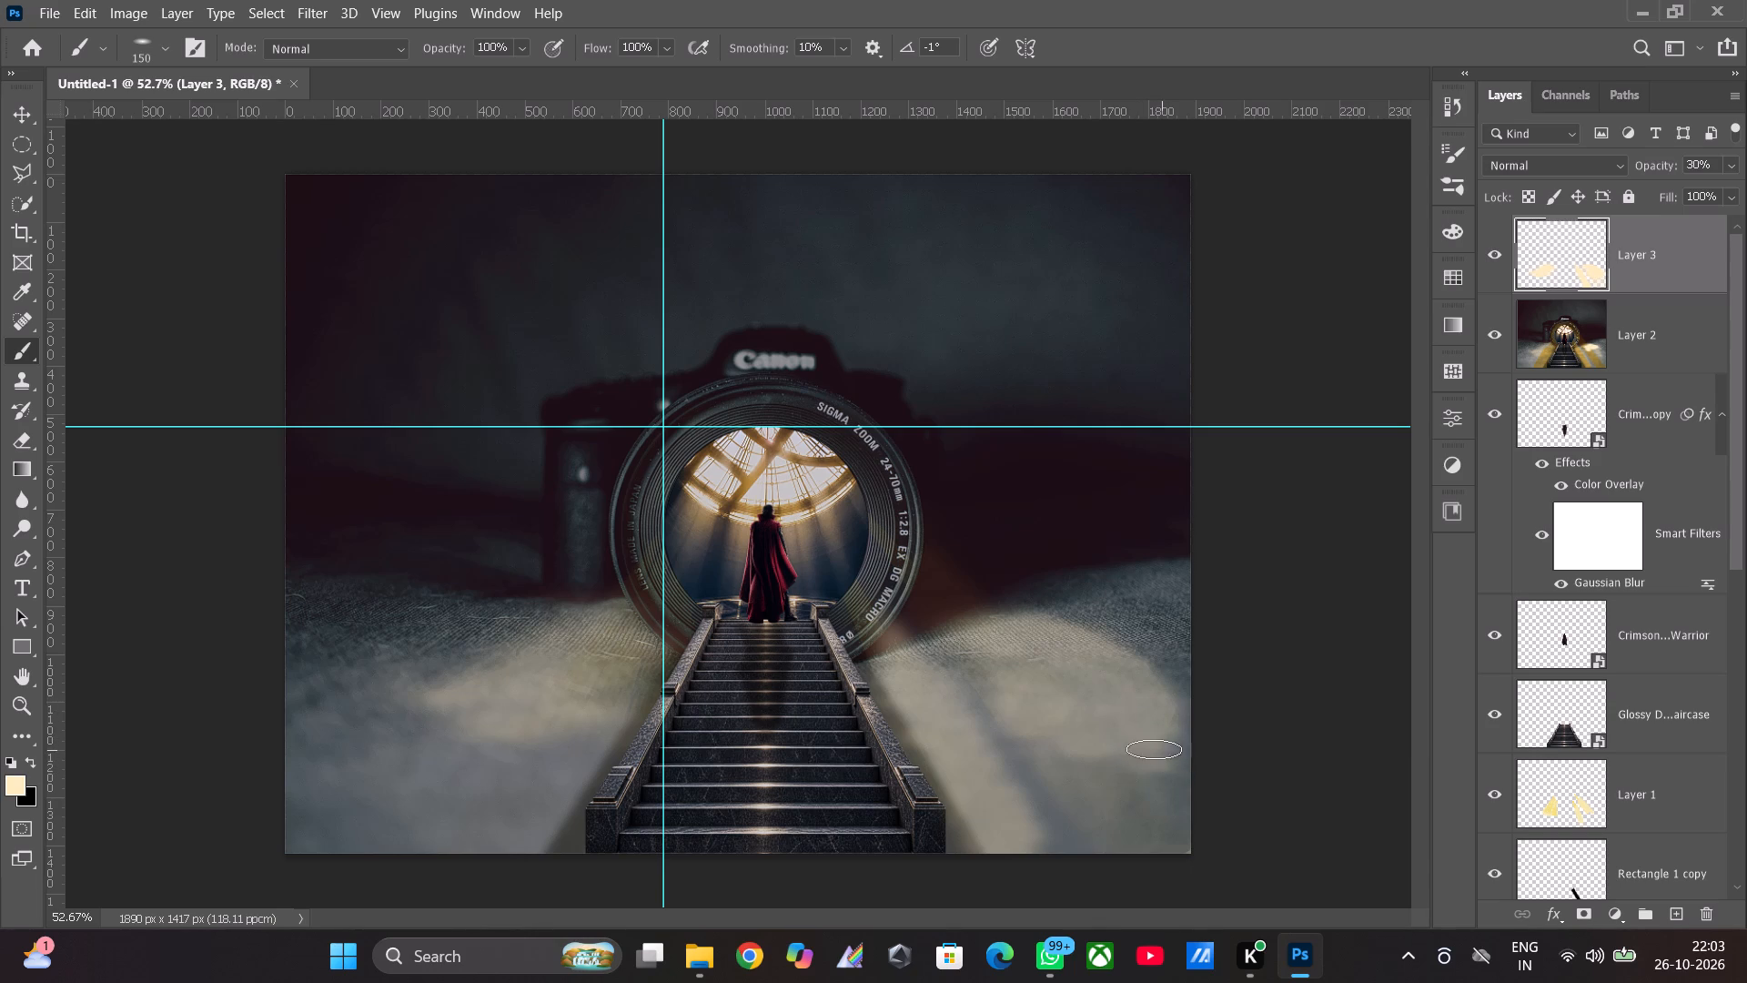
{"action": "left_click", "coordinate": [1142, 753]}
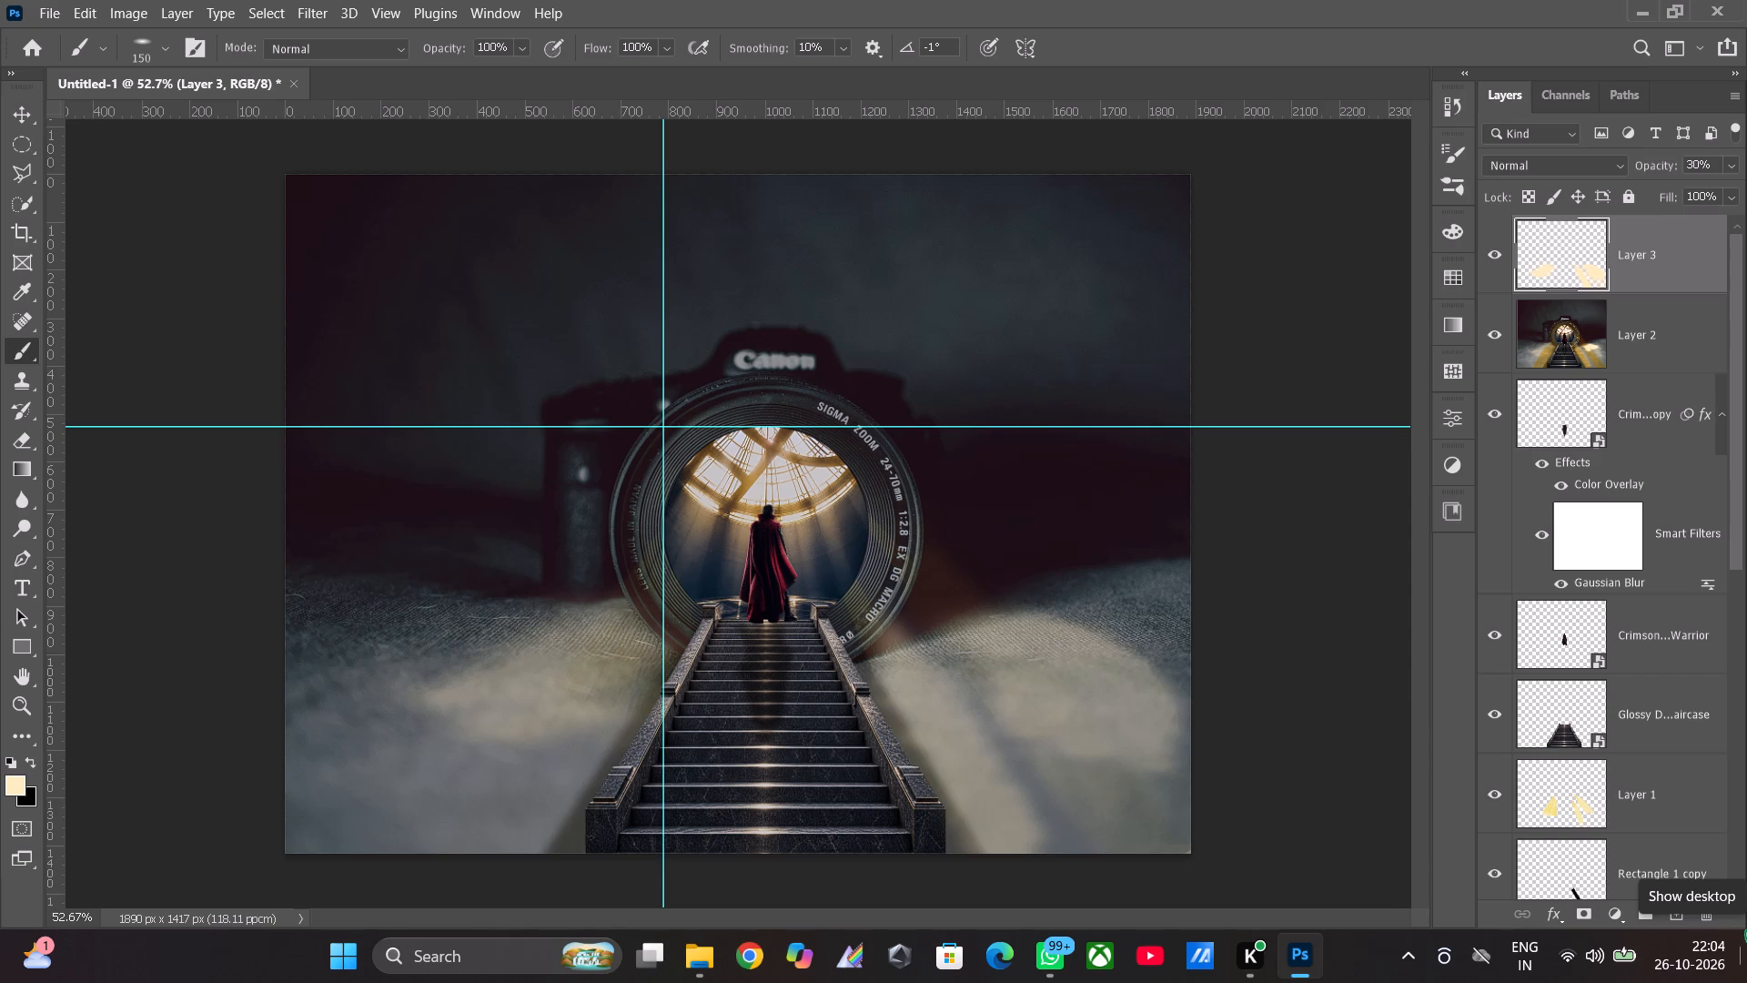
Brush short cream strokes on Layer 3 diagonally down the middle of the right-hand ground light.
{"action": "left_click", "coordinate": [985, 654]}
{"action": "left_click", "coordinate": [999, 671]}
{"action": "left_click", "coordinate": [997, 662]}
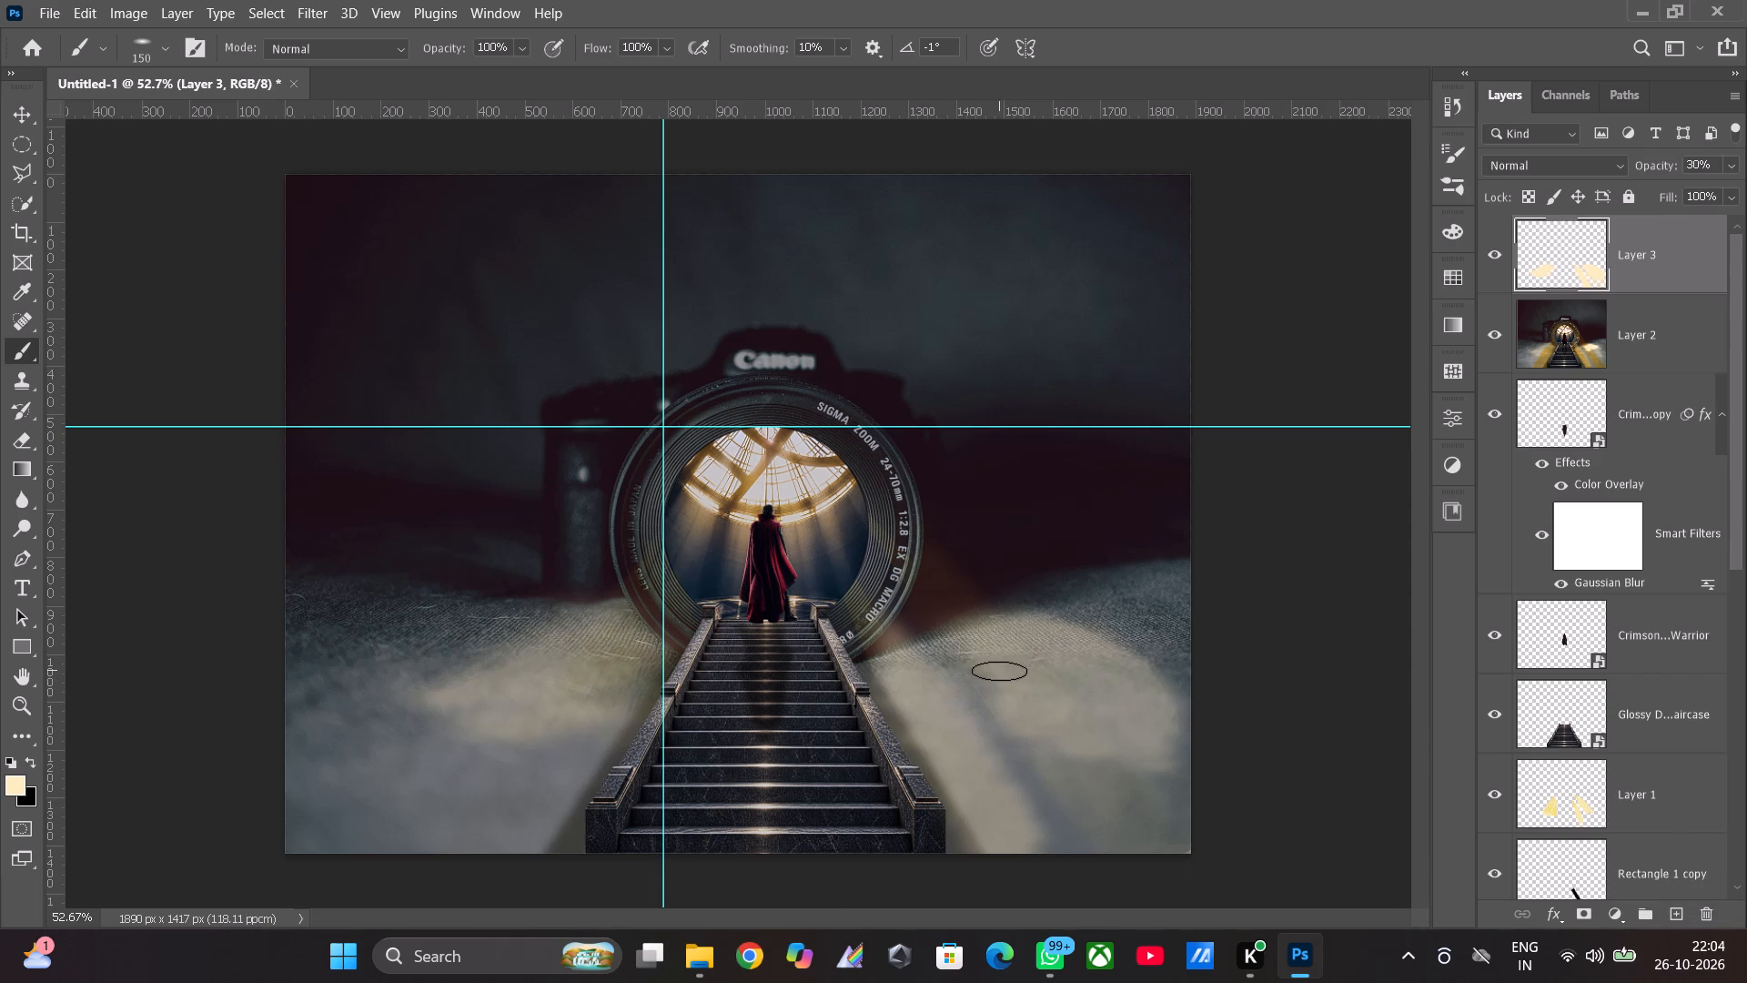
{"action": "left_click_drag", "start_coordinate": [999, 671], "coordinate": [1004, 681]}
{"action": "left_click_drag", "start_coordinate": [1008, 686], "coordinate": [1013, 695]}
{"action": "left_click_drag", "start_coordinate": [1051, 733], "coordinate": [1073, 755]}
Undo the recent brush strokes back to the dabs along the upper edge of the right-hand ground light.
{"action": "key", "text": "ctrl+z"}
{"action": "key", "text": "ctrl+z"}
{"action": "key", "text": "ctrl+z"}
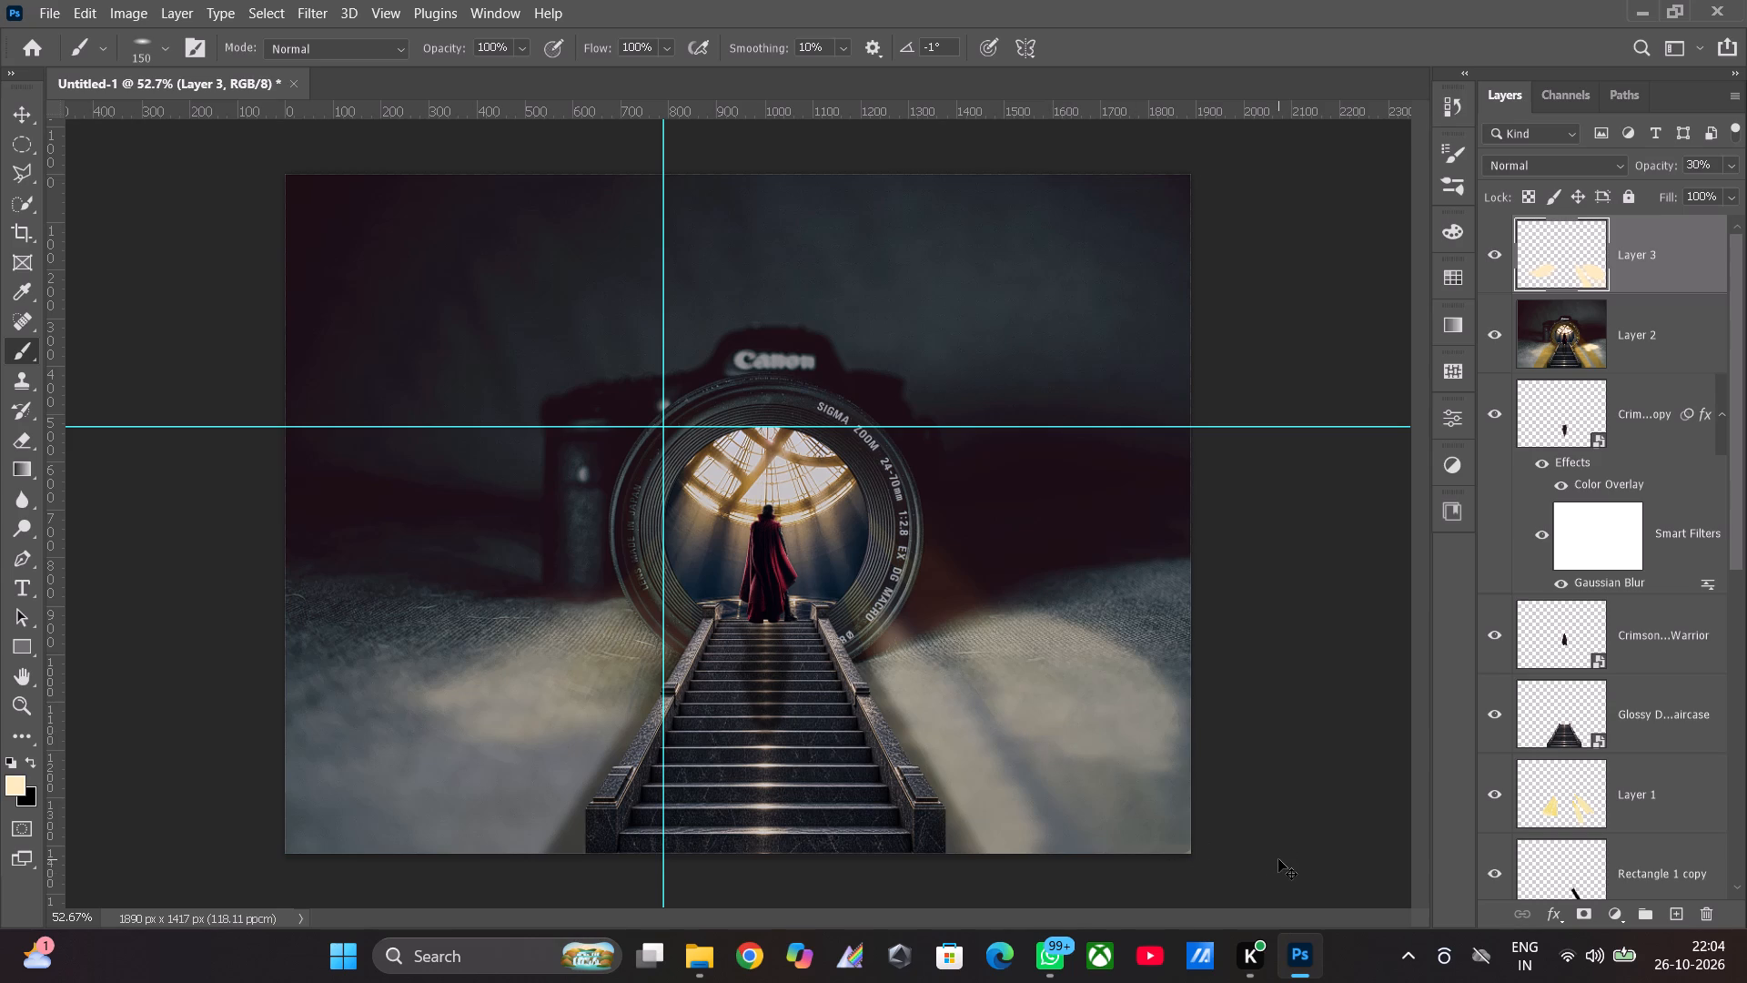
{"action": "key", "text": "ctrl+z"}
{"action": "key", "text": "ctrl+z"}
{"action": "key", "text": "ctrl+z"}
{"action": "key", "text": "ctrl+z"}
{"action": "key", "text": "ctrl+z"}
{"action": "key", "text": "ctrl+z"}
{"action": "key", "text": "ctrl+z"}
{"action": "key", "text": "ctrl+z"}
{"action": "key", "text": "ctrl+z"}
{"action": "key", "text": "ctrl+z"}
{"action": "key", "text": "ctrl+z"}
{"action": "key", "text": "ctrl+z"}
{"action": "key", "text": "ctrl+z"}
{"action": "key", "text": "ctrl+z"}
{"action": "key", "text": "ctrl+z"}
Dab cream light on Layer 3 over the outer edge of the right-hand ground light patch.
{"action": "left_click", "coordinate": [1153, 723]}
{"action": "left_click", "coordinate": [1153, 742]}
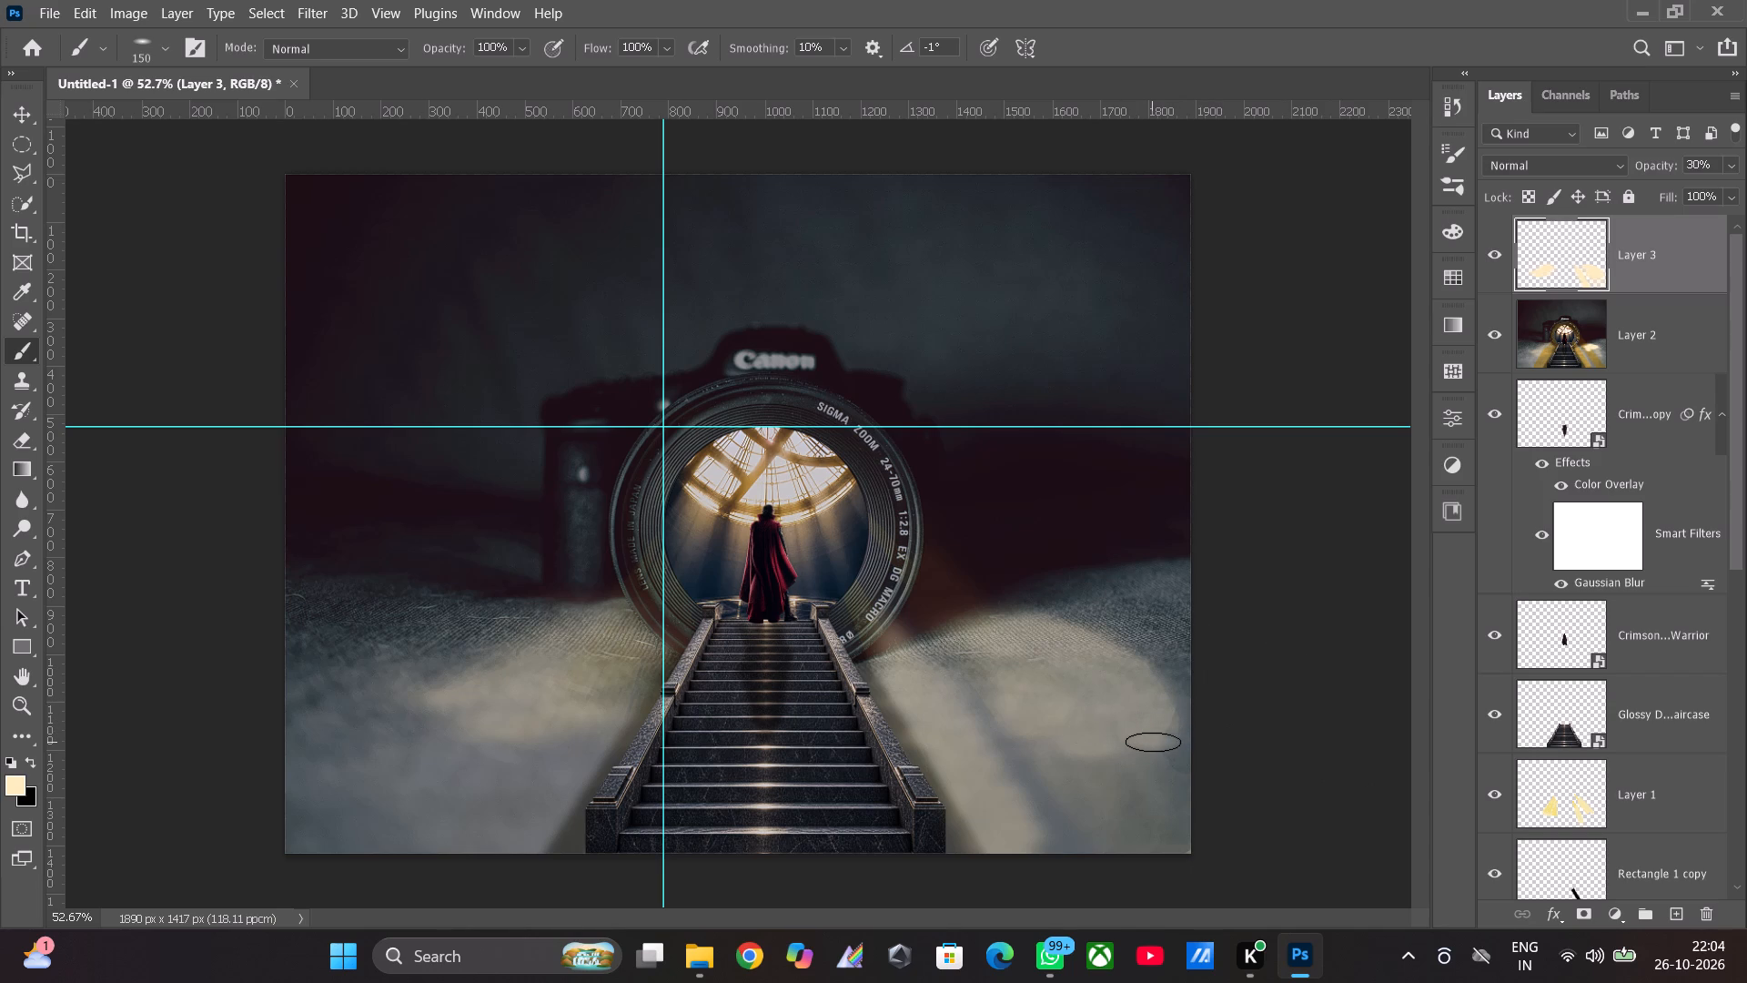
{"action": "left_click", "coordinate": [1160, 695]}
{"action": "left_click", "coordinate": [1160, 723]}
Set Layer 3's opacity to 24%.
{"action": "left_click", "coordinate": [1736, 171]}
{"action": "left_click", "coordinate": [1650, 188]}
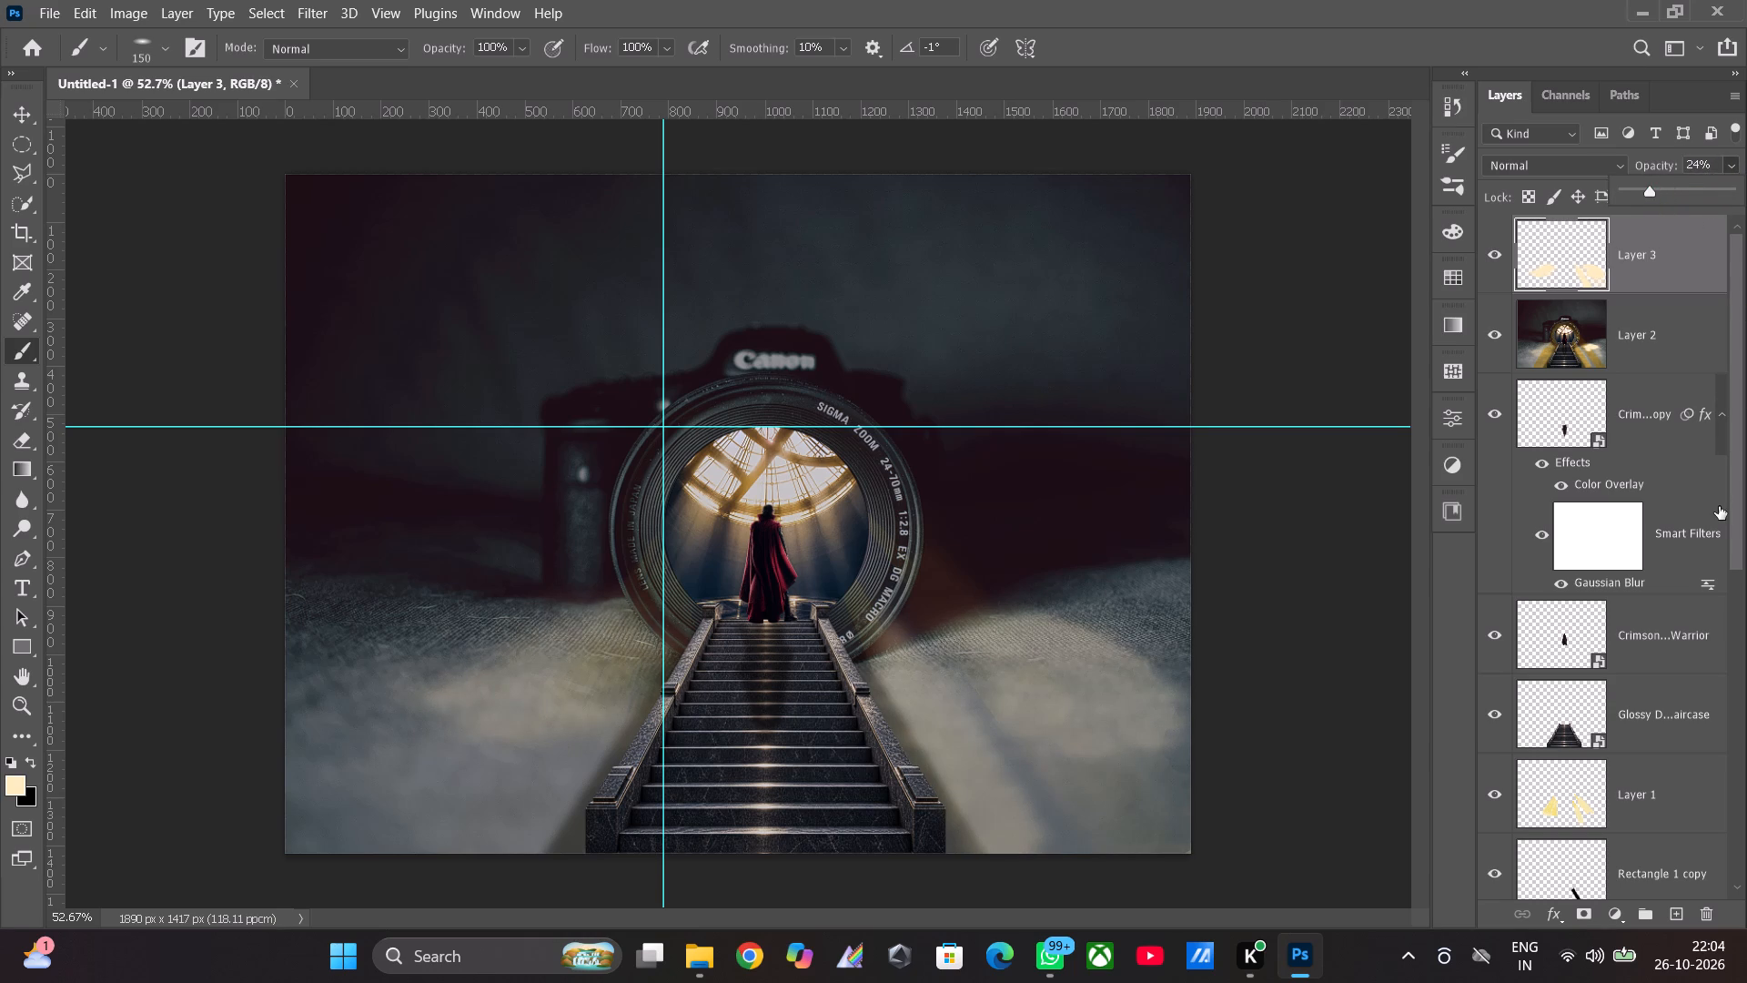
Set the Eraser tool's opacity to 100%.
{"action": "left_click", "coordinate": [32, 441]}
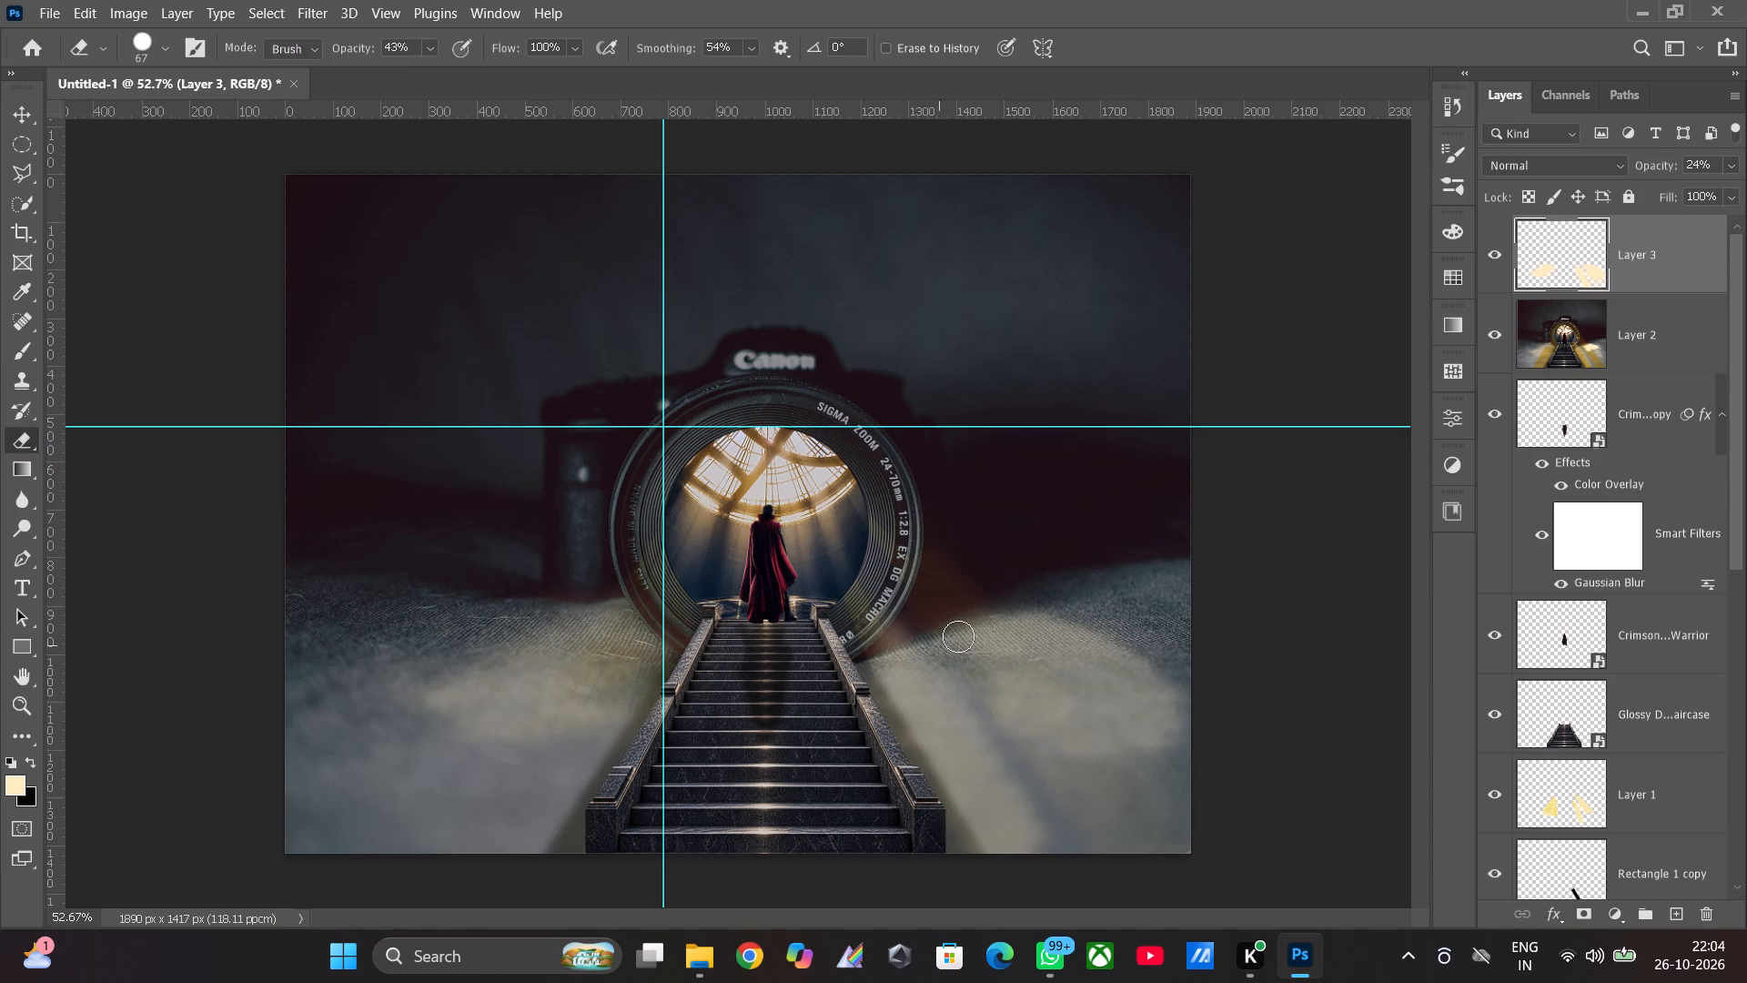
{"action": "left_click", "coordinate": [428, 36]}
{"action": "left_click", "coordinate": [428, 46]}
{"action": "left_click_drag", "start_coordinate": [446, 77], "coordinate": [756, 124]}
Set the Eraser tool's smoothing to 0%.
{"action": "left_click", "coordinate": [747, 34]}
{"action": "left_click", "coordinate": [752, 45]}
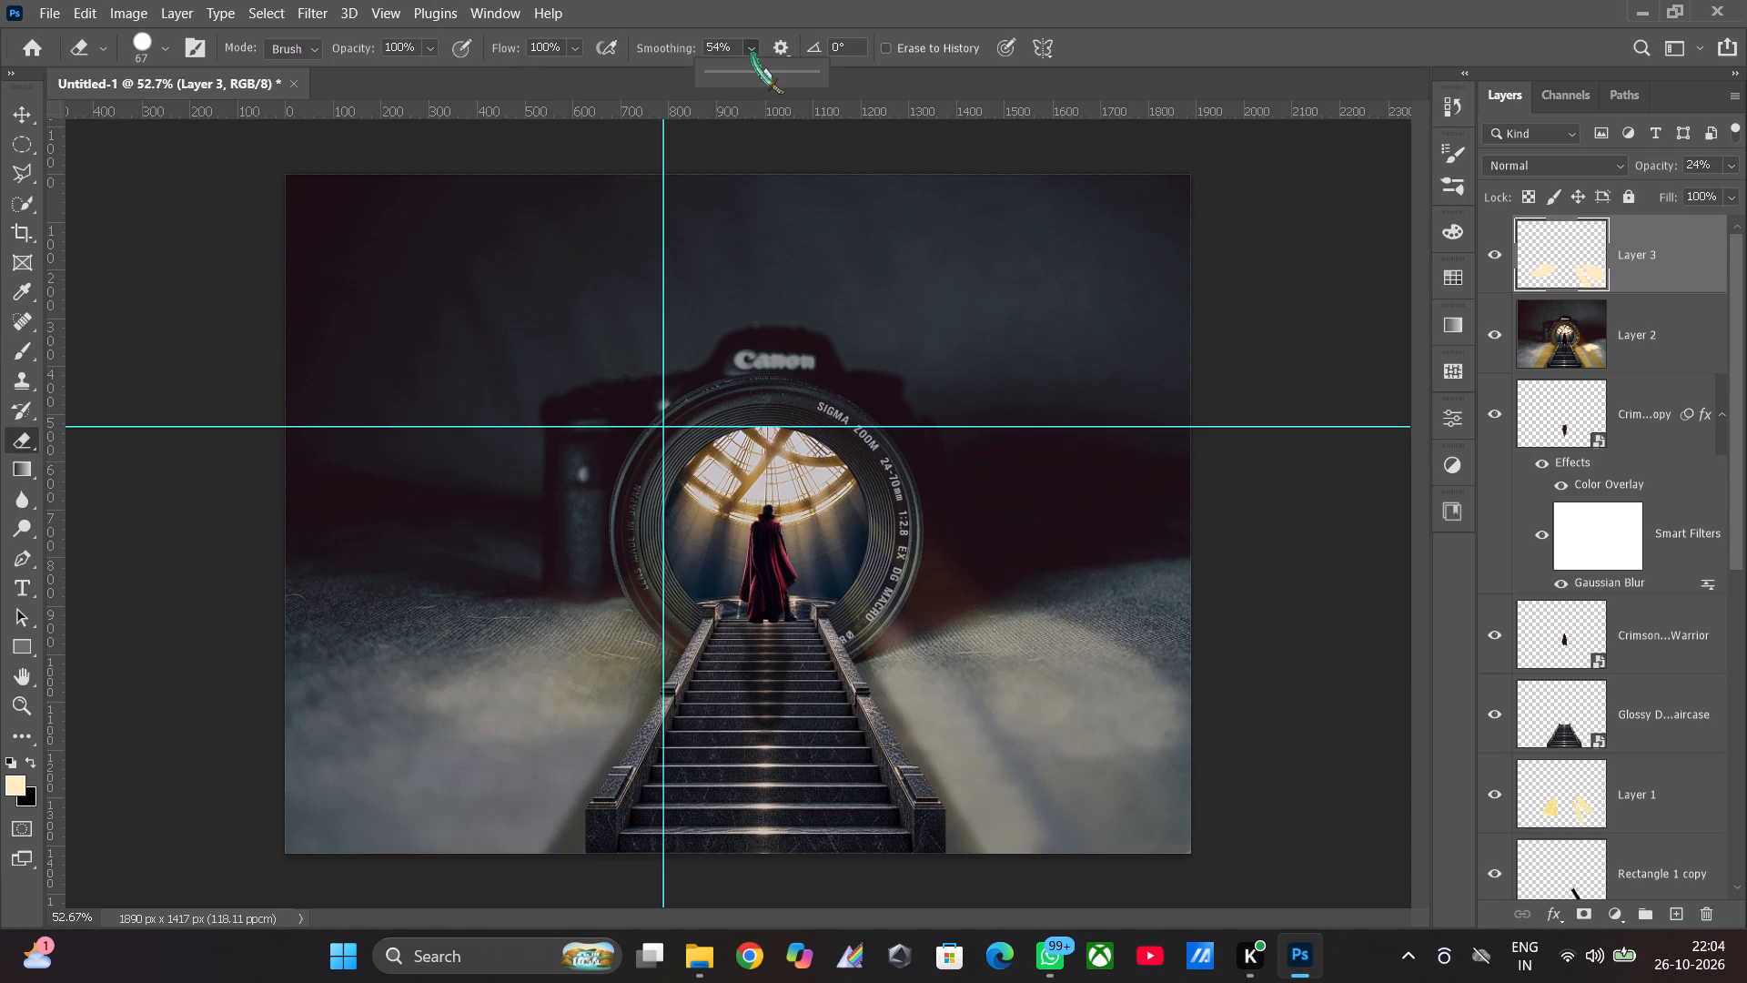
{"action": "left_click_drag", "start_coordinate": [756, 70], "coordinate": [641, 85]}
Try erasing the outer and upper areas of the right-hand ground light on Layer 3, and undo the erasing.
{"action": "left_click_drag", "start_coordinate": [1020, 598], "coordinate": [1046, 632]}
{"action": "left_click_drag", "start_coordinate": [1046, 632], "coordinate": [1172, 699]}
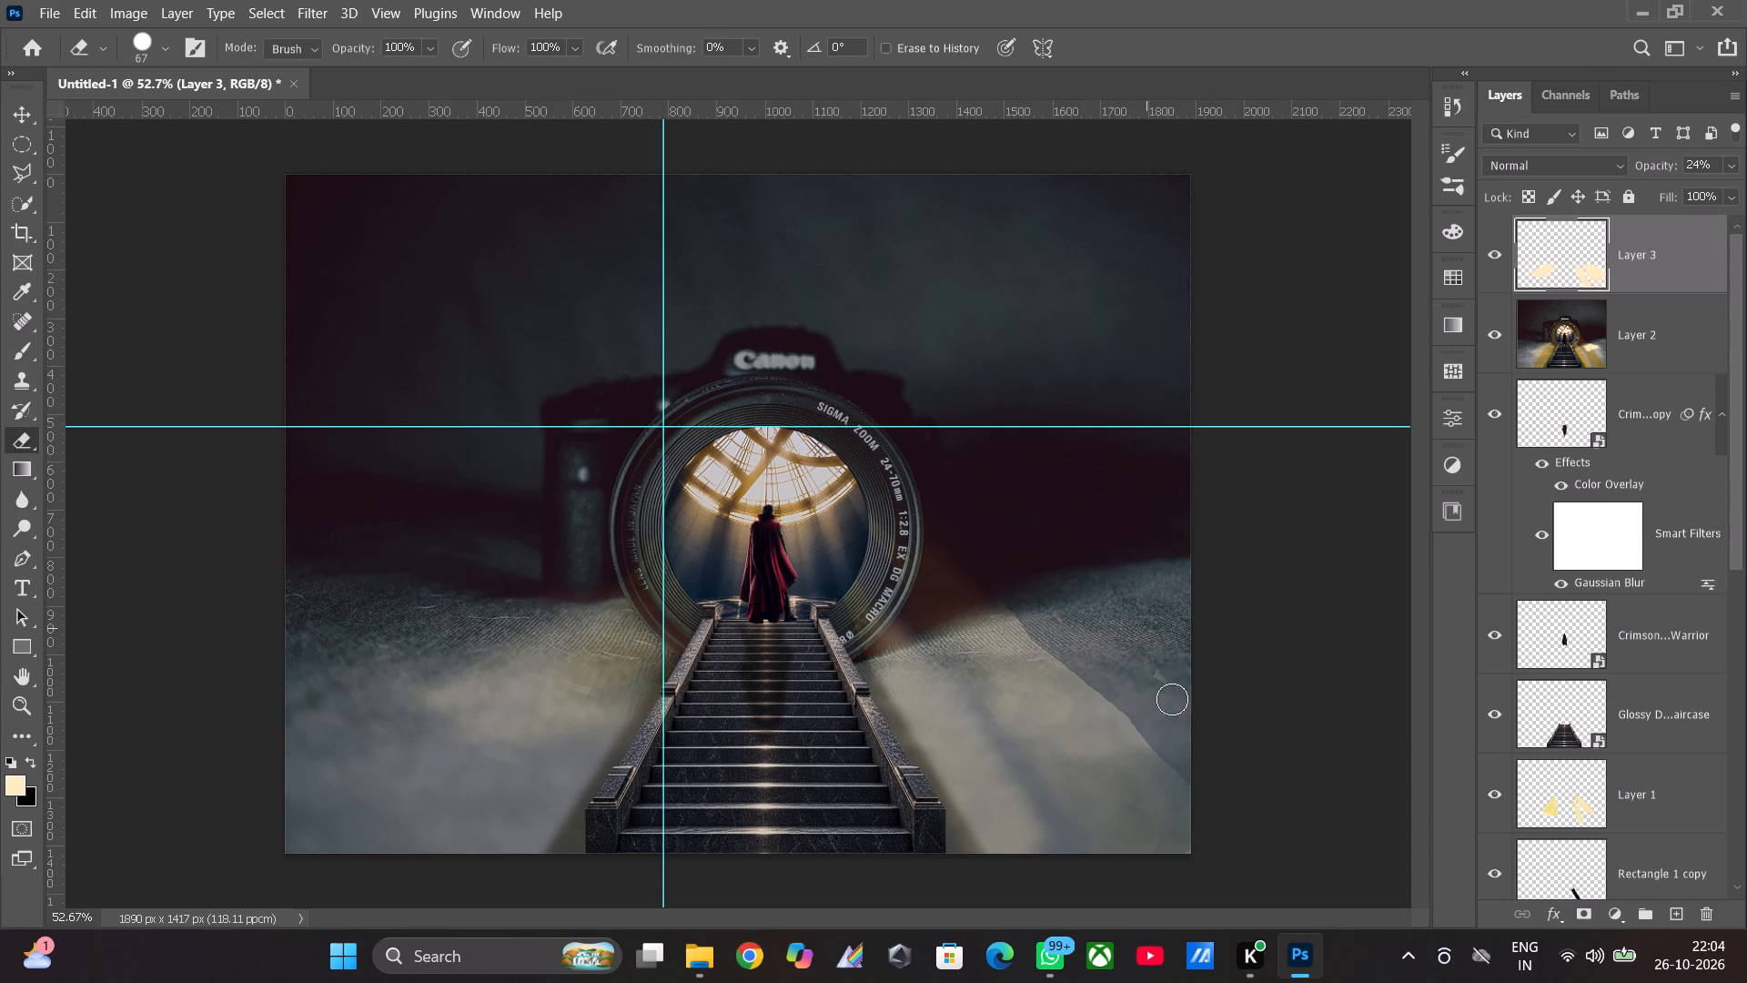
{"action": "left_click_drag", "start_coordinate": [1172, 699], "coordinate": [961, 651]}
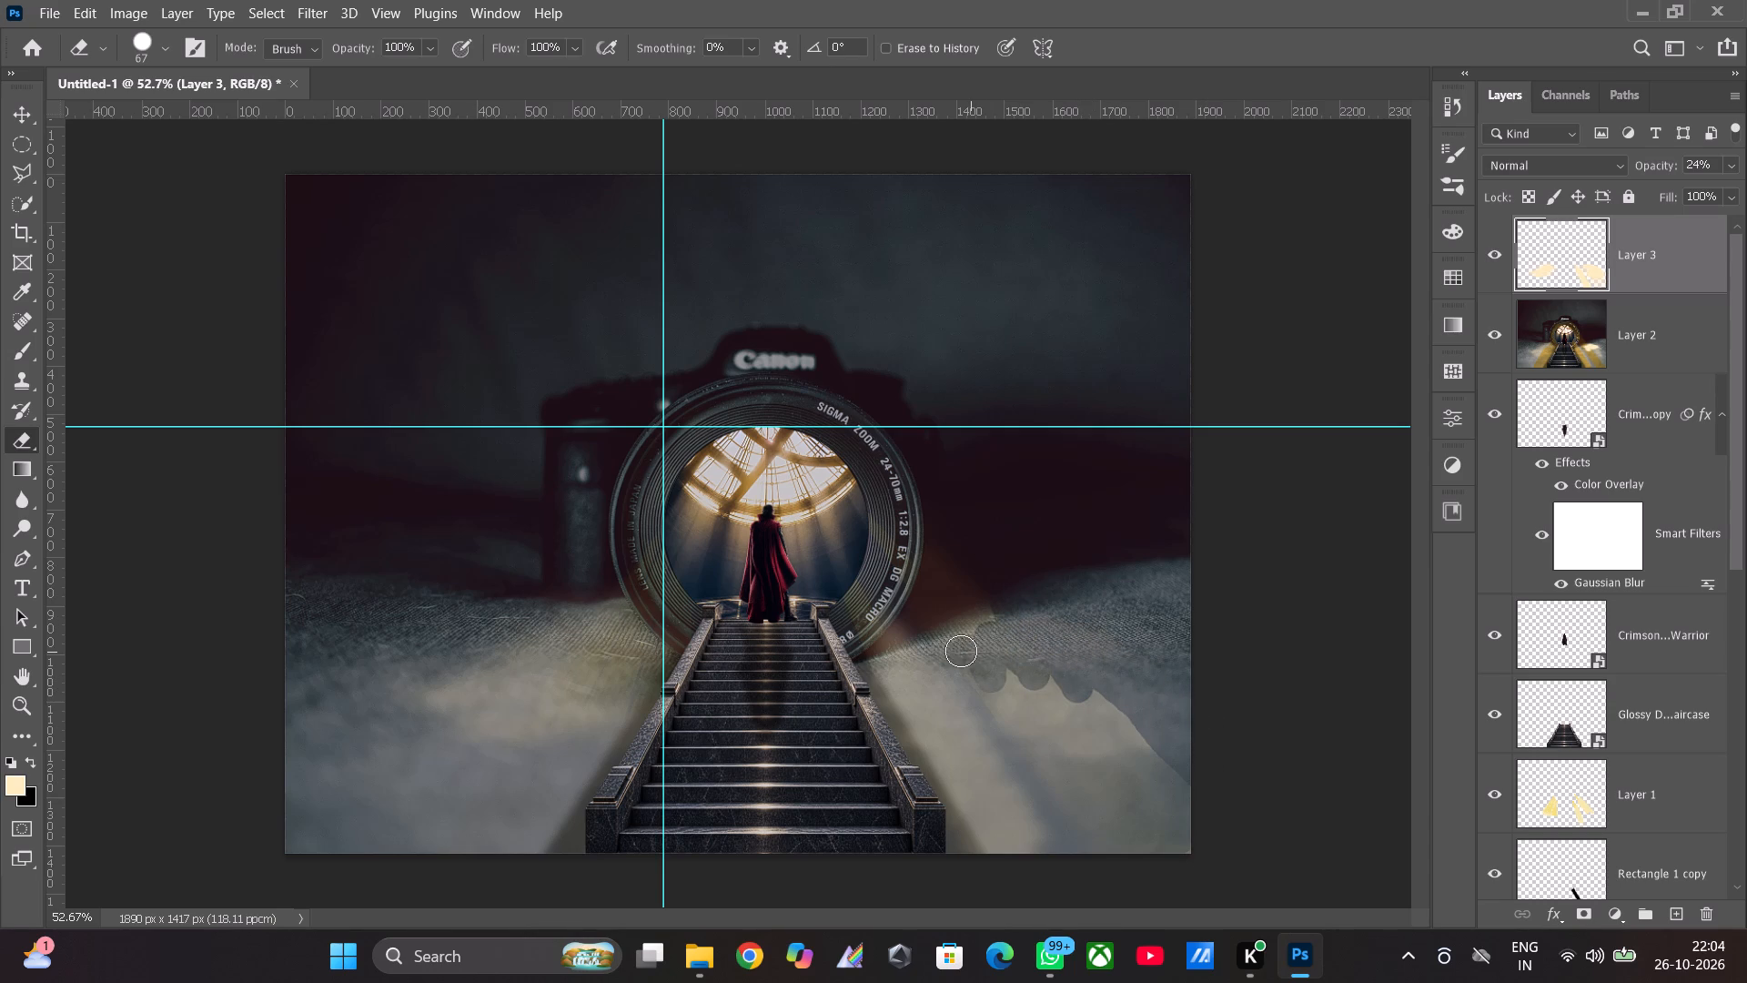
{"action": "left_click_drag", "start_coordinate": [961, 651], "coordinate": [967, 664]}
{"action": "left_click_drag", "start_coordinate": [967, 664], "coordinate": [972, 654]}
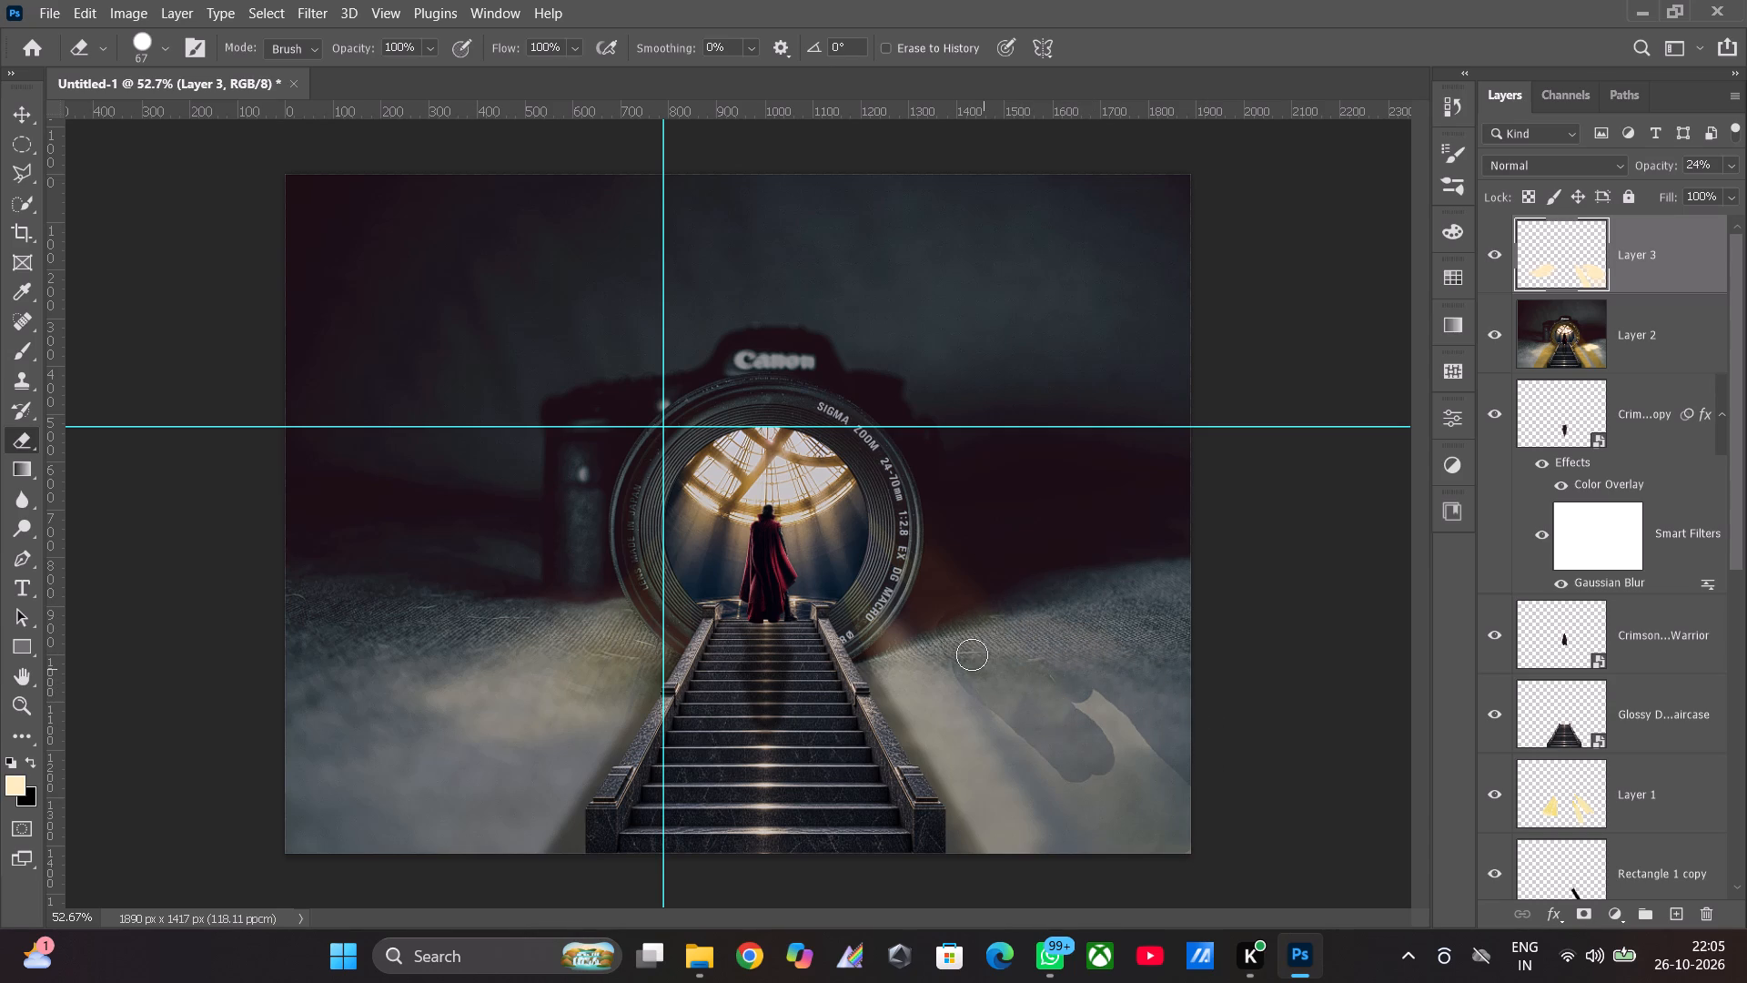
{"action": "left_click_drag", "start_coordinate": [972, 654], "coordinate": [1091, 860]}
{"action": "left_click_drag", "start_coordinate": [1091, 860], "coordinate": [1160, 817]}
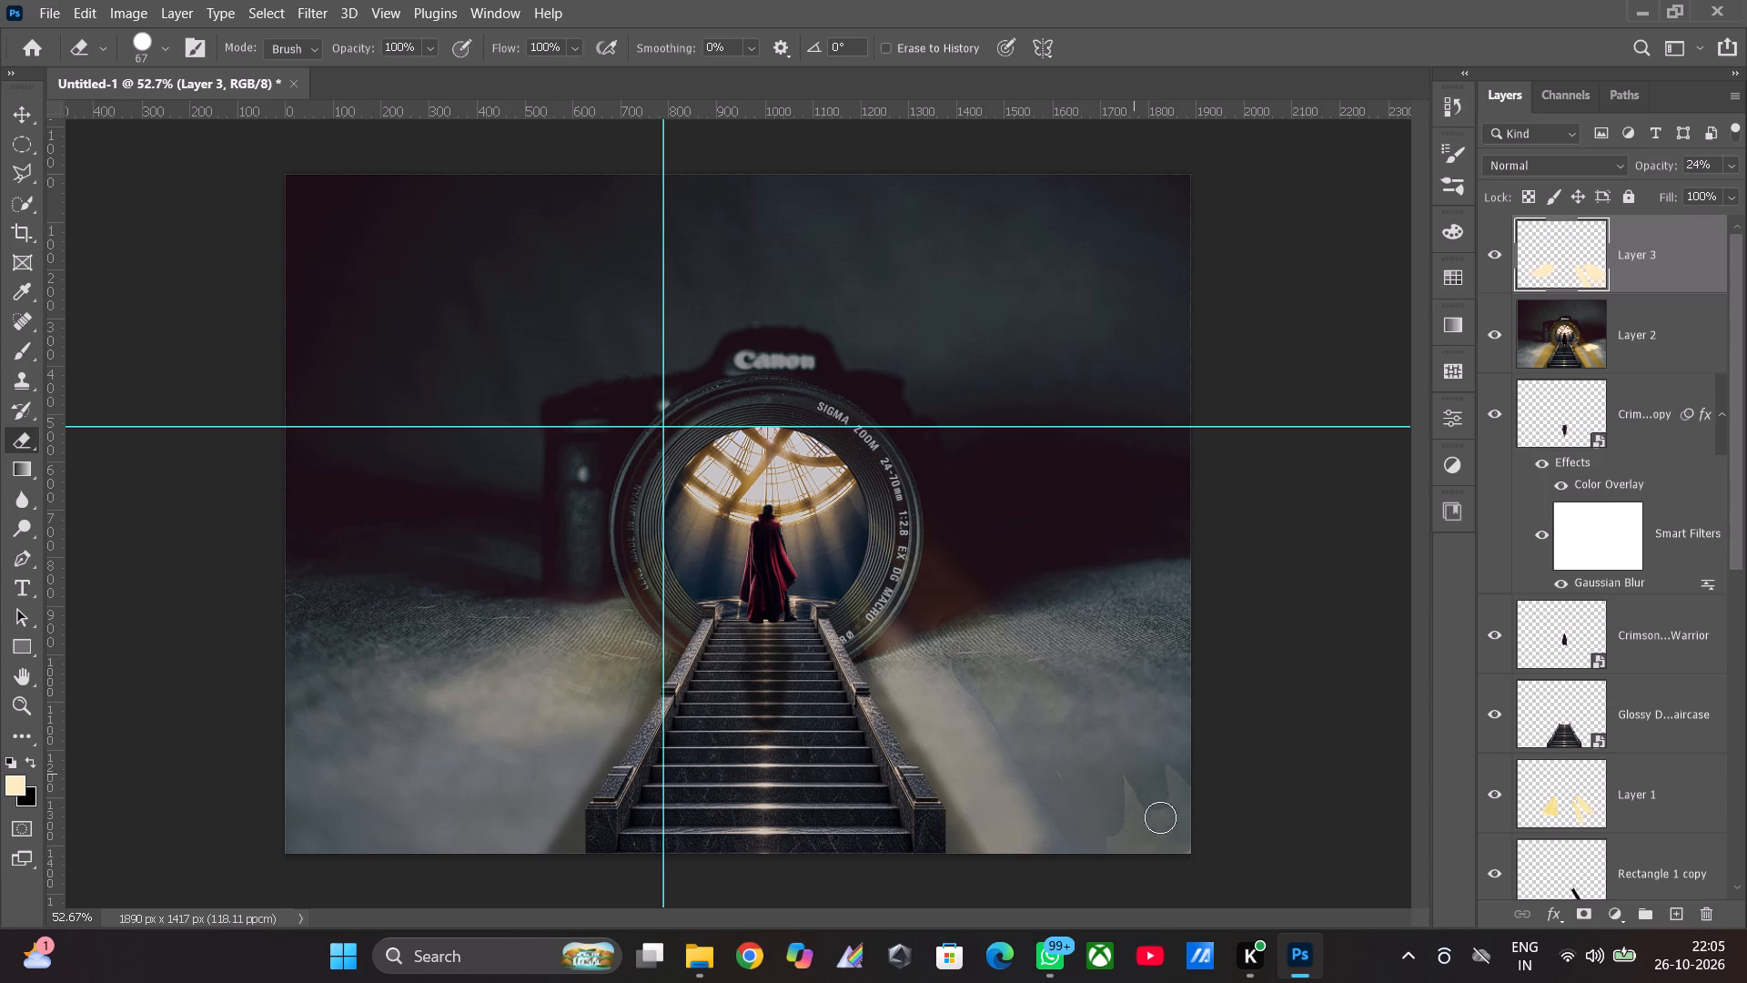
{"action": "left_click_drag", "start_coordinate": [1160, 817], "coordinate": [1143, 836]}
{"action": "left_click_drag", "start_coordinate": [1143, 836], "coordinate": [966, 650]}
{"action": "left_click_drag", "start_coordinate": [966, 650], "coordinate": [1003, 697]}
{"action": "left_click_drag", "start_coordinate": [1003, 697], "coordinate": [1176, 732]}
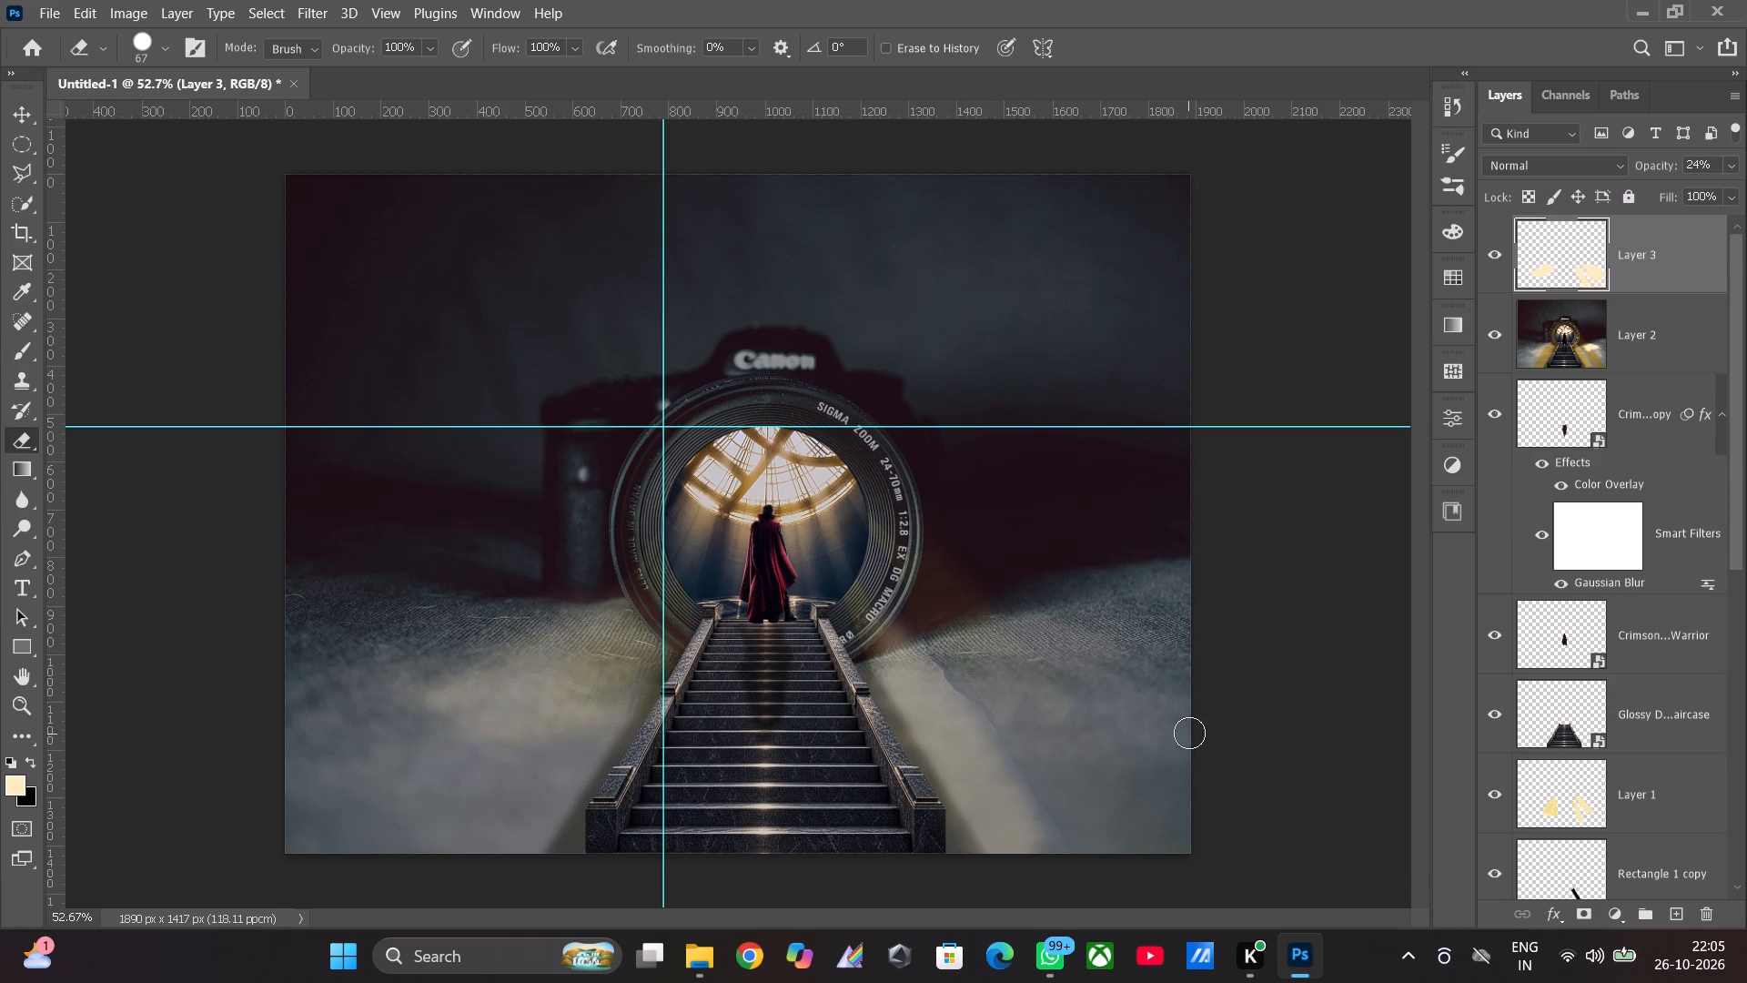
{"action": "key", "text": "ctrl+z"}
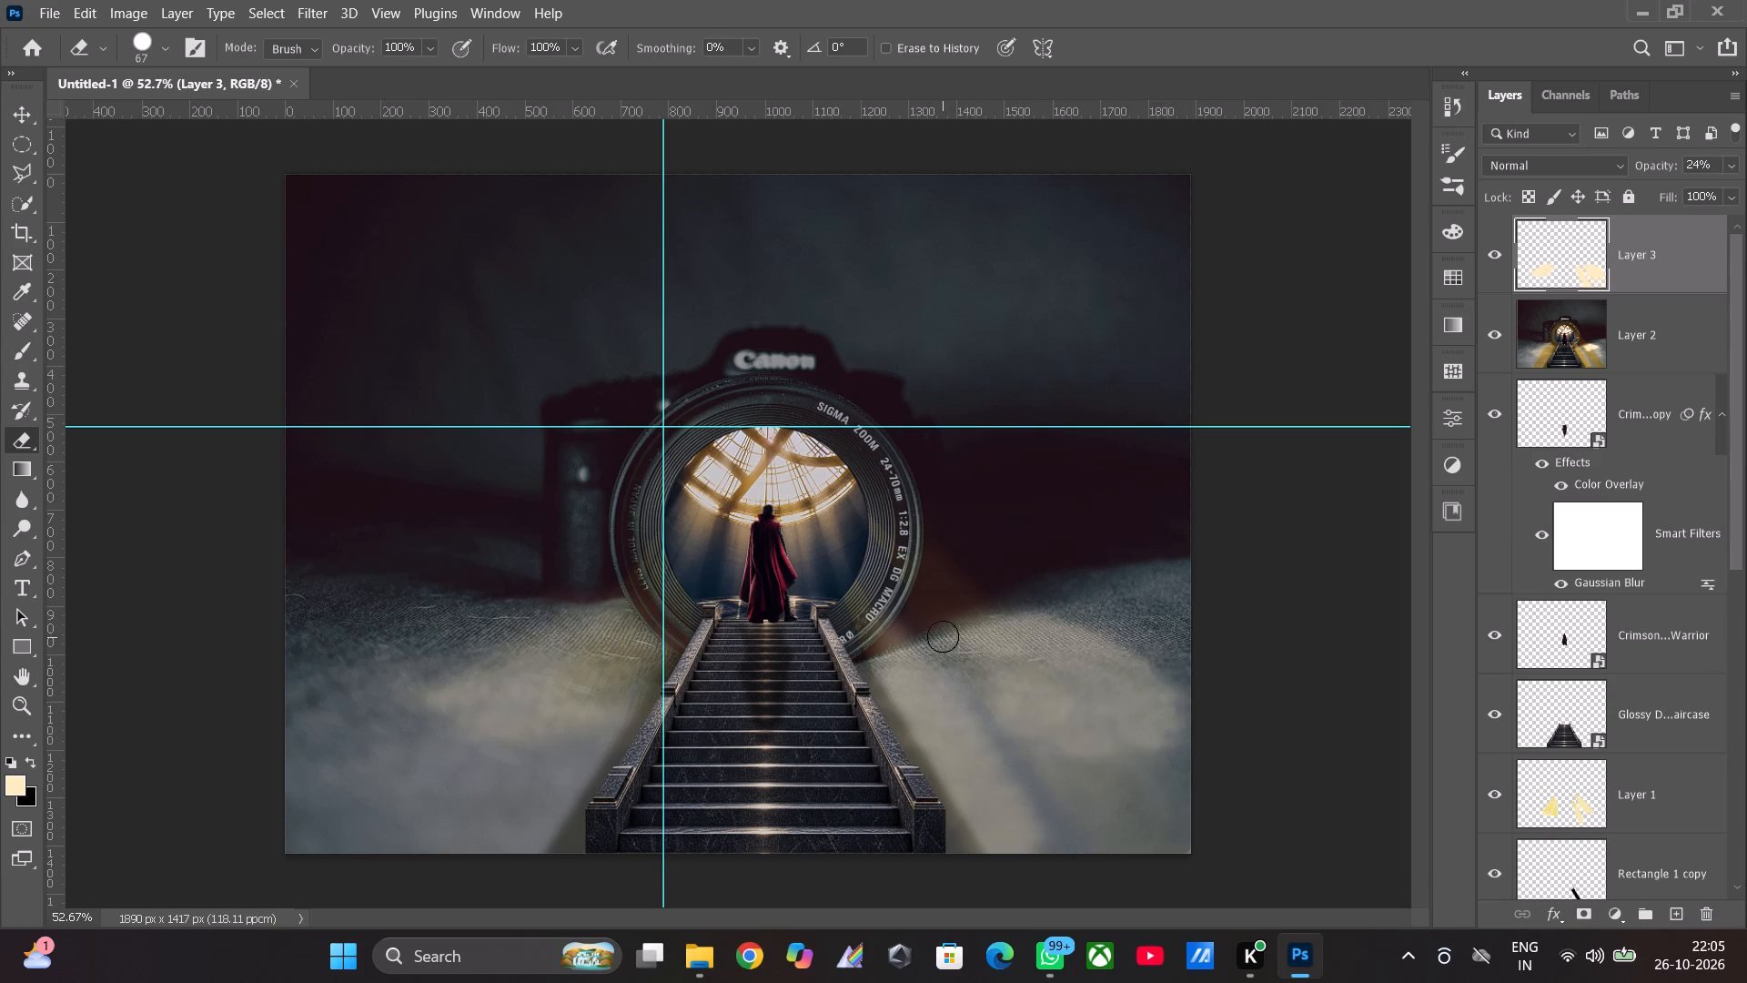
Erase the entire right-hand ground light patch from Layer 3, from the camera base and staircase edge out to the canvas edge.
{"action": "left_click_drag", "start_coordinate": [939, 636], "coordinate": [1048, 724]}
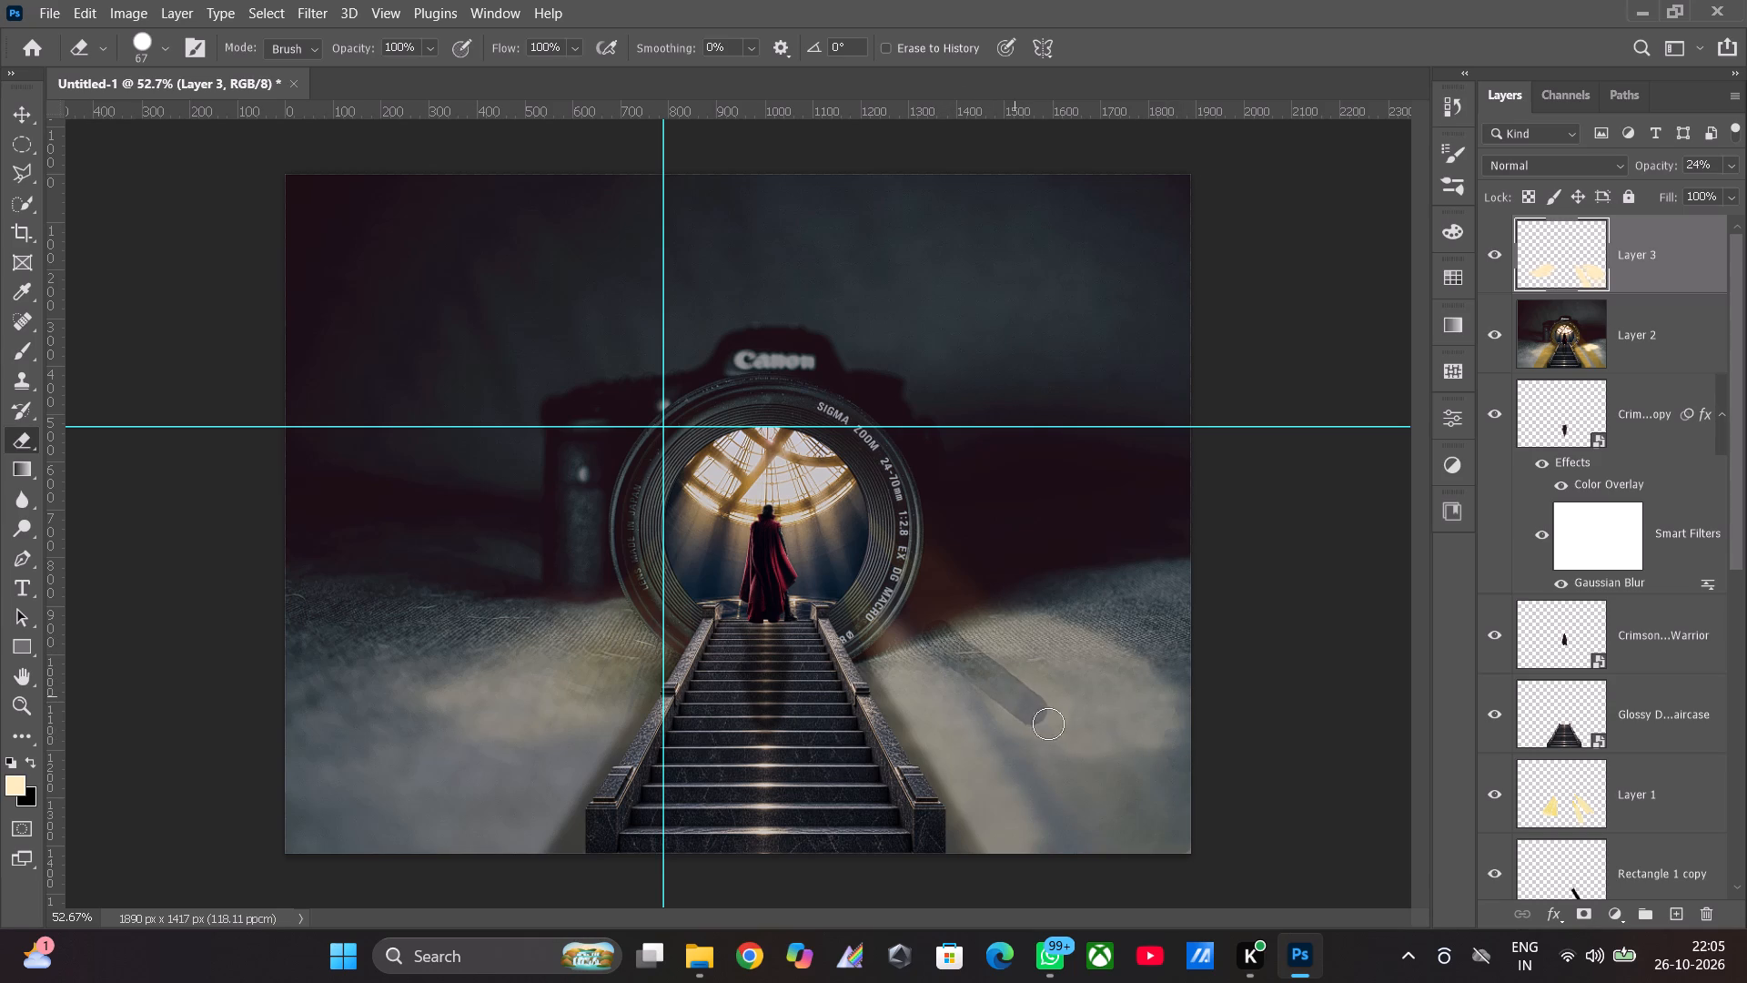
{"action": "left_click_drag", "start_coordinate": [1048, 724], "coordinate": [1054, 725]}
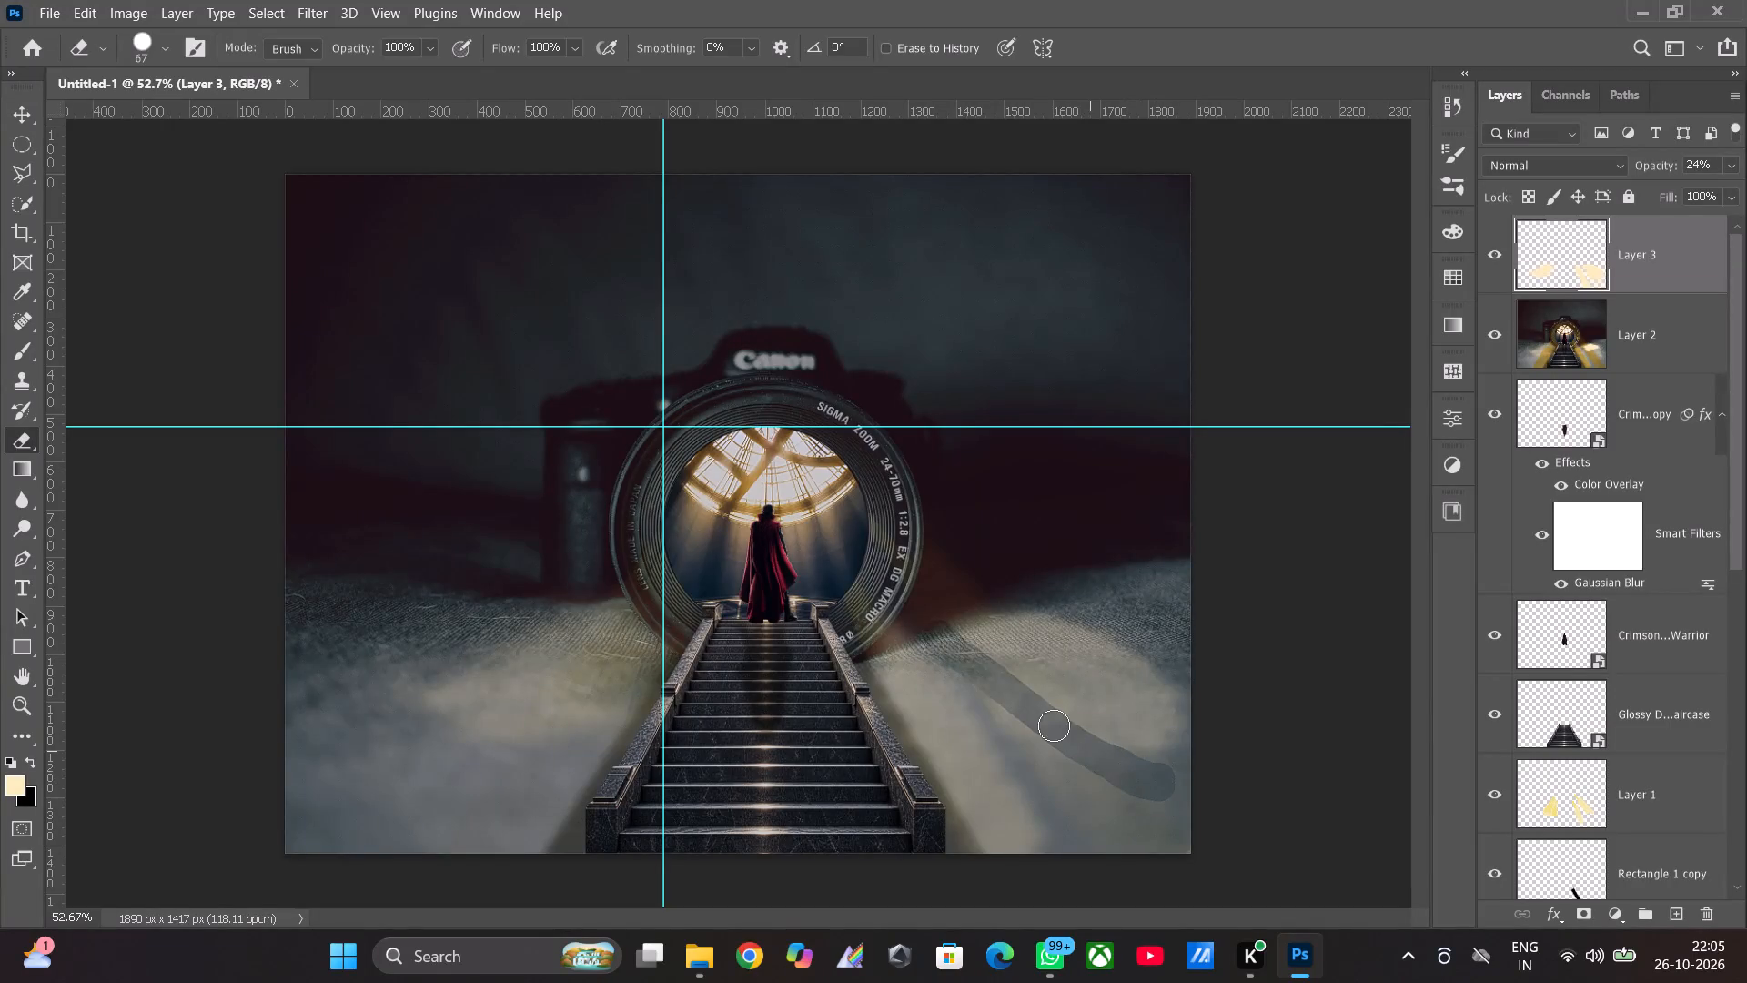
{"action": "left_click_drag", "start_coordinate": [1054, 725], "coordinate": [879, 654]}
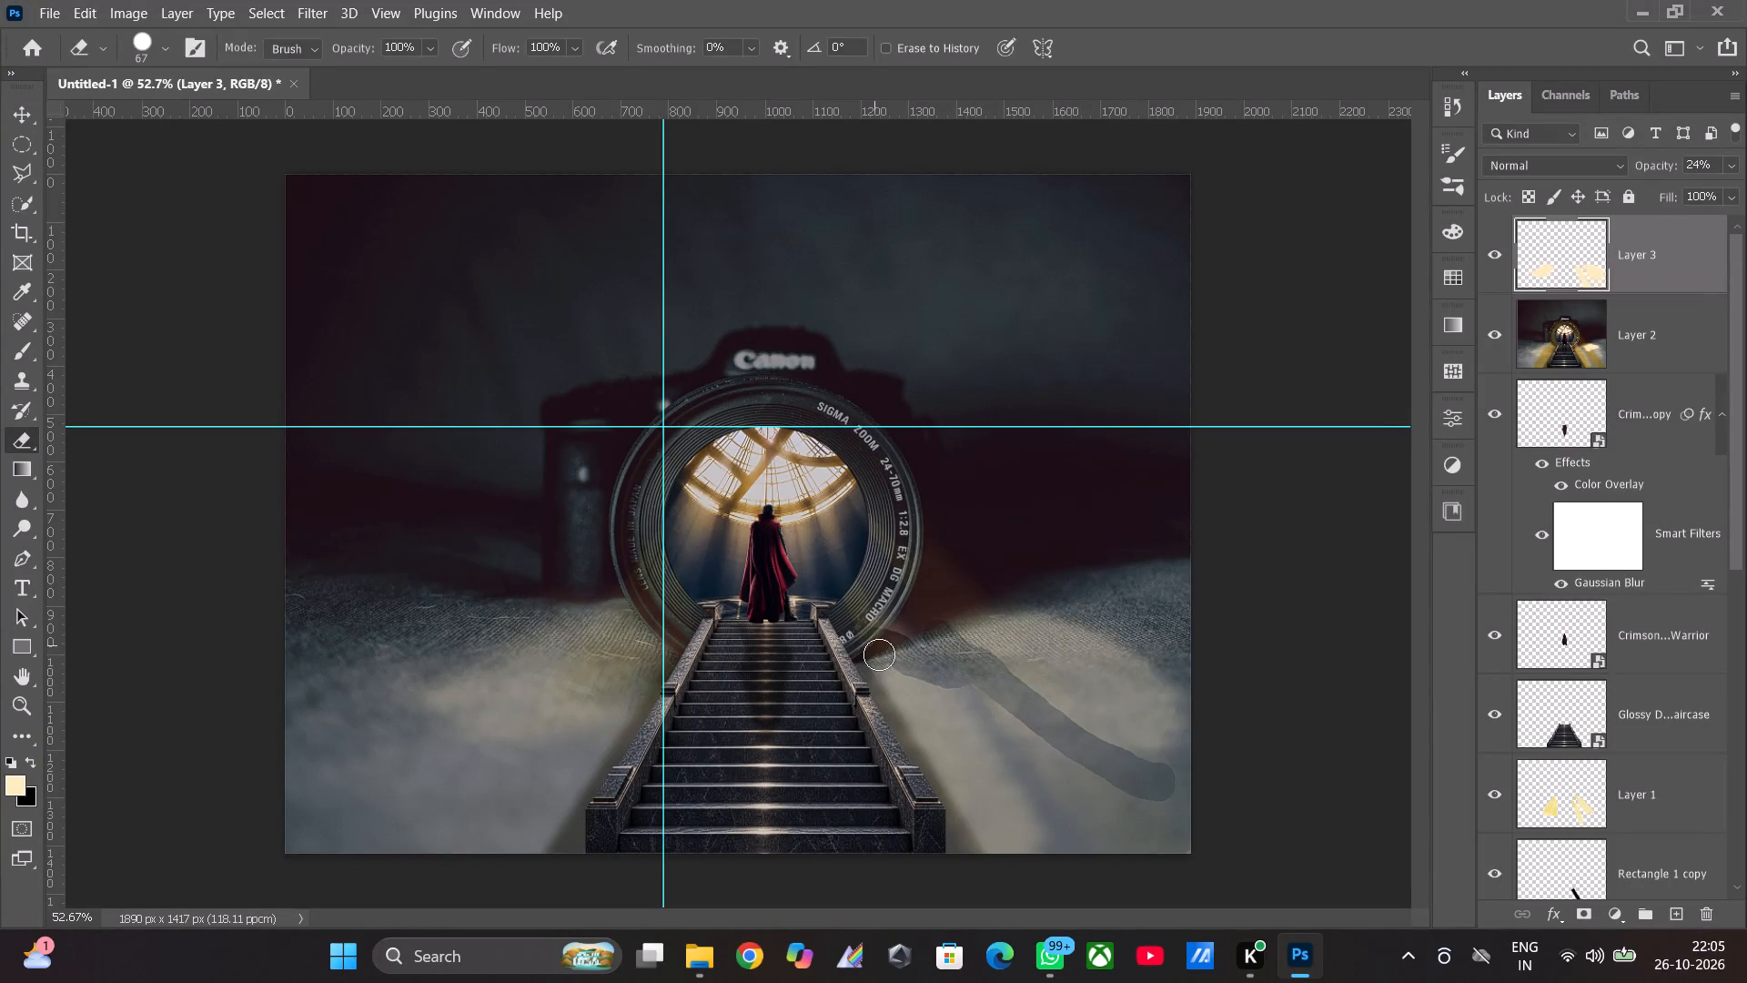
{"action": "left_click_drag", "start_coordinate": [879, 654], "coordinate": [1076, 743]}
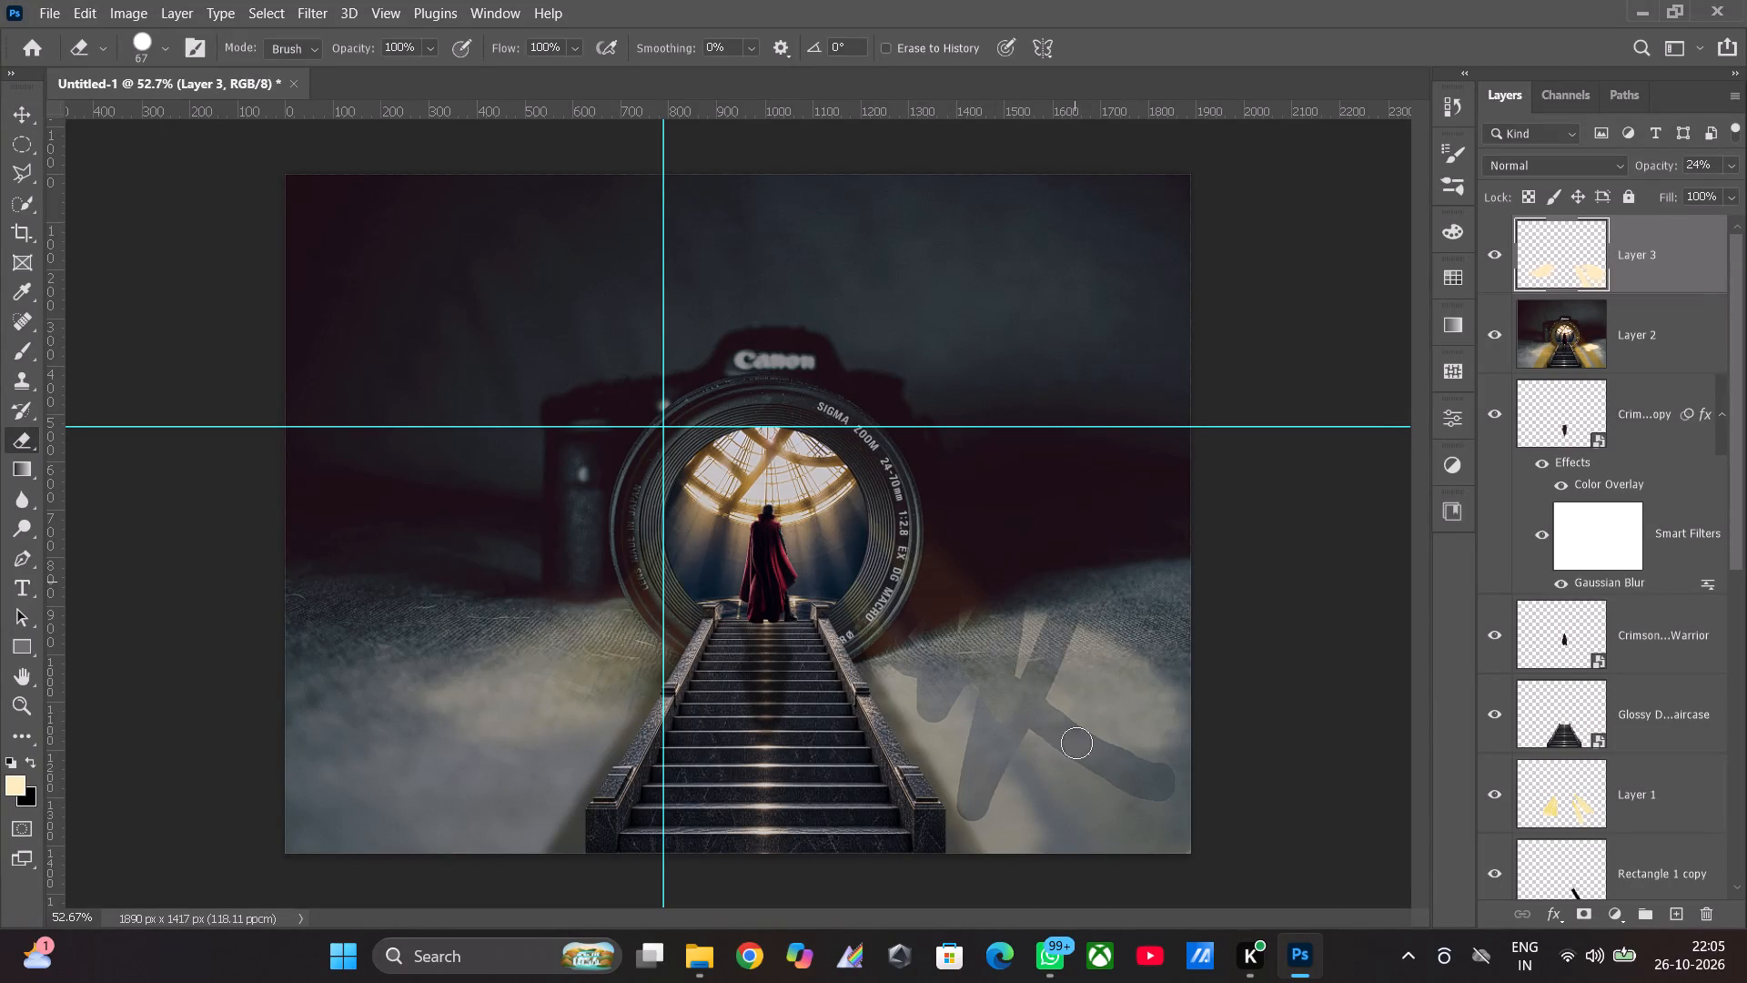
{"action": "left_click_drag", "start_coordinate": [1076, 743], "coordinate": [1047, 824]}
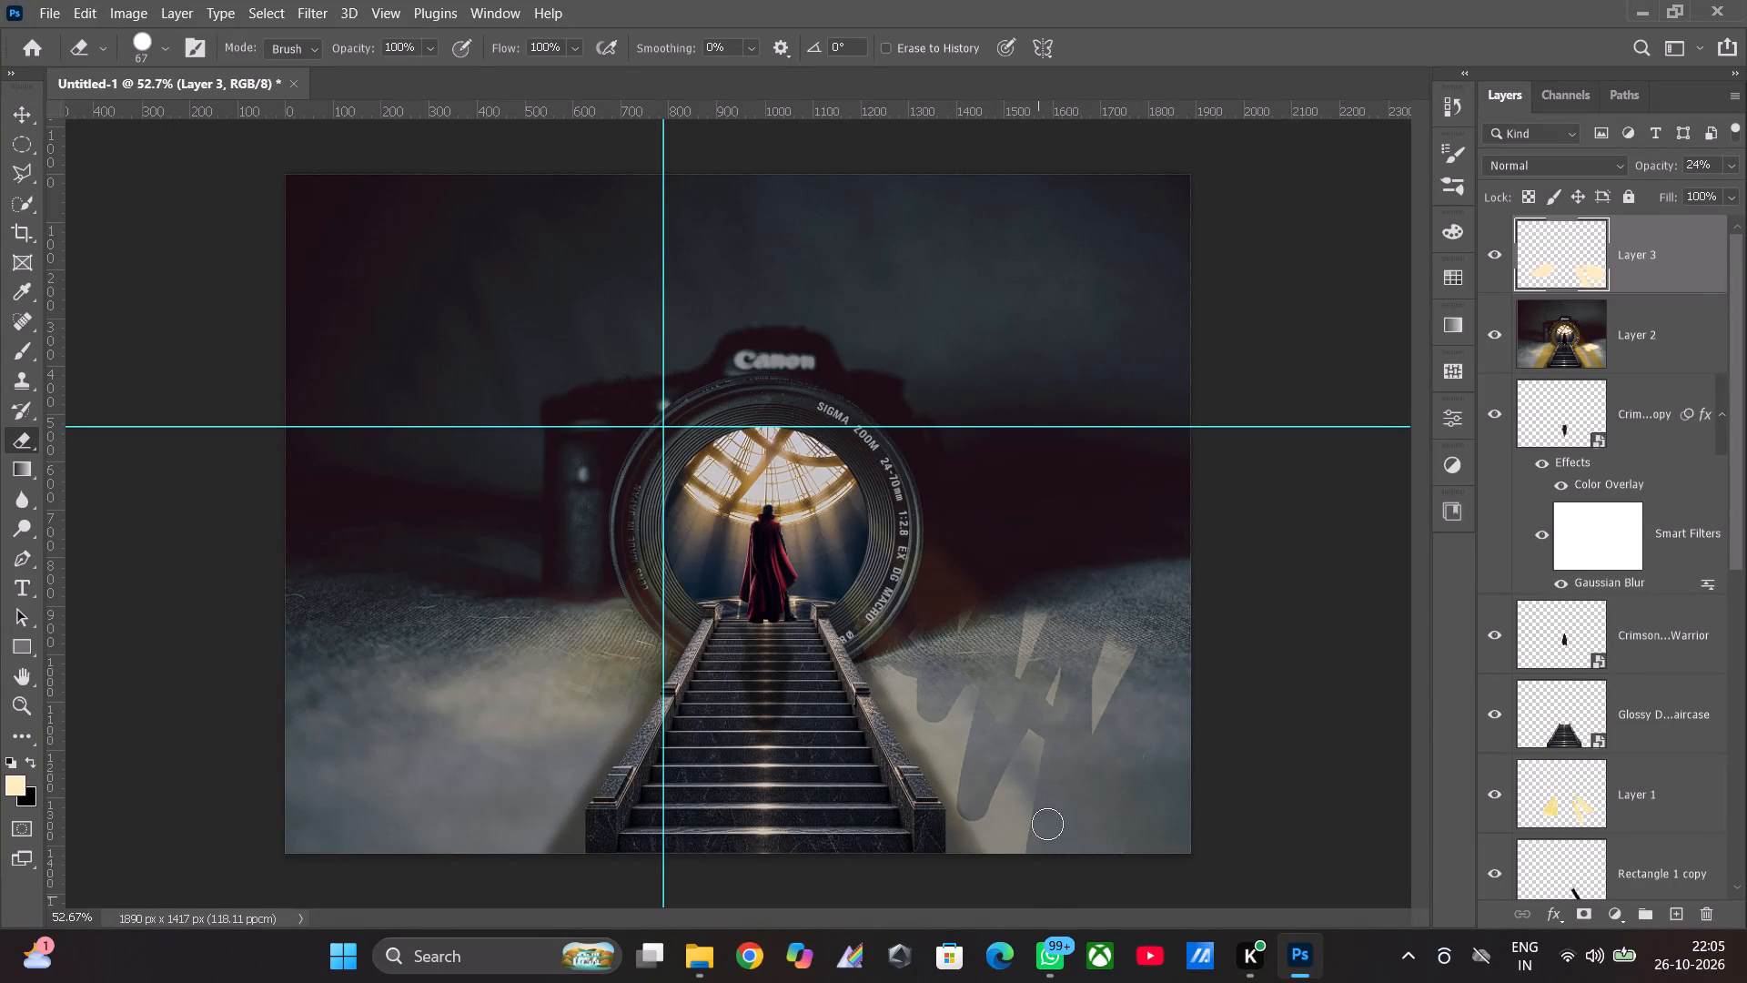
{"action": "left_click_drag", "start_coordinate": [1047, 824], "coordinate": [974, 694]}
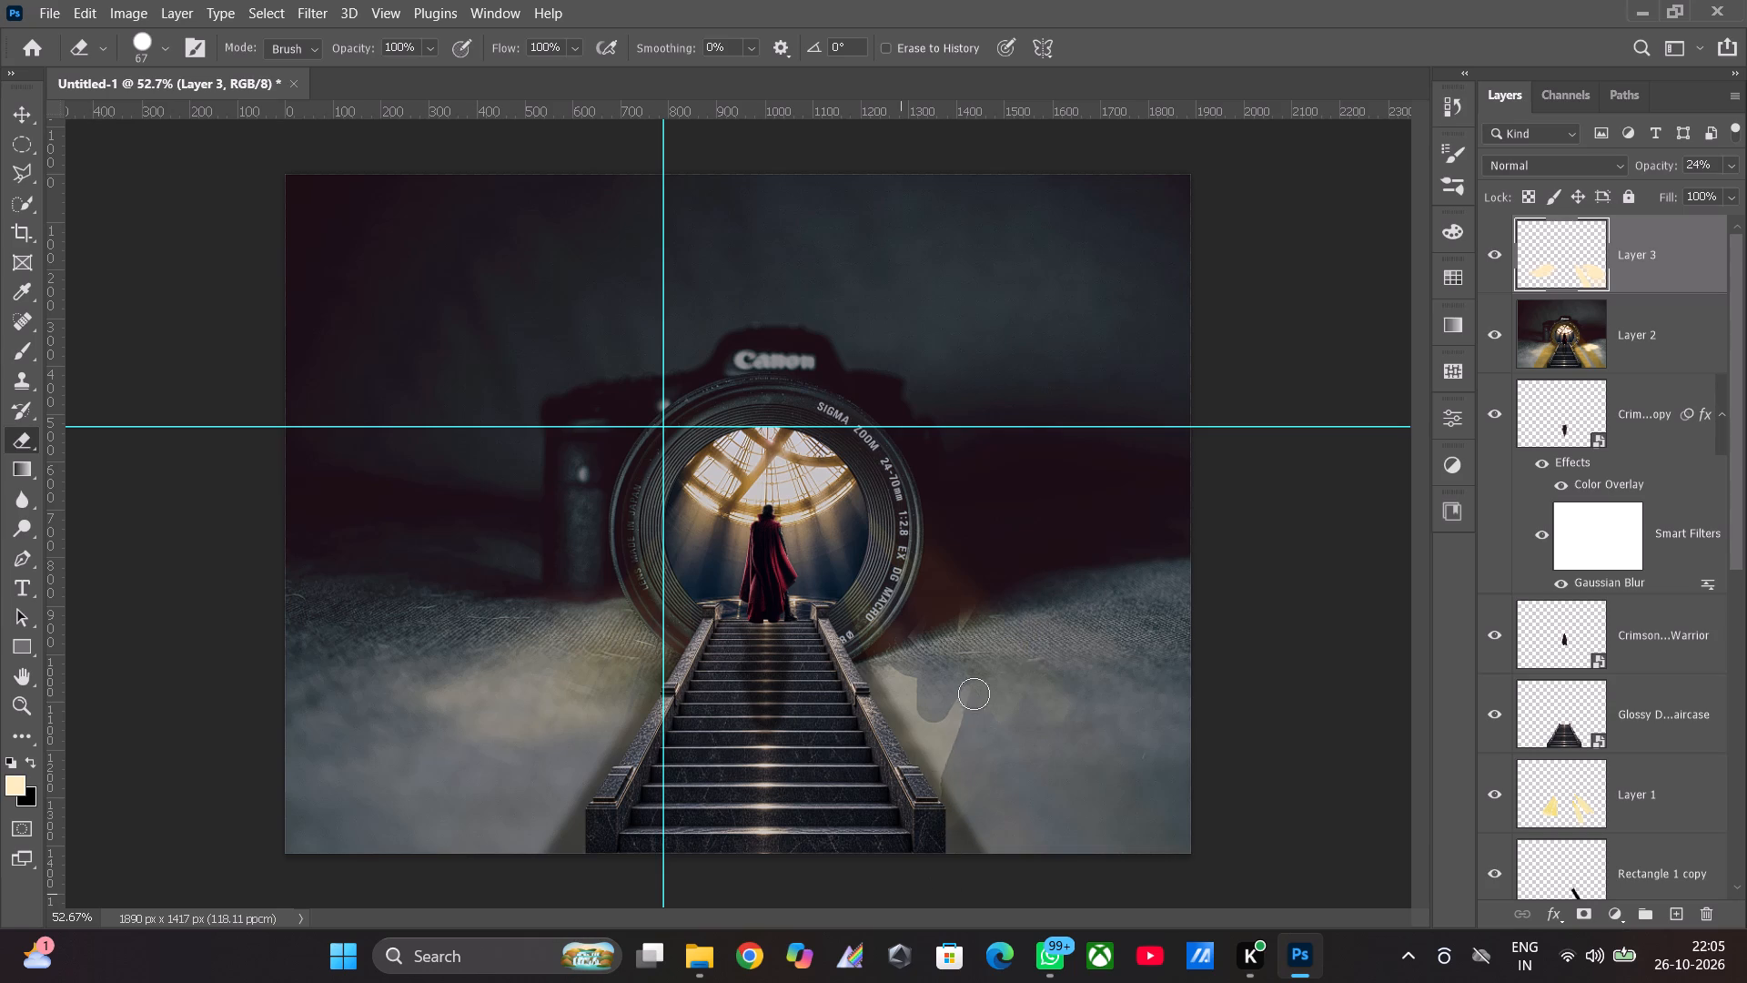
{"action": "left_click_drag", "start_coordinate": [974, 694], "coordinate": [858, 694]}
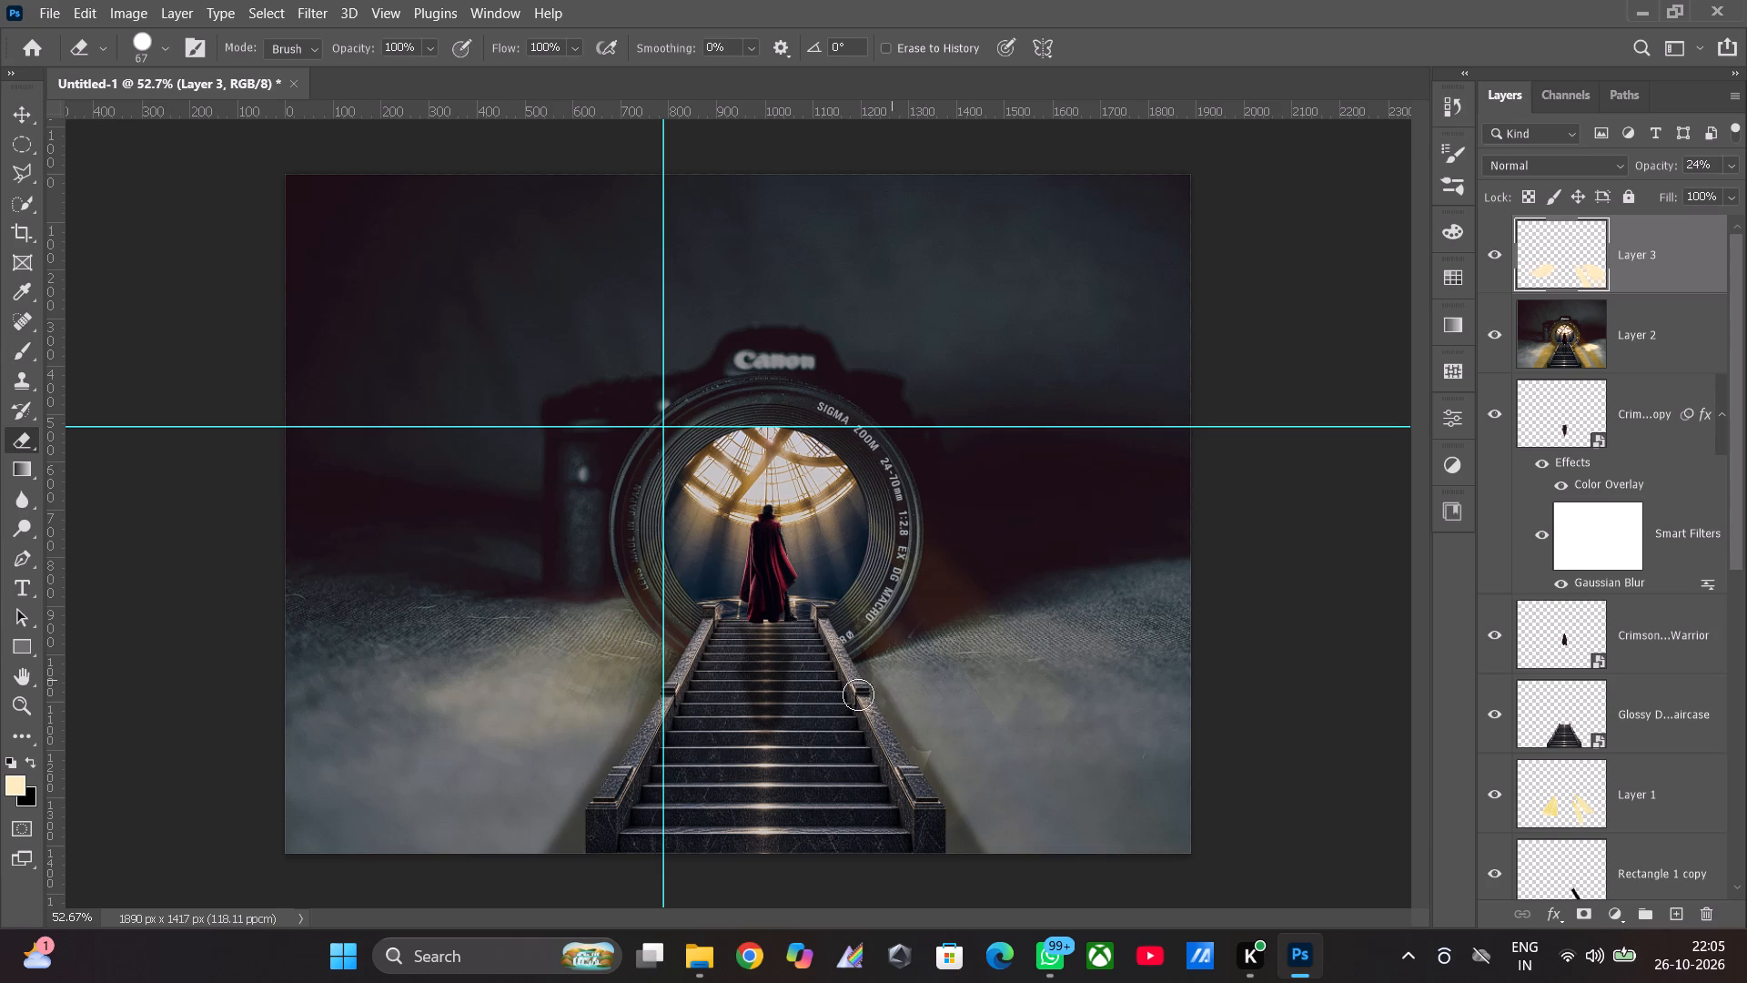
{"action": "left_click_drag", "start_coordinate": [858, 694], "coordinate": [1261, 587]}
{"action": "left_click_drag", "start_coordinate": [1261, 587], "coordinate": [1146, 636]}
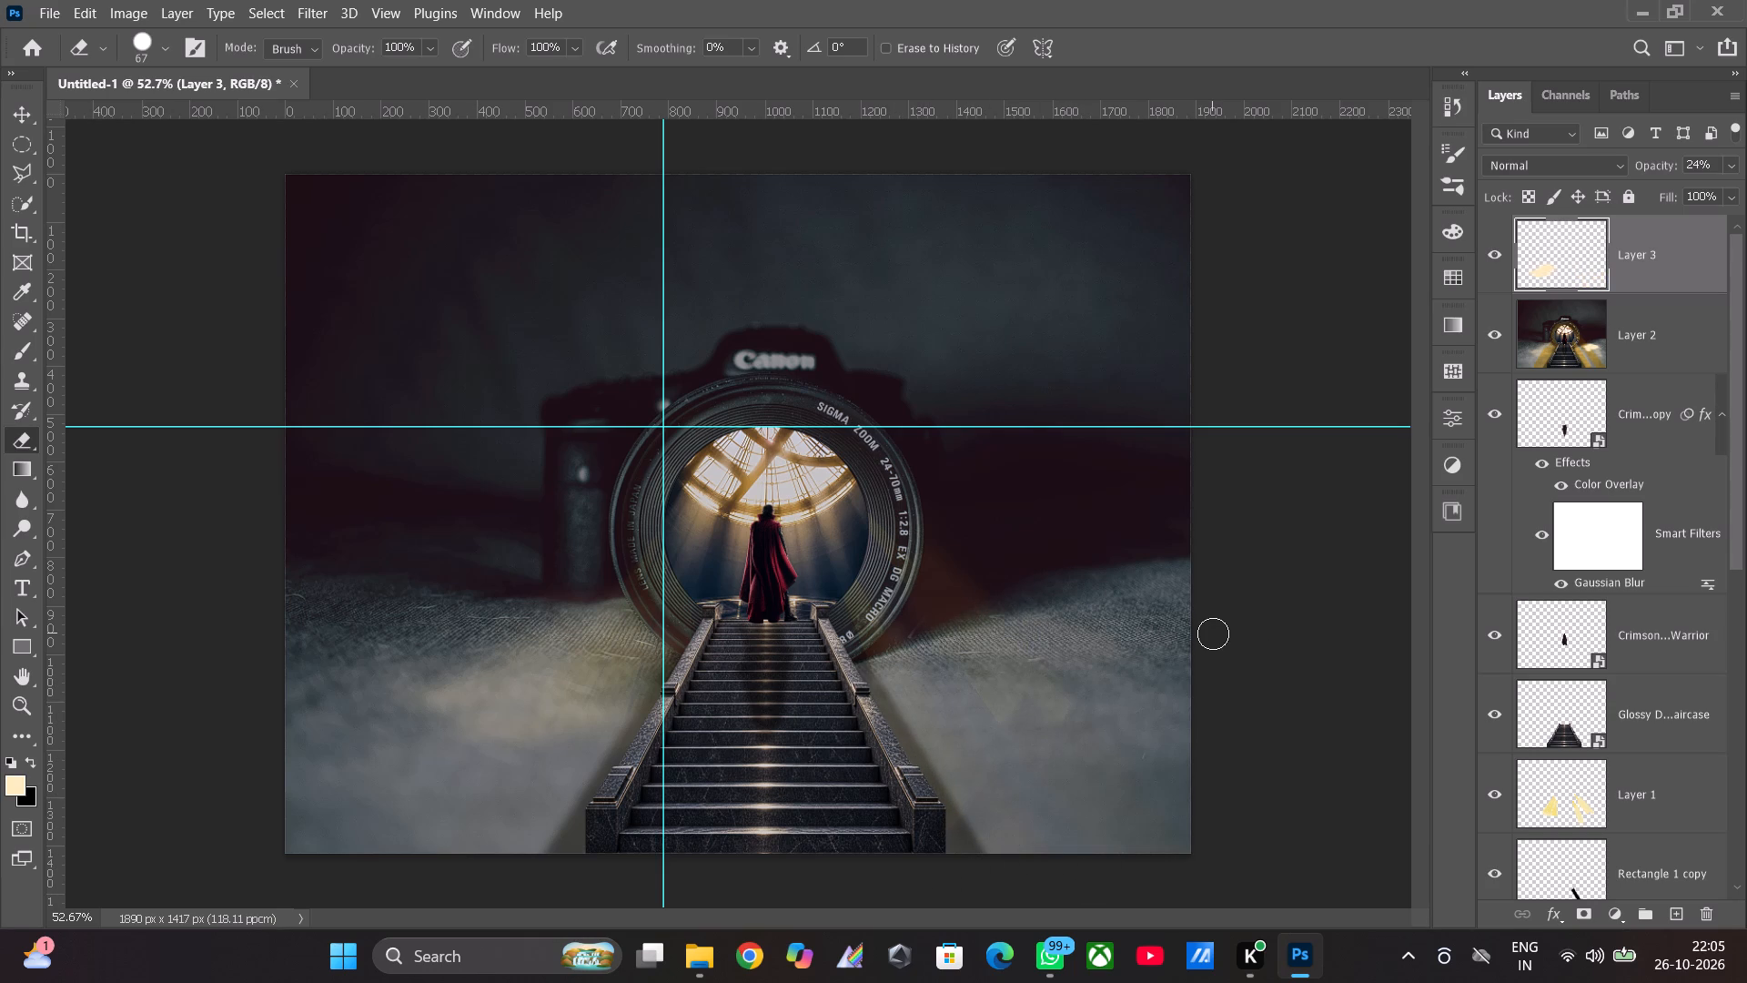
Dab cream light on Layer 3 with the 150-size brush, running outward across the right-hand ground from beside the lens base.
{"action": "left_click", "coordinate": [25, 361]}
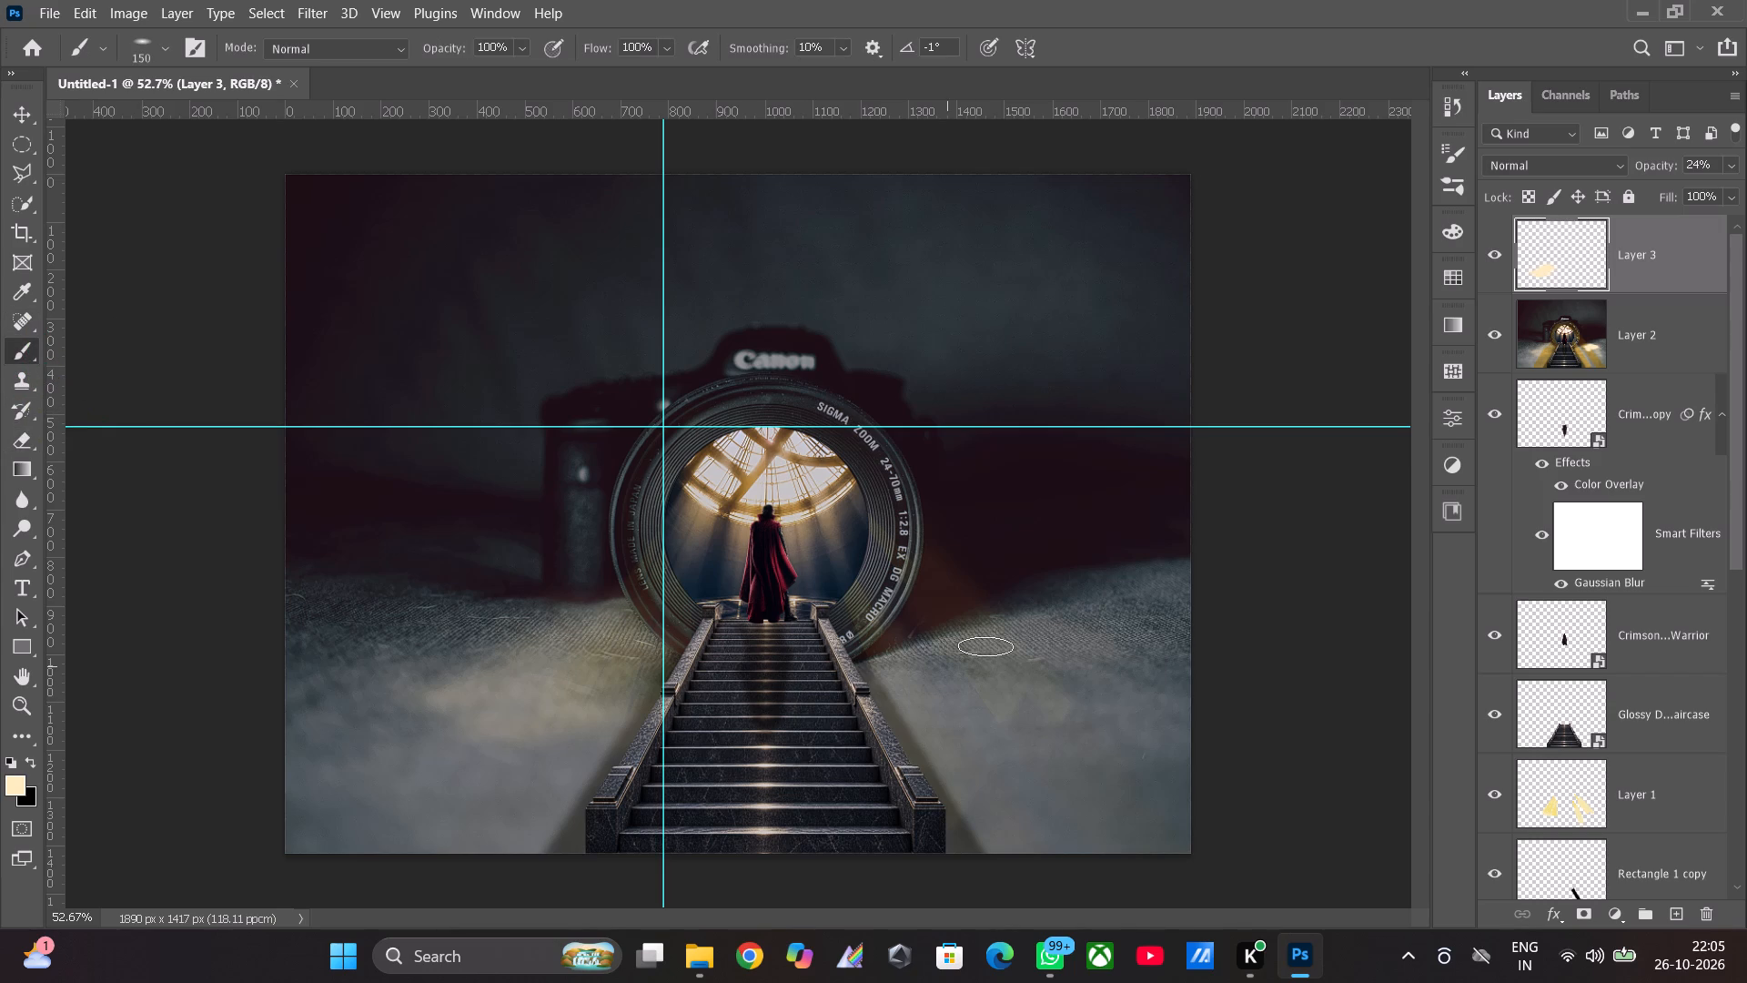
{"action": "left_click", "coordinate": [949, 635]}
{"action": "left_click", "coordinate": [983, 622]}
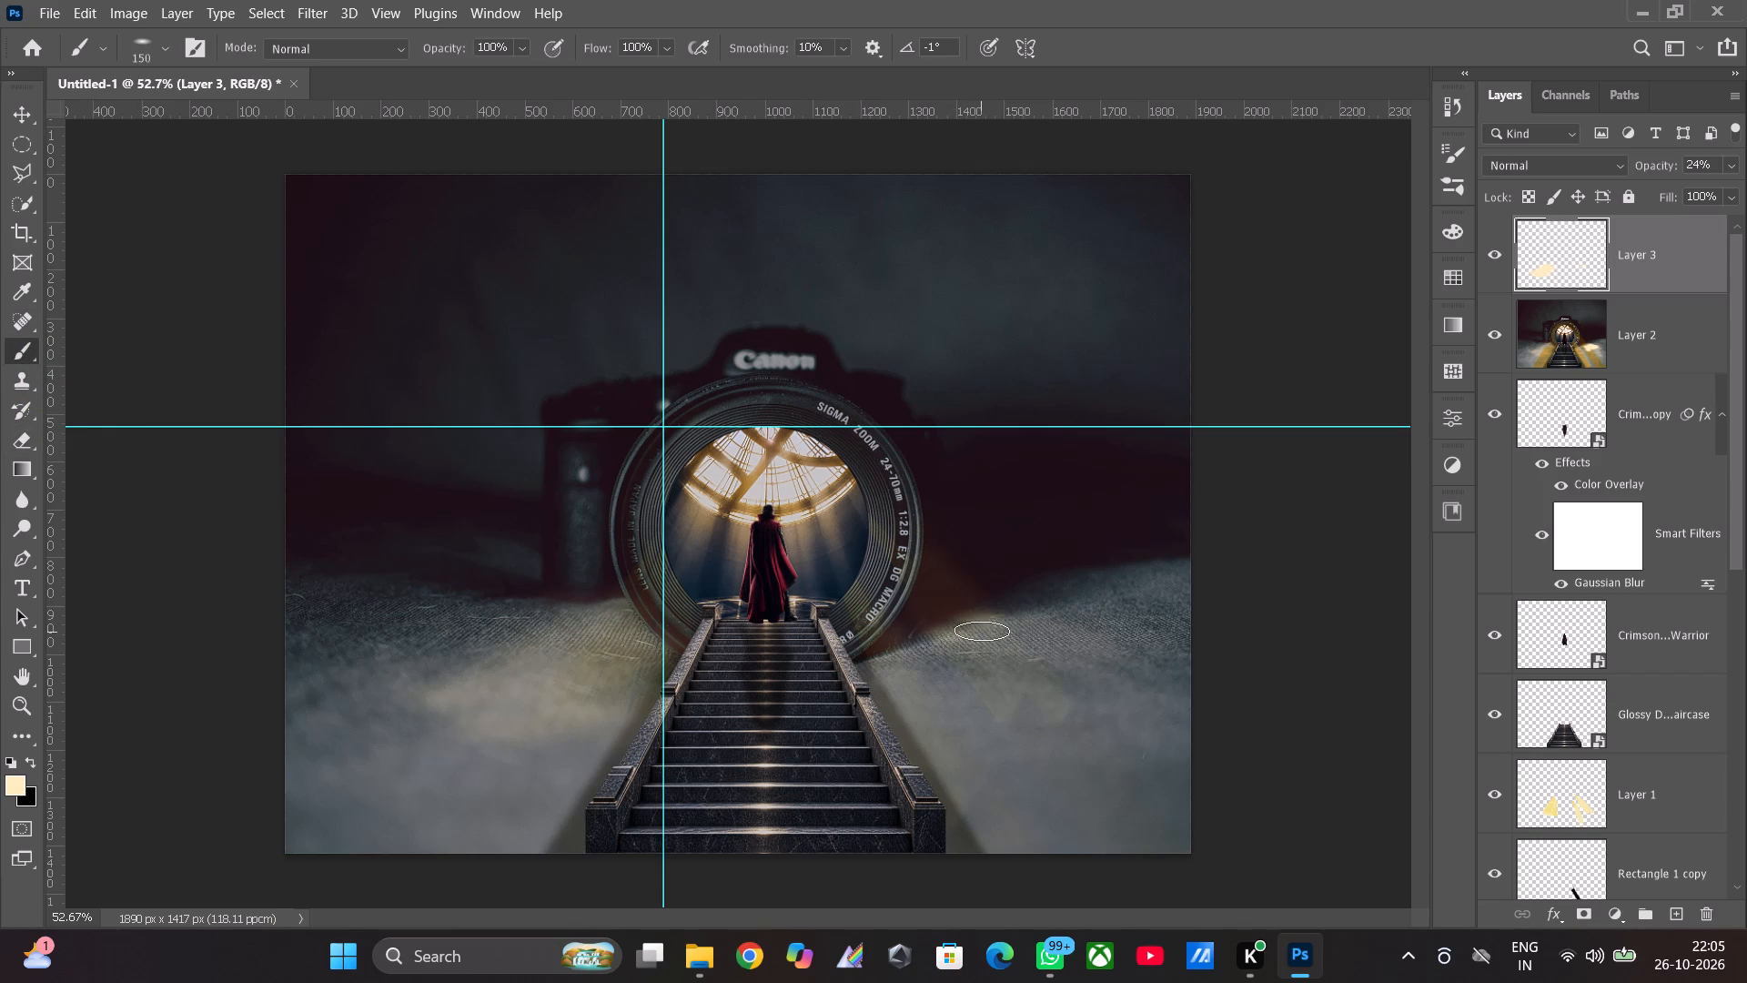
{"action": "left_click_drag", "start_coordinate": [982, 631], "coordinate": [990, 628]}
{"action": "left_click", "coordinate": [996, 624]}
{"action": "left_click", "coordinate": [1014, 634]}
{"action": "left_click", "coordinate": [1021, 642]}
{"action": "left_click", "coordinate": [1029, 658]}
{"action": "left_click", "coordinate": [1043, 657]}
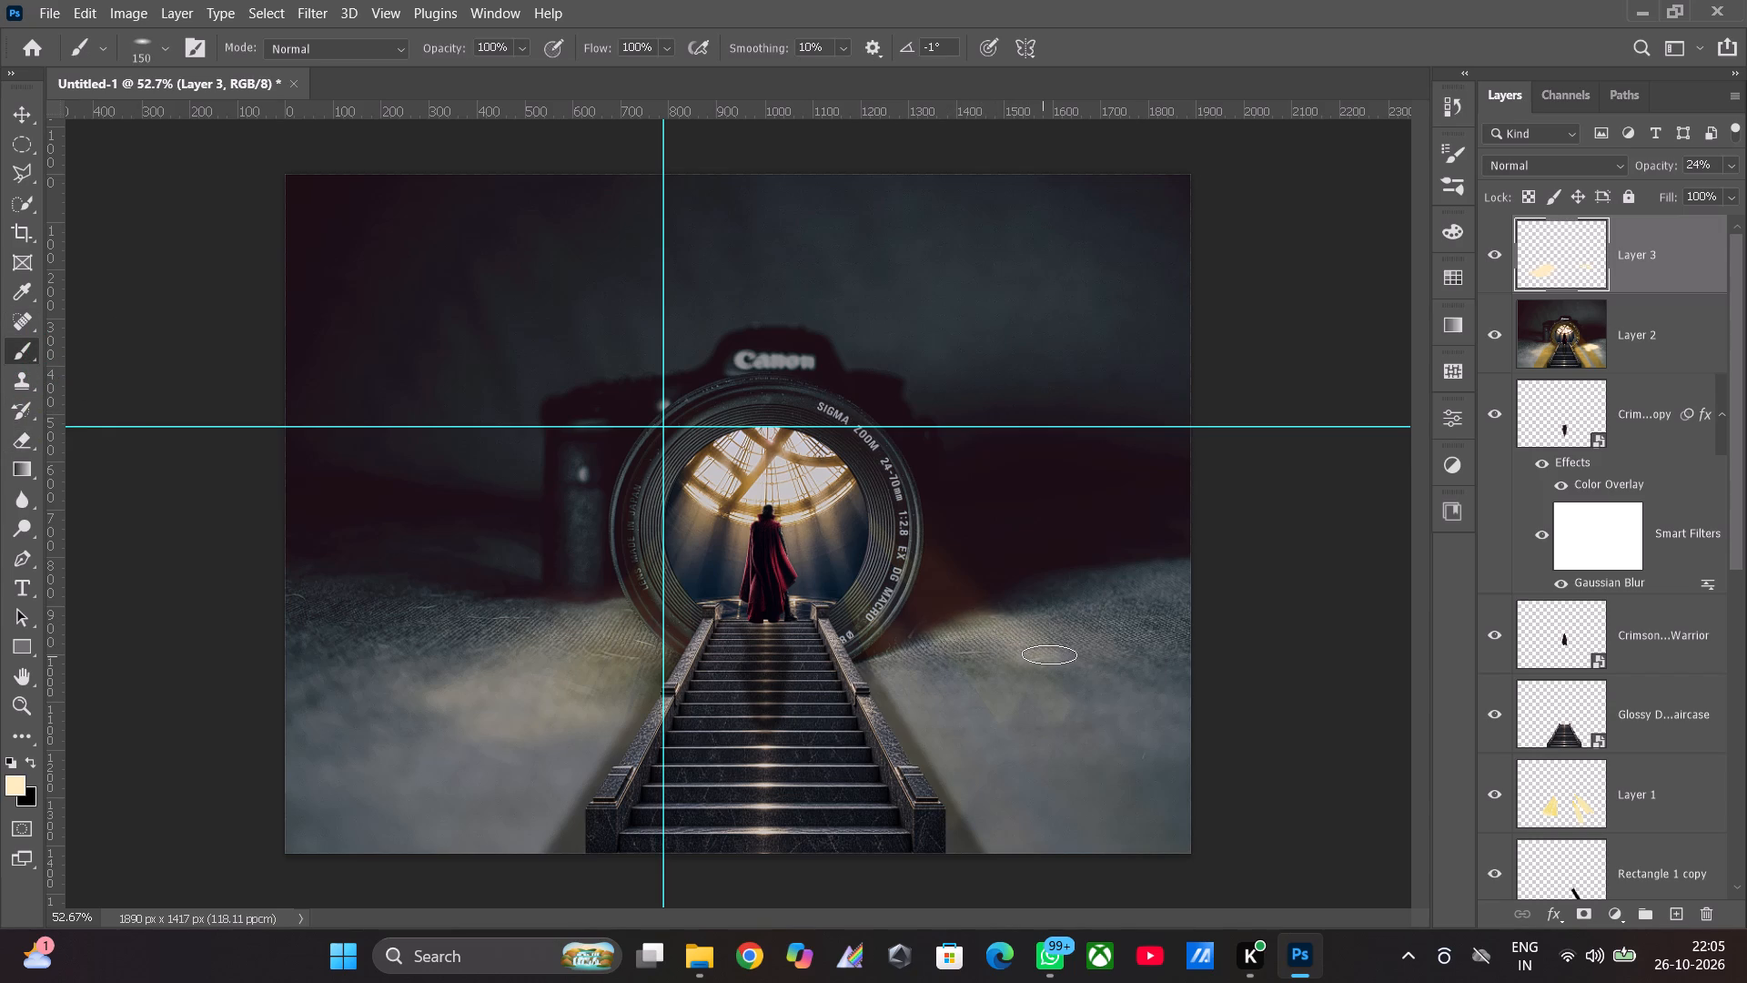
{"action": "left_click", "coordinate": [1049, 654]}
{"action": "left_click", "coordinate": [1058, 673]}
{"action": "left_click", "coordinate": [1072, 661]}
{"action": "left_click", "coordinate": [1062, 684]}
{"action": "left_click_drag", "start_coordinate": [1059, 689], "coordinate": [1031, 687]}
{"action": "double_click", "coordinate": [1021, 684]}
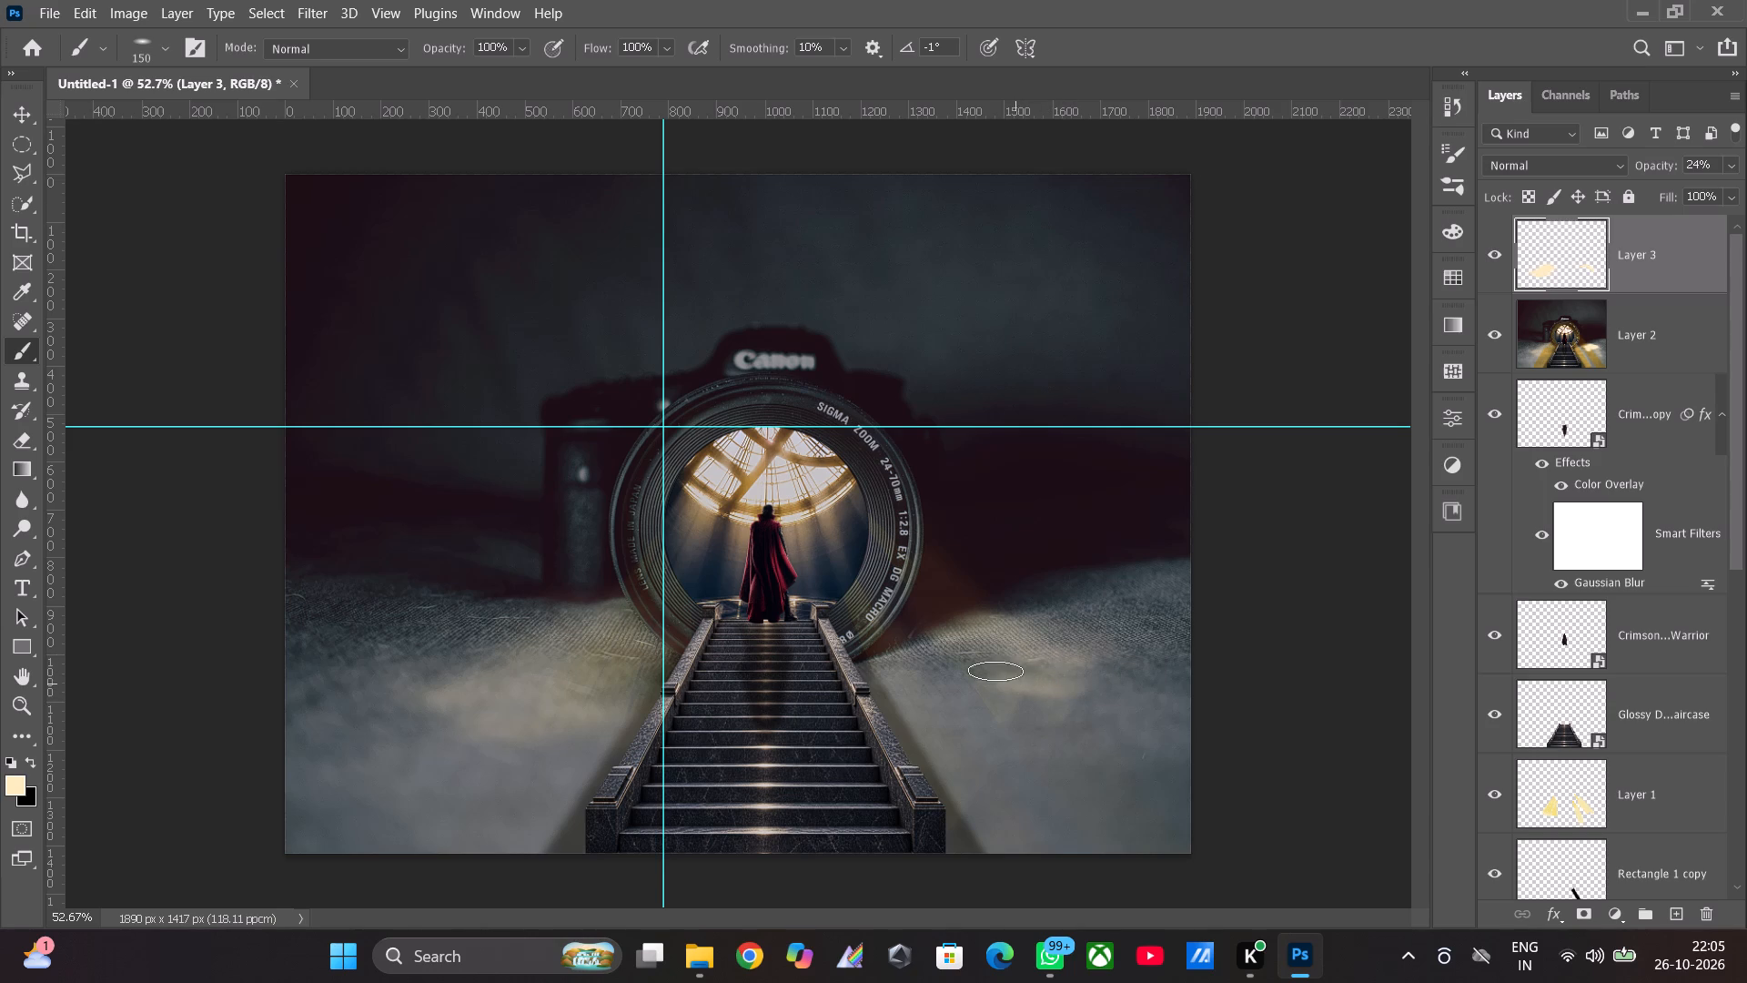
Build up the cream light between the lens base and the outer ground, extending the right-hand patch towards the canvas edge.
{"action": "left_click", "coordinate": [995, 671]}
{"action": "left_click", "coordinate": [985, 659]}
{"action": "left_click_drag", "start_coordinate": [961, 643], "coordinate": [949, 644]}
{"action": "left_click", "coordinate": [938, 644]}
{"action": "left_click", "coordinate": [955, 657]}
{"action": "left_click_drag", "start_coordinate": [964, 664], "coordinate": [972, 670]}
{"action": "left_click_drag", "start_coordinate": [983, 666], "coordinate": [995, 671]}
{"action": "left_click", "coordinate": [1016, 668]}
{"action": "left_click_drag", "start_coordinate": [1025, 676], "coordinate": [1033, 684]}
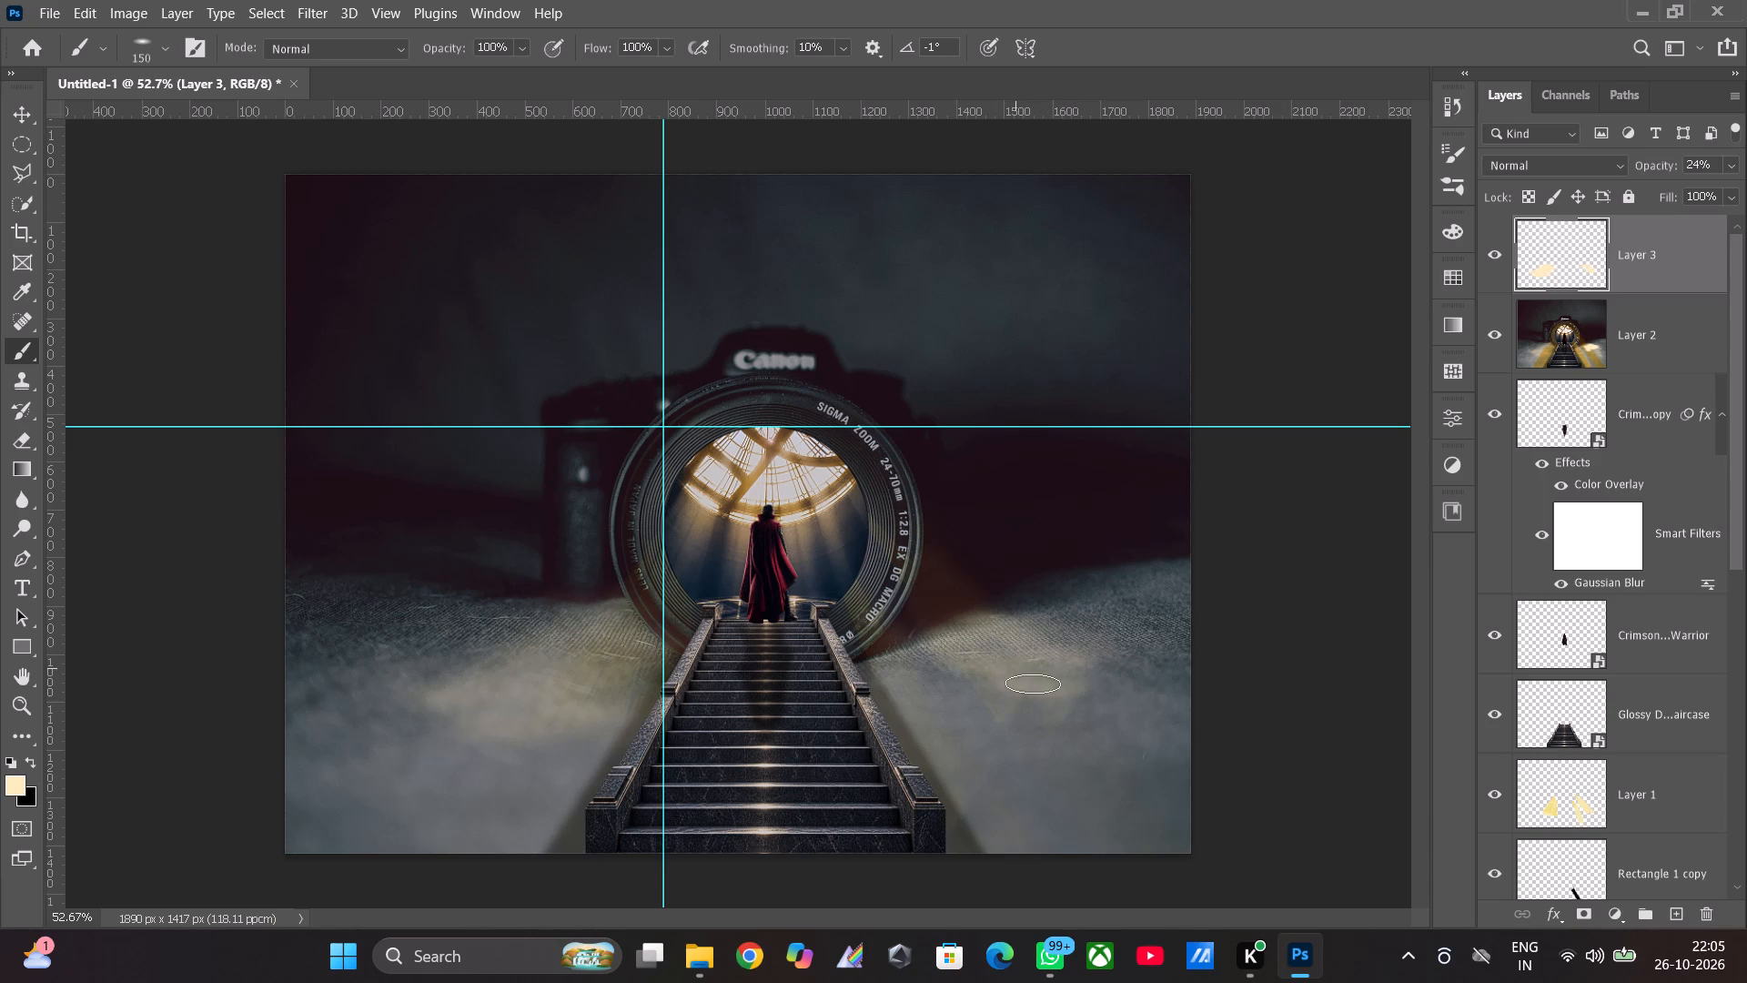
{"action": "left_click_drag", "start_coordinate": [1033, 684], "coordinate": [1036, 684]}
{"action": "left_click_drag", "start_coordinate": [1052, 684], "coordinate": [1065, 681]}
{"action": "left_click_drag", "start_coordinate": [1073, 678], "coordinate": [1091, 674]}
{"action": "left_click", "coordinate": [1115, 676]}
Fill in the lower band of the right-hand ground light with cream strokes, working from the outer end back towards the middle.
{"action": "left_click_drag", "start_coordinate": [1119, 698], "coordinate": [1107, 704]}
{"action": "left_click", "coordinate": [1102, 704]}
{"action": "left_click_drag", "start_coordinate": [1081, 712], "coordinate": [1072, 723]}
{"action": "left_click_drag", "start_coordinate": [1065, 723], "coordinate": [1043, 719]}
{"action": "left_click", "coordinate": [1030, 714]}
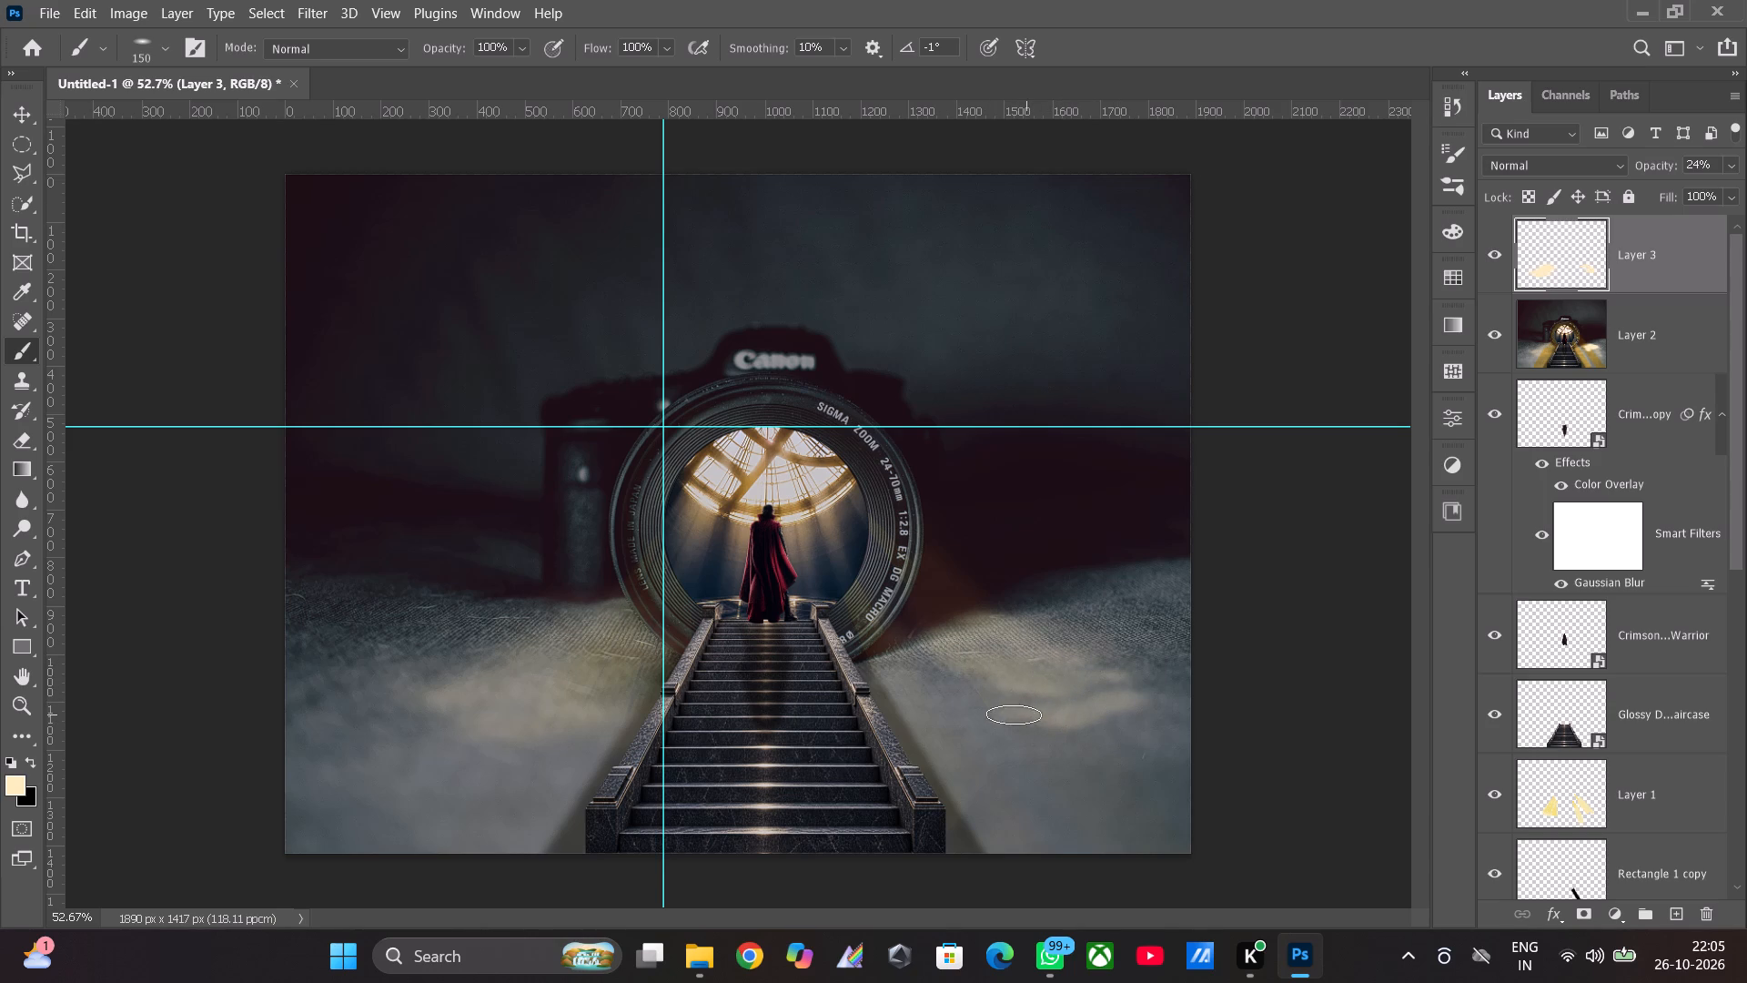
{"action": "left_click", "coordinate": [1016, 714]}
{"action": "left_click", "coordinate": [1055, 707]}
{"action": "left_click", "coordinate": [1099, 692]}
{"action": "left_click_drag", "start_coordinate": [1024, 699], "coordinate": [985, 697]}
{"action": "left_click", "coordinate": [993, 693]}
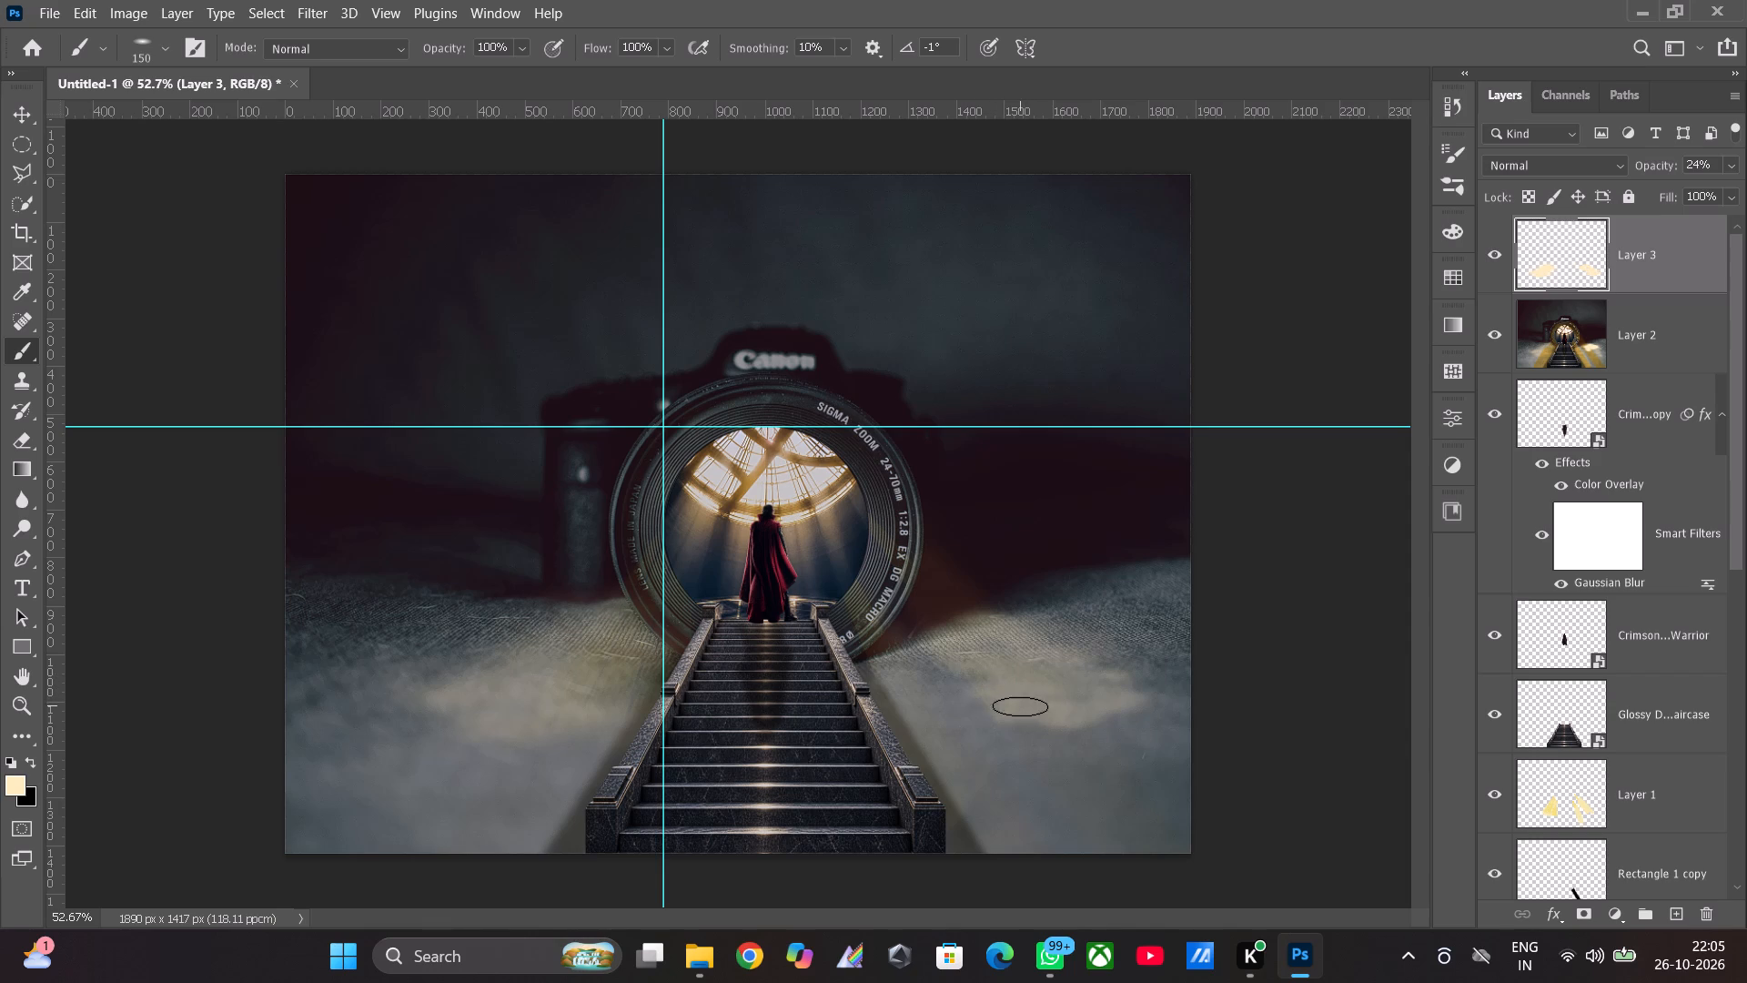
{"action": "left_click_drag", "start_coordinate": [974, 680], "coordinate": [983, 689]}
{"action": "left_click", "coordinate": [1030, 725]}
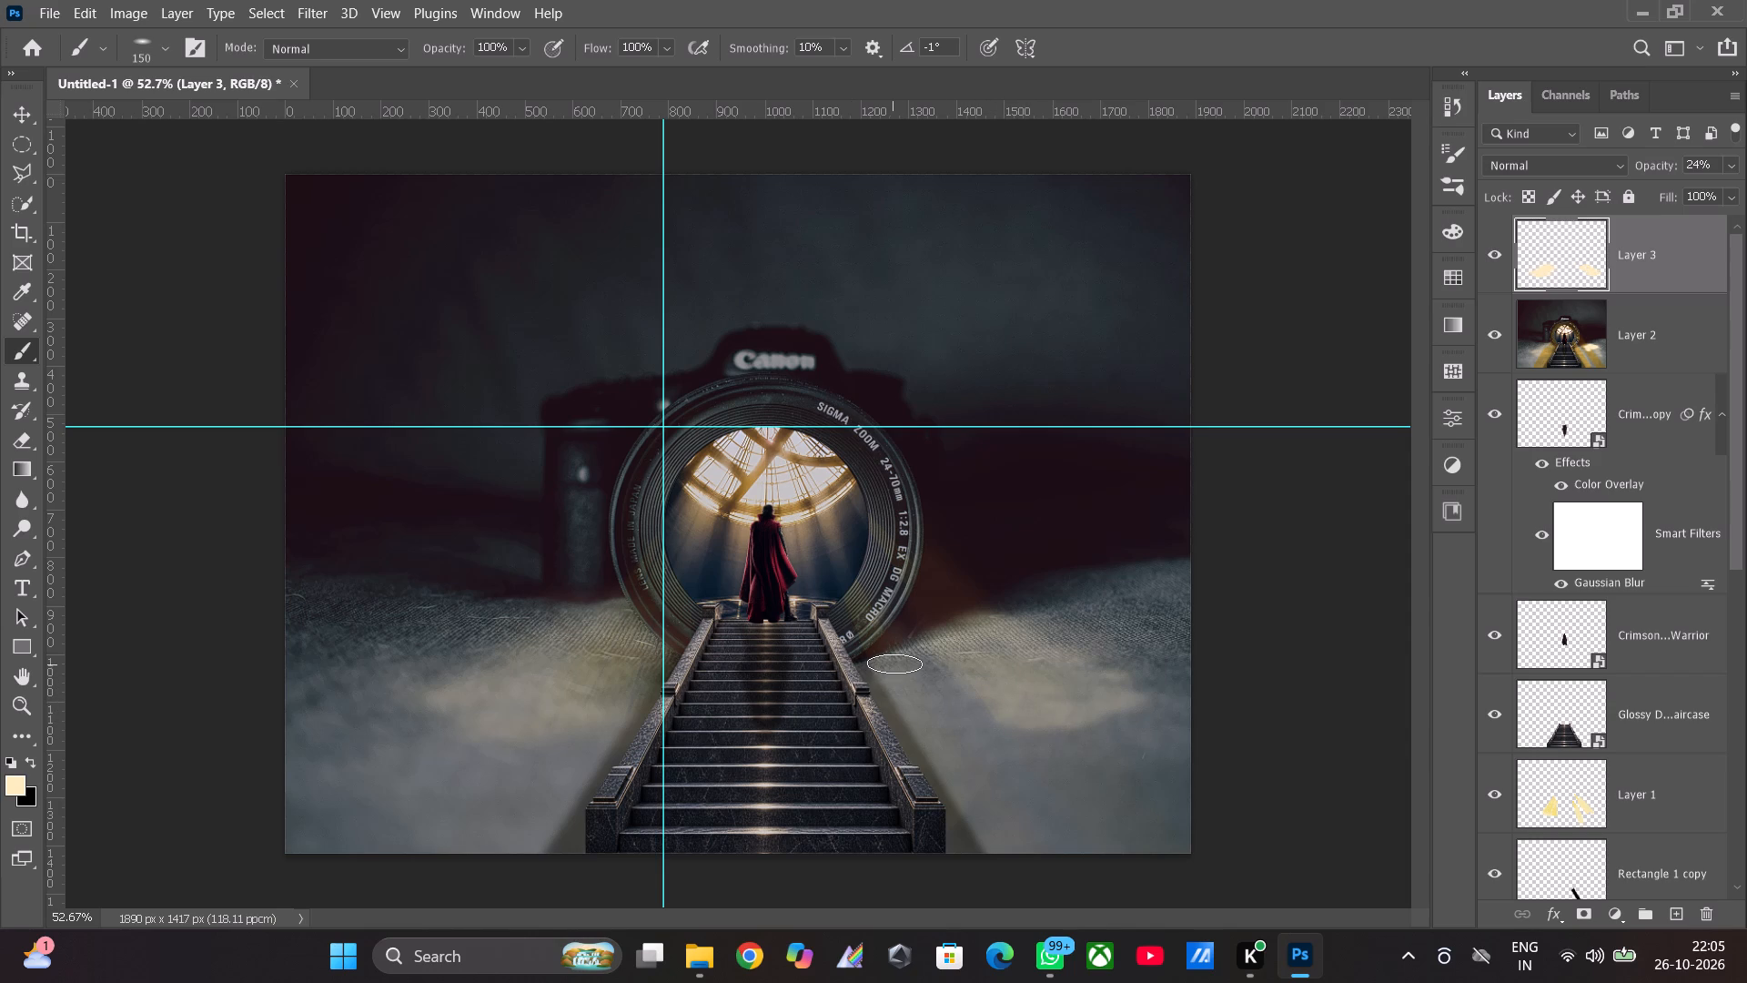
Dab cream light on Layer 3 down the ground beside the staircase's right edge, and touch up the right-hand patch further out.
{"action": "left_click", "coordinate": [893, 666]}
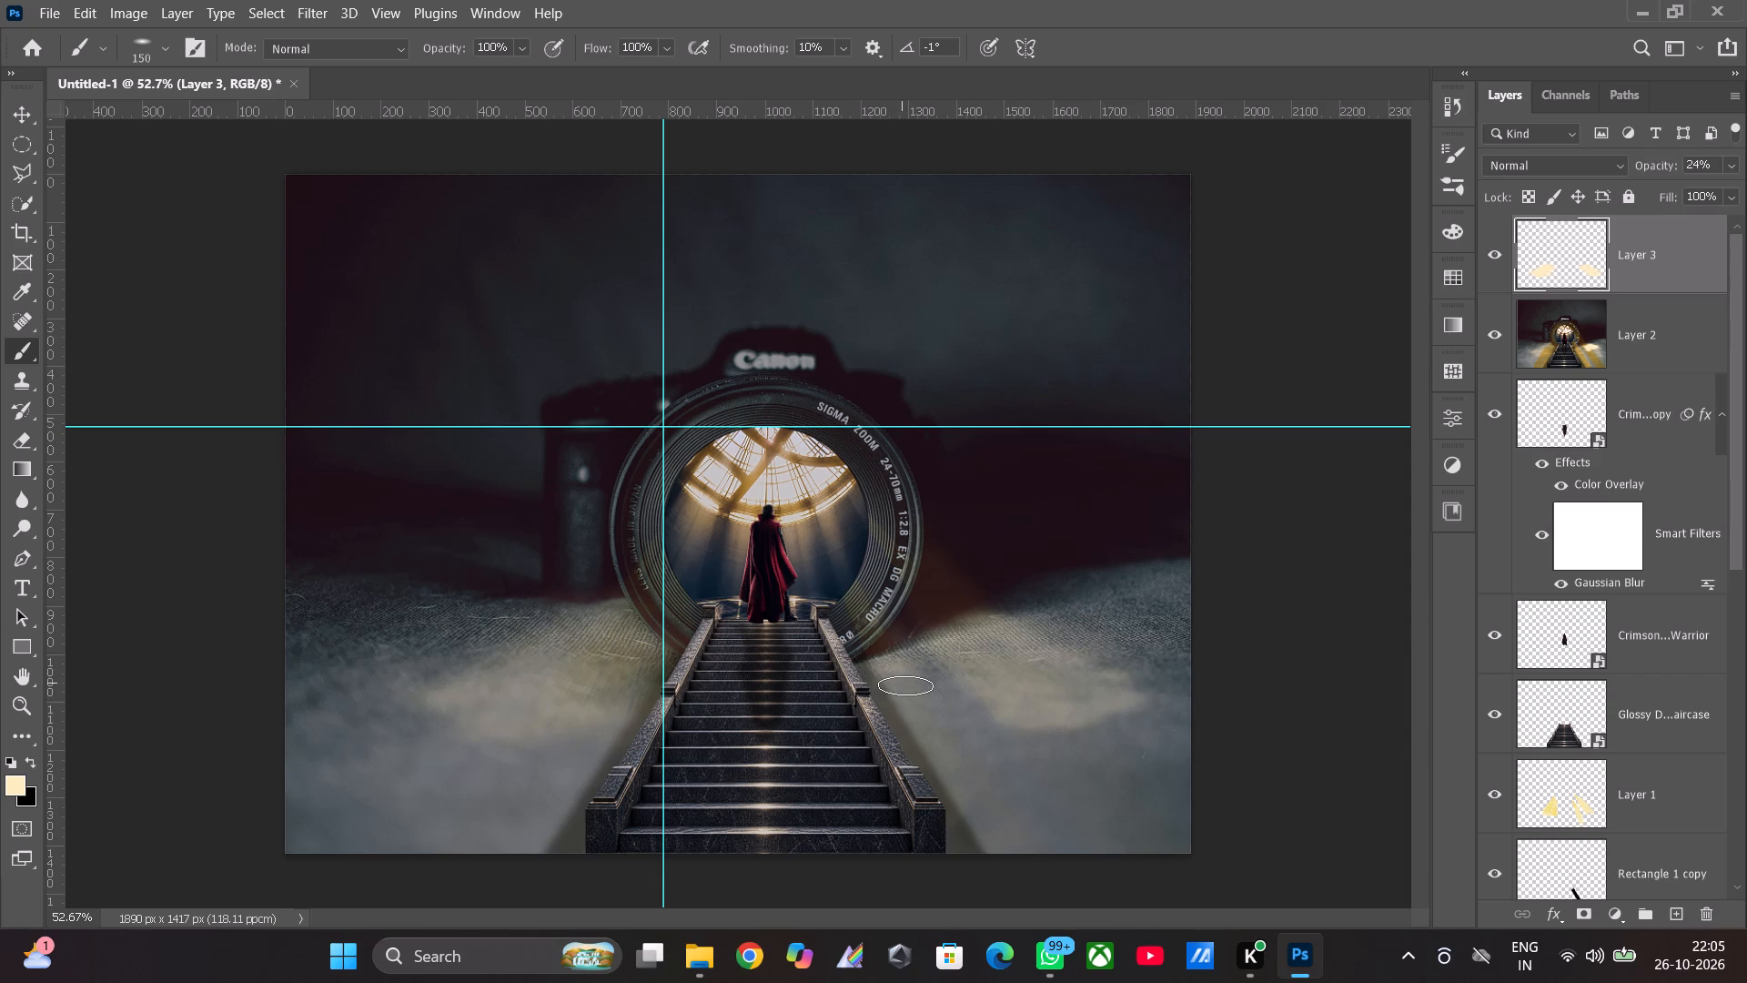
{"action": "left_click", "coordinate": [905, 685]}
{"action": "left_click", "coordinate": [914, 699]}
{"action": "left_click", "coordinate": [923, 708]}
{"action": "left_click", "coordinate": [930, 718]}
{"action": "left_click", "coordinate": [939, 729]}
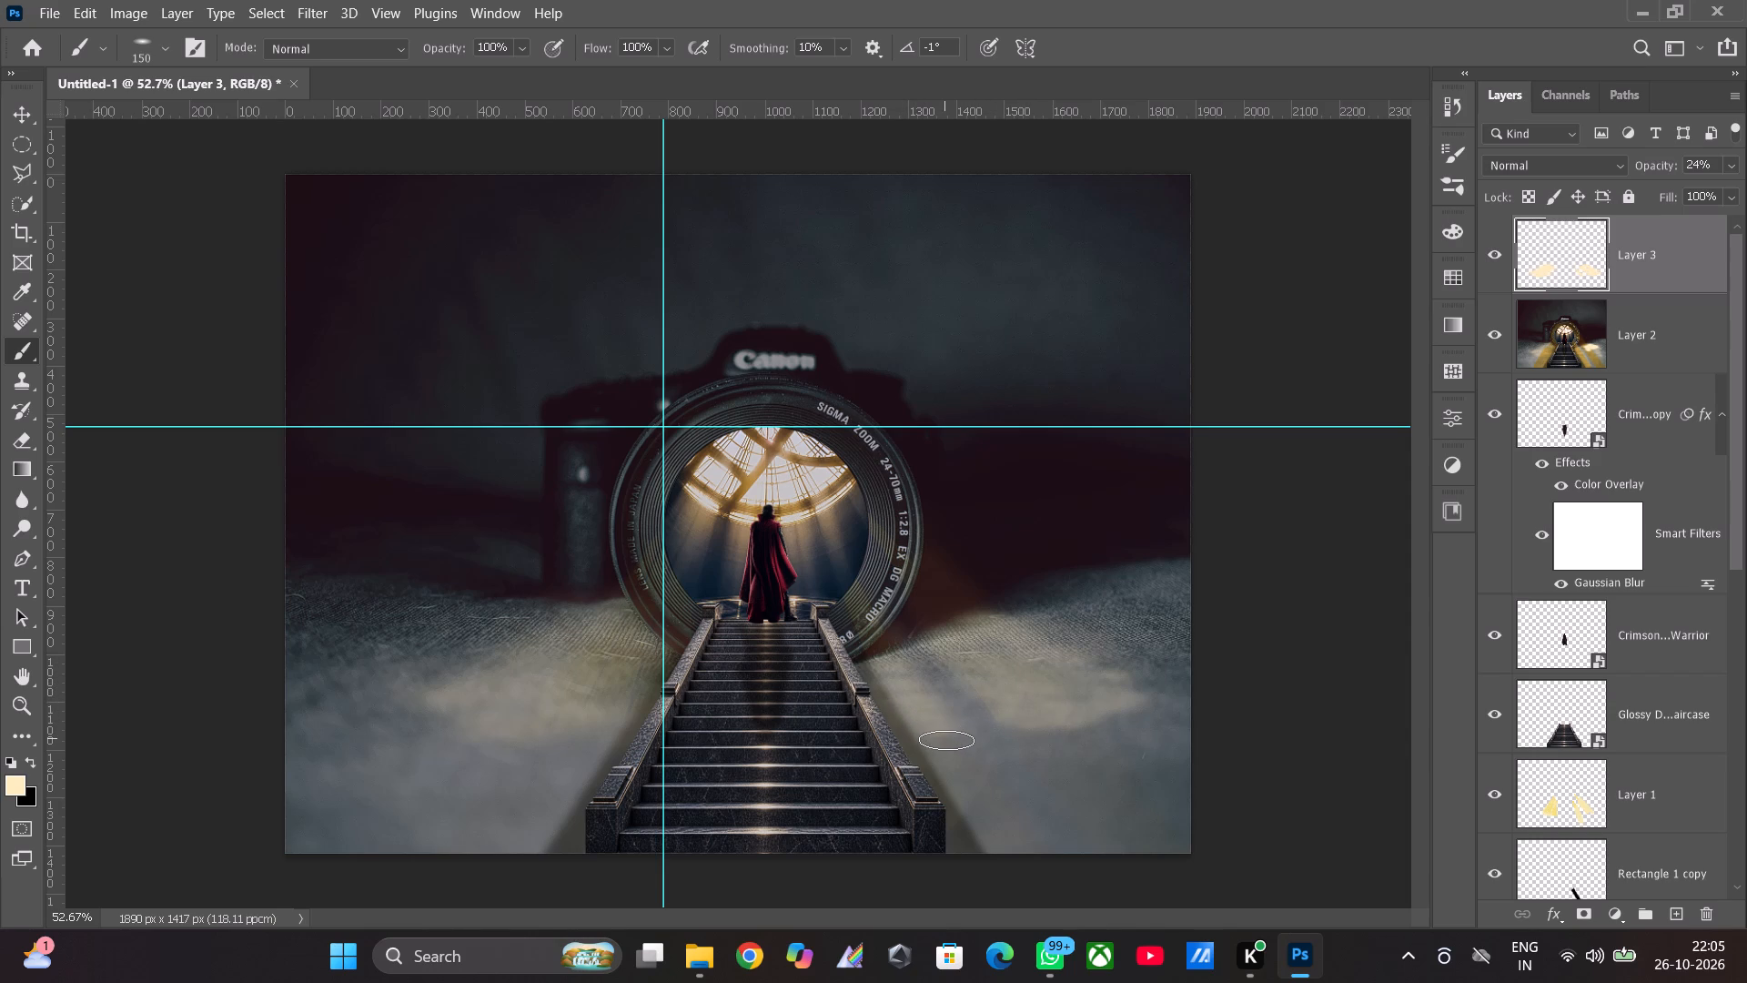
{"action": "left_click", "coordinate": [946, 740]}
{"action": "left_click", "coordinate": [963, 757]}
{"action": "left_click_drag", "start_coordinate": [964, 764], "coordinate": [957, 775]}
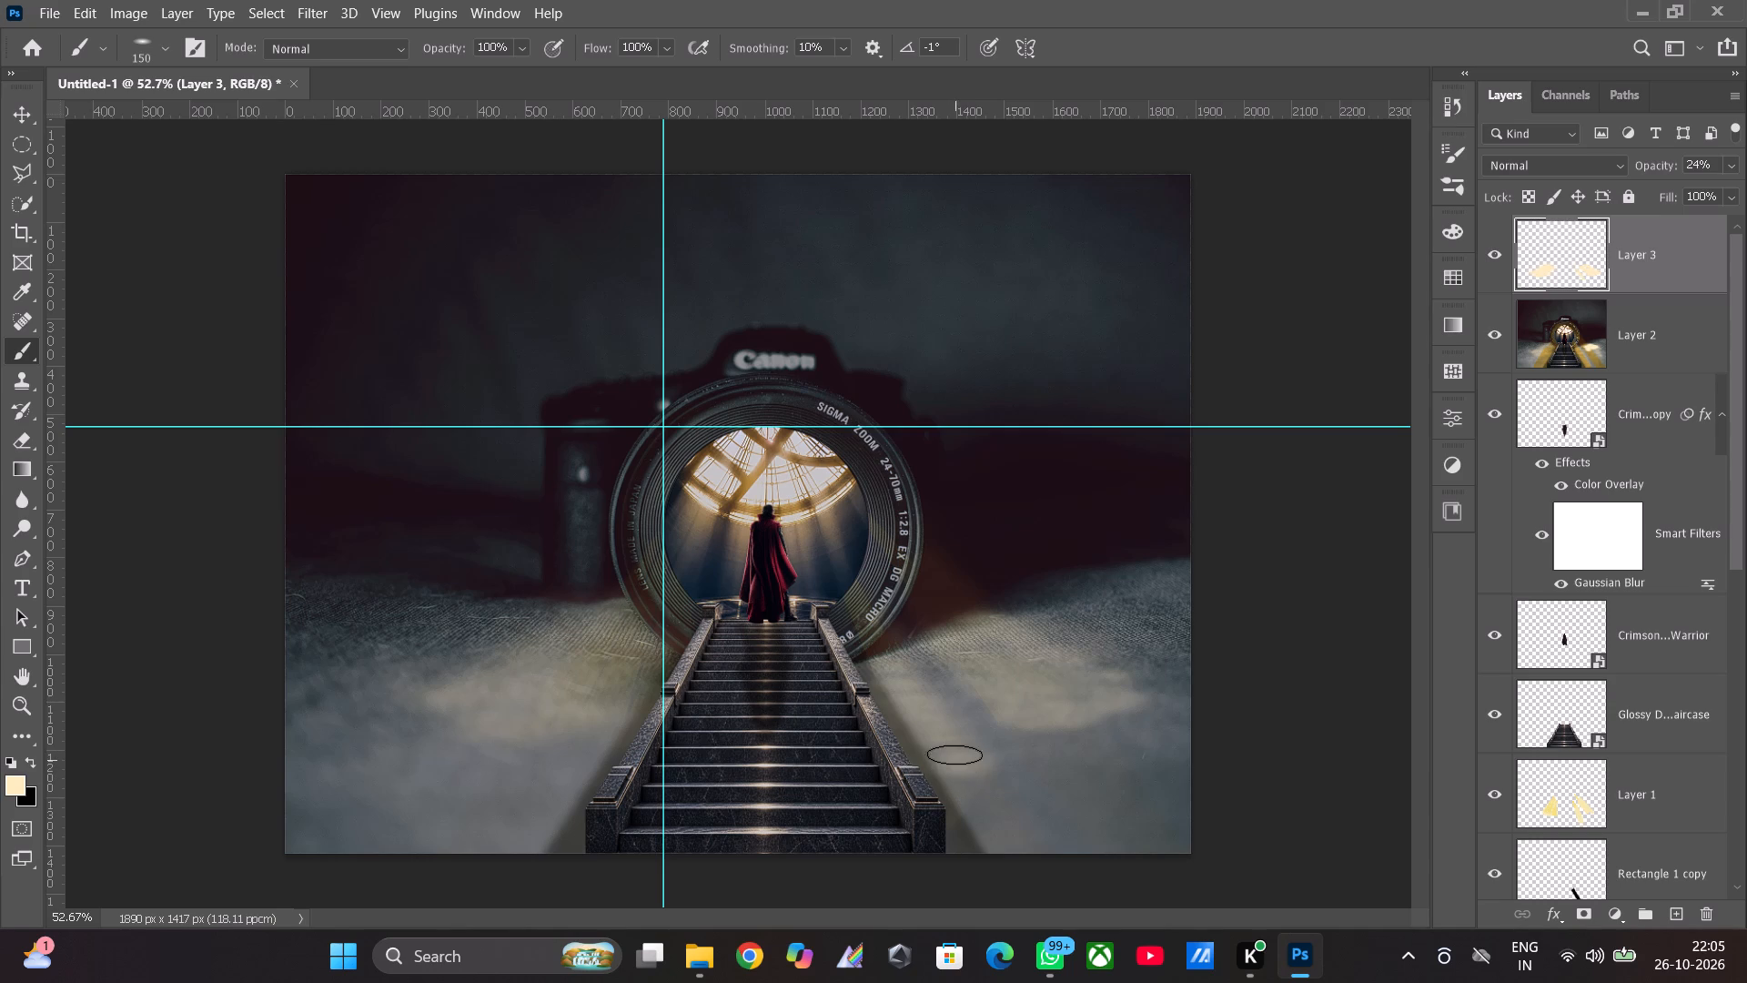
{"action": "left_click", "coordinate": [954, 747]}
{"action": "left_click", "coordinate": [1075, 685]}
{"action": "left_click", "coordinate": [998, 657]}
{"action": "left_click", "coordinate": [1036, 725]}
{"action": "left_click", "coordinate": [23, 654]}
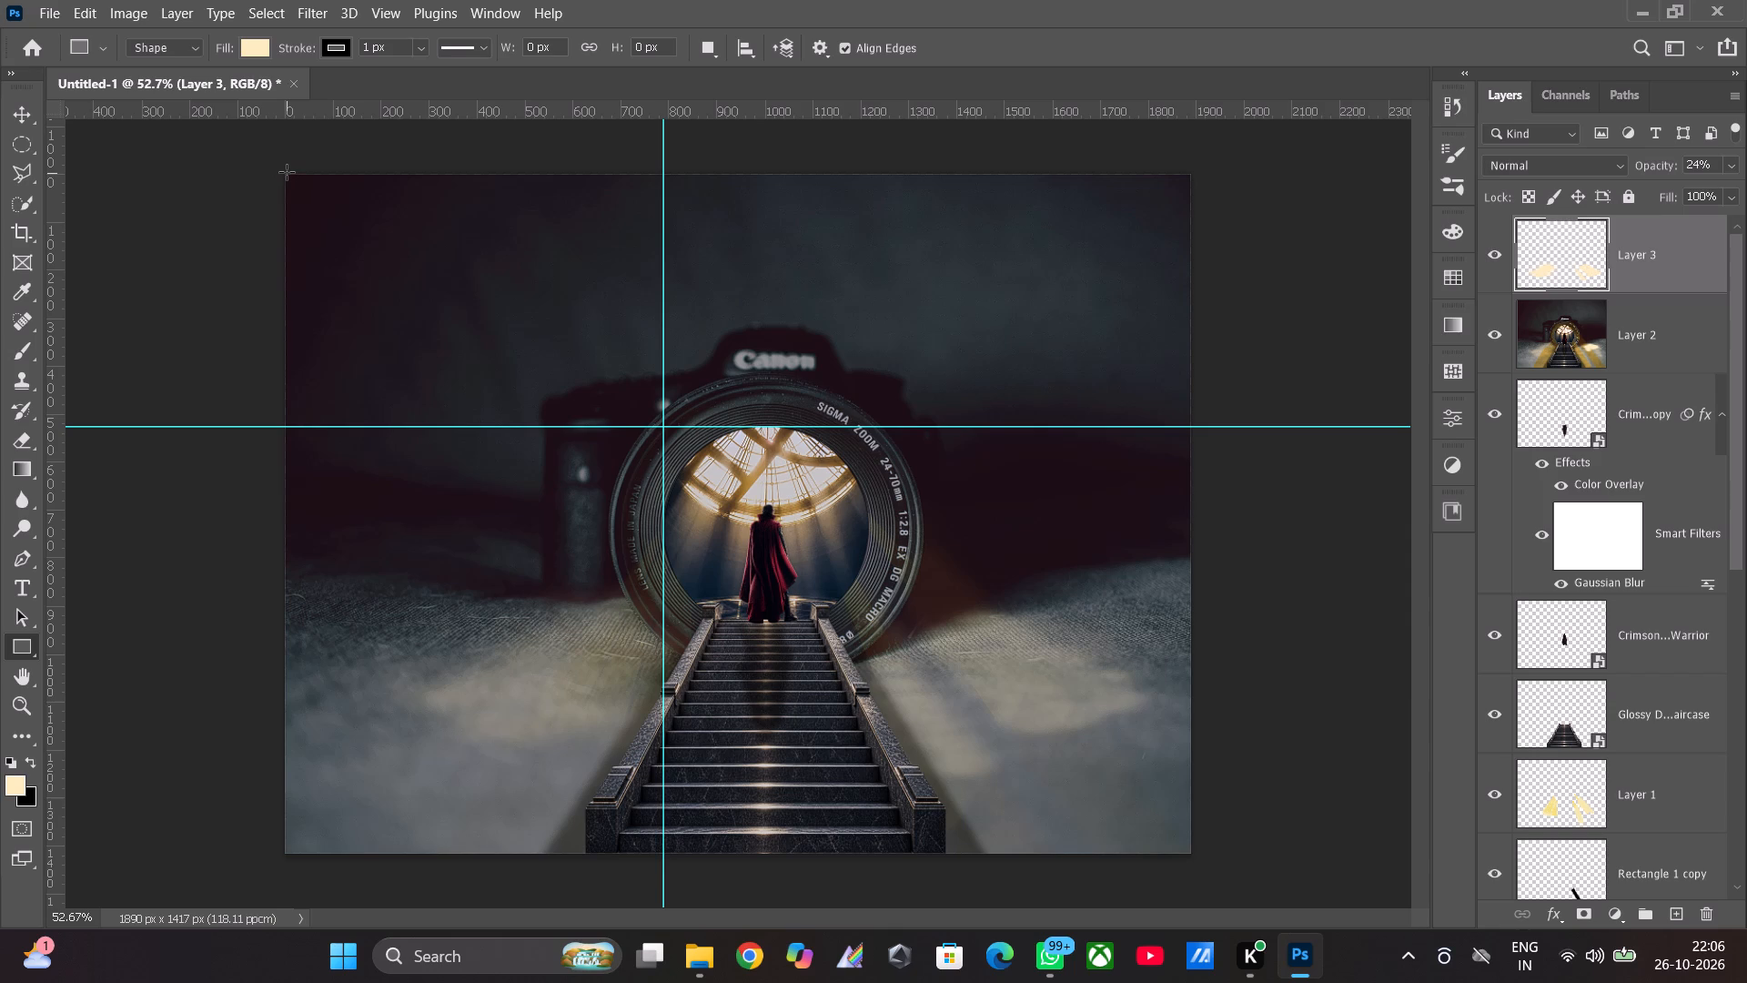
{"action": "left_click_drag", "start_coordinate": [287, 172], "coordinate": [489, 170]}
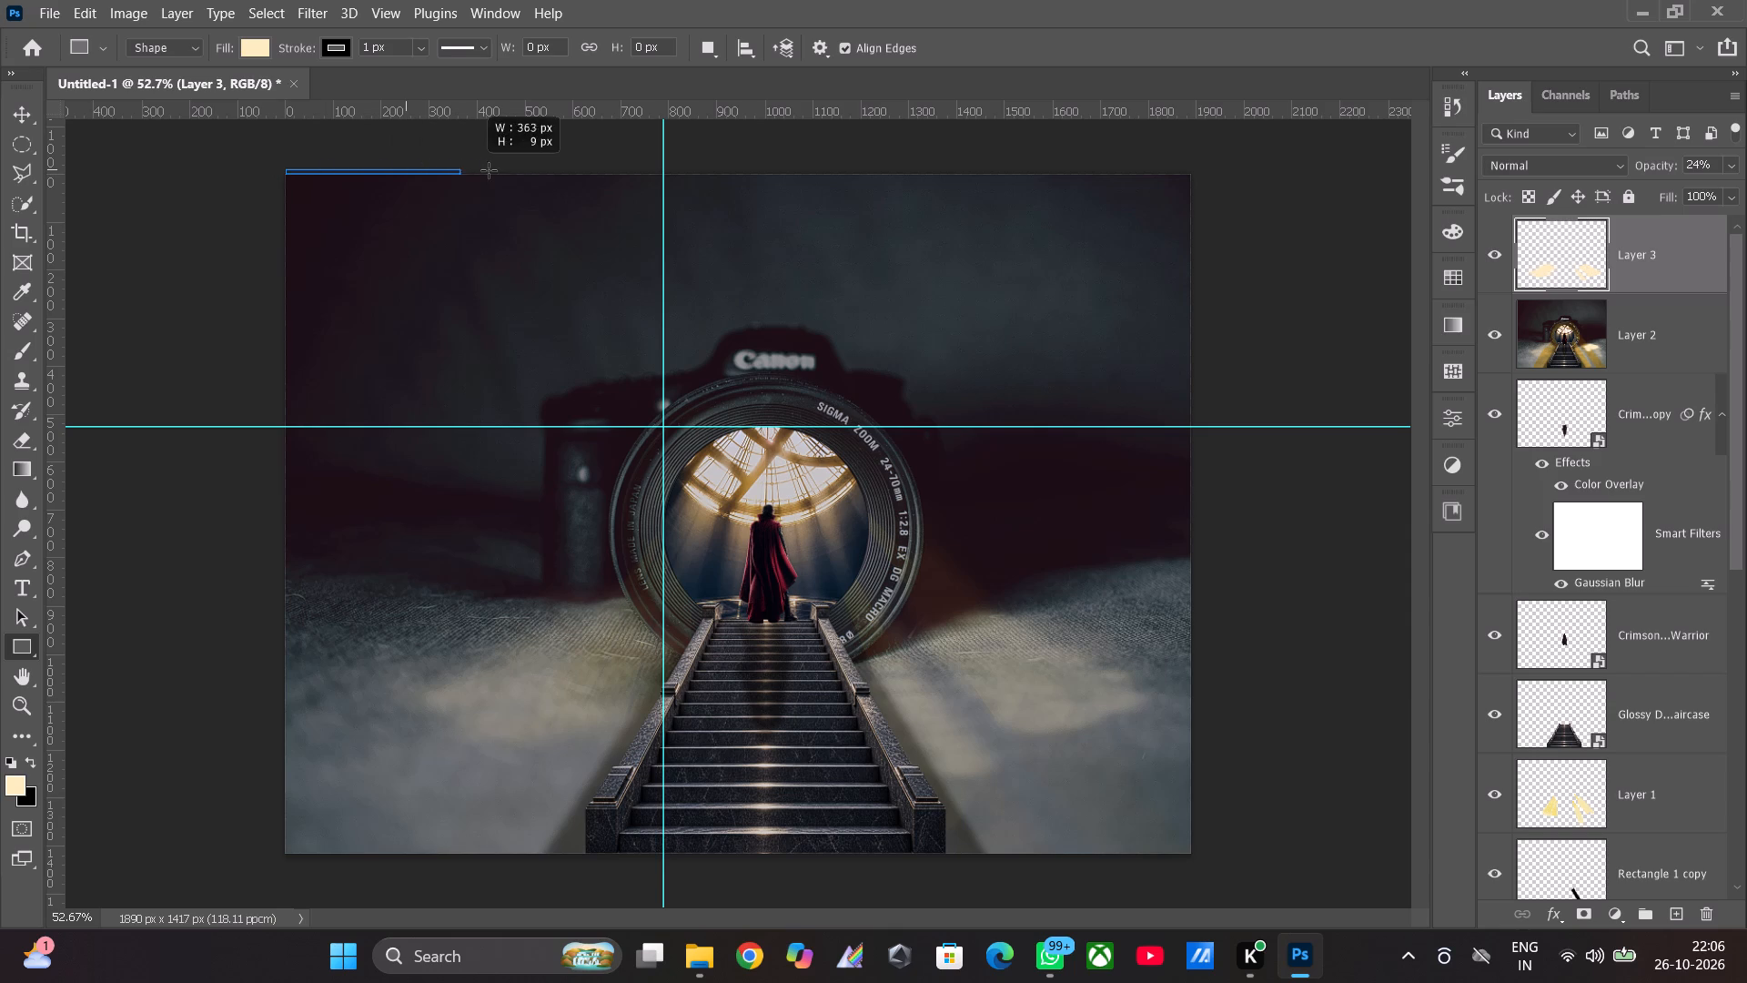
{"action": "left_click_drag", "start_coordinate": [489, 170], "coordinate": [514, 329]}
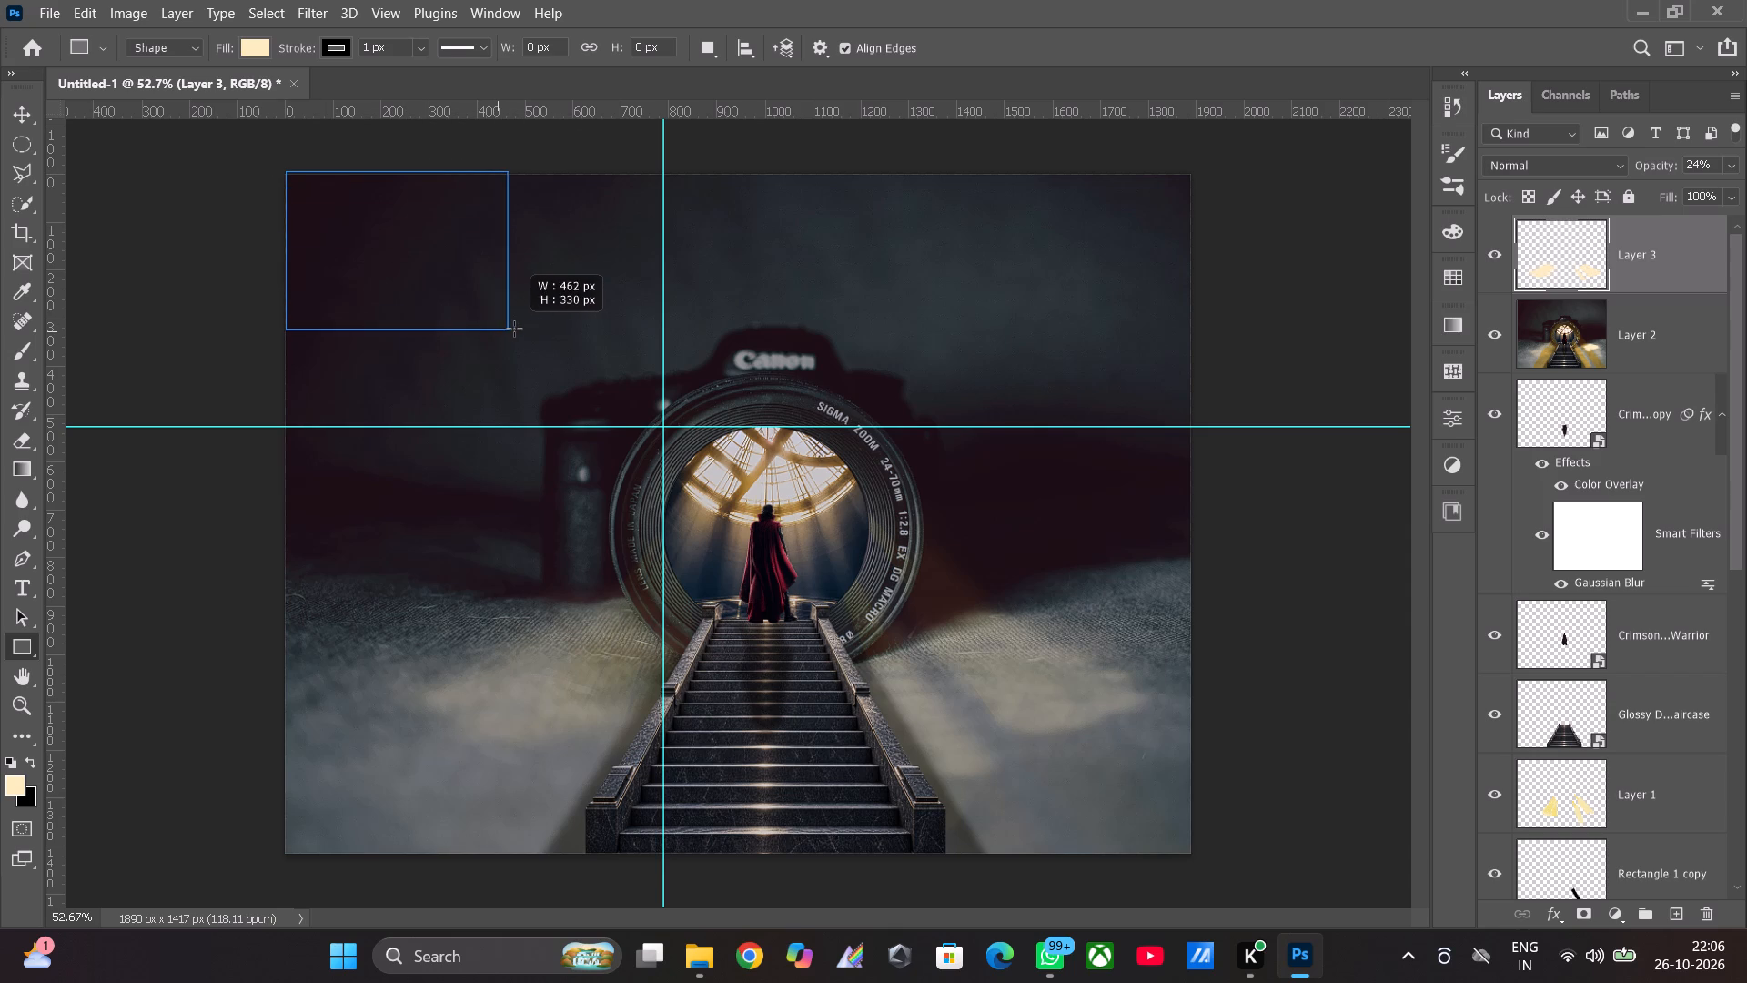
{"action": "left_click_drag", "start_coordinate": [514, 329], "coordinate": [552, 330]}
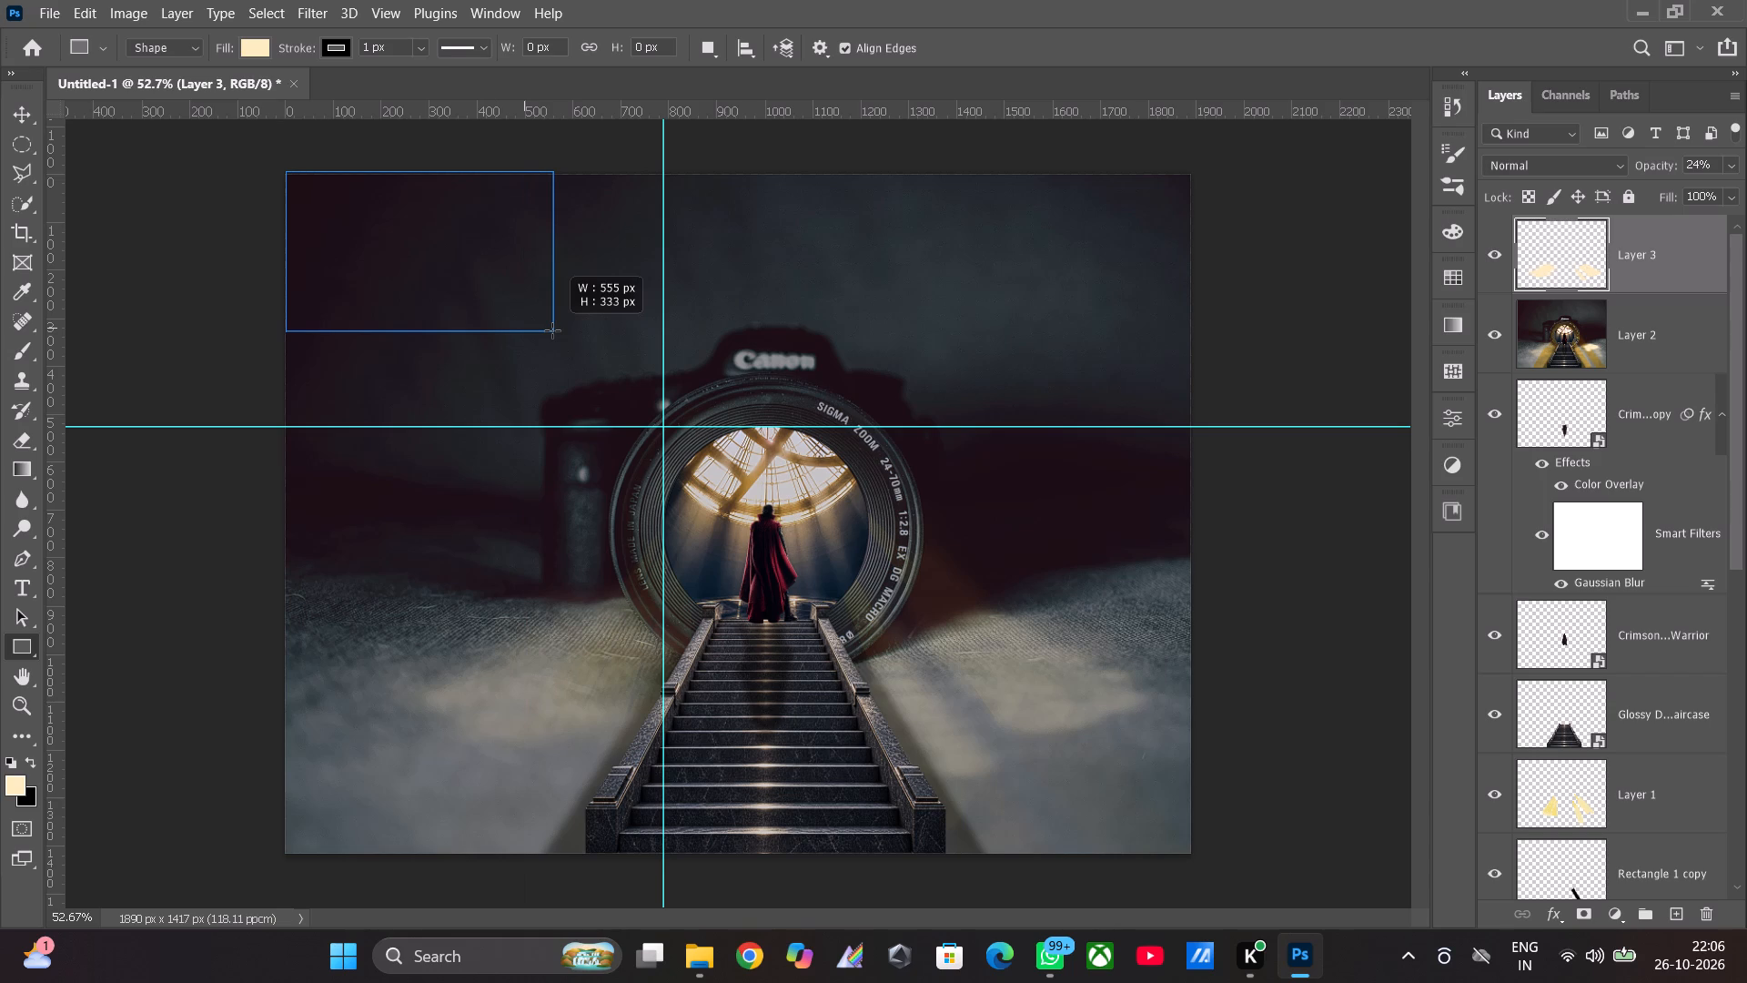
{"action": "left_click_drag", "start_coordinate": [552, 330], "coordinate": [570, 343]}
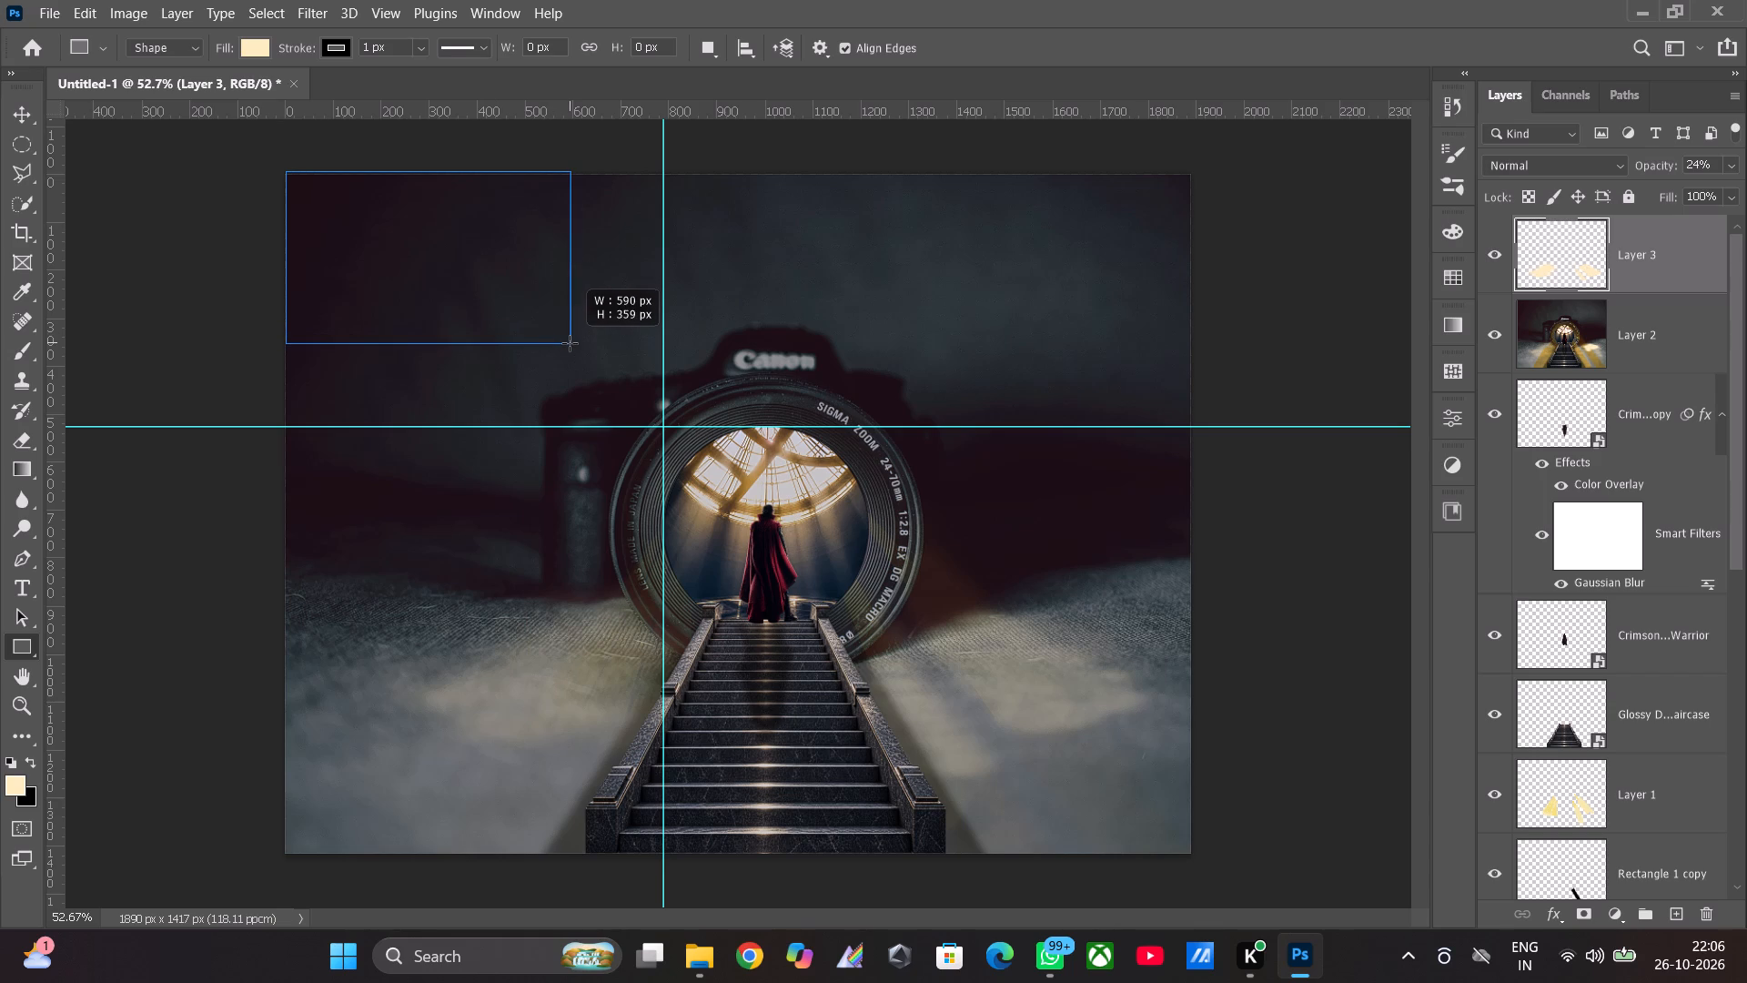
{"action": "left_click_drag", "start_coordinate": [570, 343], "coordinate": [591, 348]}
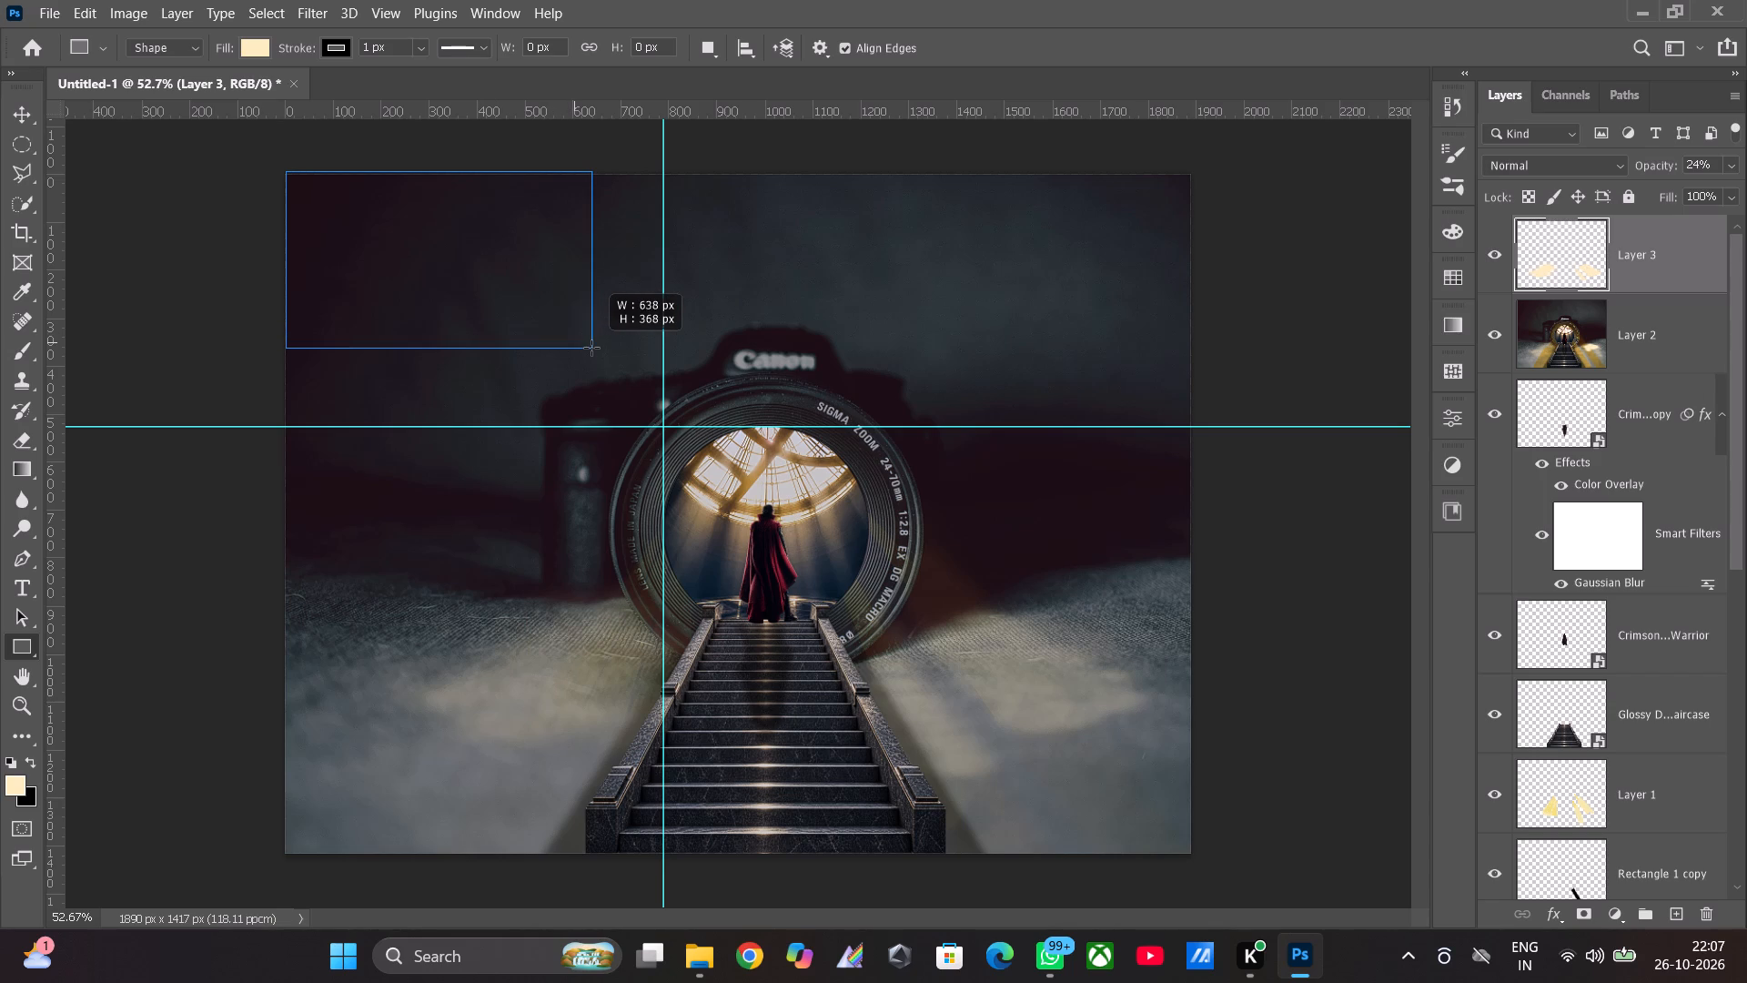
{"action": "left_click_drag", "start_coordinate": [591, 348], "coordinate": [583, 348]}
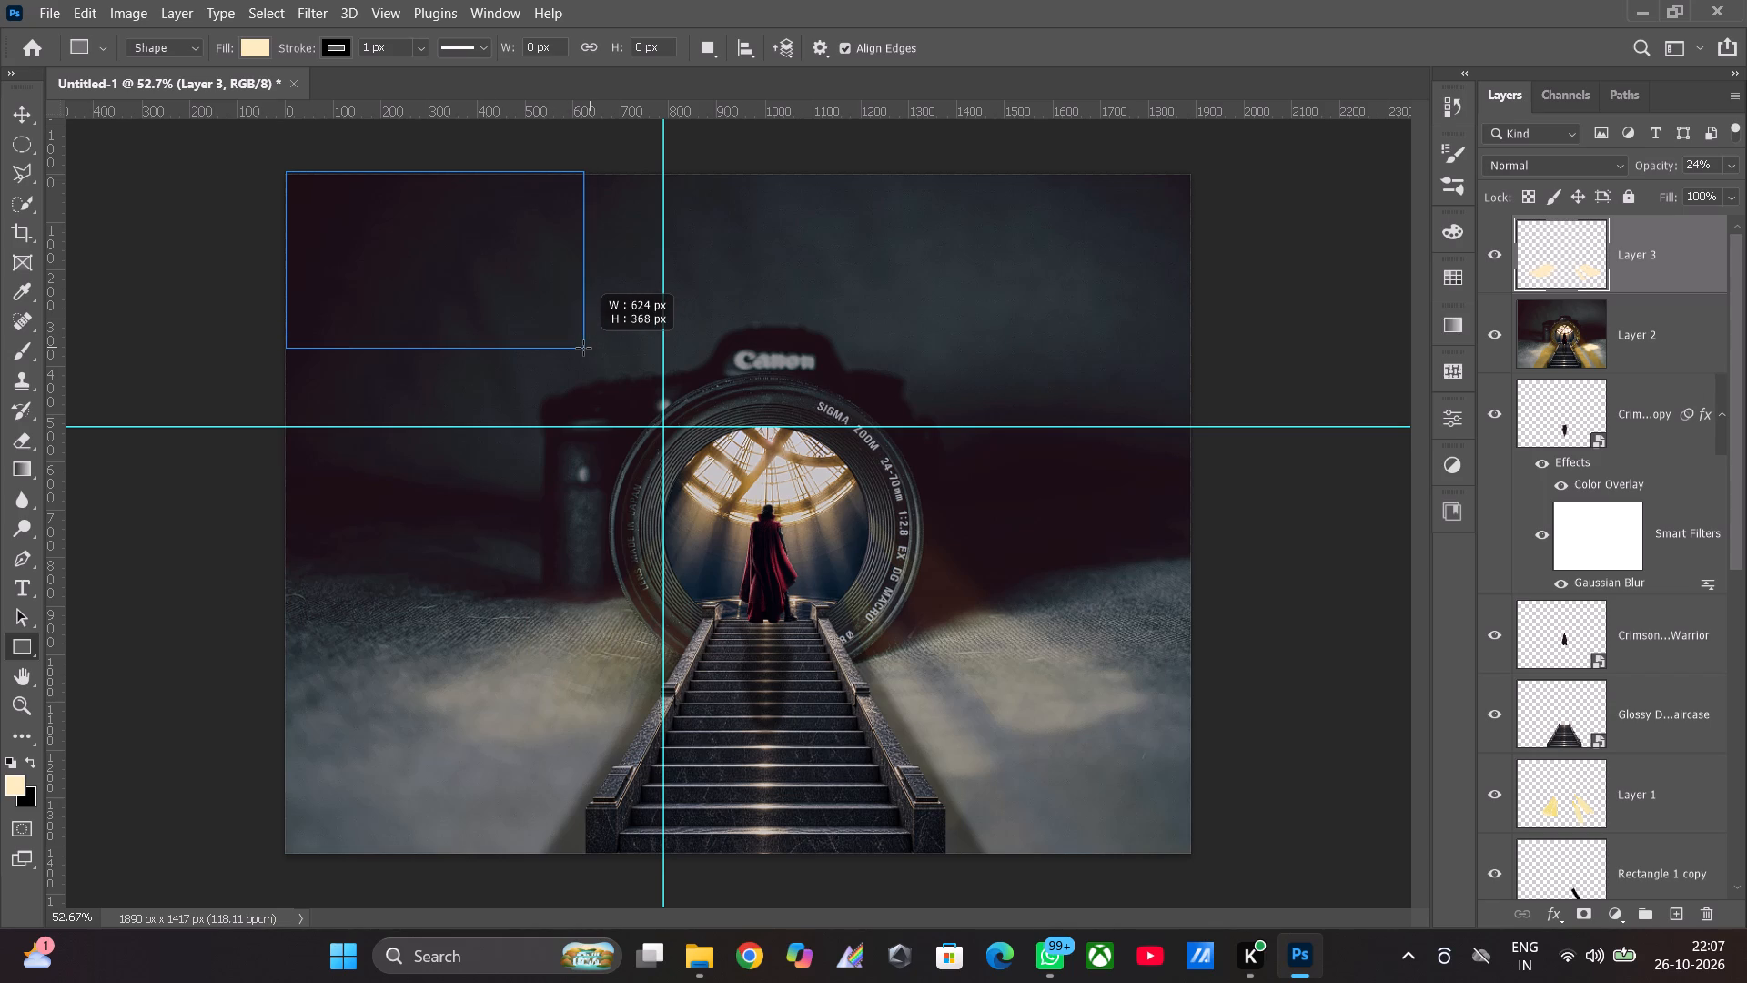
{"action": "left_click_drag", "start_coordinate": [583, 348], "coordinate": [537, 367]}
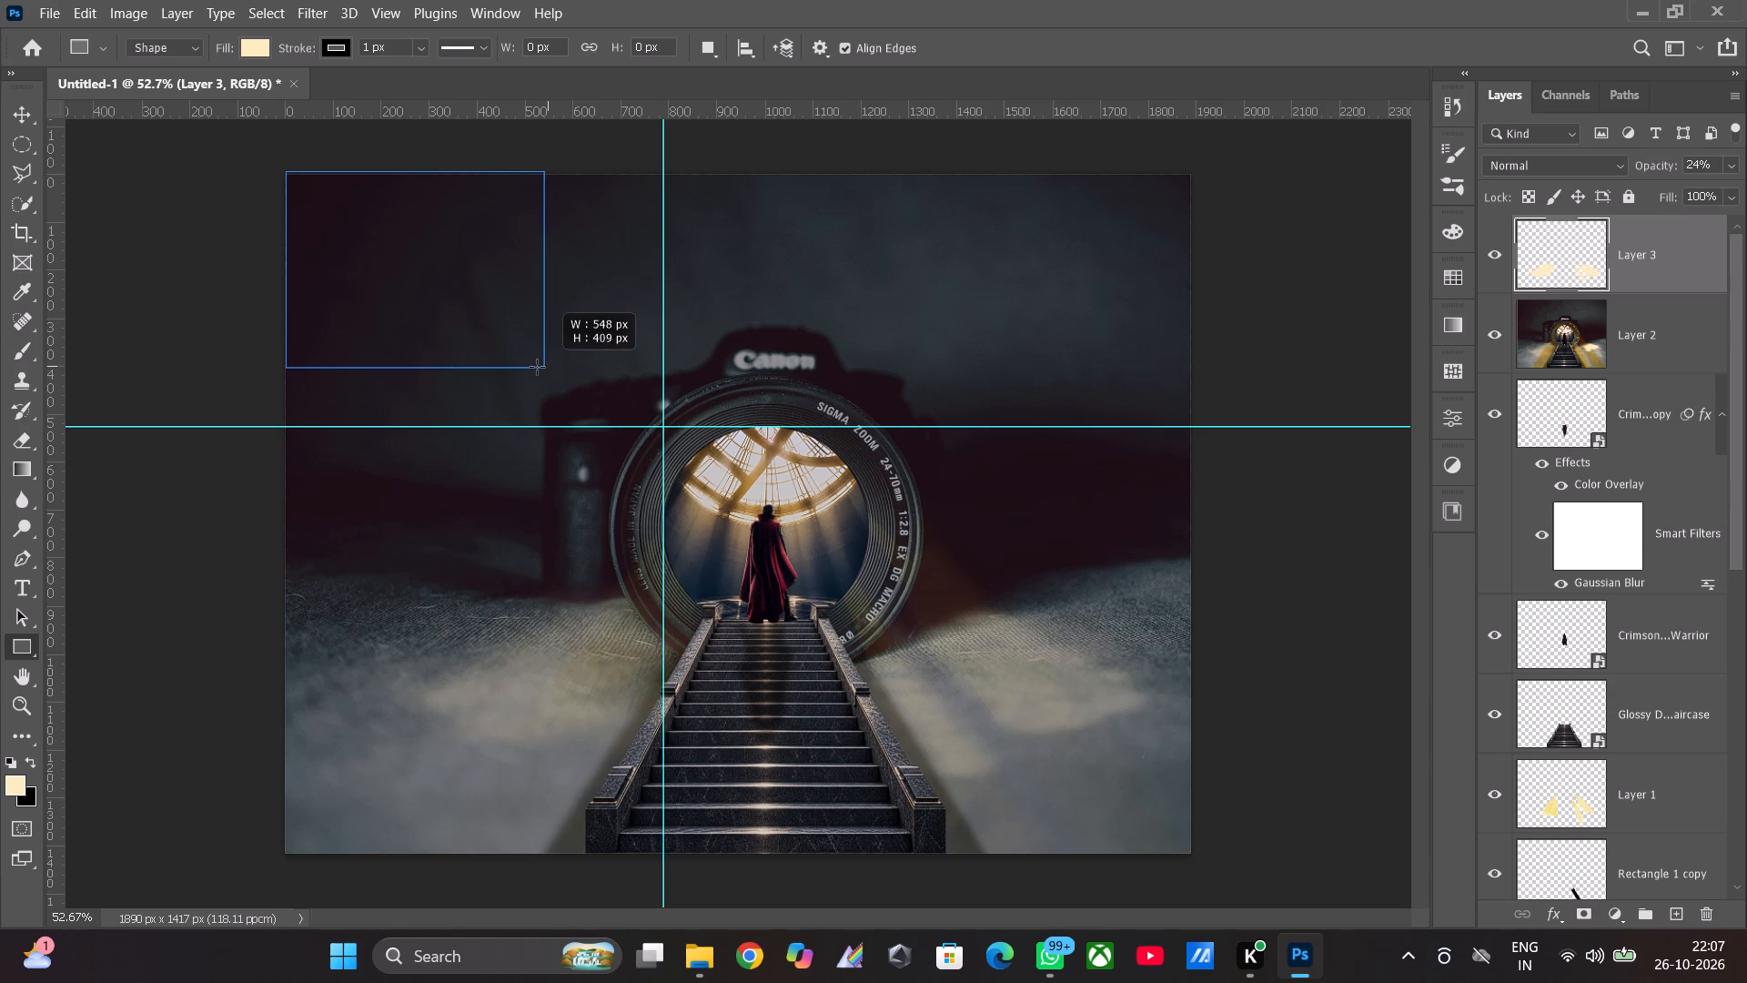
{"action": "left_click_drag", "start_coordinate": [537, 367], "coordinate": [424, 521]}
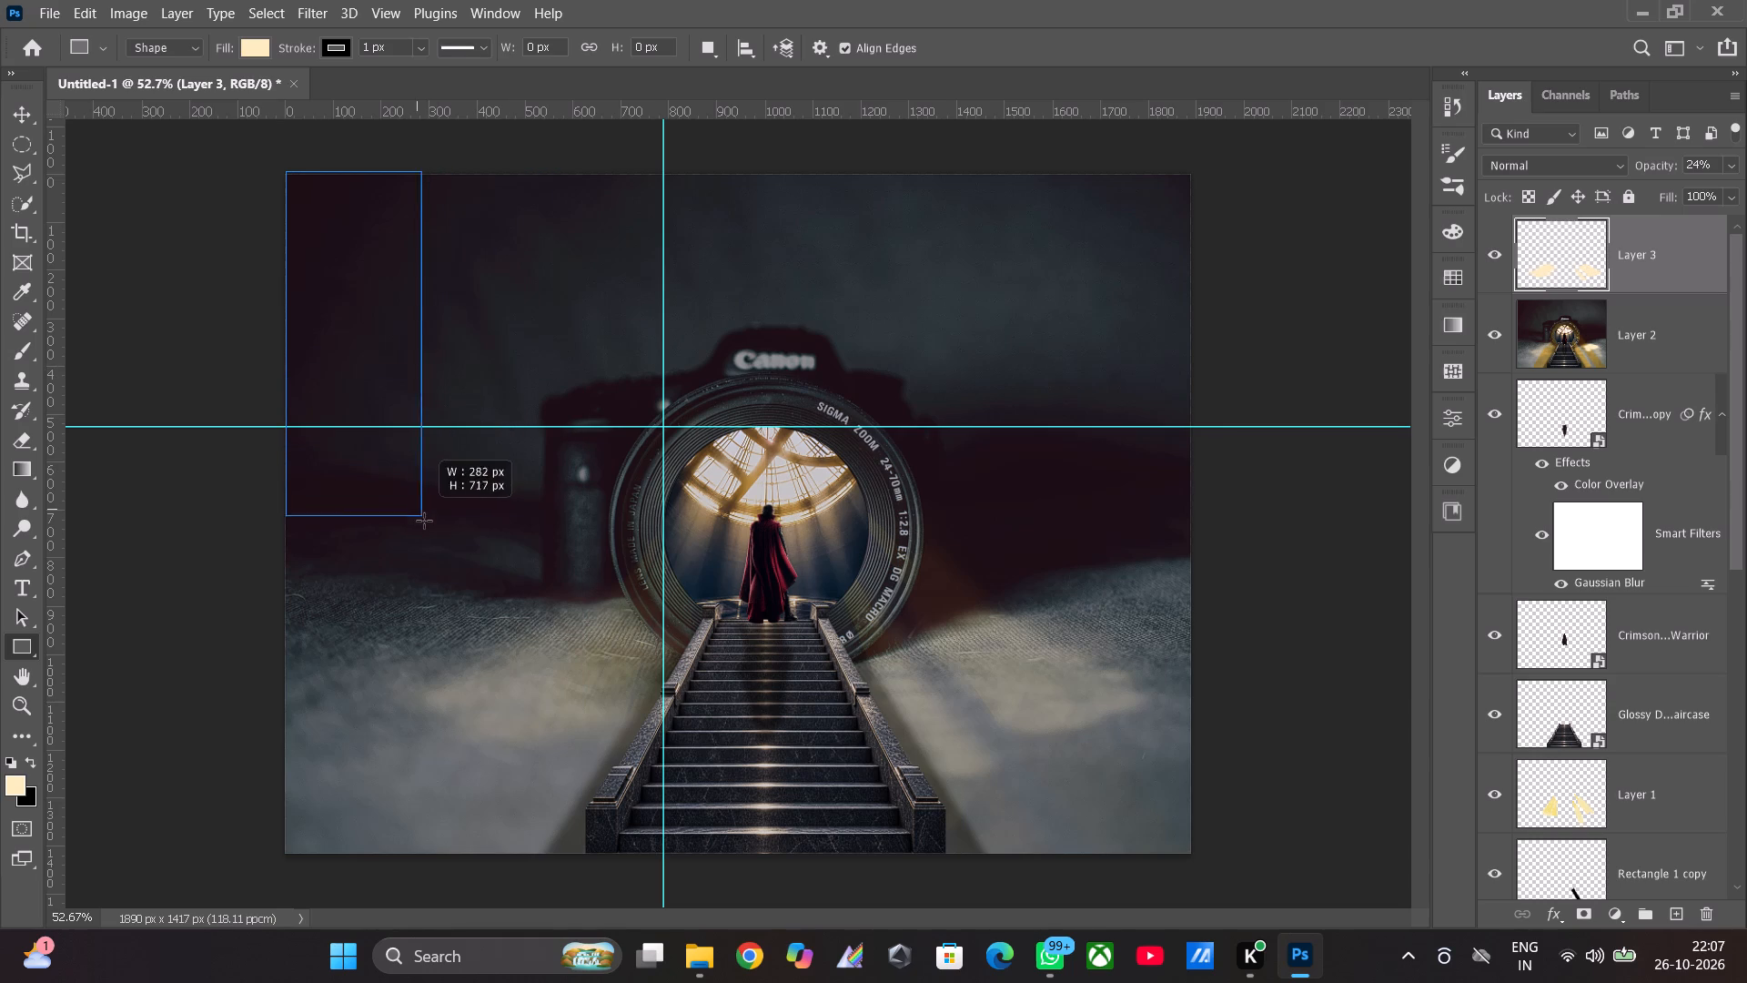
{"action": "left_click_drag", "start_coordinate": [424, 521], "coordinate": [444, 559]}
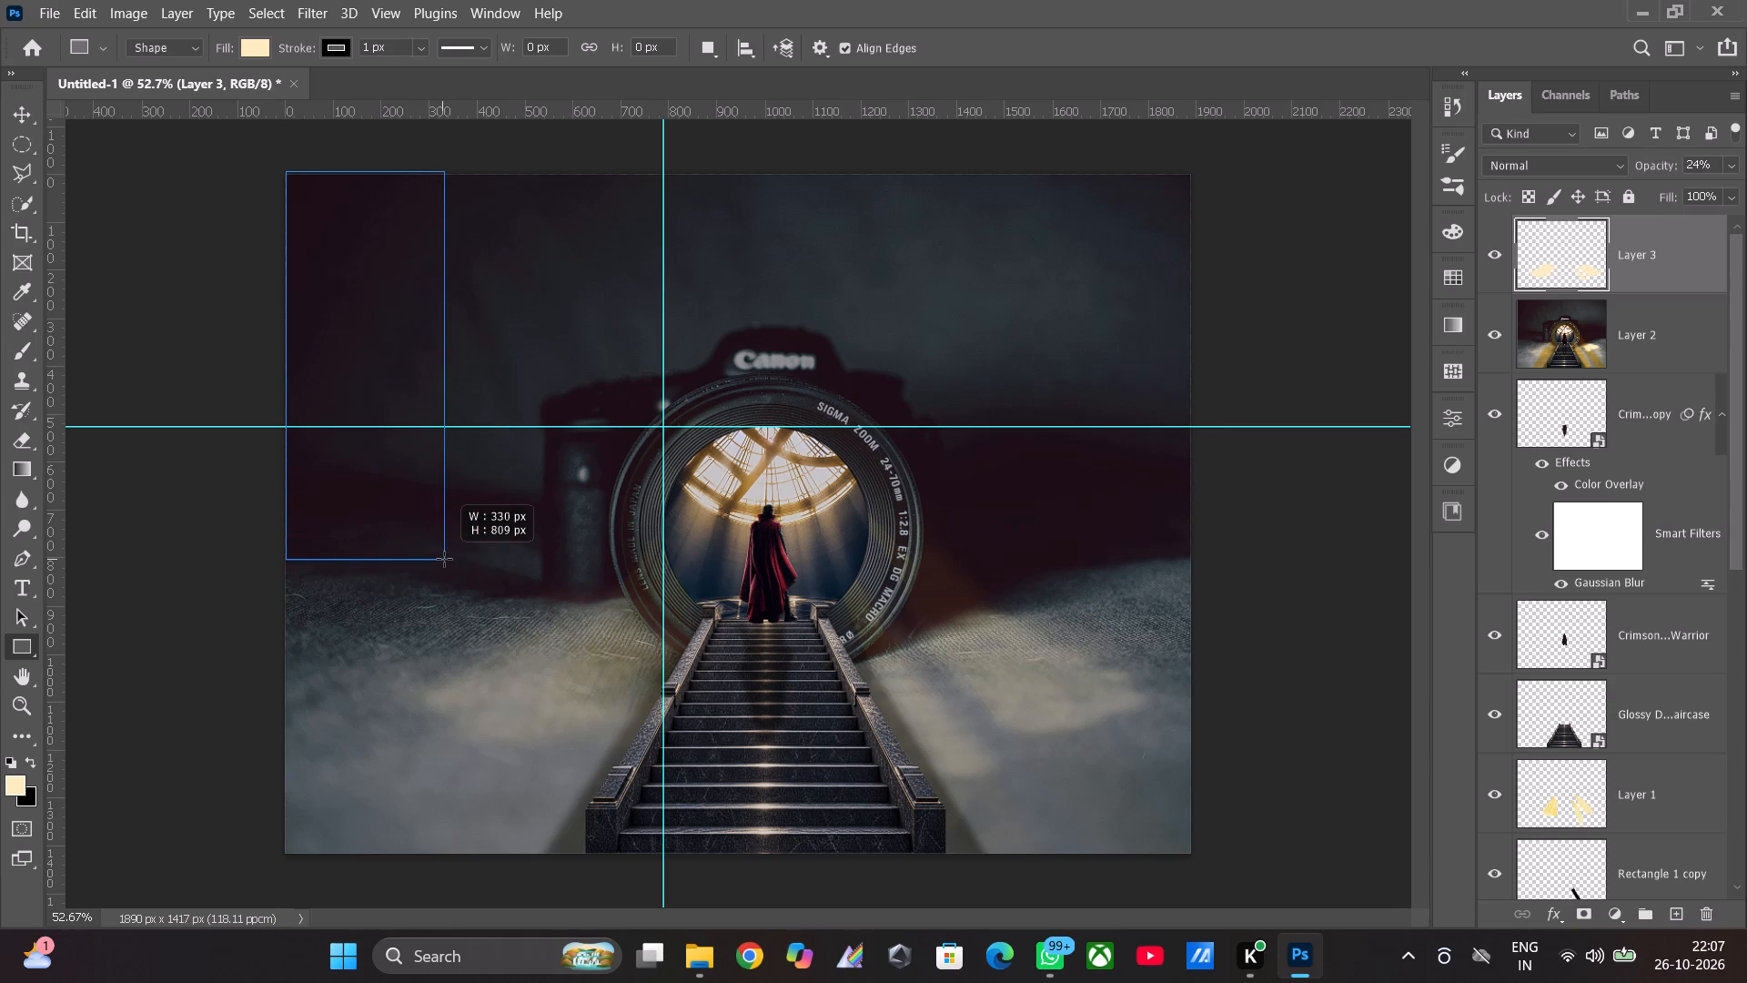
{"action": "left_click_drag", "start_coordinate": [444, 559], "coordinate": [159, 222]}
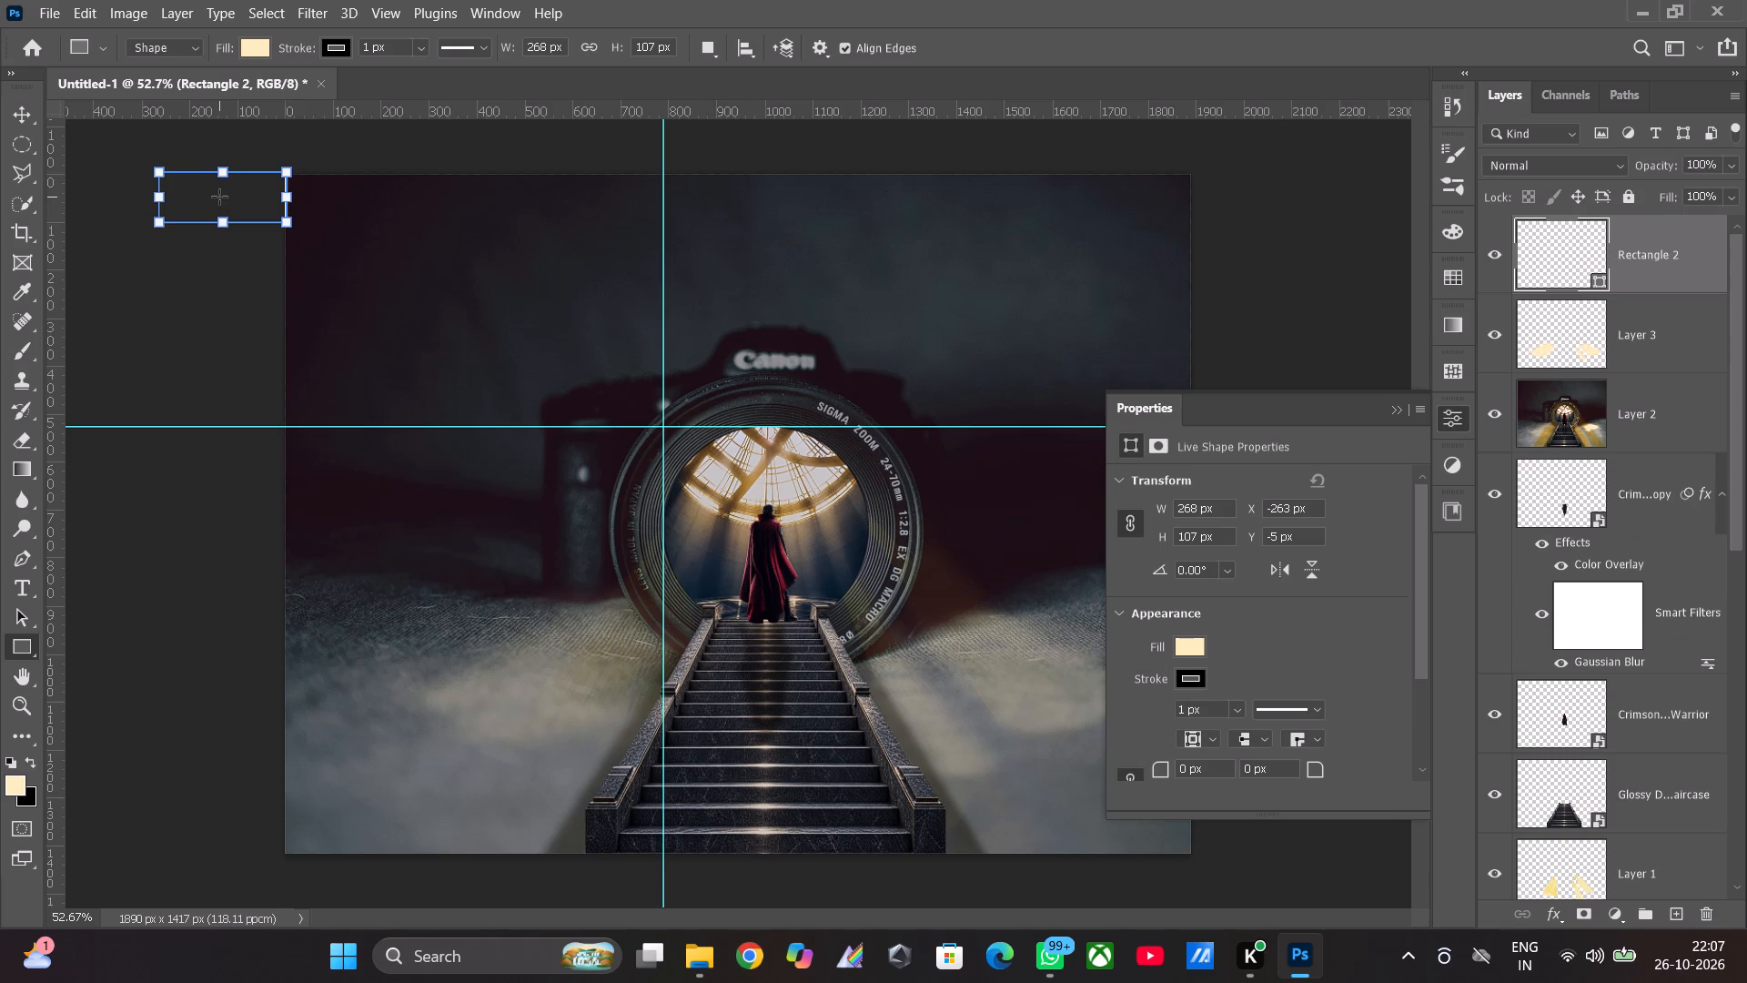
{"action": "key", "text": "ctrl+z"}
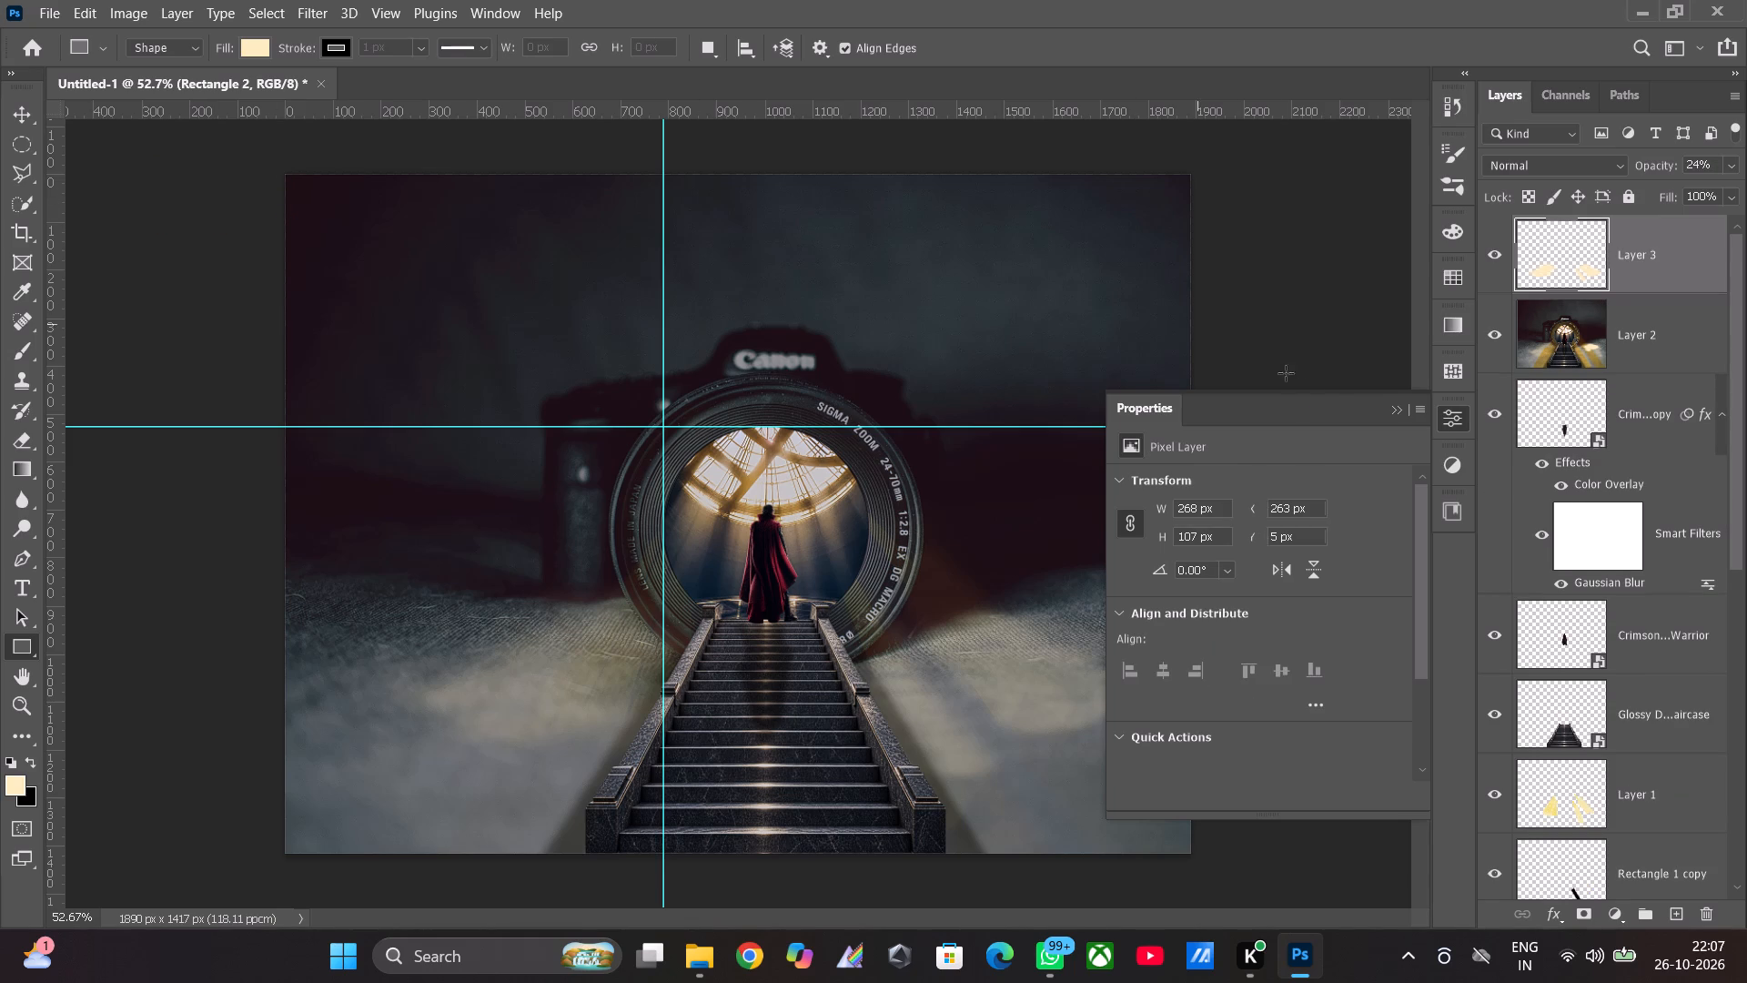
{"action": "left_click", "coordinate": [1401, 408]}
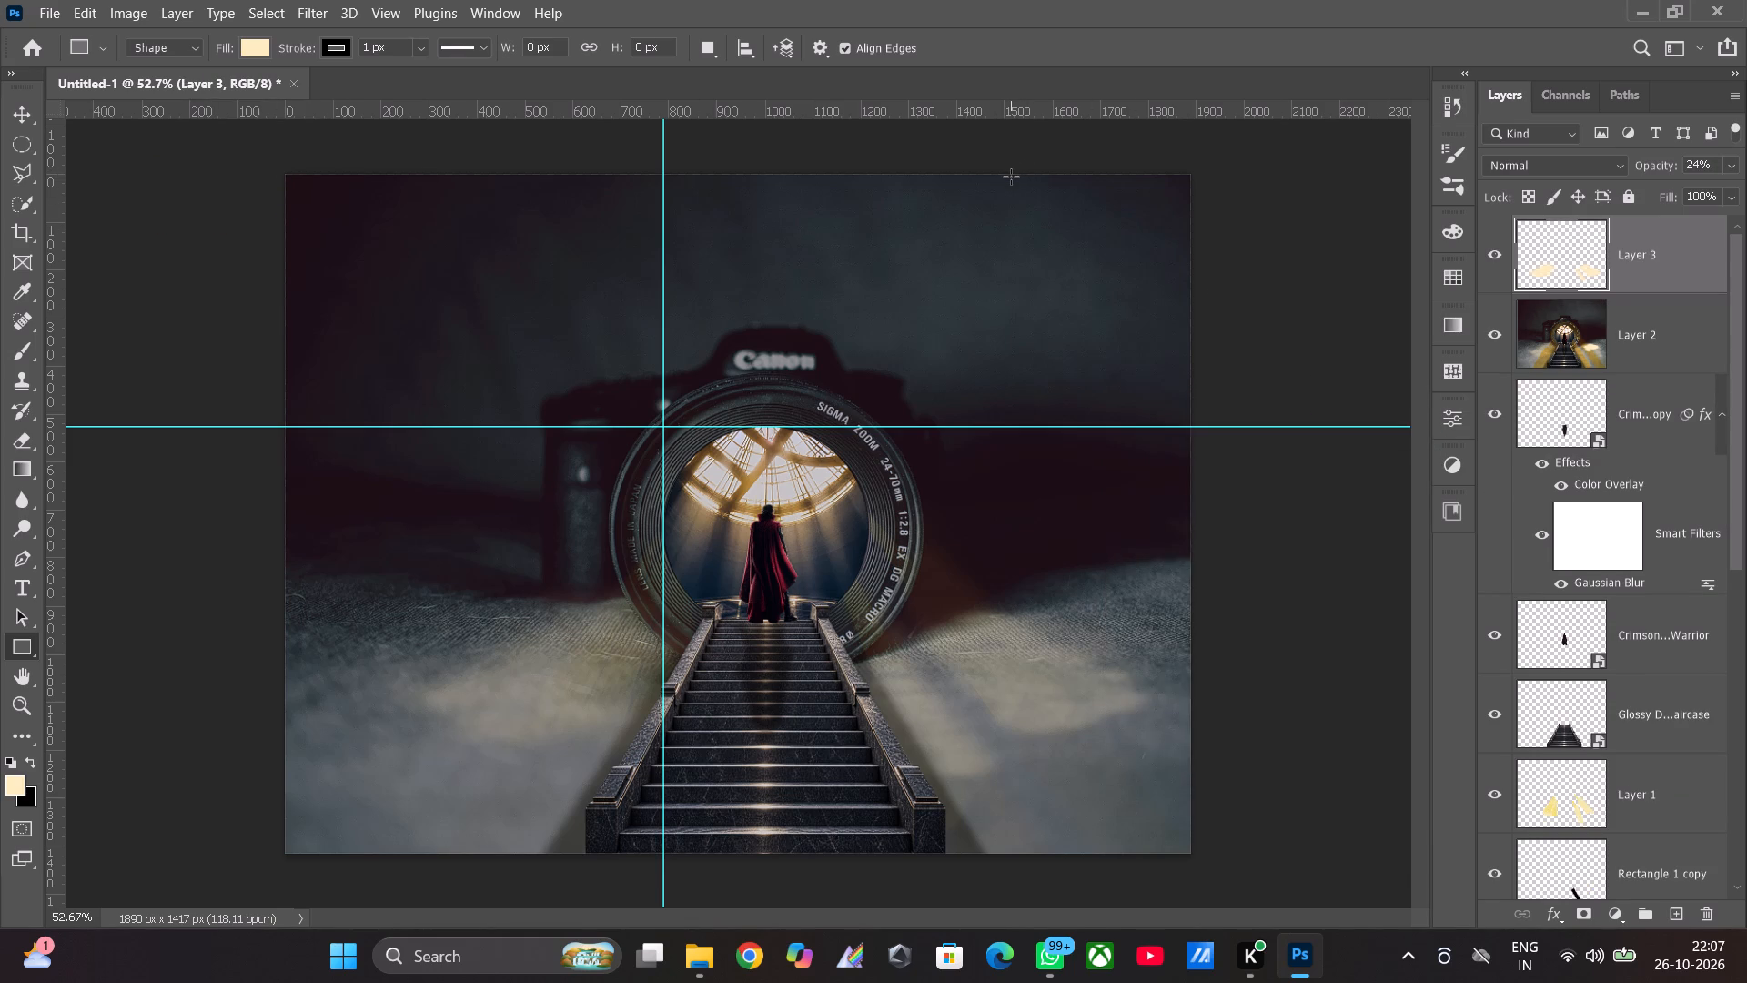
Draw a rectangle about 386 by 859 px over the dark backdrop in the canvas's upper-right corner, ending near the ground line.
{"action": "left_click_drag", "start_coordinate": [1005, 177], "coordinate": [1176, 176]}
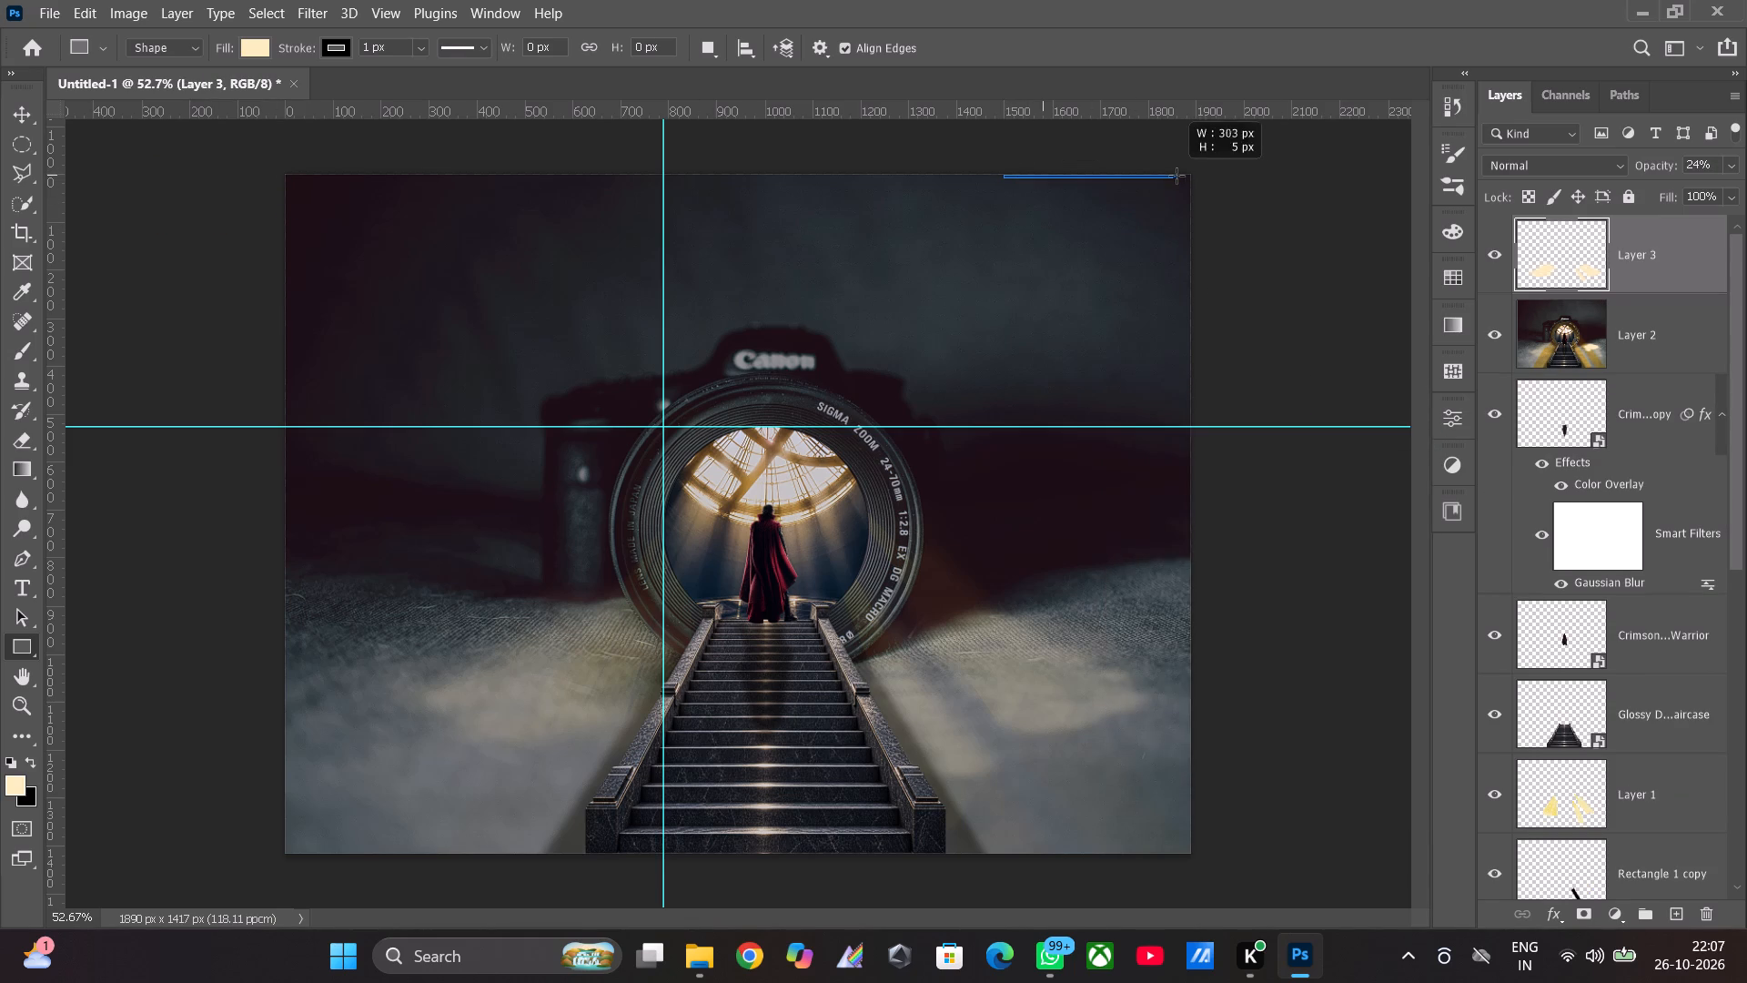
{"action": "left_click_drag", "start_coordinate": [1176, 176], "coordinate": [1187, 498]}
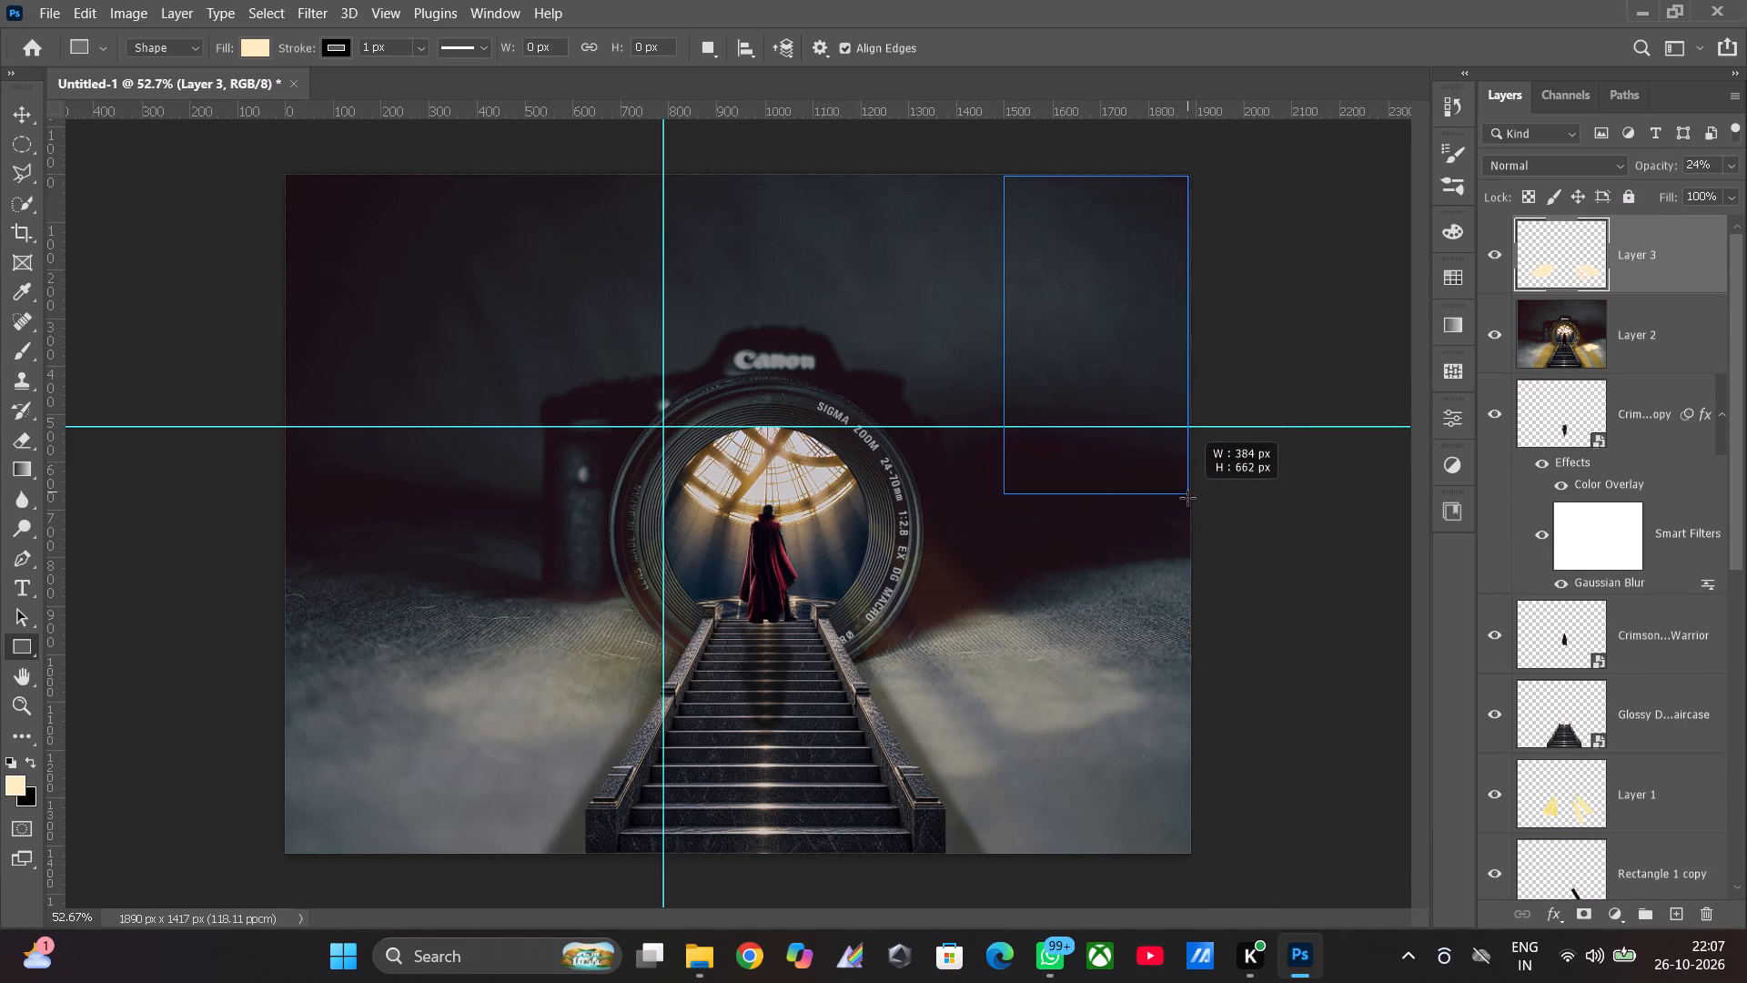
{"action": "left_click_drag", "start_coordinate": [1187, 498], "coordinate": [1187, 544]}
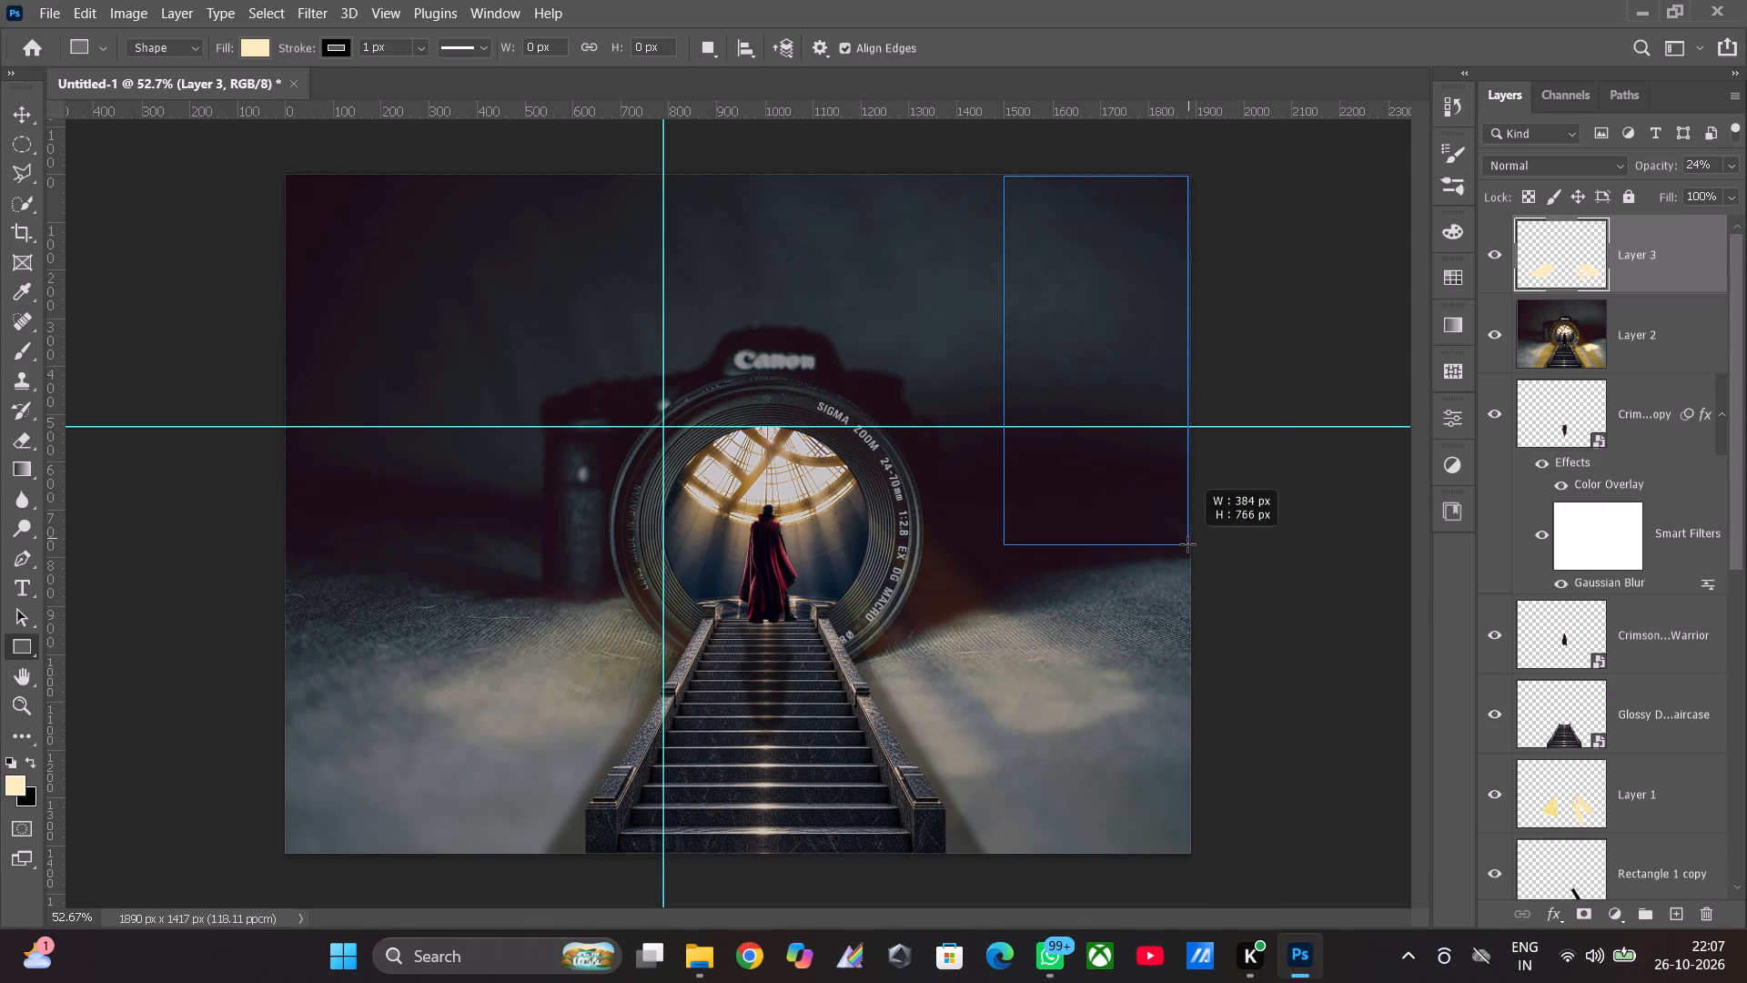
{"action": "left_click_drag", "start_coordinate": [1187, 544], "coordinate": [1187, 563]}
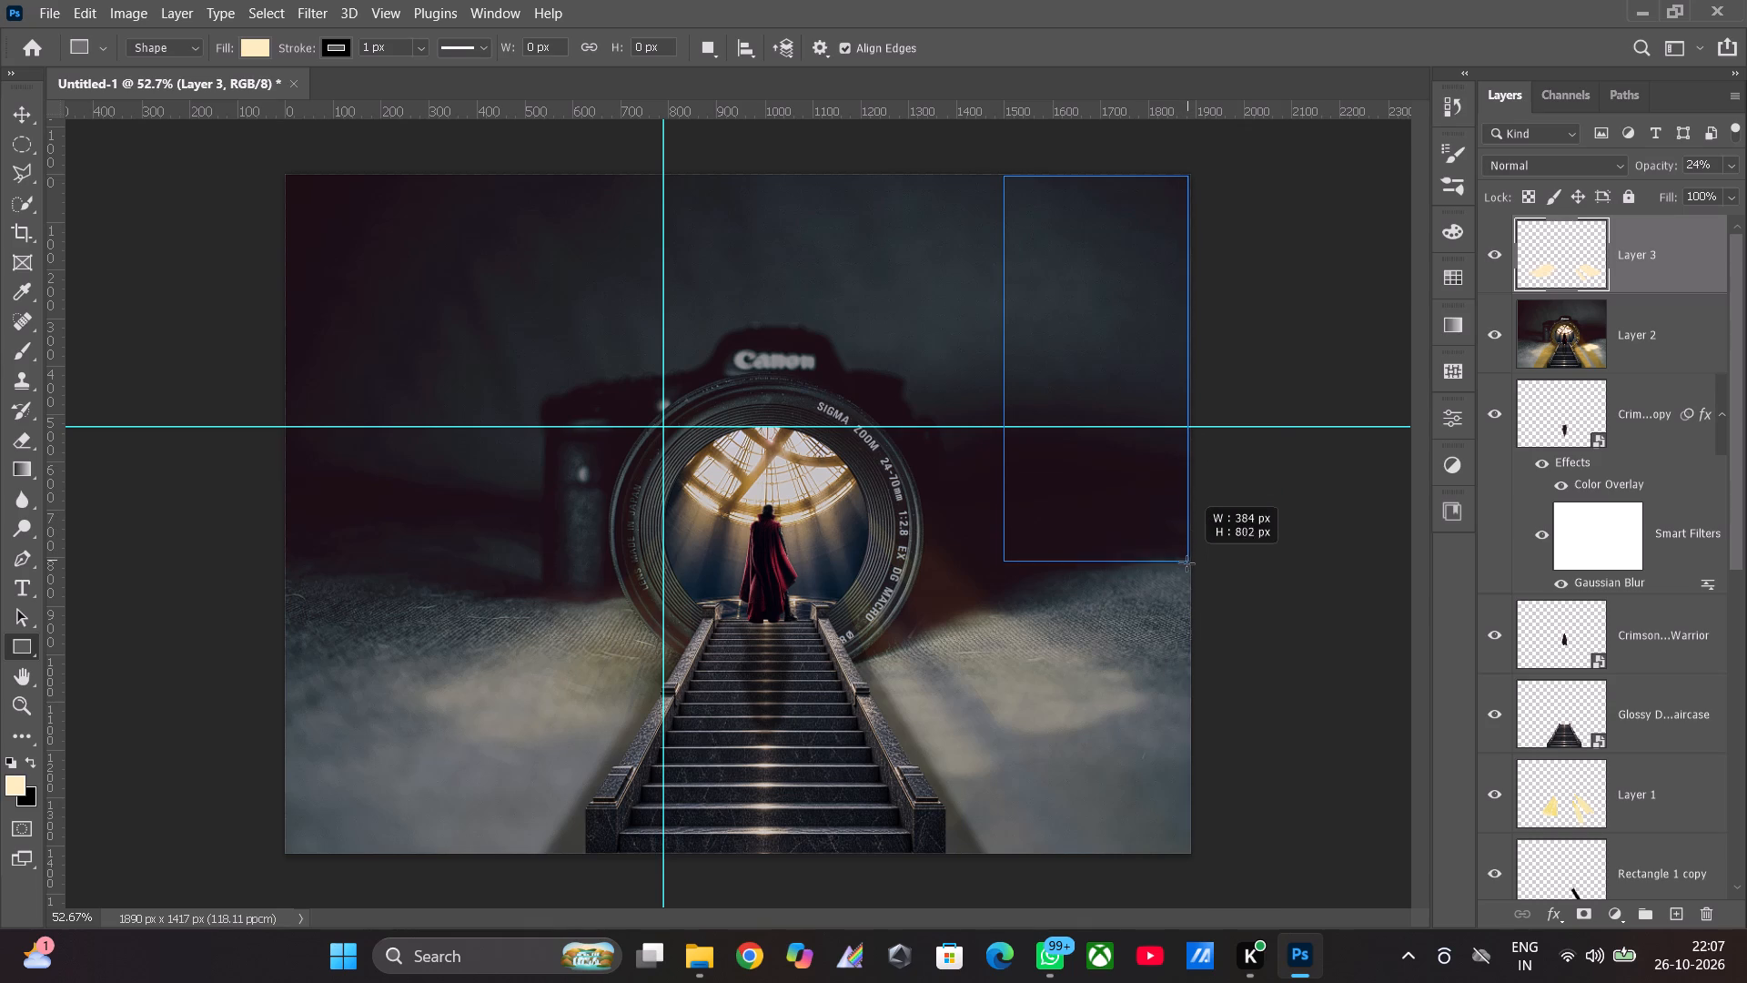
{"action": "left_click_drag", "start_coordinate": [1187, 563], "coordinate": [1189, 588]}
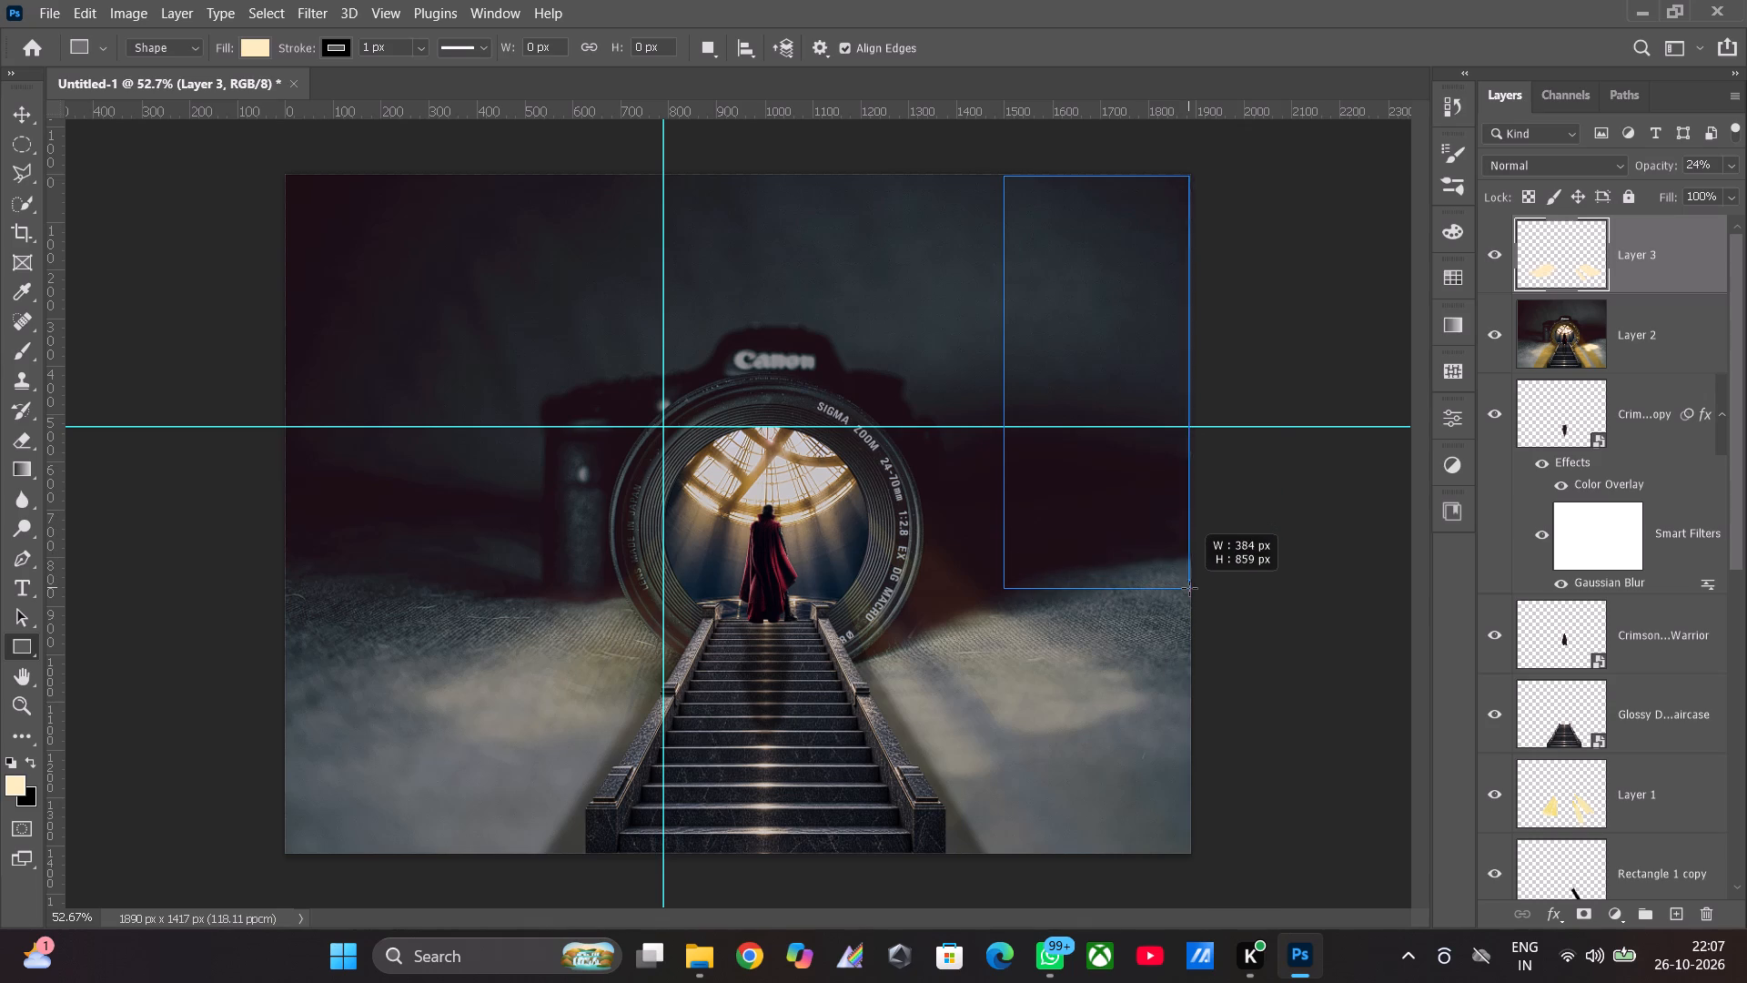
{"action": "left_click_drag", "start_coordinate": [1189, 588], "coordinate": [1188, 588]}
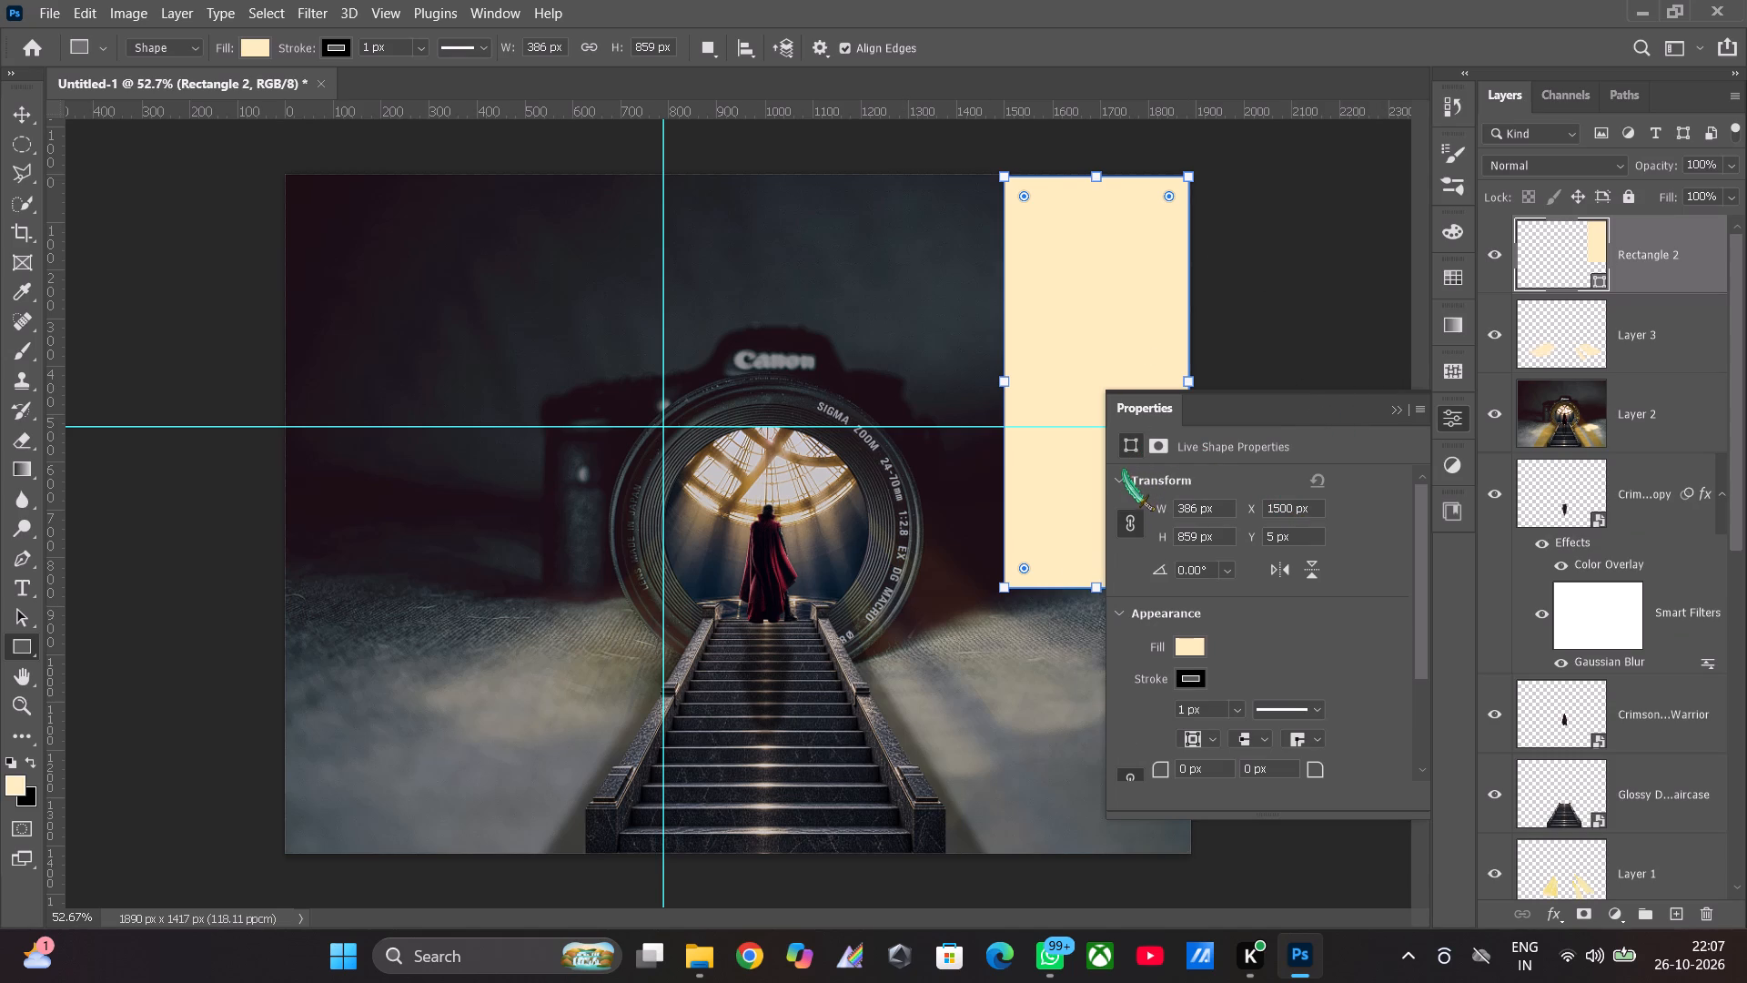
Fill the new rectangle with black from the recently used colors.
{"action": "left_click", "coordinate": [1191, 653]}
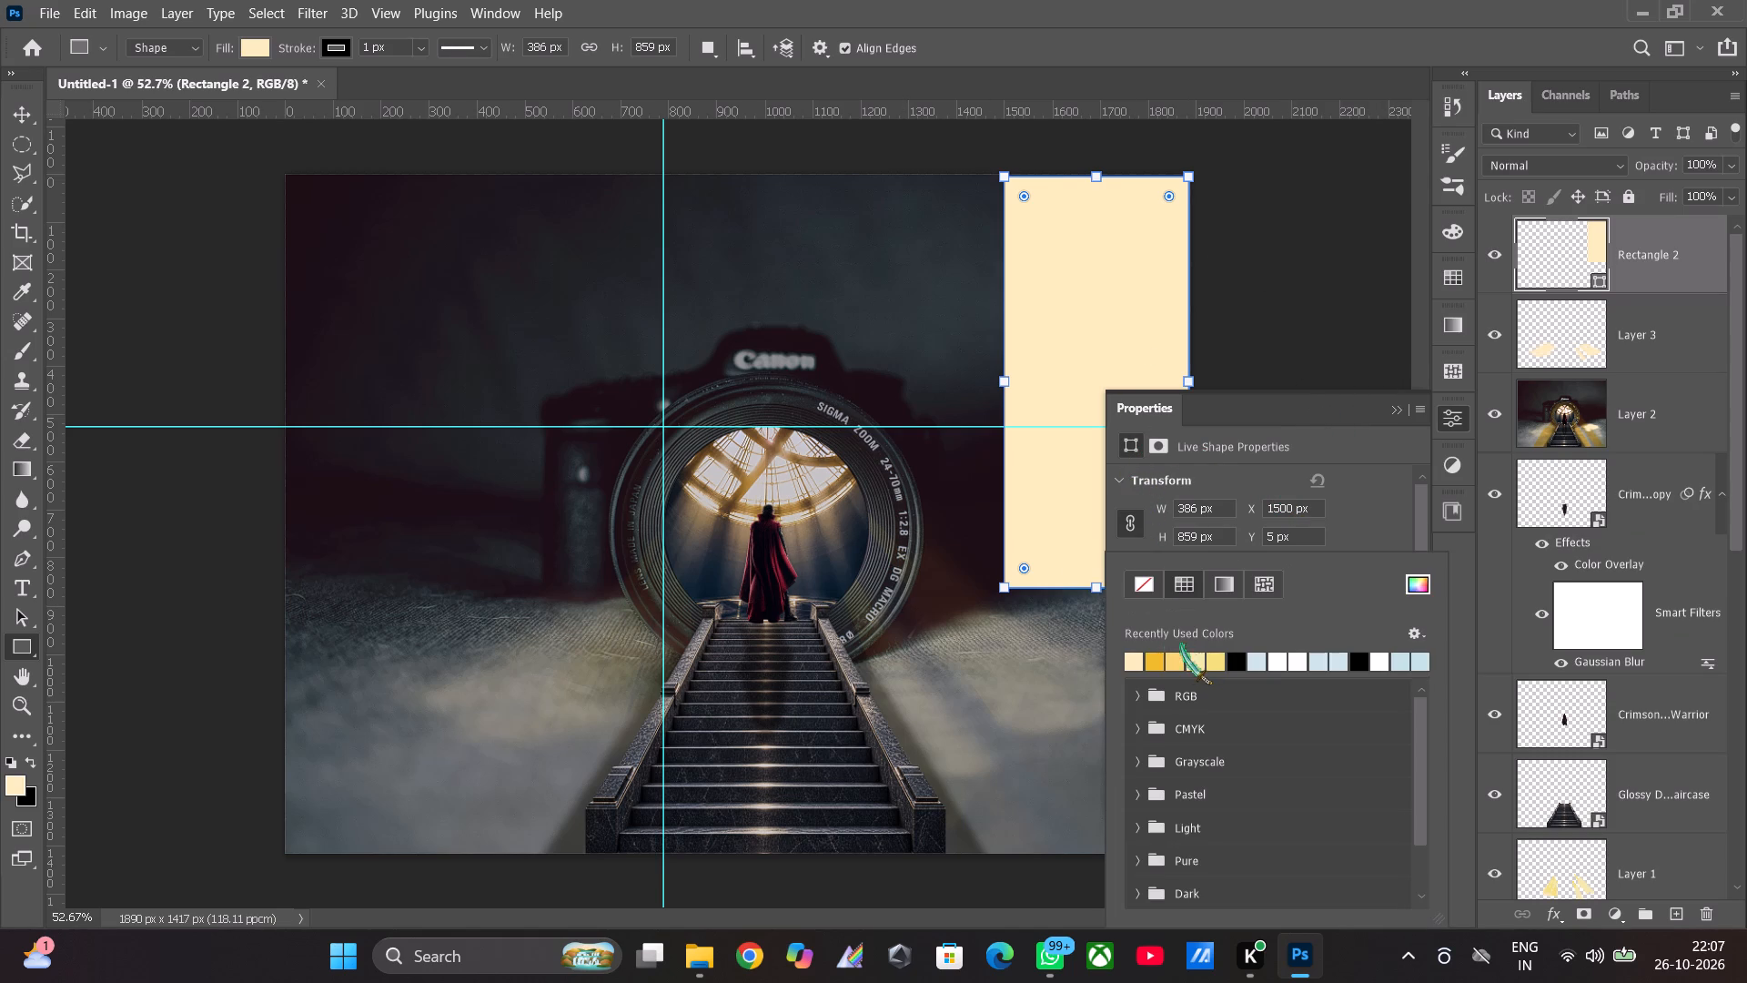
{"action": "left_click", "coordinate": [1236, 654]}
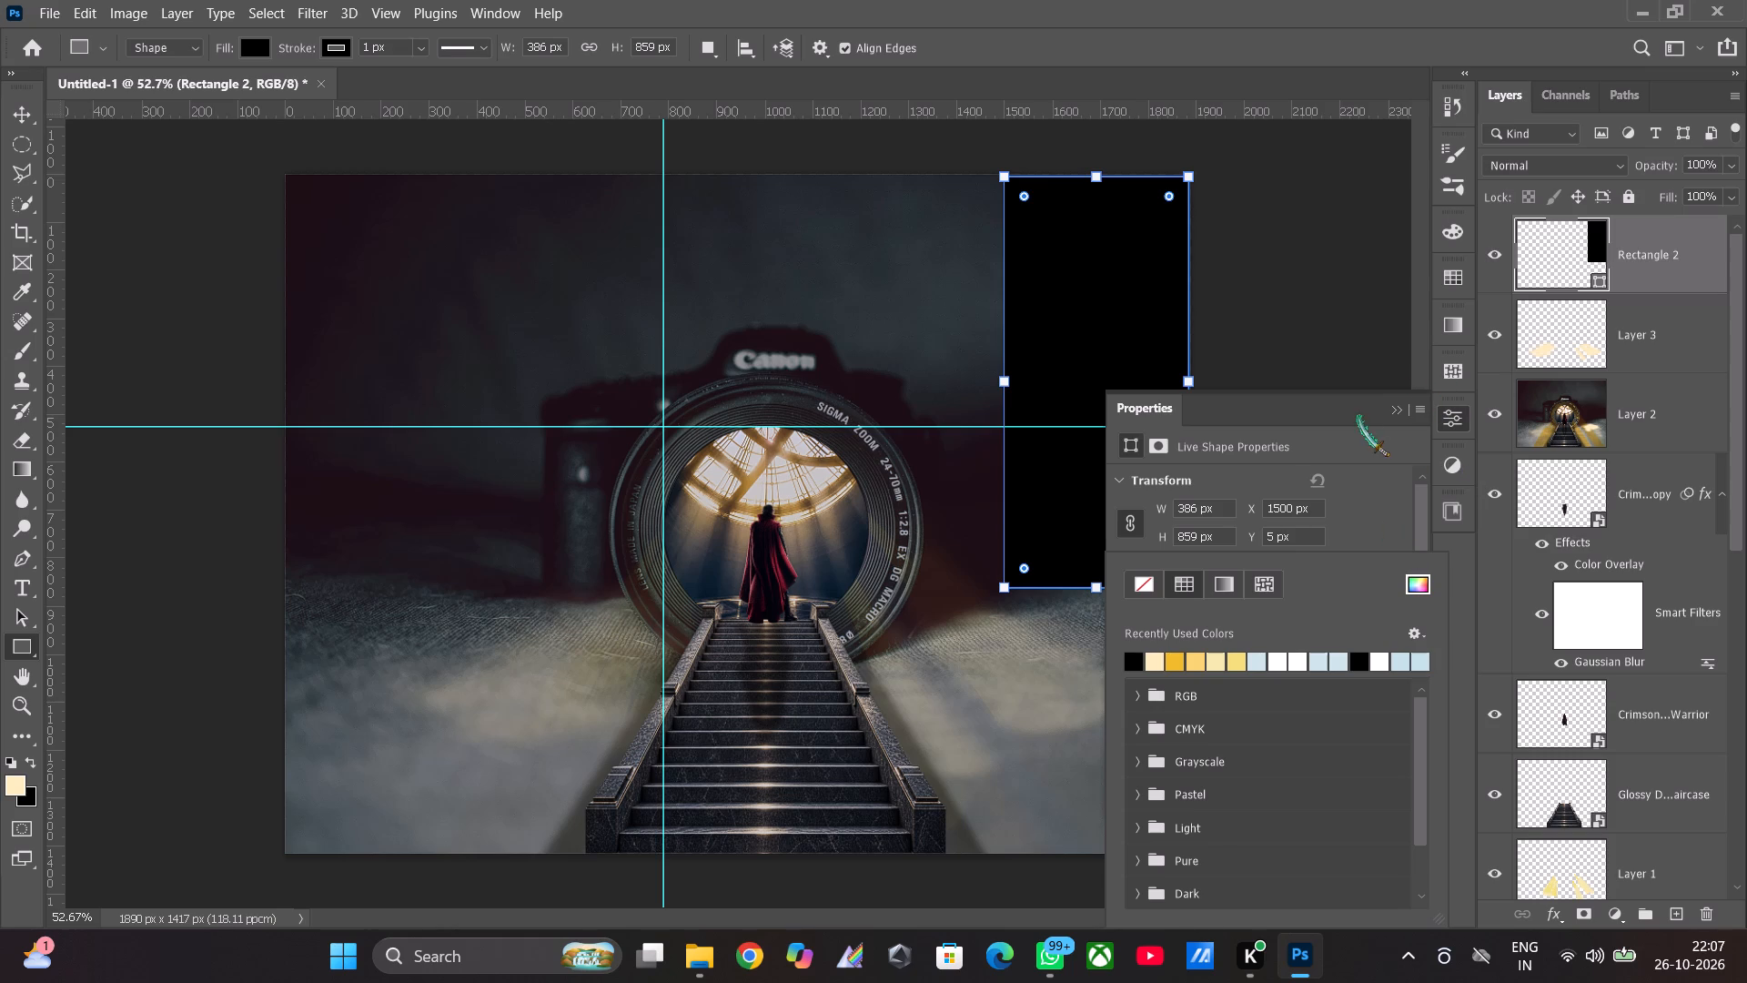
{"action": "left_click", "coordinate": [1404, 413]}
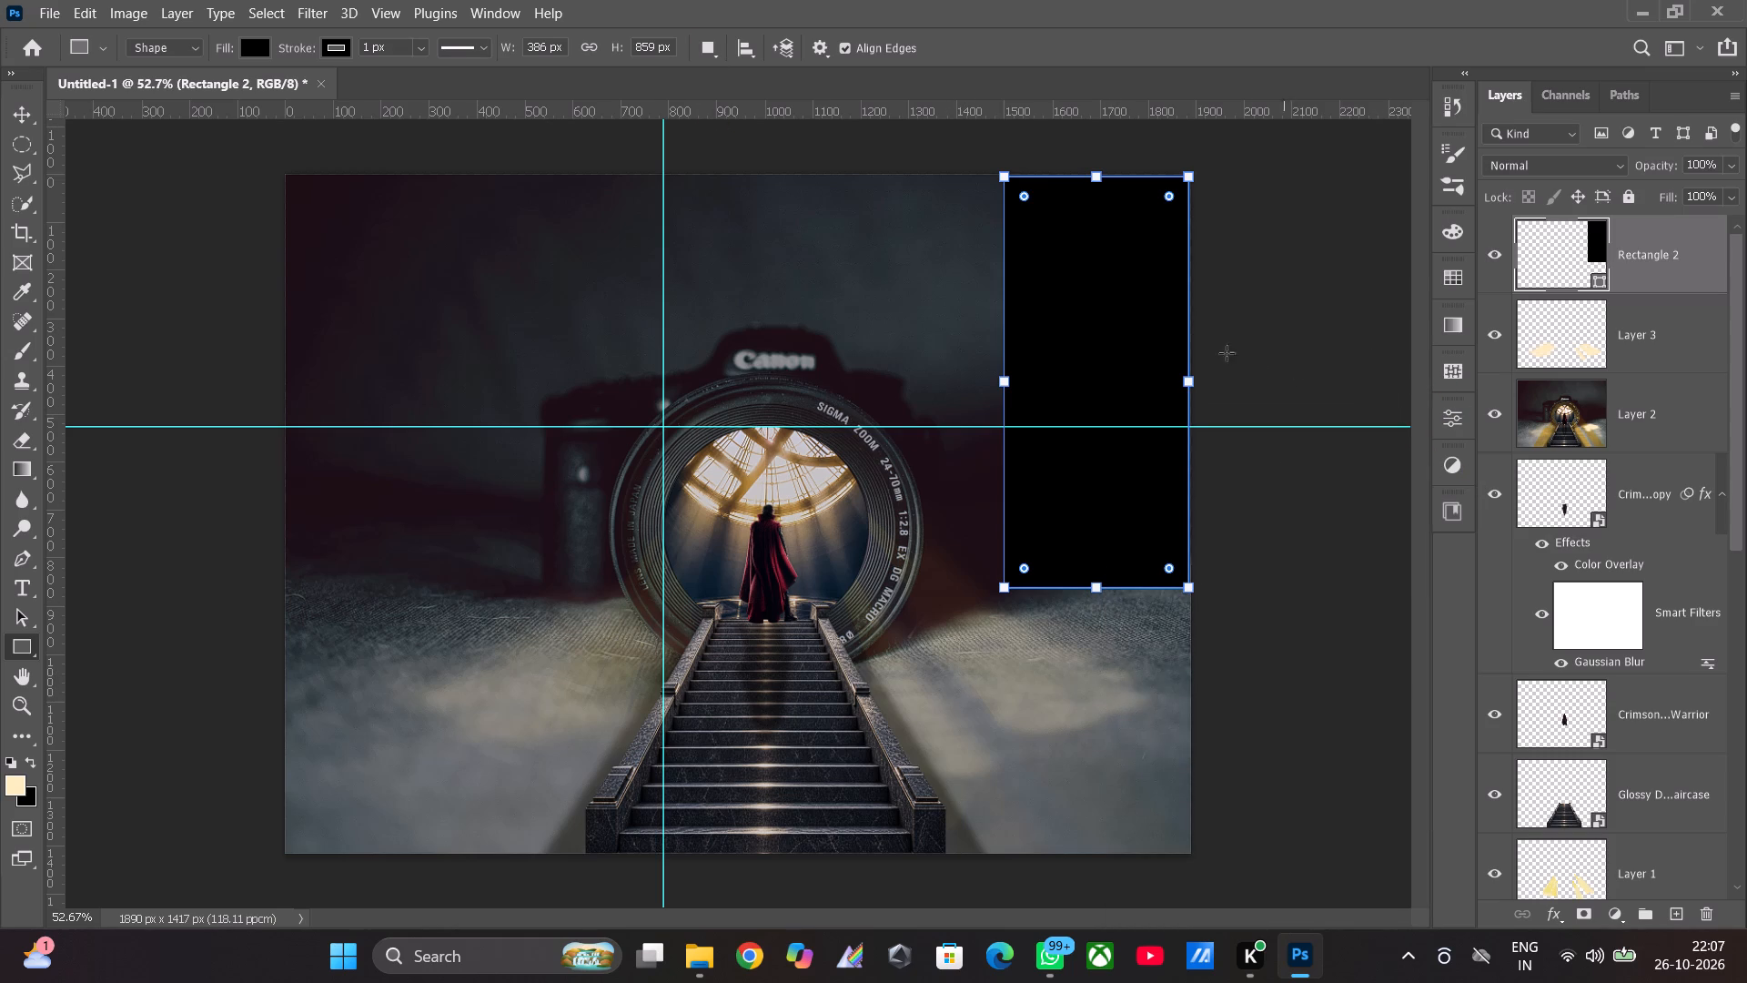
Set the rectangle's fill to the dark tone 201c20, sampled from the backdrop on the canvas's upper-left side.
{"action": "left_click", "coordinate": [260, 46]}
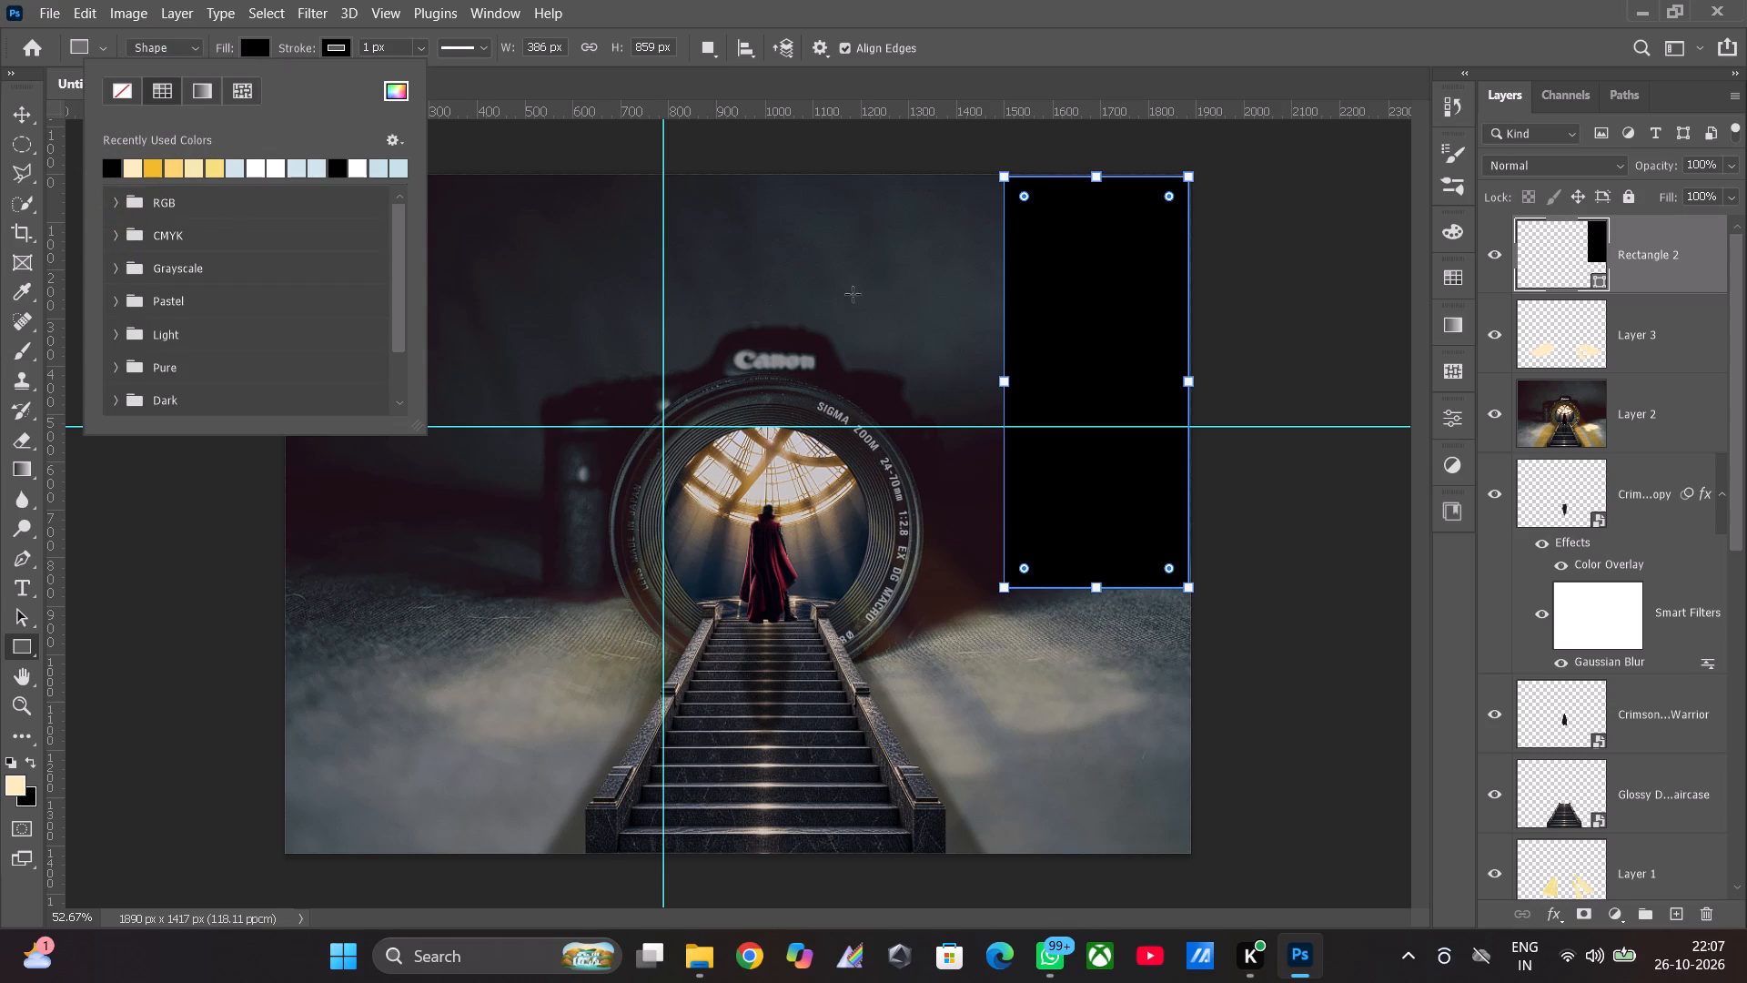
{"action": "left_click", "coordinate": [398, 88]}
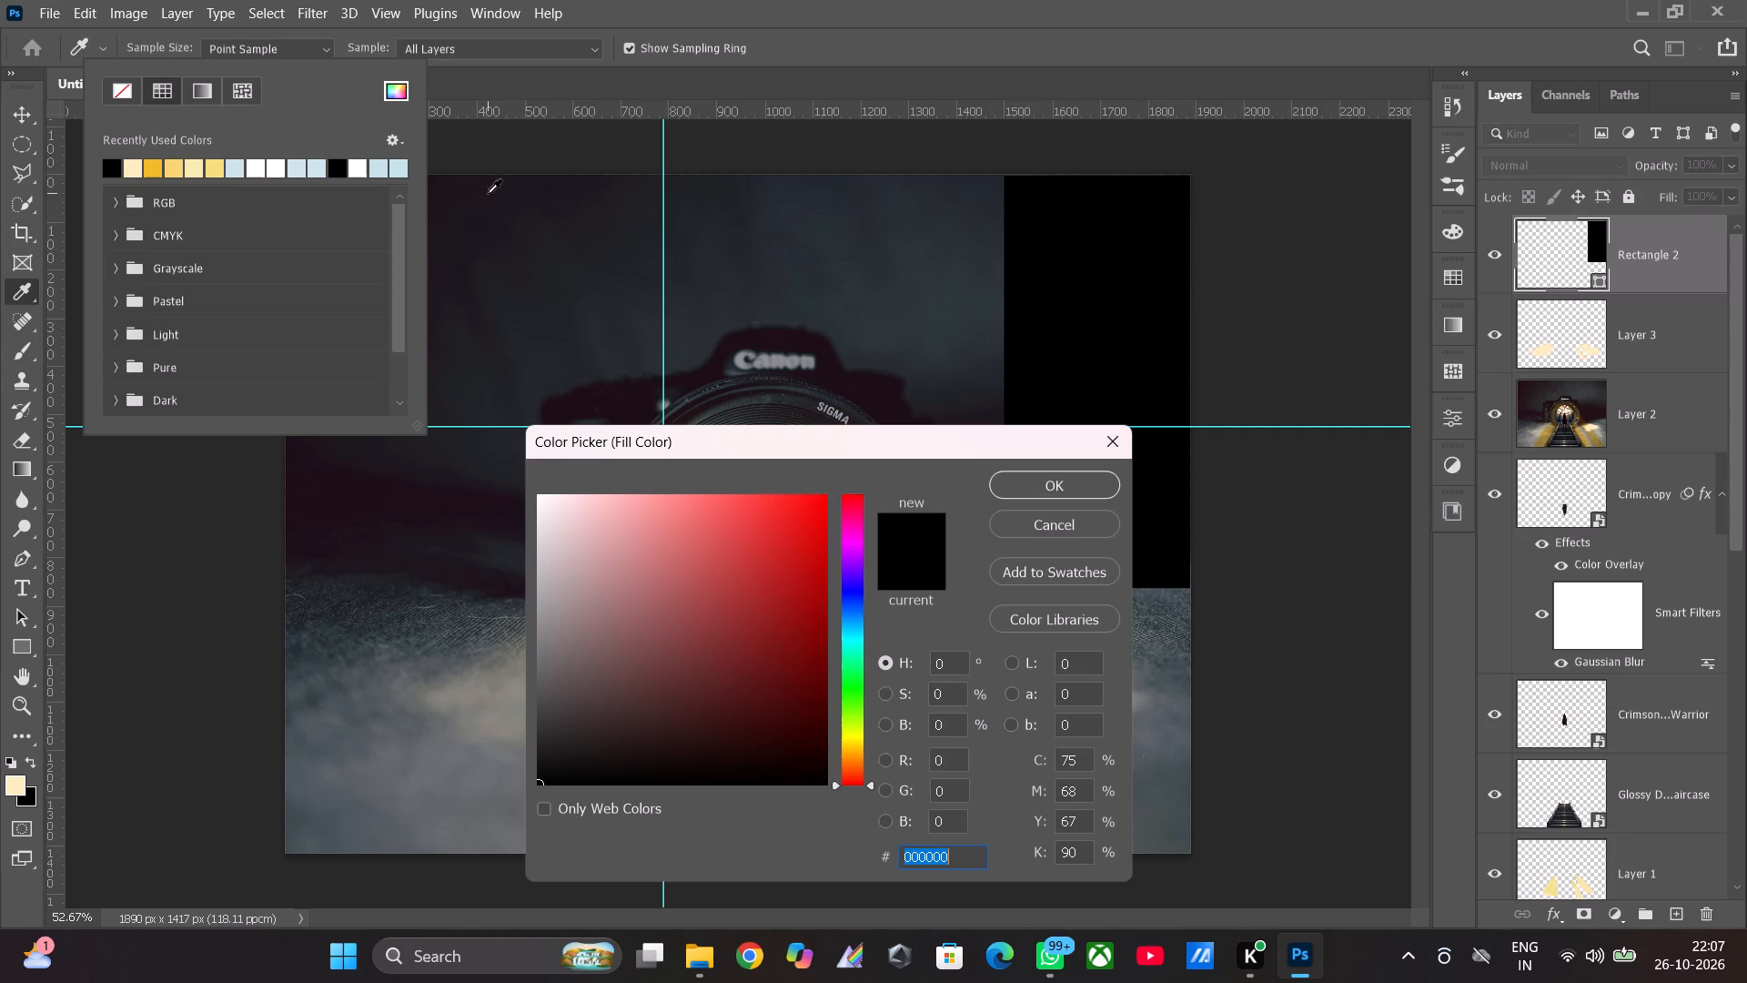
{"action": "left_click", "coordinate": [531, 213]}
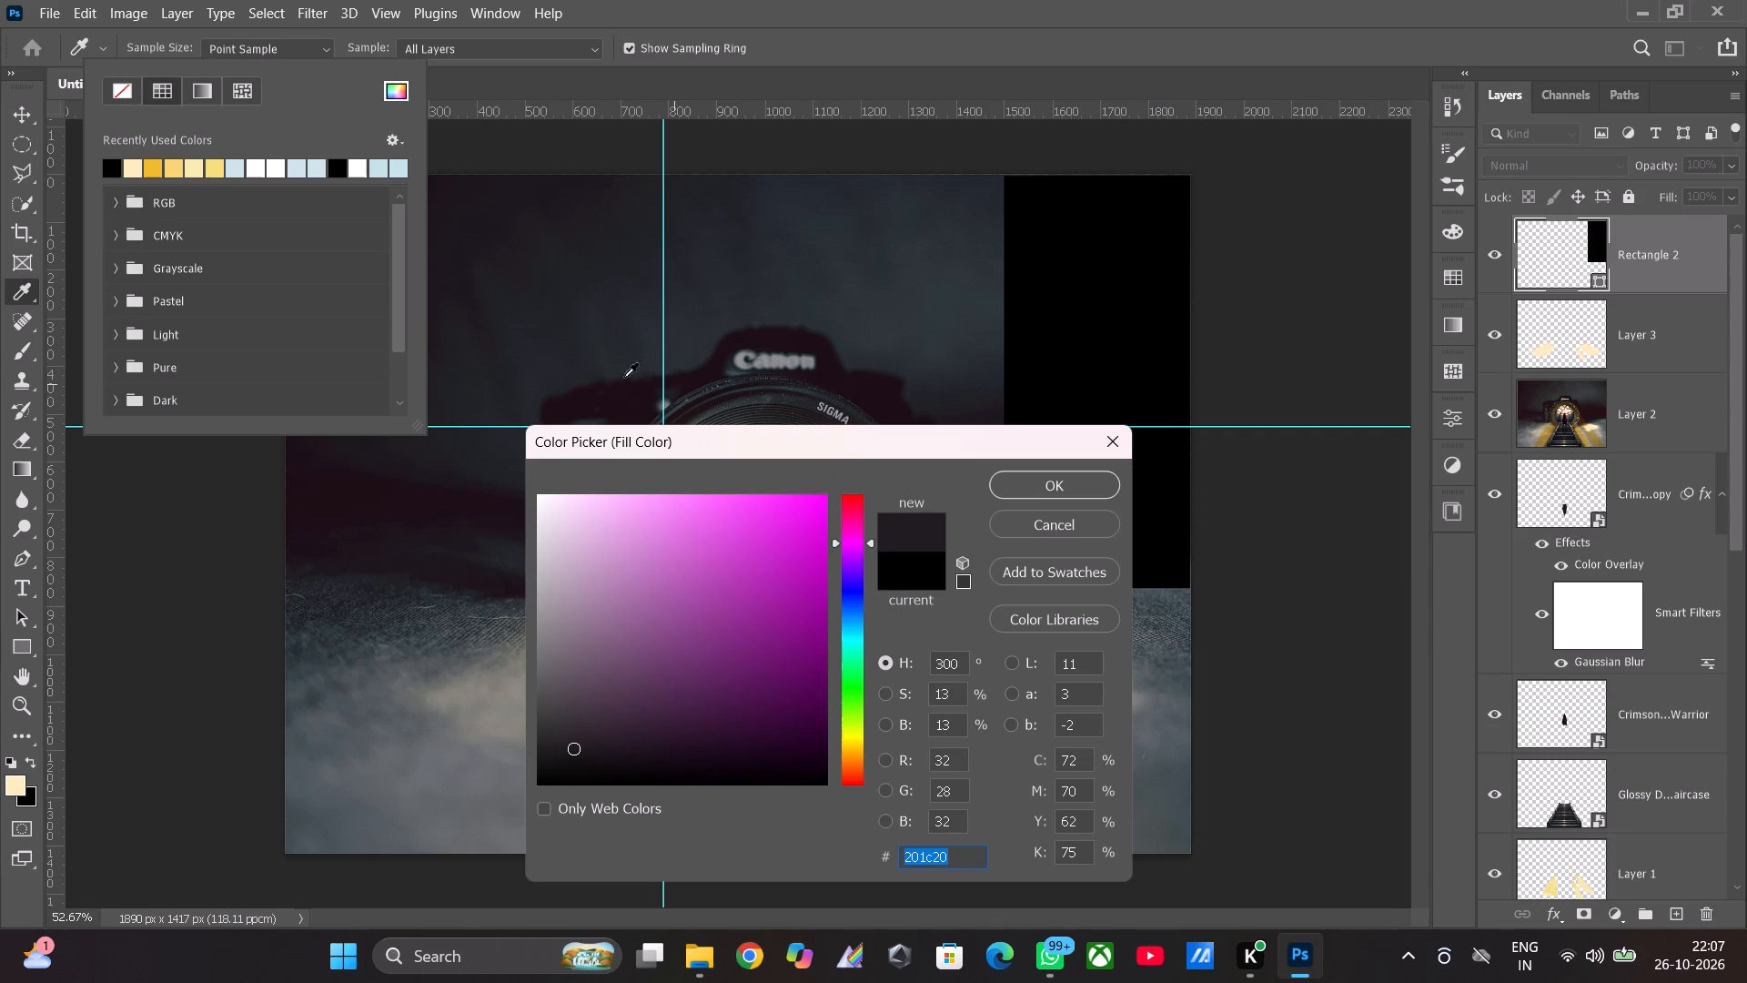
{"action": "left_click", "coordinate": [1019, 489]}
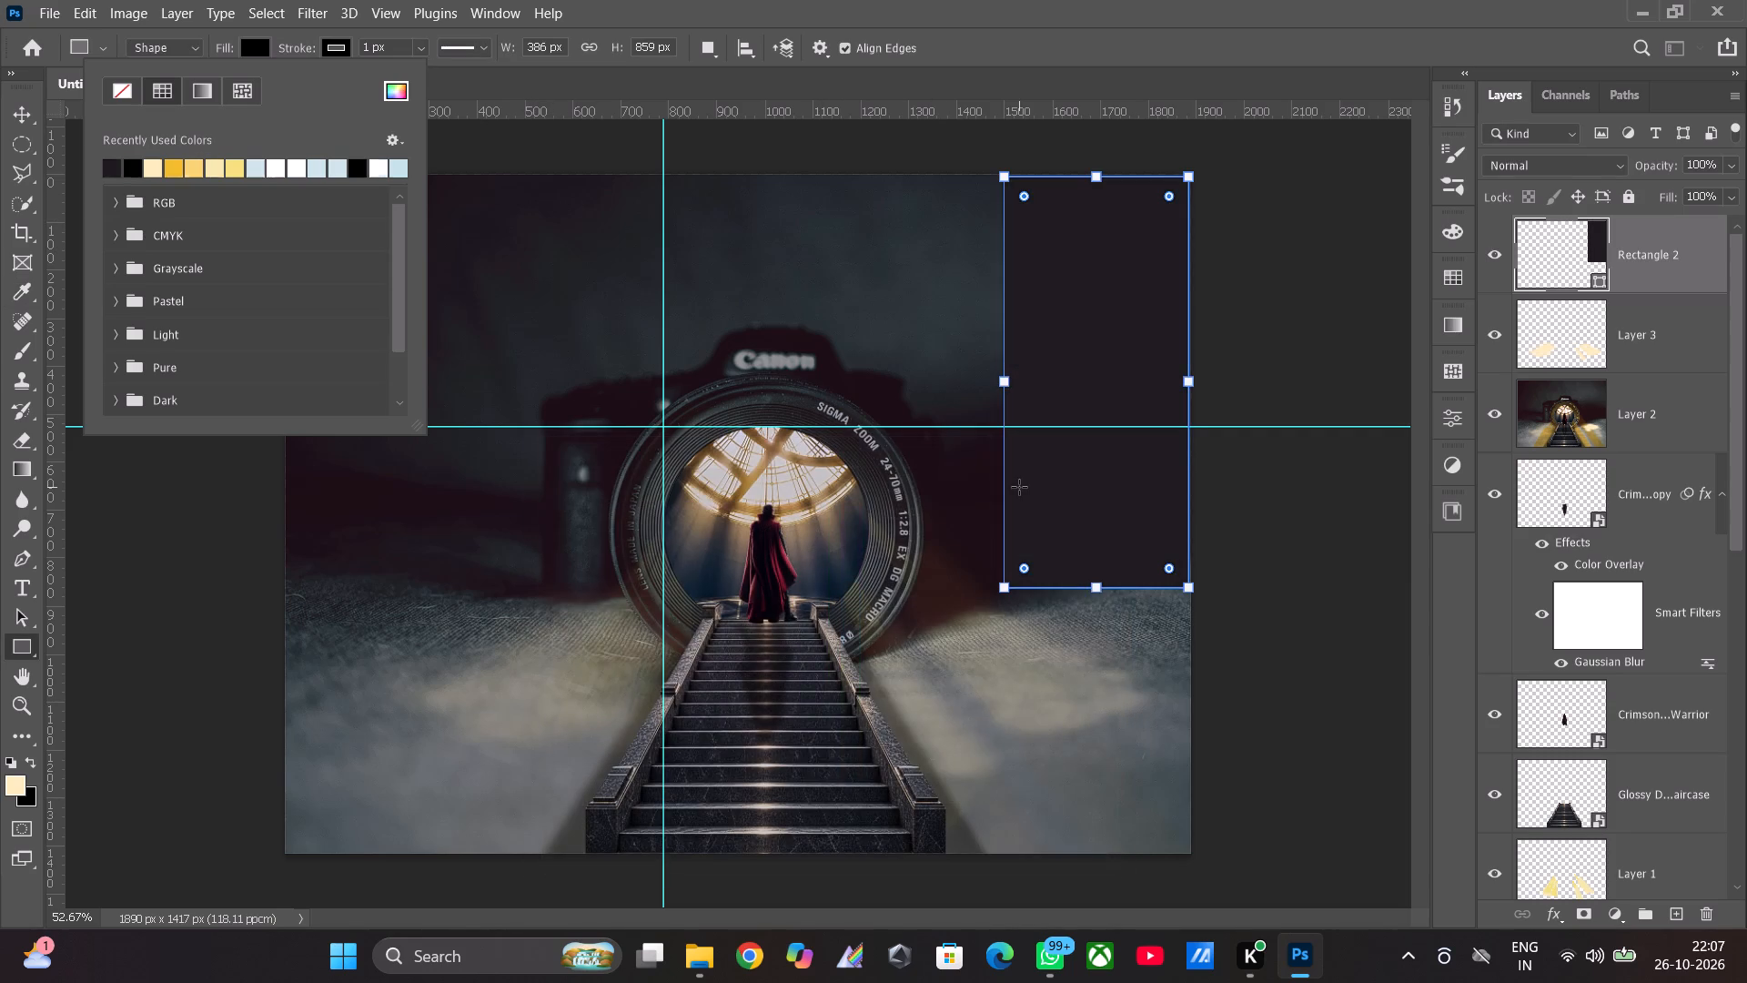
{"action": "left_click", "coordinate": [651, 86]}
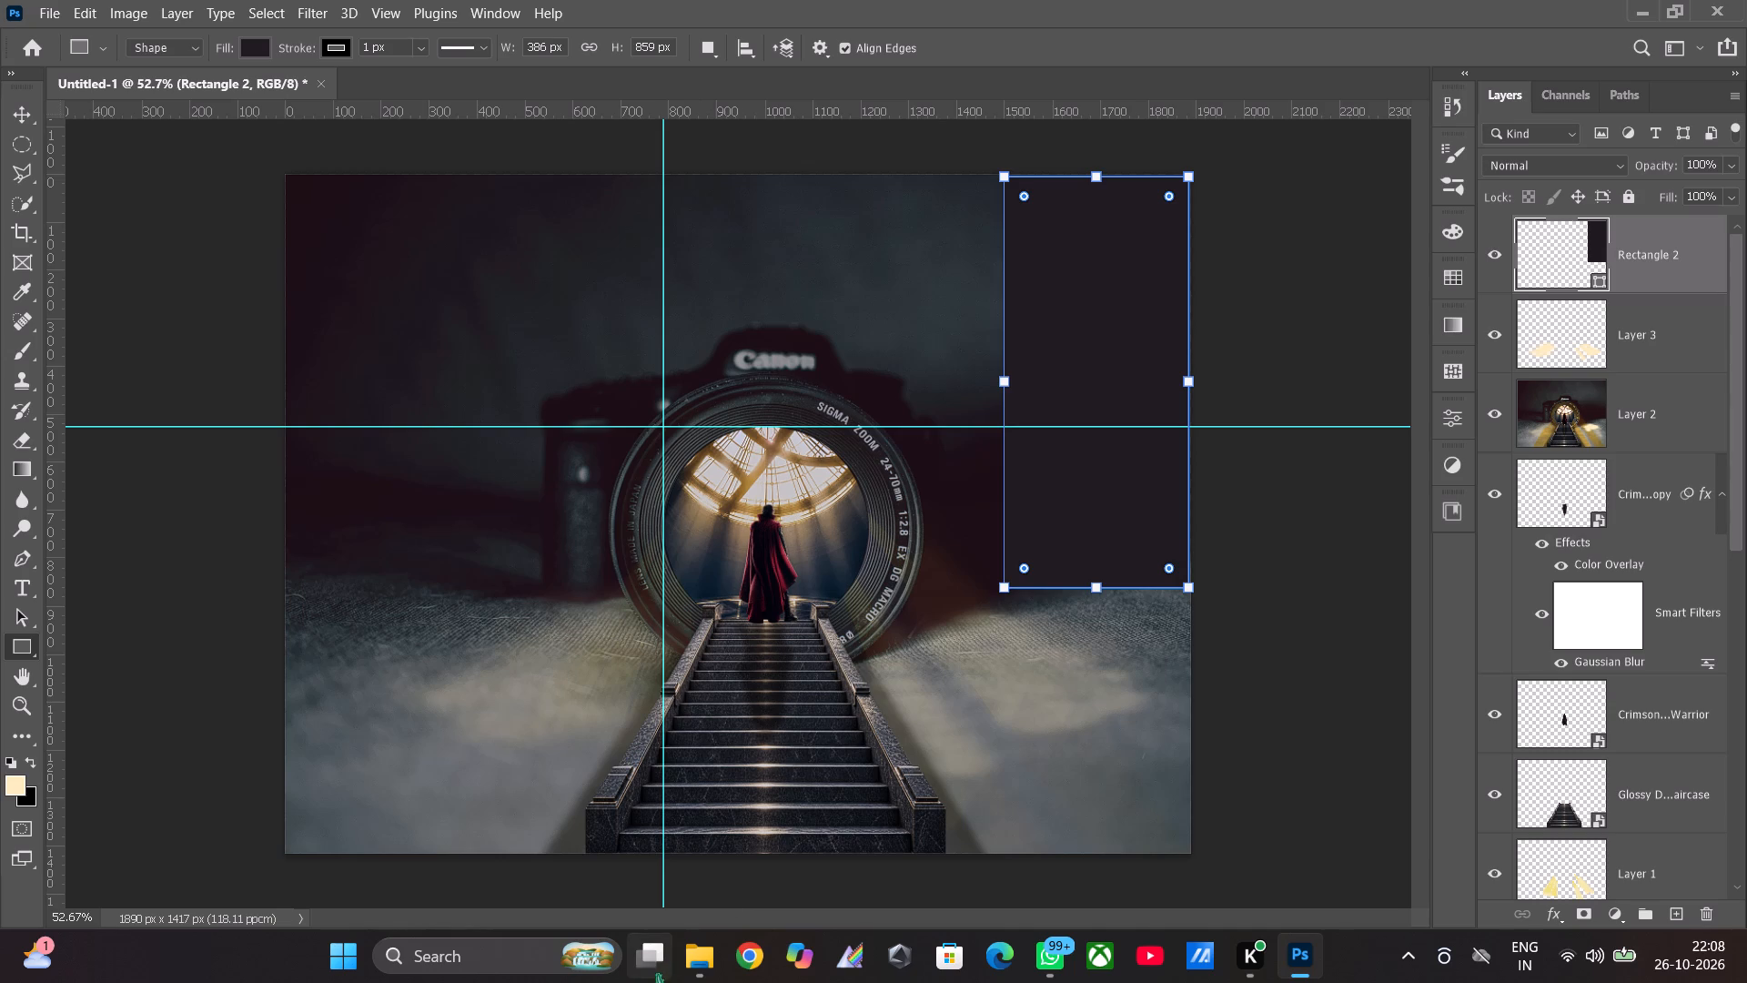
Place the skylight hall image 7faef8f2-a98b-4e63-bd5e-64226e6d9d1b from the Downloads folder into the Photoshop composite.
{"action": "left_click", "coordinate": [703, 958]}
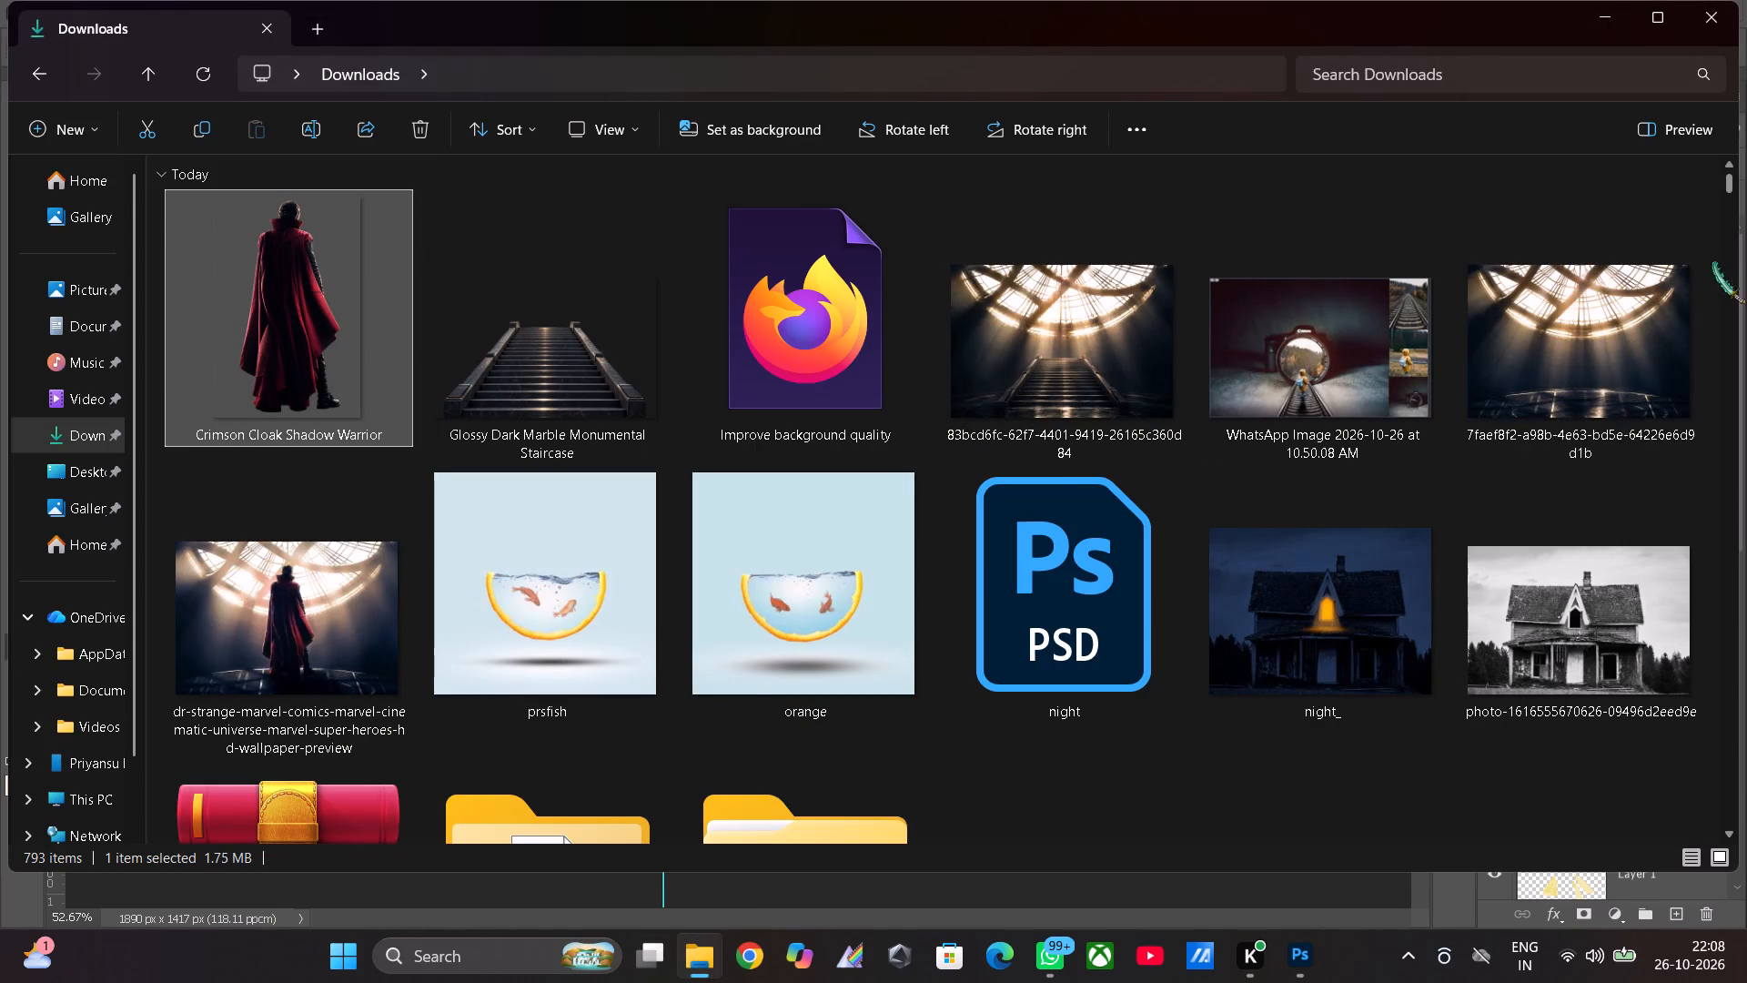
{"action": "left_click", "coordinate": [1629, 297]}
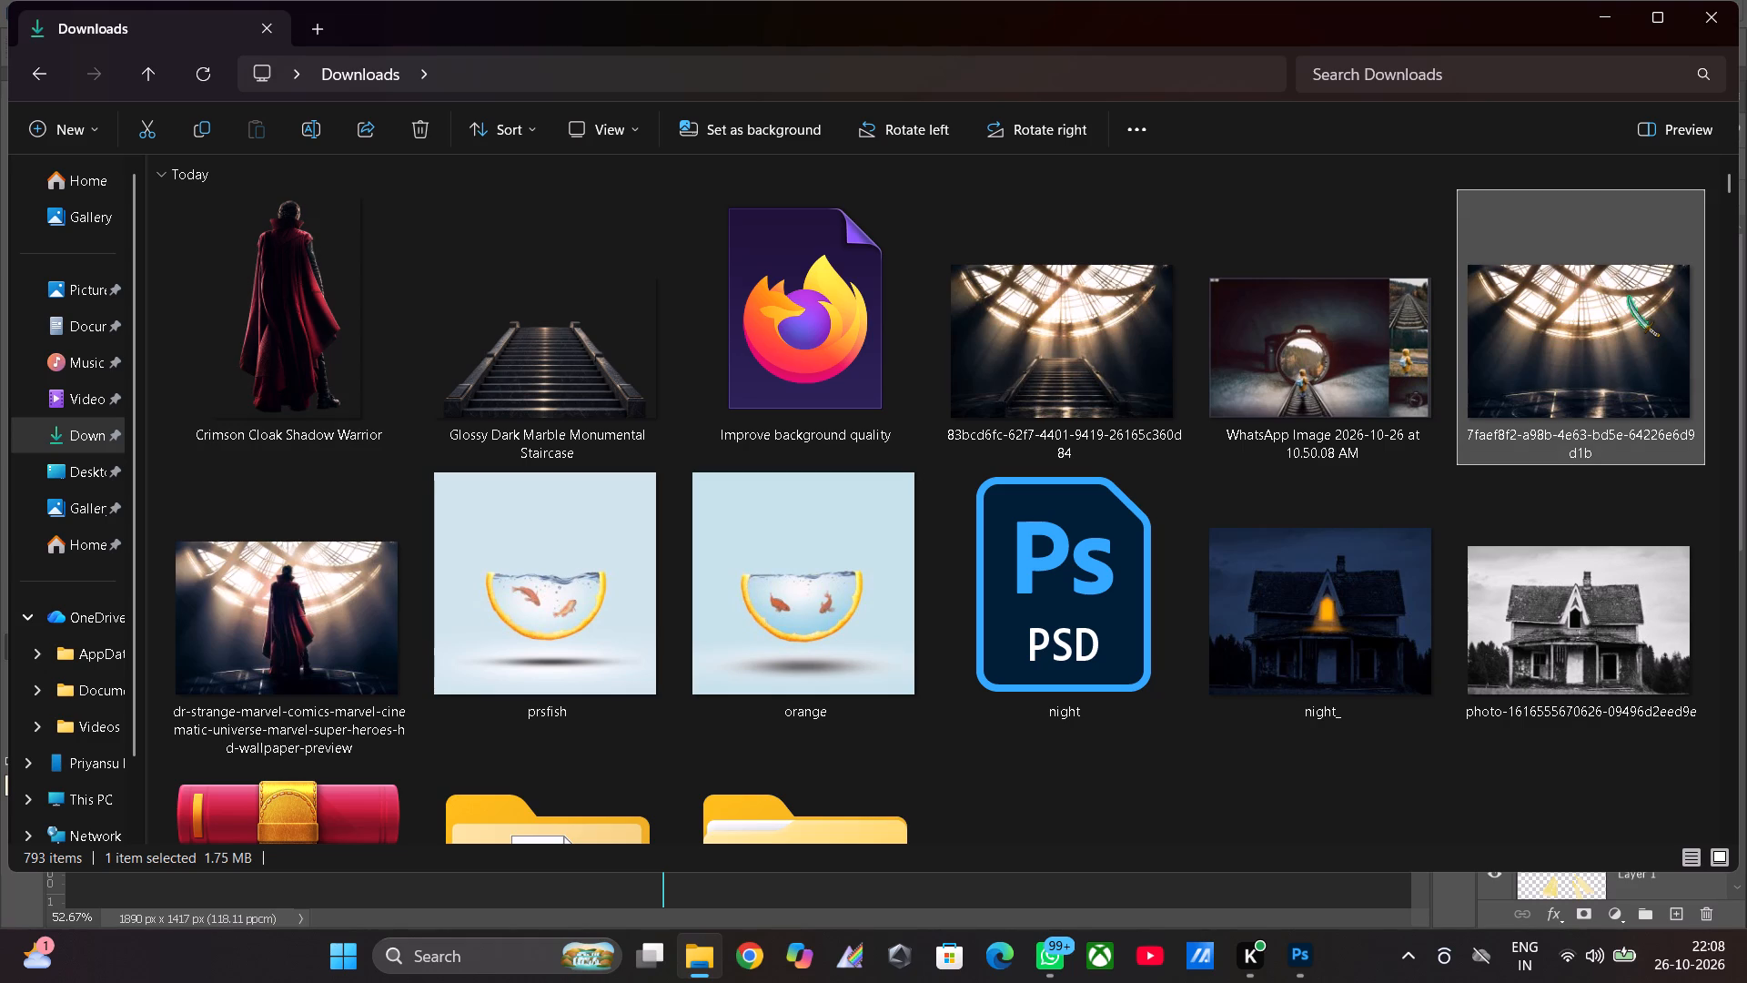
{"action": "left_click_drag", "start_coordinate": [1629, 297], "coordinate": [1308, 974]}
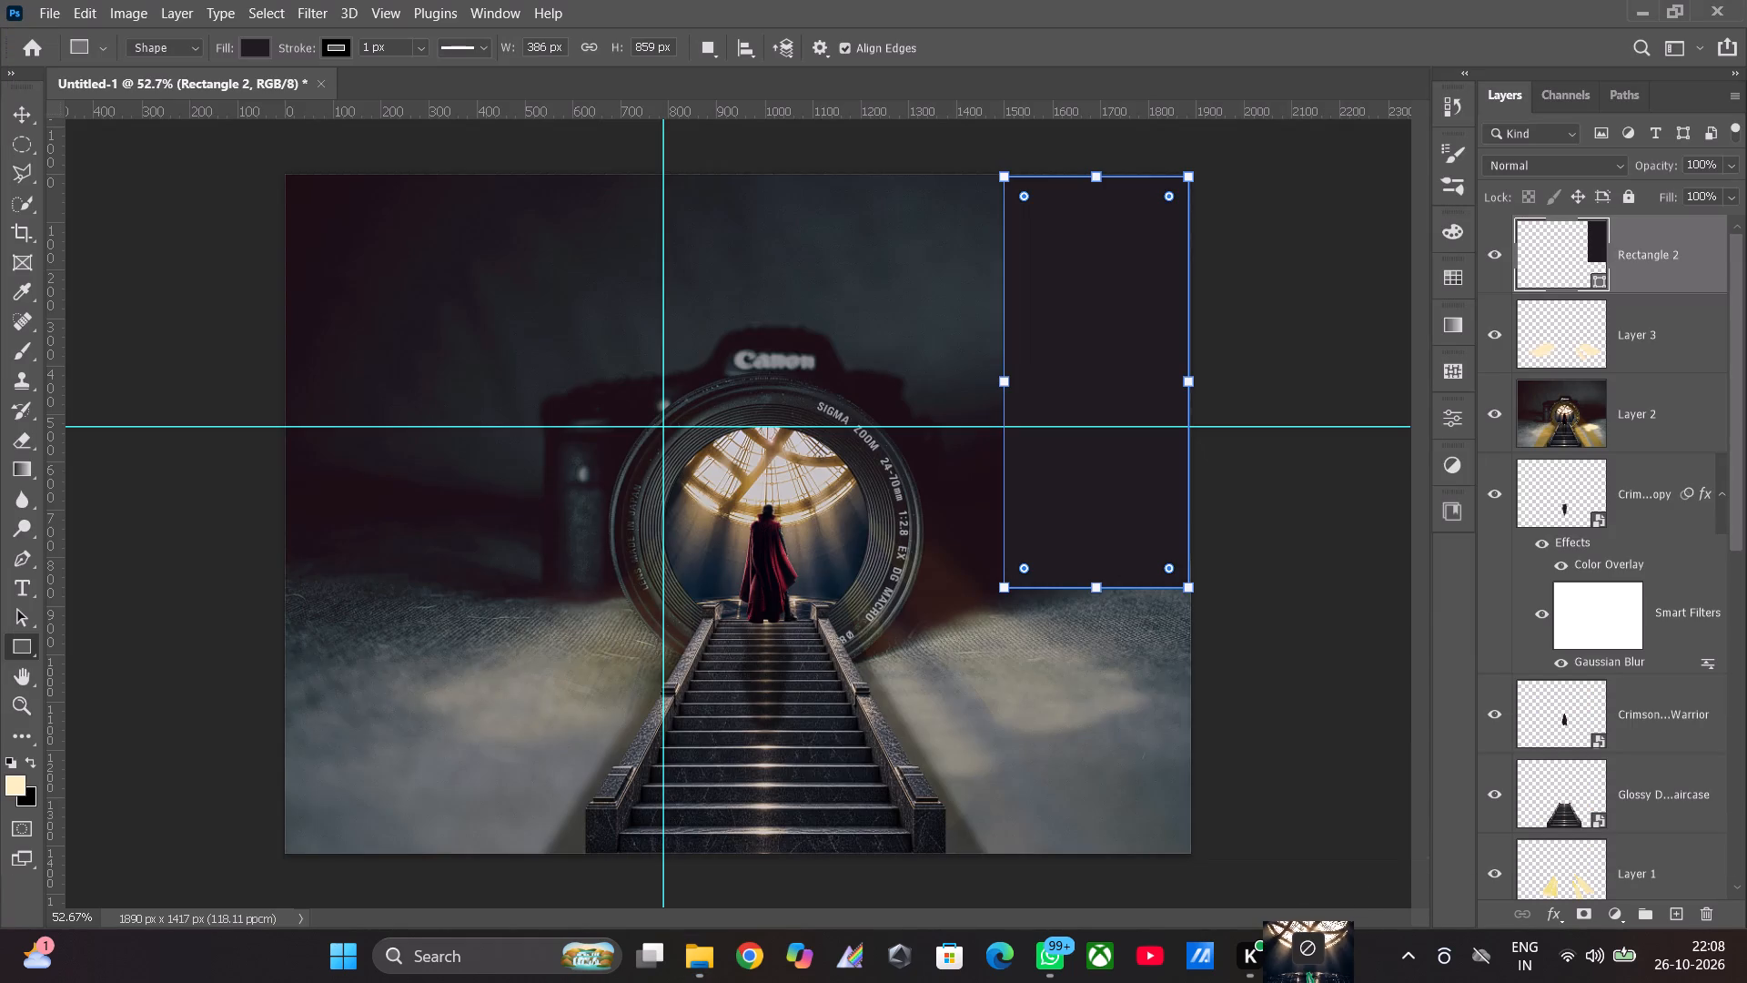
{"action": "left_click_drag", "start_coordinate": [1308, 974], "coordinate": [1077, 237]}
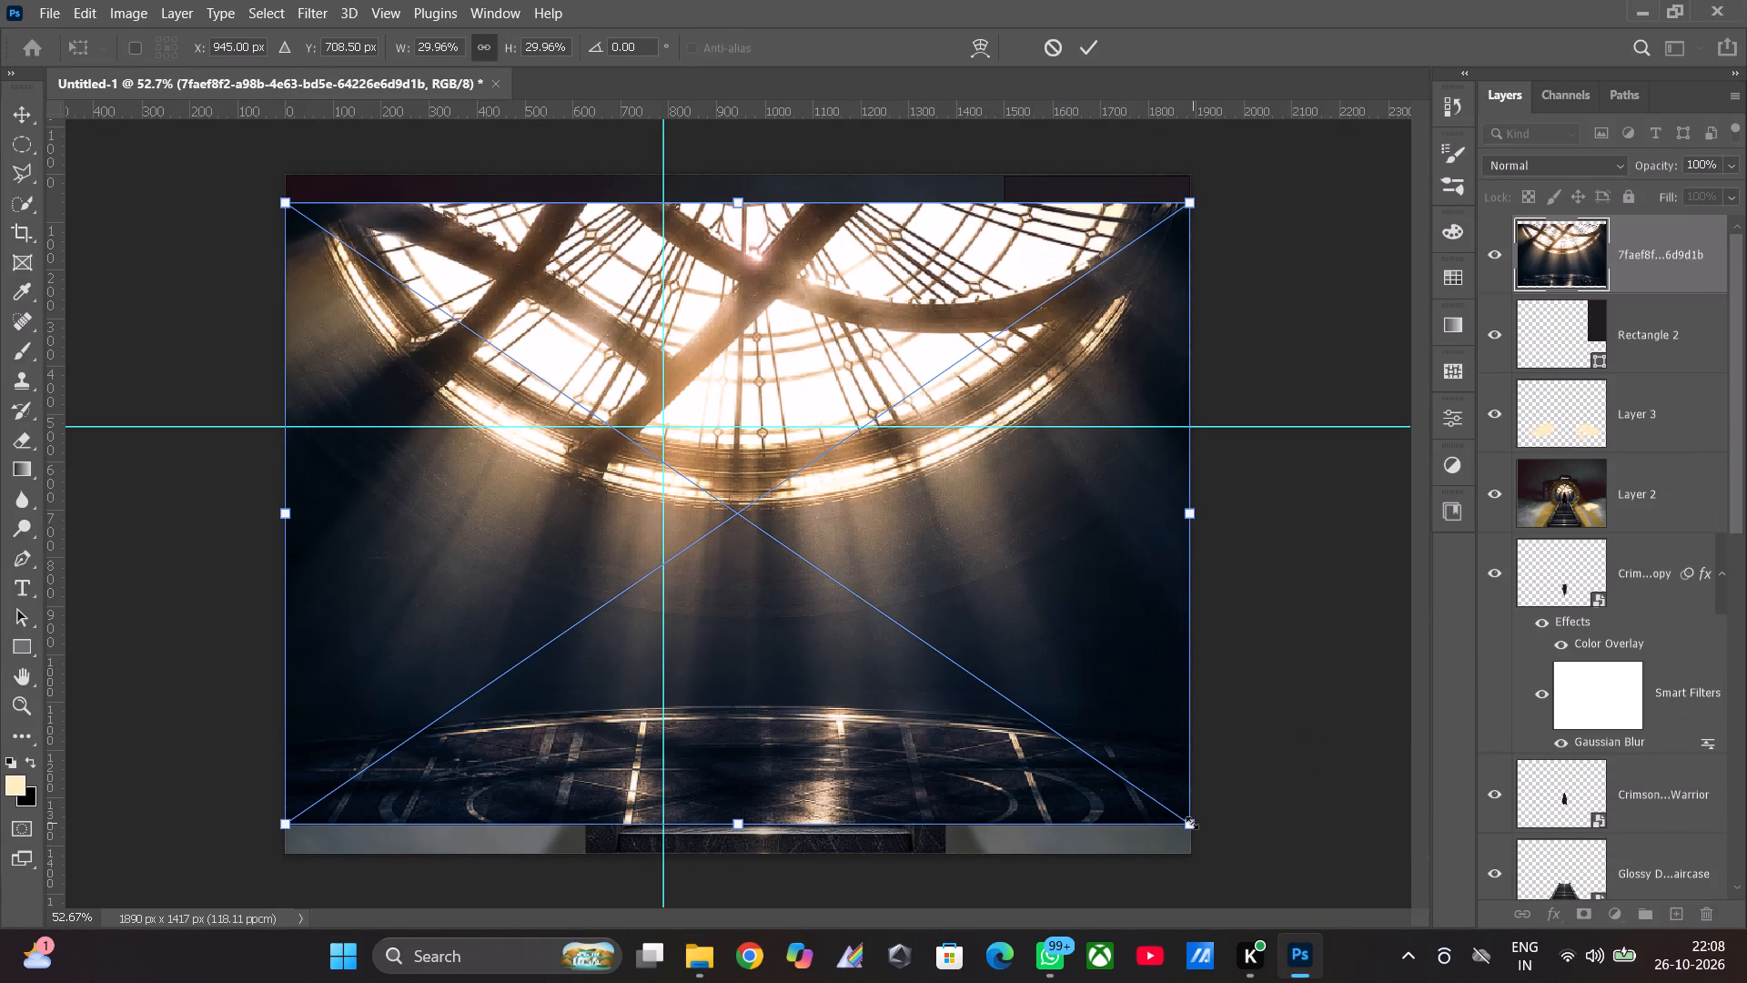
Scale the placed skylight image to about 6.34% by 6.51% and fit it across the top of the dark side panel.
{"action": "left_click_drag", "start_coordinate": [1191, 823], "coordinate": [560, 412], "text": "shift"}
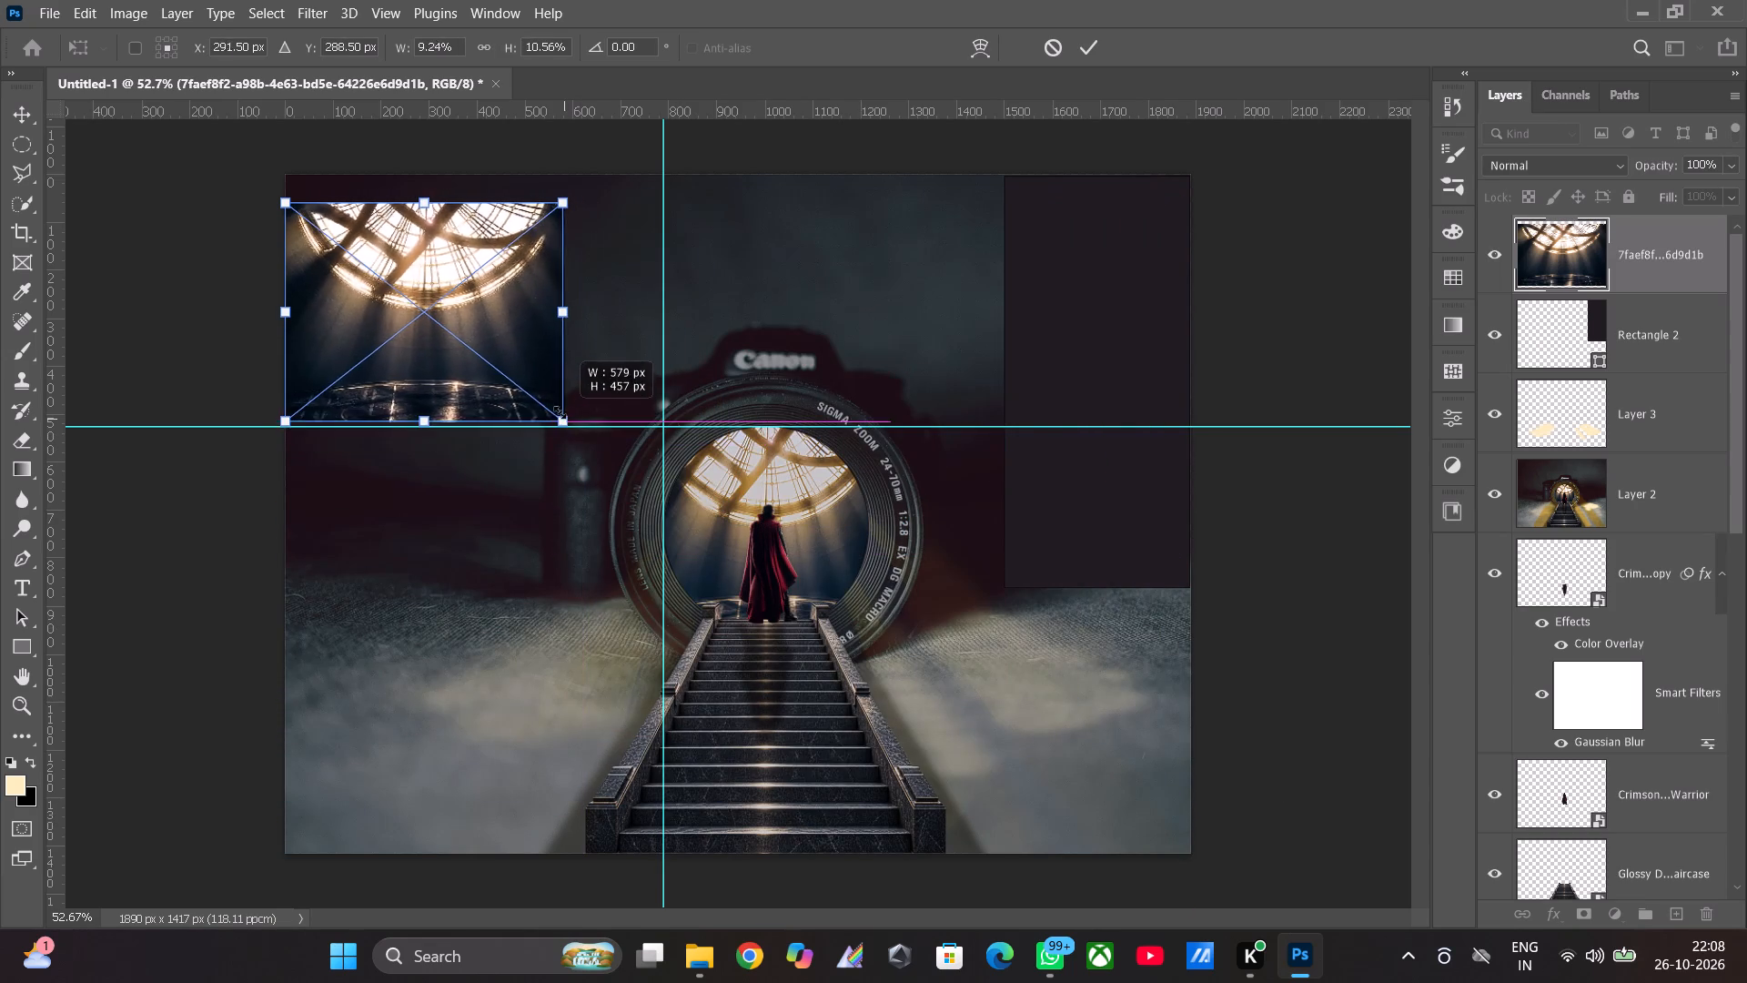
{"action": "left_click_drag", "start_coordinate": [560, 412], "coordinate": [510, 358], "text": "shift"}
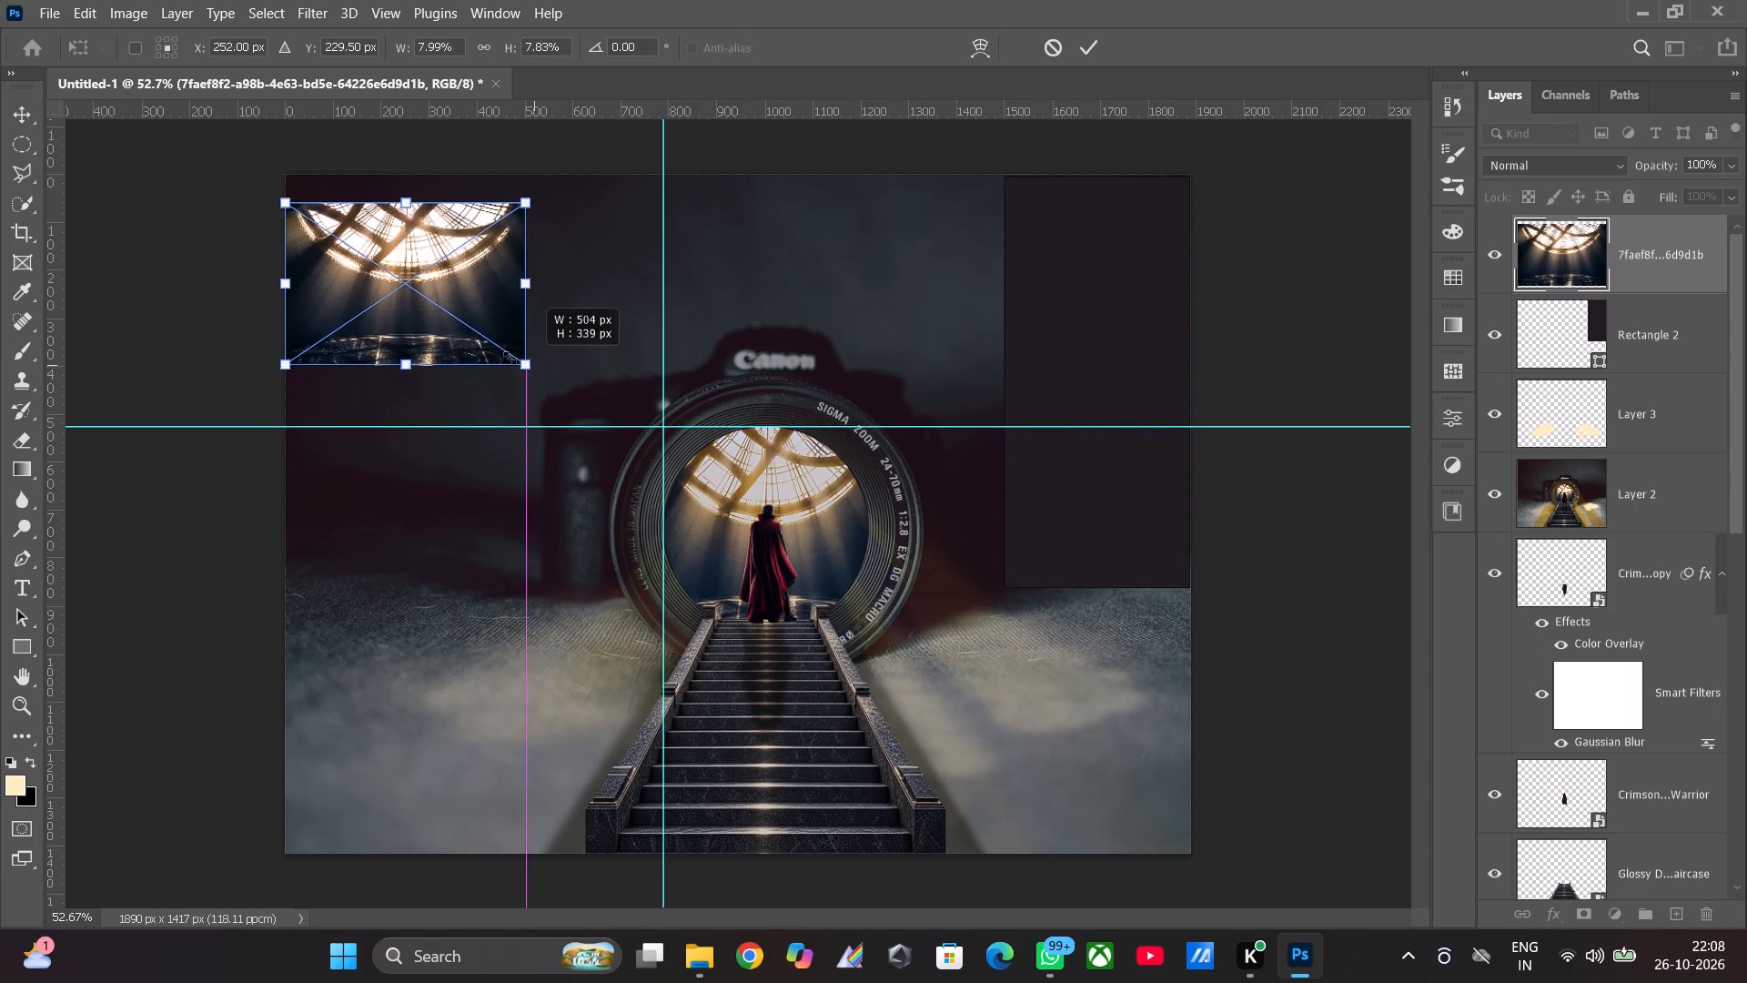
{"action": "left_click_drag", "start_coordinate": [510, 358], "coordinate": [483, 339], "text": "shift"}
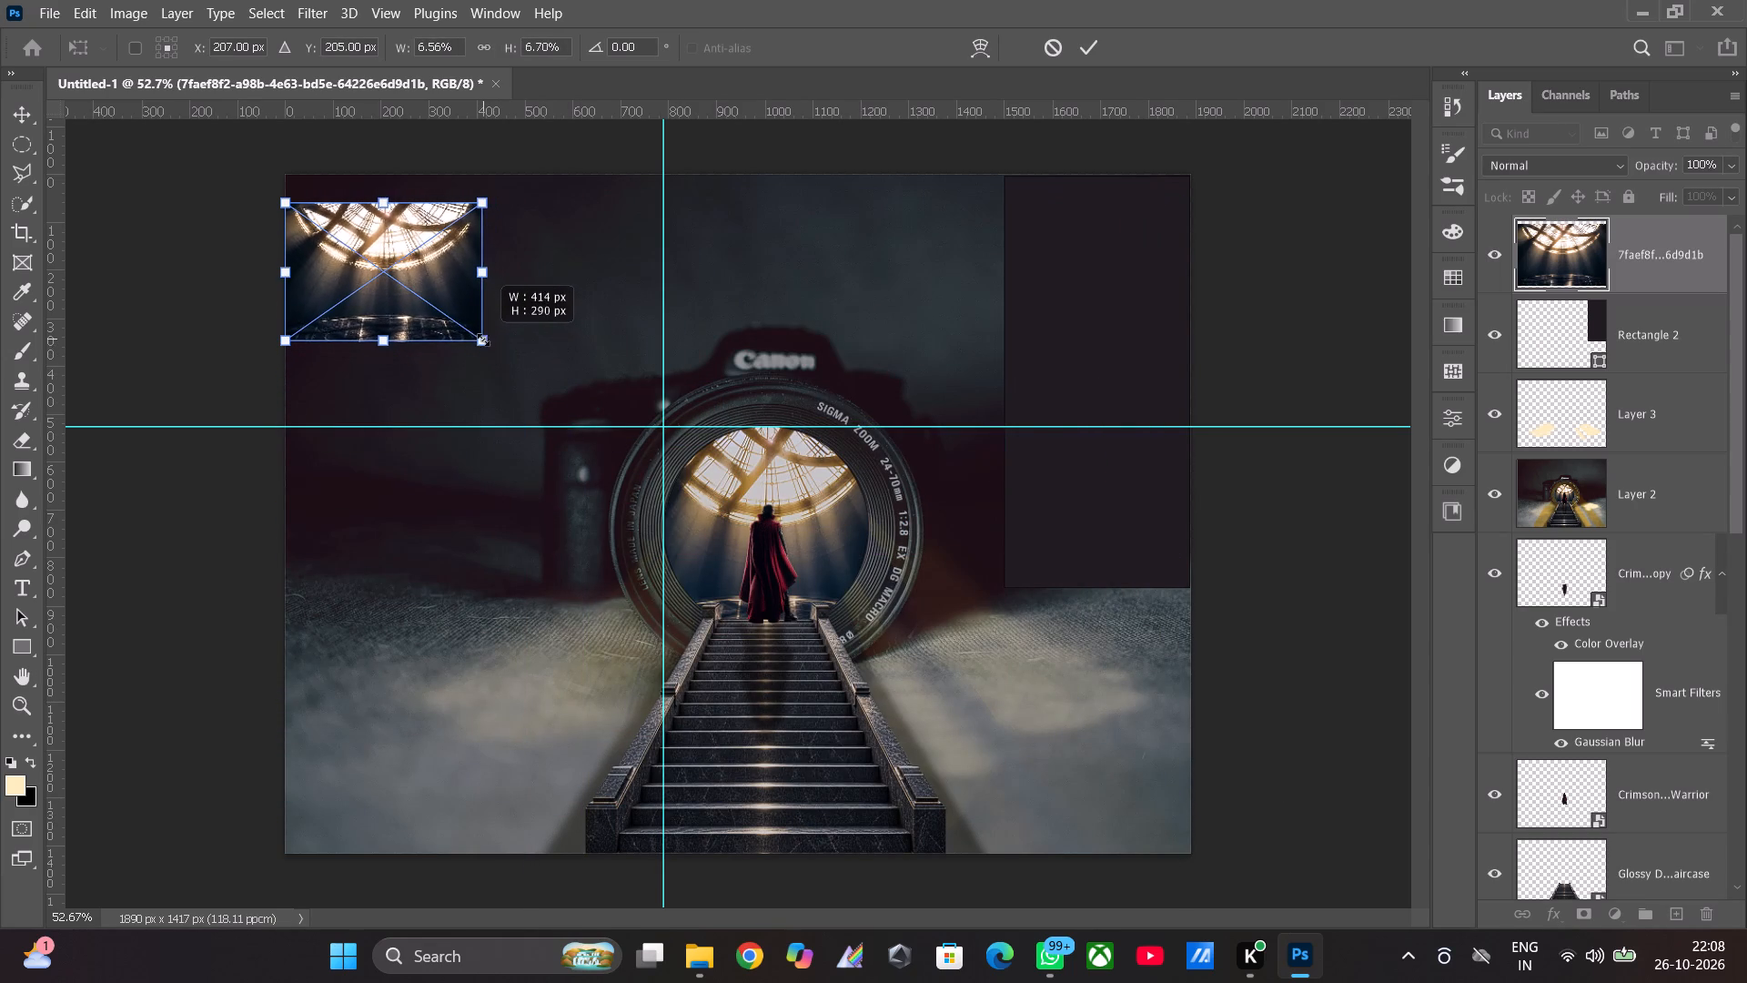
{"action": "left_click_drag", "start_coordinate": [483, 339], "coordinate": [477, 336], "text": "shift"}
{"action": "left_click_drag", "start_coordinate": [409, 279], "coordinate": [1181, 240]}
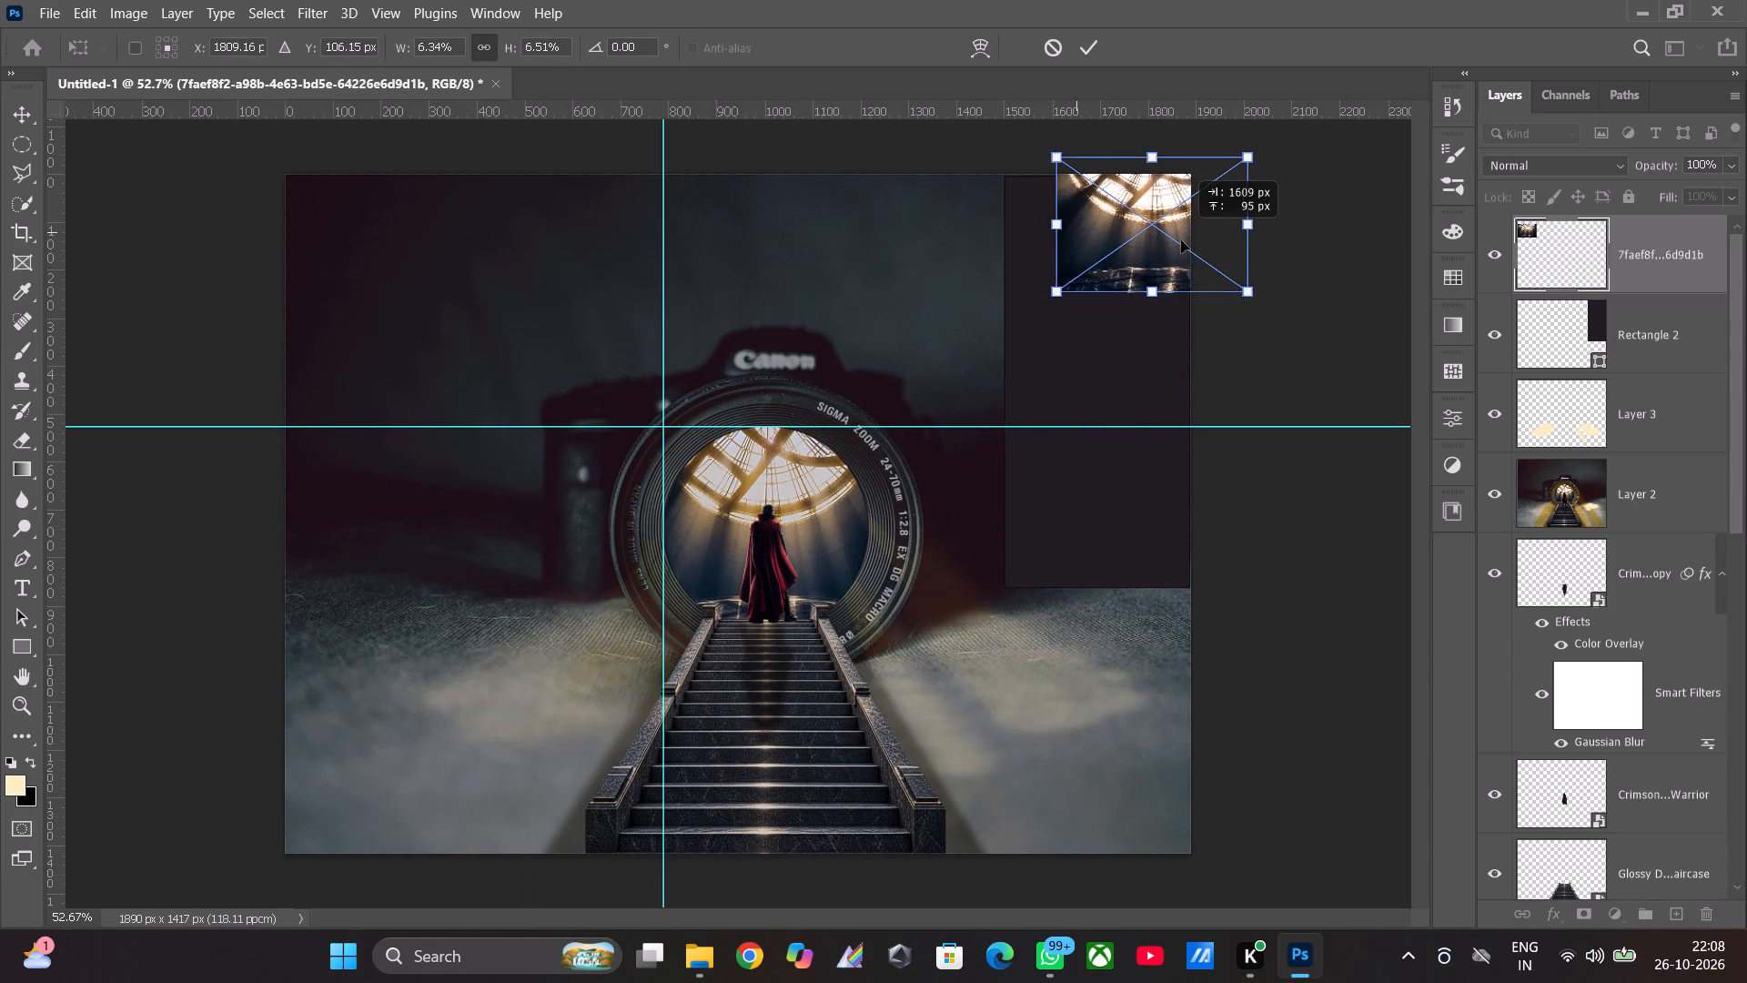
{"action": "left_click_drag", "start_coordinate": [1181, 240], "coordinate": [1126, 253]}
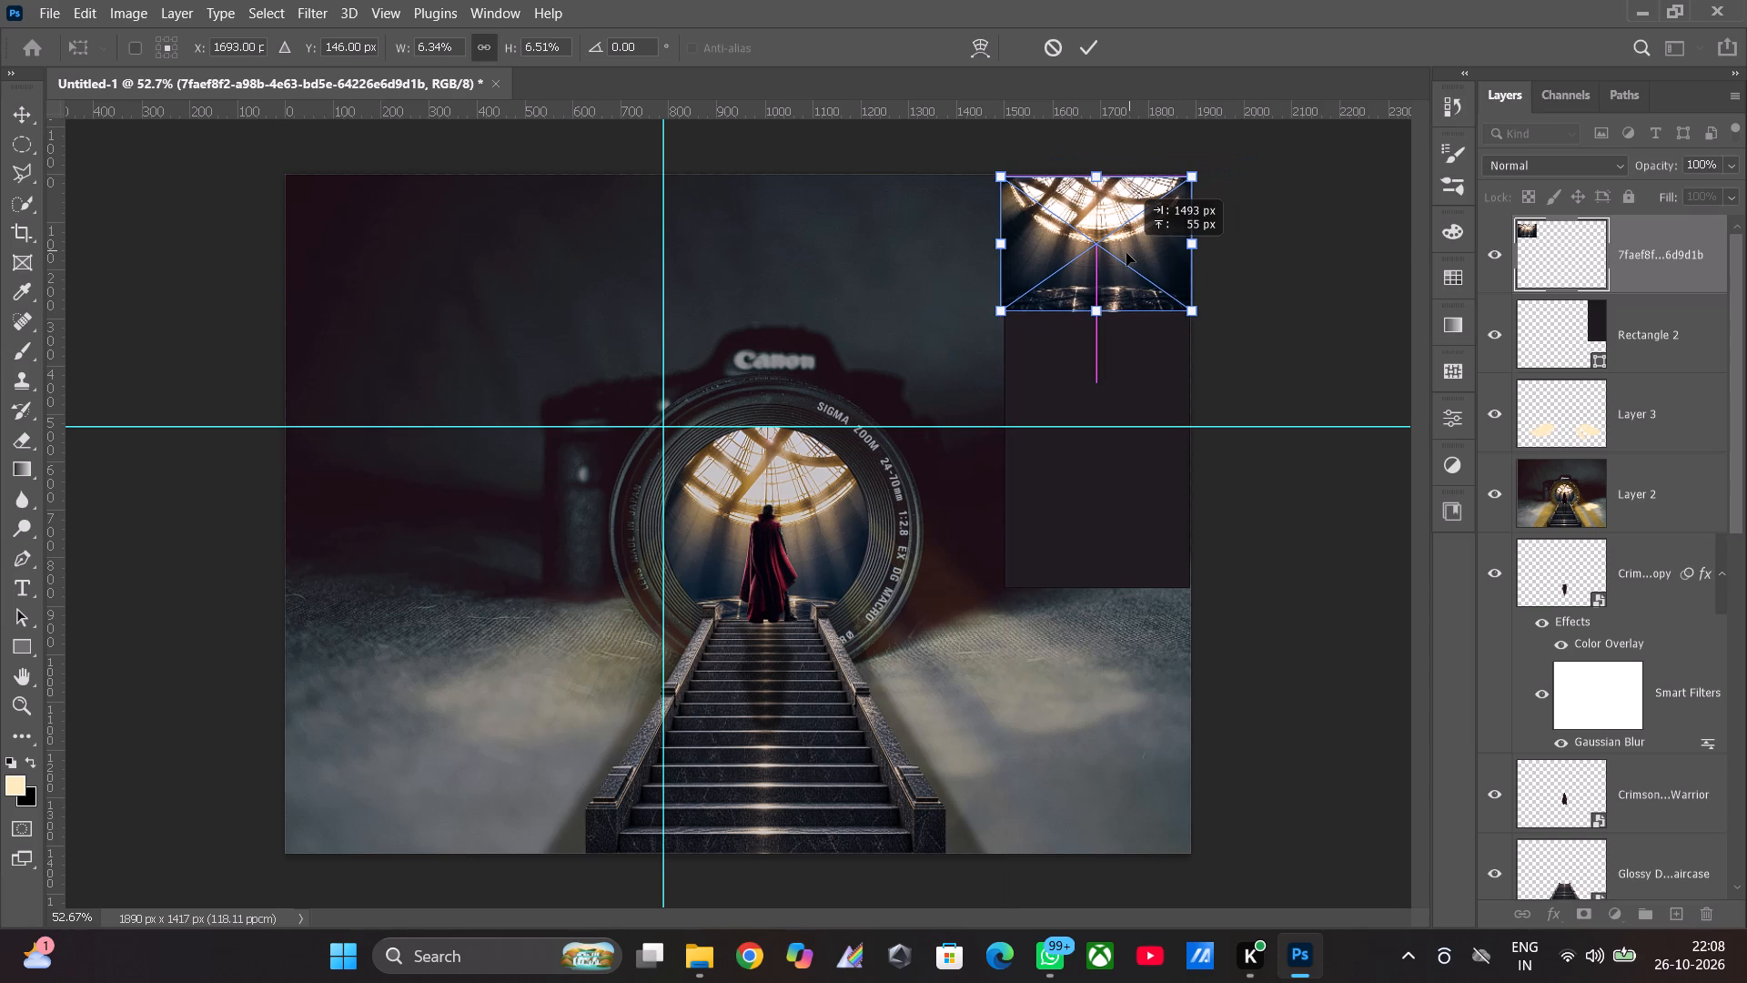
{"action": "left_click_drag", "start_coordinate": [1126, 253], "coordinate": [1126, 260]}
{"action": "left_click_drag", "start_coordinate": [1126, 260], "coordinate": [1128, 258]}
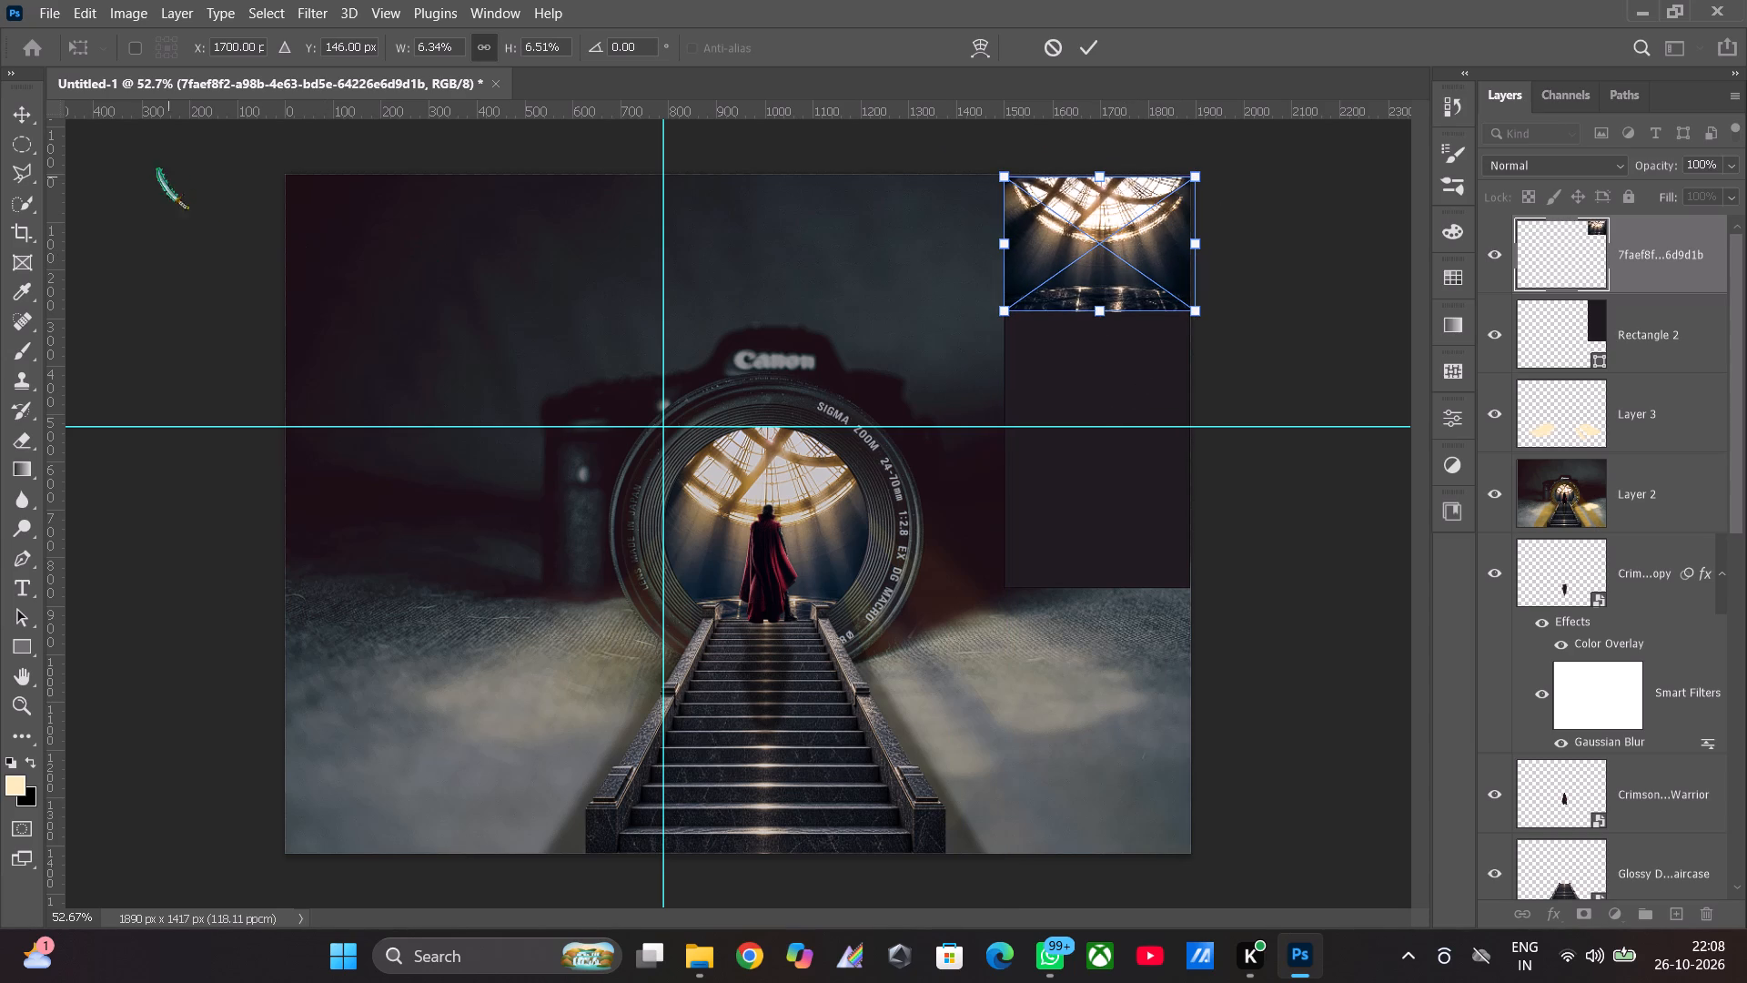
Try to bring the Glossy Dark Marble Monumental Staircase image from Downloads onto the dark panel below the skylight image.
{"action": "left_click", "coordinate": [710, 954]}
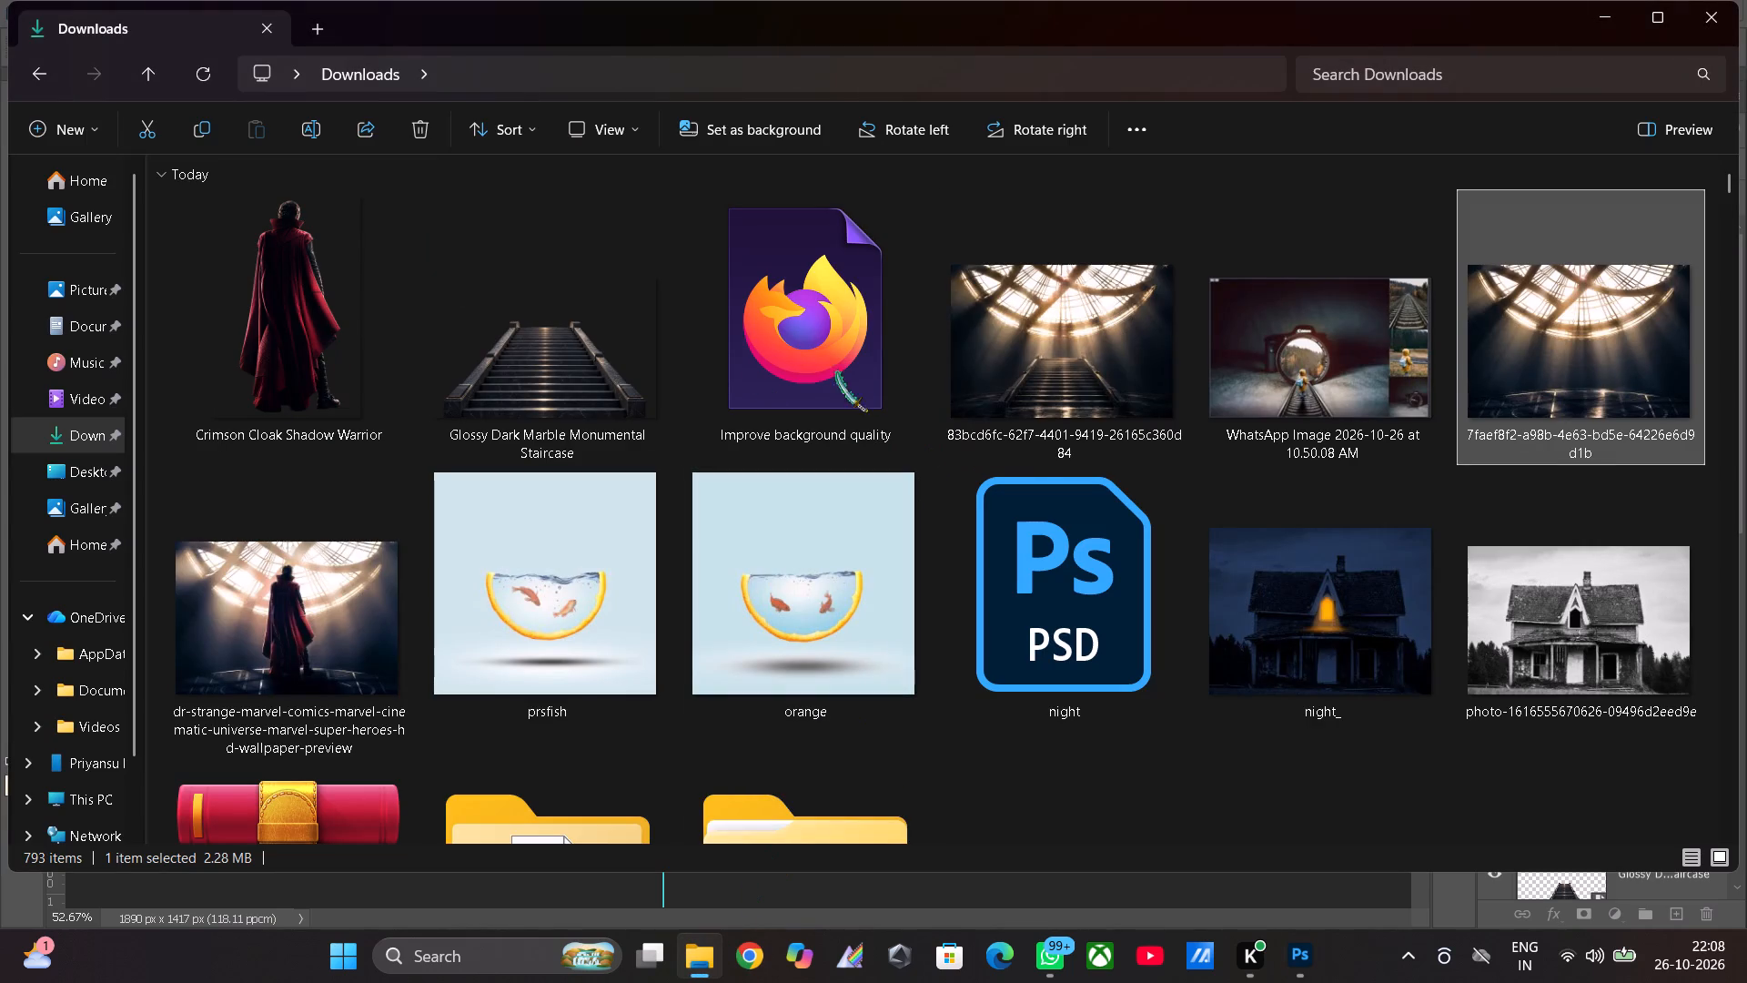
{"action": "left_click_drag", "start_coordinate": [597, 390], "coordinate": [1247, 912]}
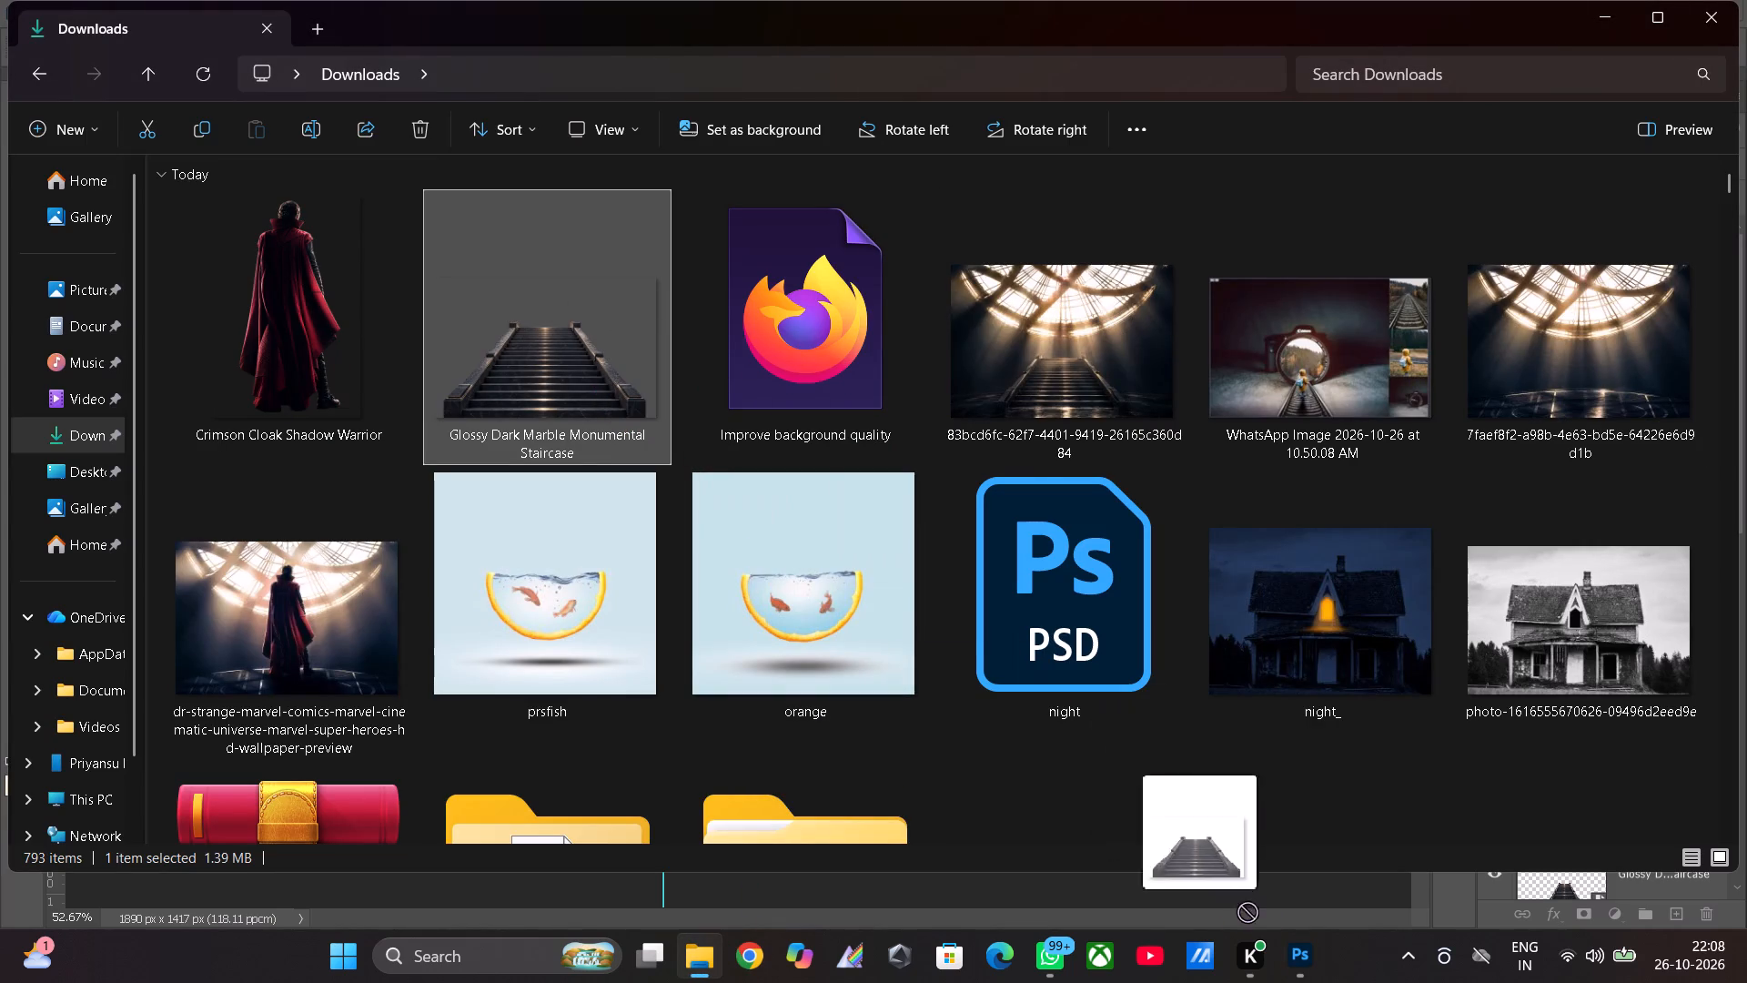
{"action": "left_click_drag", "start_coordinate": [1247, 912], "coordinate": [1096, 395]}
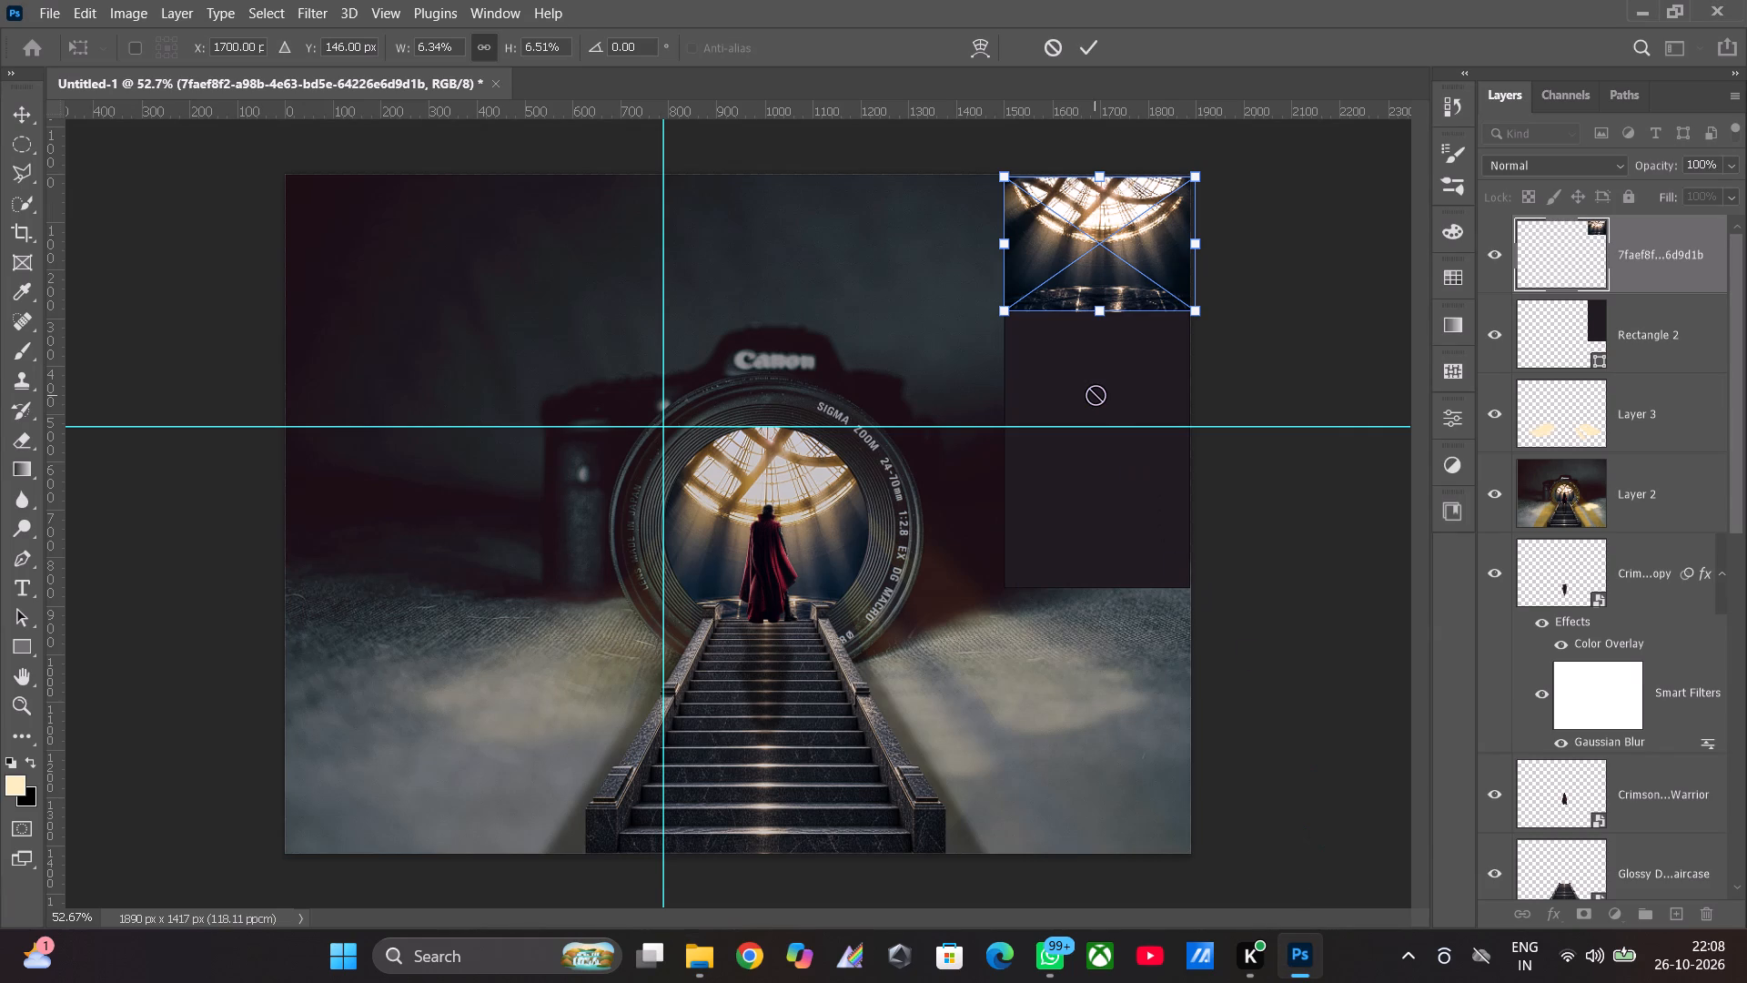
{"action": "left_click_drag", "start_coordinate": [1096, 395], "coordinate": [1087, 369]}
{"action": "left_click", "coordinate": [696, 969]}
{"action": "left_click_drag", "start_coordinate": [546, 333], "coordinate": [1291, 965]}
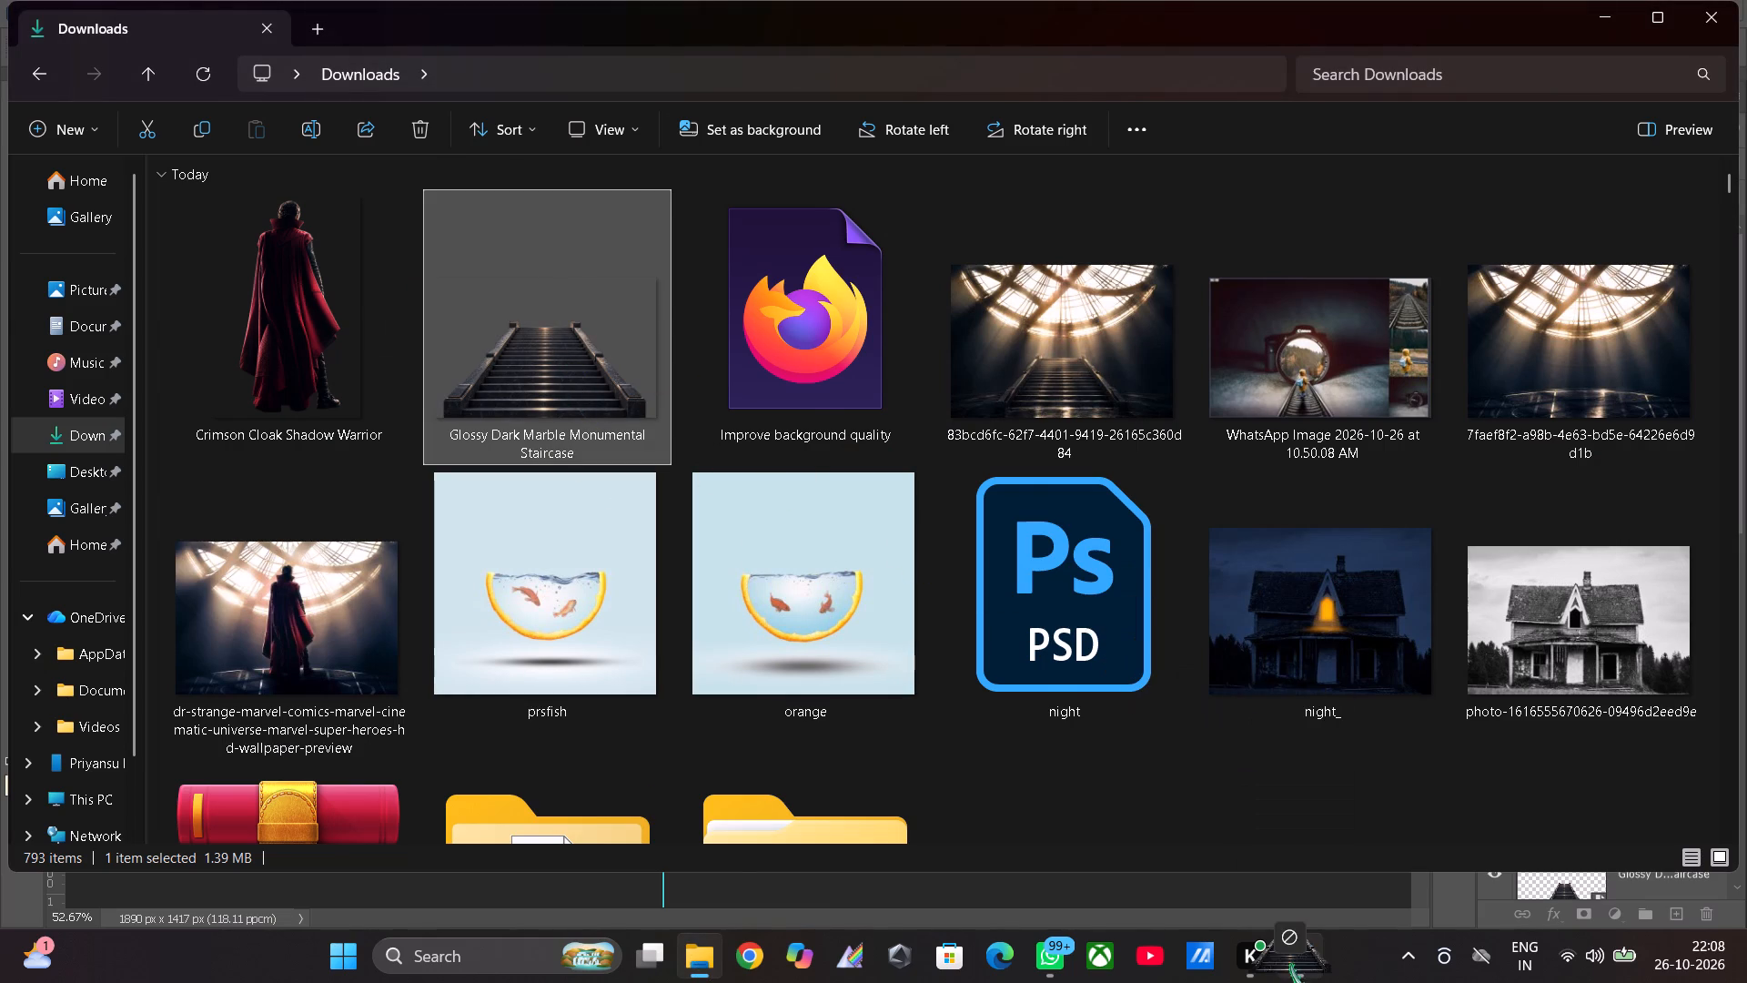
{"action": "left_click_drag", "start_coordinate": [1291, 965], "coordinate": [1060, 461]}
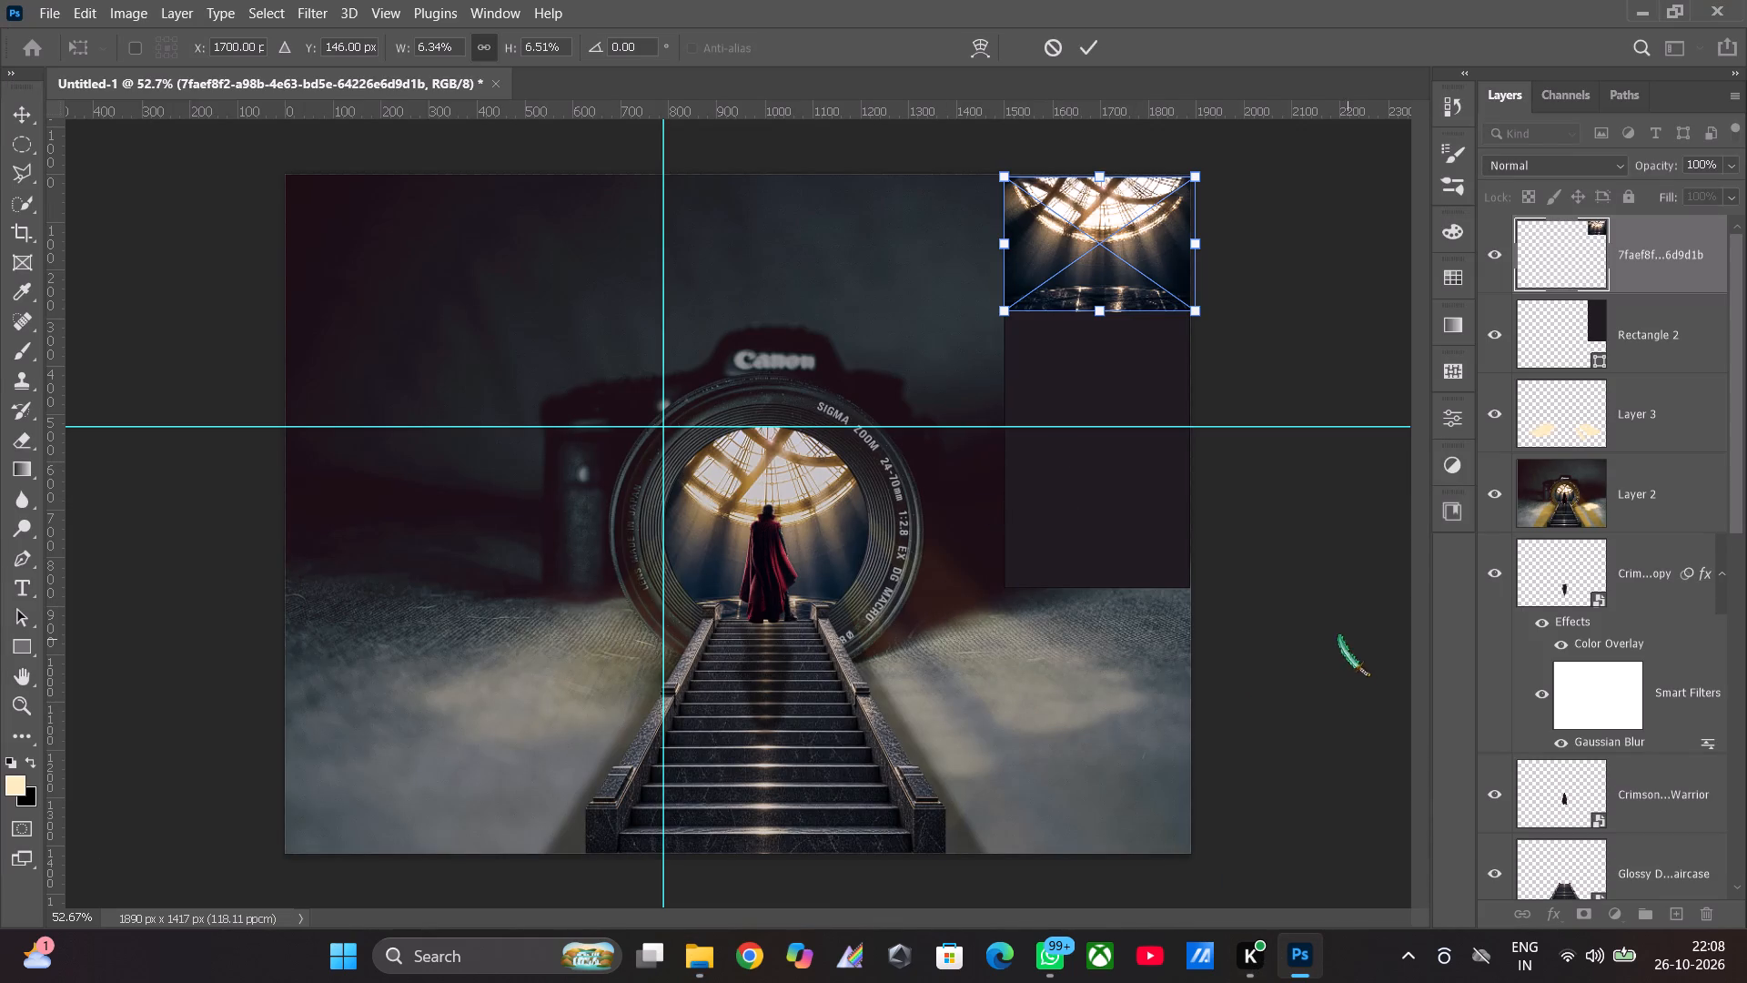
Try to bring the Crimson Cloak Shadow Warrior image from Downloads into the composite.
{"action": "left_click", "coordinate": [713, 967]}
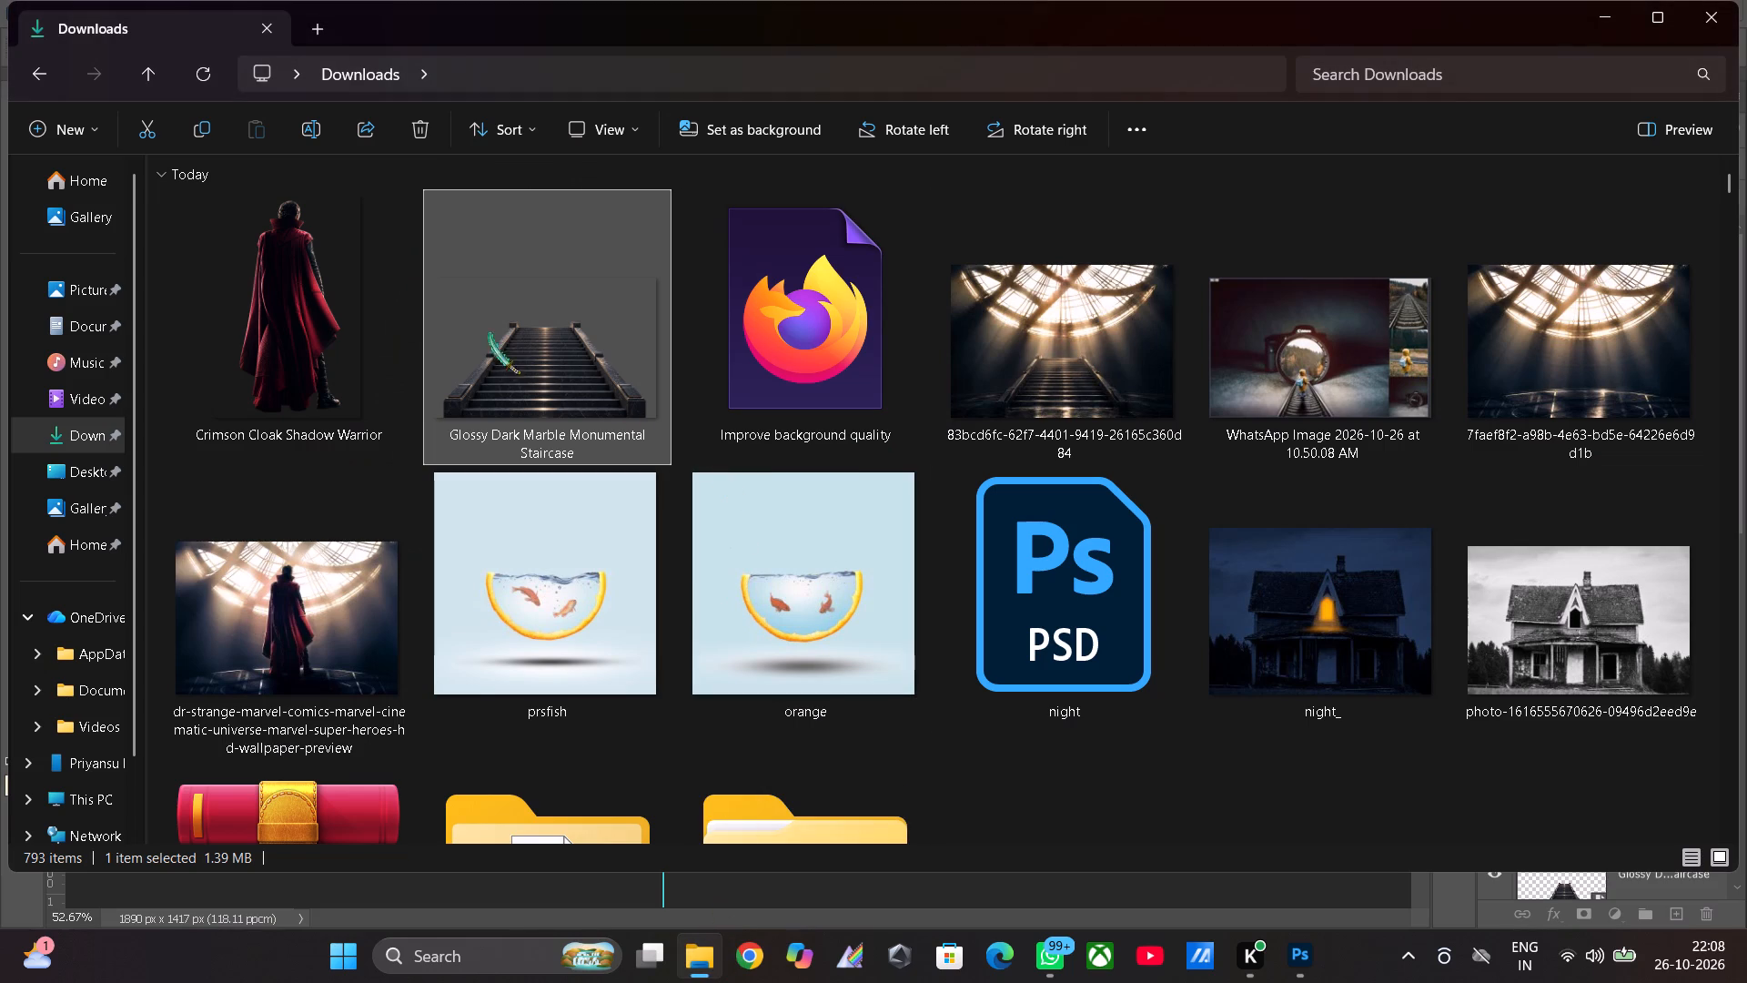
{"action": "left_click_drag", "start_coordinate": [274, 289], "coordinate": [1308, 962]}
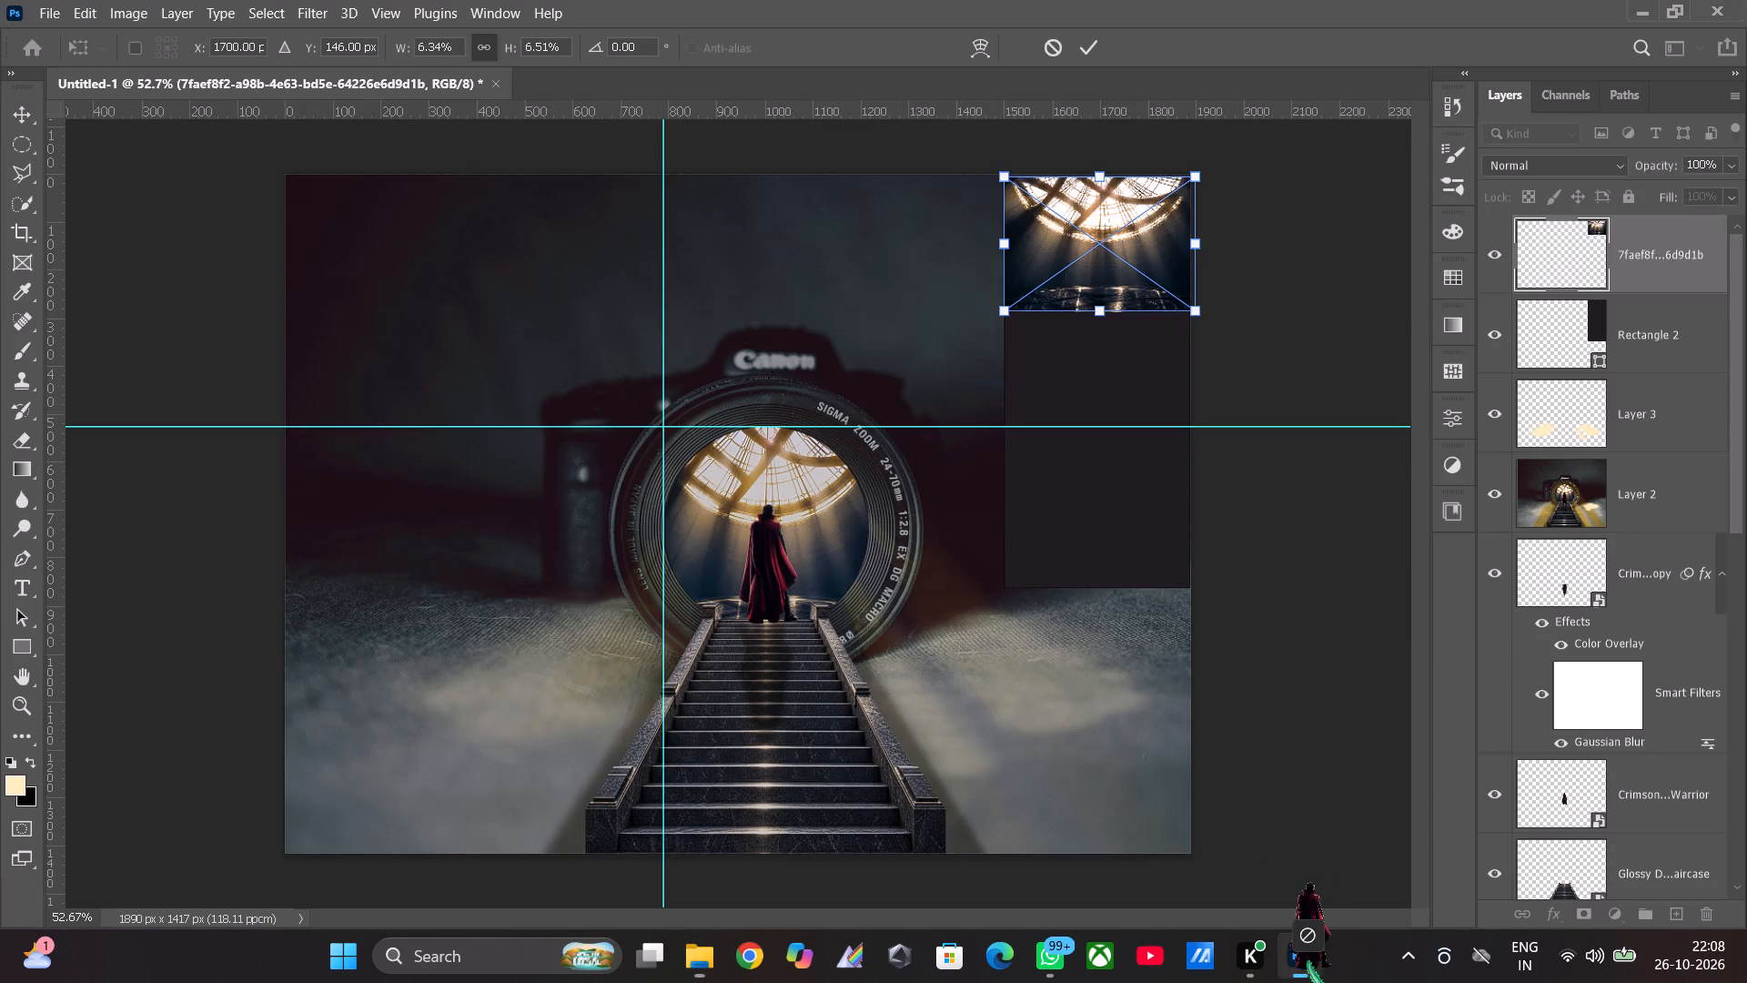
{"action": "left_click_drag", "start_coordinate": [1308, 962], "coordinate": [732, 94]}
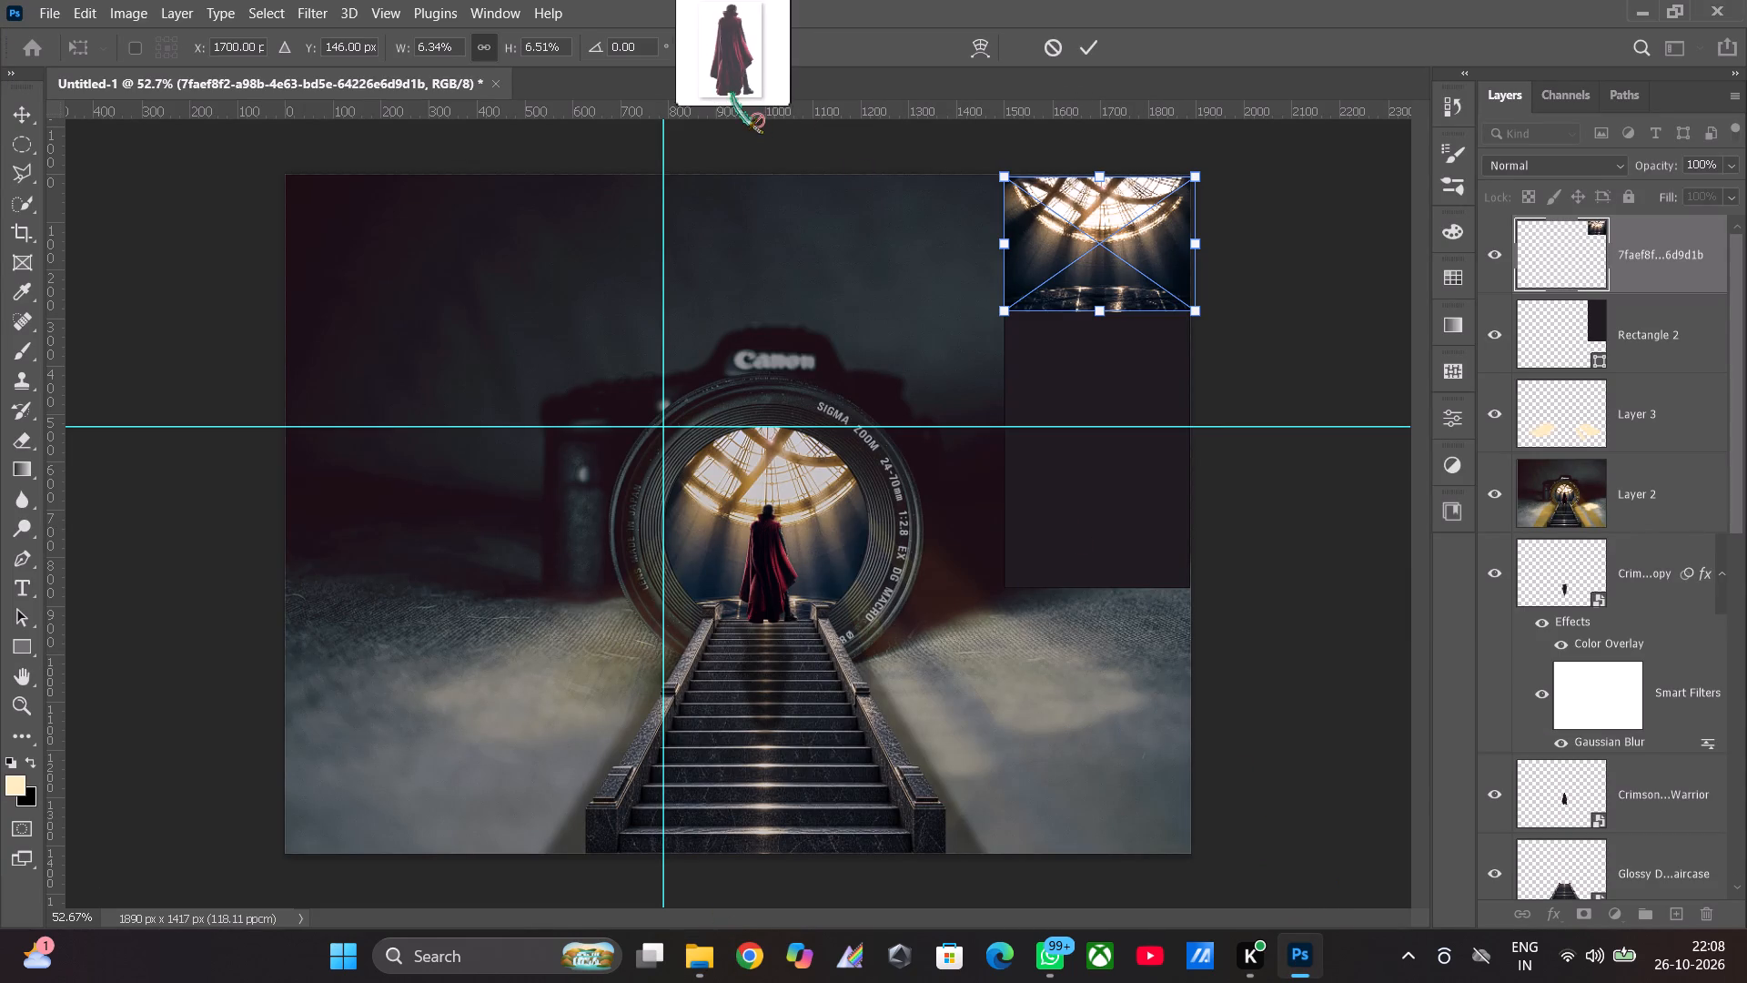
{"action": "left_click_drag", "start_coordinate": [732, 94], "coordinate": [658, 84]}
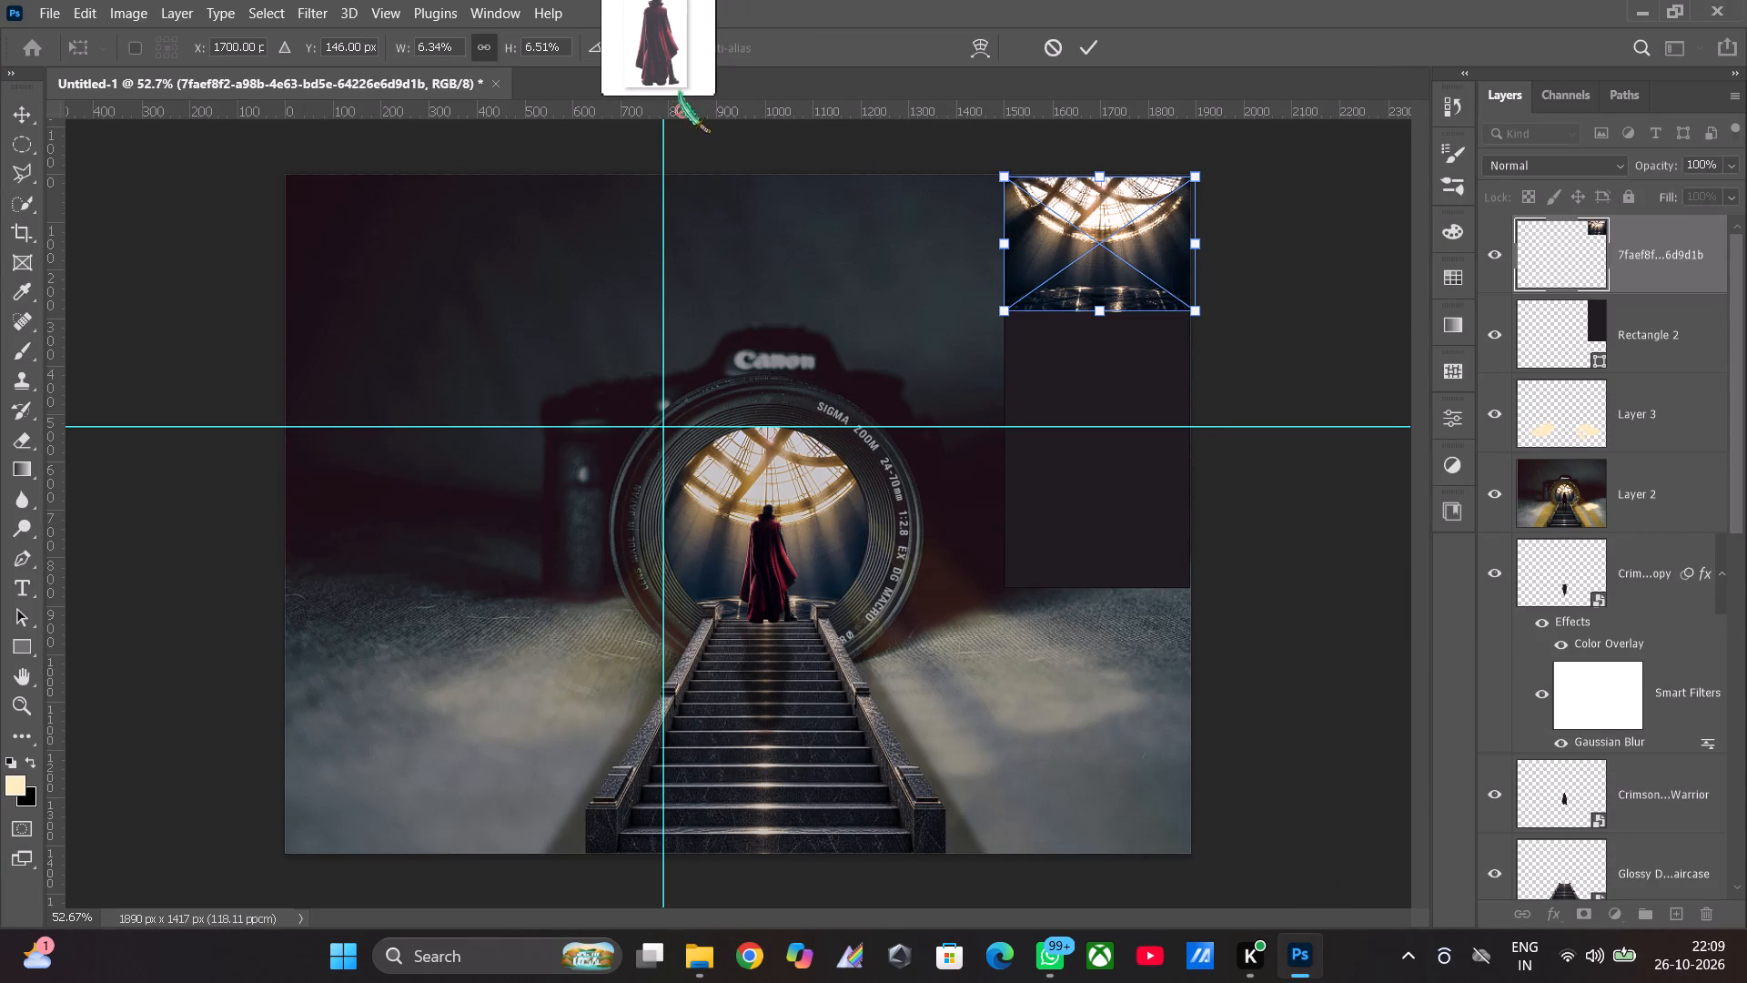
Commit the pending placement of the skylight image on the dark panel.
{"action": "left_click", "coordinate": [1096, 38]}
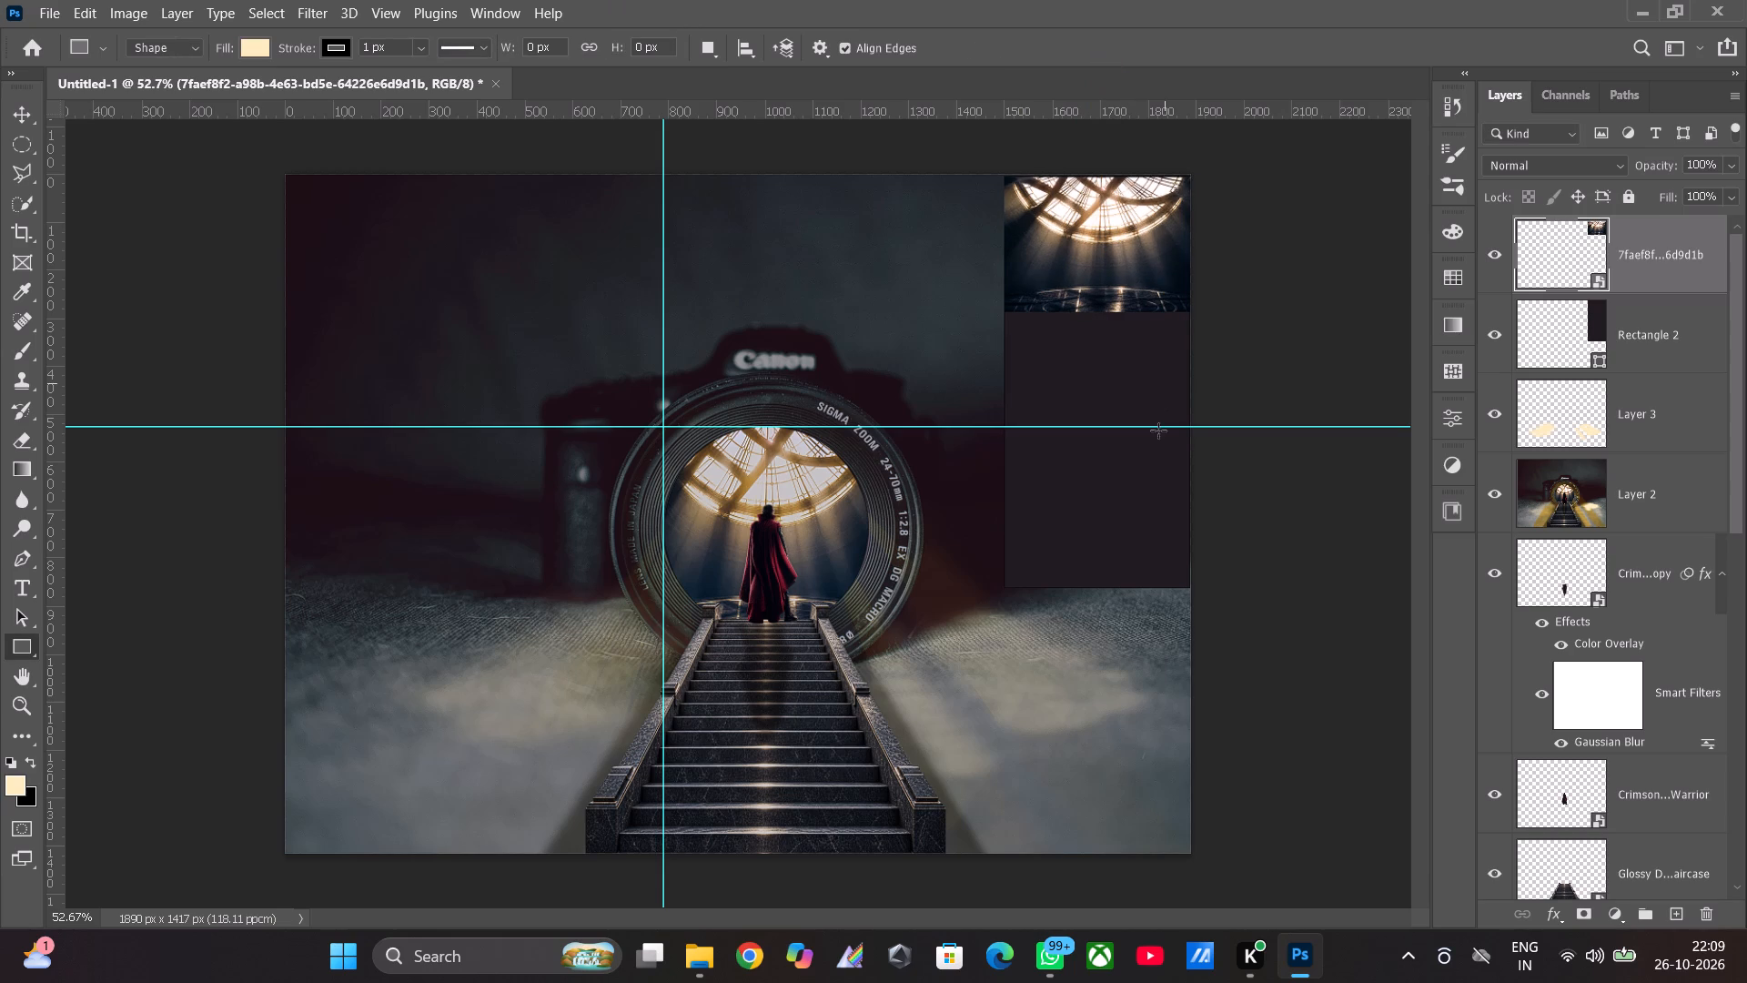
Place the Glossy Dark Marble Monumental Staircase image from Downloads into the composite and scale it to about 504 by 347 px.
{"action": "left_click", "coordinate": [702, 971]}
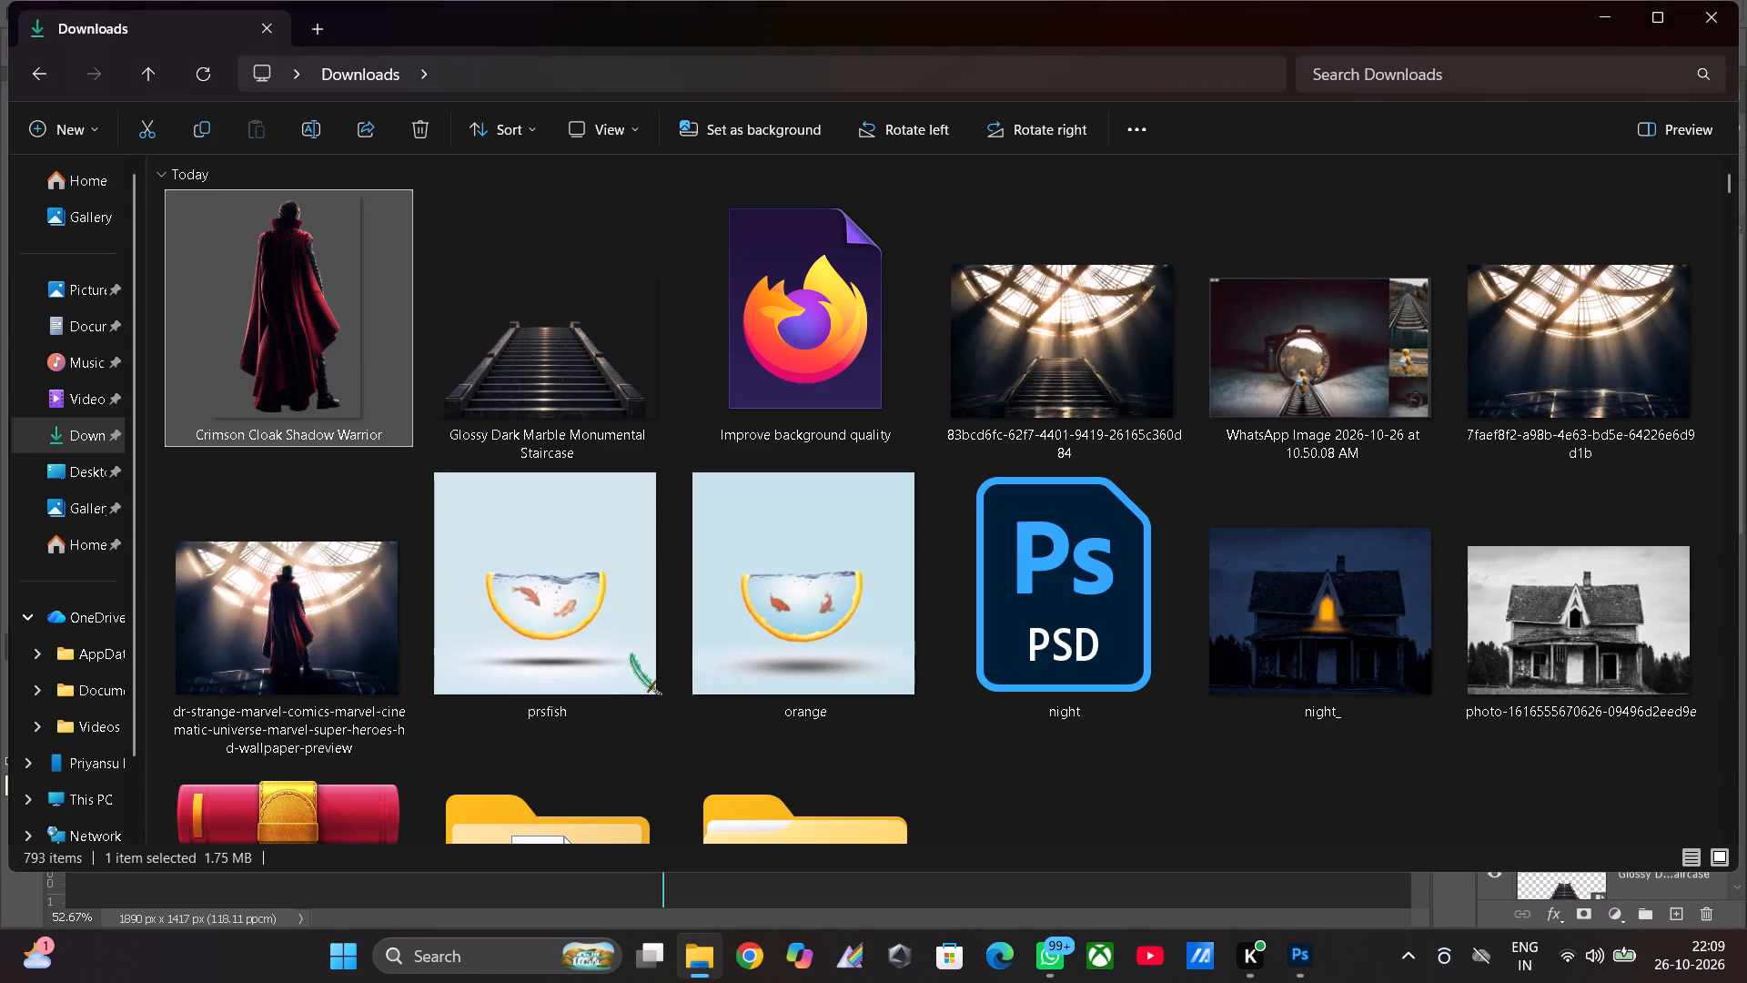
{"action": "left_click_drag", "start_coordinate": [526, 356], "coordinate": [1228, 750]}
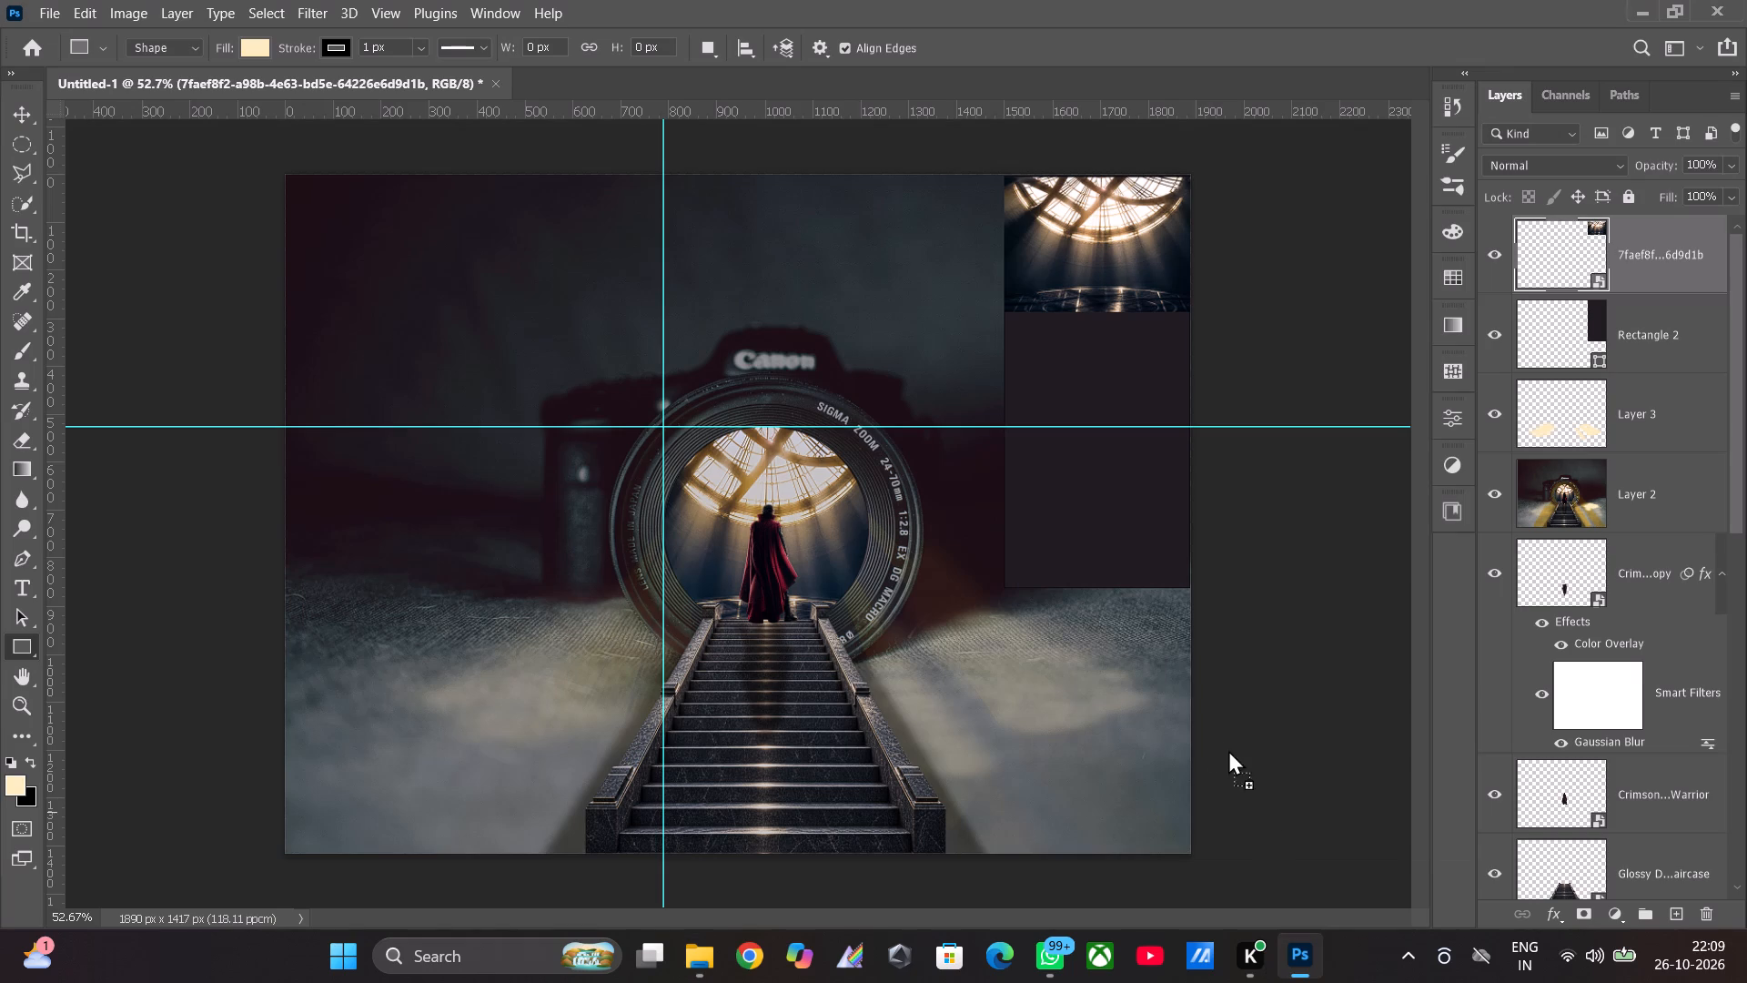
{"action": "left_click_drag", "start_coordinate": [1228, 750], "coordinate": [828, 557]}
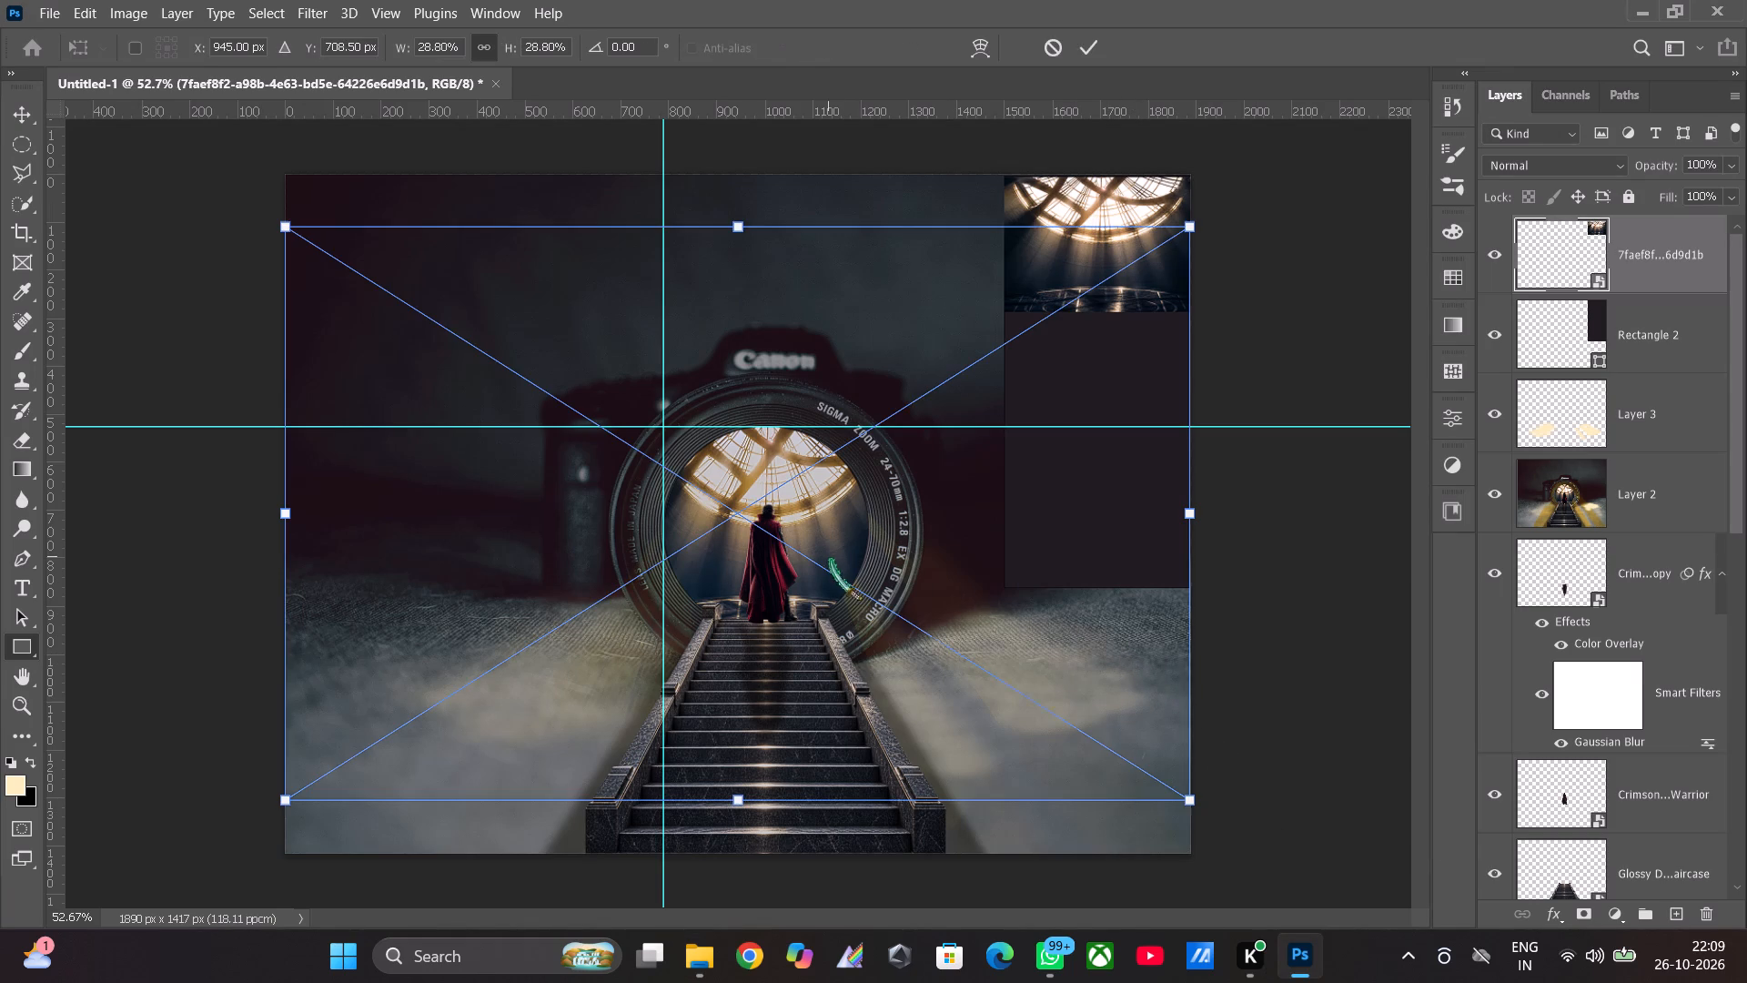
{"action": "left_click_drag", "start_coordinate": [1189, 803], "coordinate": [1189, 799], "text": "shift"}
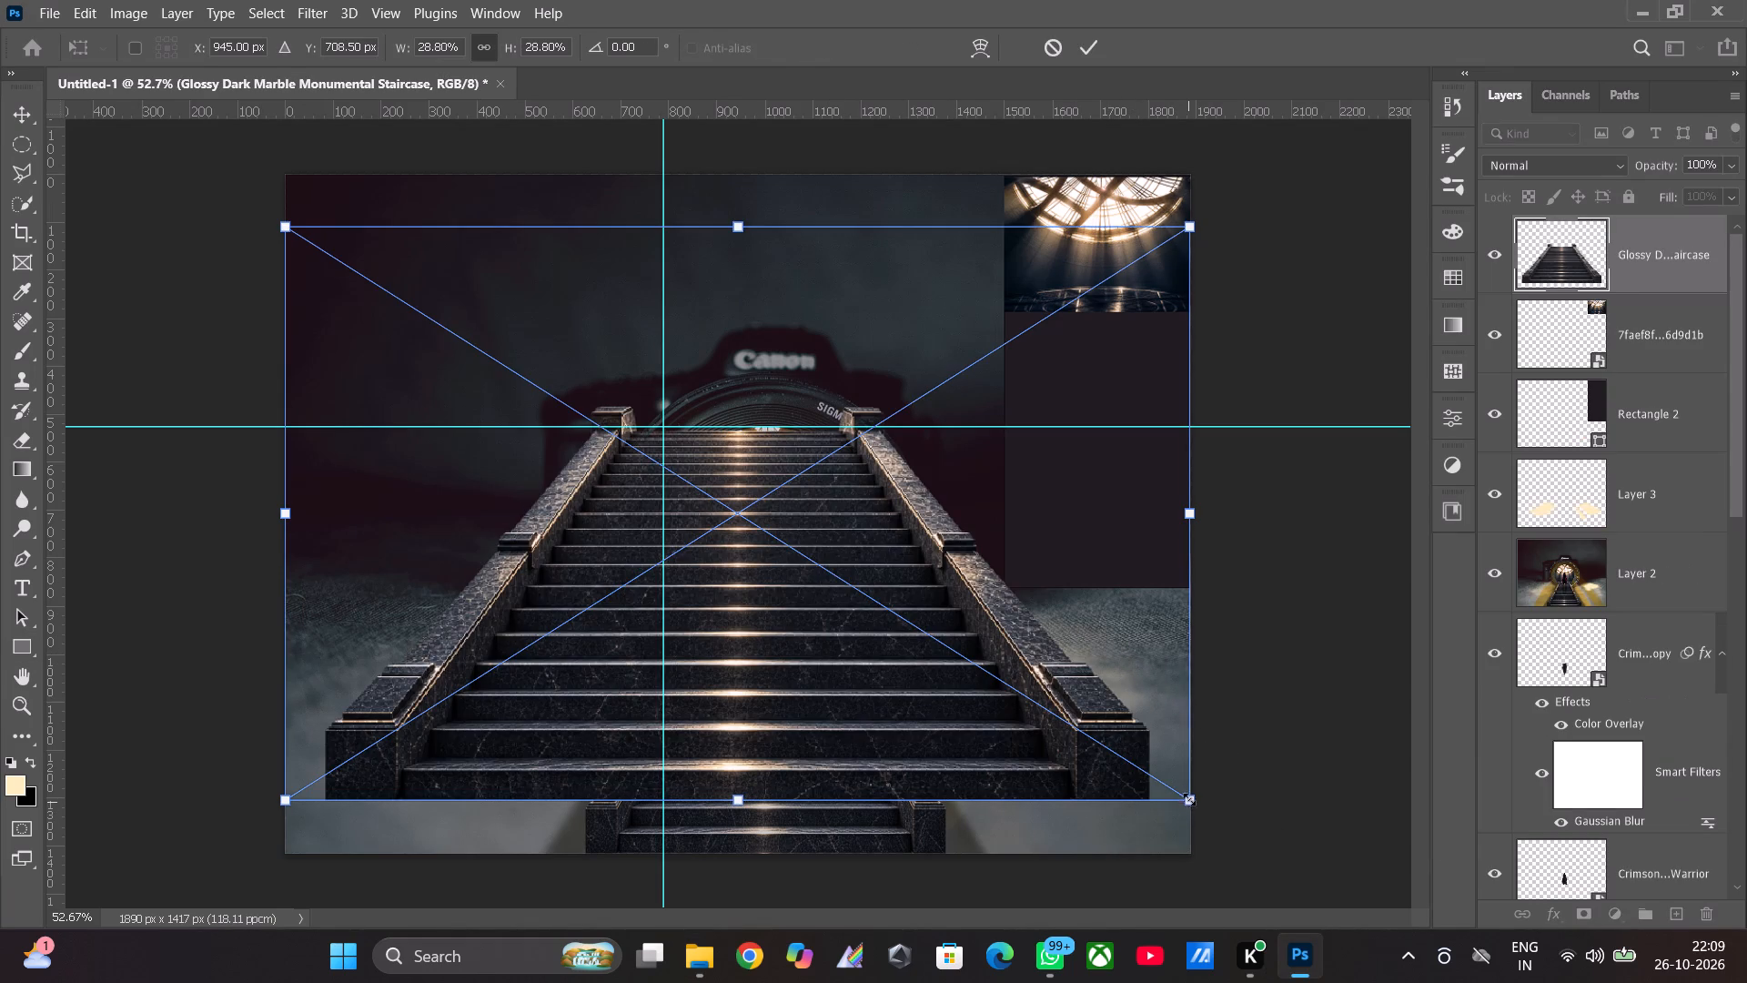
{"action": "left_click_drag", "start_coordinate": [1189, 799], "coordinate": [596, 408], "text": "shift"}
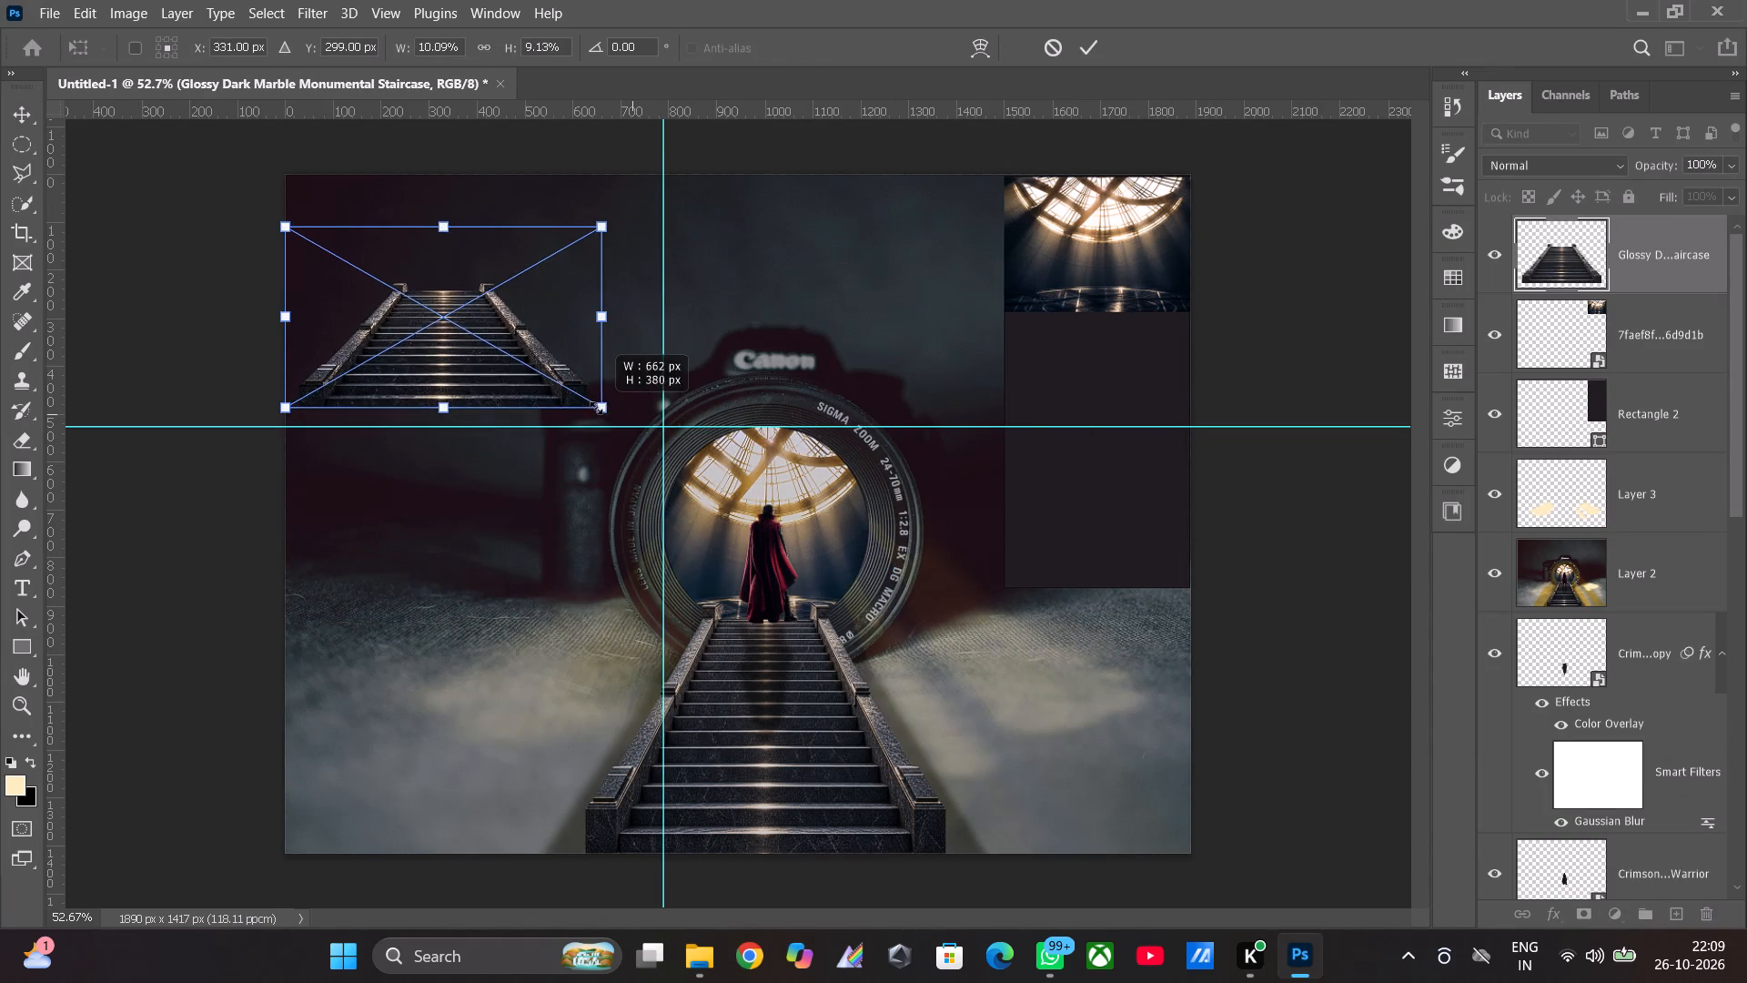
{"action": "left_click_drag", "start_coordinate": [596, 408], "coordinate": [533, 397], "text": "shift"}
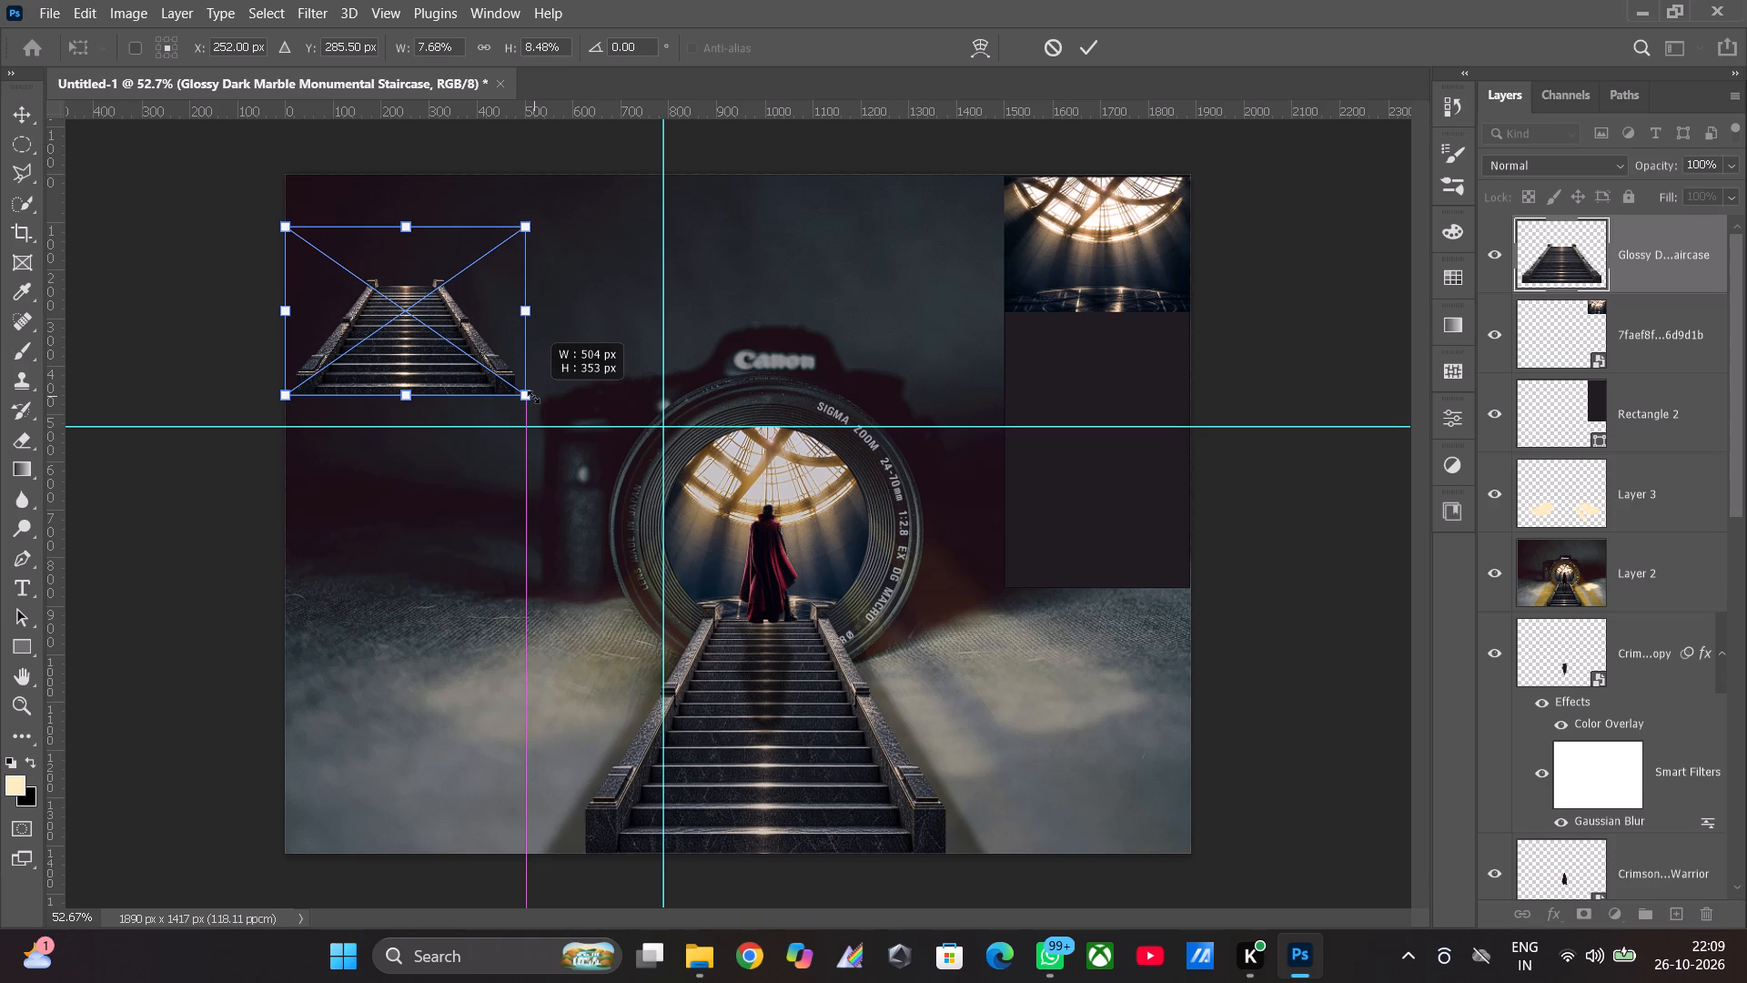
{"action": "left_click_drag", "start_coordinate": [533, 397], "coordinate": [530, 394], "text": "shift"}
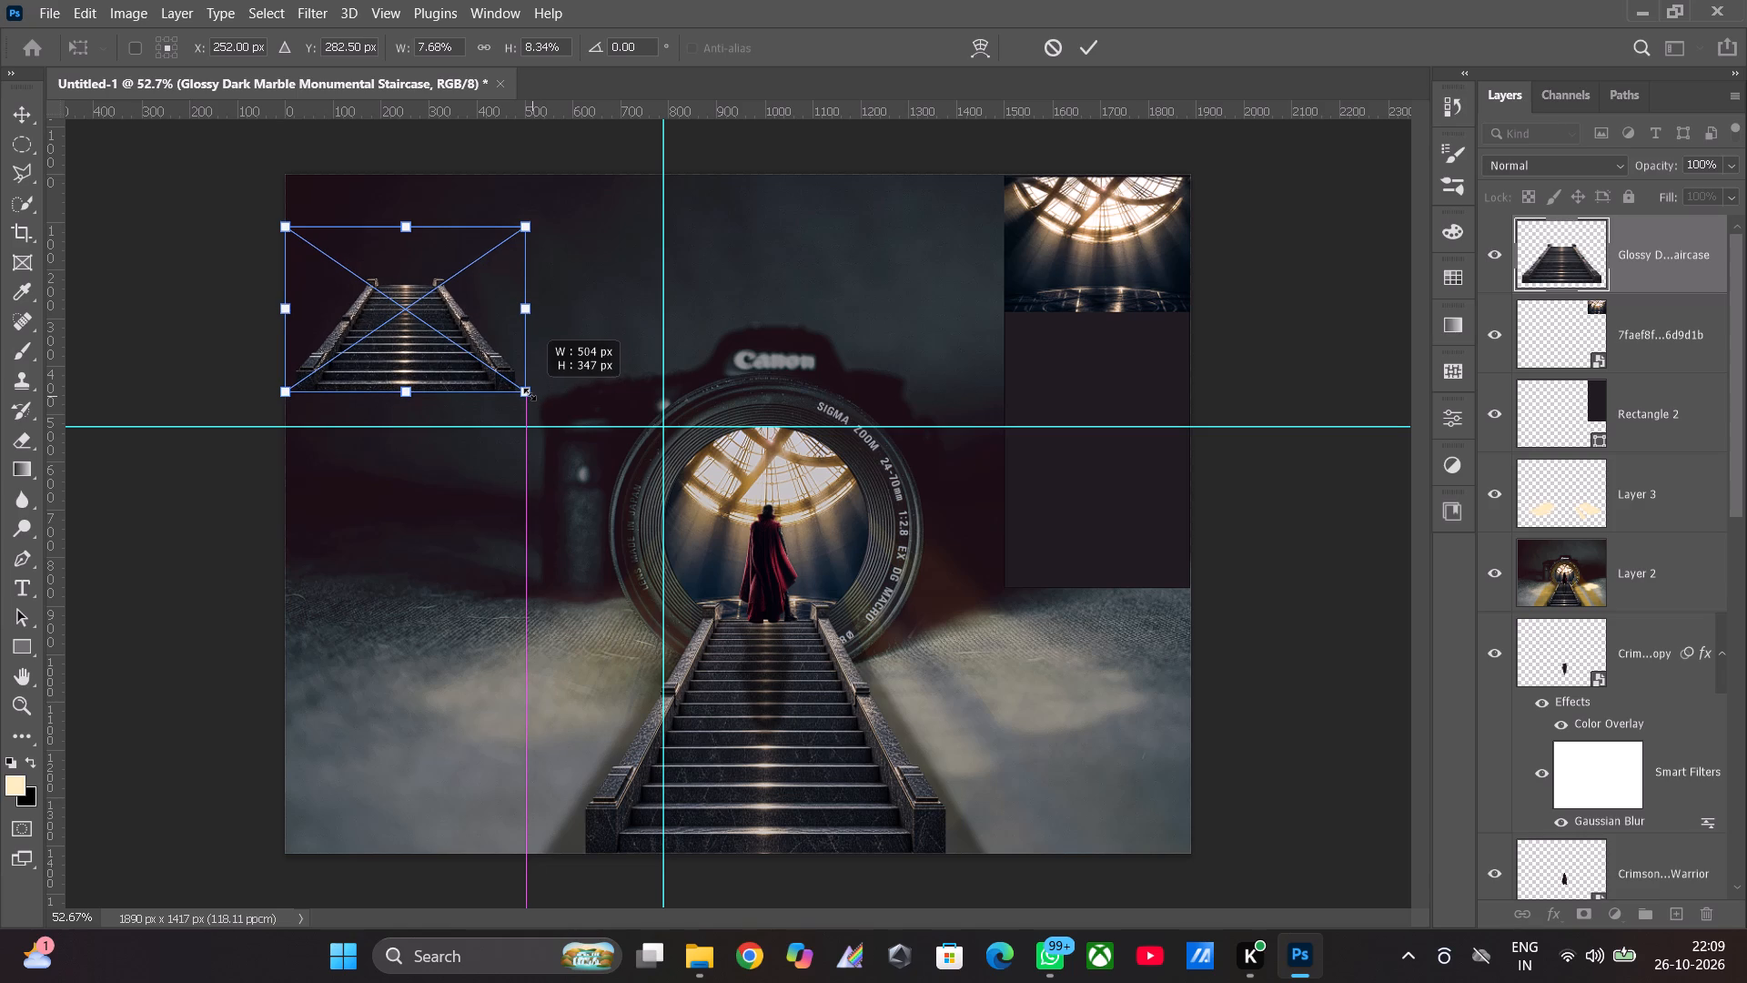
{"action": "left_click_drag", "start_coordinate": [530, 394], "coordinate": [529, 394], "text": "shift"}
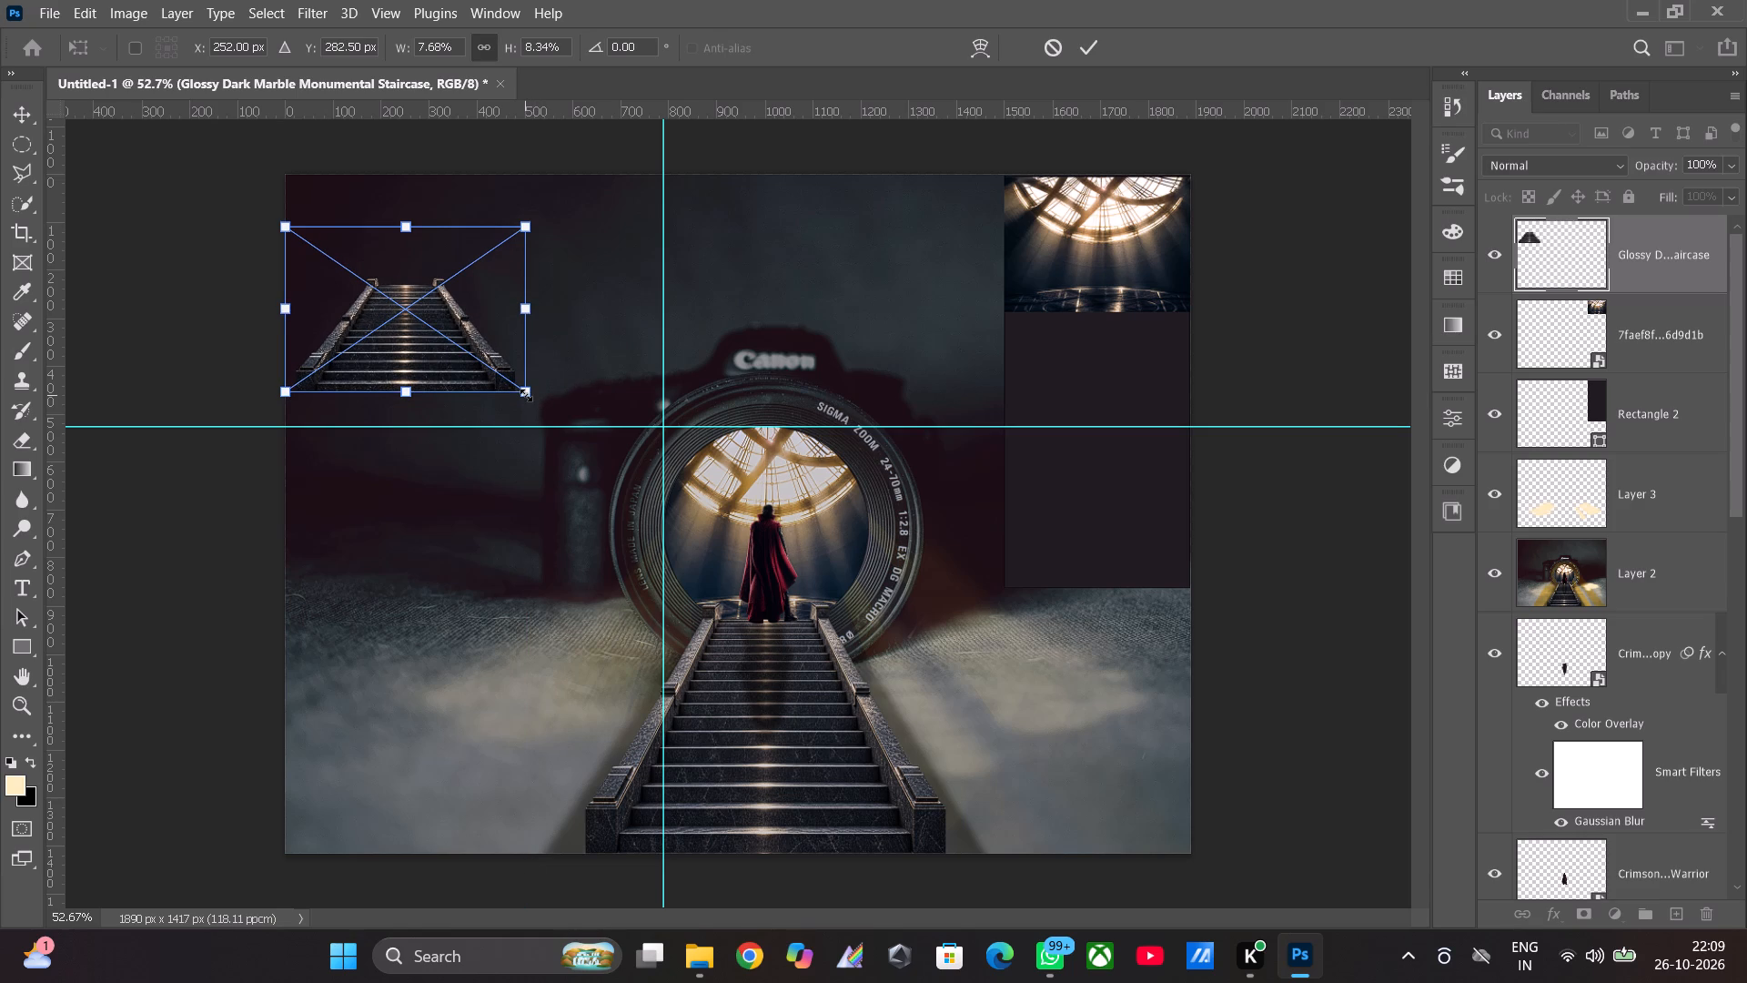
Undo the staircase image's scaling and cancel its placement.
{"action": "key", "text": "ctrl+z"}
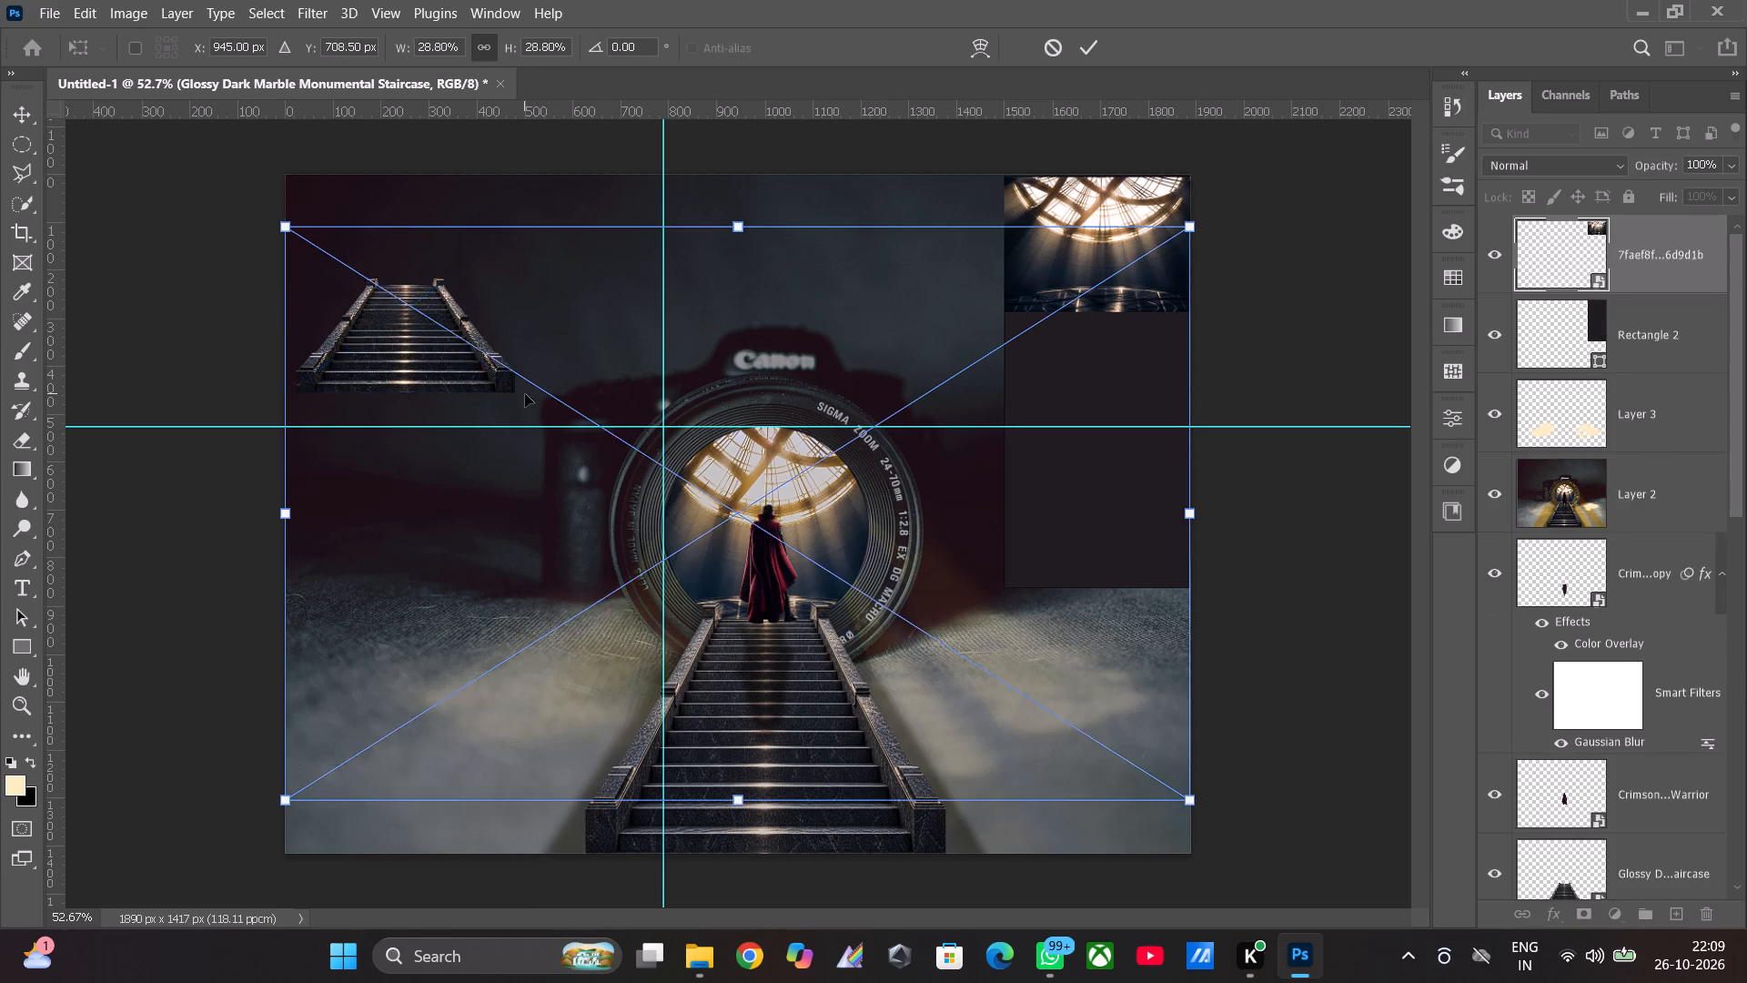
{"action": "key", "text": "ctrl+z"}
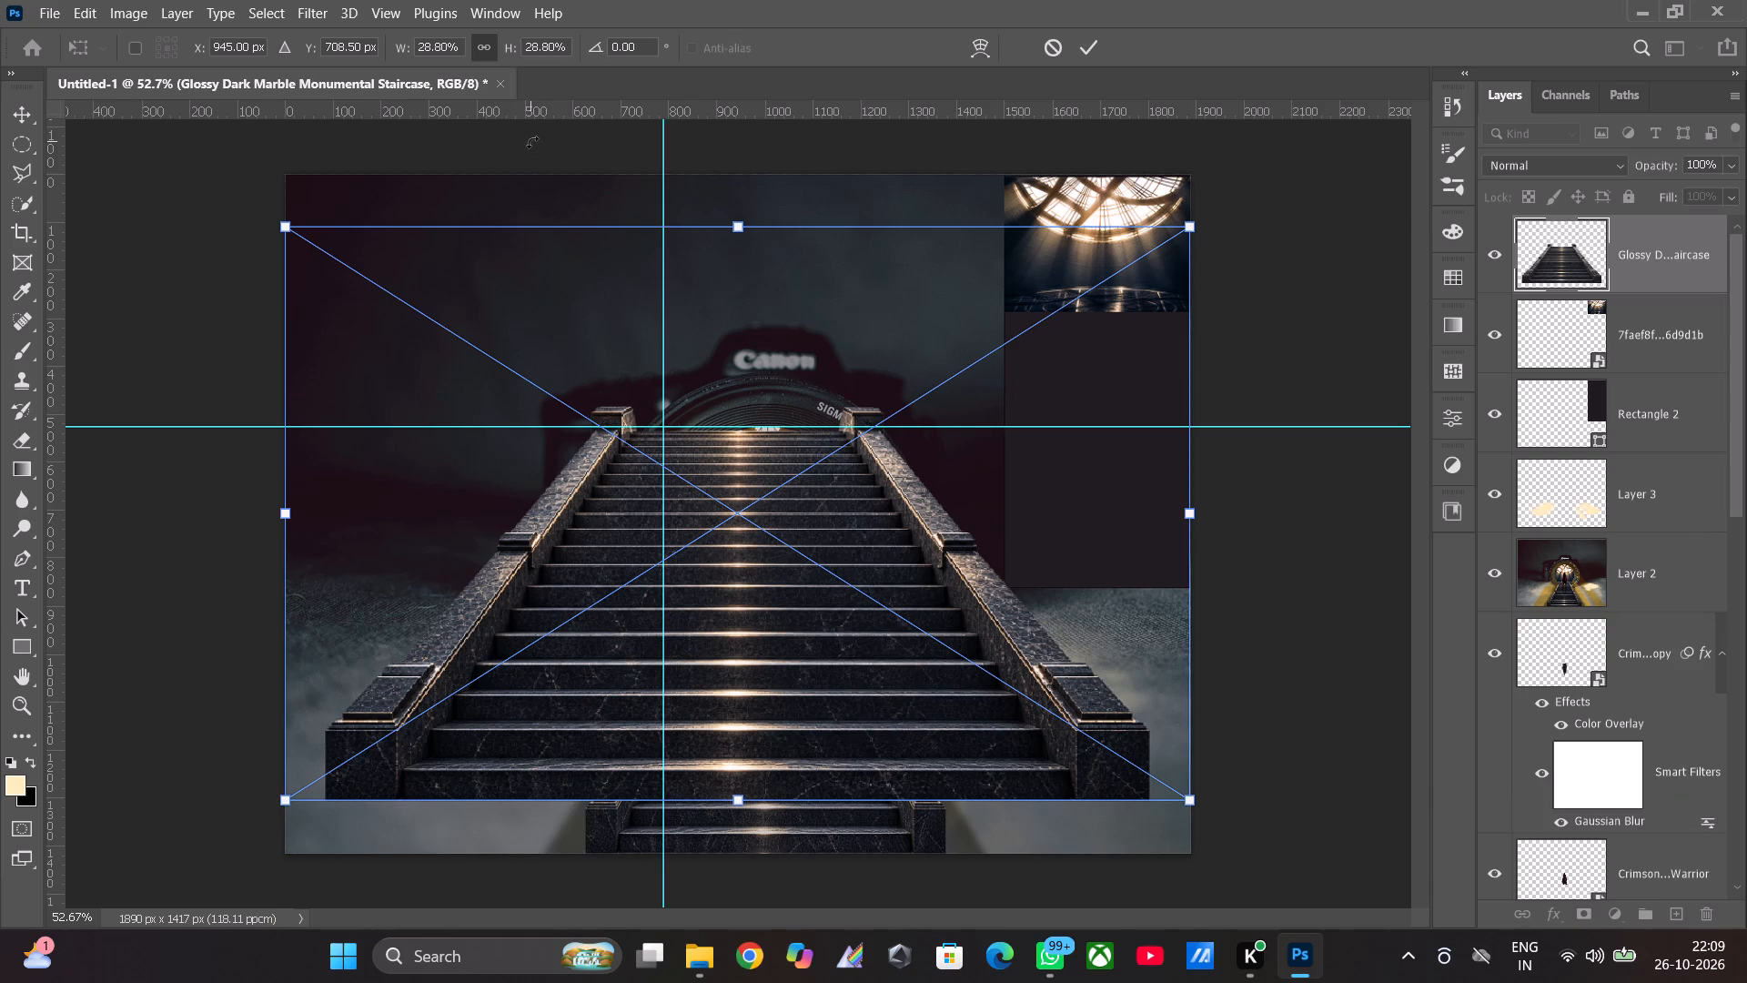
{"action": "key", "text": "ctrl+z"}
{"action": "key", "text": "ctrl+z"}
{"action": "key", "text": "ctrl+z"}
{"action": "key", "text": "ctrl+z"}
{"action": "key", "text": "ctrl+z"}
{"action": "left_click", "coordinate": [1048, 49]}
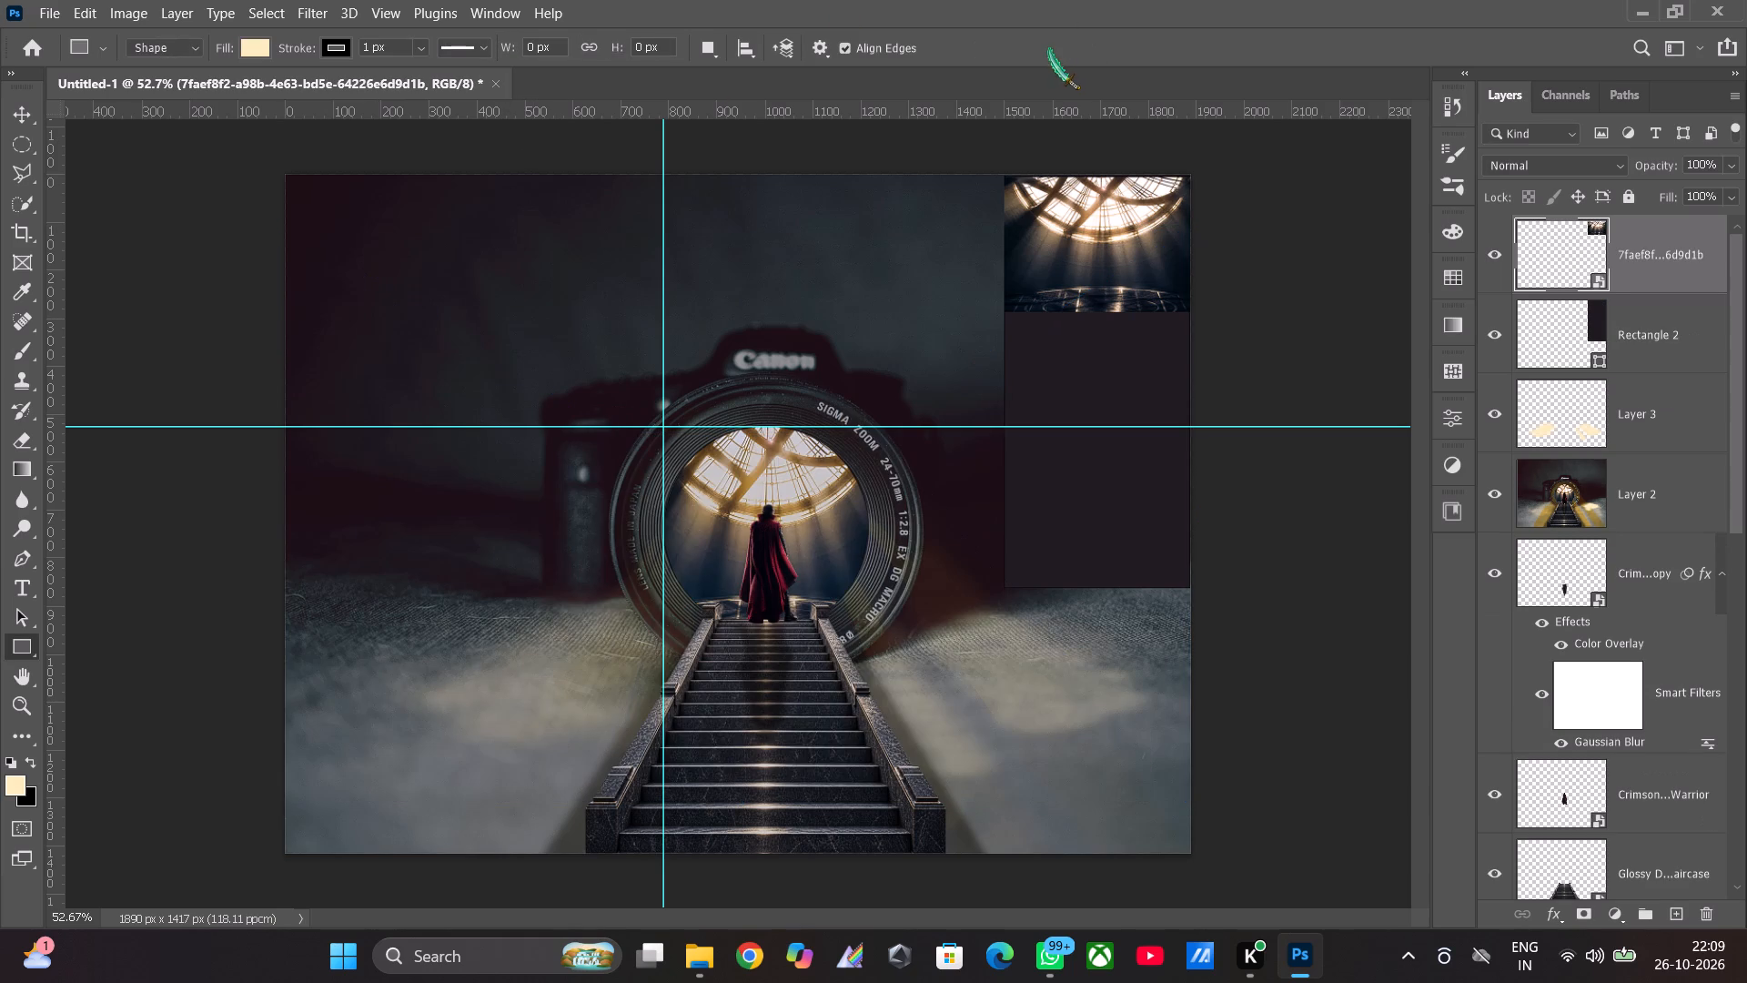
Open the Glossy Dark Marble Monumental Staircase image from Downloads as its own document.
{"action": "left_click", "coordinate": [702, 973]}
{"action": "left_click_drag", "start_coordinate": [601, 386], "coordinate": [1322, 975]}
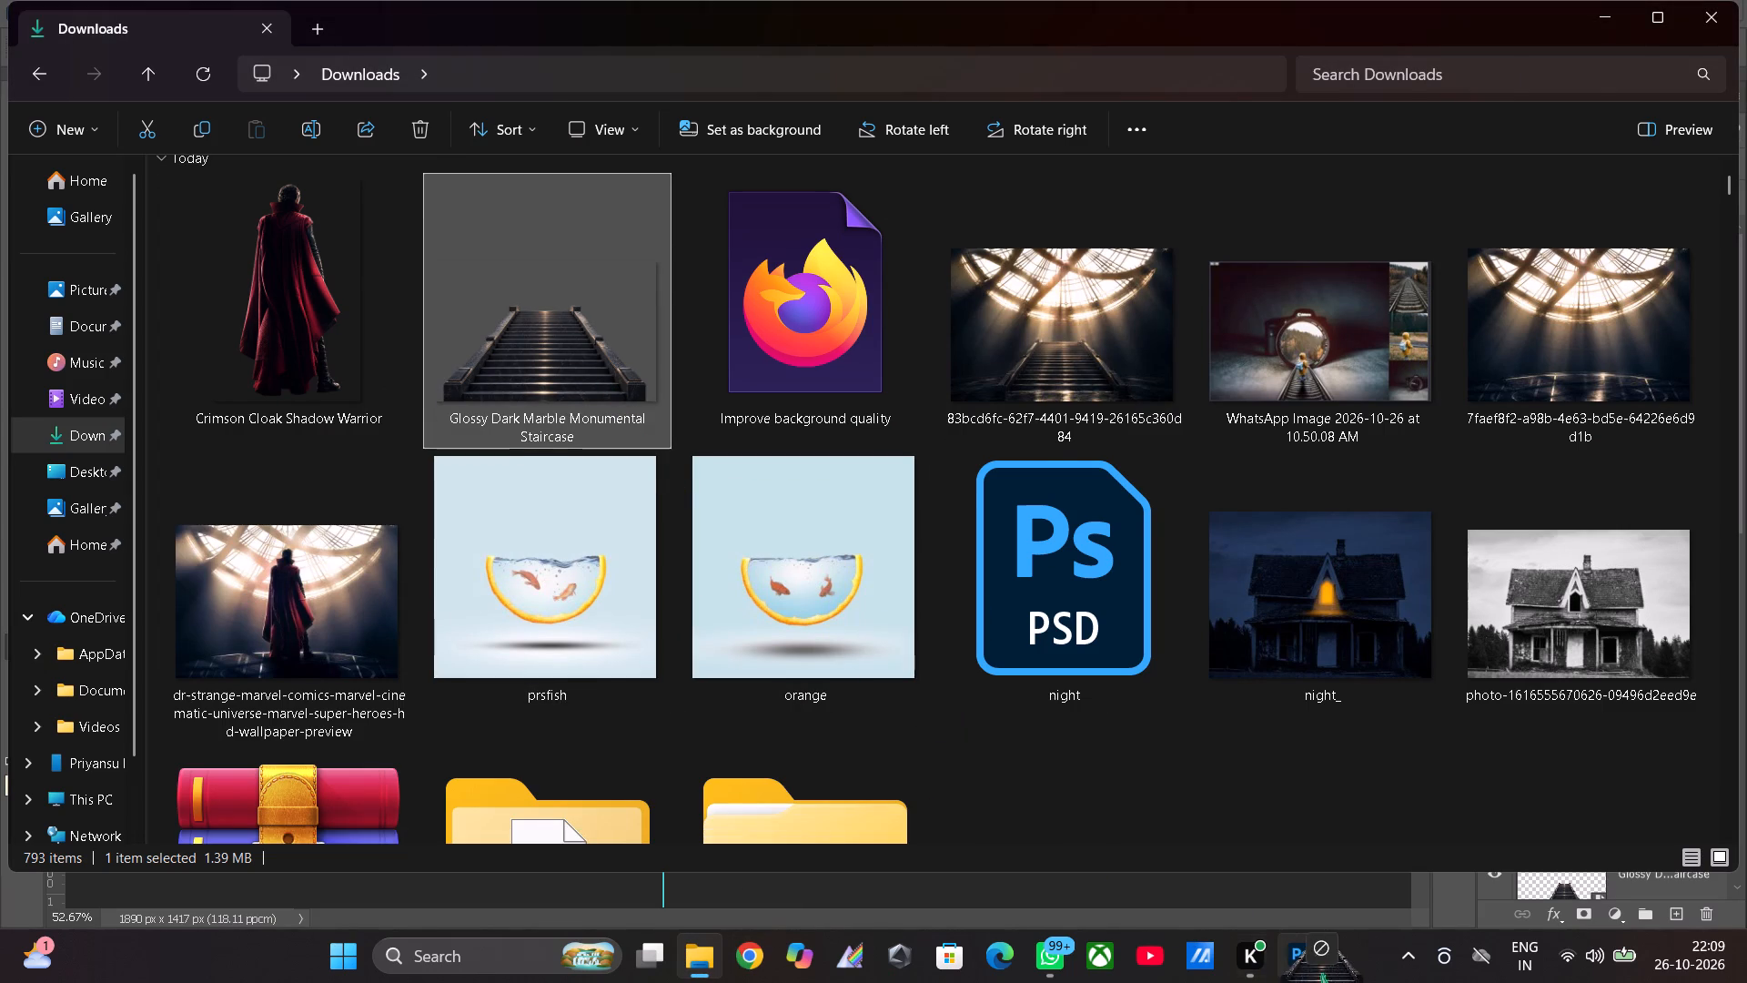
{"action": "left_click_drag", "start_coordinate": [1322, 975], "coordinate": [591, 81]}
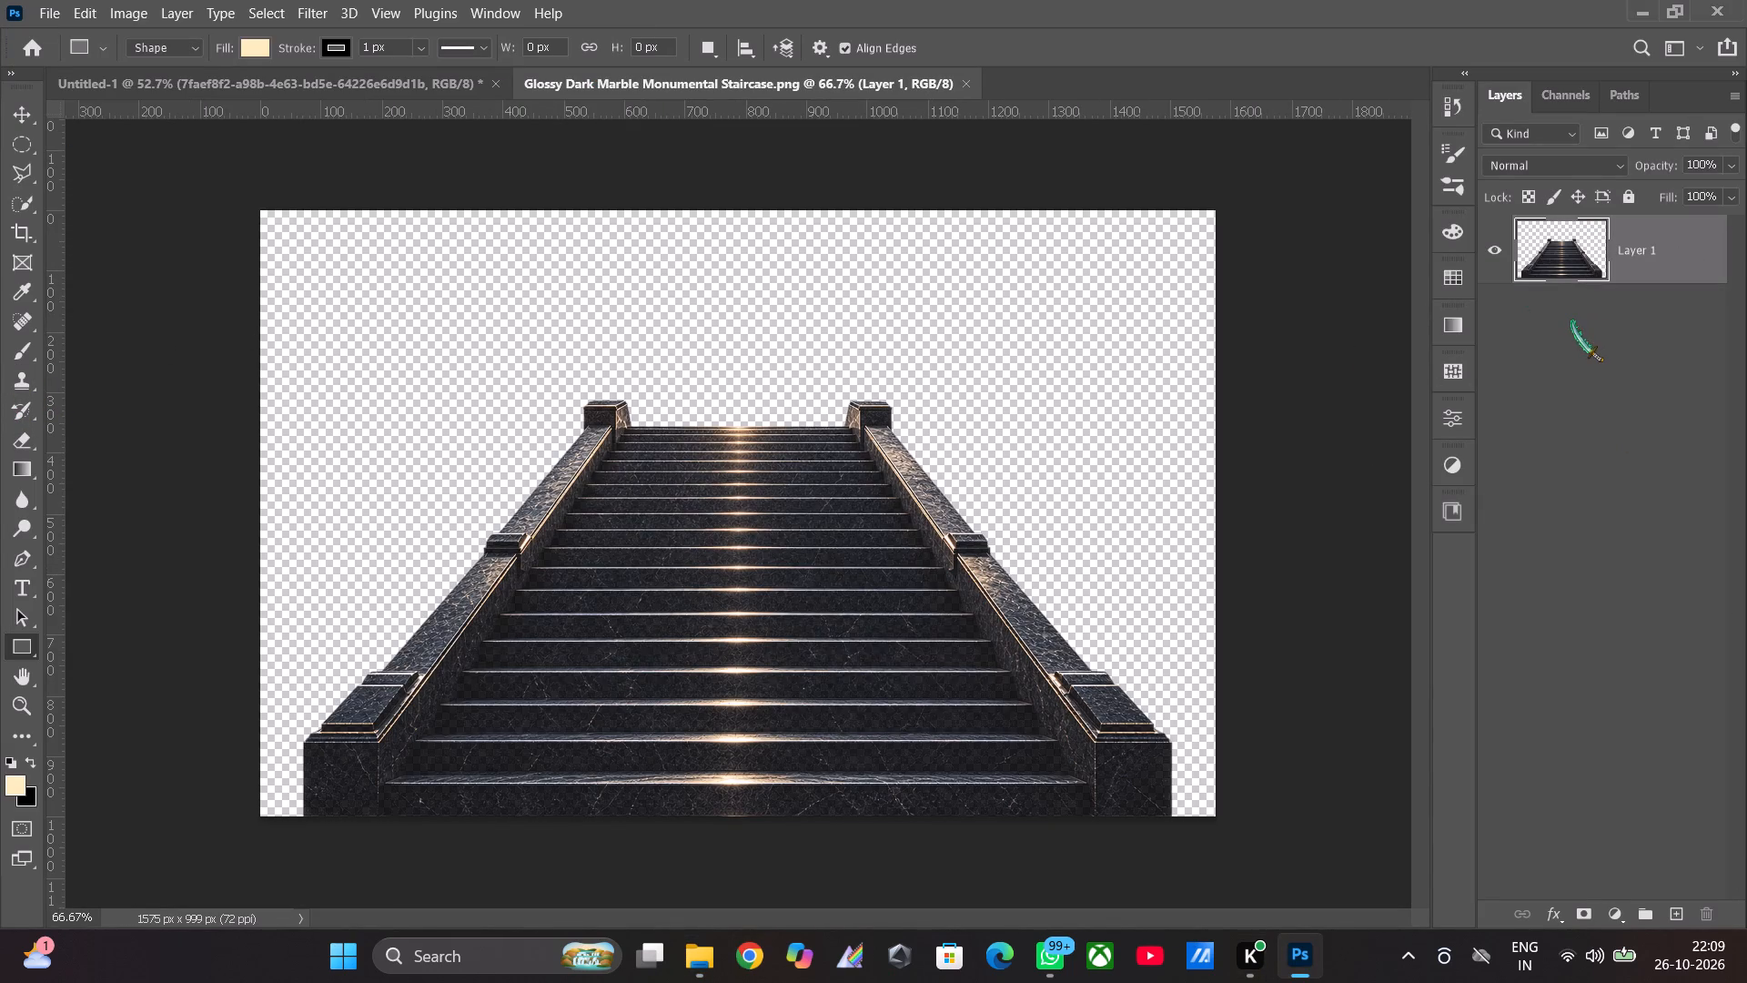
Draw a rectangle about 1684 by 1079 px covering the whole staircase canvas and fill it with black.
{"action": "left_click", "coordinate": [33, 648]}
{"action": "left_click_drag", "start_coordinate": [223, 200], "coordinate": [1485, 259]}
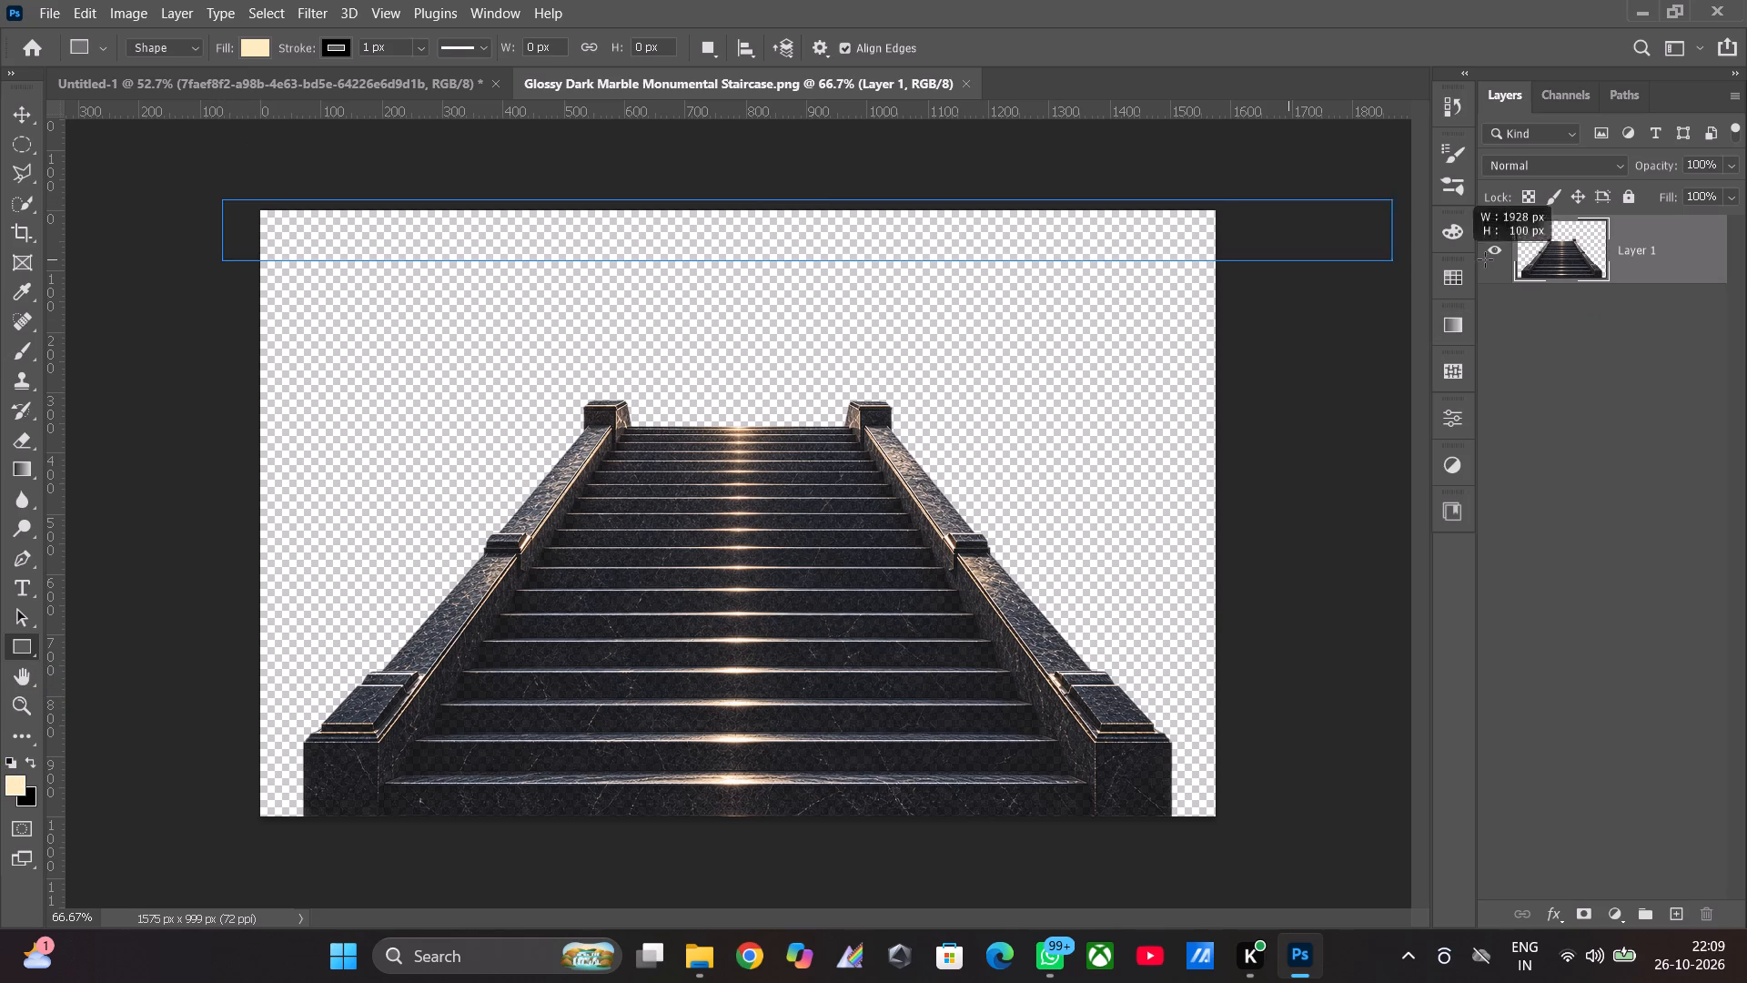
{"action": "left_click_drag", "start_coordinate": [1485, 259], "coordinate": [1245, 854]}
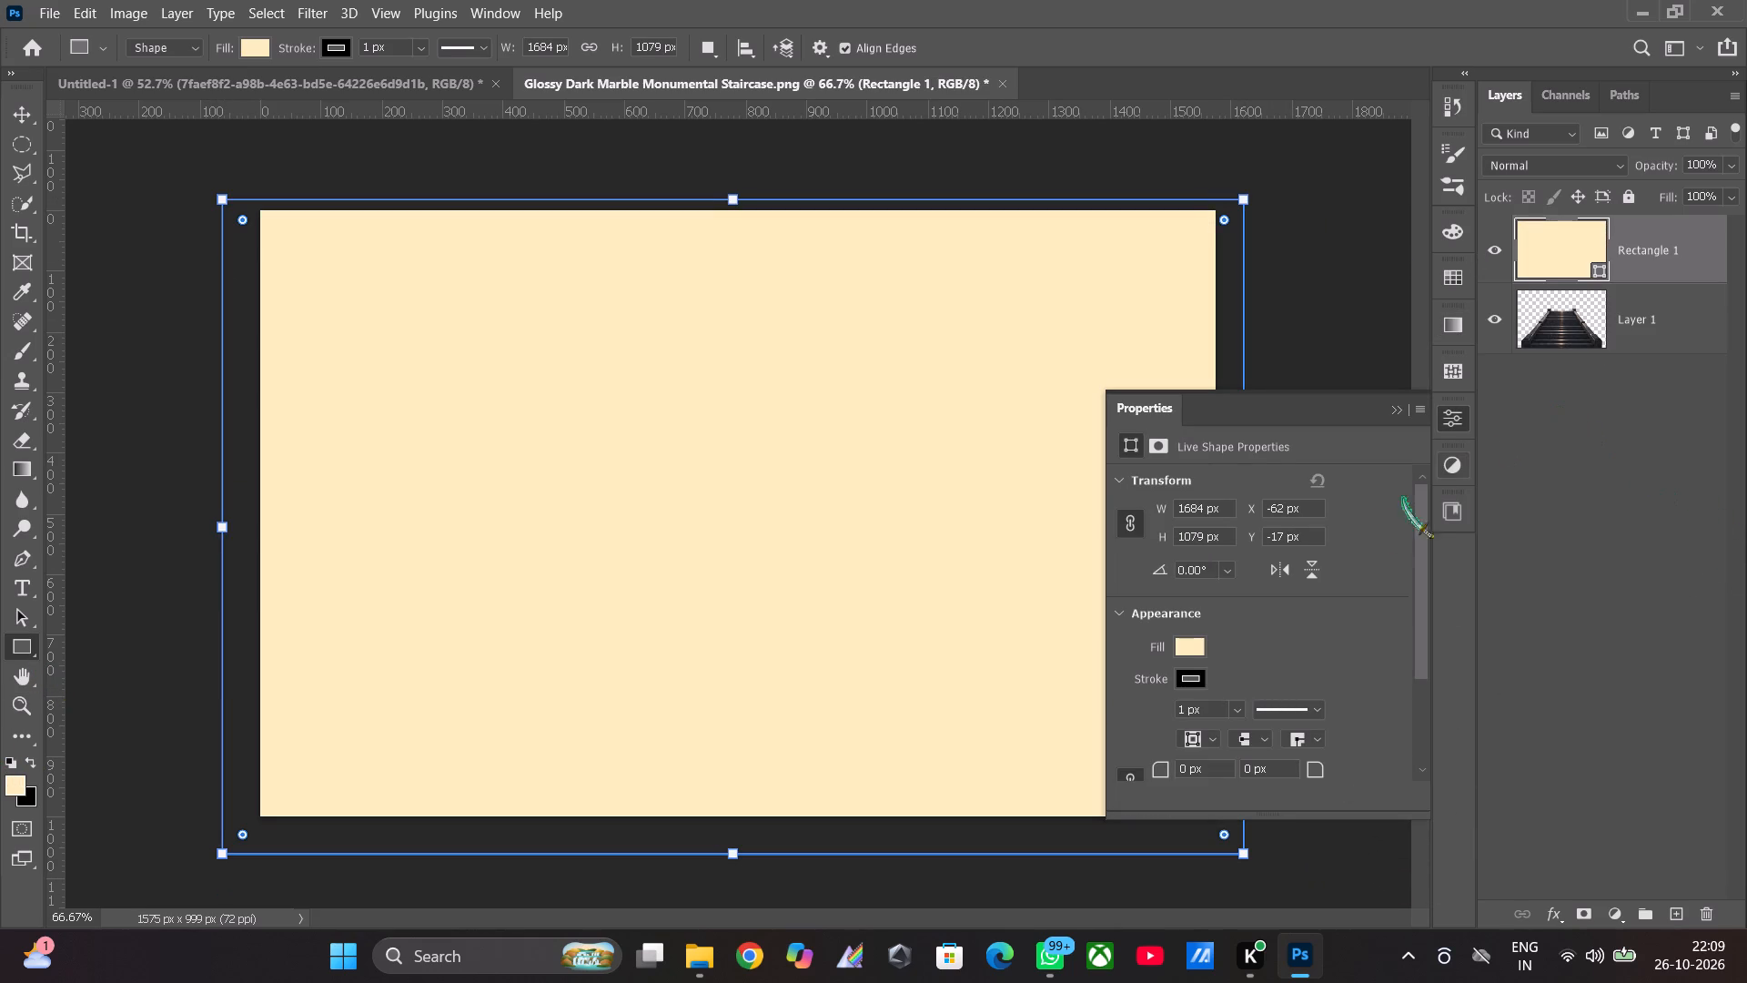
{"action": "left_click", "coordinate": [1179, 646]}
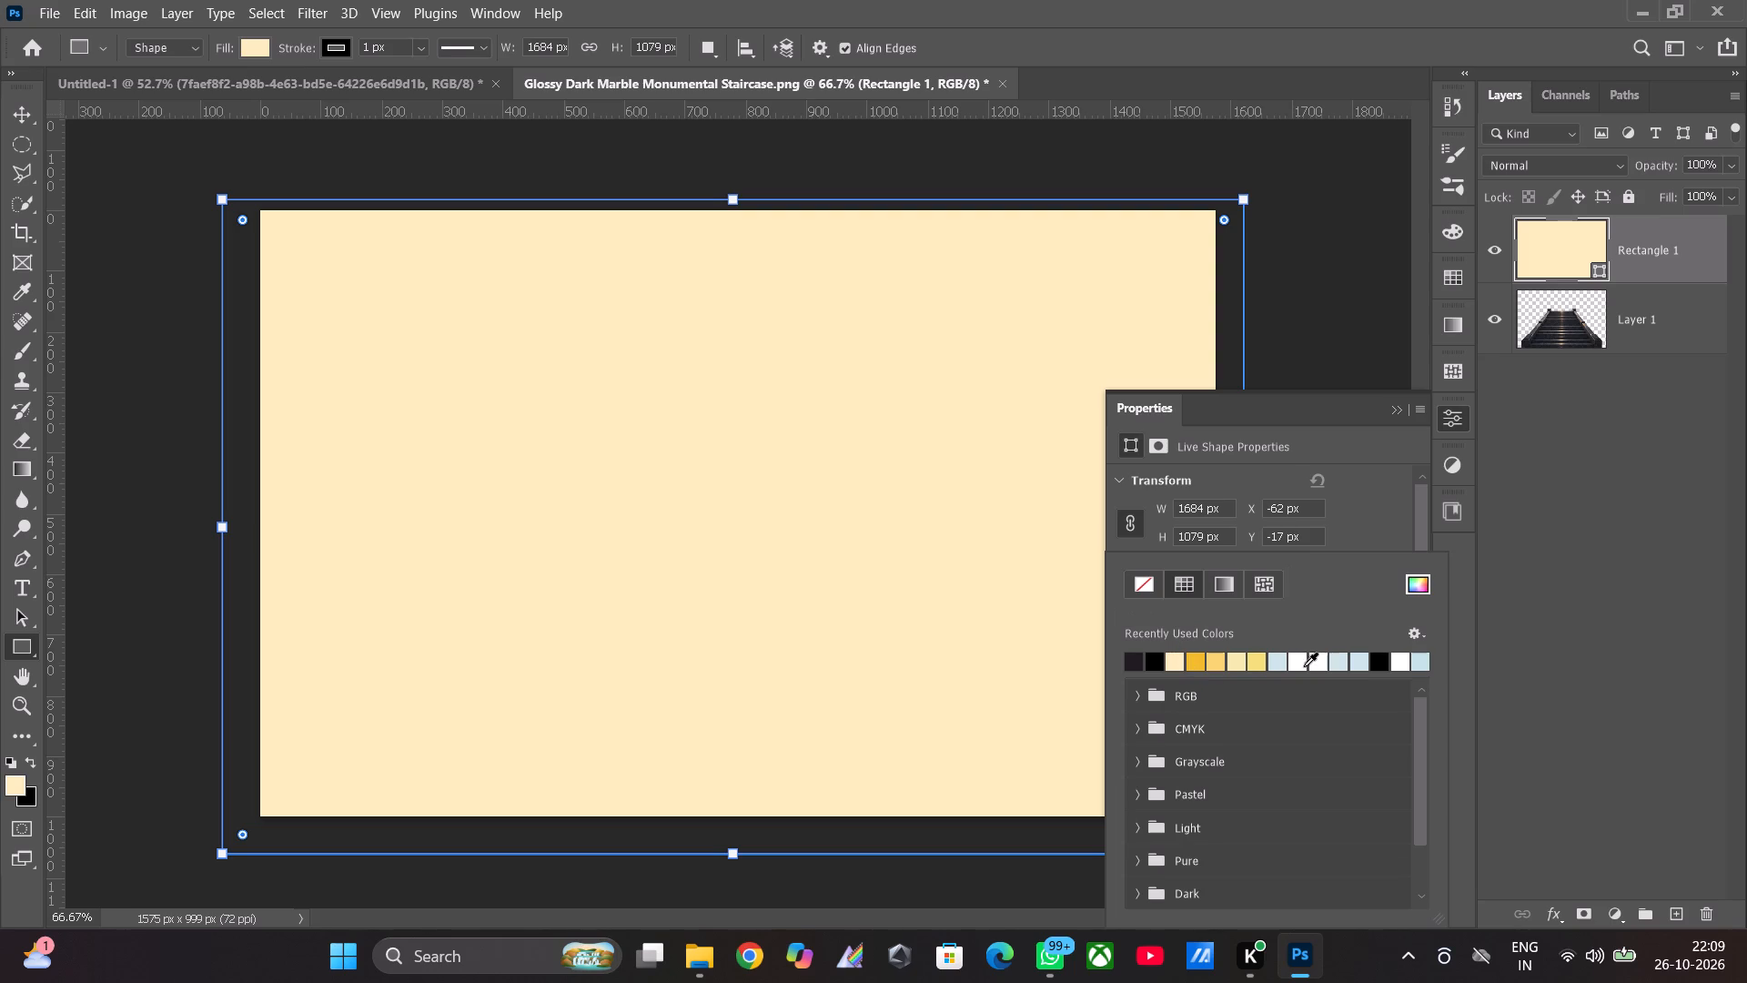
{"action": "left_click", "coordinate": [1152, 662]}
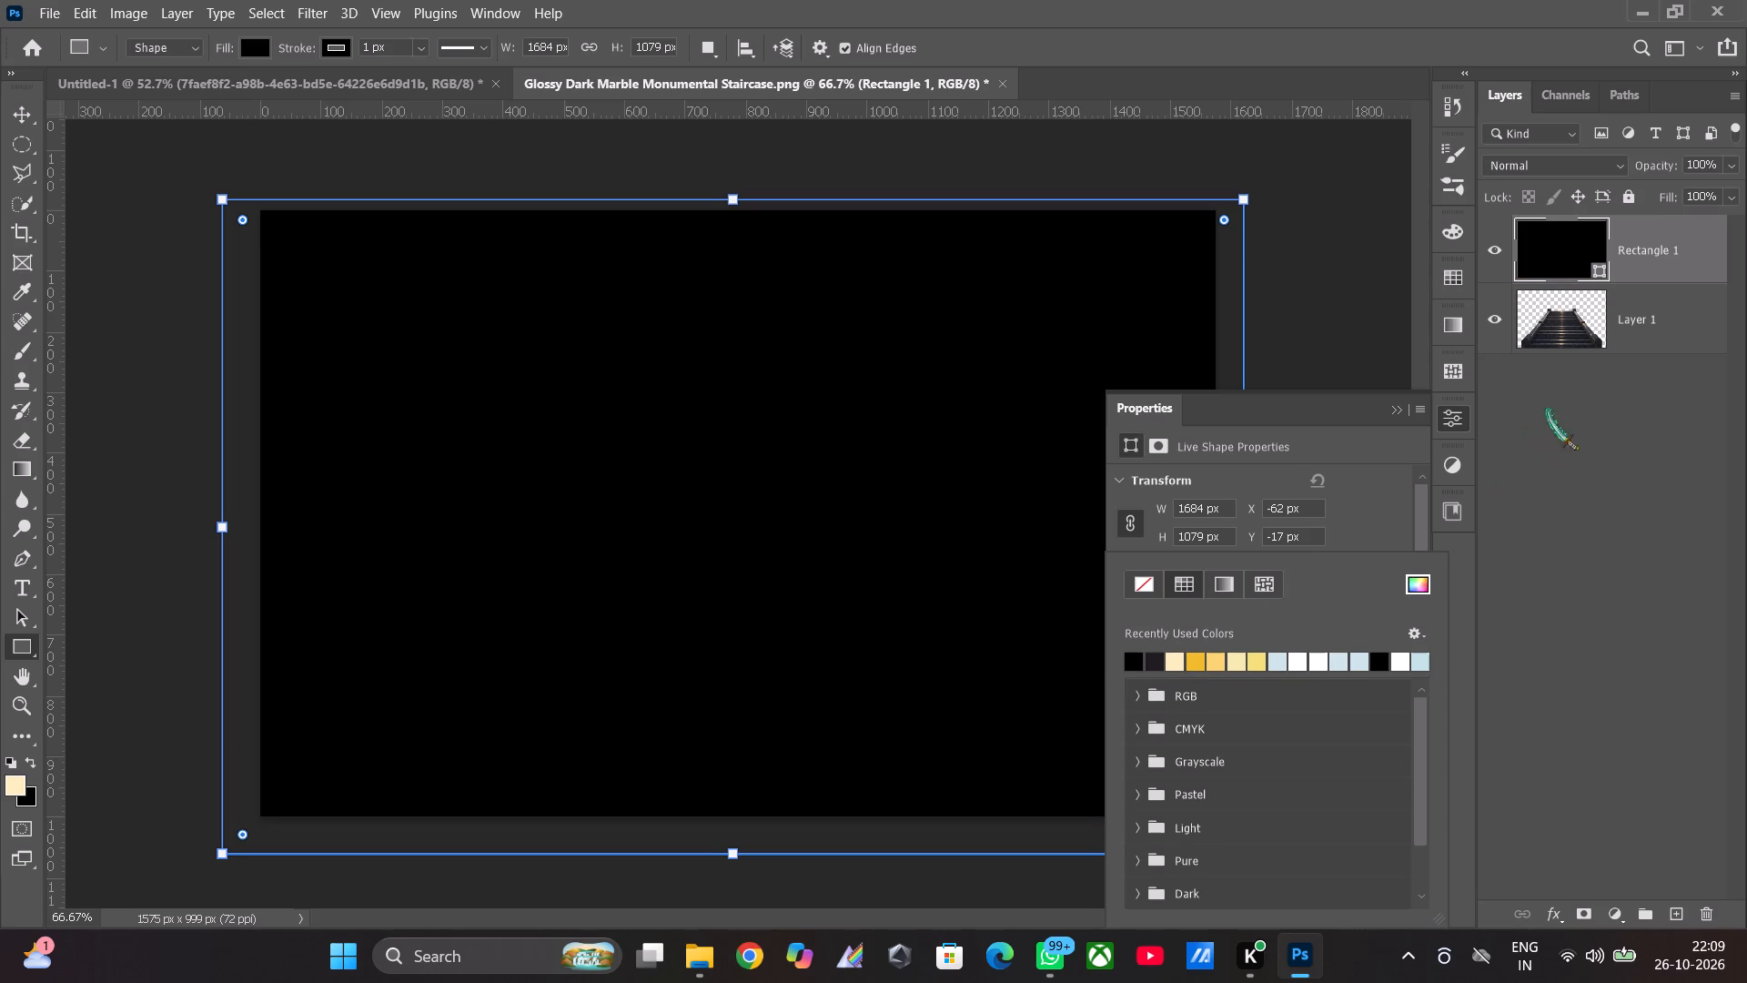
{"action": "left_click", "coordinate": [1395, 407]}
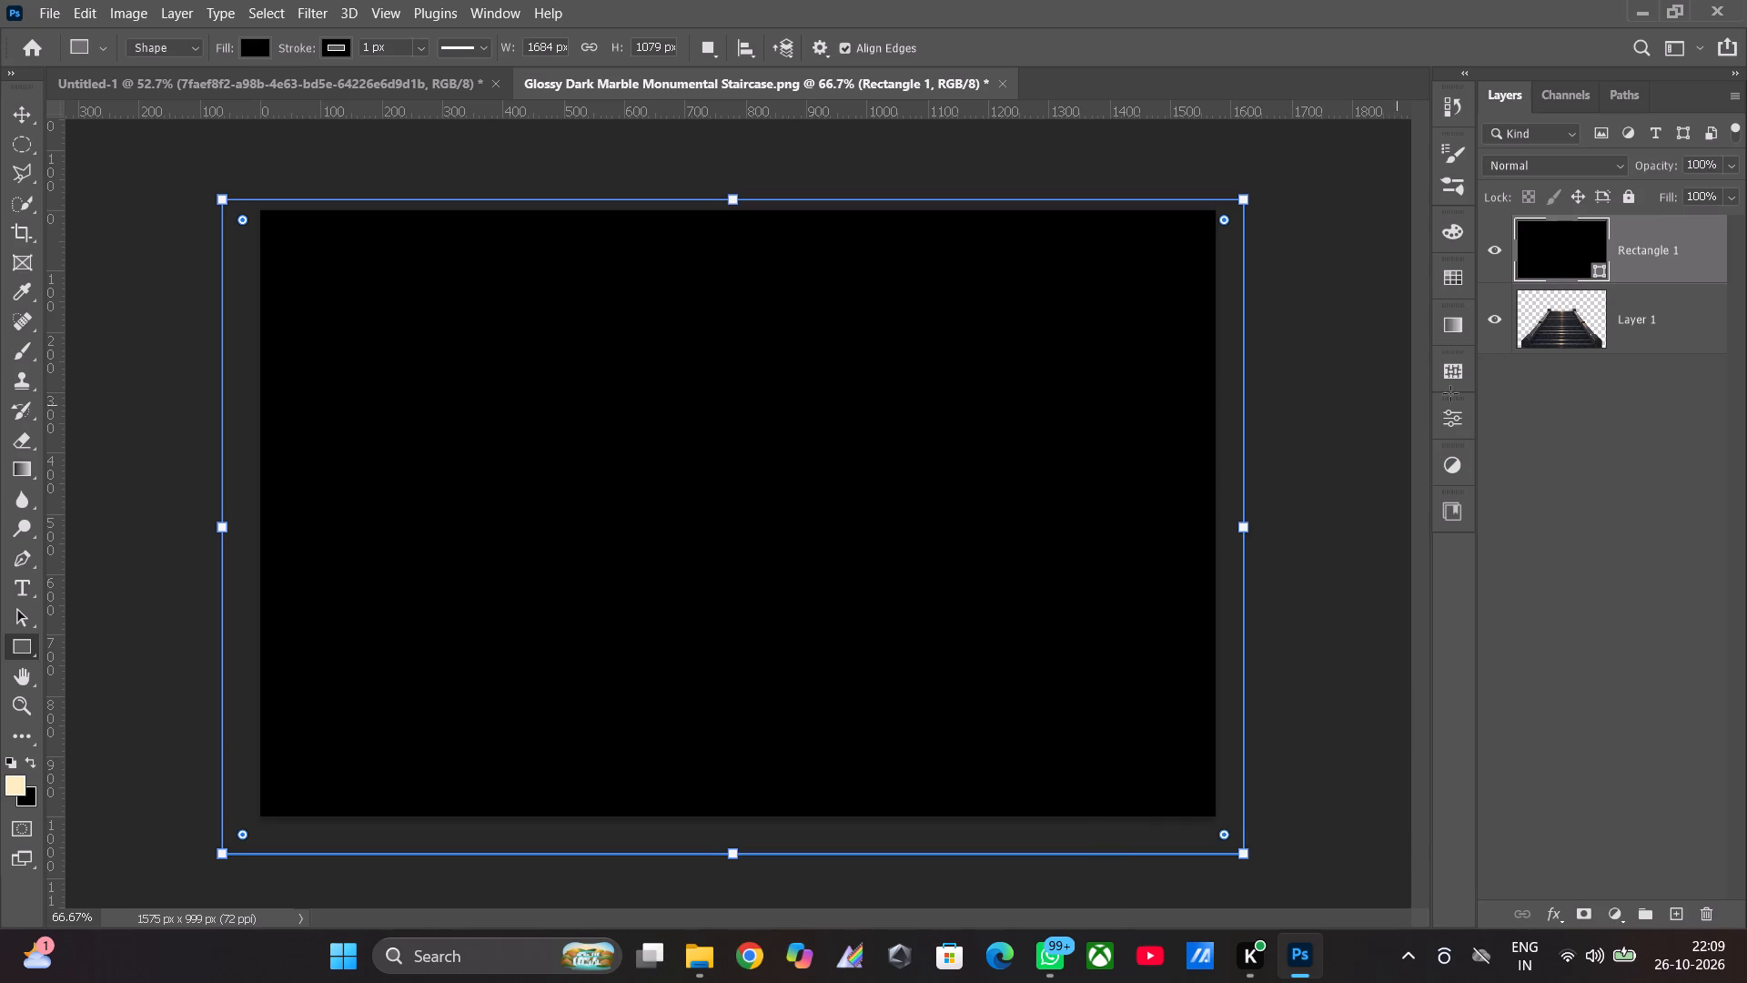
Move the staircase layer above the black rectangle in the layer order.
{"action": "left_click_drag", "start_coordinate": [1624, 326], "coordinate": [1639, 245]}
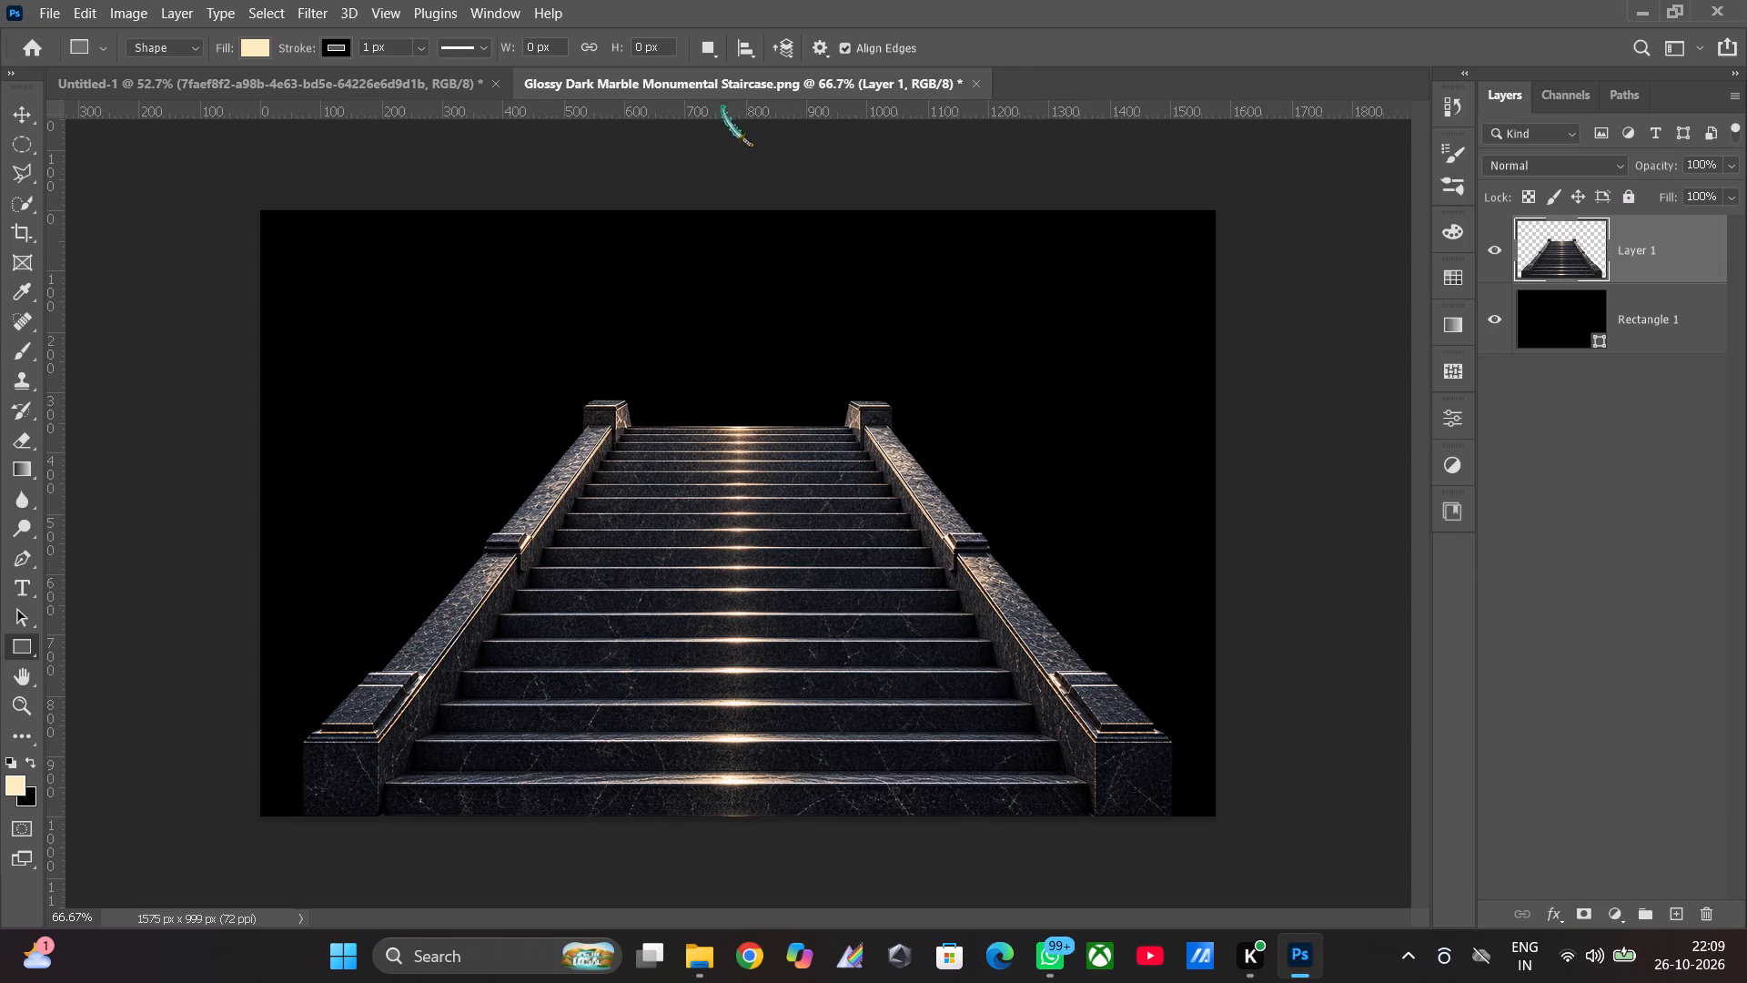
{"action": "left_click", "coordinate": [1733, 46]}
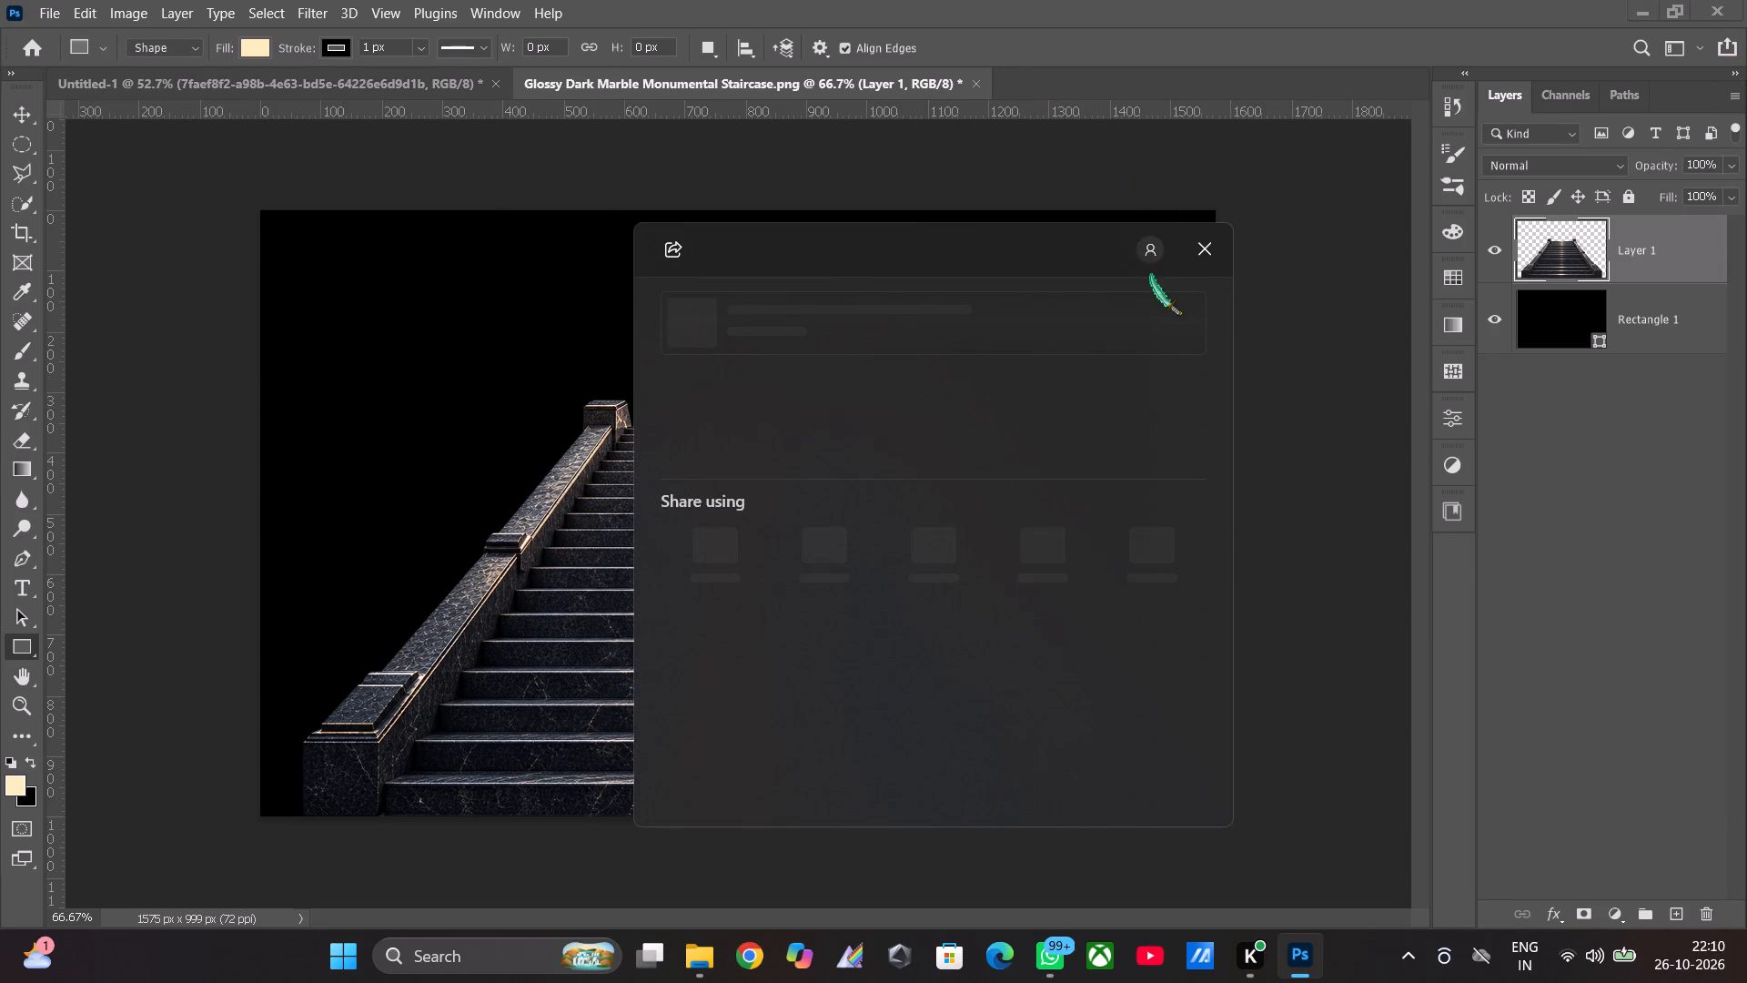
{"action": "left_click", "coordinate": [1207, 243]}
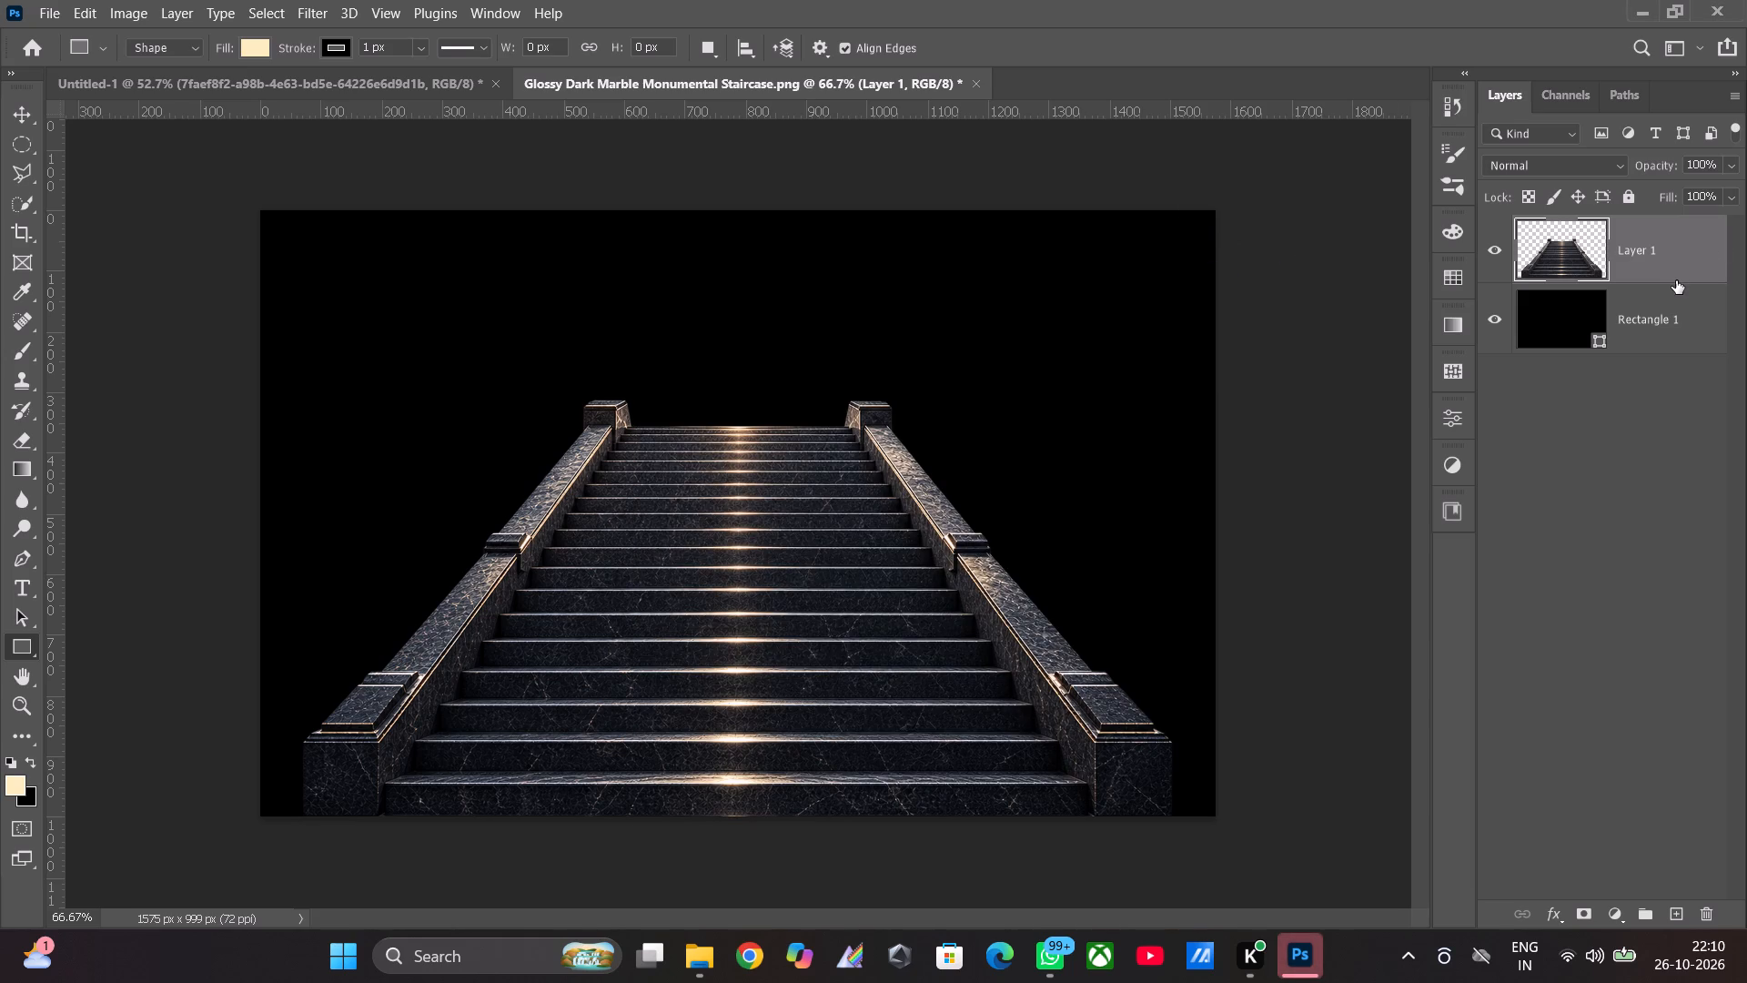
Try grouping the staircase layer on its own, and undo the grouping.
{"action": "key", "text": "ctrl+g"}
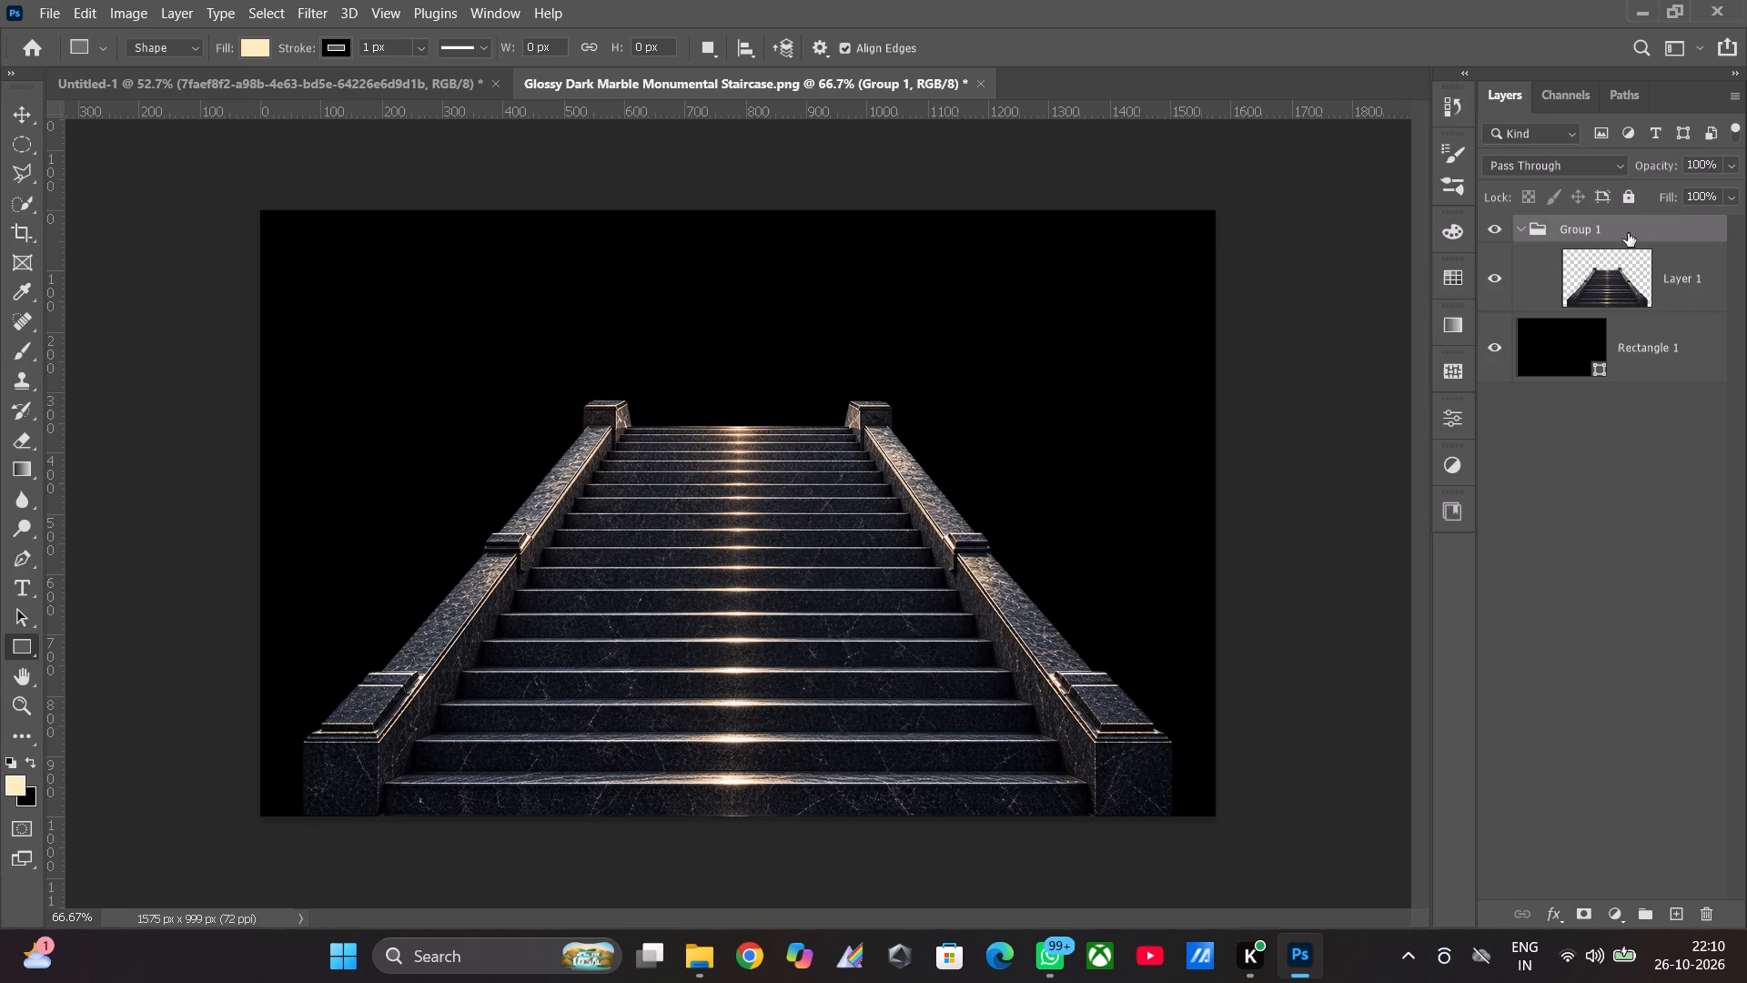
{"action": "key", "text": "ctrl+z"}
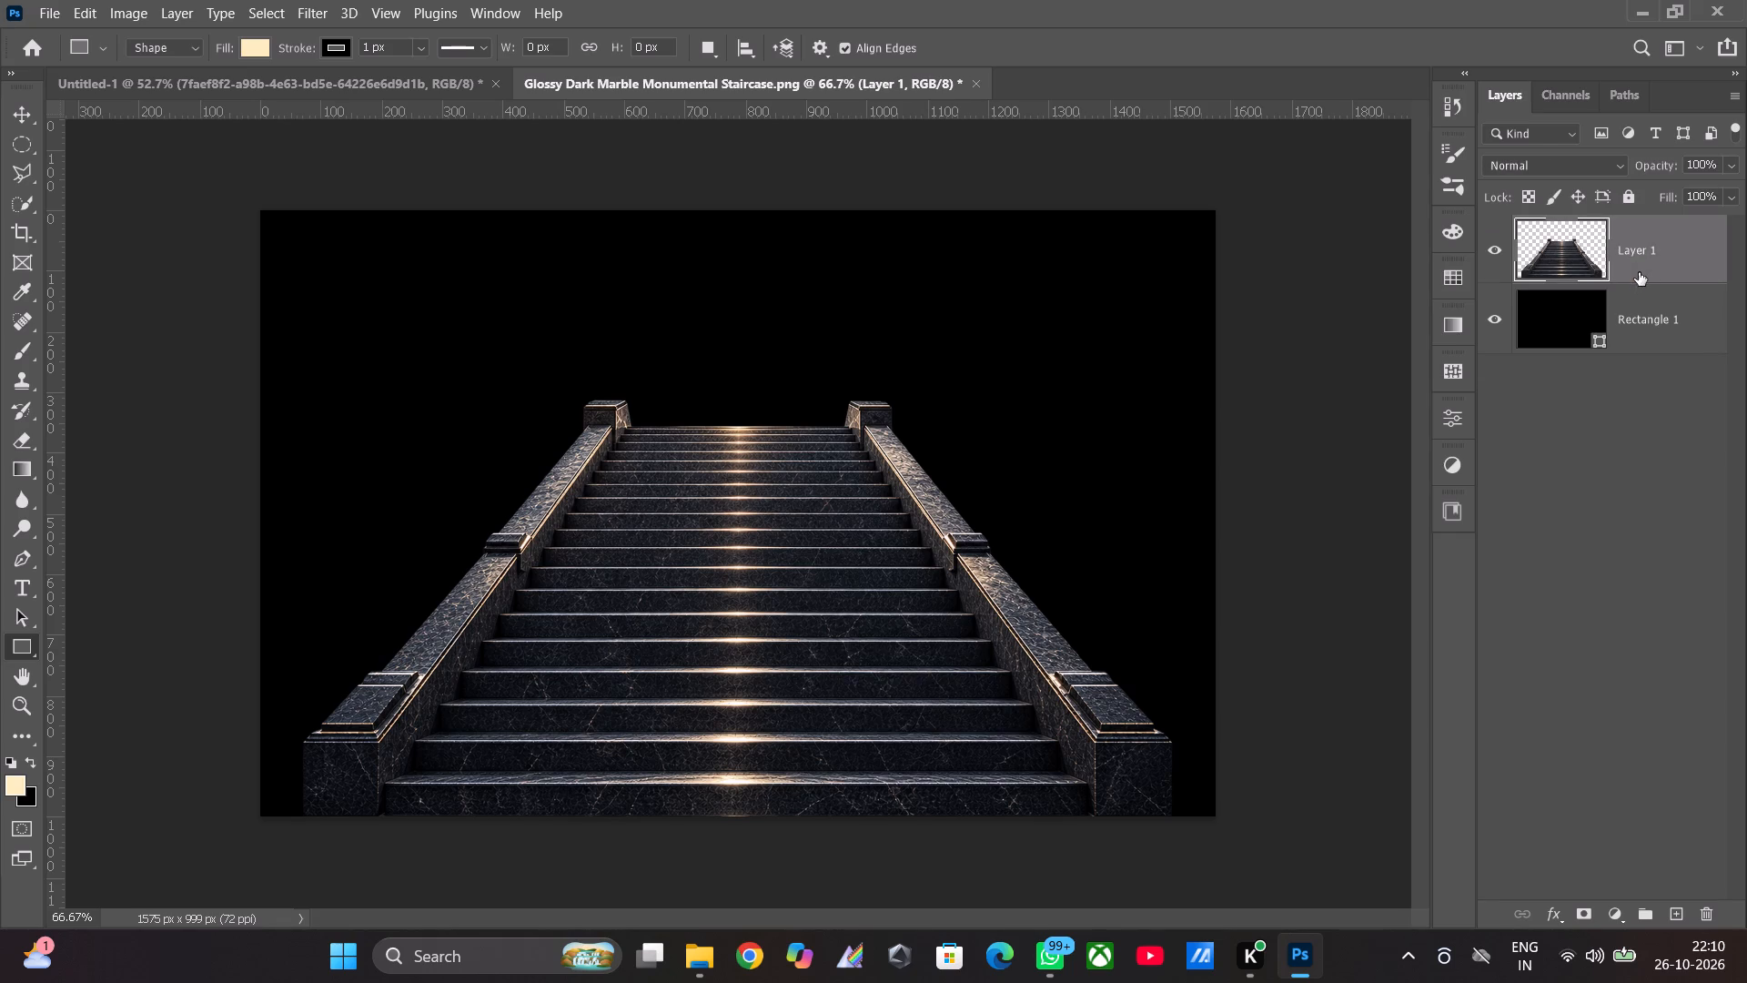
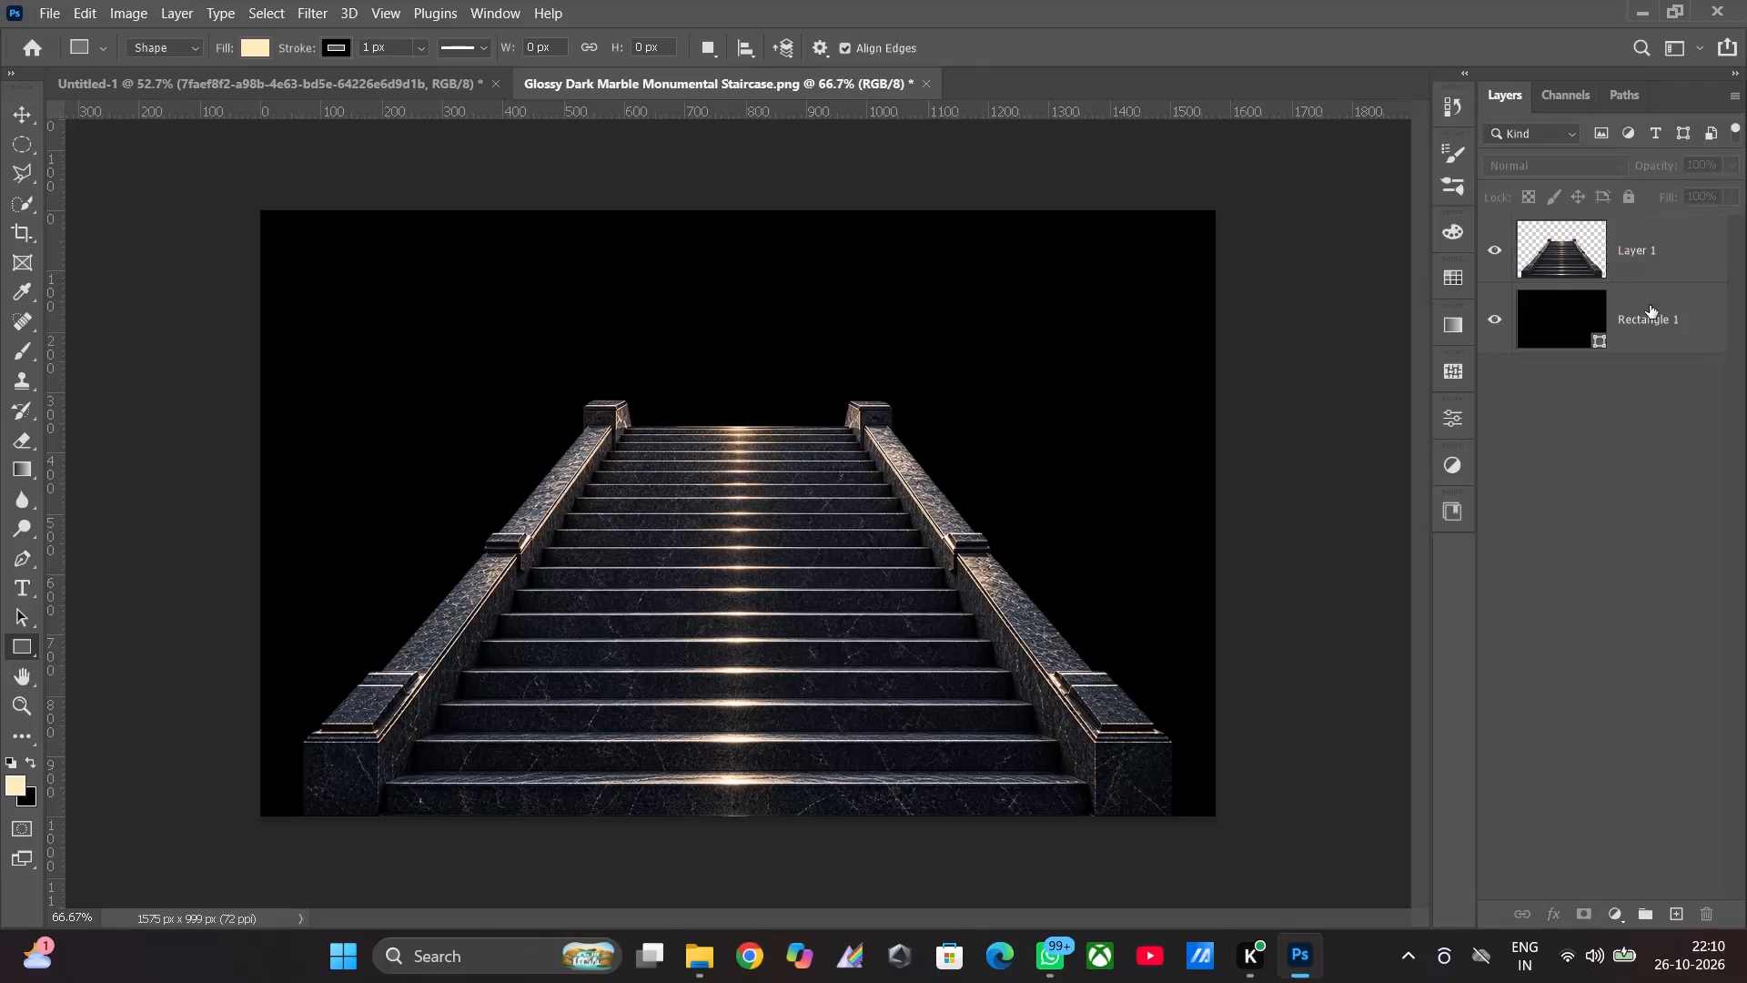
Group the staircase layer and the black rectangle layer together.
{"action": "left_click", "coordinate": [1651, 314], "text": "ctrl"}
{"action": "left_click", "coordinate": [1651, 254], "text": "ctrl"}
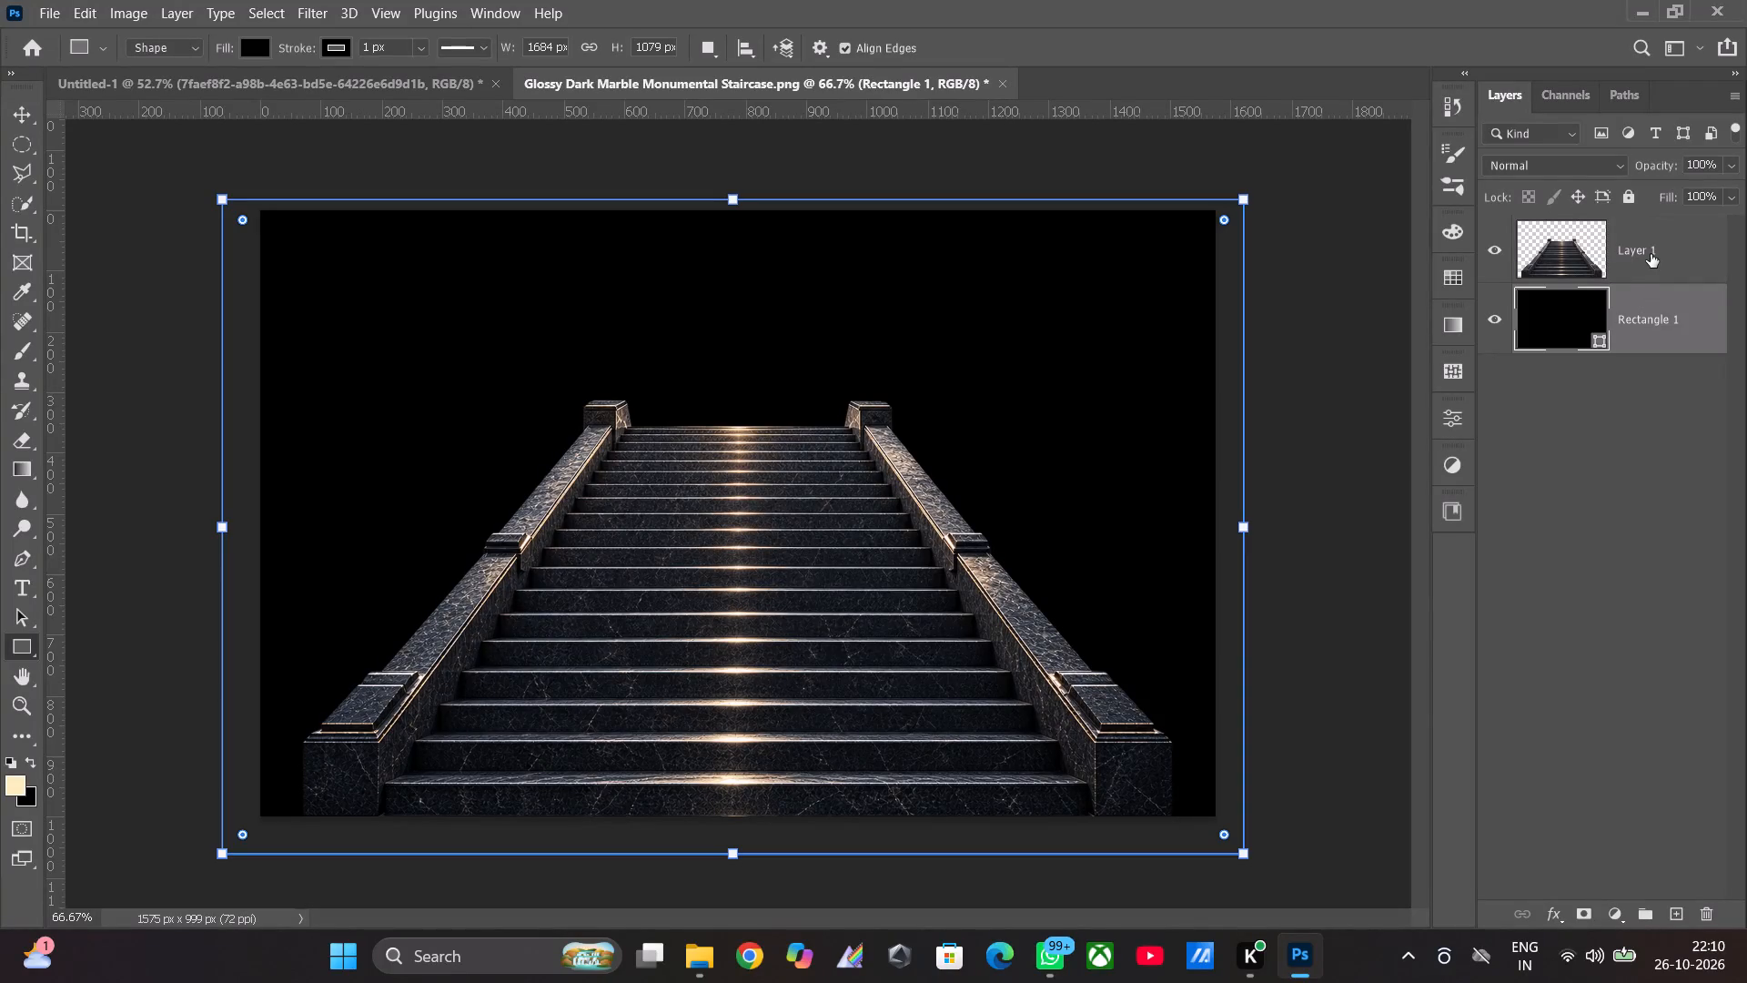
{"action": "key", "text": "ctrl+g"}
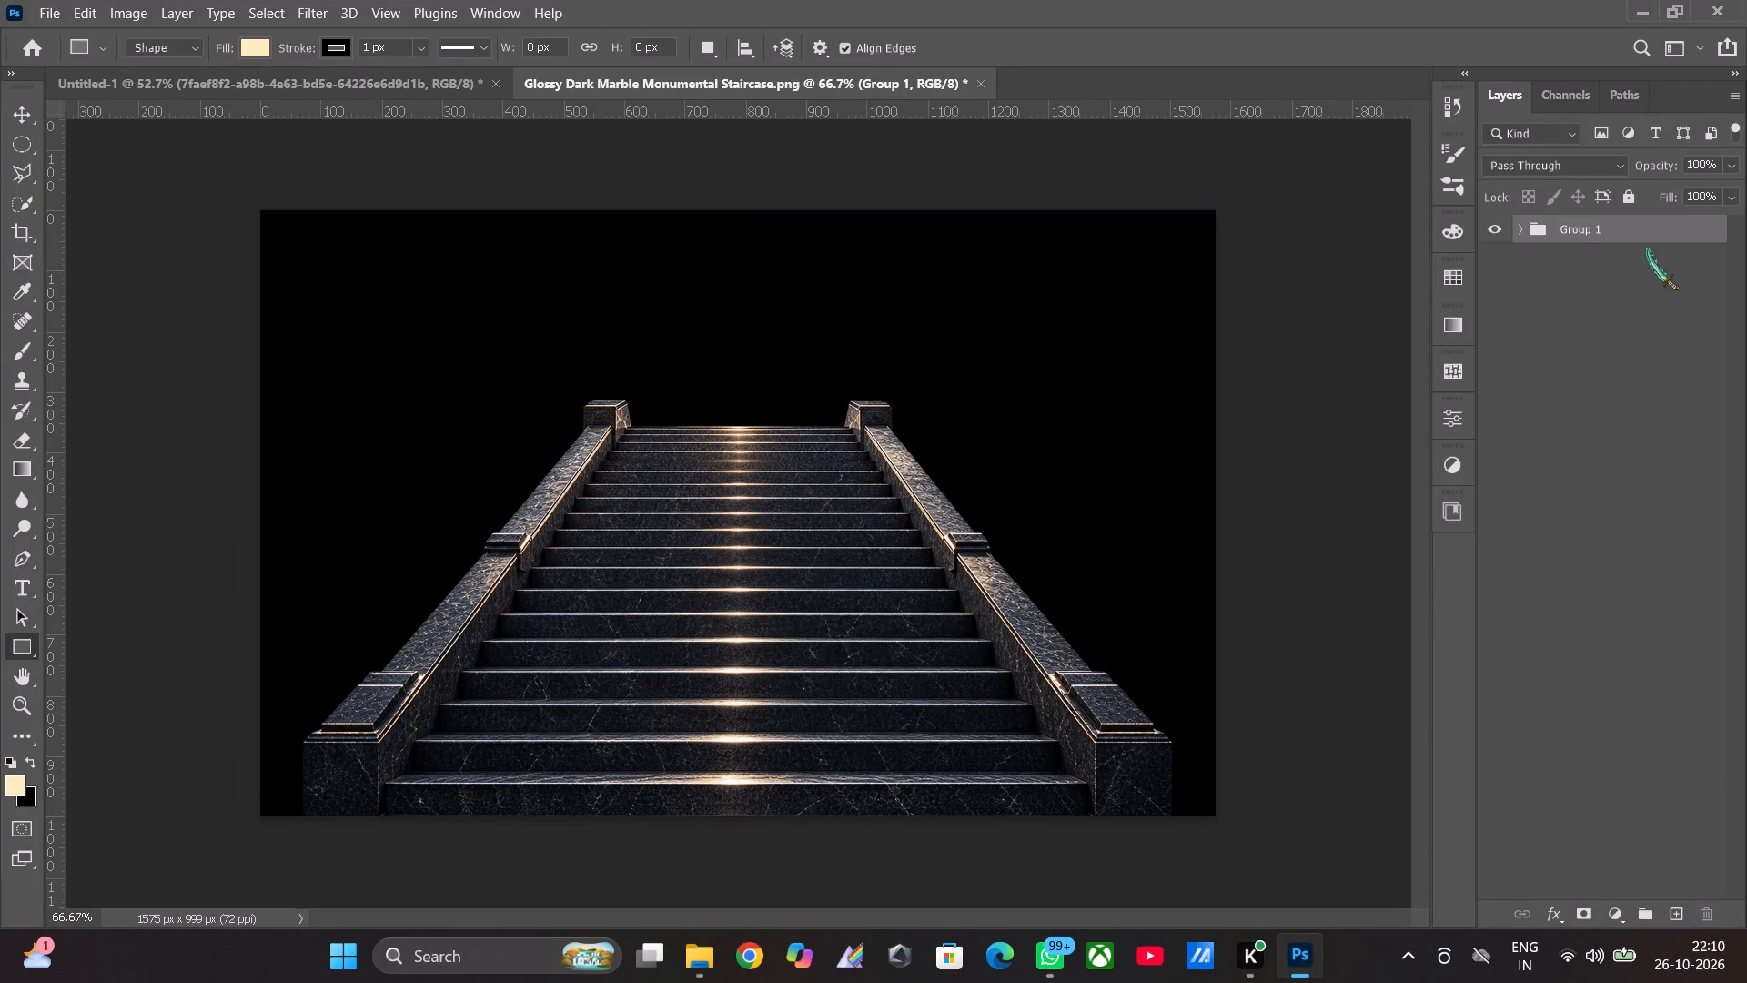
Copy the staircase group and paste it into the Untitled-1 composite document.
{"action": "right_click", "coordinate": [1626, 226]}
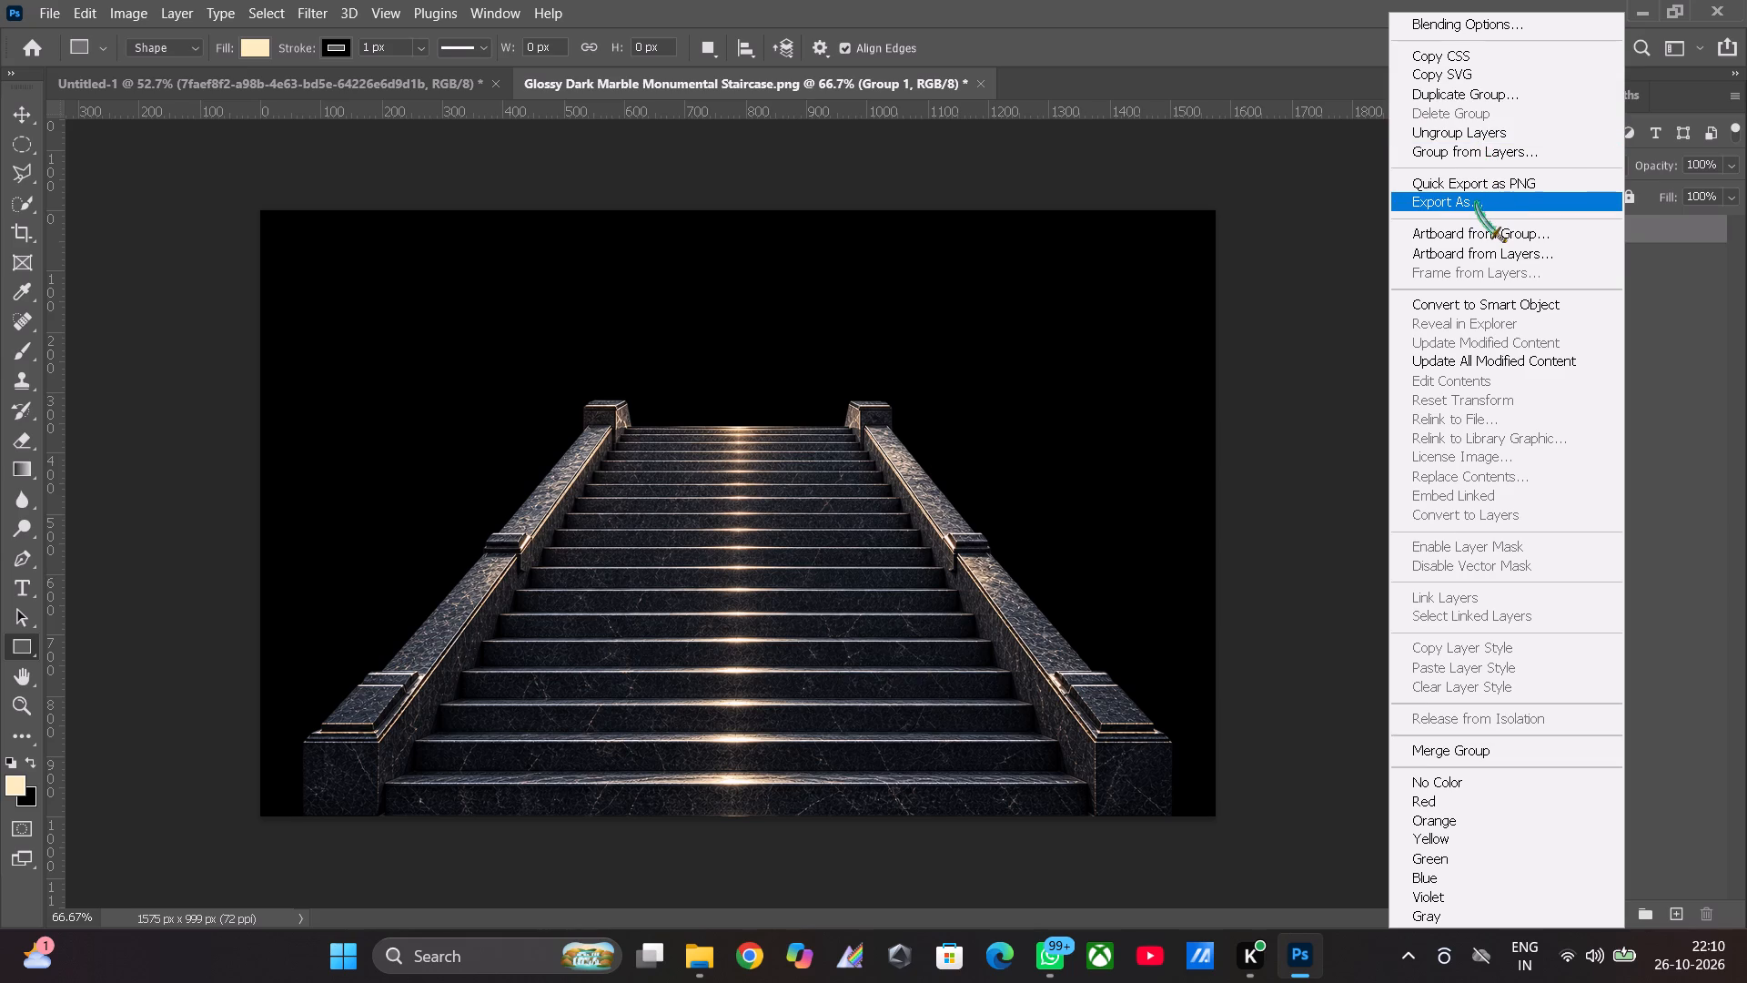
{"action": "left_click", "coordinate": [1661, 339]}
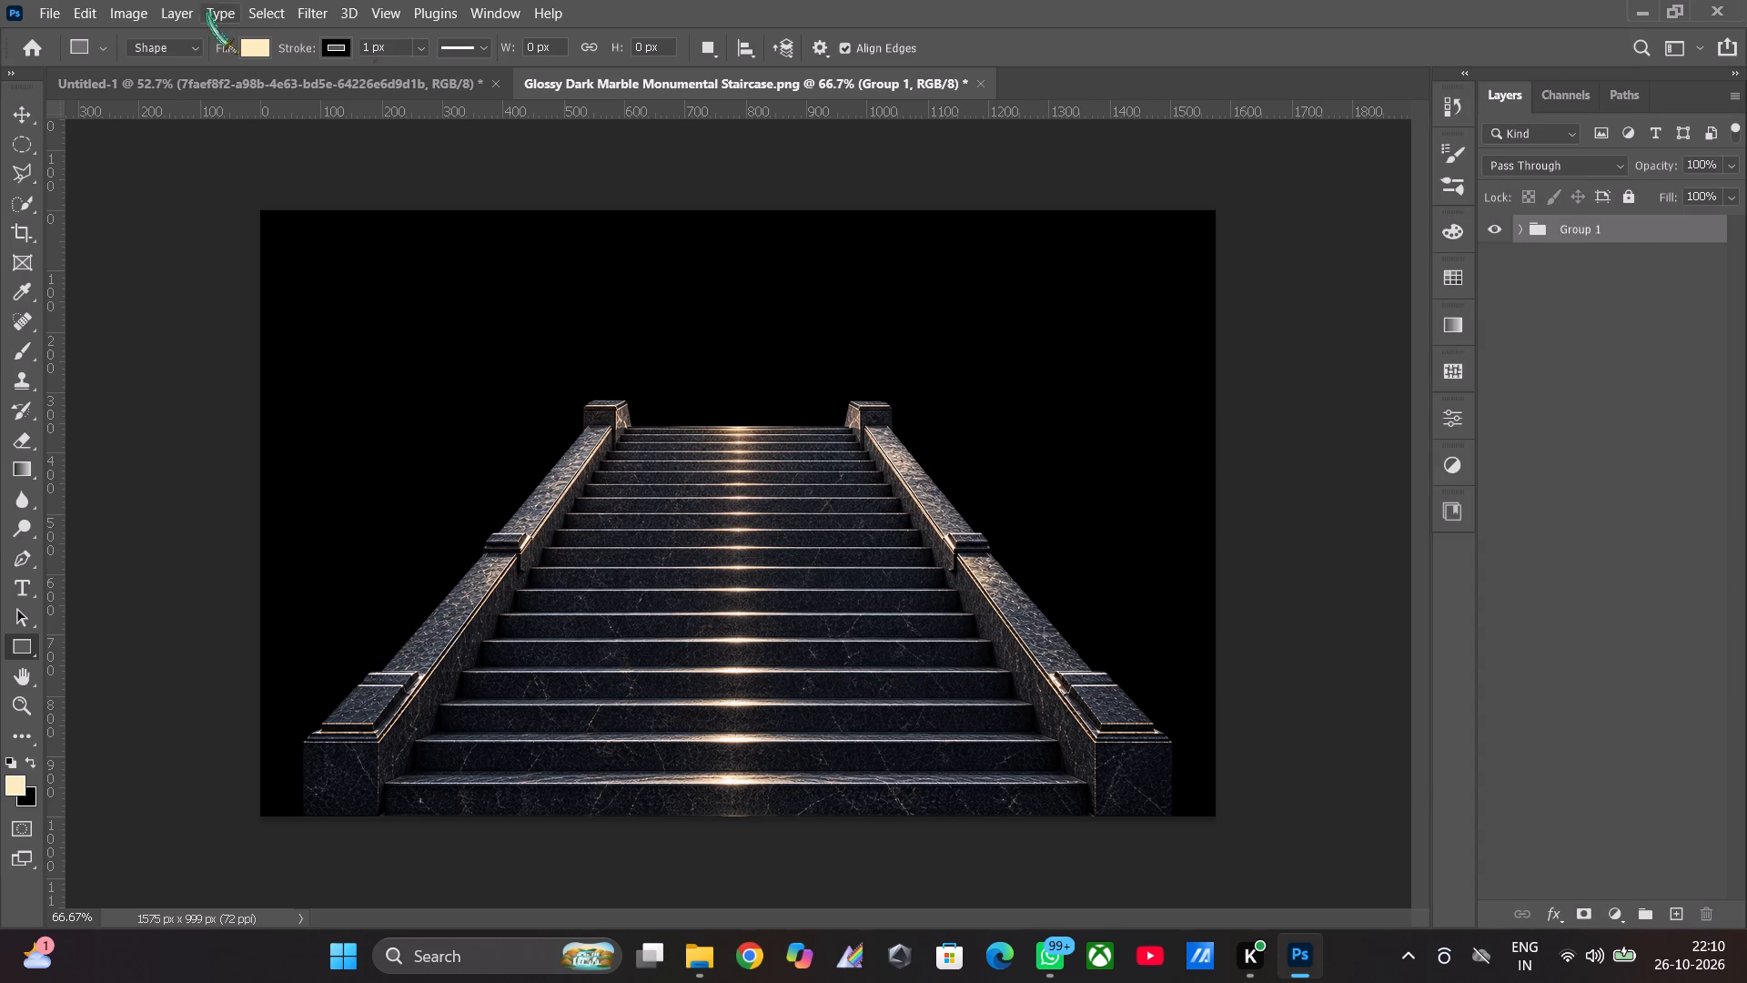
{"action": "left_click", "coordinate": [132, 30]}
{"action": "left_click", "coordinate": [134, 11]}
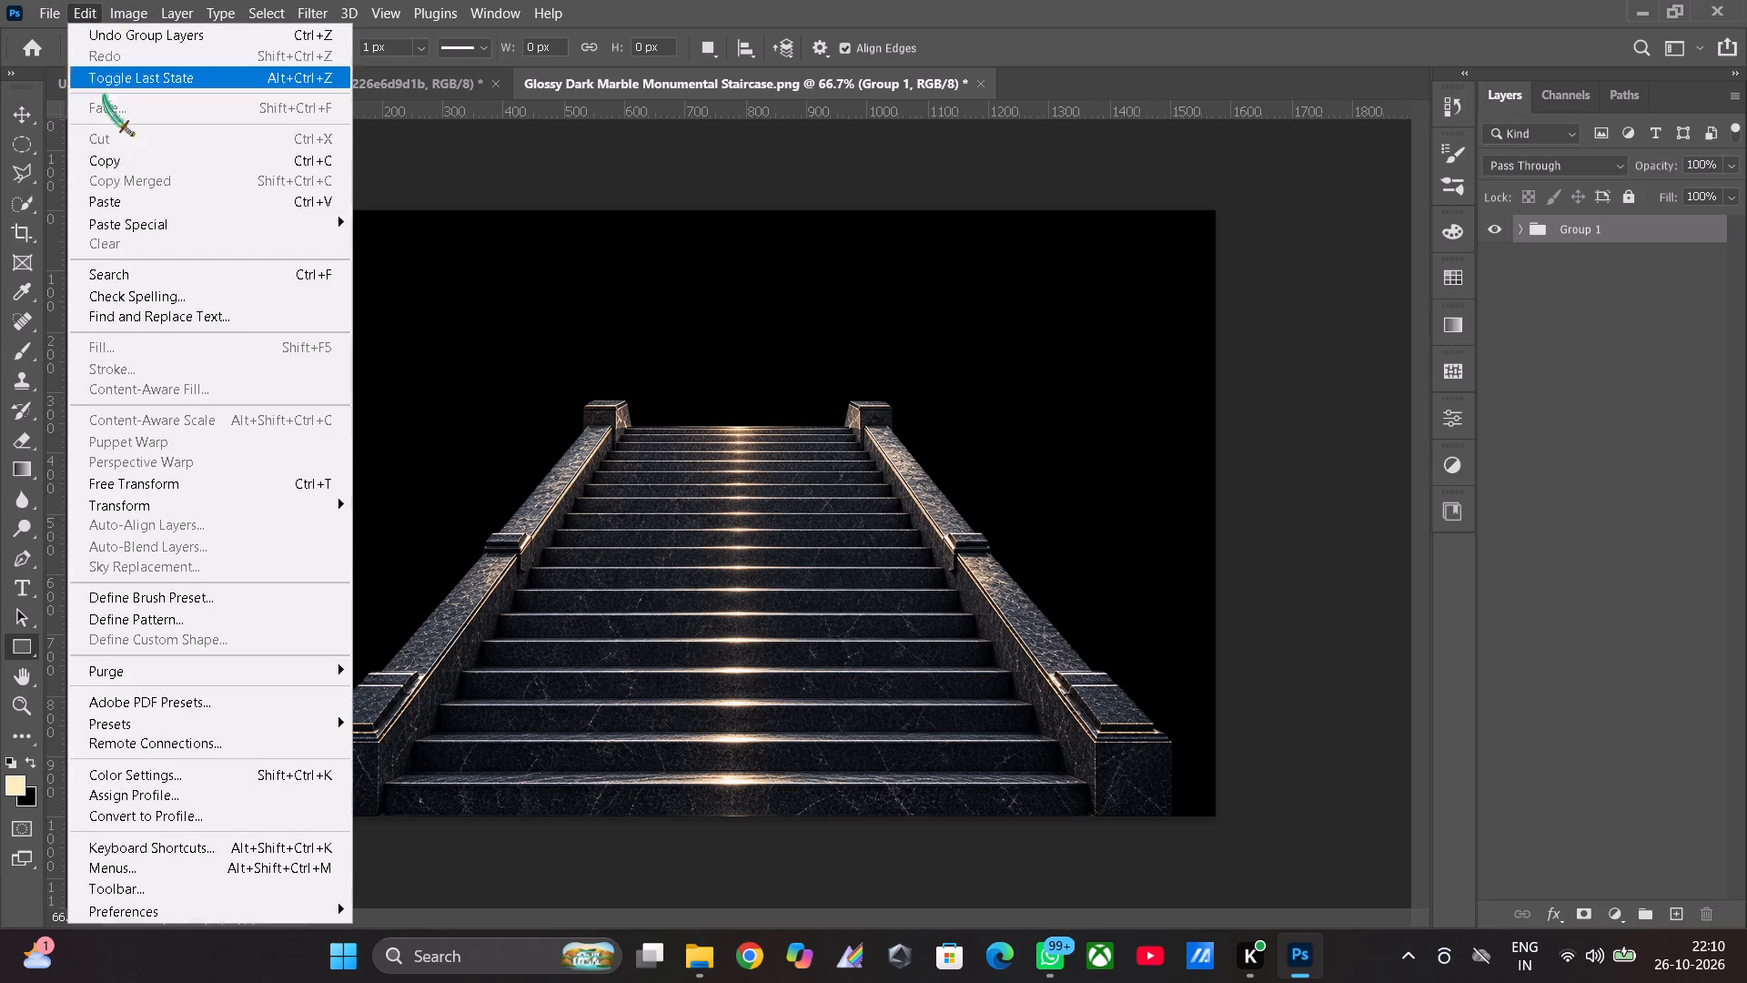
{"action": "left_click", "coordinate": [126, 161]}
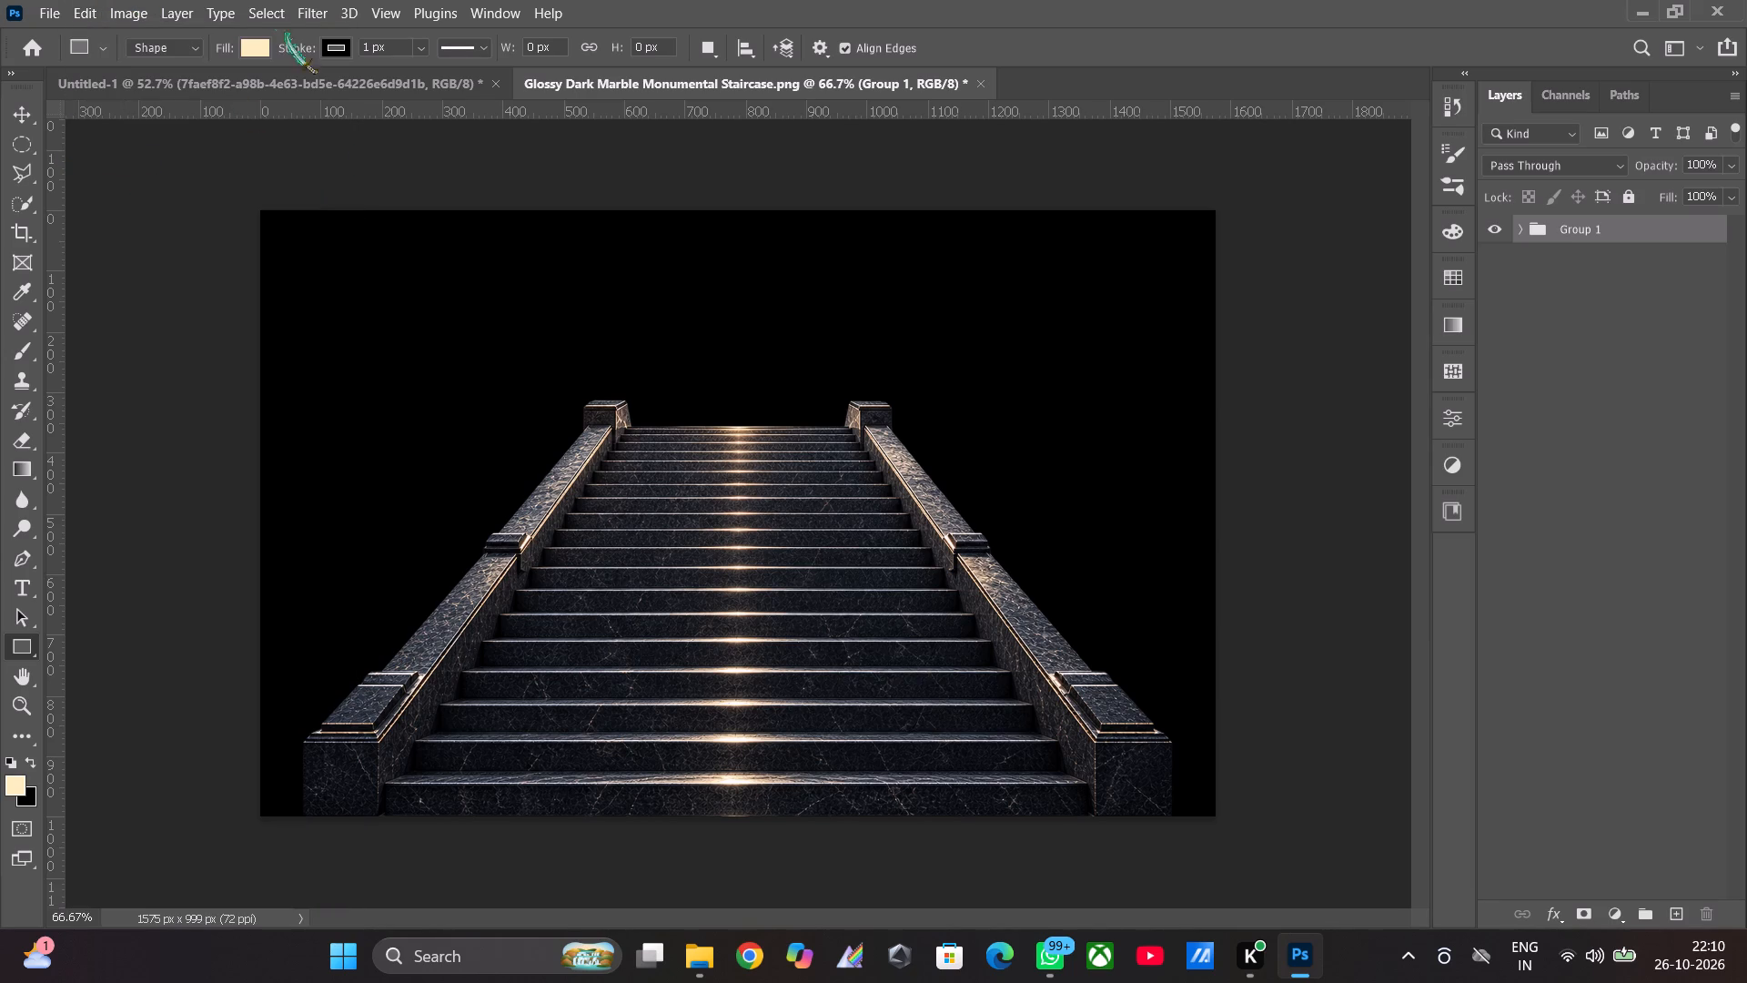
{"action": "left_click", "coordinate": [355, 86]}
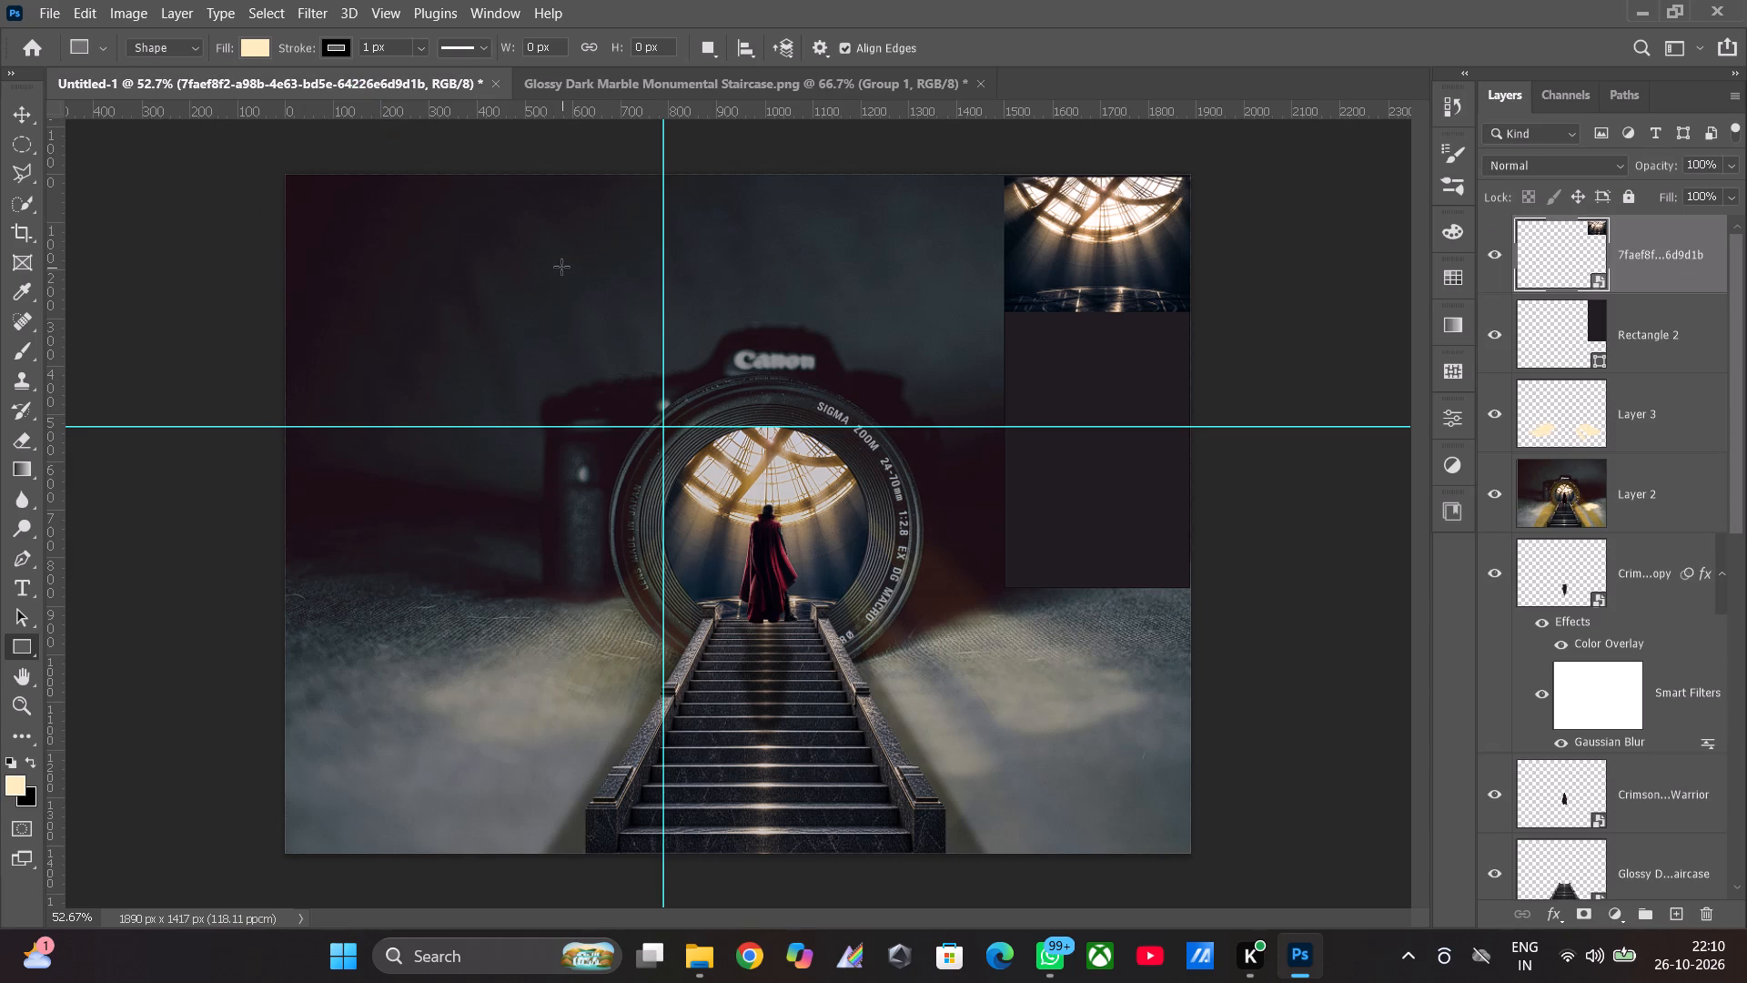
{"action": "right_click", "coordinate": [561, 267]}
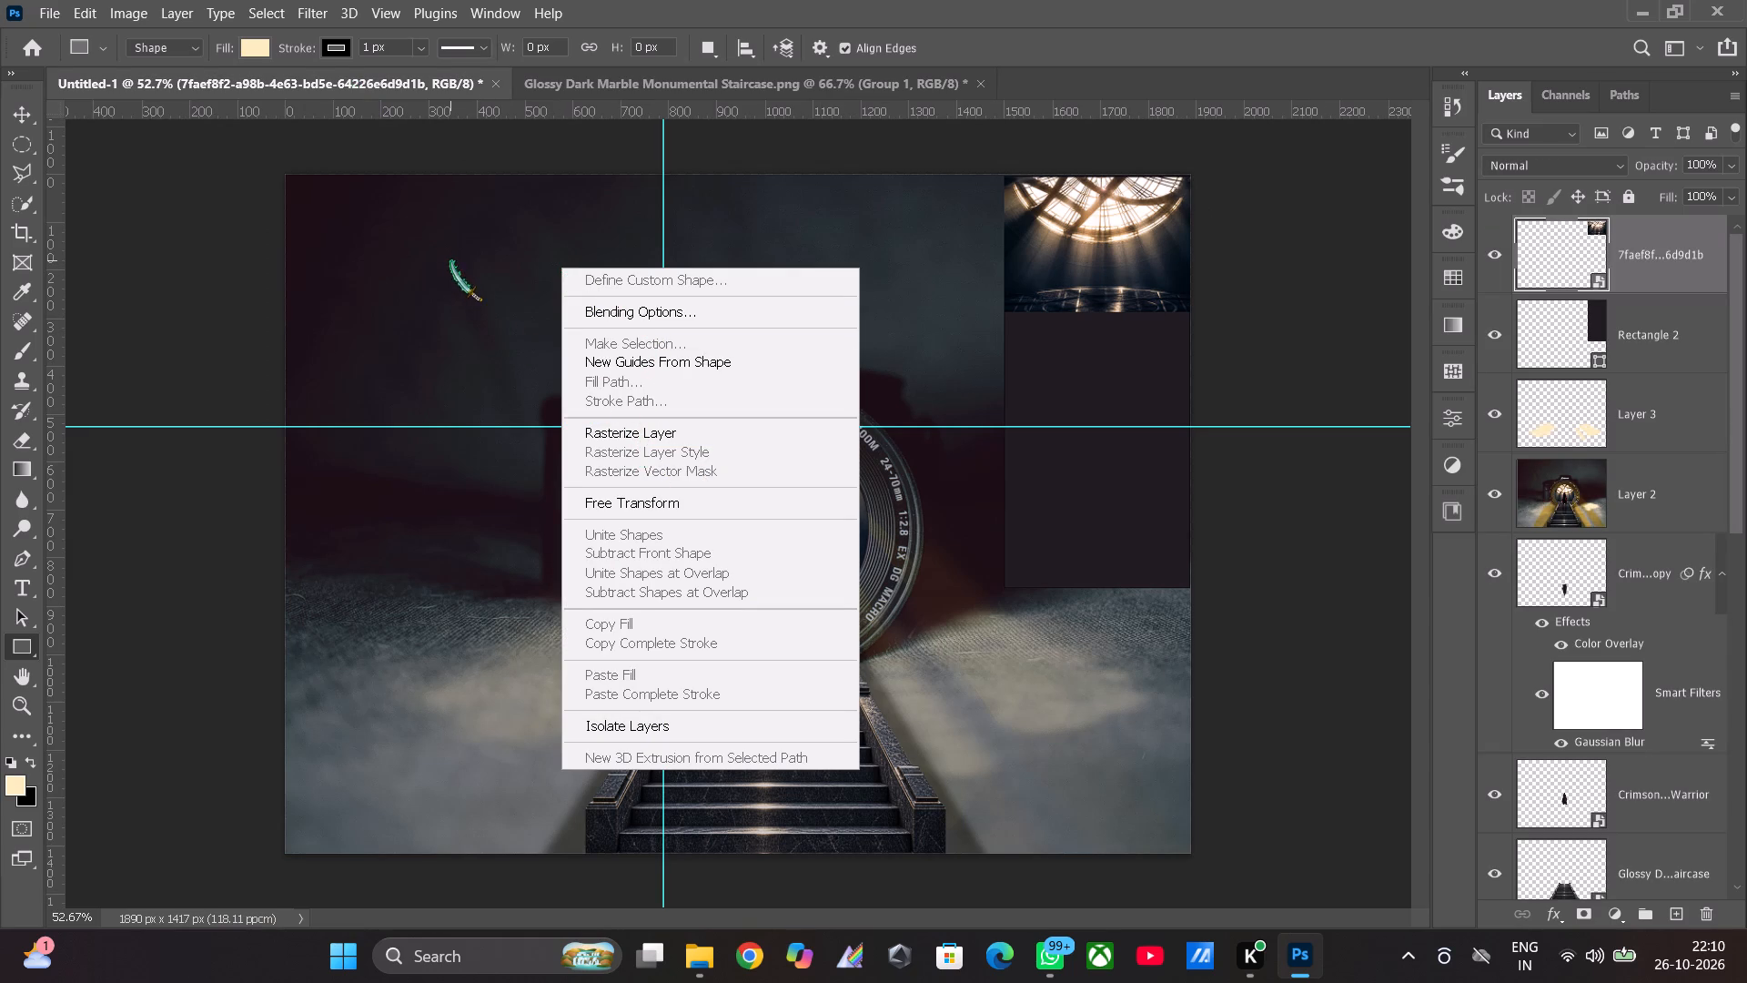
{"action": "left_click", "coordinate": [79, 0]}
{"action": "left_click", "coordinate": [79, 2]}
{"action": "left_click", "coordinate": [143, 203]}
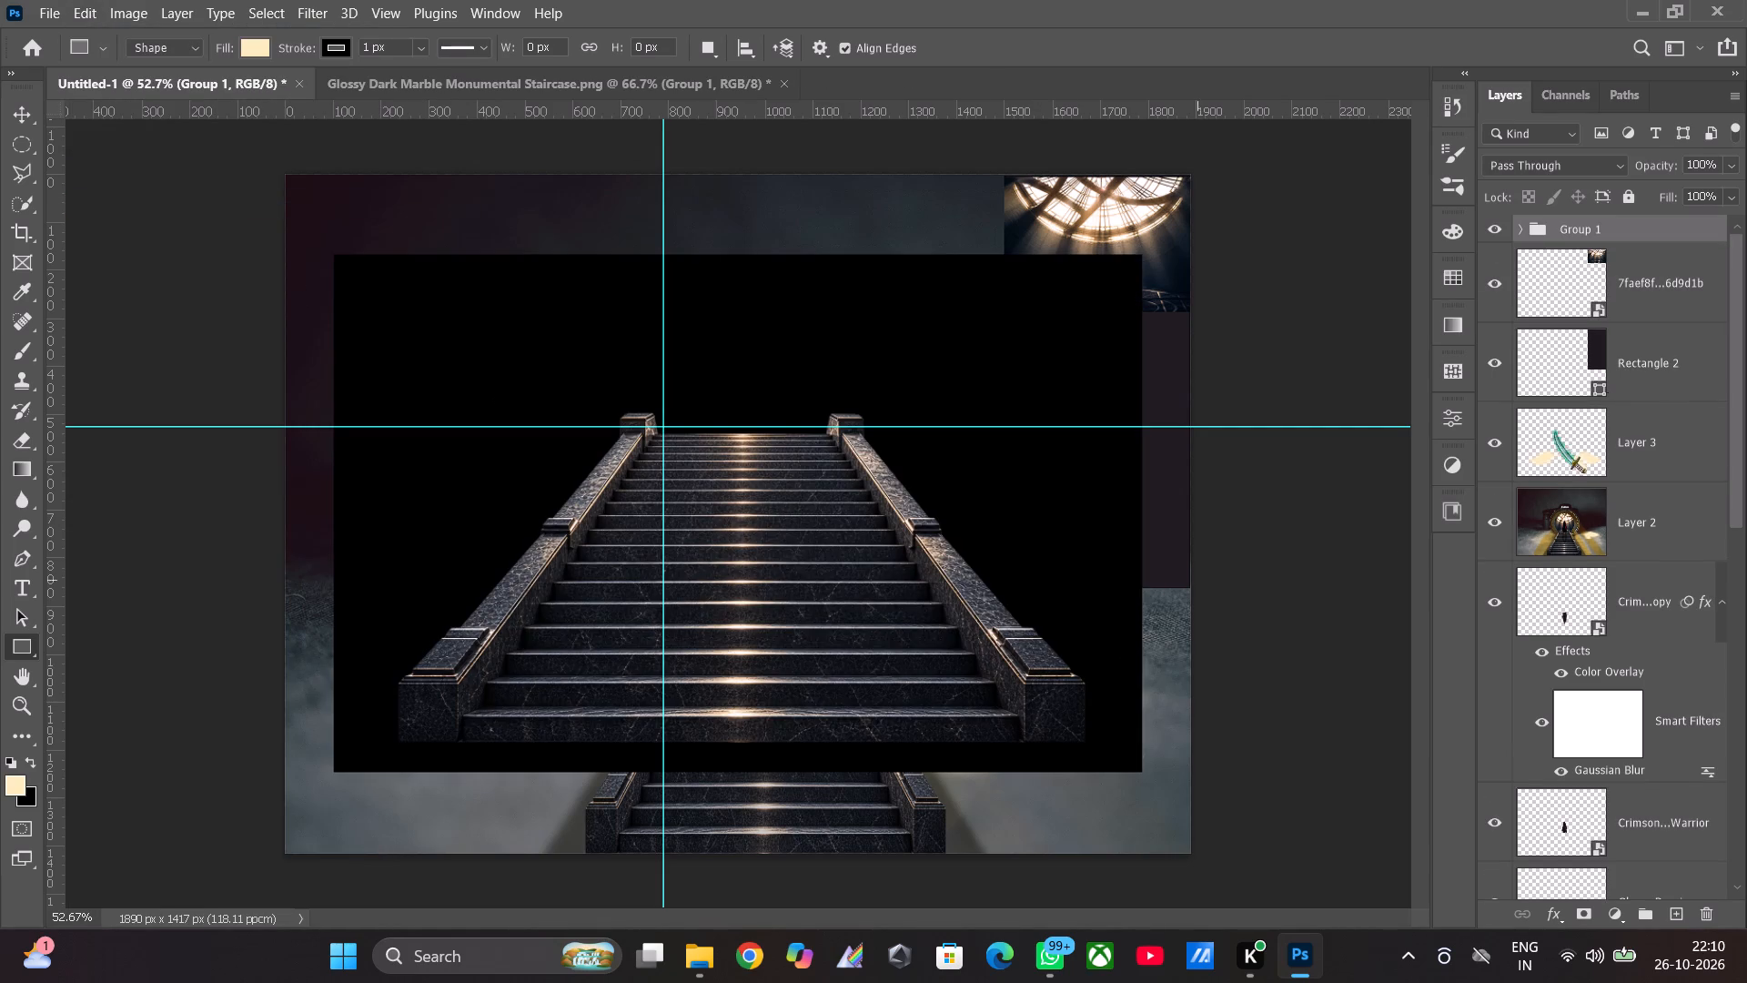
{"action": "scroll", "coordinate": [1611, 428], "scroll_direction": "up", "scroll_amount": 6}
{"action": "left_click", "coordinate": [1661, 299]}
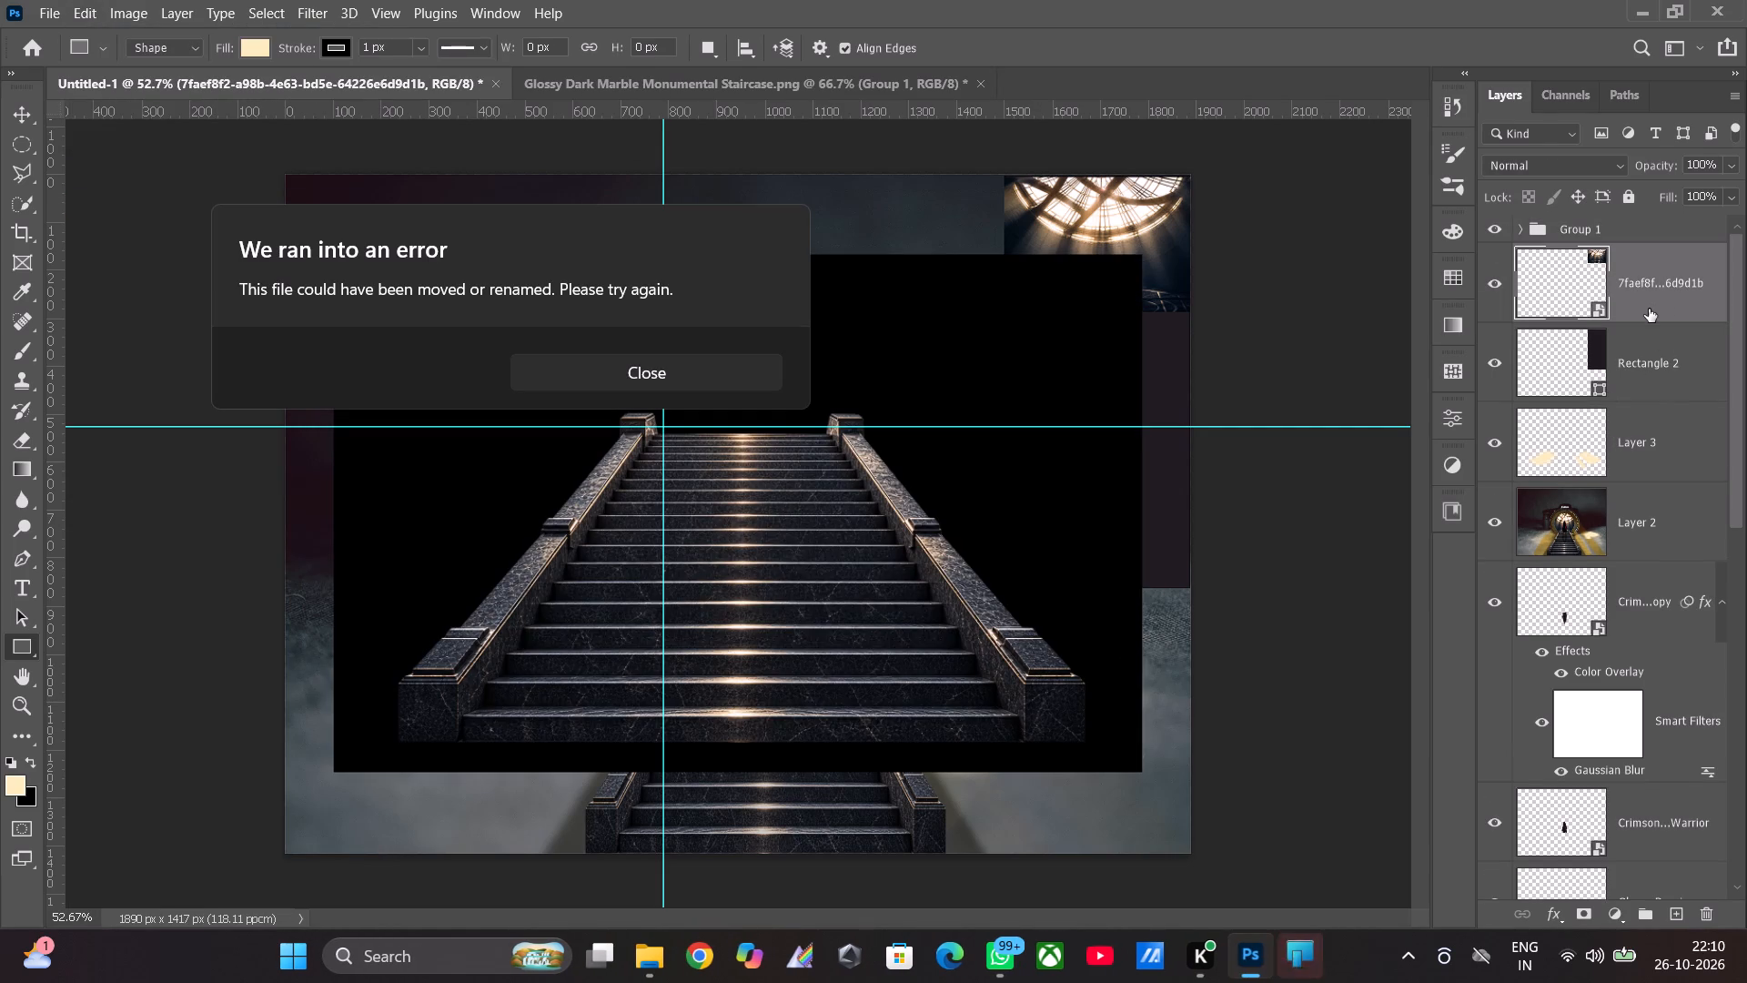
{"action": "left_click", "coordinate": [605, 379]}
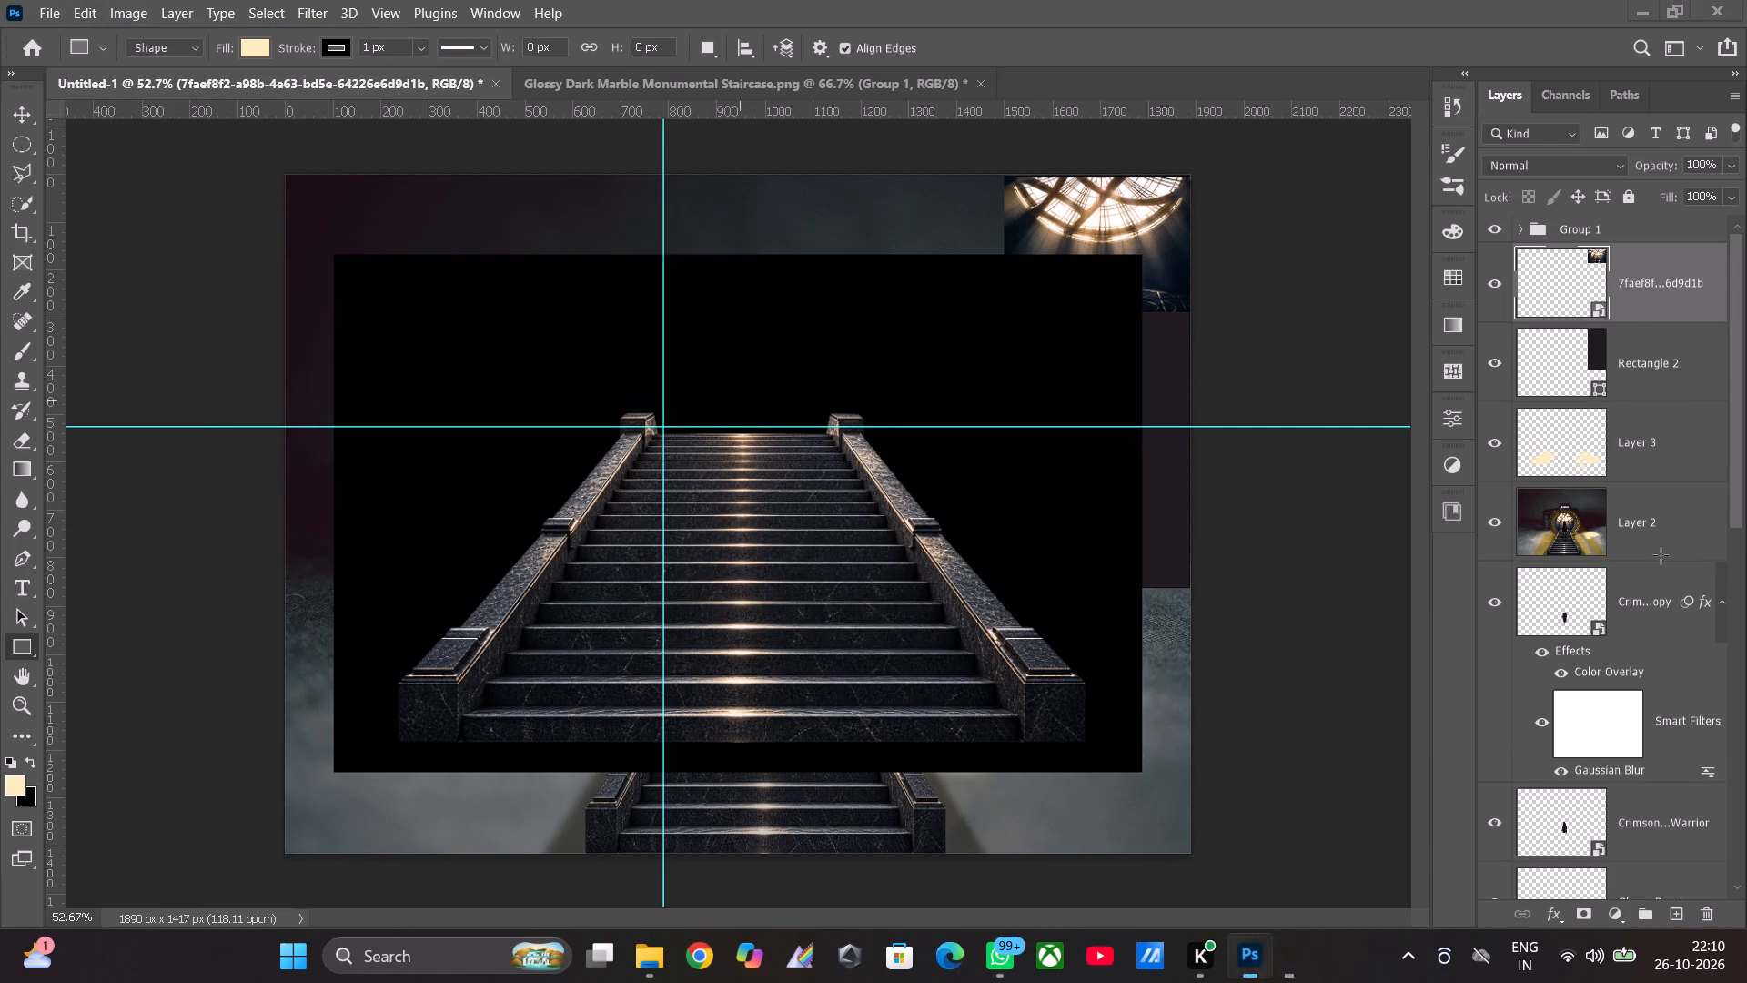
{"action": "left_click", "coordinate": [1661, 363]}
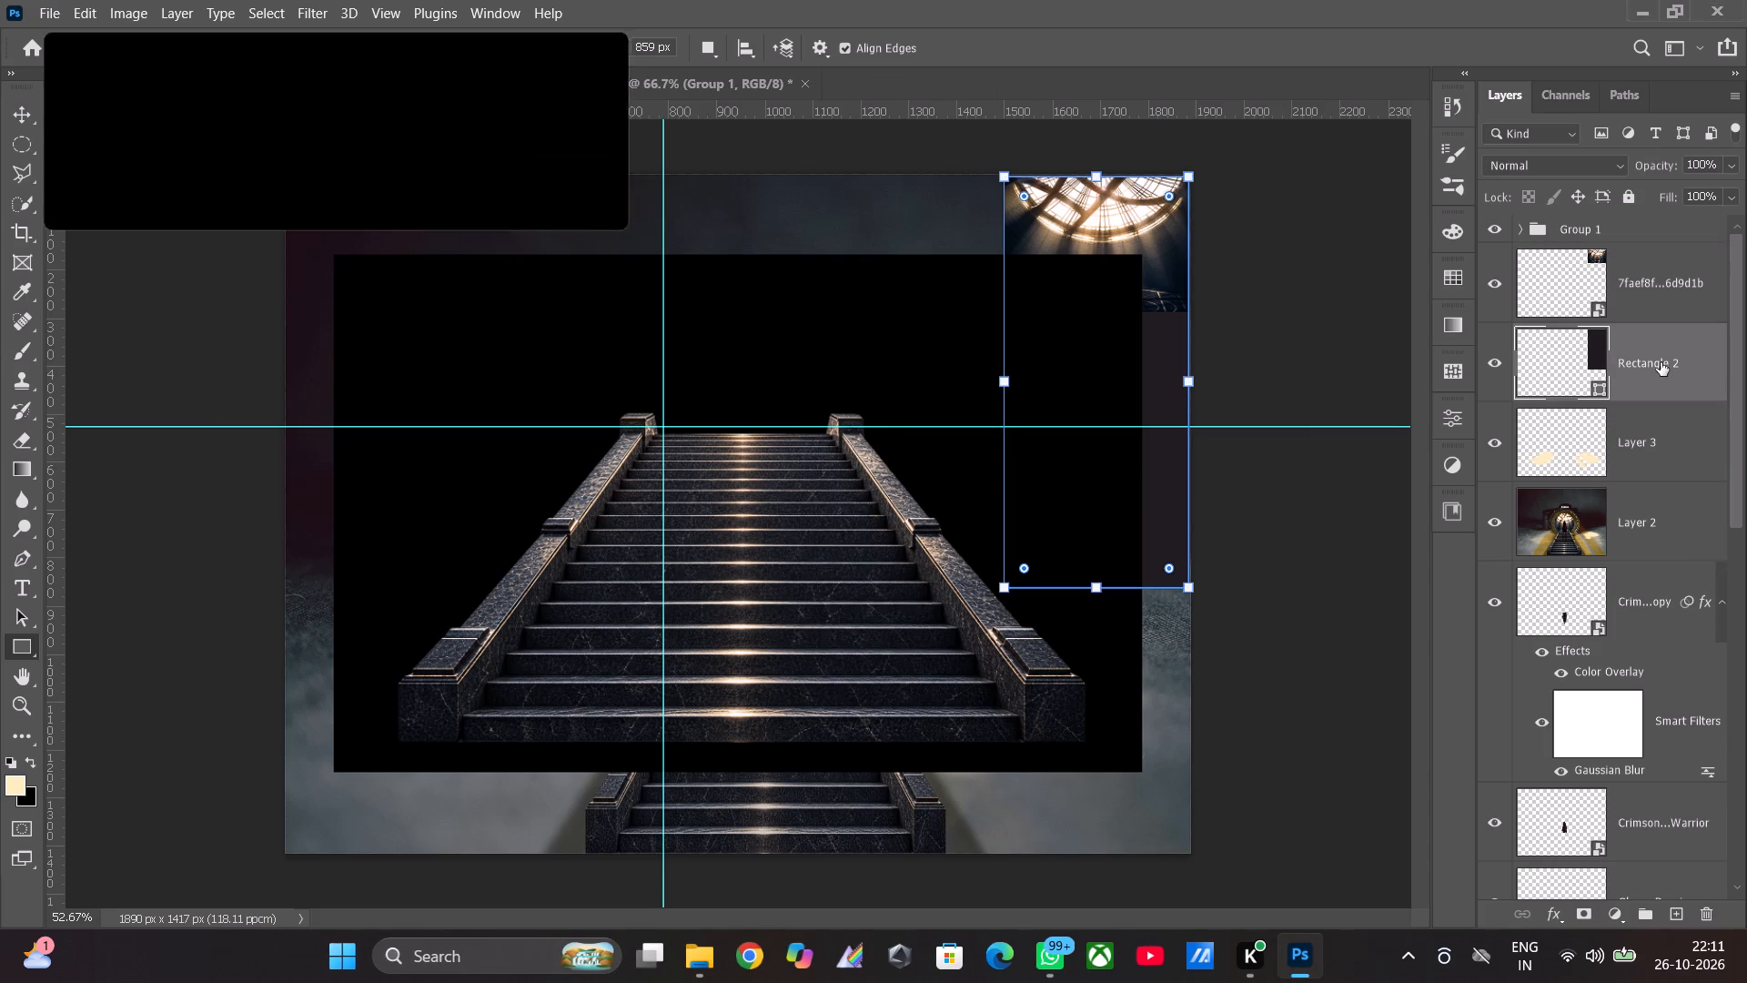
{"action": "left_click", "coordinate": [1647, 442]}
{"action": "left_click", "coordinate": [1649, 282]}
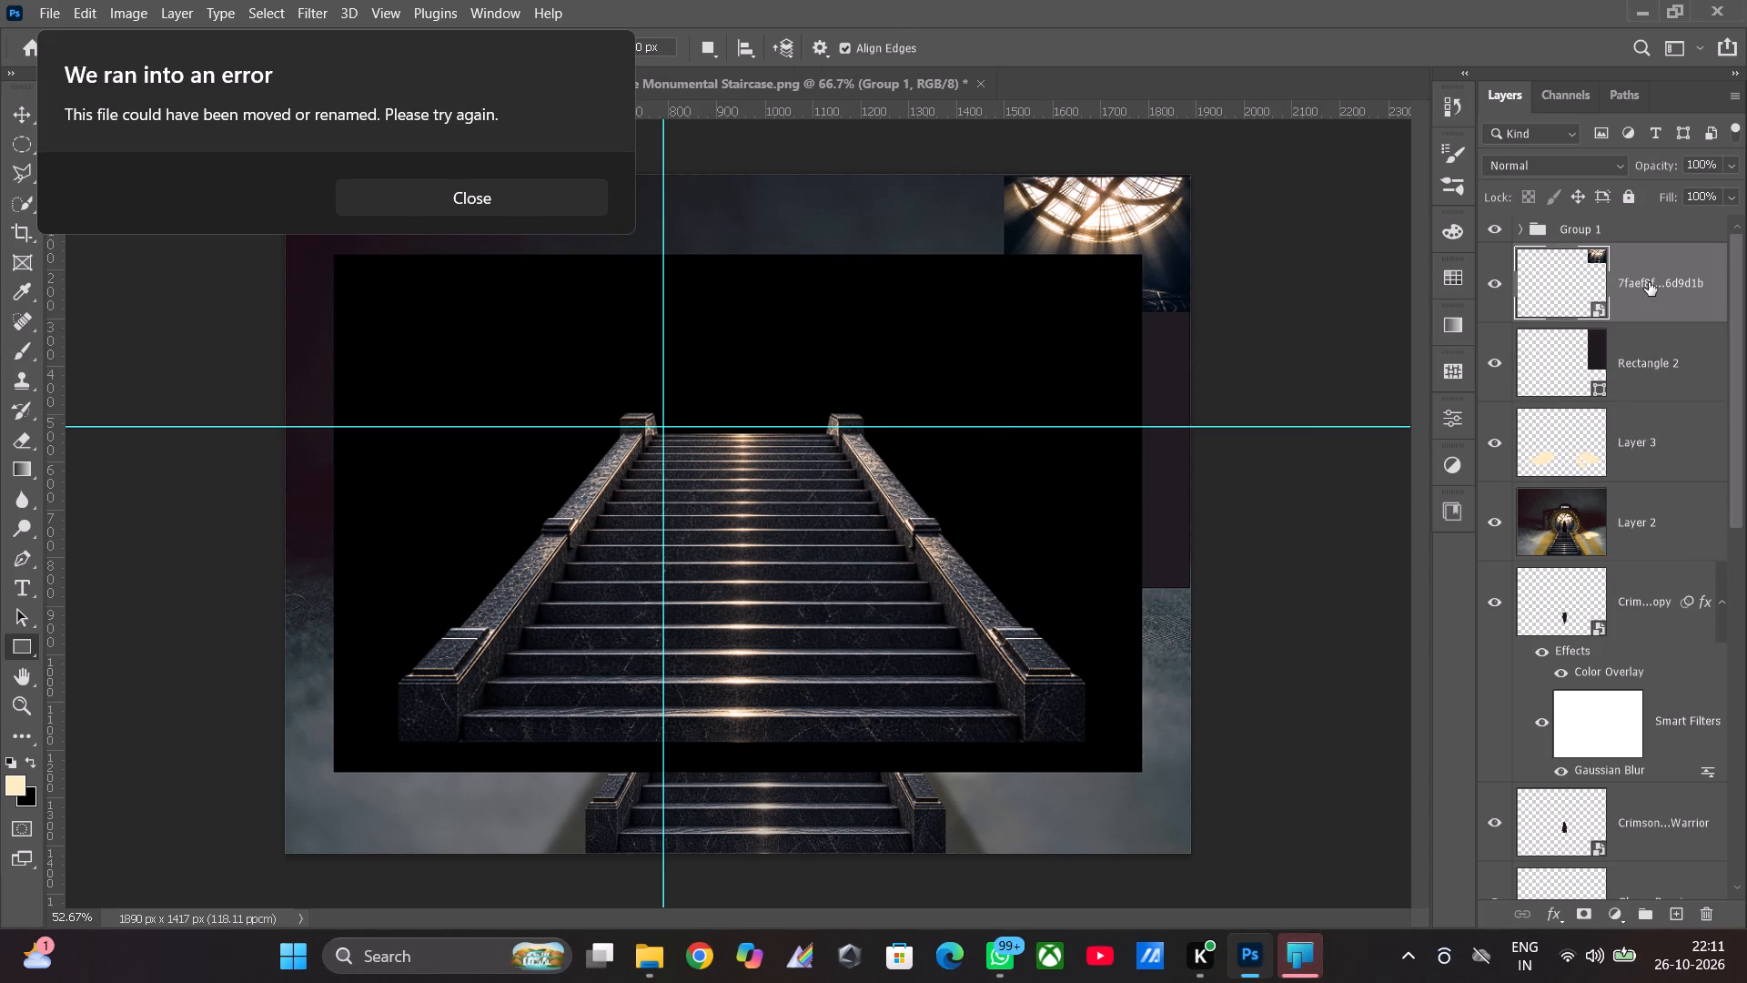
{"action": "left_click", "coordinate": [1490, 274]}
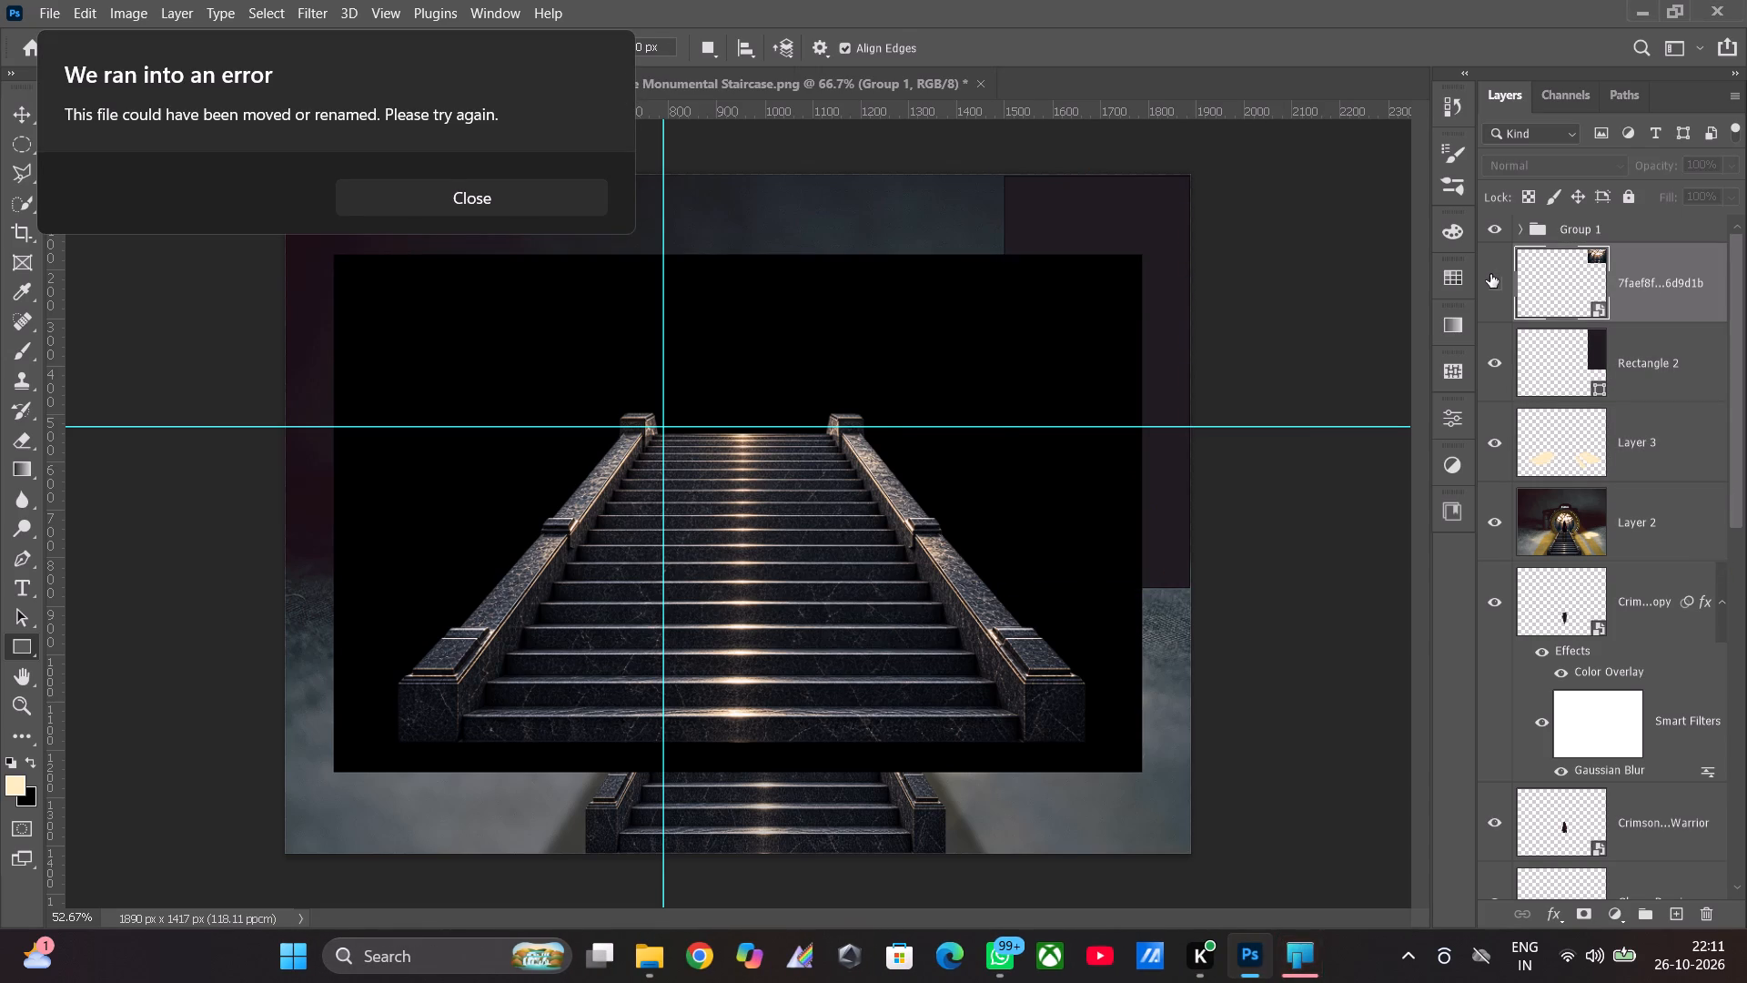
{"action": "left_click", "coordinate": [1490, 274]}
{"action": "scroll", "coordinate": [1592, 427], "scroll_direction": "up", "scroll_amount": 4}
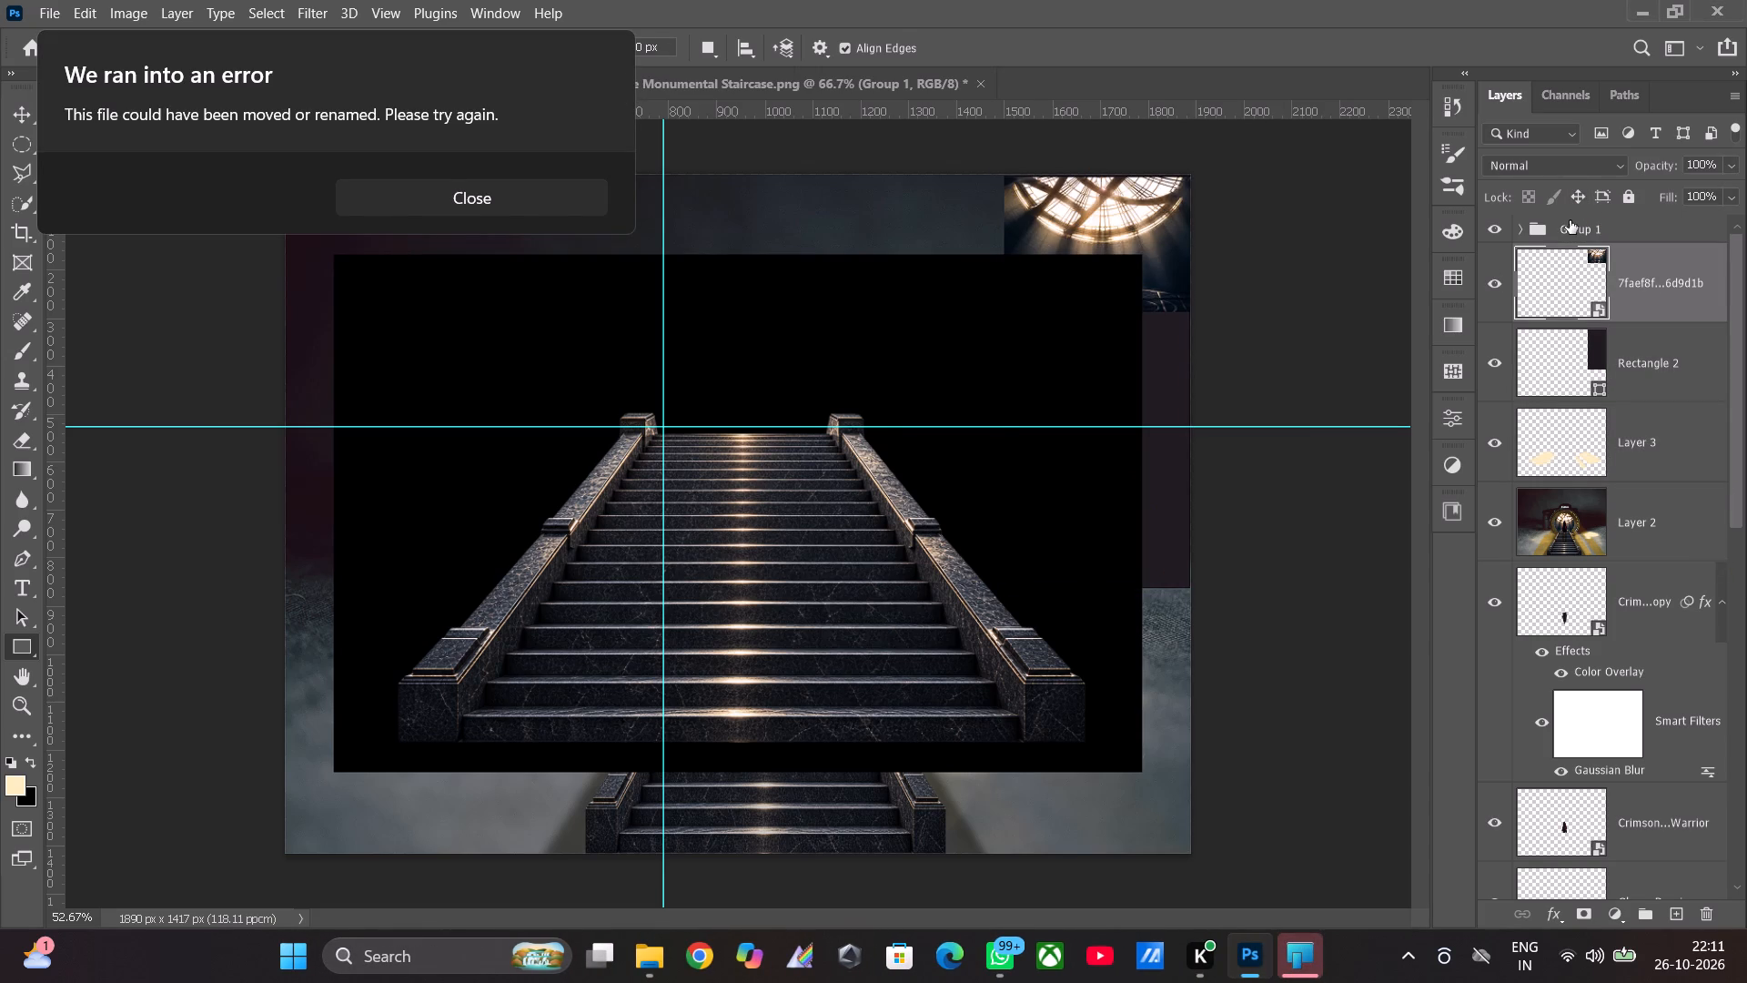
Scale the pasted staircase group down non-proportionally to thumbnail size, about 21% width and 30% height.
{"action": "left_click", "coordinate": [1570, 220]}
{"action": "key", "text": "ctrl+t"}
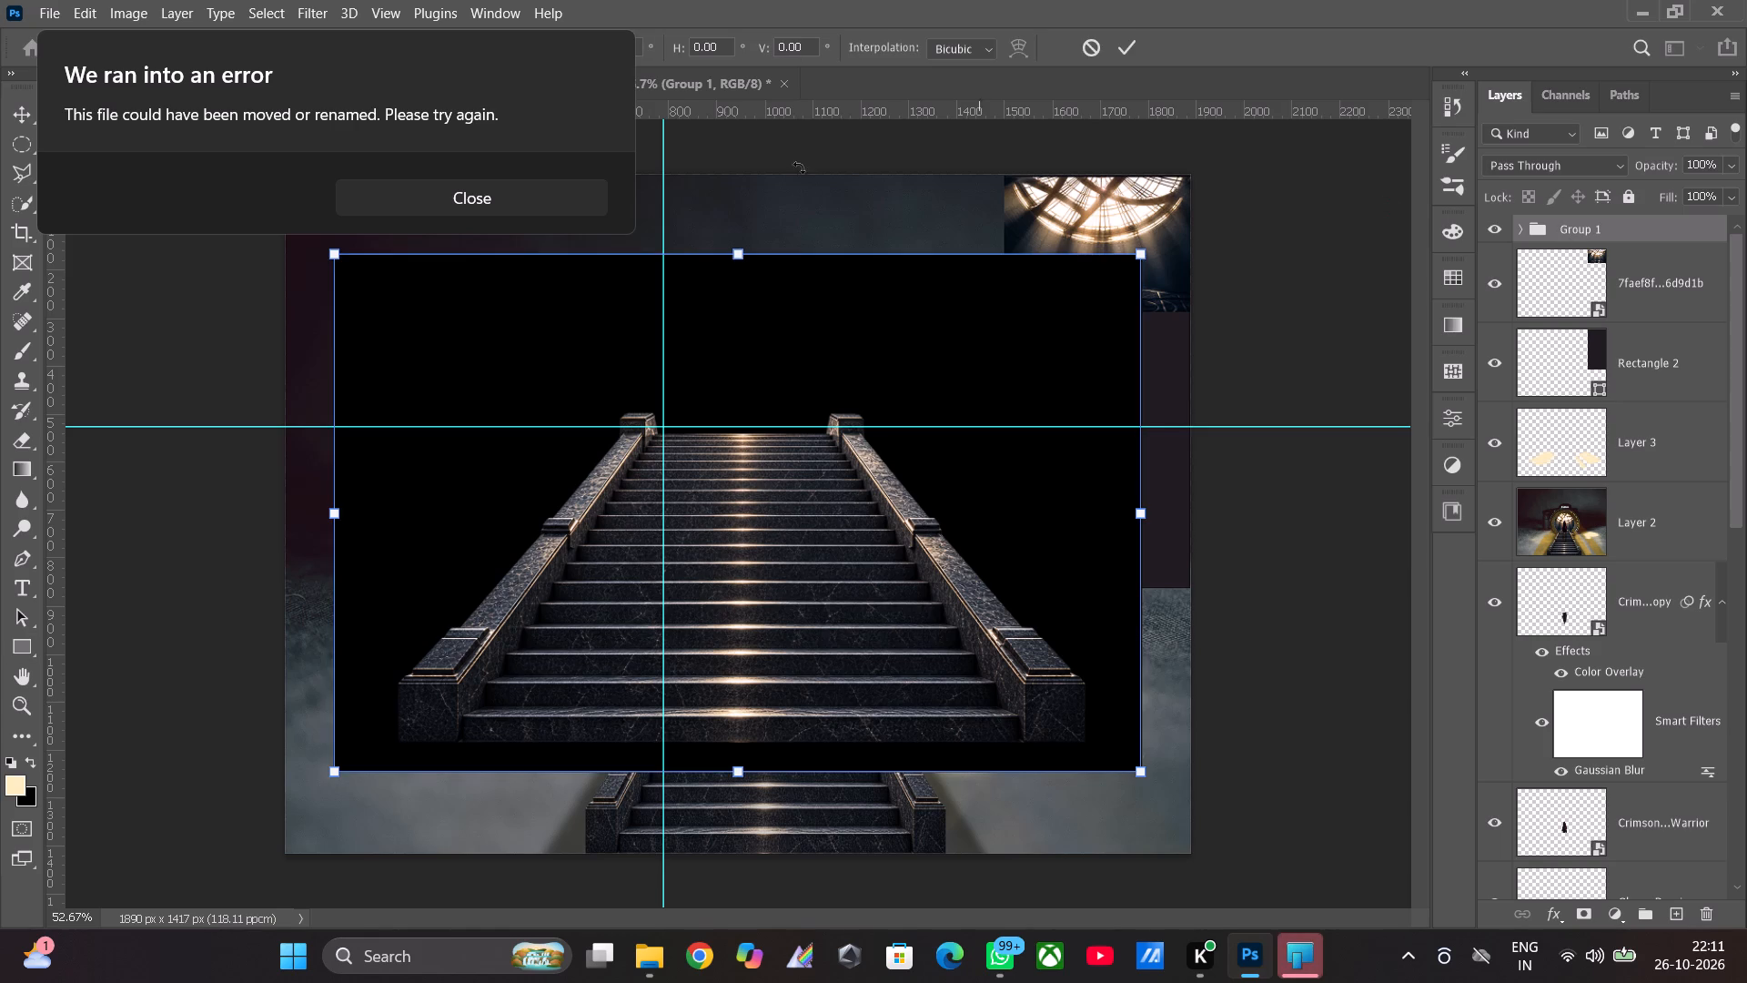
{"action": "left_click", "coordinate": [471, 188]}
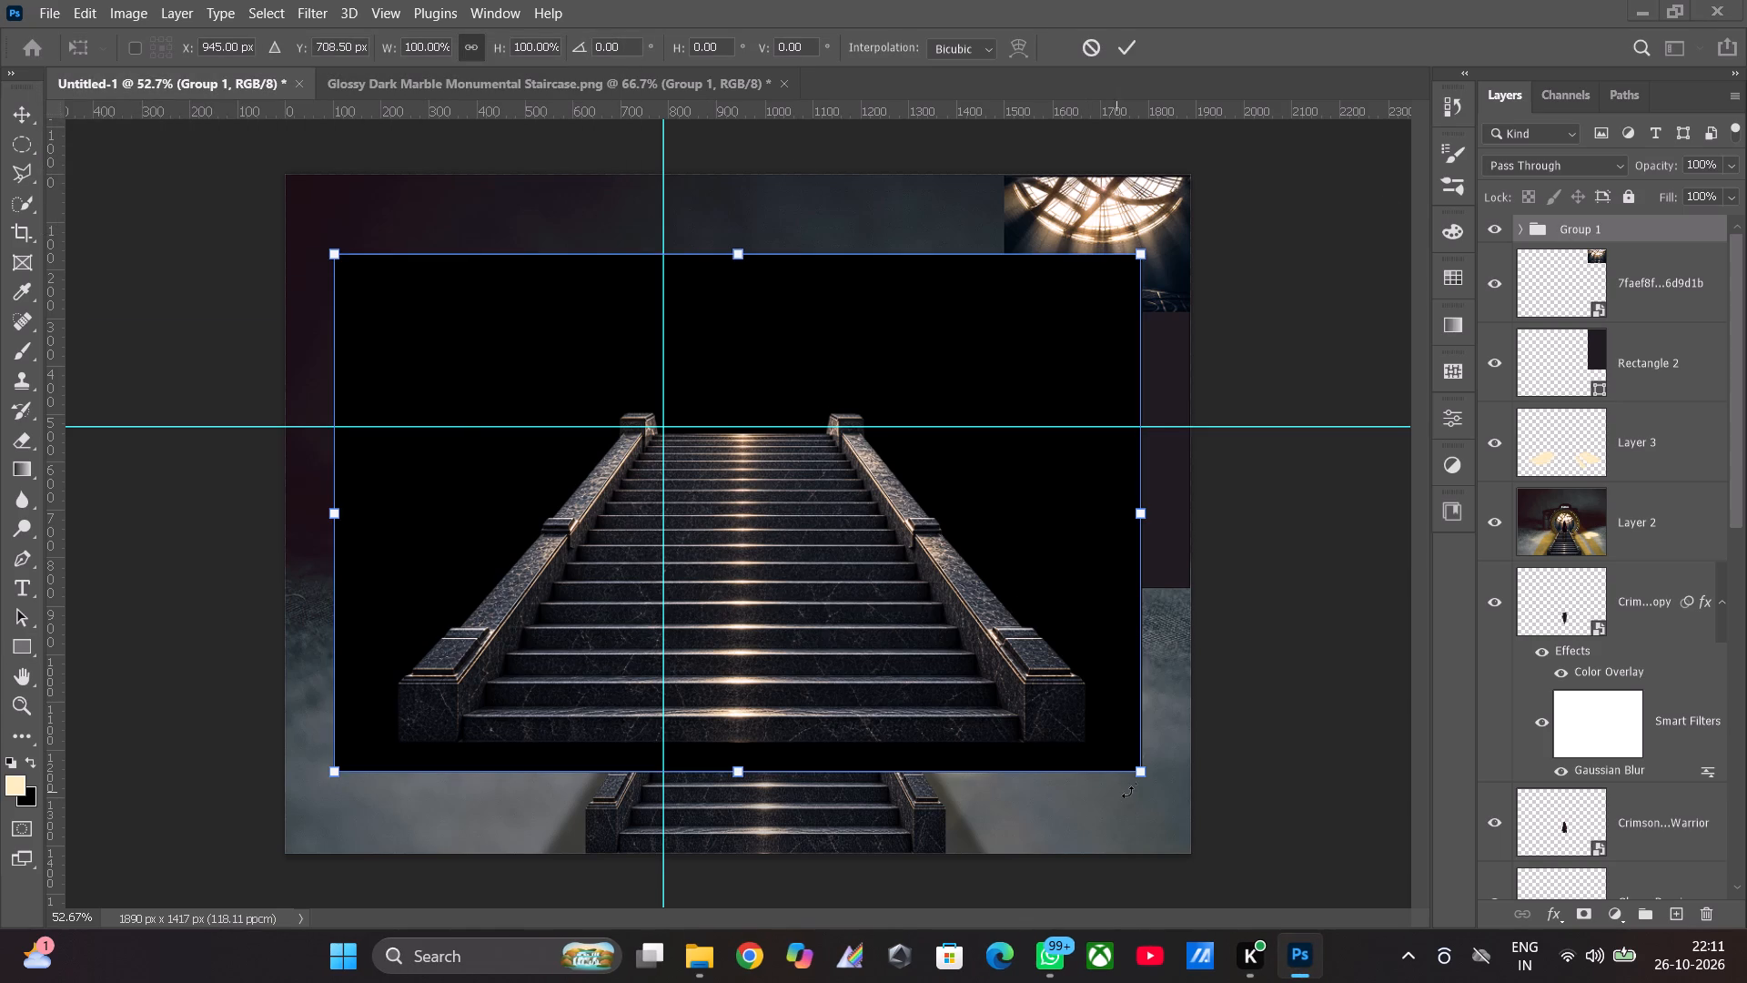
{"action": "left_click_drag", "start_coordinate": [1141, 769], "coordinate": [837, 532], "text": "shift"}
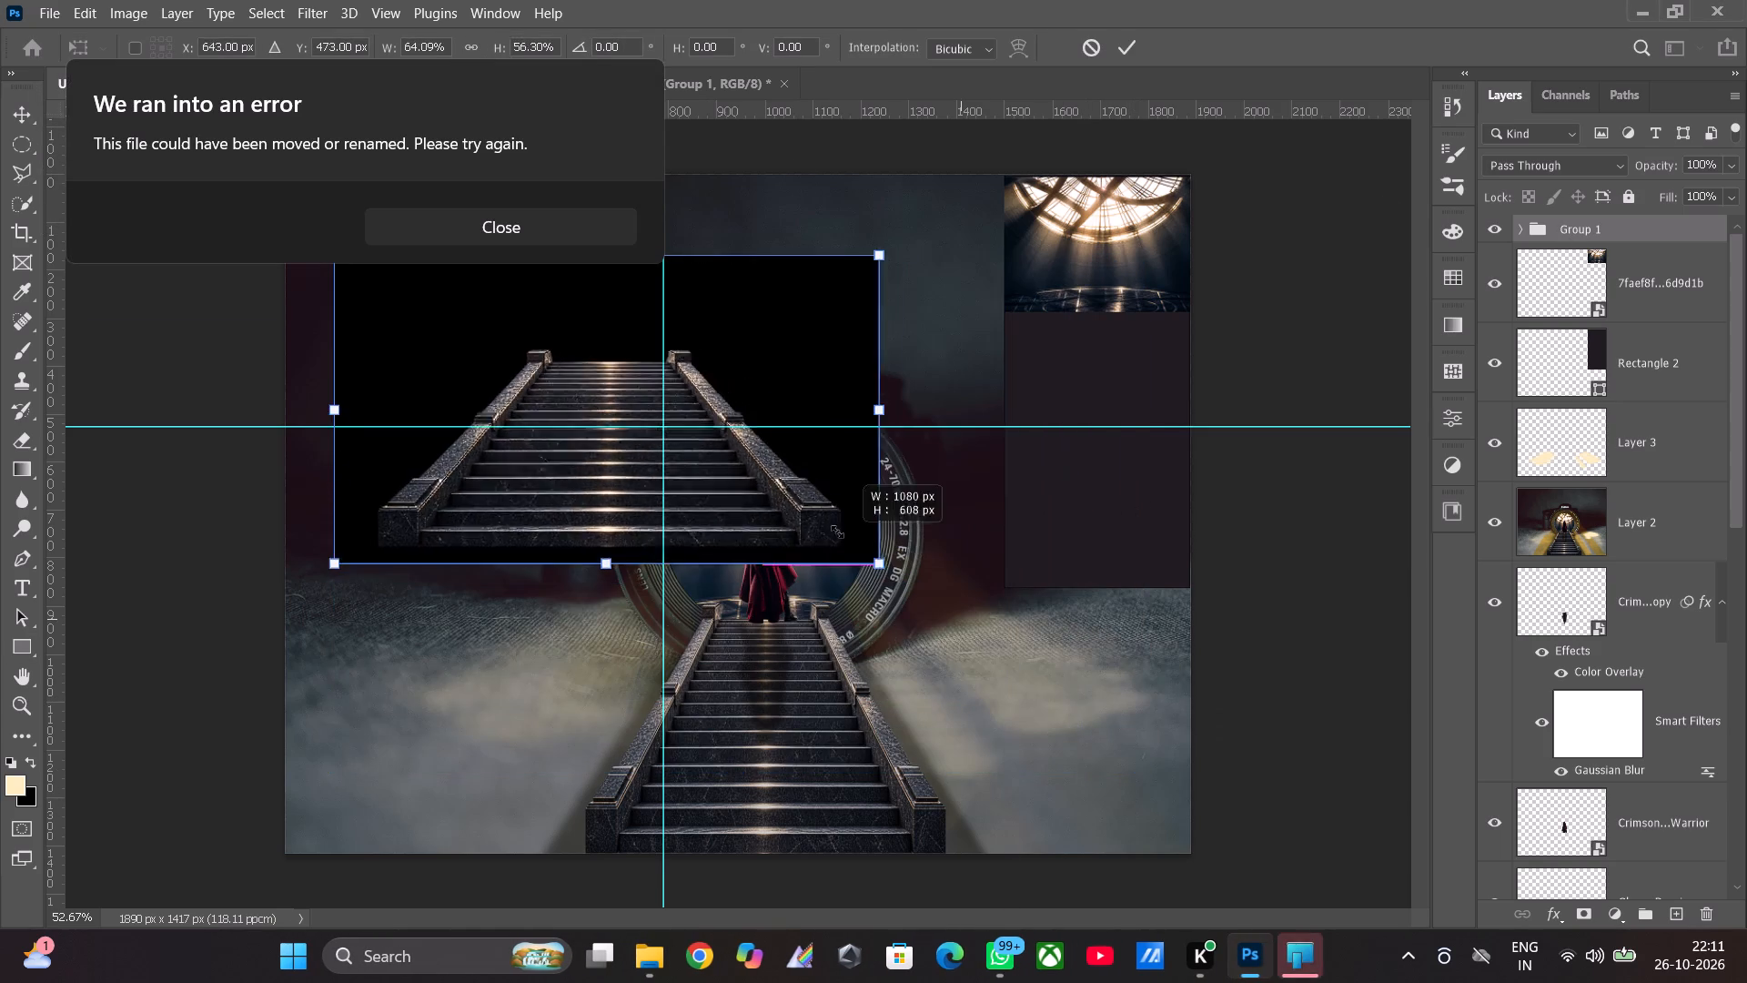
{"action": "left_click_drag", "start_coordinate": [837, 532], "coordinate": [588, 418], "text": "shift"}
{"action": "left_click", "coordinate": [533, 229]}
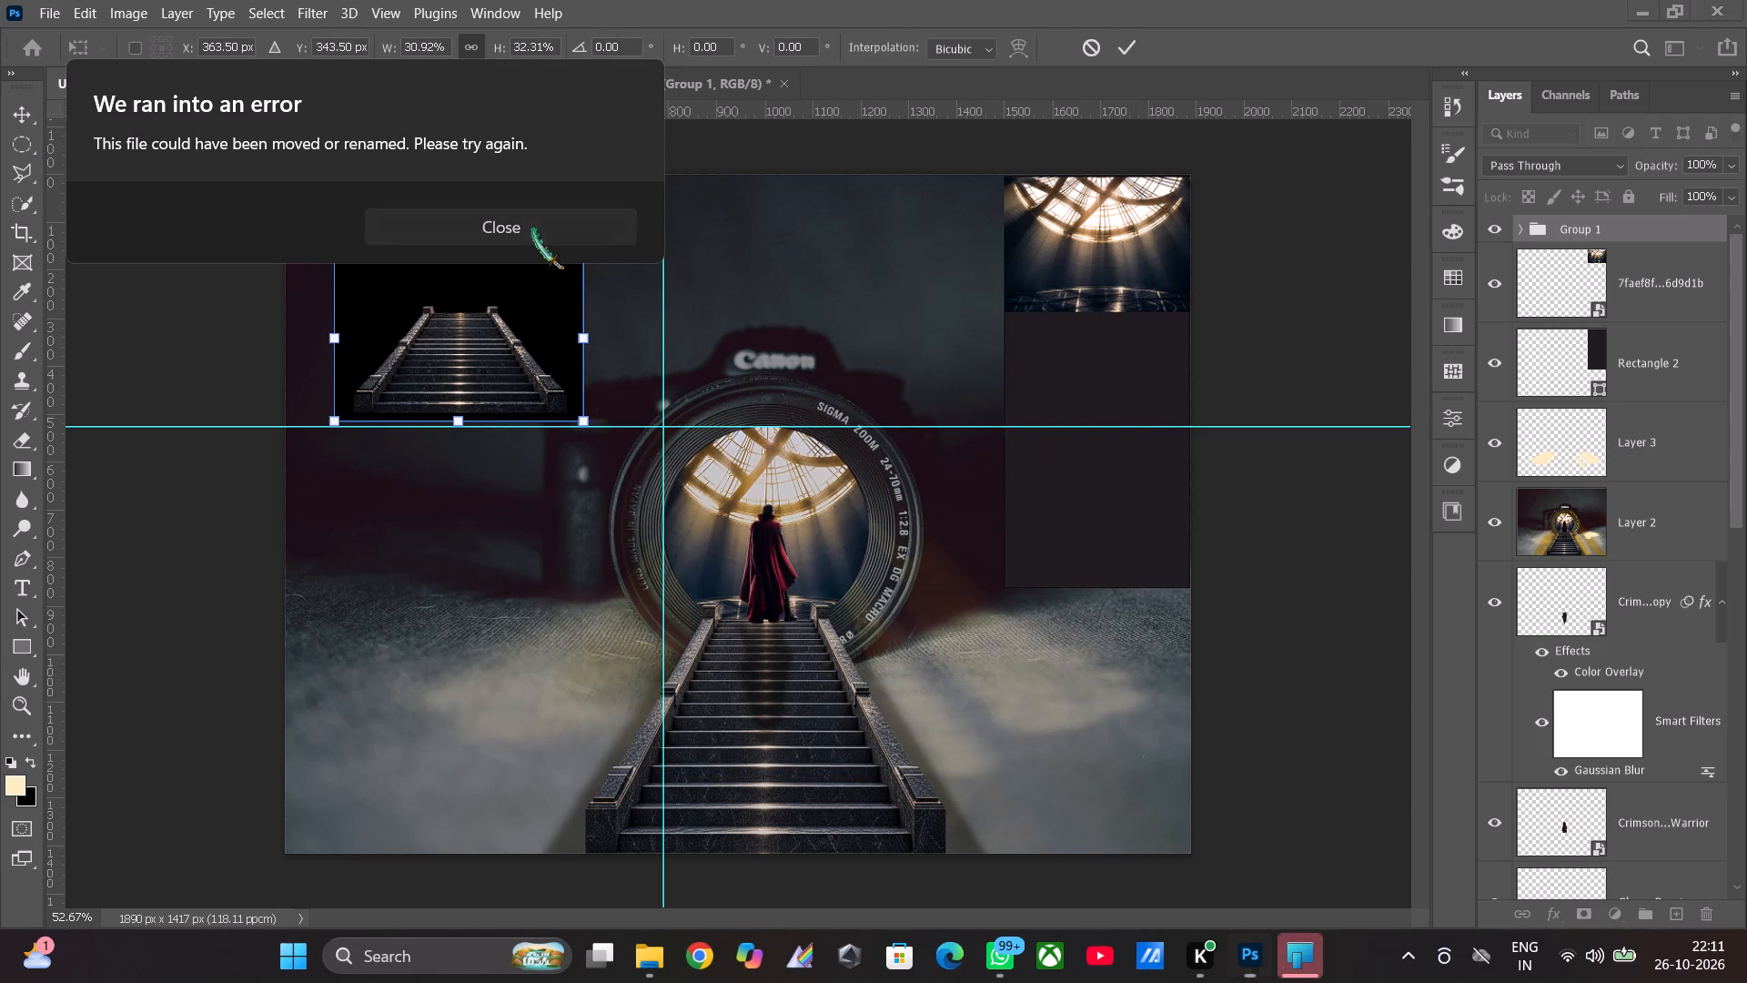
{"action": "left_click_drag", "start_coordinate": [583, 428], "coordinate": [567, 420], "text": "shift"}
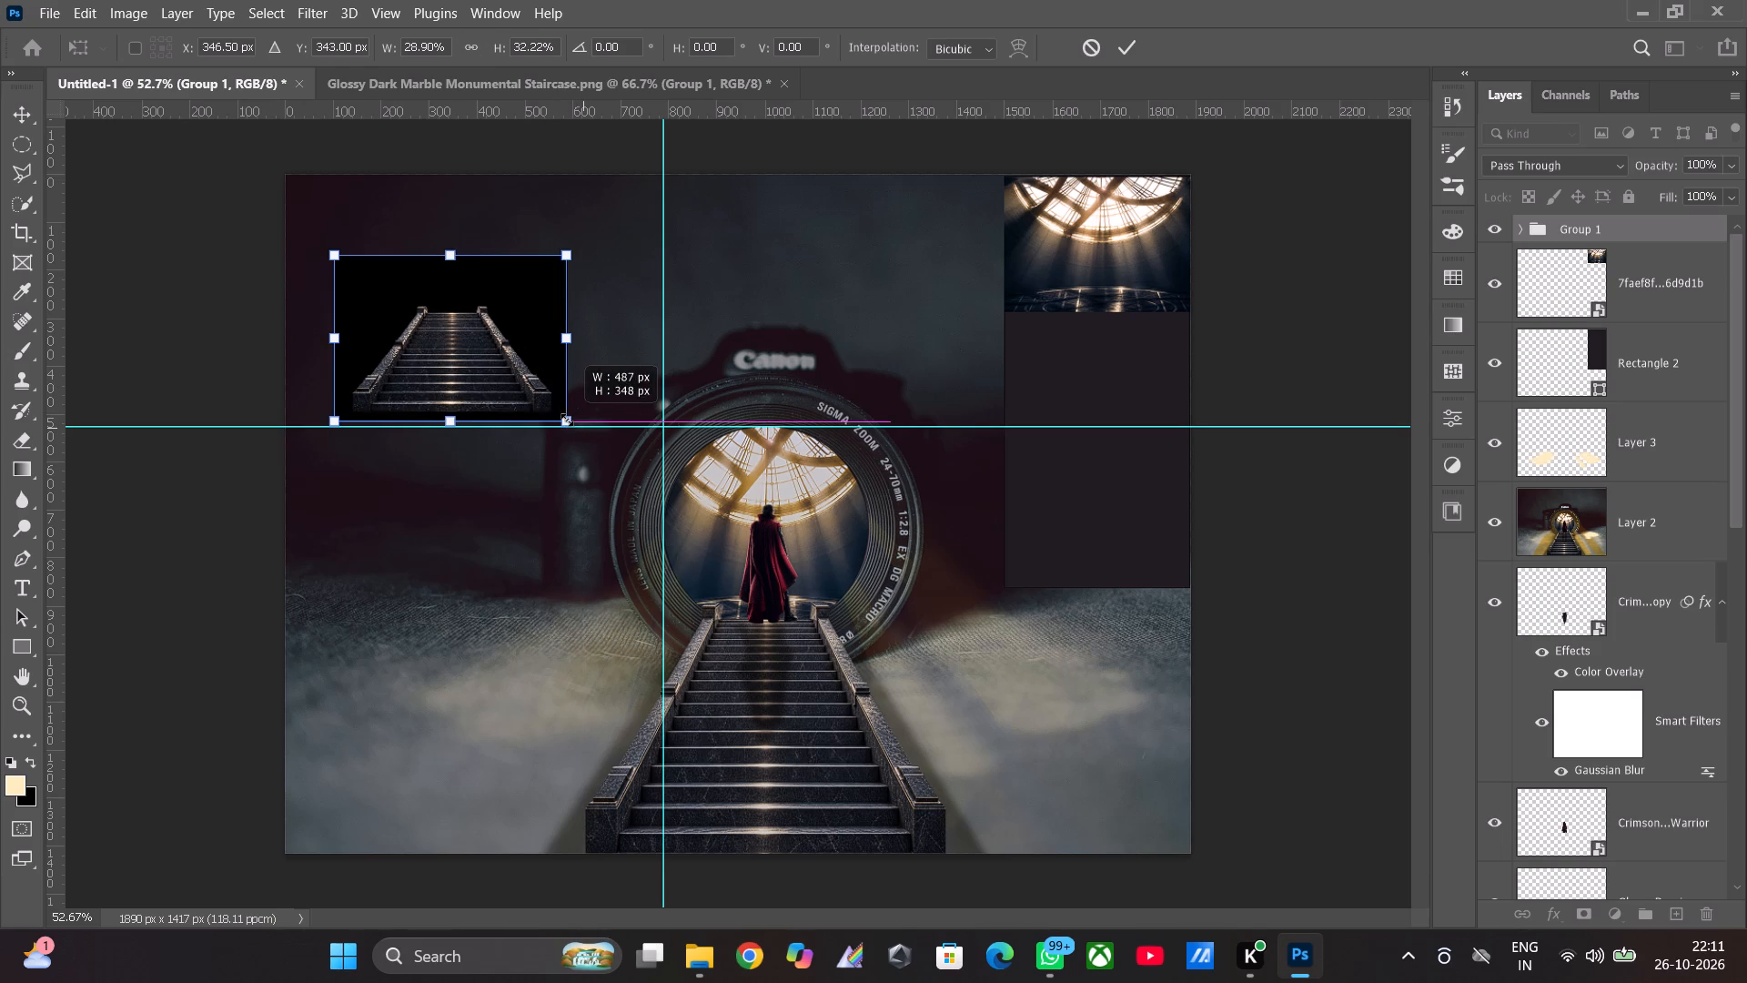
{"action": "left_click_drag", "start_coordinate": [567, 420], "coordinate": [528, 416], "text": "shift"}
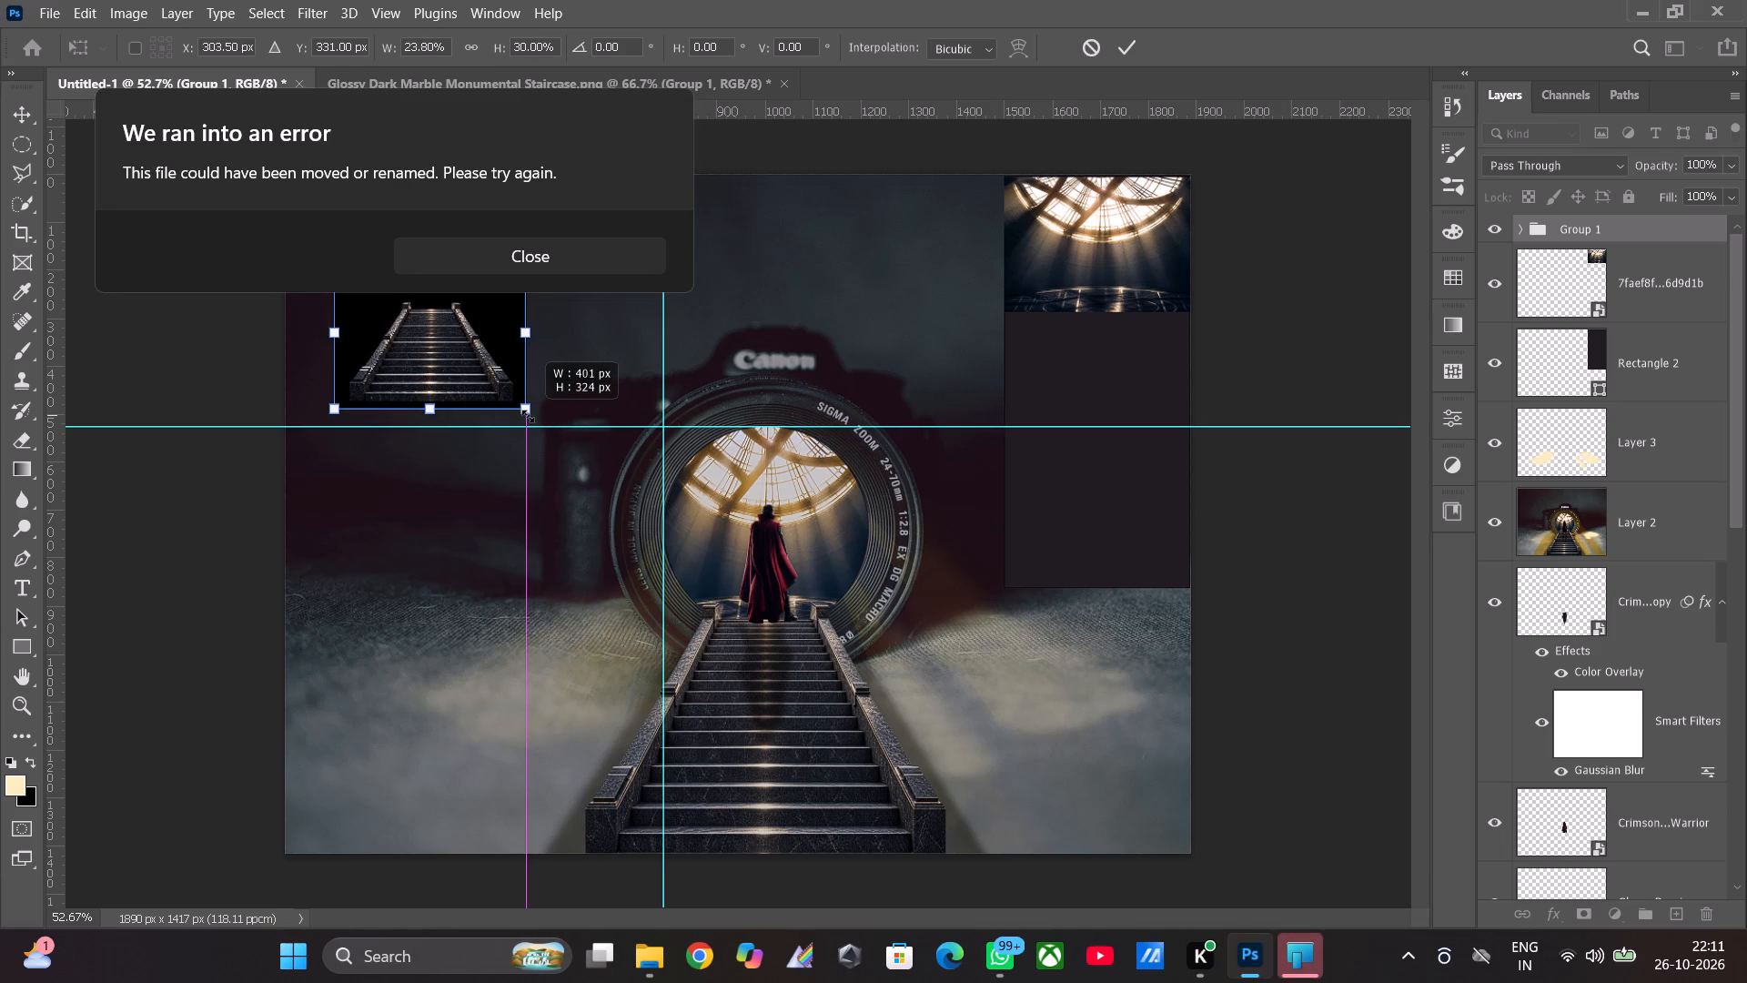
{"action": "left_click_drag", "start_coordinate": [528, 416], "coordinate": [519, 416], "text": "shift"}
{"action": "left_click", "coordinate": [566, 260]}
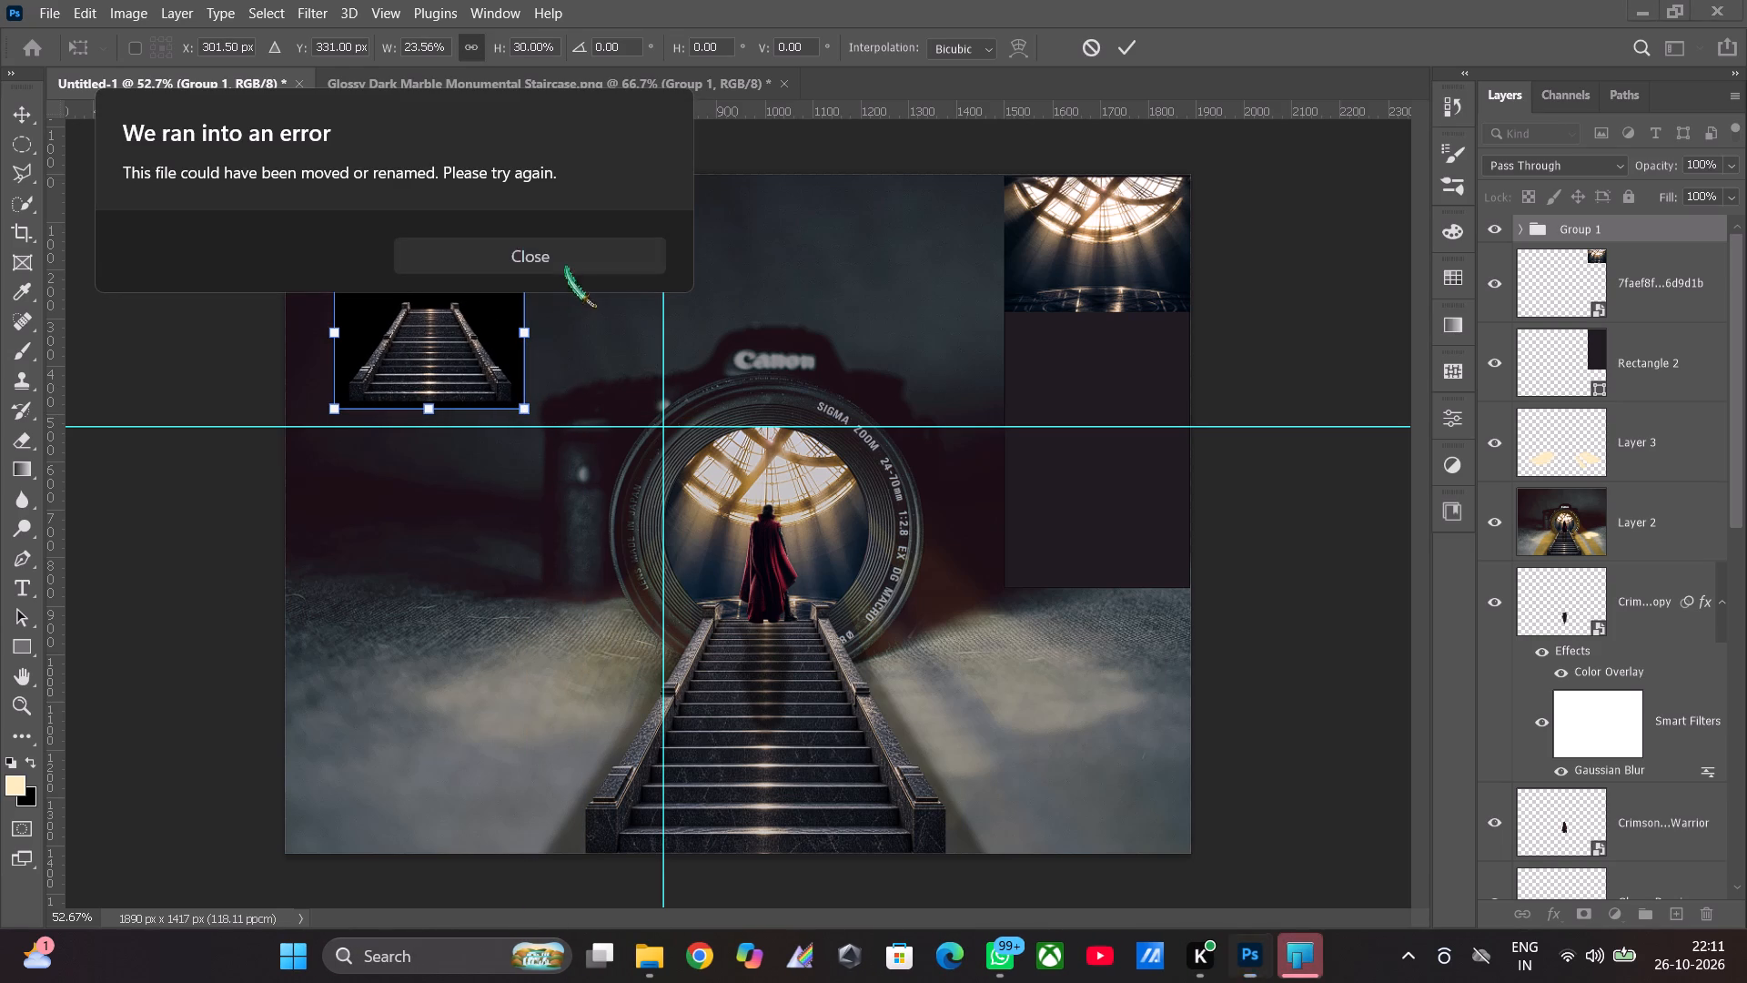
{"action": "left_click_drag", "start_coordinate": [520, 414], "coordinate": [513, 412], "text": "shift"}
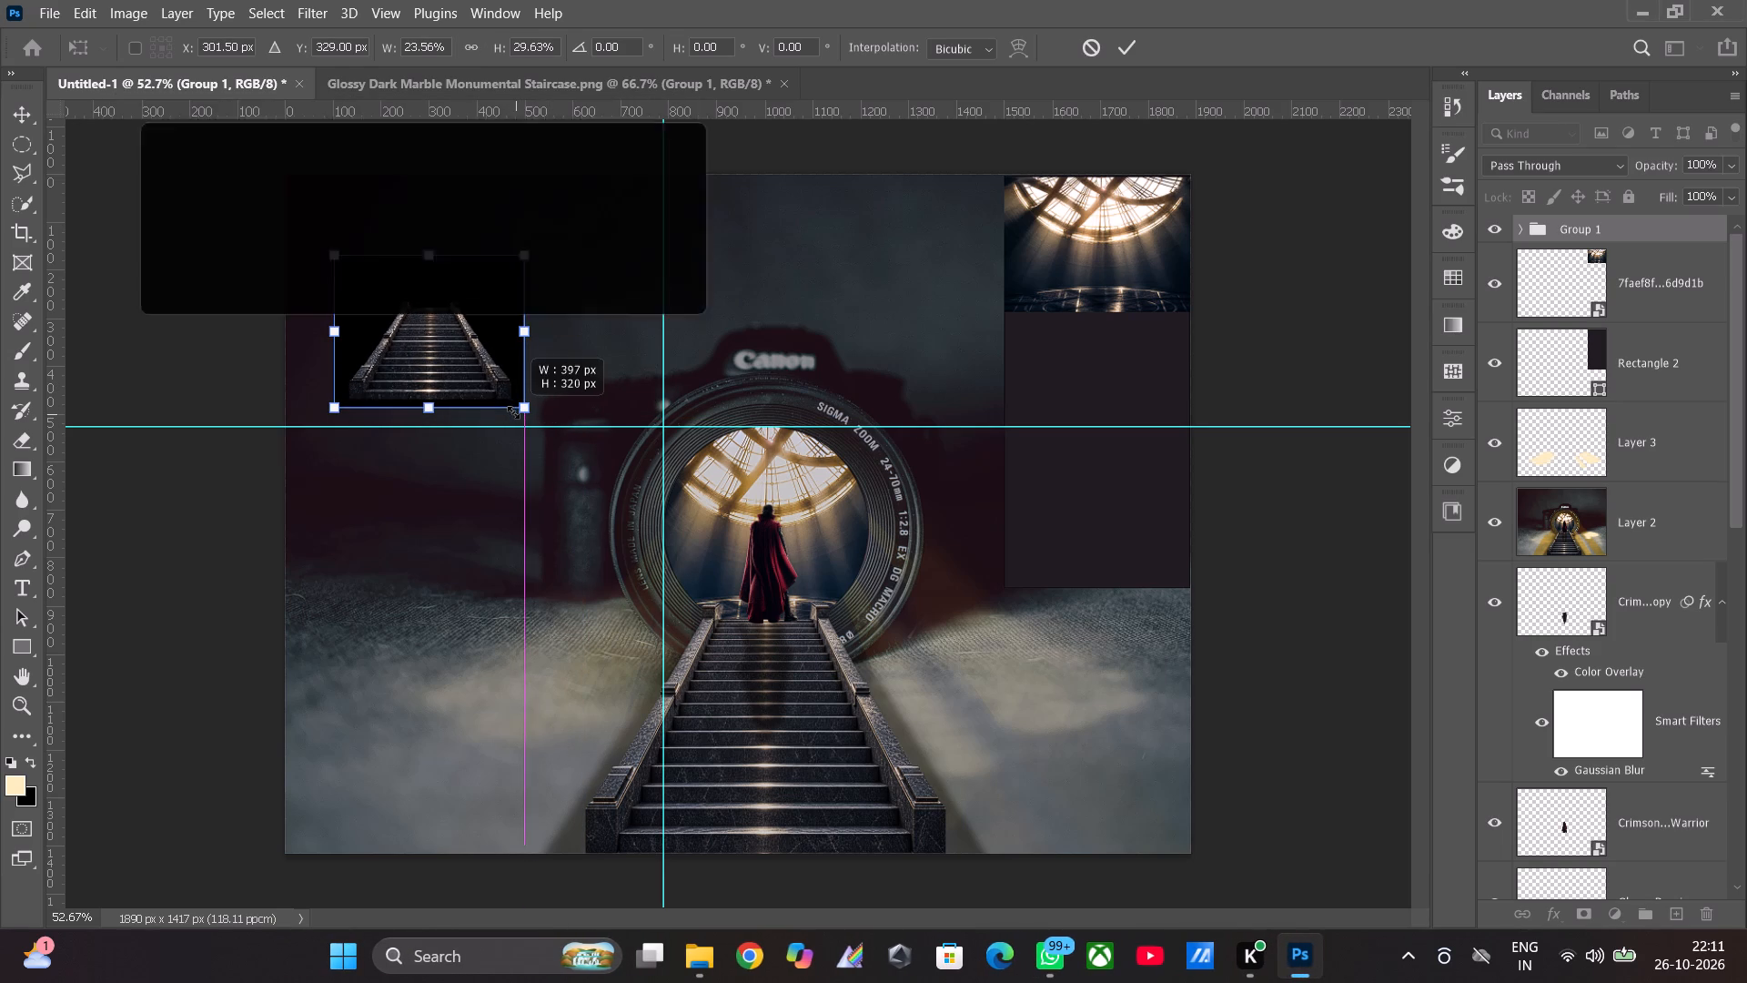
{"action": "left_click_drag", "start_coordinate": [513, 412], "coordinate": [507, 412], "text": "shift"}
{"action": "left_click_drag", "start_coordinate": [526, 158], "coordinate": [1614, 0]}
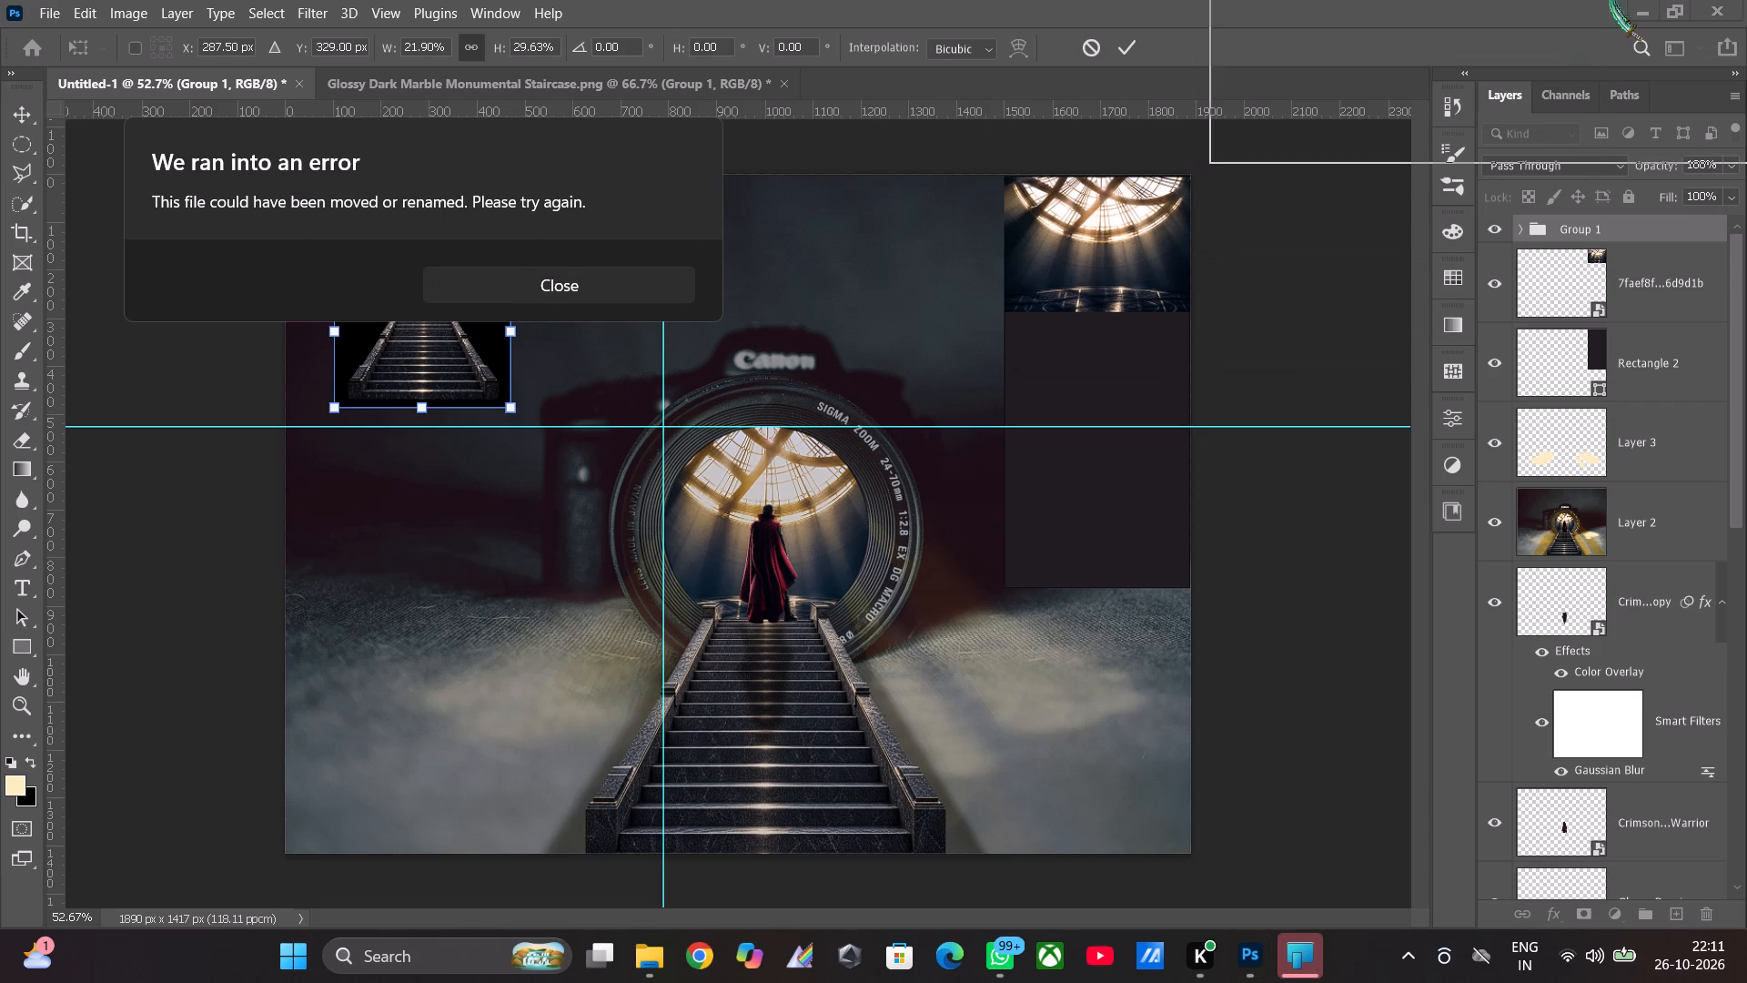
{"action": "left_click_drag", "start_coordinate": [1614, 0], "coordinate": [1642, 0]}
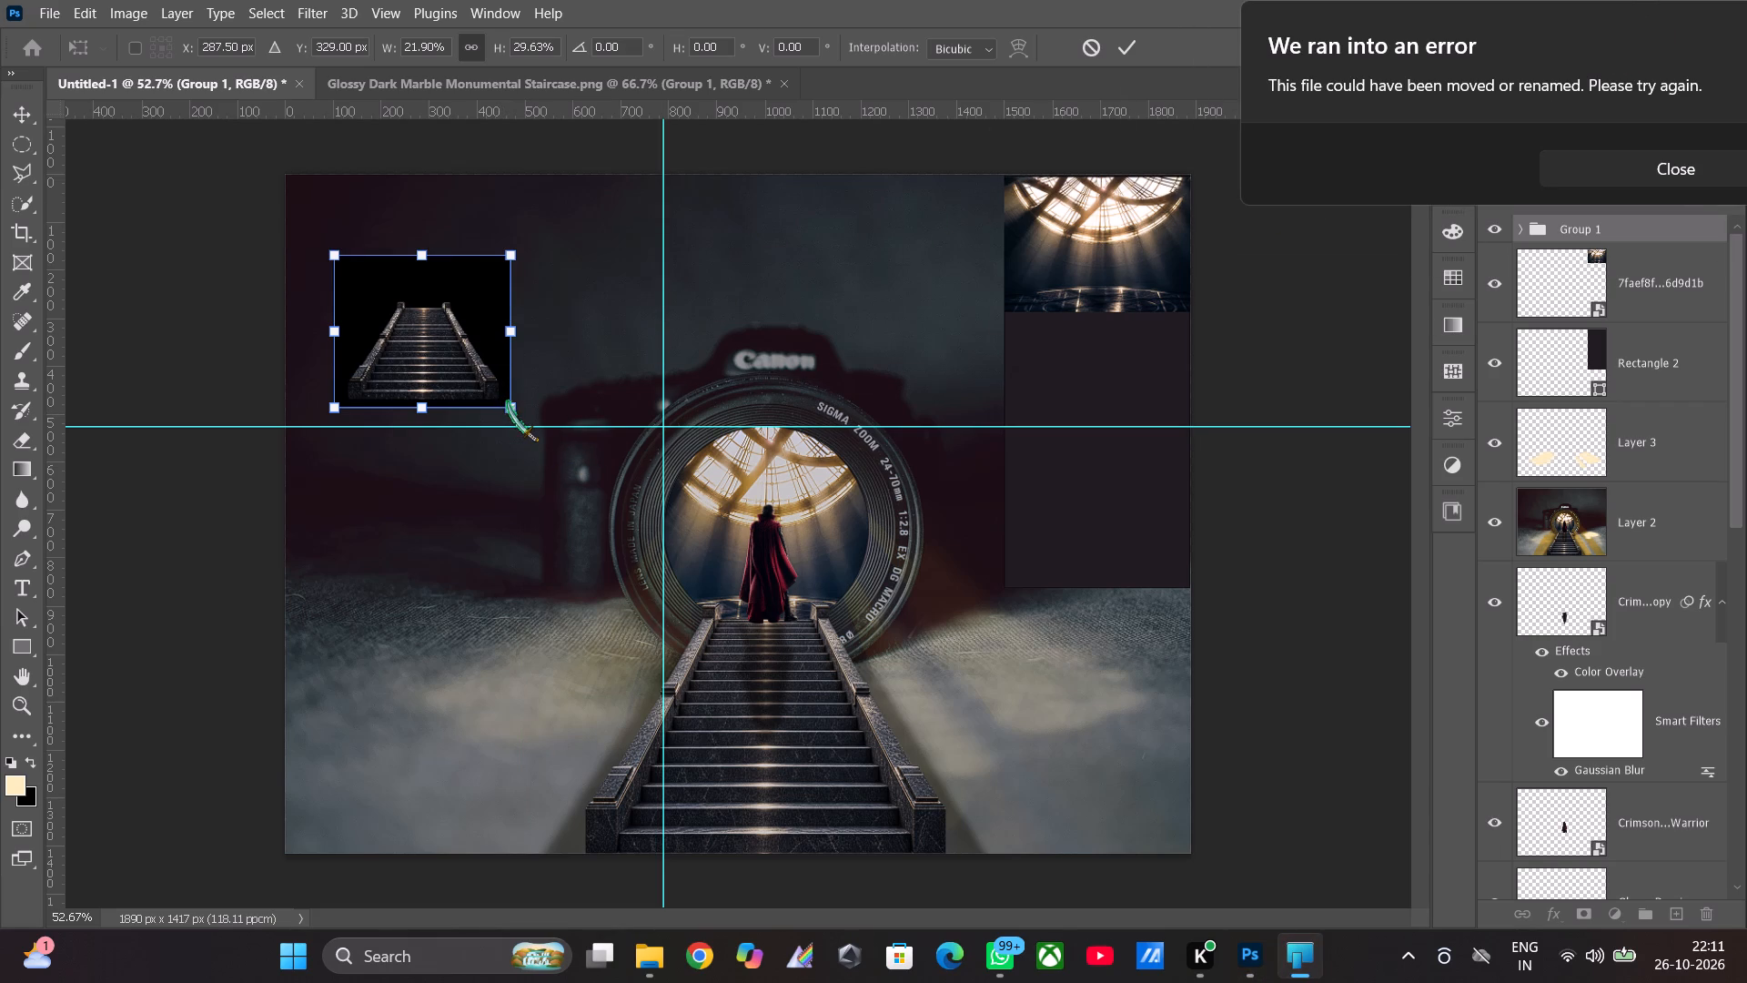
{"action": "left_click_drag", "start_coordinate": [508, 401], "coordinate": [498, 403], "text": "shift"}
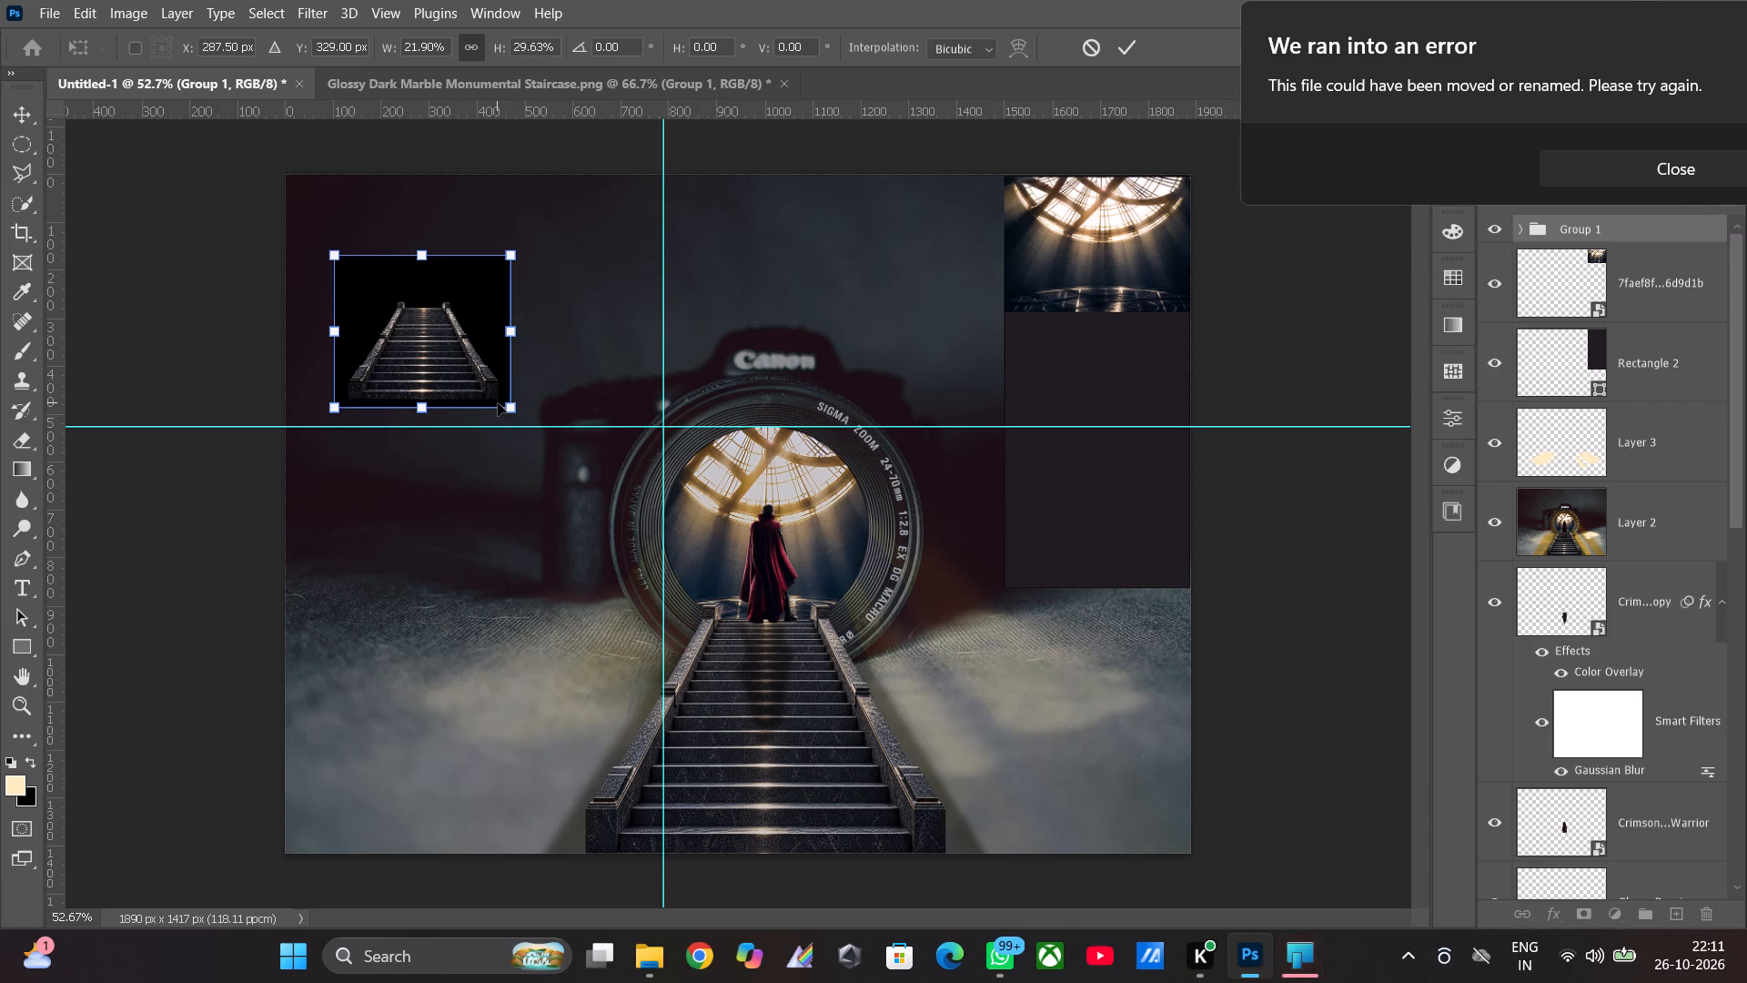
{"action": "left_click_drag", "start_coordinate": [498, 403], "coordinate": [493, 404], "text": "shift"}
{"action": "left_click", "coordinate": [510, 408], "text": "shift"}
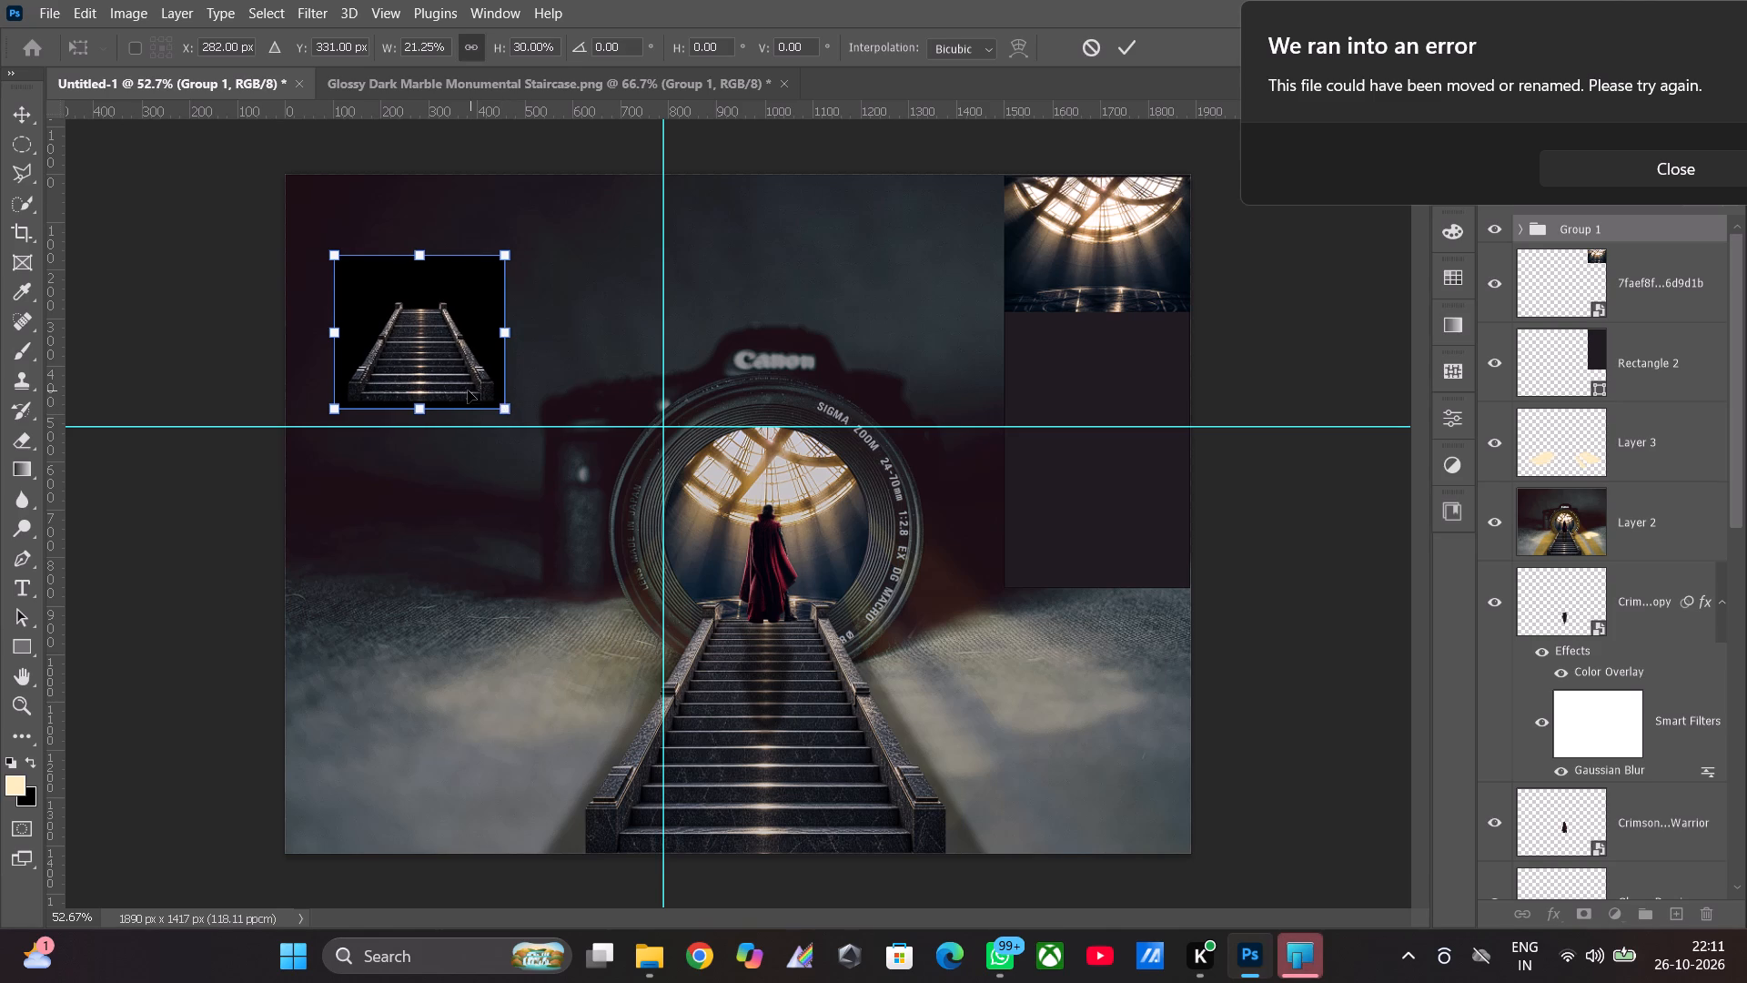
Place the staircase thumbnail in the dark side panel directly below the dome image, and enlarge it to about 22.3% width and 32.1% height.
{"action": "left_click_drag", "start_coordinate": [467, 390], "coordinate": [1142, 446]}
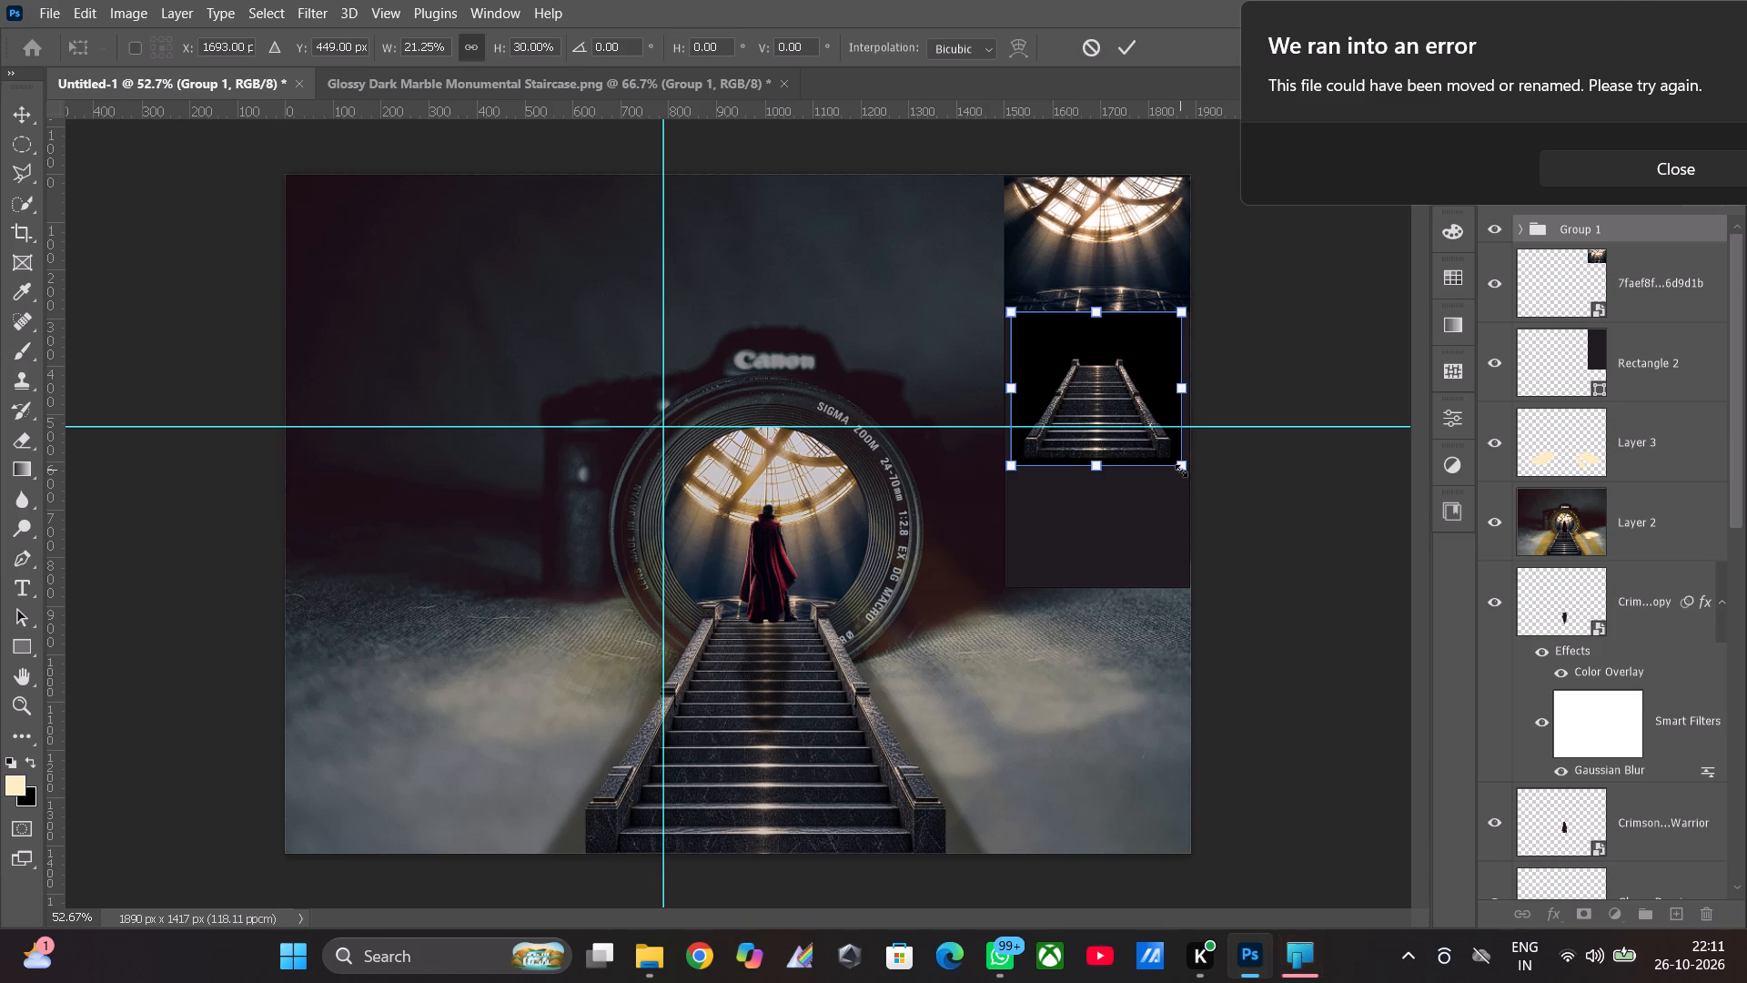
{"action": "left_click_drag", "start_coordinate": [1181, 470], "coordinate": [1190, 481], "text": "shift"}
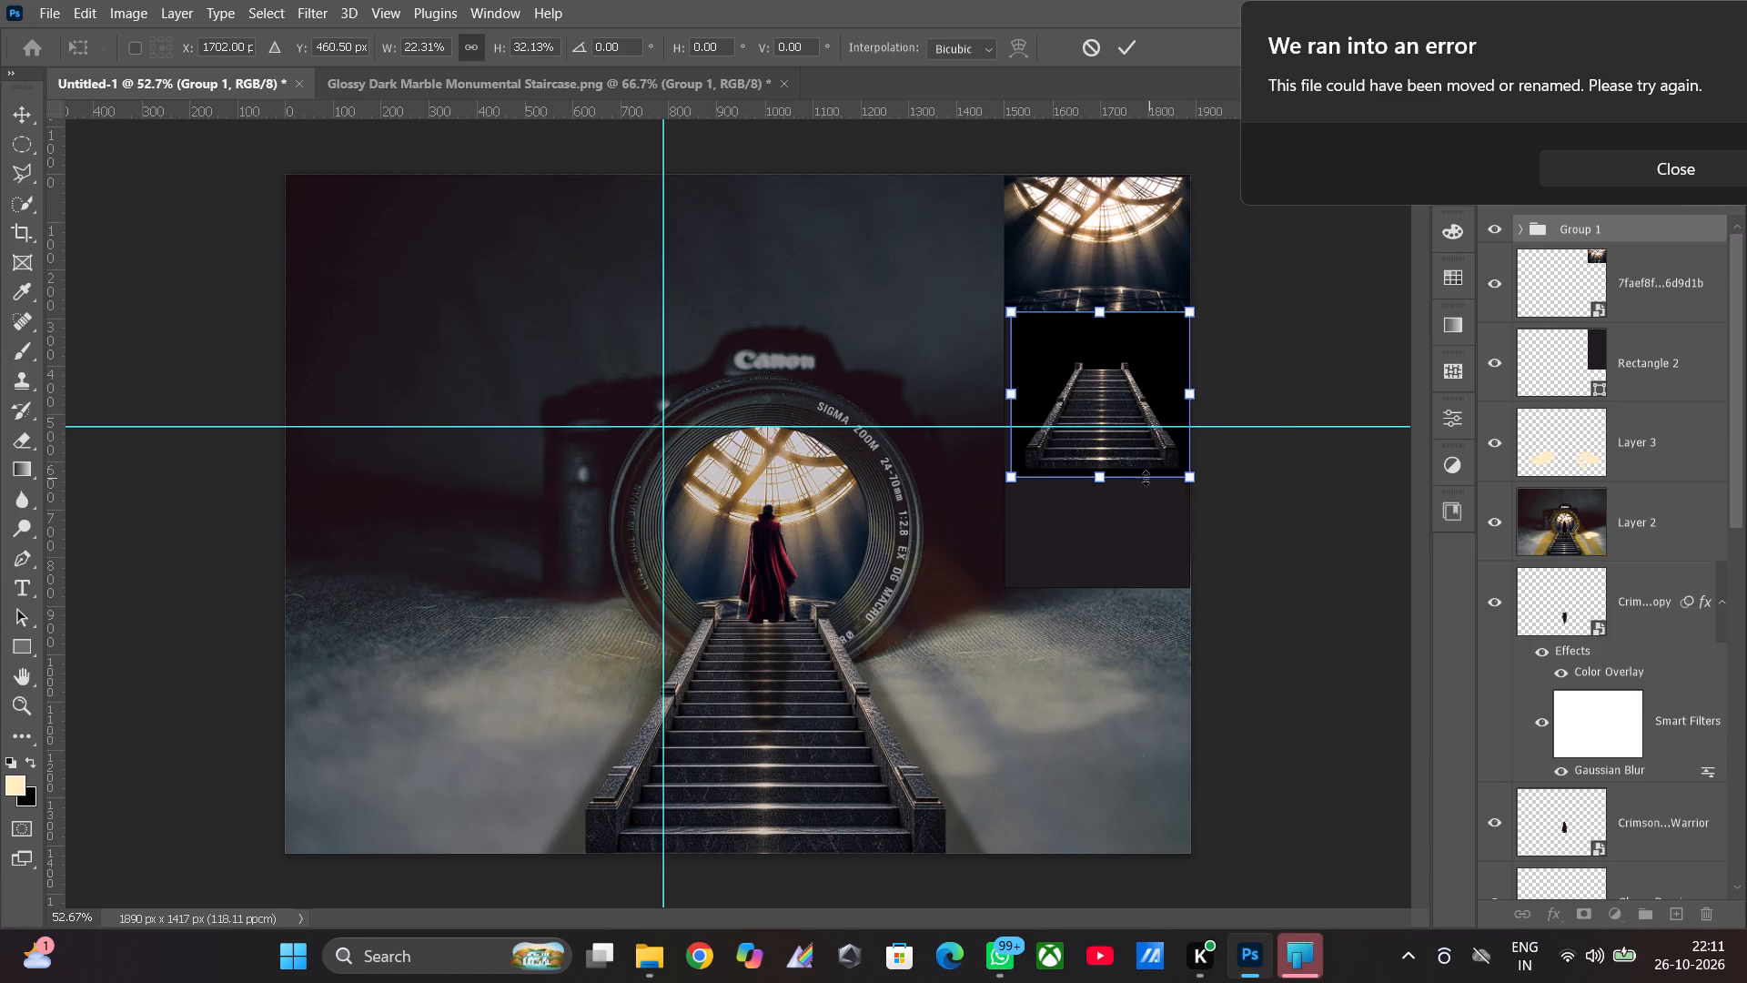
{"action": "left_click", "coordinate": [1127, 437]}
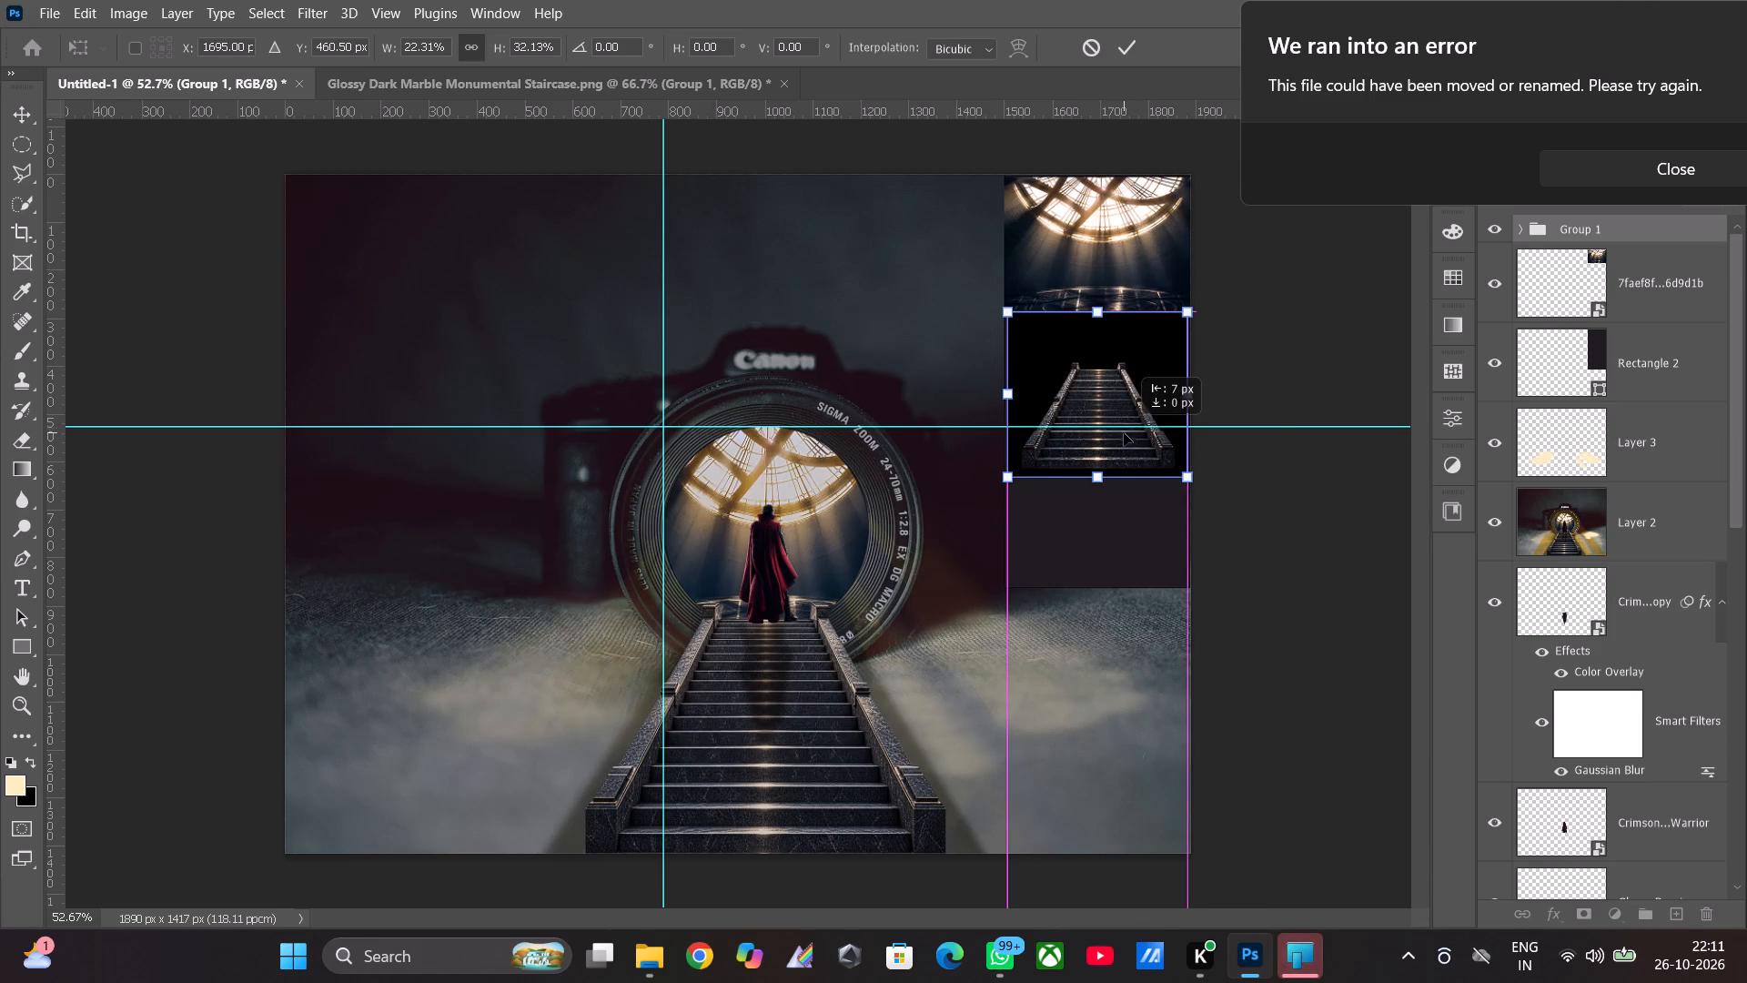
{"action": "left_click", "coordinate": [1464, 645]}
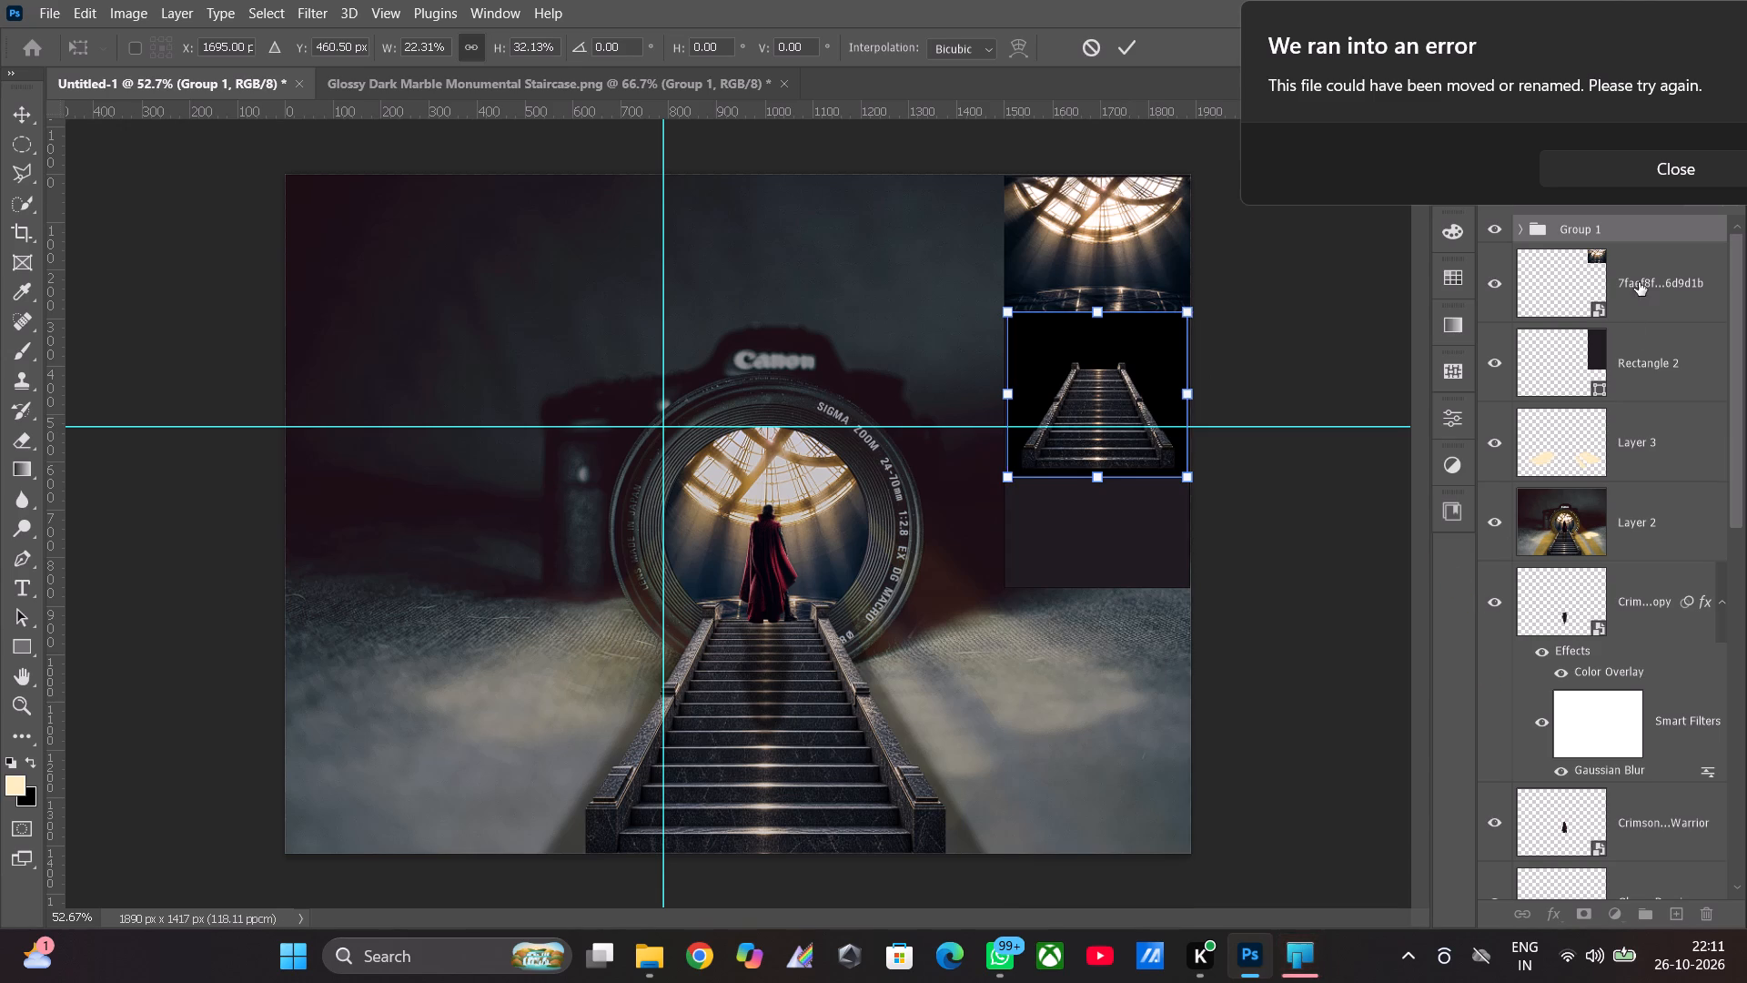
{"action": "left_click", "coordinate": [1640, 267]}
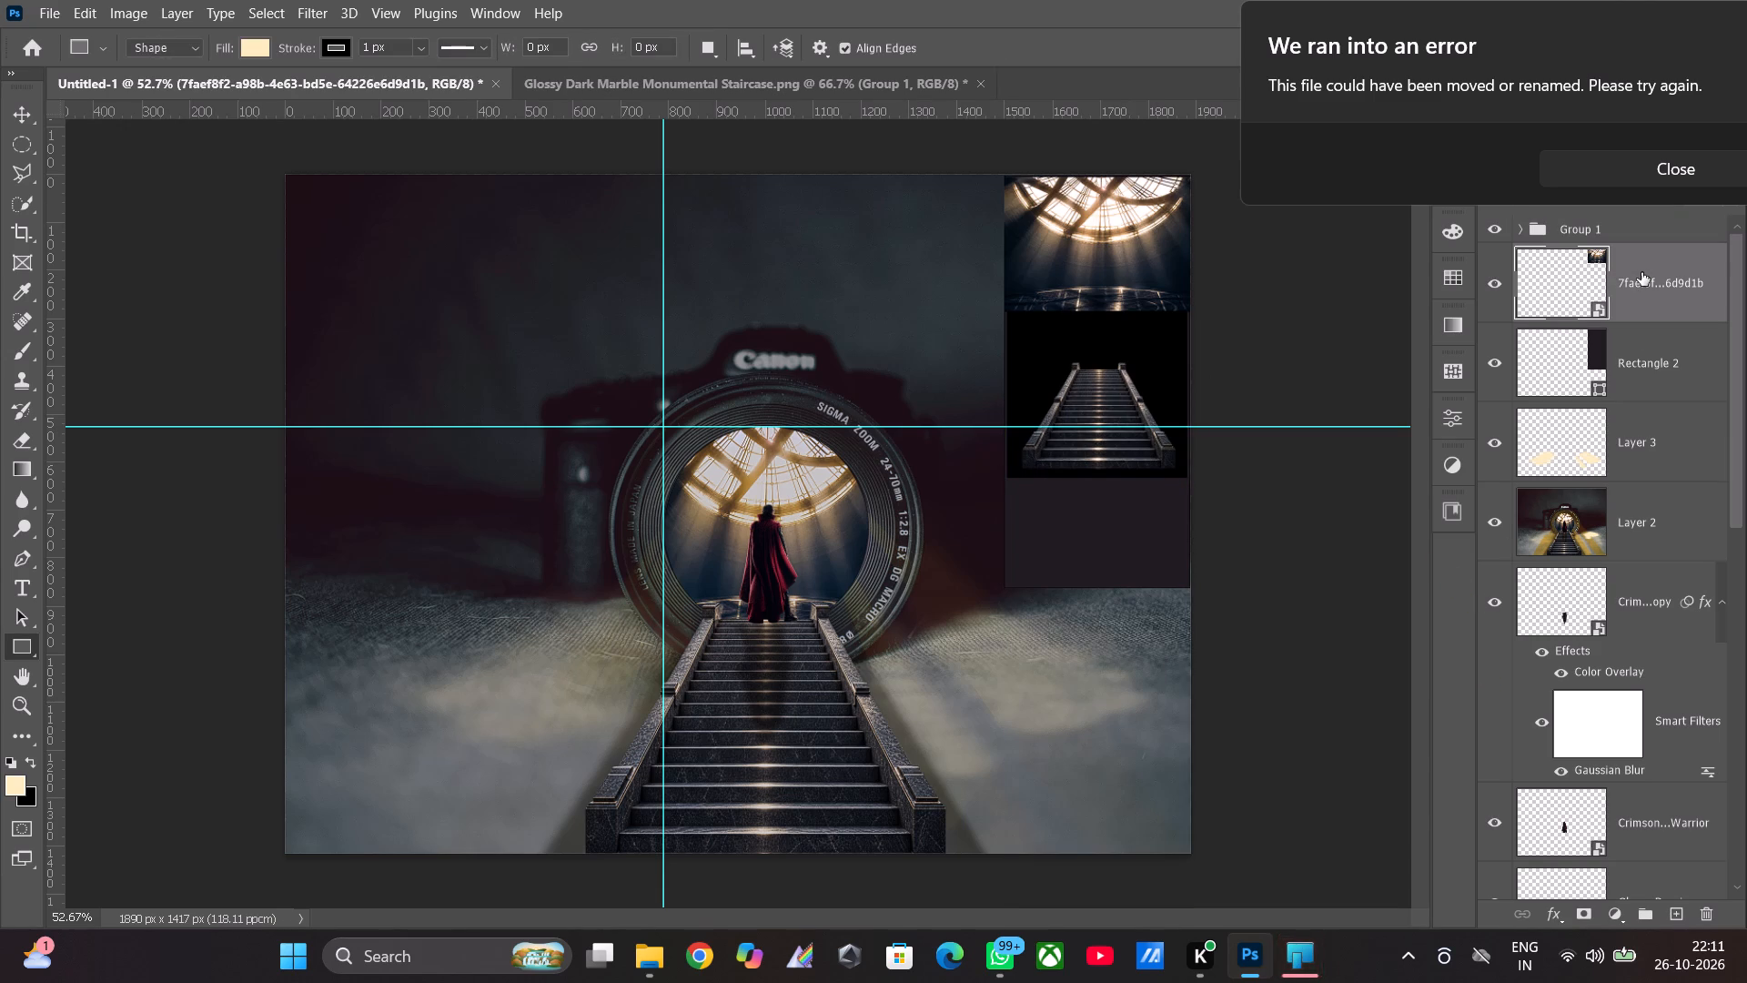
{"action": "left_click", "coordinate": [1115, 389]}
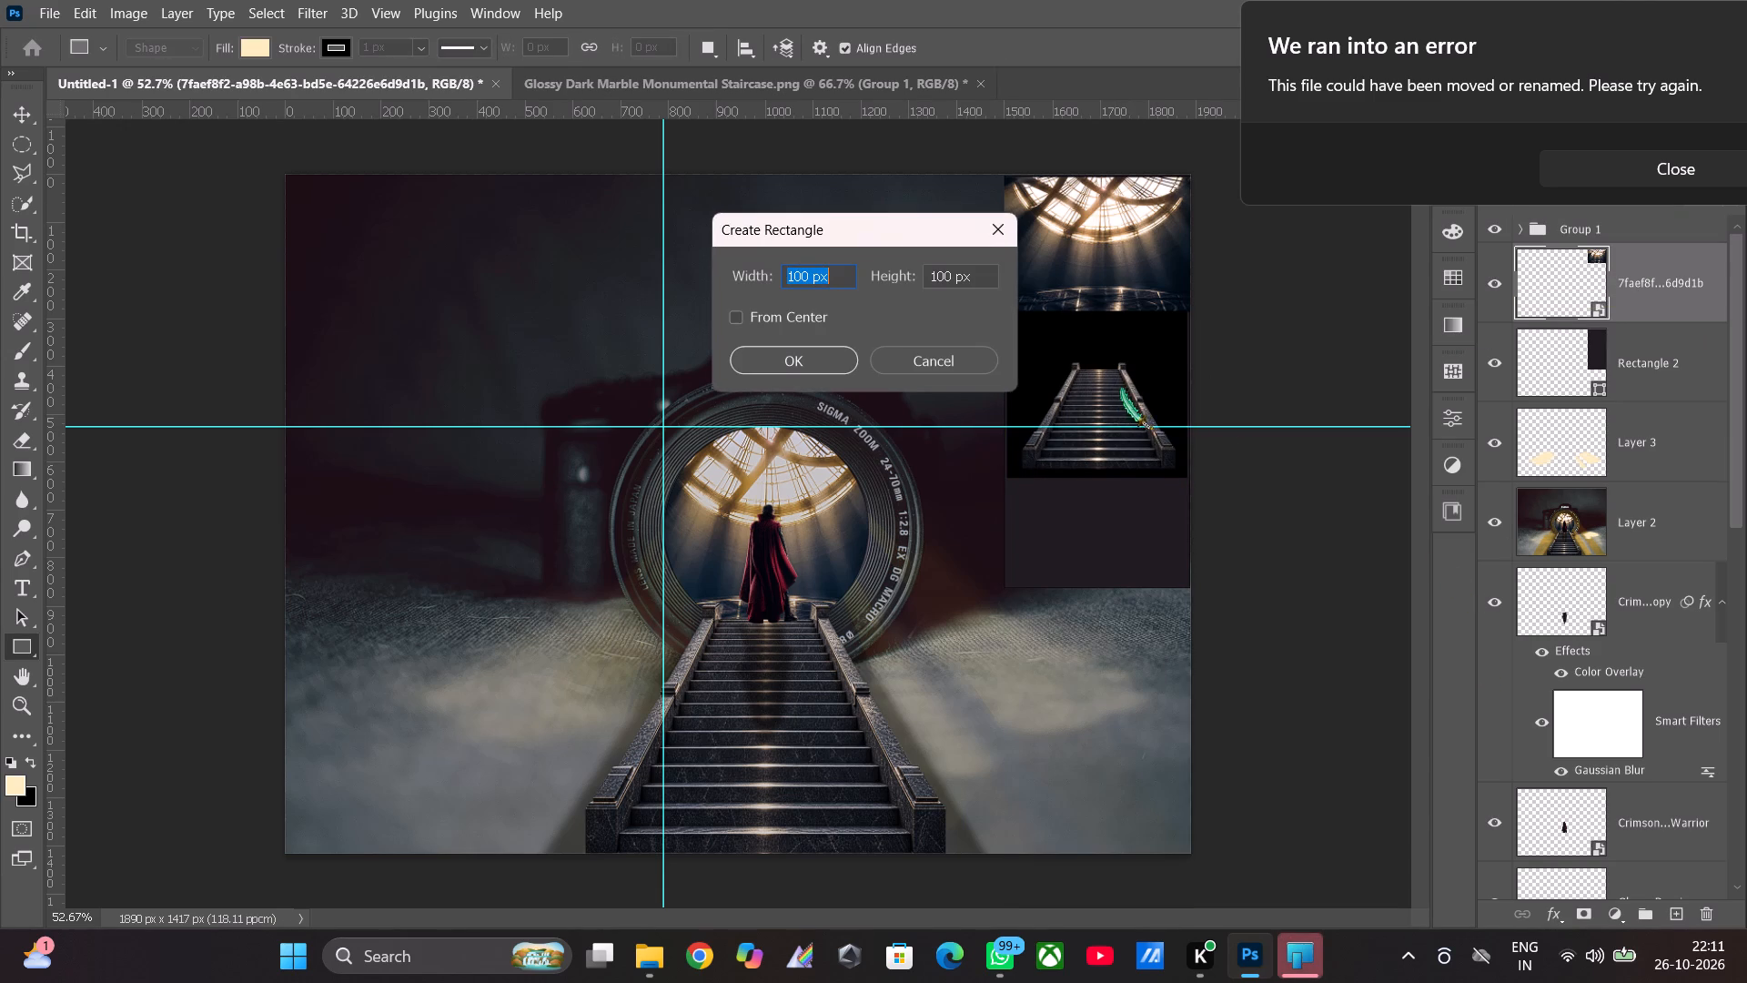
{"action": "left_click", "coordinate": [989, 214]}
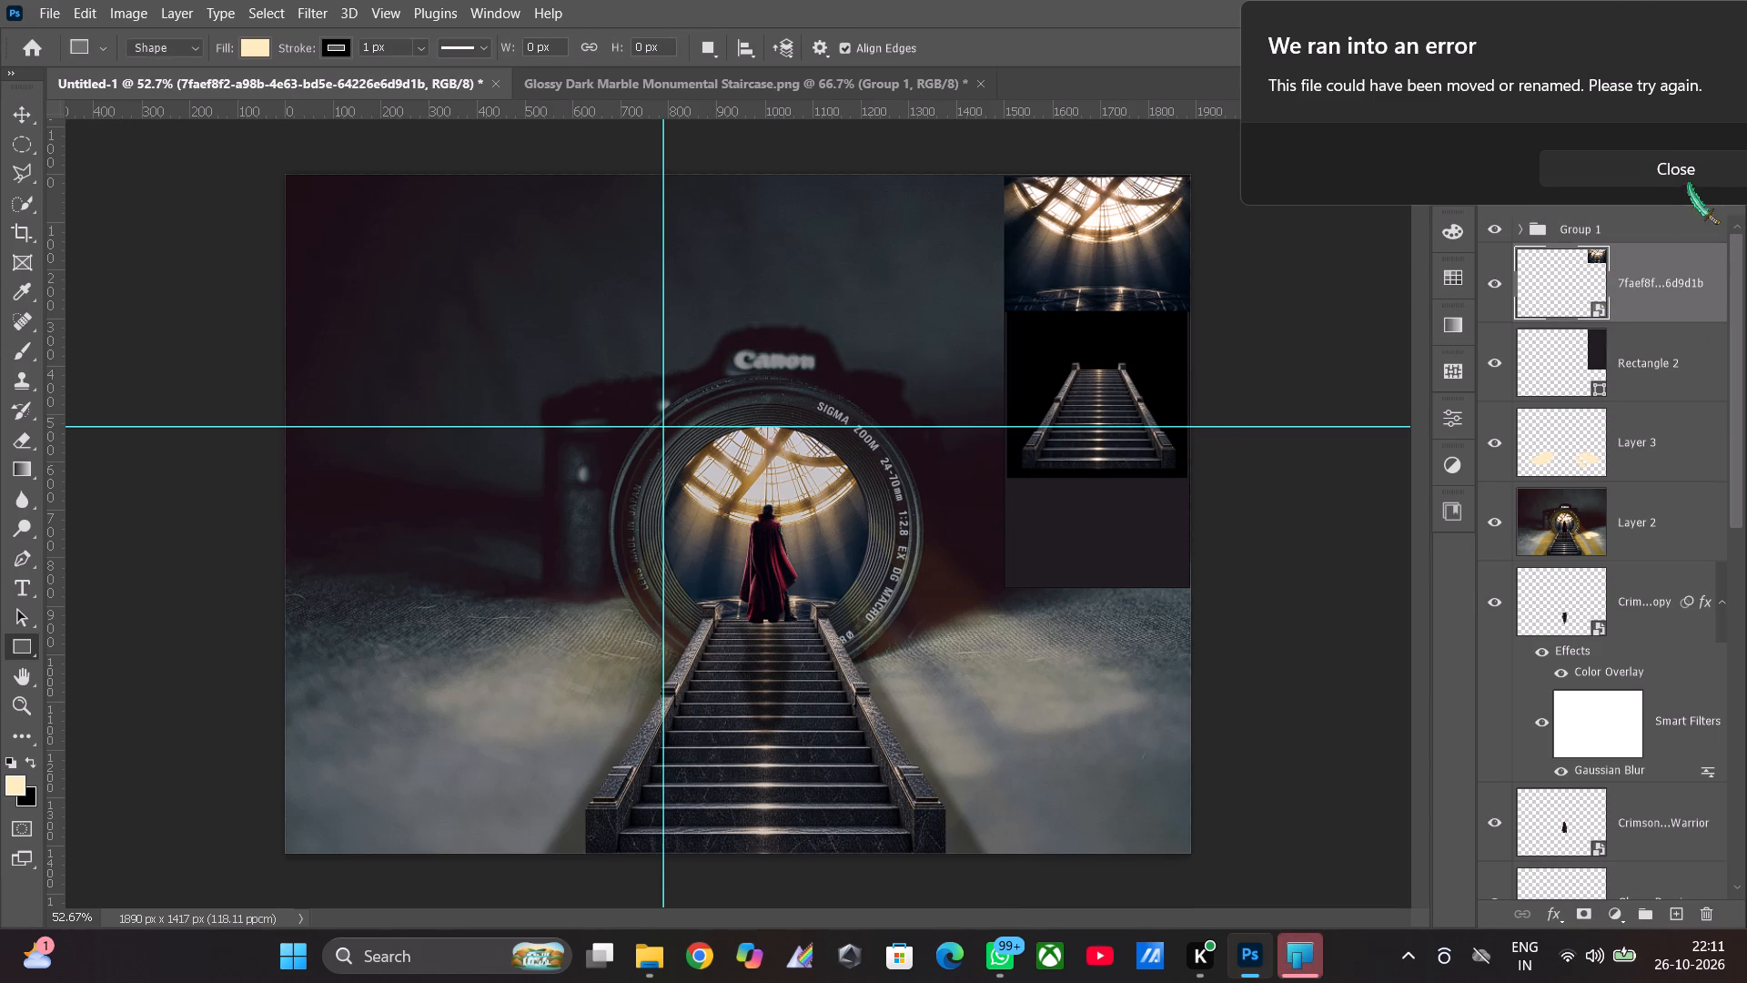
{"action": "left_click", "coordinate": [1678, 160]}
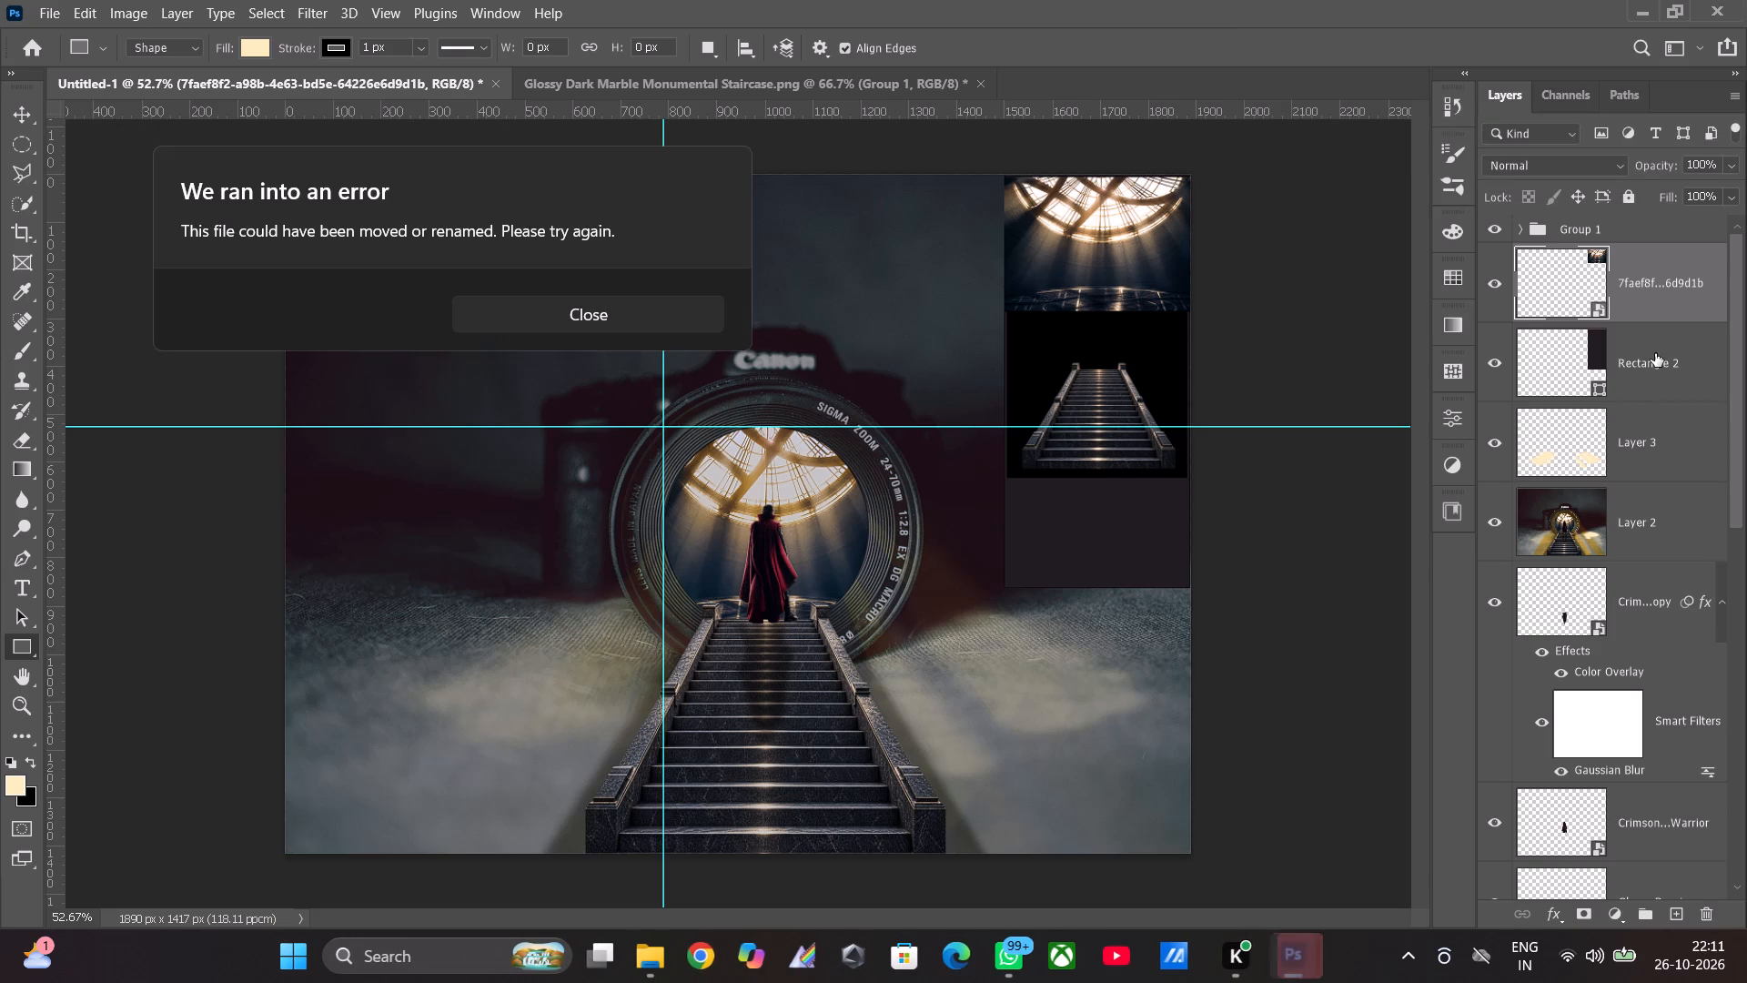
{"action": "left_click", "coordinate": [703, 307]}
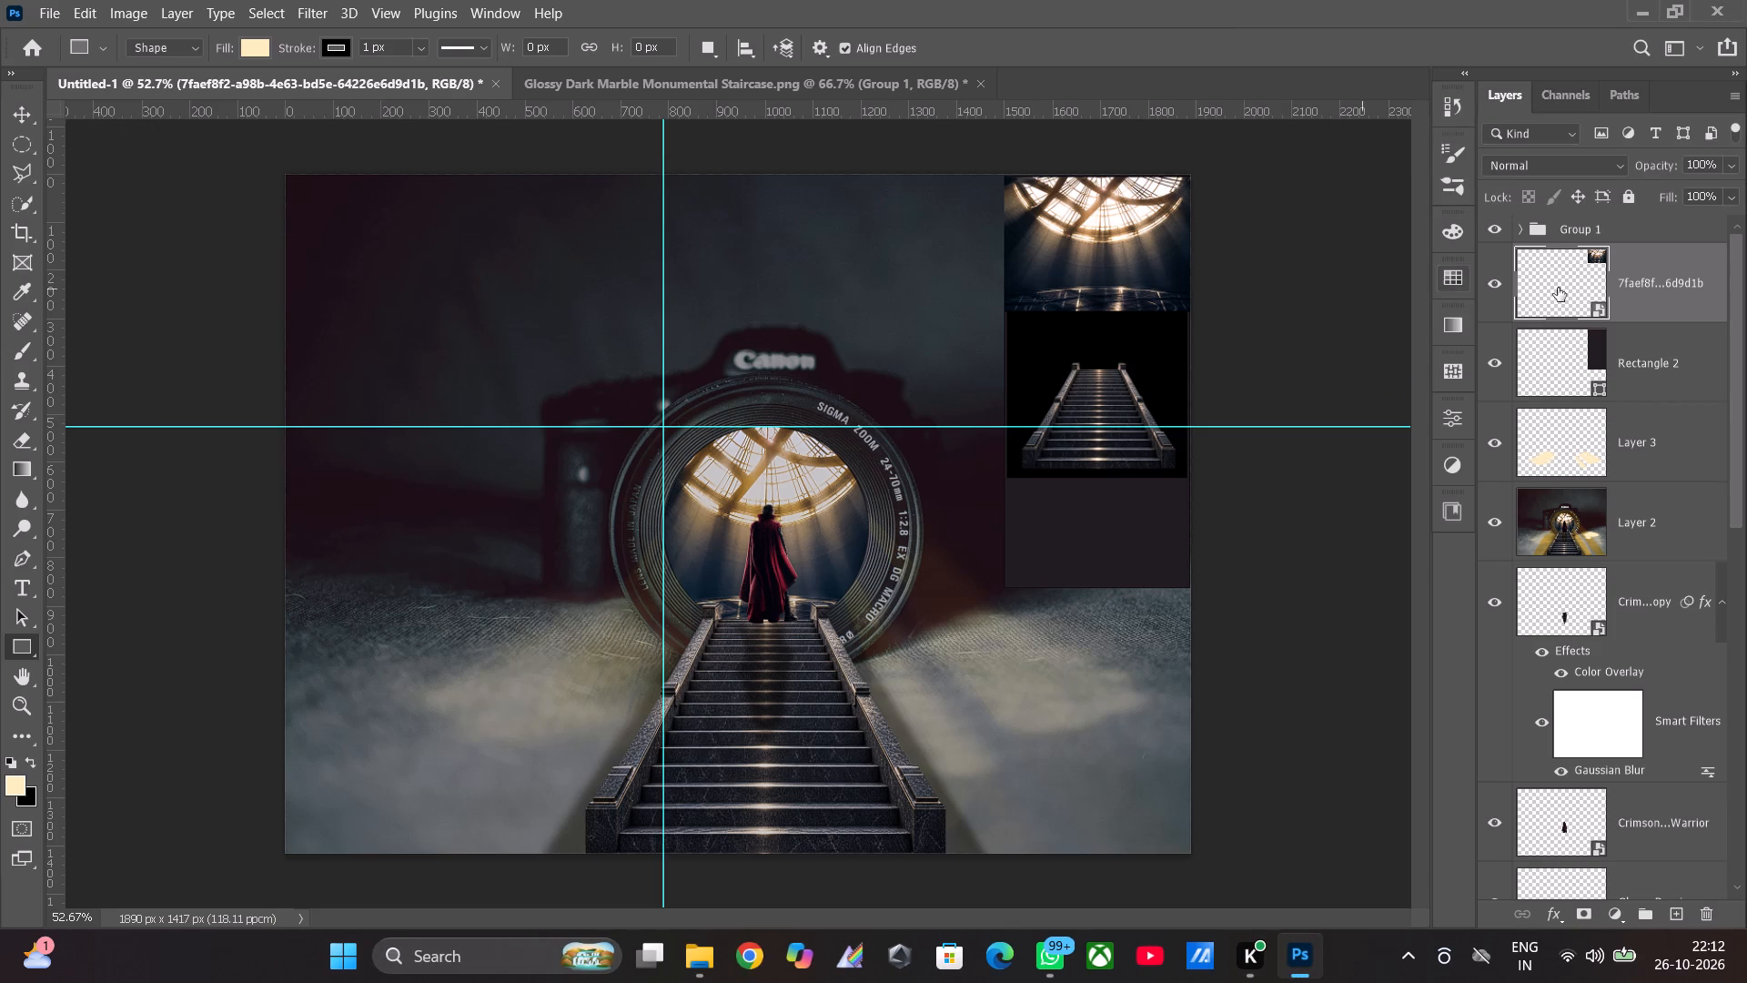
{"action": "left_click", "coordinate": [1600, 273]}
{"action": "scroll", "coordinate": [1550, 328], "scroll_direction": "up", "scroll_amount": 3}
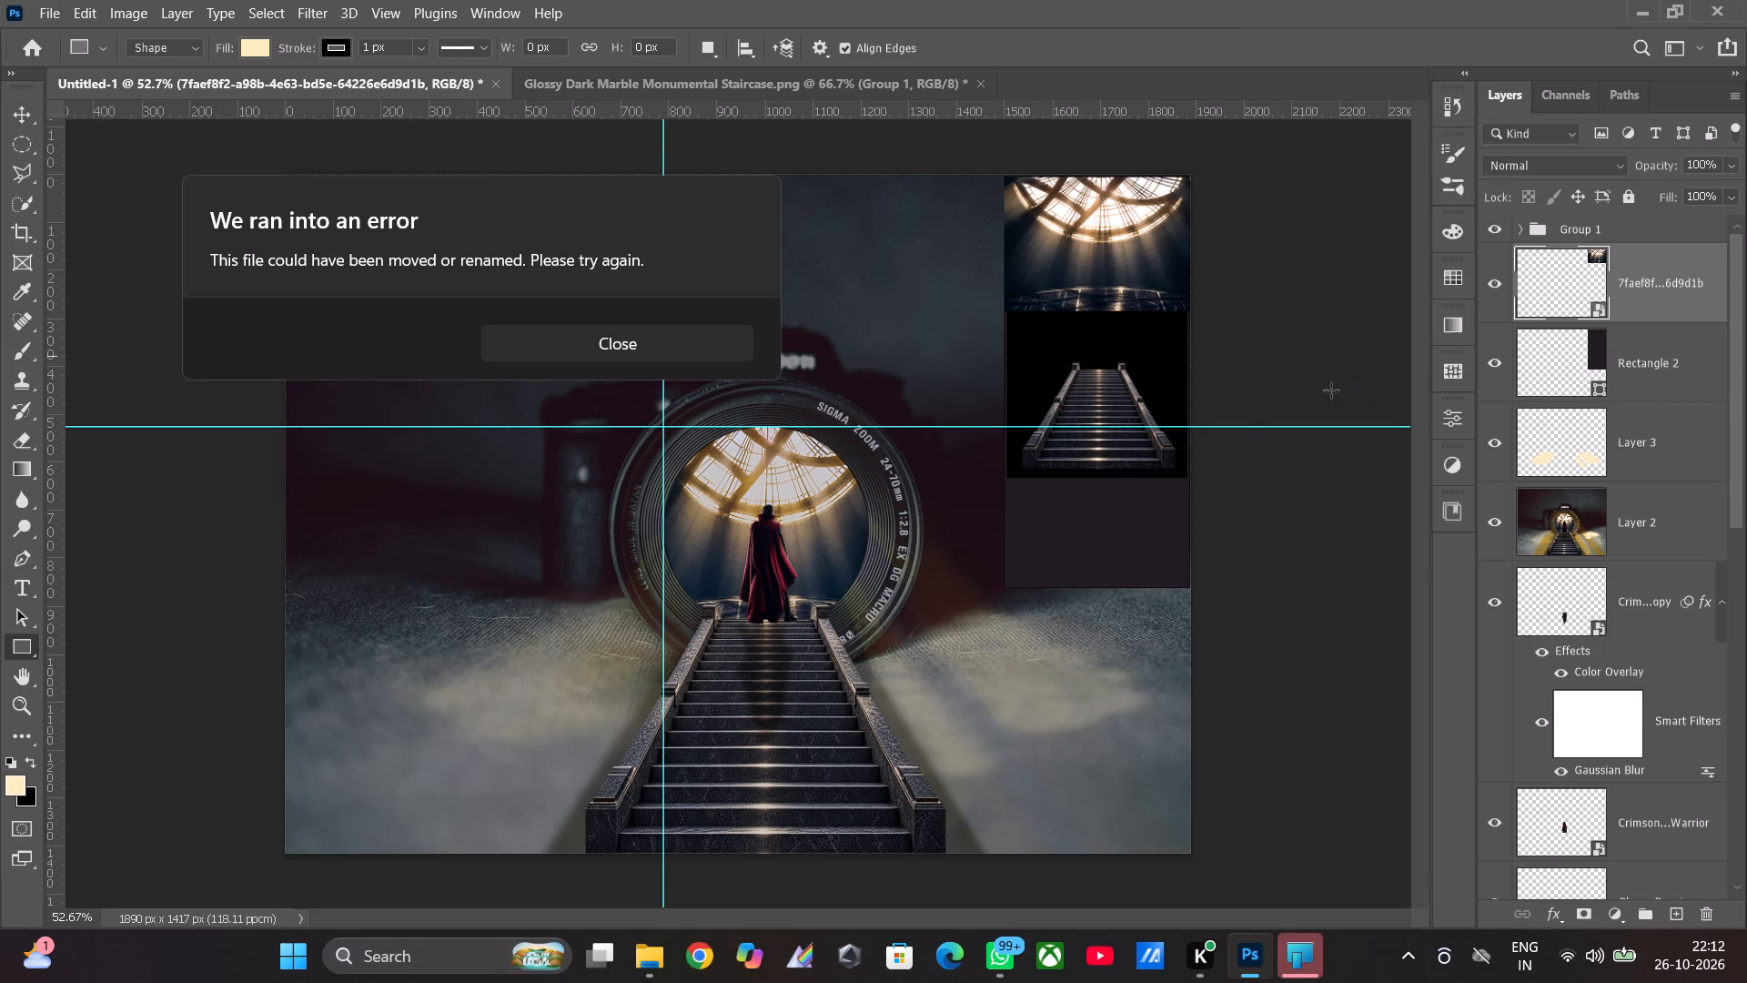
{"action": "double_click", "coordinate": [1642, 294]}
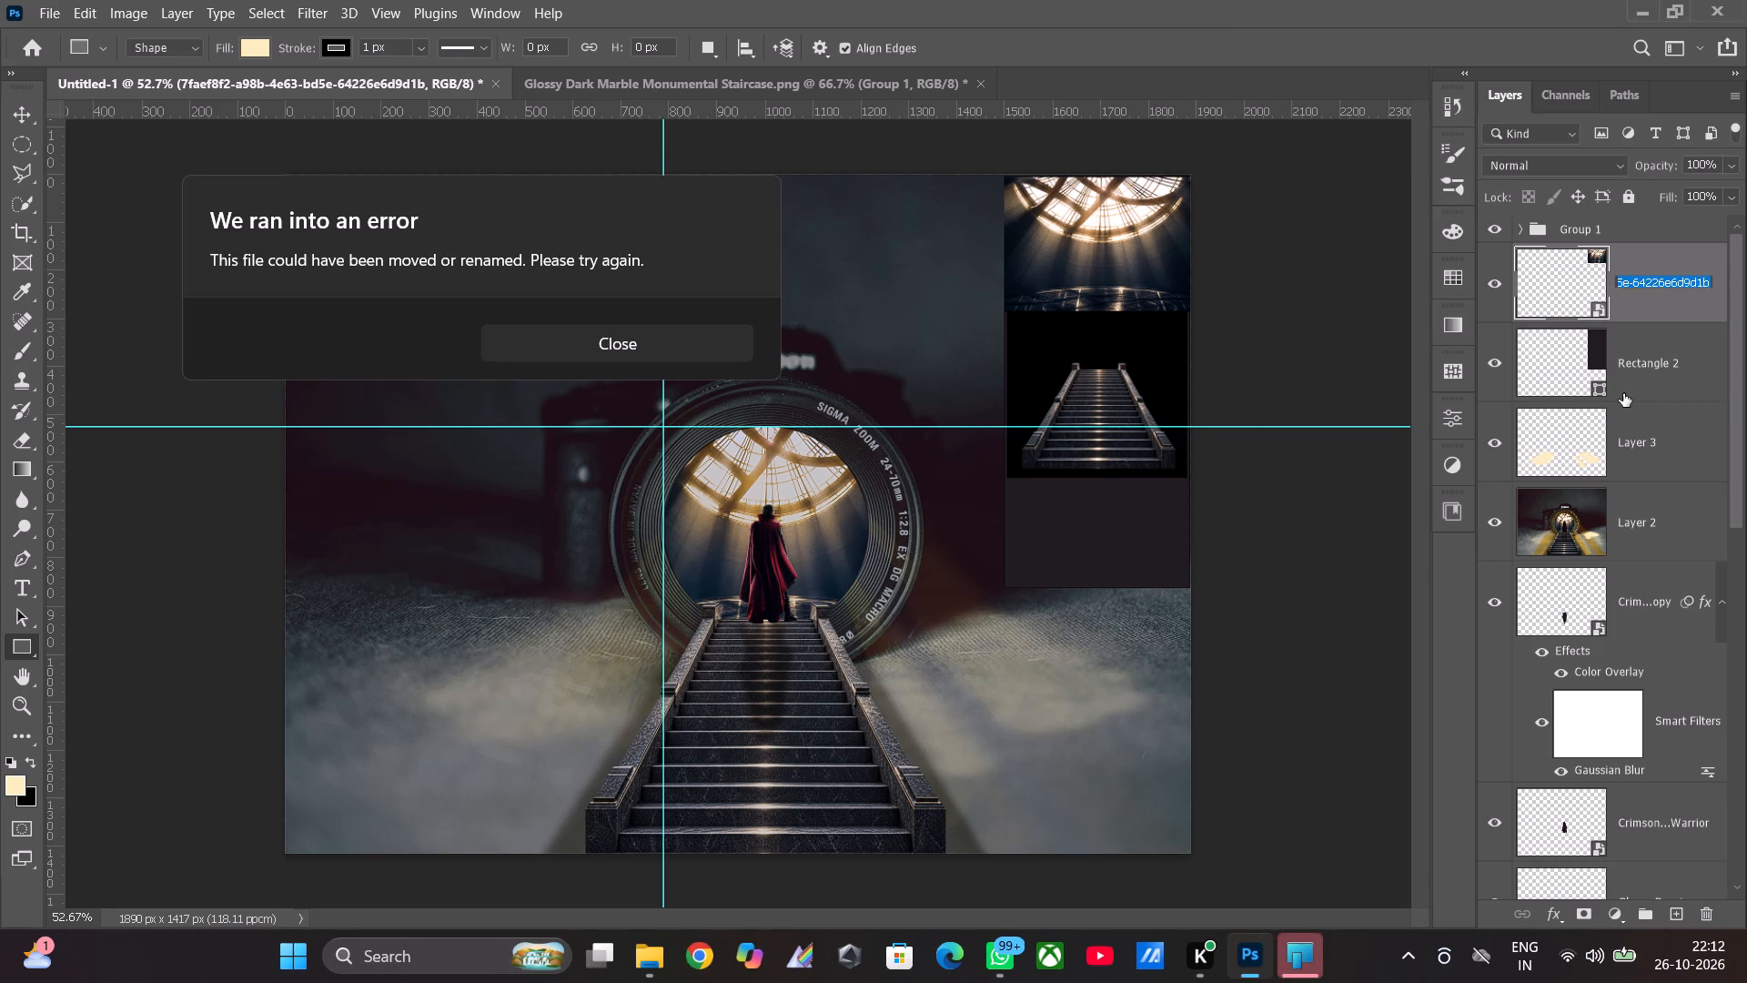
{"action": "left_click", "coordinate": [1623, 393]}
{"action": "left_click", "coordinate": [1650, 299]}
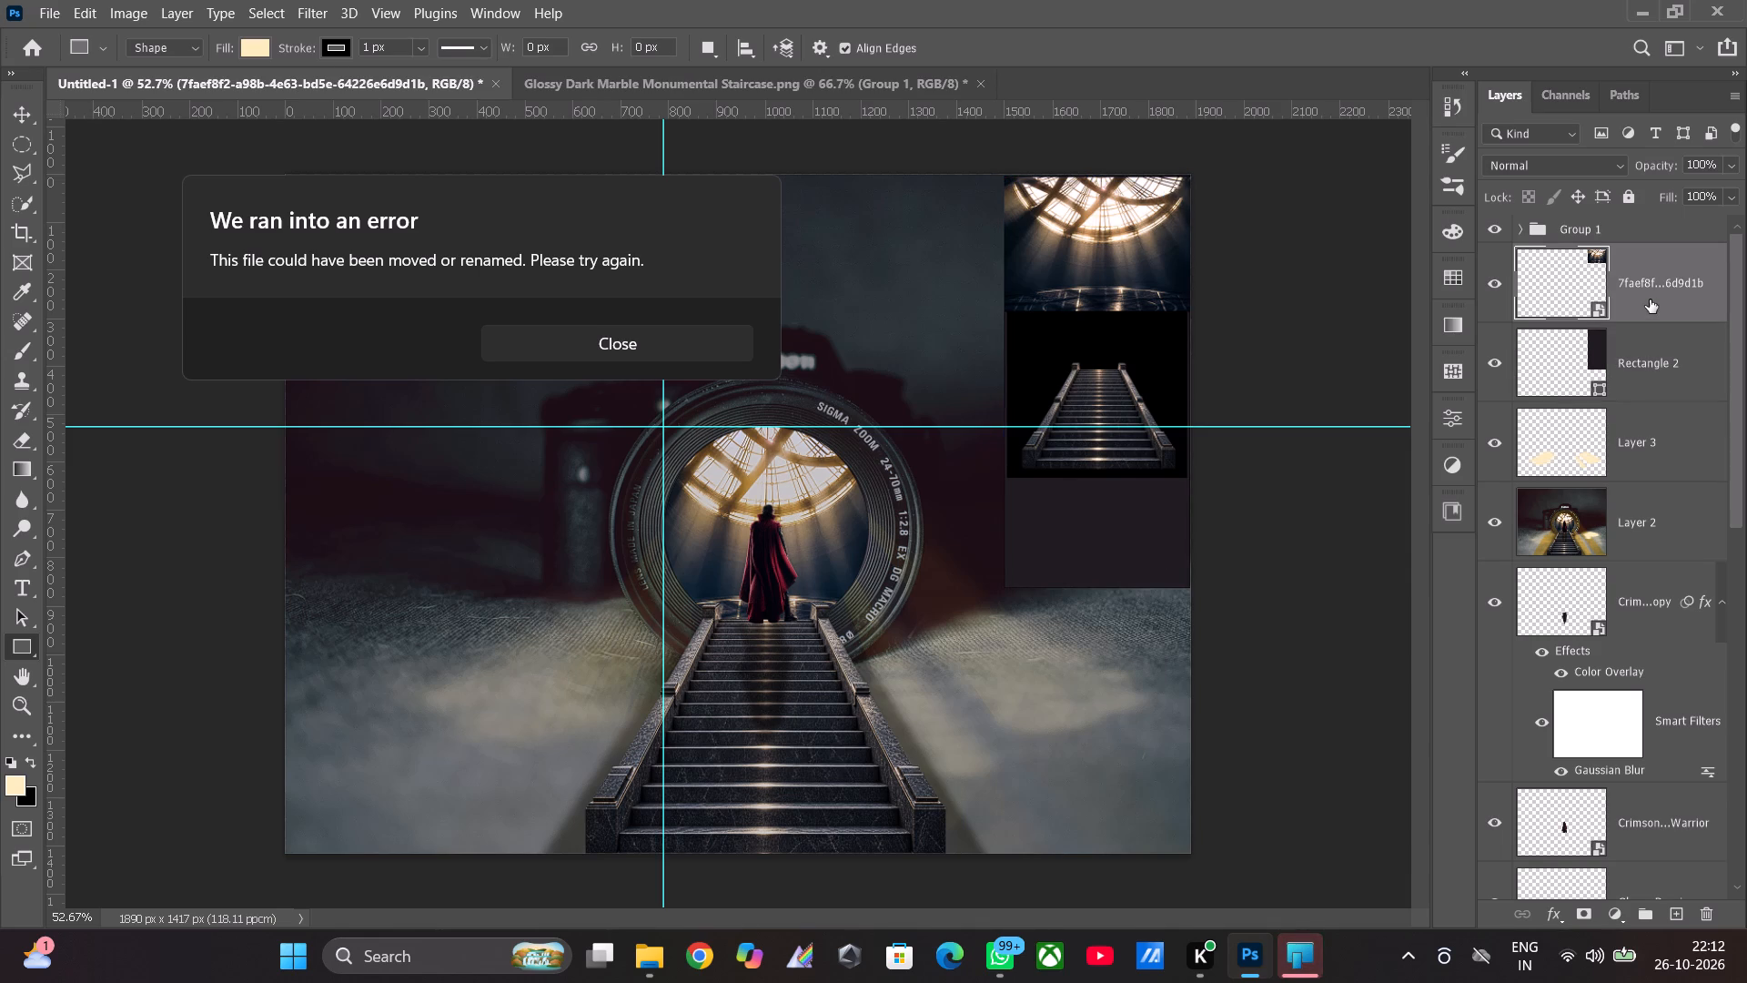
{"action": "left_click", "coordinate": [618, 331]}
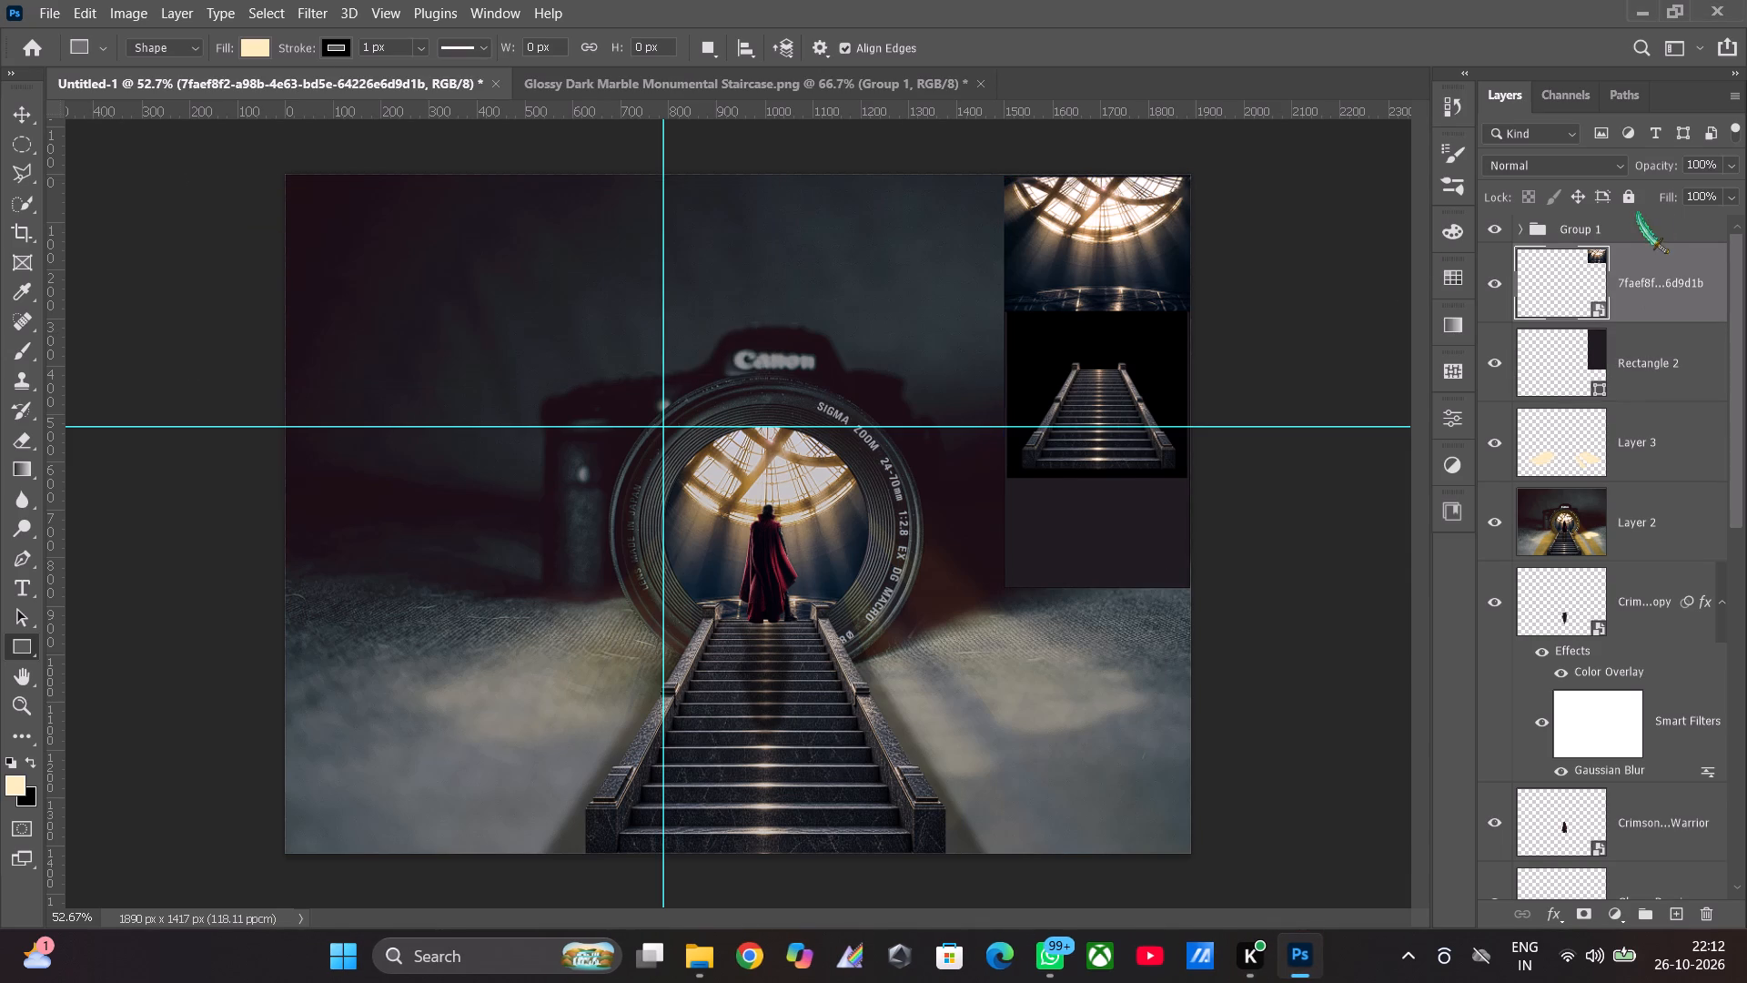
Enlarge the staircase thumbnail group to about 104.3% and align it with the dark side panel's edges.
{"action": "left_click", "coordinate": [1620, 225]}
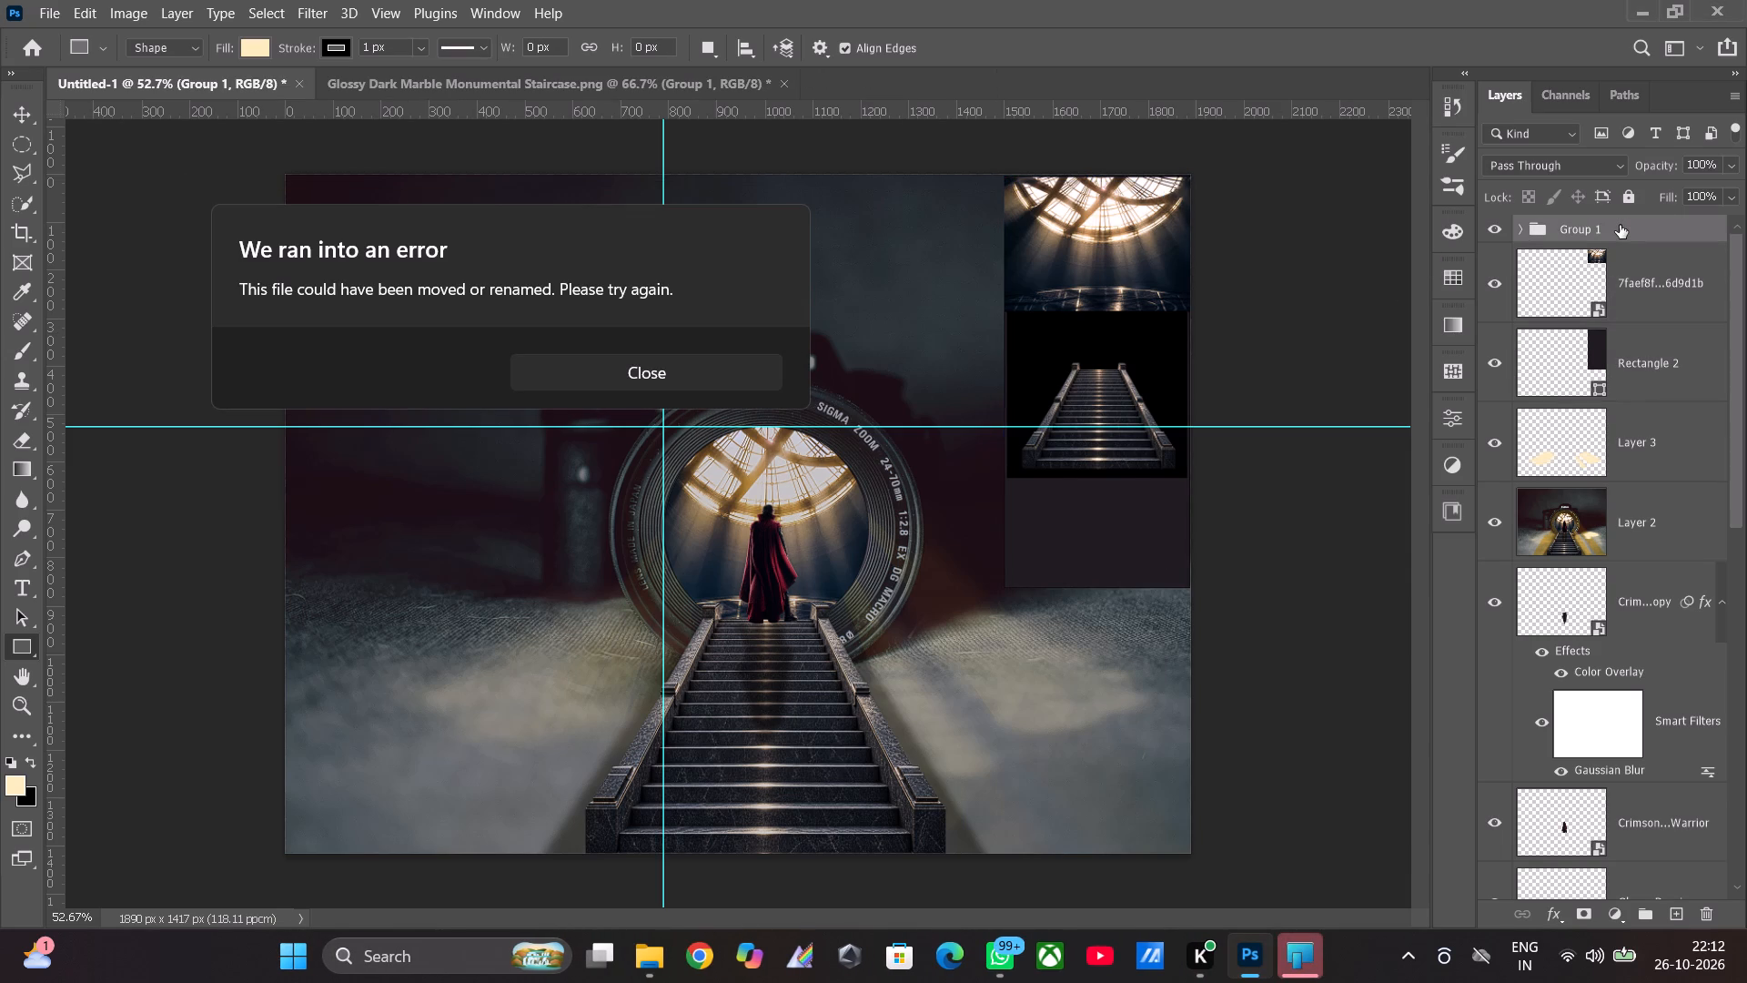
{"action": "key", "text": "ctrl+t"}
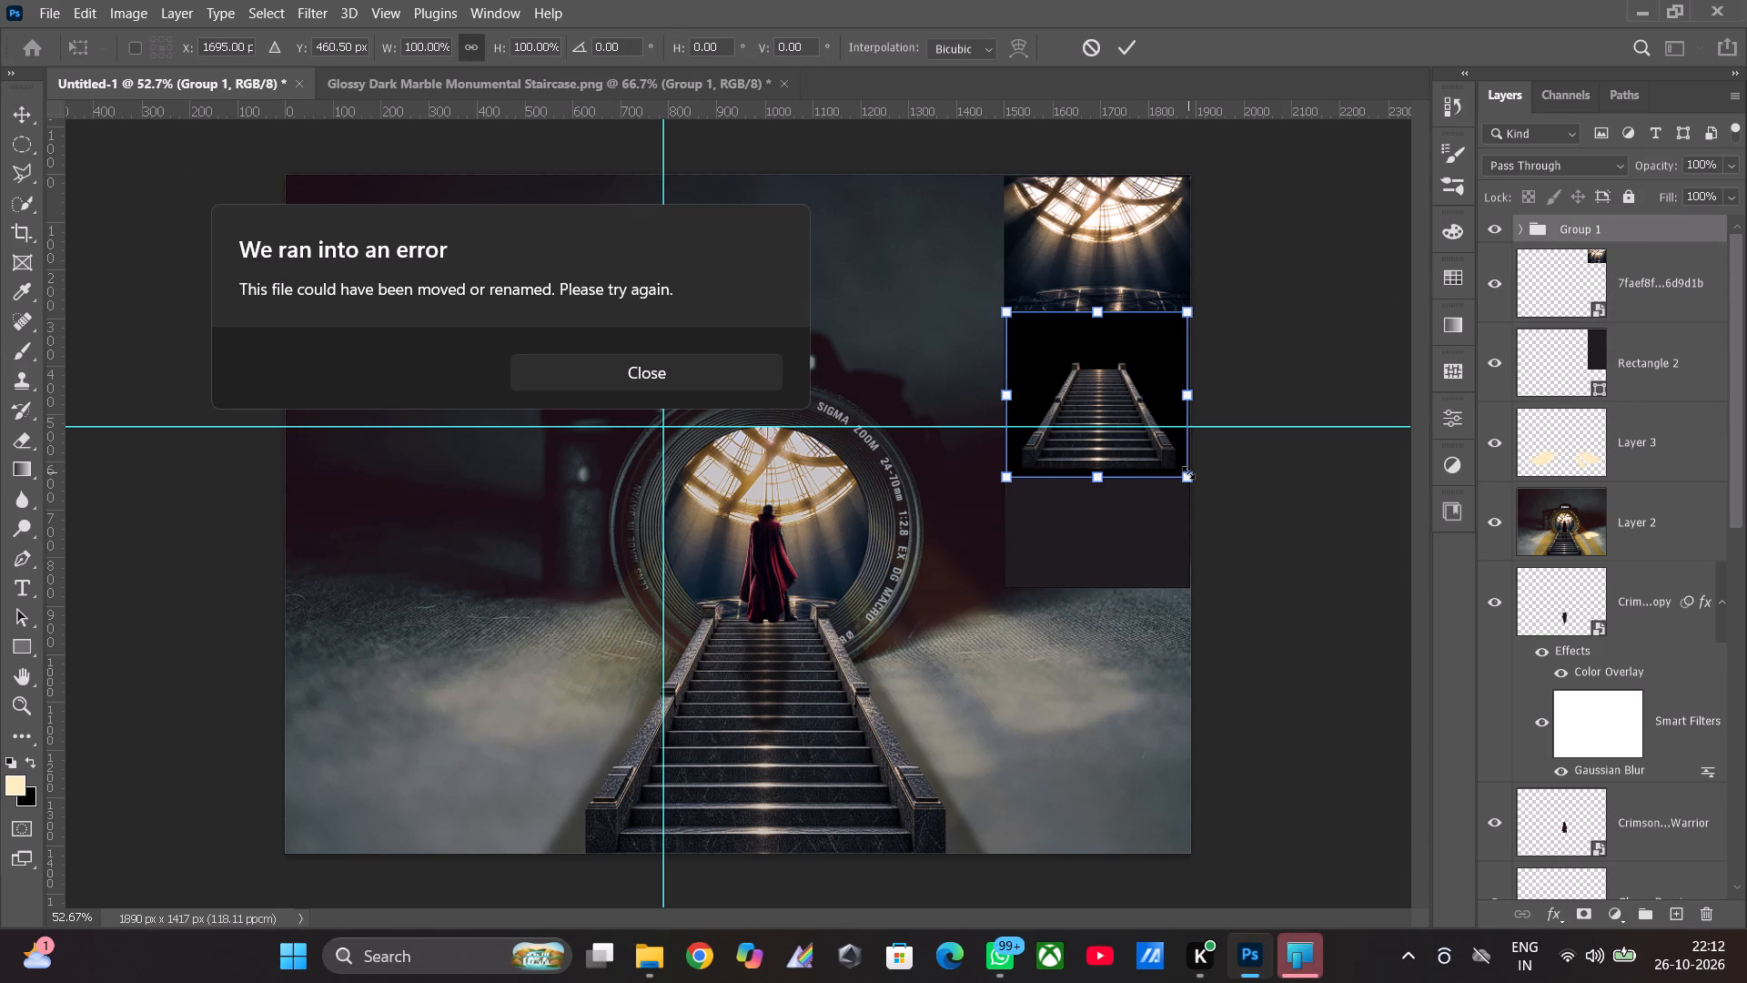
{"action": "left_click", "coordinate": [1188, 472], "text": "shift"}
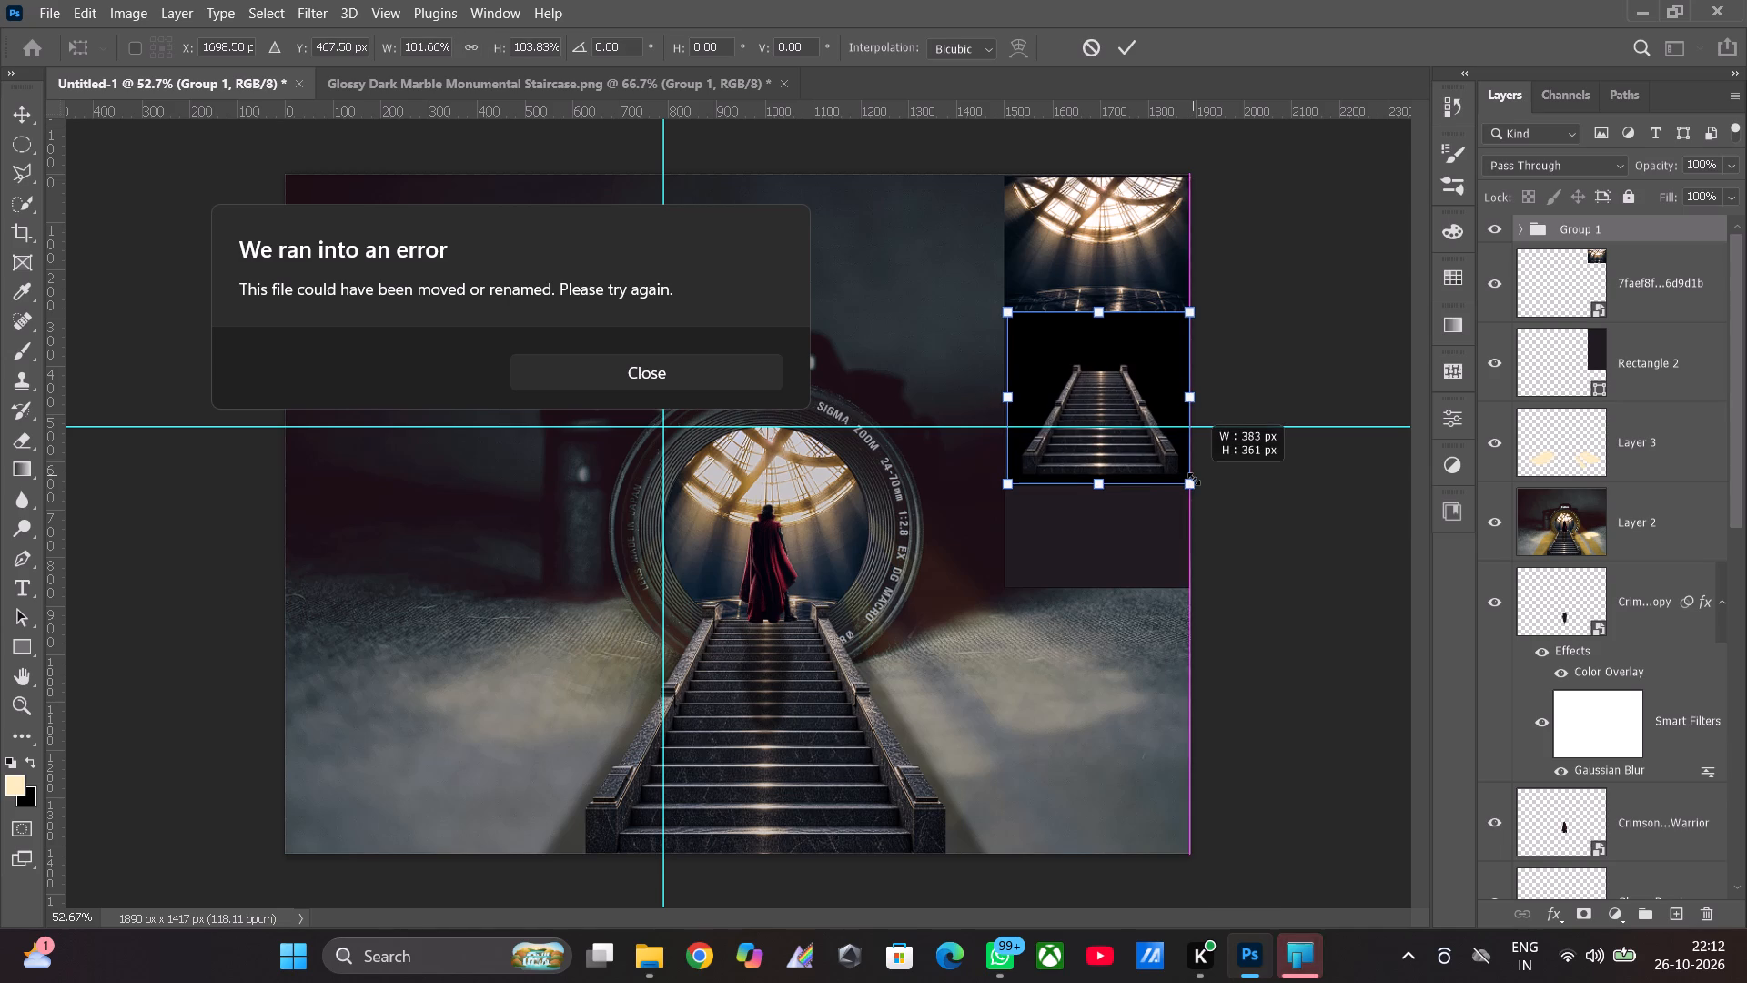
{"action": "left_click_drag", "start_coordinate": [1119, 443], "coordinate": [1116, 434]}
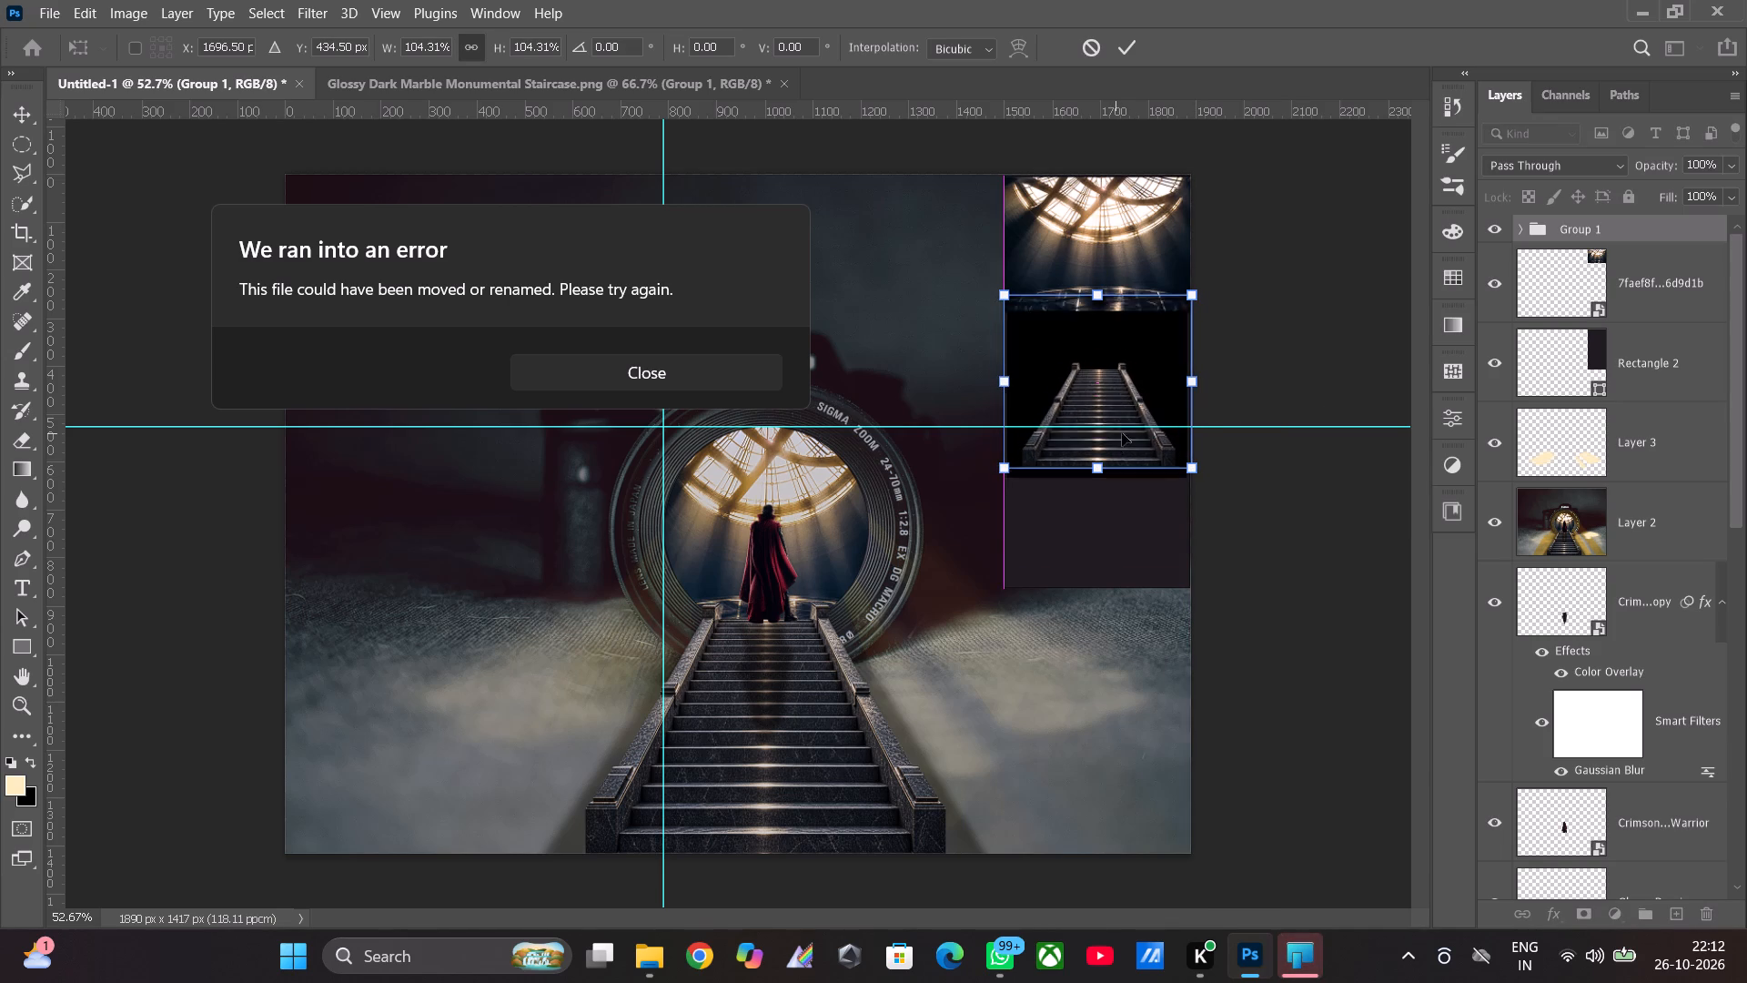
Move the staircase group beneath the dome image layer and shift it up about 50 px so the dome image overlaps its top.
{"action": "left_click_drag", "start_coordinate": [1625, 228], "coordinate": [1612, 315]}
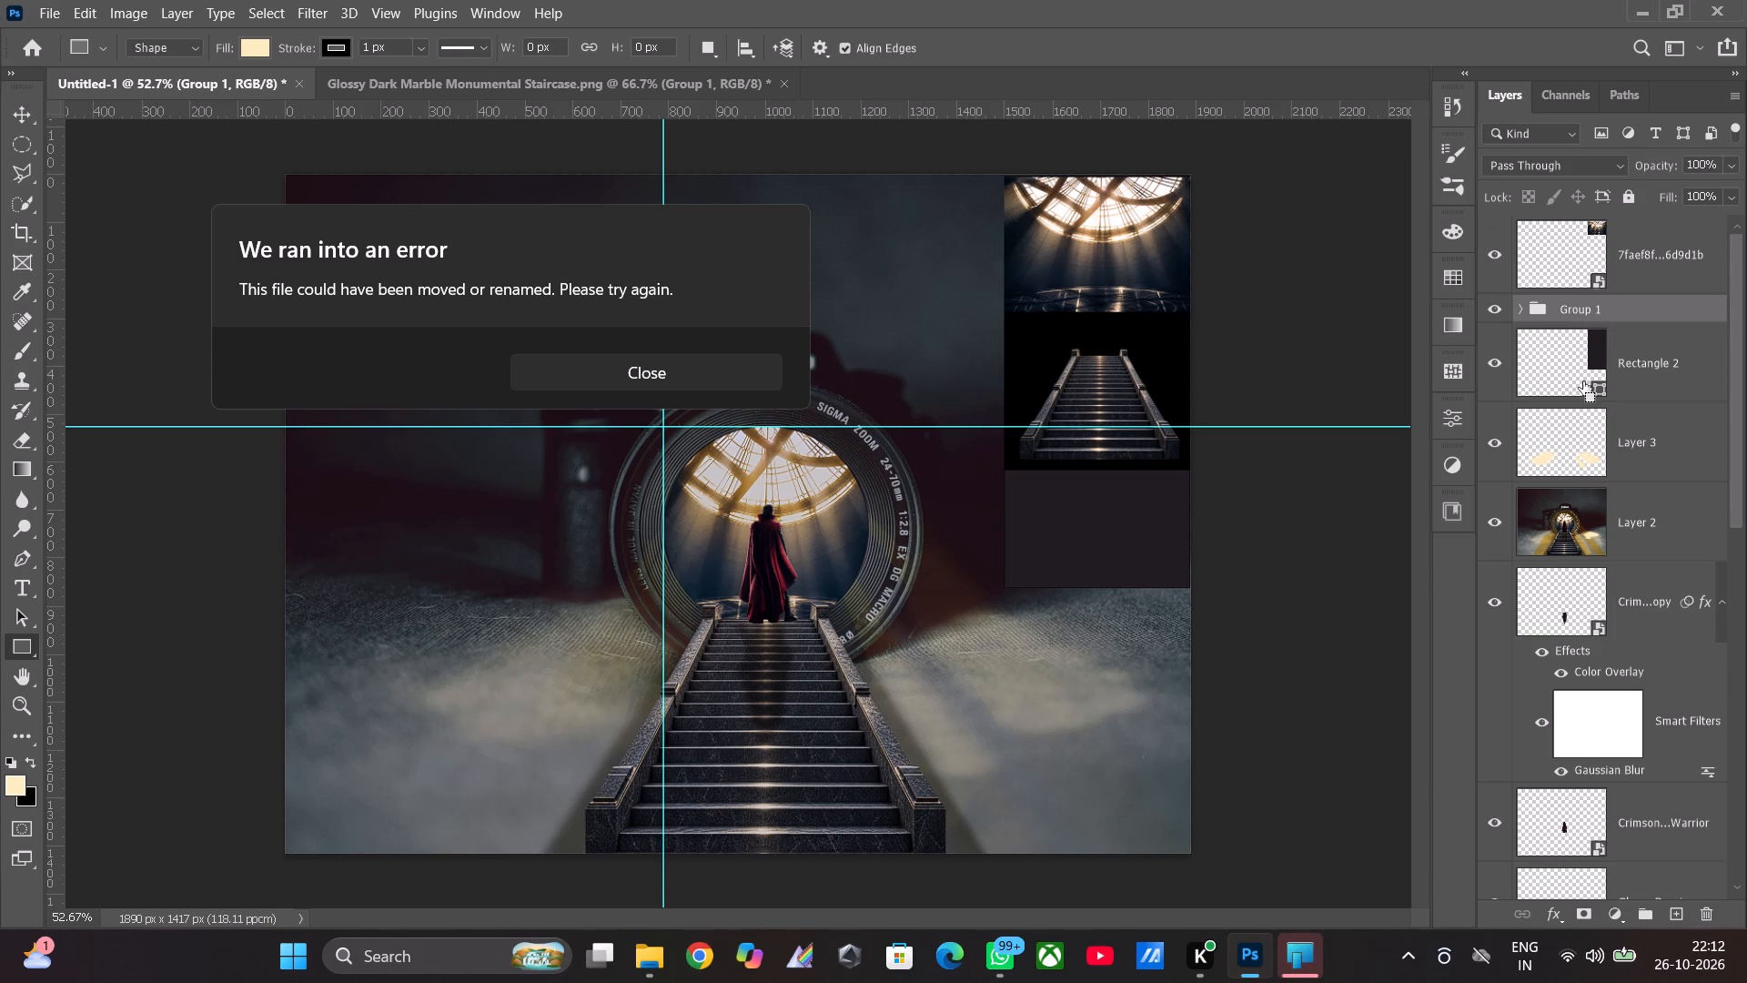
{"action": "key", "text": "ctrl+t"}
{"action": "left_click_drag", "start_coordinate": [1126, 412], "coordinate": [1127, 402]}
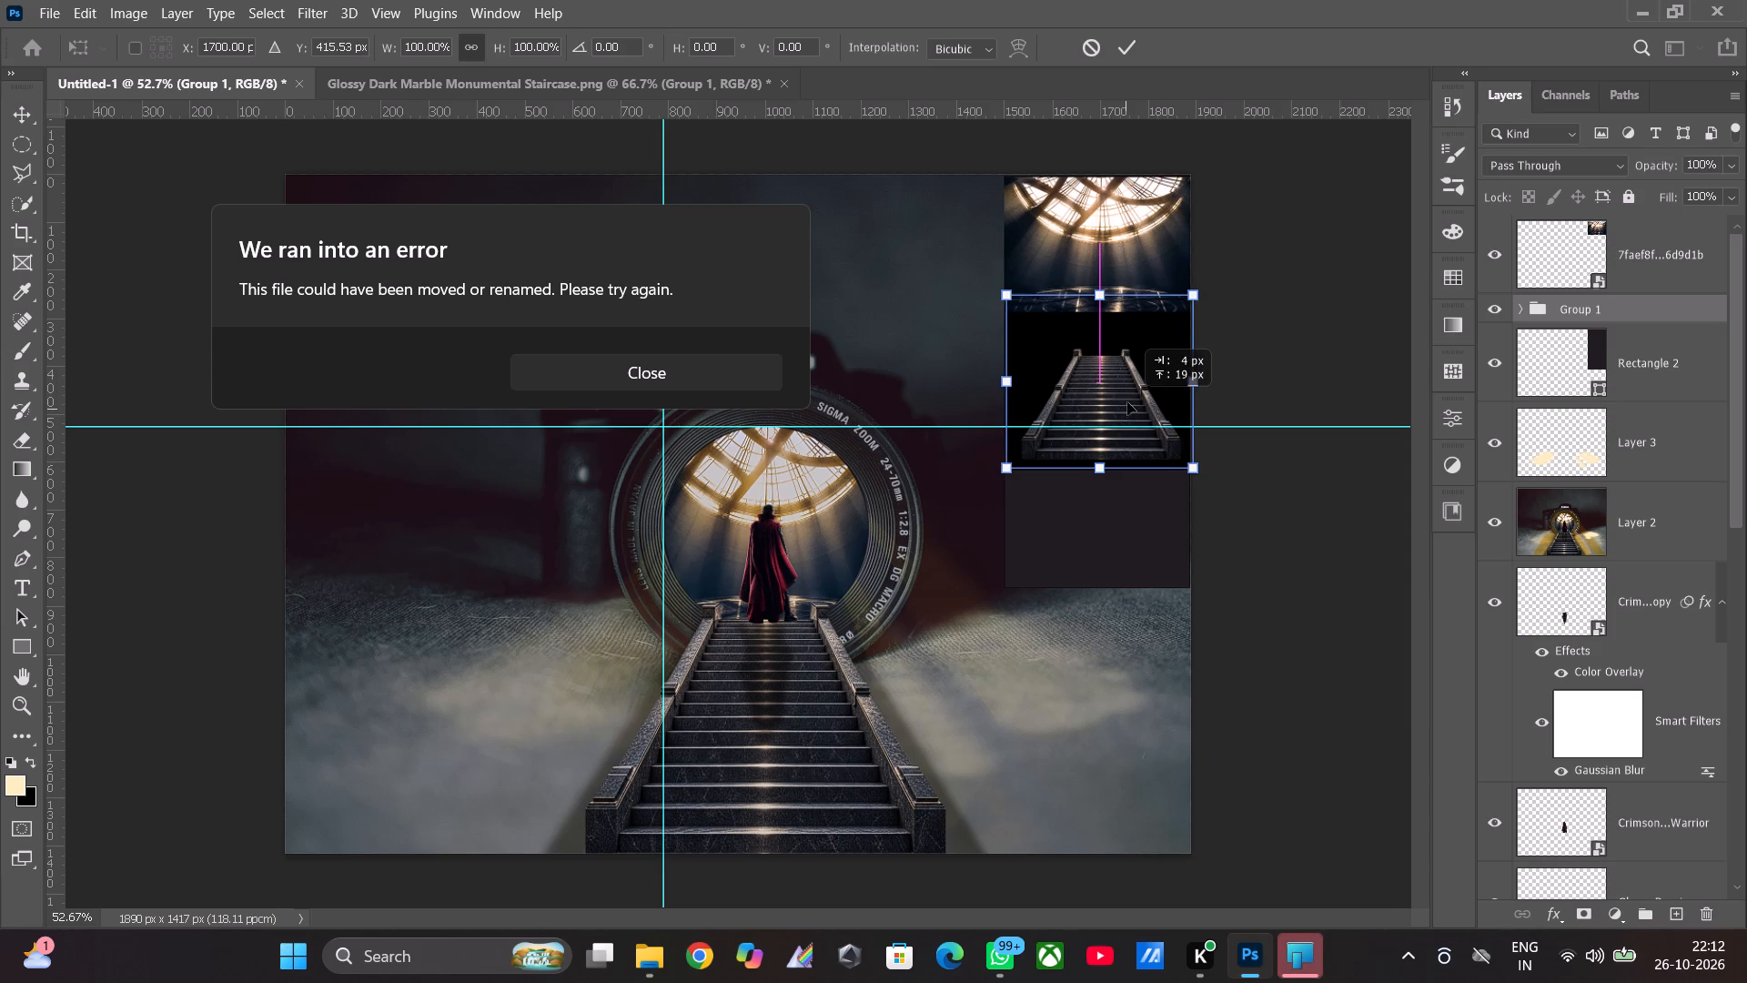
{"action": "left_click_drag", "start_coordinate": [1127, 402], "coordinate": [1127, 388]}
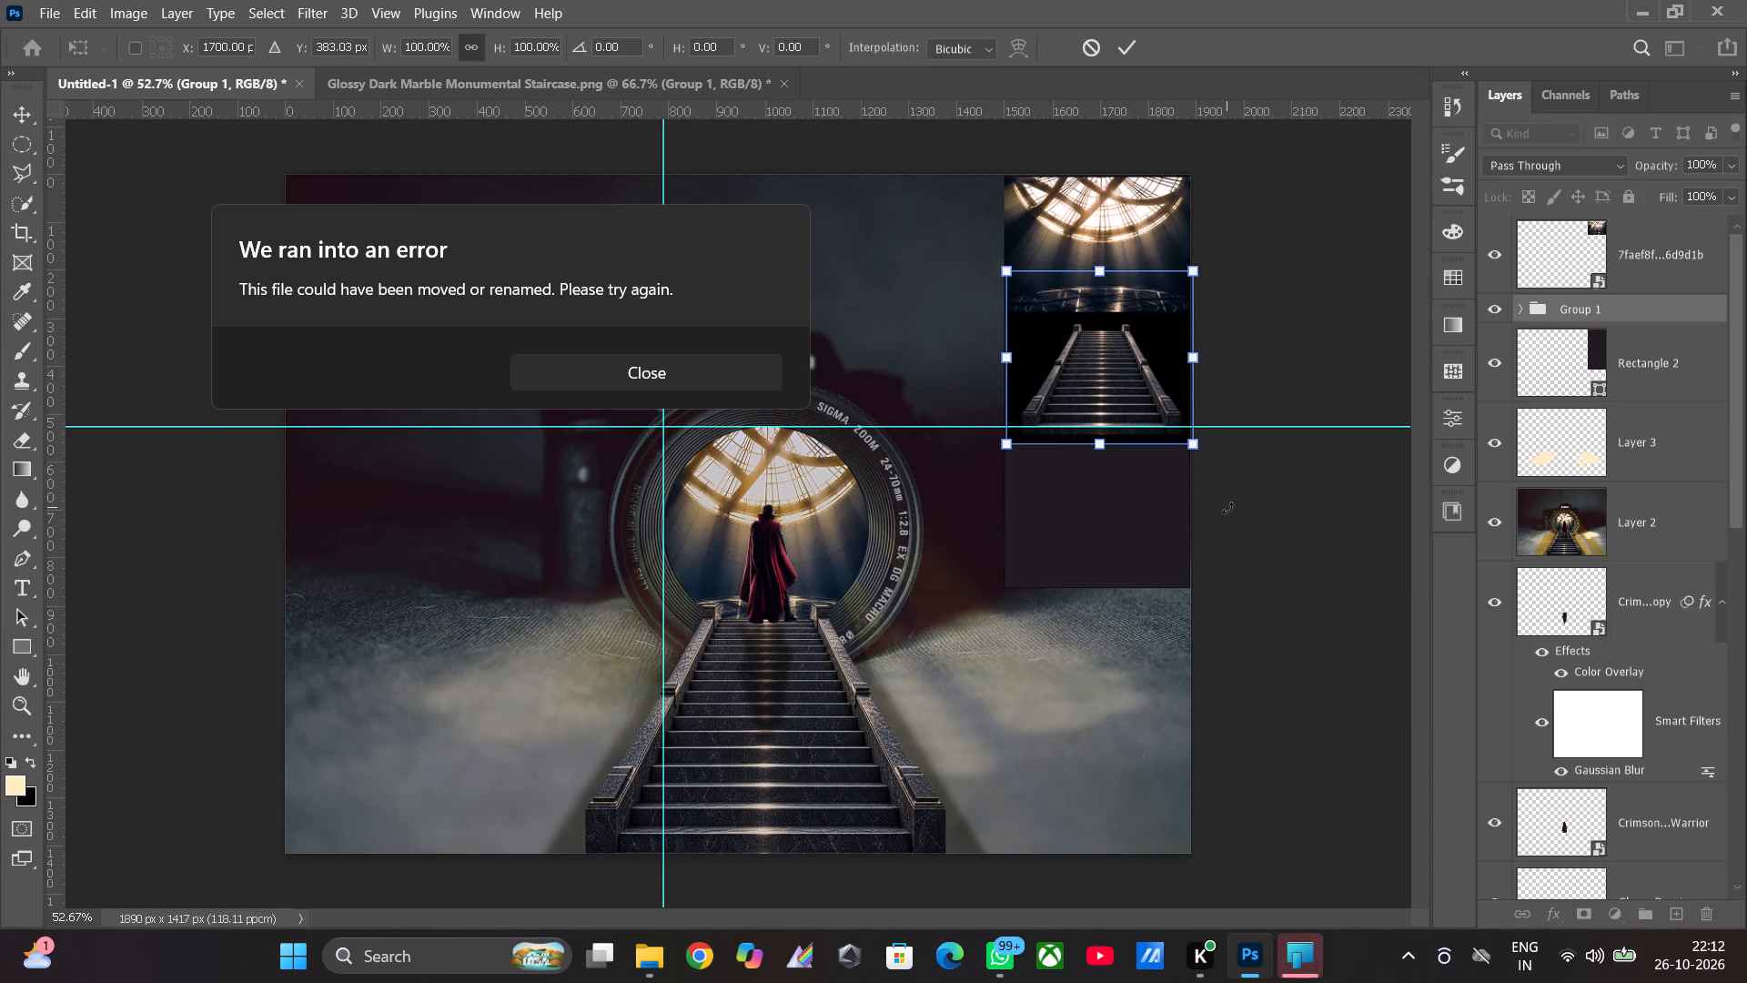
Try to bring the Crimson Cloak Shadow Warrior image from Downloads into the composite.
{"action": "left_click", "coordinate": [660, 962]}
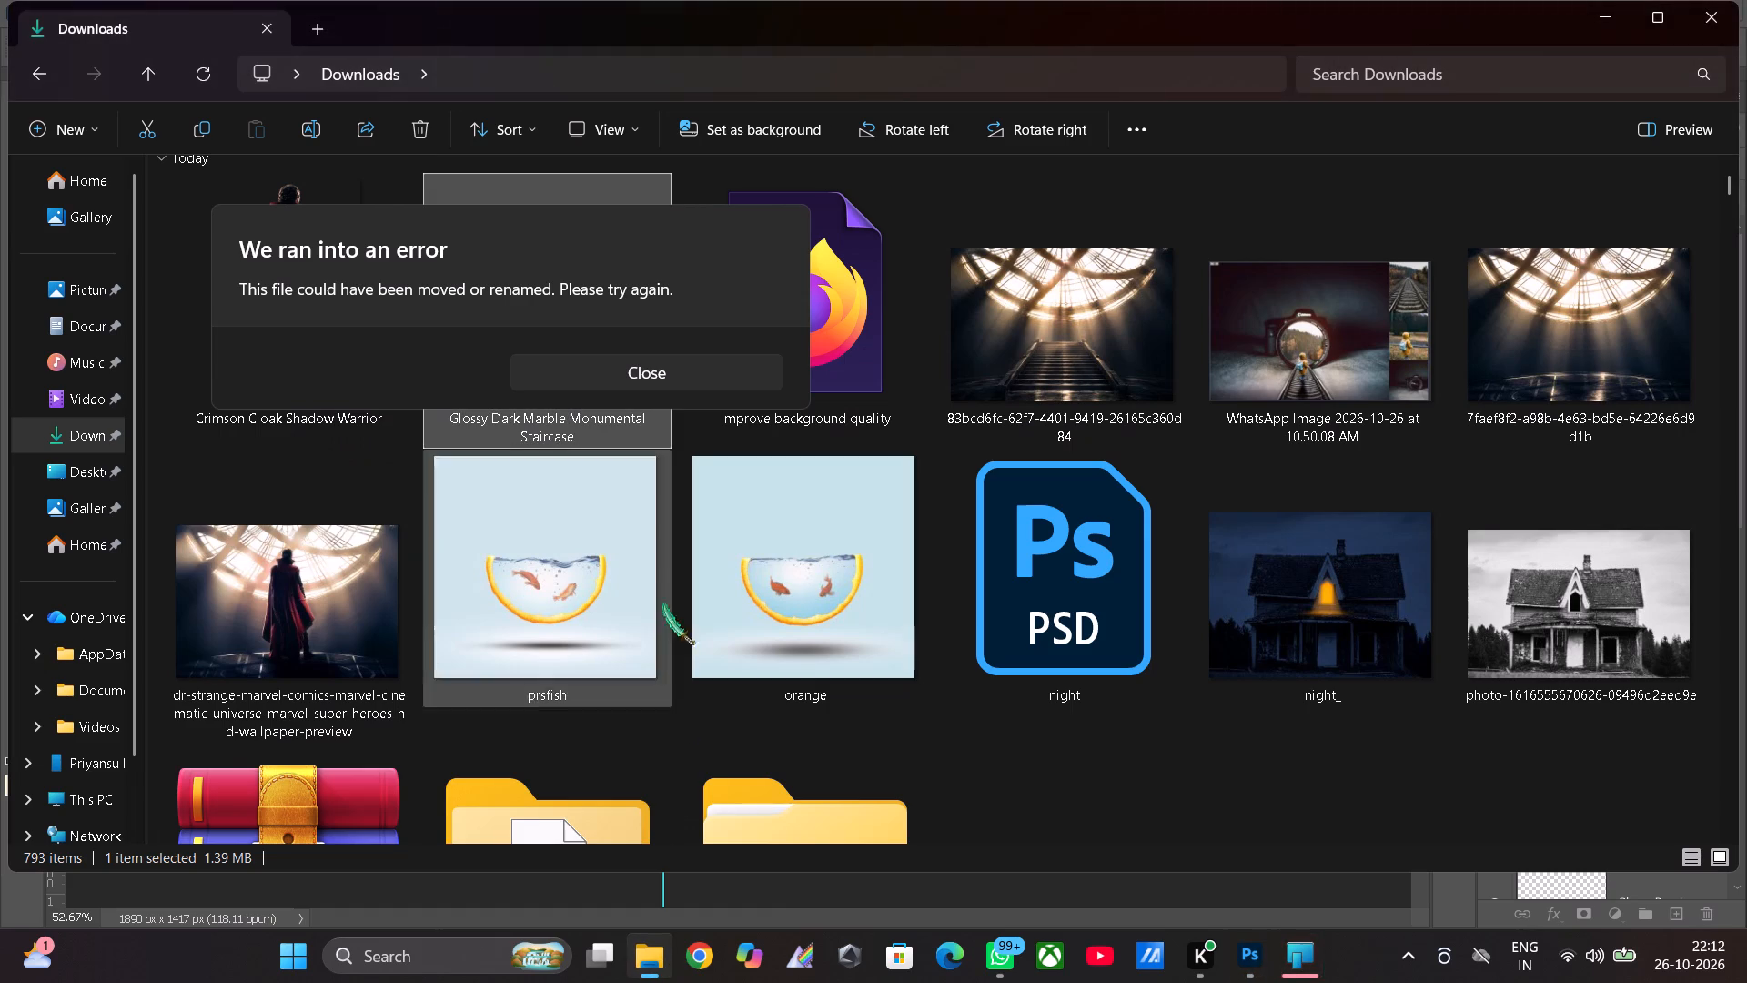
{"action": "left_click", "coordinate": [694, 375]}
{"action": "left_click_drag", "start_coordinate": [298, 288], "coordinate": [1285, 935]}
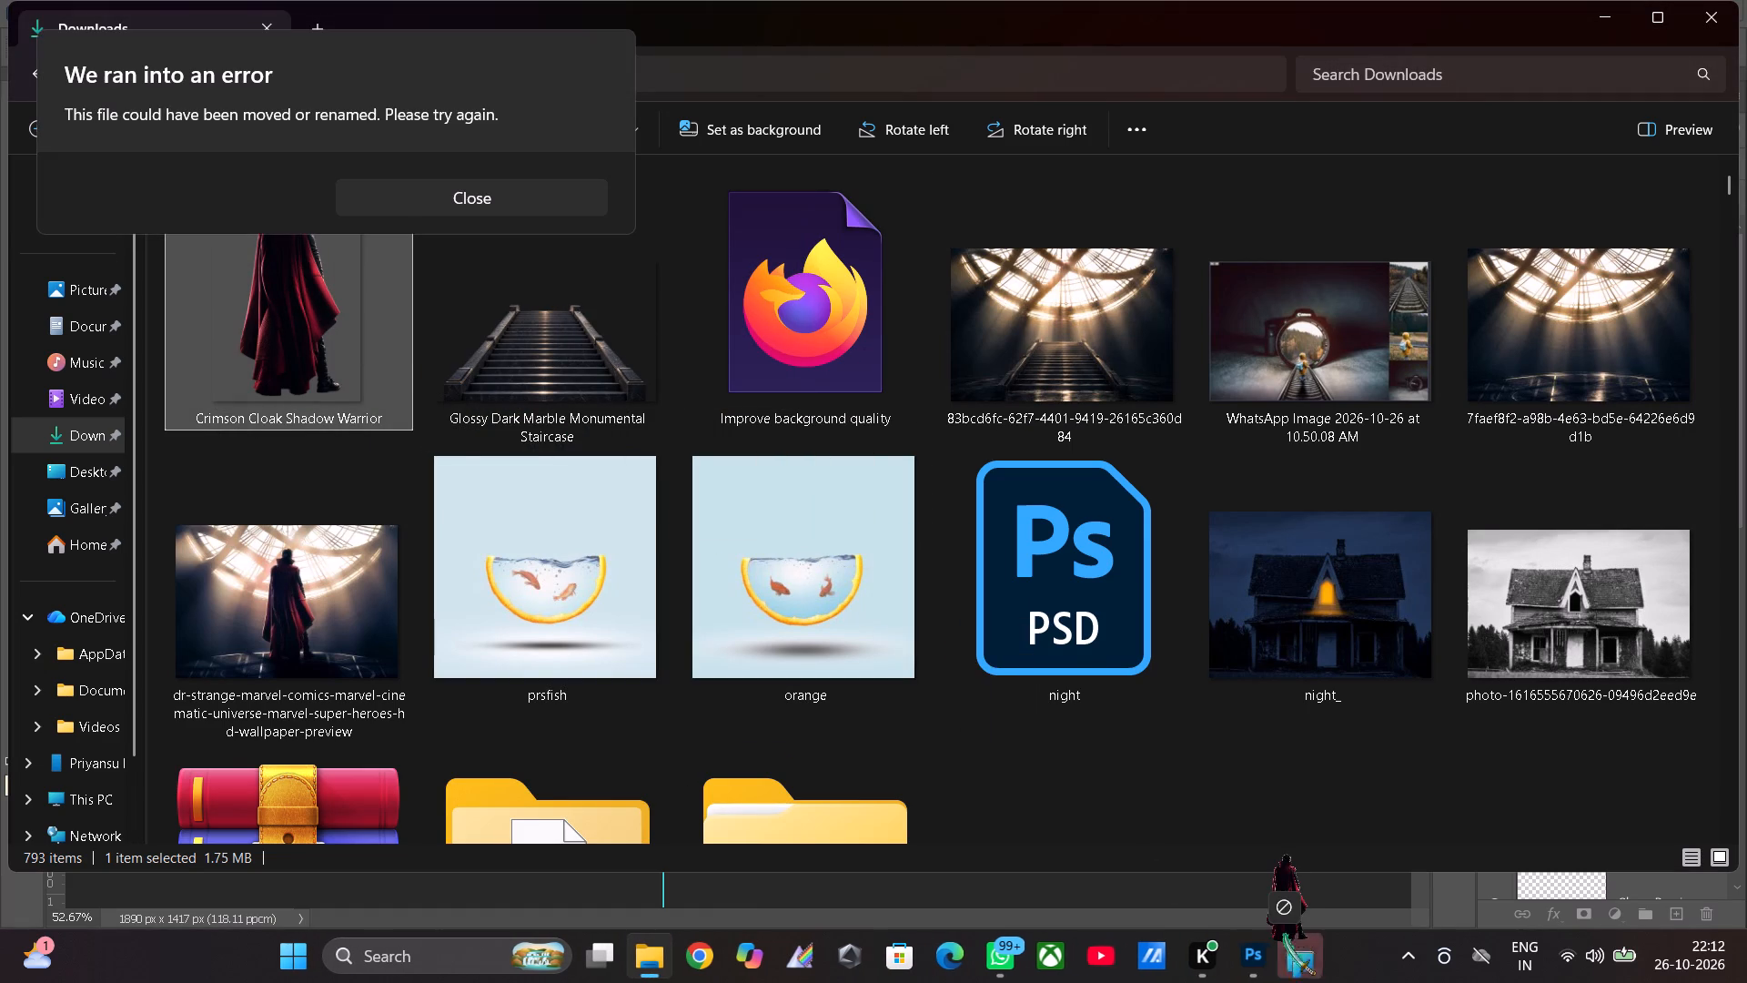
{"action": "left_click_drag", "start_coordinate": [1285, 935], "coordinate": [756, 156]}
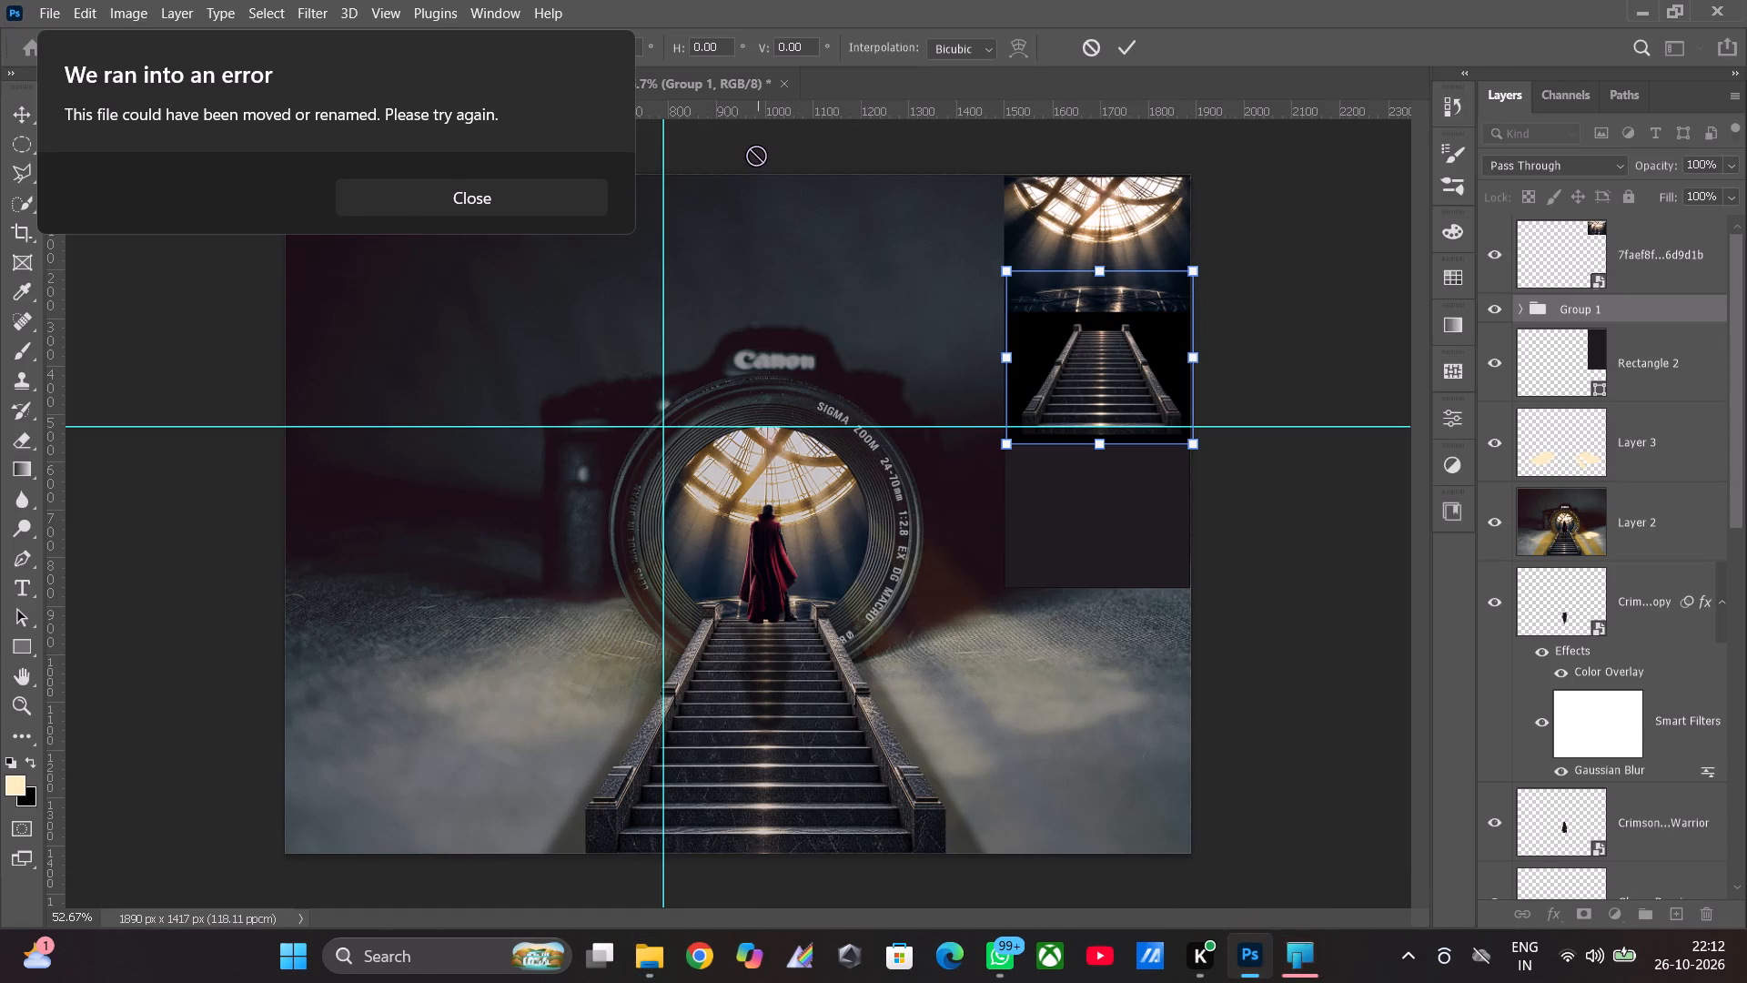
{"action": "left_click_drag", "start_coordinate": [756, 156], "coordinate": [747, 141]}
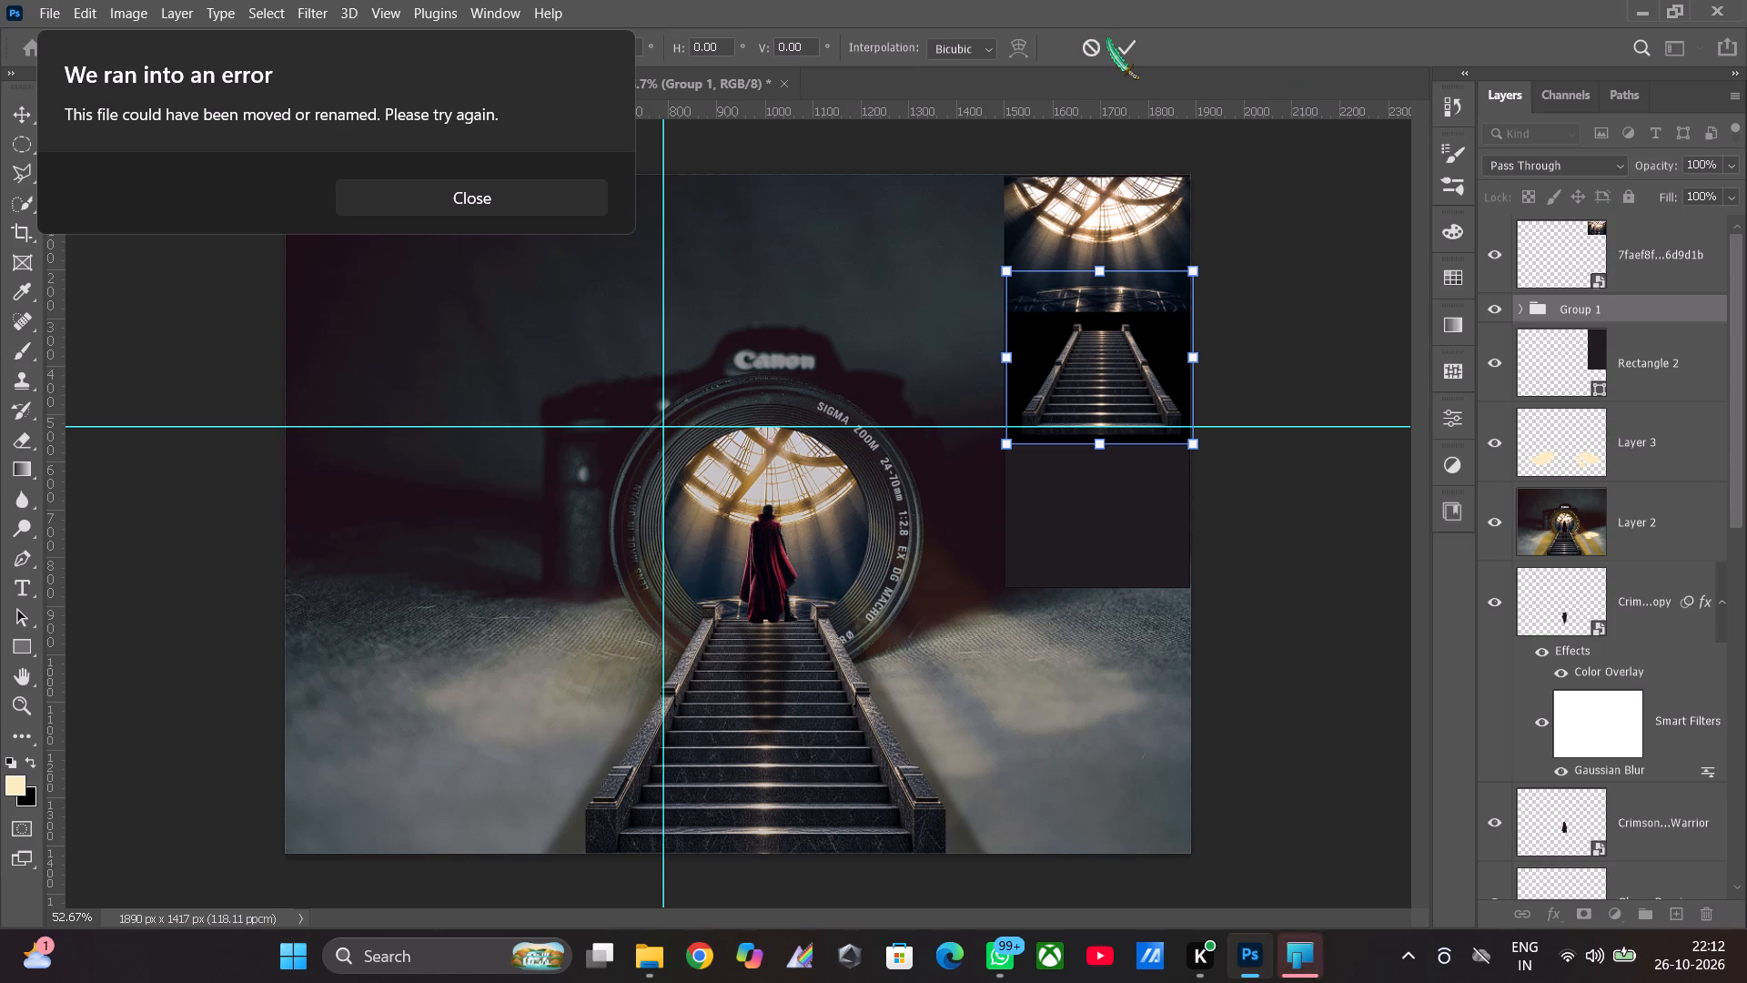
Commit the staircase position and place the Crimson Cloak Shadow Warrior image from Downloads in the composite, centred at about X 1003.5 px, Y 687 px.
{"action": "left_click", "coordinate": [1120, 40]}
{"action": "left_click", "coordinate": [503, 191]}
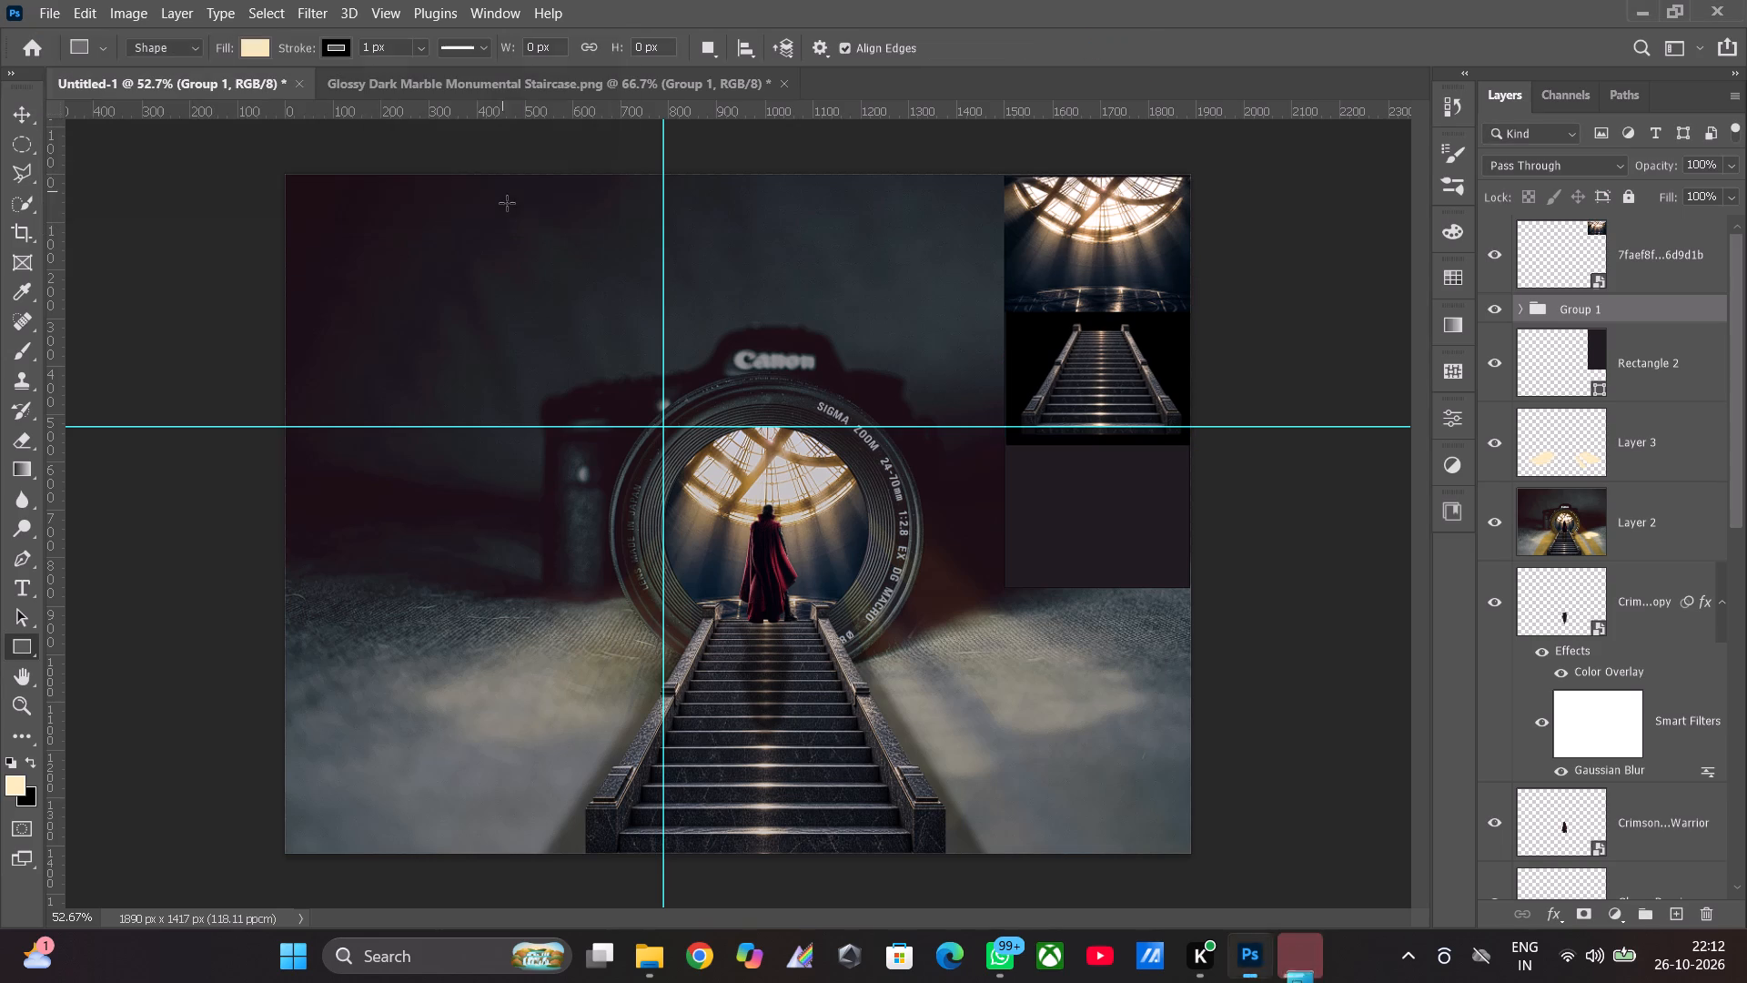
{"action": "left_click", "coordinate": [705, 964]}
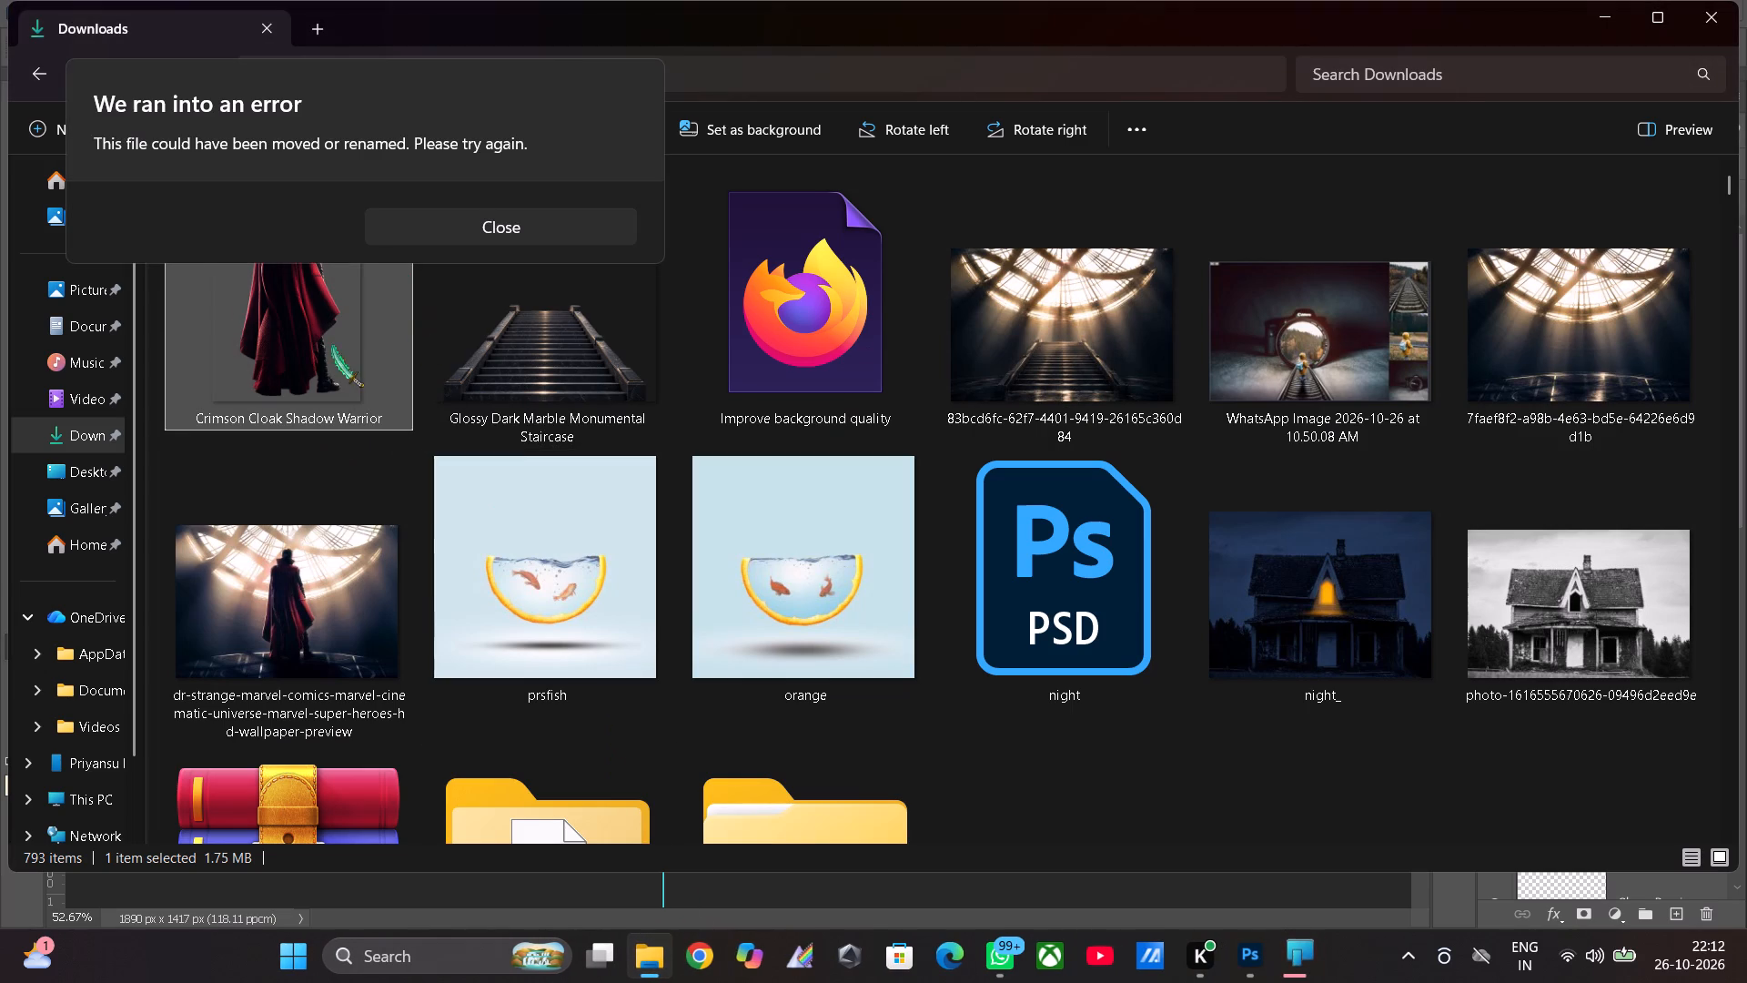
{"action": "left_click_drag", "start_coordinate": [330, 347], "coordinate": [1219, 617]}
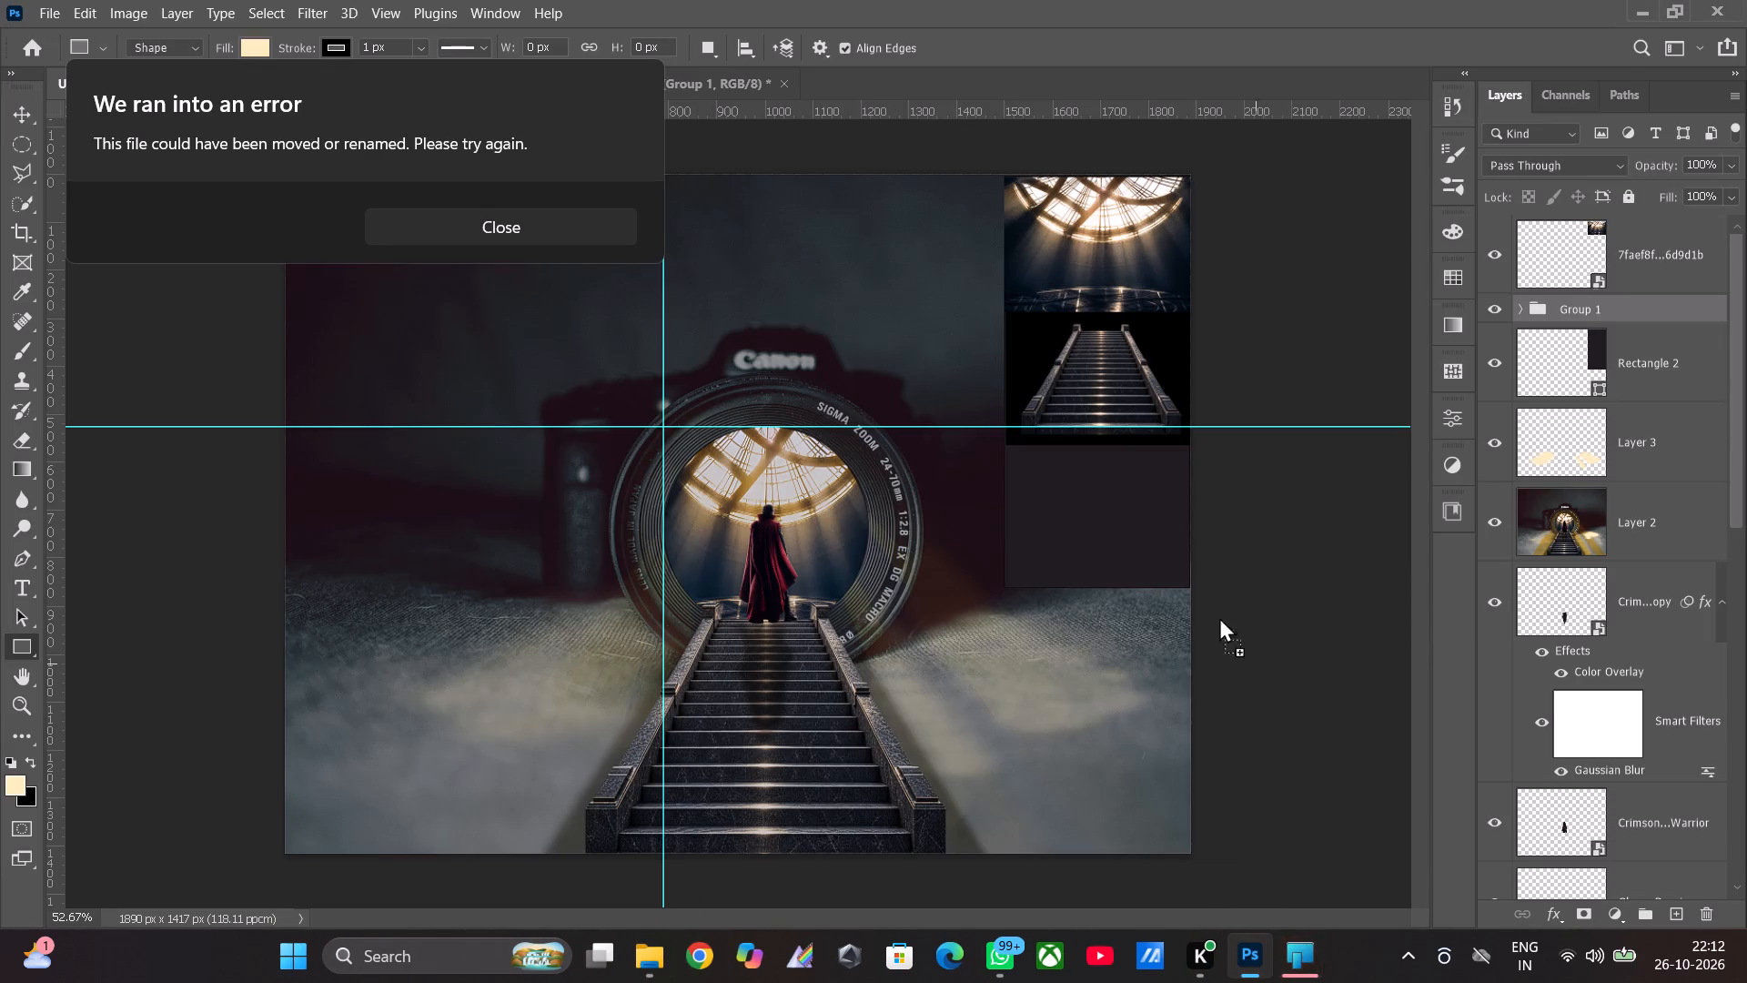
{"action": "left_click_drag", "start_coordinate": [1219, 617], "coordinate": [816, 142]}
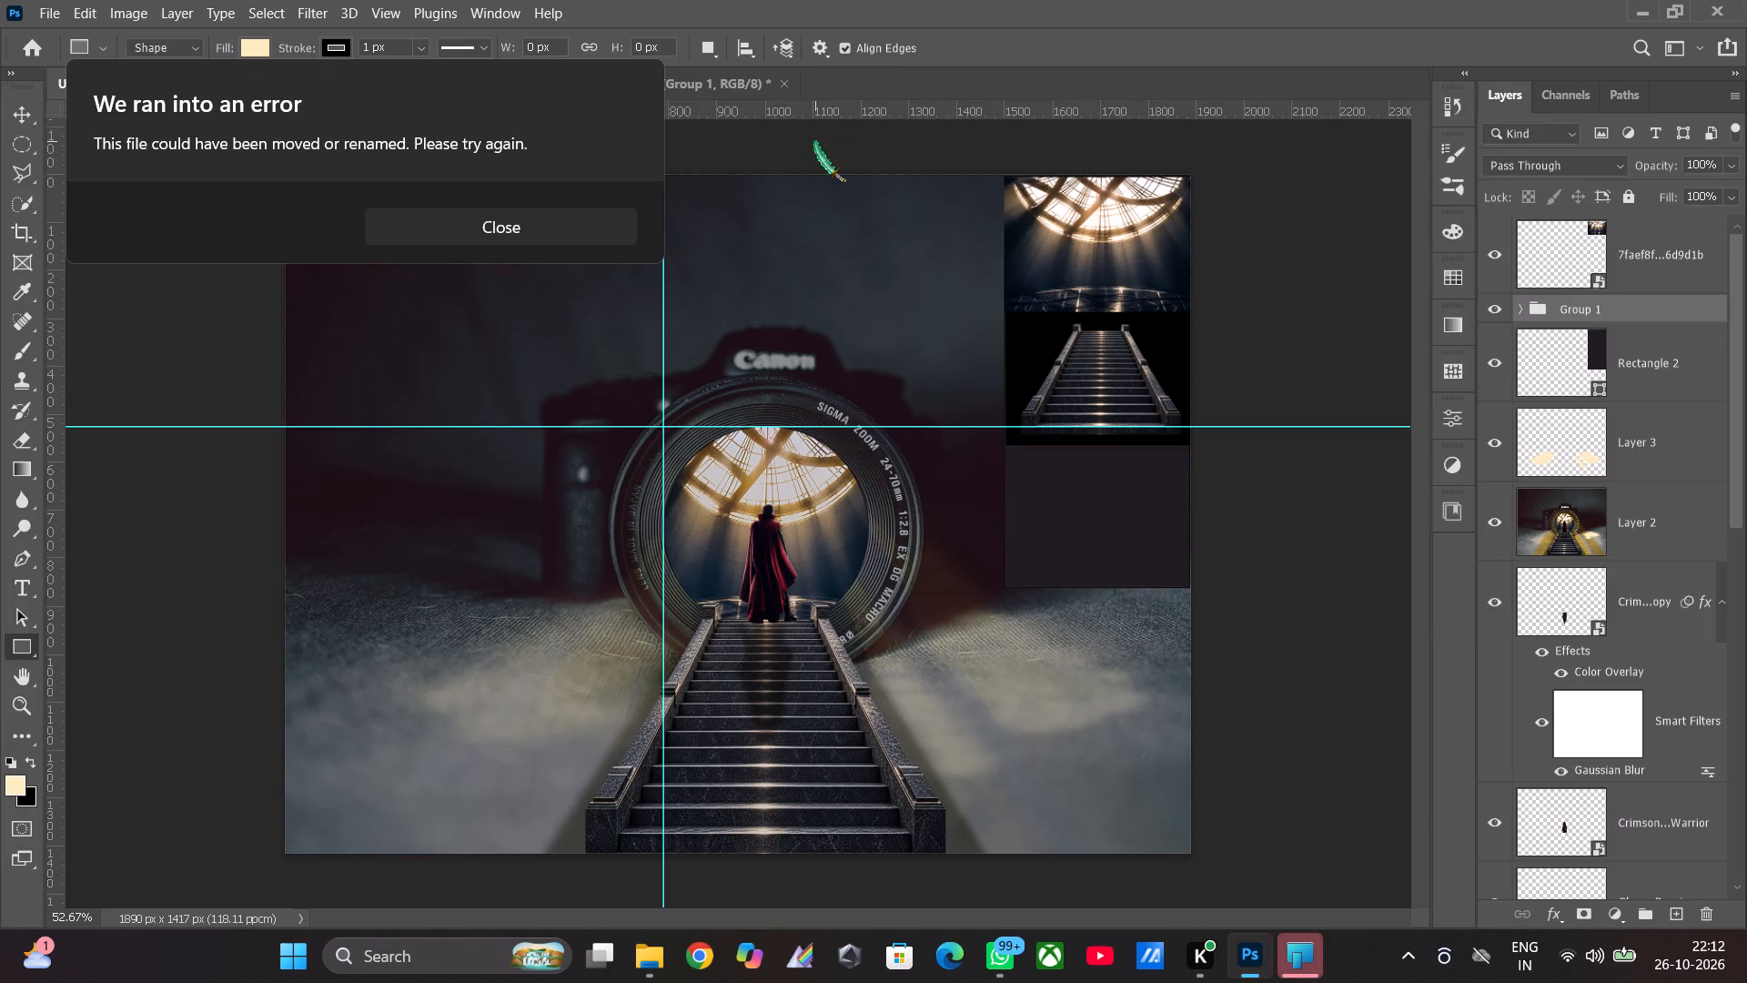
{"action": "left_click", "coordinate": [520, 232]}
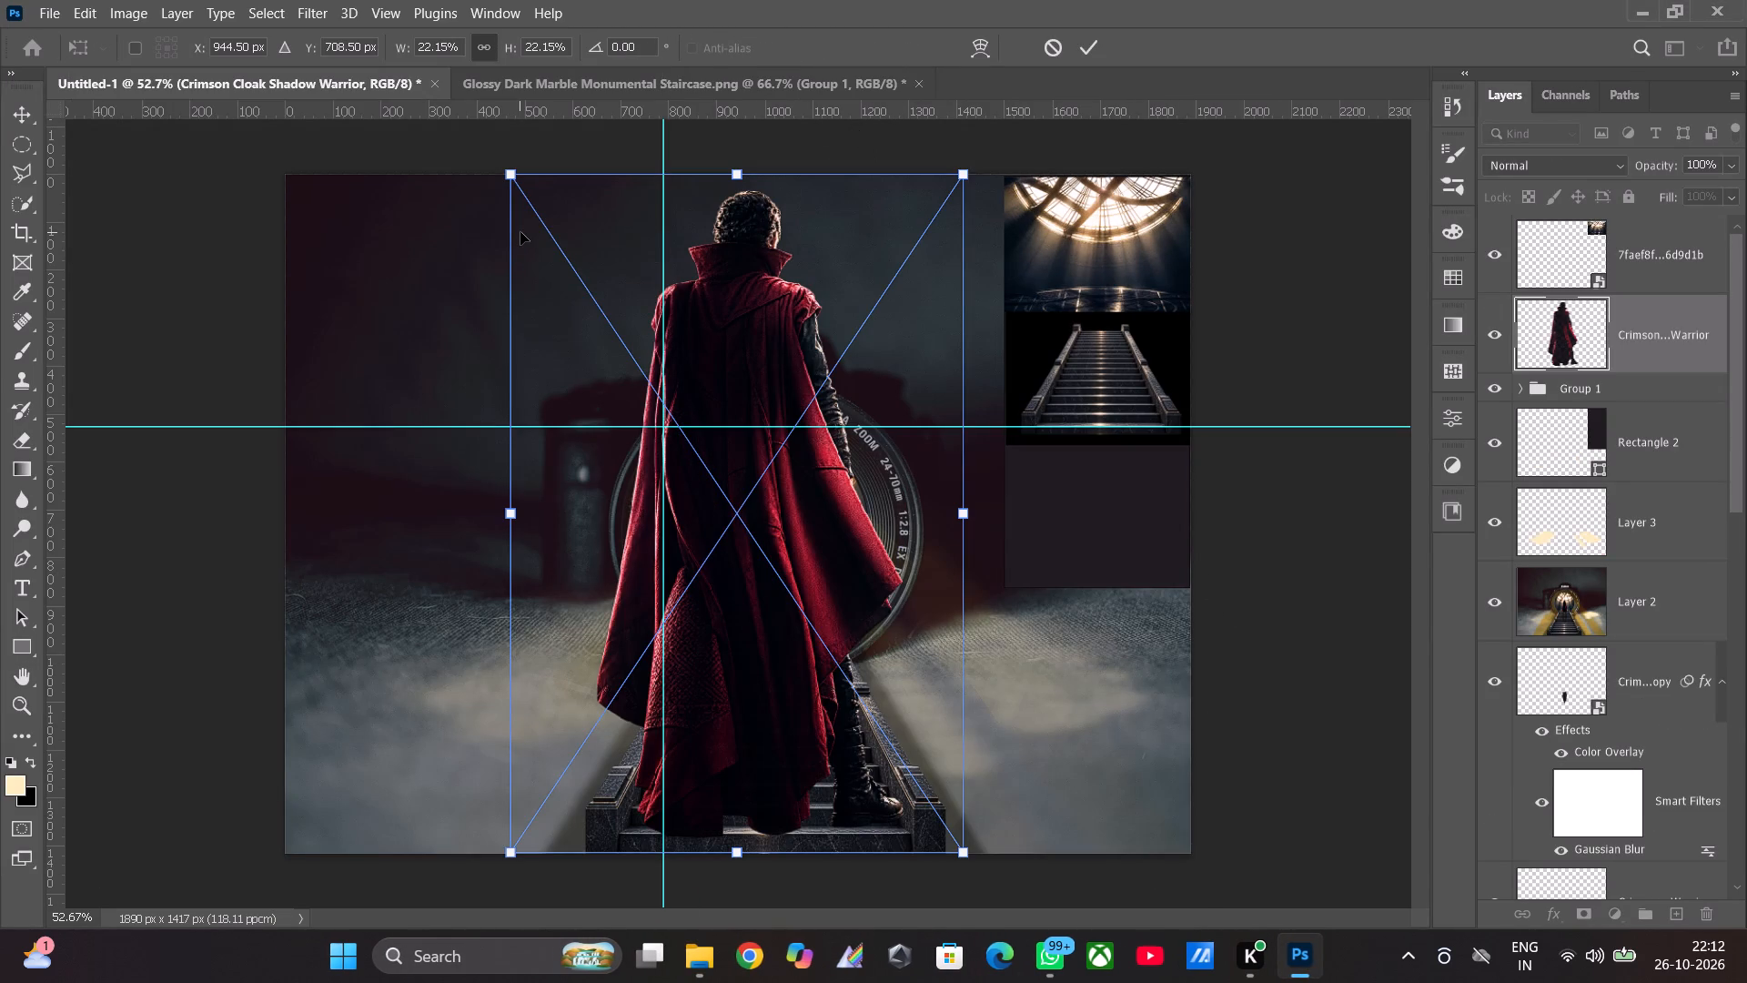
{"action": "left_click", "coordinate": [543, 257]}
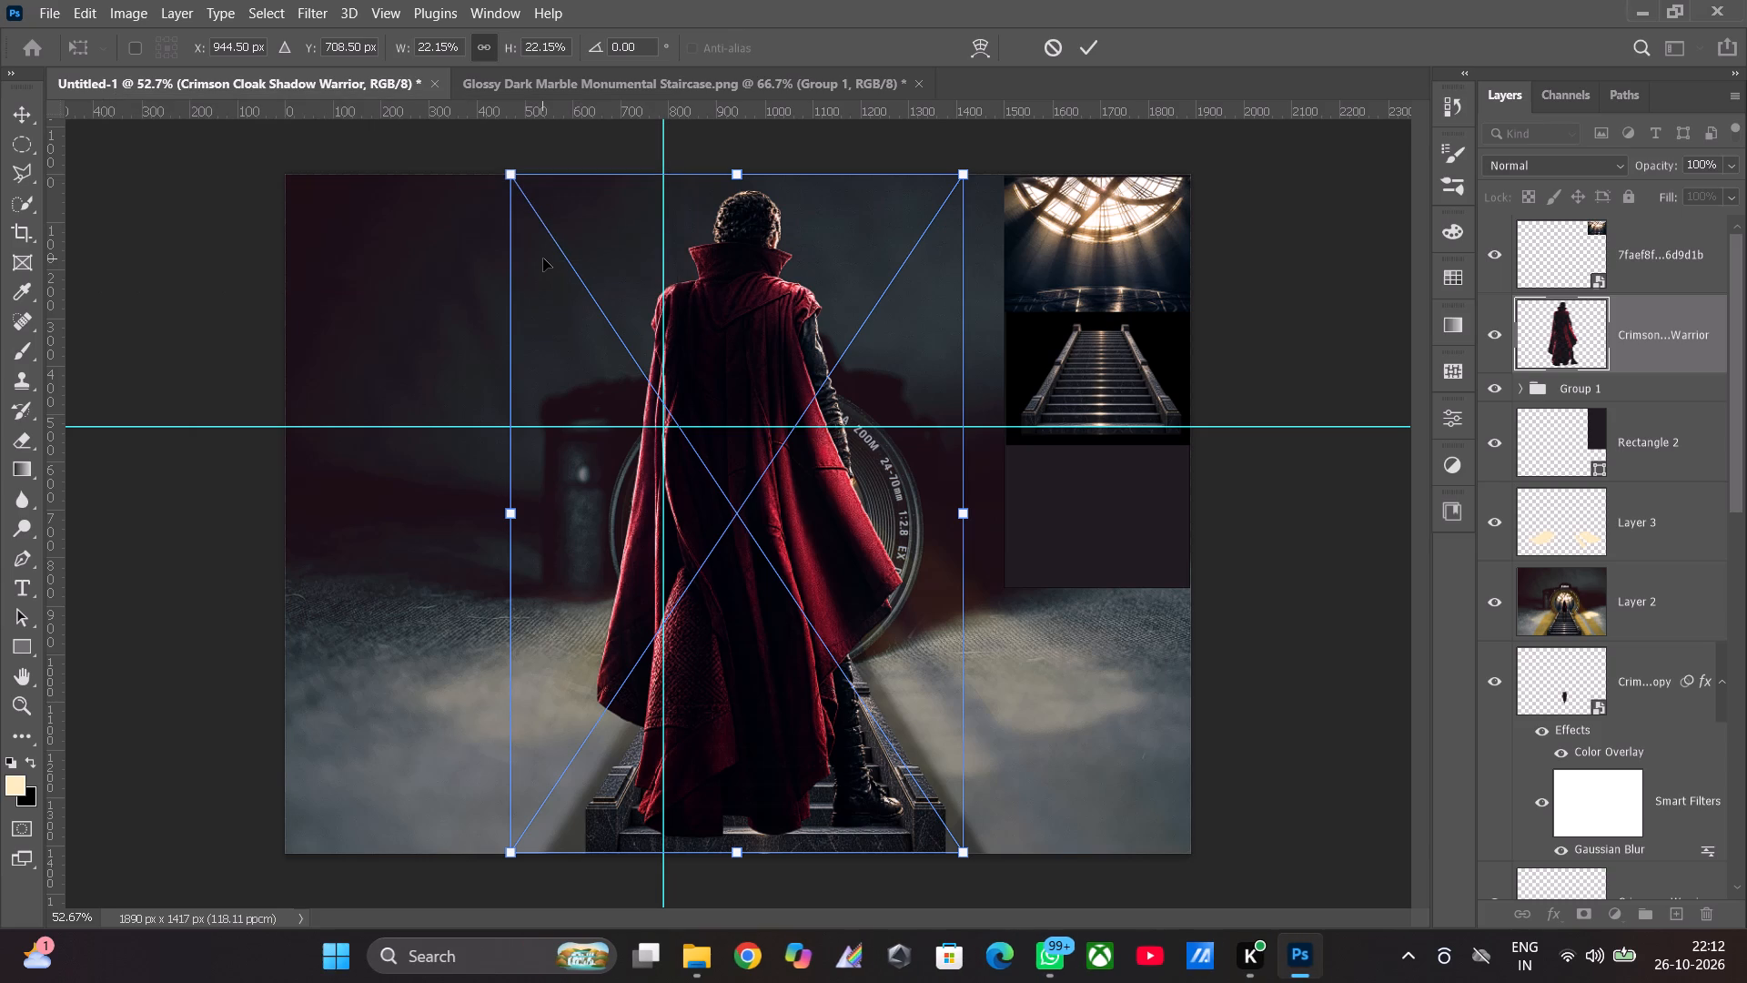
{"action": "left_click", "coordinate": [540, 293]}
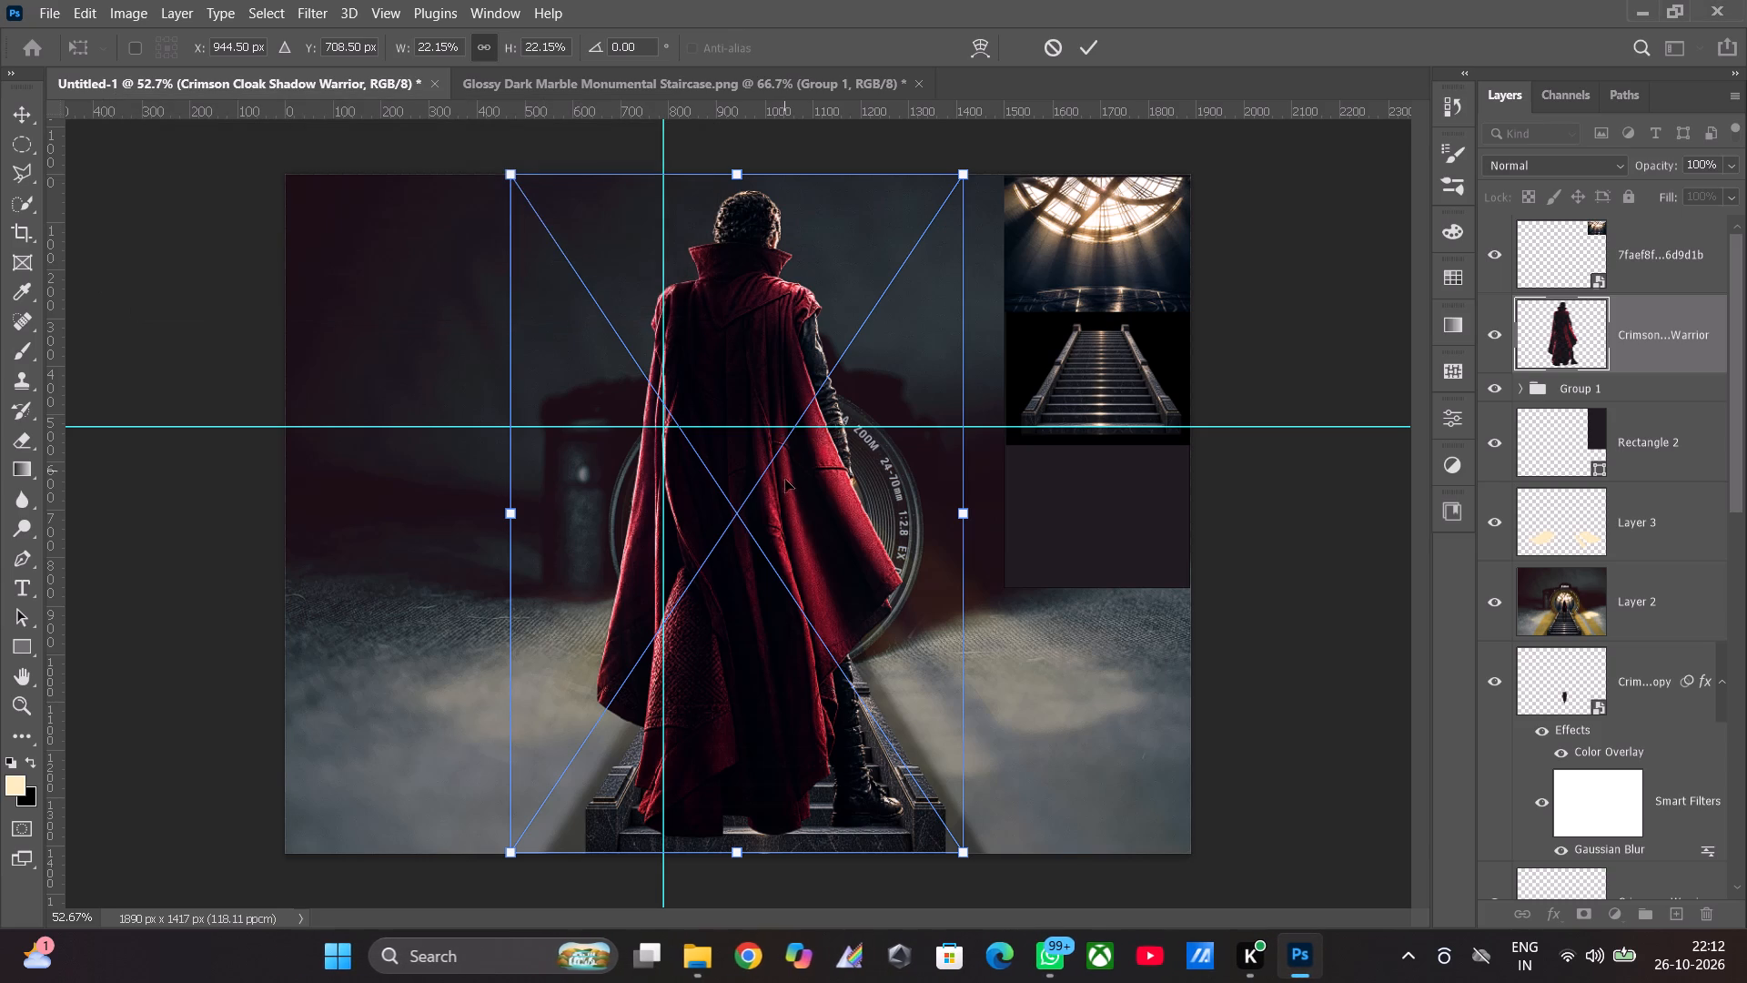
{"action": "left_click_drag", "start_coordinate": [786, 499], "coordinate": [817, 471]}
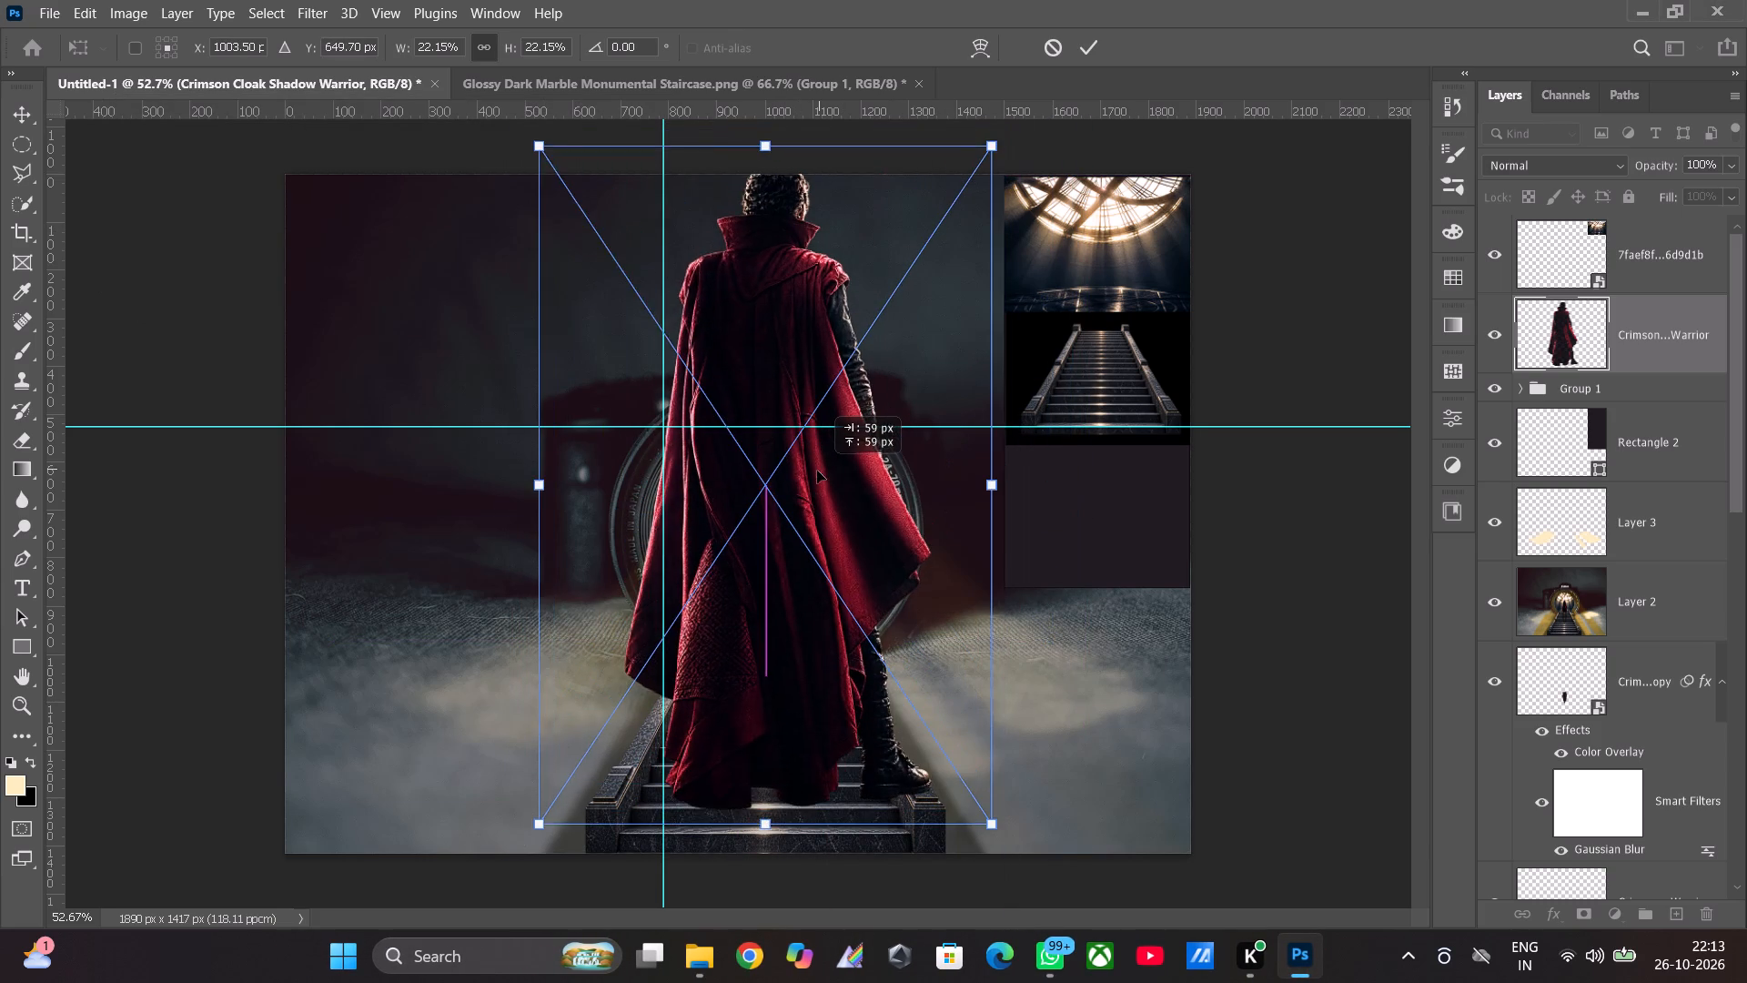
{"action": "left_click_drag", "start_coordinate": [817, 471], "coordinate": [814, 486]}
{"action": "right_click", "coordinate": [813, 484]}
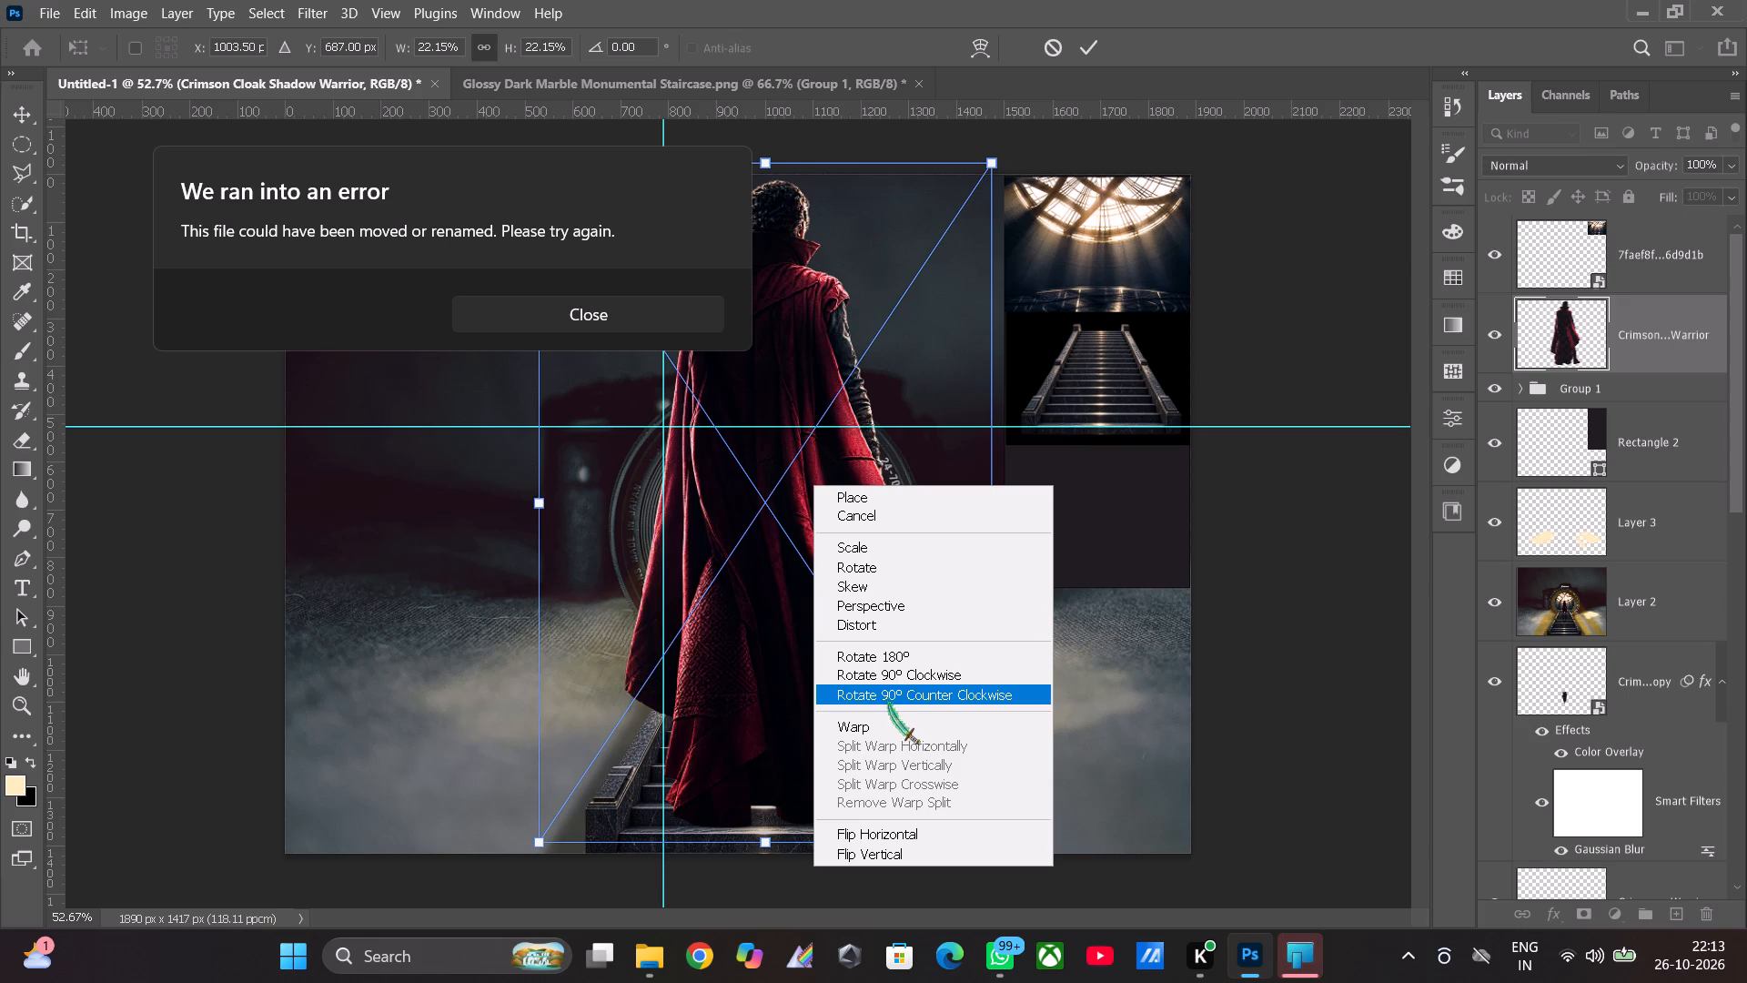
{"action": "right_click", "coordinate": [1533, 339]}
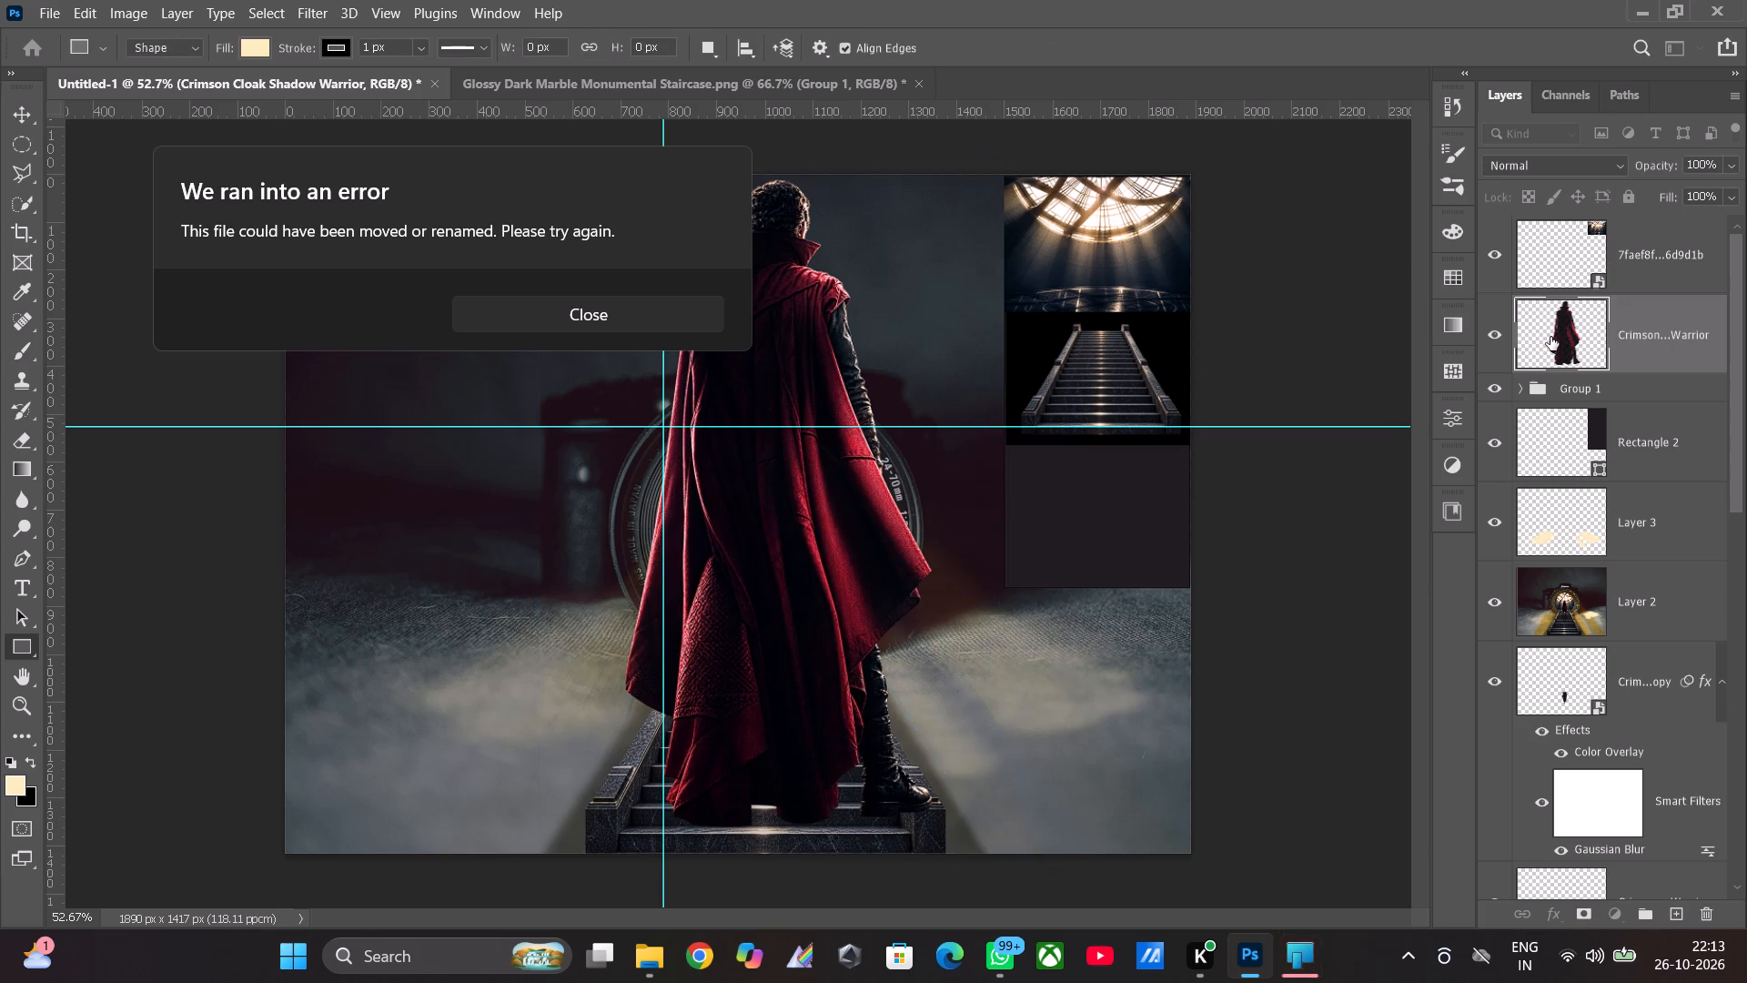
Copy the Crimson Cloak Shadow Warrior layer from the composite.
{"action": "right_click", "coordinate": [1550, 337]}
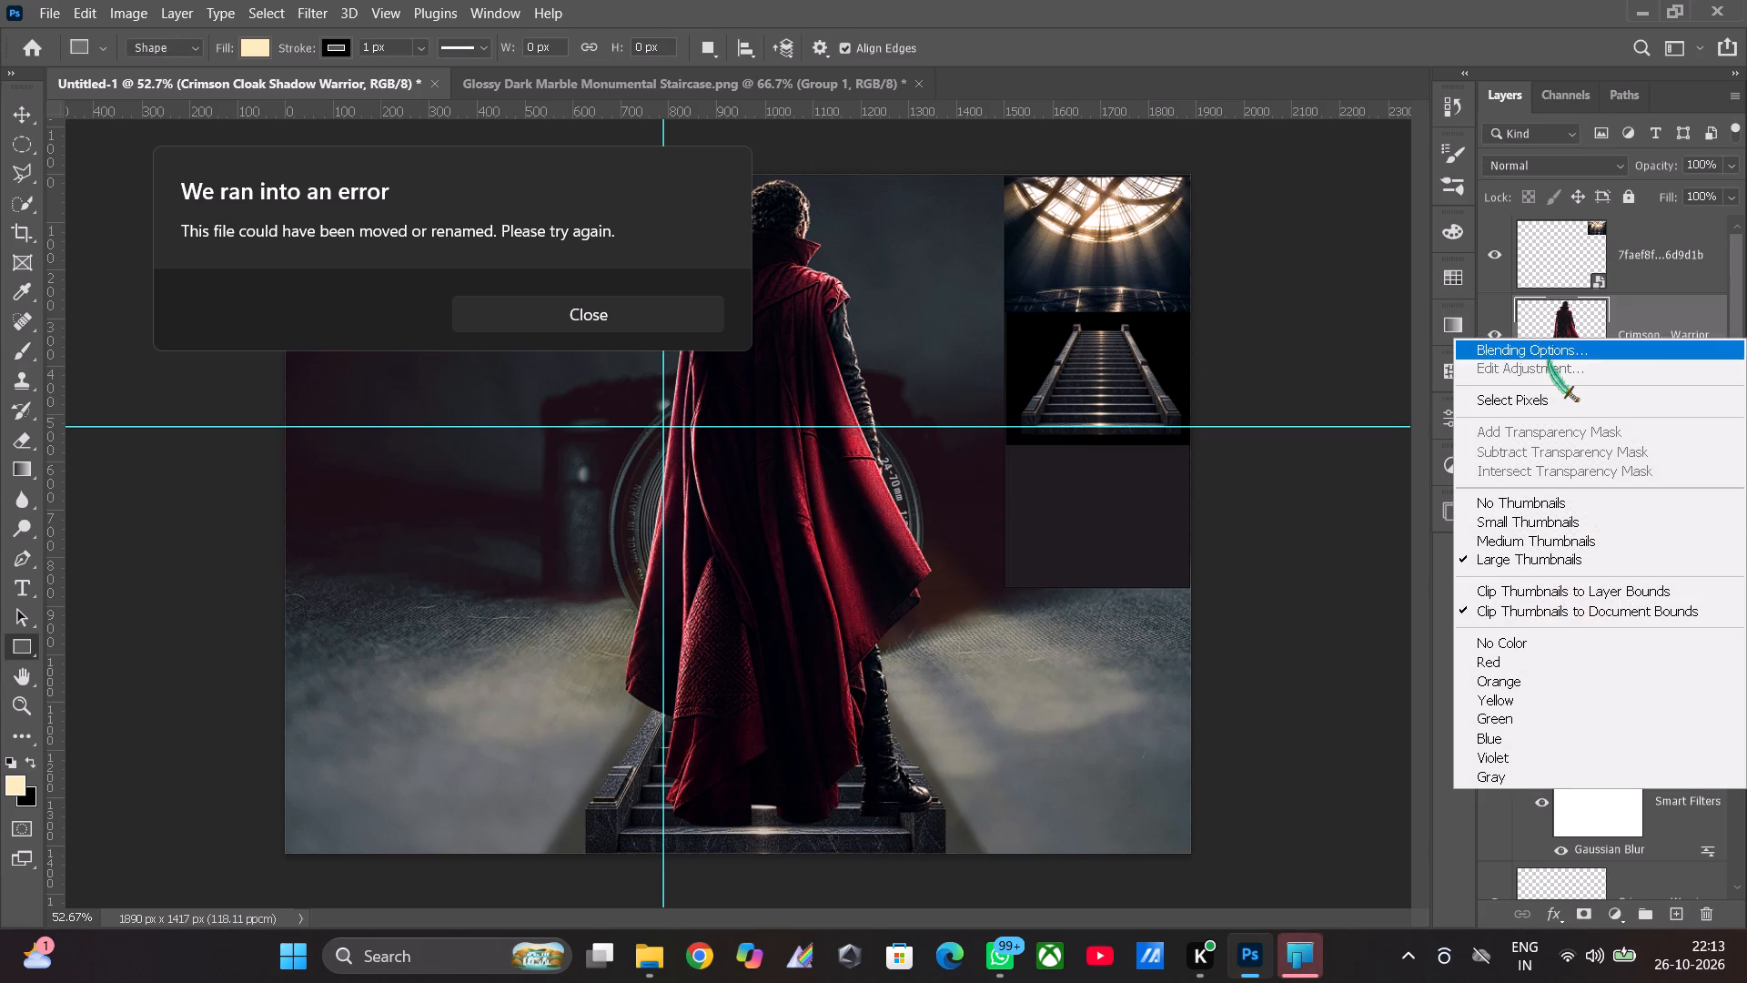
{"action": "left_click", "coordinate": [127, 19]}
{"action": "left_click", "coordinate": [90, 16]}
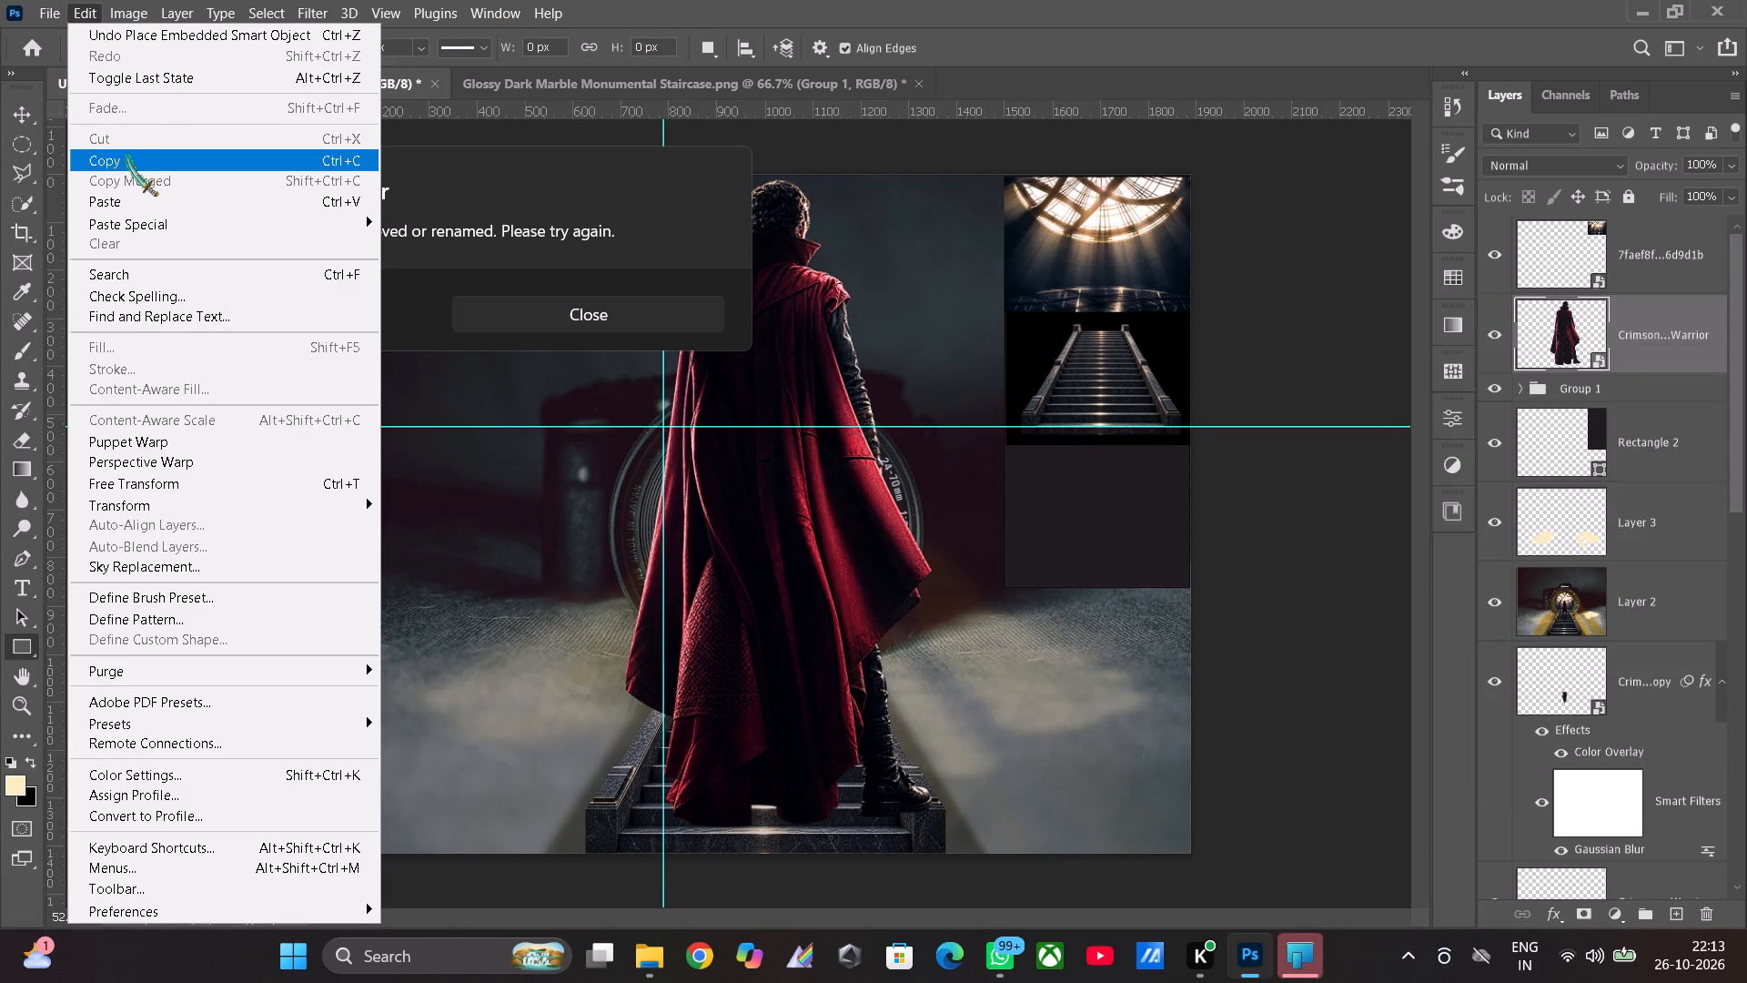
{"action": "left_click", "coordinate": [127, 162]}
{"action": "left_click", "coordinate": [602, 309]}
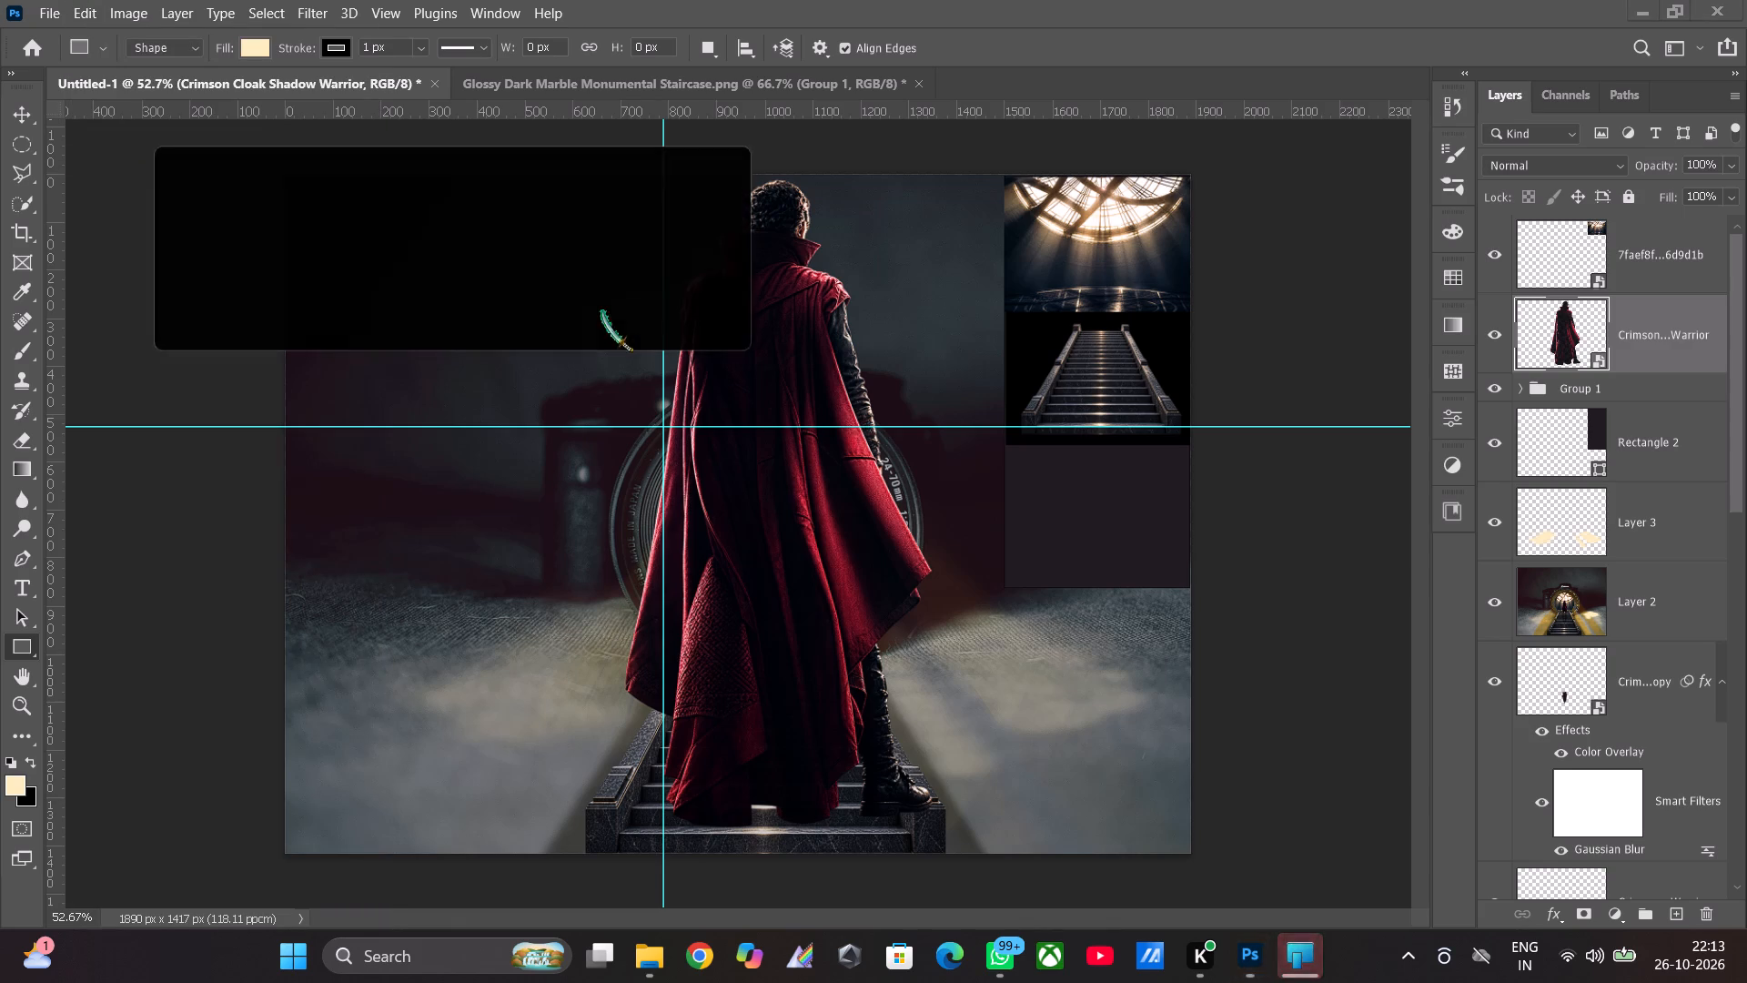
{"action": "left_click", "coordinate": [995, 78]}
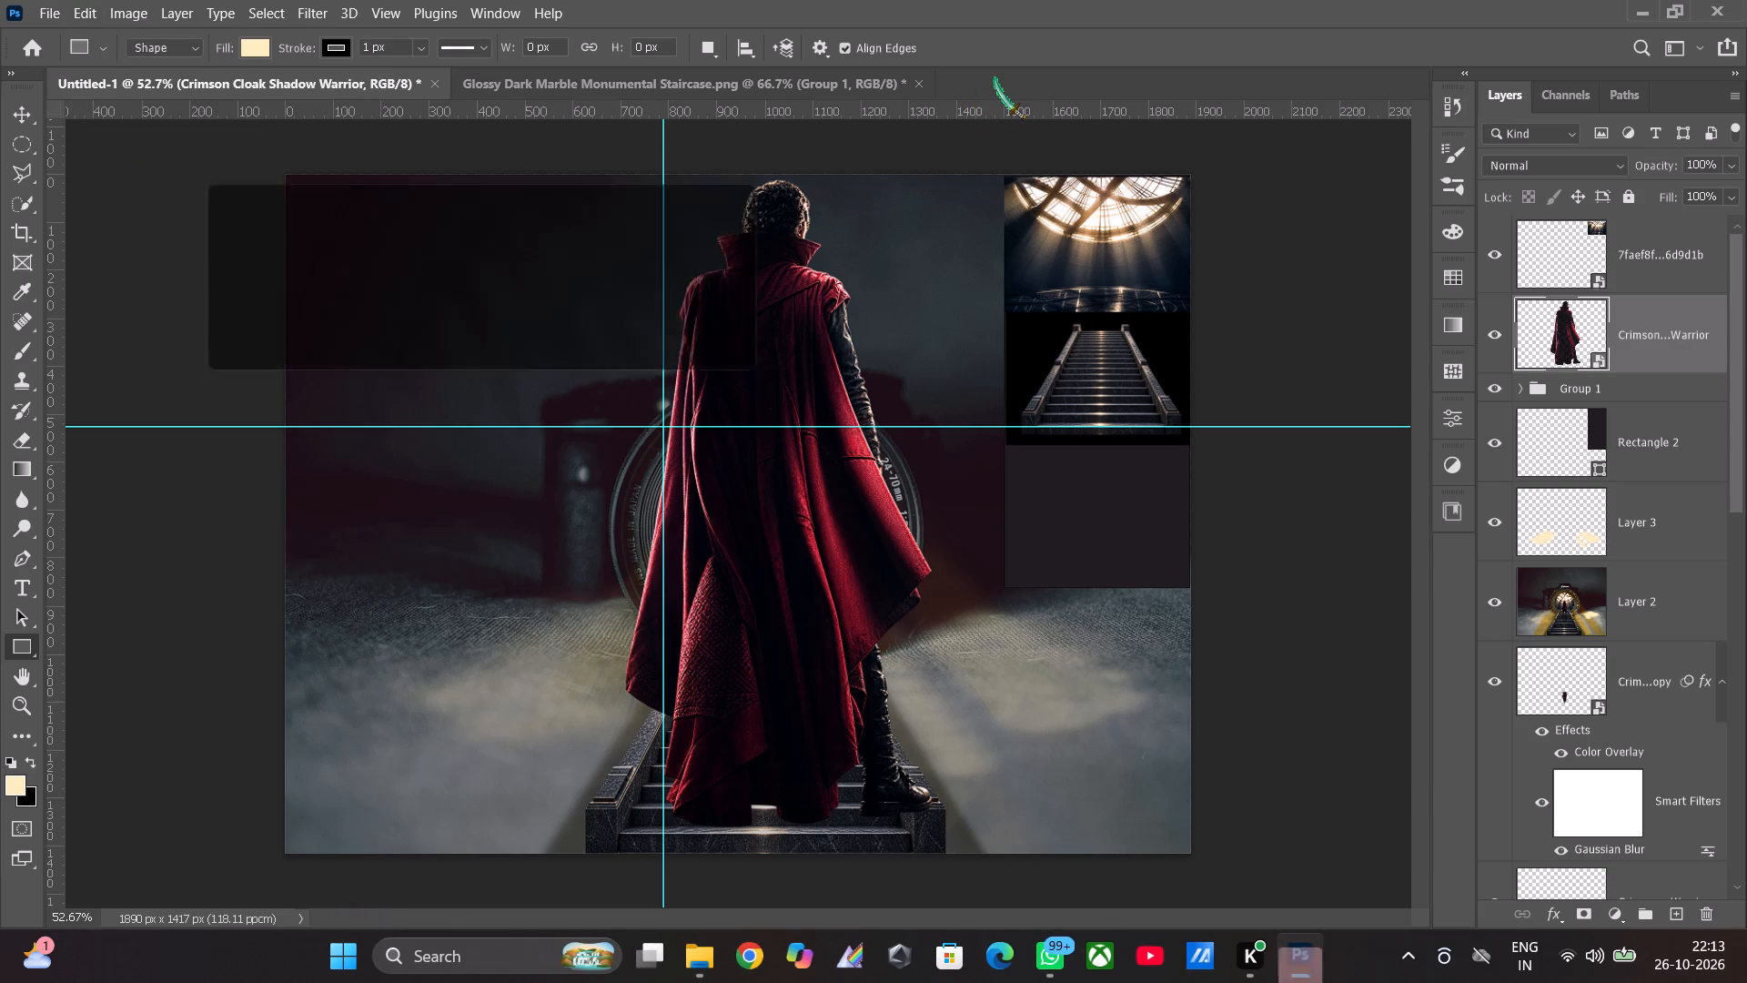
{"action": "left_click", "coordinate": [639, 339]}
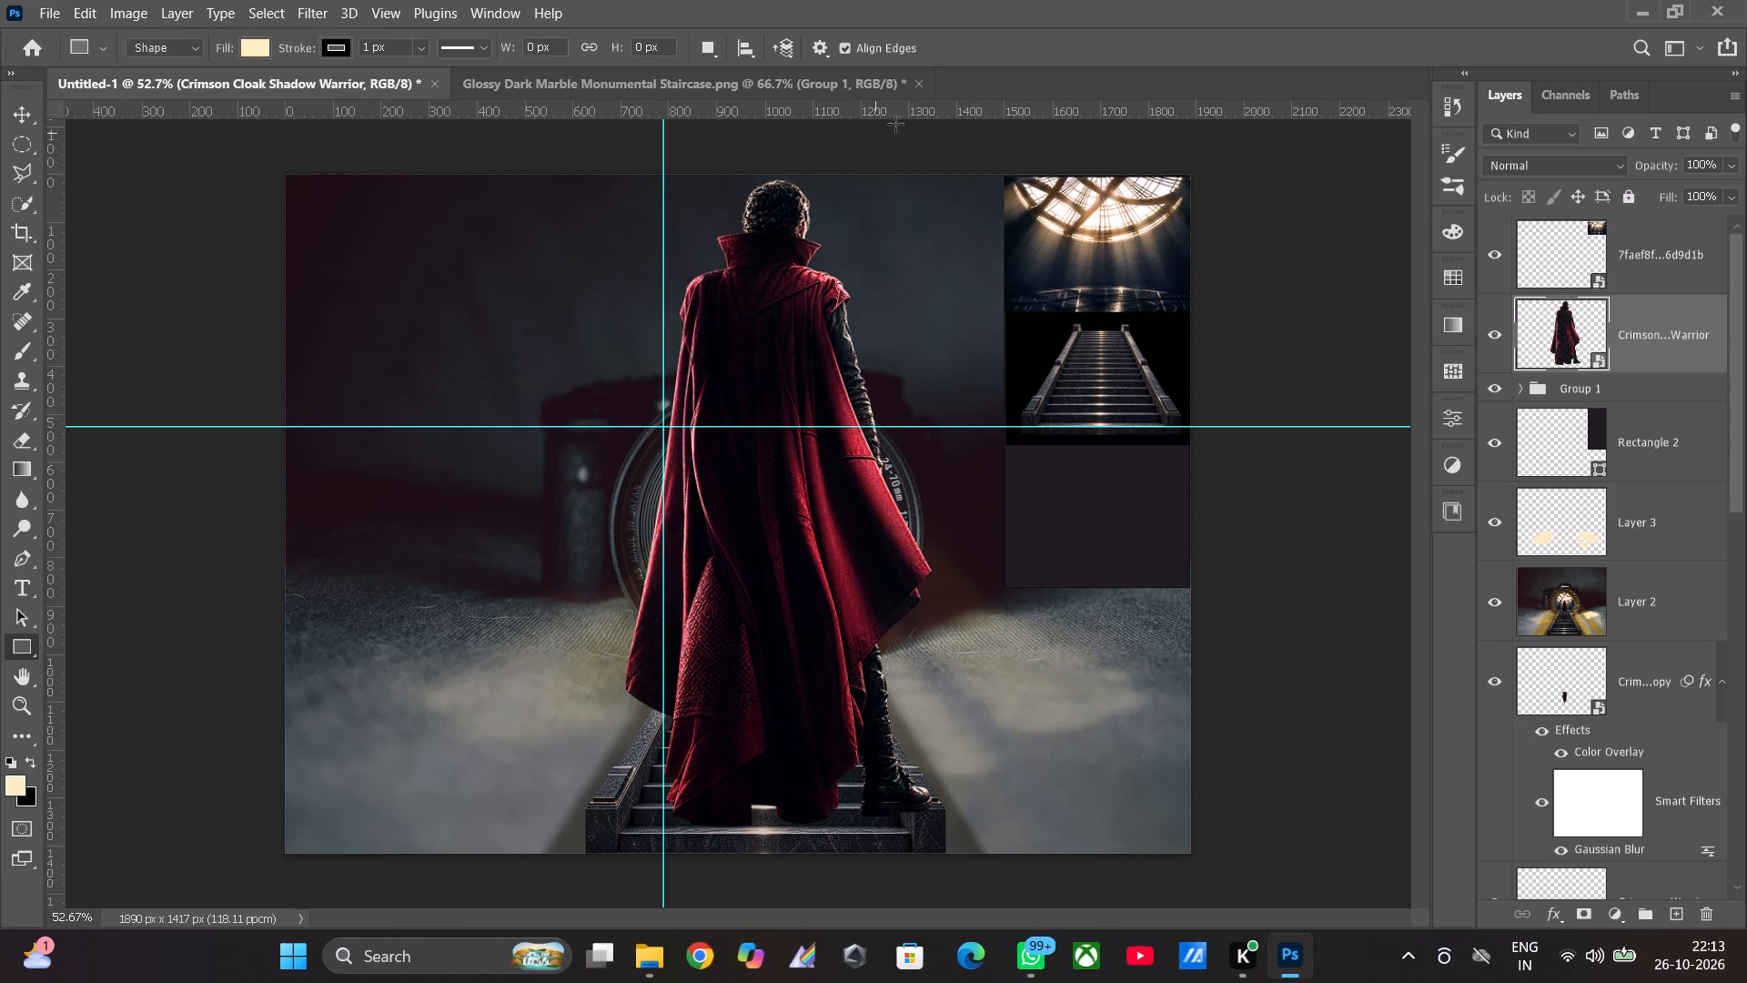
{"action": "right_click", "coordinate": [1034, 86]}
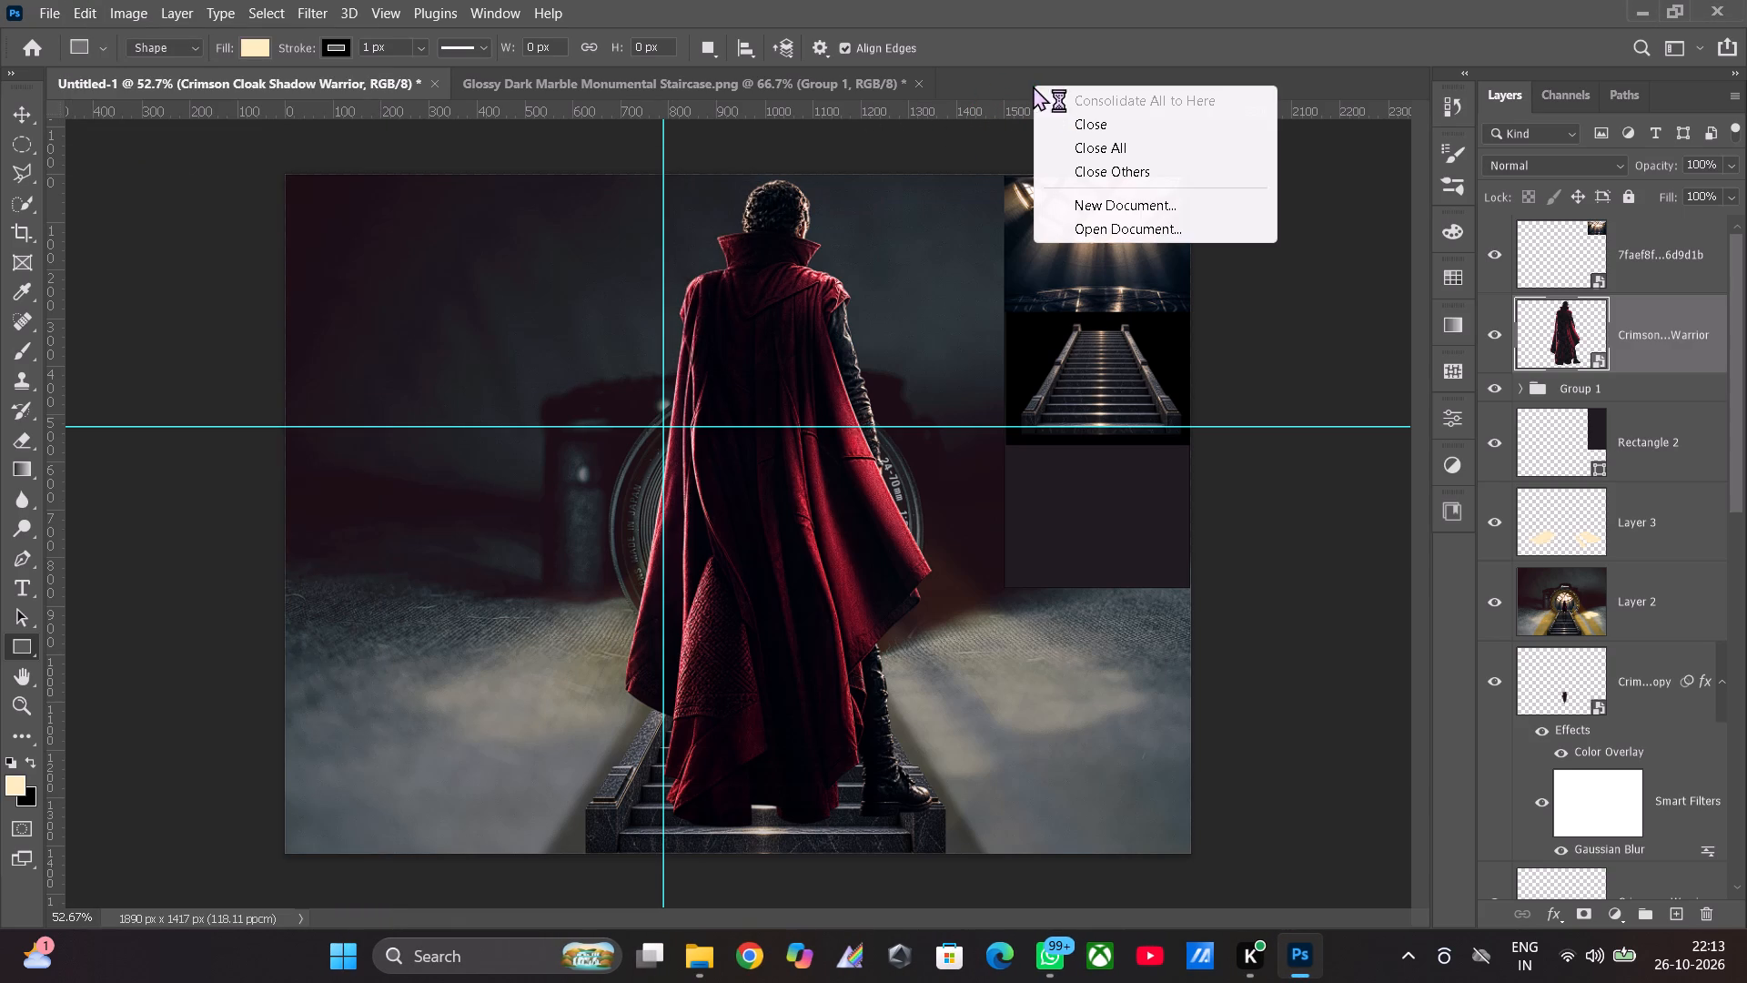
{"action": "left_click", "coordinate": [1033, 86]}
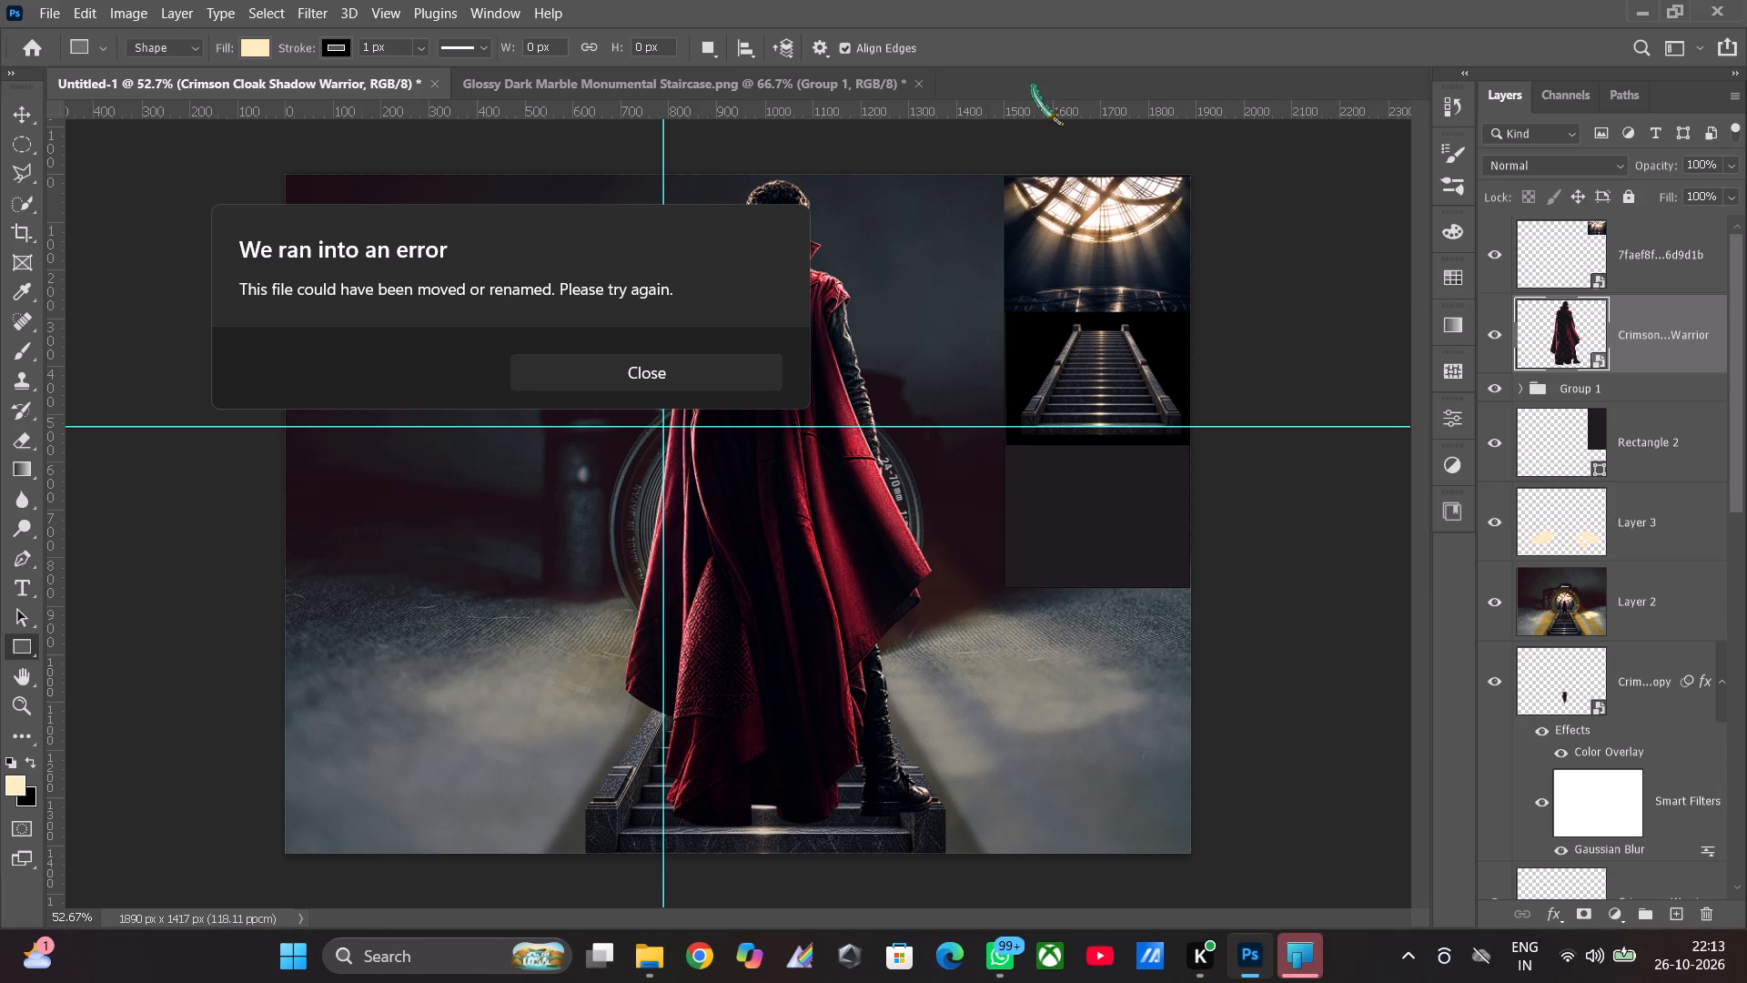
Switch to the Glossy Dark Marble Monumental Staircase document and ungroup the group holding the staircase and its black rectangle.
{"action": "left_click", "coordinate": [808, 86]}
{"action": "left_click", "coordinate": [667, 371]}
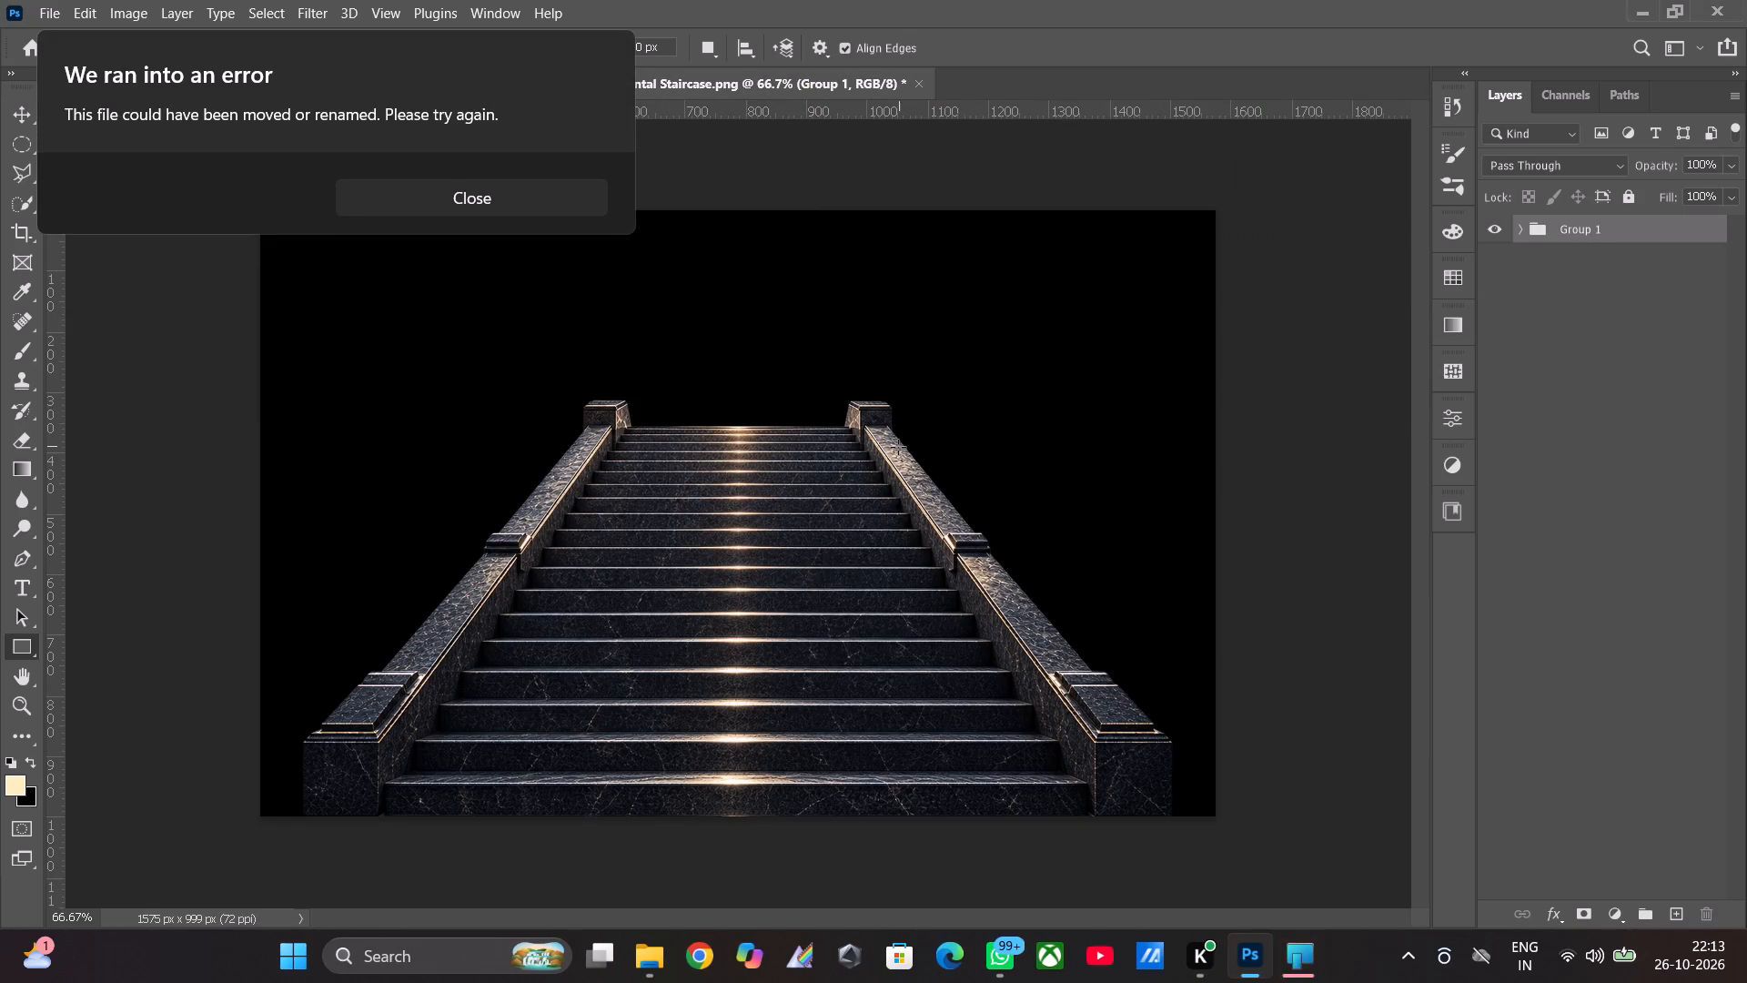
{"action": "left_click", "coordinate": [1564, 232]}
{"action": "right_click", "coordinate": [1564, 232]}
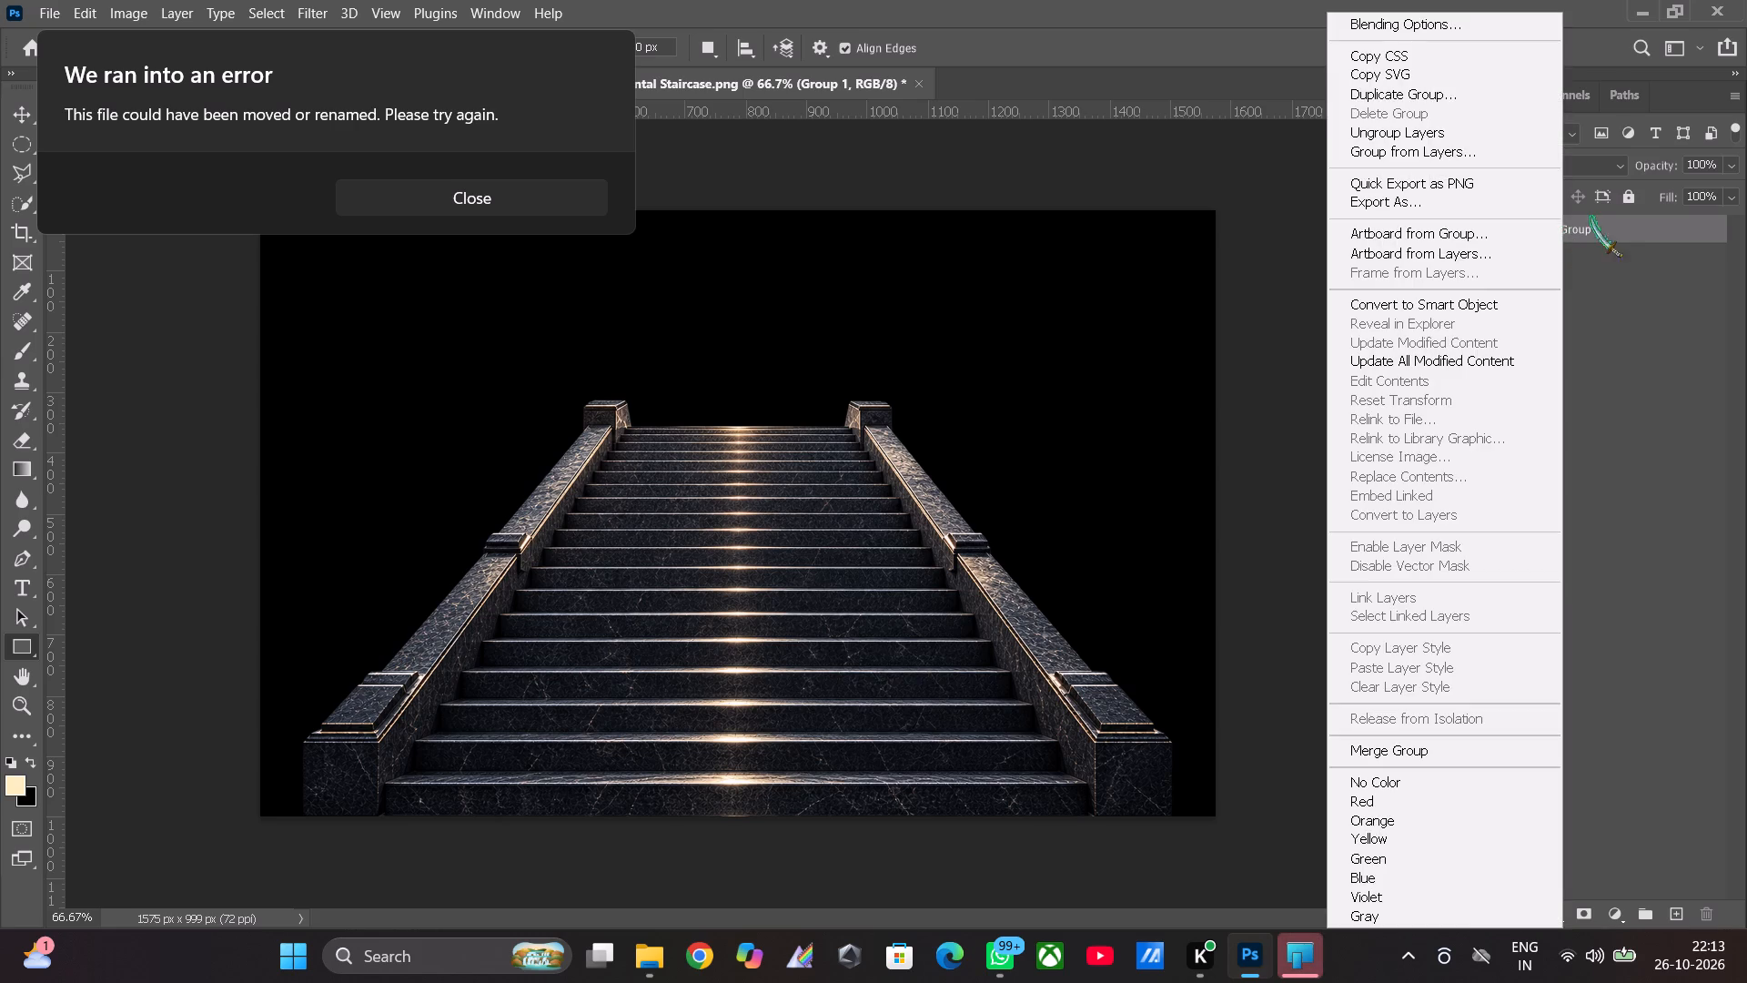
{"action": "left_click", "coordinate": [1599, 214]}
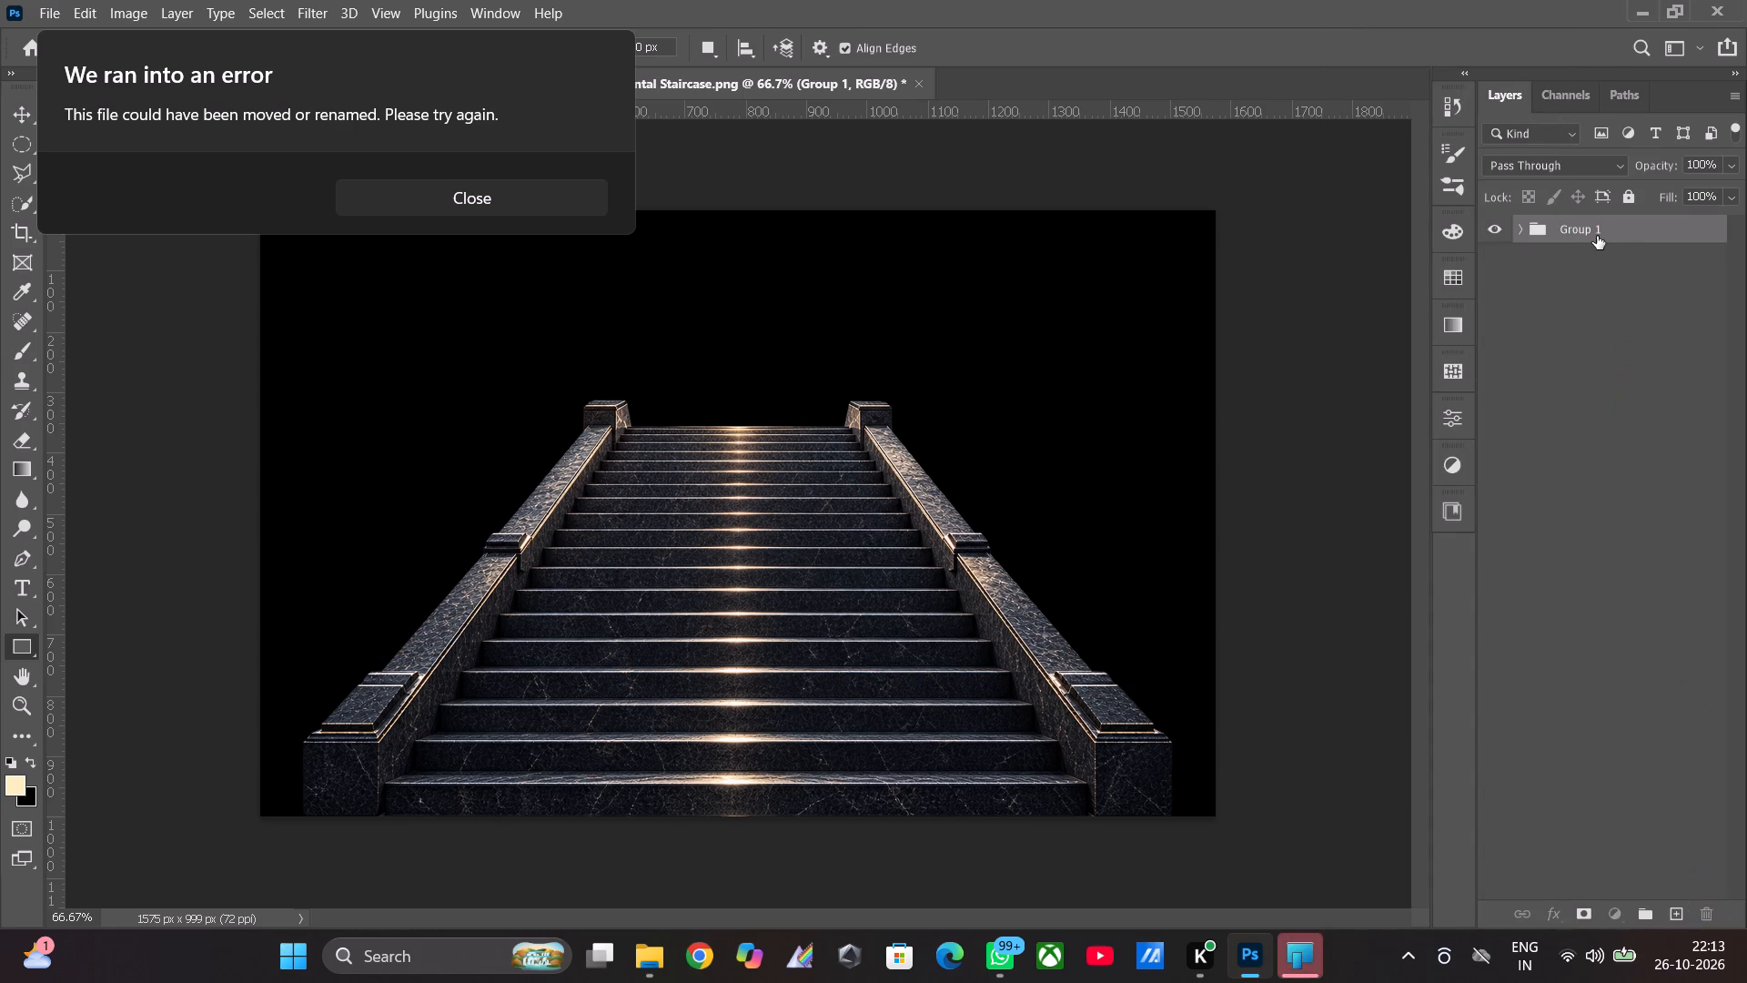
{"action": "left_click", "coordinate": [1597, 236]}
{"action": "right_click", "coordinate": [1597, 236]}
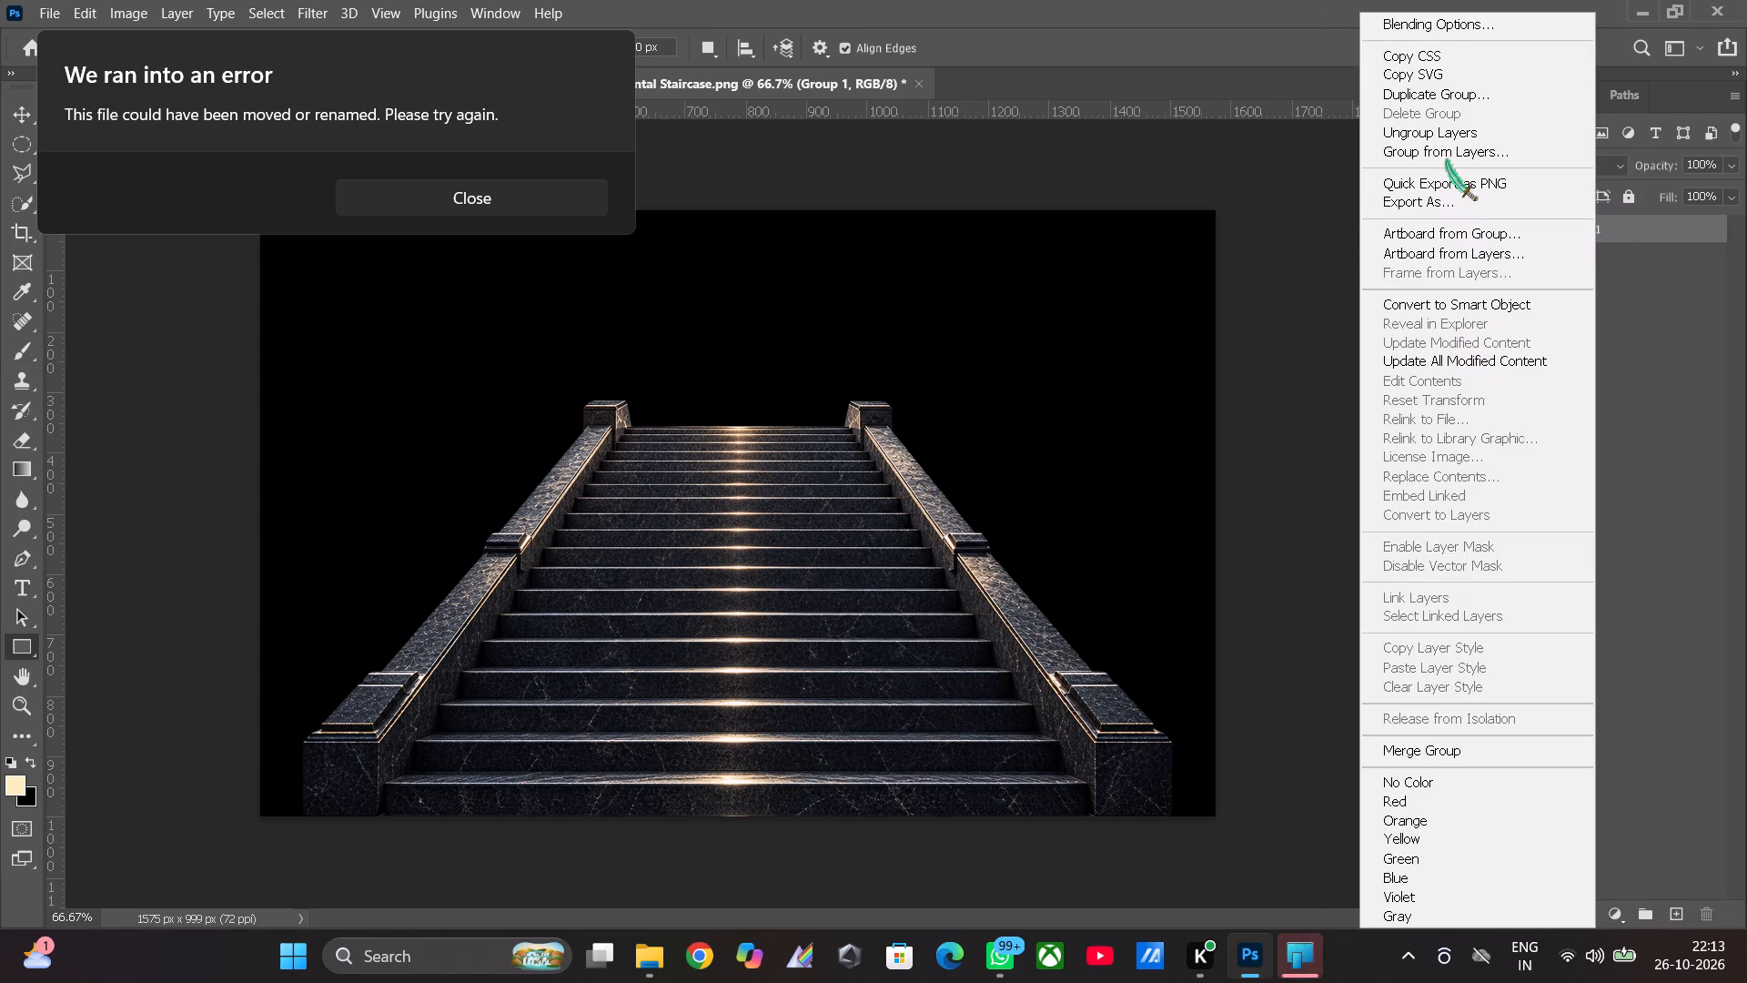
{"action": "left_click", "coordinate": [1444, 137]}
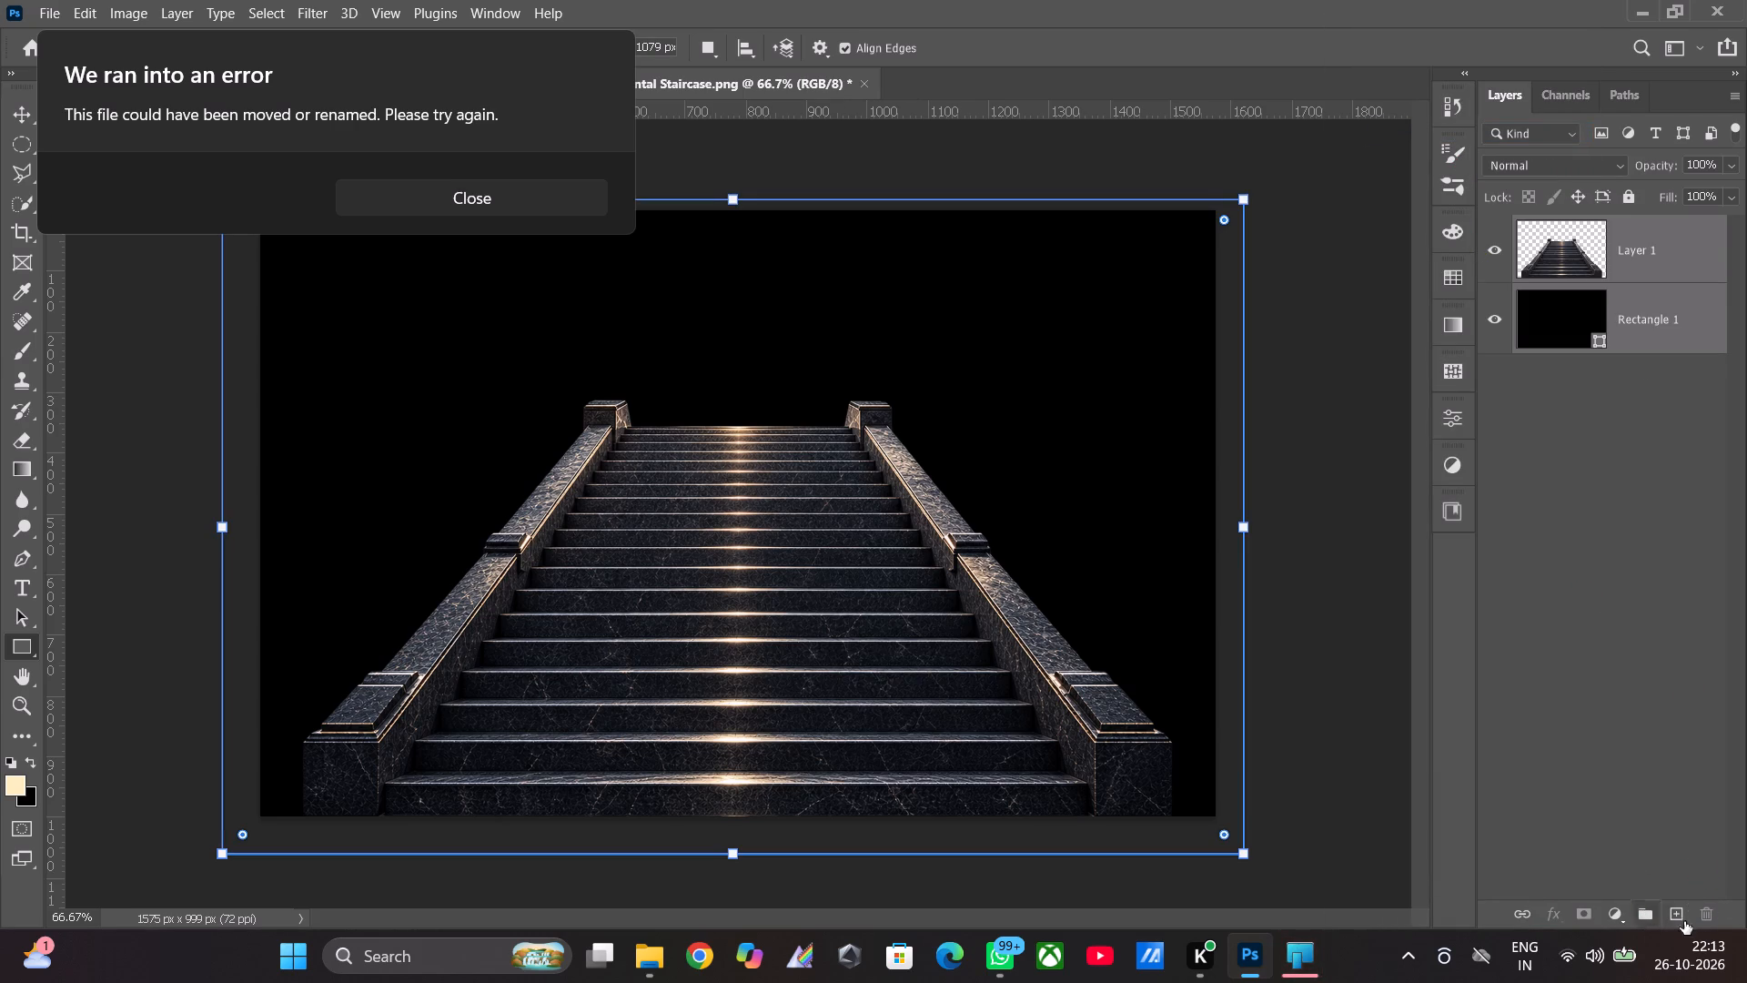
Delete the staircase layer, Layer 1, from above the black rectangle.
{"action": "left_click", "coordinate": [1613, 269]}
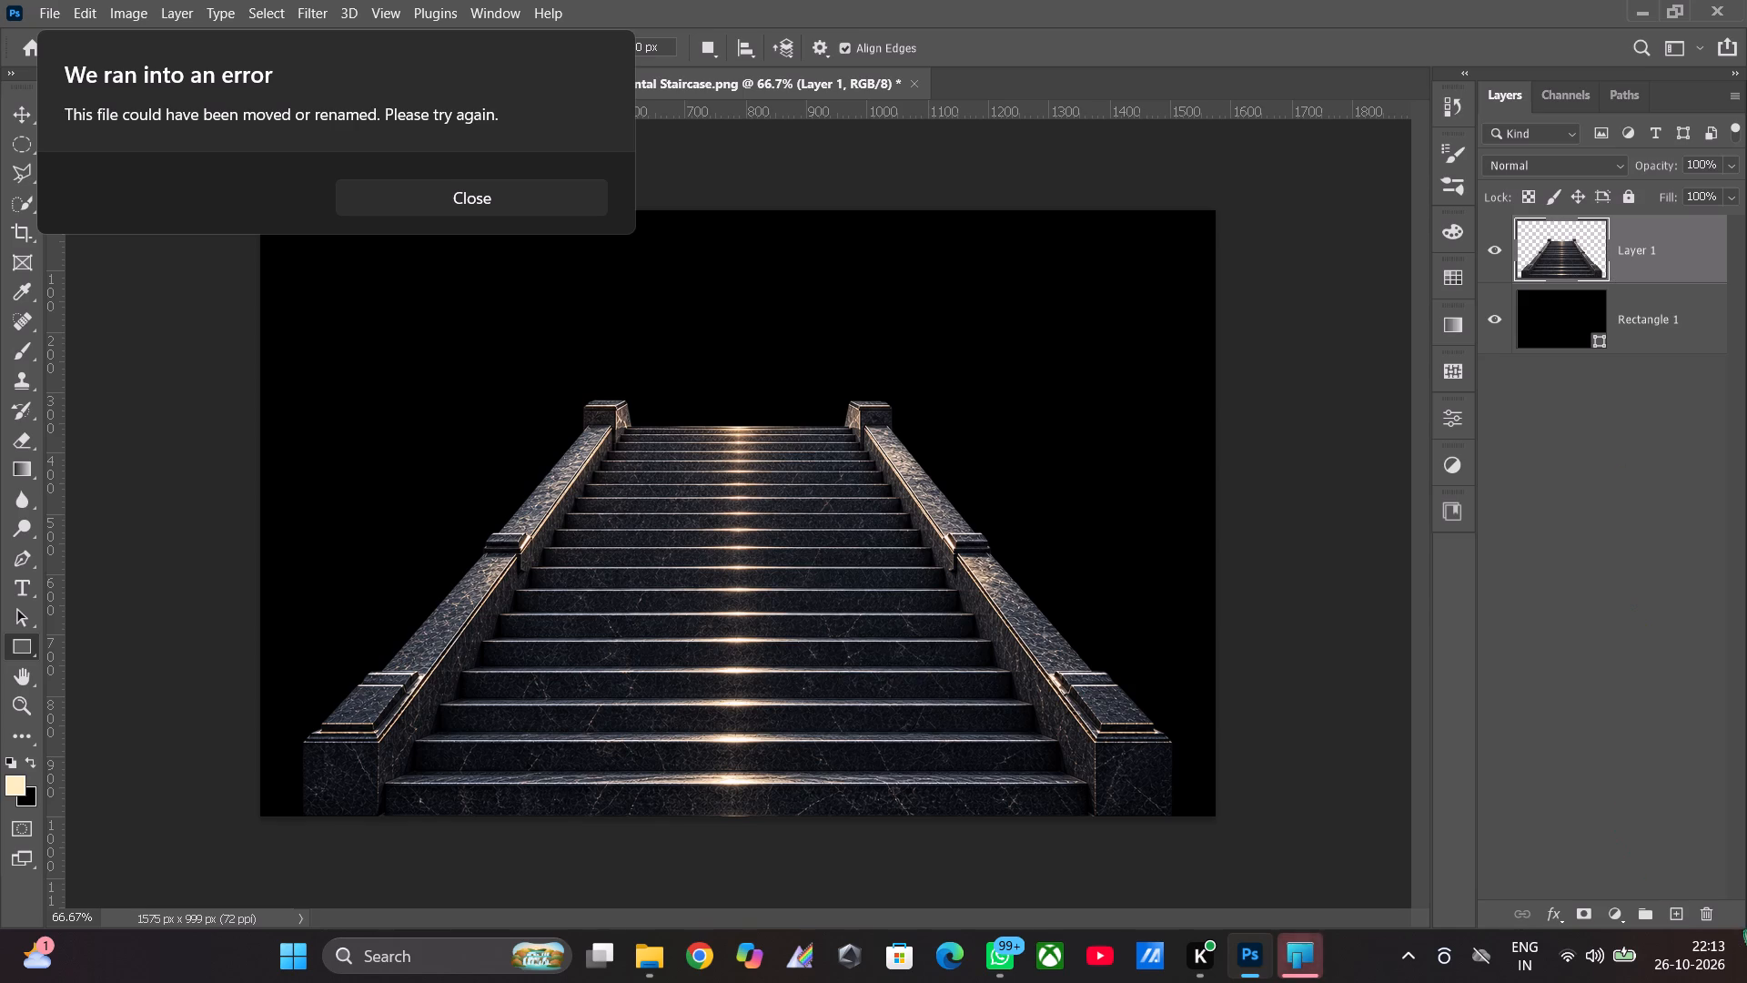
{"action": "left_click", "coordinate": [1716, 914]}
{"action": "left_click", "coordinate": [814, 377]}
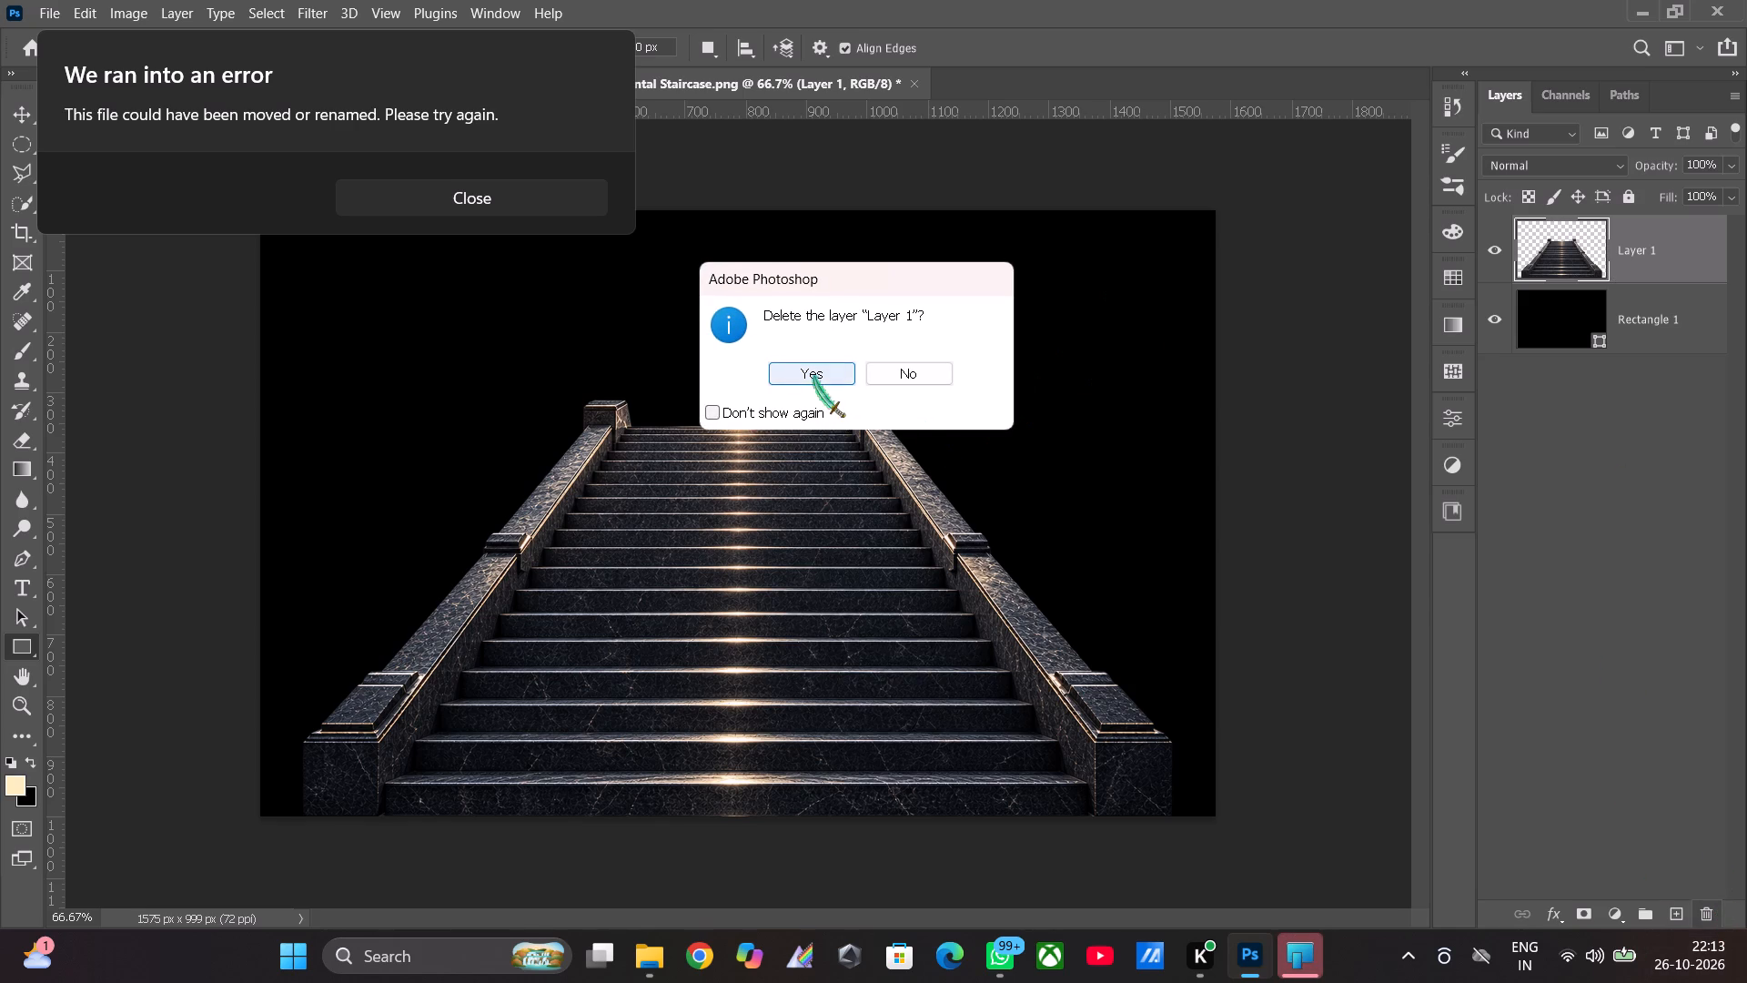
{"action": "left_click", "coordinate": [486, 201]}
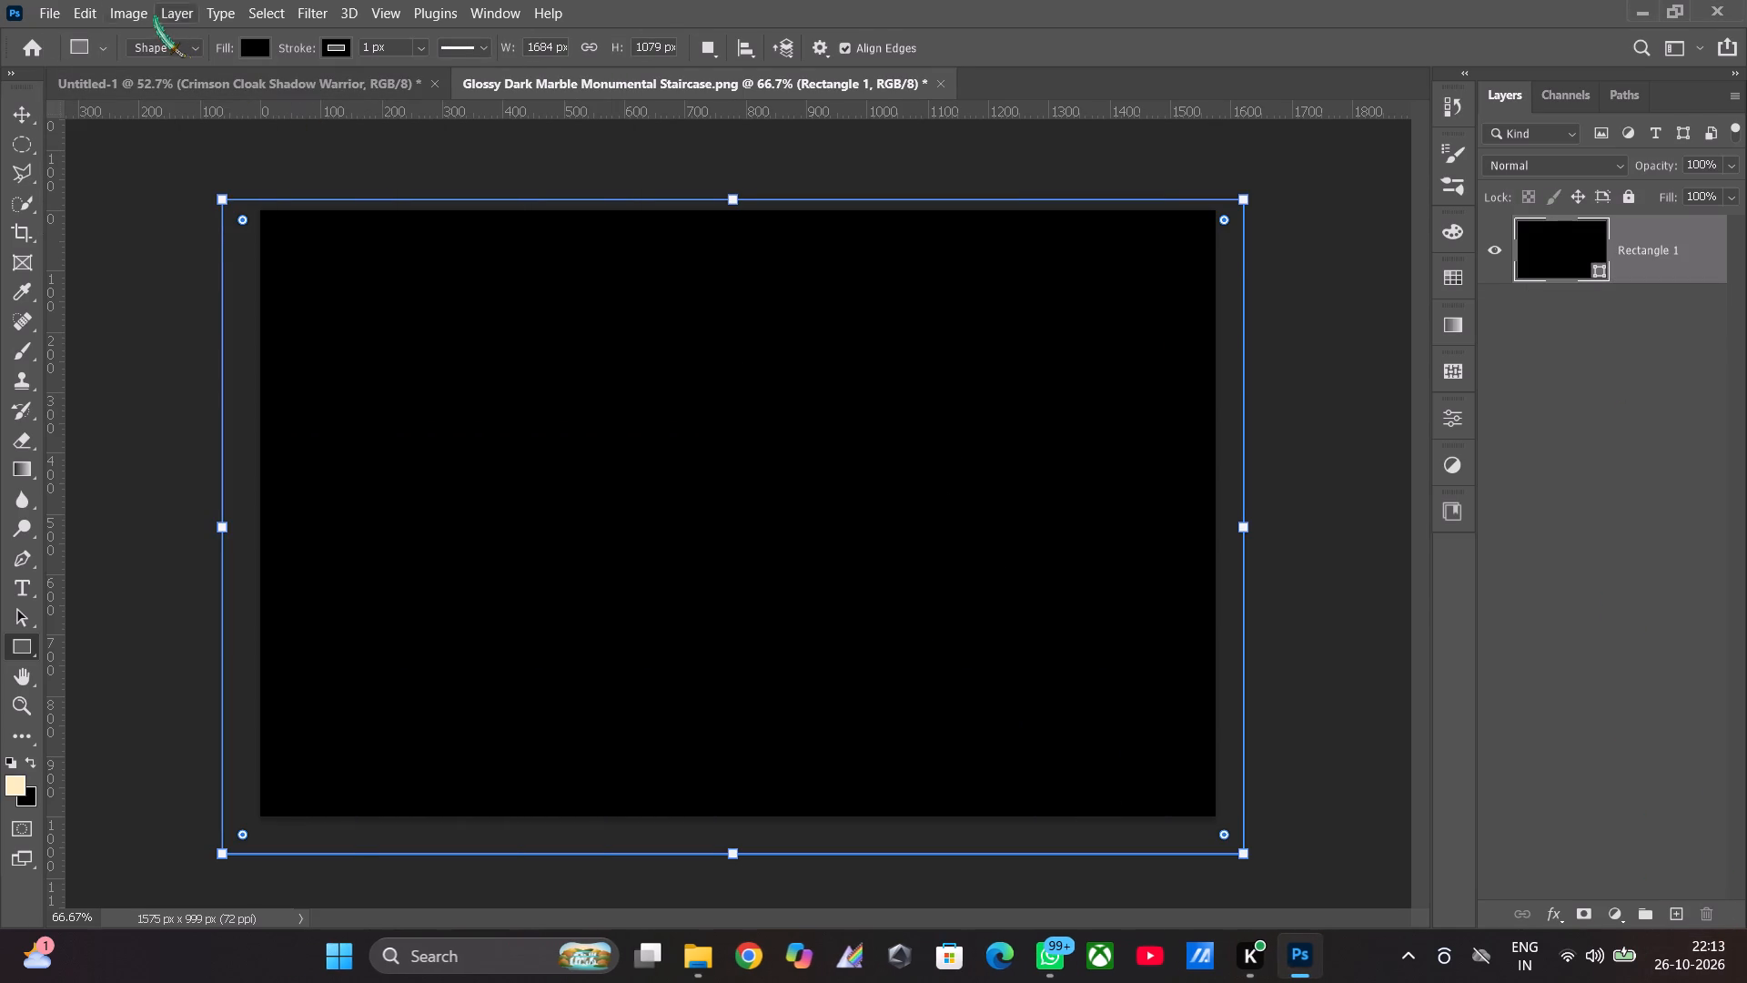
Paste the copied cloaked figure above the black rectangle in the staircase document.
{"action": "left_click", "coordinate": [92, 10]}
{"action": "left_click_drag", "start_coordinate": [191, 128], "coordinate": [413, 143]}
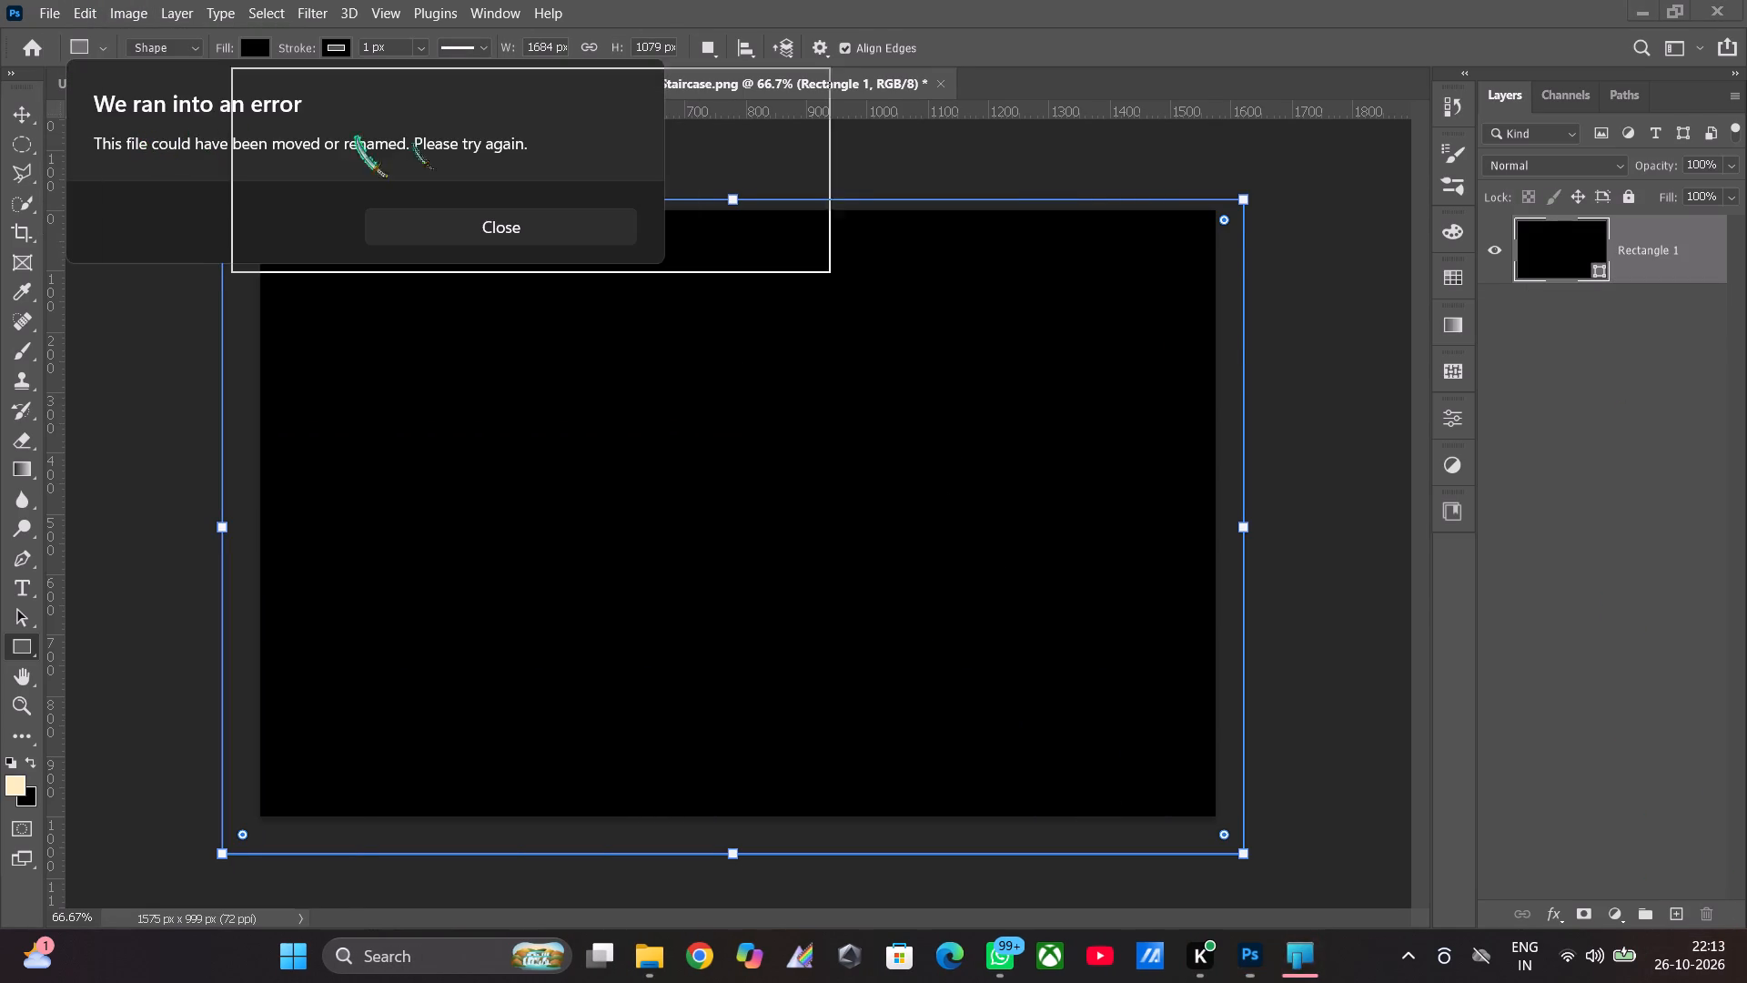
{"action": "left_click_drag", "start_coordinate": [413, 143], "coordinate": [1219, 206]}
{"action": "left_click", "coordinate": [83, 7]}
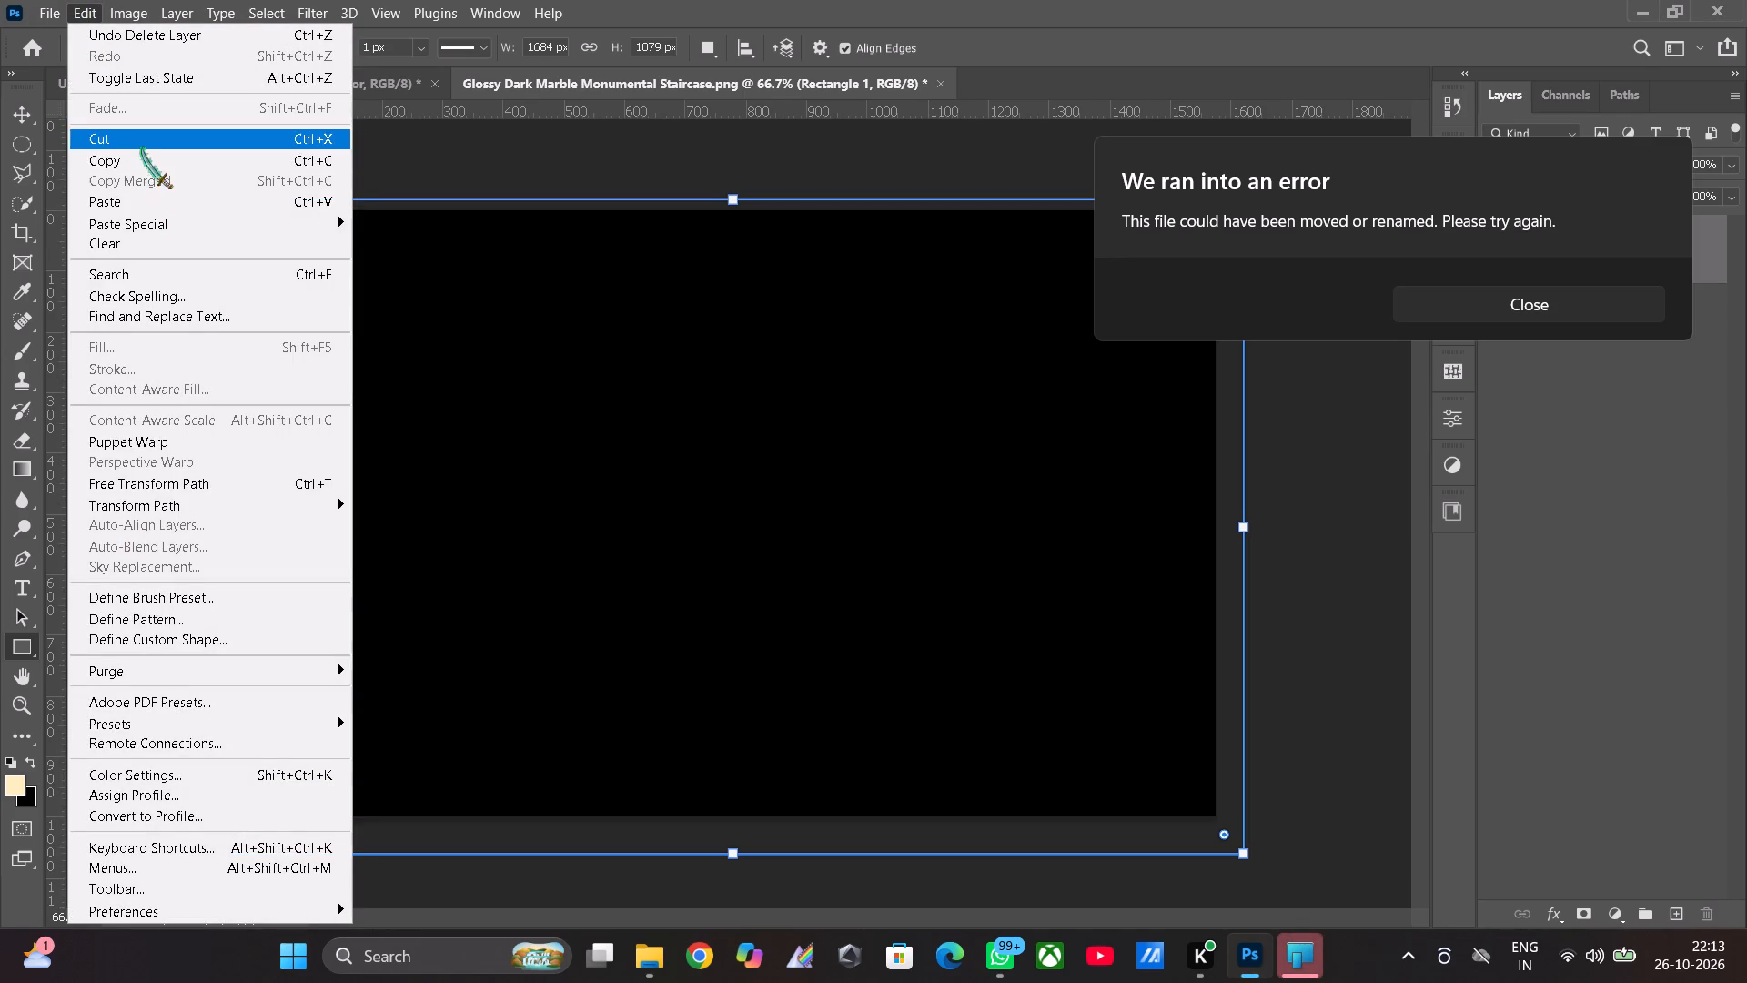
{"action": "left_click", "coordinate": [132, 203]}
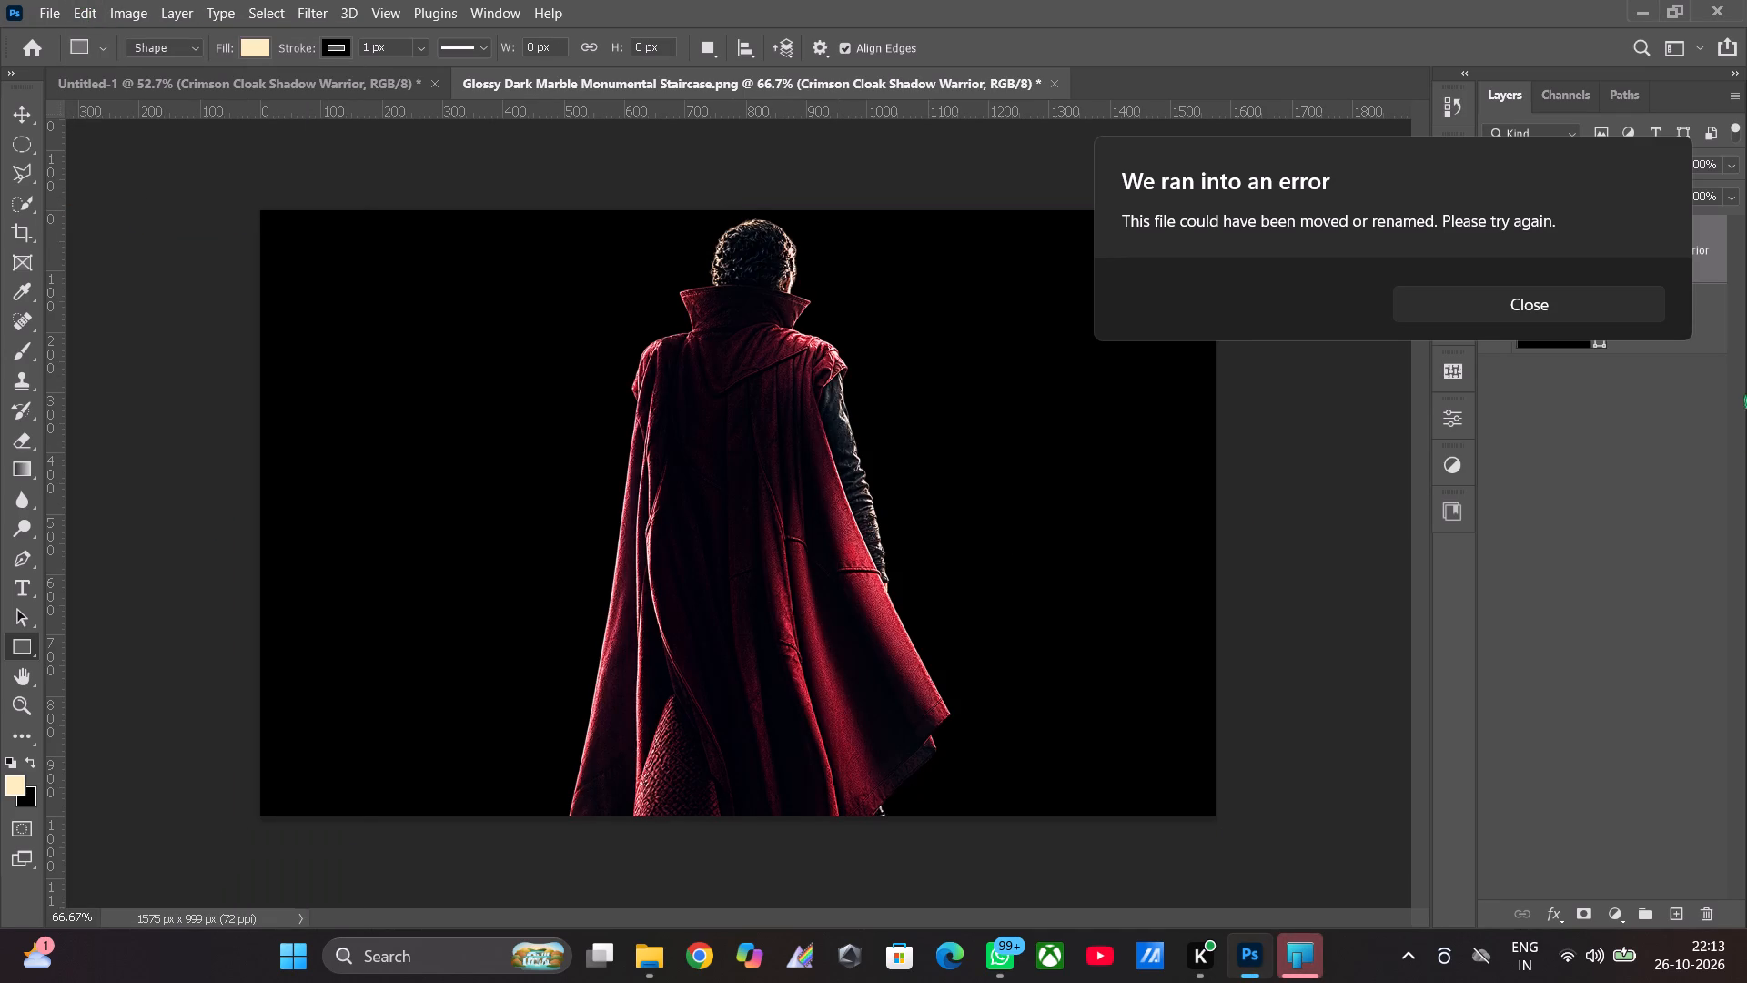
{"action": "left_click", "coordinate": [1553, 310]}
Scale the pasted cloaked figure to about 45% and place it over the black background at about X 780 px, Y 470.5 px.
{"action": "right_click", "coordinate": [1620, 260]}
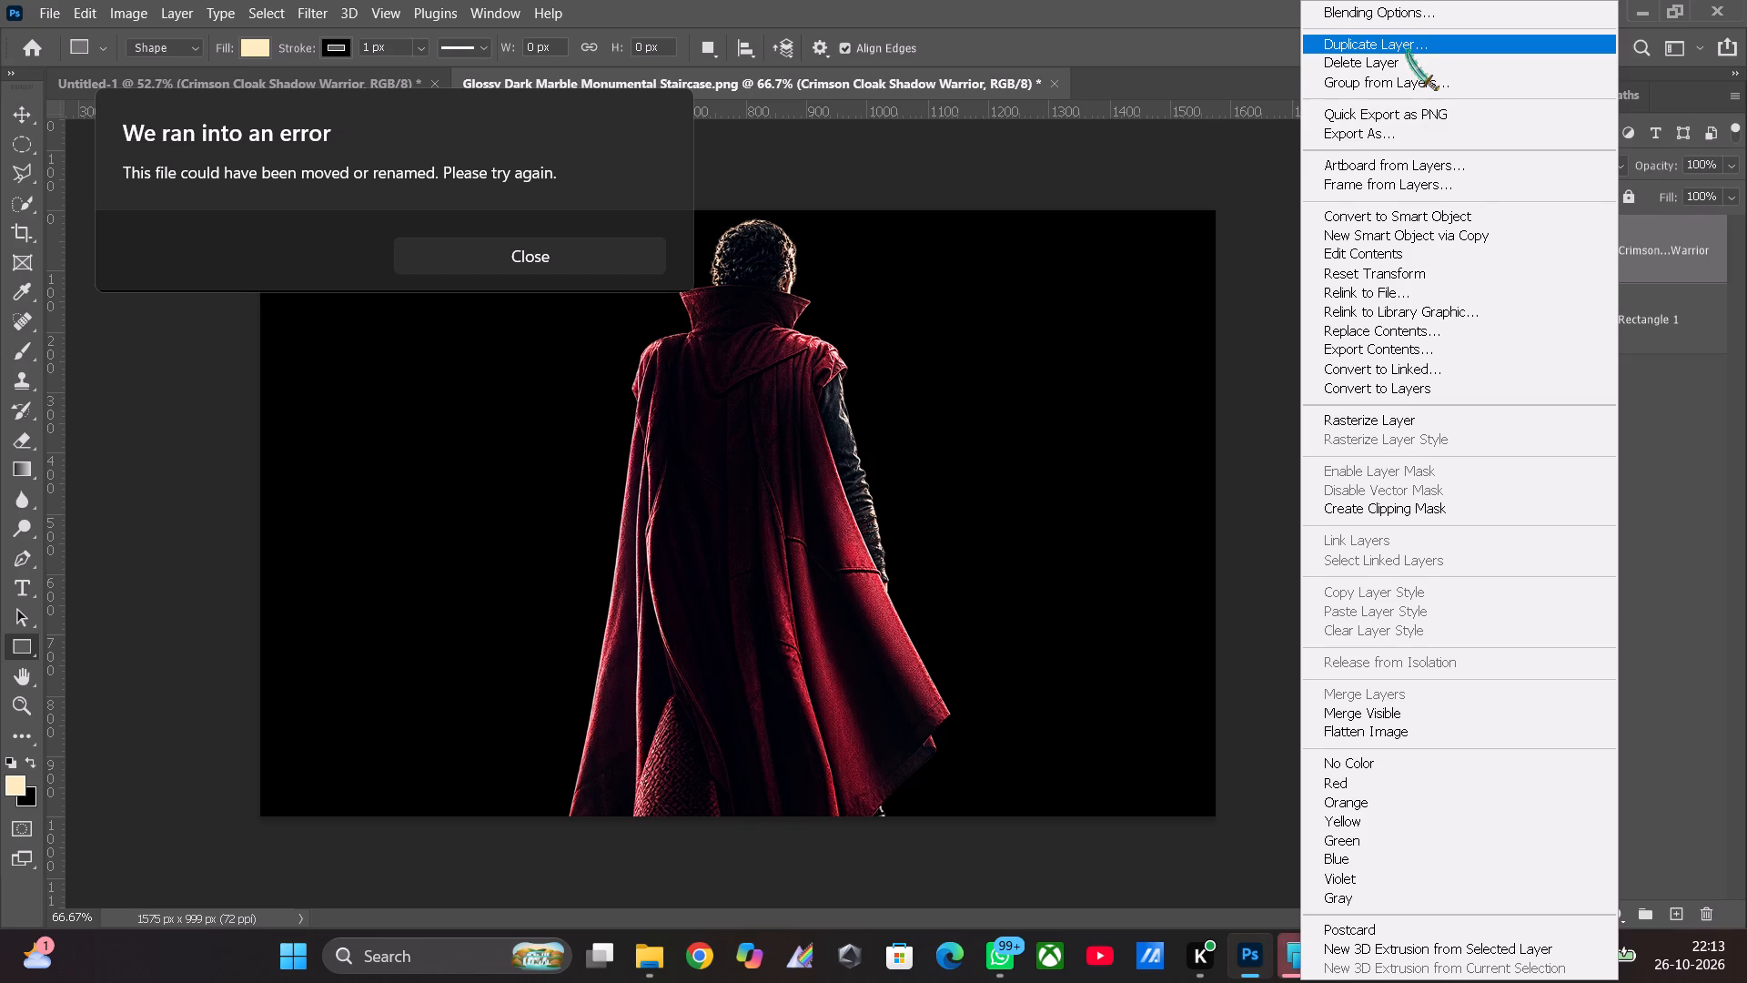
{"action": "left_click", "coordinate": [1634, 251]}
{"action": "key", "text": "ctrl+t"}
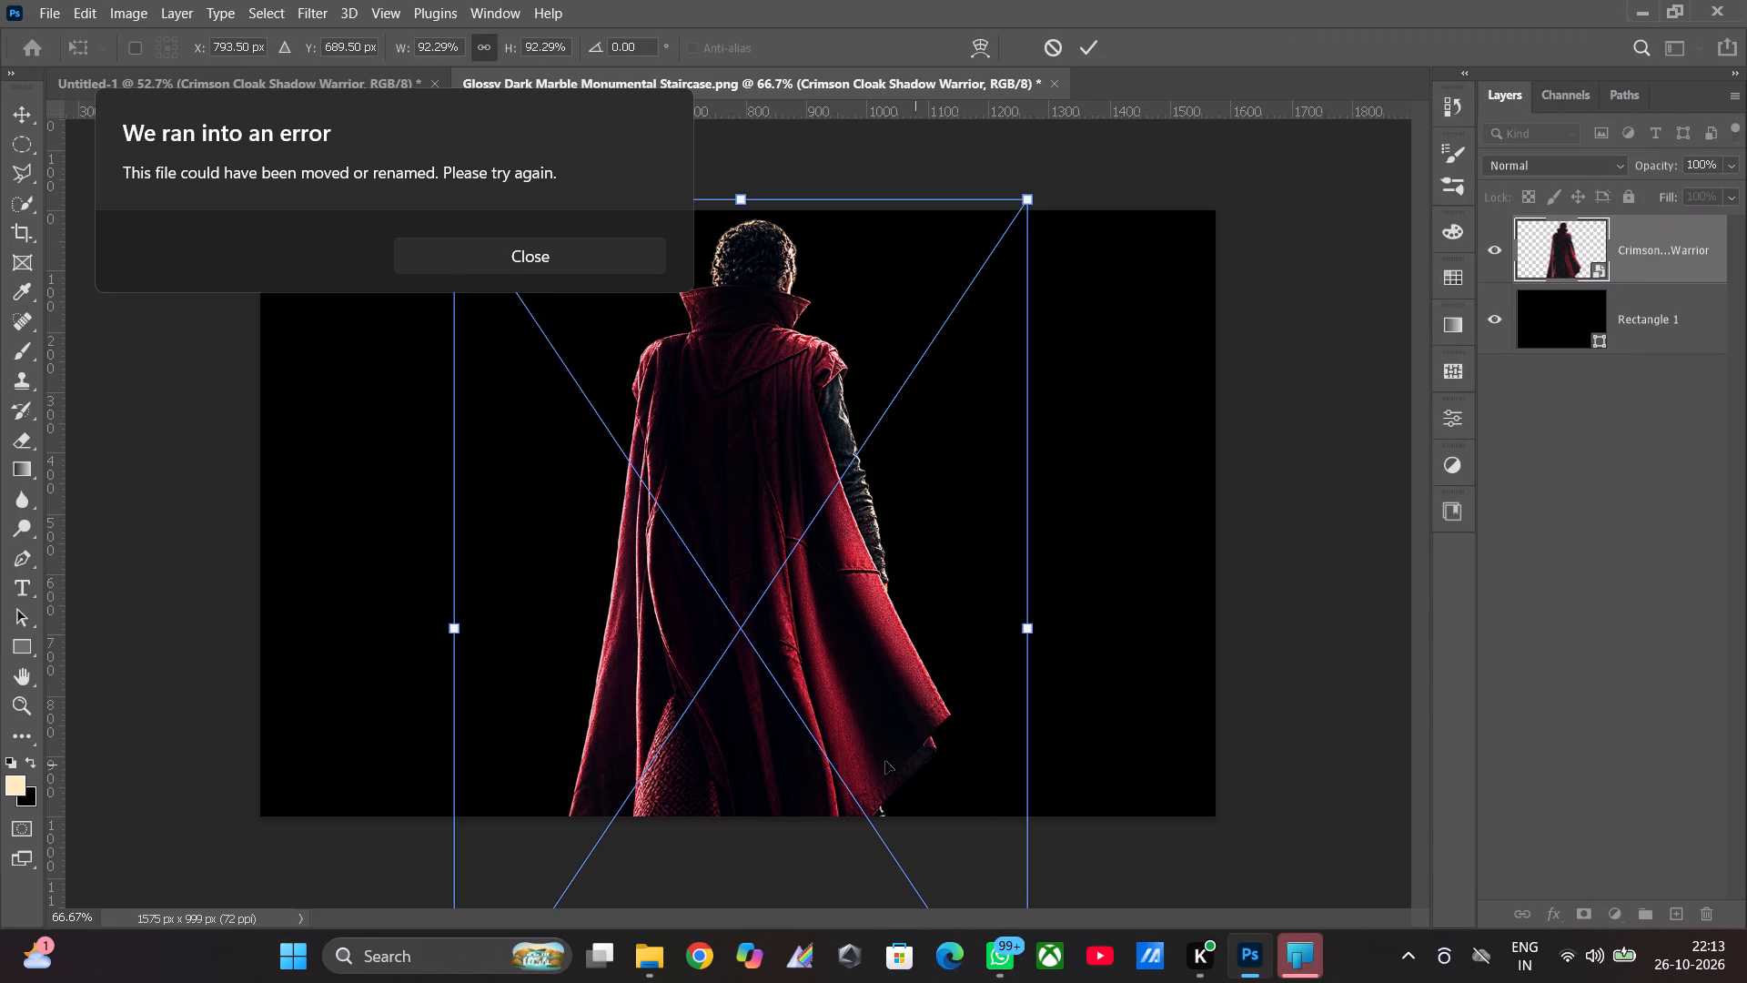
{"action": "left_click_drag", "start_coordinate": [846, 756], "coordinate": [885, 625]}
{"action": "left_click_drag", "start_coordinate": [929, 699], "coordinate": [928, 675]}
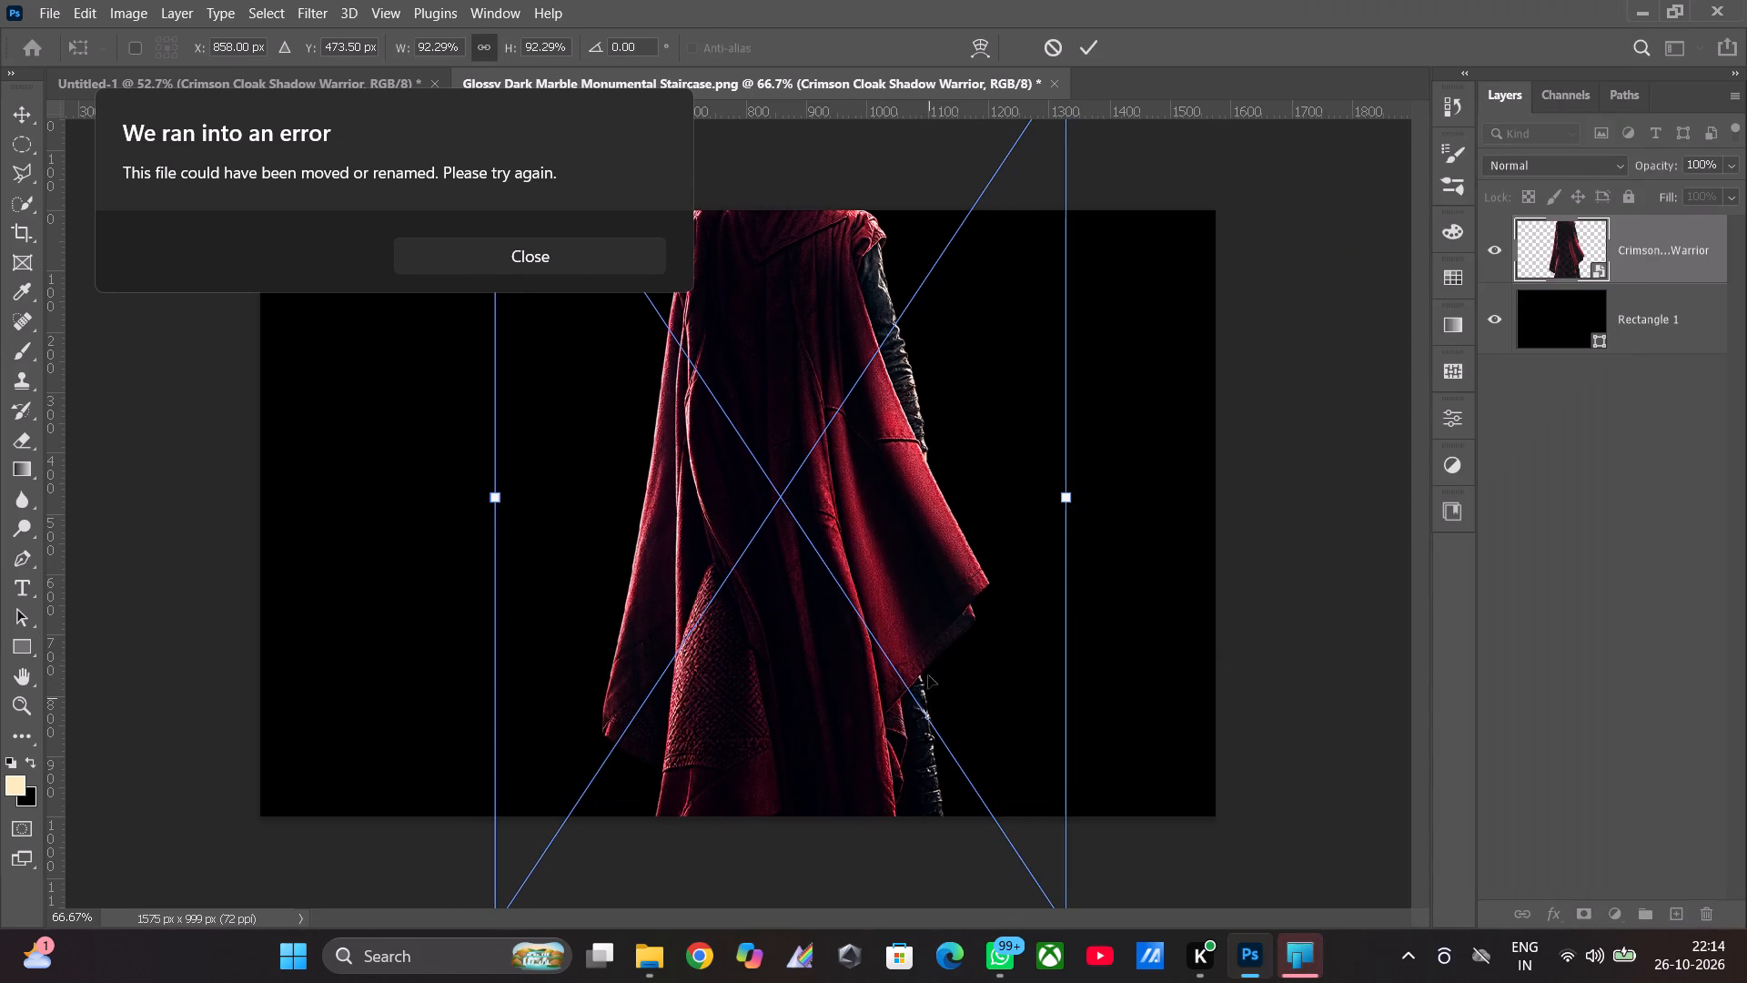
{"action": "left_click_drag", "start_coordinate": [928, 675], "coordinate": [929, 519]}
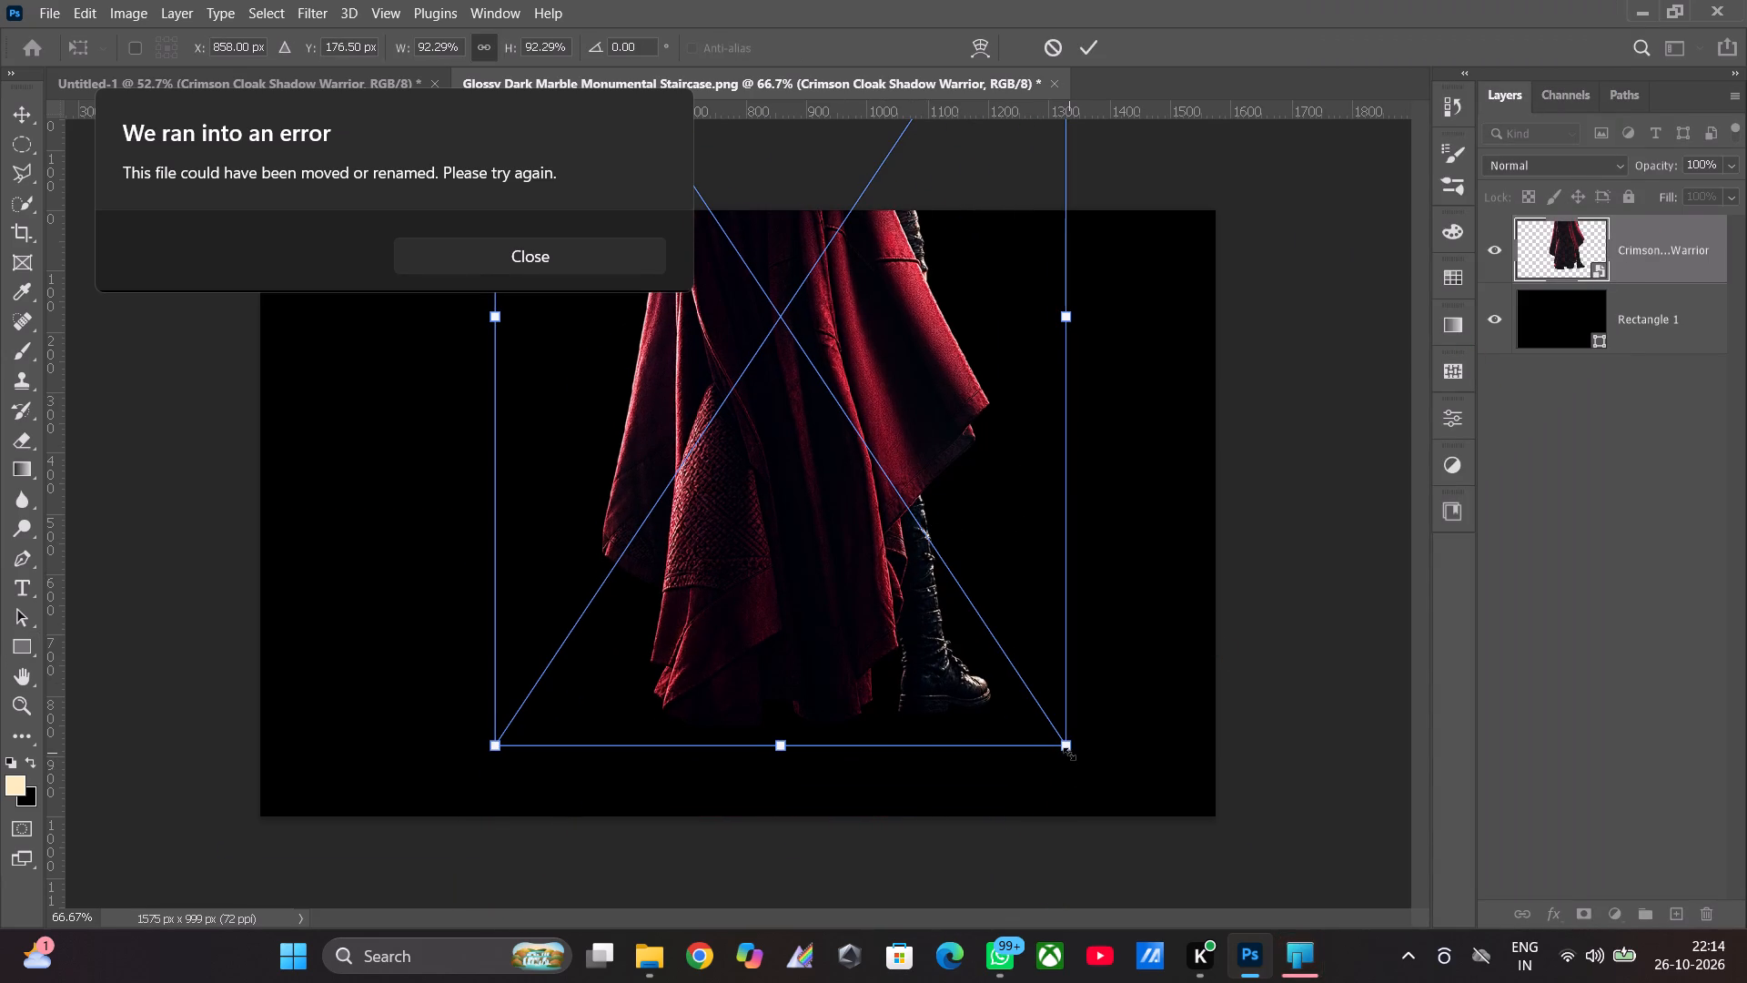
{"action": "left_click_drag", "start_coordinate": [1069, 754], "coordinate": [837, 504], "text": "shift"}
{"action": "left_click_drag", "start_coordinate": [732, 454], "coordinate": [803, 763]}
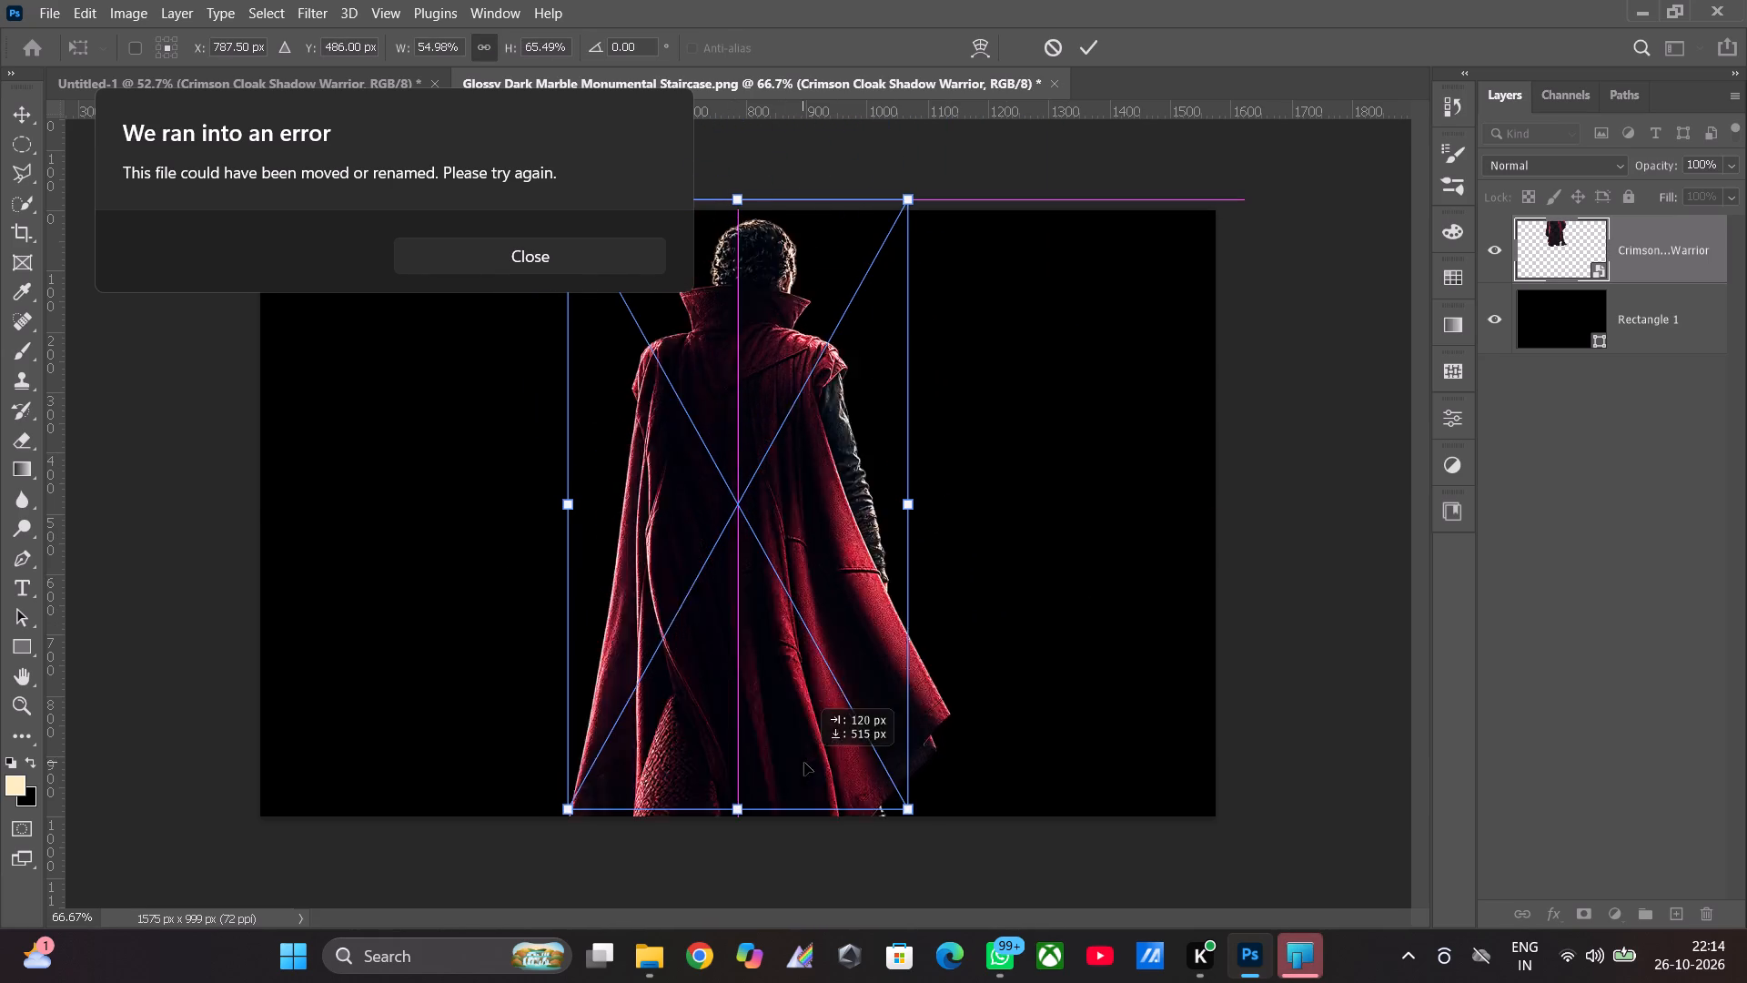
{"action": "left_click_drag", "start_coordinate": [908, 815], "coordinate": [848, 654], "text": "shift"}
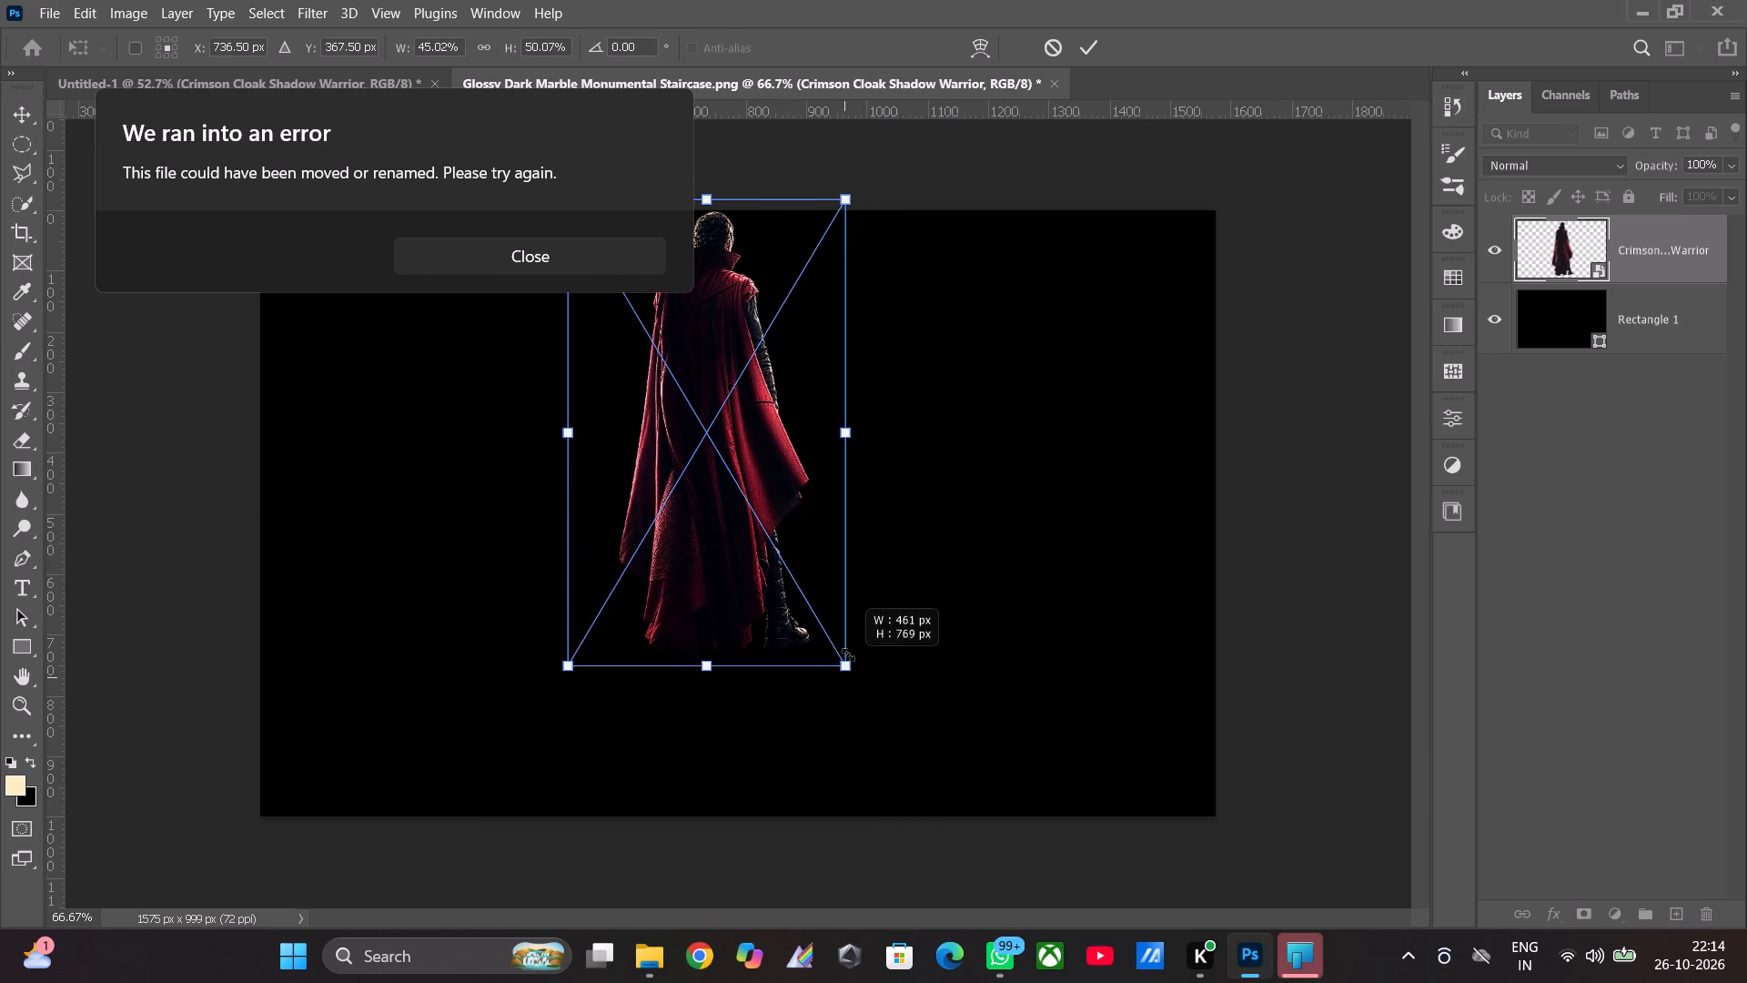
{"action": "left_click_drag", "start_coordinate": [848, 654], "coordinate": [847, 632], "text": "shift"}
{"action": "left_click_drag", "start_coordinate": [764, 562], "coordinate": [793, 644]}
{"action": "left_click", "coordinate": [563, 239]}
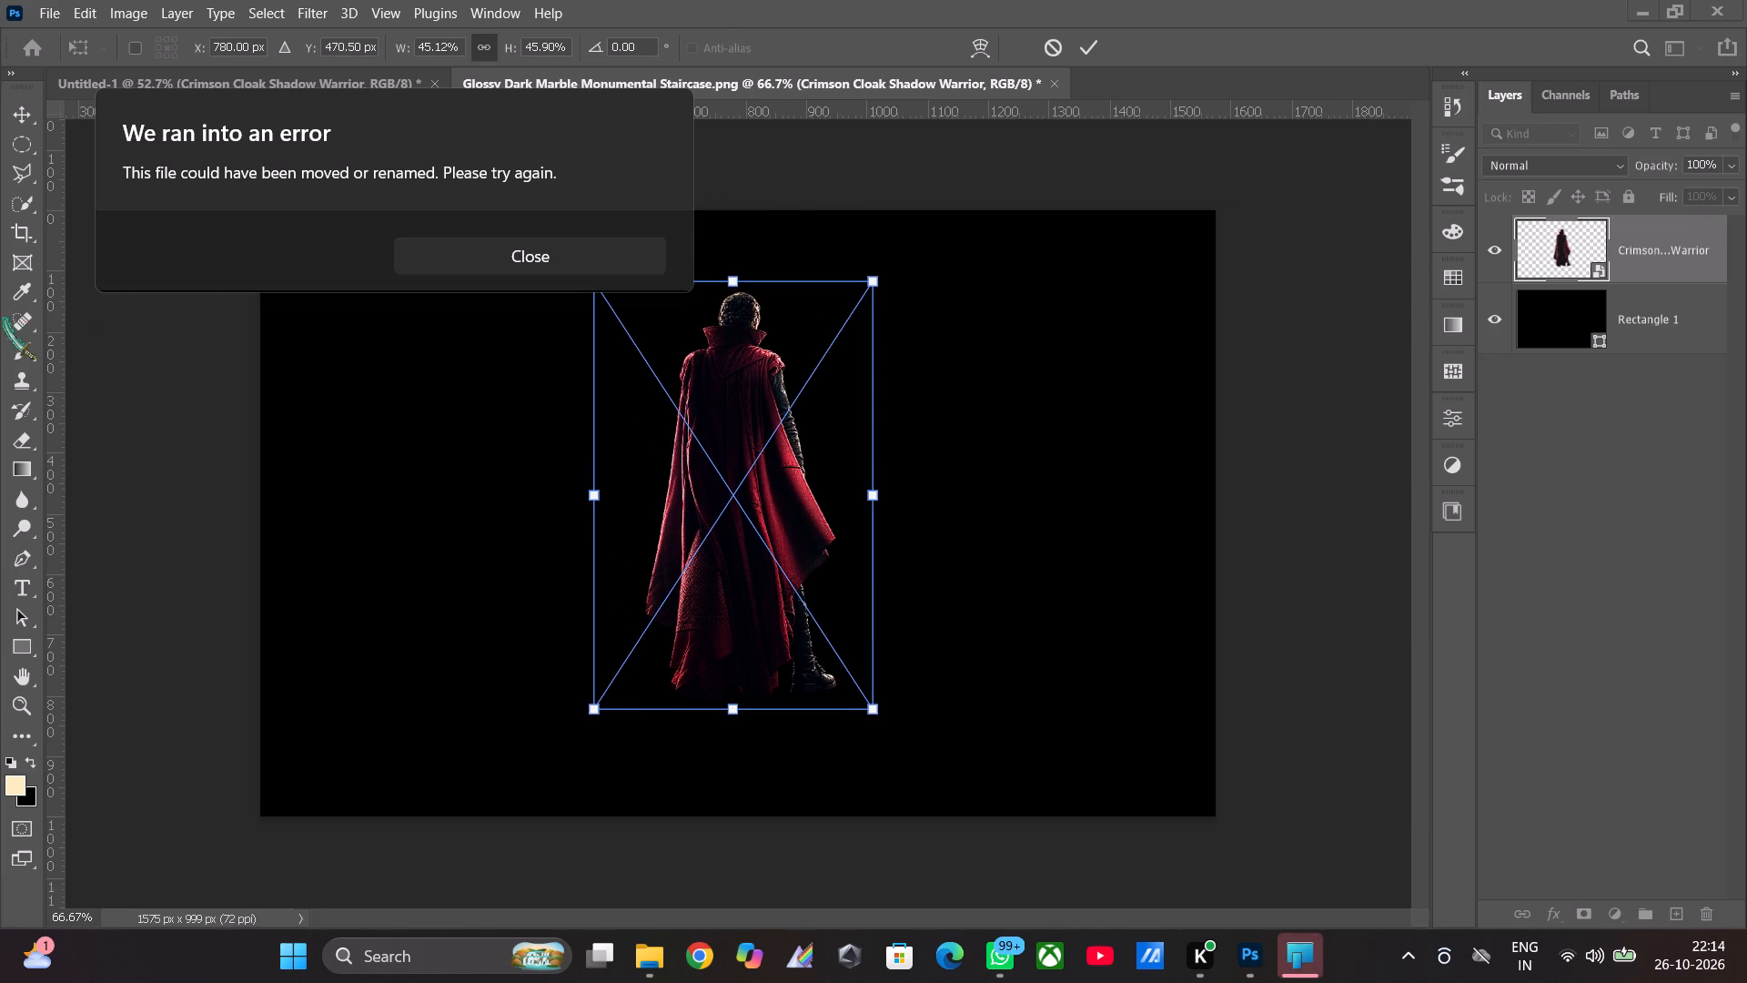
Crop the staircase document around the cloaked figure on black to about 863 × 757 px.
{"action": "left_click", "coordinate": [12, 234]}
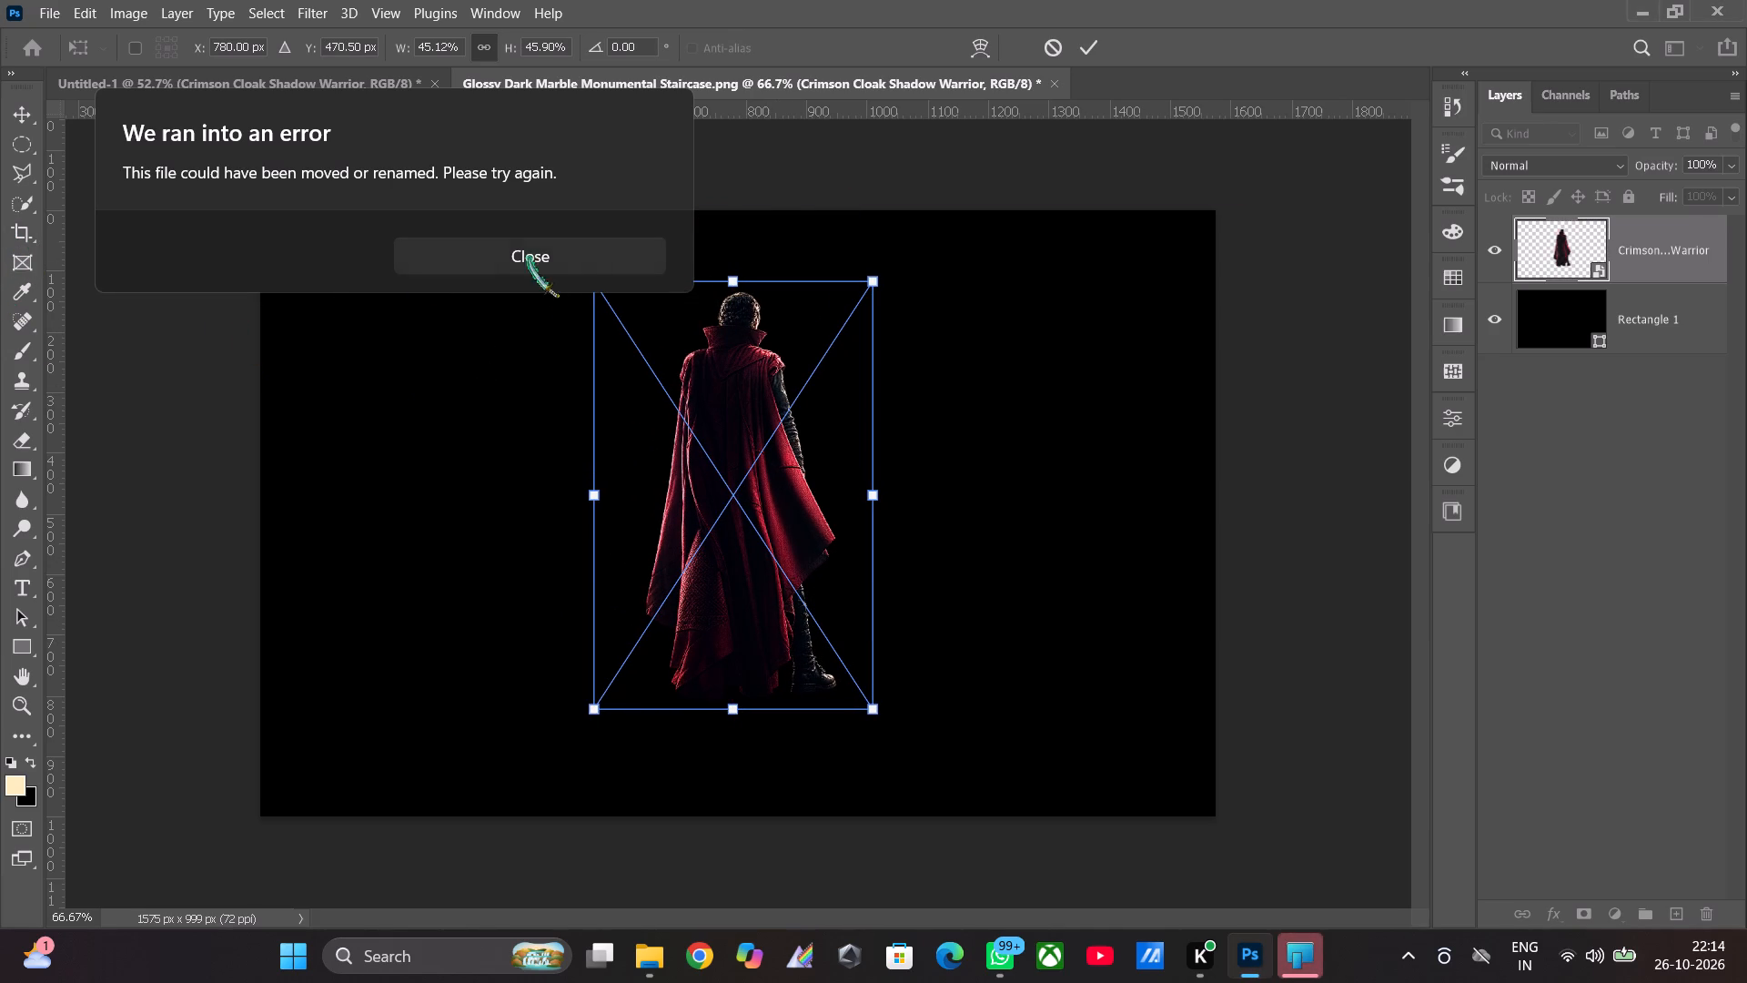
{"action": "left_click", "coordinate": [535, 247]}
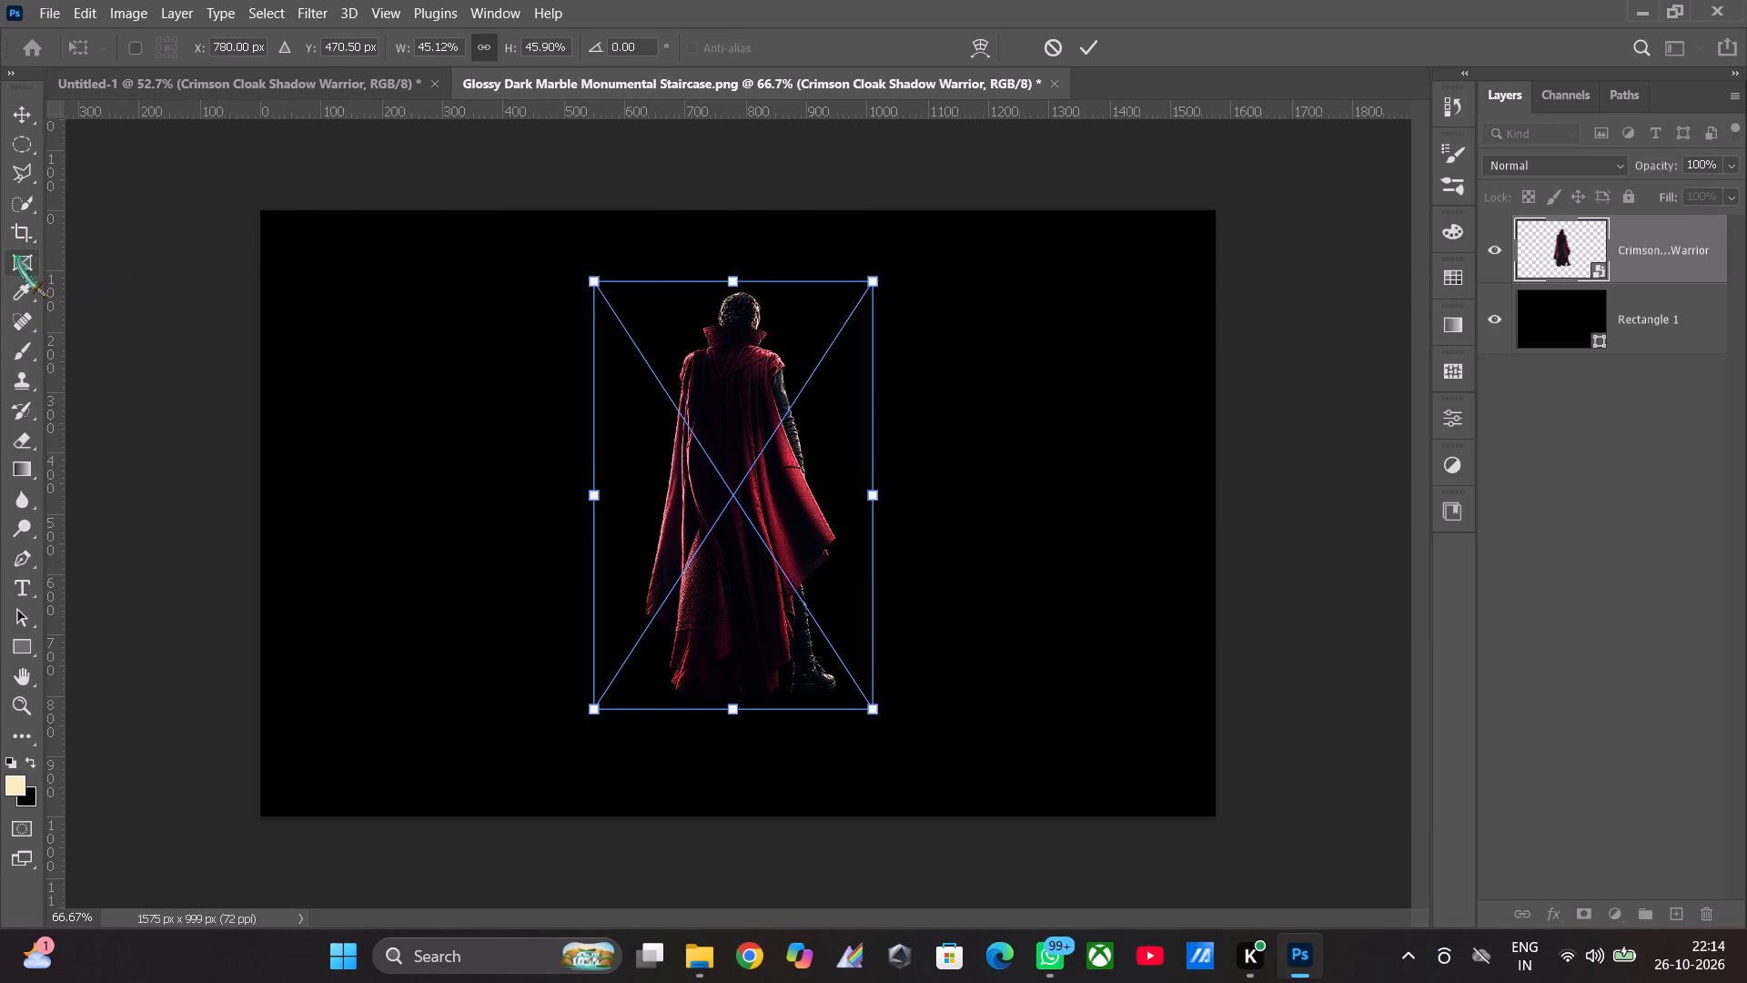
{"action": "left_click", "coordinate": [25, 231]}
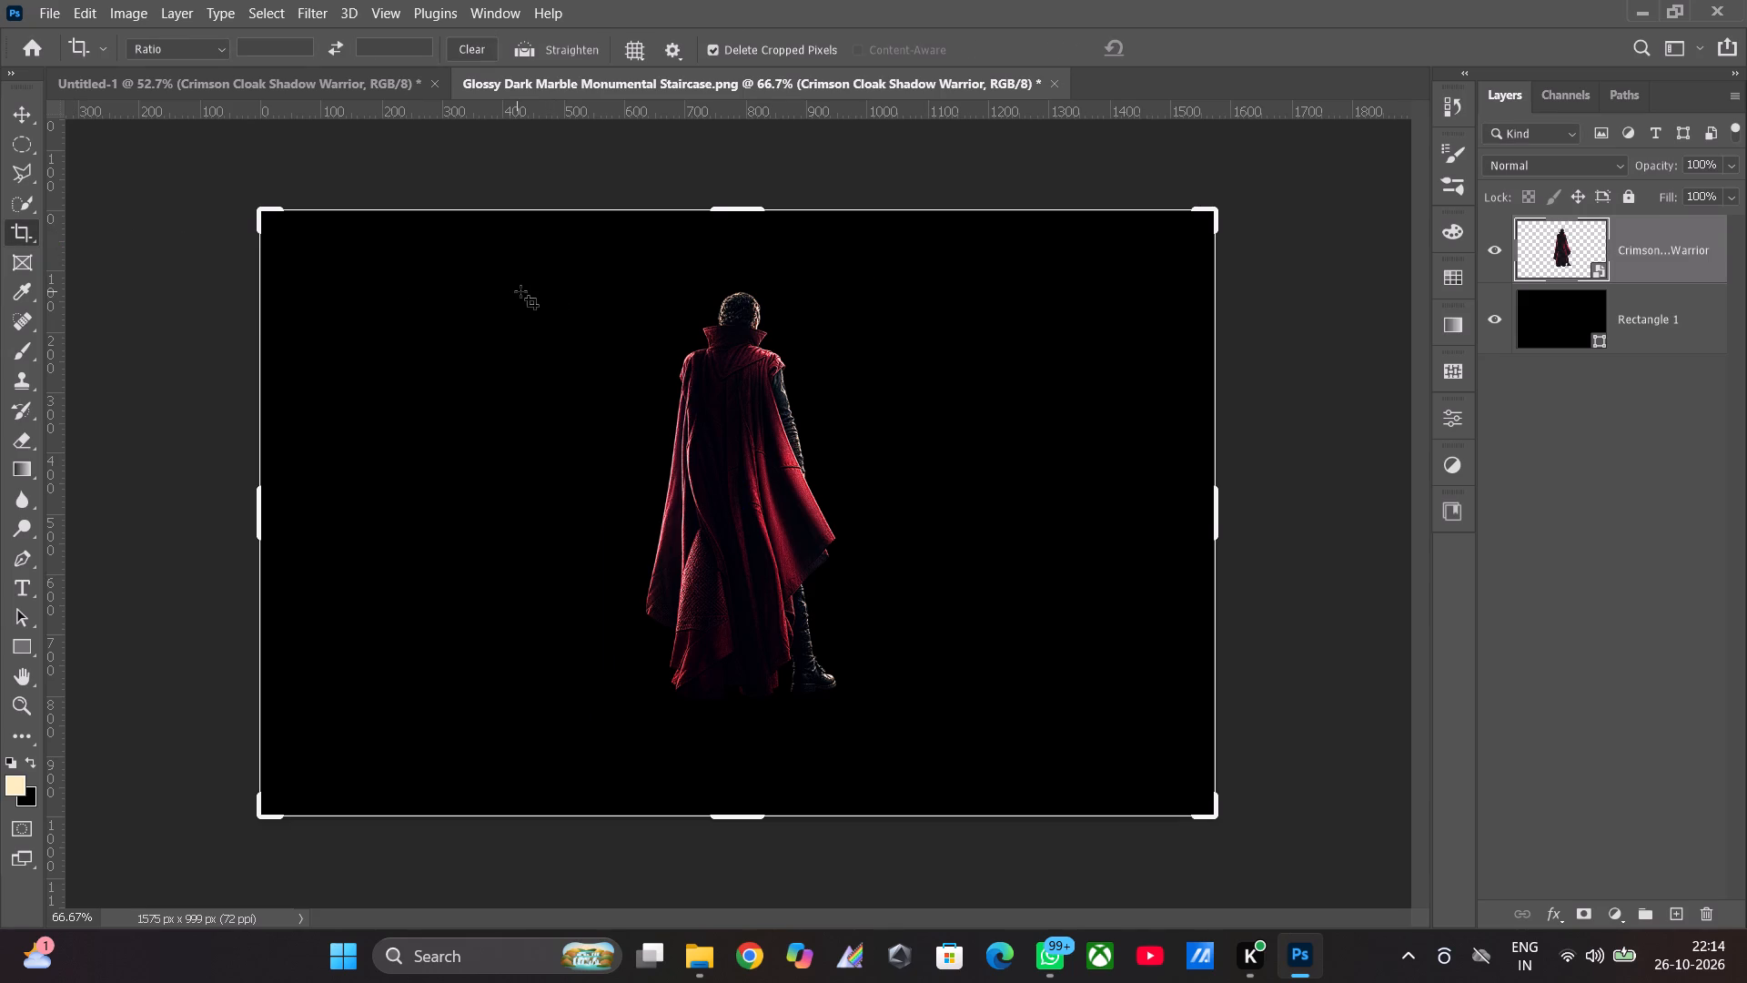
{"action": "left_click", "coordinate": [521, 283]}
{"action": "left_click_drag", "start_coordinate": [470, 268], "coordinate": [583, 287]}
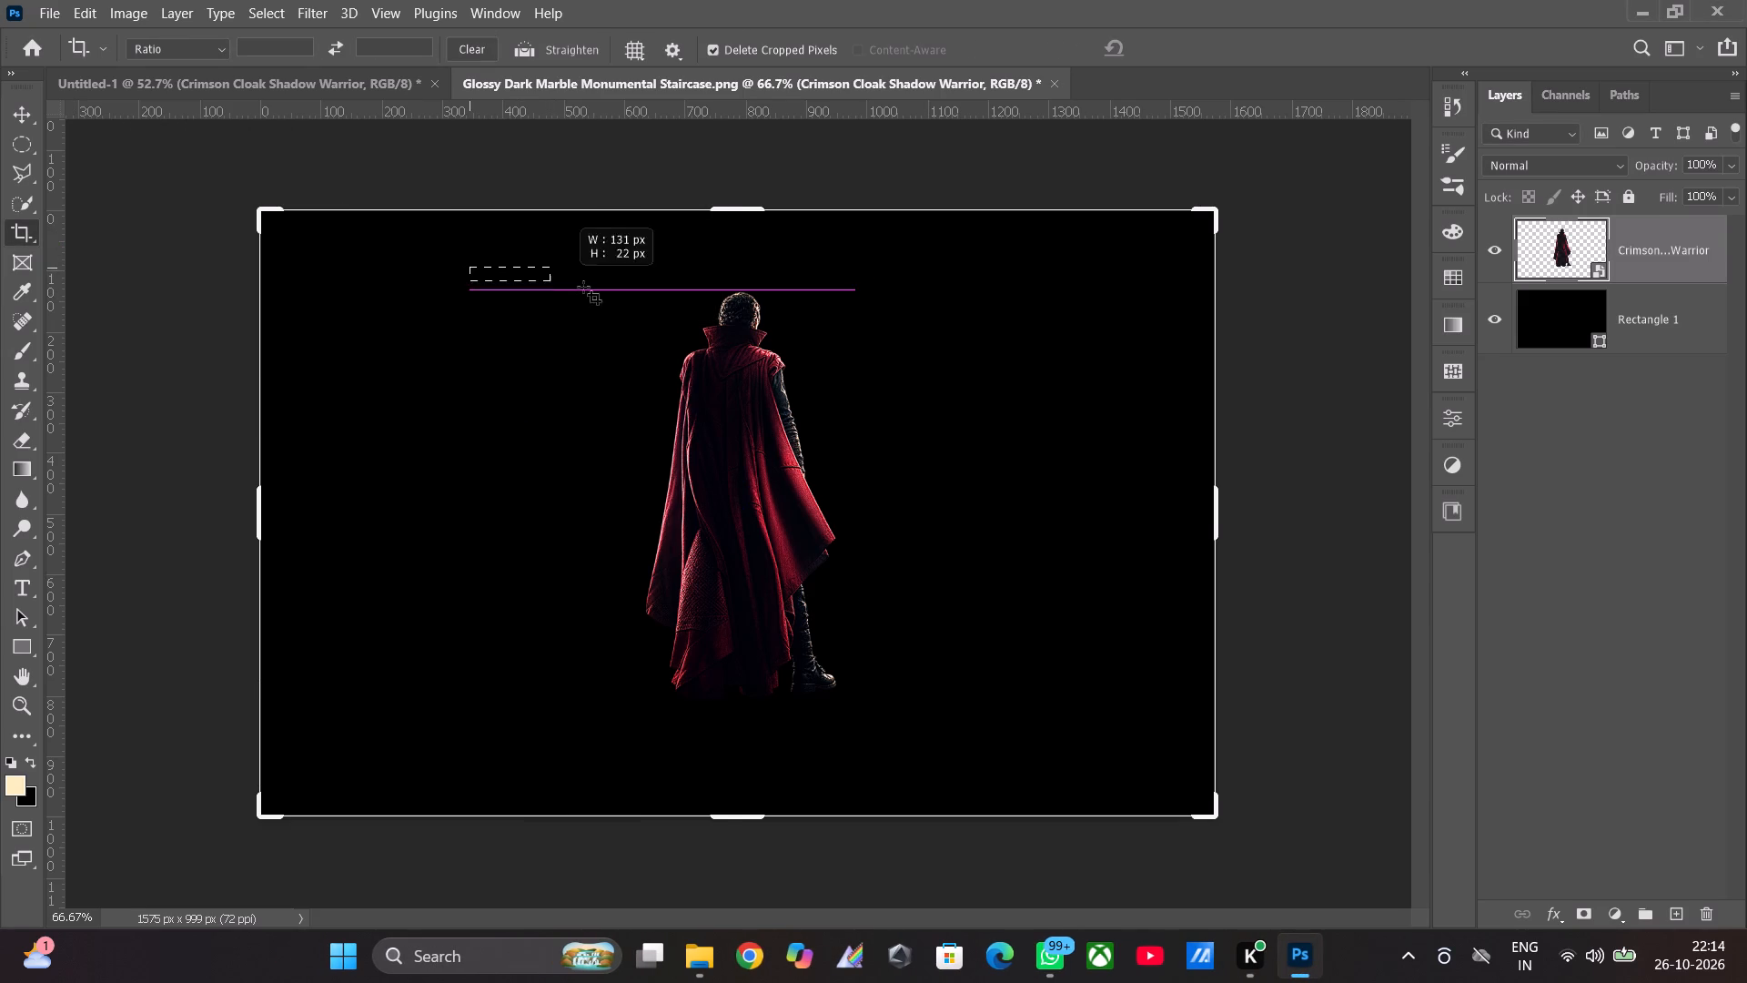
{"action": "left_click_drag", "start_coordinate": [583, 287], "coordinate": [990, 647]}
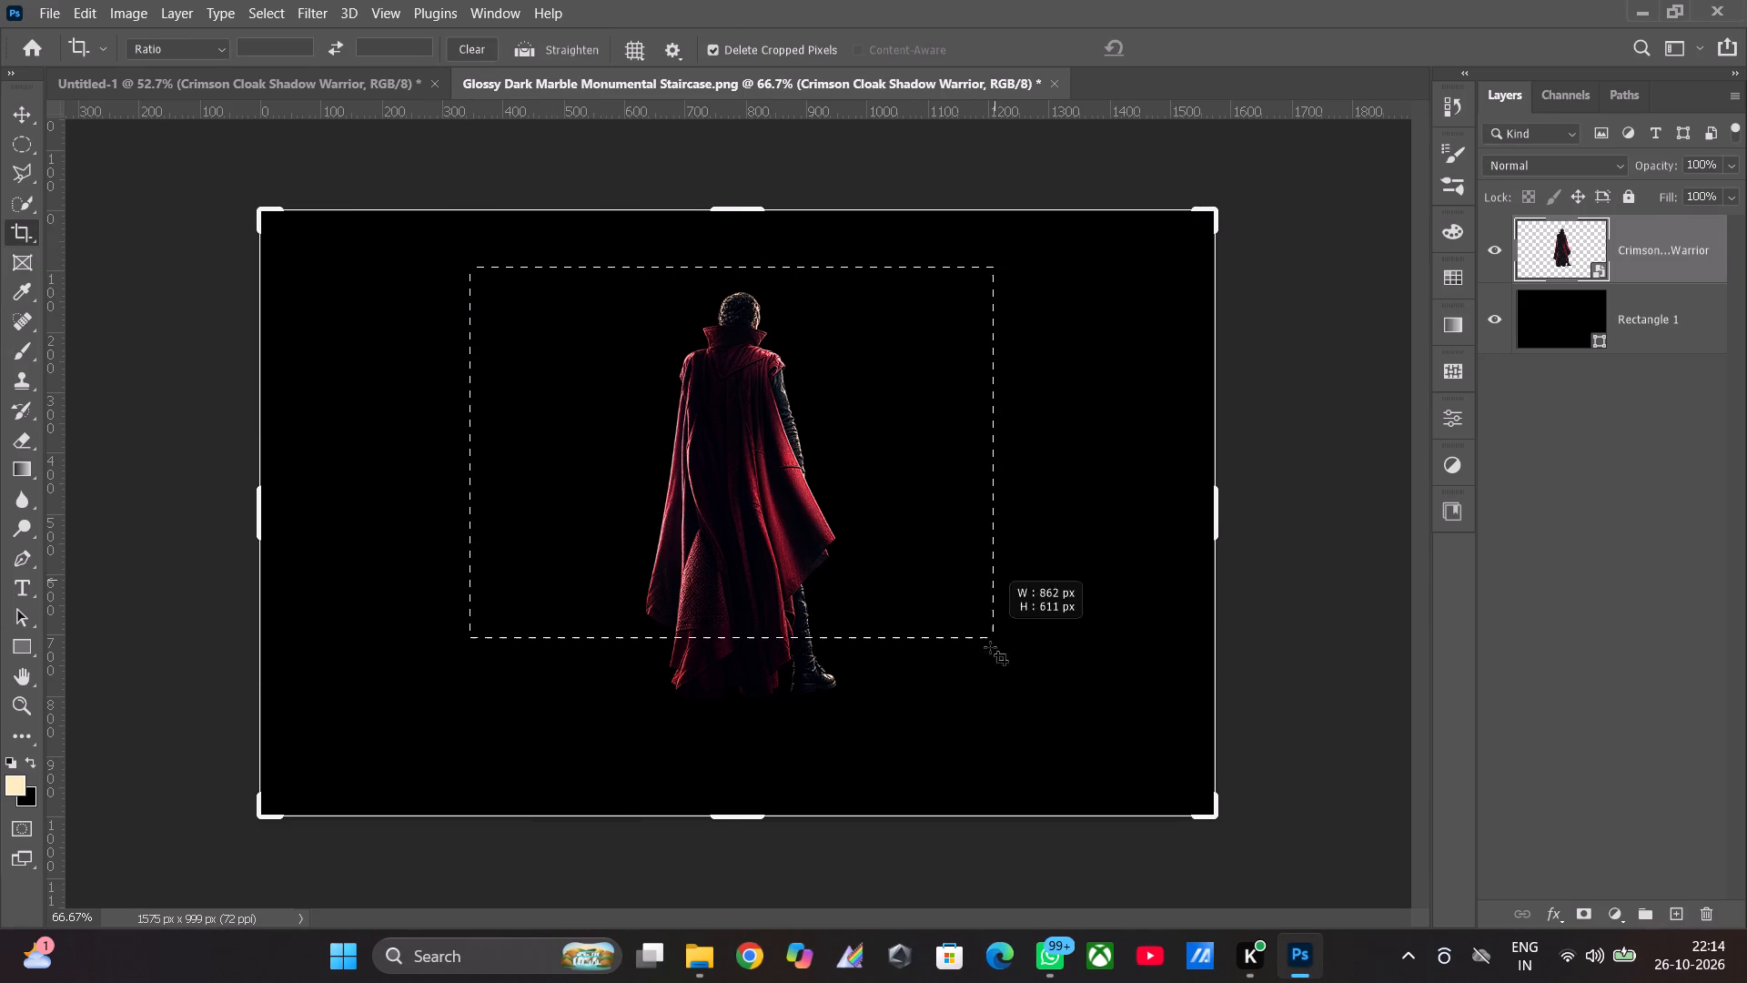
{"action": "left_click_drag", "start_coordinate": [990, 647], "coordinate": [992, 729]}
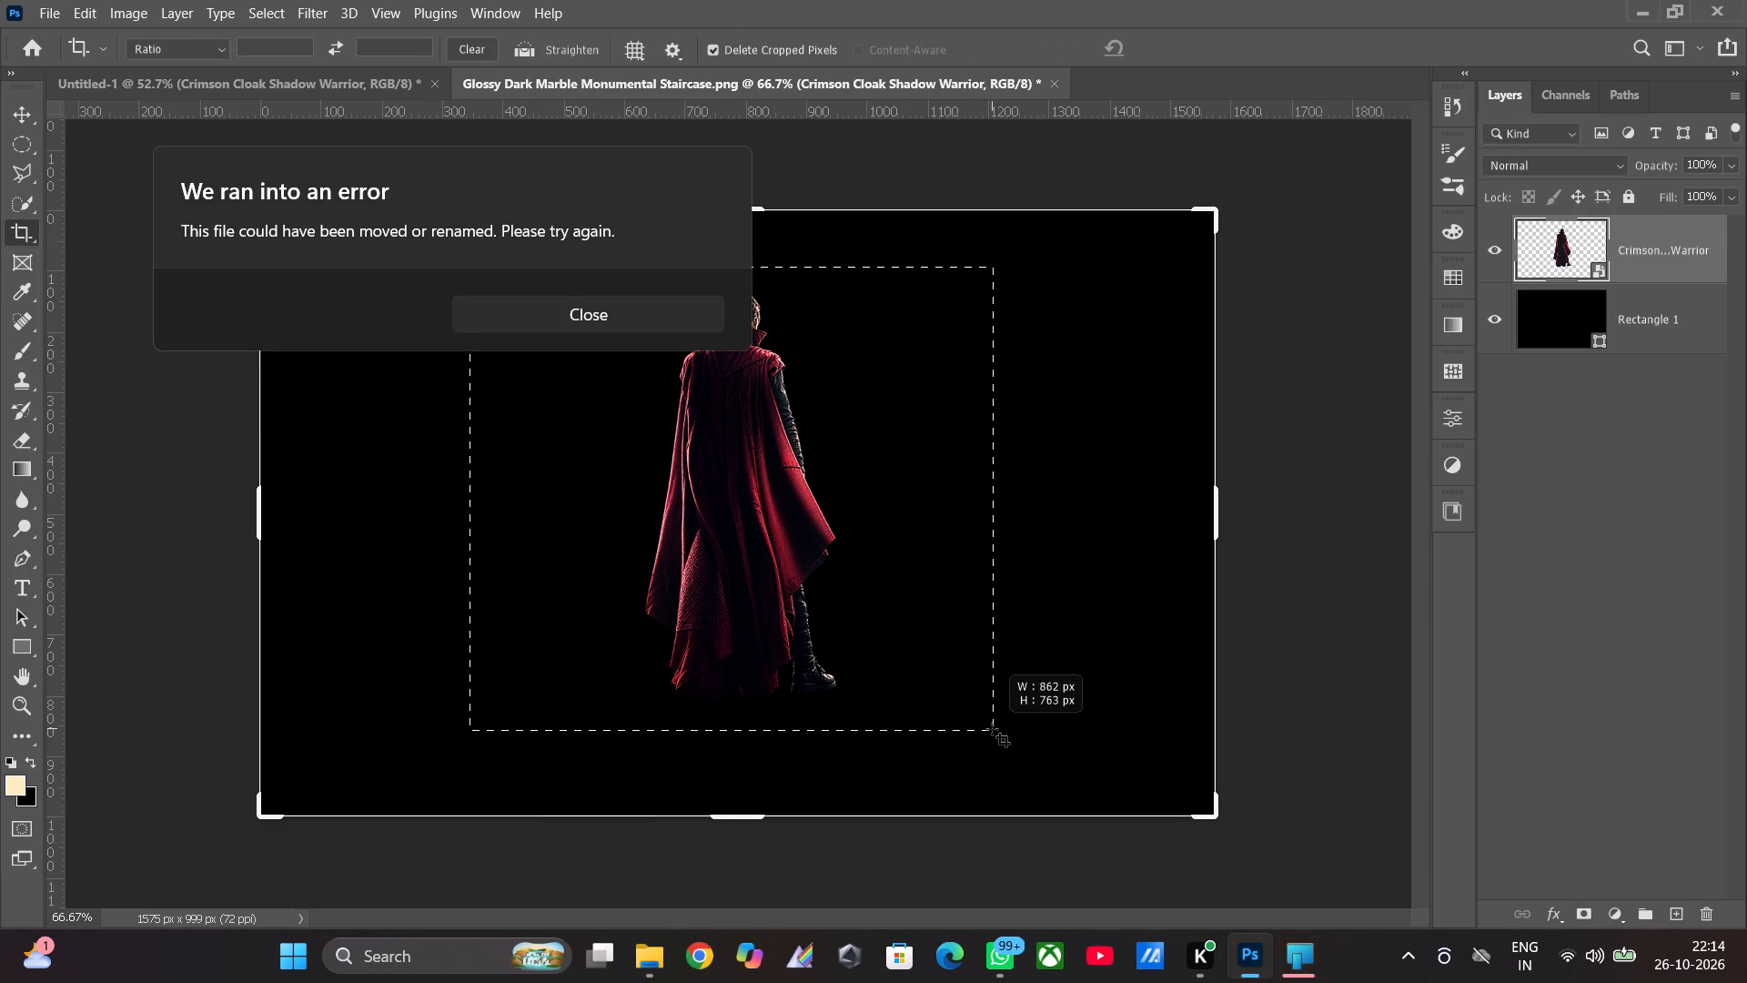
{"action": "left_click_drag", "start_coordinate": [992, 729], "coordinate": [993, 725]}
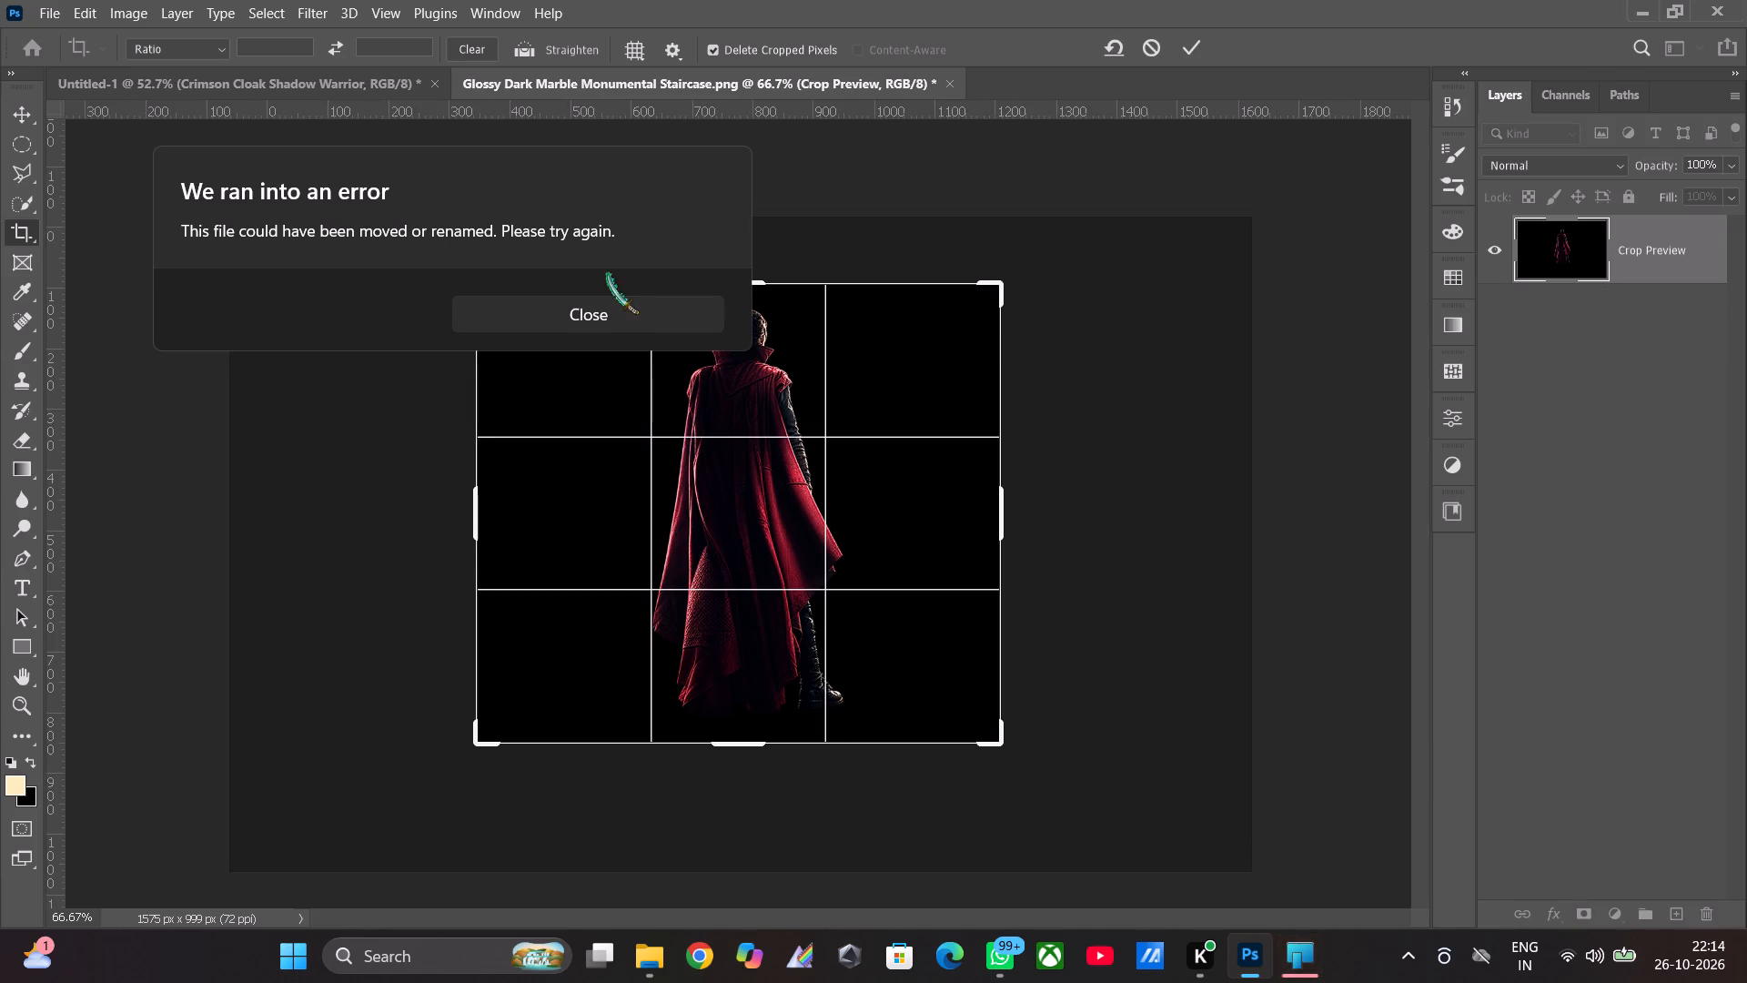
{"action": "left_click", "coordinate": [621, 308]}
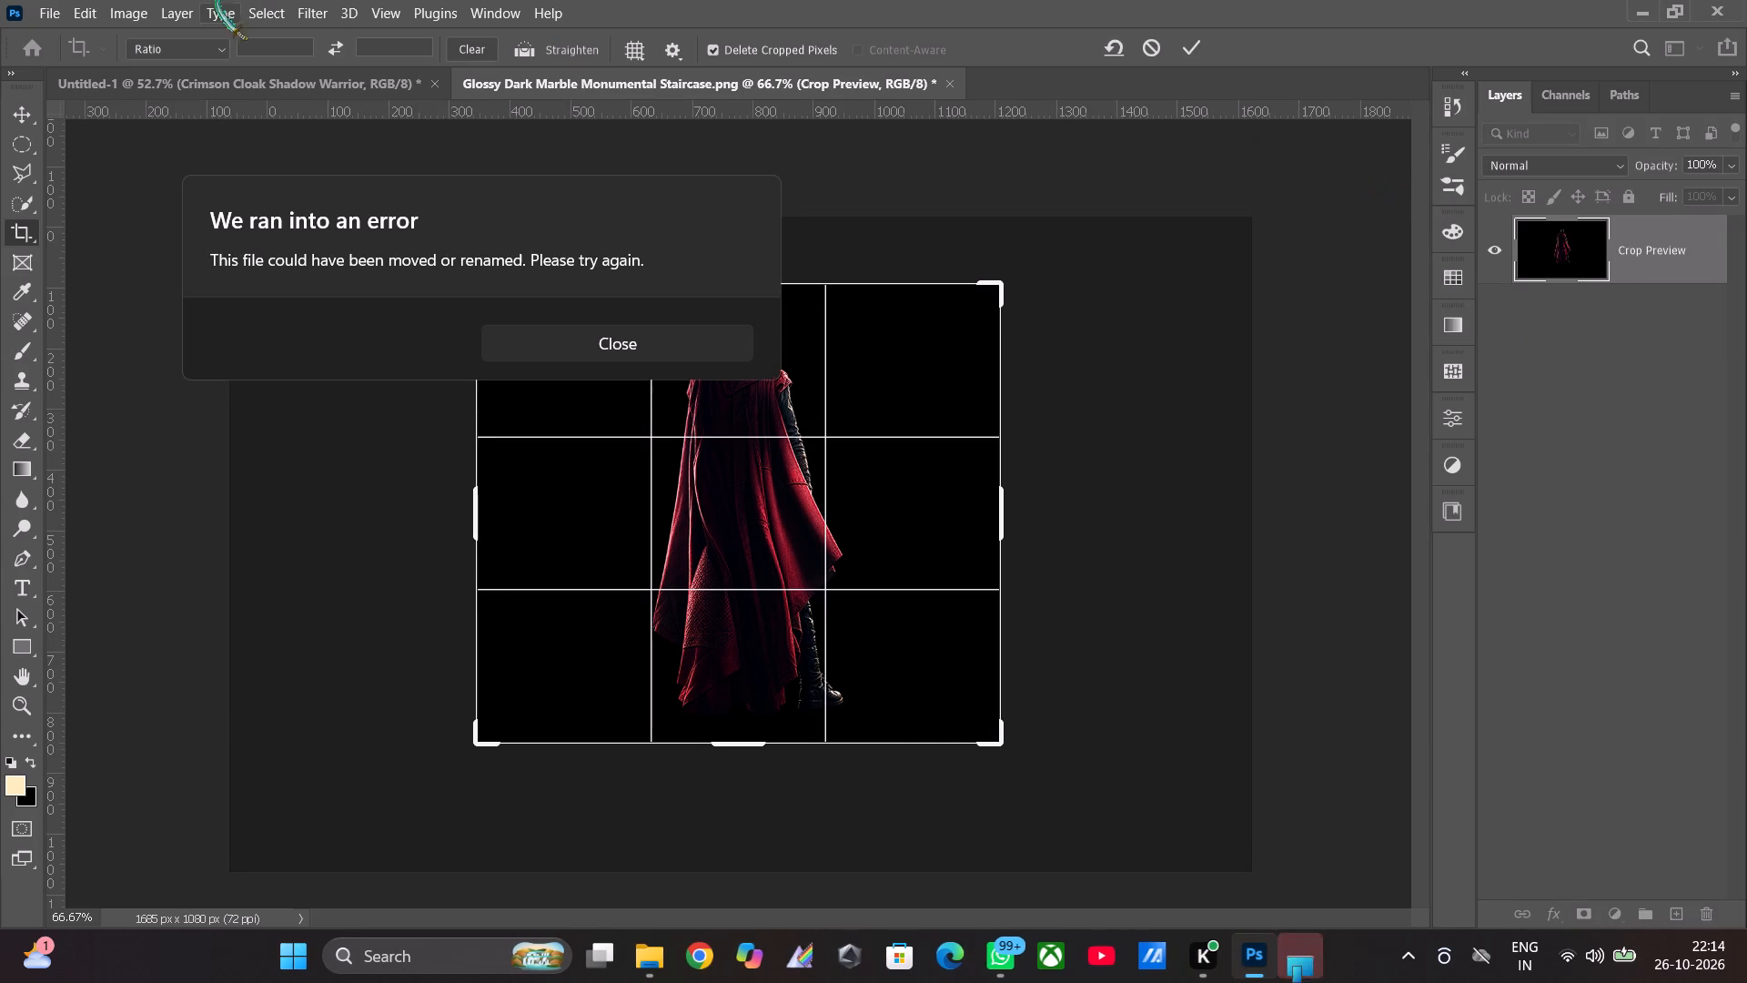
{"action": "left_click", "coordinate": [83, 4]}
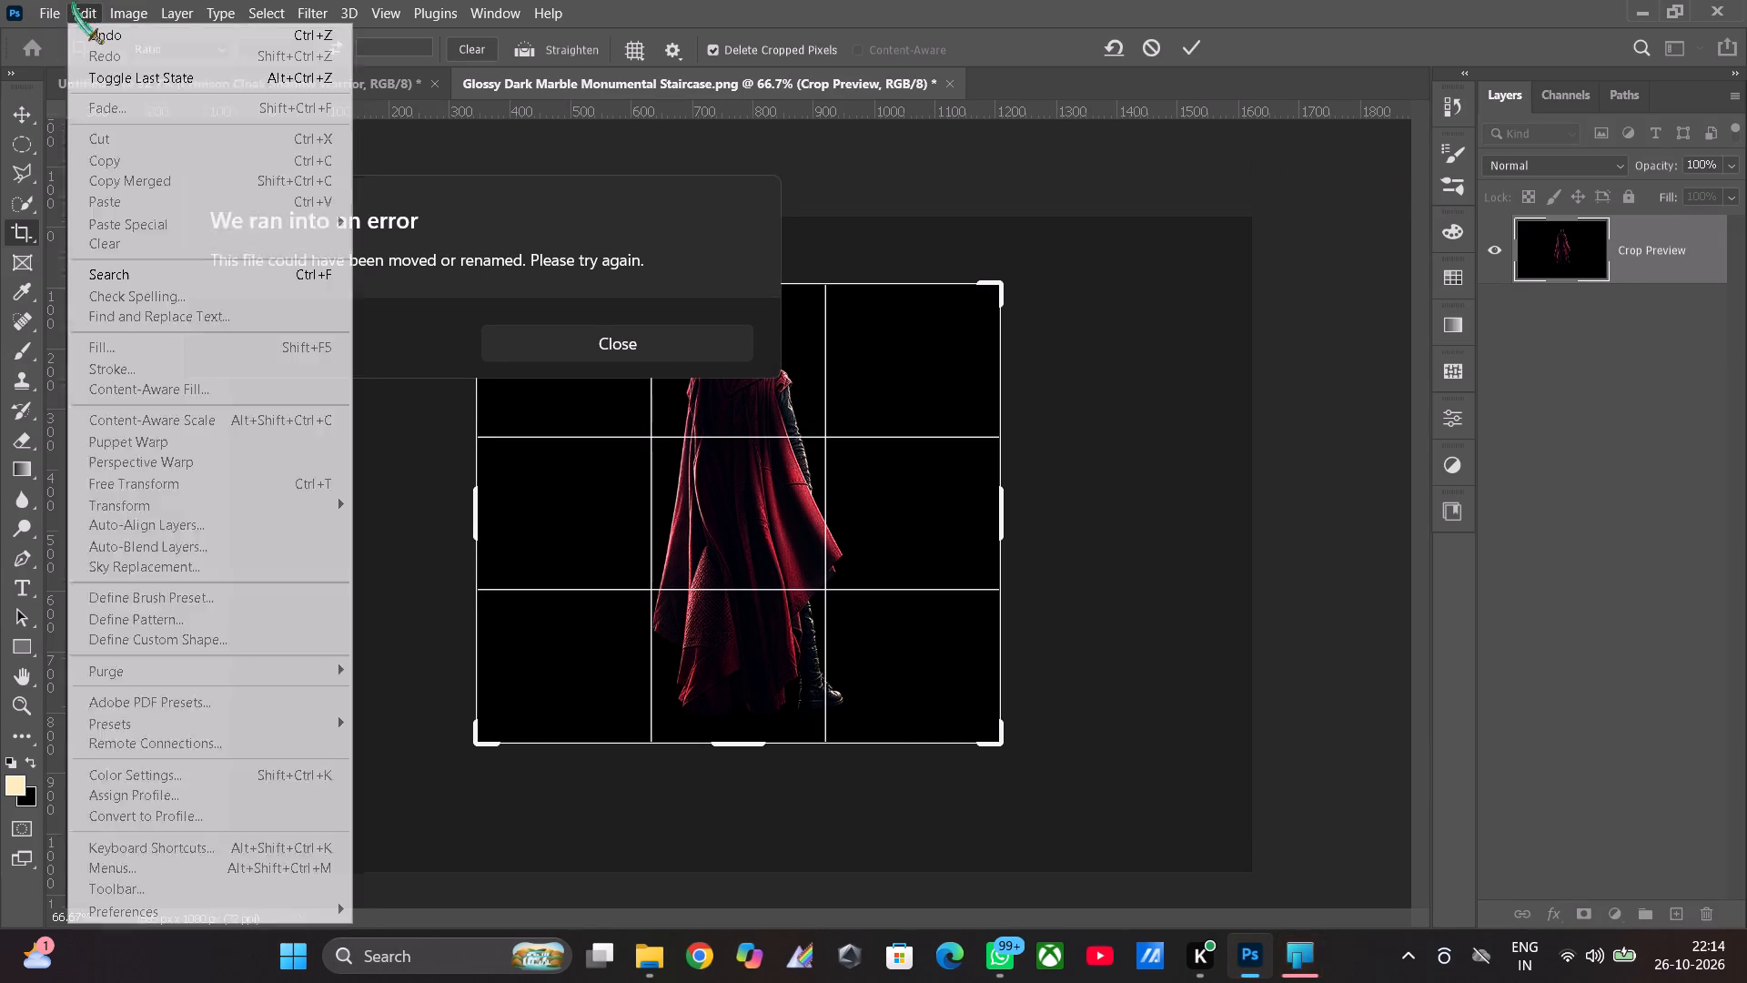
{"action": "left_click", "coordinate": [584, 349]}
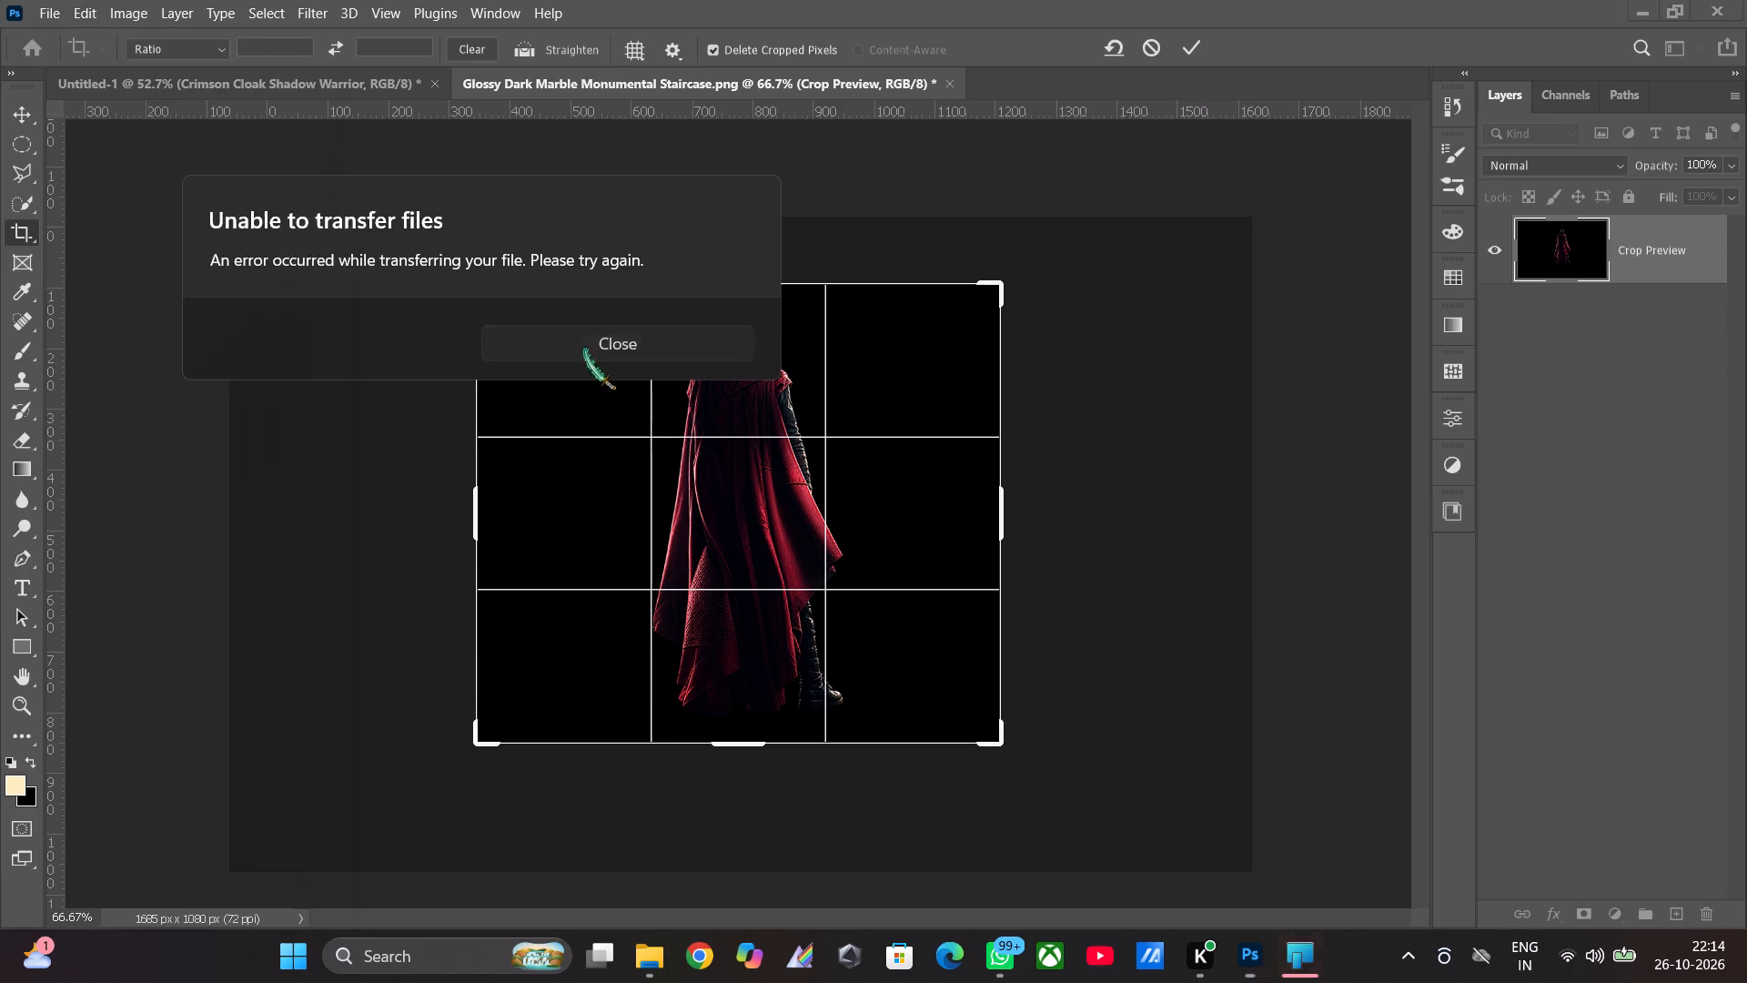
{"action": "right_click", "coordinate": [1610, 253]}
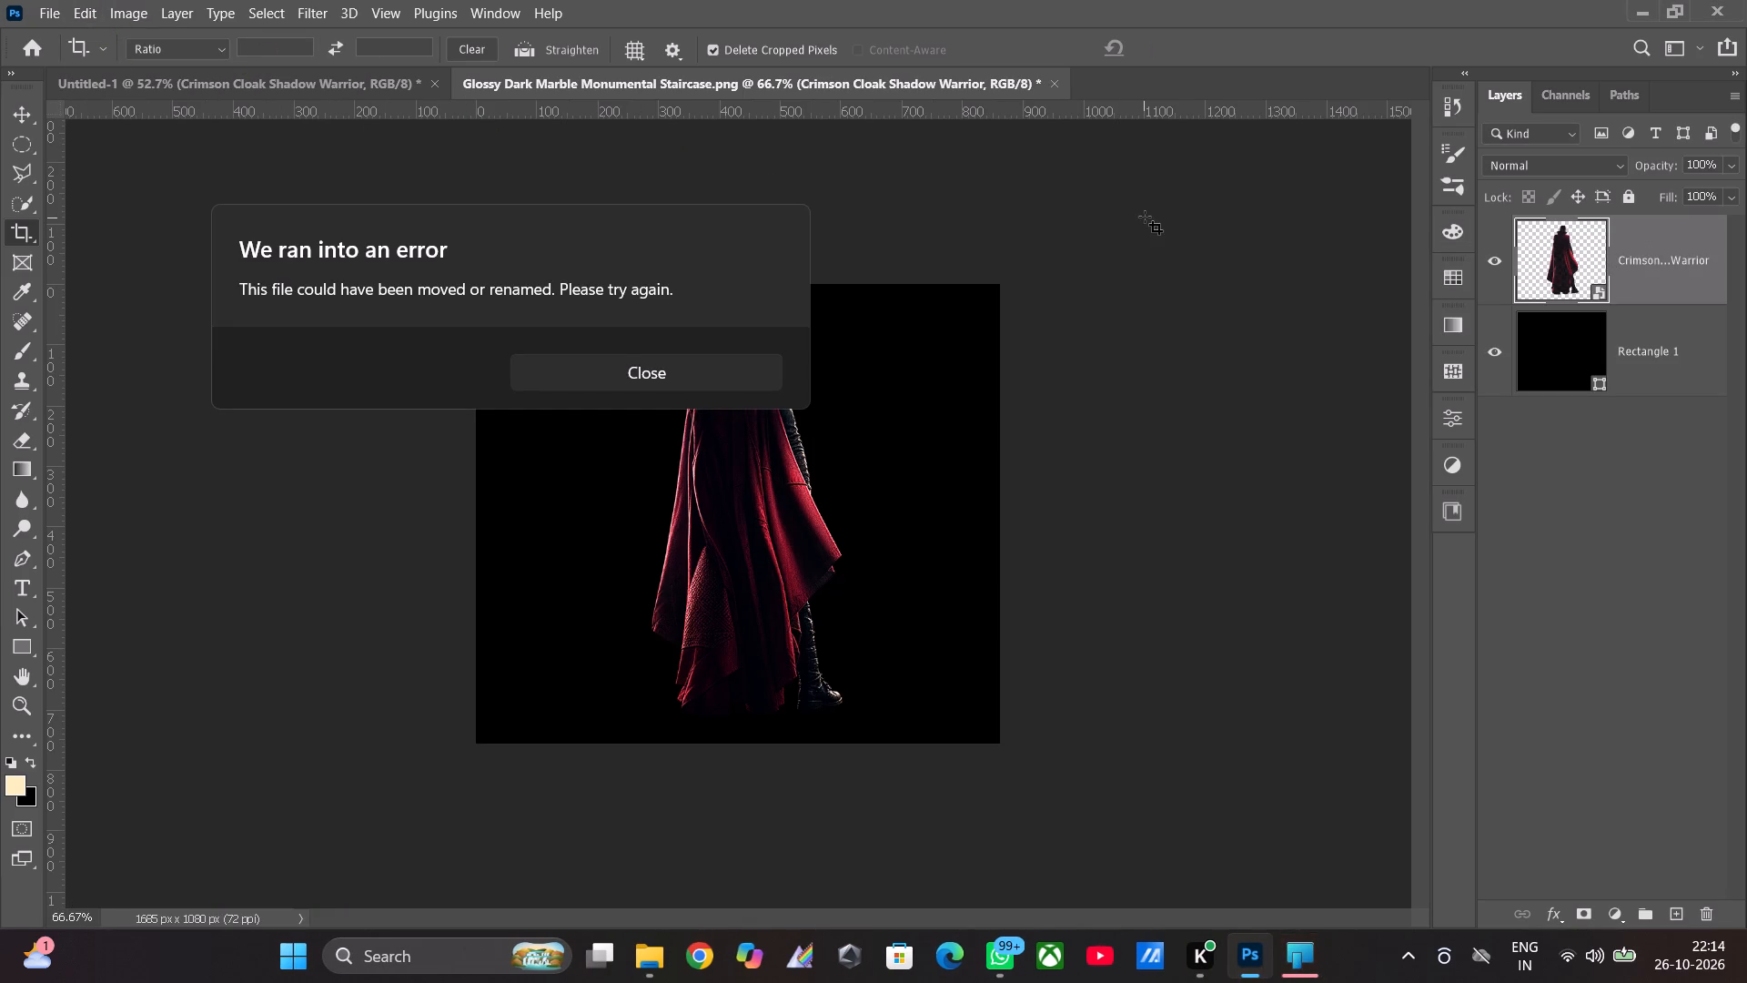
Select the cloaked figure layer together with the black Rectangle 1 layer and group them.
{"action": "left_click", "coordinate": [1583, 367]}
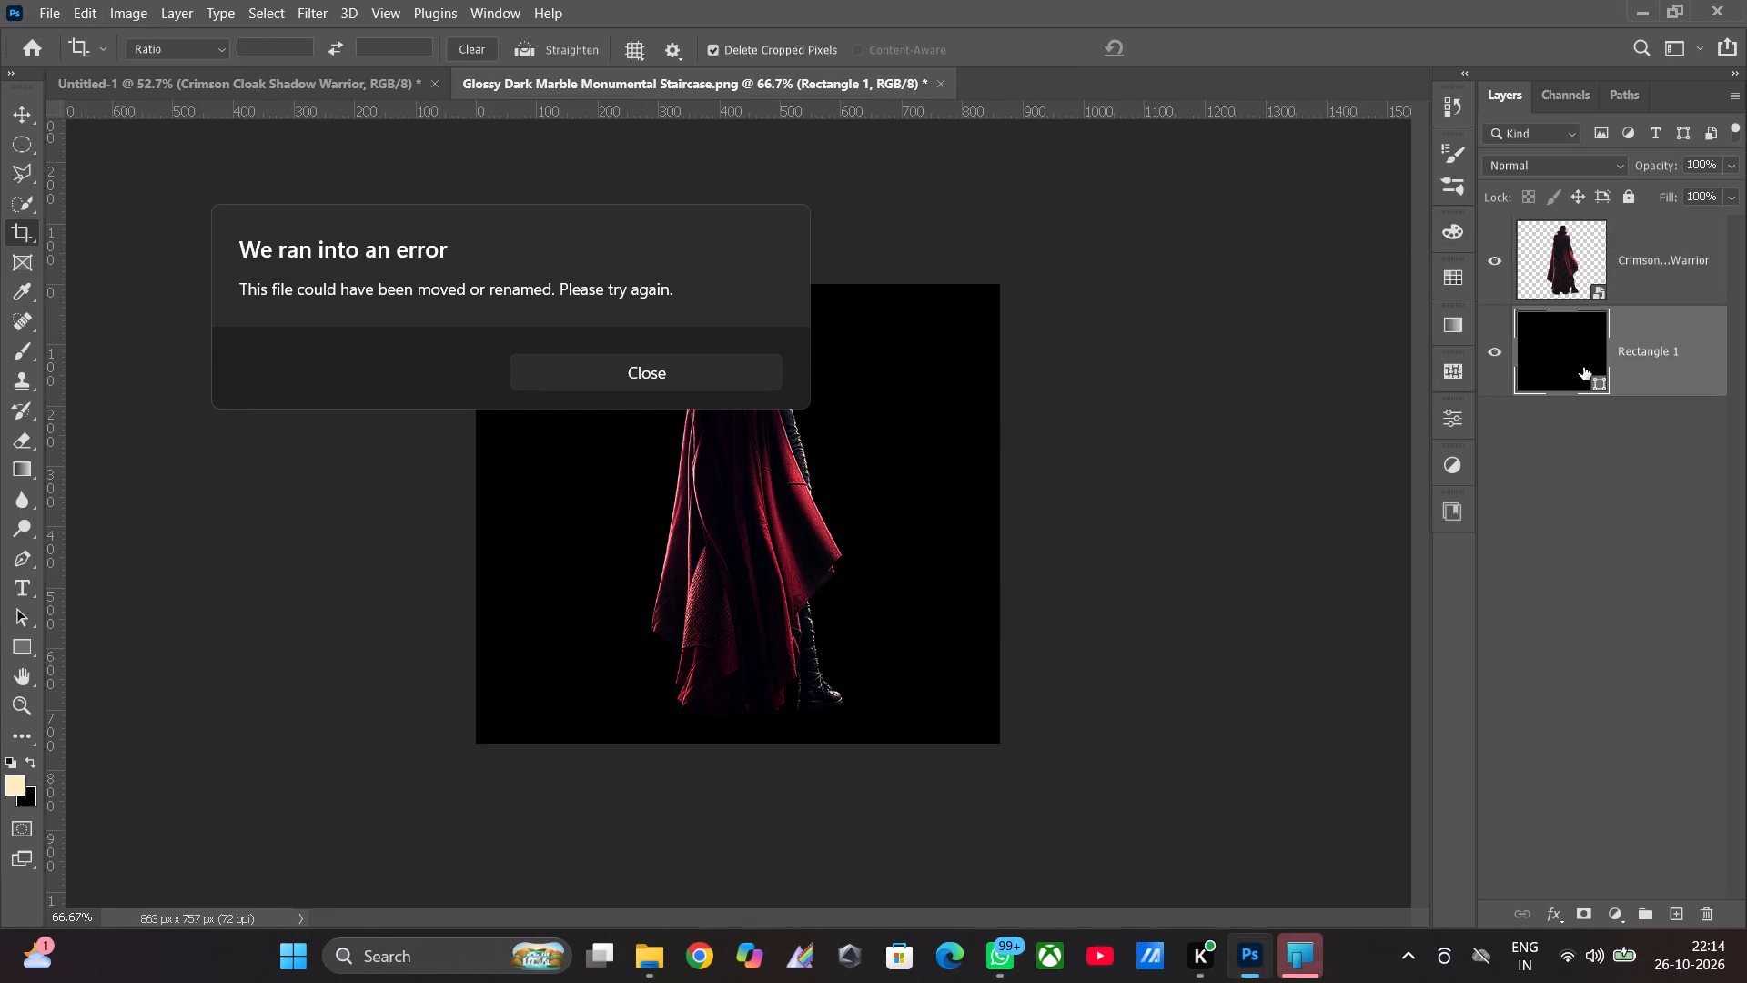
{"action": "left_click", "coordinate": [1585, 269], "text": "ctrl"}
{"action": "left_click", "coordinate": [1650, 265], "text": "ctrl"}
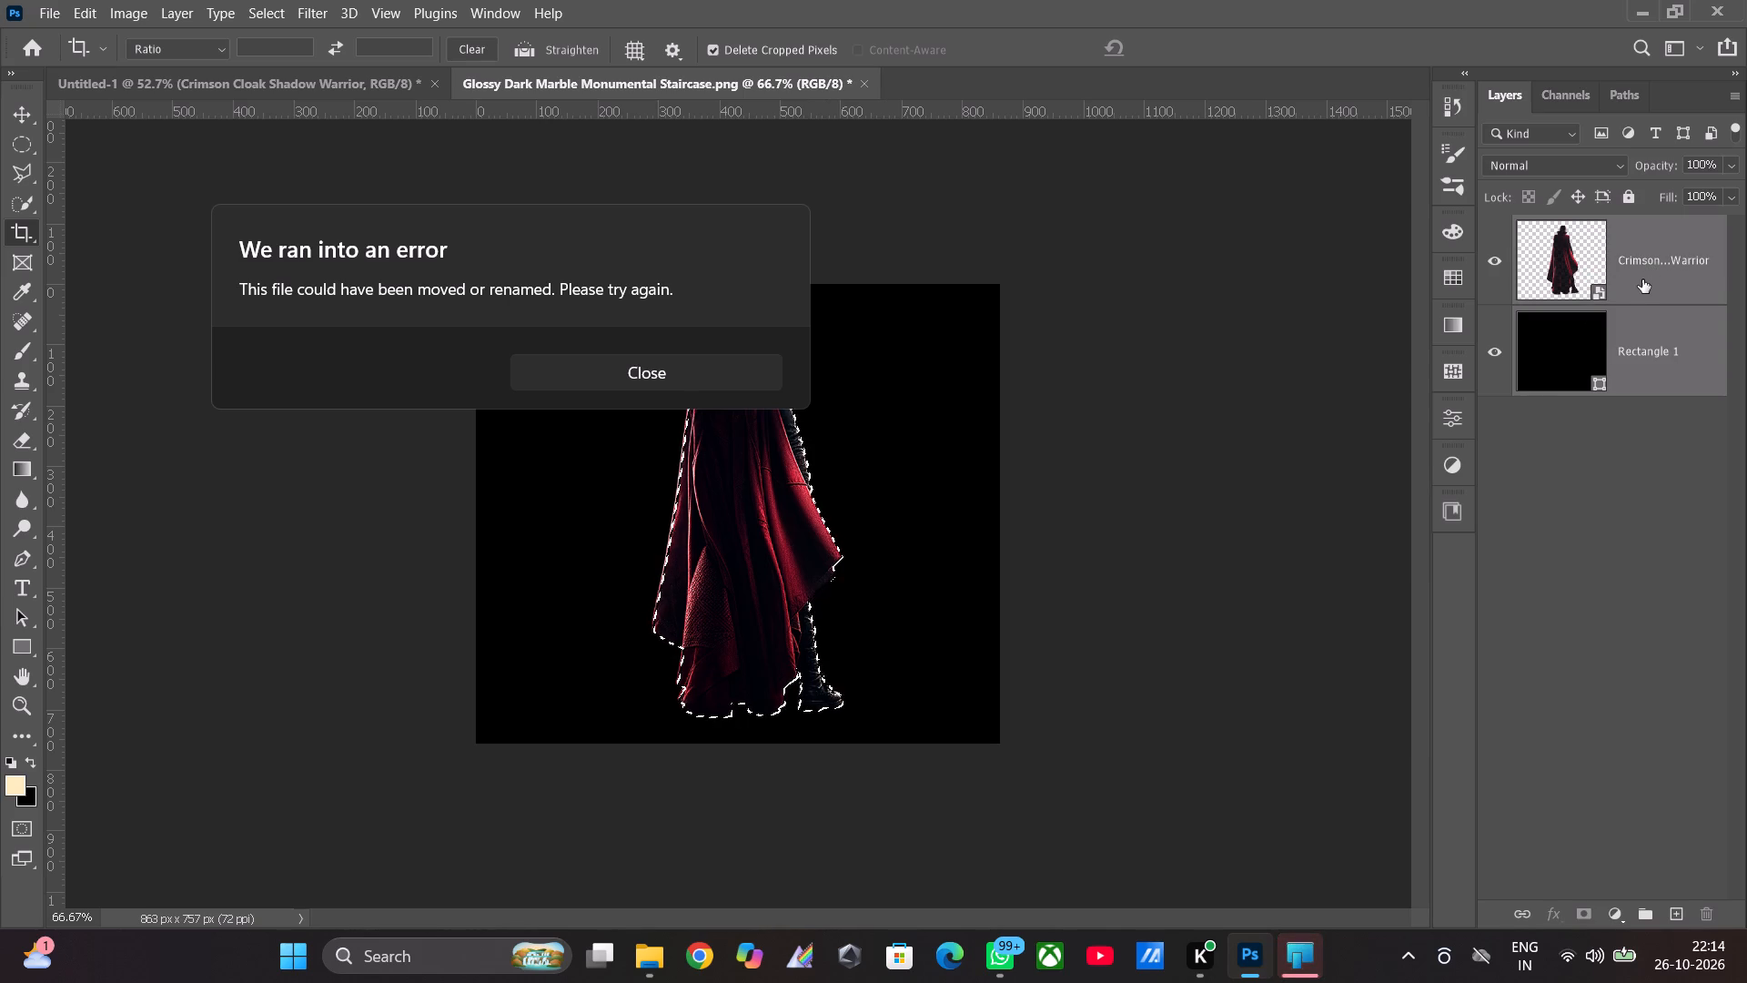
{"action": "key", "text": "ctrl+g"}
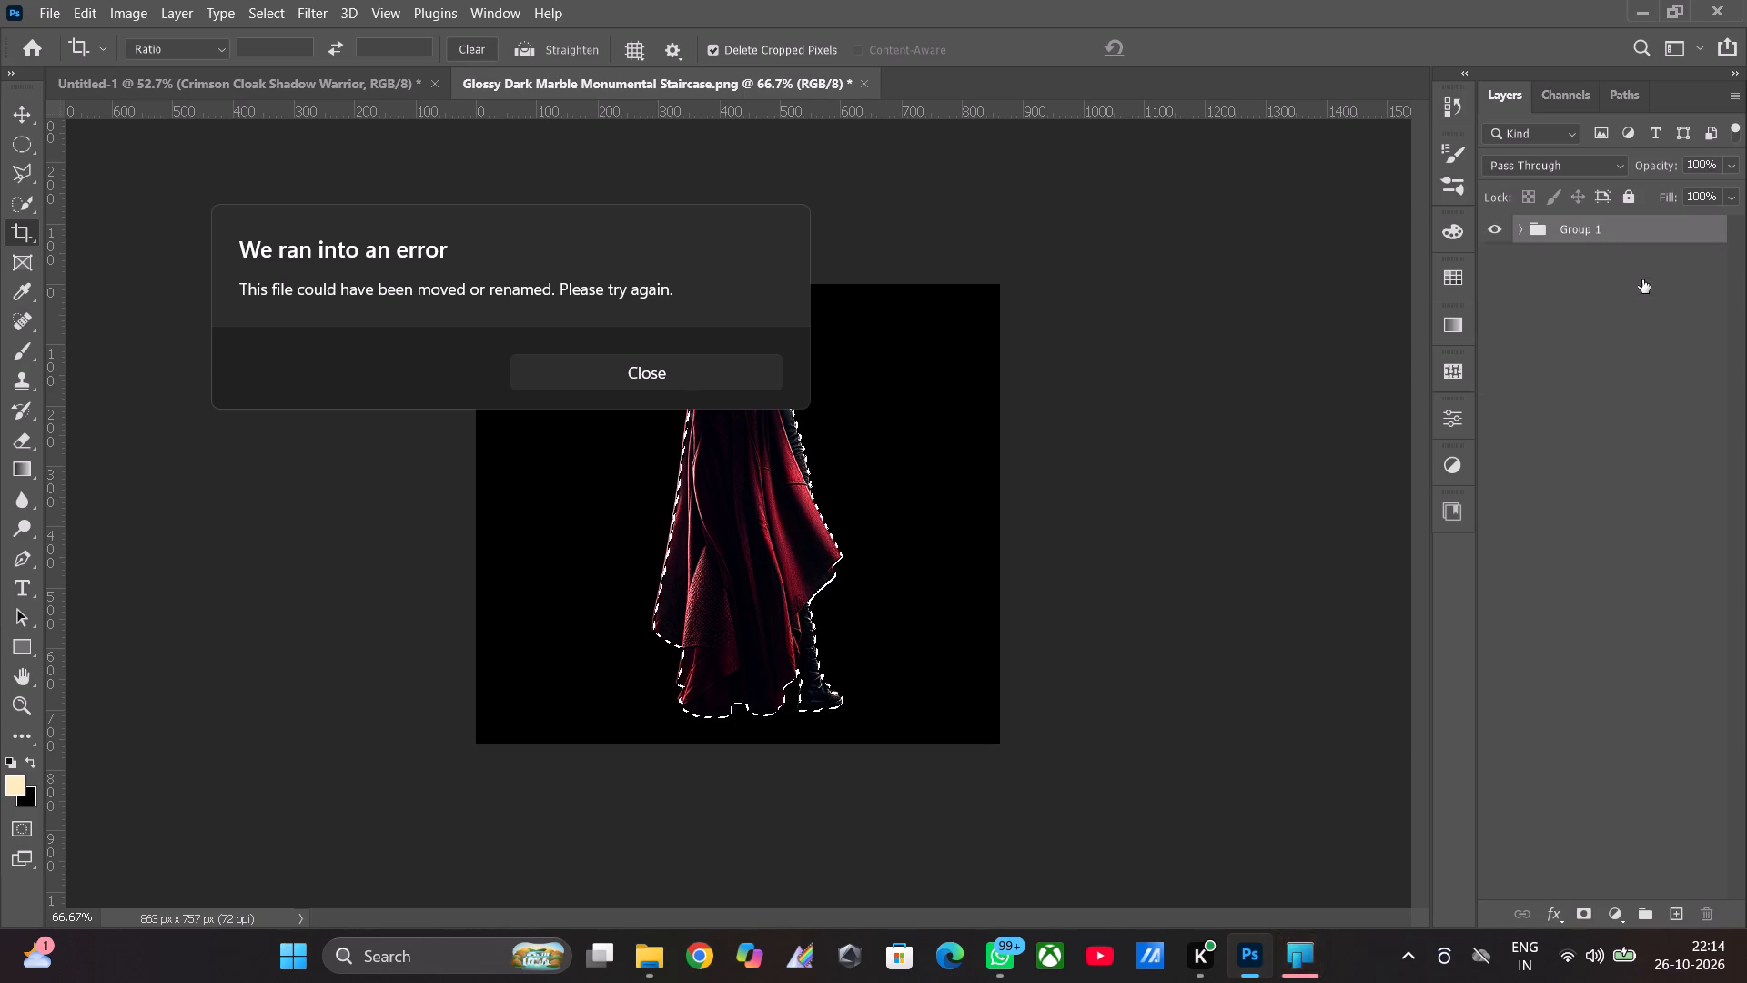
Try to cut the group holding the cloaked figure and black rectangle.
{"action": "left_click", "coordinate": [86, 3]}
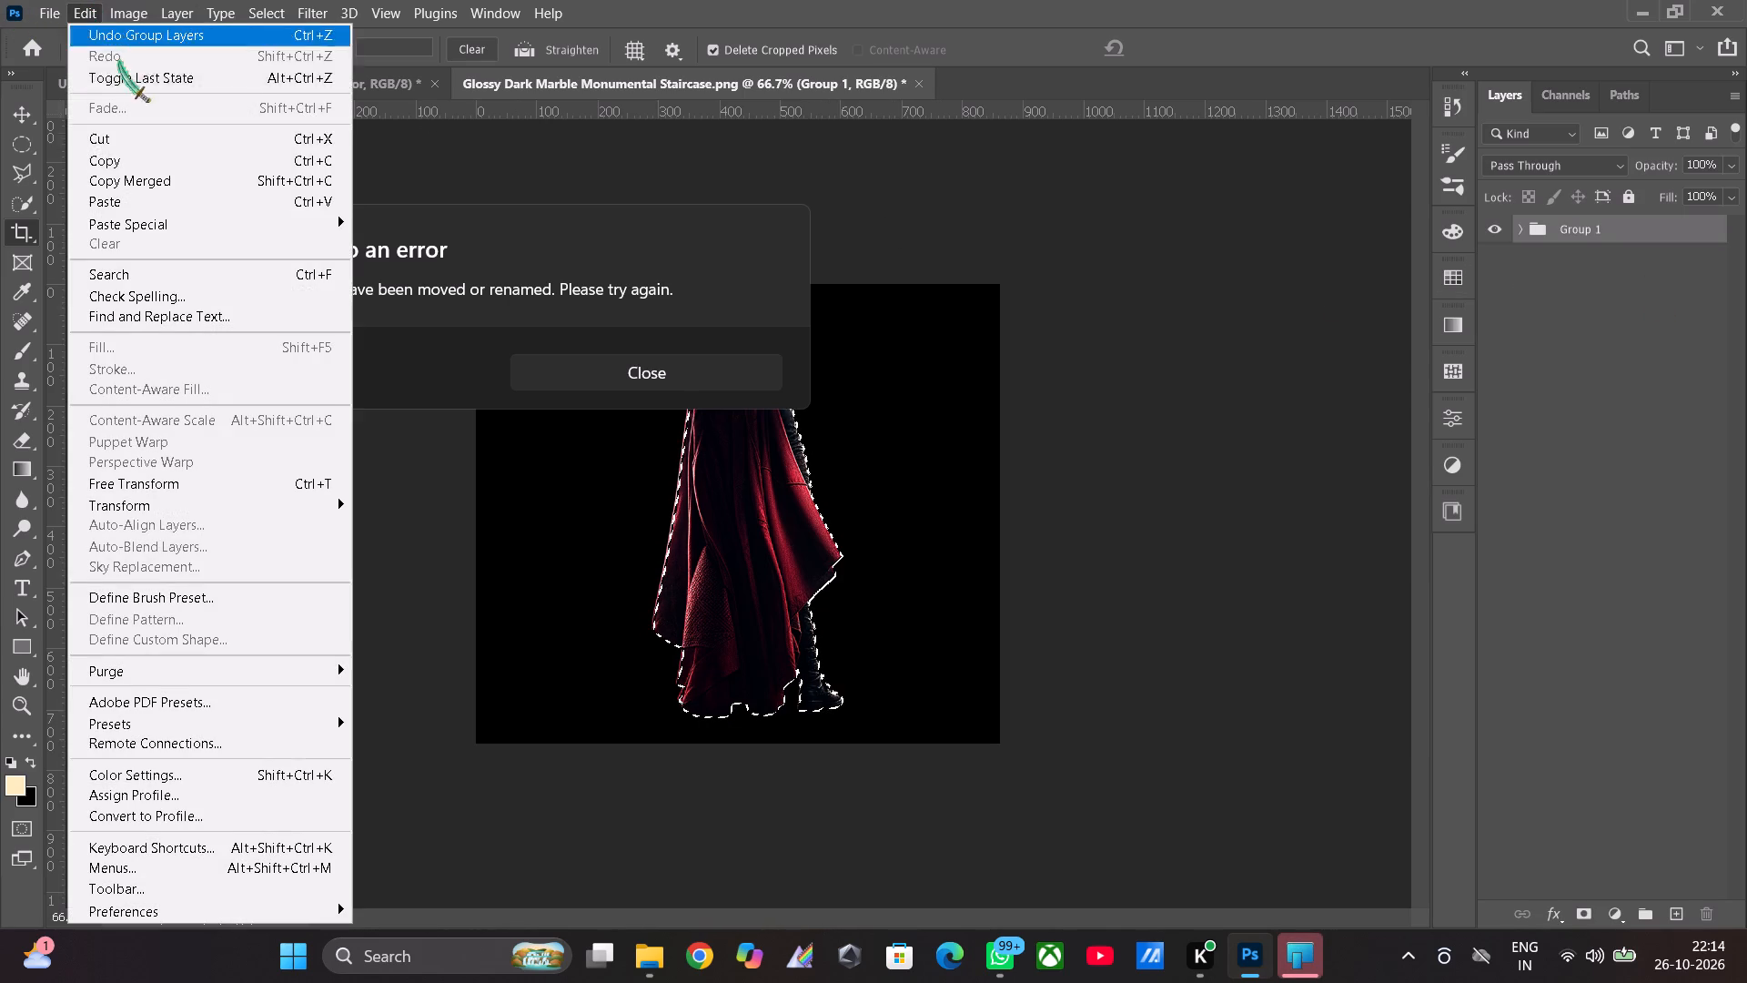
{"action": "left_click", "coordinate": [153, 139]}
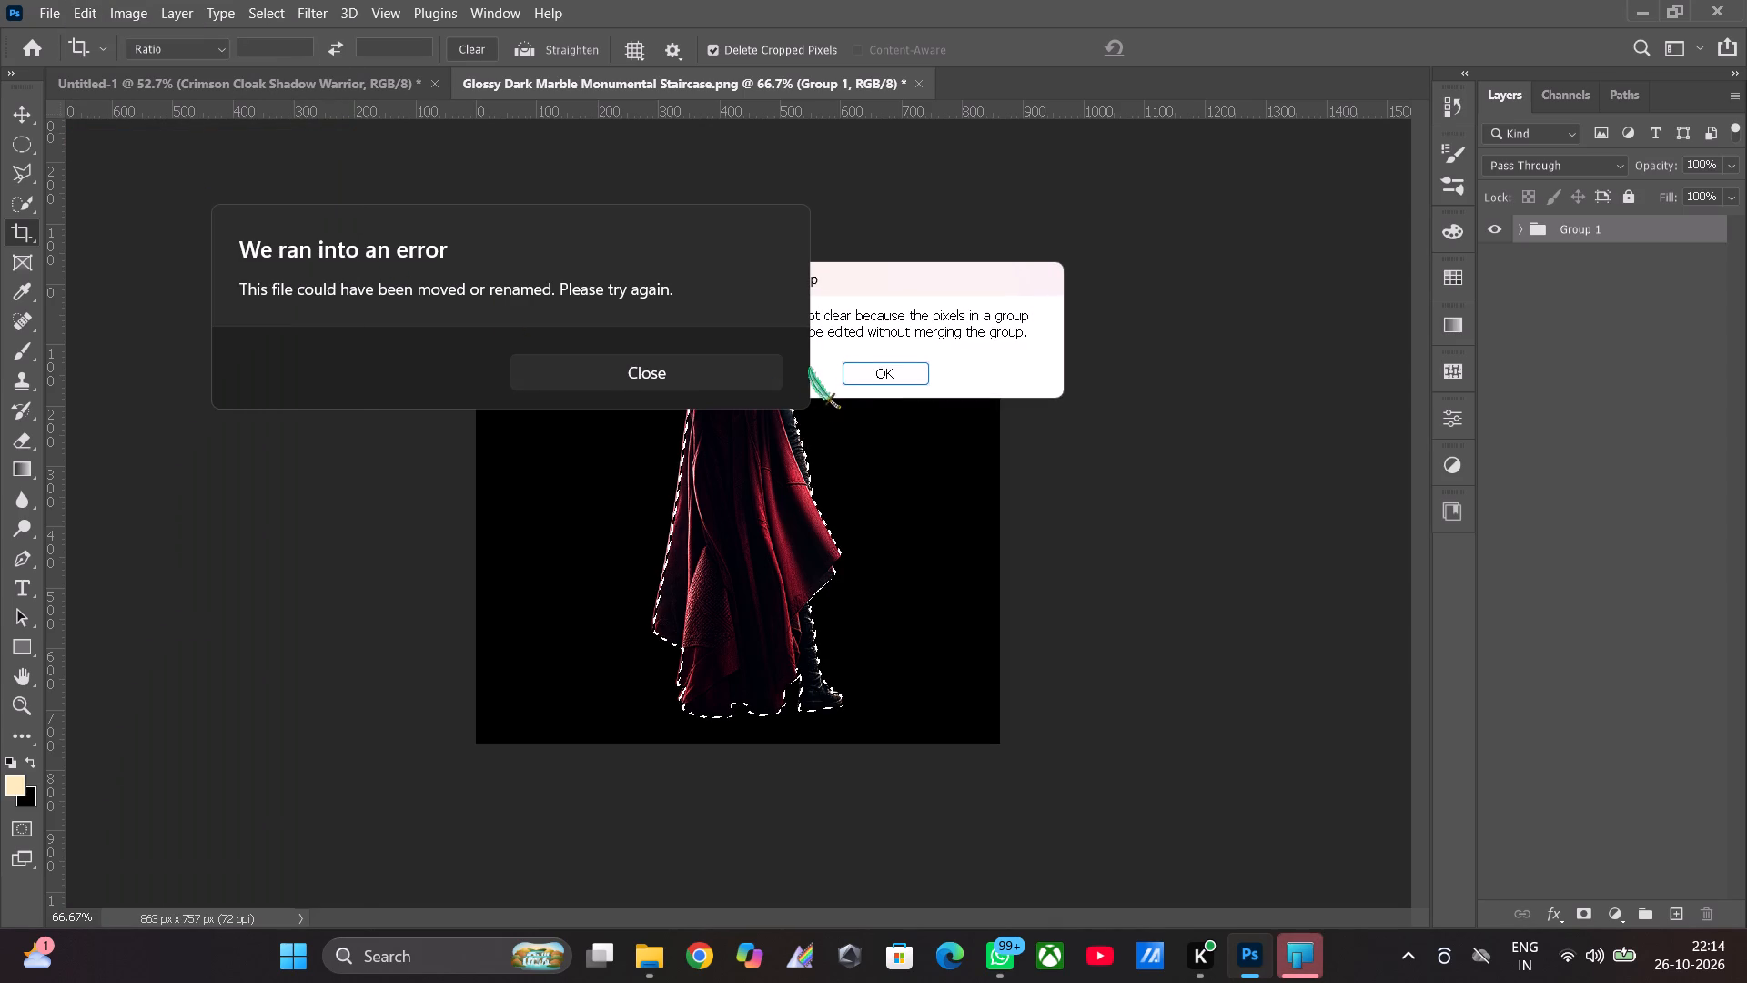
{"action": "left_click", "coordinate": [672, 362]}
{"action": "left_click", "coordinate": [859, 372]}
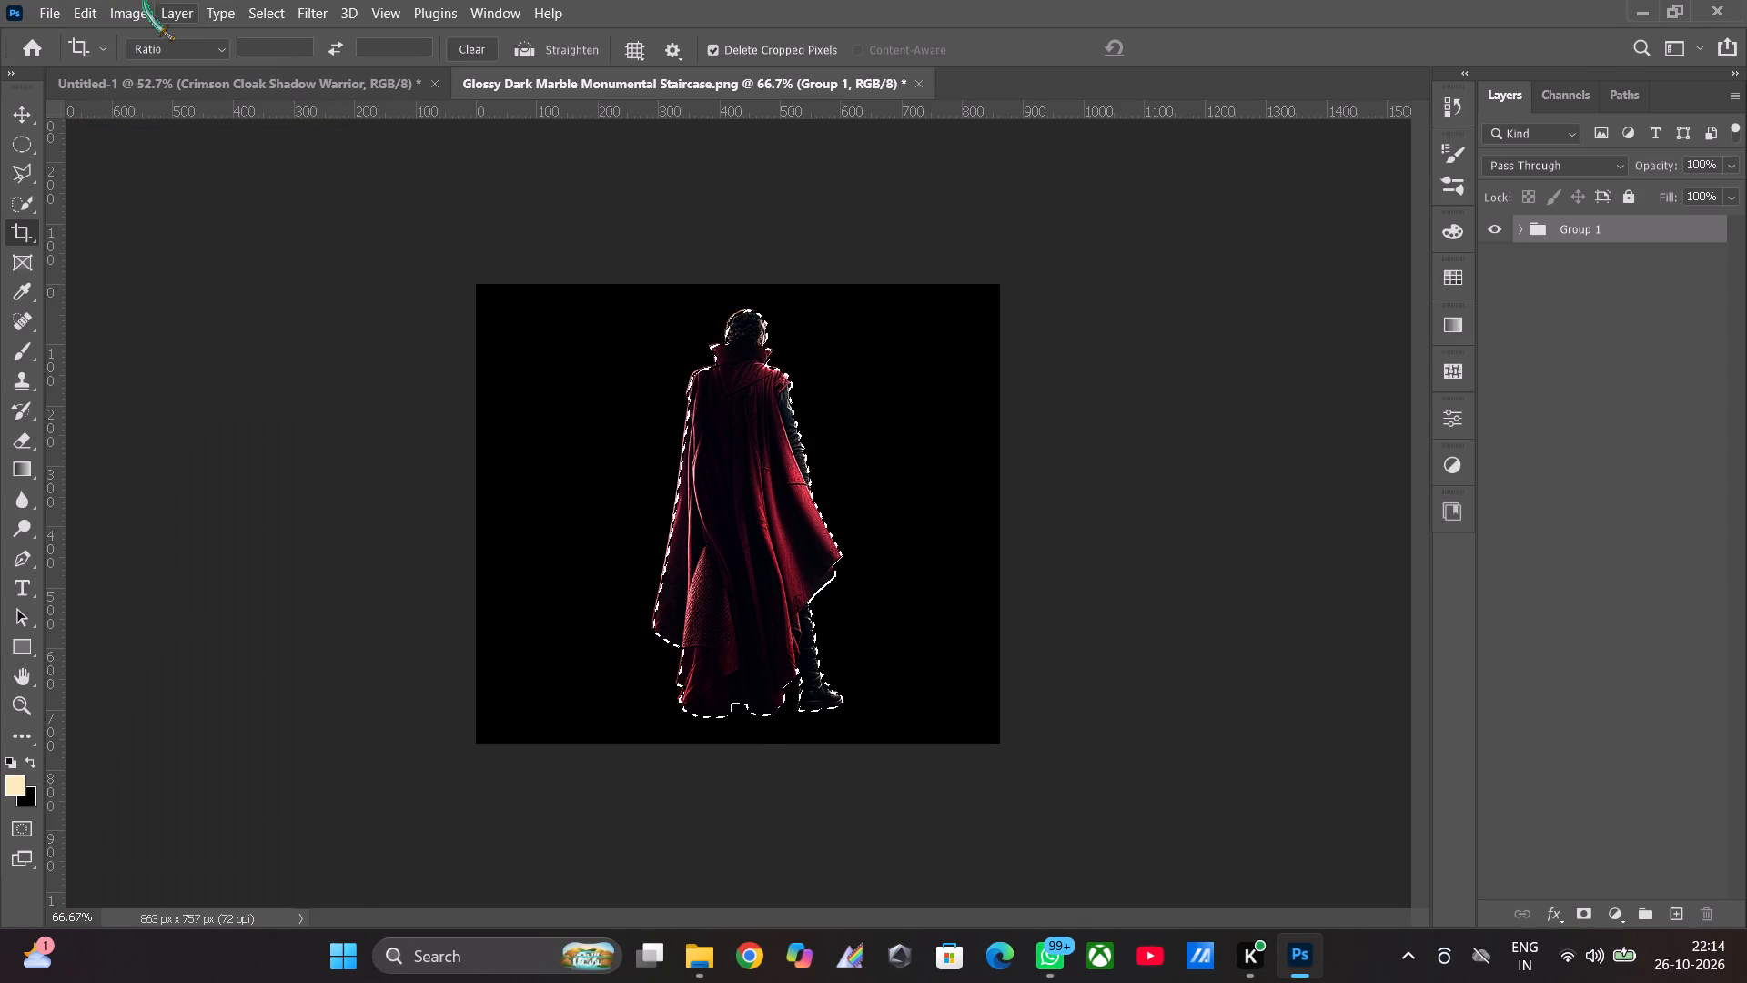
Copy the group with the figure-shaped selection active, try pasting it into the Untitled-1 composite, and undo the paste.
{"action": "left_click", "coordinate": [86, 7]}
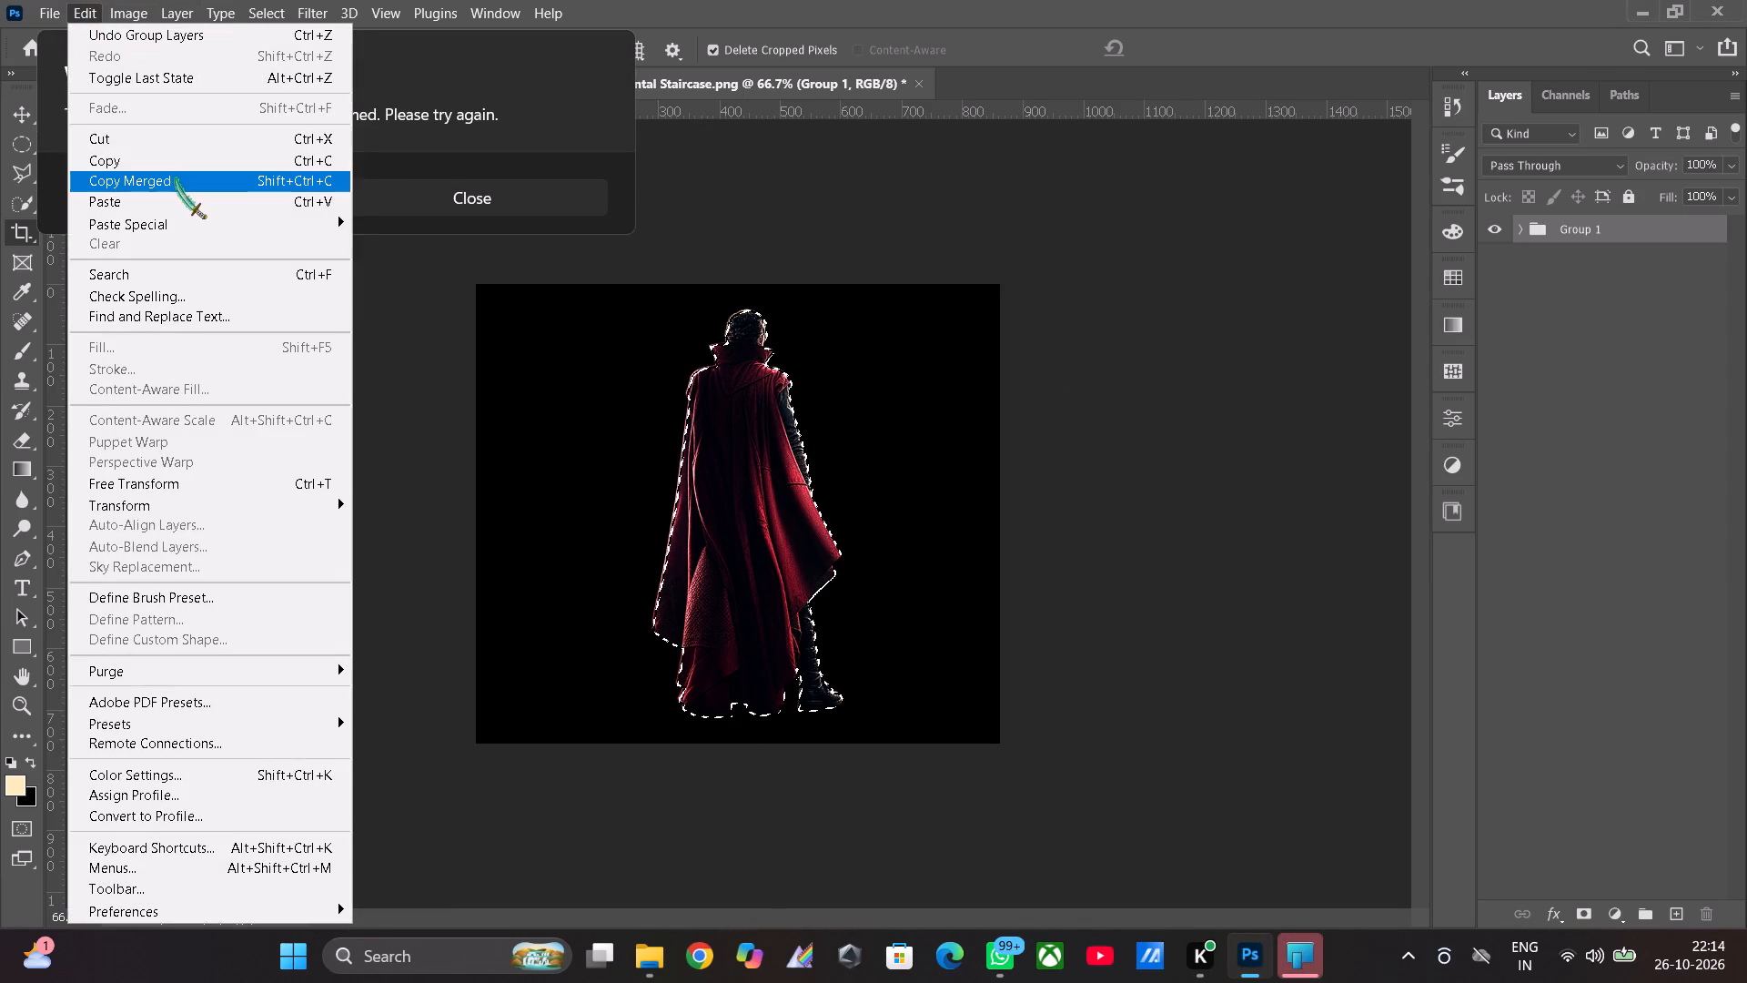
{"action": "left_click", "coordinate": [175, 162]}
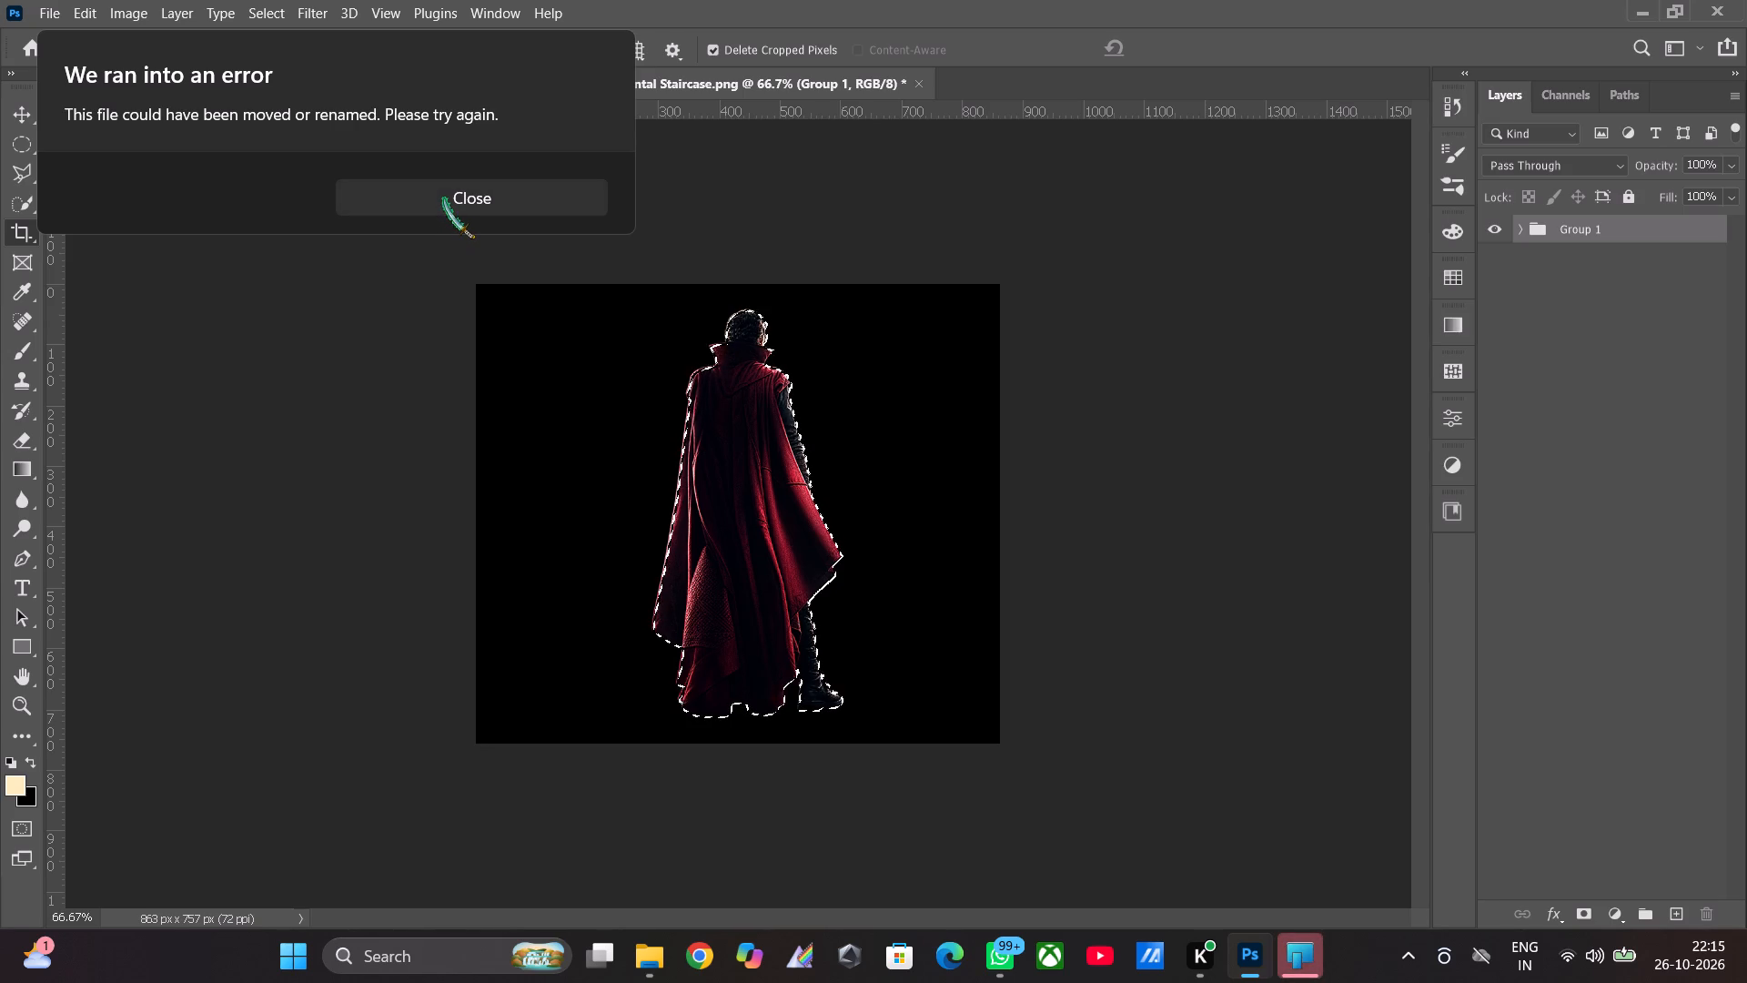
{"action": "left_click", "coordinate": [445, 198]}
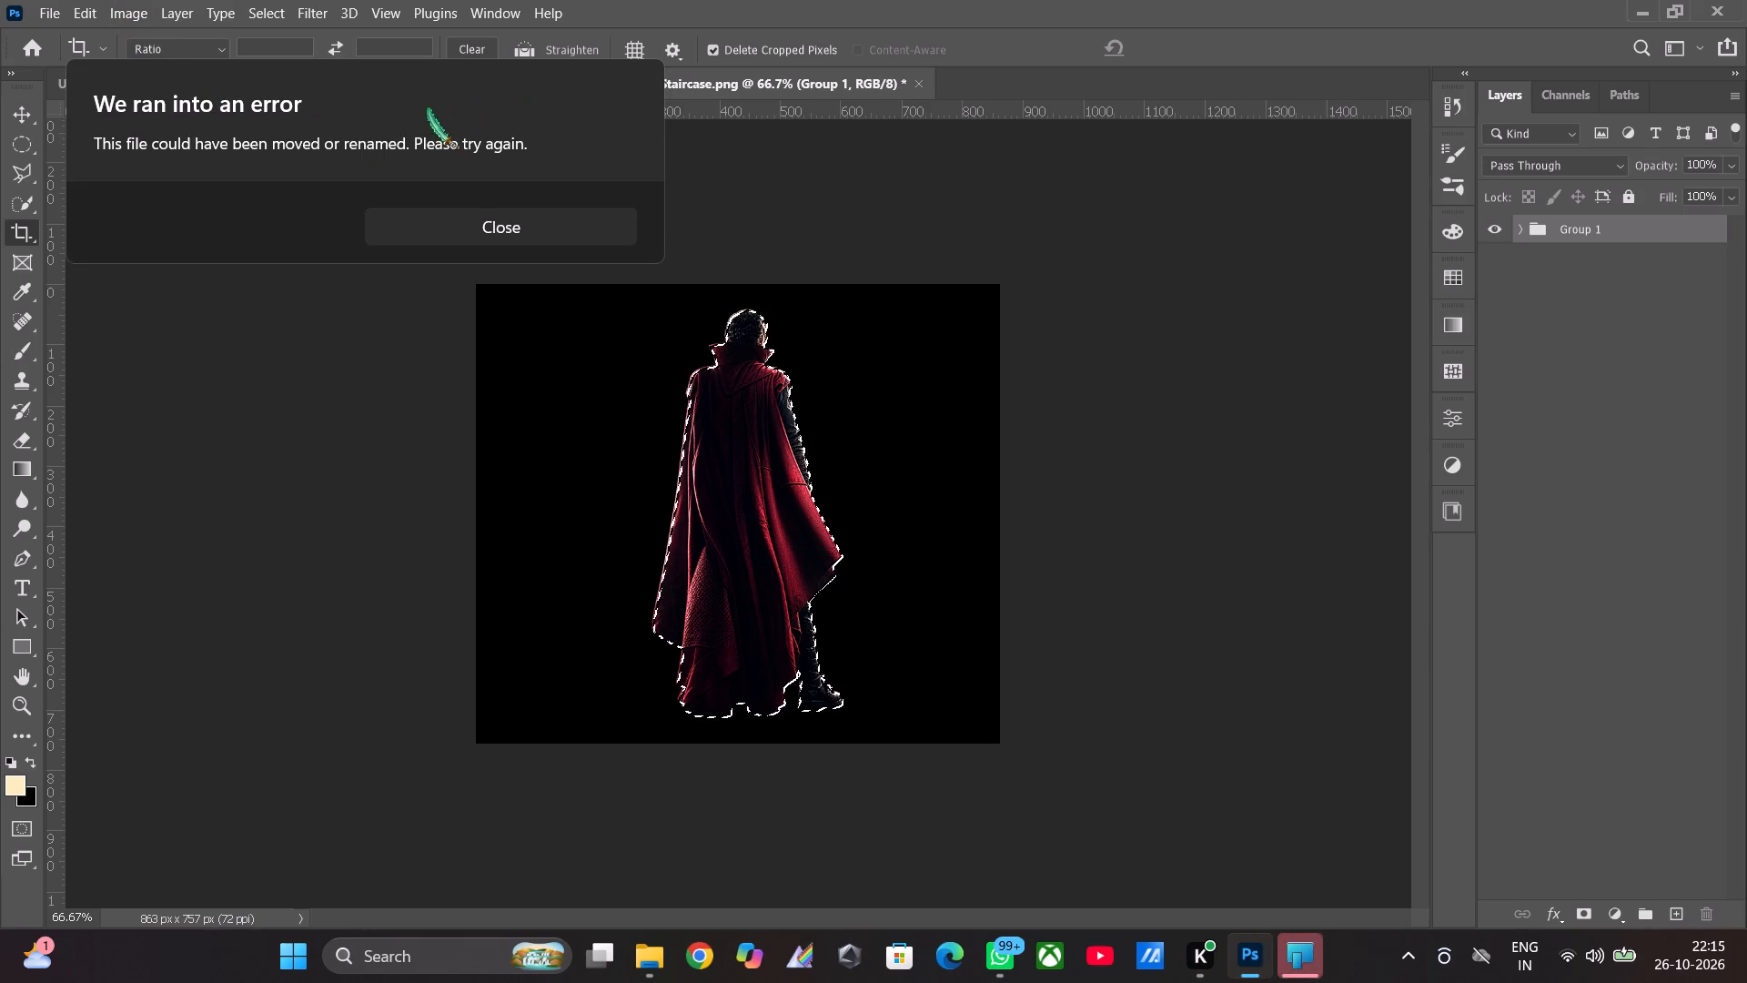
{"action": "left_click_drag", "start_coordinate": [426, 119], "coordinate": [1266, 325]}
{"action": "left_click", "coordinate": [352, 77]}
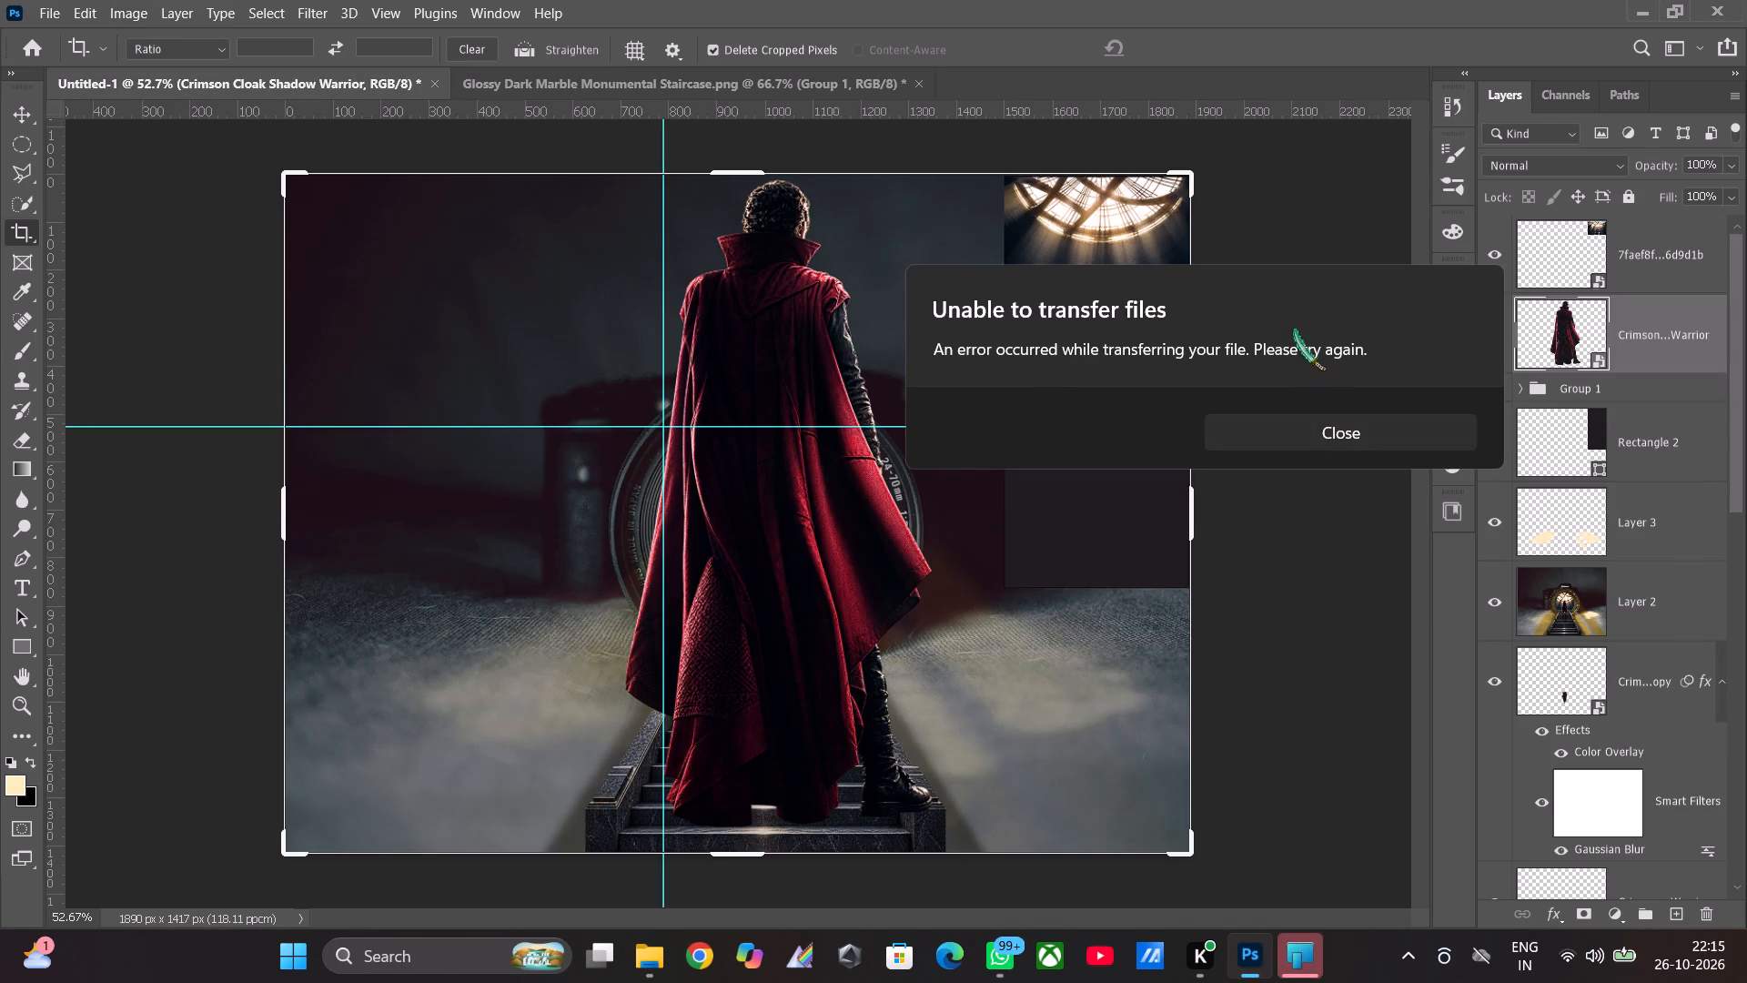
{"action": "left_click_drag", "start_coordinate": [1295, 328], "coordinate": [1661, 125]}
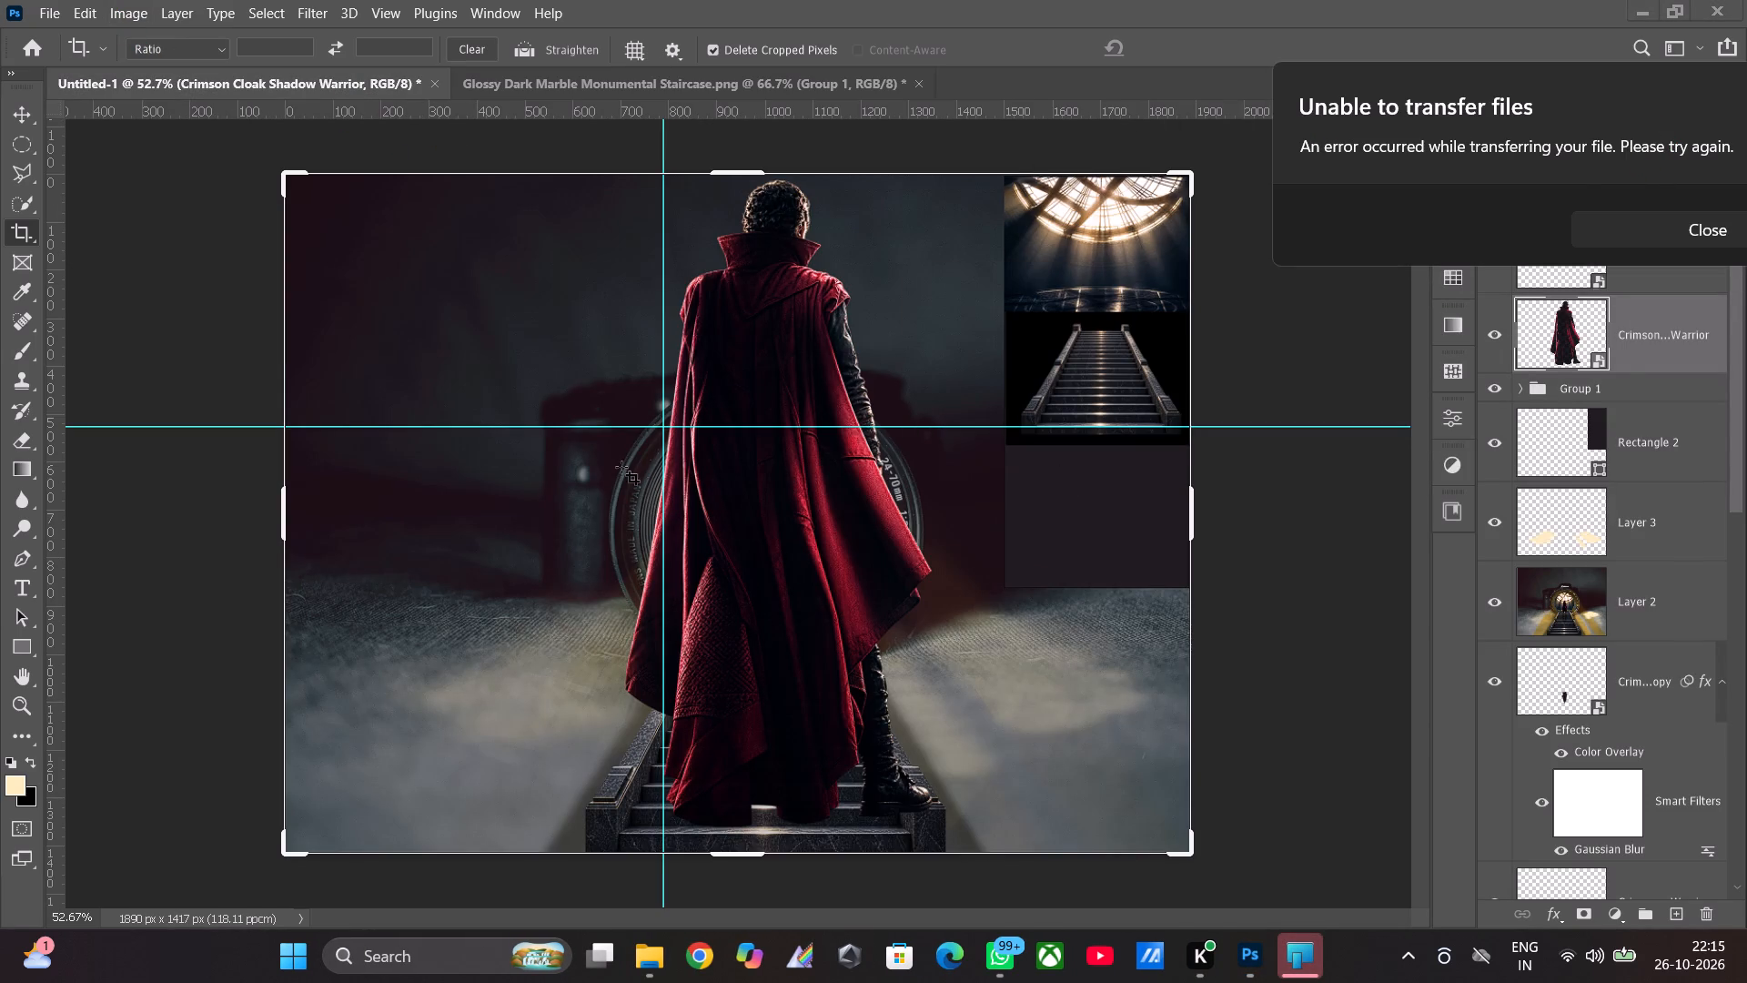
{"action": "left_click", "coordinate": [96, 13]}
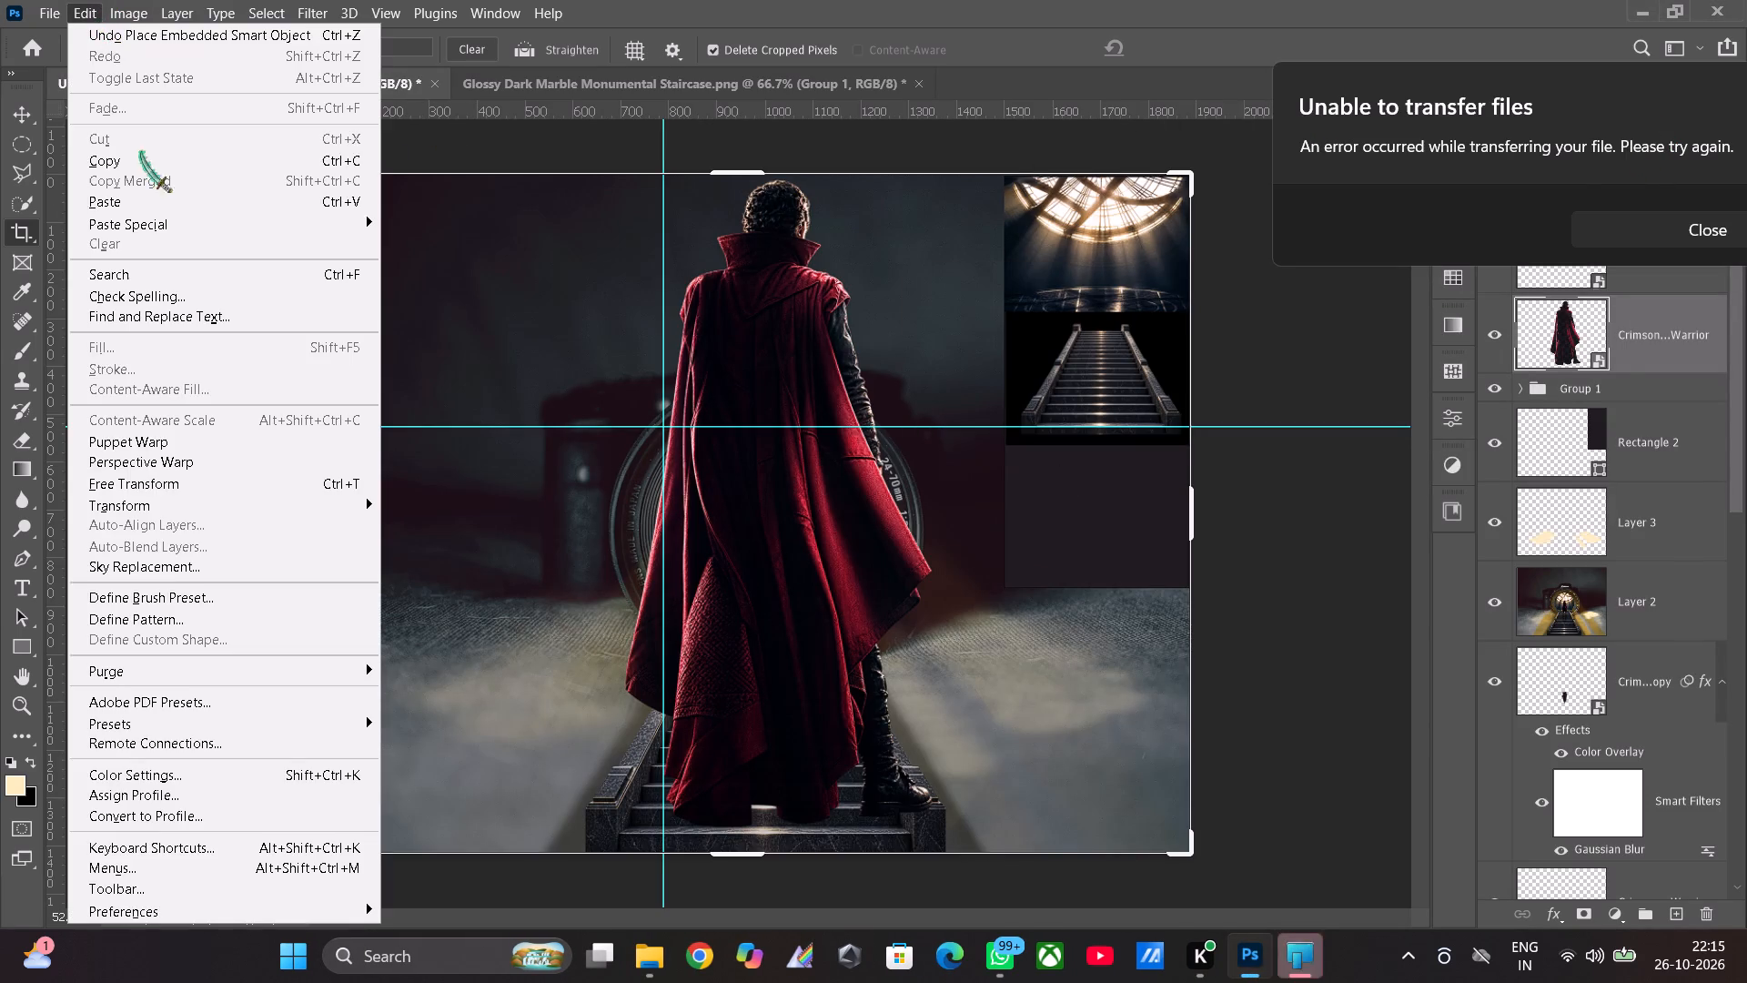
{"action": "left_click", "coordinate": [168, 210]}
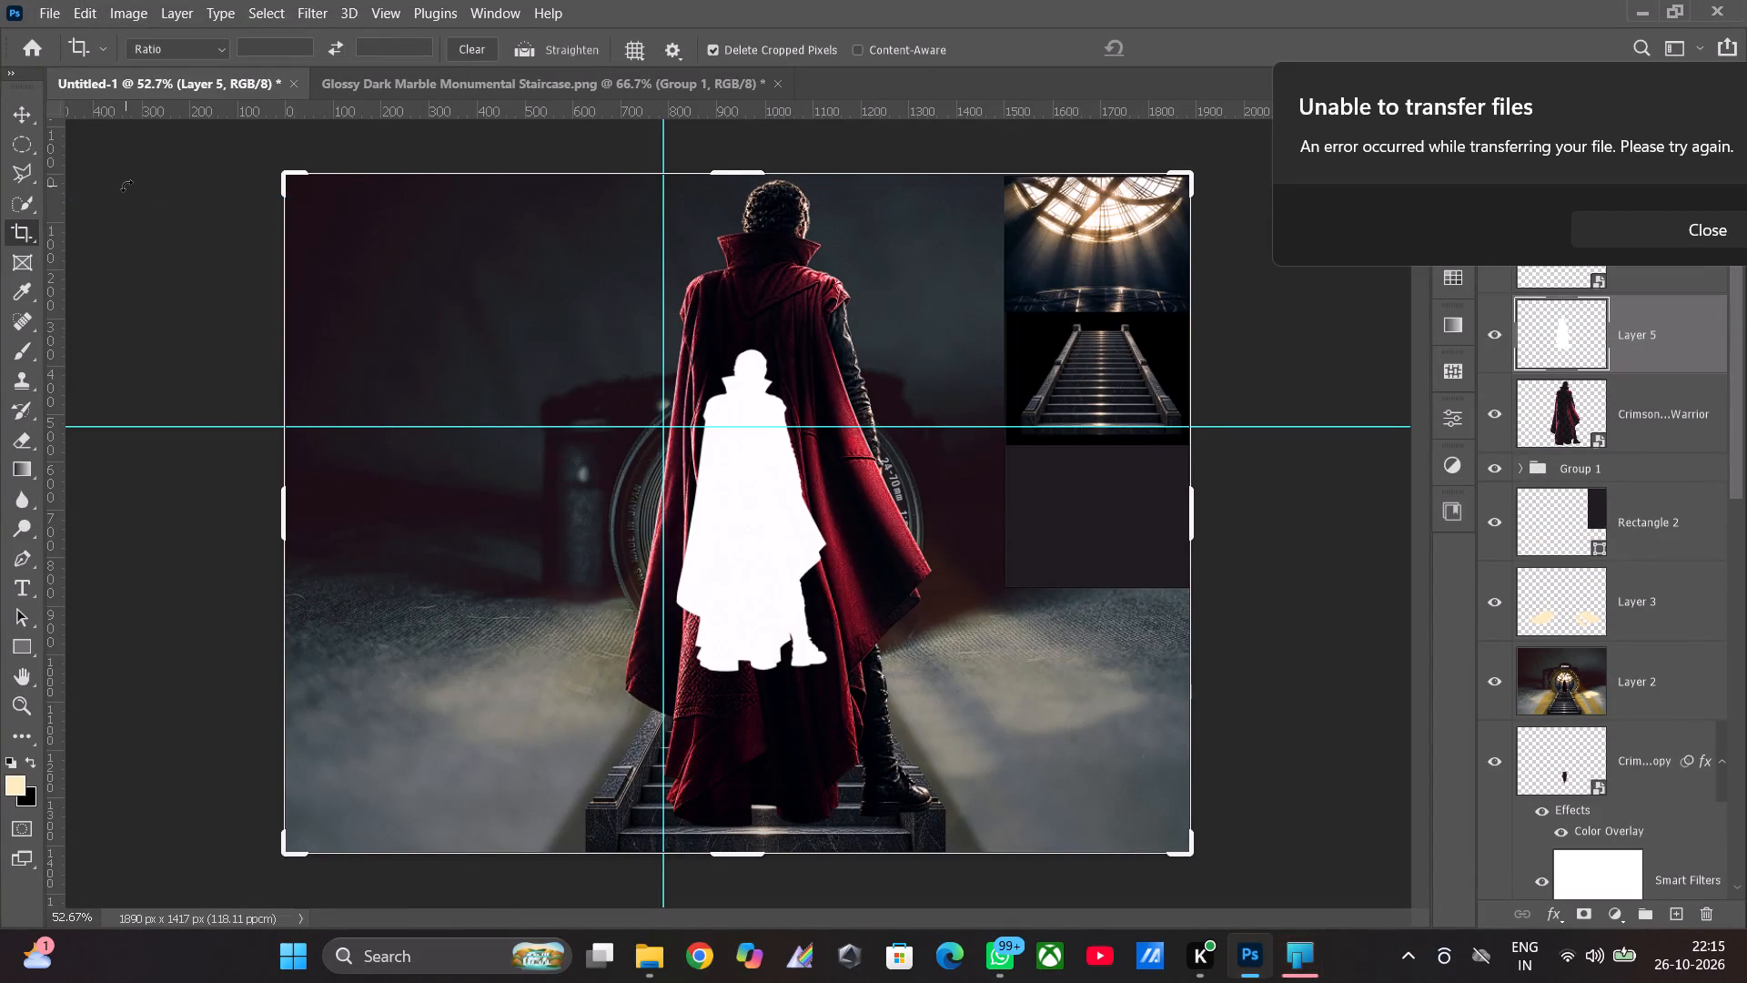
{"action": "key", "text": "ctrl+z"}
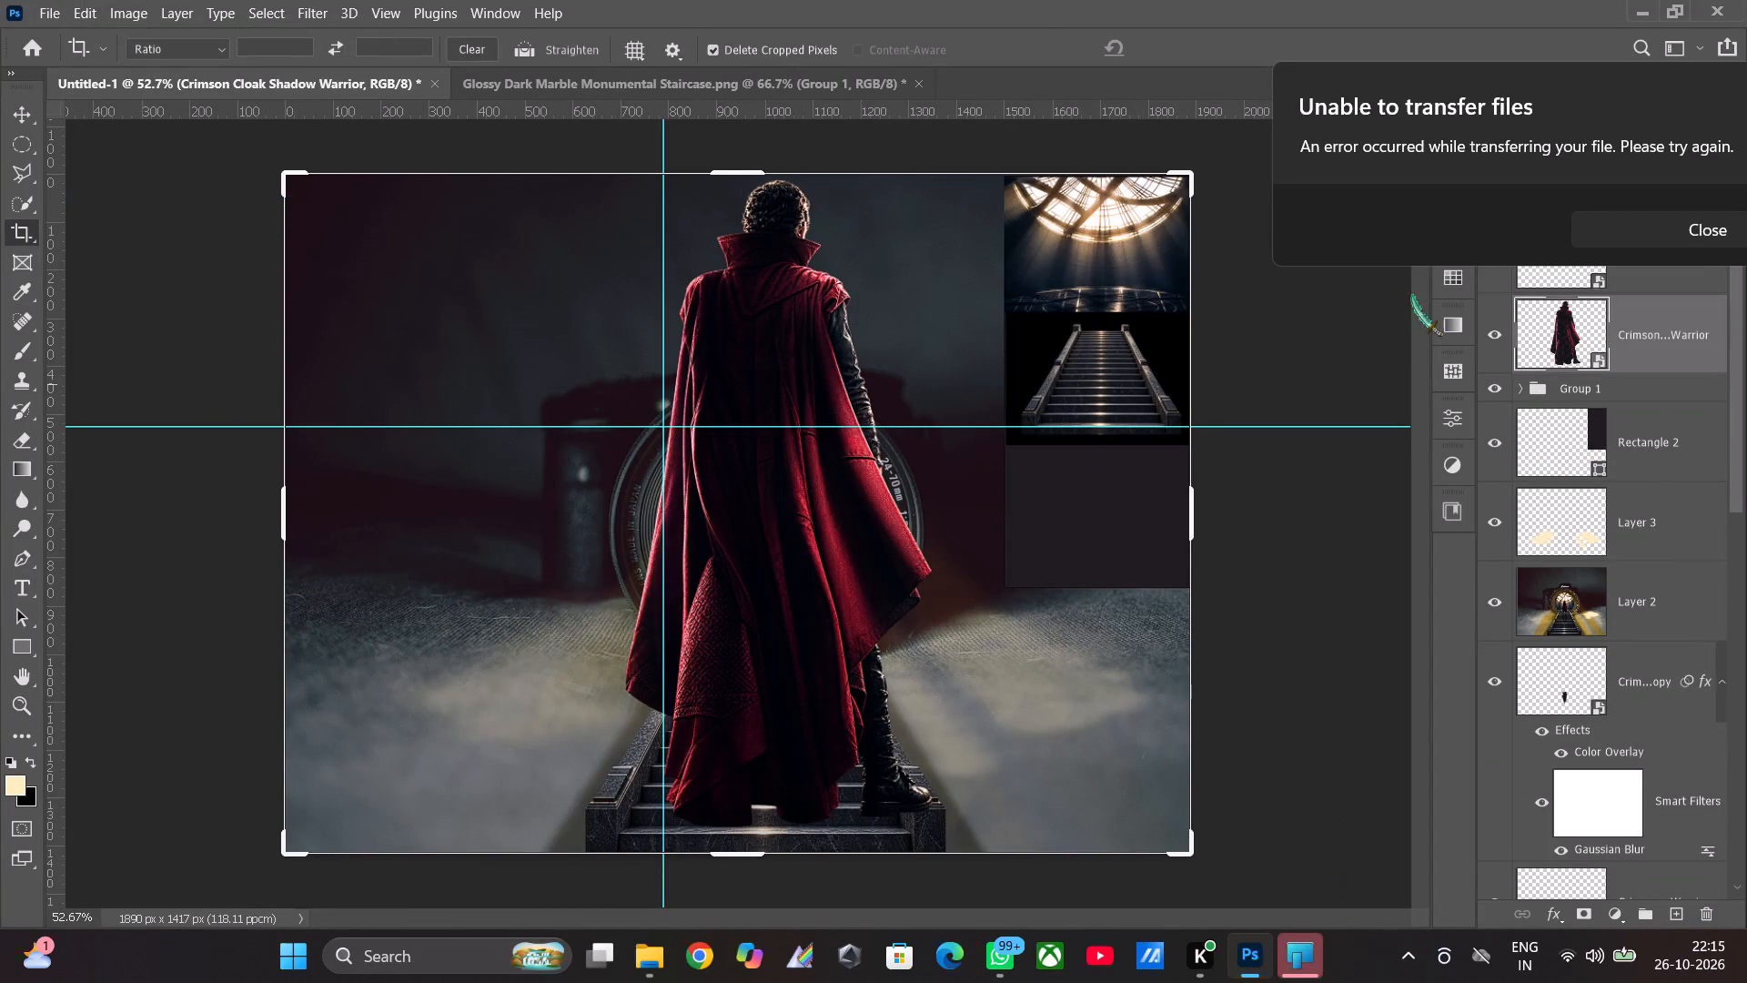
Return to the Glossy Dark Marble Monumental Staircase document and recrop it around the cloaked figure to about 868 × 777 px.
{"action": "left_click", "coordinate": [814, 88]}
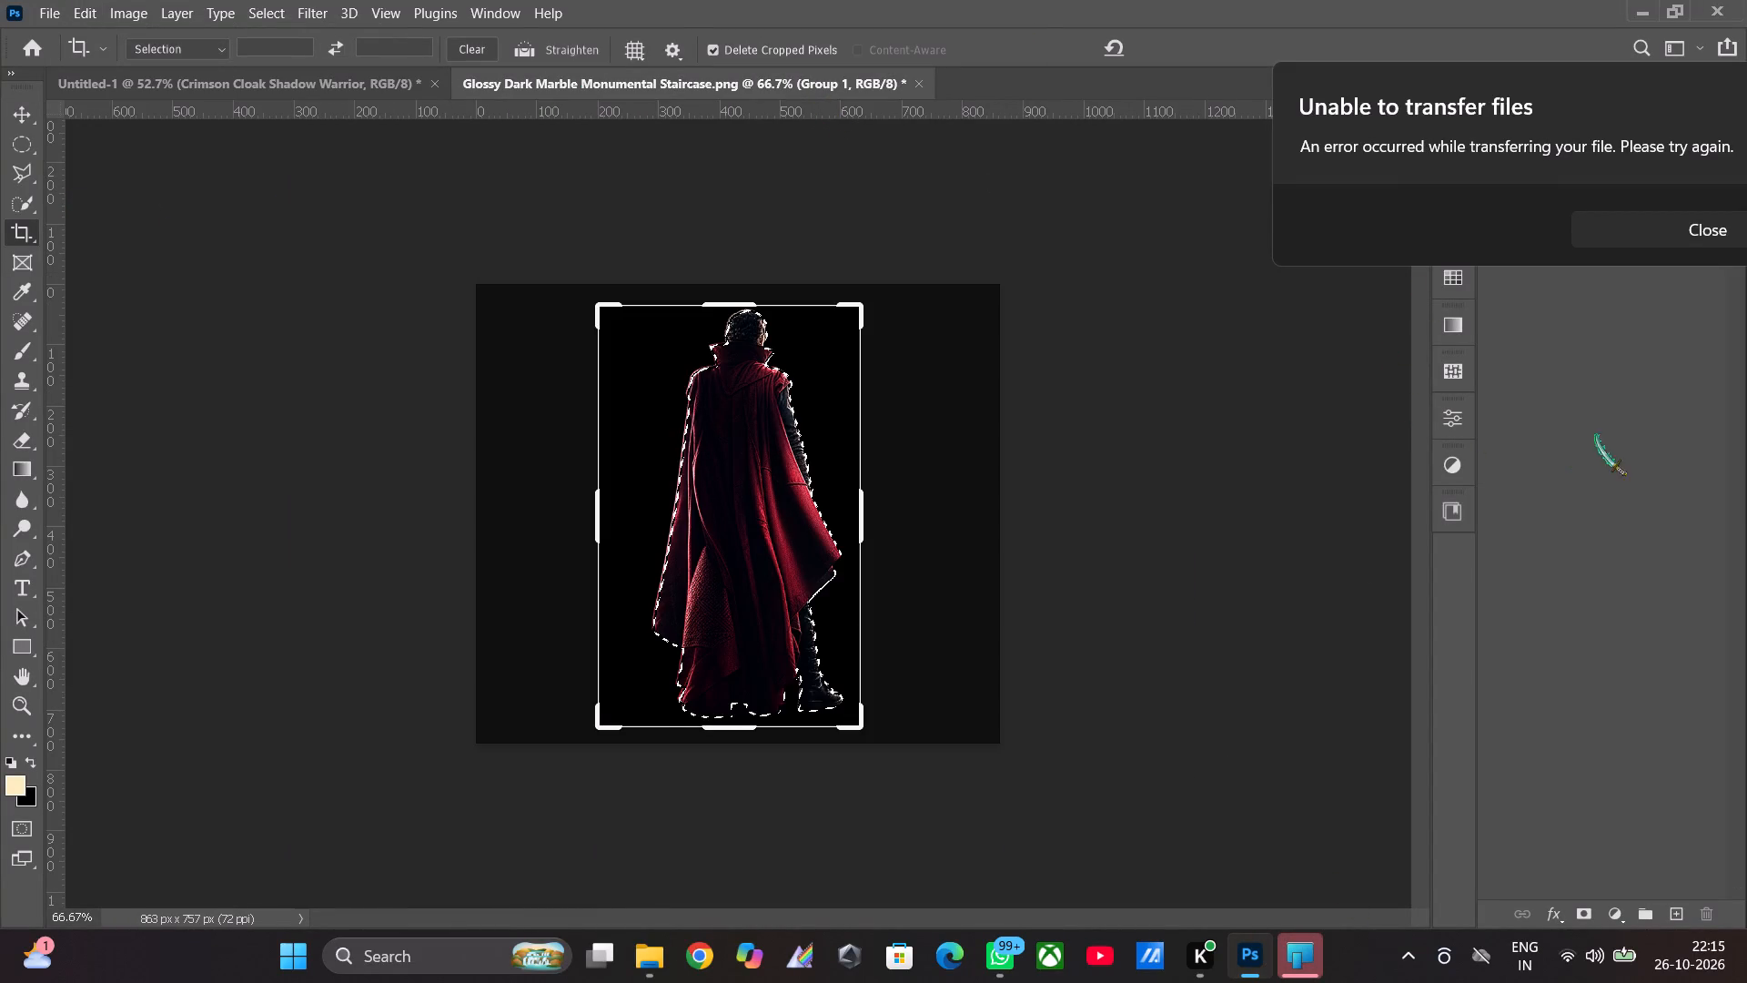
{"action": "left_click", "coordinate": [1676, 416]}
{"action": "left_click", "coordinate": [1678, 220]}
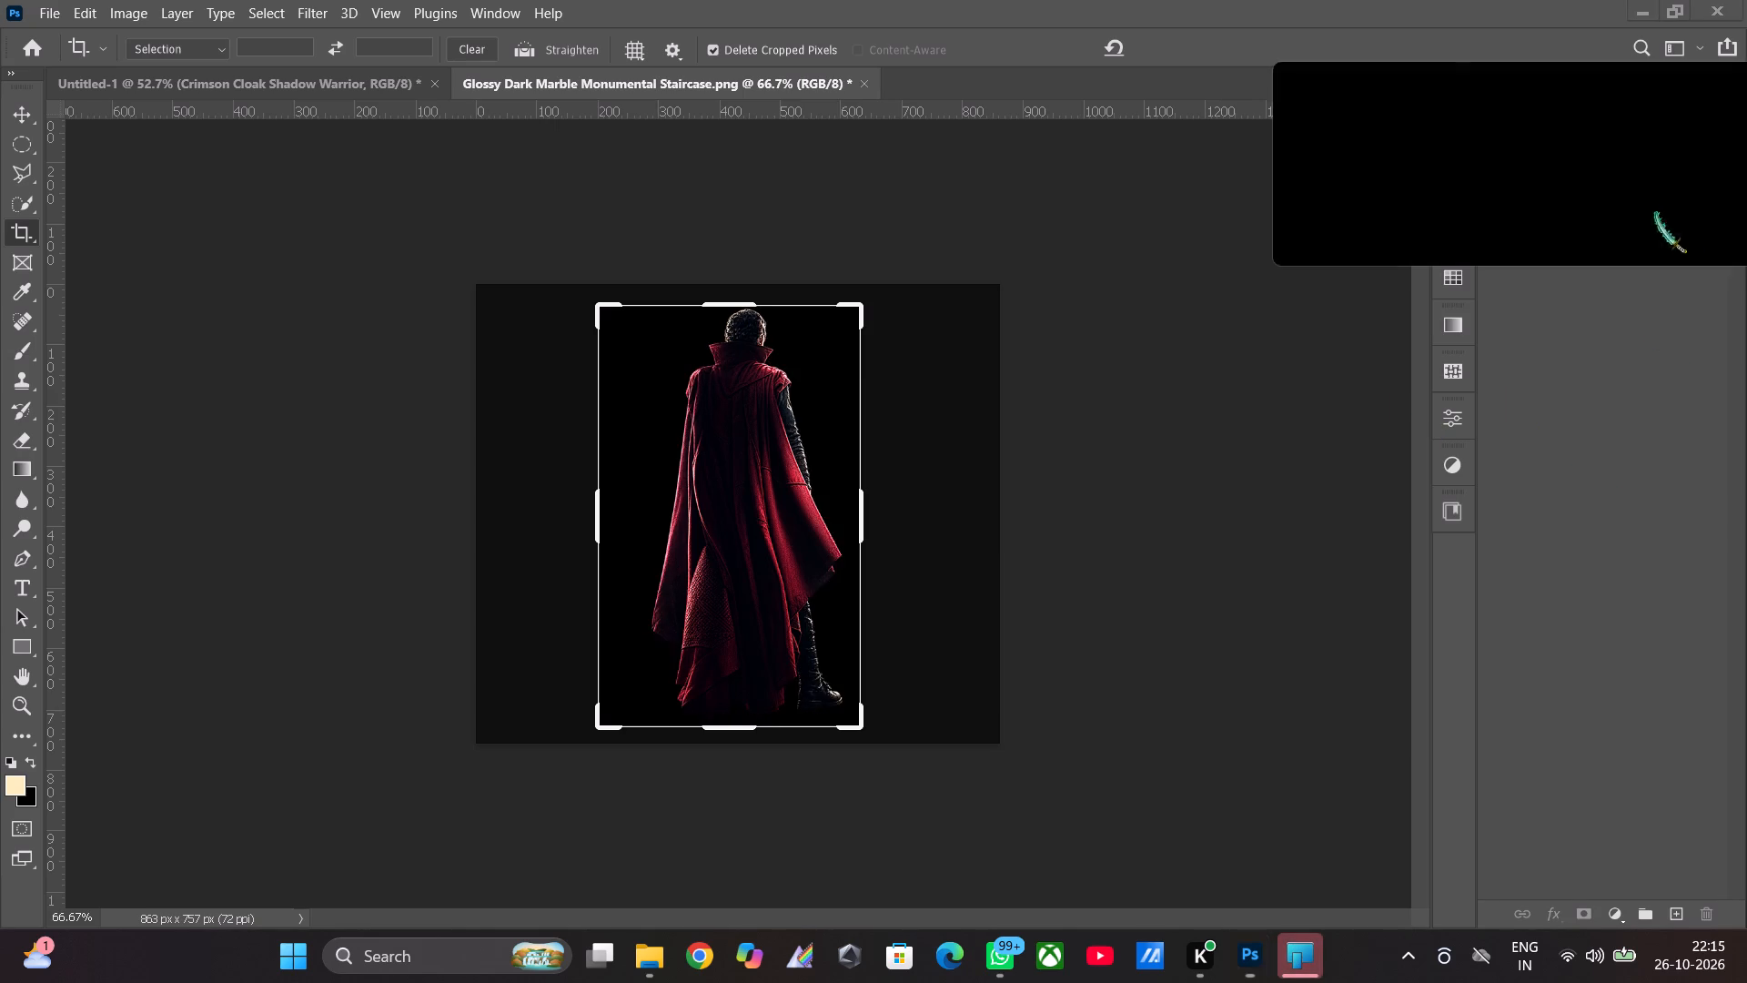
{"action": "left_click", "coordinate": [1617, 238]}
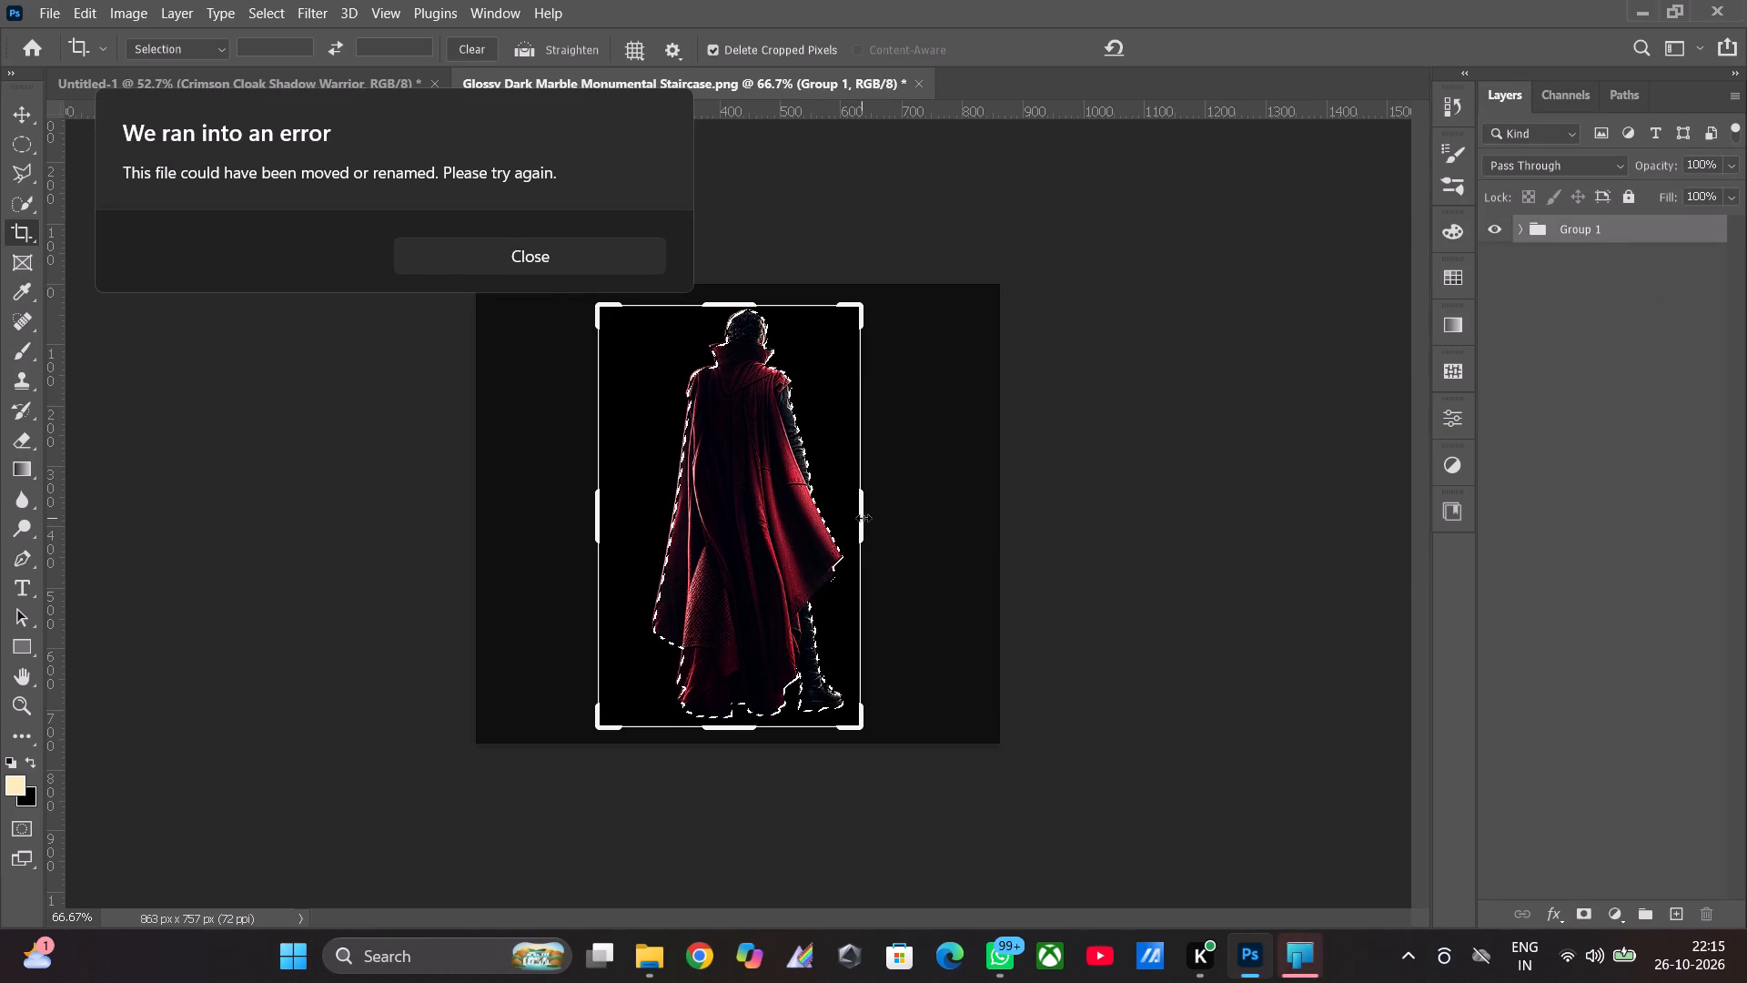
{"action": "left_click_drag", "start_coordinate": [863, 518], "coordinate": [939, 510]}
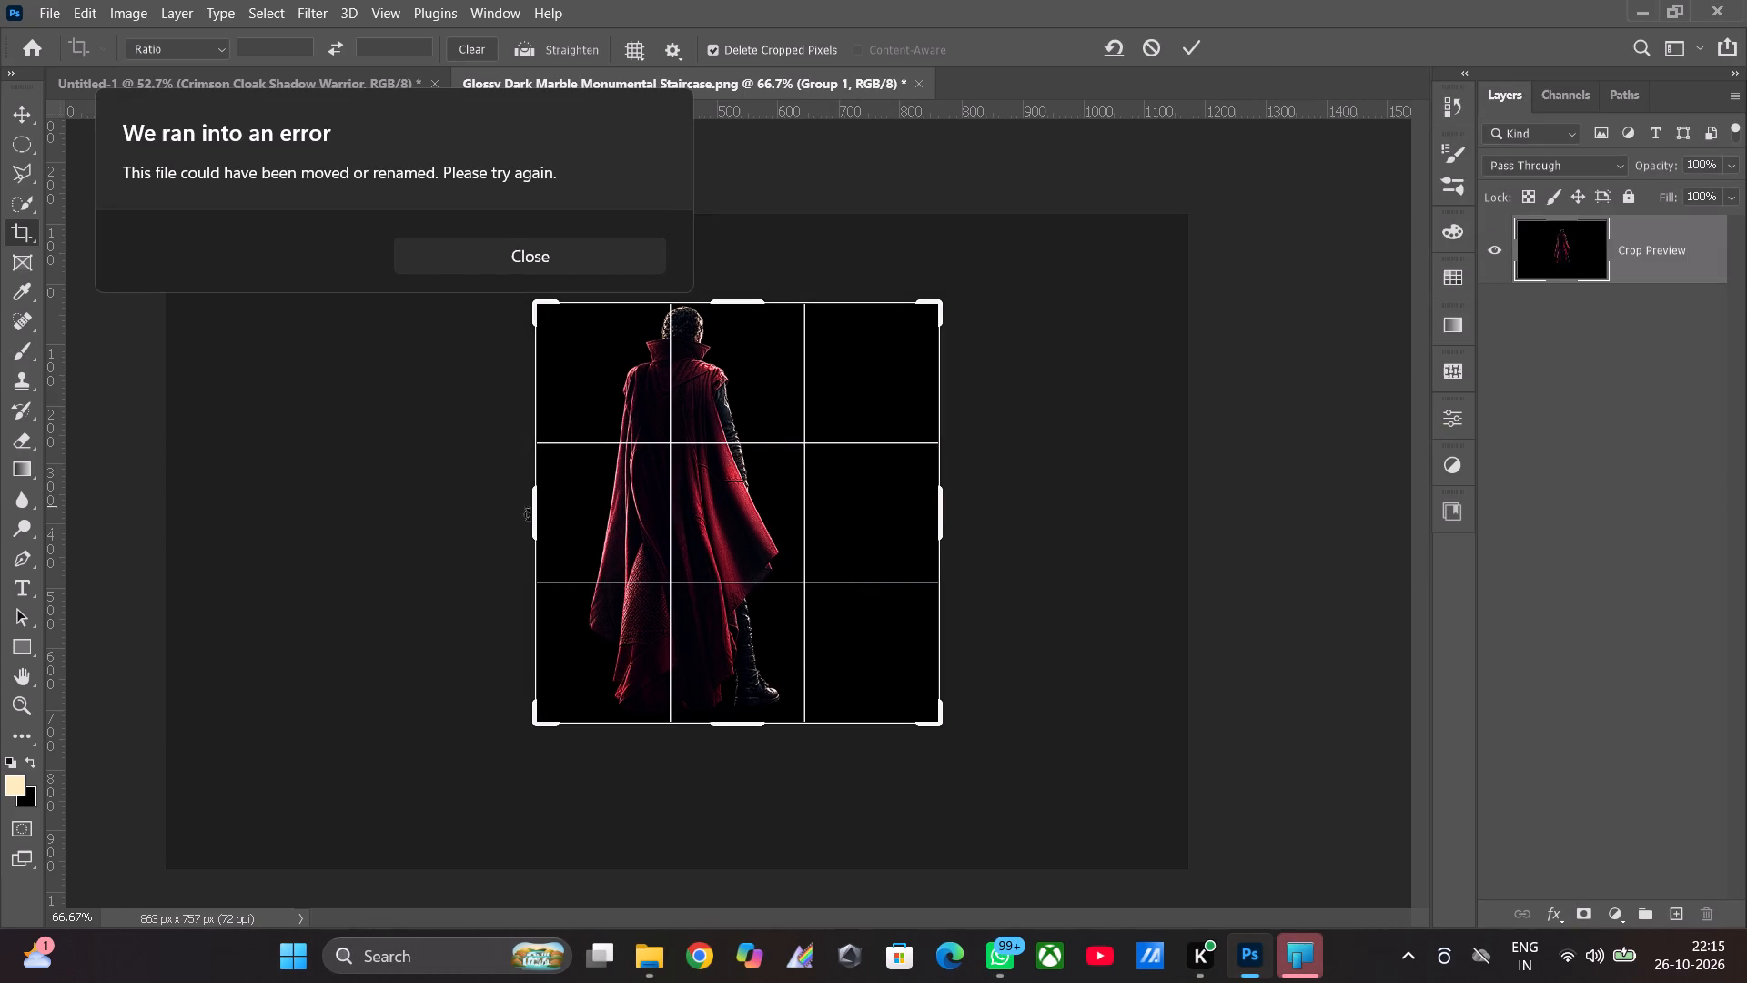
{"action": "left_click_drag", "start_coordinate": [536, 519], "coordinate": [492, 524]}
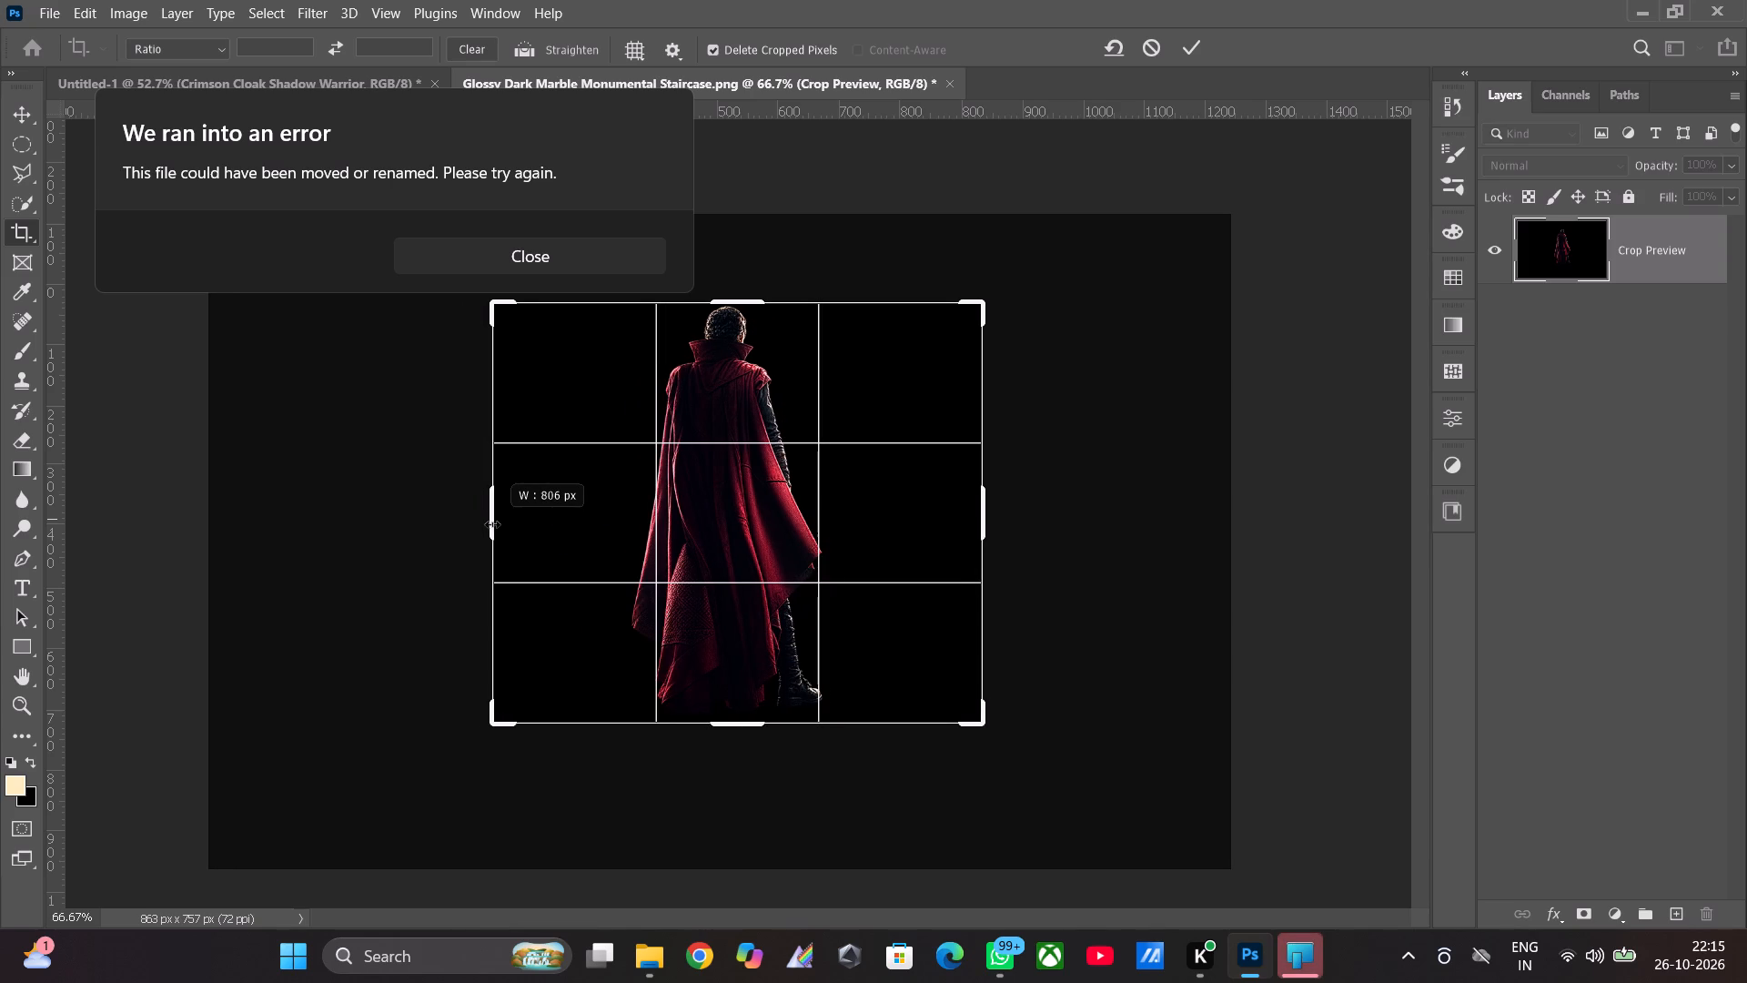
{"action": "left_click_drag", "start_coordinate": [492, 524], "coordinate": [490, 522]}
{"action": "left_click_drag", "start_coordinate": [733, 302], "coordinate": [737, 278]}
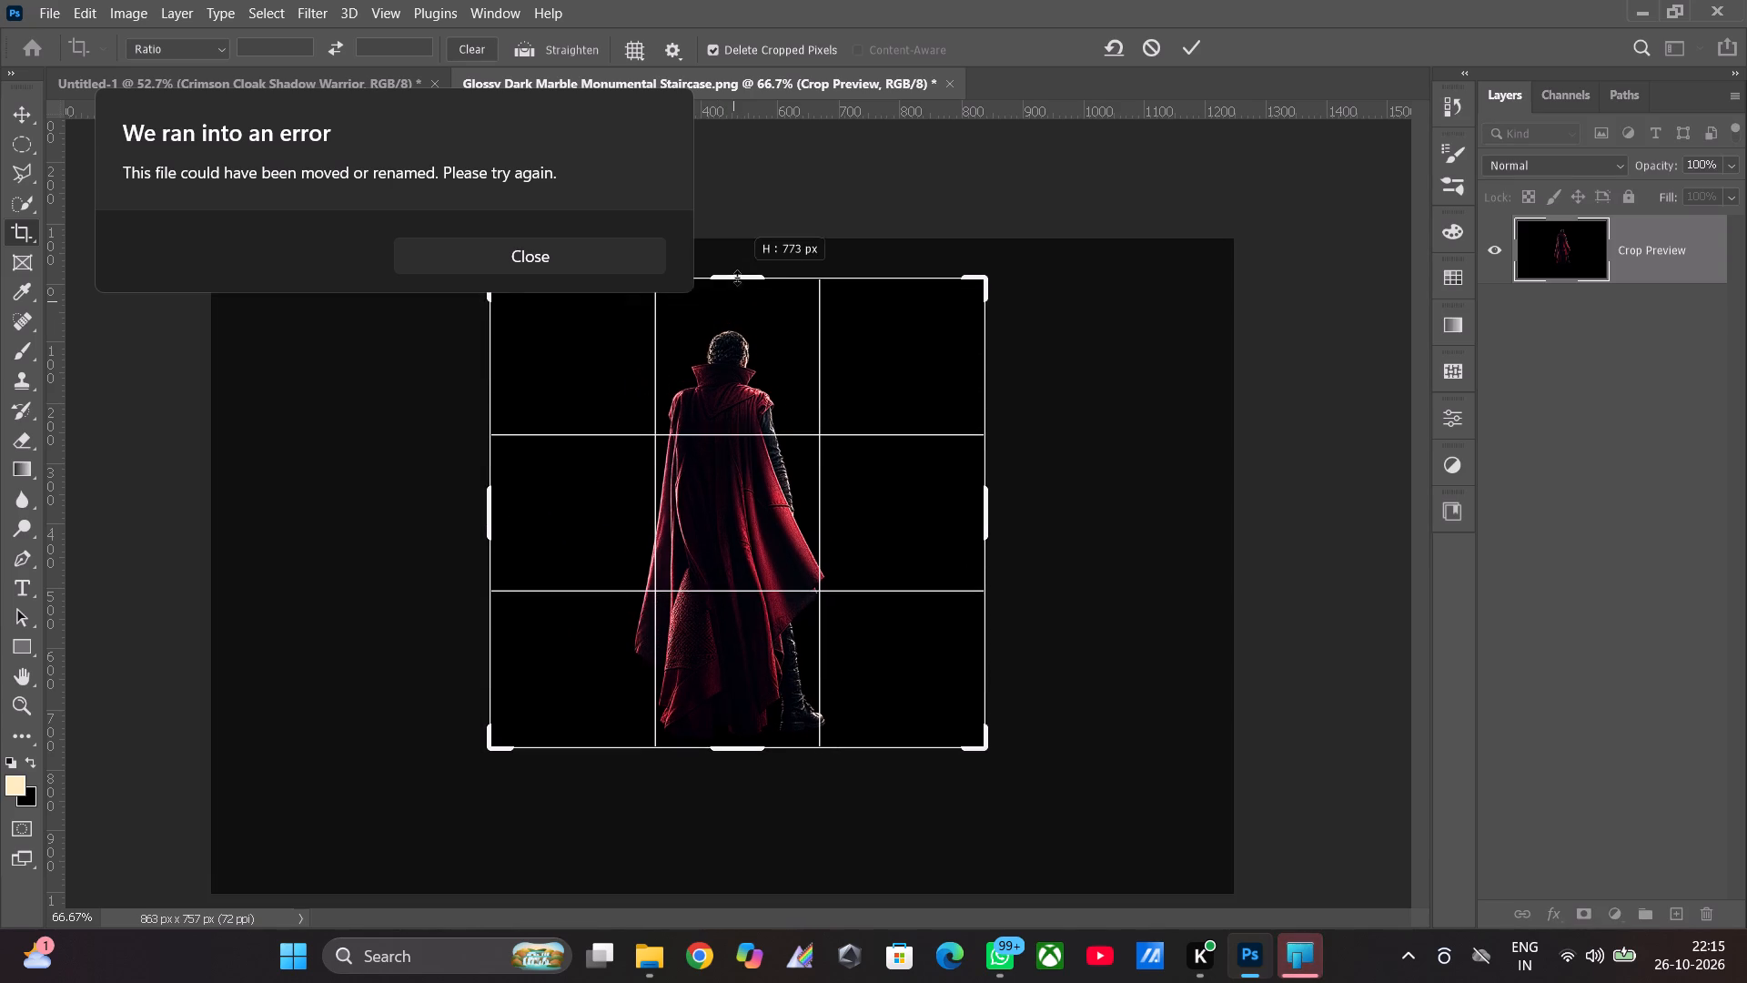
{"action": "left_click_drag", "start_coordinate": [737, 278], "coordinate": [731, 289]}
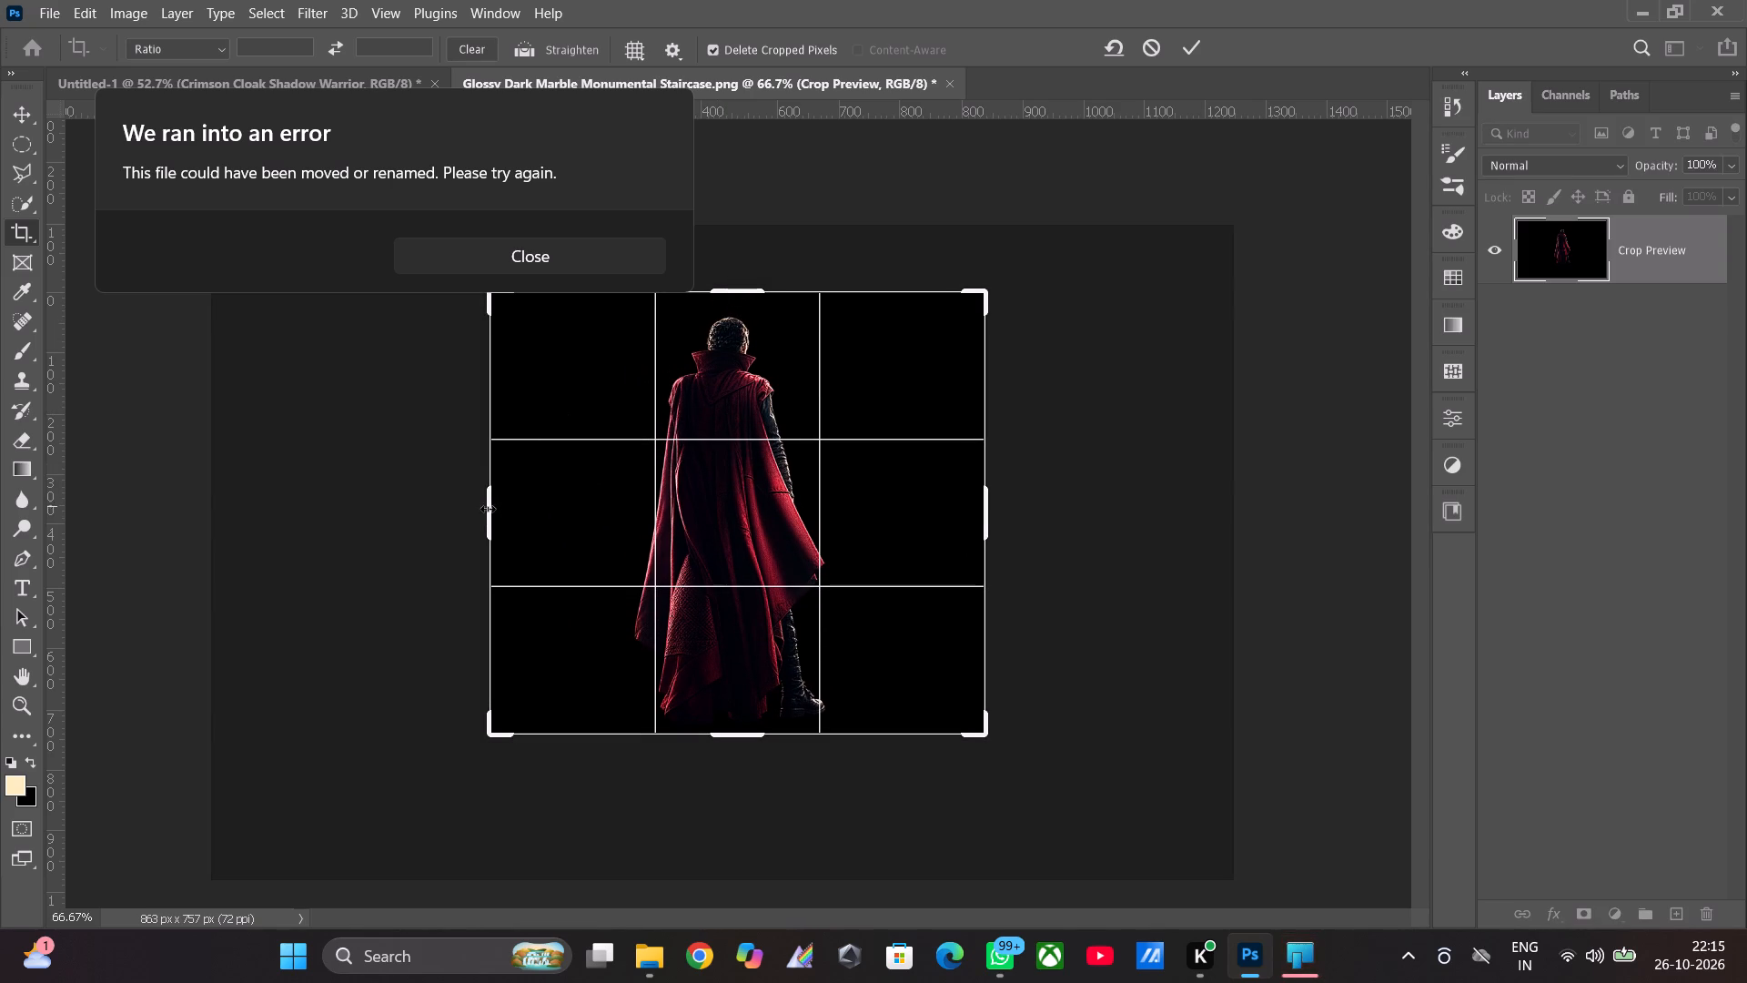
{"action": "left_click_drag", "start_coordinate": [488, 509], "coordinate": [469, 512]}
{"action": "left_click_drag", "start_coordinate": [748, 730], "coordinate": [748, 737]}
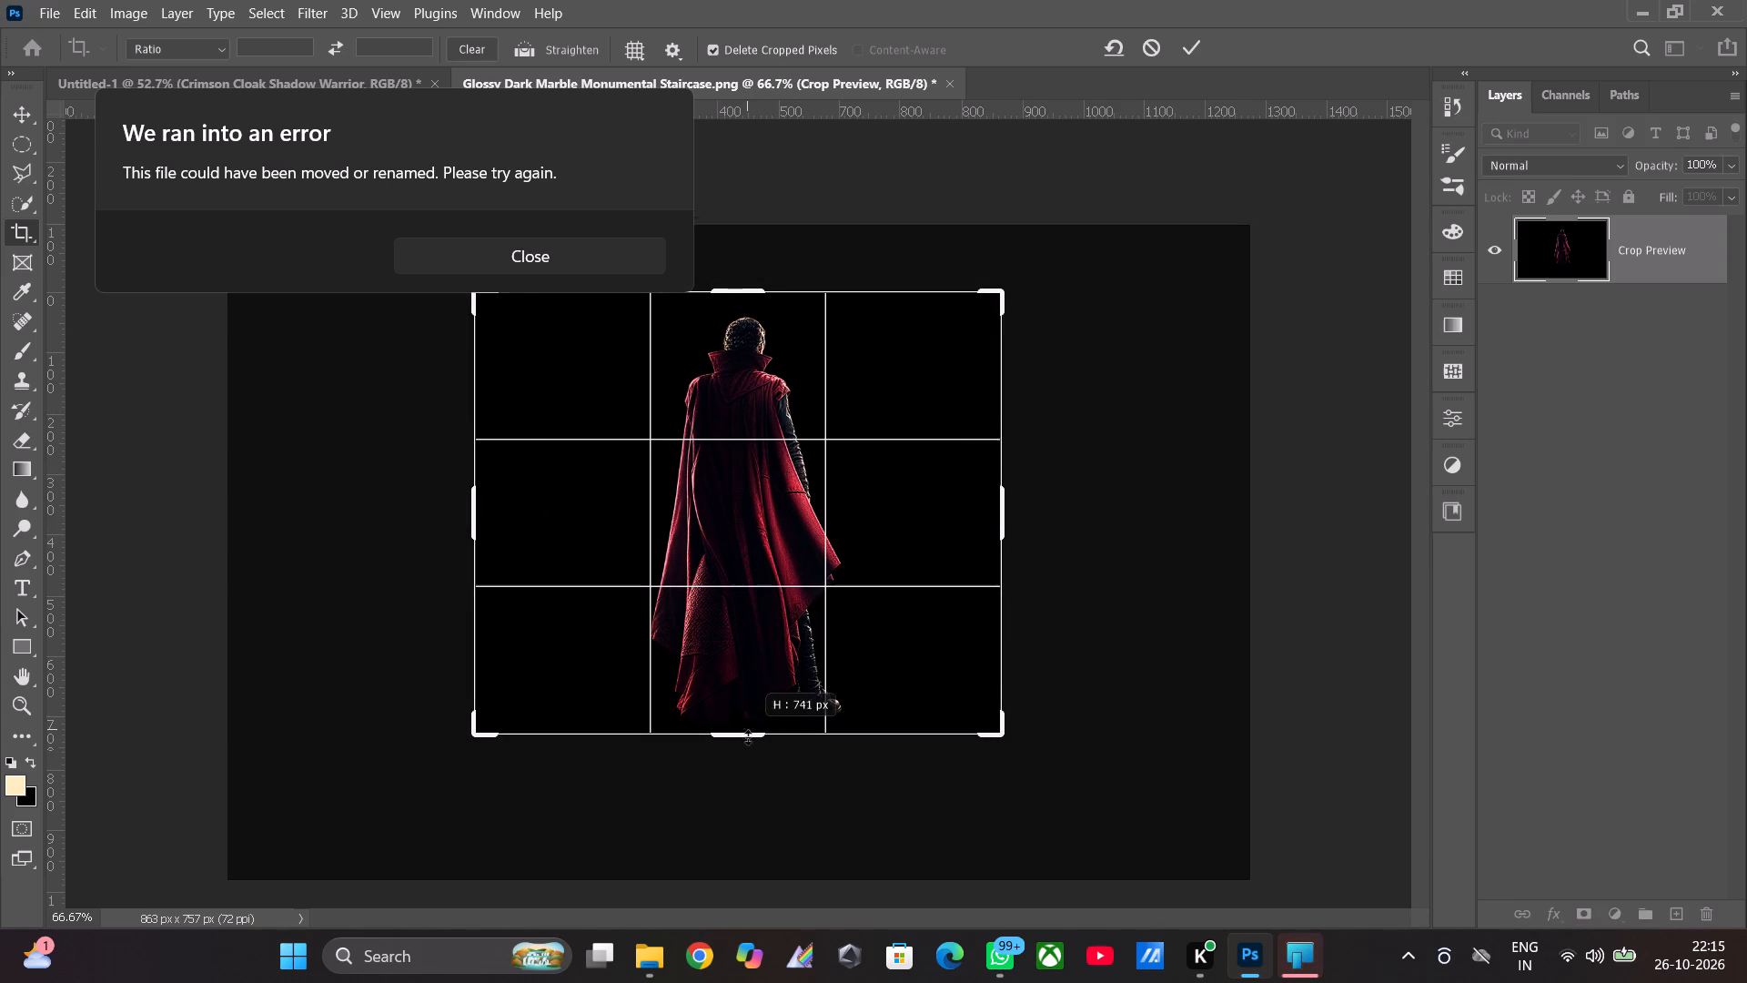
{"action": "left_click_drag", "start_coordinate": [748, 737], "coordinate": [750, 745]}
{"action": "left_click", "coordinate": [1184, 58]}
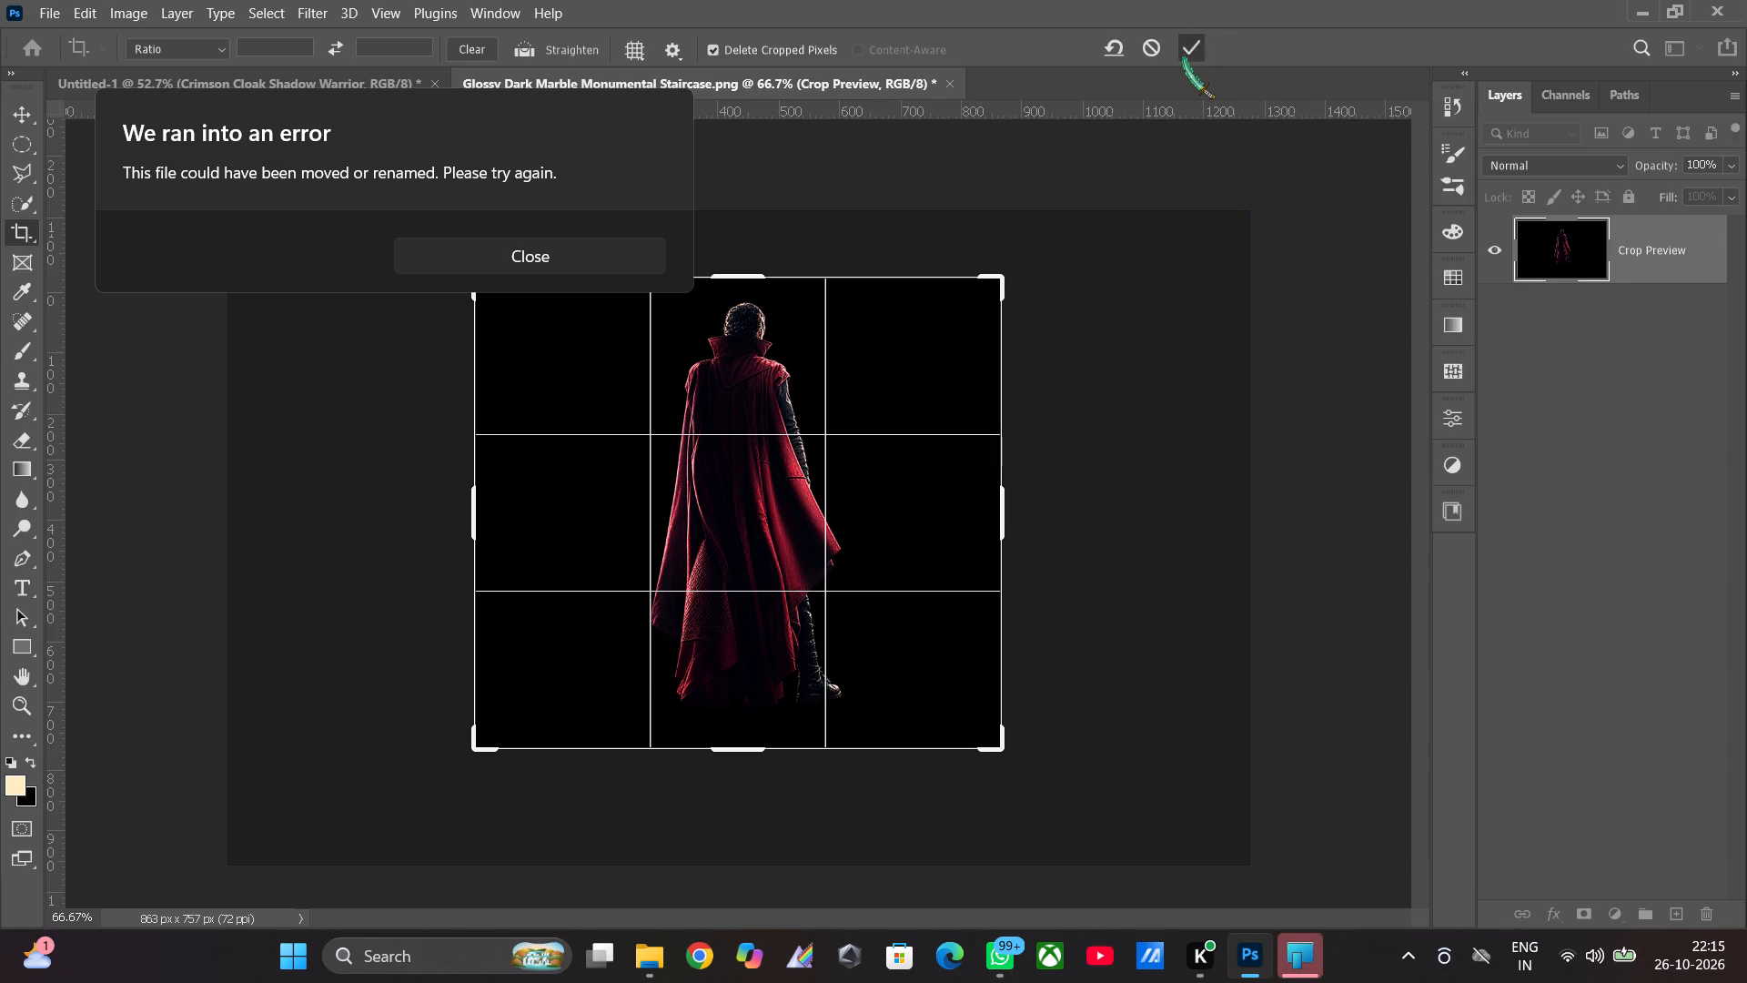
Copy the group holding the cloaked figure and its black background.
{"action": "left_click", "coordinate": [80, 12]}
{"action": "left_click", "coordinate": [153, 164]}
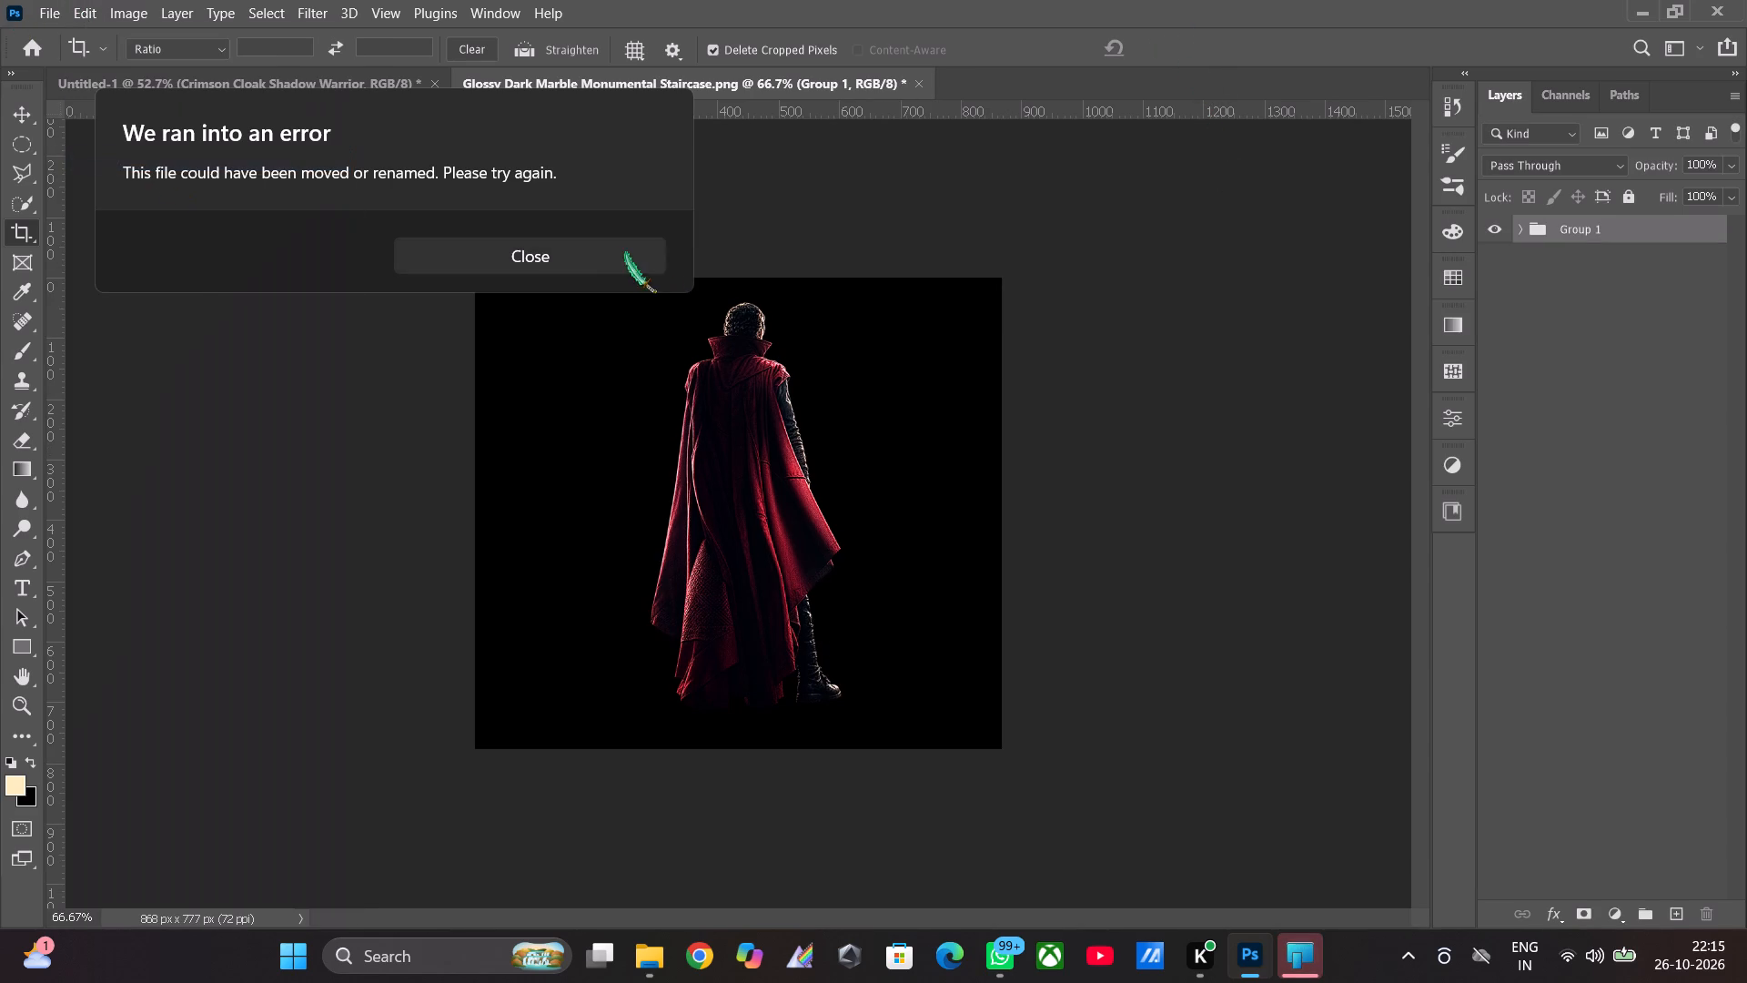
Paste the copied group with the cloaked figure and black background into the Untitled-1 composite.
{"action": "left_click", "coordinate": [526, 263]}
{"action": "left_click", "coordinate": [225, 89]}
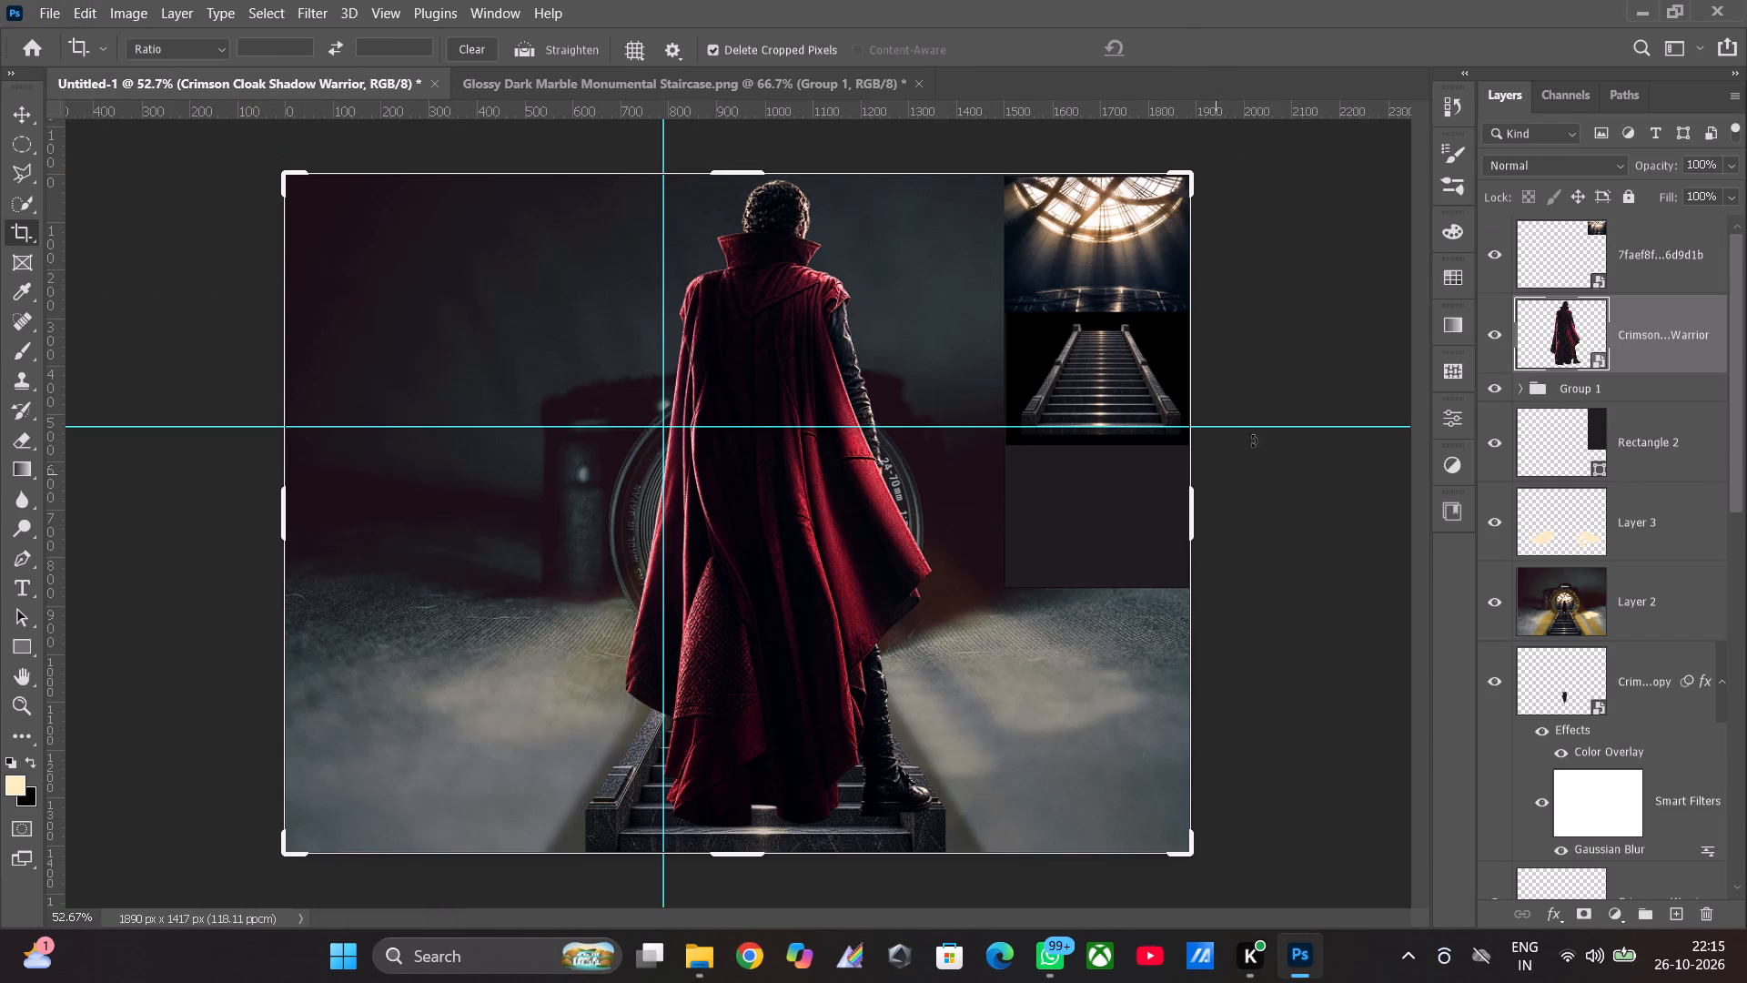
{"action": "left_click", "coordinate": [26, 109]}
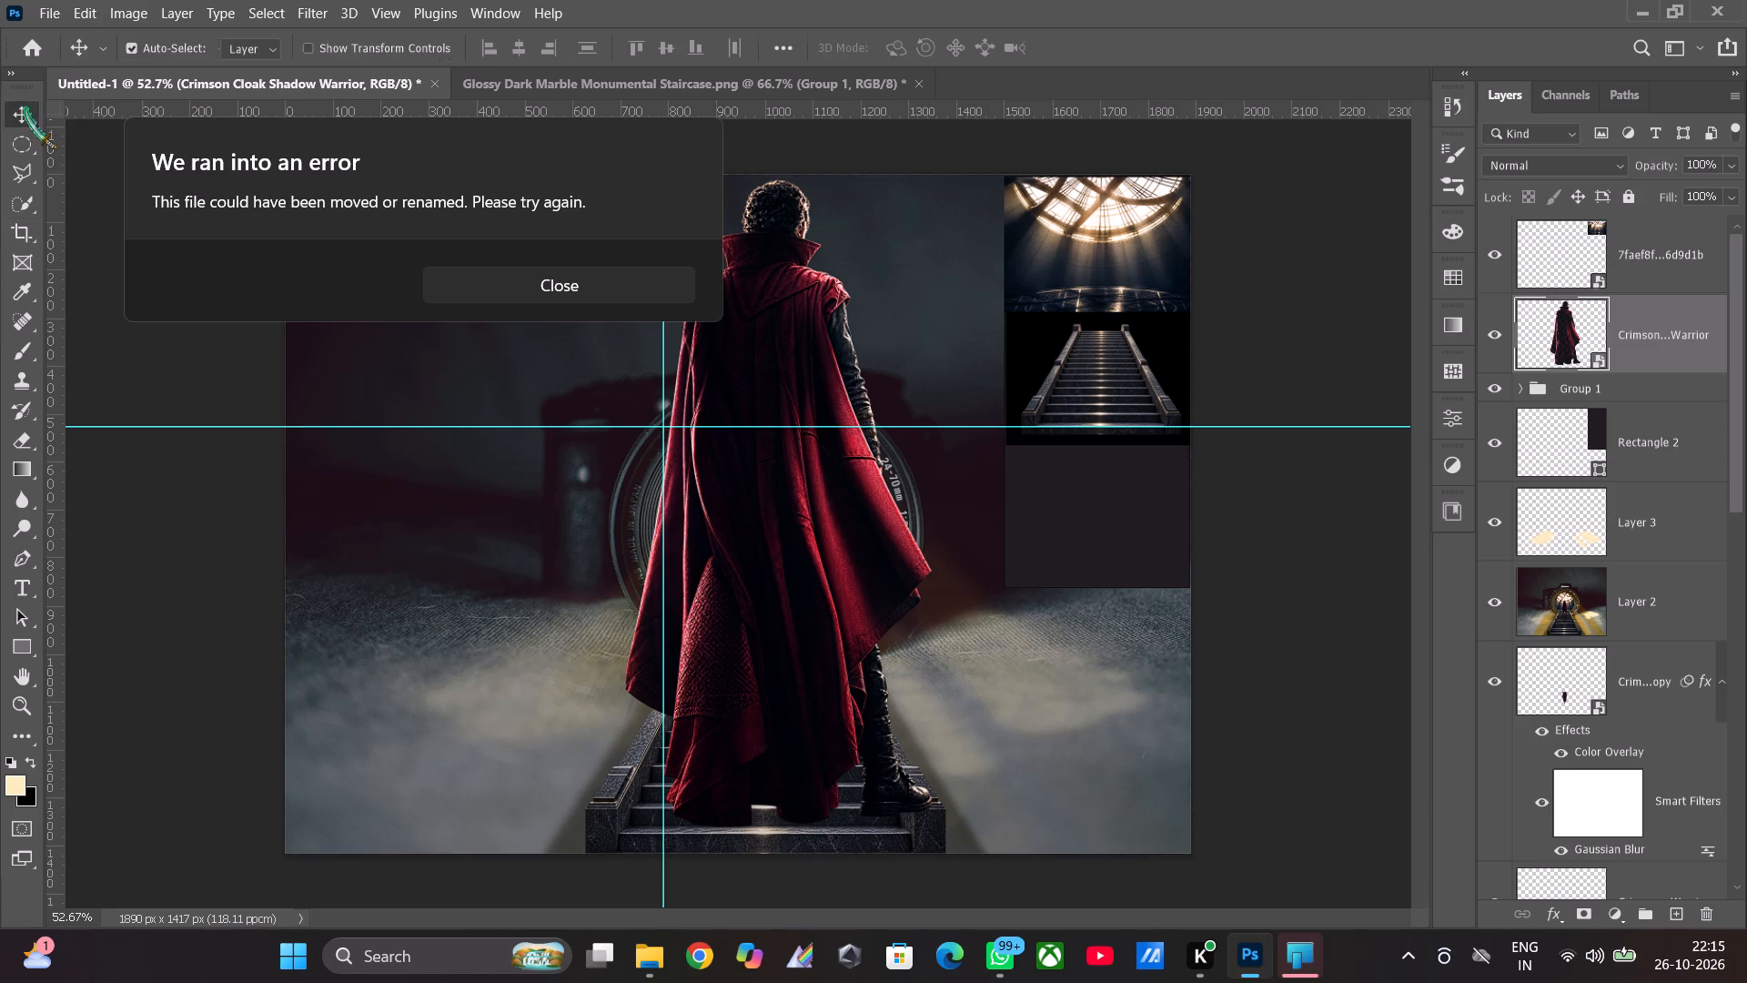
{"action": "left_click", "coordinate": [74, 12]}
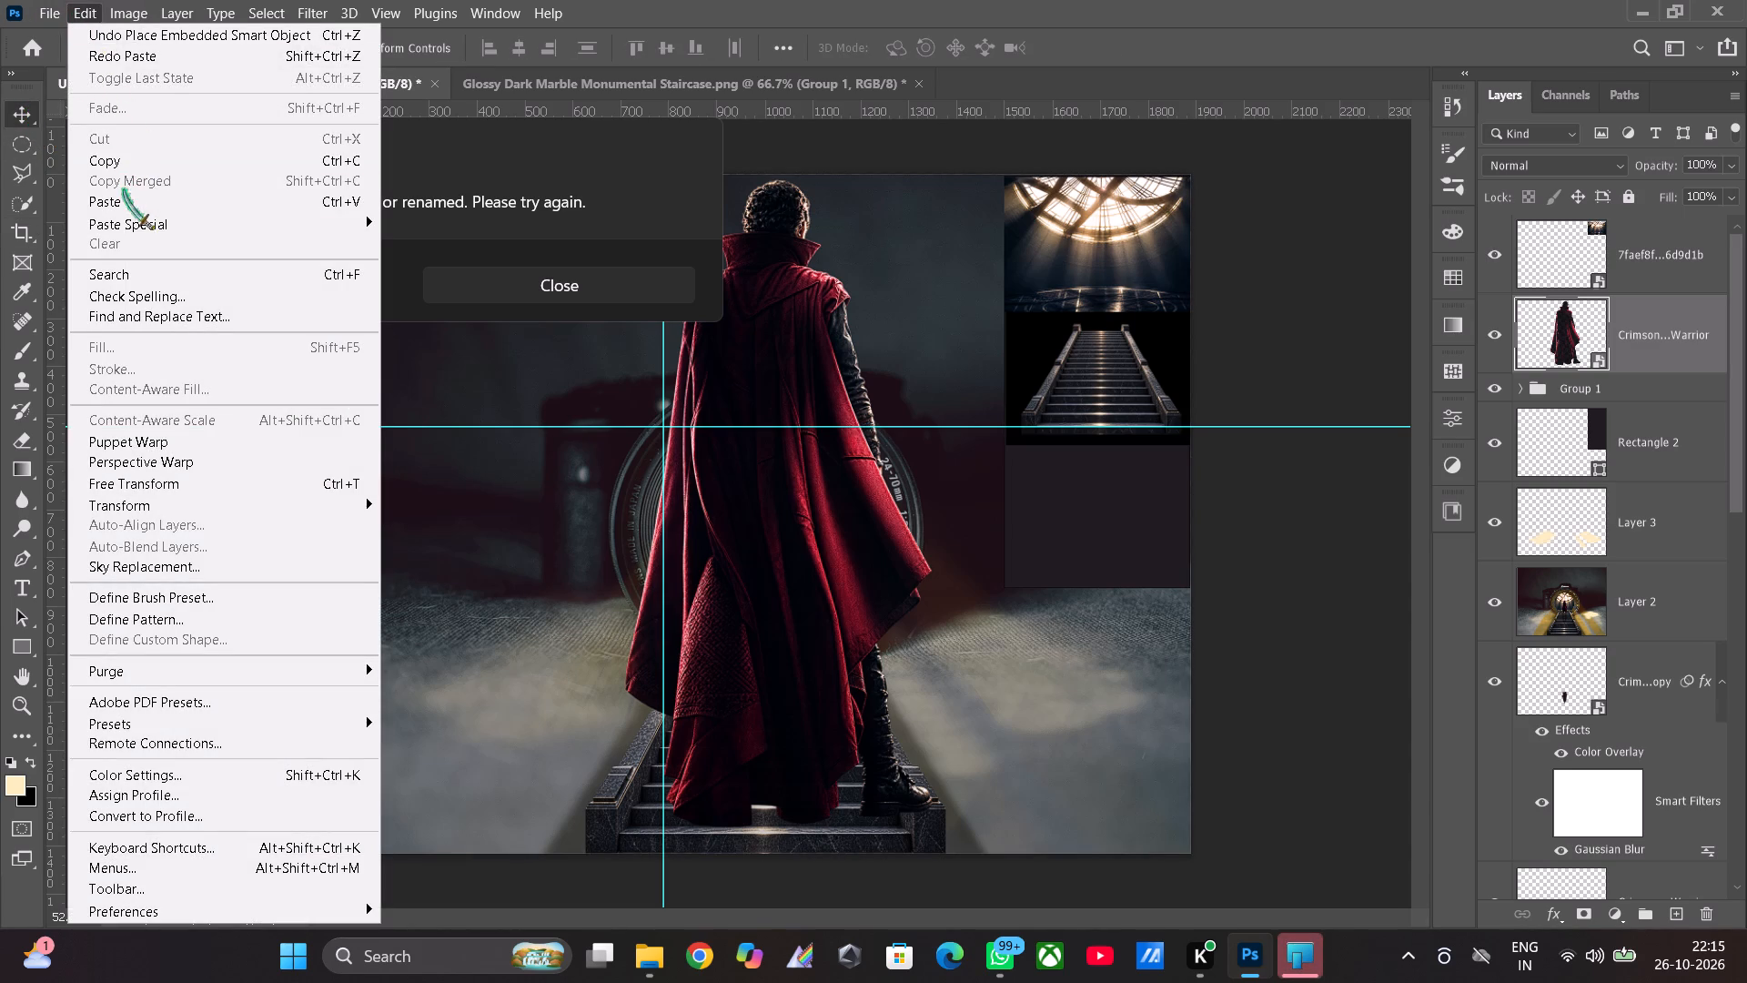
{"action": "left_click", "coordinate": [124, 207]}
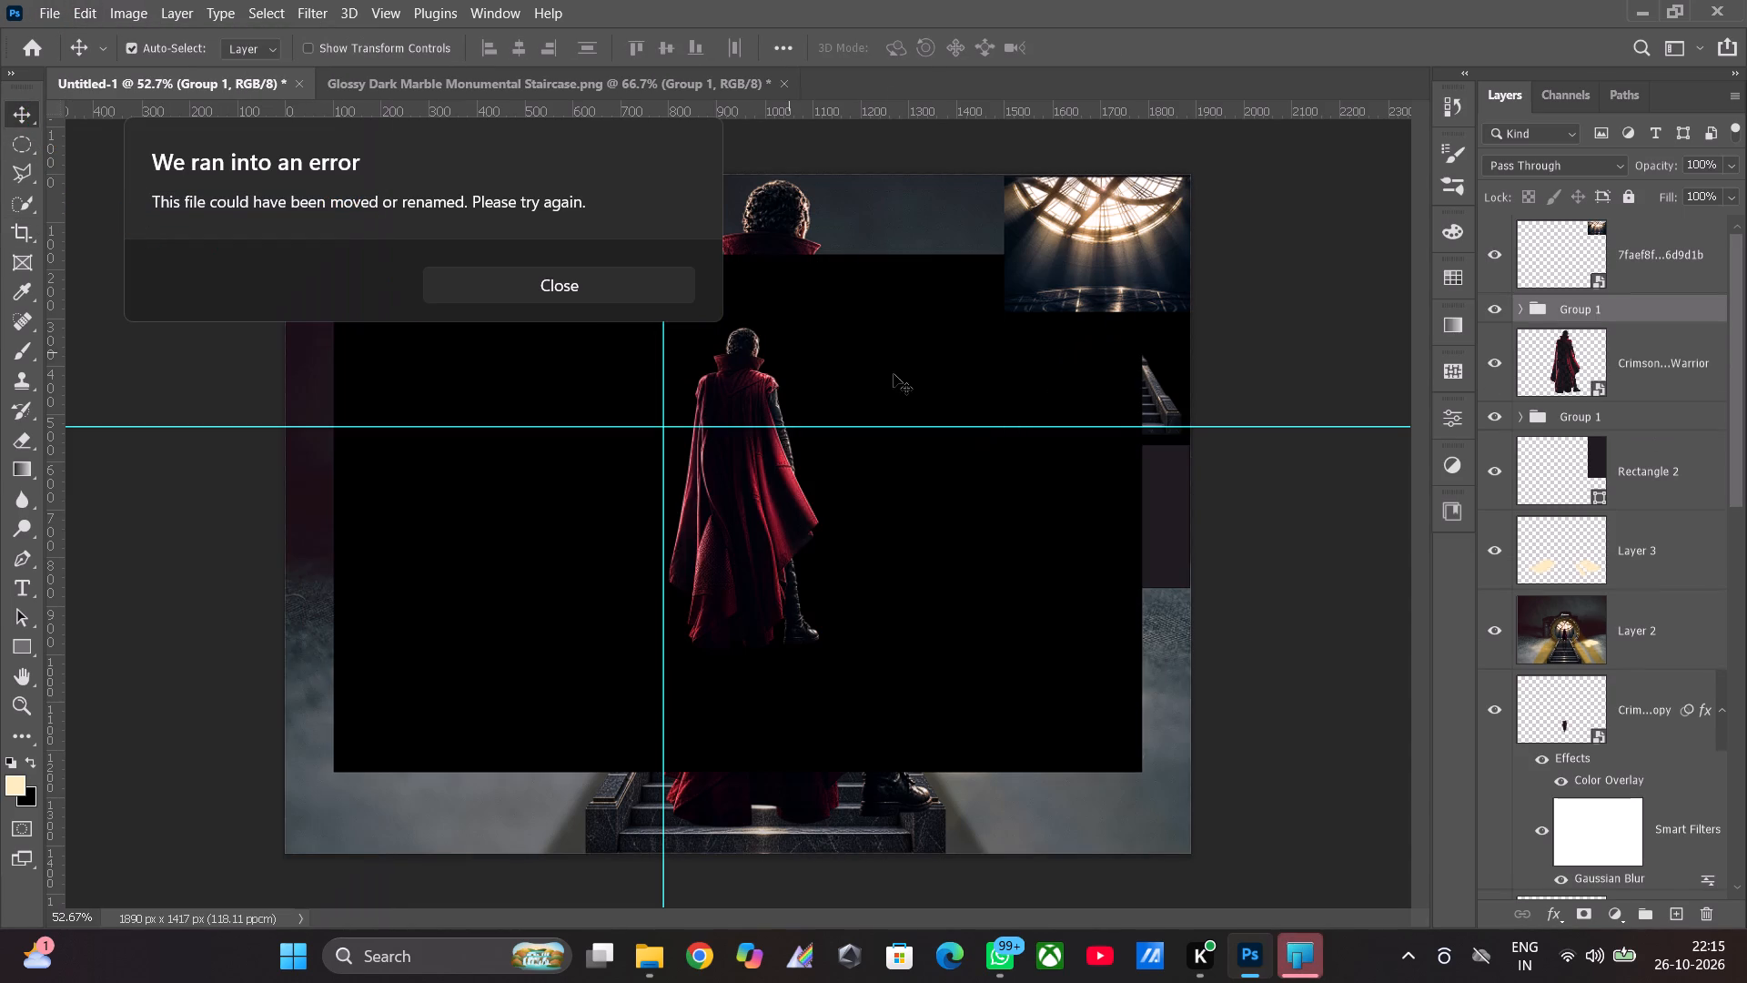
{"action": "left_click", "coordinate": [634, 290]}
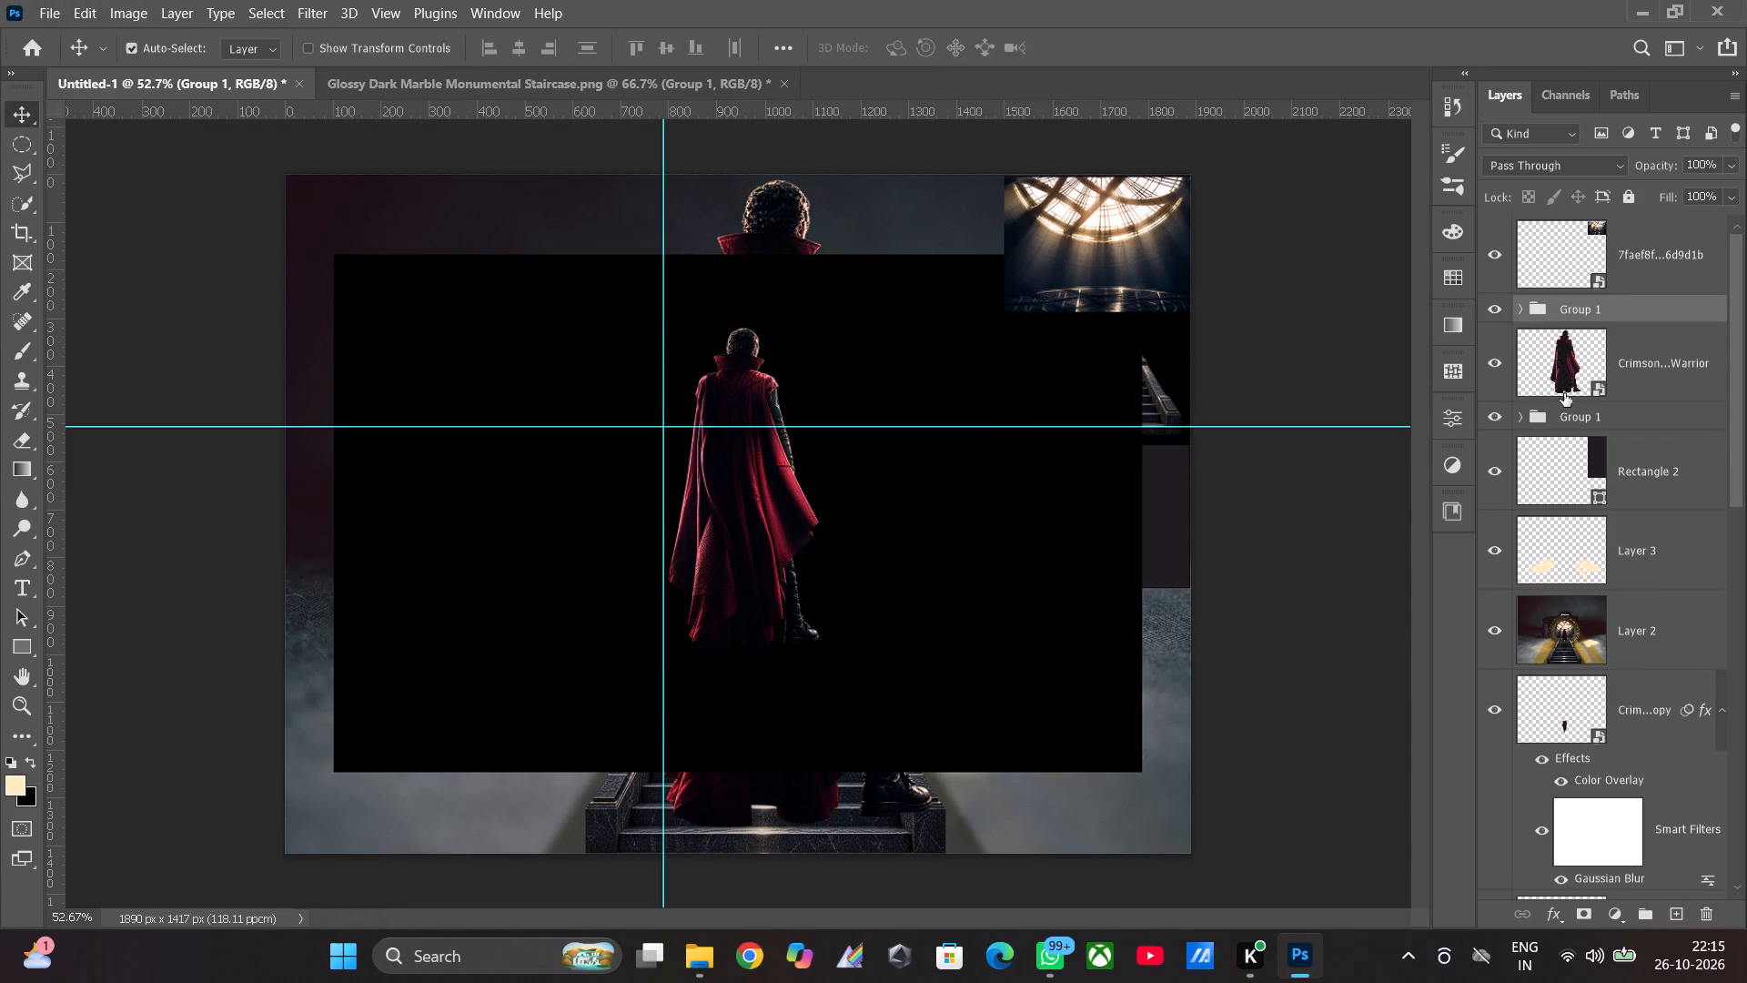
Scale the pasted figure group down to about 687 × 396 px on the dark area beside the main figure.
{"action": "key", "text": "ctrl+t"}
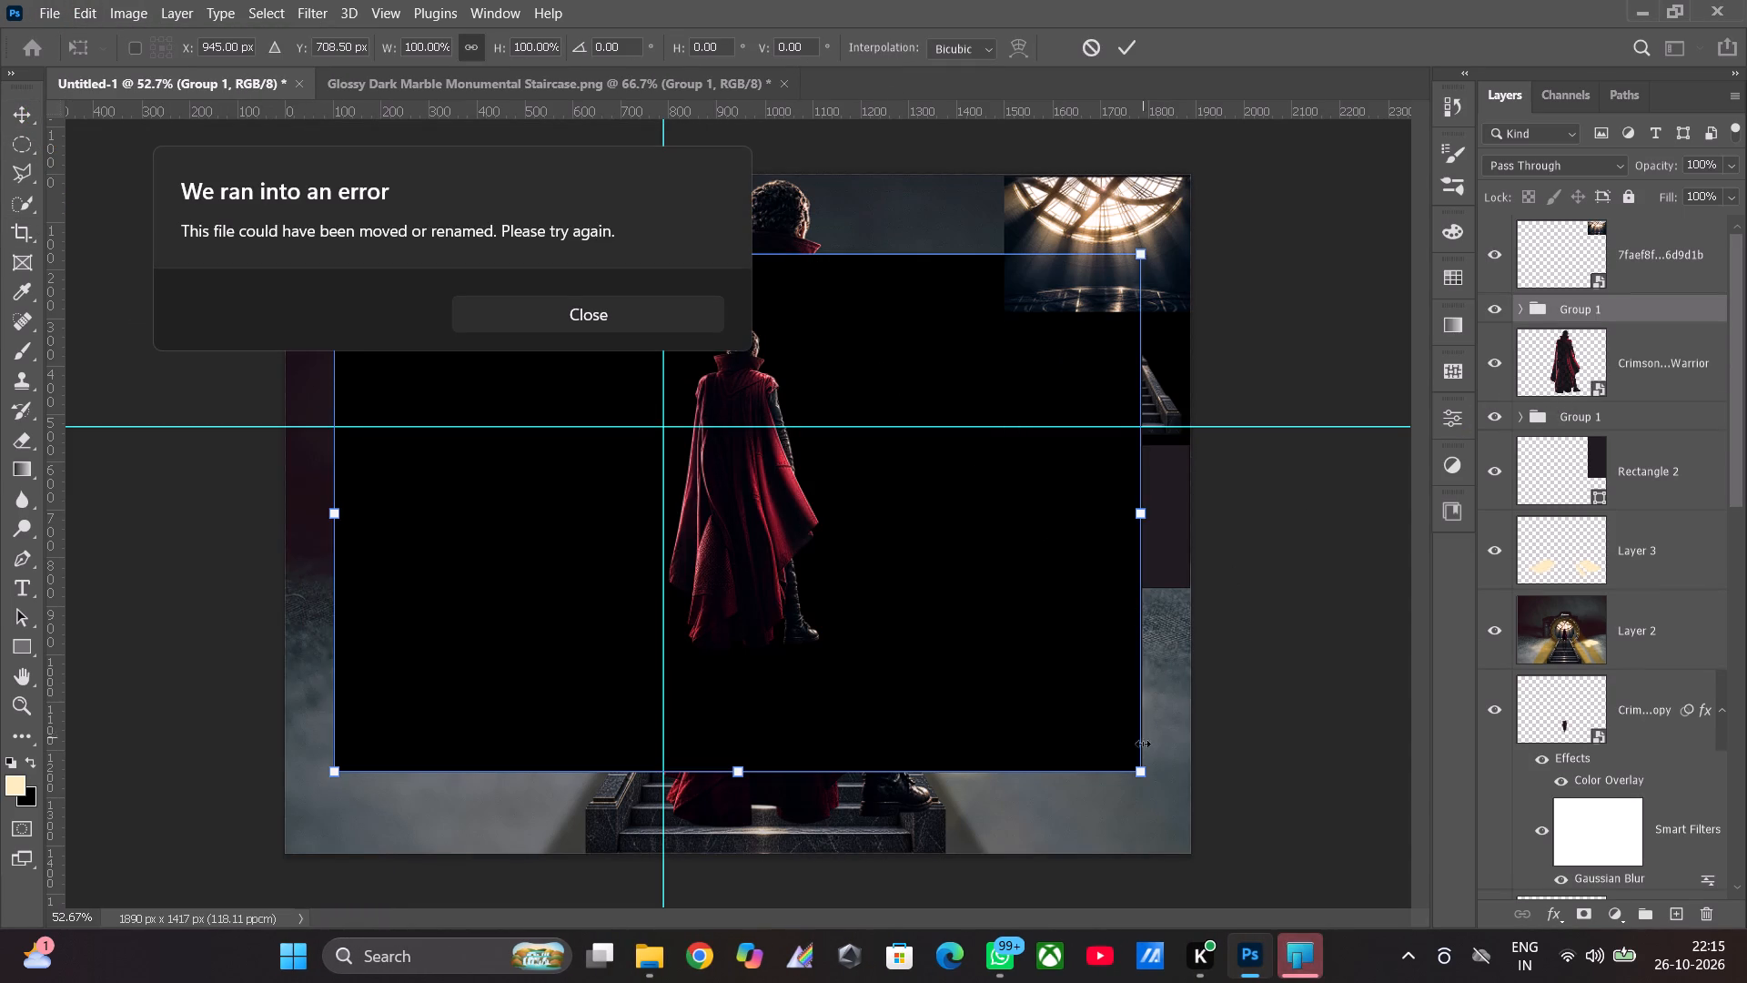
{"action": "left_click_drag", "start_coordinate": [1139, 767], "coordinate": [800, 545], "text": "shift"}
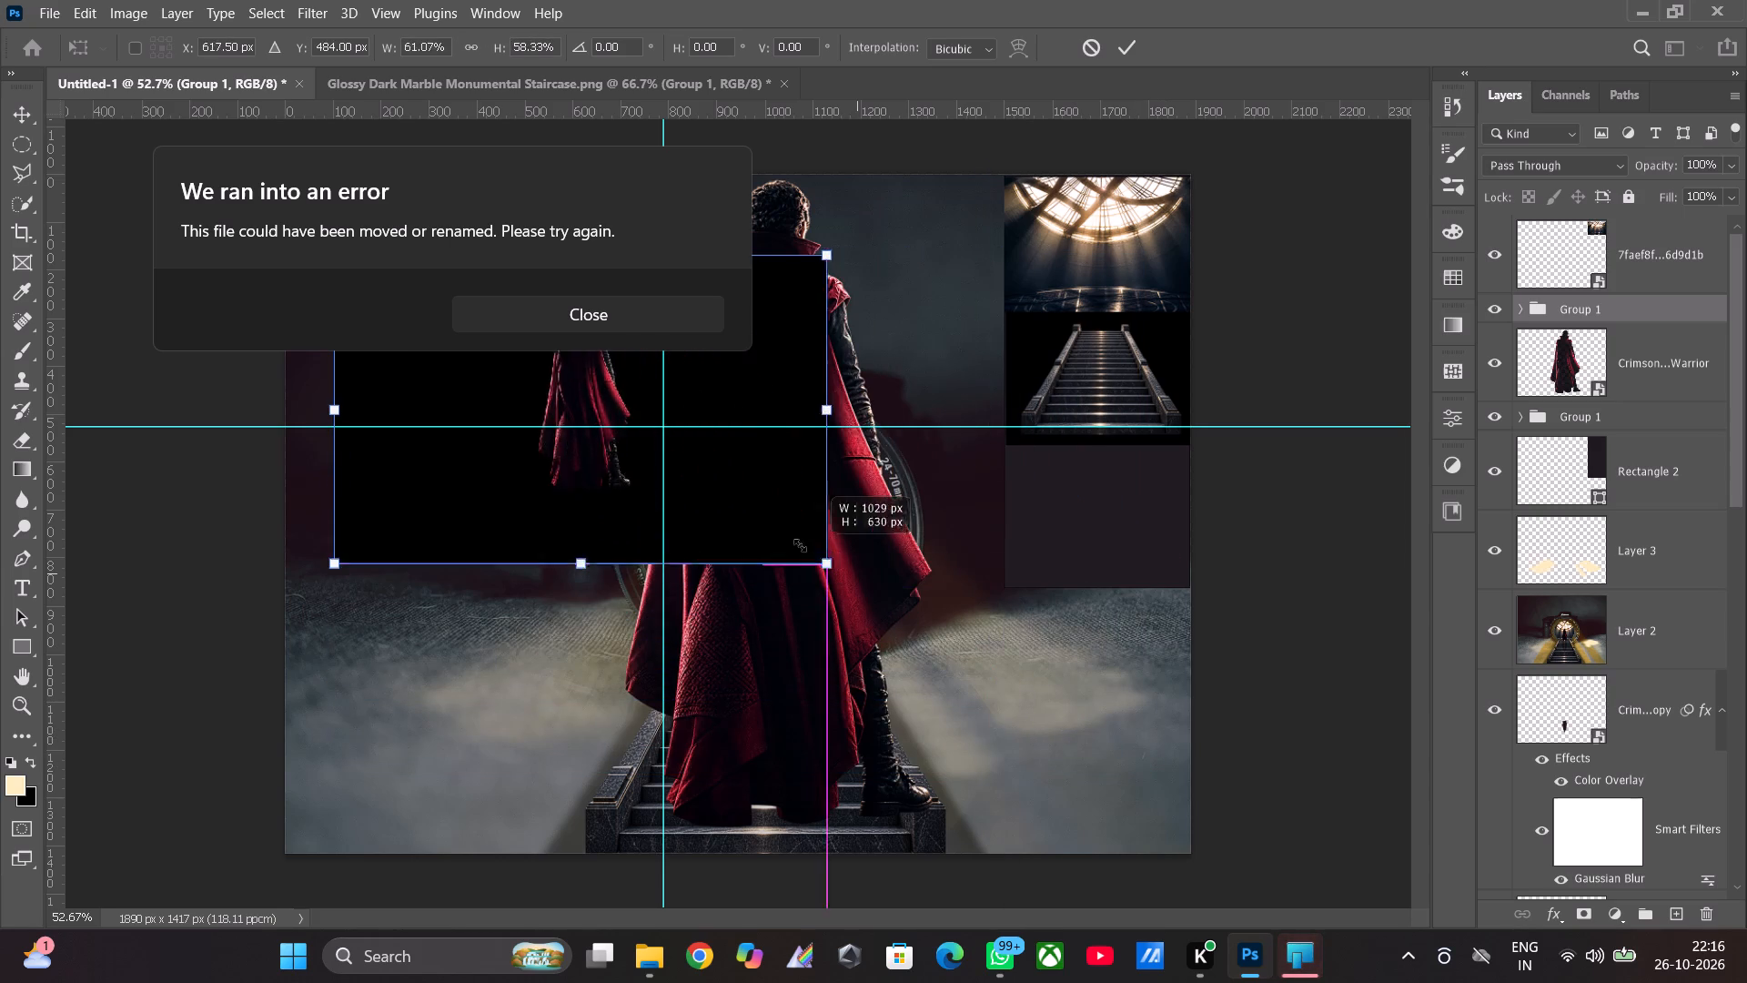
{"action": "left_click_drag", "start_coordinate": [800, 545], "coordinate": [657, 453], "text": "shift"}
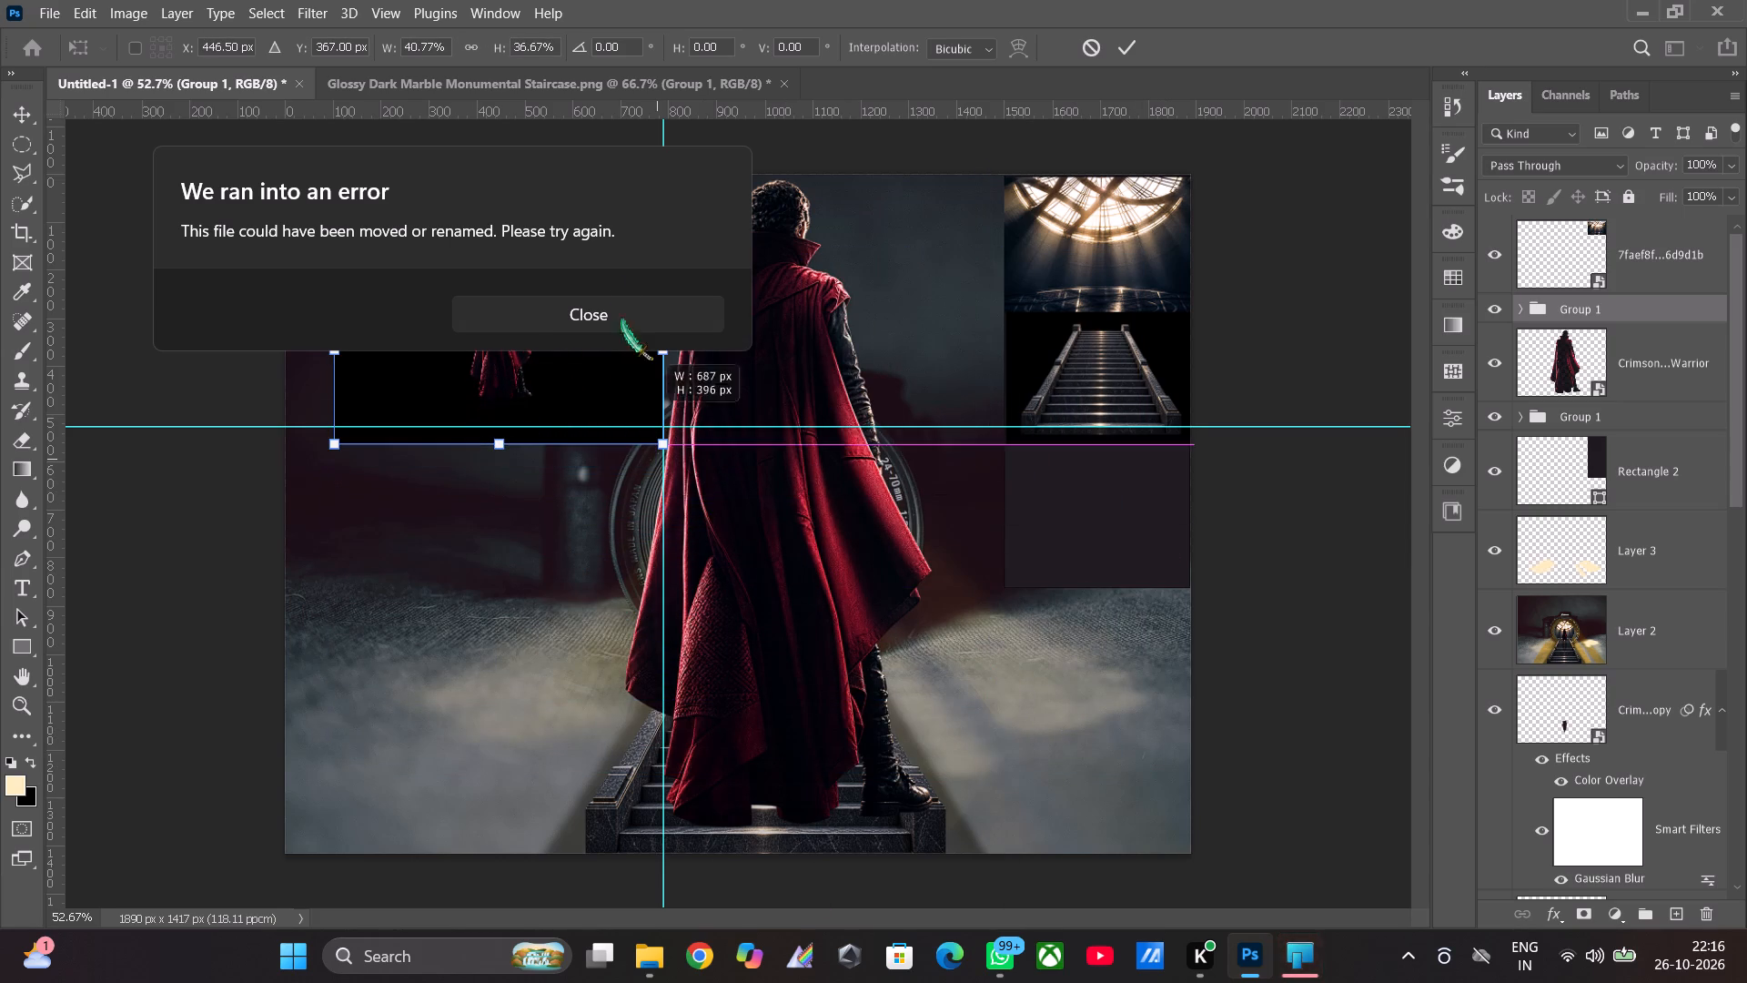
{"action": "left_click_drag", "start_coordinate": [615, 314], "coordinate": [615, 322]}
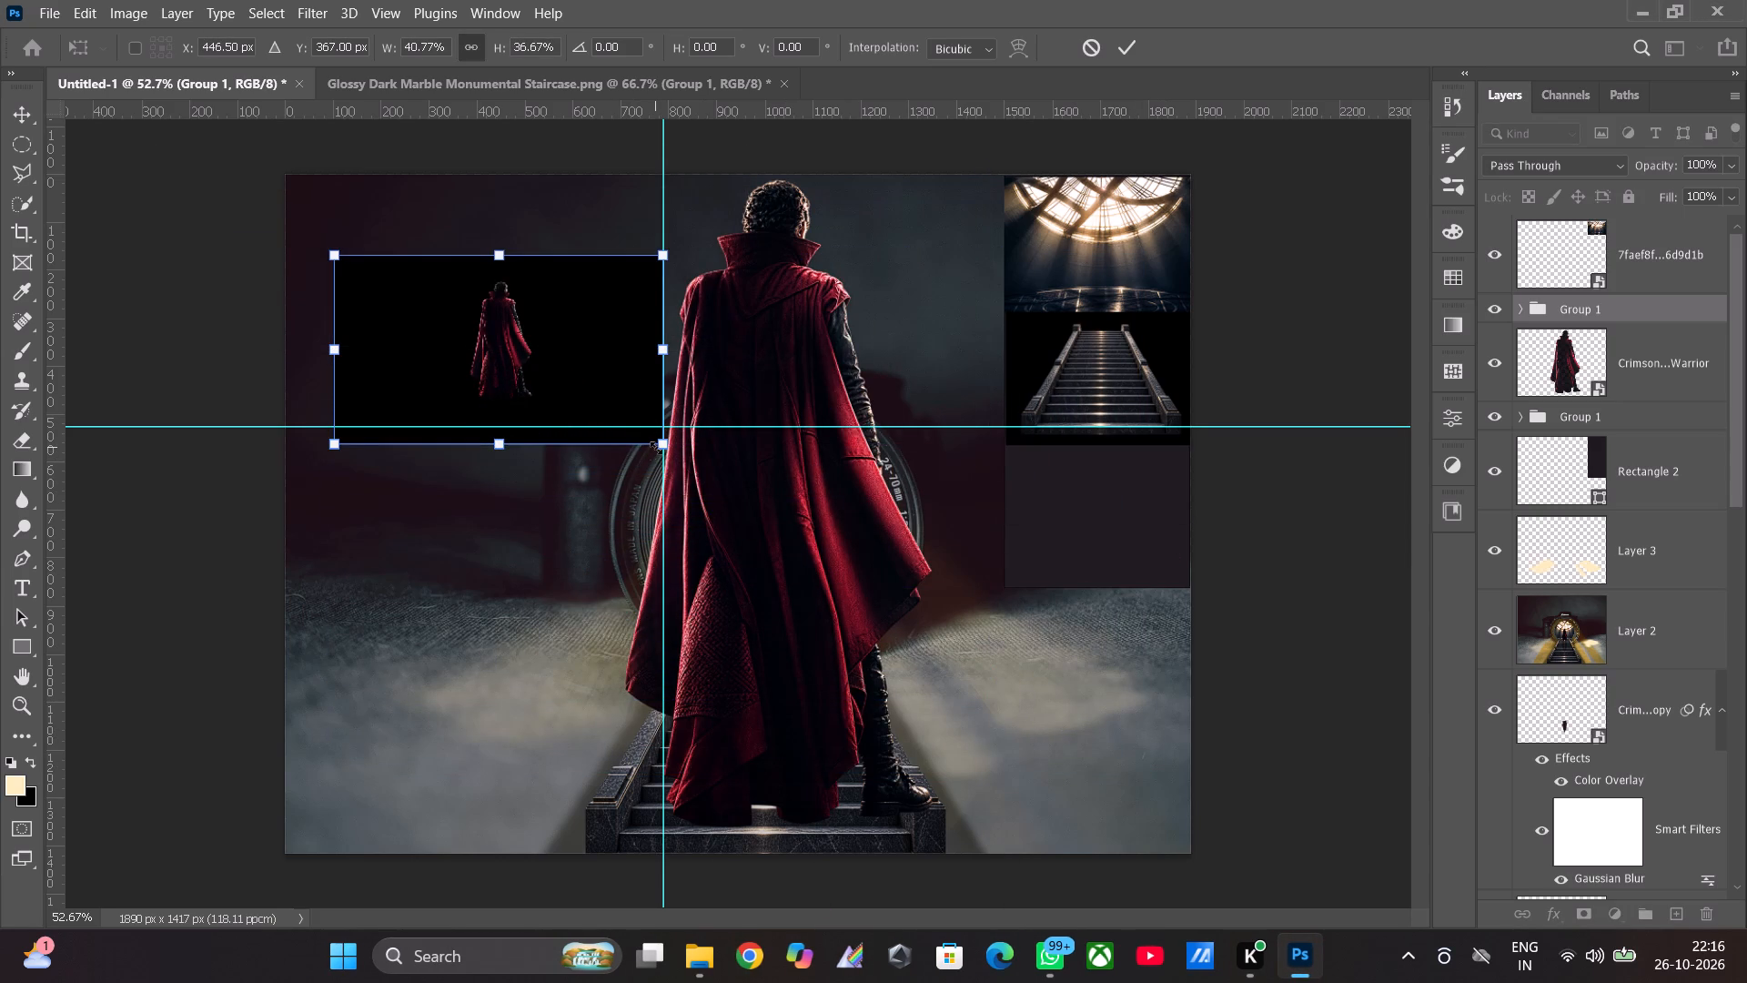
{"action": "left_click", "coordinate": [662, 450], "text": "shift"}
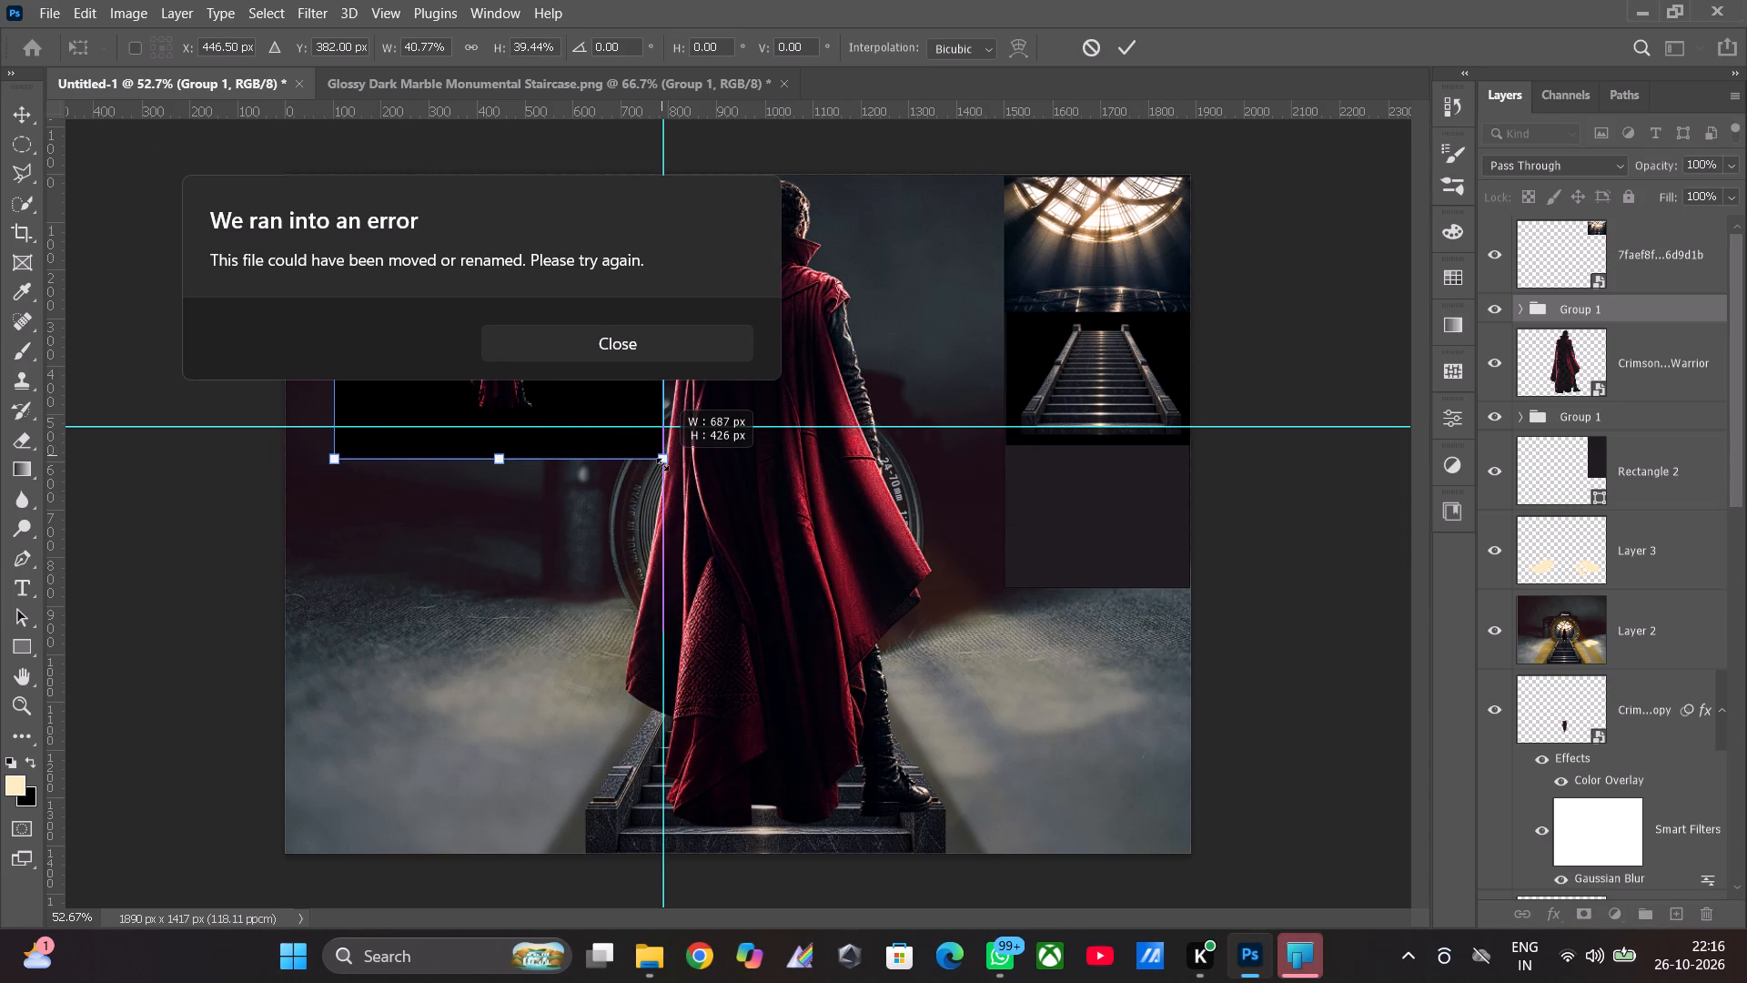
{"action": "left_click", "coordinate": [652, 337]}
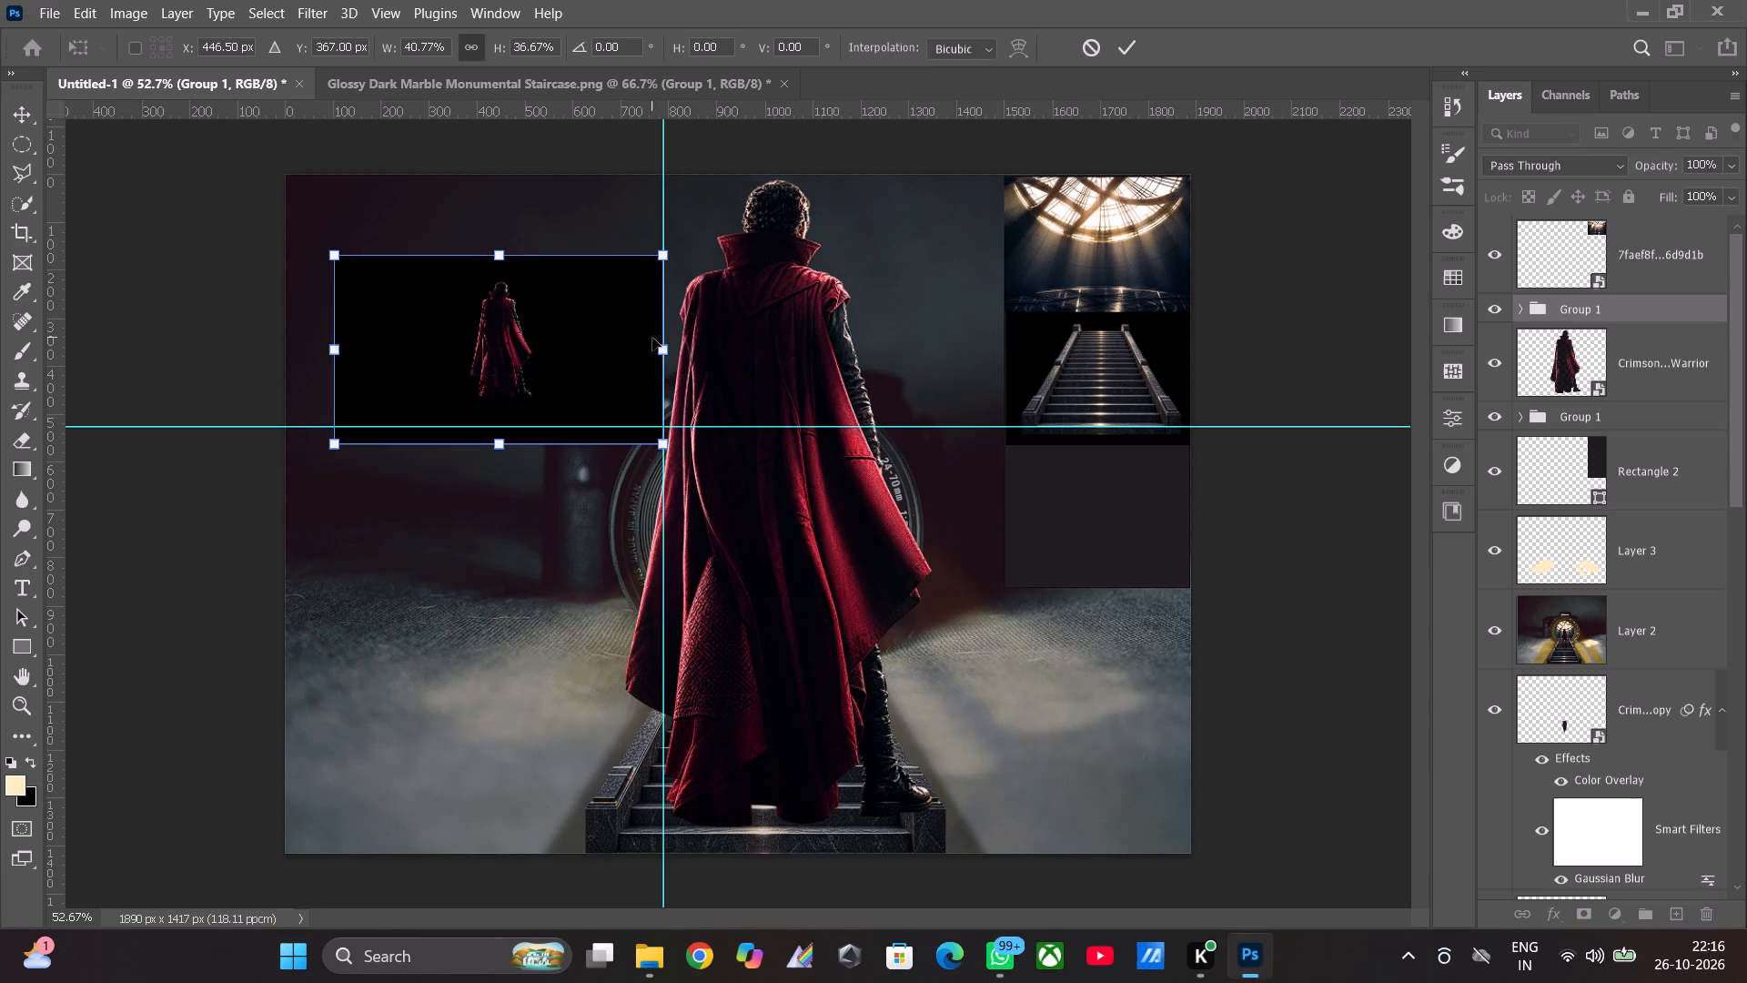
{"action": "left_click", "coordinate": [29, 230]}
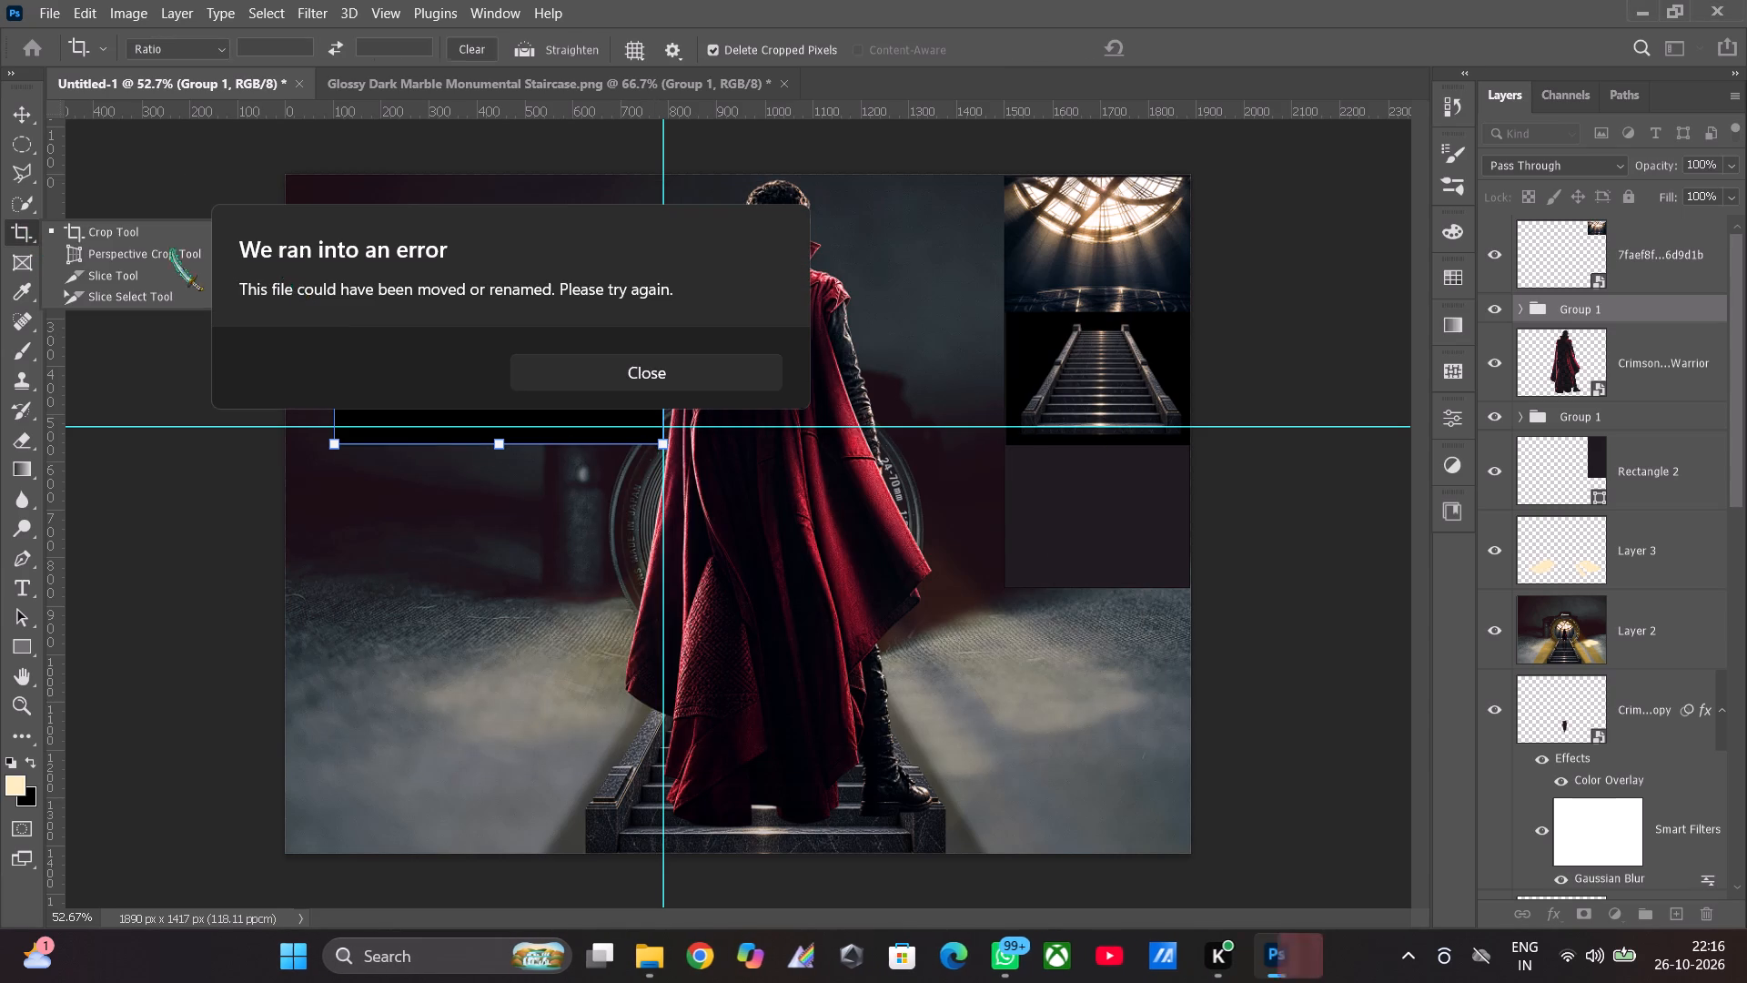
{"action": "left_click", "coordinate": [574, 376]}
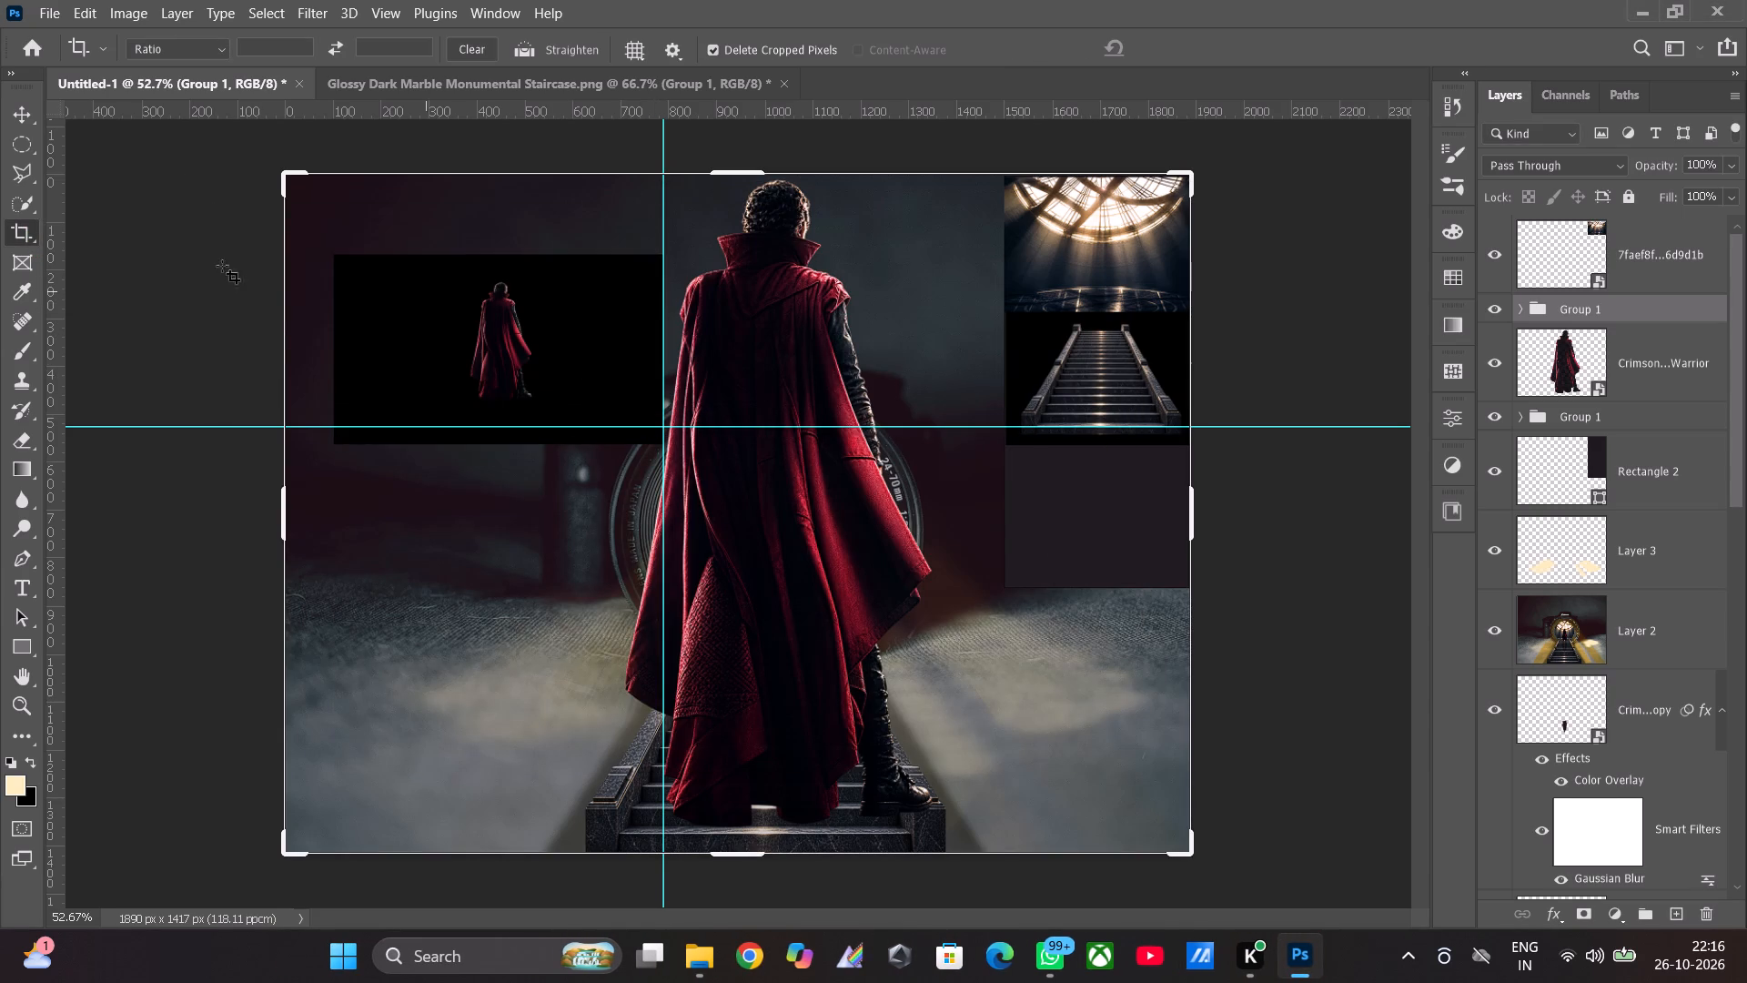
Move the pasted group's black rectangle beneath the staircase thumbnail, centred at about X 1556, Y 742 px.
{"action": "left_click", "coordinate": [15, 120]}
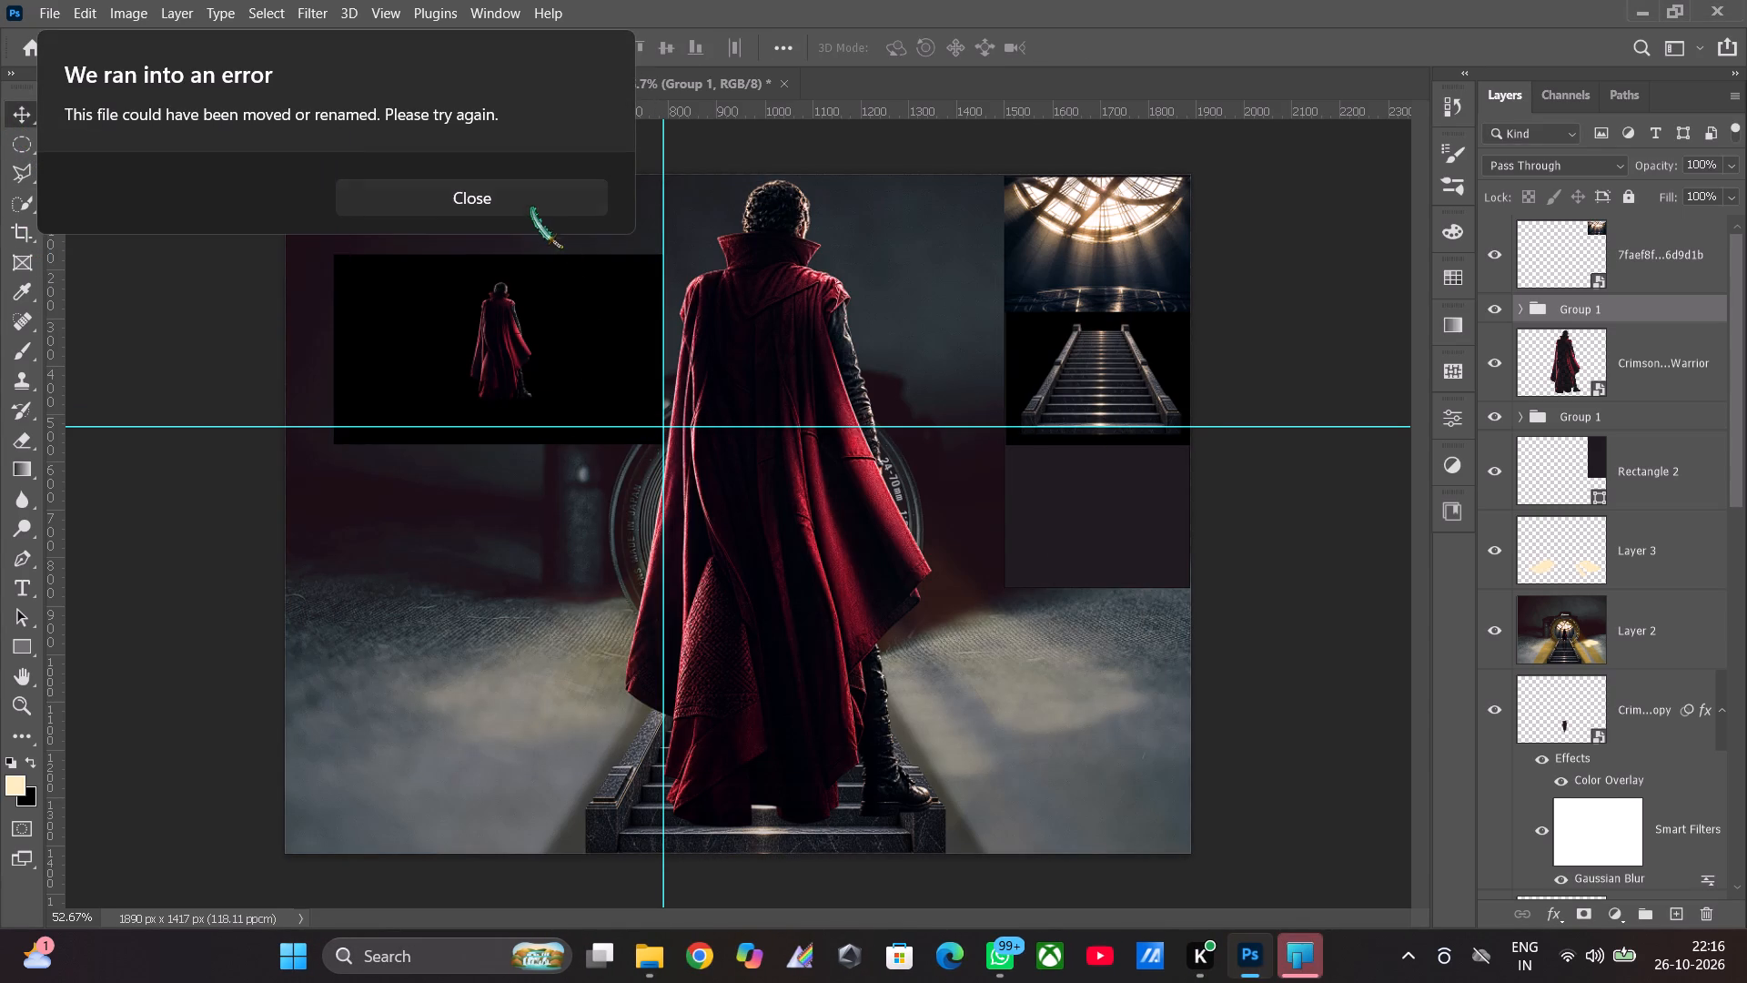
{"action": "left_click", "coordinate": [531, 204]}
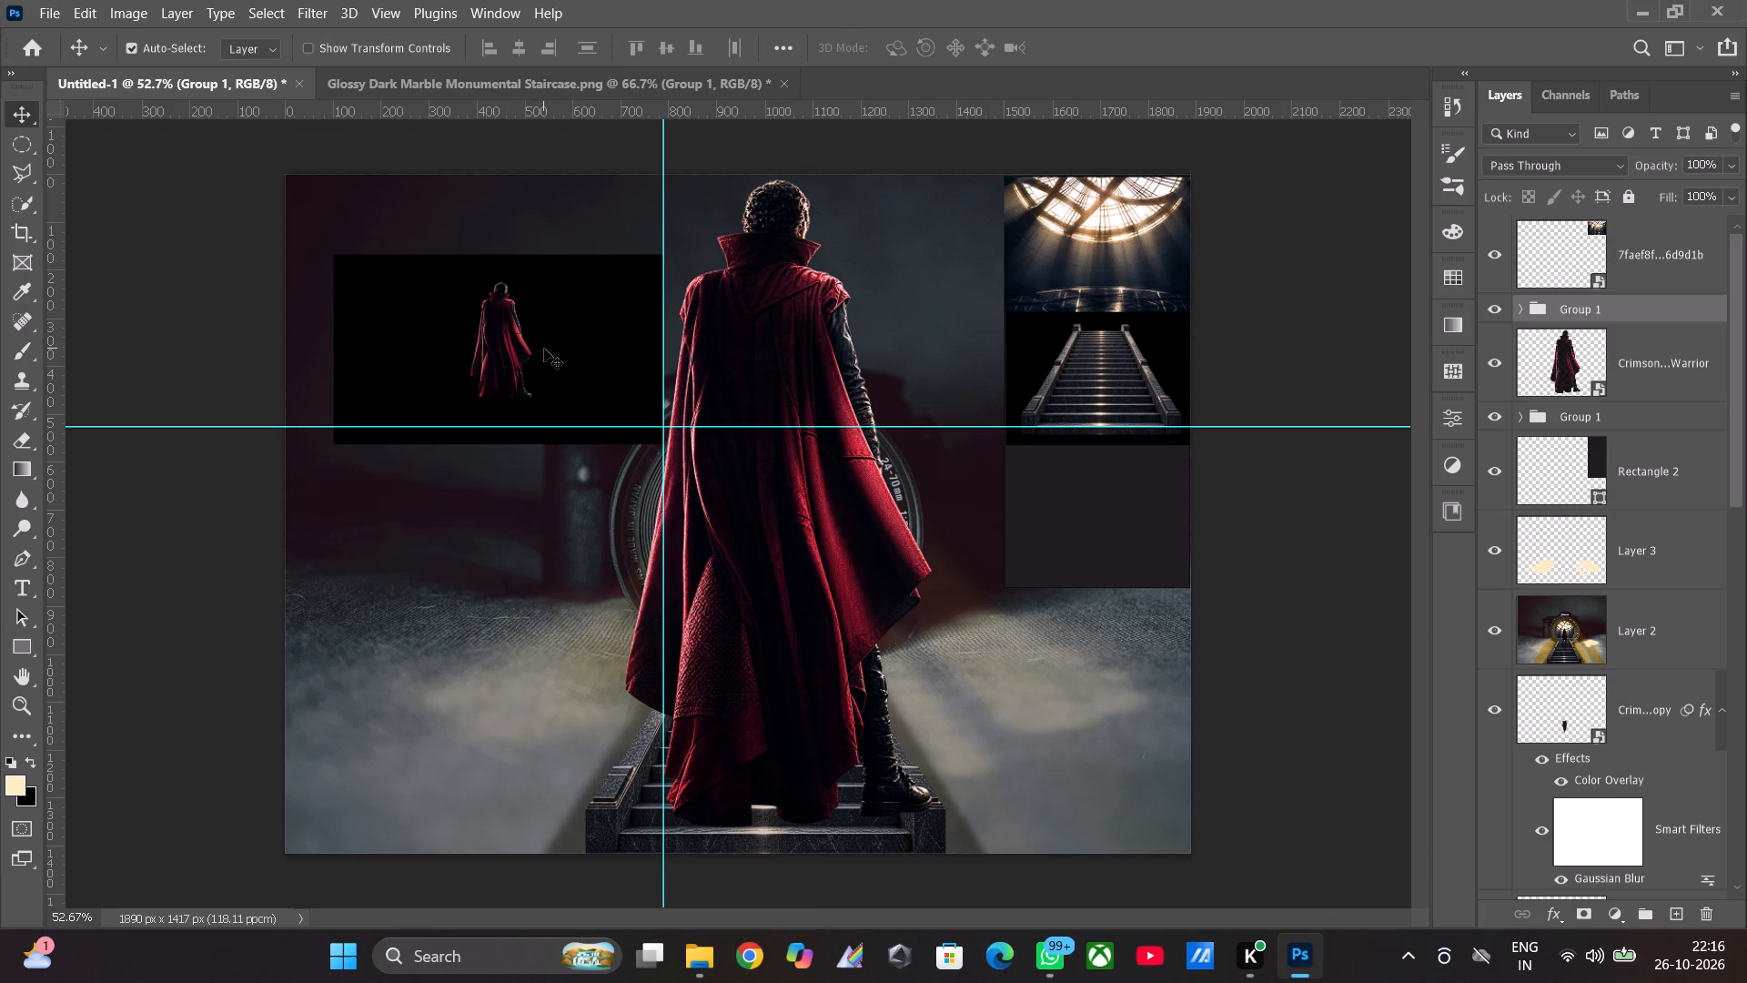
{"action": "left_click_drag", "start_coordinate": [544, 349], "coordinate": [553, 350]}
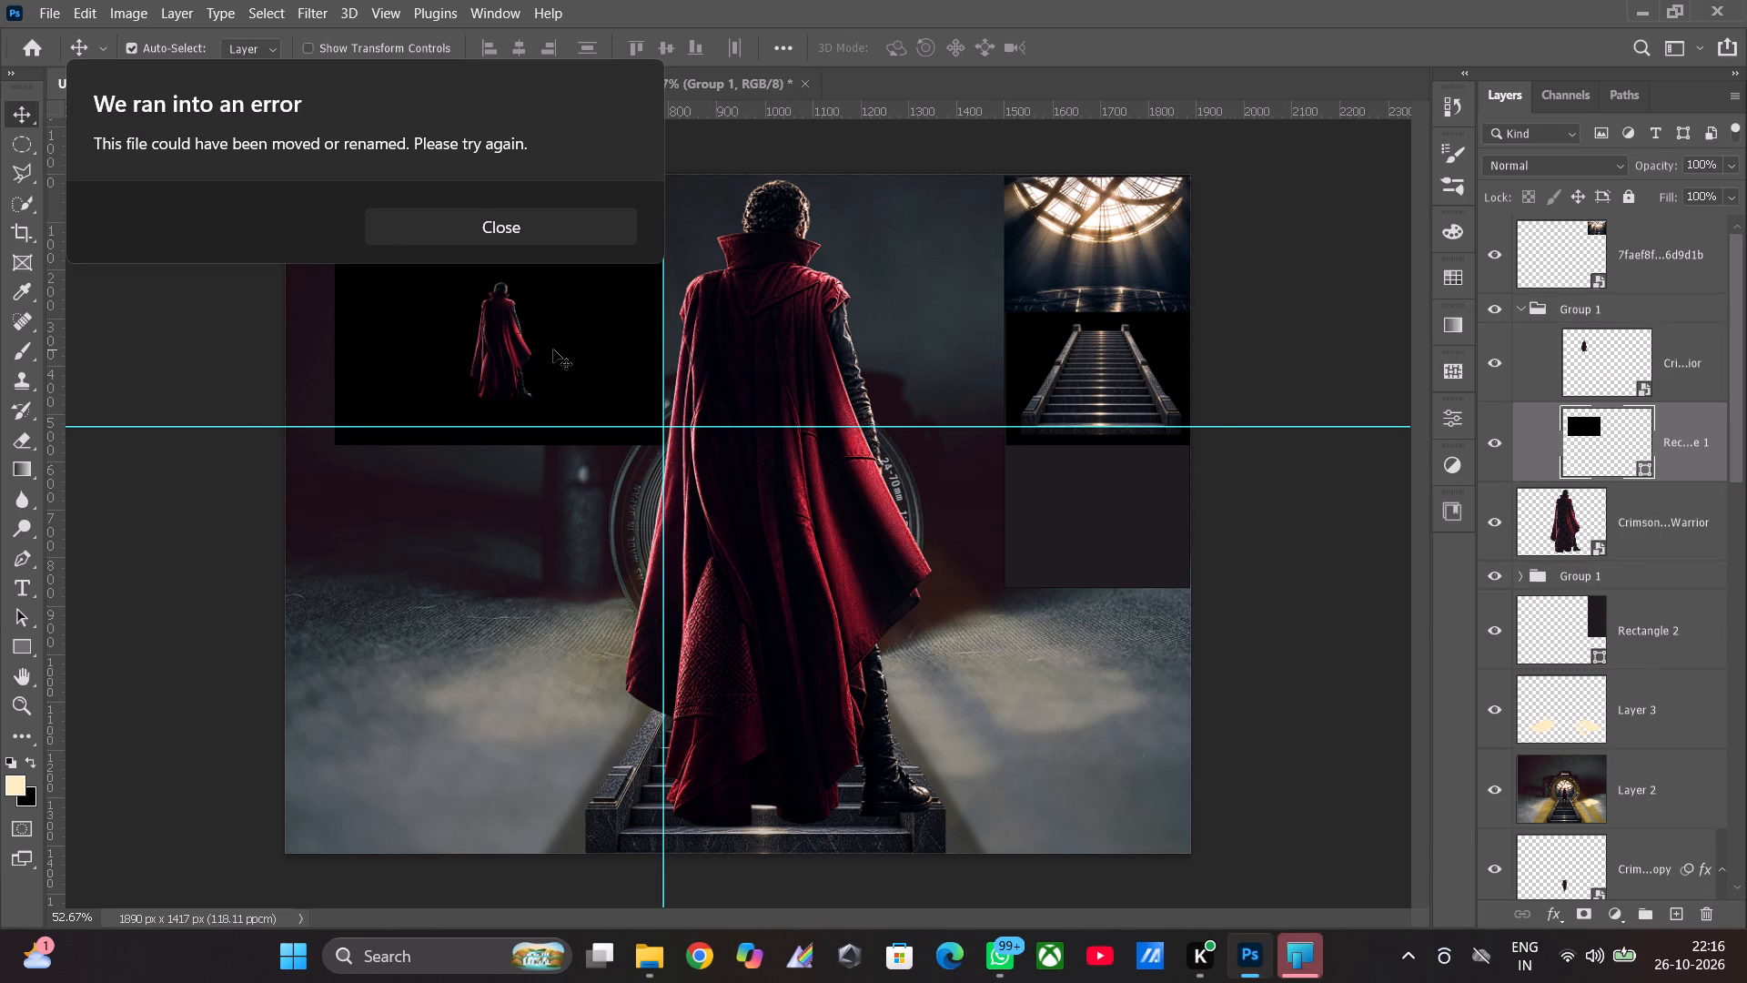
{"action": "key", "text": "ctrl+z"}
{"action": "left_click", "coordinate": [549, 225]}
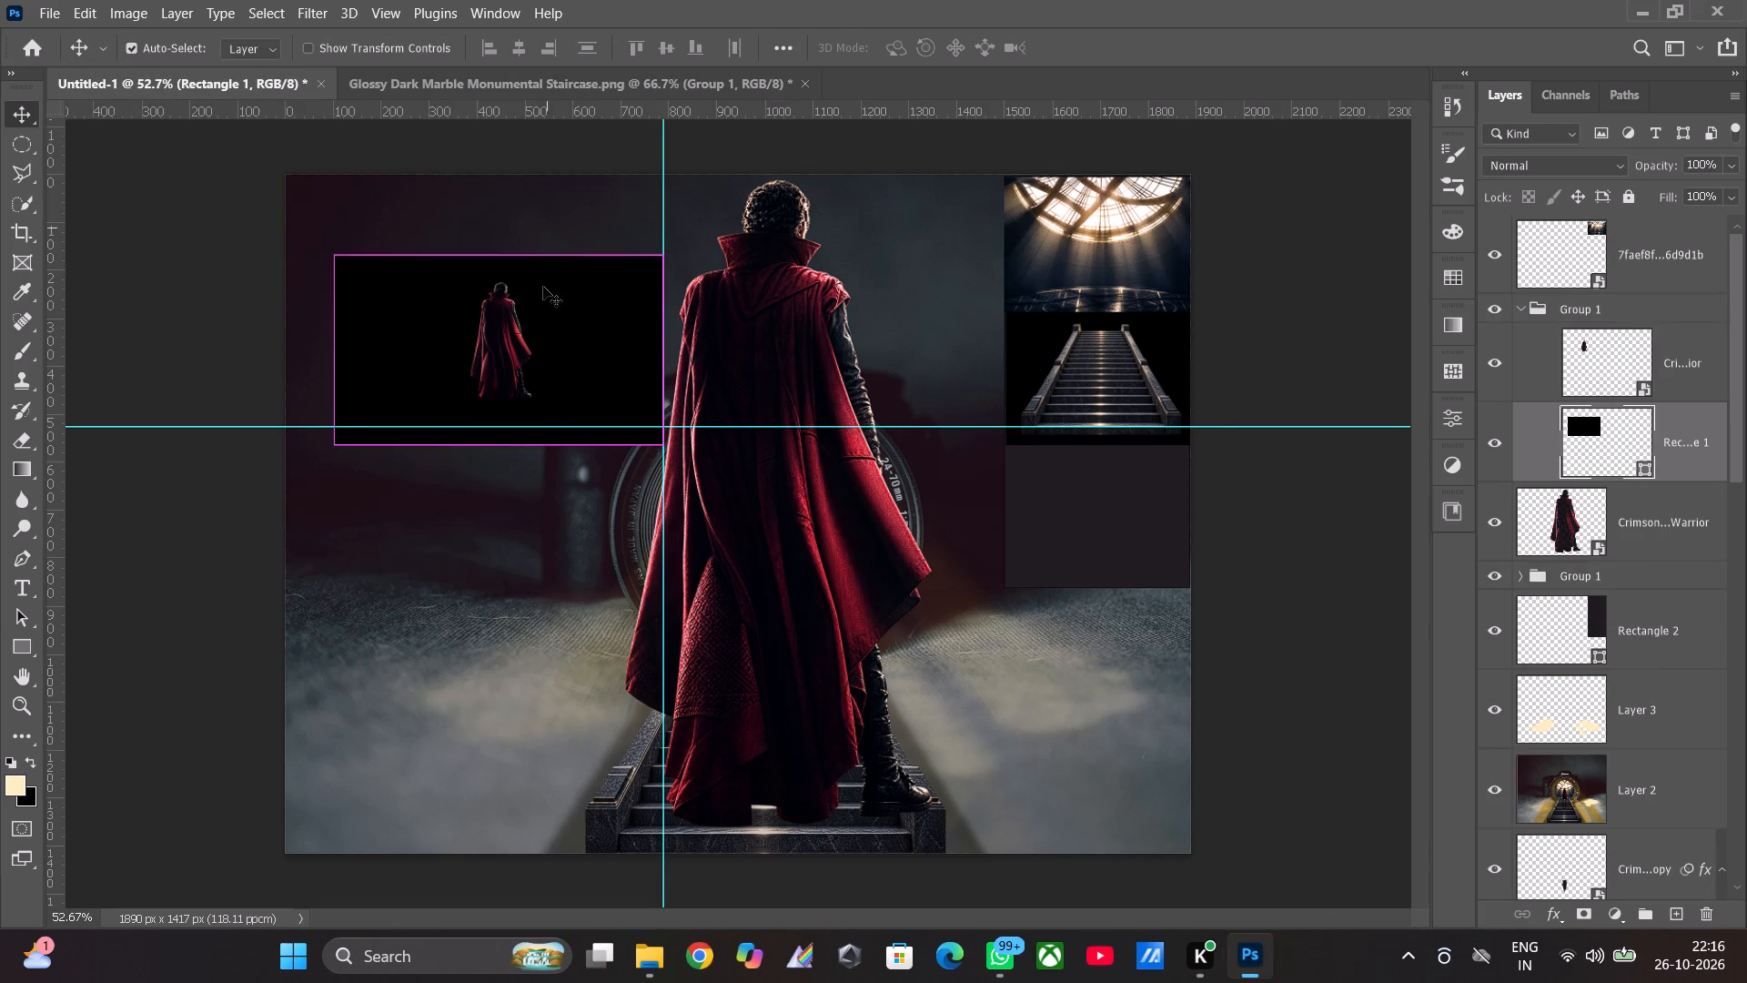
{"action": "key", "text": "ctrl+t"}
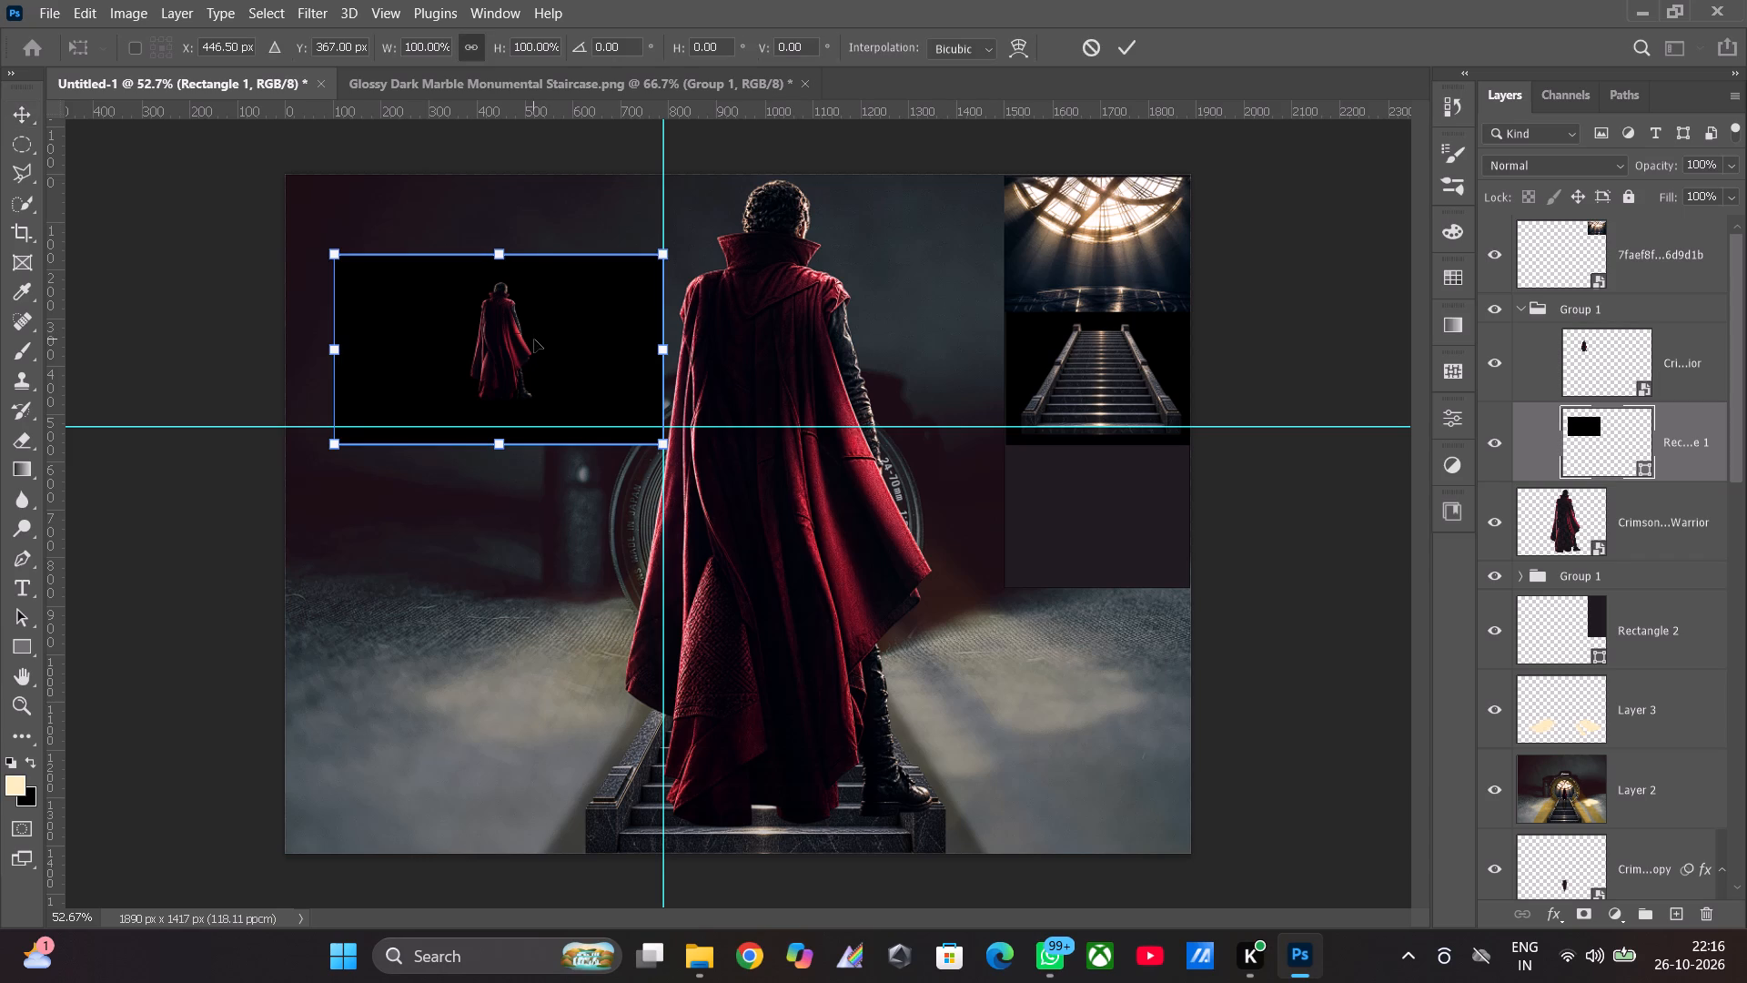
{"action": "left_click_drag", "start_coordinate": [534, 340], "coordinate": [1108, 498]}
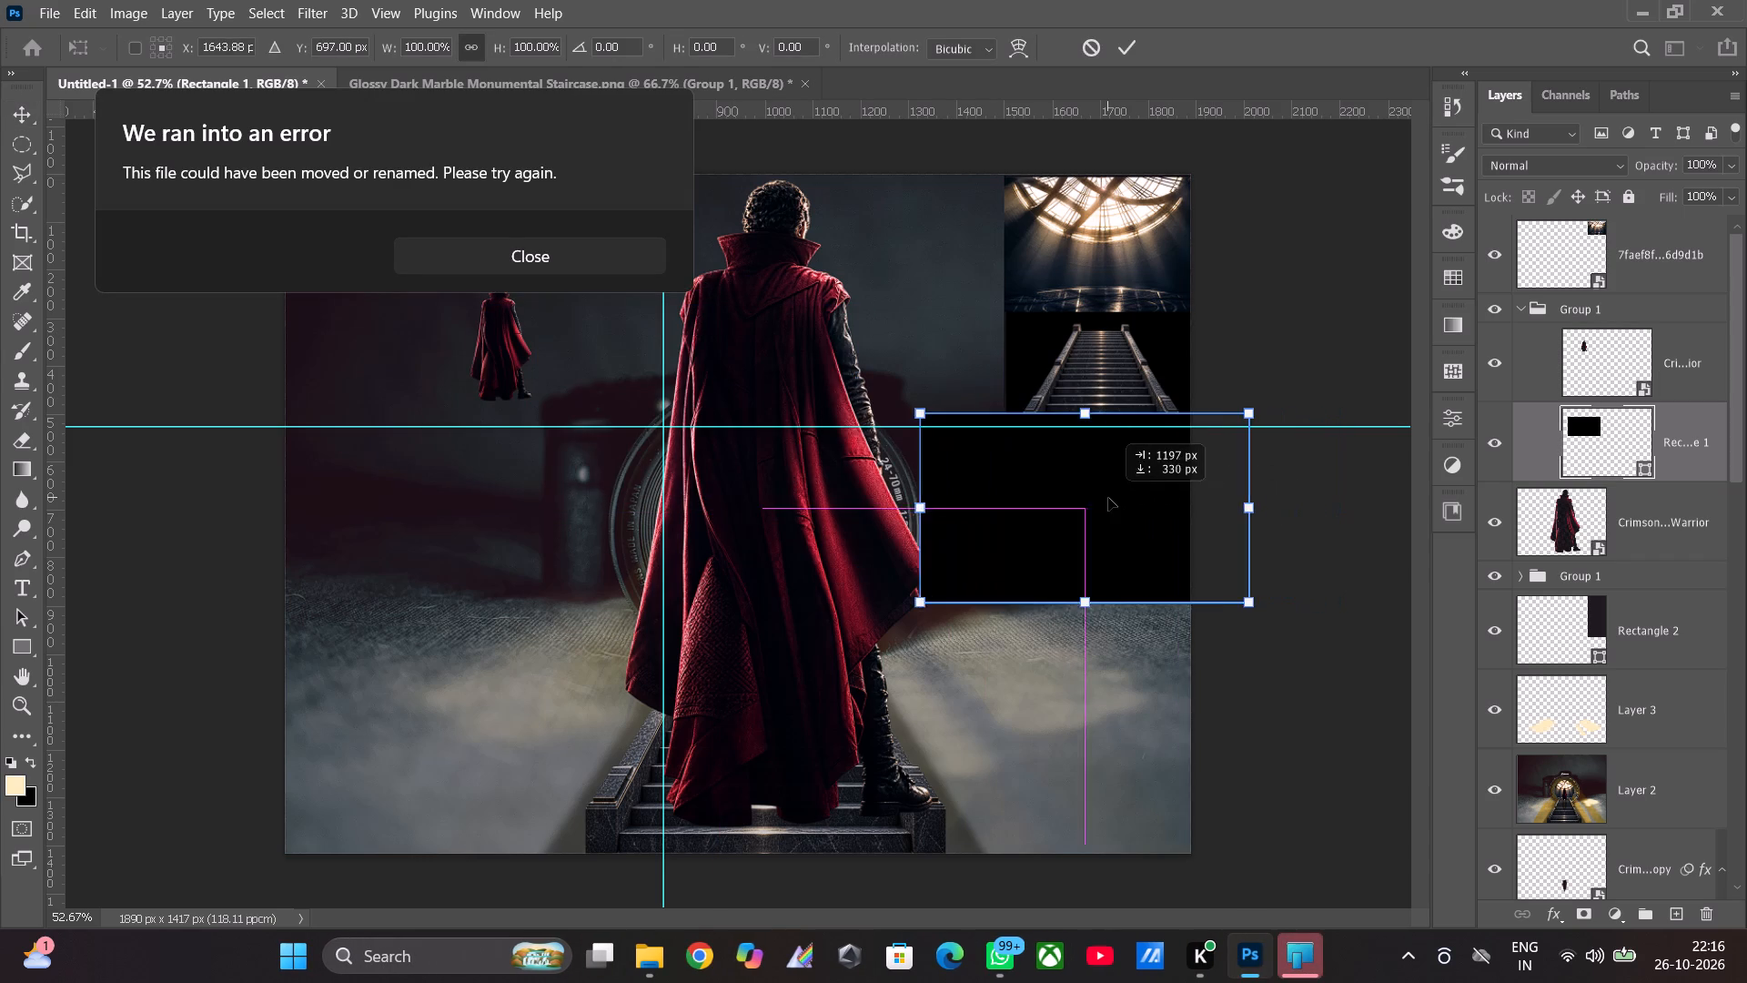
{"action": "left_click_drag", "start_coordinate": [1108, 498], "coordinate": [1130, 497]}
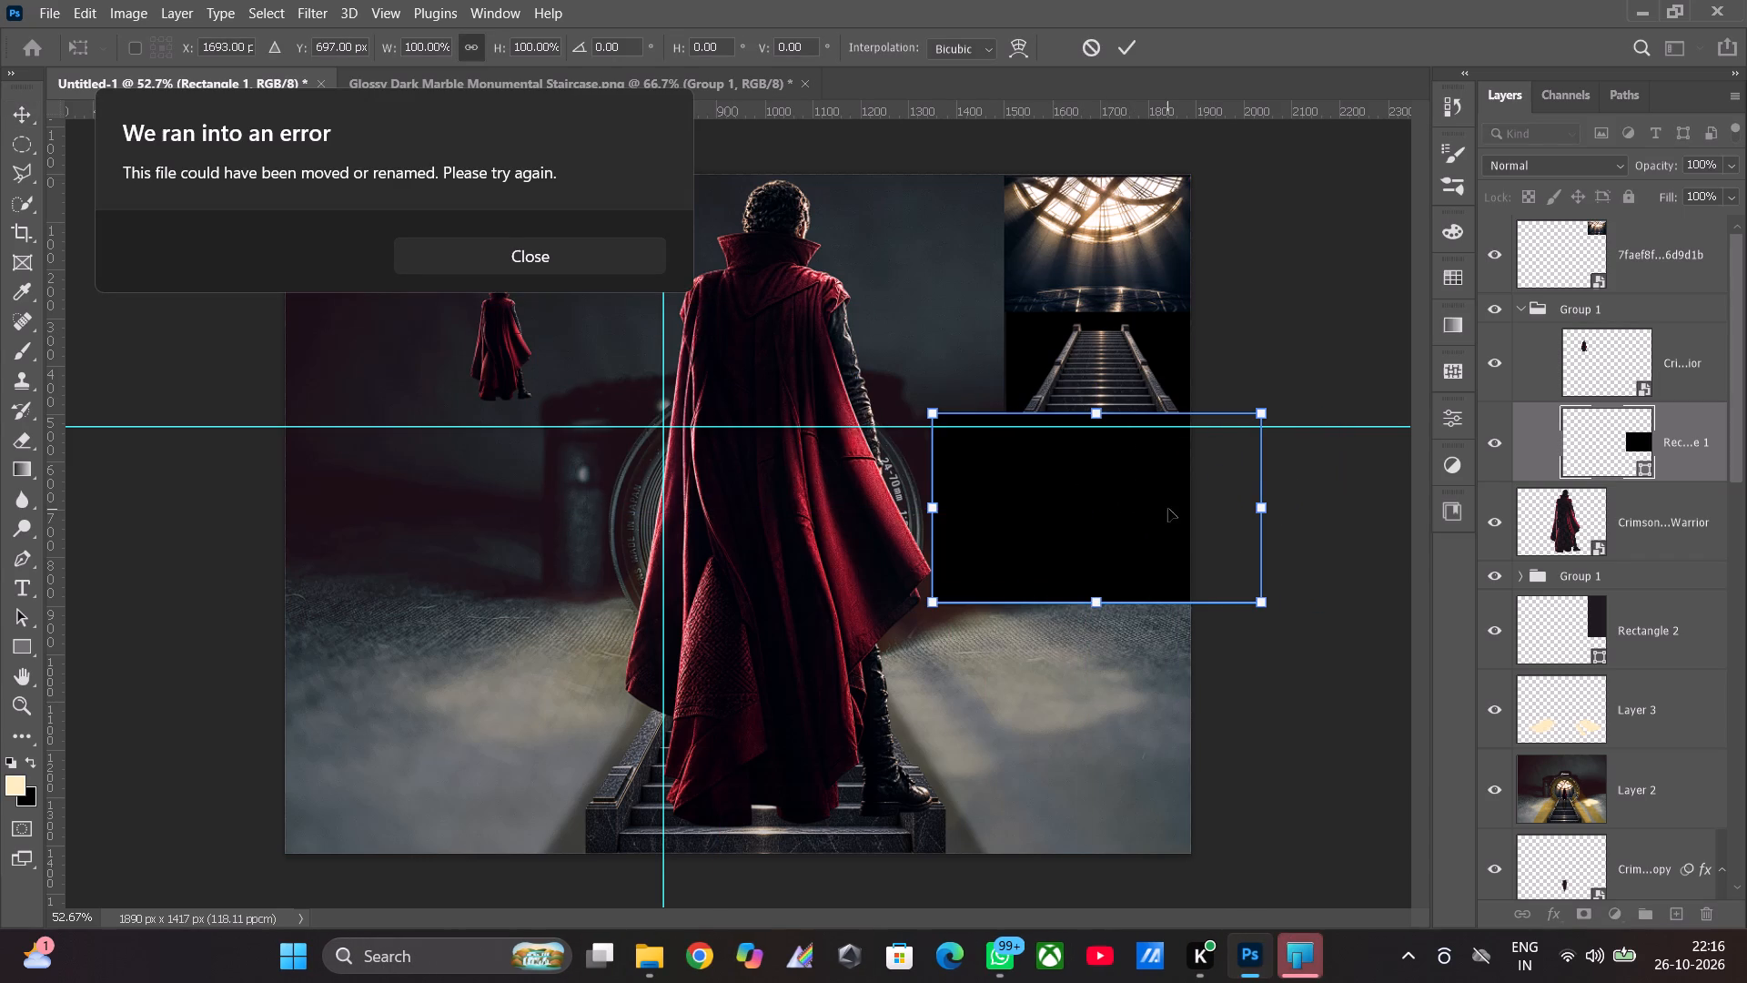
{"action": "left_click_drag", "start_coordinate": [1168, 509], "coordinate": [1106, 696]}
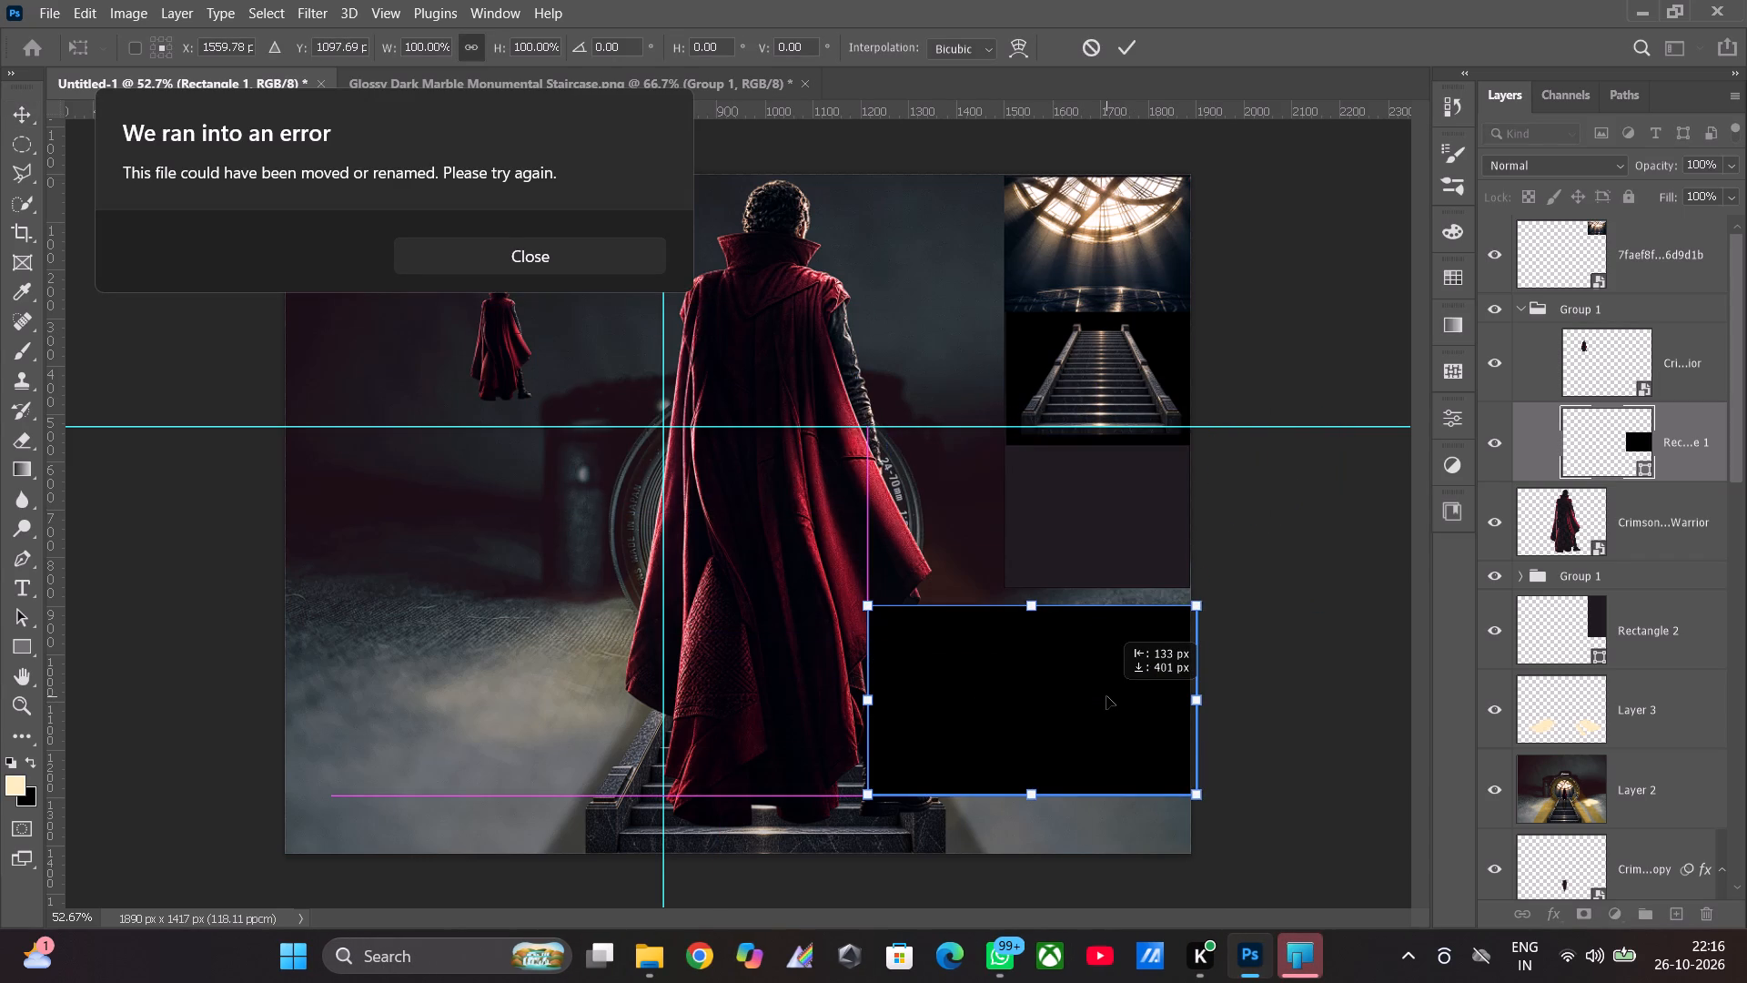
{"action": "left_click_drag", "start_coordinate": [1106, 696], "coordinate": [1095, 519]}
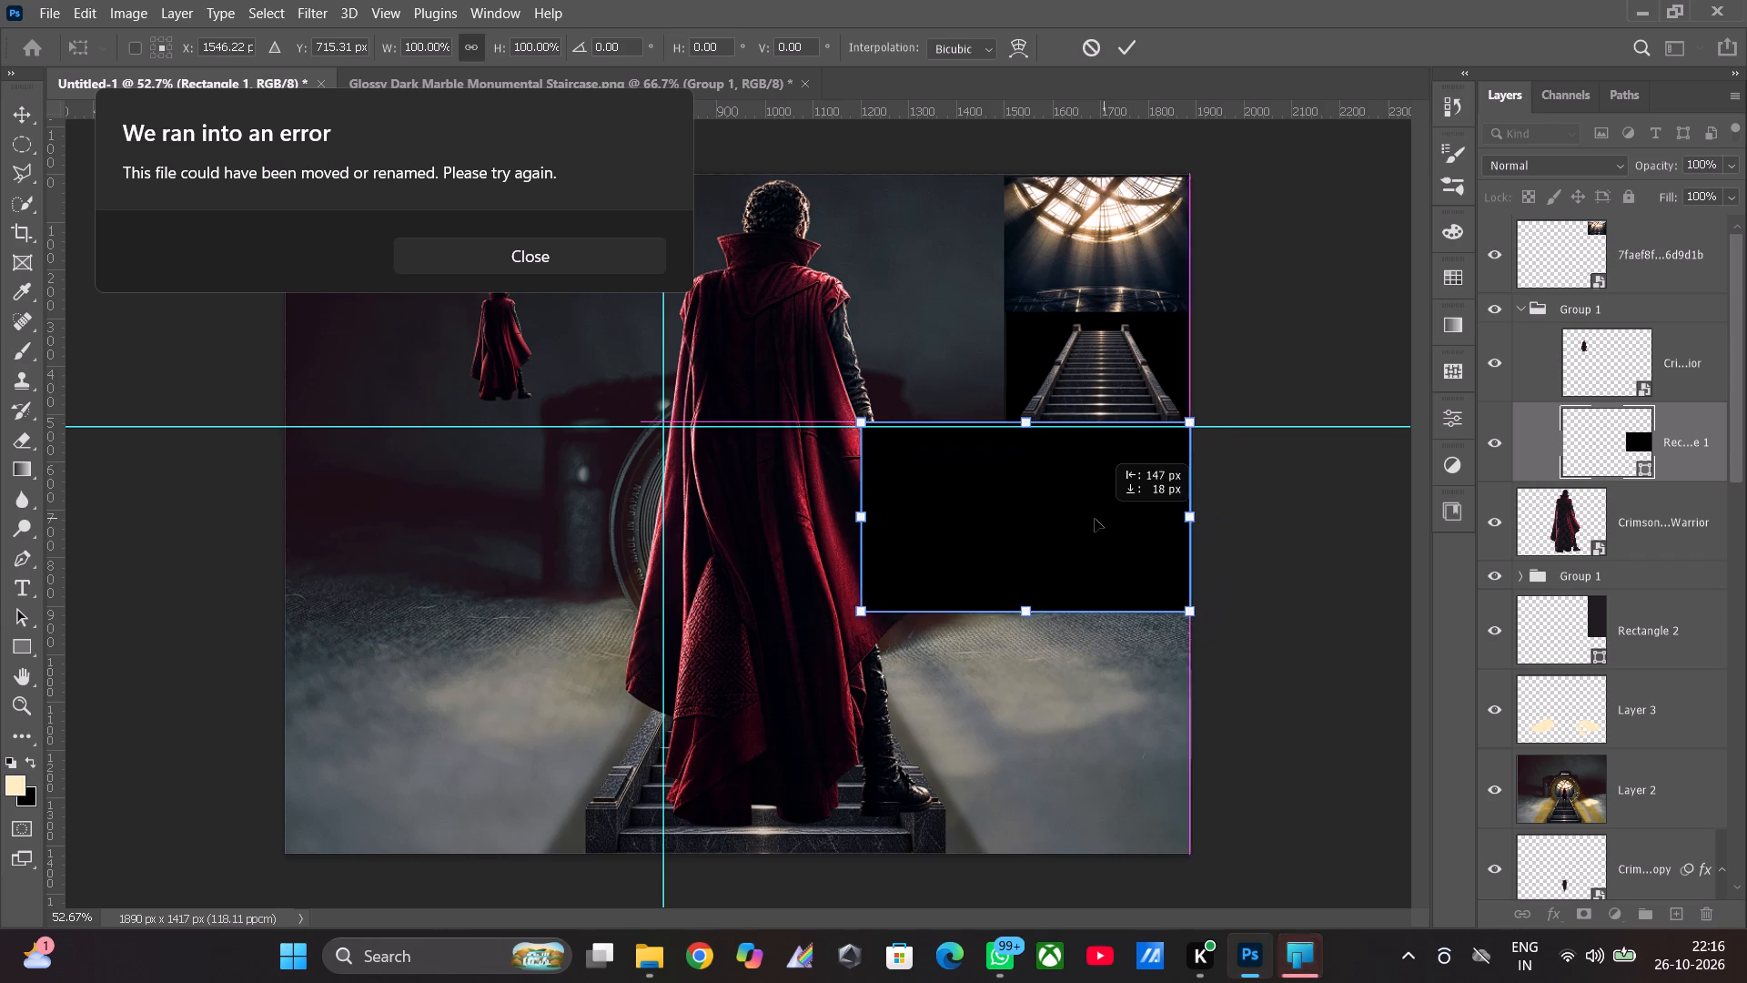
{"action": "left_click_drag", "start_coordinate": [1095, 519], "coordinate": [1102, 531]}
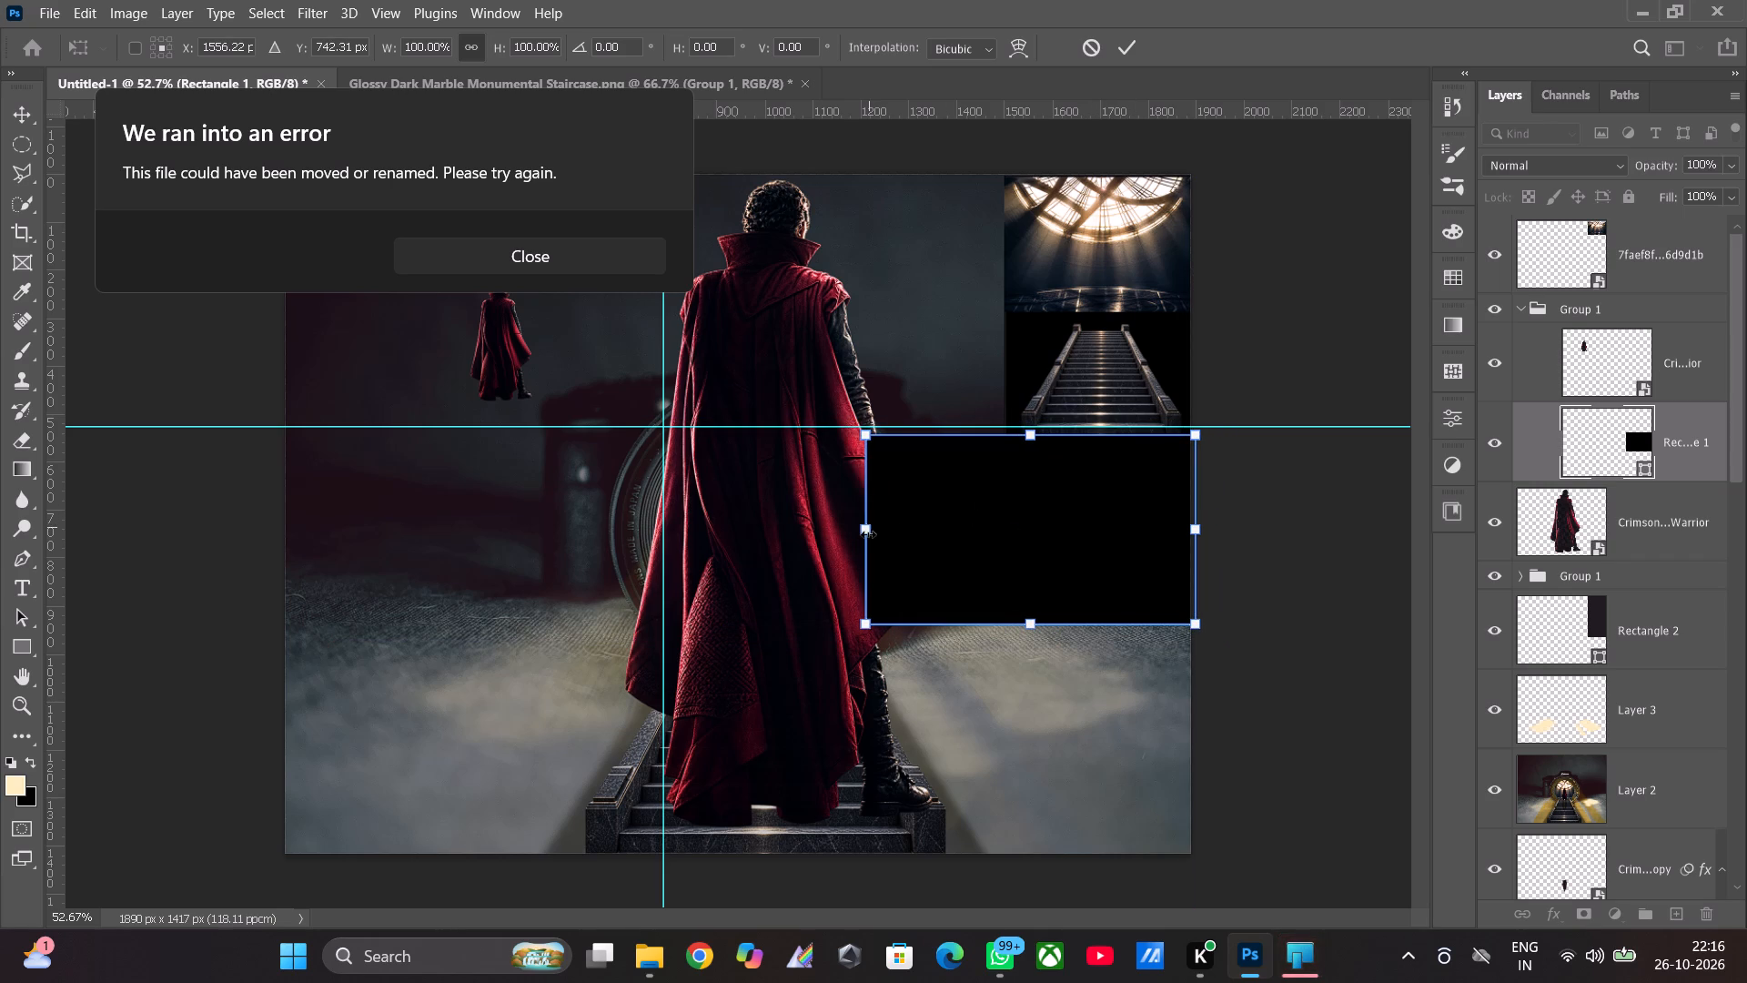
Scale the black rectangle to about 75.78% and align its left edge with the side panel, centred at about X 1767.5, Y 705 px.
{"action": "left_click_drag", "start_coordinate": [867, 536], "coordinate": [1005, 509]}
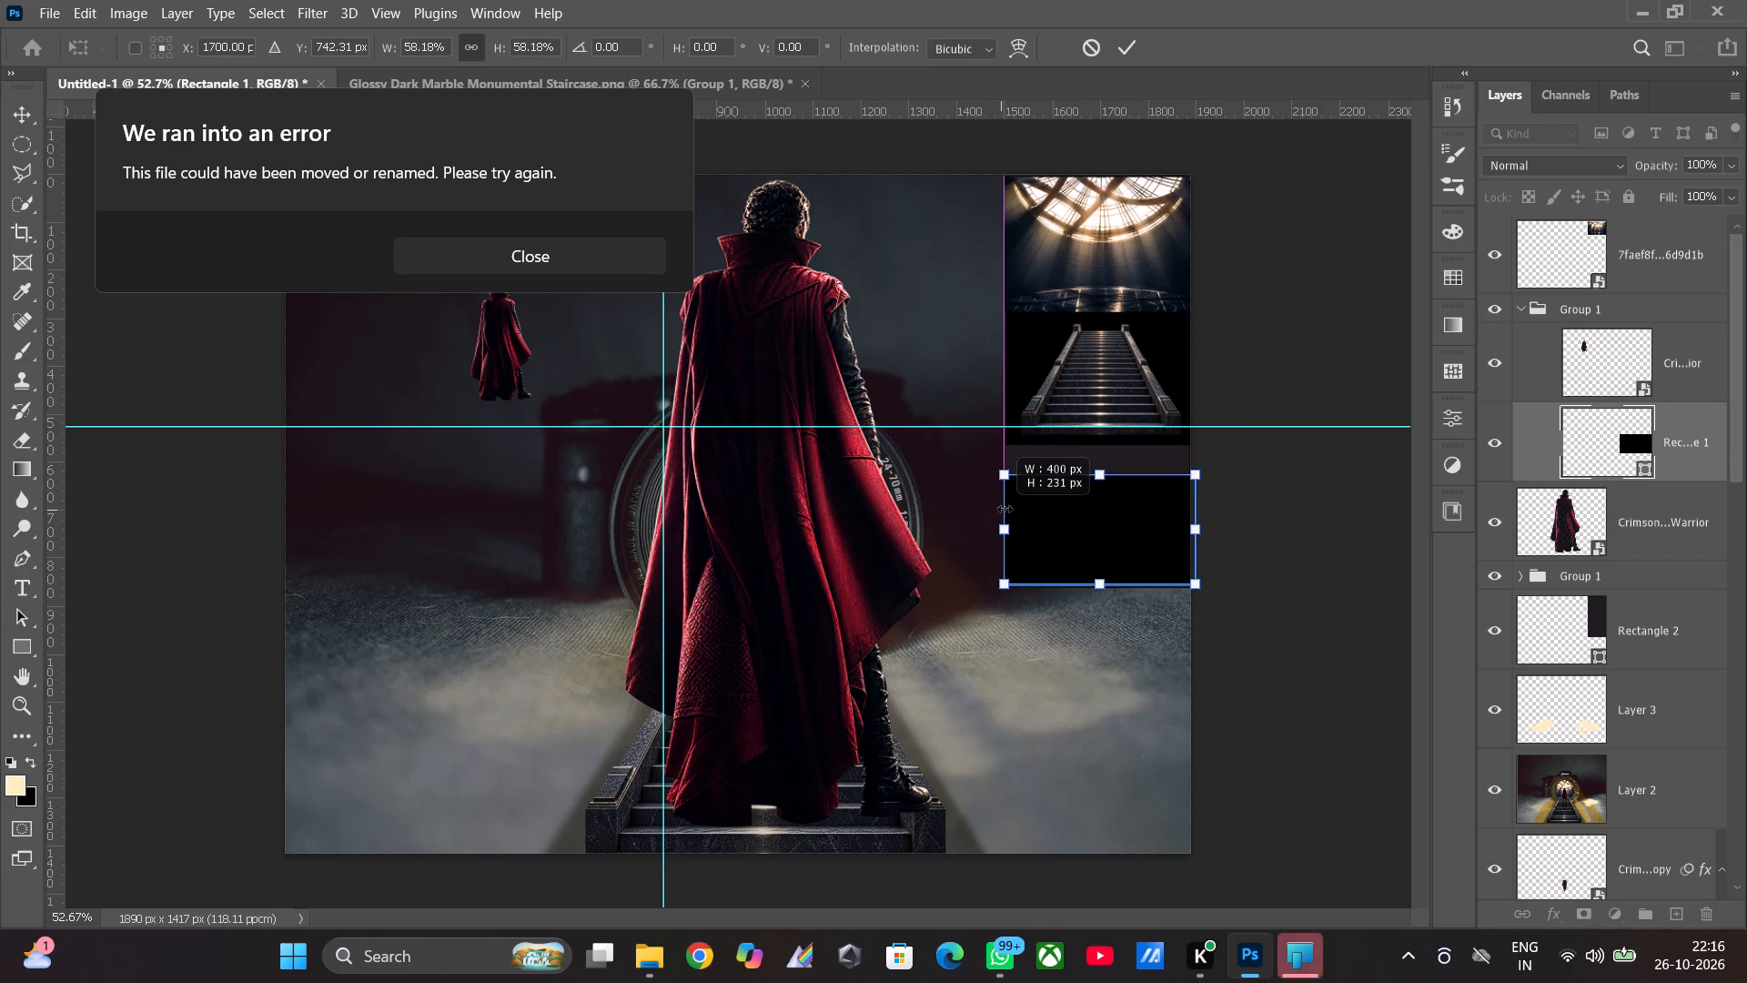
{"action": "left_click_drag", "start_coordinate": [1005, 509], "coordinate": [1015, 498]}
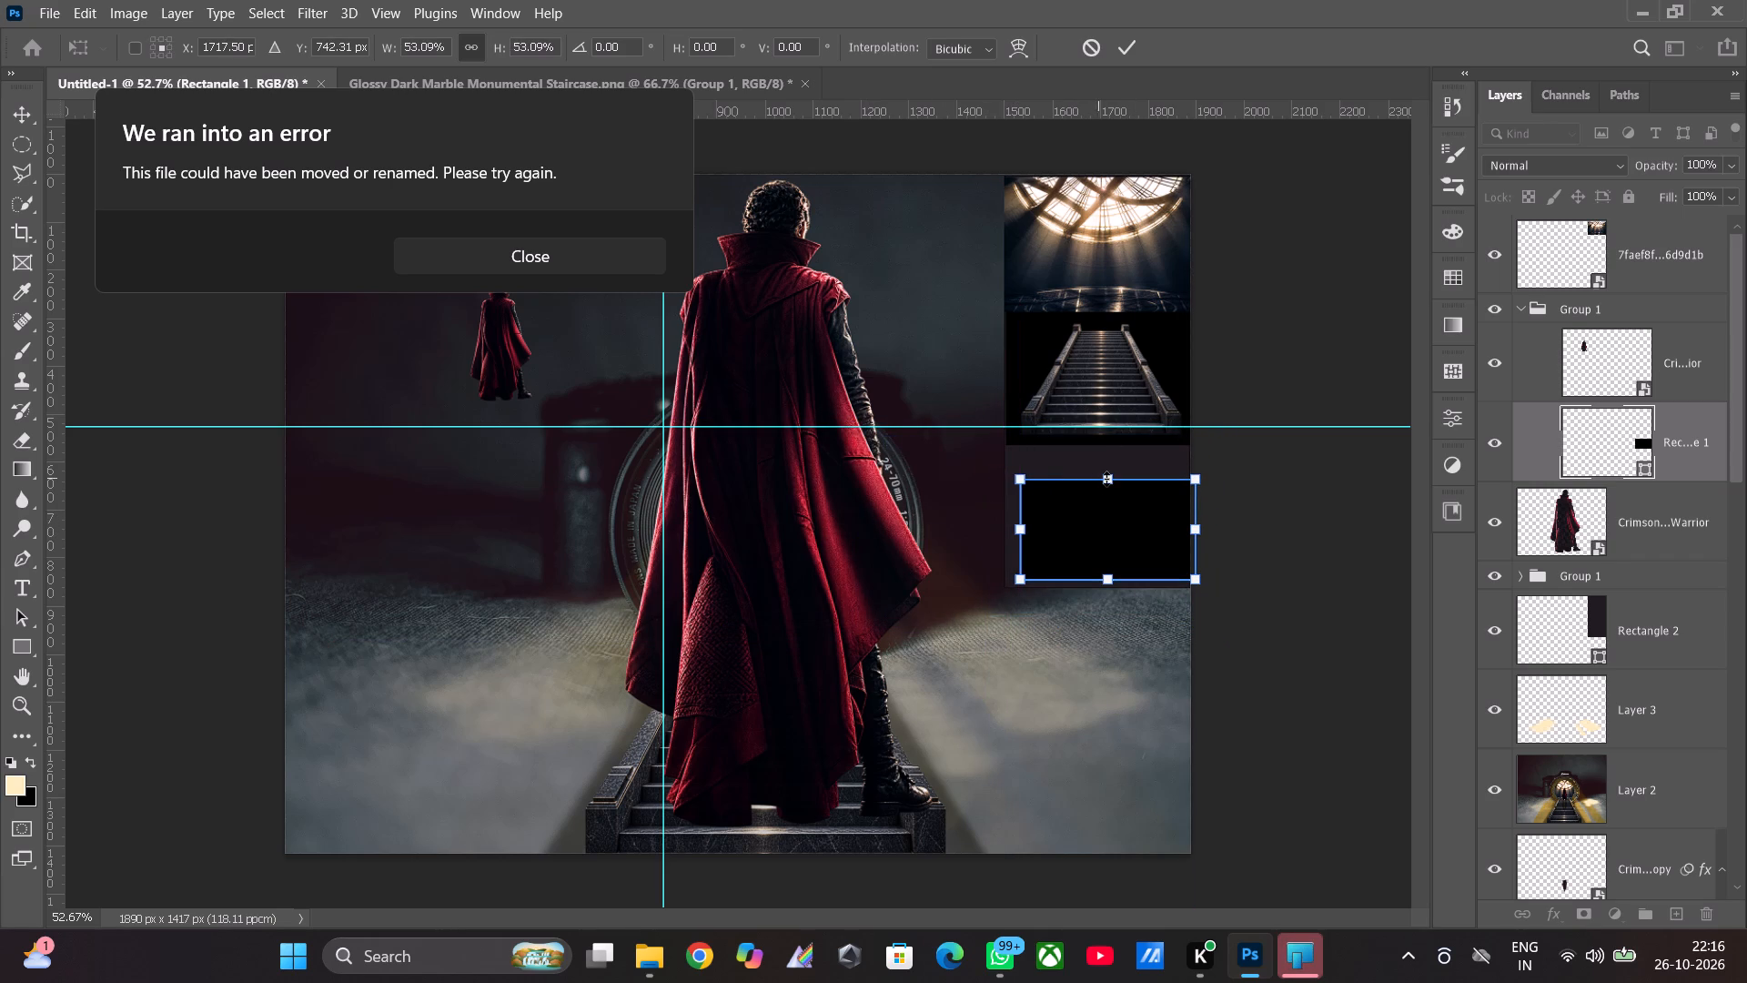
{"action": "left_click_drag", "start_coordinate": [1107, 480], "coordinate": [1113, 451]}
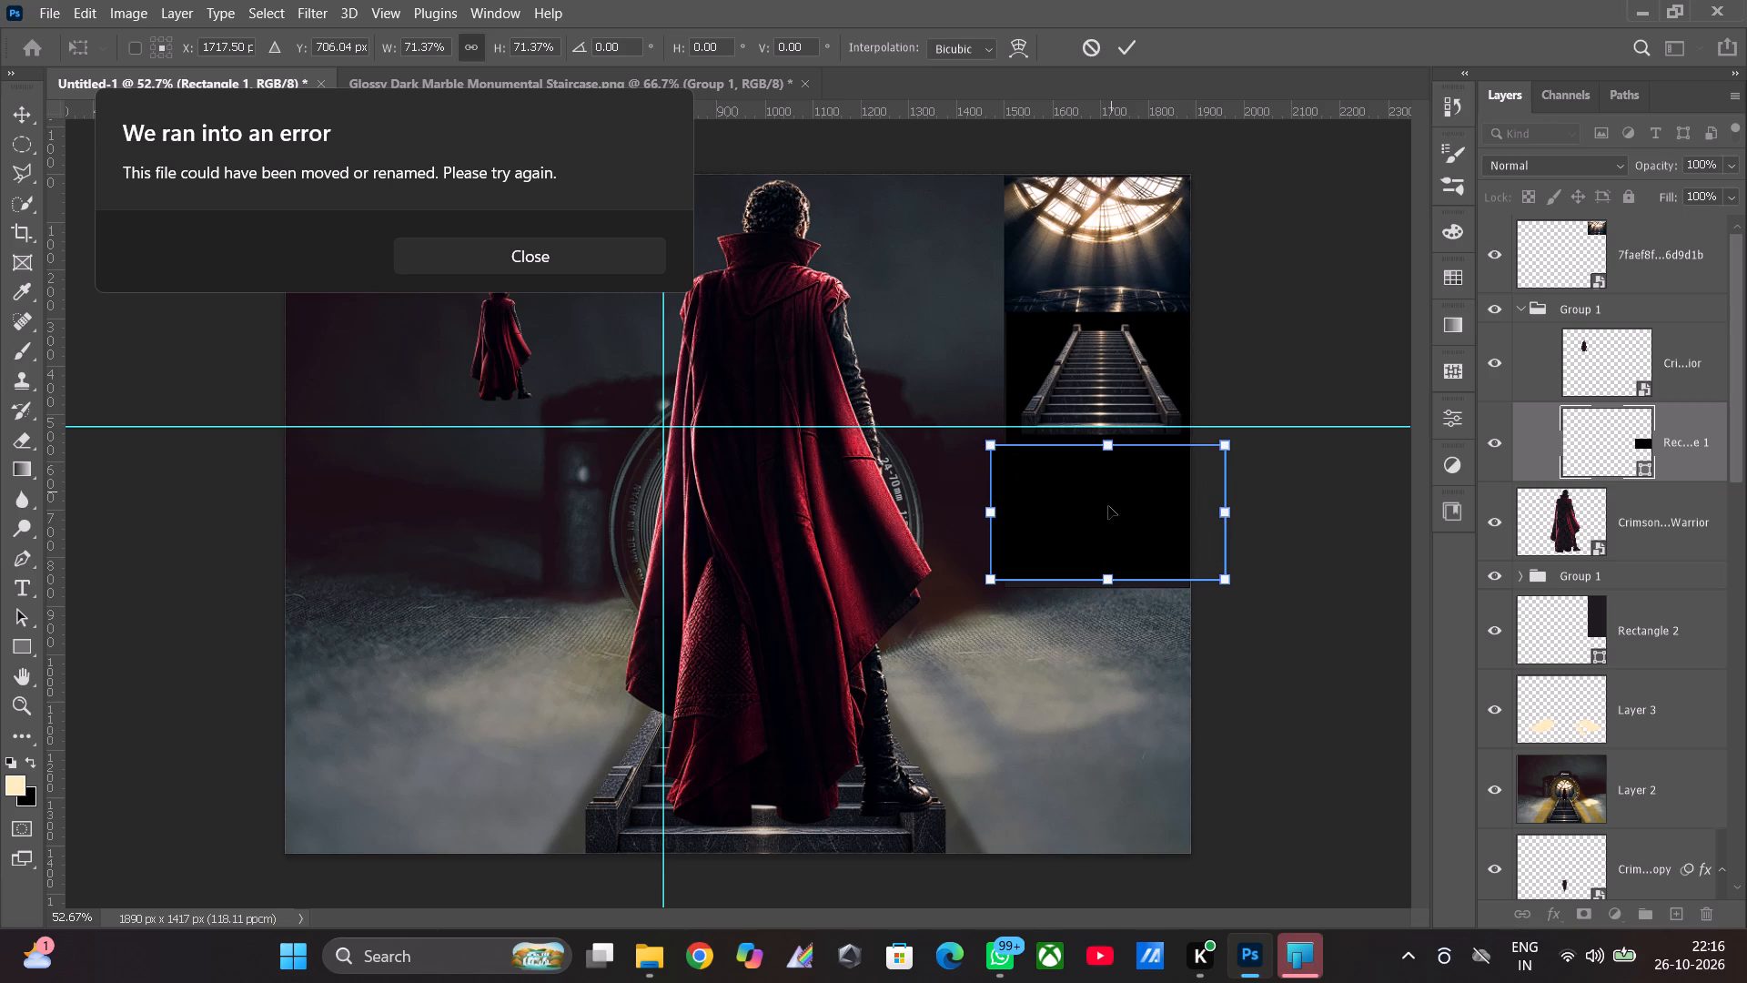
{"action": "left_click_drag", "start_coordinate": [1108, 506], "coordinate": [1130, 504]}
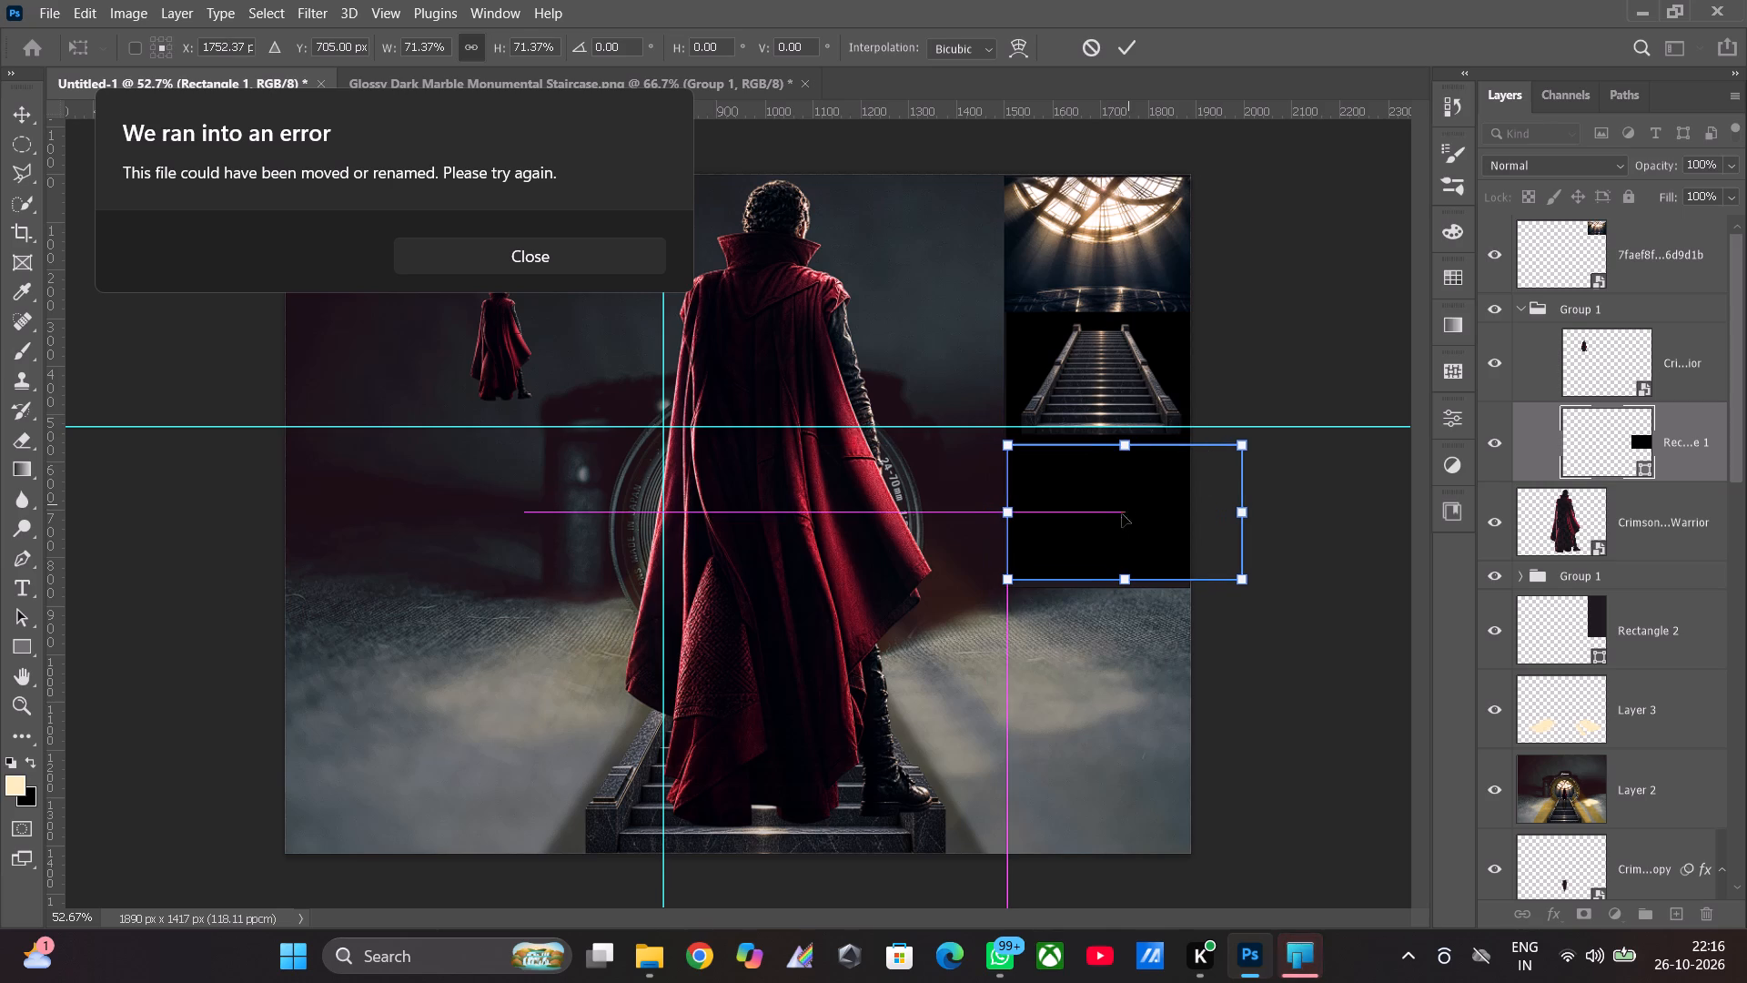
{"action": "left_click", "coordinate": [1128, 581]}
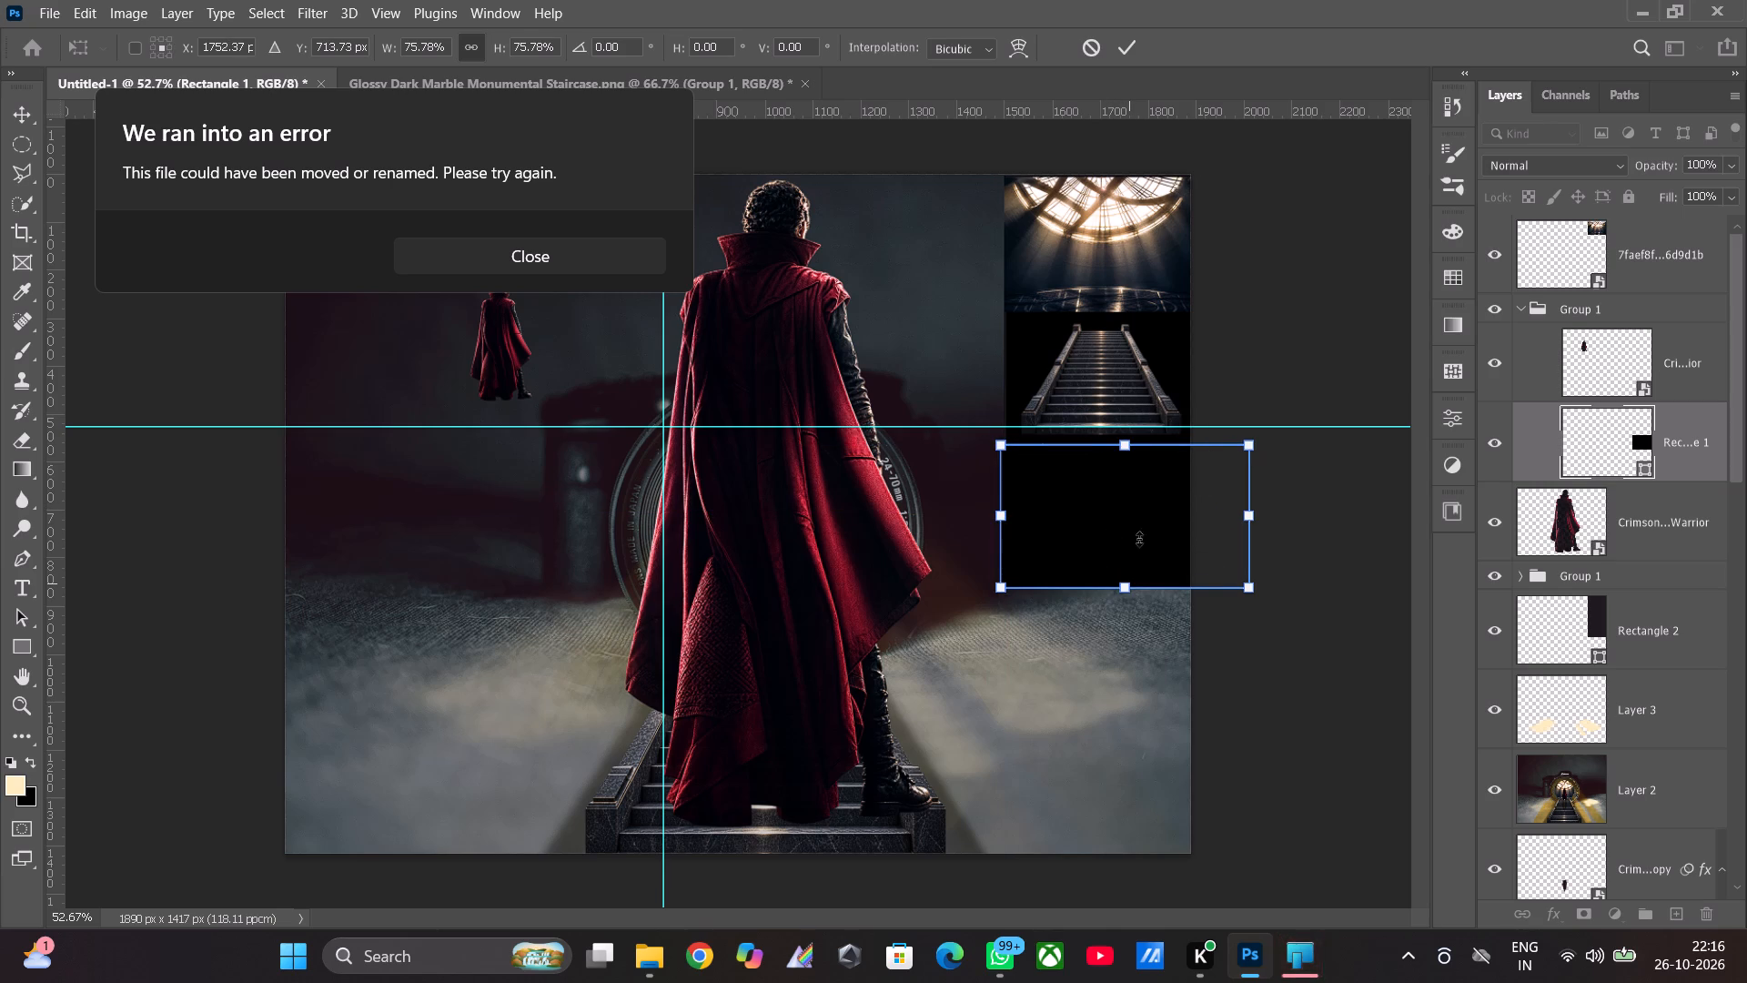
{"action": "left_click_drag", "start_coordinate": [1141, 533], "coordinate": [1149, 530]}
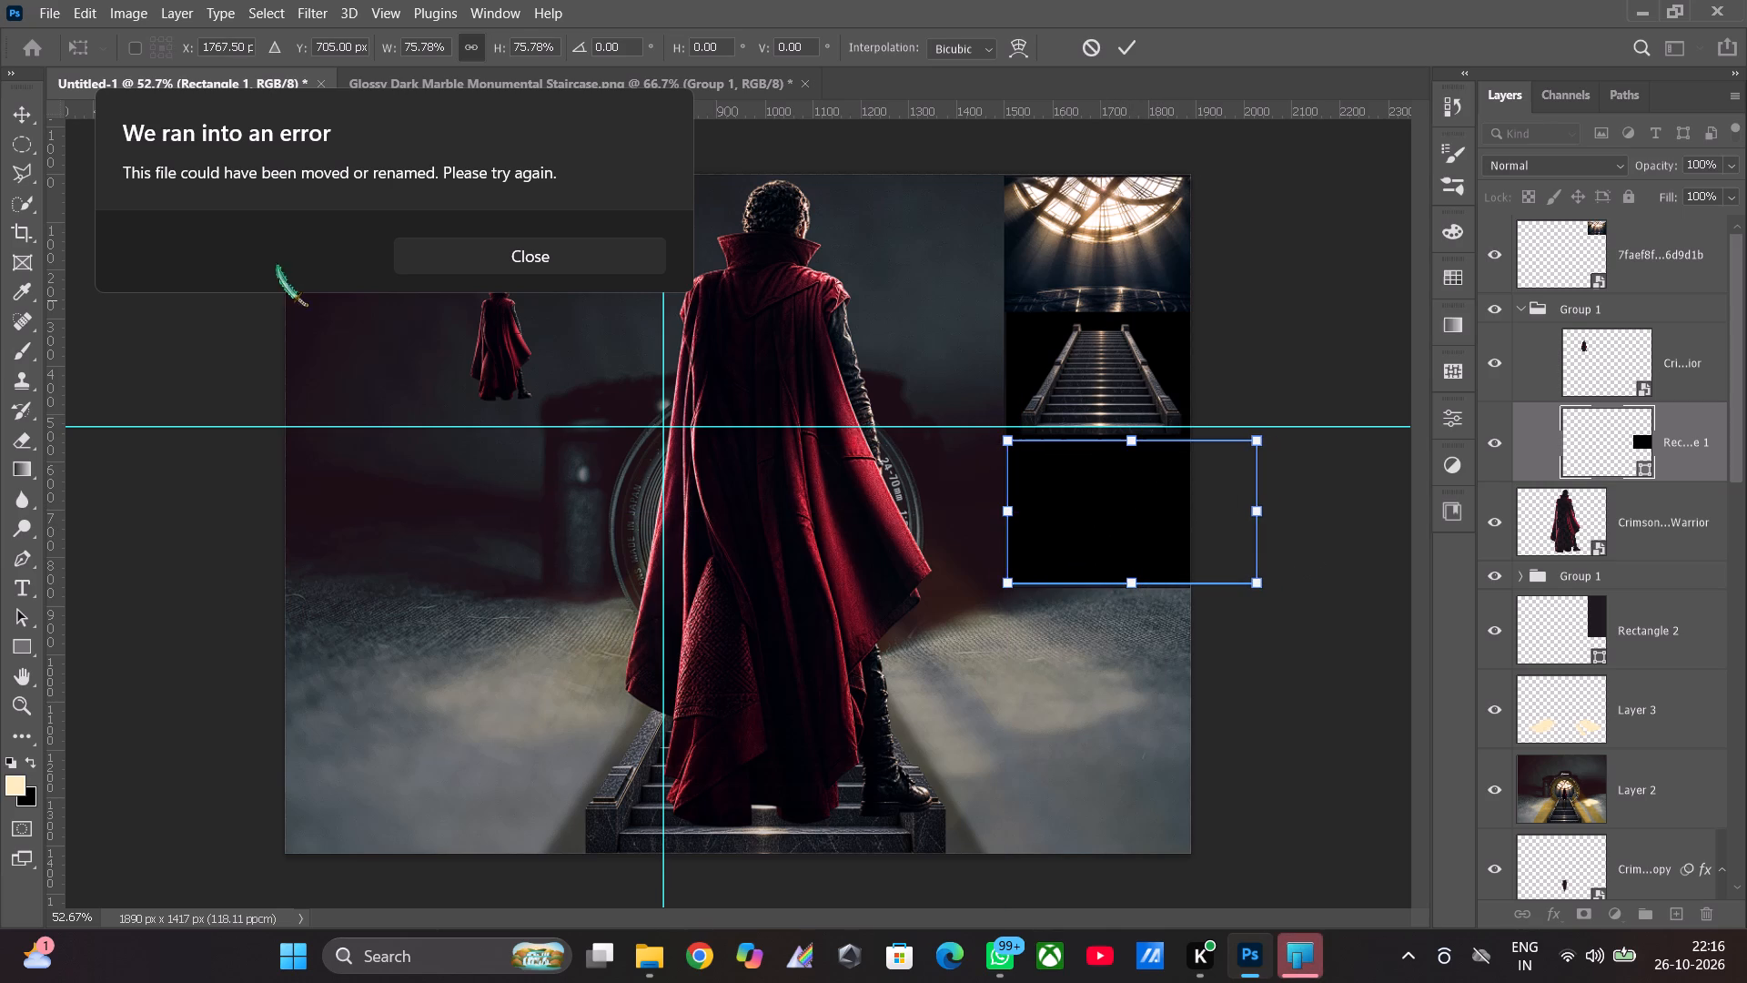
{"action": "left_click", "coordinate": [560, 260]}
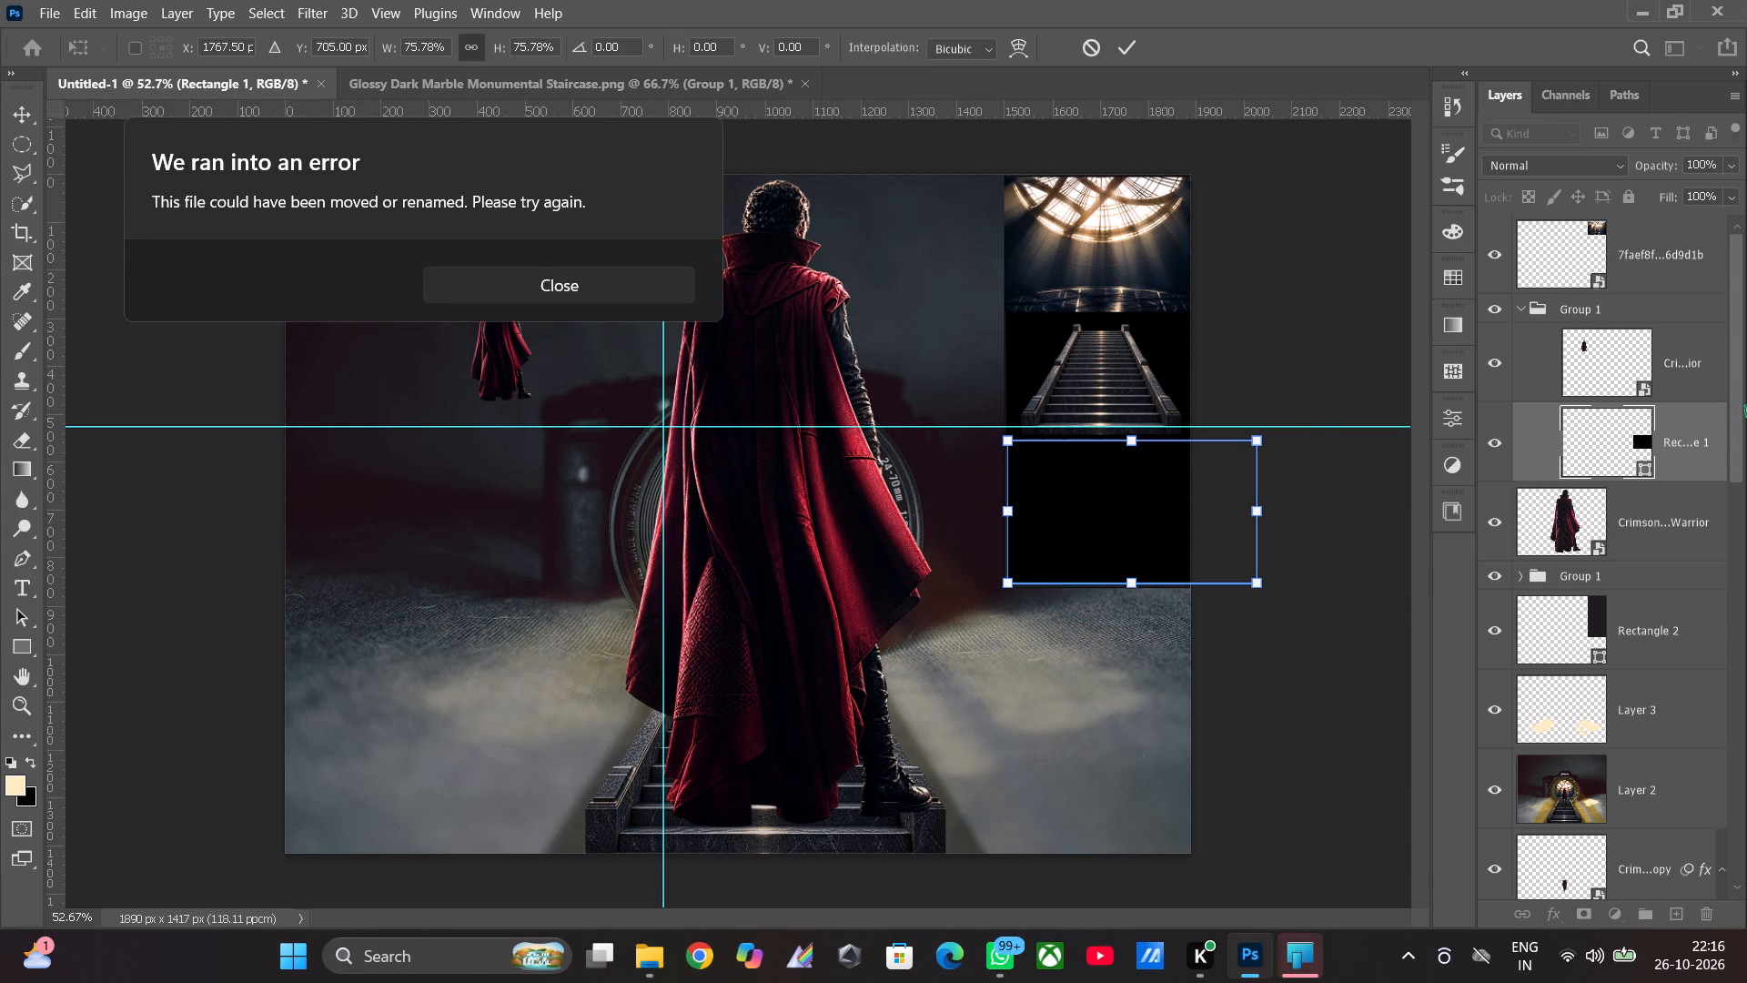
Move the small cloaked figure onto the black rectangle beneath the staircase thumbnail, centred at about X 1702, Y 697 px.
{"action": "left_click", "coordinate": [1685, 372]}
{"action": "left_click", "coordinate": [497, 371]}
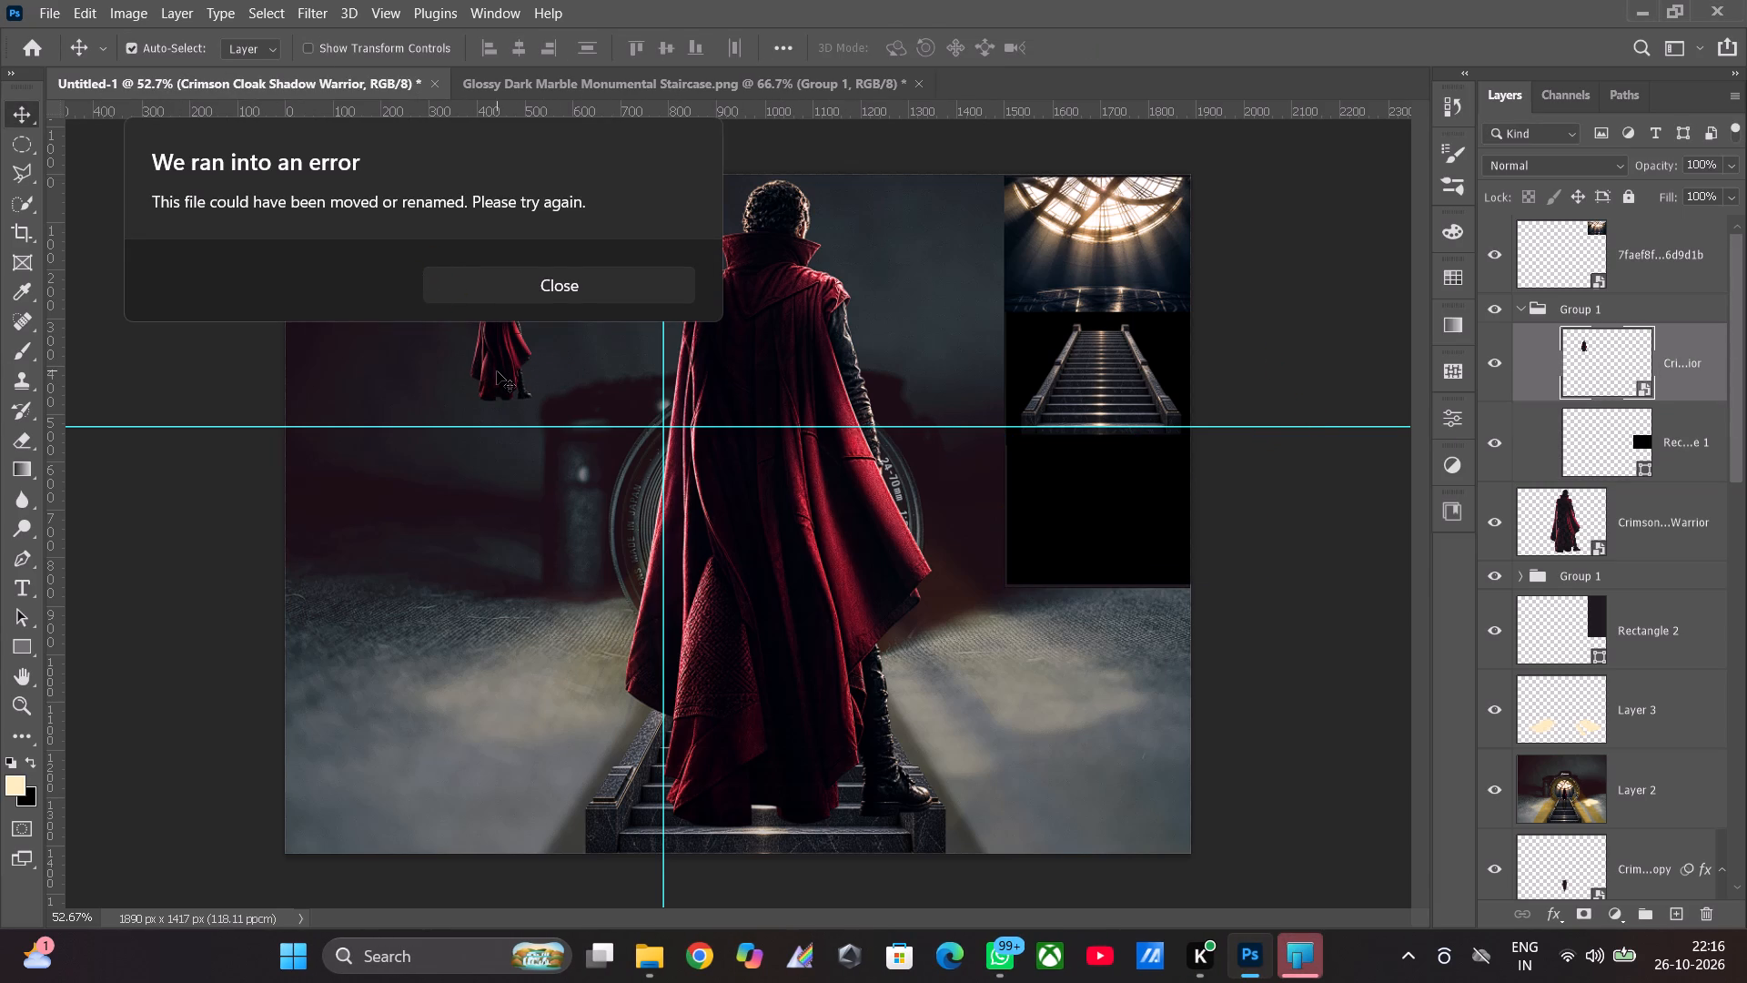
{"action": "key", "text": "ctrl+t"}
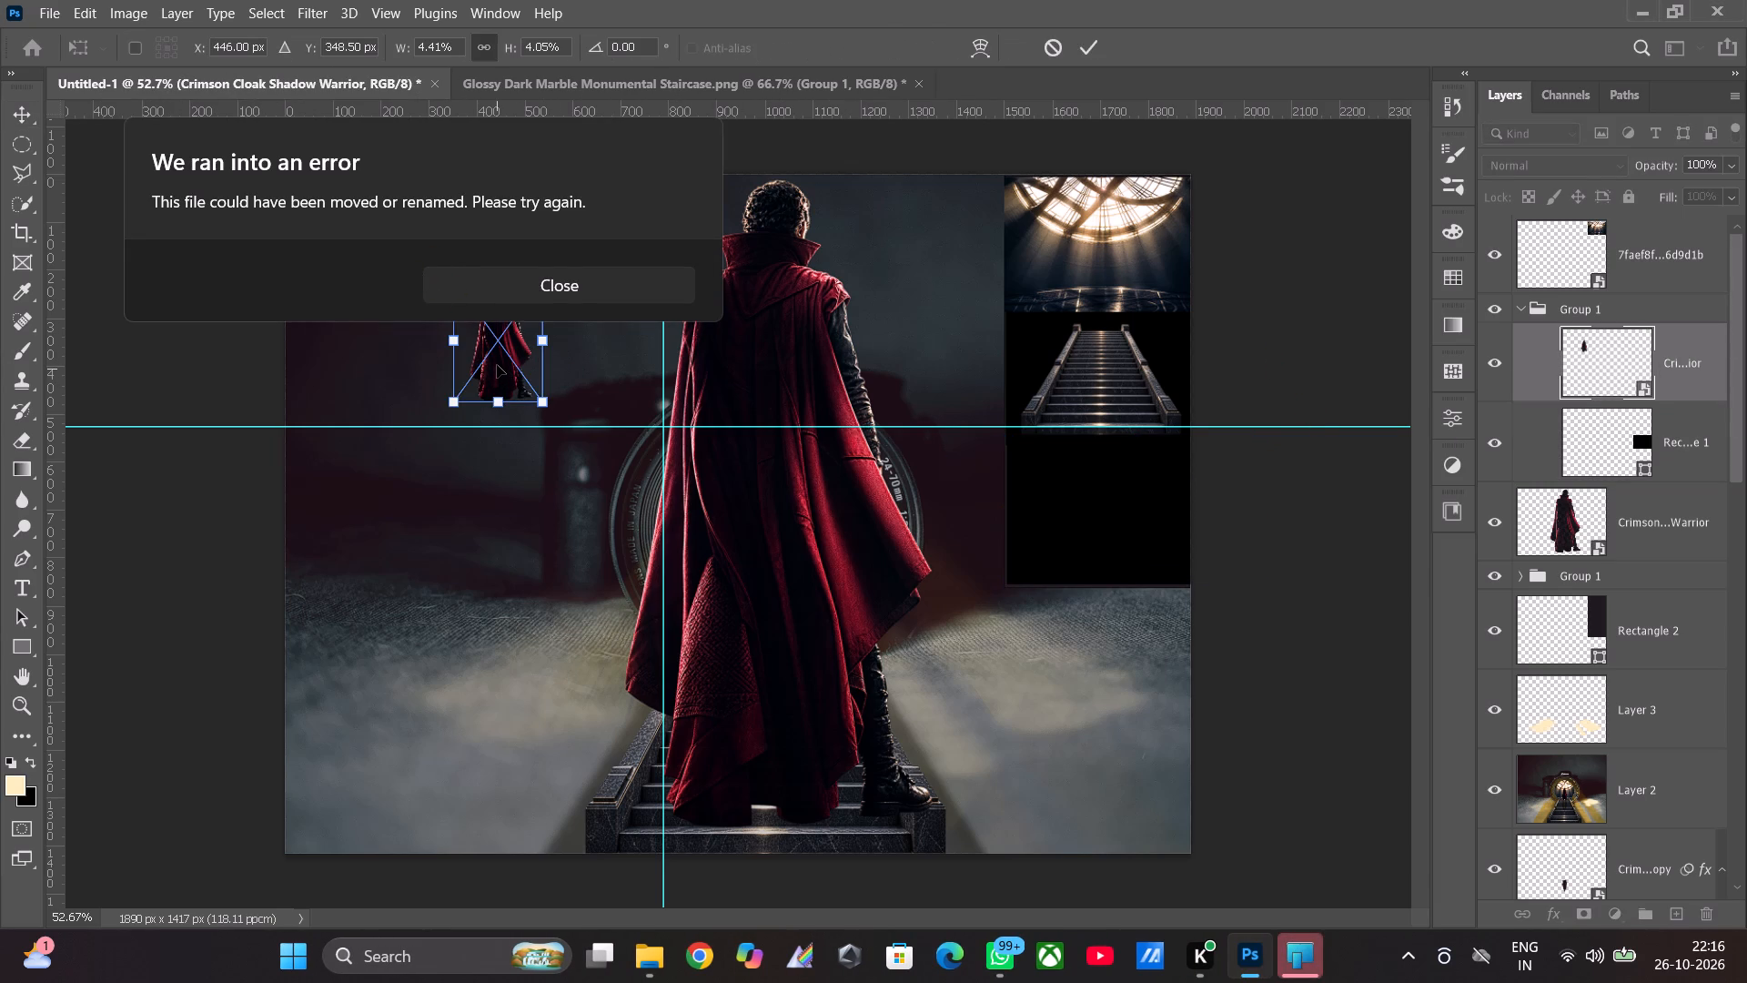
{"action": "left_click_drag", "start_coordinate": [498, 355], "coordinate": [1106, 517]}
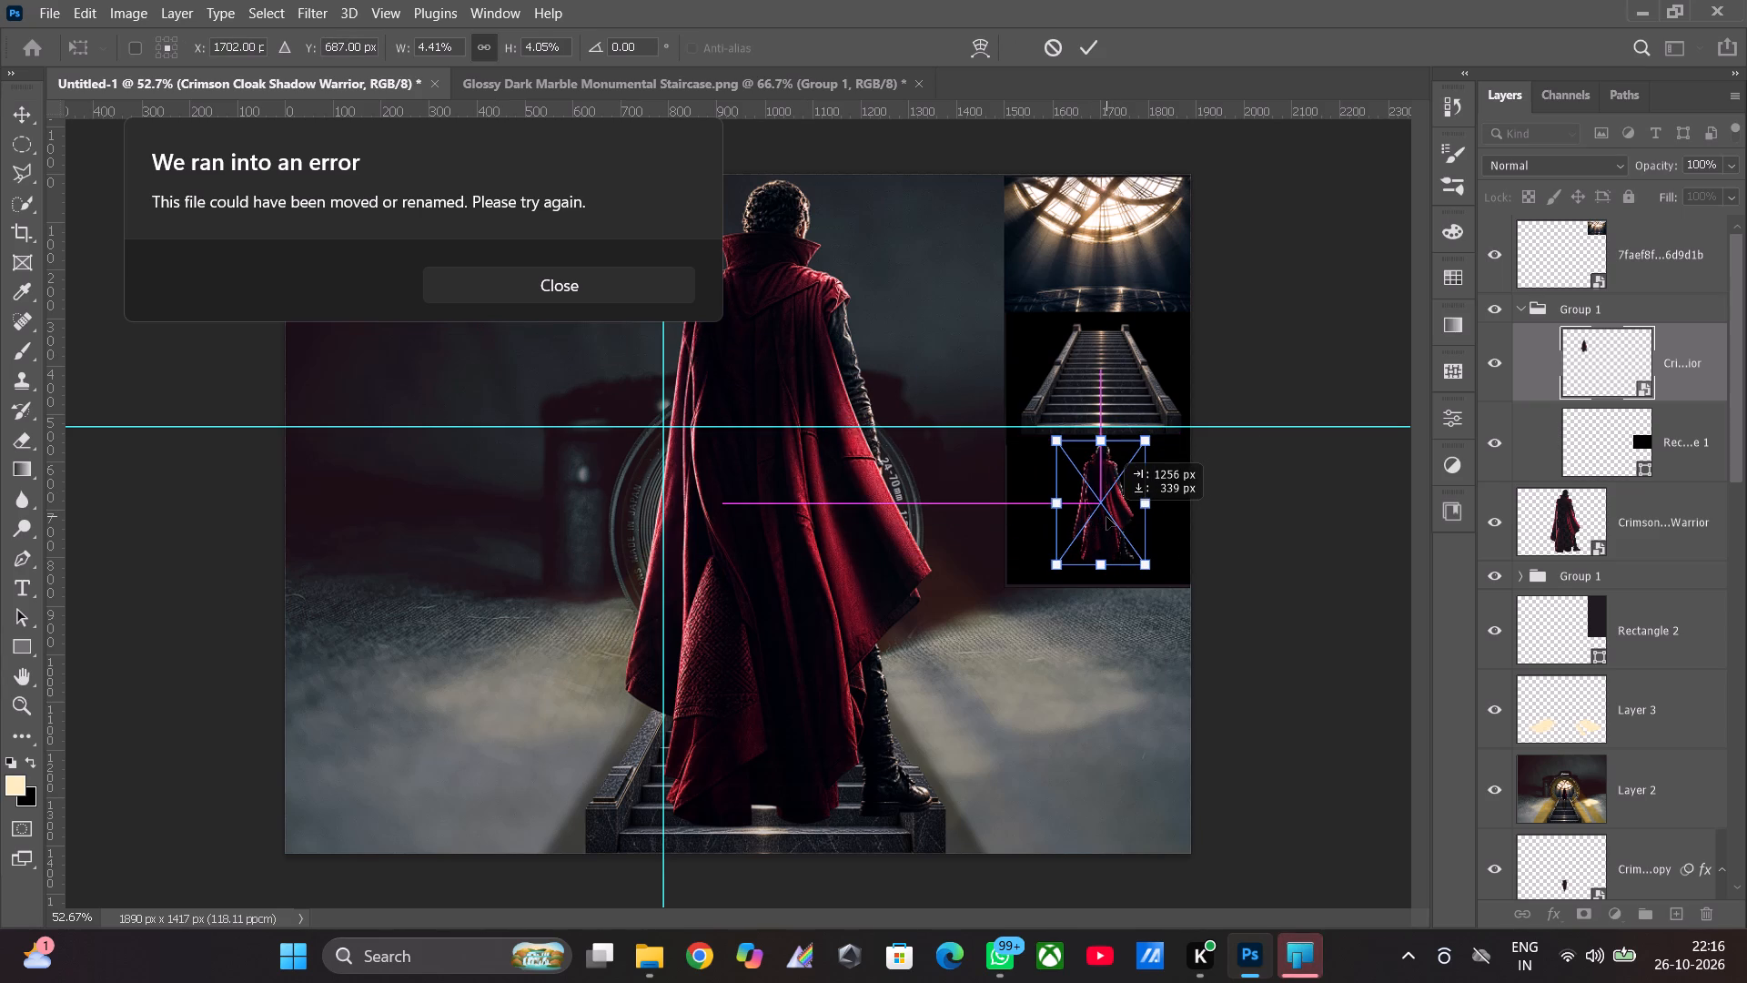
{"action": "left_click_drag", "start_coordinate": [1106, 517], "coordinate": [1106, 522]}
{"action": "left_click", "coordinate": [1445, 644]}
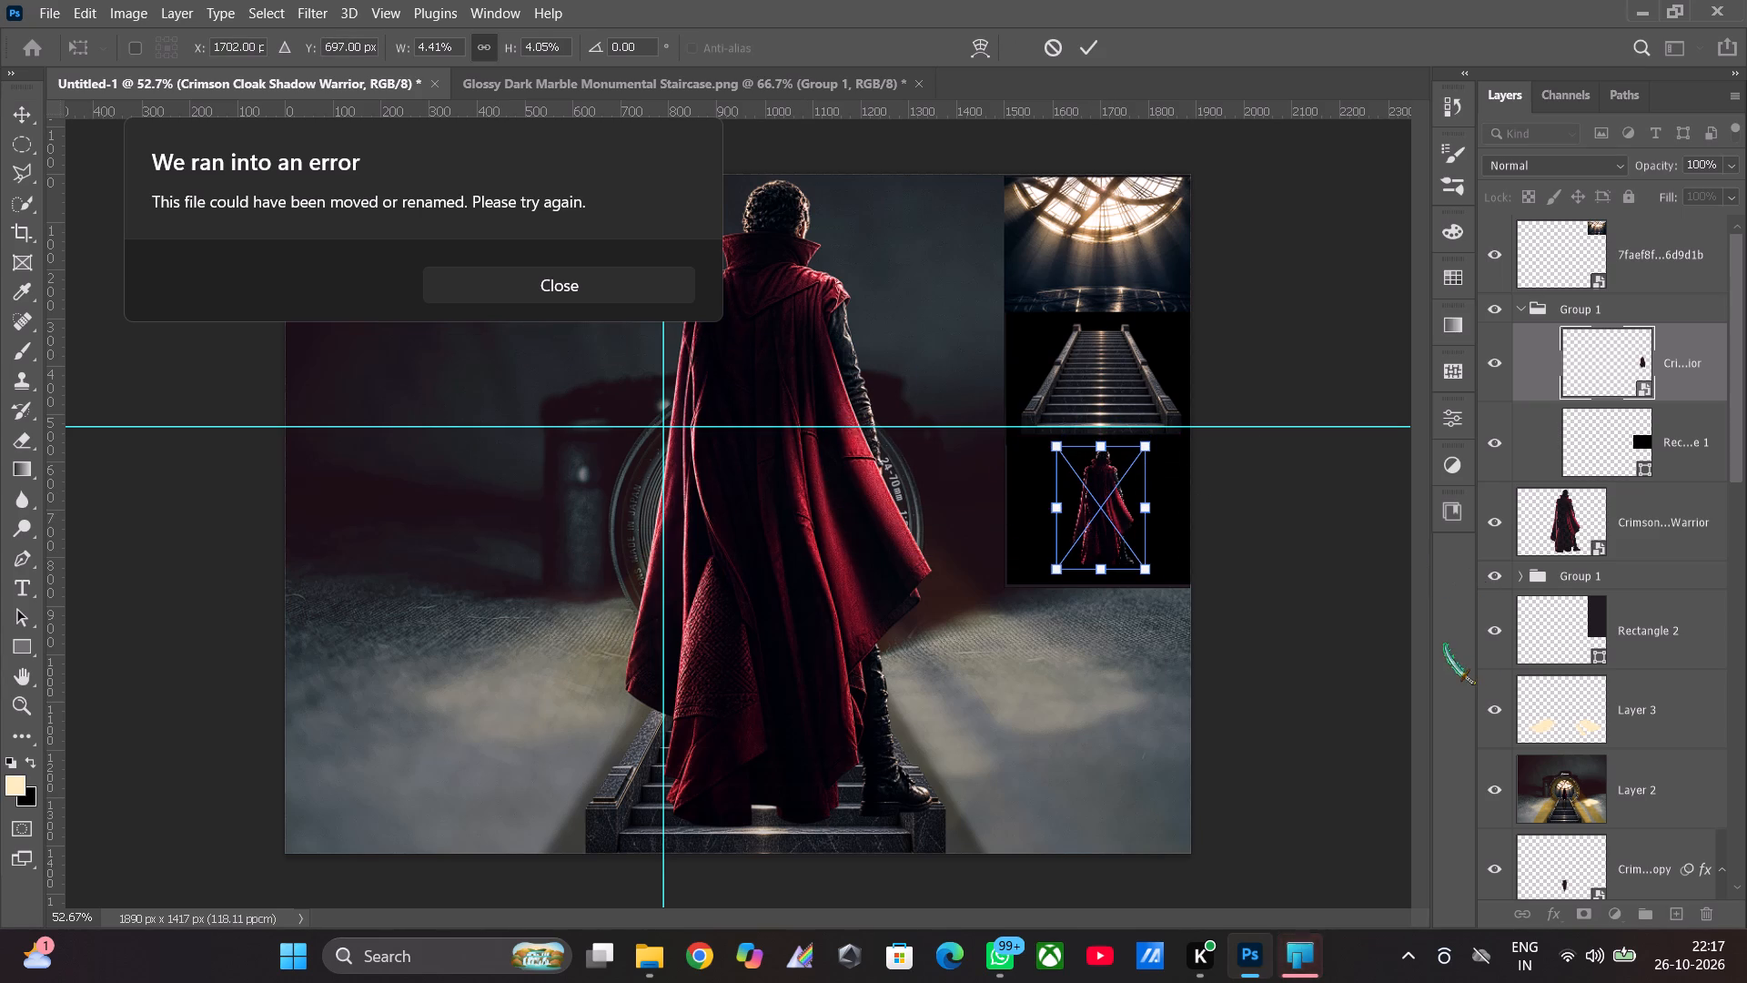
{"action": "left_click", "coordinate": [1631, 544]}
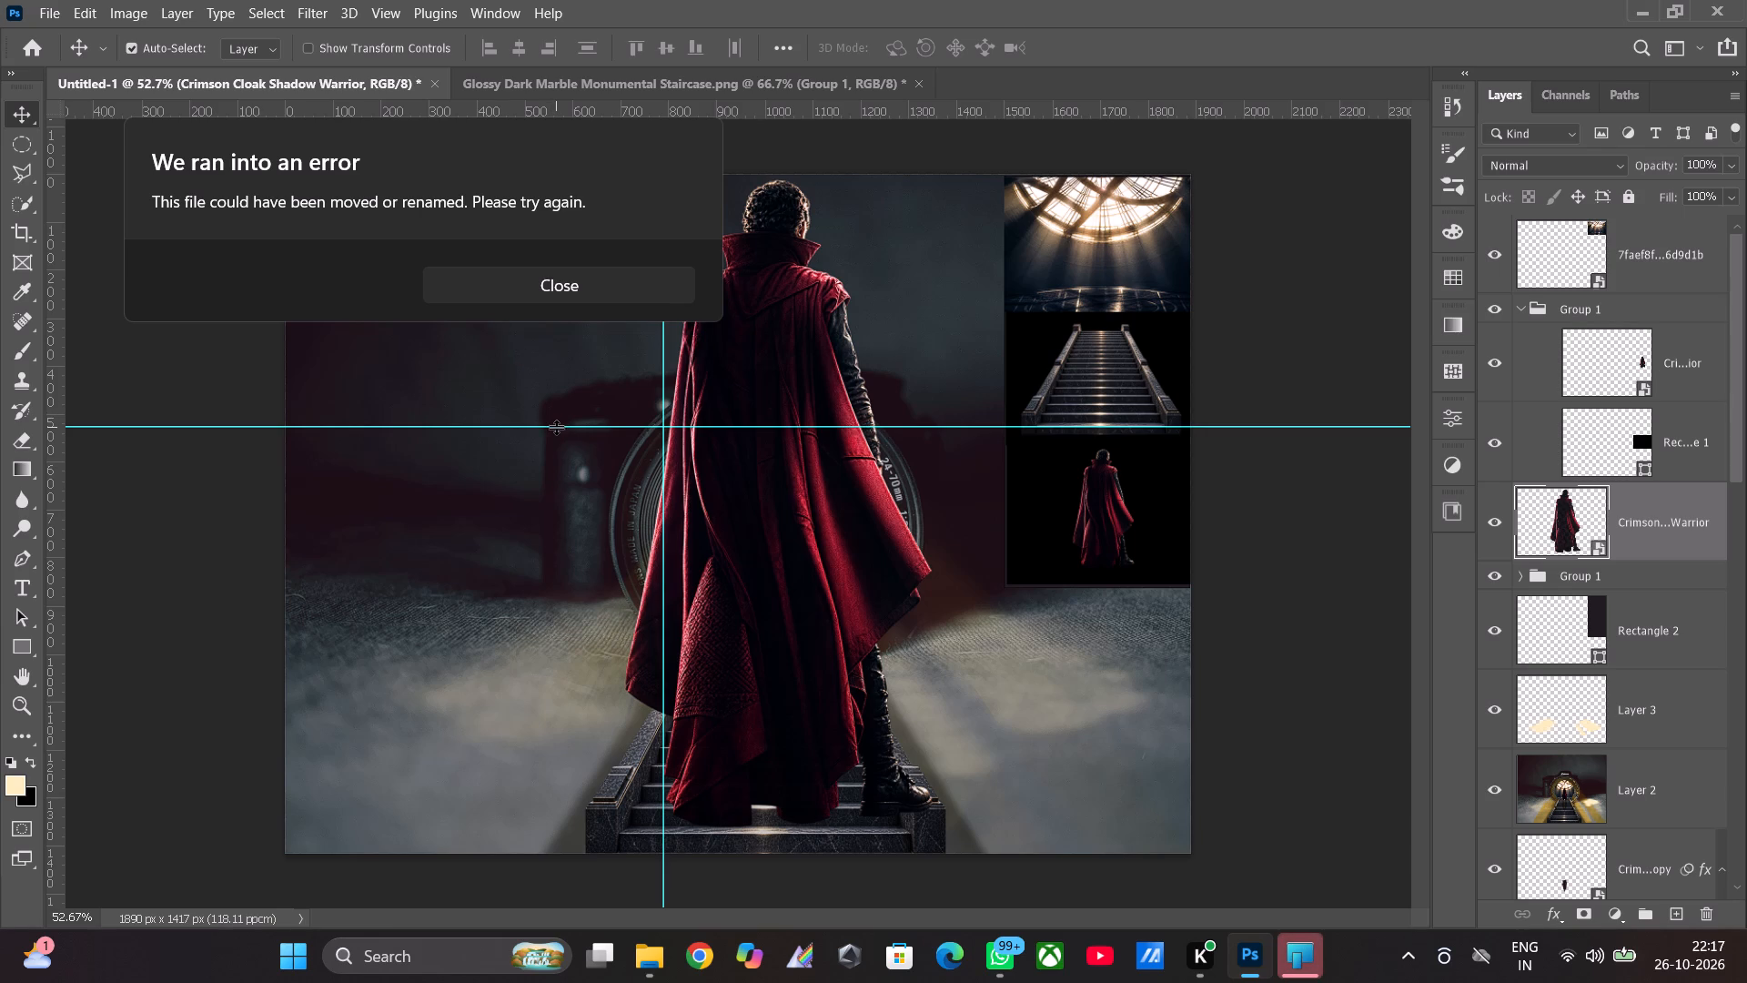
Move the horizontal guide from the middle of the composite up to just above the canvas's upper edge.
{"action": "left_click_drag", "start_coordinate": [556, 427], "coordinate": [595, 150]}
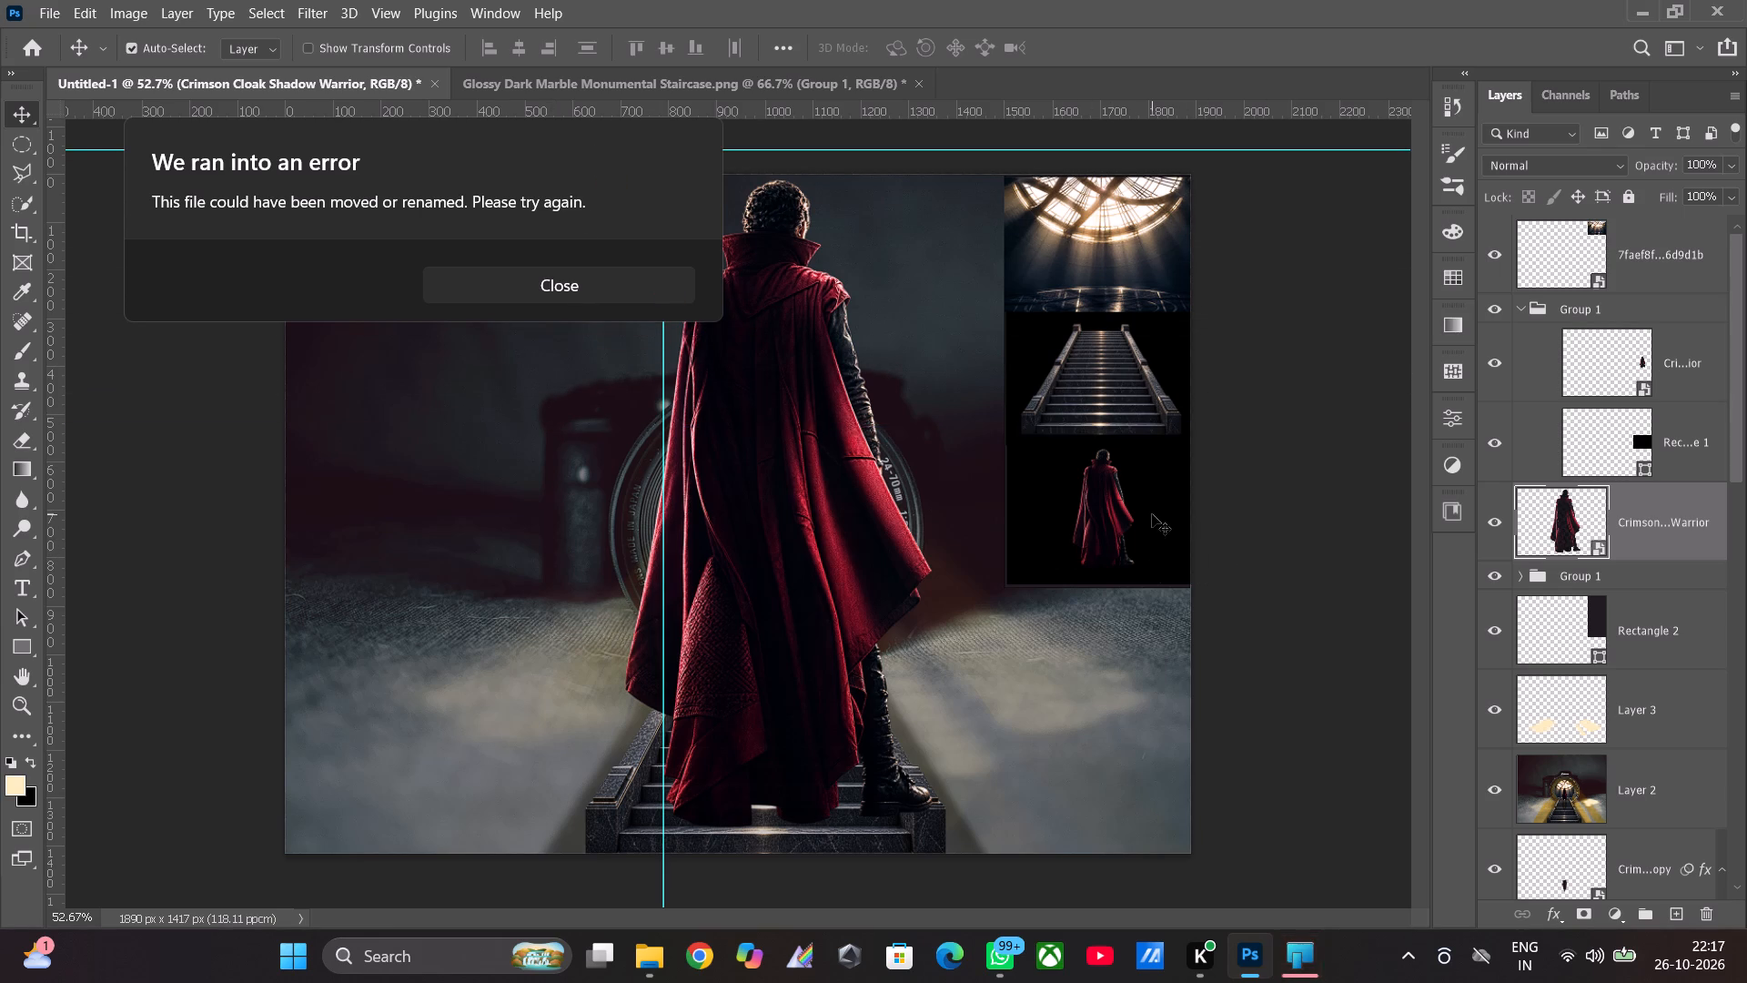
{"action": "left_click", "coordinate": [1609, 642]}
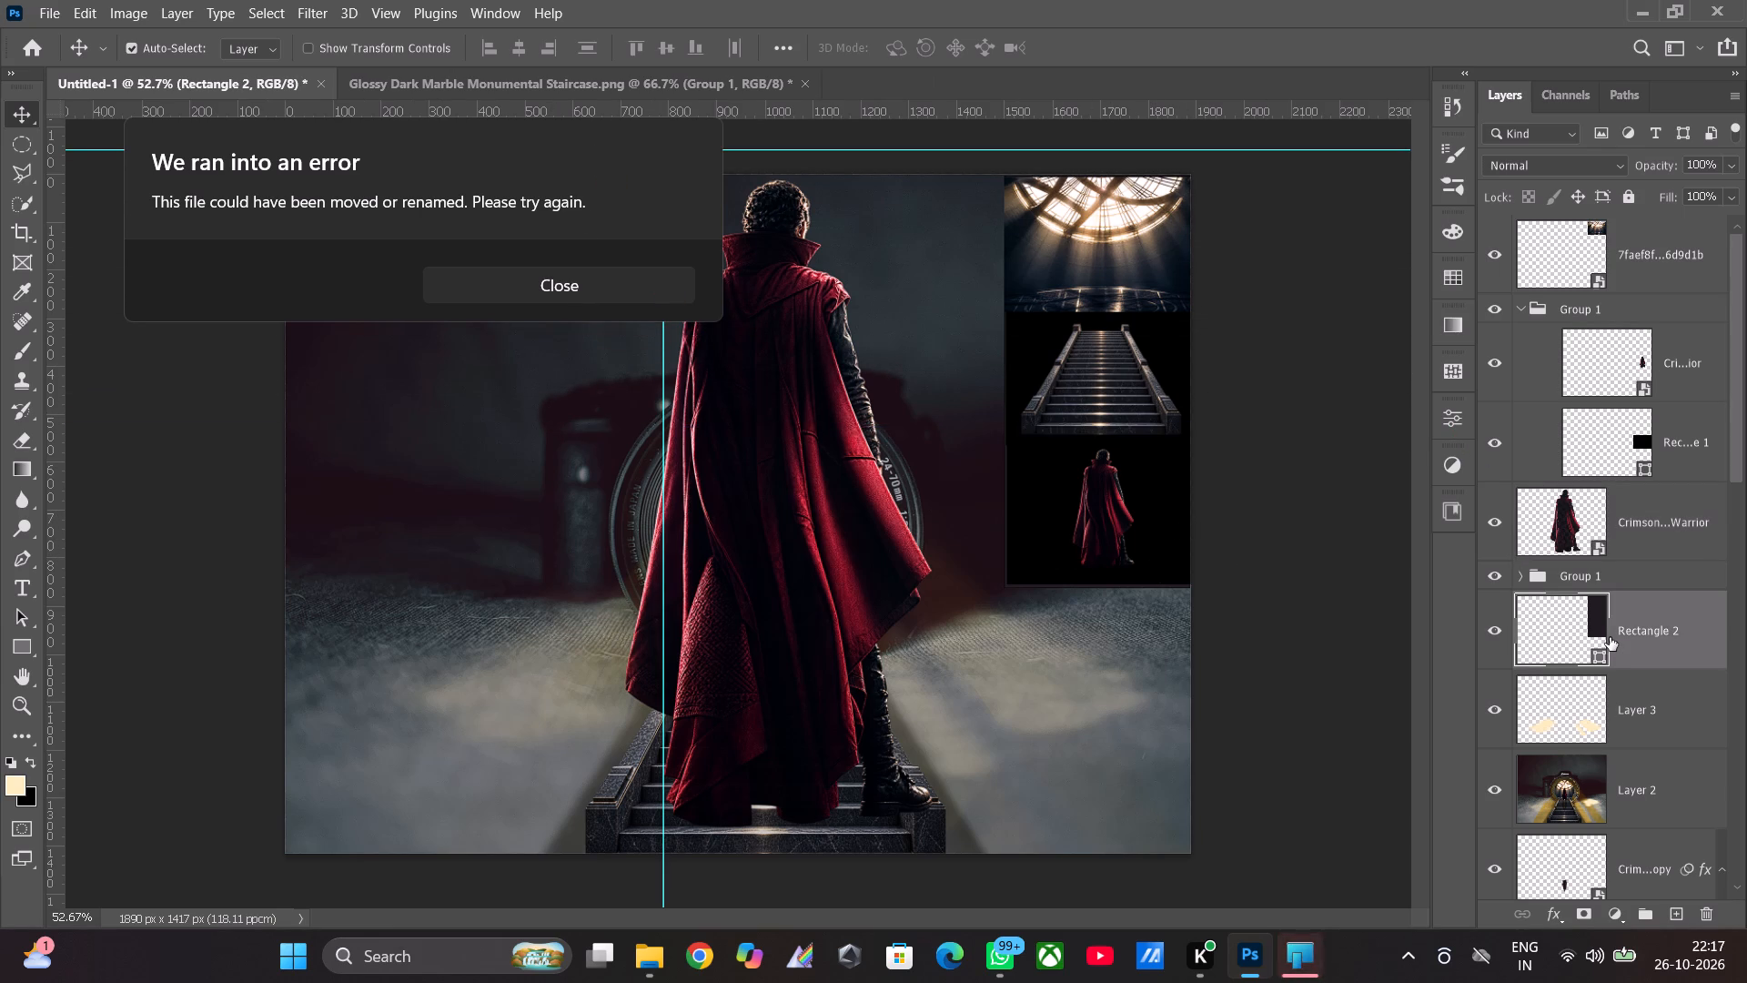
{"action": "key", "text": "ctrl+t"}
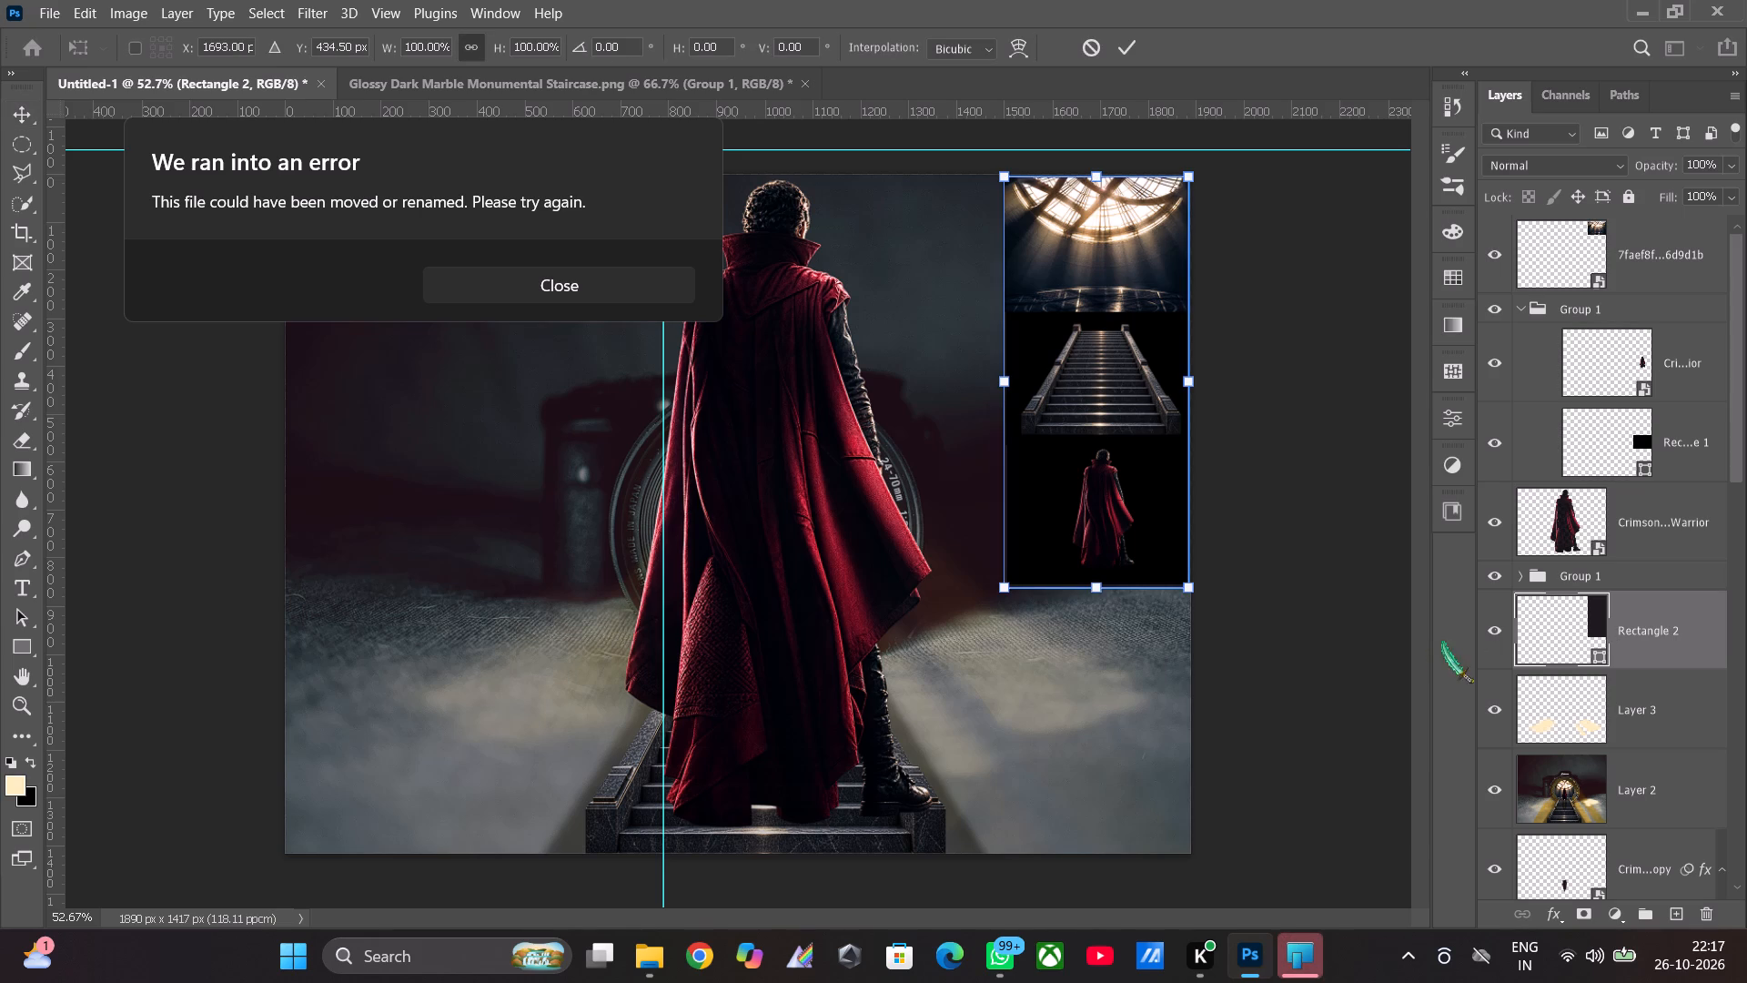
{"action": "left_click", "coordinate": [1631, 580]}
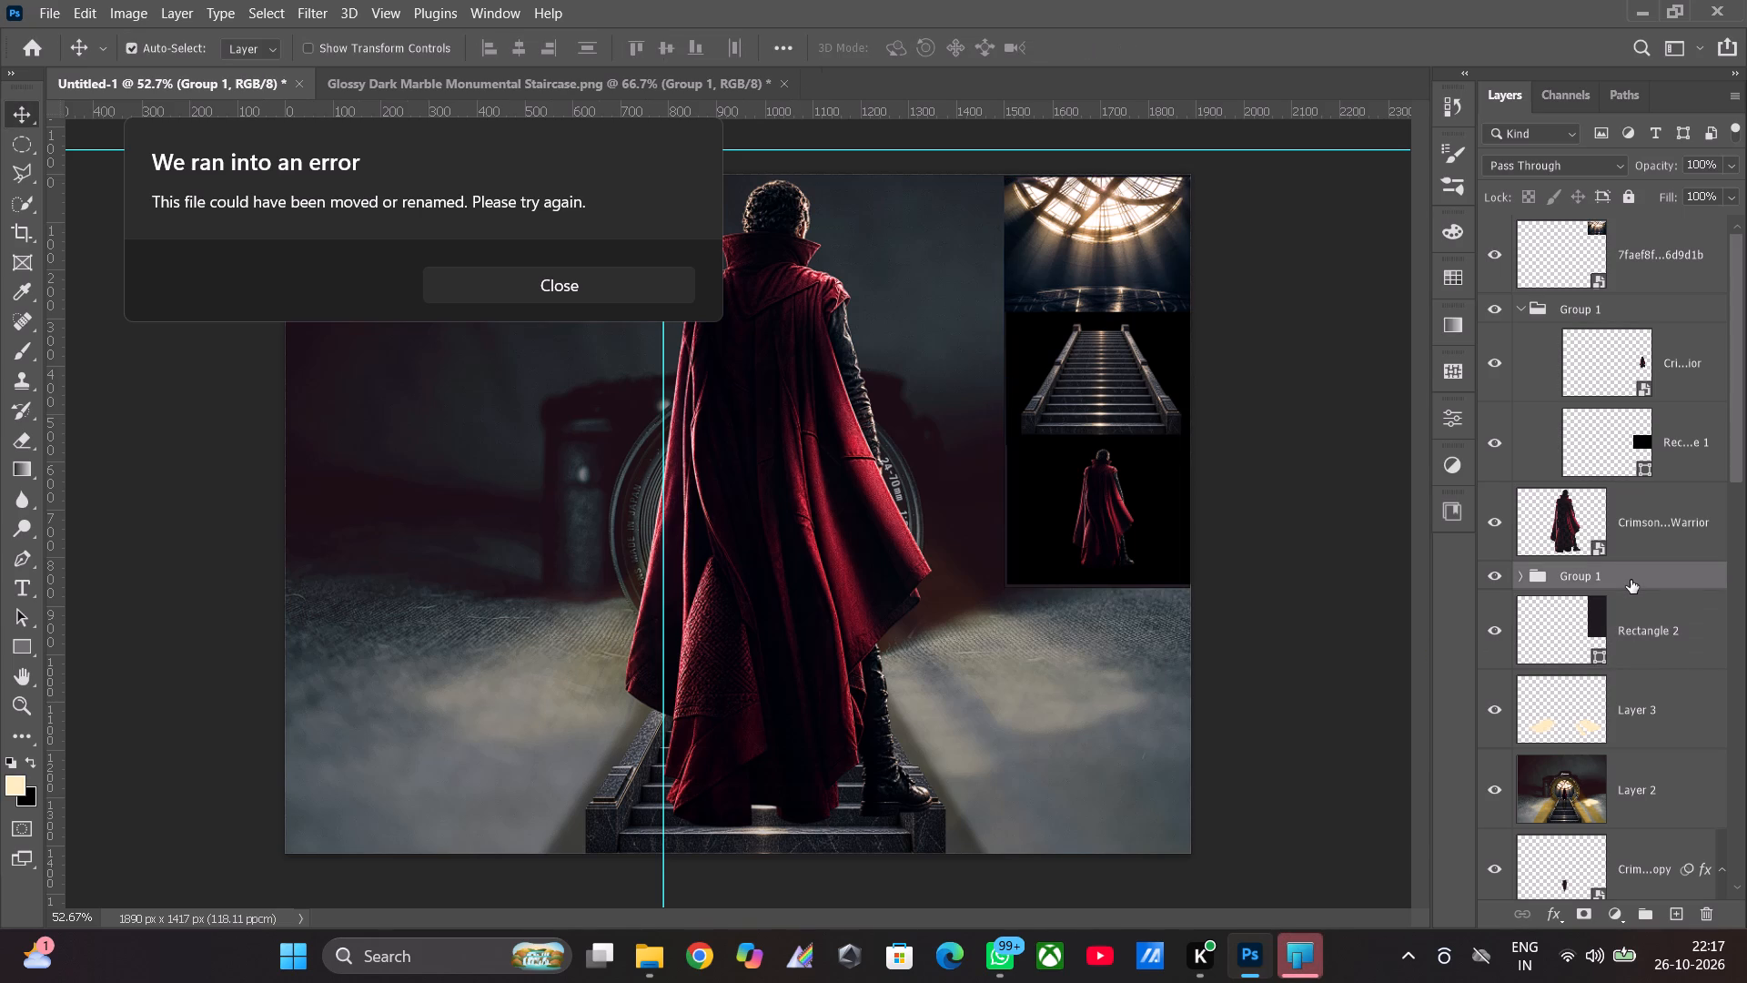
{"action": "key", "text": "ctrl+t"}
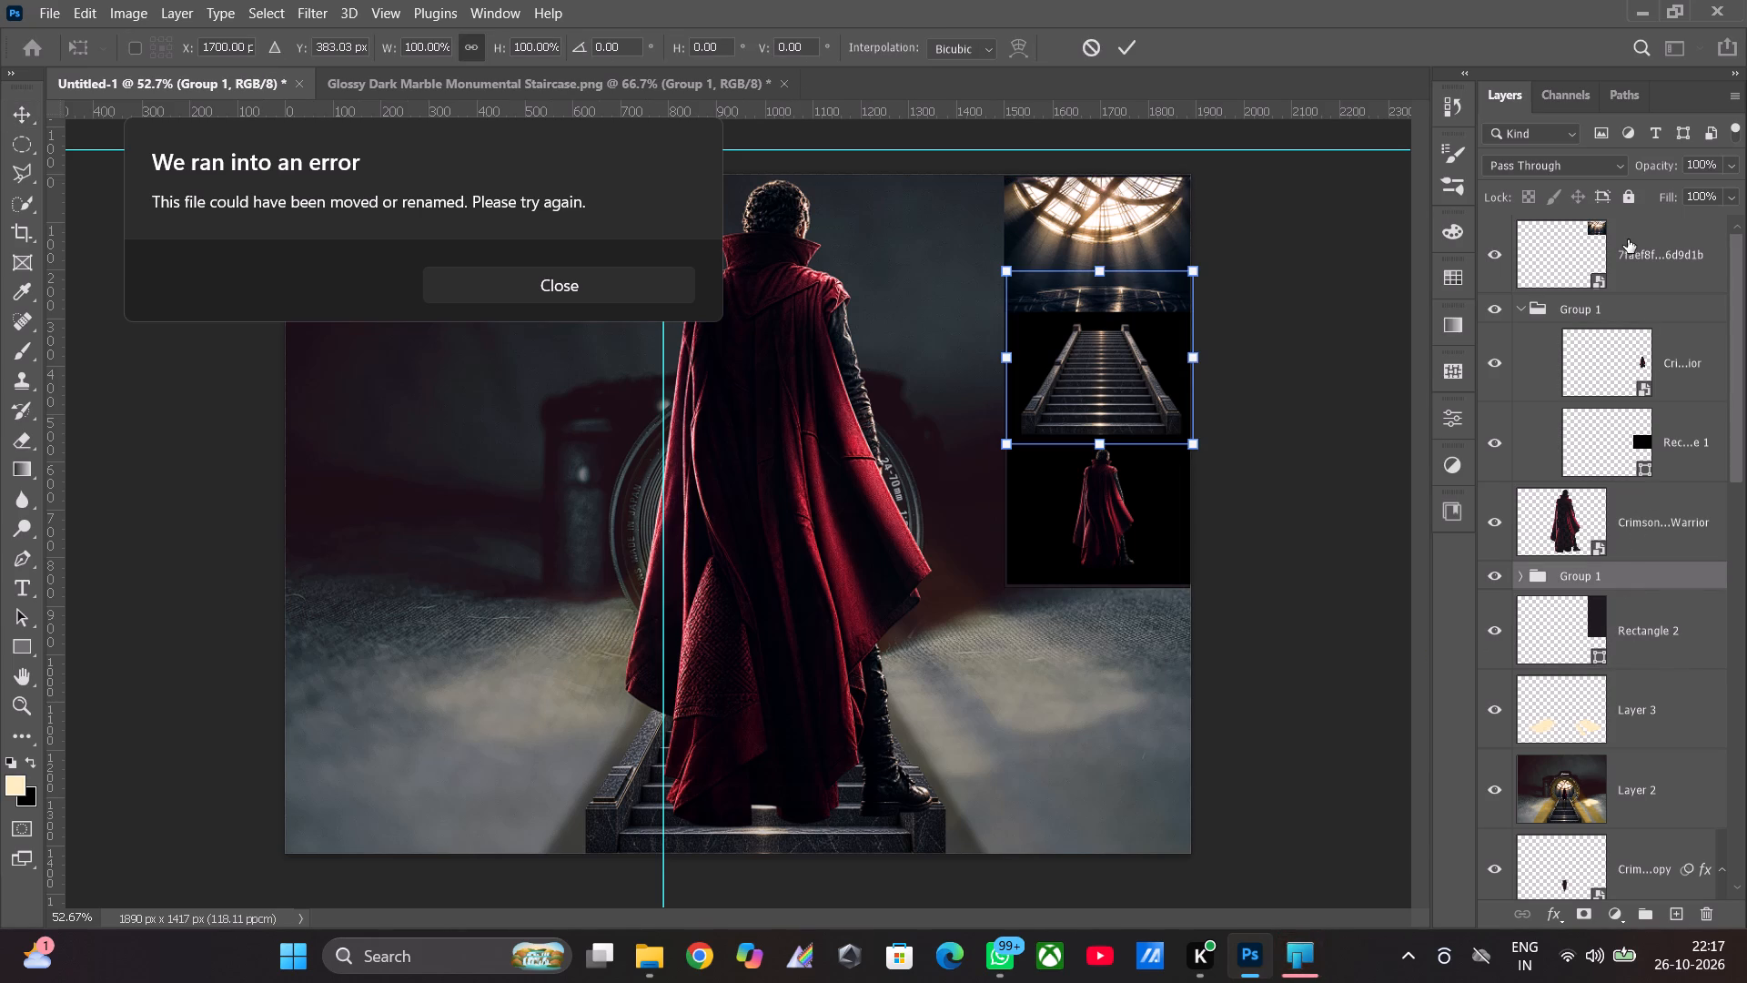
Shift the black Rectangle 1 to line up with the side panel's left edge, centred at about X 1760.6, Y 705 px.
{"action": "left_click", "coordinate": [1682, 451]}
{"action": "left_click", "coordinate": [1495, 441]}
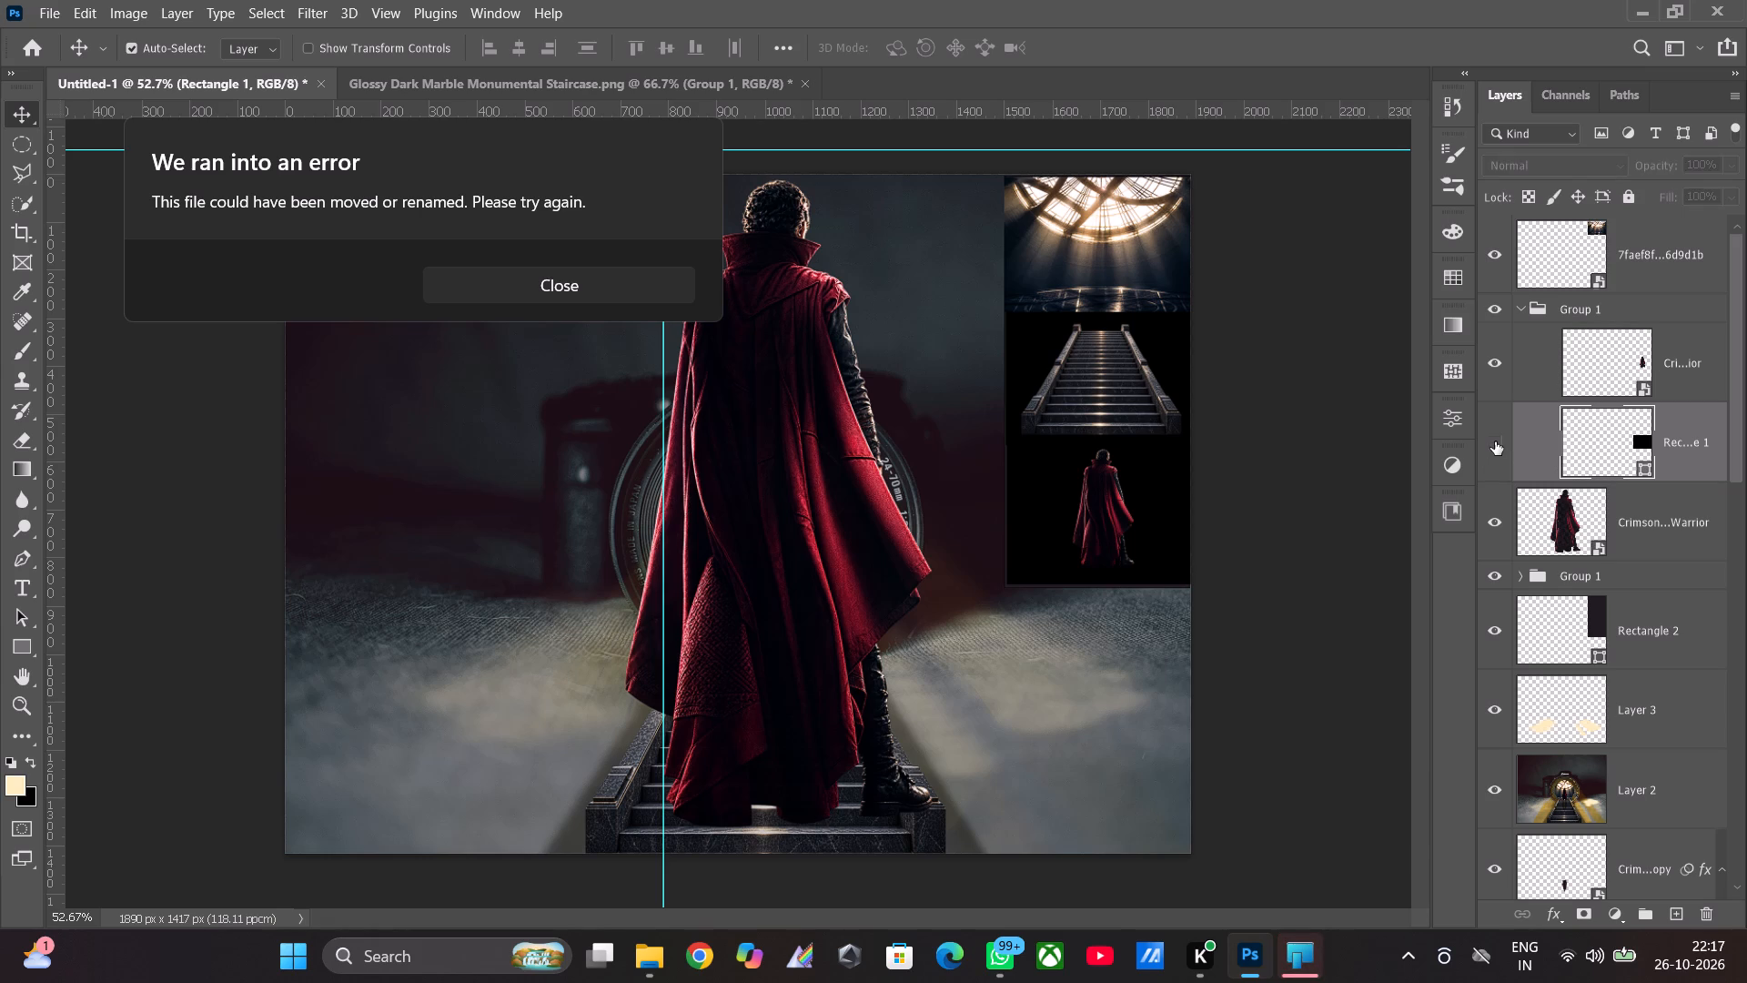
{"action": "left_click", "coordinate": [1495, 441]}
{"action": "key", "text": "ctrl+t"}
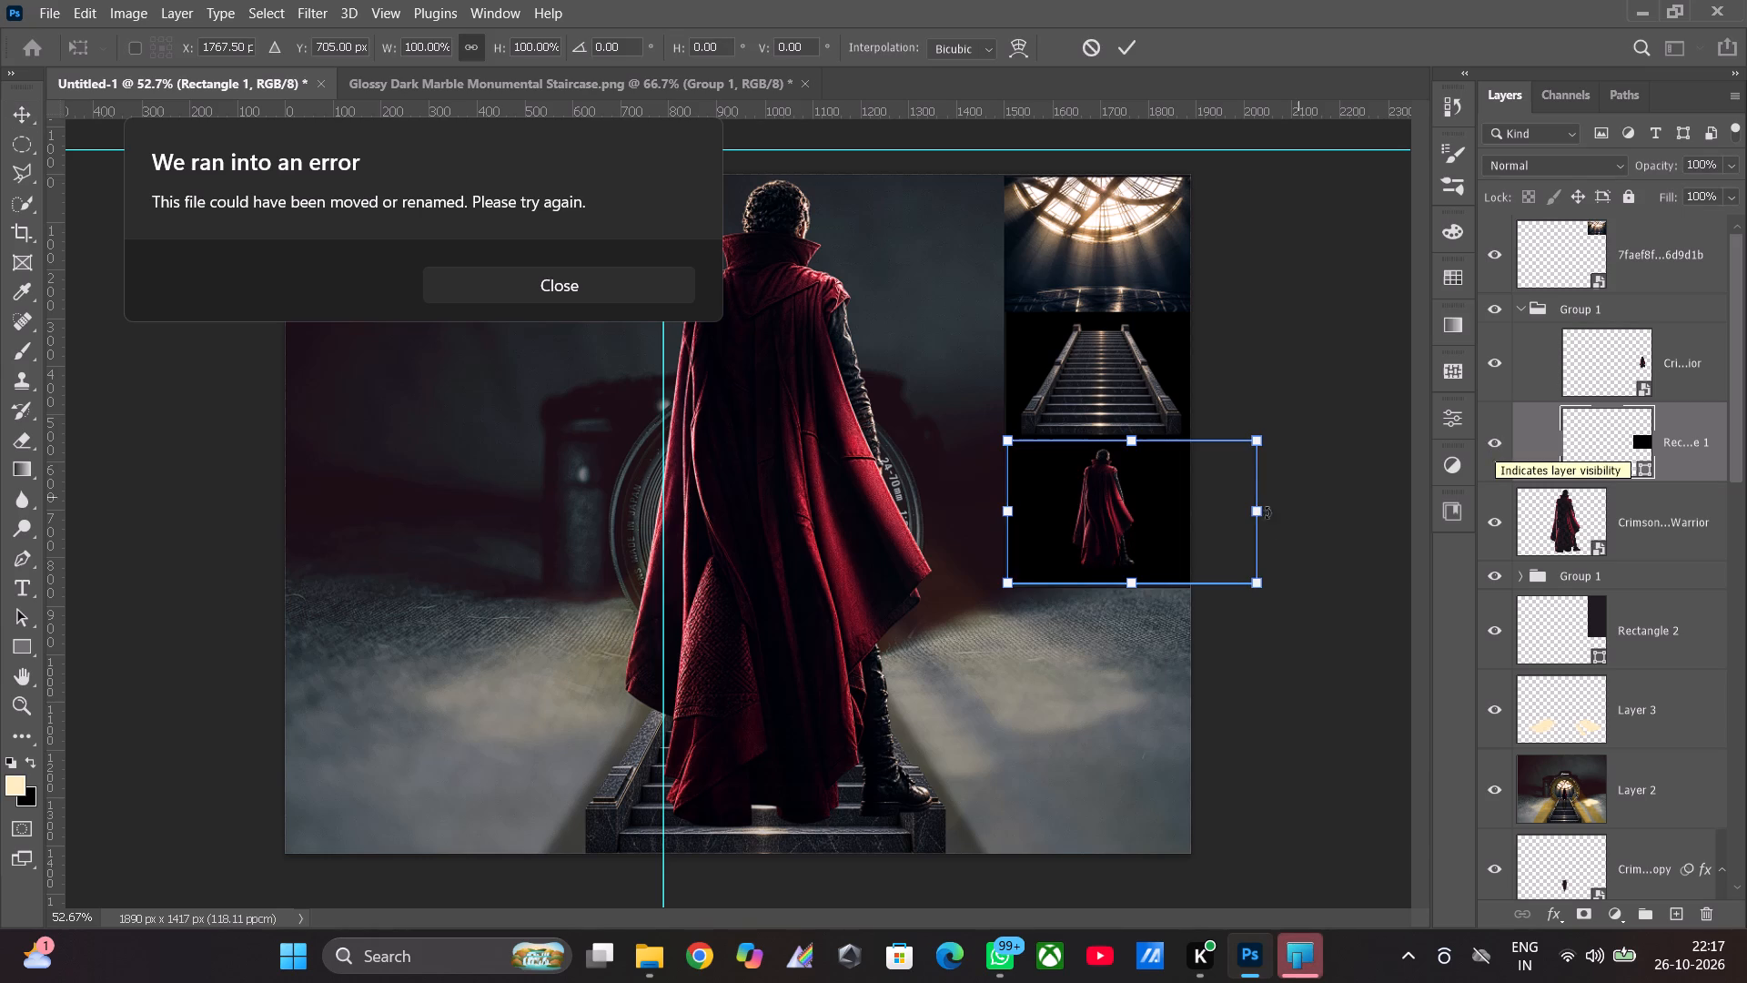
{"action": "left_click", "coordinate": [1165, 502]}
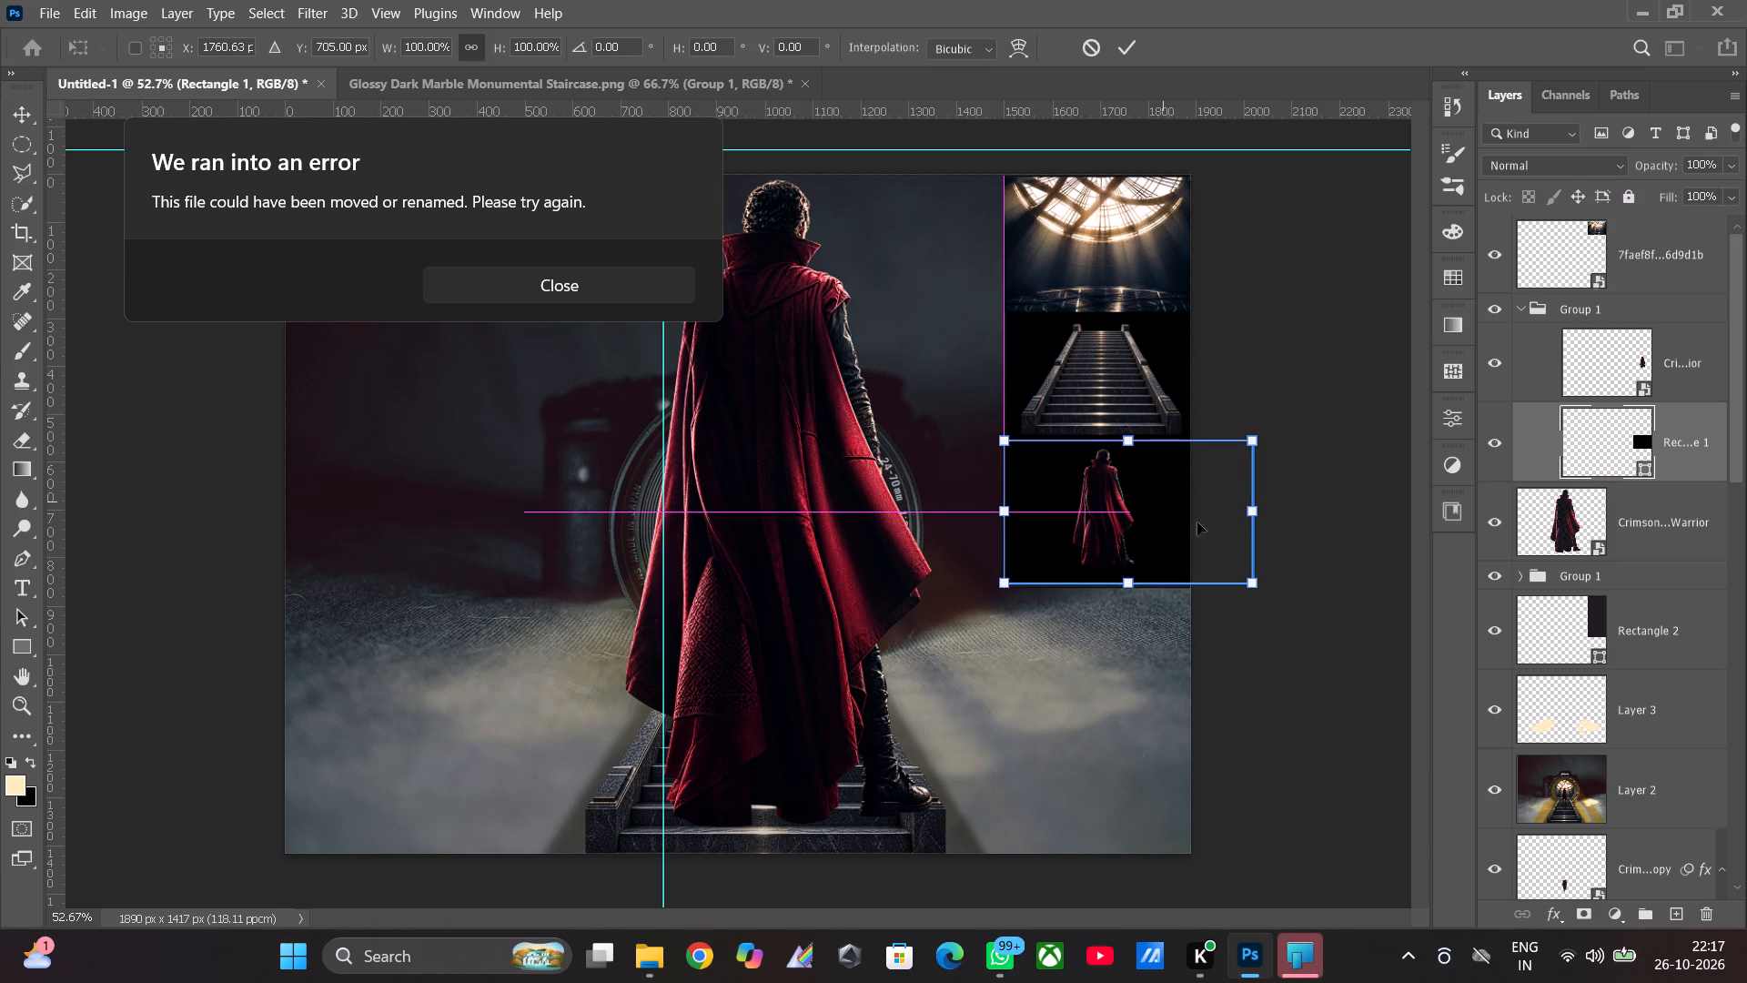
{"action": "left_click", "coordinate": [1456, 628]}
{"action": "left_click", "coordinate": [1606, 323]}
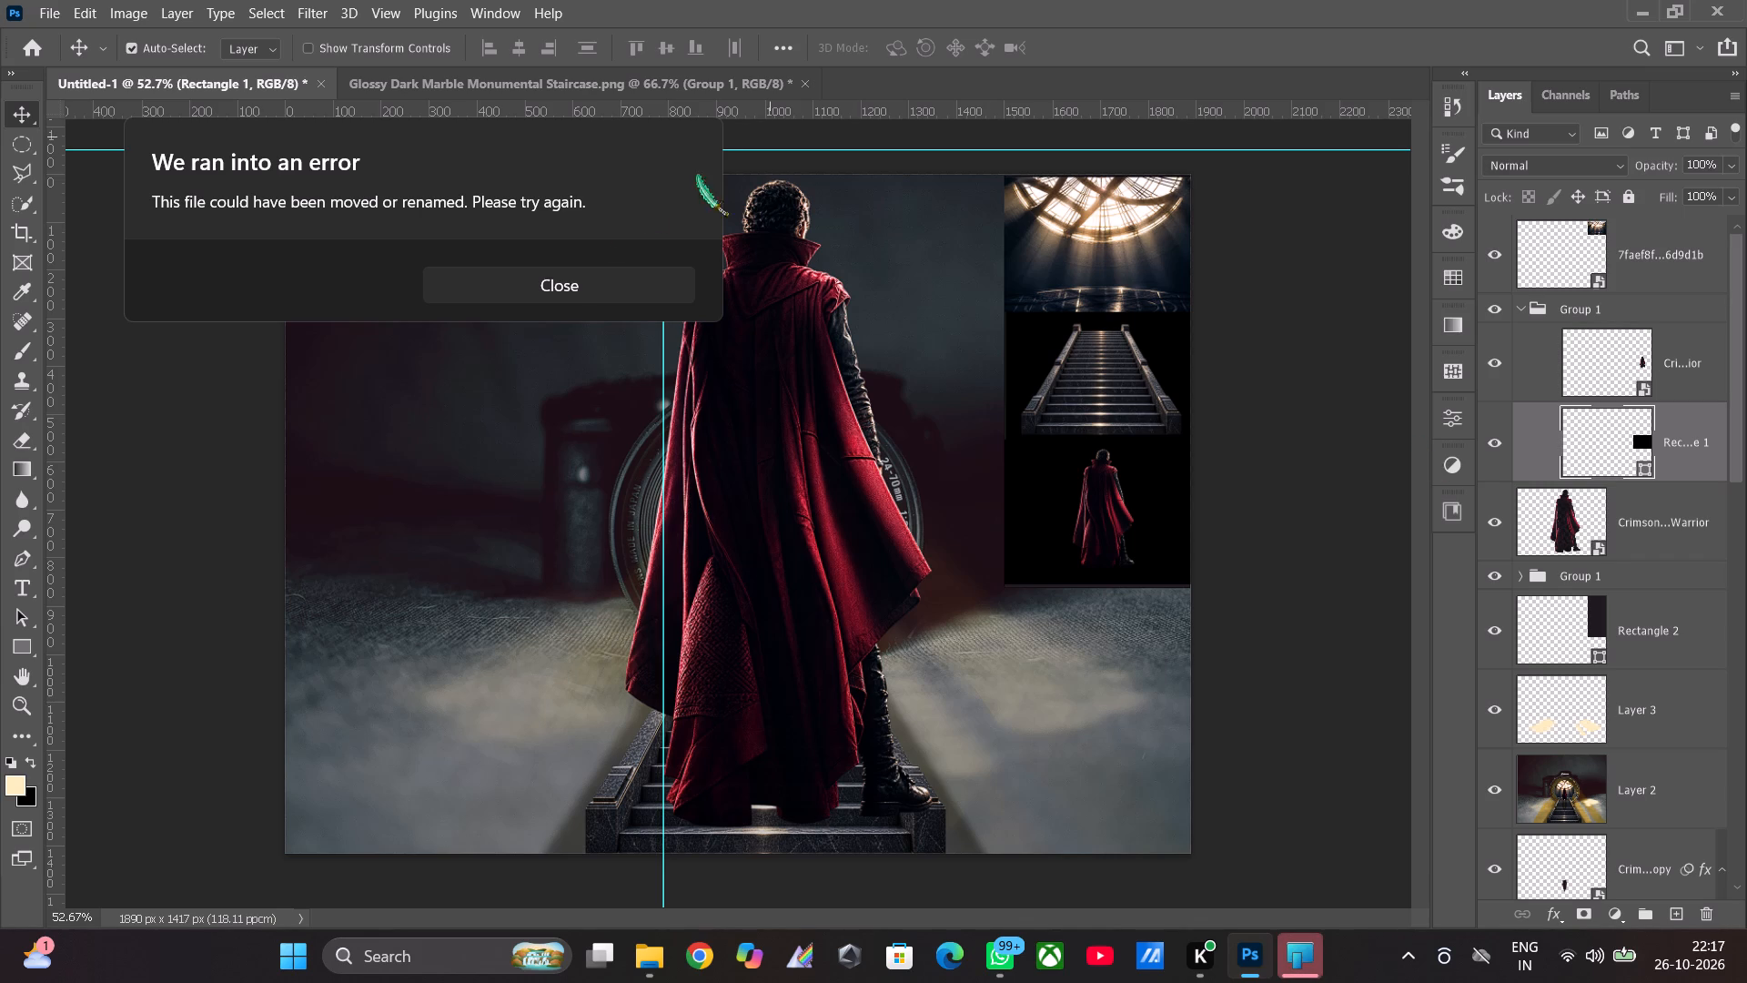
Dismiss the error message and delete the large cloaked figure's layer, Crimson Cloak Shadow Warrior.
{"action": "left_click", "coordinate": [555, 276]}
{"action": "left_click_drag", "start_coordinate": [762, 448], "coordinate": [531, 428]}
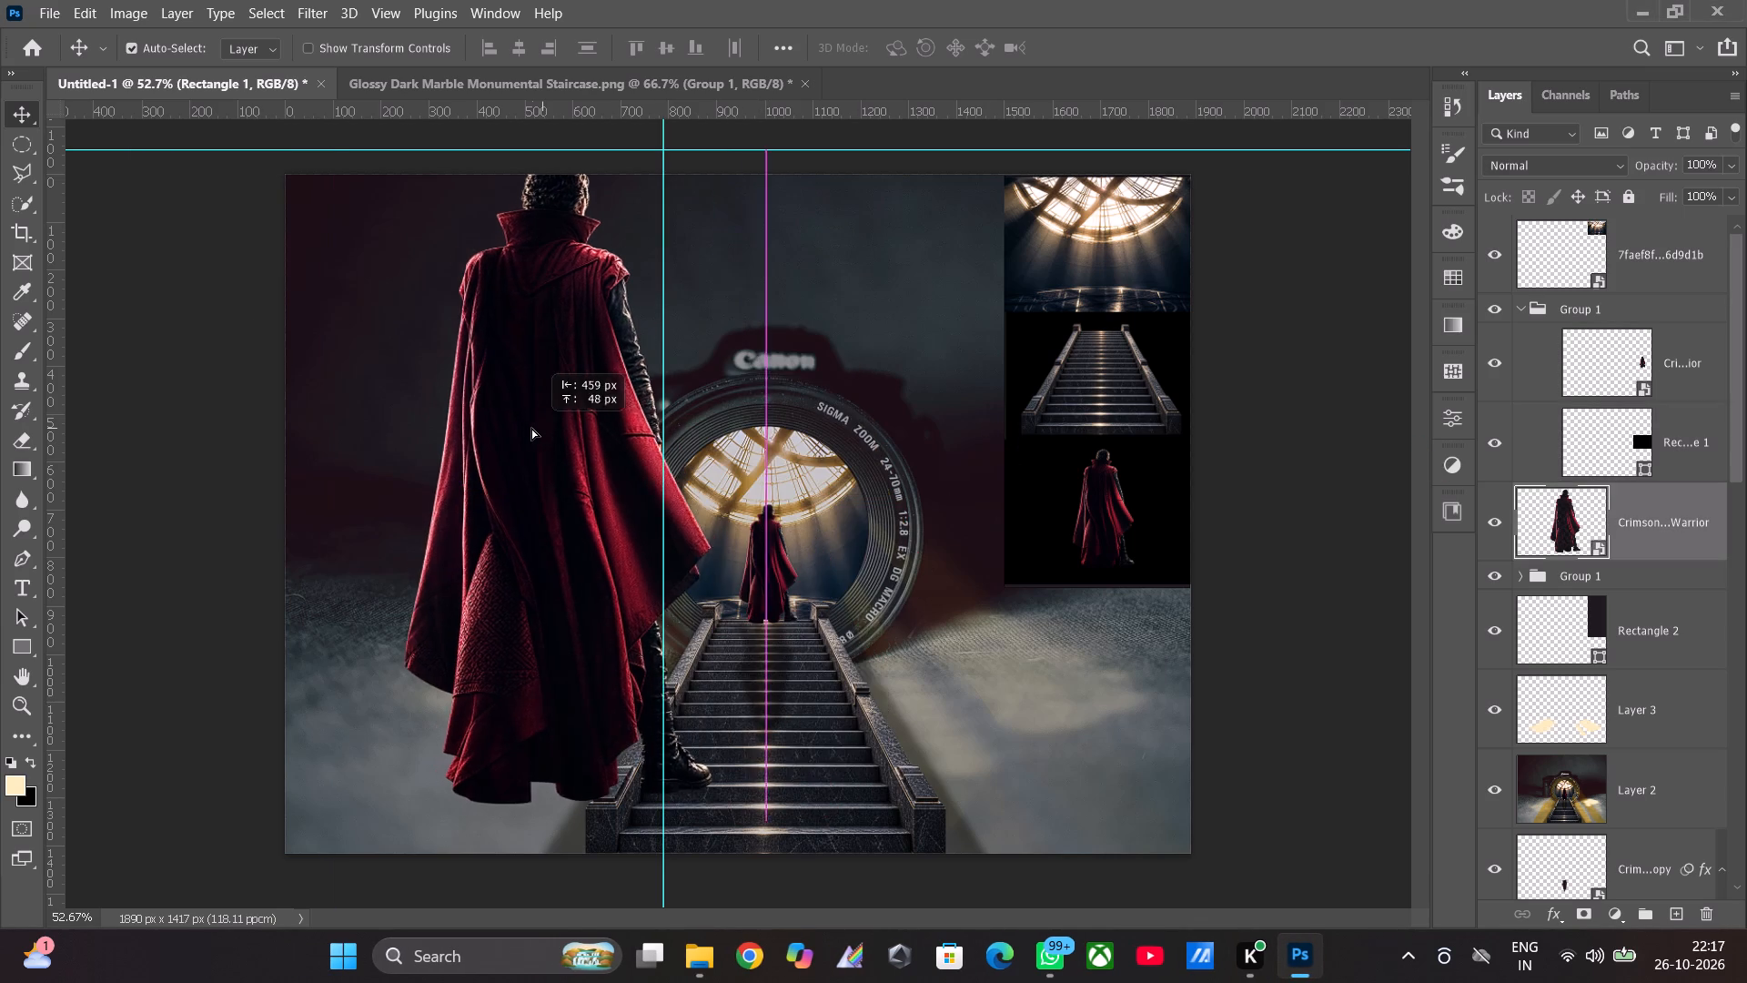
{"action": "left_click_drag", "start_coordinate": [531, 428], "coordinate": [504, 424]}
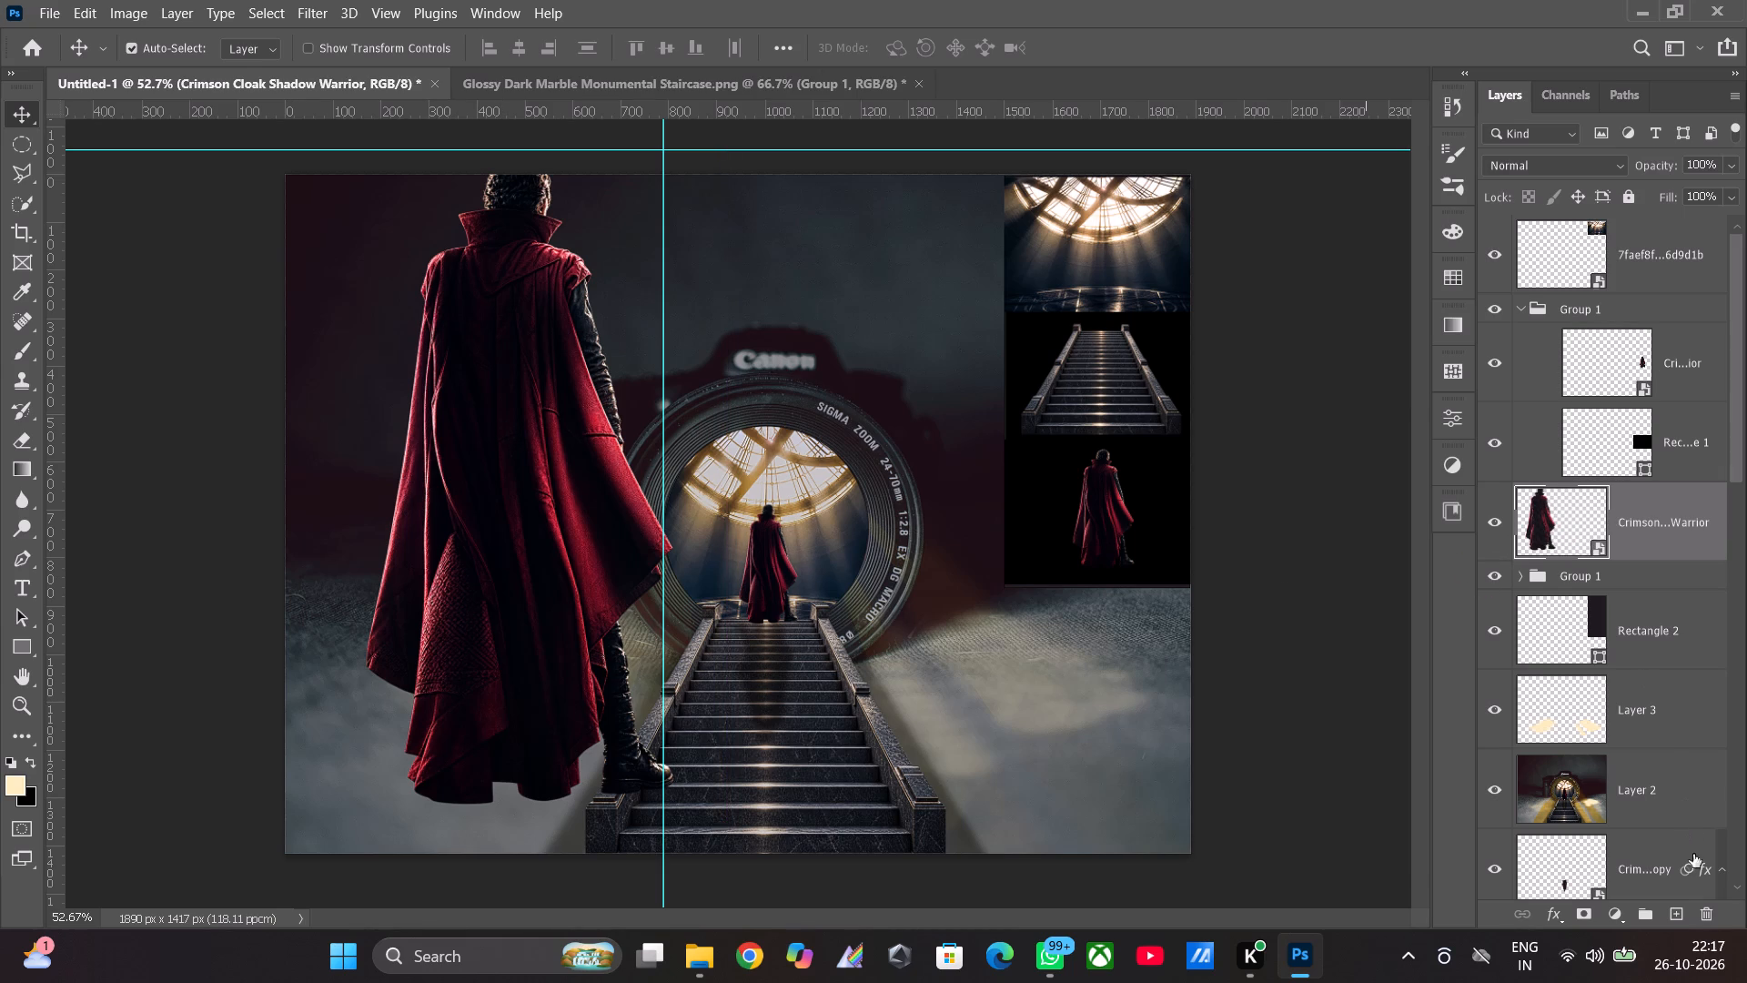
{"action": "left_click", "coordinate": [1714, 914]}
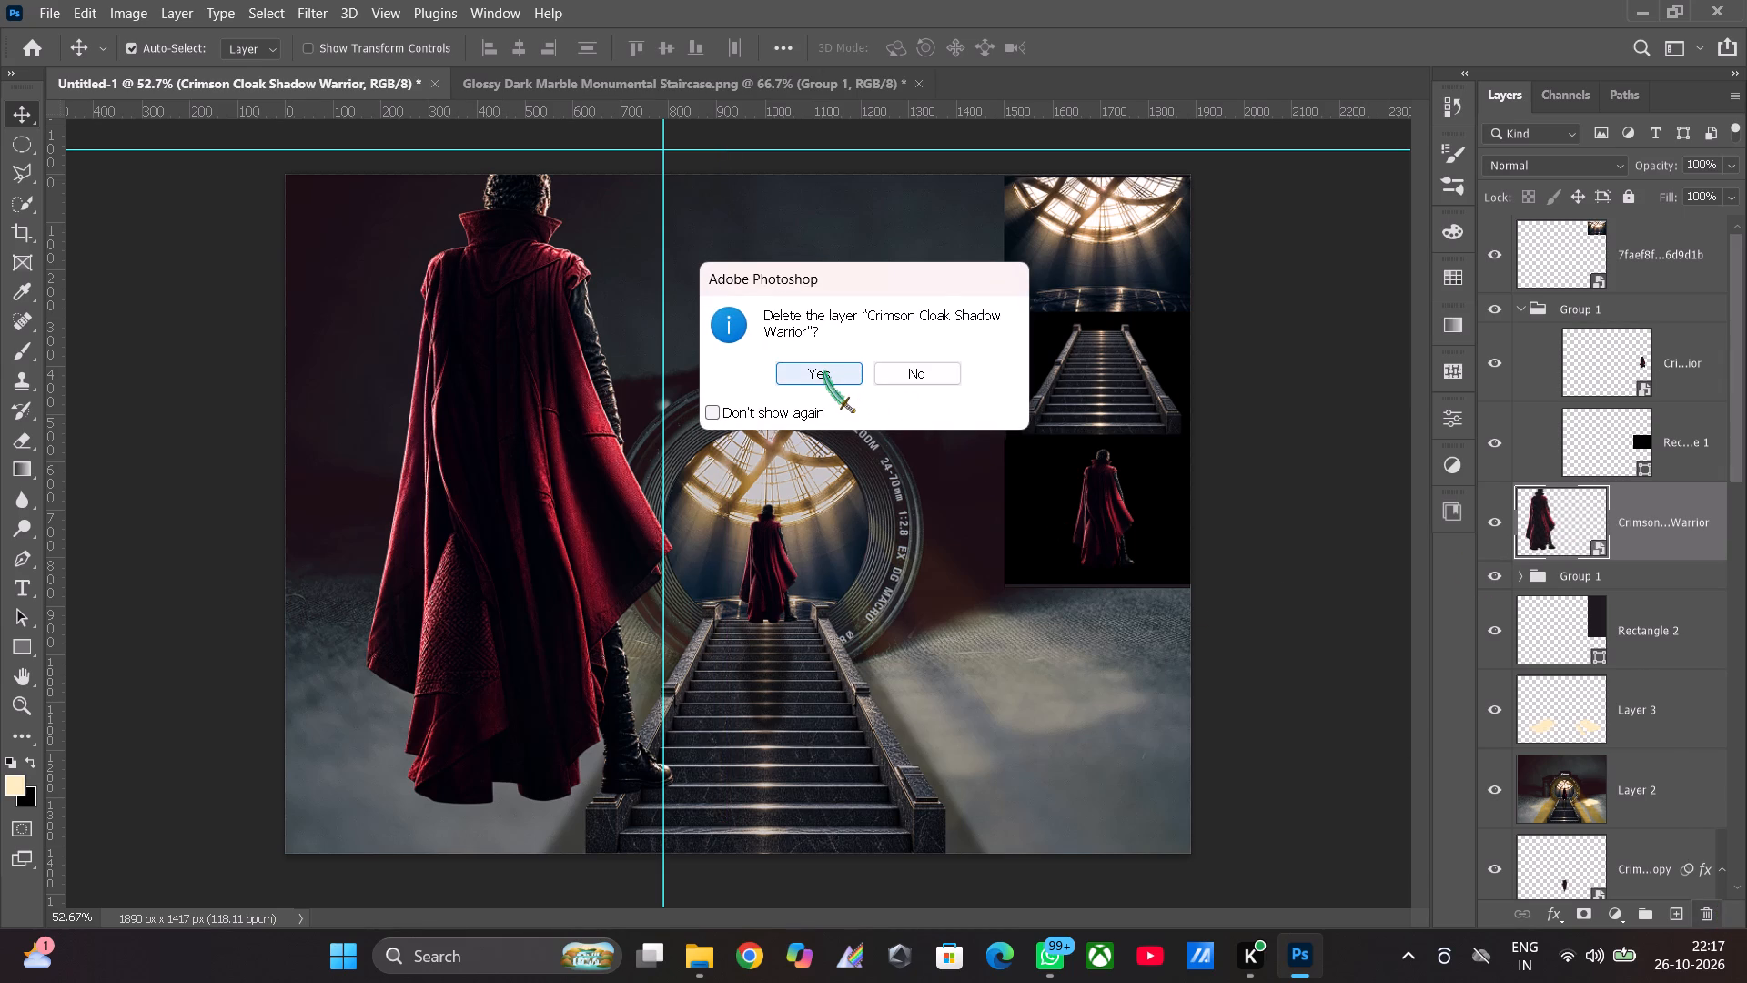
{"action": "left_click", "coordinate": [823, 372]}
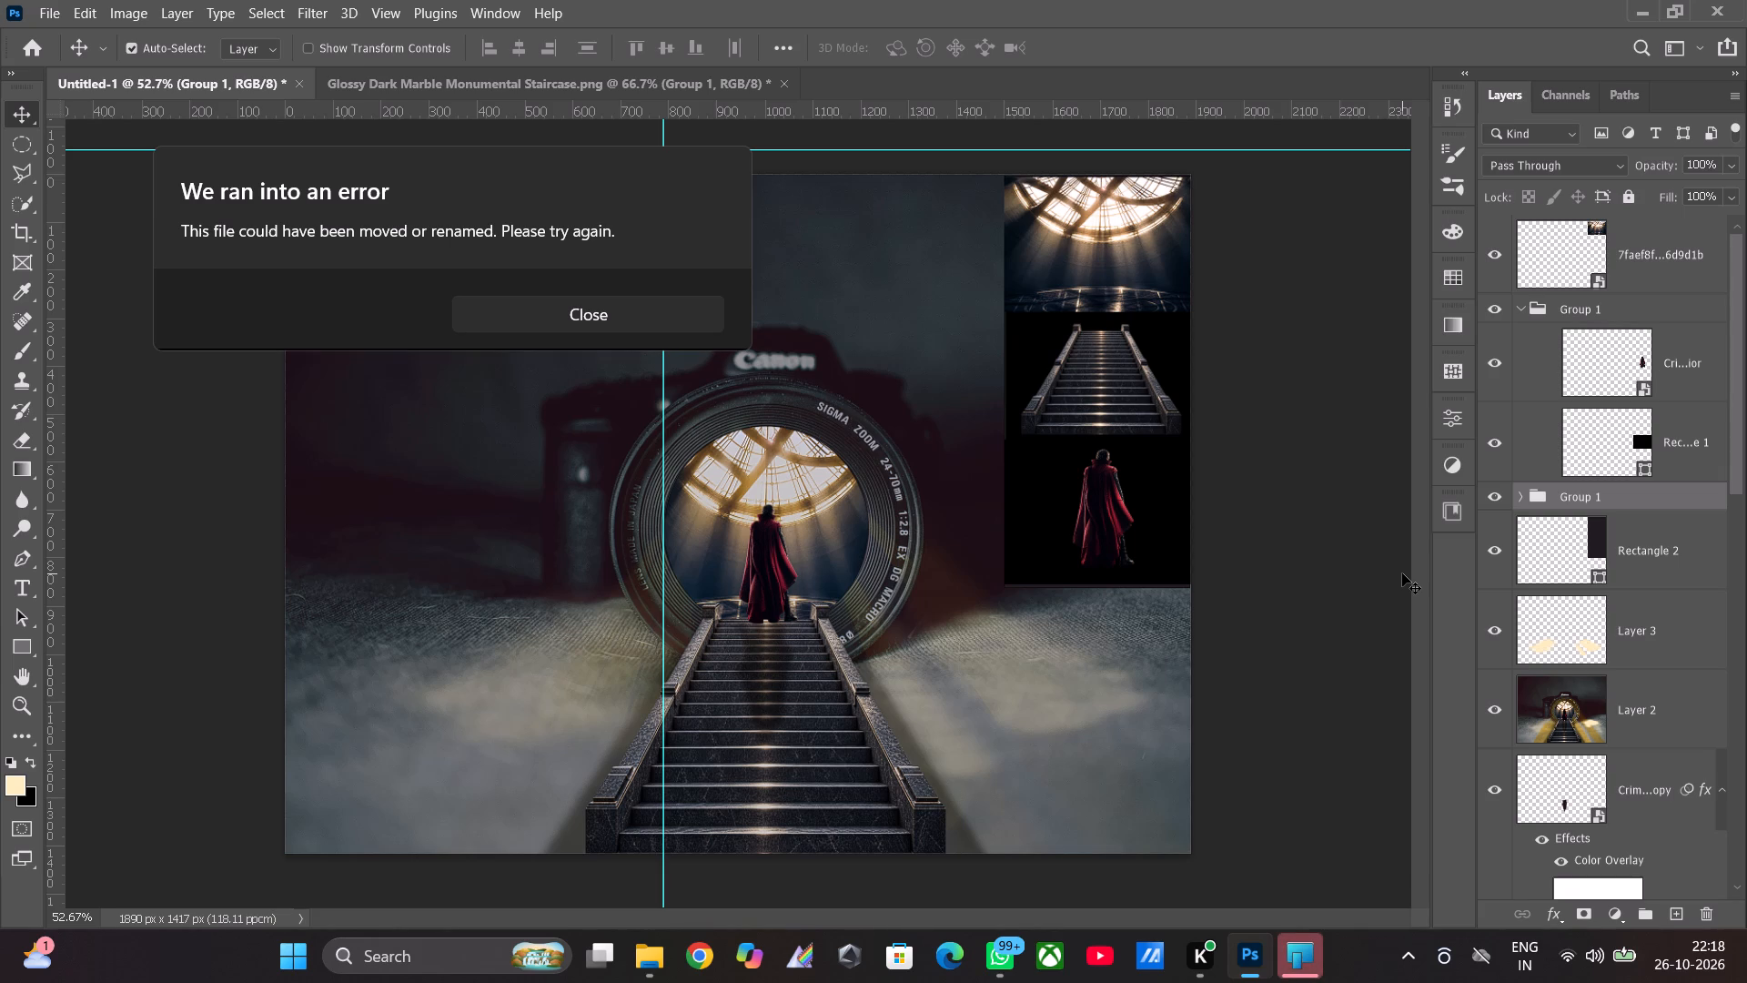
Clear the recurring error message window off the canvas while switching to the Type tool.
{"action": "left_click", "coordinate": [10, 587]}
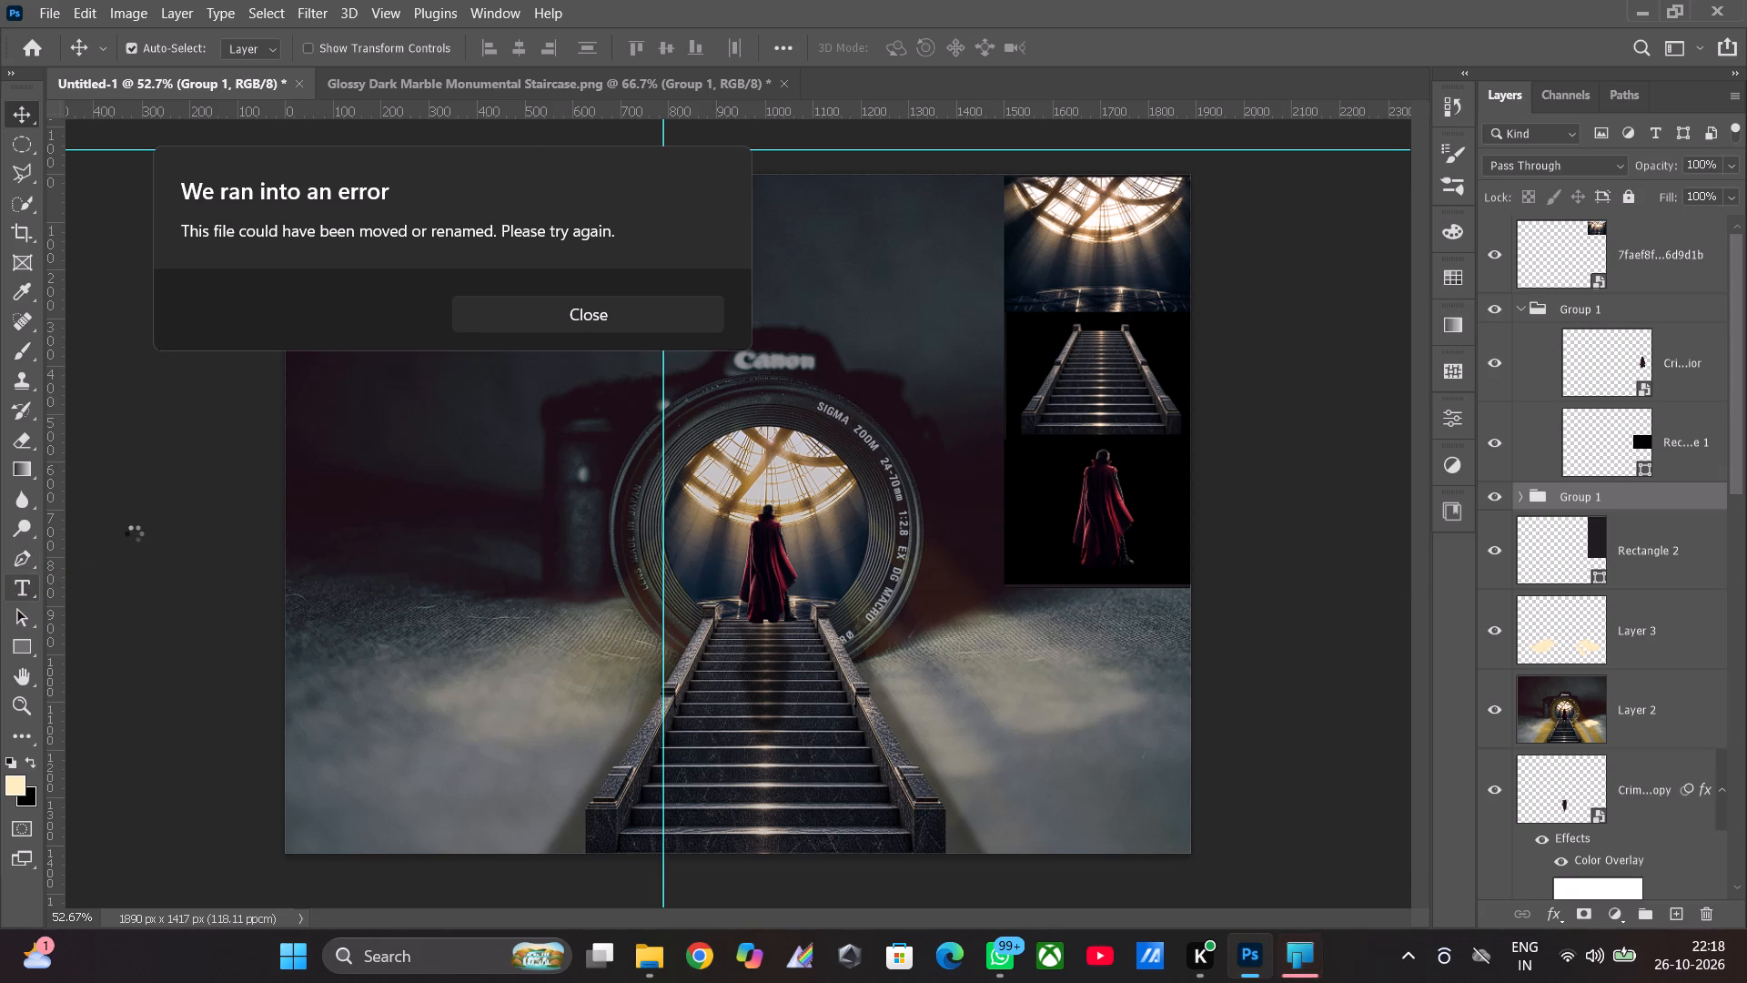
{"action": "left_click", "coordinate": [554, 321]}
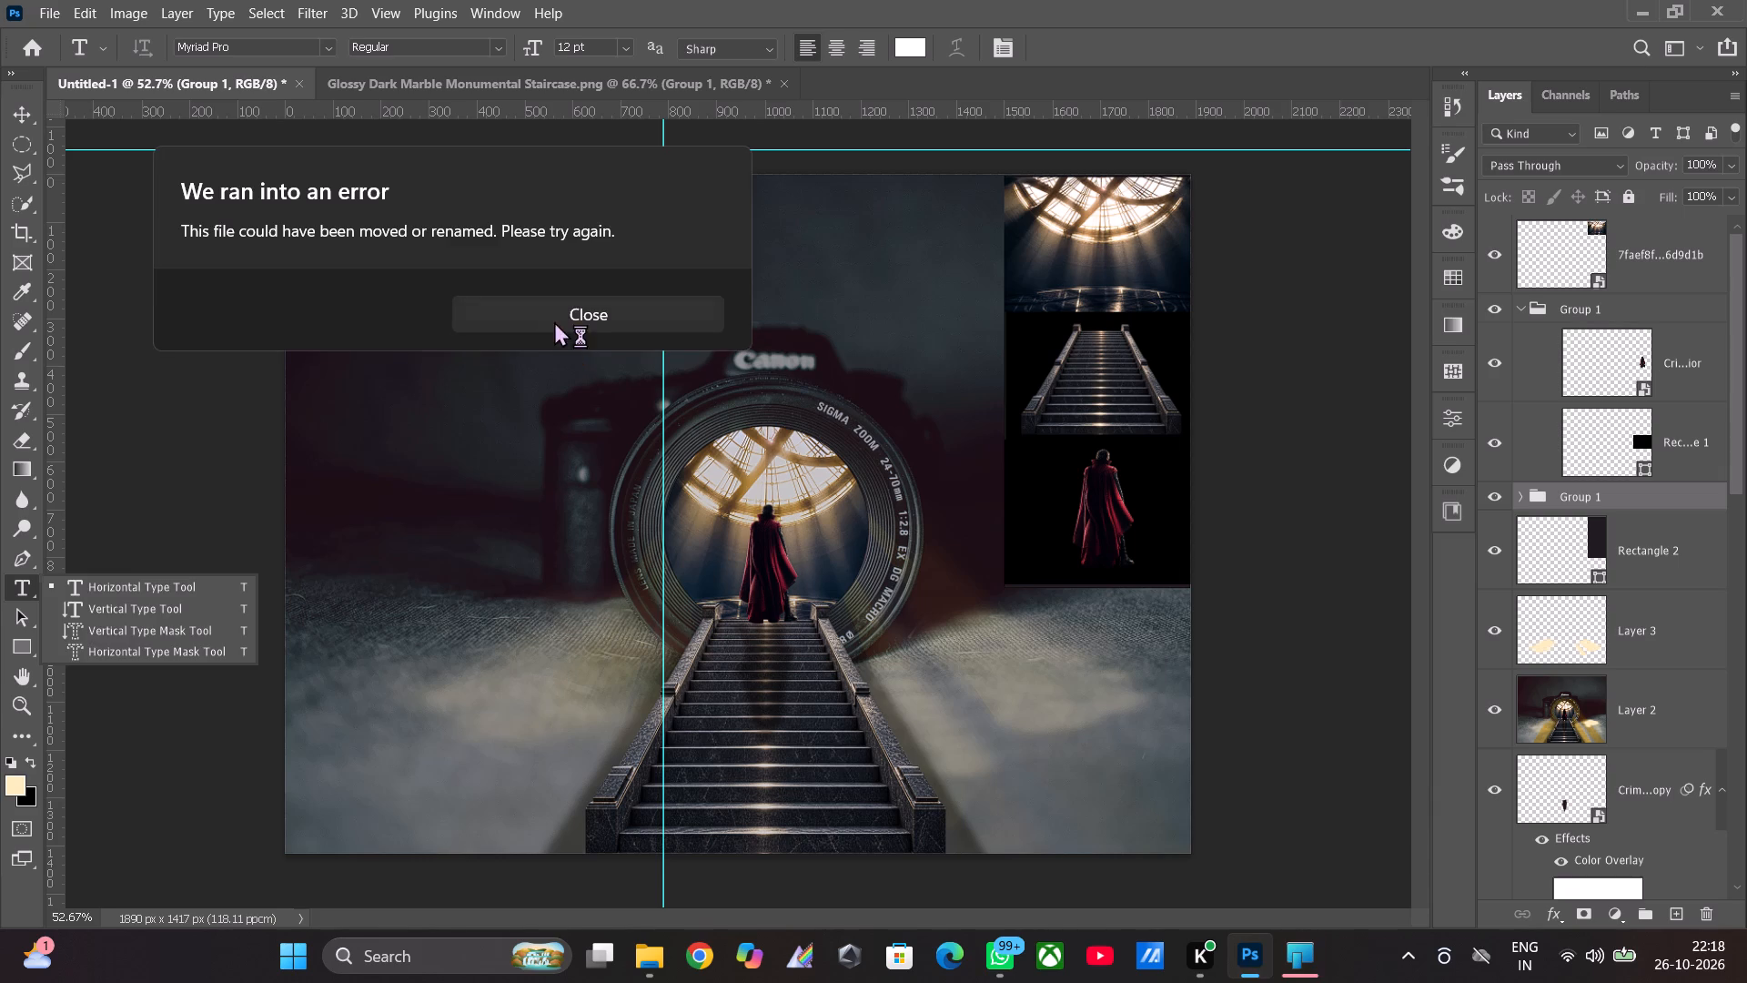
{"action": "left_click", "coordinate": [22, 591]}
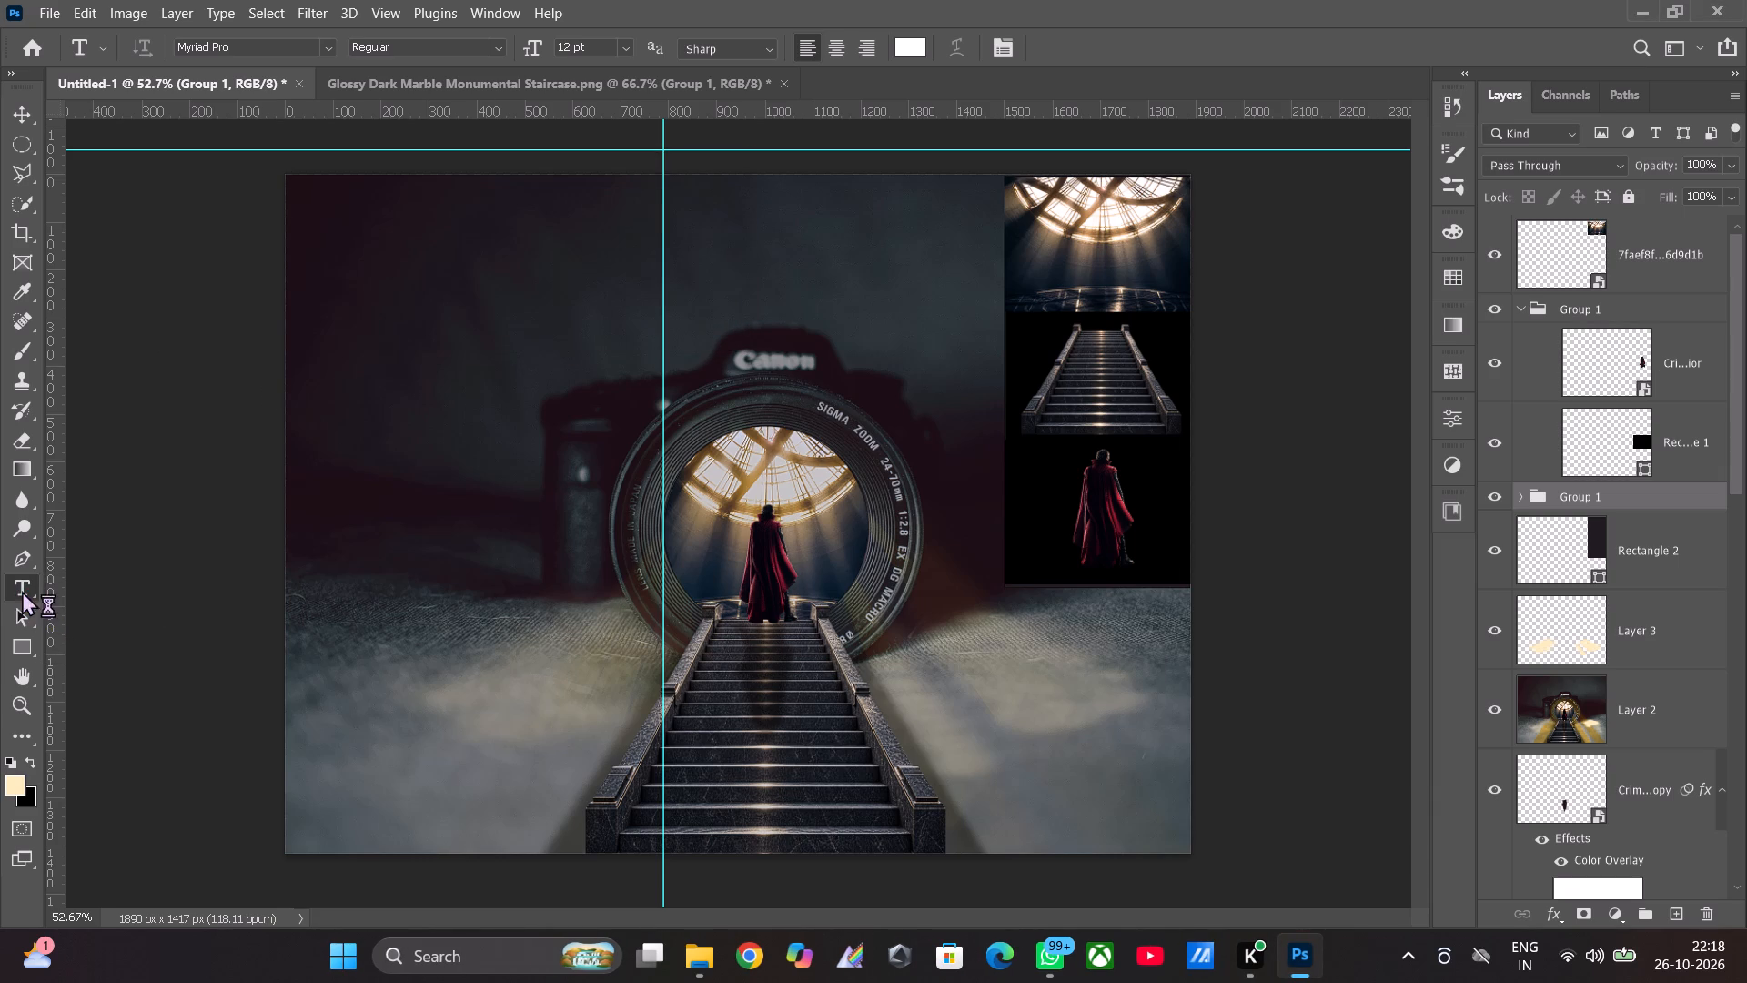
{"action": "left_click_drag", "start_coordinate": [522, 255], "coordinate": [417, 268]}
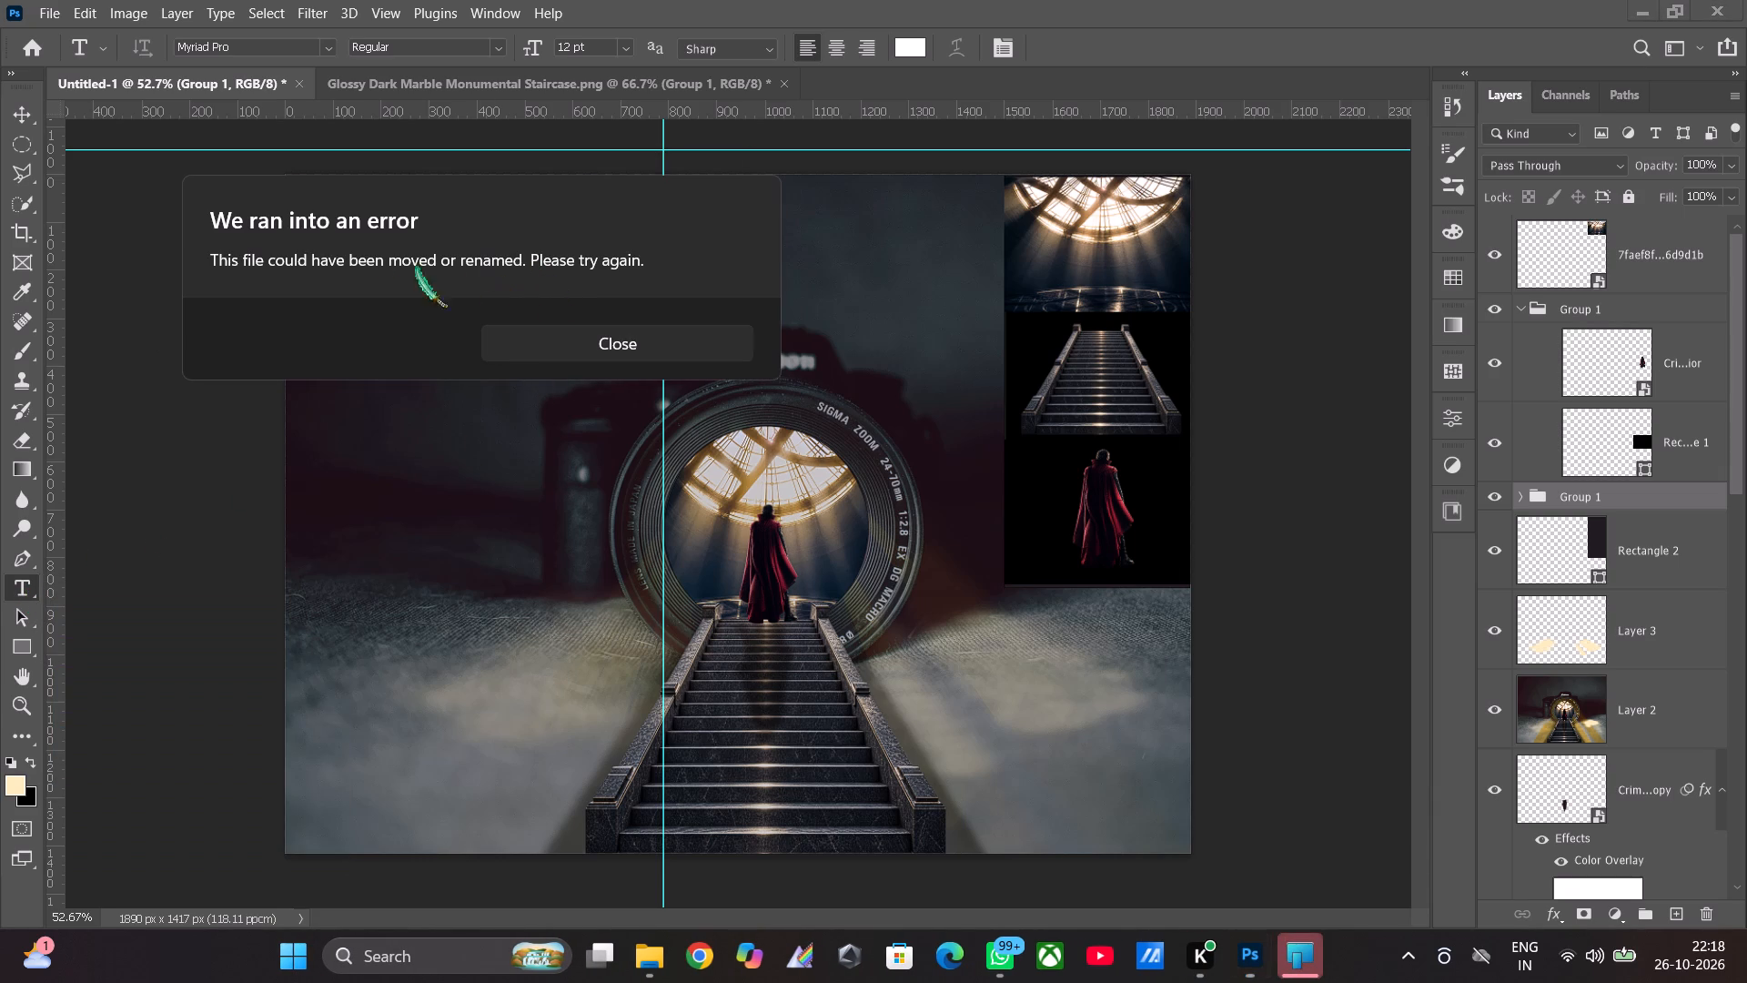
{"action": "left_click_drag", "start_coordinate": [417, 268], "coordinate": [285, 249]}
{"action": "left_click_drag", "start_coordinate": [373, 216], "coordinate": [228, 569]}
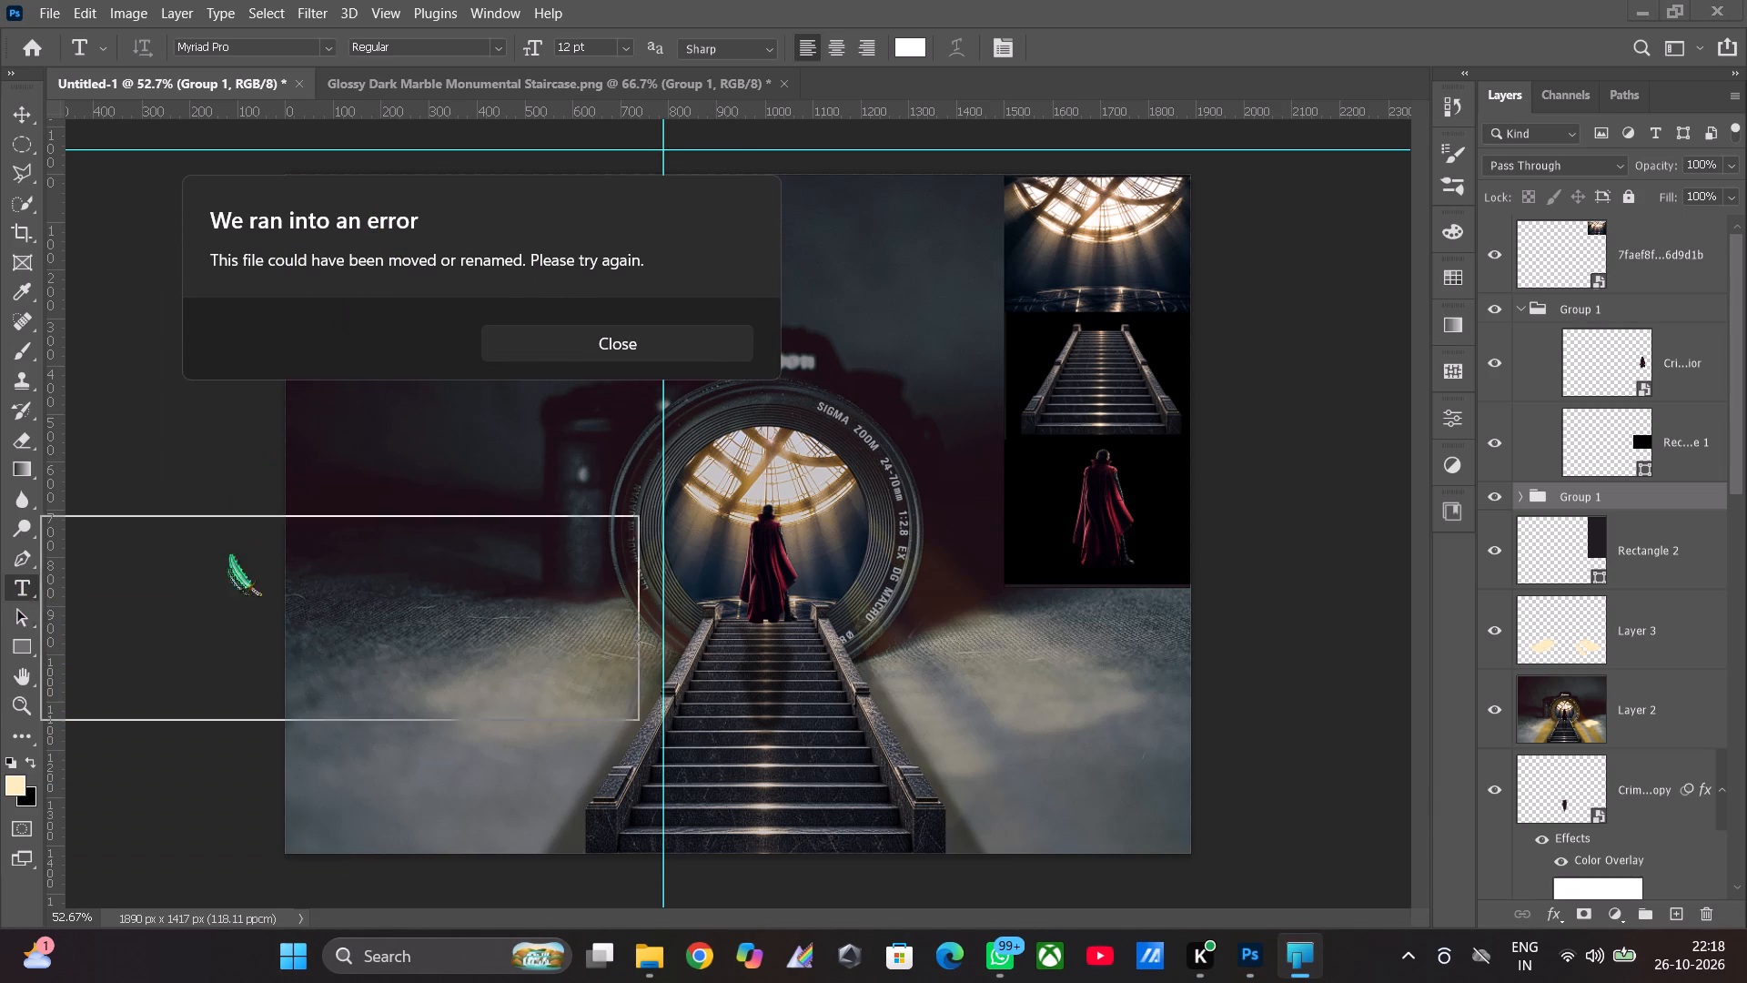
{"action": "left_click_drag", "start_coordinate": [228, 569], "coordinate": [237, 982]}
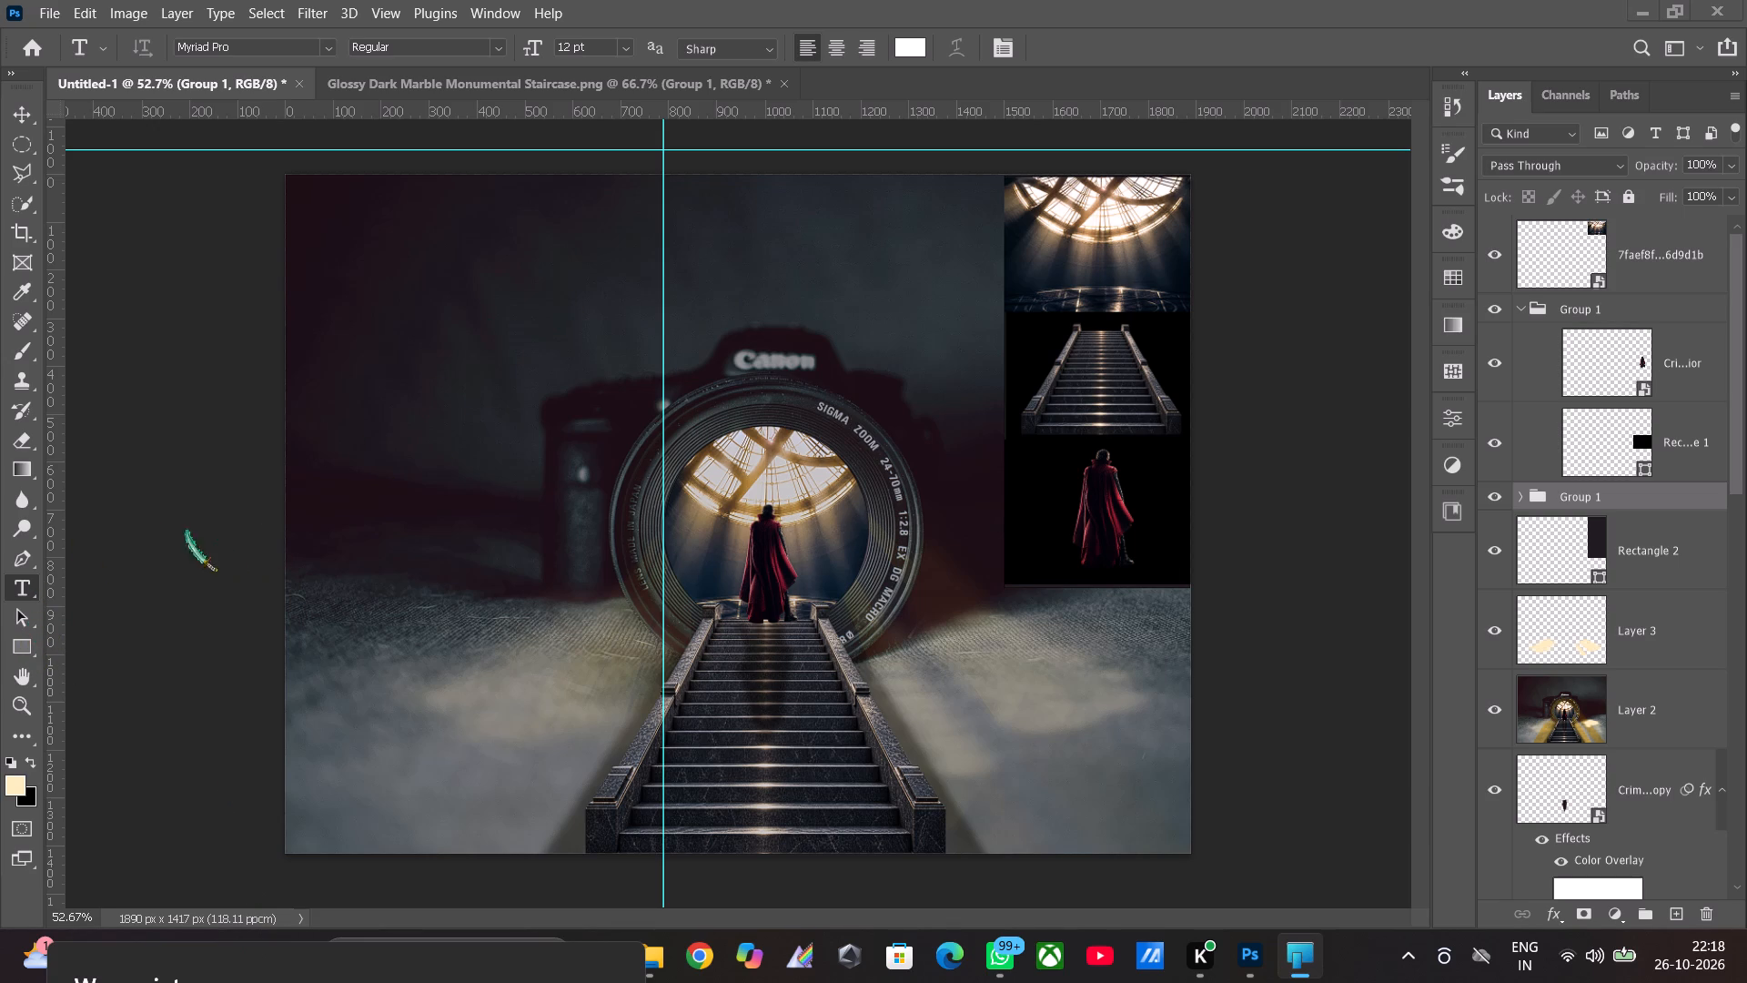
Start a 36 pt horizontal text line in the dark area above the camera, beside the vertical guide.
{"action": "left_click", "coordinate": [10, 581]}
{"action": "left_click", "coordinate": [27, 591]}
{"action": "right_click", "coordinate": [28, 591]}
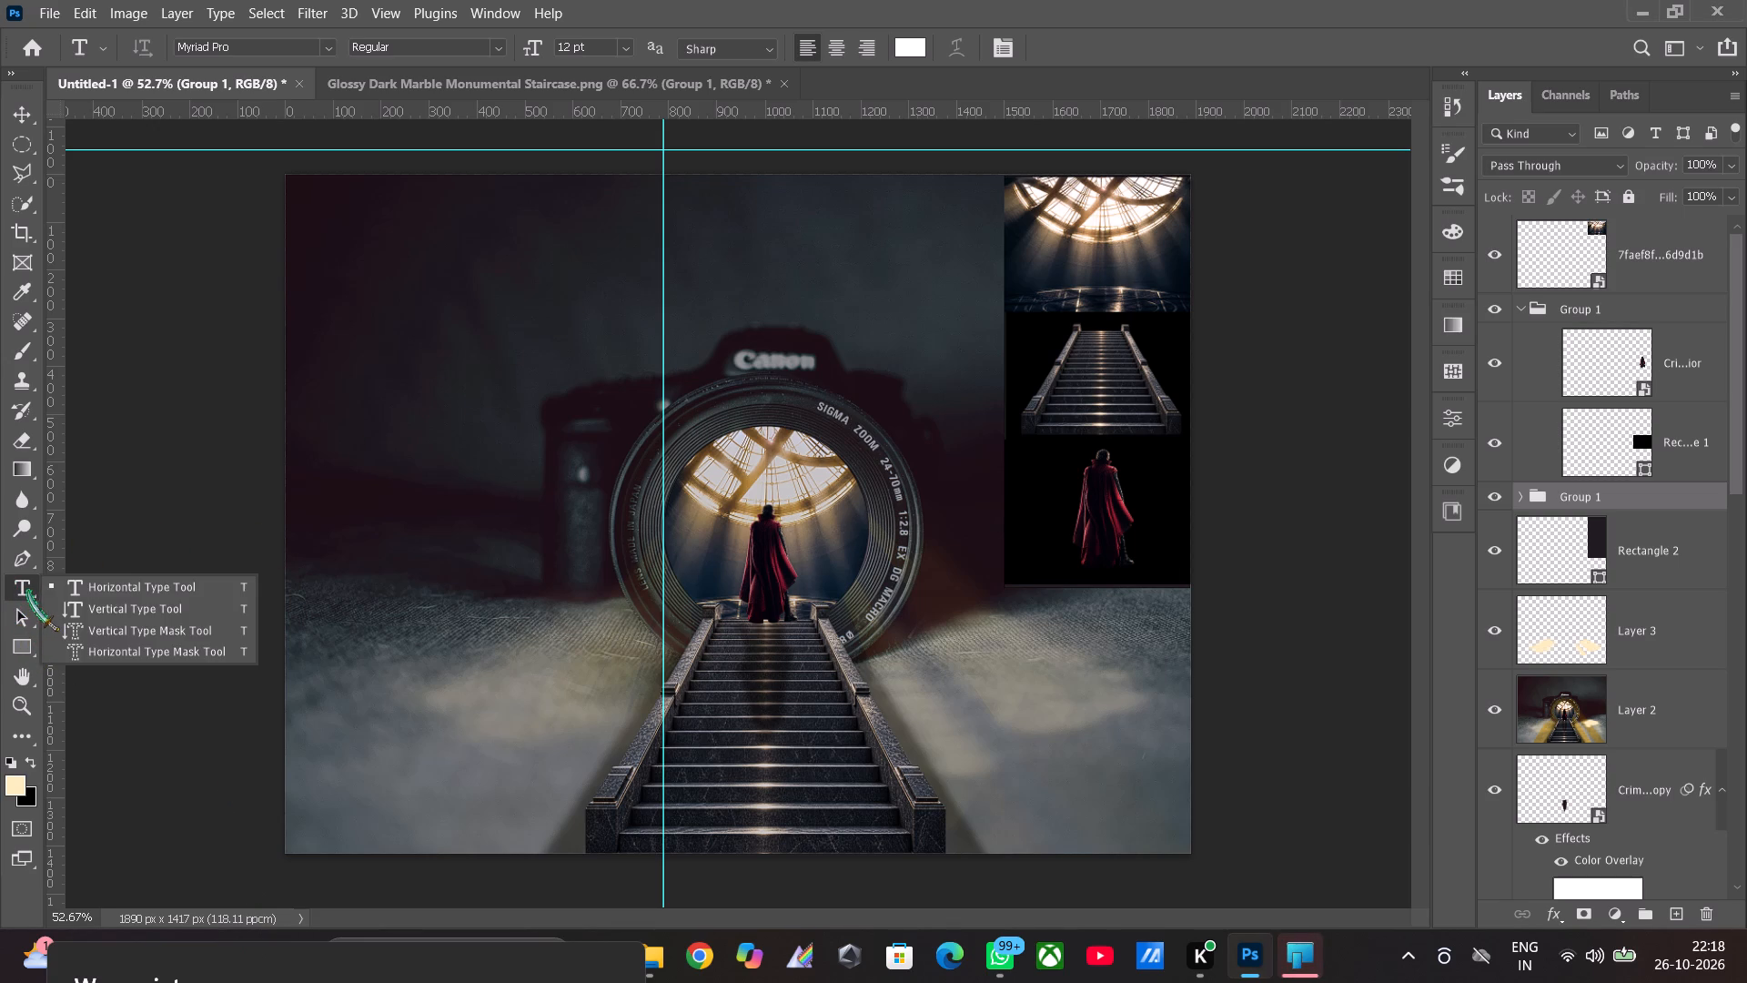
{"action": "left_click", "coordinate": [107, 584]}
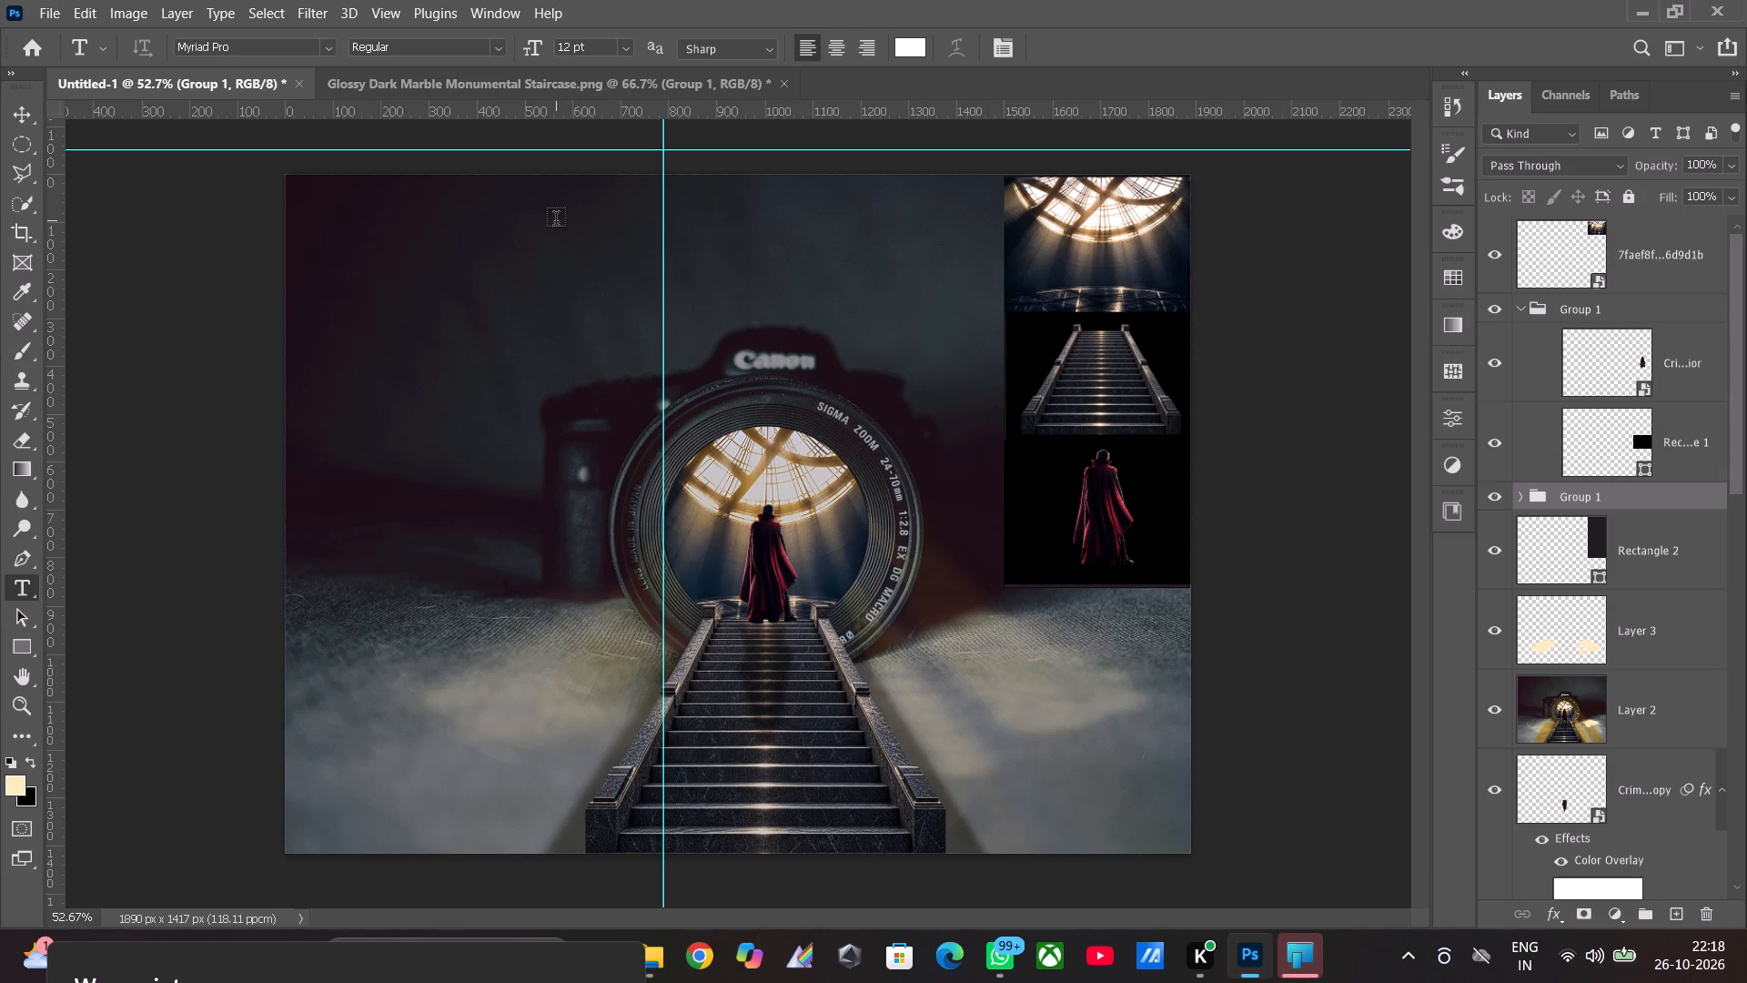
{"action": "left_click", "coordinate": [628, 44]}
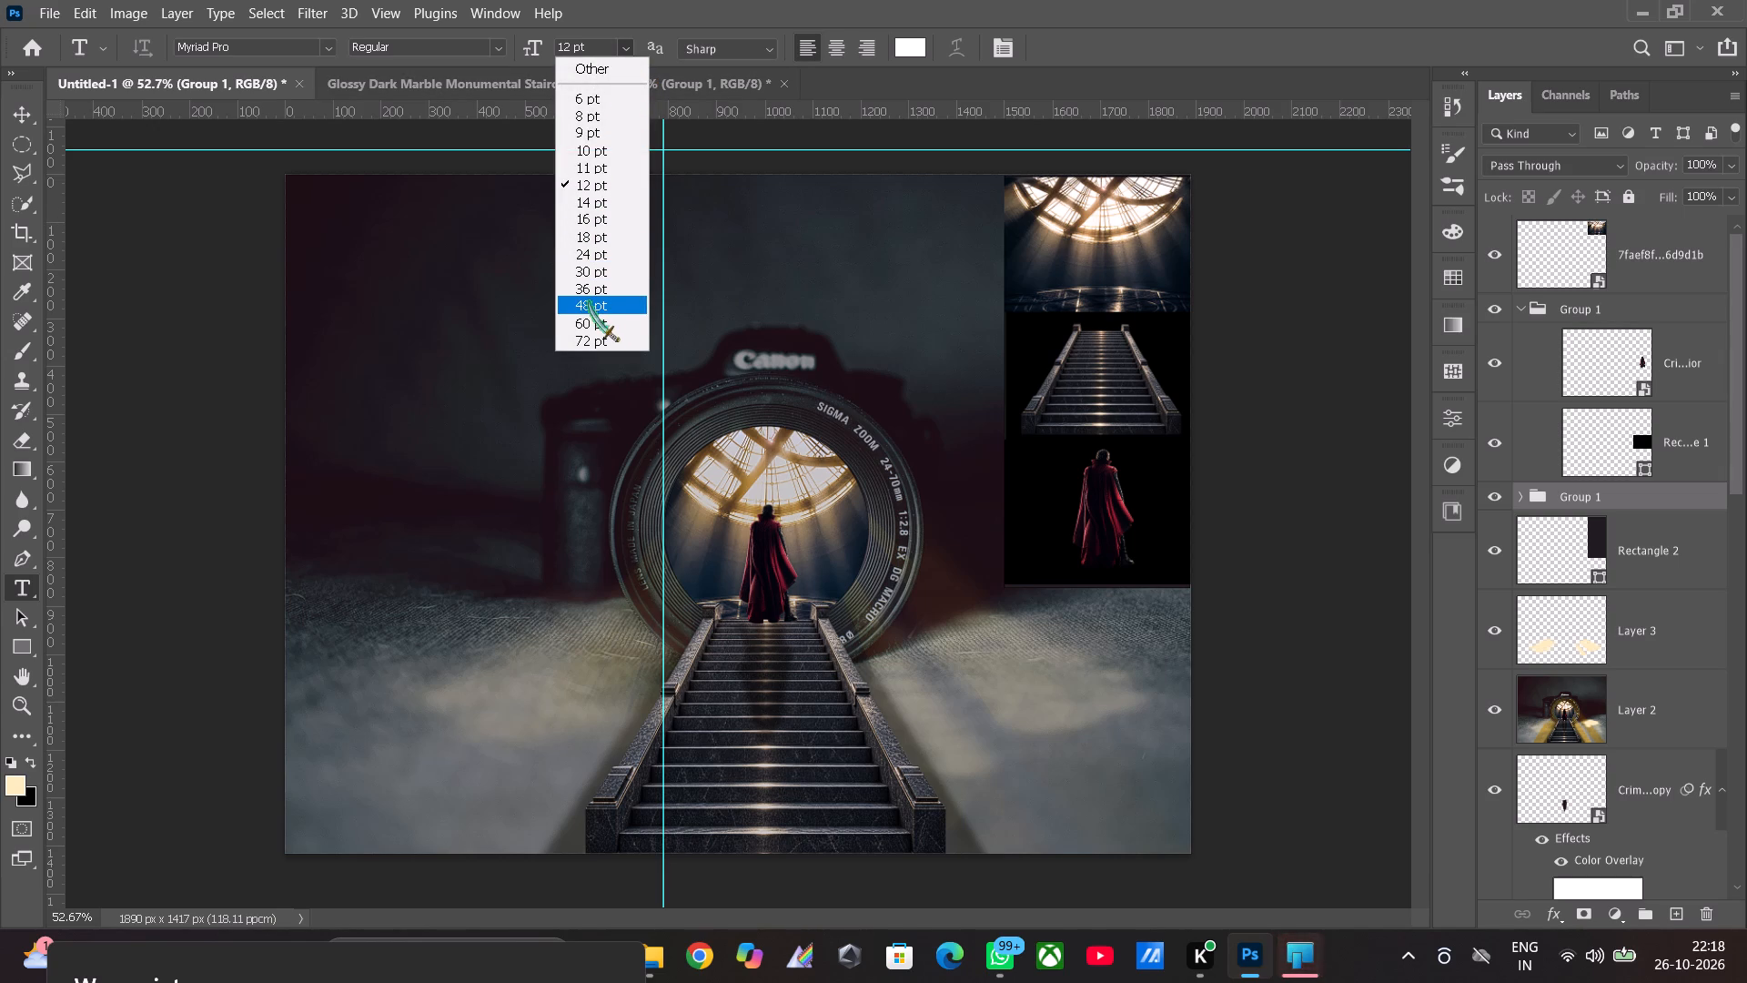
{"action": "left_click", "coordinate": [589, 261]}
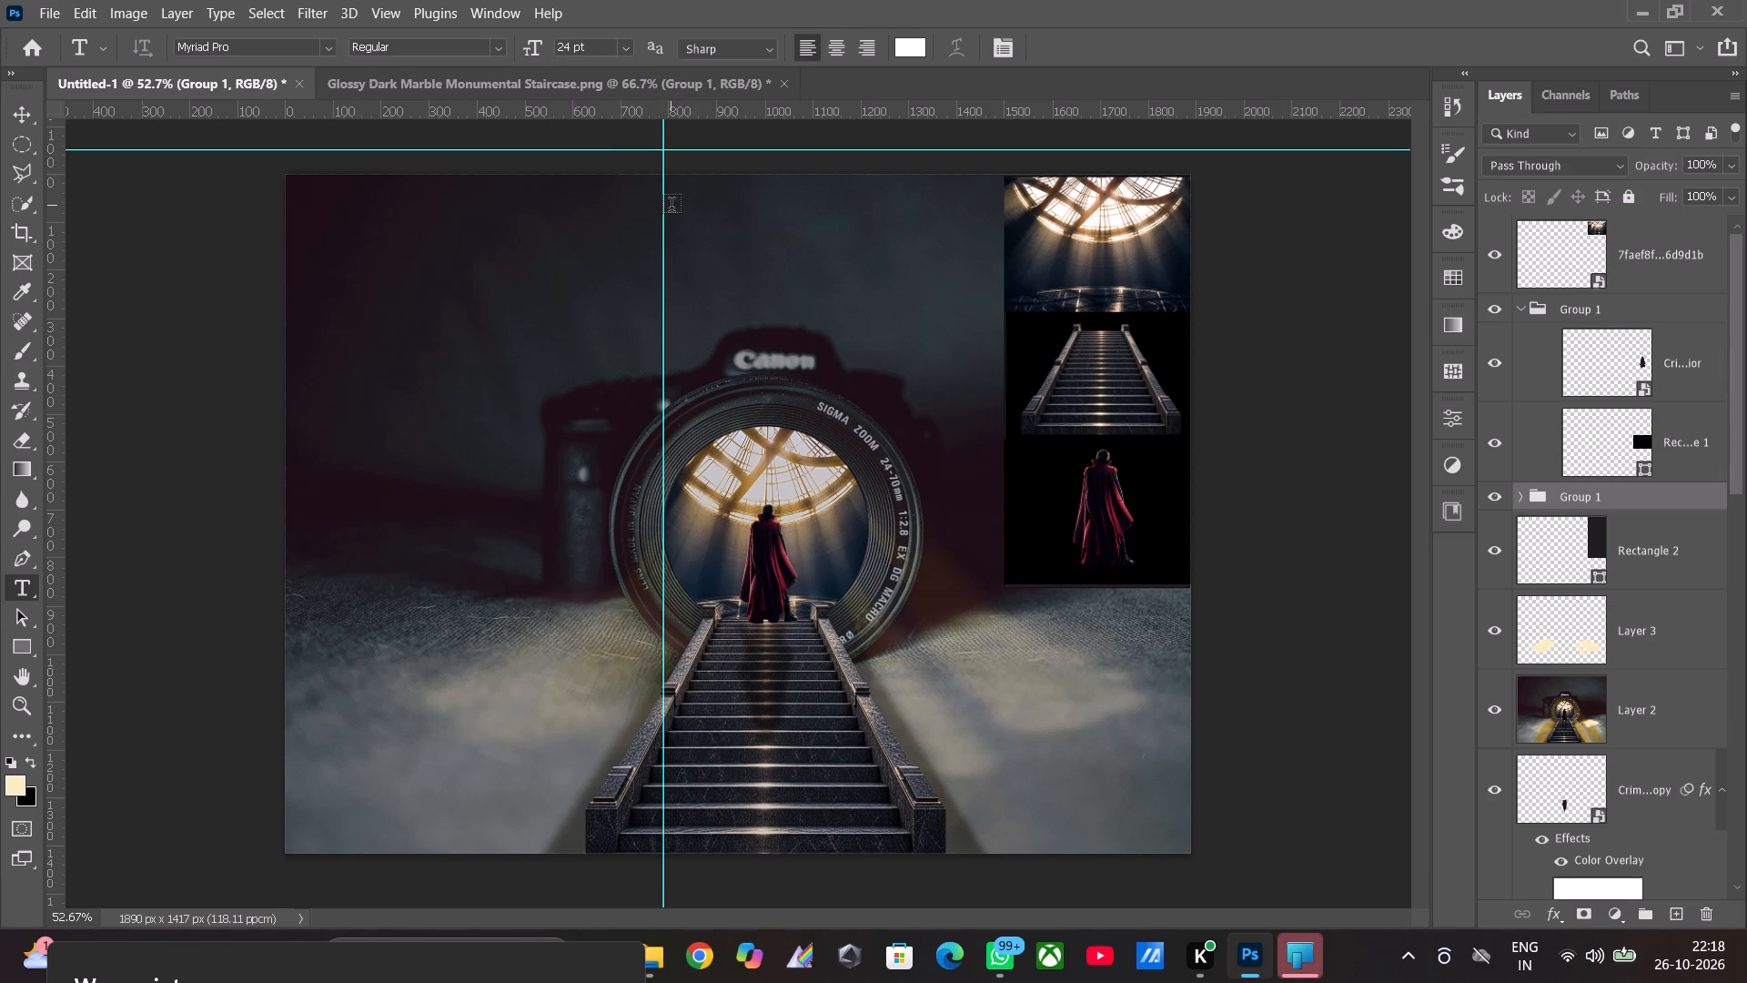
{"action": "left_click", "coordinate": [634, 45]}
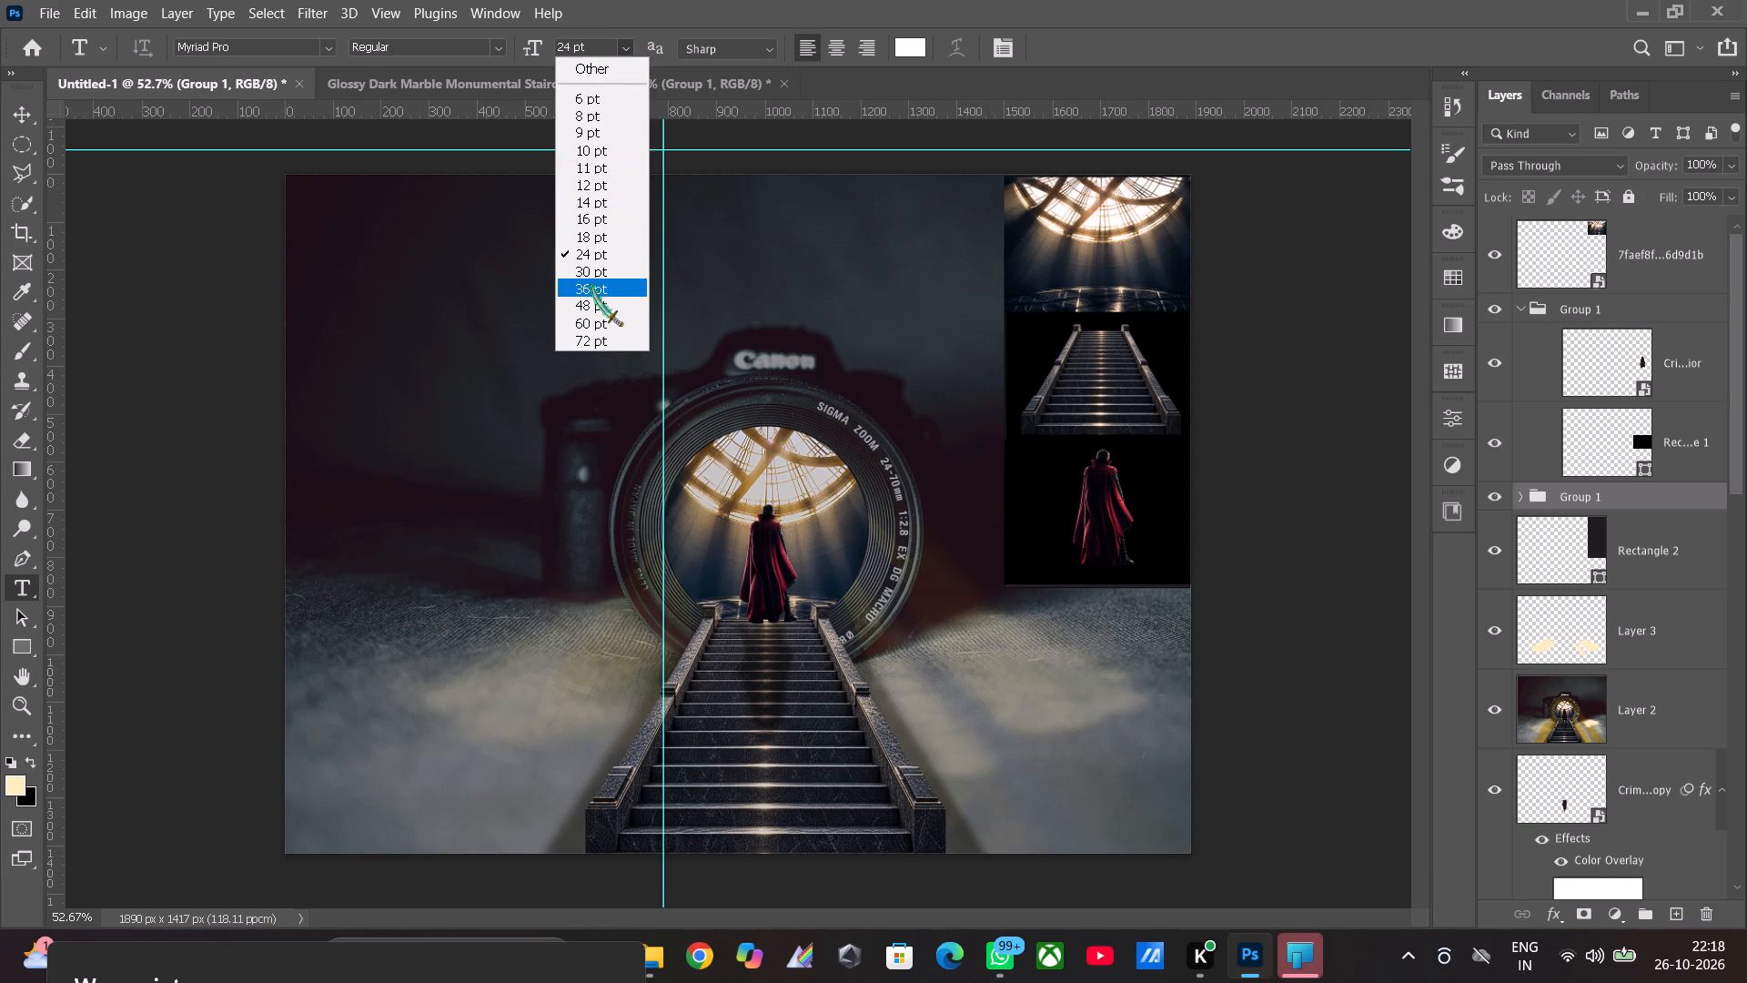
{"action": "left_click", "coordinate": [592, 286]}
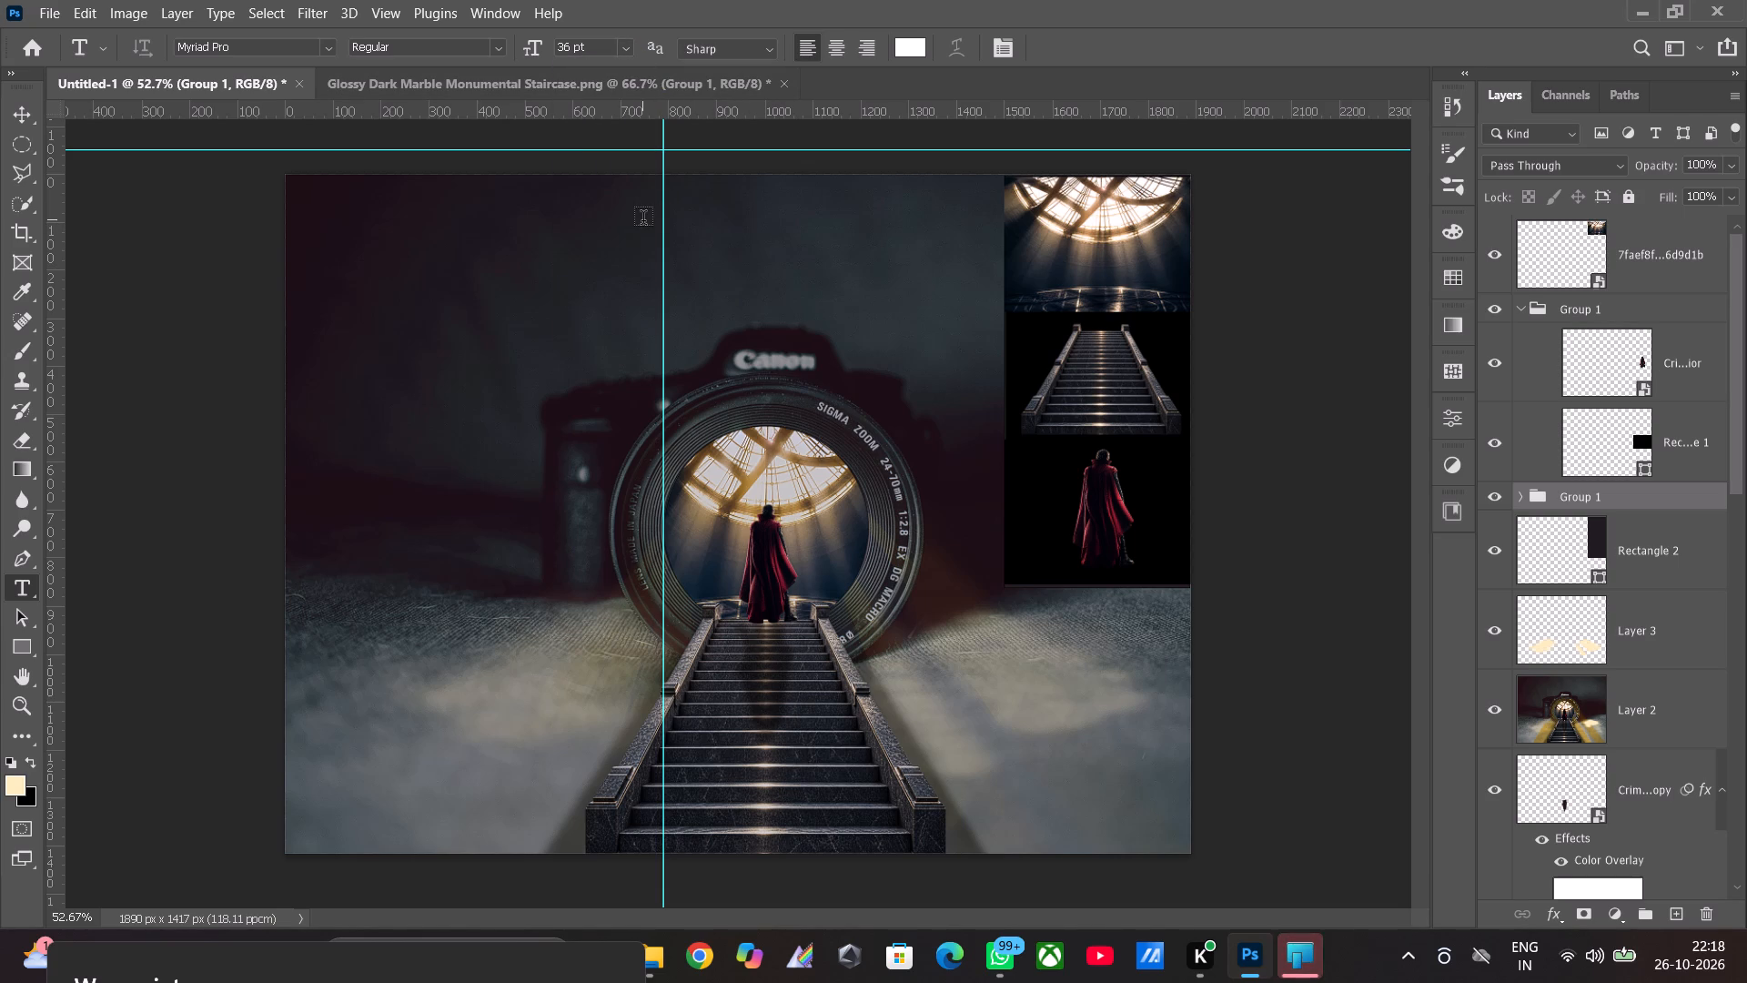
{"action": "left_click", "coordinate": [643, 220]}
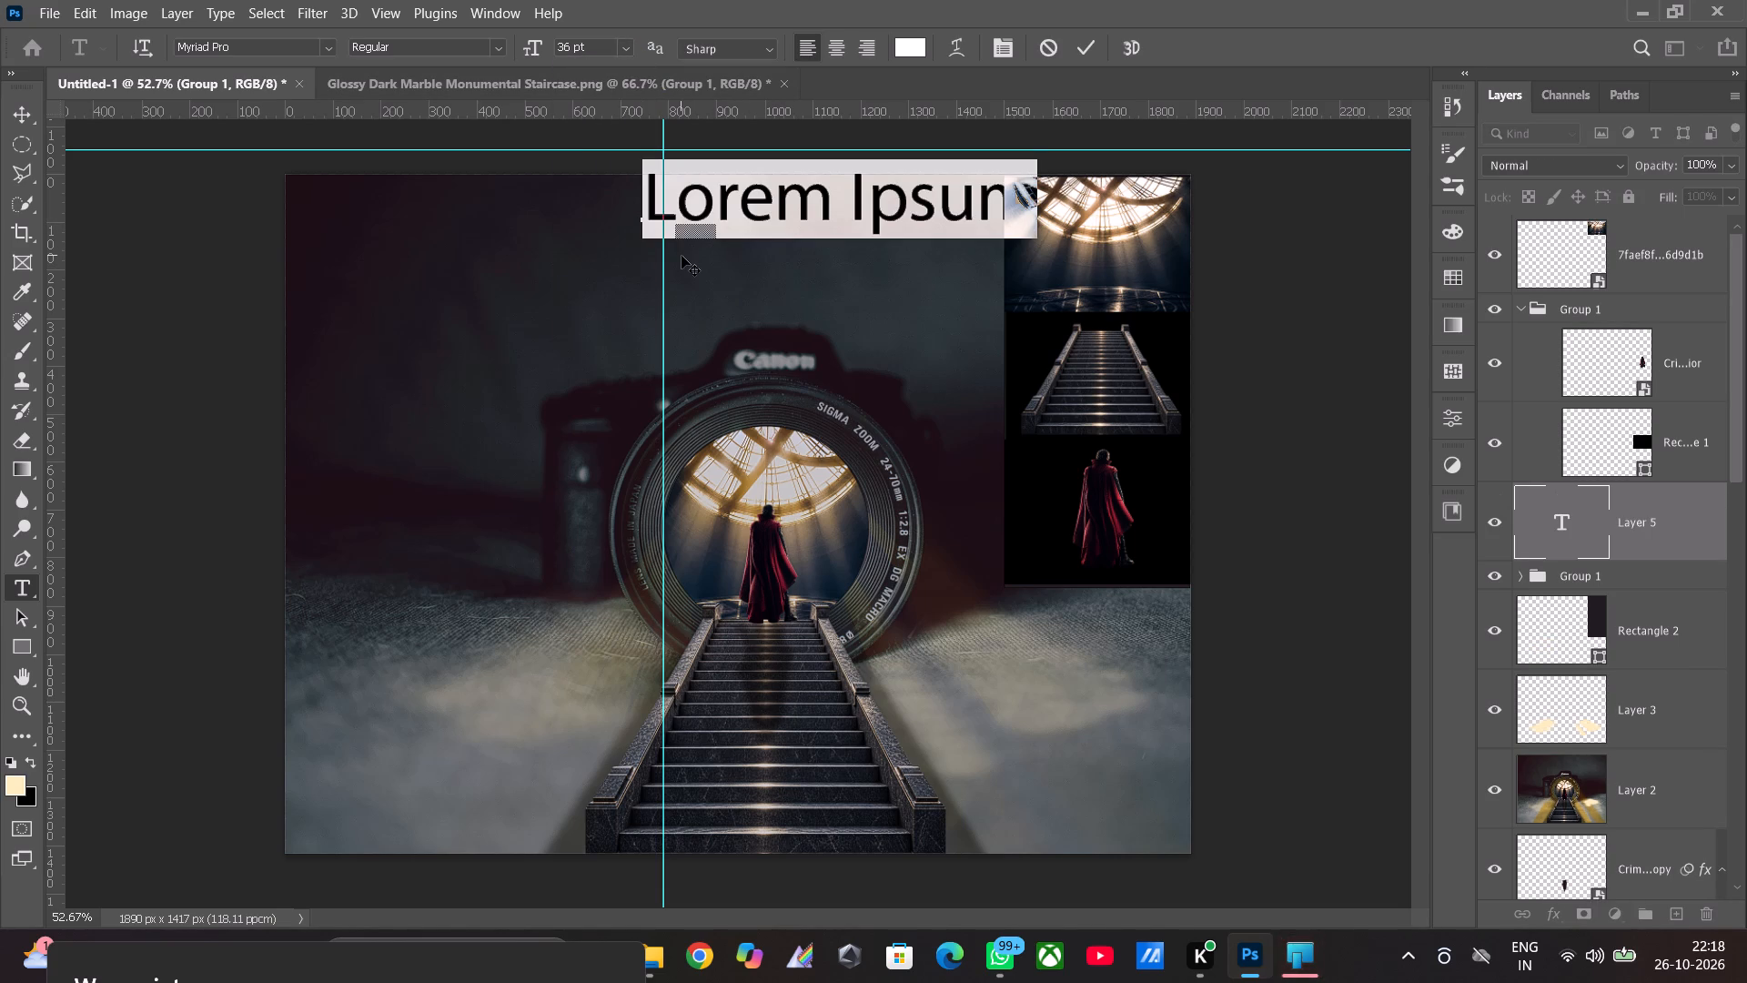
Try 16 pt on the Lorem Ipsum placeholder text, and settle on a font size of 24 pt.
{"action": "left_click", "coordinate": [627, 50]}
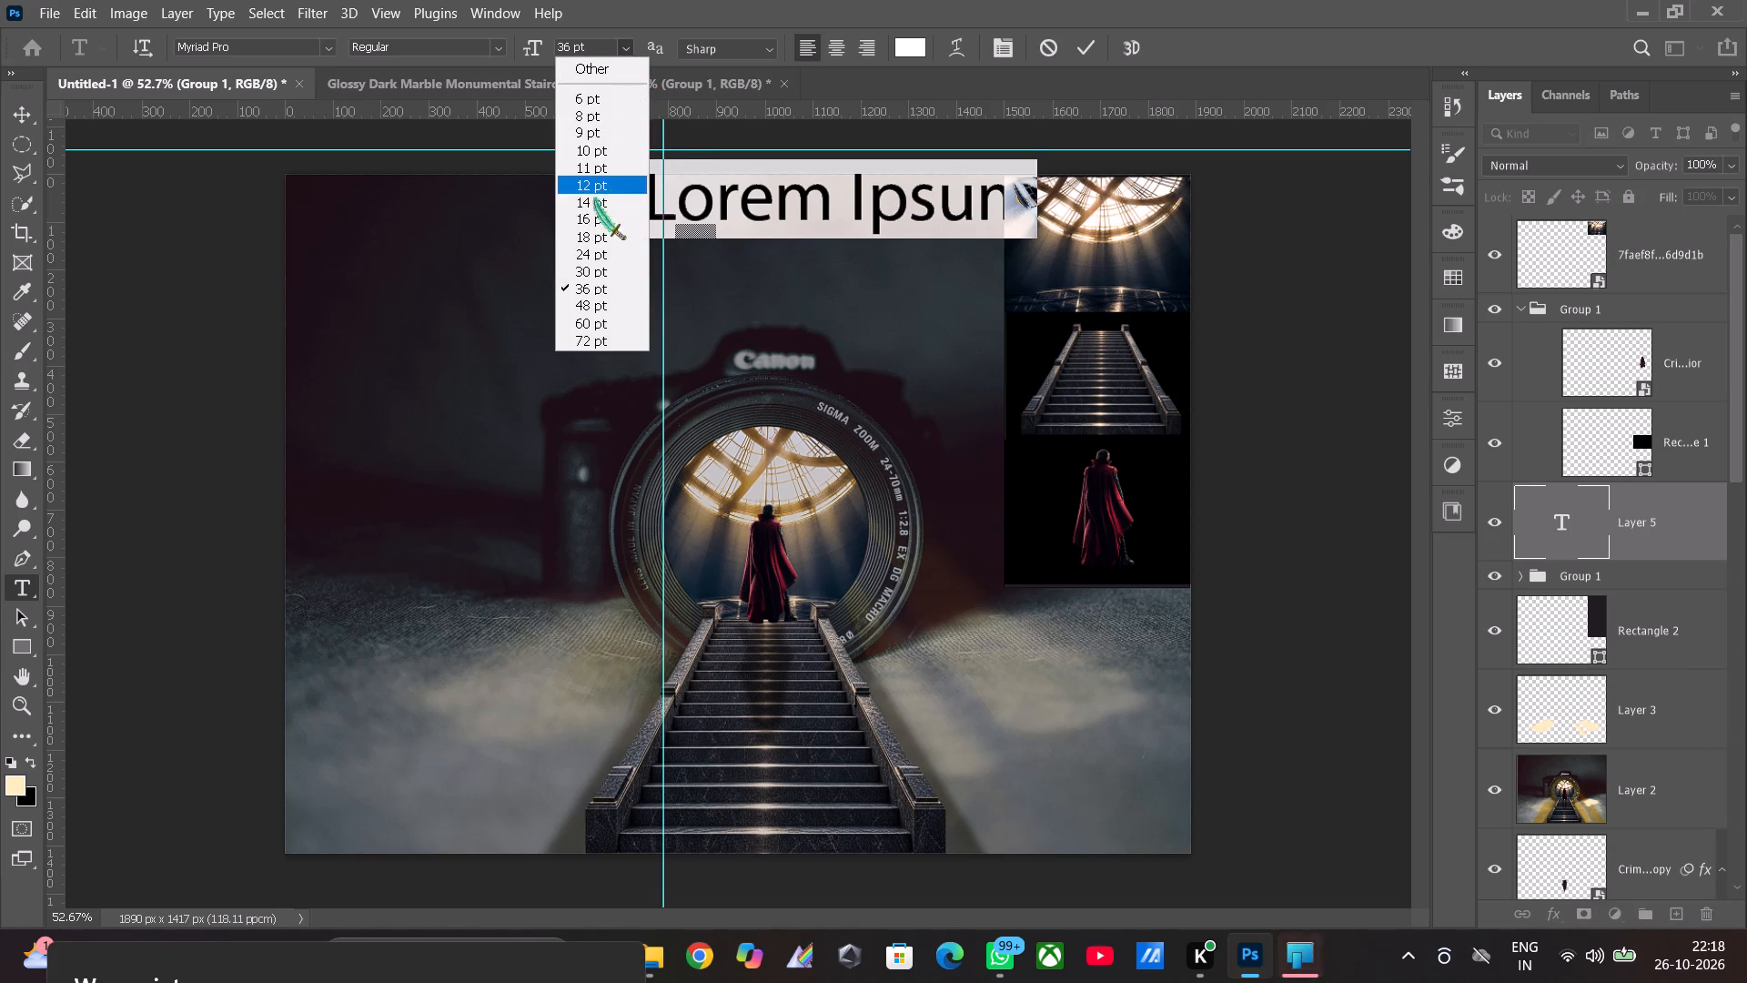
{"action": "left_click", "coordinate": [594, 217]}
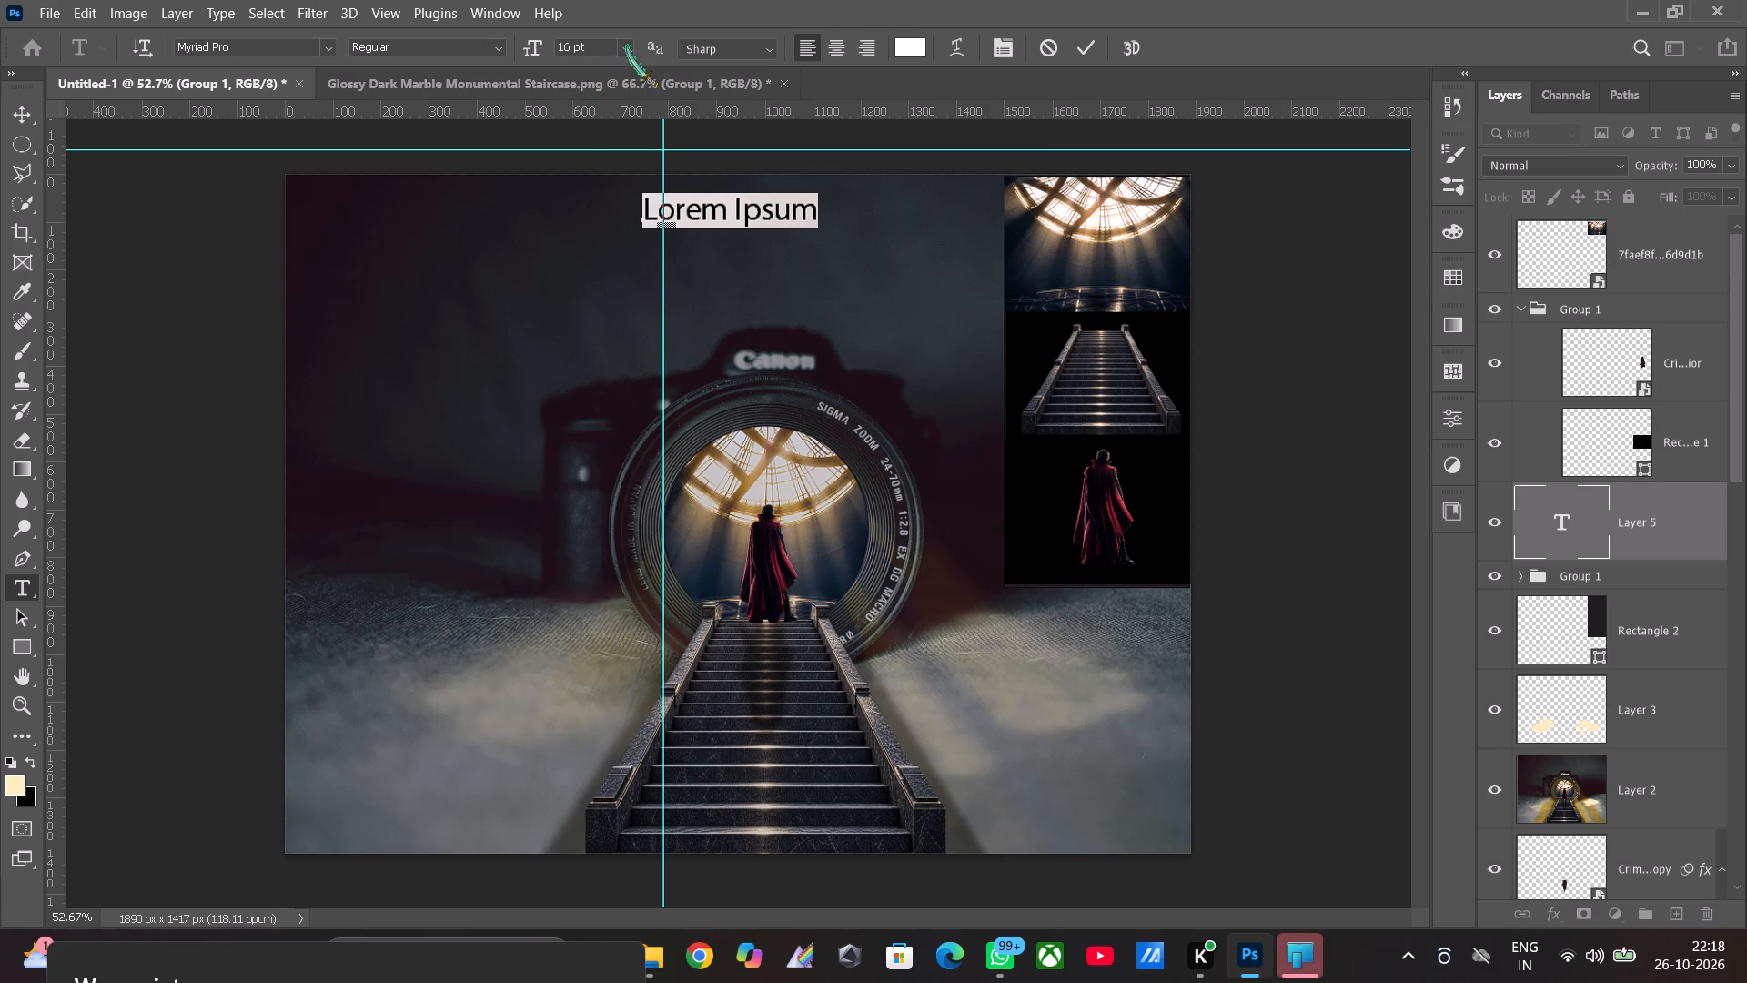
{"action": "left_click", "coordinate": [629, 46]}
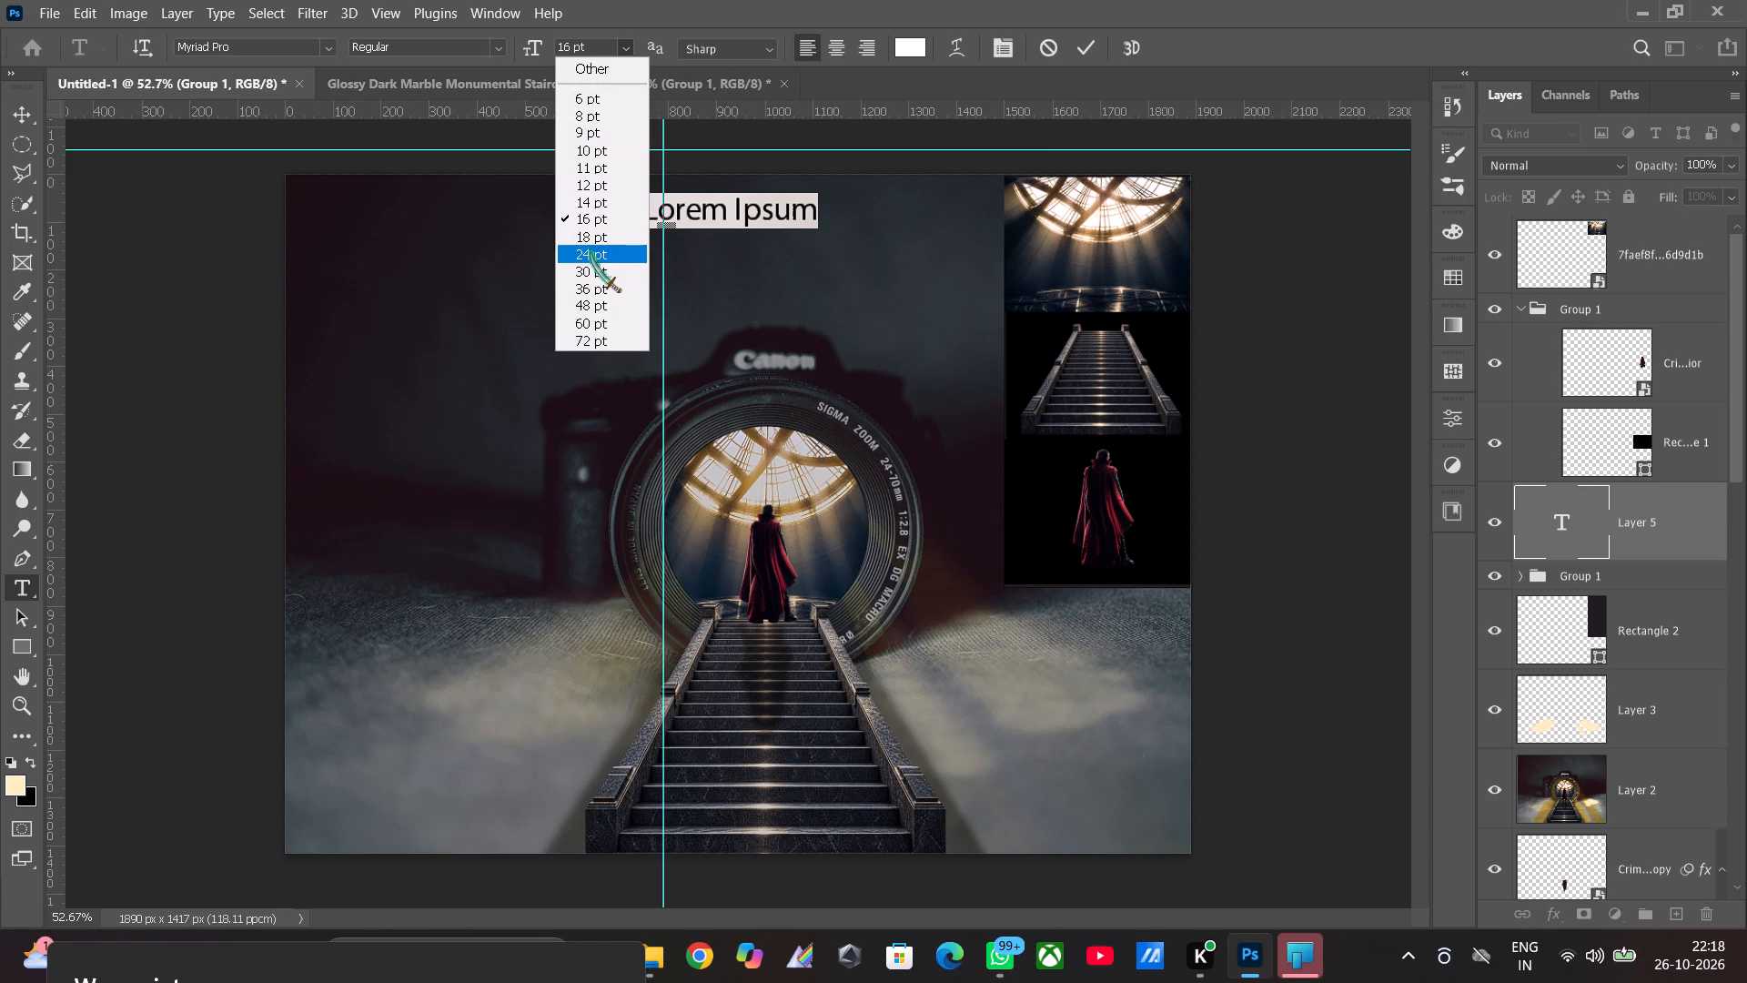
{"action": "left_click", "coordinate": [591, 252]}
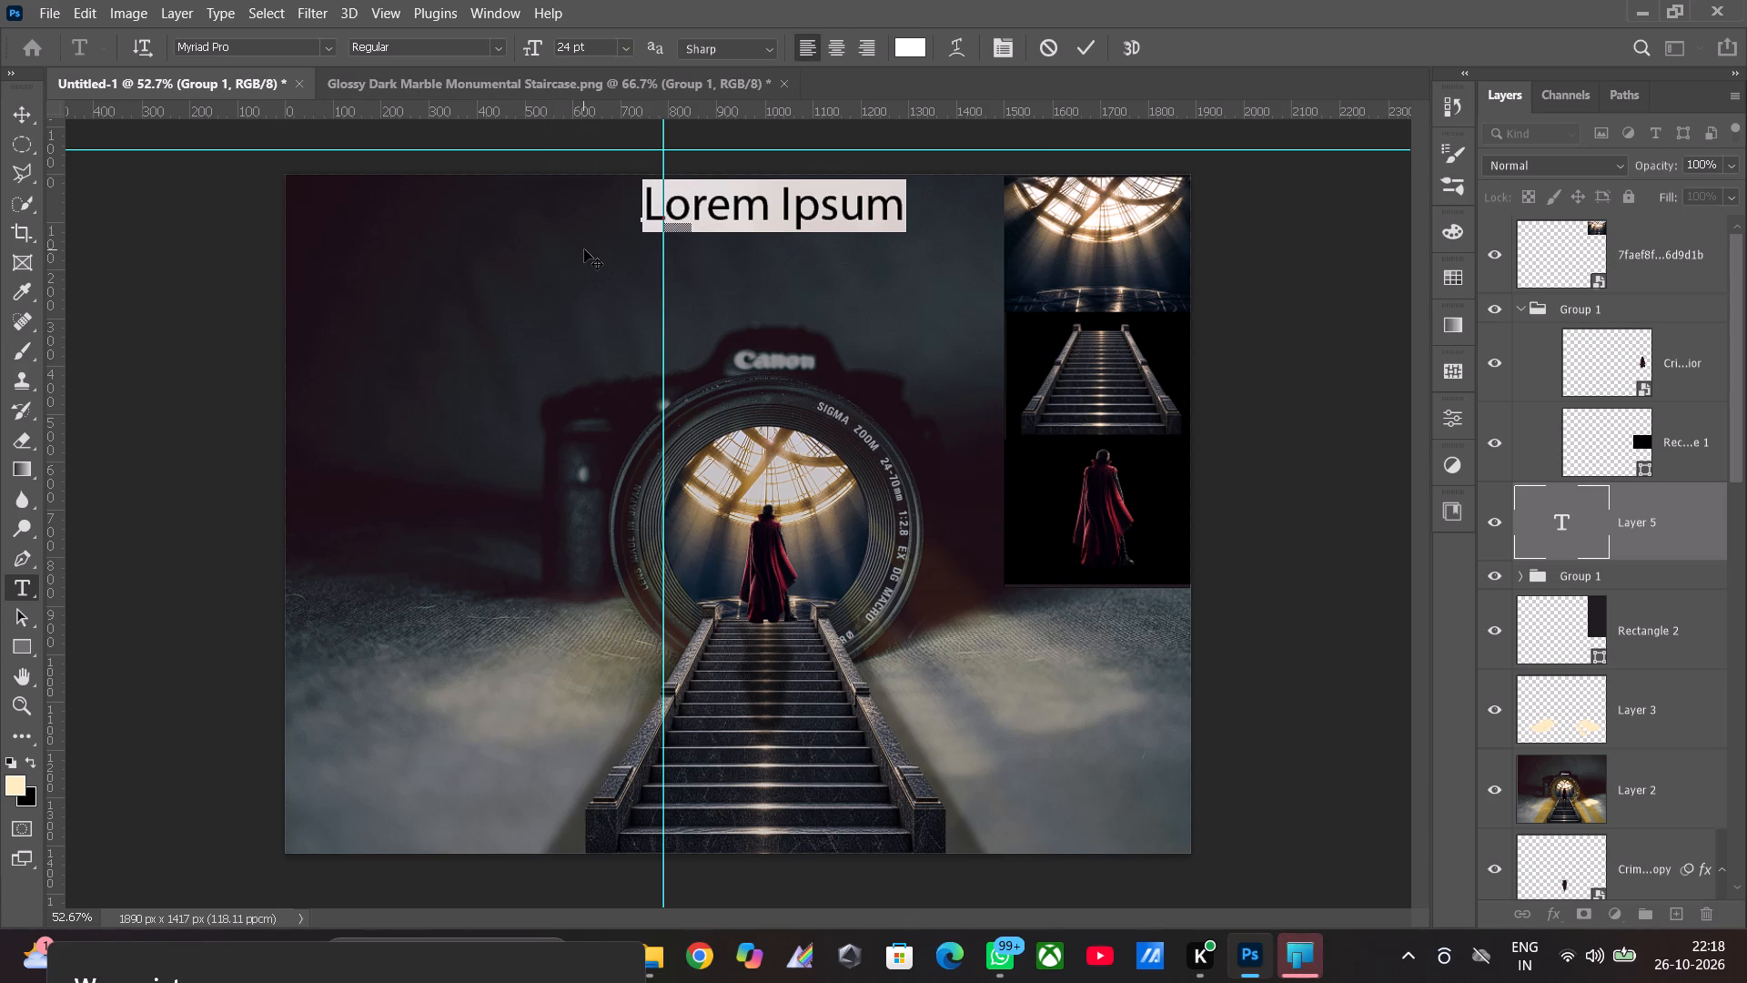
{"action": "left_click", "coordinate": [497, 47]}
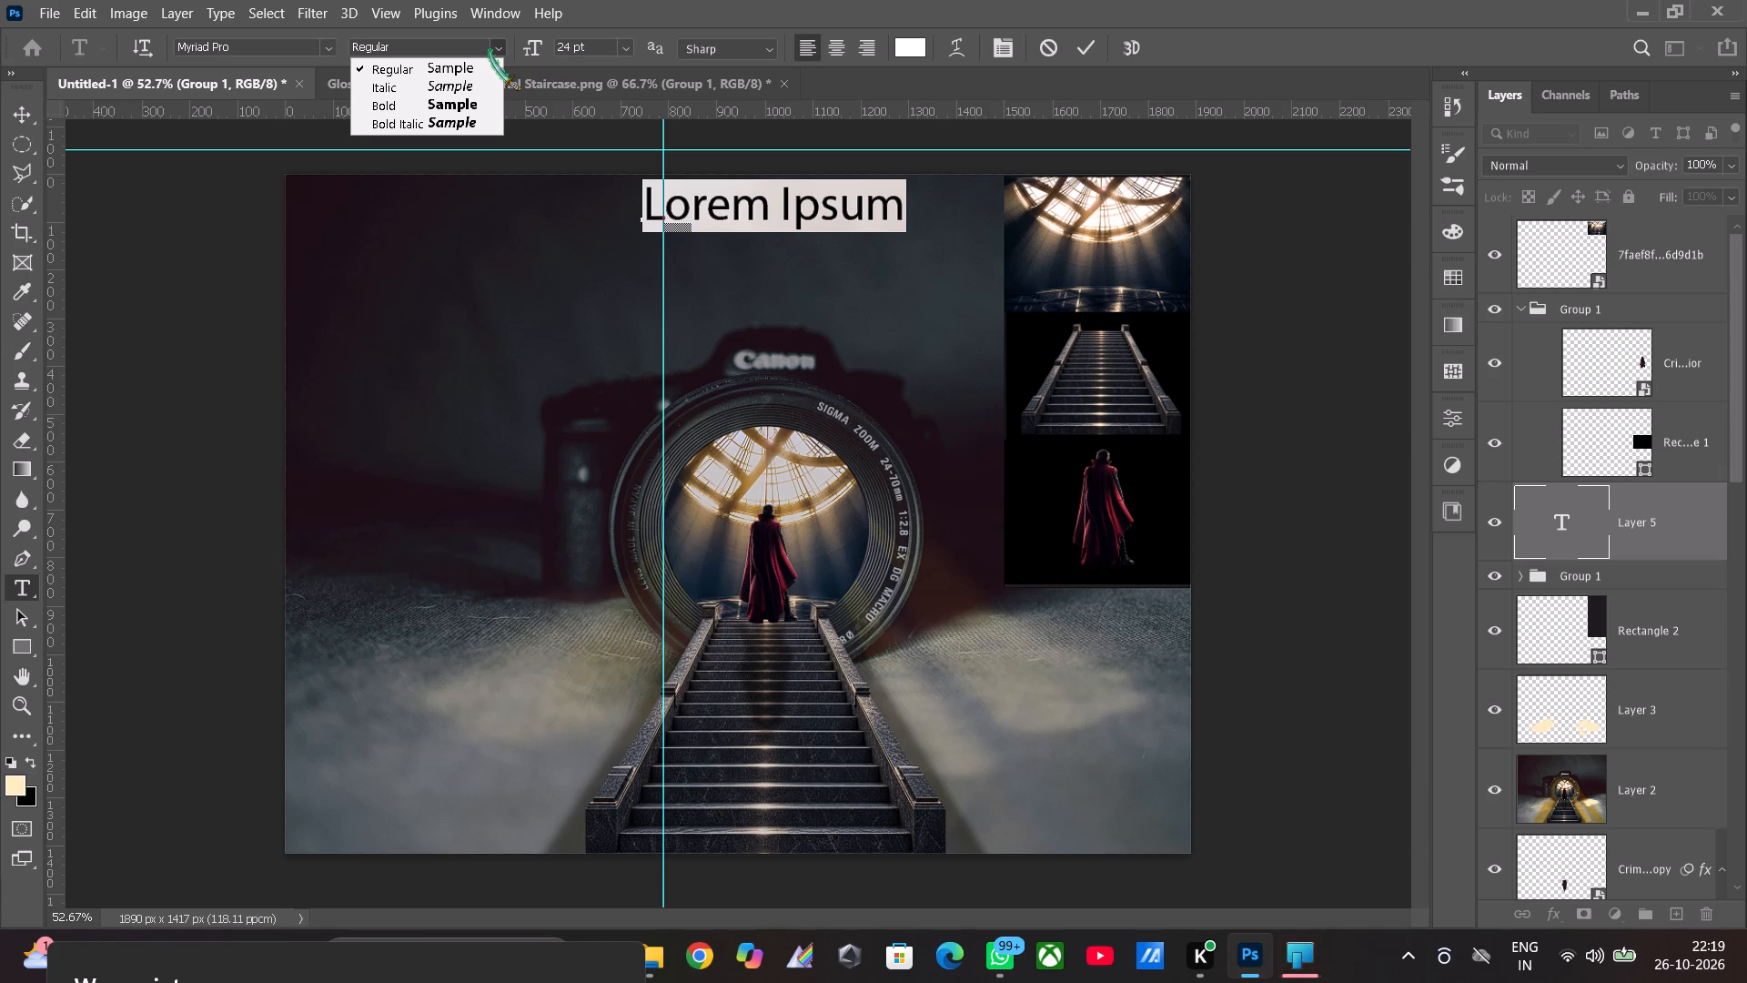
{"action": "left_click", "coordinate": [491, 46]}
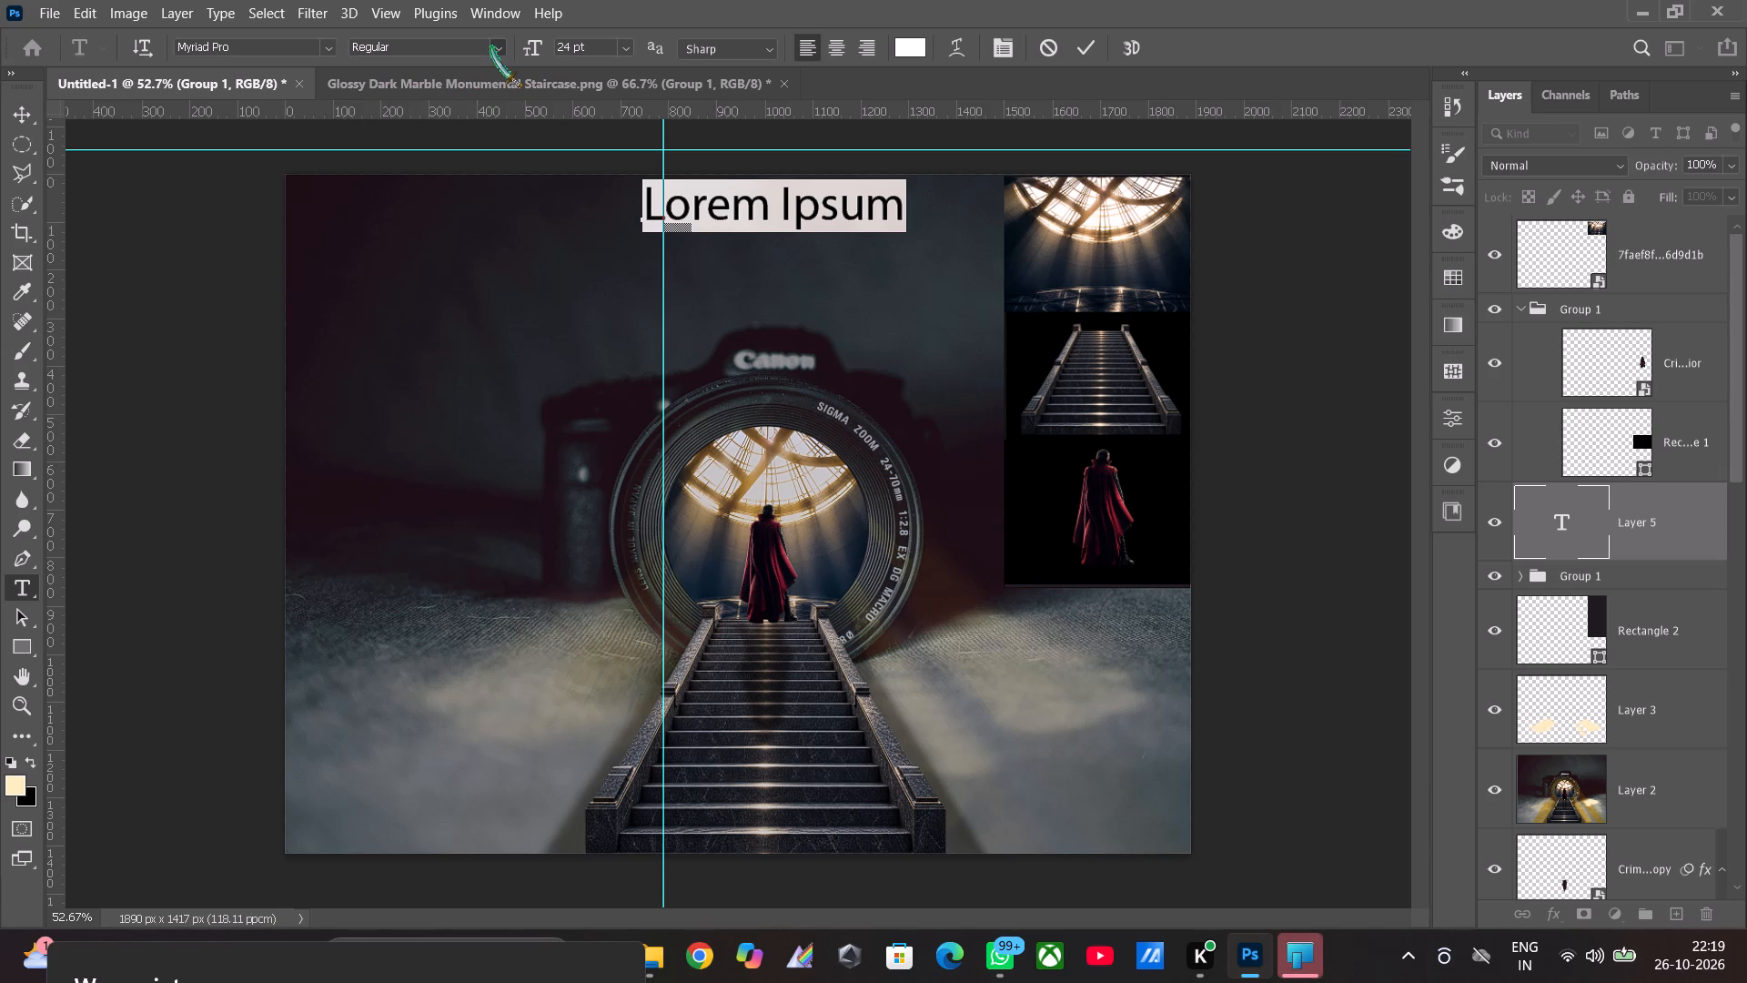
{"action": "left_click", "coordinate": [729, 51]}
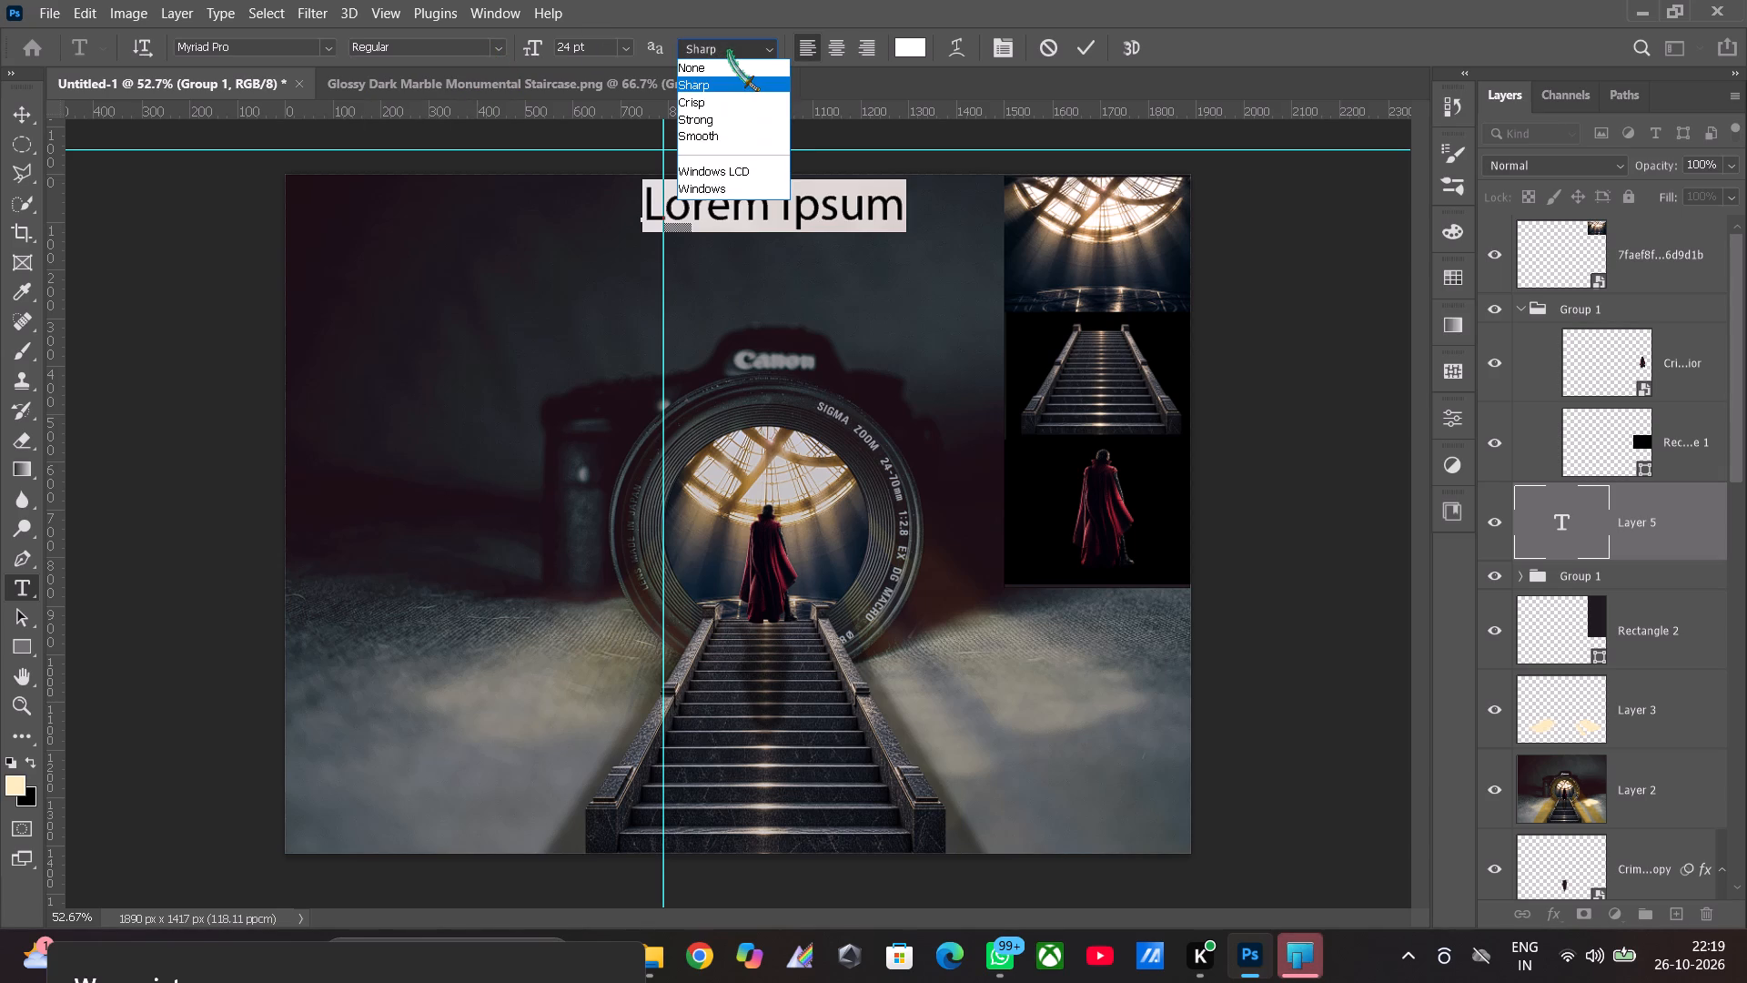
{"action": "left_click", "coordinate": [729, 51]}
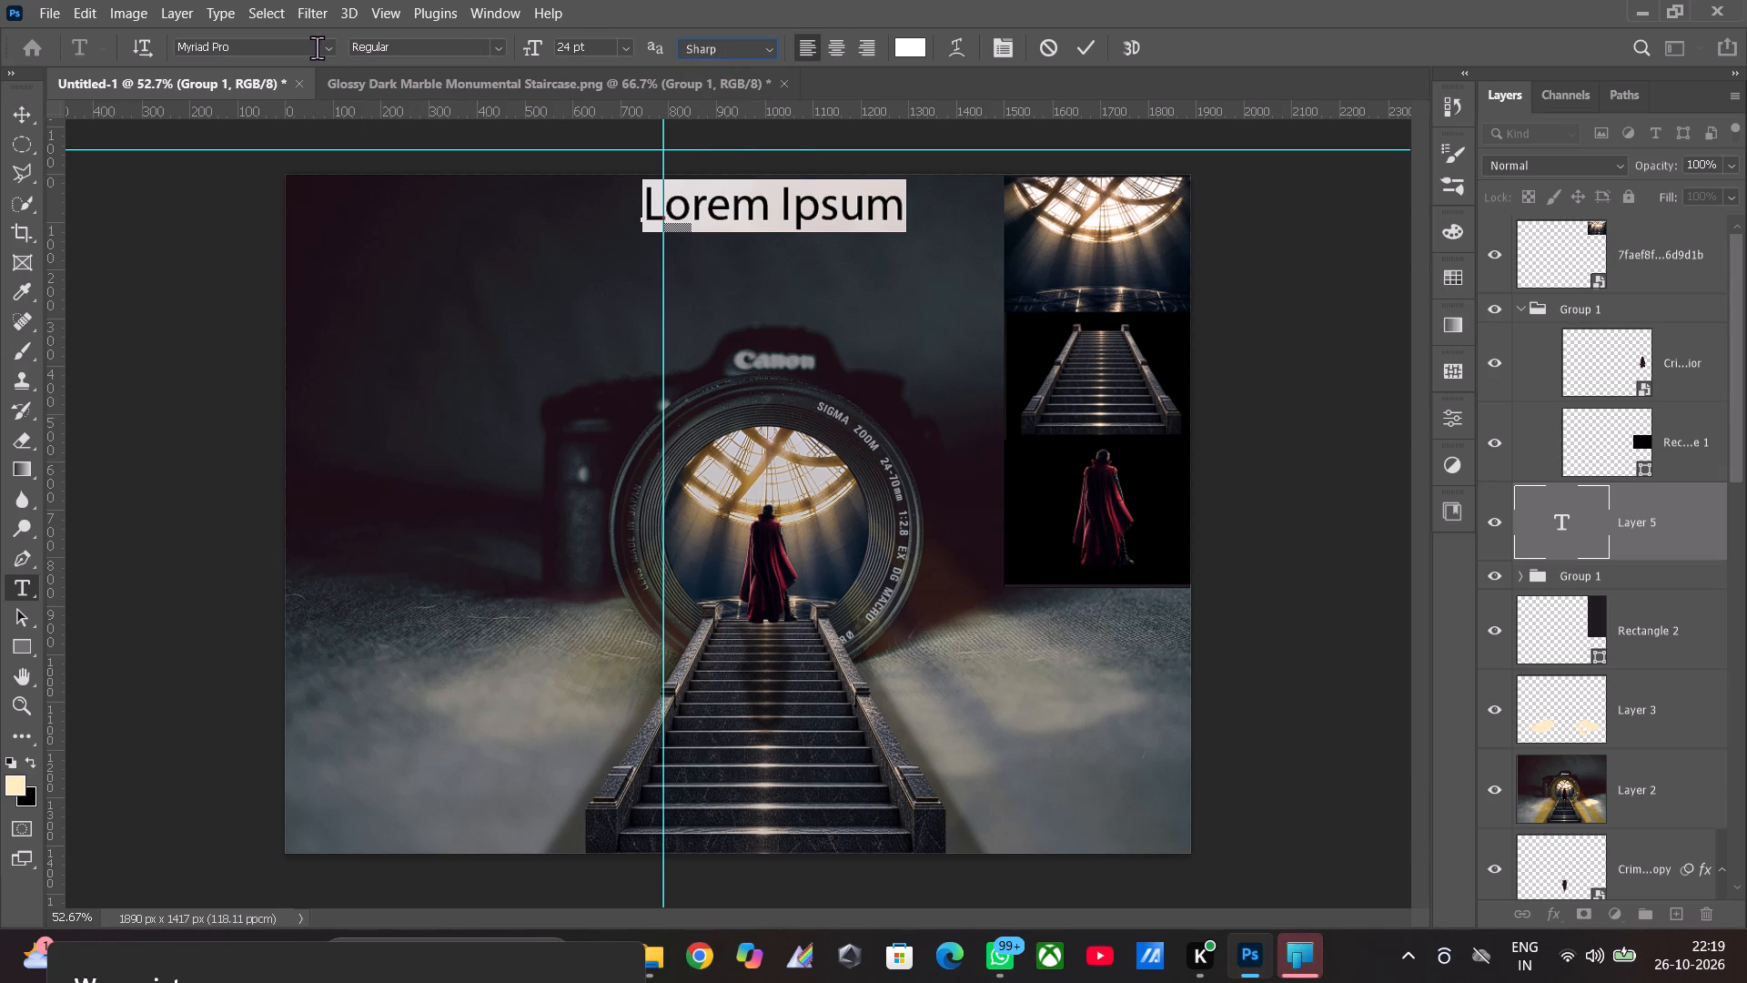
Change the font of the Lorem Ipsum placeholder text to Microsoft Yi Baiti.
{"action": "left_click", "coordinate": [328, 47]}
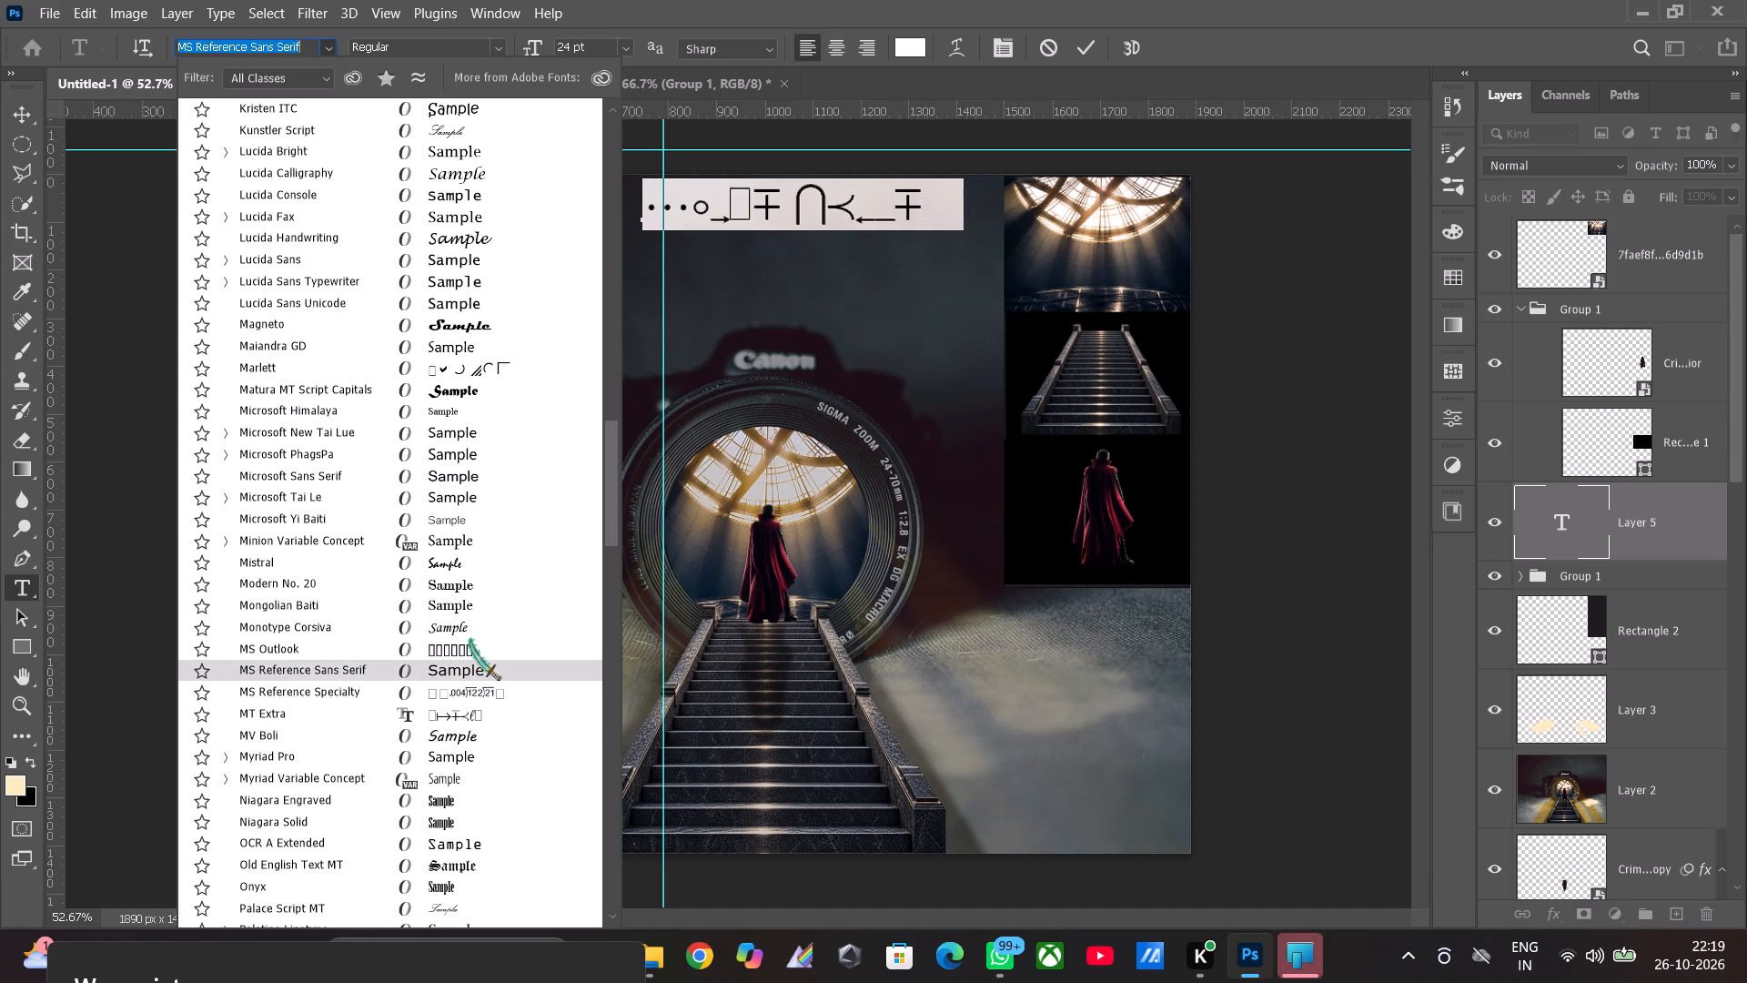
{"action": "left_click", "coordinate": [473, 513]}
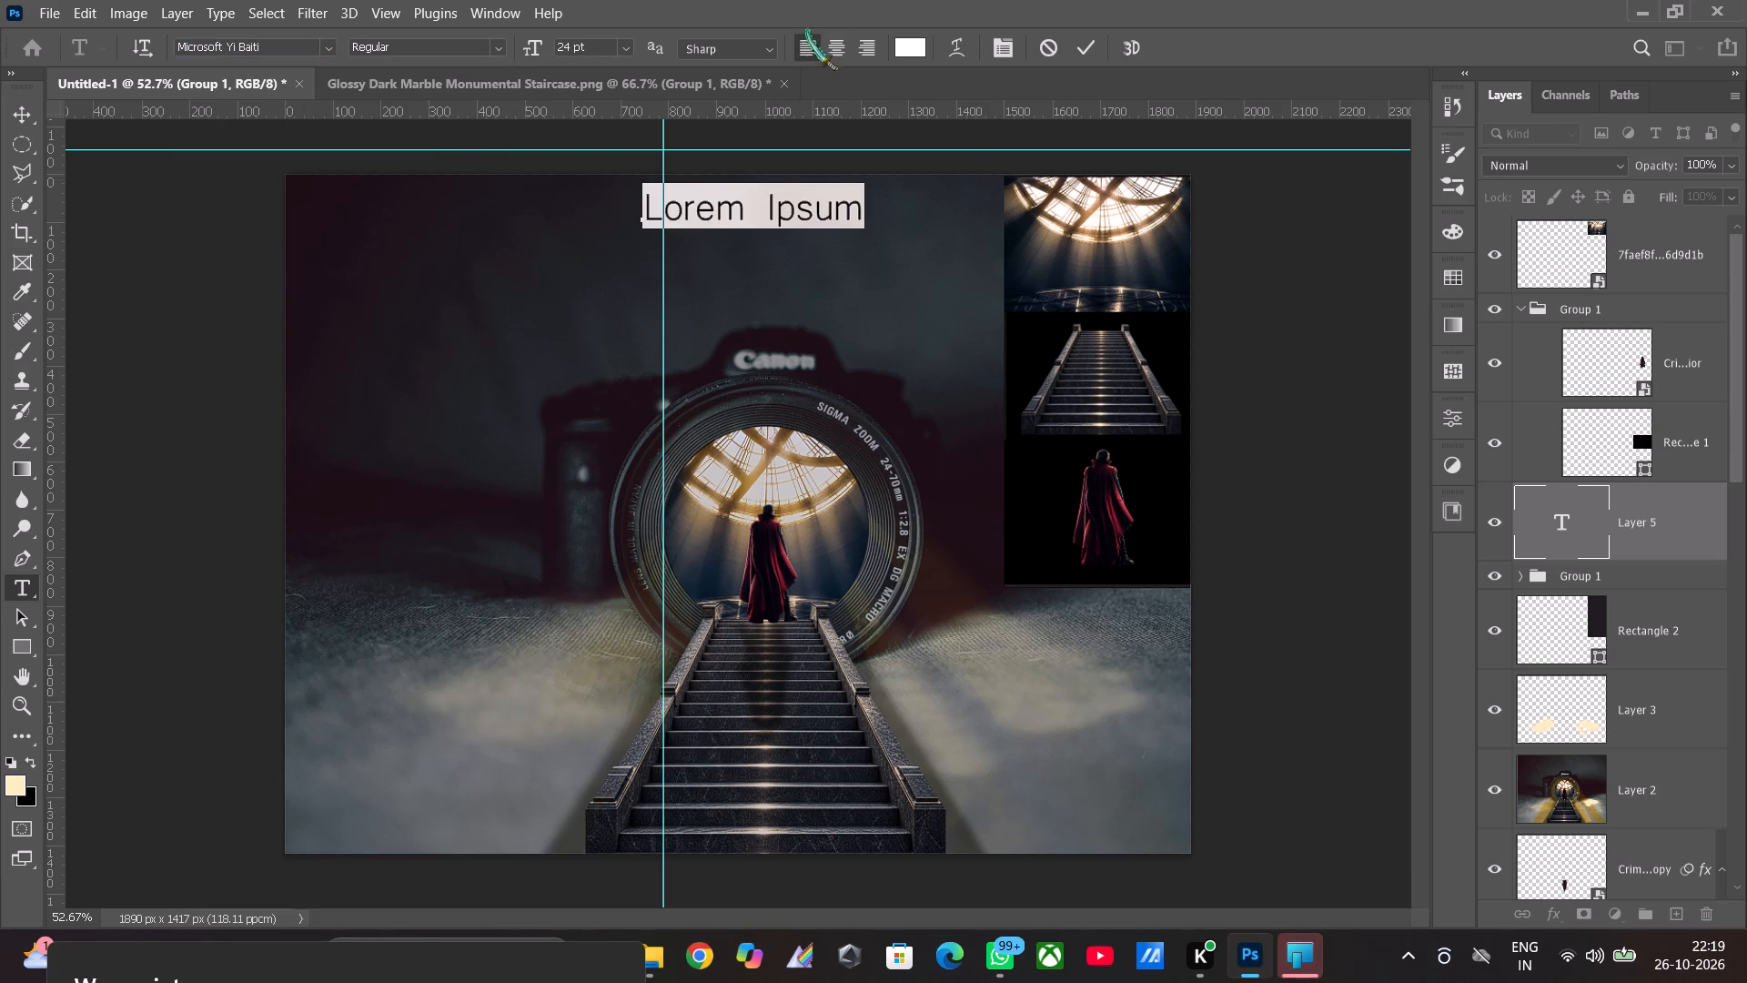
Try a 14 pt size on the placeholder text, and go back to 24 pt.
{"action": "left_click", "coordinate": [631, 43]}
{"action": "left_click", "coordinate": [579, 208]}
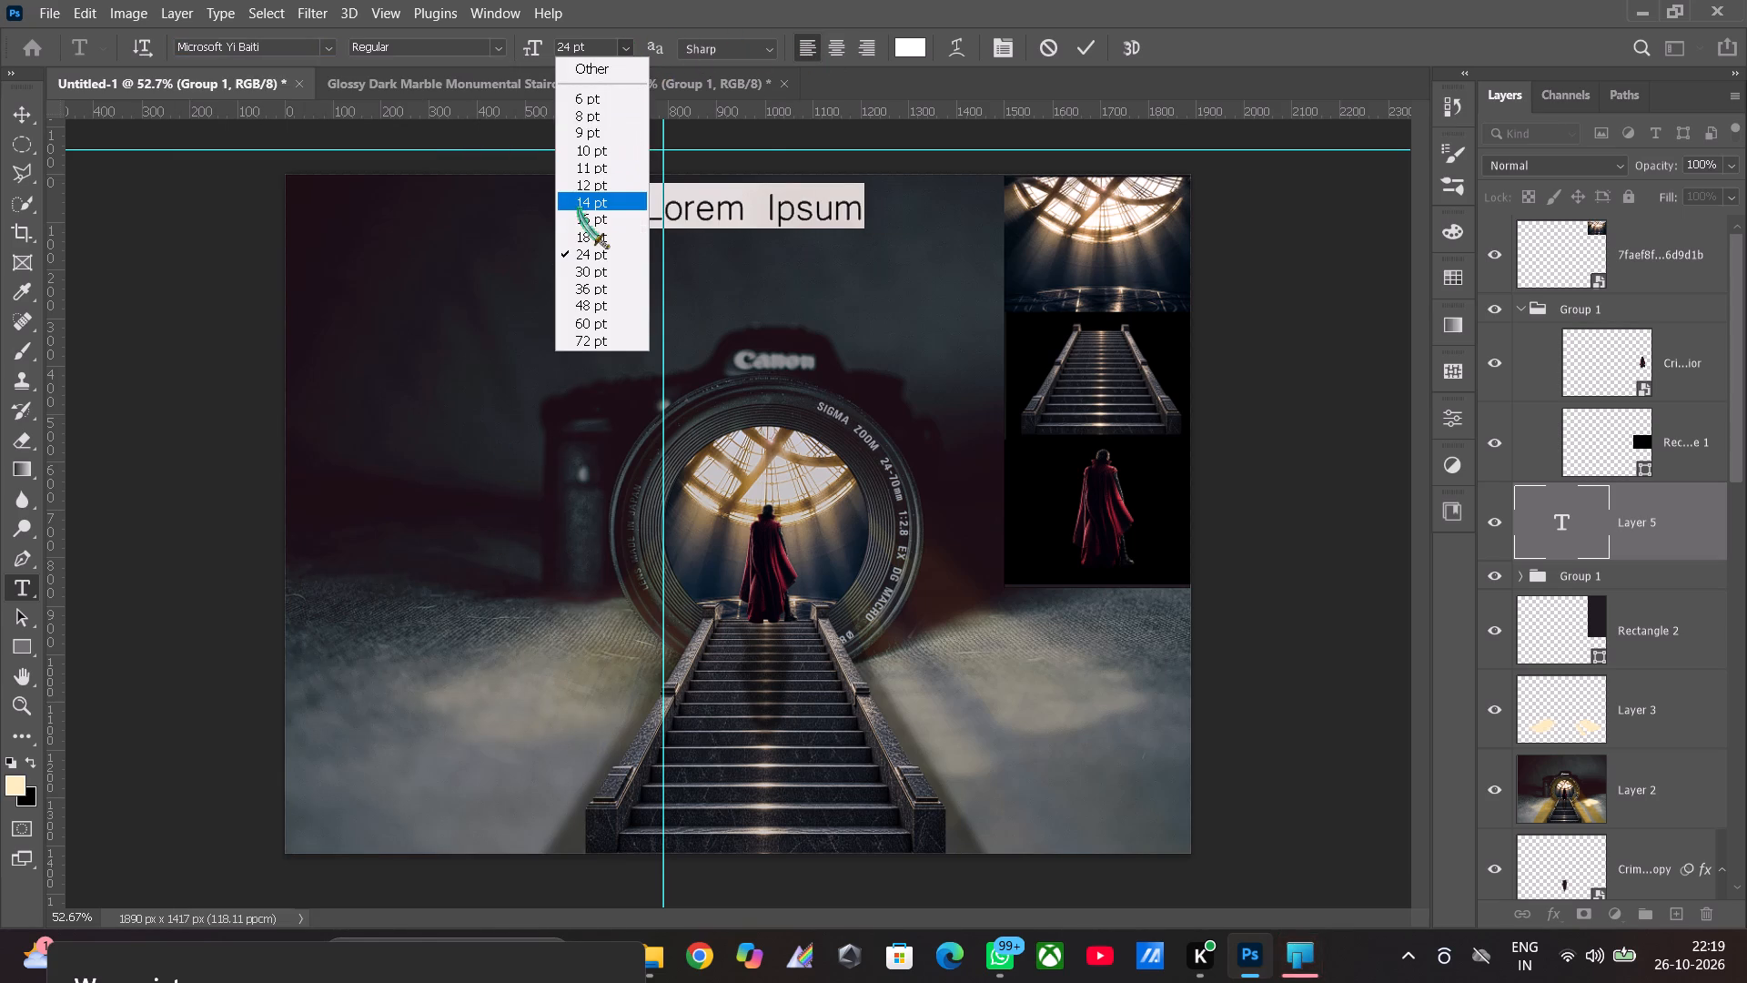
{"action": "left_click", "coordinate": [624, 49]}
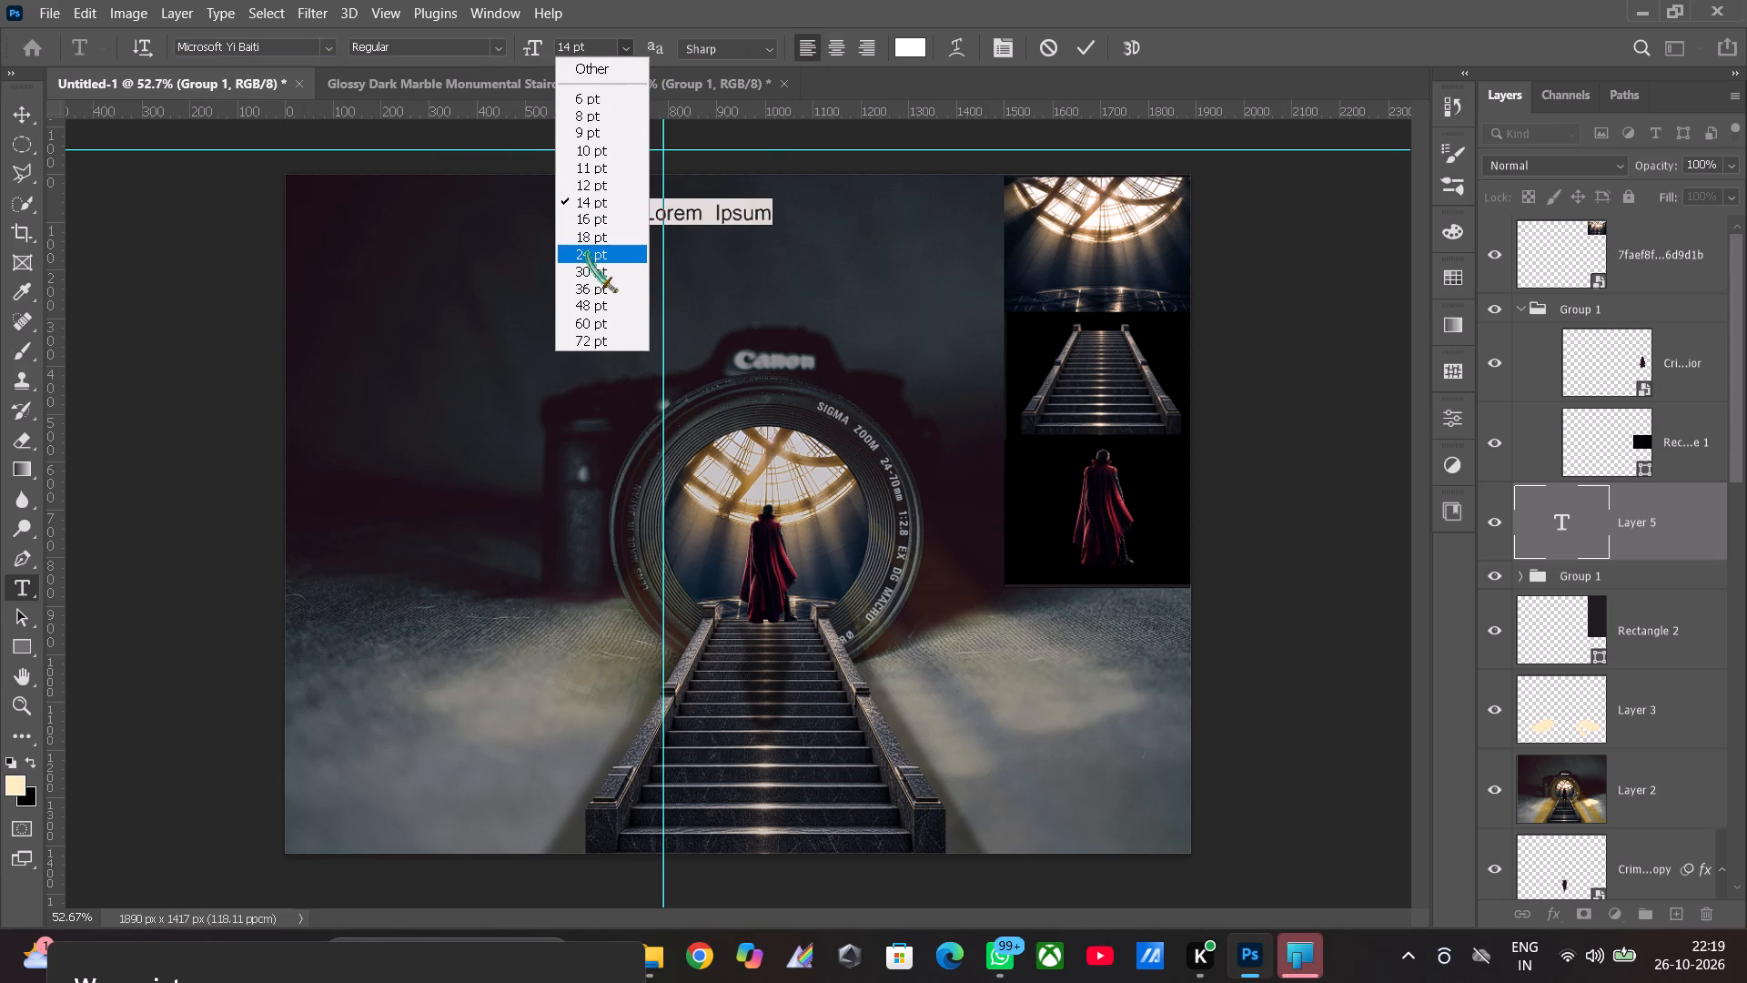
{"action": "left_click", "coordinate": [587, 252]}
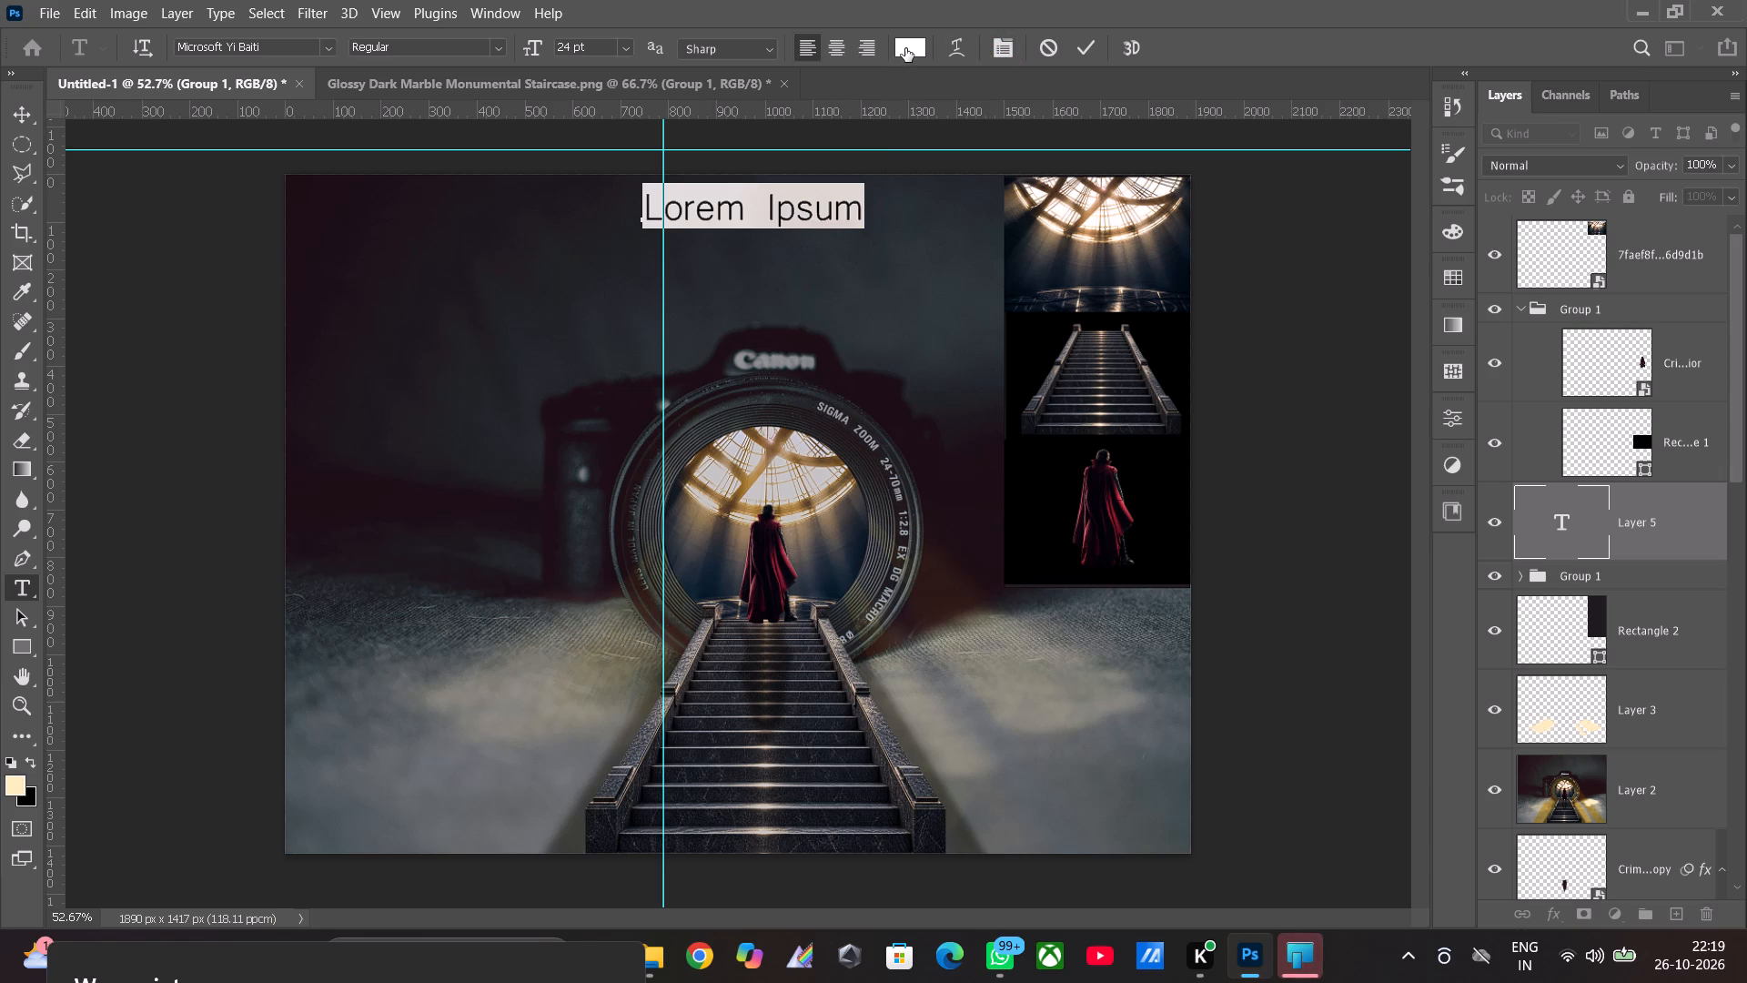
Replace the Lorem Ipsum placeholder with the text "Asset Used" and commit the text layer.
{"action": "left_click", "coordinate": [853, 218]}
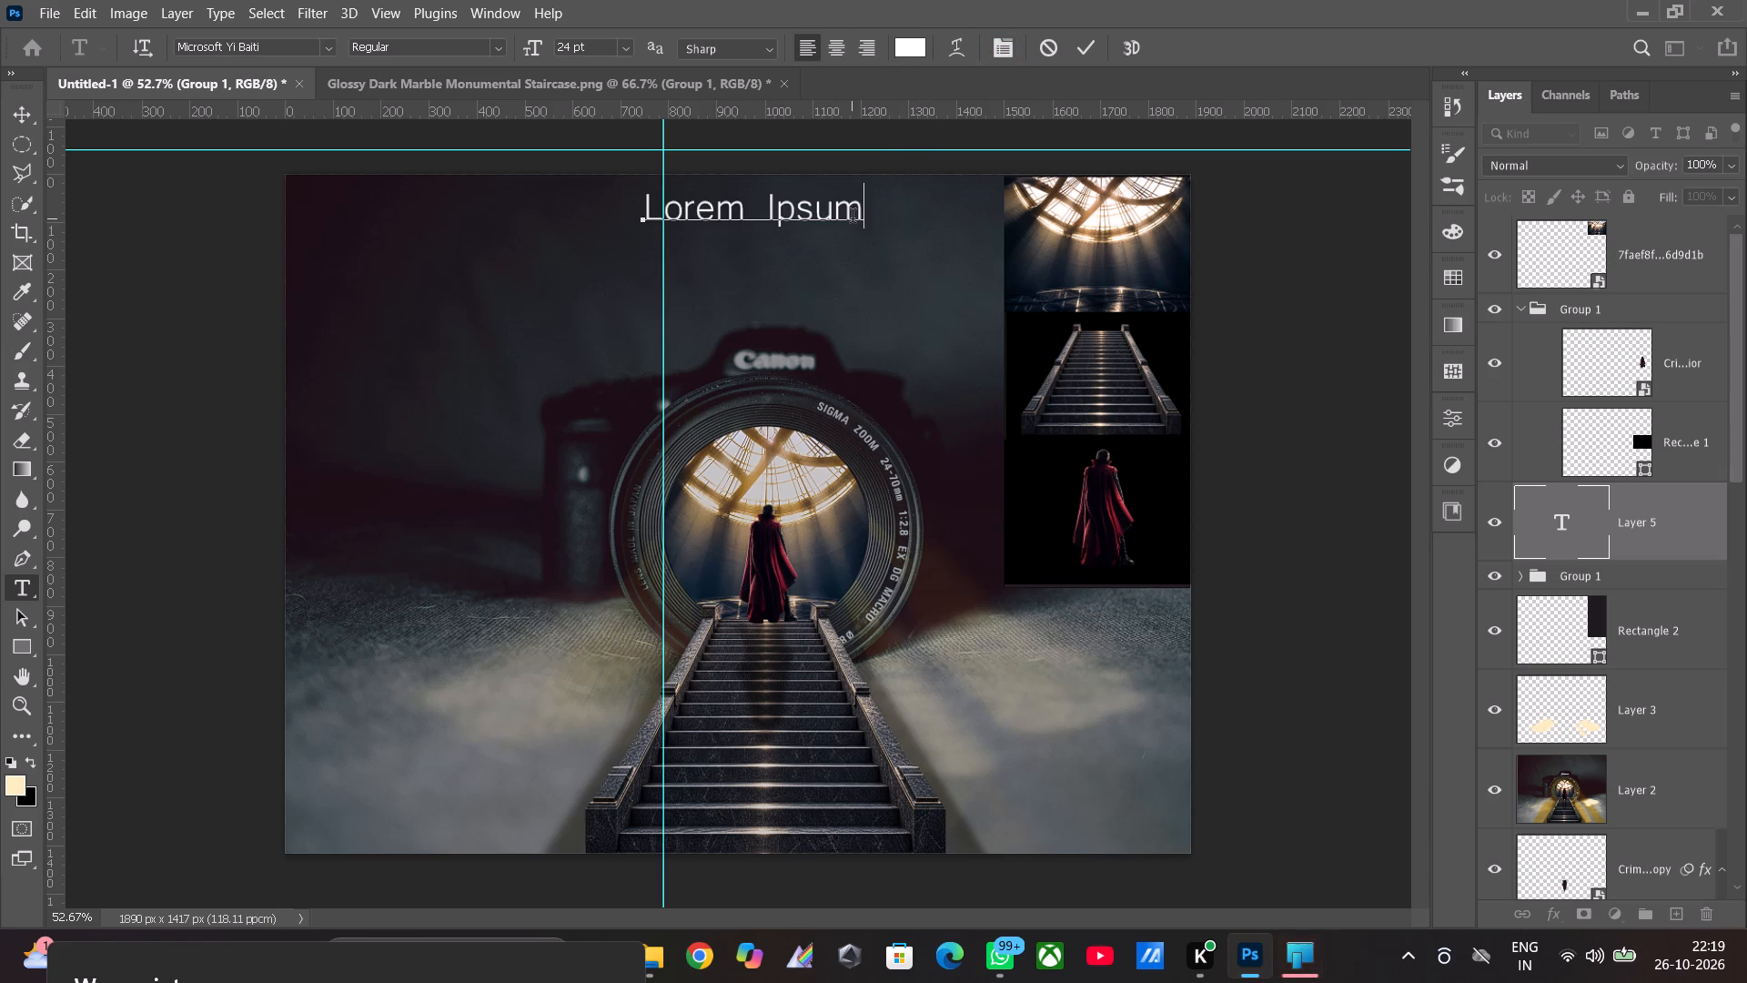
{"action": "key", "text": "BackSpace"}
{"action": "key", "text": "BackSpace"}
{"action": "key", "text": "BackSpace"}
{"action": "key", "text": "BackSpace"}
{"action": "key", "text": "BackSpace"}
{"action": "key", "text": "BackSpace"}
{"action": "key", "text": "BackSpace"}
{"action": "key", "text": "BackSpace"}
{"action": "key", "text": "BackSpace"}
{"action": "key", "text": "BackSpace"}
{"action": "key", "text": "BackSpace"}
{"action": "key", "text": "BackSpace"}
{"action": "key", "text": "BackSpace"}
{"action": "key", "text": "BackSpace"}
{"action": "key", "text": "BackSpace"}
{"action": "key", "text": "BackSpace"}
{"action": "key", "text": "BackSpace"}
{"action": "key", "text": "BackSpace"}
{"action": "key", "text": "BackSpace"}
{"action": "key", "text": "BackSpace"}
{"action": "type", "text": "ass"}
{"action": "key", "text": "BackSpace"}
{"action": "key", "text": "BackSpace"}
{"action": "key", "text": "BackSpace"}
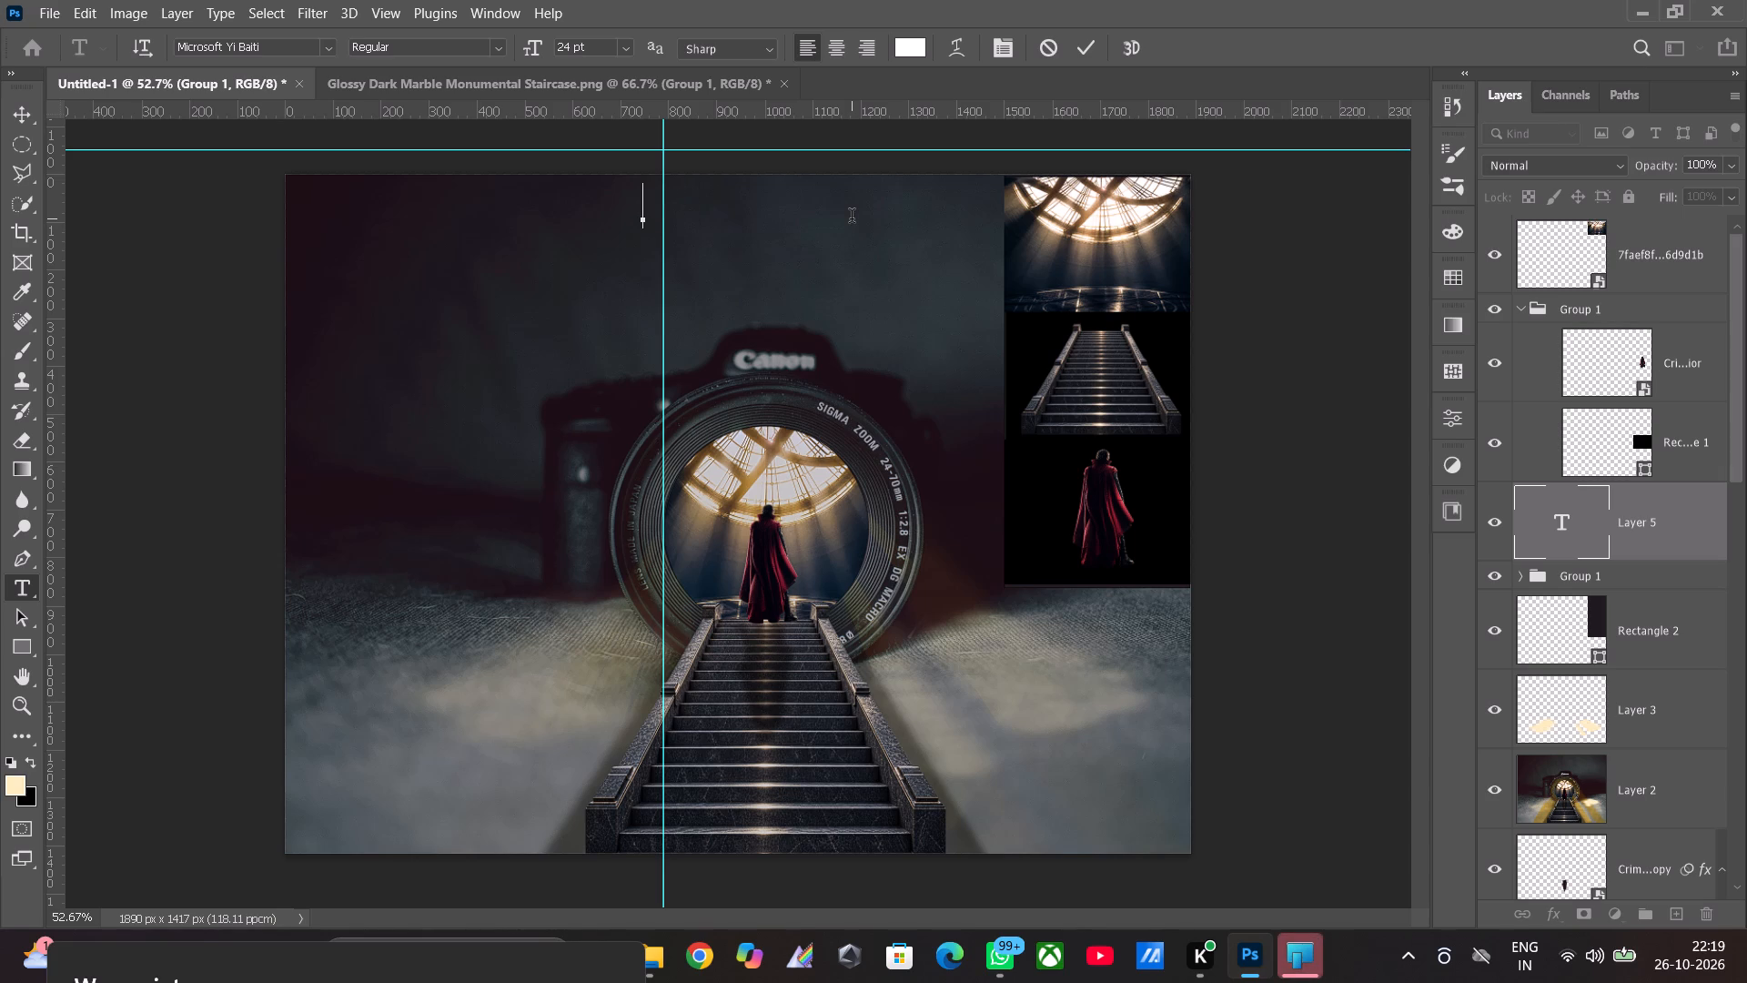
{"action": "key", "text": "shift+a"}
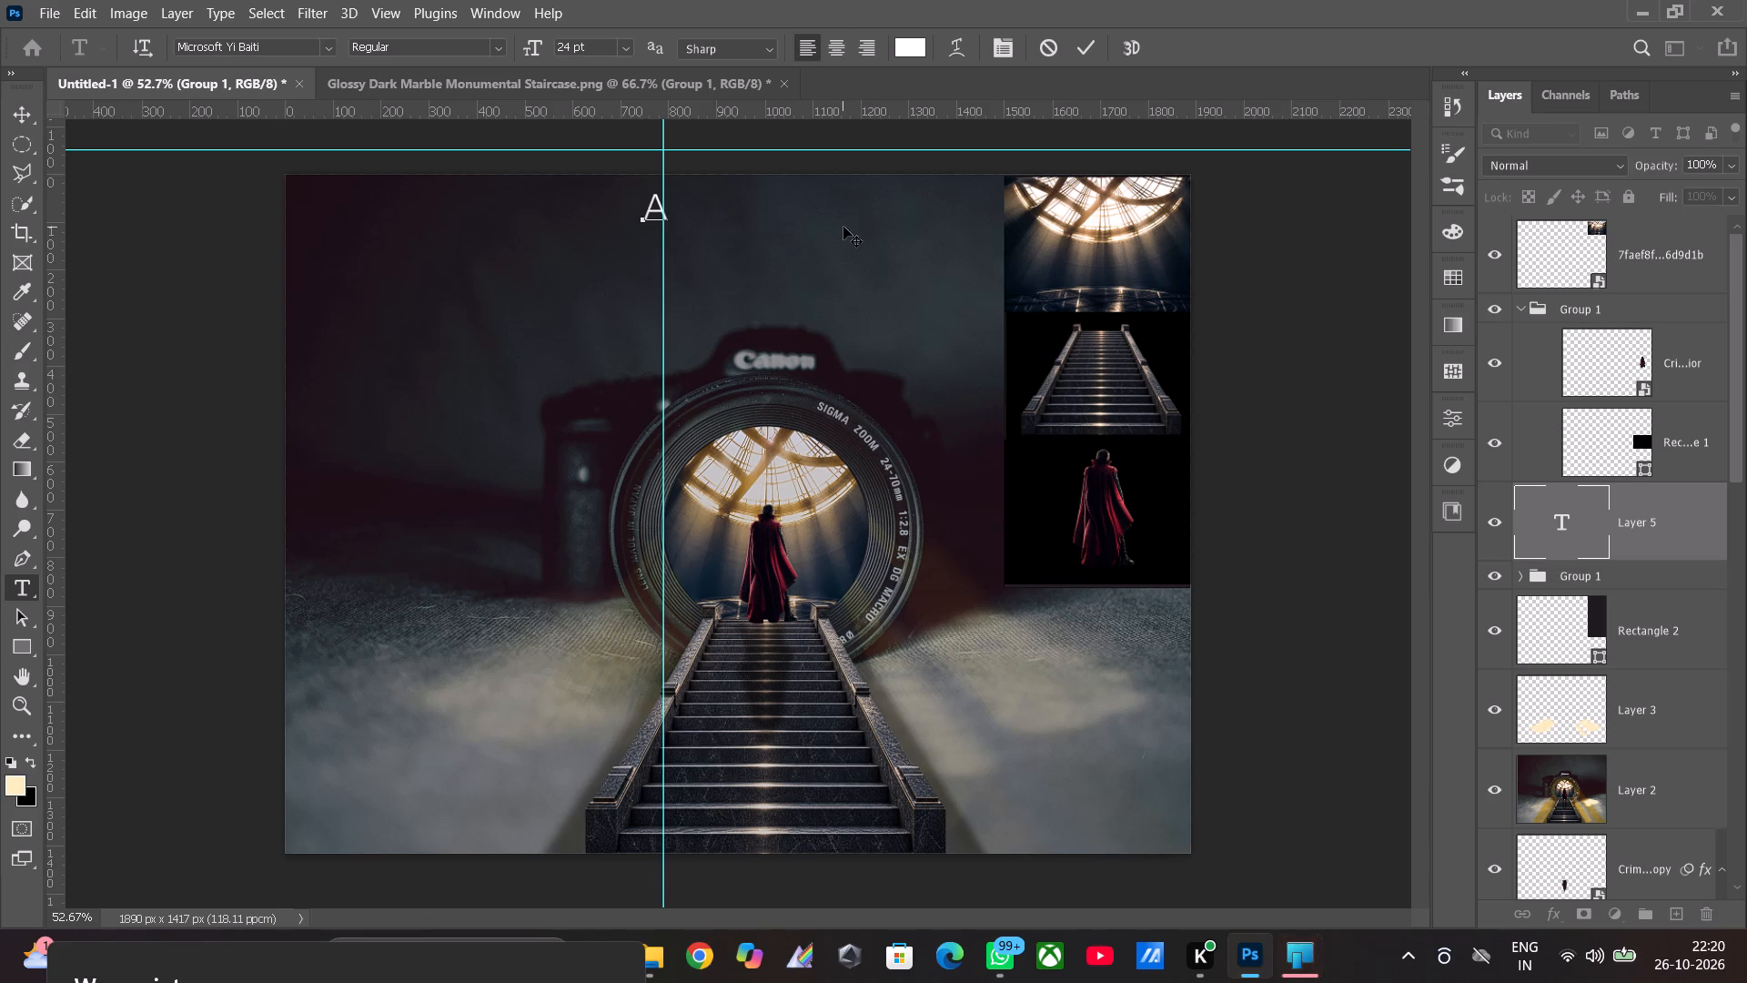
{"action": "type", "text": "ss"}
{"action": "type", "text": "et"}
{"action": "key", "text": "space"}
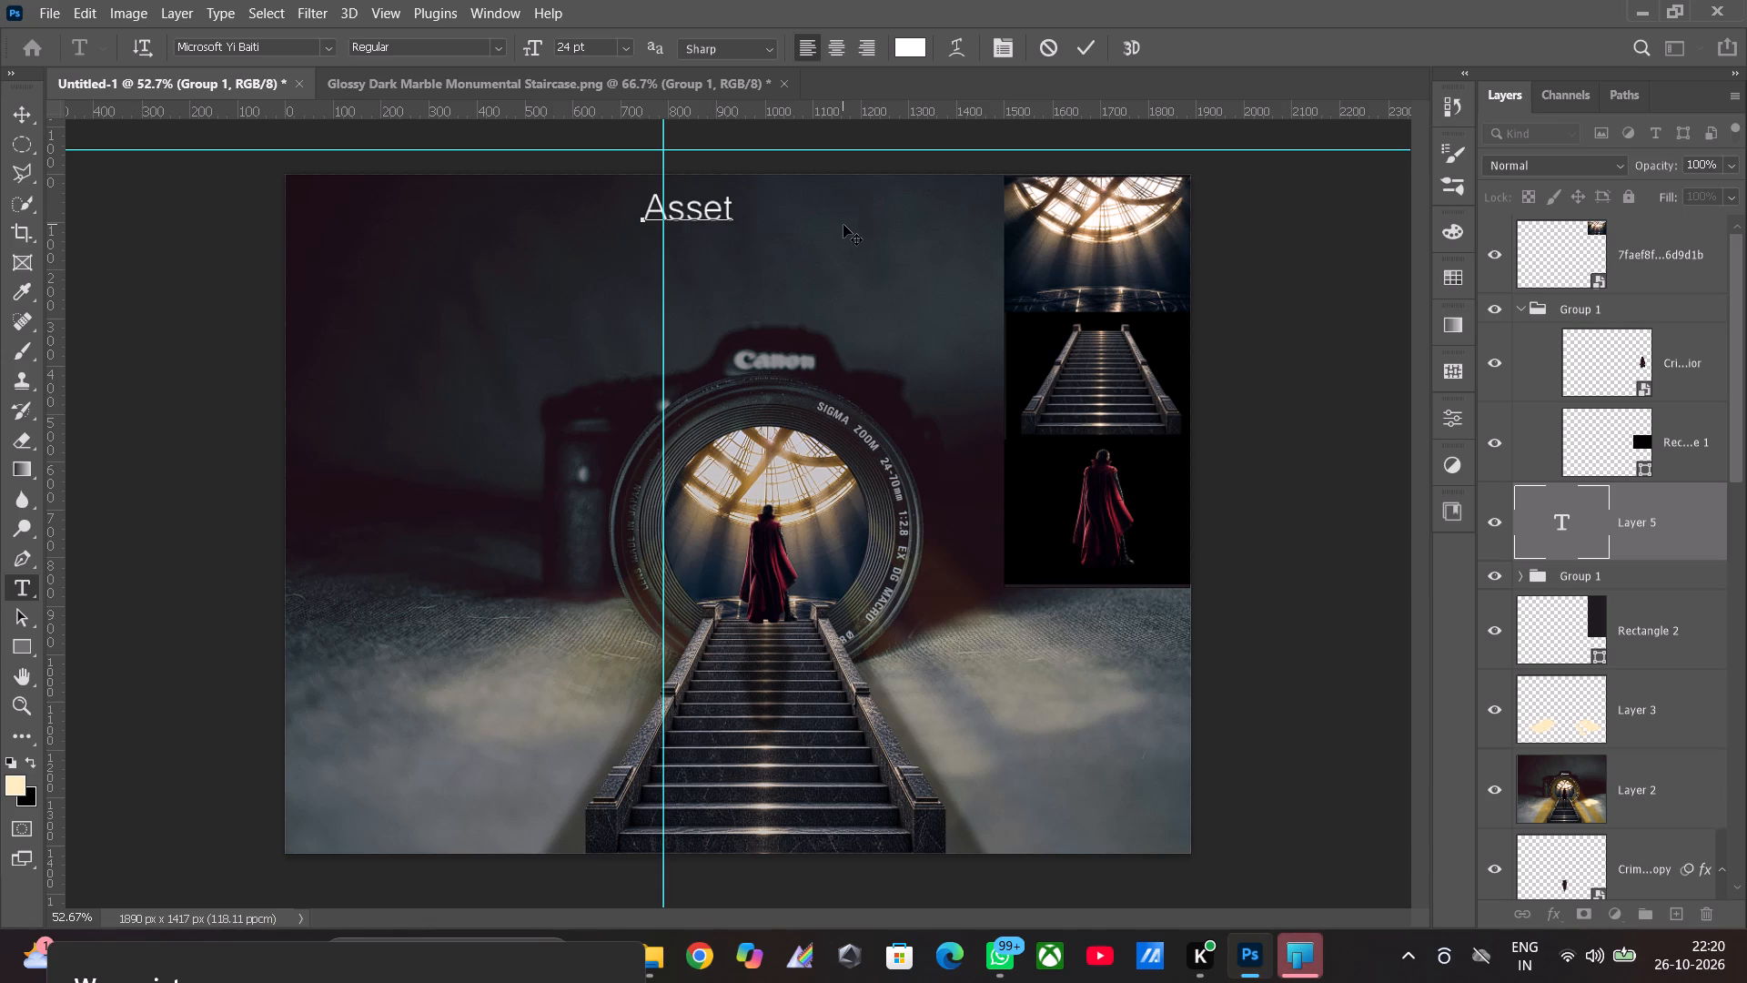
{"action": "key", "text": "shift+u"}
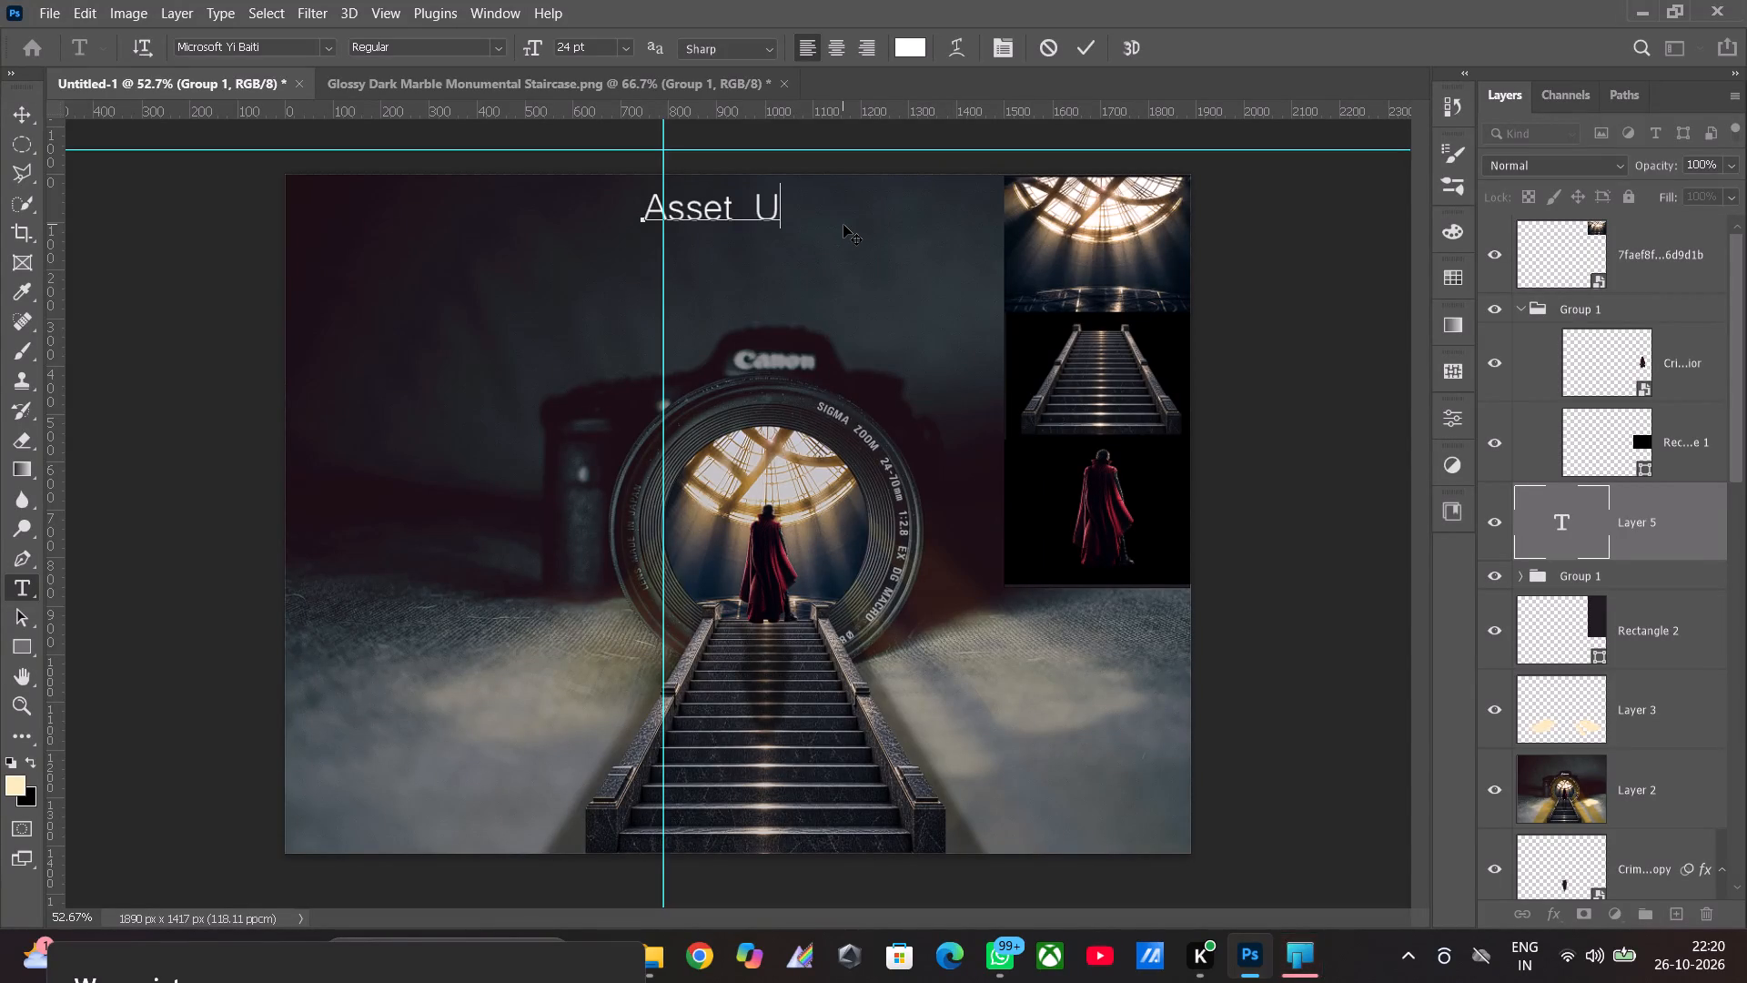
{"action": "type", "text": "sed"}
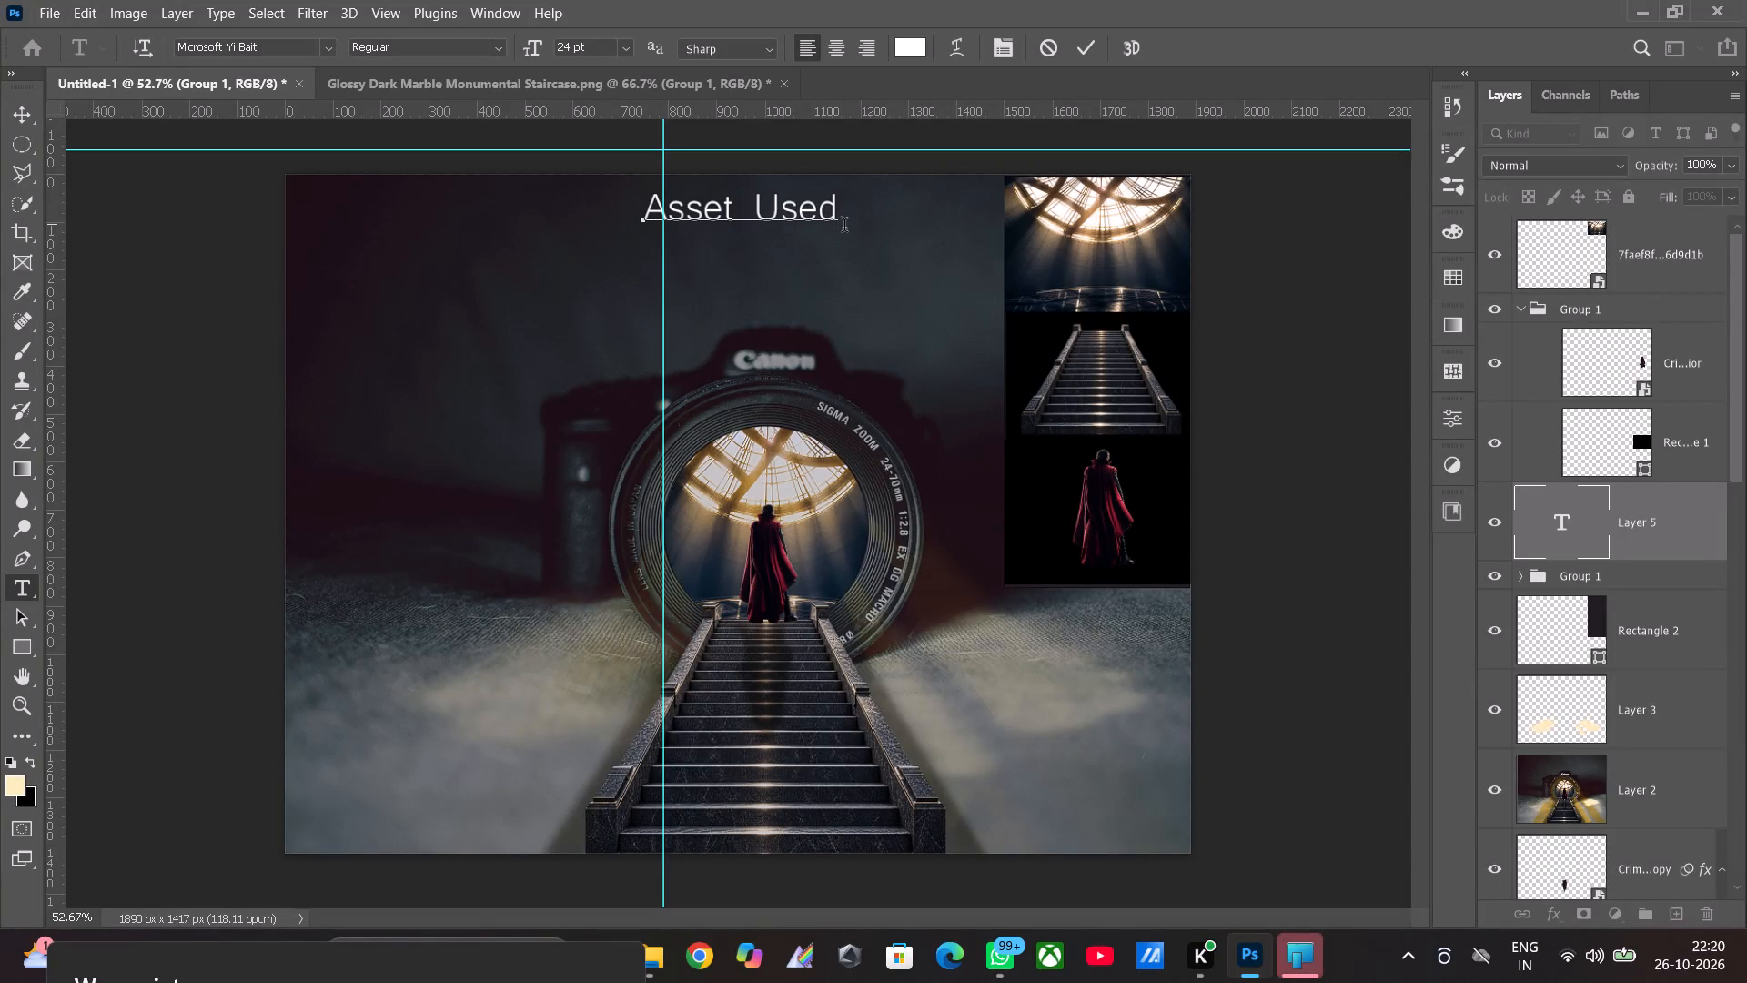
{"action": "left_click", "coordinate": [1096, 43]}
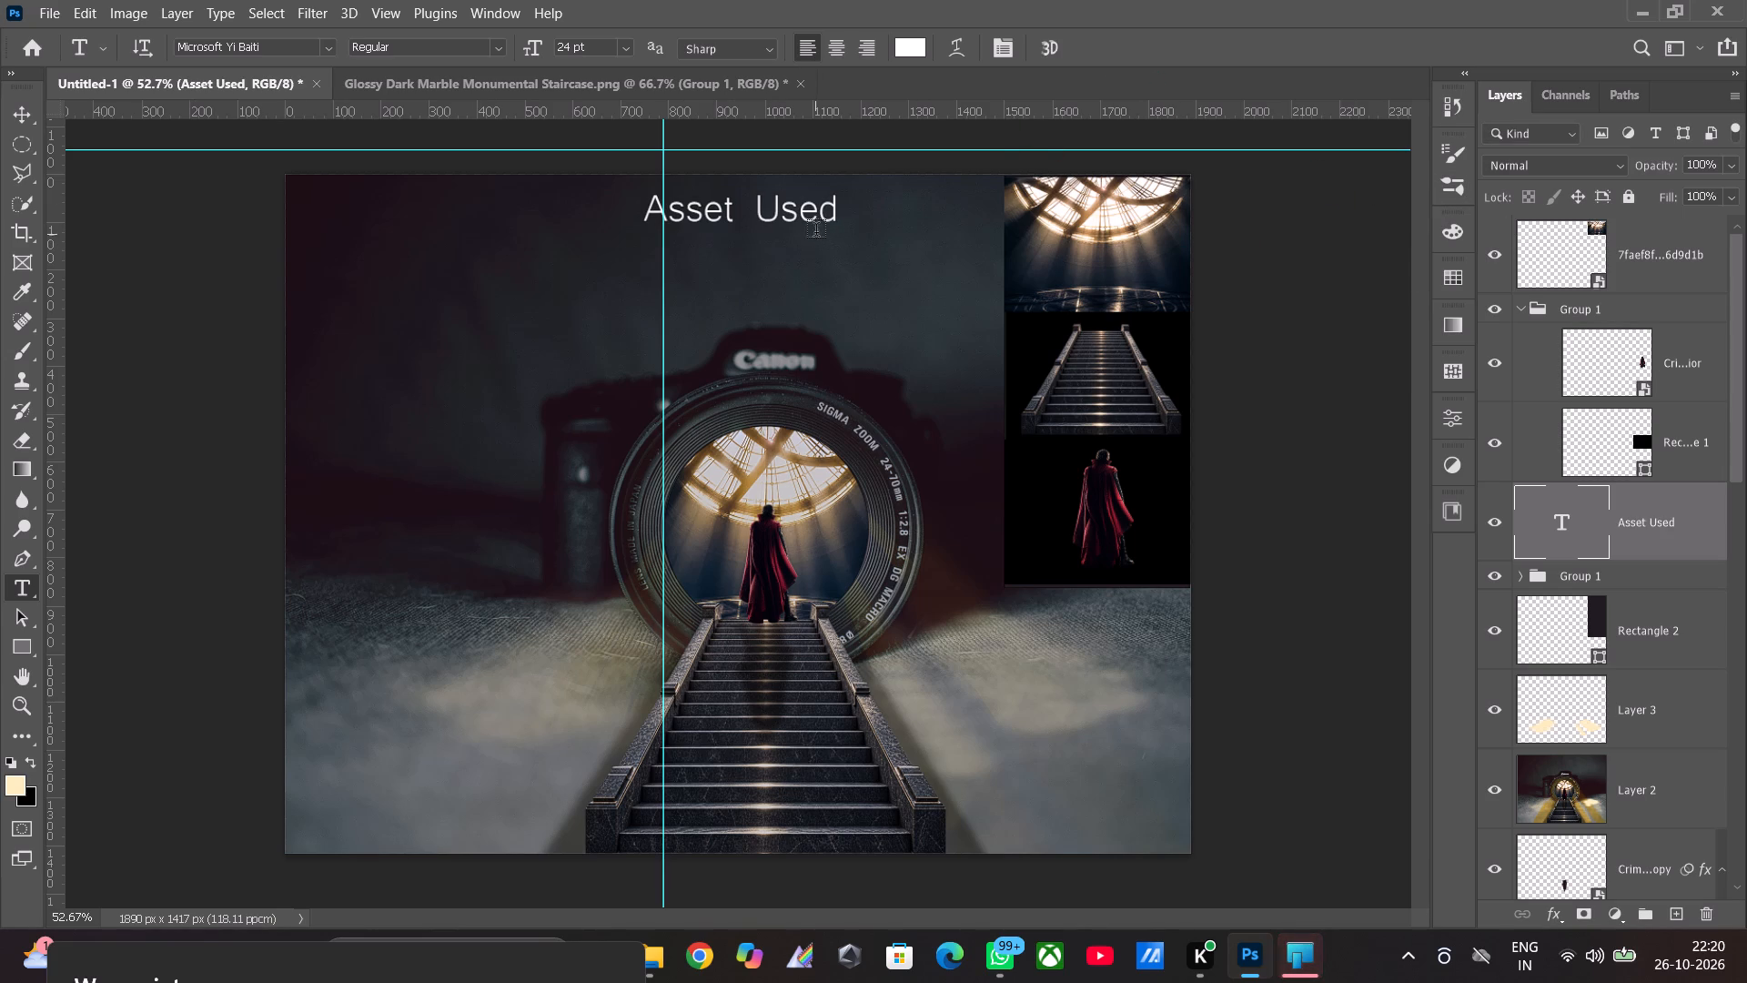
Scale the Asset Used title to about 83% width and 76% height, and place it beside the dome thumbnail near the canvas top.
{"action": "left_click", "coordinate": [34, 117]}
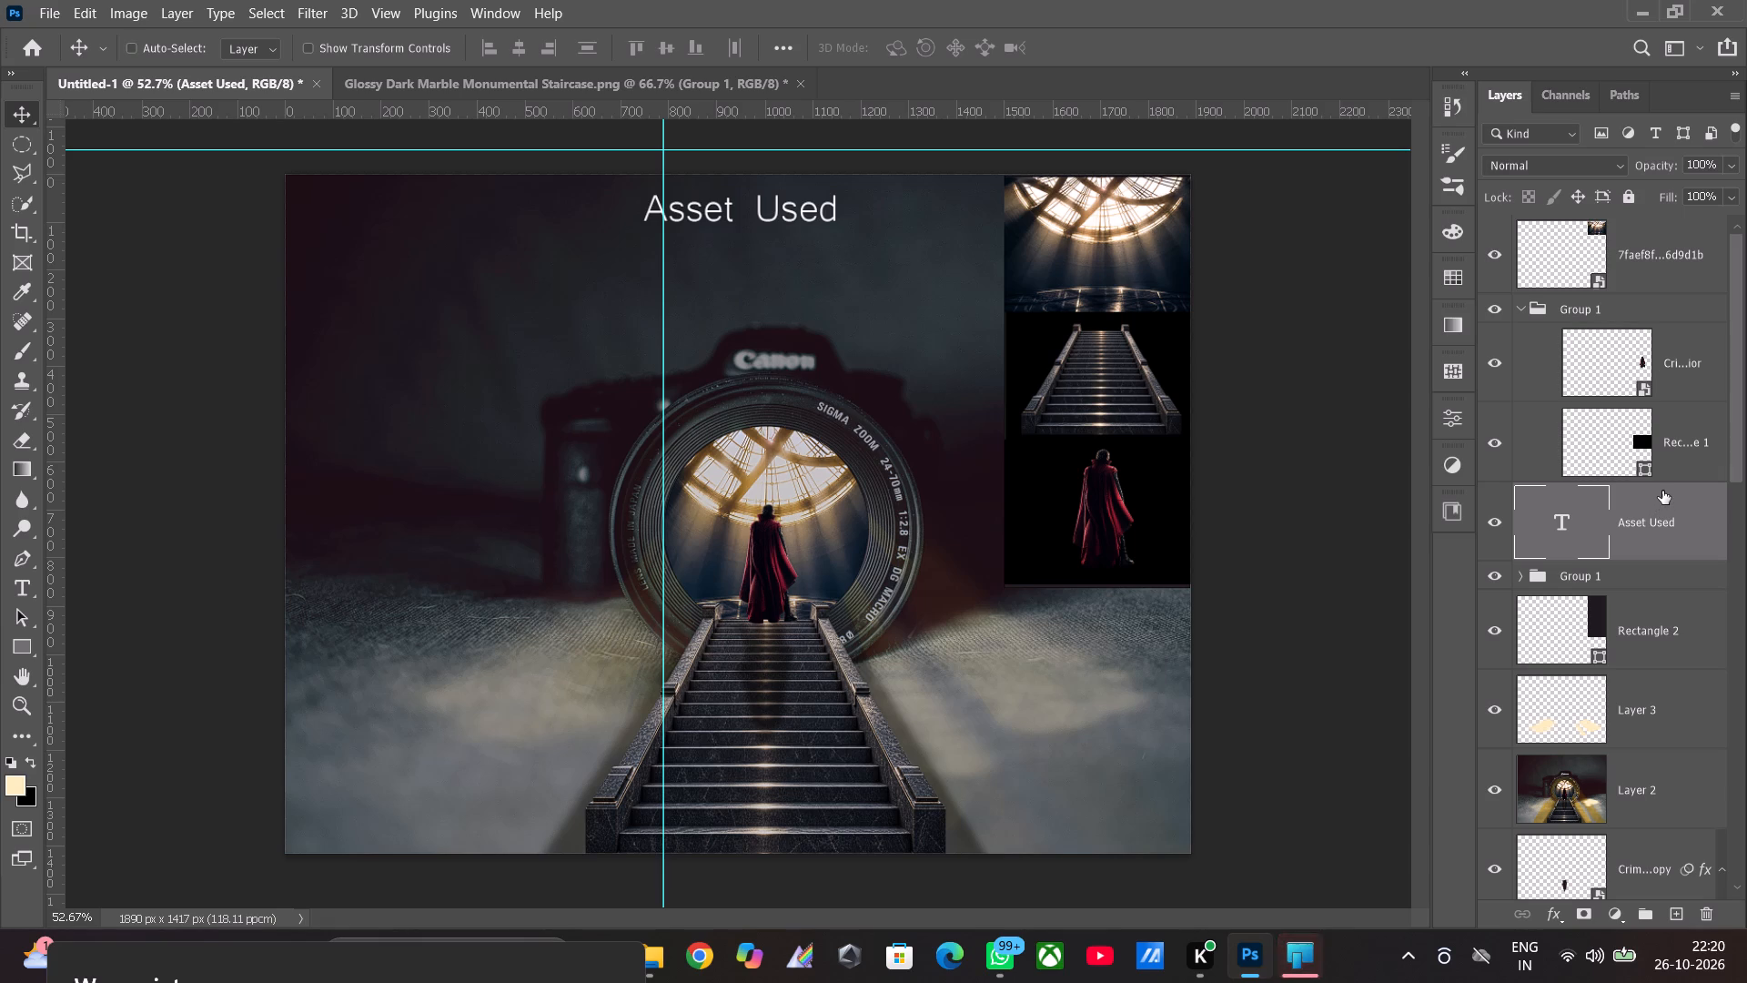
{"action": "key", "text": "ctrl+t"}
{"action": "left_click_drag", "start_coordinate": [782, 202], "coordinate": [867, 203]}
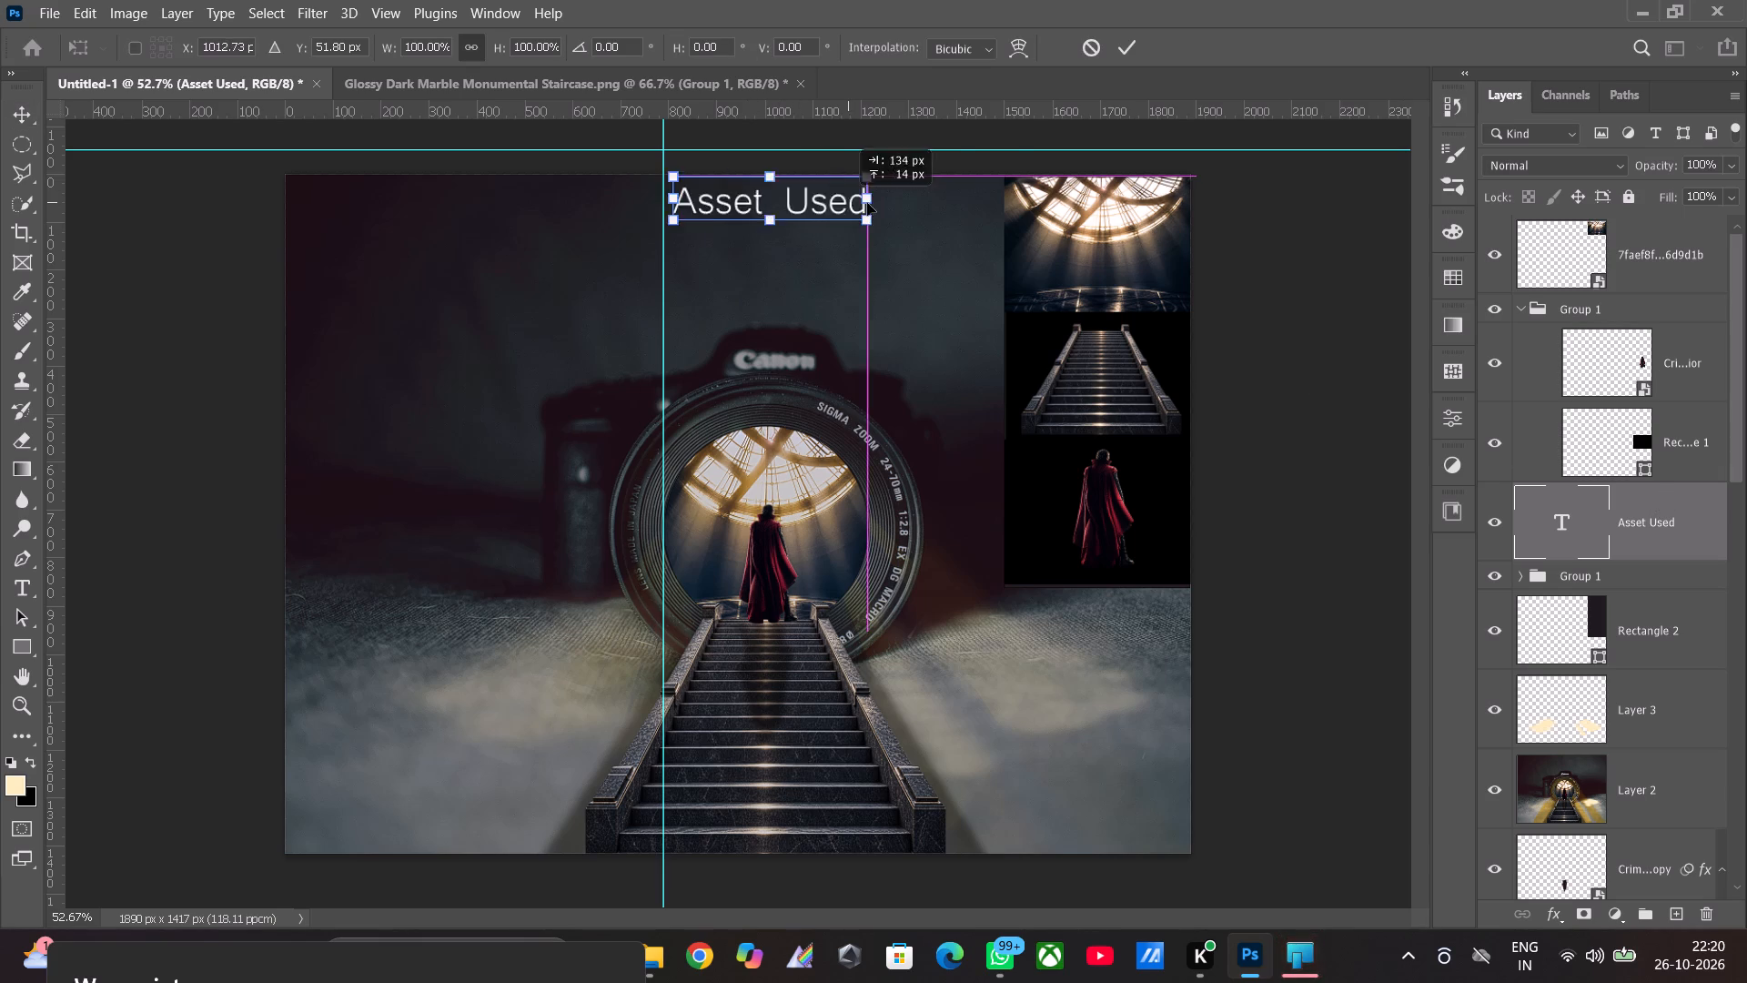
{"action": "left_click_drag", "start_coordinate": [867, 203], "coordinate": [938, 203]}
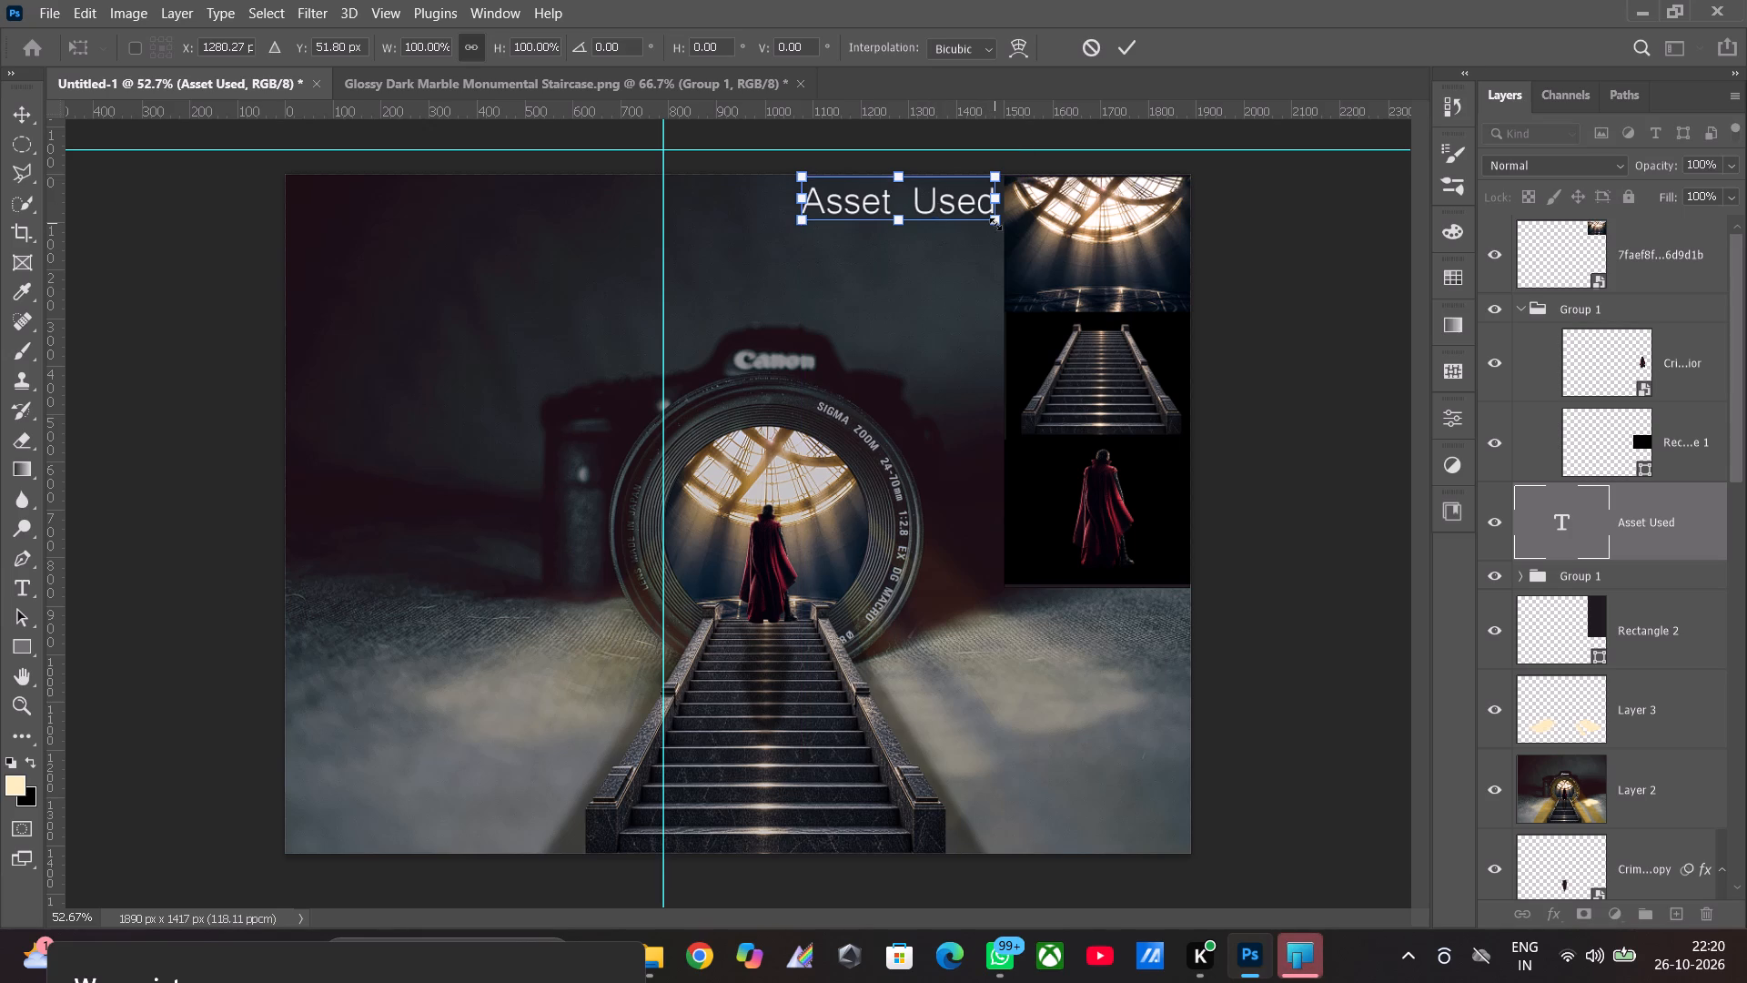
{"action": "left_click_drag", "start_coordinate": [995, 224], "coordinate": [963, 213], "text": "shift"}
{"action": "left_click_drag", "start_coordinate": [911, 201], "coordinate": [938, 209]}
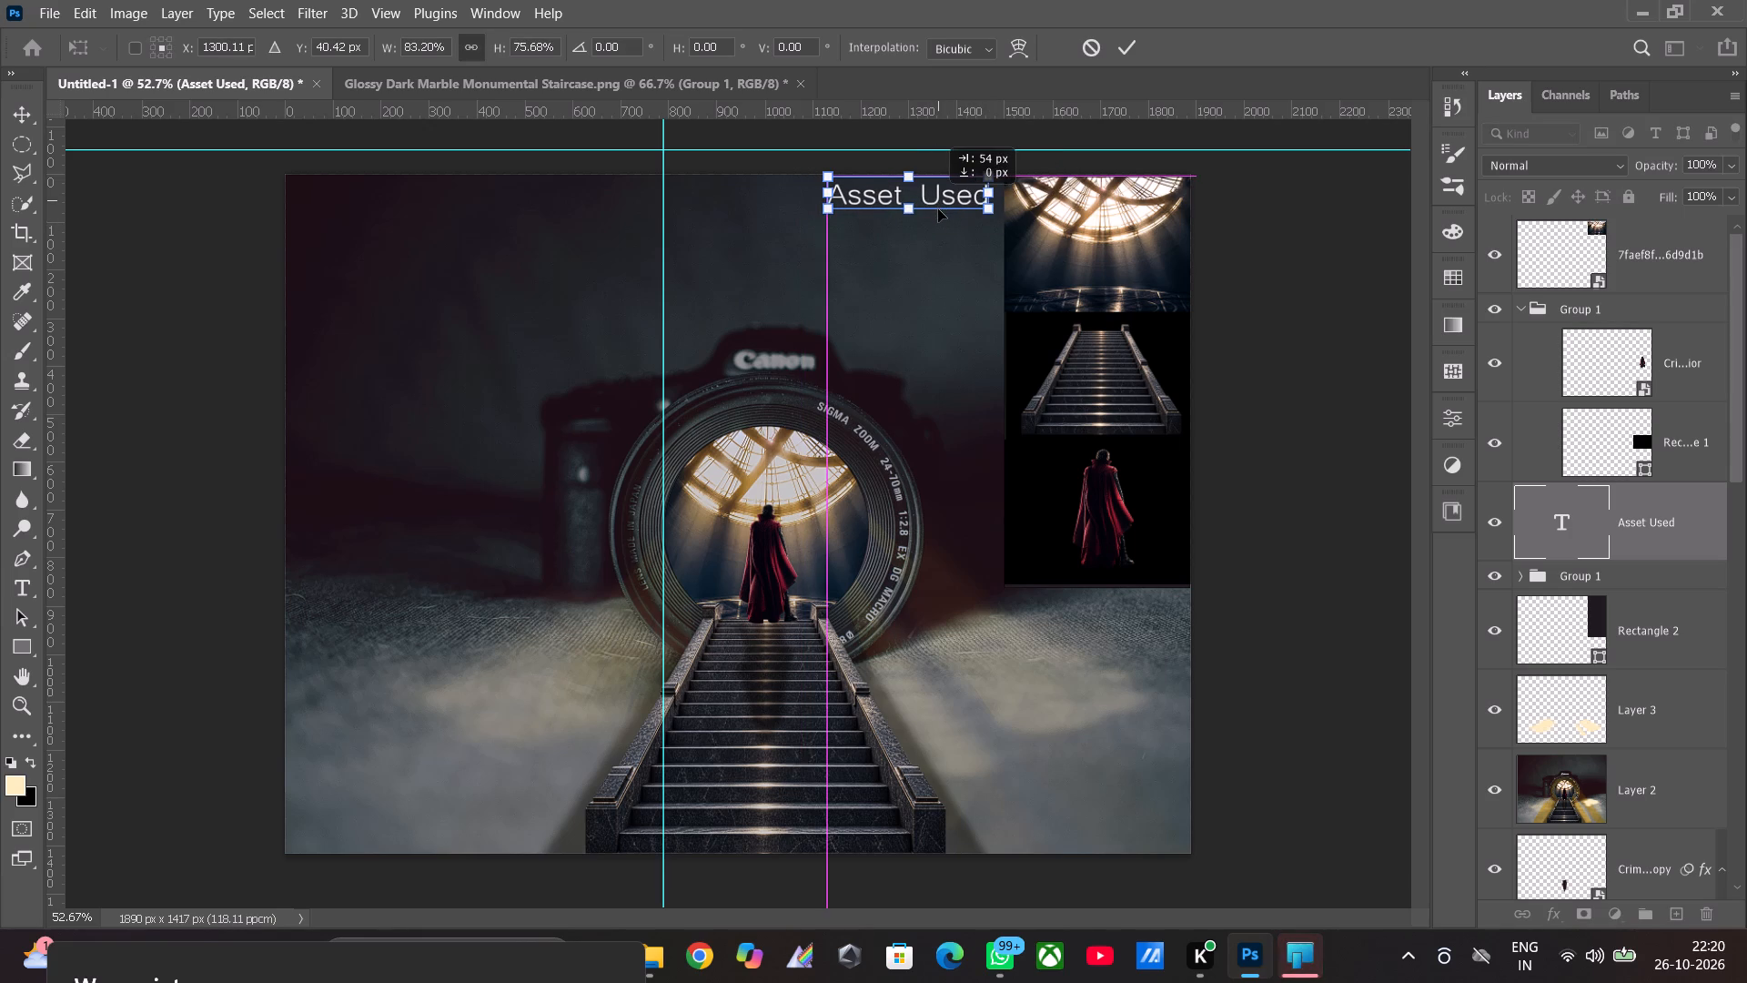
{"action": "left_click_drag", "start_coordinate": [938, 209], "coordinate": [938, 214]}
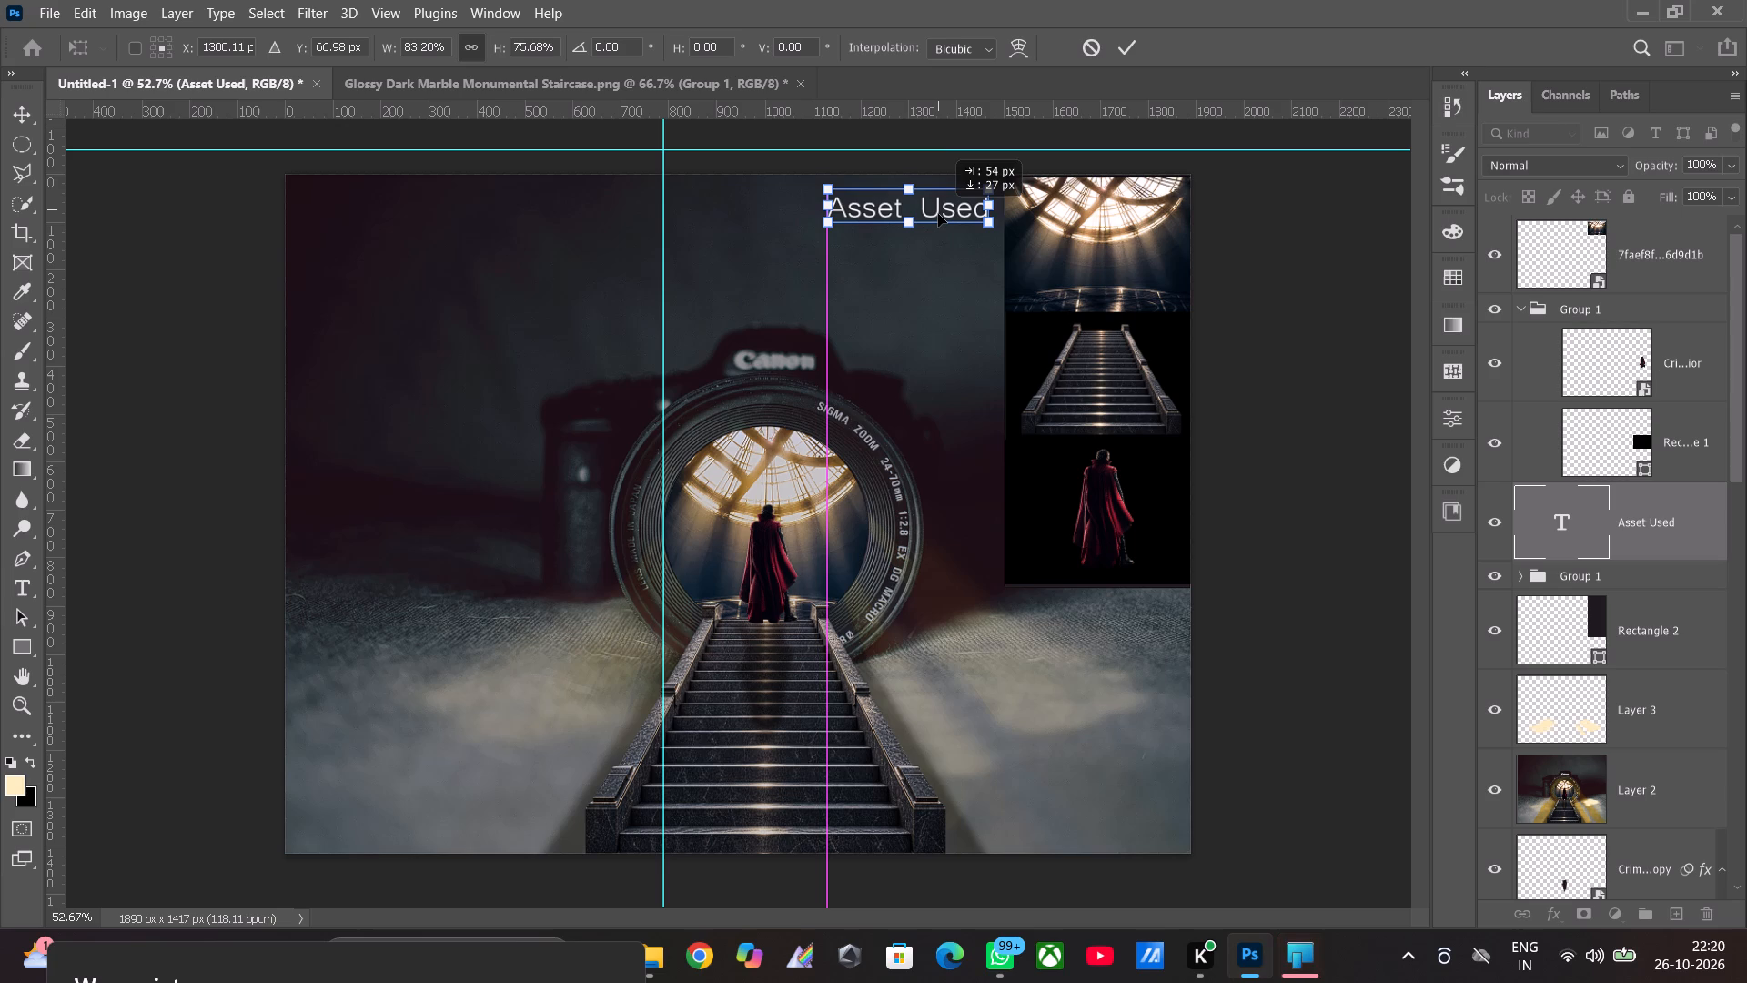
{"action": "left_click_drag", "start_coordinate": [938, 214], "coordinate": [939, 214]}
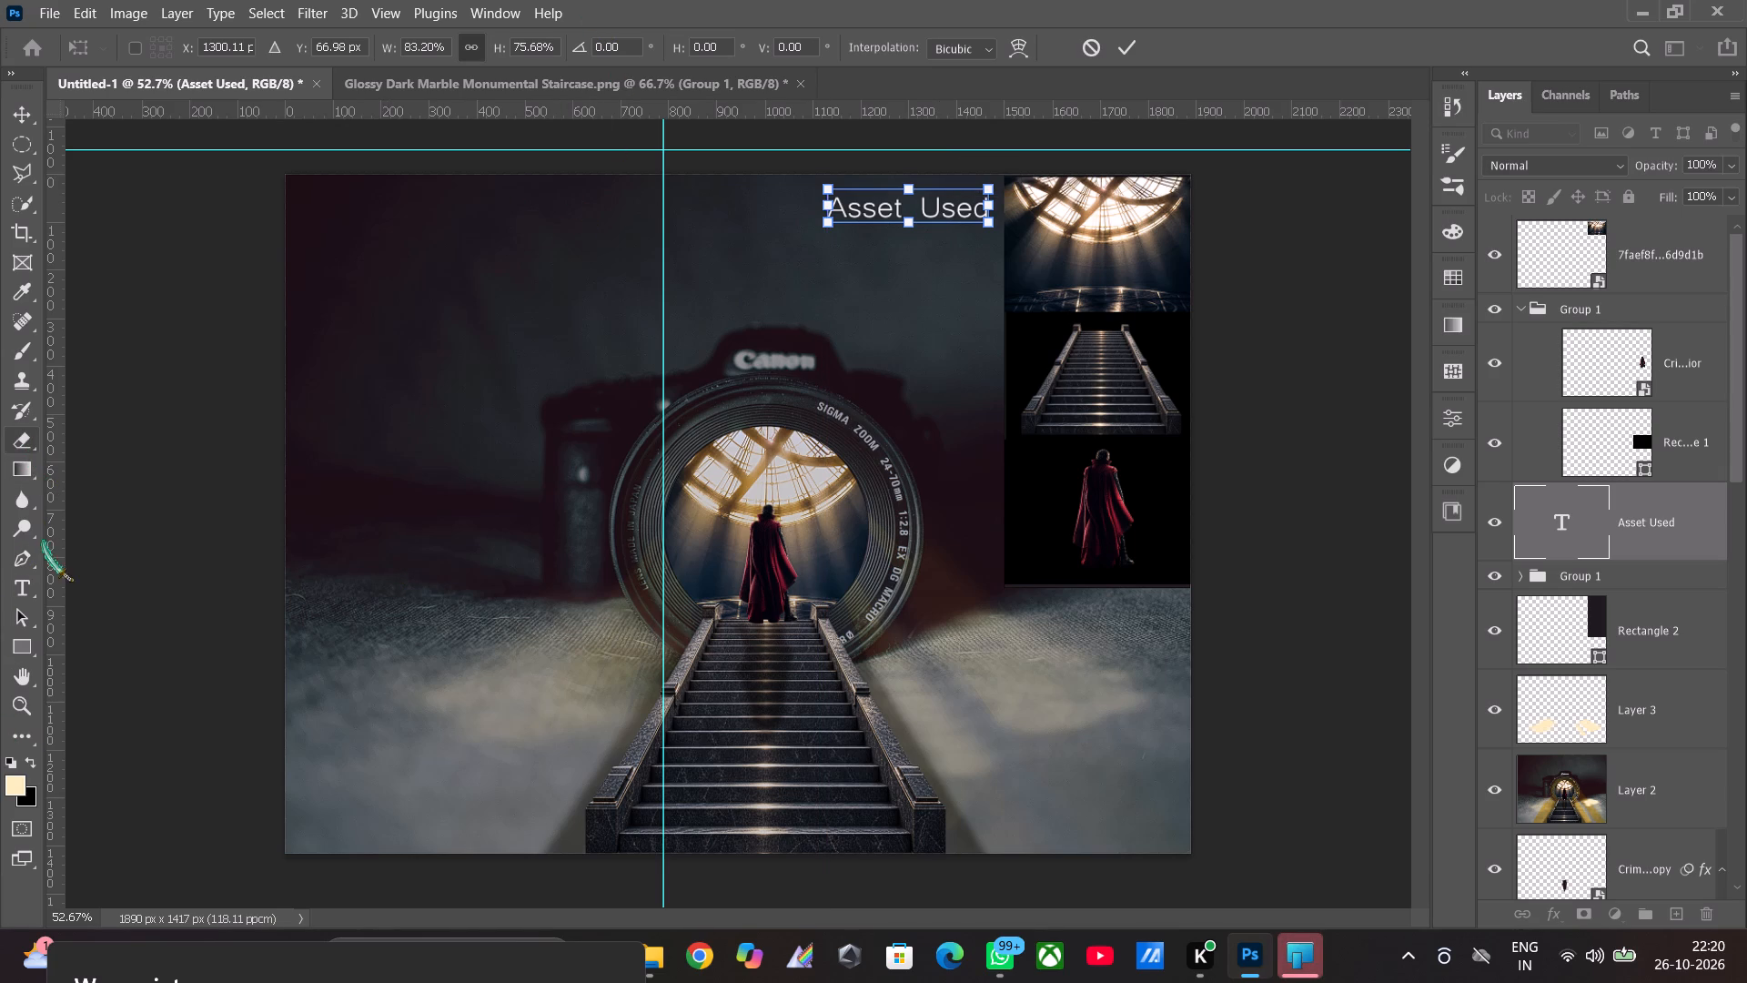
Draw a horizontal line about 429 px long beneath the Asset Used title, ending at the thumbnail column's edge.
{"action": "left_click", "coordinate": [33, 645]}
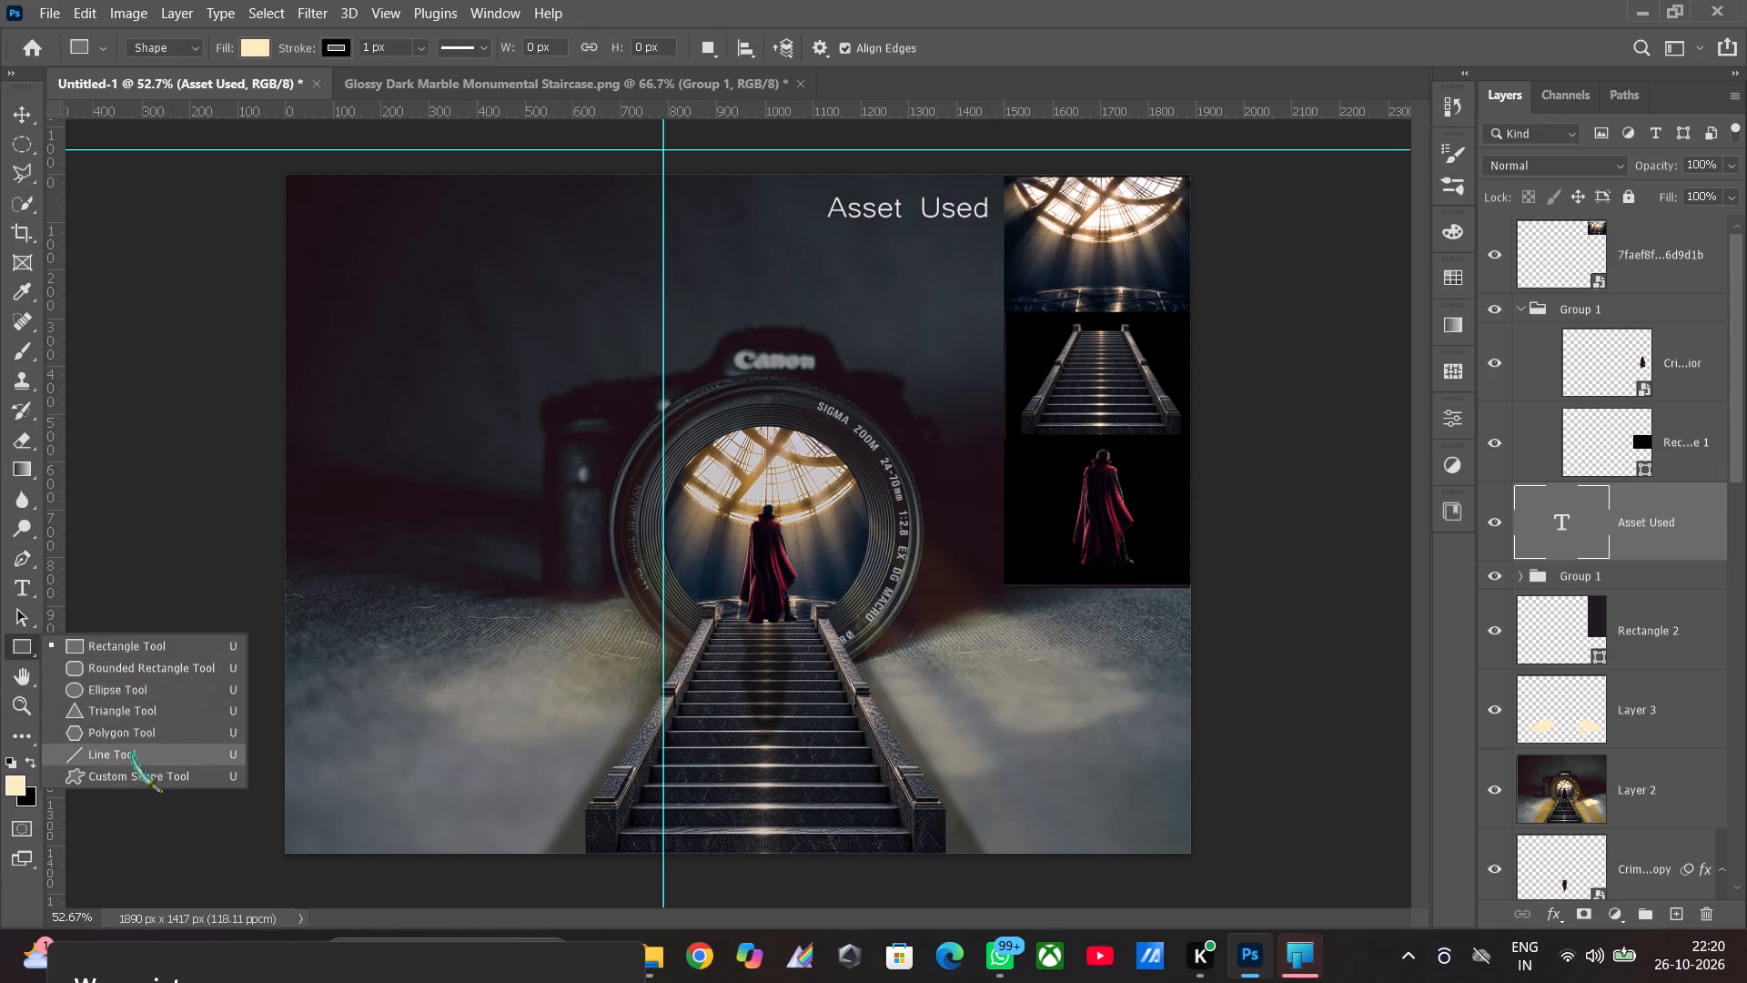
{"action": "left_click", "coordinate": [132, 755]}
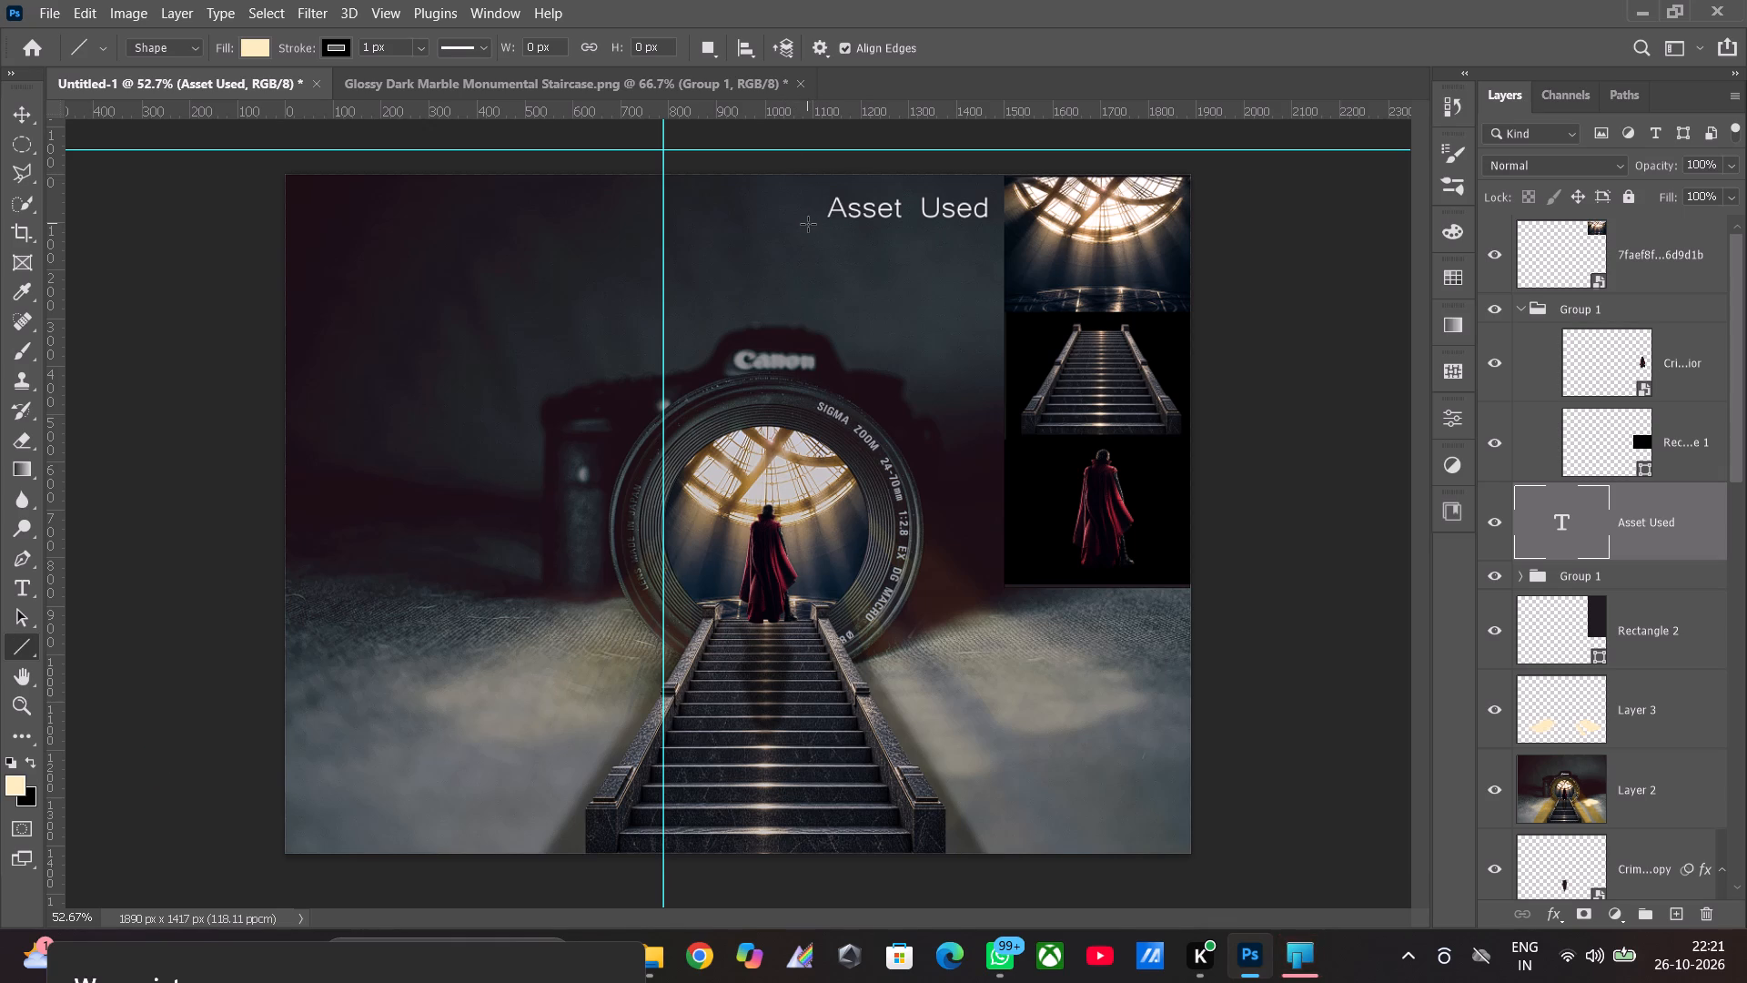
{"action": "left_click_drag", "start_coordinate": [797, 225], "coordinate": [974, 214]}
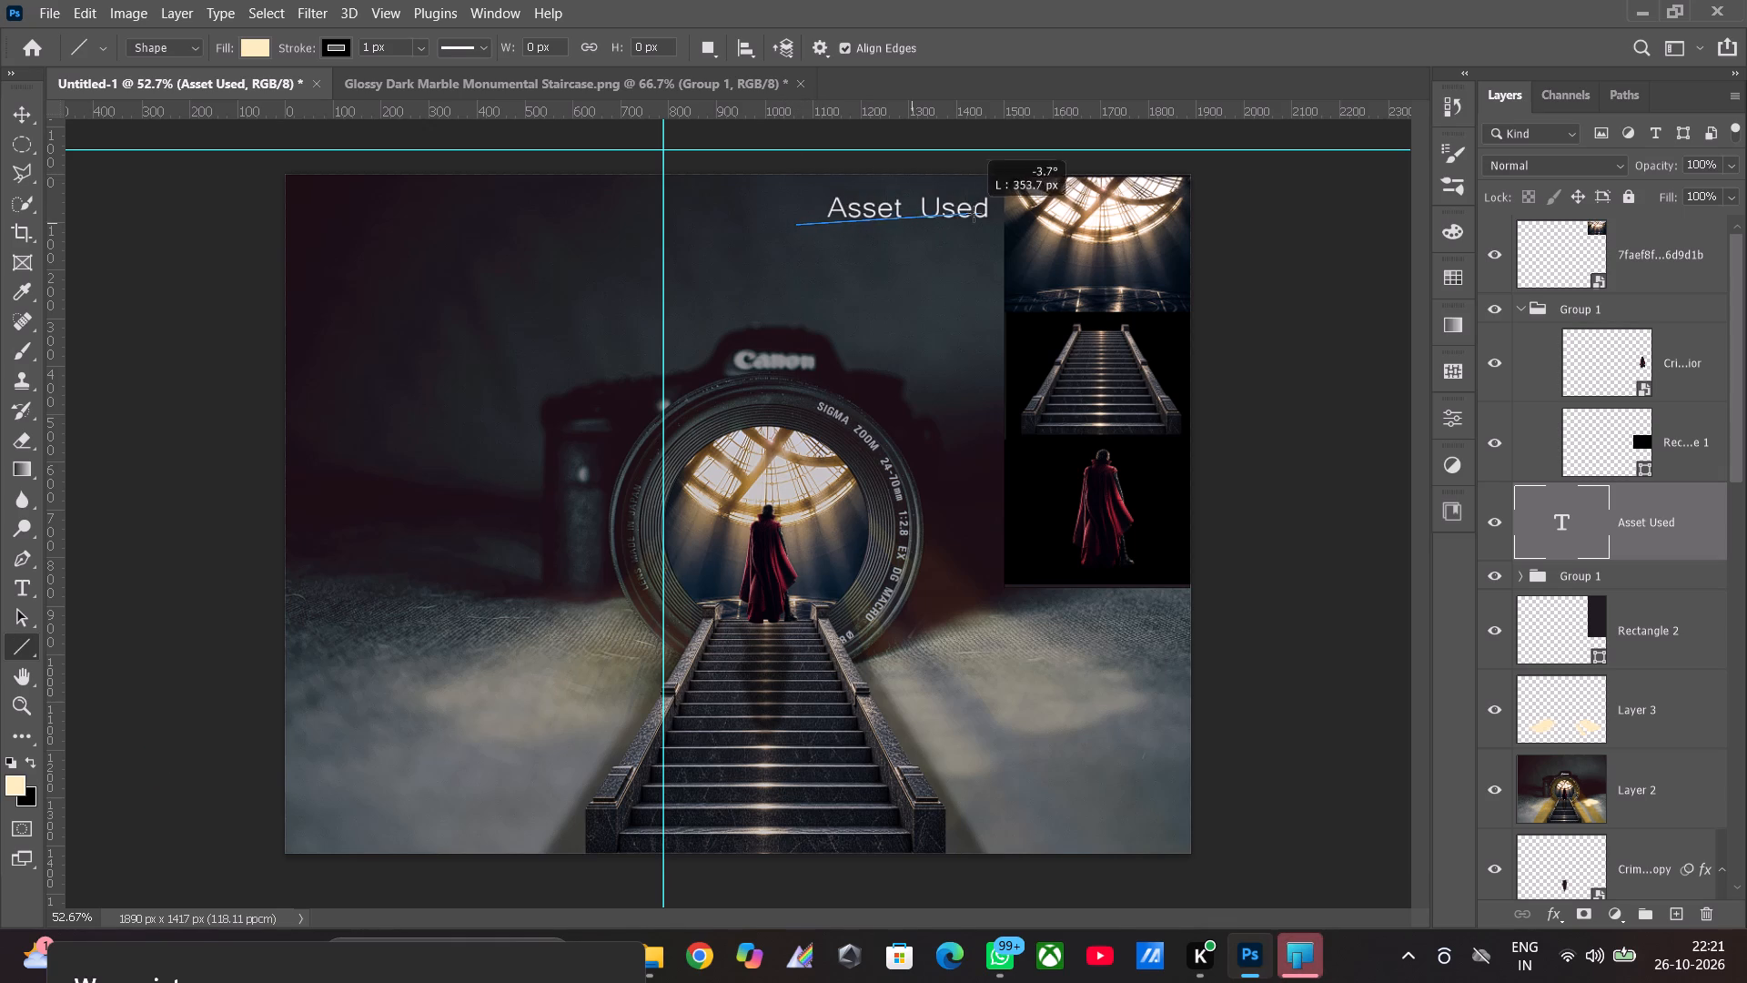
{"action": "left_click_drag", "start_coordinate": [974, 214], "coordinate": [1003, 225]}
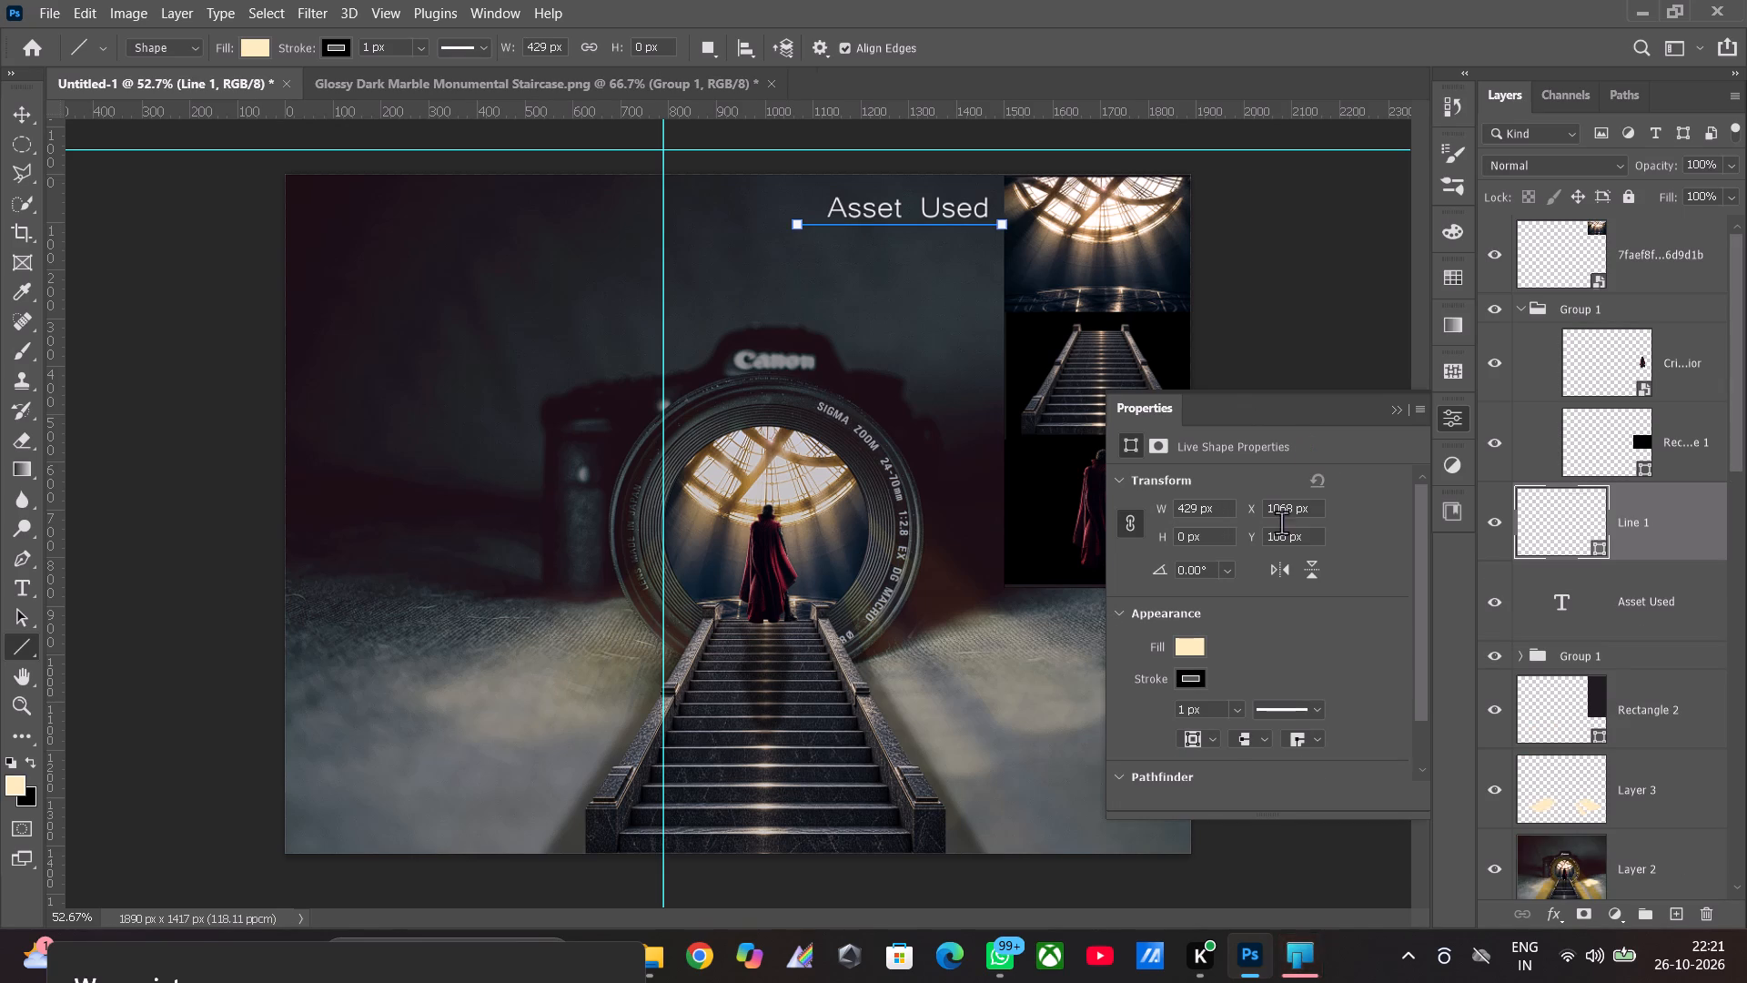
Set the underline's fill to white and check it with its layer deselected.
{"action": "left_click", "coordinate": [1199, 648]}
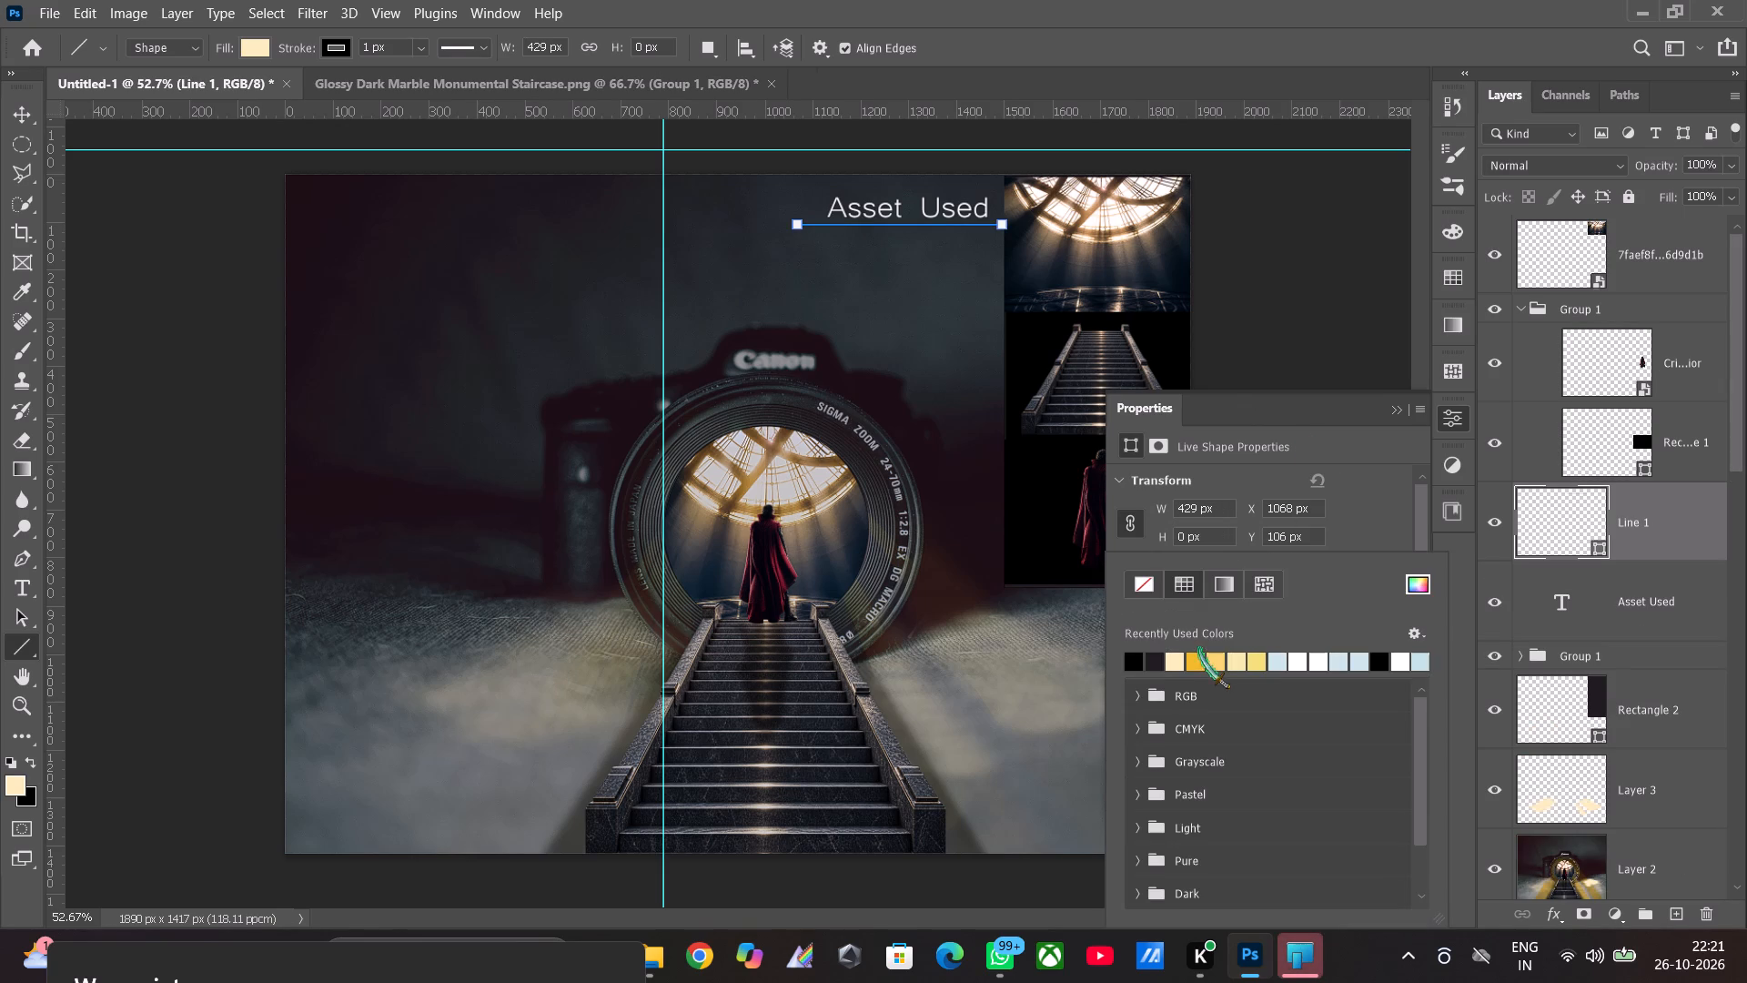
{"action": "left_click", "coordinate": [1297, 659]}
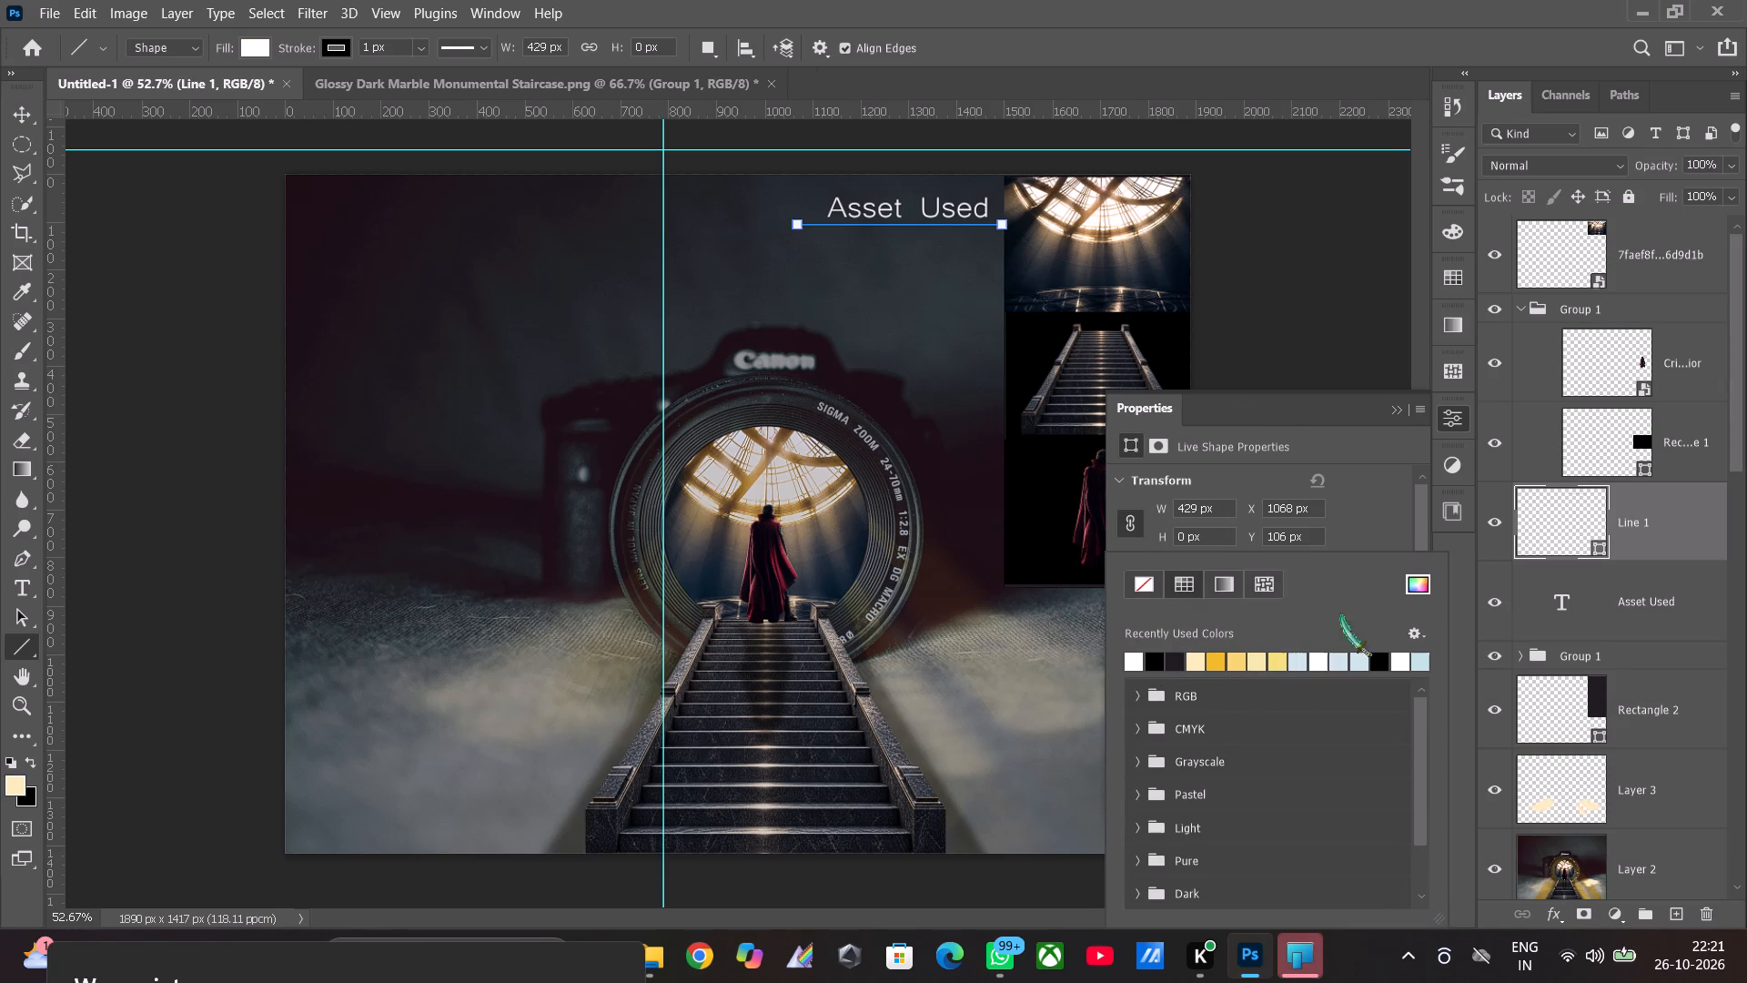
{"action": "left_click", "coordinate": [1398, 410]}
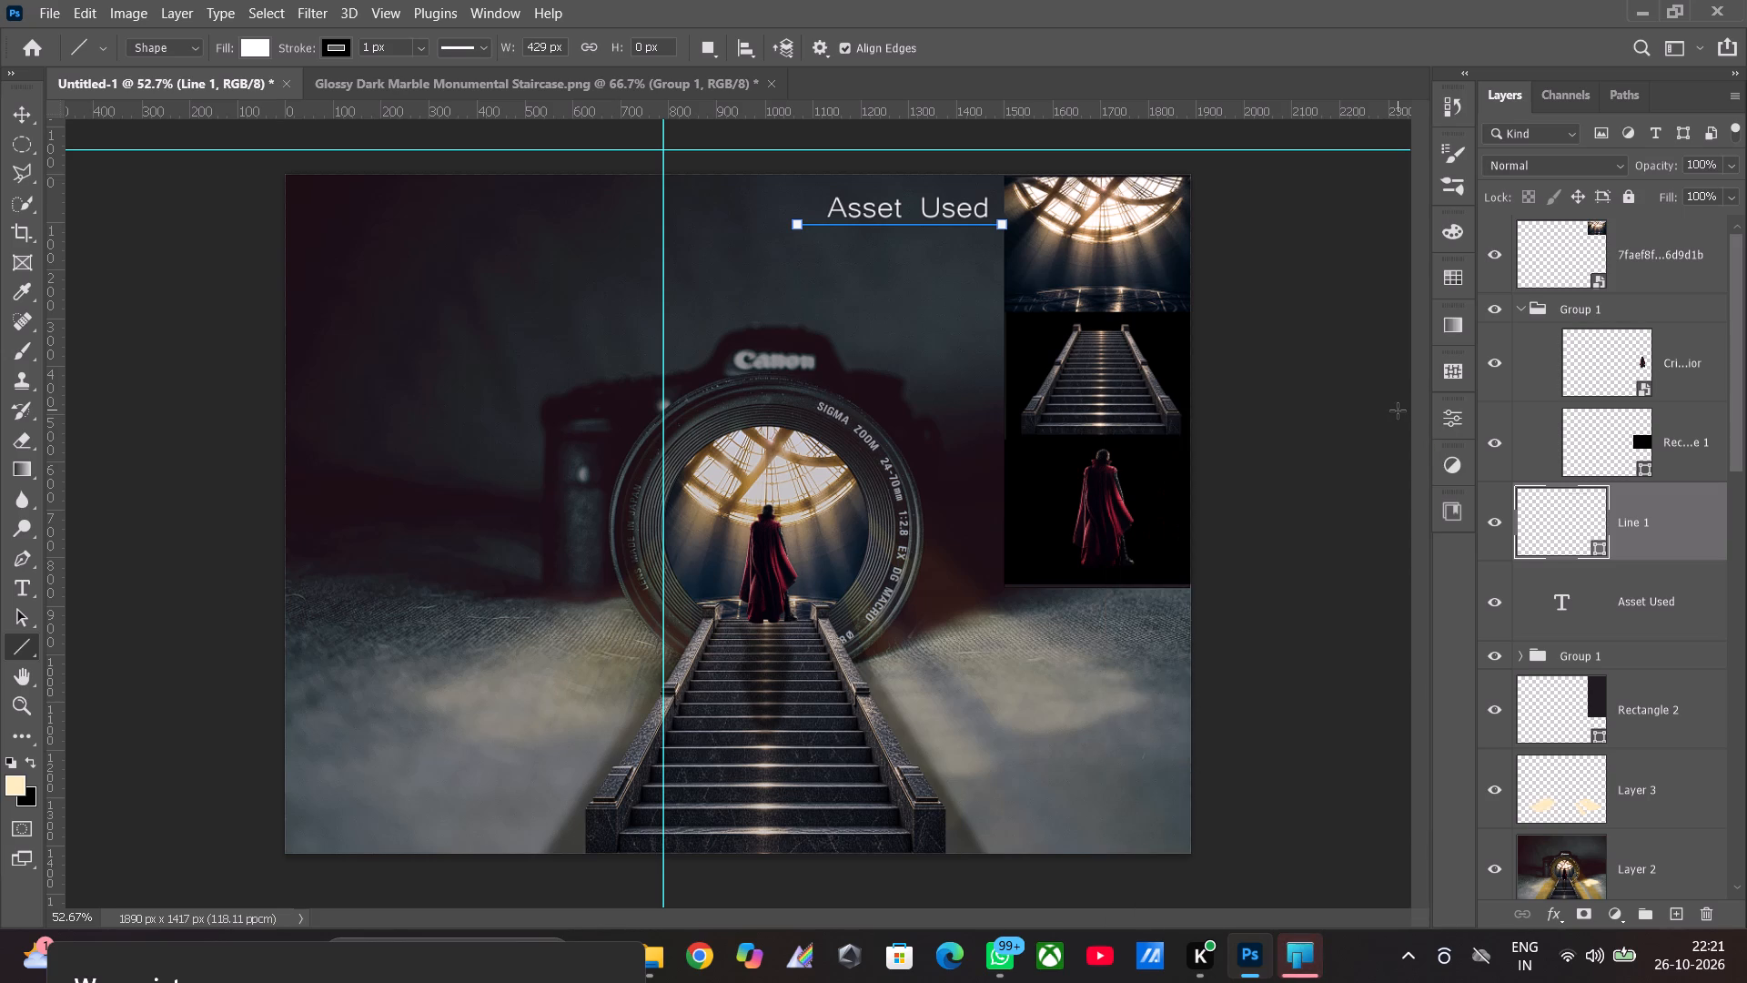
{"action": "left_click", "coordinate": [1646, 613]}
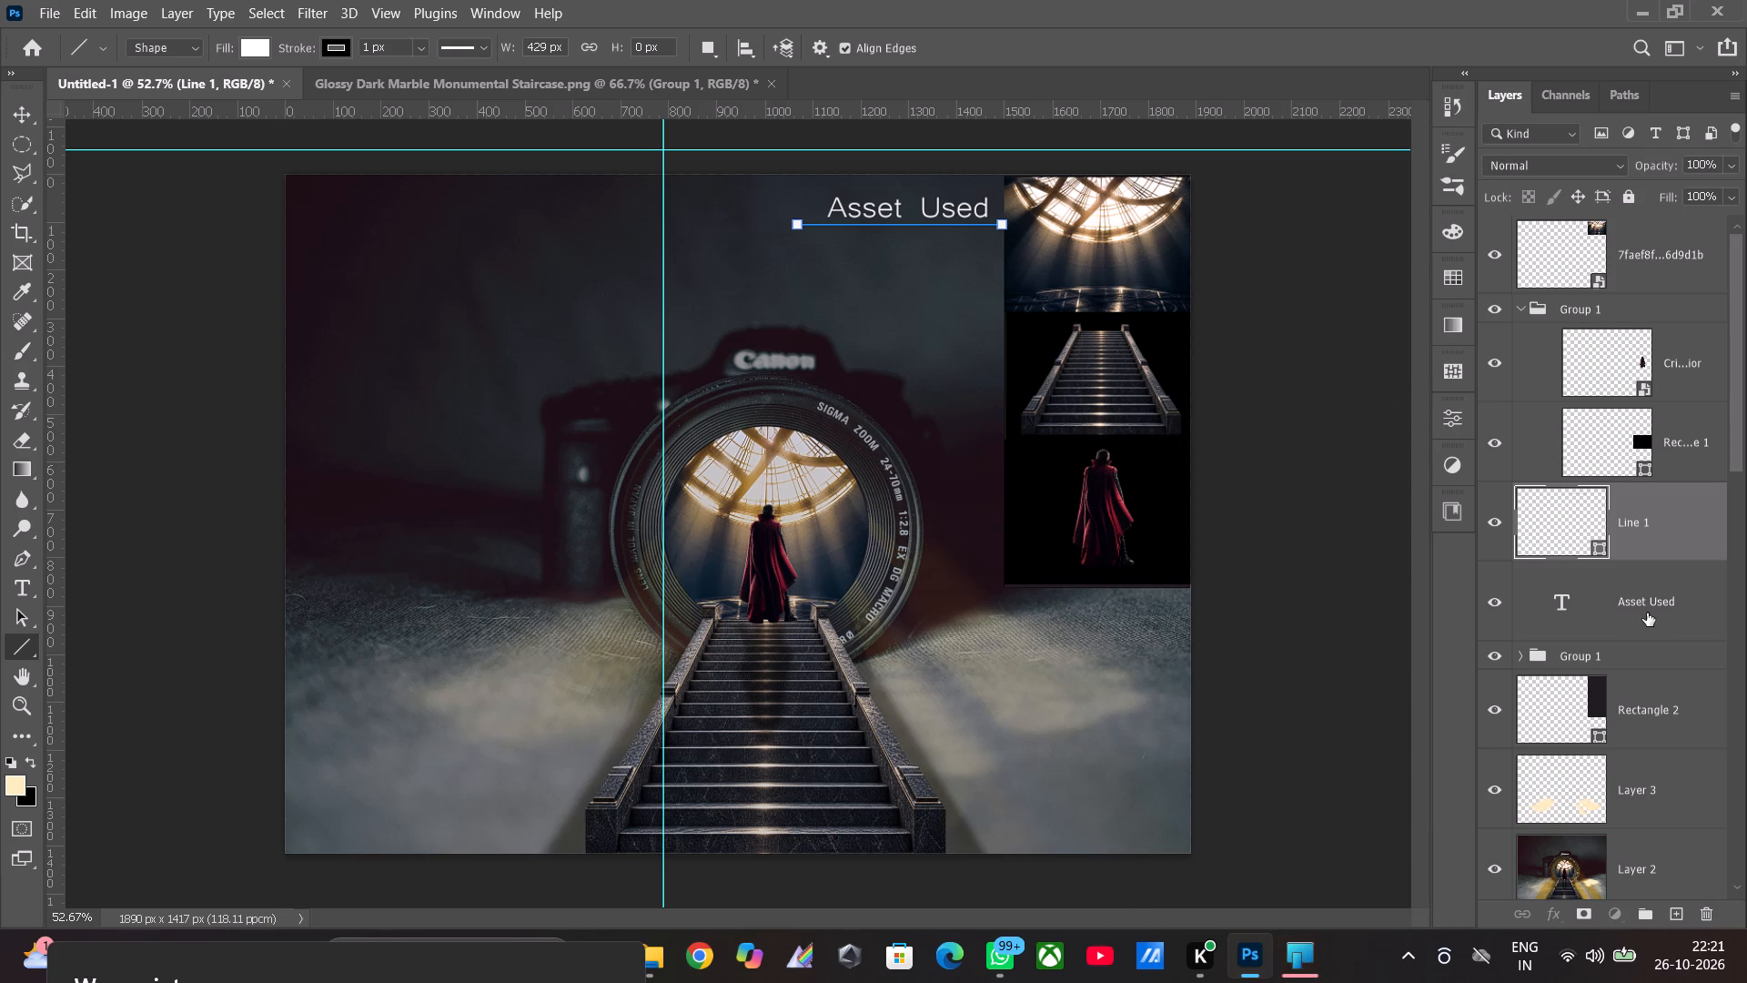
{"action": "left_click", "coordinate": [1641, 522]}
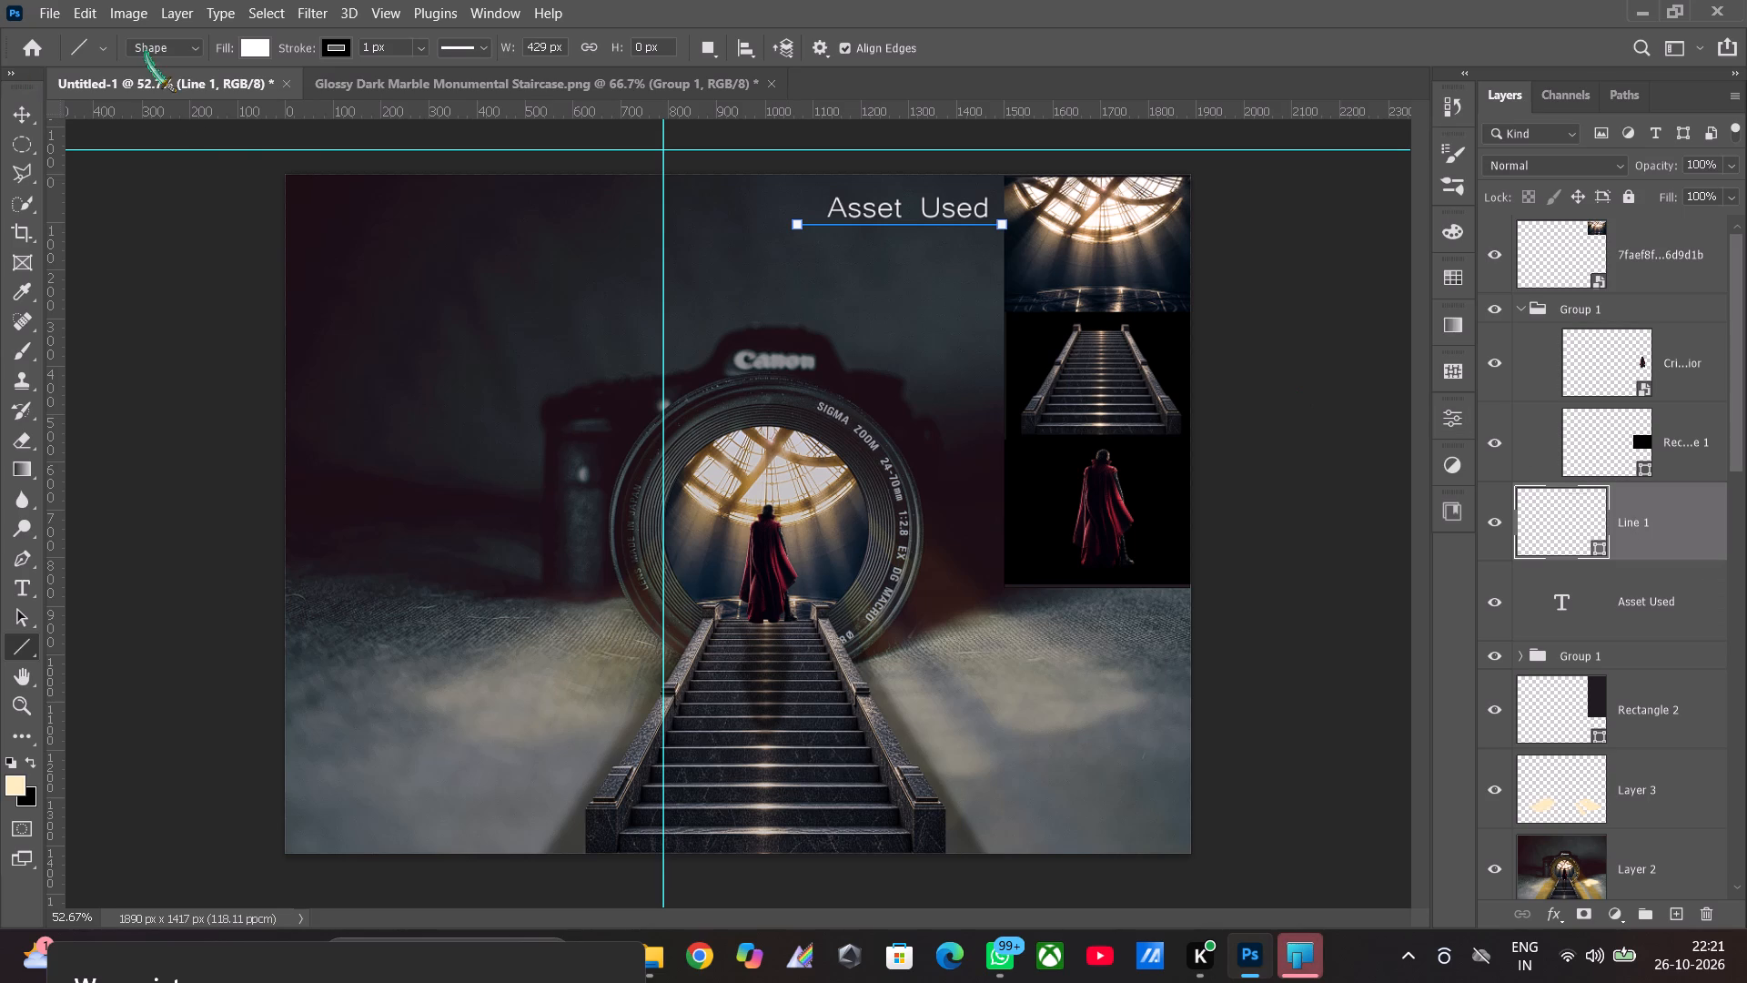
Set both the stroke and the fill of the line under the title to none.
{"action": "left_click", "coordinate": [337, 46]}
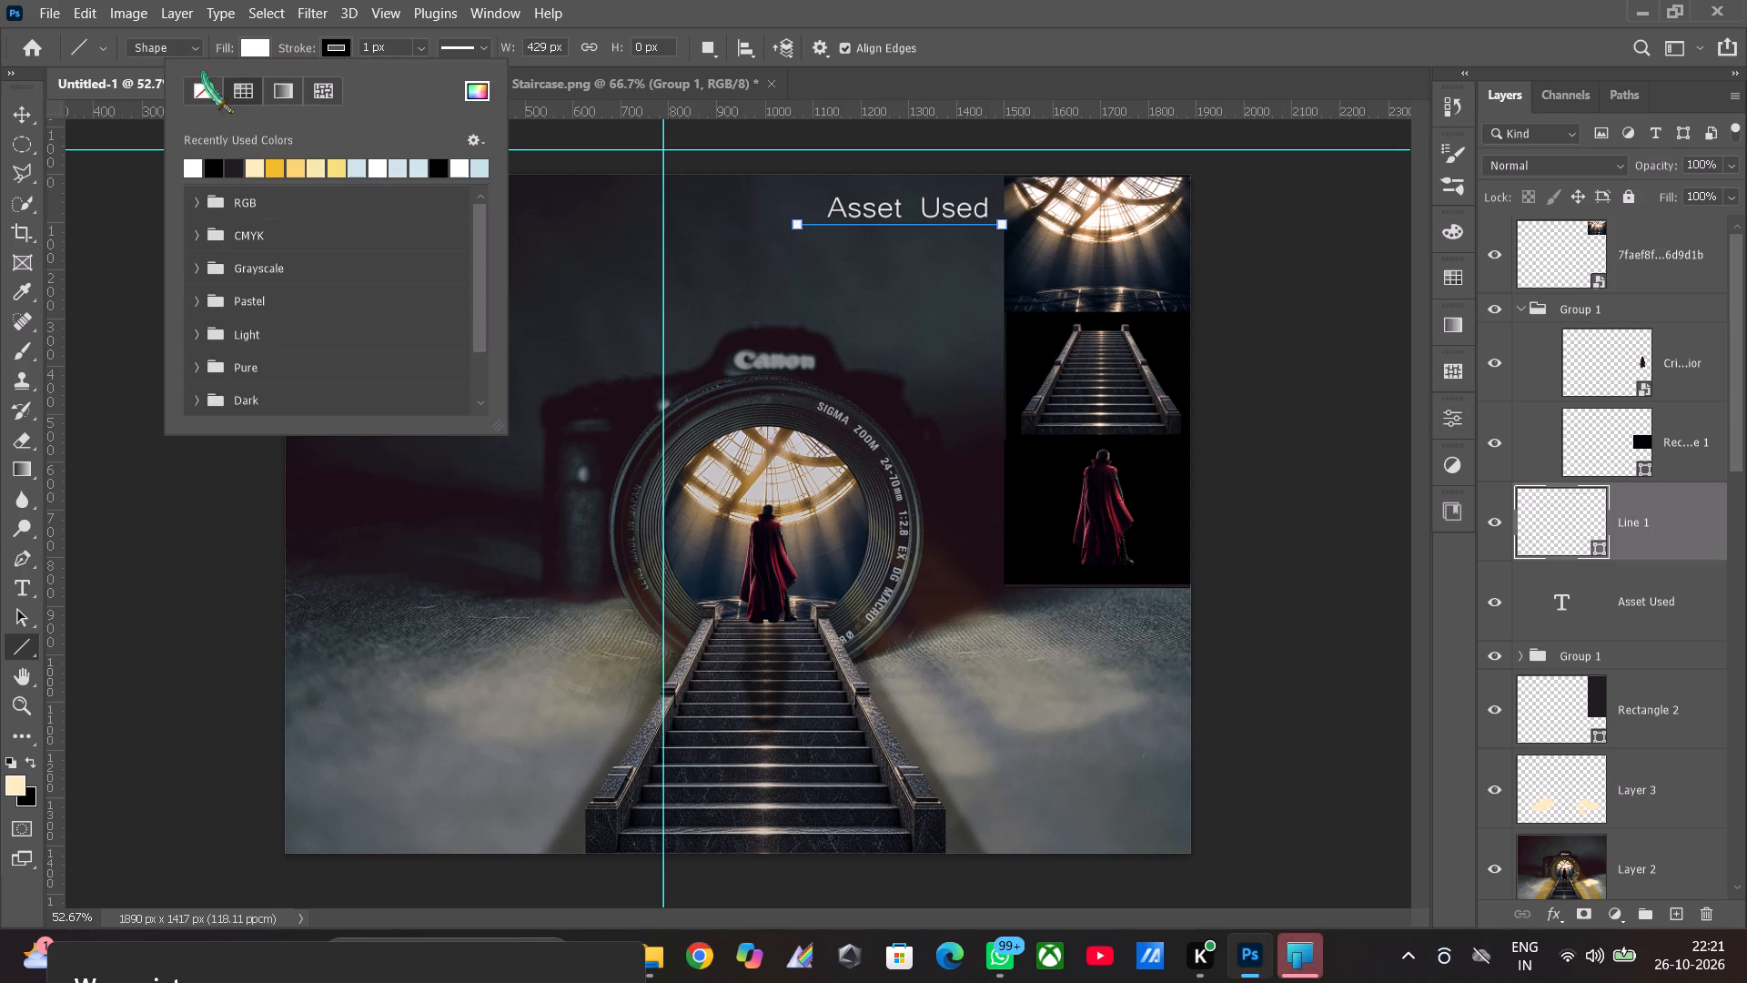
{"action": "left_click", "coordinate": [207, 89]}
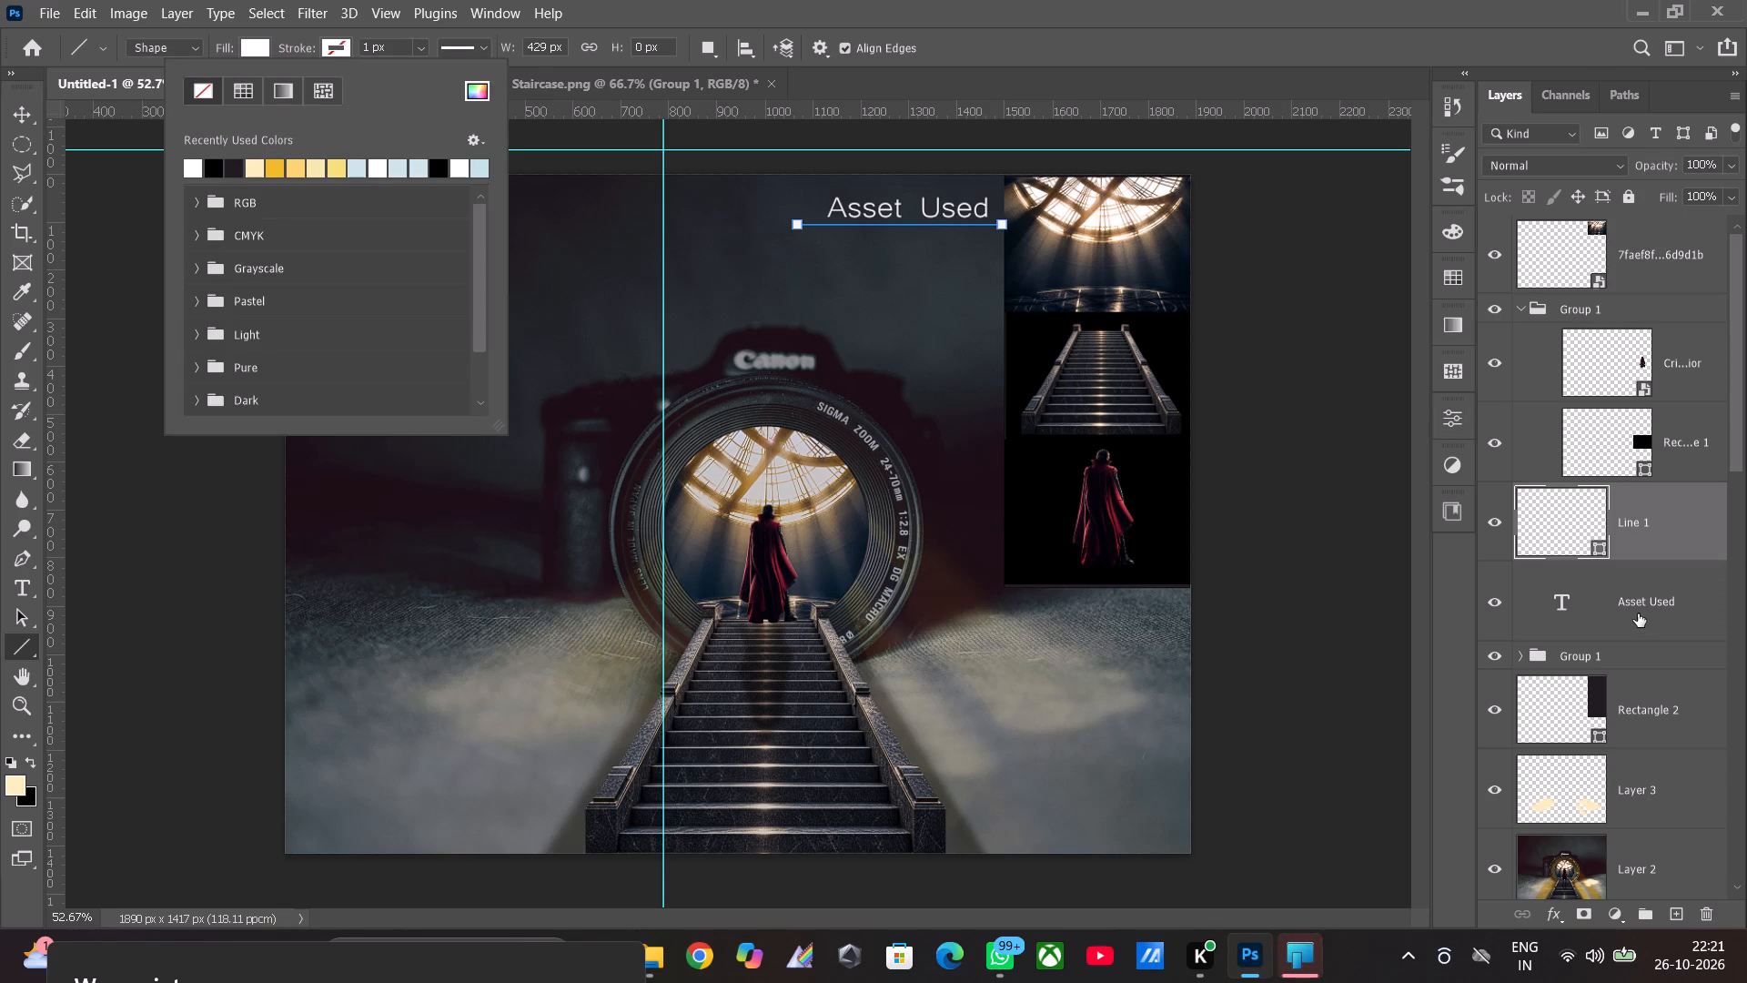
{"action": "left_click", "coordinate": [1641, 609]}
{"action": "left_click", "coordinate": [1609, 516]}
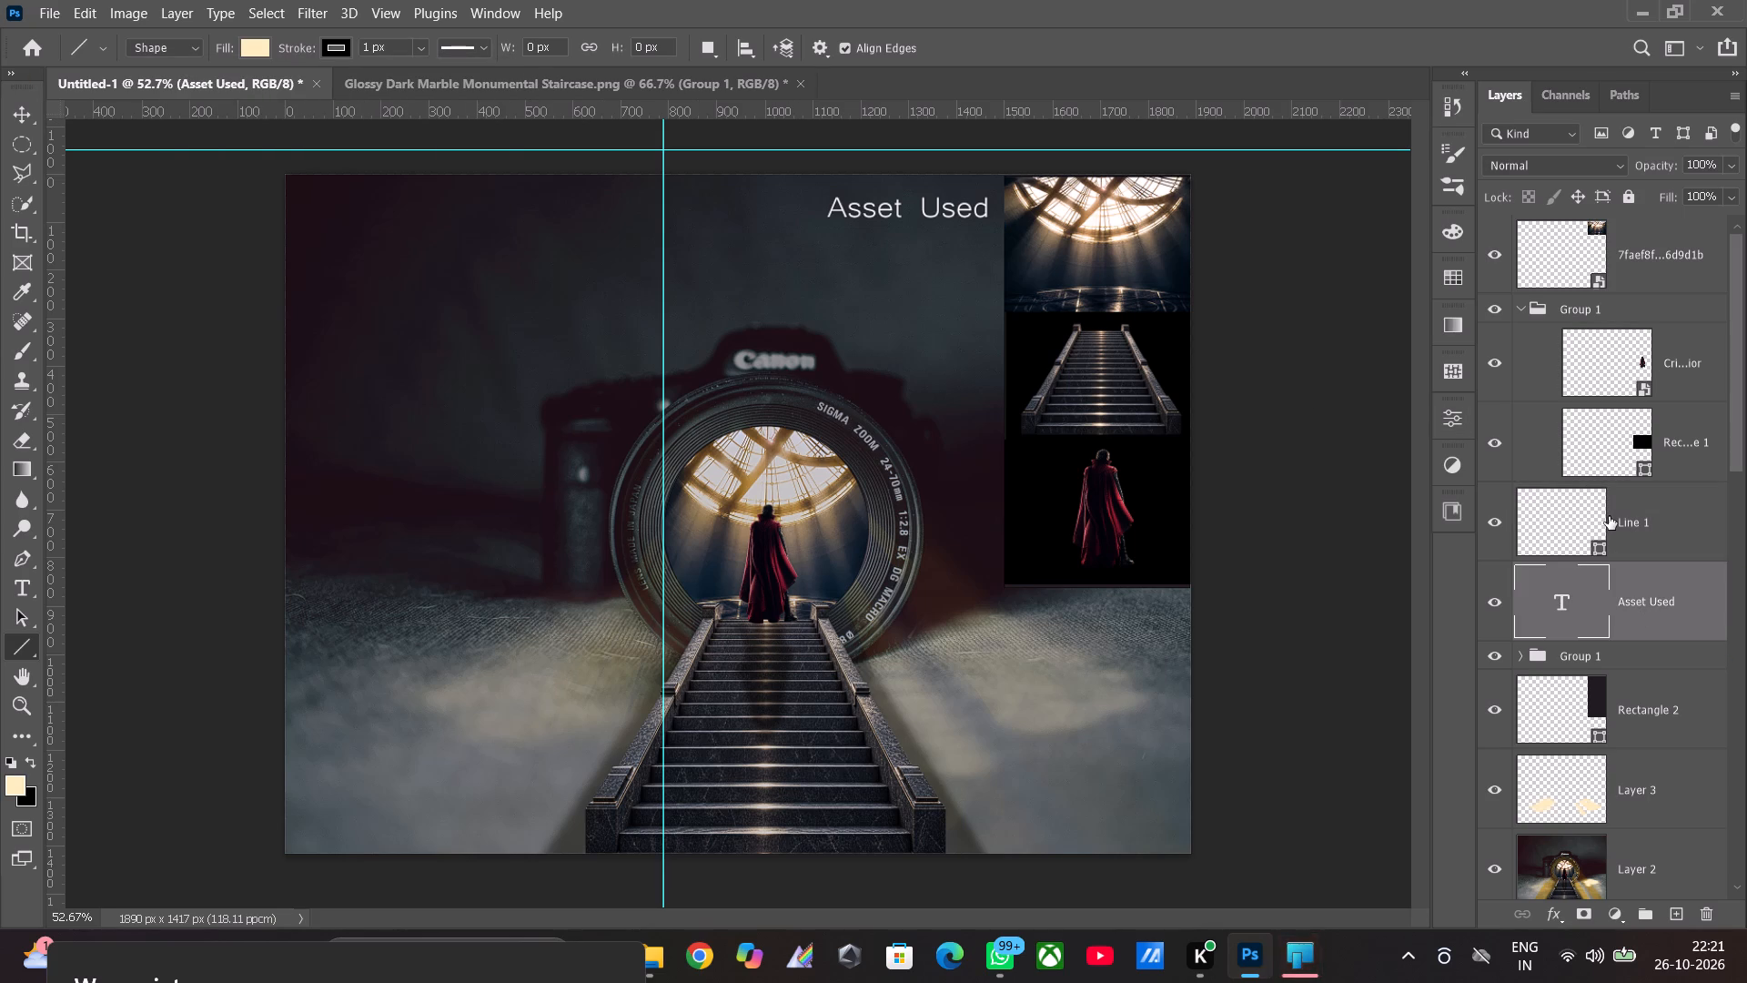
{"action": "left_click", "coordinate": [245, 45]}
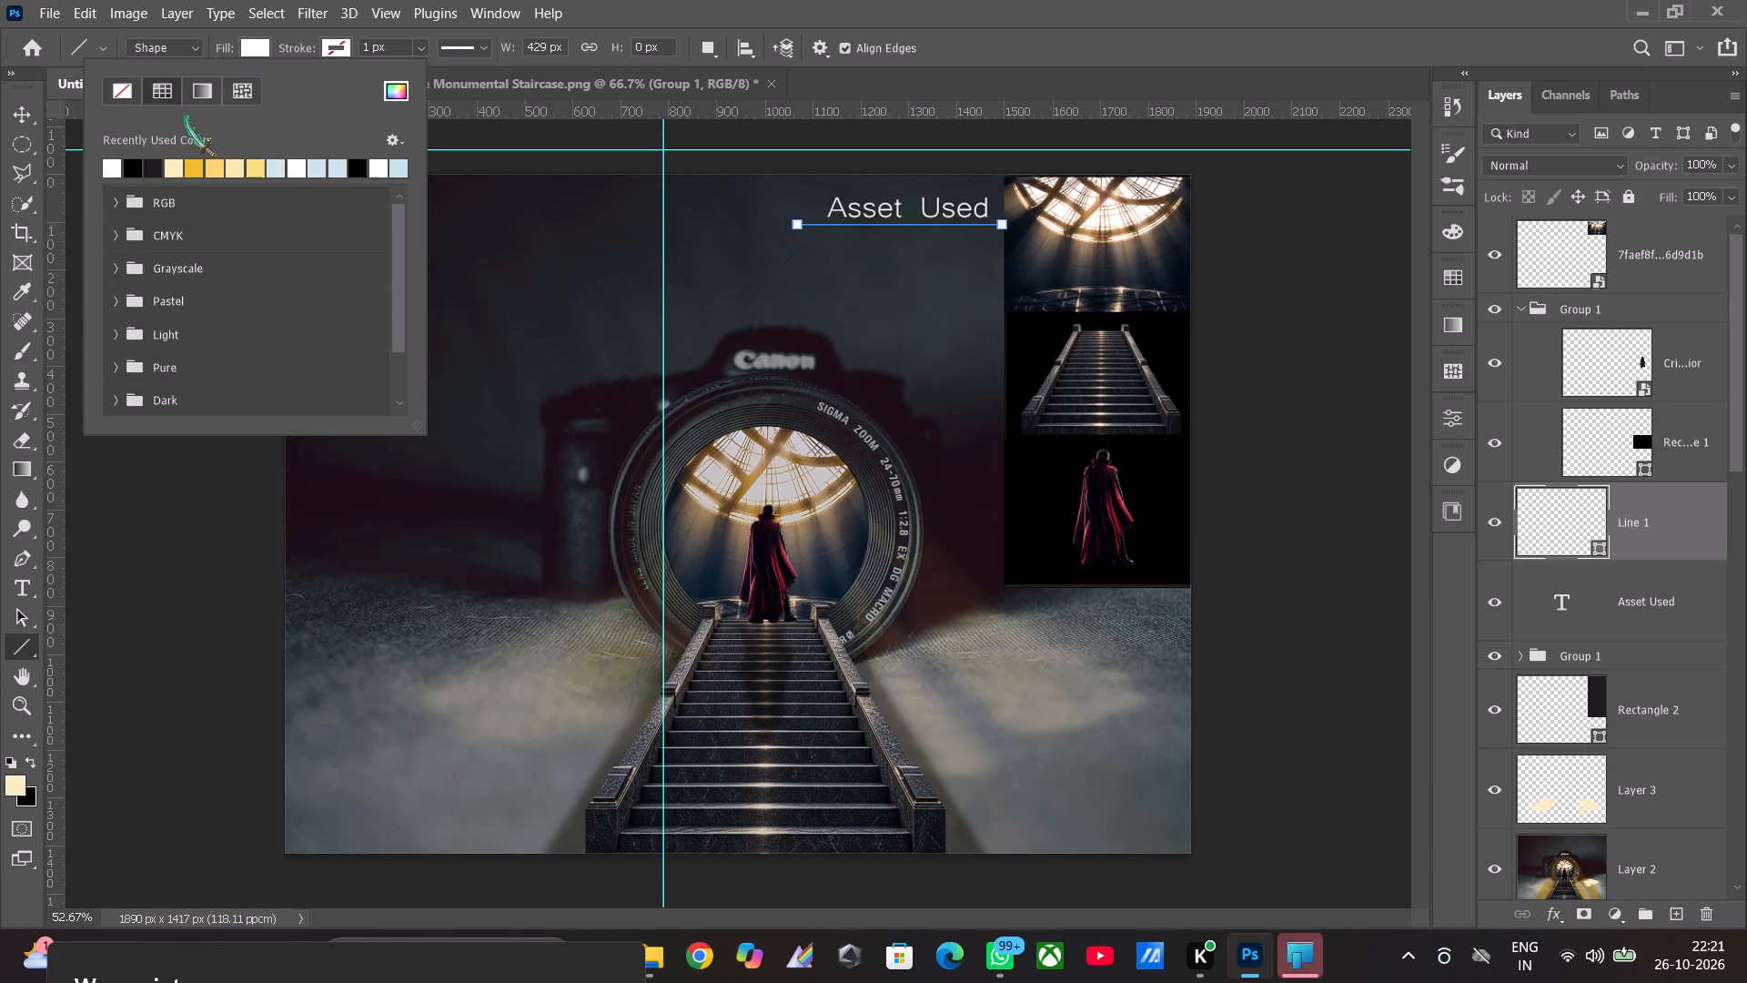
{"action": "left_click", "coordinate": [118, 91]}
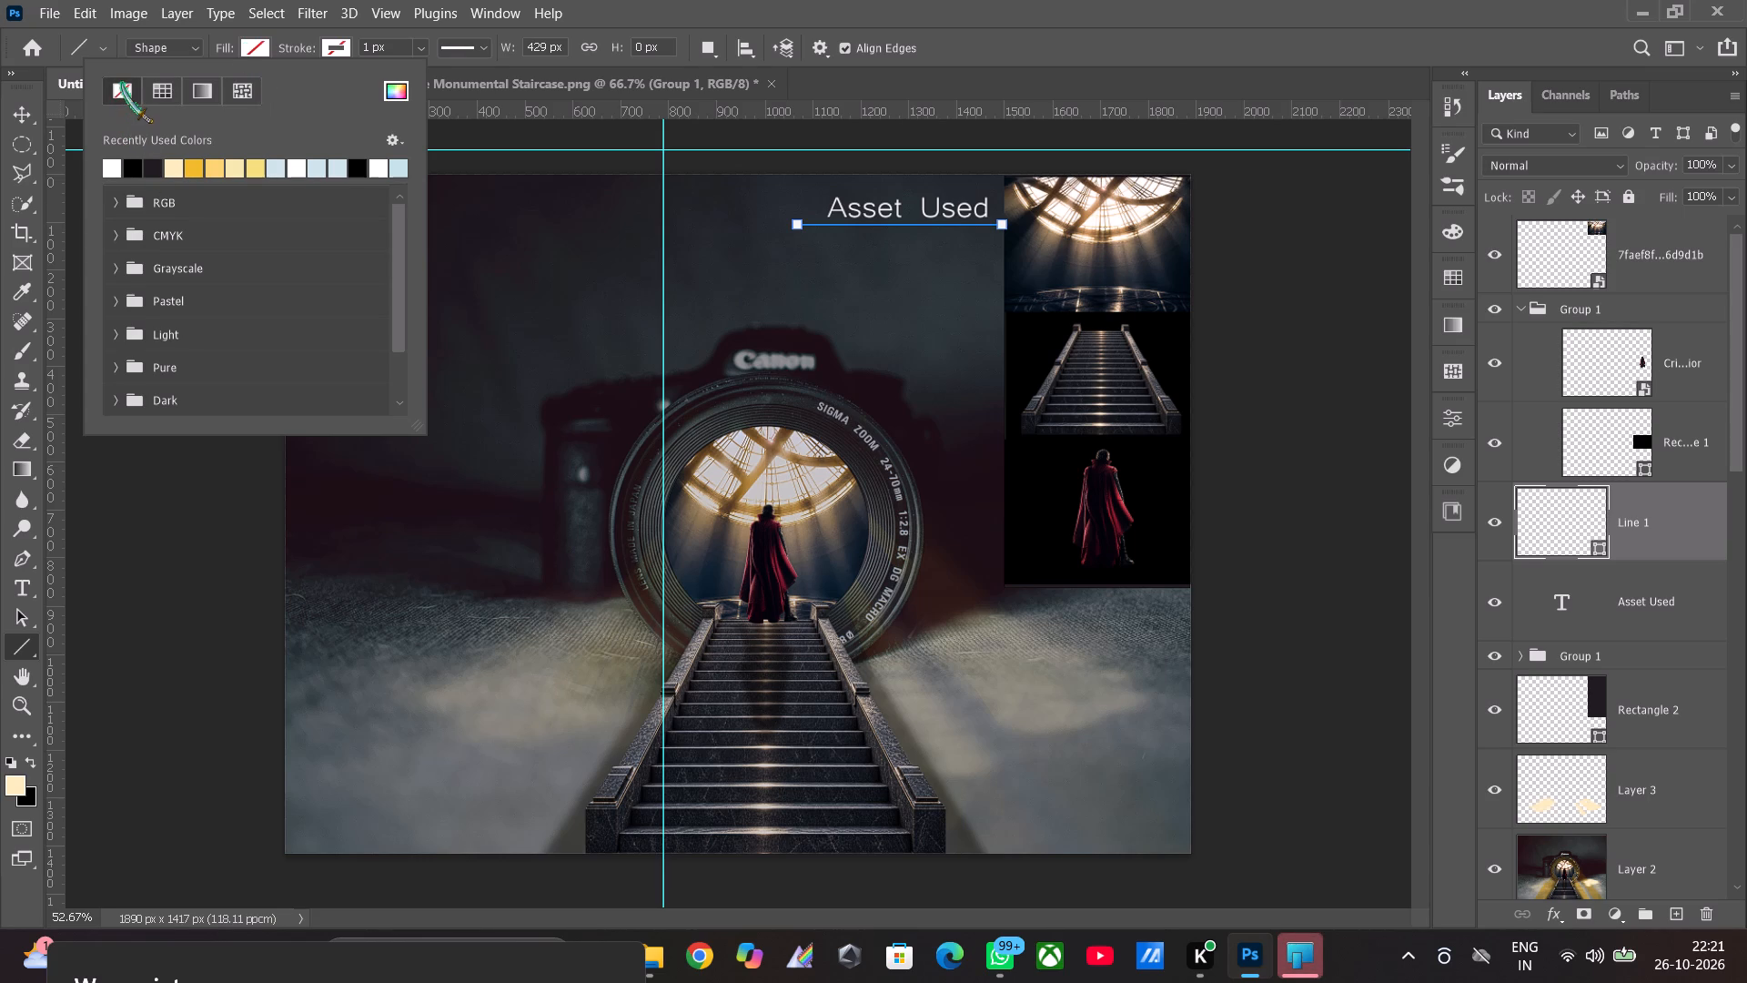
{"action": "left_click", "coordinate": [121, 84]}
{"action": "left_click", "coordinate": [122, 99]}
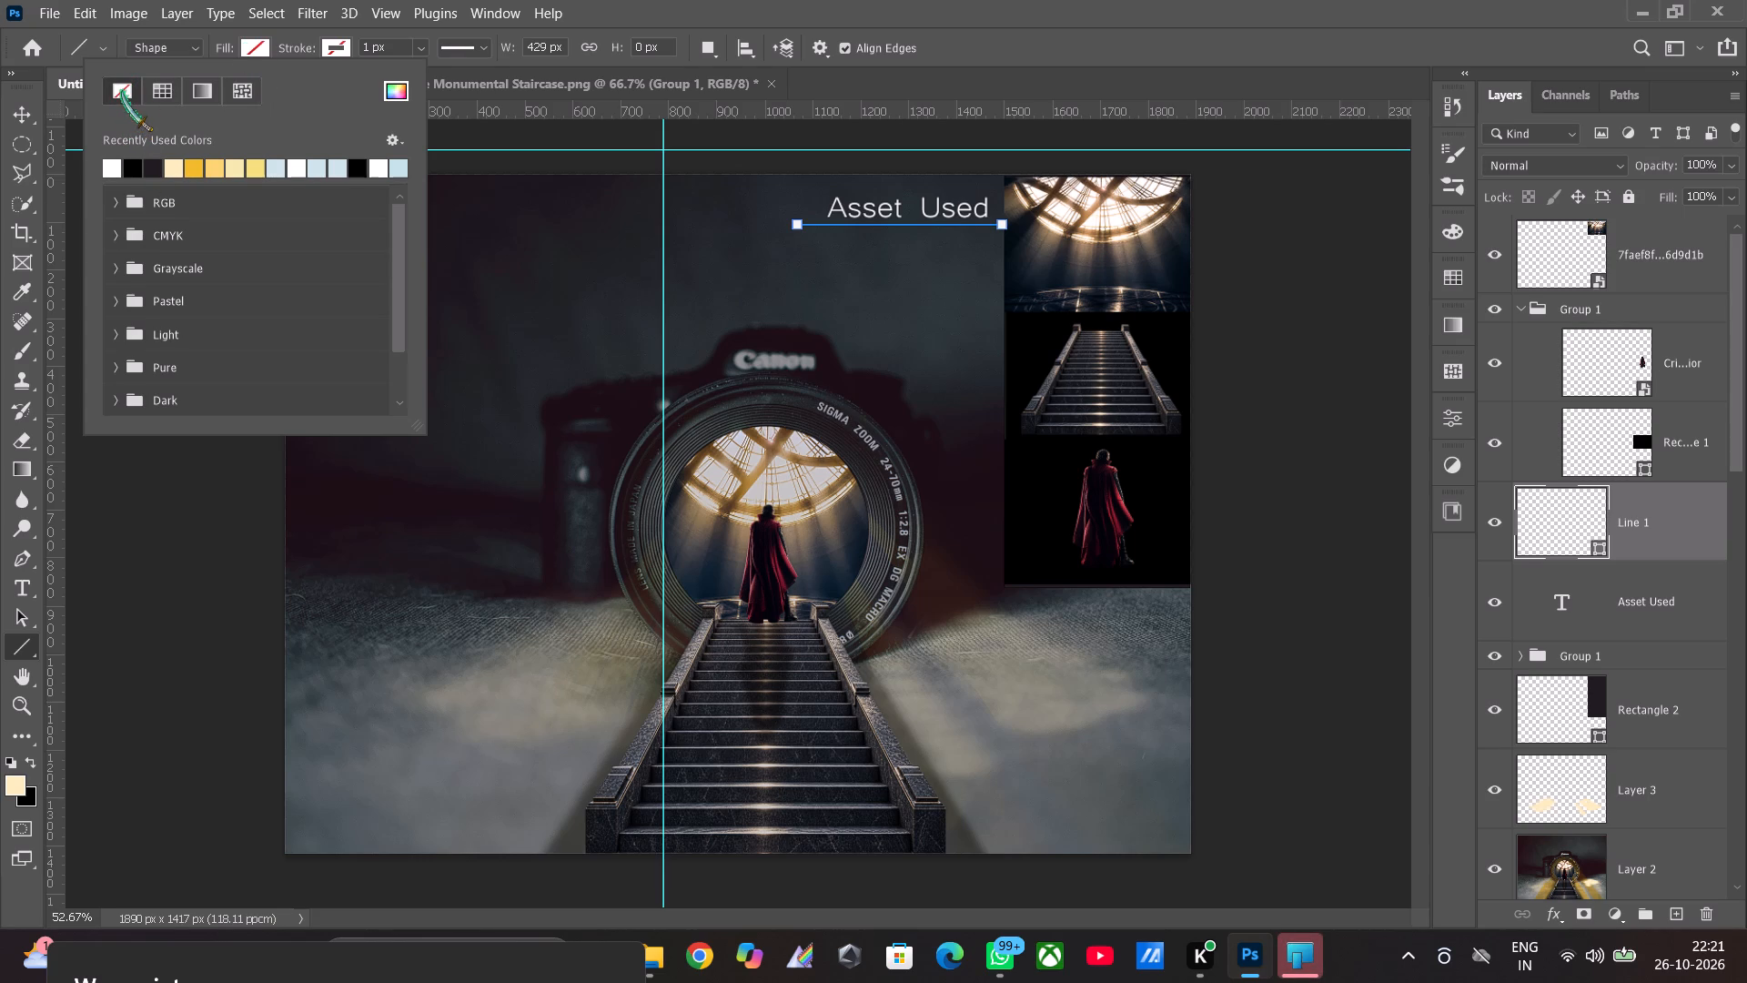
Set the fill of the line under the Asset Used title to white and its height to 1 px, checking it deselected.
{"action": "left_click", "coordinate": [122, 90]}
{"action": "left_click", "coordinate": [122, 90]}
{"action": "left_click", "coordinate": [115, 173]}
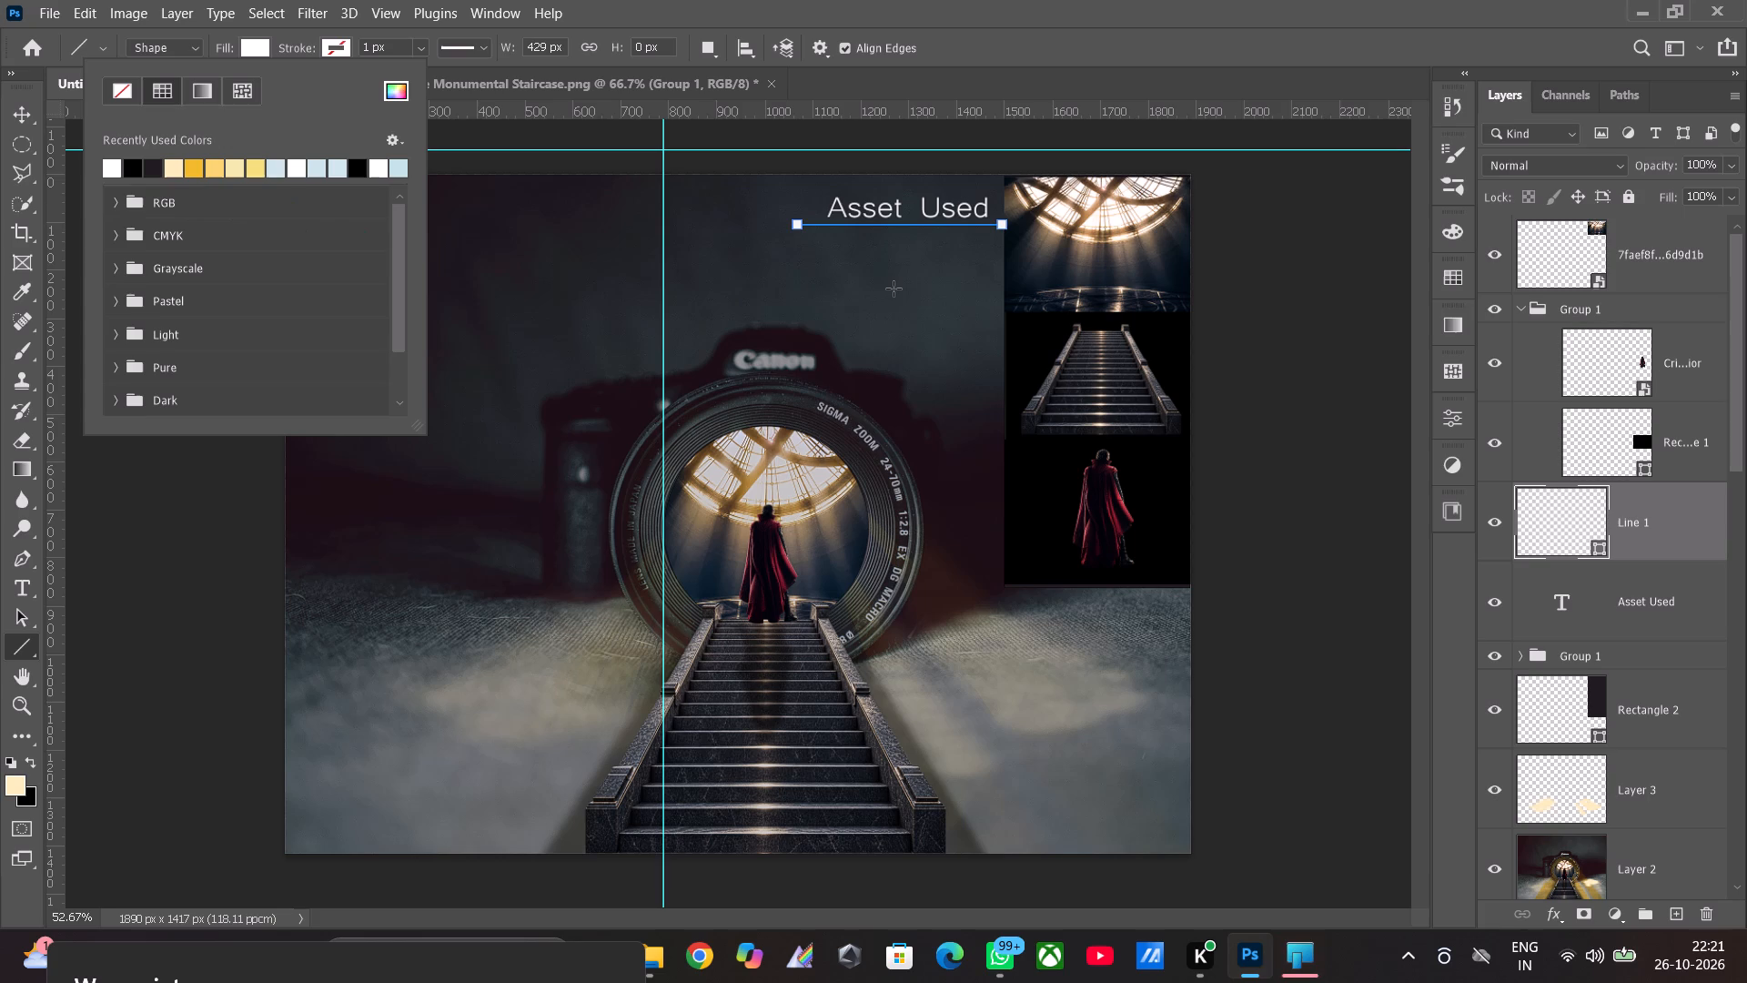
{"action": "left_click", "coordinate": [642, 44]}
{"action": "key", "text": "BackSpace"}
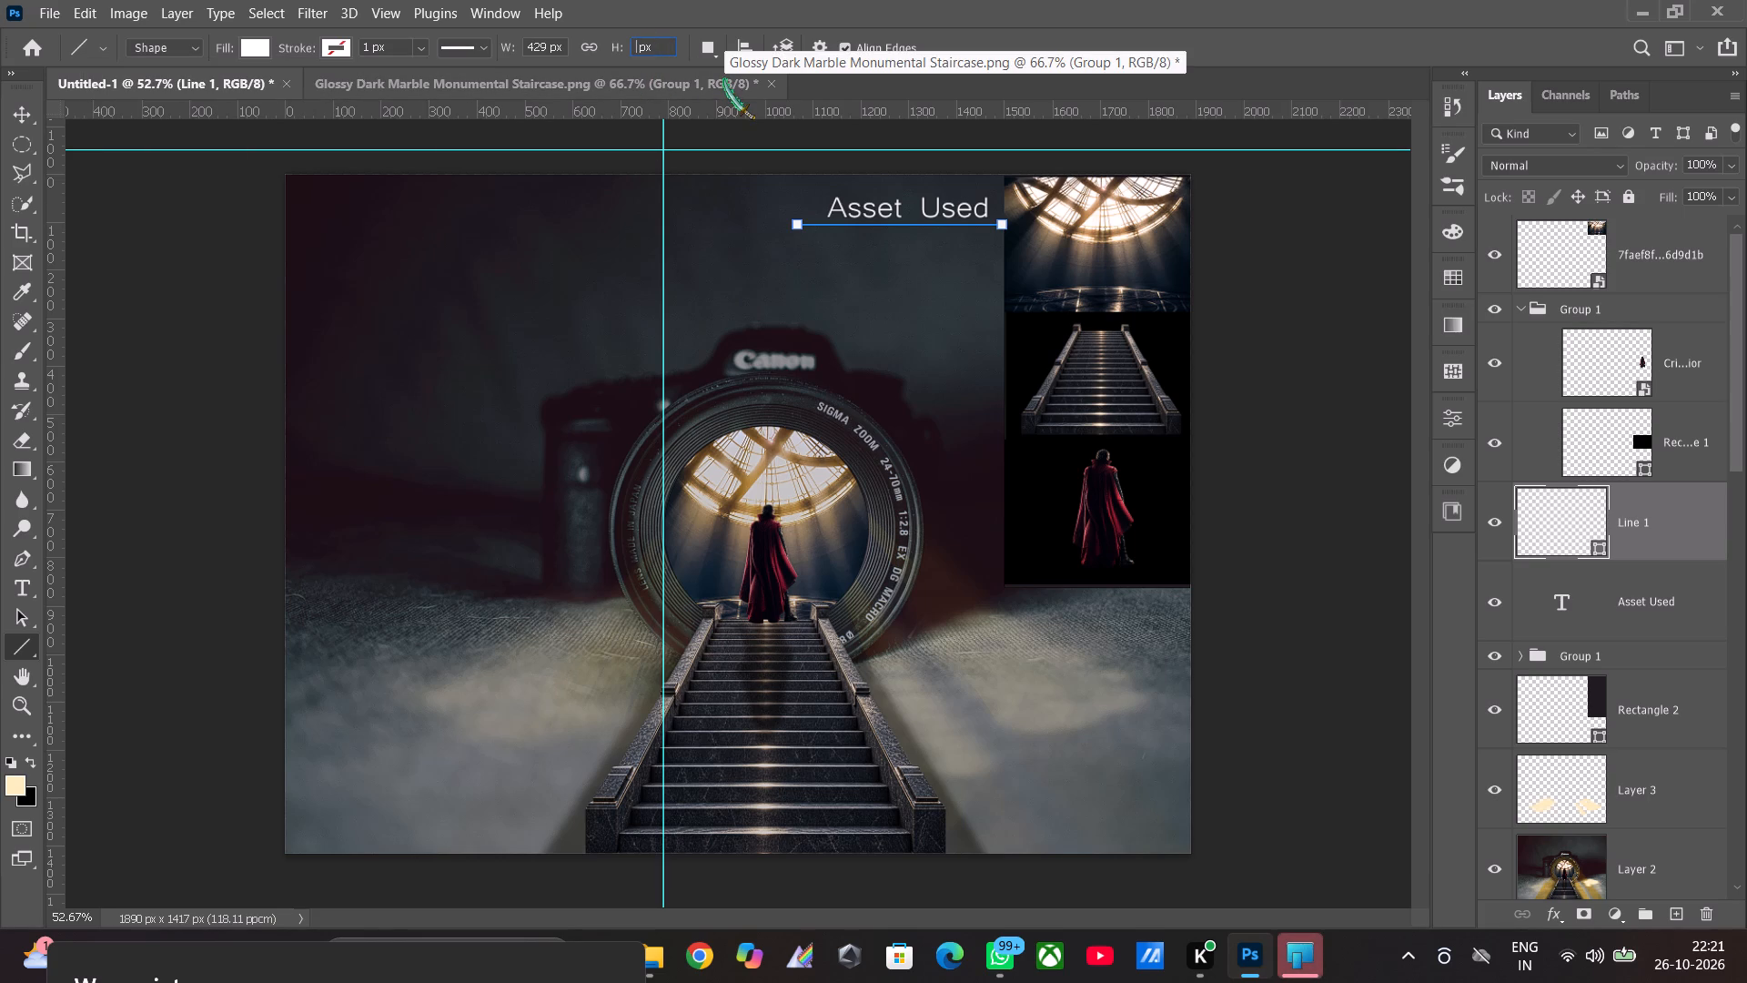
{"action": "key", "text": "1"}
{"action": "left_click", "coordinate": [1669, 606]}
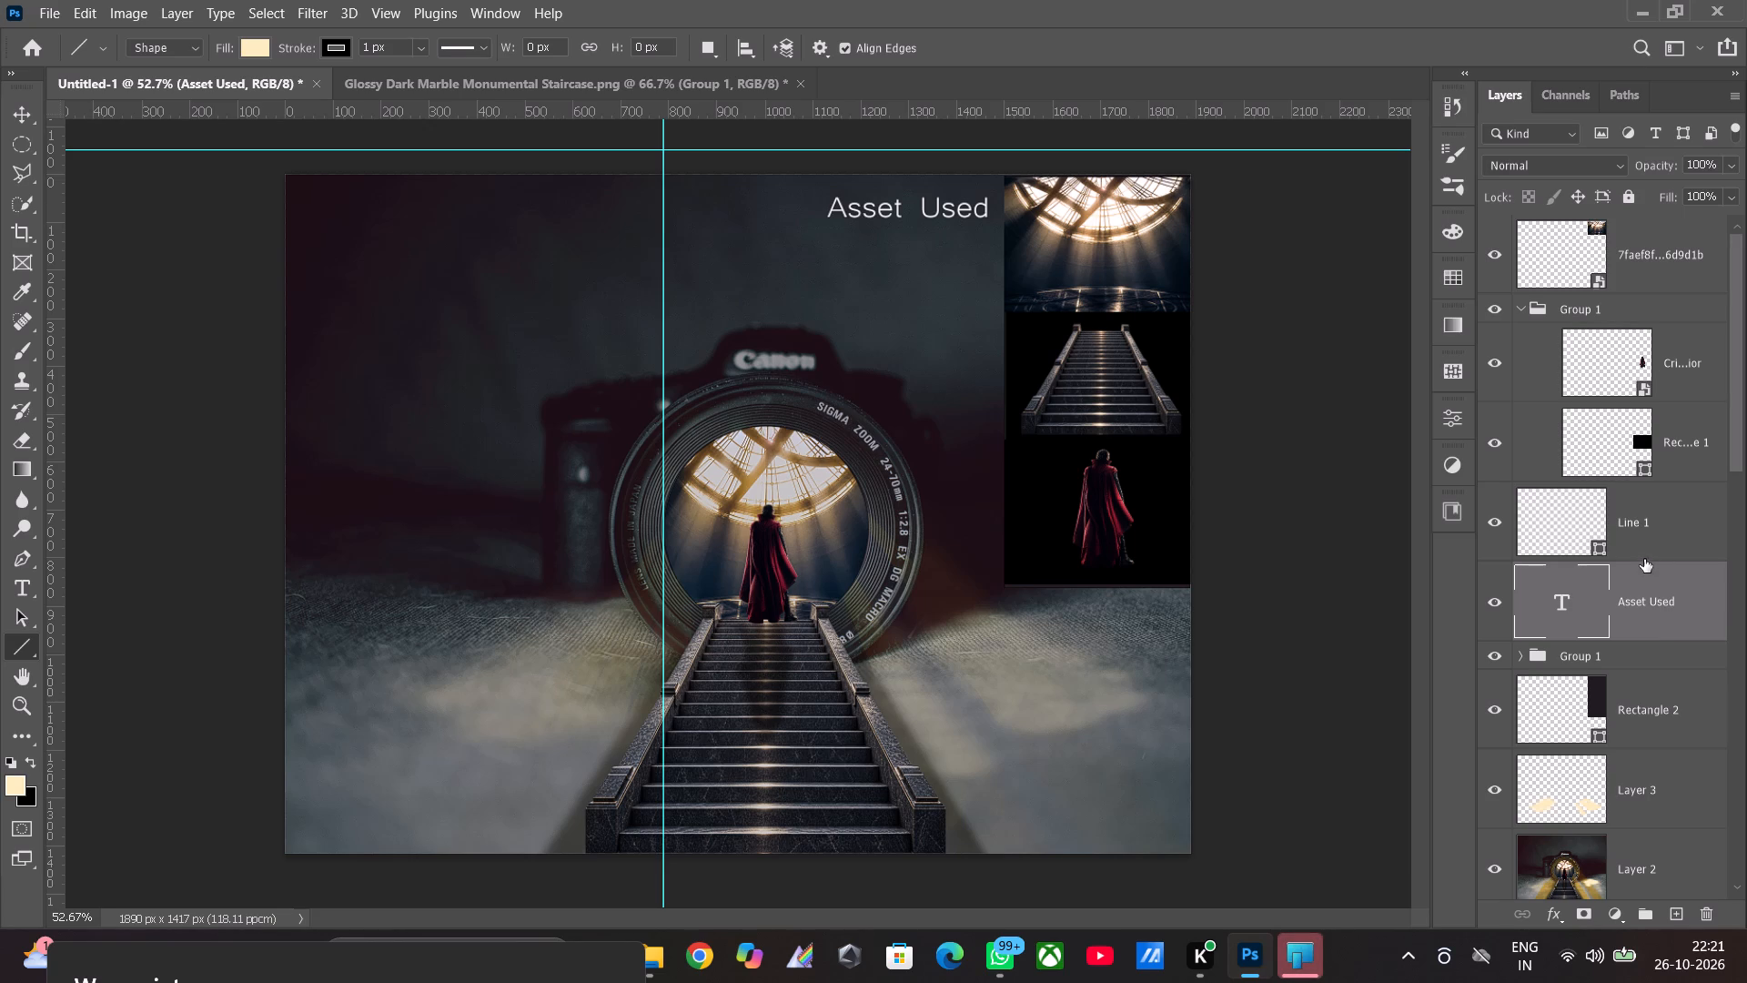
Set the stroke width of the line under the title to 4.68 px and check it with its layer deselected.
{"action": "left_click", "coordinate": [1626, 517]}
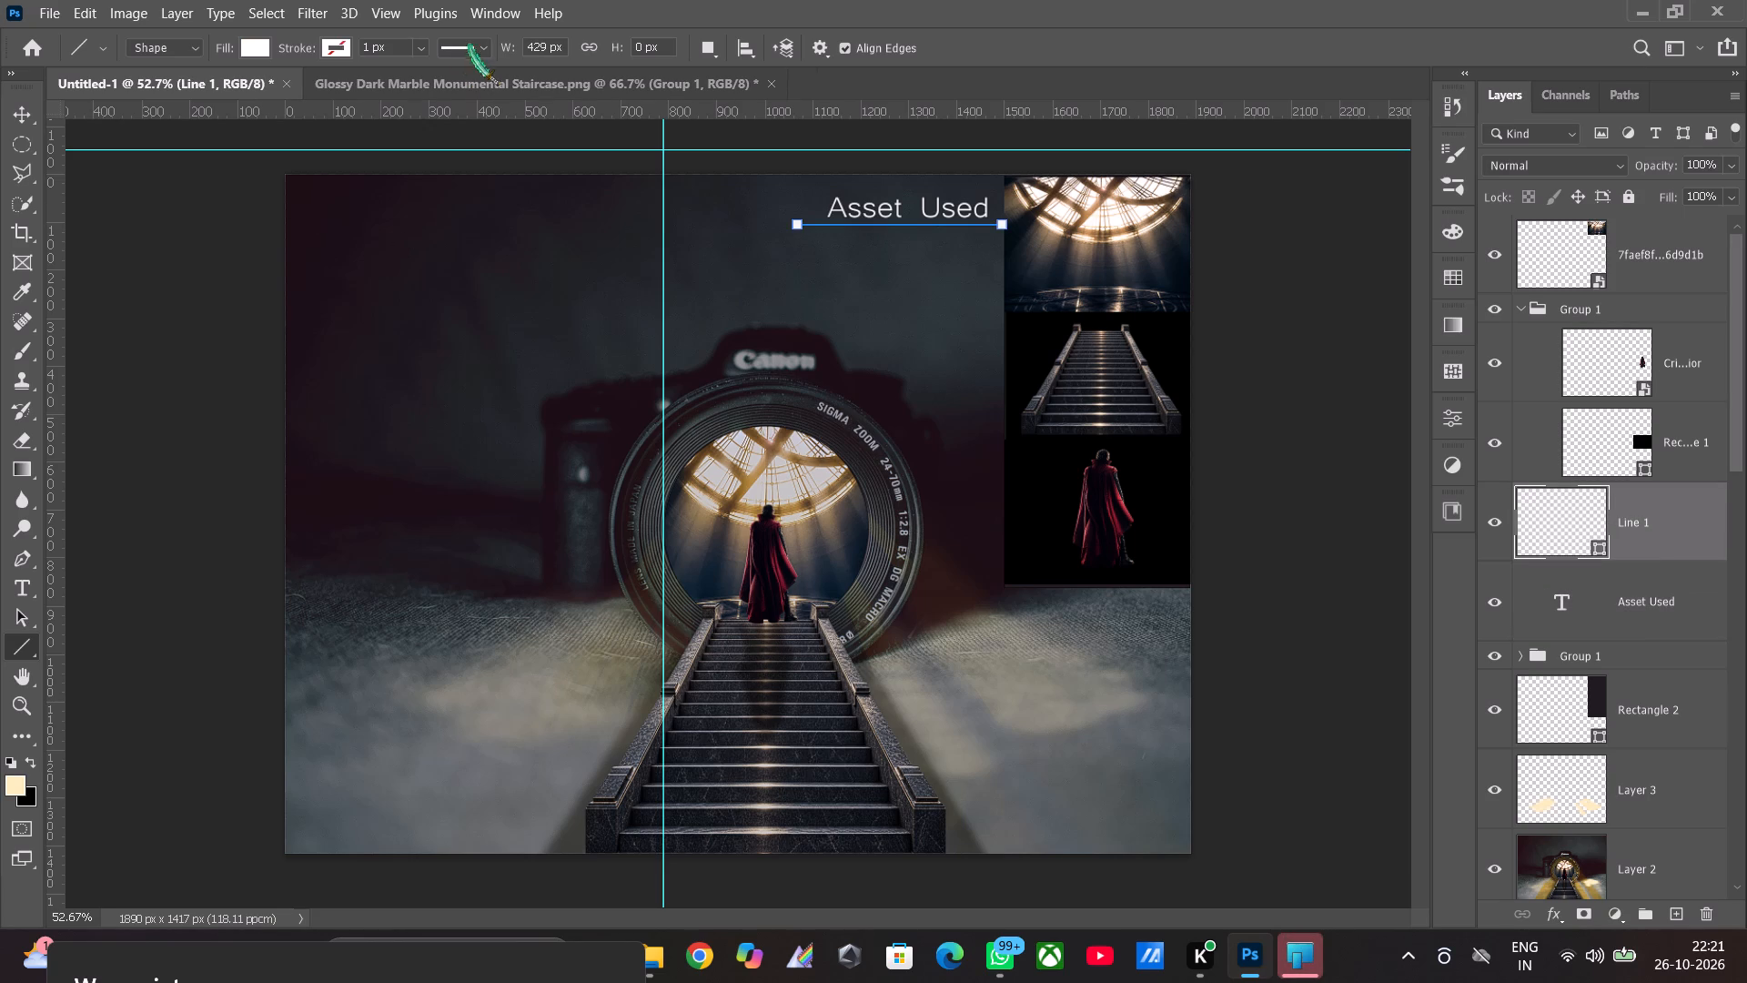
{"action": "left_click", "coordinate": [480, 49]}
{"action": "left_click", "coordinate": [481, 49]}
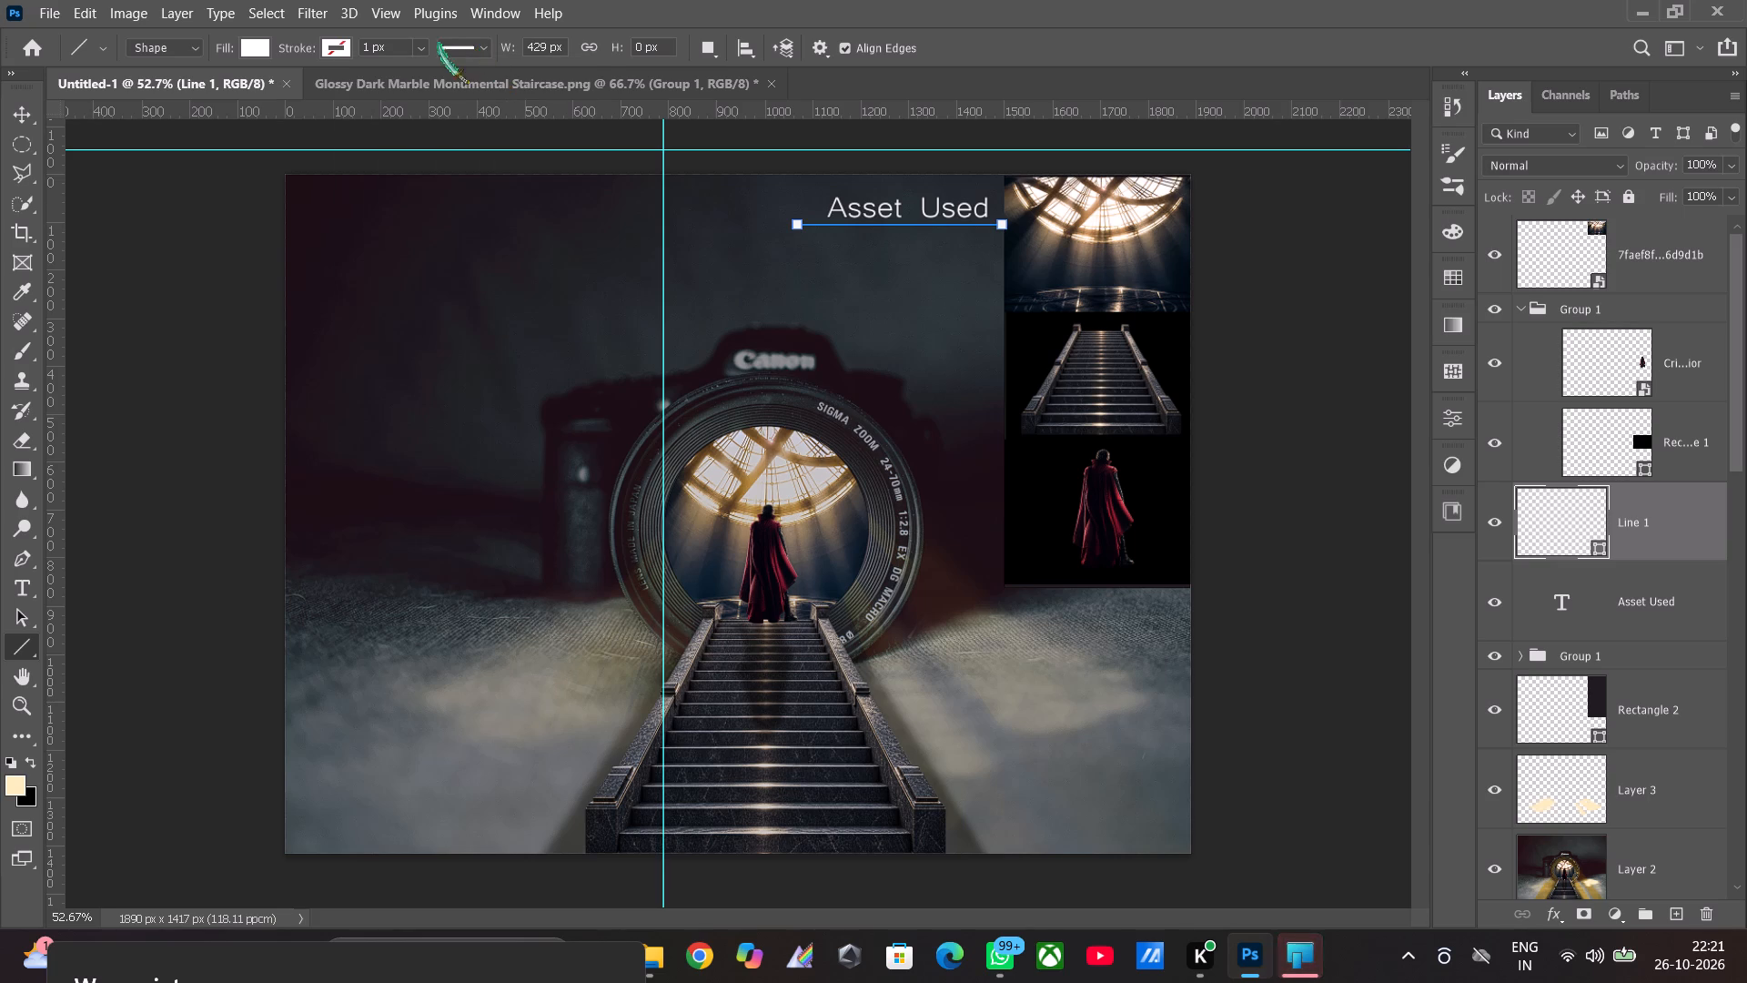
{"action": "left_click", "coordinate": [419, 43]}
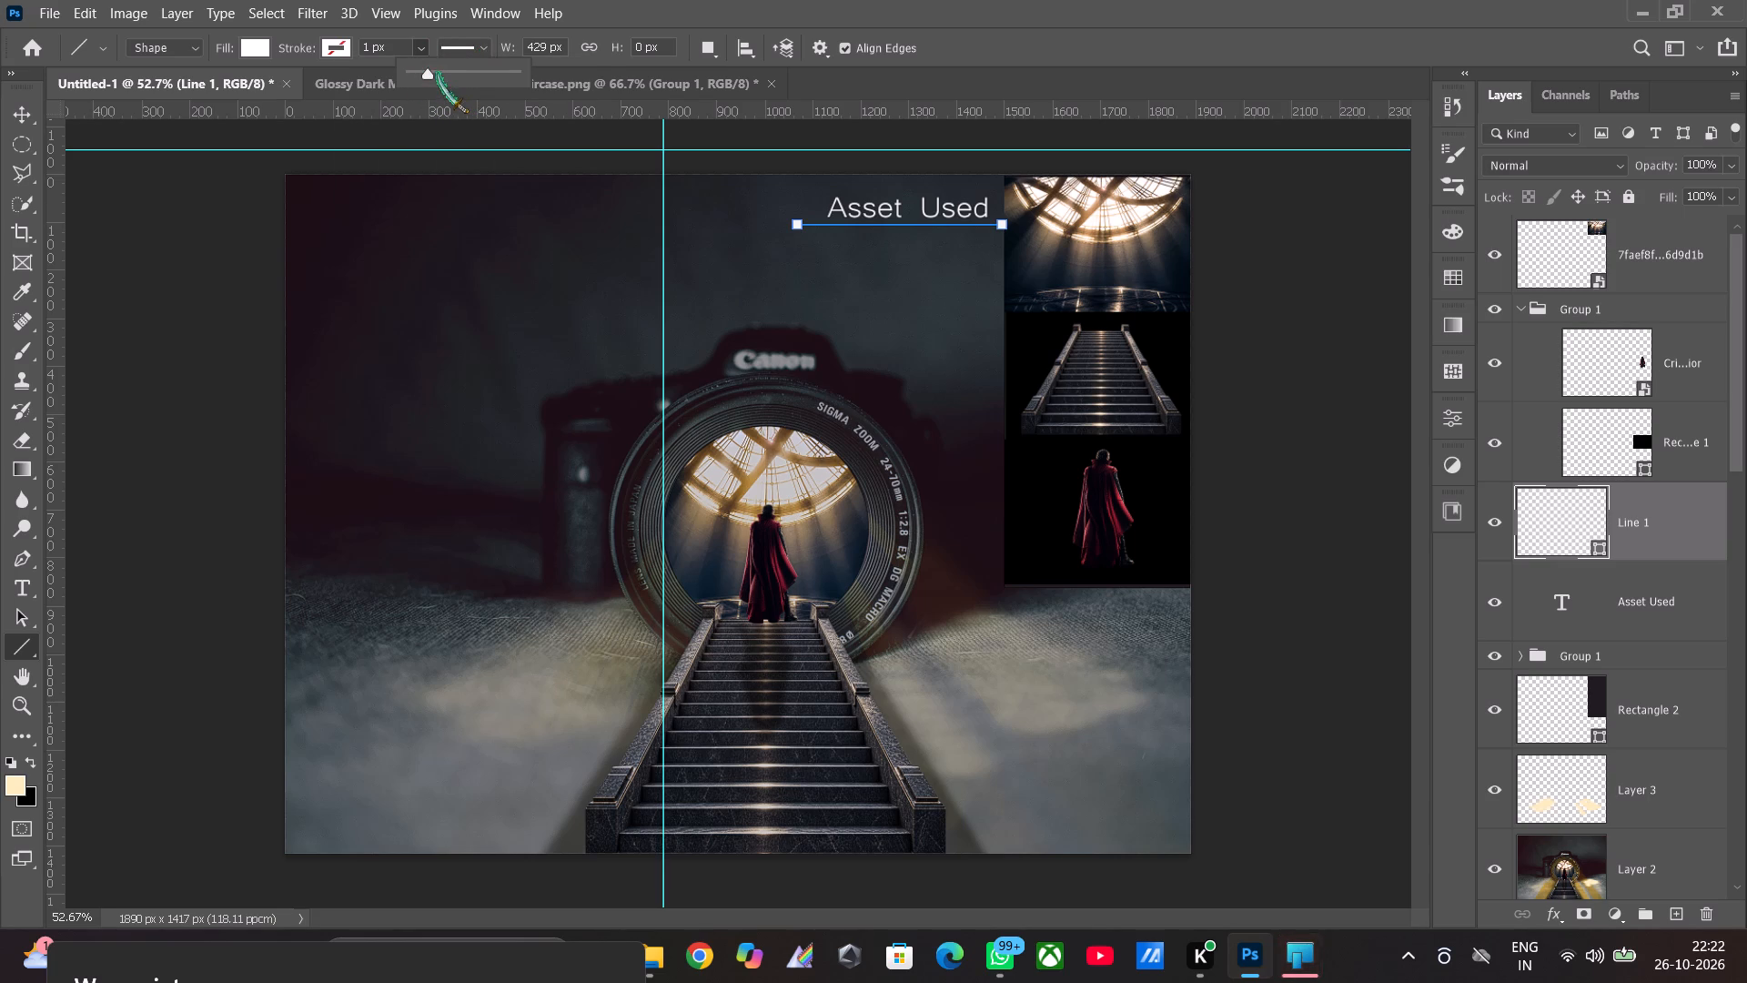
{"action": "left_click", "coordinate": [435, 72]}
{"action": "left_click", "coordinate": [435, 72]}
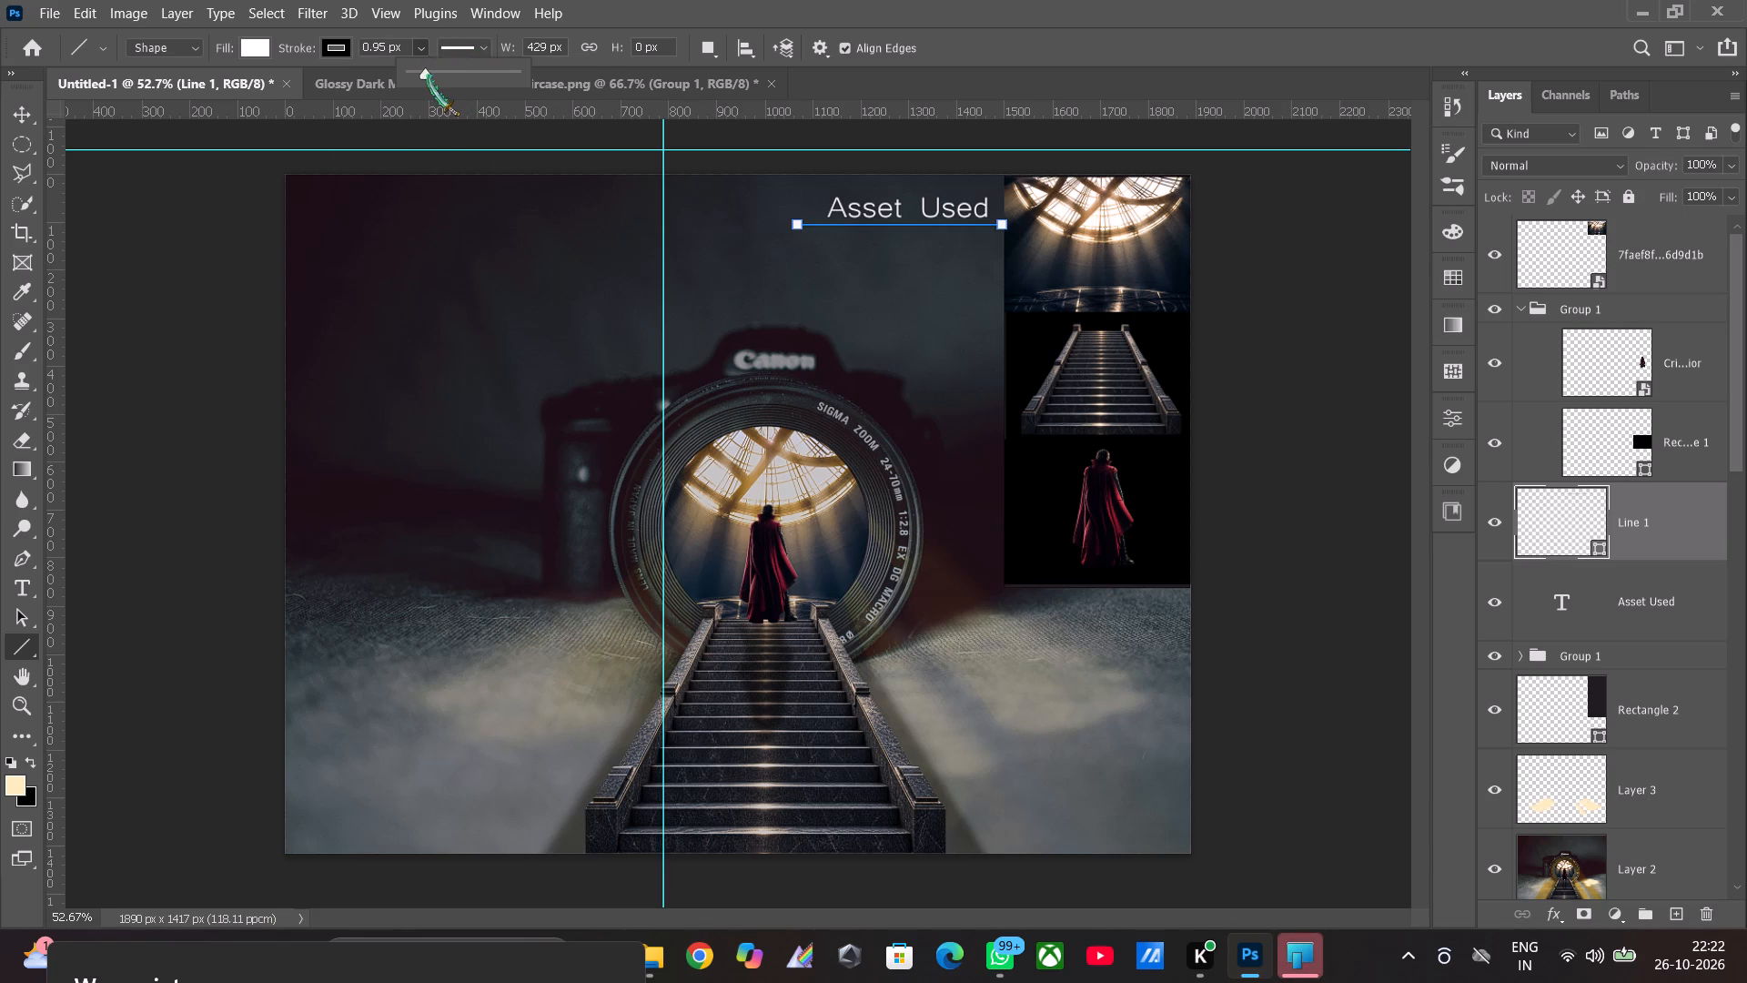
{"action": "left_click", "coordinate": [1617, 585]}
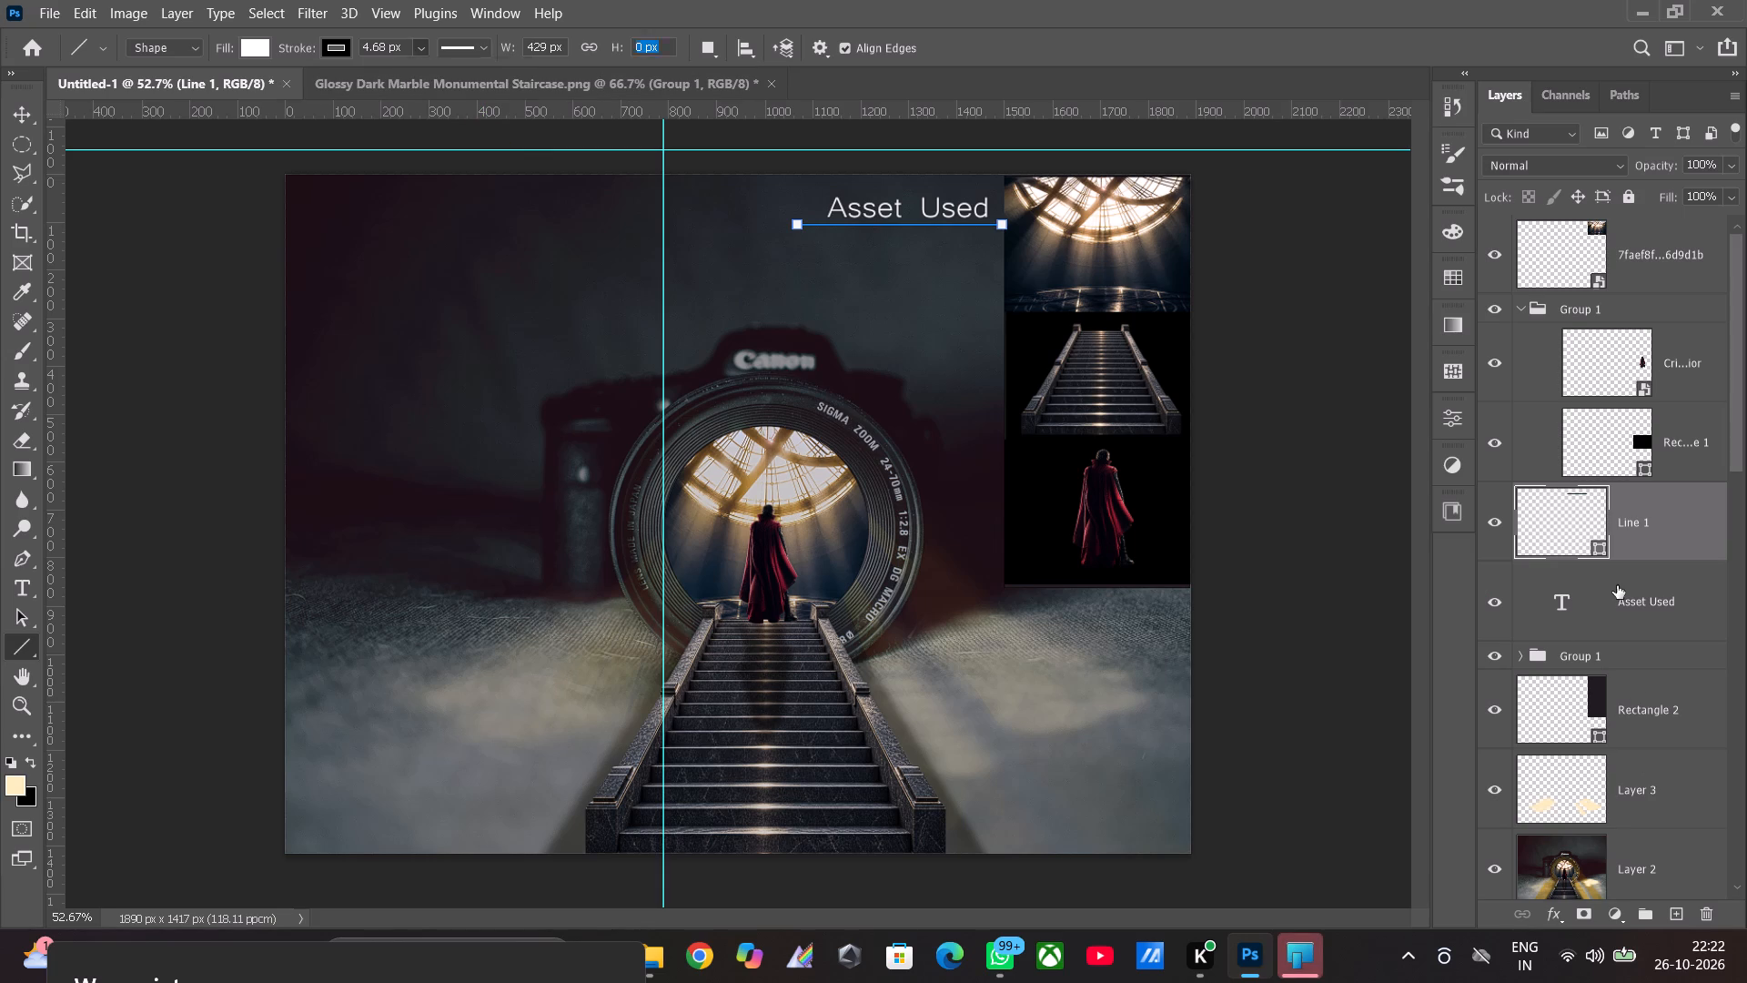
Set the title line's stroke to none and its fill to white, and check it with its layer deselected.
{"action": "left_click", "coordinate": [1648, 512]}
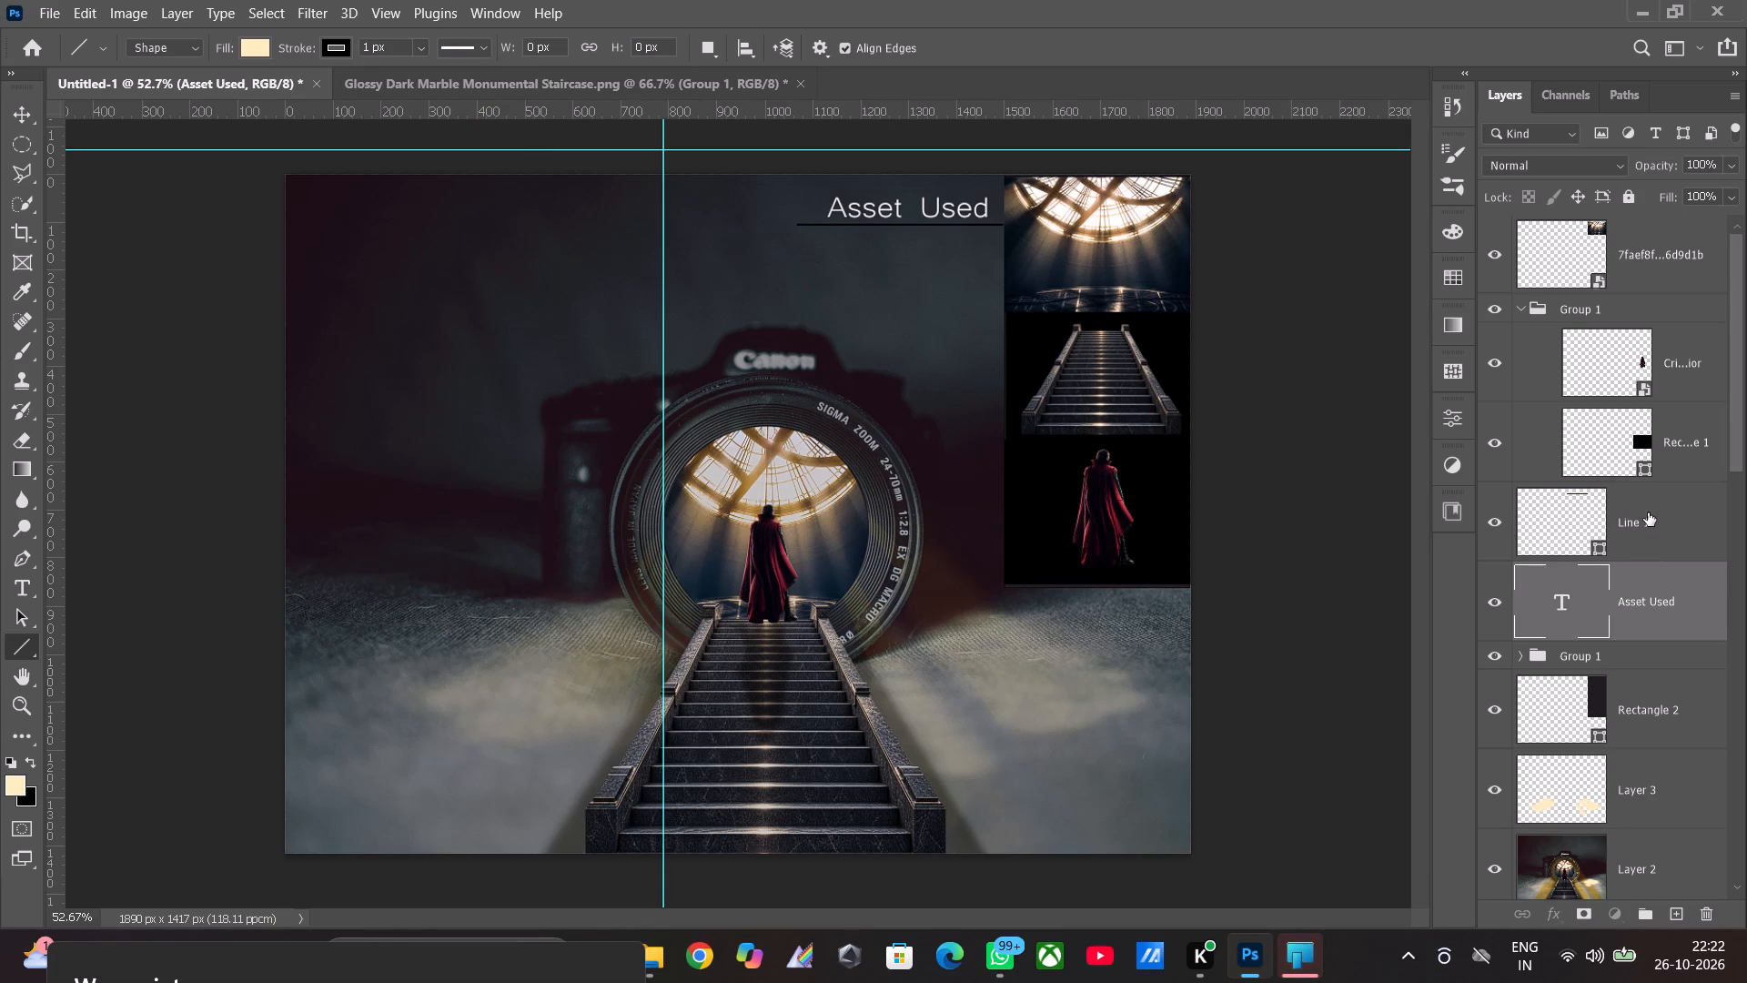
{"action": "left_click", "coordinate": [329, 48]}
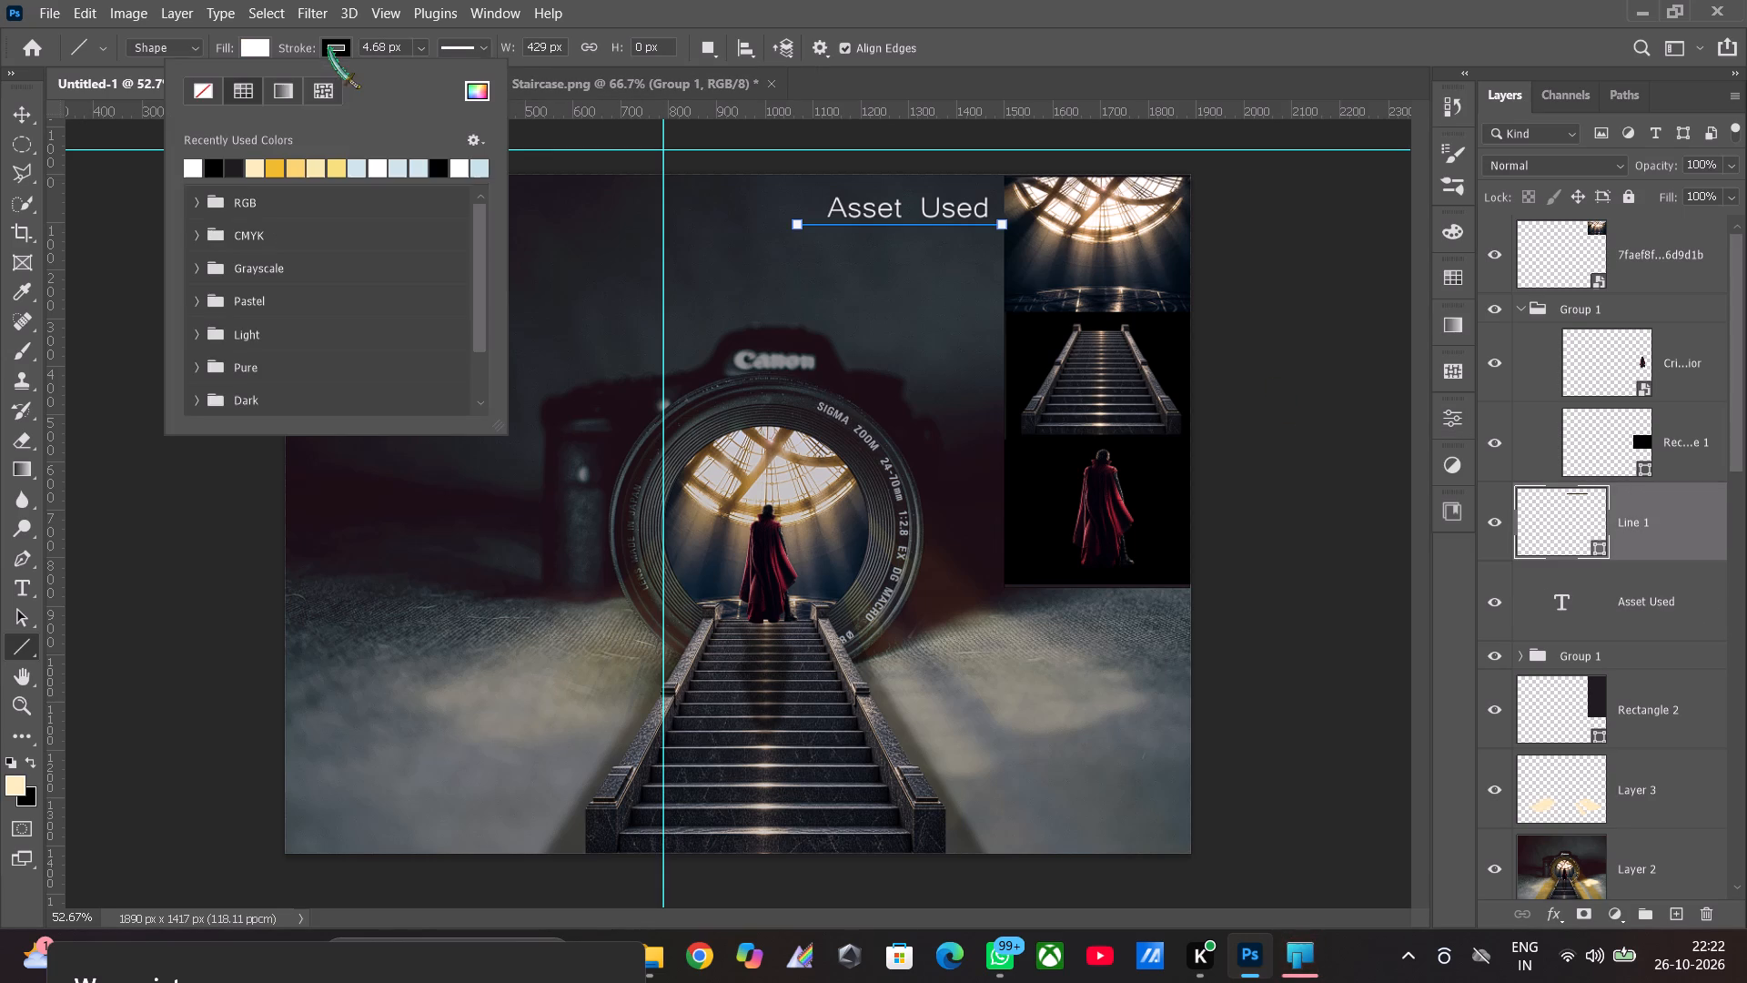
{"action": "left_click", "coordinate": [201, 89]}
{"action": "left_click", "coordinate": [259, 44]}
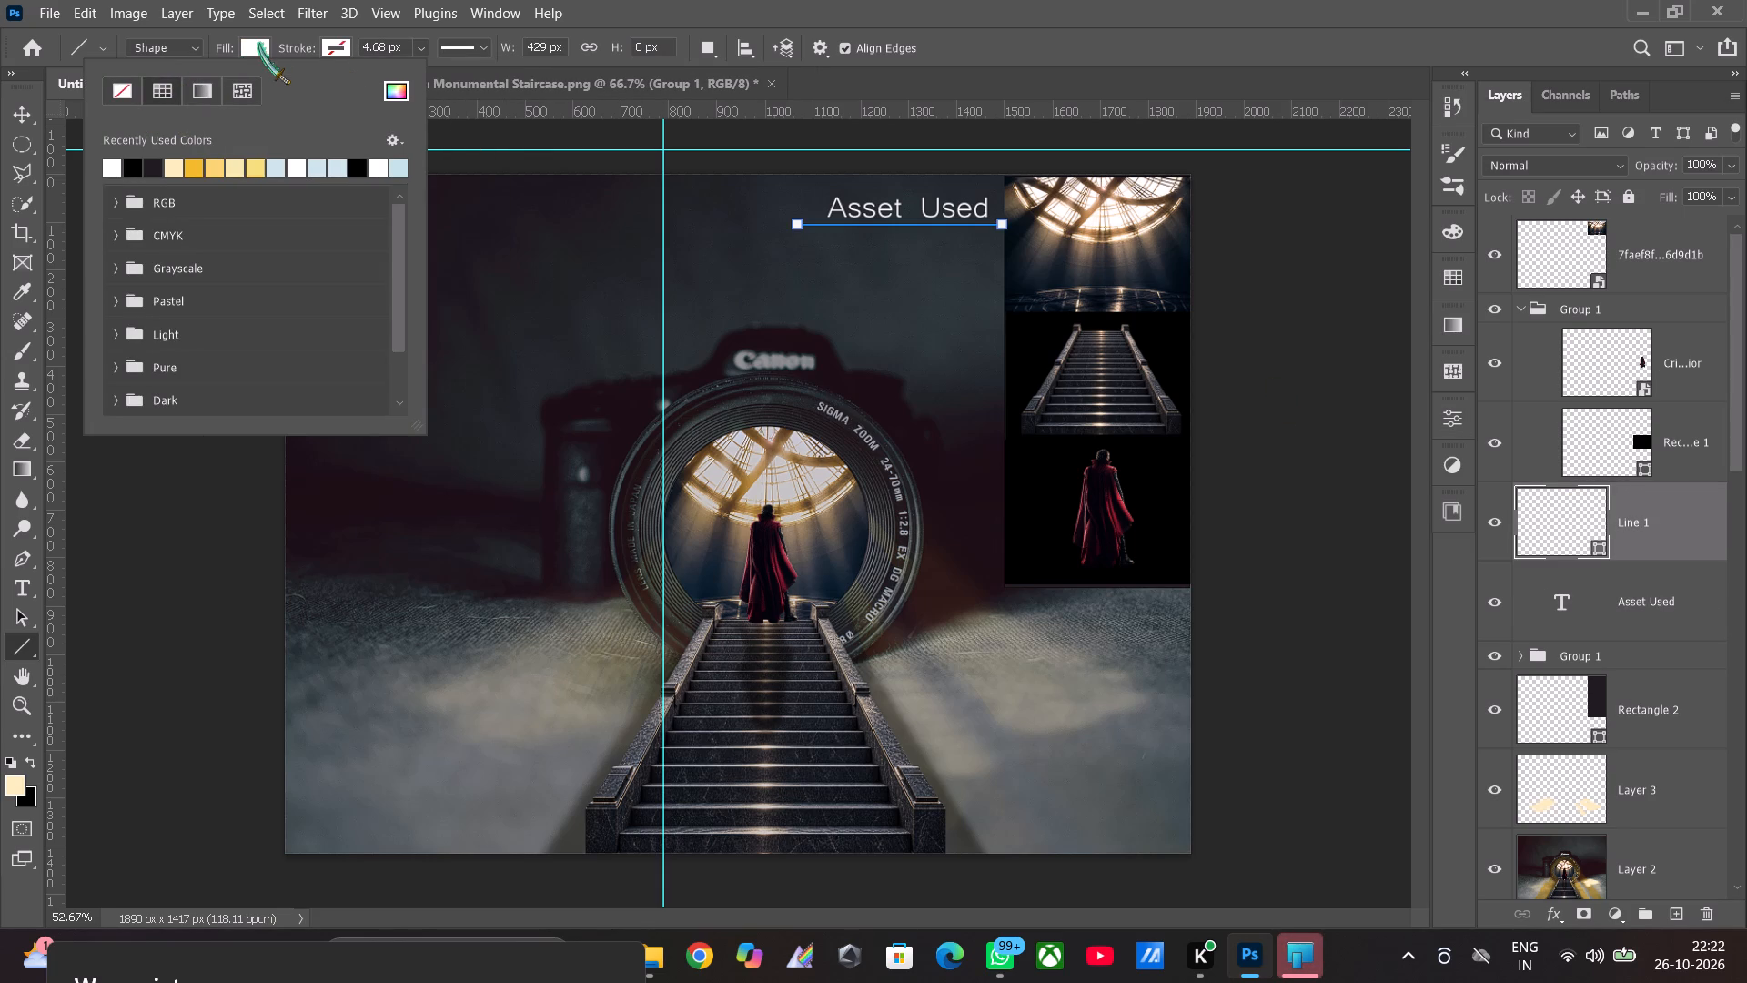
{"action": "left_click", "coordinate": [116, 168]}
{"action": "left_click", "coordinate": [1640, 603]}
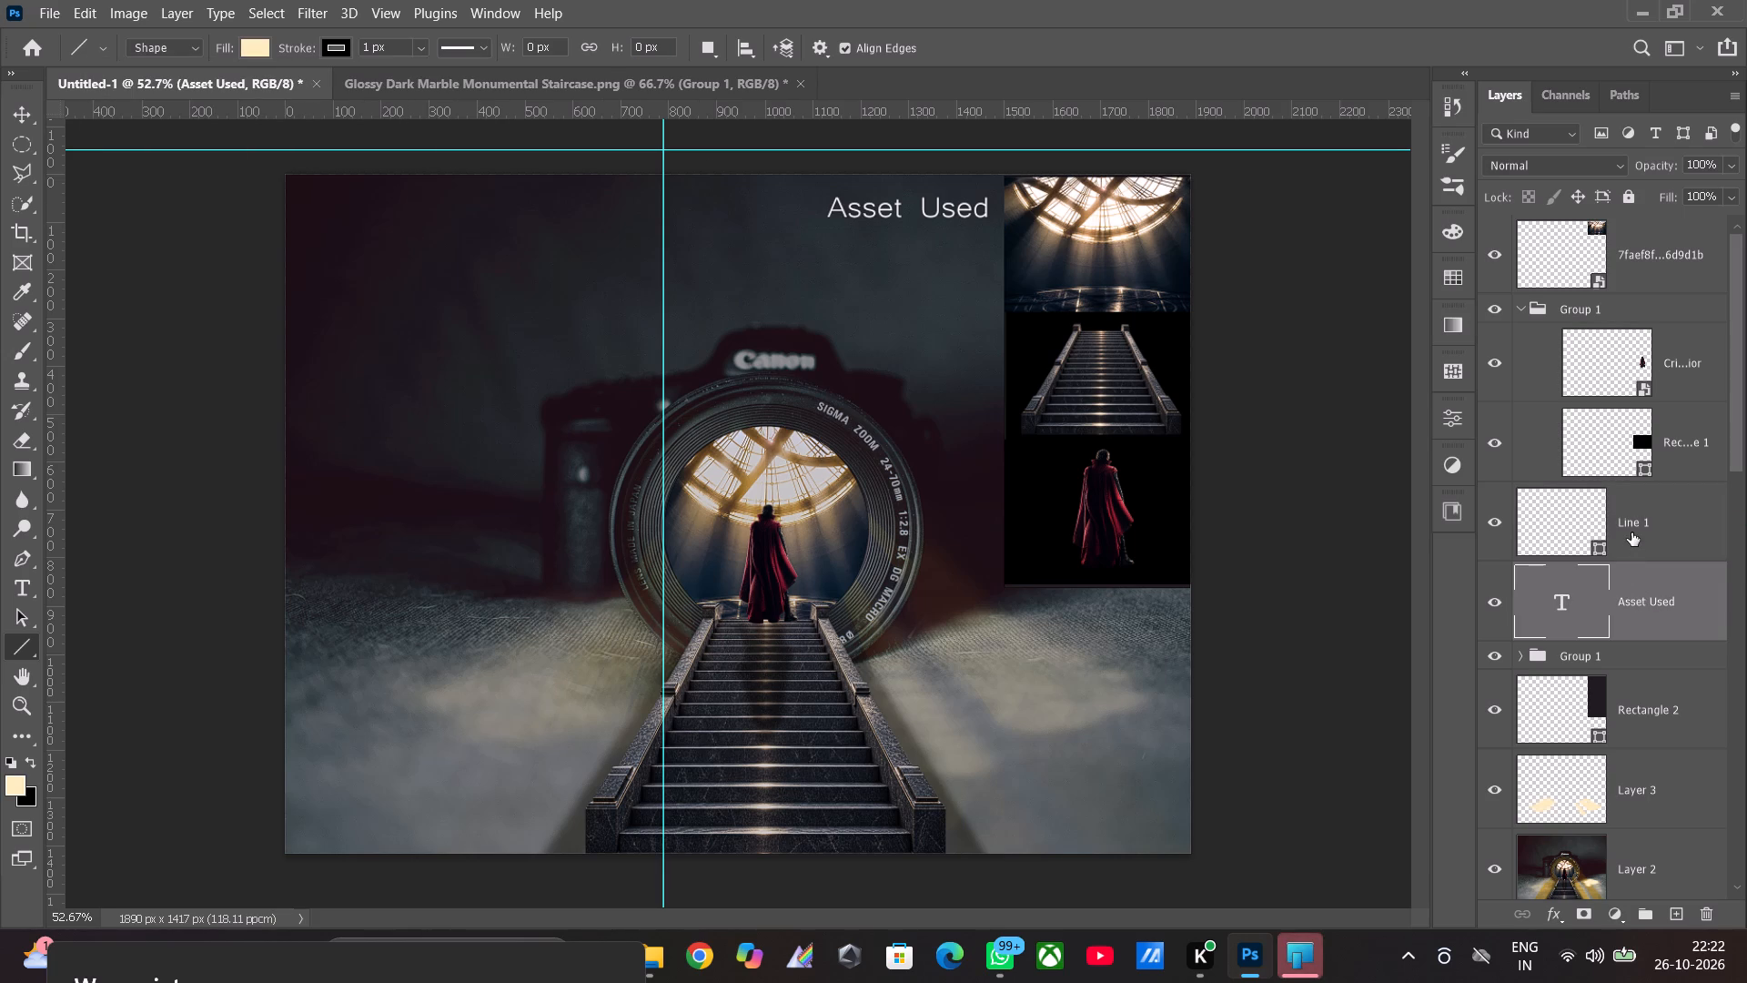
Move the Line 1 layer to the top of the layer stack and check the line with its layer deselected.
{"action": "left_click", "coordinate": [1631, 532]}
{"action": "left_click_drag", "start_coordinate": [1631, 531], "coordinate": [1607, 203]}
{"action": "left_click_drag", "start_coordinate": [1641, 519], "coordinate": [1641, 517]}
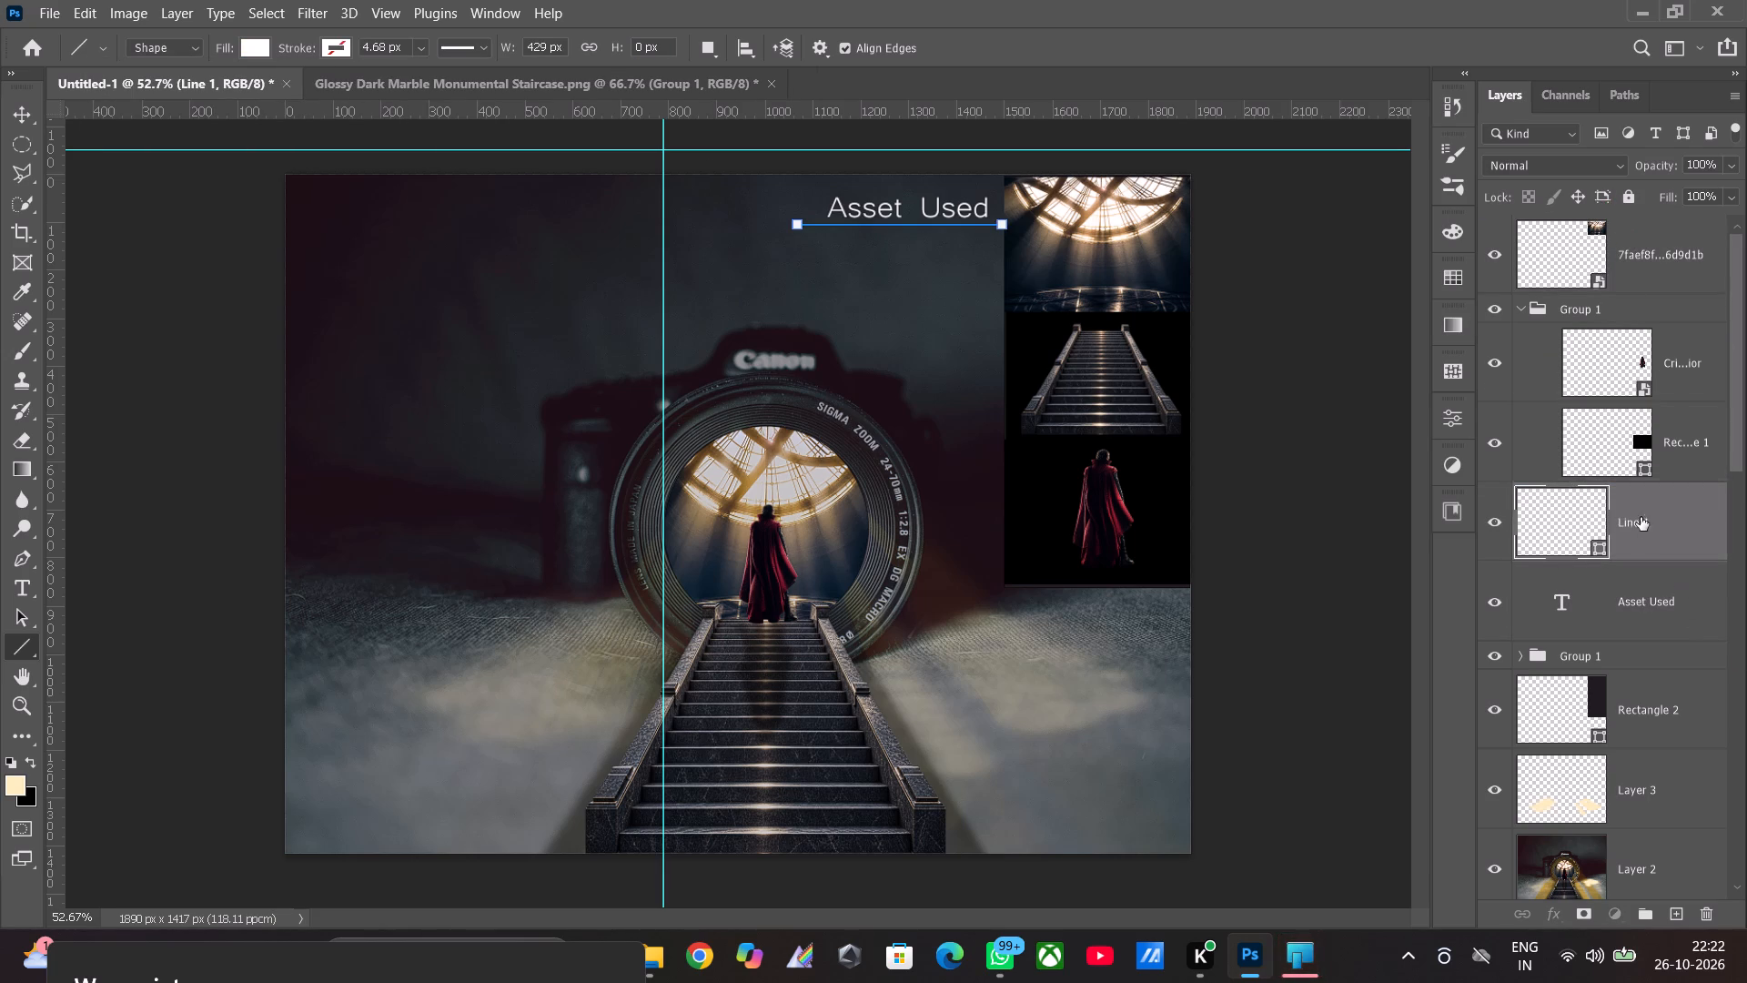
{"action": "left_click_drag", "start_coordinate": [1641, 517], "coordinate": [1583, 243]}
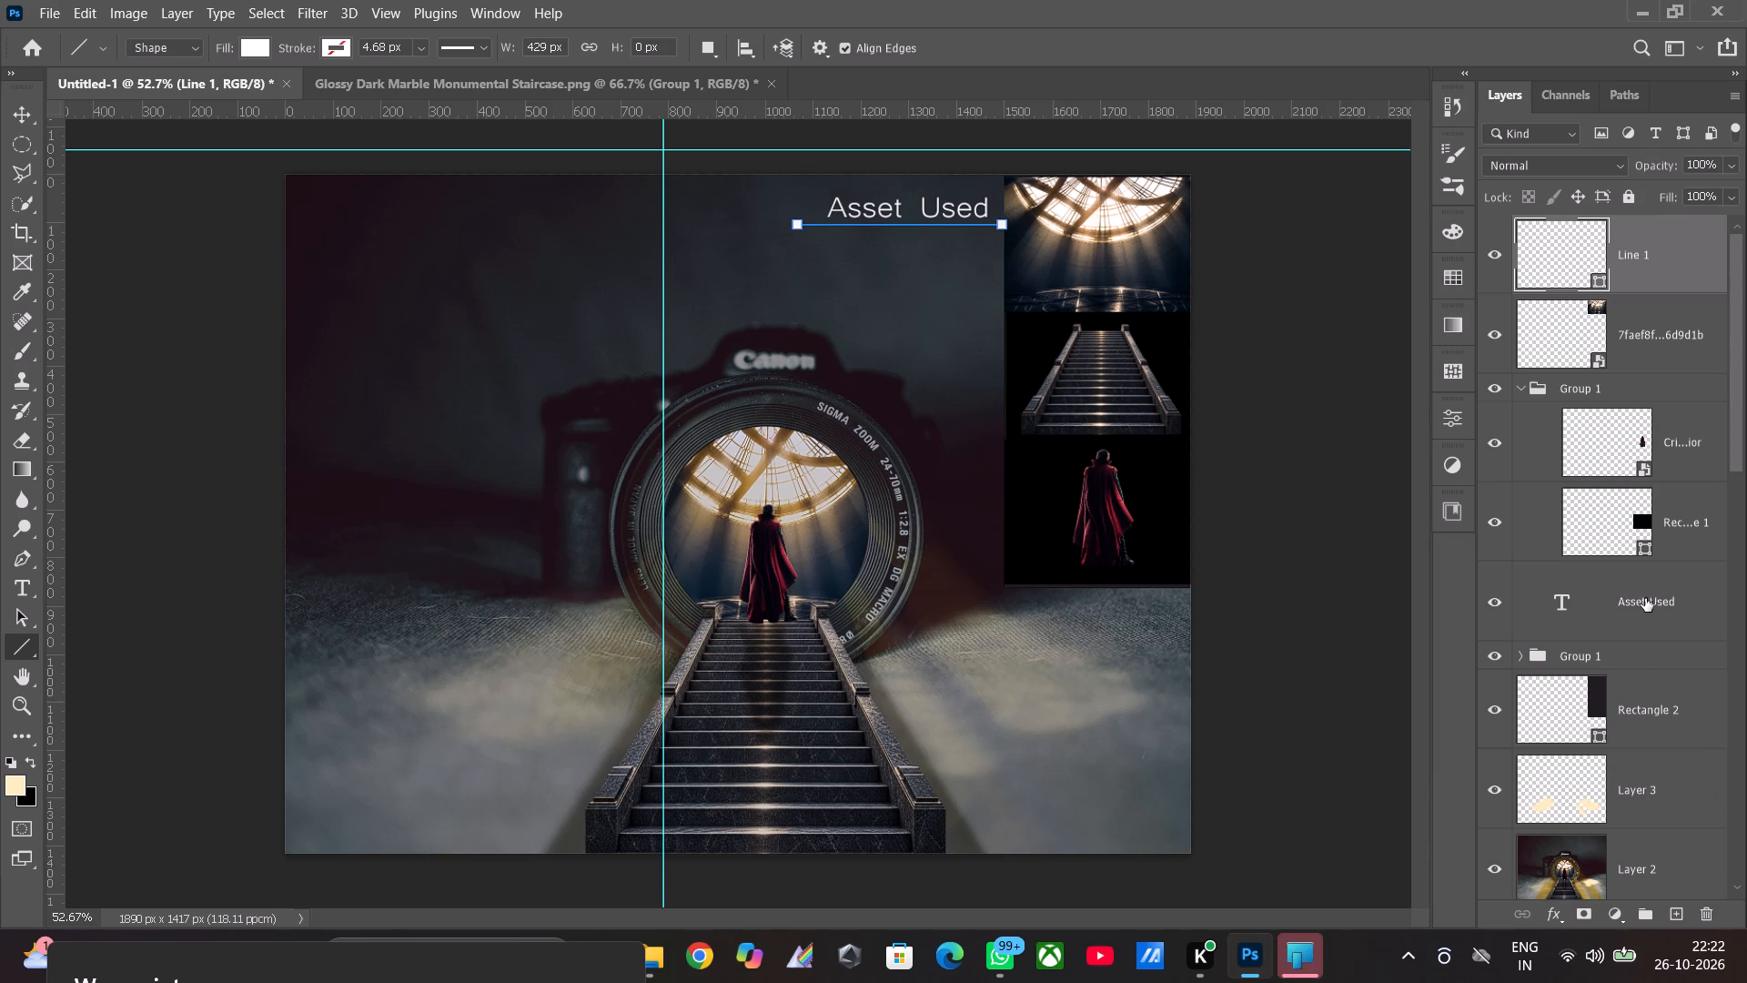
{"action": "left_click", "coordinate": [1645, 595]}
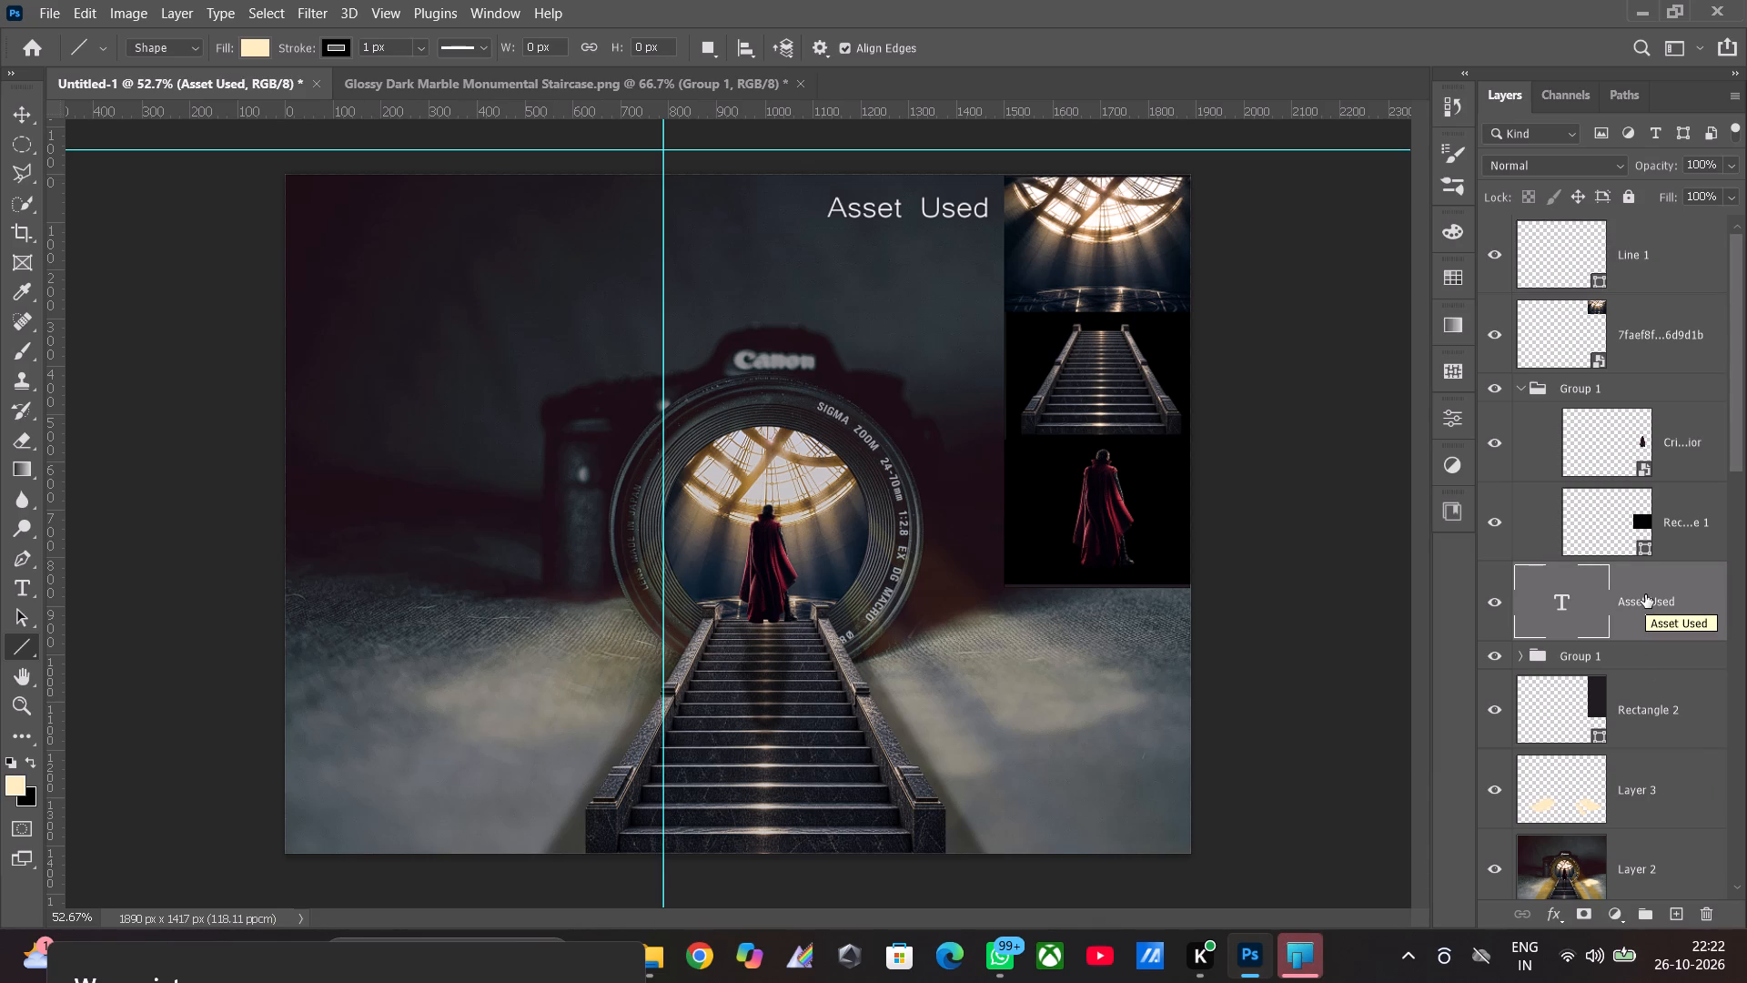
Delete the Line 1 layer holding the line under the Asset Used title.
{"action": "left_click", "coordinate": [1621, 253]}
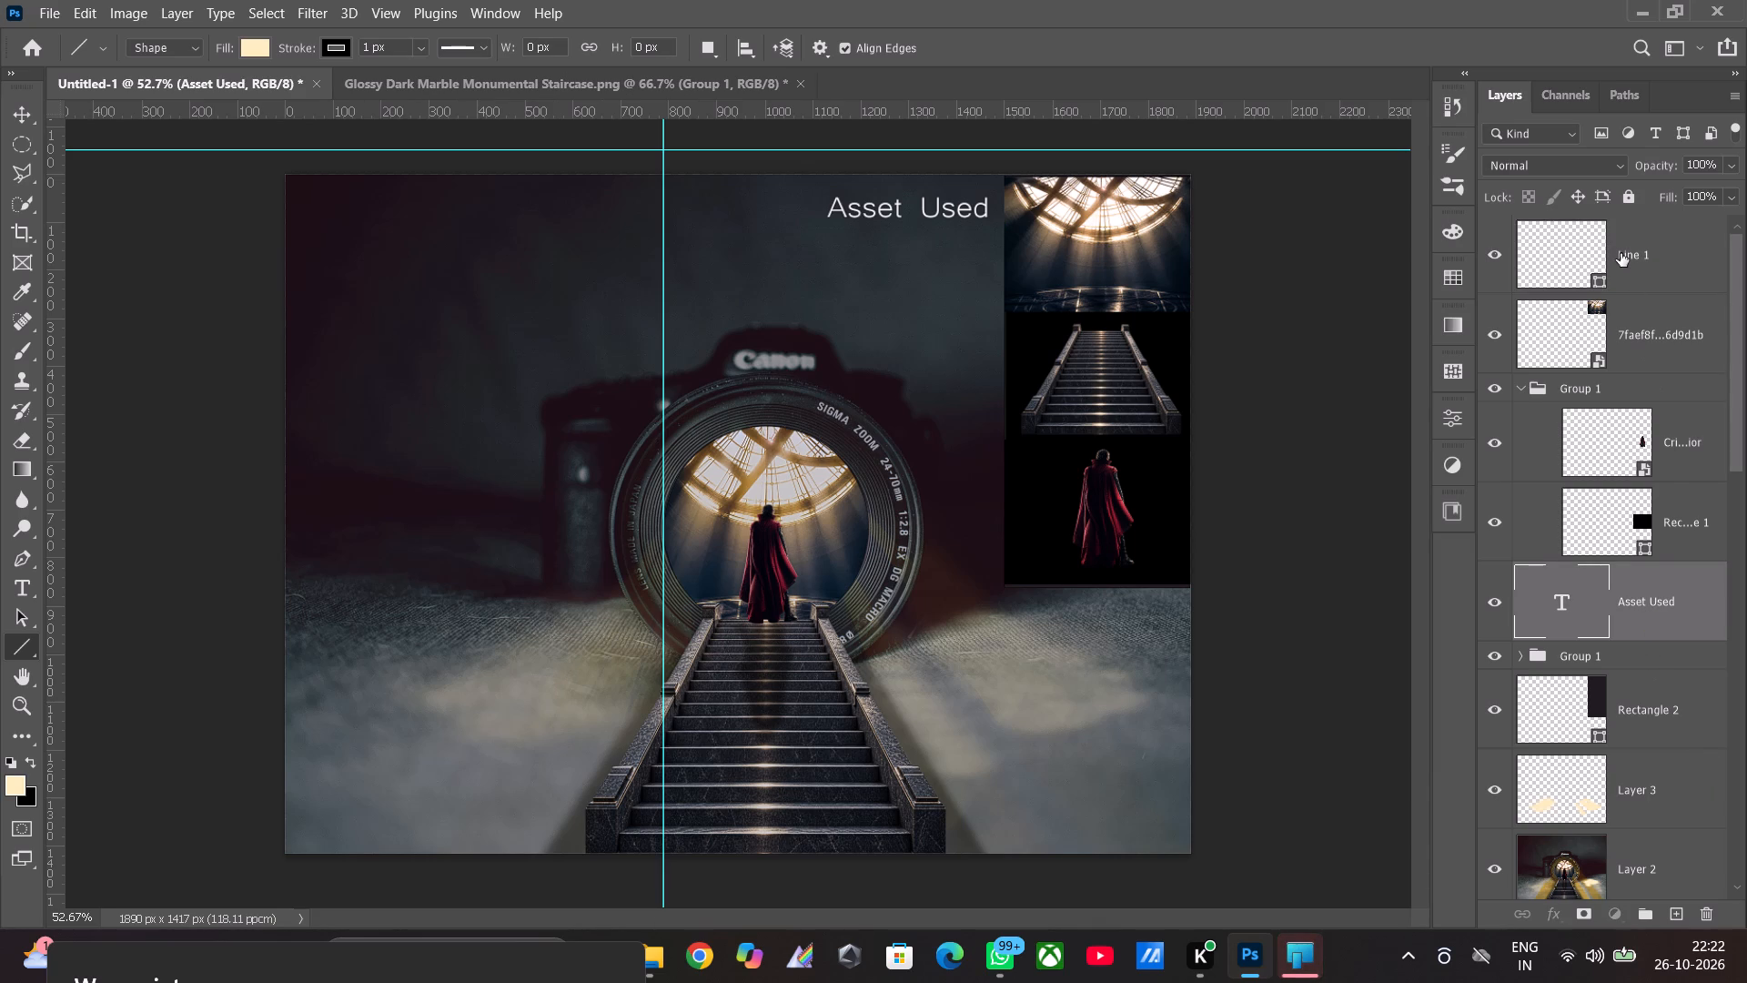
{"action": "left_click", "coordinate": [1712, 917]}
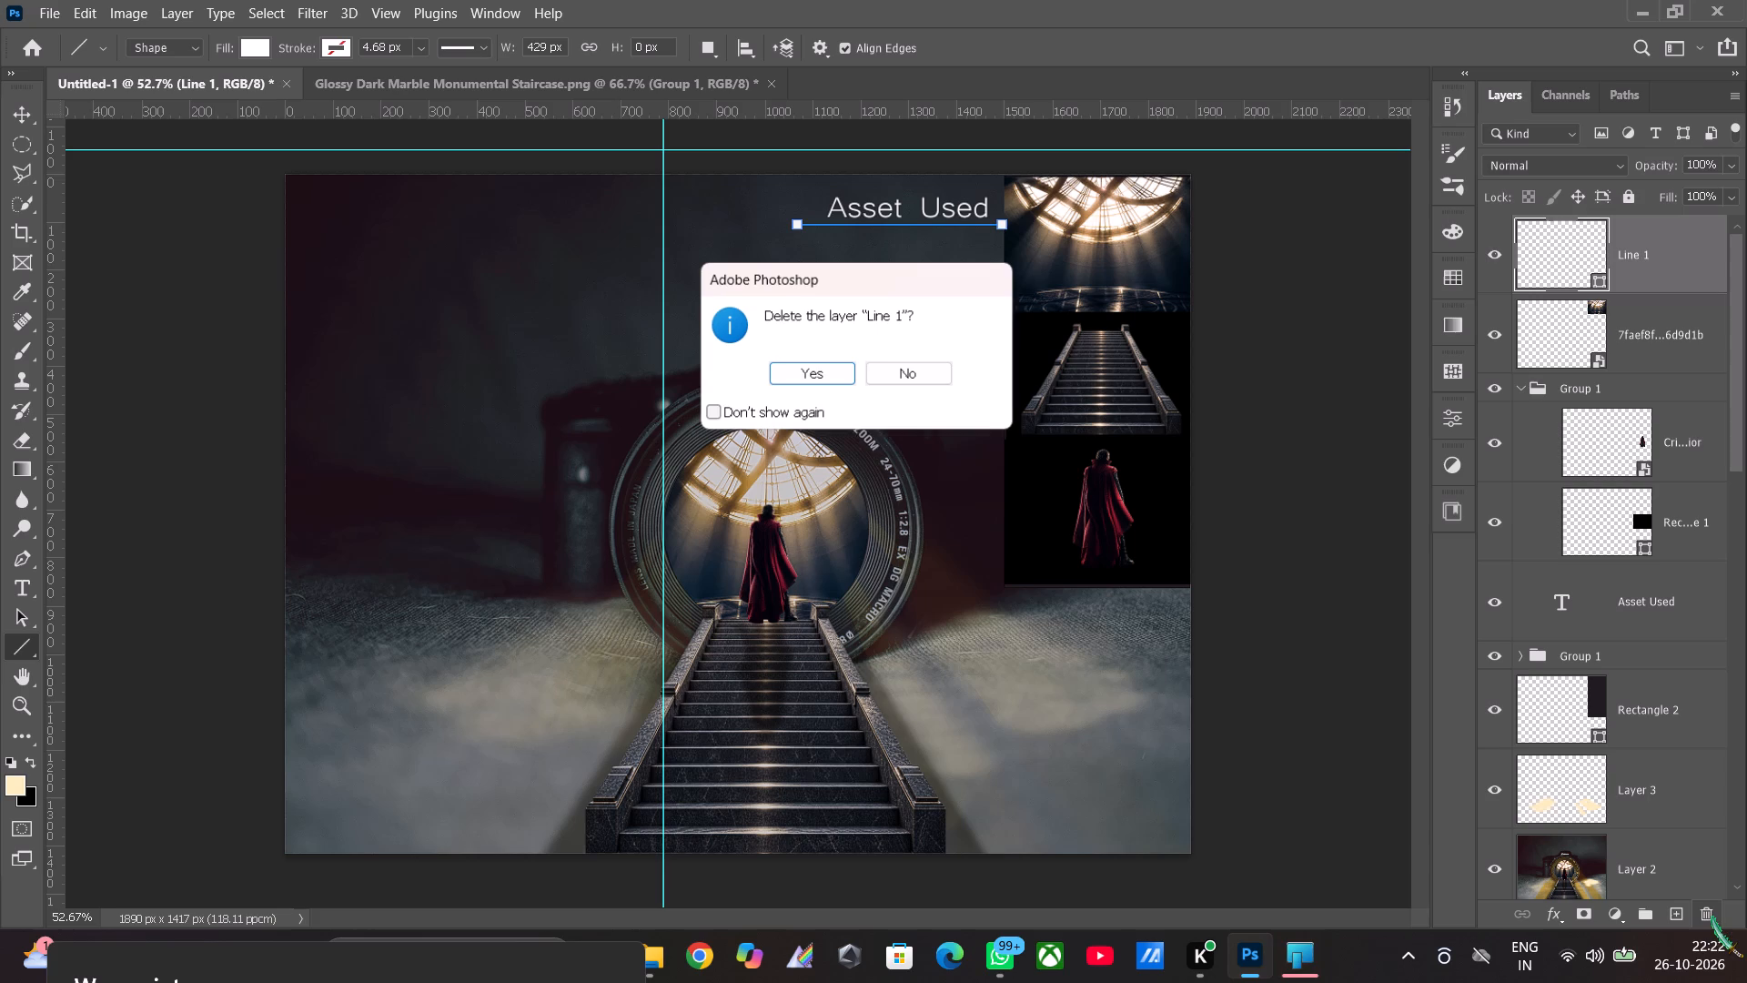
{"action": "left_click", "coordinate": [810, 377]}
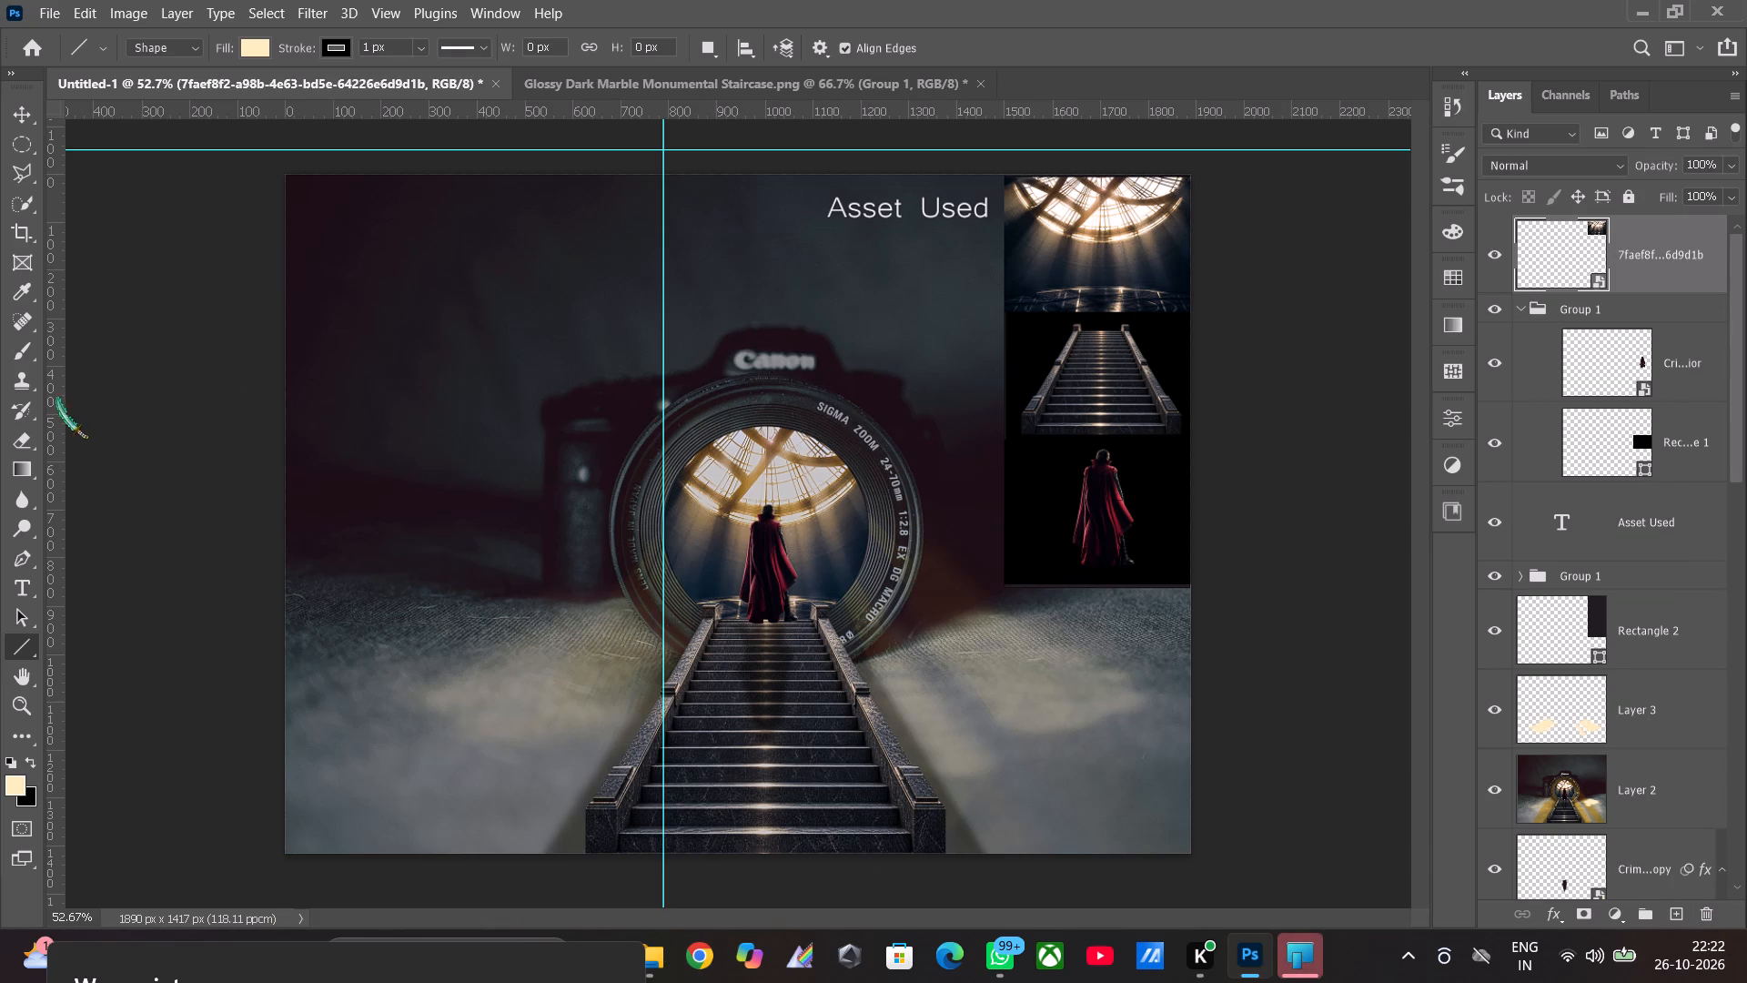
Look through the Custom Shape tool's preset shape folders and path options for something usable as an underline.
{"action": "left_click", "coordinate": [24, 660]}
{"action": "right_click", "coordinate": [21, 644]}
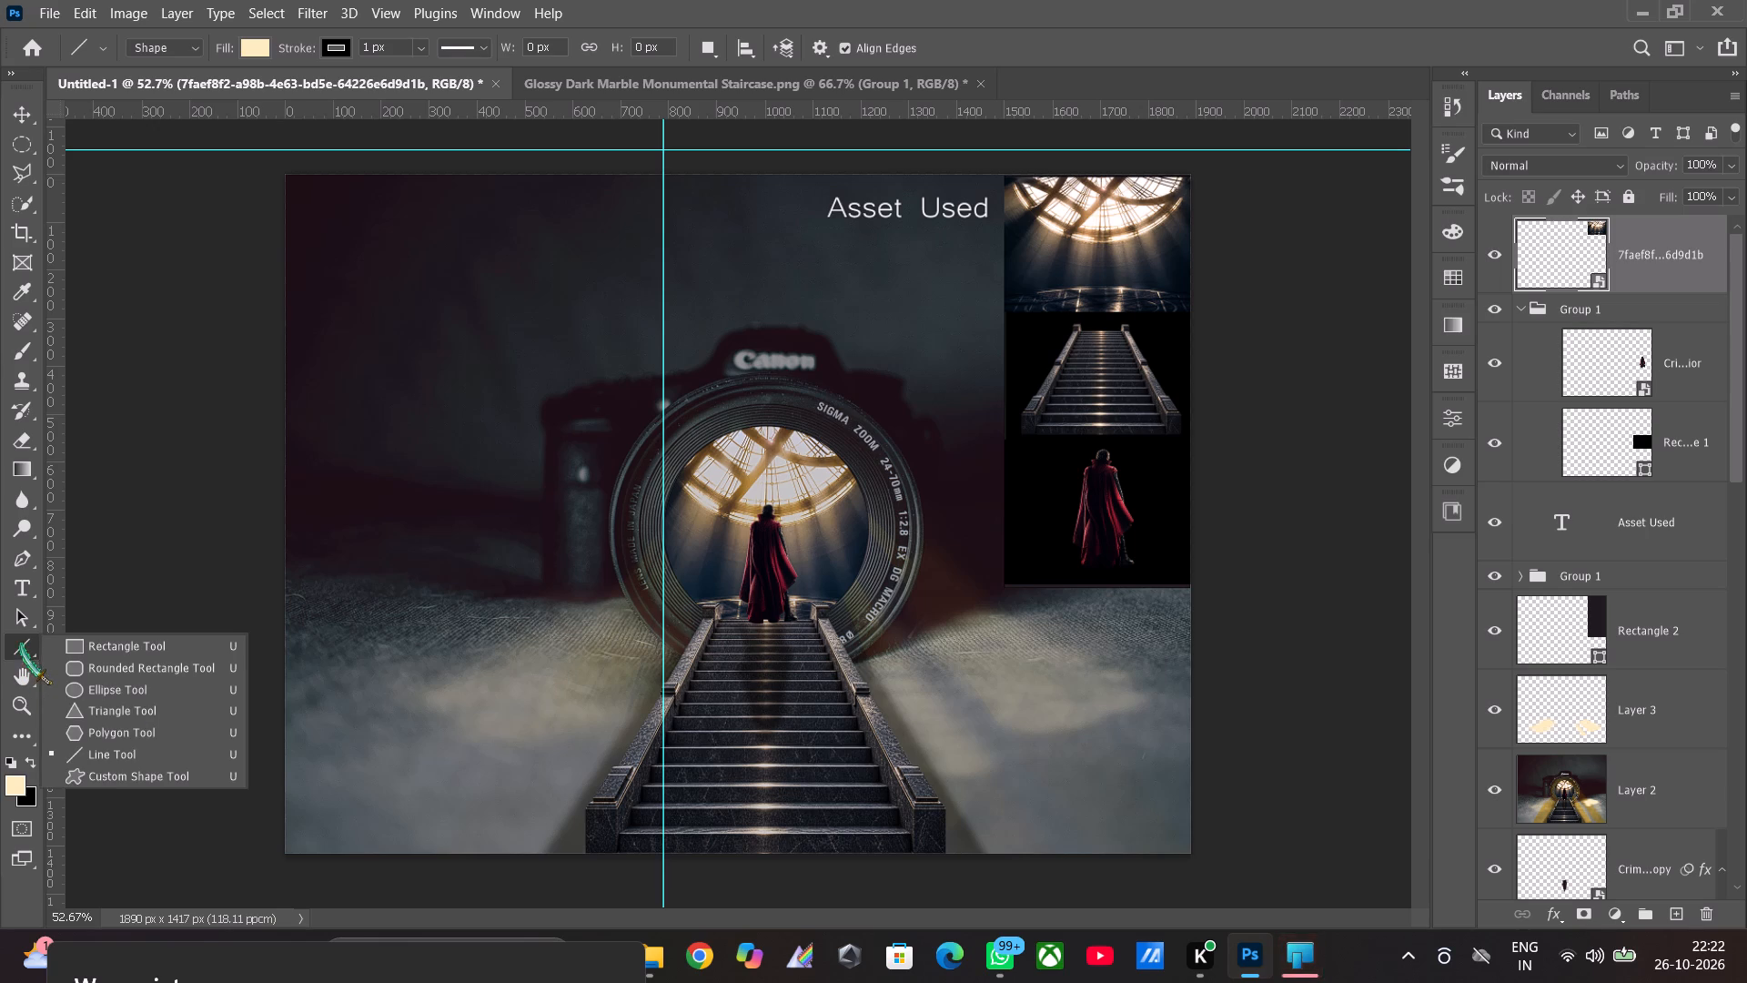
{"action": "left_click", "coordinate": [102, 771]}
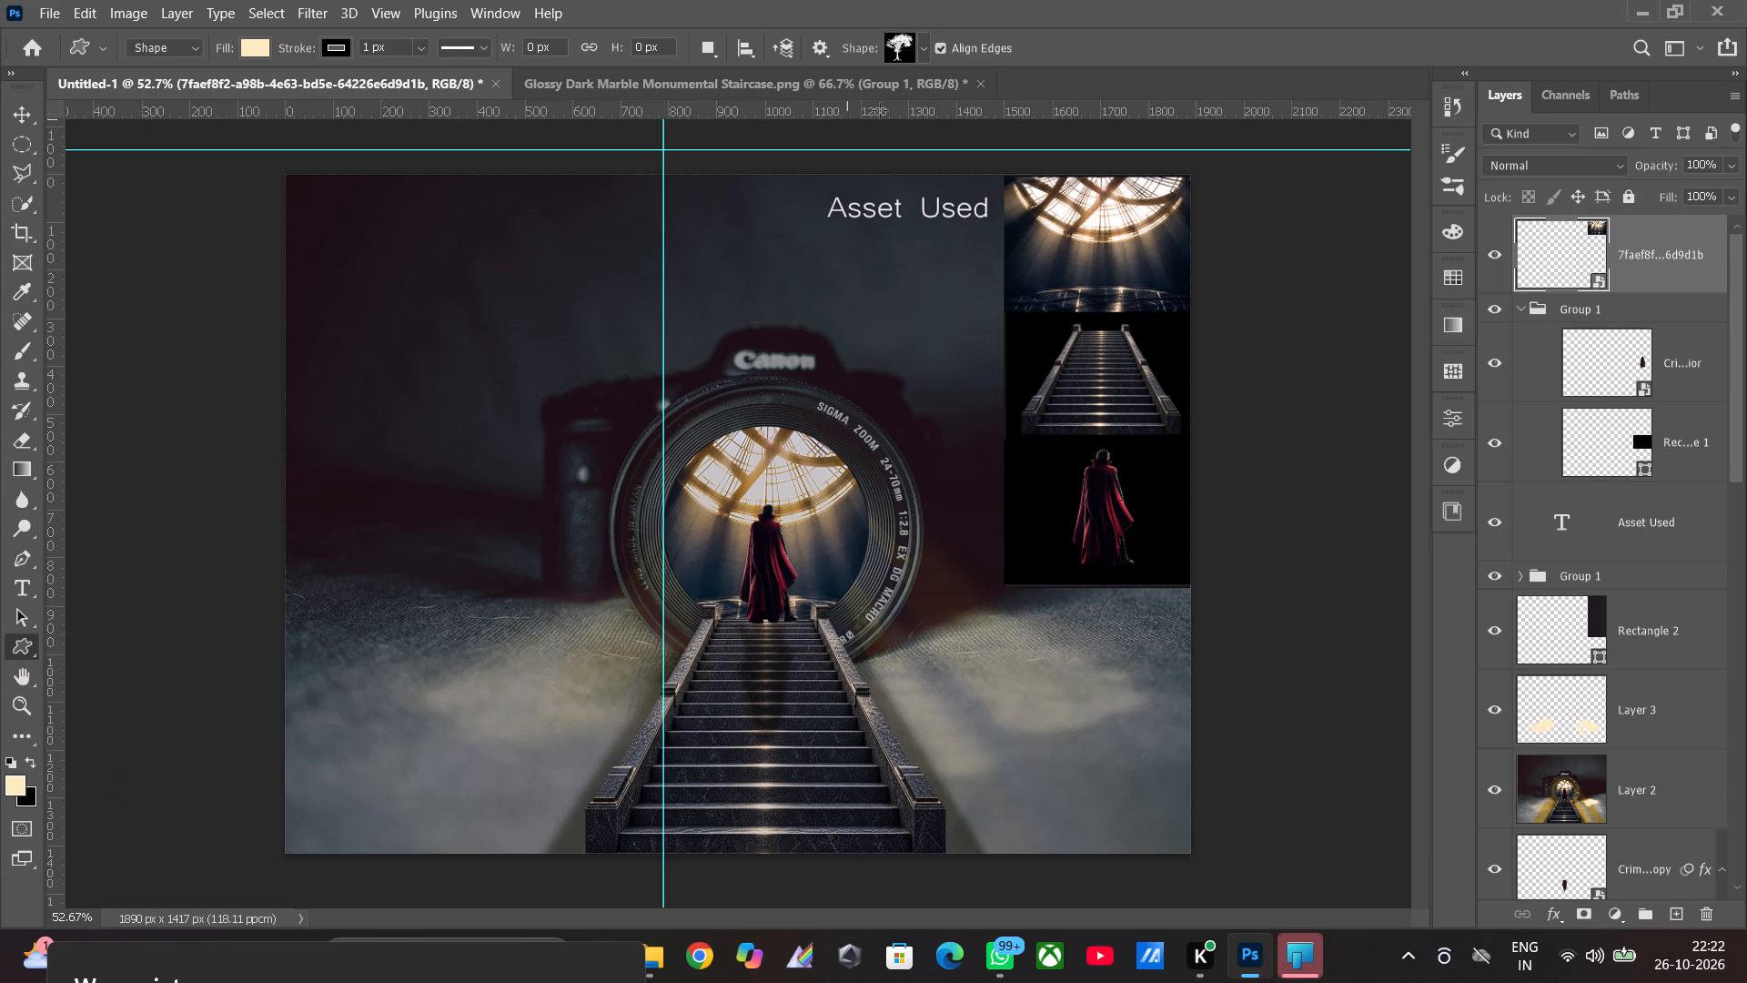
{"action": "left_click", "coordinate": [924, 40]}
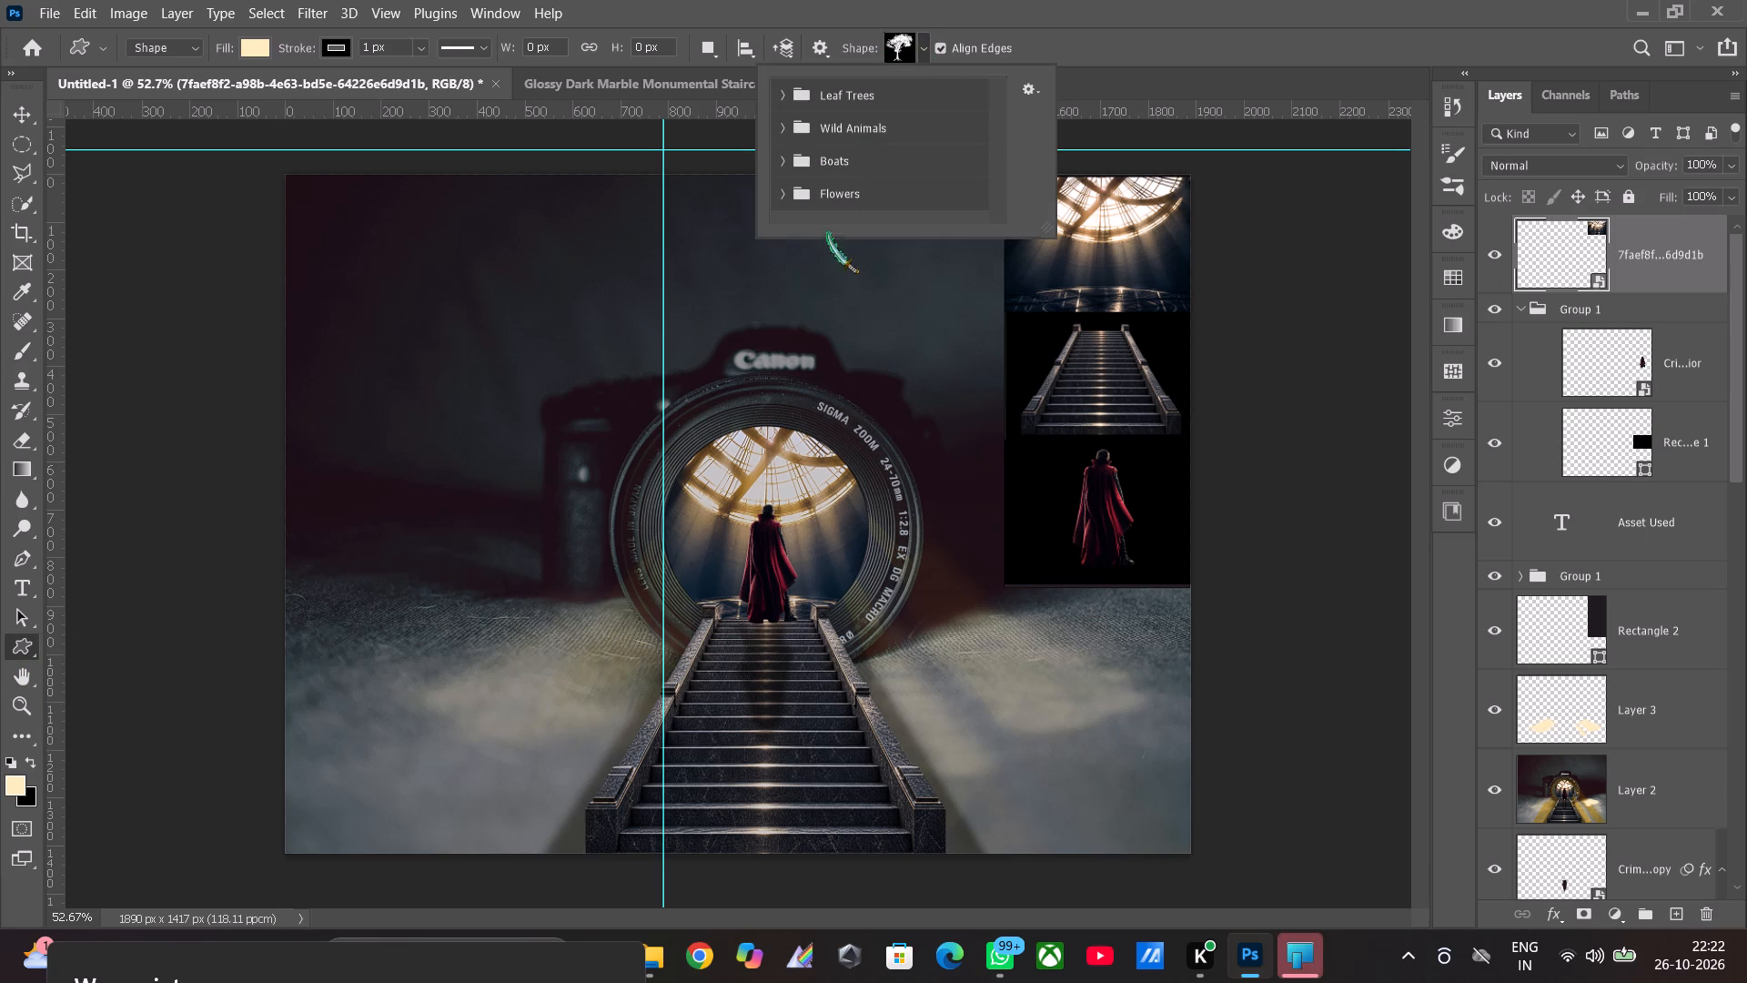
{"action": "scroll", "coordinate": [859, 118], "scroll_direction": "down", "scroll_amount": 4}
{"action": "scroll", "coordinate": [870, 120], "scroll_direction": "up", "scroll_amount": 4}
{"action": "scroll", "coordinate": [881, 117], "scroll_direction": "down", "scroll_amount": 4}
{"action": "left_click", "coordinate": [863, 46]}
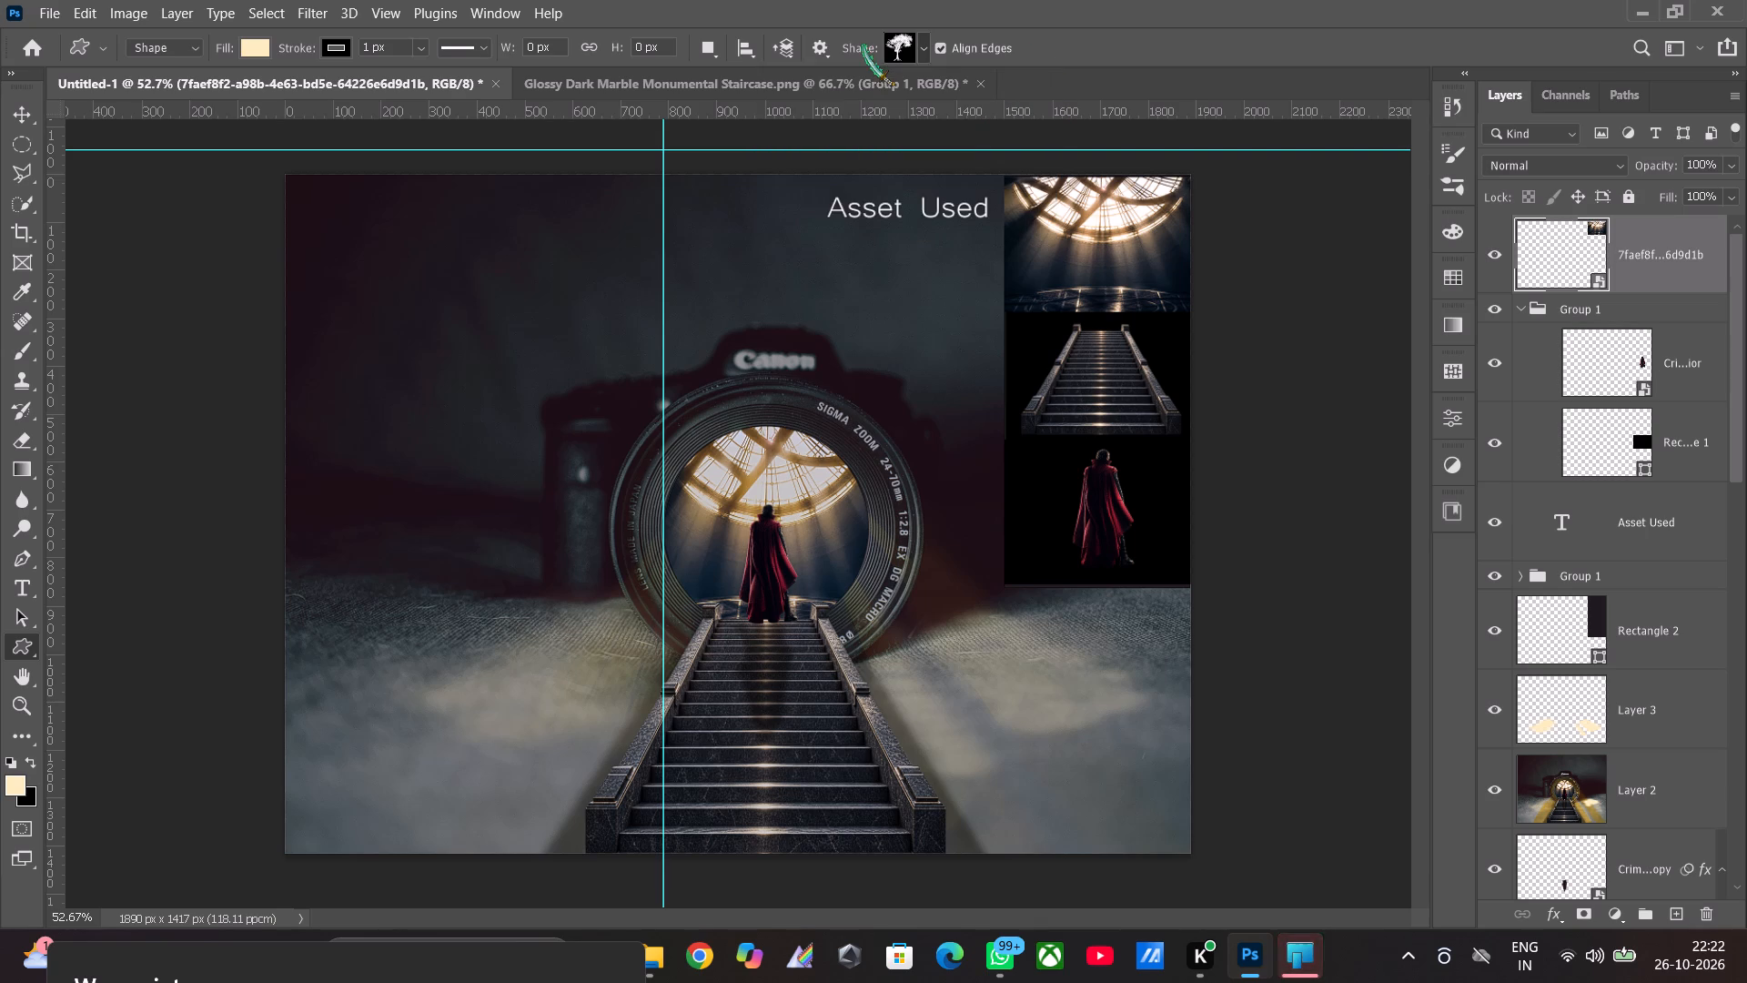
{"action": "left_click", "coordinate": [863, 45]}
{"action": "left_click", "coordinate": [817, 45]}
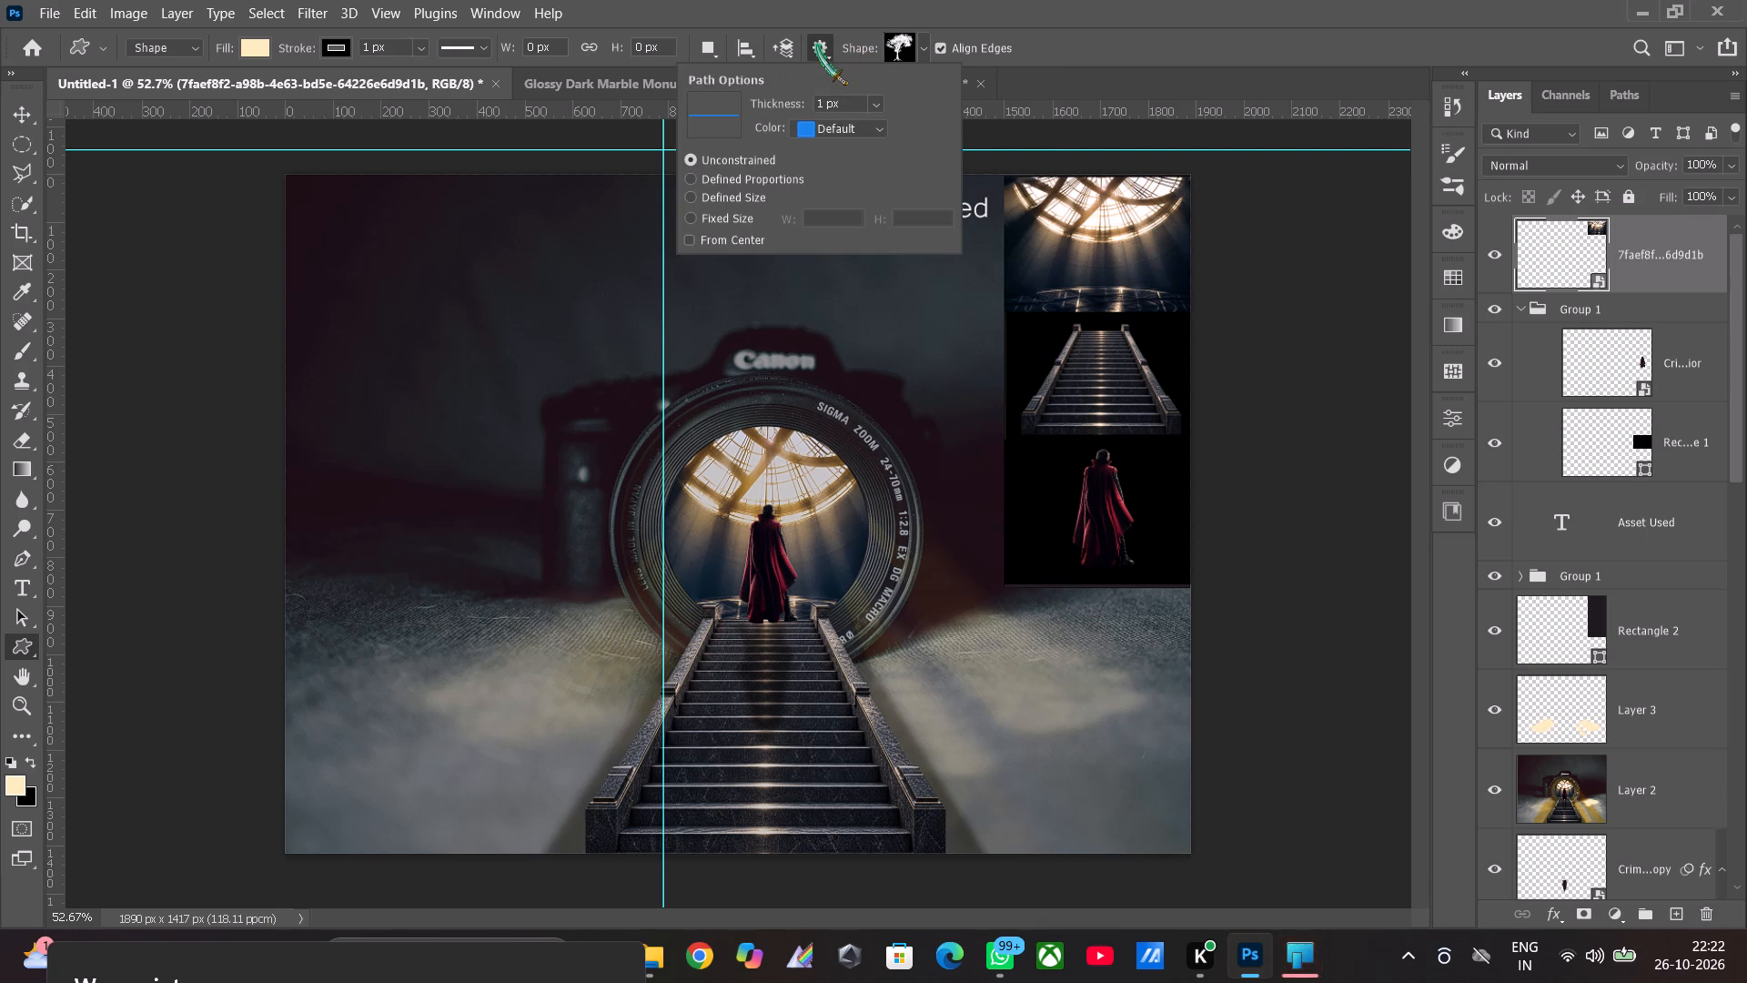
{"action": "left_click", "coordinate": [817, 45]}
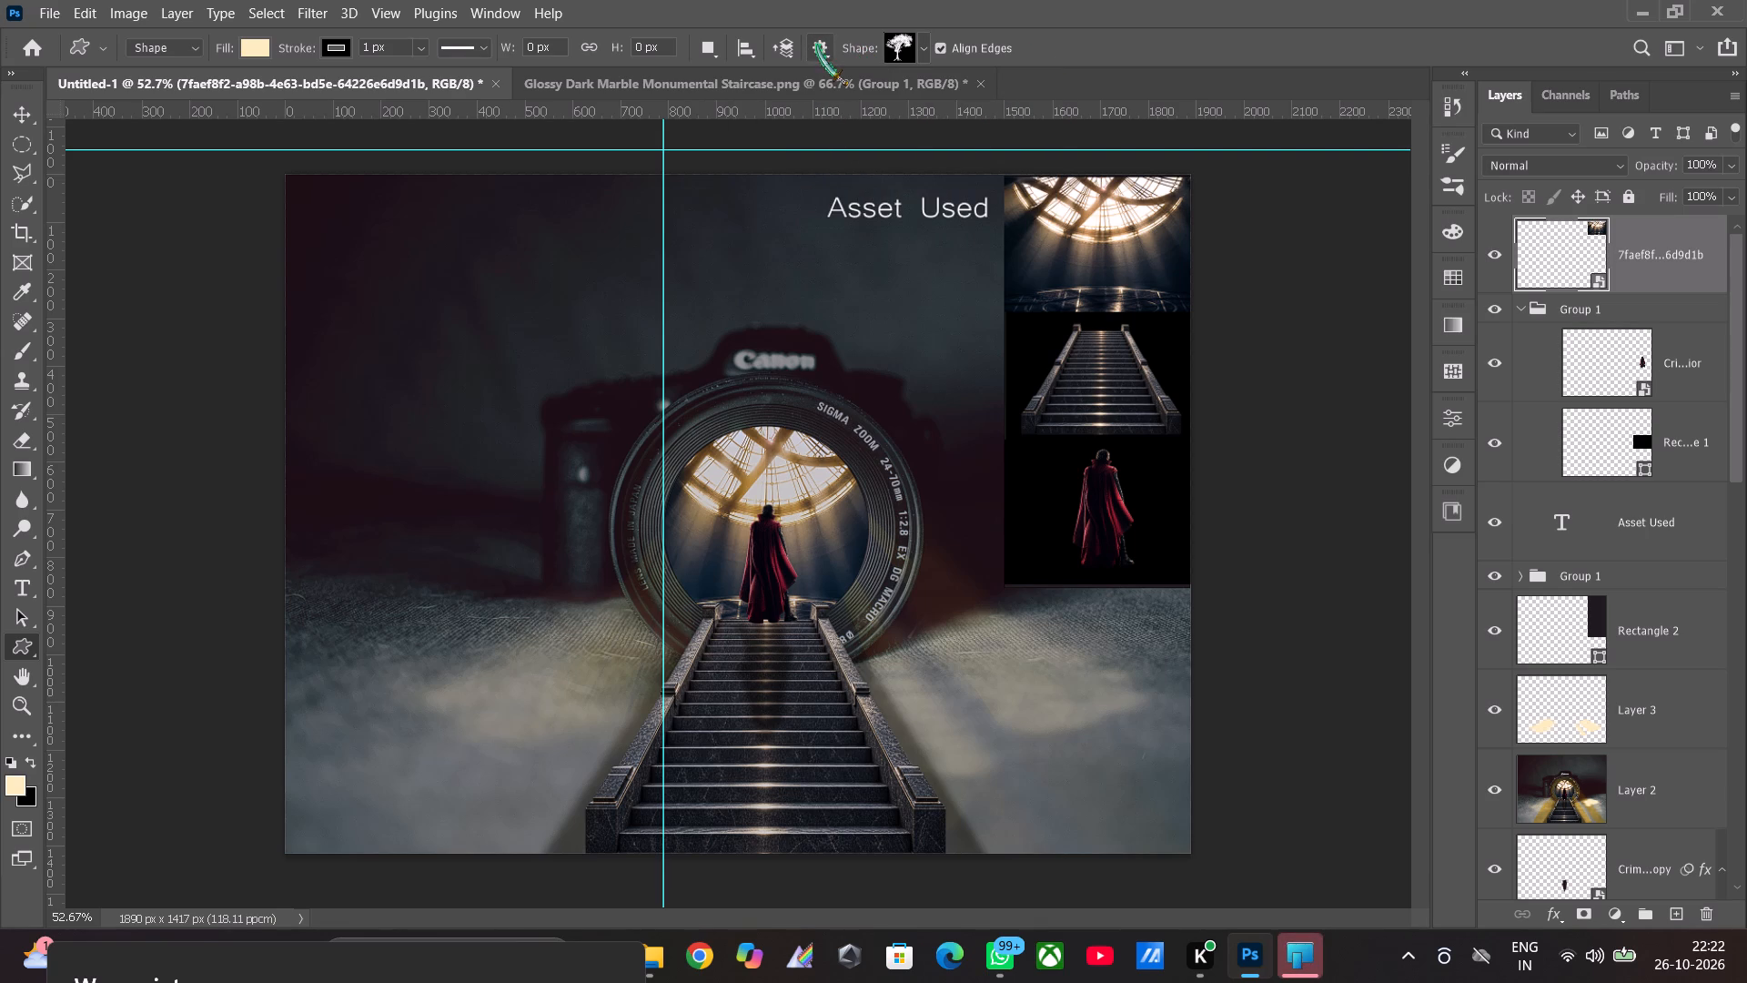
{"action": "left_click", "coordinate": [924, 44]}
{"action": "left_click", "coordinate": [924, 44]}
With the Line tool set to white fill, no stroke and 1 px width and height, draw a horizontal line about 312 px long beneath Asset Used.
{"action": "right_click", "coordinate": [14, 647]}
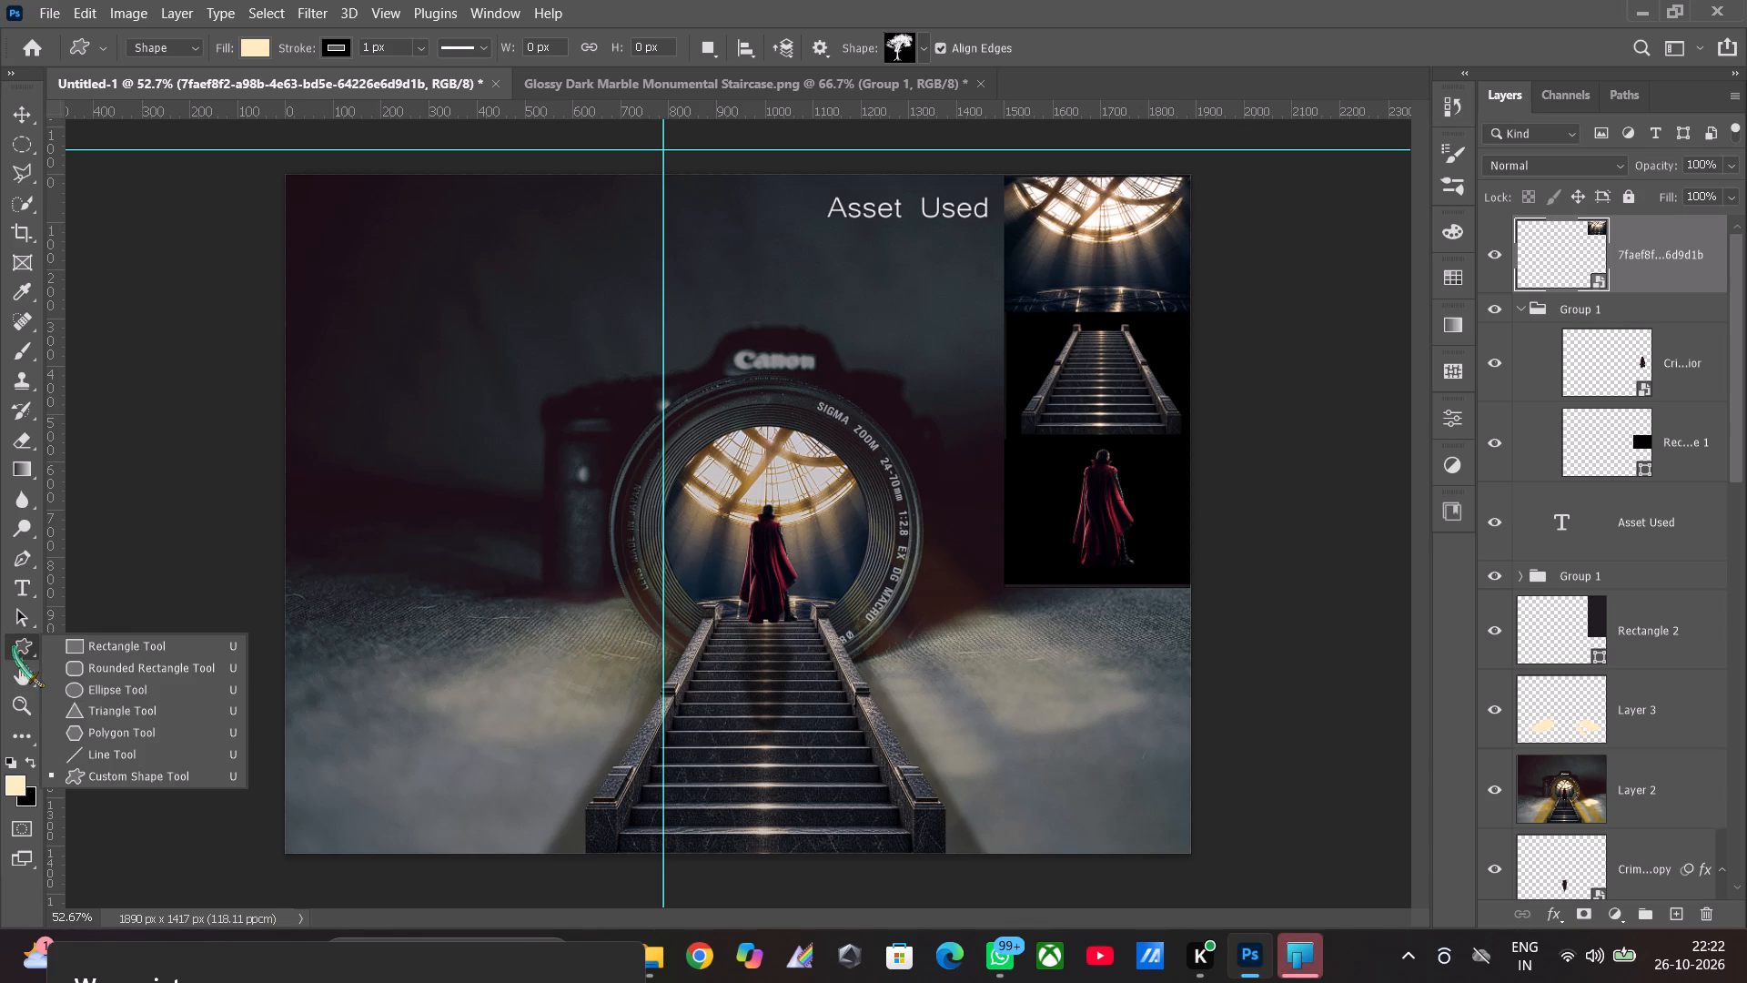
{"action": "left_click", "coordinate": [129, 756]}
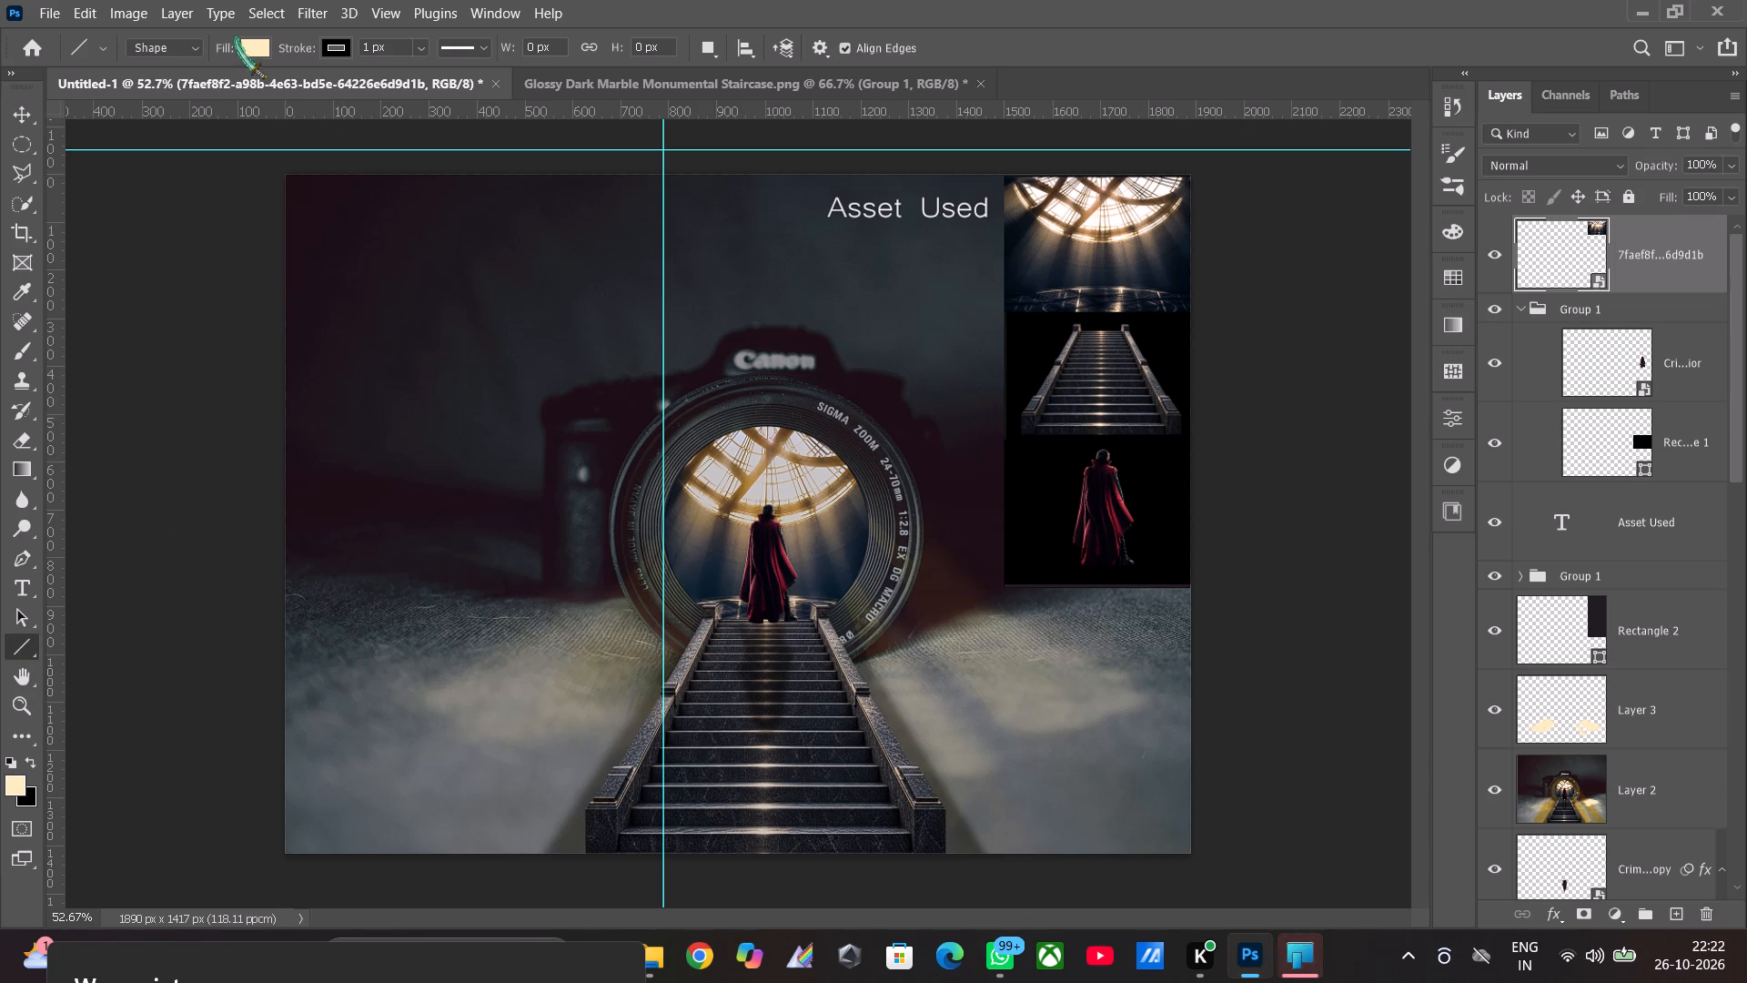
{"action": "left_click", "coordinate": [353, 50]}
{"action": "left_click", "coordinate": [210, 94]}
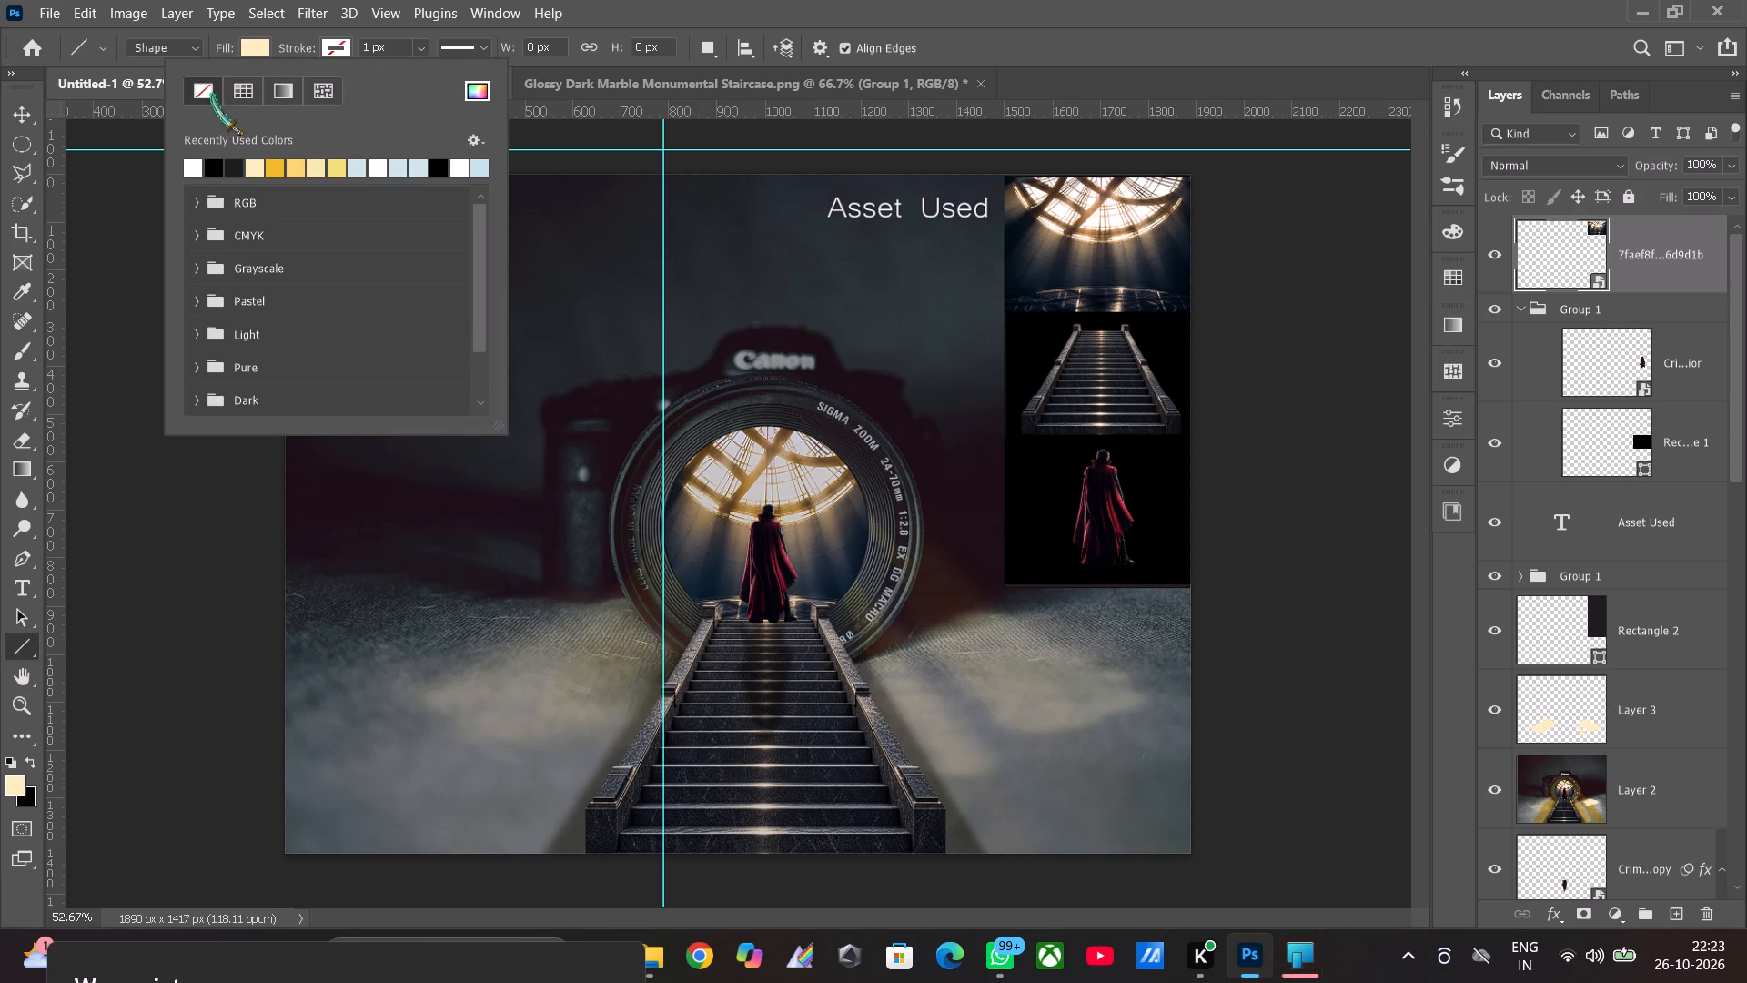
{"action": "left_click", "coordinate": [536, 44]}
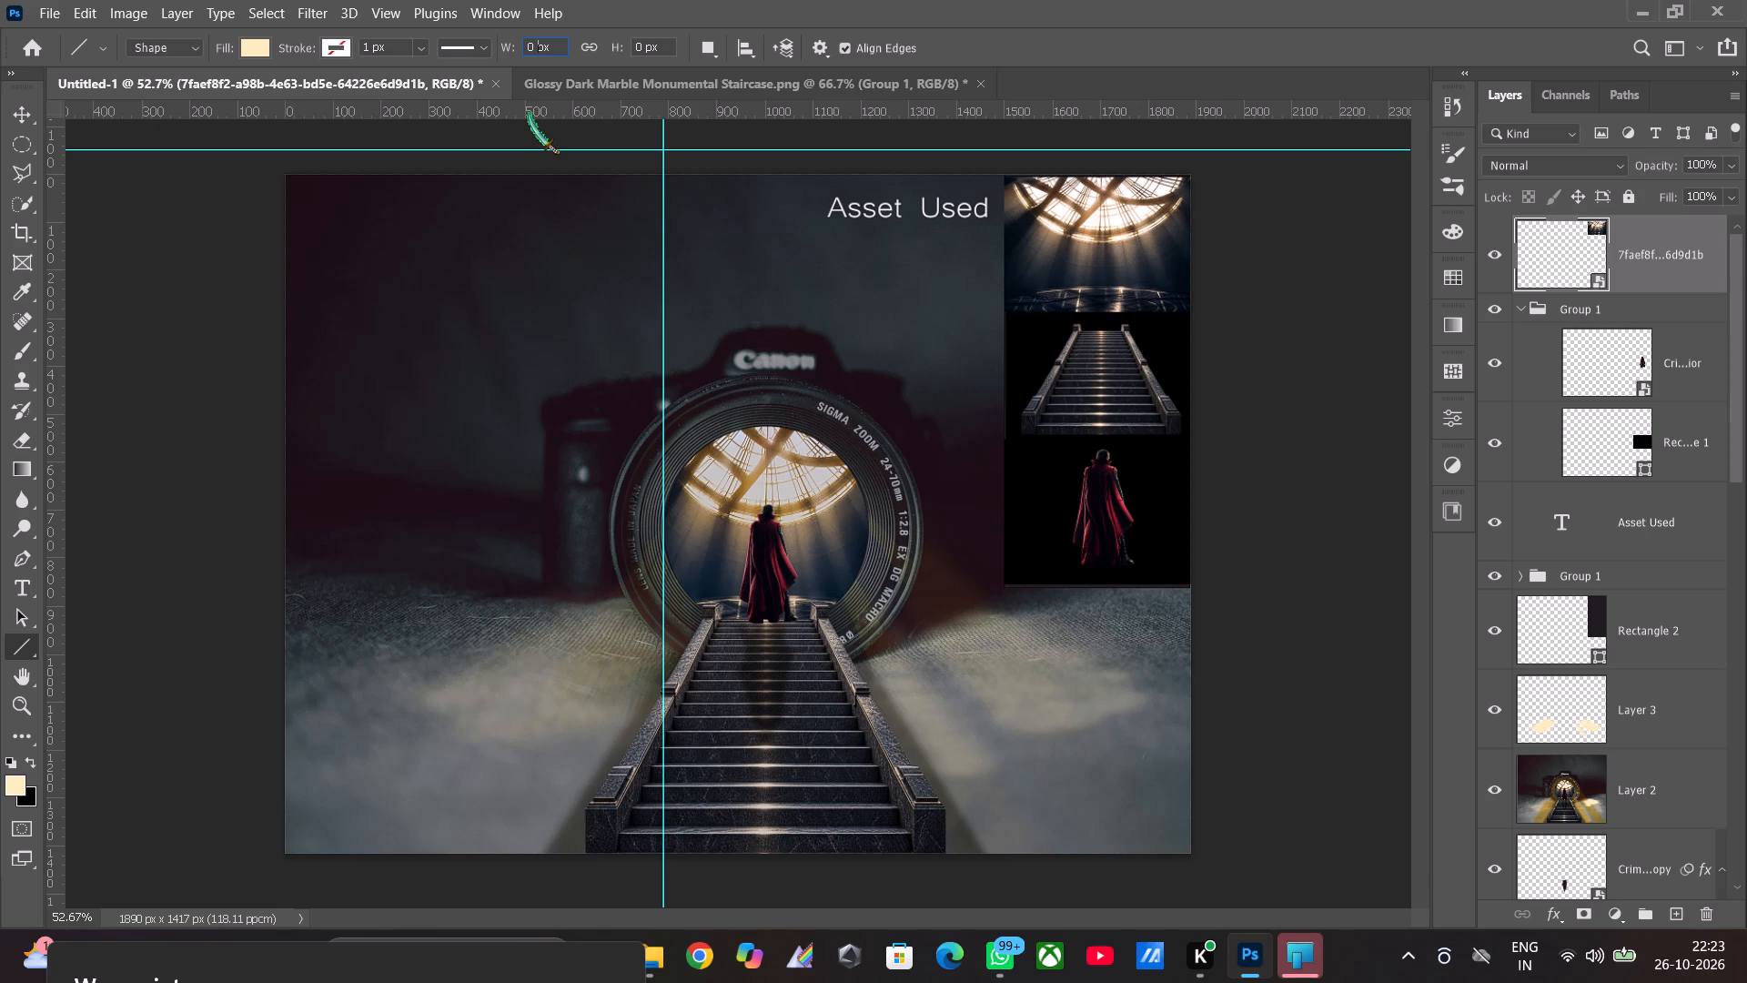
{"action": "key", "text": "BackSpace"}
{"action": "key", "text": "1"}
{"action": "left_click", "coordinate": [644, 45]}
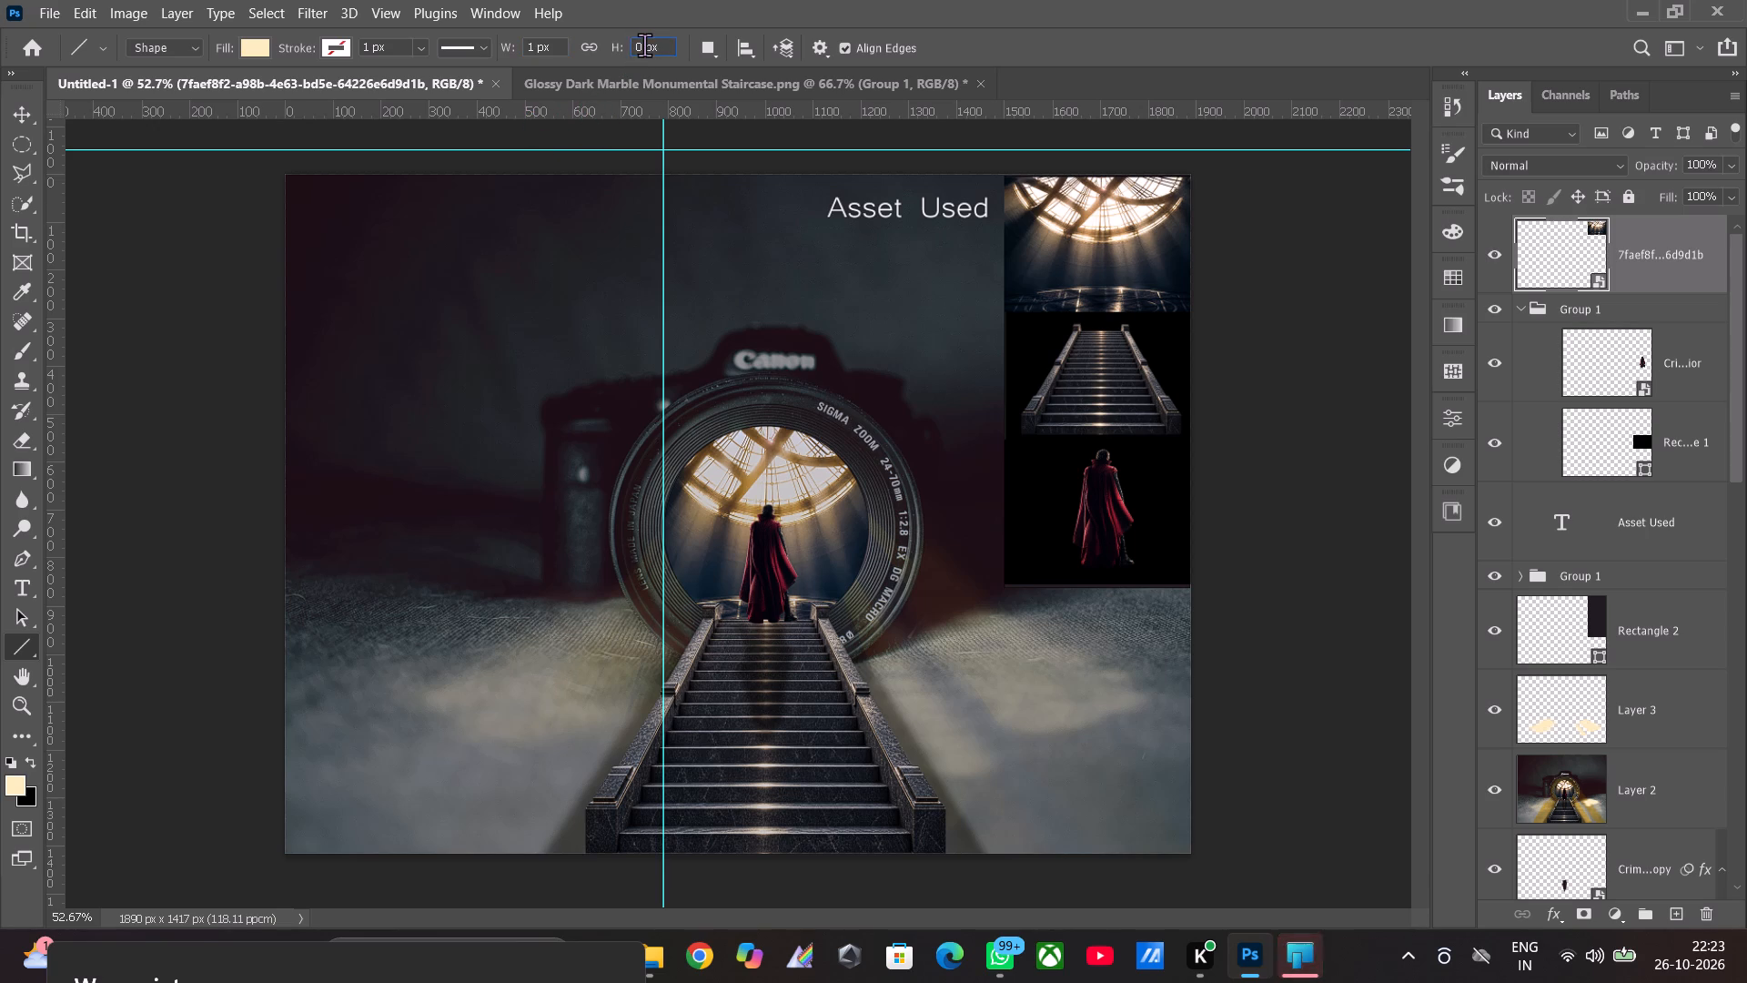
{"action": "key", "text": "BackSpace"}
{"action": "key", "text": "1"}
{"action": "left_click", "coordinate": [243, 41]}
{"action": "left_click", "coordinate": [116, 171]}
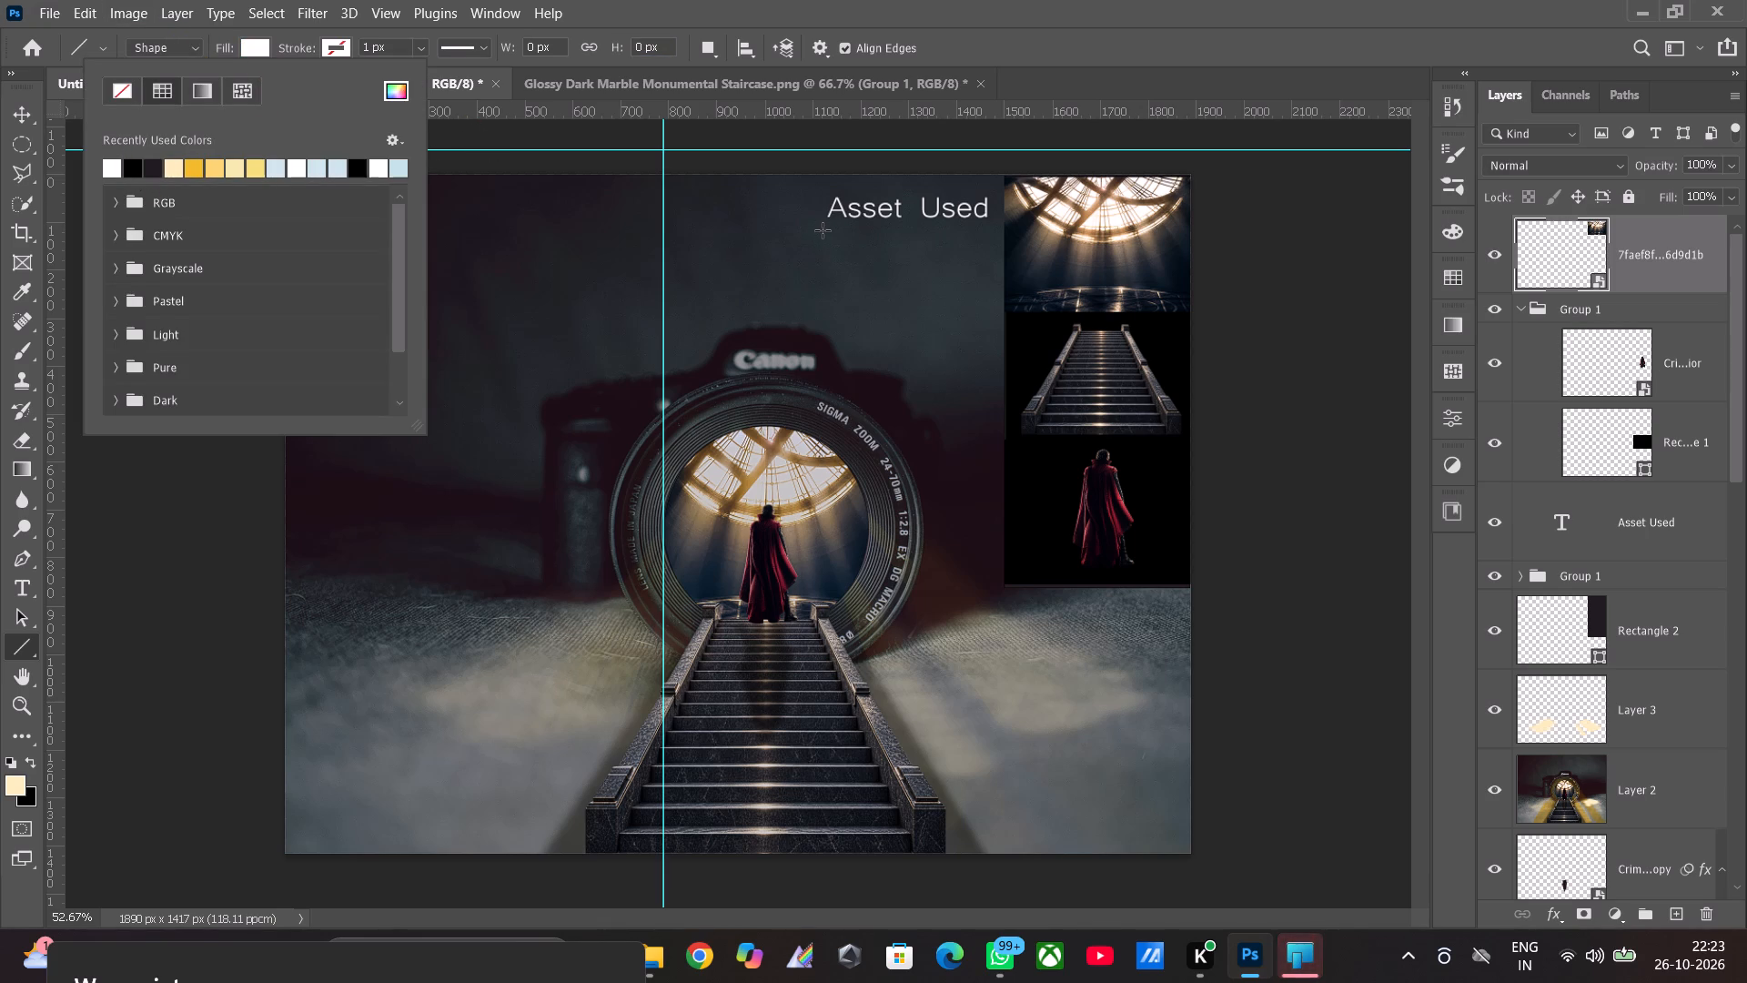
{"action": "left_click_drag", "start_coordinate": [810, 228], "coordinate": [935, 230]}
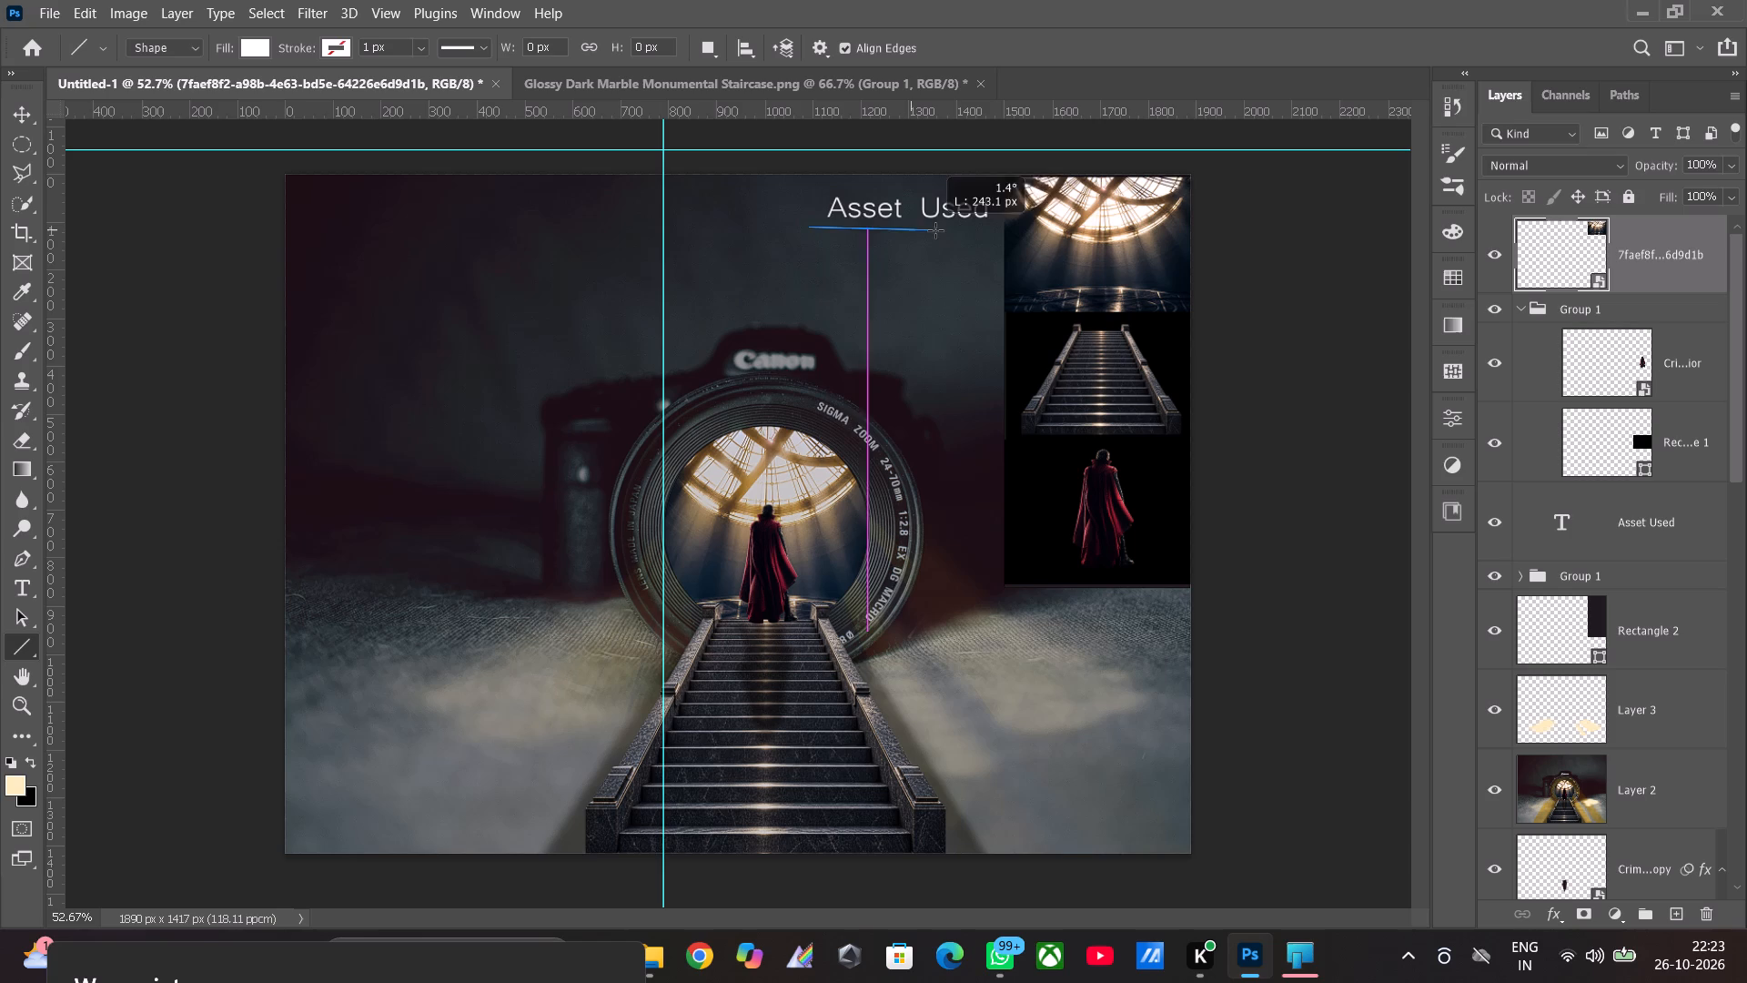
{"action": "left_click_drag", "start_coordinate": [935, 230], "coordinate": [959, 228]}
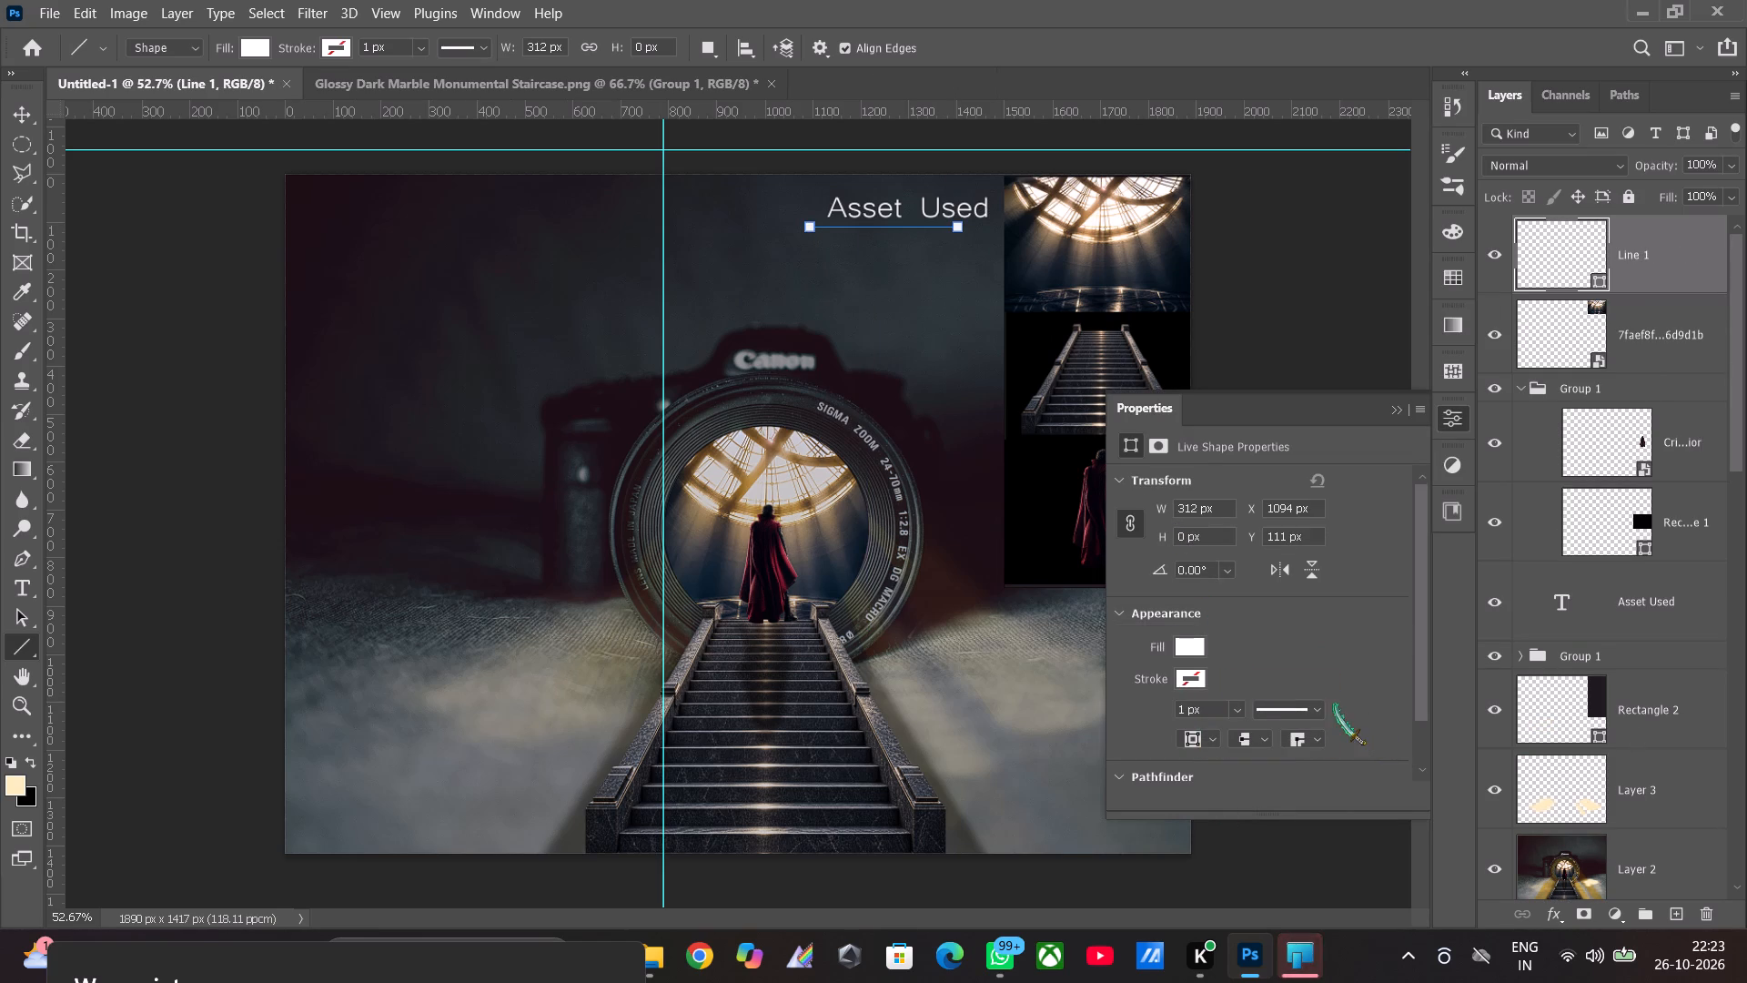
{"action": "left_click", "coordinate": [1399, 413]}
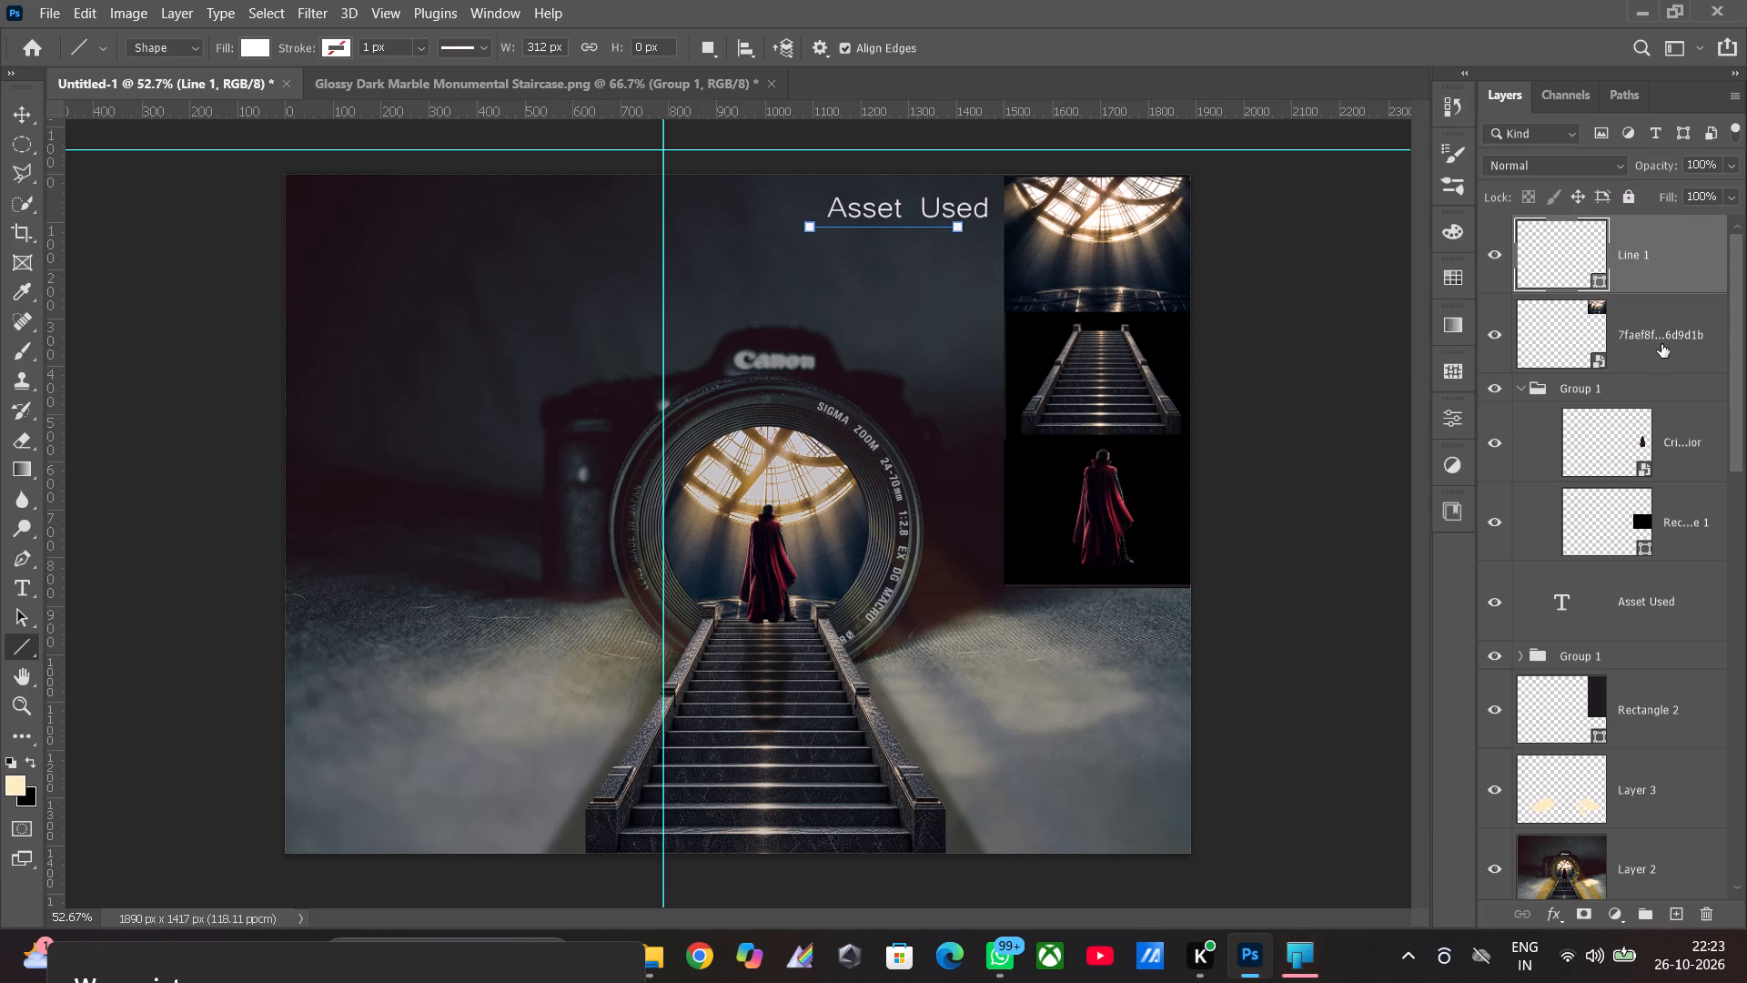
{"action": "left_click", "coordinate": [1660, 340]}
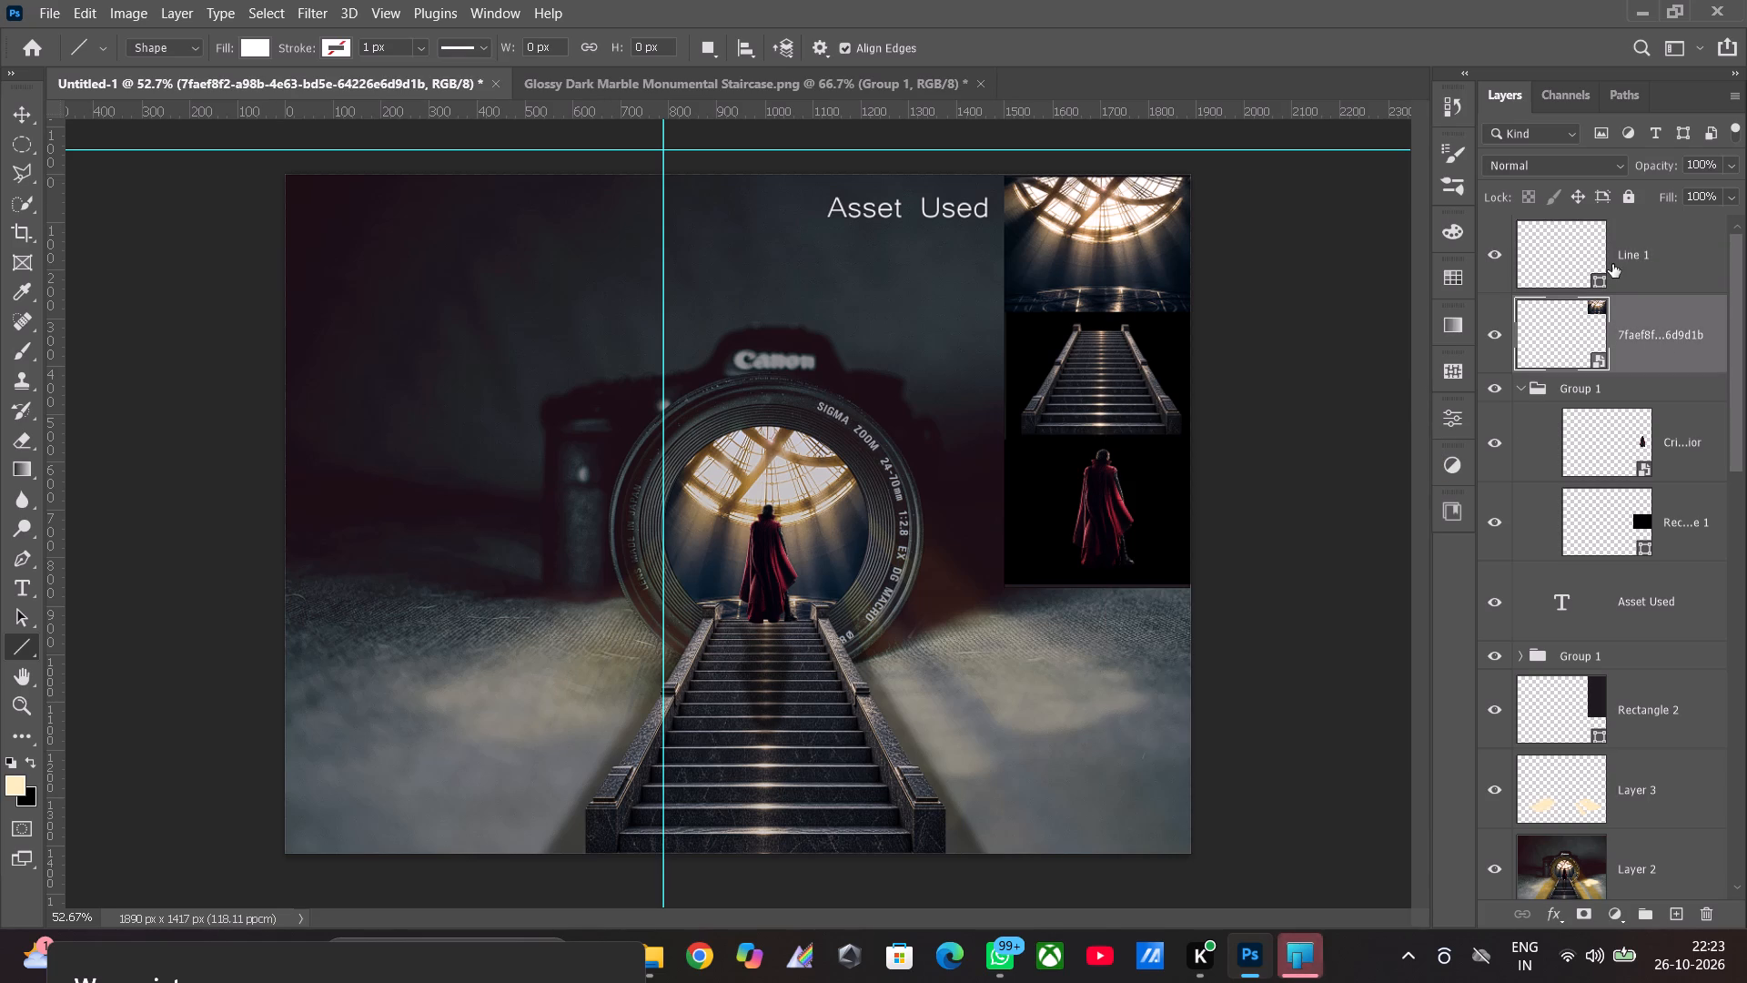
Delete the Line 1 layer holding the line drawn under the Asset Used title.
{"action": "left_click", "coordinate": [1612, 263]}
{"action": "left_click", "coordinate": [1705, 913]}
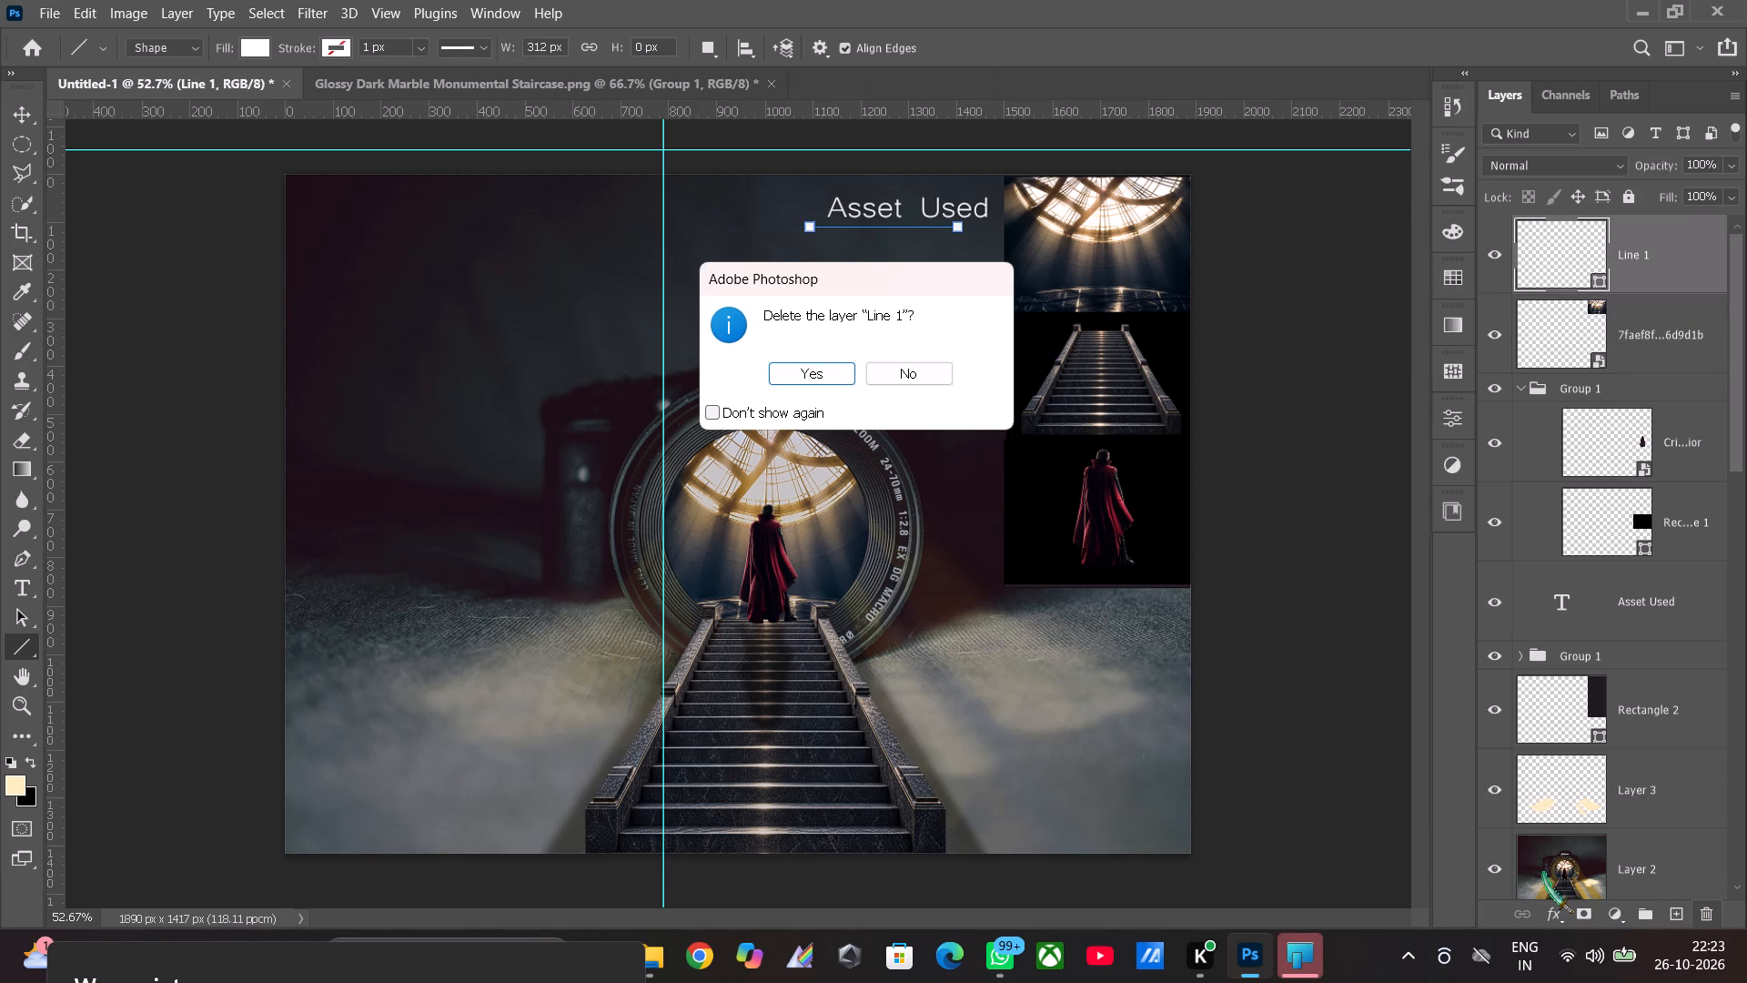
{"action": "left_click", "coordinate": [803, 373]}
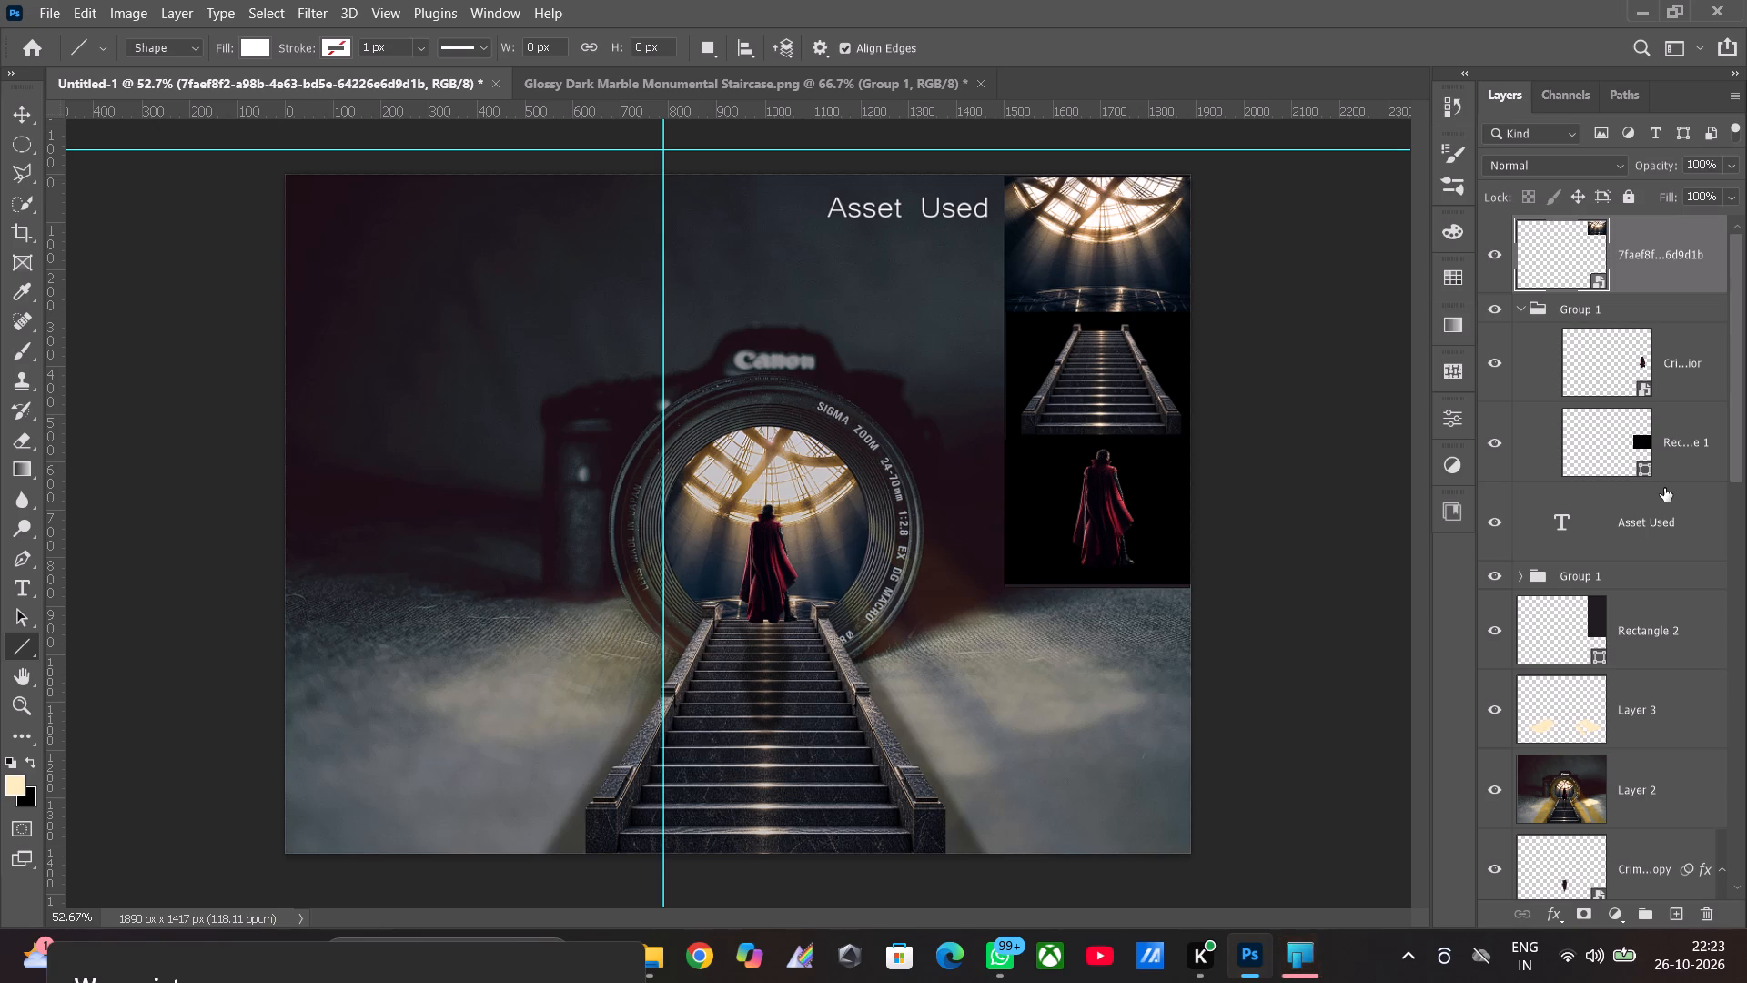
Find the camera photo pexels-pixabay-274973 in the Comp folder under Downloads > 2 > 2 in File Explorer and place it into the Photoshop composite.
{"action": "left_click", "coordinate": [662, 971]}
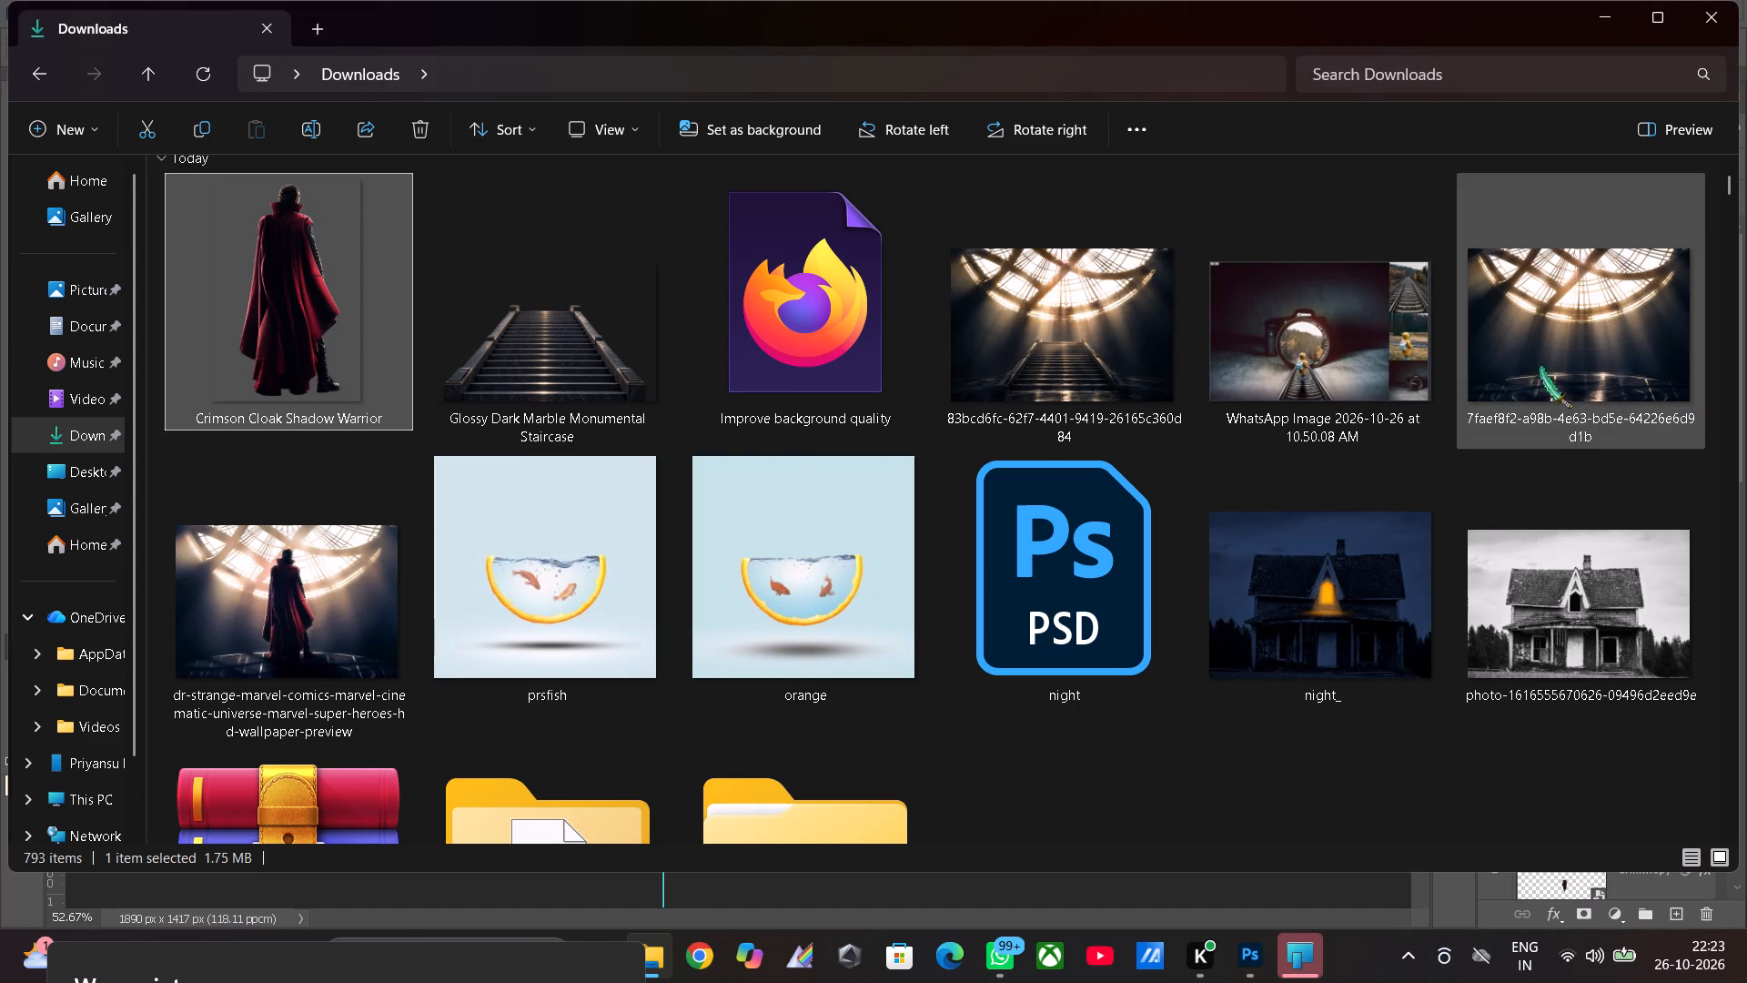
{"action": "scroll", "coordinate": [783, 646], "scroll_direction": "down", "scroll_amount": 1}
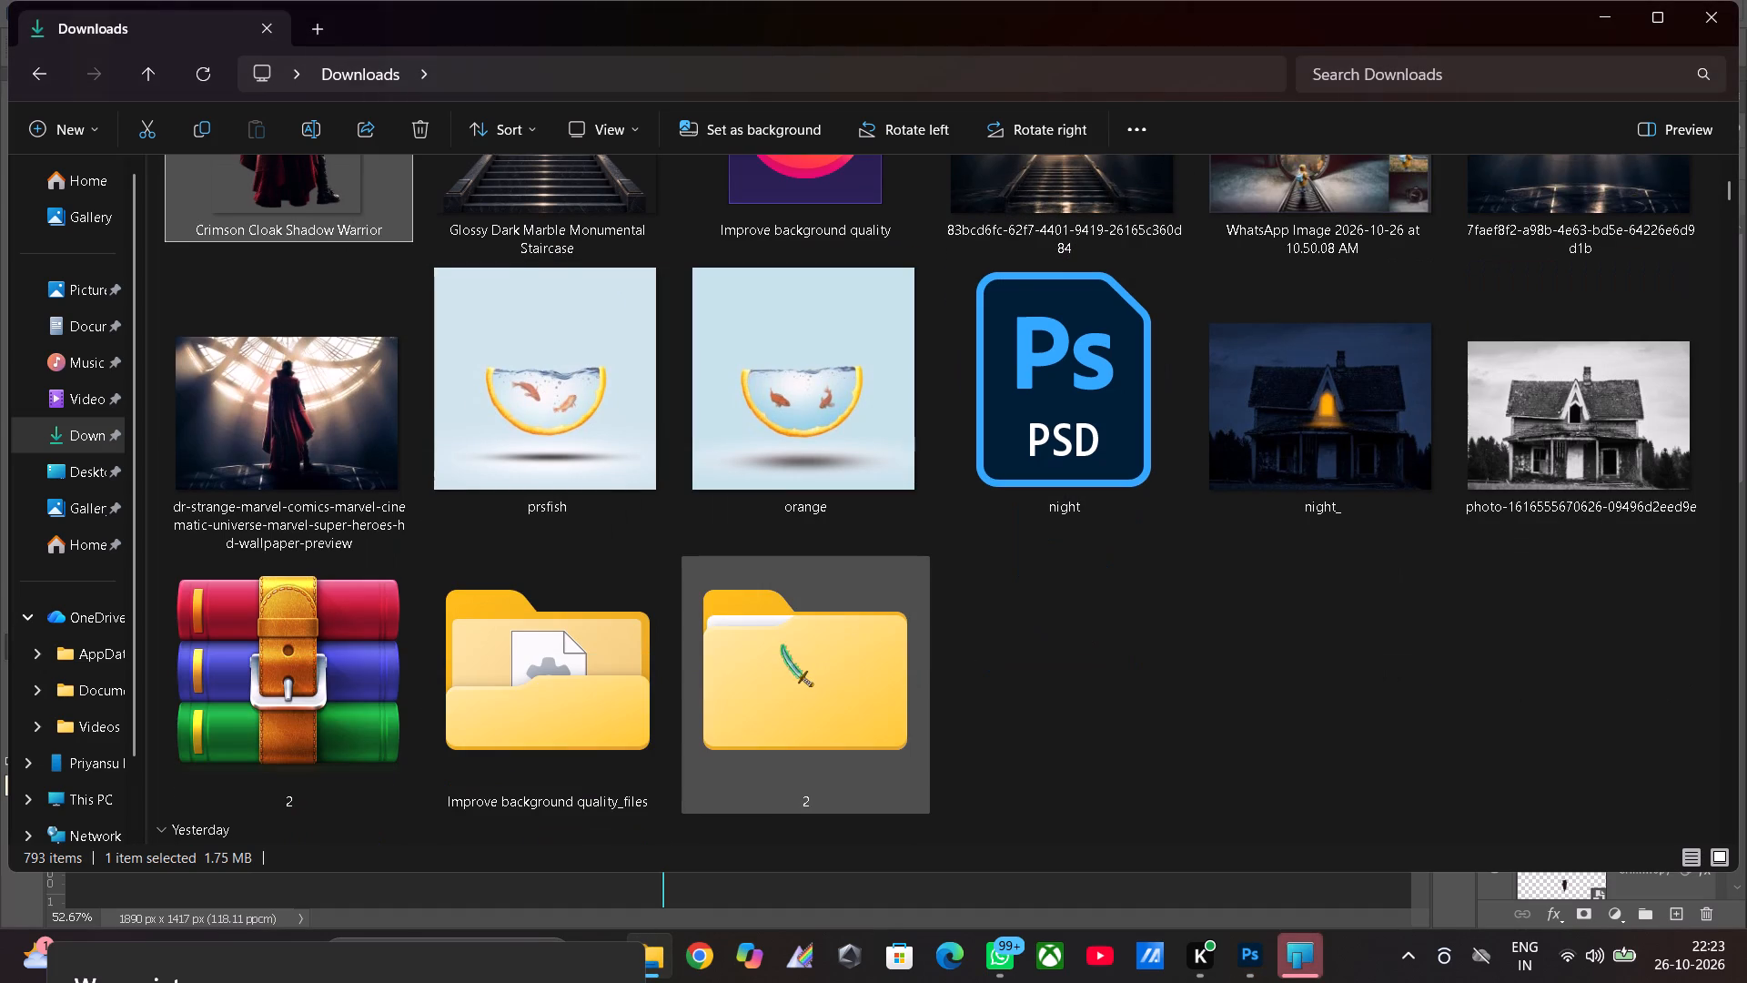
{"action": "double_click", "coordinate": [297, 665]}
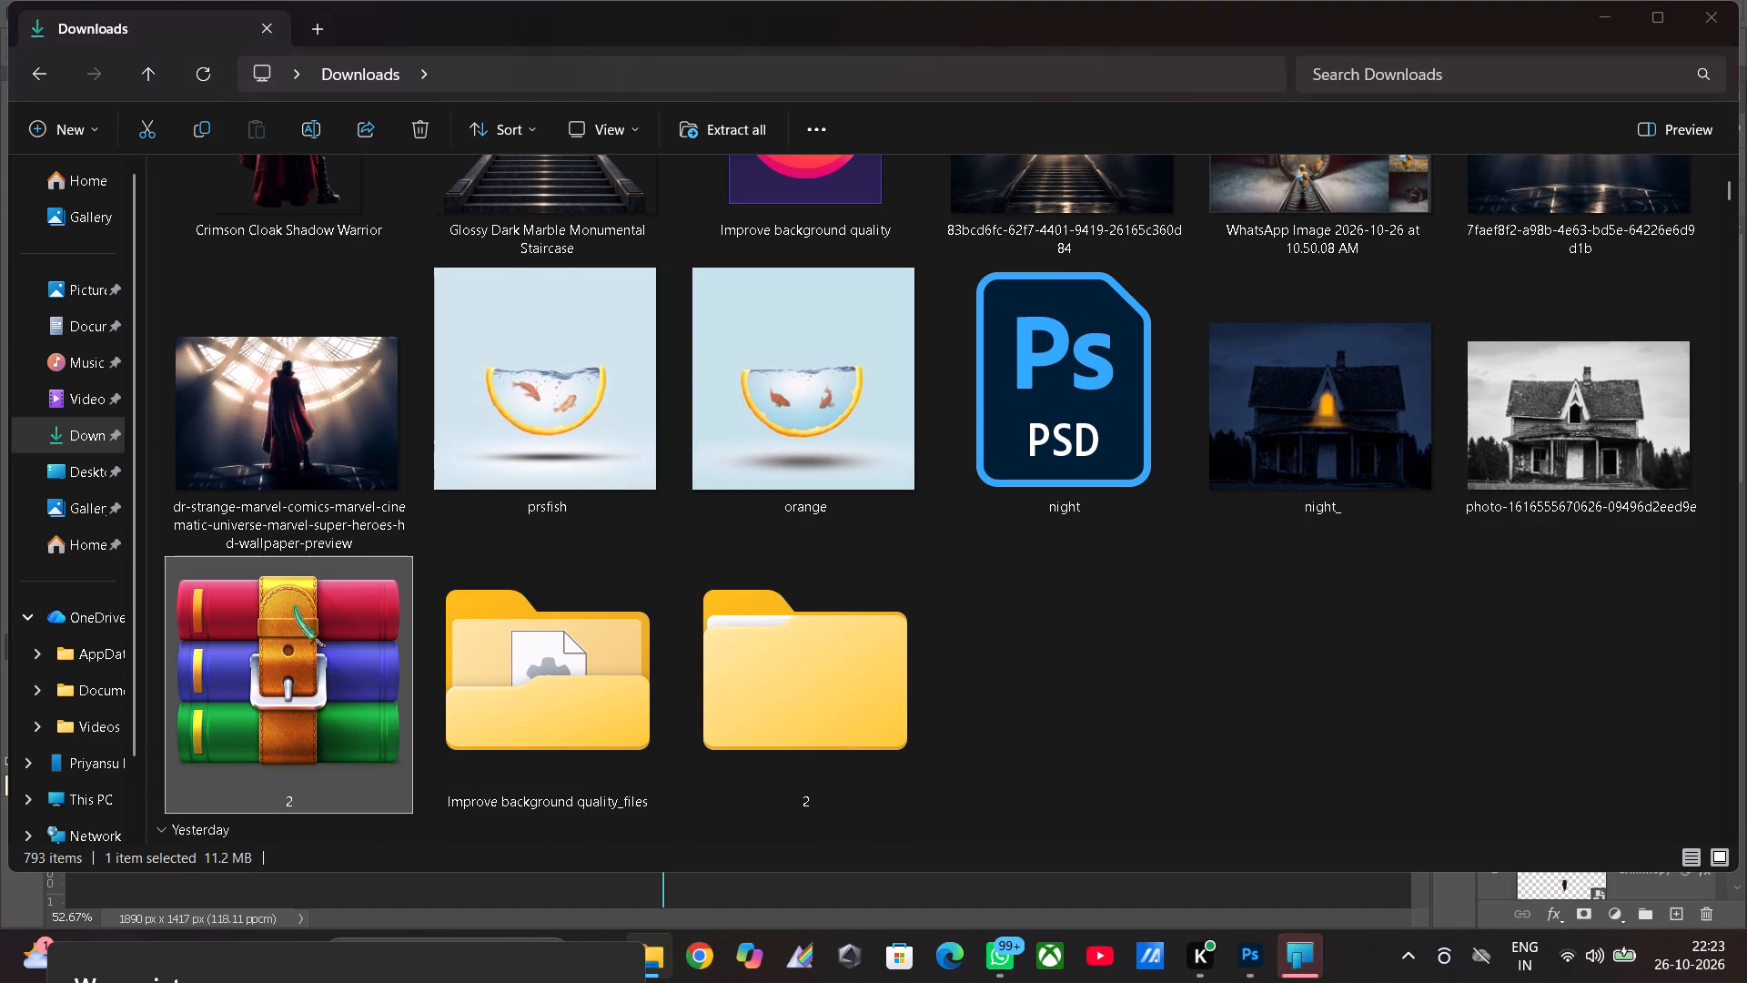
{"action": "left_click", "coordinate": [1746, 0]}
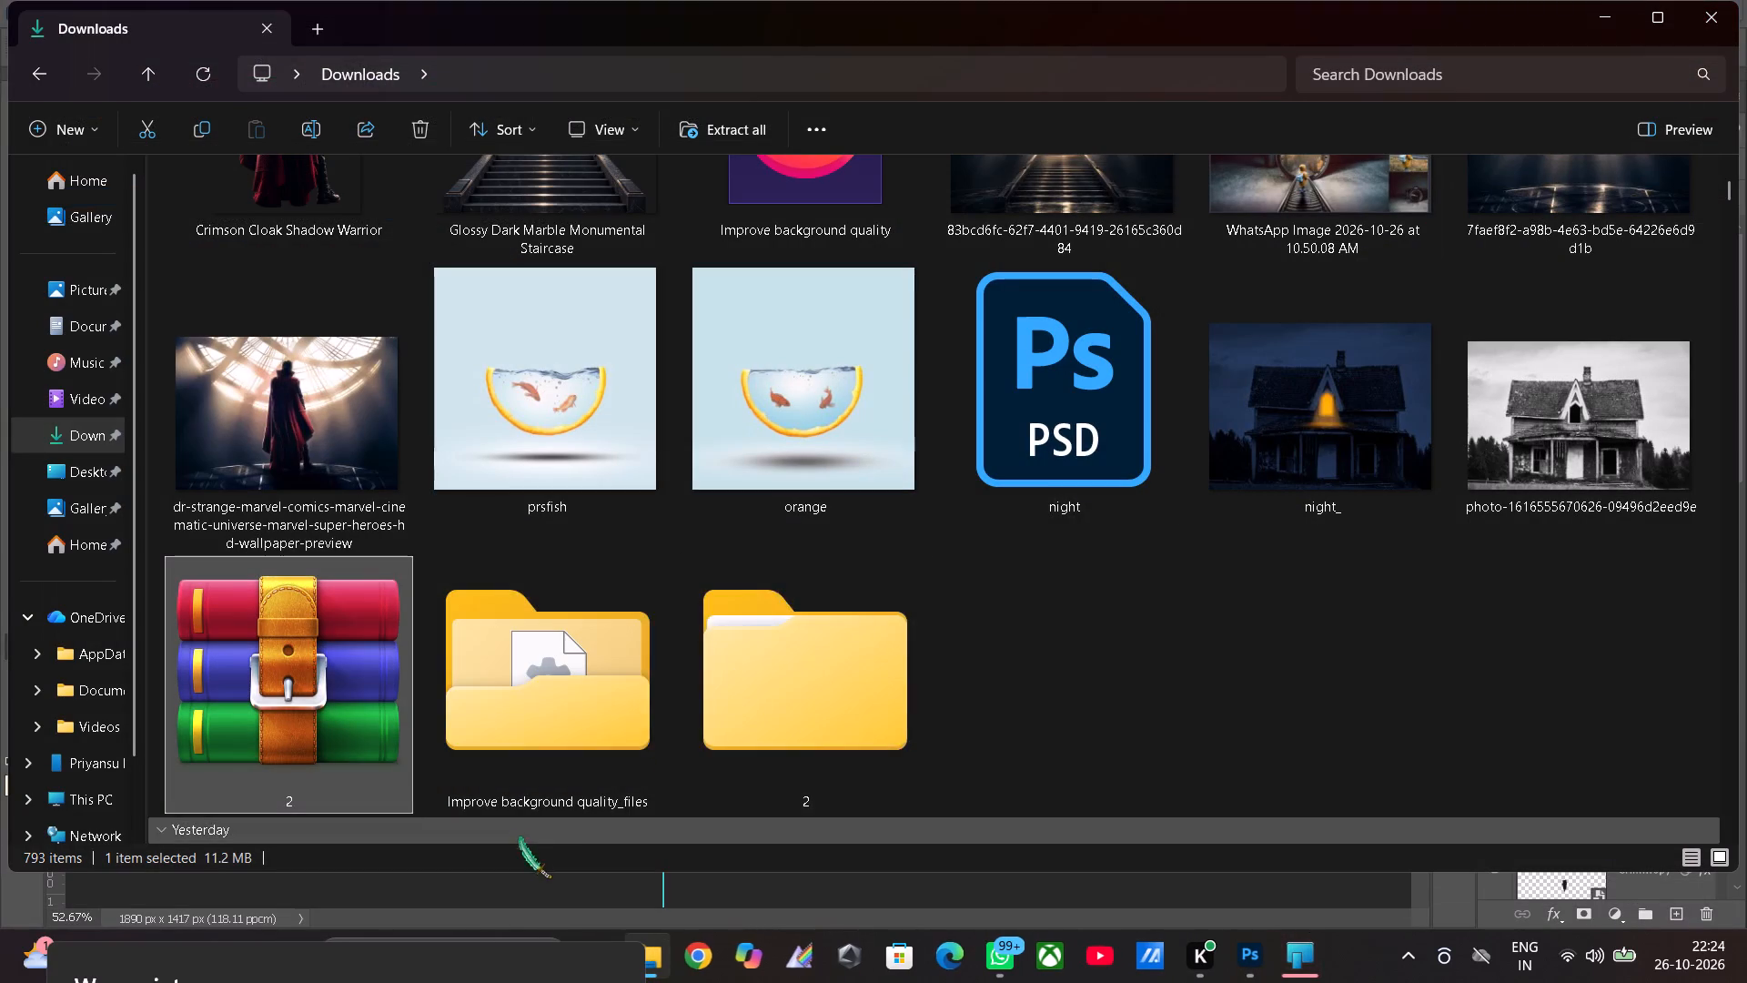
{"action": "double_click", "coordinate": [816, 709]}
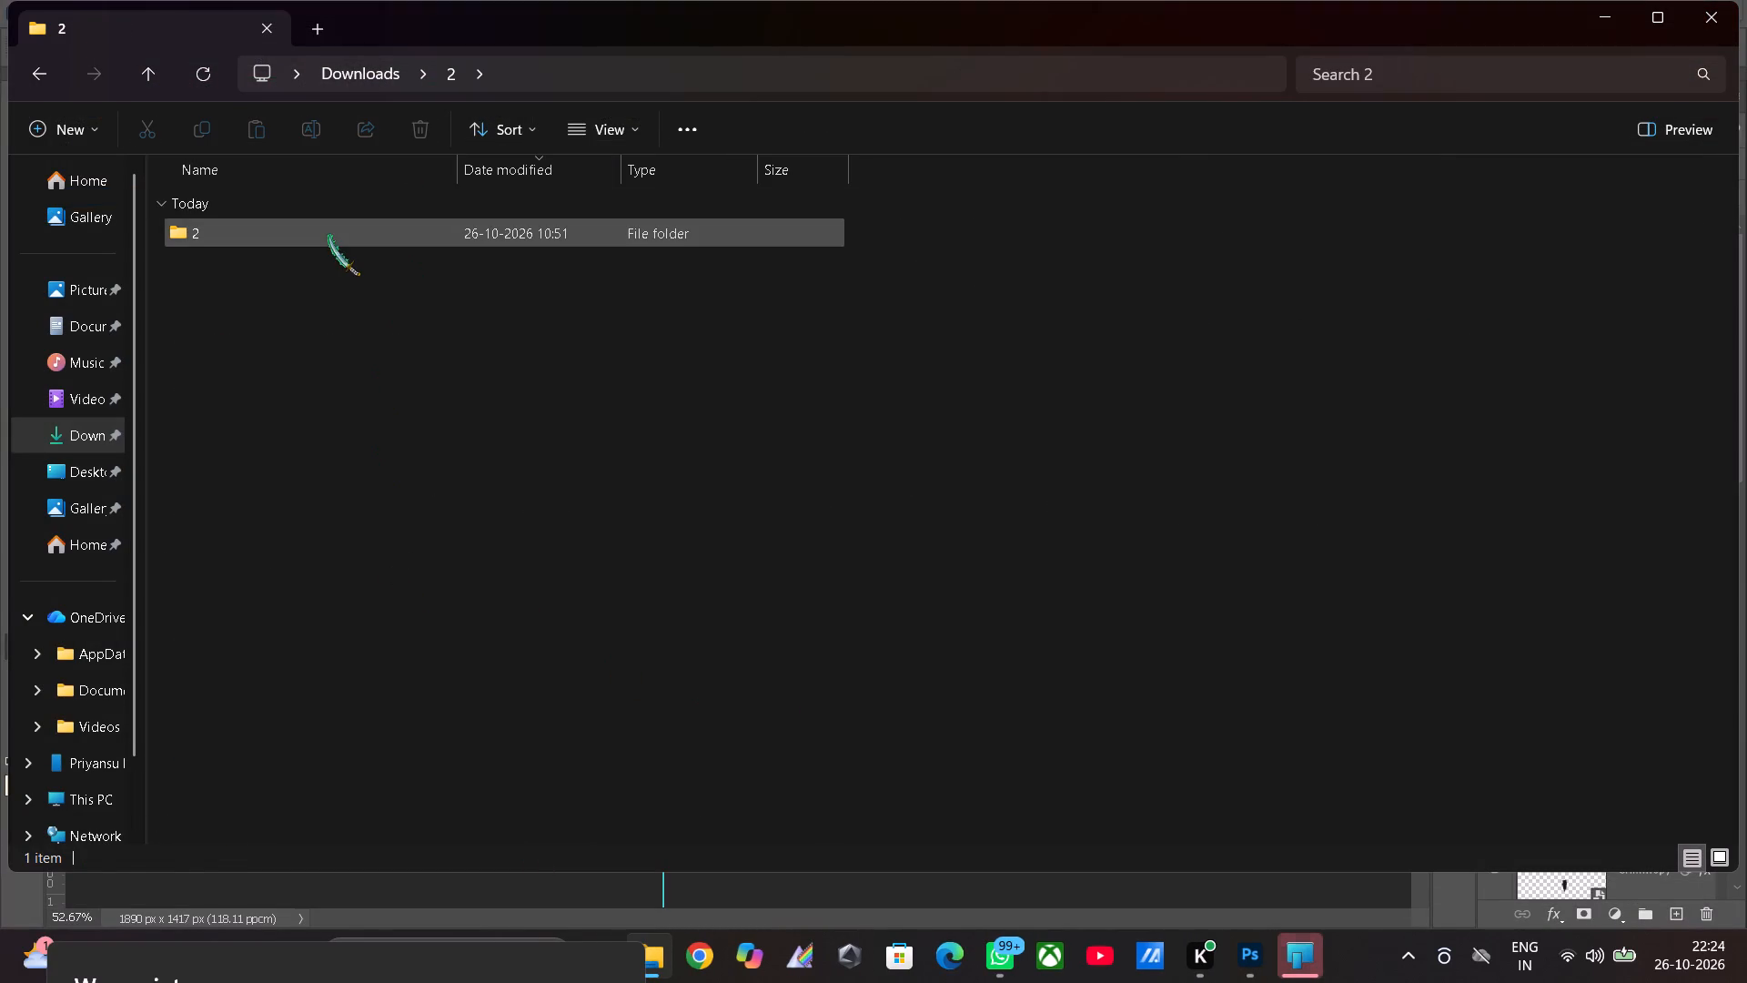
{"action": "double_click", "coordinate": [329, 236]}
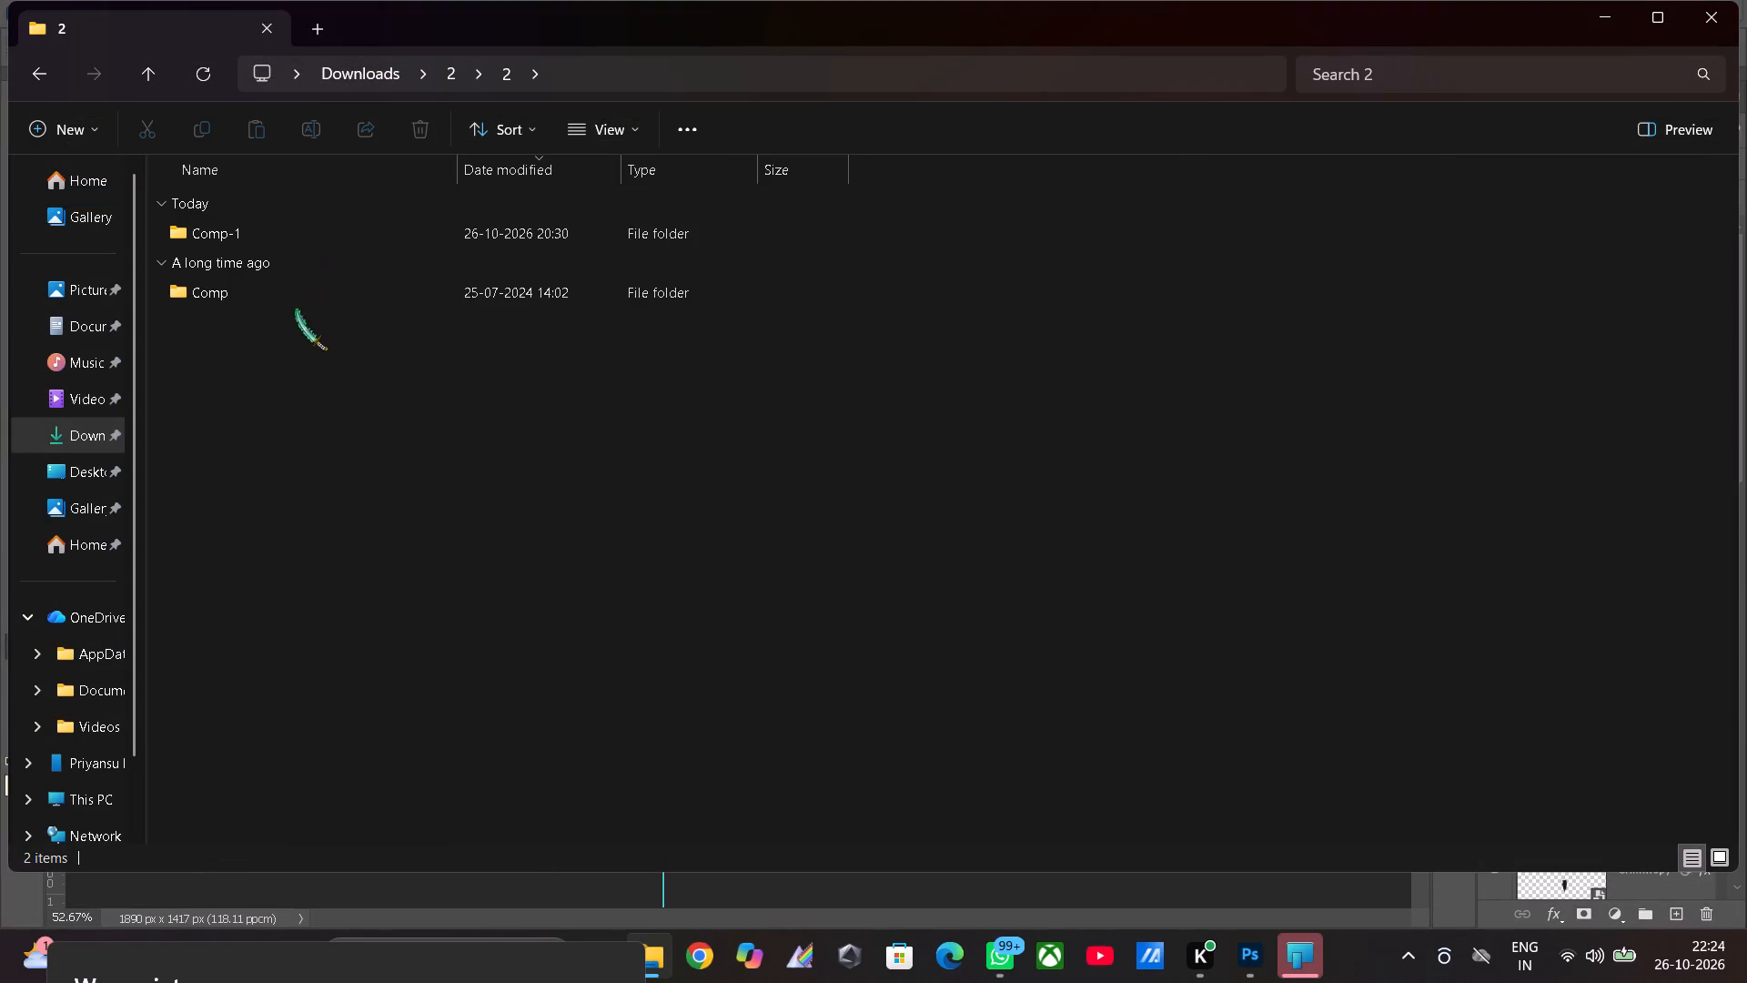
{"action": "double_click", "coordinate": [297, 301]}
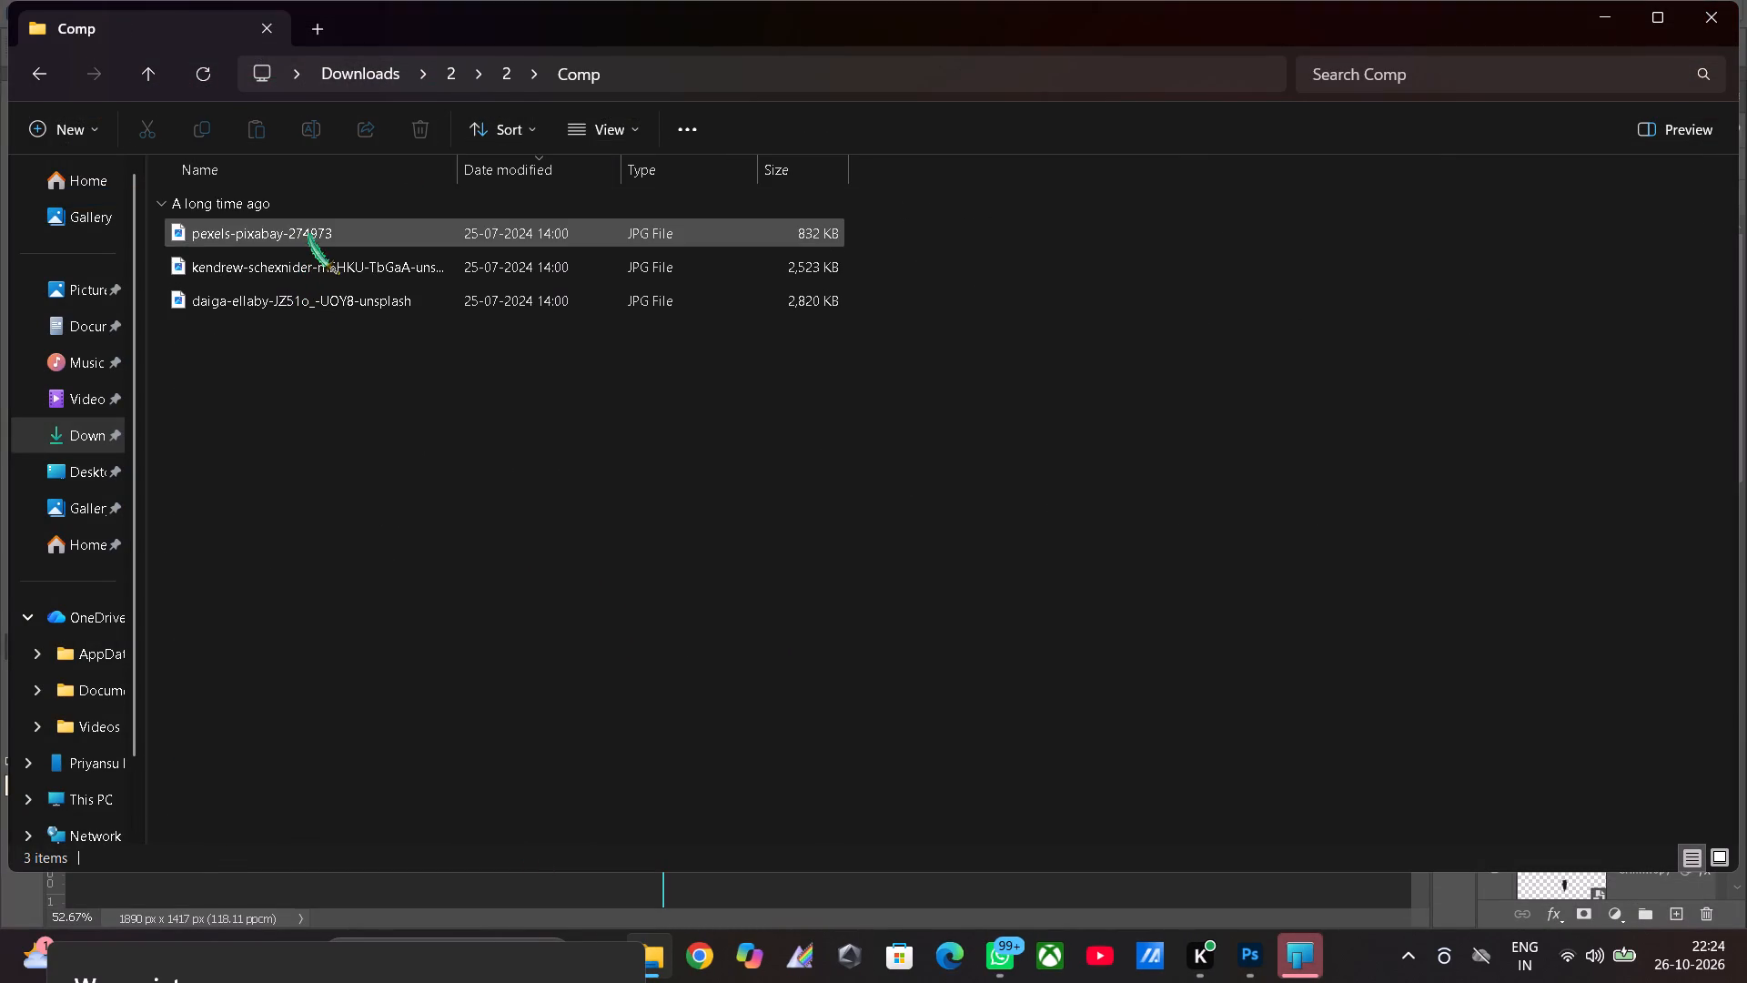
{"action": "double_click", "coordinate": [309, 235]}
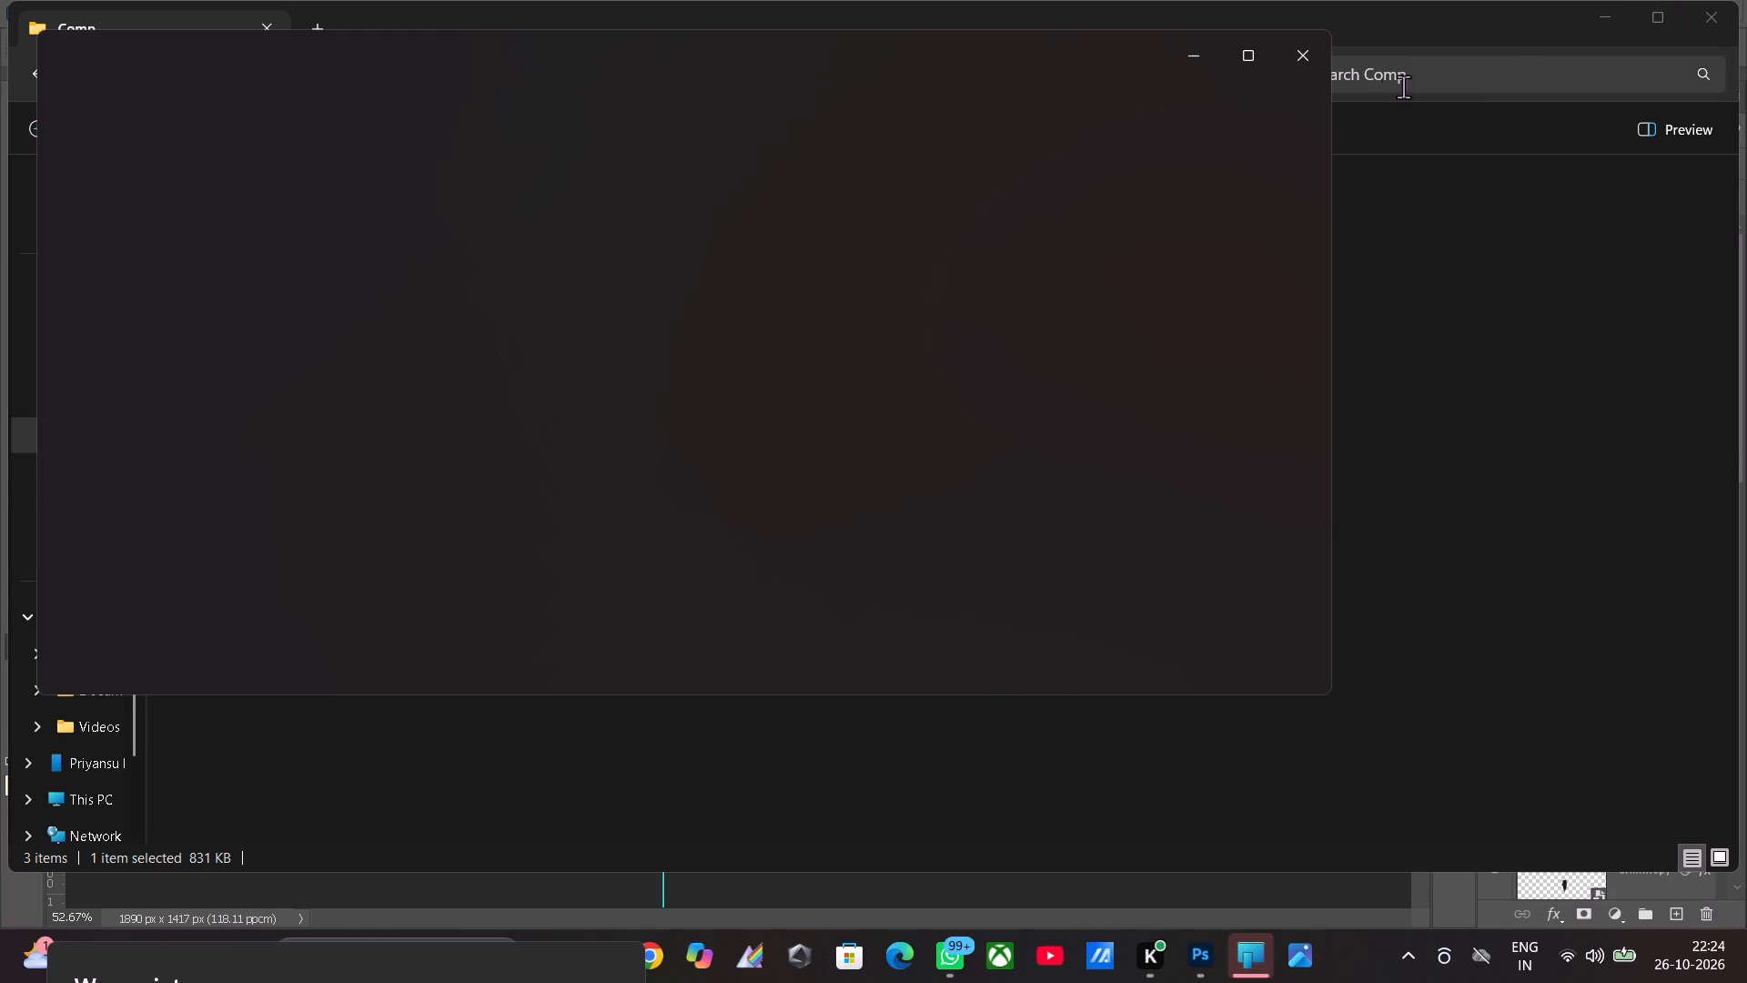
{"action": "left_click", "coordinate": [1304, 56]}
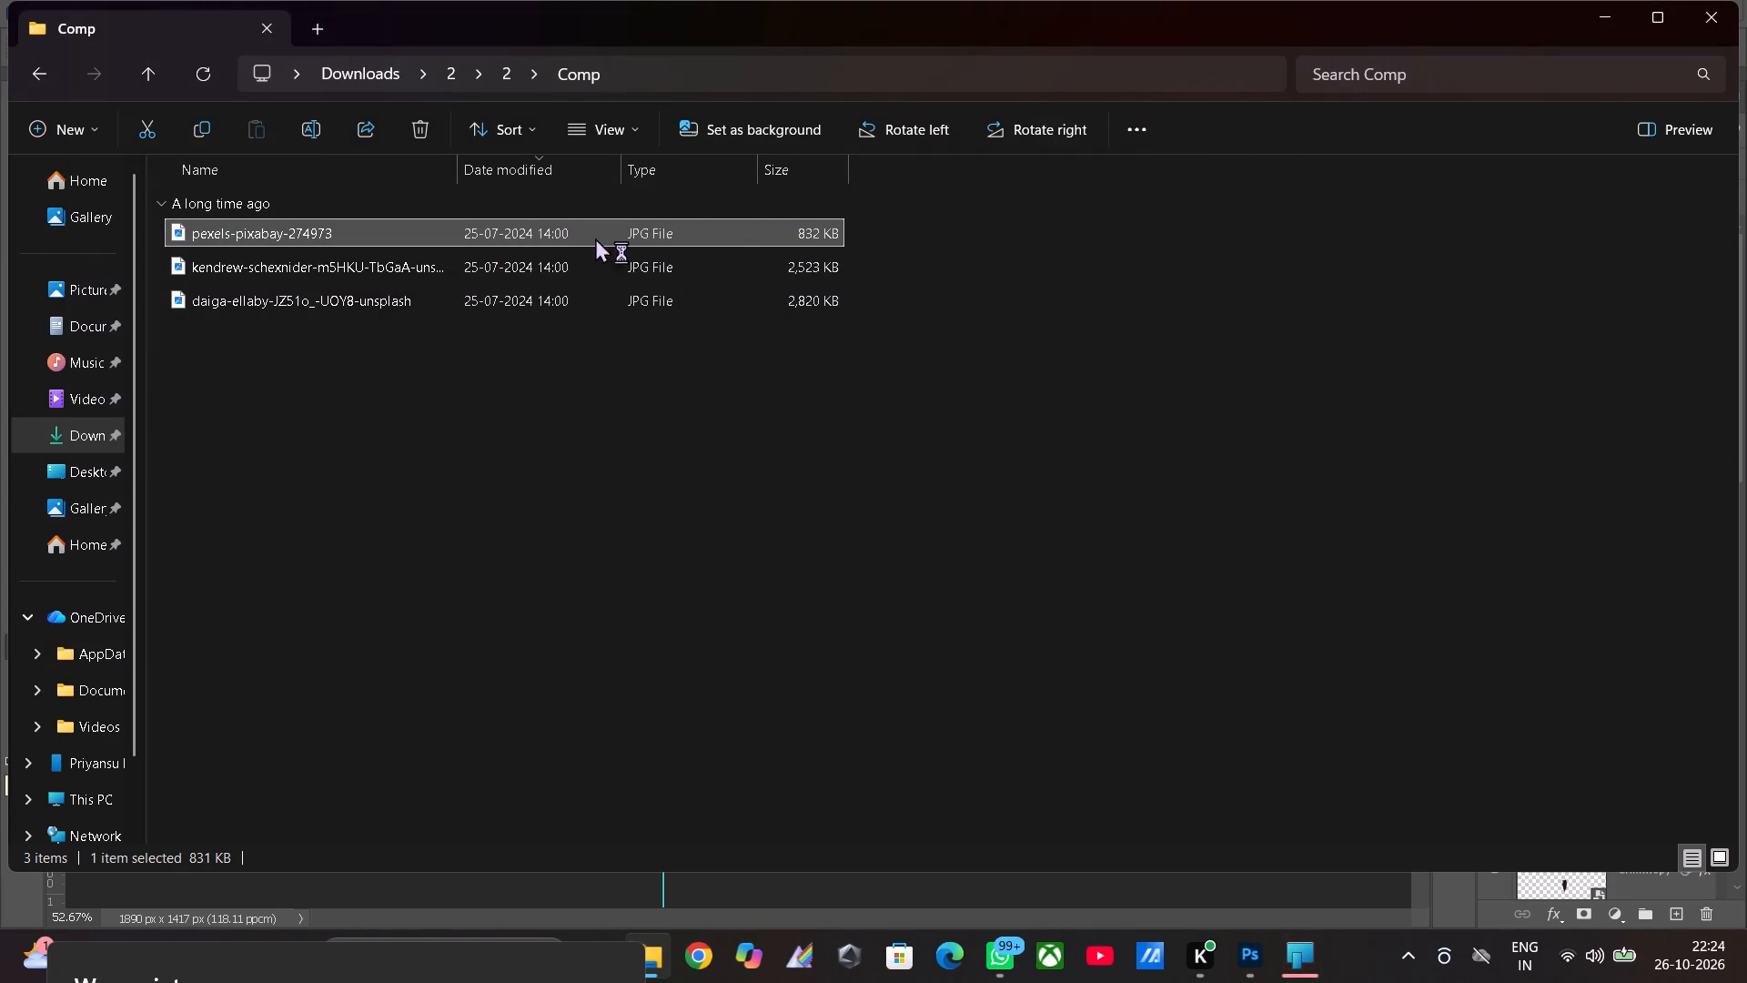
{"action": "left_click_drag", "start_coordinate": [572, 232], "coordinate": [1245, 960]}
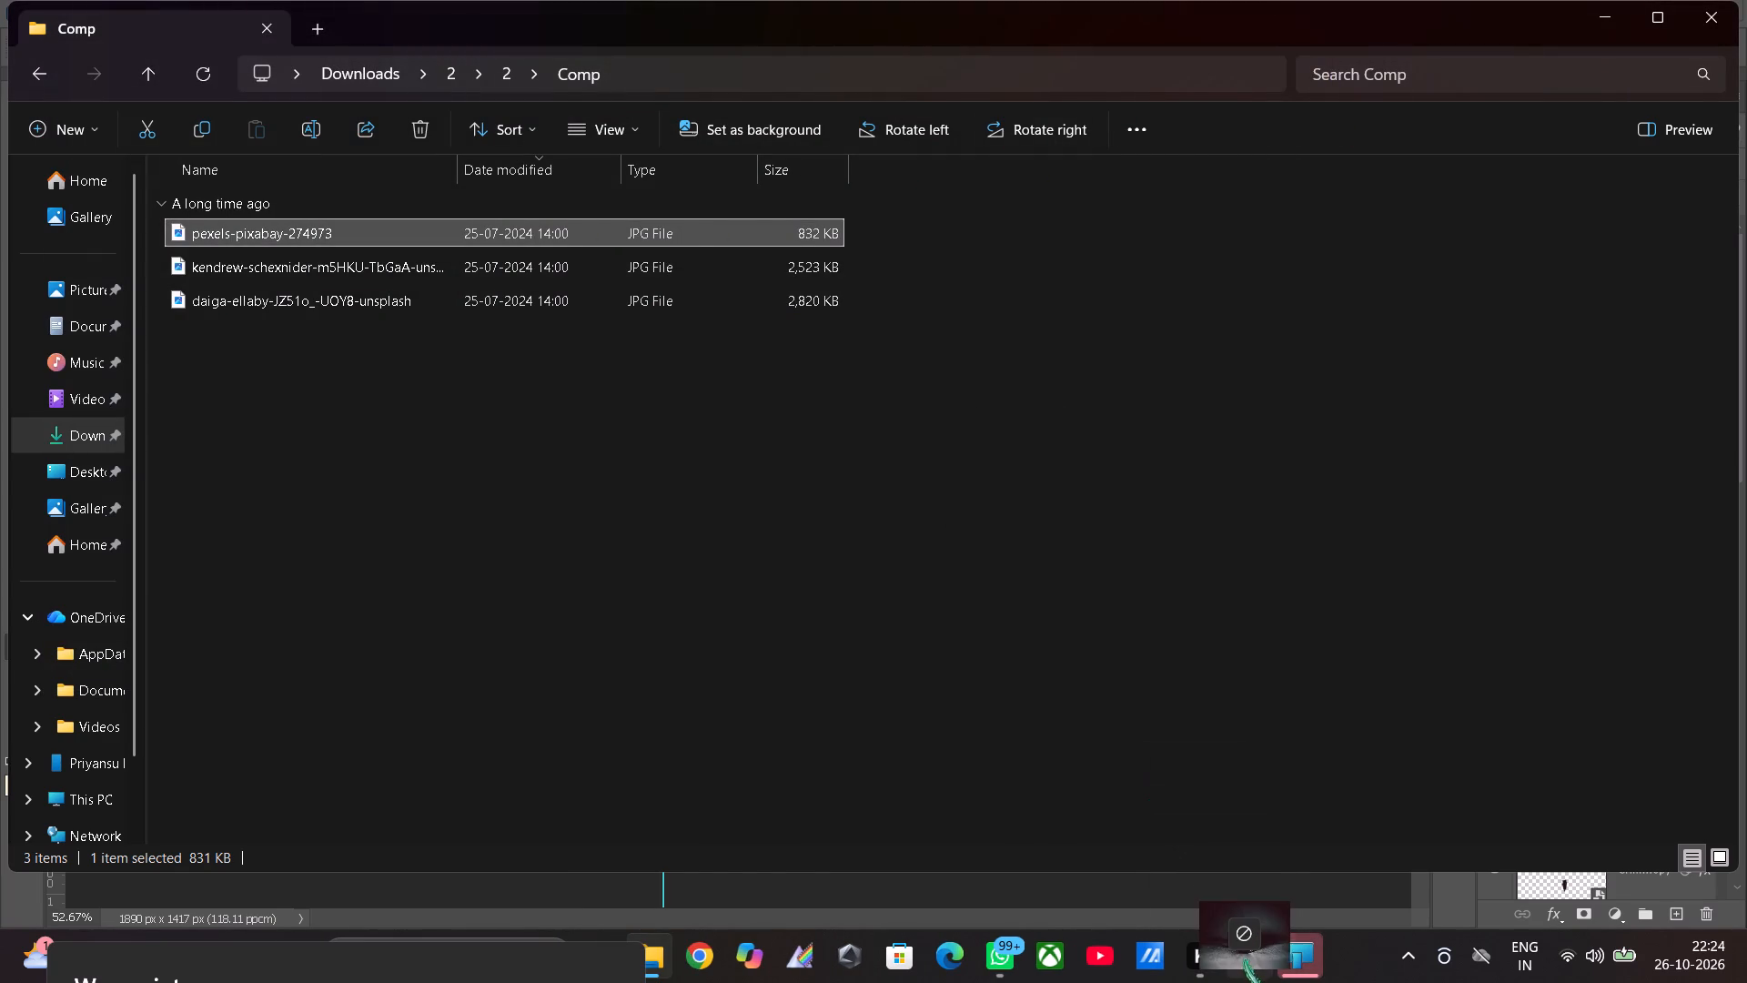
{"action": "left_click_drag", "start_coordinate": [1245, 960], "coordinate": [1020, 317]}
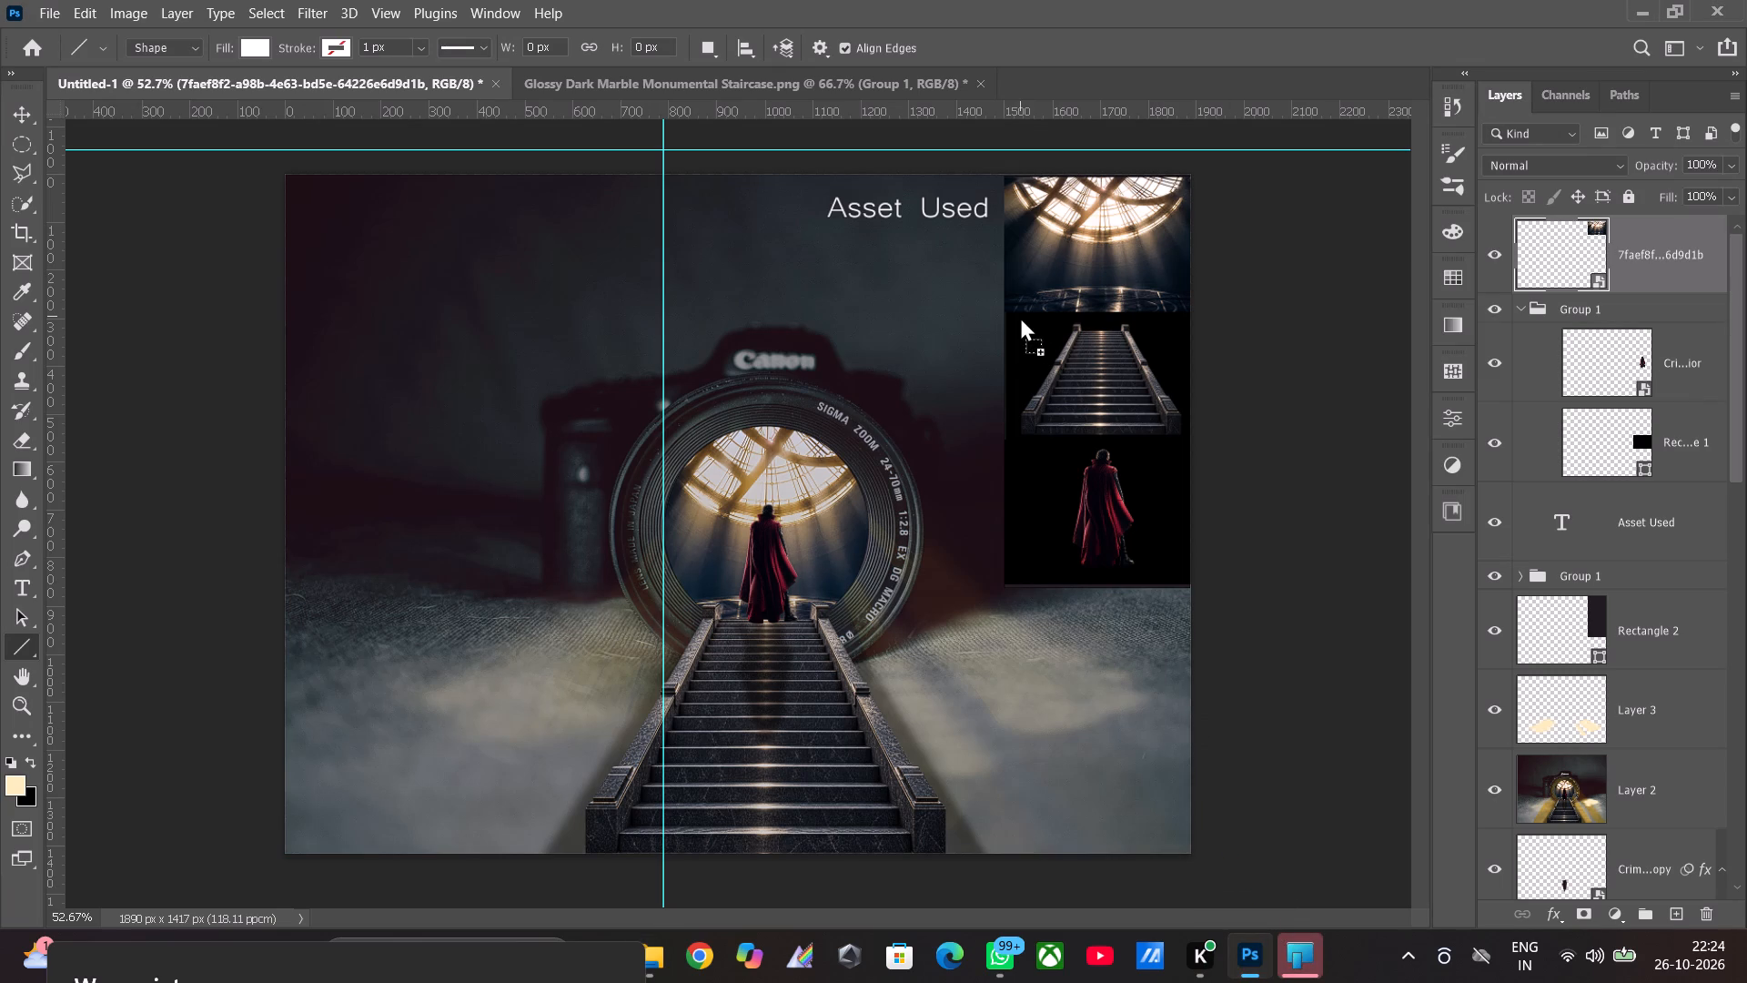
{"action": "left_click_drag", "start_coordinate": [1020, 317], "coordinate": [1069, 664]}
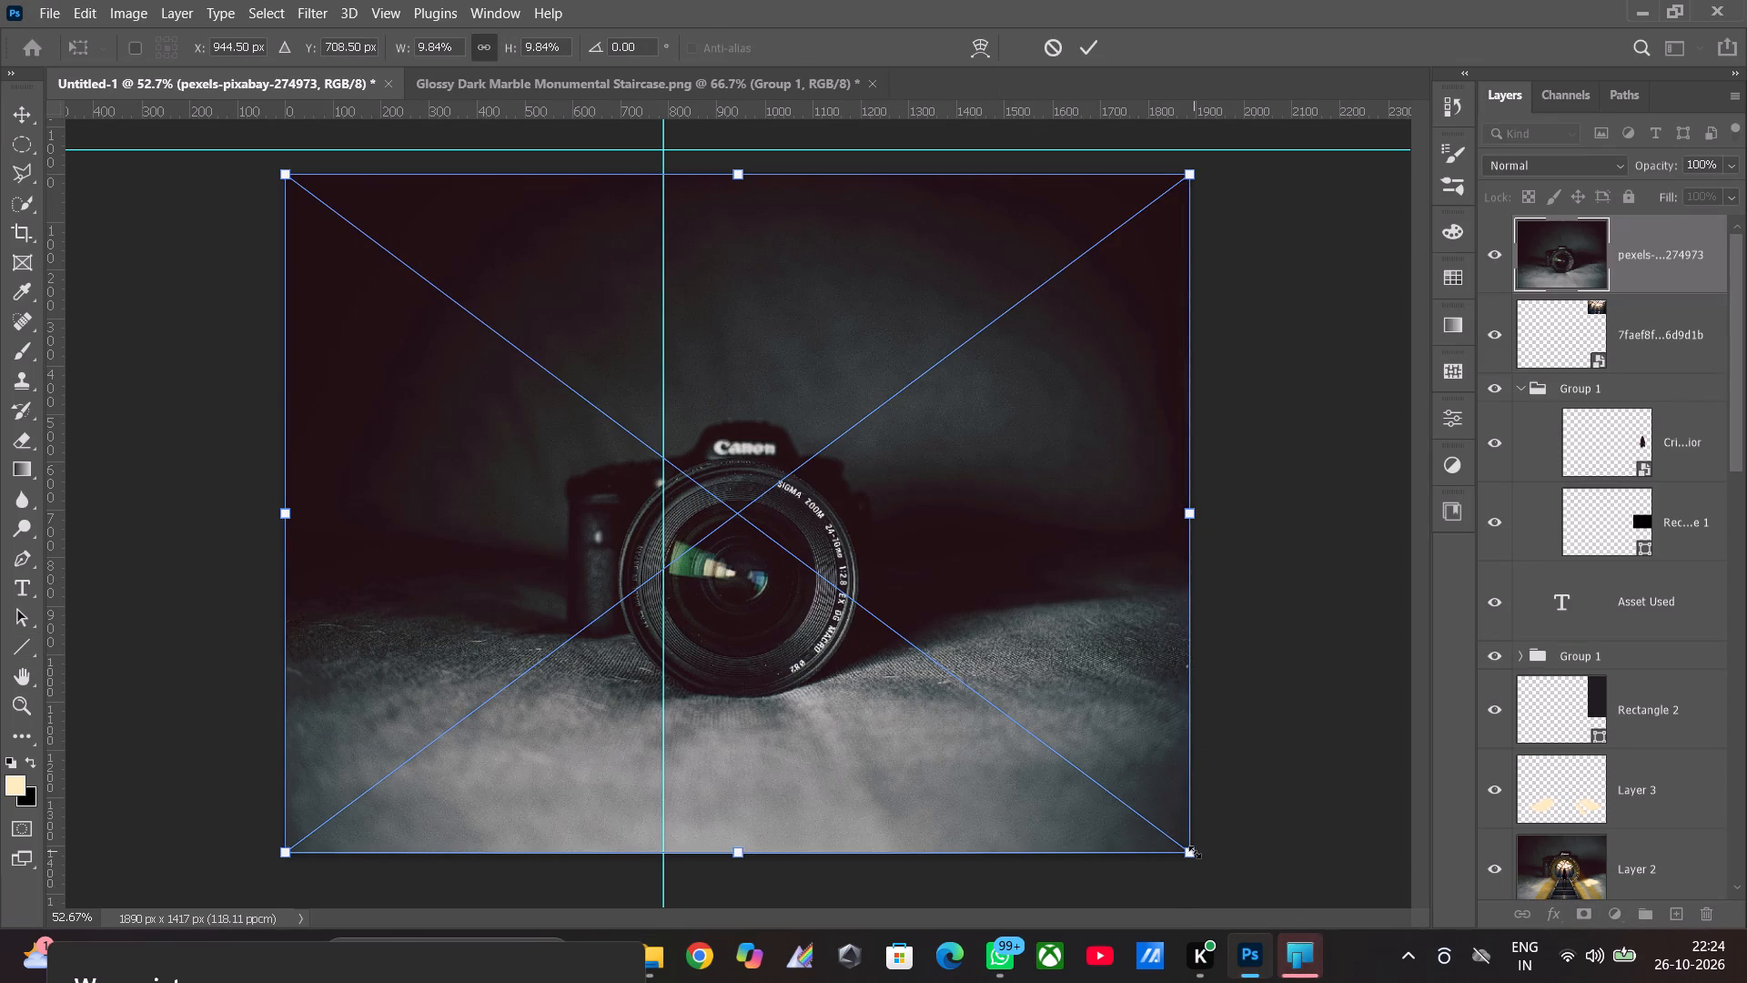
Scale the placed camera photo to 2.24% and position it directly beneath the caped-figure thumbnail in the asset column.
{"action": "left_click_drag", "start_coordinate": [1195, 850], "coordinate": [547, 391], "text": "shift"}
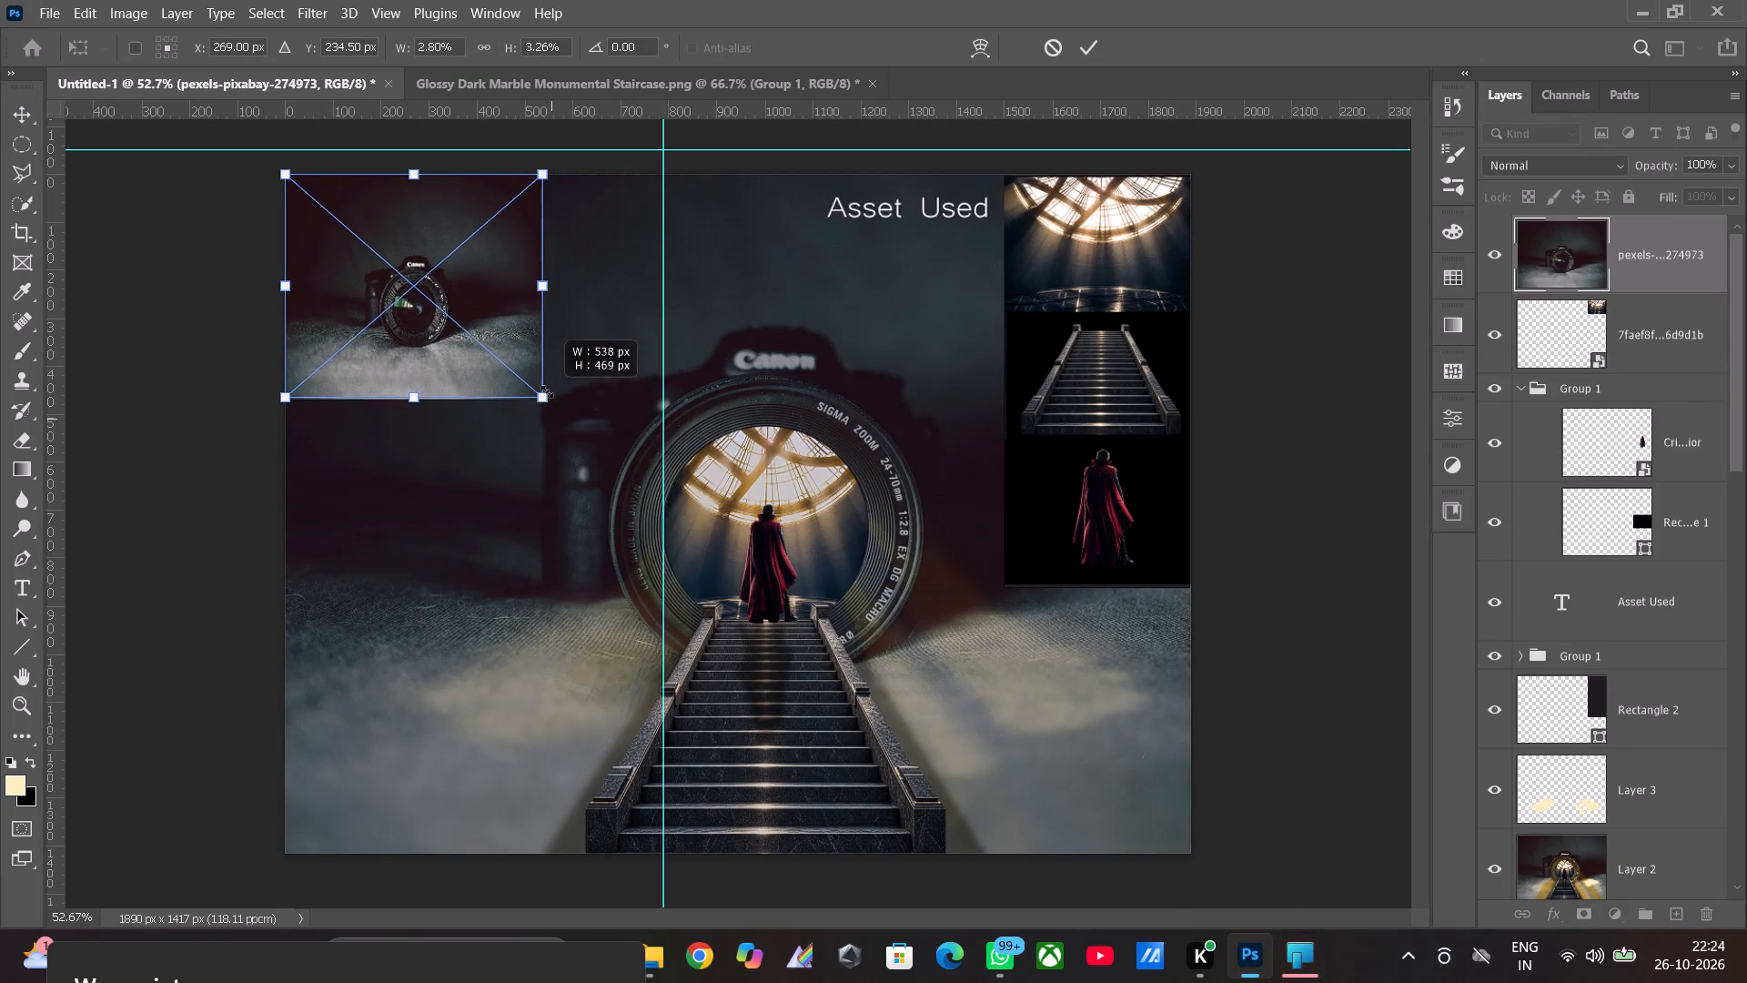
{"action": "left_click_drag", "start_coordinate": [547, 391], "coordinate": [522, 339], "text": "shift"}
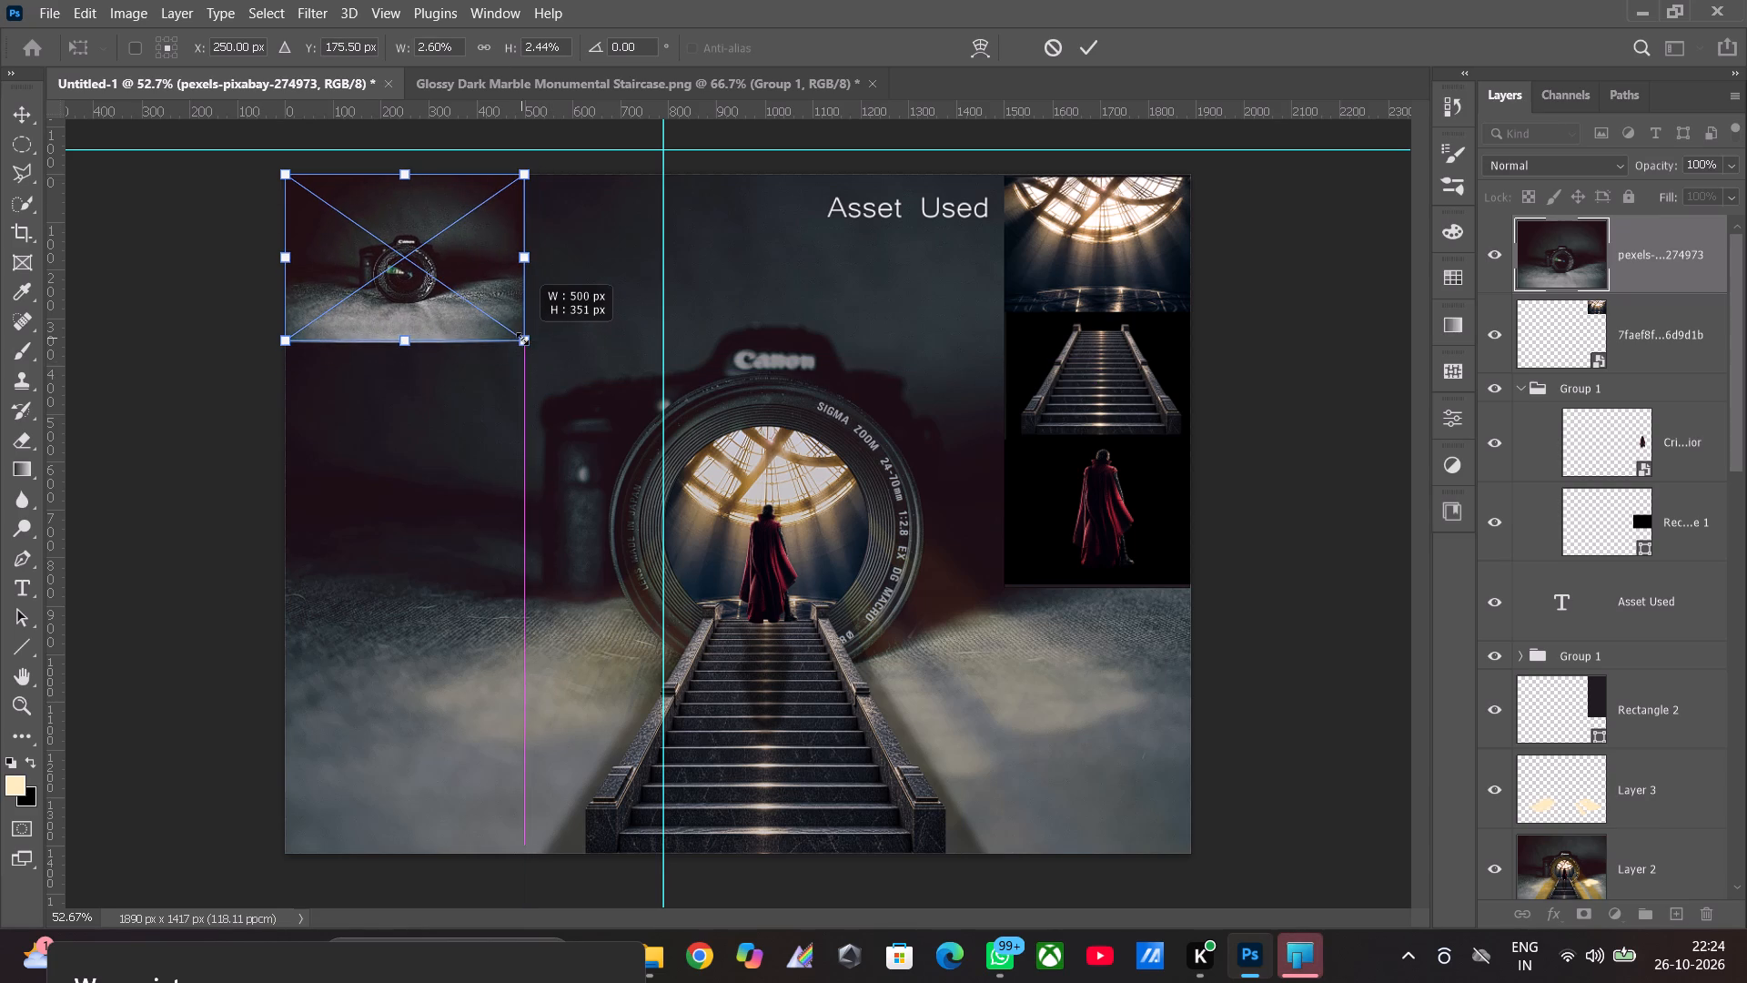
{"action": "left_click_drag", "start_coordinate": [522, 339], "coordinate": [499, 329], "text": "shift"}
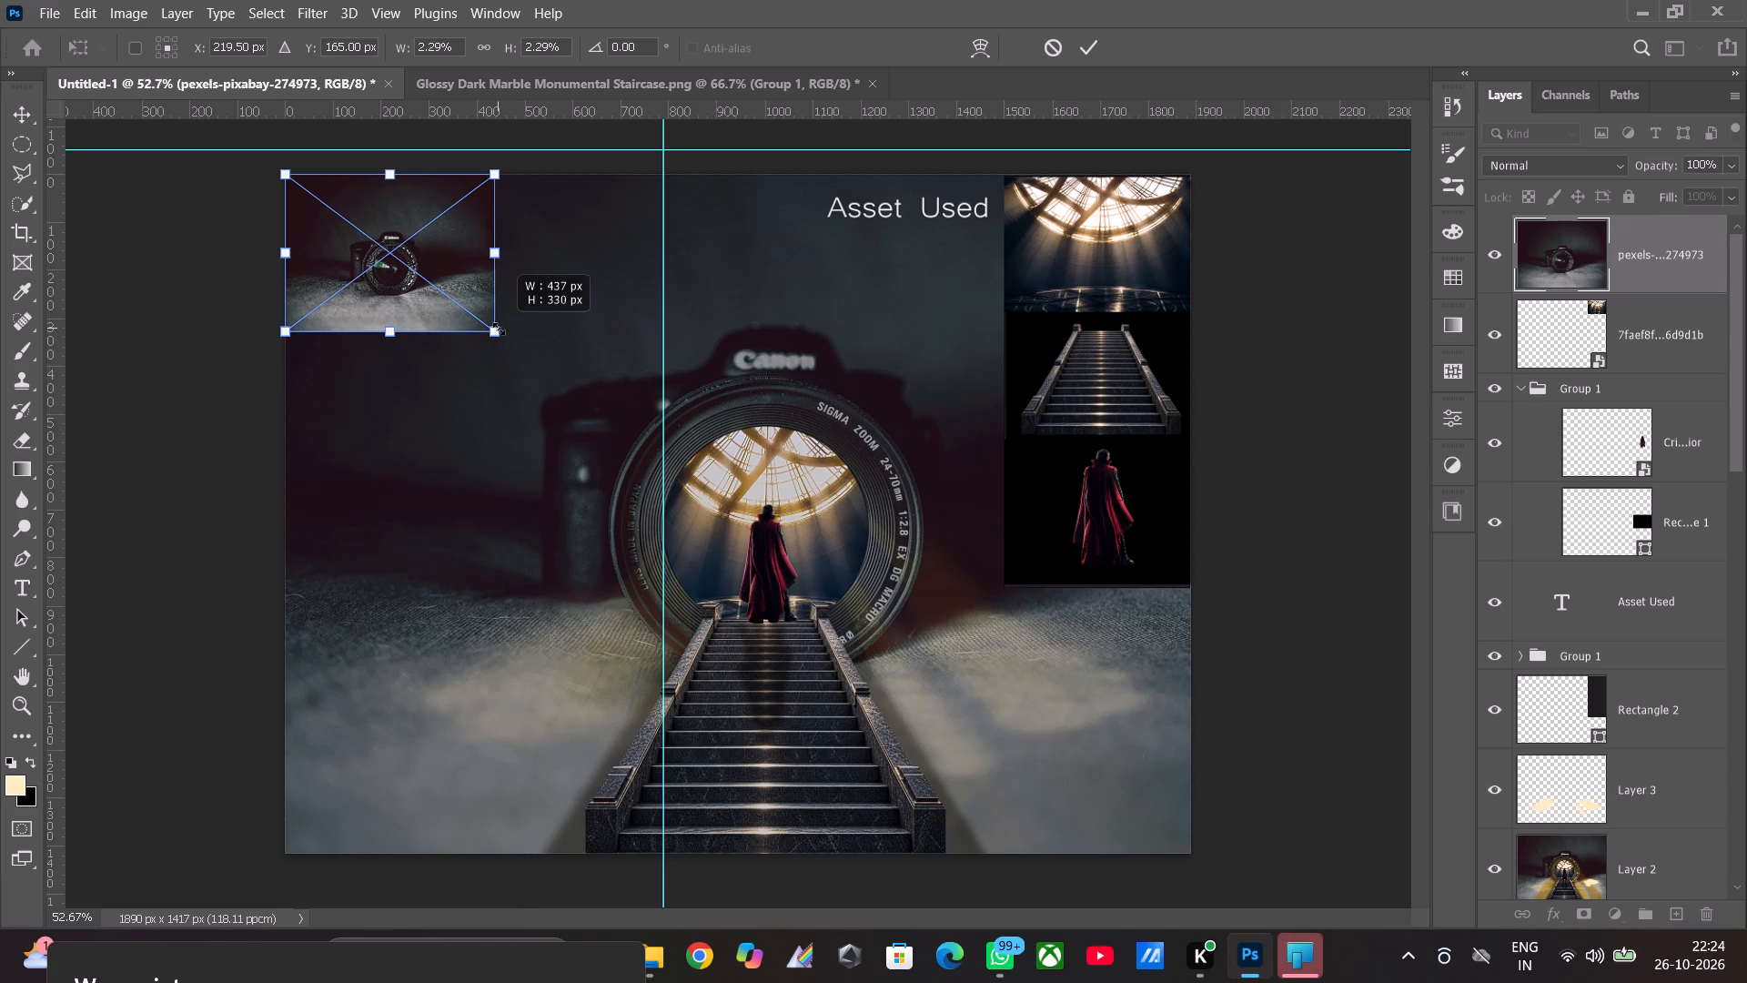
{"action": "left_click_drag", "start_coordinate": [499, 329], "coordinate": [495, 326], "text": "shift"}
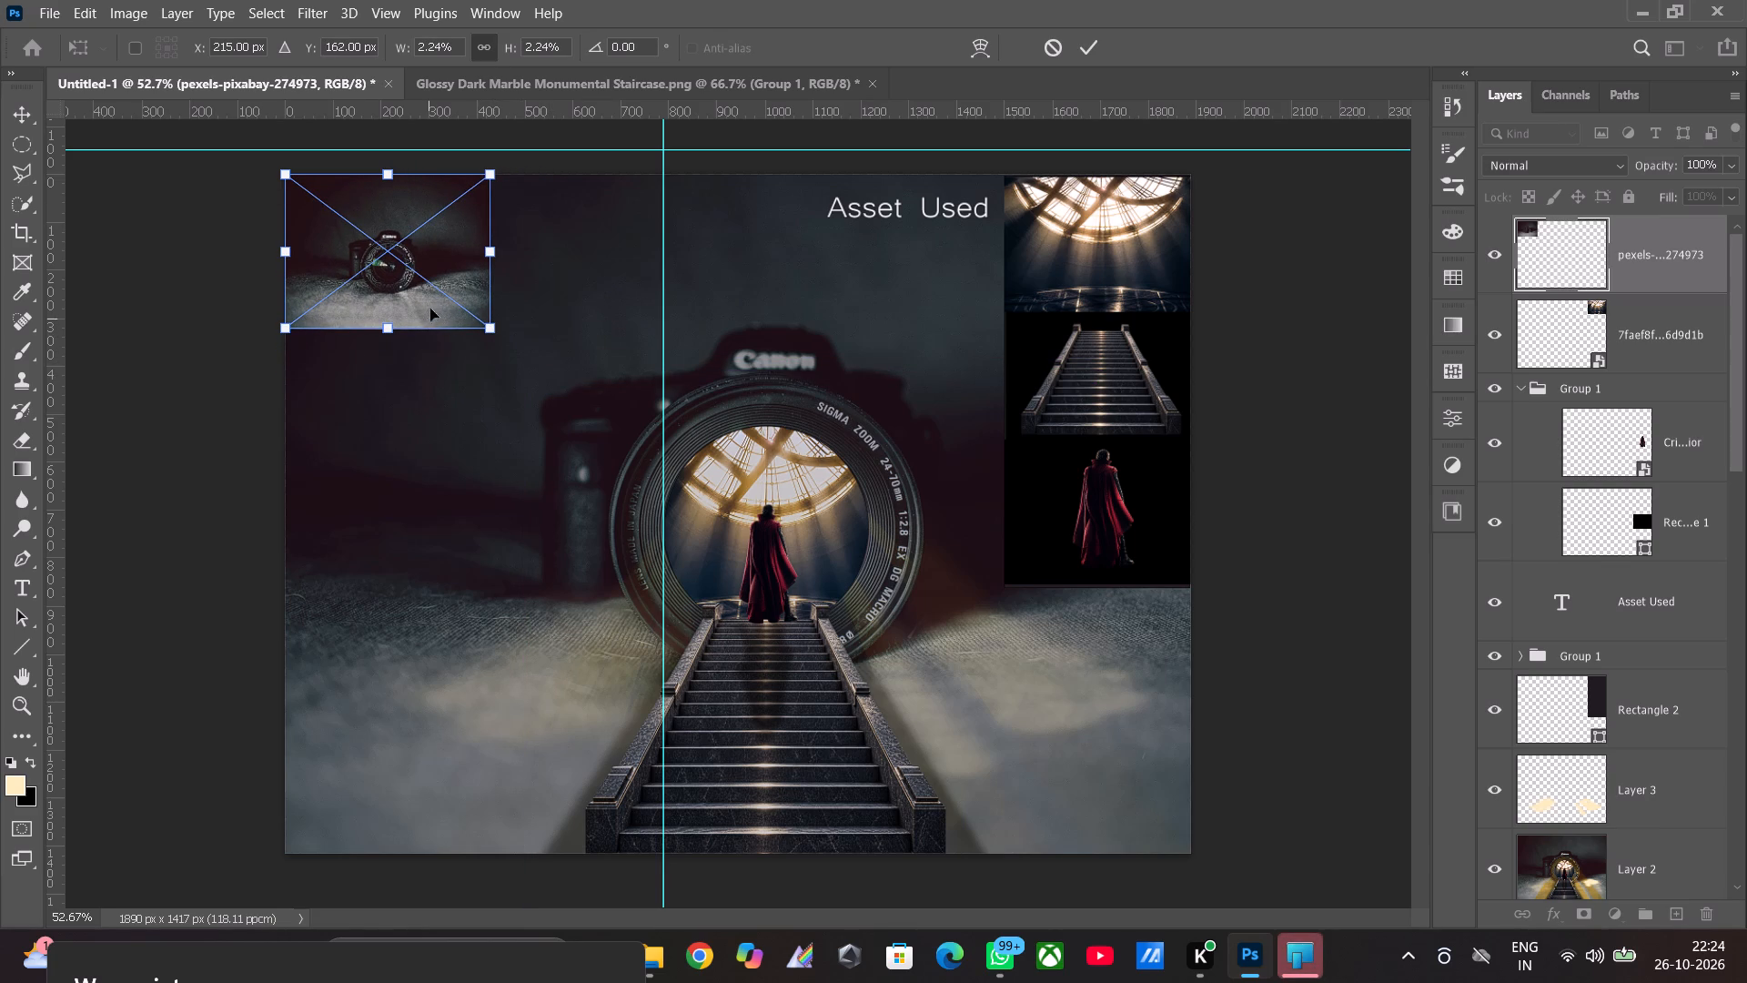
{"action": "left_click_drag", "start_coordinate": [442, 289], "coordinate": [1172, 691]}
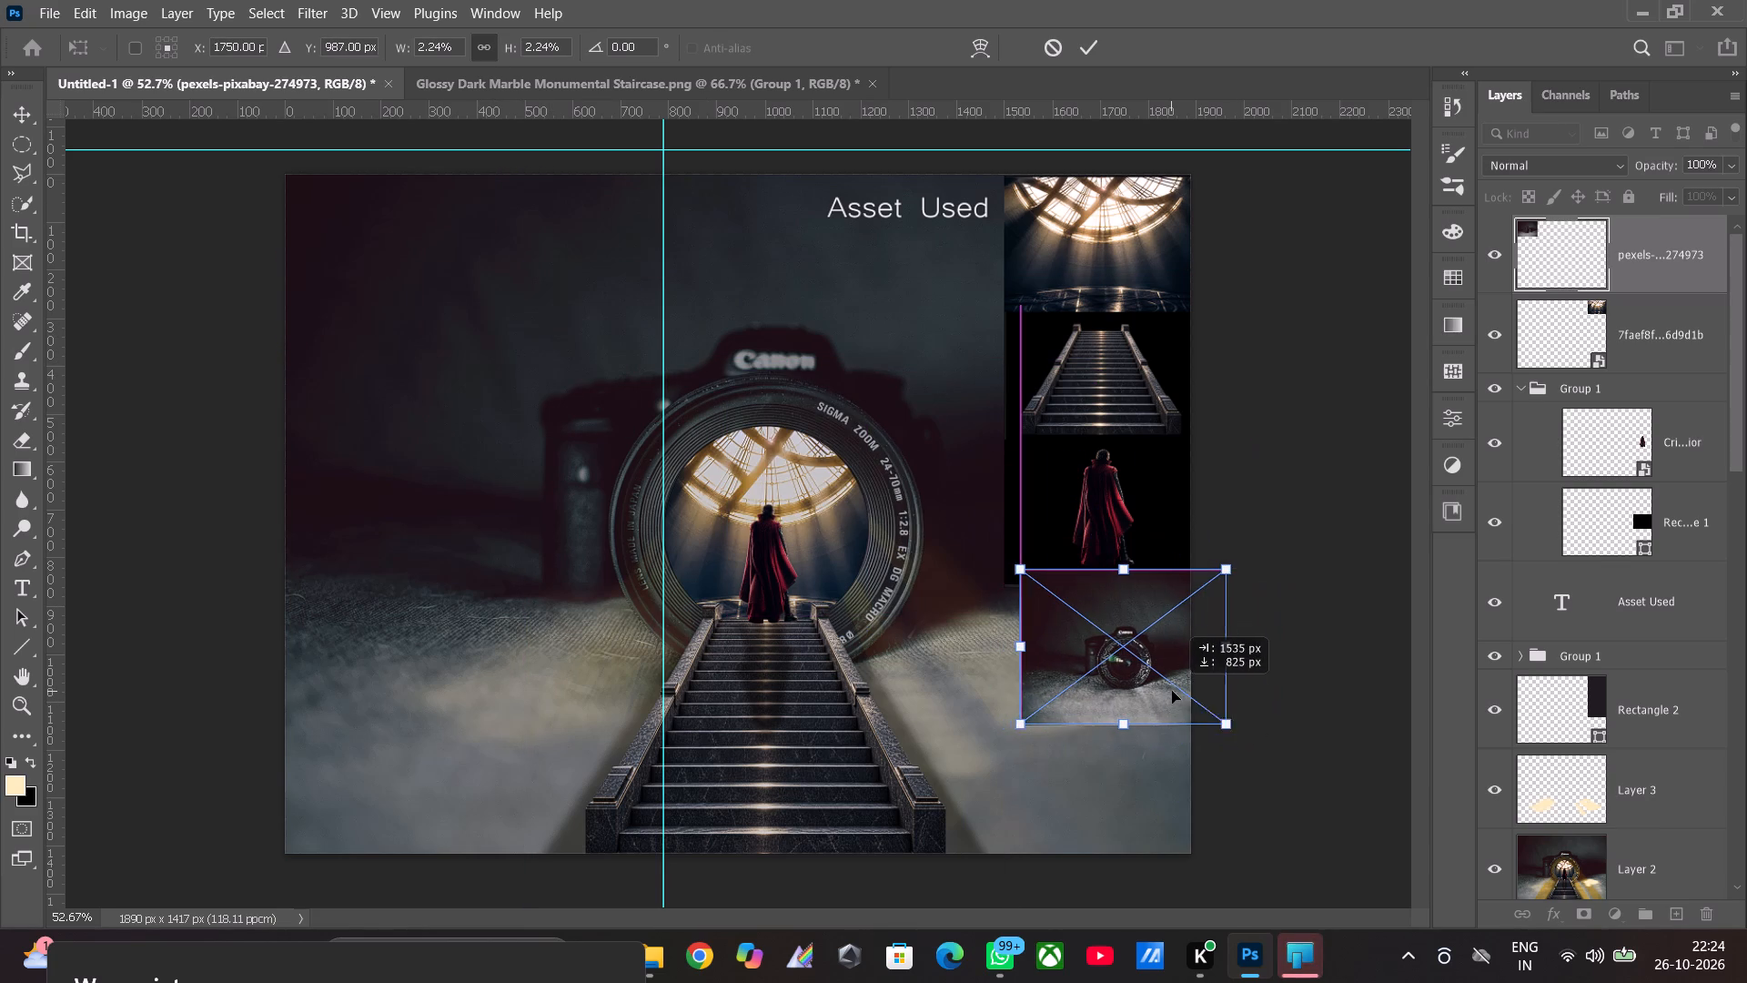
{"action": "left_click_drag", "start_coordinate": [1172, 691], "coordinate": [1166, 693]}
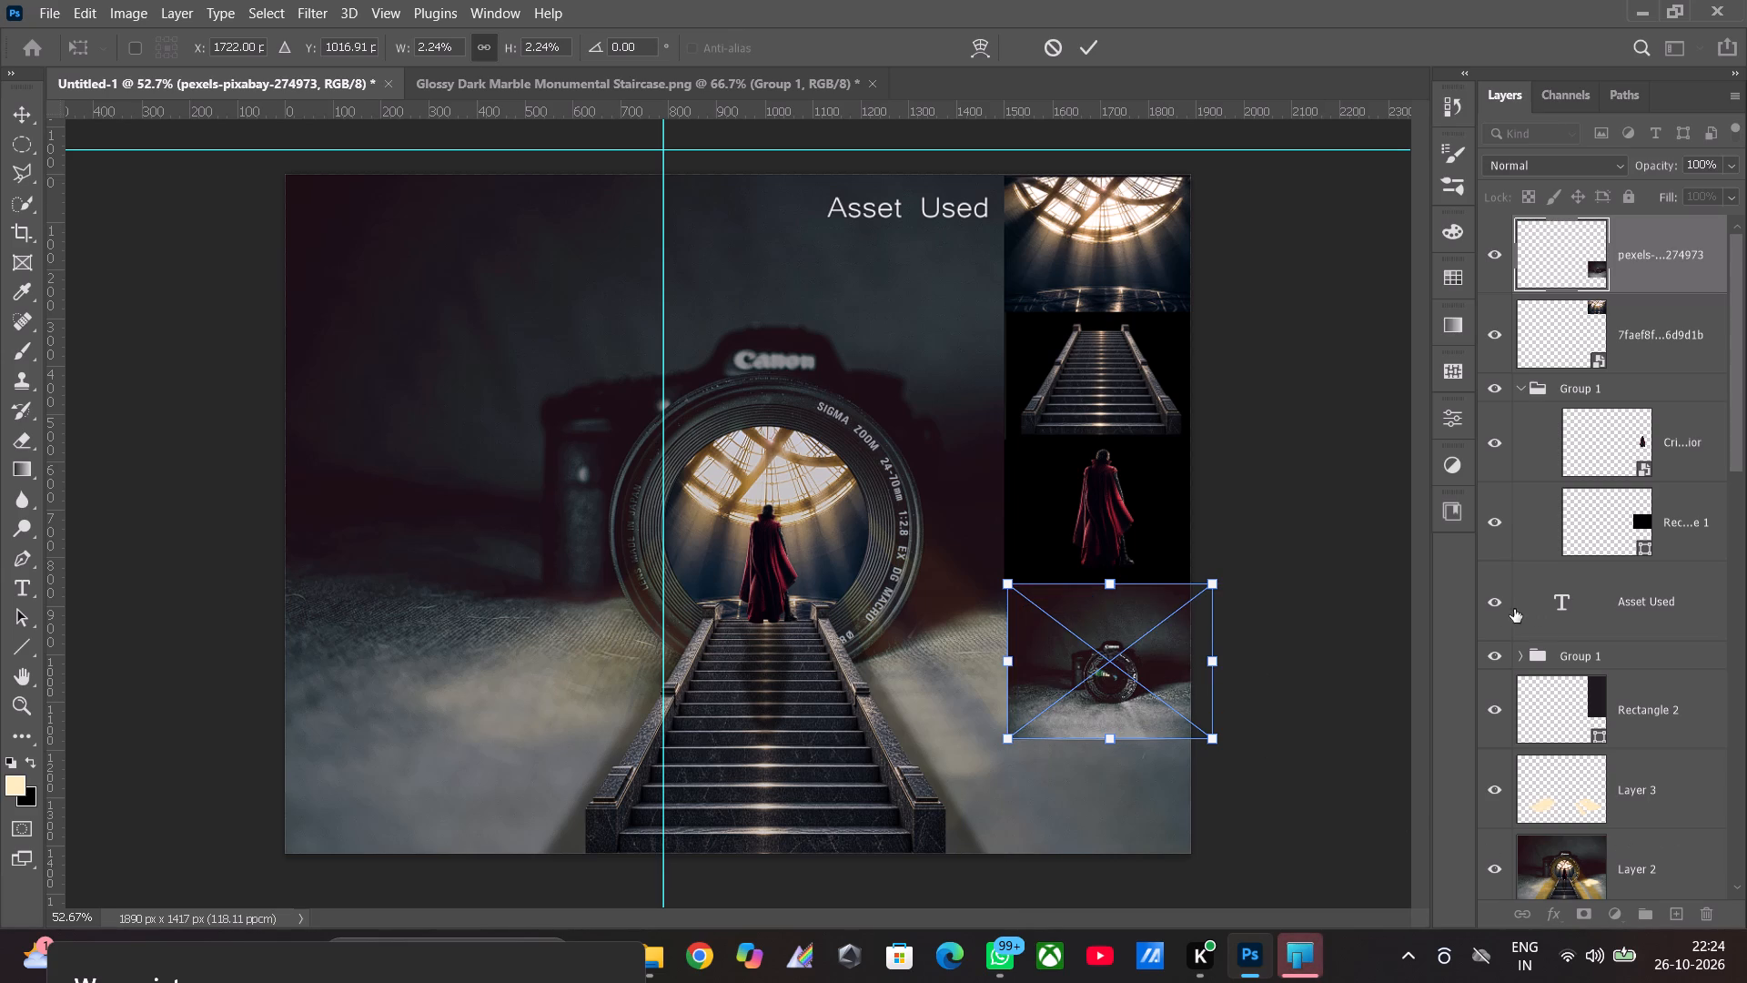
{"action": "left_click", "coordinate": [1455, 628]}
{"action": "left_click", "coordinate": [1429, 628]}
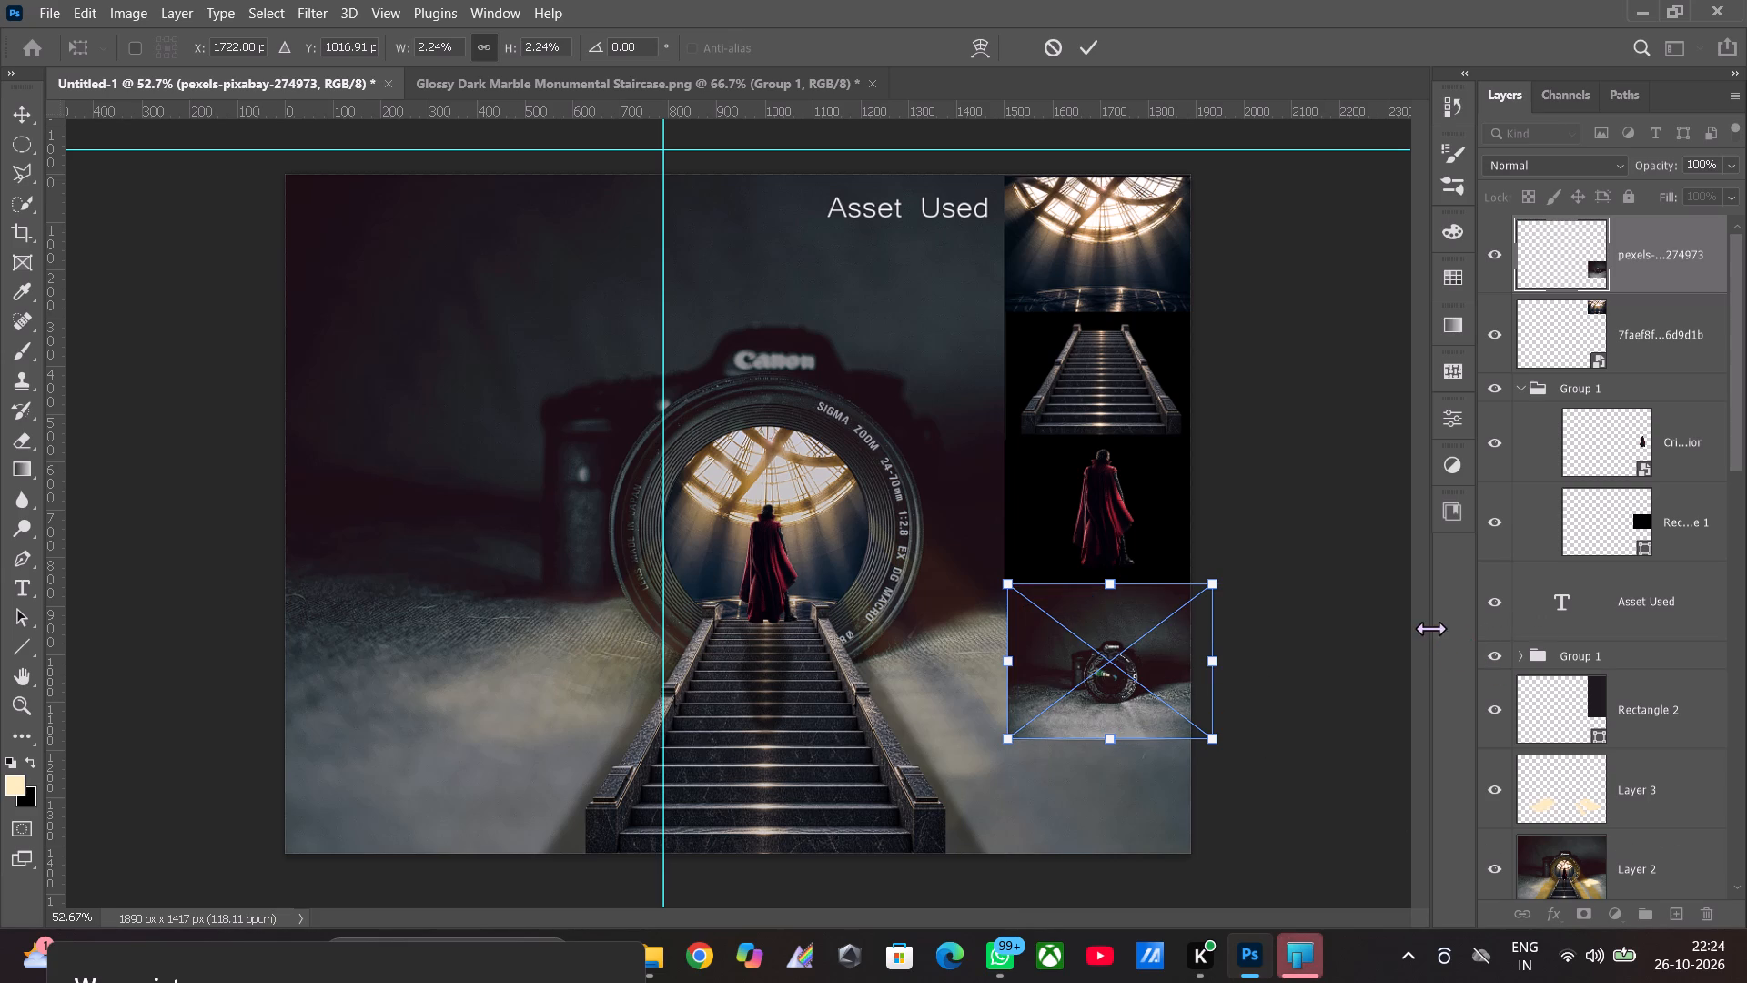
{"action": "left_click", "coordinate": [1434, 622]}
{"action": "left_click", "coordinate": [164, 547]}
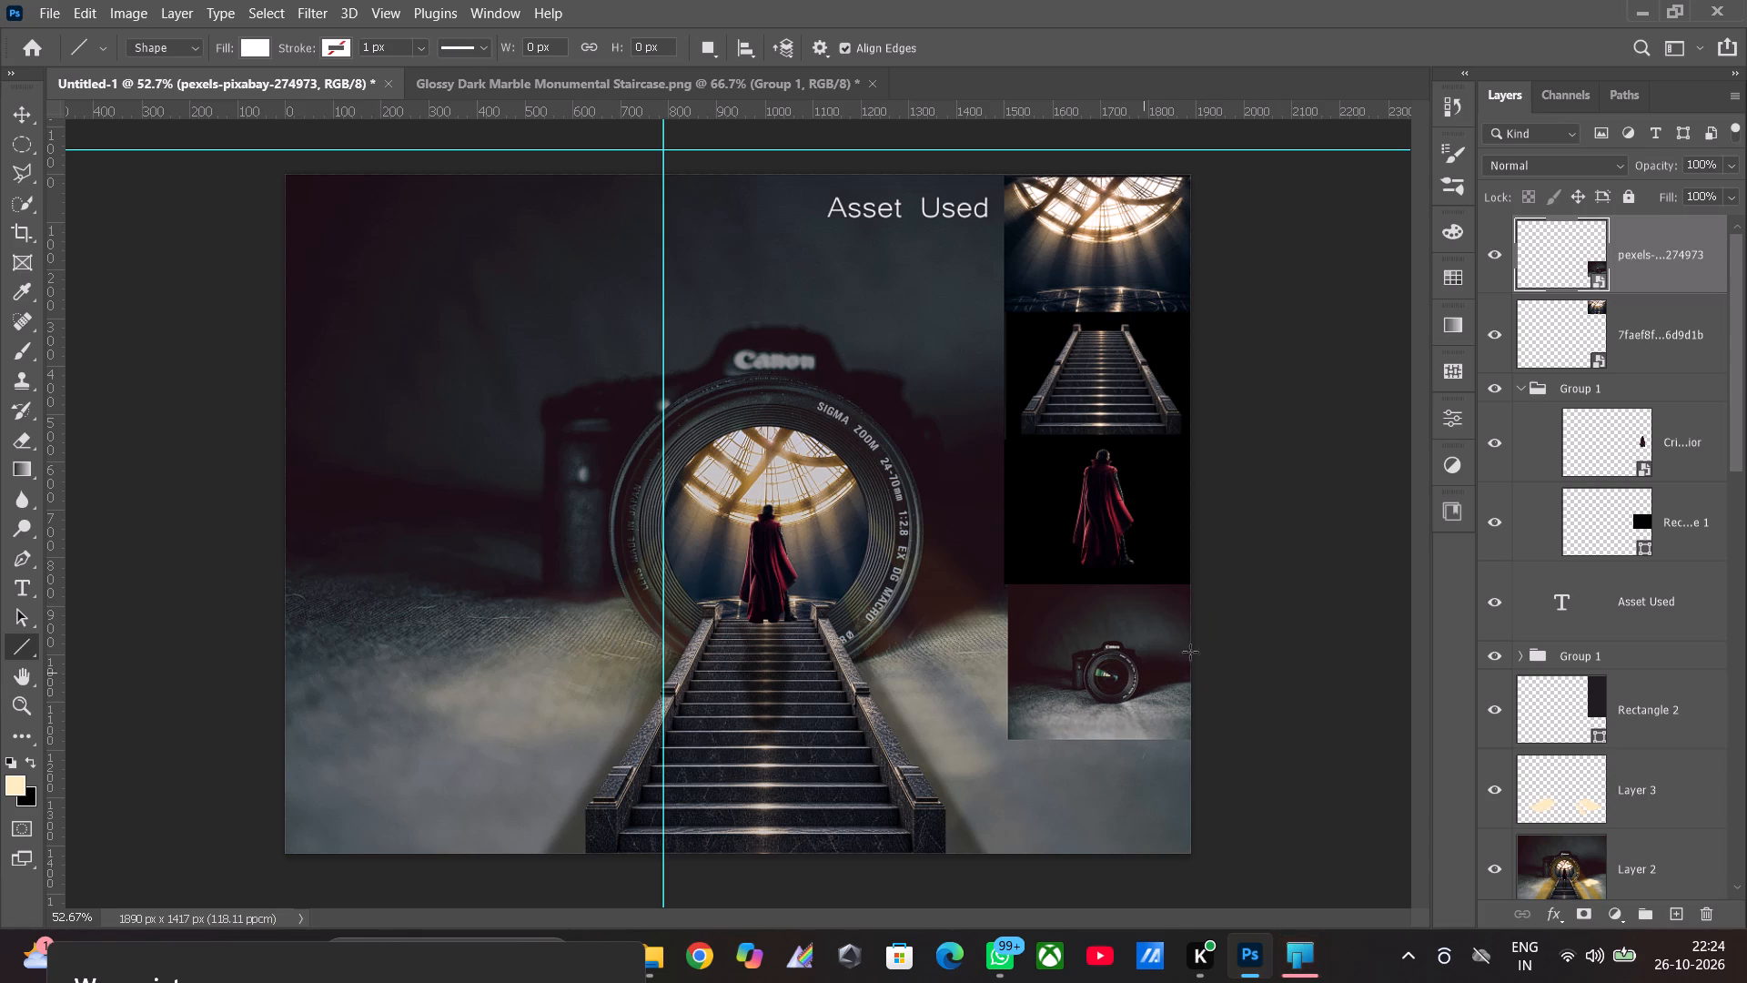
{"action": "left_click", "coordinate": [1630, 239]}
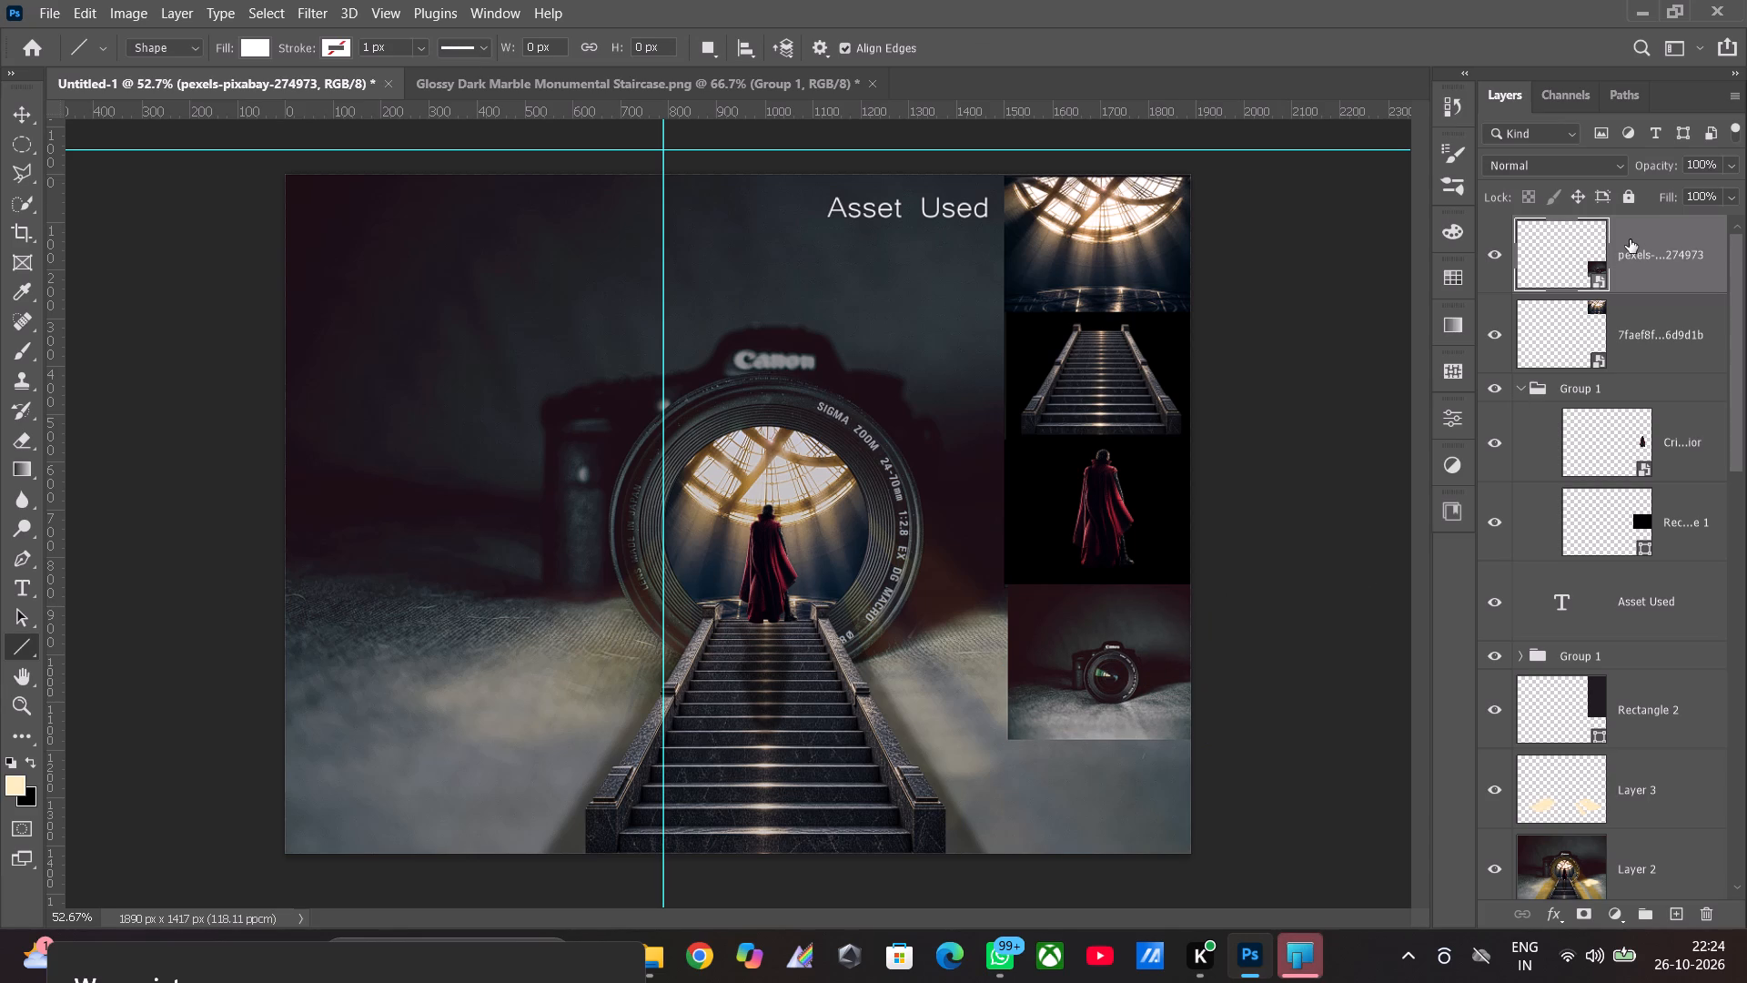
Shift the camera photo thumbnail to X 1715 px so its edge lines up with the thumbnails above it.
{"action": "key", "text": "ctrl+t"}
{"action": "left_click", "coordinate": [1186, 676]}
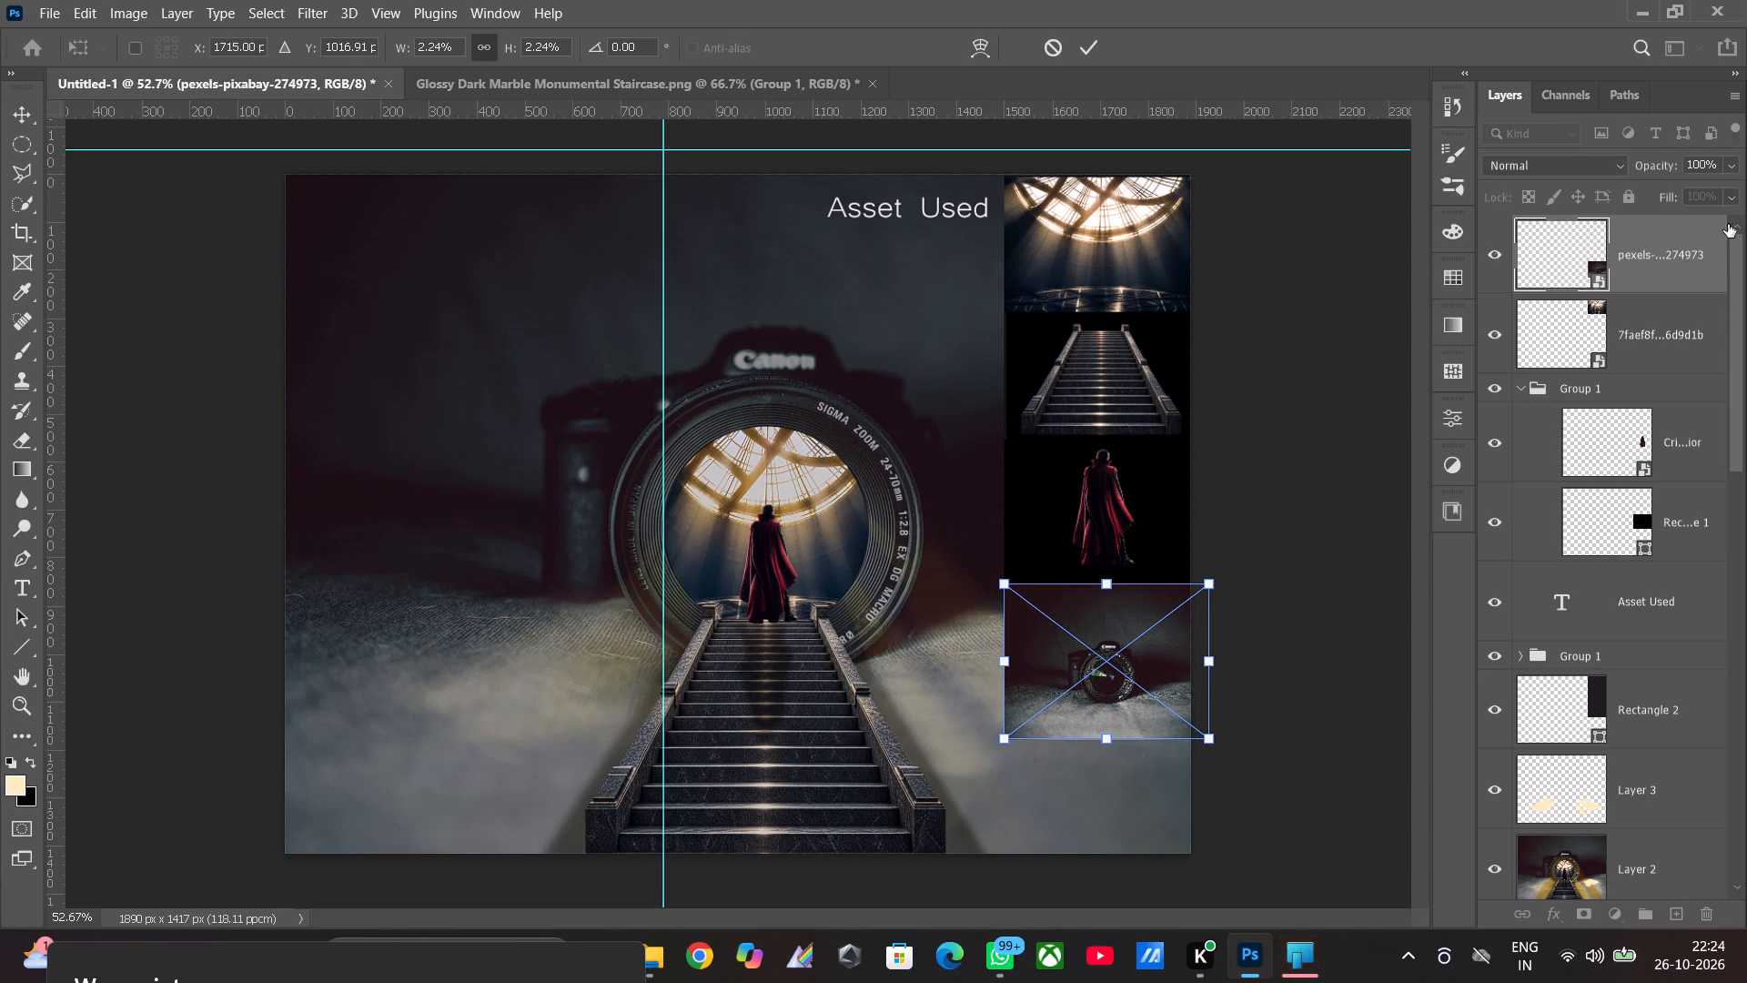
{"action": "left_click", "coordinate": [1681, 343]}
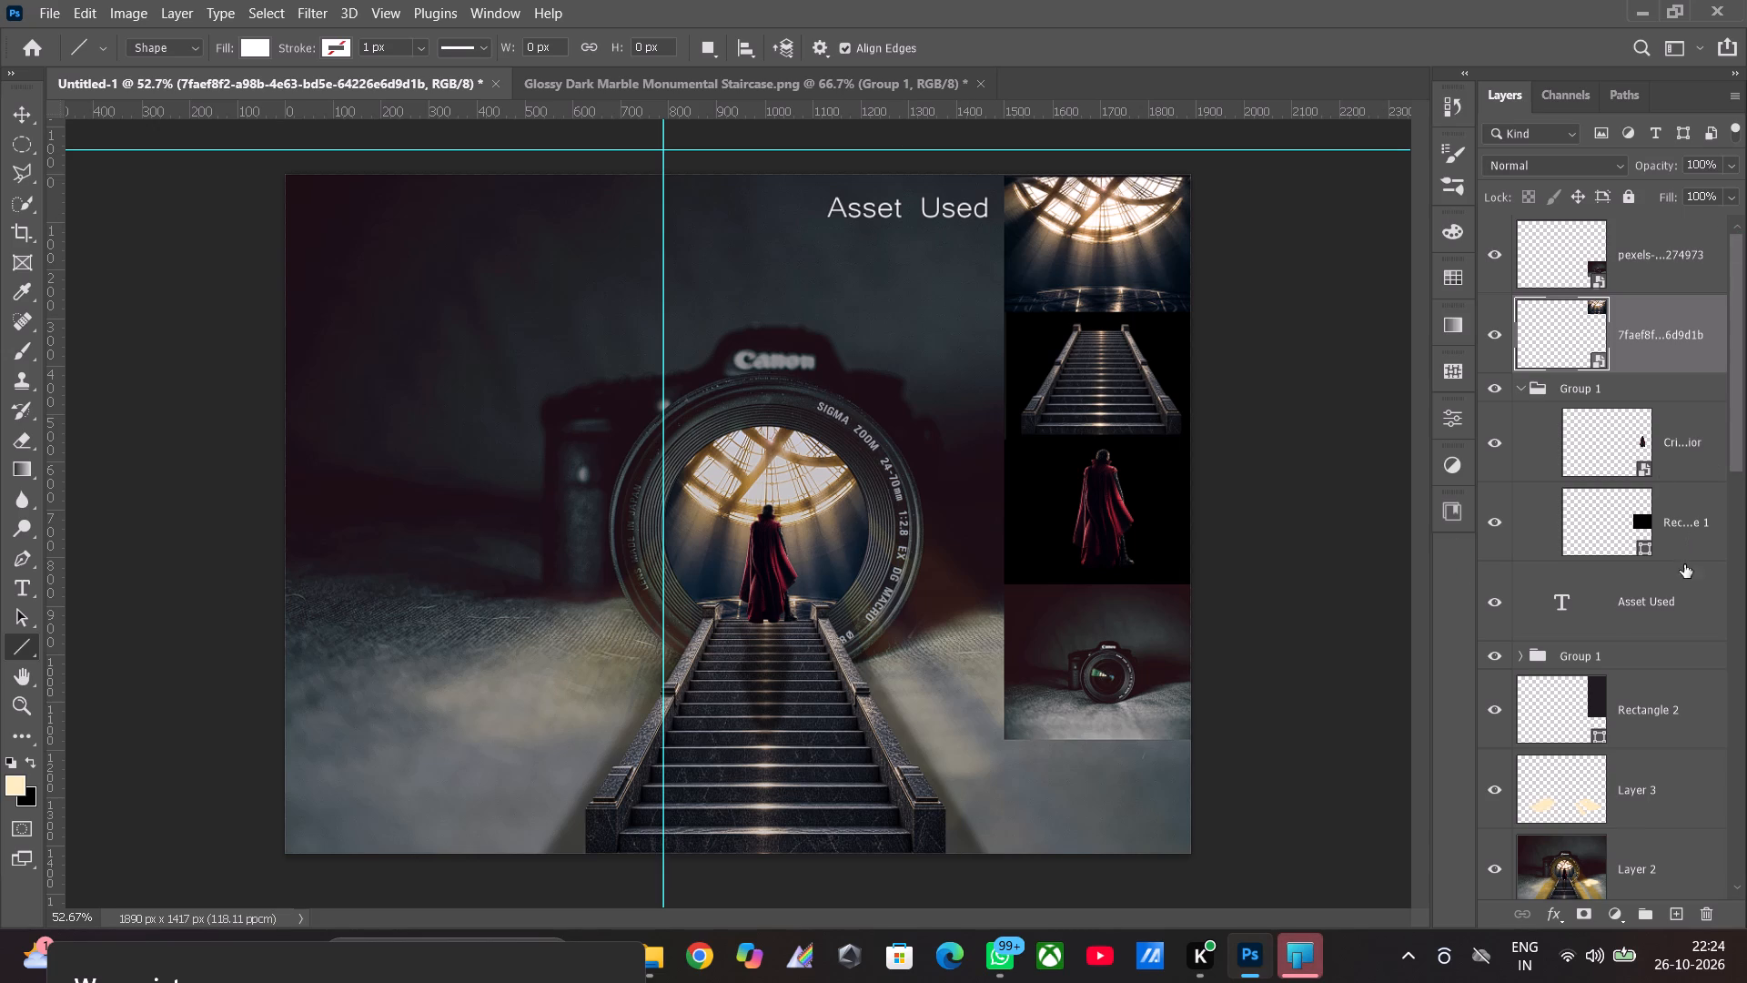
Move the Asset Used title beneath the camera thumbnail in the asset column, at about X 1700 px, Y 1214 px.
{"action": "left_click", "coordinate": [1611, 607]}
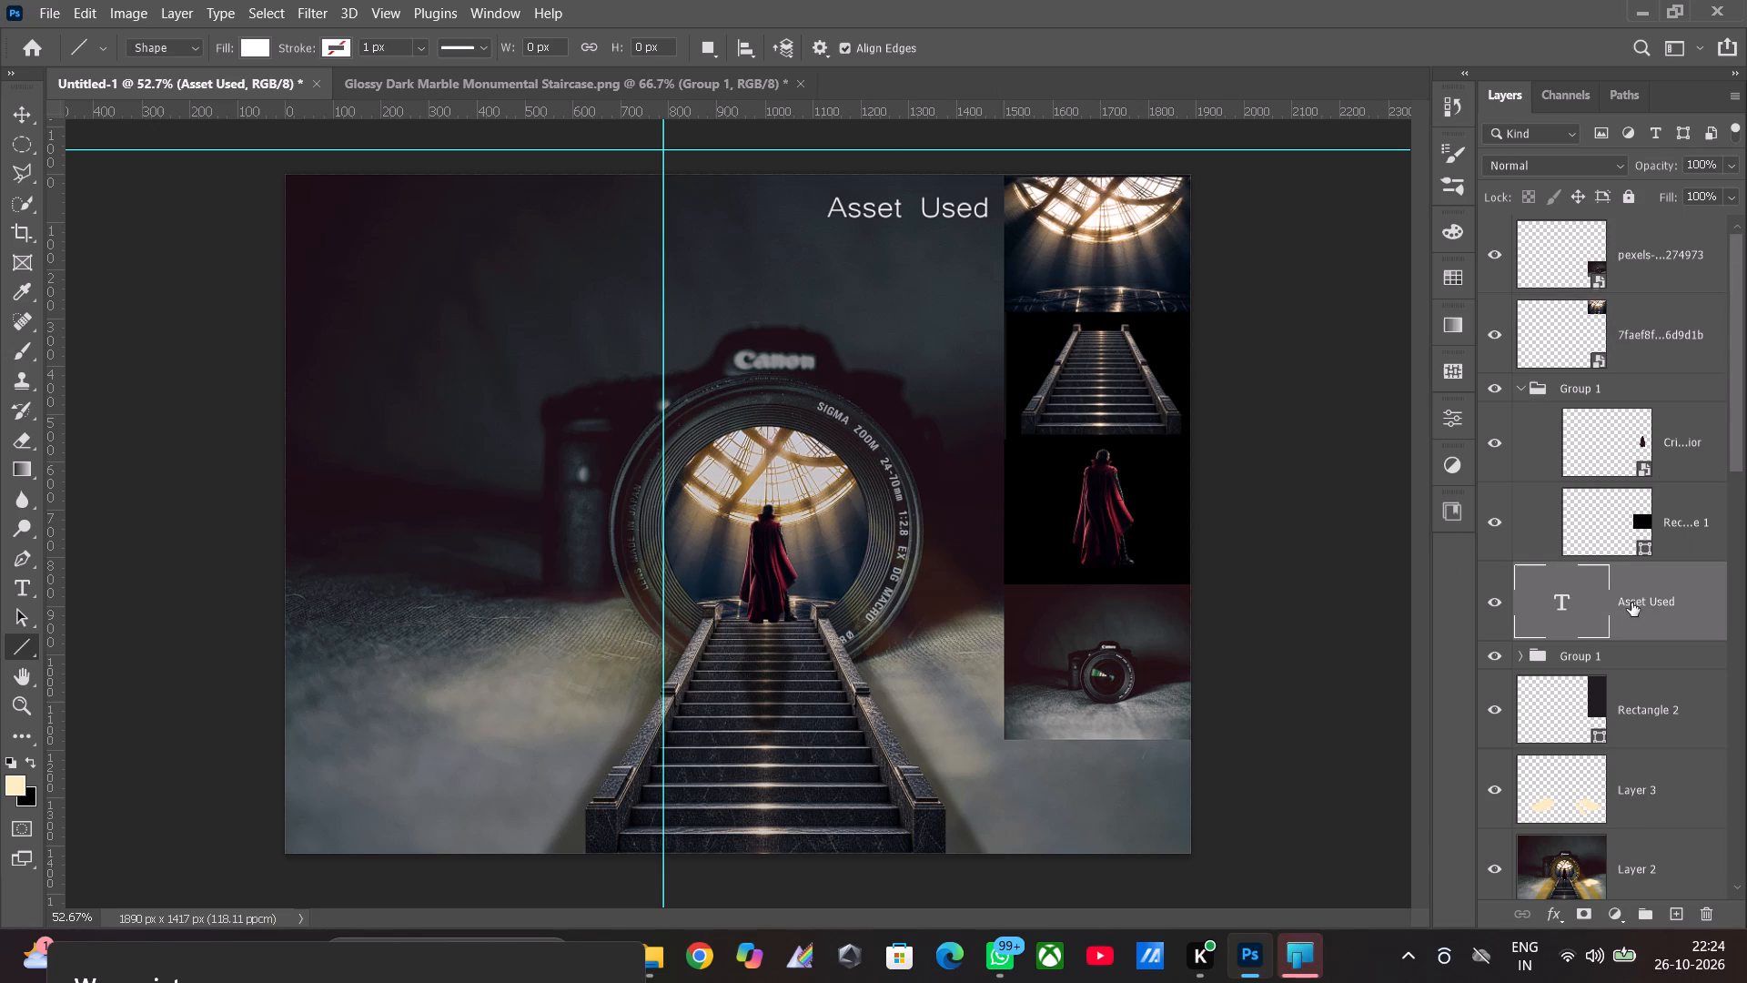
{"action": "key", "text": "ctrl+t"}
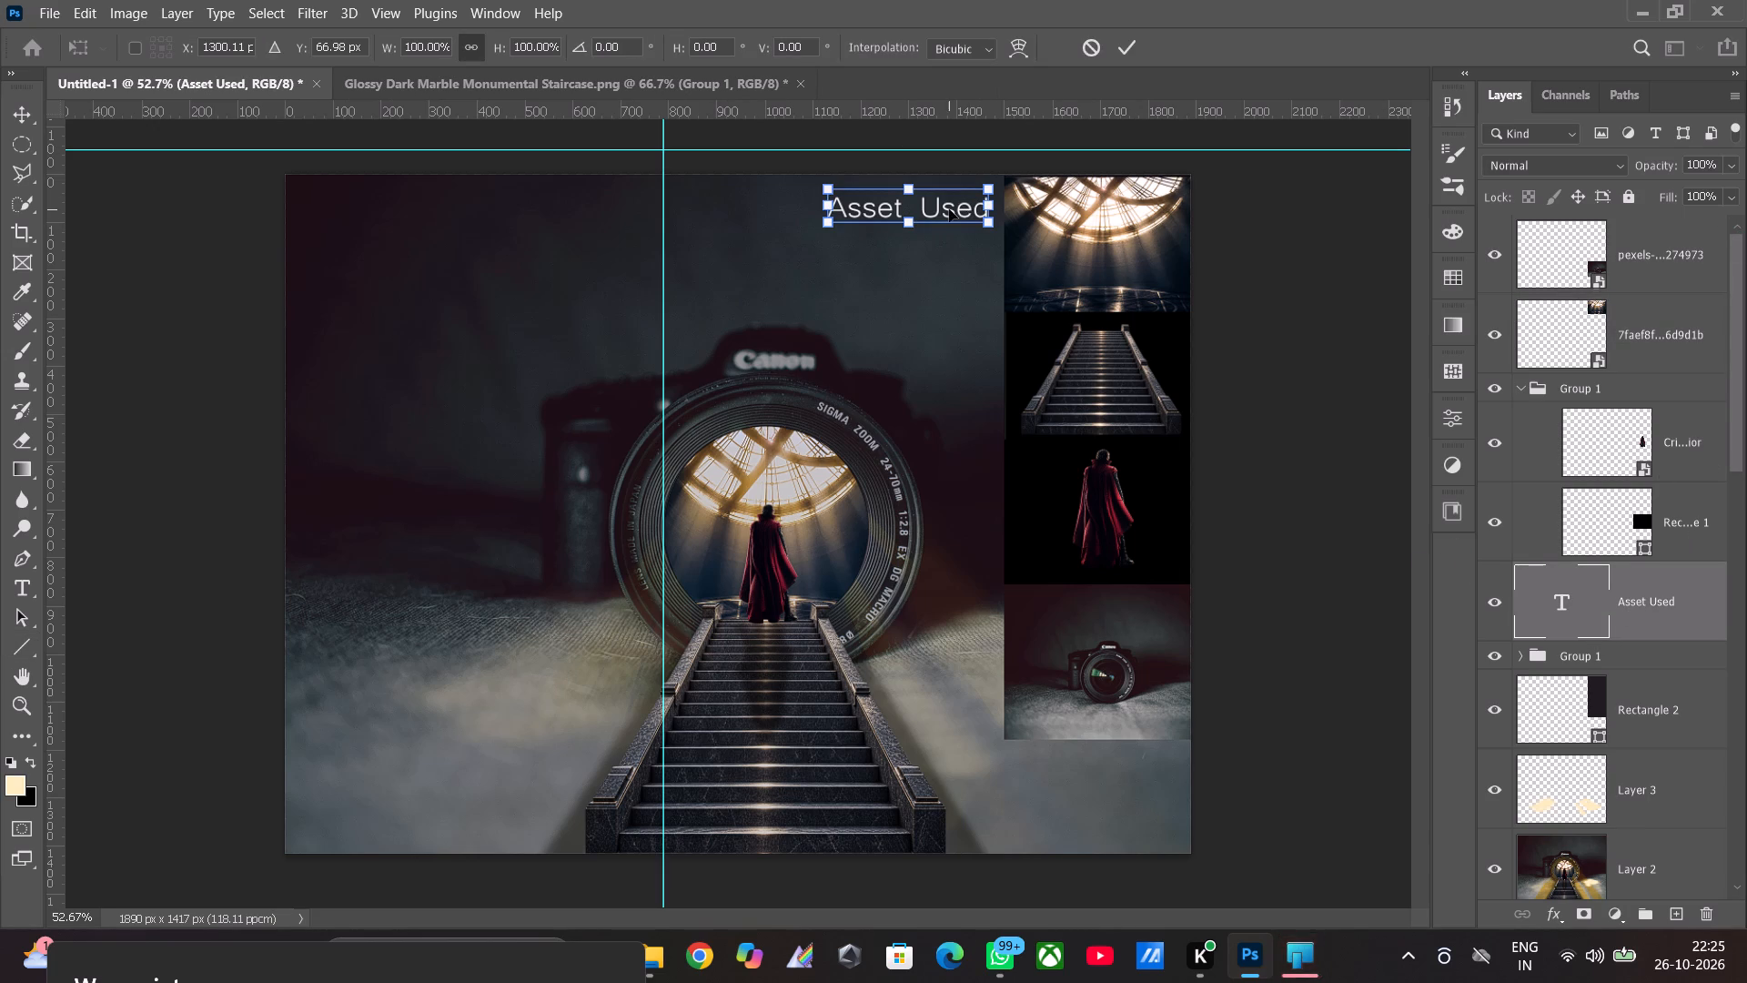
{"action": "left_click_drag", "start_coordinate": [948, 208], "coordinate": [1138, 772]}
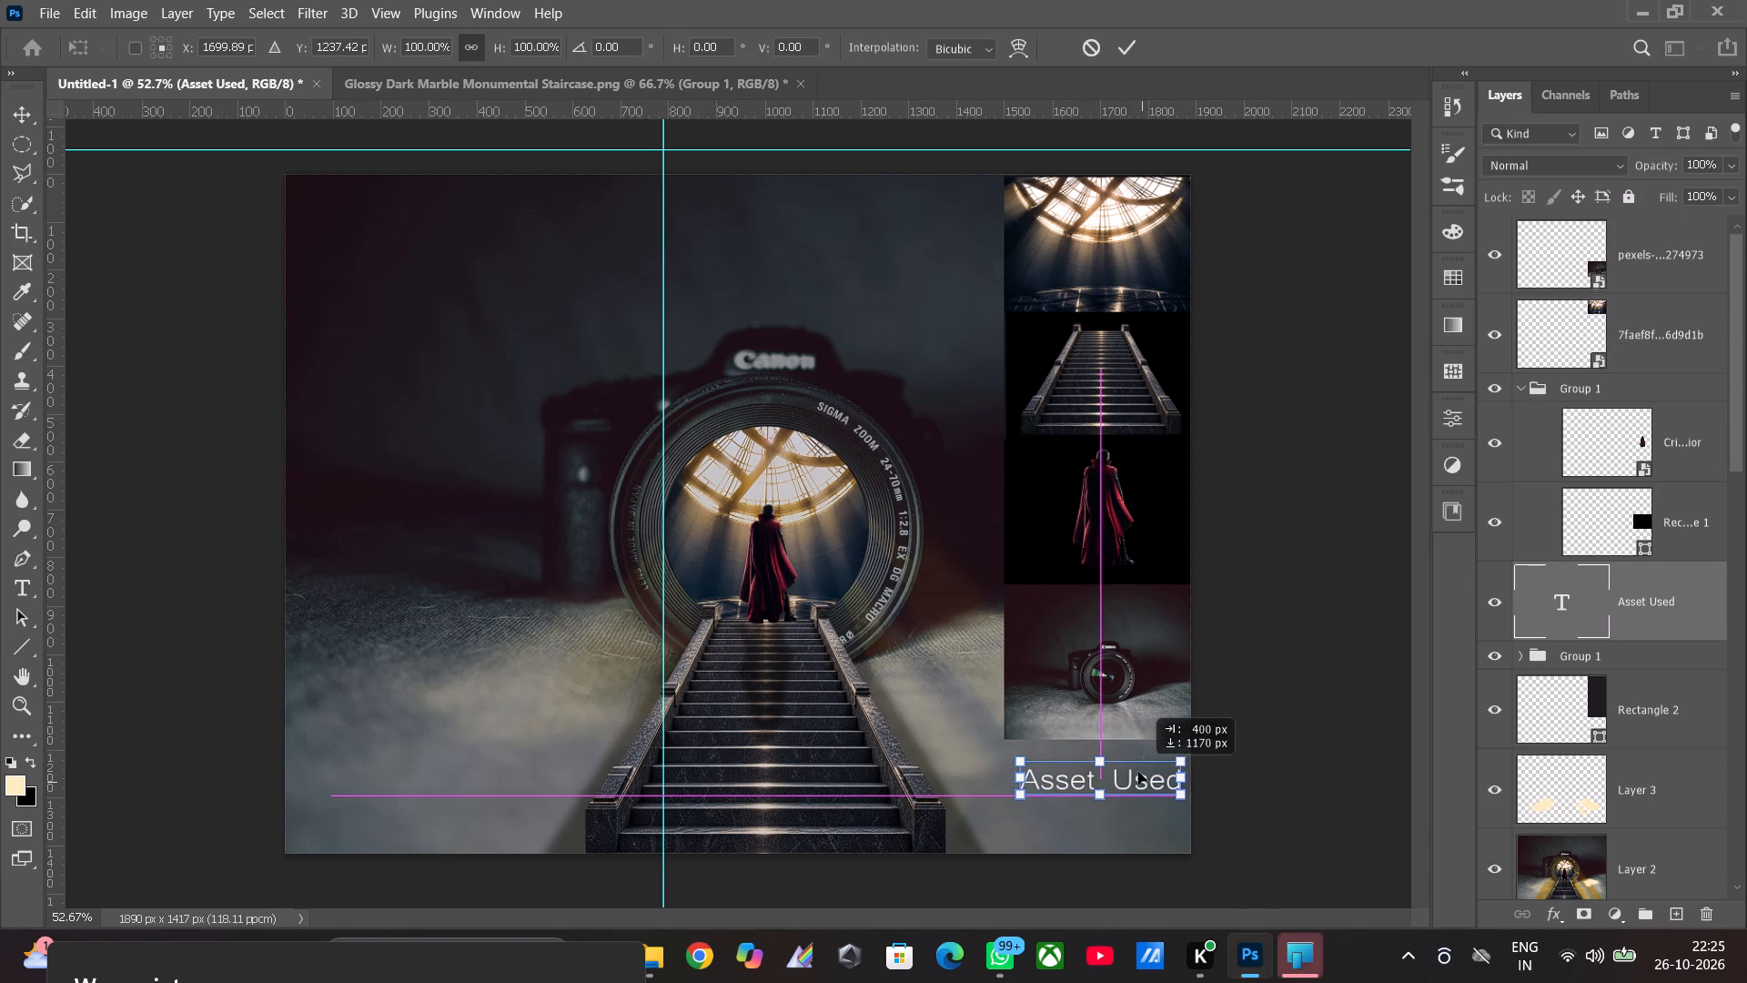
{"action": "left_click_drag", "start_coordinate": [1138, 772], "coordinate": [1137, 761]}
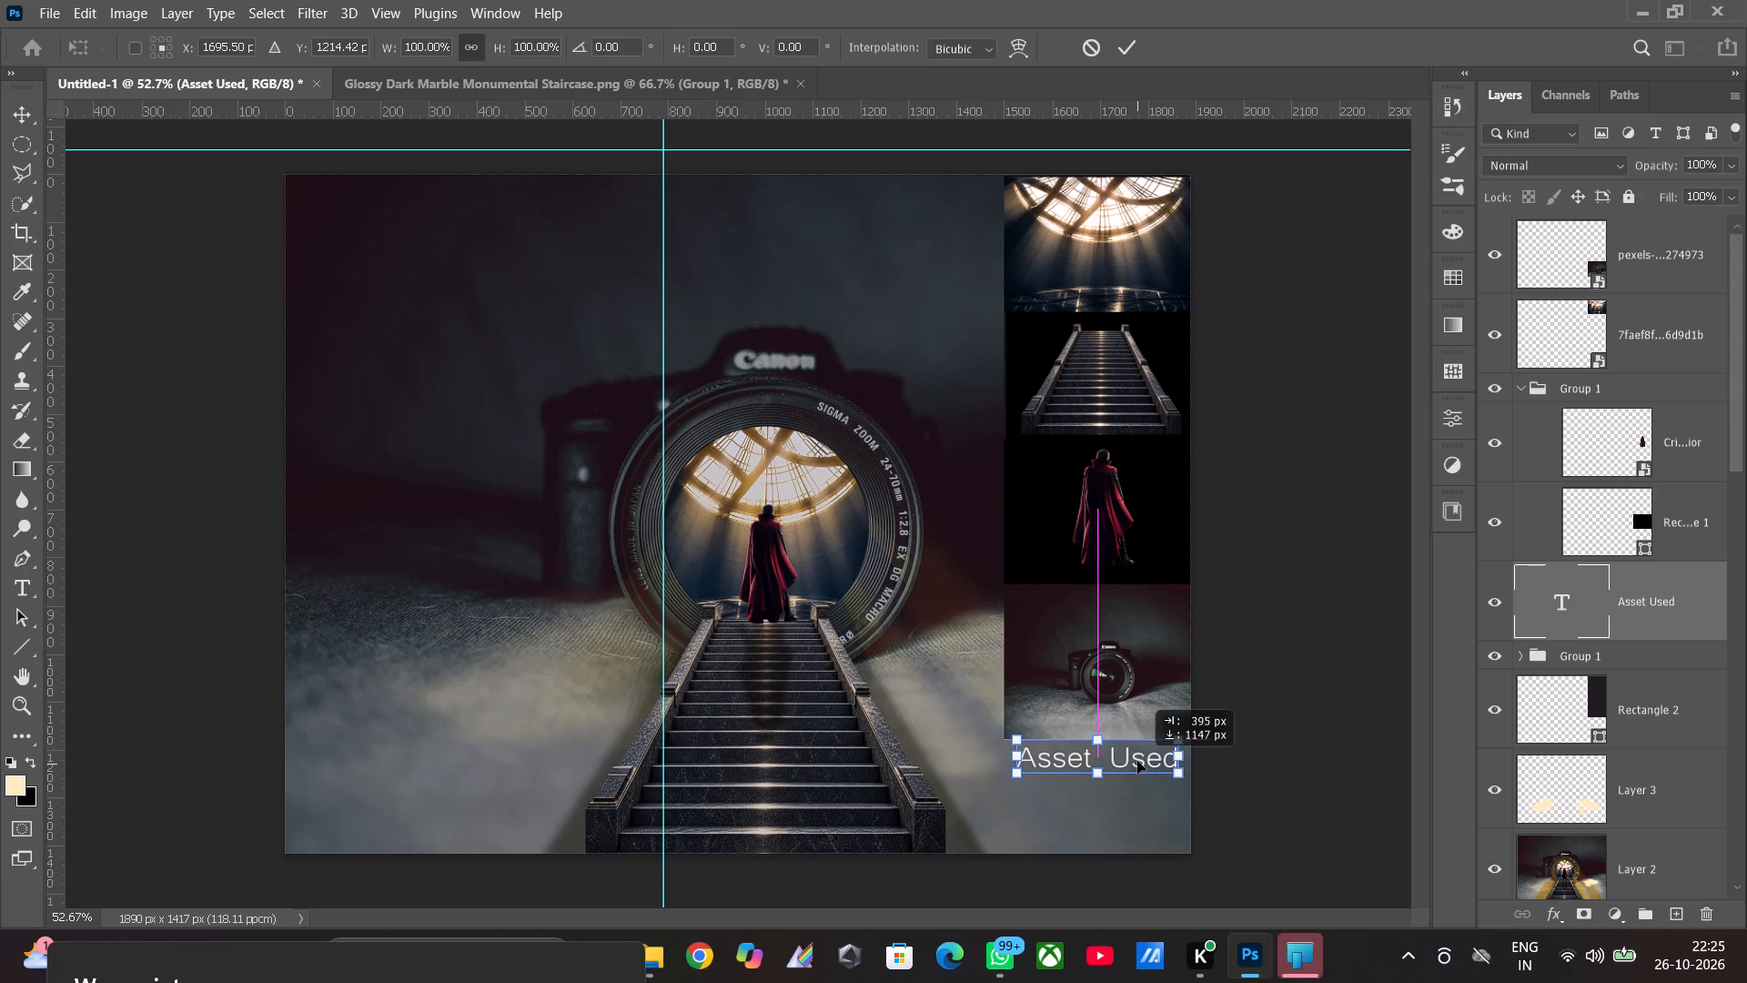
{"action": "left_click_drag", "start_coordinate": [1137, 761], "coordinate": [1140, 761]}
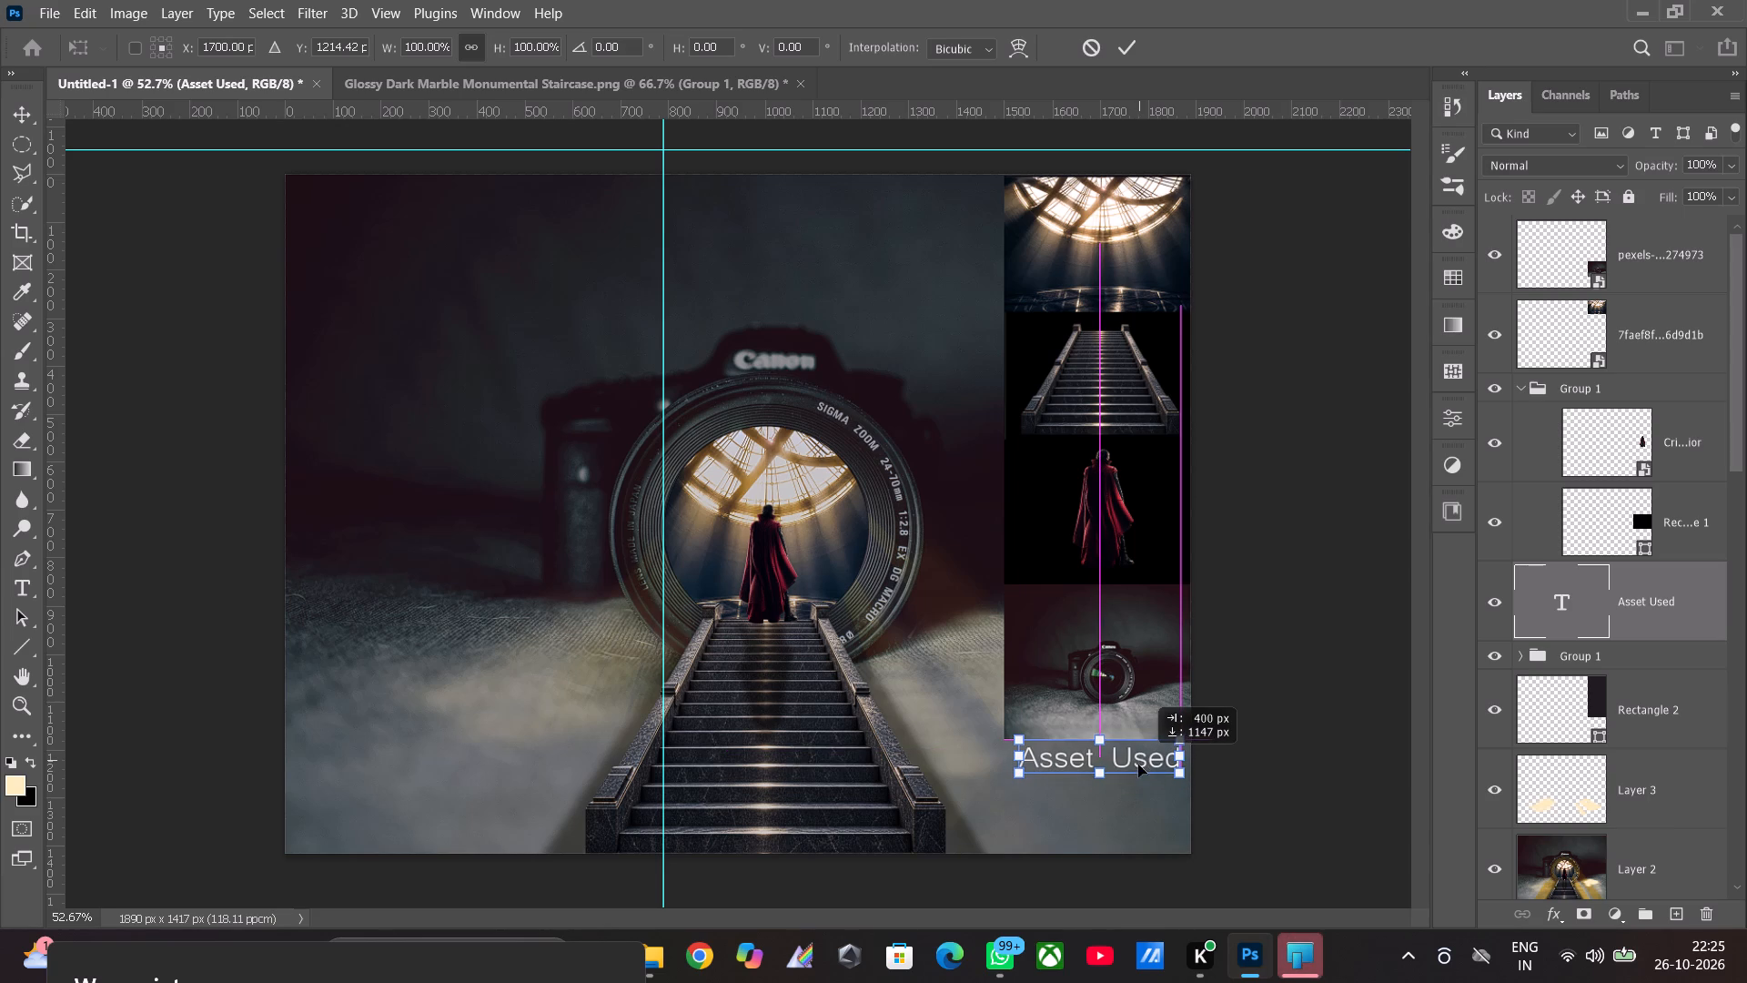
{"action": "left_click", "coordinate": [14, 897]}
Move the Rectangle 1 layer out of its group to directly above the Rectangle 2 layer.
{"action": "left_click", "coordinate": [1618, 495]}
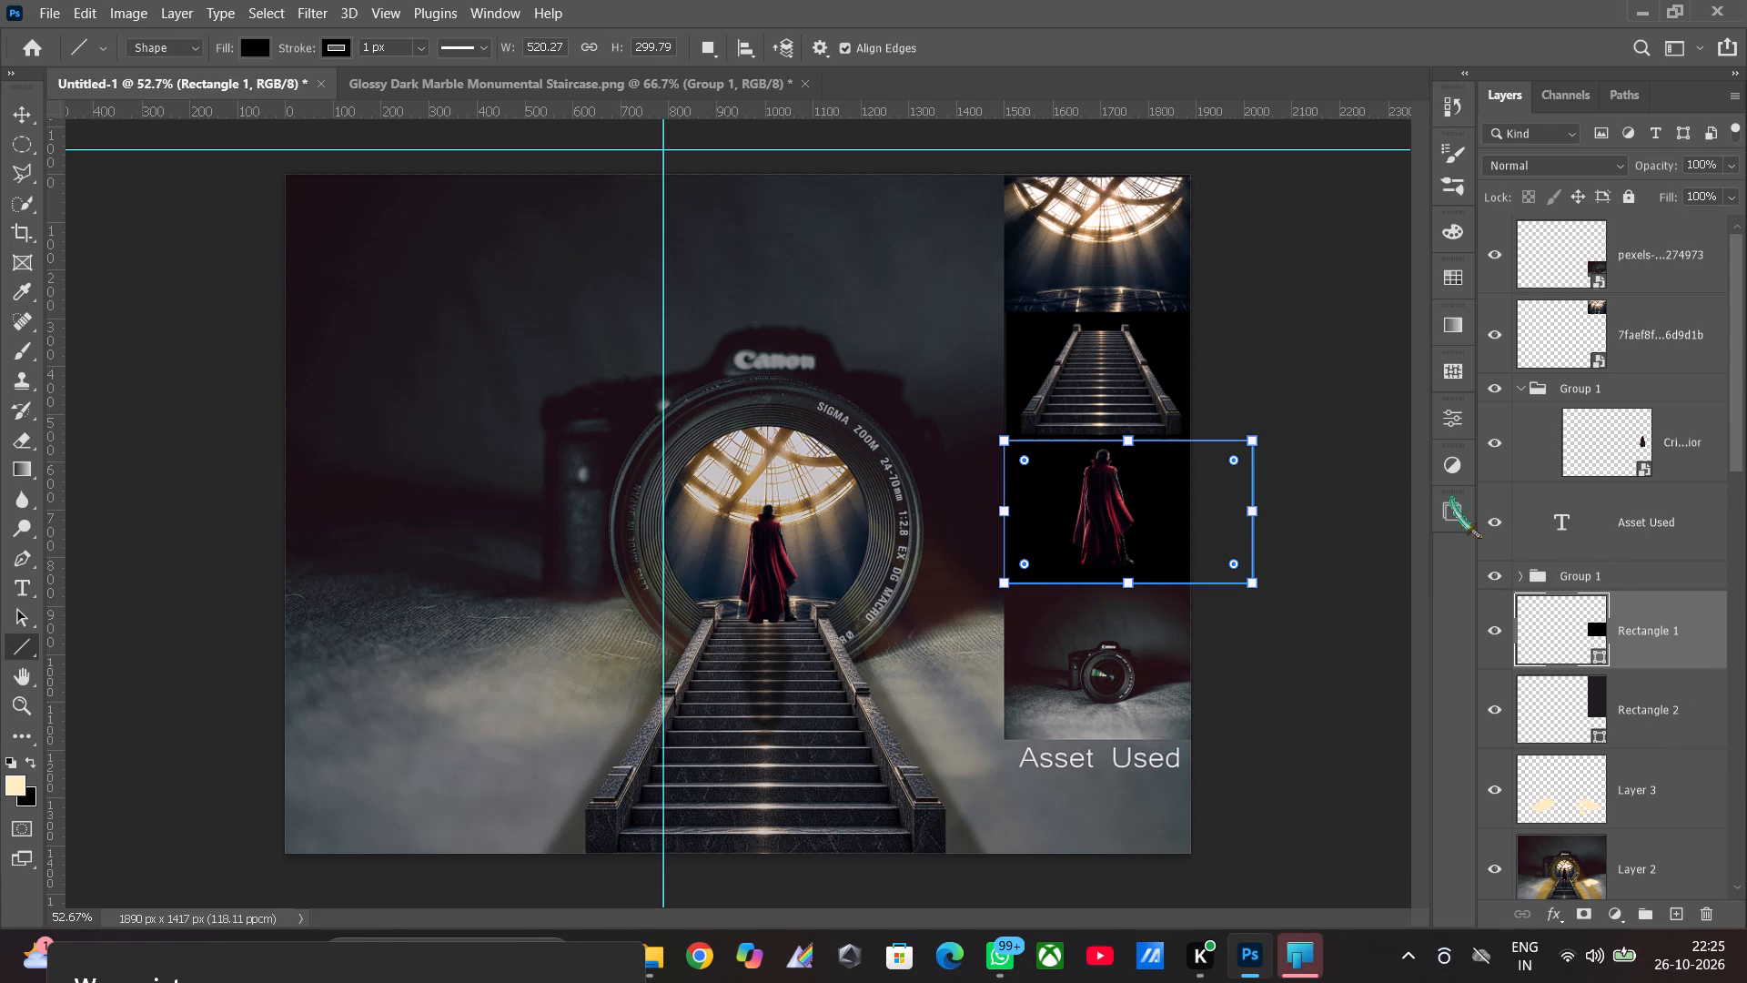
Save the composite on the computer as a layered Photoshop file named dr.strange in Downloads, with Maximize Compatibility on.
{"action": "left_click", "coordinate": [61, 3]}
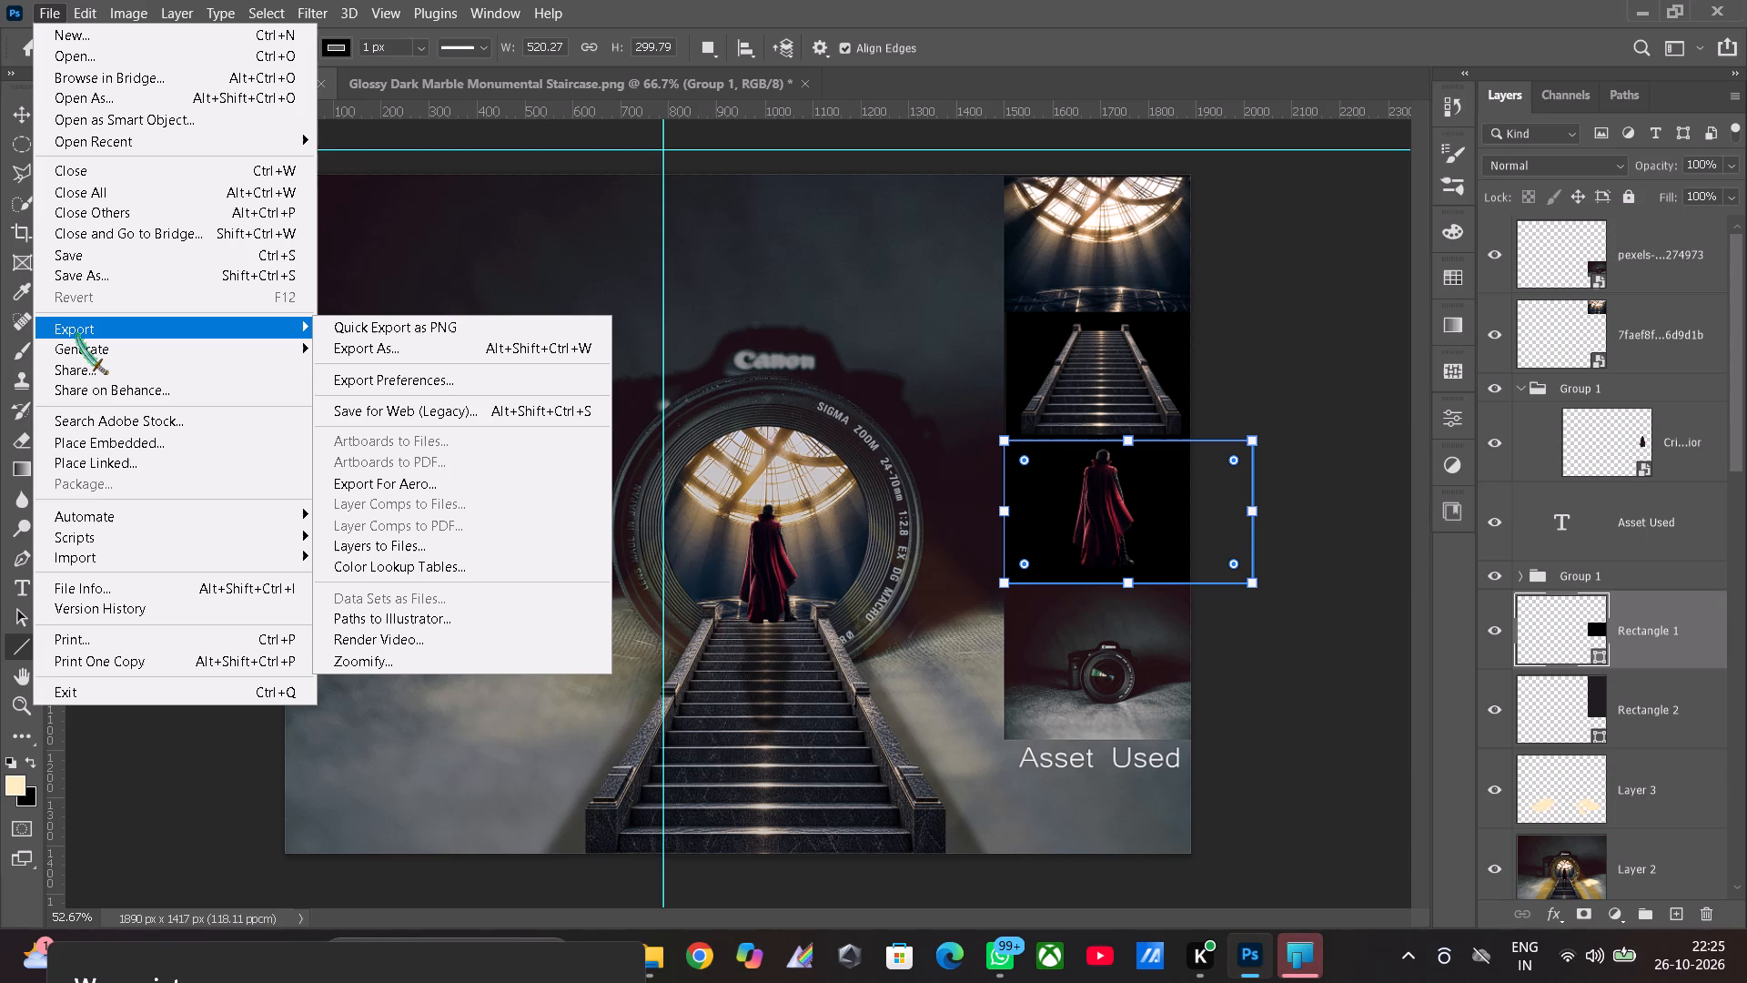
{"action": "left_click", "coordinate": [75, 252]}
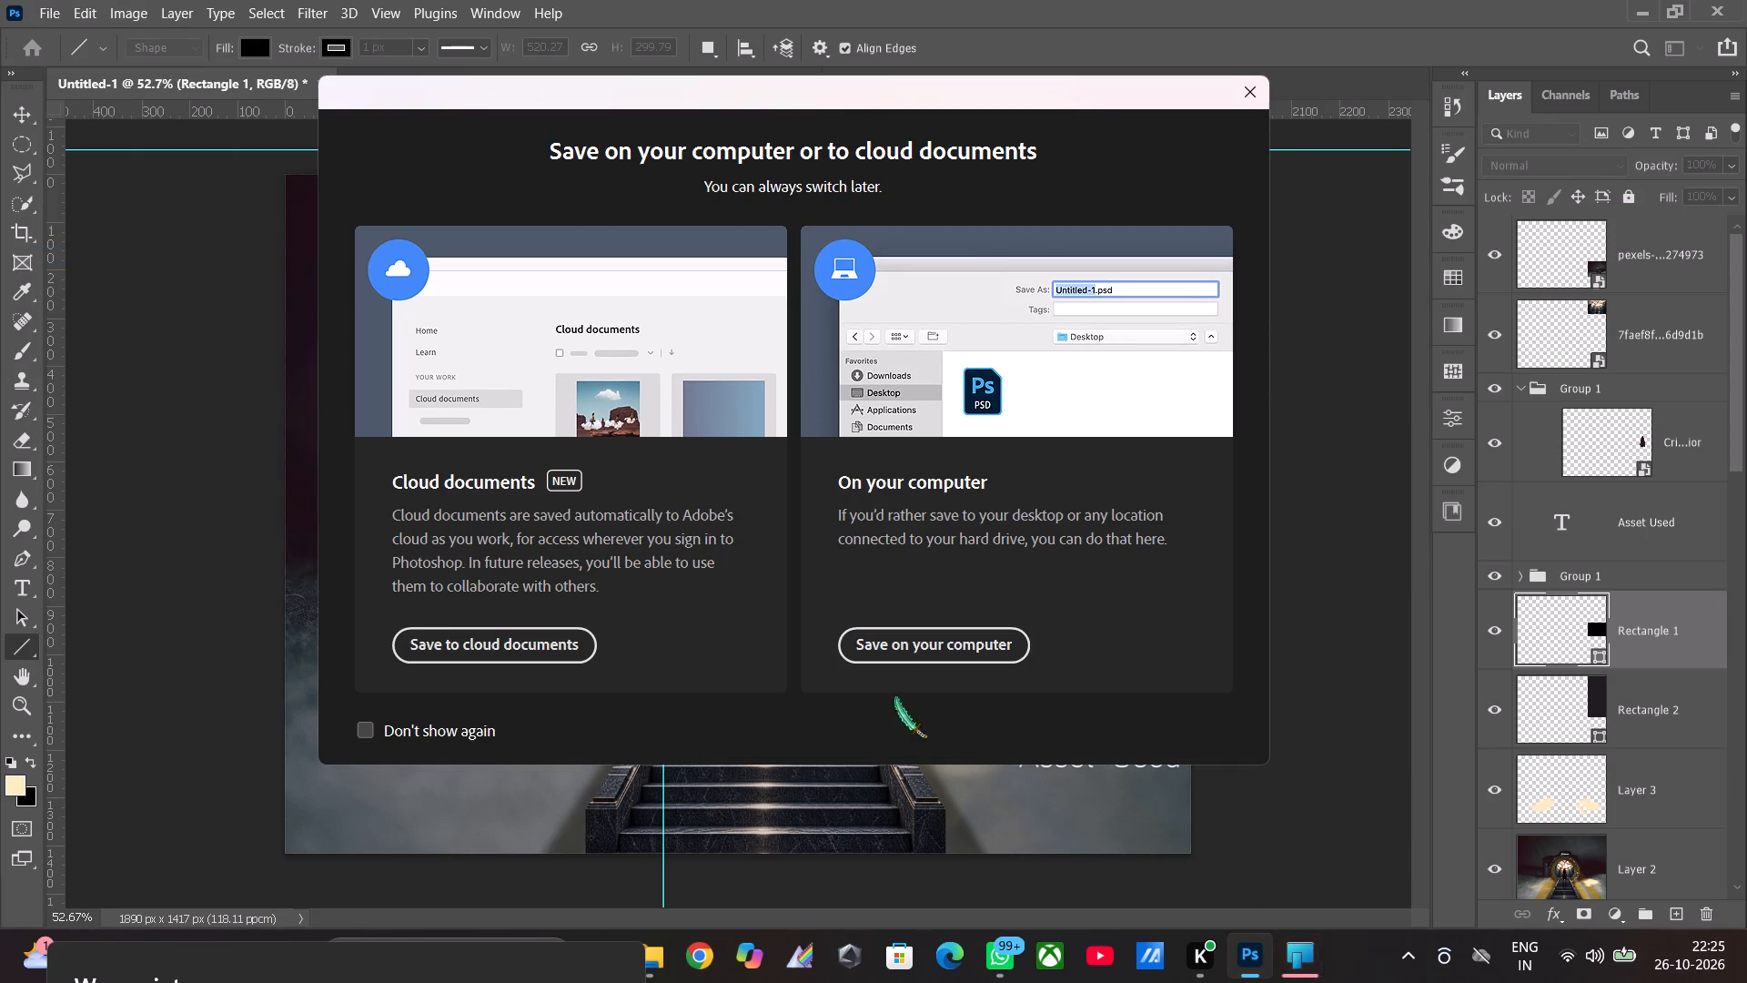
{"action": "left_click", "coordinate": [933, 645]}
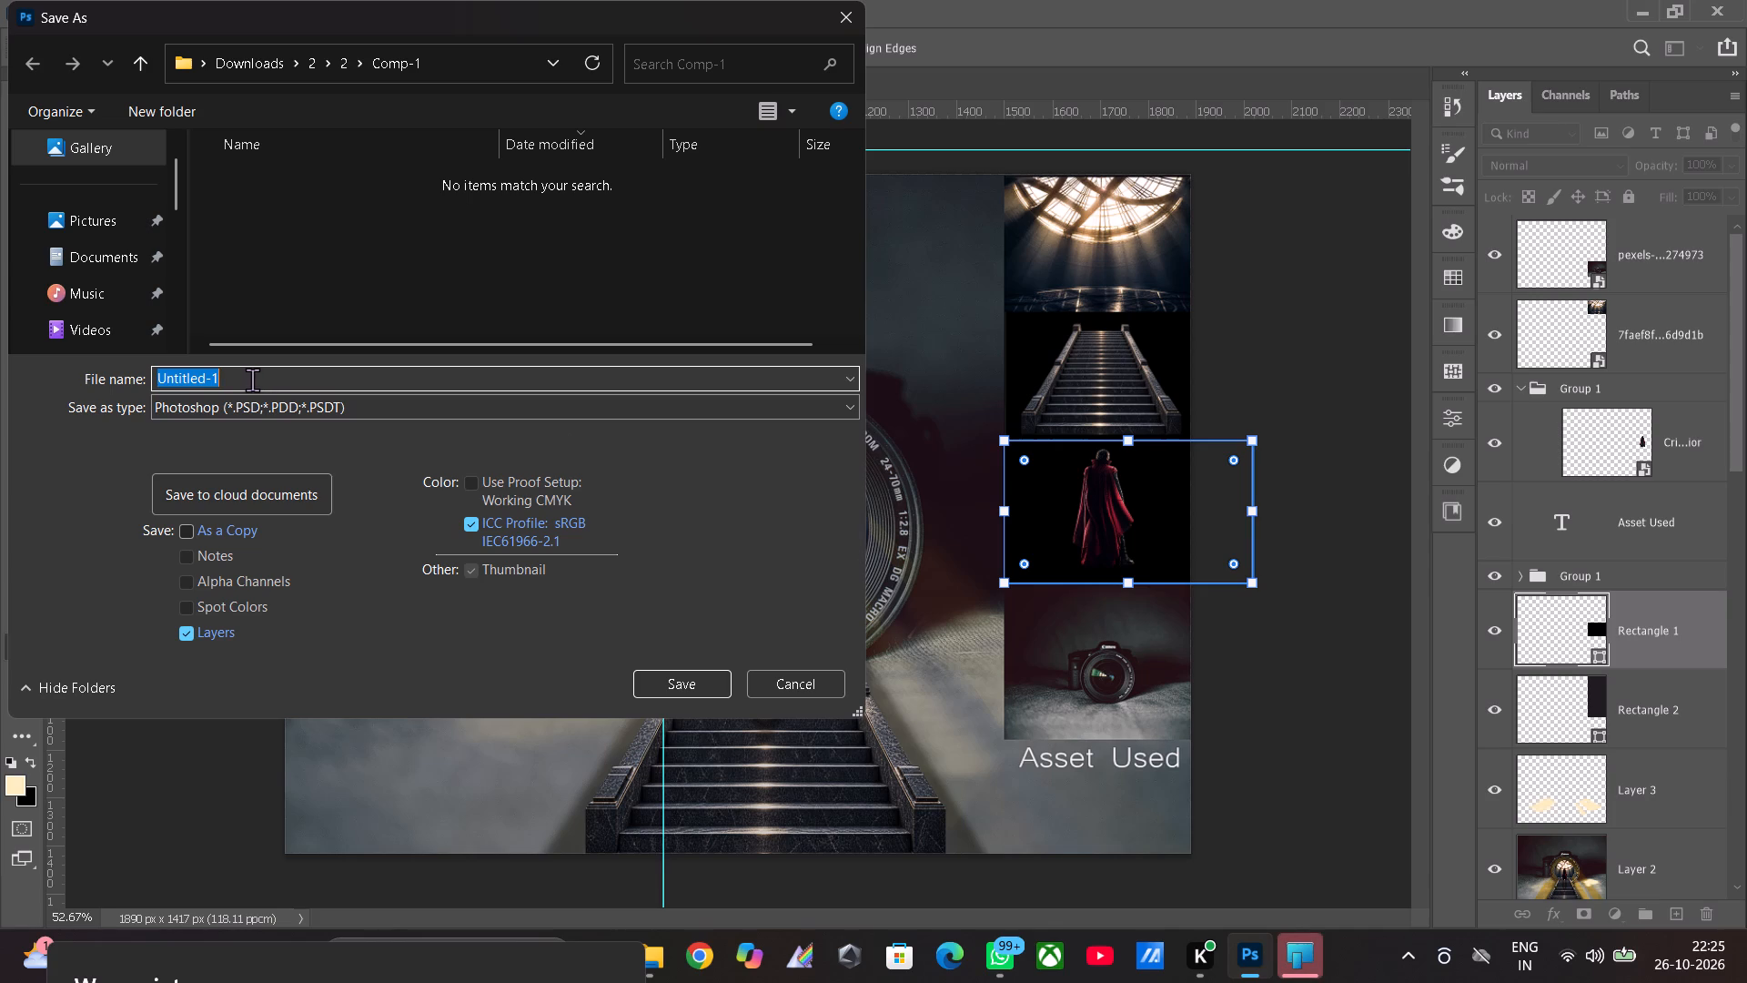
{"action": "scroll", "coordinate": [131, 271], "scroll_direction": "down", "scroll_amount": 2}
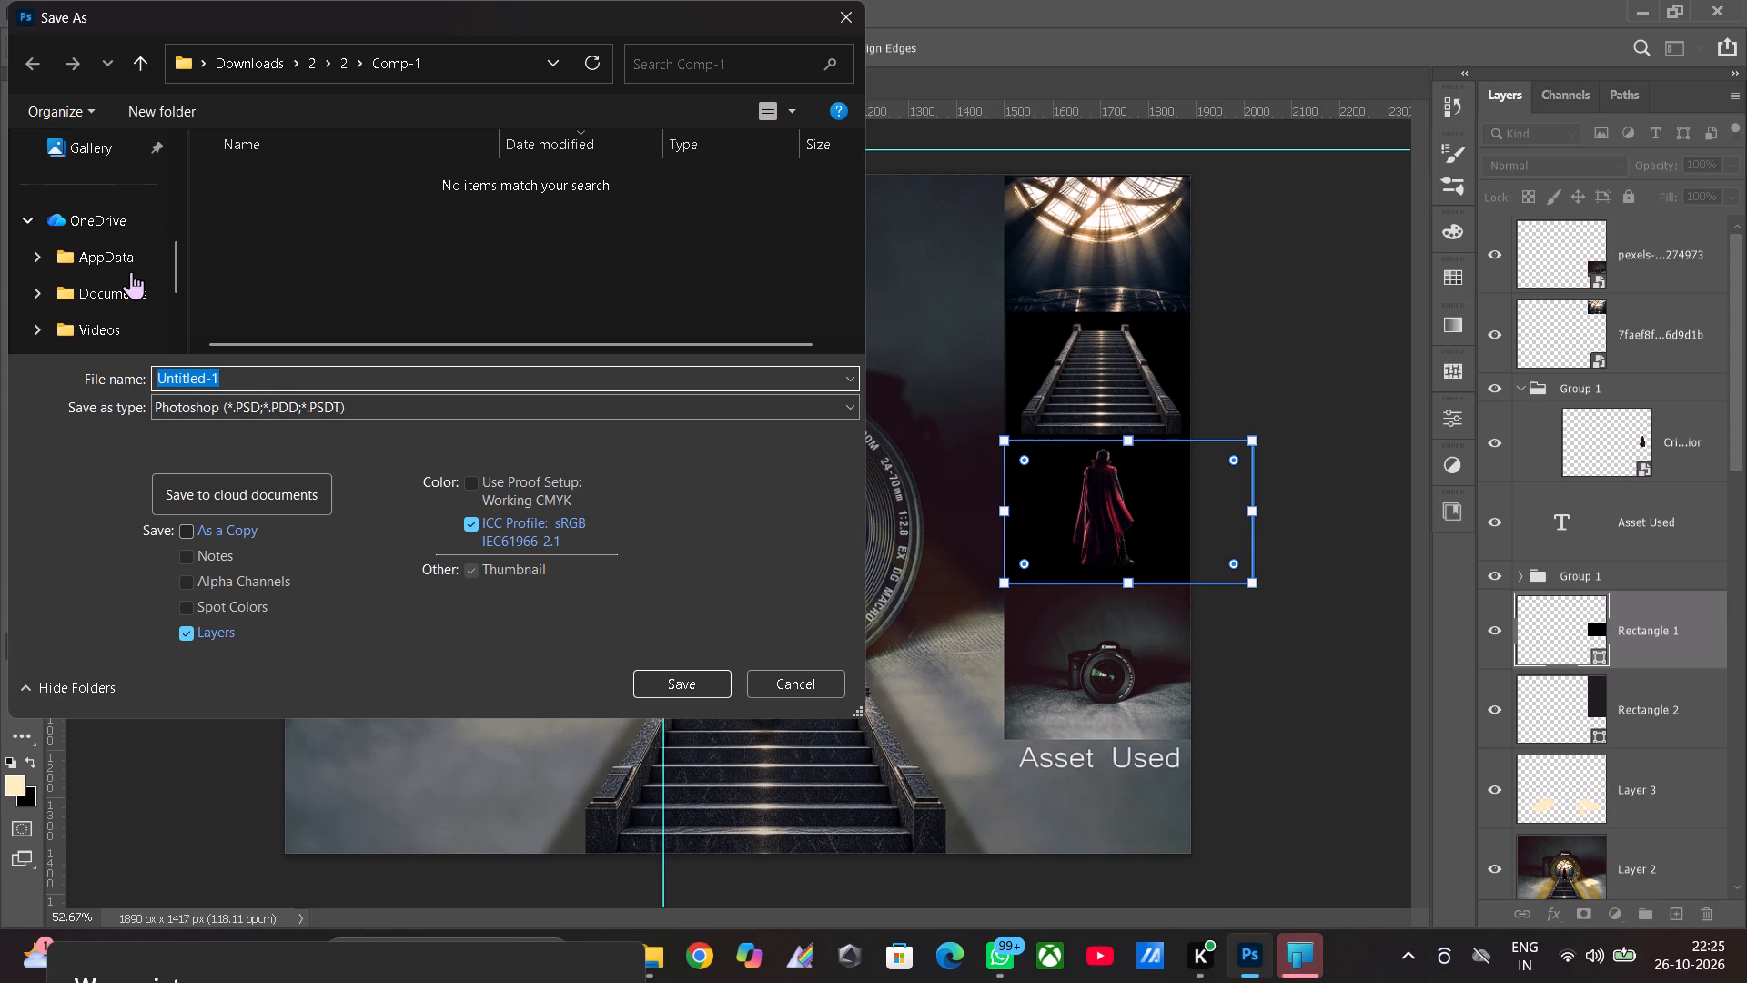
{"action": "scroll", "coordinate": [131, 271], "scroll_direction": "up", "scroll_amount": 1}
{"action": "left_click", "coordinate": [98, 216]}
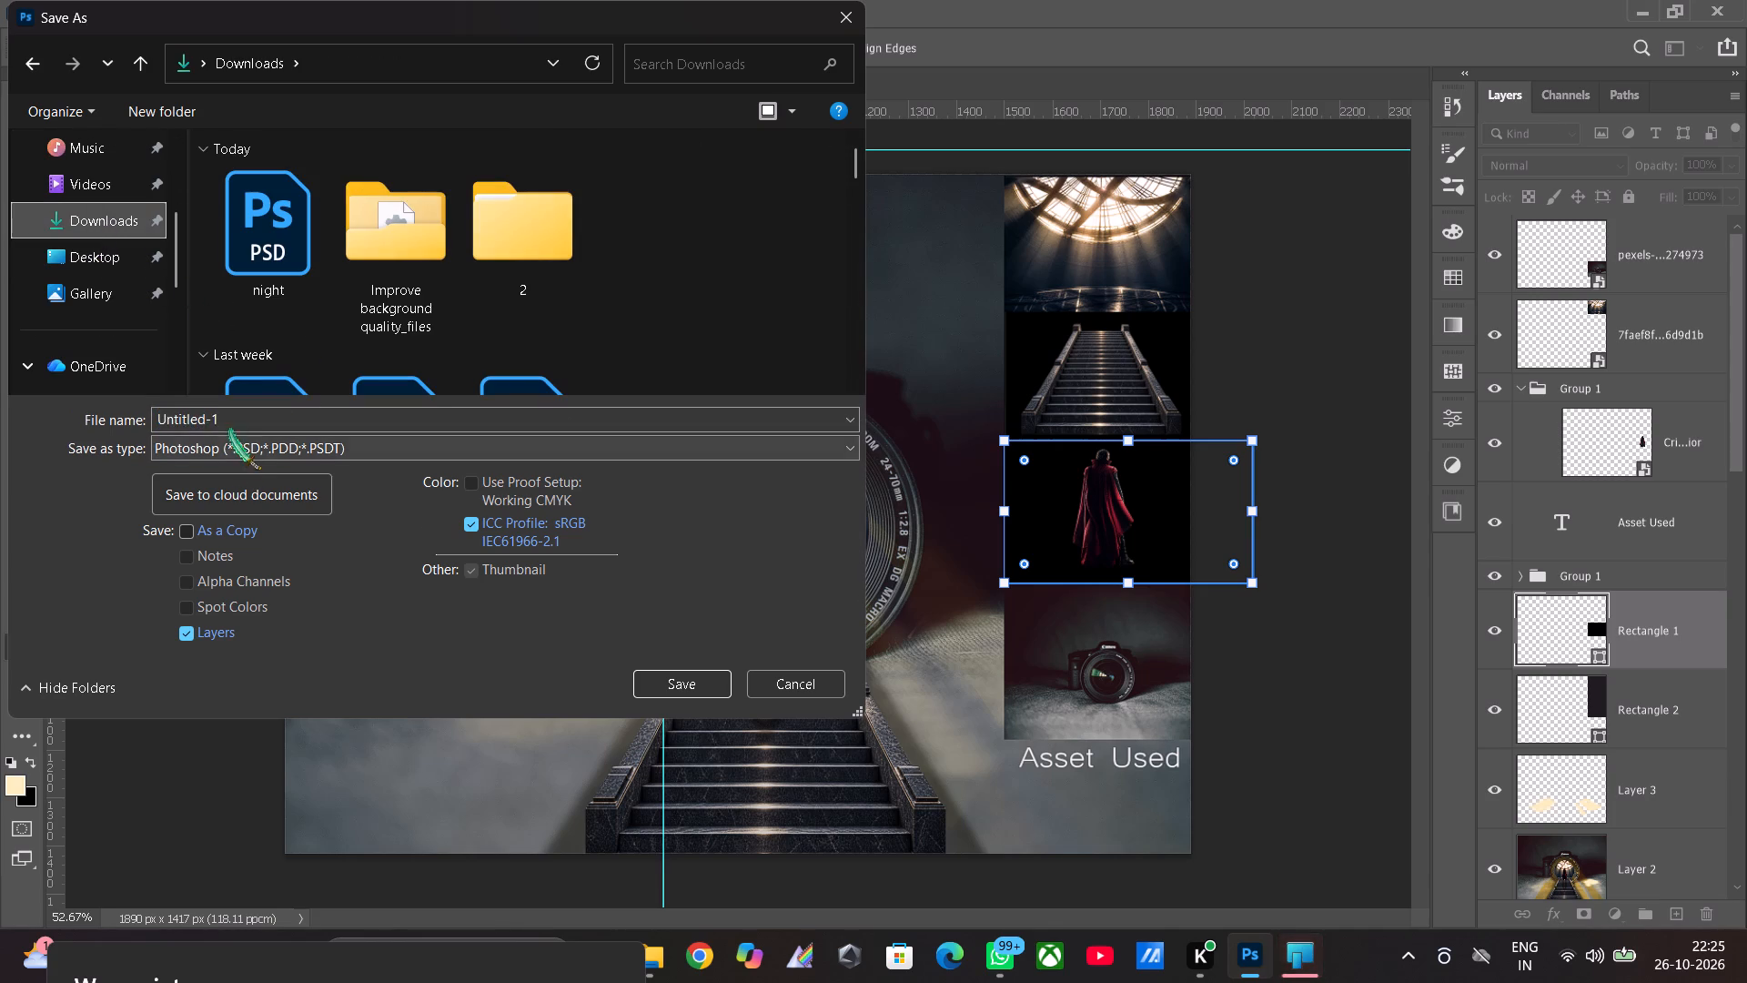
{"action": "left_click_drag", "start_coordinate": [232, 425], "coordinate": [111, 422]}
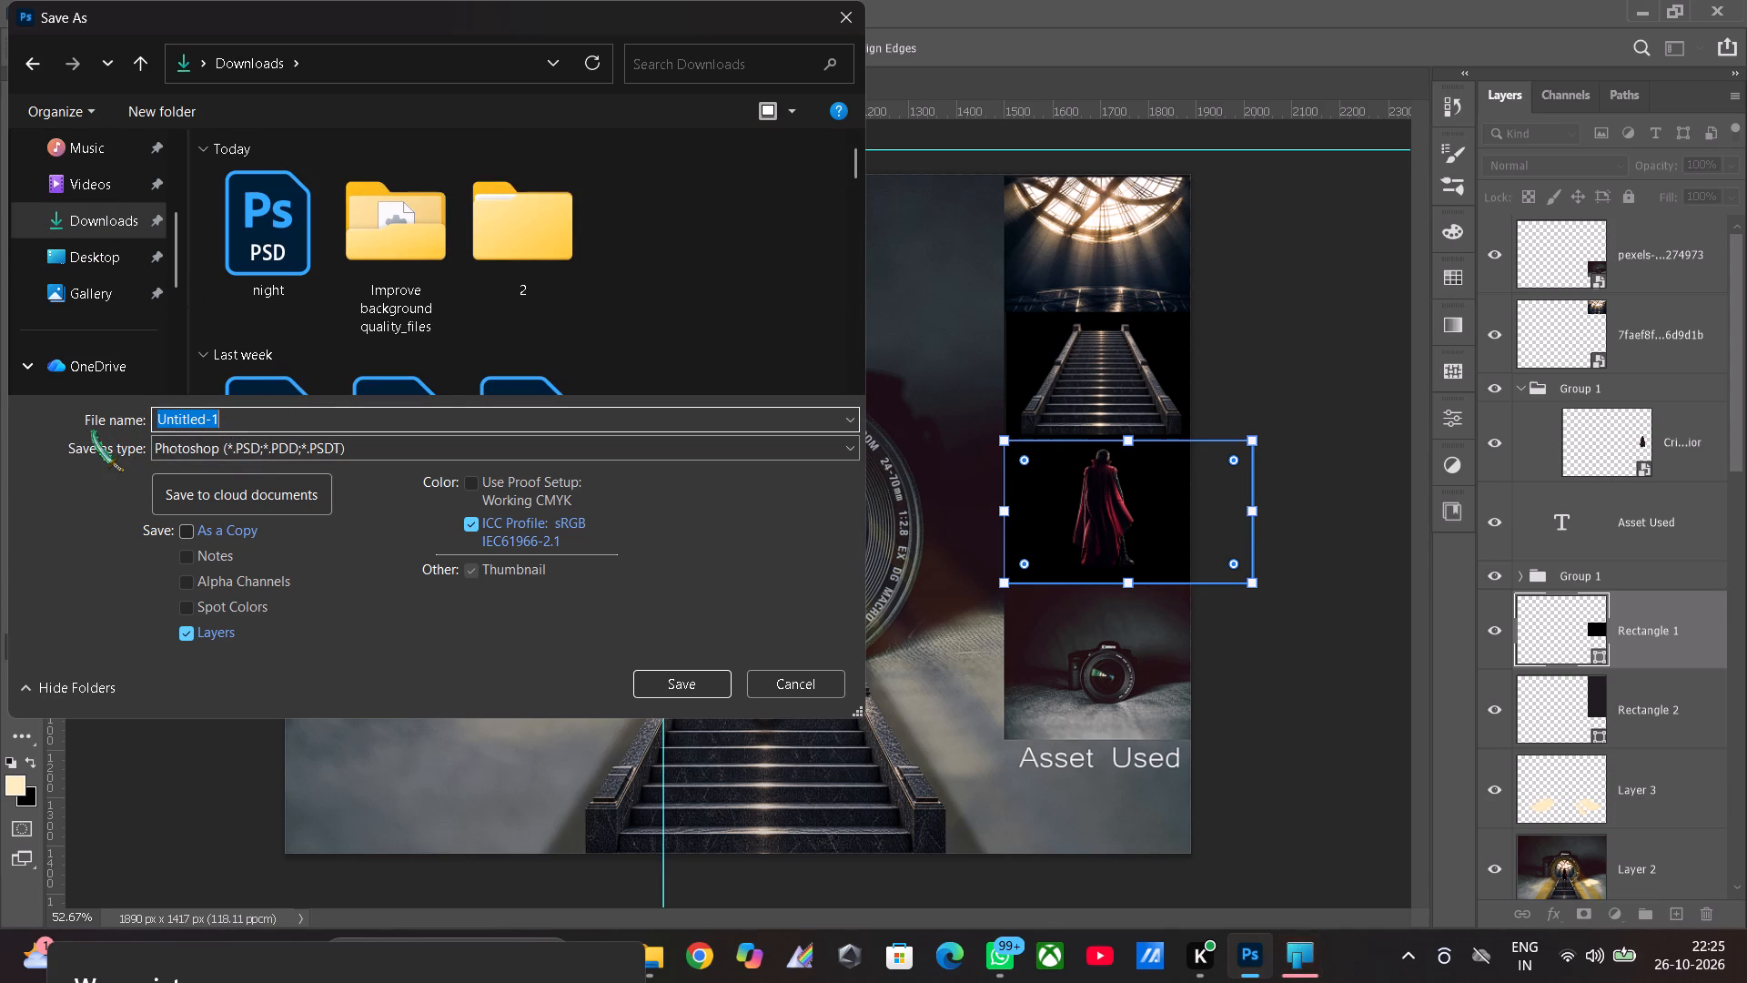
{"action": "key", "text": "BackSpace"}
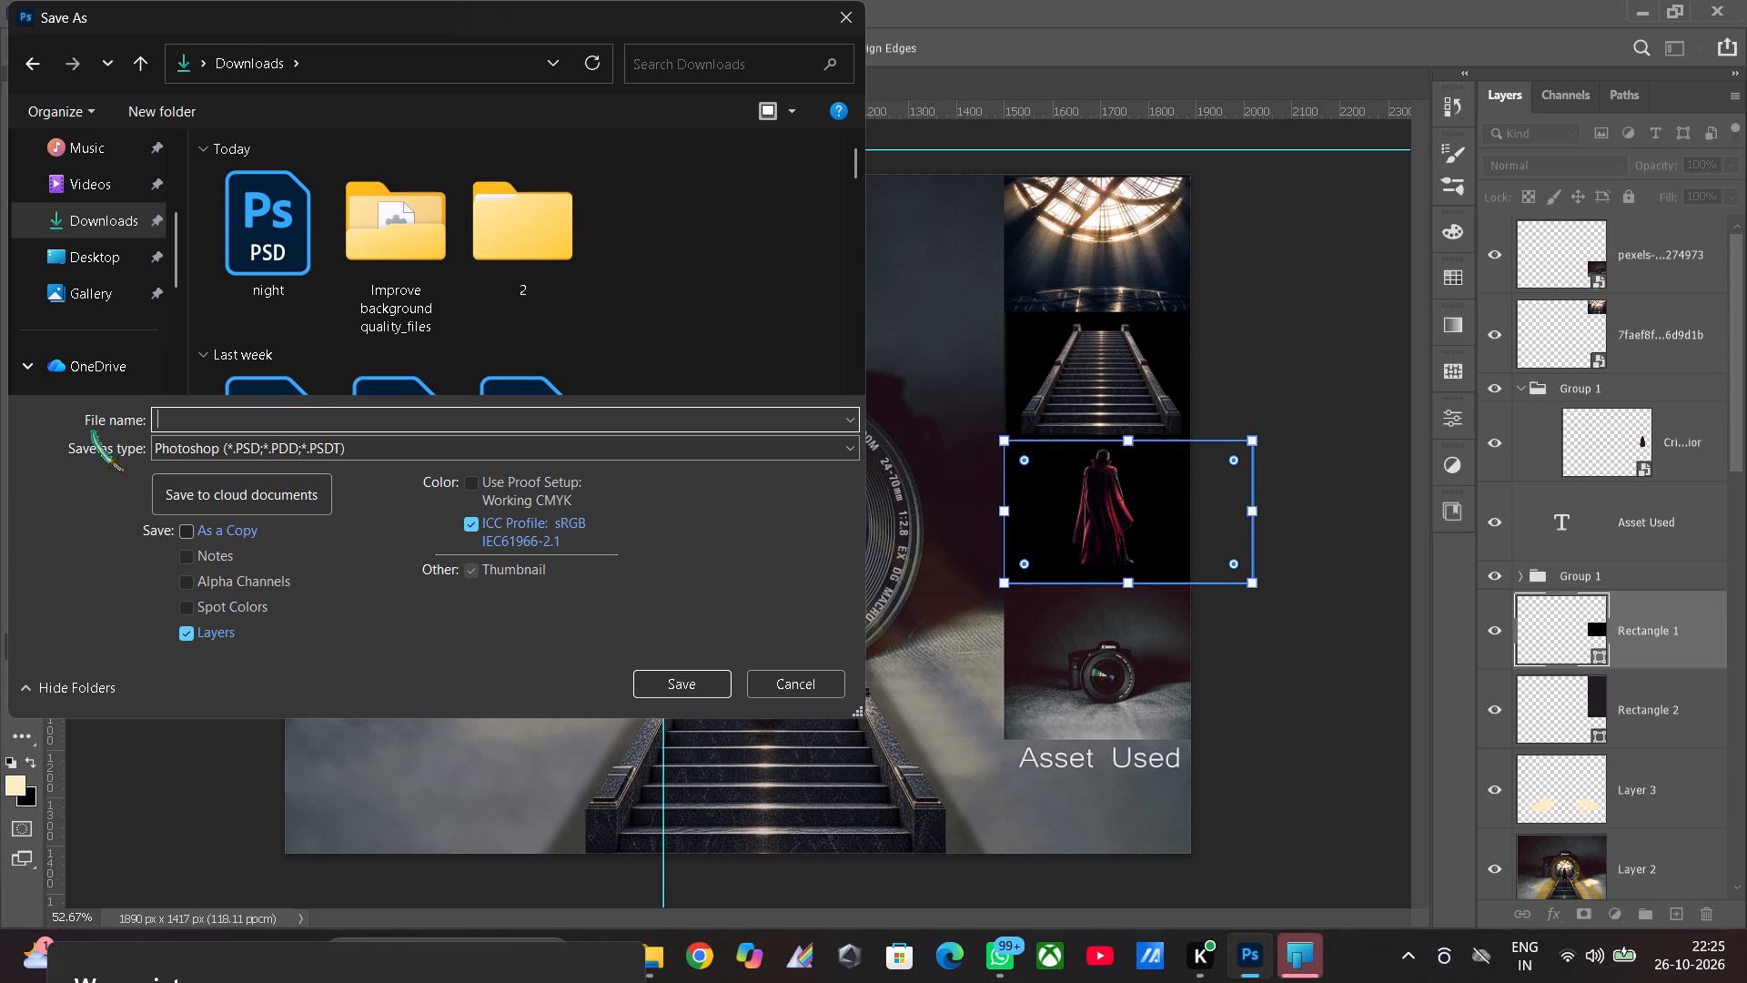
{"action": "type", "text": "dr"}
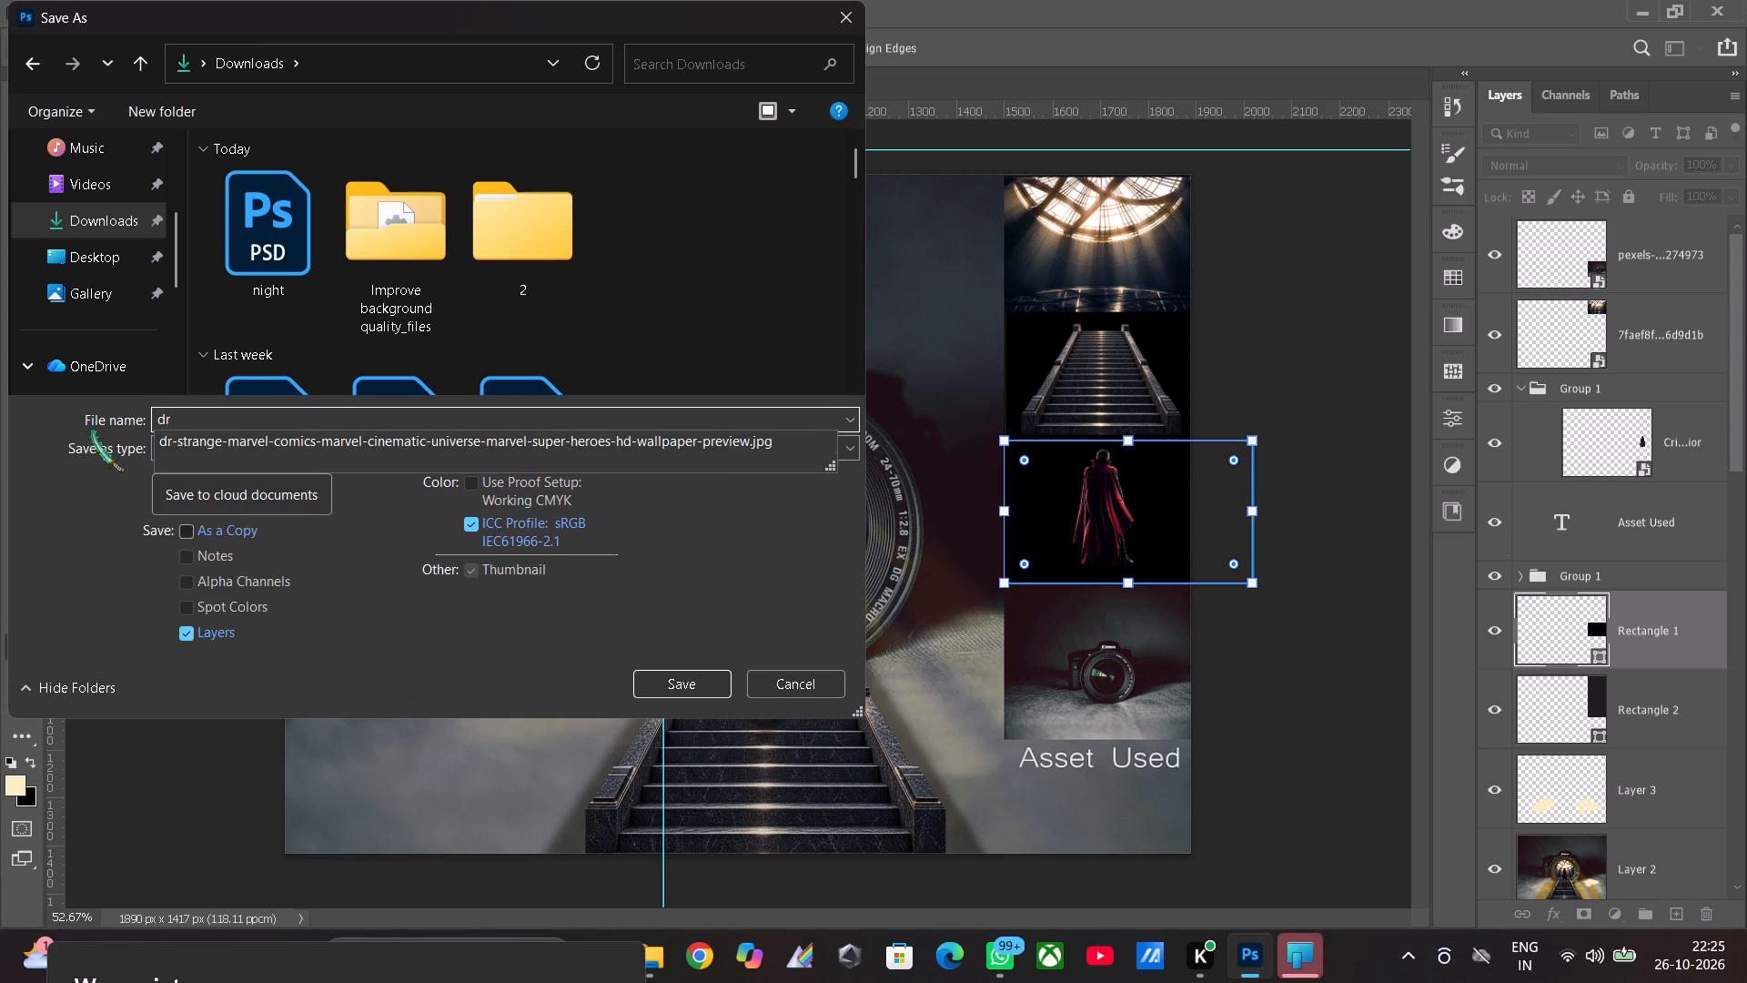
{"action": "key", "text": "period"}
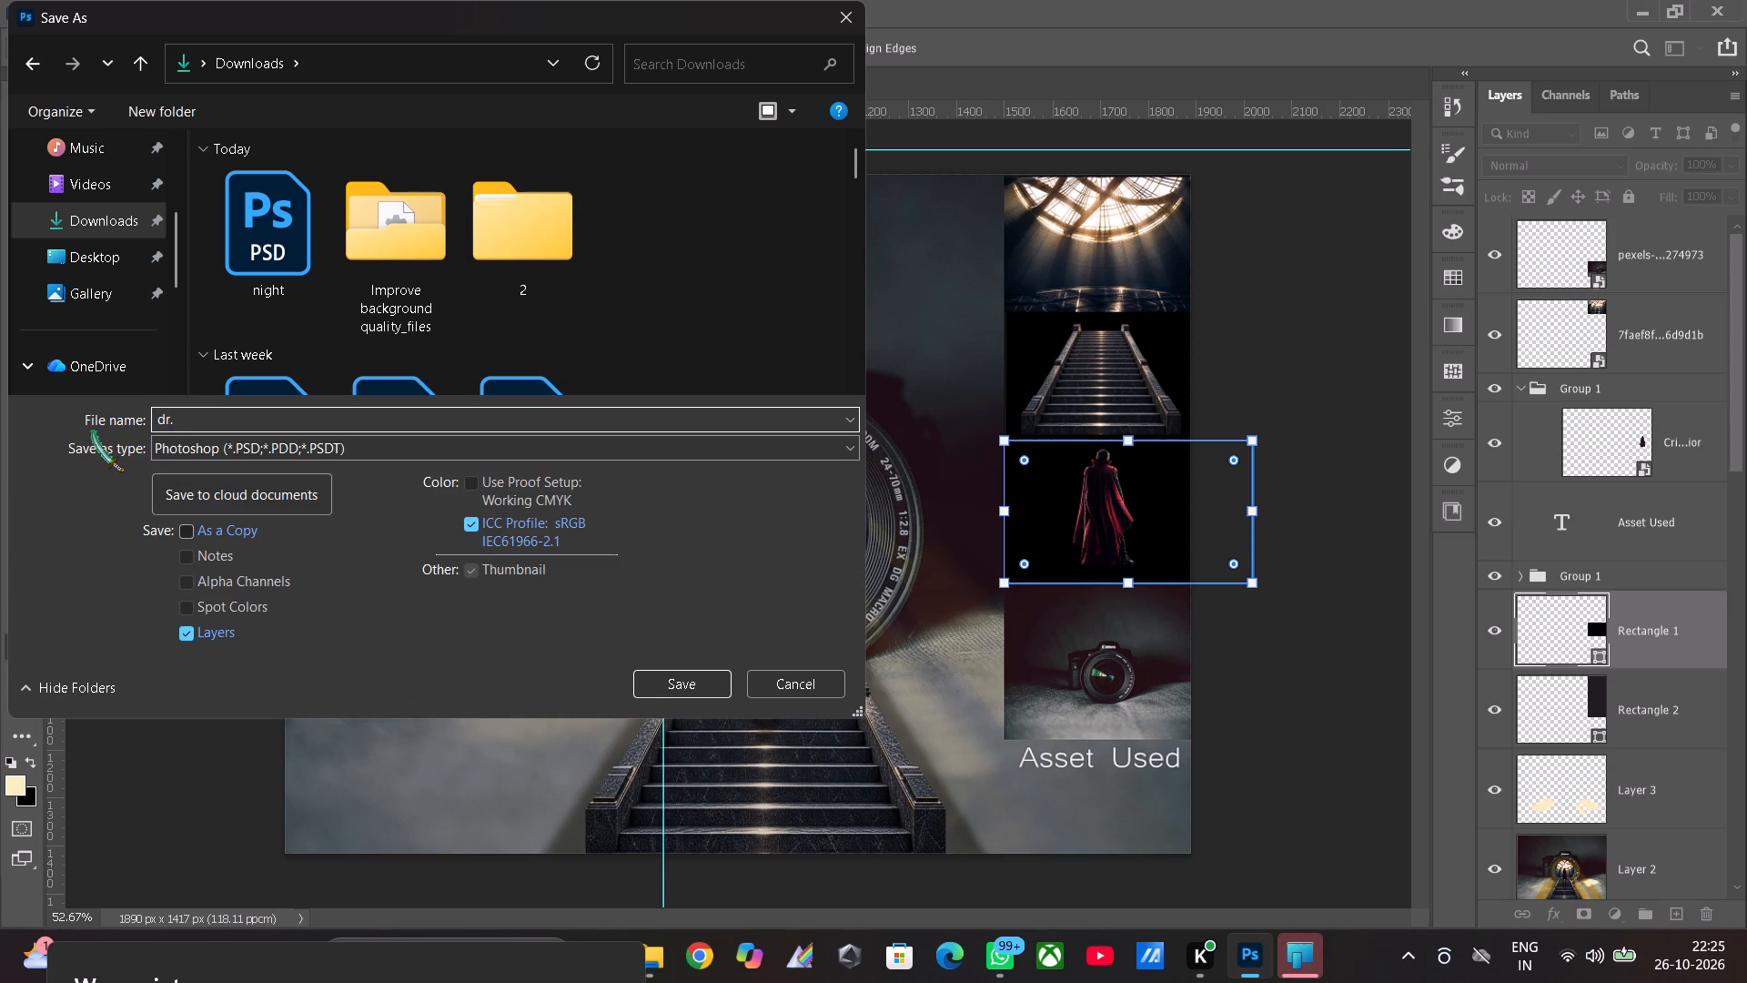
{"action": "type", "text": "st"}
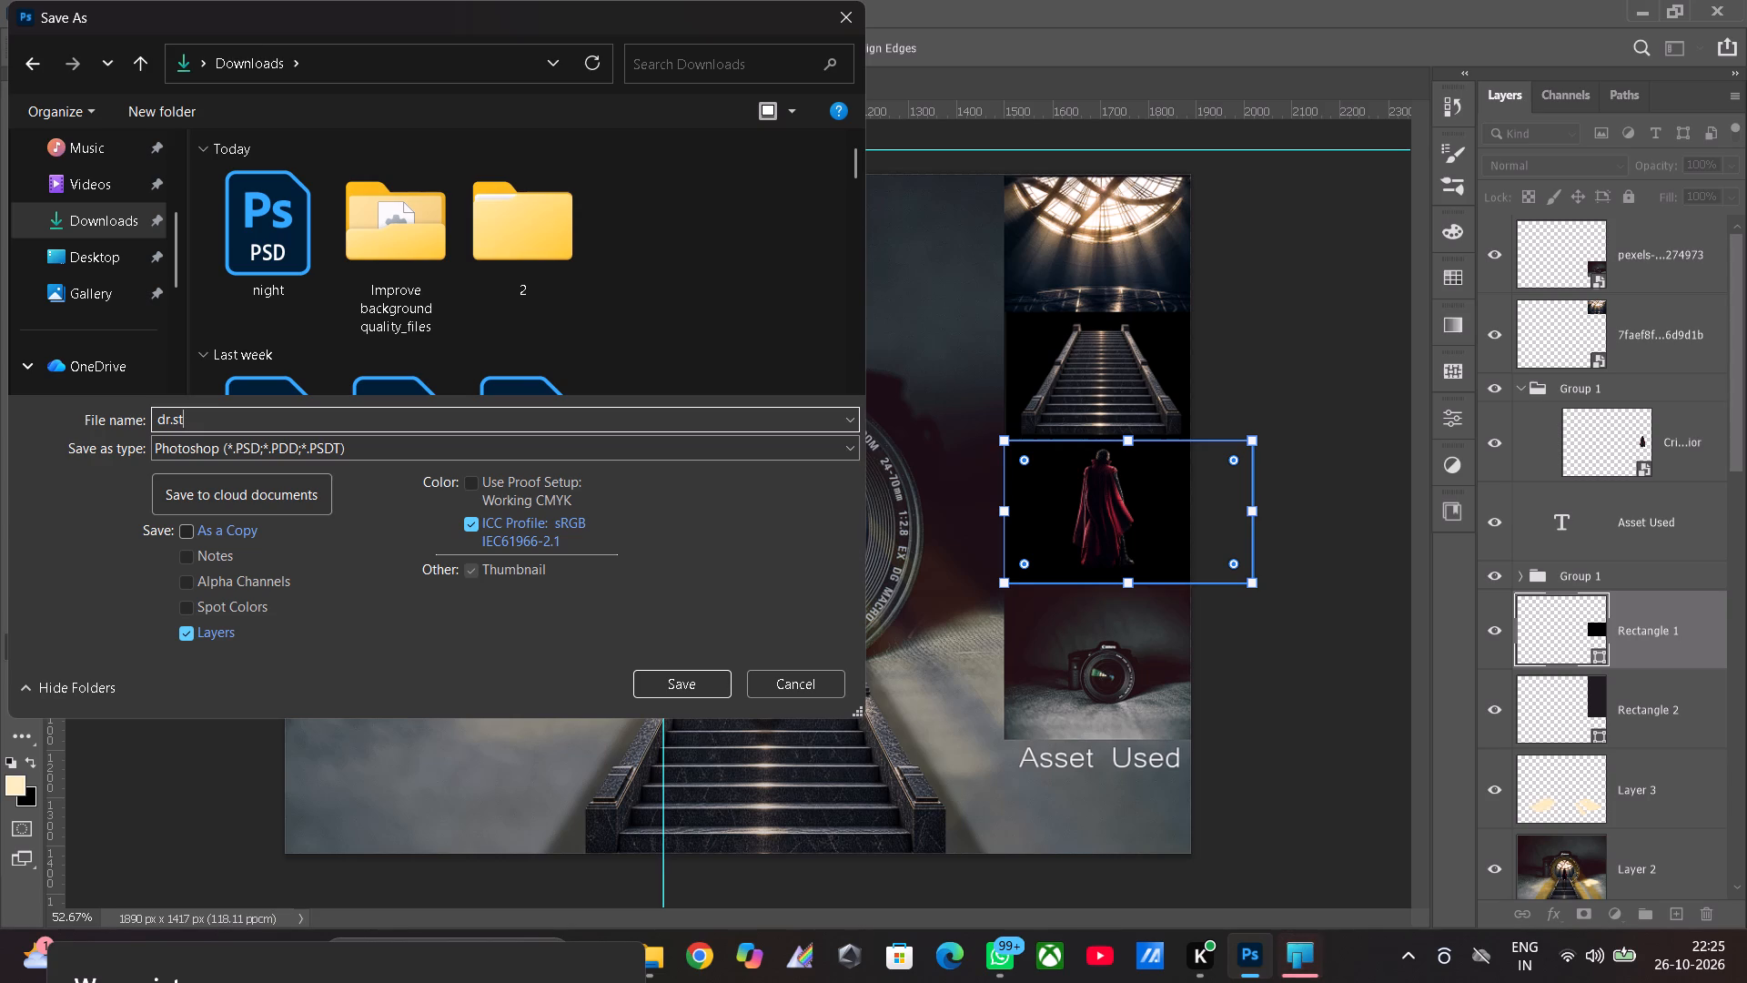
{"action": "type", "text": "range"}
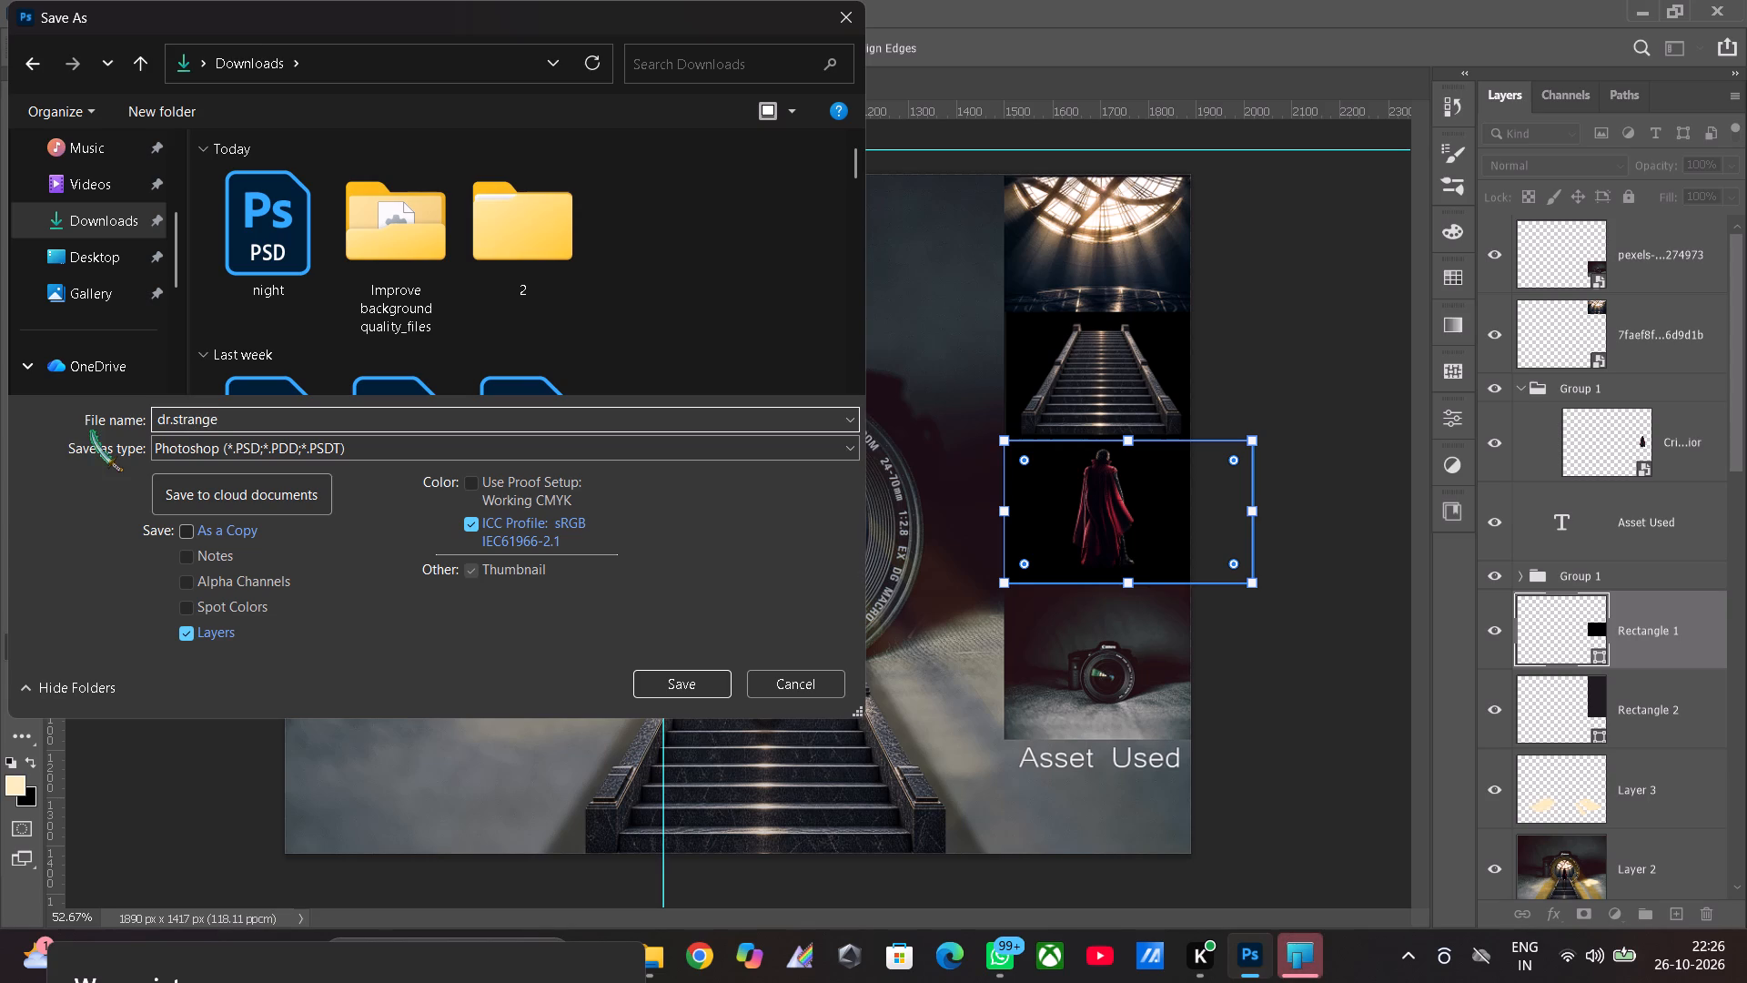
{"action": "left_click", "coordinate": [671, 691]}
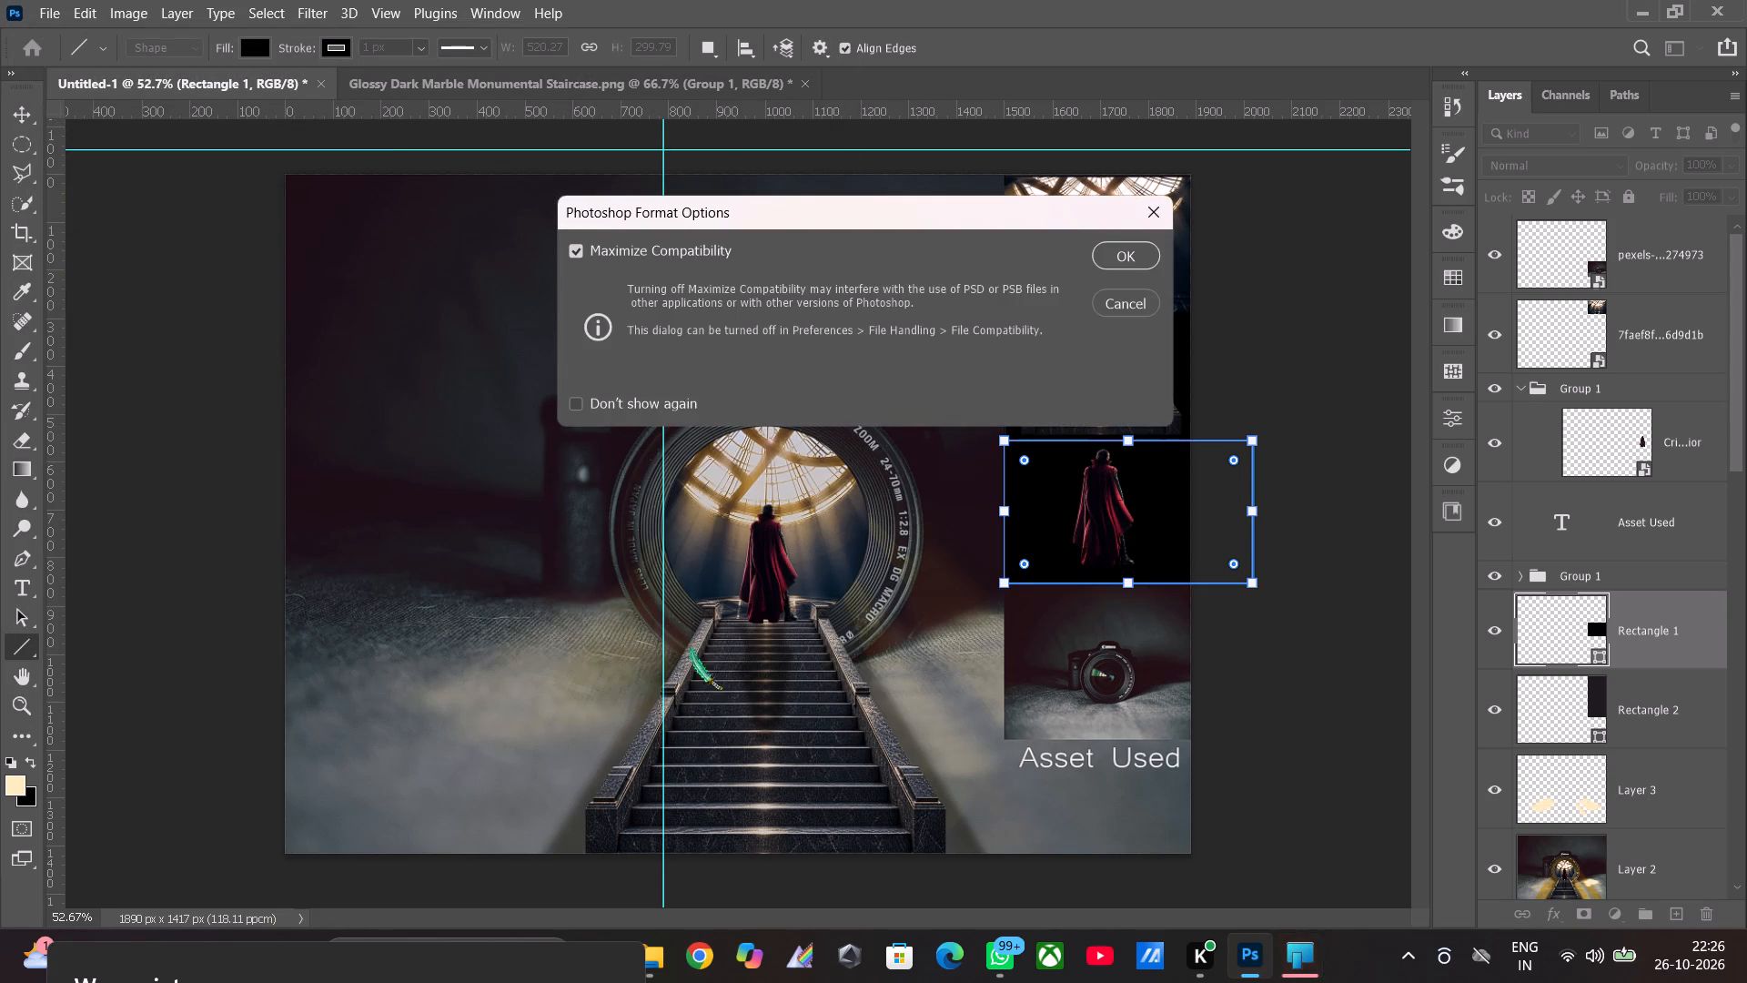
{"action": "left_click", "coordinate": [1123, 255]}
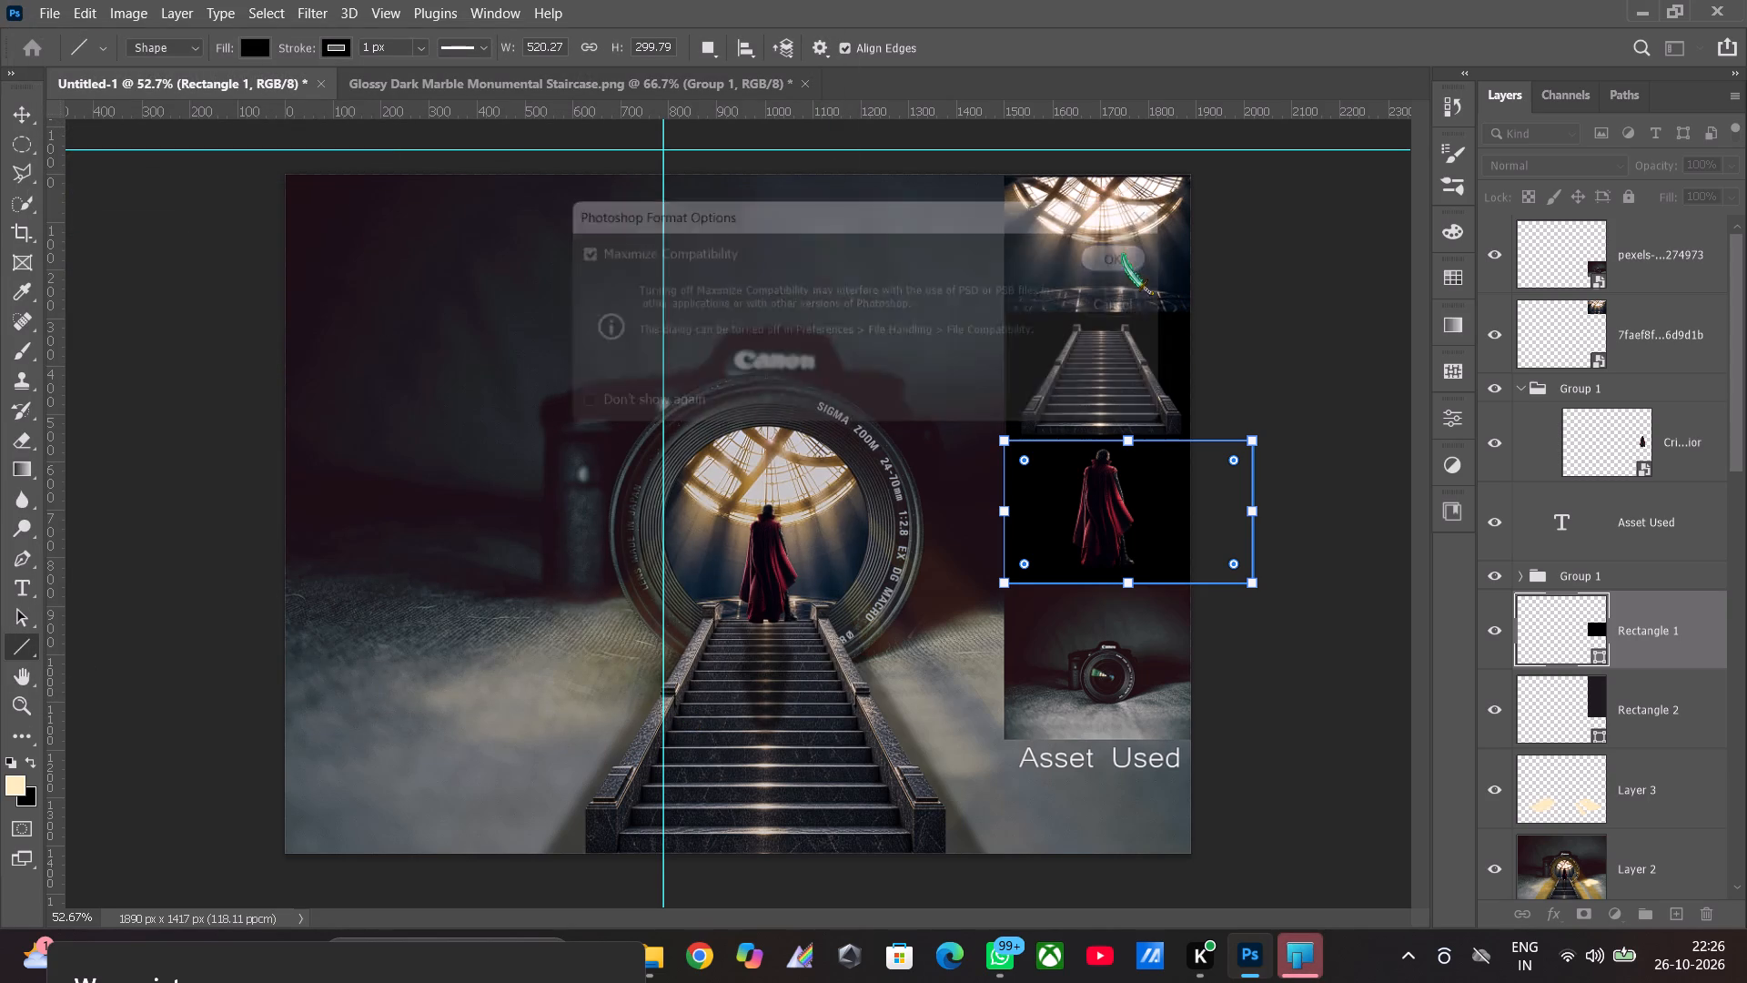
Export the composite as a 1890 x 1417 px JPG at 100% quality, named dr.strange, into Downloads.
{"action": "left_click", "coordinate": [37, 8]}
{"action": "left_click", "coordinate": [96, 325]}
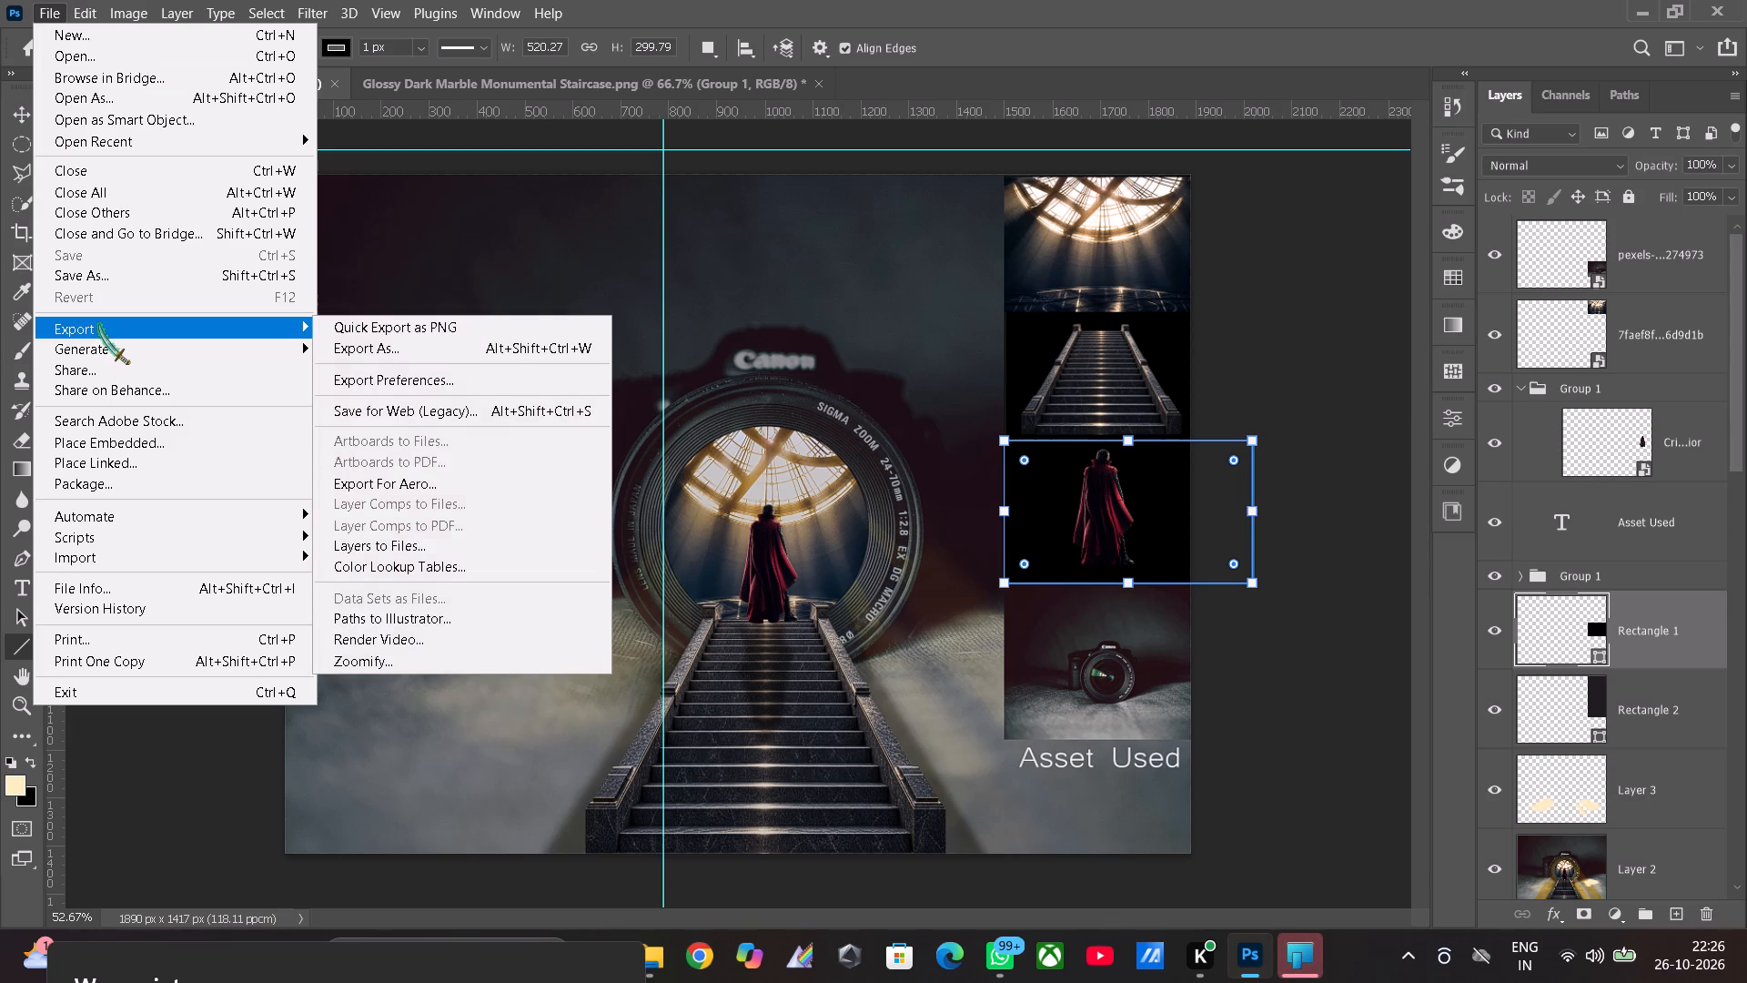
{"action": "left_click", "coordinate": [436, 341]}
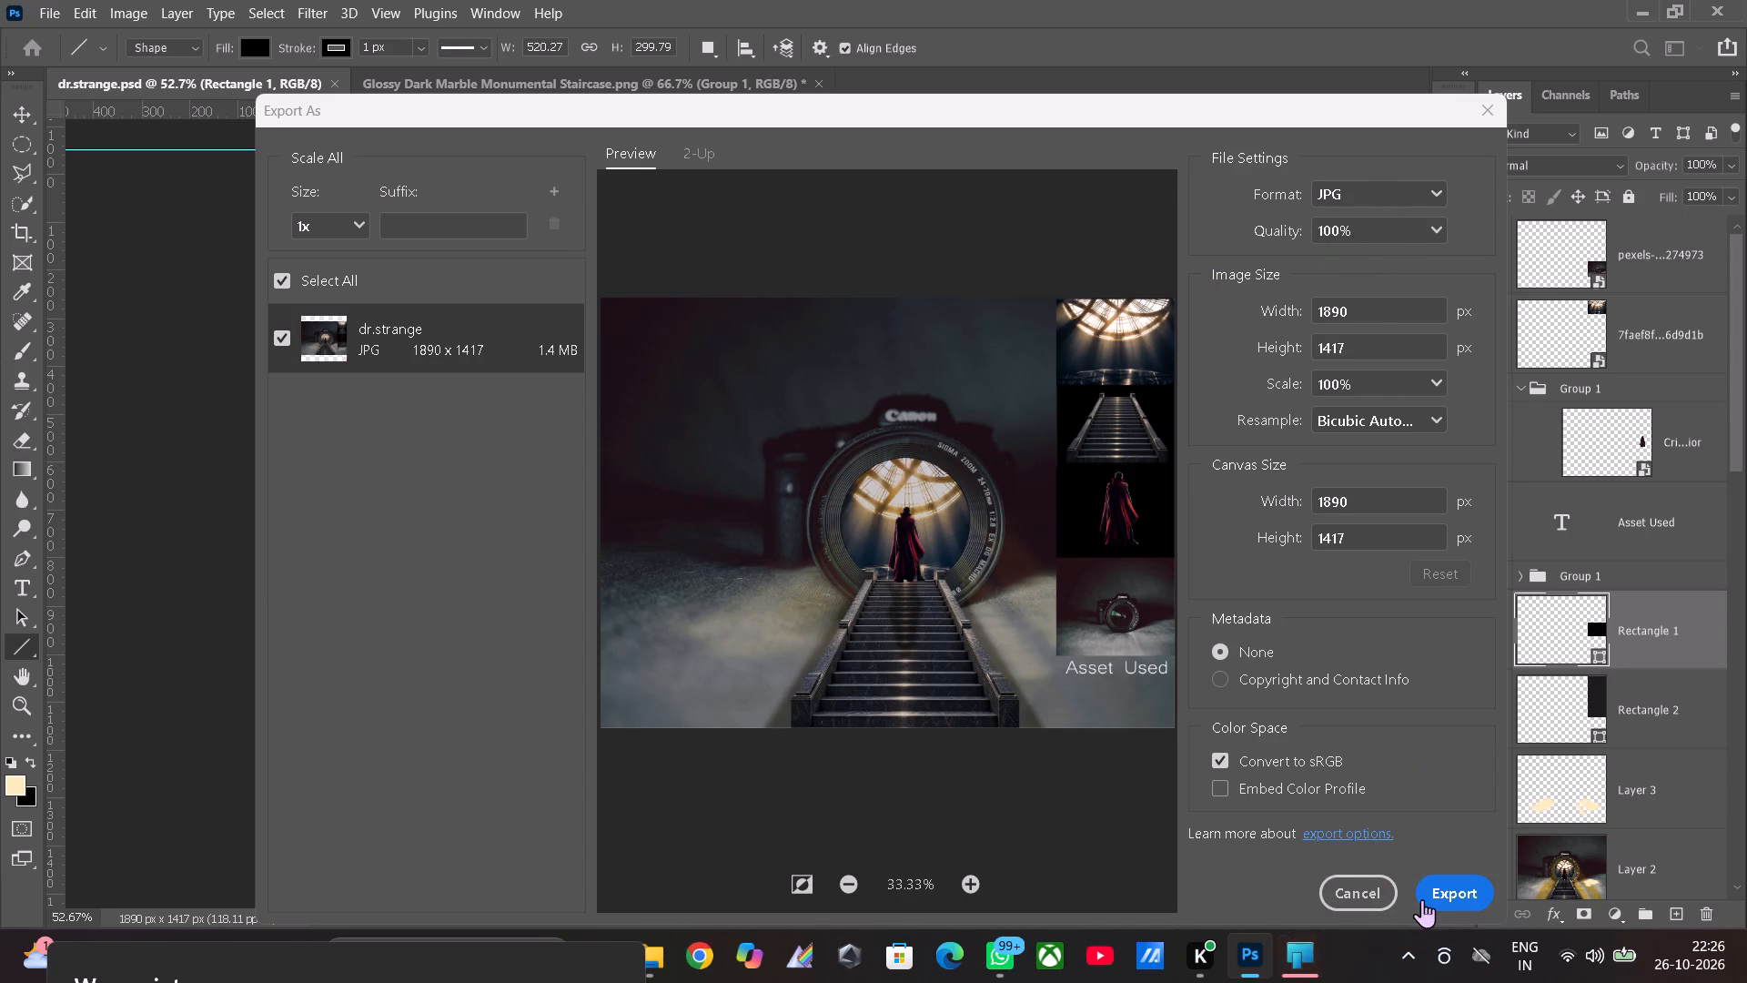
{"action": "left_click", "coordinate": [1447, 891]}
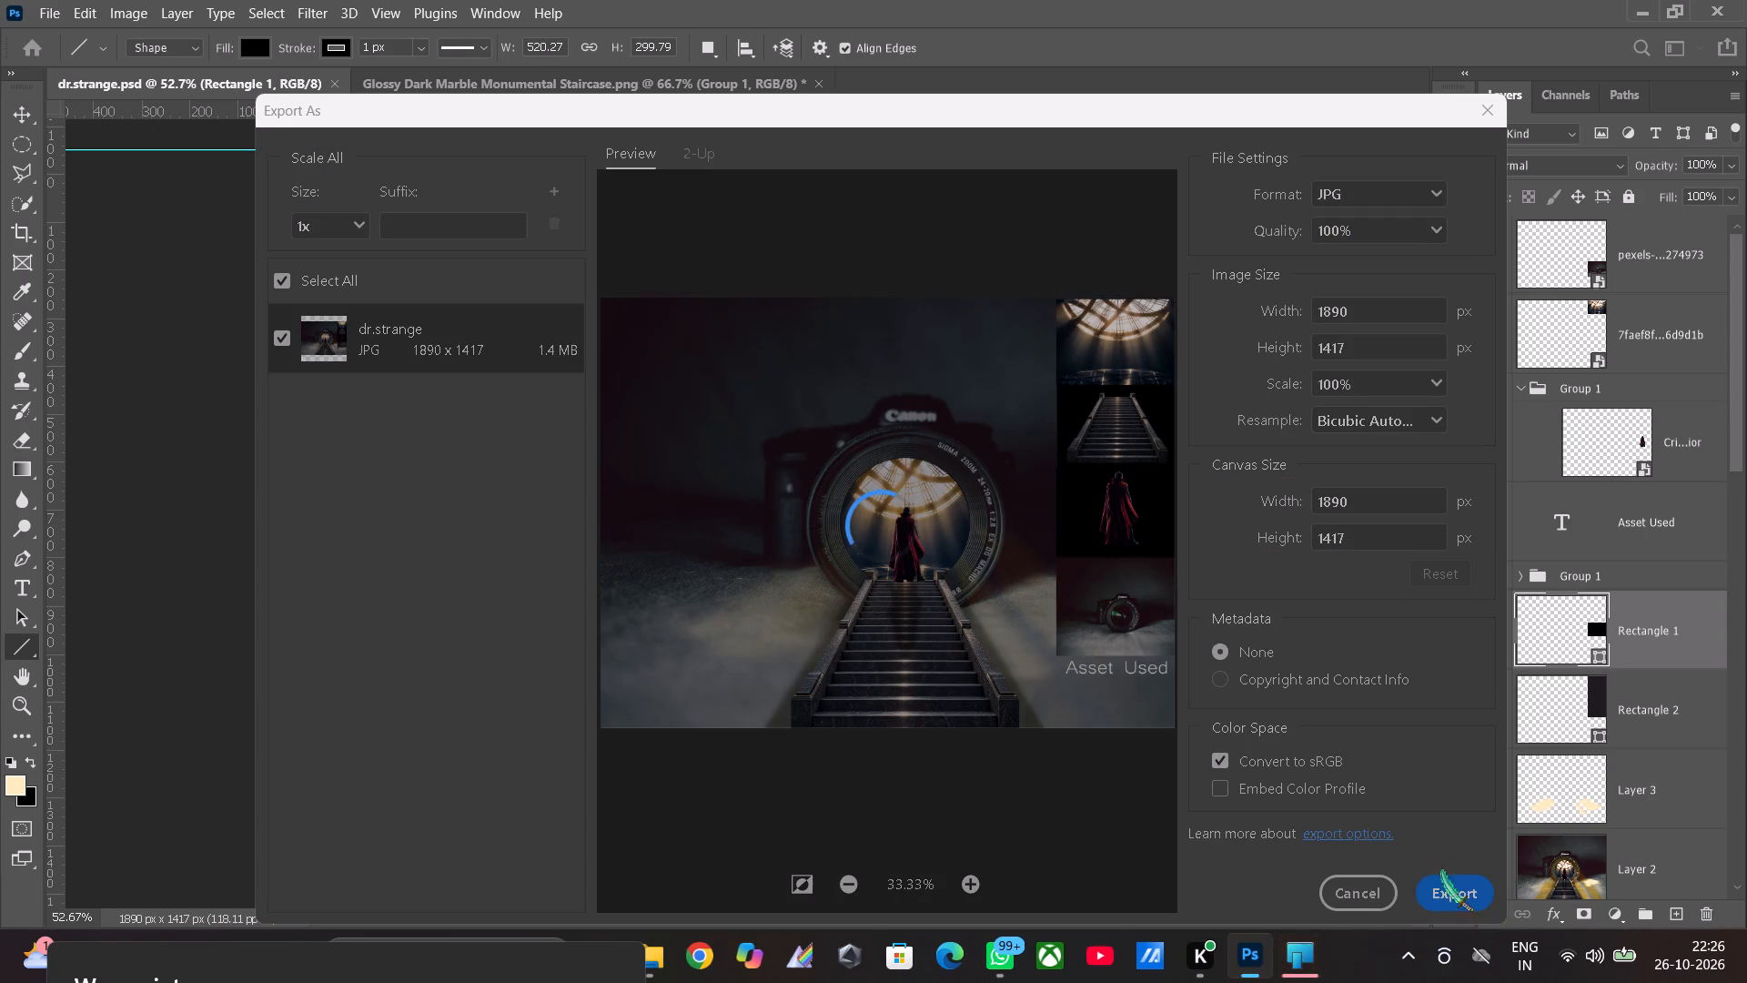
{"action": "scroll", "coordinate": [81, 284], "scroll_direction": "down", "scroll_amount": 1}
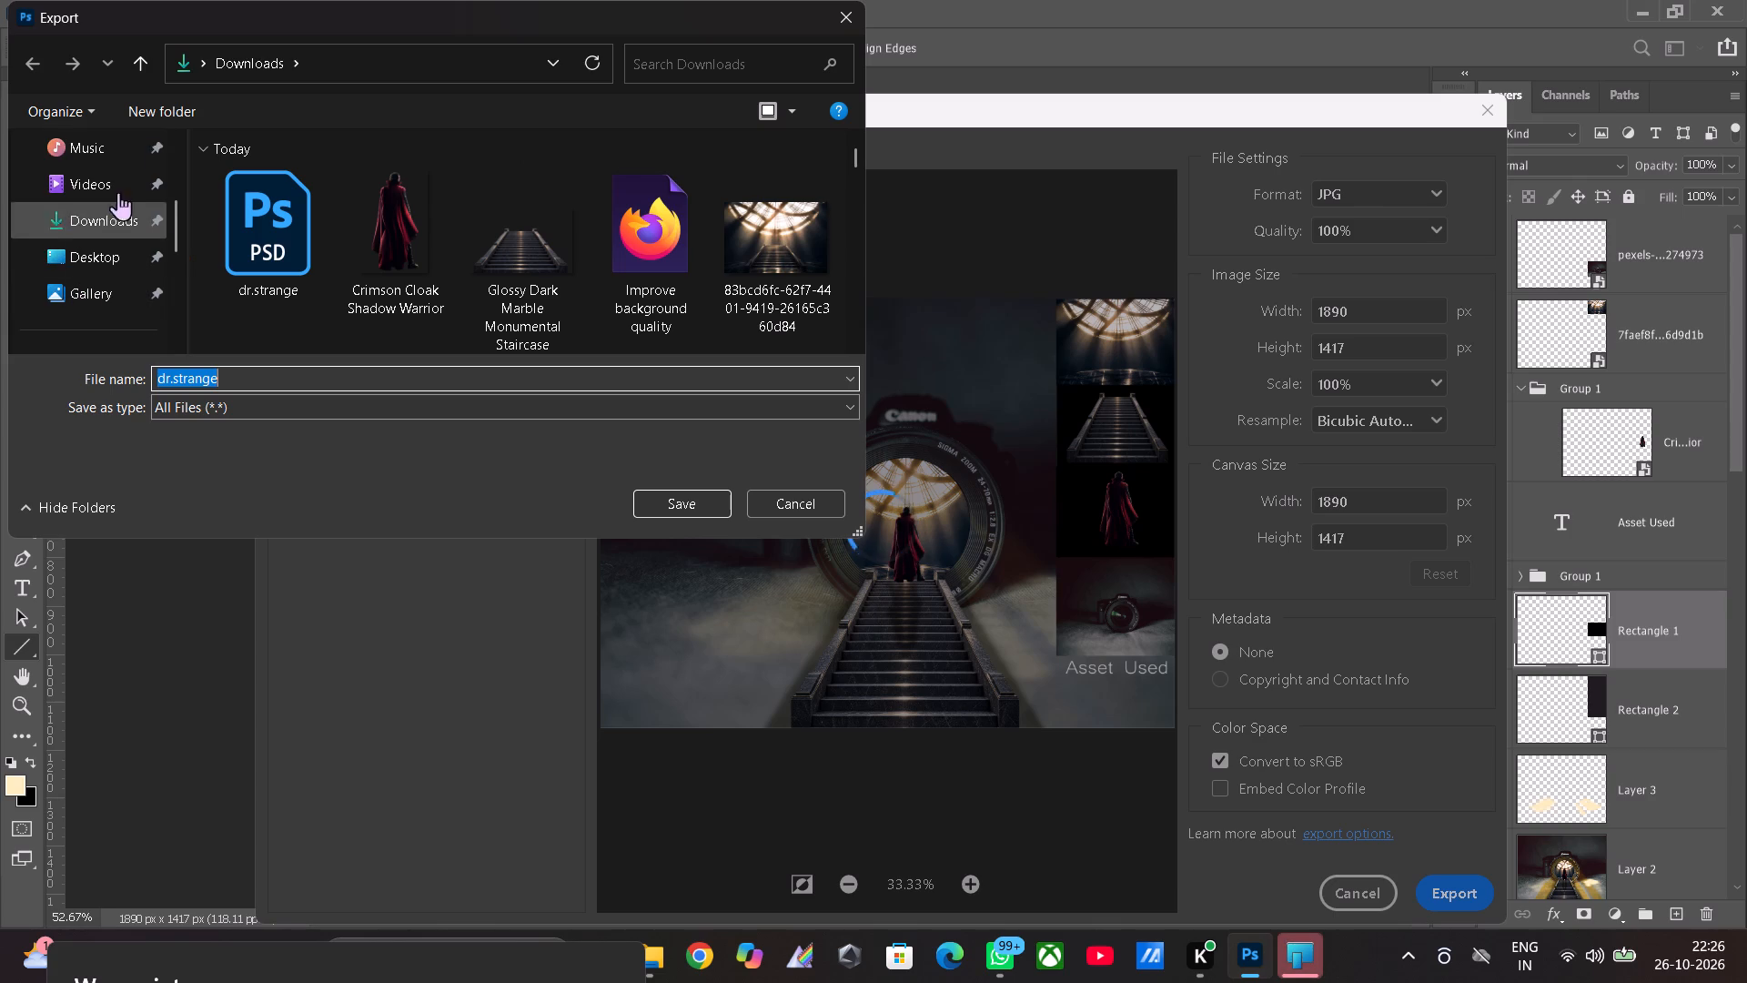
{"action": "left_click", "coordinate": [116, 214]}
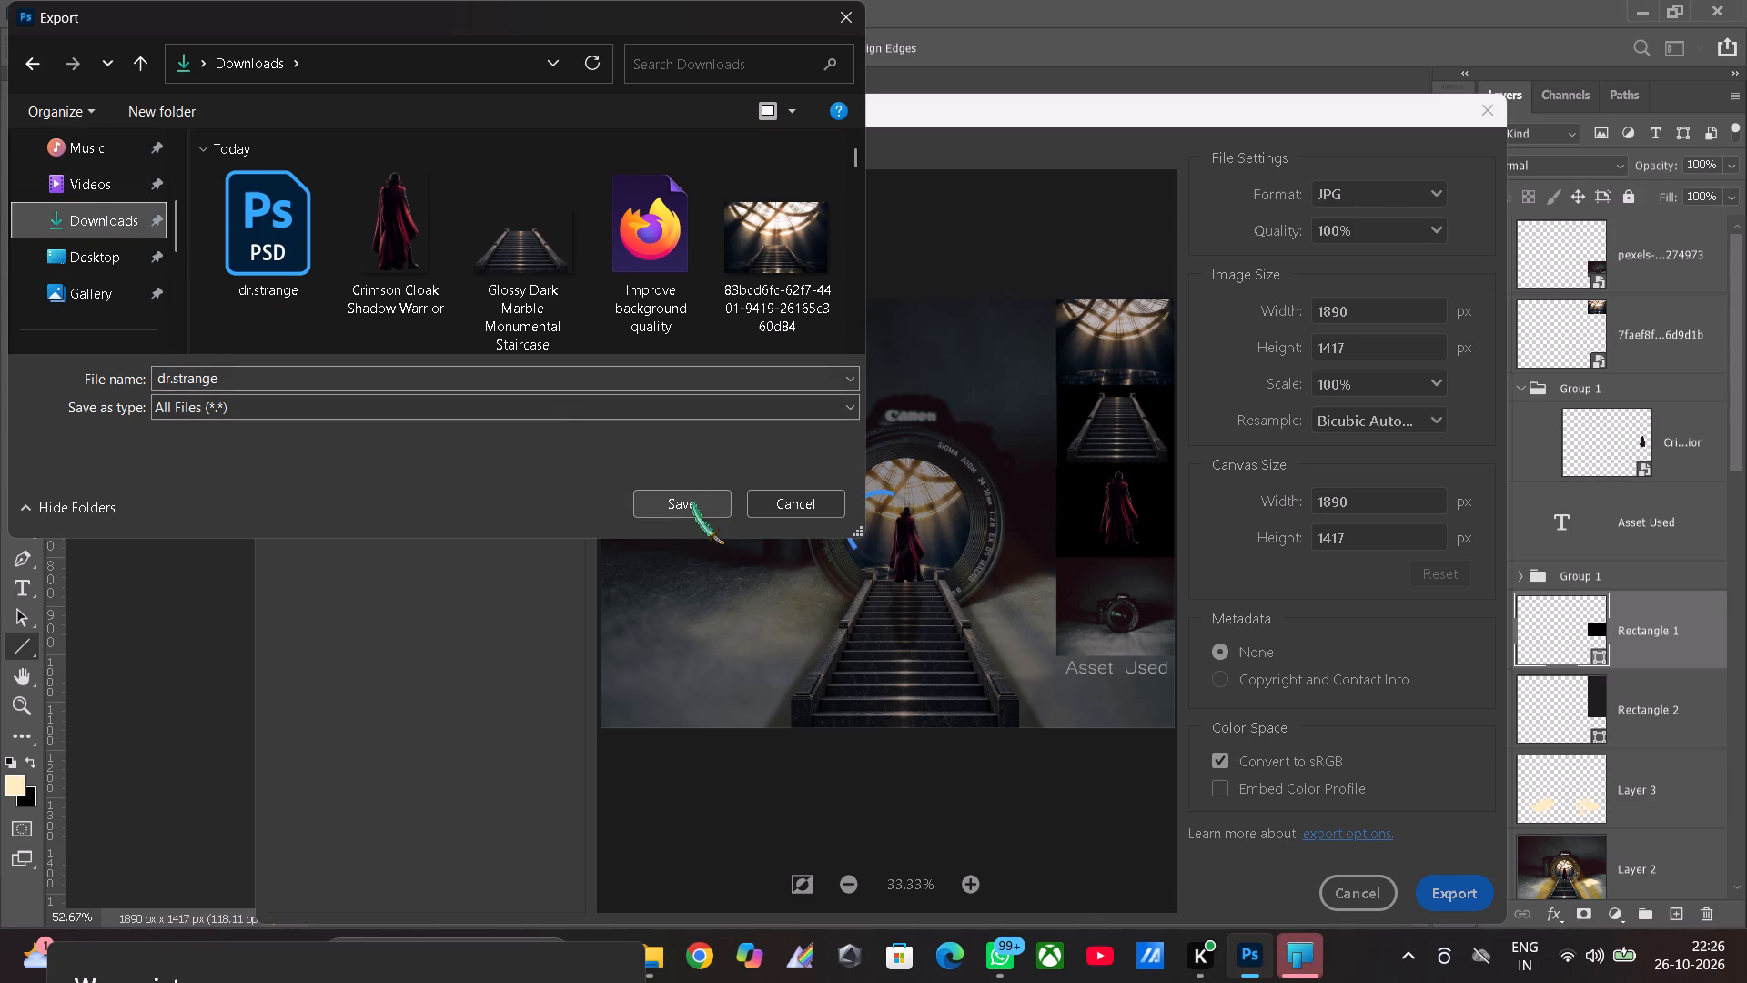
{"action": "left_click", "coordinate": [685, 502]}
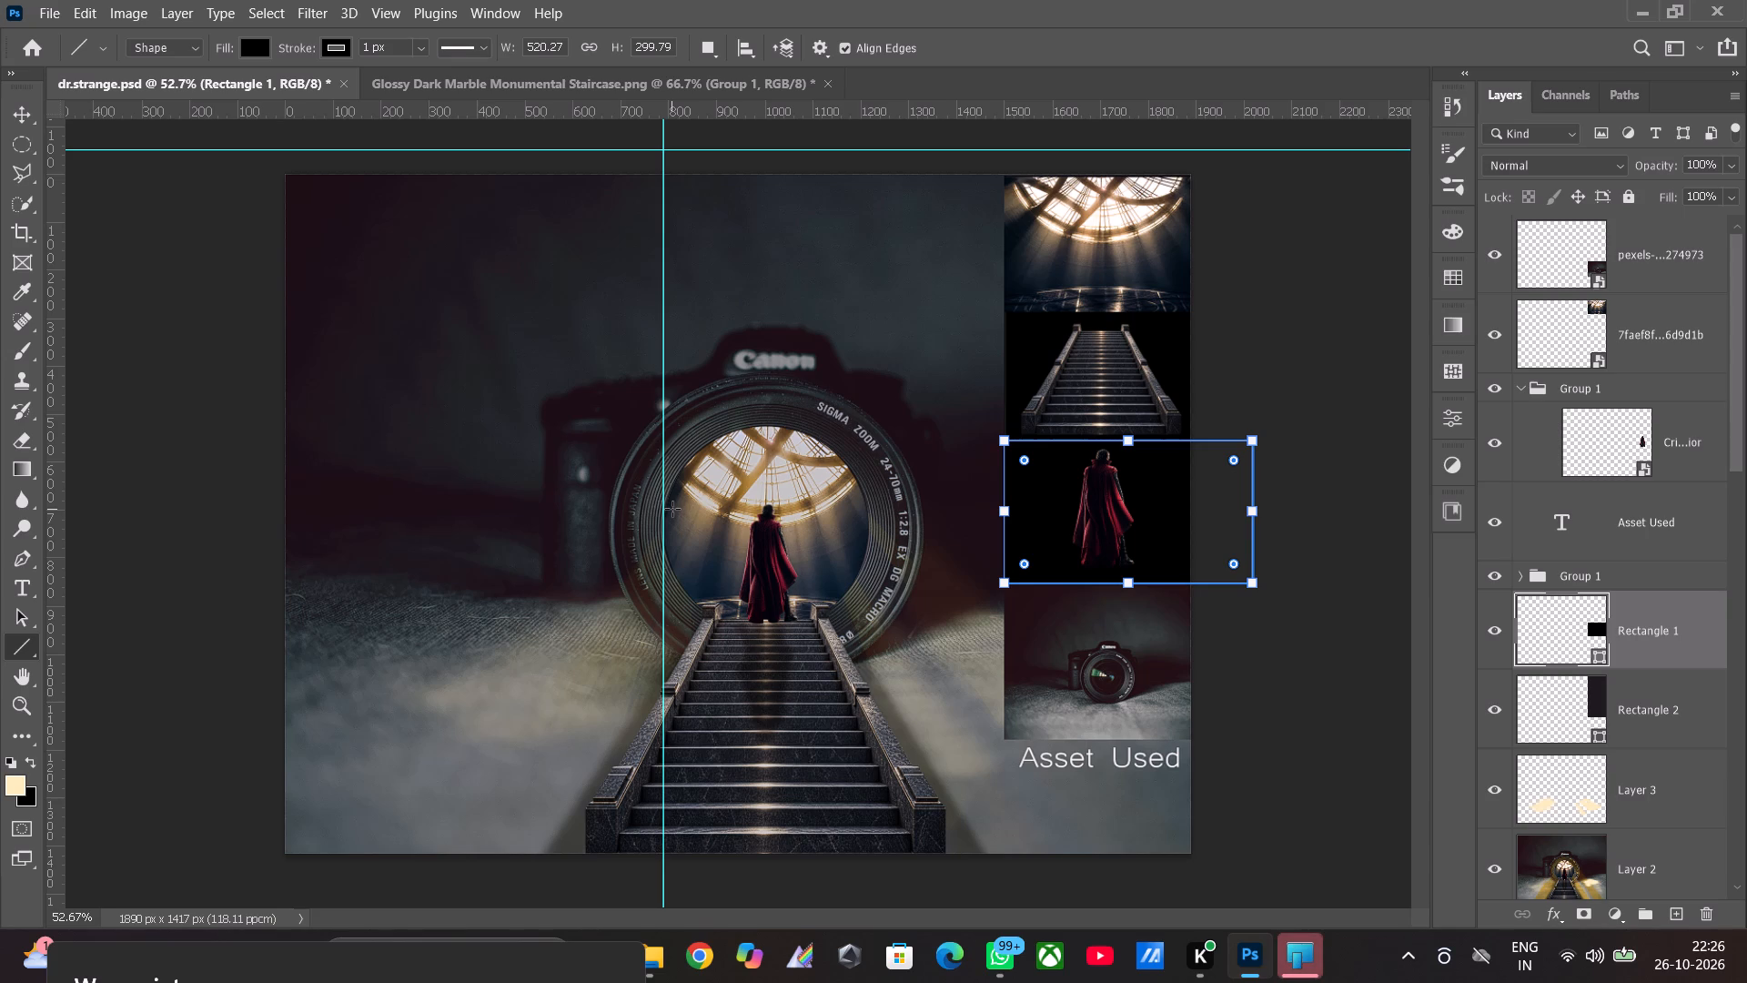
Quit Photoshop without saving the remaining changes in the open documents.
{"action": "left_click", "coordinate": [1745, 0]}
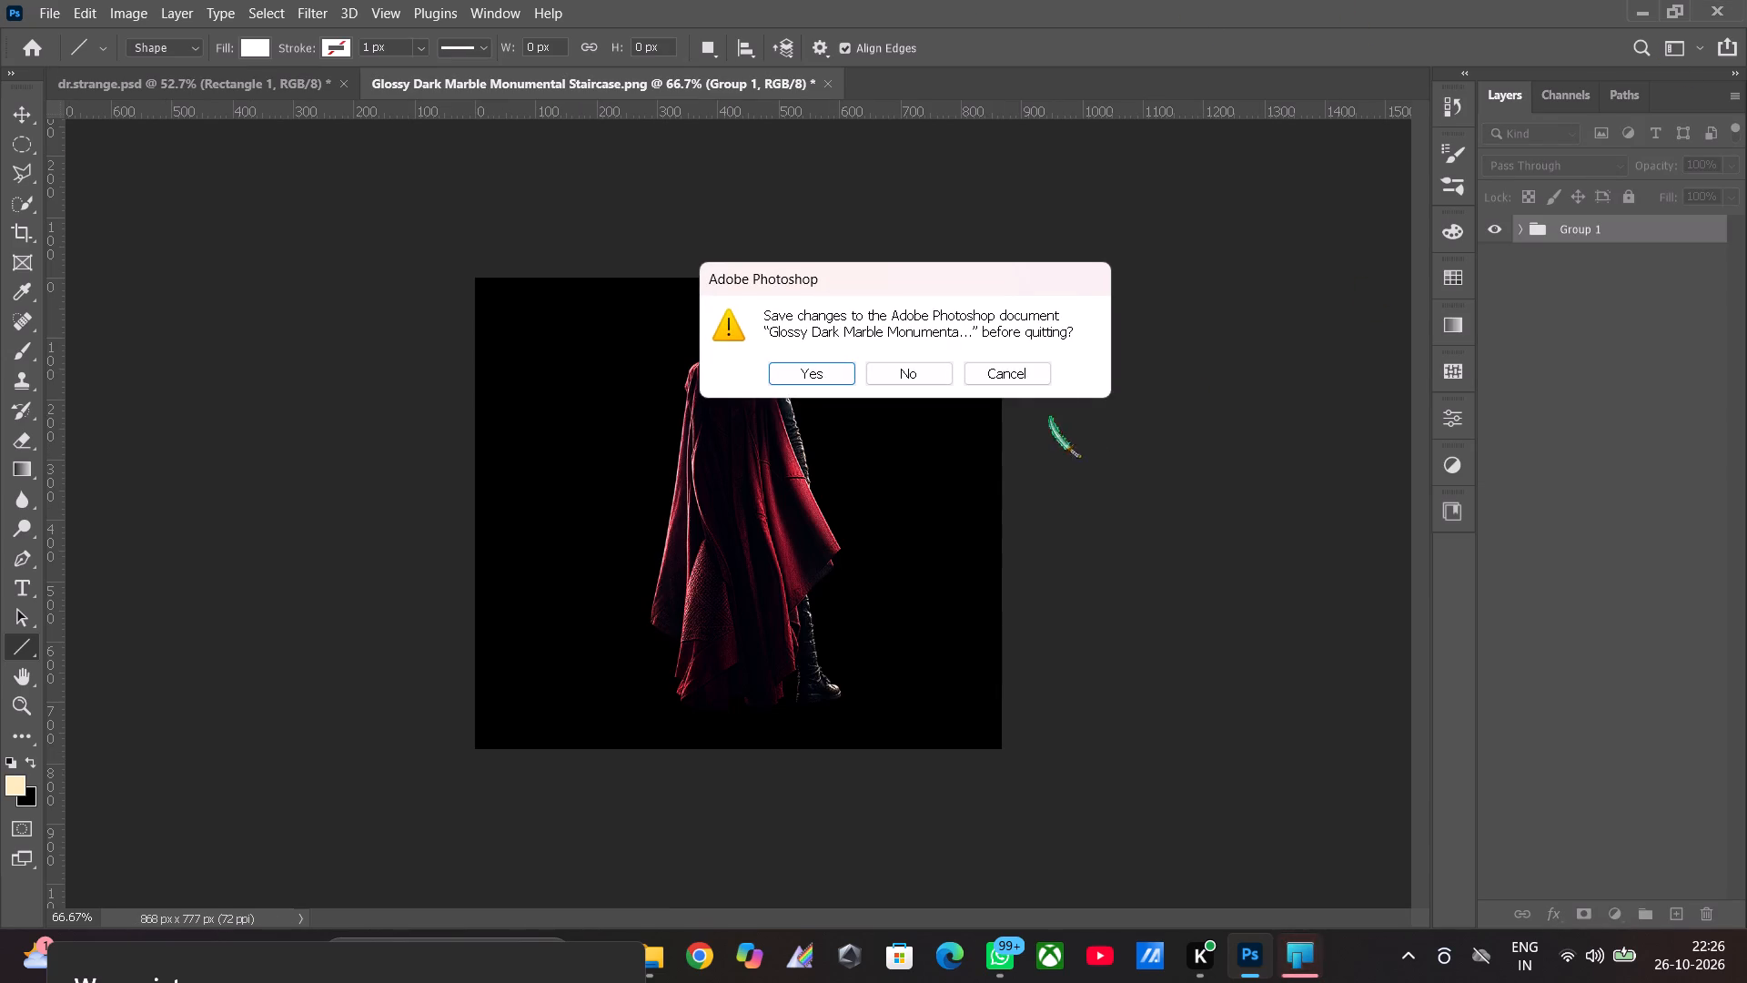
{"action": "left_click", "coordinate": [885, 370]}
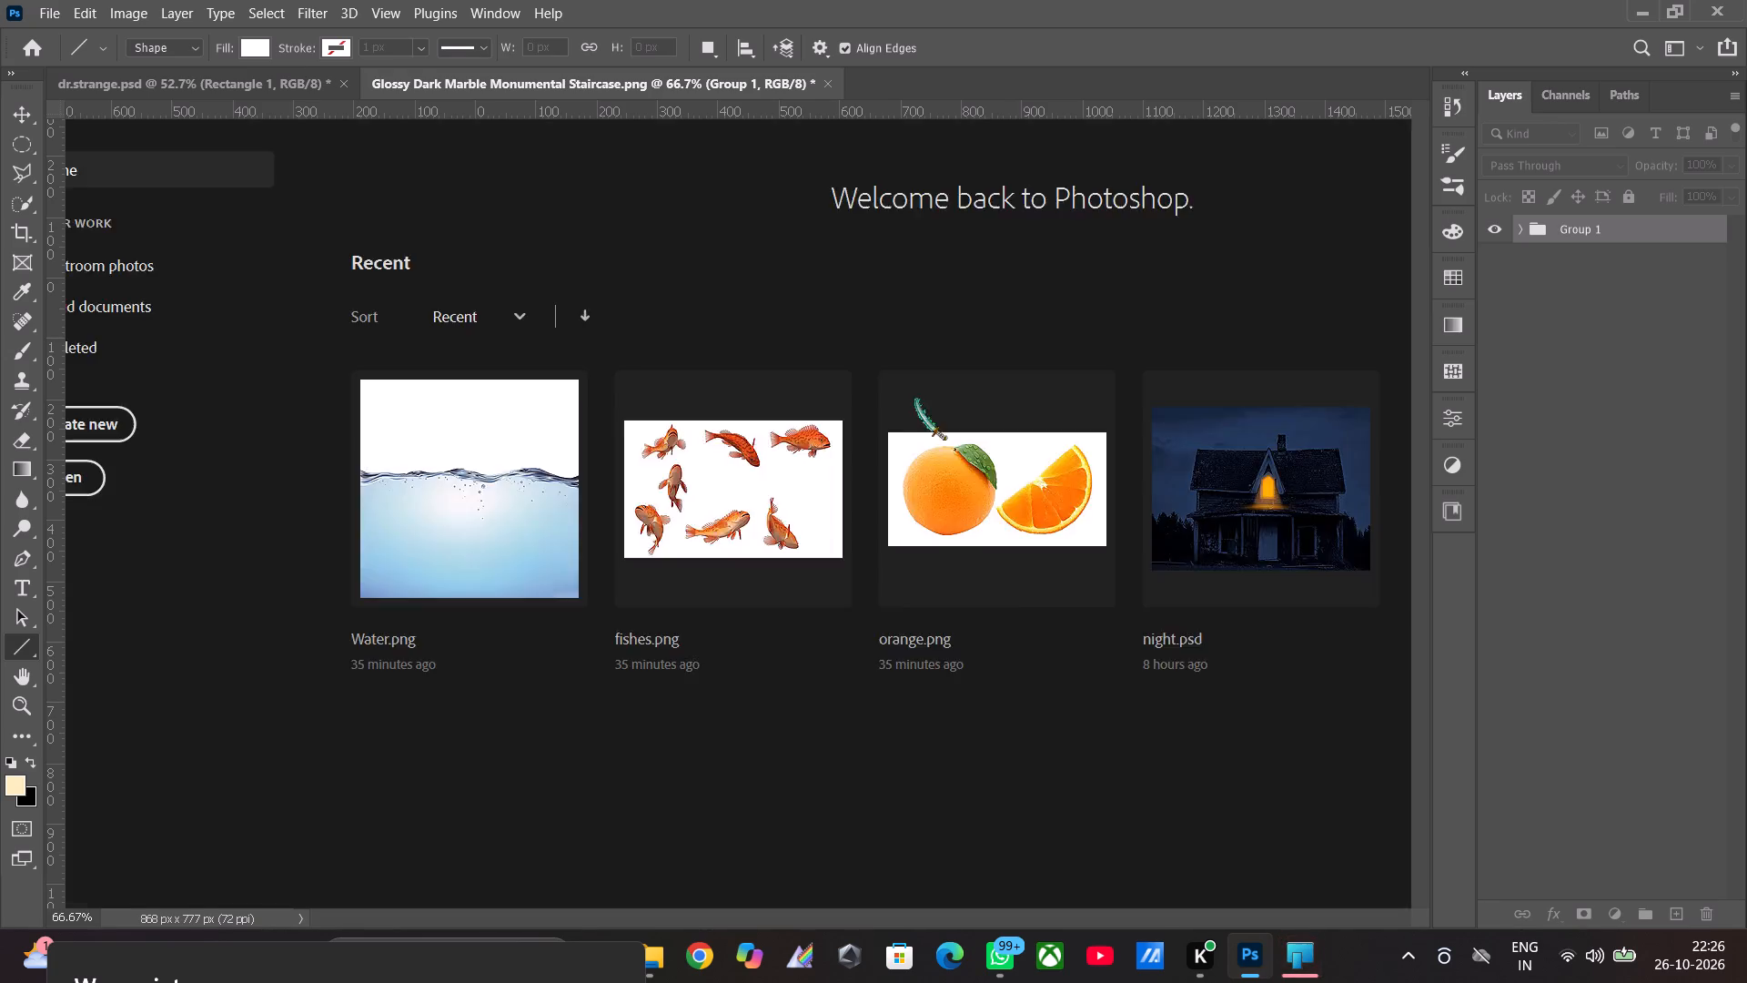
{"action": "left_click", "coordinate": [896, 368]}
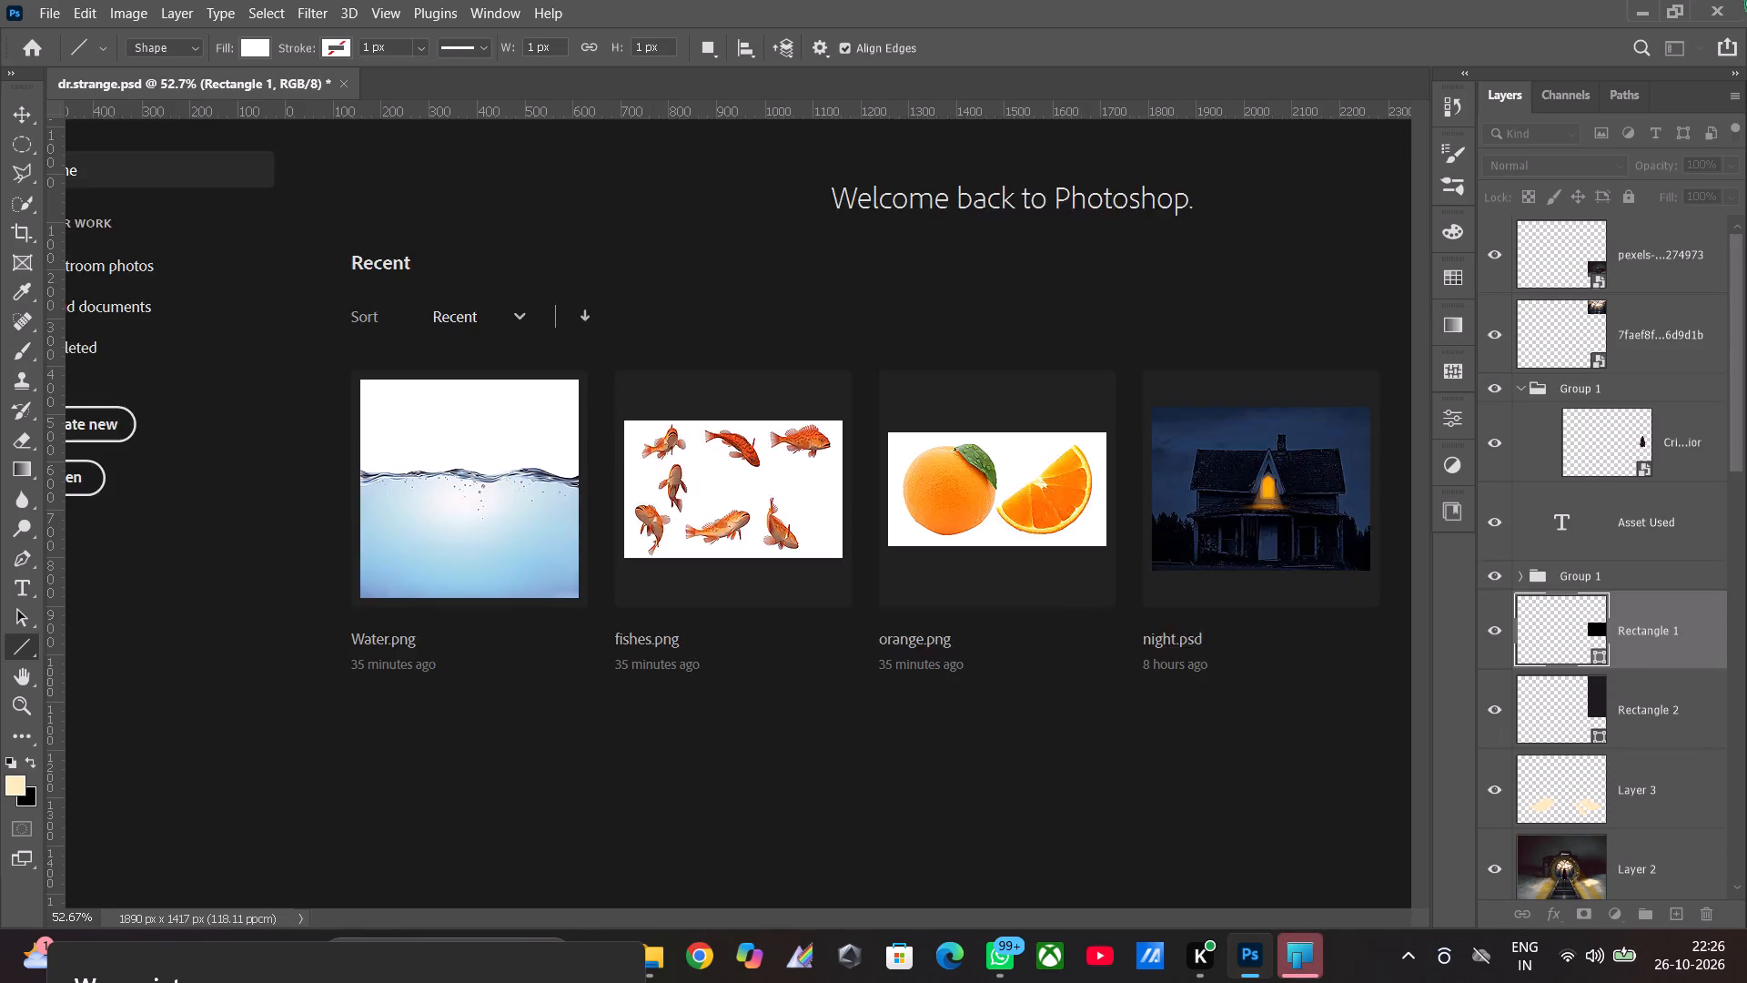
Open the Downloads folder in File Explorer to view the saved dr.strange files.
{"action": "left_click", "coordinate": [1742, 0]}
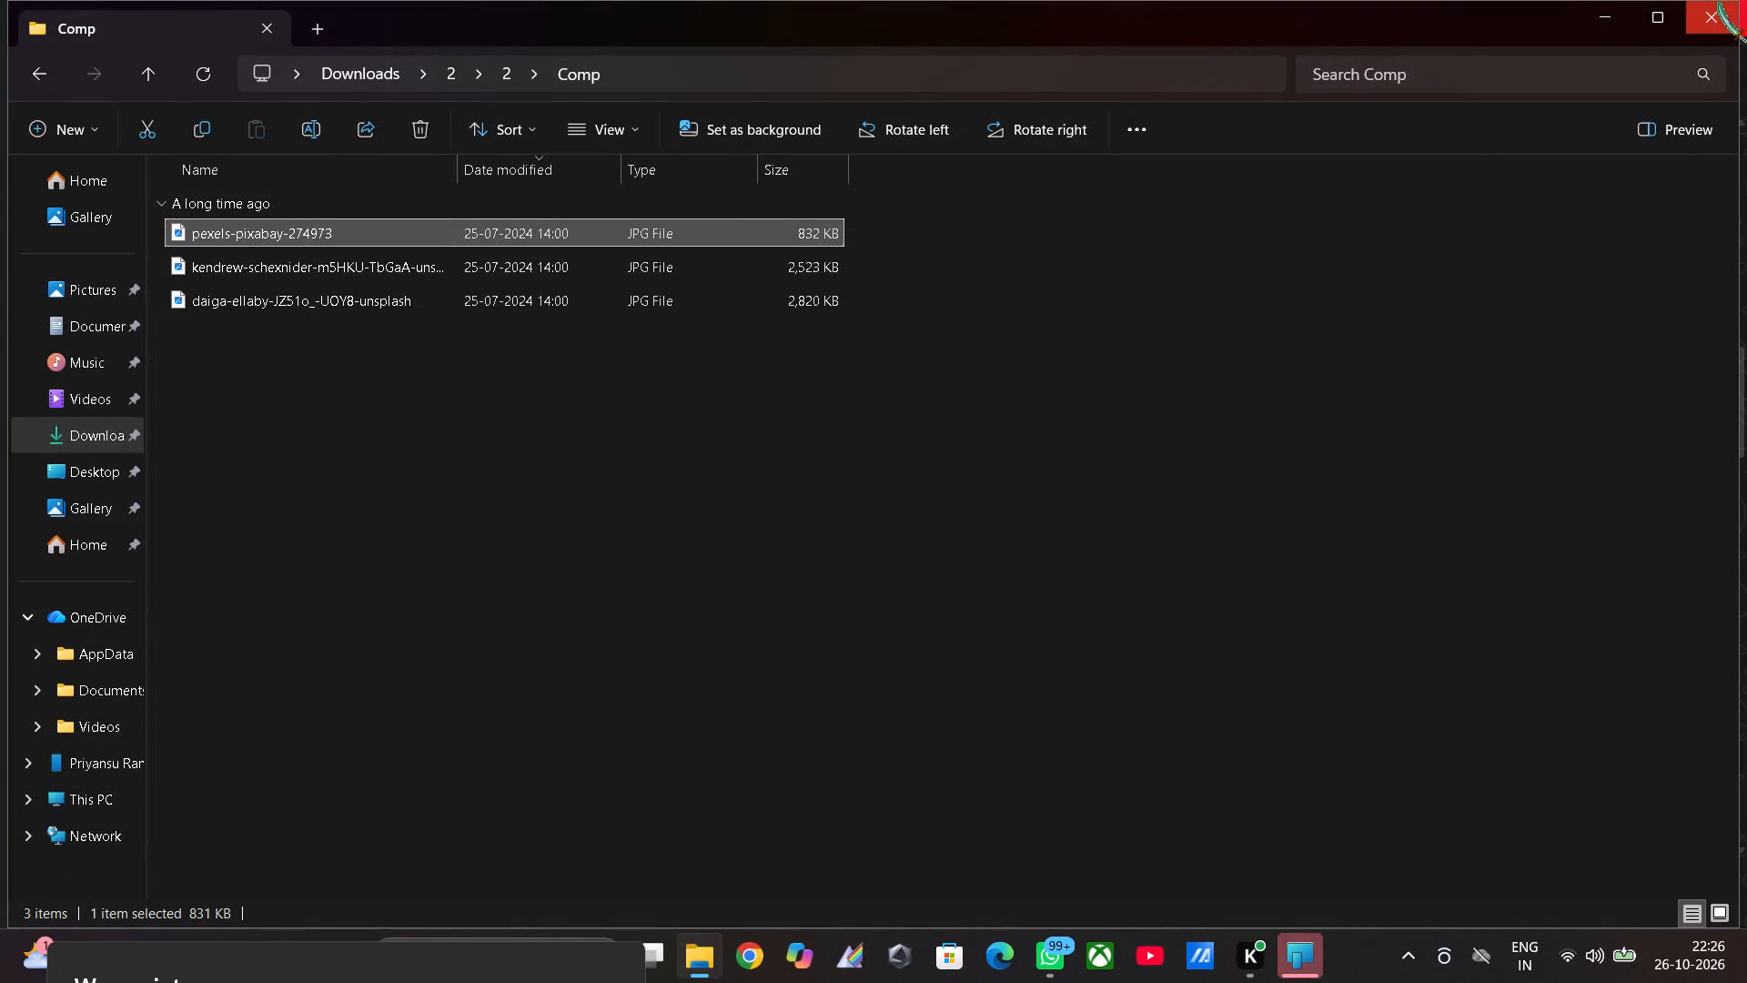
{"action": "left_click", "coordinate": [99, 438]}
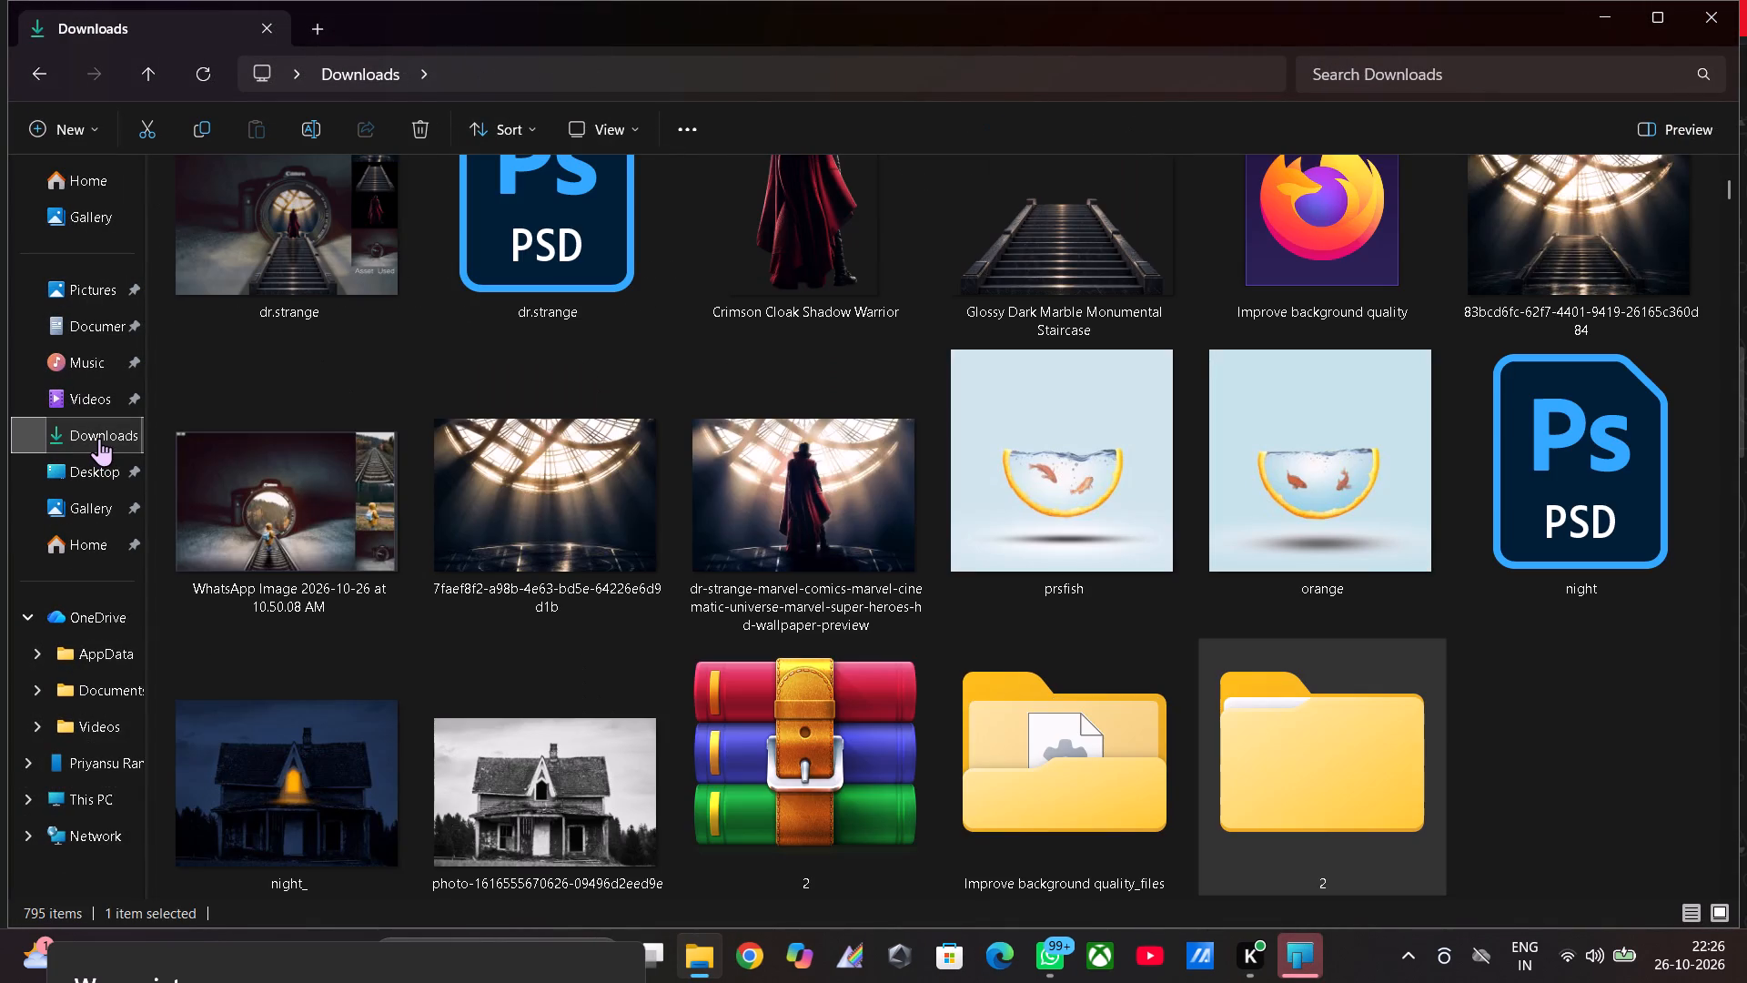